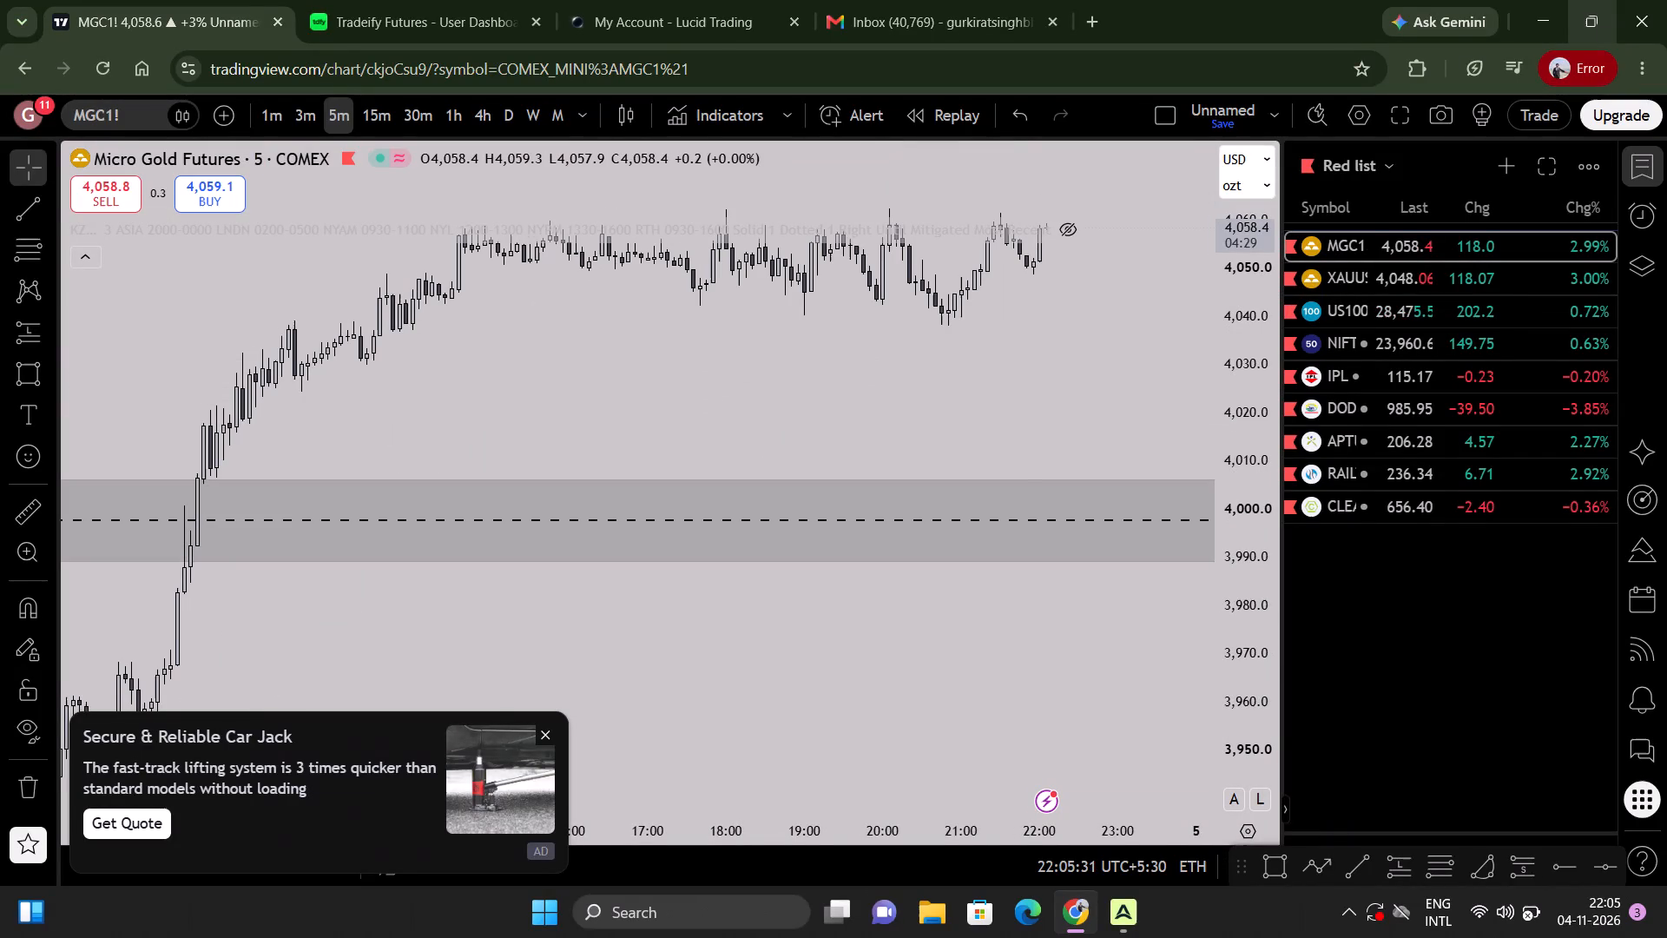
# Open the XAUUSD 5-minute chart from the Red list watchlist and examine its recent price action.
pyautogui.click(1410, 281)
pyautogui.scroll(-4, 1040, 321)
pyautogui.moveTo(1070, 345); pyautogui.dragTo(1029, 598)
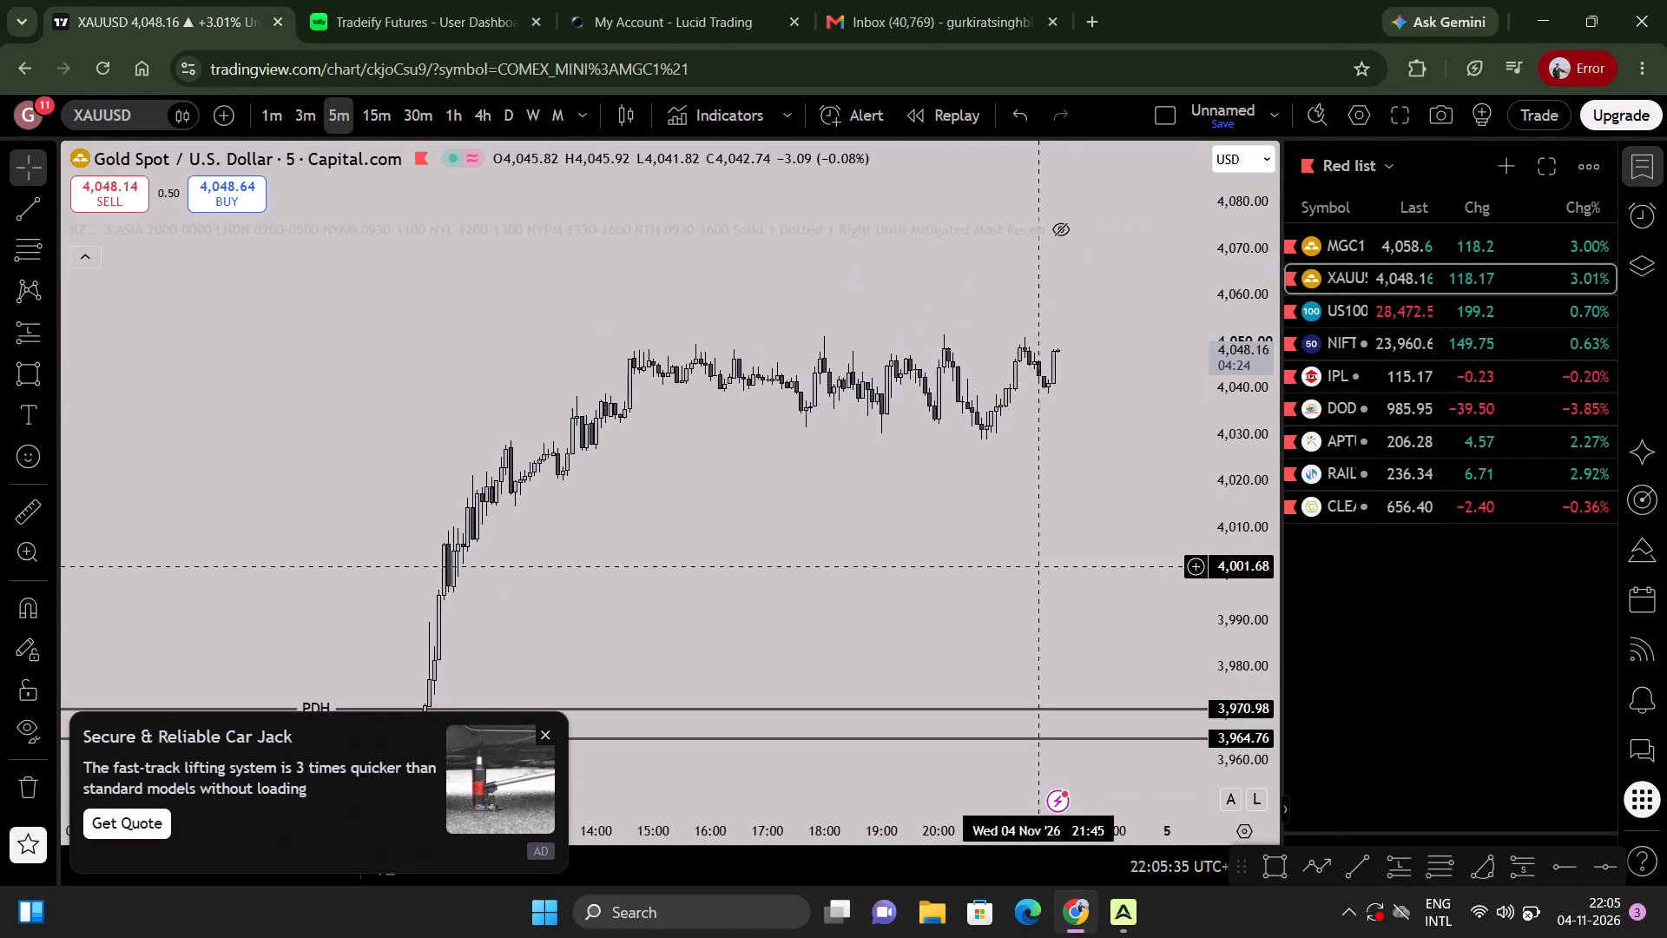
pyautogui.moveTo(1242, 685); pyautogui.dragTo(1252, 76)
pyautogui.scroll(3, 1014, 279)
pyautogui.moveTo(978, 344); pyautogui.dragTo(961, 455)
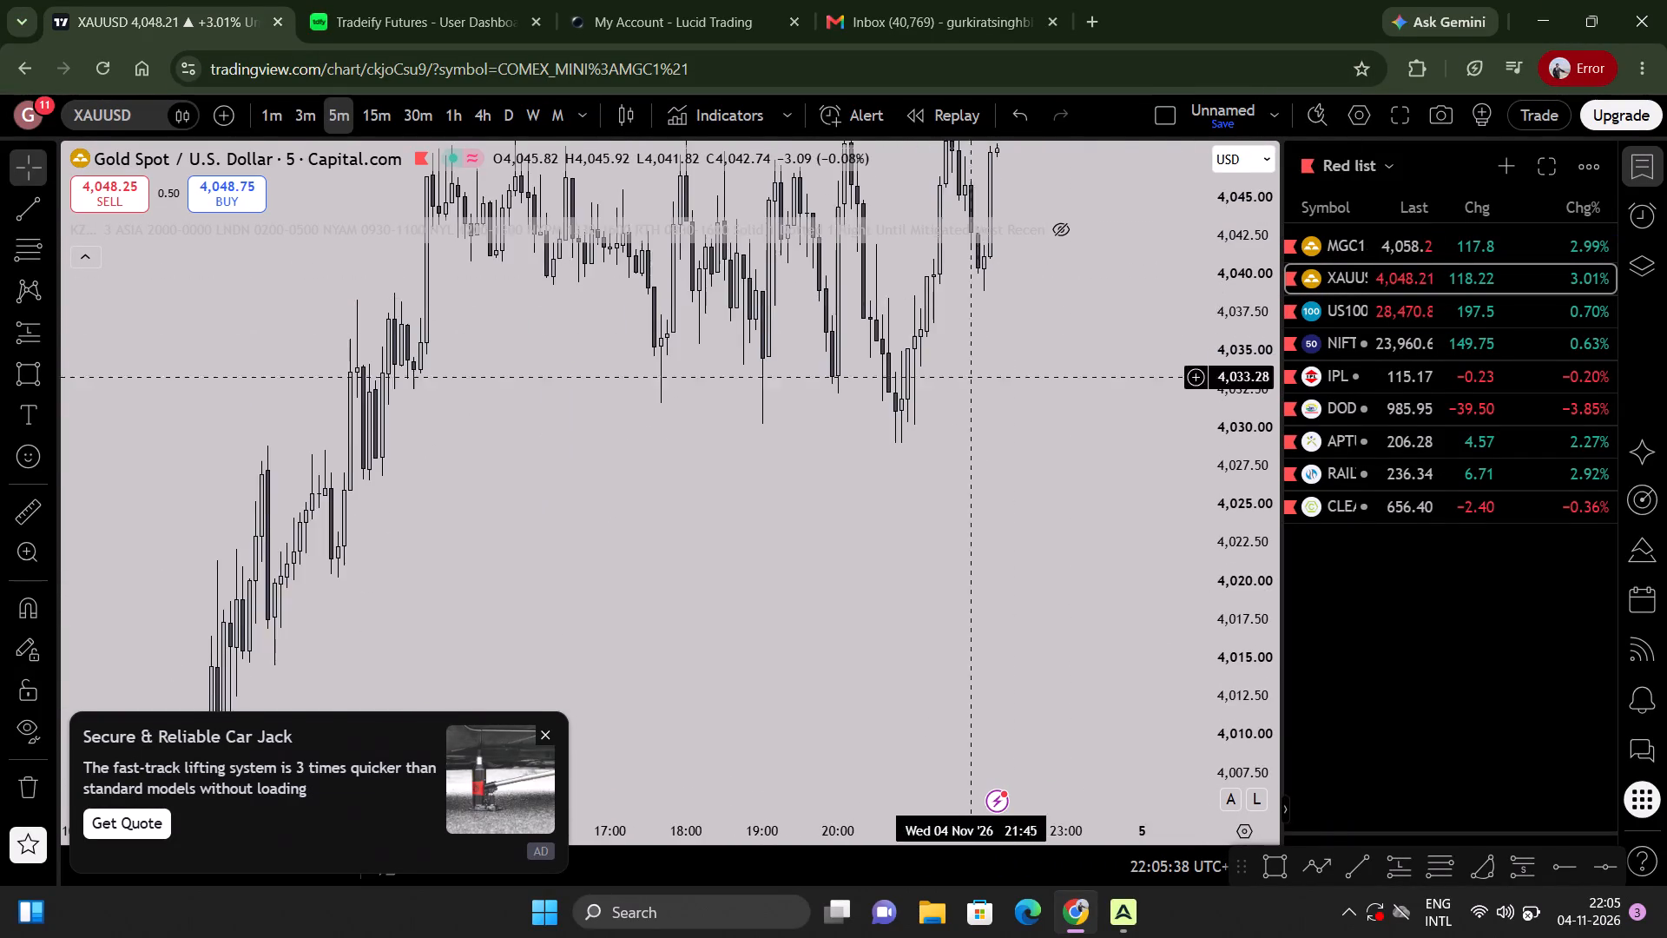
pyautogui.moveTo(961, 455); pyautogui.dragTo(972, 446)
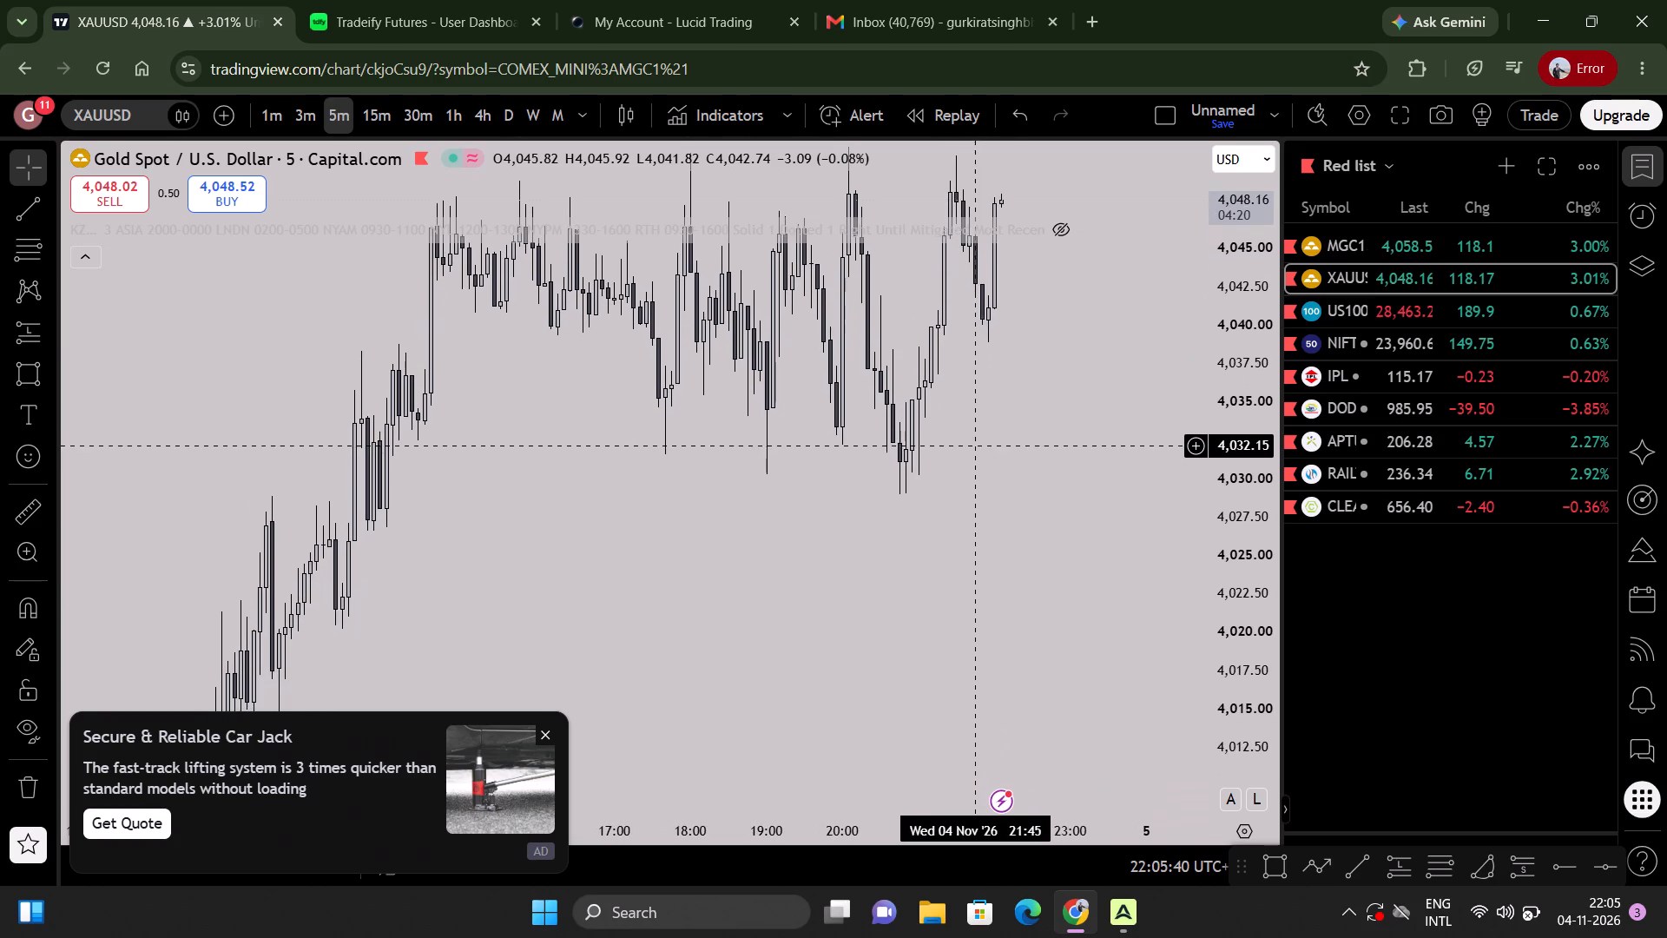
pyautogui.scroll(2, 1087, 409)
pyautogui.moveTo(1087, 409); pyautogui.dragTo(1064, 572)
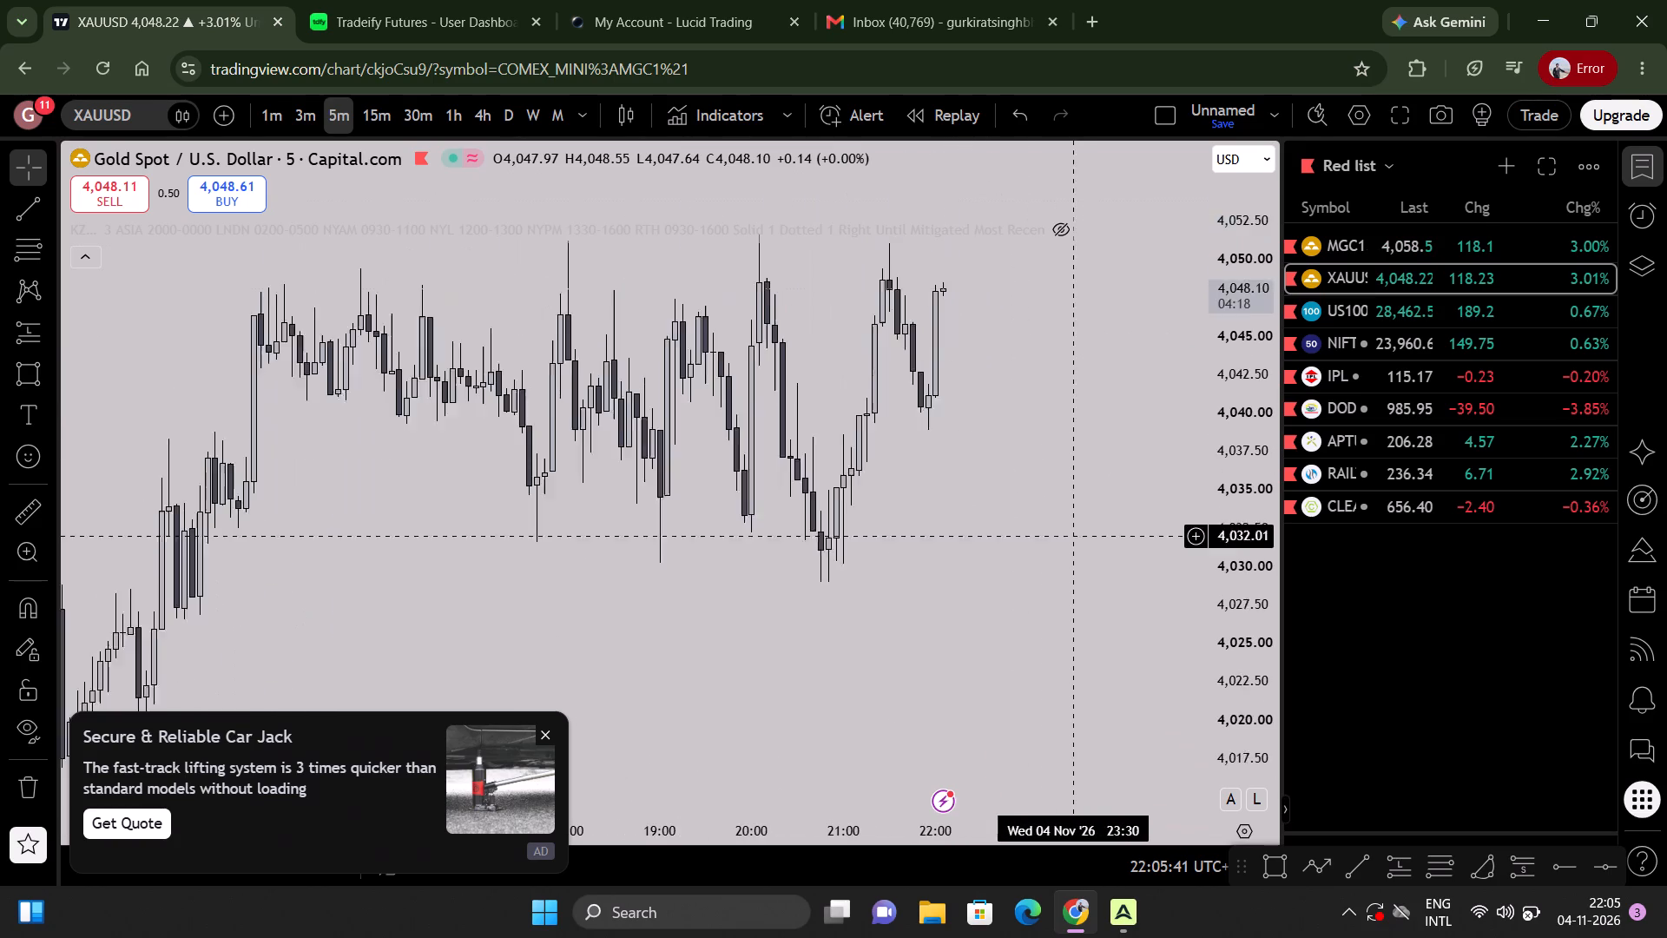
pyautogui.moveTo(1064, 572); pyautogui.dragTo(1048, 622)
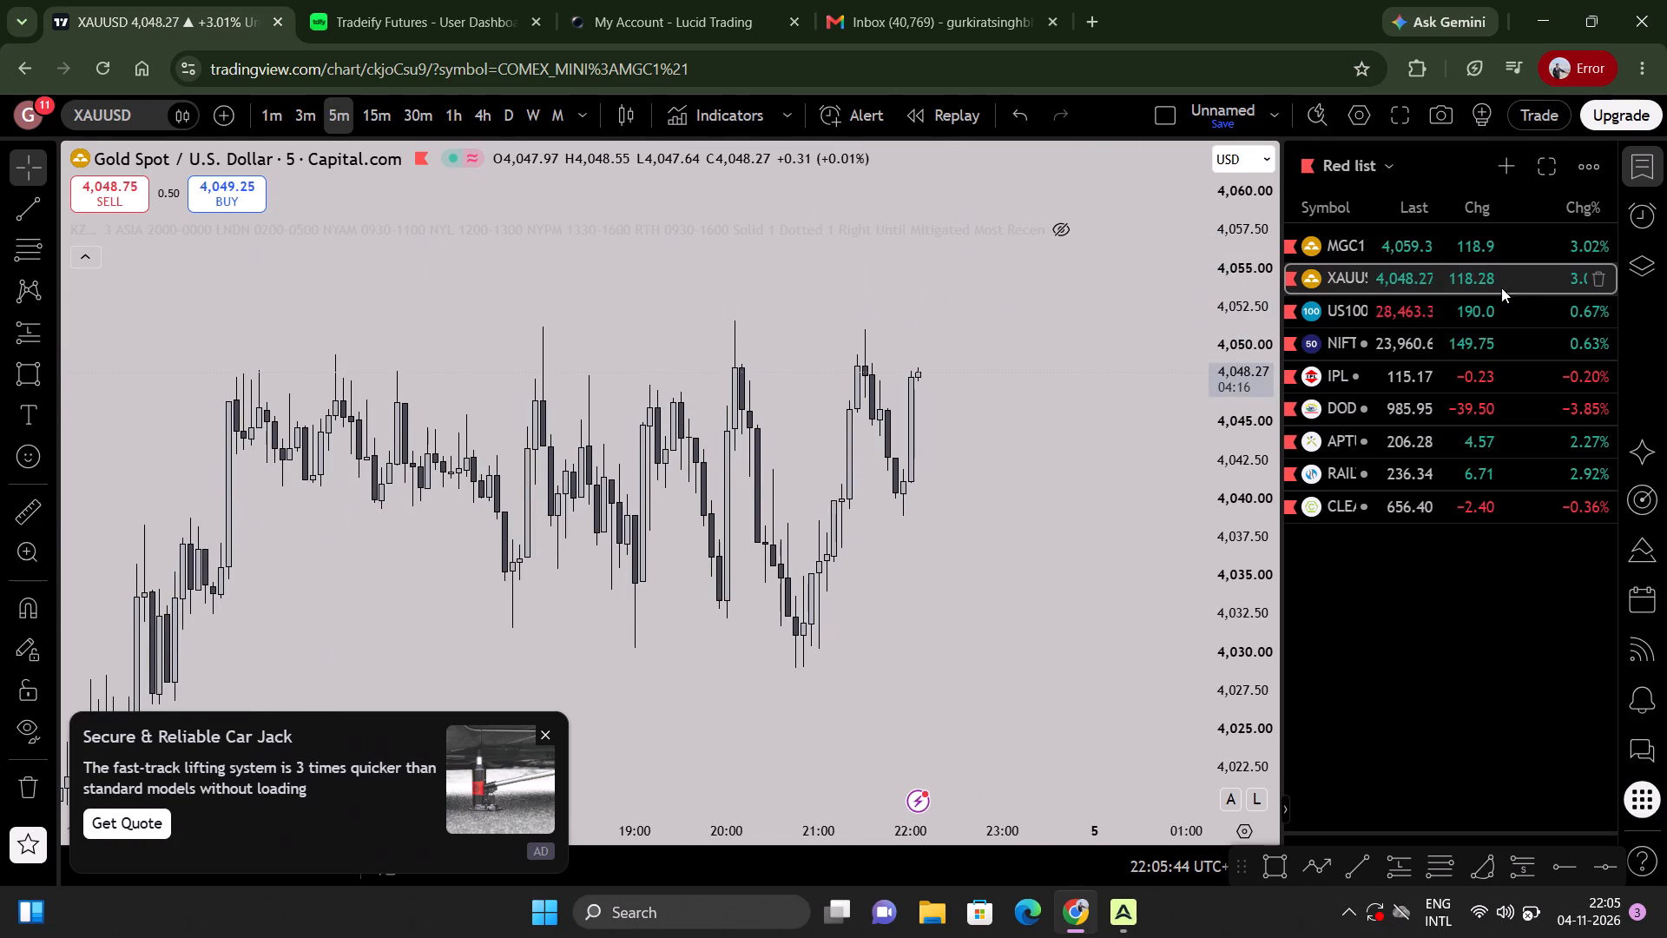
# Switch to the US100 5-minute chart from the watchlist and examine recent price action around the PDH level.
pyautogui.click(1501, 298)
pyautogui.scroll(-8, 867, 594)
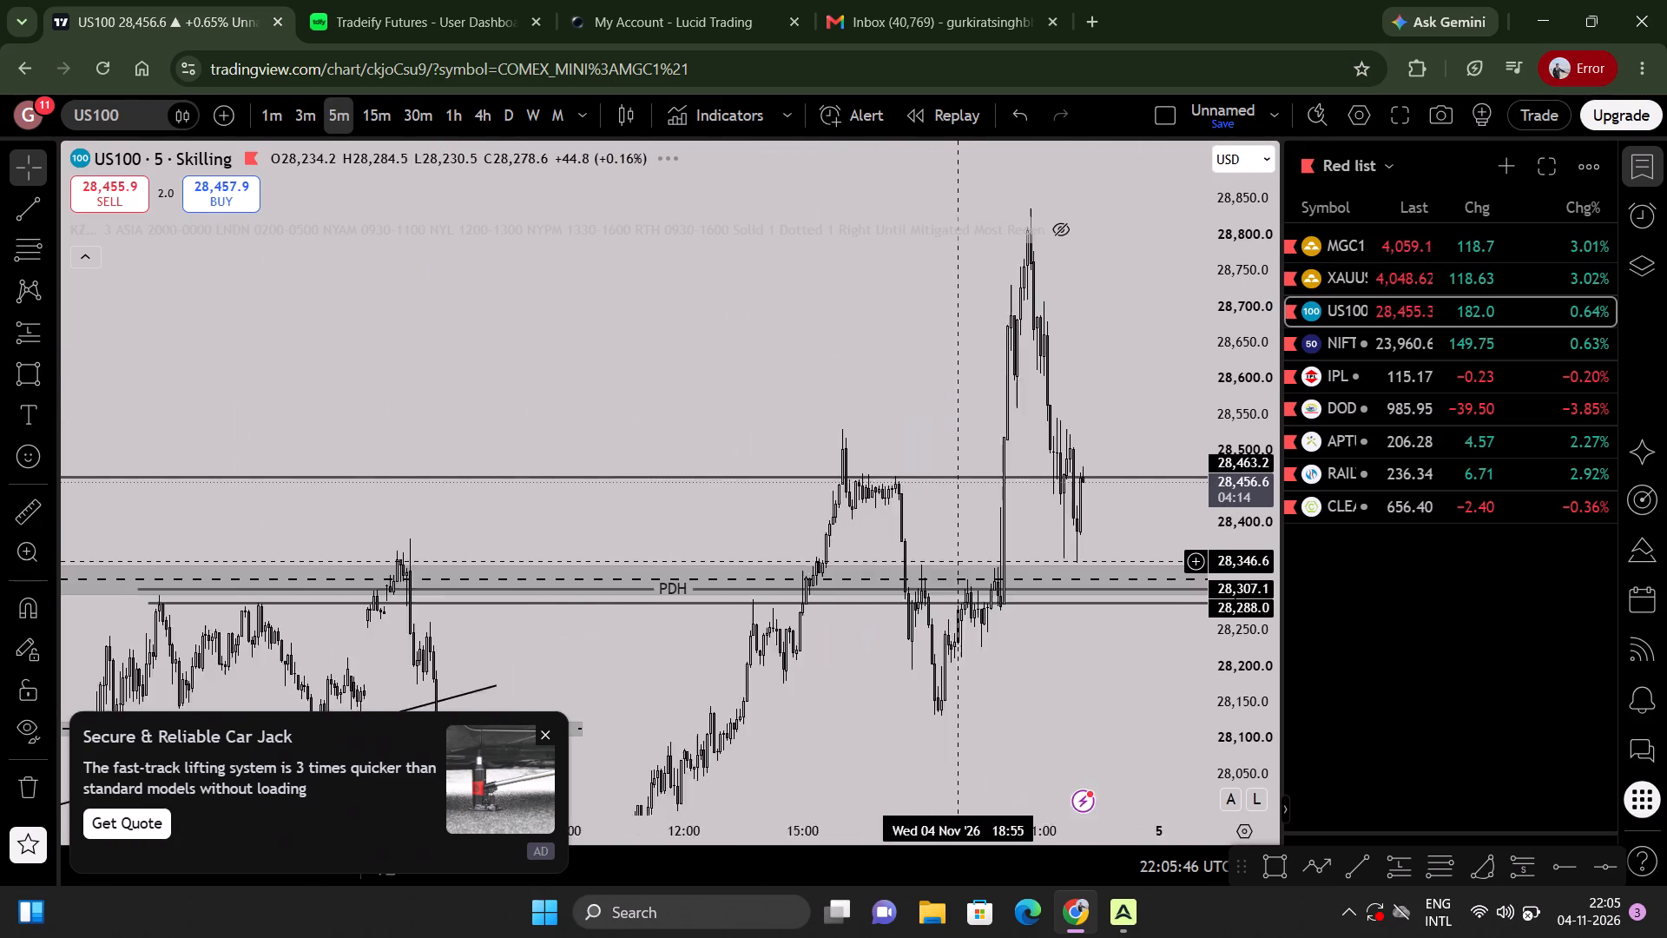
pyautogui.scroll(6, 959, 560)
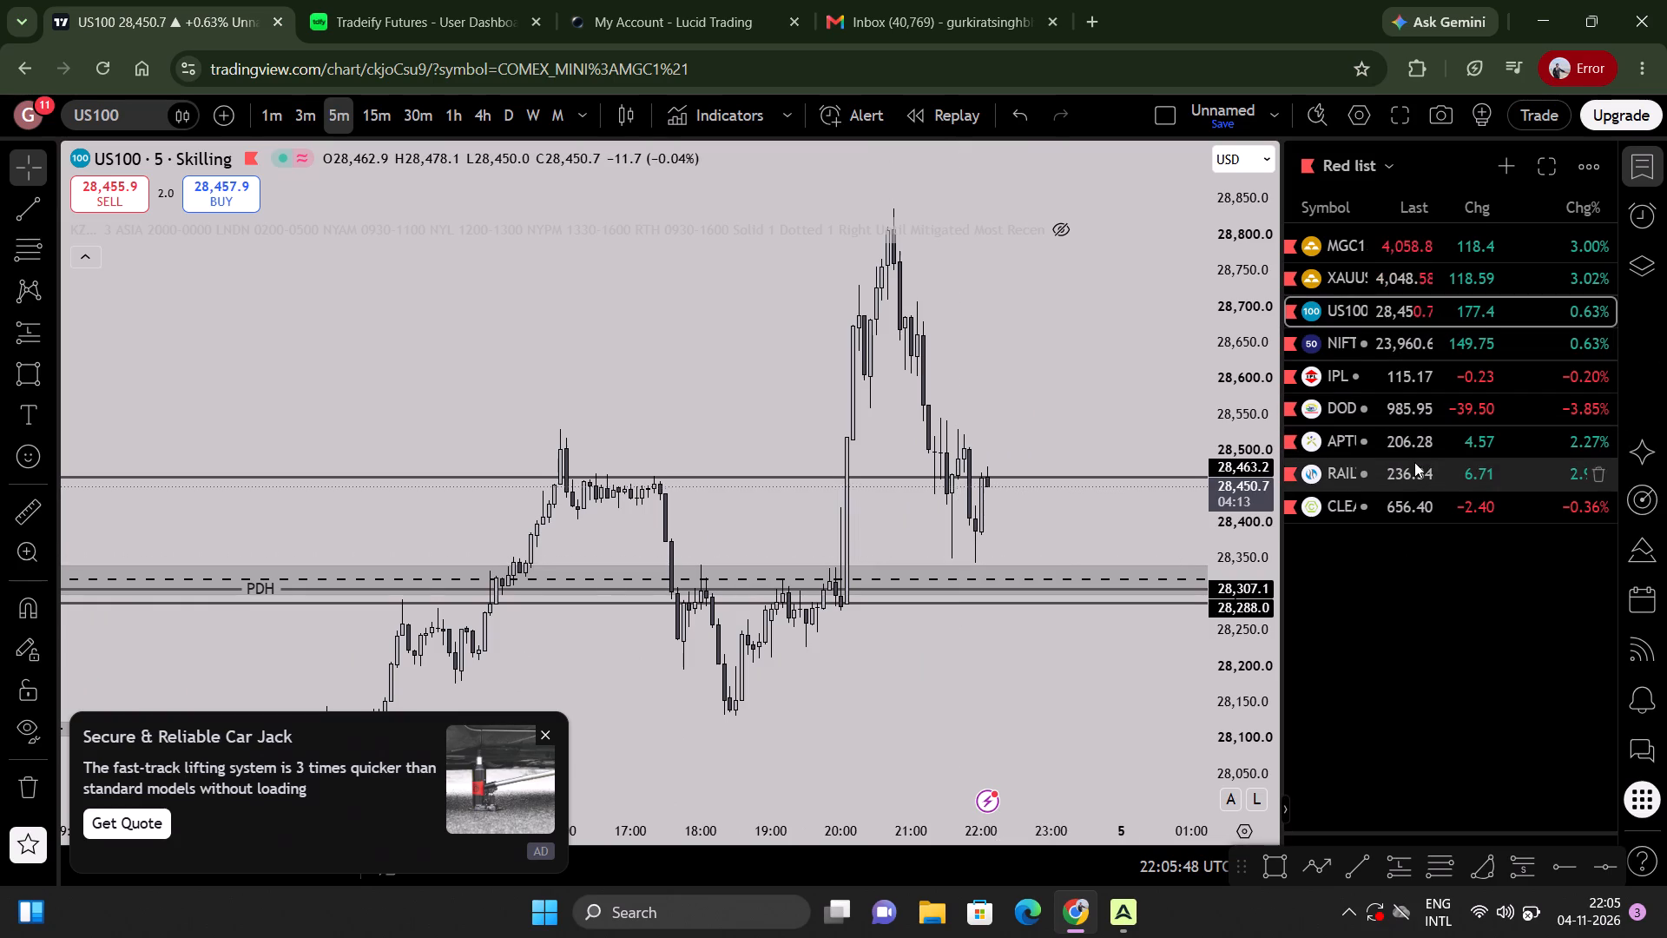
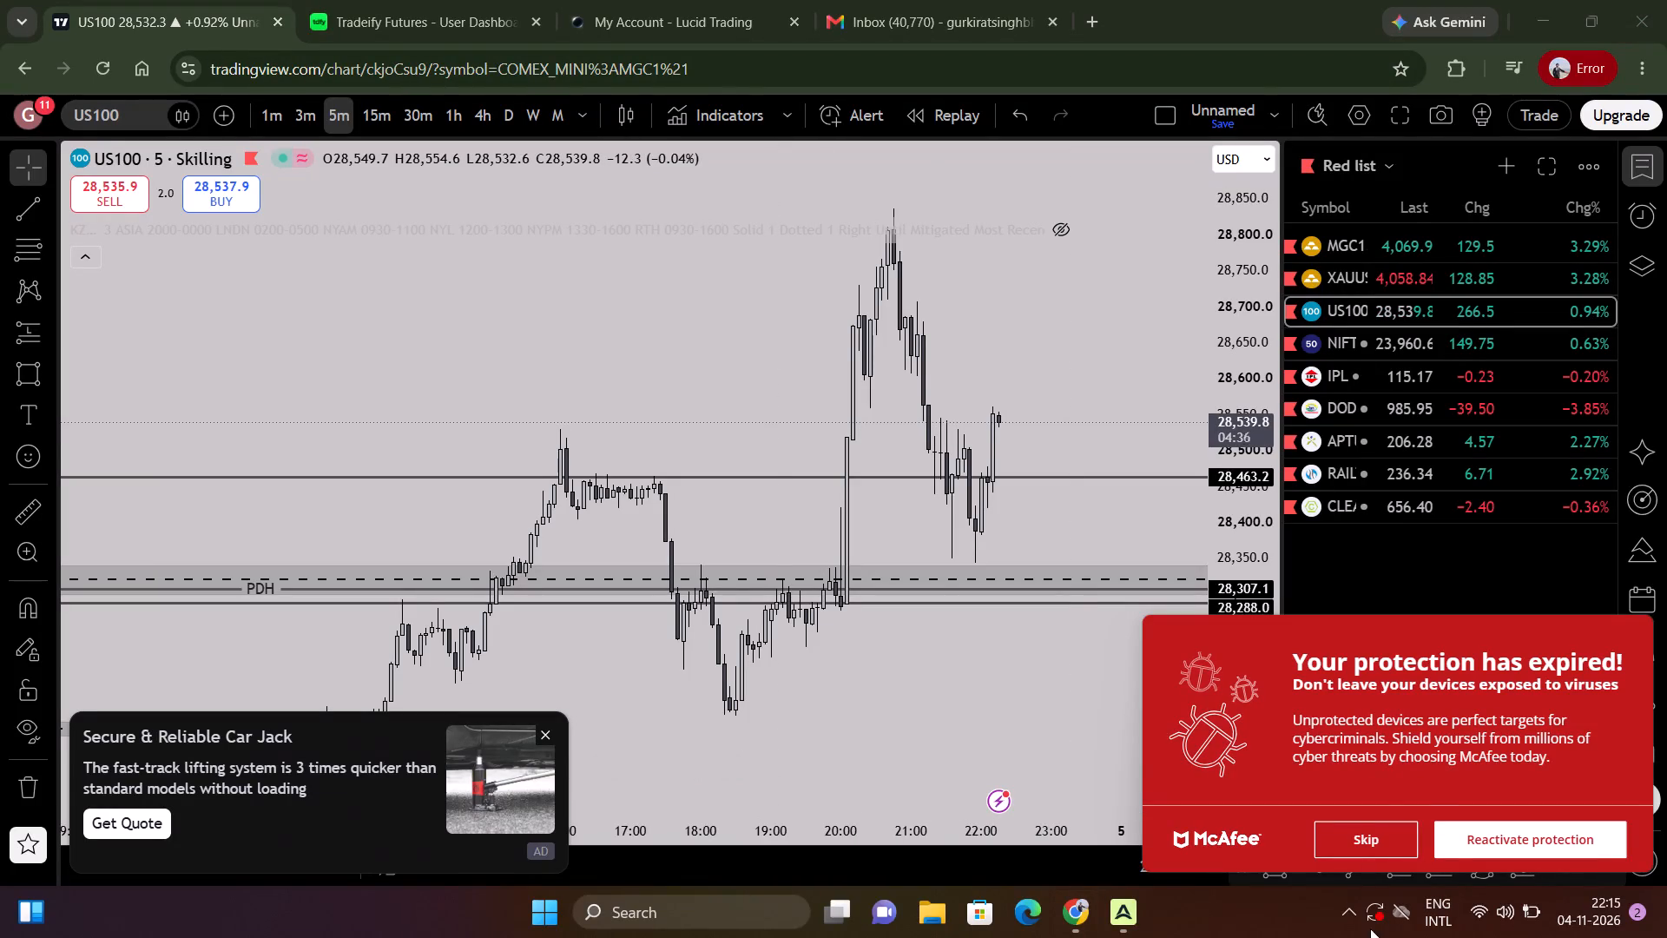
# Skip the McAfee expired-protection notice covering the chart.
pyautogui.click(1351, 843)
# Remove all 9 drawings from the US100 chart, keeping the indicator.
pyautogui.scroll(-6, 1148, 443)
pyautogui.rightClick(1105, 321)
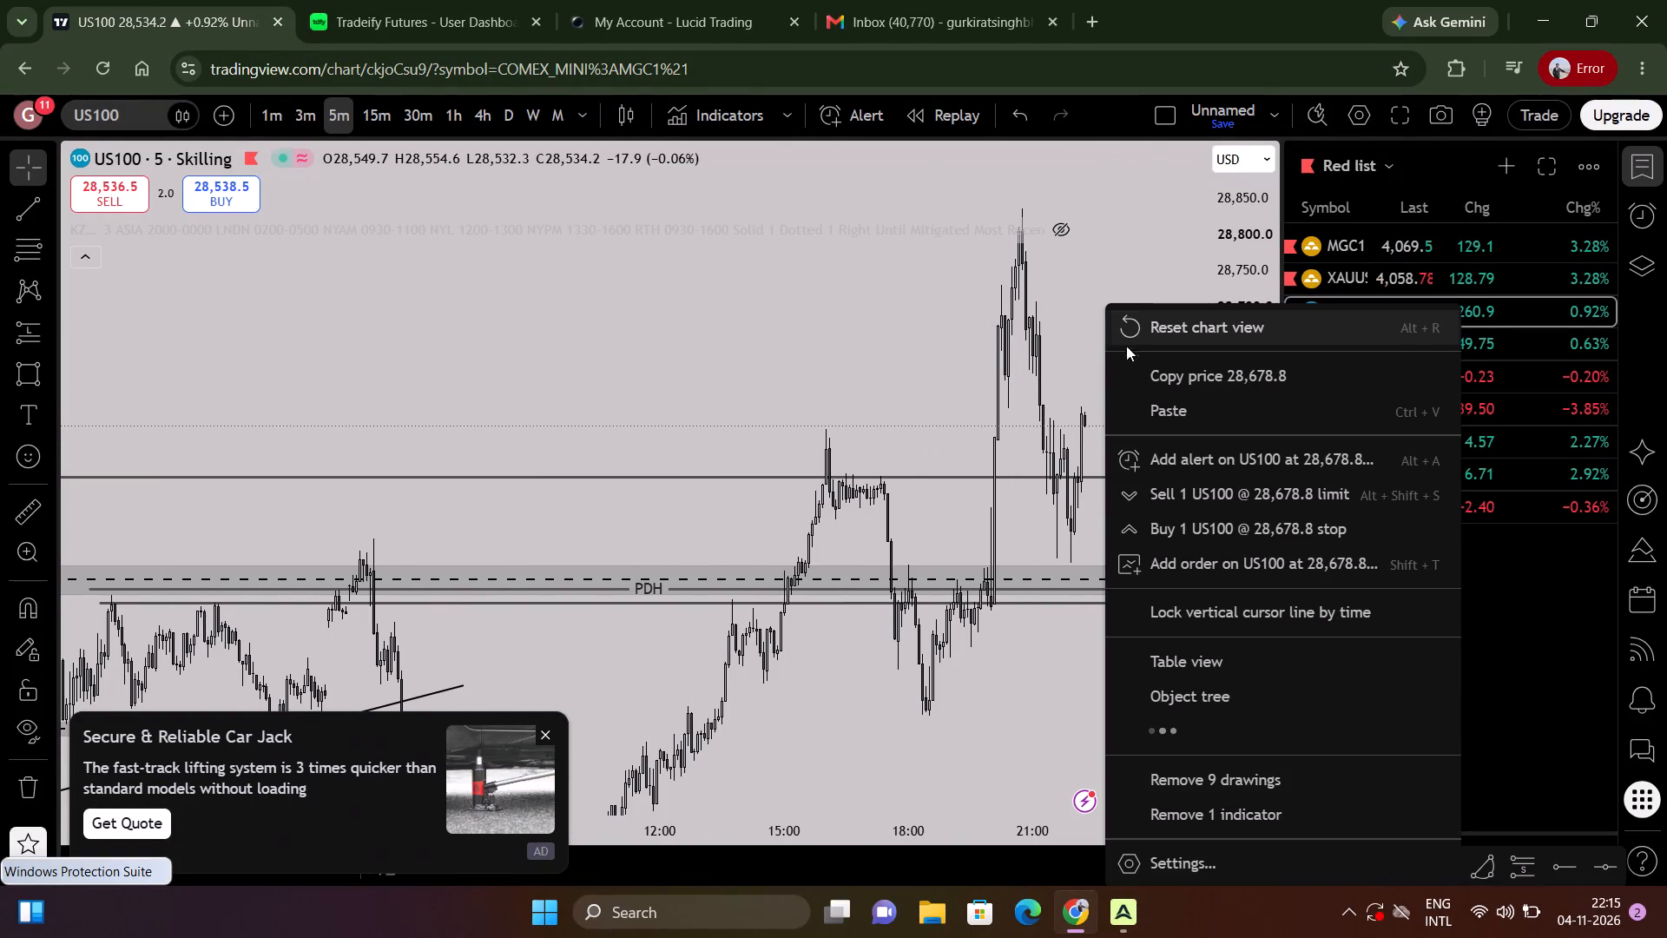
pyautogui.click(1245, 782)
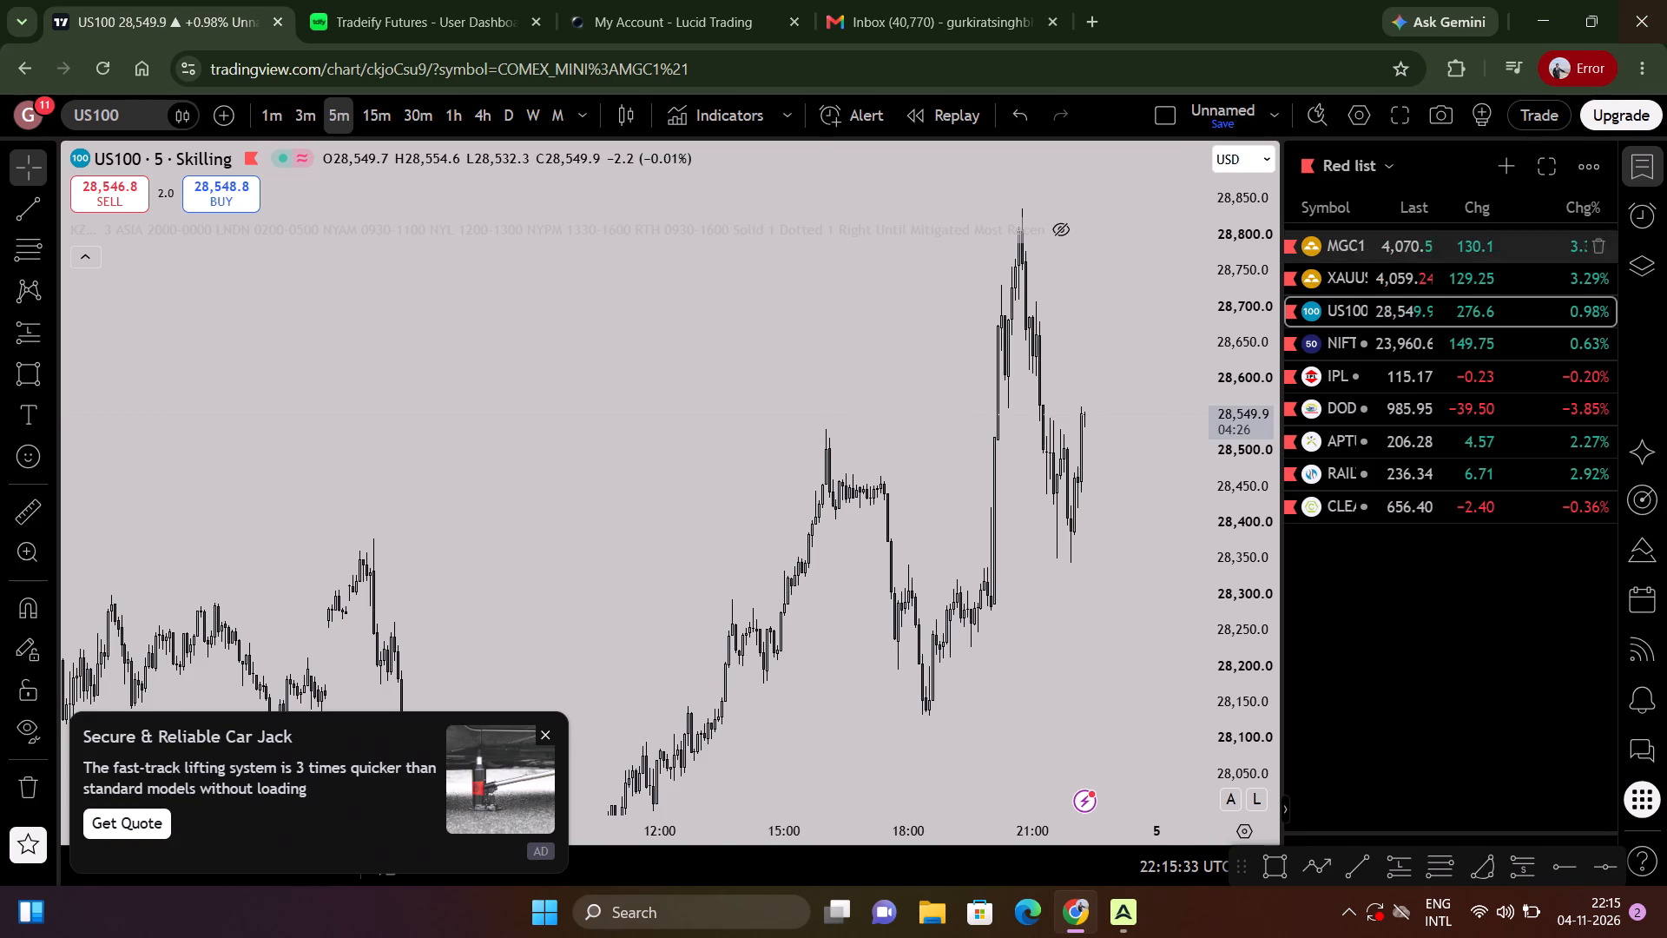
# Switch the US100 chart to the daily timeframe and close the car jack advertisement.
pyautogui.scroll(-6, 820, 357)
pyautogui.scroll(7, 828, 362)
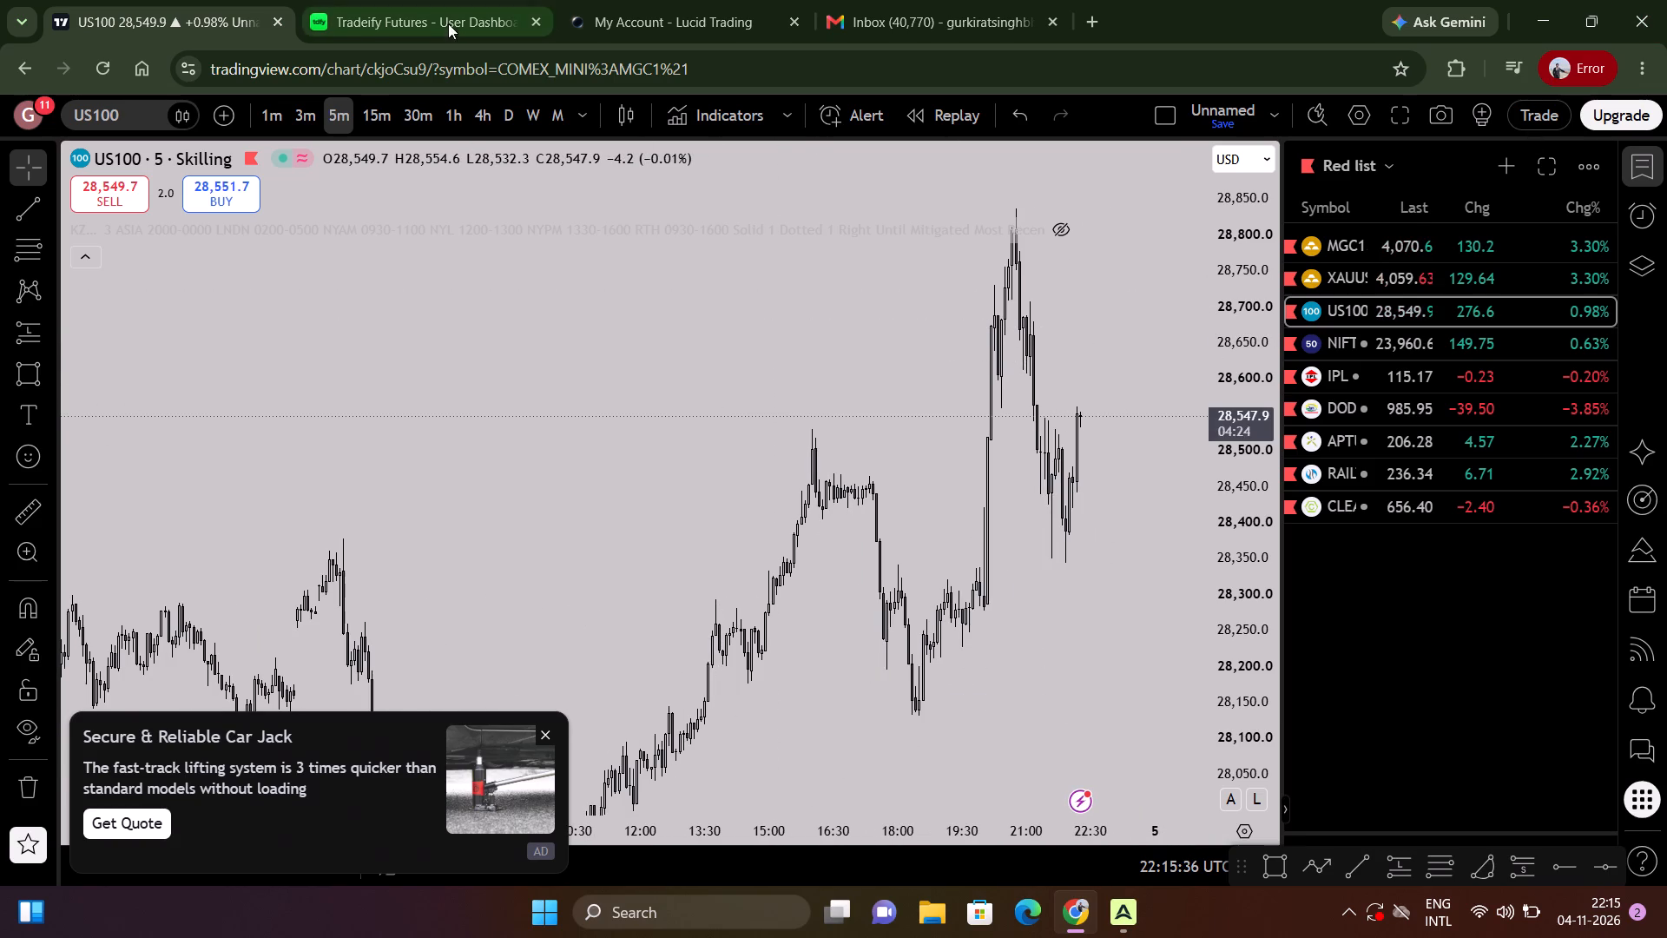
pyautogui.click(499, 116)
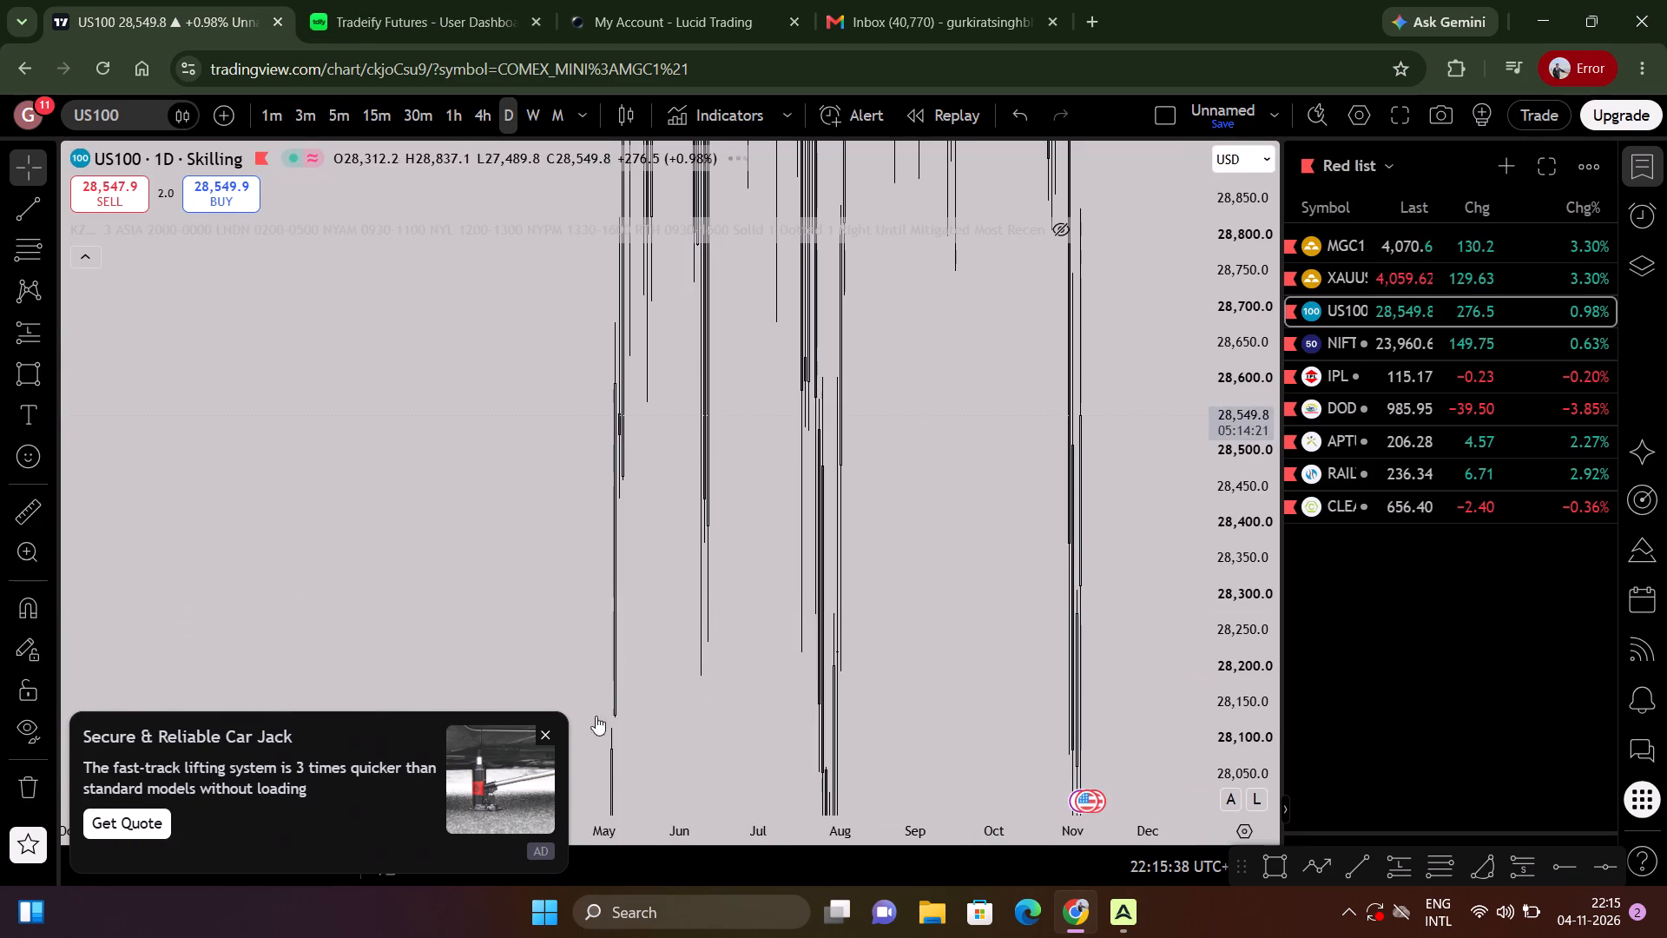
pyautogui.click(544, 733)
# Examine US100's daily price action from the summer swings to the early November candles.
pyautogui.scroll(5, 1442, 635)
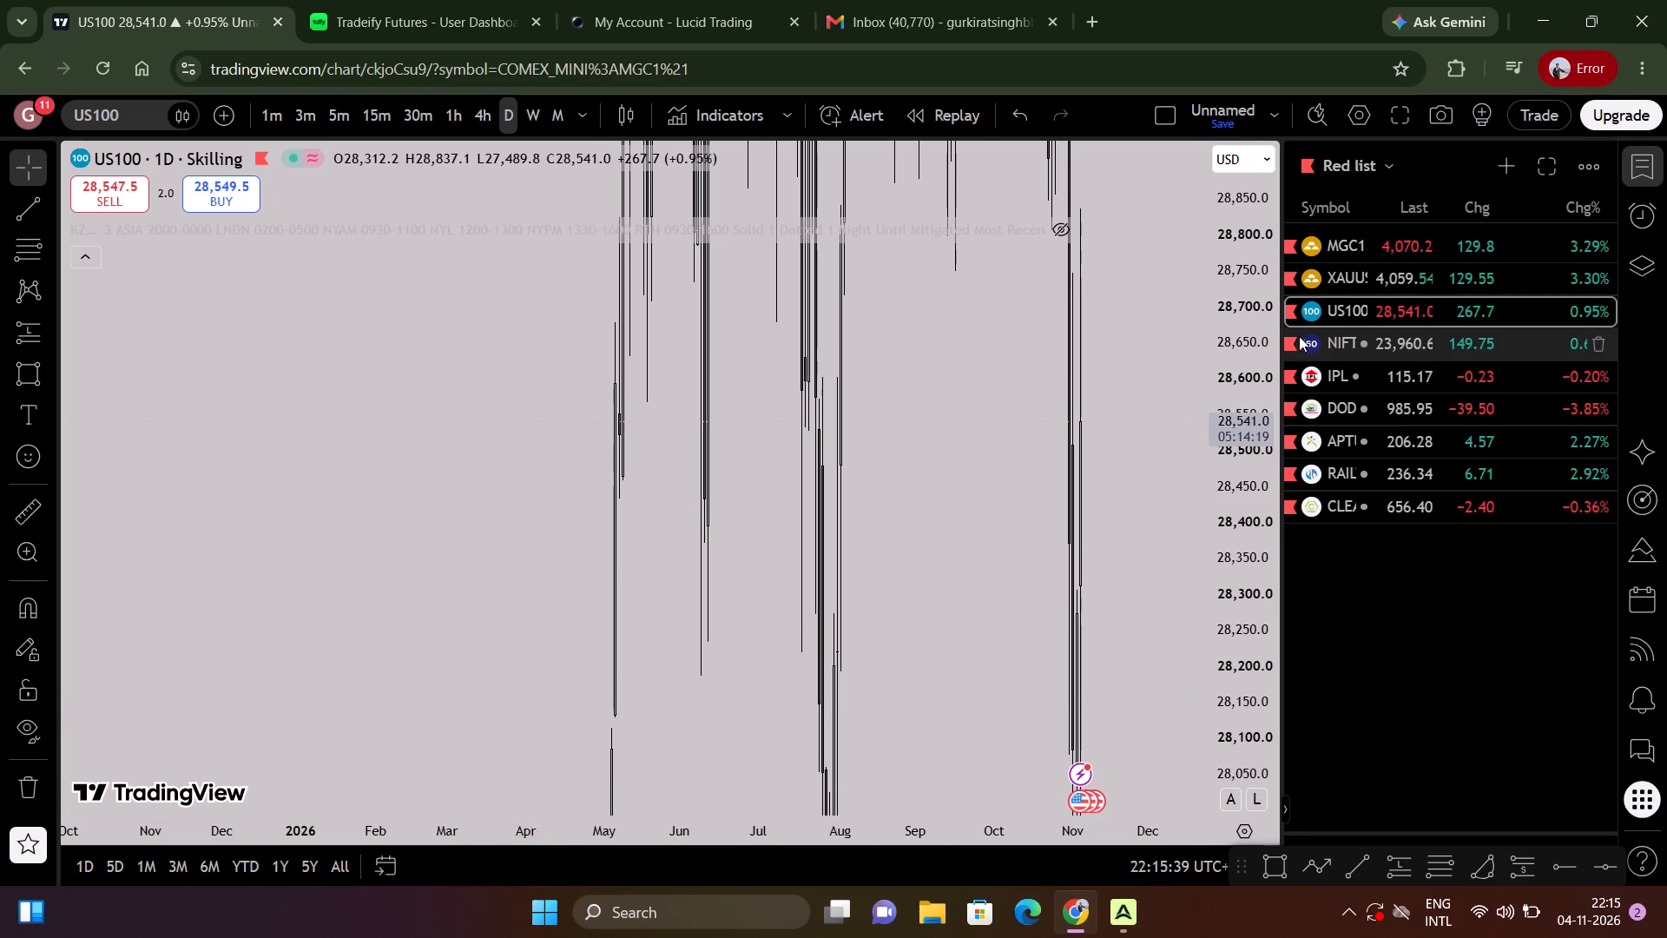
pyautogui.moveTo(1246, 287); pyautogui.dragTo(1235, 937)
pyautogui.scroll(2, 1081, 521)
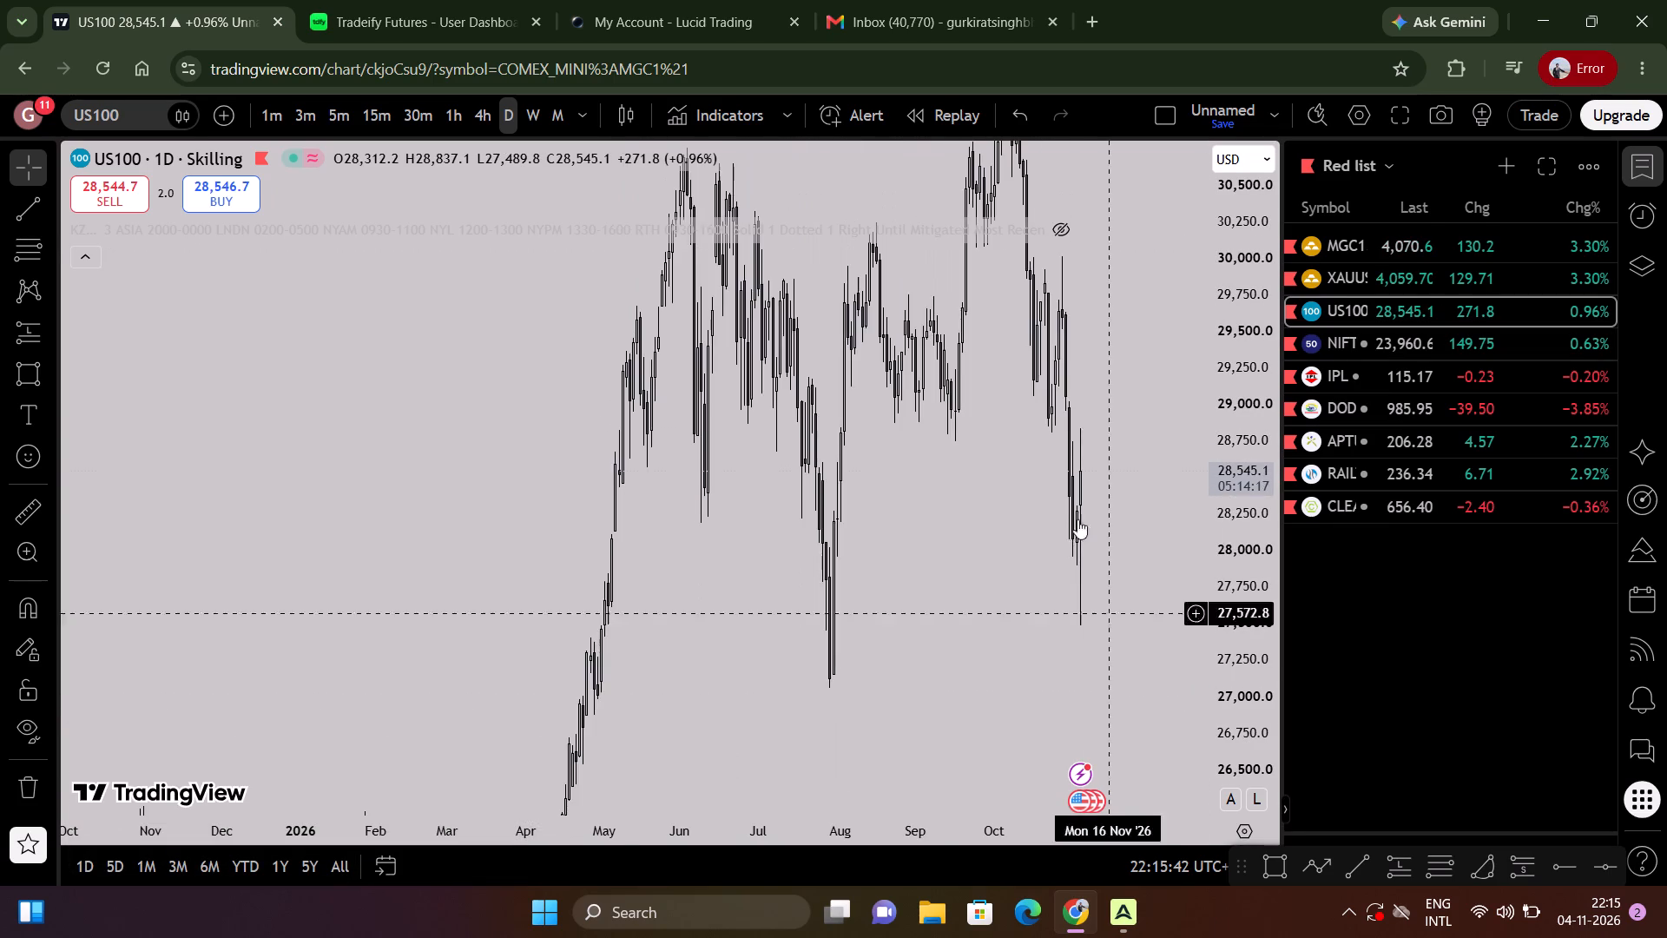
pyautogui.scroll(8, 1077, 519)
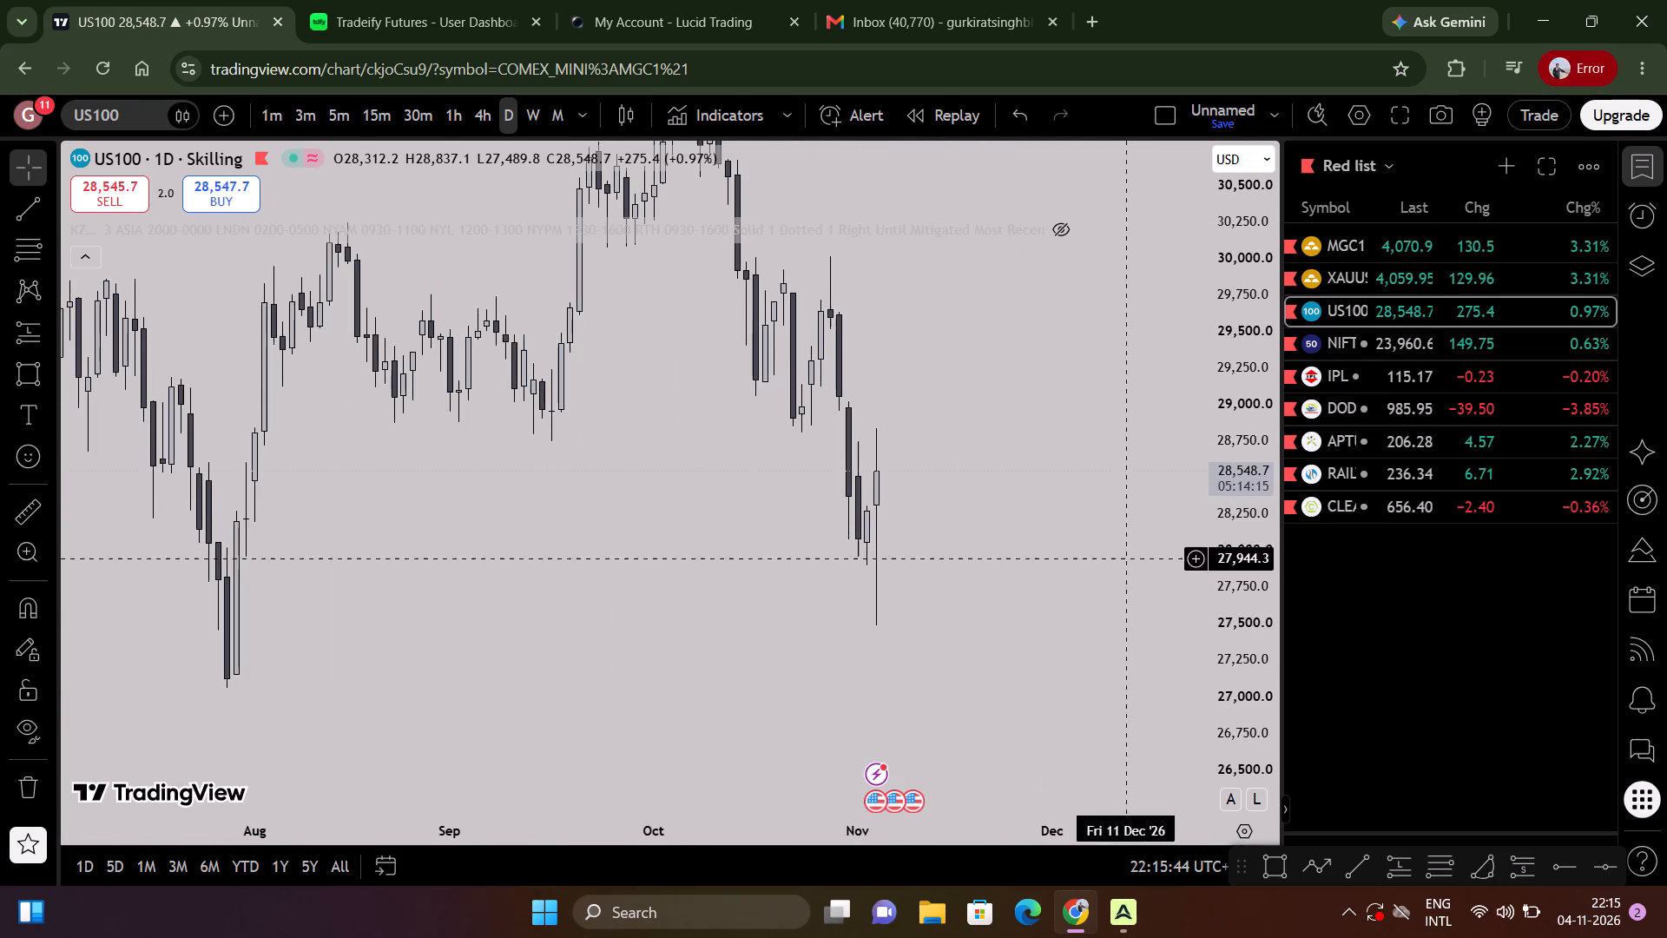
pyautogui.moveTo(1238, 690); pyautogui.dragTo(1218, 495)
pyautogui.scroll(-4, 1090, 472)
pyautogui.scroll(3, 1038, 554)
pyautogui.moveTo(1044, 573); pyautogui.dragTo(1071, 469)
pyautogui.scroll(3, 1071, 469)
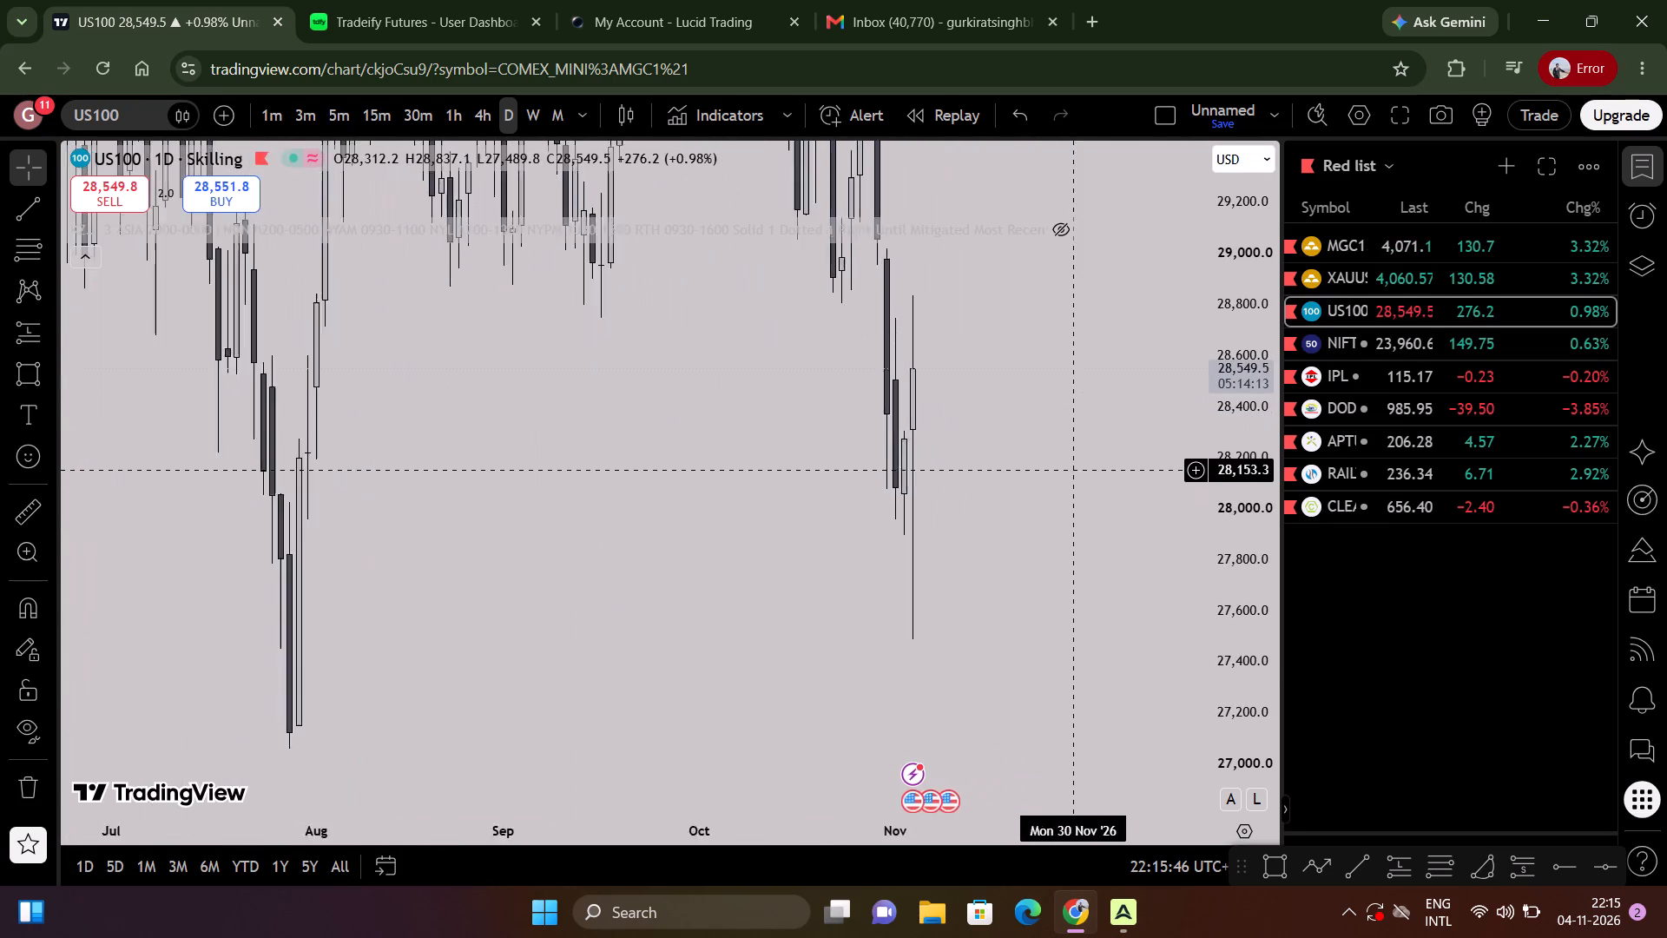
pyautogui.moveTo(1243, 435); pyautogui.dragTo(1229, 520)
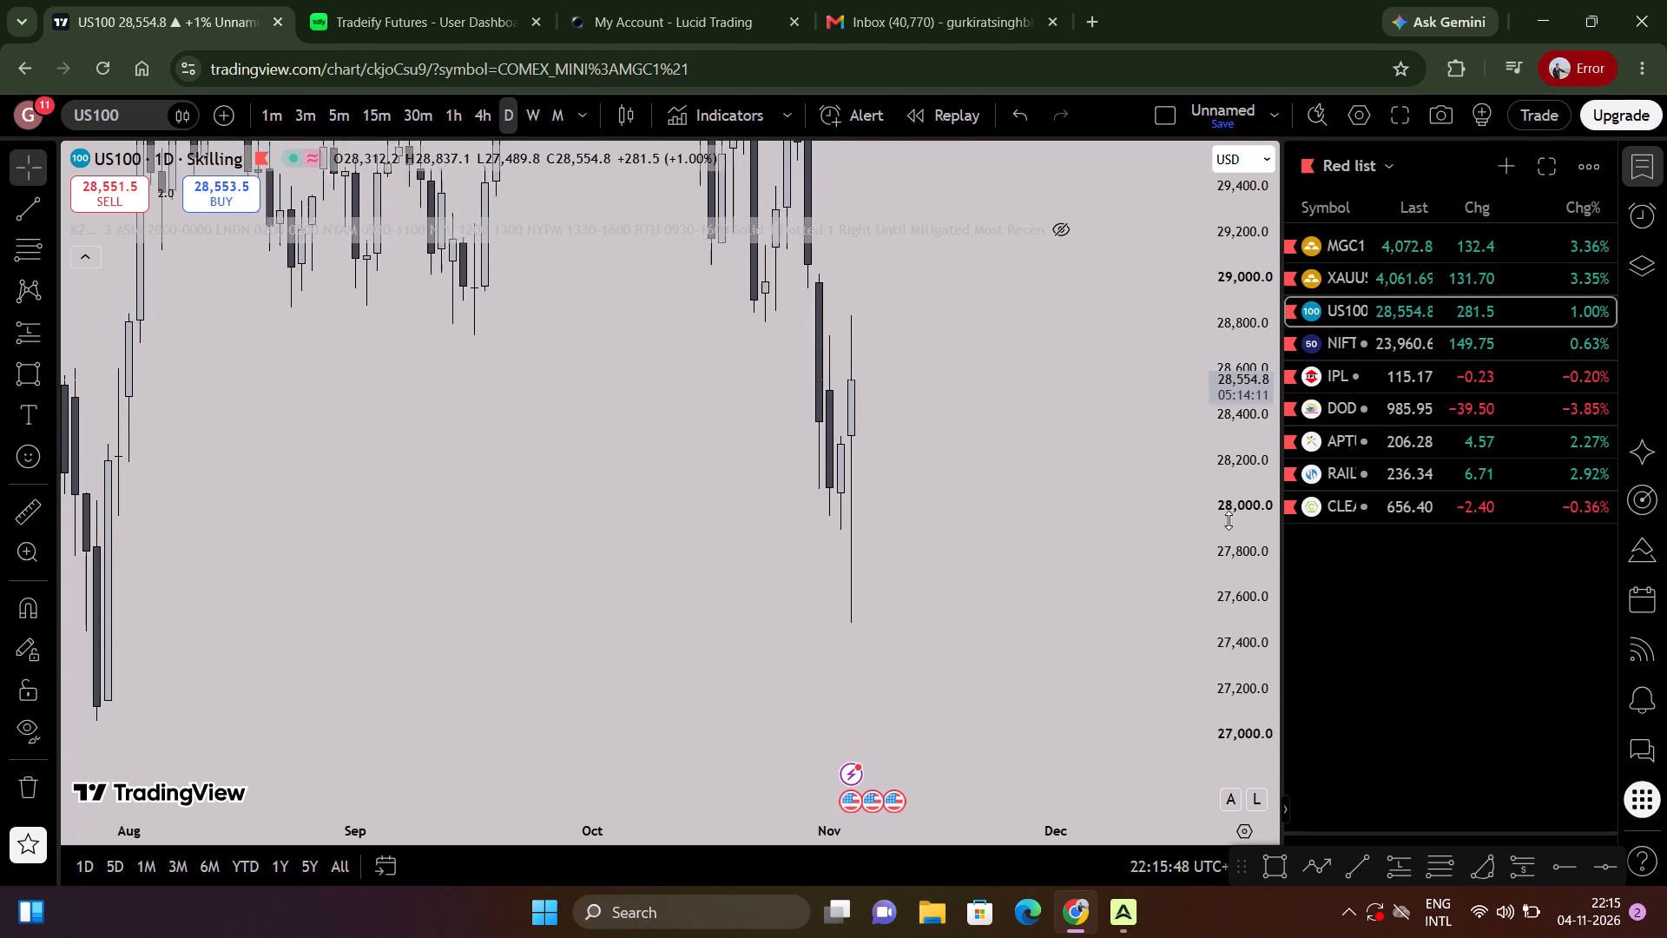
pyautogui.moveTo(1229, 520); pyautogui.dragTo(1174, 662)
pyautogui.scroll(-6, 997, 563)
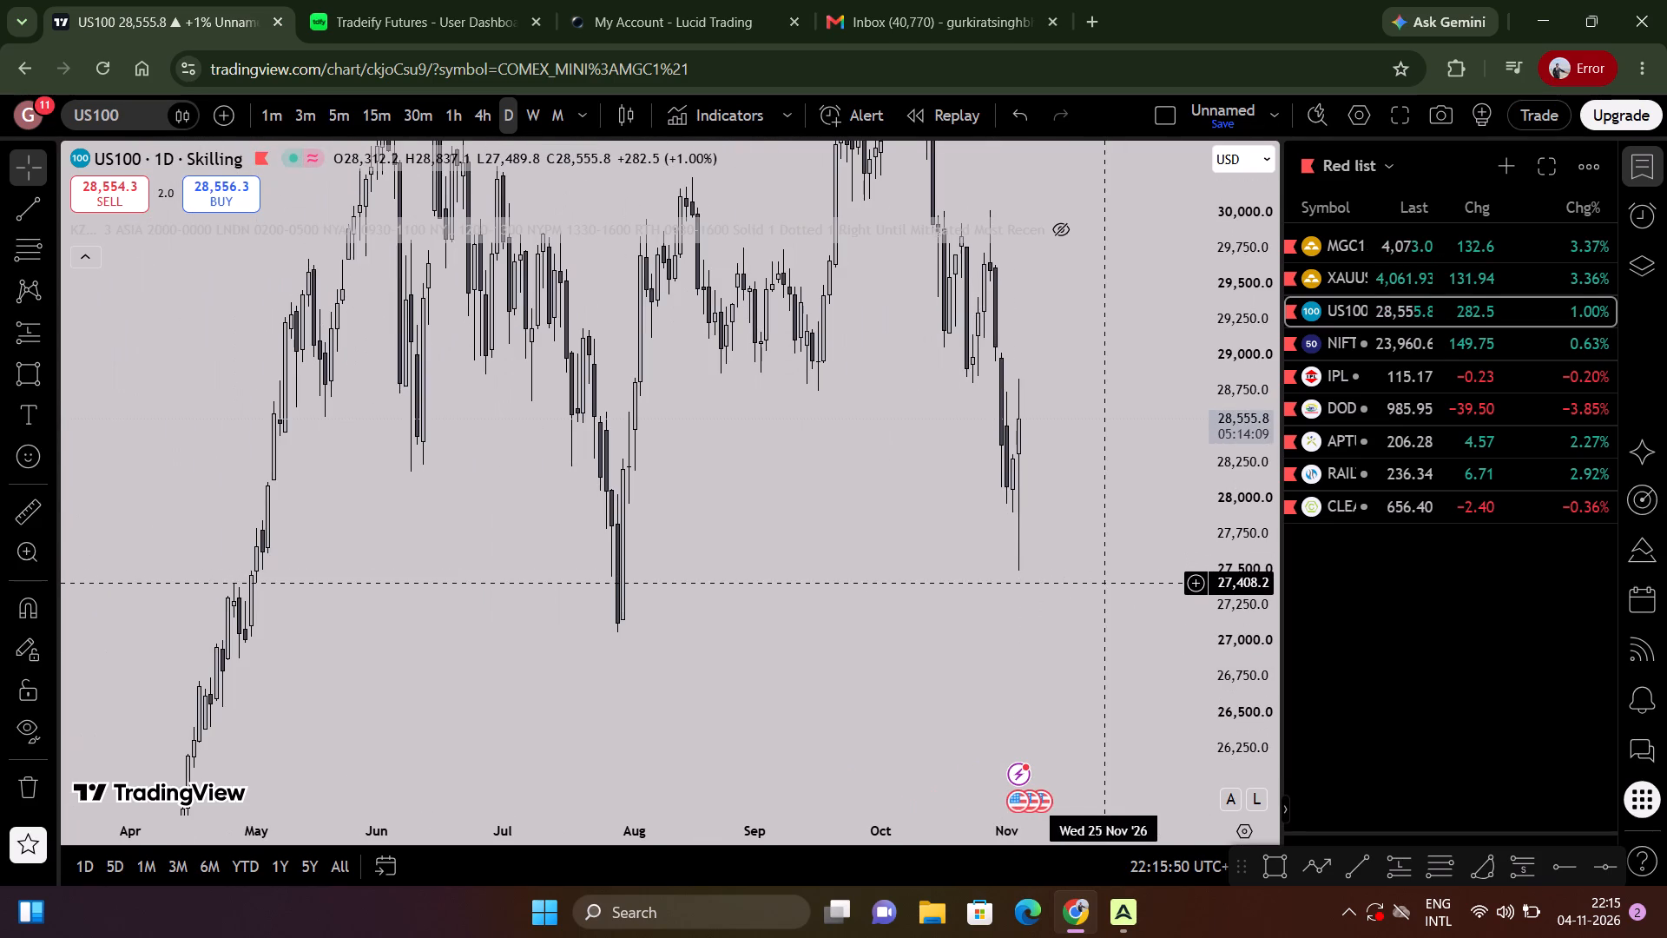
pyautogui.scroll(5, 1010, 522)
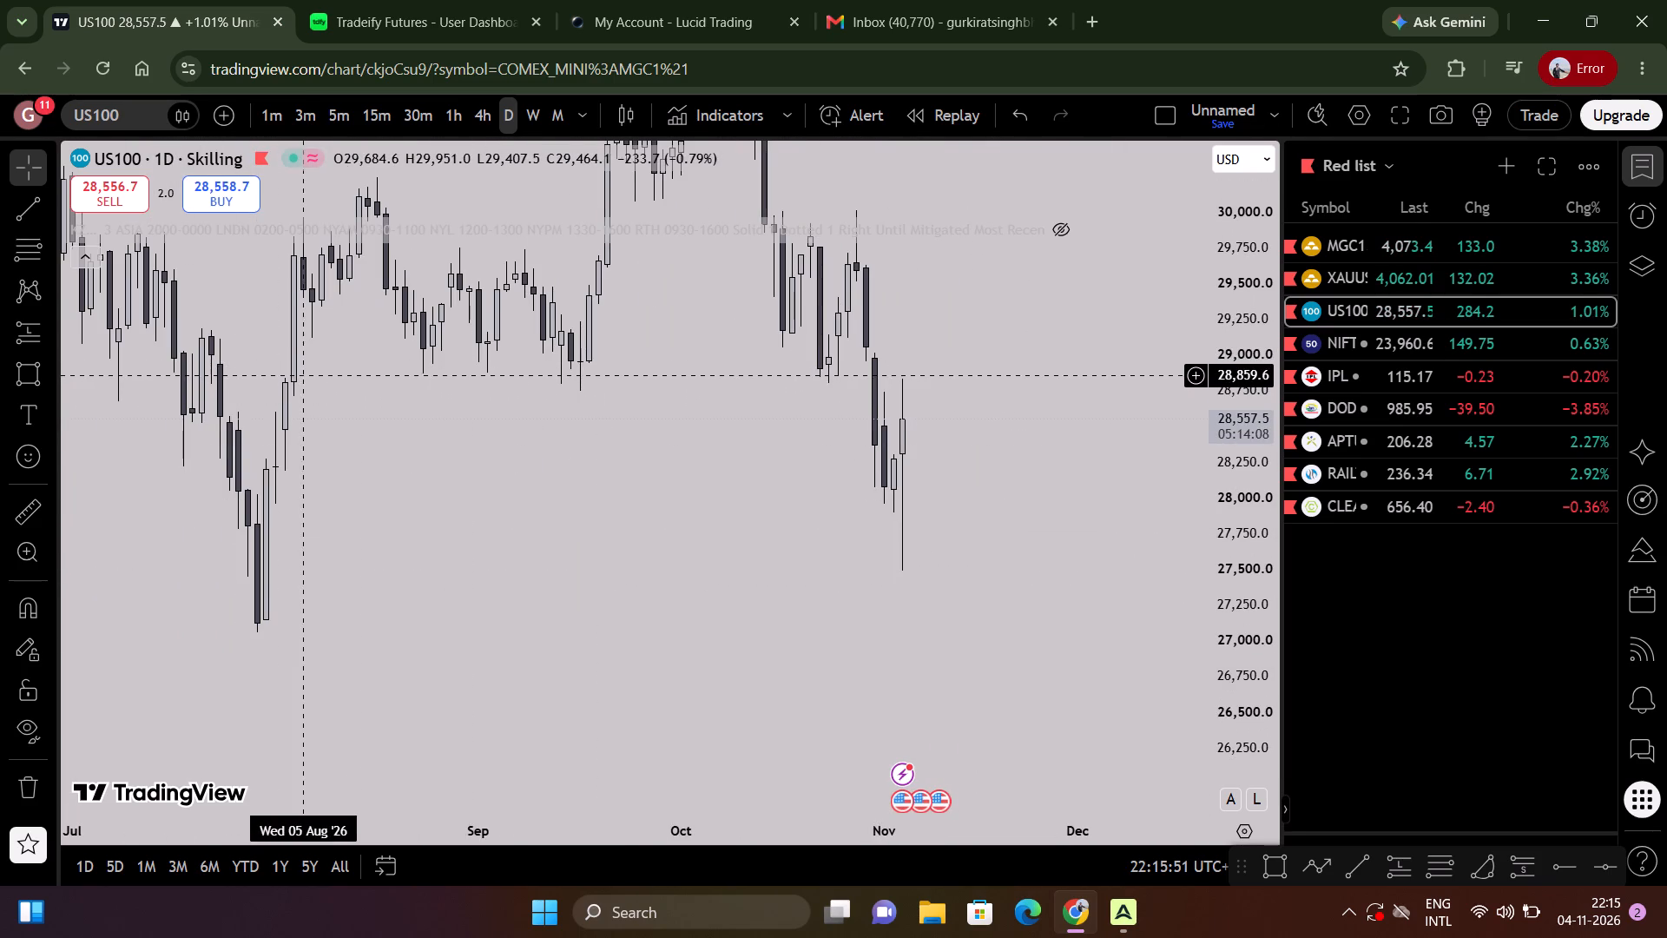
pyautogui.moveTo(1229, 618); pyautogui.dragTo(1216, 369)
pyautogui.scroll(-1, 858, 306)
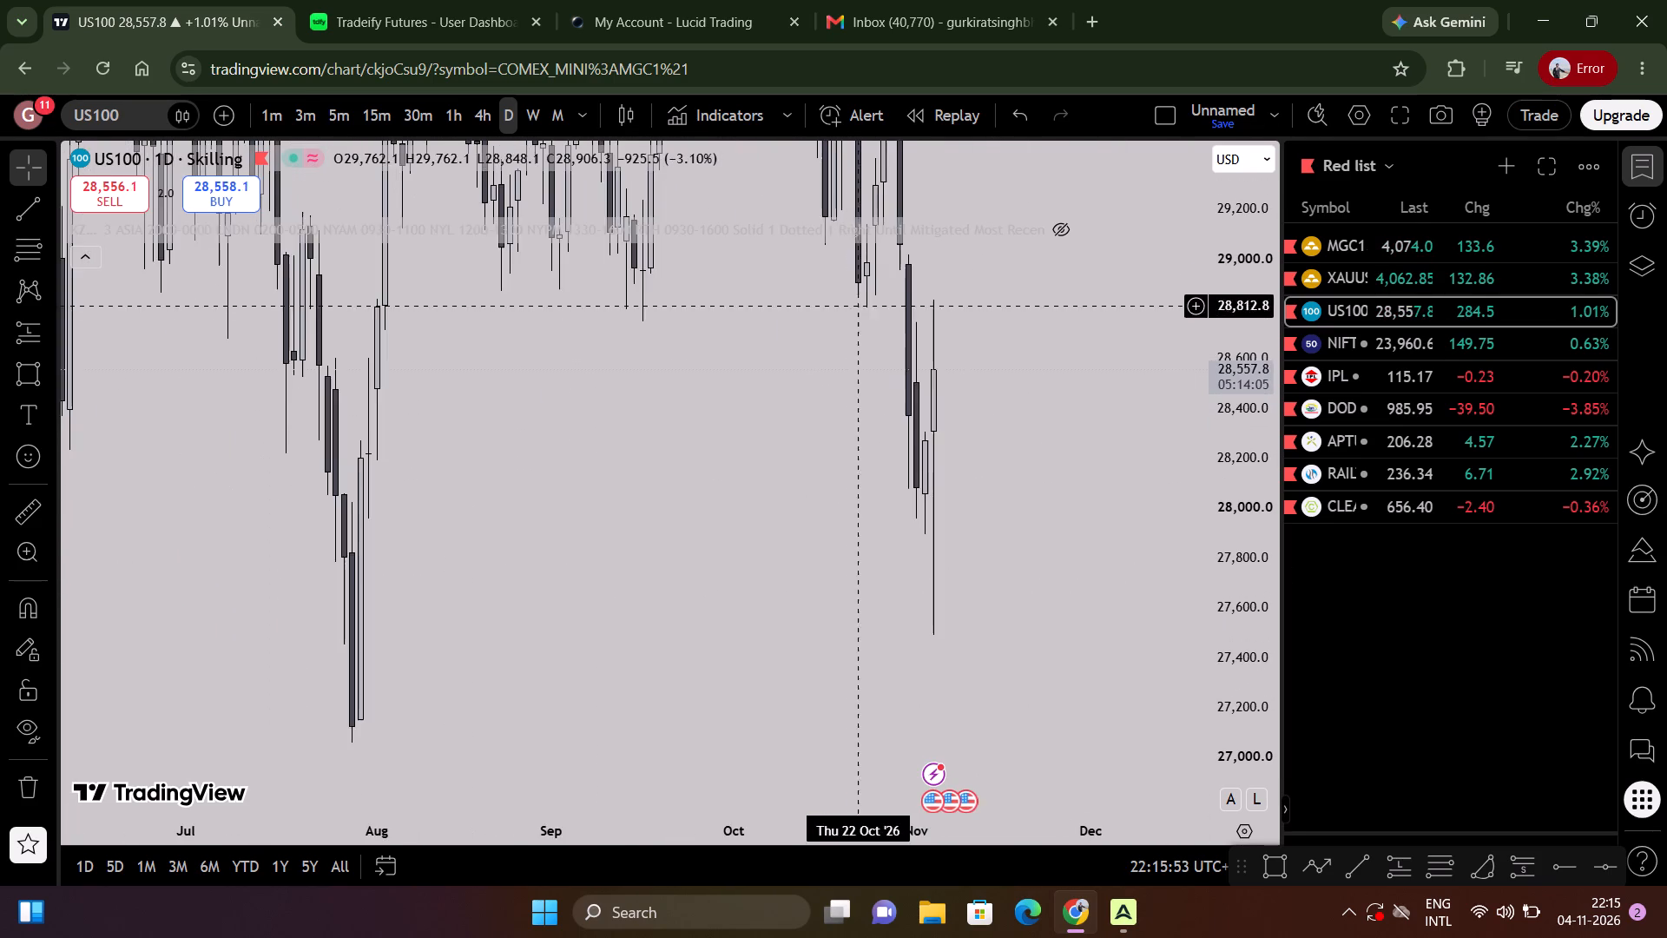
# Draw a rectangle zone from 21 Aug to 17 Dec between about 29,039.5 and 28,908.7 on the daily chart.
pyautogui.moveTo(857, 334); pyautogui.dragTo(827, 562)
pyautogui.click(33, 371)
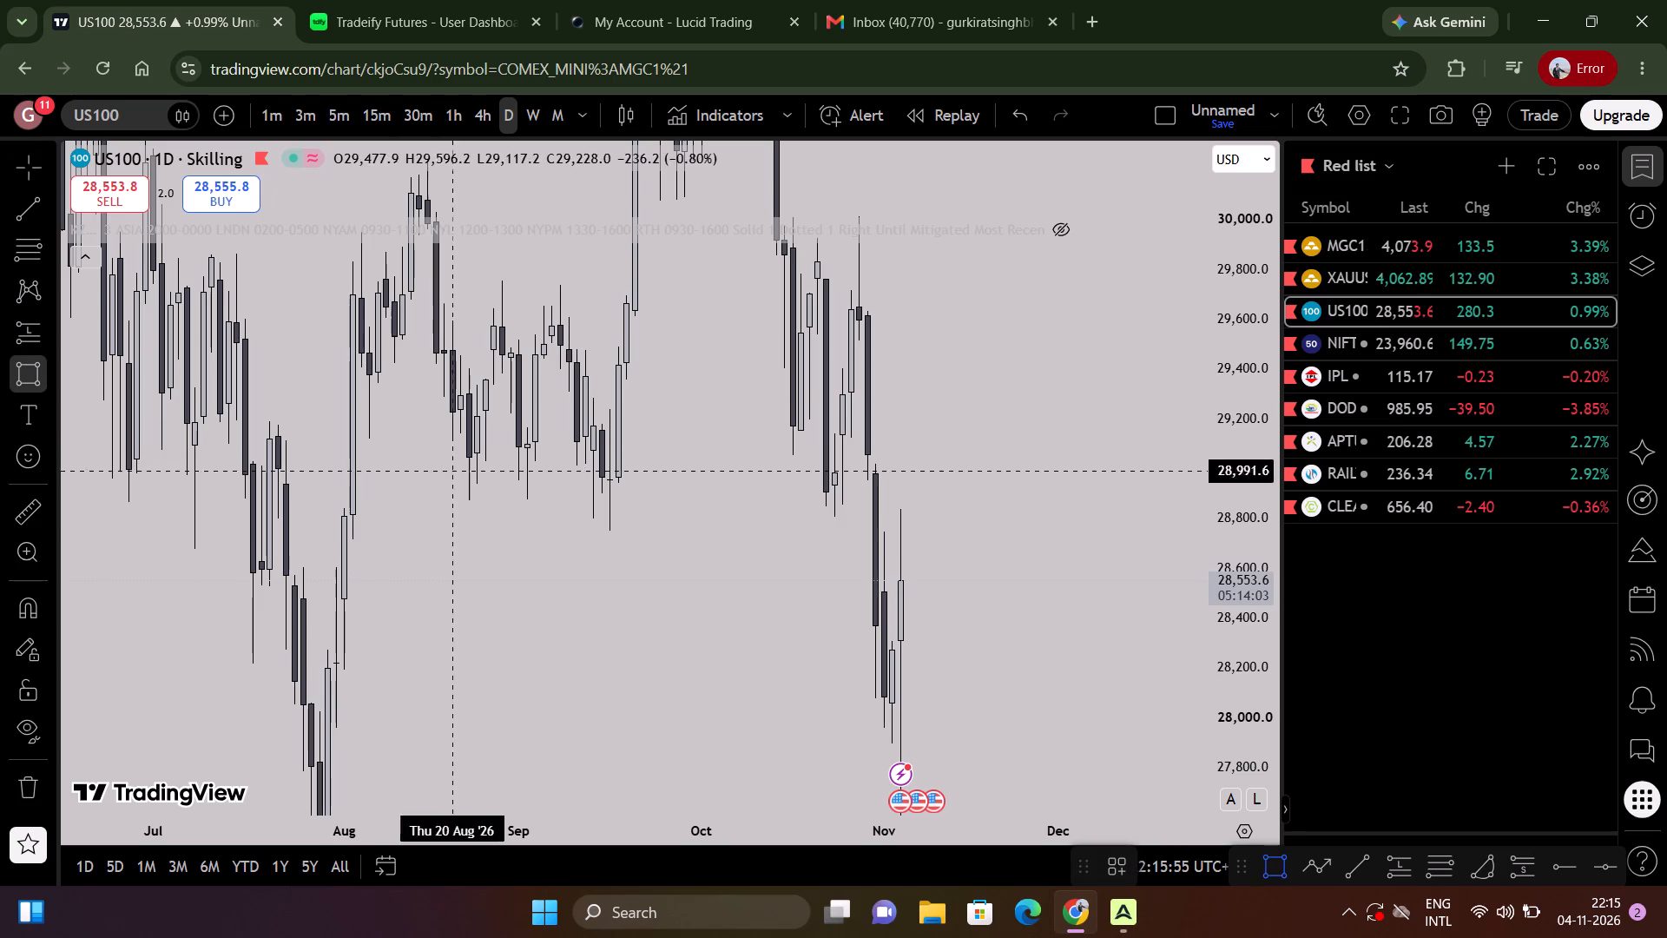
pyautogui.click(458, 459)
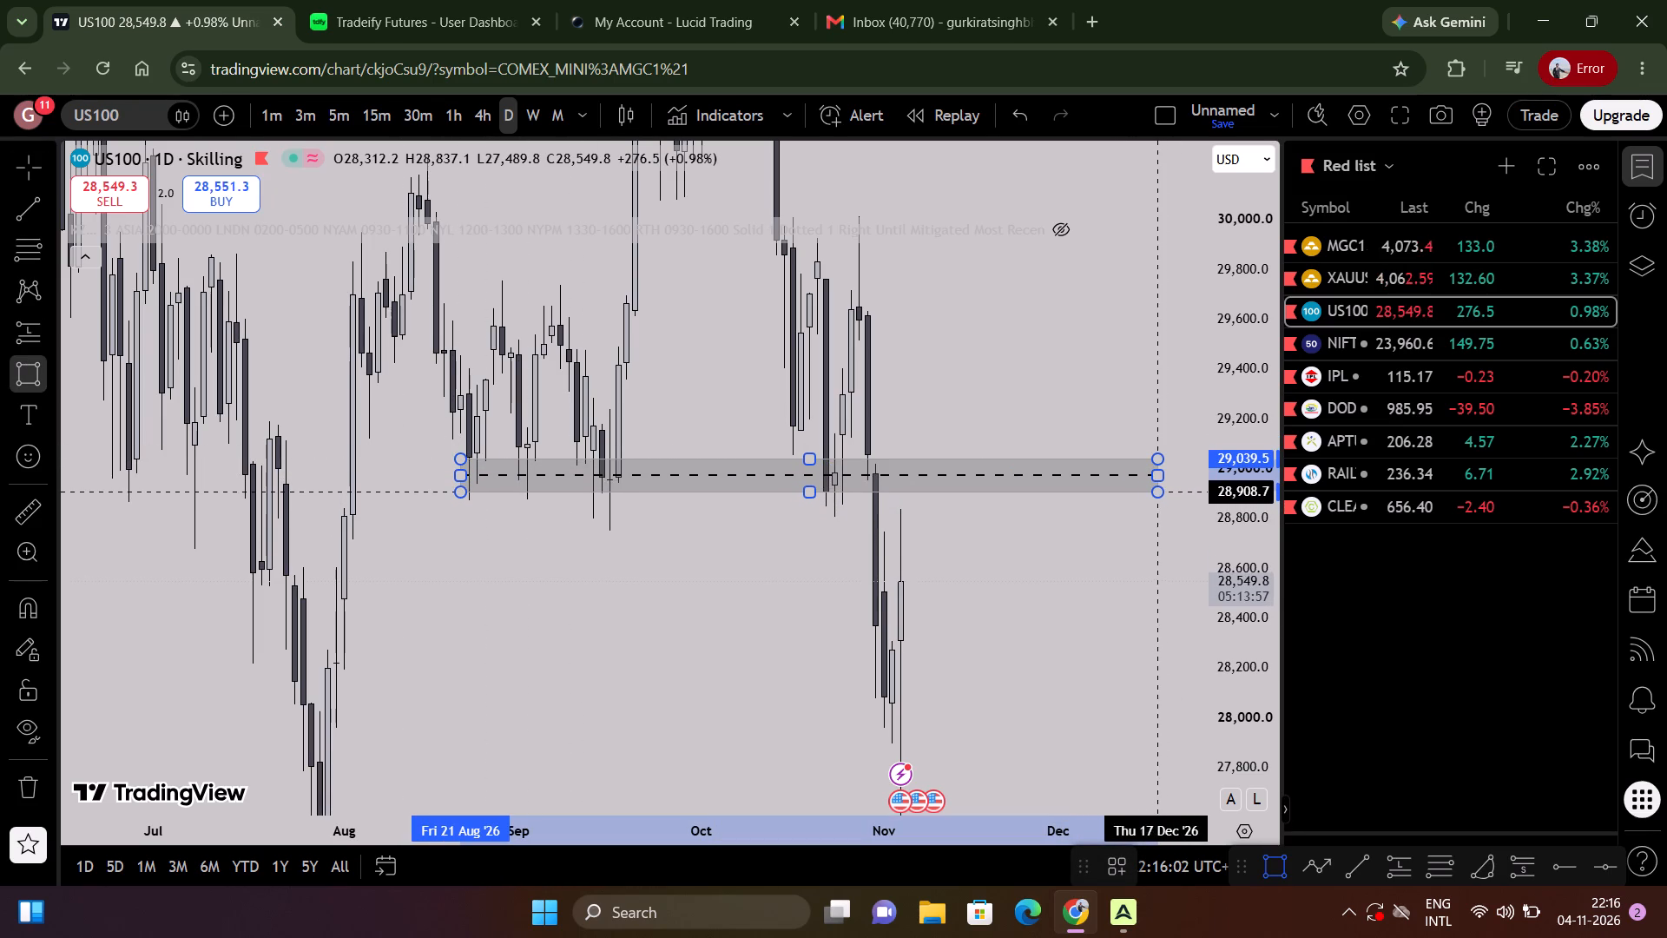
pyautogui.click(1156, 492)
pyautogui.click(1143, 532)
# Place a horizontal ray near the low of the 4 Nov daily candle, at about 27,496.5.
pyautogui.moveTo(1051, 571); pyautogui.dragTo(1058, 428)
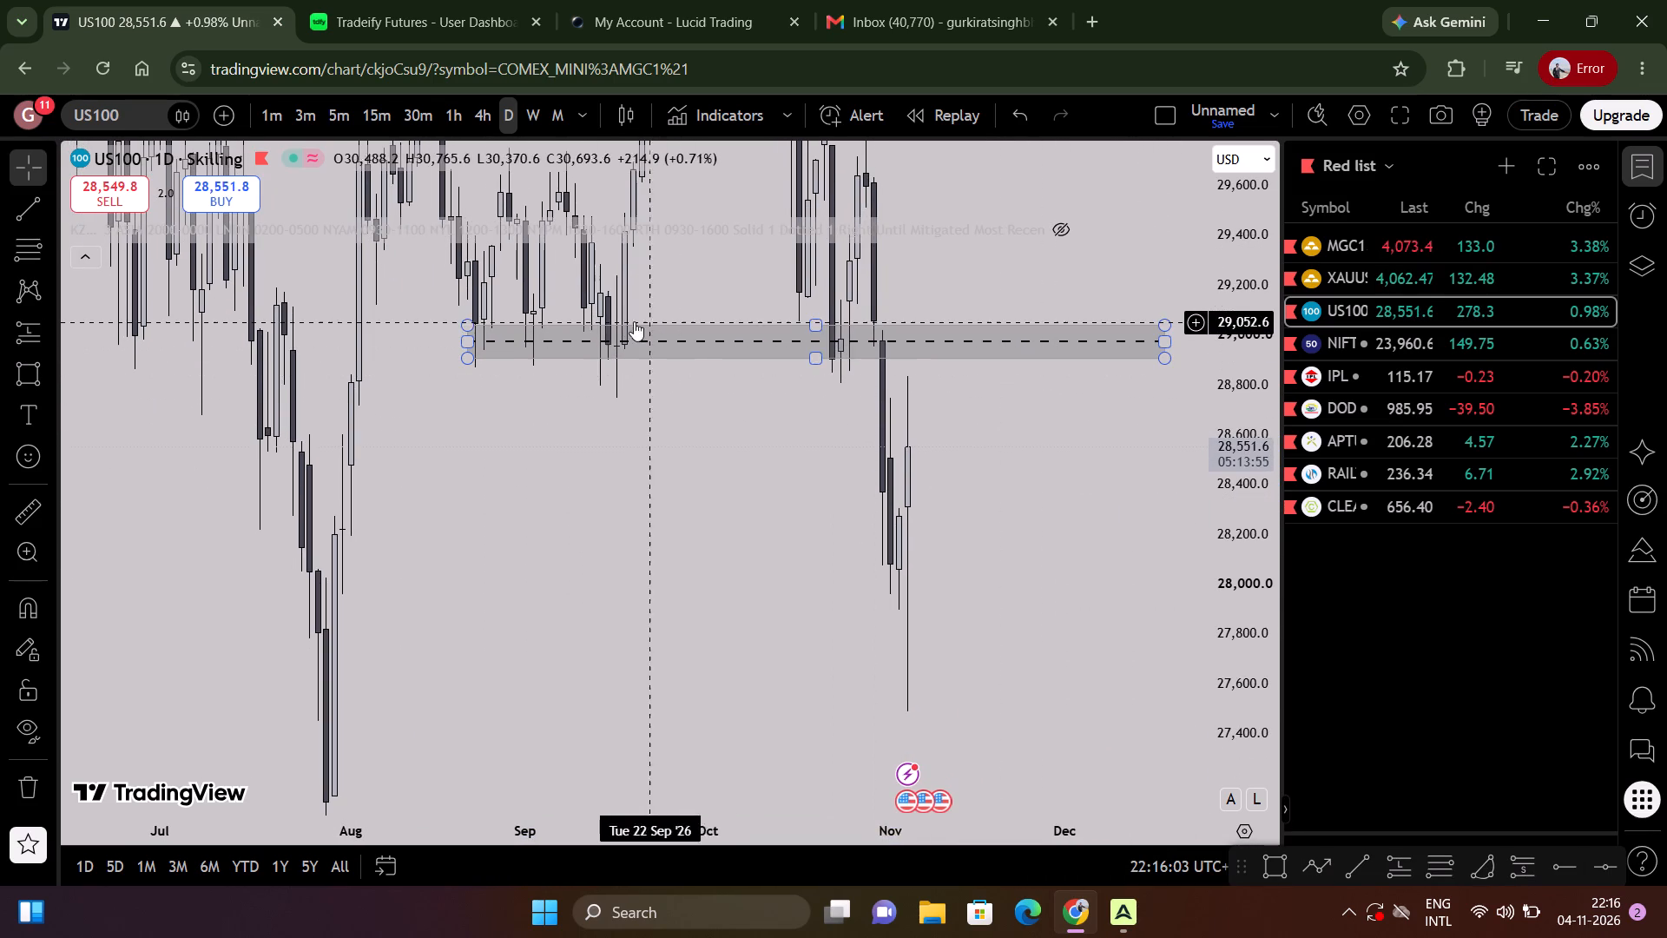
pyautogui.scroll(-5, 598, 340)
pyautogui.scroll(5, 664, 399)
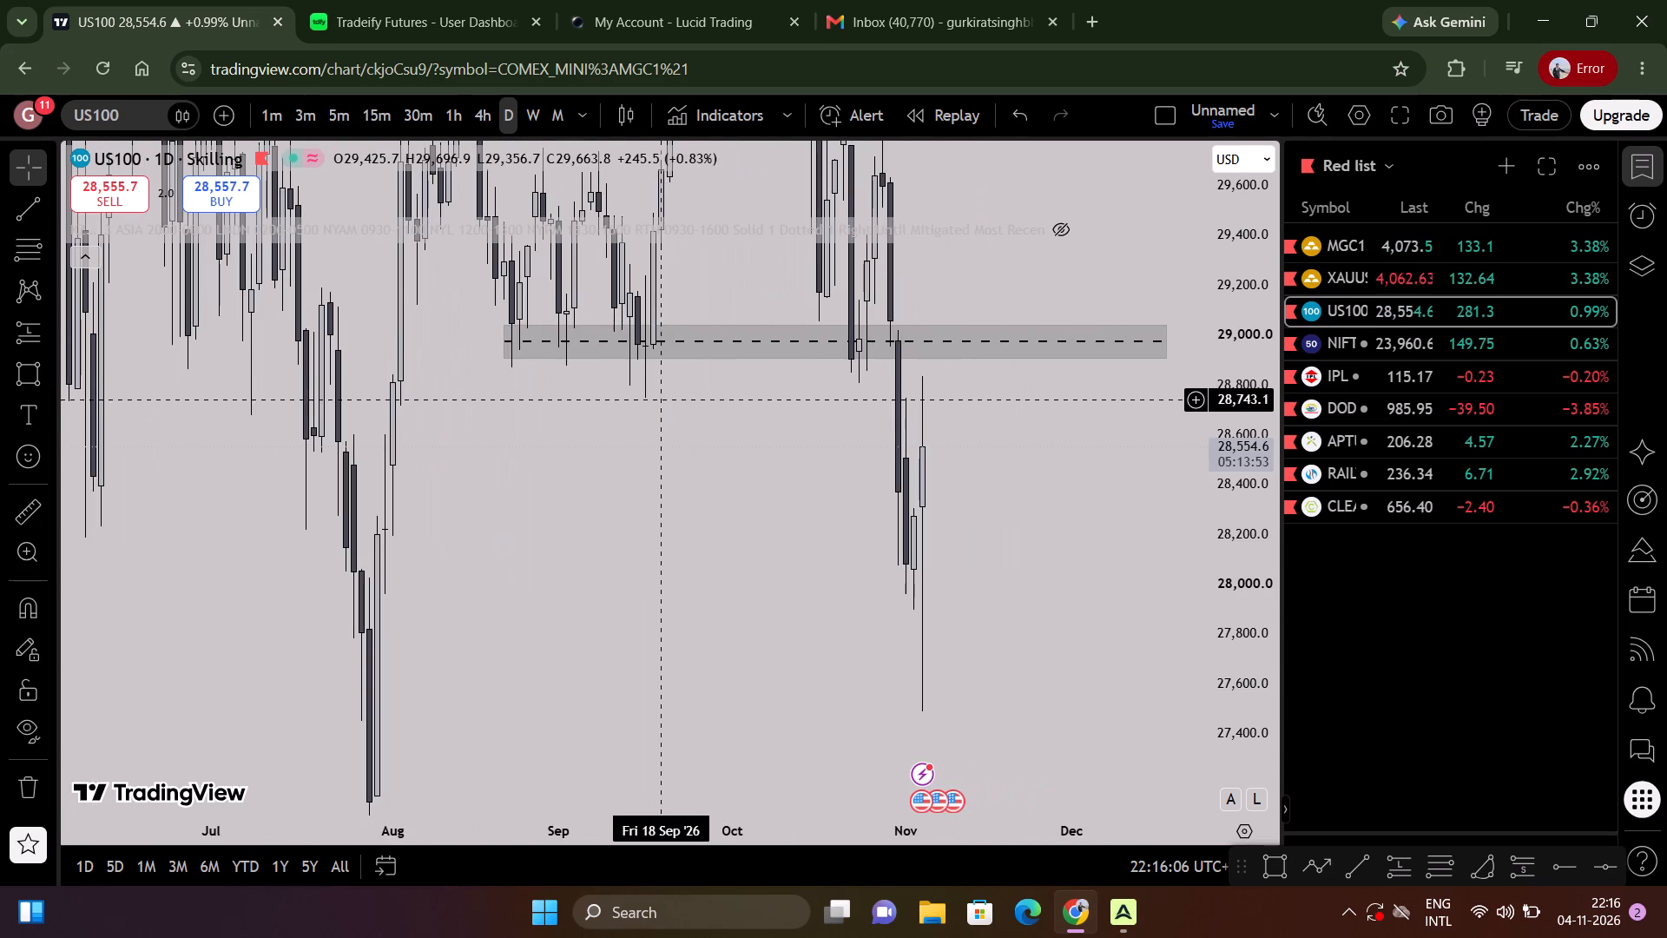
pyautogui.click(51, 202)
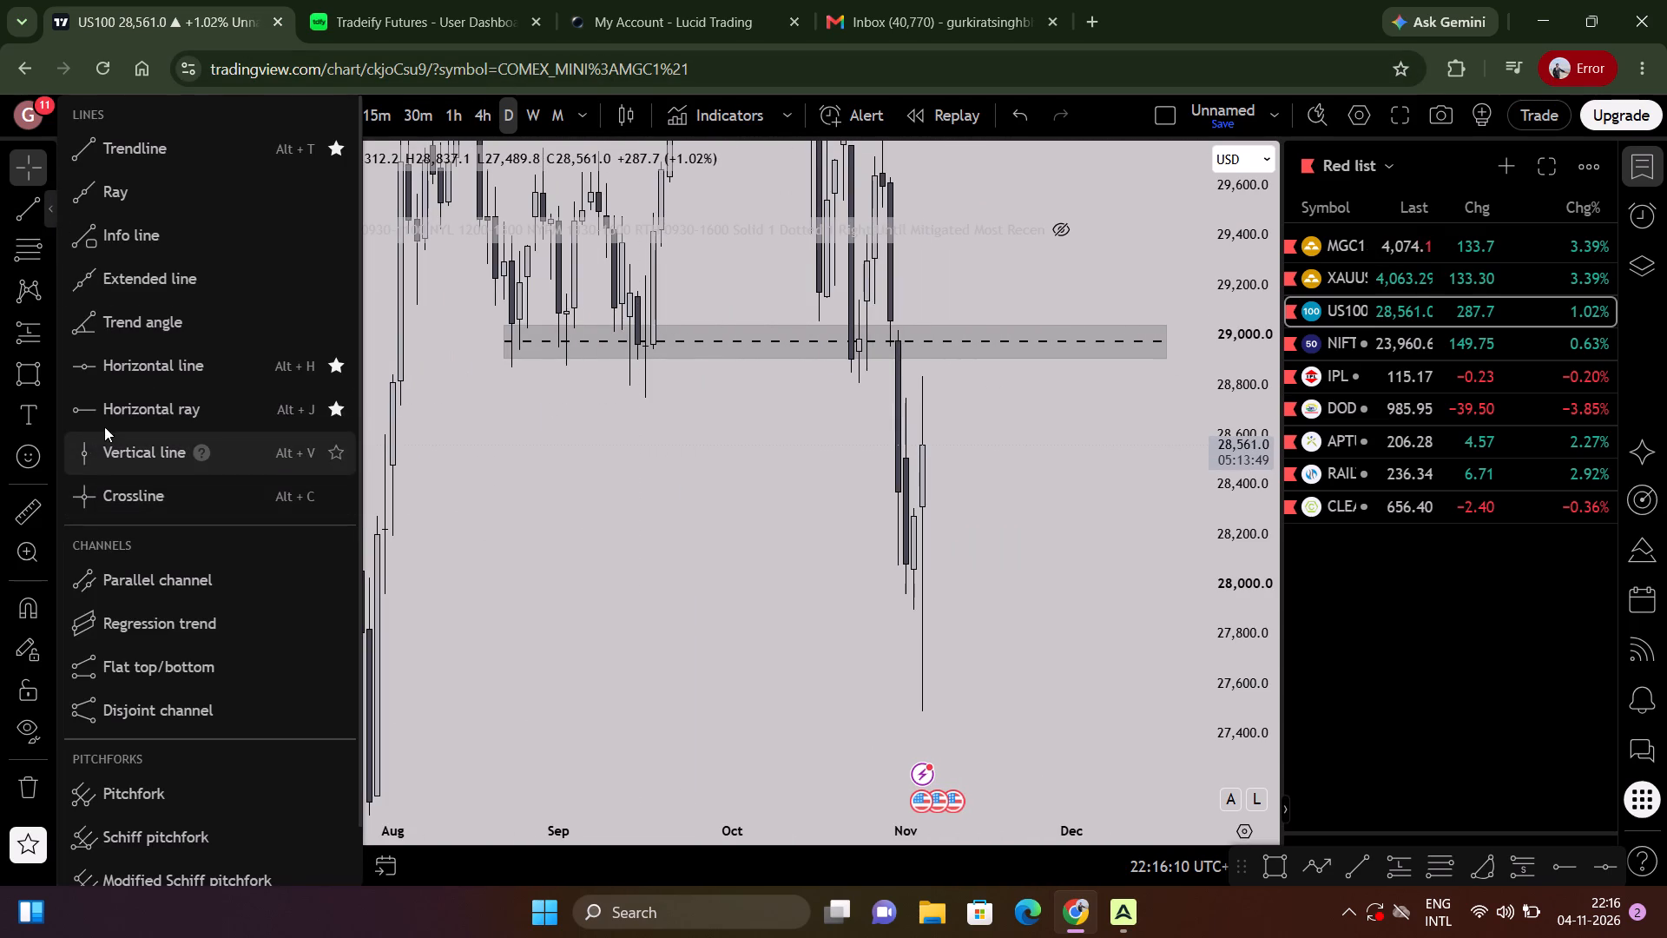
pyautogui.click(112, 407)
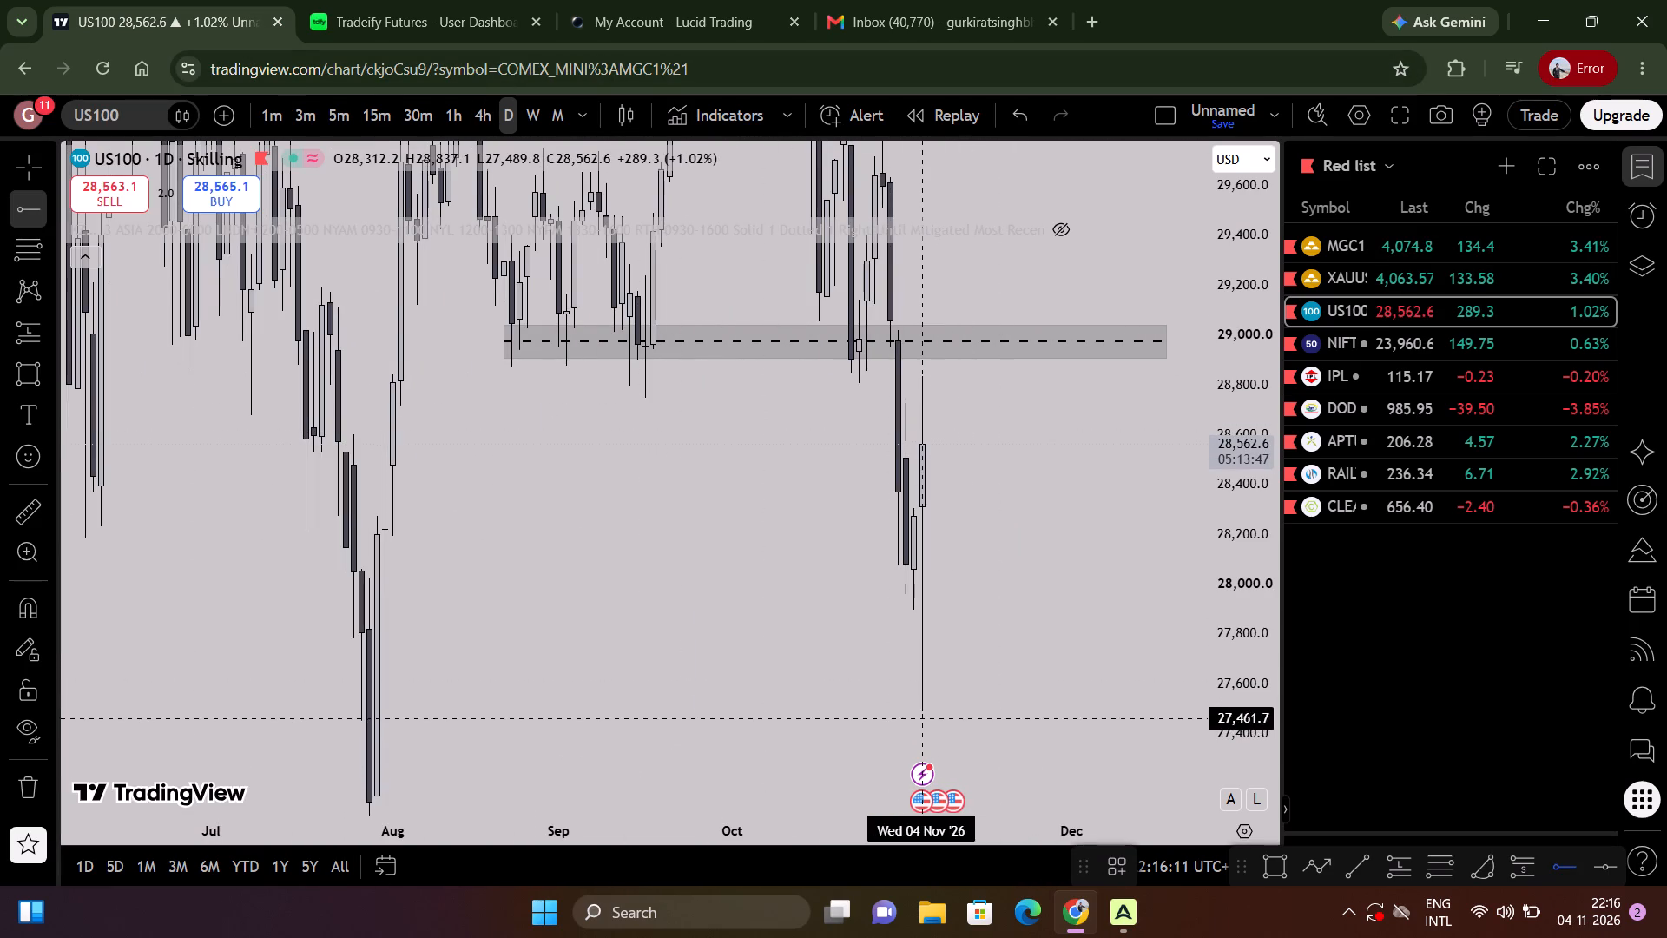
pyautogui.click(921, 710)
pyautogui.click(919, 797)
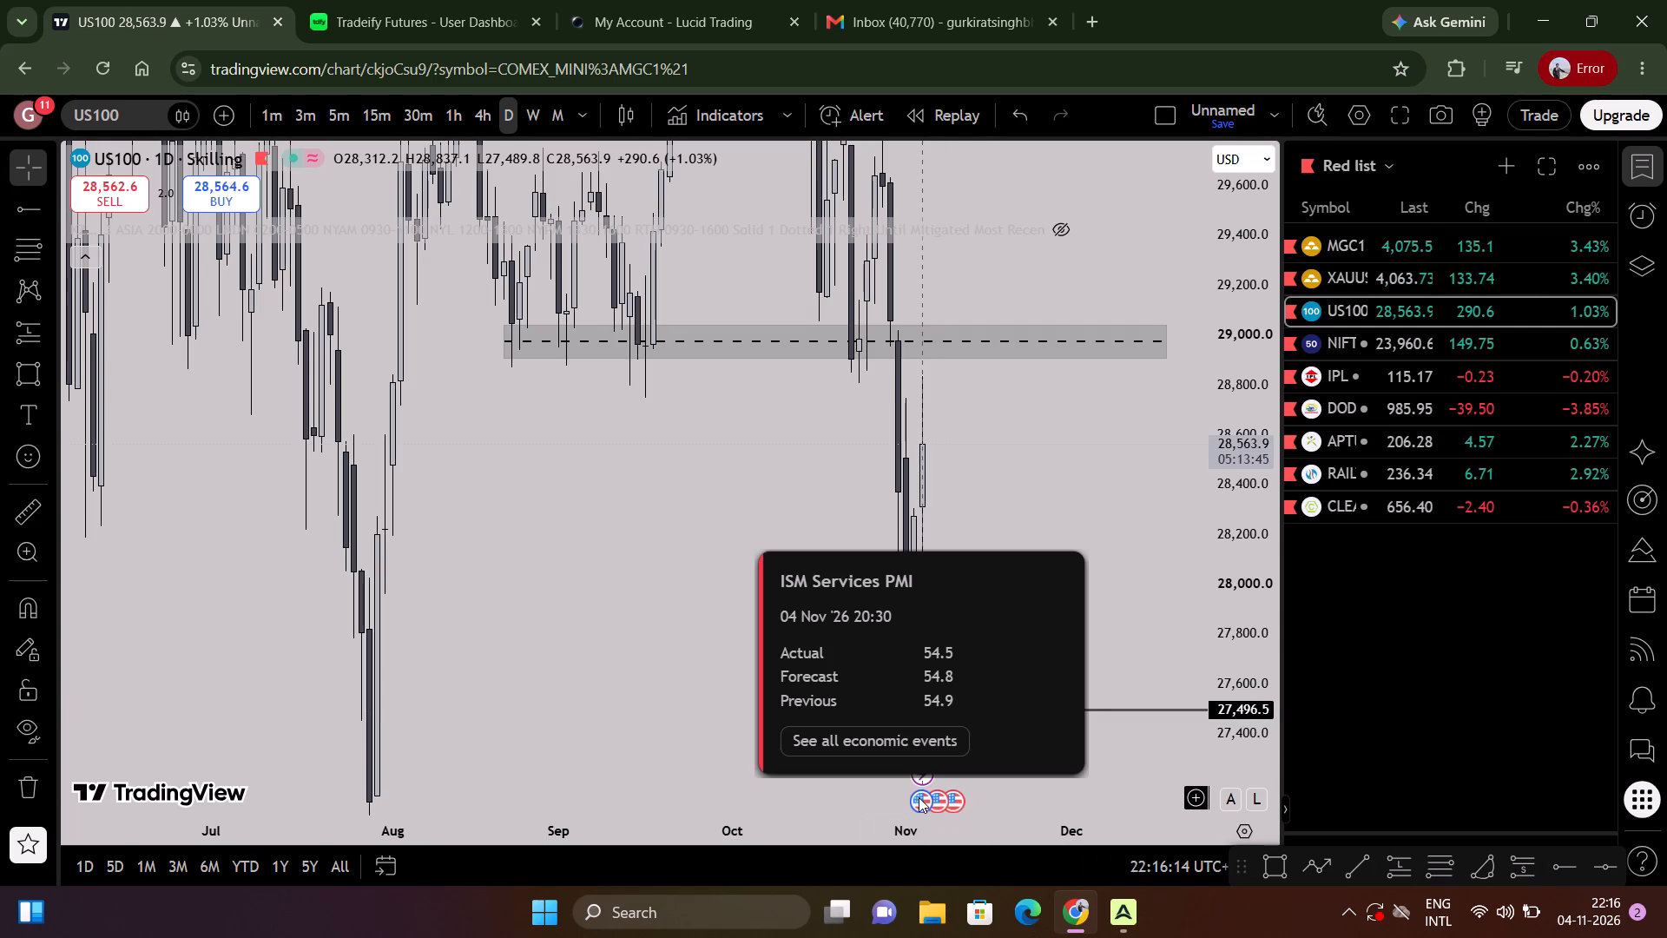
pyautogui.click(971, 519)
# Fine-tune the lower horizontal ray onto the 4 Nov candle's low, at about 27,490.4.
pyautogui.moveTo(948, 647); pyautogui.dragTo(1045, 489)
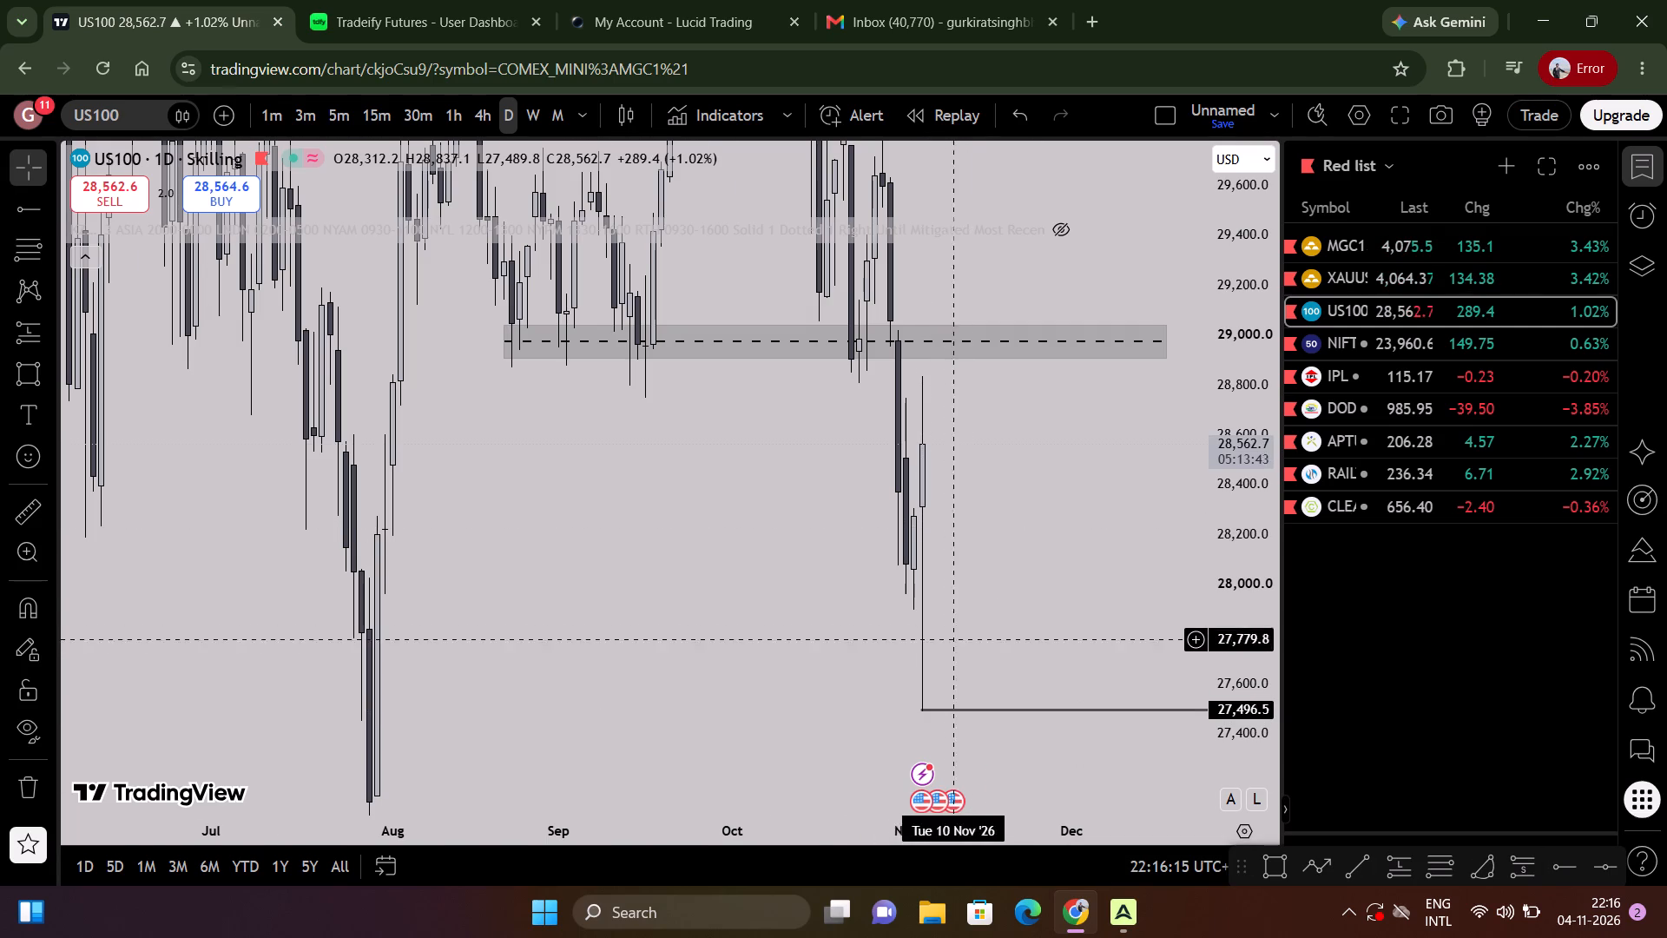
pyautogui.moveTo(1045, 489); pyautogui.dragTo(1064, 465)
pyautogui.scroll(4, 1093, 439)
pyautogui.moveTo(1244, 701); pyautogui.dragTo(1210, 633)
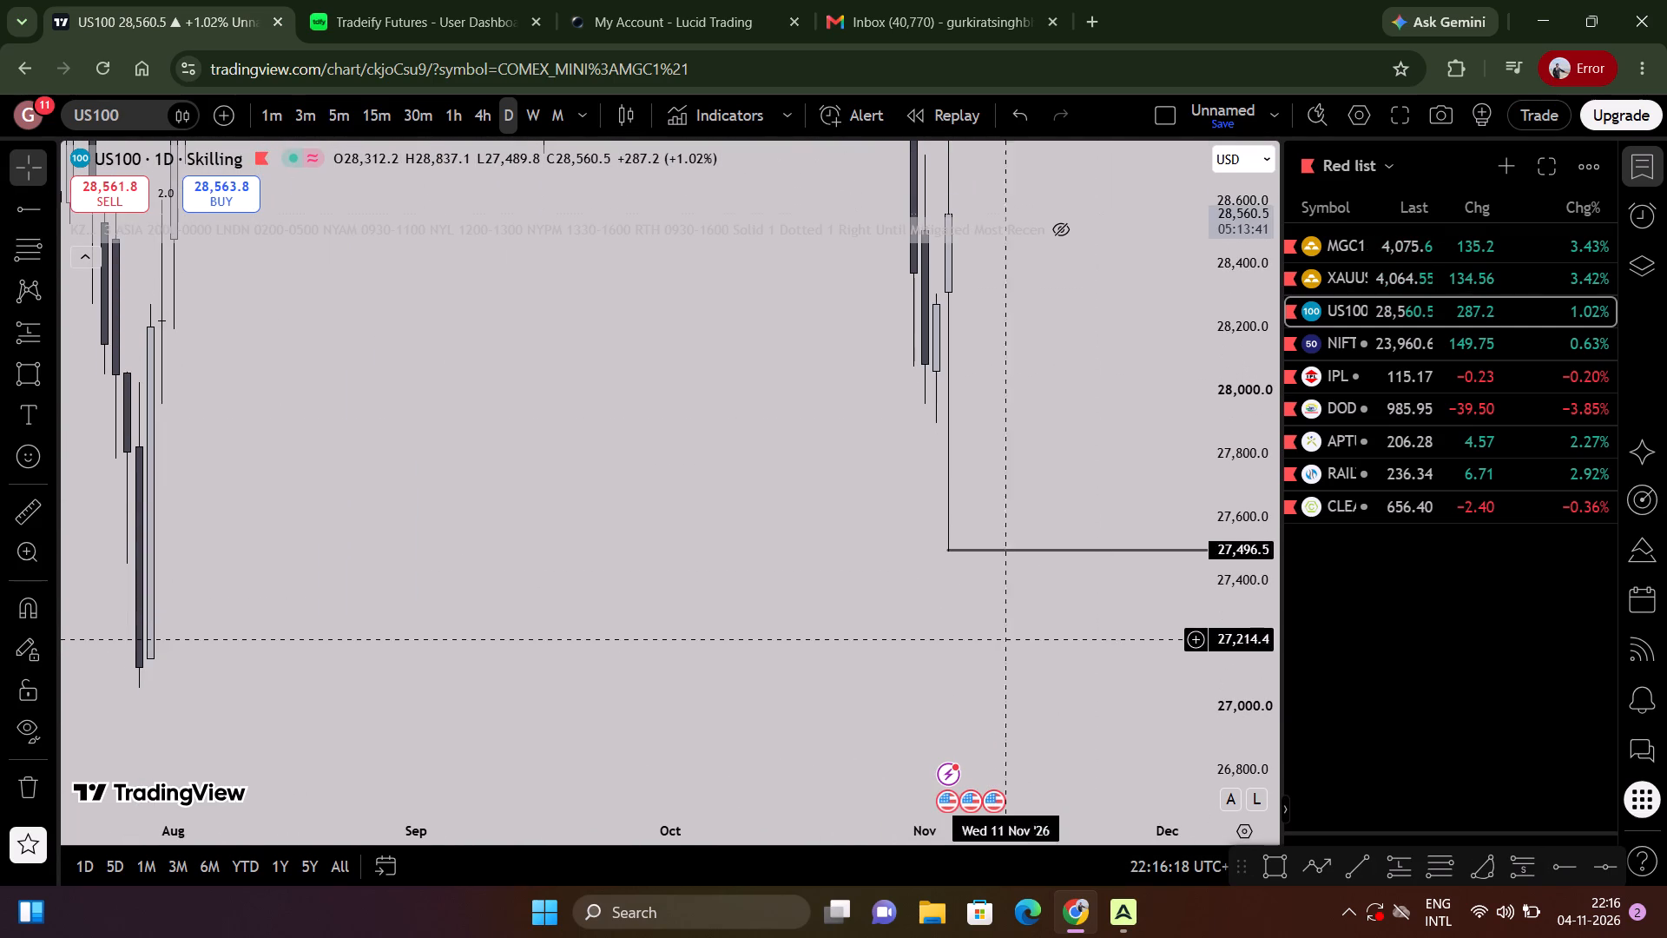
pyautogui.click(947, 555)
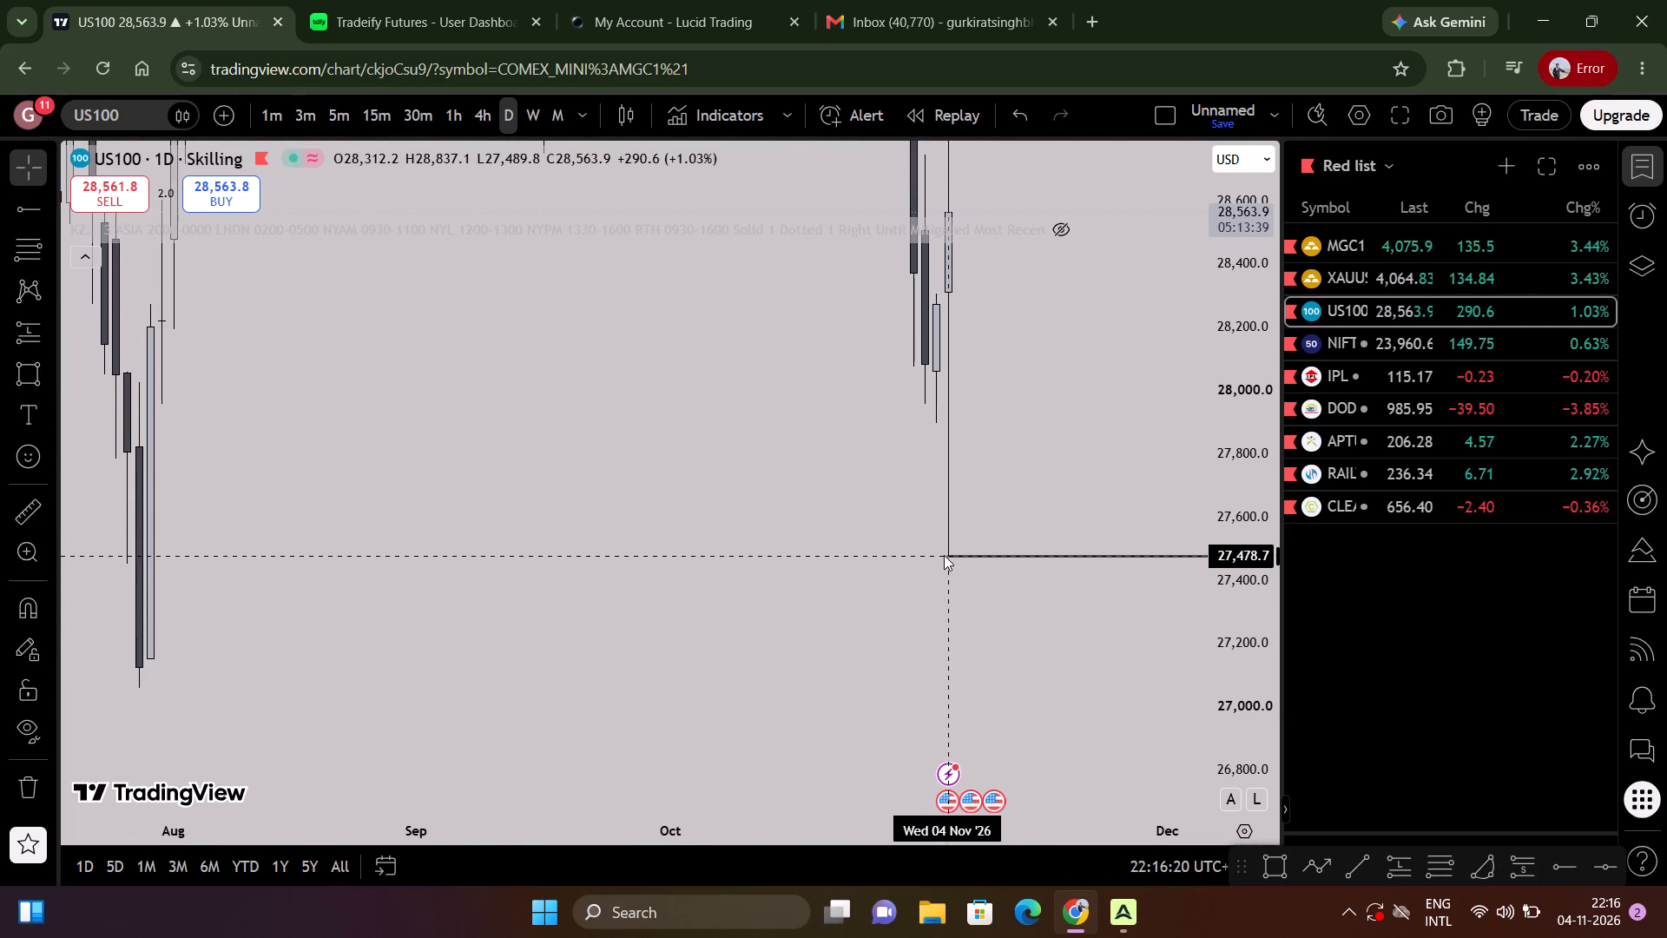
pyautogui.click(985, 525)
pyautogui.moveTo(1259, 728); pyautogui.dragTo(1202, 465)
pyautogui.scroll(5, 1021, 458)
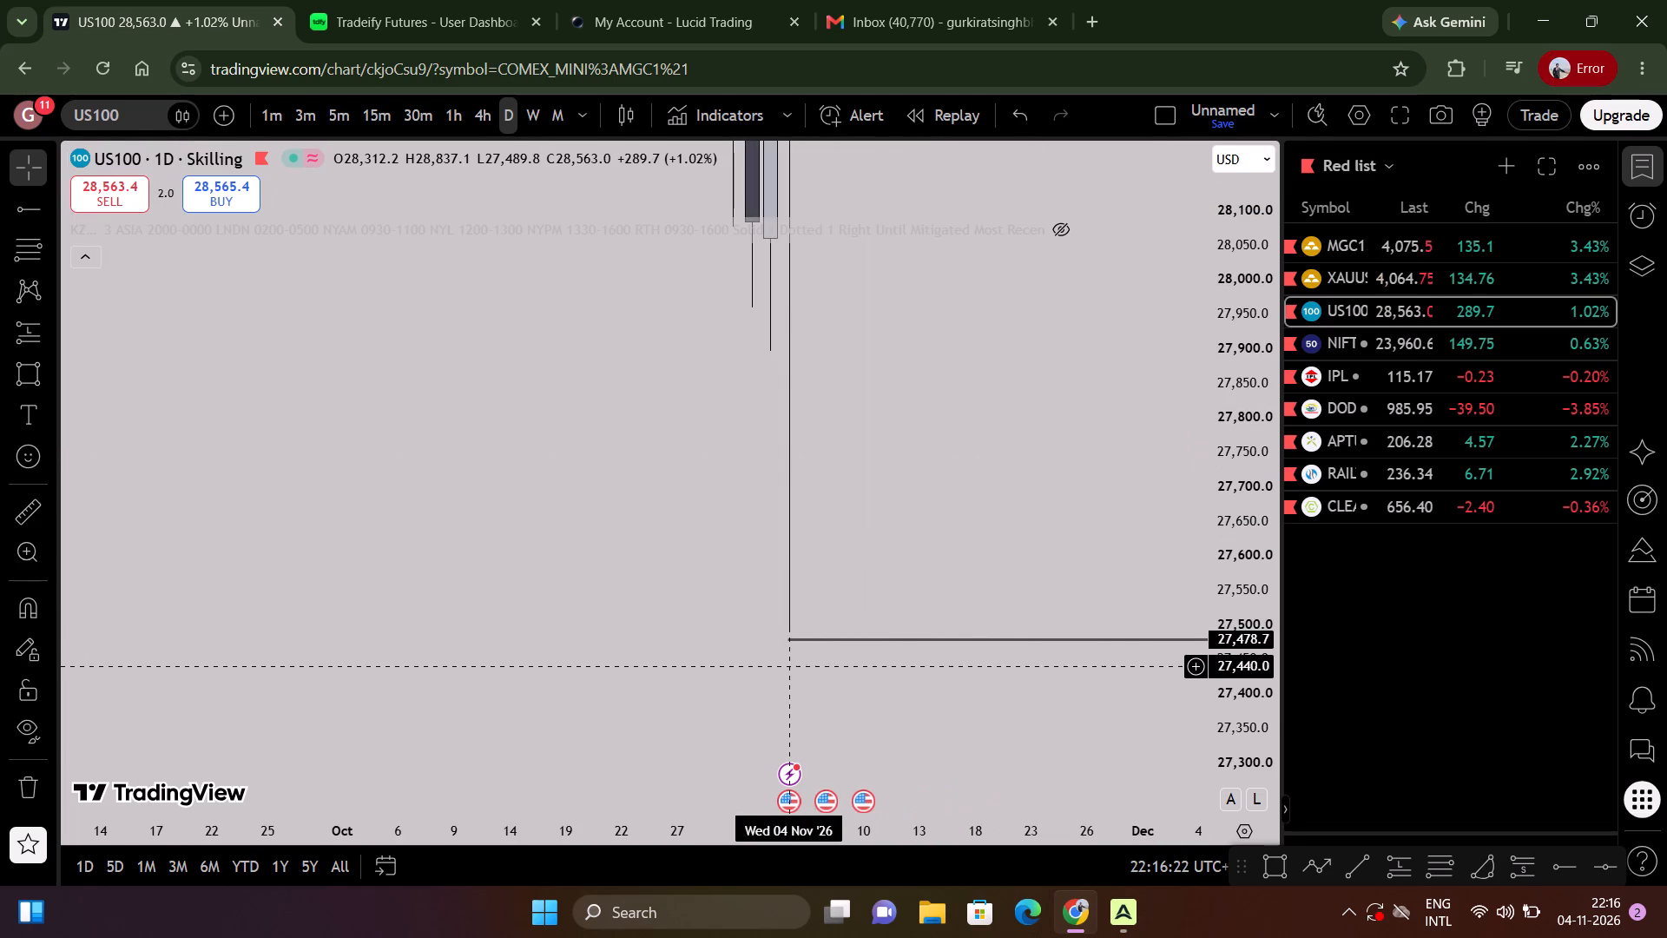
pyautogui.moveTo(788, 644); pyautogui.dragTo(786, 631)
pyautogui.click(889, 594)
# Place a second horizontal ray at the high of the 4 Nov daily candle, at about 28,839.9.
pyautogui.moveTo(894, 562); pyautogui.dragTo(913, 613)
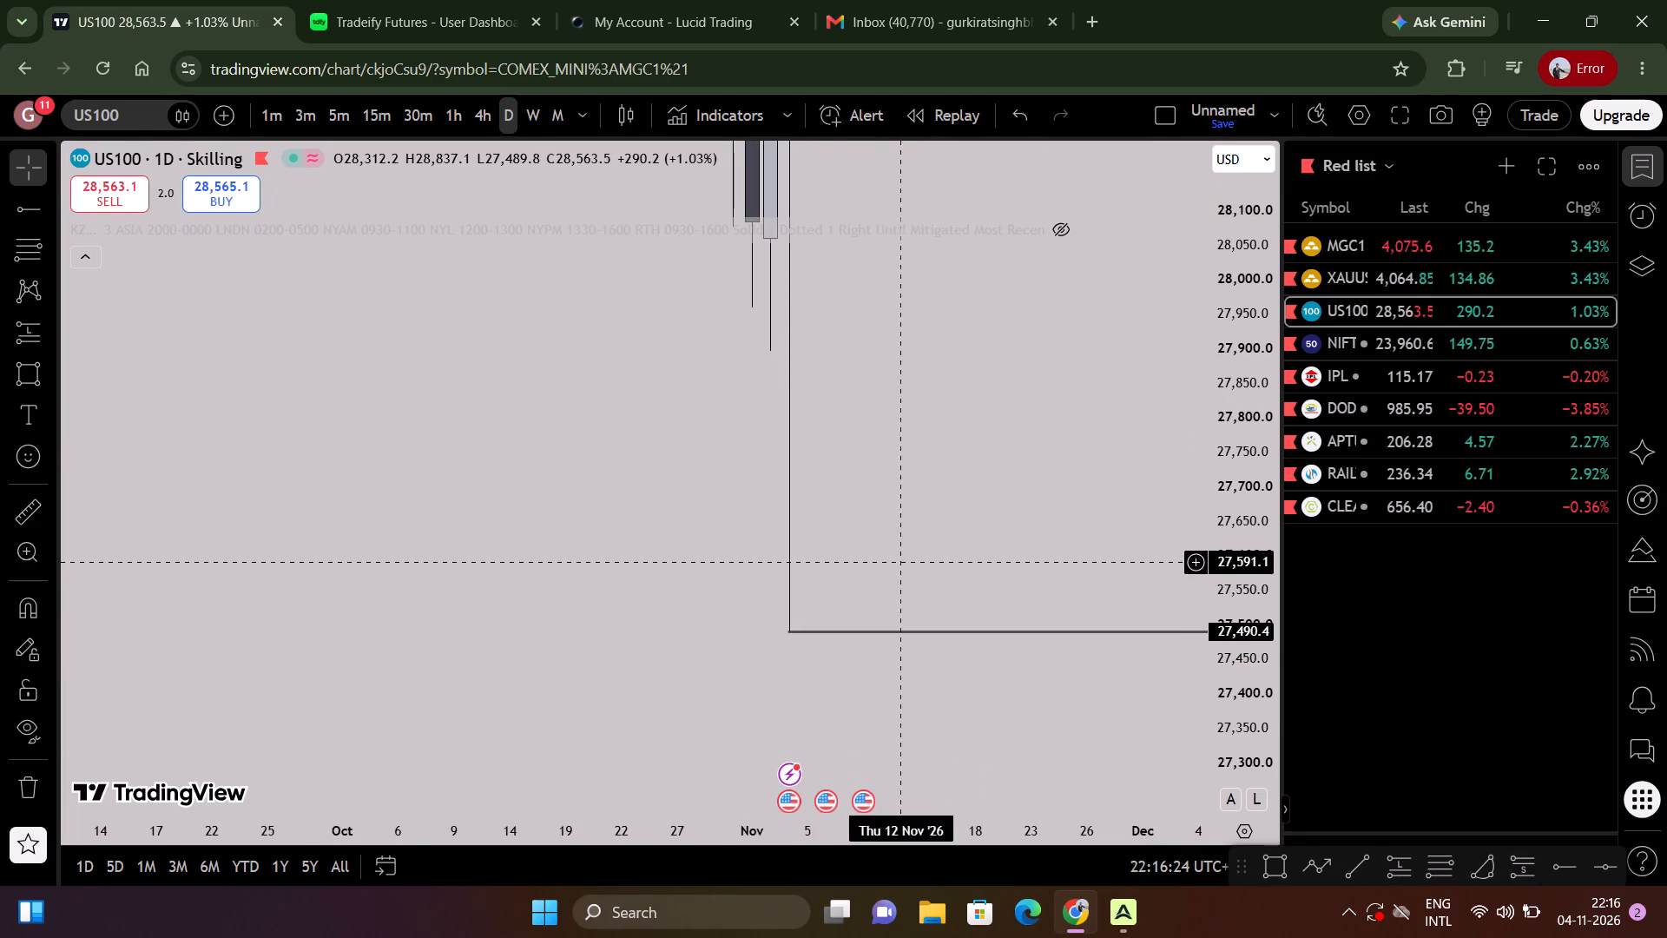
pyautogui.moveTo(913, 613); pyautogui.dragTo(950, 937)
pyautogui.moveTo(998, 539); pyautogui.dragTo(1058, 897)
pyautogui.moveTo(1249, 299); pyautogui.dragTo(1187, 781)
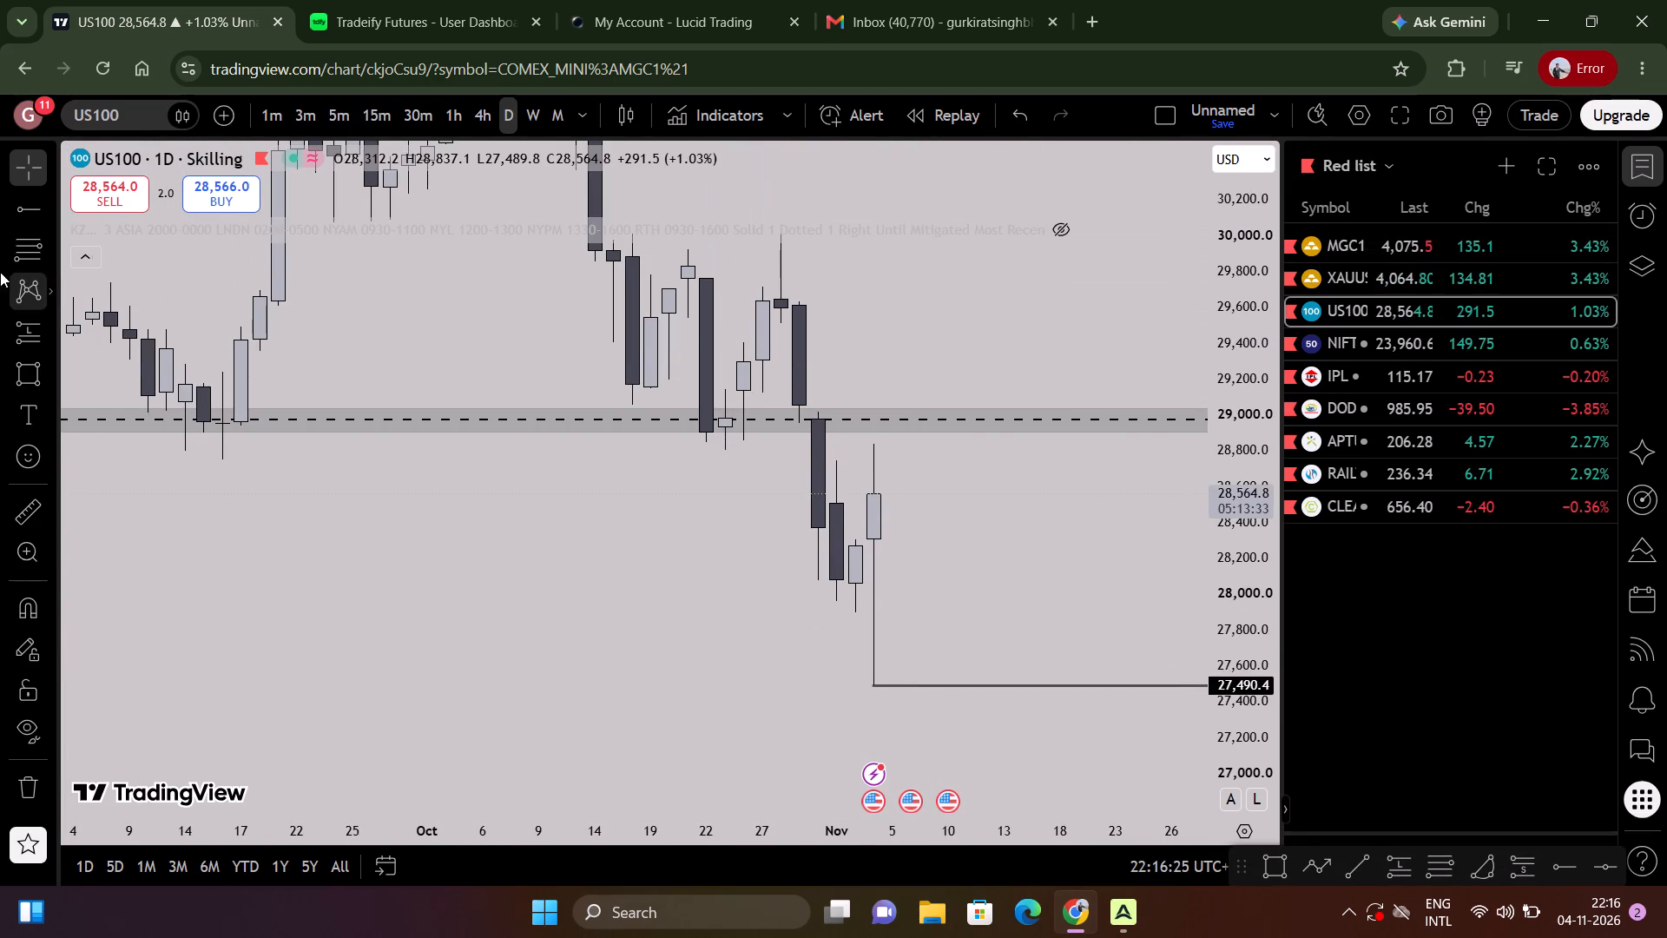
pyautogui.click(23, 200)
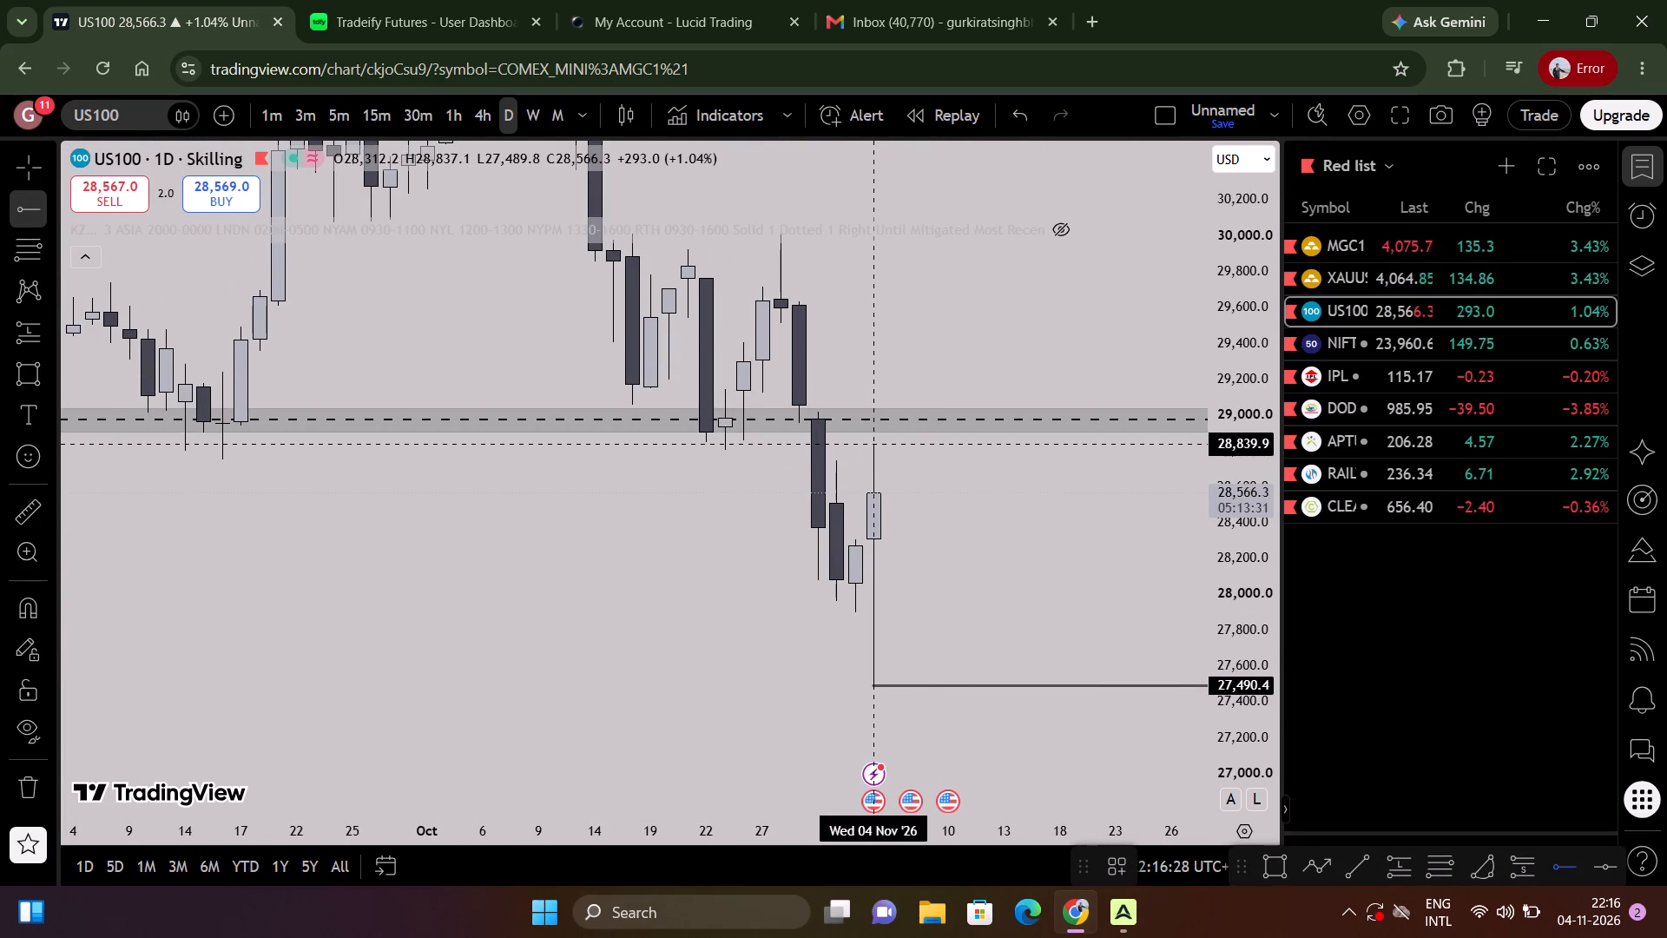
pyautogui.click(873, 444)
pyautogui.click(939, 493)
# Fine-tune the upper horizontal ray onto the 4 Nov candle's high, at about 28,838.9.
pyautogui.moveTo(947, 495); pyautogui.dragTo(954, 519)
pyautogui.moveTo(1219, 669); pyautogui.dragTo(1250, 0)
pyautogui.scroll(4, 809, 309)
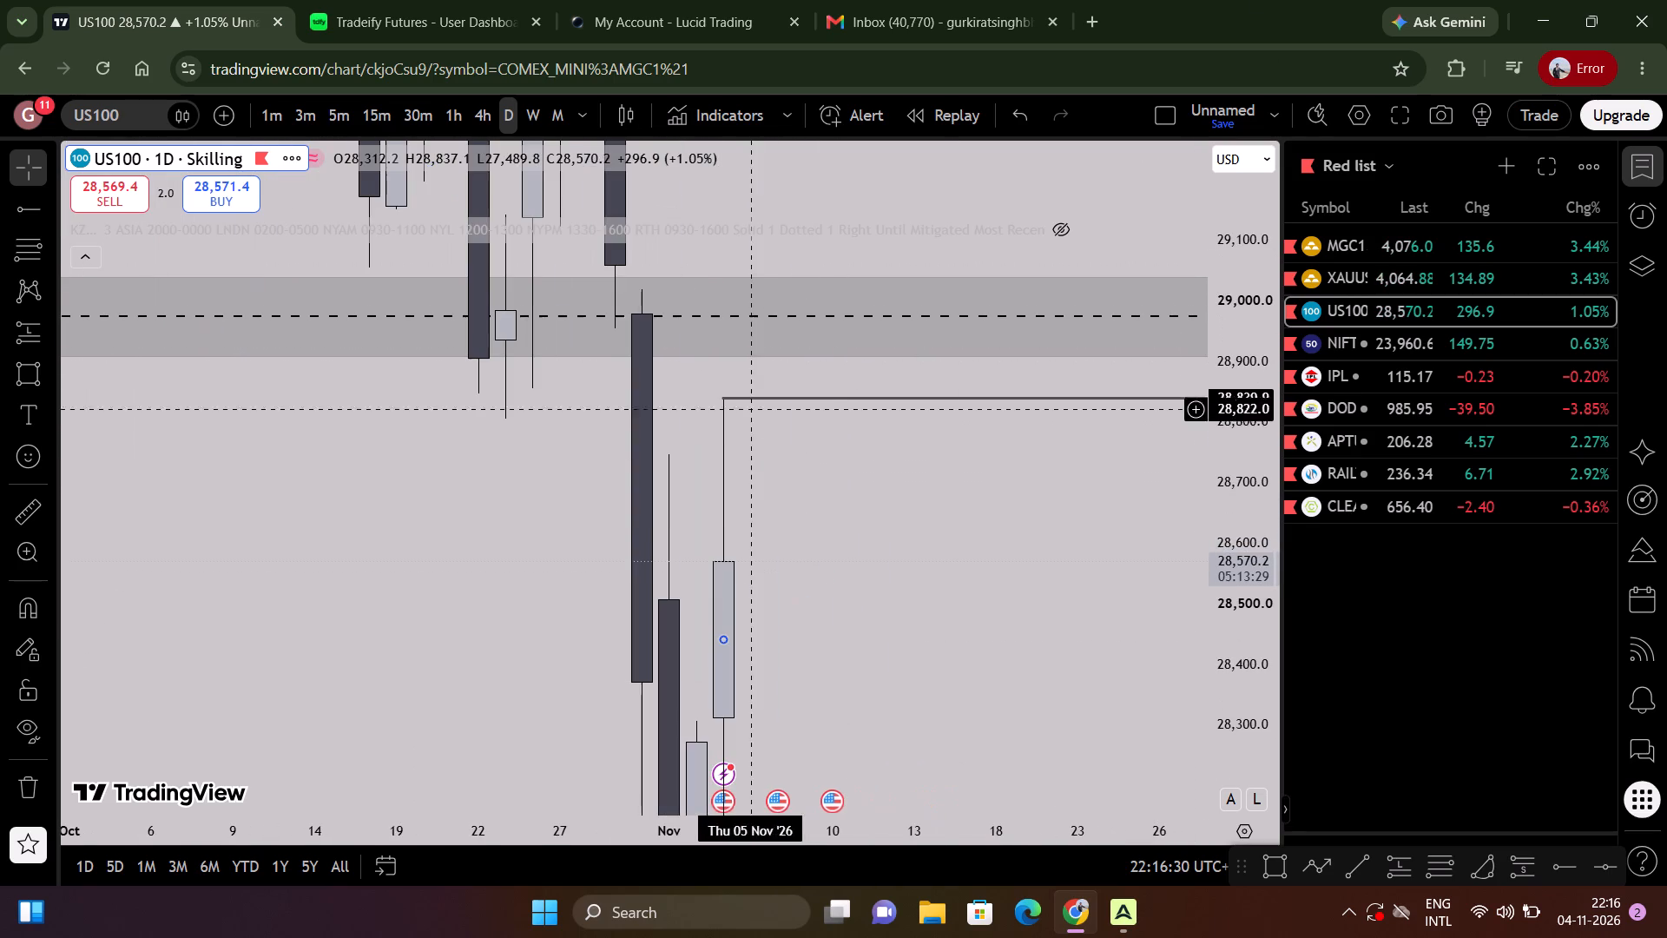
pyautogui.moveTo(852, 478); pyautogui.dragTo(957, 672)
pyautogui.moveTo(1260, 765); pyautogui.dragTo(1223, 196)
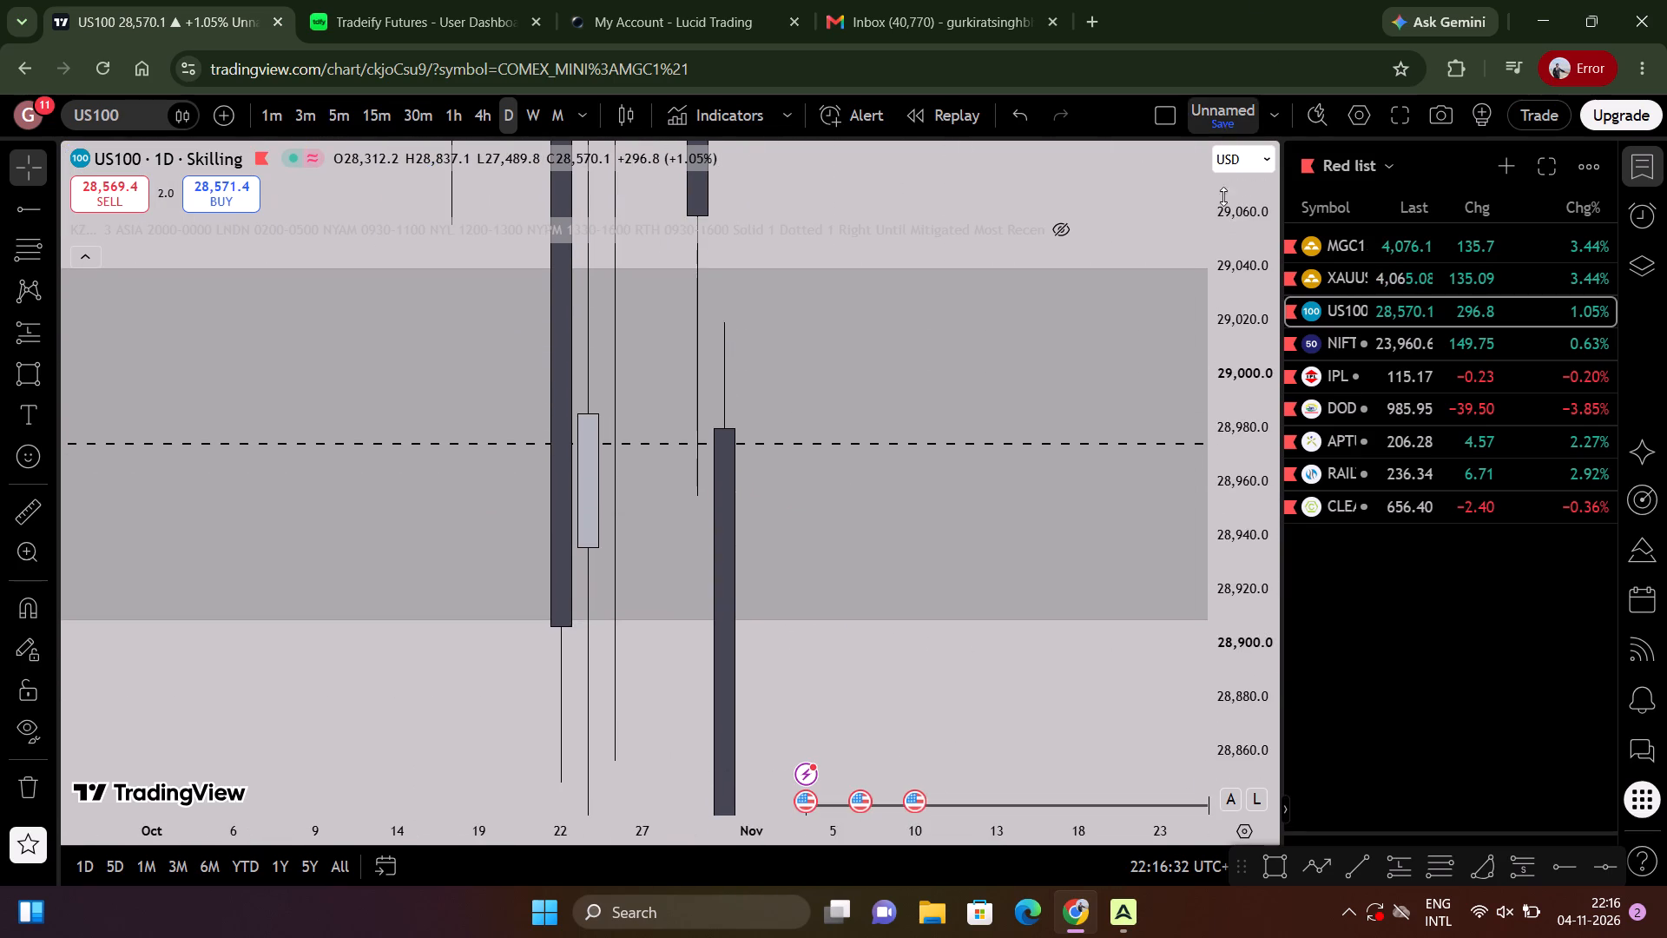
pyautogui.moveTo(1223, 196); pyautogui.dragTo(1085, 931)
pyautogui.moveTo(1258, 684); pyautogui.dragTo(1186, 40)
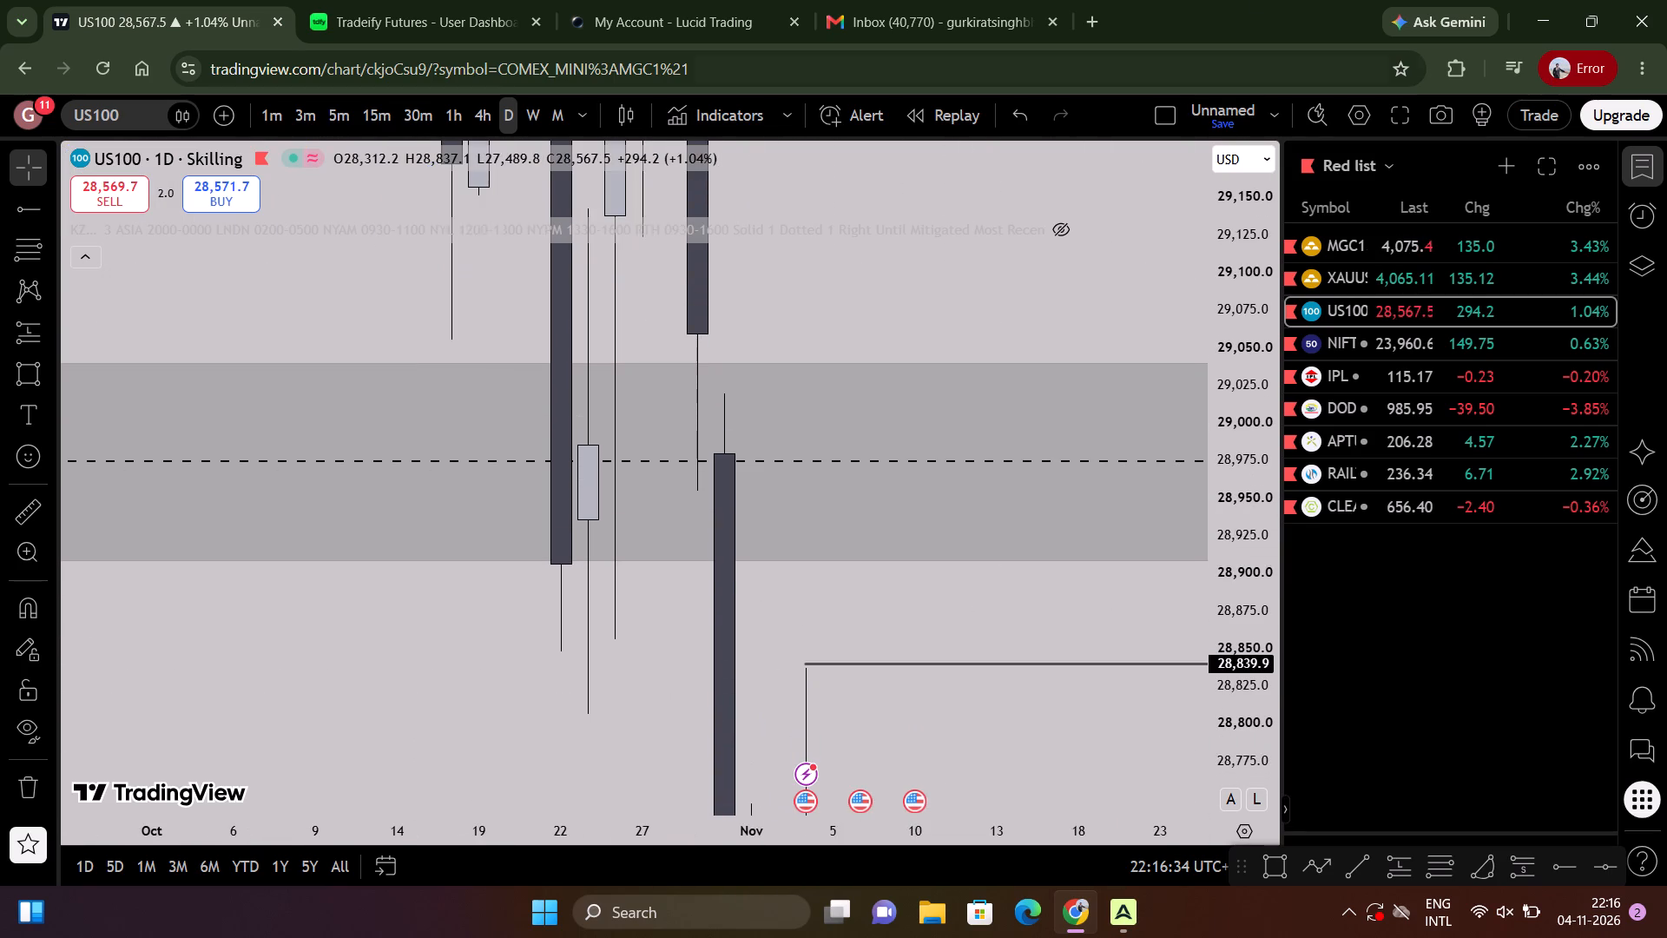
pyautogui.click(802, 664)
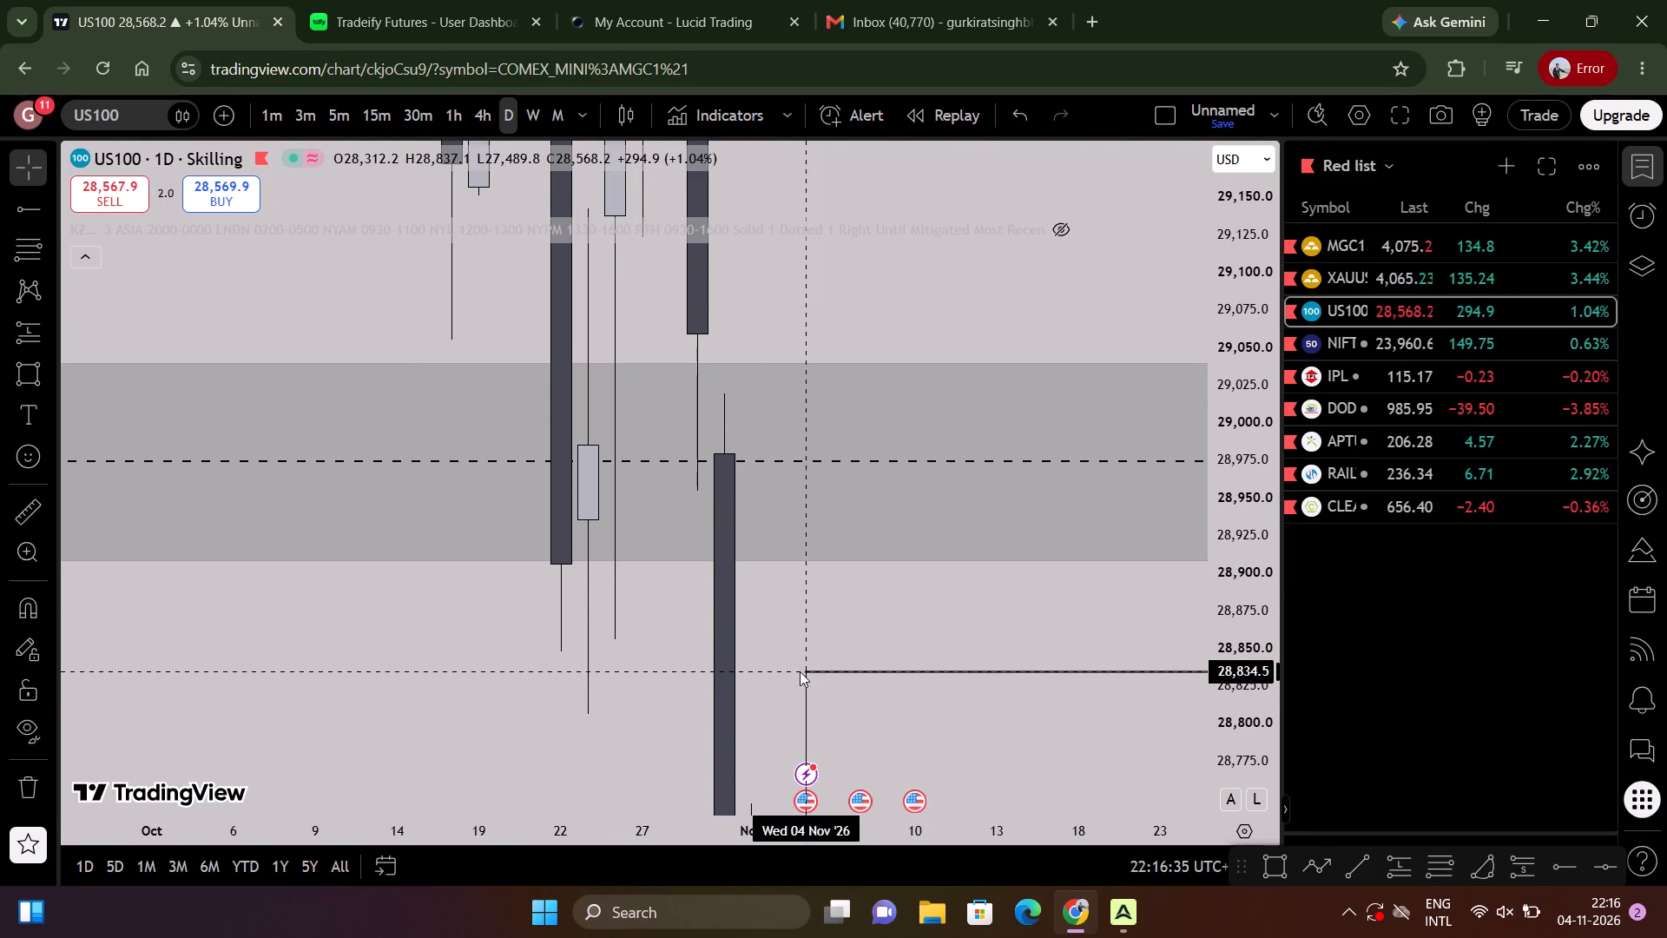
pyautogui.click(836, 697)
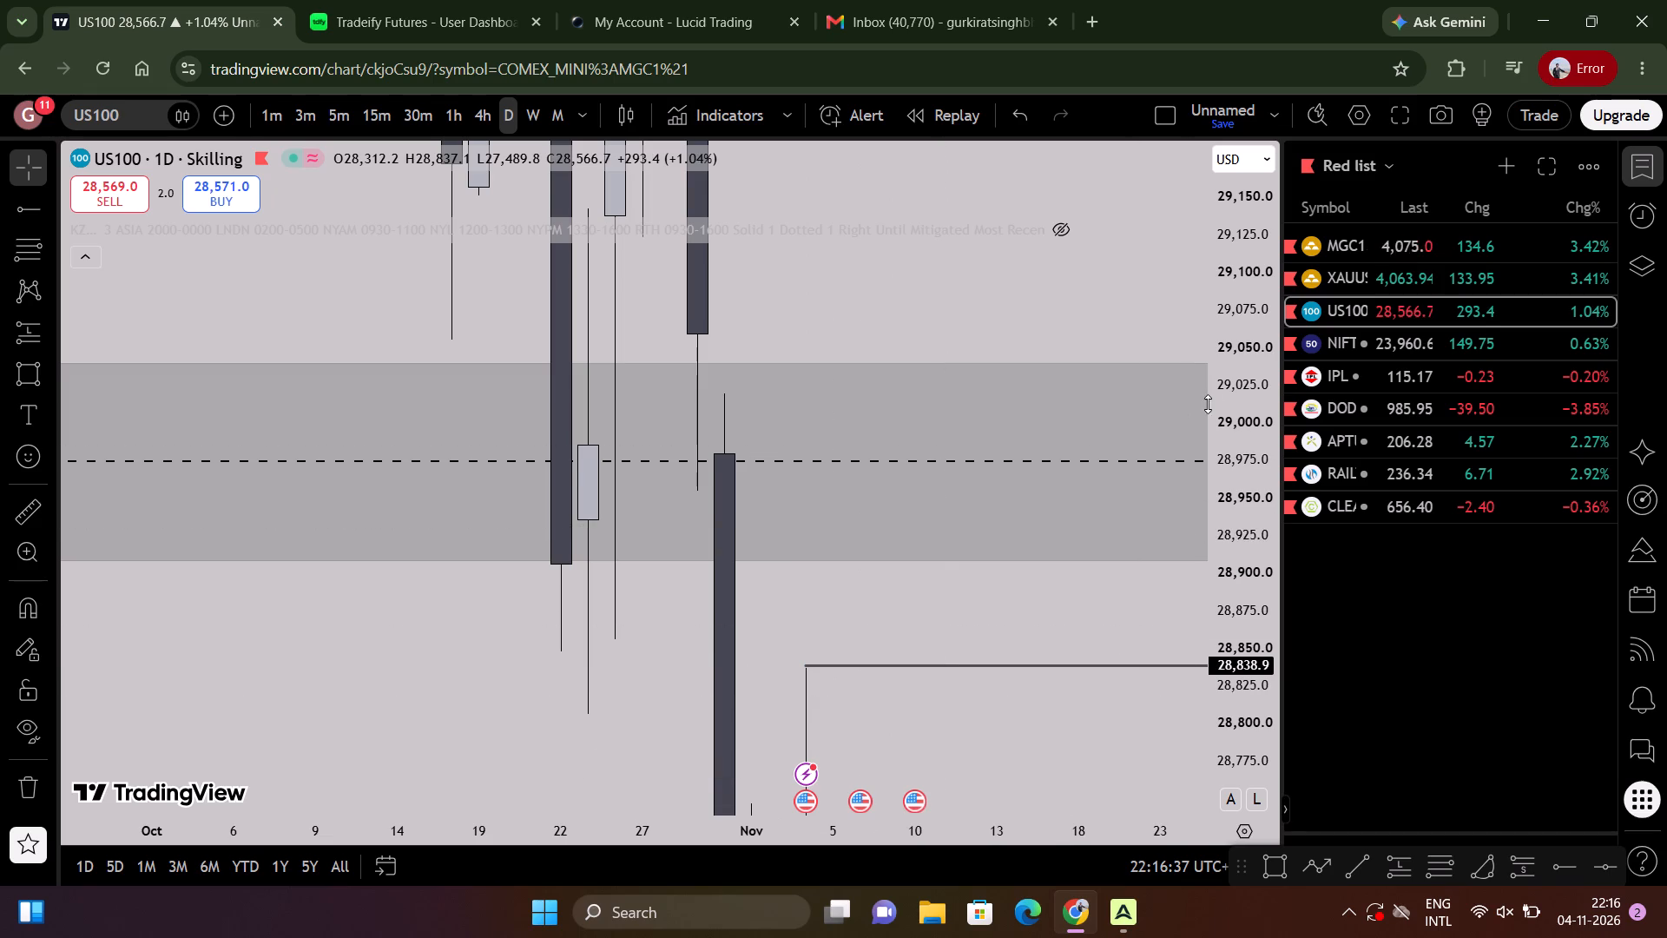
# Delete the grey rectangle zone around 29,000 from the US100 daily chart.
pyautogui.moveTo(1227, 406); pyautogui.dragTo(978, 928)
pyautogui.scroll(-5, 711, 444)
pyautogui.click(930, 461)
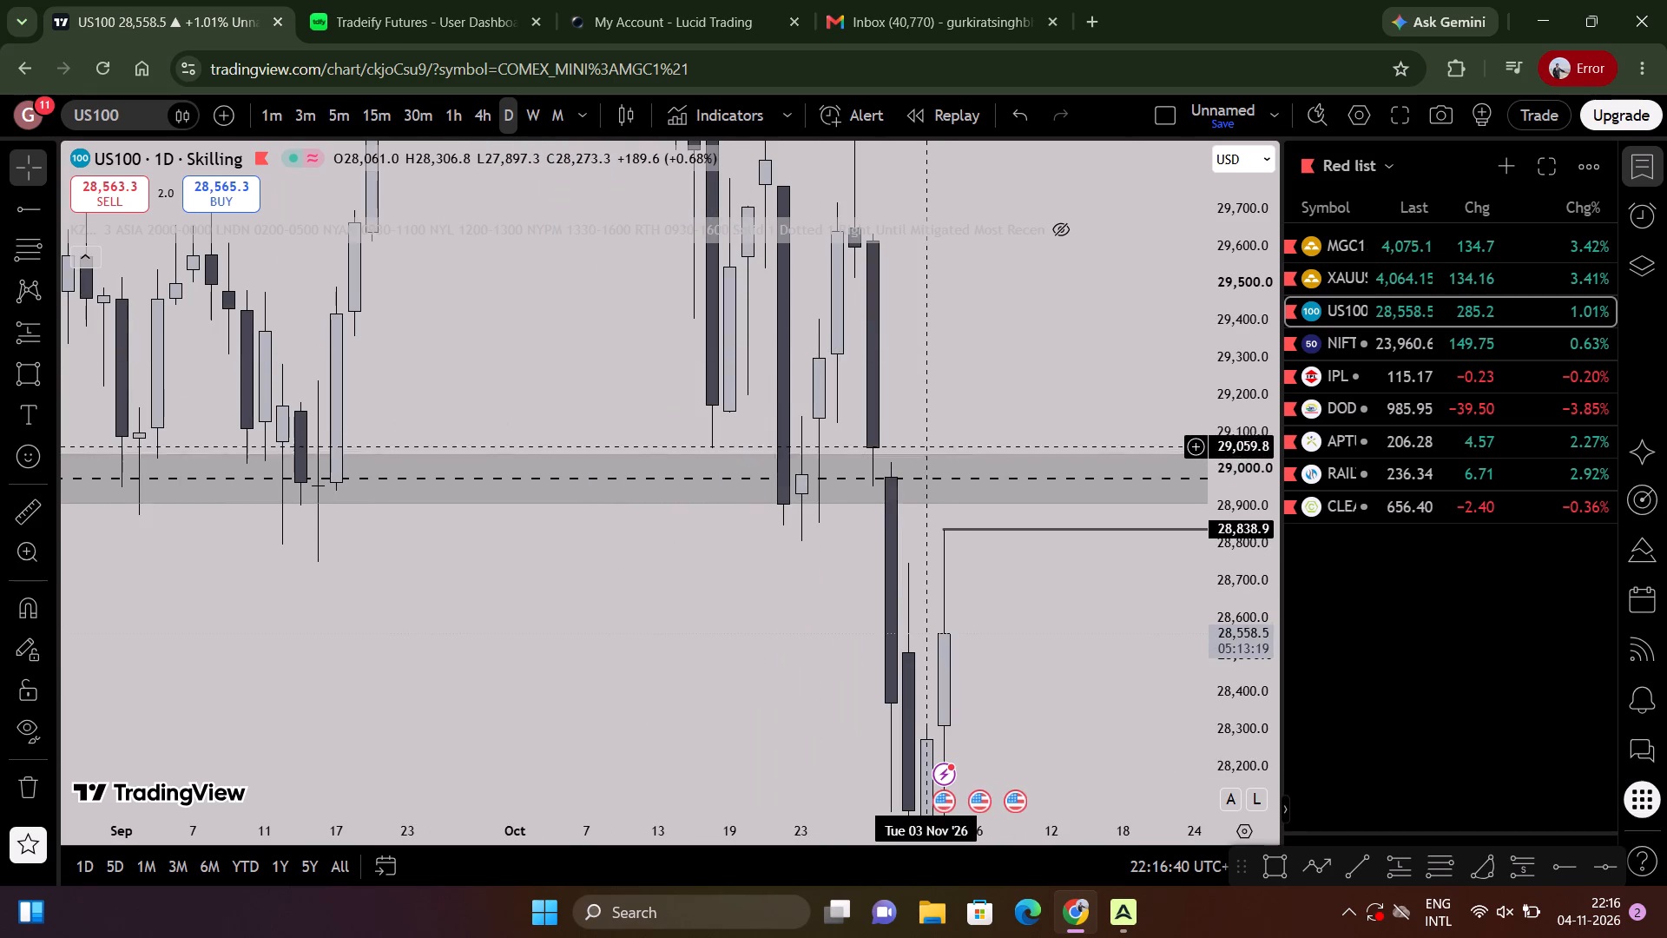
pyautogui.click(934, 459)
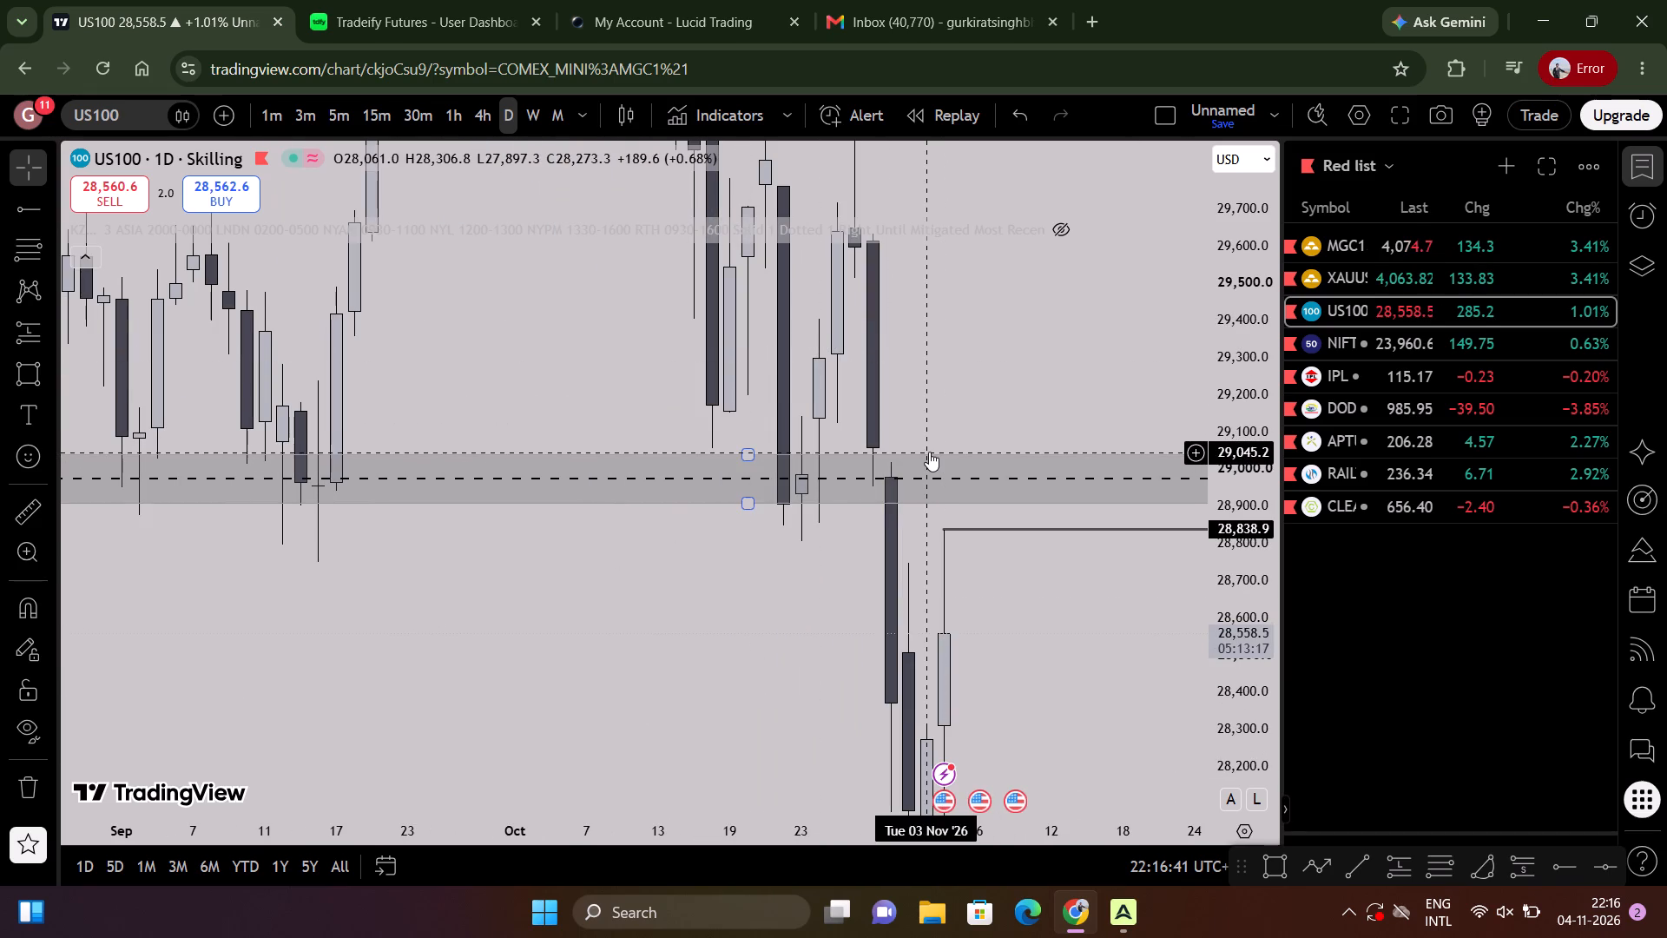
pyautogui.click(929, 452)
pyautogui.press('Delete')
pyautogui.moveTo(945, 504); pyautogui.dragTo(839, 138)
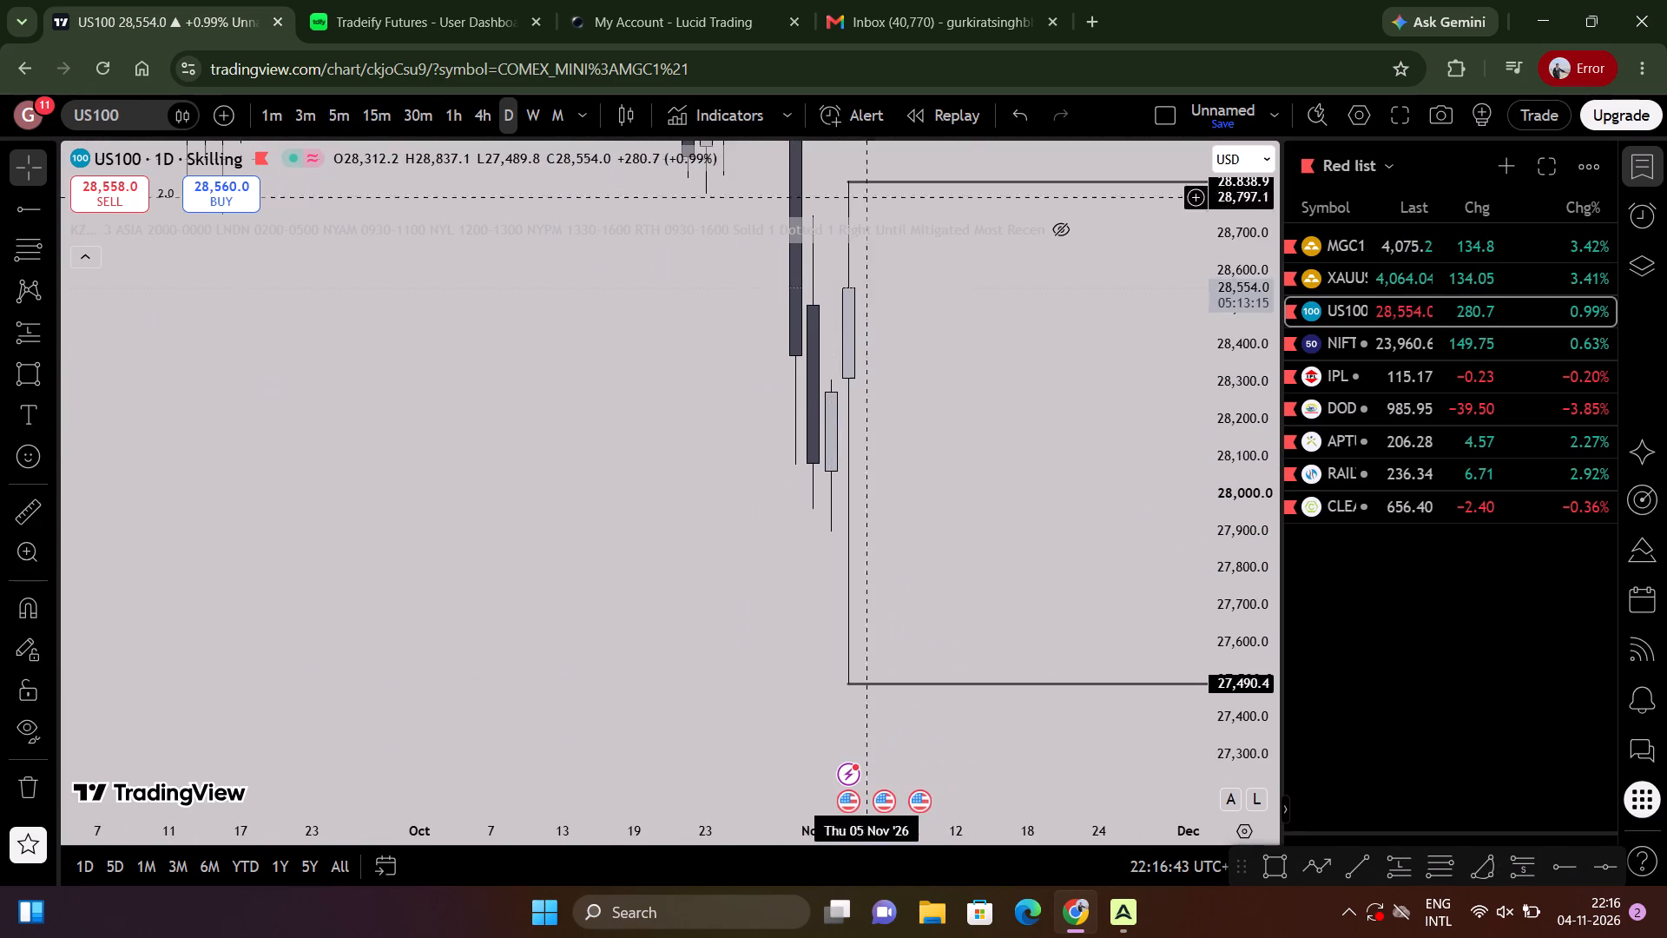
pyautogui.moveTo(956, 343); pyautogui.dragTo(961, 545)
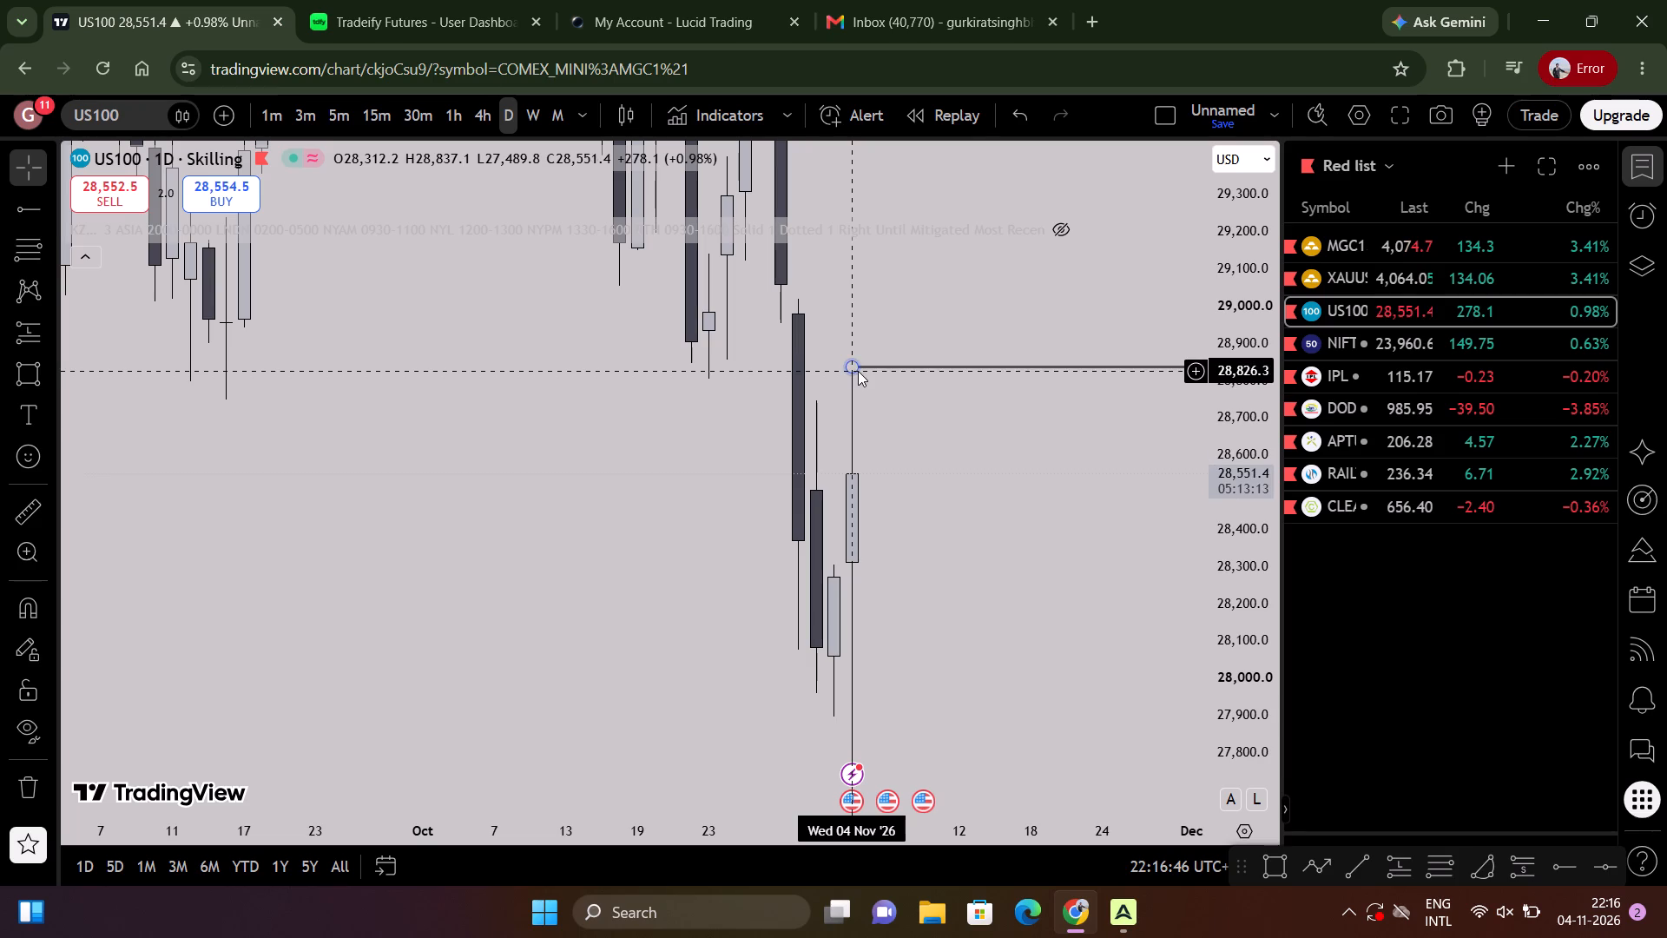
# Label the horizontal ray at the 4 Nov candle's high with the text "Day High".
pyautogui.doubleClick(857, 367)
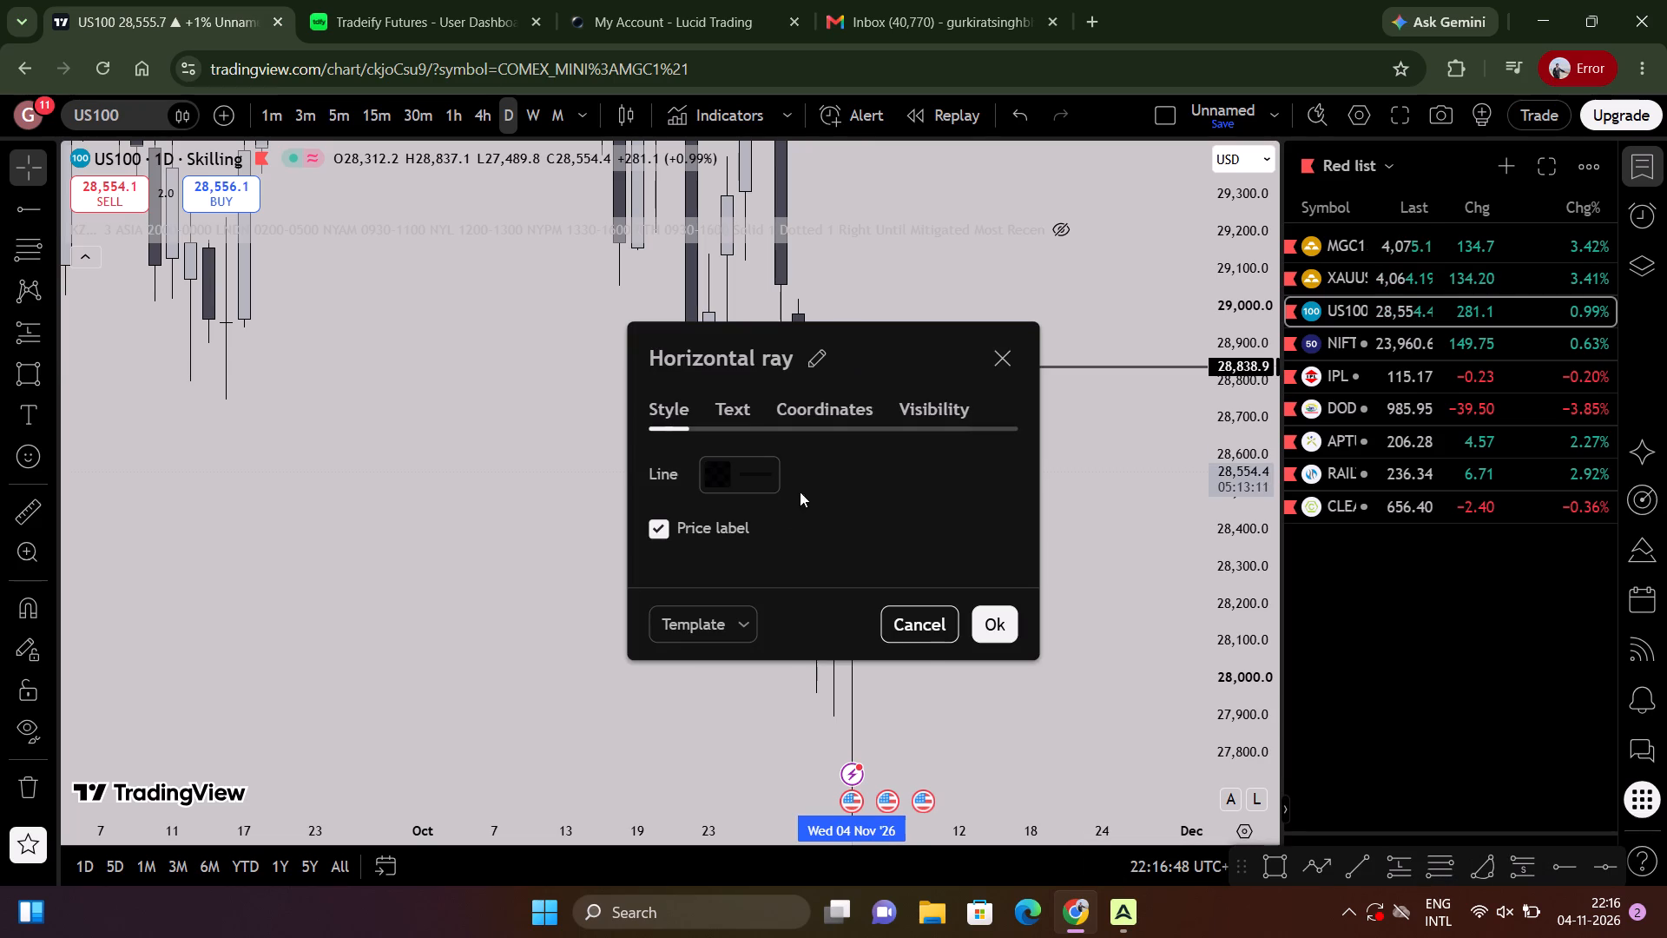
pyautogui.click(739, 413)
pyautogui.click(777, 532)
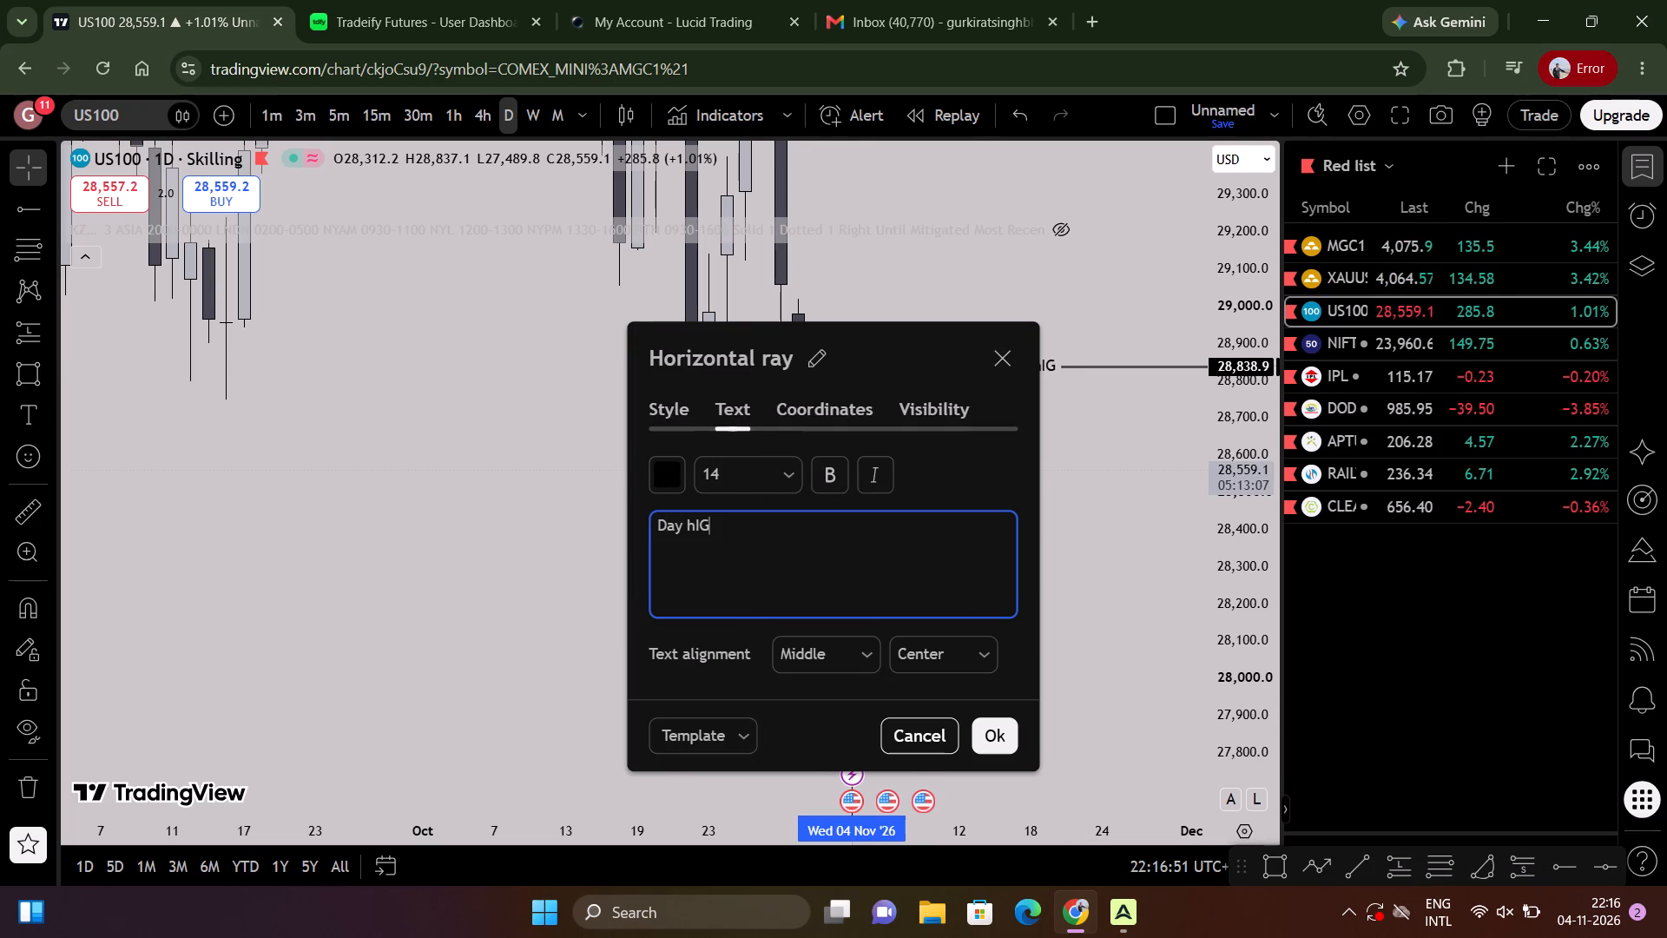
pyautogui.press('BackSpace')
pyautogui.press('BackSpace')
pyautogui.press('BackSpace')
pyautogui.press('BackSpace')
pyautogui.press('BackSpace')
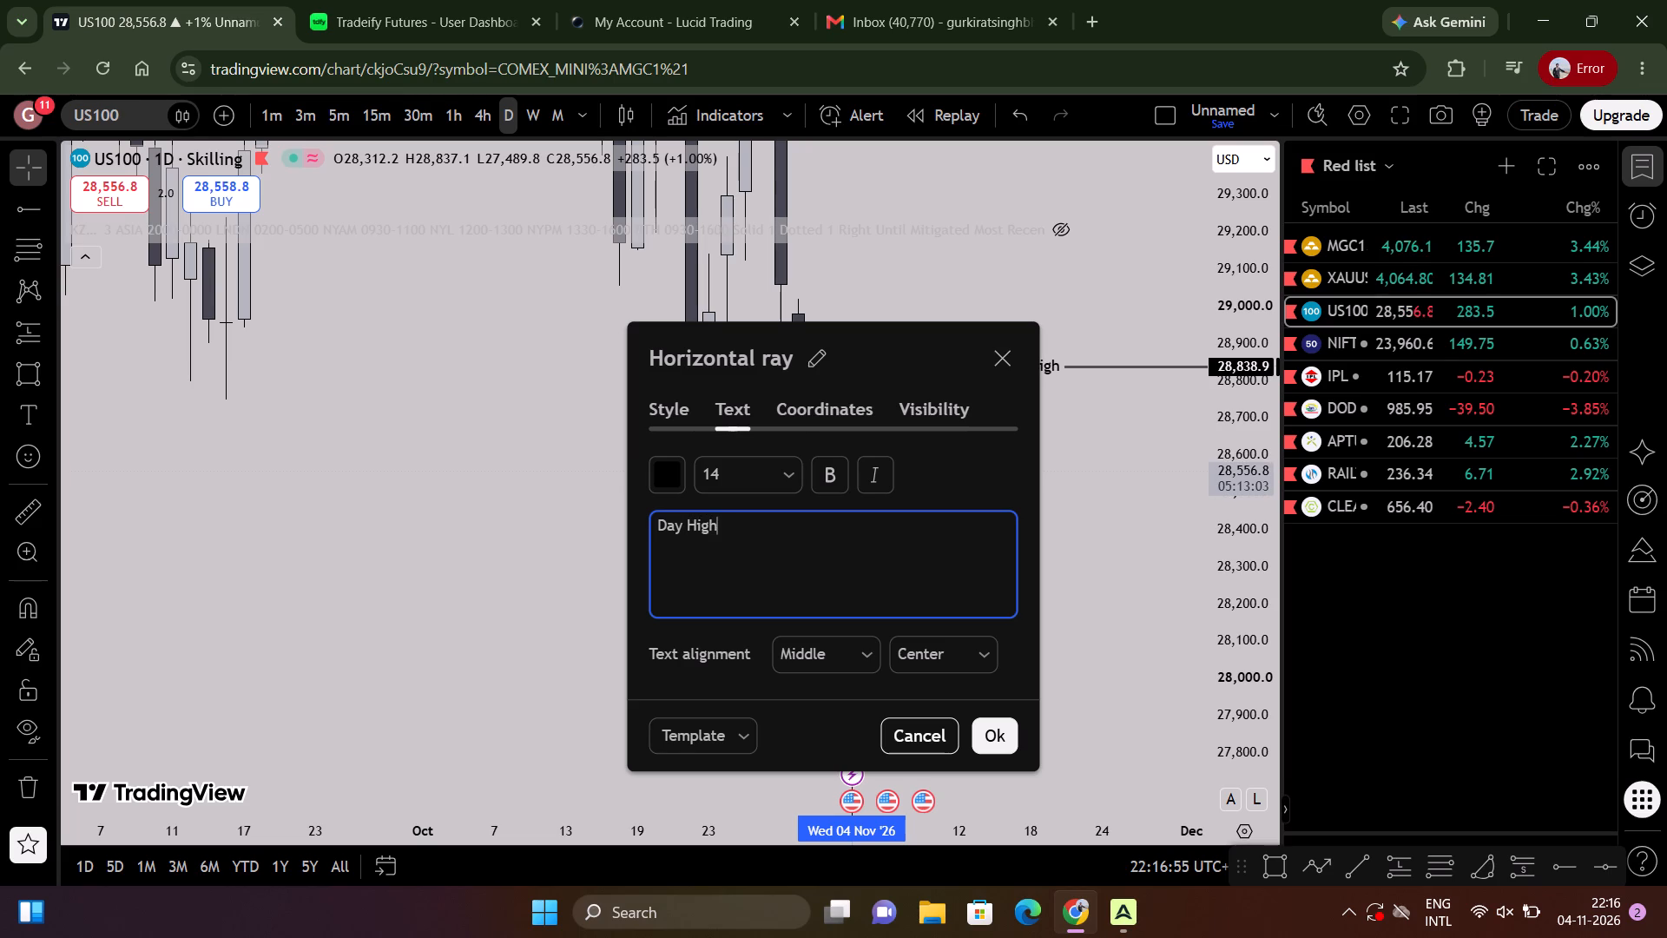
pyautogui.click(978, 723)
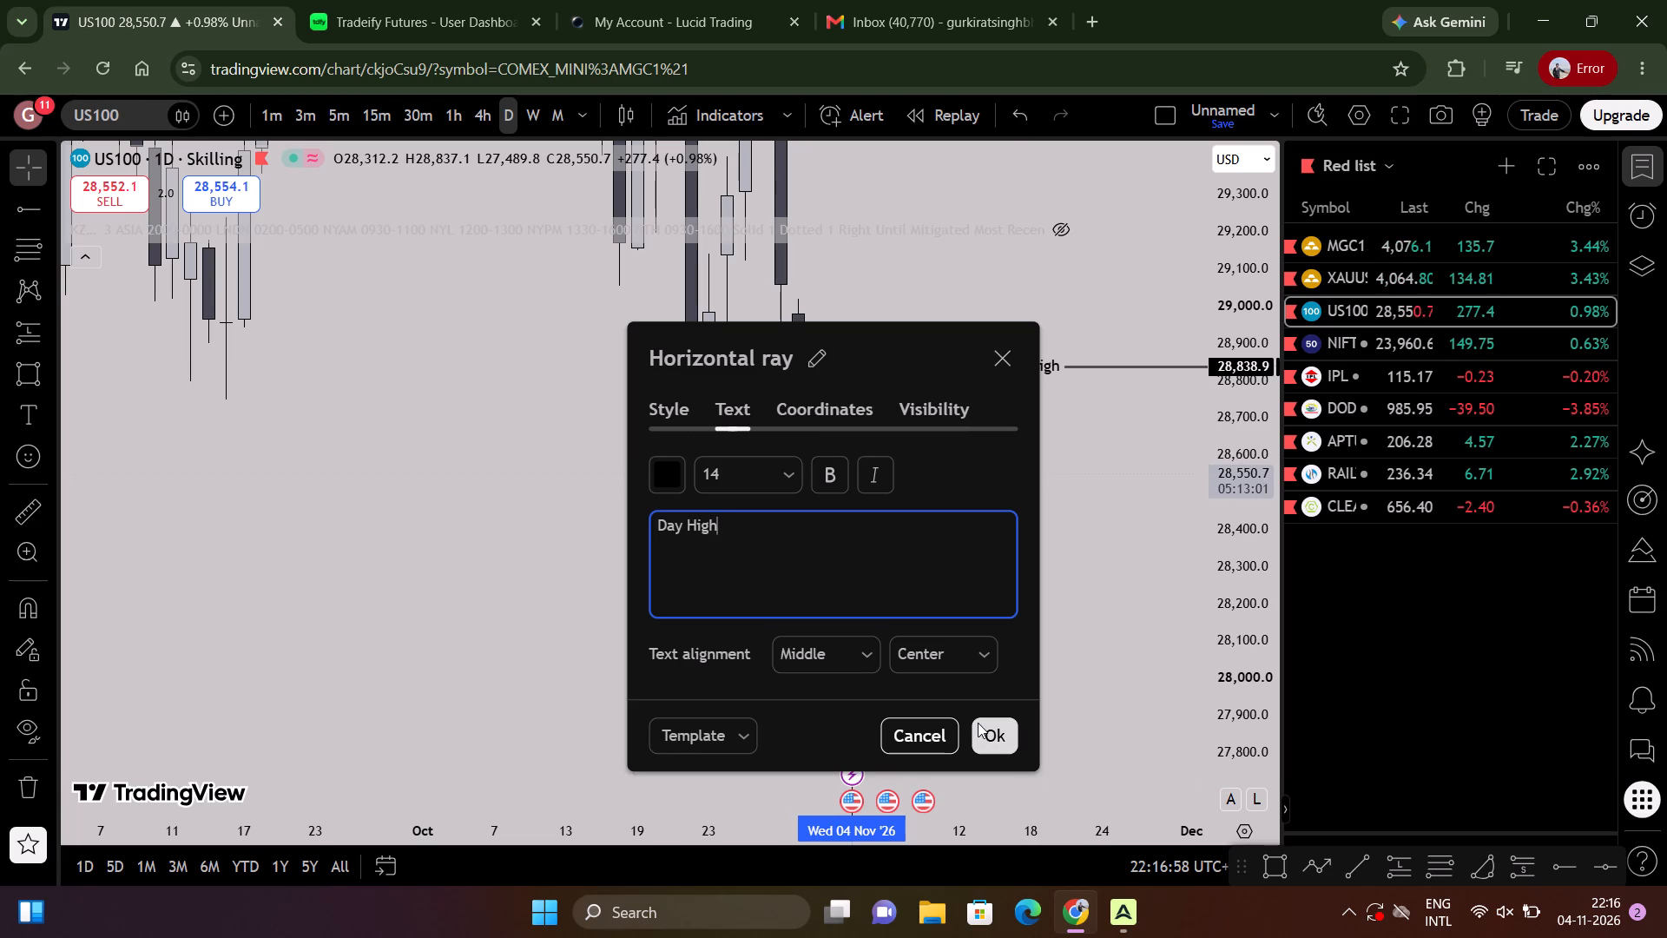
# Label the horizontal ray at the 4 Nov candle's low with the text "Day Low".
pyautogui.moveTo(996, 685); pyautogui.dragTo(972, 388)
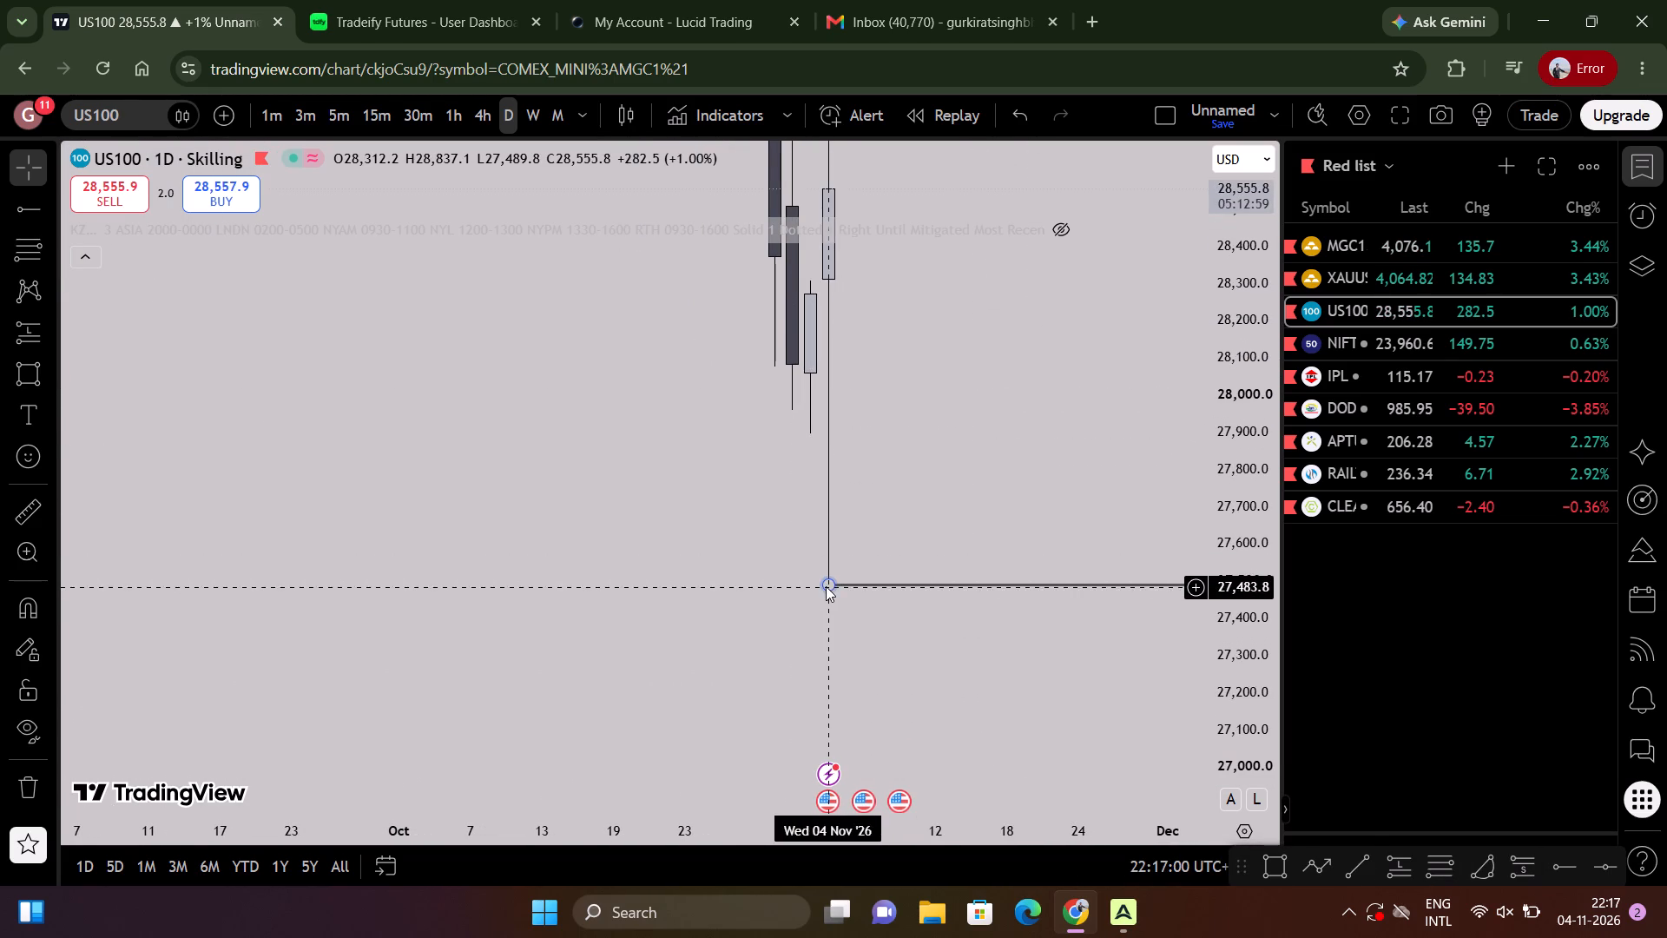
pyautogui.doubleClick(826, 586)
pyautogui.click(828, 498)
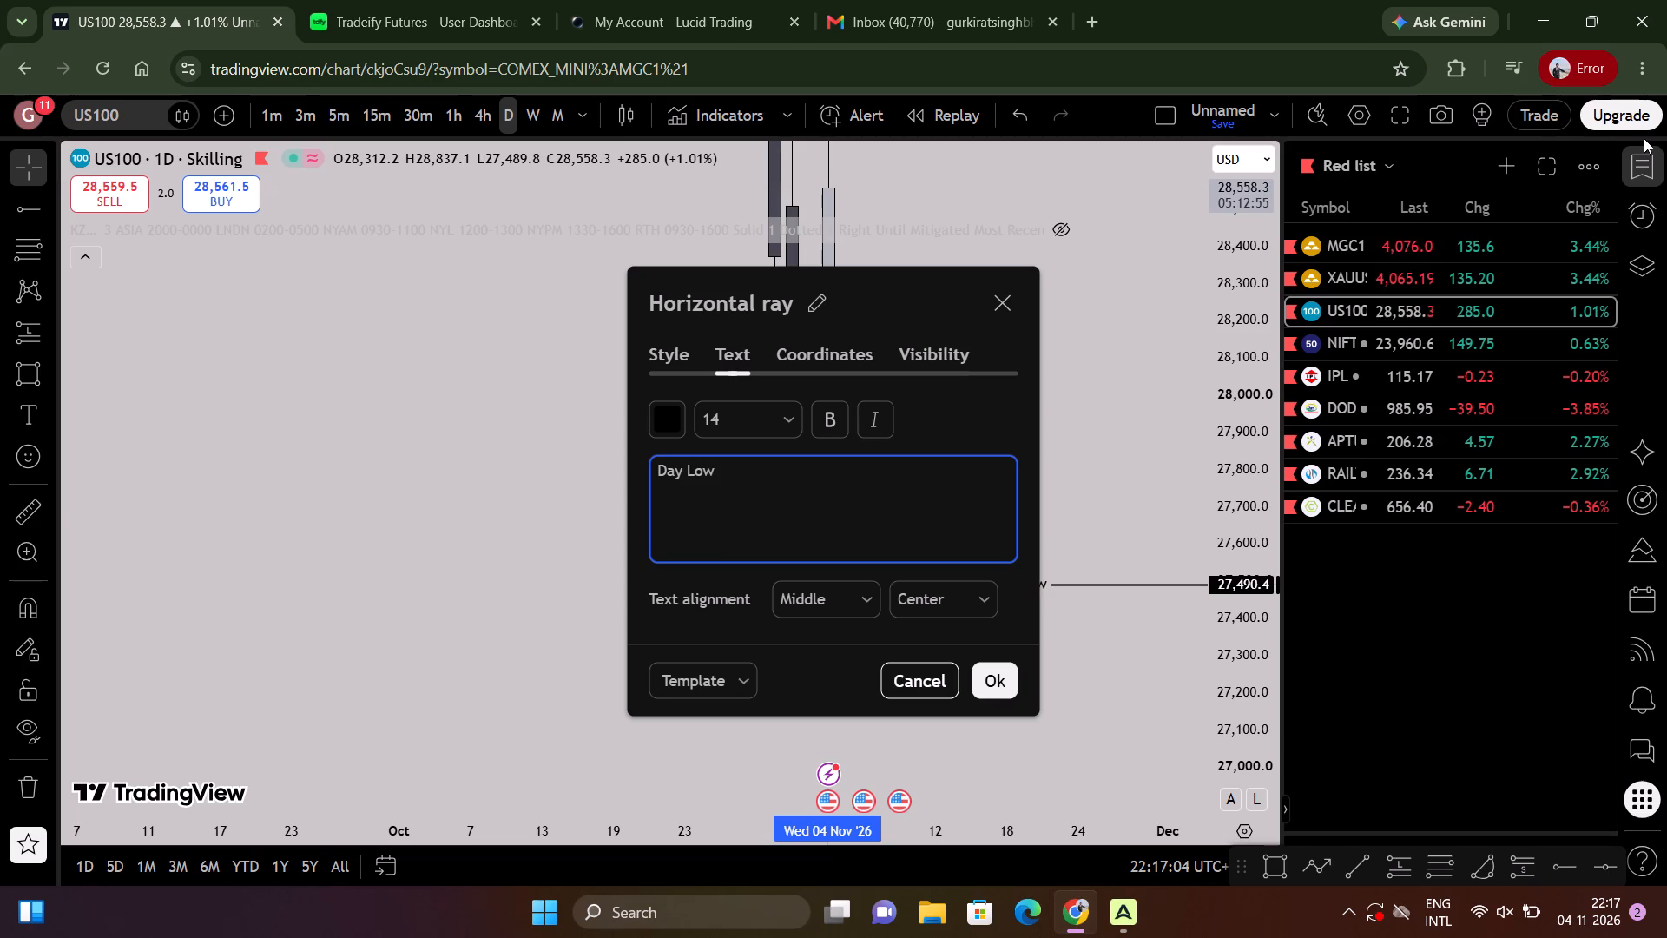
pyautogui.click(993, 670)
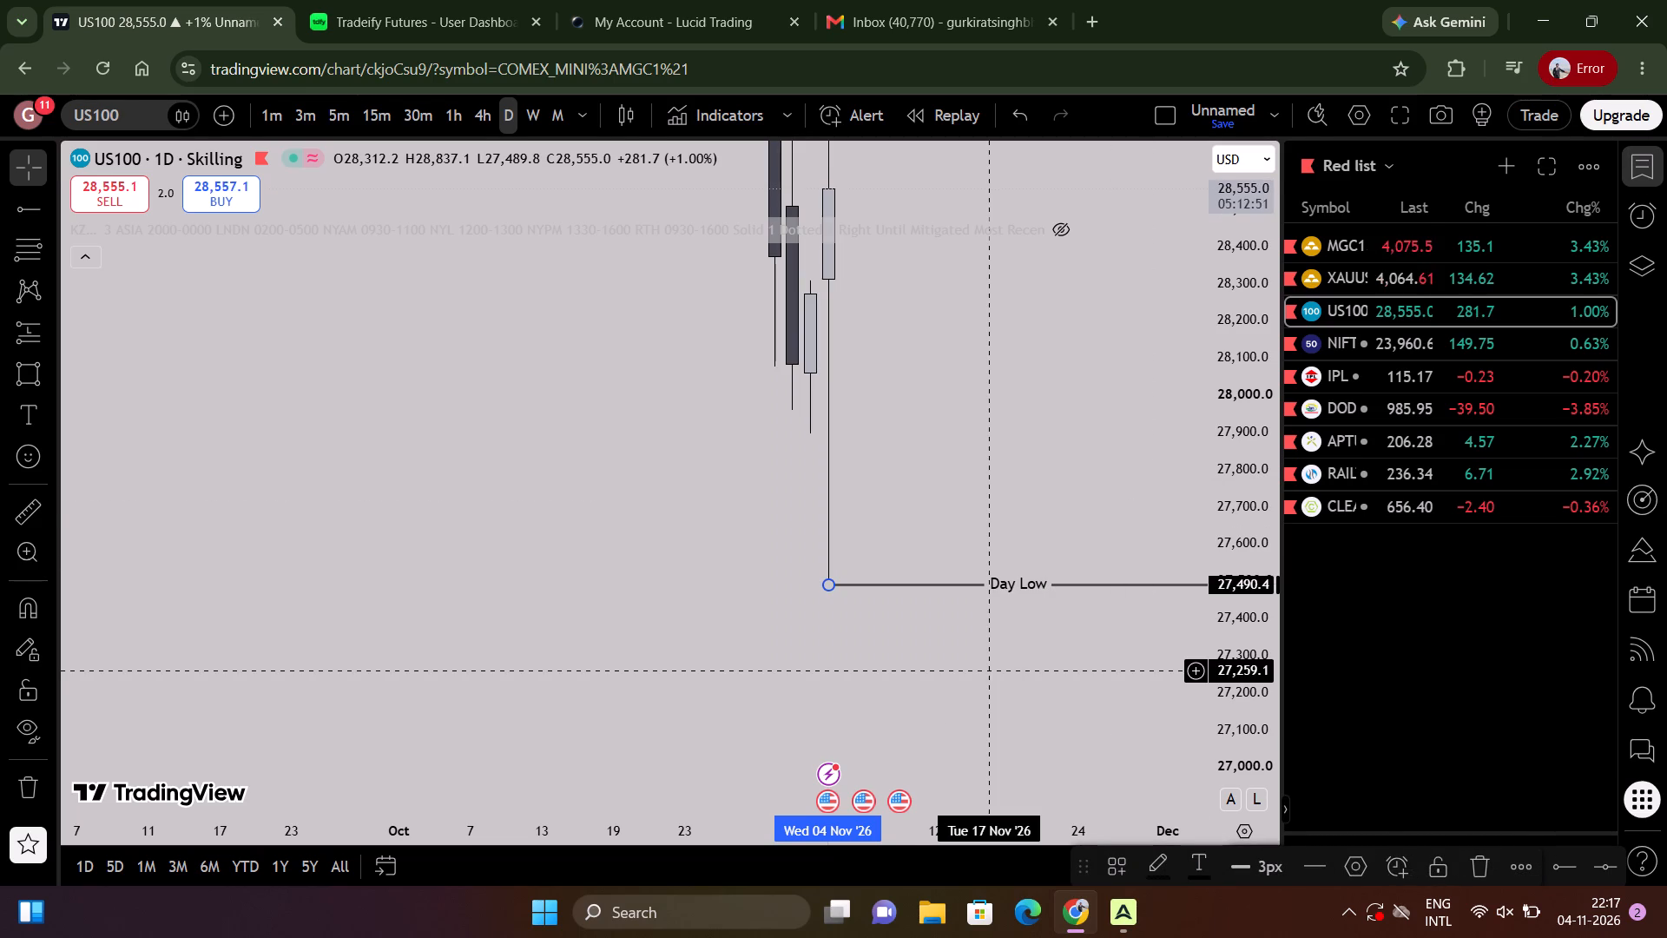
pyautogui.click(835, 400)
# Place a horizontal ray at the high of the 30 Oct daily candle, at about 29,018.9.
pyautogui.moveTo(927, 313); pyautogui.dragTo(917, 555)
pyautogui.scroll(-2, 924, 481)
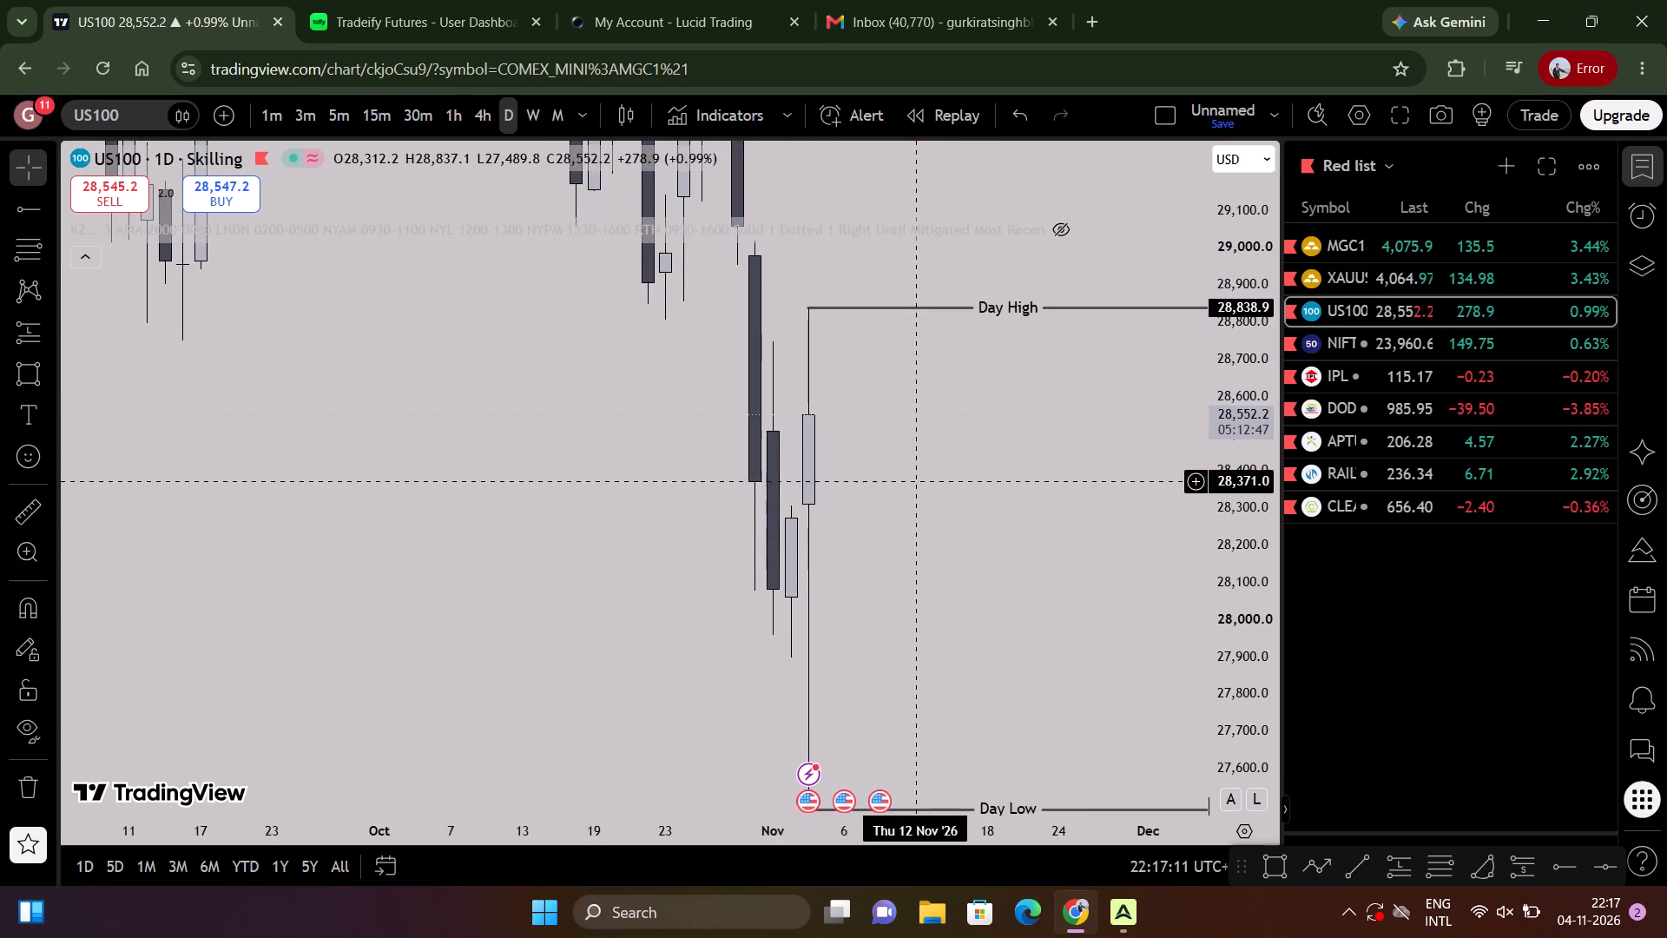
pyautogui.scroll(-3, 924, 481)
pyautogui.scroll(3, 929, 445)
pyautogui.moveTo(936, 426); pyautogui.dragTo(937, 287)
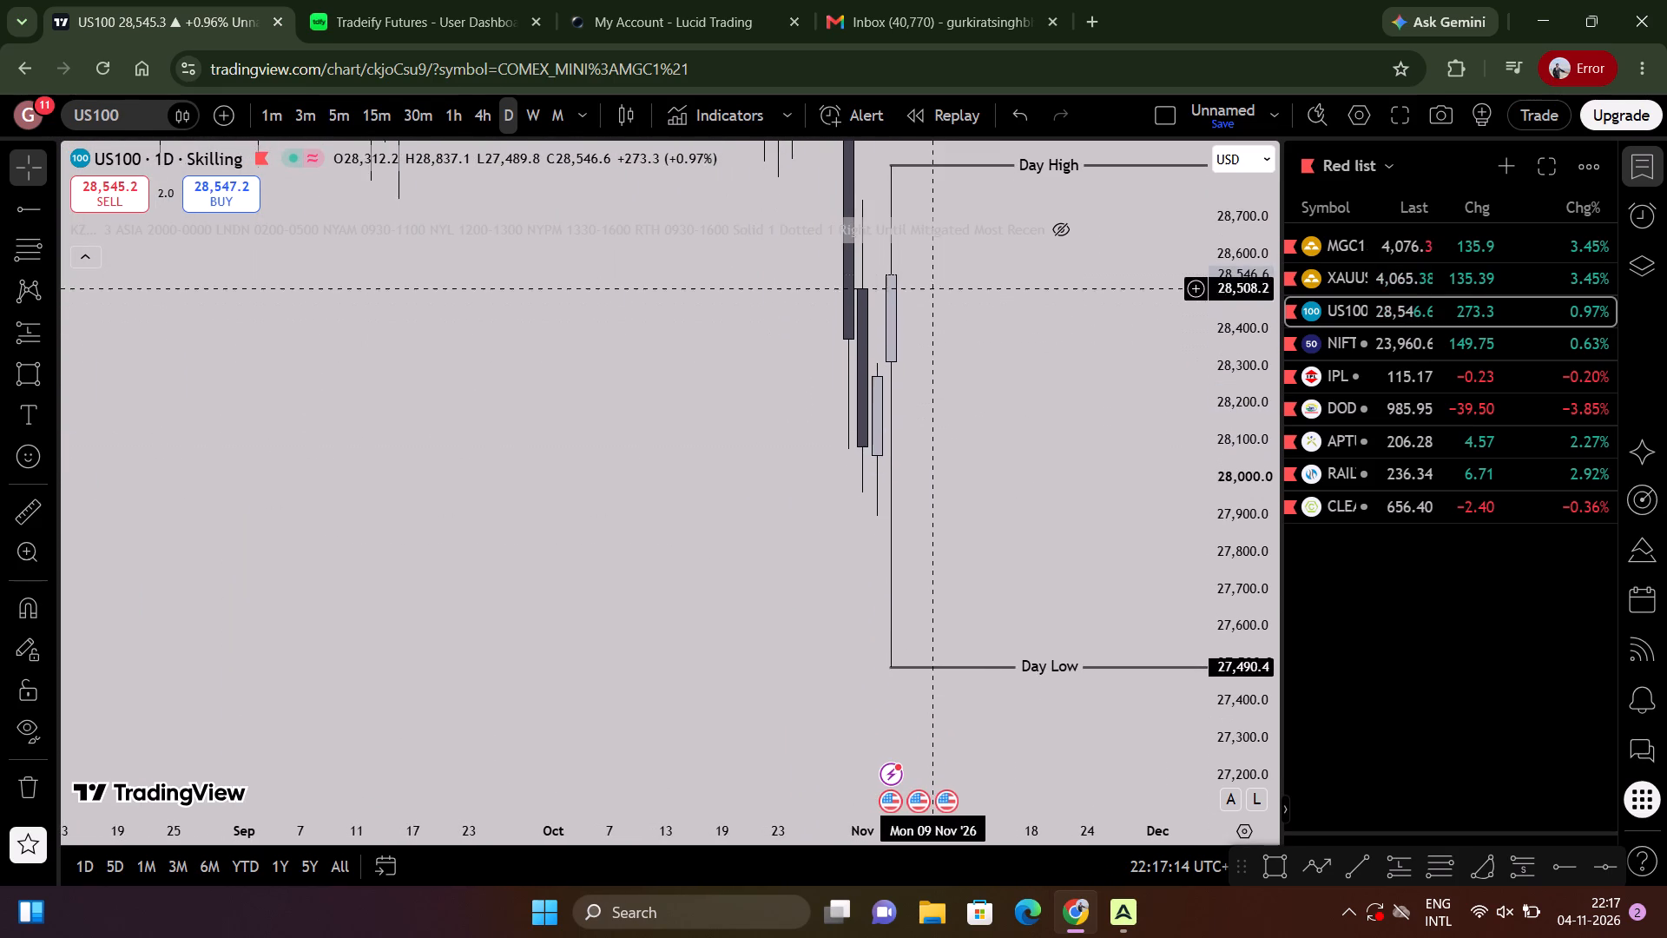
pyautogui.moveTo(937, 287); pyautogui.dragTo(937, 281)
pyautogui.scroll(4, 905, 384)
pyautogui.scroll(-3, 856, 391)
pyautogui.moveTo(880, 383); pyautogui.dragTo(913, 510)
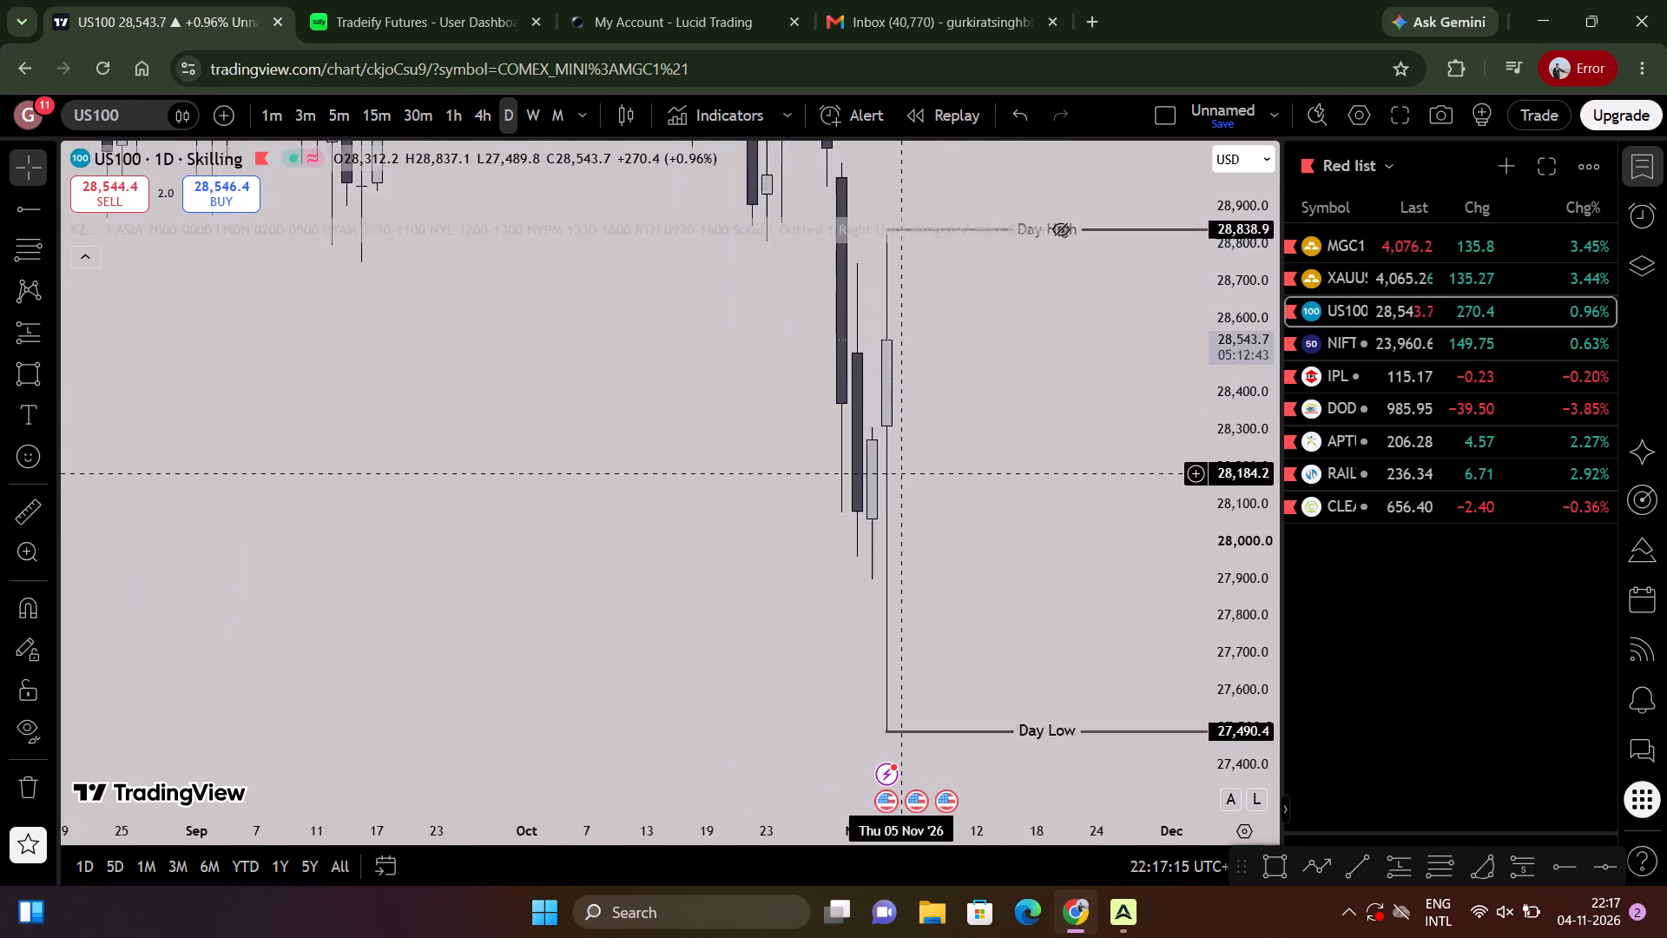
pyautogui.moveTo(913, 510); pyautogui.dragTo(919, 661)
pyautogui.click(919, 661)
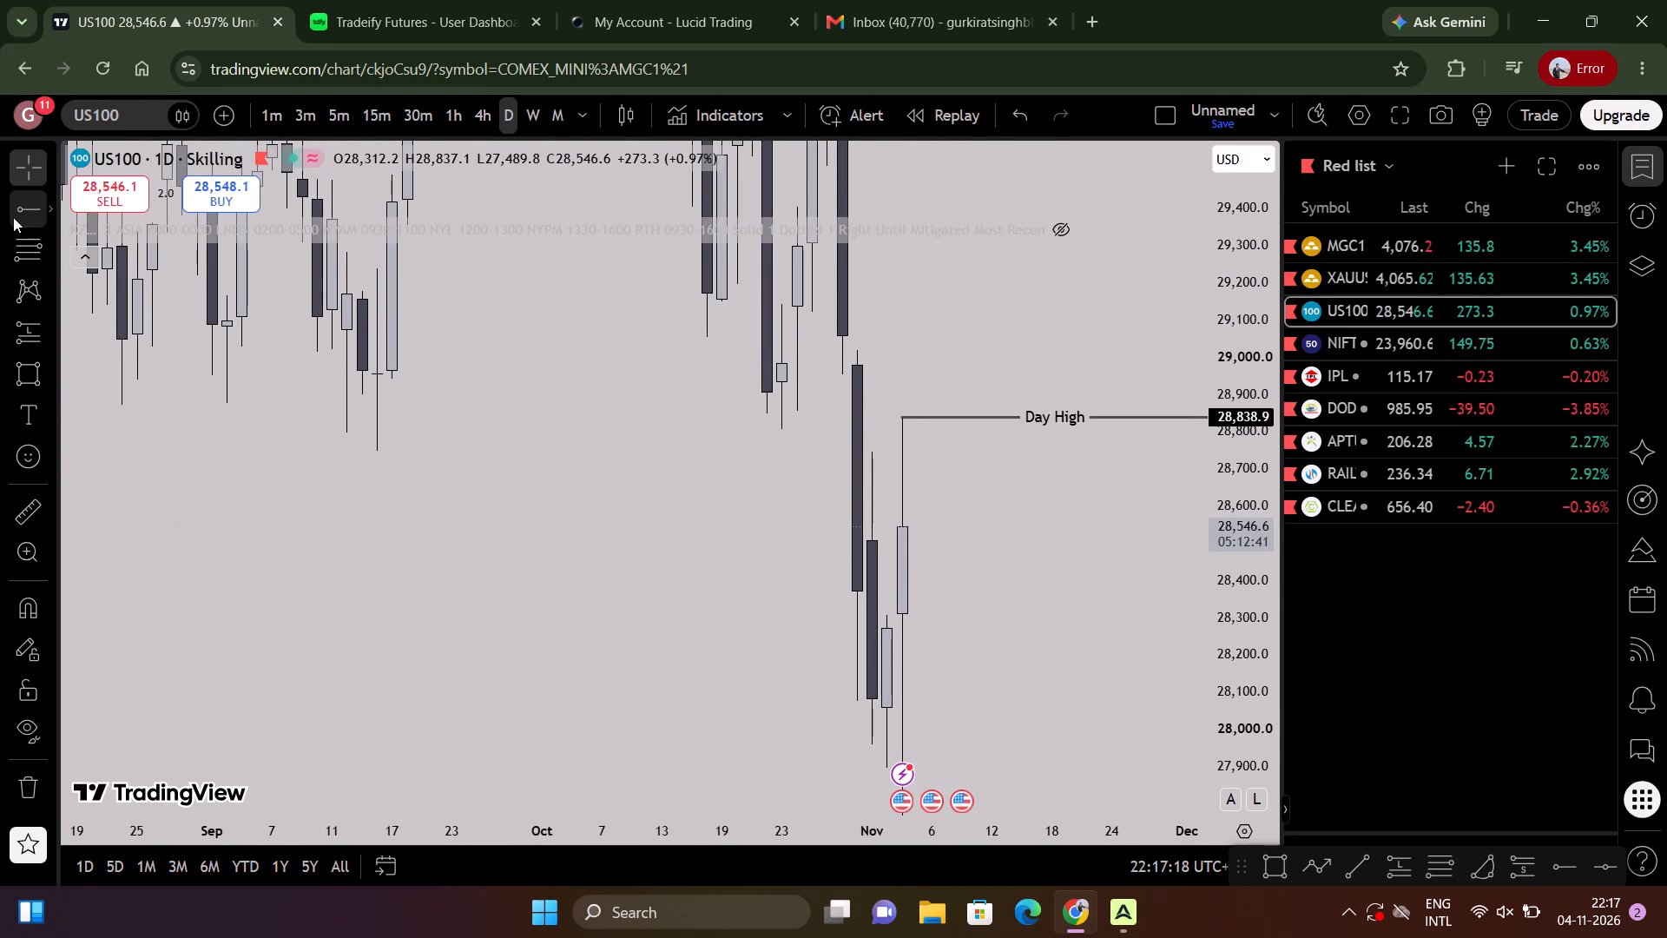
pyautogui.click(13, 217)
pyautogui.click(853, 350)
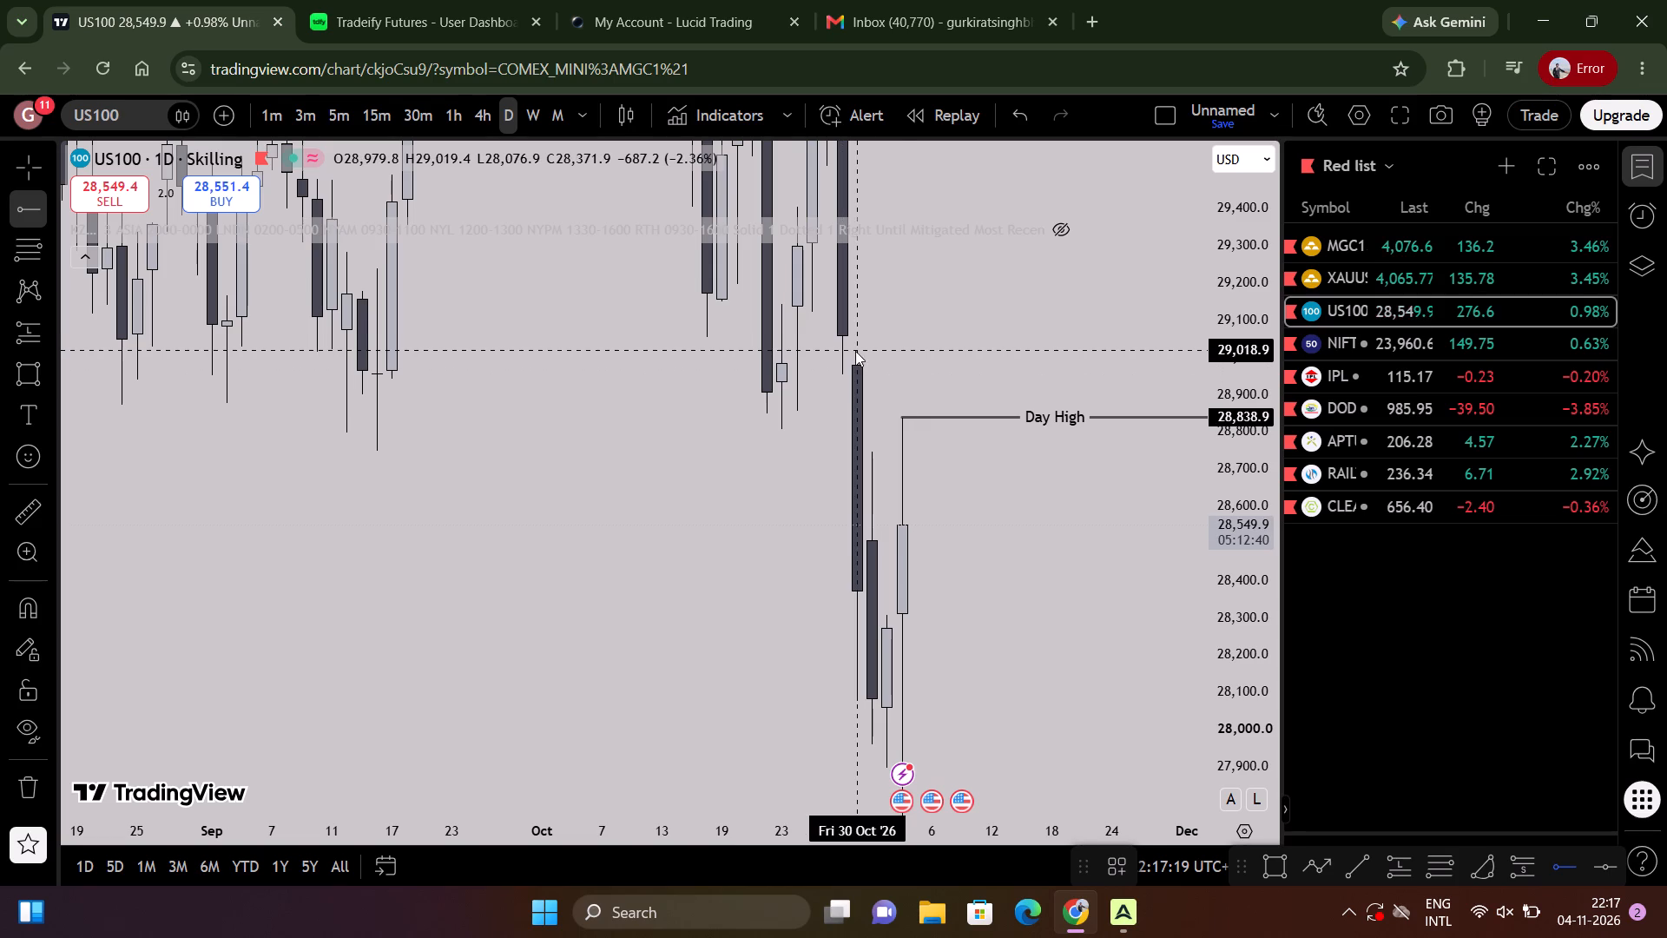
pyautogui.click(906, 400)
# Fine-tune the new horizontal ray onto the 30 Oct candle's high, at about 29,019.1.
pyautogui.moveTo(904, 384); pyautogui.dragTo(959, 479)
pyautogui.moveTo(1228, 718); pyautogui.dragTo(1154, 272)
pyautogui.scroll(4, 756, 241)
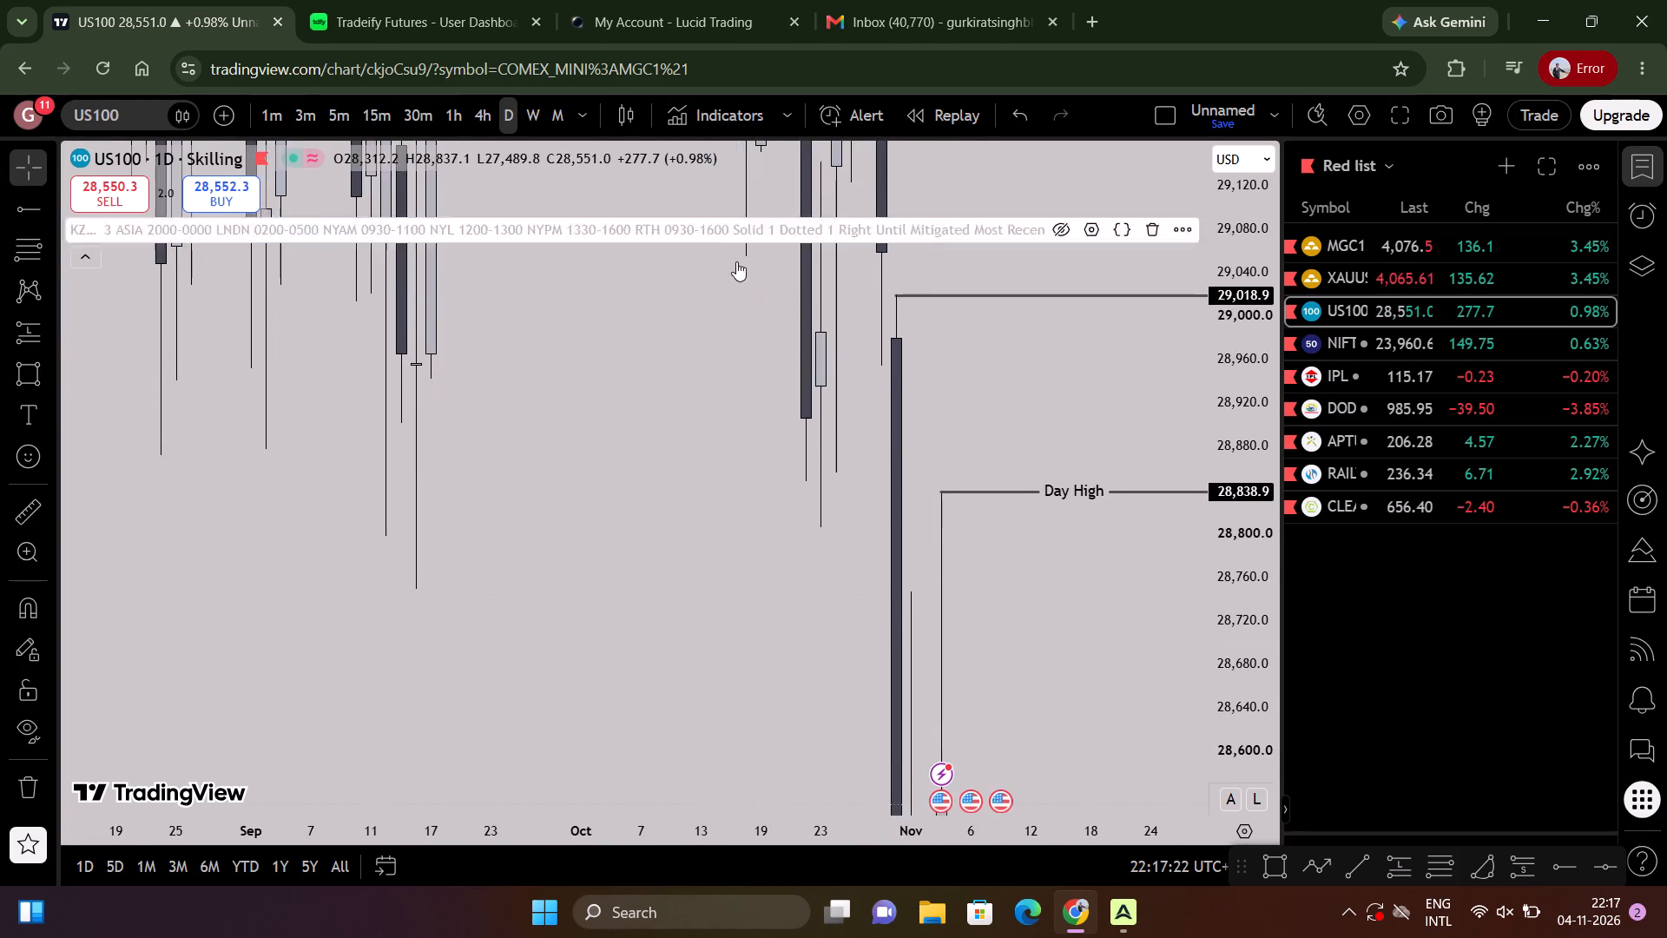
pyautogui.scroll(1, 736, 261)
pyautogui.moveTo(766, 383); pyautogui.dragTo(838, 609)
pyautogui.moveTo(1255, 690); pyautogui.dragTo(1189, 0)
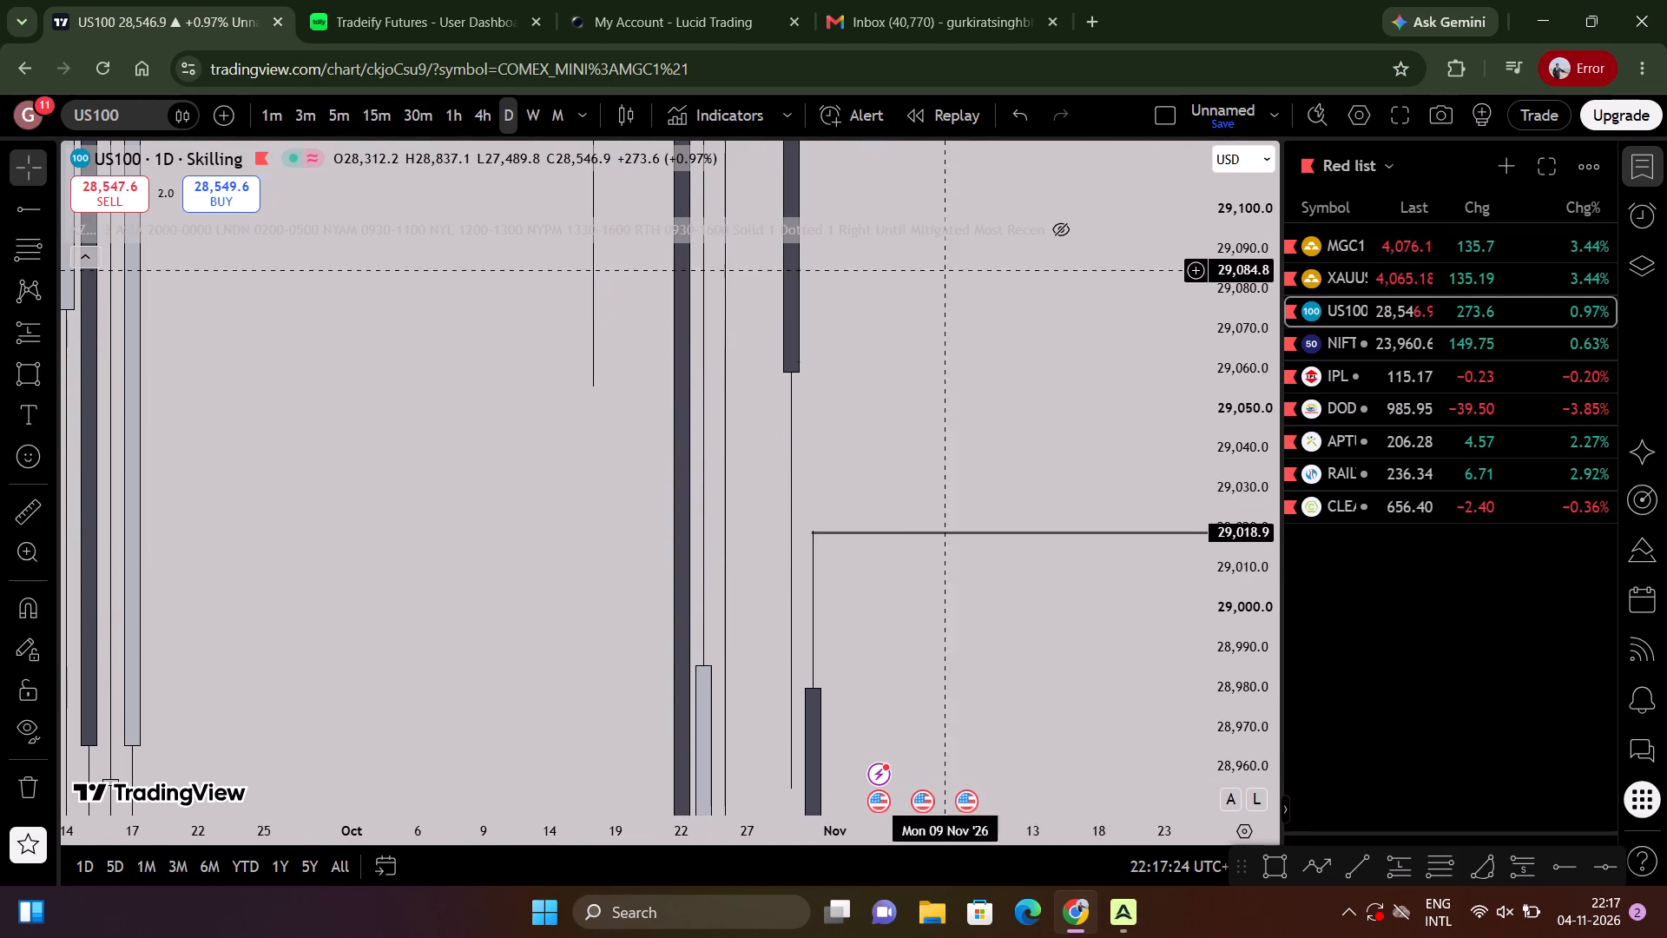
pyautogui.click(811, 535)
pyautogui.click(823, 545)
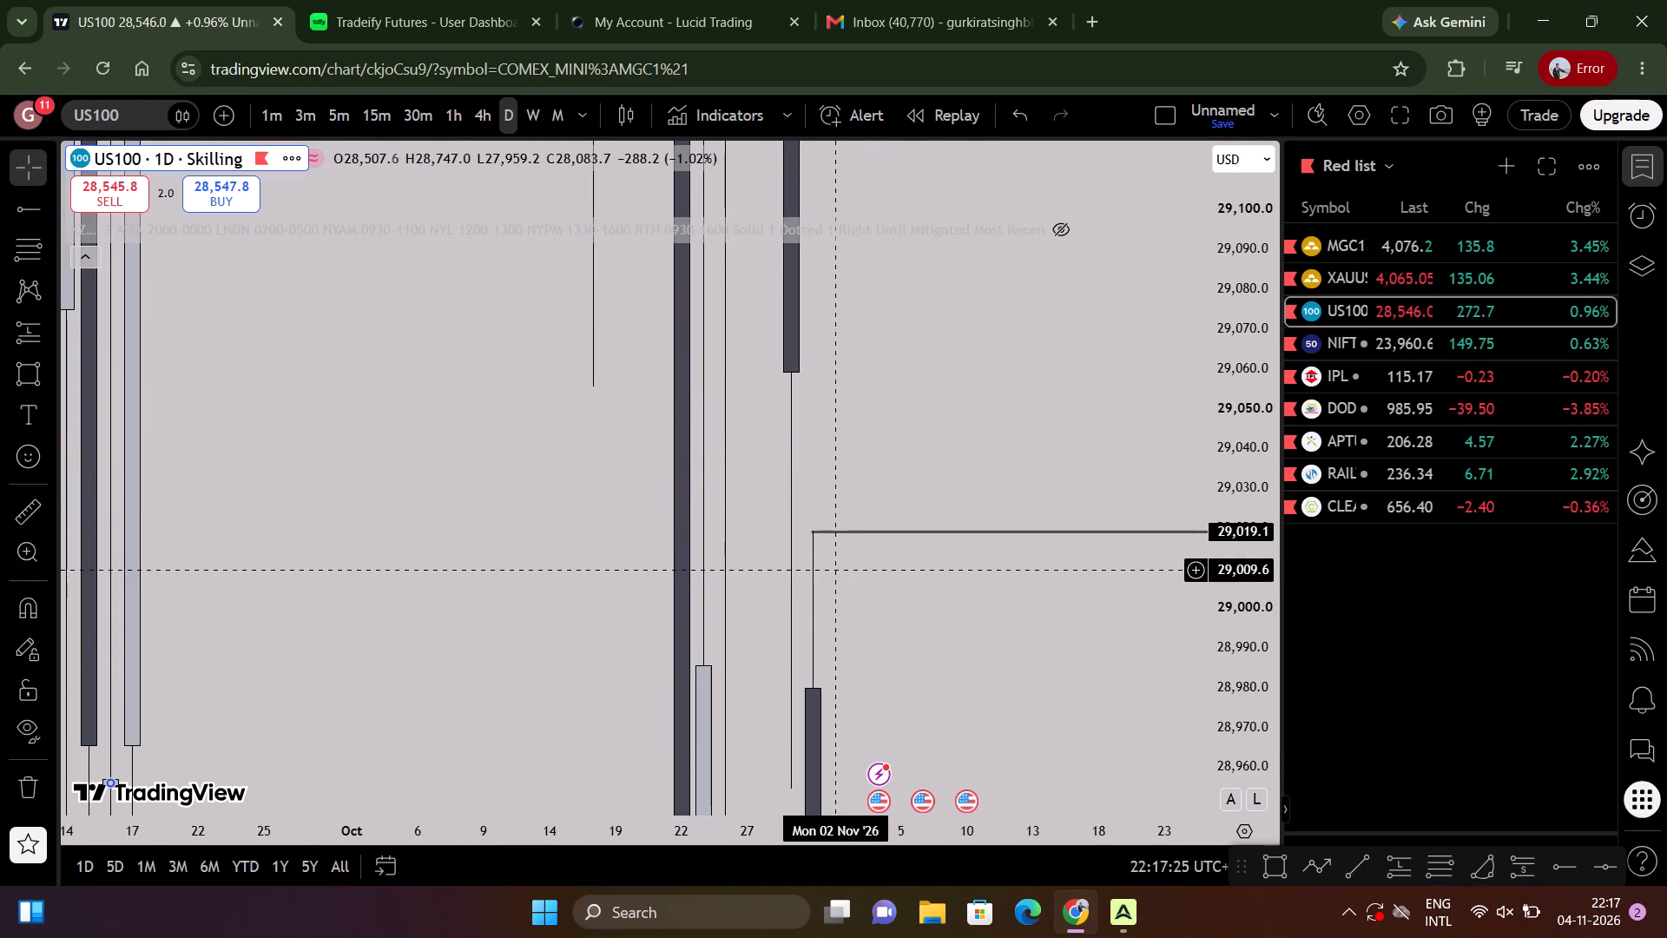
# Label the horizontal ray at the 30 Oct candle's high with the text "Daily DOL".
pyautogui.moveTo(1242, 279); pyautogui.dragTo(1164, 937)
pyautogui.scroll(-5, 1002, 466)
pyautogui.scroll(4, 991, 471)
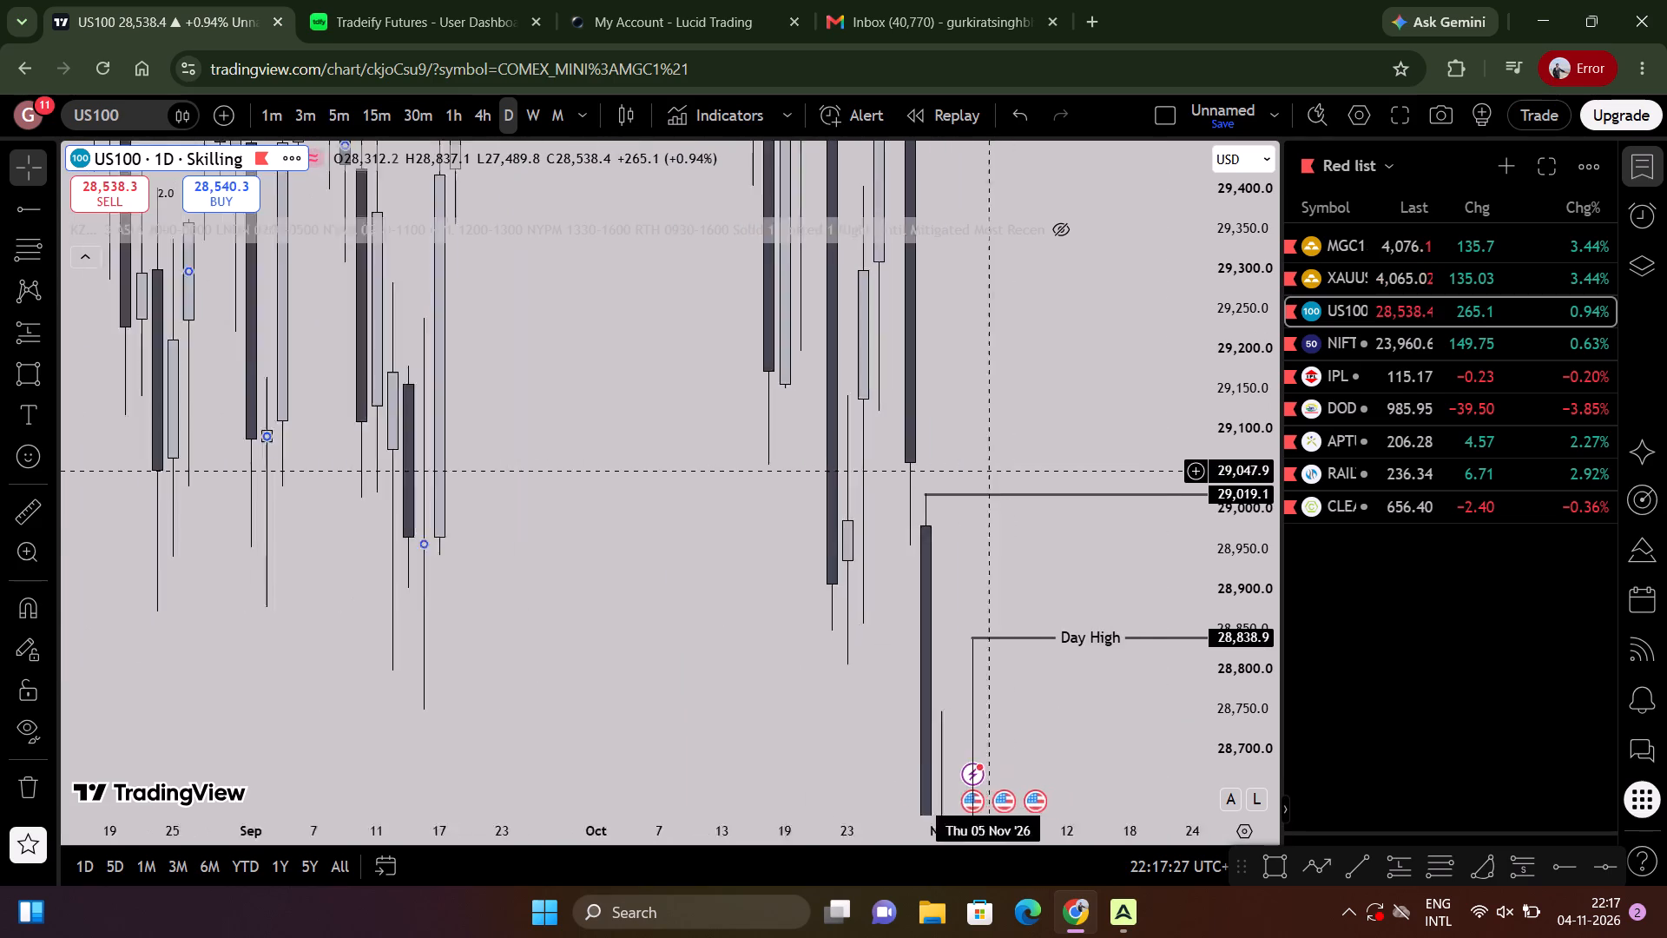
pyautogui.moveTo(1243, 334); pyautogui.dragTo(1176, 811)
pyautogui.scroll(-1, 969, 632)
pyautogui.doubleClick(952, 485)
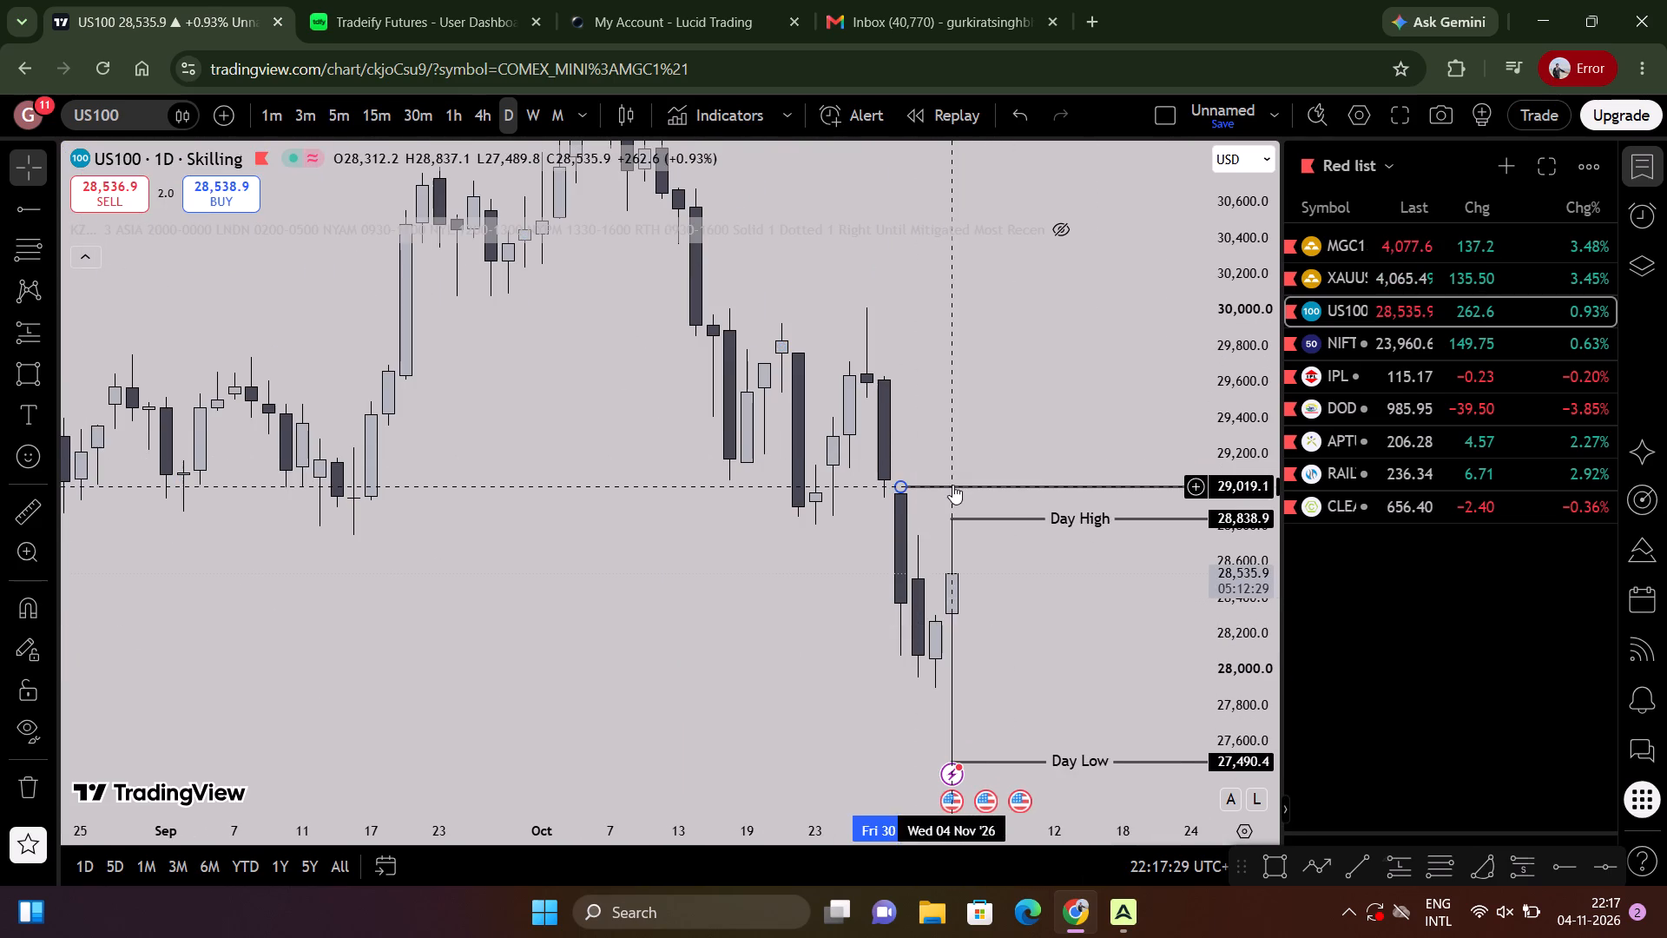
pyautogui.click(952, 486)
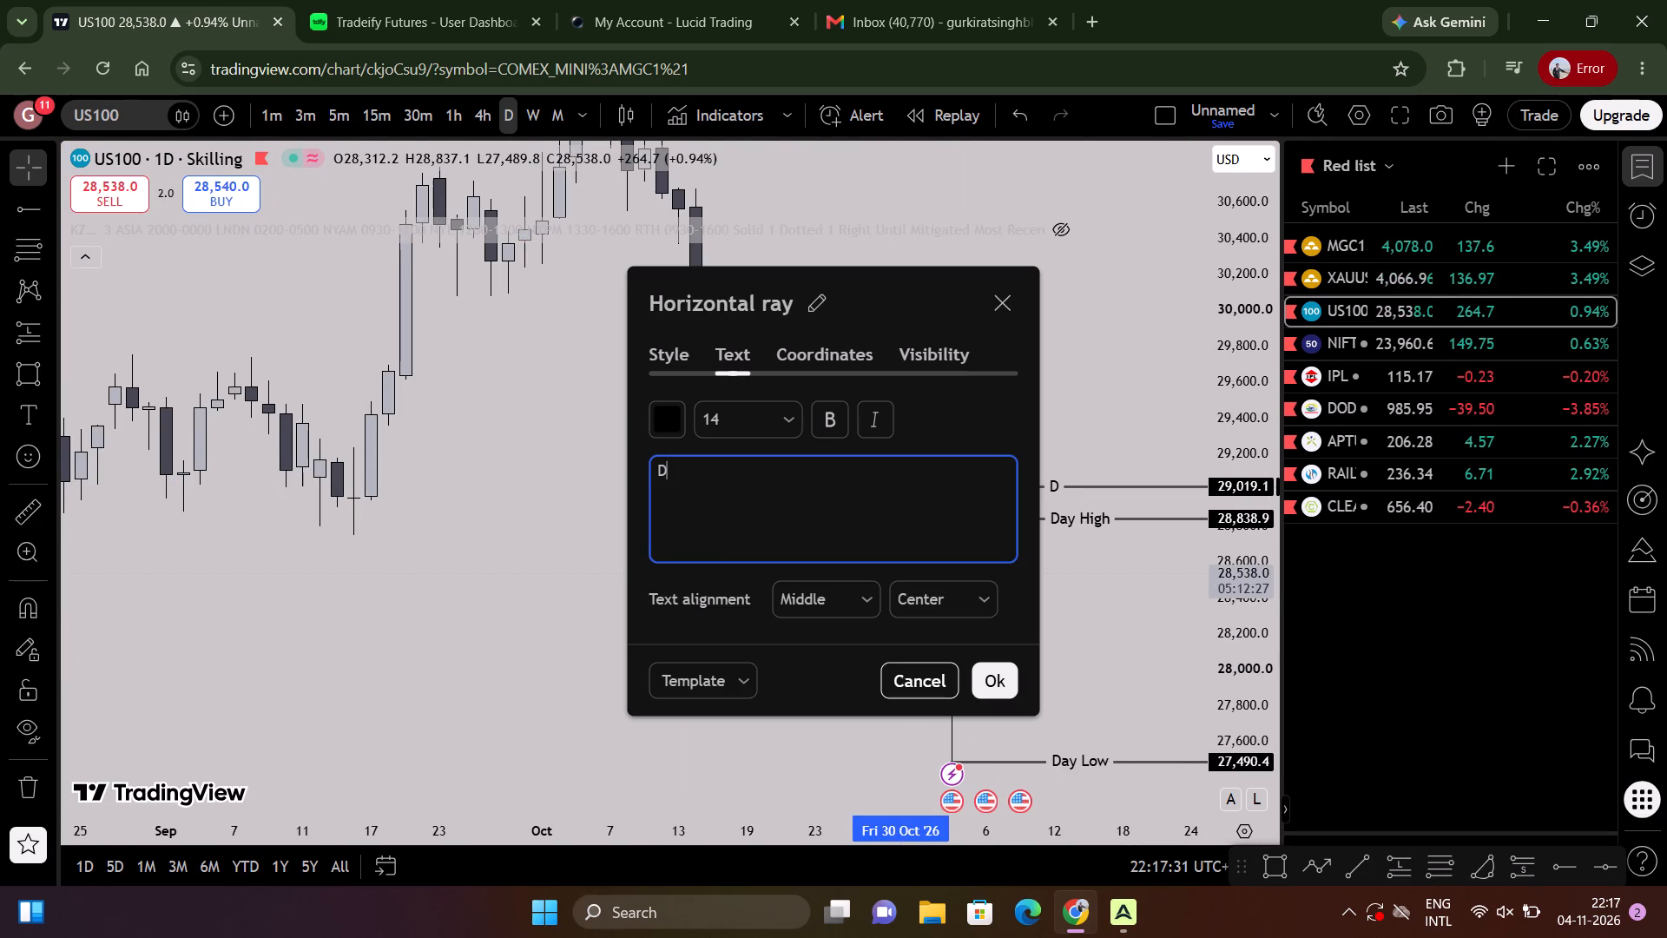
pyautogui.write('DOL')
pyautogui.click(997, 681)
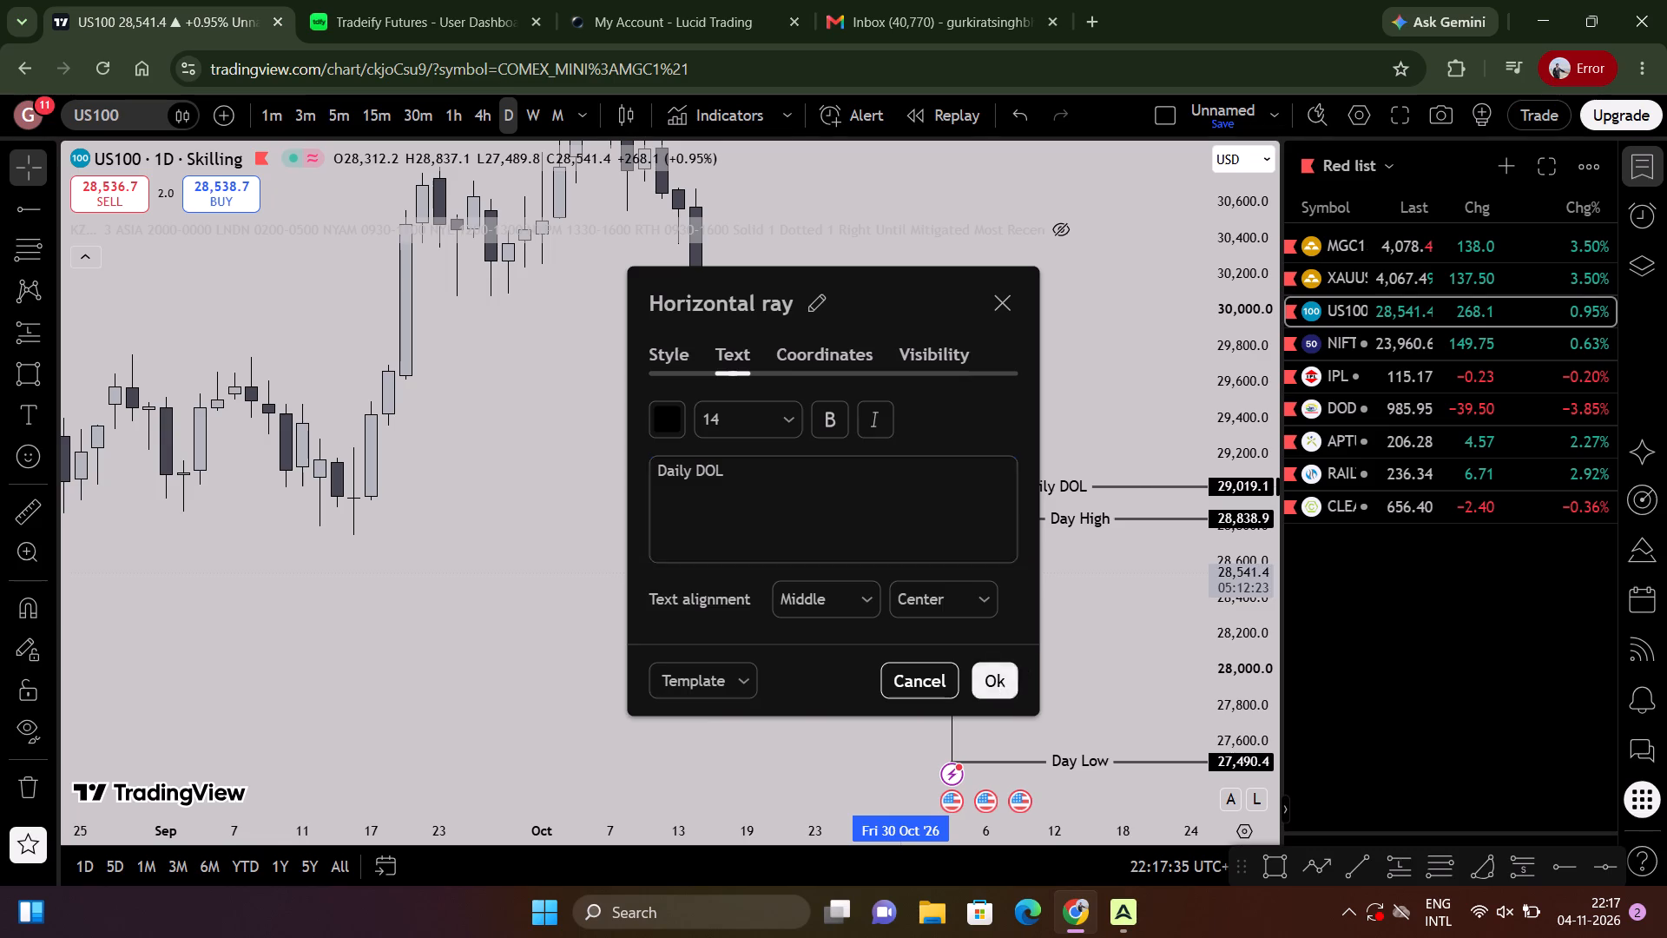
# Draw a full-width horizontal line at the 16 Sep daily candle's low, at about 28,749.5.
pyautogui.scroll(-4, 562, 558)
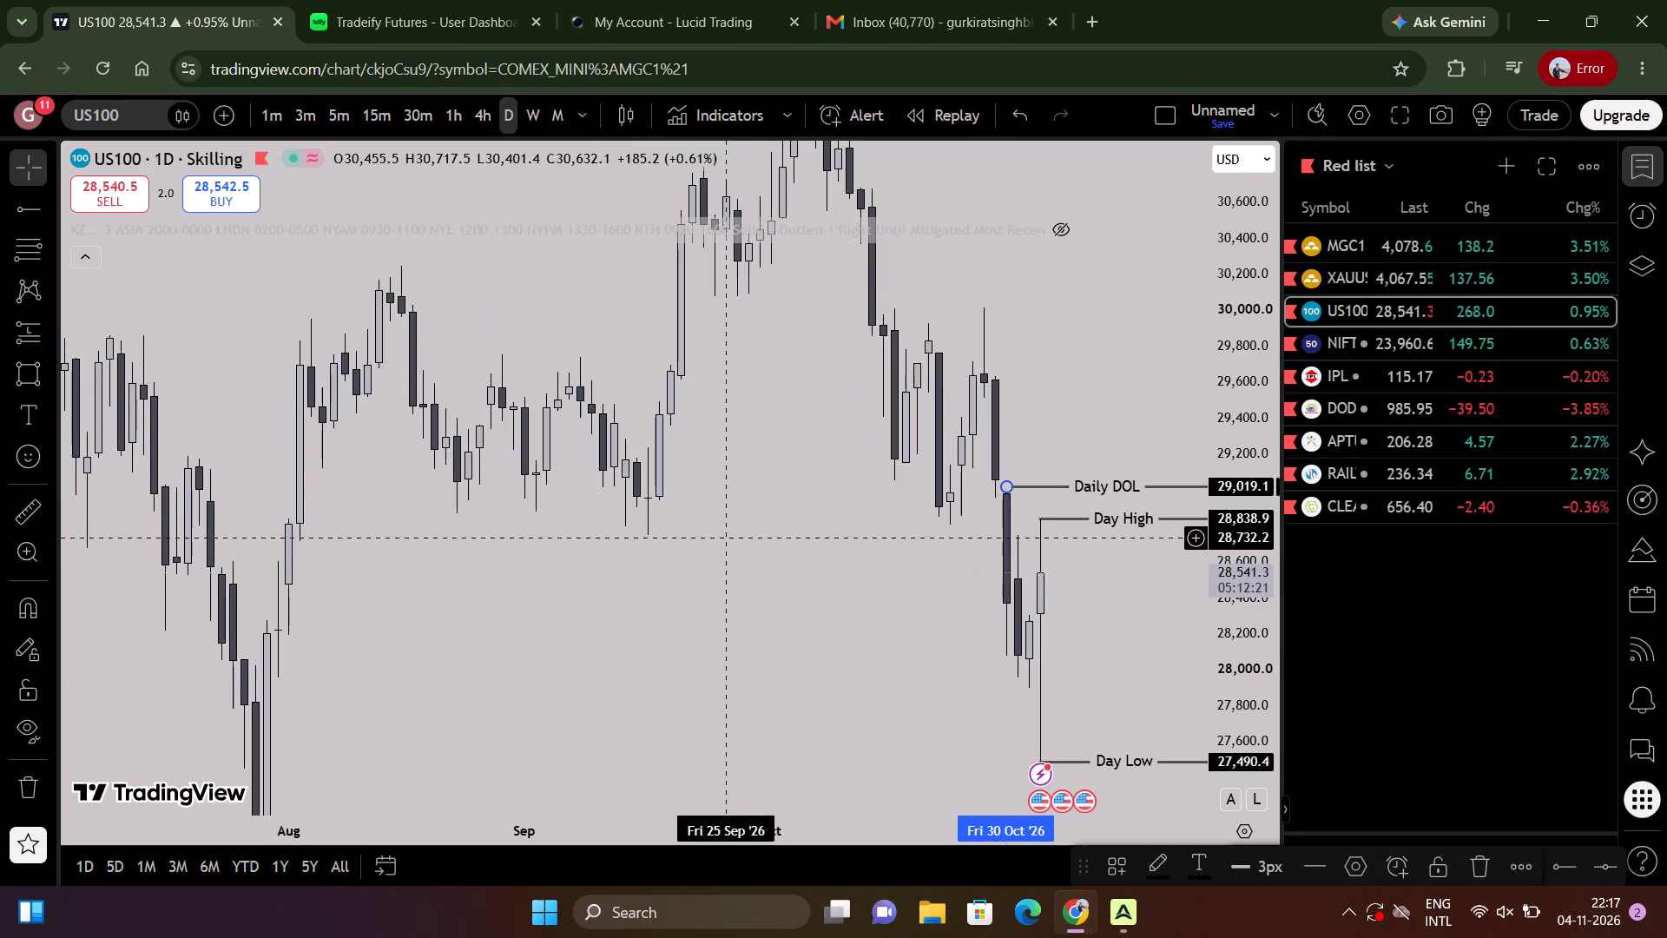
pyautogui.scroll(-4, 744, 535)
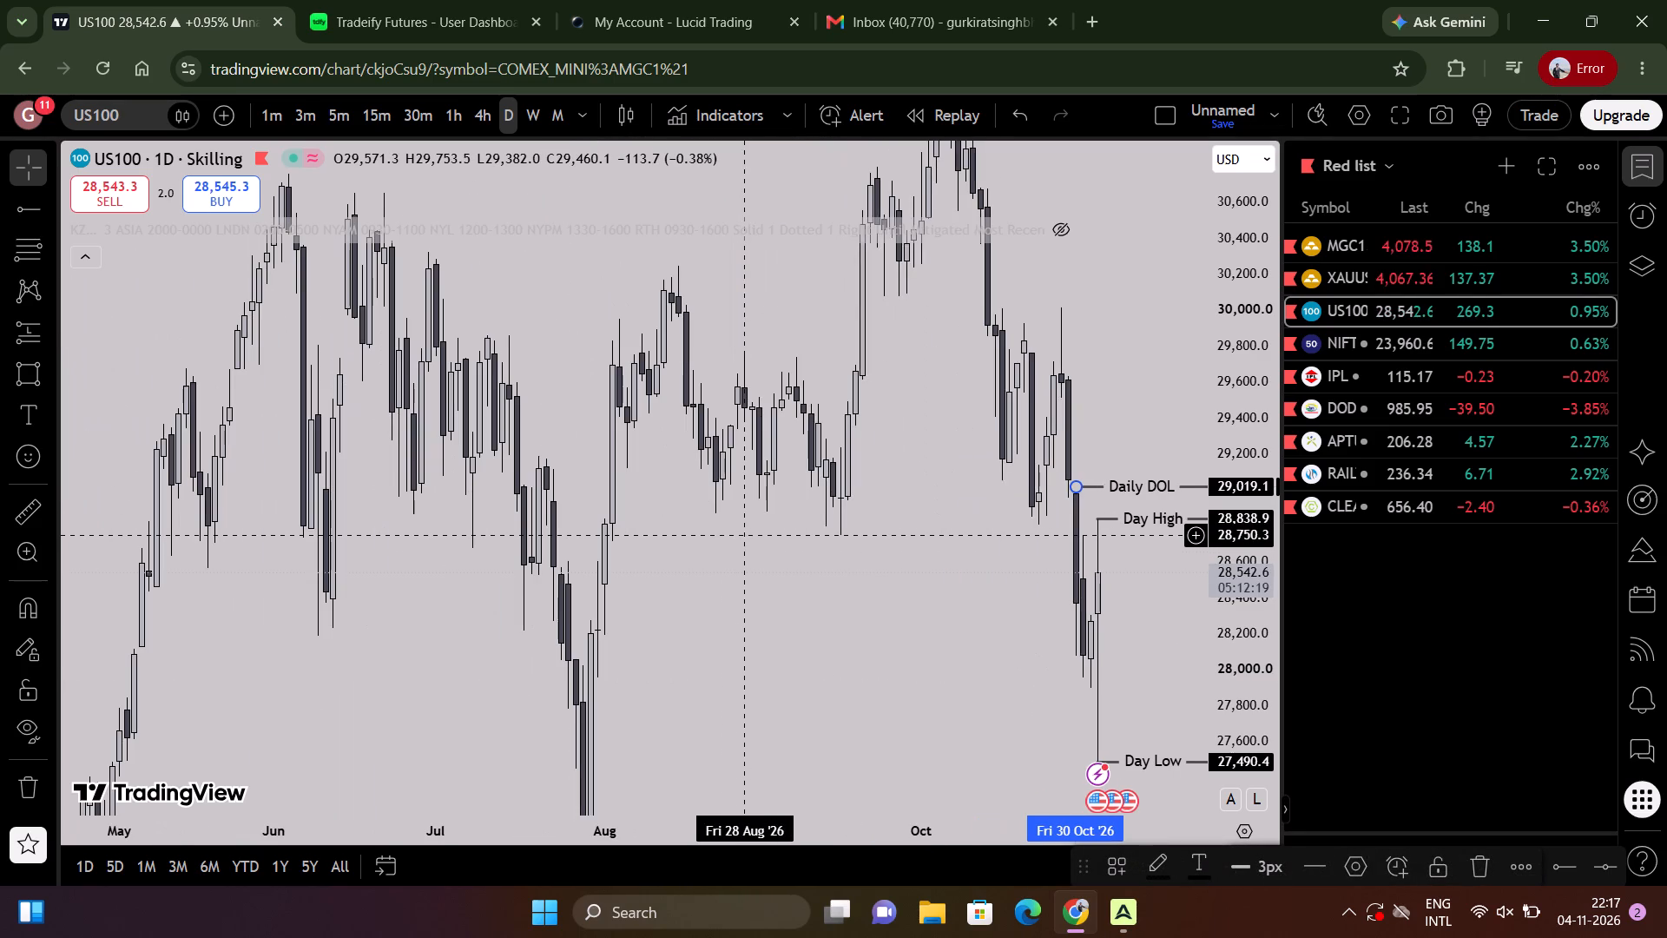
pyautogui.scroll(6, 744, 535)
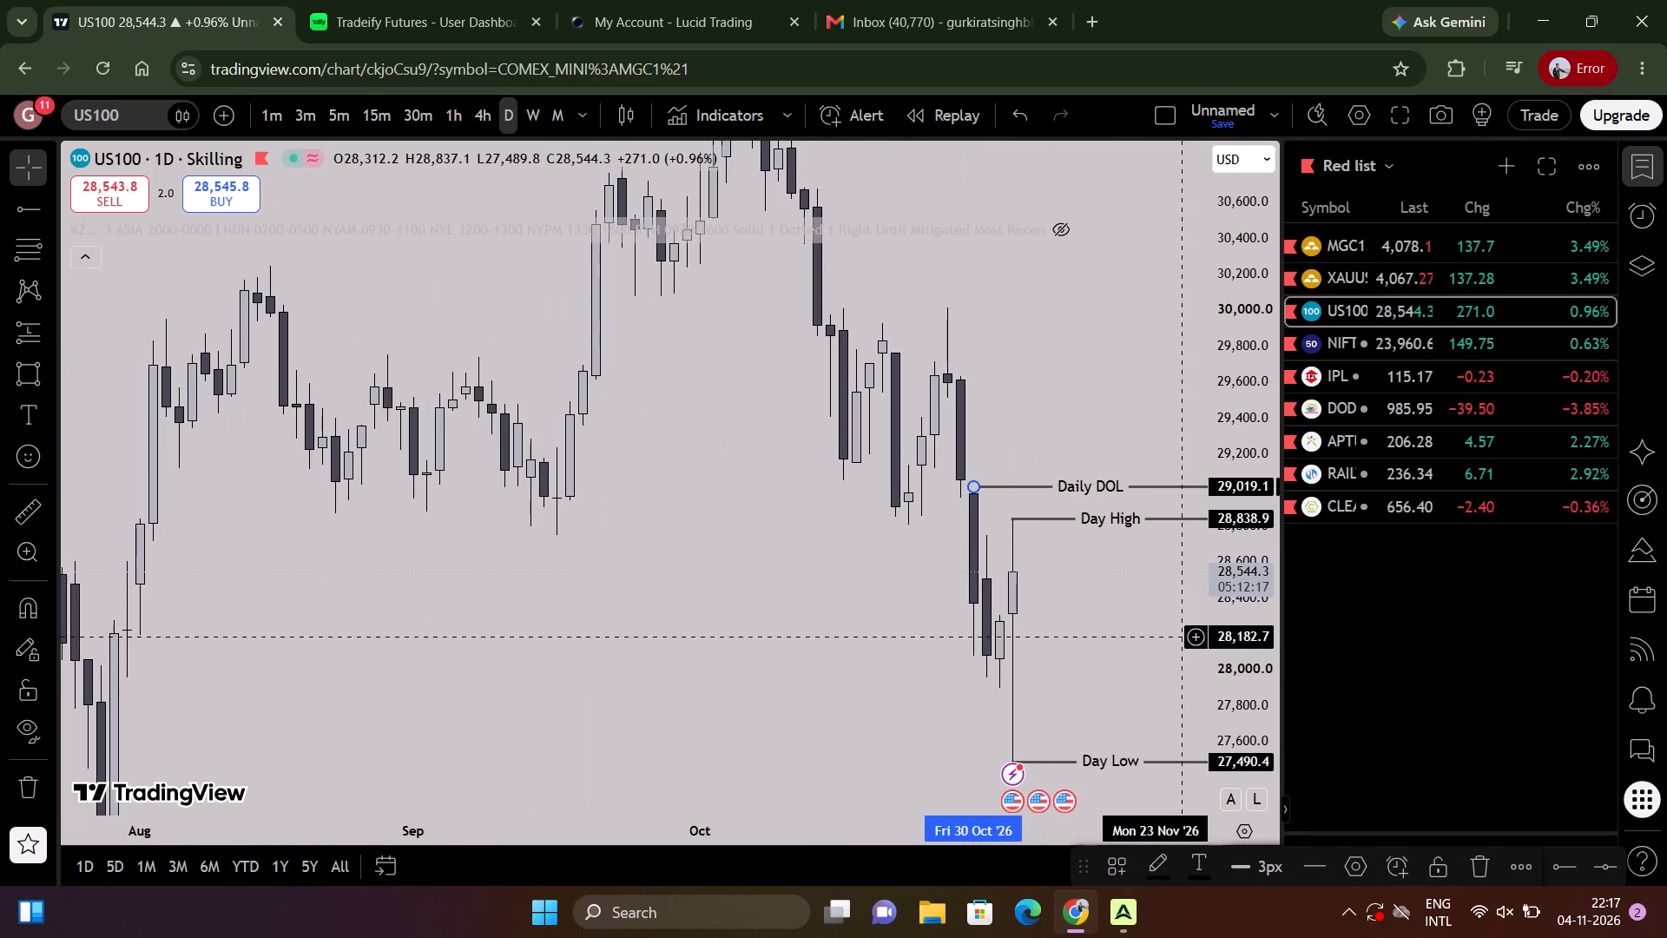
pyautogui.moveTo(1259, 670); pyautogui.dragTo(1278, 466)
pyautogui.scroll(4, 656, 478)
pyautogui.moveTo(506, 493); pyautogui.dragTo(521, 446)
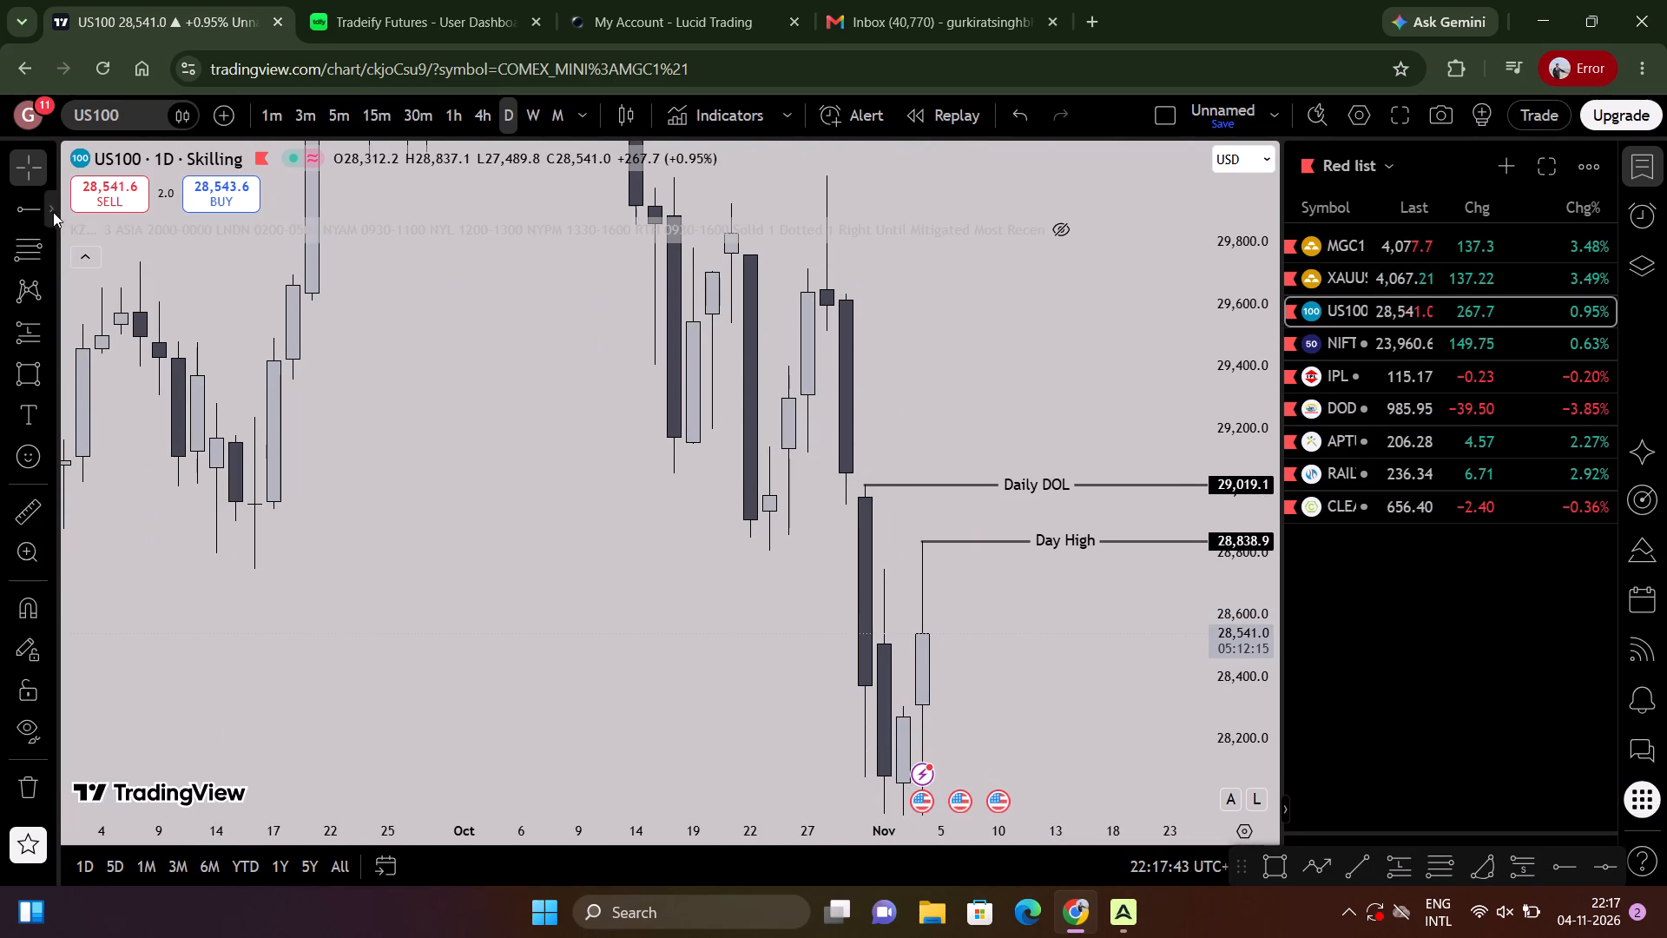
pyautogui.click(52, 212)
pyautogui.click(142, 367)
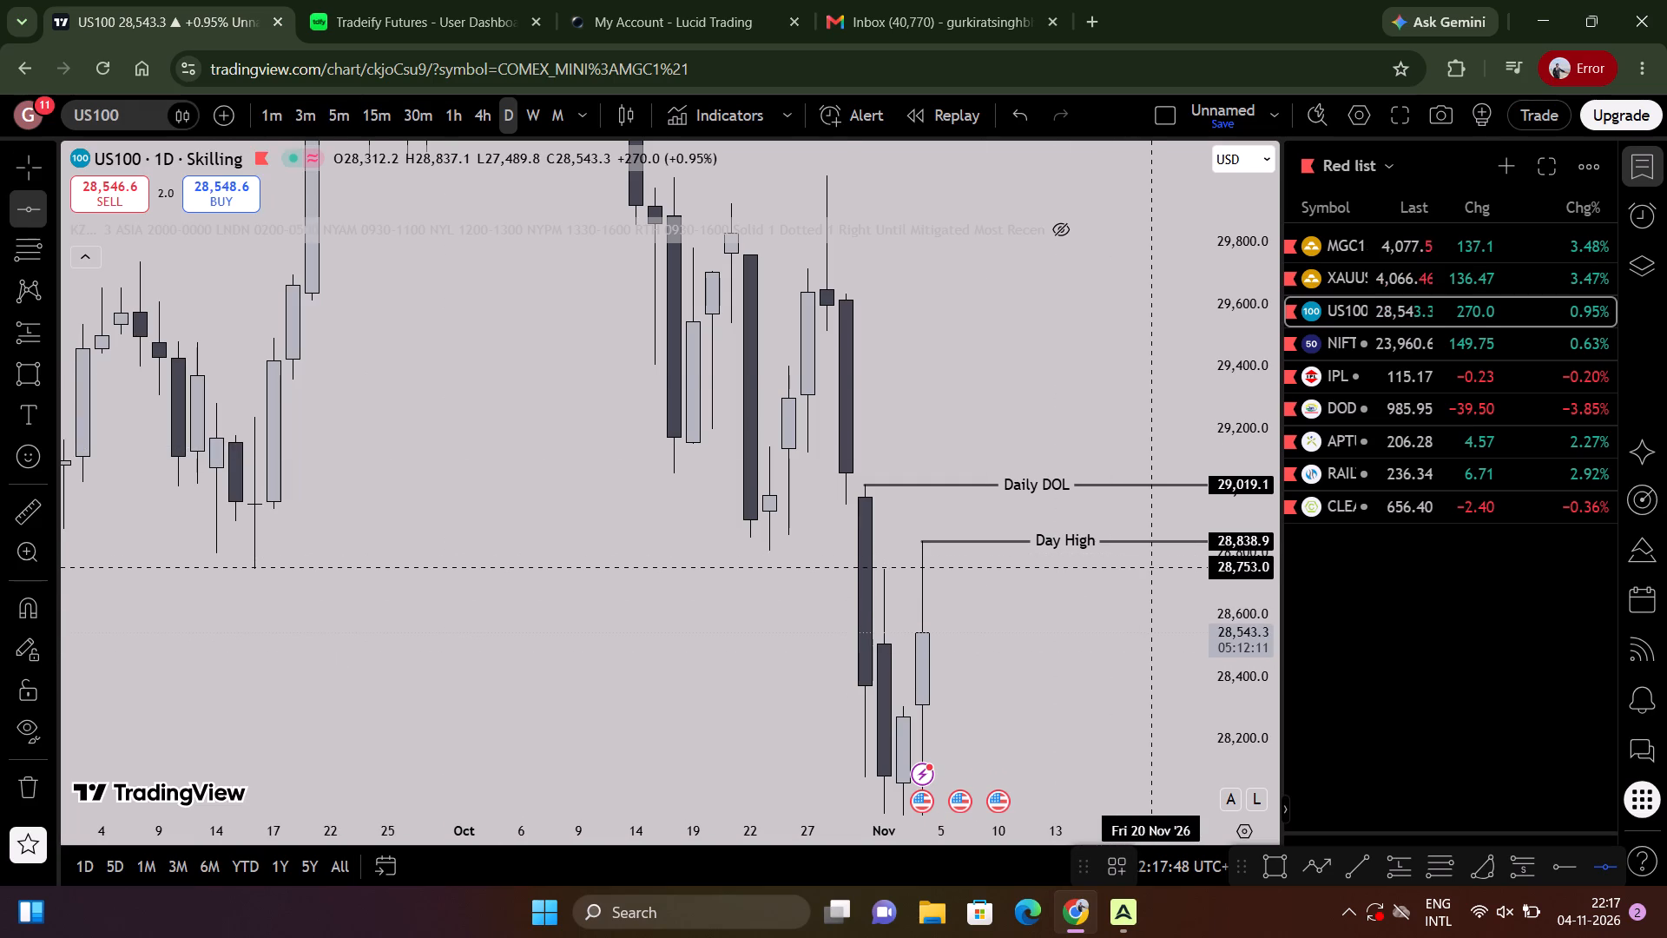
pyautogui.click(1148, 568)
pyautogui.click(1132, 607)
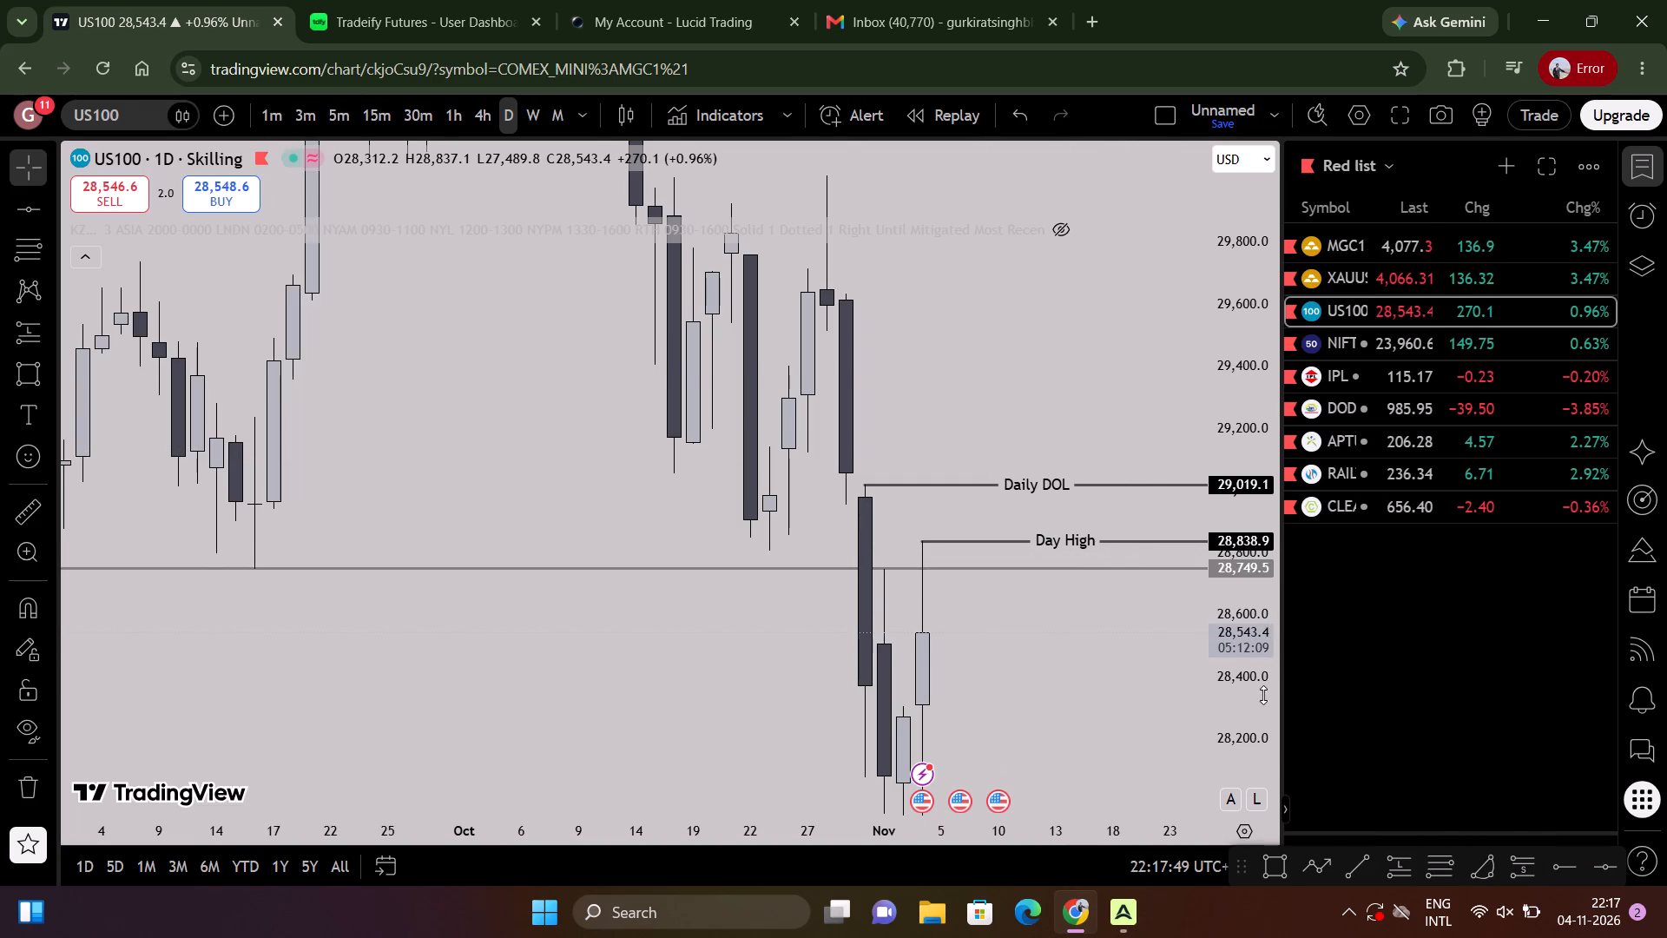
# Fine-tune the full-width horizontal line onto the 16 Sep candle's low, at about 28,749.7.
pyautogui.moveTo(1256, 703); pyautogui.dragTo(1202, 376)
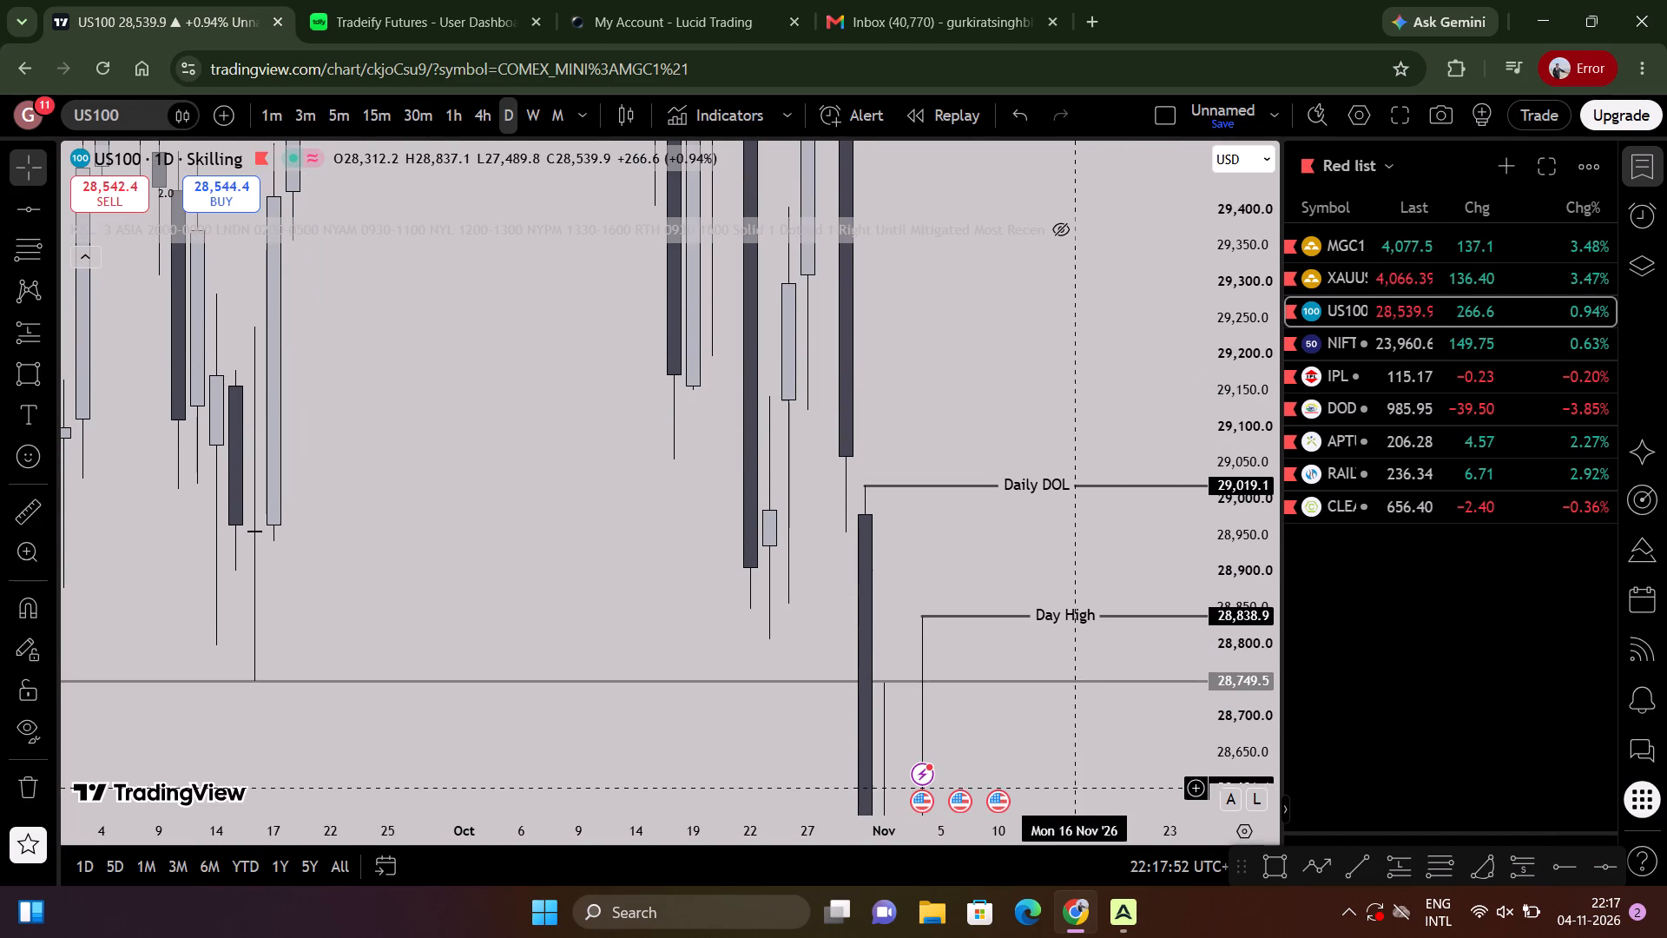
pyautogui.moveTo(1077, 789); pyautogui.dragTo(1128, 538)
pyautogui.moveTo(1235, 680); pyautogui.dragTo(1221, 165)
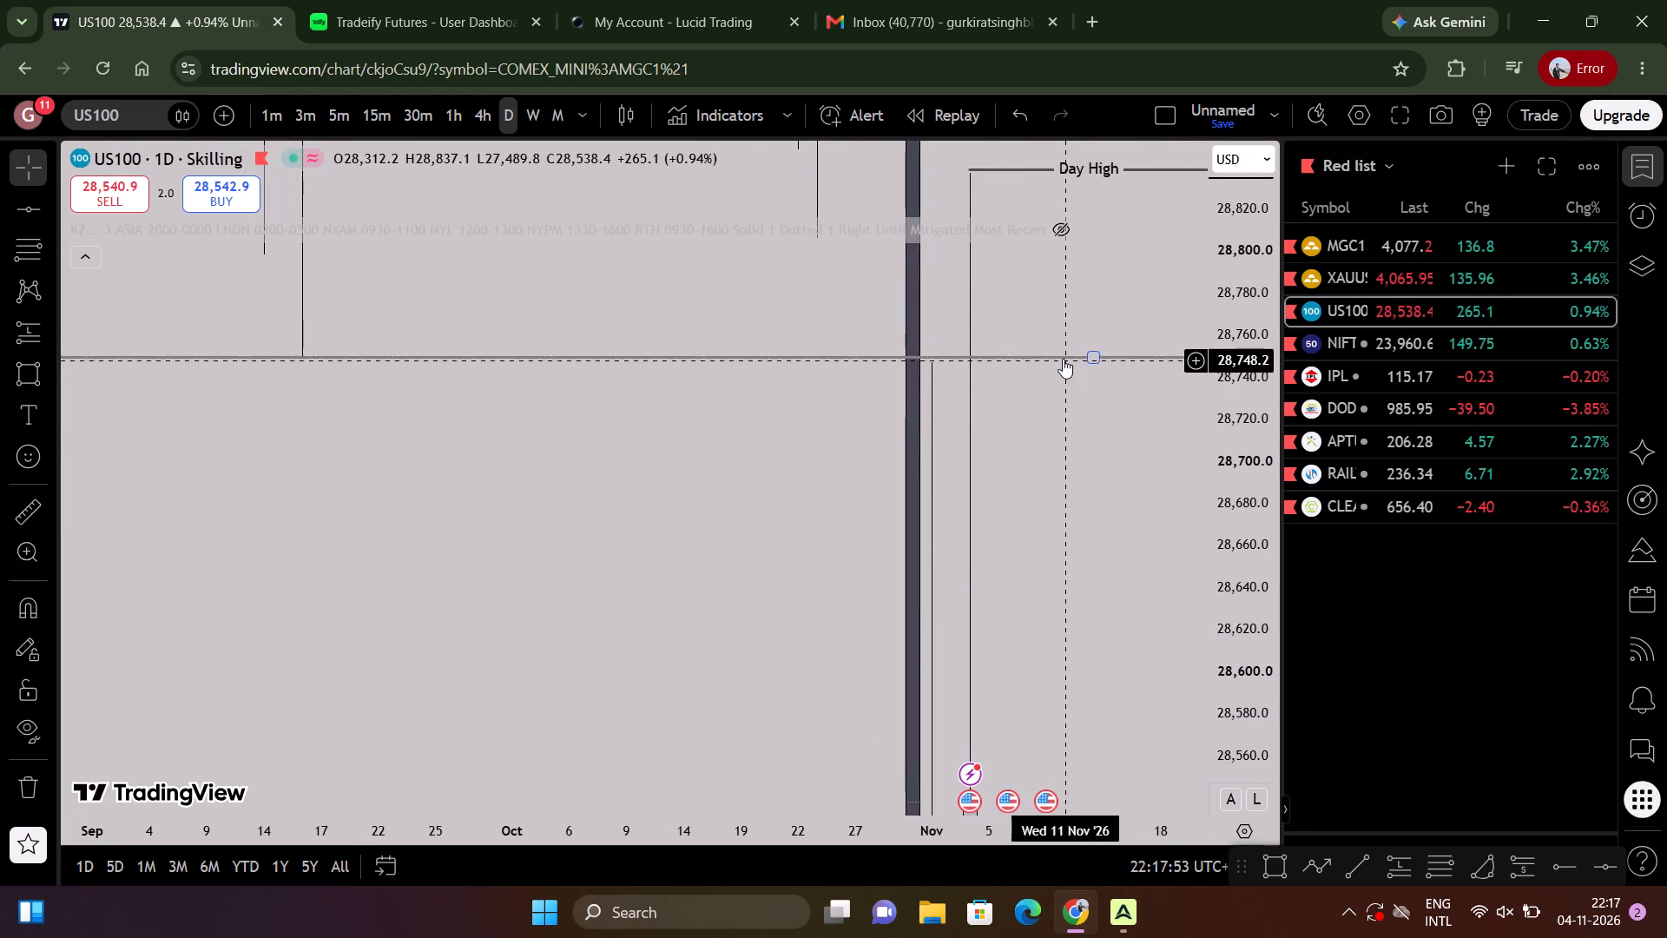
pyautogui.moveTo(1064, 358); pyautogui.dragTo(1095, 358)
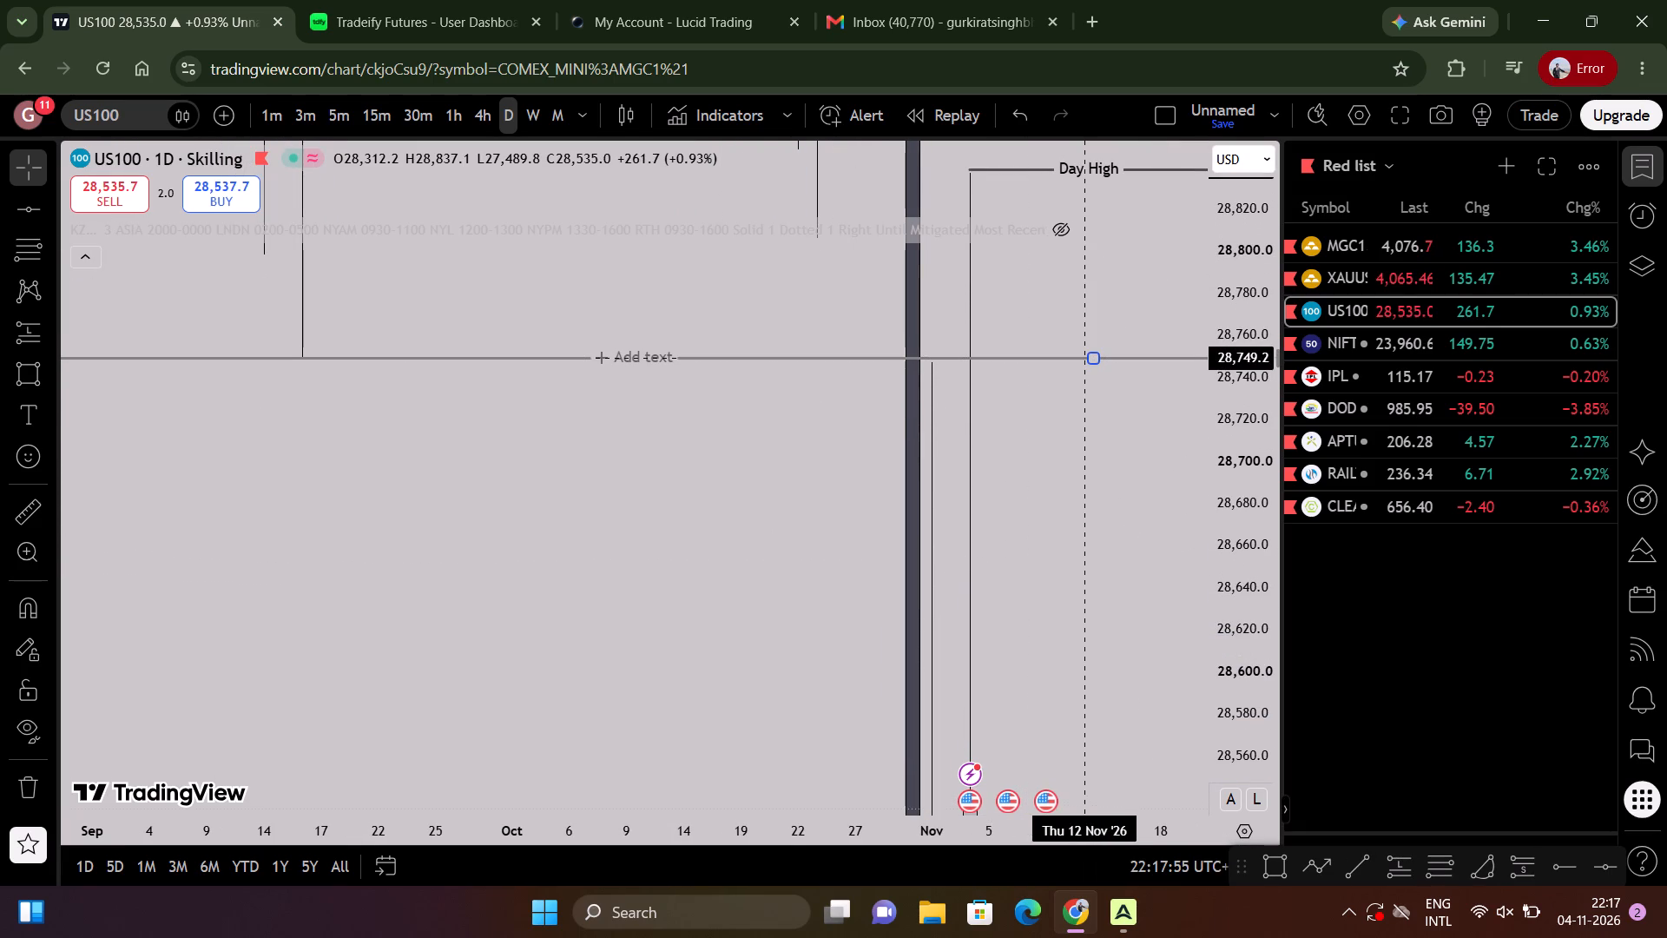
pyautogui.moveTo(1095, 358); pyautogui.dragTo(1095, 357)
pyautogui.click(1097, 400)
# Examine how US100's daily price action since June relates to the marked levels.
pyautogui.moveTo(1252, 282); pyautogui.dragTo(1211, 911)
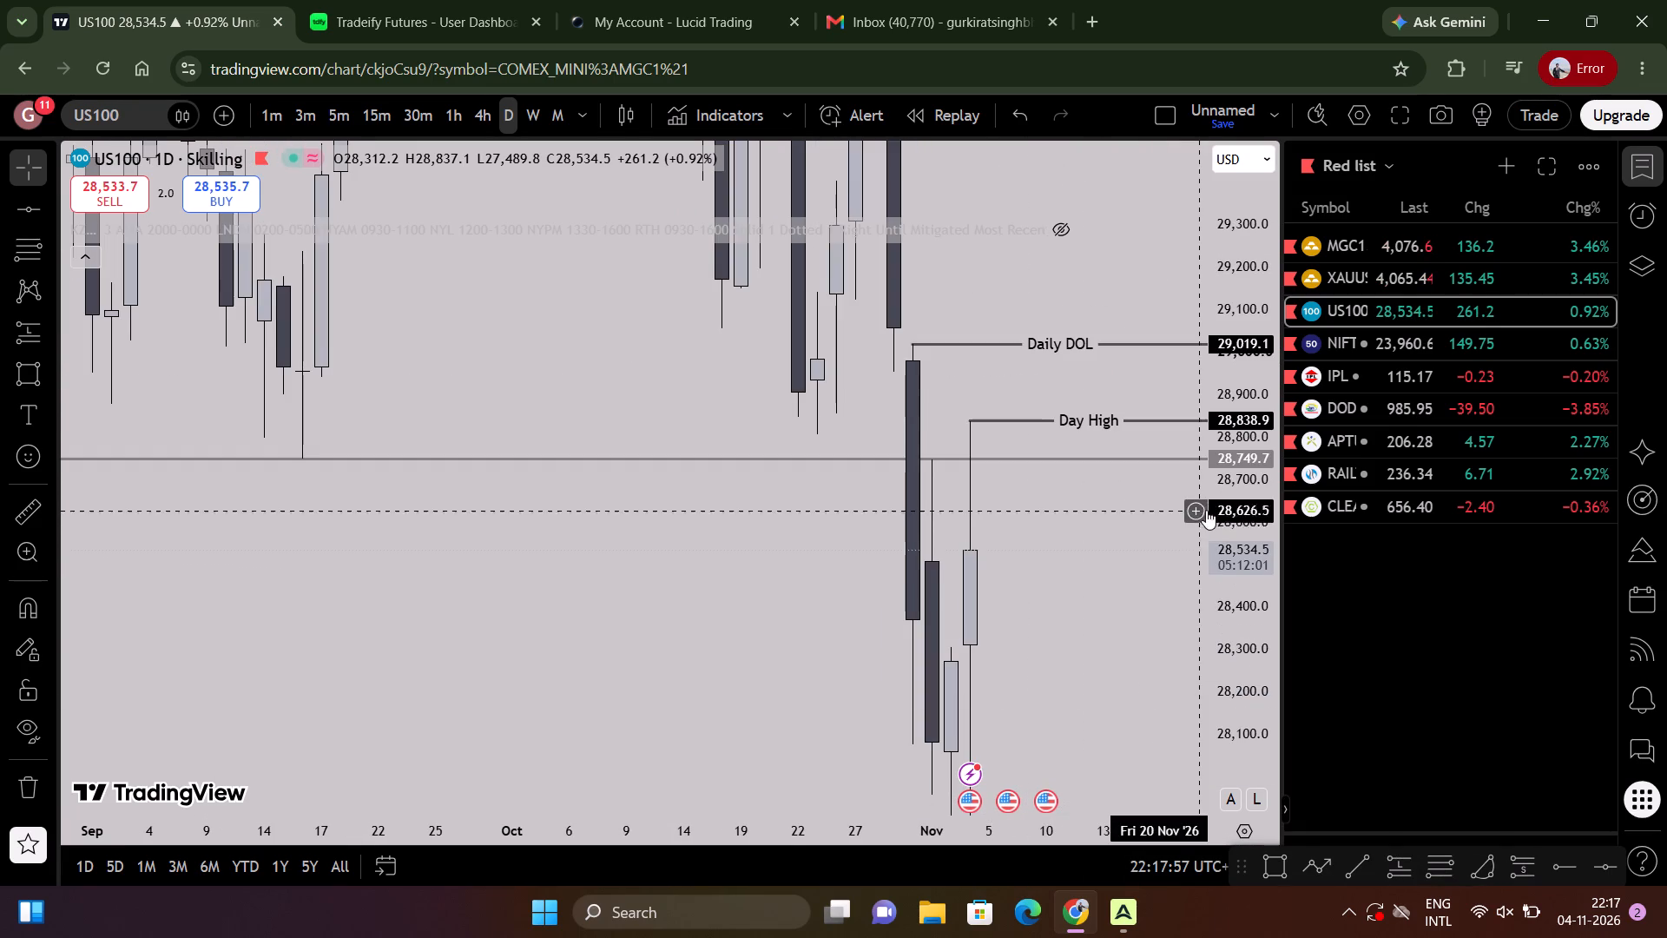
pyautogui.moveTo(1213, 518); pyautogui.dragTo(1164, 861)
pyautogui.scroll(-5, 296, 370)
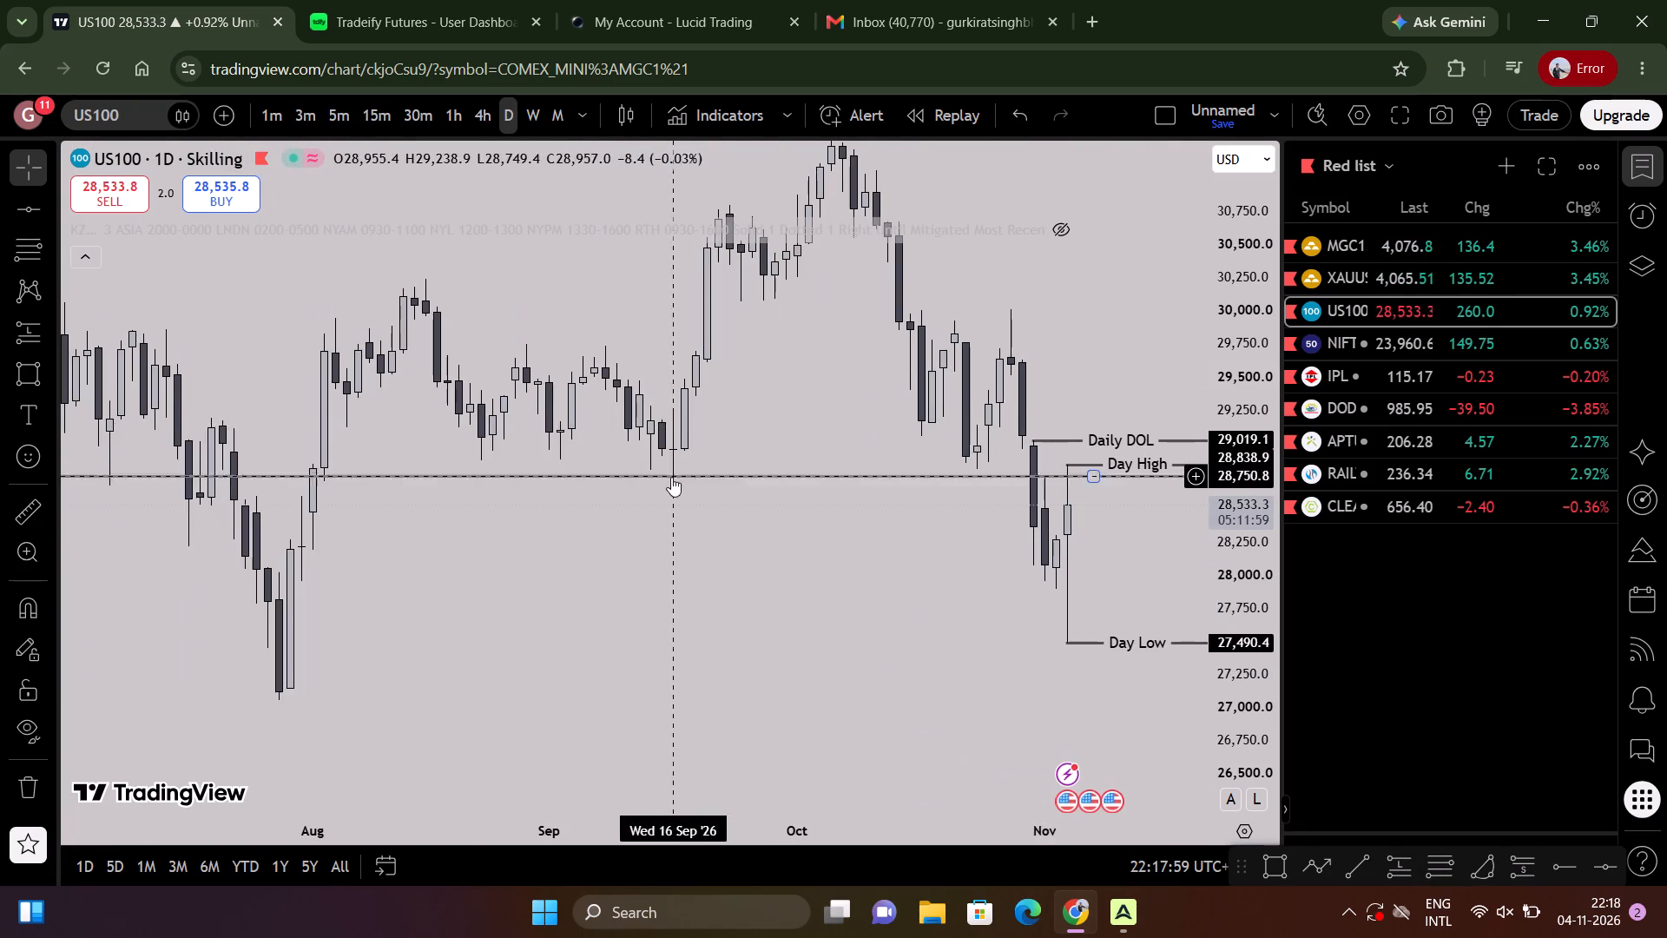
pyautogui.scroll(-7, 669, 480)
pyautogui.scroll(4, 687, 418)
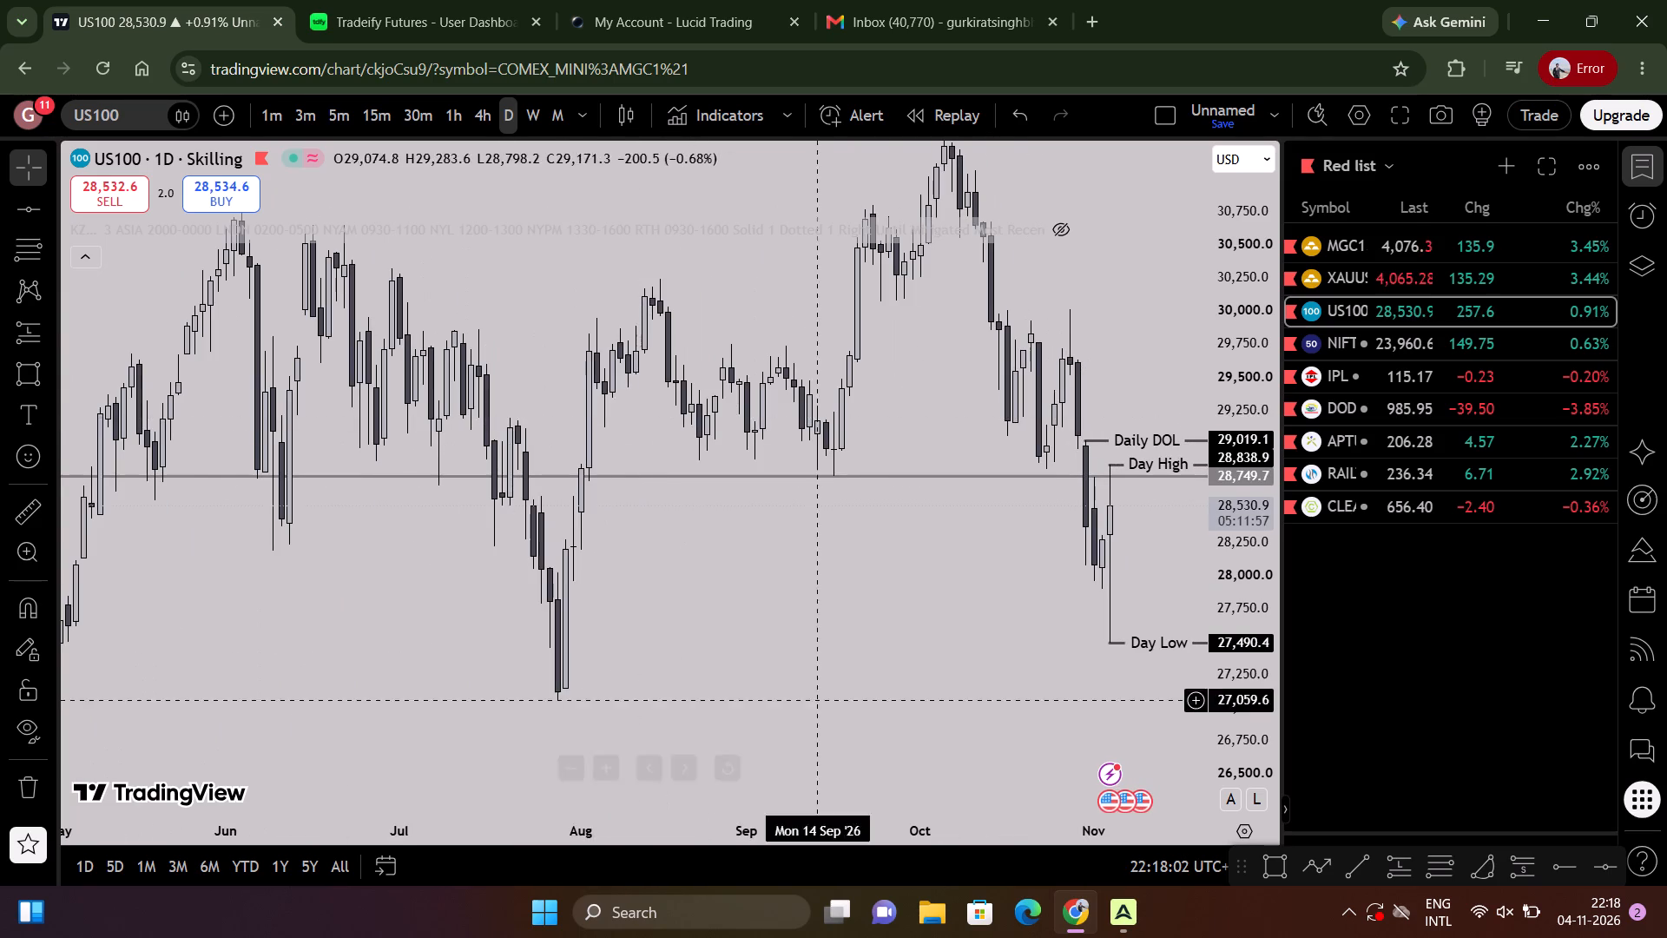
pyautogui.moveTo(1034, 312); pyautogui.dragTo(1034, 318)
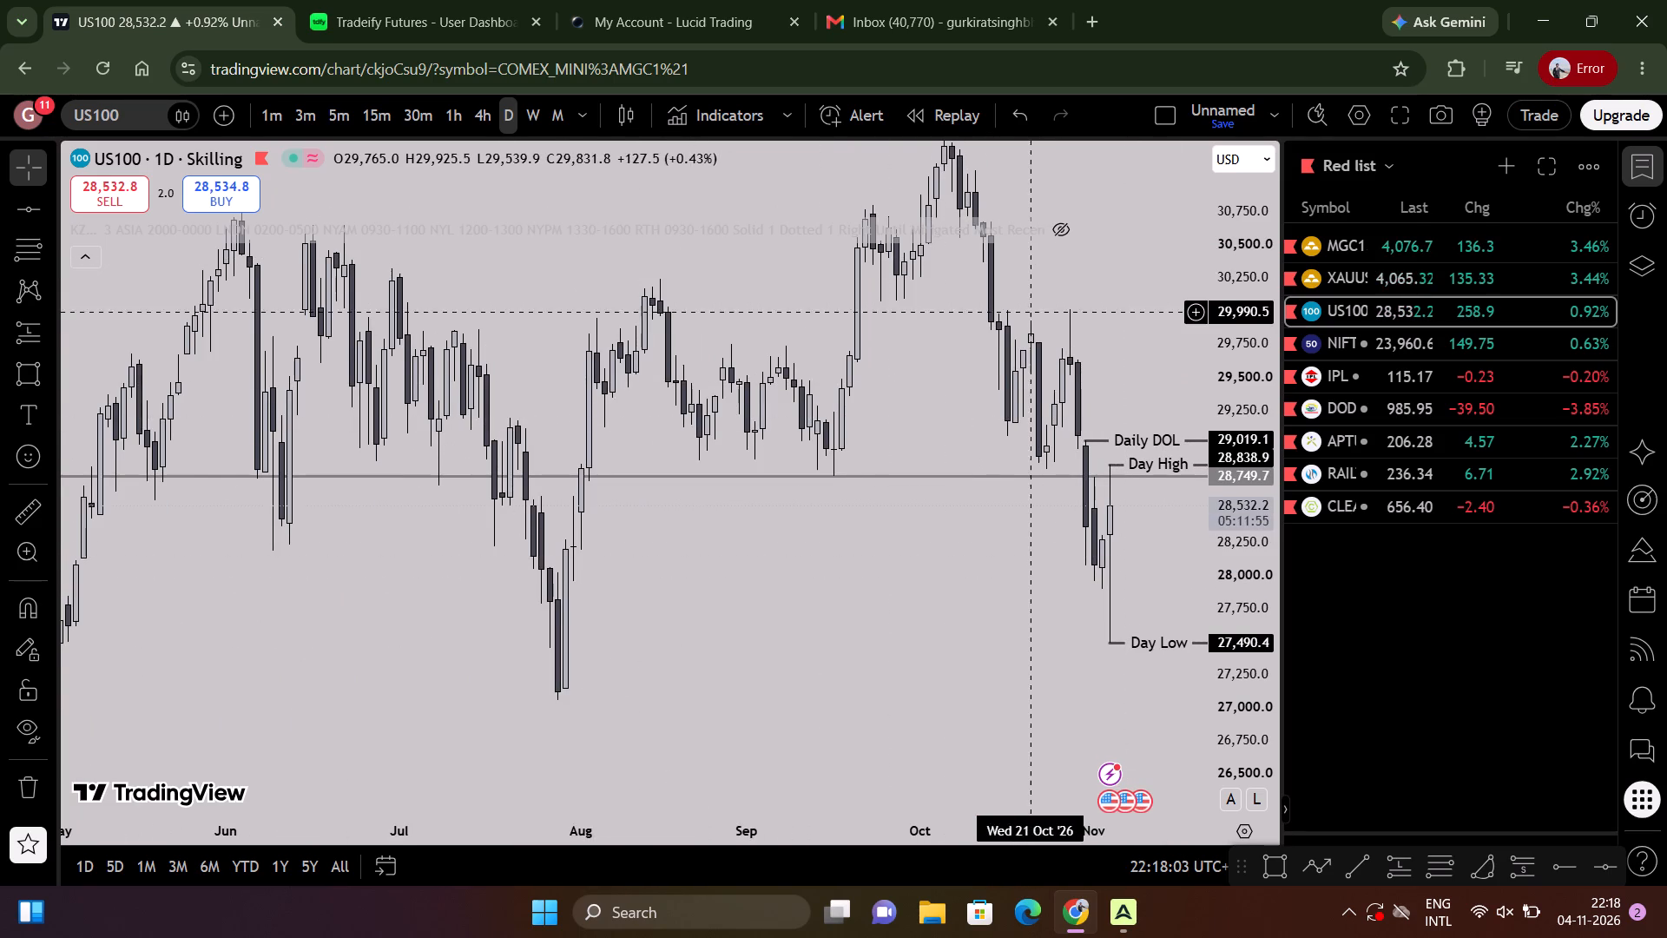
pyautogui.moveTo(1034, 318); pyautogui.dragTo(1027, 338)
pyautogui.scroll(3, 992, 347)
# Switch US100 to the 4-hour timeframe and examine recent price action between the Day Low and Daily DOL levels.
pyautogui.click(471, 116)
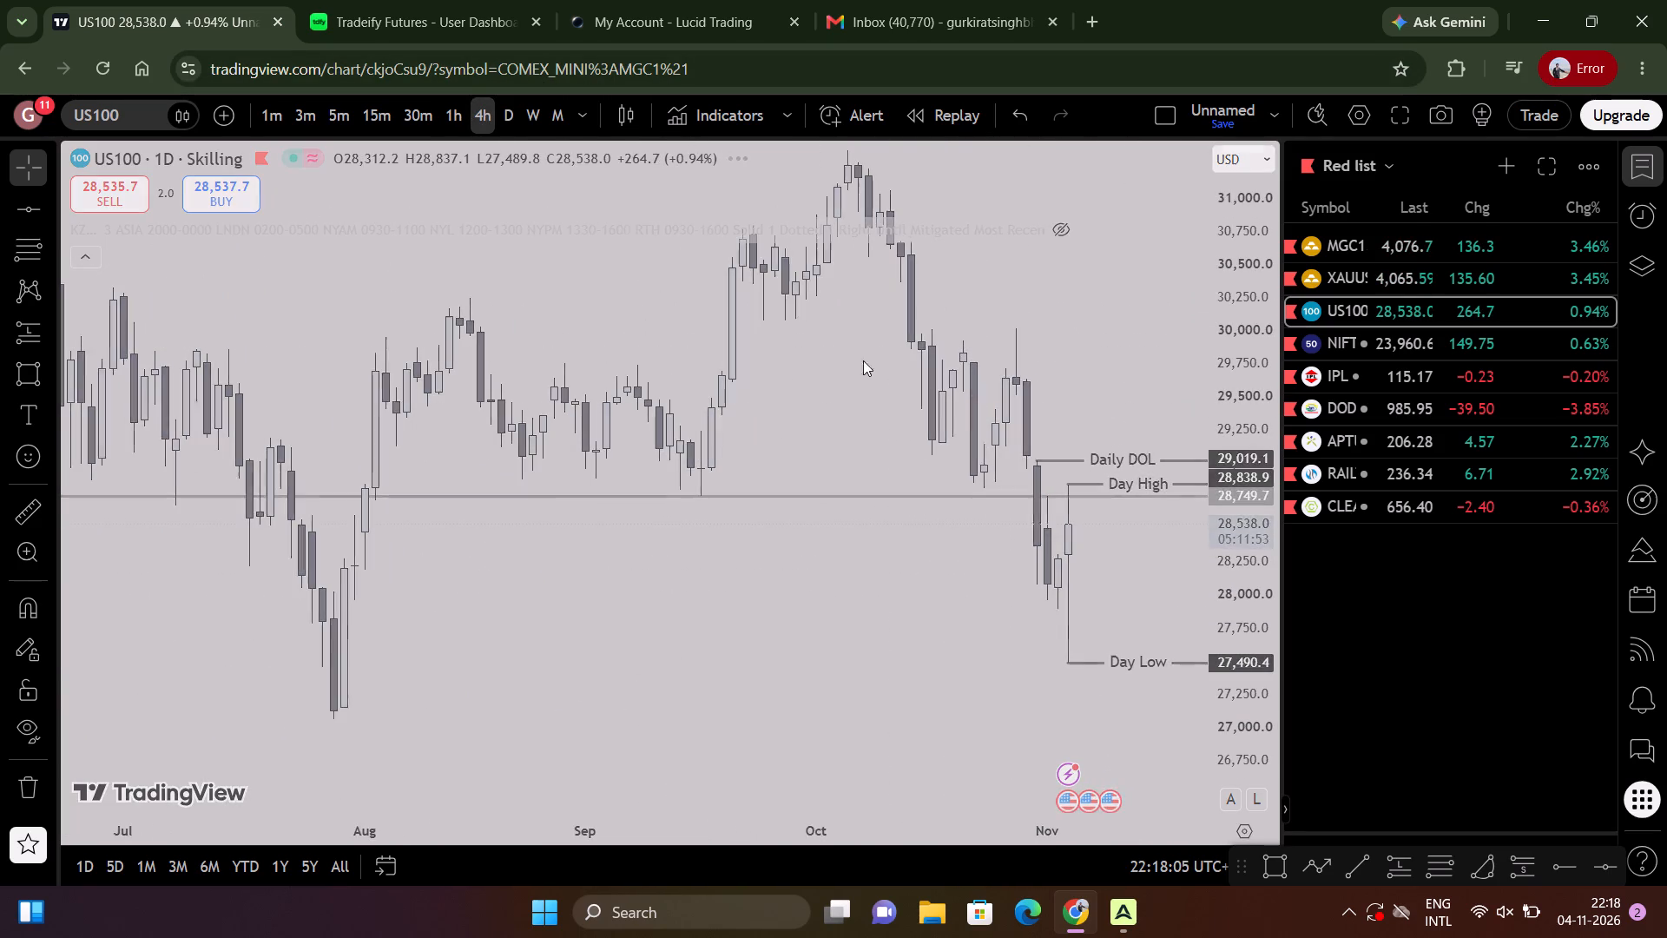
pyautogui.moveTo(1247, 764); pyautogui.dragTo(1190, 39)
pyautogui.scroll(3, 1025, 384)
pyautogui.scroll(3, 1157, 645)
pyautogui.moveTo(1095, 644); pyautogui.dragTo(982, 398)
pyautogui.scroll(-3, 1077, 472)
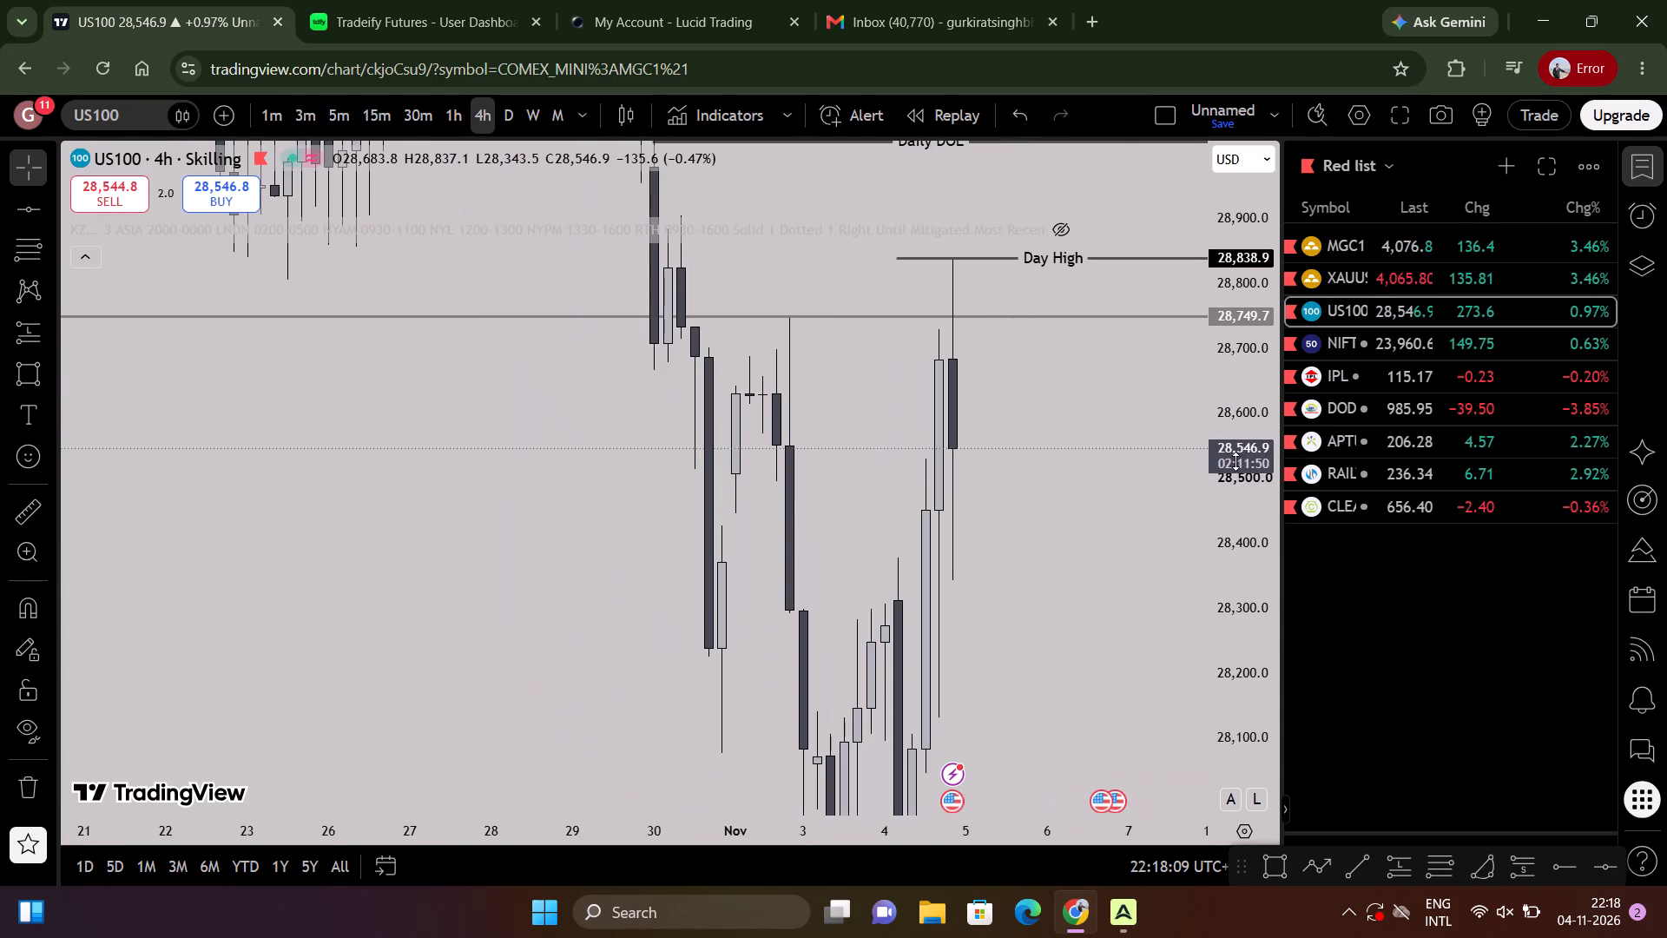
pyautogui.moveTo(1243, 469); pyautogui.dragTo(1179, 710)
pyautogui.moveTo(1109, 637); pyautogui.dragTo(1101, 599)
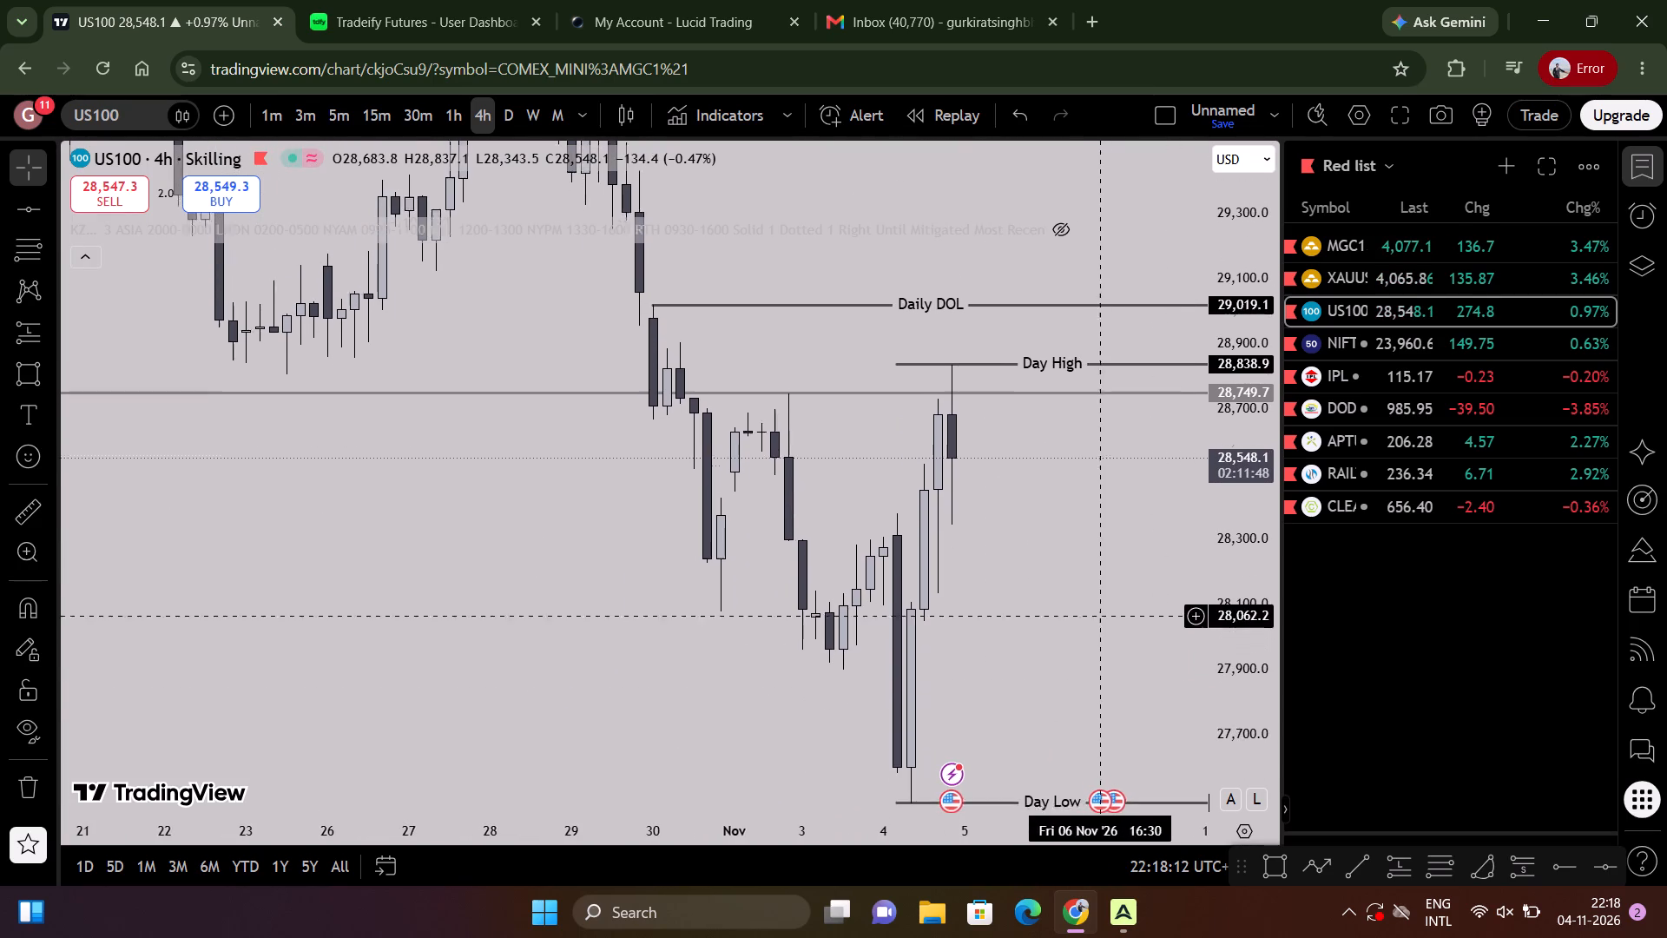
# Draw a thin rectangle zone between about 28,110 and 28,130, from the 4 Nov 08:30 candle to about 9 Nov.
pyautogui.moveTo(1101, 599); pyautogui.dragTo(1096, 573)
pyautogui.scroll(3, 1012, 560)
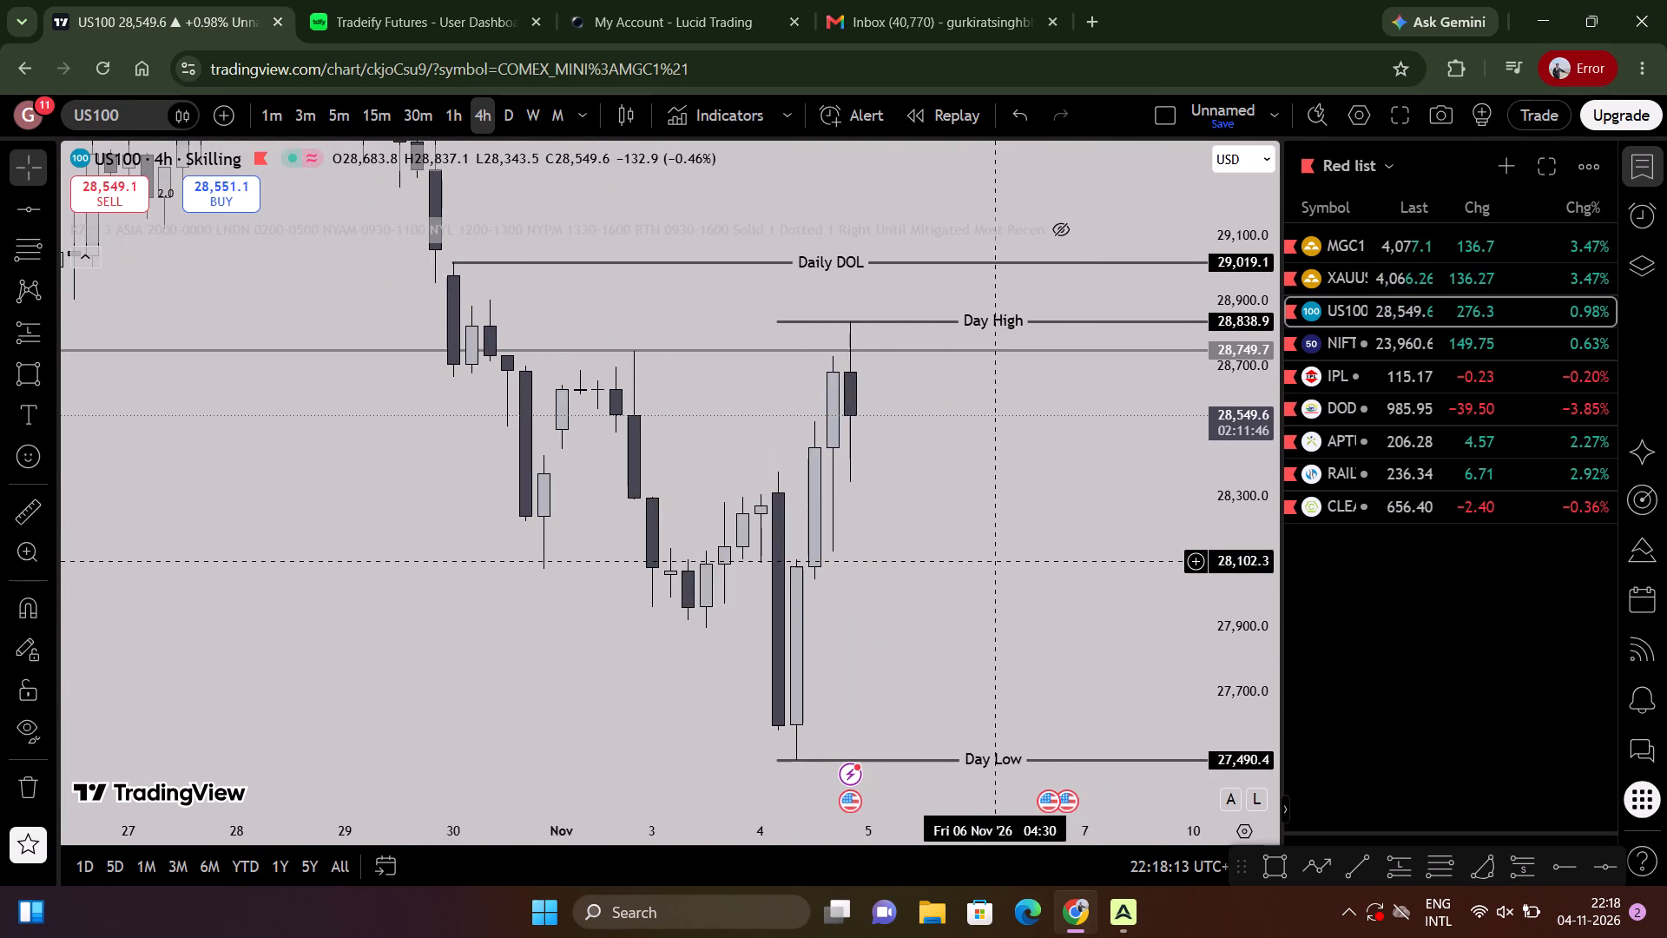
pyautogui.scroll(-4, 1003, 560)
pyautogui.scroll(3, 1026, 581)
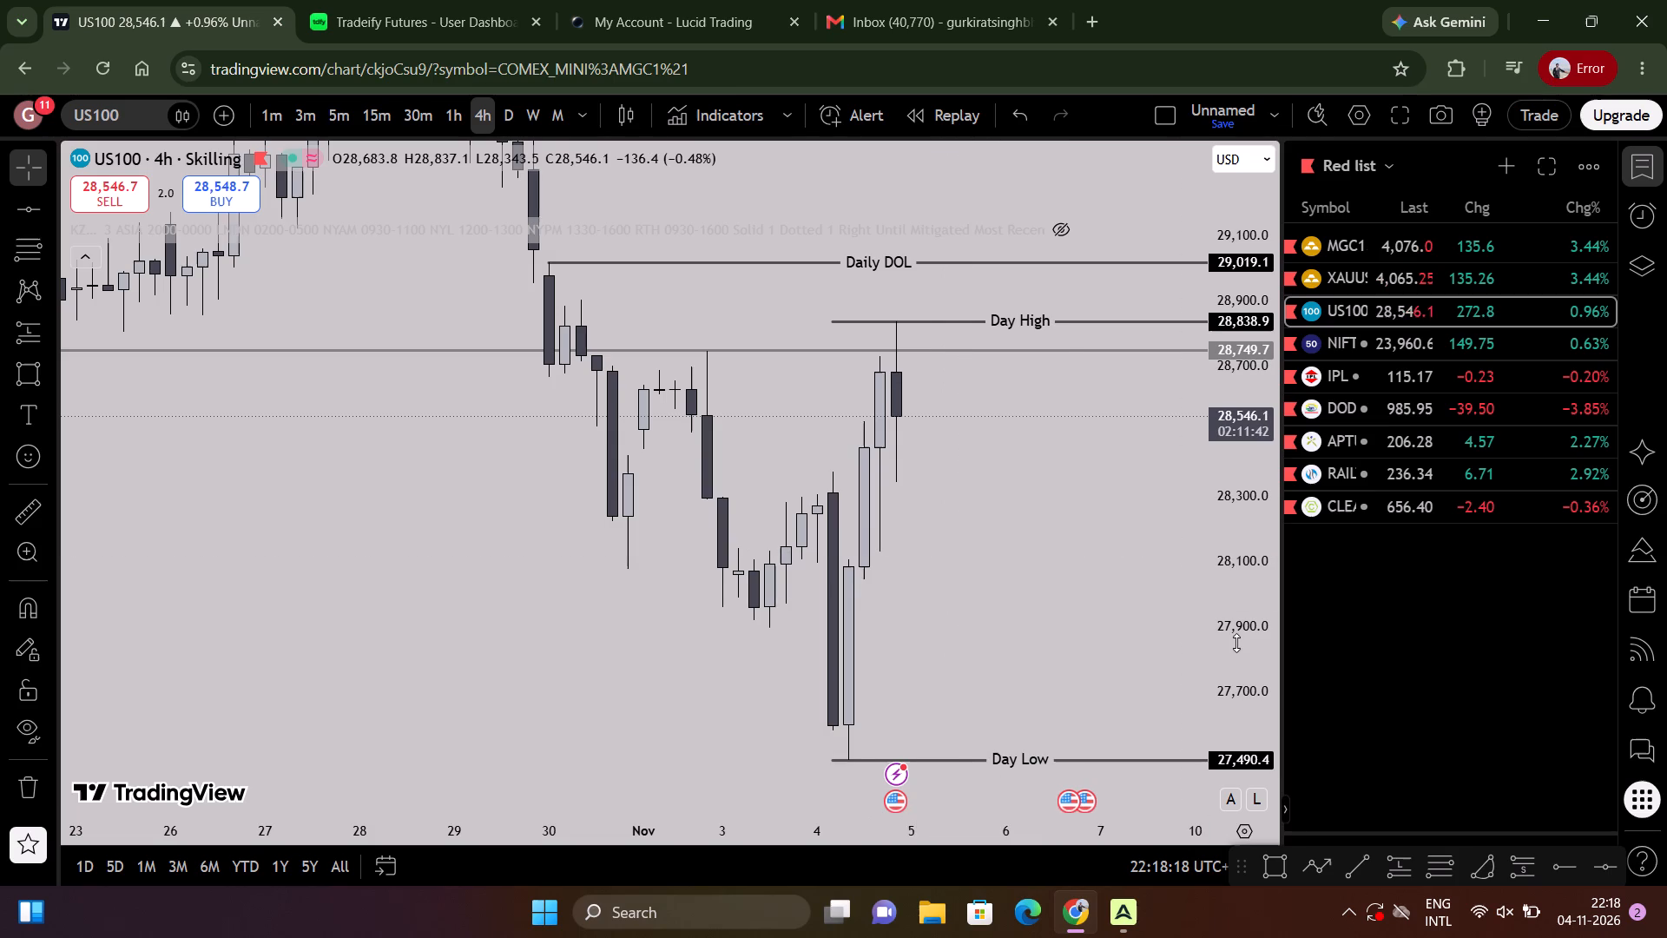
pyautogui.moveTo(1237, 644); pyautogui.dragTo(1196, 384)
pyautogui.scroll(4, 992, 492)
pyautogui.moveTo(865, 569); pyautogui.dragTo(882, 466)
pyautogui.click(13, 377)
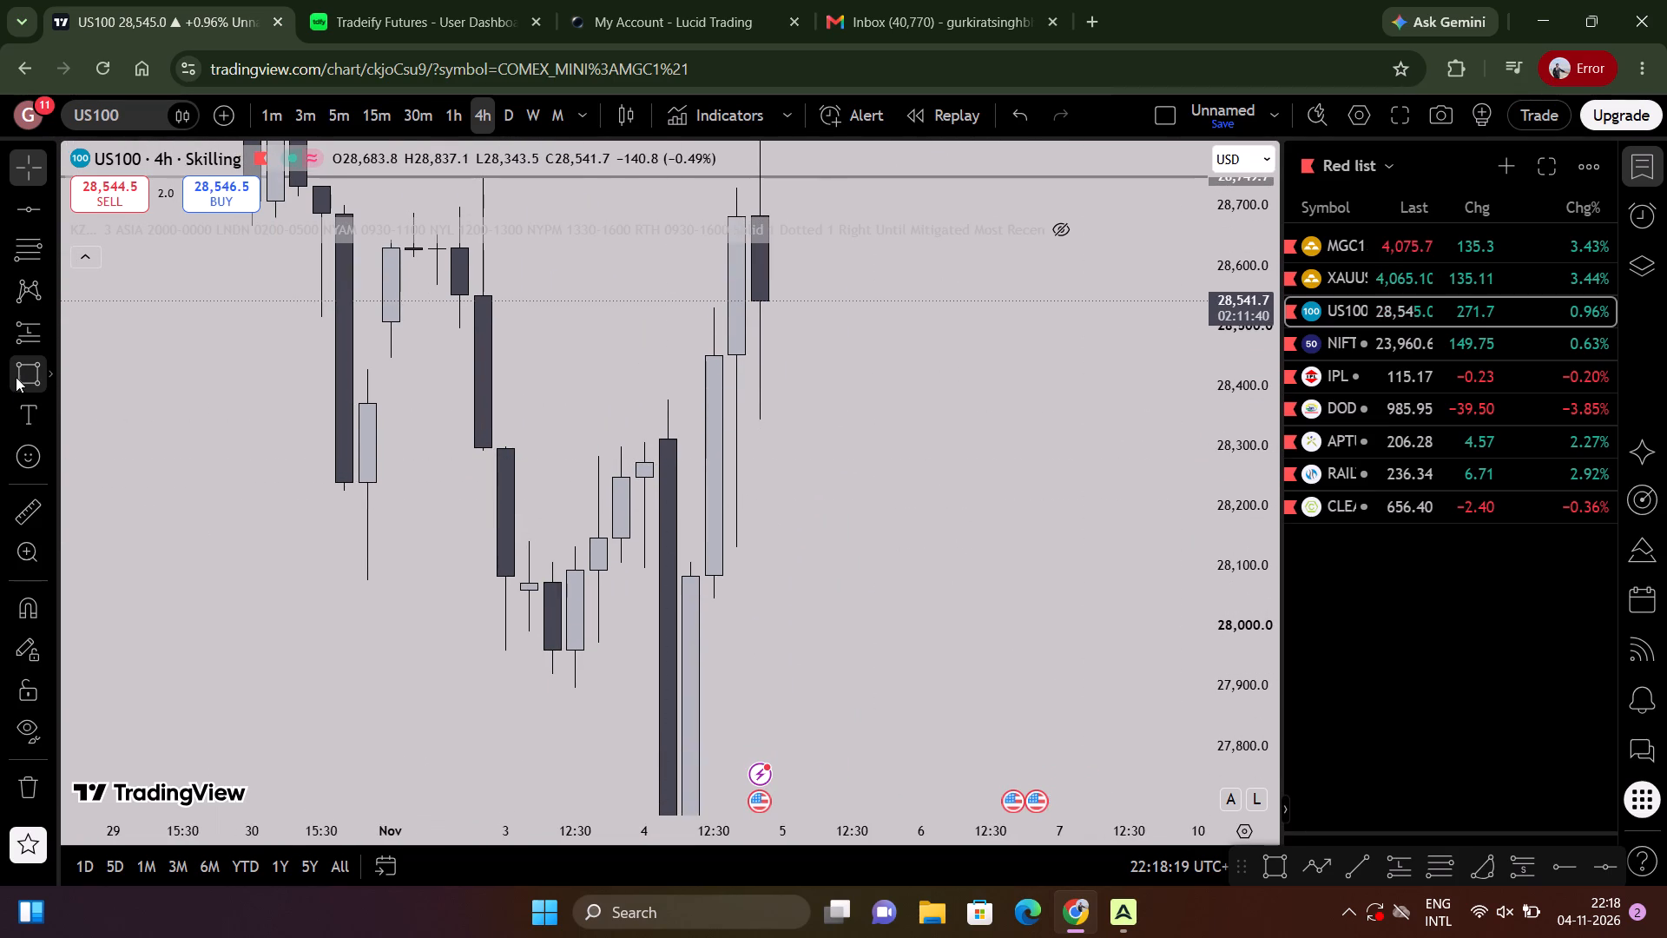
pyautogui.click(682, 559)
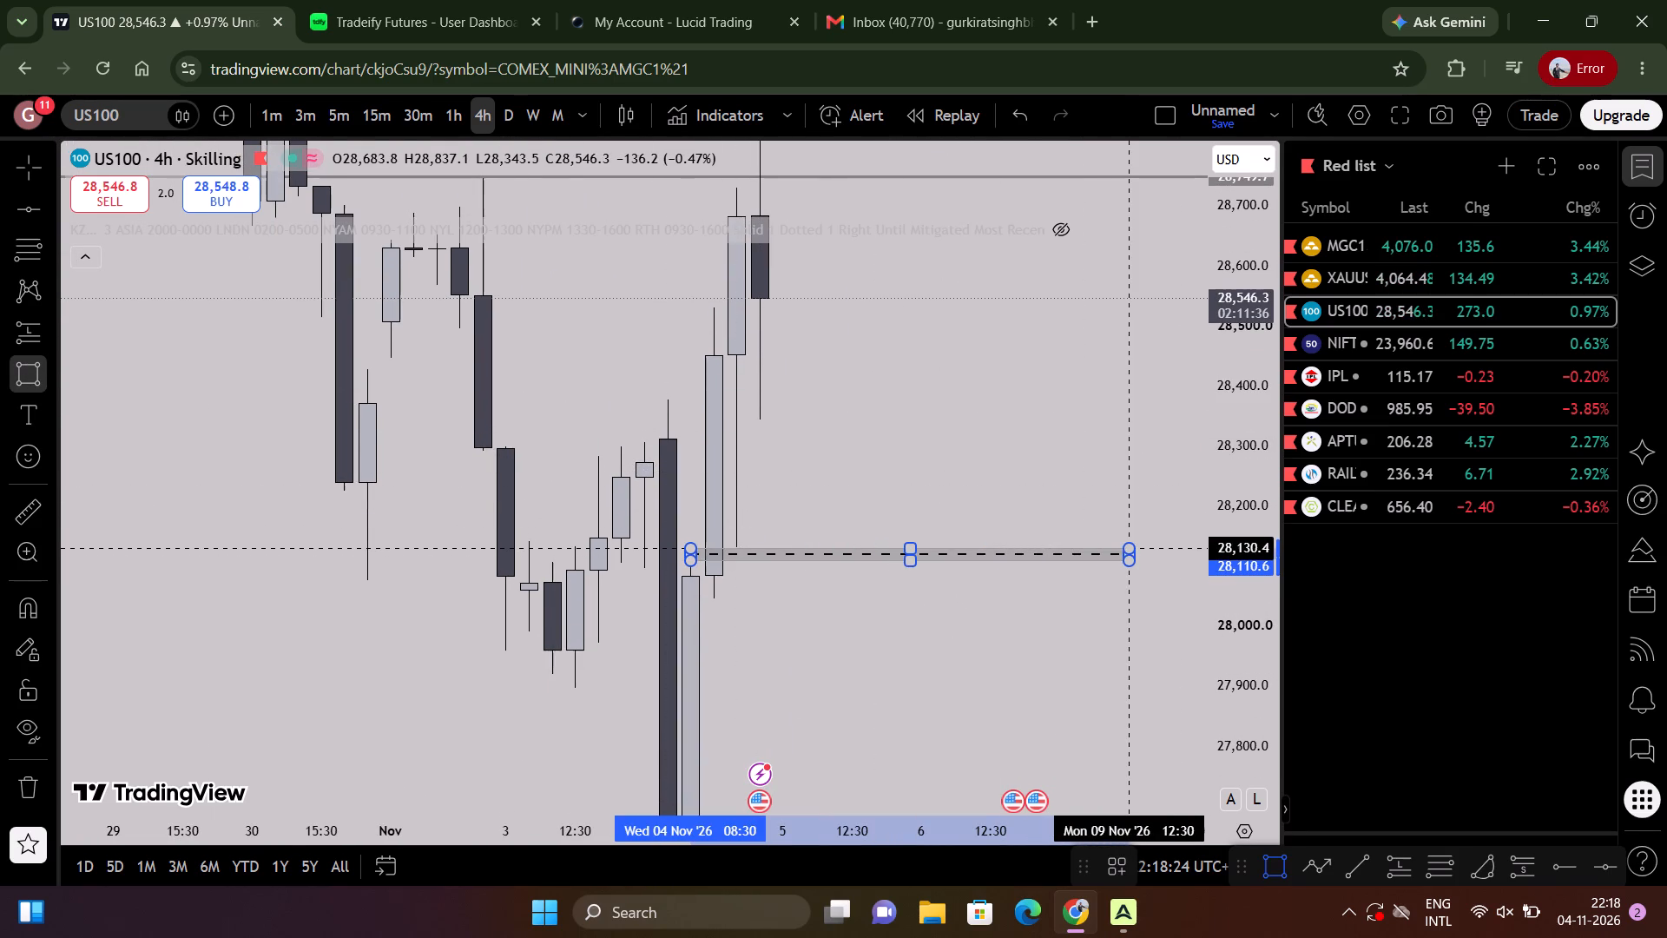
pyautogui.click(1119, 547)
pyautogui.click(1057, 607)
# Switch US100 to the 1-hour timeframe and examine price action between the new rectangle zone and the Daily DOL level.
pyautogui.scroll(-4, 933, 422)
pyautogui.scroll(2, 491, 284)
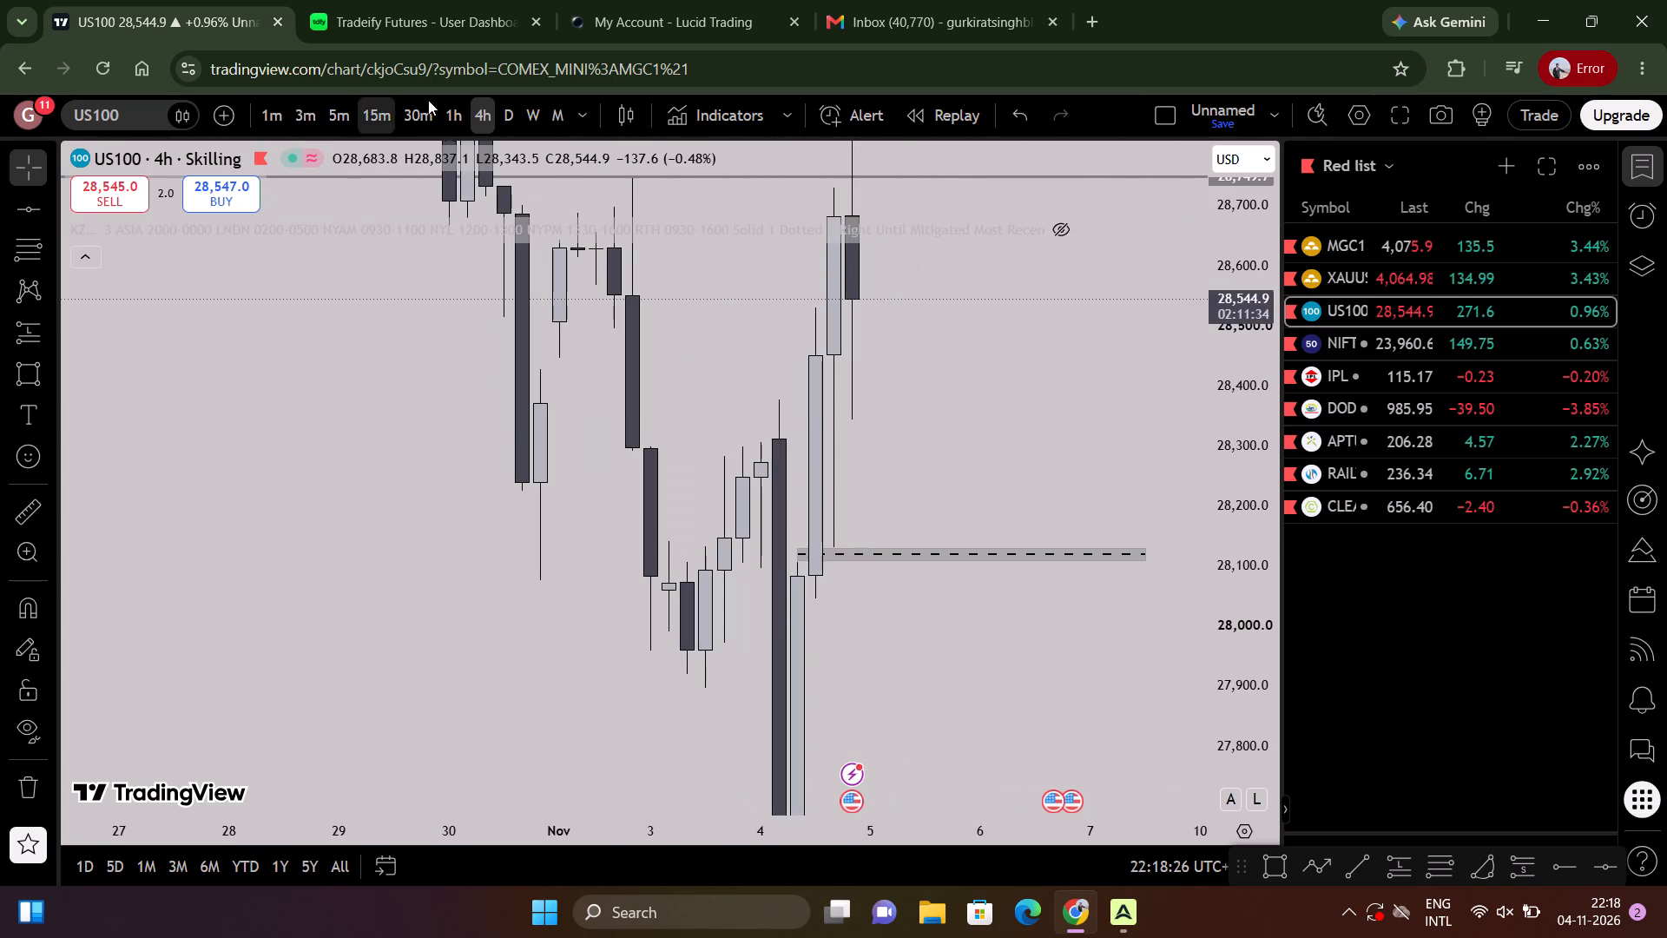
pyautogui.click(447, 109)
pyautogui.scroll(-6, 929, 381)
pyautogui.moveTo(943, 379); pyautogui.dragTo(952, 539)
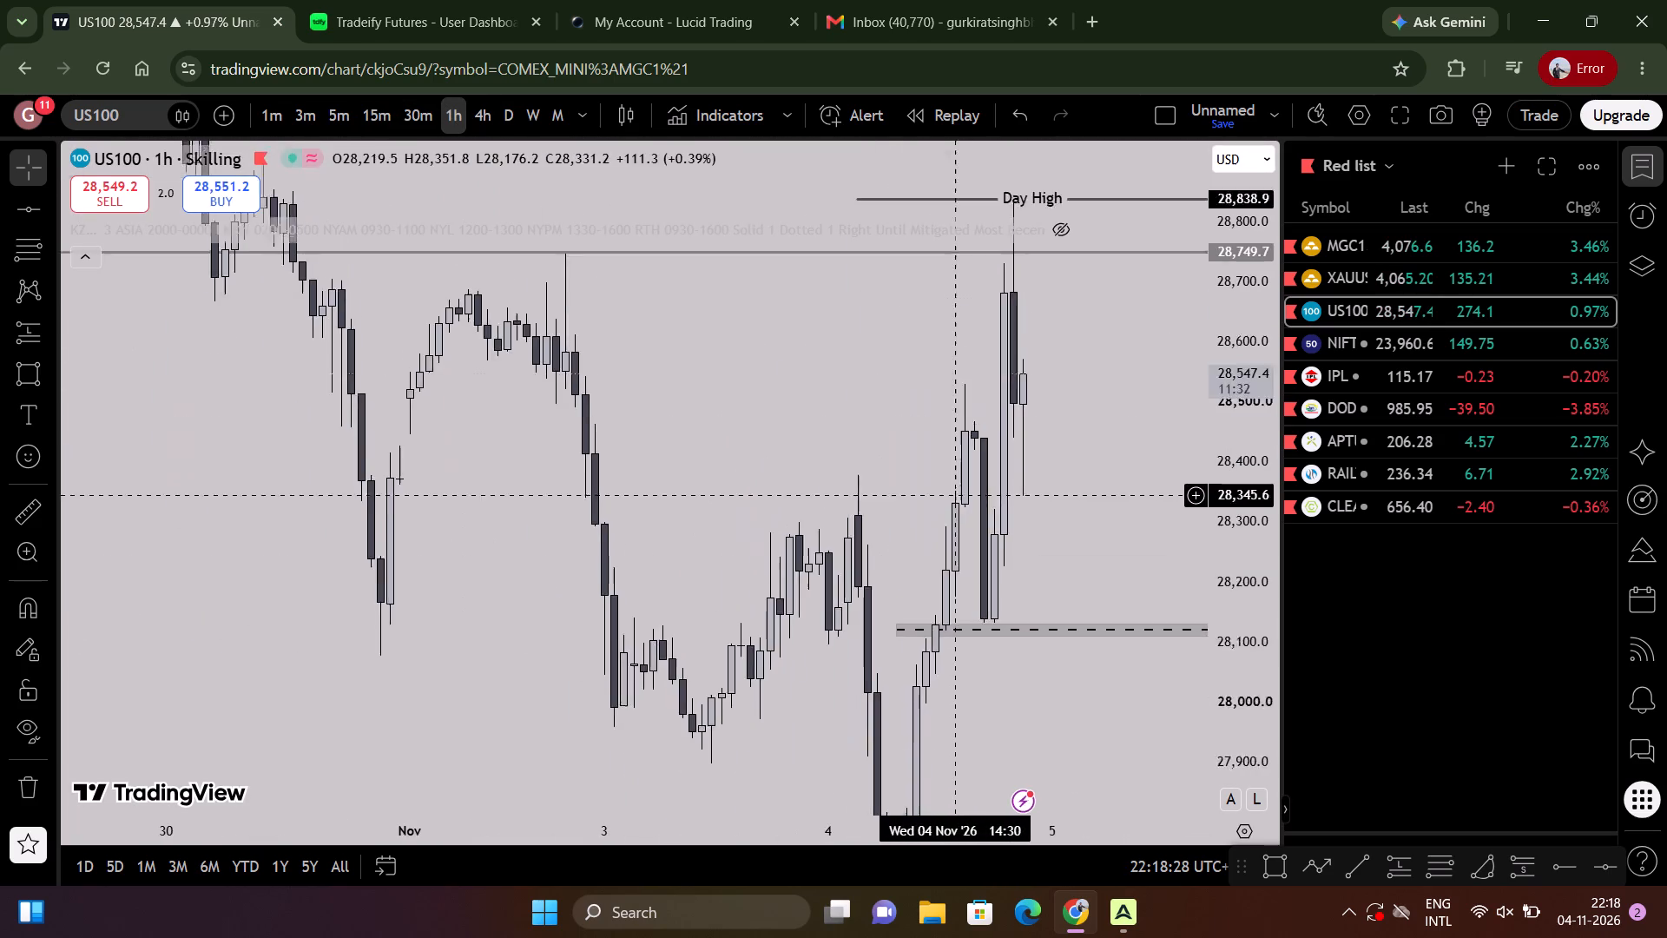
pyautogui.moveTo(952, 539); pyautogui.dragTo(946, 598)
pyautogui.scroll(-5, 1011, 543)
pyautogui.scroll(3, 1025, 529)
pyautogui.moveTo(1066, 482); pyautogui.dragTo(484, 499)
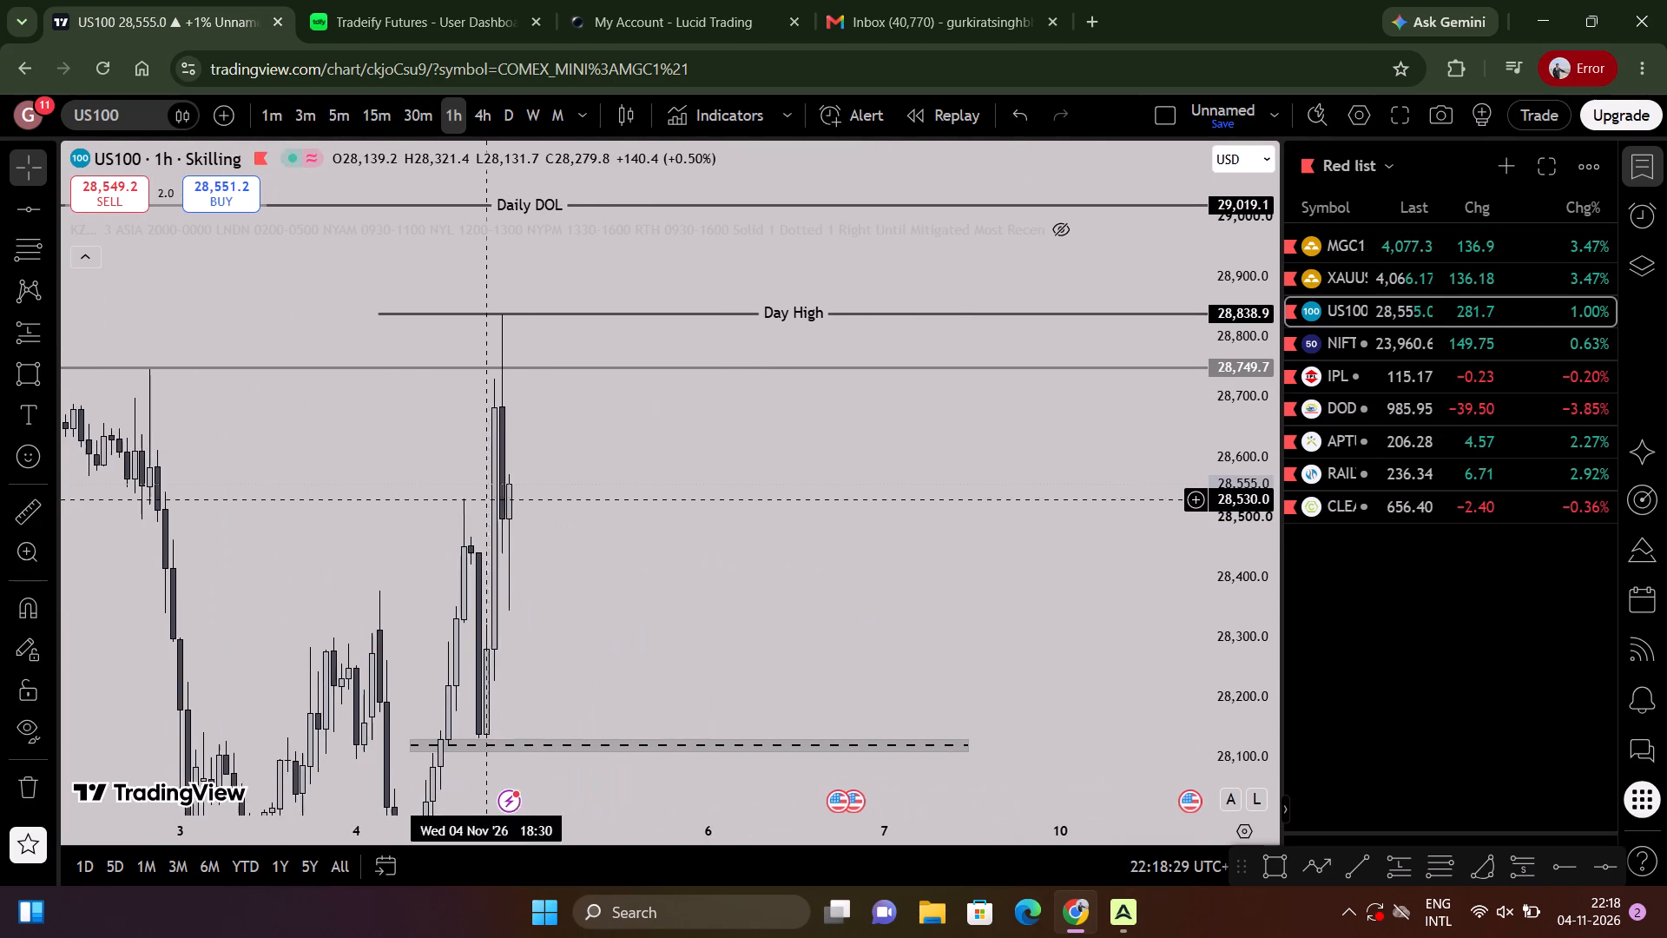
# Shift the Day High line to start near the 4 Nov candle's high, at about 28,839.2.
pyautogui.moveTo(622, 311); pyautogui.dragTo(760, 312)
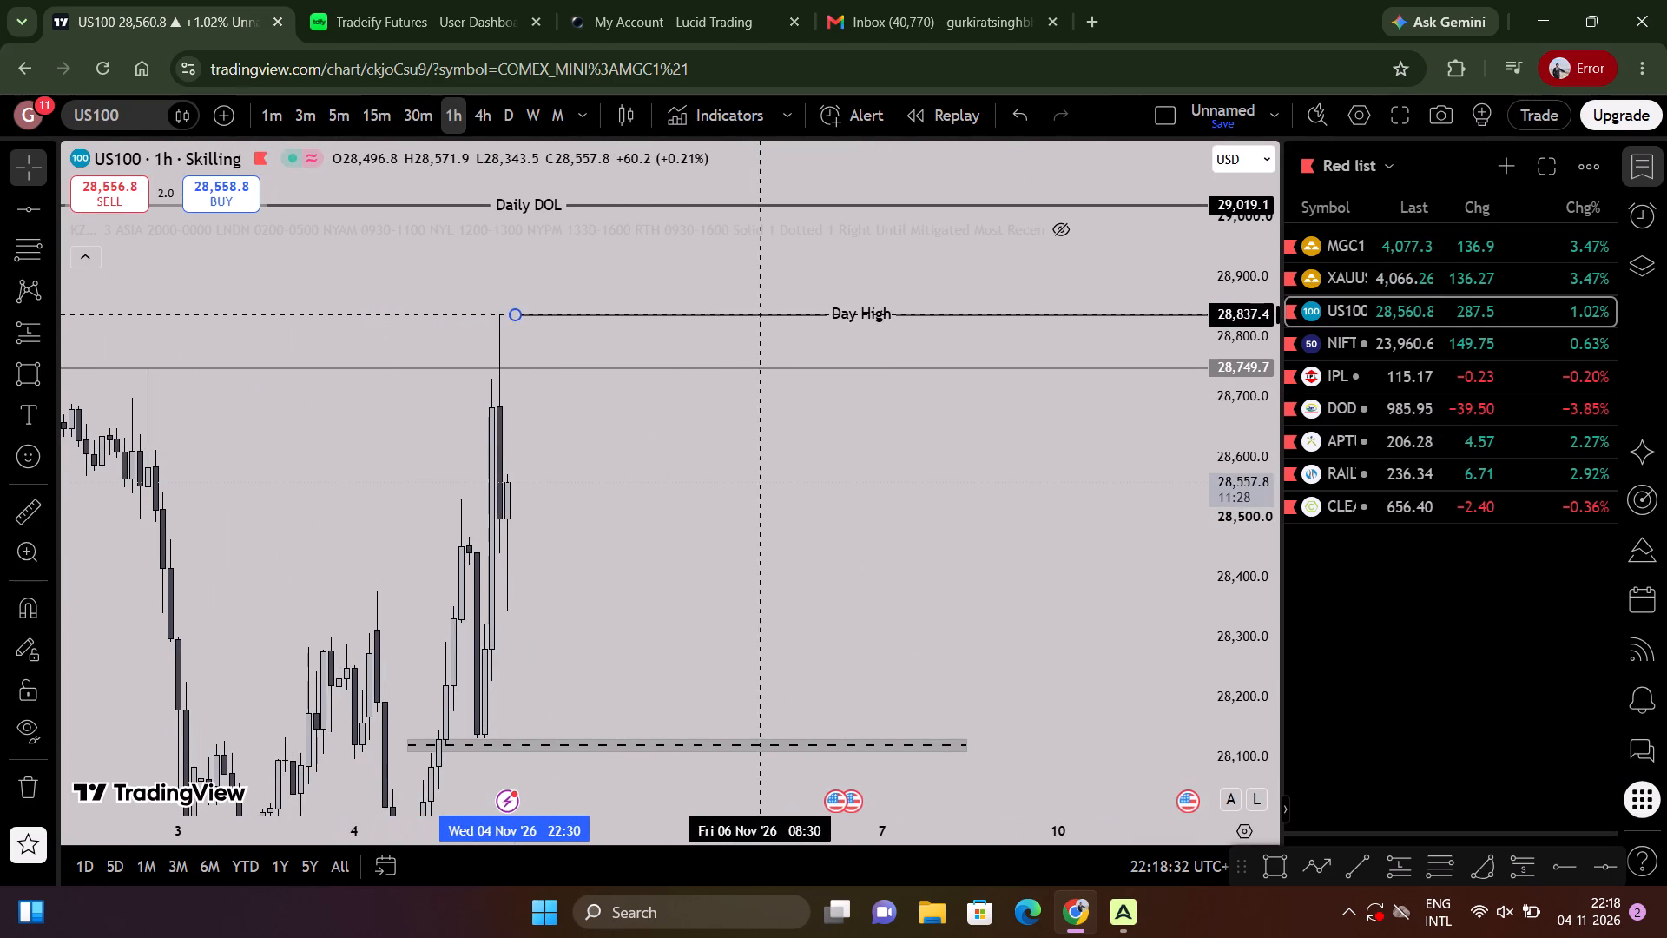
pyautogui.moveTo(760, 312); pyautogui.dragTo(730, 314)
# Draw a descending trend line along the 1-hour highs, from about 29,643 on 29 Oct to about 29,480 on 30 Oct.
pyautogui.moveTo(642, 578); pyautogui.dragTo(1101, 804)
pyautogui.scroll(-3, 710, 595)
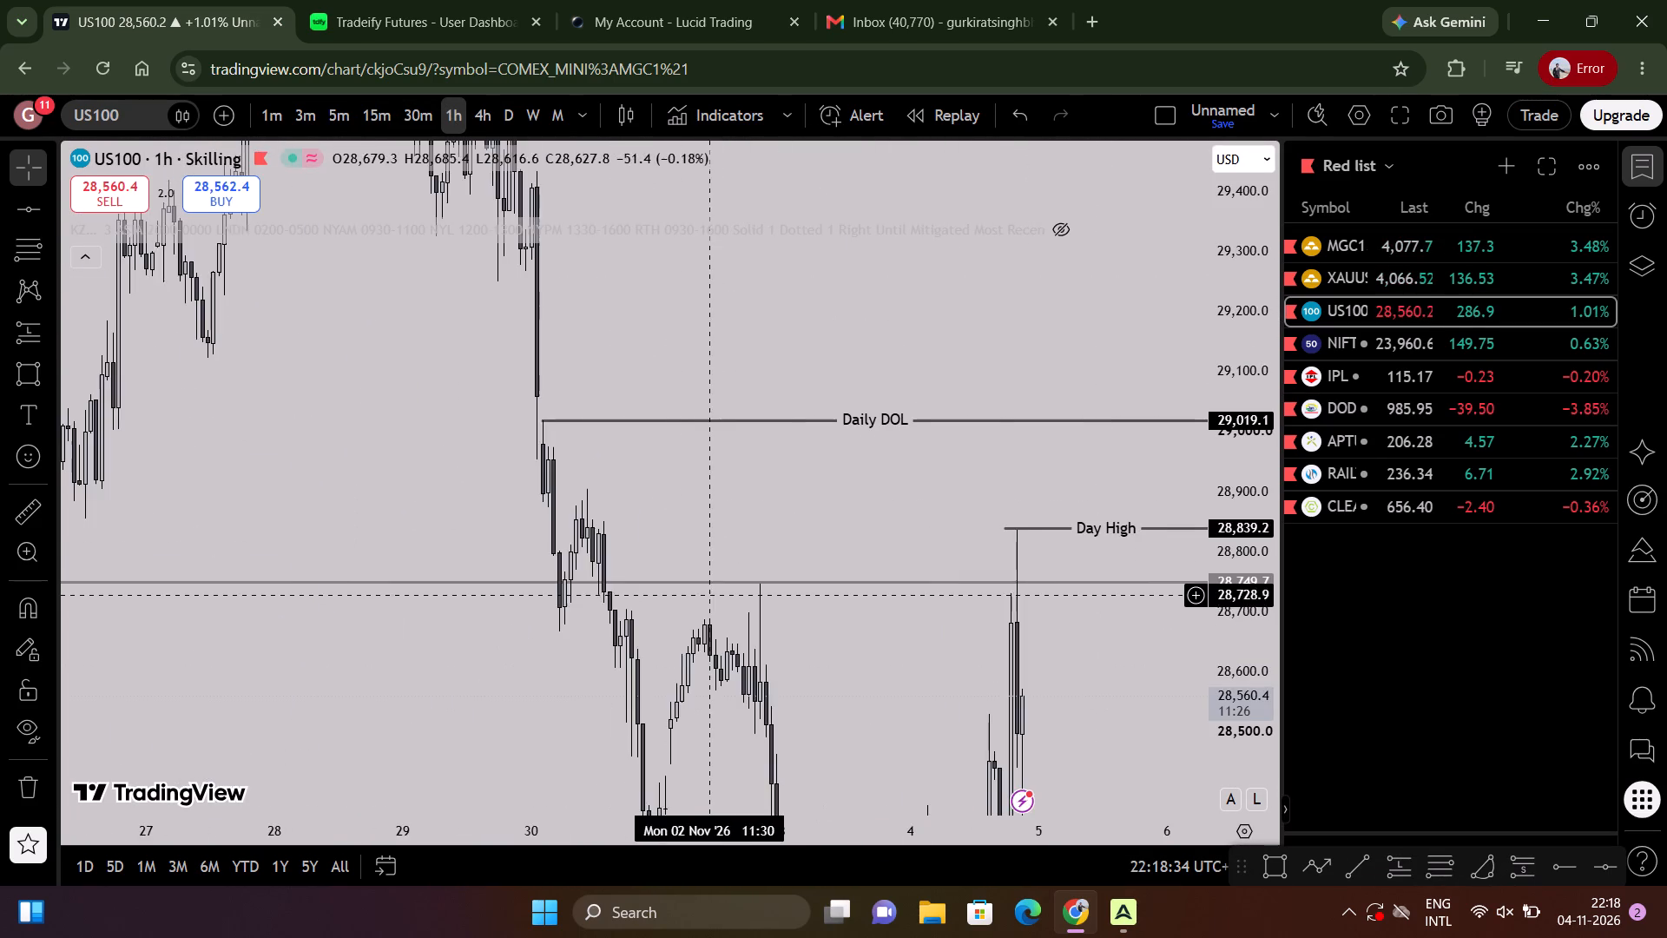
pyautogui.scroll(3, 690, 573)
pyautogui.moveTo(682, 508); pyautogui.dragTo(708, 696)
pyautogui.scroll(-6, 879, 524)
pyautogui.moveTo(1221, 297); pyautogui.dragTo(1201, 408)
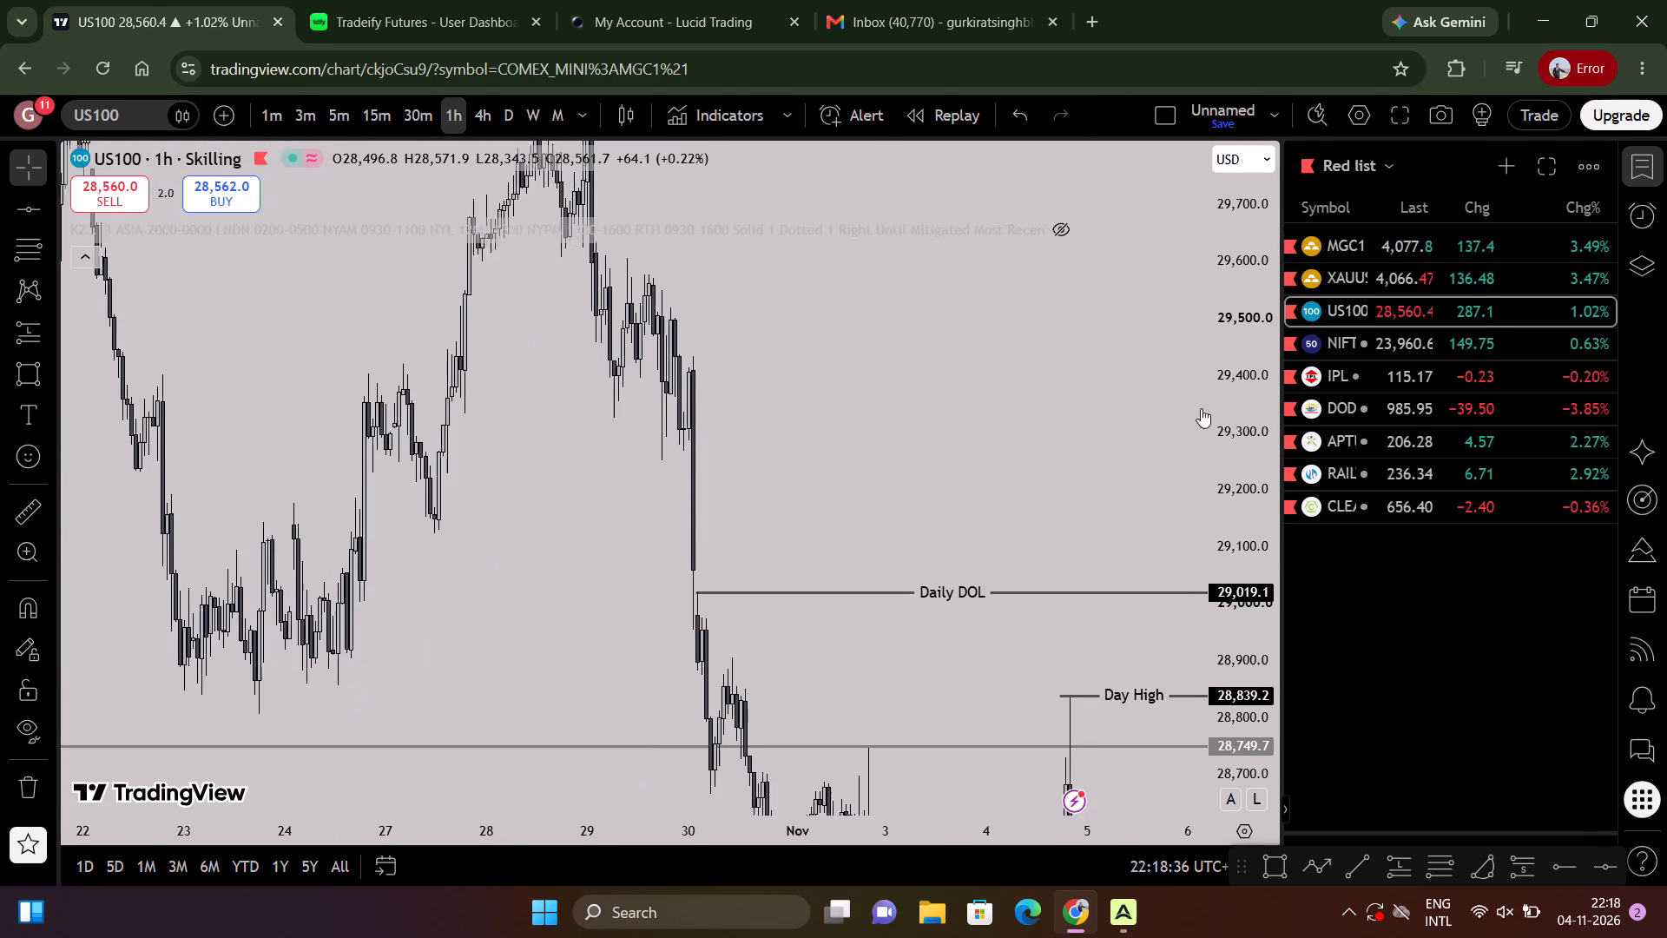
pyautogui.moveTo(1201, 408); pyautogui.dragTo(1149, 581)
pyautogui.scroll(2, 993, 539)
pyautogui.scroll(1, 840, 461)
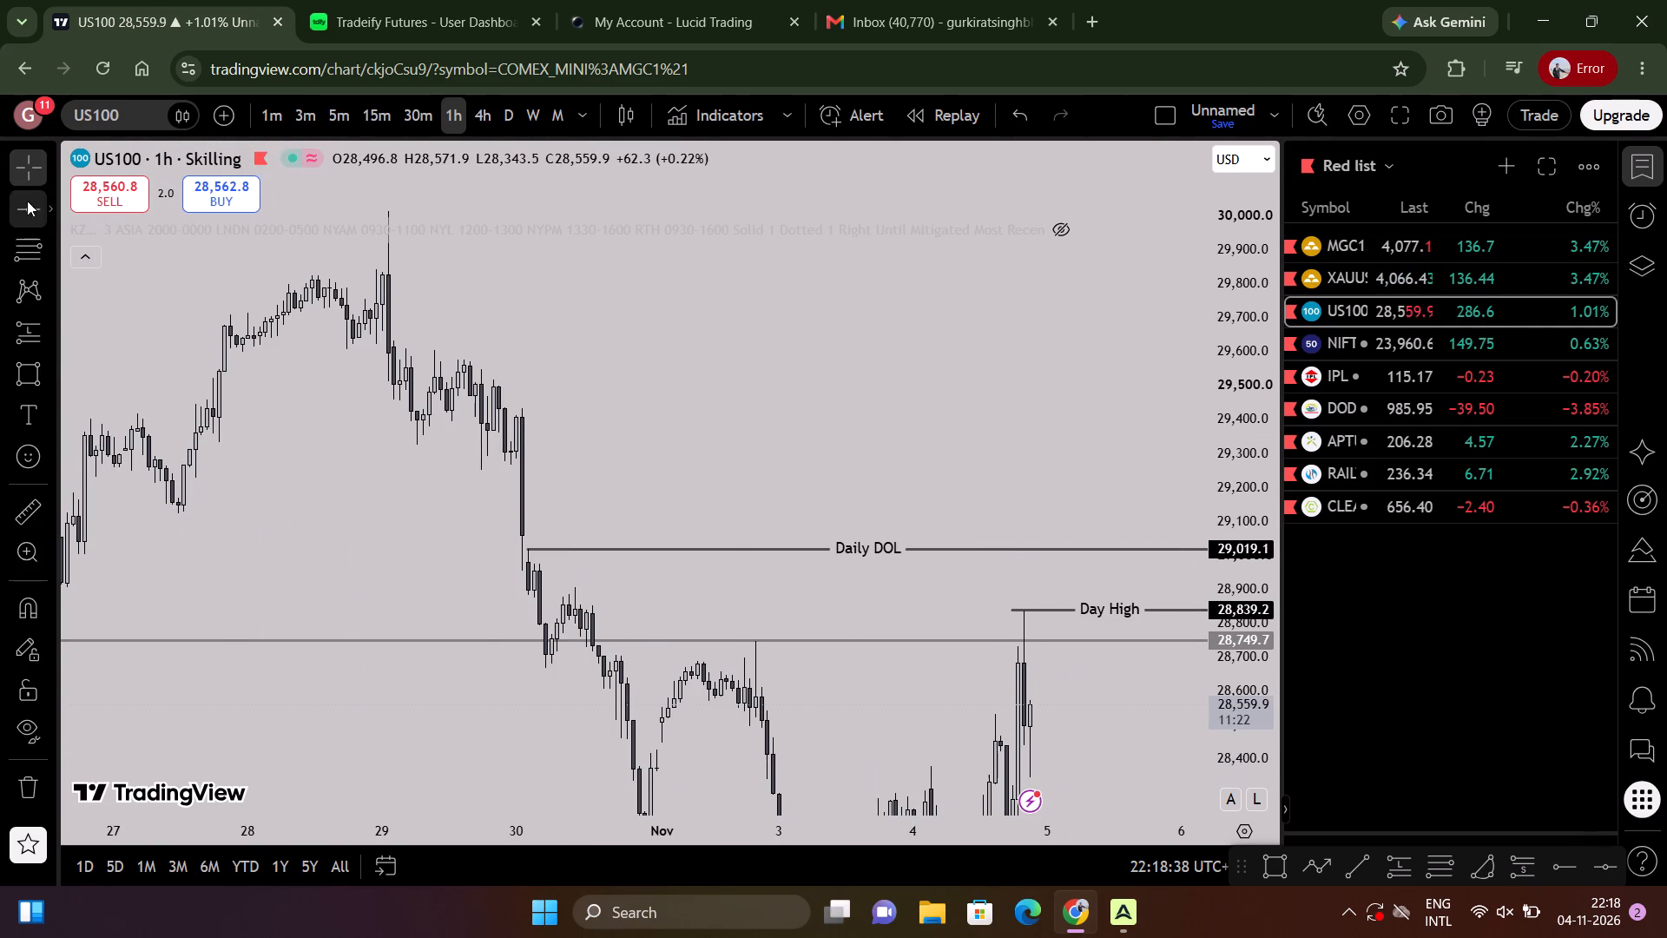
pyautogui.click(45, 207)
pyautogui.click(116, 151)
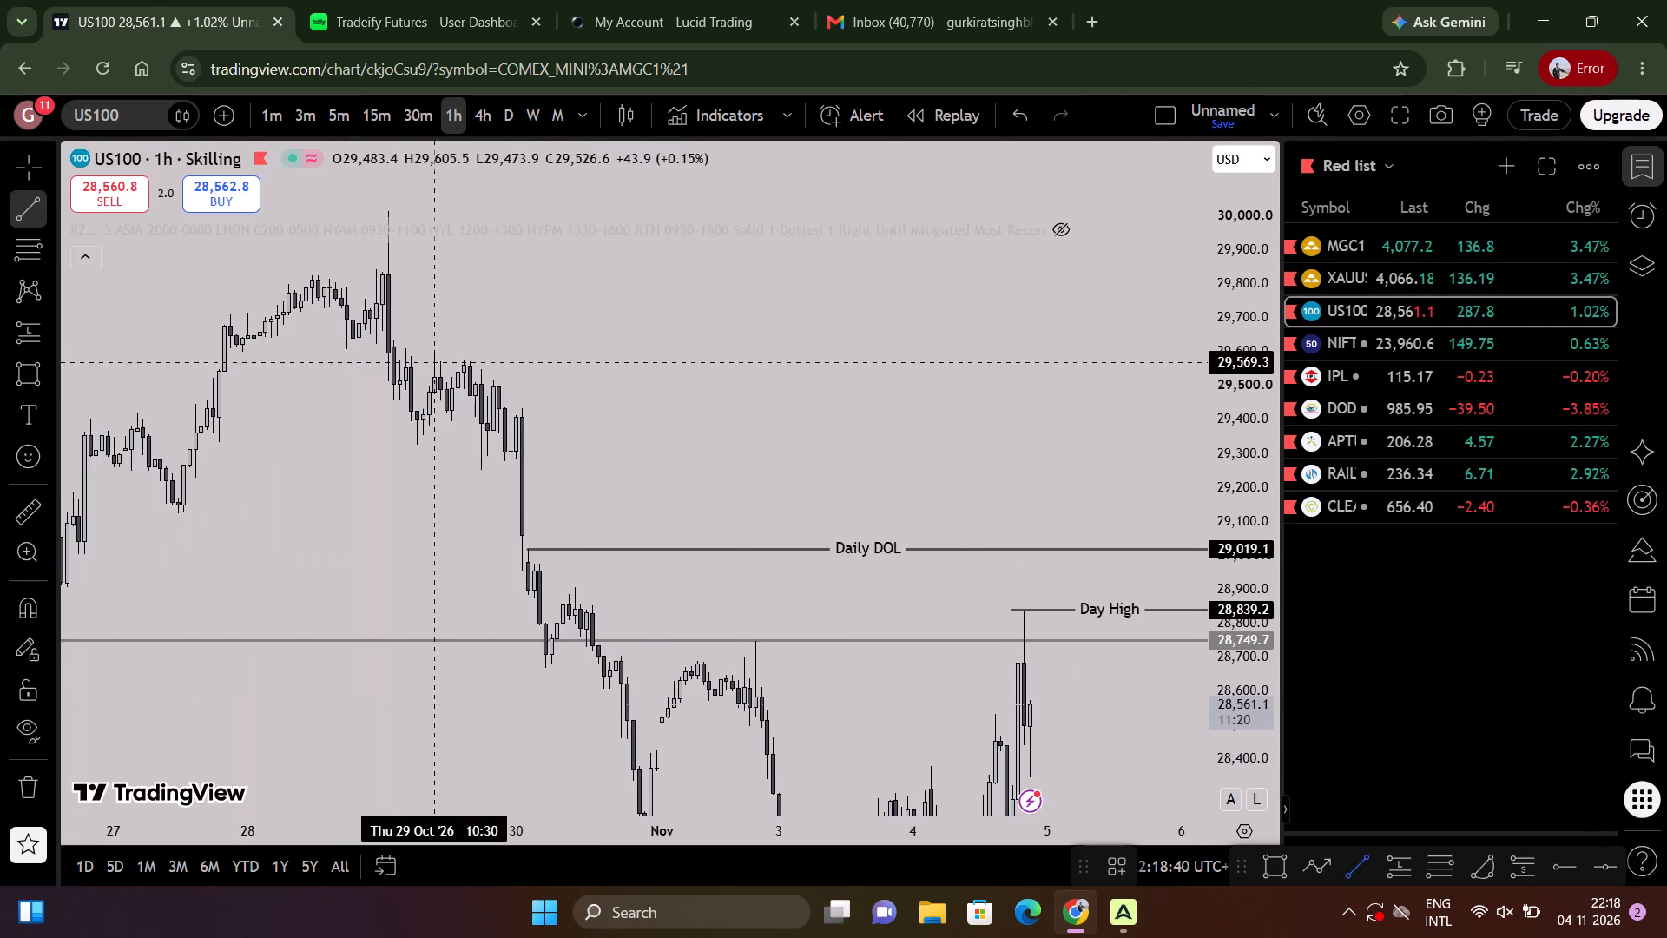
pyautogui.click(389, 337)
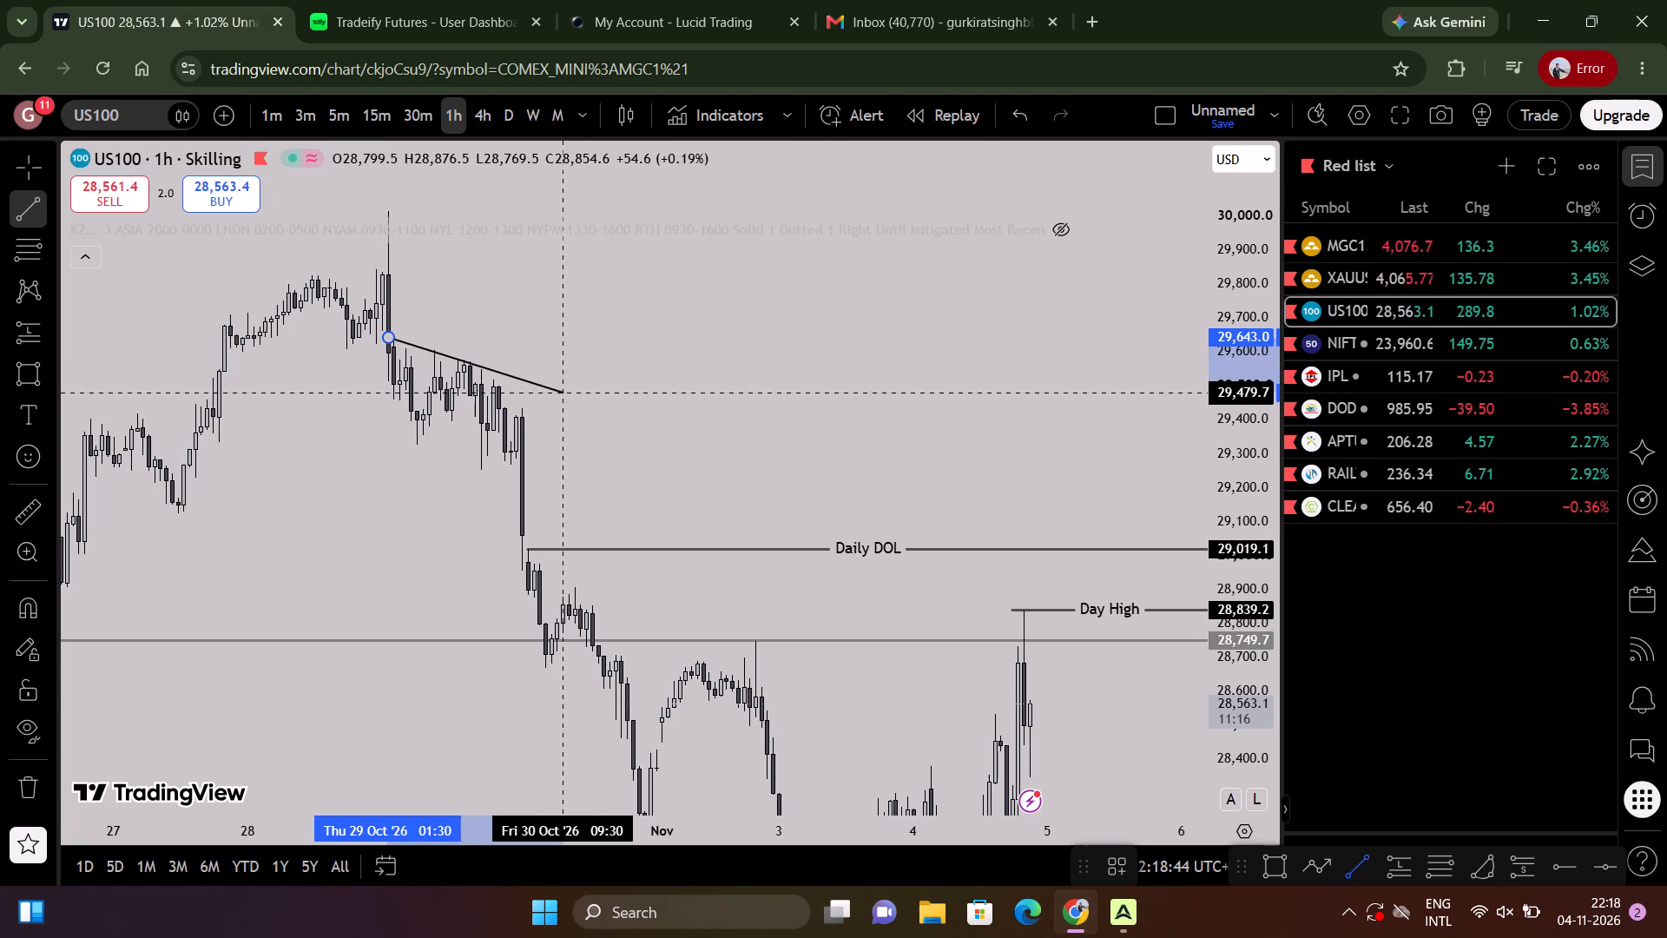
pyautogui.click(563, 393)
pyautogui.click(619, 429)
# Review the 1-hour swings, switch US100 to the 30-minute timeframe and examine price between the rectangle zone and Day High.
pyautogui.moveTo(643, 447); pyautogui.dragTo(629, 363)
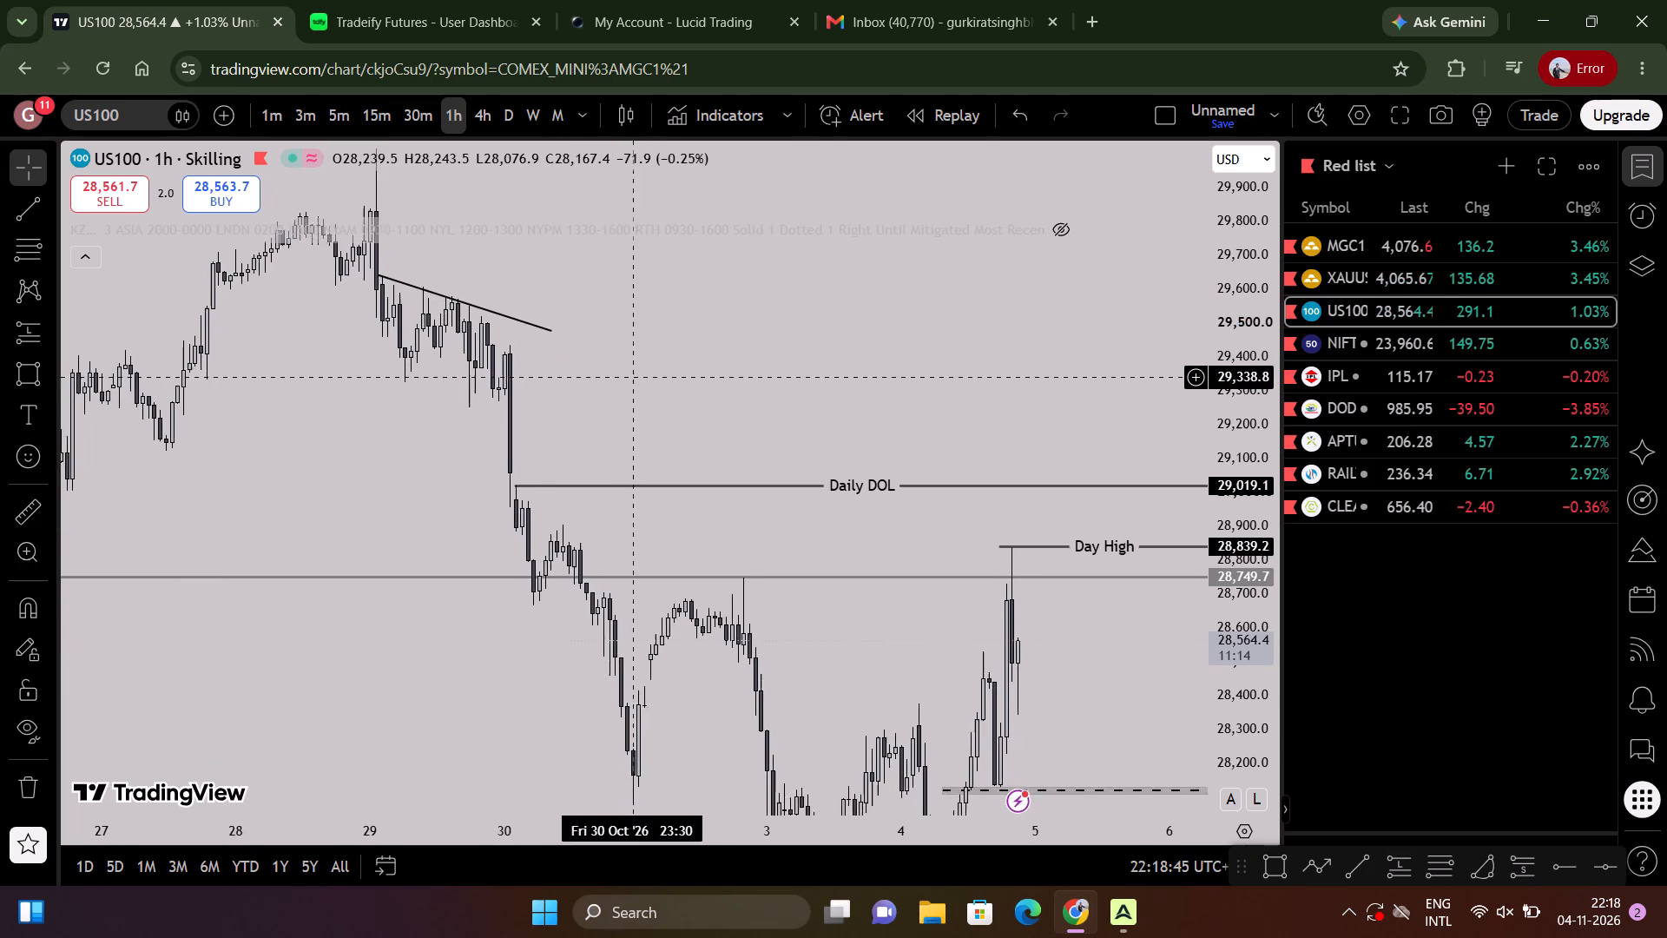
pyautogui.moveTo(629, 363); pyautogui.dragTo(629, 362)
pyautogui.scroll(-2, 735, 389)
pyautogui.scroll(1, 865, 416)
pyautogui.moveTo(867, 416); pyautogui.dragTo(835, 304)
pyautogui.moveTo(1117, 579); pyautogui.dragTo(1114, 554)
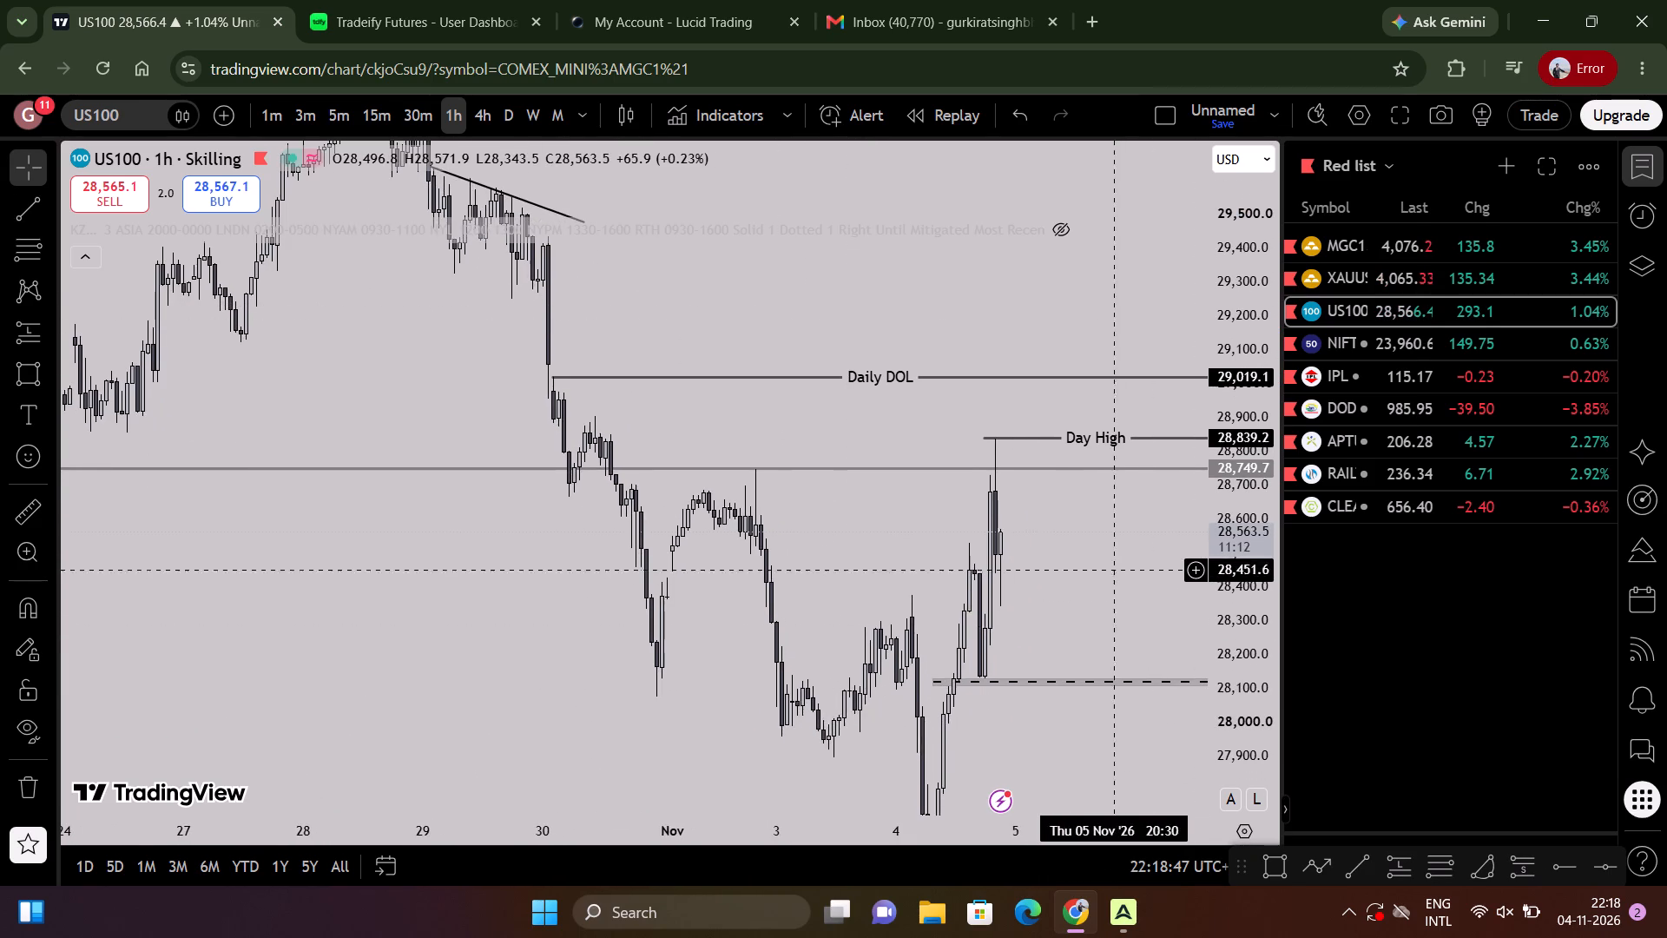
pyautogui.moveTo(1114, 554); pyautogui.dragTo(1103, 499)
pyautogui.click(412, 106)
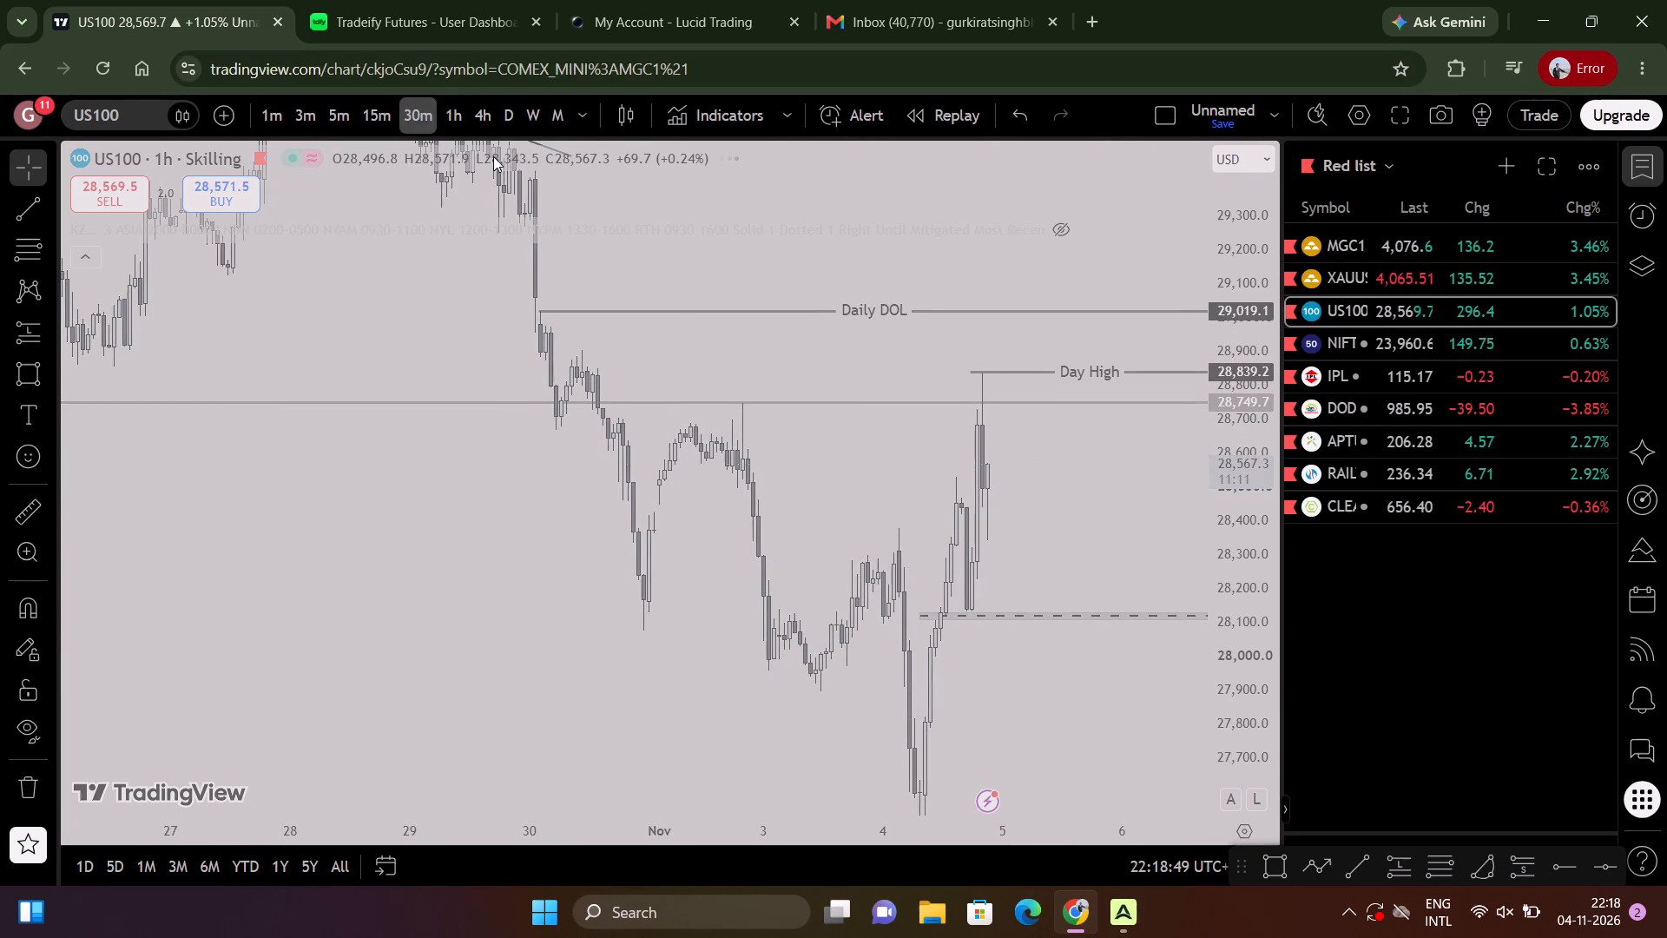
pyautogui.moveTo(1235, 664); pyautogui.dragTo(1221, 470)
pyautogui.scroll(3, 1092, 501)
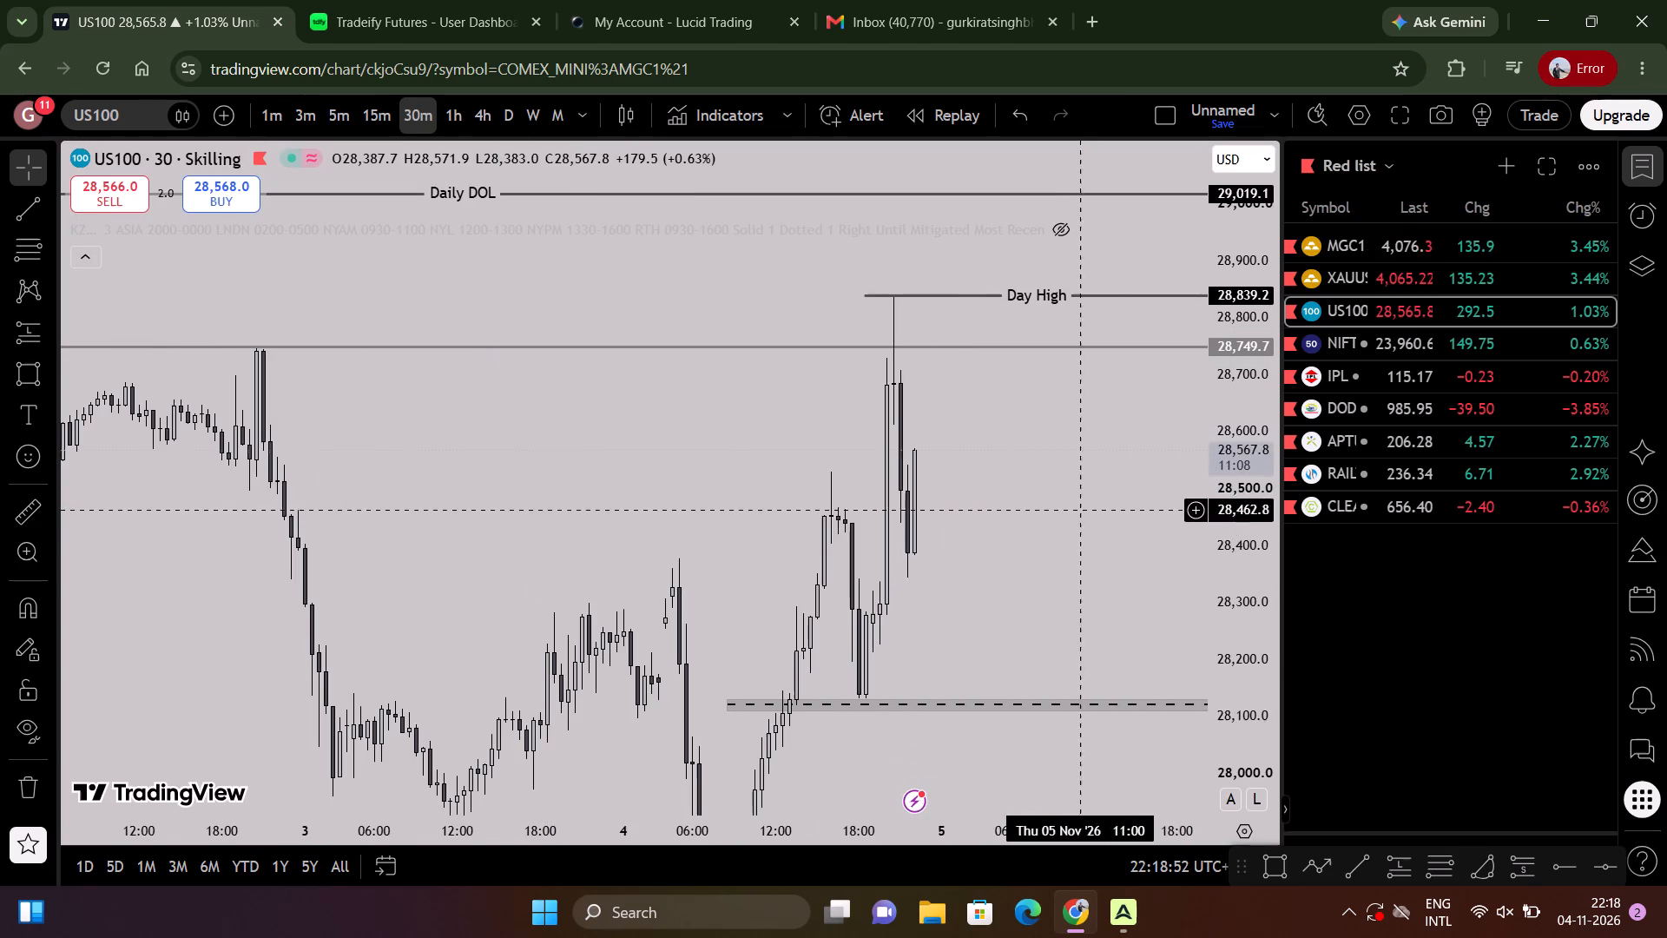
pyautogui.scroll(-6, 1050, 505)
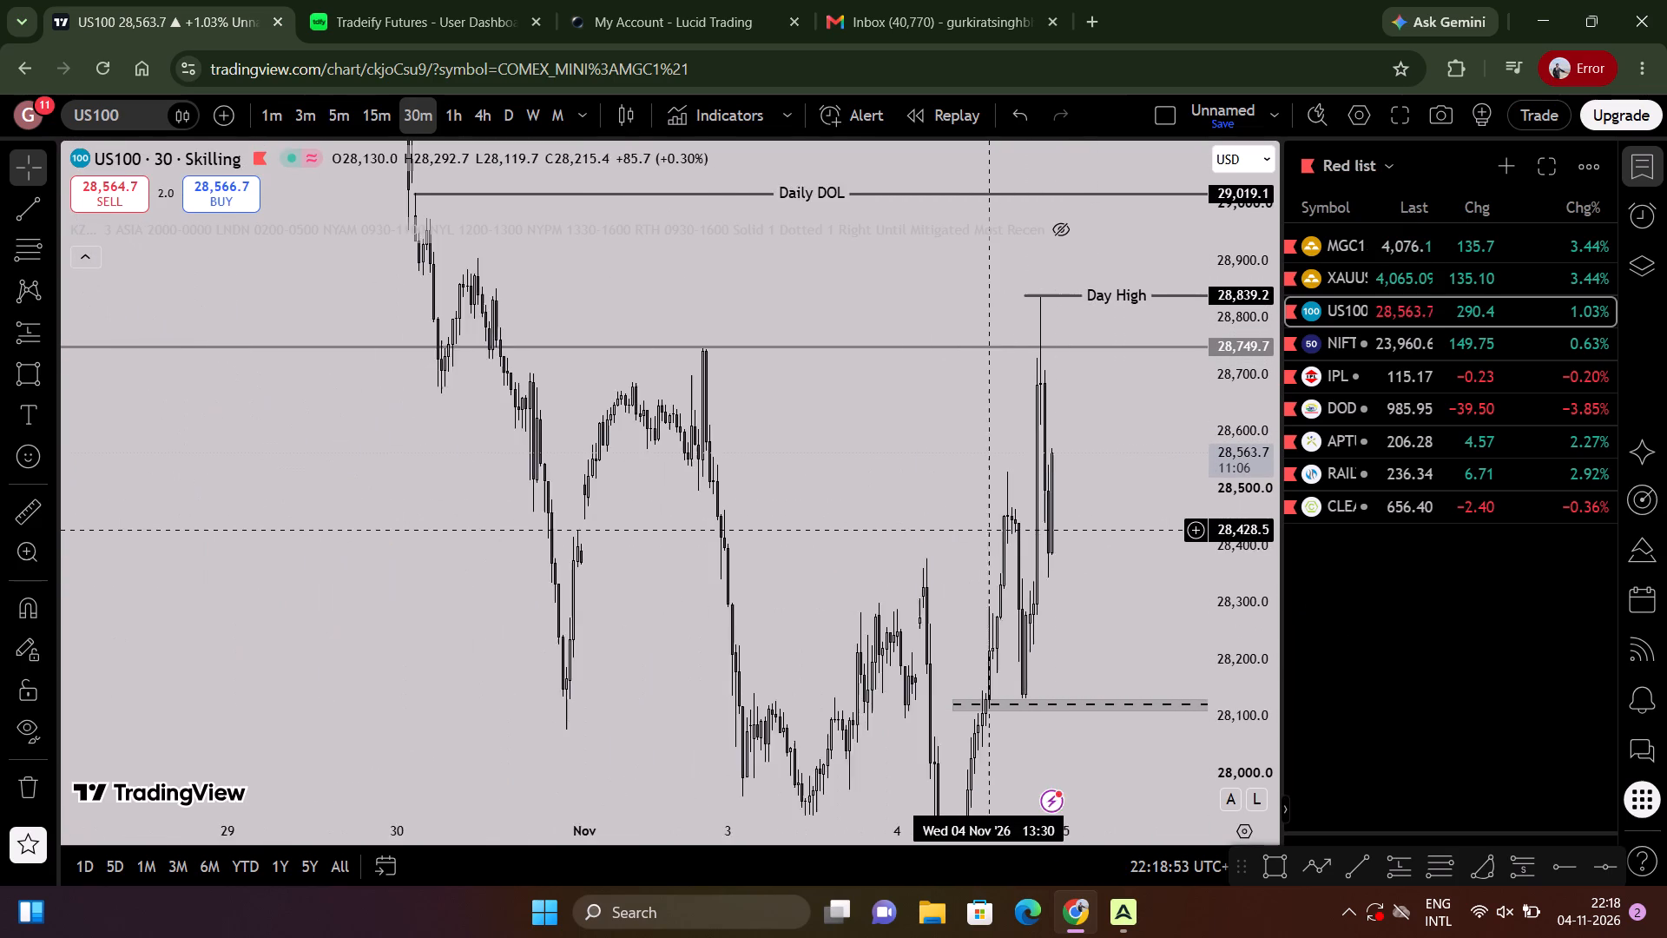
pyautogui.scroll(5, 991, 529)
# Switch US100 to the 15-minute timeframe and examine the 4 Nov move between the rectangle zone and Day High.
pyautogui.click(372, 118)
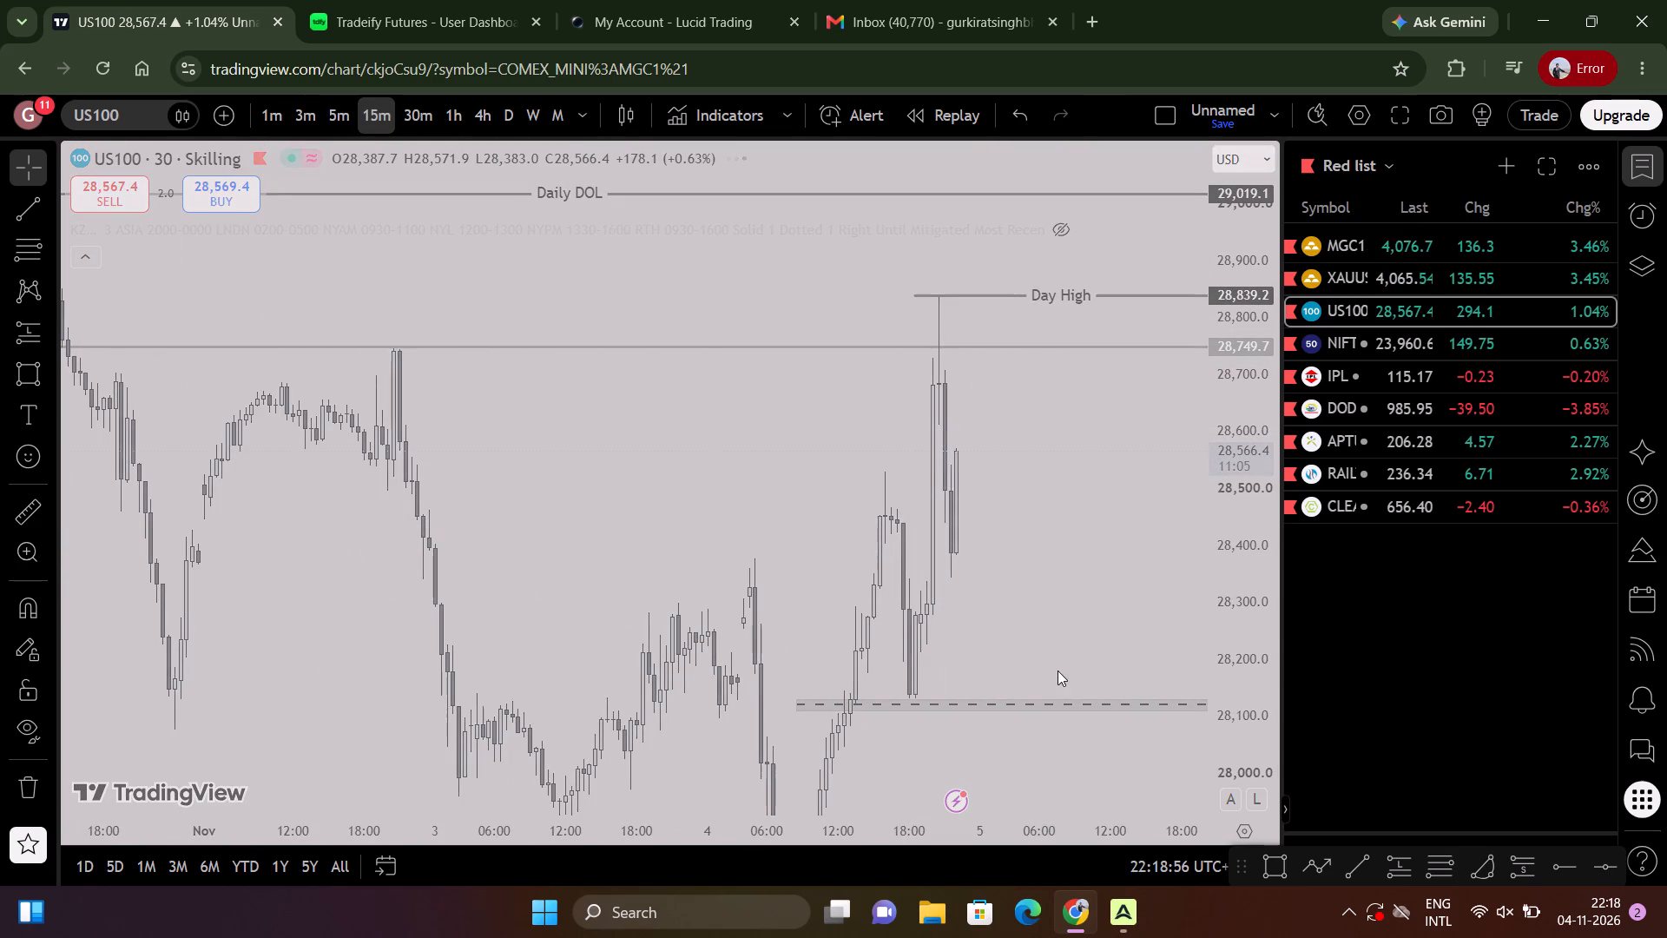
pyautogui.scroll(-3, 1058, 634)
pyautogui.moveTo(1053, 632); pyautogui.dragTo(858, 409)
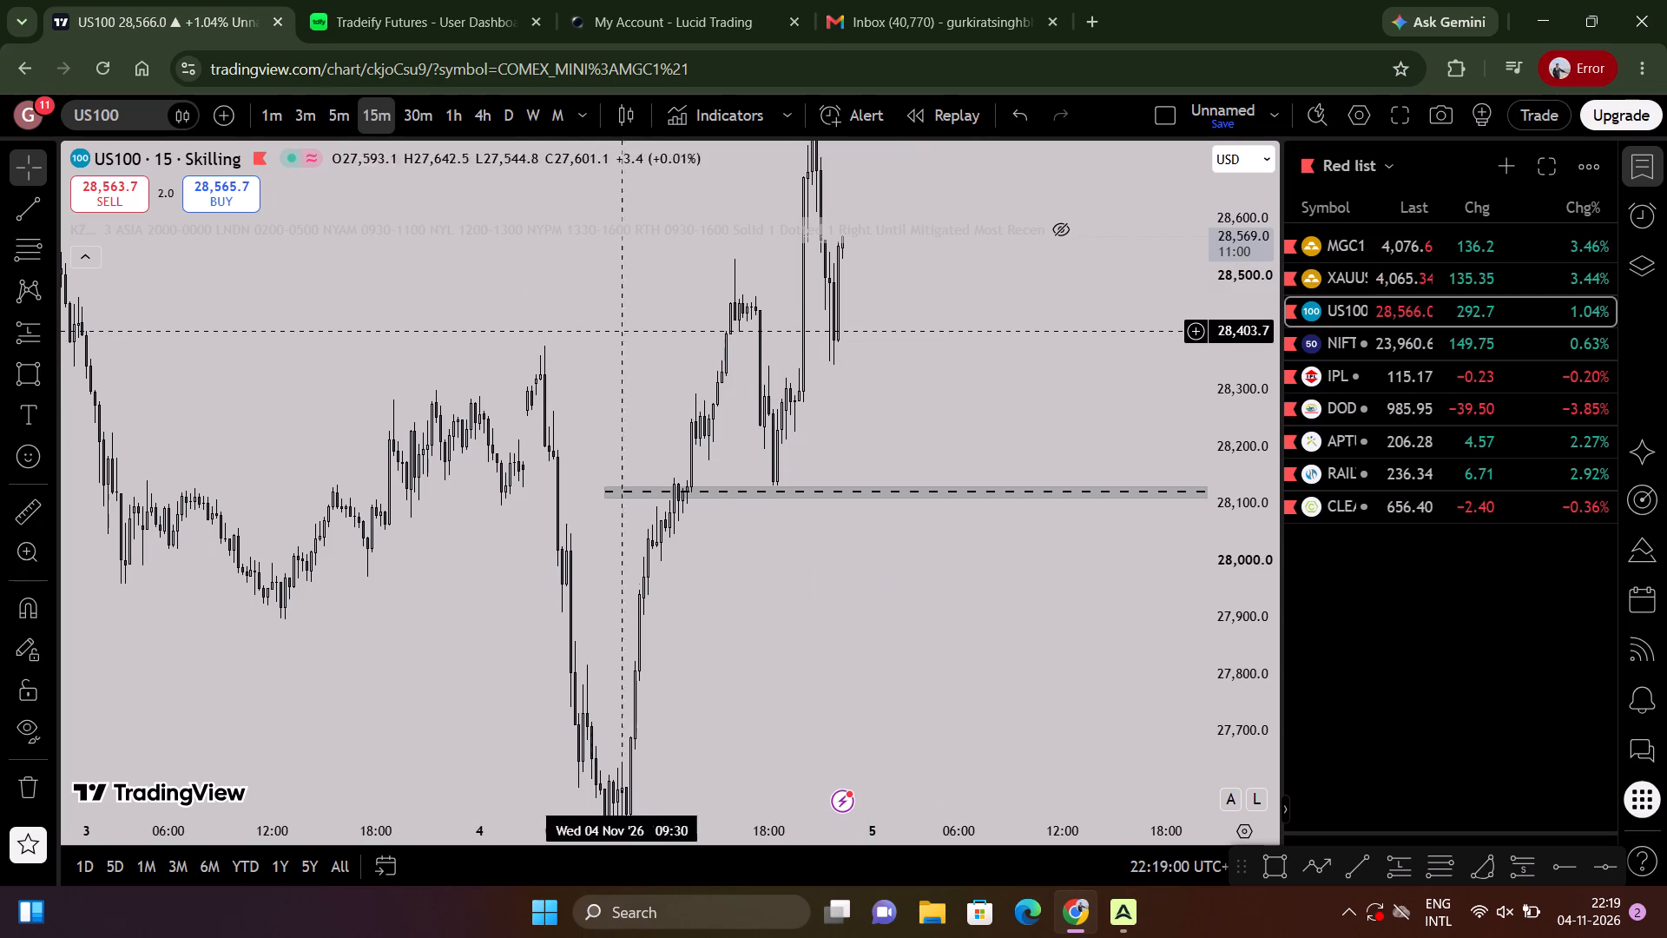
pyautogui.moveTo(841, 434); pyautogui.dragTo(834, 552)
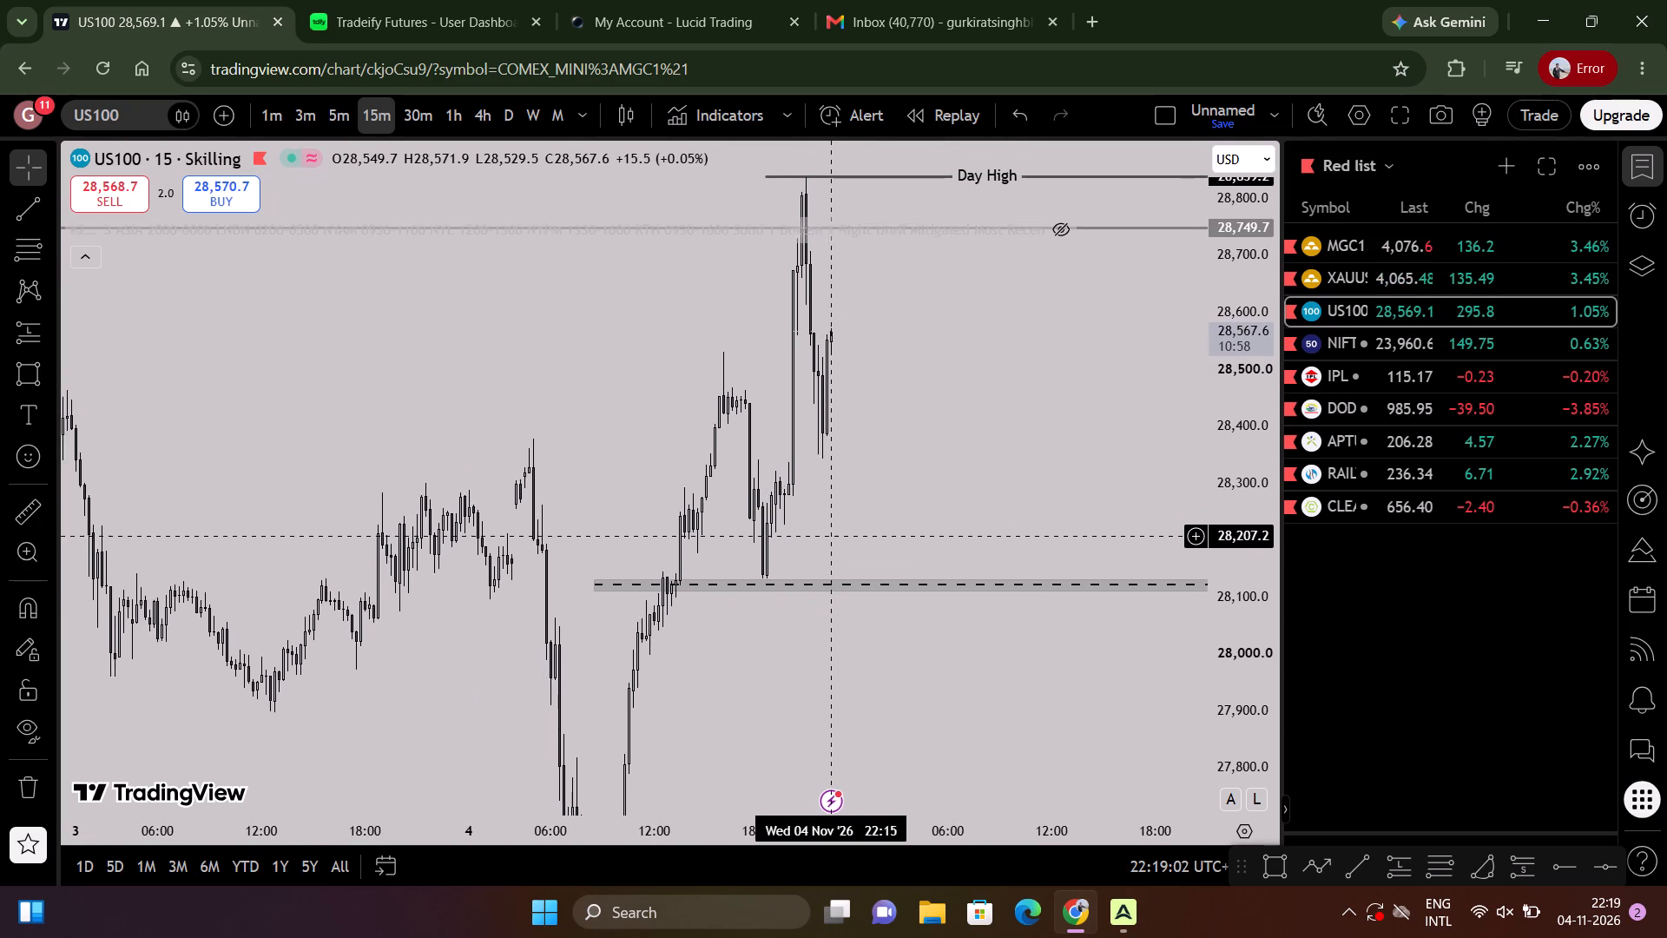
pyautogui.moveTo(834, 552); pyautogui.dragTo(843, 631)
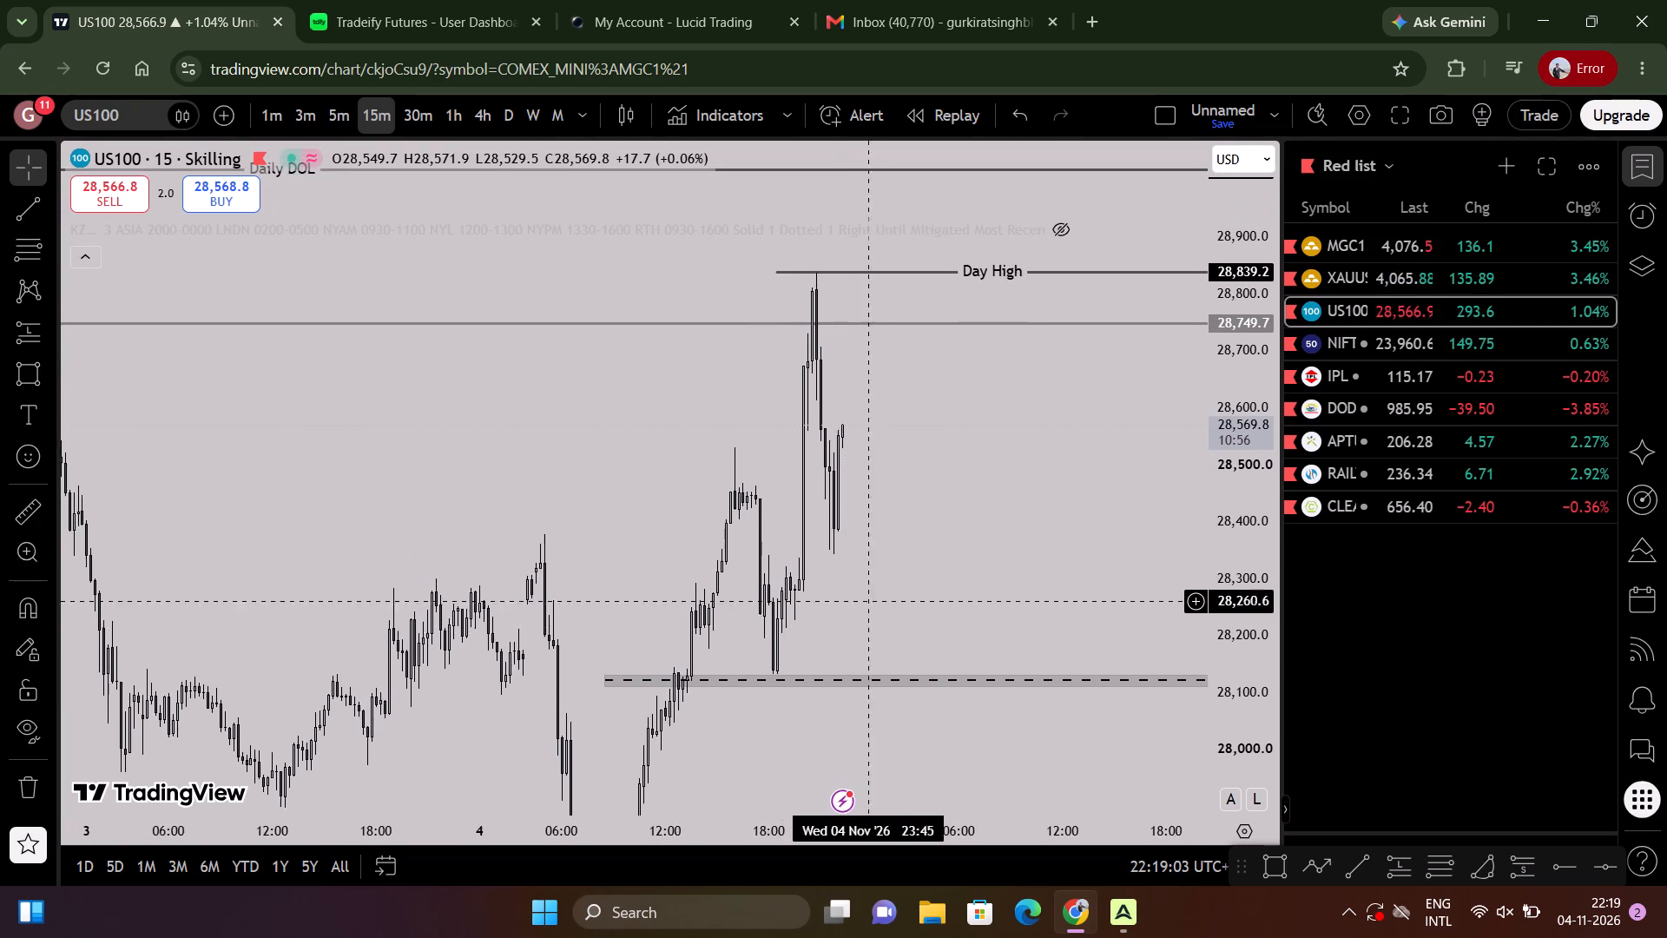
pyautogui.scroll(-3, 884, 557)
pyautogui.scroll(6, 882, 558)
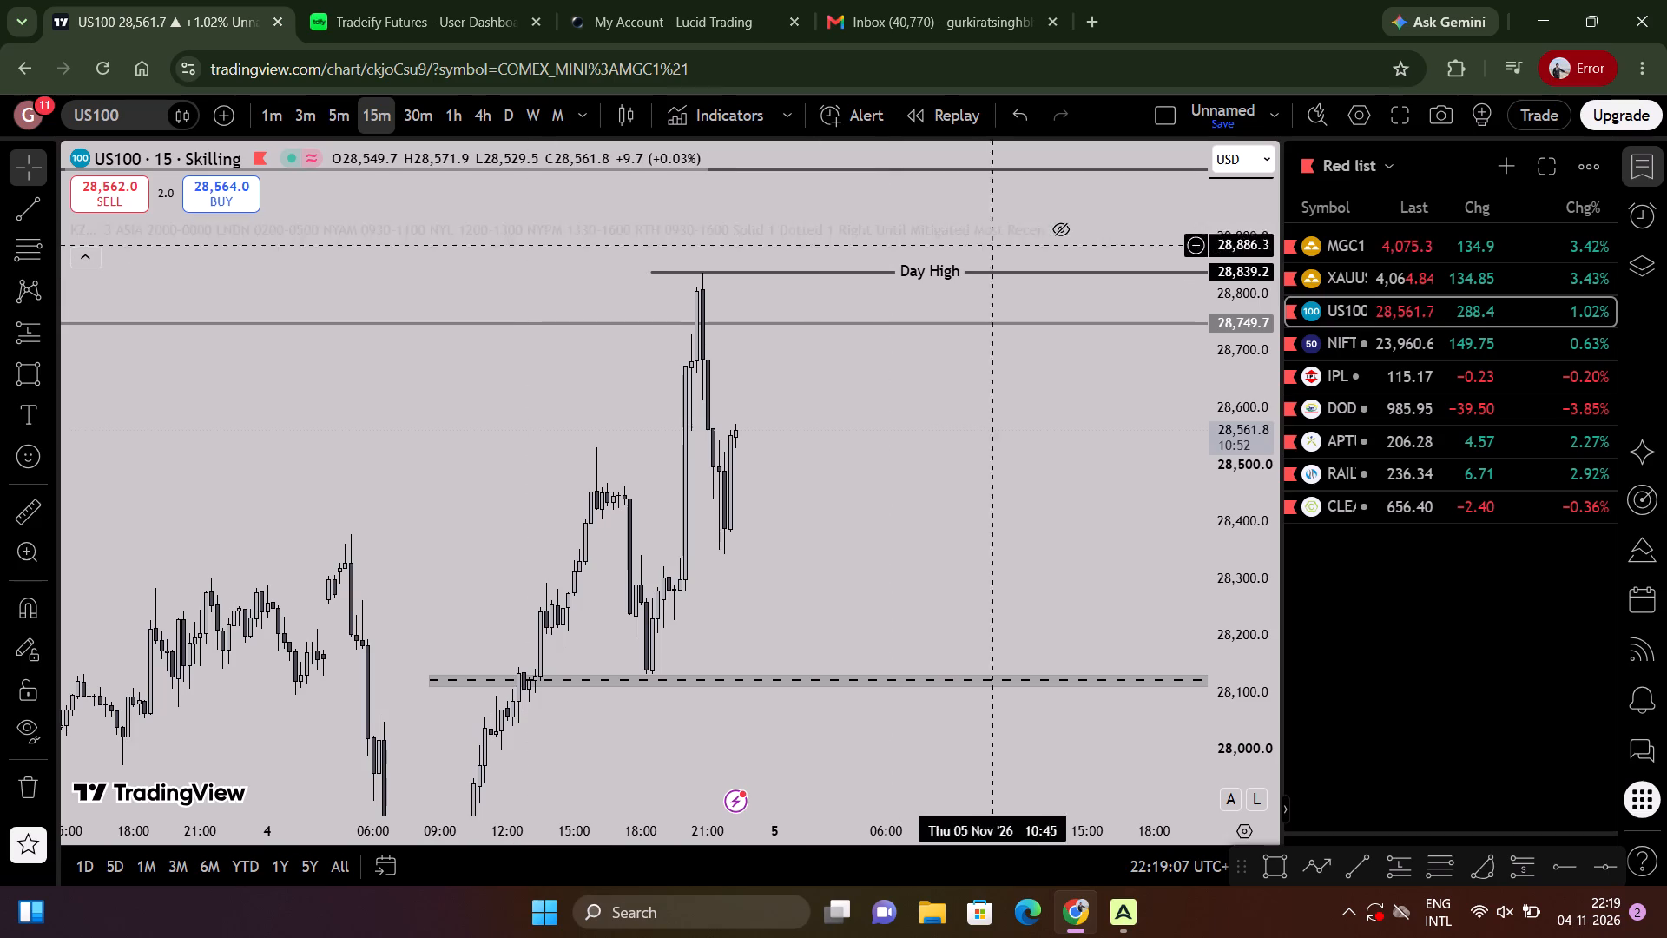
# Show the hidden KZP session indicator and examine the Asia, London and New York session ranges against the marked levels.
pyautogui.click(1066, 232)
pyautogui.moveTo(948, 534); pyautogui.dragTo(1011, 454)
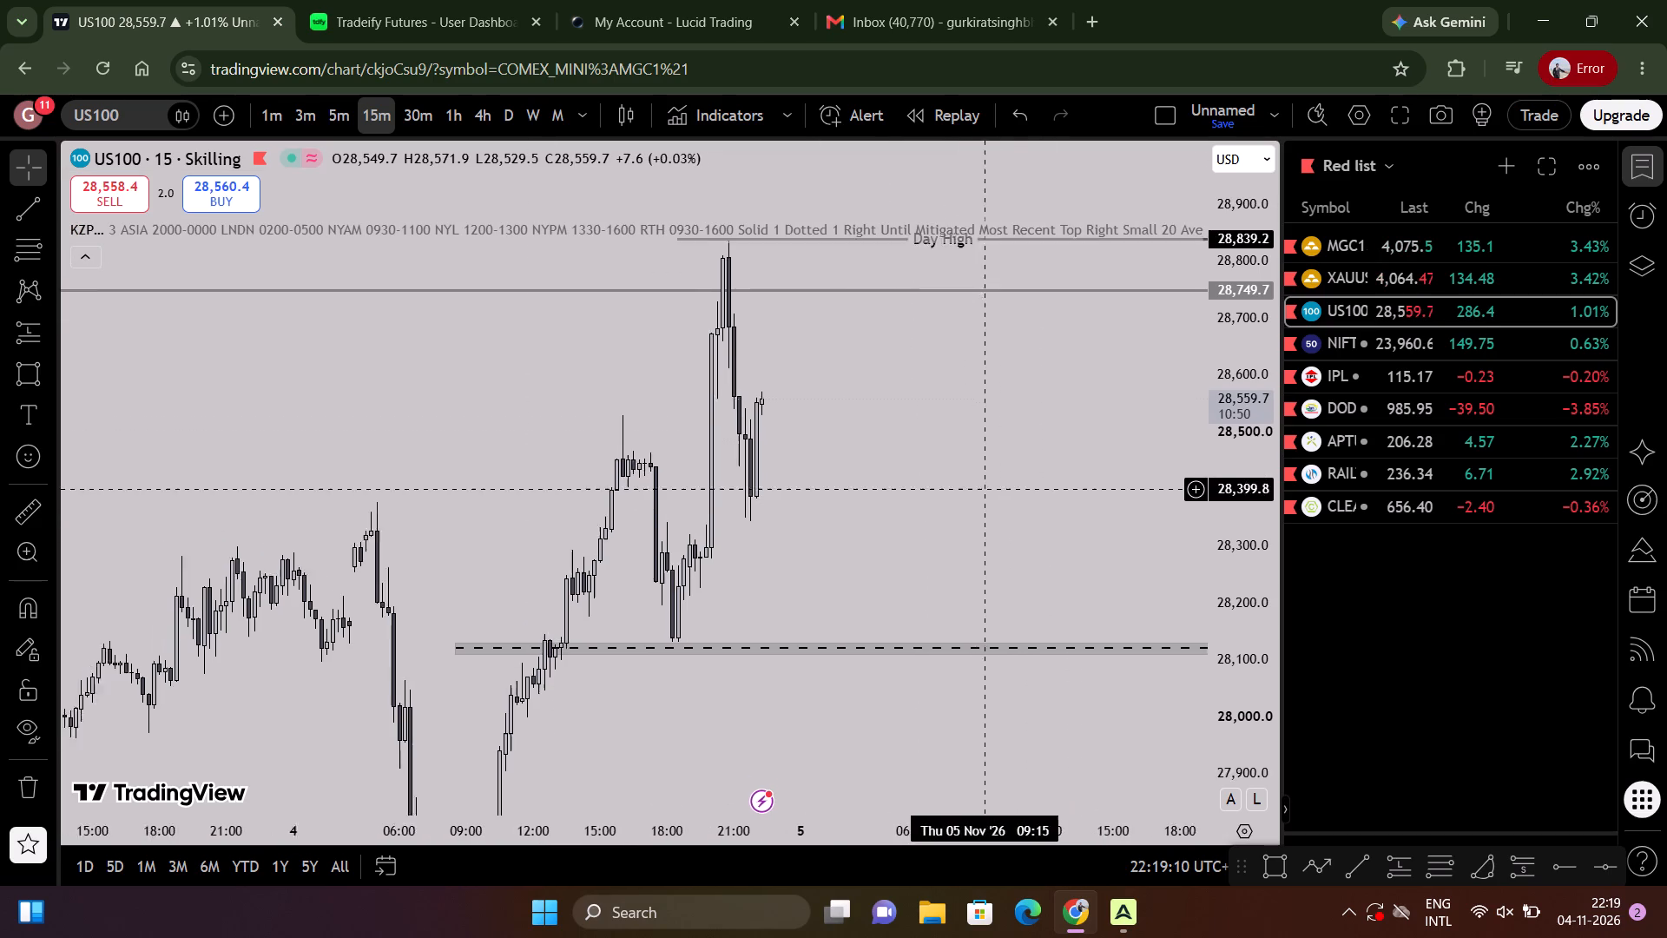
pyautogui.moveTo(1011, 454); pyautogui.dragTo(1130, 216)
pyautogui.scroll(-6, 1029, 460)
pyautogui.scroll(9, 1029, 504)
pyautogui.moveTo(1028, 504); pyautogui.dragTo(1029, 514)
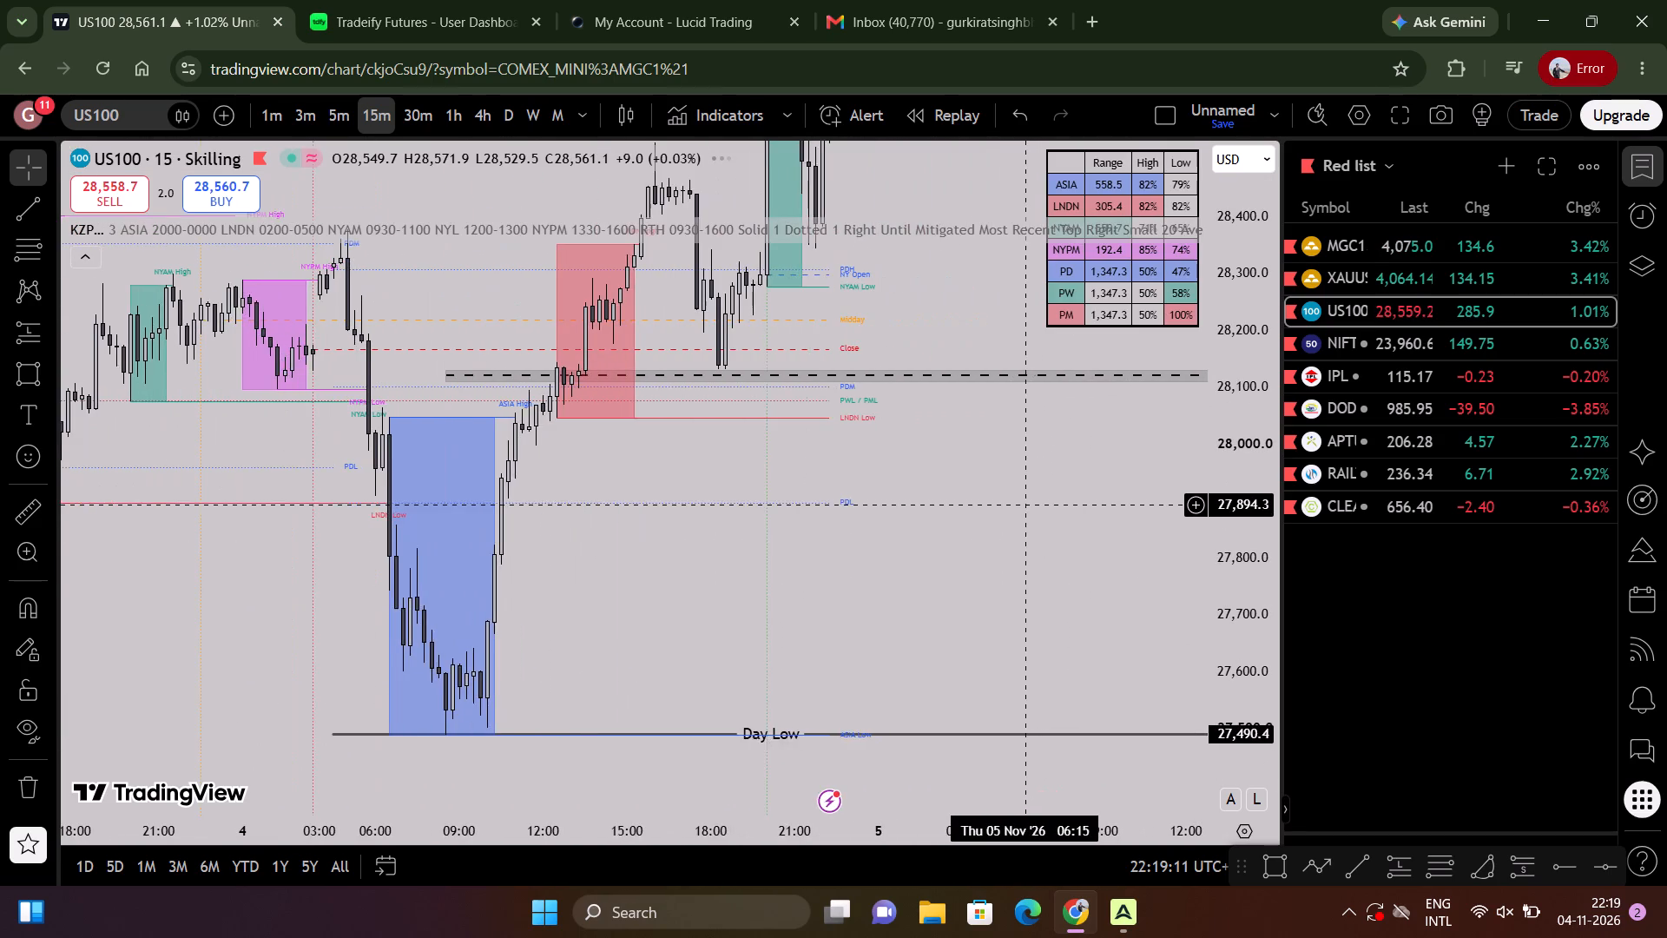
pyautogui.moveTo(1029, 514); pyautogui.dragTo(1041, 809)
pyautogui.scroll(-5, 929, 526)
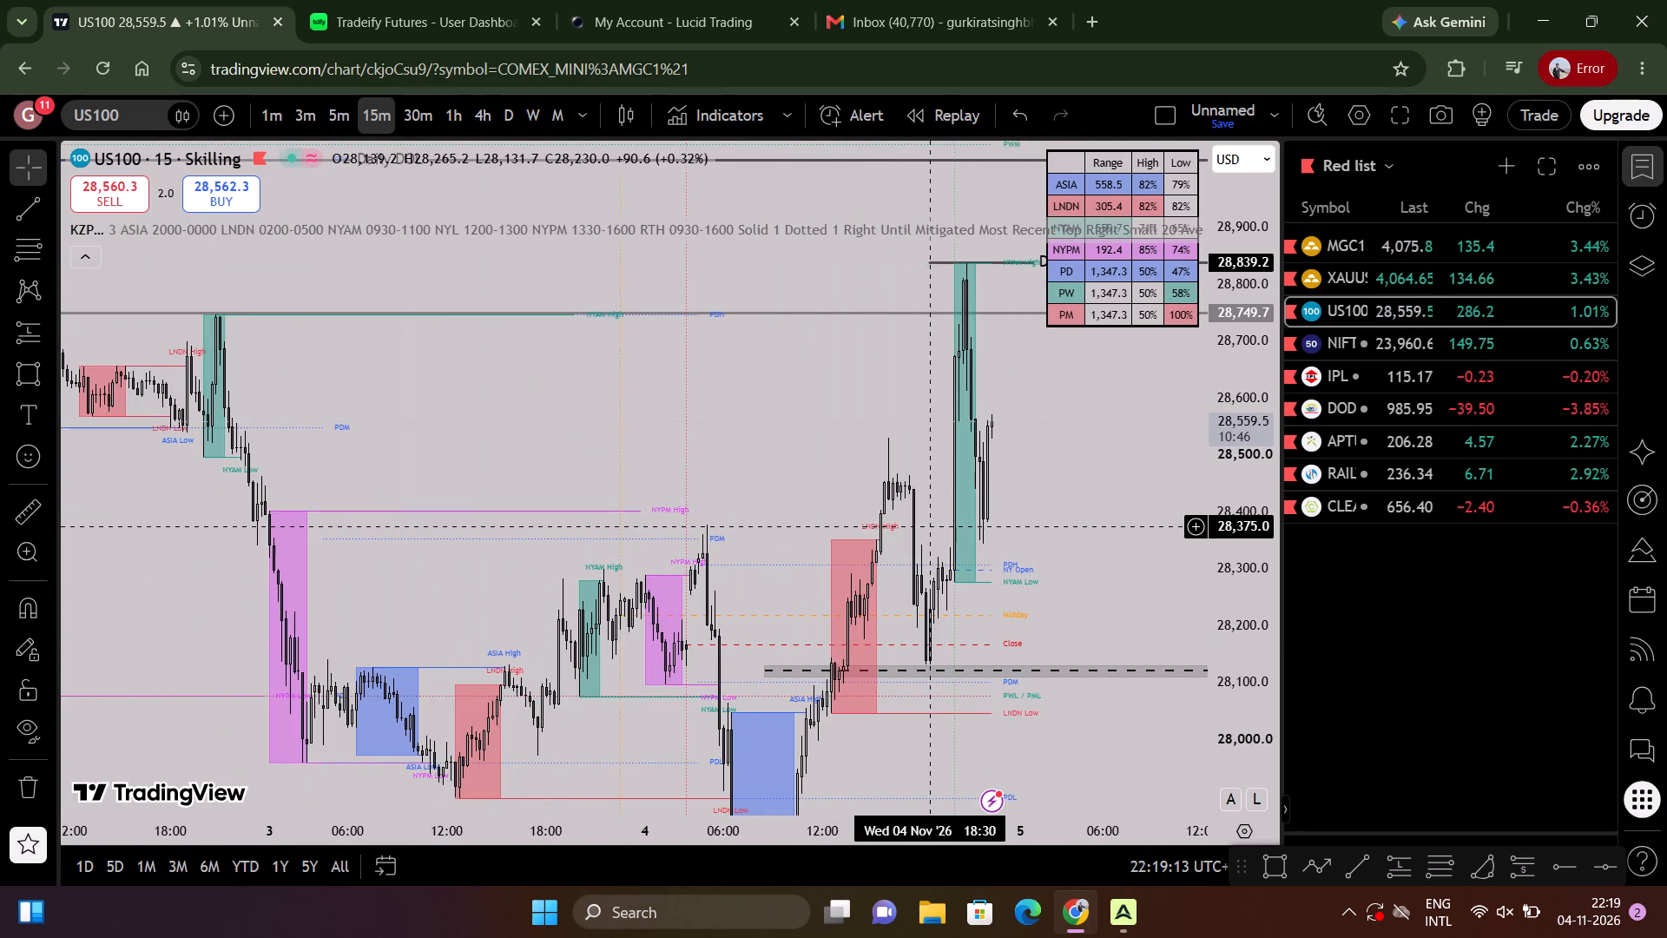
pyautogui.scroll(4, 931, 526)
pyautogui.moveTo(1005, 558); pyautogui.dragTo(1044, 187)
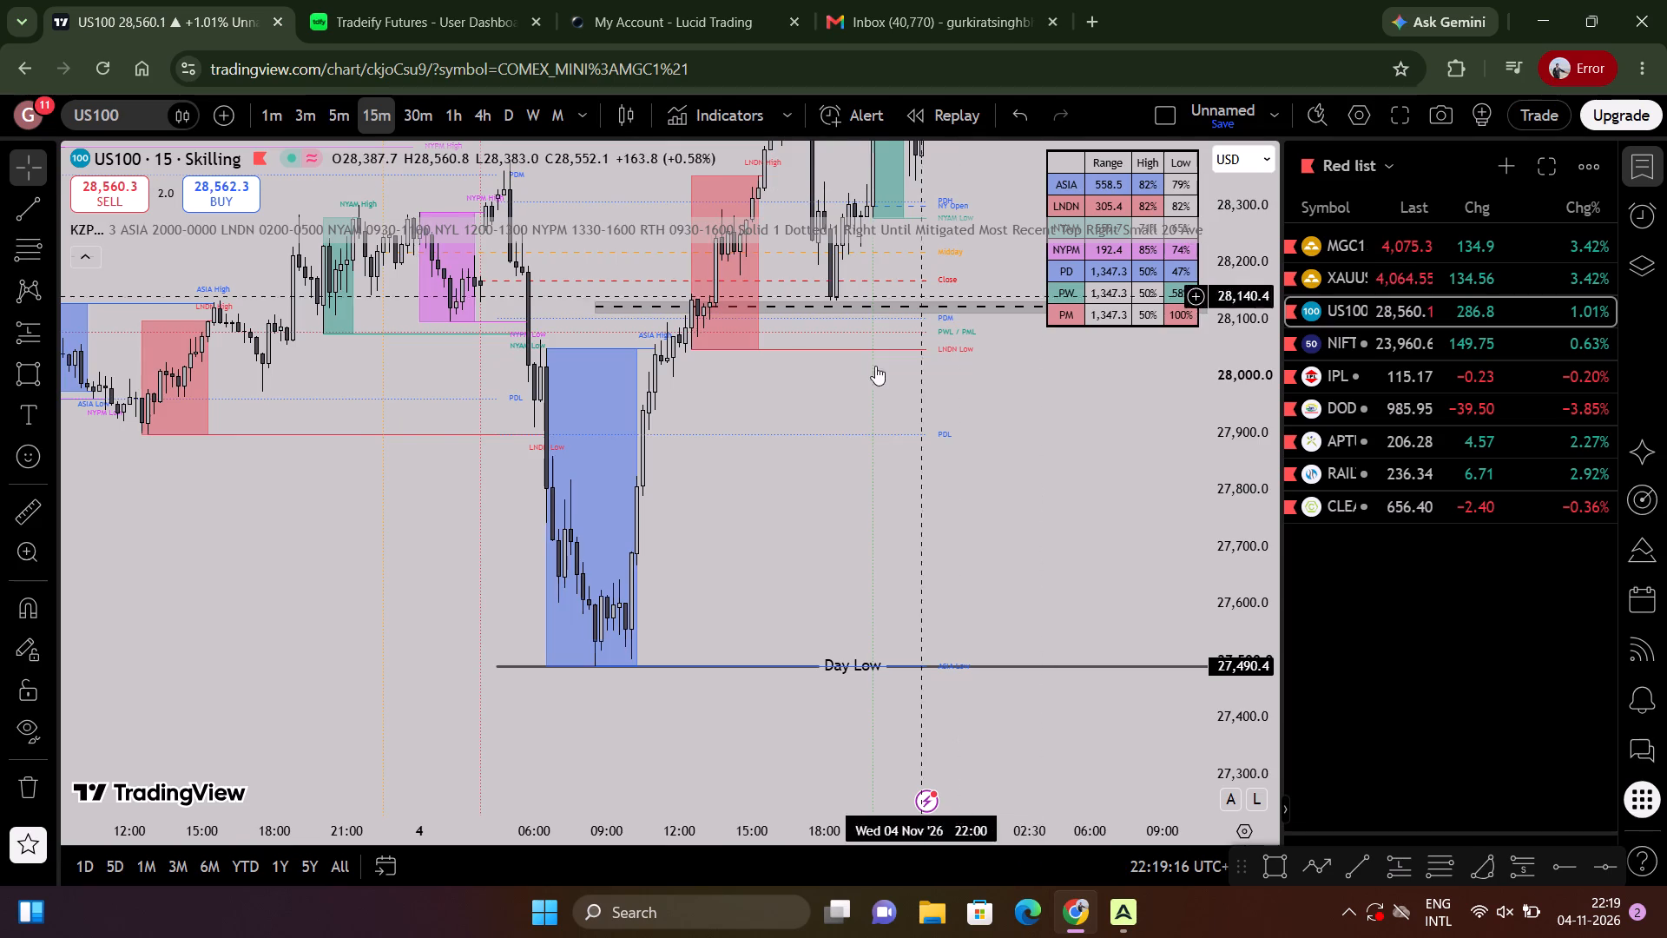
pyautogui.scroll(-8, 849, 473)
pyautogui.scroll(3, 983, 456)
pyautogui.moveTo(992, 446); pyautogui.dragTo(991, 472)
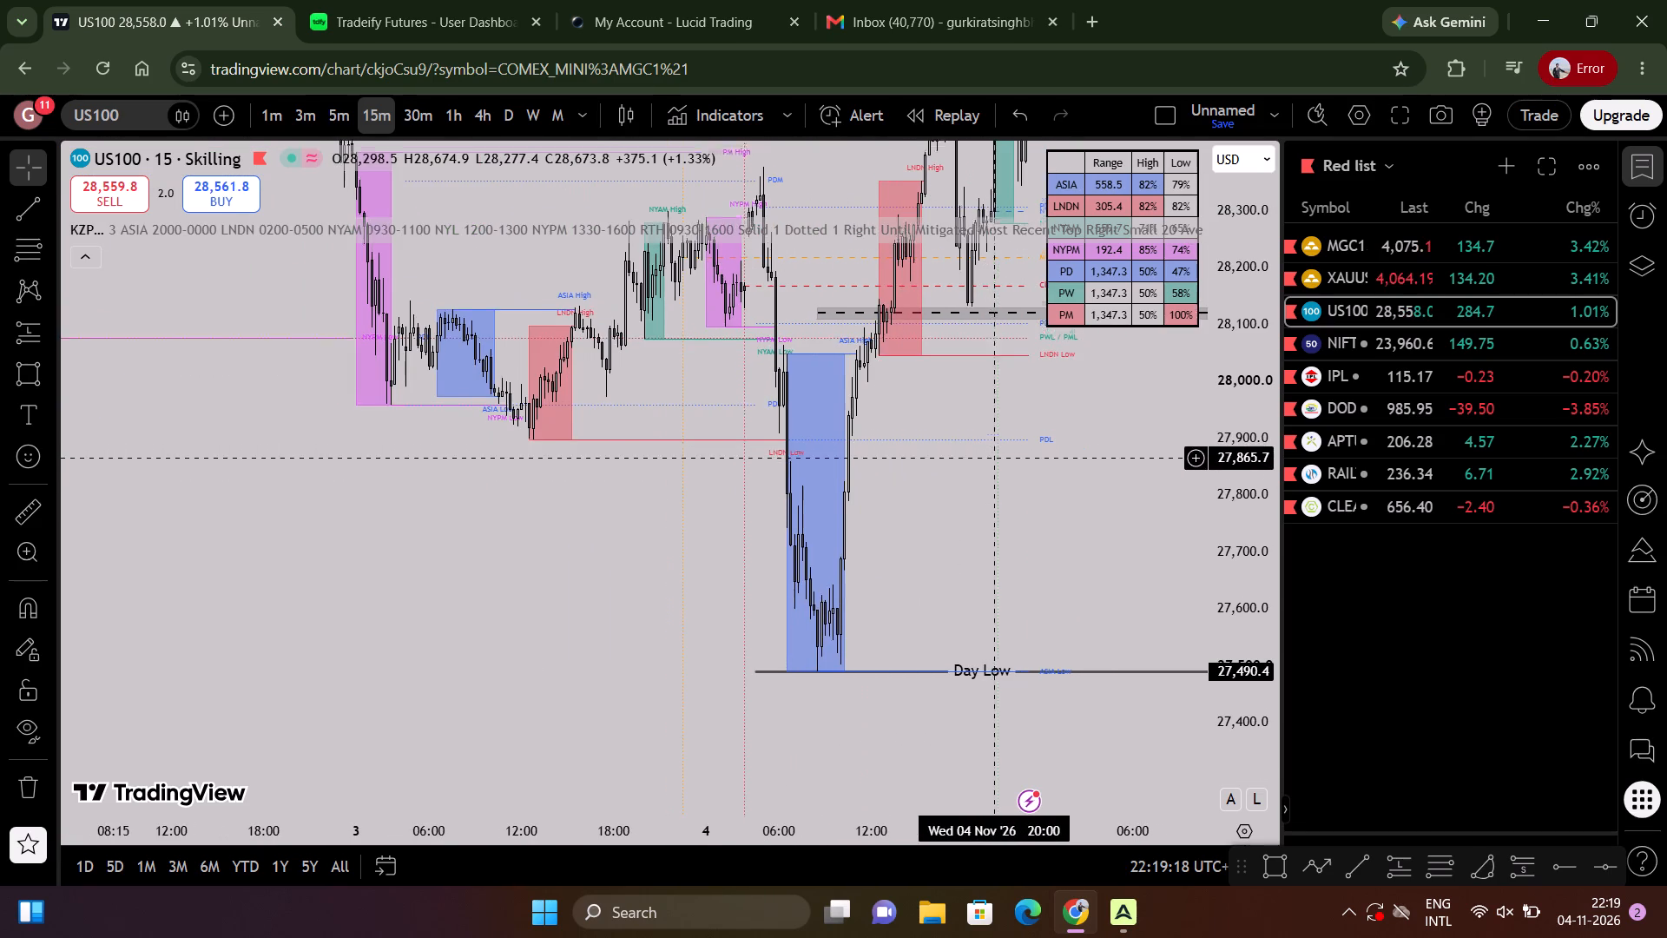
pyautogui.moveTo(991, 472); pyautogui.dragTo(910, 637)
pyautogui.scroll(3, 910, 637)
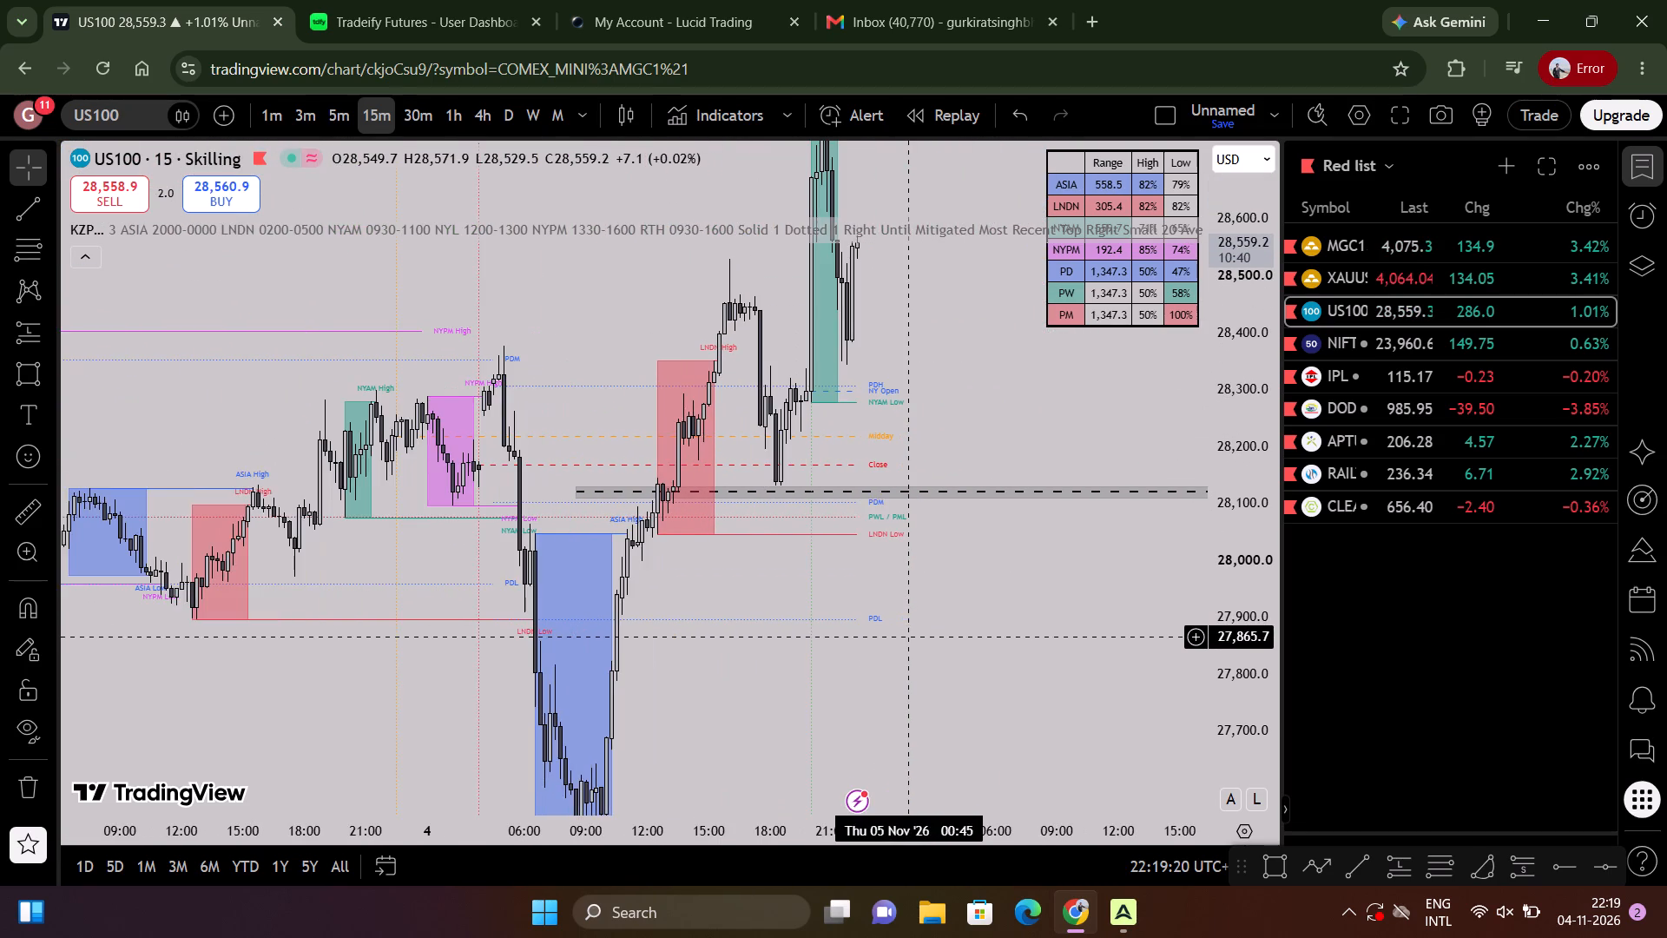
pyautogui.scroll(-1, 910, 625)
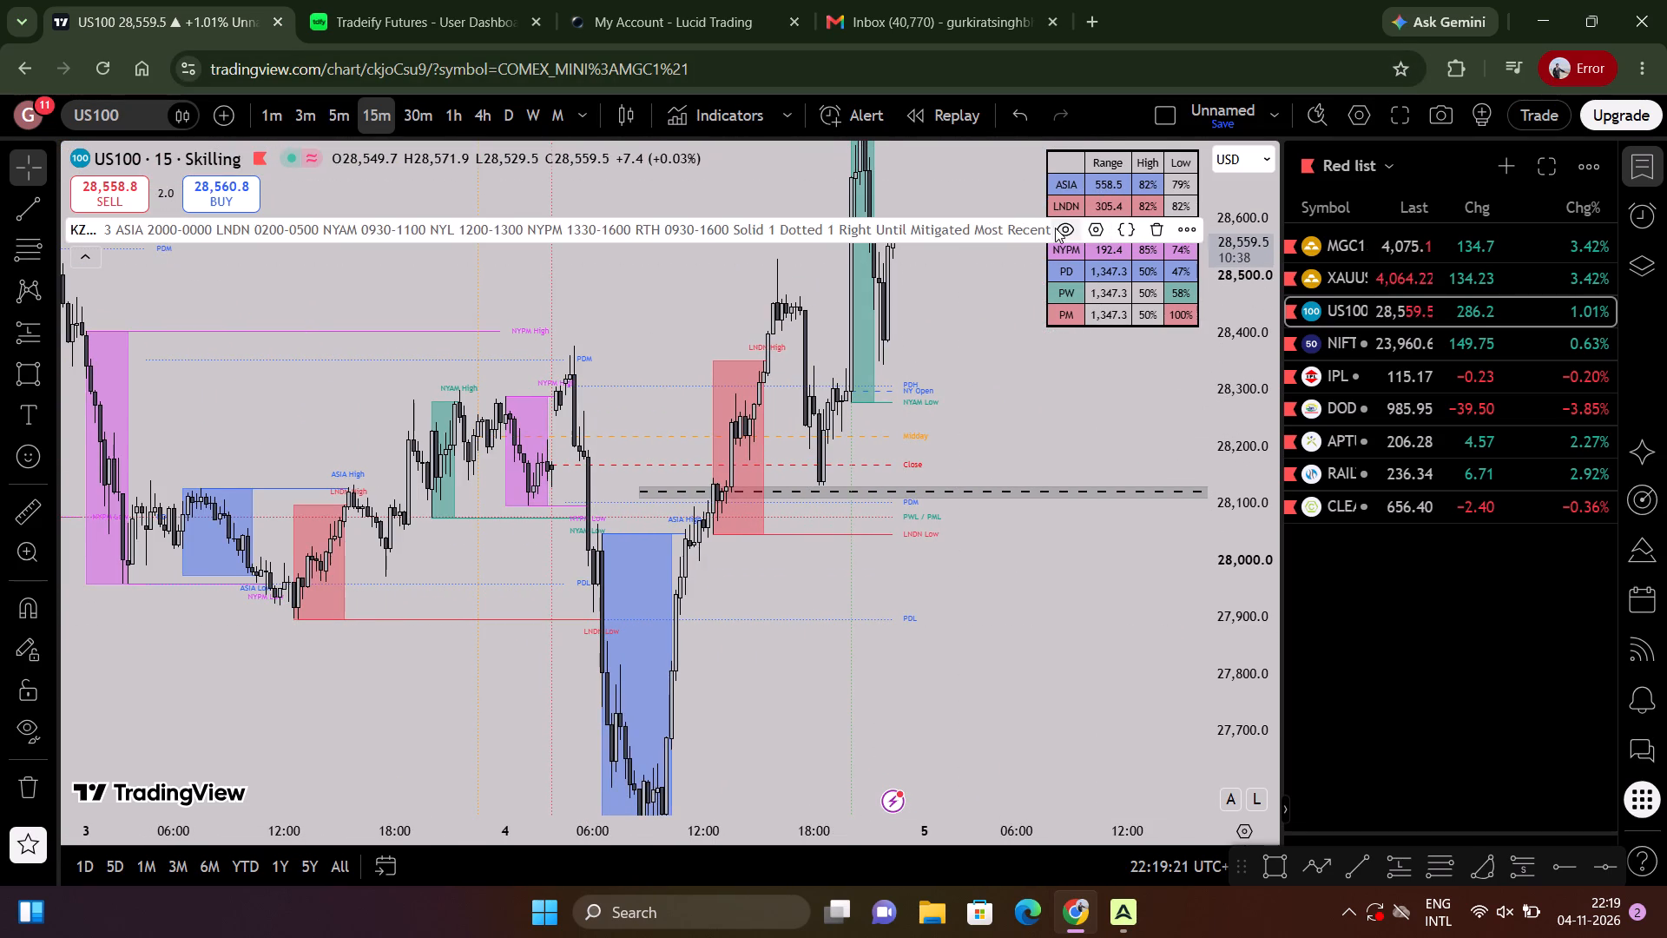
# Hide the KZP session indicator and examine 15-minute price action between the rectangle zone and Day High.
pyautogui.click(1051, 228)
pyautogui.scroll(-4, 883, 607)
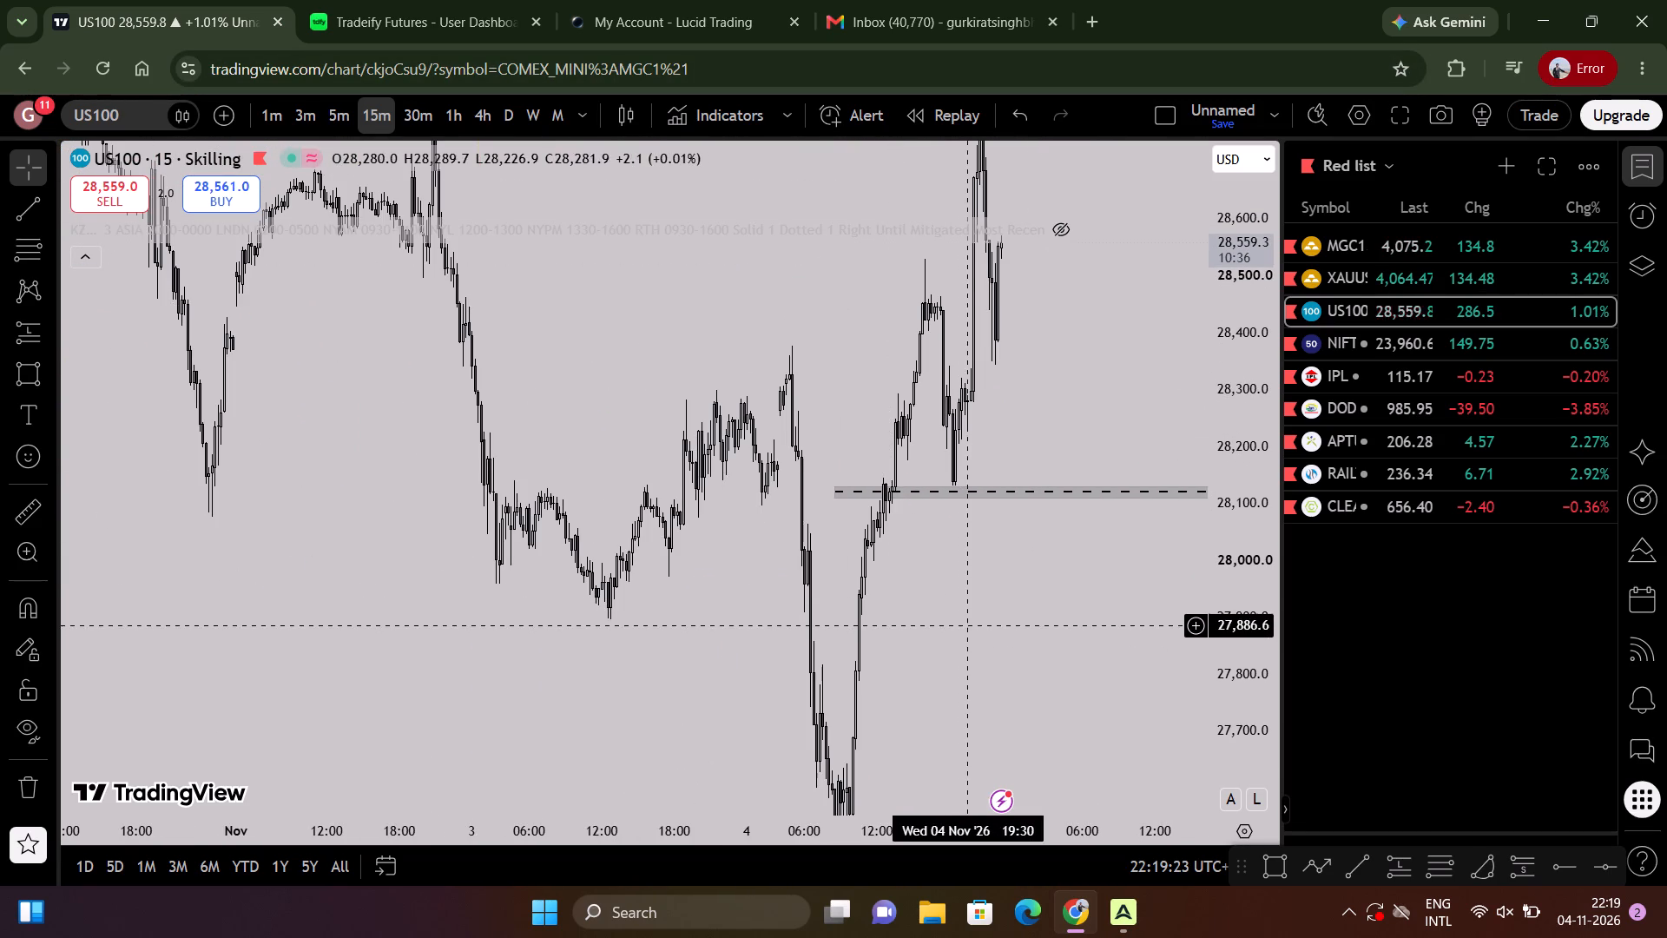
pyautogui.scroll(3, 975, 622)
pyautogui.moveTo(977, 591); pyautogui.dragTo(977, 646)
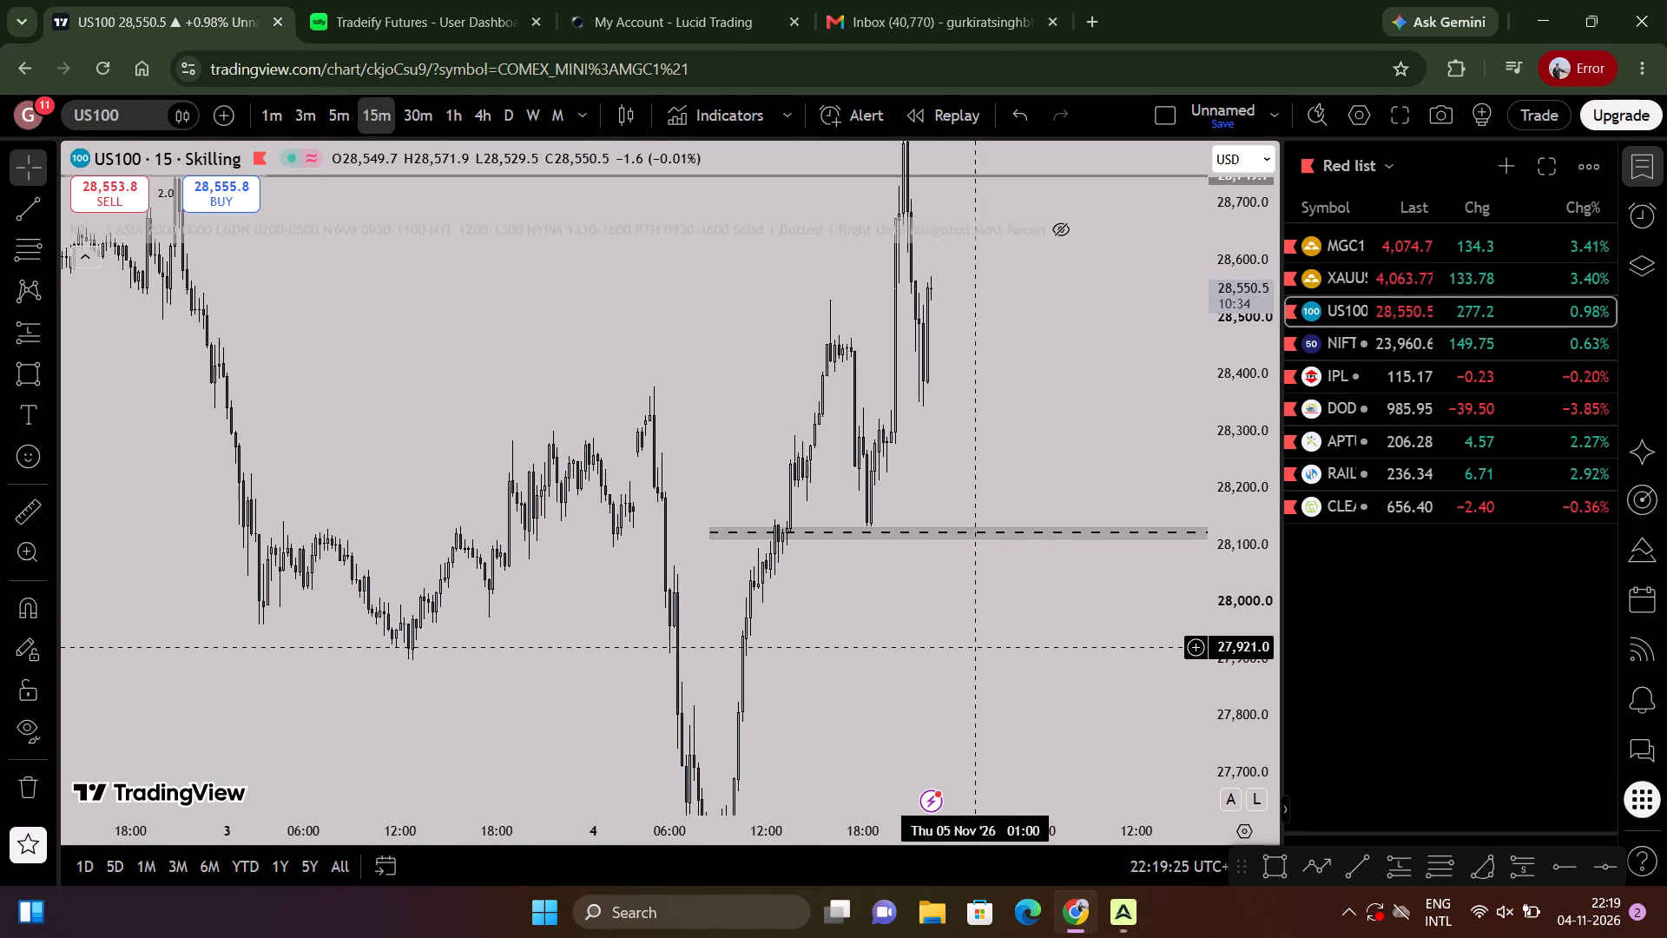
pyautogui.moveTo(977, 646); pyautogui.dragTo(973, 646)
pyautogui.click(972, 646)
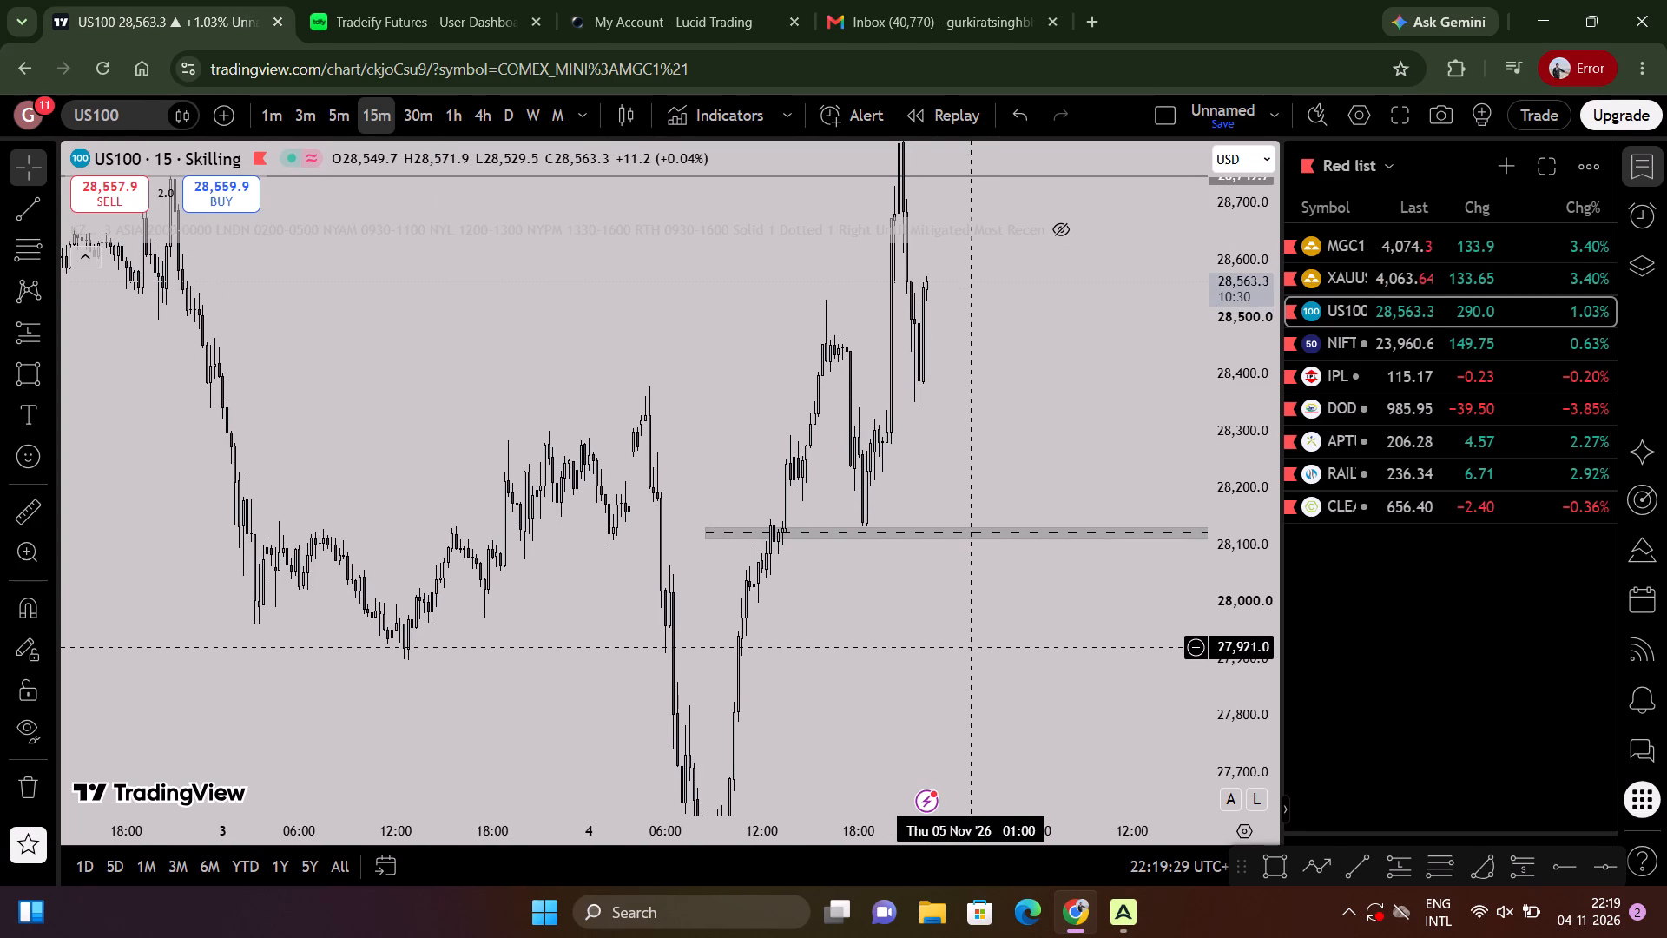
pyautogui.moveTo(975, 295); pyautogui.dragTo(965, 458)
pyautogui.scroll(-4, 1203, 374)
pyautogui.scroll(2, 1104, 433)
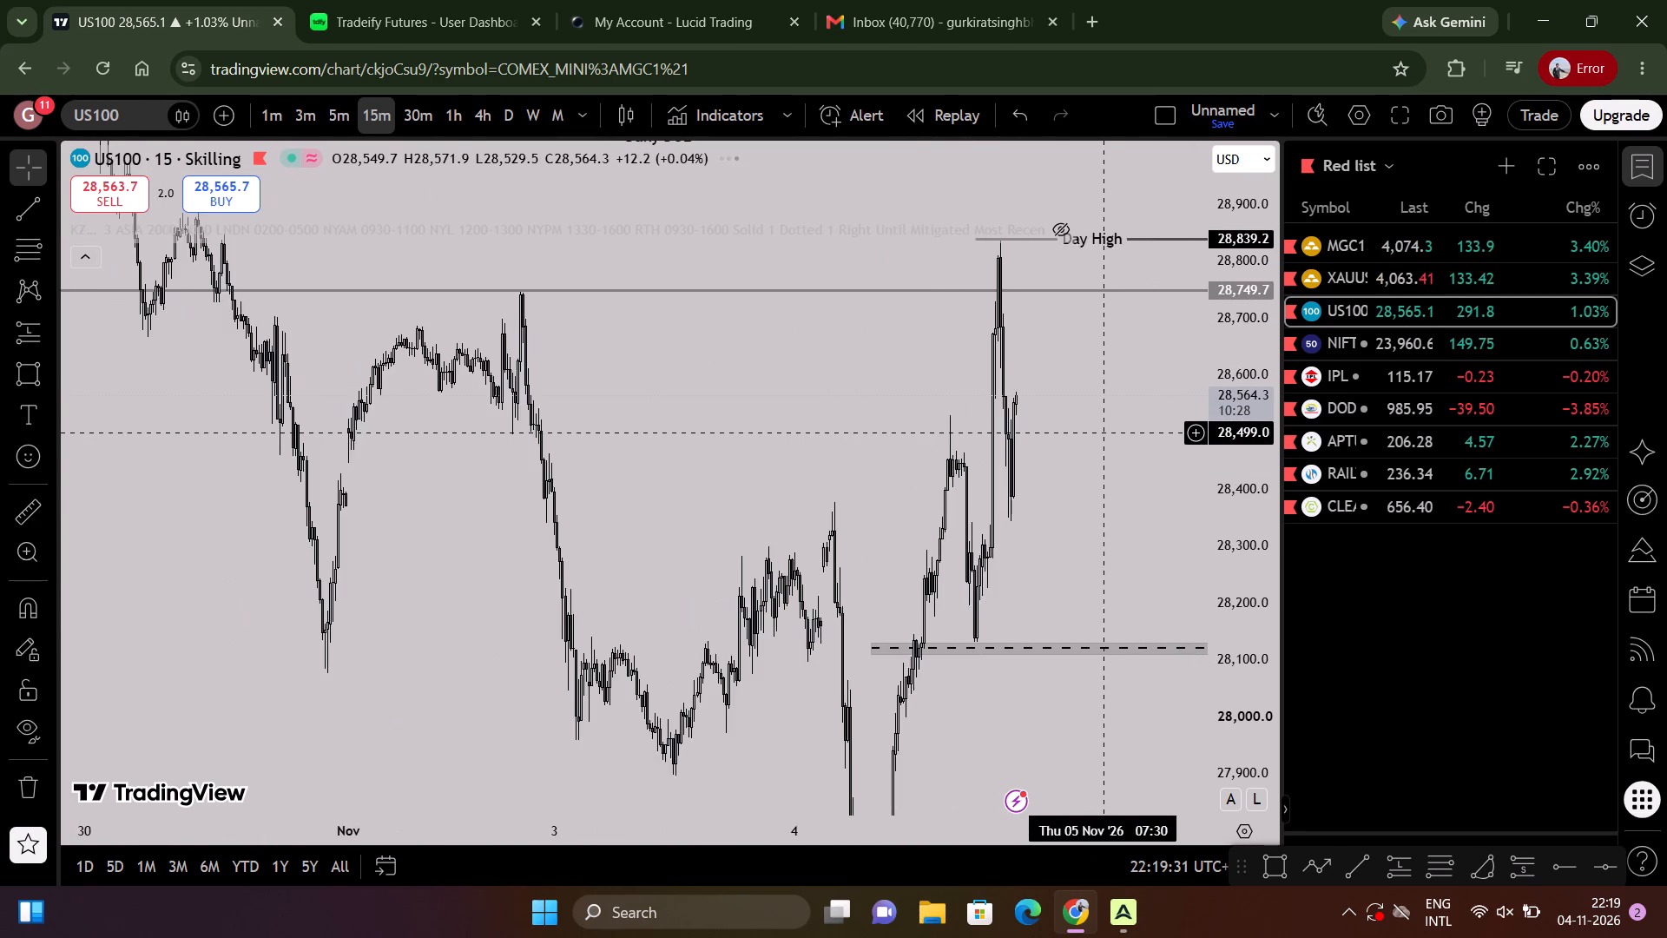
pyautogui.scroll(5, 1104, 433)
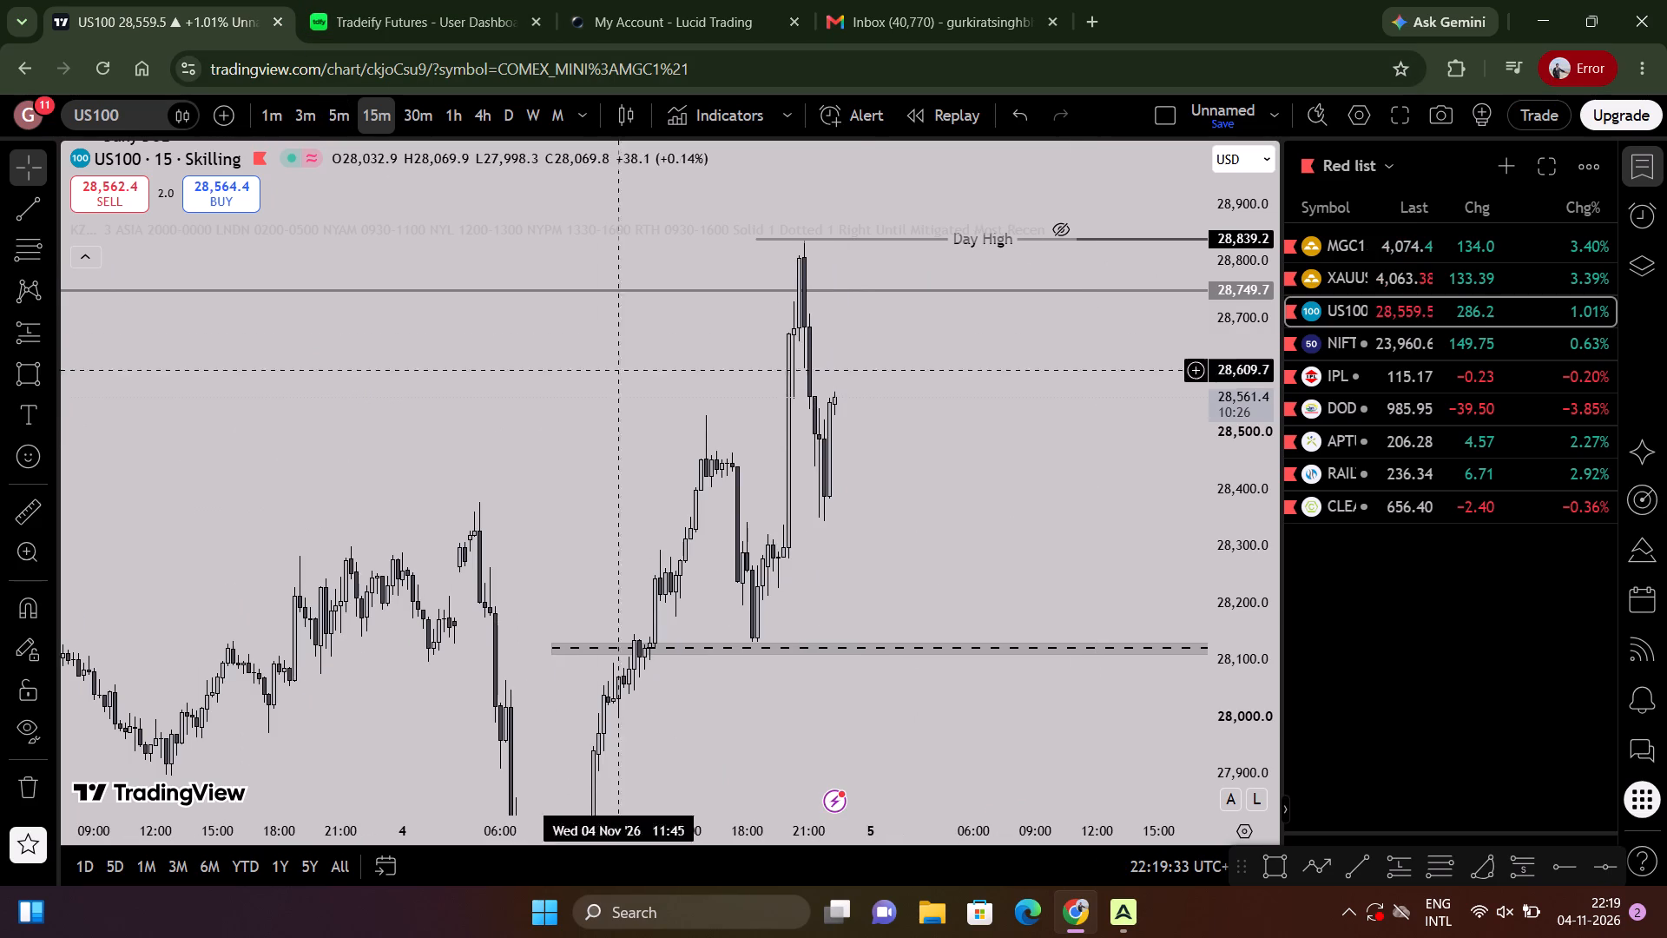
# Examine the 15-minute US100 swings from 3 to 4 Nov between the rectangle zone and Day High.
pyautogui.scroll(3, 876, 480)
pyautogui.moveTo(875, 481); pyautogui.dragTo(867, 413)
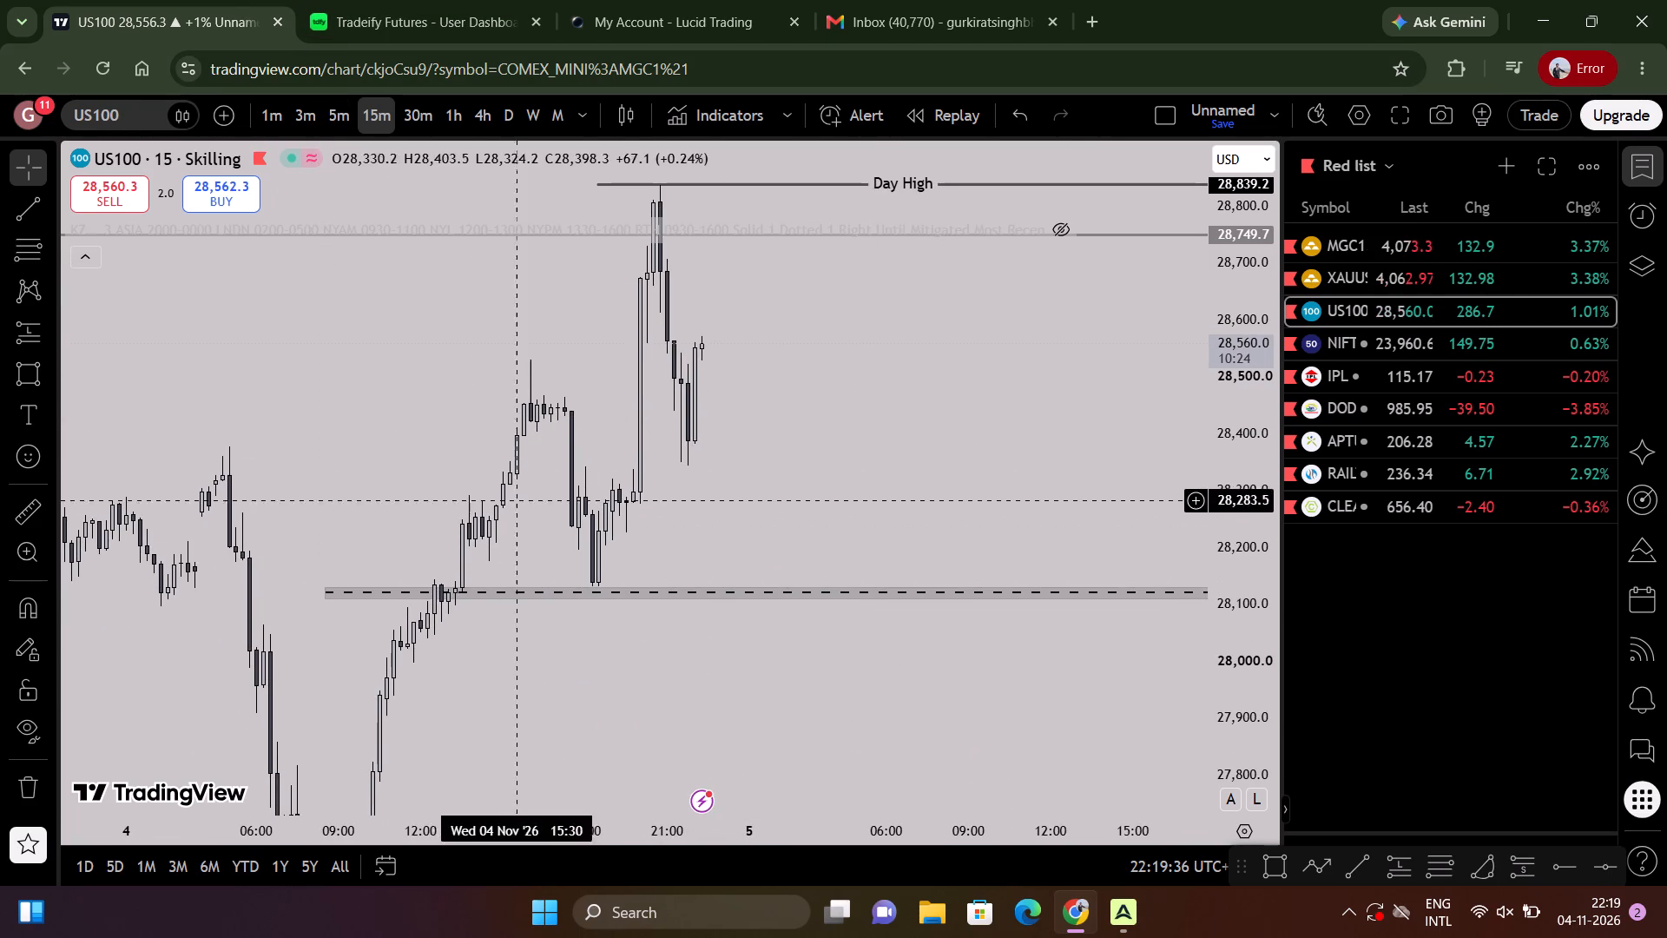
pyautogui.moveTo(793, 452); pyautogui.dragTo(794, 387)
pyautogui.scroll(-8, 749, 387)
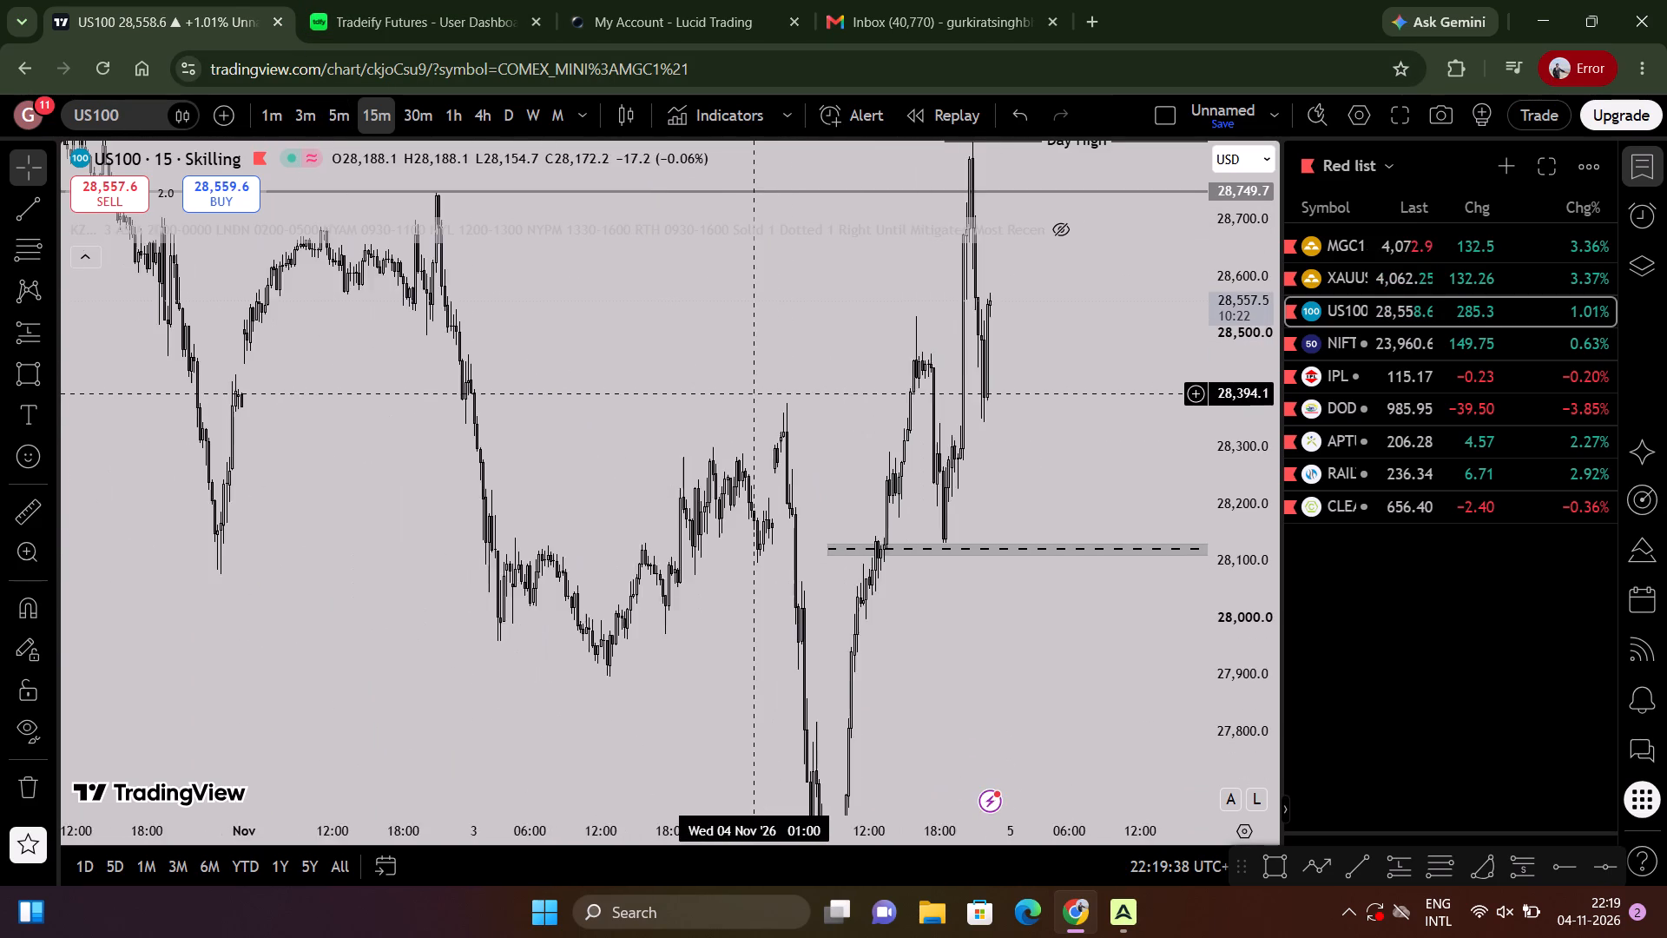
pyautogui.scroll(3, 754, 394)
pyautogui.moveTo(998, 657); pyautogui.dragTo(930, 767)
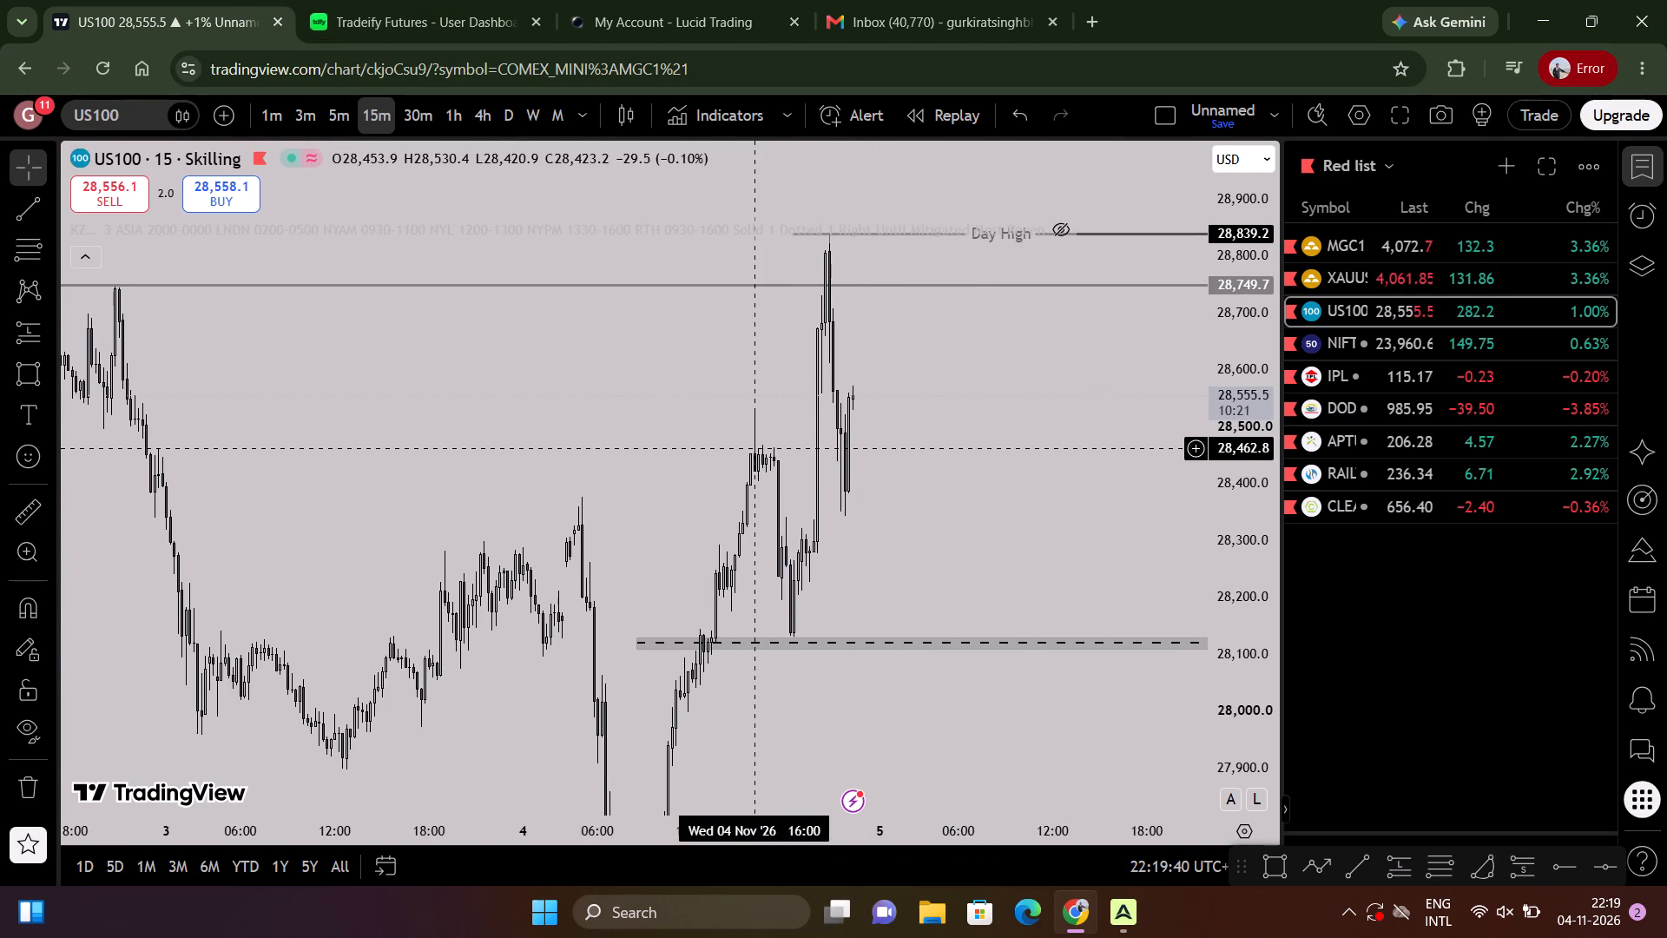
pyautogui.scroll(-4, 810, 403)
pyautogui.scroll(6, 811, 403)
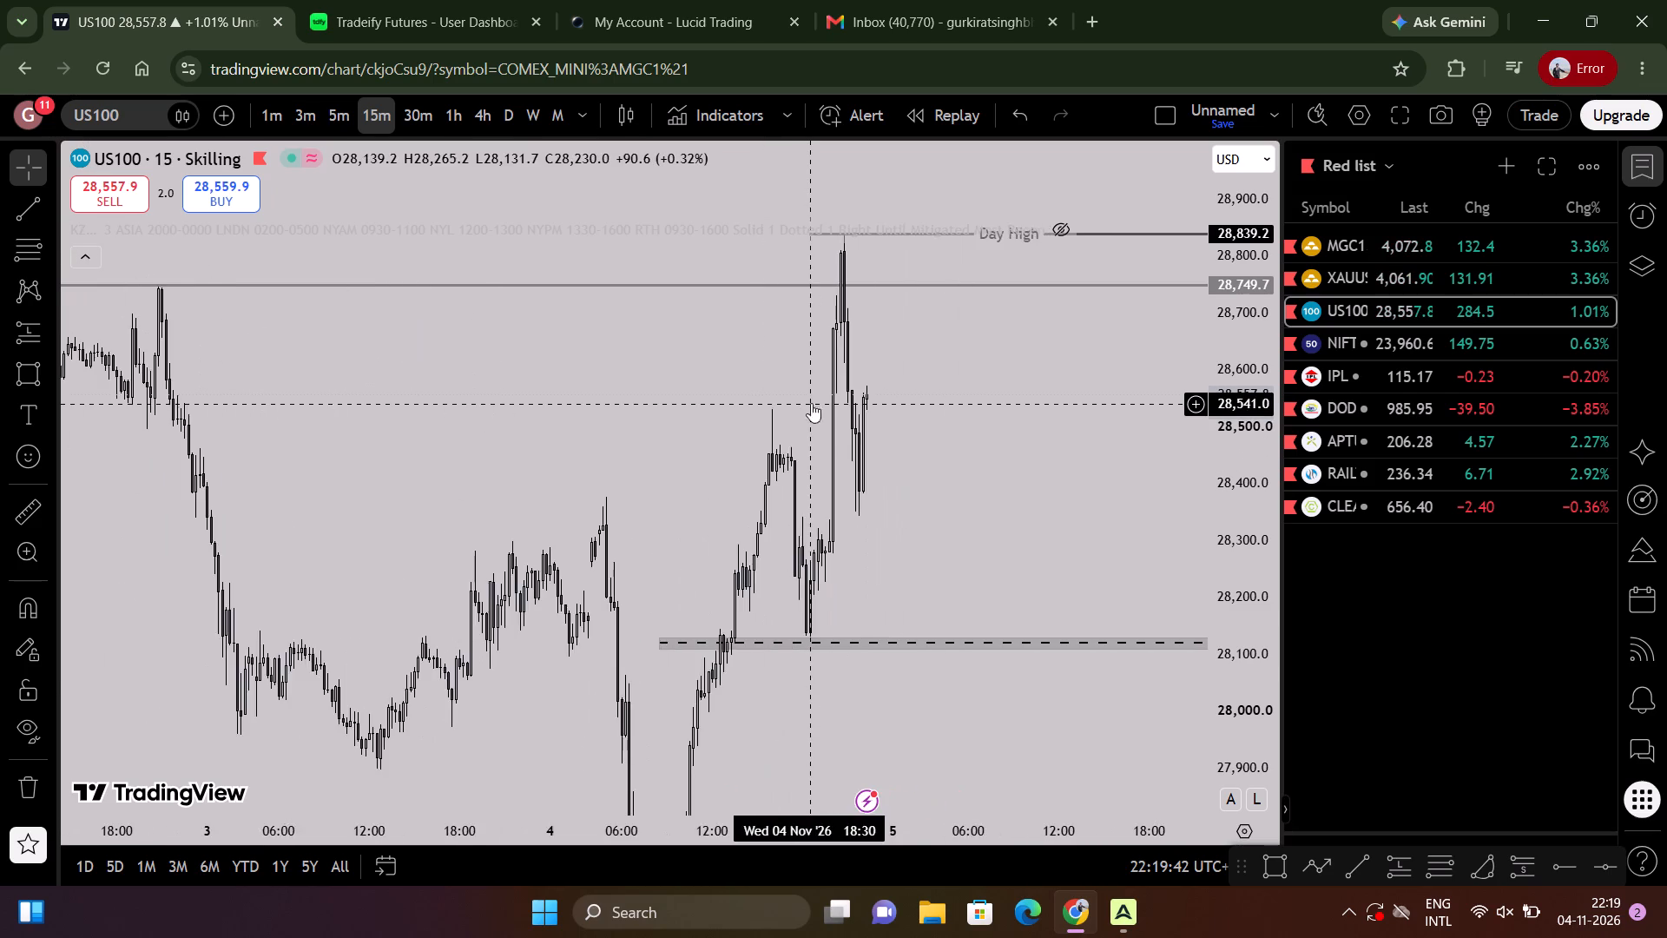
# Switch US100 to the 3-minute timeframe and examine the 4 Nov rally and pullback between the rectangle zone and Day High.
pyautogui.click(320, 110)
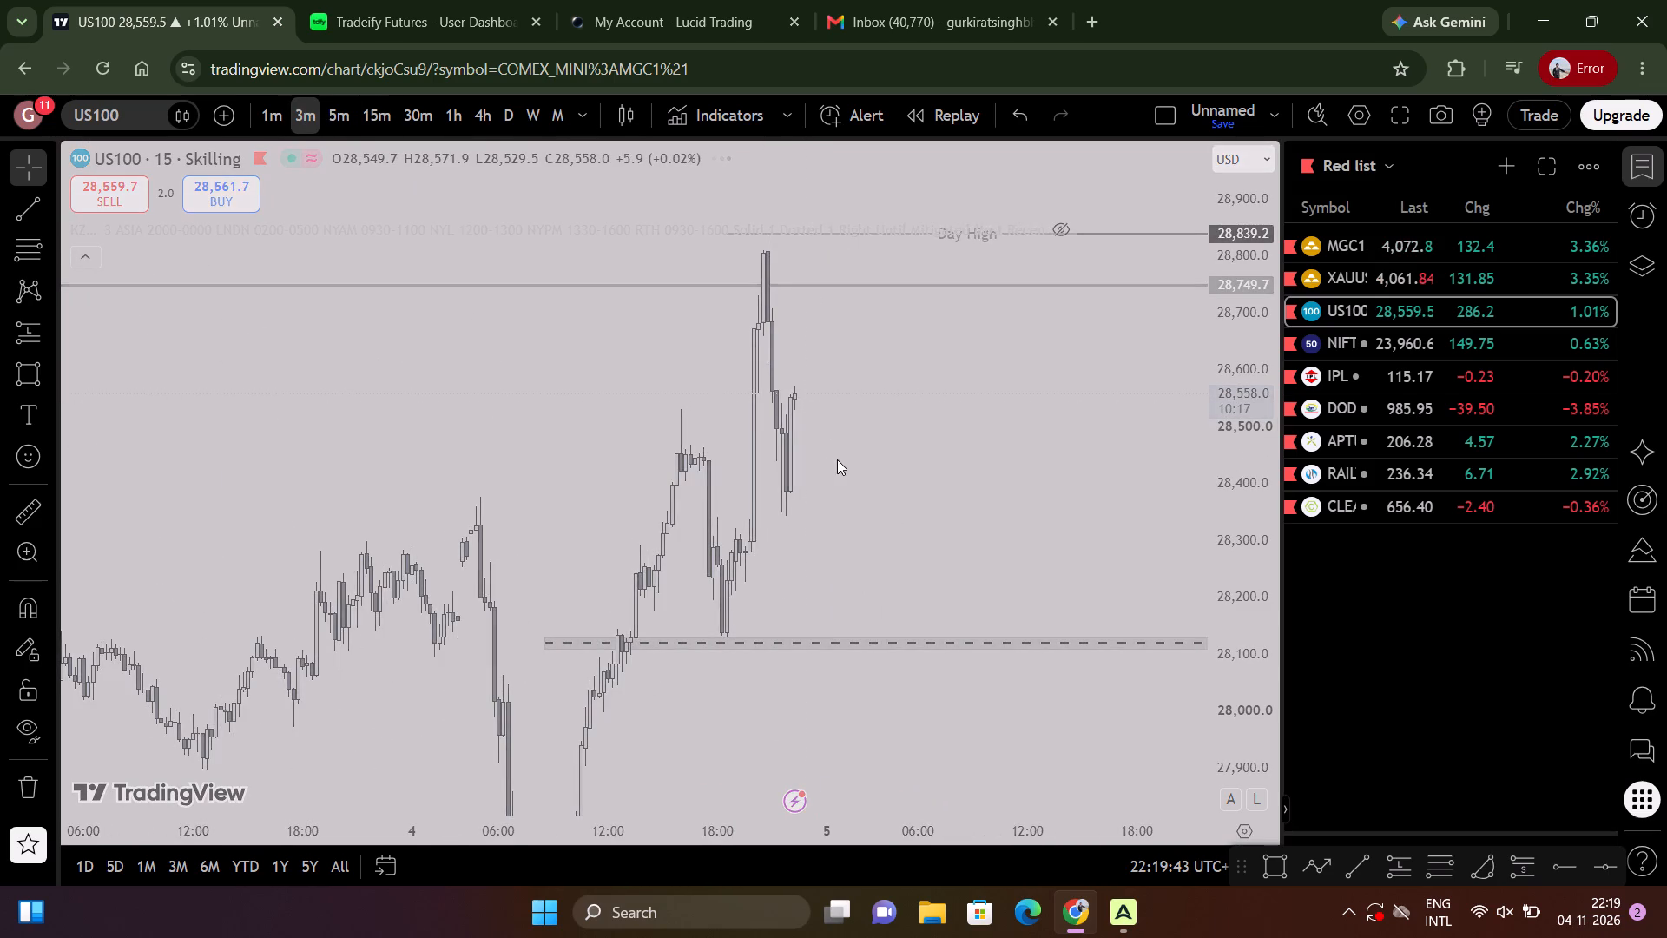
pyautogui.scroll(-2, 718, 545)
pyautogui.scroll(4, 744, 539)
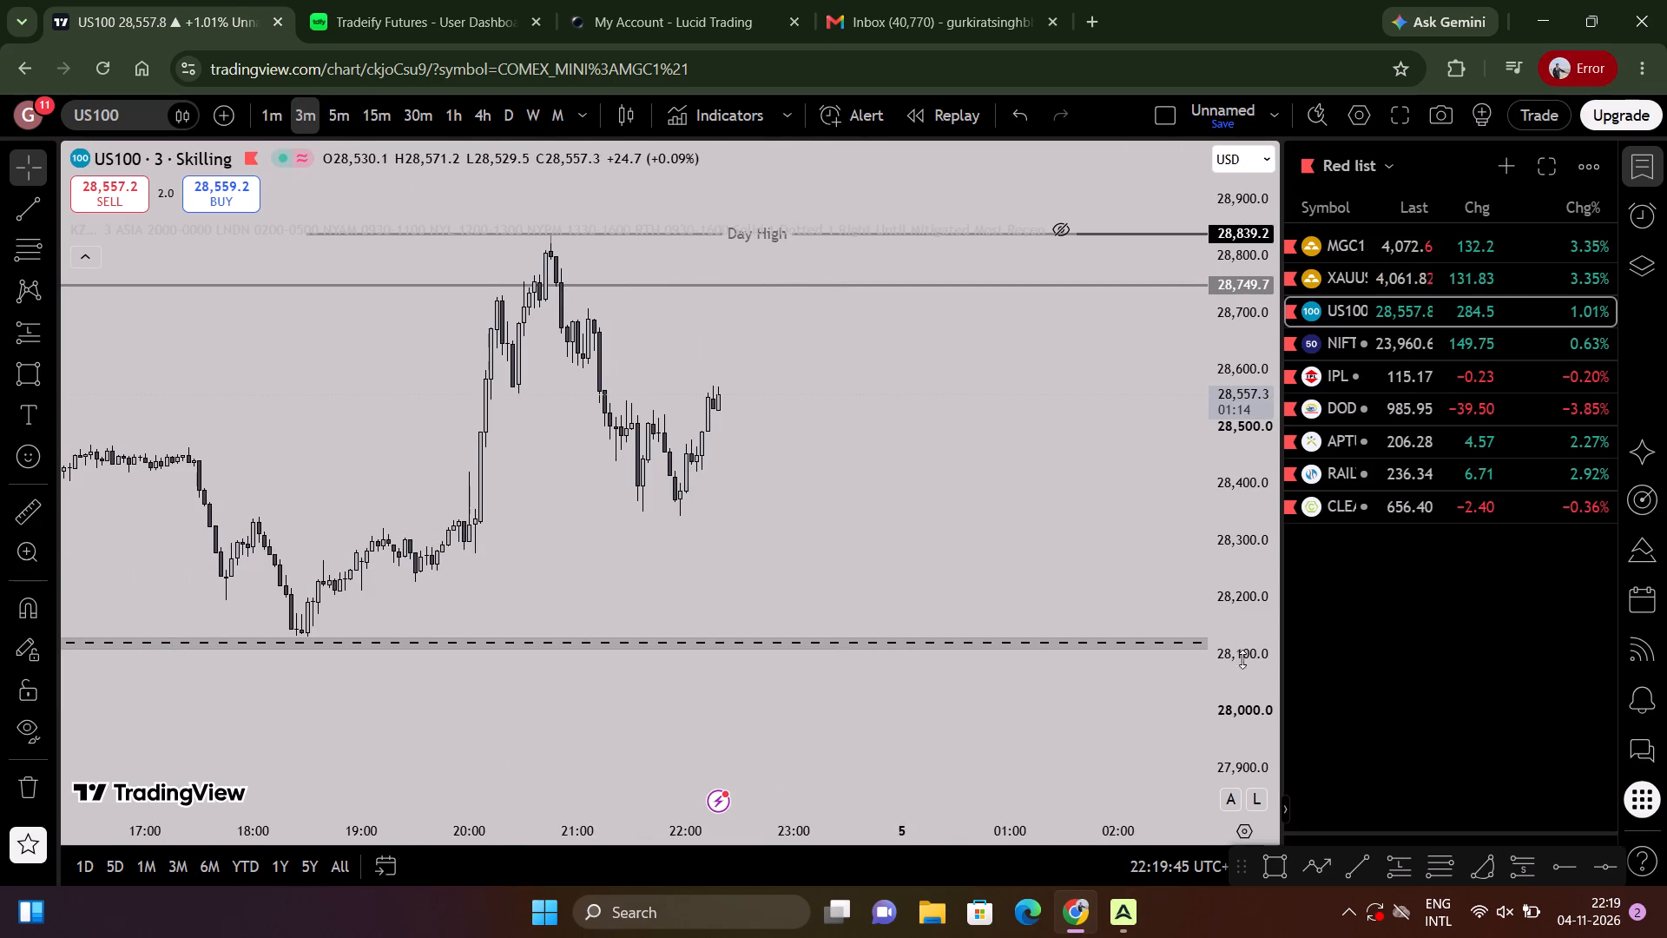
pyautogui.moveTo(1242, 650); pyautogui.dragTo(1208, 261)
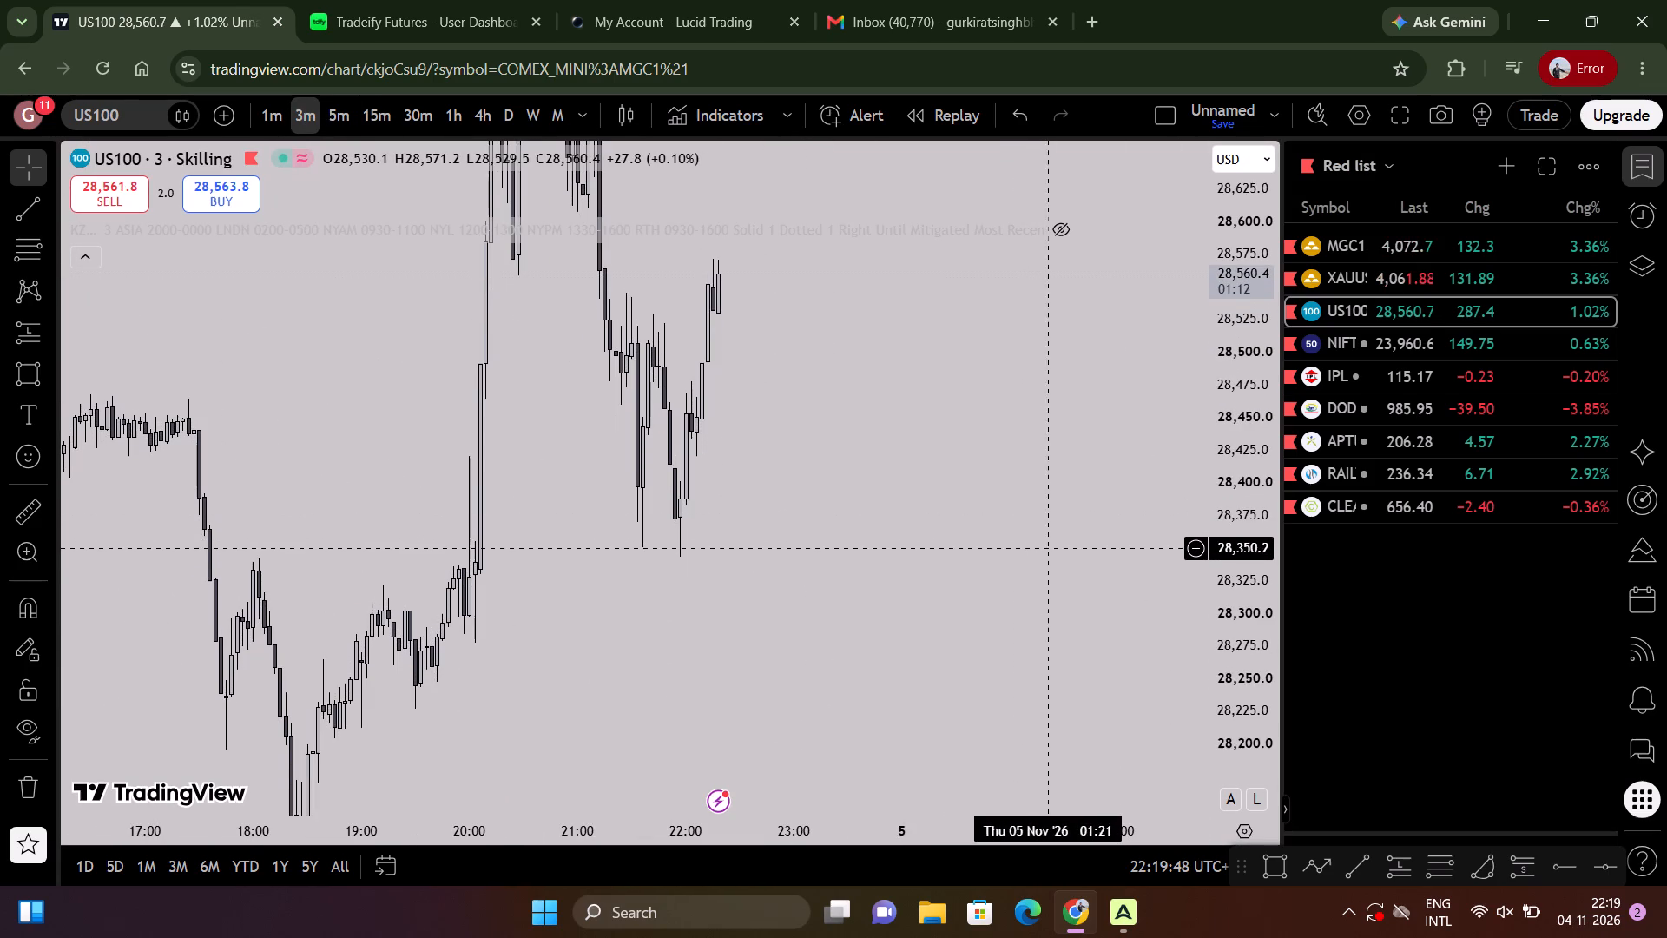
pyautogui.moveTo(1255, 420); pyautogui.dragTo(1202, 595)
pyautogui.scroll(-3, 1029, 524)
pyautogui.scroll(3, 1013, 500)
pyautogui.scroll(-3, 1013, 496)
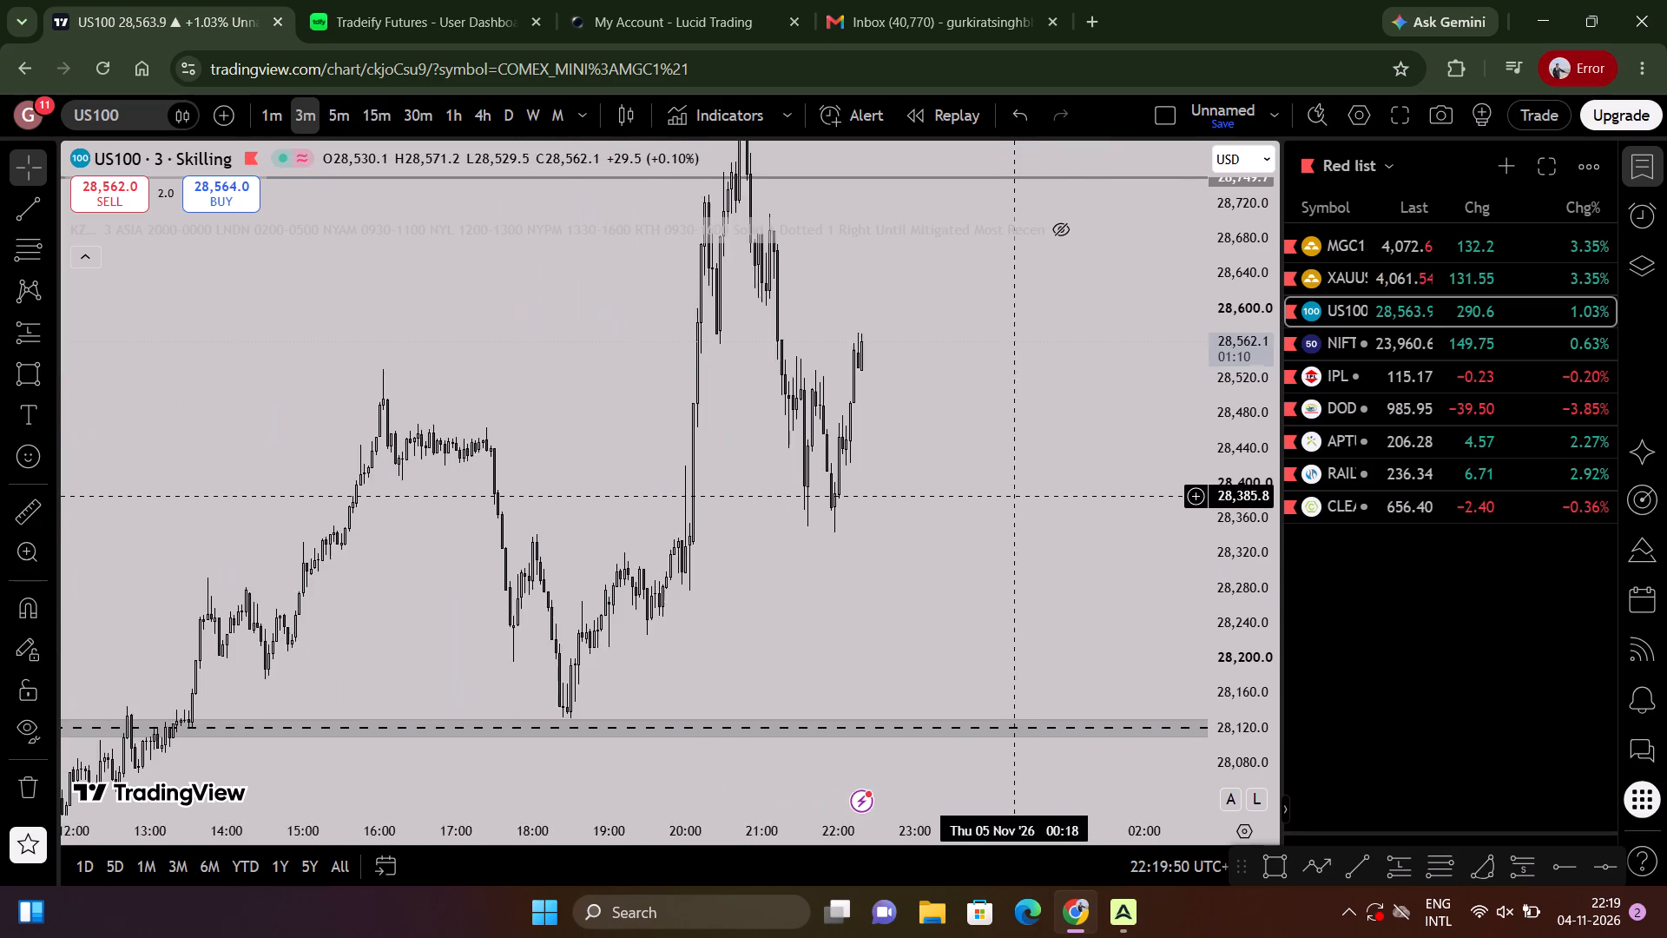
pyautogui.scroll(2, 1015, 492)
pyautogui.moveTo(1017, 475); pyautogui.dragTo(1033, 654)
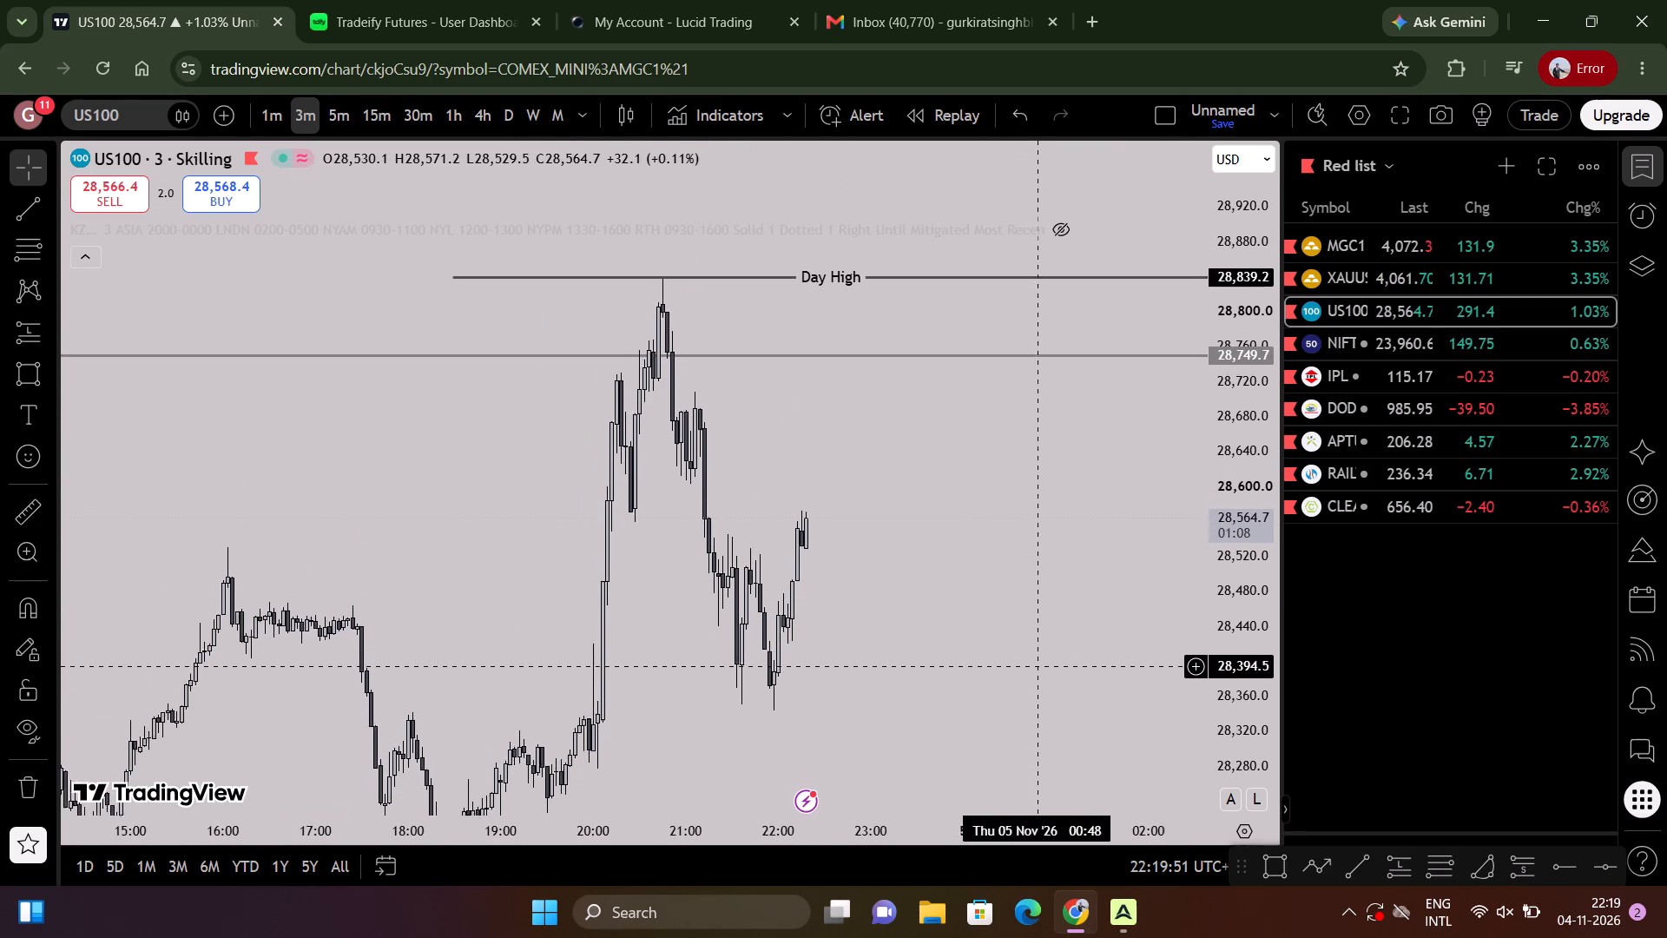
pyautogui.moveTo(1033, 654); pyautogui.dragTo(1026, 541)
pyautogui.scroll(3, 965, 540)
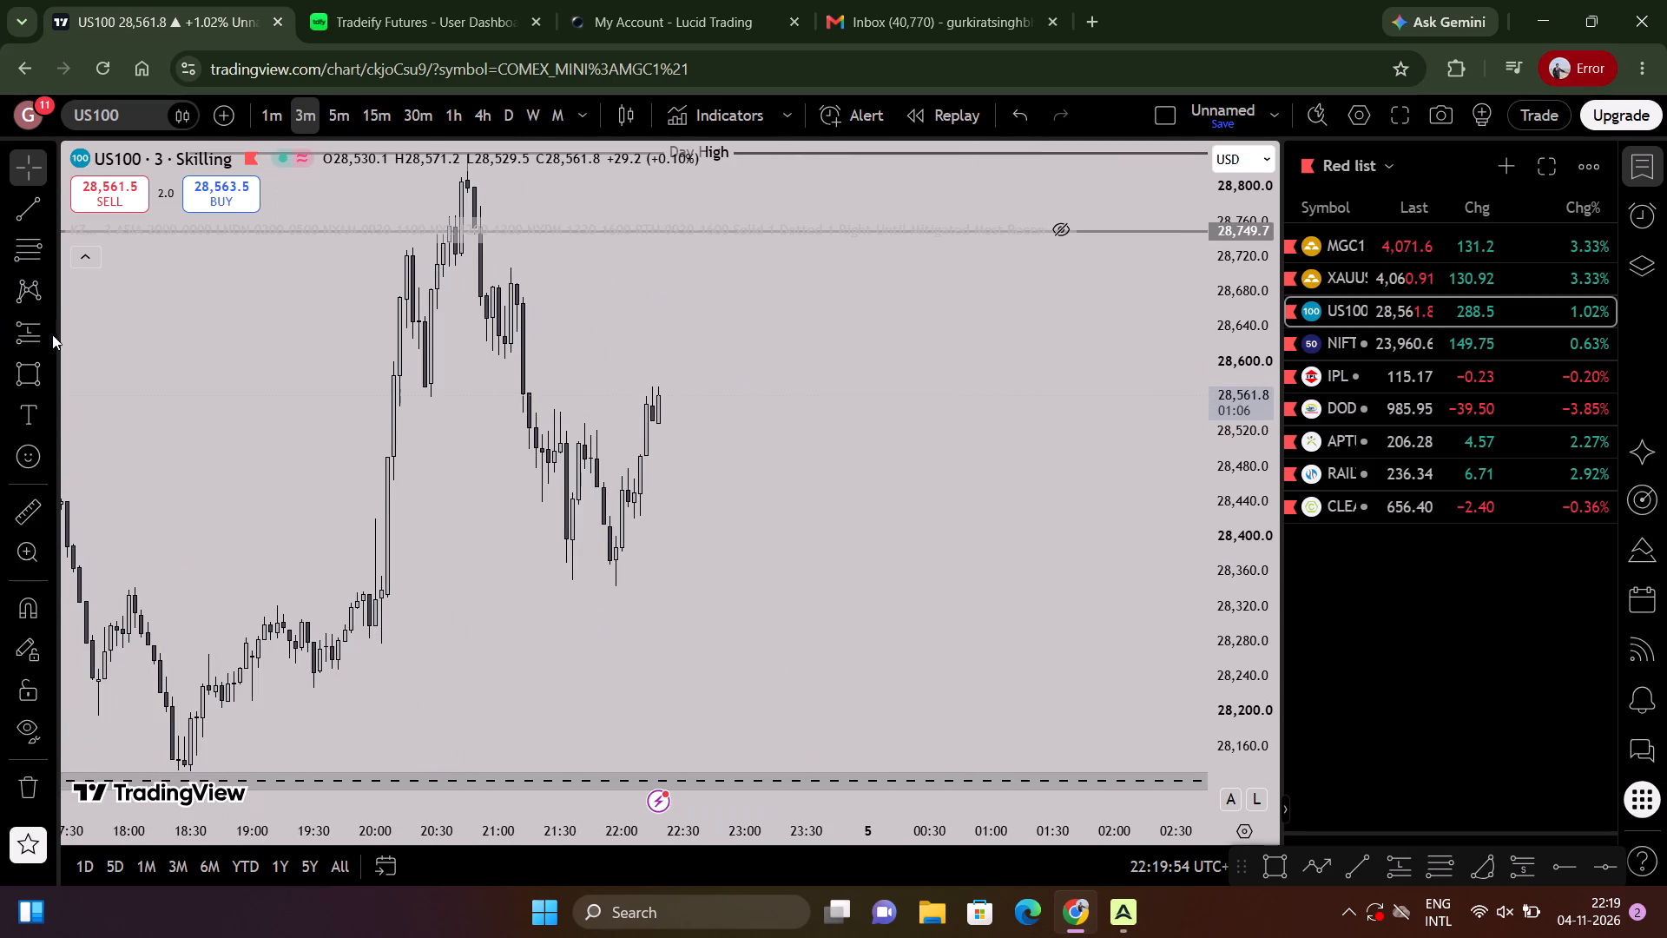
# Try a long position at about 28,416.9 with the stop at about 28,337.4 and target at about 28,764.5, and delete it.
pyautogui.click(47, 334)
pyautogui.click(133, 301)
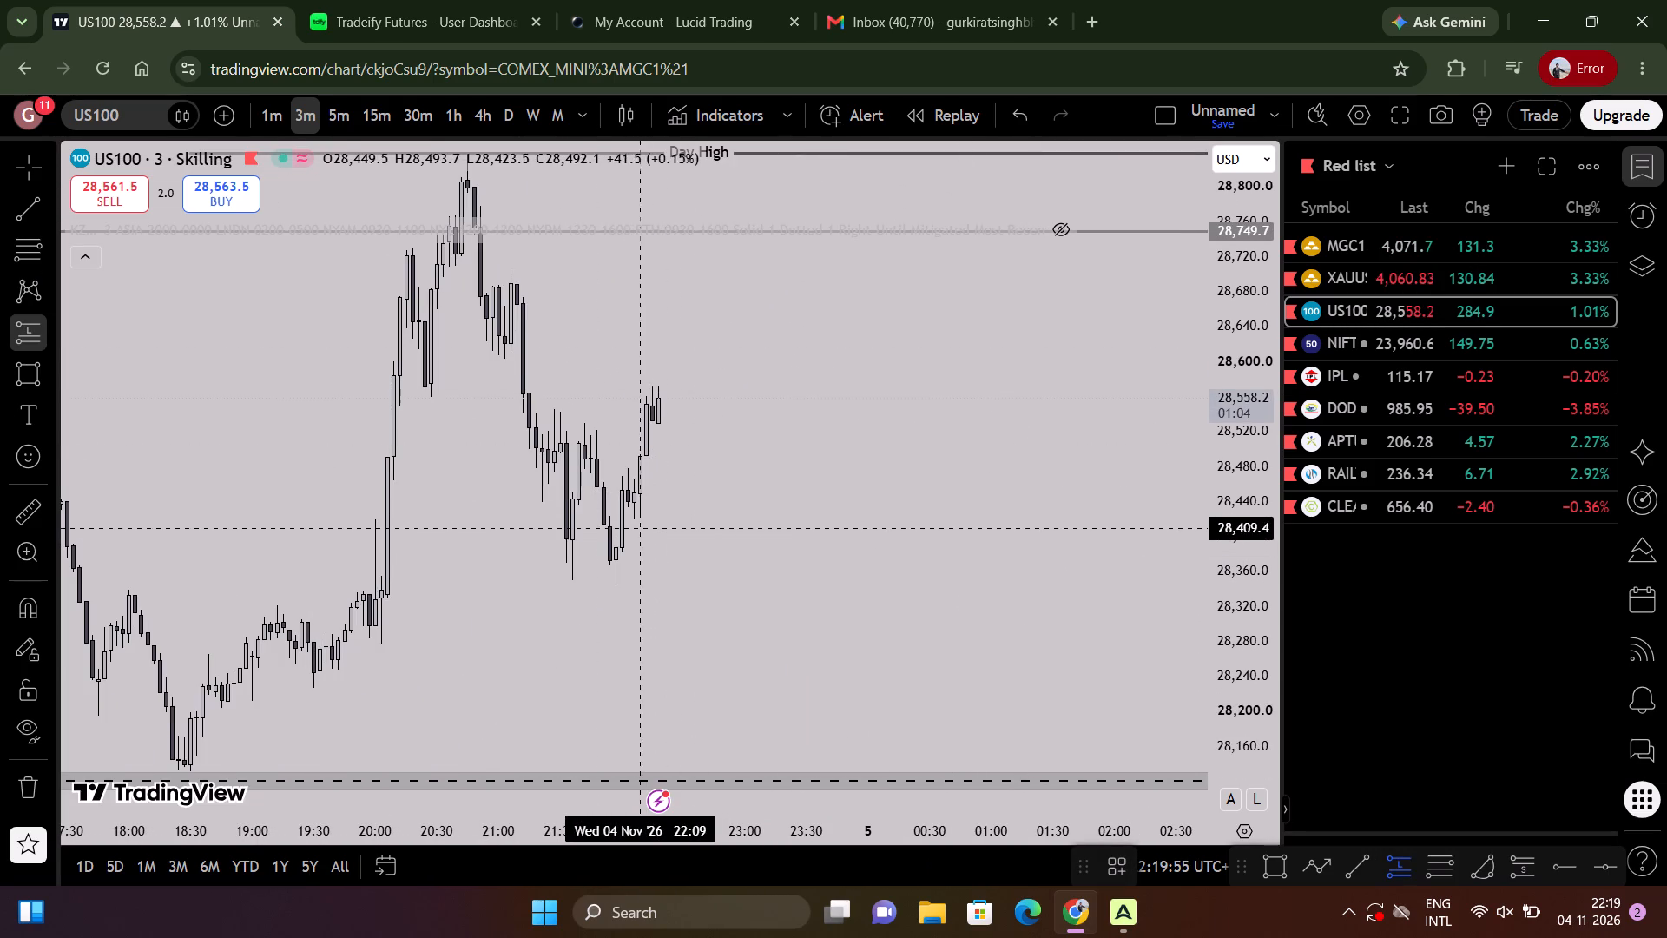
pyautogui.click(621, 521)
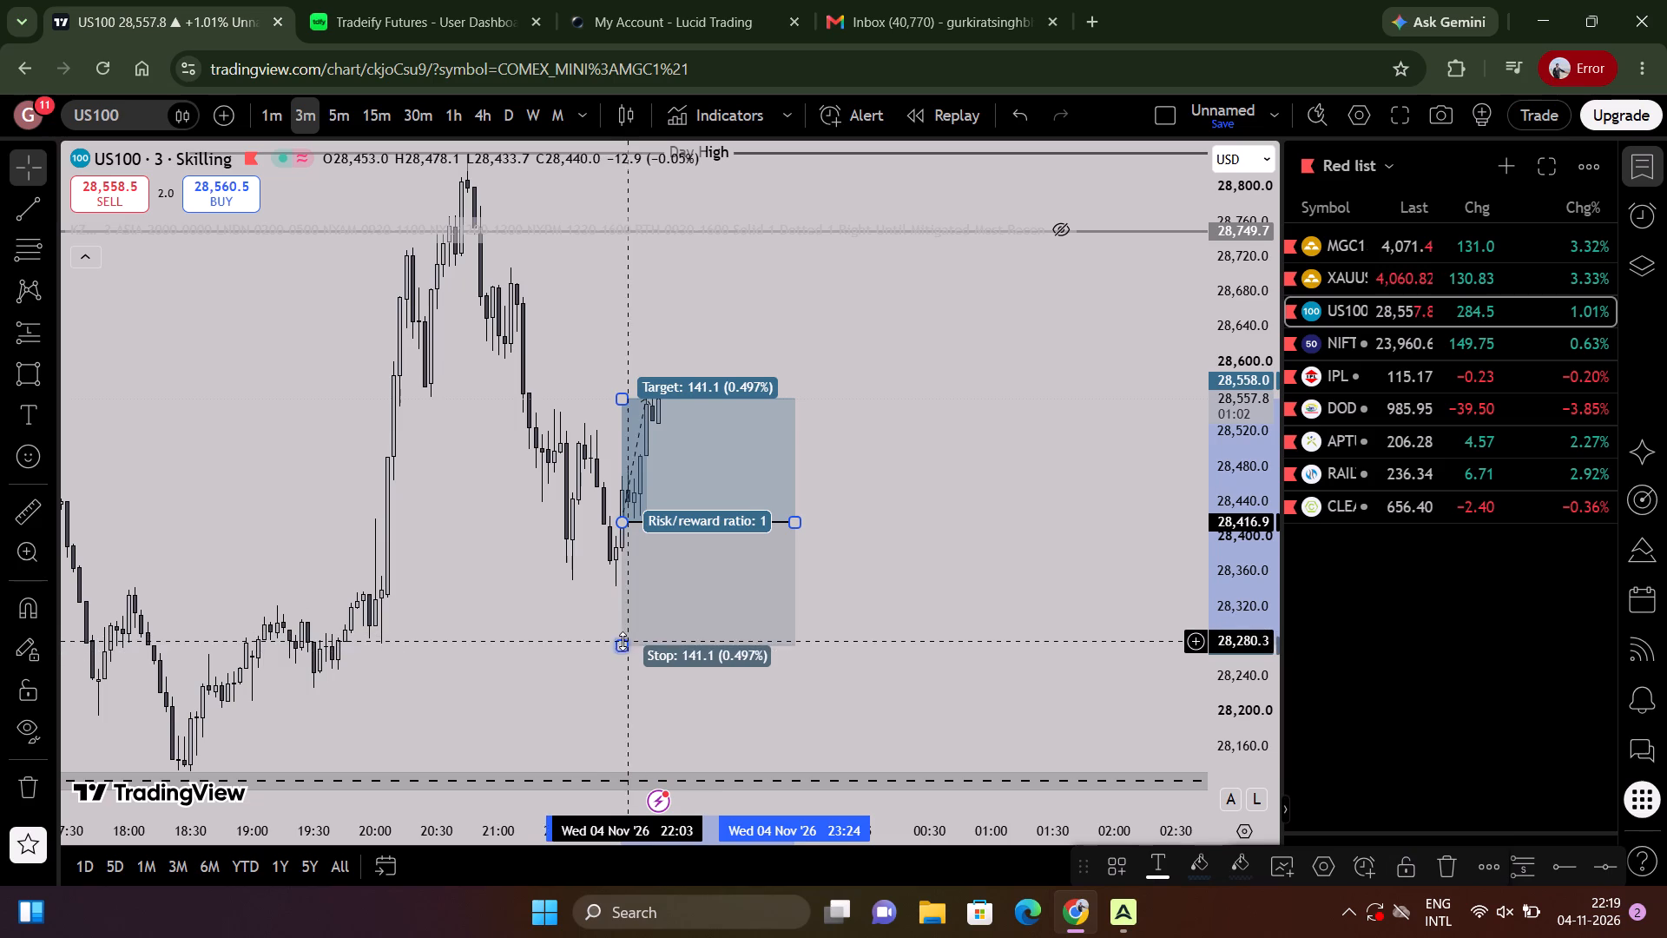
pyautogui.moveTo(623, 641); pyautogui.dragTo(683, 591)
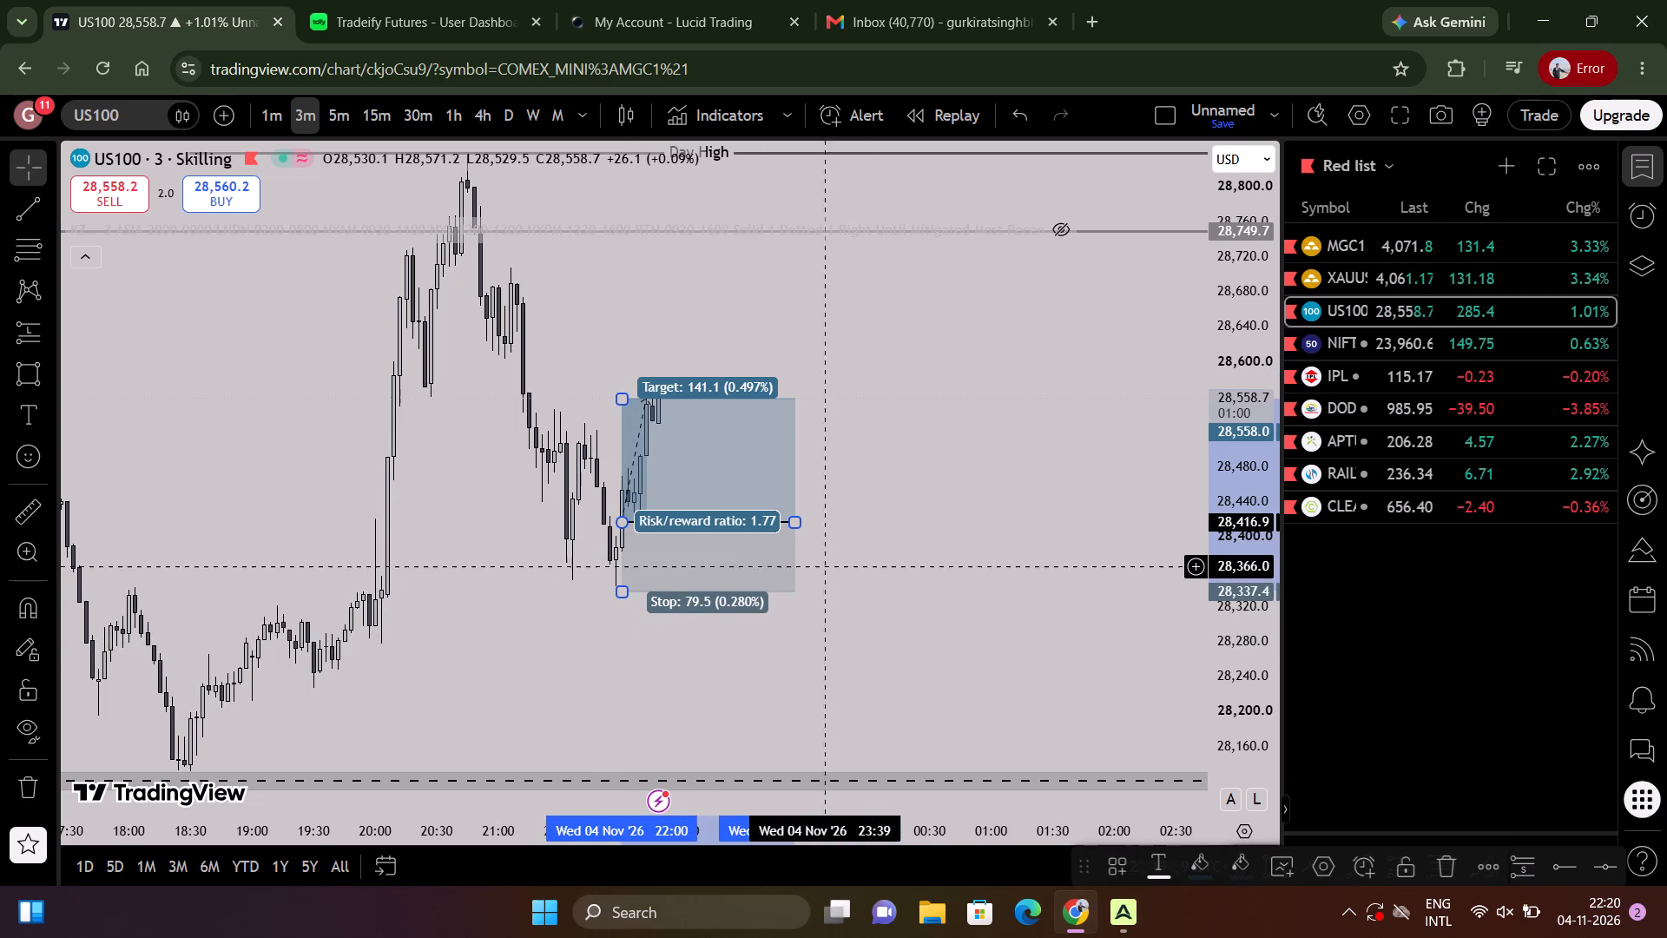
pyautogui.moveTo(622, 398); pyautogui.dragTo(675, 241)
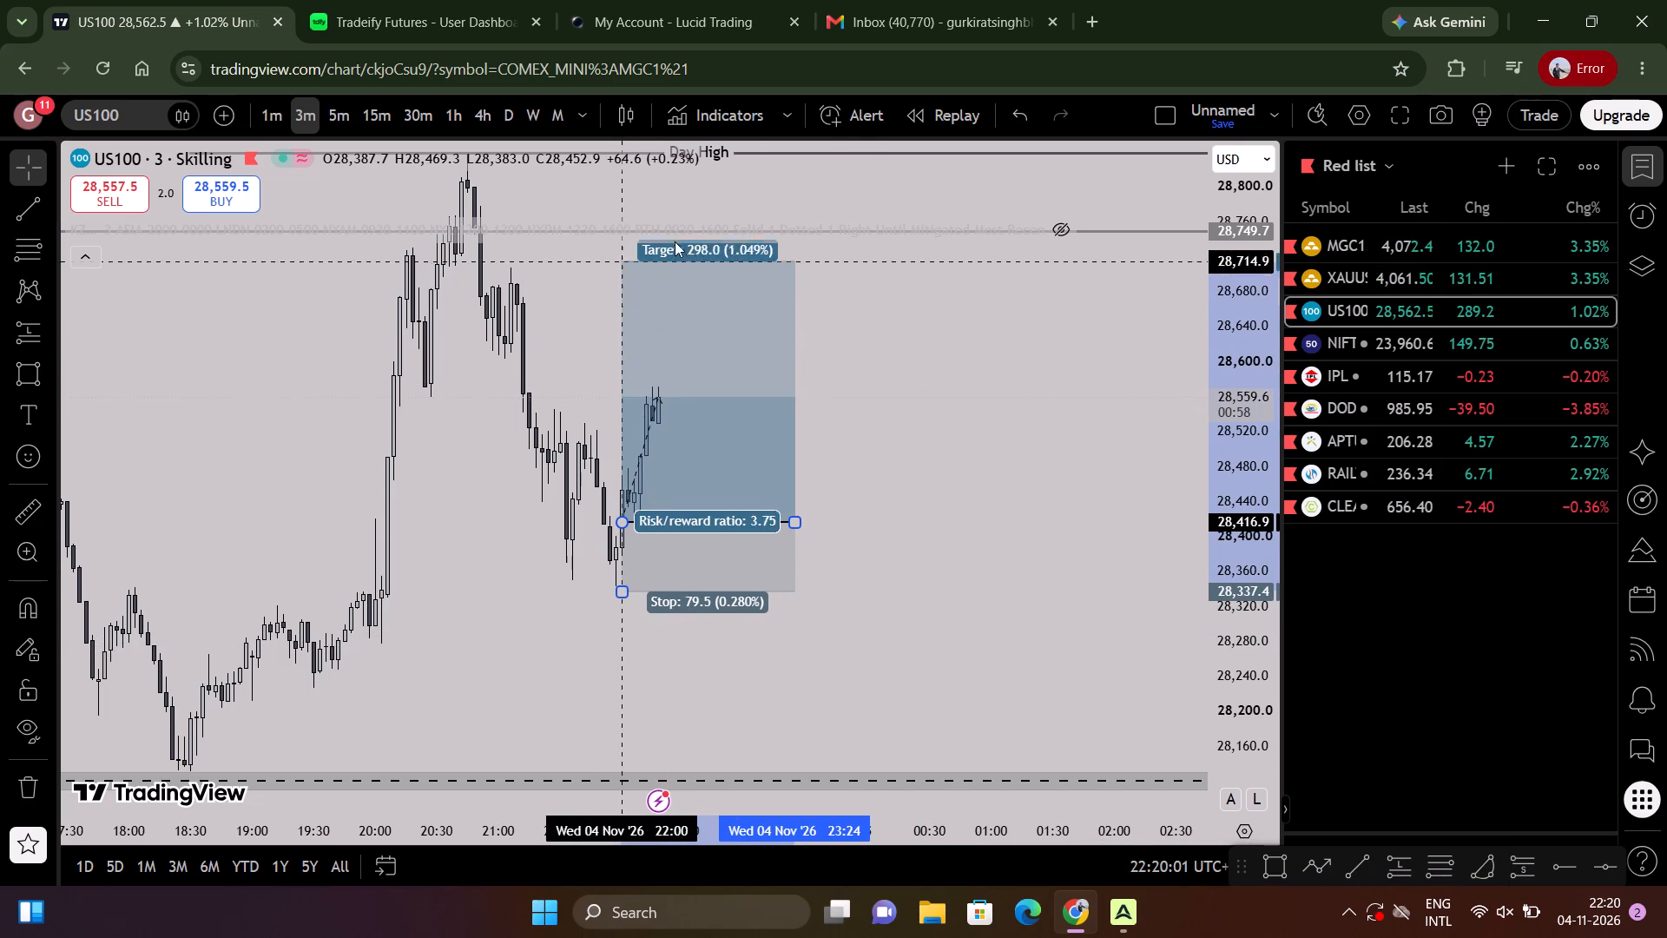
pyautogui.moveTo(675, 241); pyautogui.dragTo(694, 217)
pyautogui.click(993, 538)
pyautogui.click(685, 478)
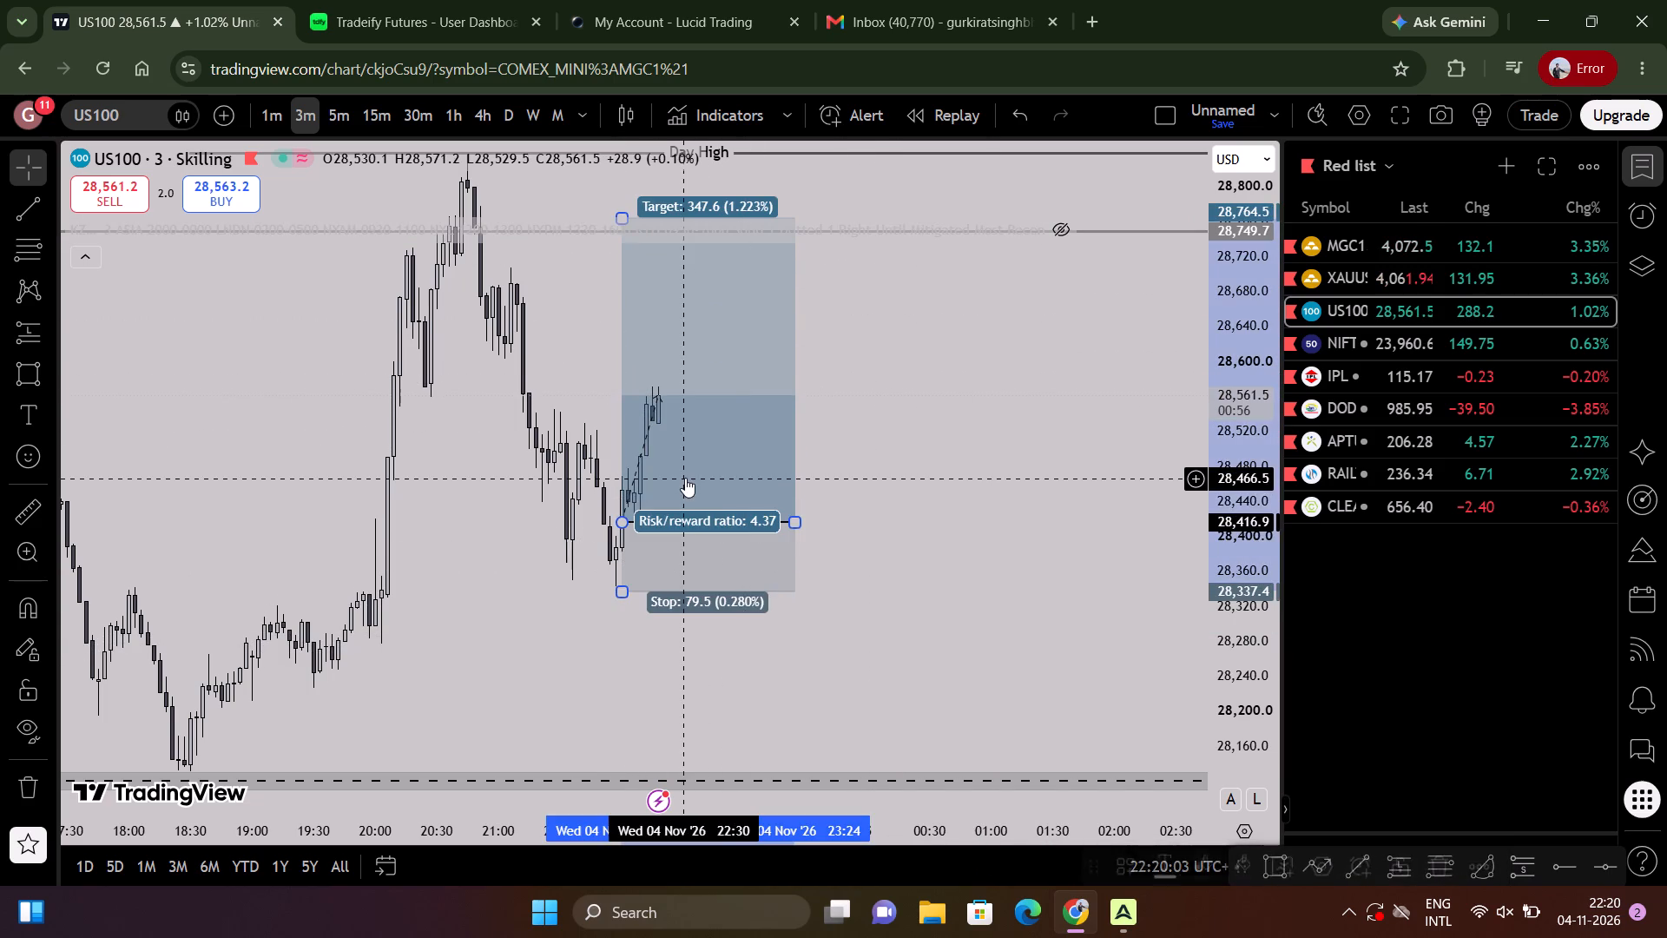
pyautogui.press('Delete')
# Draw a rectangle zone over the 4 Nov 20:00 rally candles, from about 28,357 to 28,465 and extending to about 23:51.
pyautogui.scroll(-3, 20, 485)
pyautogui.scroll(-3, 136, 502)
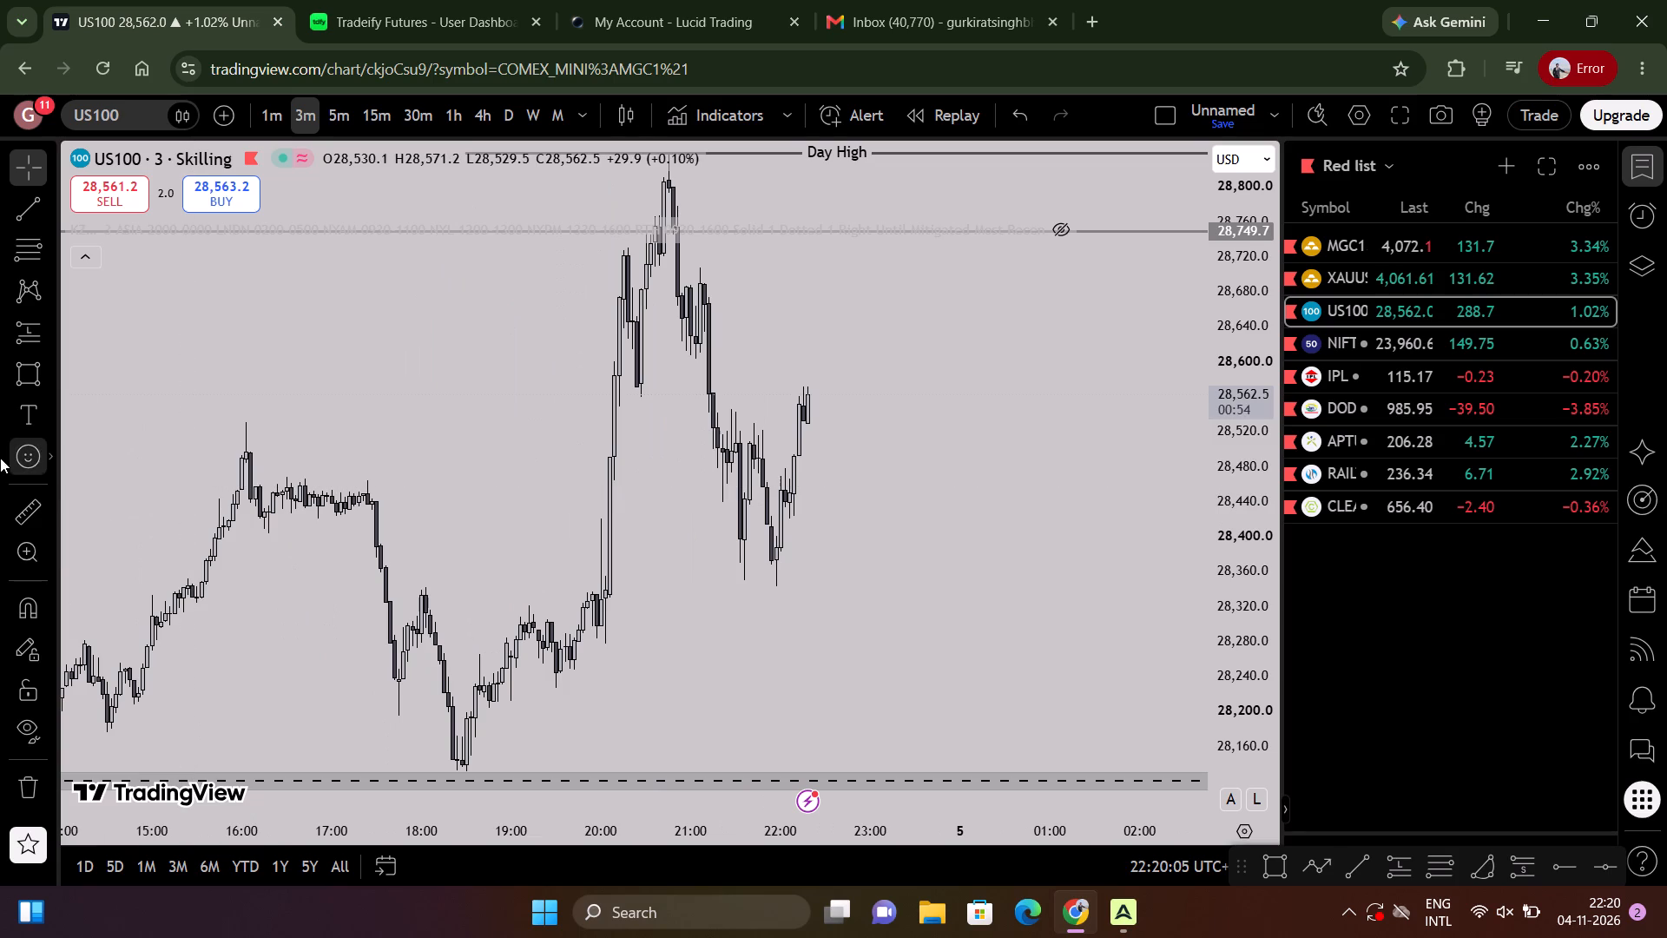
pyautogui.click(25, 357)
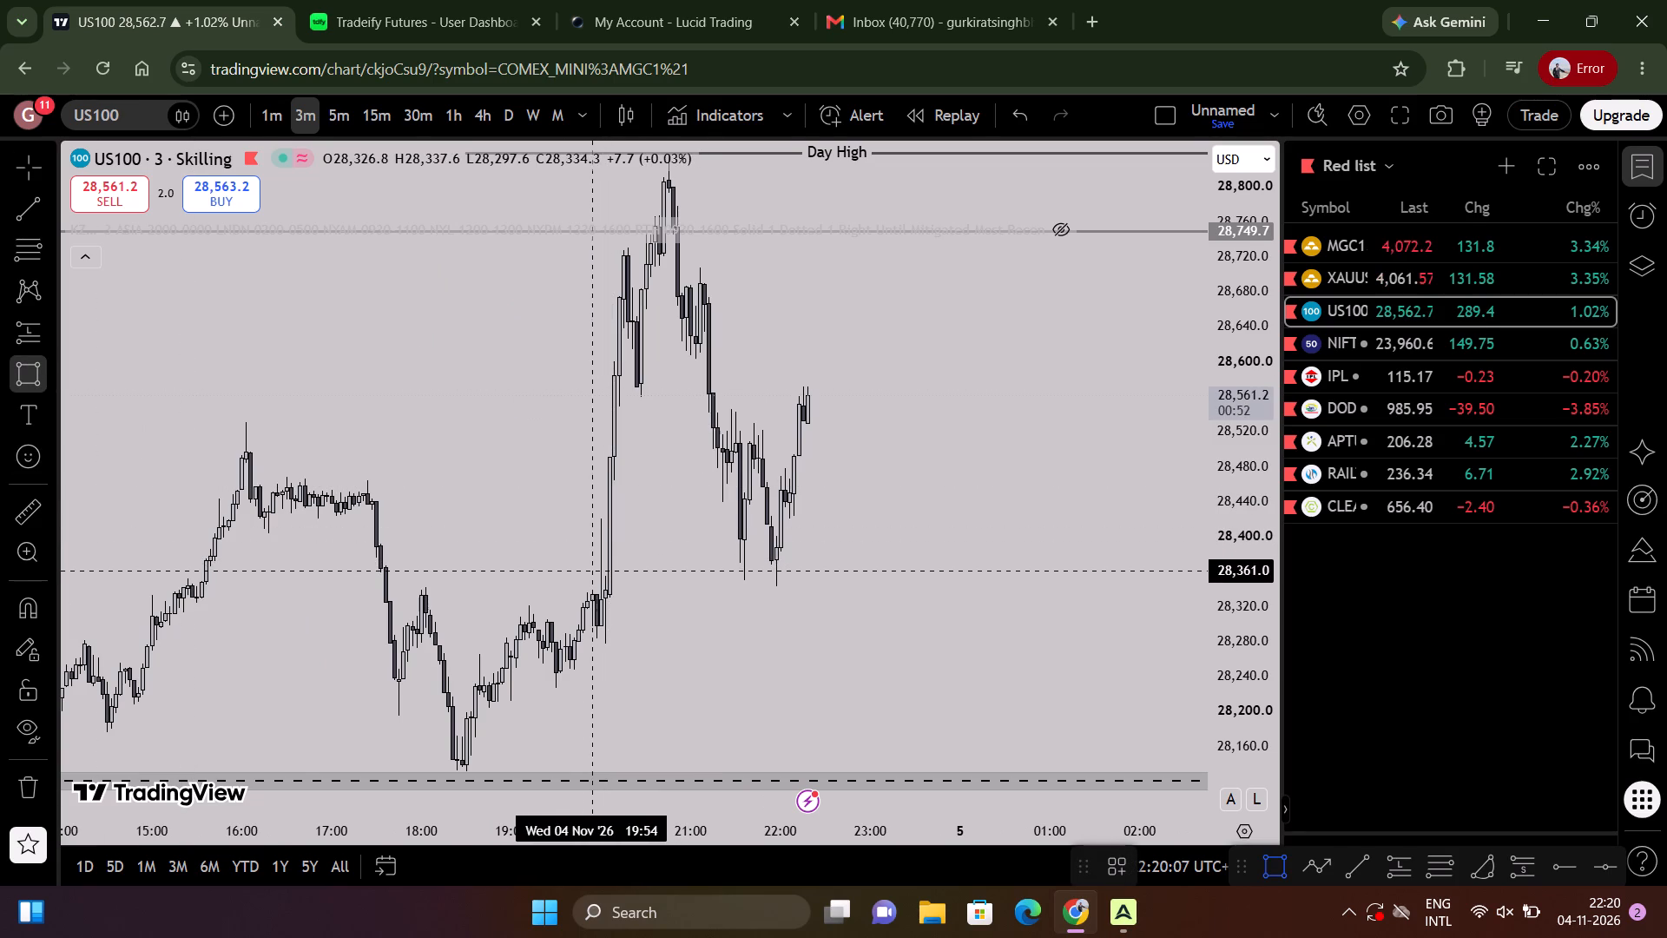
pyautogui.click(603, 573)
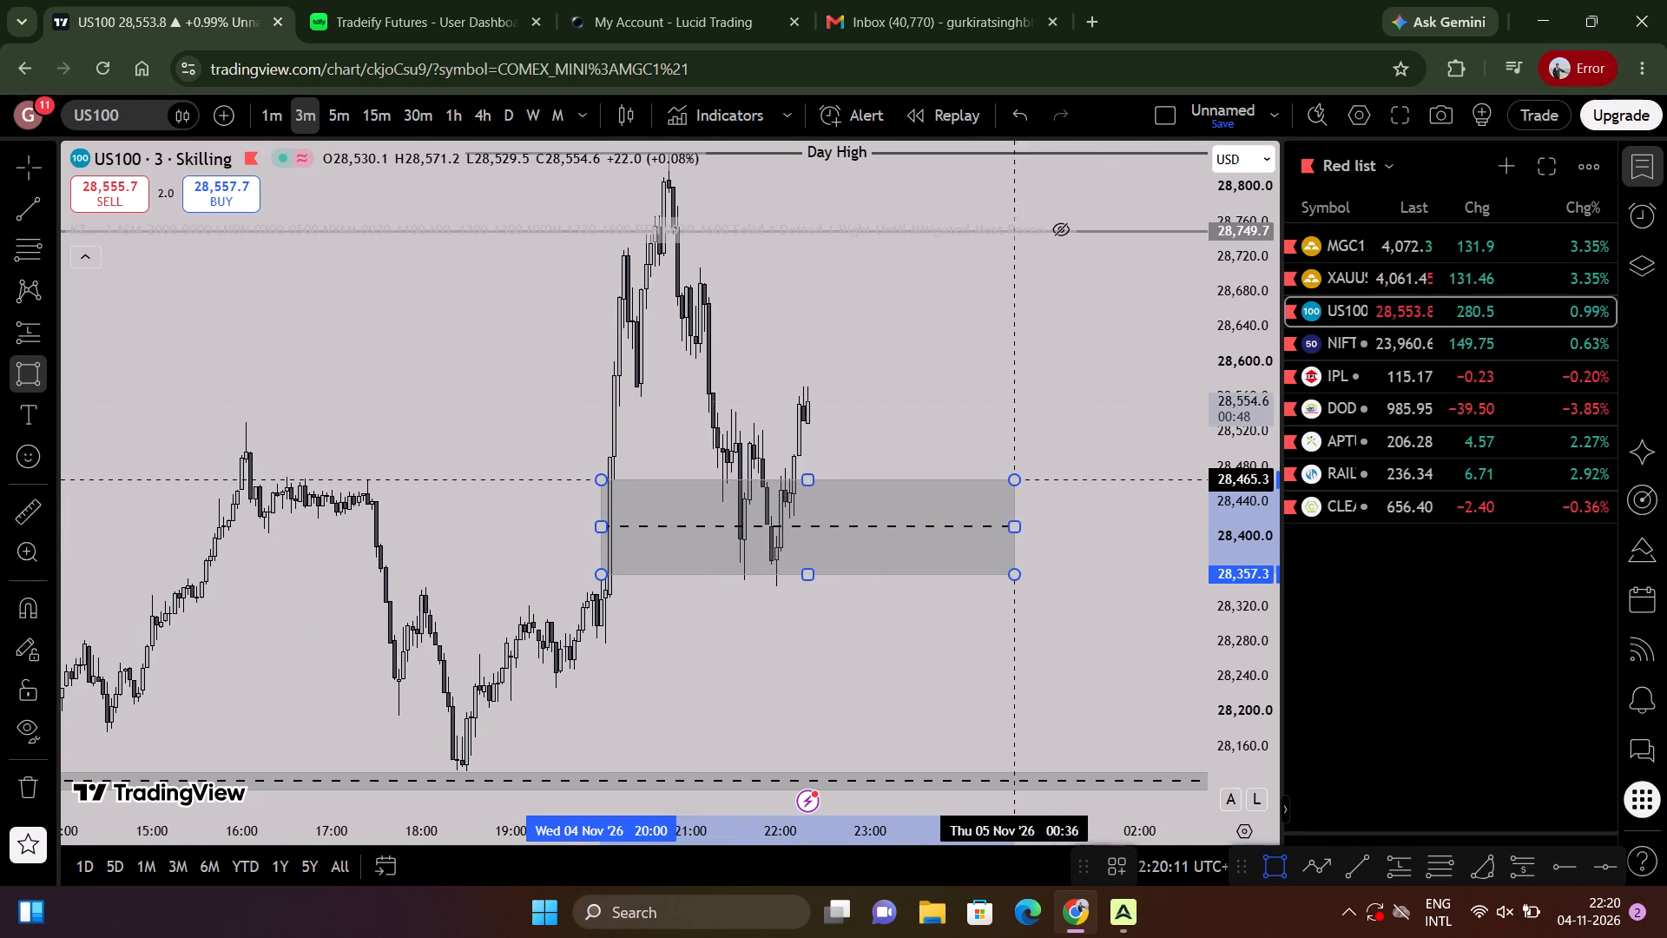
pyautogui.click(946, 479)
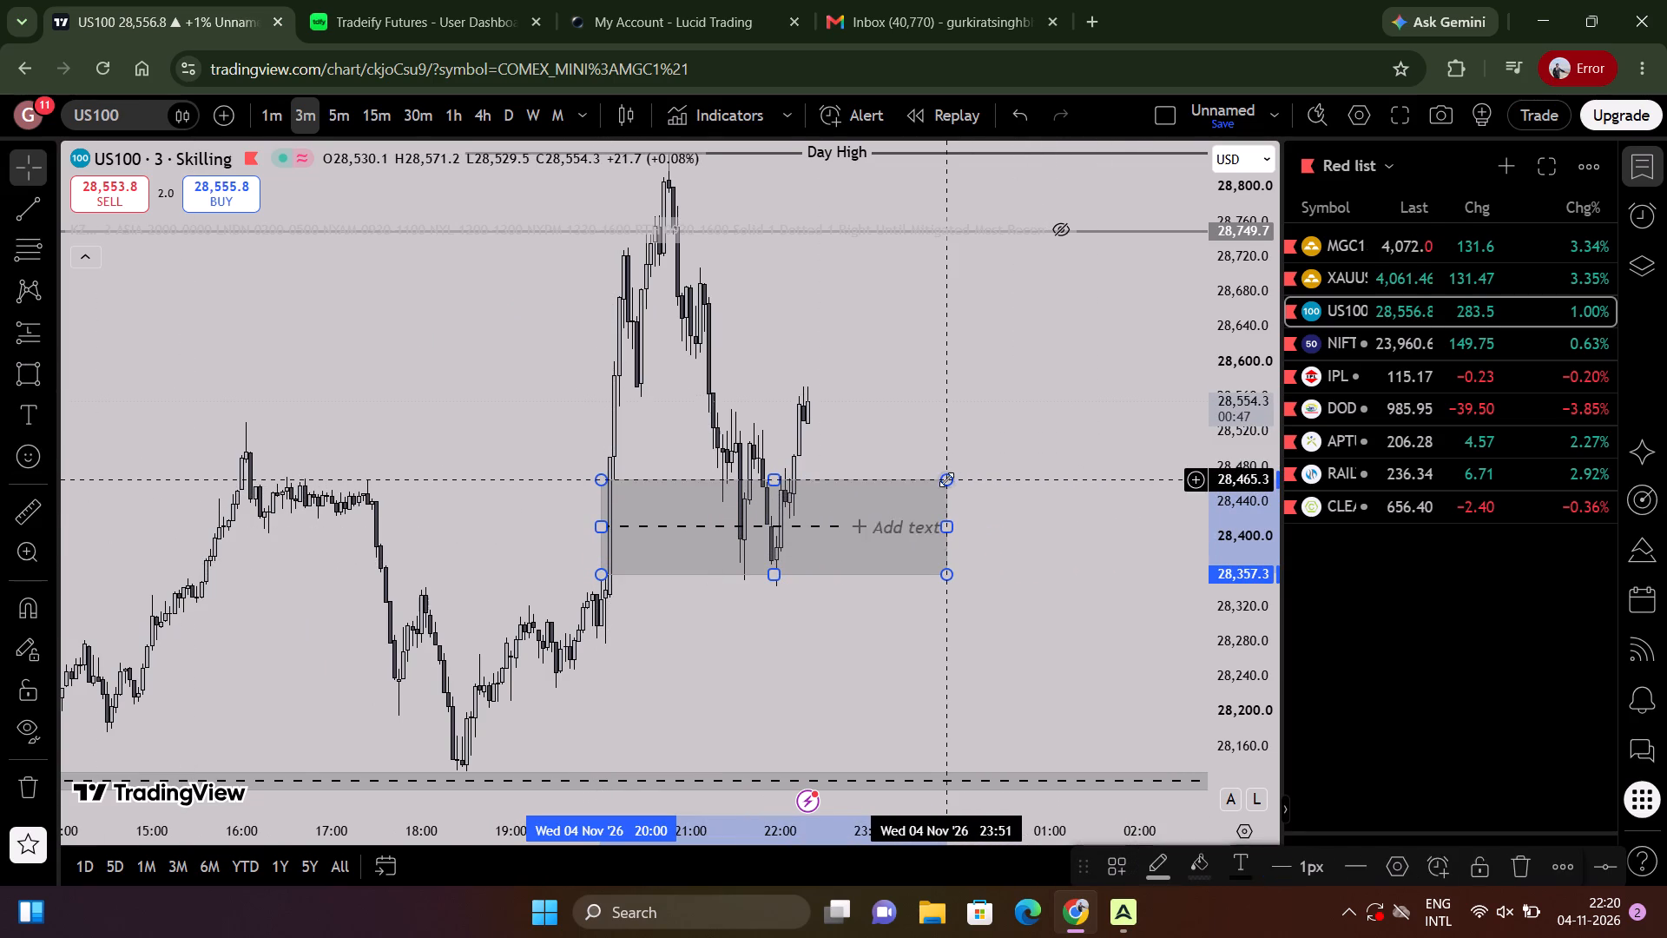
pyautogui.click(998, 525)
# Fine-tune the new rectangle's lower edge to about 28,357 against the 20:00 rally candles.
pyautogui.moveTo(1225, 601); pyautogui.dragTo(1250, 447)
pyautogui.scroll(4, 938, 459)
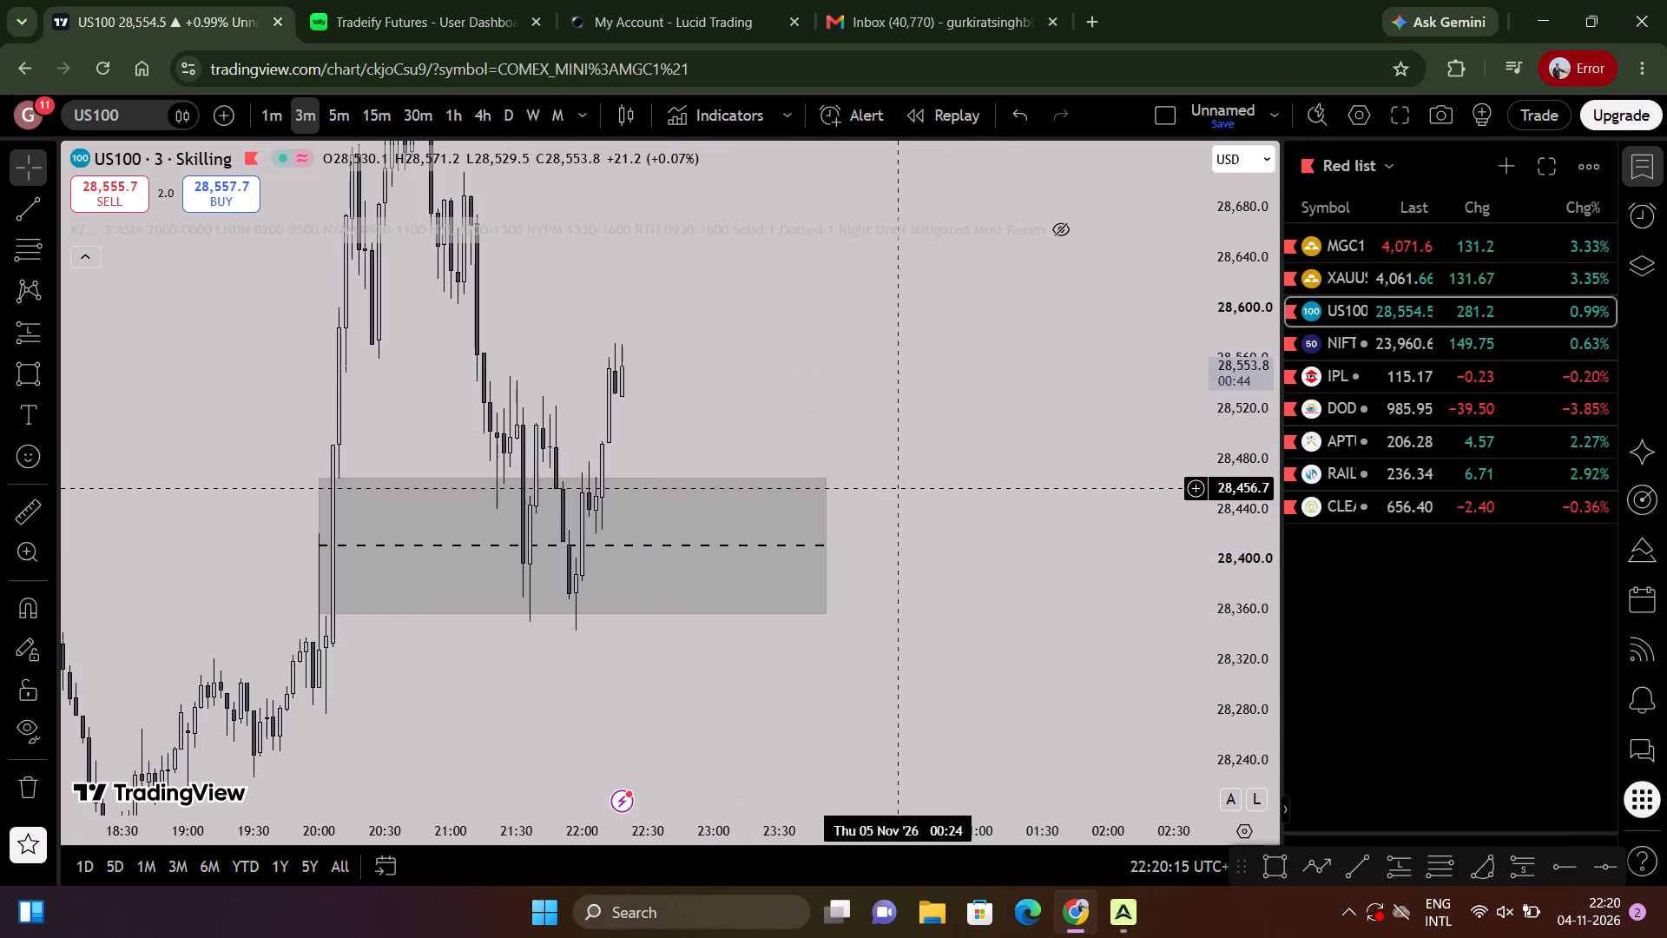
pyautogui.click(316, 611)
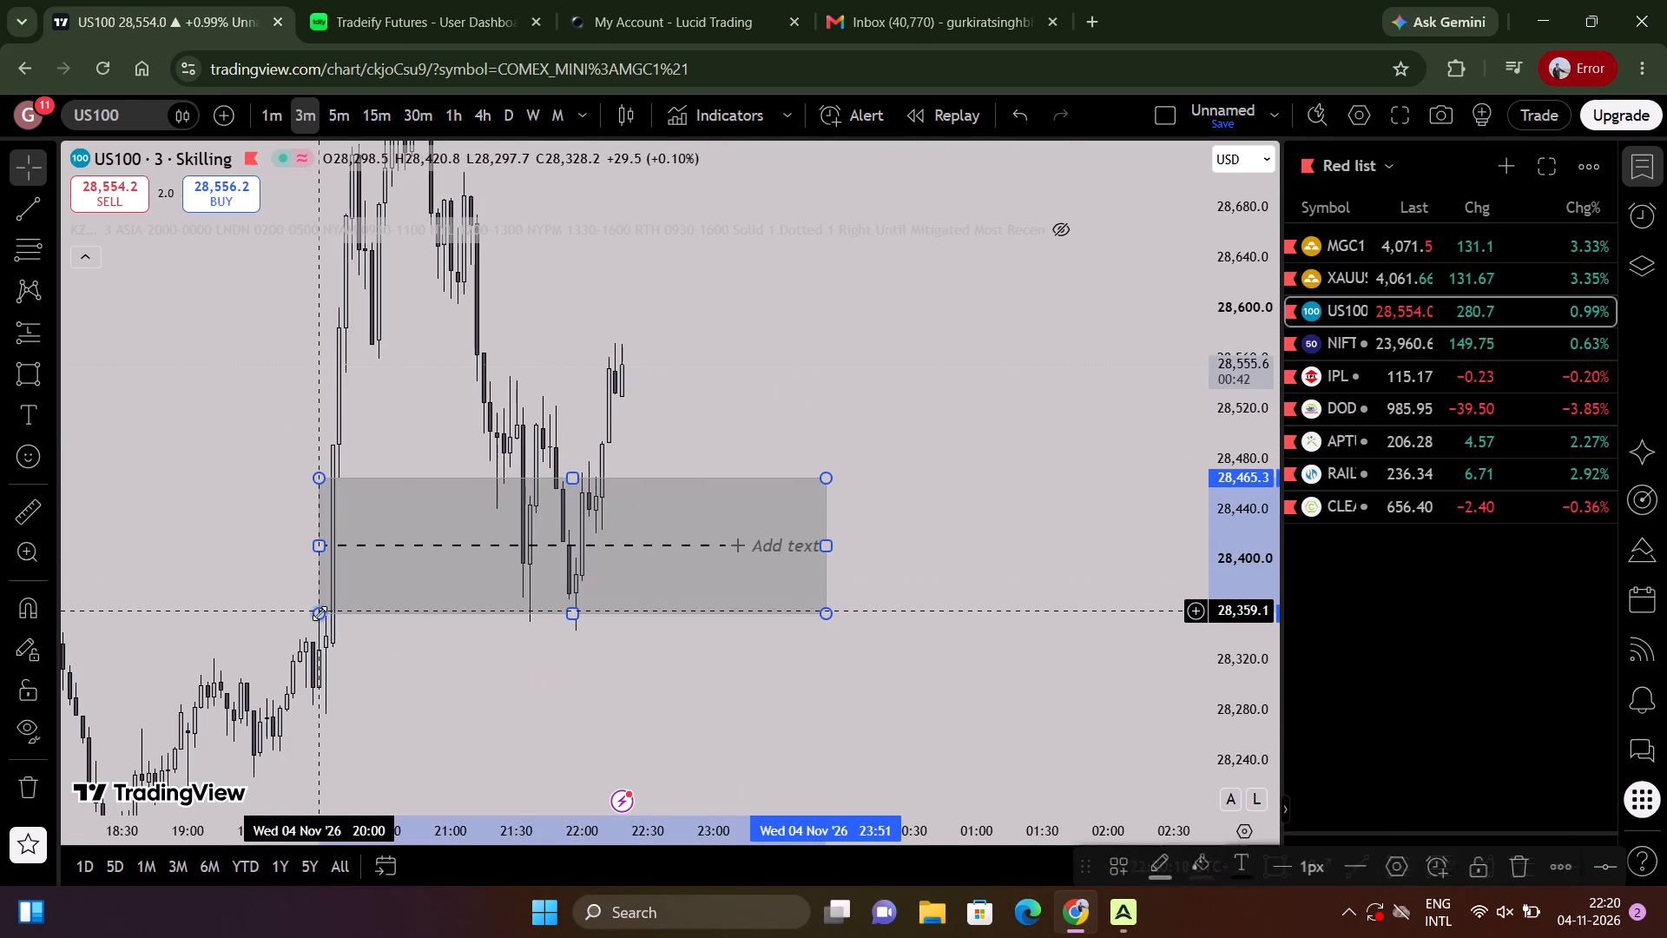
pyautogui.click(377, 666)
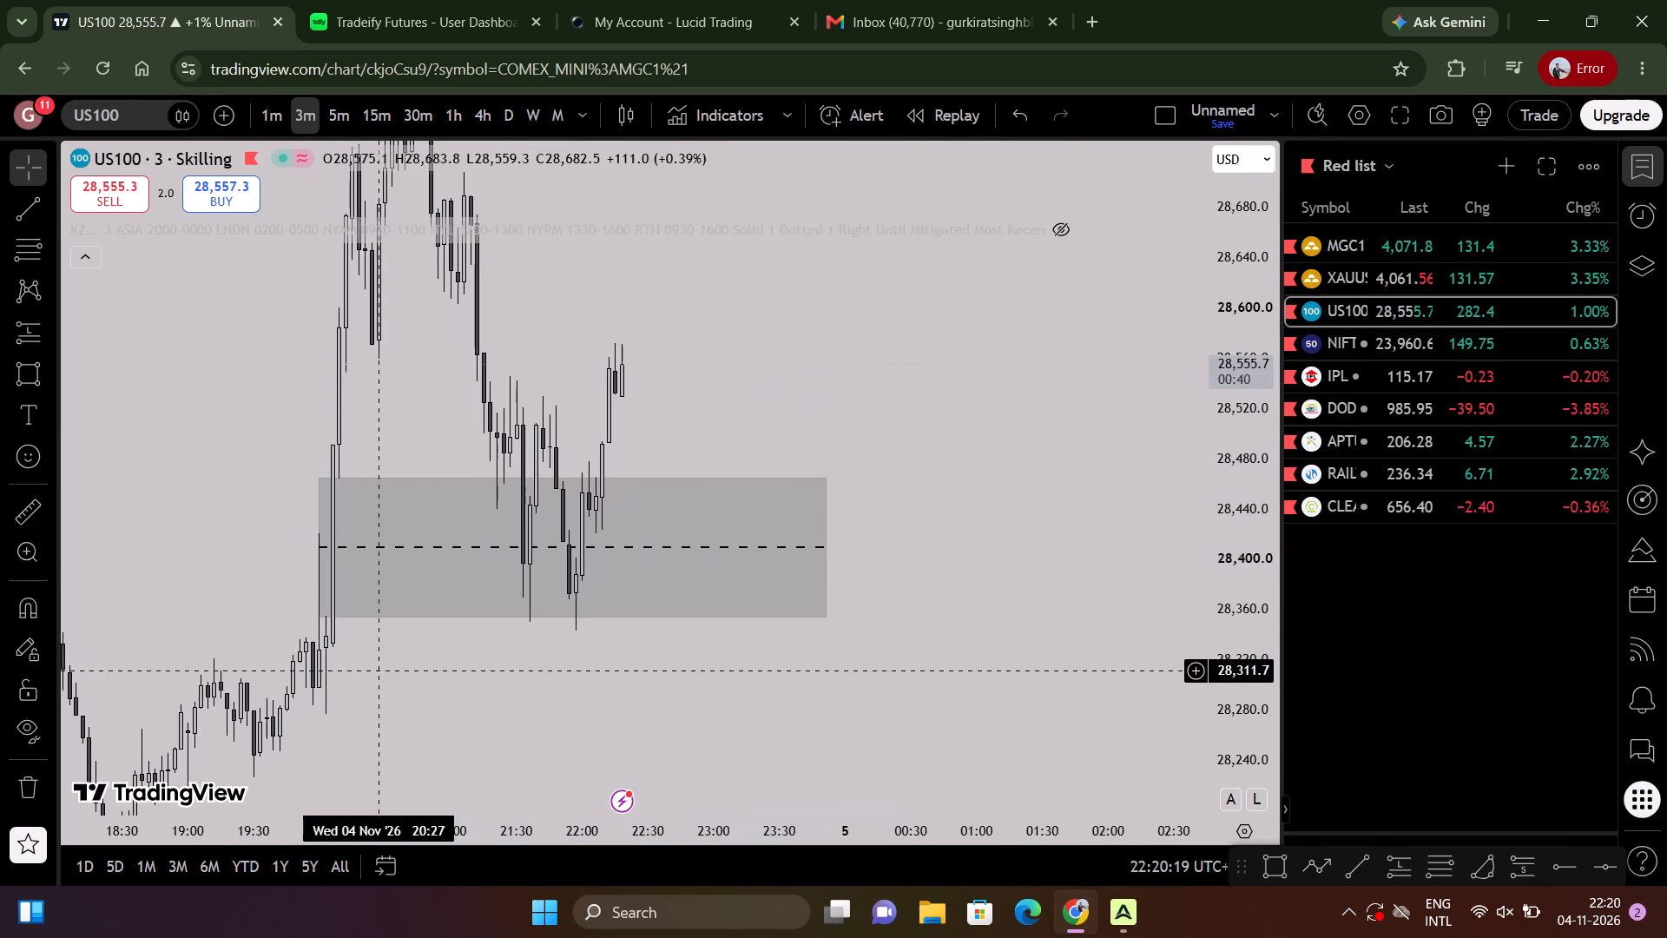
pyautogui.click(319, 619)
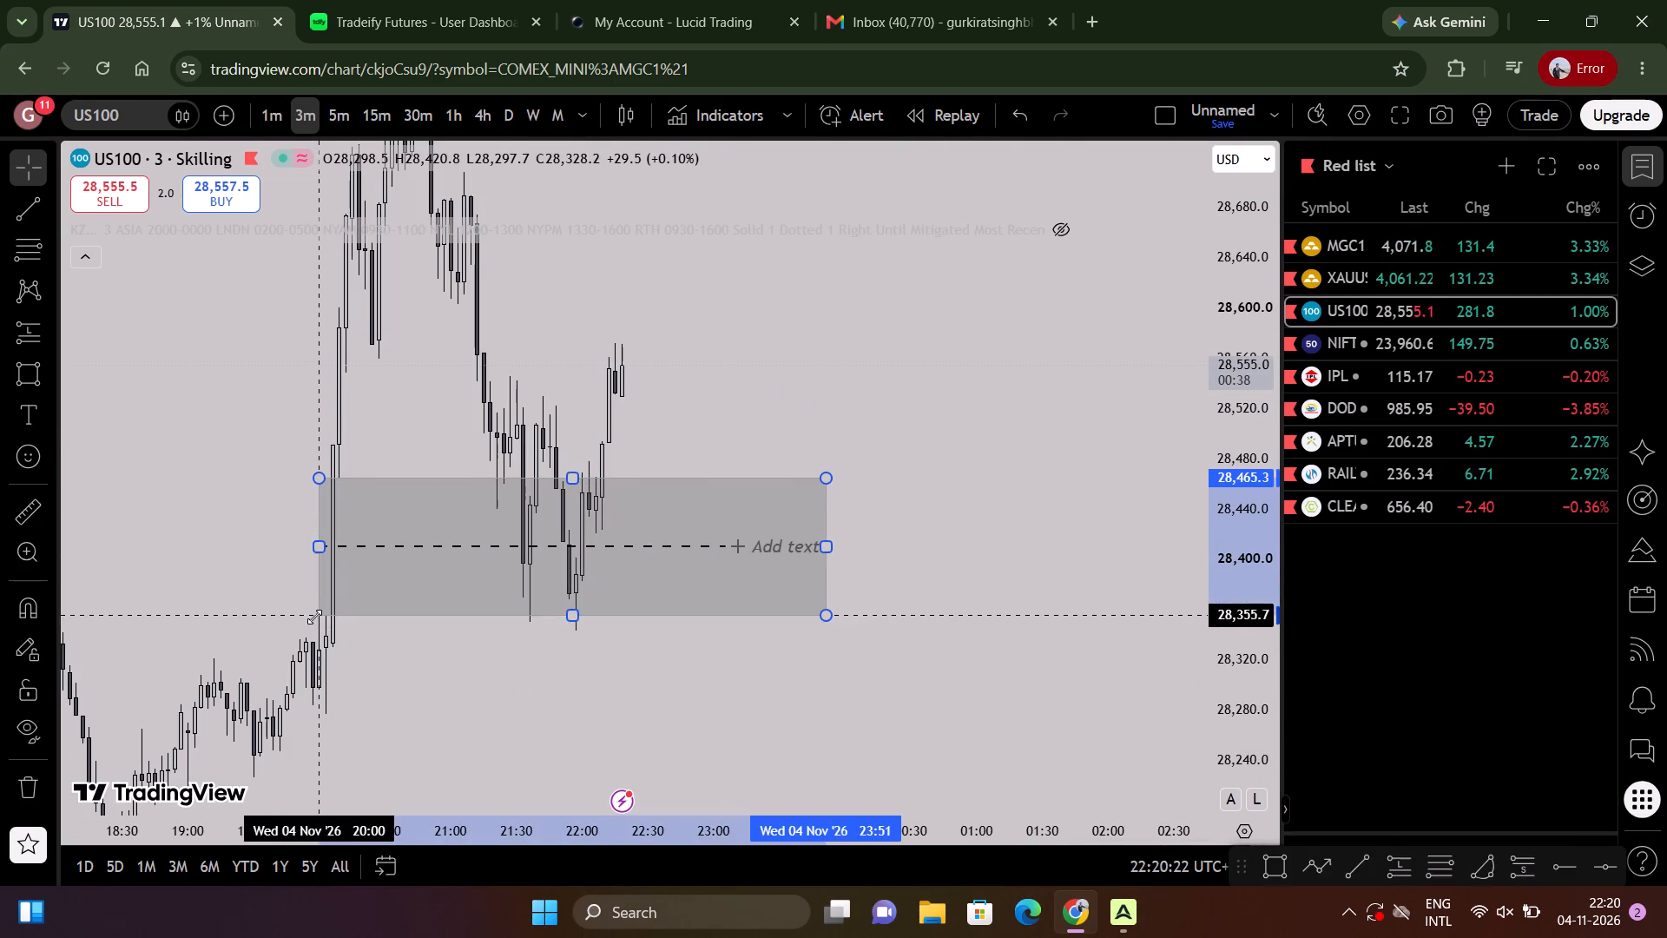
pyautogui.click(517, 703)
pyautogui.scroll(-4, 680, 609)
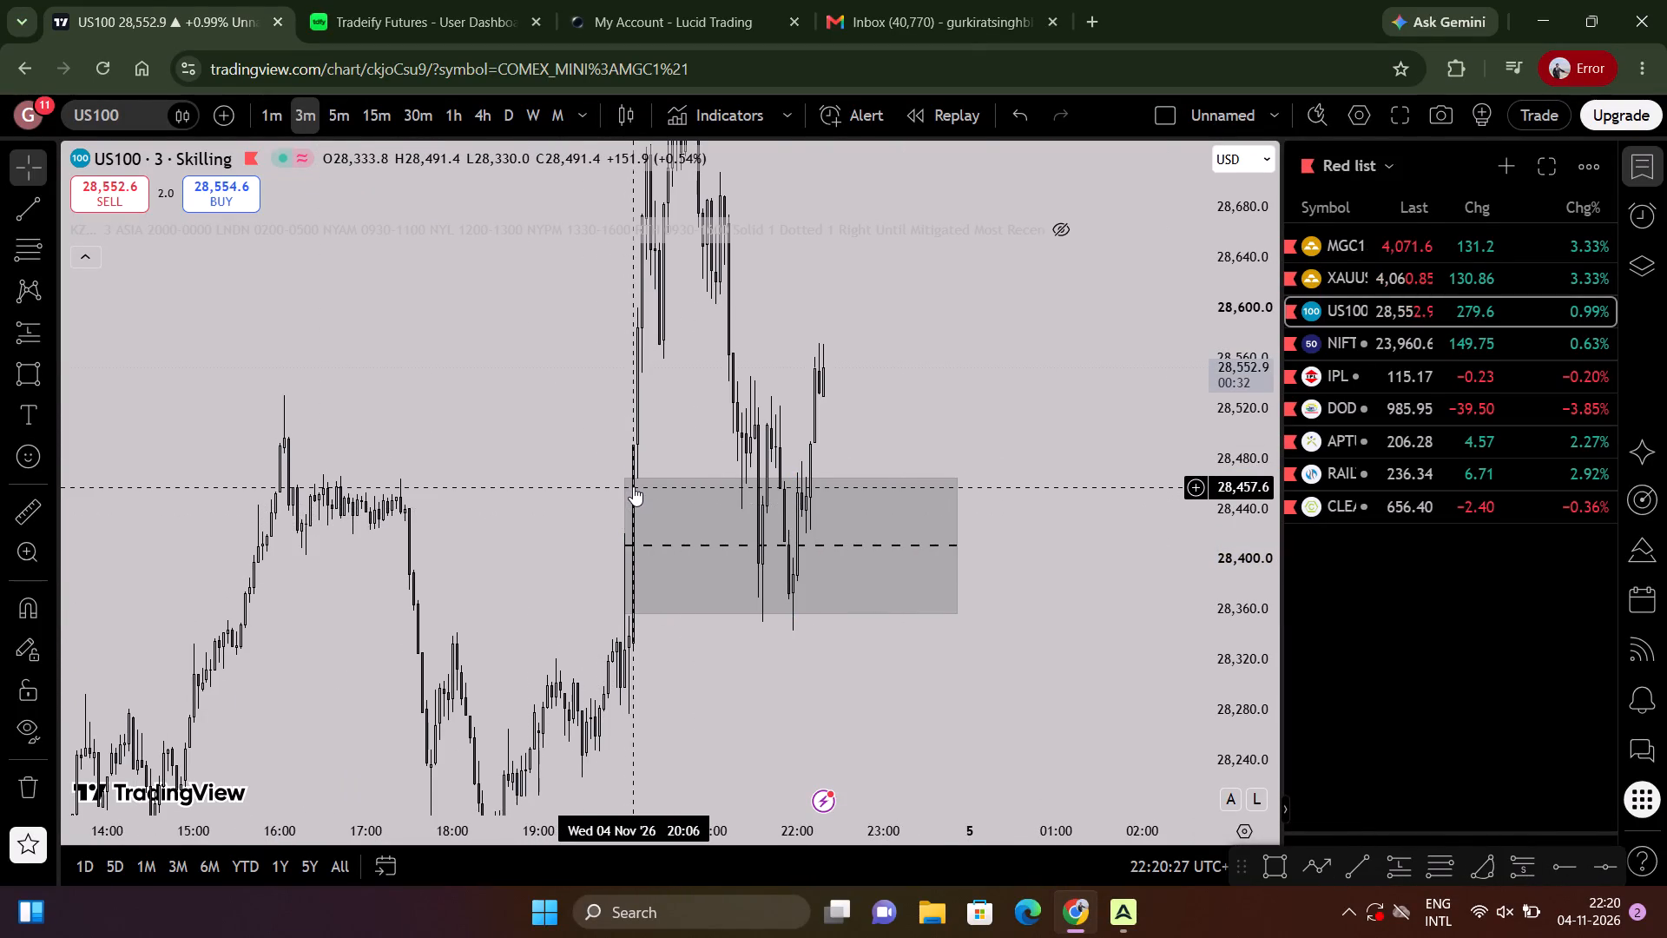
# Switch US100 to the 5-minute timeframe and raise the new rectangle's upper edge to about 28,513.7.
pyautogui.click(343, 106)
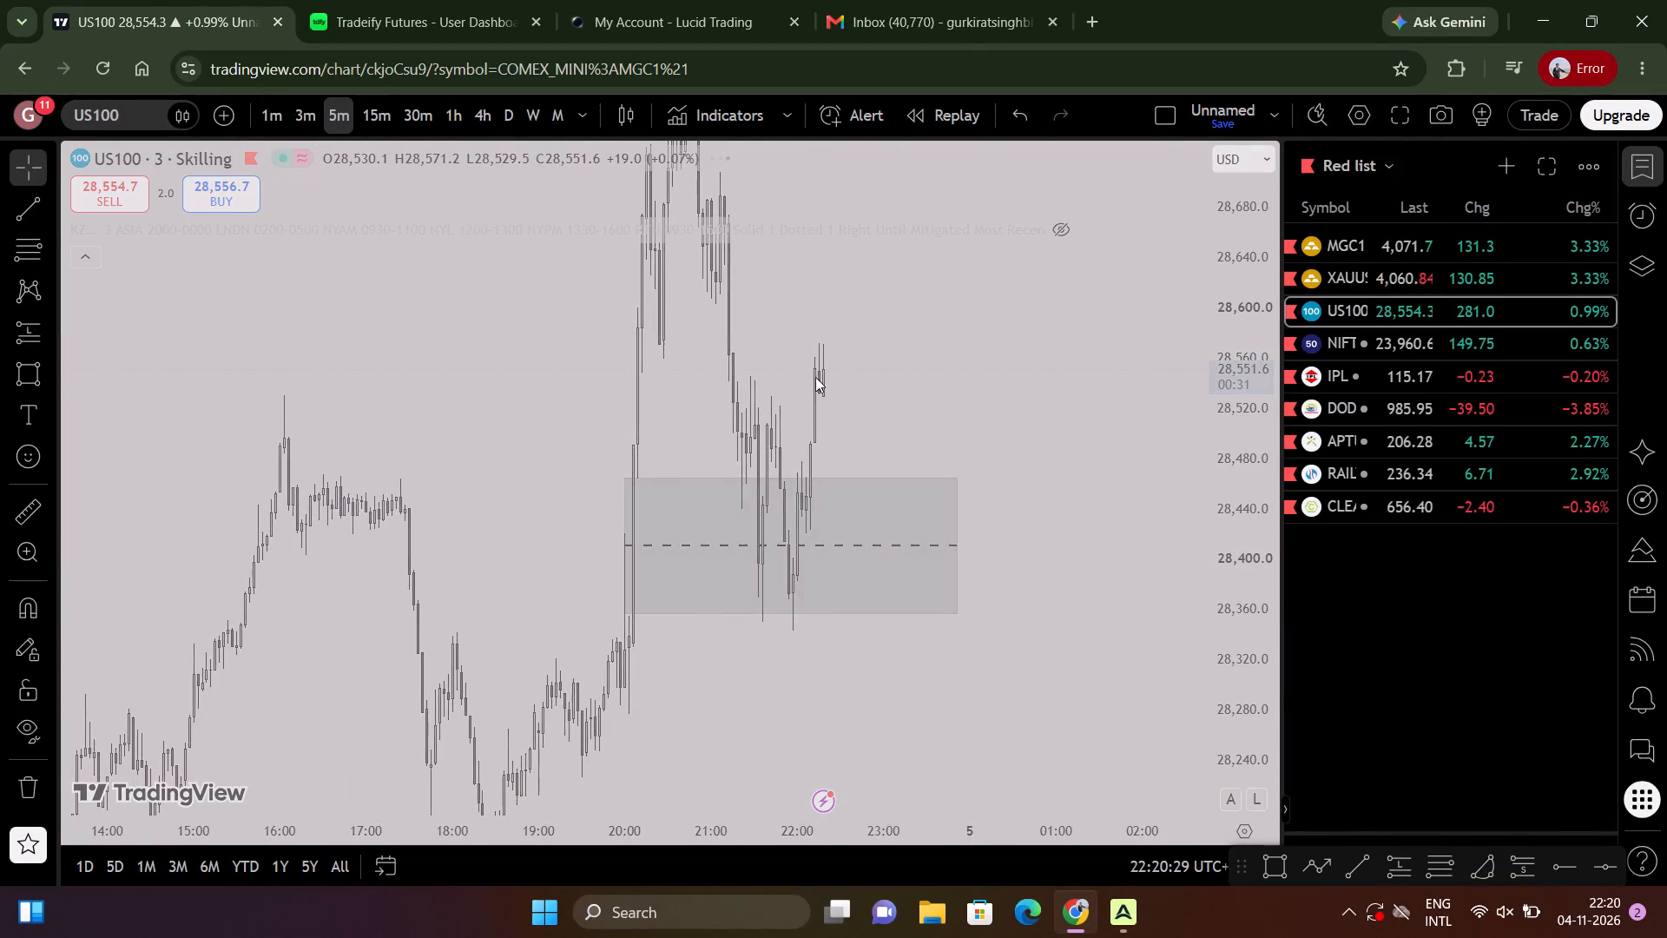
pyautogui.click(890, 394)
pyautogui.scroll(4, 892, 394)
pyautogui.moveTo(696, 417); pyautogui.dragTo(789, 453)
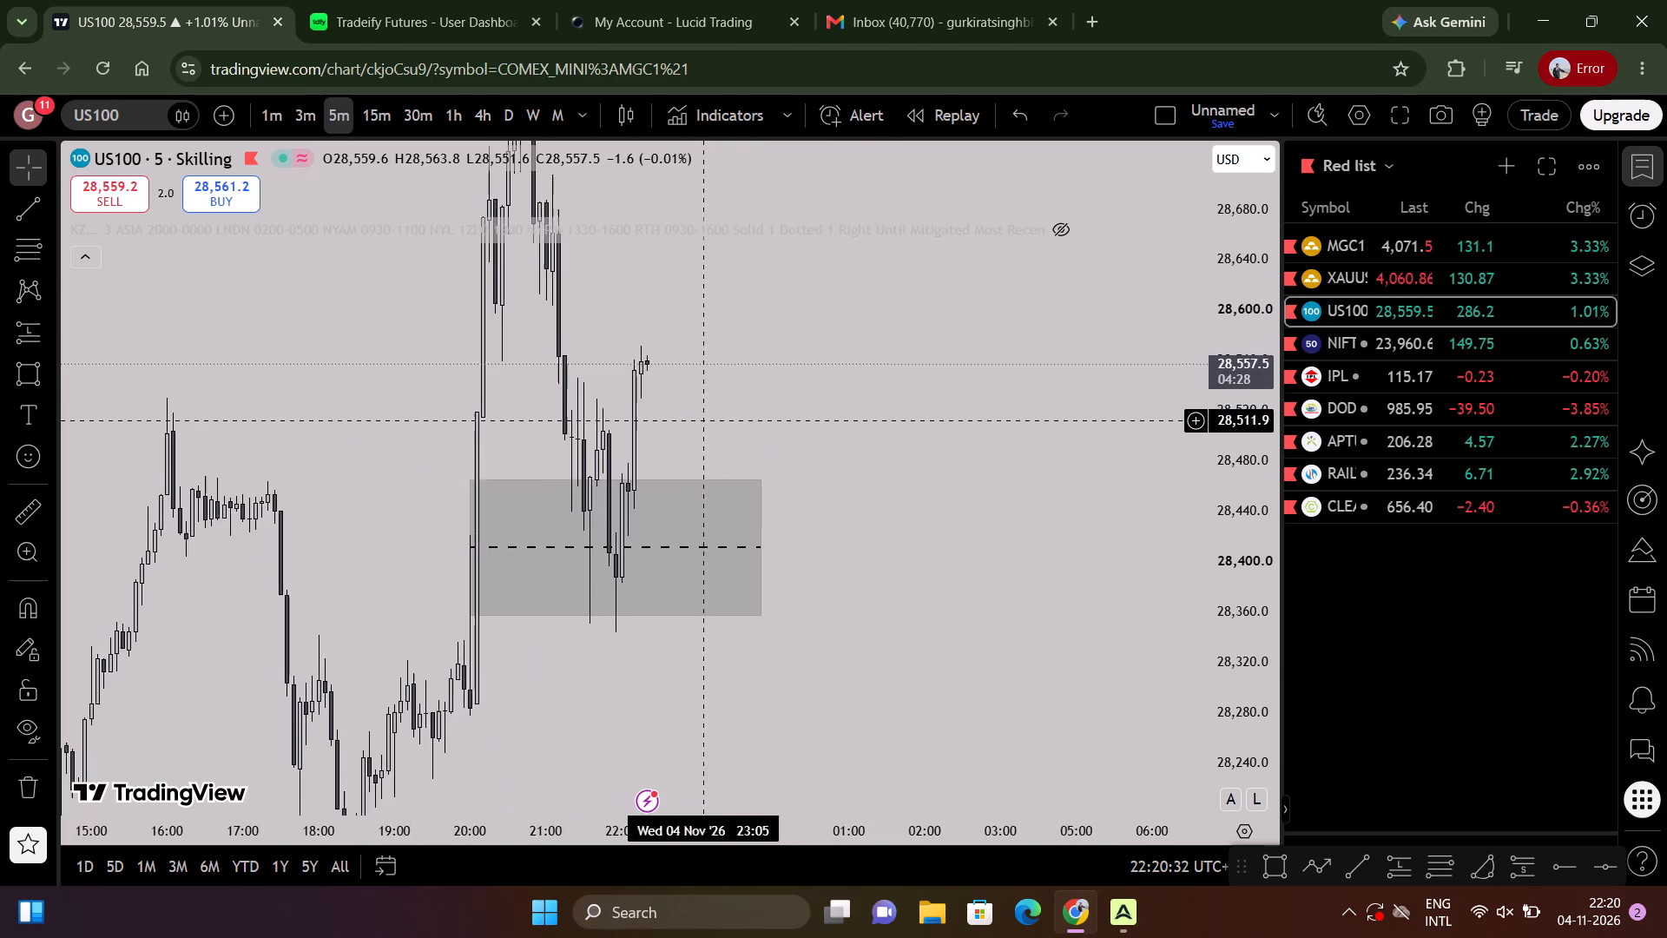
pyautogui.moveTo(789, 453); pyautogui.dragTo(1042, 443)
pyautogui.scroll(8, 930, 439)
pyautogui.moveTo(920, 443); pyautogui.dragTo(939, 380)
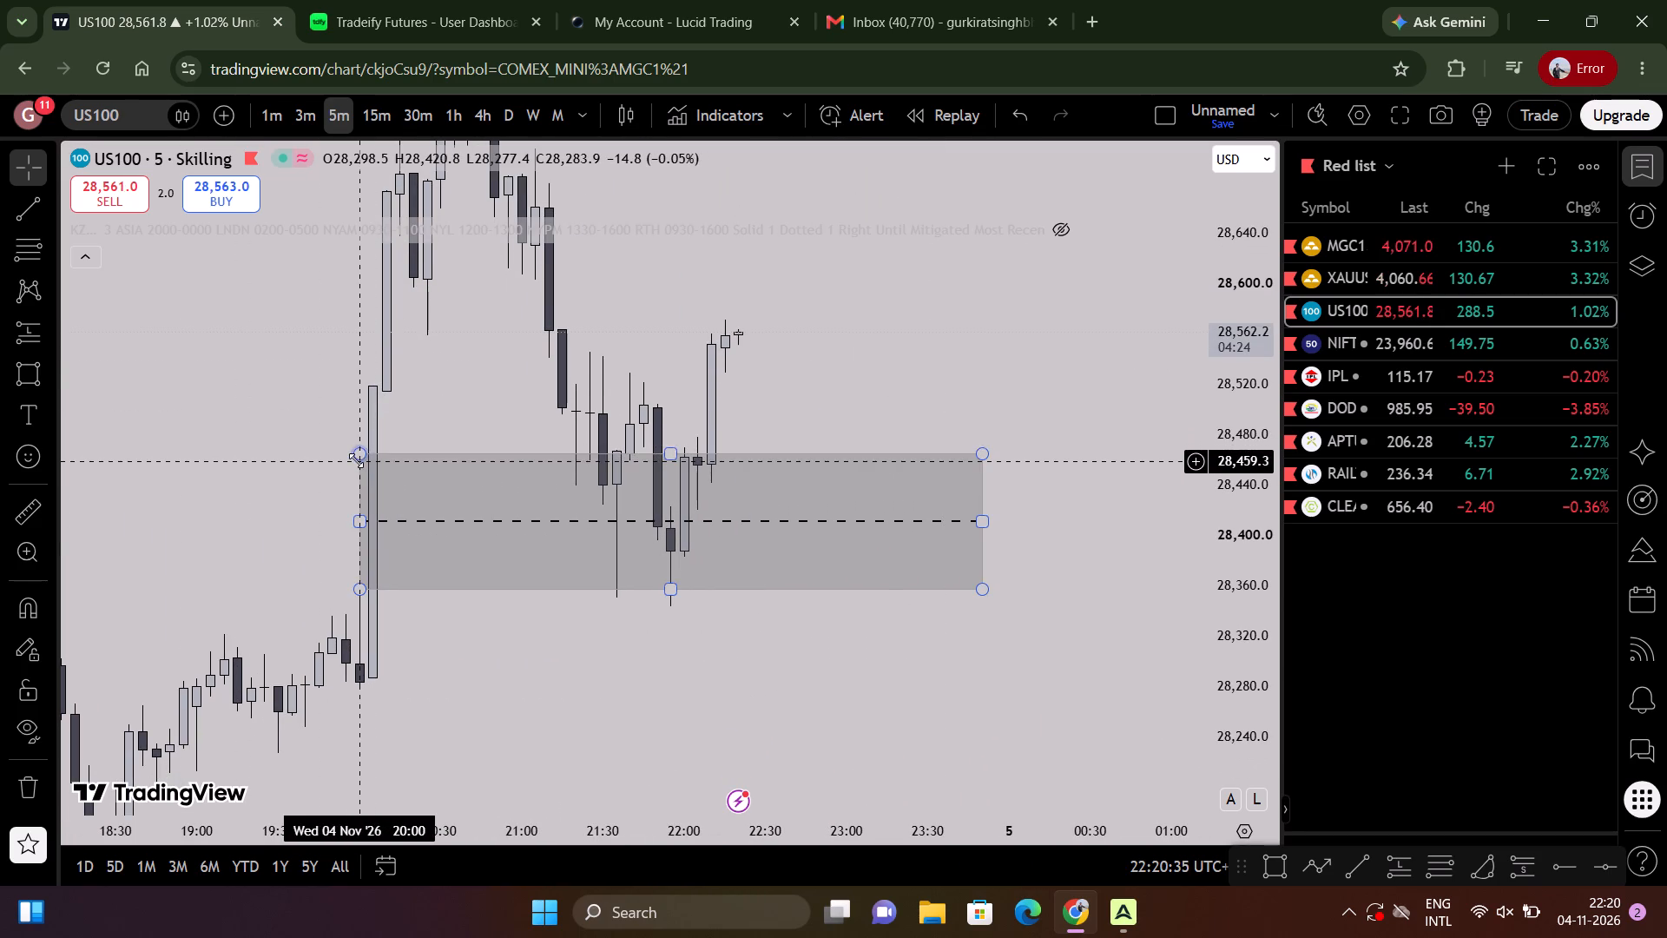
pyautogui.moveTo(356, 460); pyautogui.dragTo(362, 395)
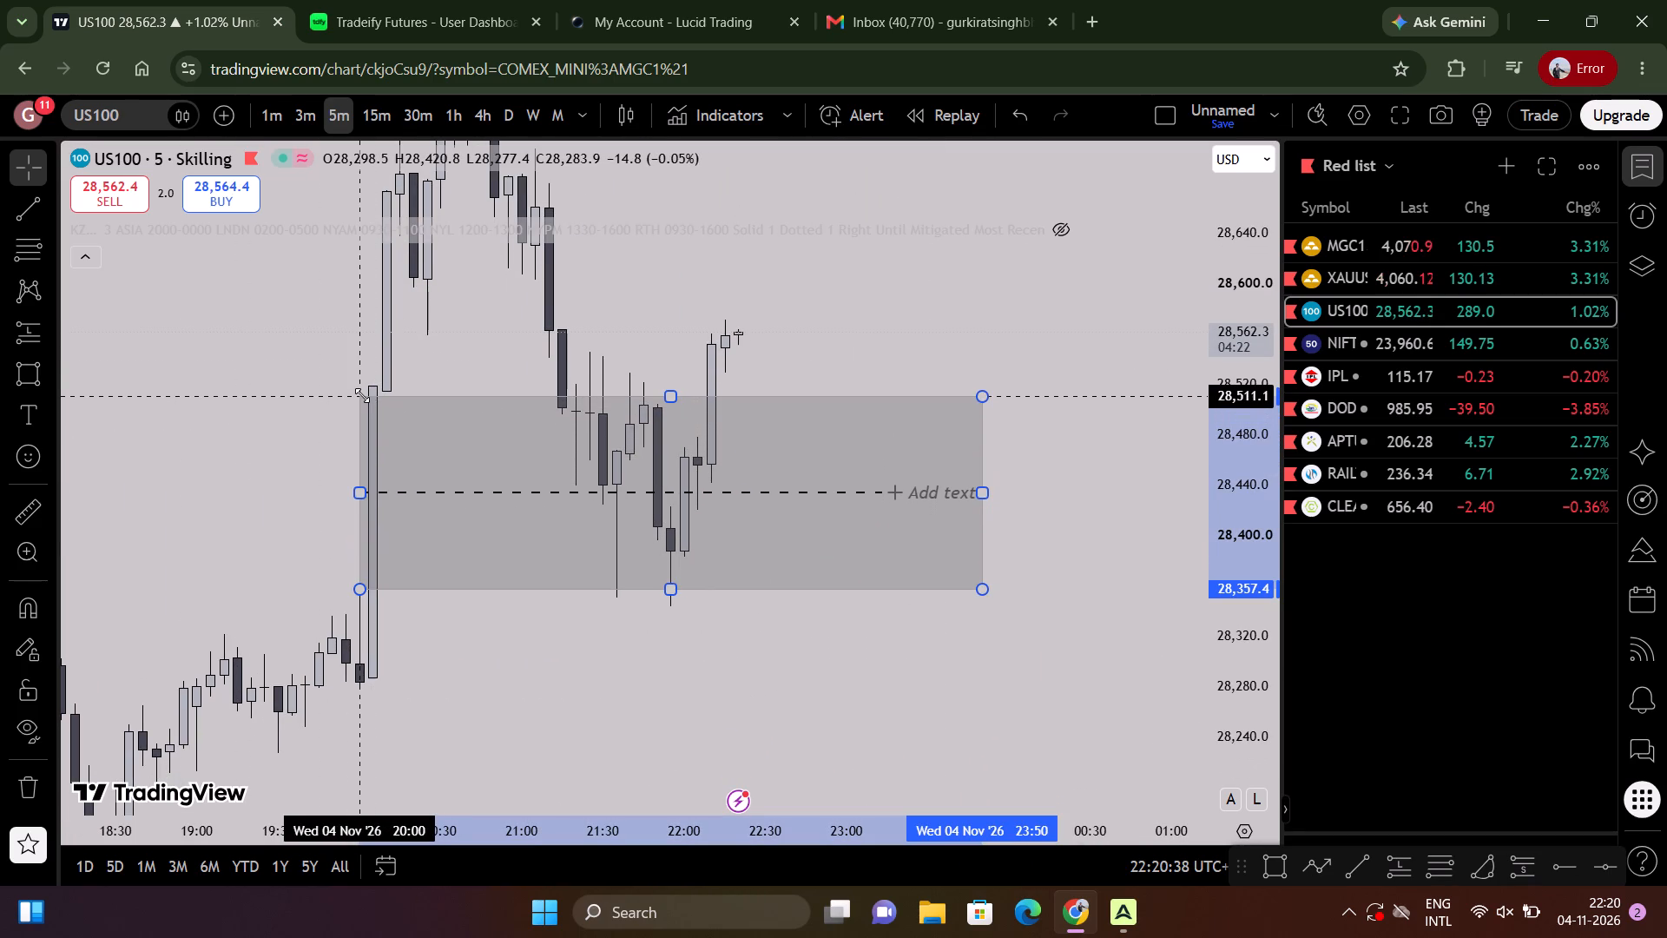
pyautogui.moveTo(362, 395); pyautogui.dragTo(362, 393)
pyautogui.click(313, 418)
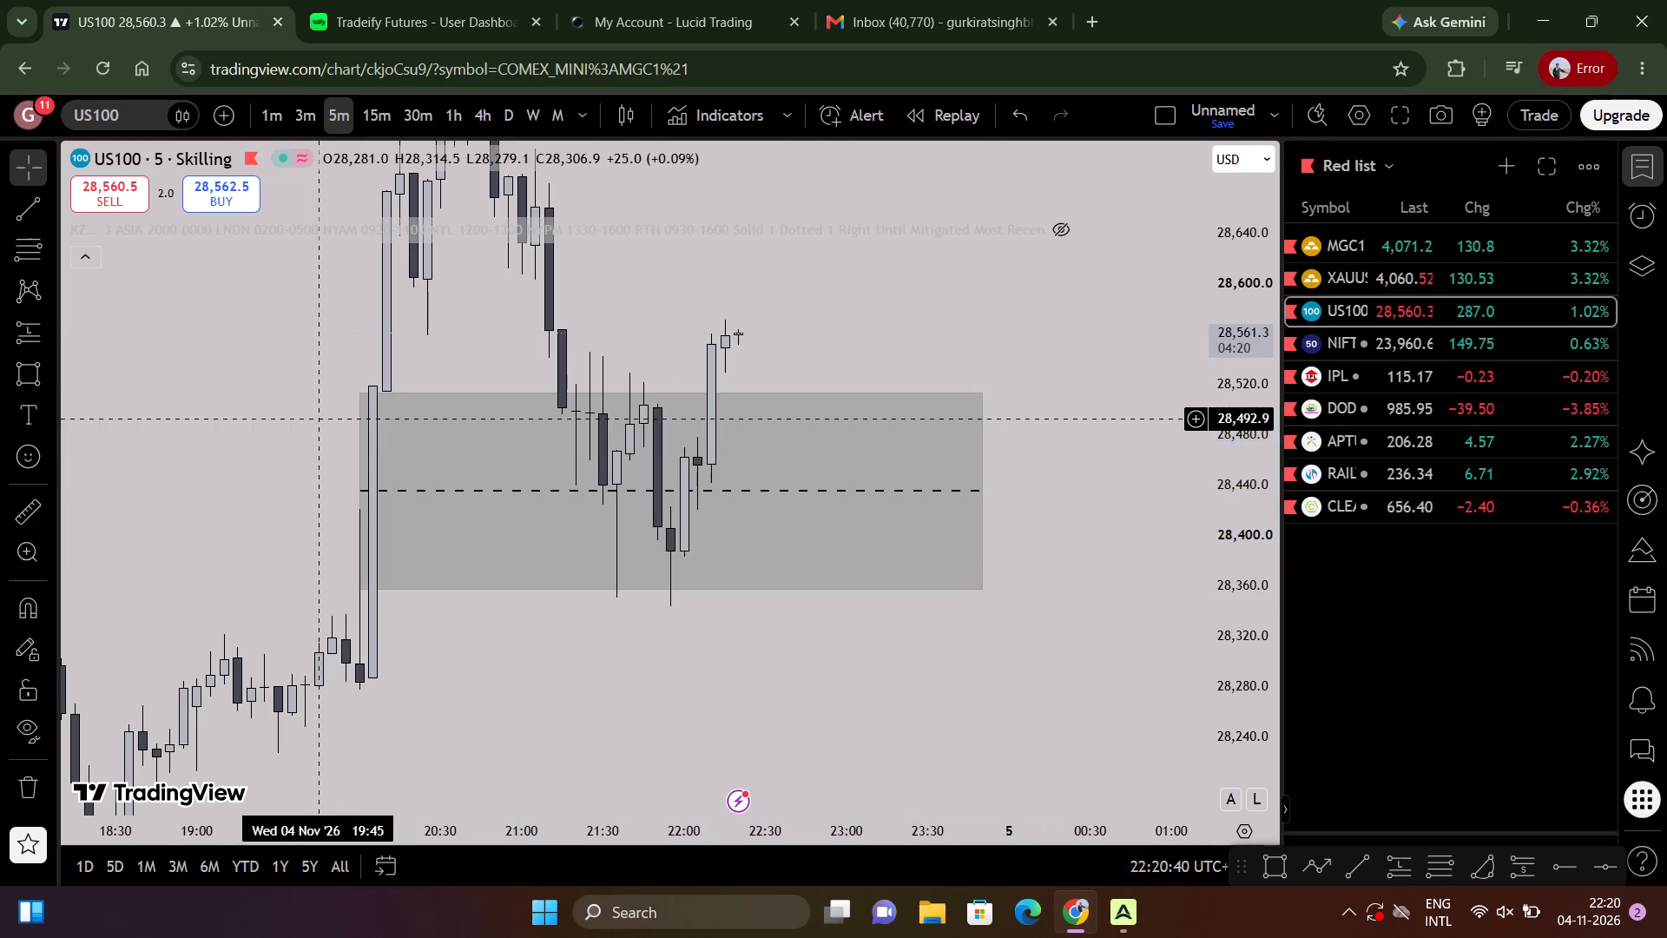
# Raise the new rectangle's lower edge to about 28,419.6 at the wick of the candle before the rally.
pyautogui.moveTo(362, 589); pyautogui.dragTo(354, 543)
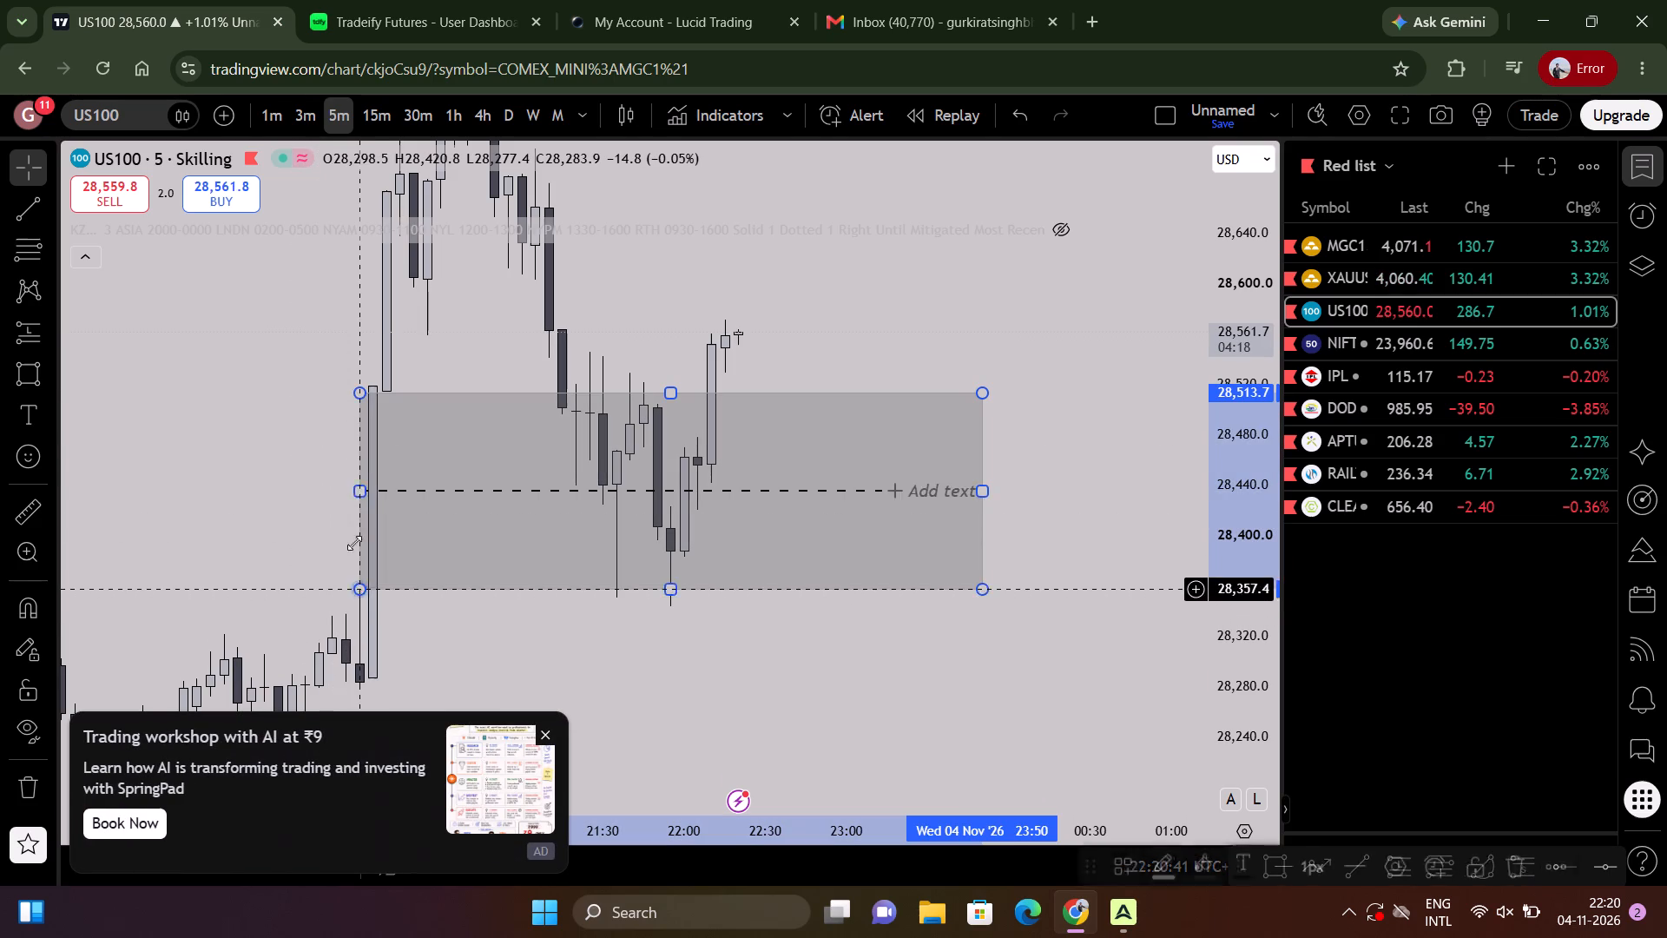
pyautogui.moveTo(354, 543); pyautogui.dragTo(346, 511)
# Return US100 to the 3-minute timeframe and lower the new rectangle's upper edge to about 28,464.
pyautogui.click(301, 121)
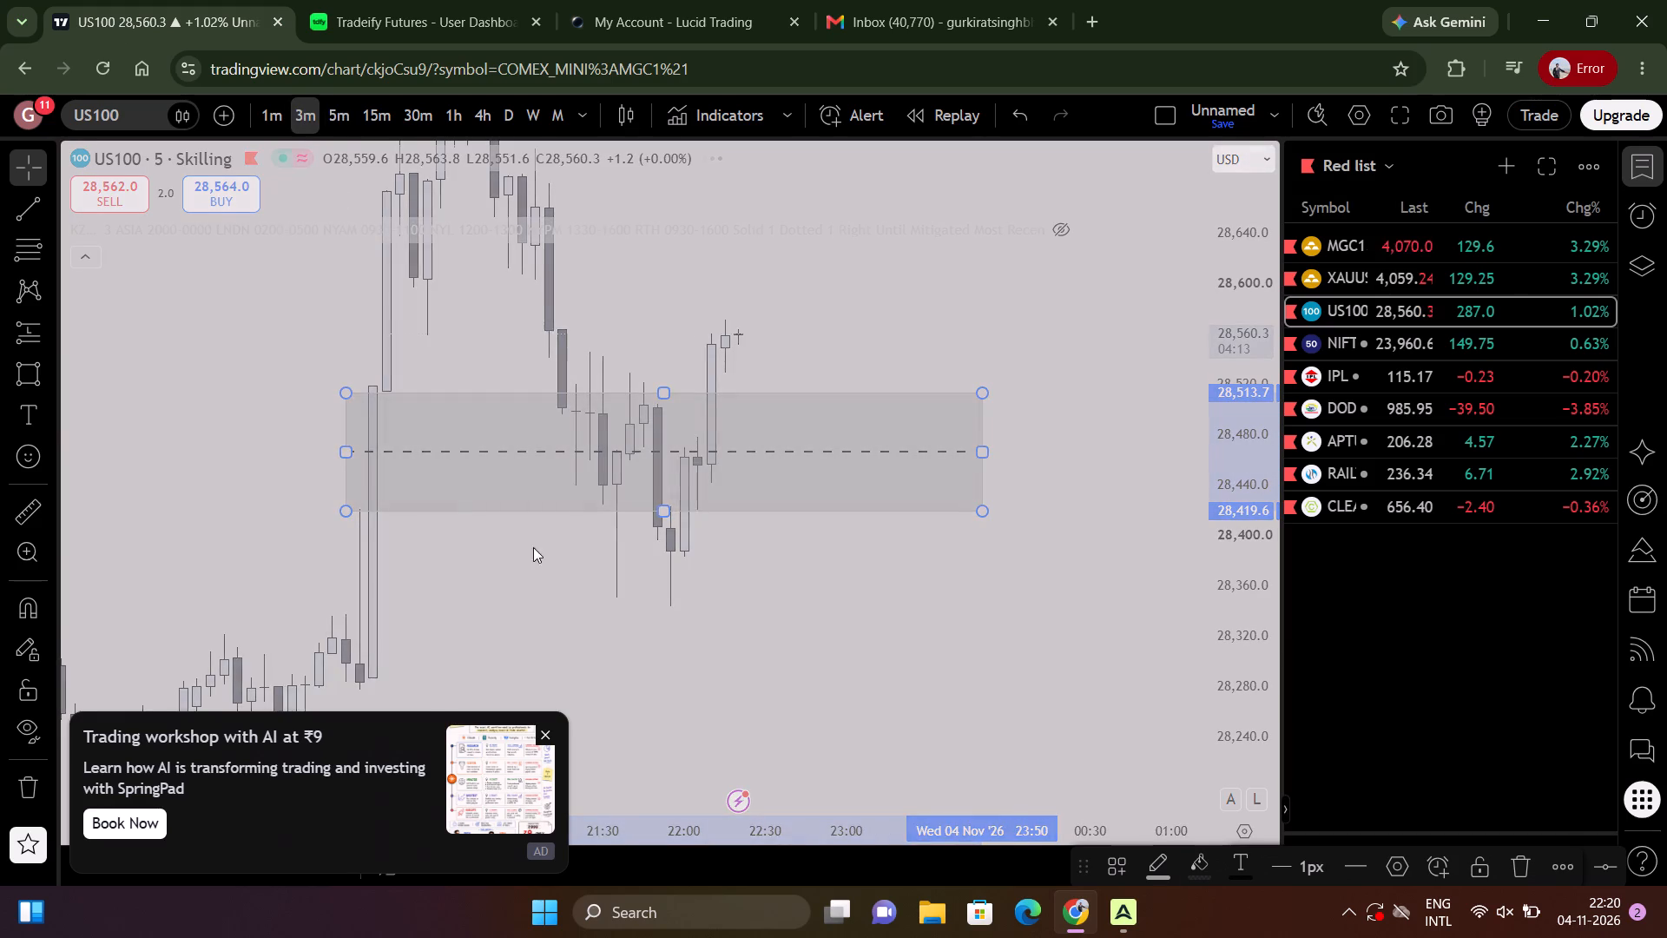
pyautogui.scroll(-4, 544, 547)
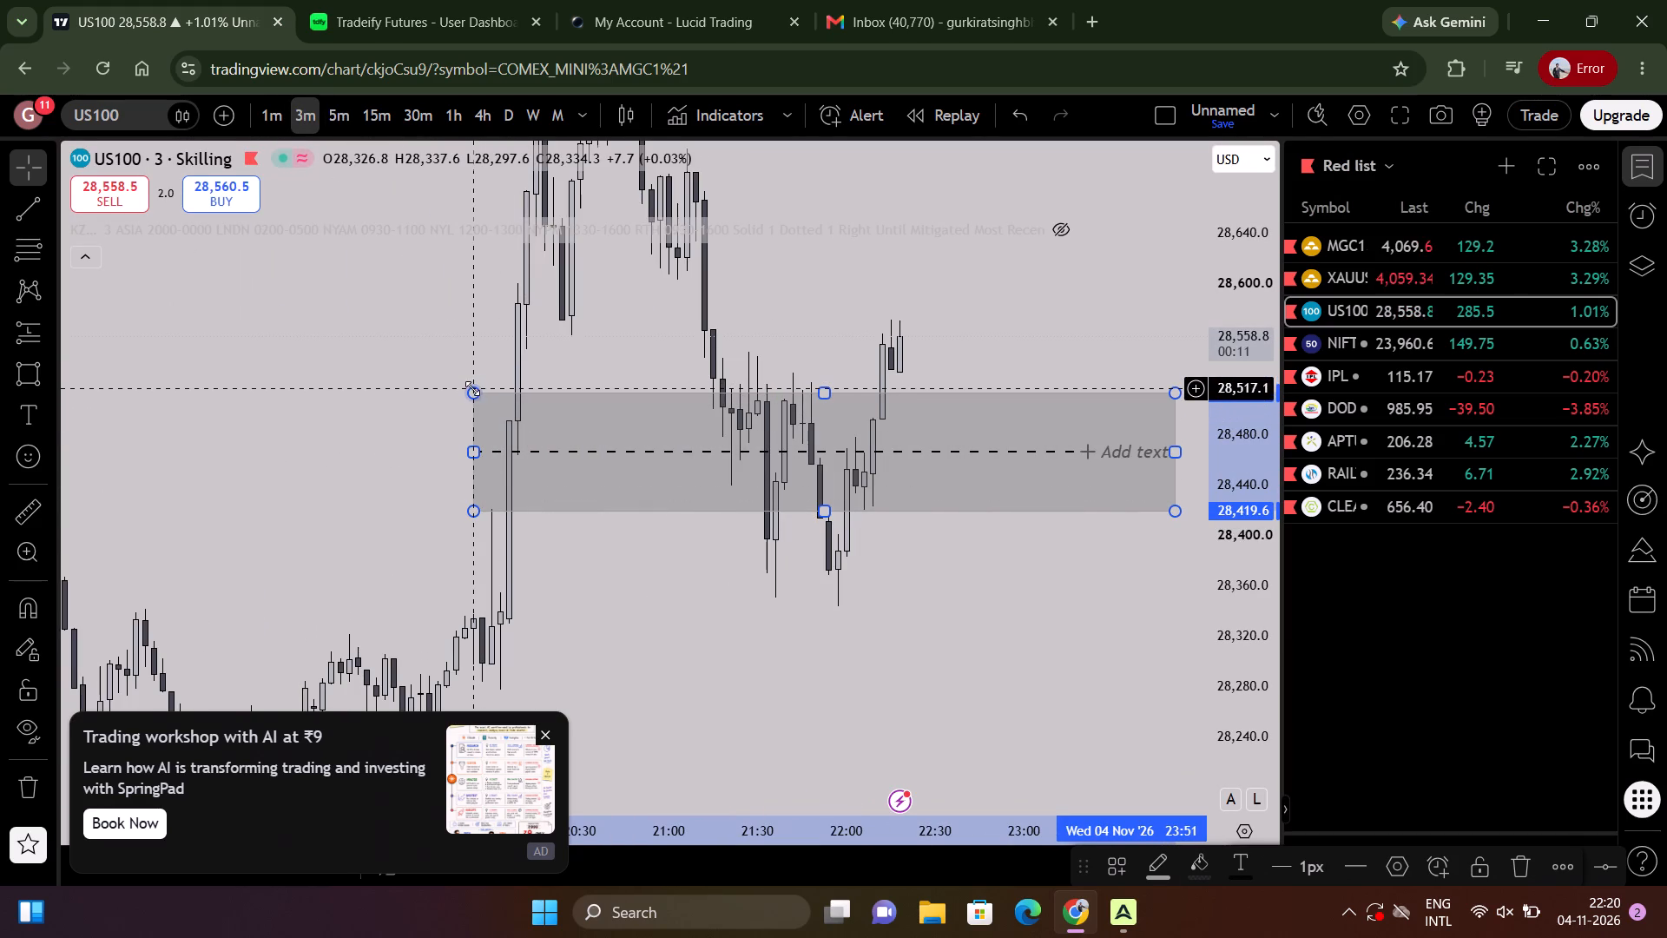
pyautogui.moveTo(471, 395); pyautogui.dragTo(481, 459)
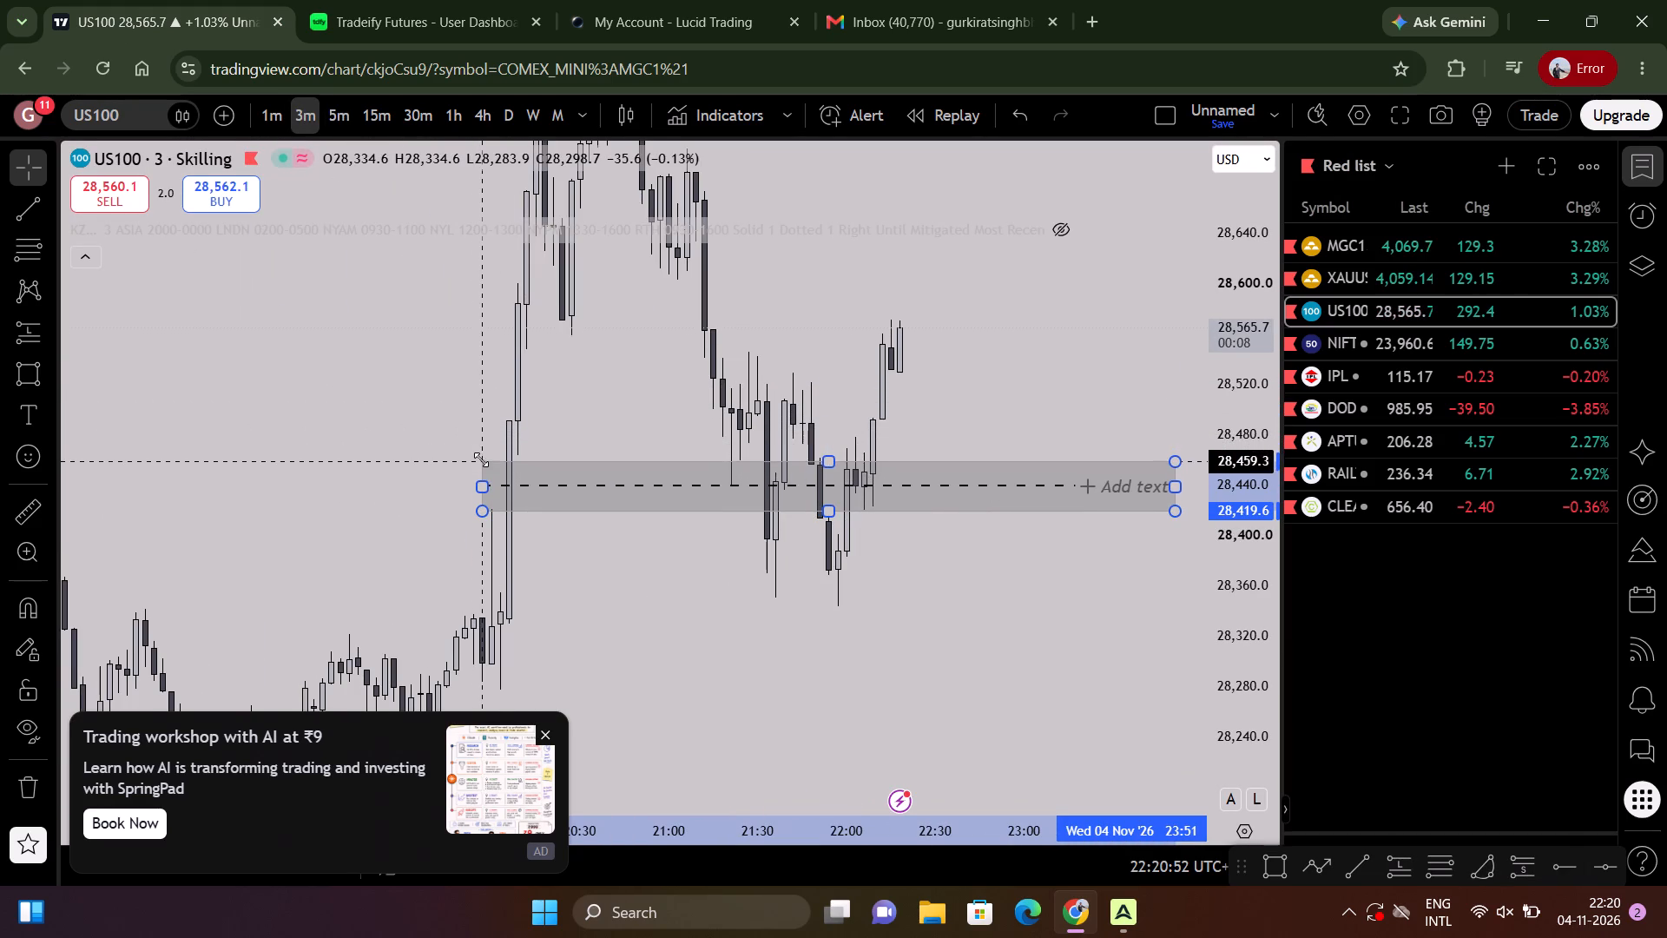
pyautogui.moveTo(481, 459); pyautogui.dragTo(483, 451)
pyautogui.doubleClick(483, 451)
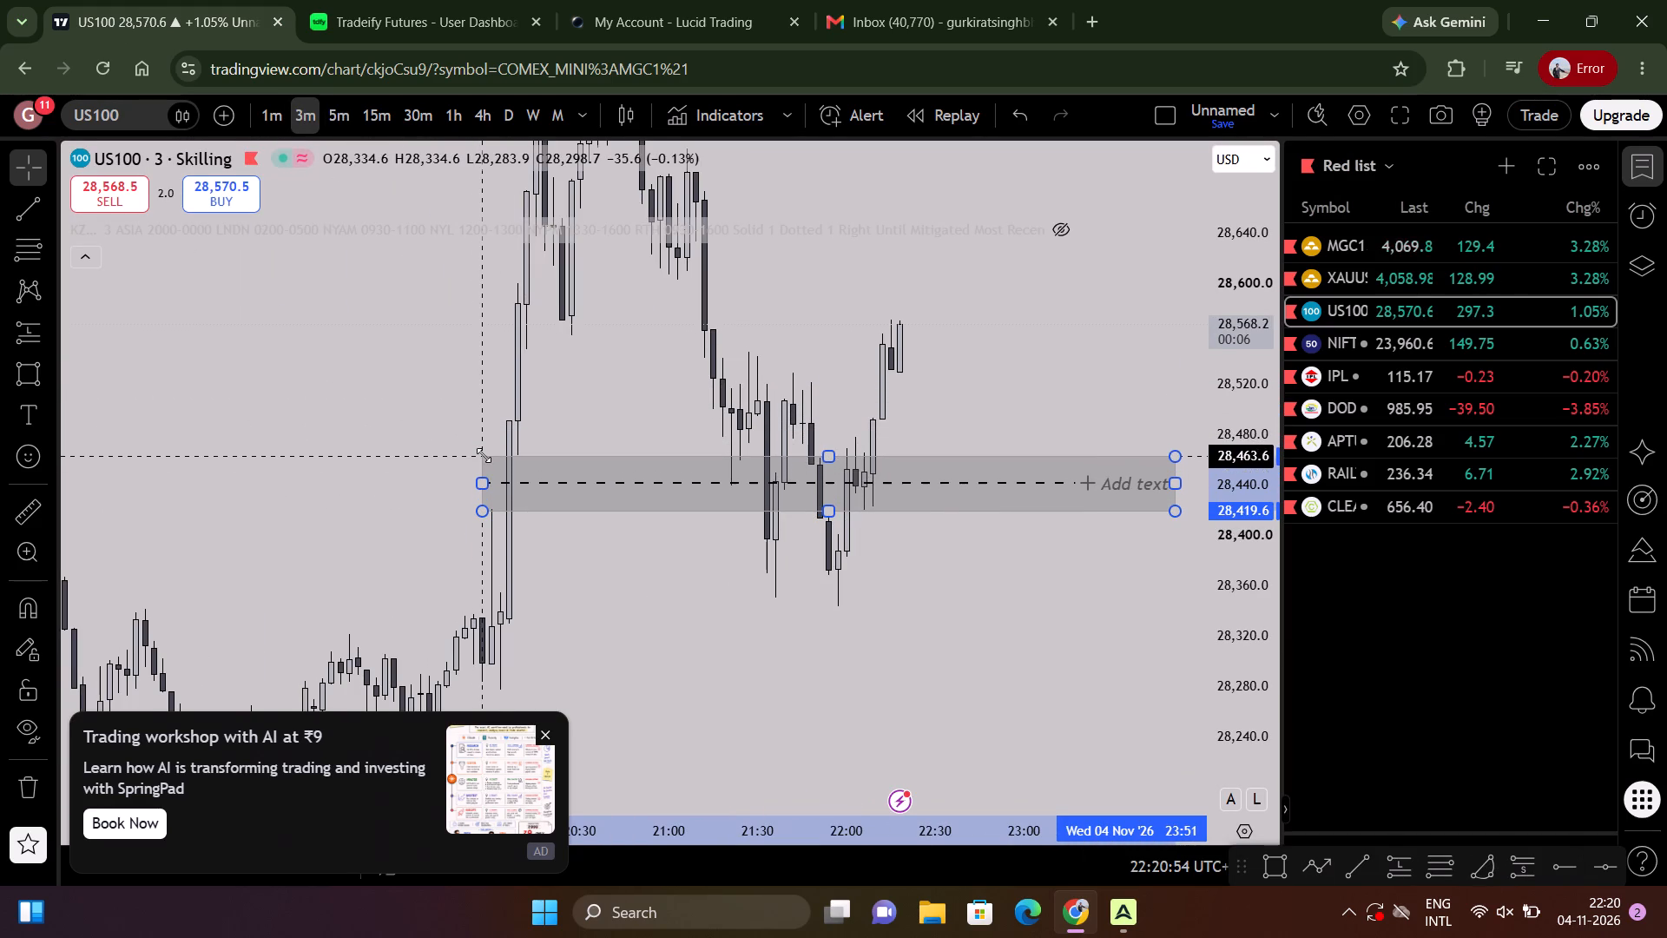
pyautogui.click(397, 468)
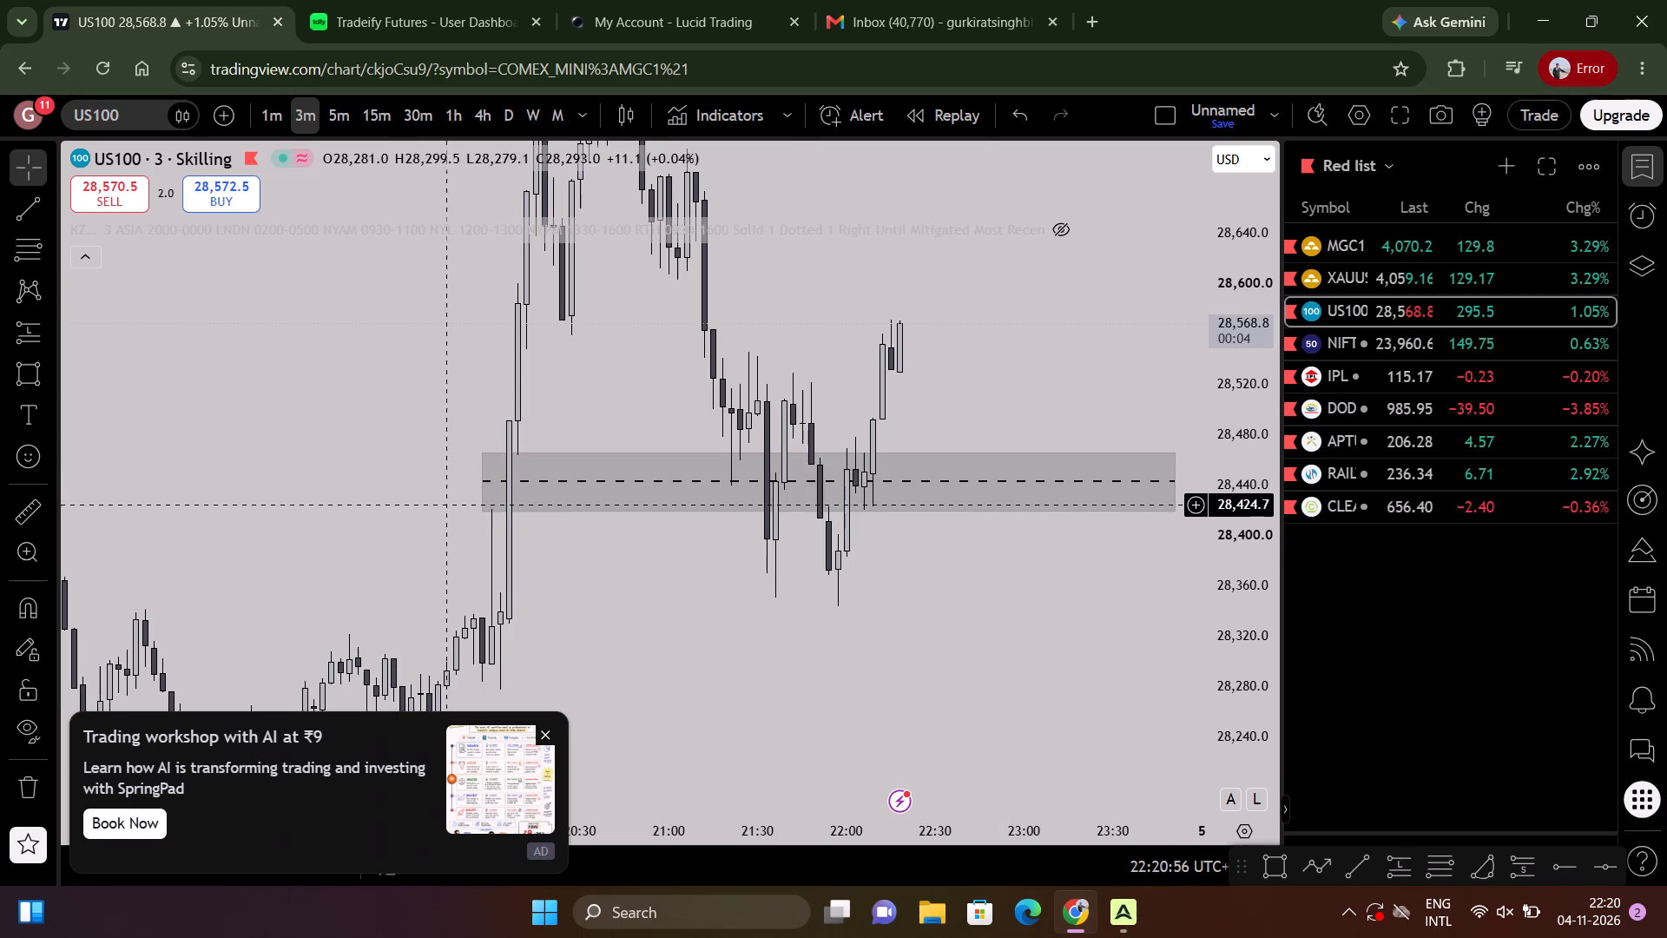
# Lower the rectangle zone's lower edge to about 28,352 and align its left edge with the 20:00 rally candle.
pyautogui.moveTo(483, 511); pyautogui.dragTo(492, 597)
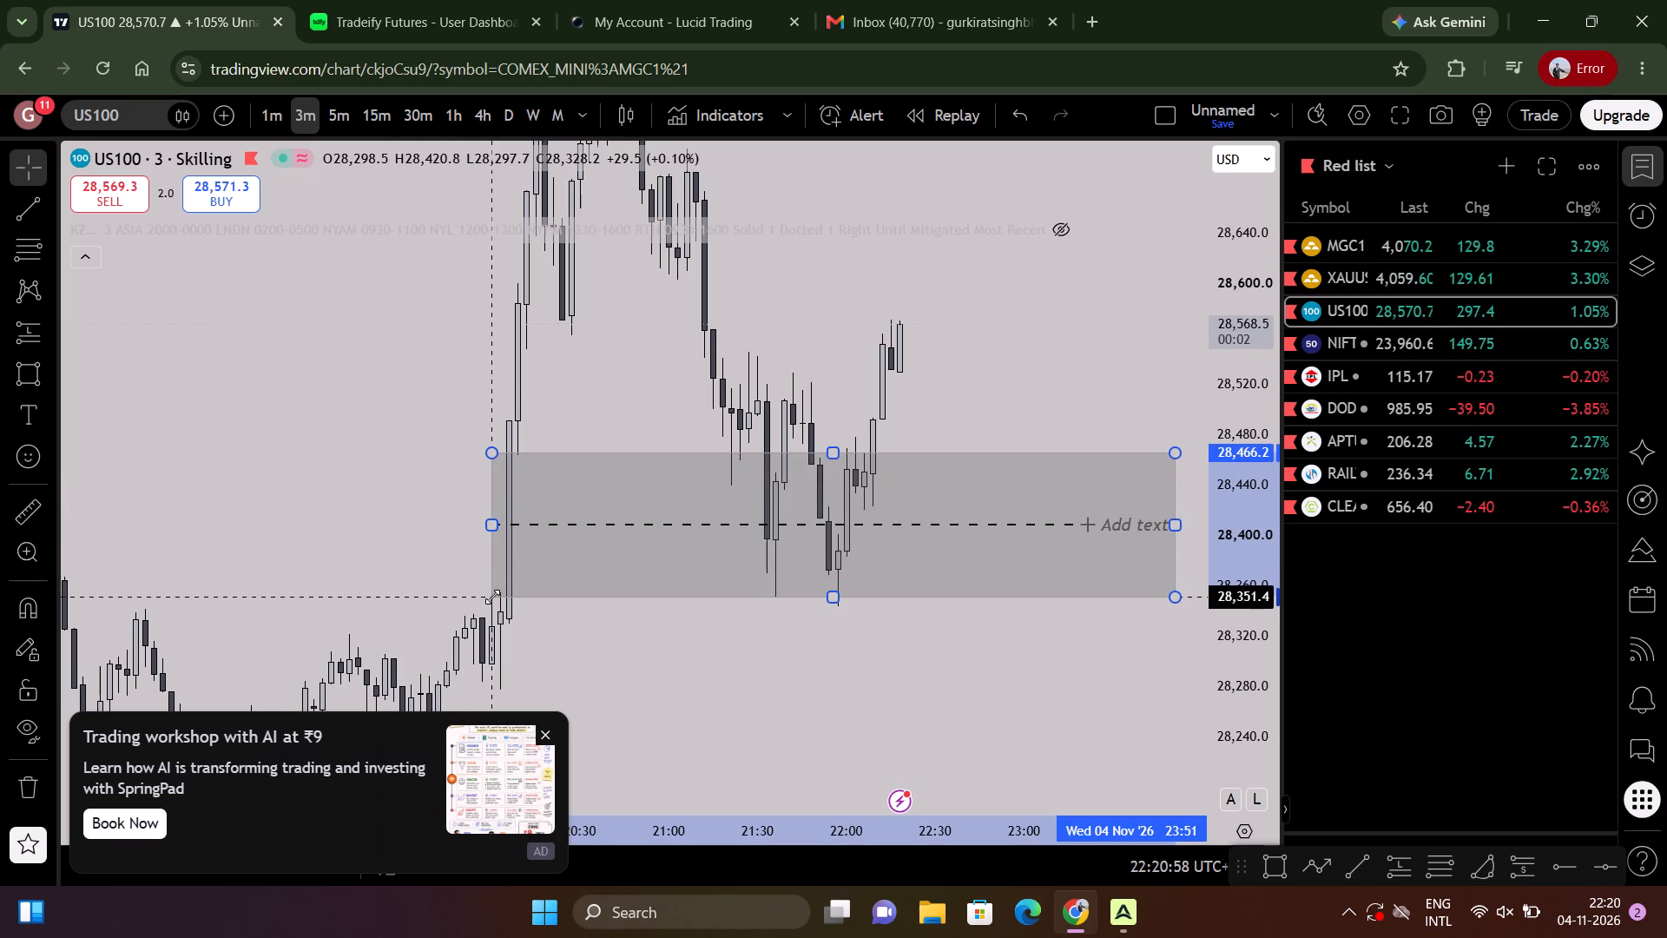
pyautogui.moveTo(492, 597); pyautogui.dragTo(493, 594)
pyautogui.click(774, 707)
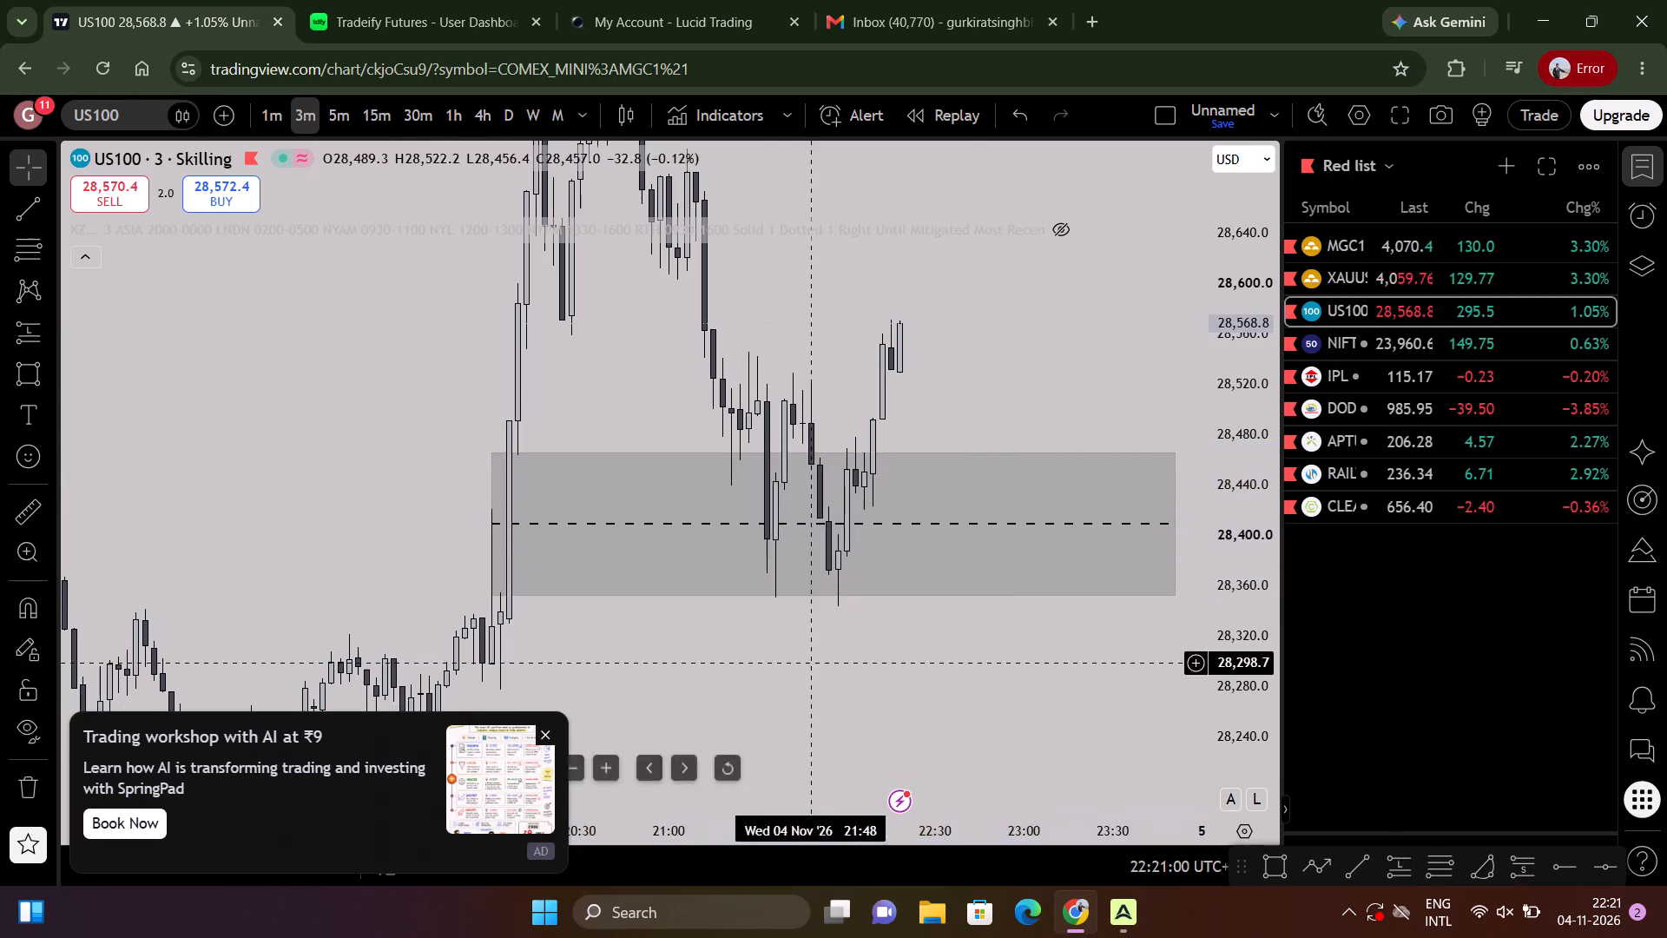
# Switch US100 to the 5-minute timeframe and examine price around the adjusted zone, the Day High and the lower zone.
pyautogui.scroll(-5, 975, 459)
pyautogui.moveTo(1053, 270); pyautogui.dragTo(1044, 520)
pyautogui.moveTo(1301, 407); pyautogui.dragTo(1263, 527)
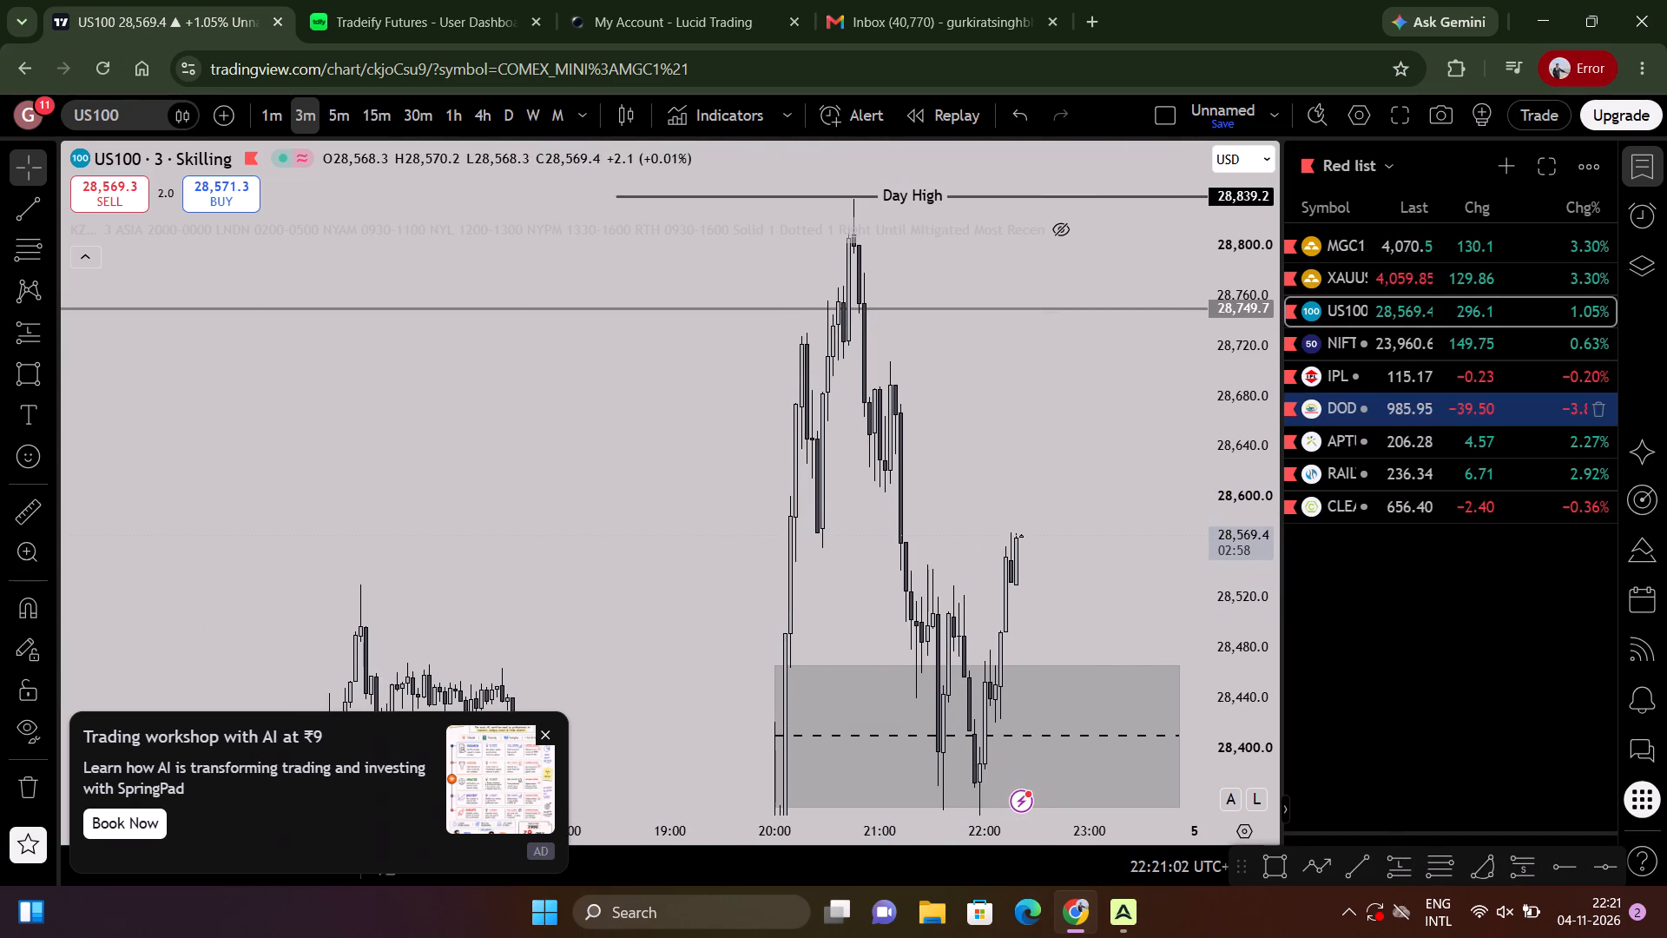
pyautogui.click(343, 109)
pyautogui.scroll(7, 1079, 581)
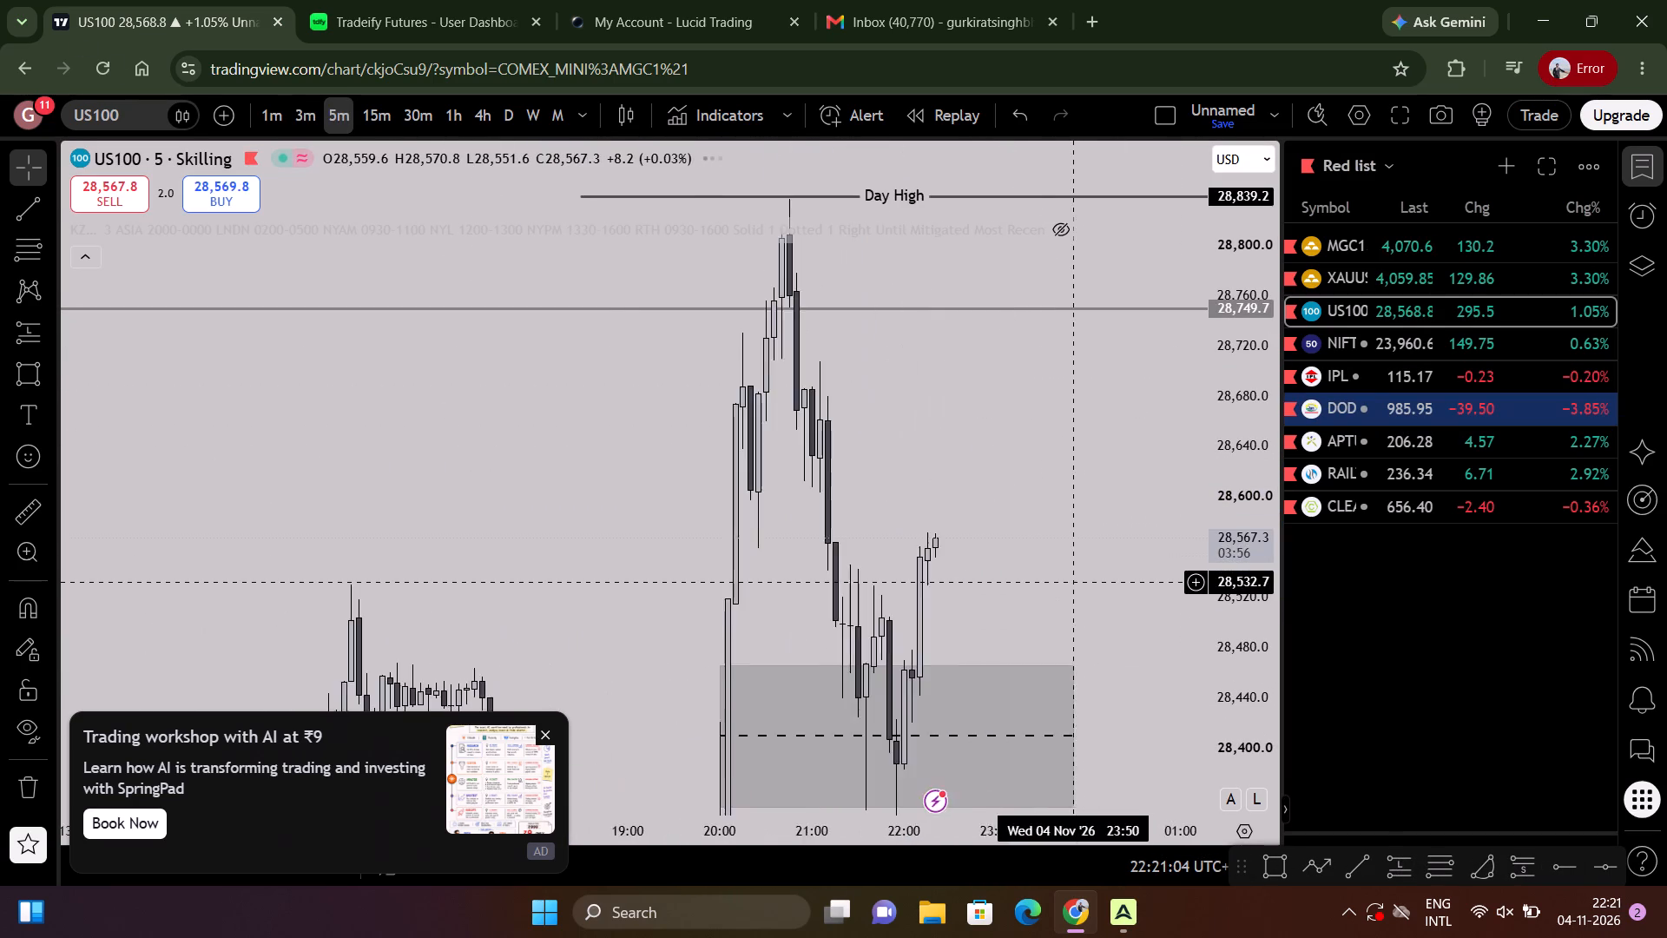
pyautogui.scroll(1, 1072, 581)
pyautogui.moveTo(1052, 562); pyautogui.dragTo(1090, 267)
pyautogui.scroll(-2, 1171, 411)
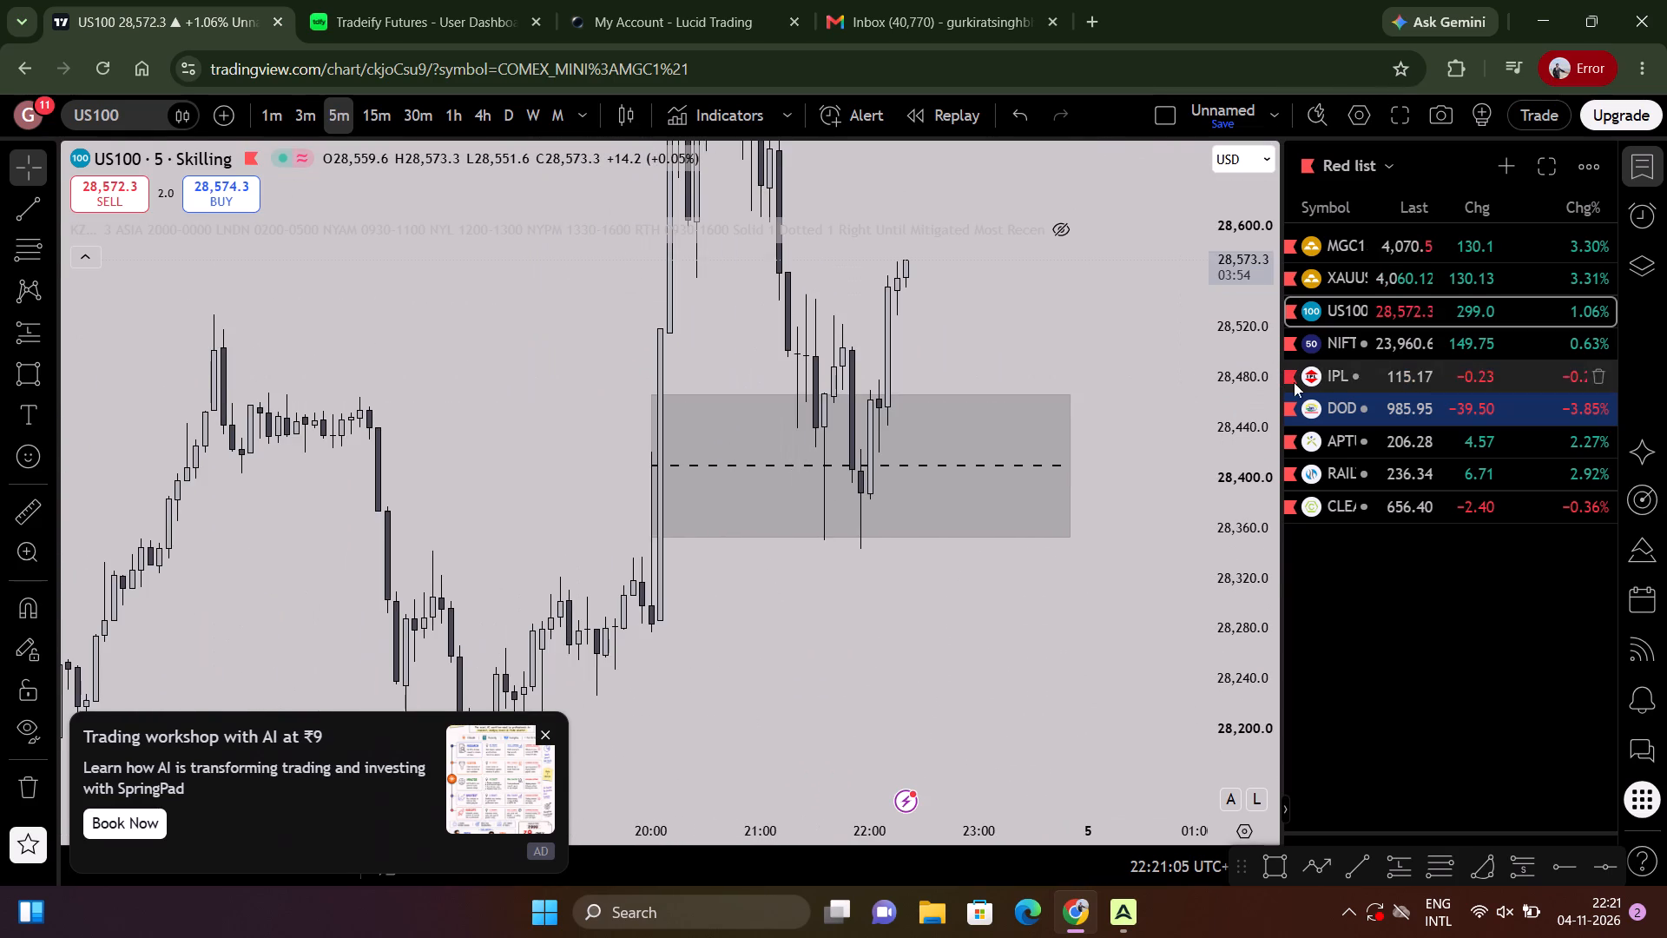
pyautogui.moveTo(1258, 414); pyautogui.dragTo(1173, 676)
pyautogui.scroll(-4, 1085, 646)
pyautogui.moveTo(1053, 617); pyautogui.dragTo(976, 459)
pyautogui.scroll(3, 963, 460)
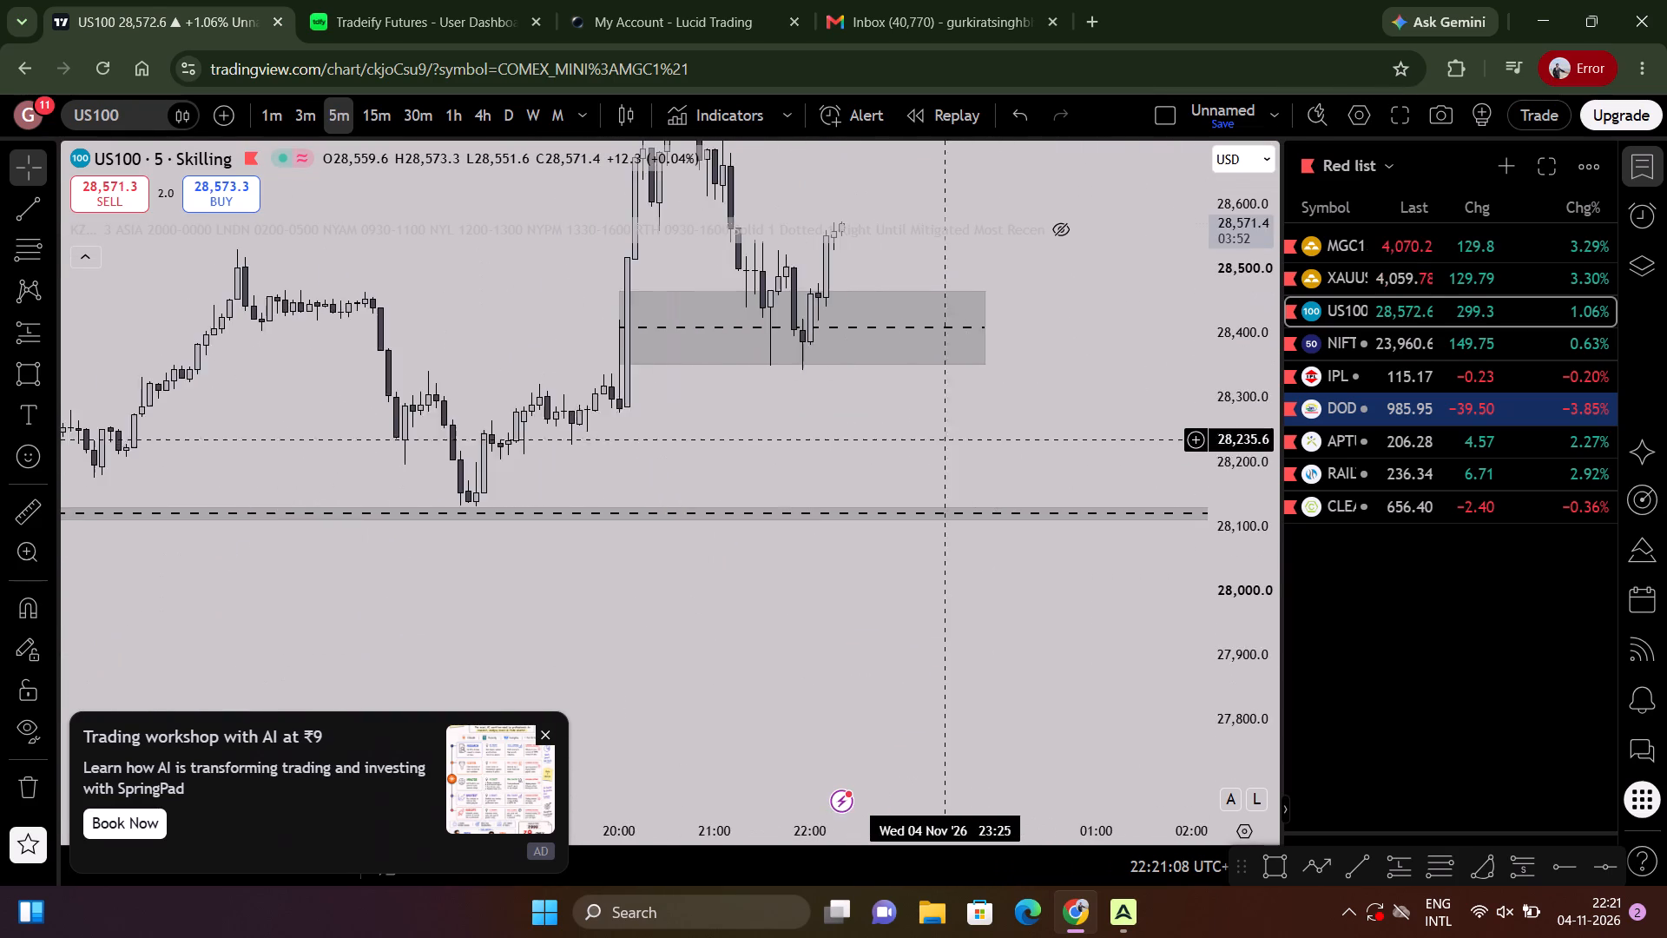
pyautogui.moveTo(918, 412); pyautogui.dragTo(904, 697)
# Temporarily show the killzone sessions indicator to compare session ranges and levels with the US100 zones, and hide it again.
pyautogui.click(1060, 229)
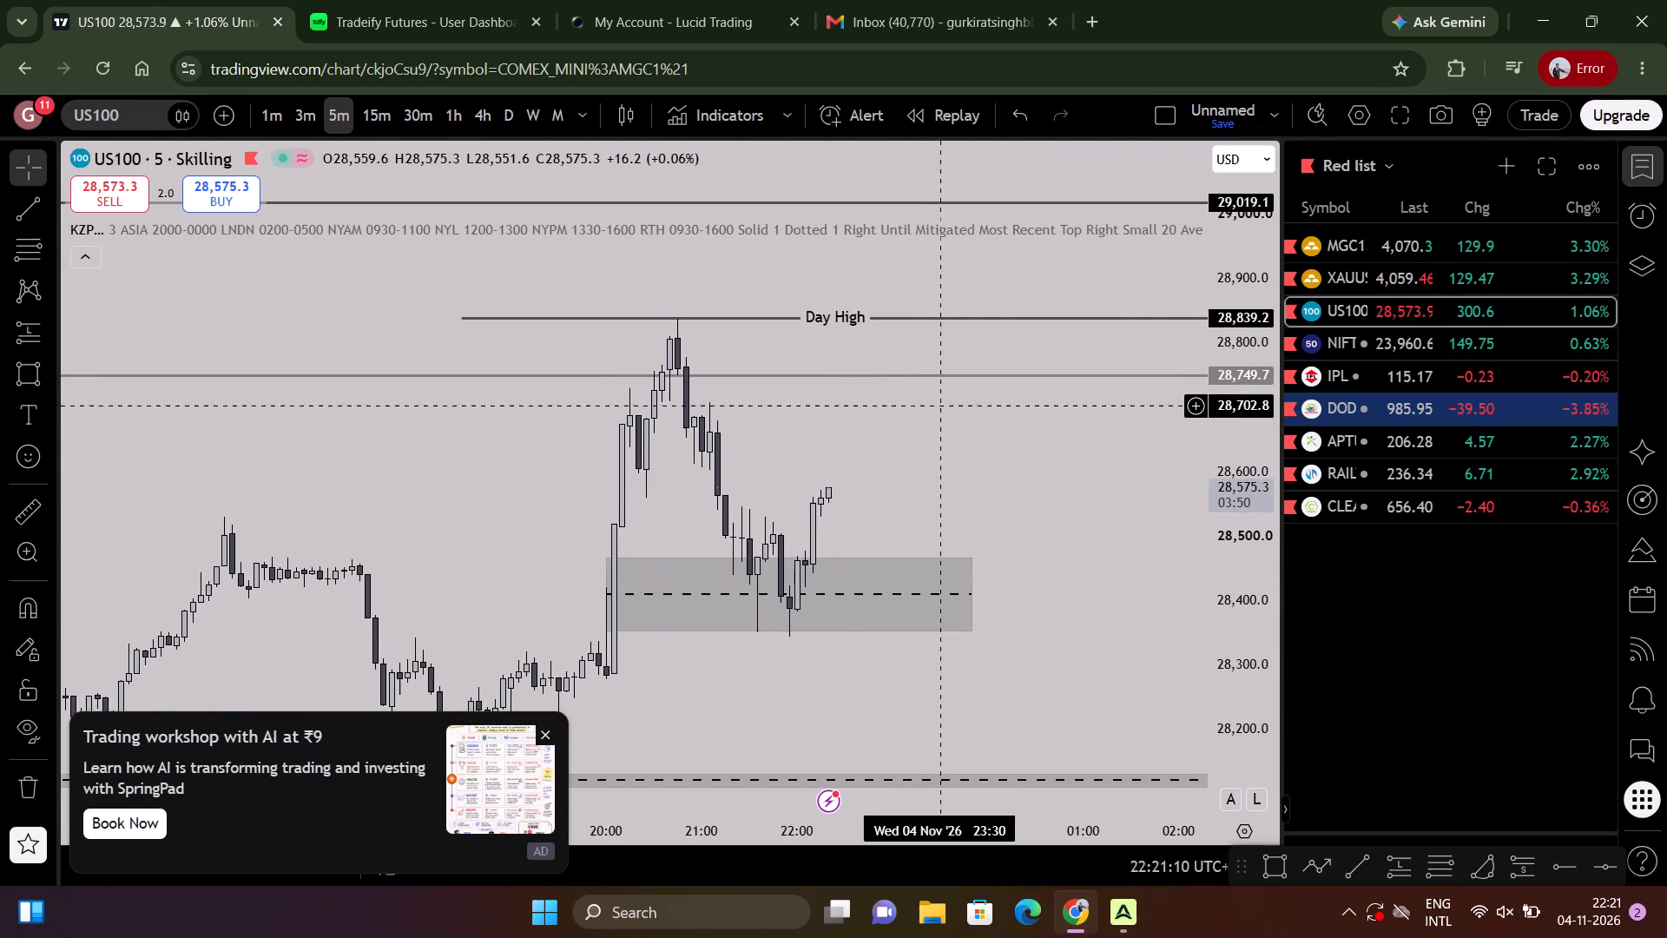
pyautogui.scroll(-3, 923, 424)
pyautogui.scroll(2, 923, 430)
pyautogui.moveTo(922, 431); pyautogui.dragTo(933, 265)
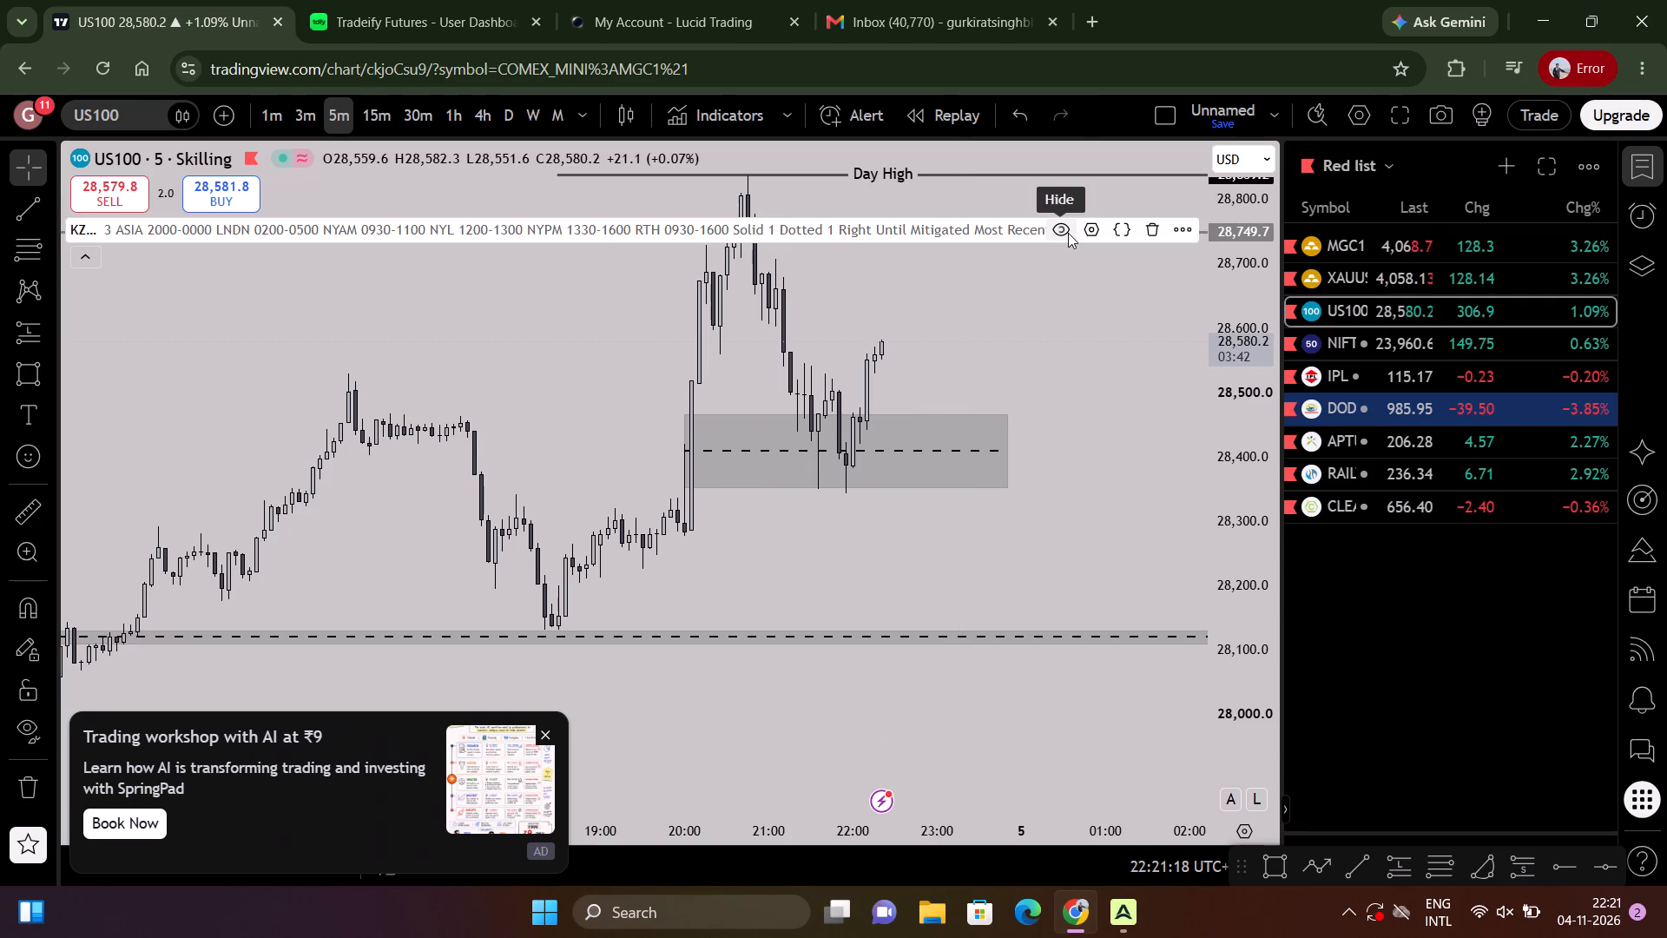
pyautogui.scroll(-3, 1038, 410)
pyautogui.scroll(3, 1038, 410)
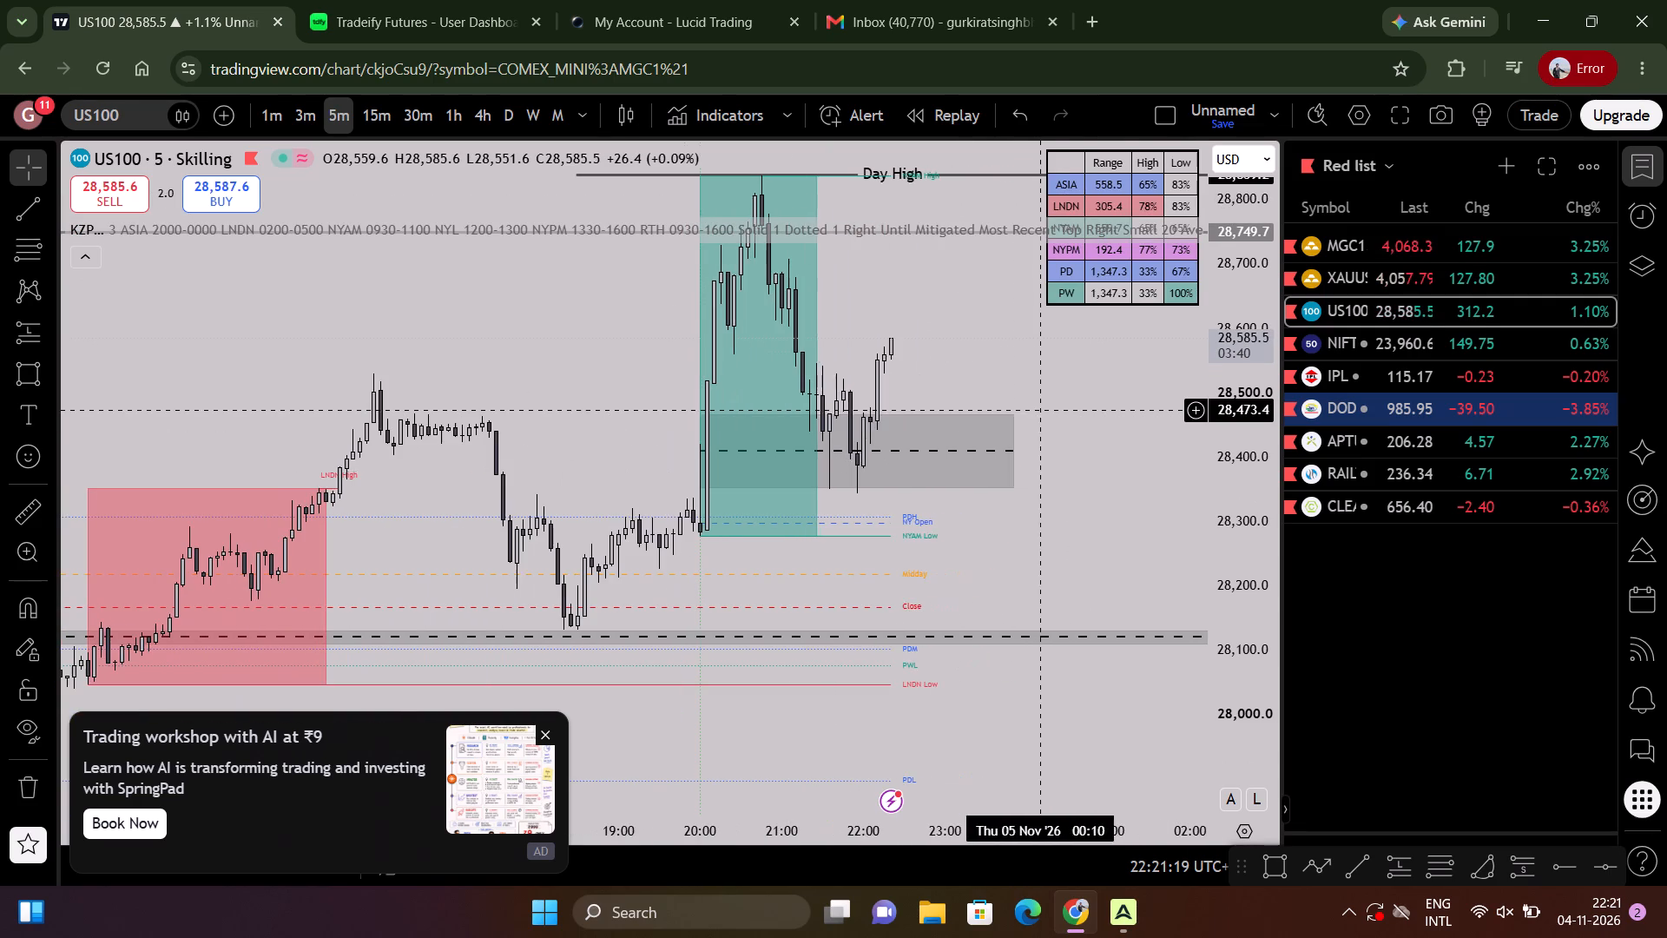
pyautogui.moveTo(1079, 478); pyautogui.dragTo(1104, 377)
pyautogui.scroll(1, 1069, 411)
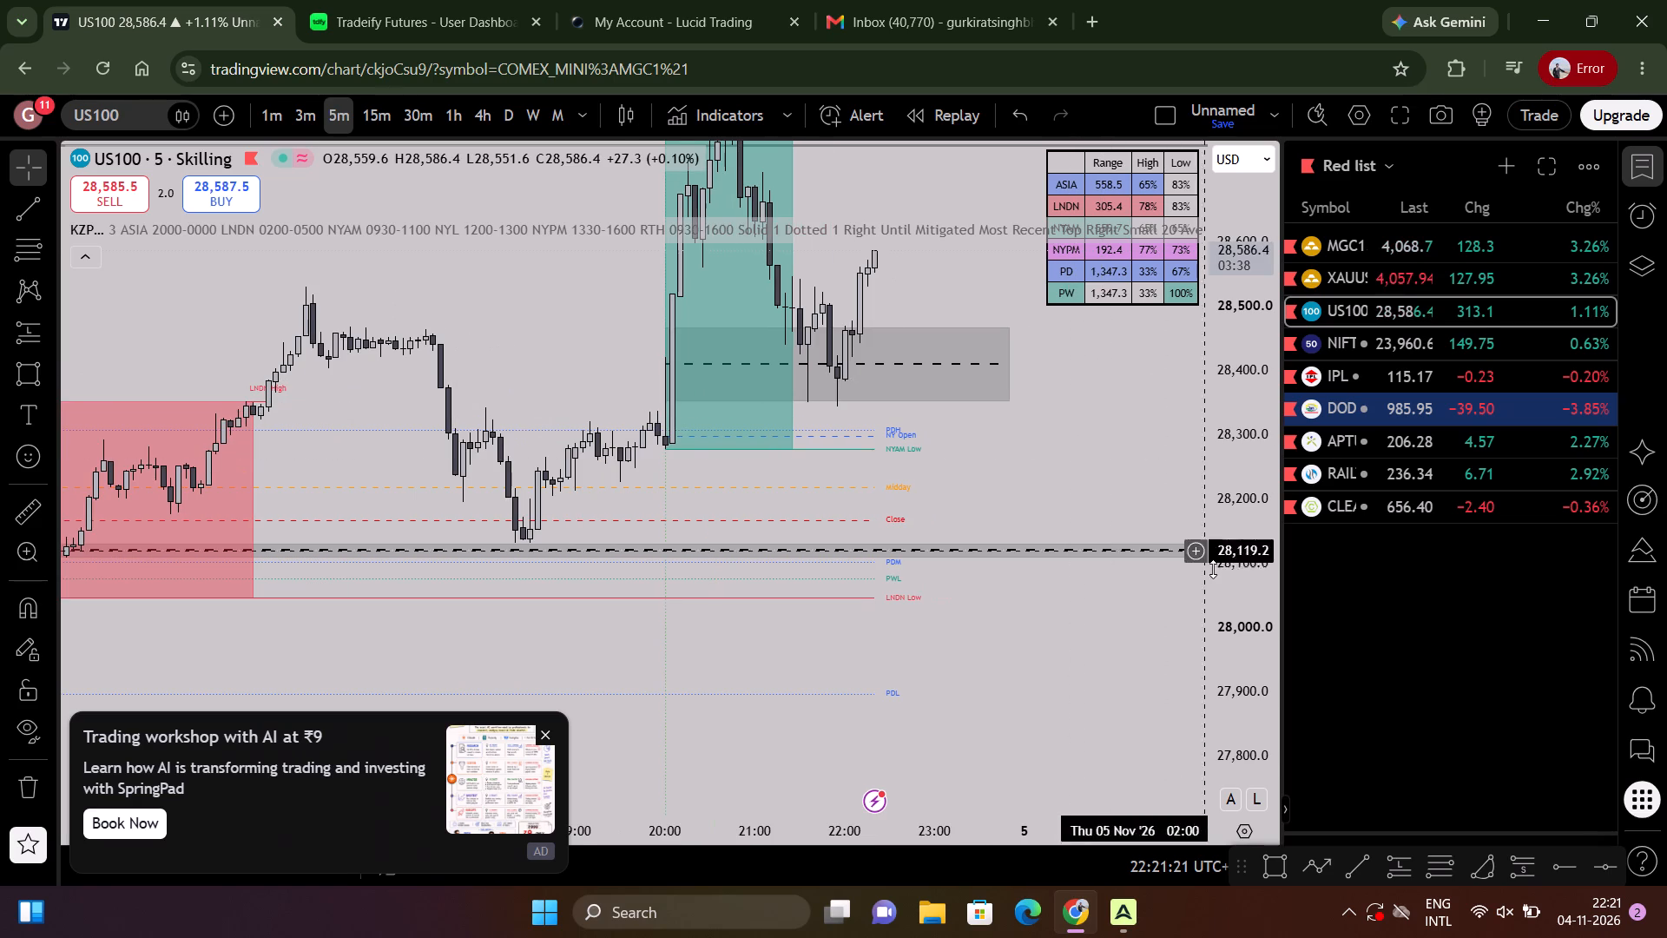
pyautogui.moveTo(1232, 599); pyautogui.dragTo(1272, 86)
pyautogui.scroll(2, 897, 373)
pyautogui.moveTo(895, 377); pyautogui.dragTo(899, 455)
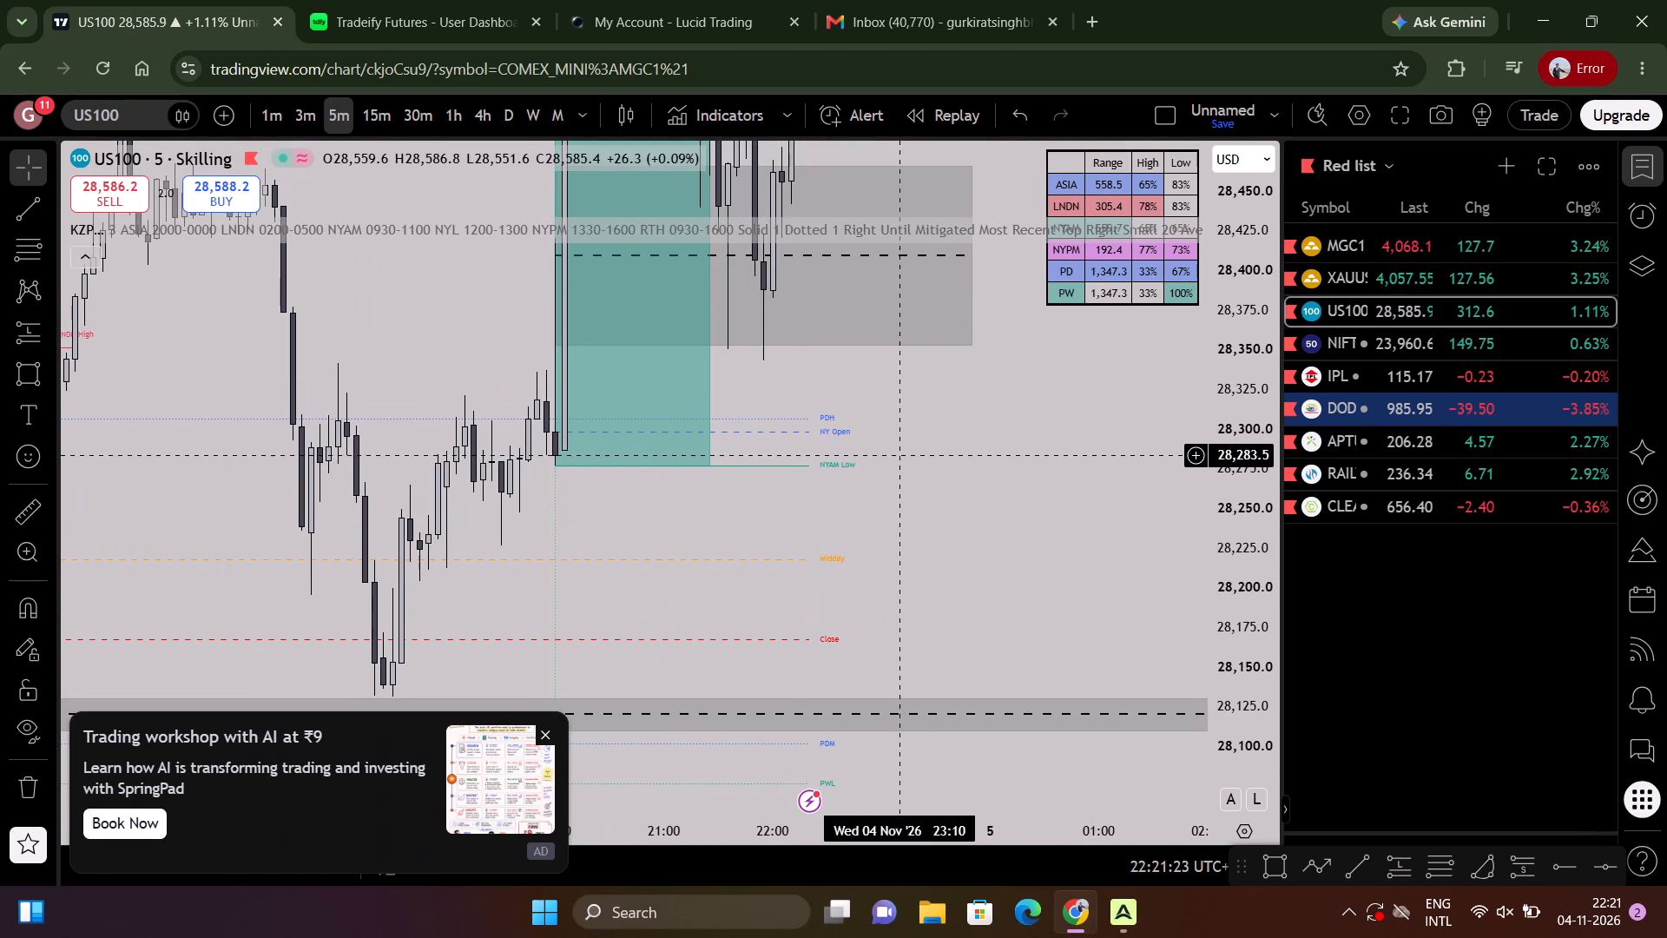
pyautogui.scroll(-3, 1001, 419)
pyautogui.moveTo(1229, 358); pyautogui.dragTo(1033, 701)
pyautogui.scroll(-2, 779, 427)
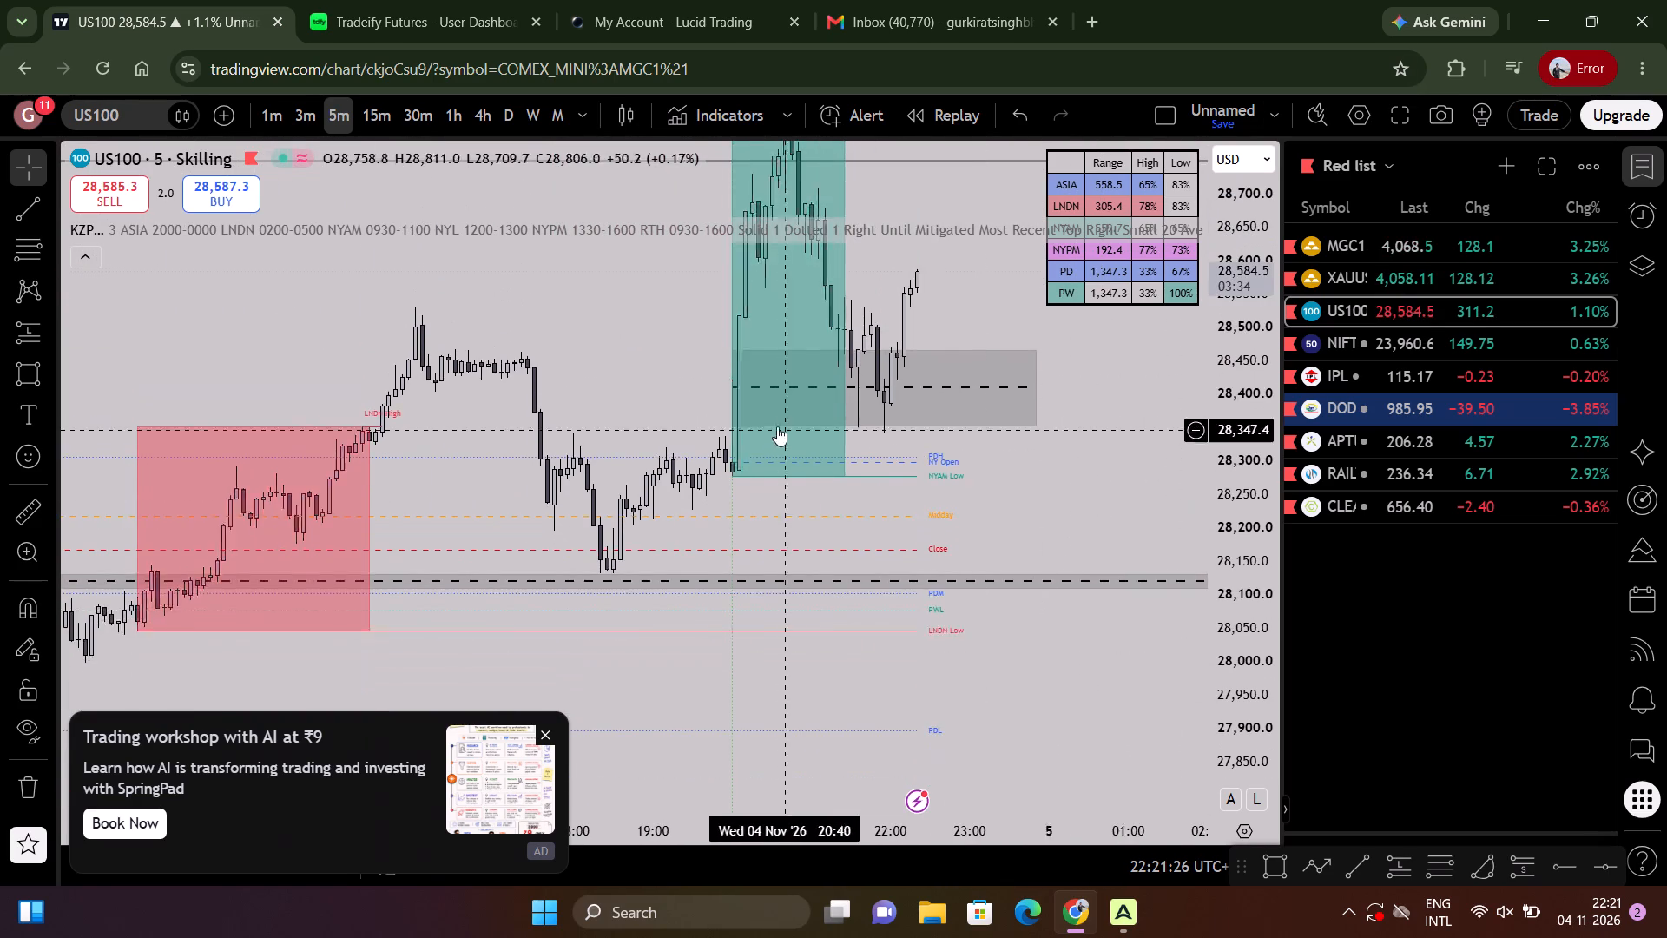
pyautogui.scroll(-2, 777, 426)
pyautogui.scroll(4, 851, 477)
pyautogui.scroll(-4, 864, 473)
pyautogui.scroll(3, 784, 482)
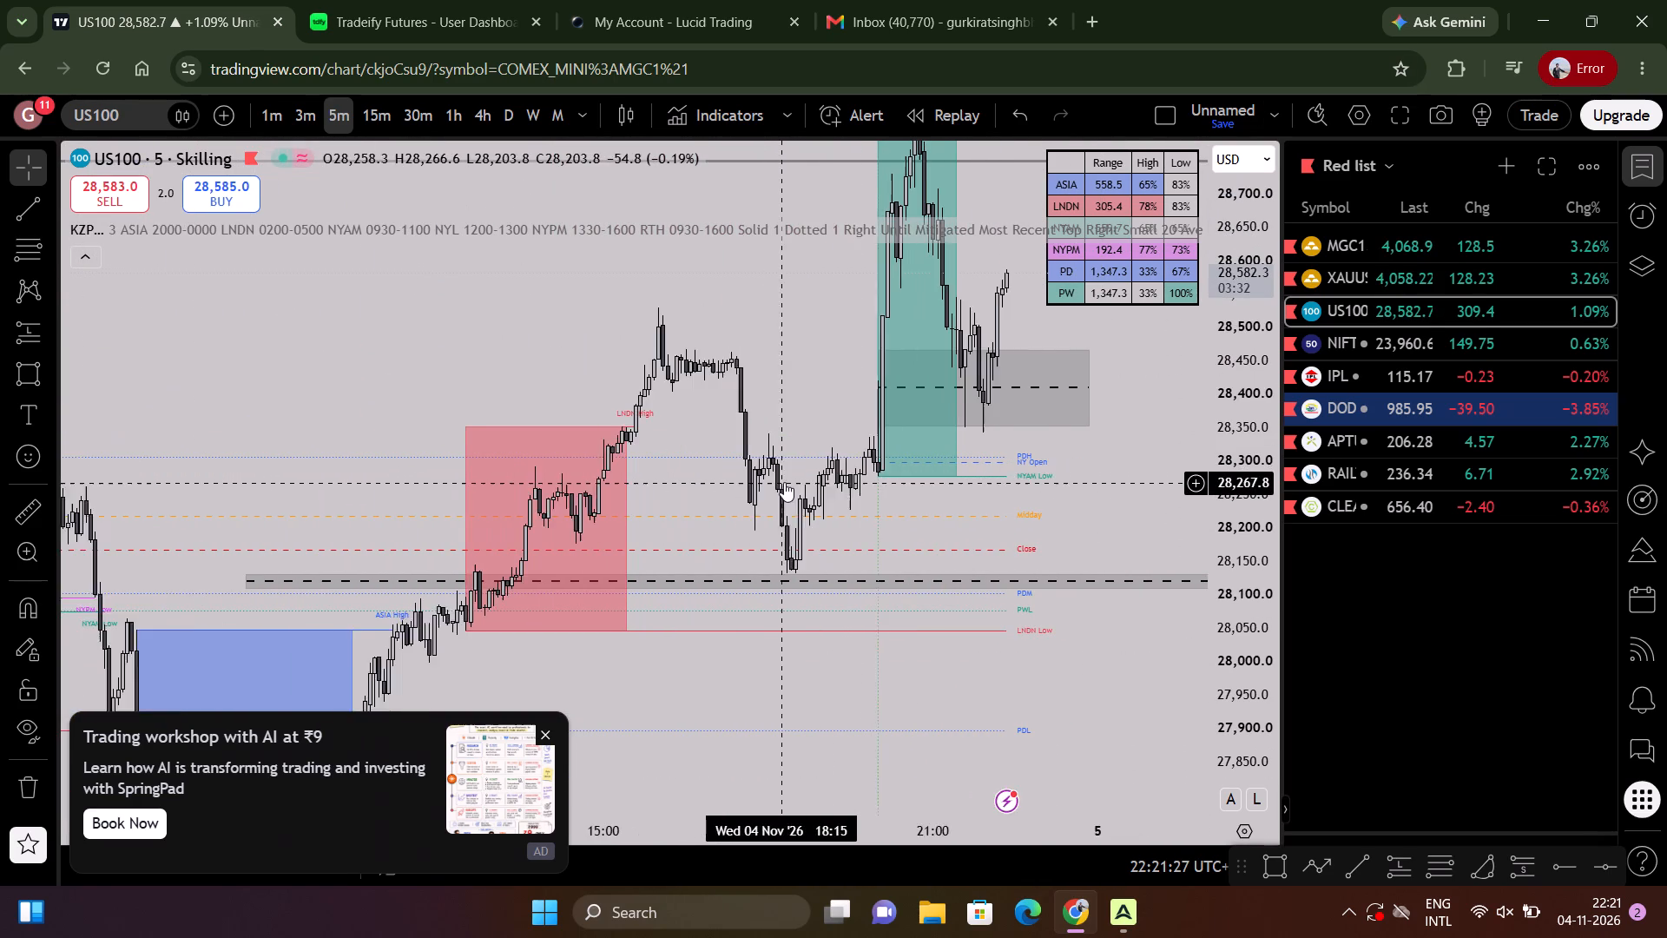
pyautogui.click(1052, 226)
# Examine the US100 5-minute move from the Day Low up through the two rectangle zones.
pyautogui.scroll(-1, 1075, 525)
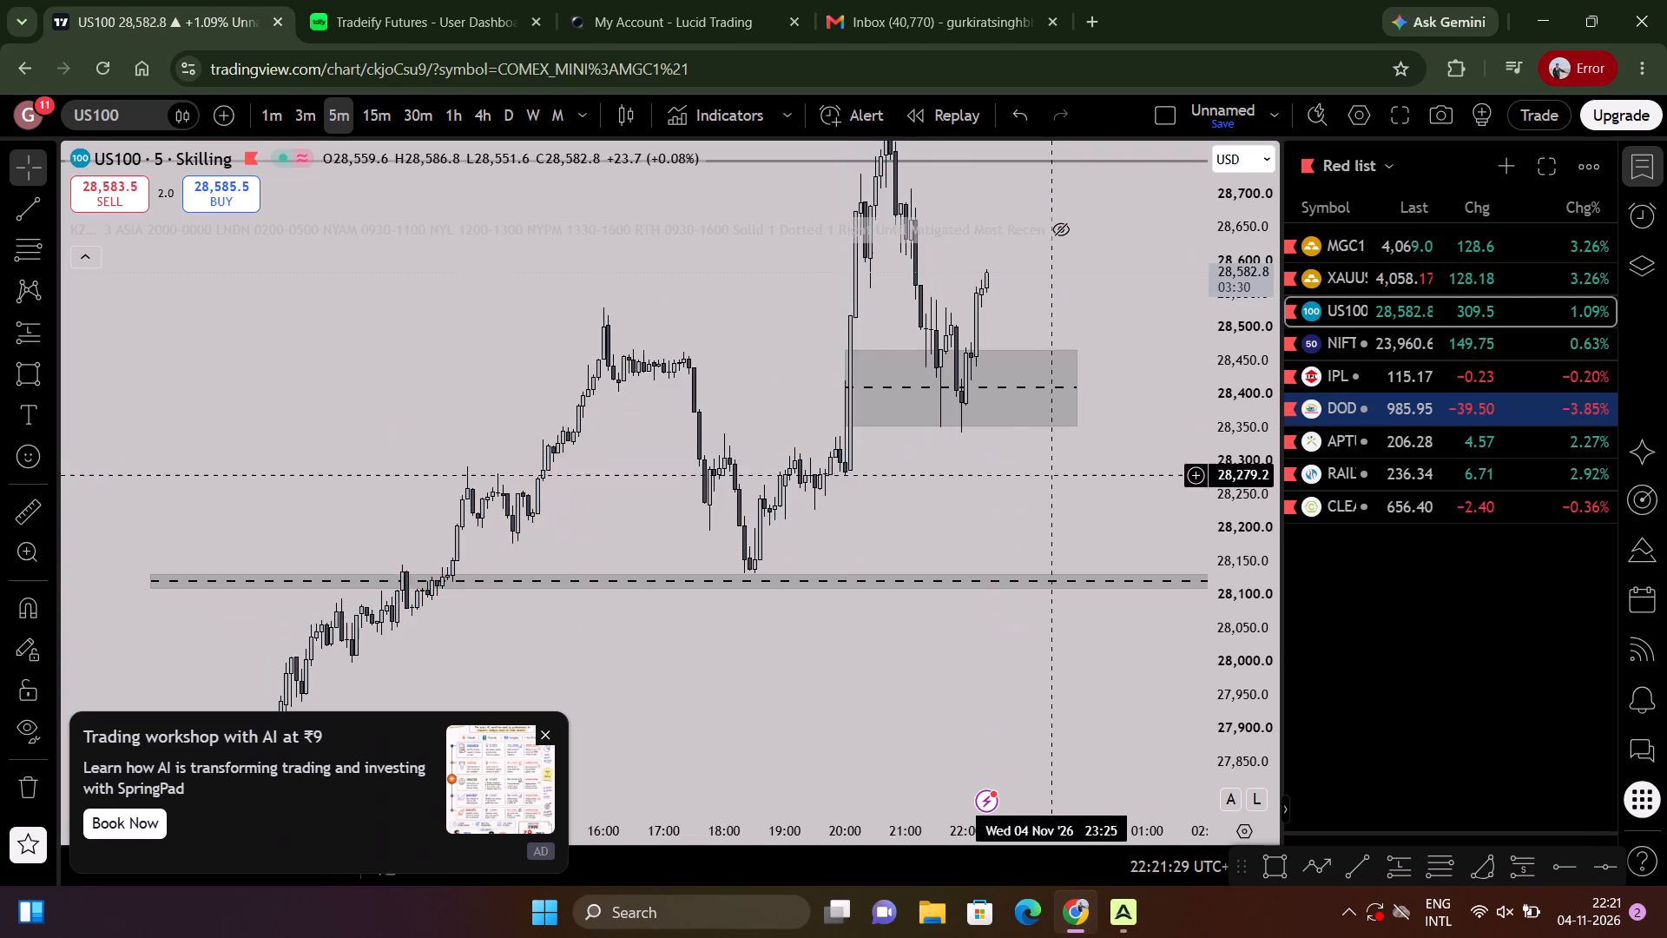
pyautogui.scroll(-2, 1075, 525)
pyautogui.moveTo(1043, 521); pyautogui.dragTo(1026, 216)
pyautogui.scroll(-5, 1072, 376)
pyautogui.moveTo(1230, 433); pyautogui.dragTo(1215, 624)
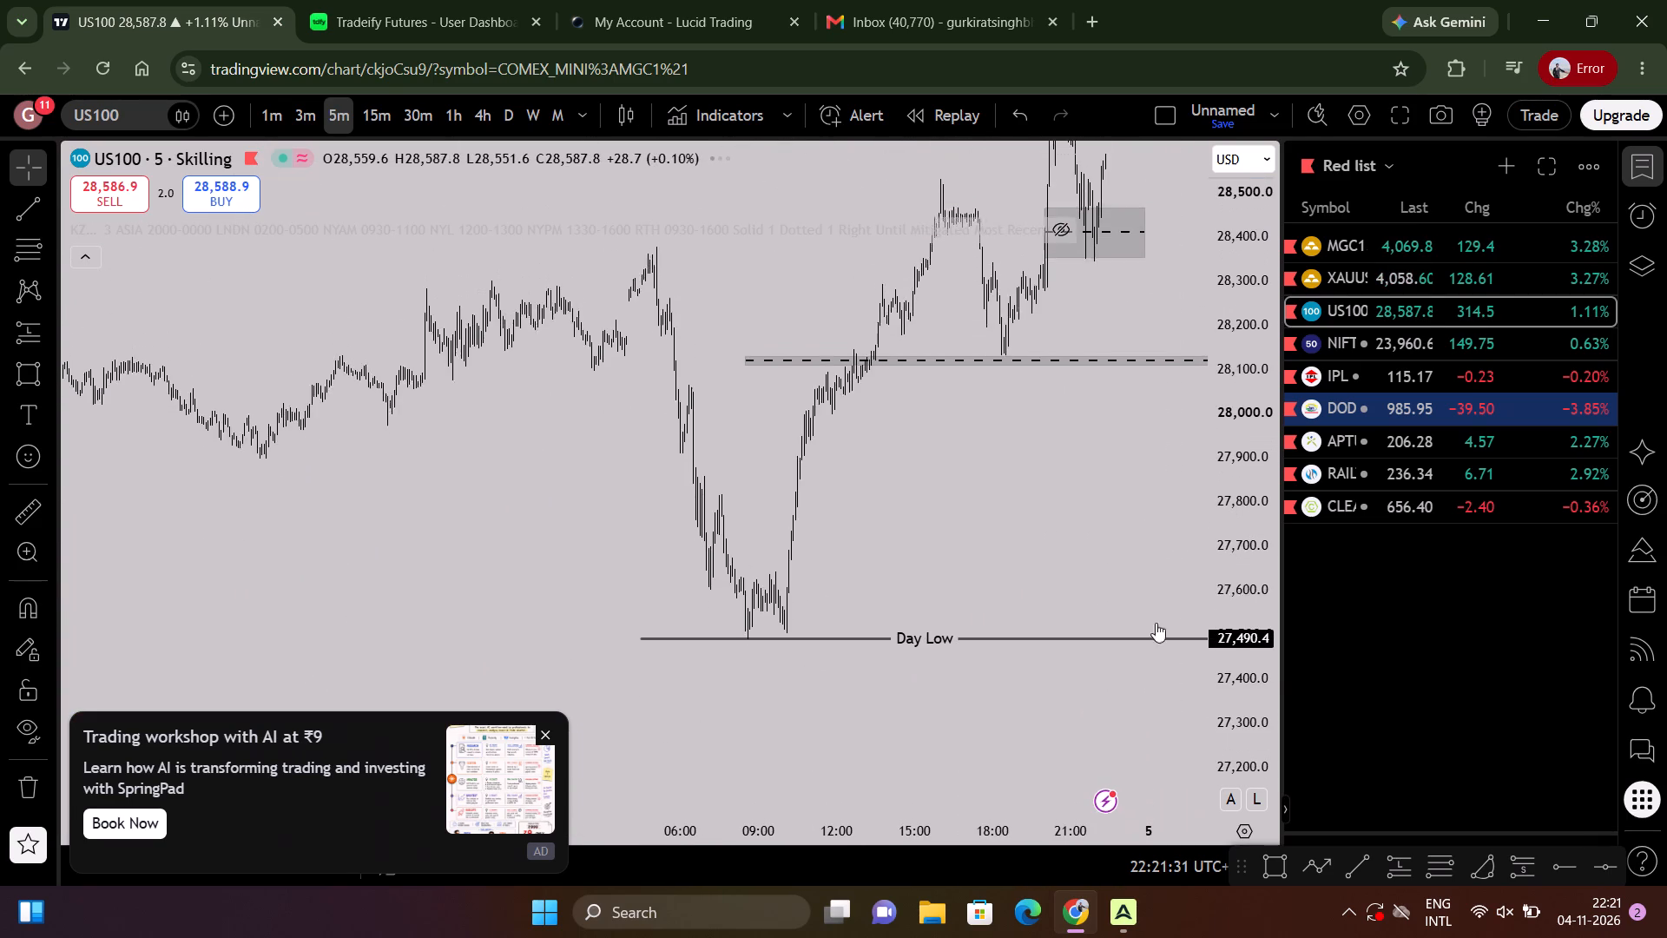
pyautogui.scroll(4, 1016, 601)
pyautogui.moveTo(844, 540); pyautogui.dragTo(1124, 392)
pyautogui.moveTo(1237, 730); pyautogui.dragTo(1228, 529)
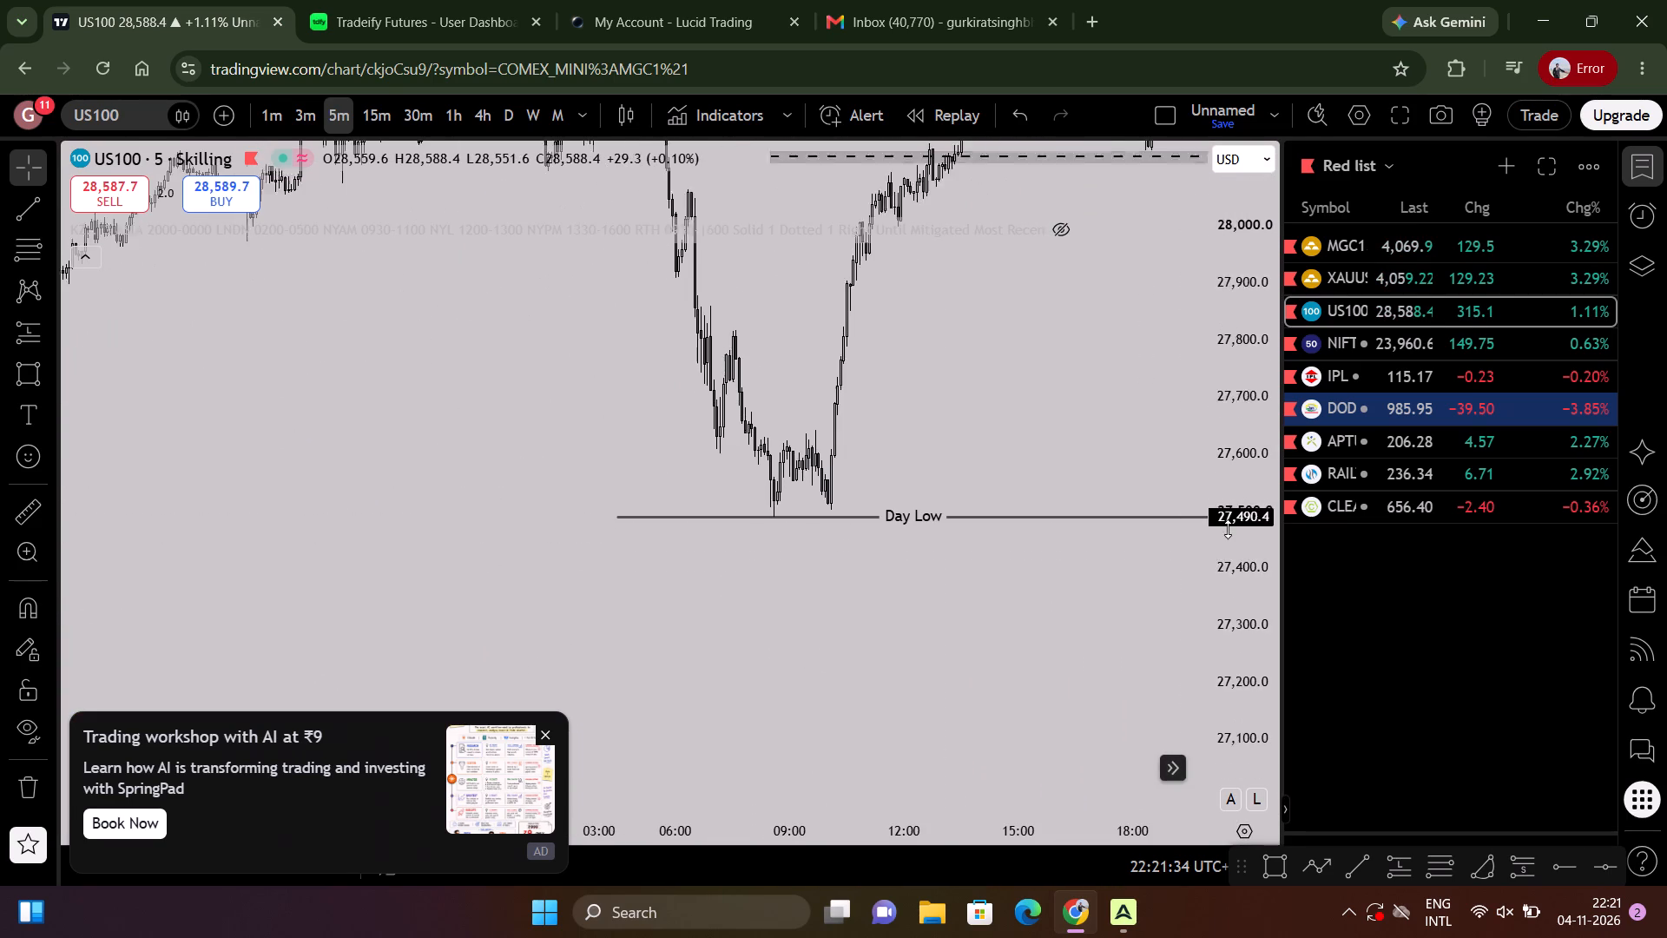
pyautogui.moveTo(1228, 529); pyautogui.dragTo(1182, 247)
pyautogui.scroll(4, 844, 615)
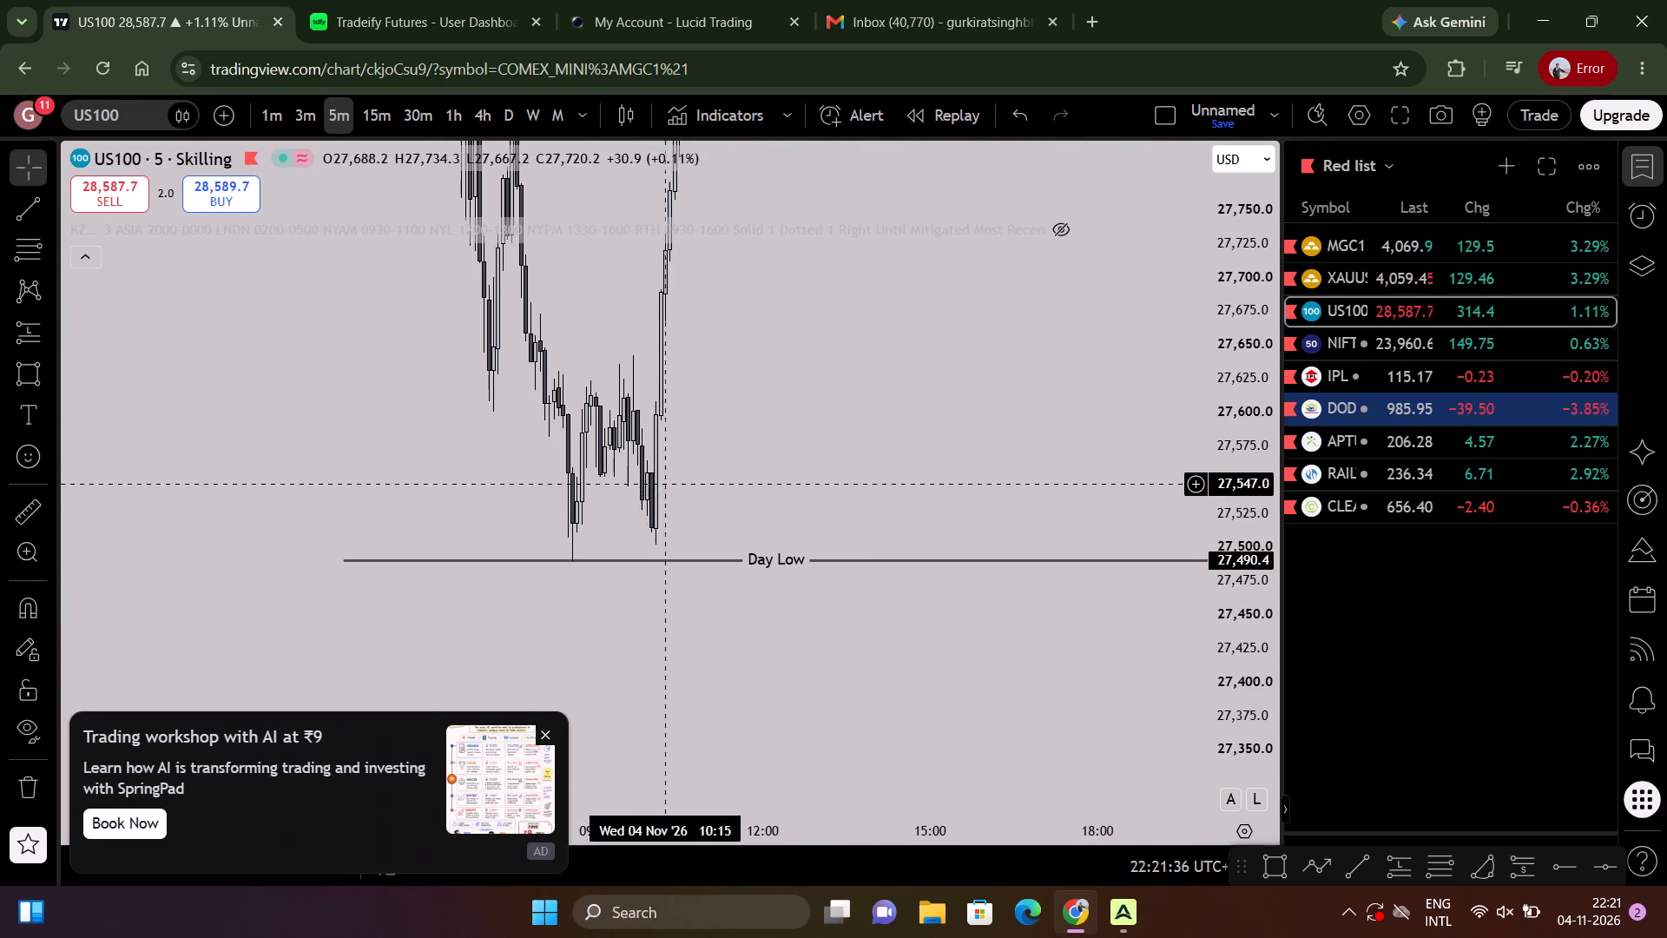
pyautogui.moveTo(732, 429); pyautogui.dragTo(715, 936)
pyautogui.moveTo(1249, 325); pyautogui.dragTo(1231, 562)
pyautogui.moveTo(1060, 413); pyautogui.dragTo(794, 761)
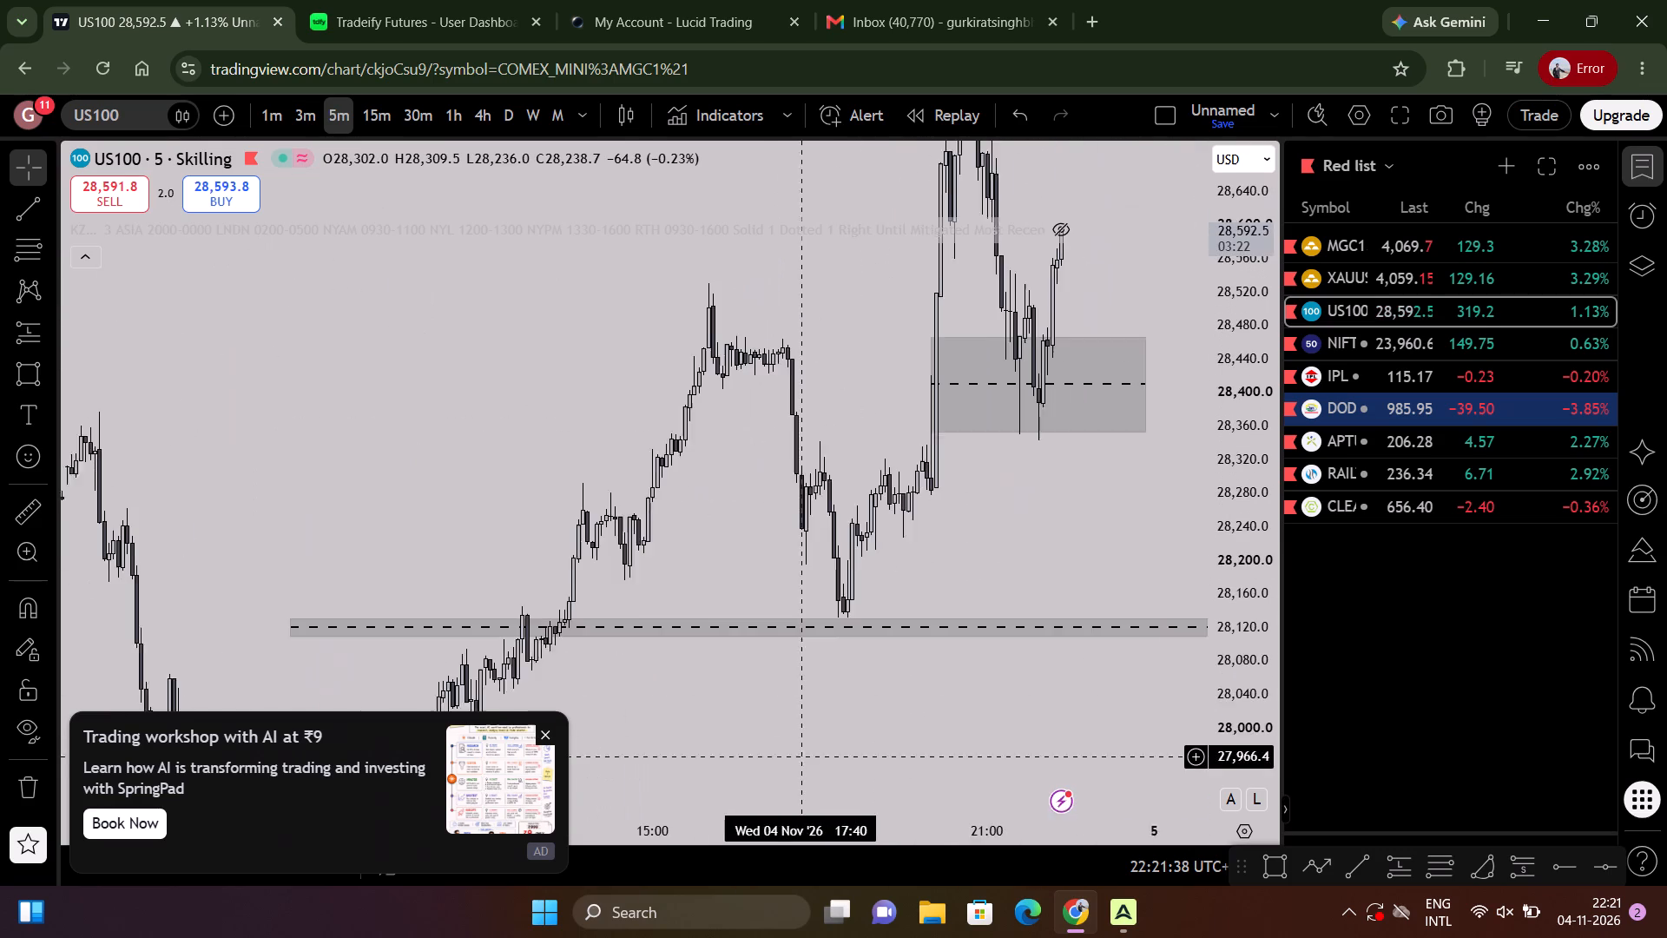
pyautogui.moveTo(794, 761); pyautogui.dragTo(778, 767)
pyautogui.scroll(3, 820, 708)
# Examine the wider US100 5-minute structure between the Daily DOL, Day High and Day Low levels.
pyautogui.click(297, 113)
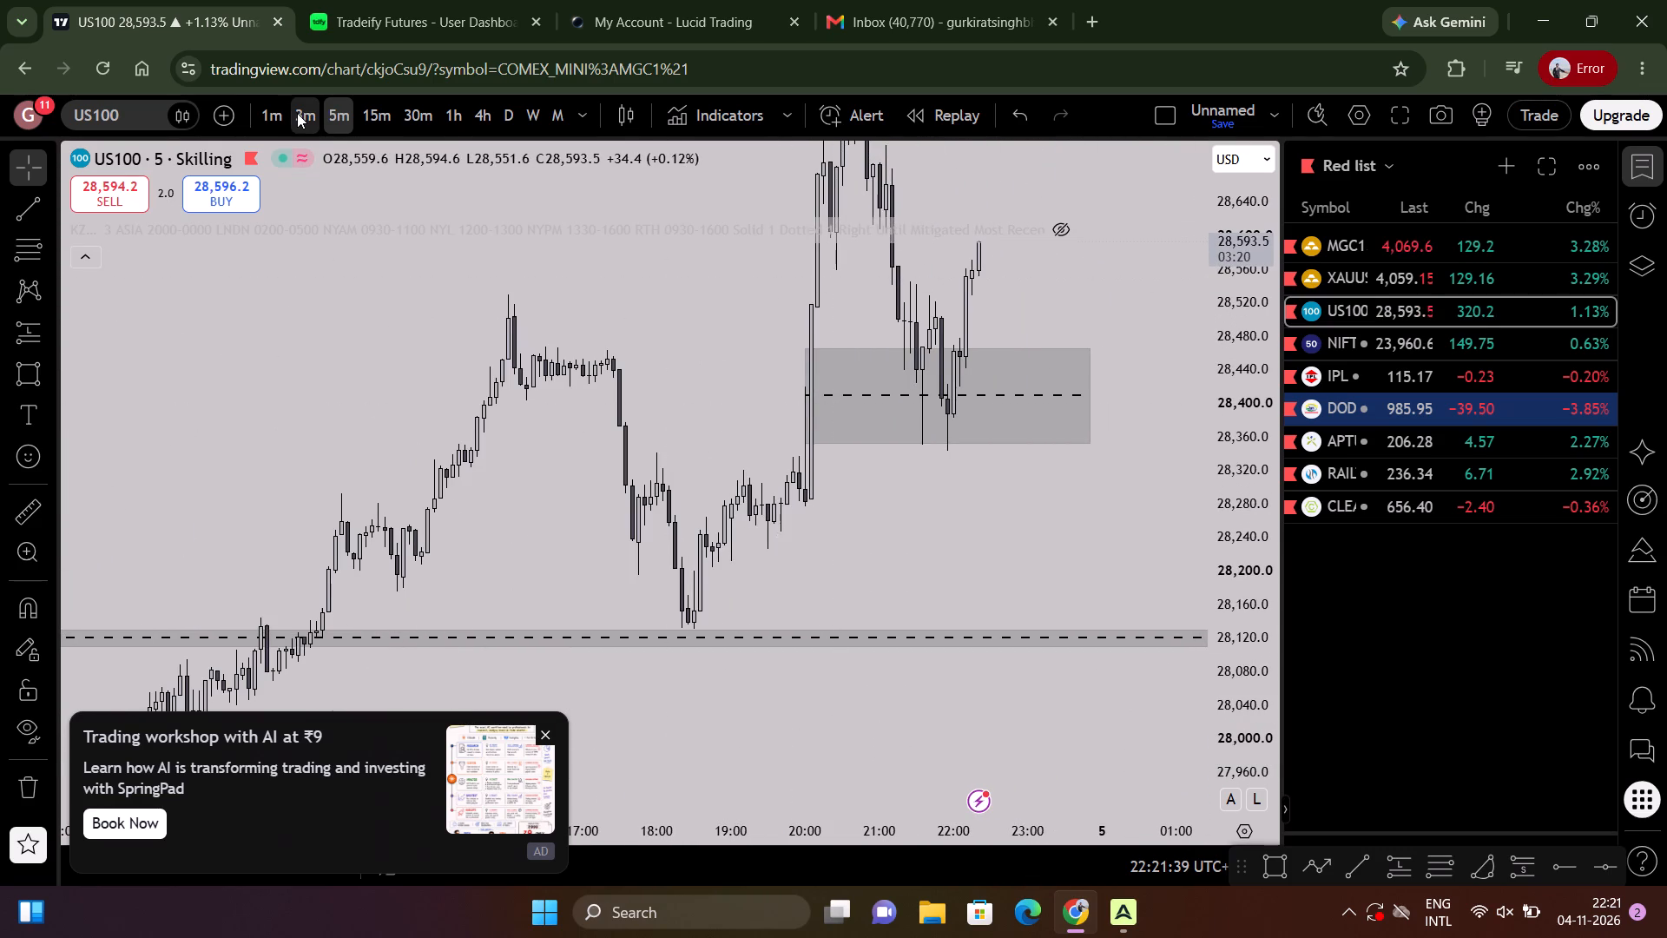
pyautogui.click(323, 113)
pyautogui.scroll(-3, 1014, 340)
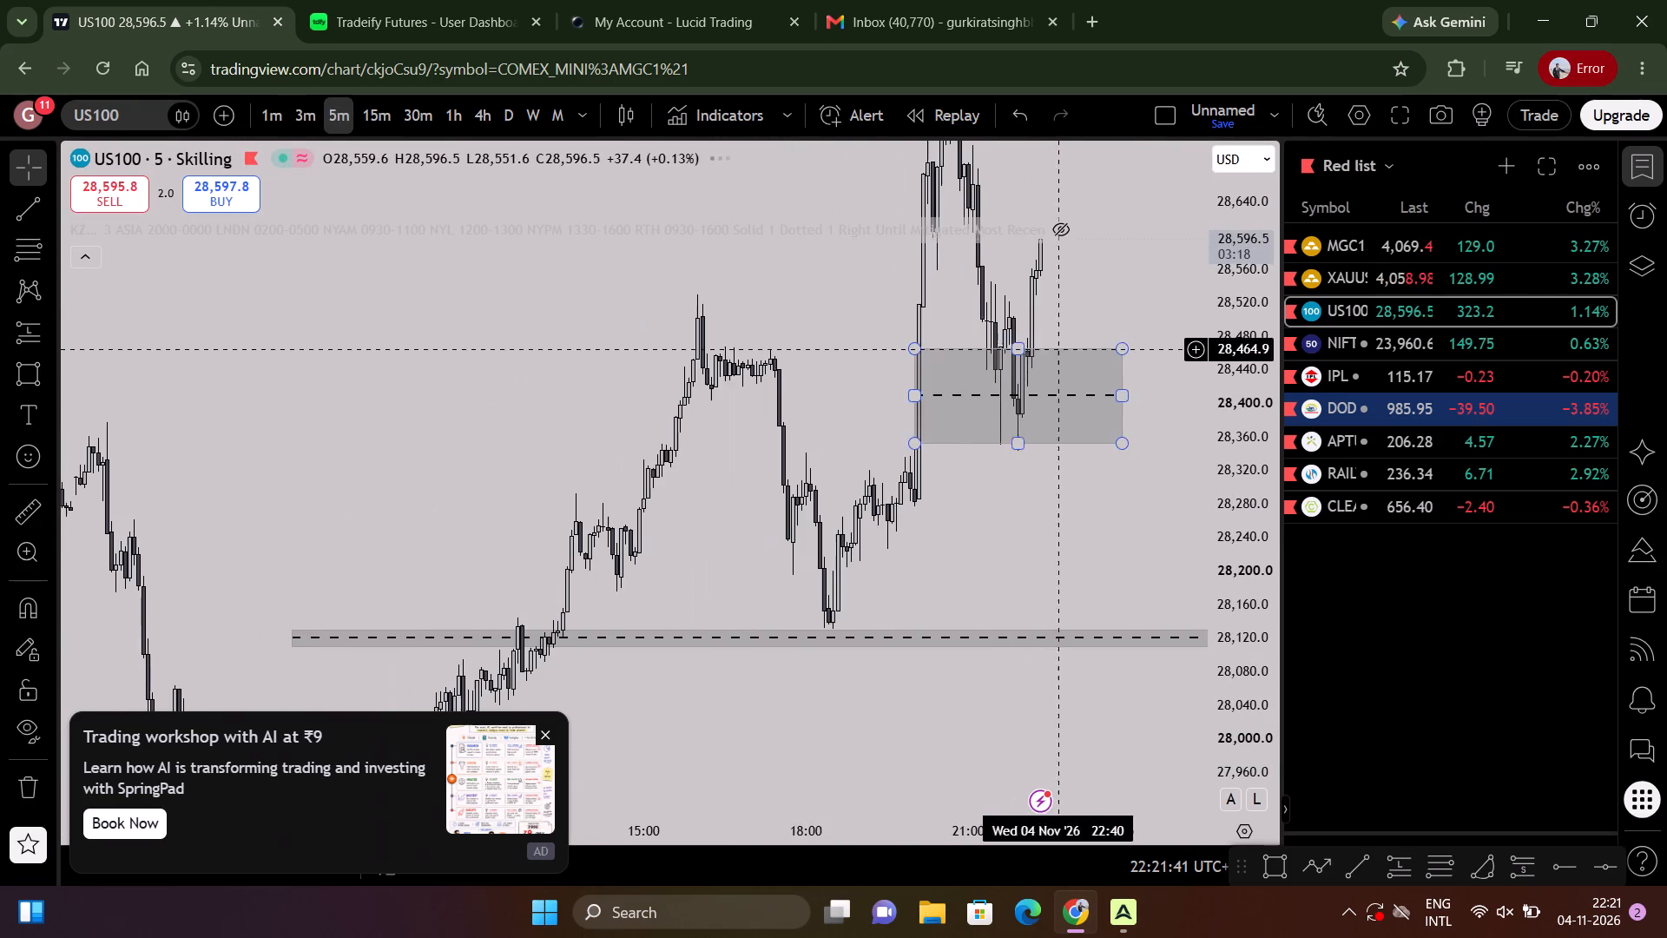
pyautogui.moveTo(1282, 296); pyautogui.dragTo(1177, 614)
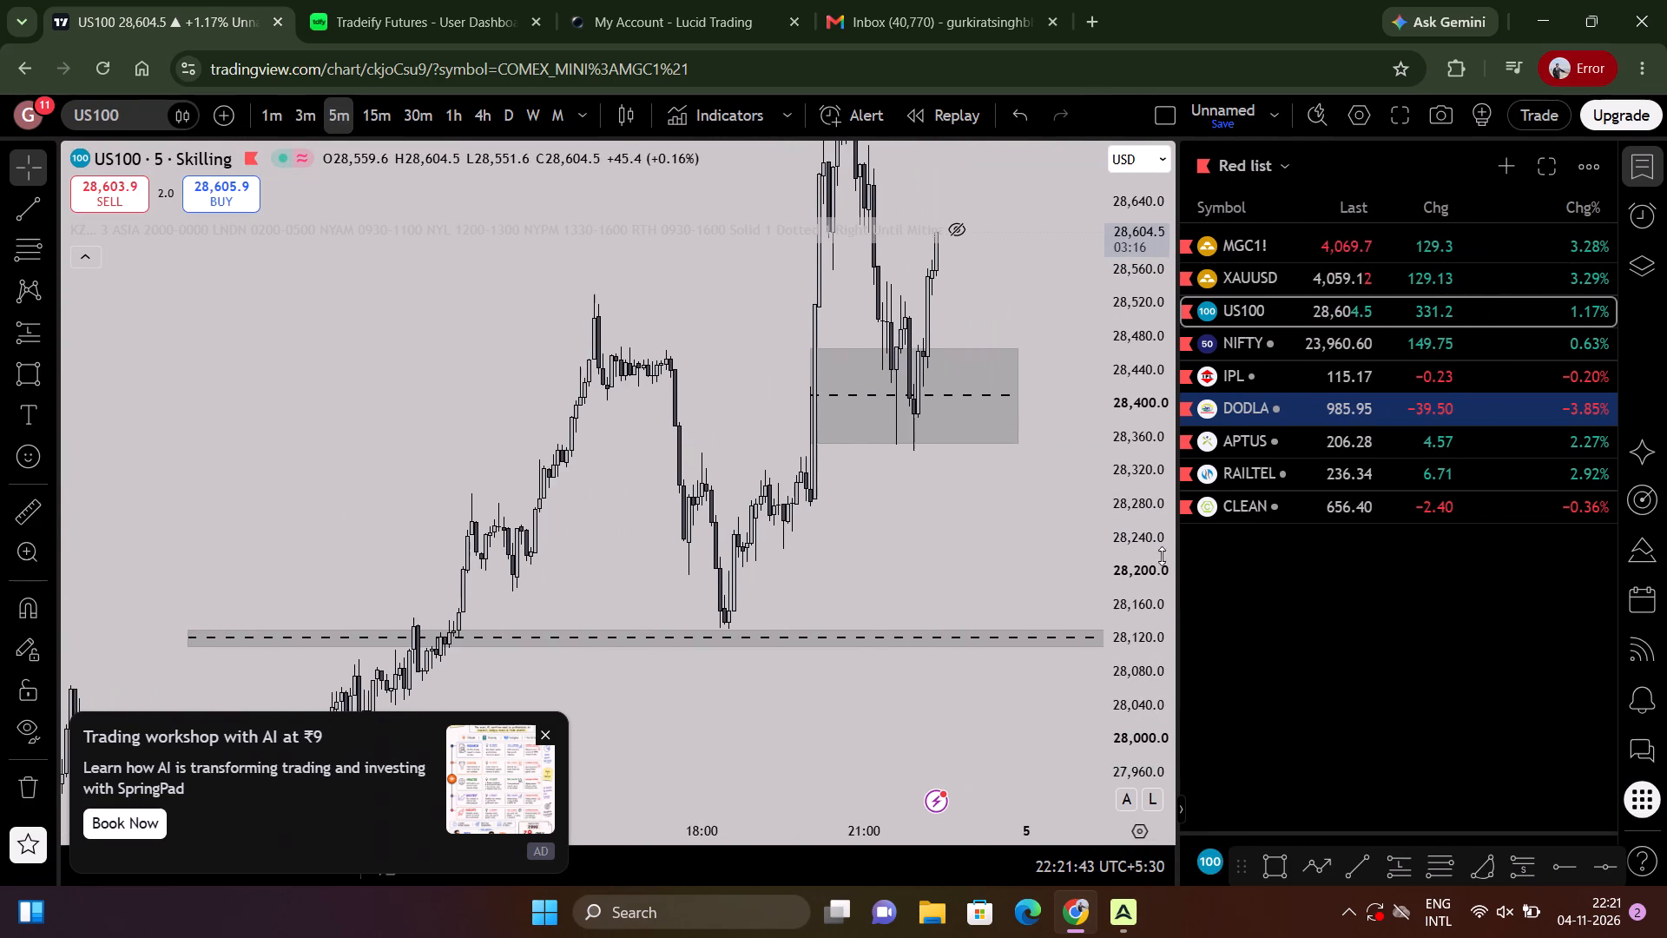
pyautogui.moveTo(1180, 546); pyautogui.dragTo(1258, 566)
pyautogui.moveTo(1222, 542); pyautogui.dragTo(1189, 809)
pyautogui.scroll(-2, 860, 519)
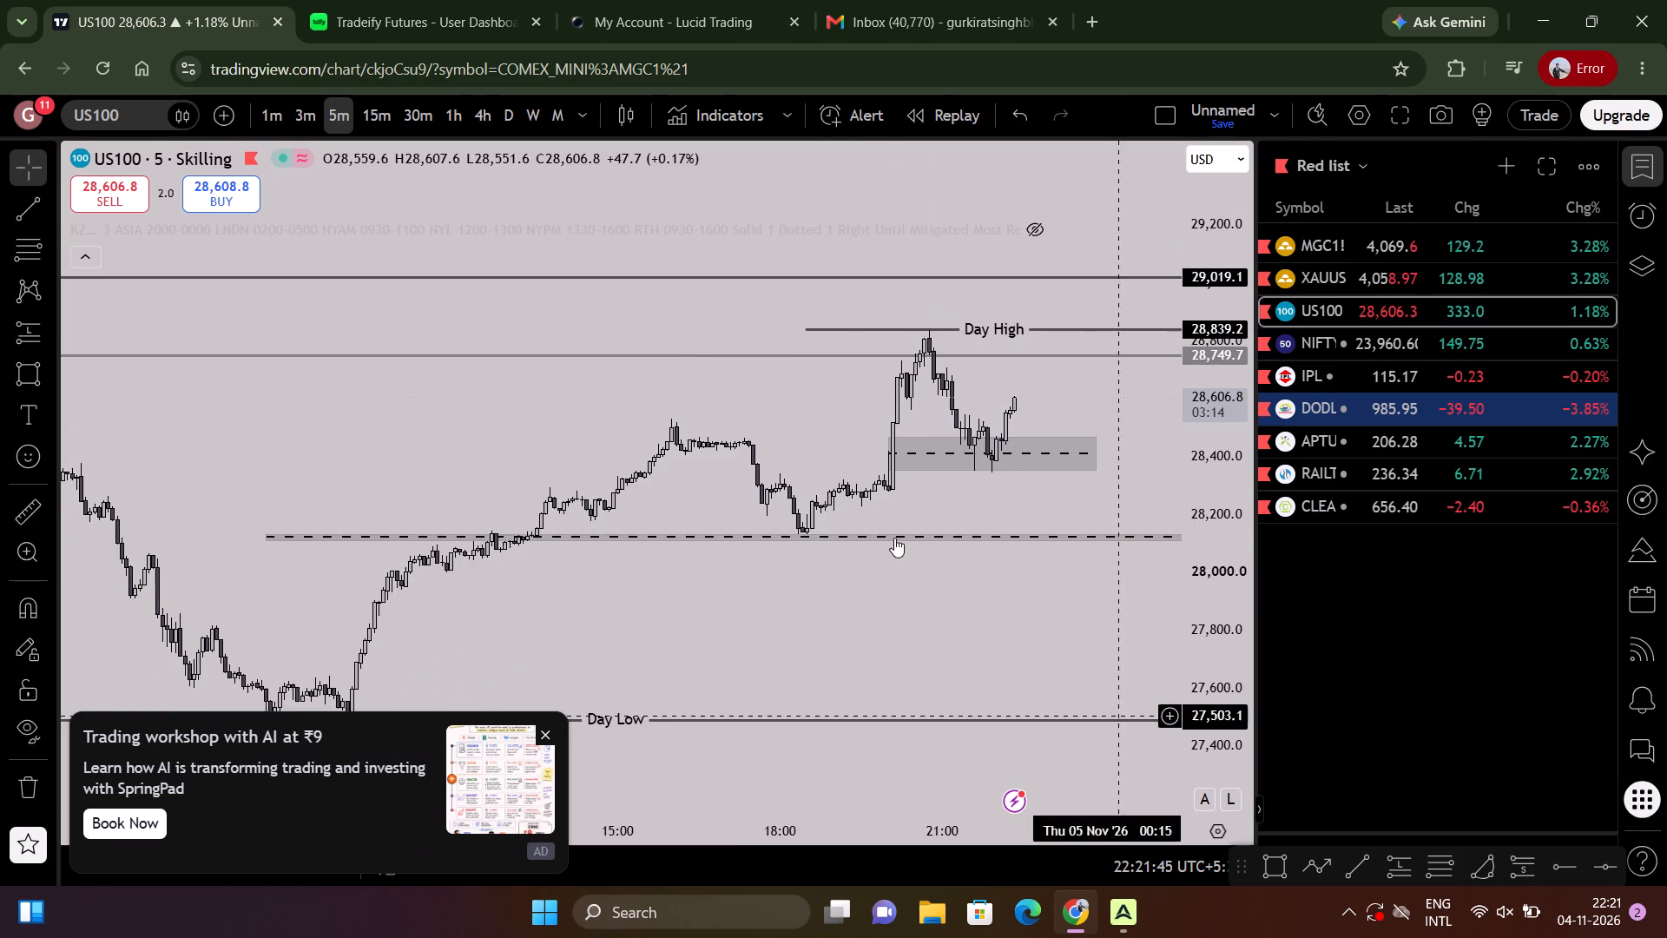
pyautogui.scroll(-10, 894, 538)
pyautogui.scroll(-13, 820, 438)
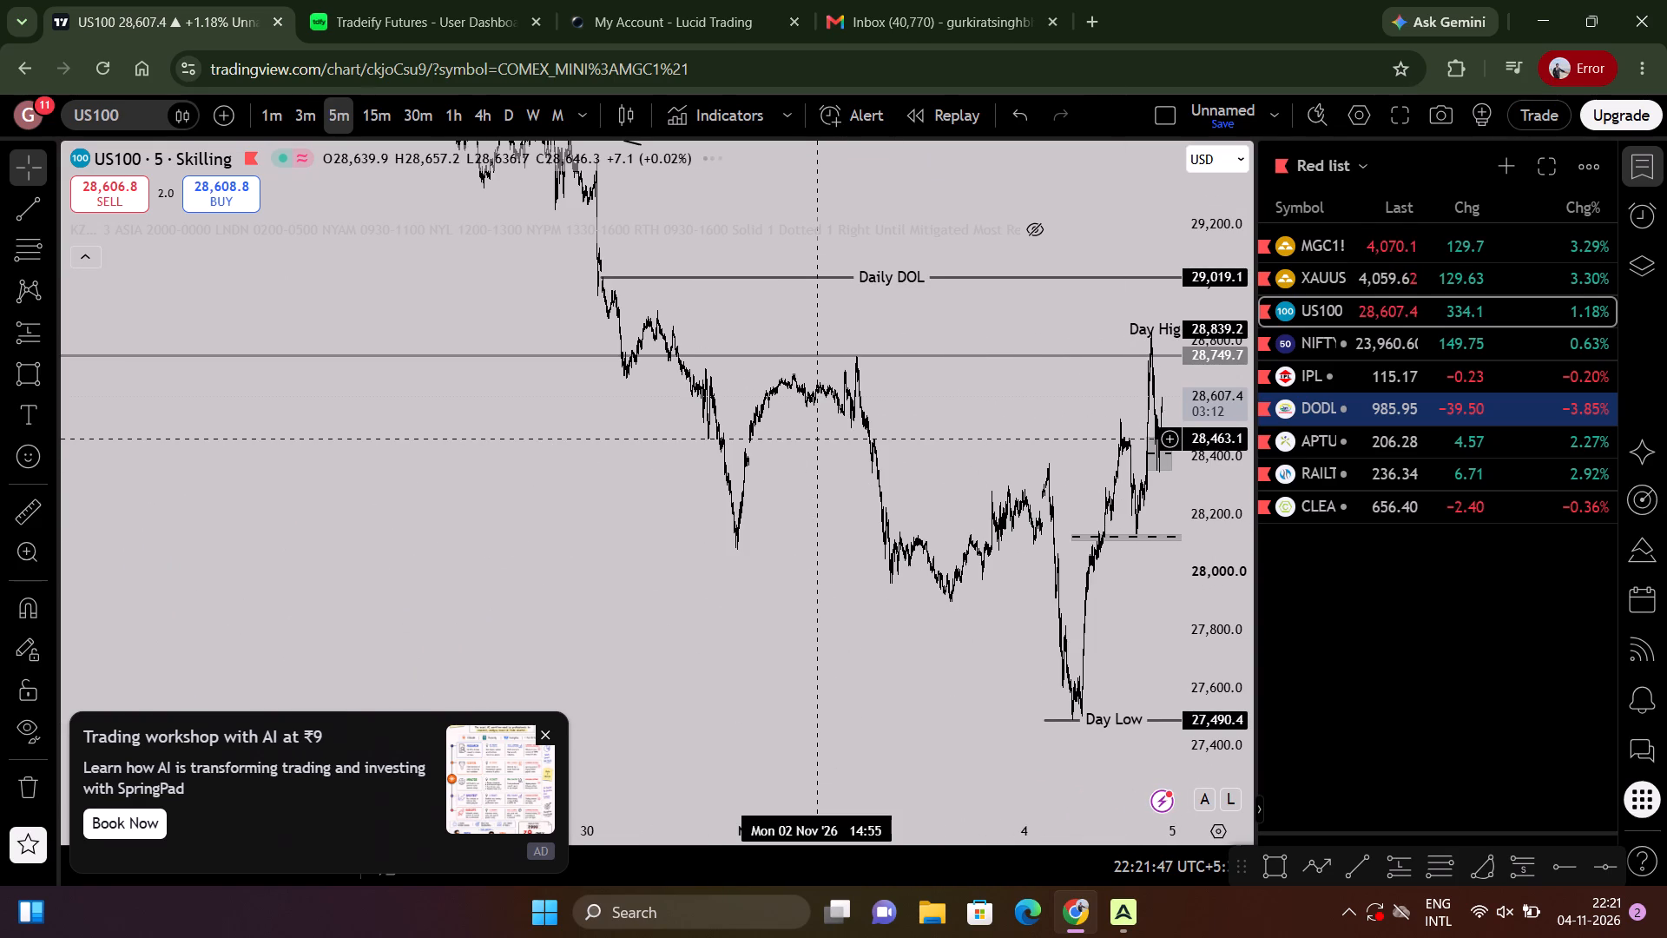
pyautogui.moveTo(818, 438); pyautogui.dragTo(748, 551)
# Switch US100 to the 4-hour timeframe and examine price against the Daily DOL, Day High and Day Low levels.
pyautogui.click(447, 109)
pyautogui.click(478, 106)
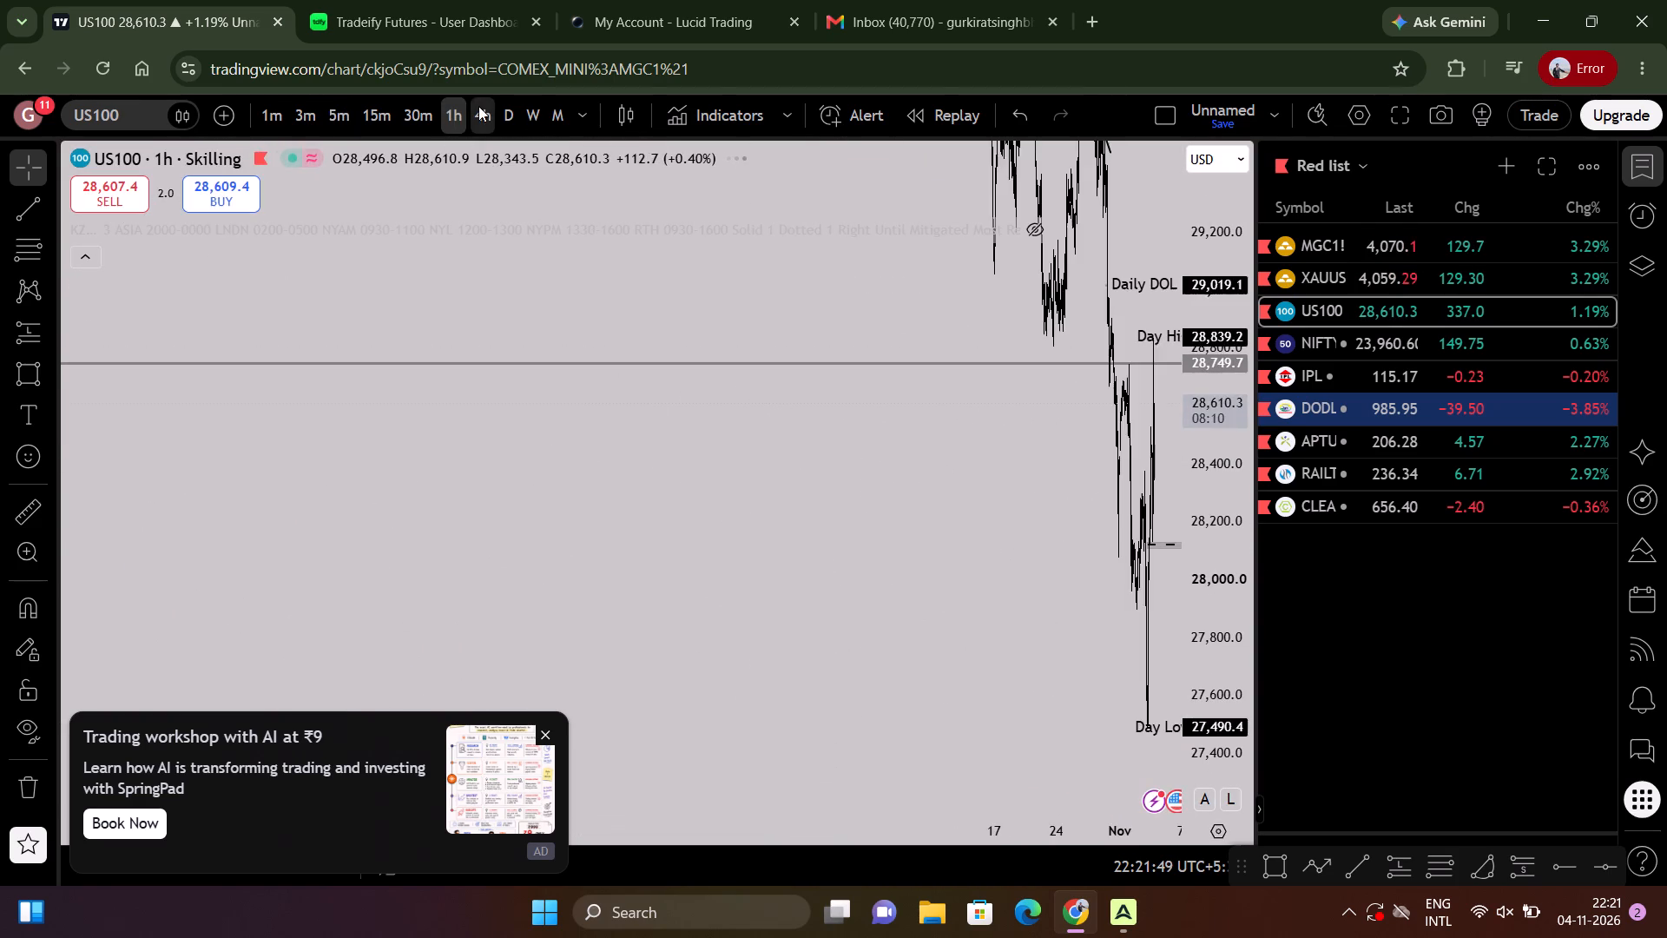
pyautogui.scroll(20, 900, 568)
pyautogui.scroll(13, 900, 568)
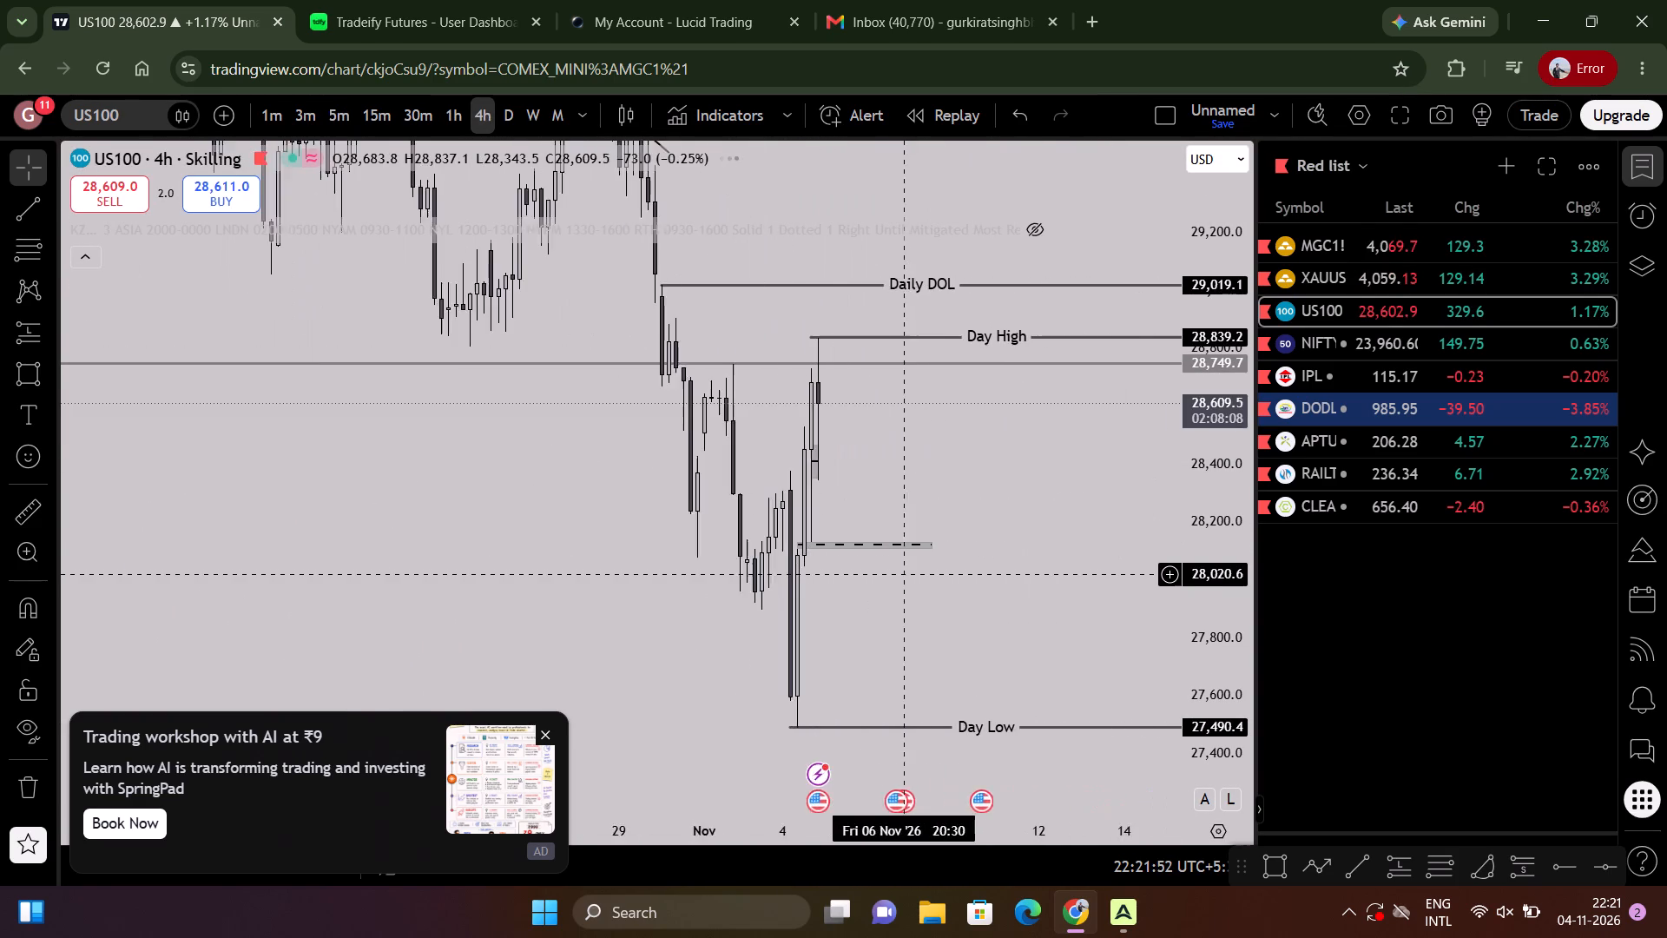
pyautogui.scroll(2, 910, 571)
pyautogui.moveTo(819, 480); pyautogui.dragTo(1096, 644)
pyautogui.moveTo(1225, 669); pyautogui.dragTo(1225, 182)
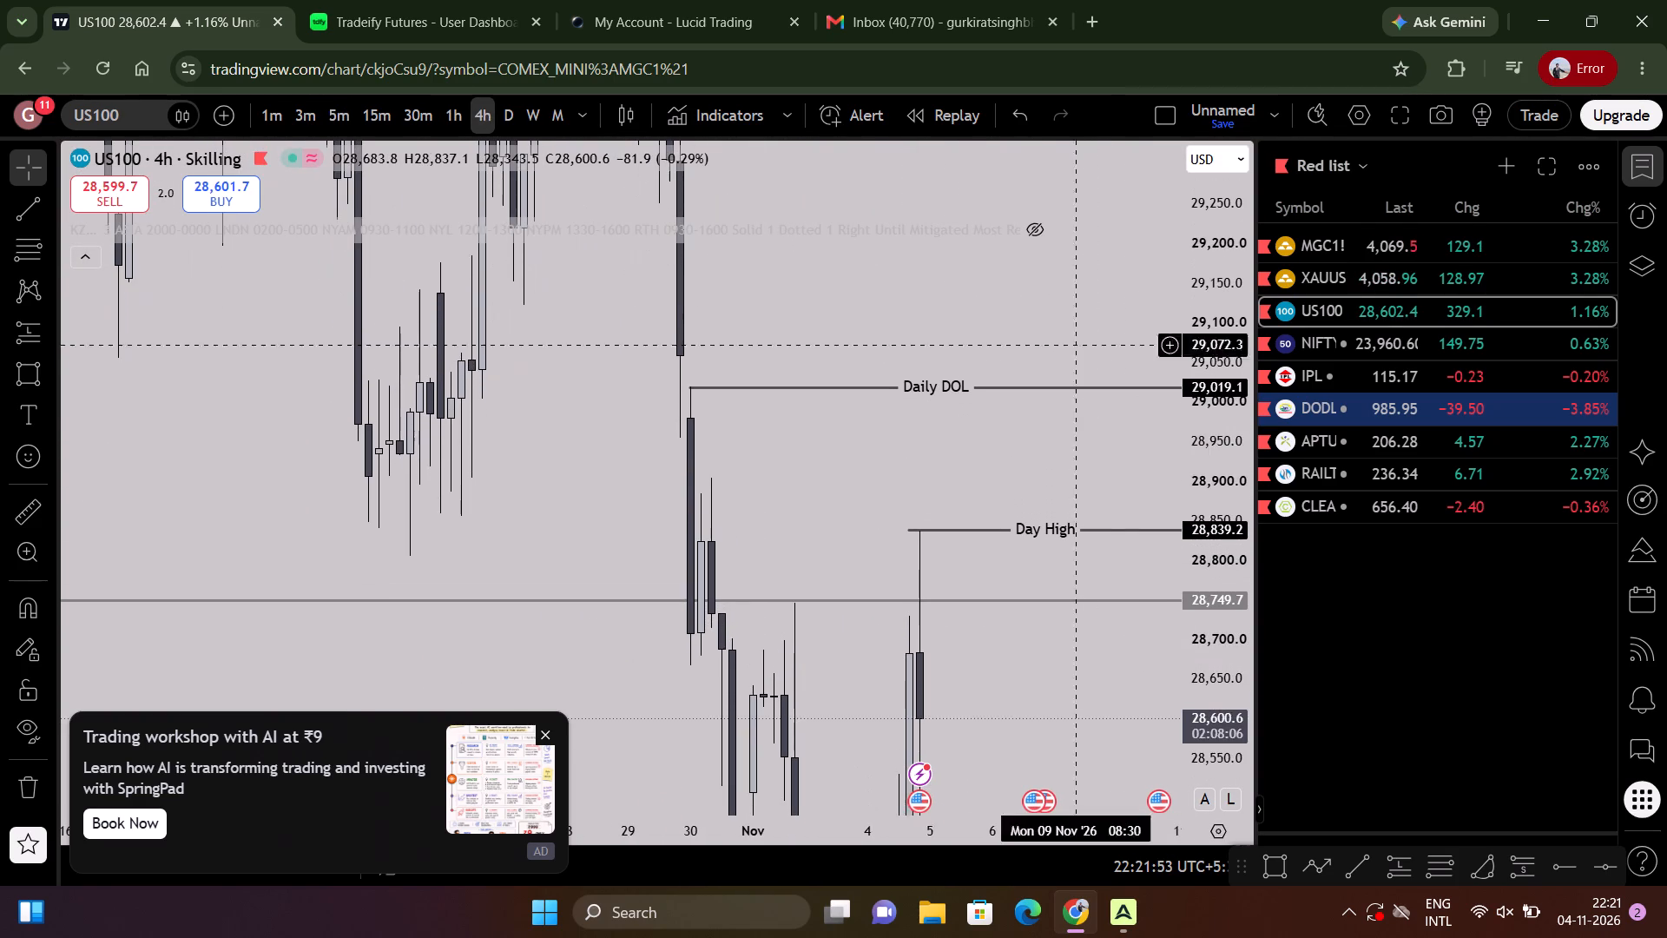
pyautogui.click(1011, 494)
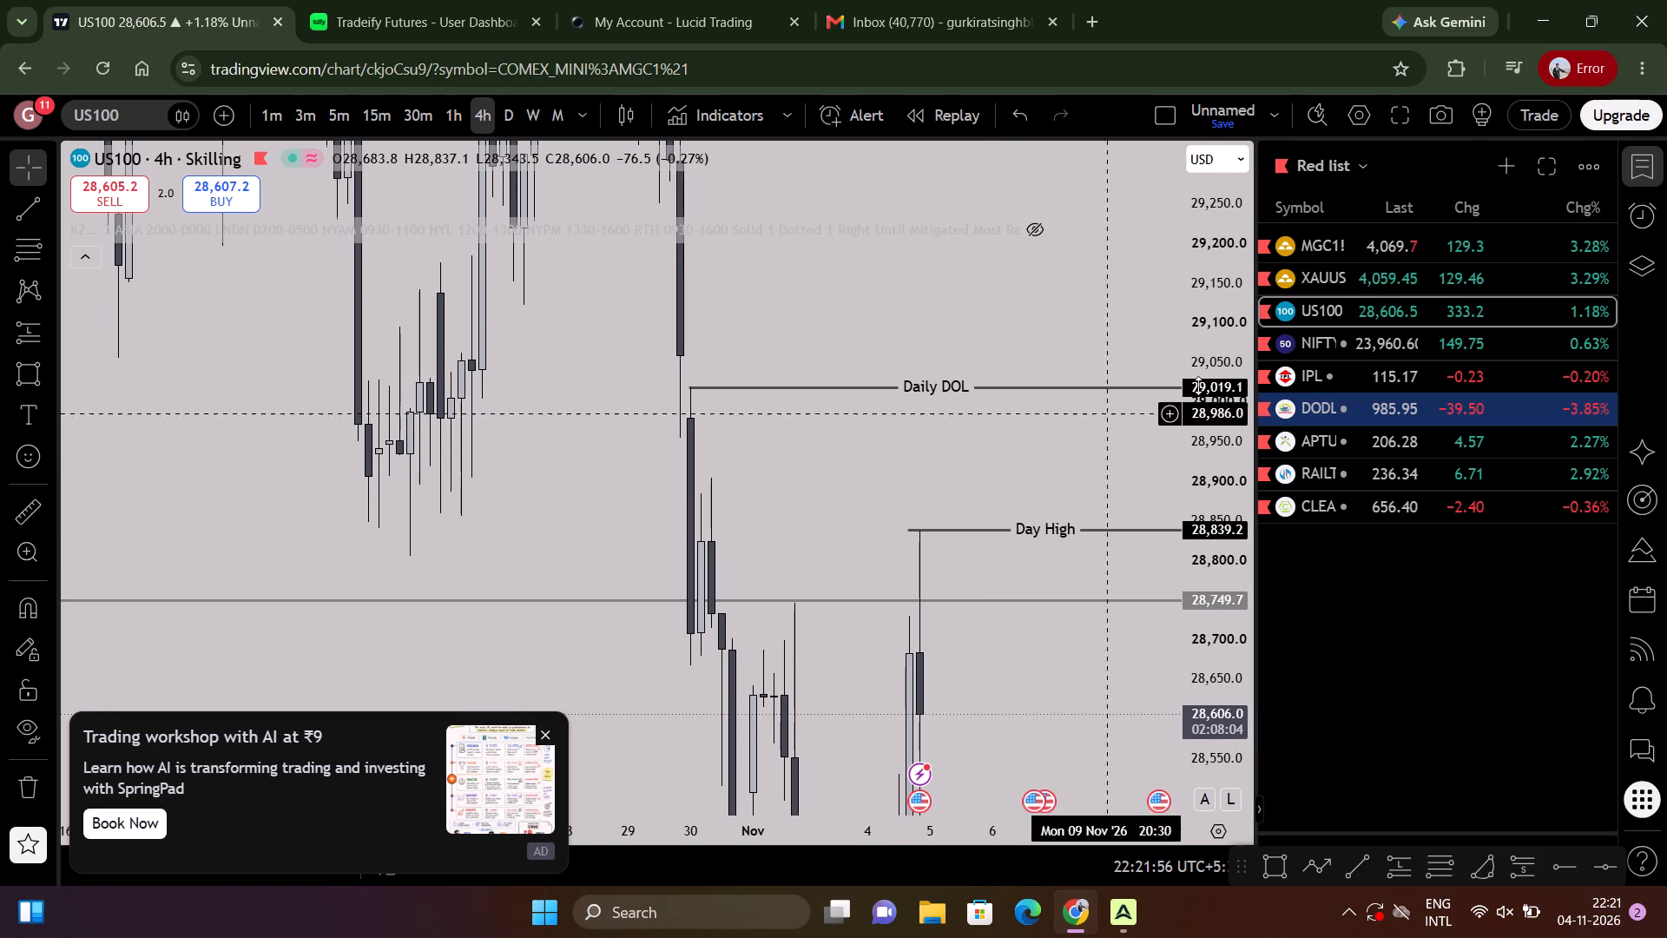
pyautogui.moveTo(1211, 366); pyautogui.dragTo(1180, 634)
pyautogui.moveTo(1048, 687); pyautogui.dragTo(1063, 523)
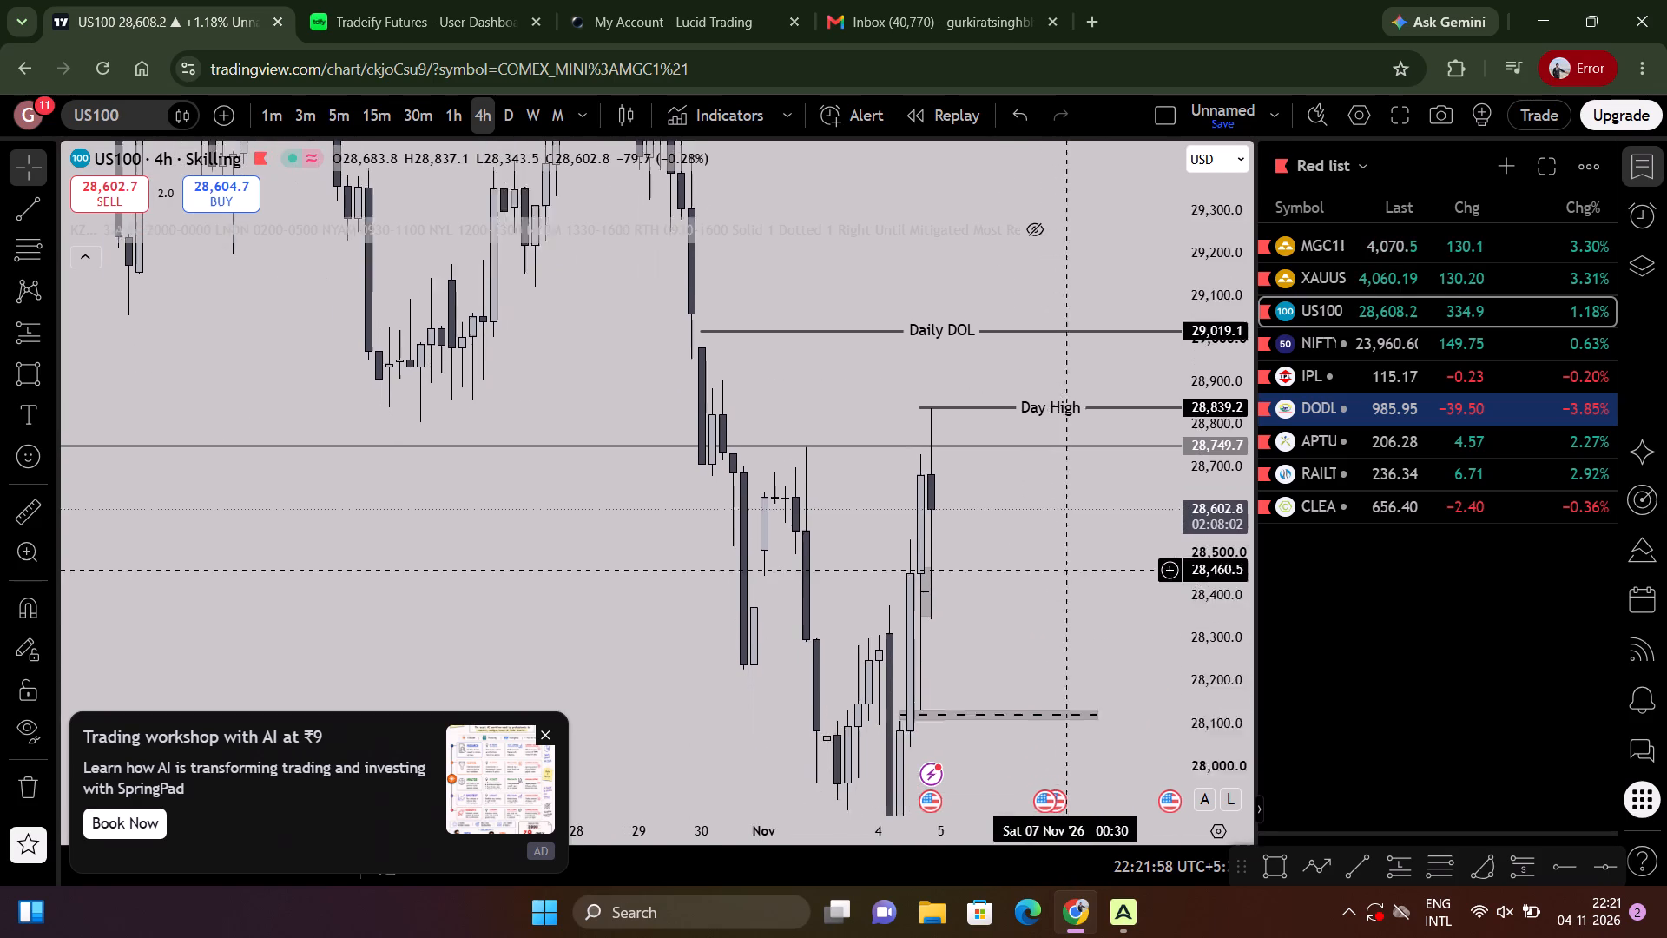
pyautogui.moveTo(1063, 523); pyautogui.dragTo(1072, 346)
# Return US100 to the 3-minute timeframe and examine the price reaction from the adjusted rectangle zone.
pyautogui.click(320, 120)
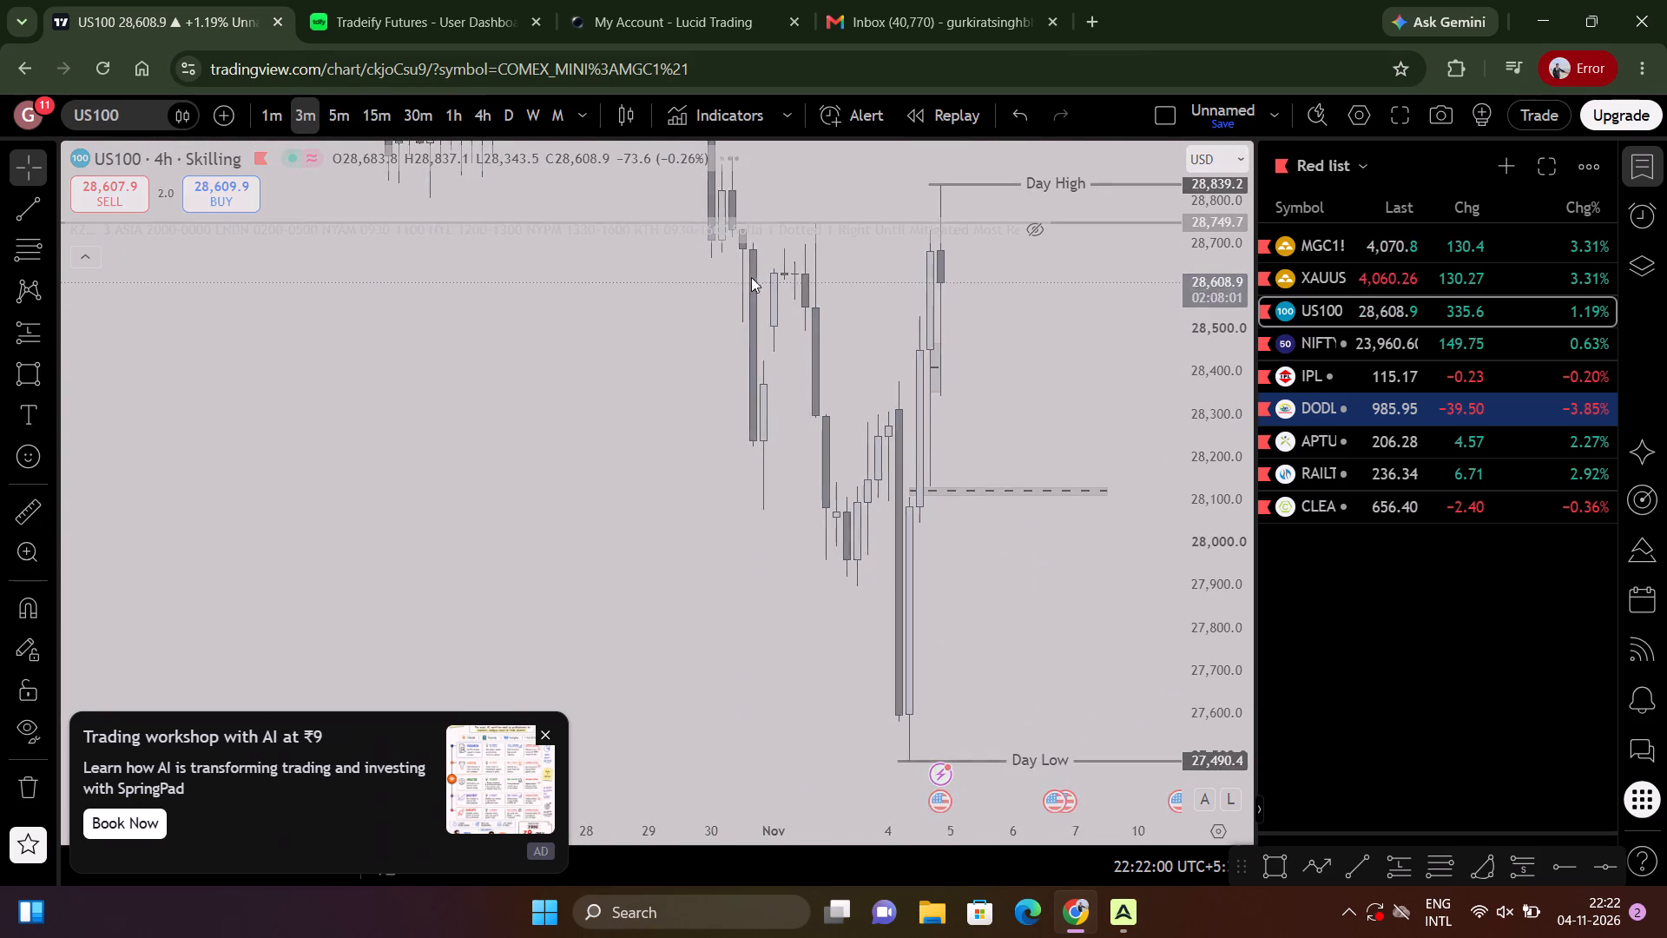
pyautogui.scroll(-18, 958, 413)
pyautogui.scroll(-4, 1021, 407)
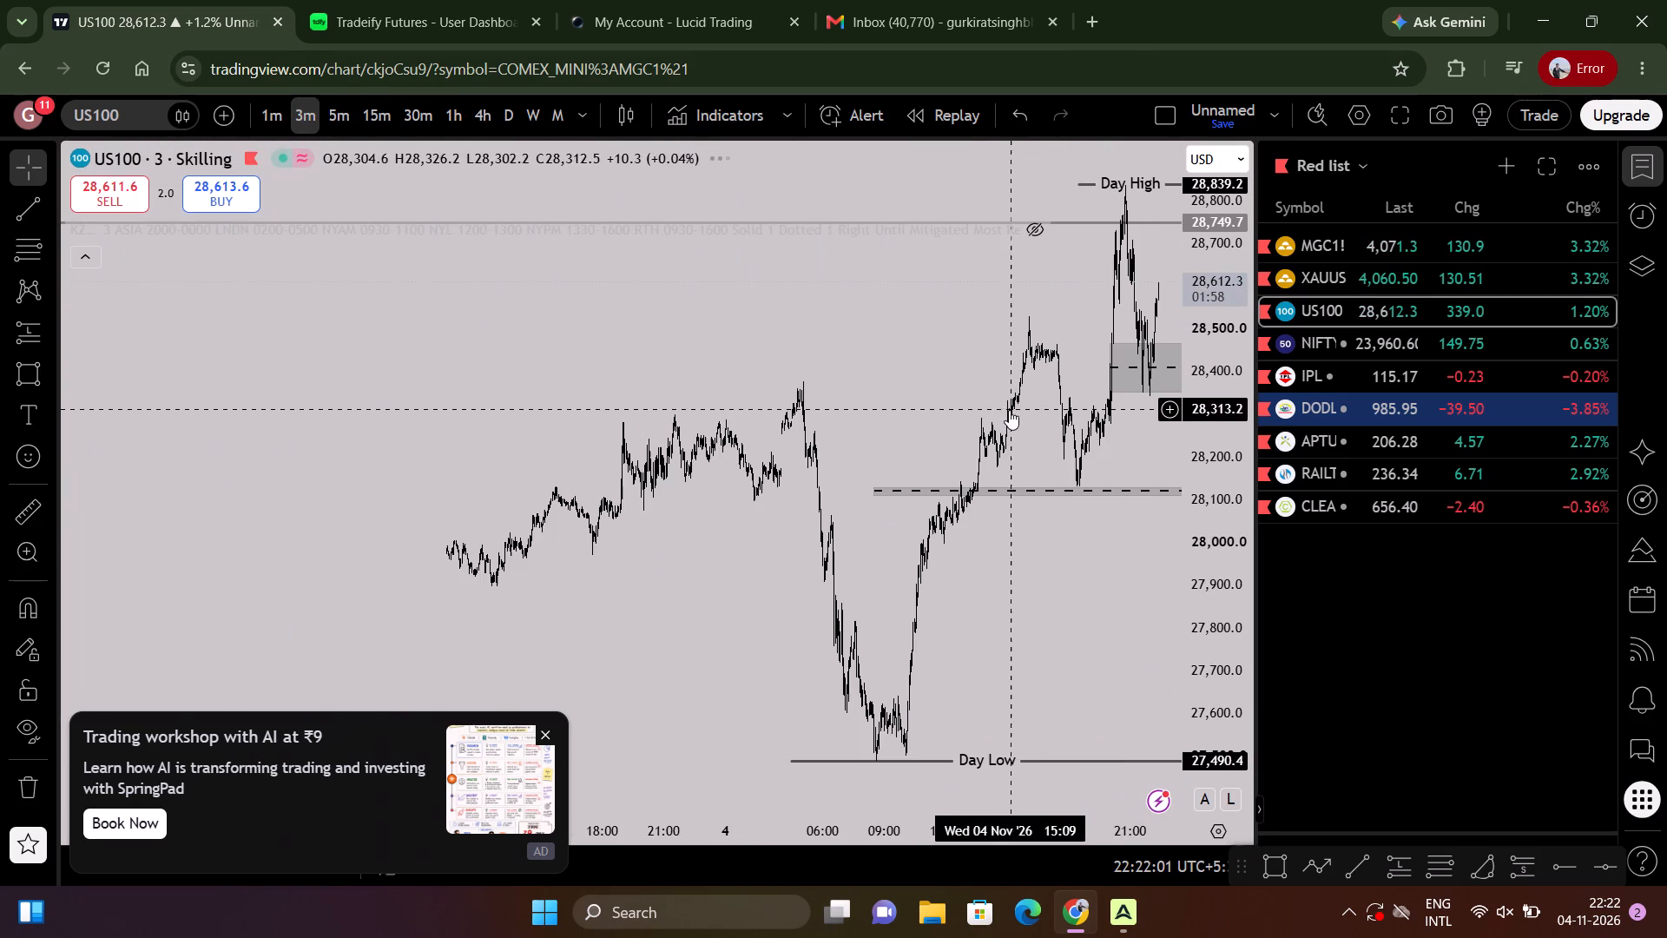
pyautogui.scroll(-4, 1006, 381)
pyautogui.scroll(3, 989, 365)
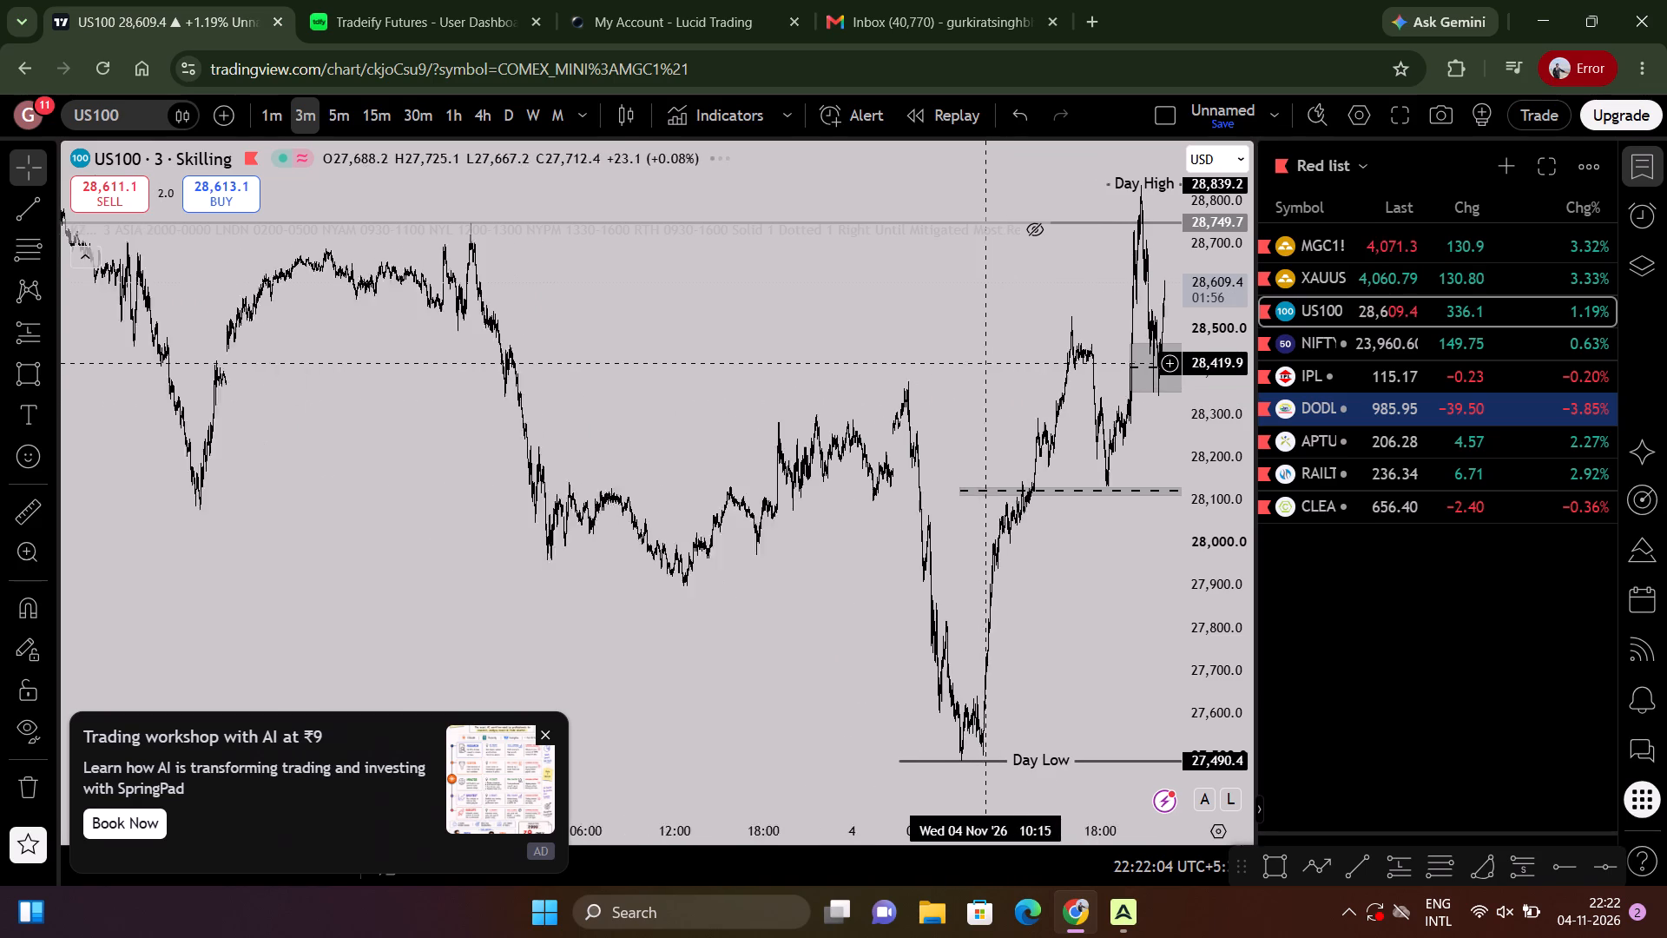
pyautogui.moveTo(986, 363); pyautogui.dragTo(962, 511)
pyautogui.scroll(20, 965, 519)
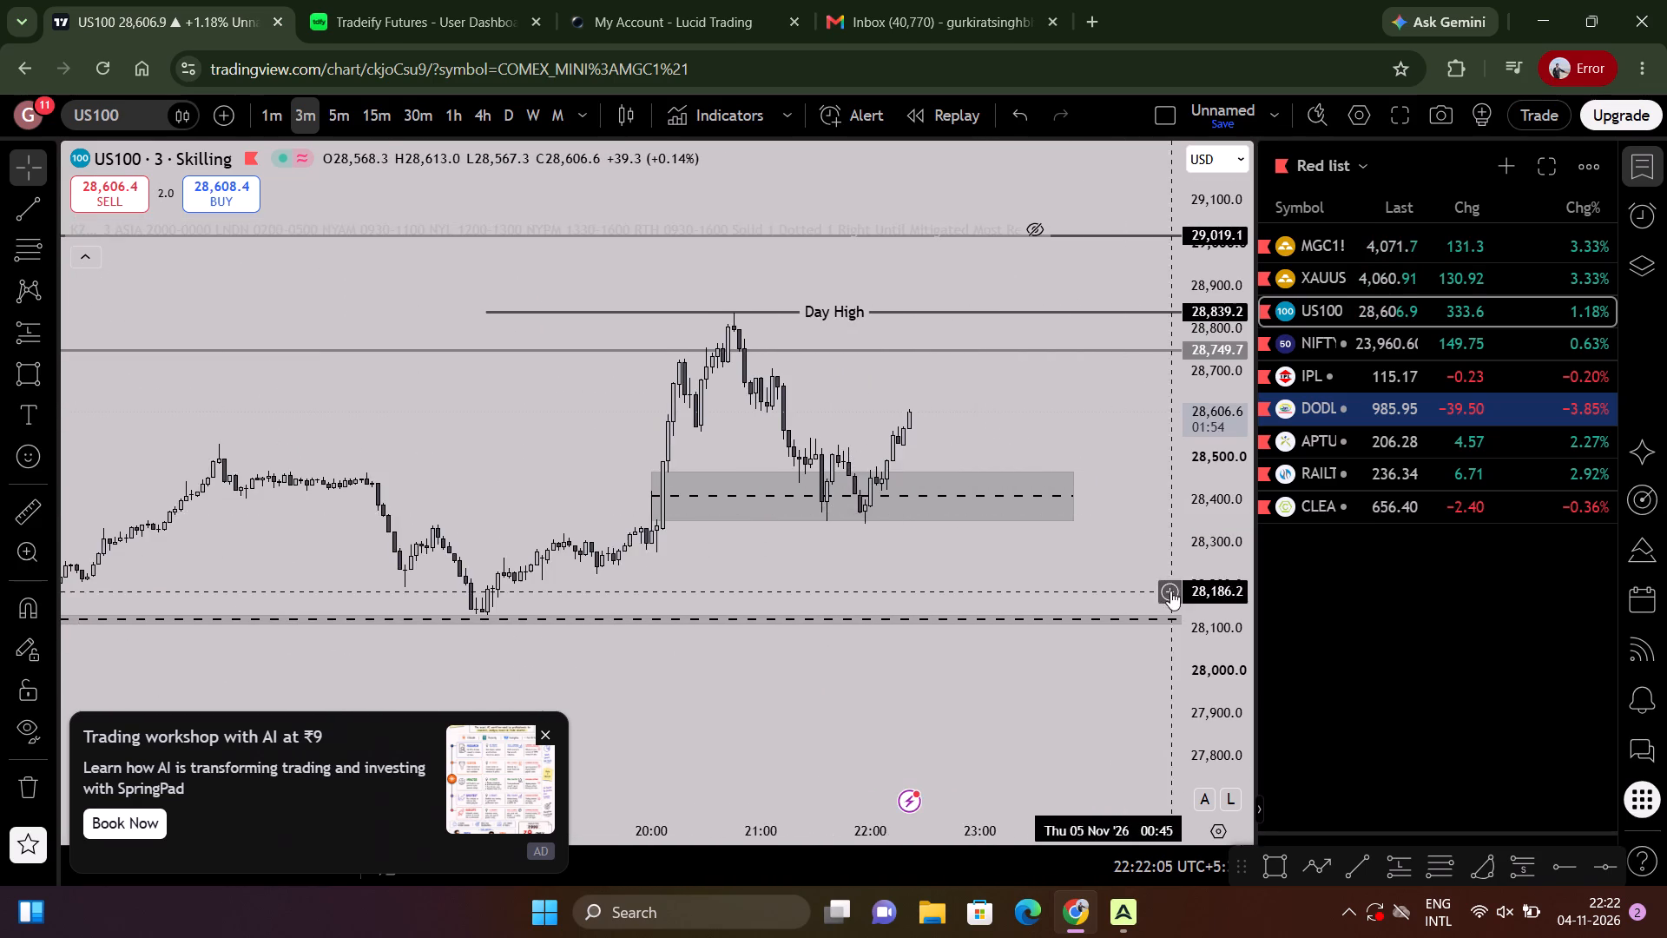
pyautogui.moveTo(1171, 591); pyautogui.dragTo(1227, 556)
pyautogui.moveTo(1227, 560); pyautogui.dragTo(1179, 78)
pyautogui.scroll(4, 1010, 234)
# Switch to XAUUSD and examine the 3-minute range and the sharp rally out of it.
pyautogui.click(1450, 264)
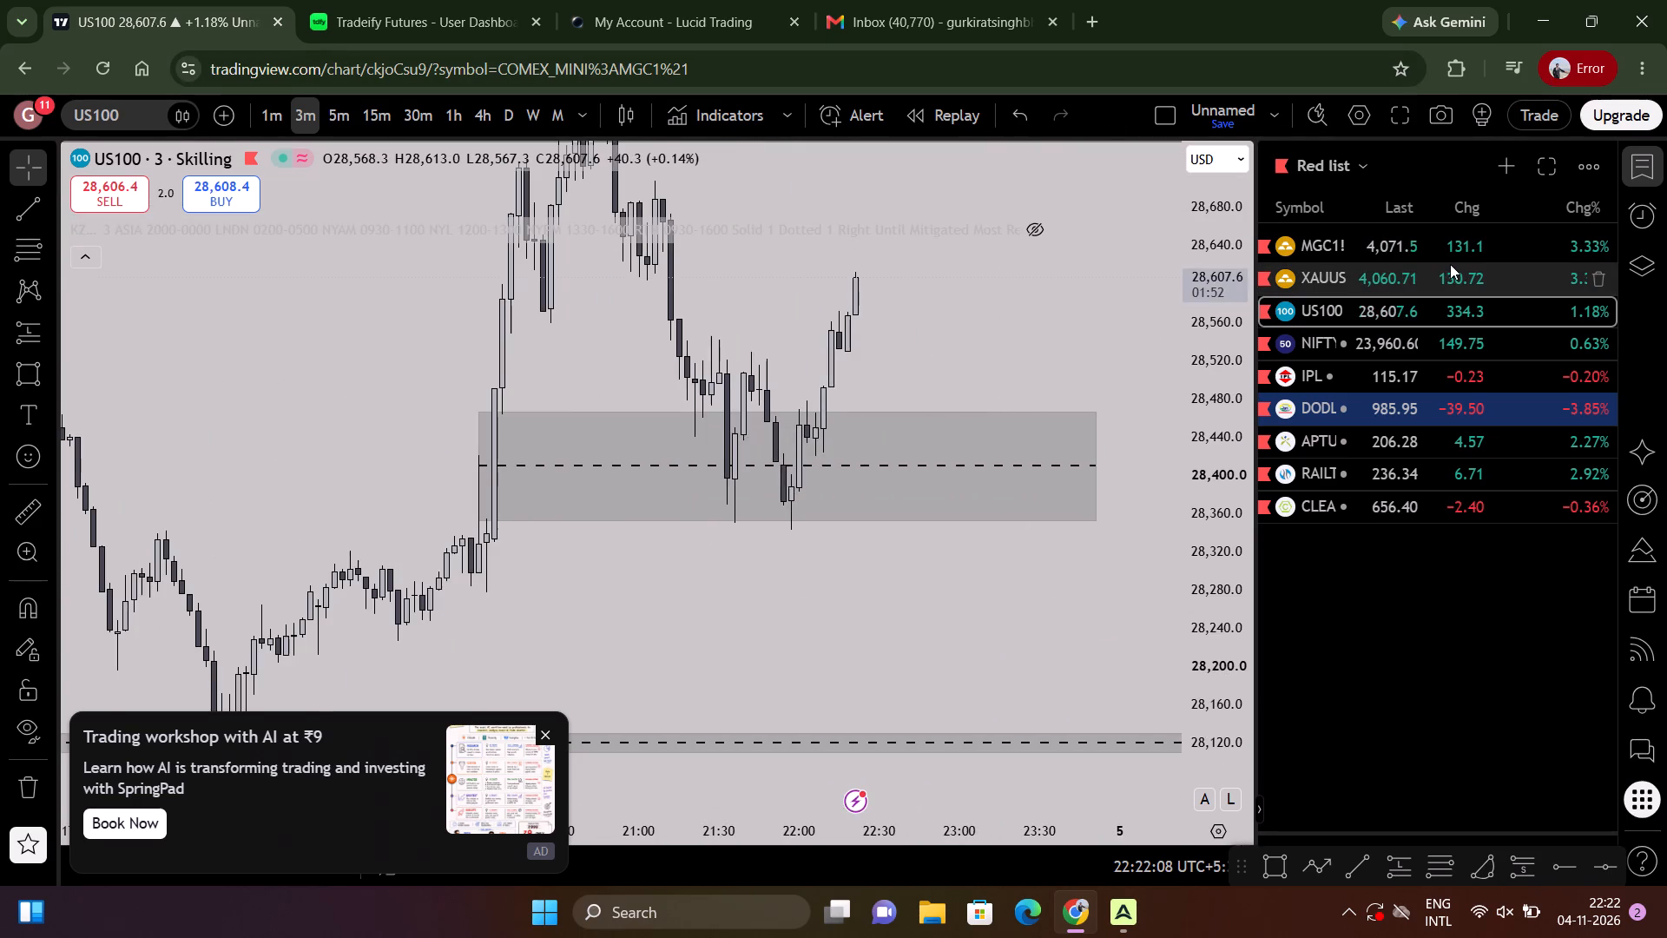
pyautogui.scroll(-5, 730, 342)
pyautogui.scroll(-5, 661, 286)
pyautogui.scroll(3, 686, 295)
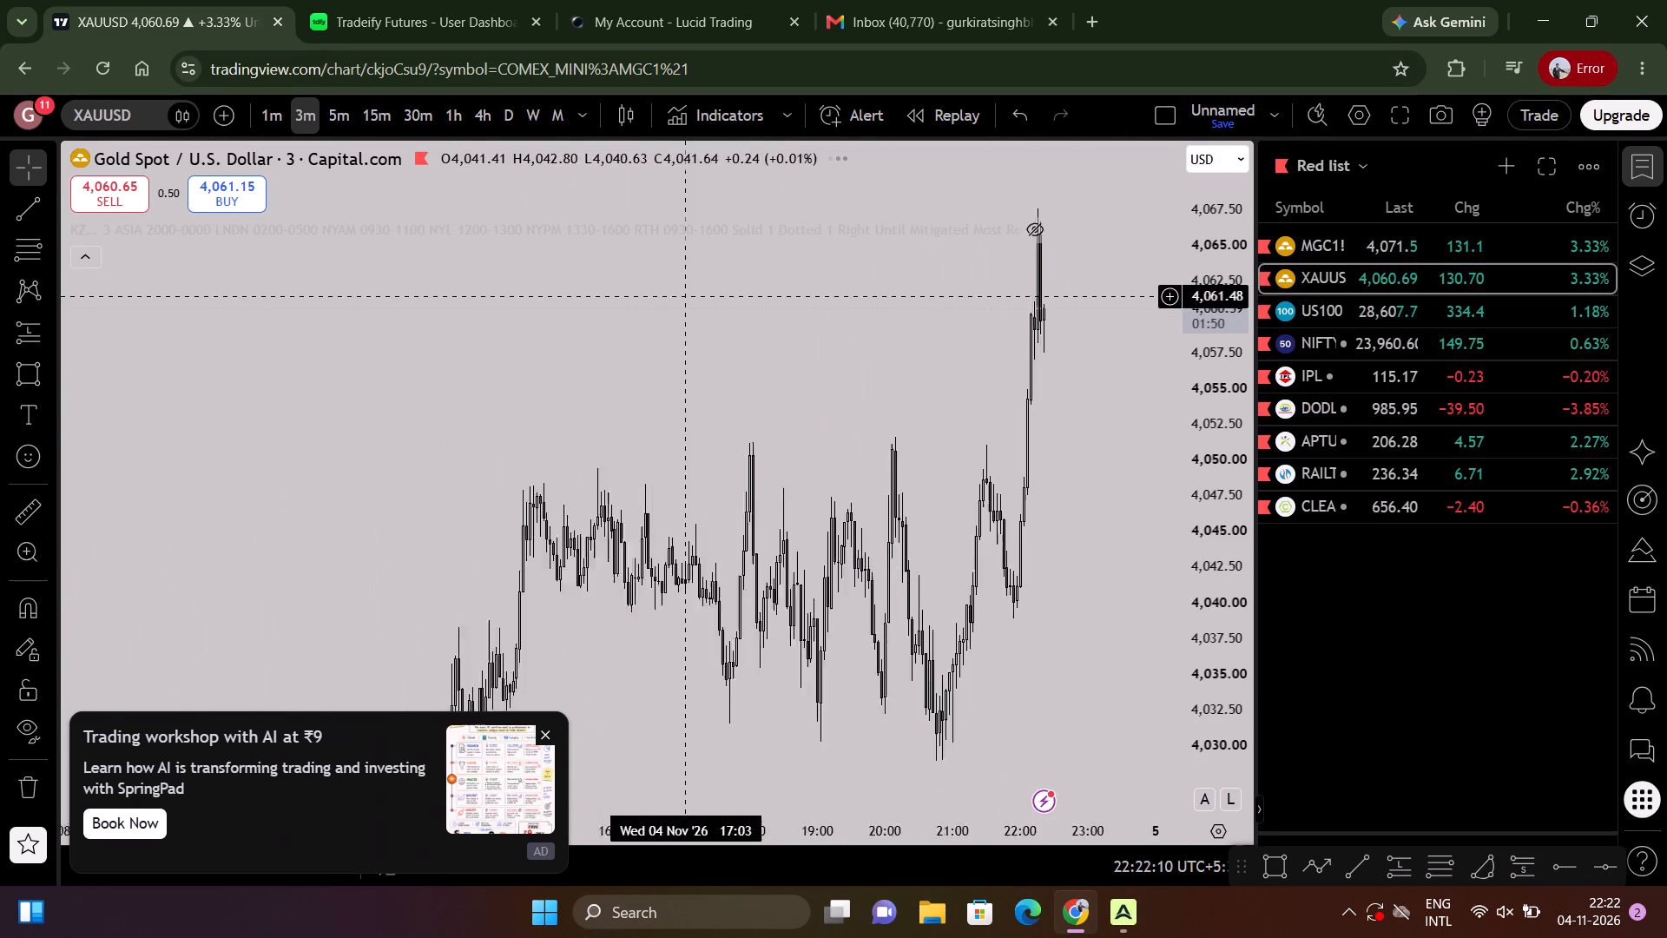
pyautogui.scroll(2, 686, 295)
pyautogui.scroll(4, 1100, 619)
pyautogui.moveTo(1170, 628); pyautogui.dragTo(1172, 430)
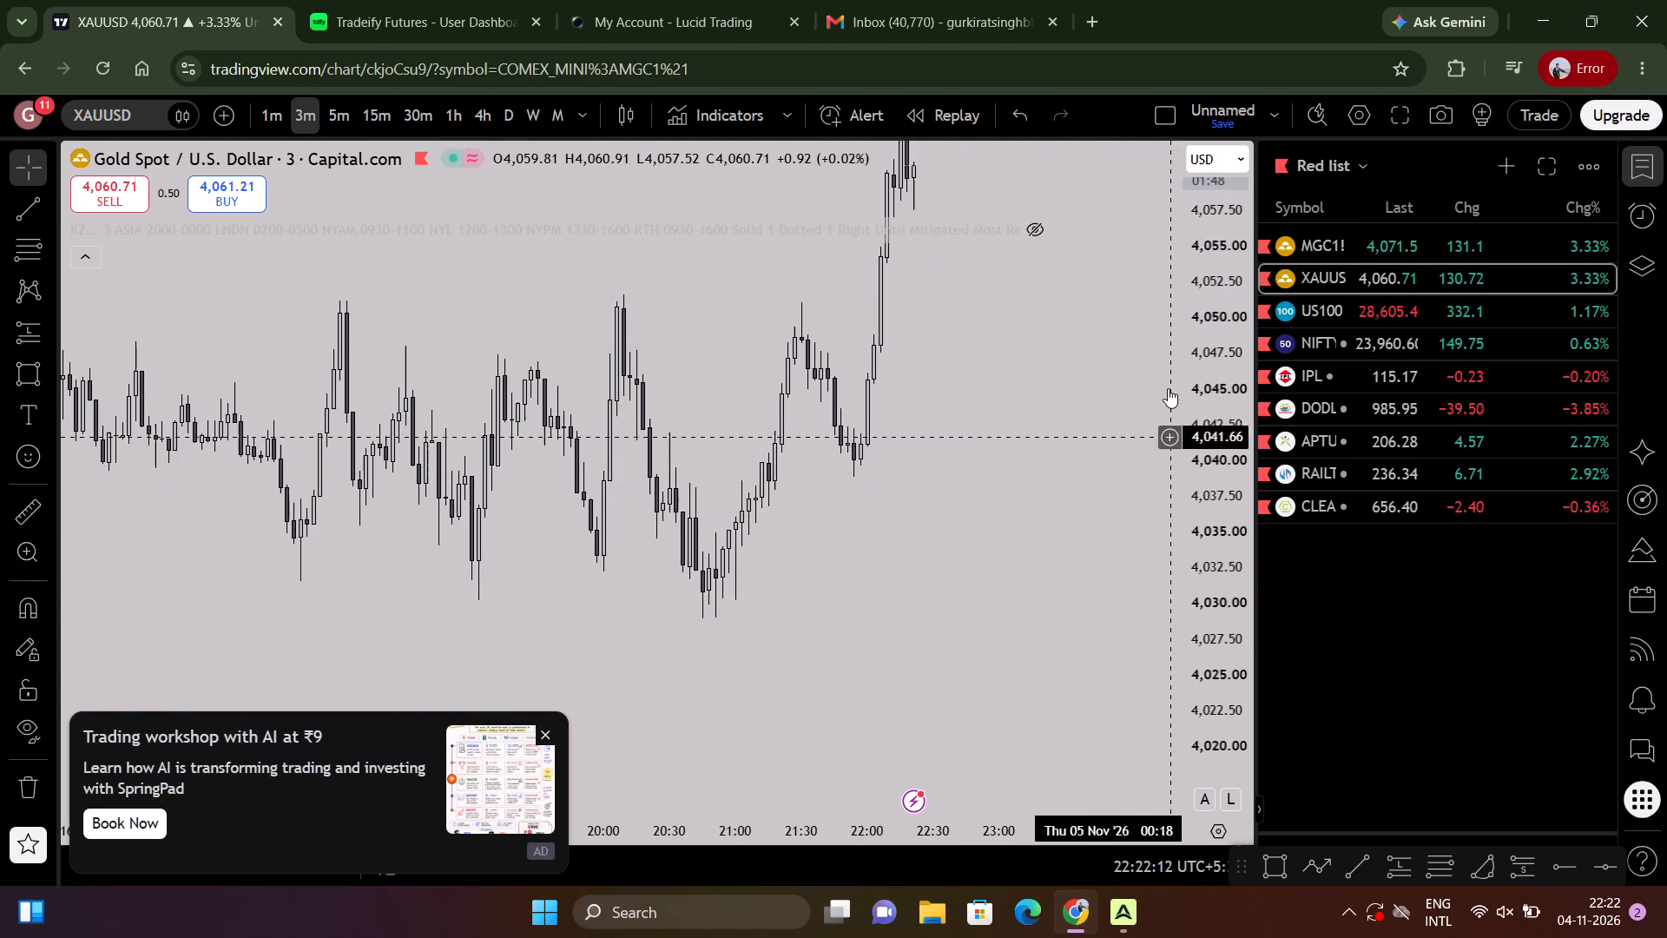
pyautogui.scroll(-4, 1043, 485)
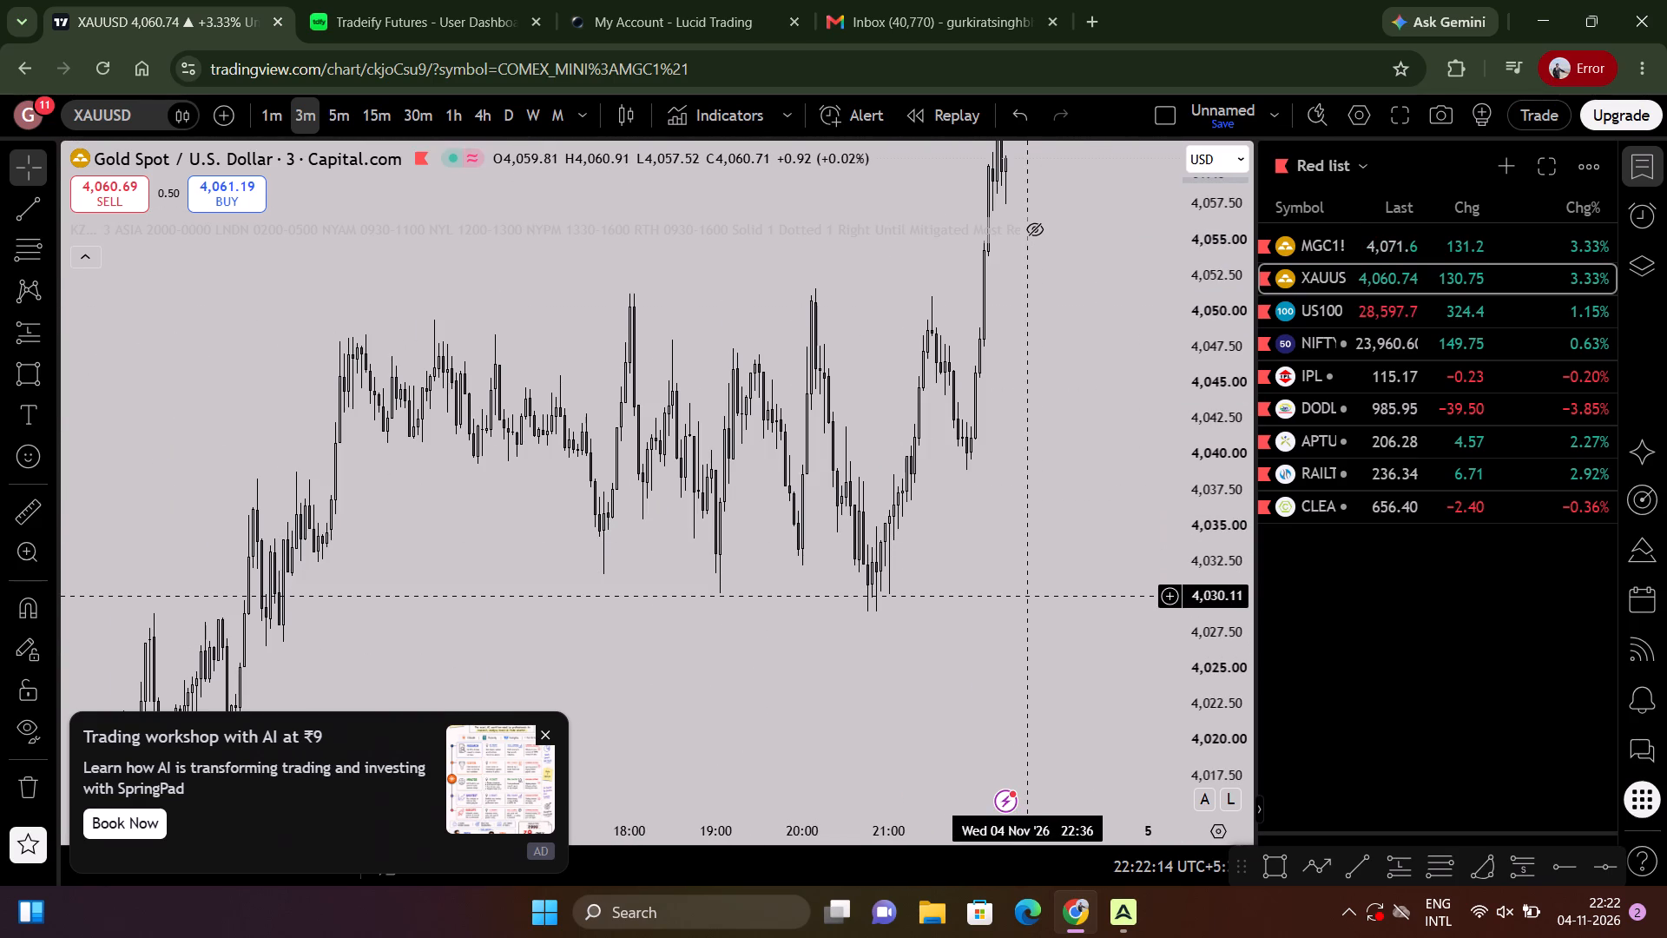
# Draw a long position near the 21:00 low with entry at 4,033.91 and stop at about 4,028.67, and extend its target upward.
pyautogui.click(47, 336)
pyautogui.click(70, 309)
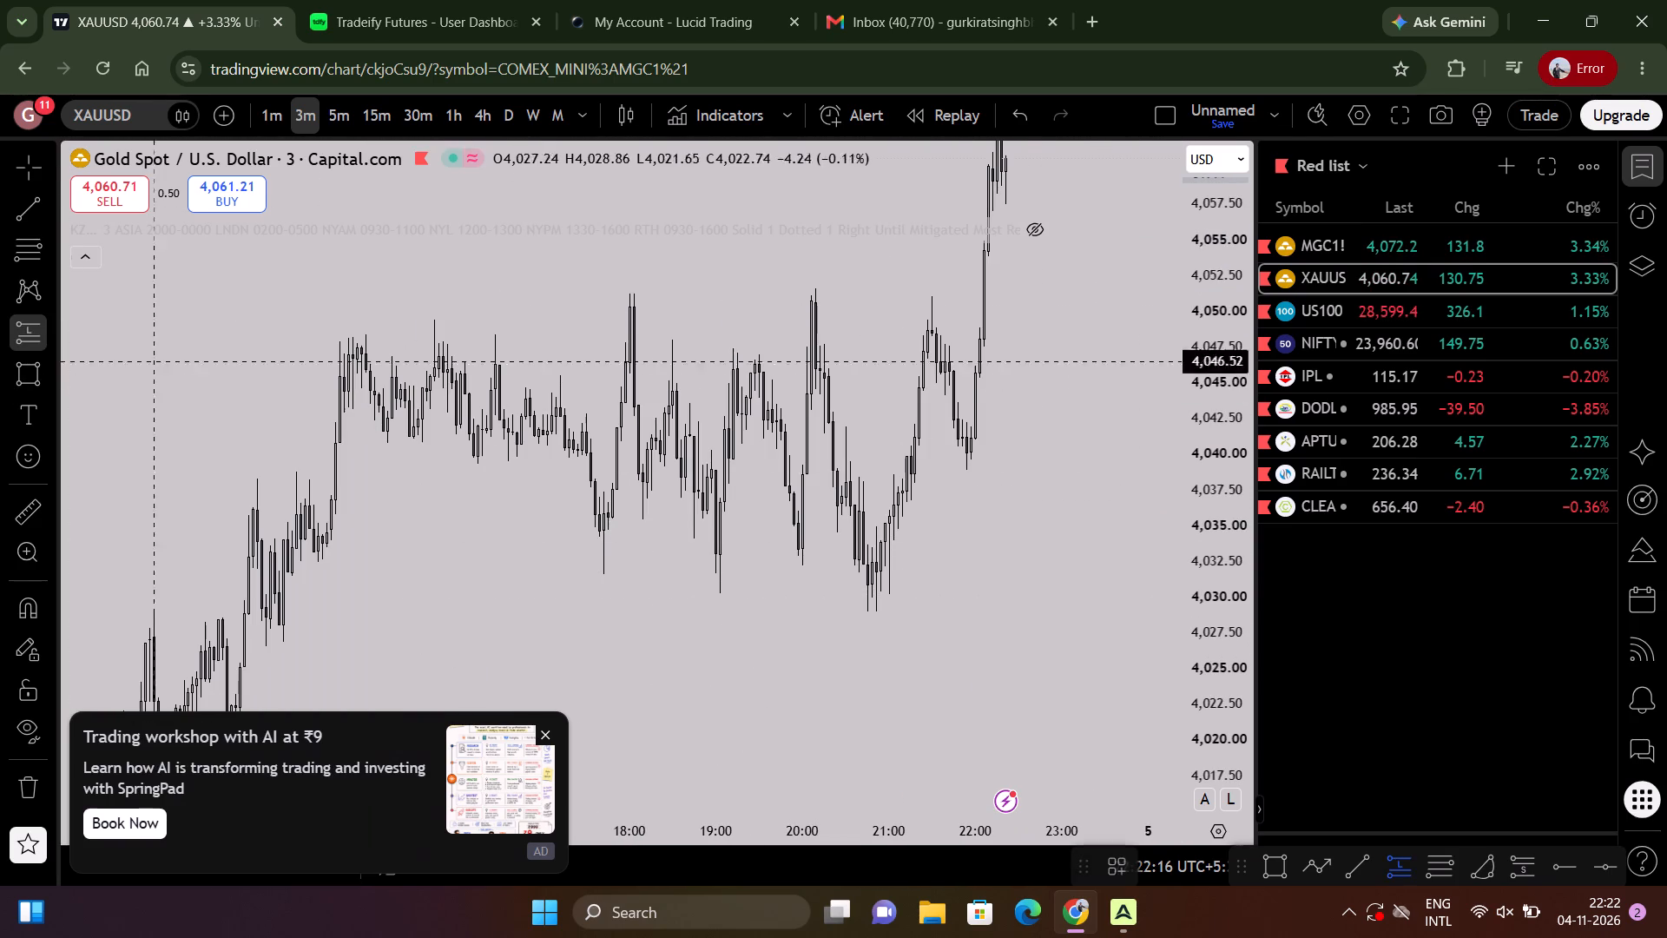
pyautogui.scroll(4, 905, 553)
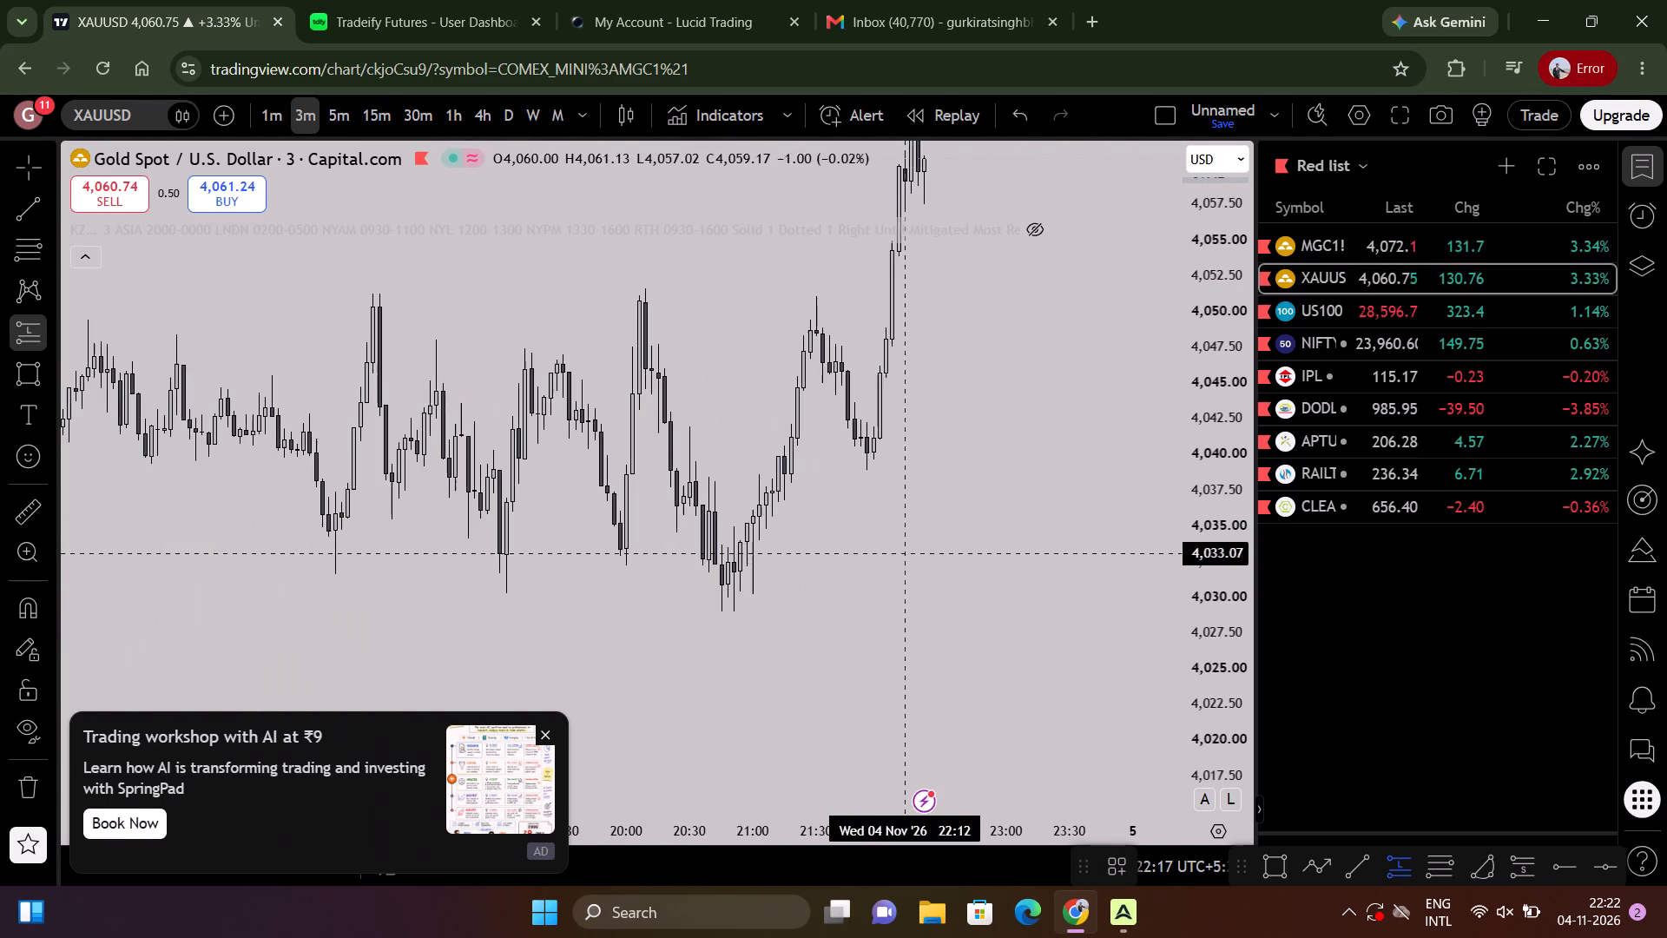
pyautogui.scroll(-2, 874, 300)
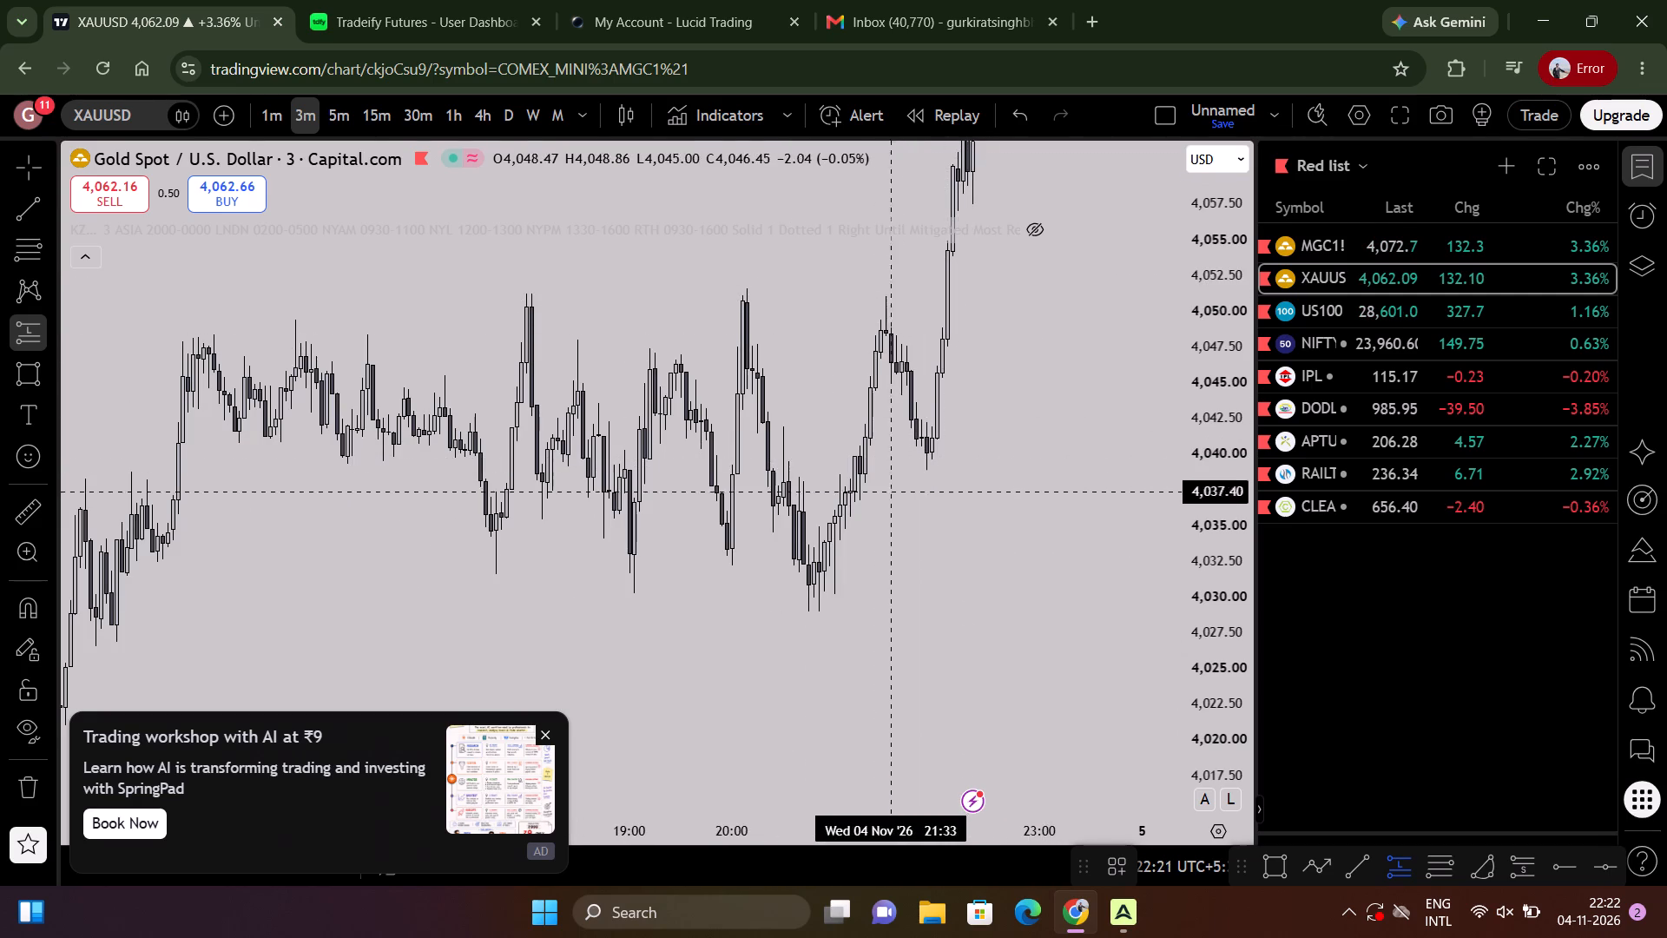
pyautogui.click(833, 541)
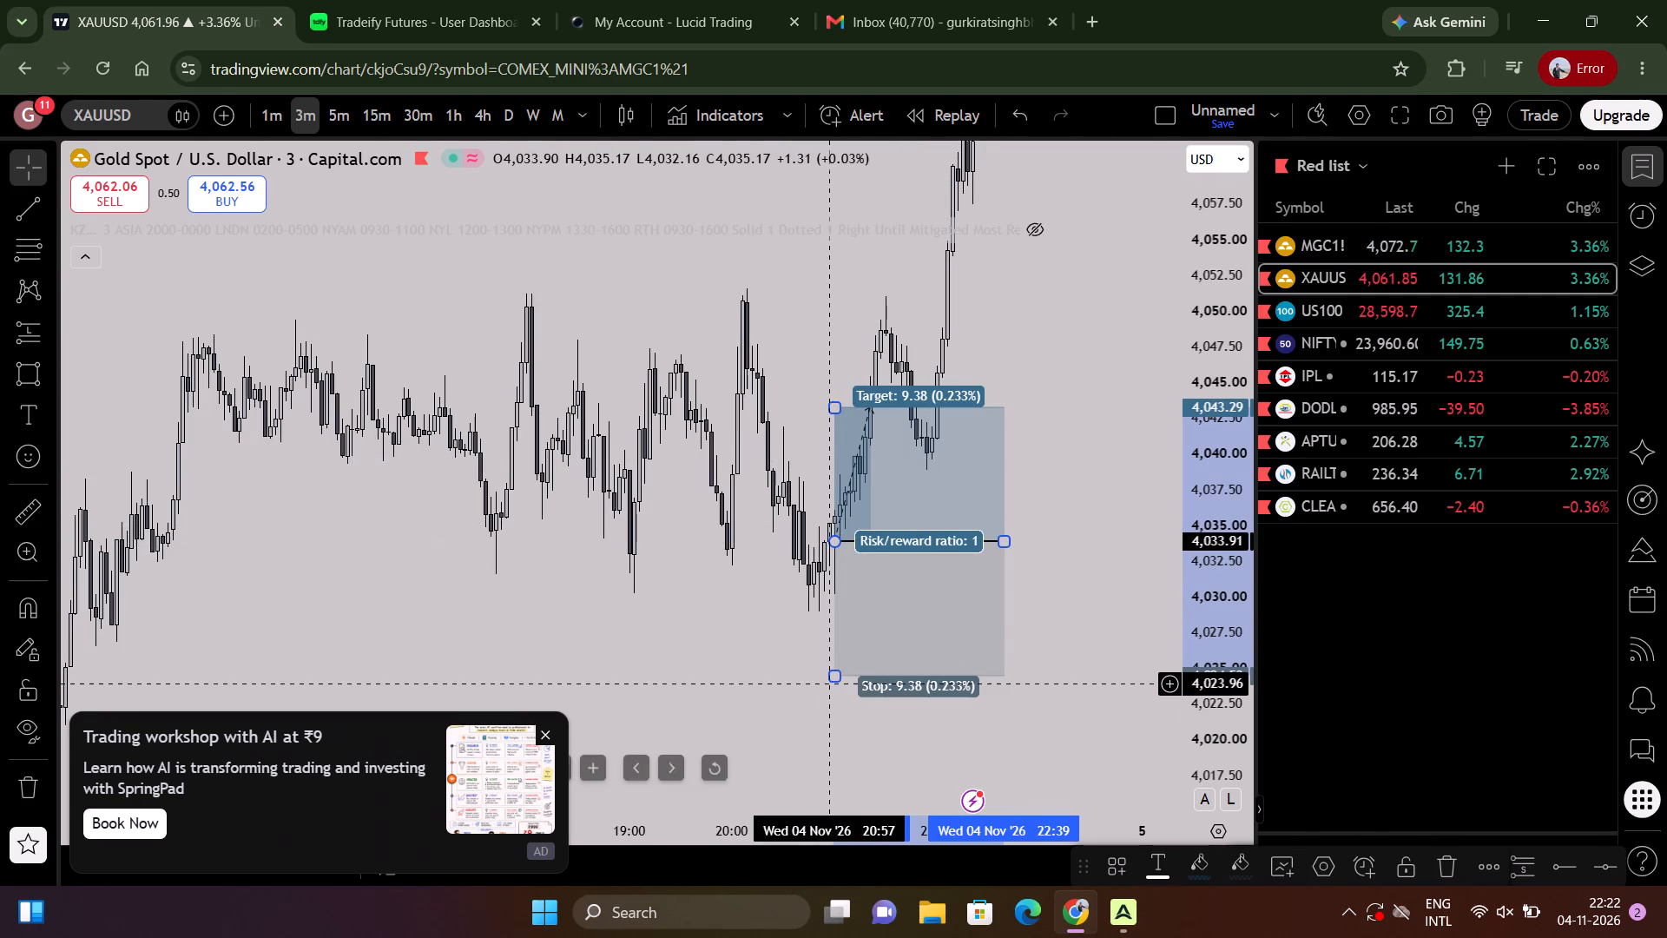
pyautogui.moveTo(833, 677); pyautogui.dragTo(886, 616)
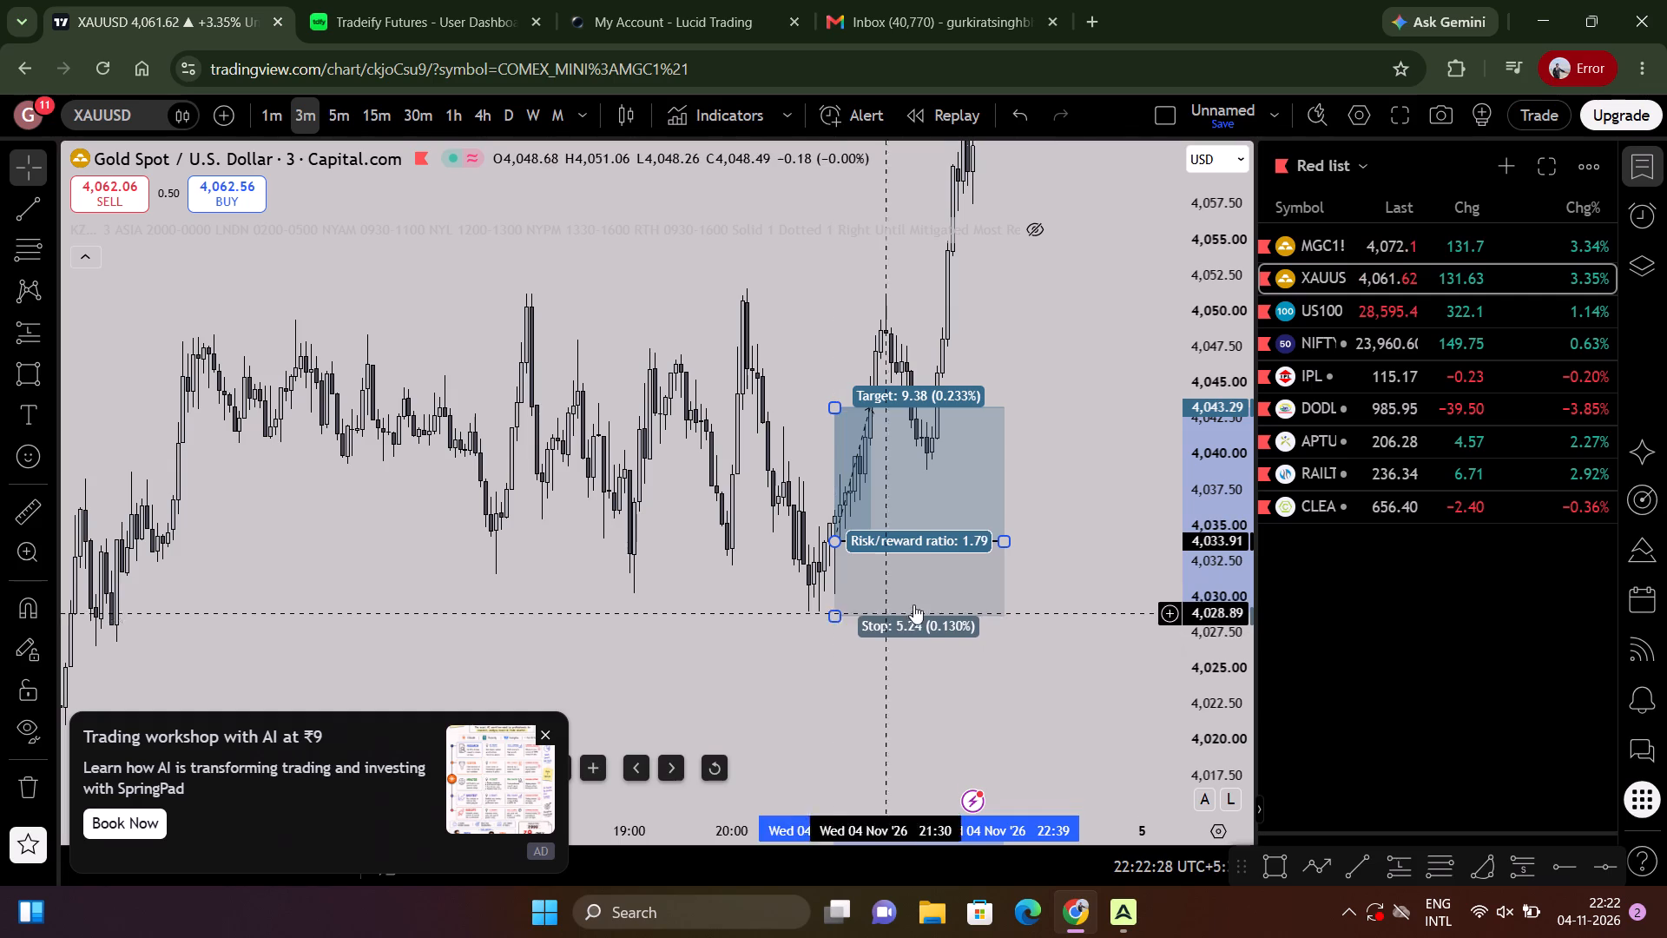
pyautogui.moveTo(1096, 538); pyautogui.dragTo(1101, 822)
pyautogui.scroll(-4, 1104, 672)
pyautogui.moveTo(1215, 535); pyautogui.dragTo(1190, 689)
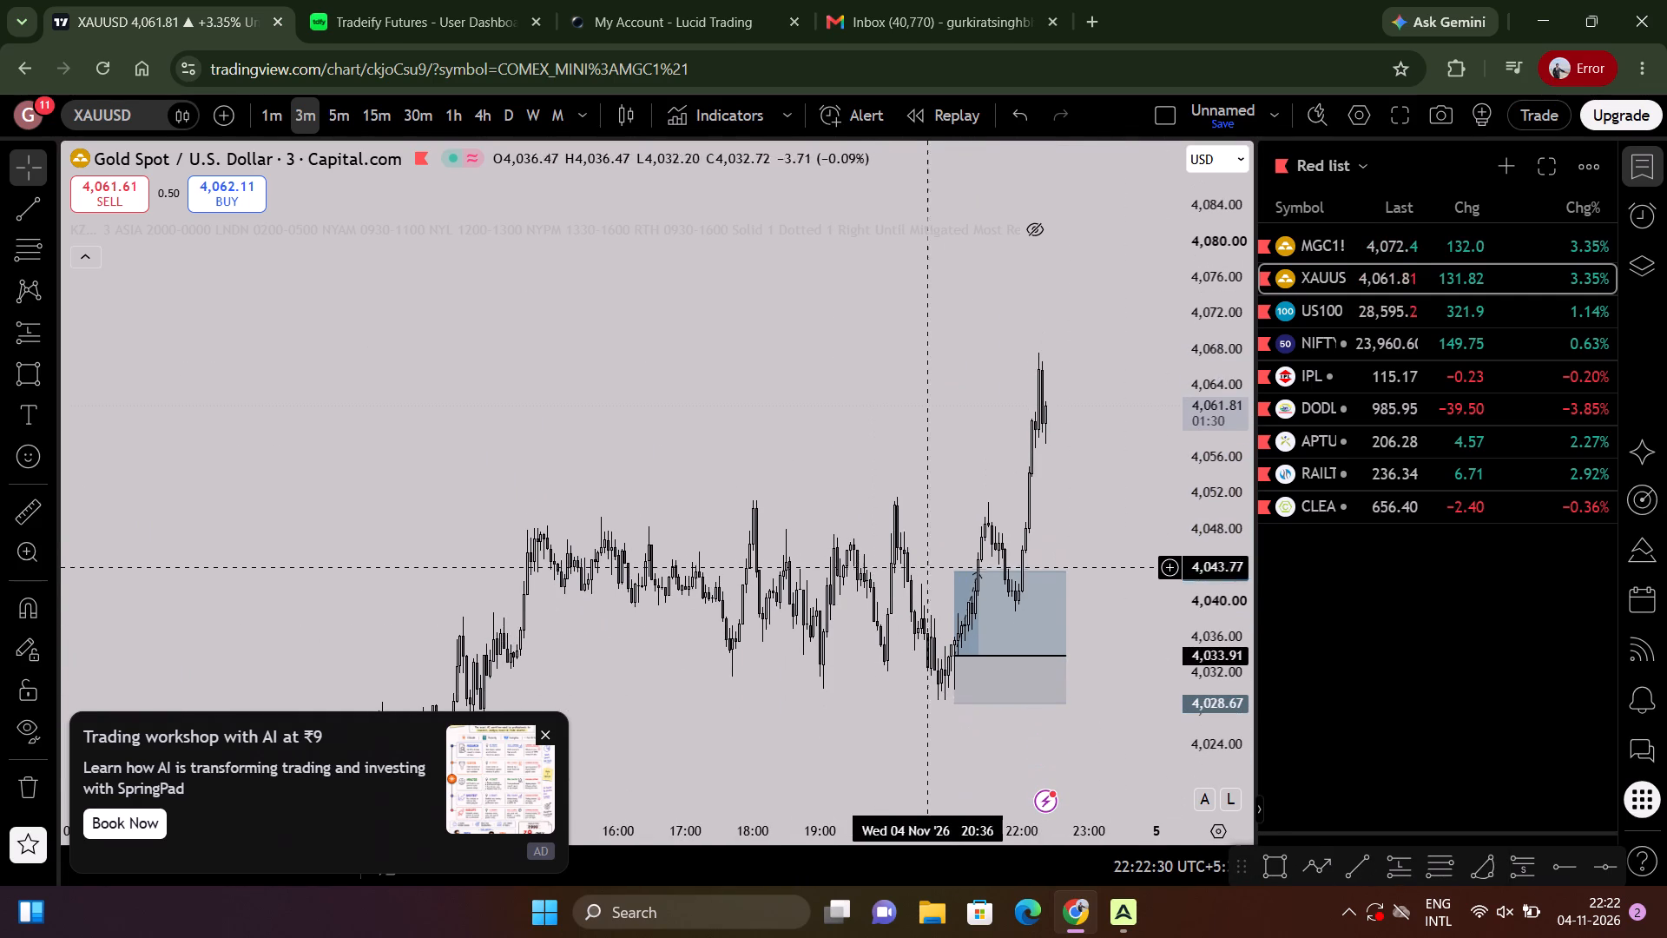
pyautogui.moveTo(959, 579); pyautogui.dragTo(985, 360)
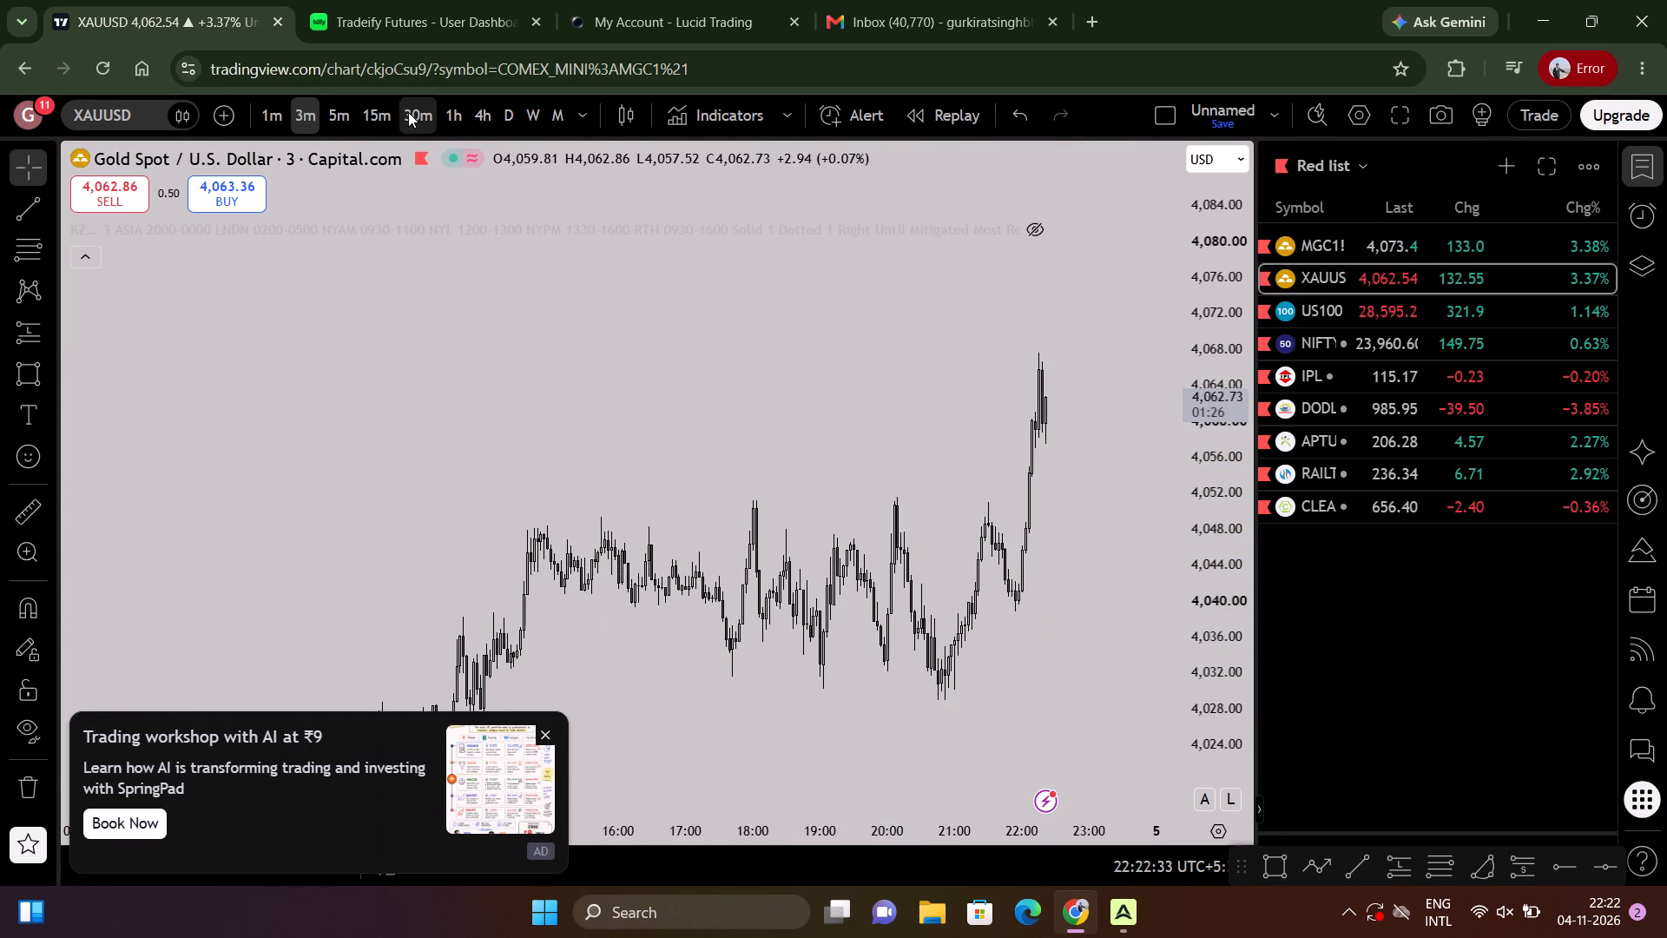
# Switch XAUUSD to the daily timeframe and examine the recent decline and rebound against the earlier summer lows.
pyautogui.click(504, 114)
pyautogui.moveTo(1209, 502); pyautogui.dragTo(1213, 616)
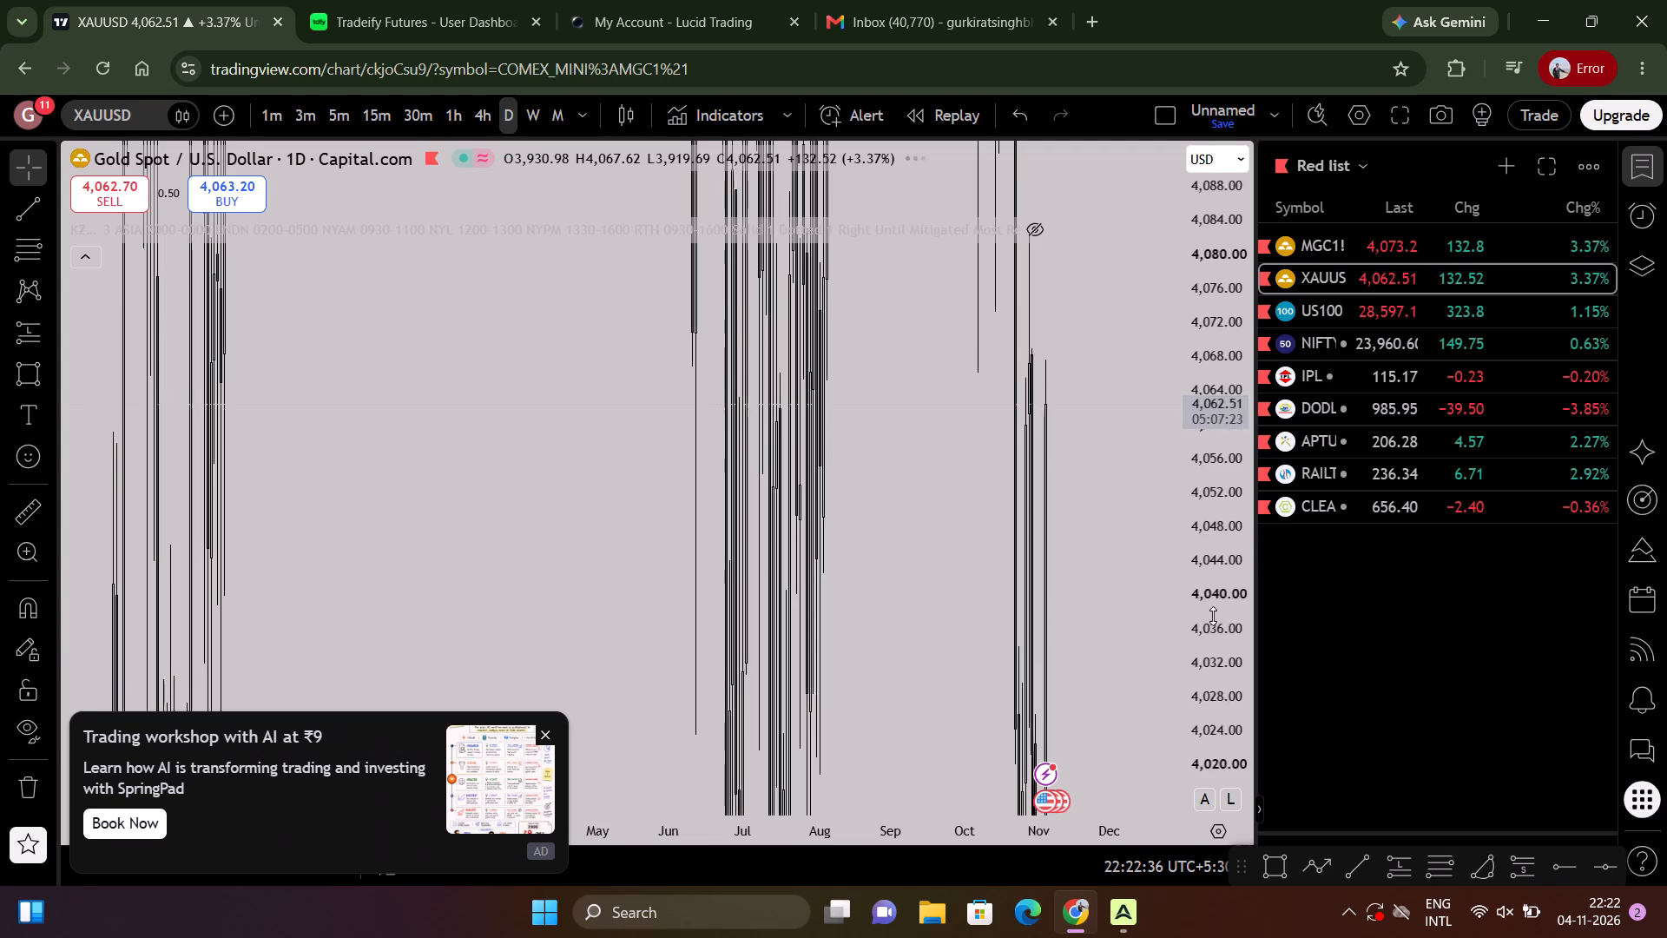
pyautogui.moveTo(1213, 616); pyautogui.dragTo(1117, 937)
pyautogui.scroll(10, 935, 644)
pyautogui.moveTo(929, 637); pyautogui.dragTo(979, 553)
pyautogui.scroll(3, 979, 553)
pyautogui.moveTo(963, 523); pyautogui.dragTo(1142, 396)
pyautogui.rightClick(1052, 510)
pyautogui.click(1150, 780)
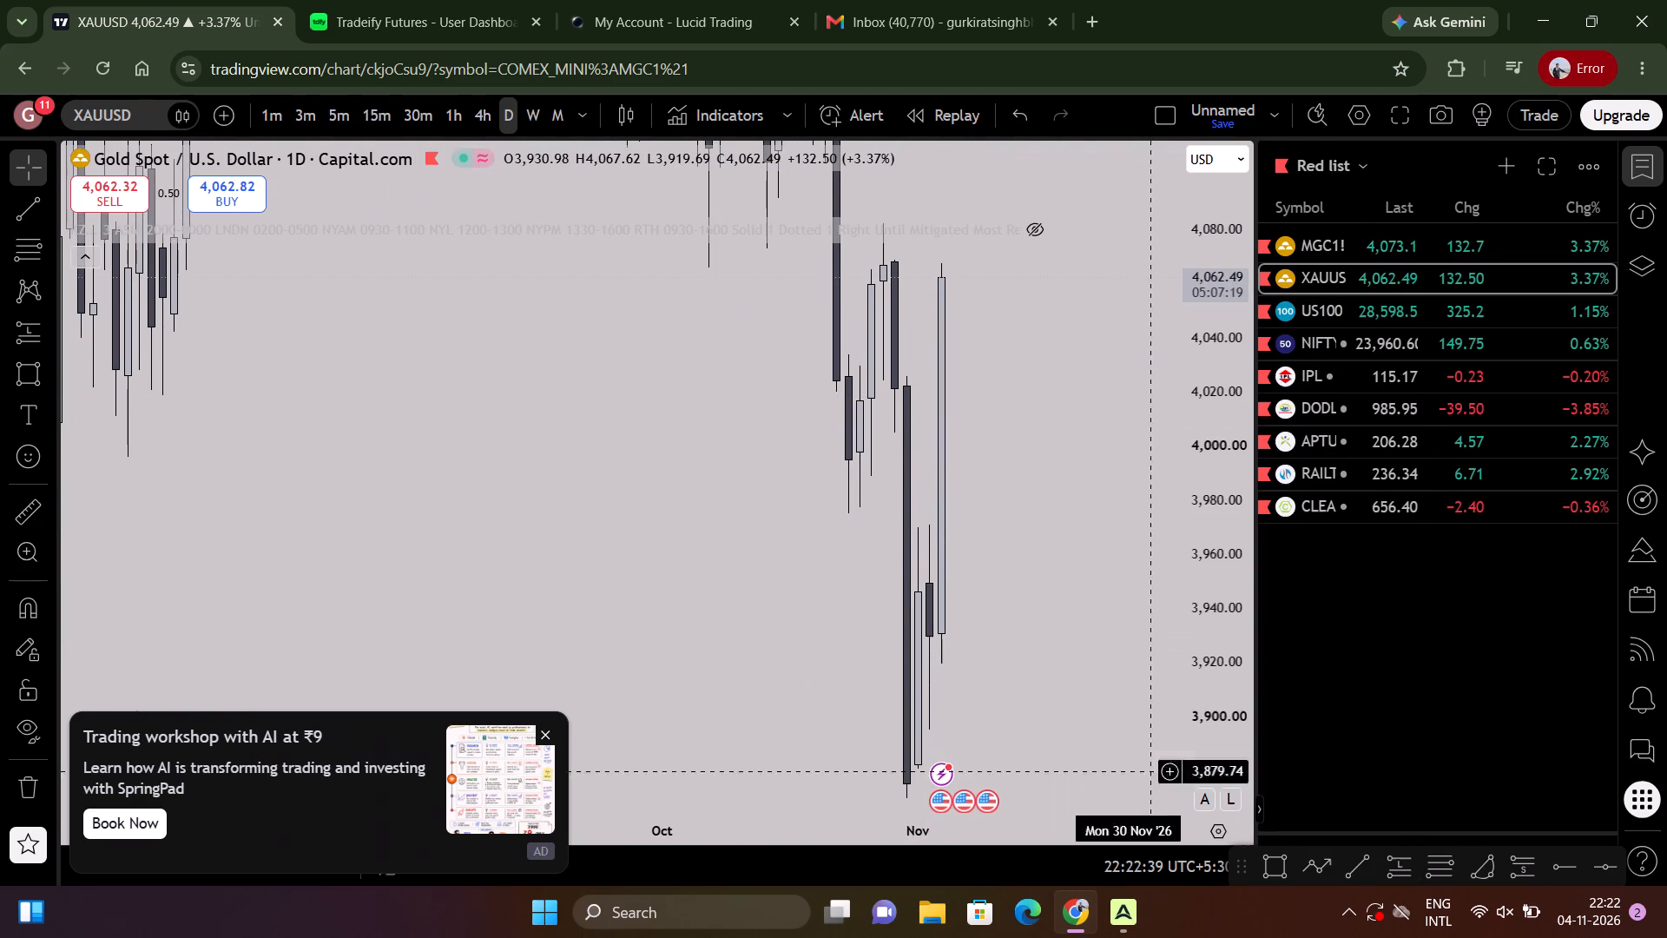
pyautogui.moveTo(1245, 469); pyautogui.dragTo(1110, 842)
pyautogui.scroll(-6, 925, 598)
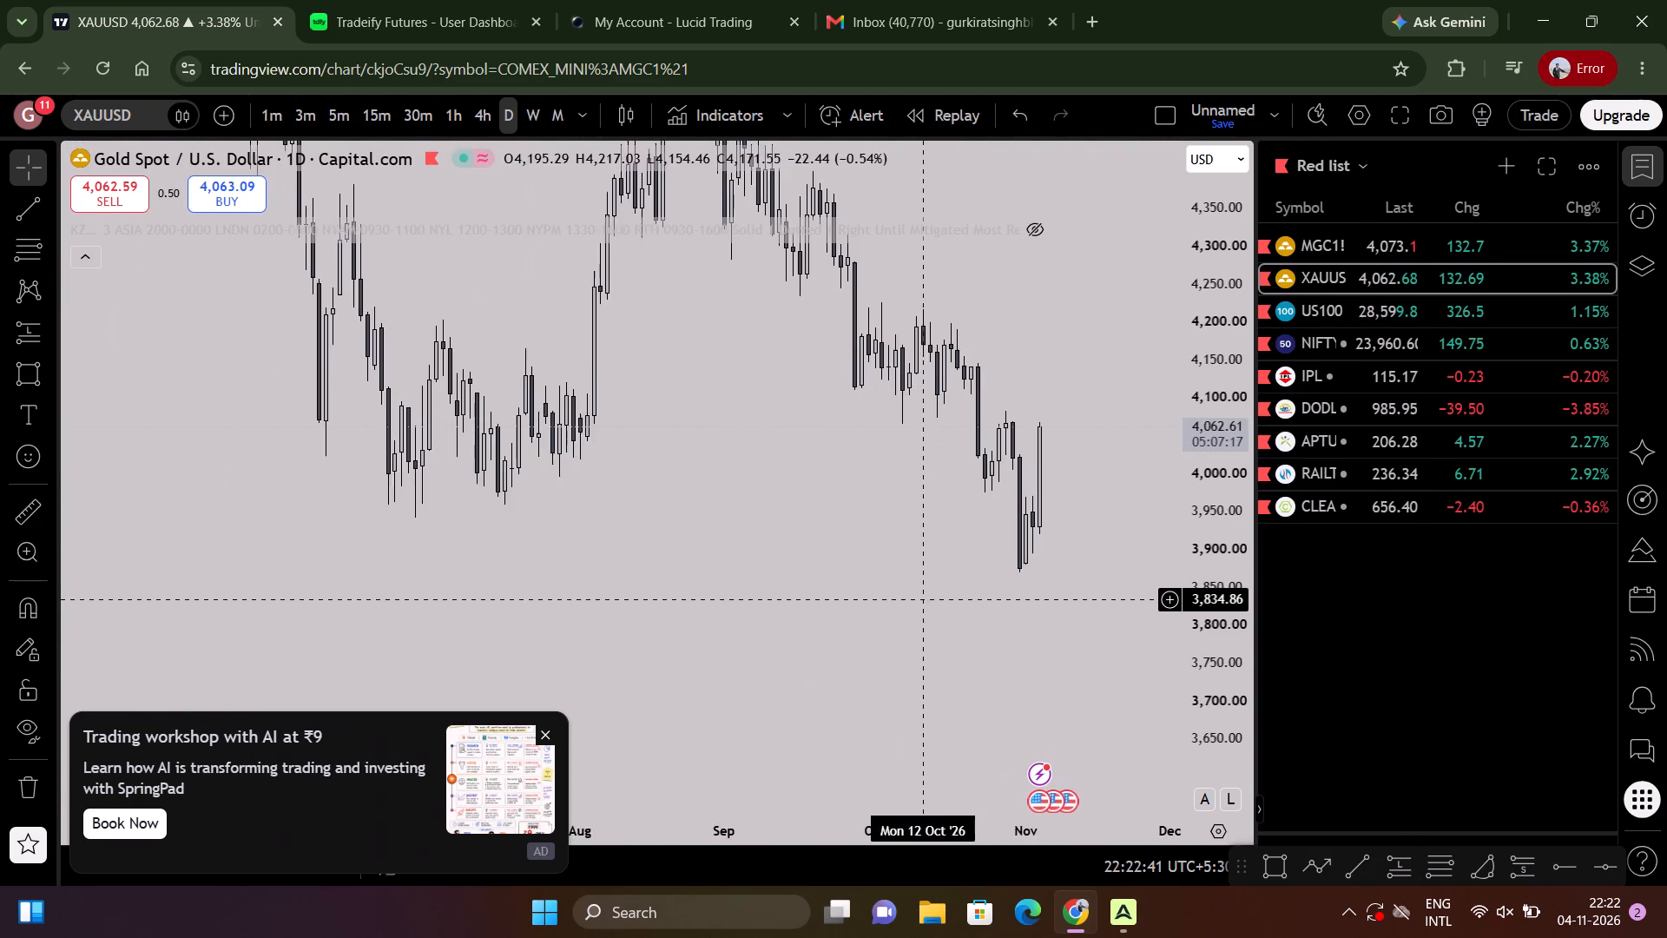
pyautogui.scroll(-3, 926, 598)
pyautogui.scroll(-1, 1014, 674)
pyautogui.scroll(4, 1068, 618)
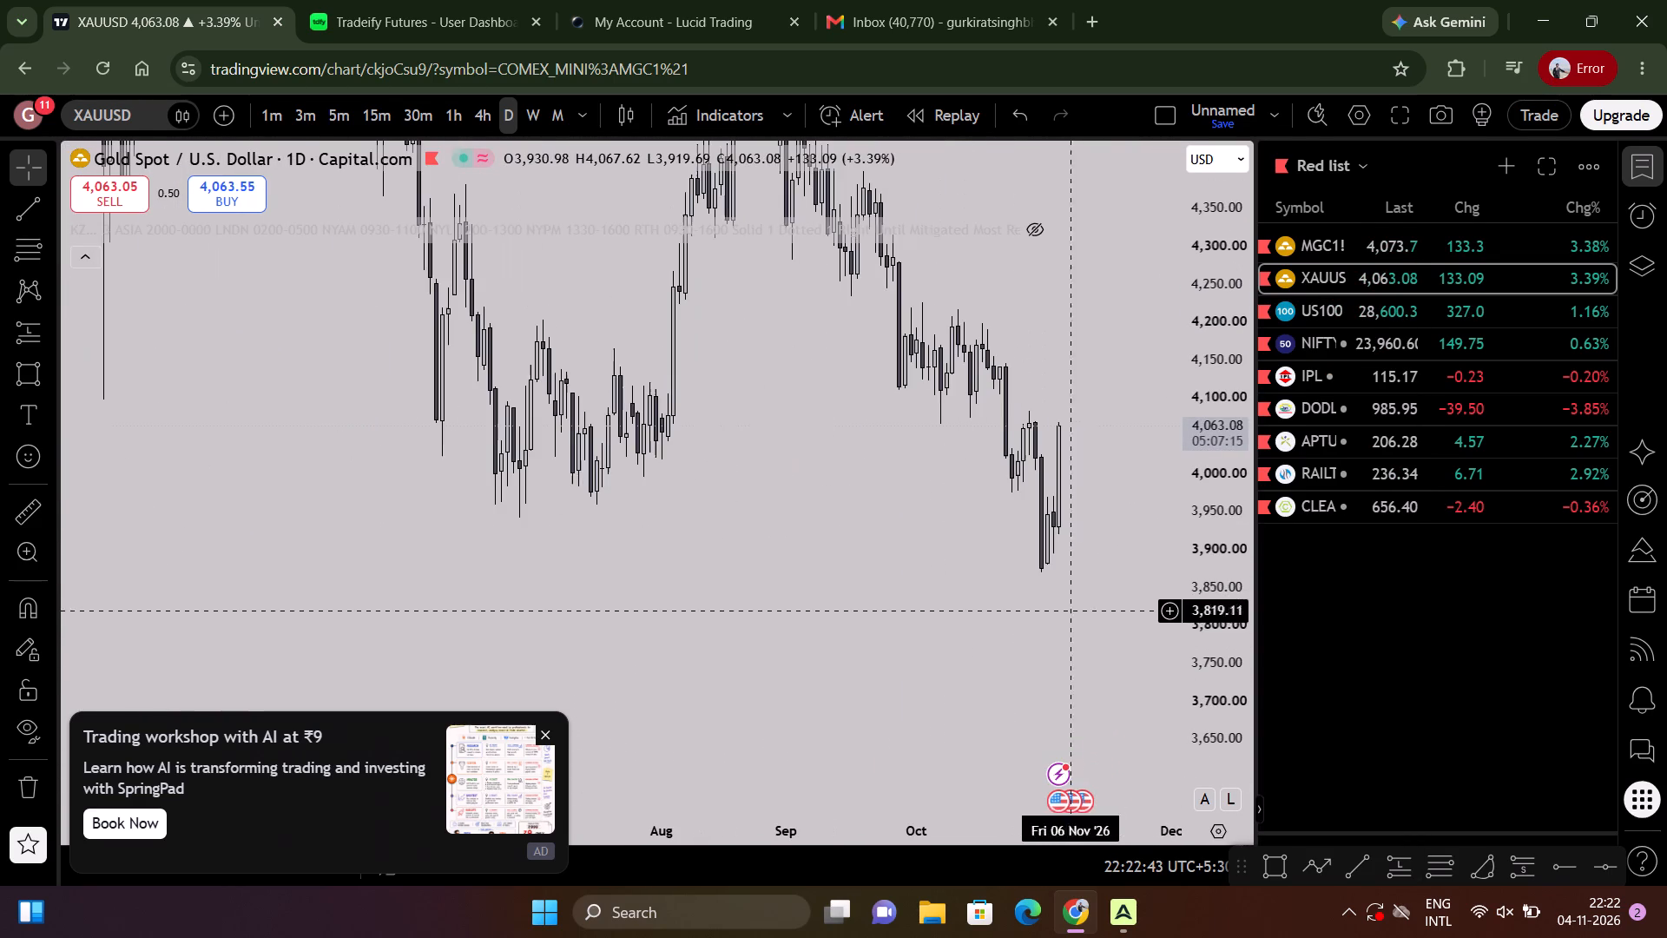
pyautogui.moveTo(1195, 618); pyautogui.dragTo(1202, 393)
pyautogui.scroll(-1, 1007, 494)
pyautogui.scroll(2, 758, 567)
pyautogui.scroll(-5, 0, 291)
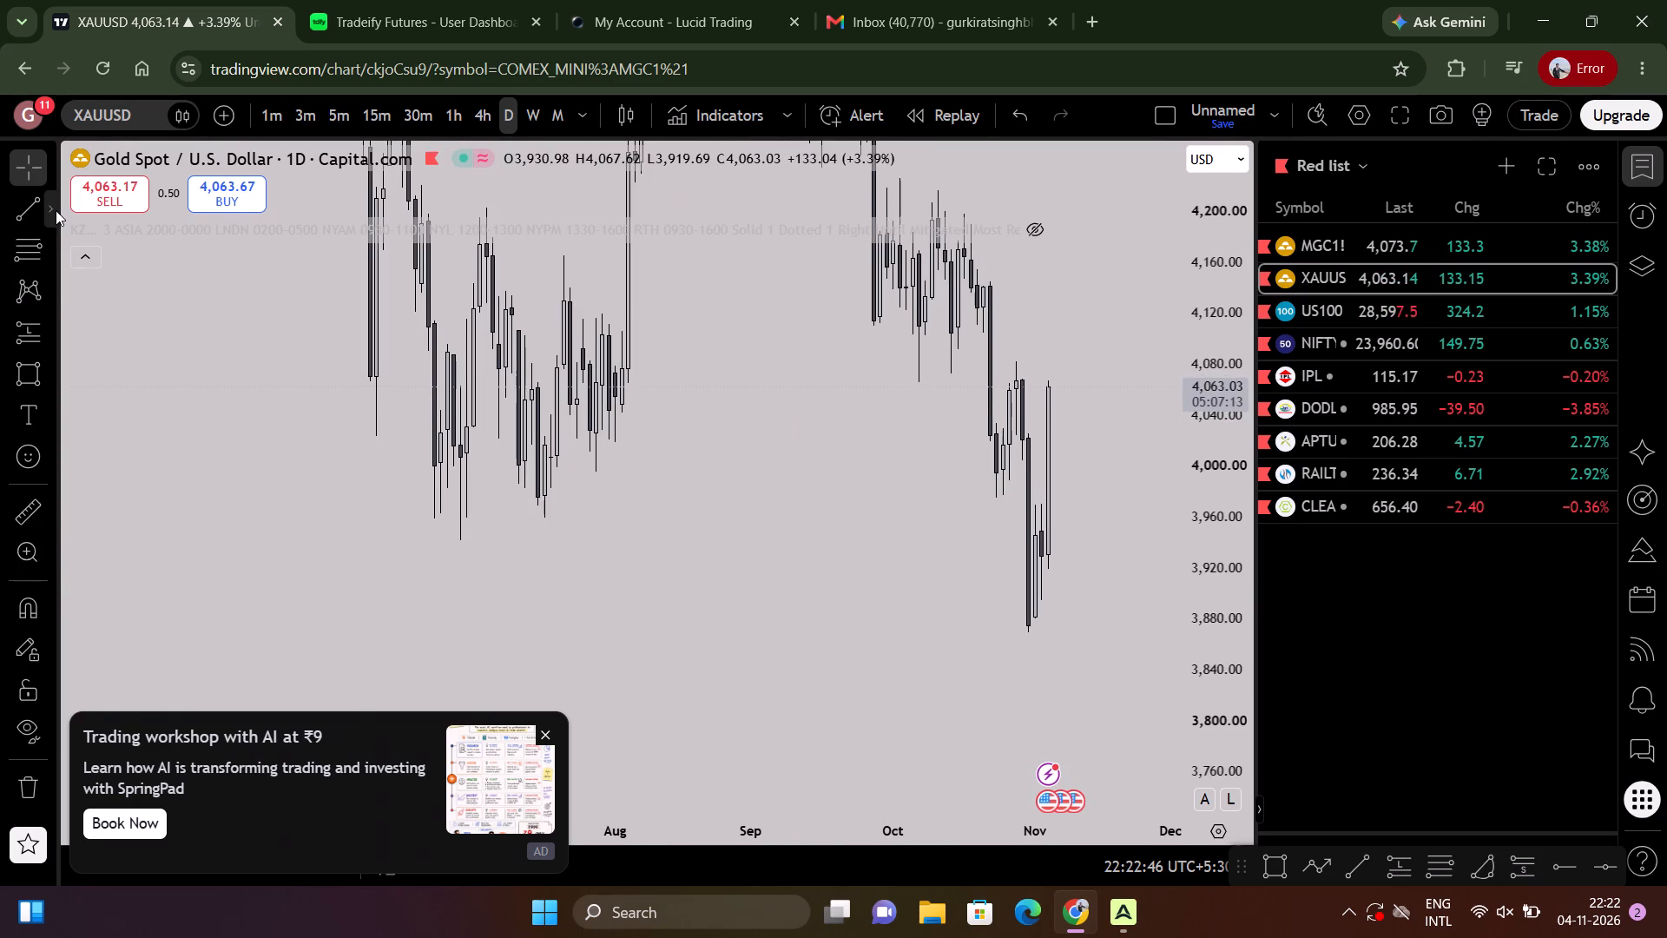
# Draw a horizontal line across the XAUUSD daily chart at 3,958.26, along the earlier swing lows.
pyautogui.click(55, 209)
pyautogui.click(178, 360)
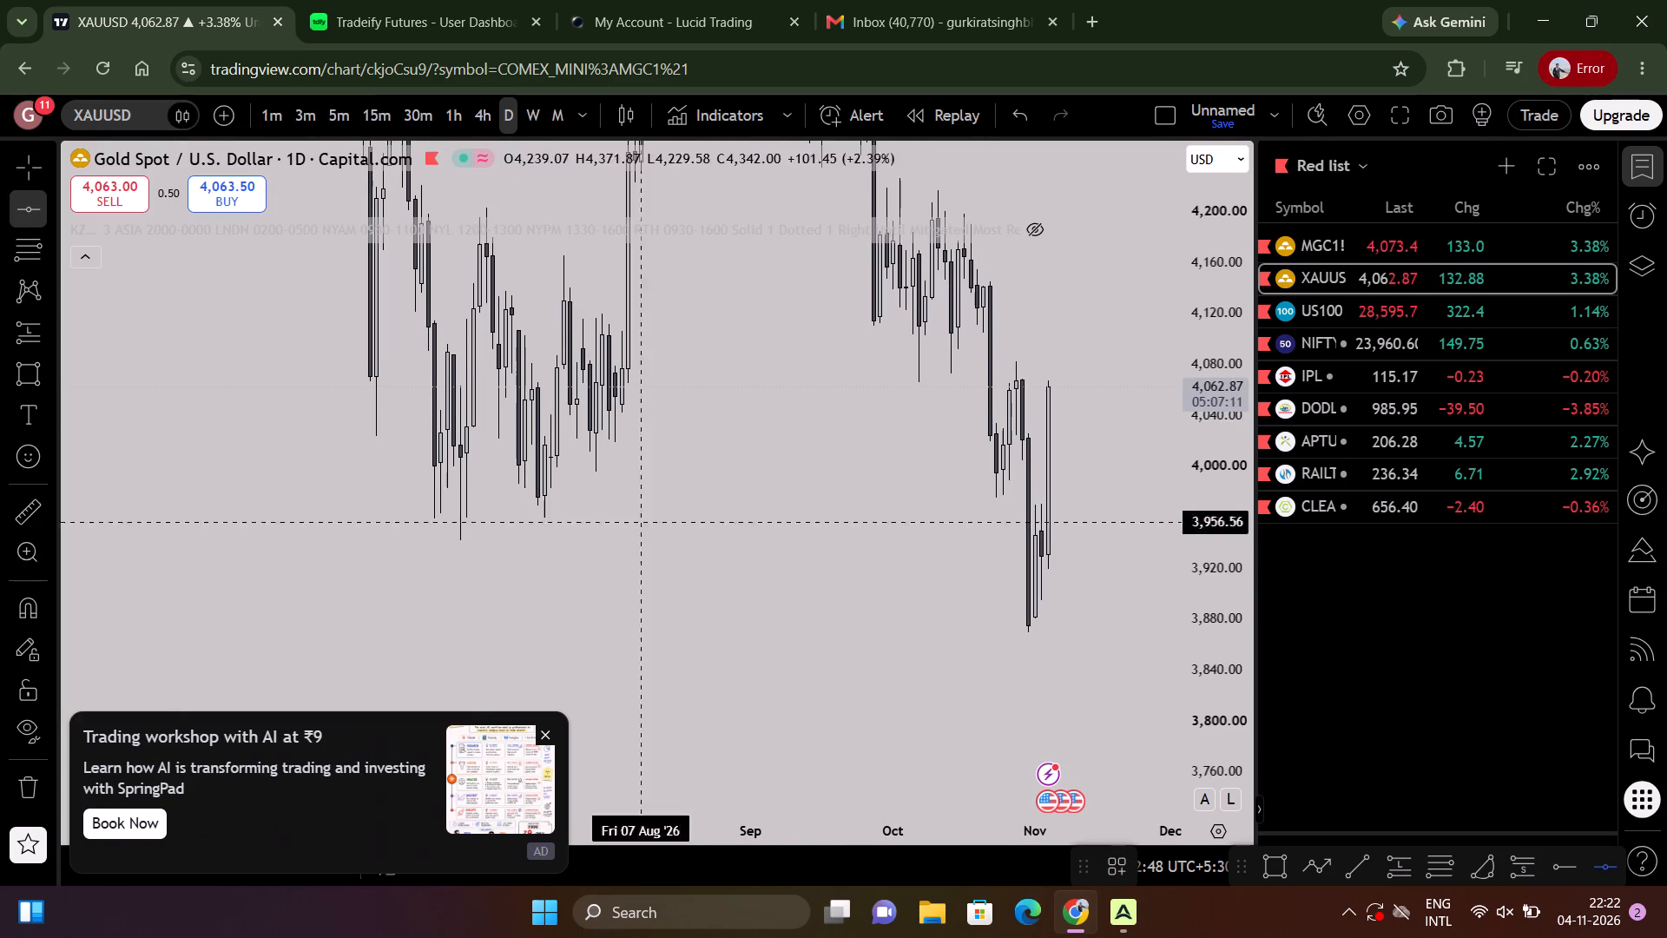
pyautogui.click(1099, 519)
# Examine the wider XAUUSD daily history and the latest candles against the 3,958.26 line.
pyautogui.moveTo(900, 577); pyautogui.dragTo(935, 578)
pyautogui.scroll(-6, 939, 580)
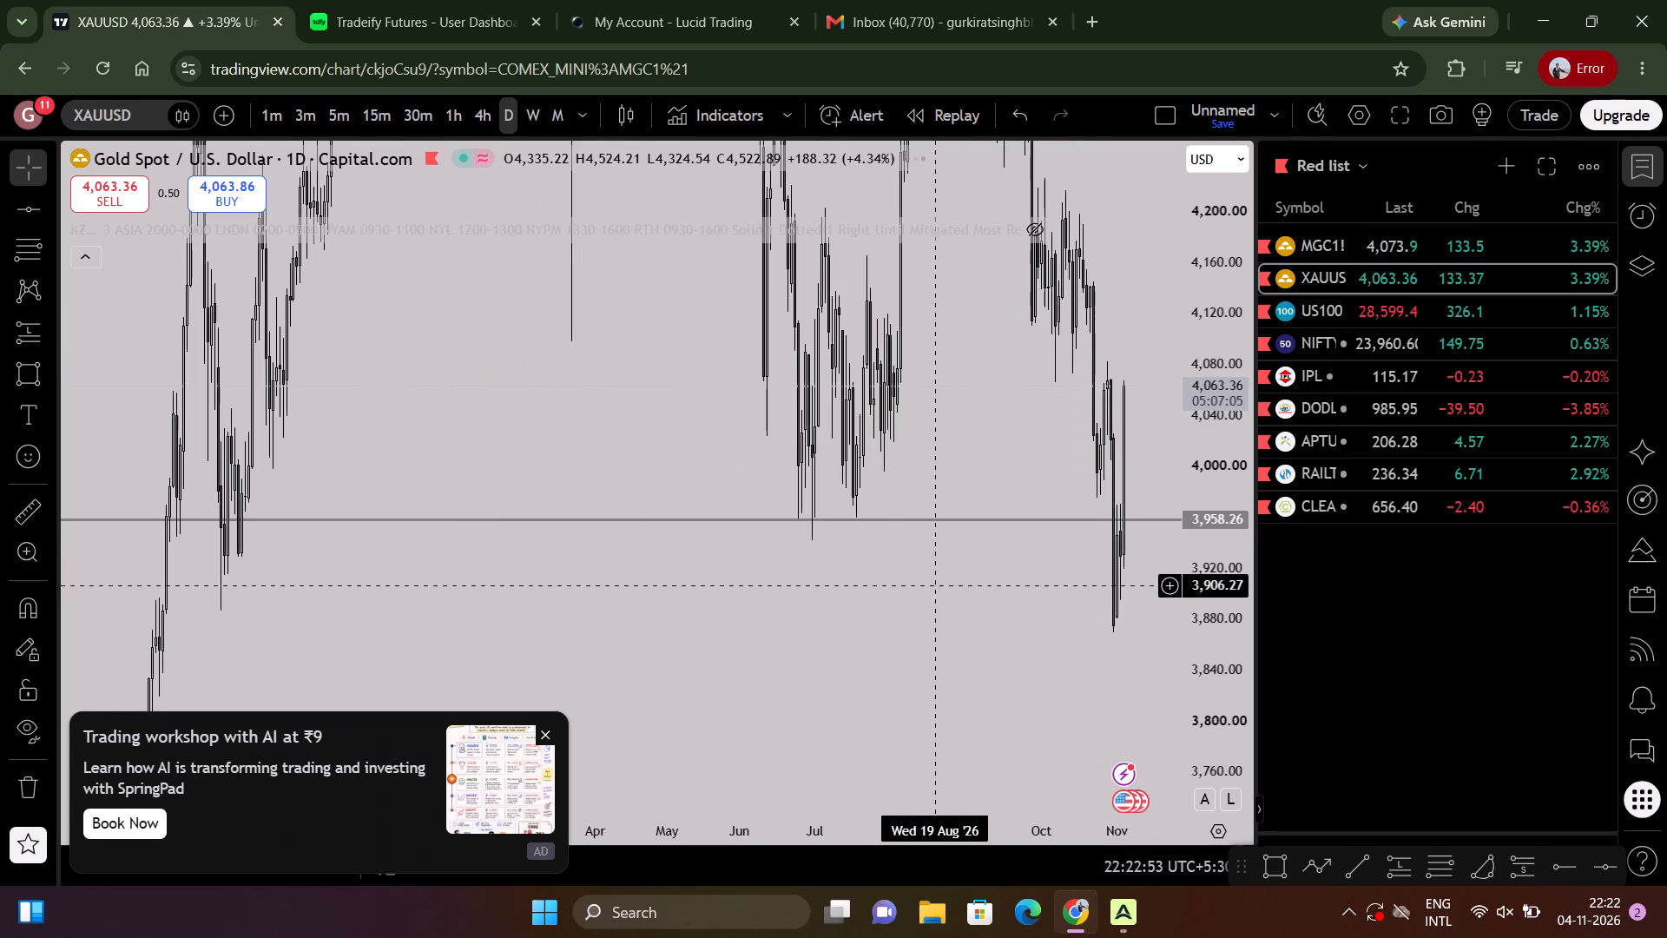
pyautogui.scroll(-1, 935, 585)
pyautogui.moveTo(868, 555); pyautogui.dragTo(539, 534)
pyautogui.scroll(-1, 1046, 538)
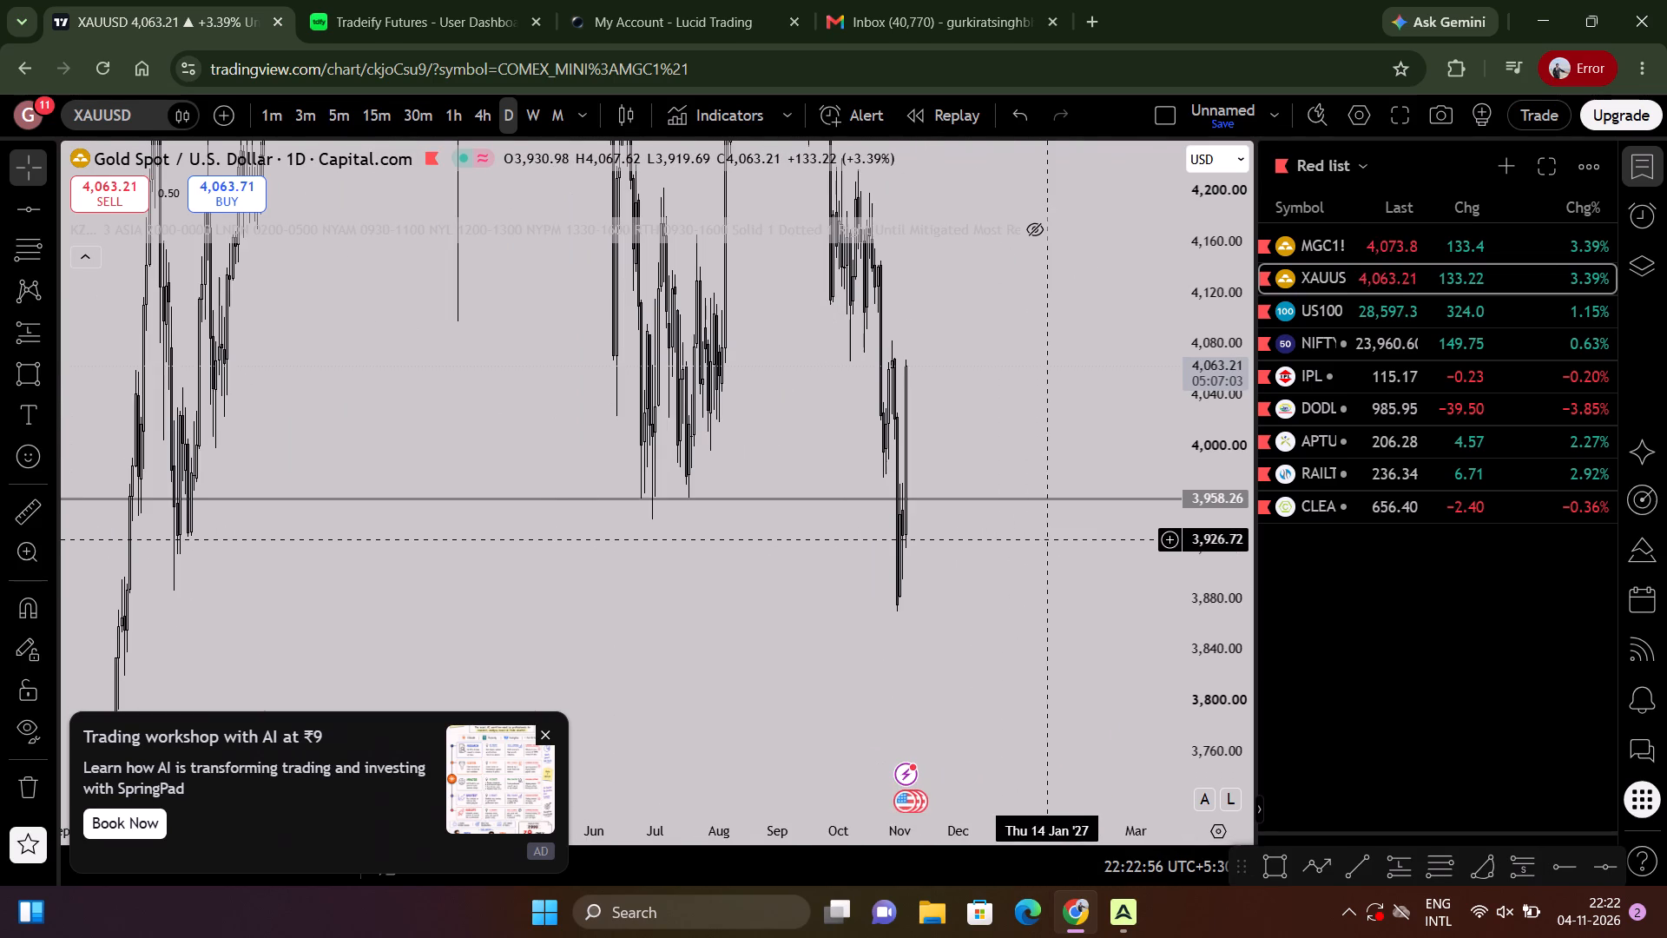
pyautogui.scroll(2, 1035, 540)
pyautogui.scroll(7, 707, 551)
pyautogui.moveTo(768, 548); pyautogui.dragTo(1024, 579)
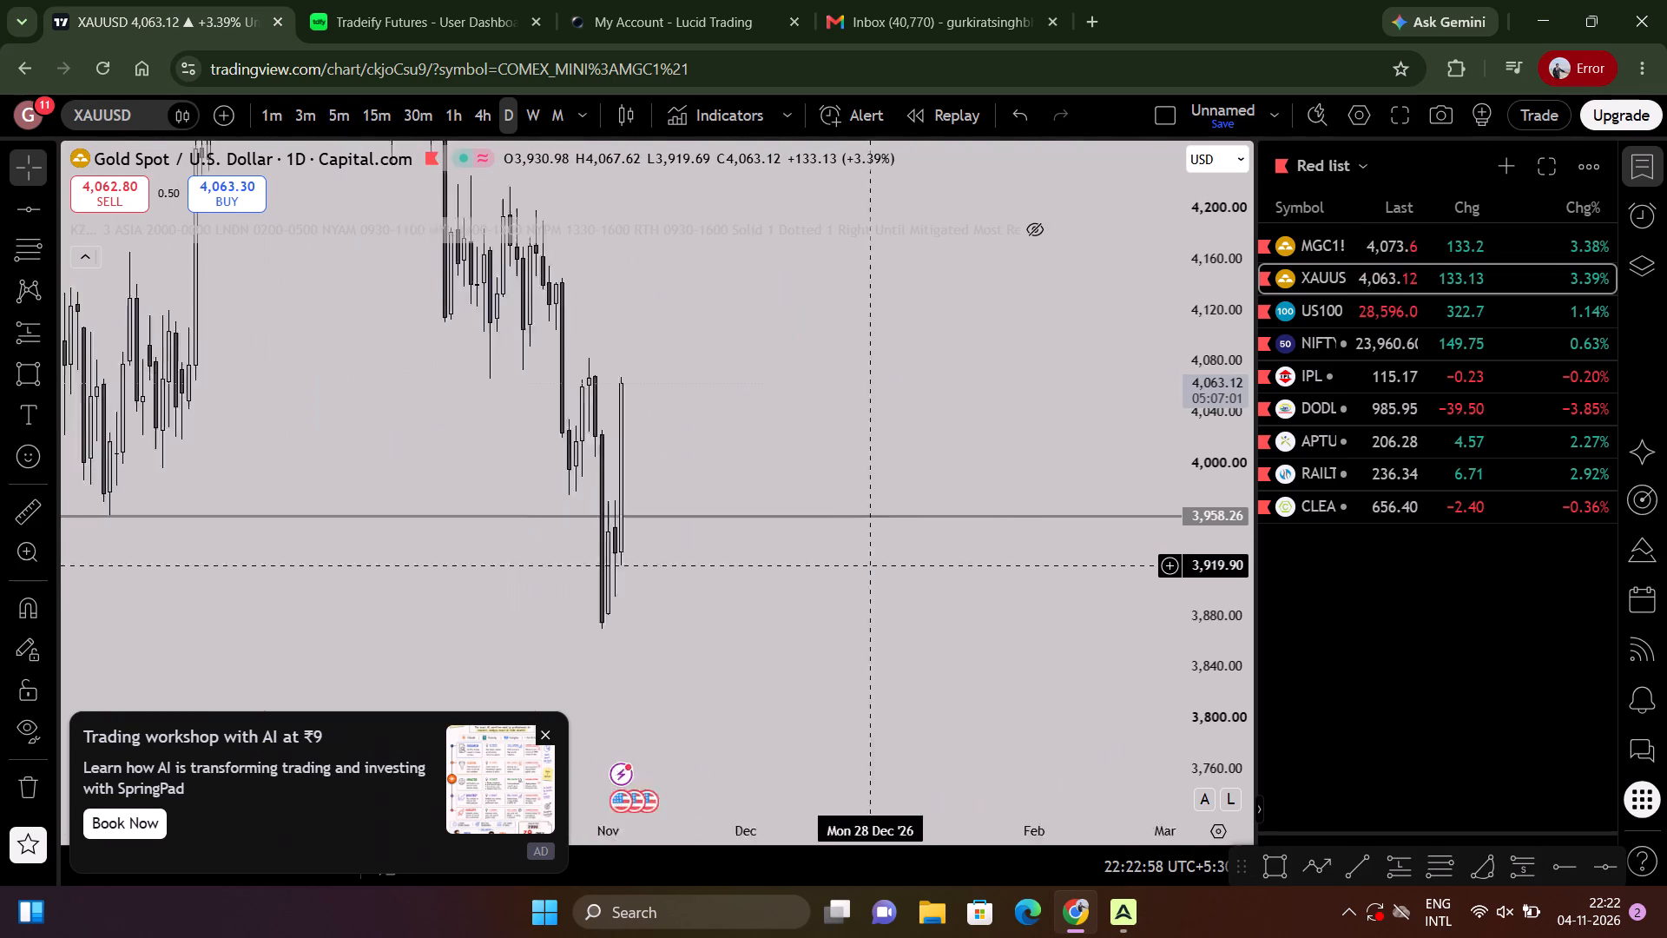
pyautogui.moveTo(1024, 579); pyautogui.dragTo(1123, 582)
pyautogui.scroll(4, 958, 407)
pyautogui.moveTo(961, 399); pyautogui.dragTo(1016, 523)
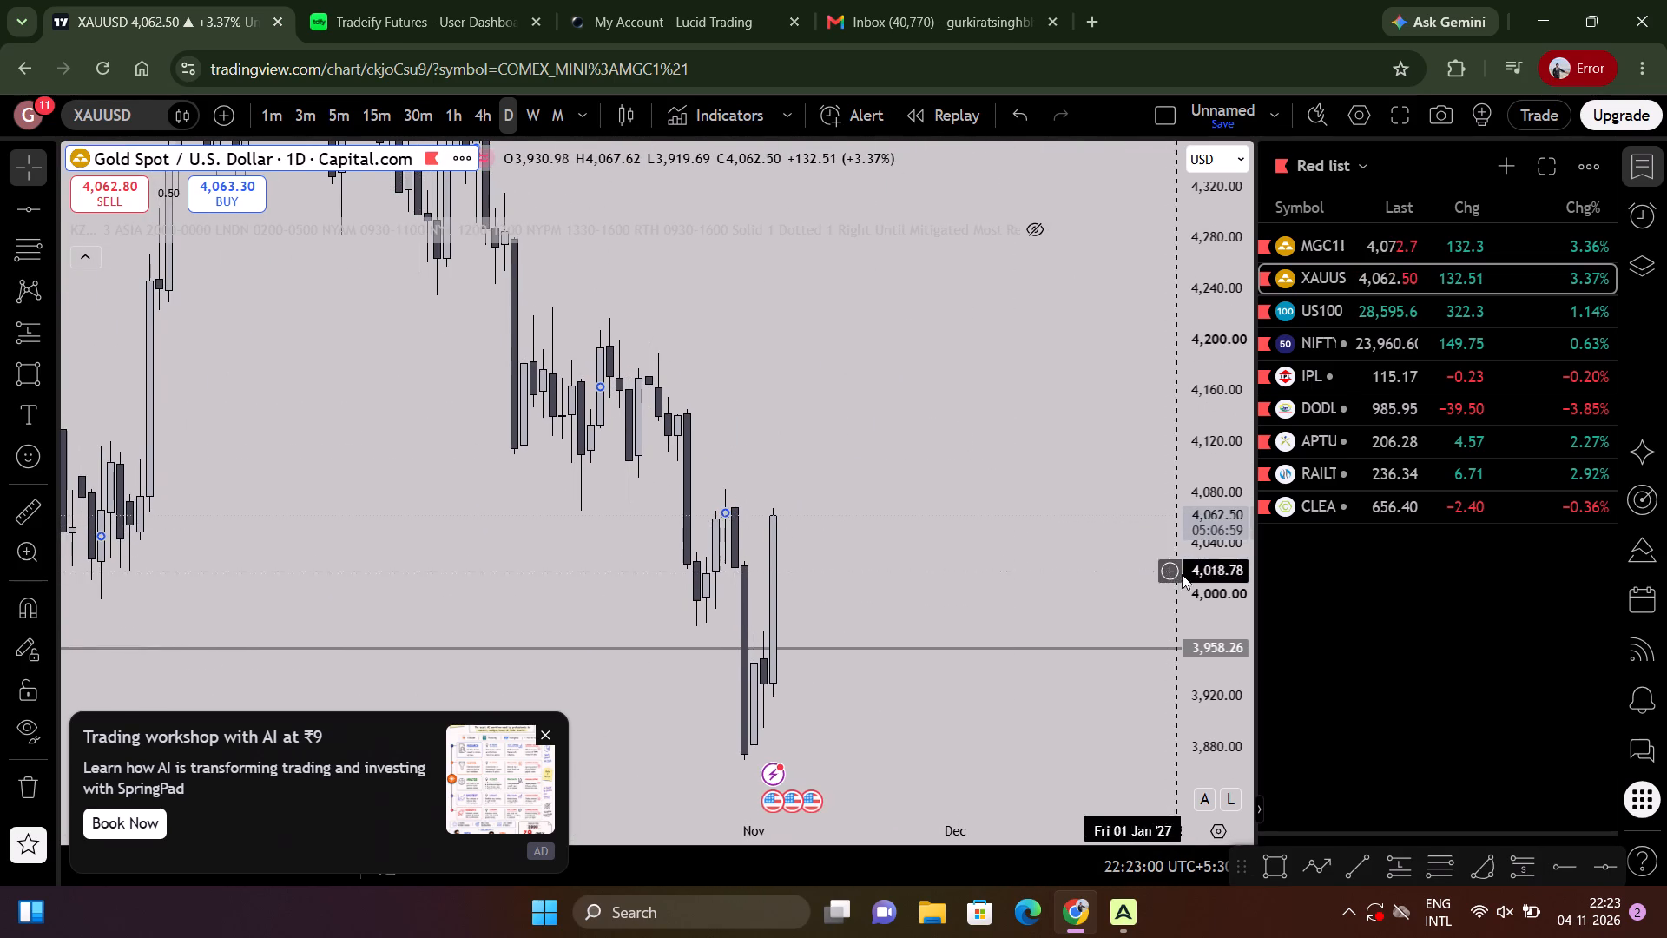
# Draw a rectangle zone from 19 Oct between about 4,034.67 and 4,104.89 on the daily chart, and shorten its right side.
pyautogui.moveTo(1213, 560); pyautogui.dragTo(1212, 327)
pyautogui.click(17, 372)
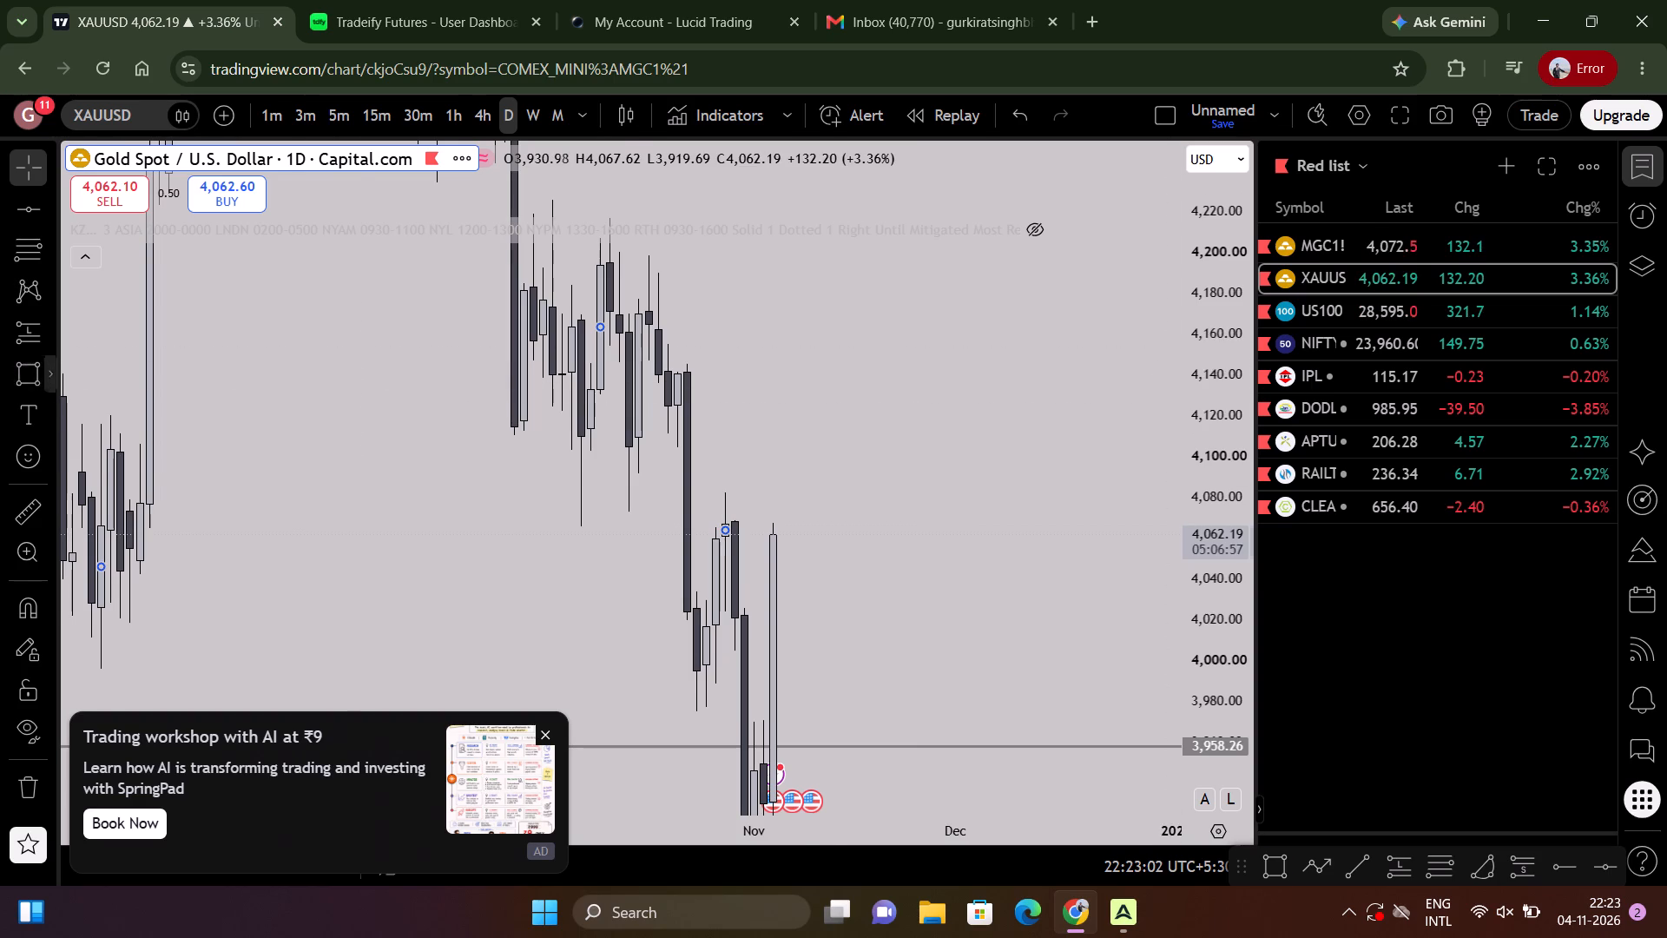
pyautogui.click(662, 590)
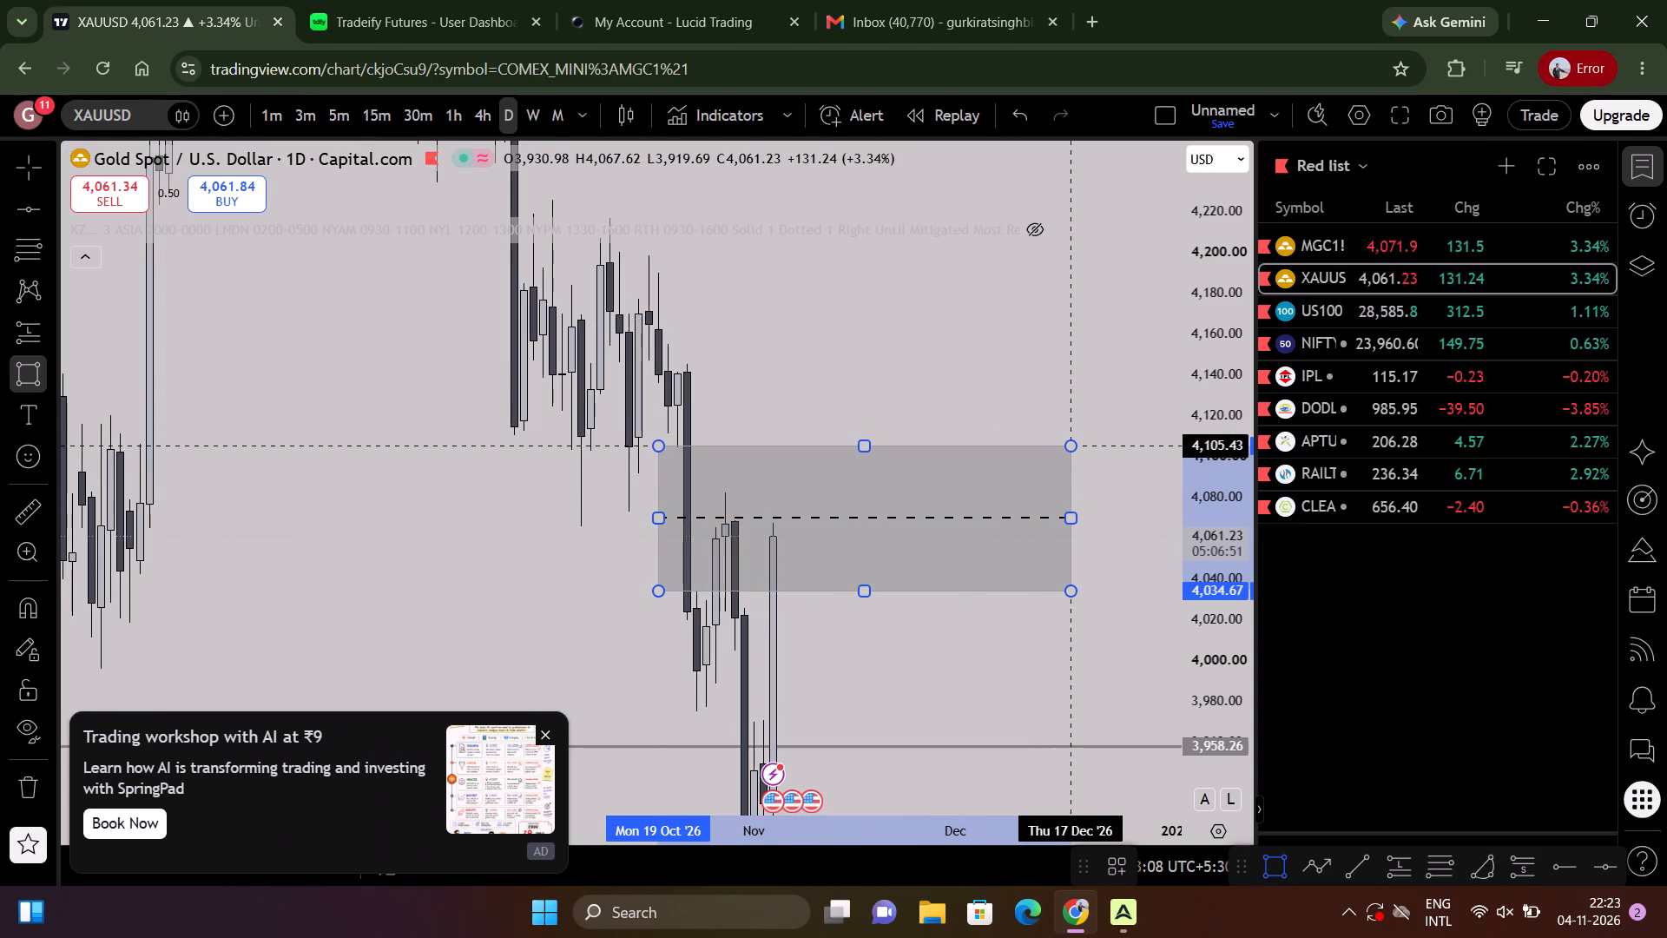
pyautogui.click(1077, 446)
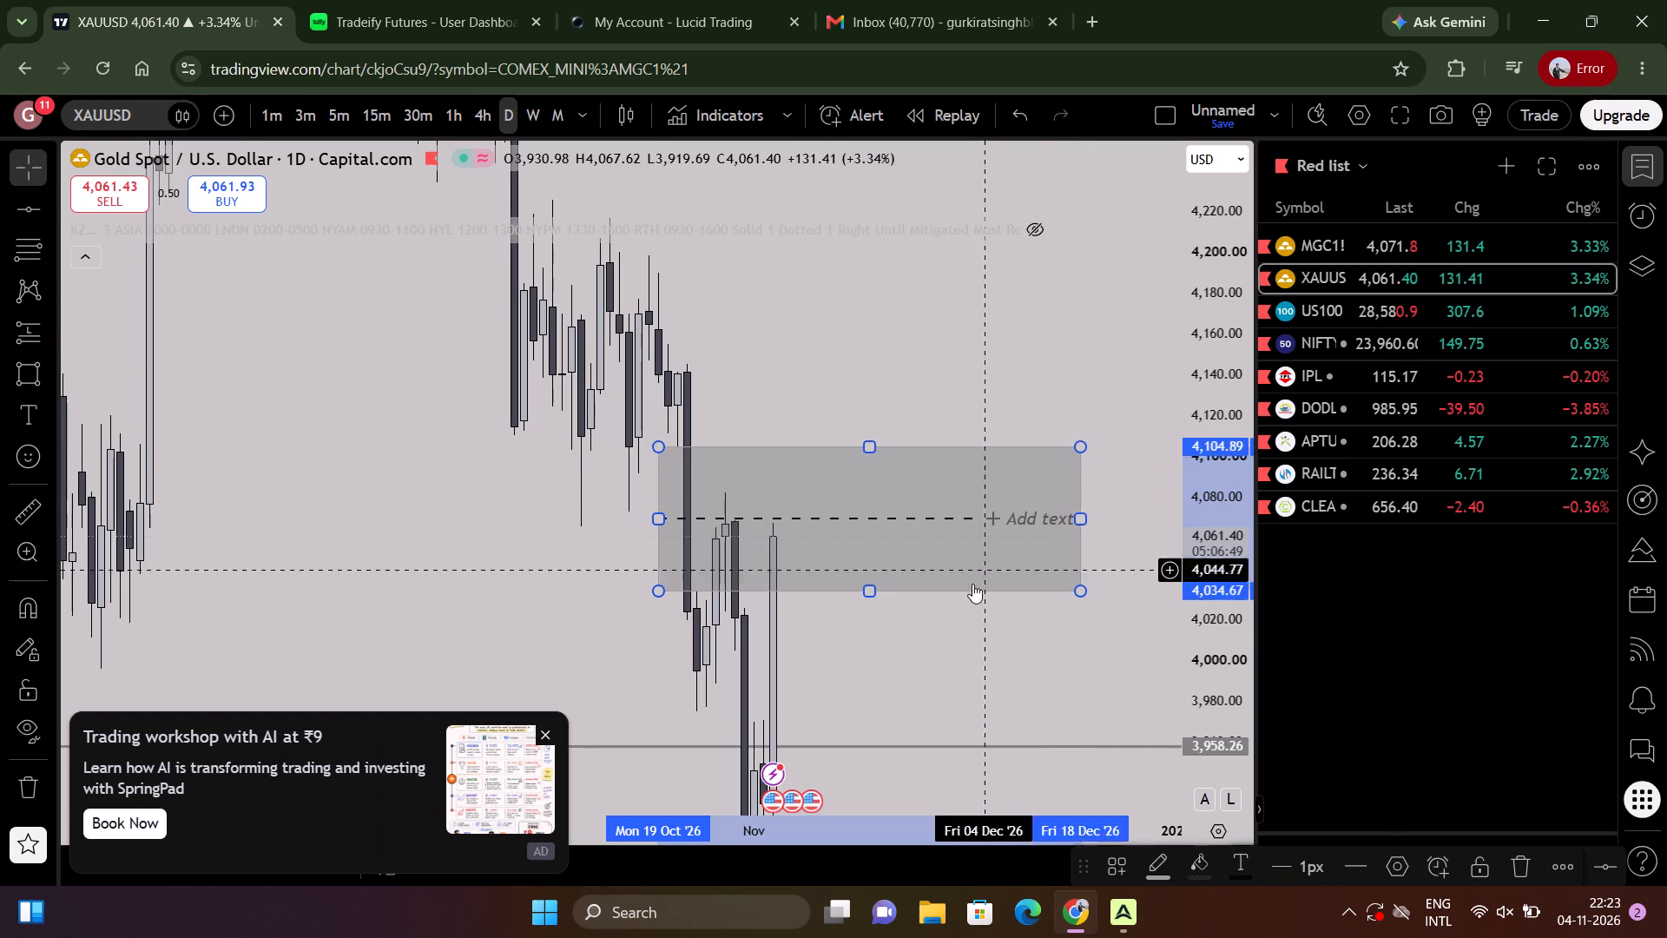
pyautogui.click(960, 598)
pyautogui.moveTo(951, 609); pyautogui.dragTo(989, 524)
pyautogui.moveTo(1109, 442); pyautogui.dragTo(1008, 446)
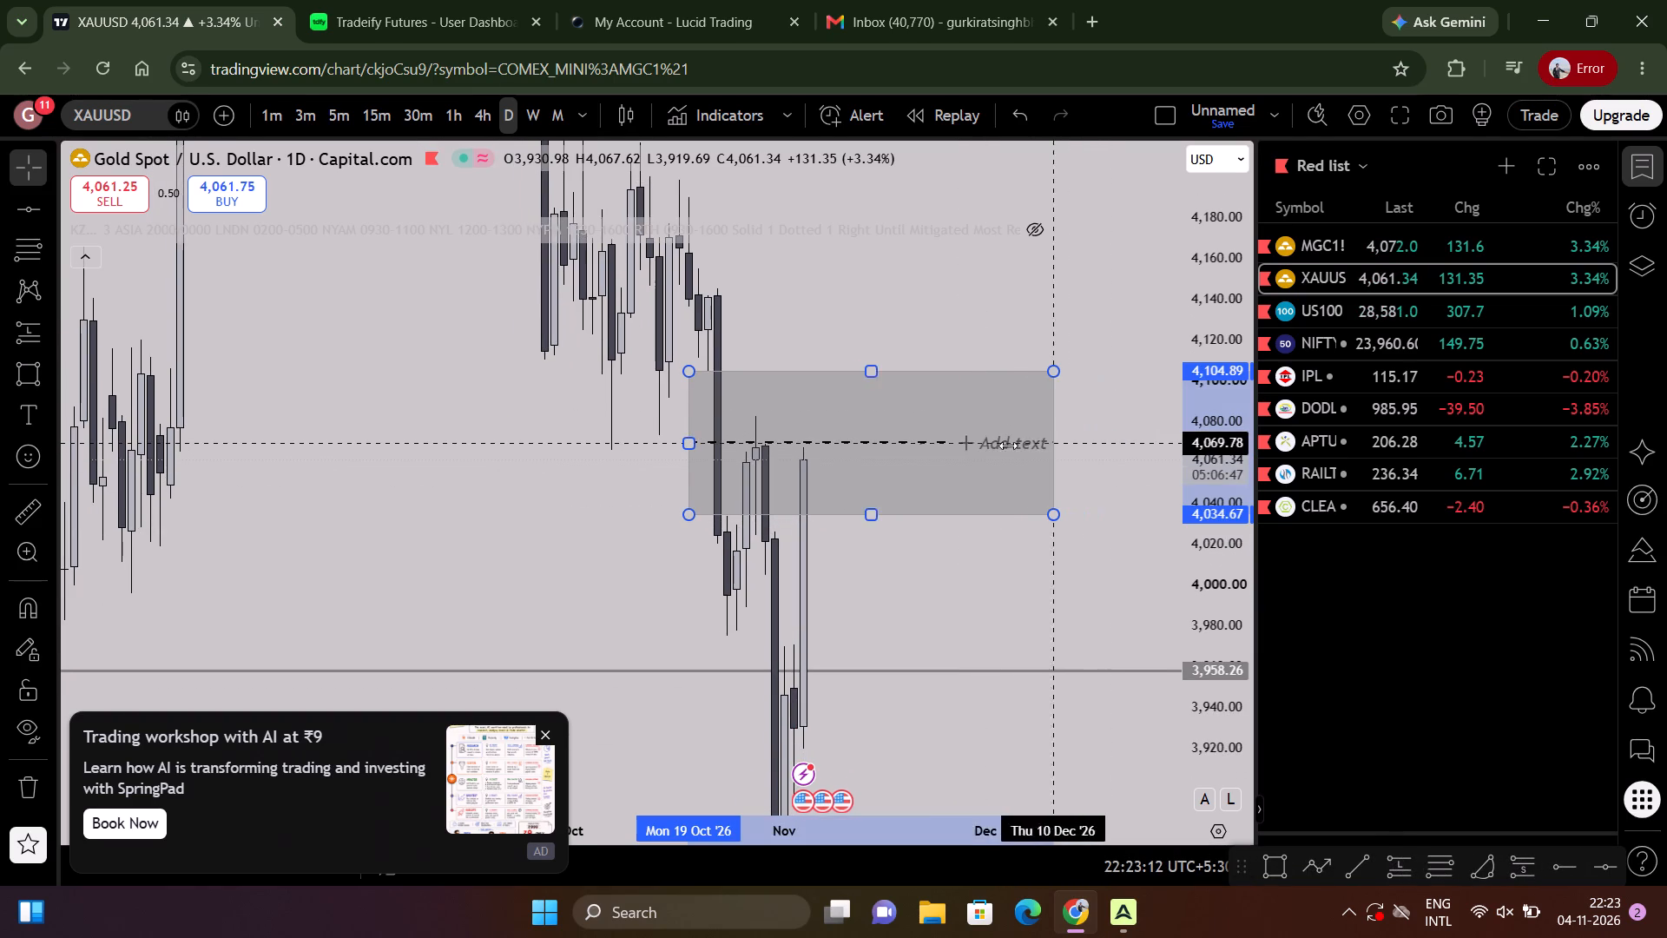
pyautogui.moveTo(1008, 446); pyautogui.dragTo(888, 452)
pyautogui.click(913, 604)
# Trim the daily rectangle zone so it starts at 21 Oct and ends at about 6 Nov.
pyautogui.scroll(3, 866, 626)
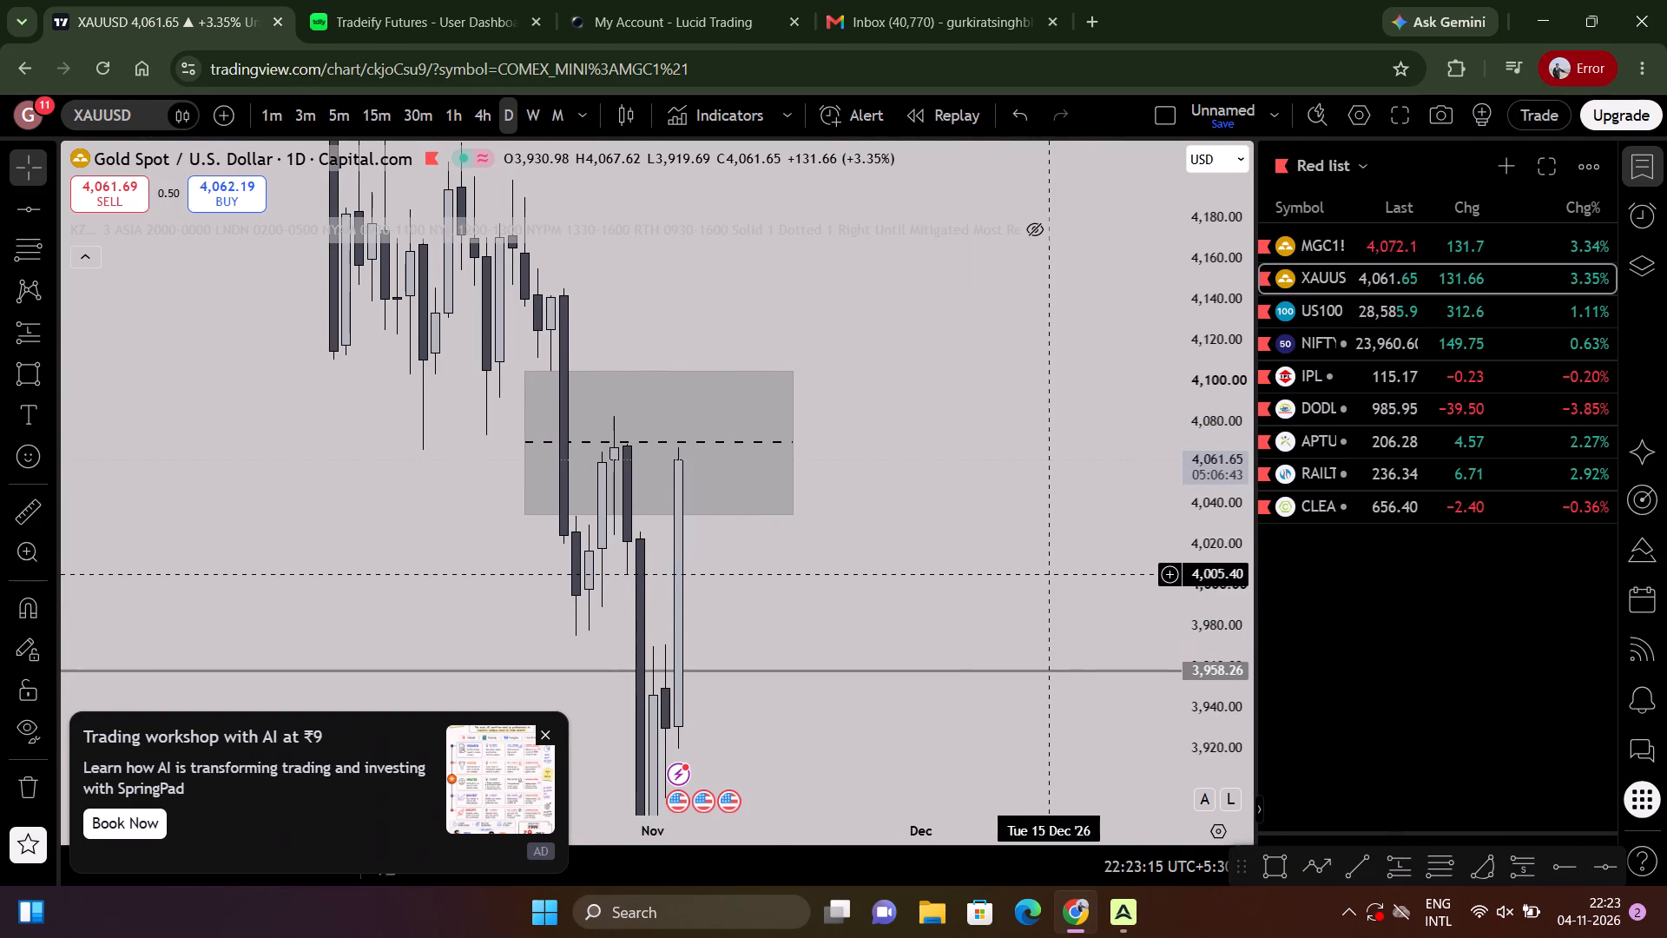
pyautogui.moveTo(916, 595); pyautogui.dragTo(1028, 452)
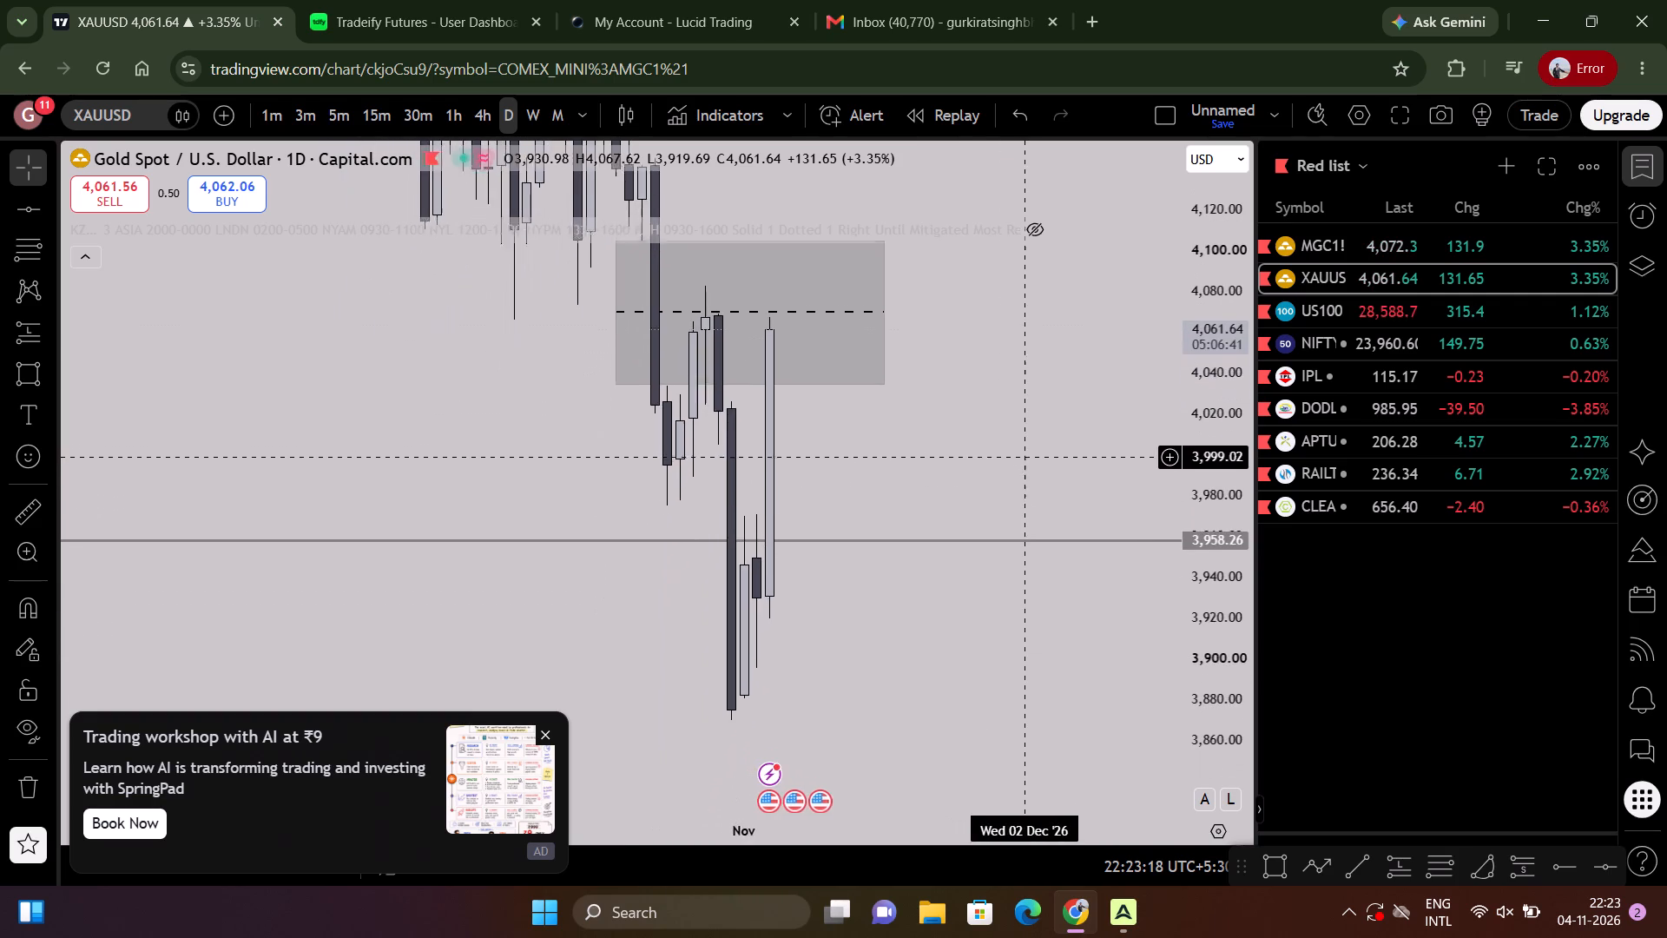
pyautogui.moveTo(1028, 452); pyautogui.dragTo(1132, 648)
pyautogui.scroll(-3, 1204, 505)
pyautogui.moveTo(1229, 481); pyautogui.dragTo(1190, 500)
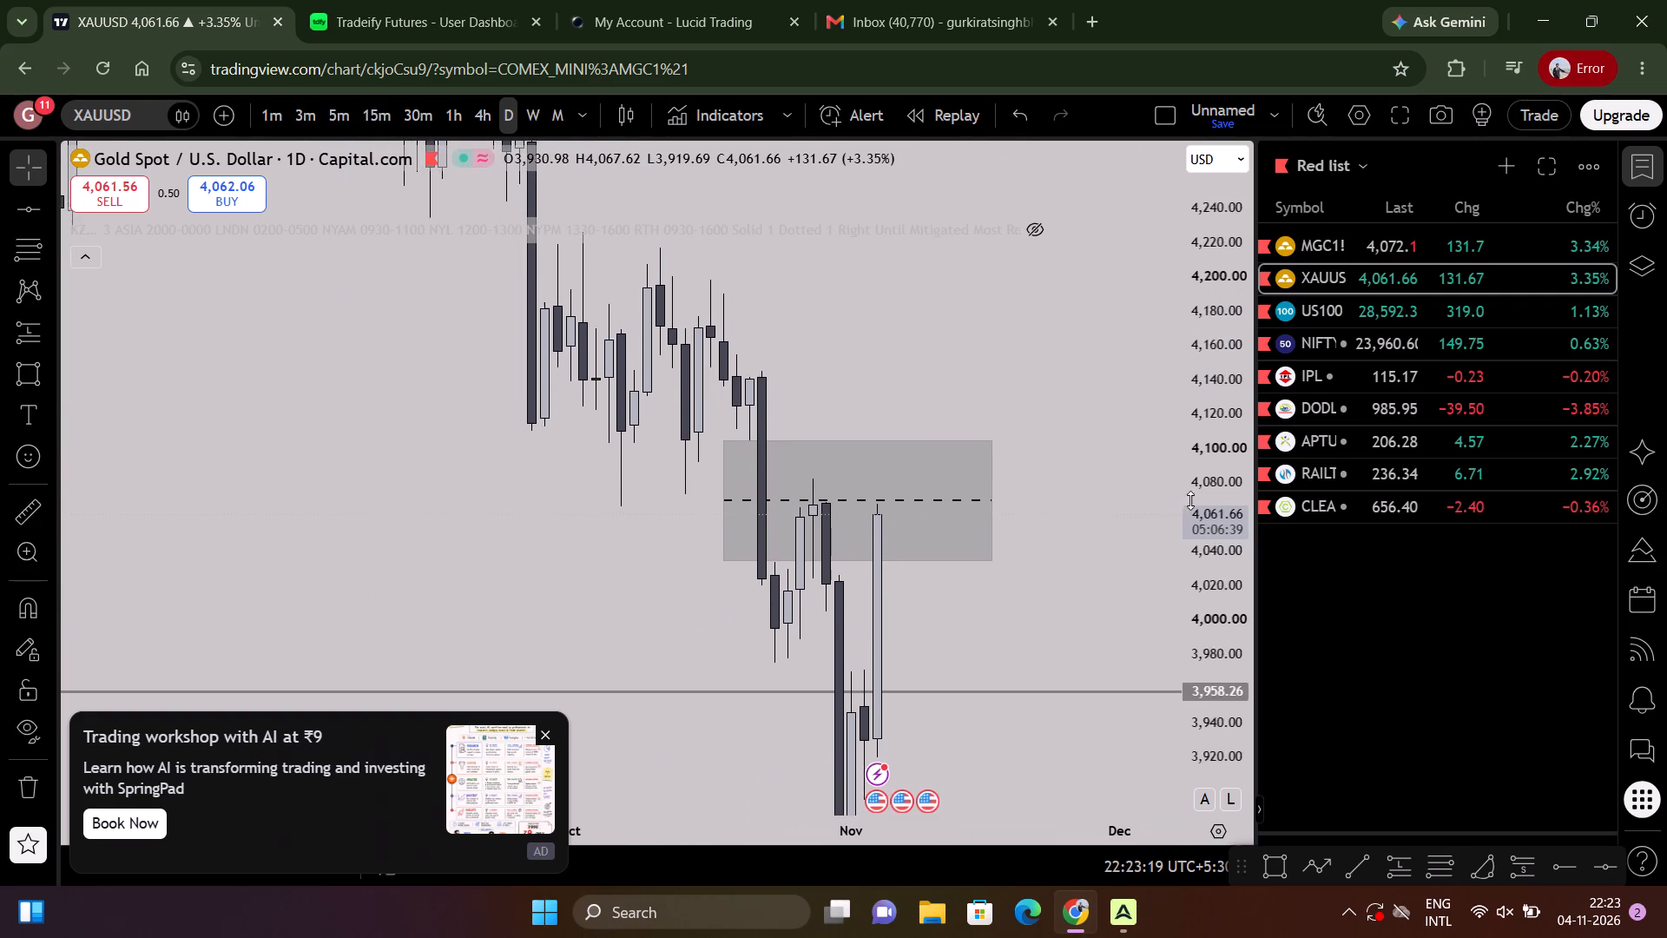
pyautogui.moveTo(1190, 500); pyautogui.dragTo(1167, 310)
pyautogui.scroll(-1, 954, 578)
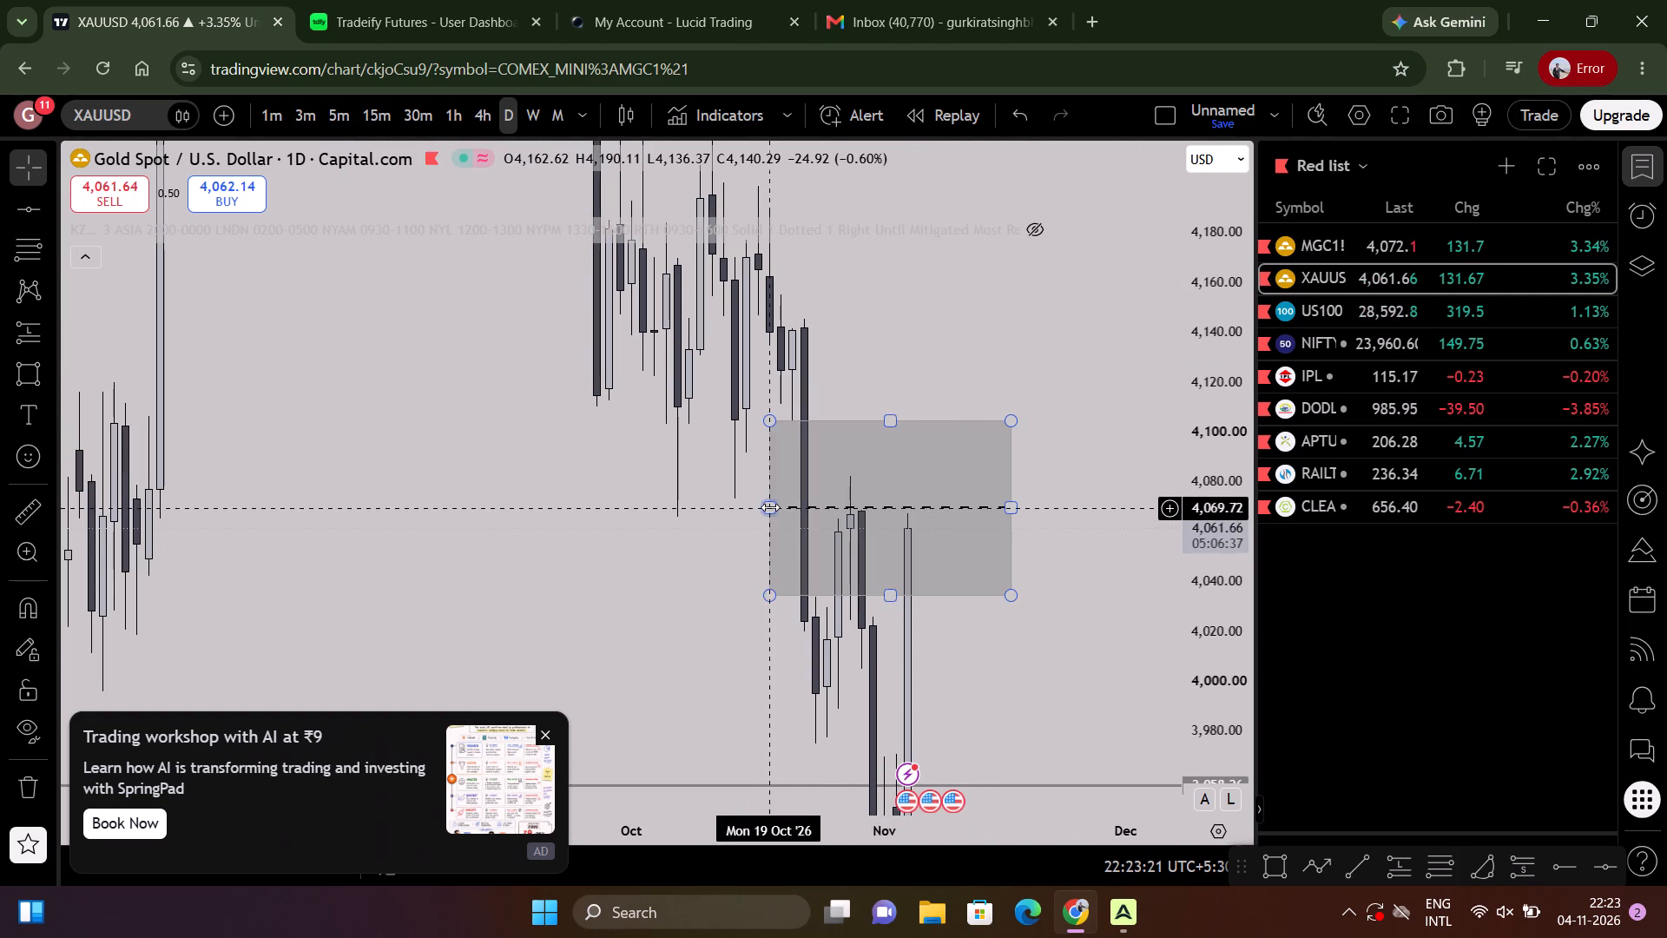
pyautogui.moveTo(770, 507); pyautogui.dragTo(792, 507)
pyautogui.click(727, 513)
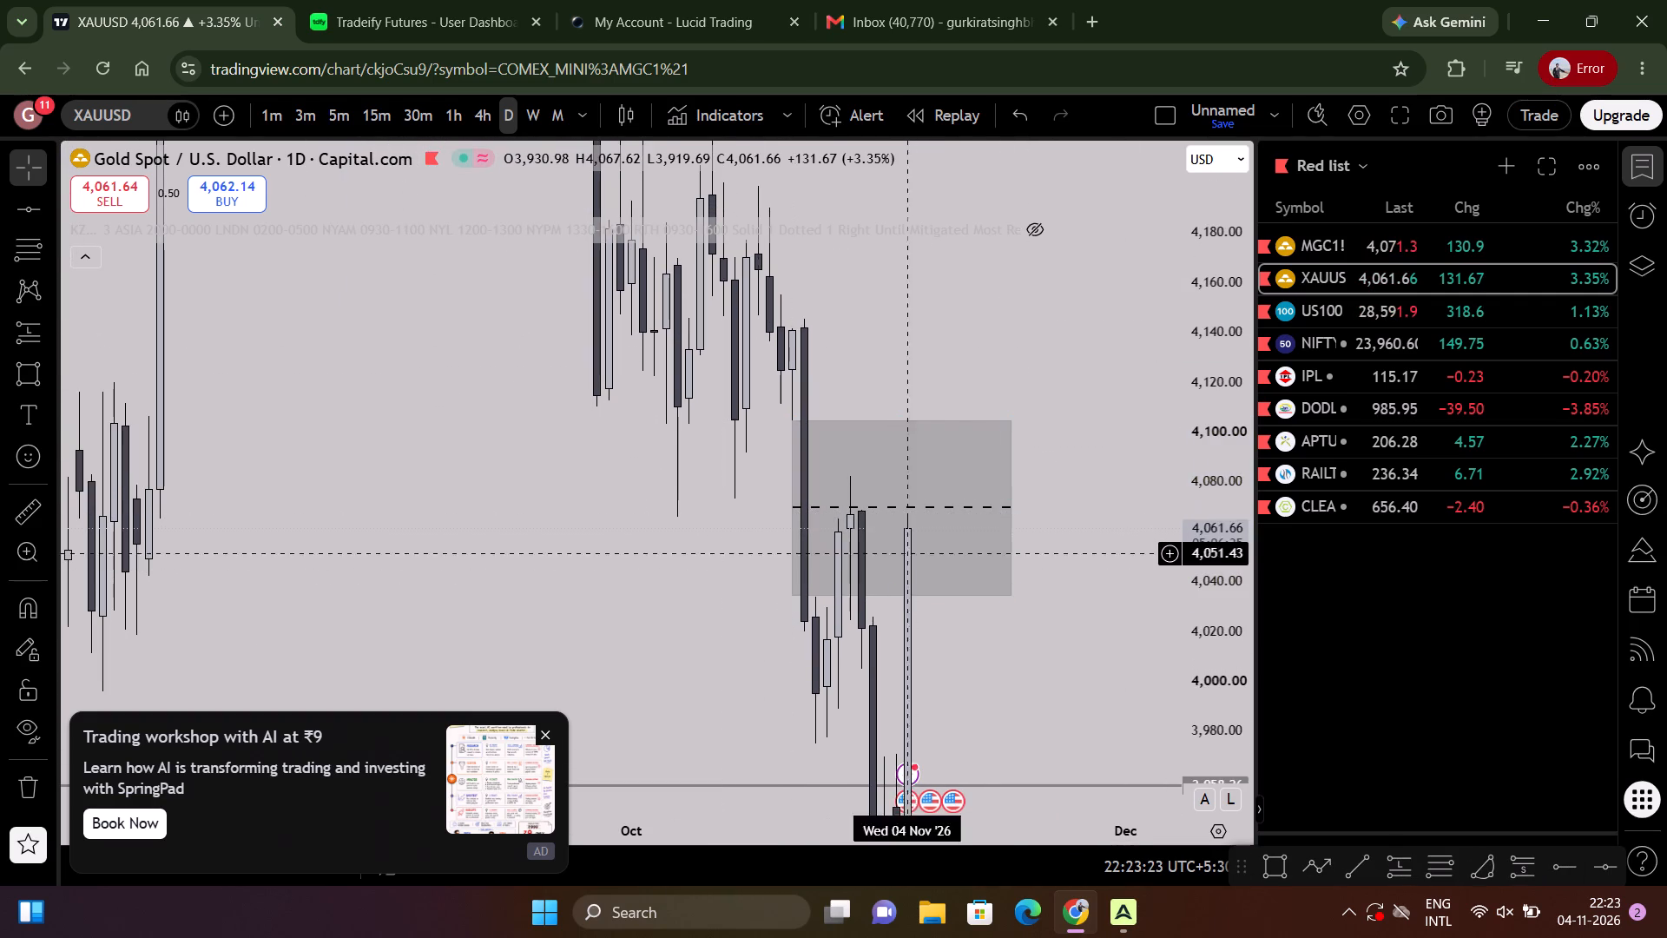
pyautogui.scroll(2, 930, 557)
pyautogui.moveTo(972, 508); pyautogui.dragTo(899, 512)
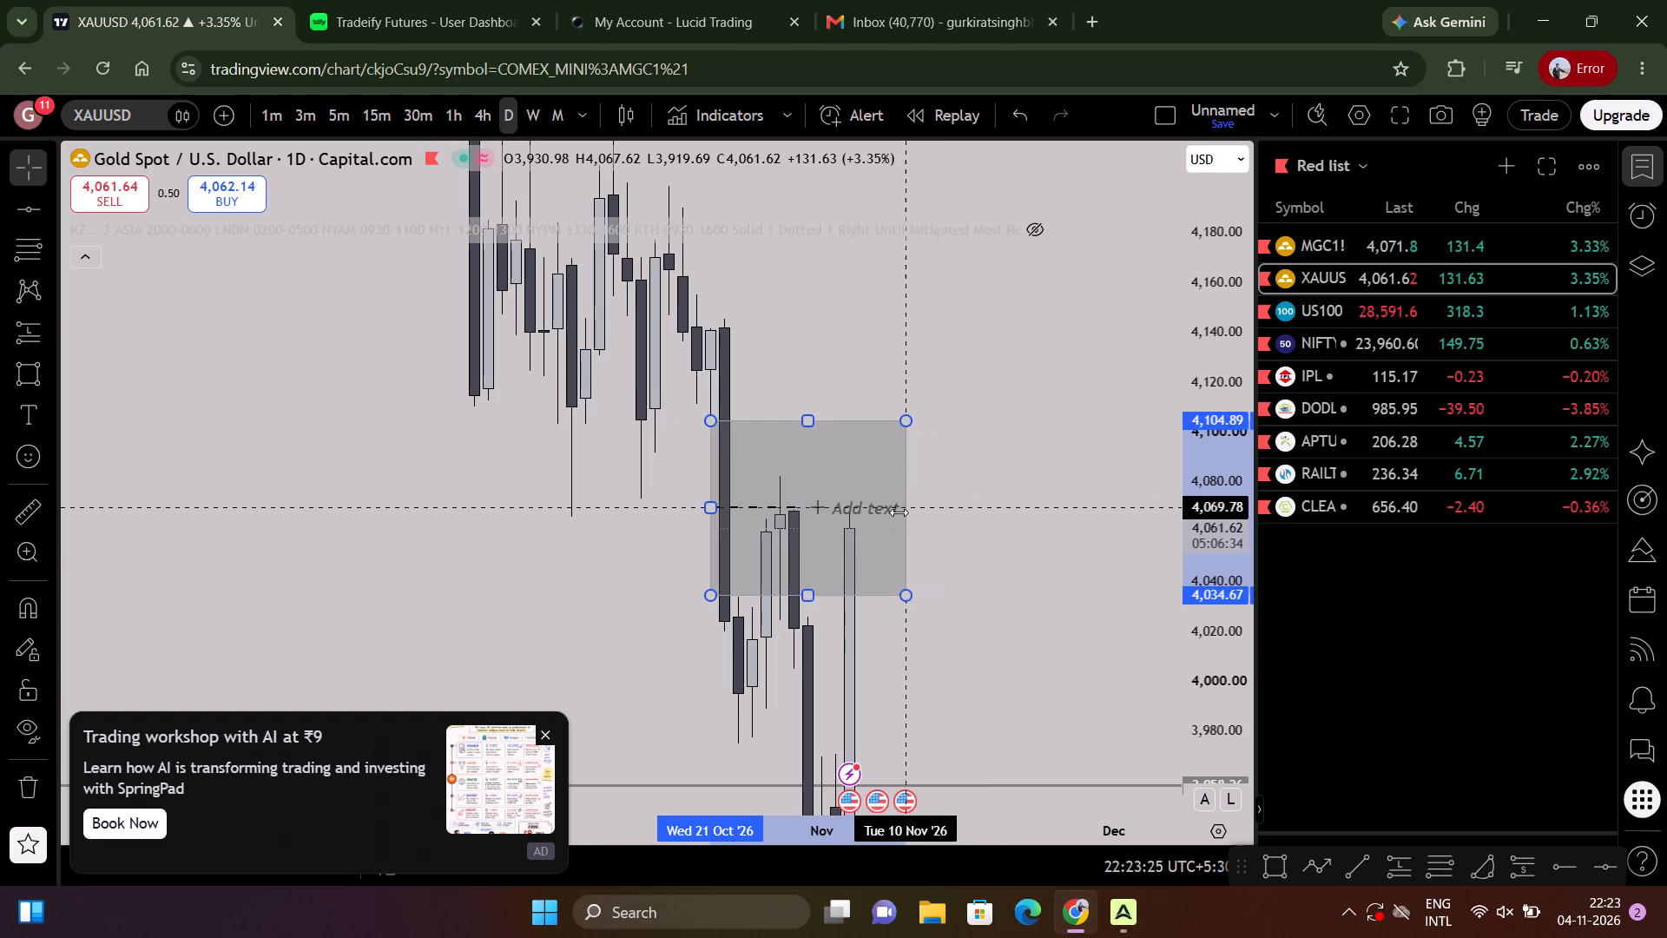
pyautogui.moveTo(899, 512); pyautogui.dragTo(874, 513)
# Draw a horizontal ray from the 28 Oct candle's high at about 4,082.79.
pyautogui.moveTo(1005, 565); pyautogui.dragTo(1228, 388)
pyautogui.scroll(3, 1119, 465)
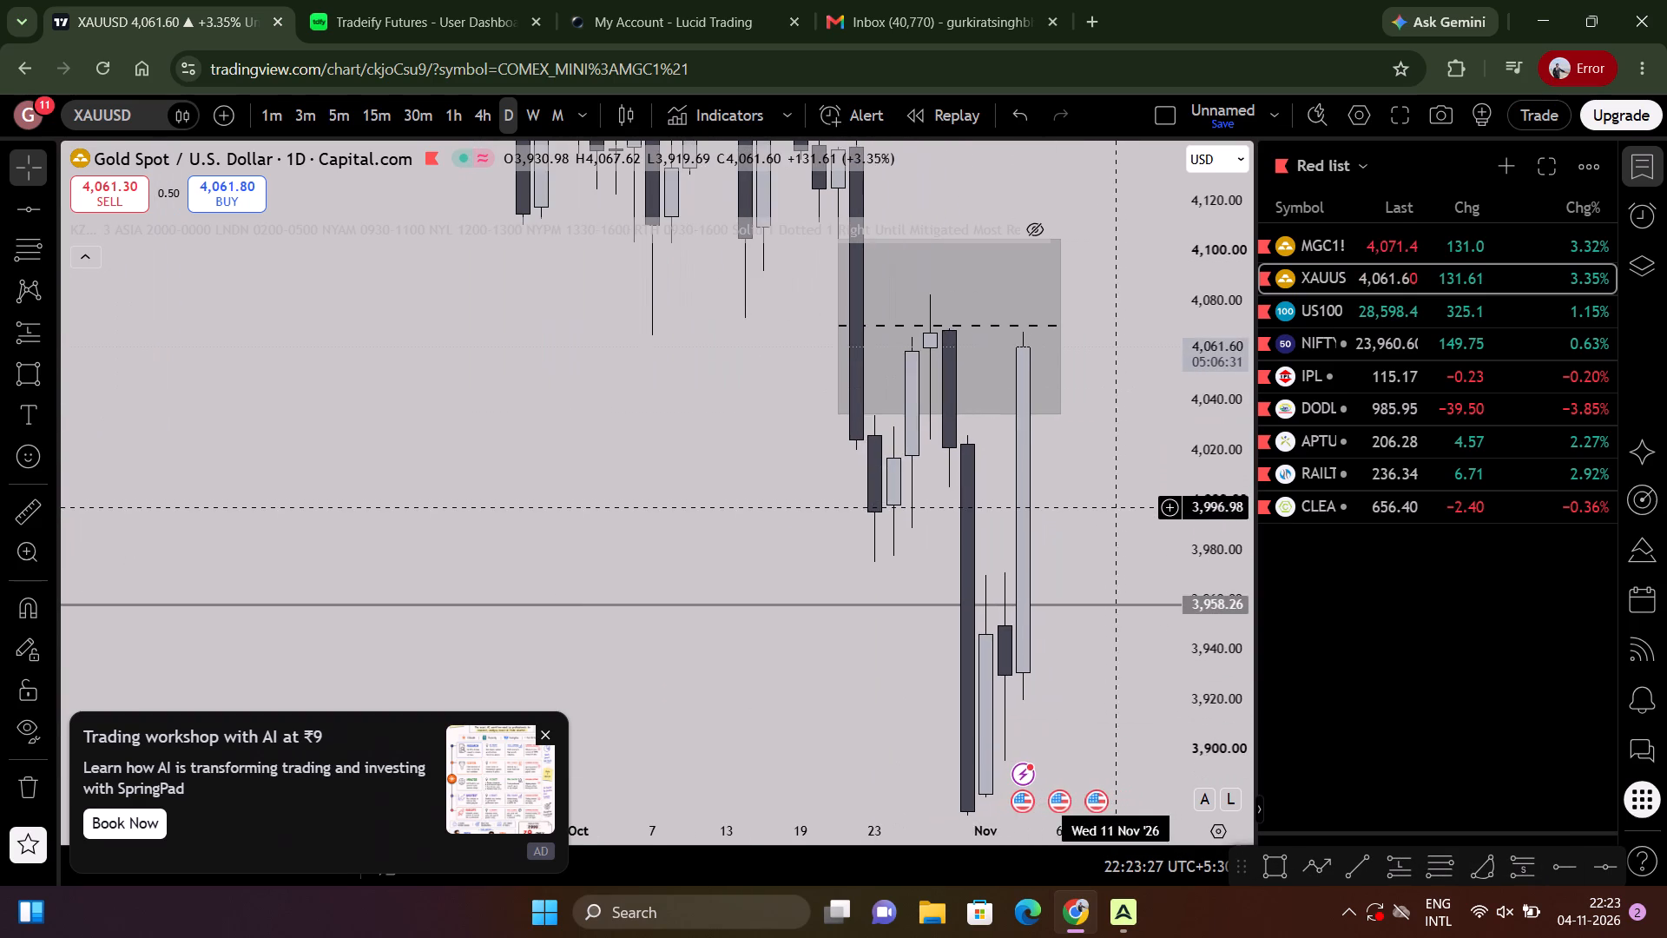
pyautogui.click(47, 210)
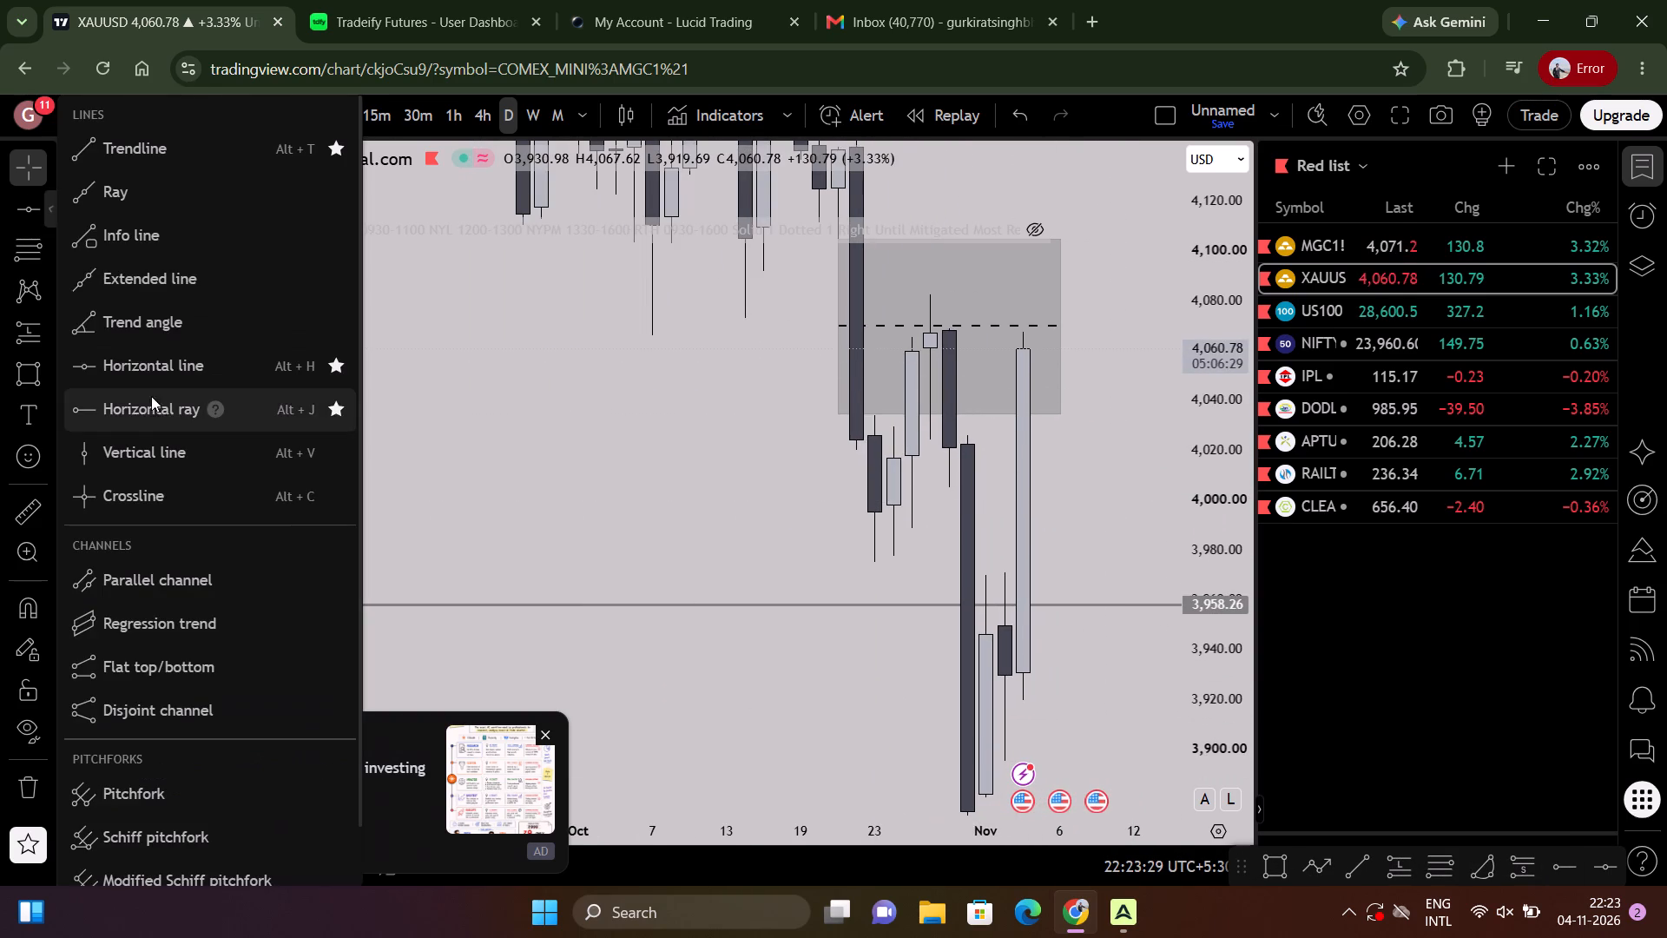
pyautogui.click(130, 408)
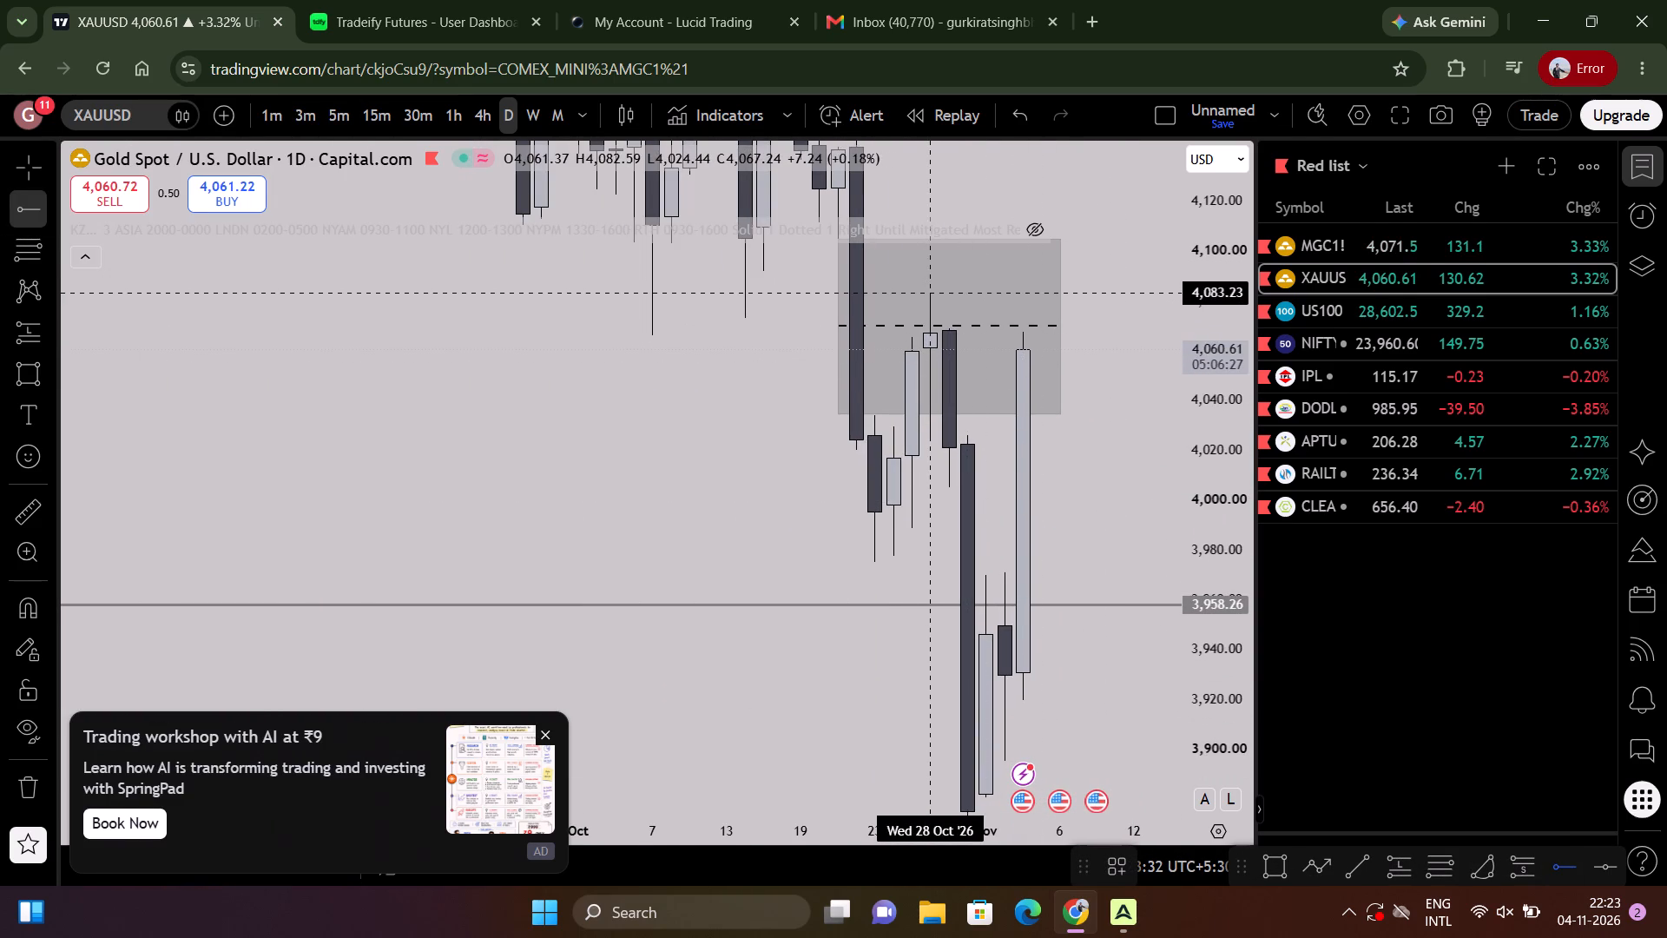
pyautogui.click(924, 294)
pyautogui.click(791, 332)
pyautogui.moveTo(633, 361); pyautogui.dragTo(571, 310)
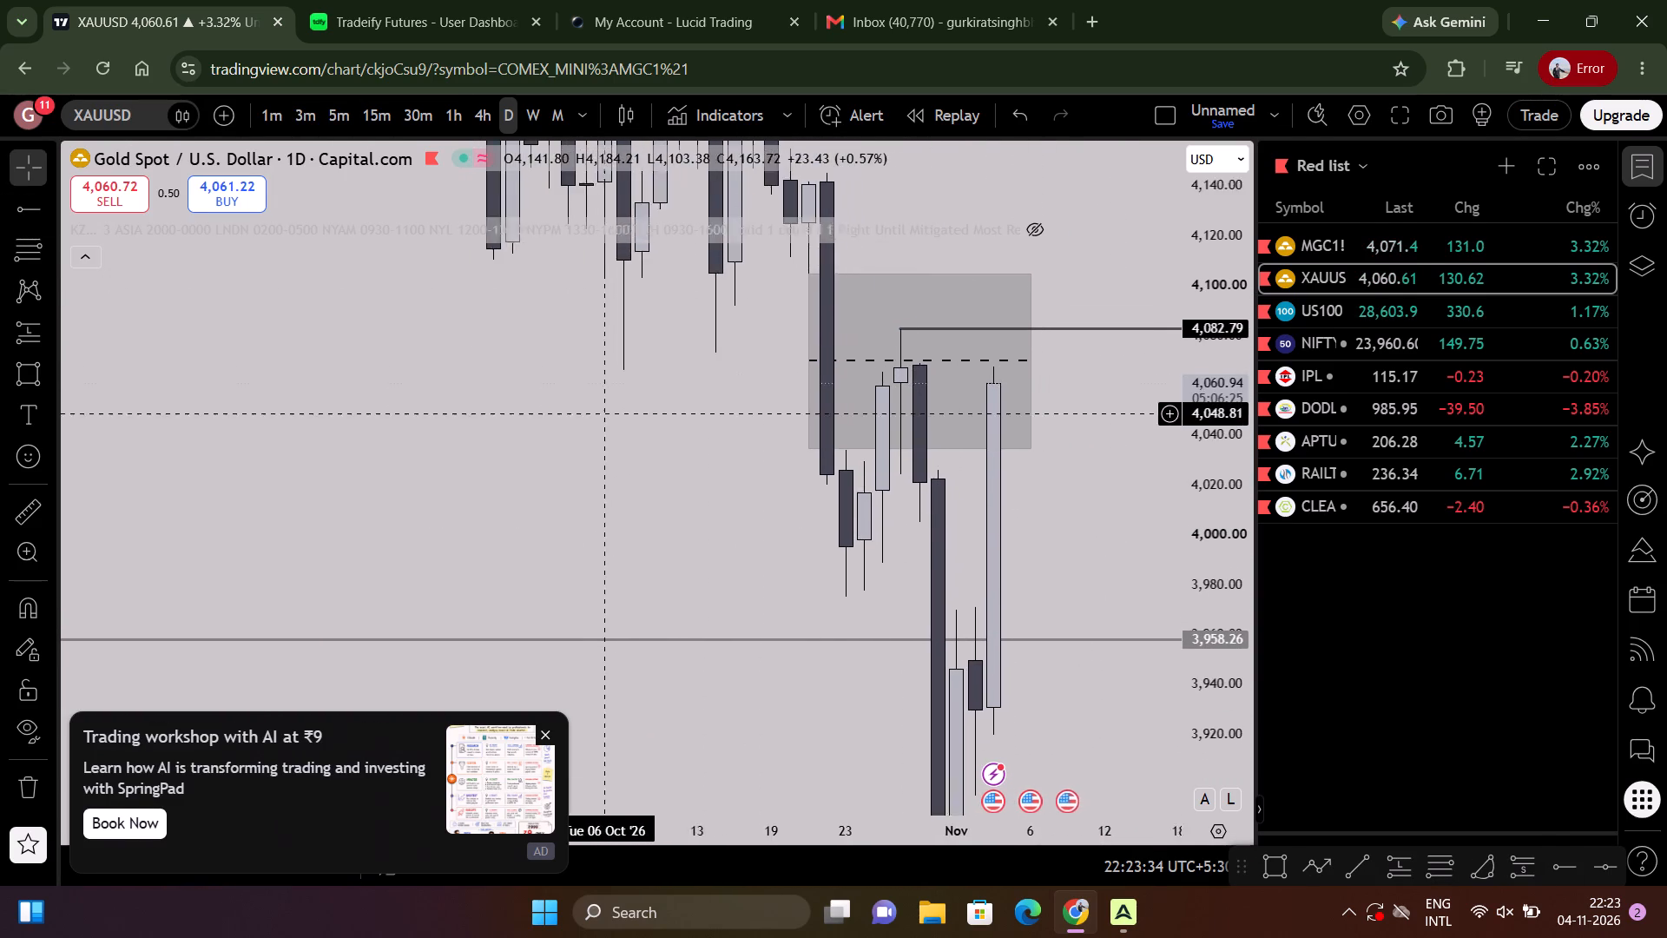
# Draw a horizontal ray from the 4 Nov daily candle's low at about 3,919.44.
pyautogui.moveTo(571, 310); pyautogui.dragTo(572, 260)
pyautogui.click(3, 202)
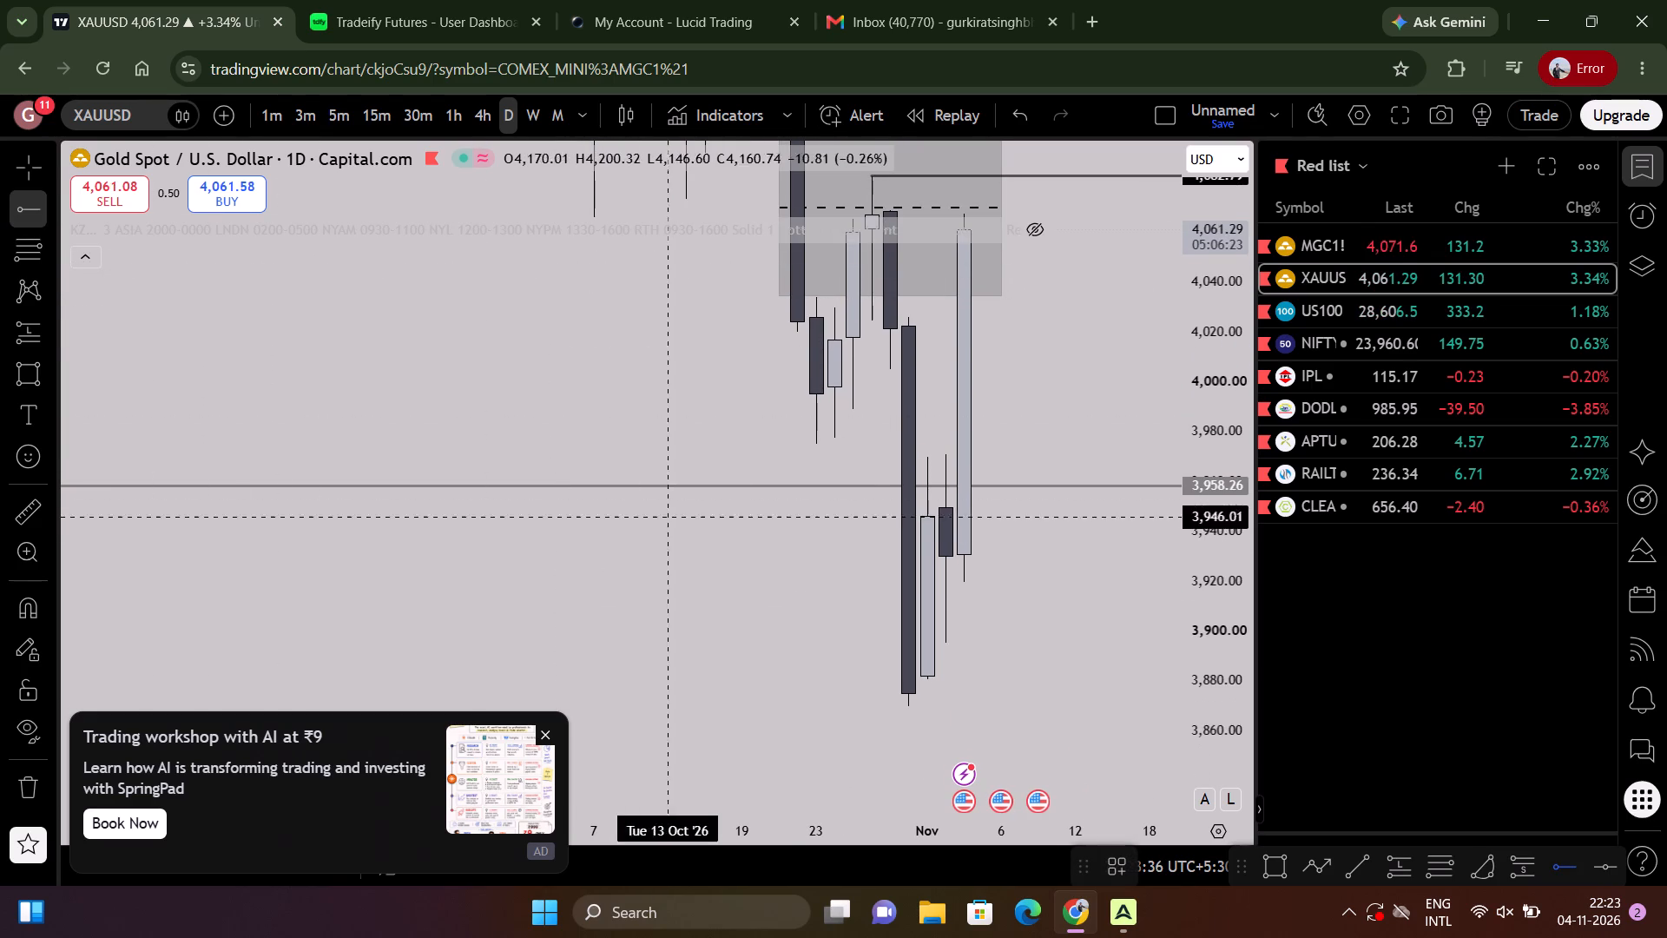
pyautogui.click(953, 584)
pyautogui.click(955, 606)
pyautogui.moveTo(980, 587); pyautogui.dragTo(989, 587)
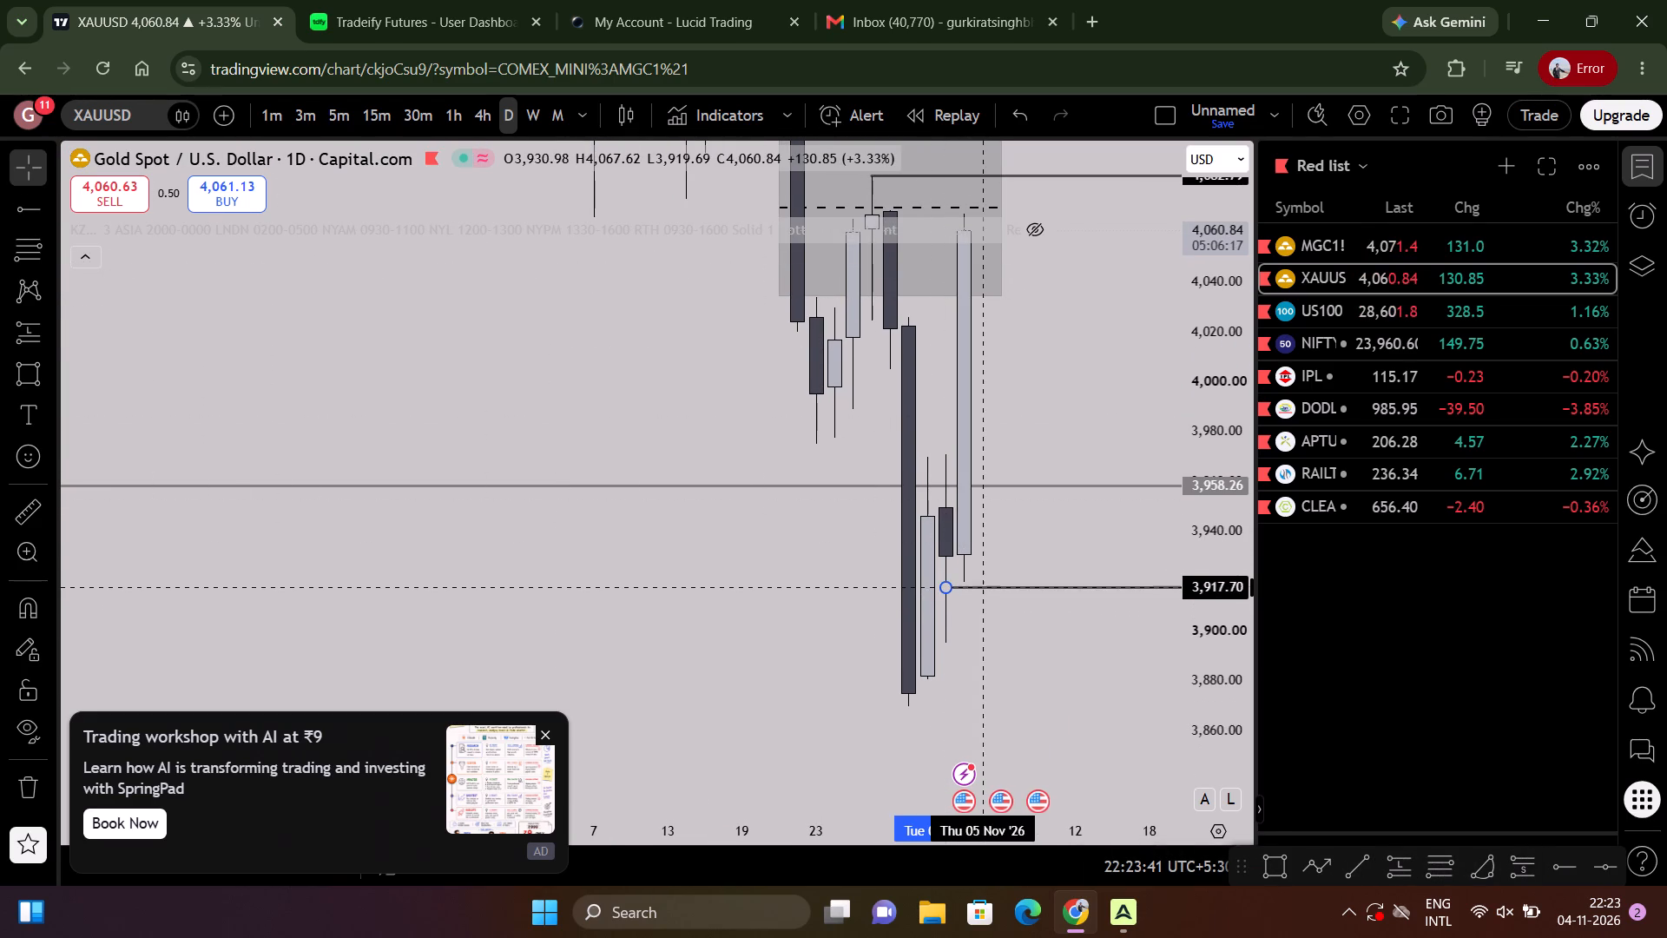
pyautogui.moveTo(989, 587); pyautogui.dragTo(997, 582)
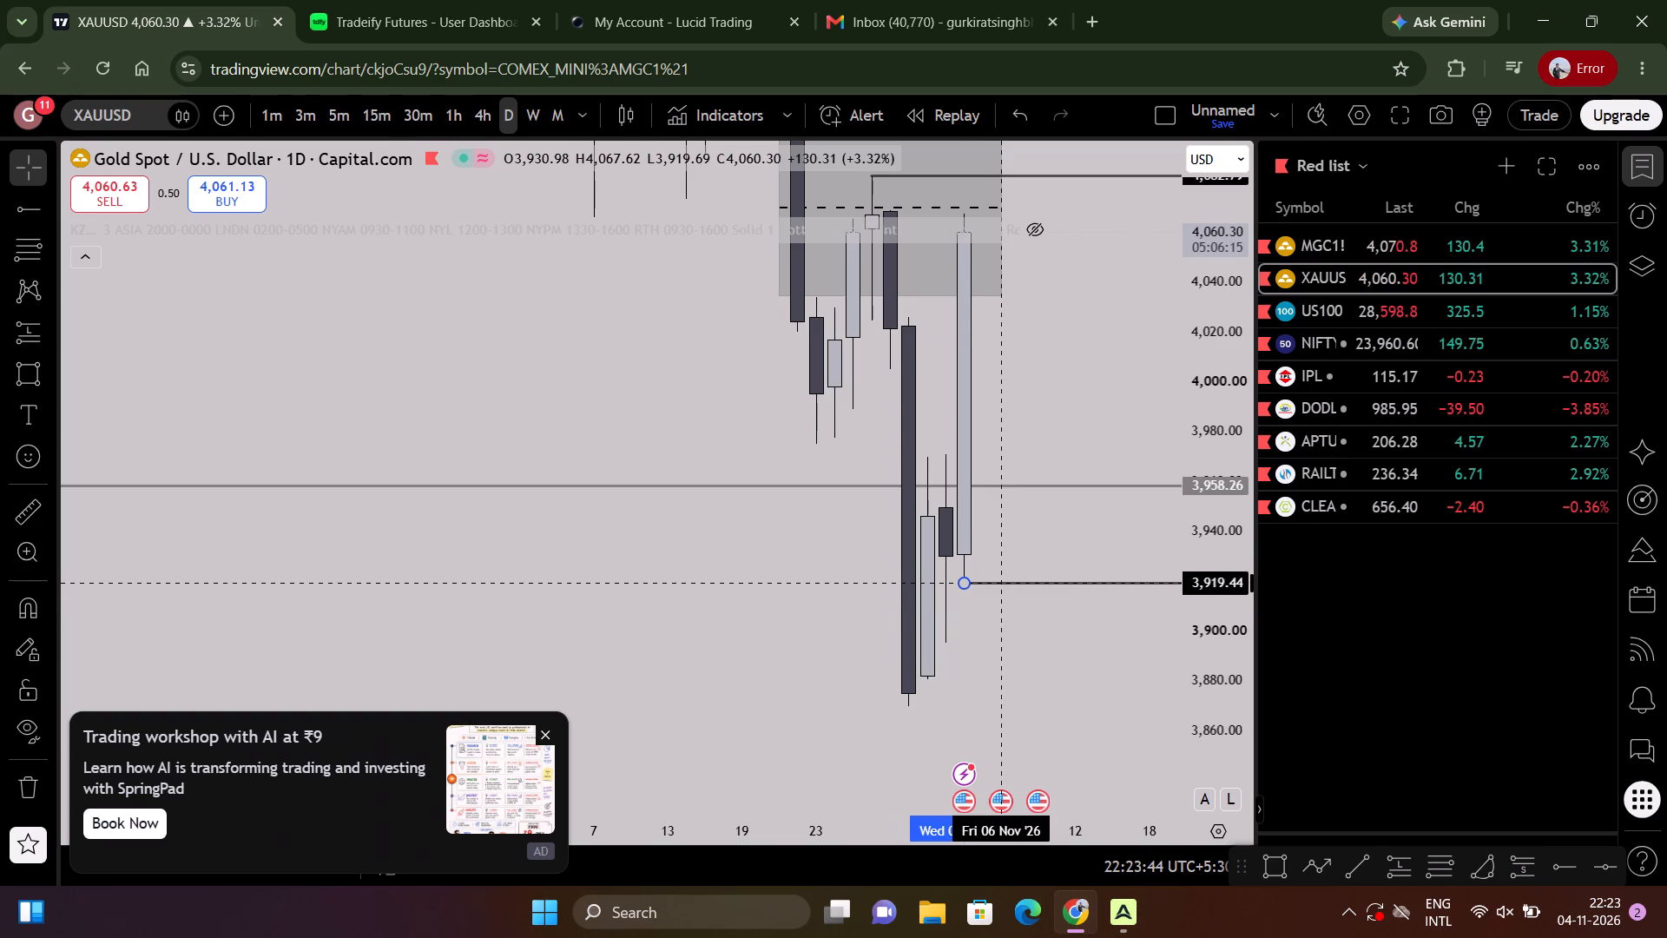
pyautogui.moveTo(997, 582); pyautogui.dragTo(996, 582)
pyautogui.click(972, 612)
# Fine-tune the ray to about 3,919.94 so it sits exactly on the tip of the 4 Nov candle's lower wick.
pyautogui.moveTo(1020, 632); pyautogui.dragTo(1051, 576)
pyautogui.moveTo(1205, 679); pyautogui.dragTo(1209, 191)
pyautogui.scroll(3, 987, 564)
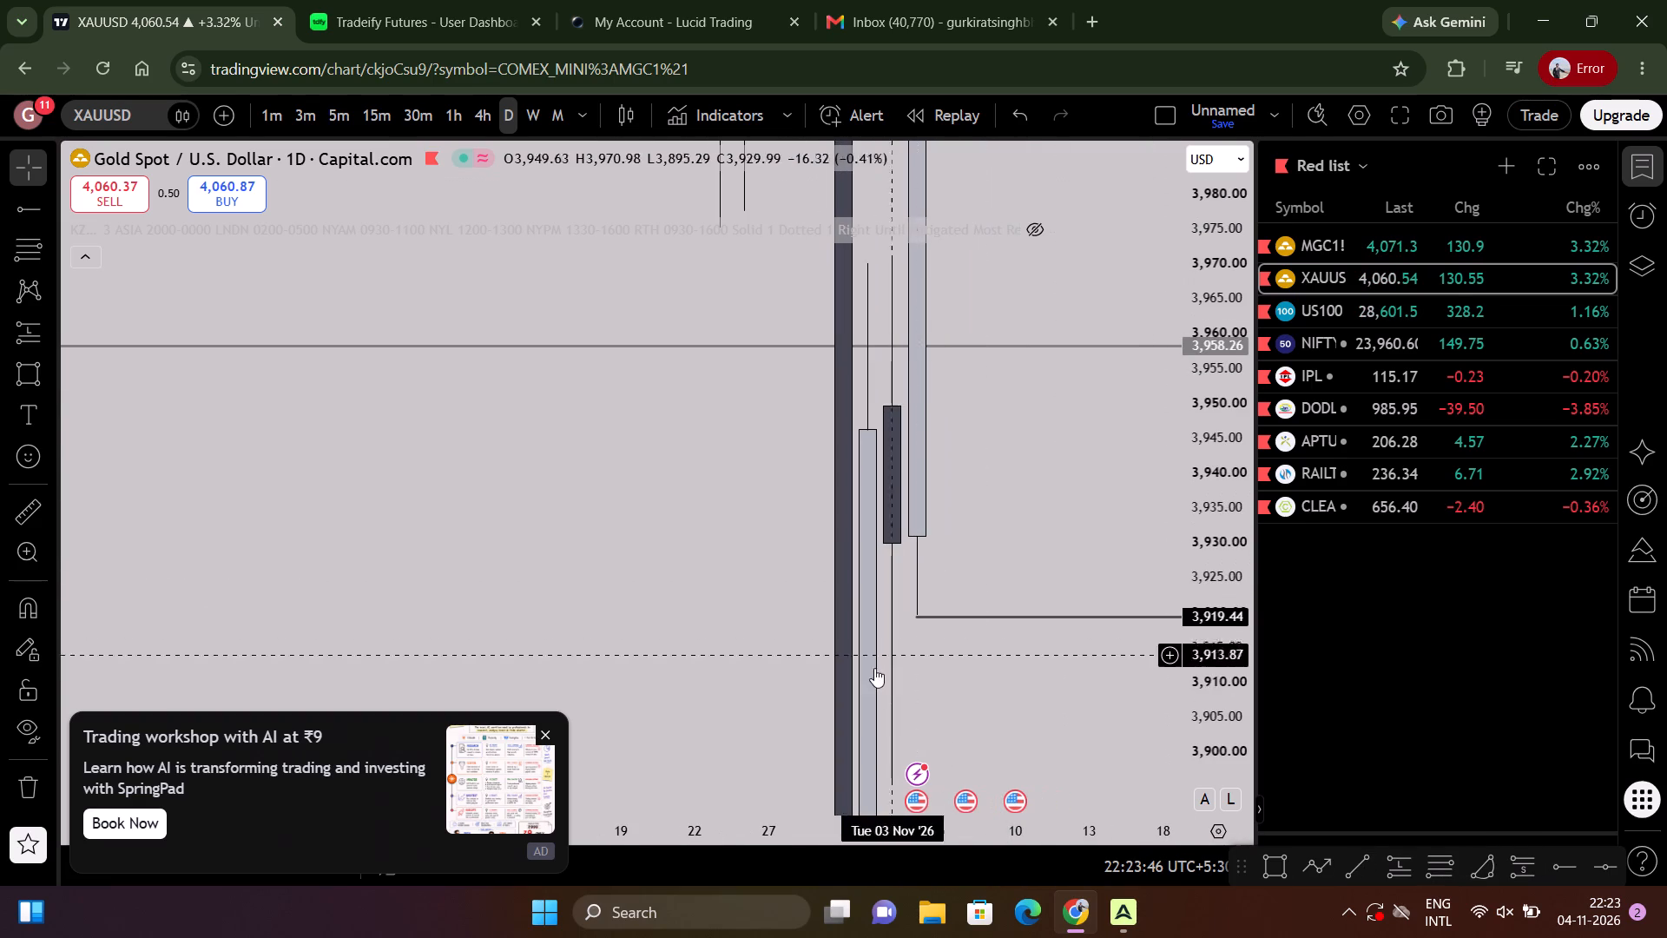
pyautogui.click(915, 615)
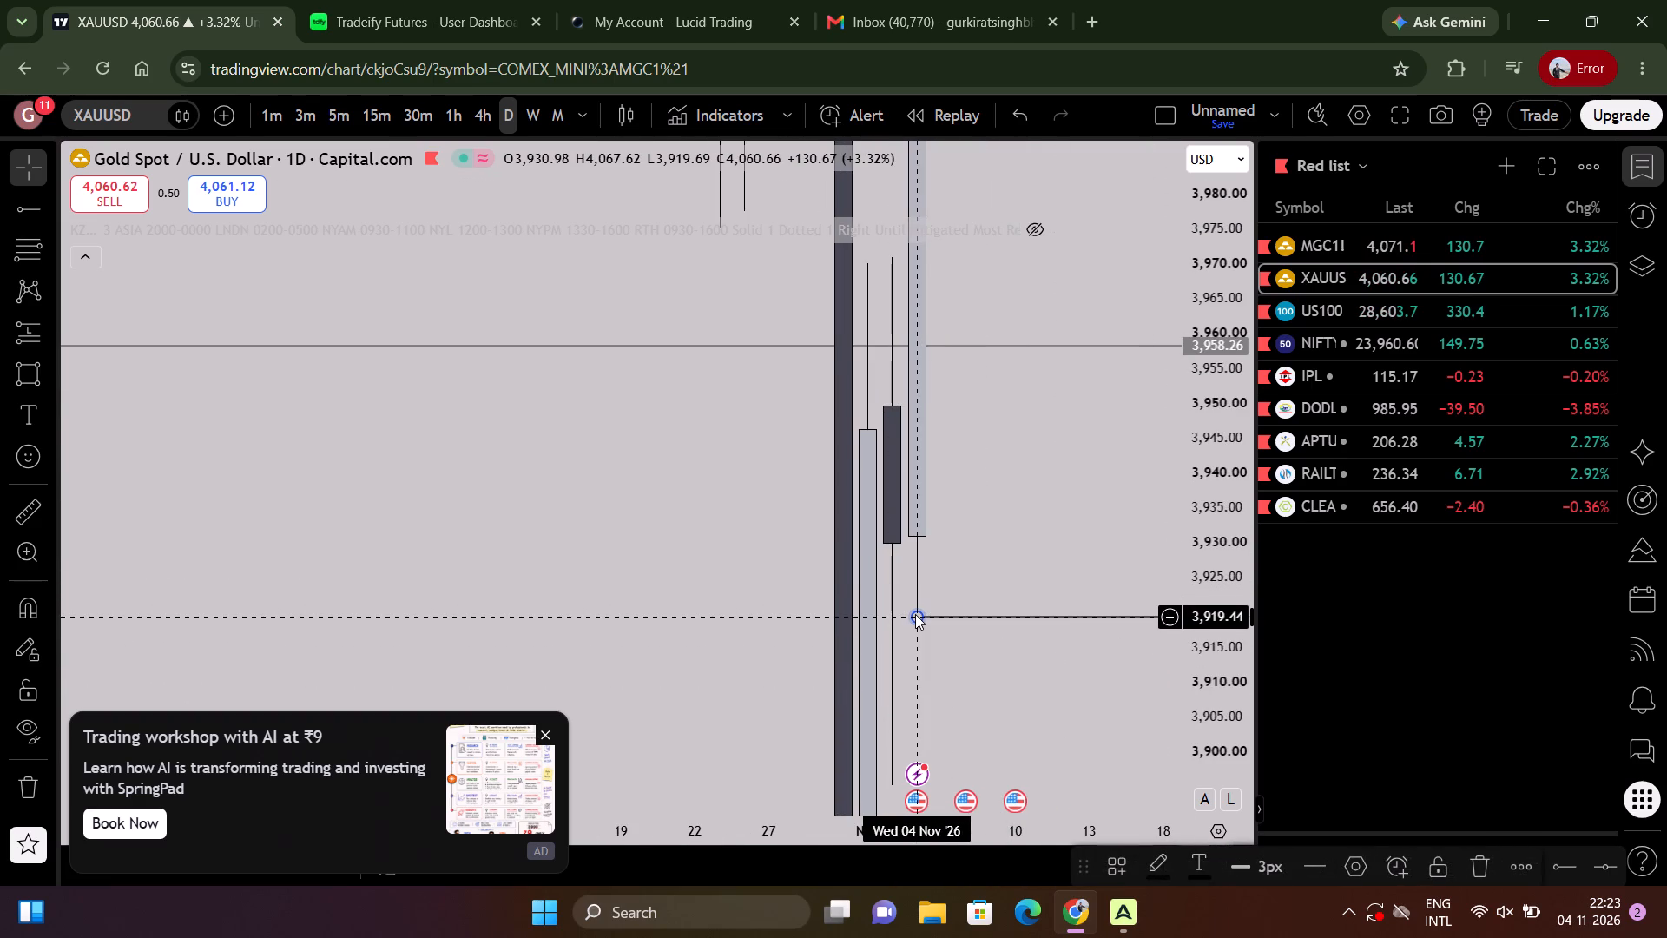
pyautogui.click(911, 639)
pyautogui.click(919, 611)
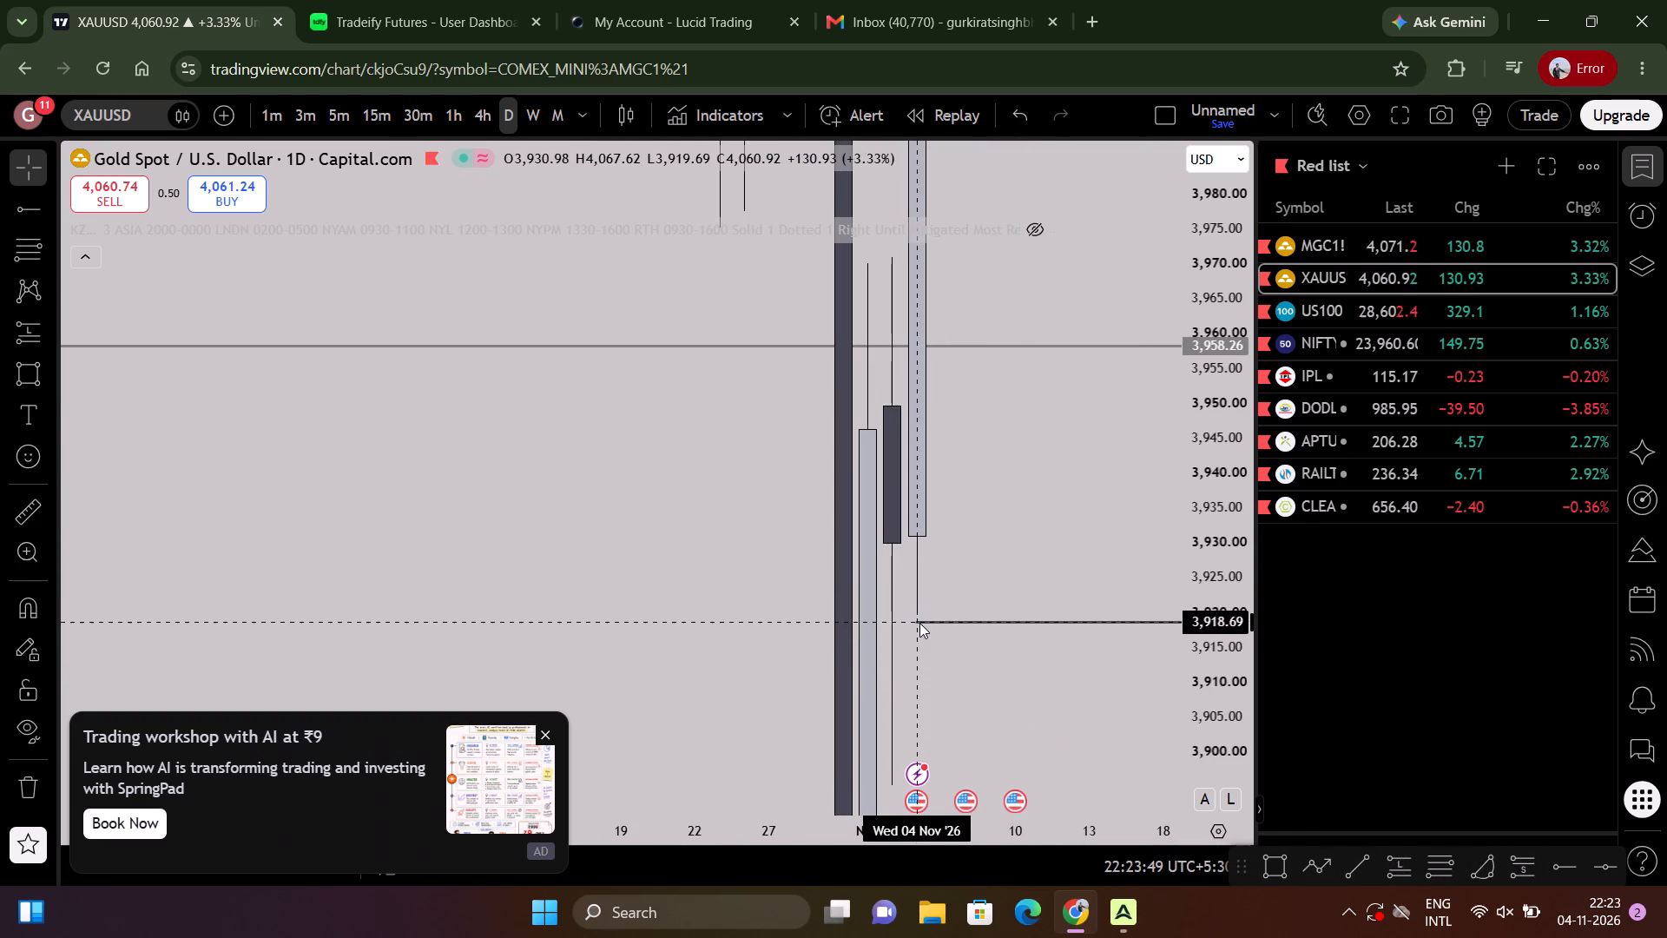
pyautogui.click(922, 651)
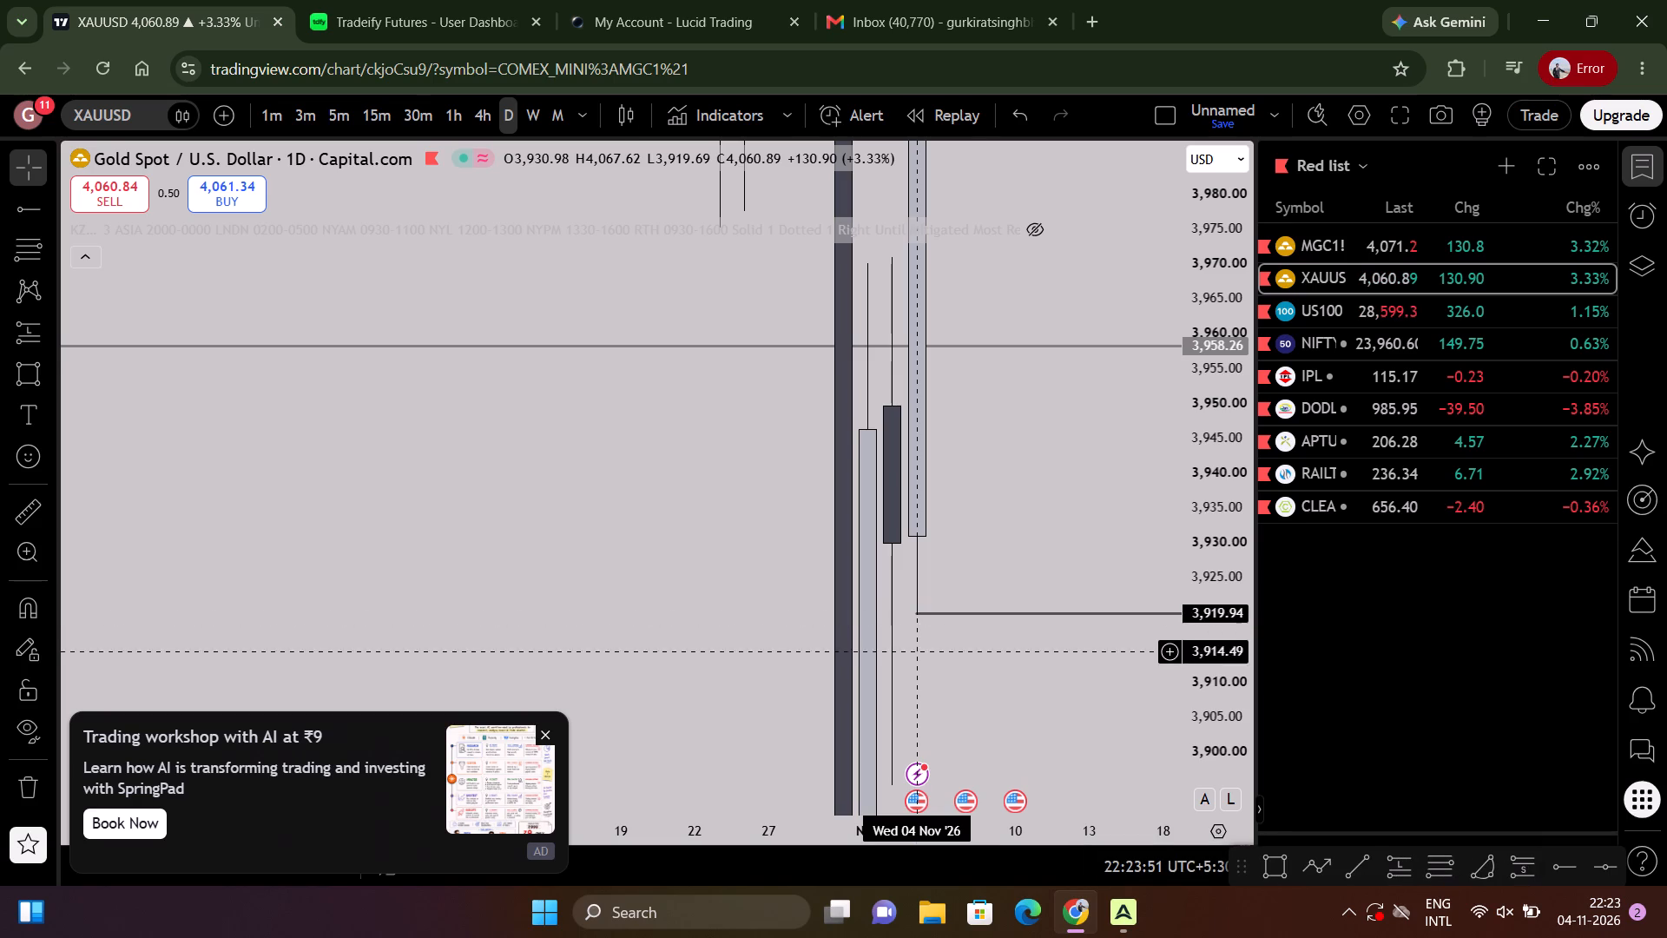
# Label the horizontal ray at the 4 Nov low with the text PDL.
pyautogui.doubleClick(917, 613)
pyautogui.click(885, 498)
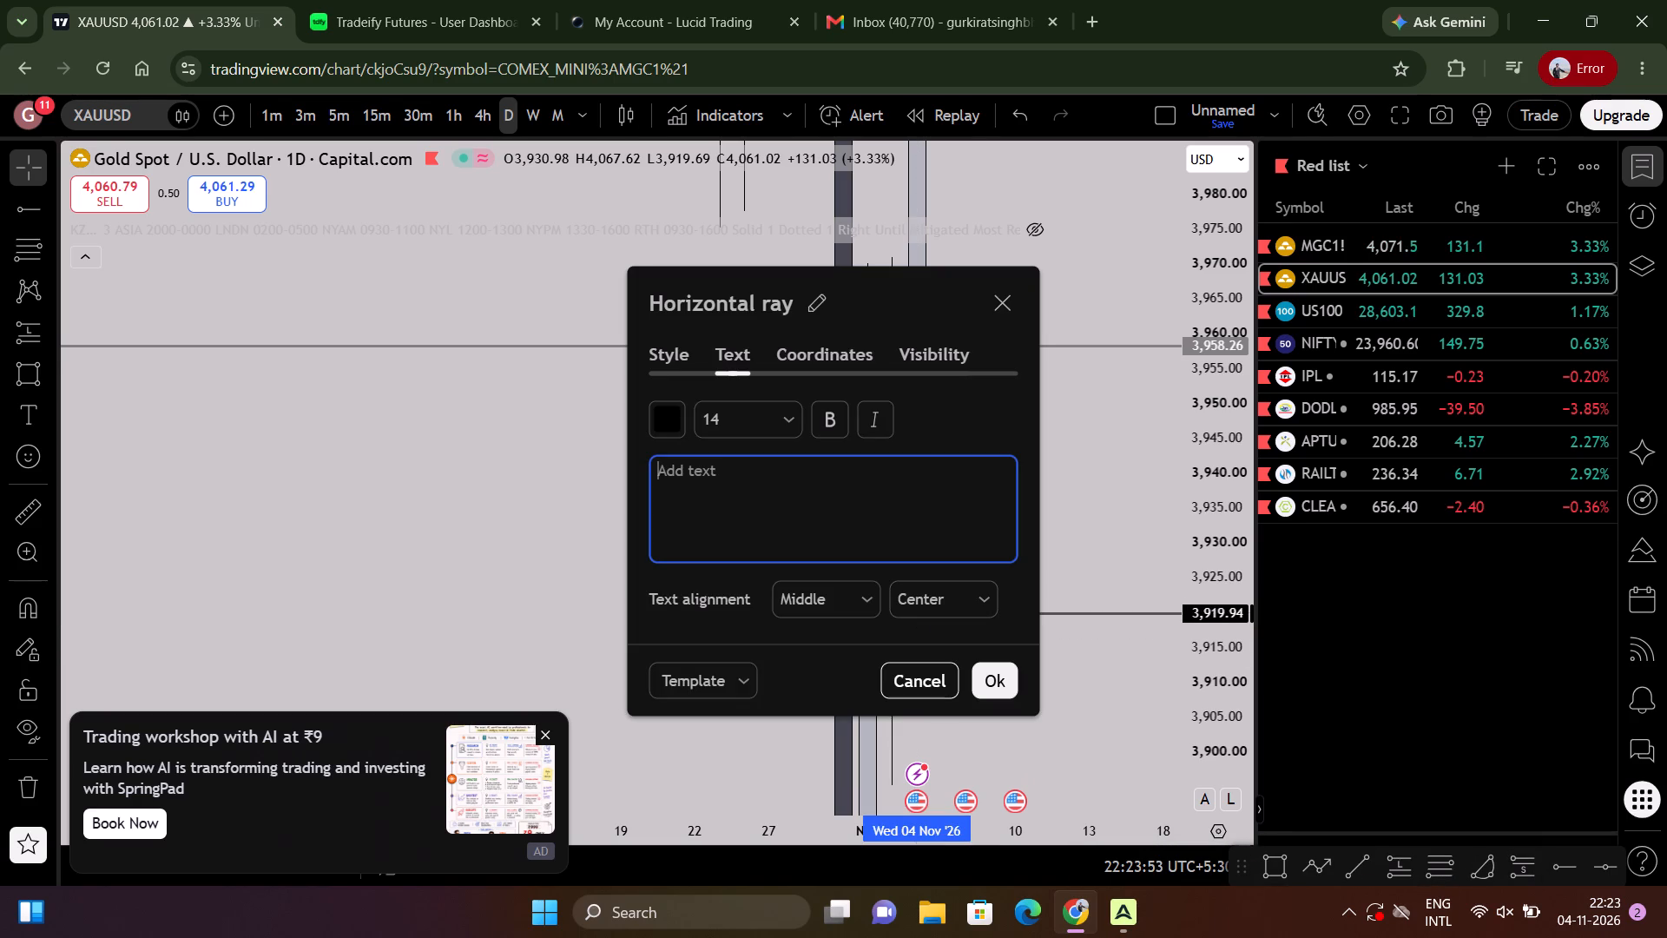
pyautogui.click(883, 498)
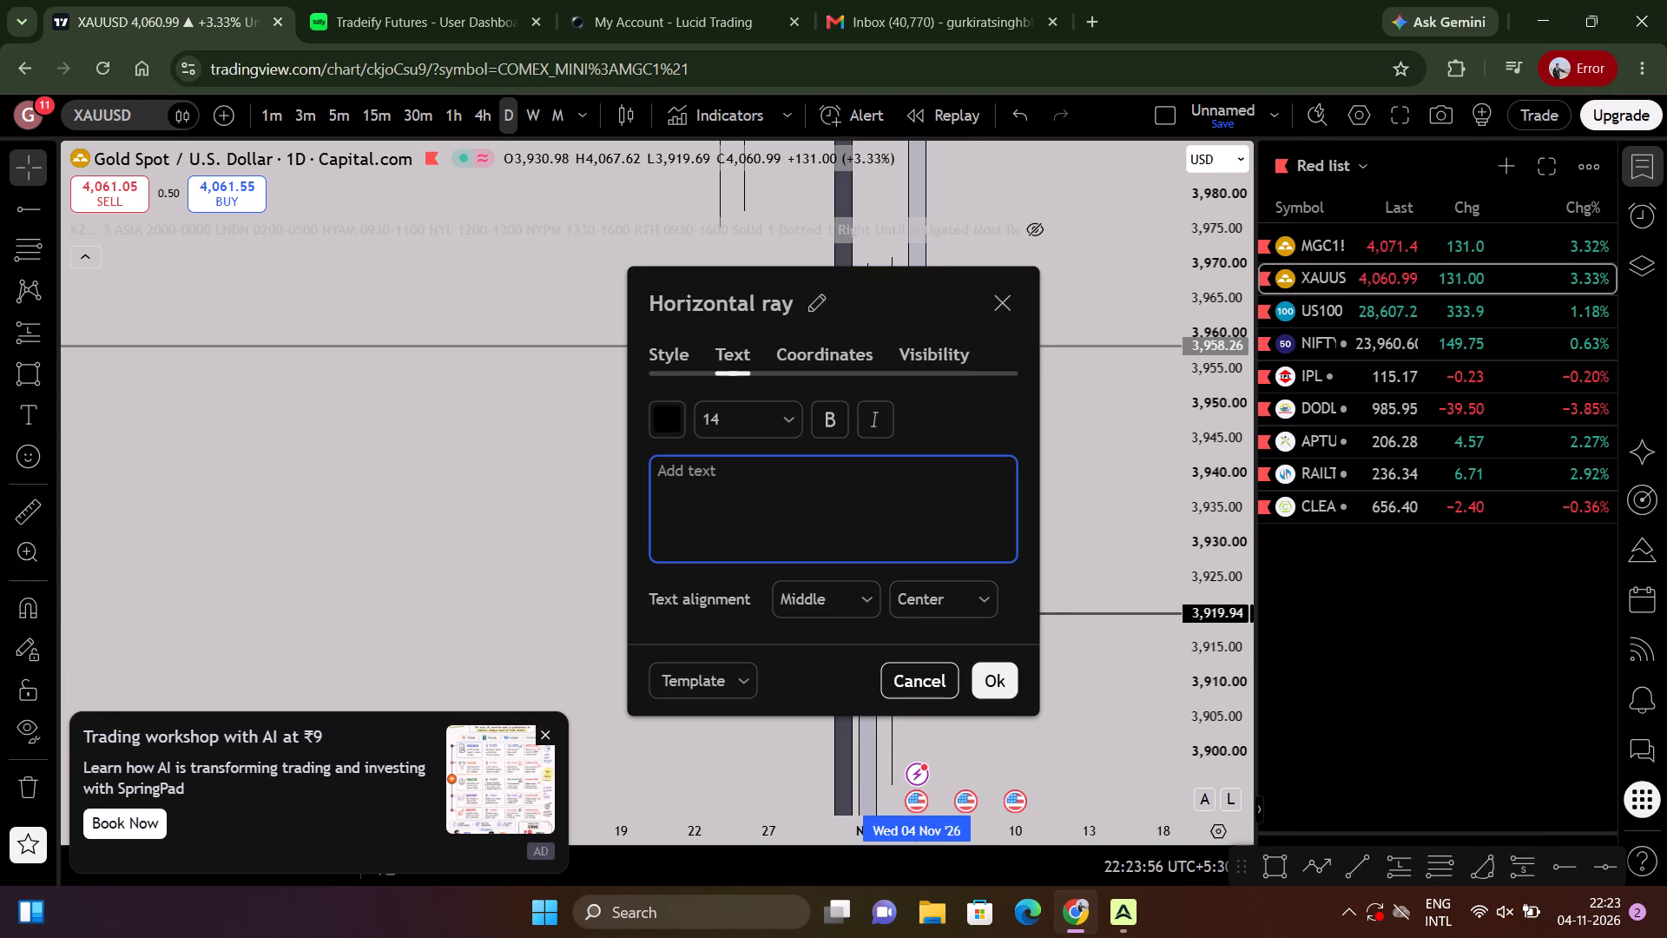
pyautogui.write('PDK')
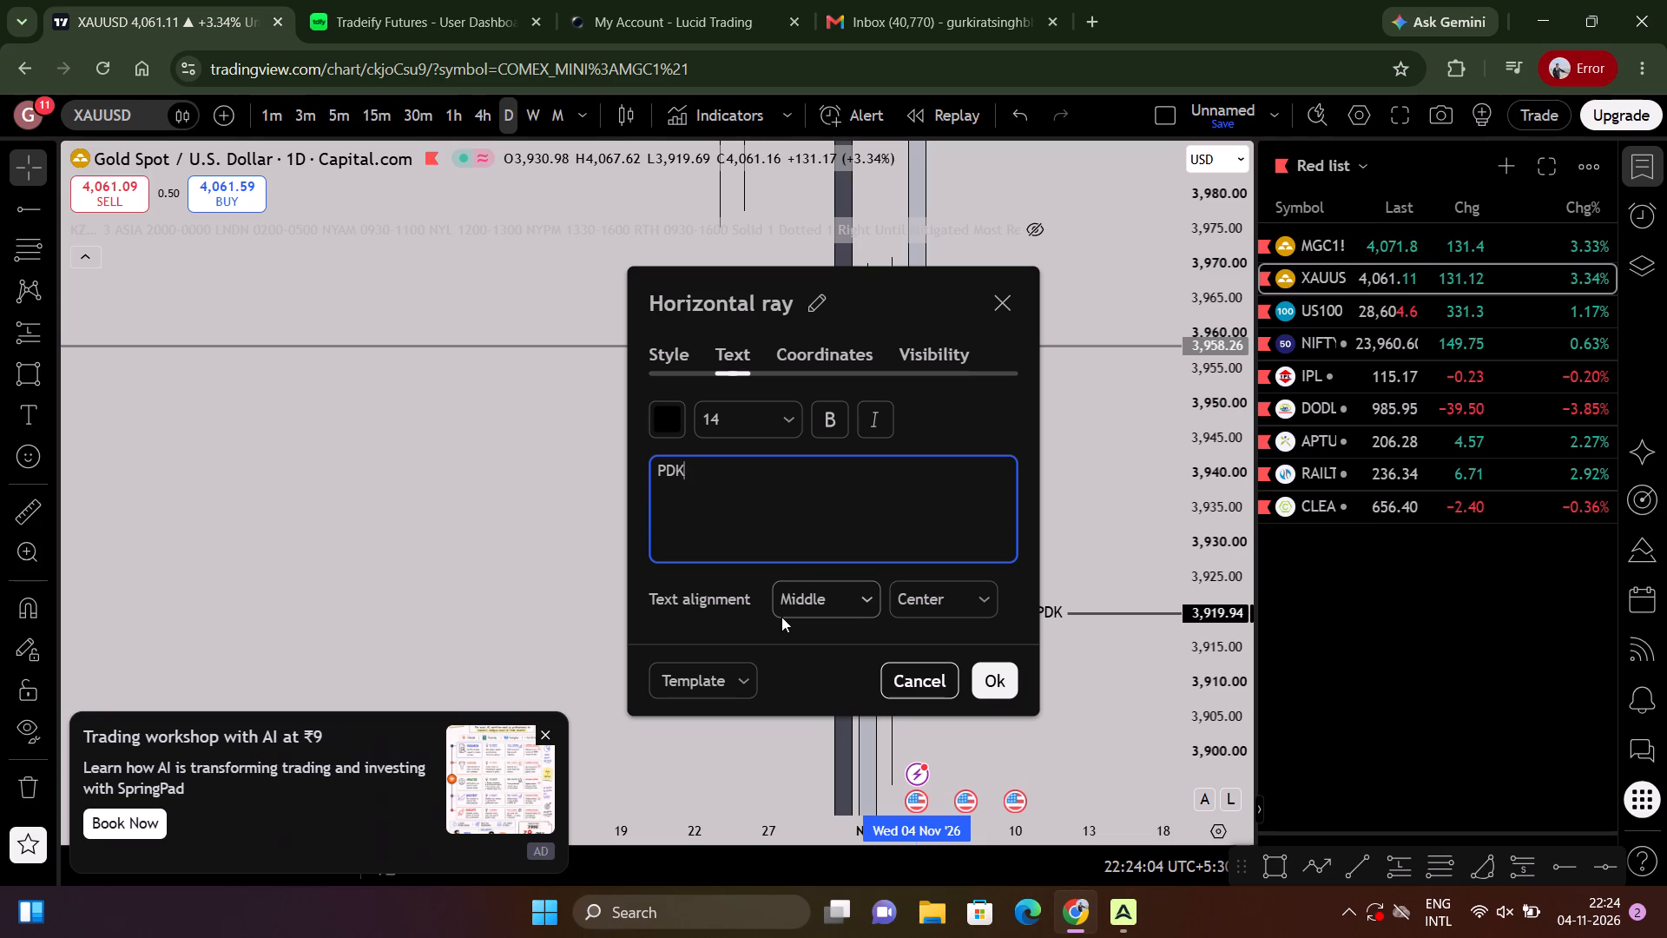
pyautogui.press('BackSpace')
pyautogui.press('l')
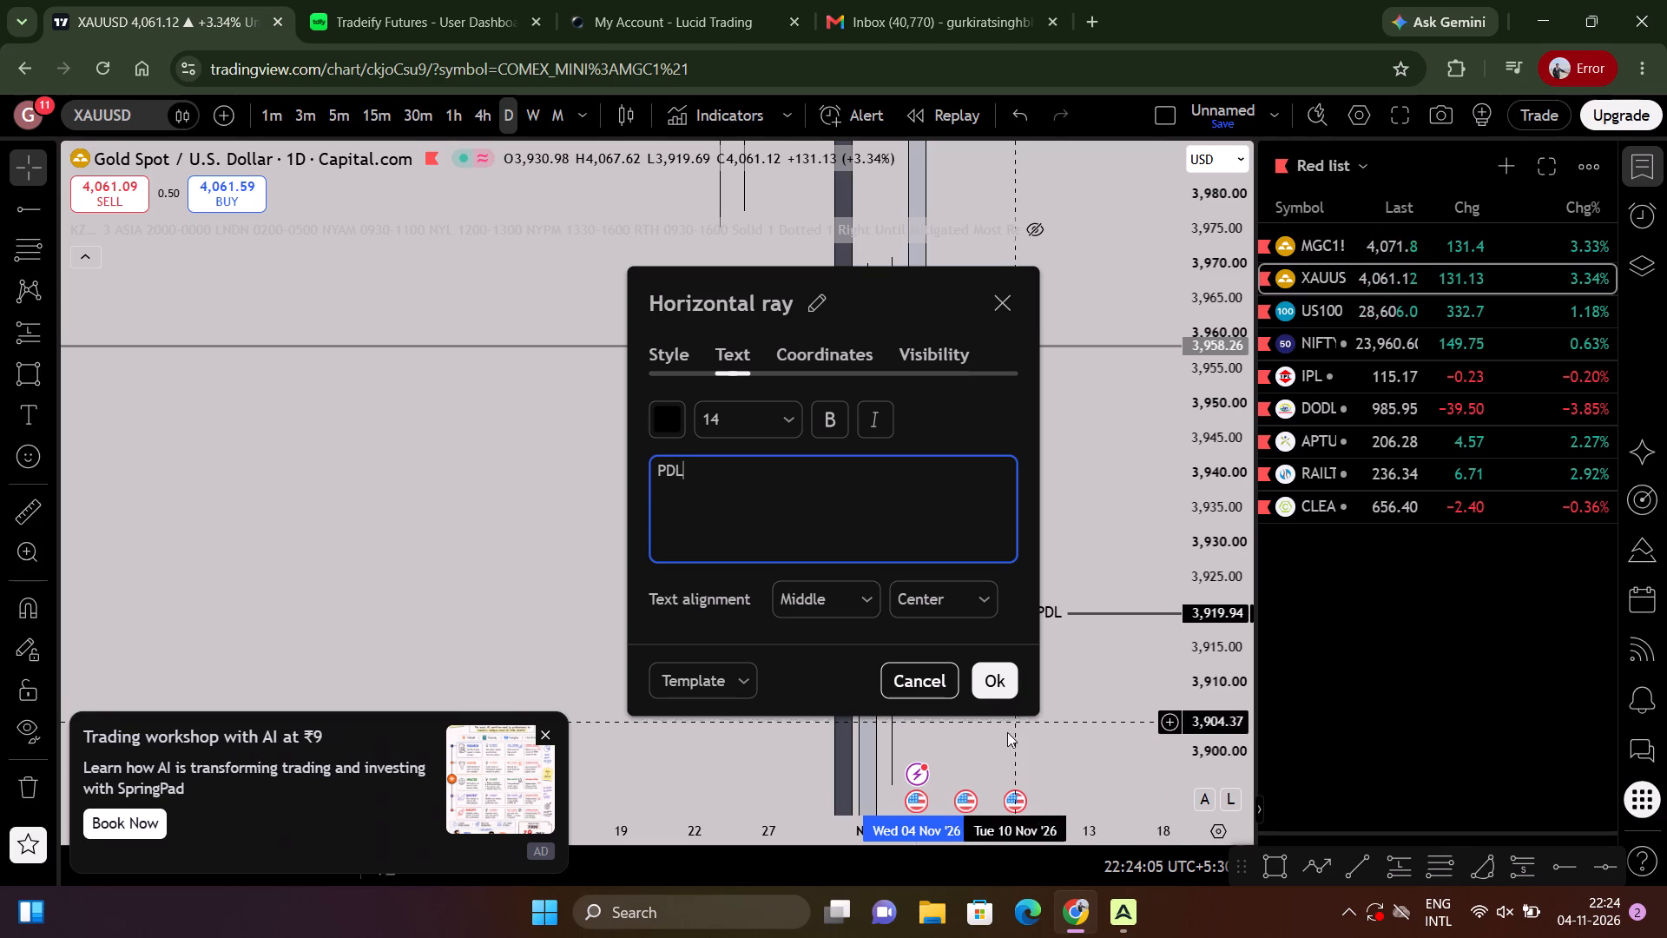
pyautogui.click(1008, 687)
pyautogui.click(1035, 433)
# Draw a rectangle zone on the daily chart from 28 Oct to about 16 Nov, between about 4,004.69 and 3,970.10.
pyautogui.moveTo(1024, 438); pyautogui.dragTo(1049, 937)
pyautogui.moveTo(1184, 282); pyautogui.dragTo(1199, 525)
pyautogui.moveTo(1016, 486); pyautogui.dragTo(1025, 389)
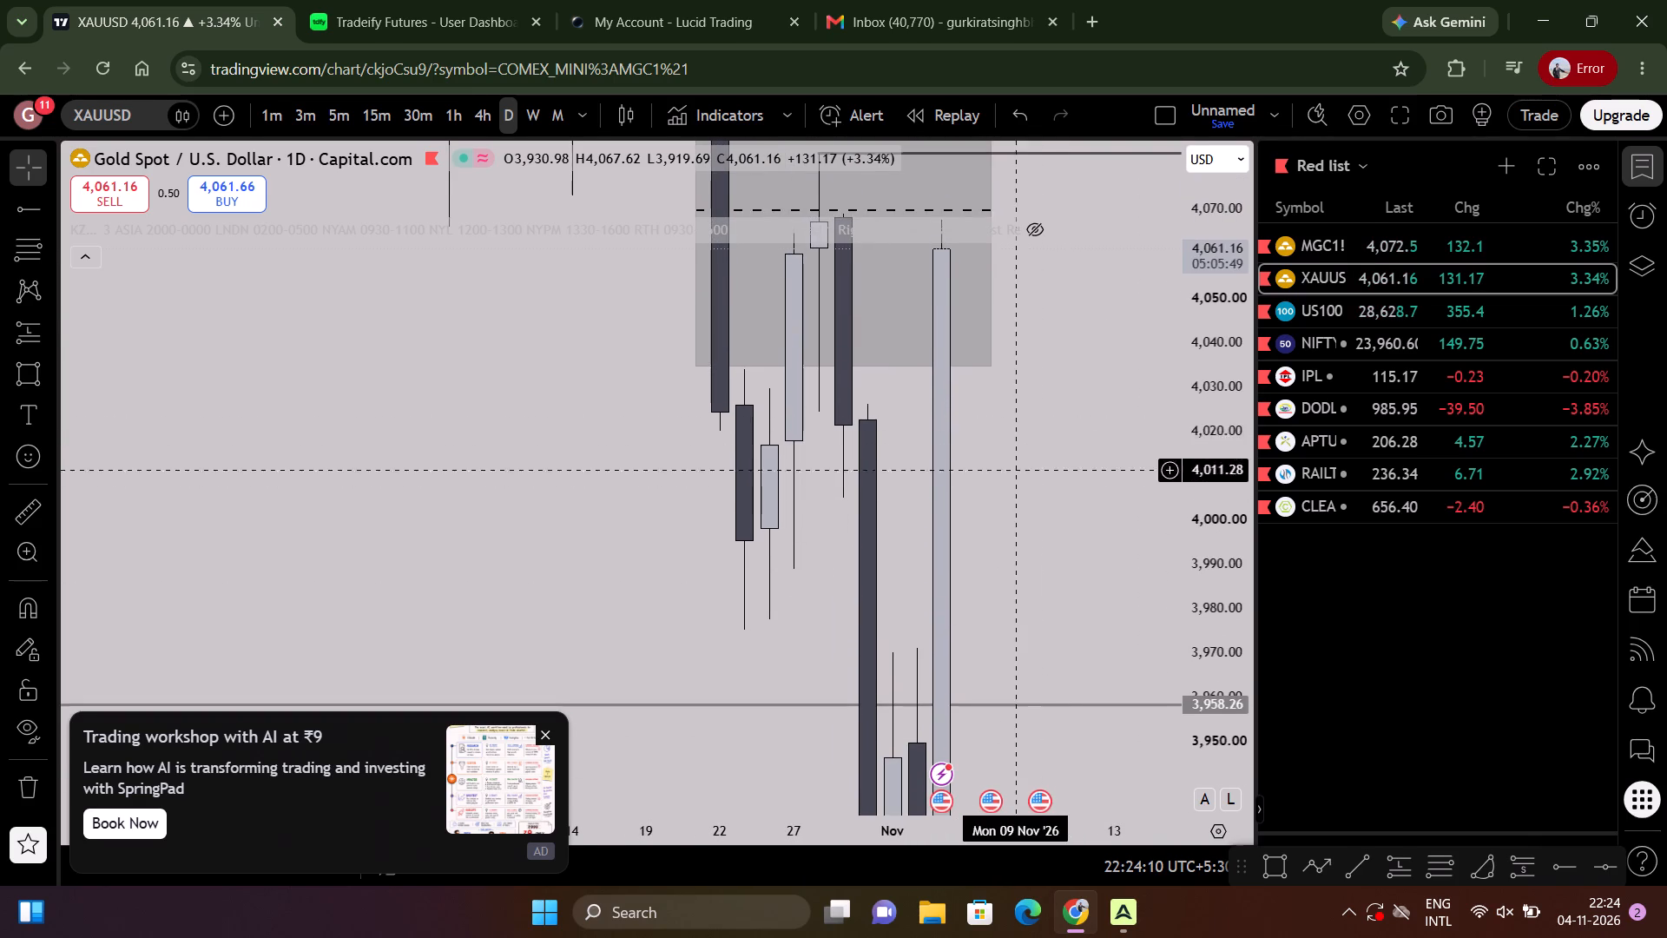
pyautogui.moveTo(1025, 389); pyautogui.dragTo(1037, 367)
pyautogui.moveTo(1216, 414); pyautogui.dragTo(1190, 692)
pyautogui.scroll(-1, 1076, 545)
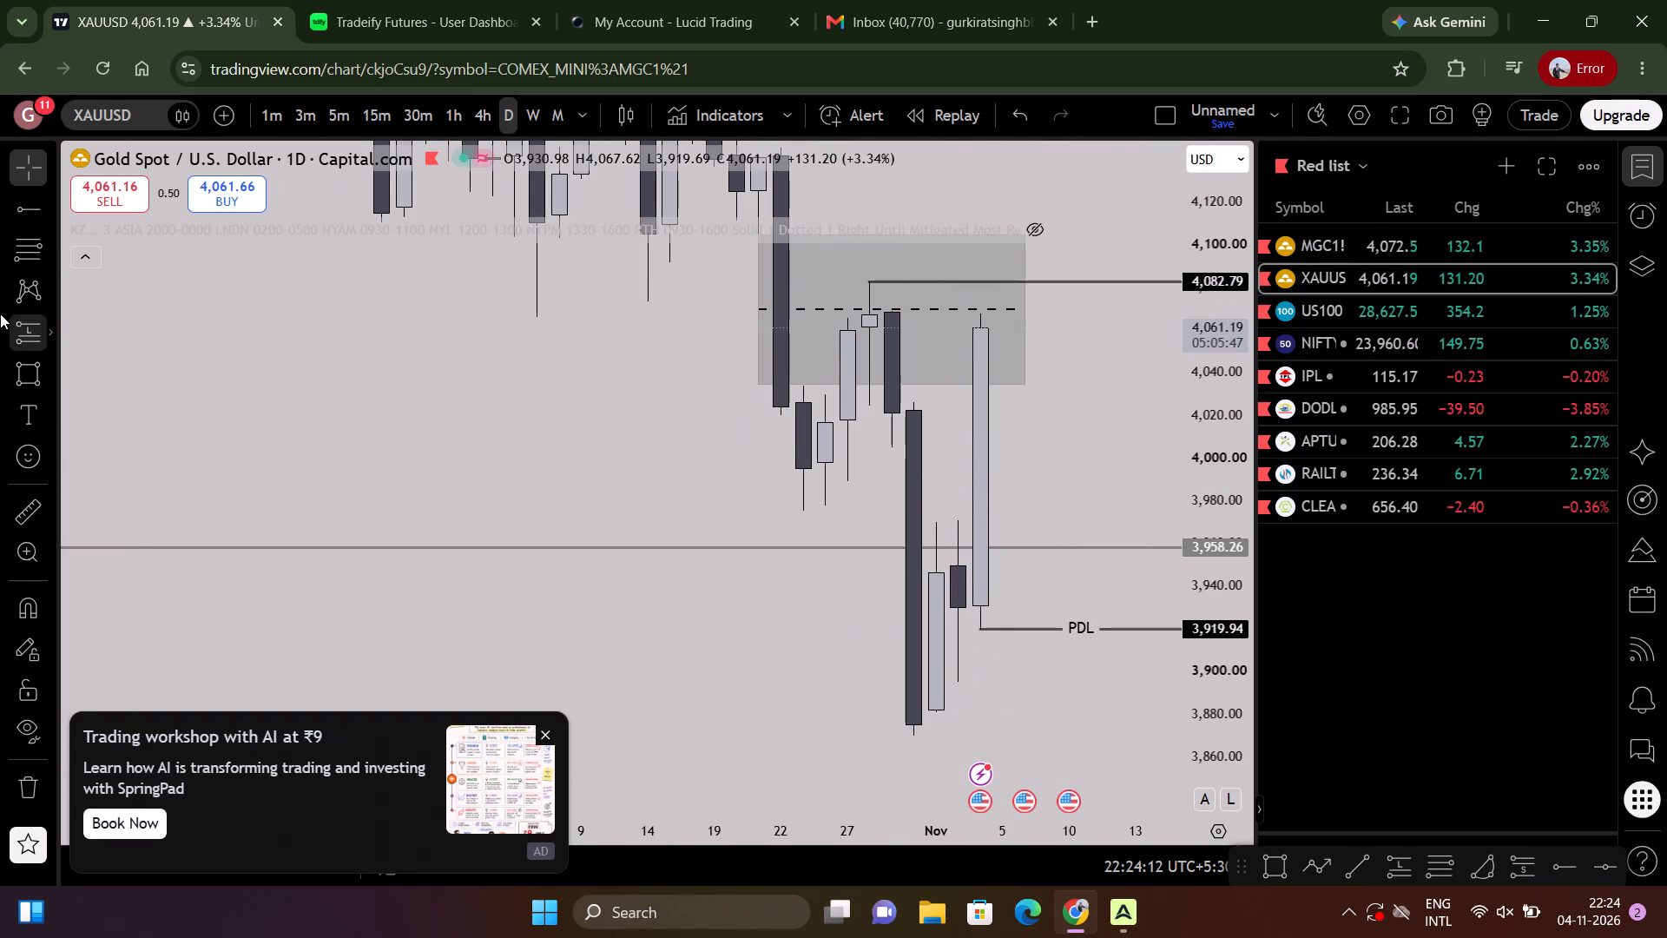
pyautogui.click(32, 368)
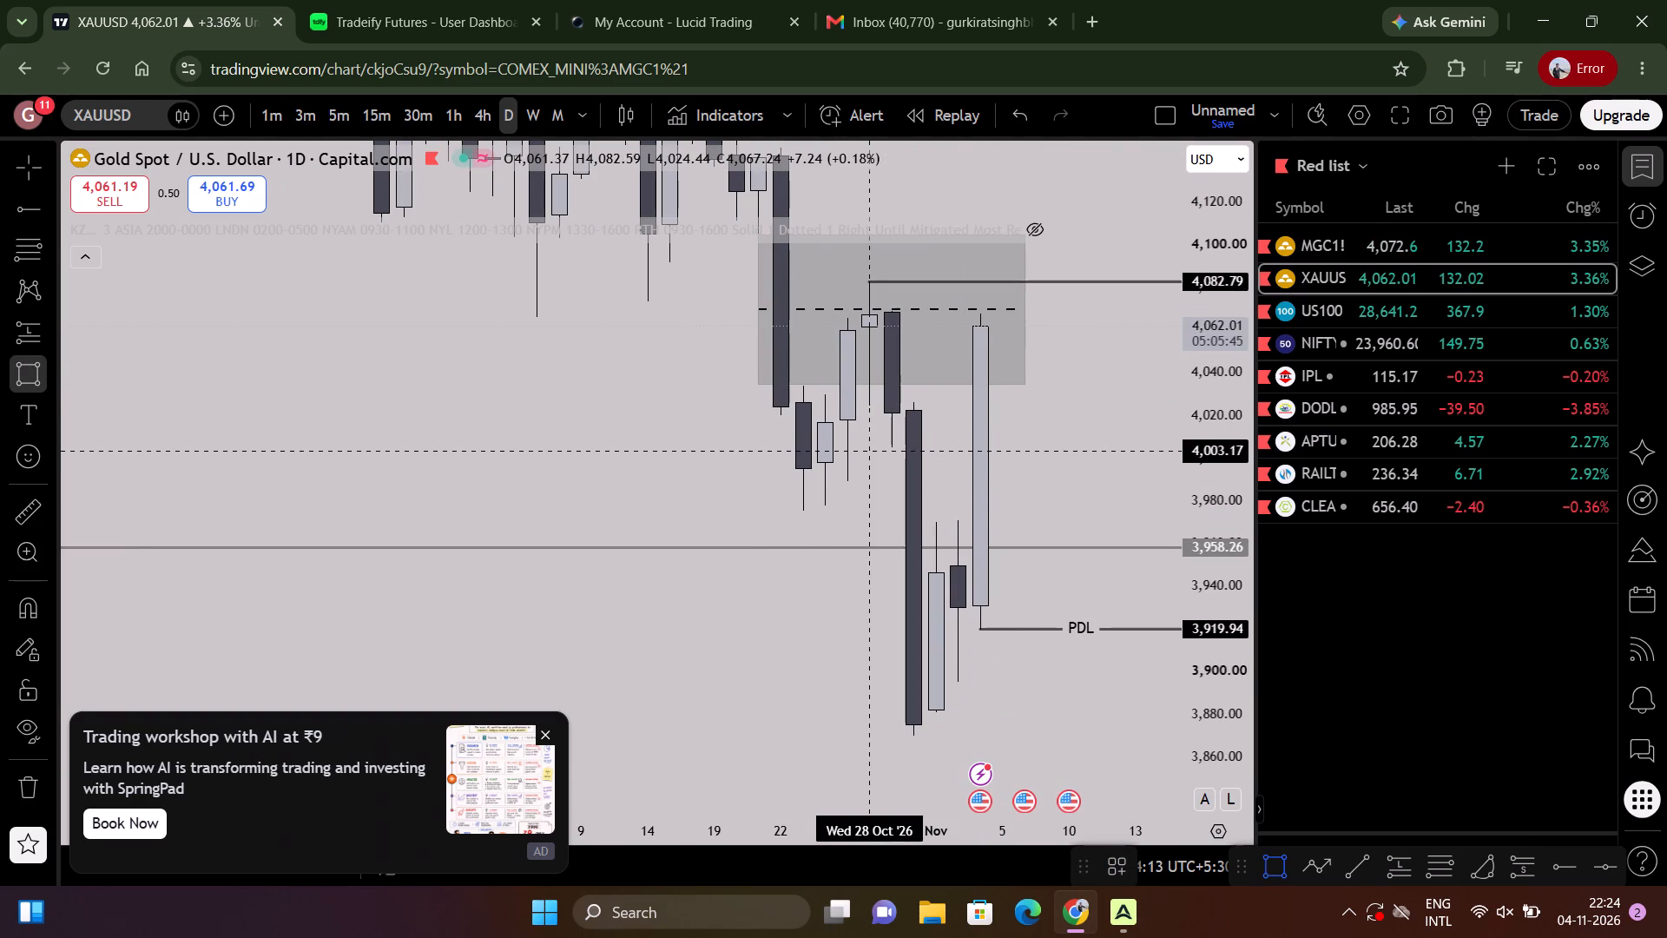
pyautogui.click(878, 447)
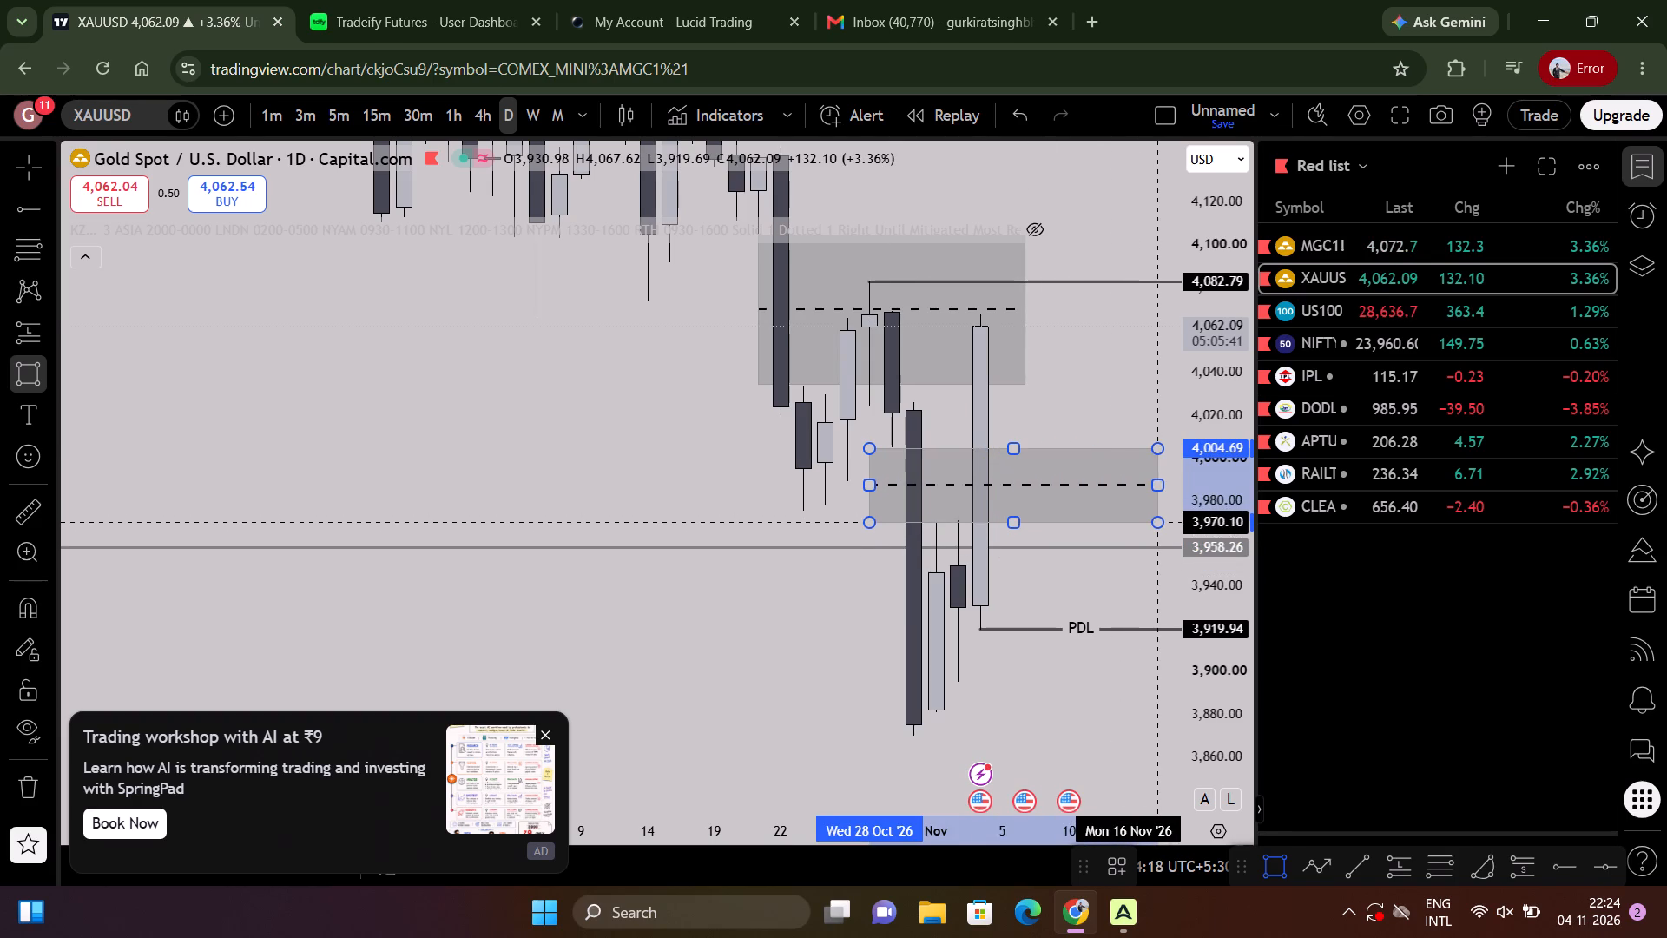
pyautogui.click(1151, 521)
# Adjust the lower zone's top edge to about 4,005.03, level with the low of the candle after 28 Oct.
pyautogui.moveTo(1215, 601); pyautogui.dragTo(1184, 179)
pyautogui.scroll(5, 1106, 238)
pyautogui.click(997, 331)
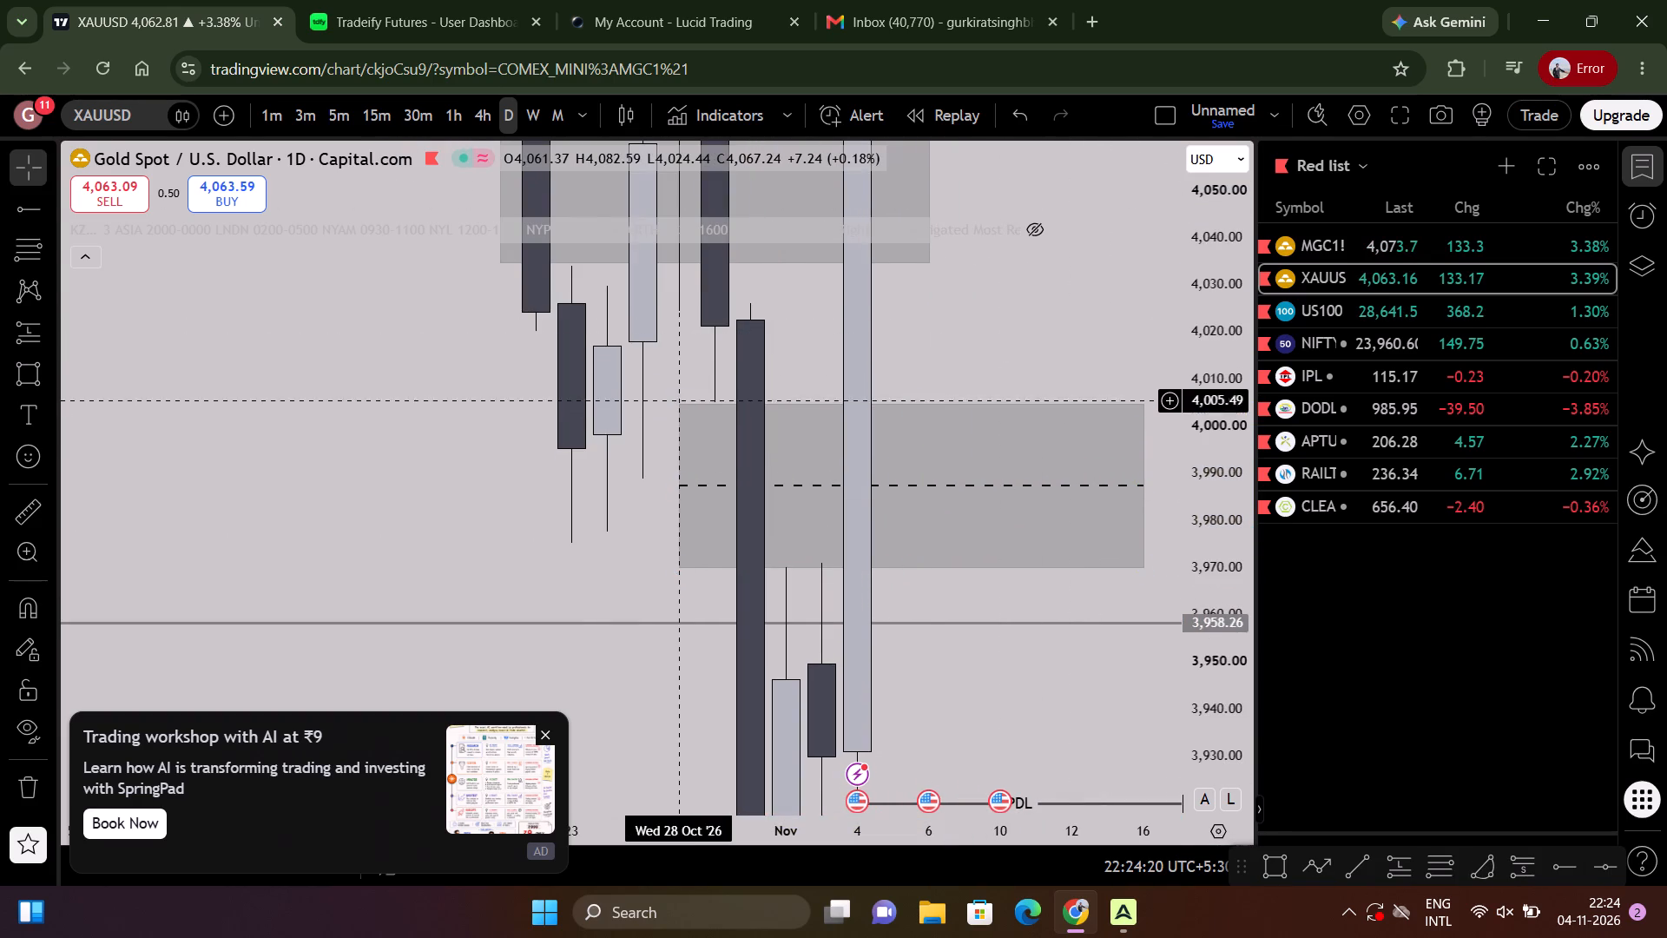
pyautogui.moveTo(680, 405); pyautogui.dragTo(688, 402)
pyautogui.doubleClick(656, 454)
pyautogui.moveTo(1234, 261); pyautogui.dragTo(1230, 289)
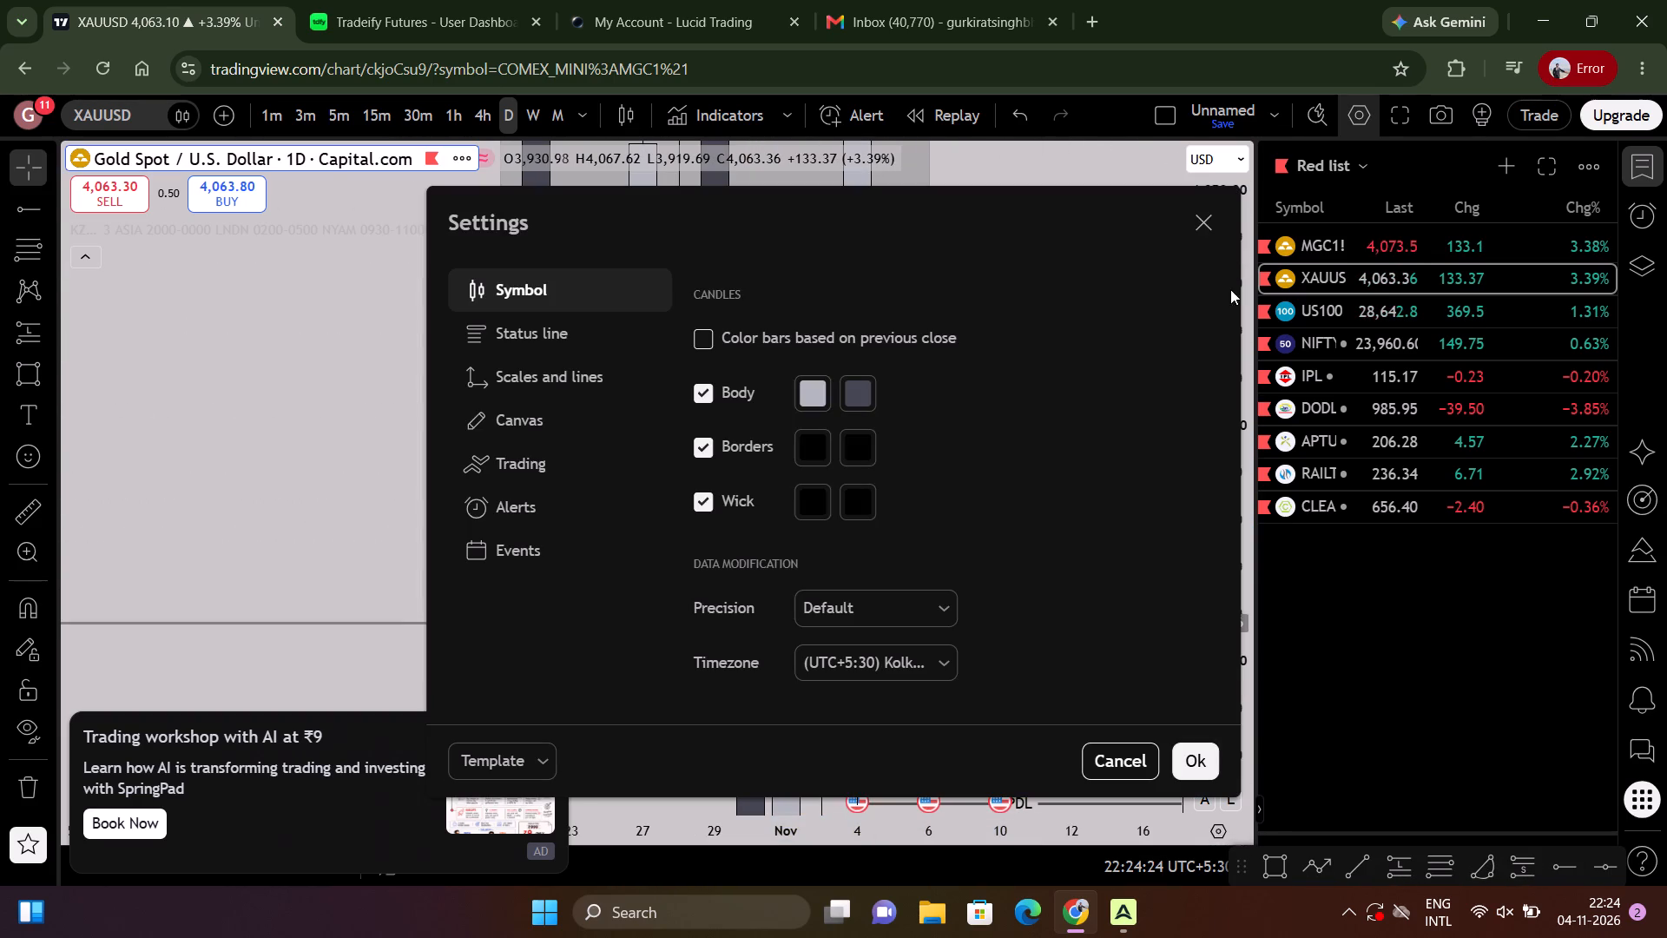
pyautogui.moveTo(1230, 289); pyautogui.dragTo(1229, 290)
pyautogui.click(1211, 223)
# Examine the daily candles against both rectangle zones, the 4,082.79 ray and the PDL ray.
pyautogui.moveTo(1216, 261); pyautogui.dragTo(1176, 472)
pyautogui.scroll(-4, 1101, 524)
pyautogui.scroll(2, 1019, 620)
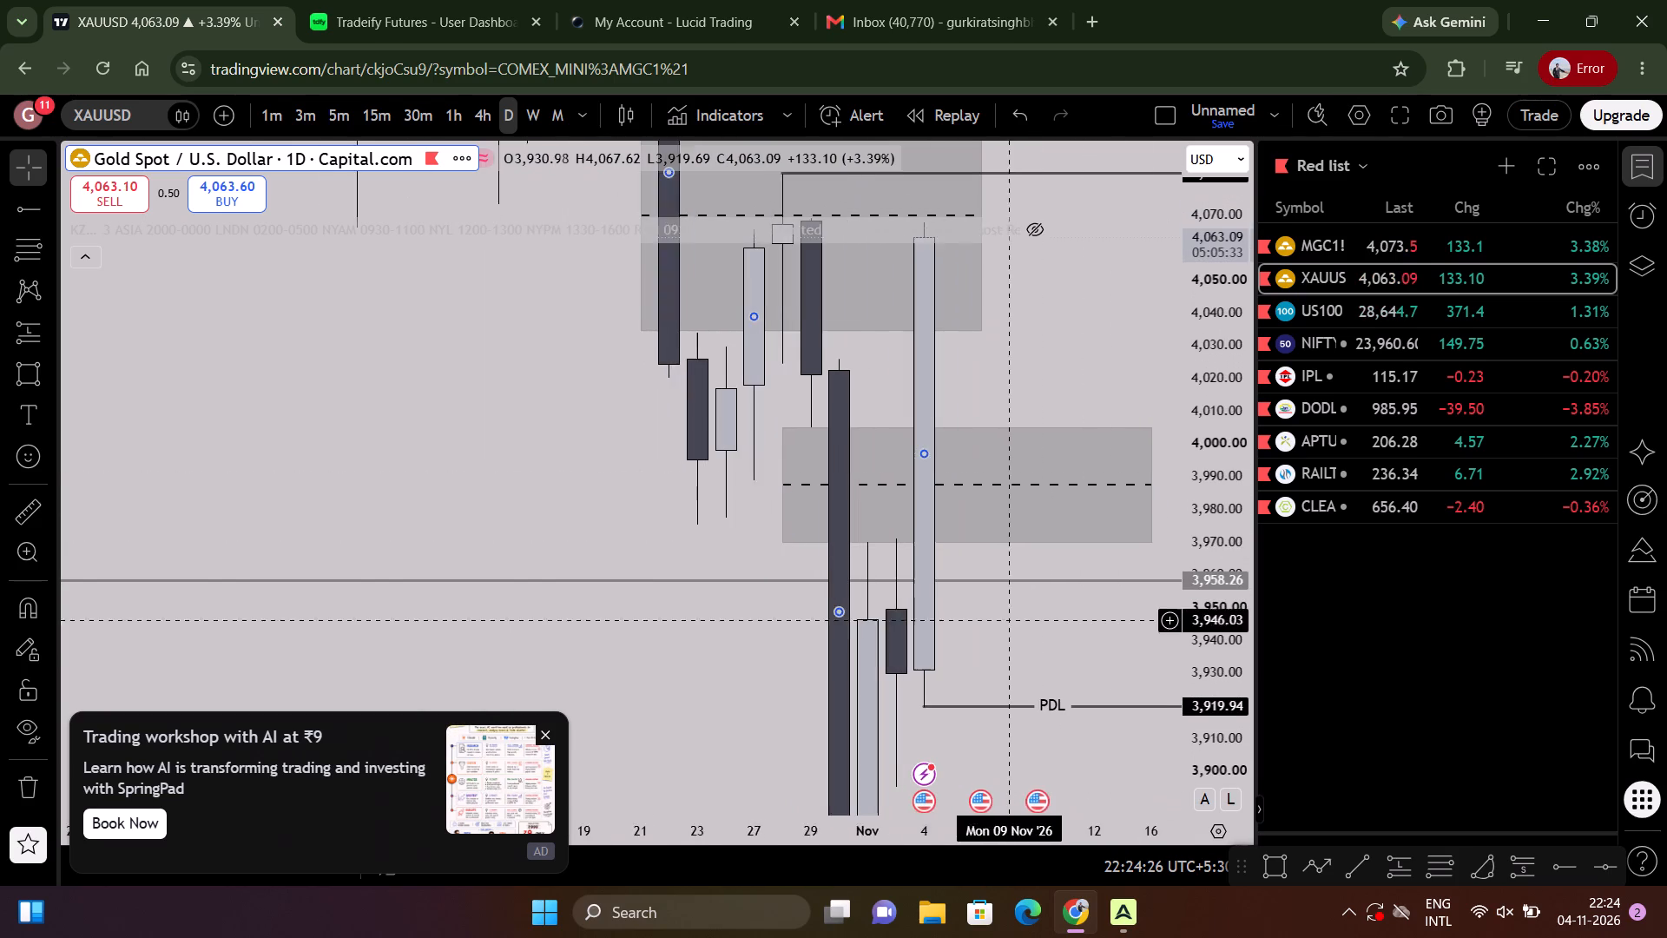
pyautogui.scroll(1, 1018, 631)
pyautogui.moveTo(1025, 632); pyautogui.dragTo(970, 835)
pyautogui.scroll(-3, 1026, 543)
pyautogui.scroll(2, 1041, 508)
pyautogui.moveTo(1196, 436); pyautogui.dragTo(1154, 529)
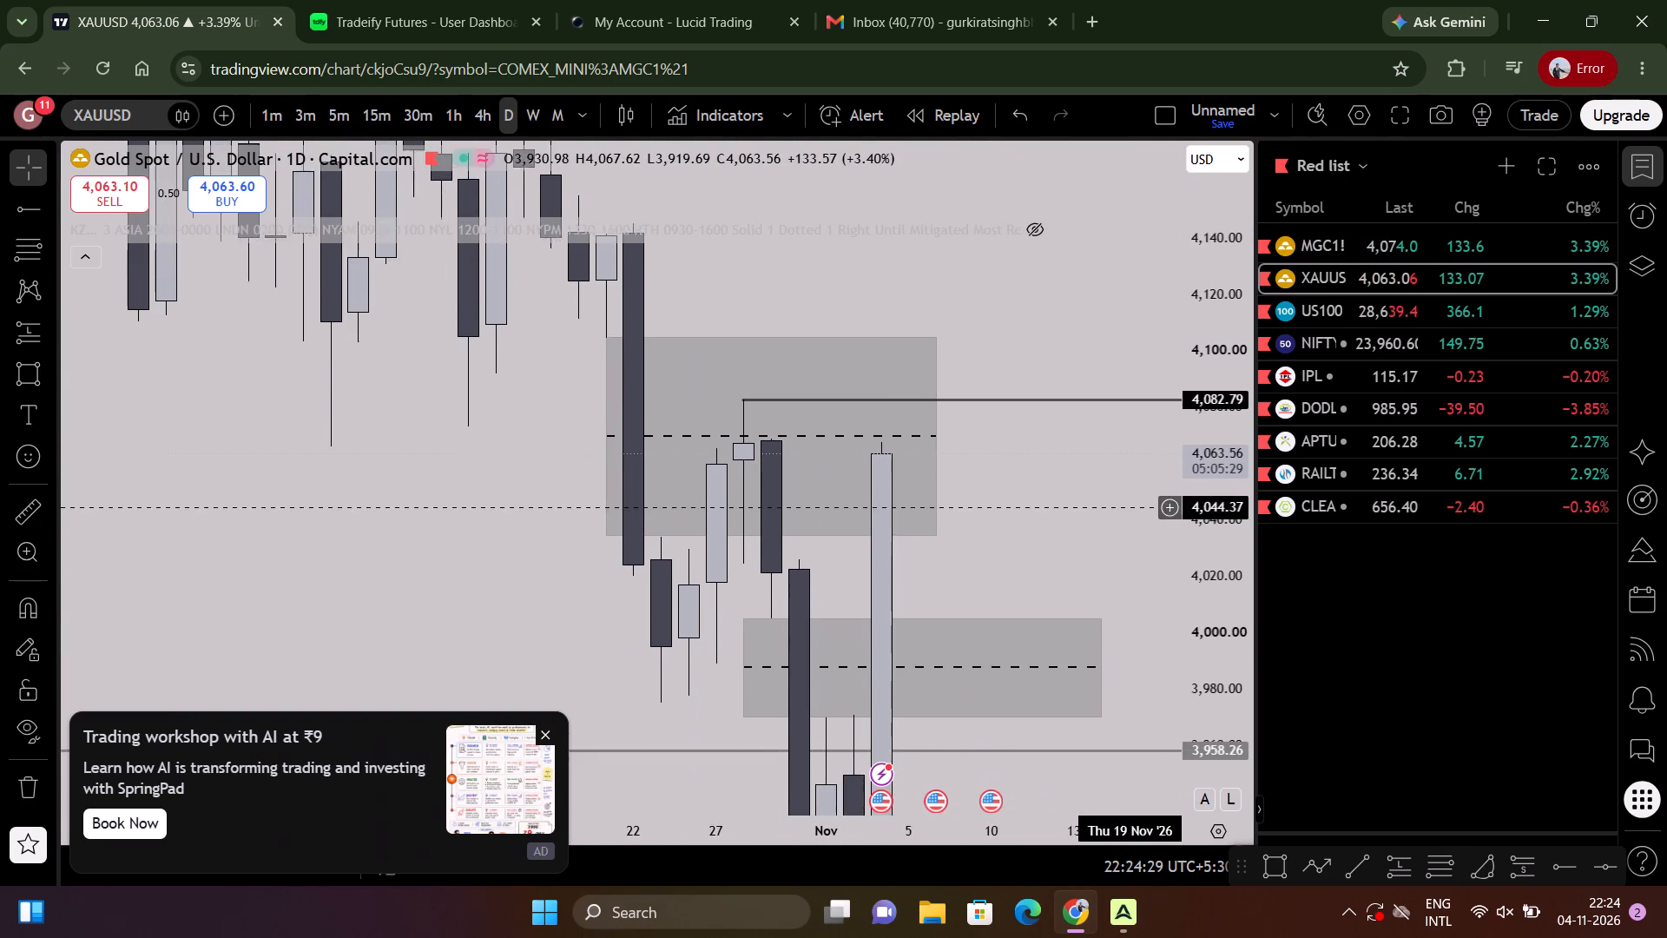
pyautogui.moveTo(1154, 529); pyautogui.dragTo(1135, 543)
pyautogui.moveTo(1057, 521); pyautogui.dragTo(1046, 480)
pyautogui.scroll(-4, 796, 355)
pyautogui.scroll(-5, 725, 354)
pyautogui.scroll(5, 724, 358)
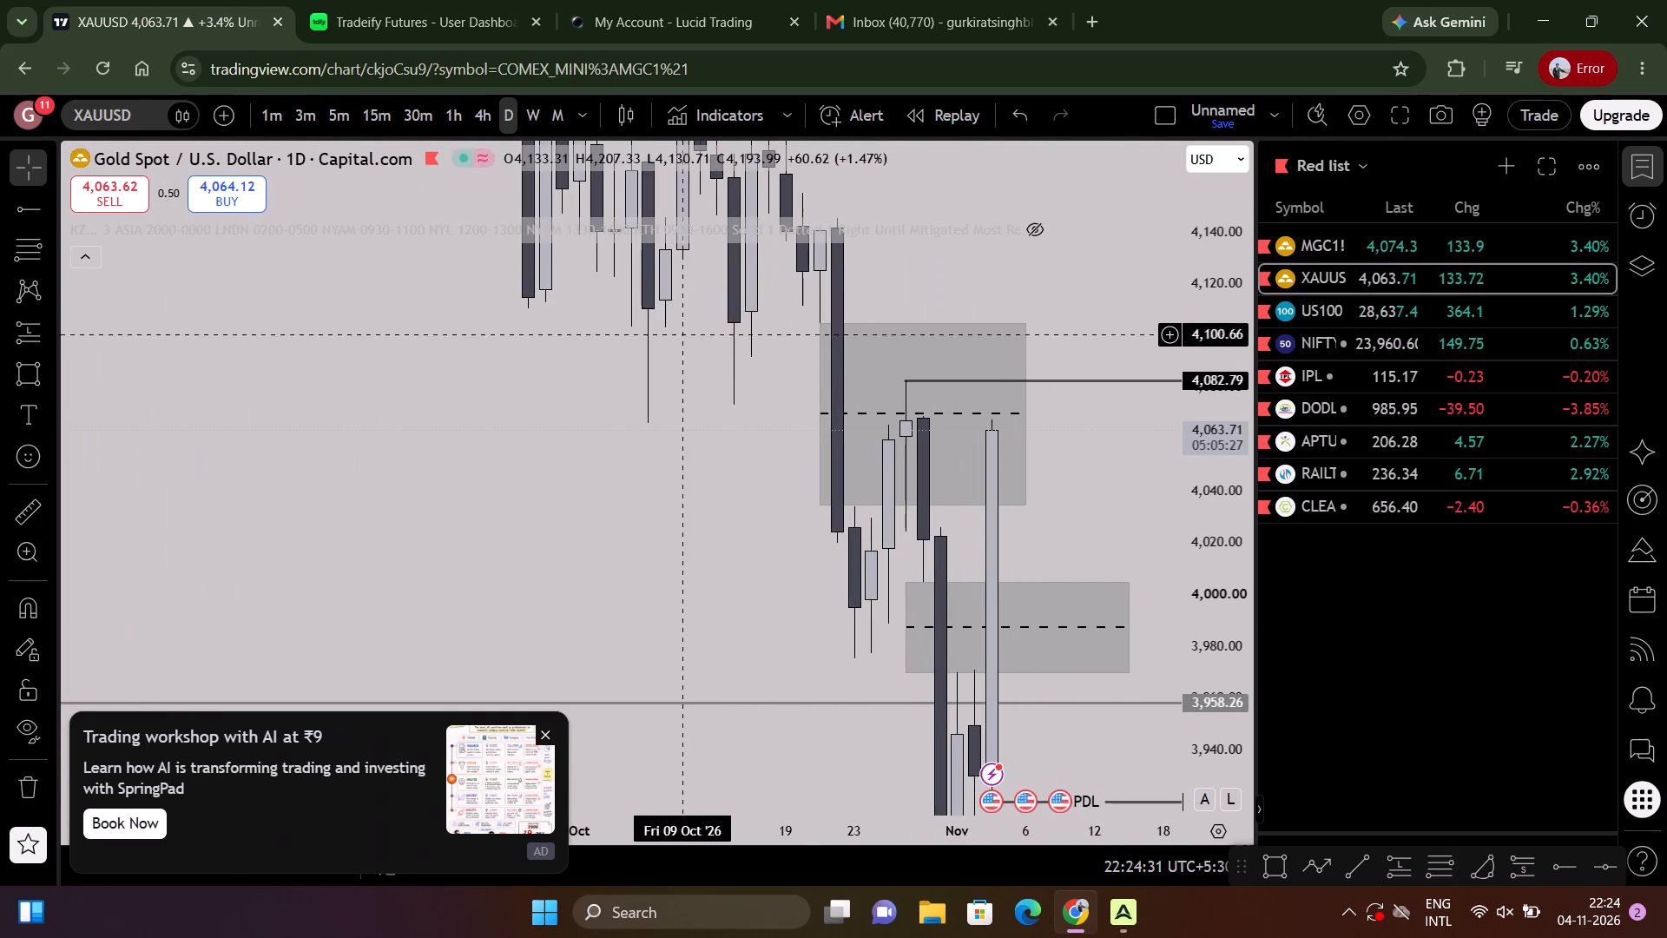
# Switch XAUUSD to the 4-hour timeframe and examine recent price action around the two zones and the PDL ray.
pyautogui.click(478, 106)
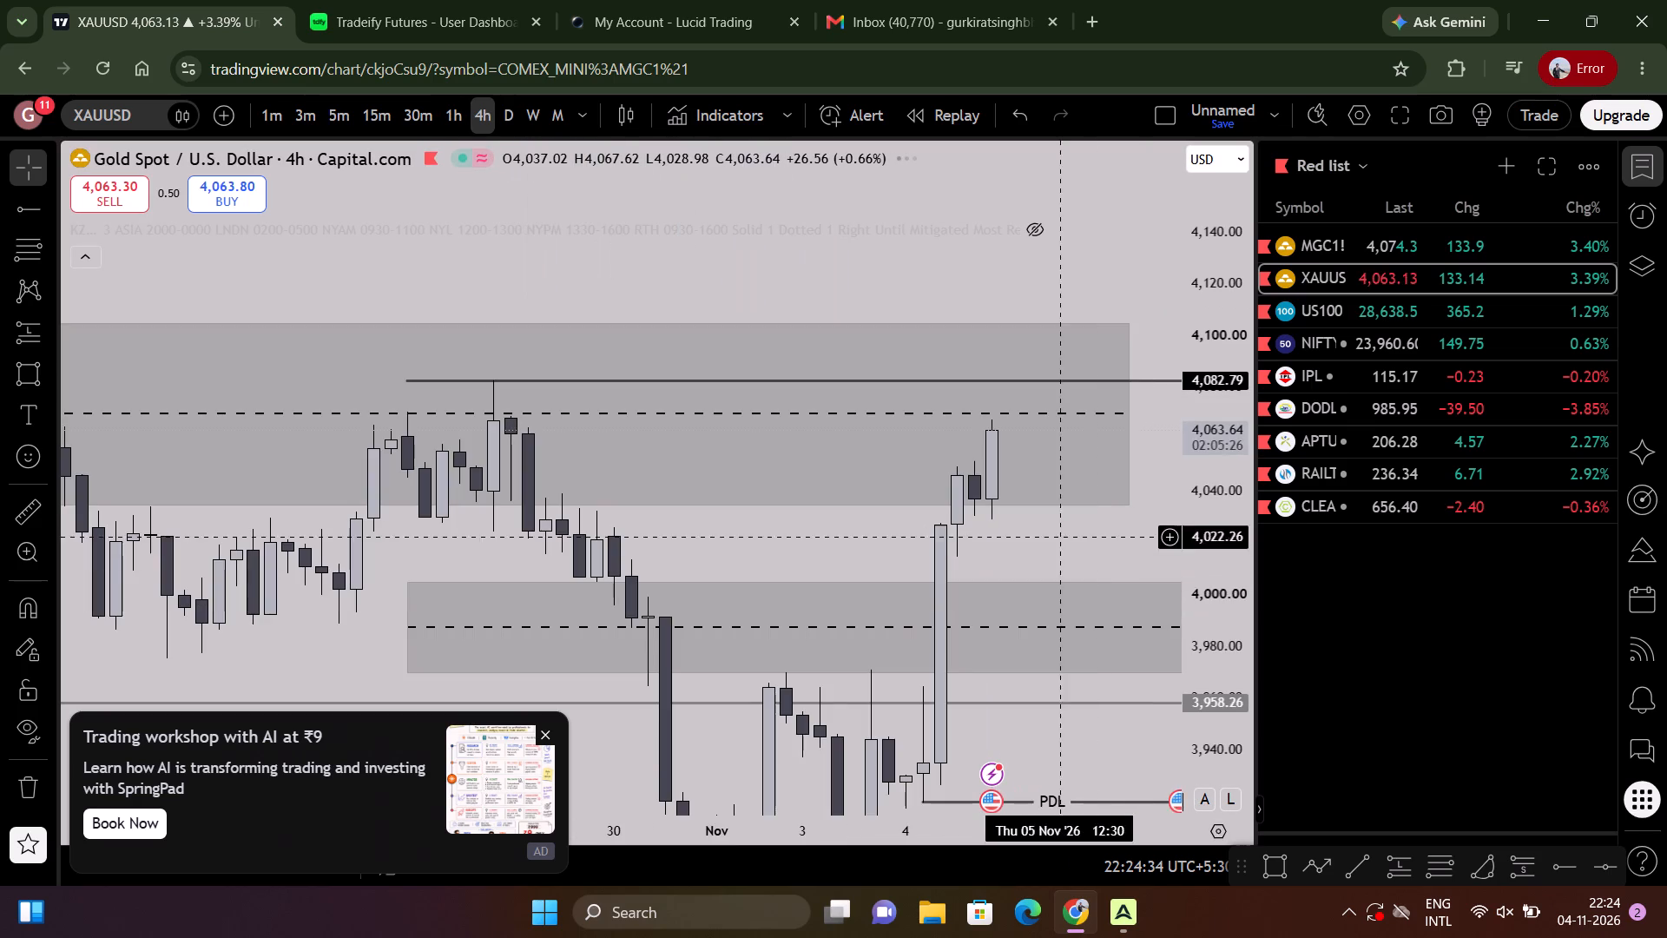
pyautogui.moveTo(1017, 497); pyautogui.dragTo(974, 457)
pyautogui.scroll(-7, 976, 505)
pyautogui.moveTo(971, 508); pyautogui.dragTo(706, 325)
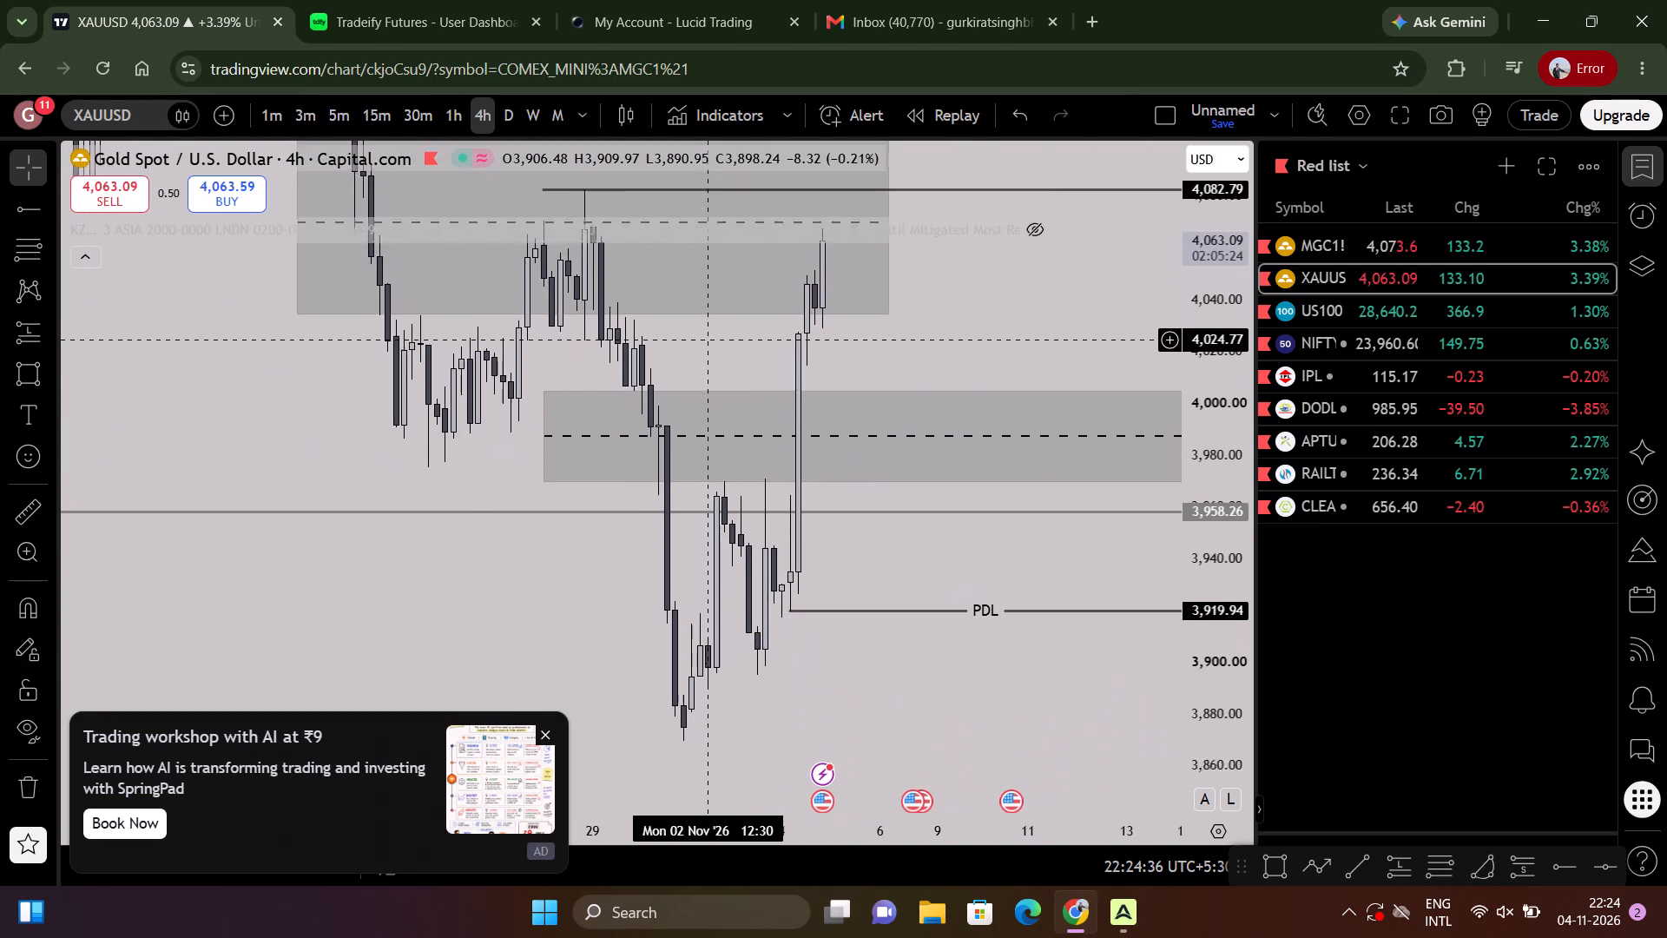
pyautogui.moveTo(706, 325); pyautogui.dragTo(720, 326)
pyautogui.scroll(2, 781, 433)
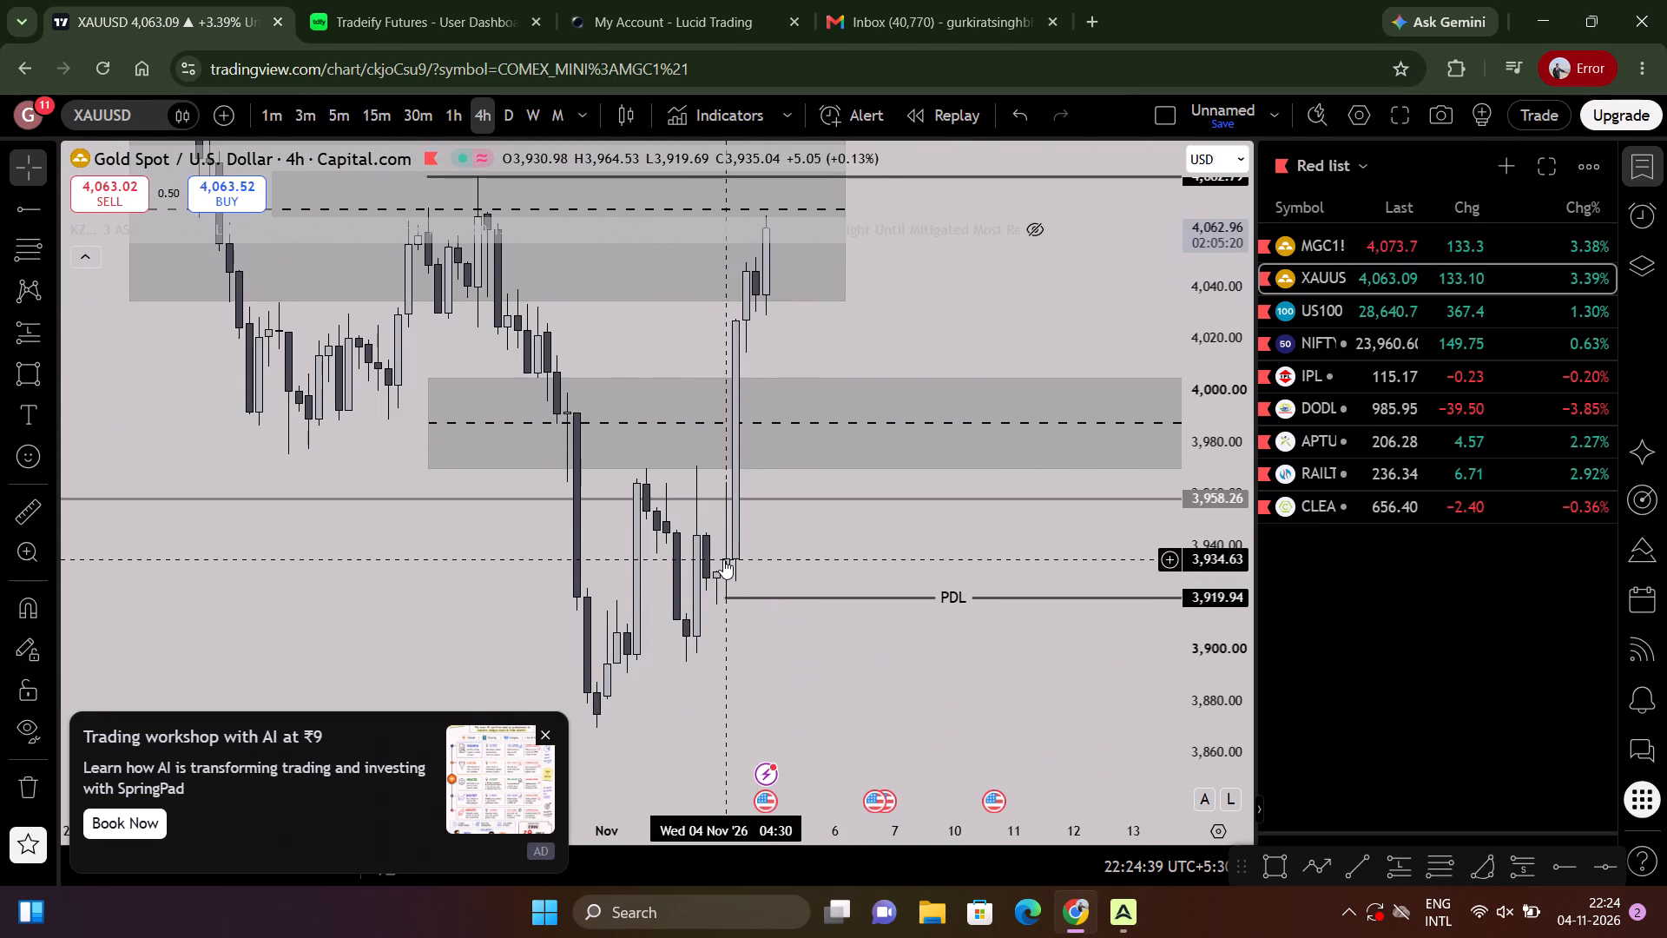
pyautogui.scroll(-1, 818, 616)
pyautogui.moveTo(845, 646); pyautogui.dragTo(915, 829)
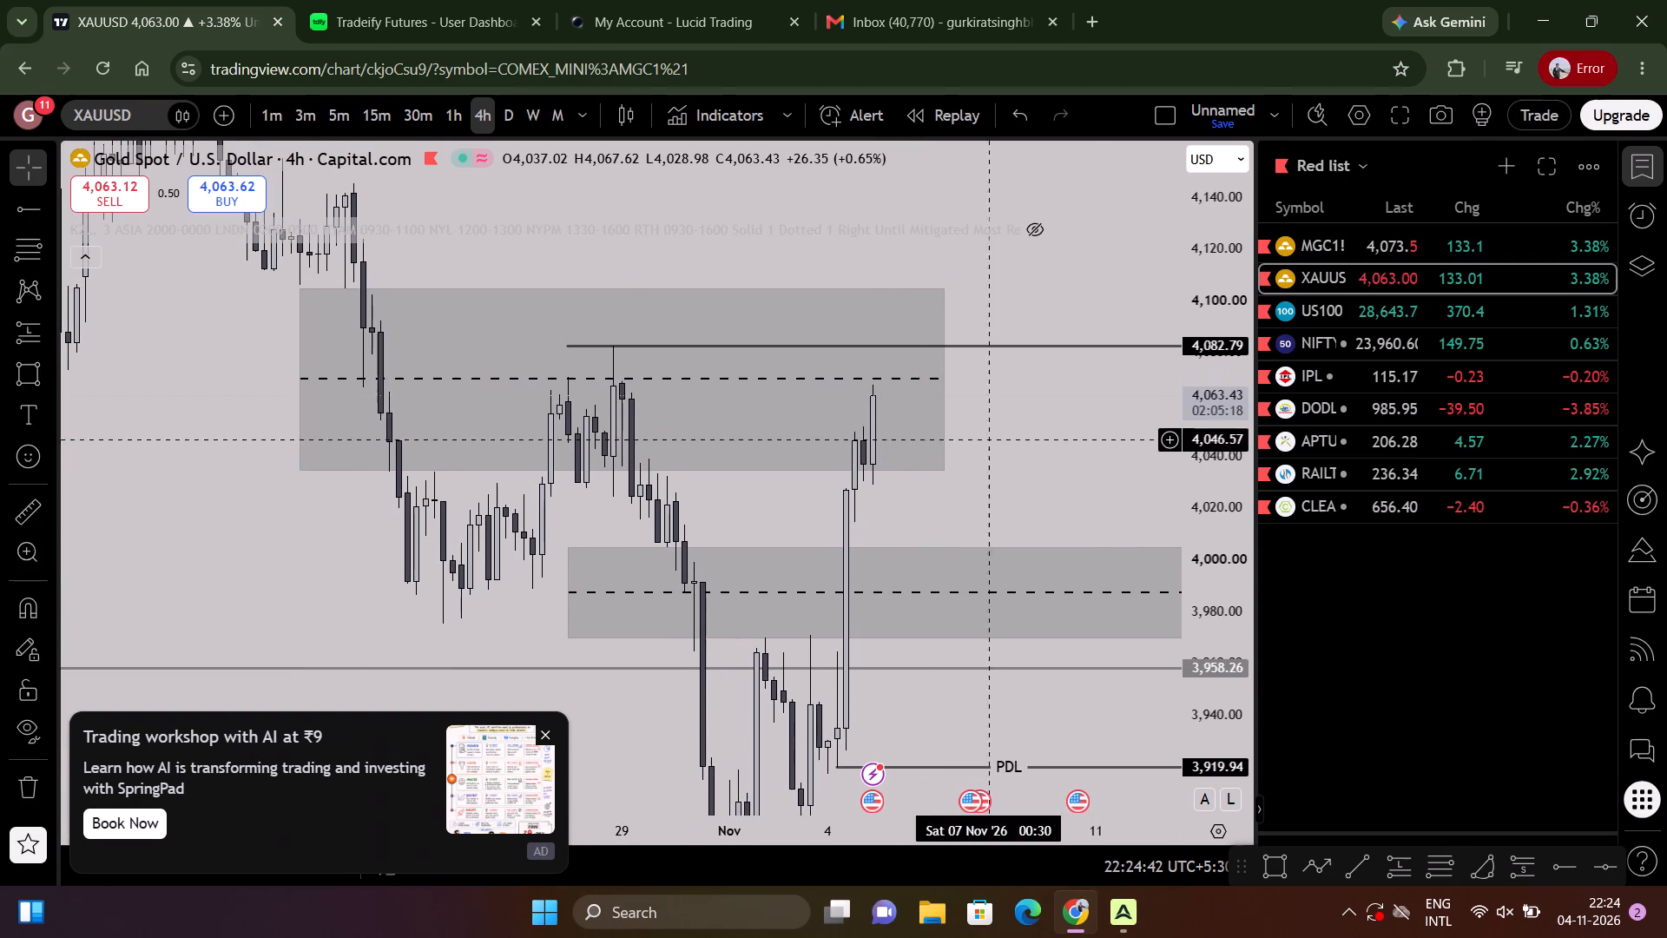
pyautogui.moveTo(1189, 499); pyautogui.dragTo(1177, 421)
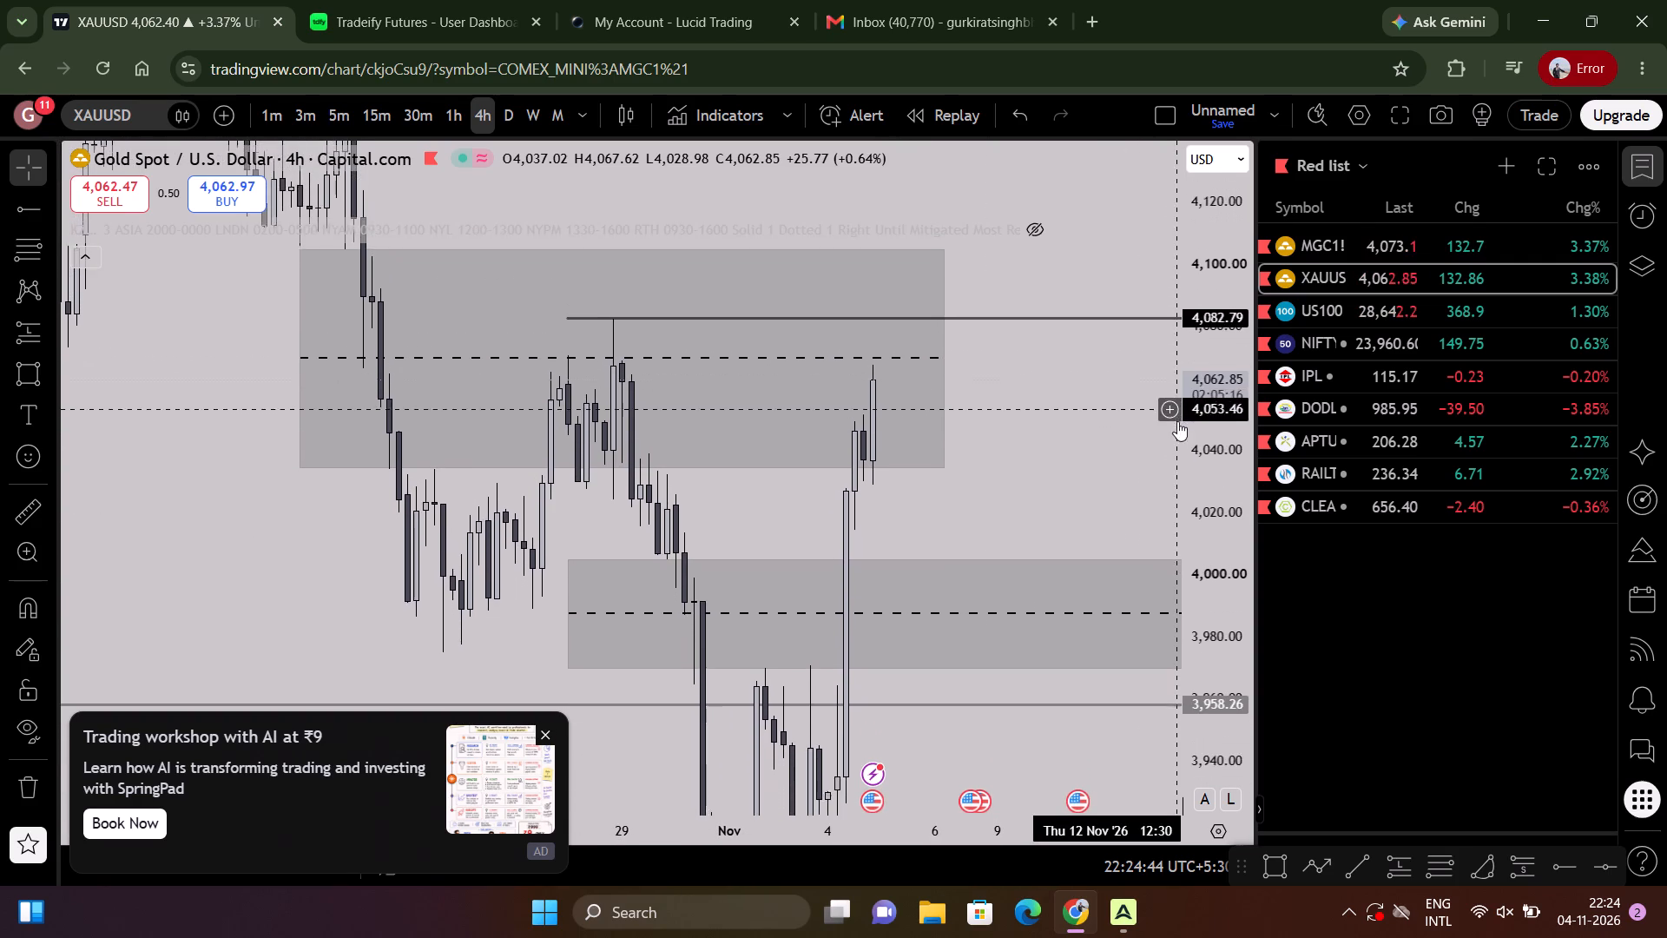
pyautogui.moveTo(1177, 421); pyautogui.dragTo(1176, 422)
# Adjust the upper zone's starting corner on the 4-hour chart to 21 Oct at about 4,104.55.
pyautogui.moveTo(1088, 400); pyautogui.dragTo(1175, 624)
pyautogui.scroll(-1, 414, 386)
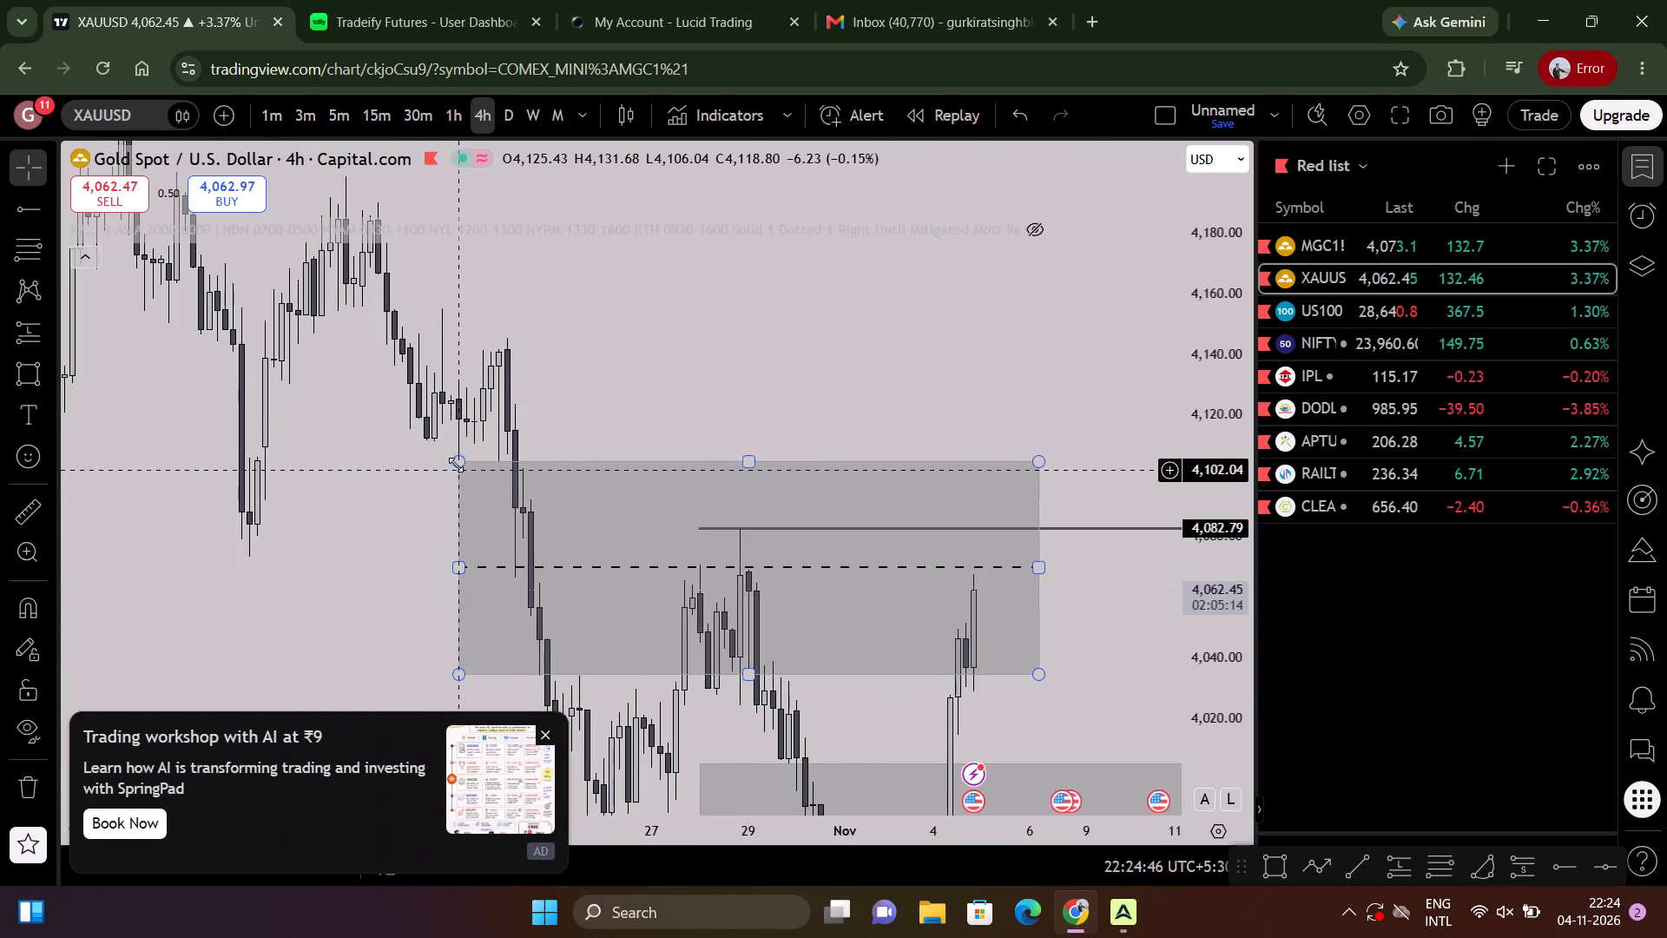
pyautogui.moveTo(457, 464); pyautogui.dragTo(445, 462)
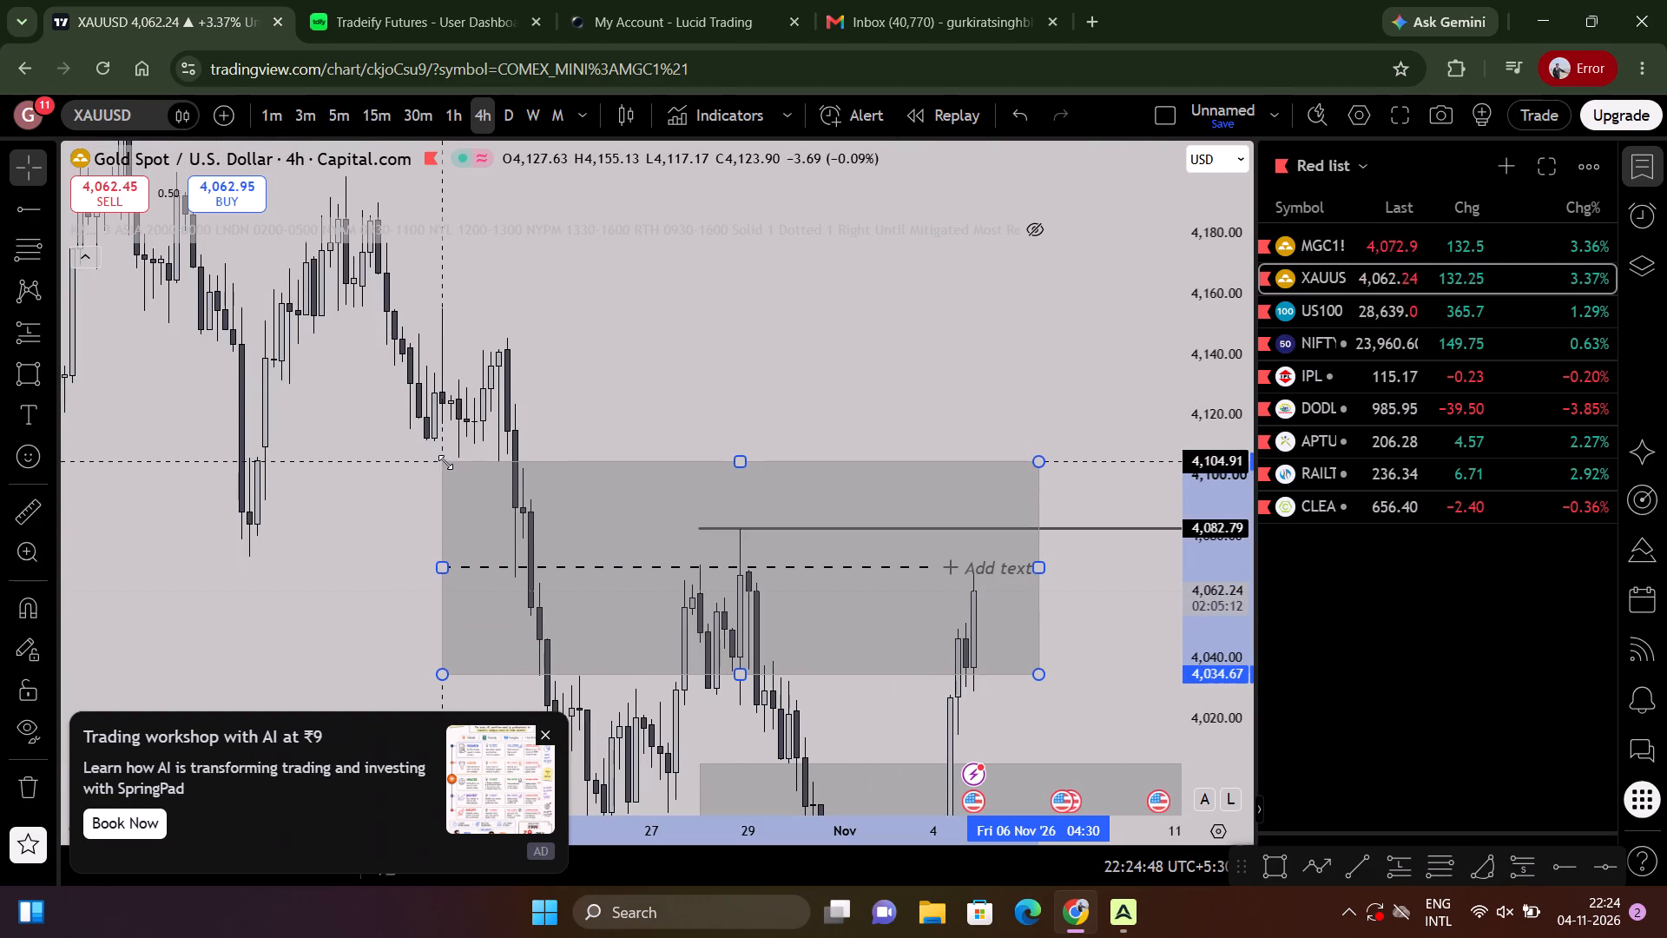
pyautogui.moveTo(445, 462); pyautogui.dragTo(465, 462)
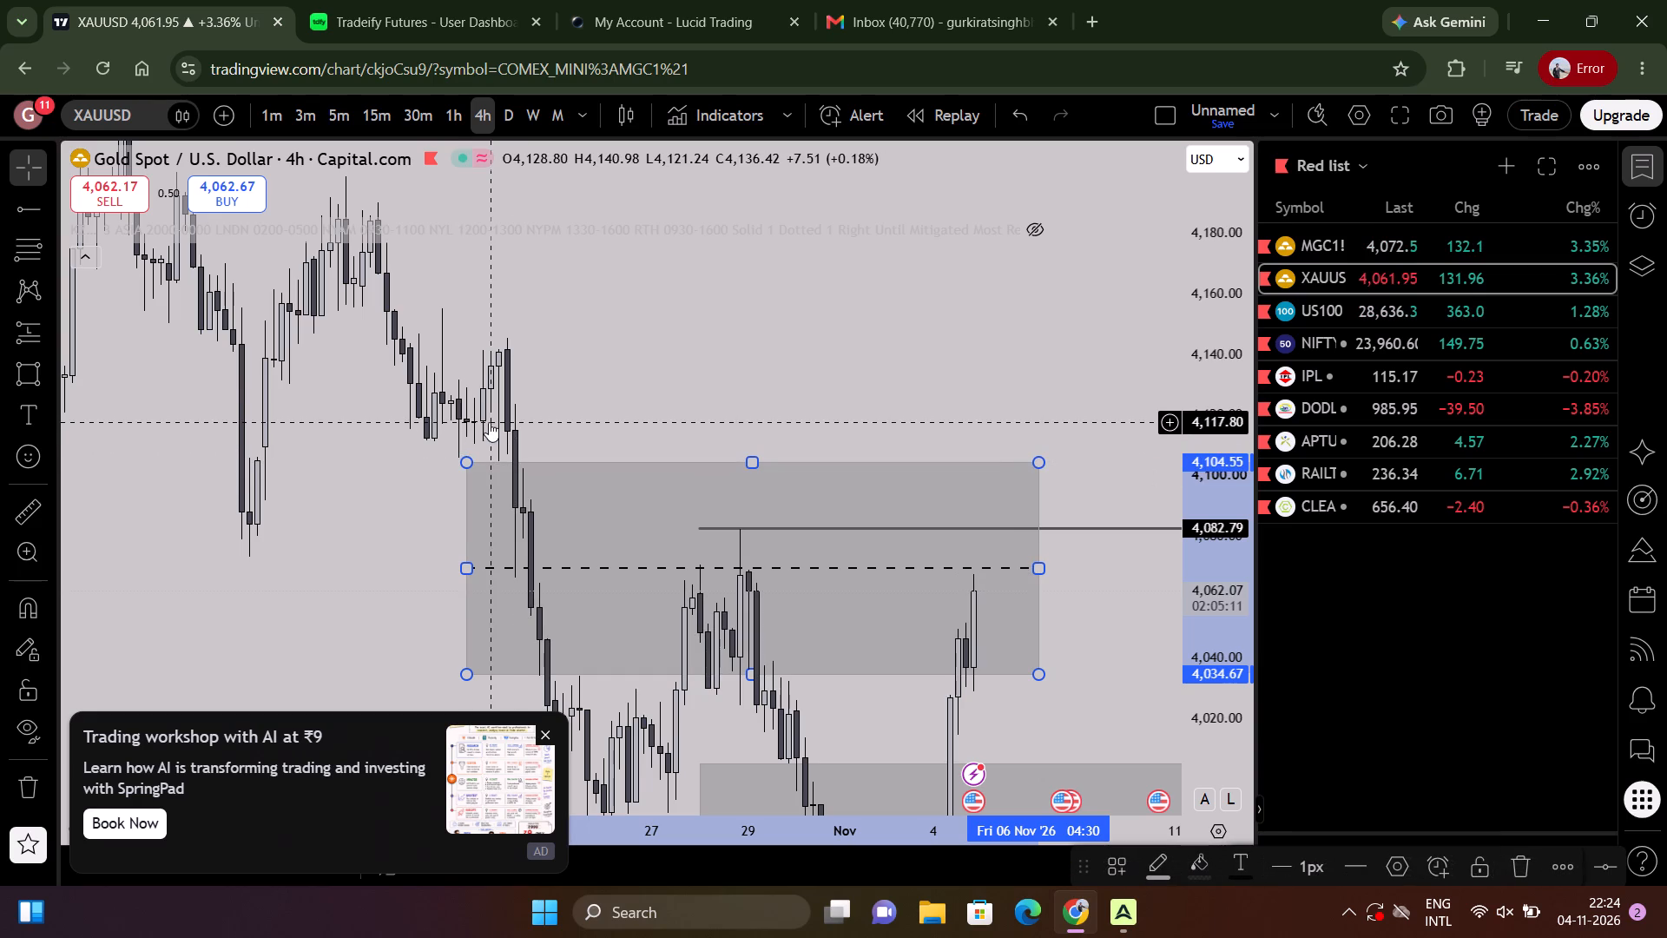
# Dismiss the trading workshop advertisement covering the chart.
pyautogui.click(544, 730)
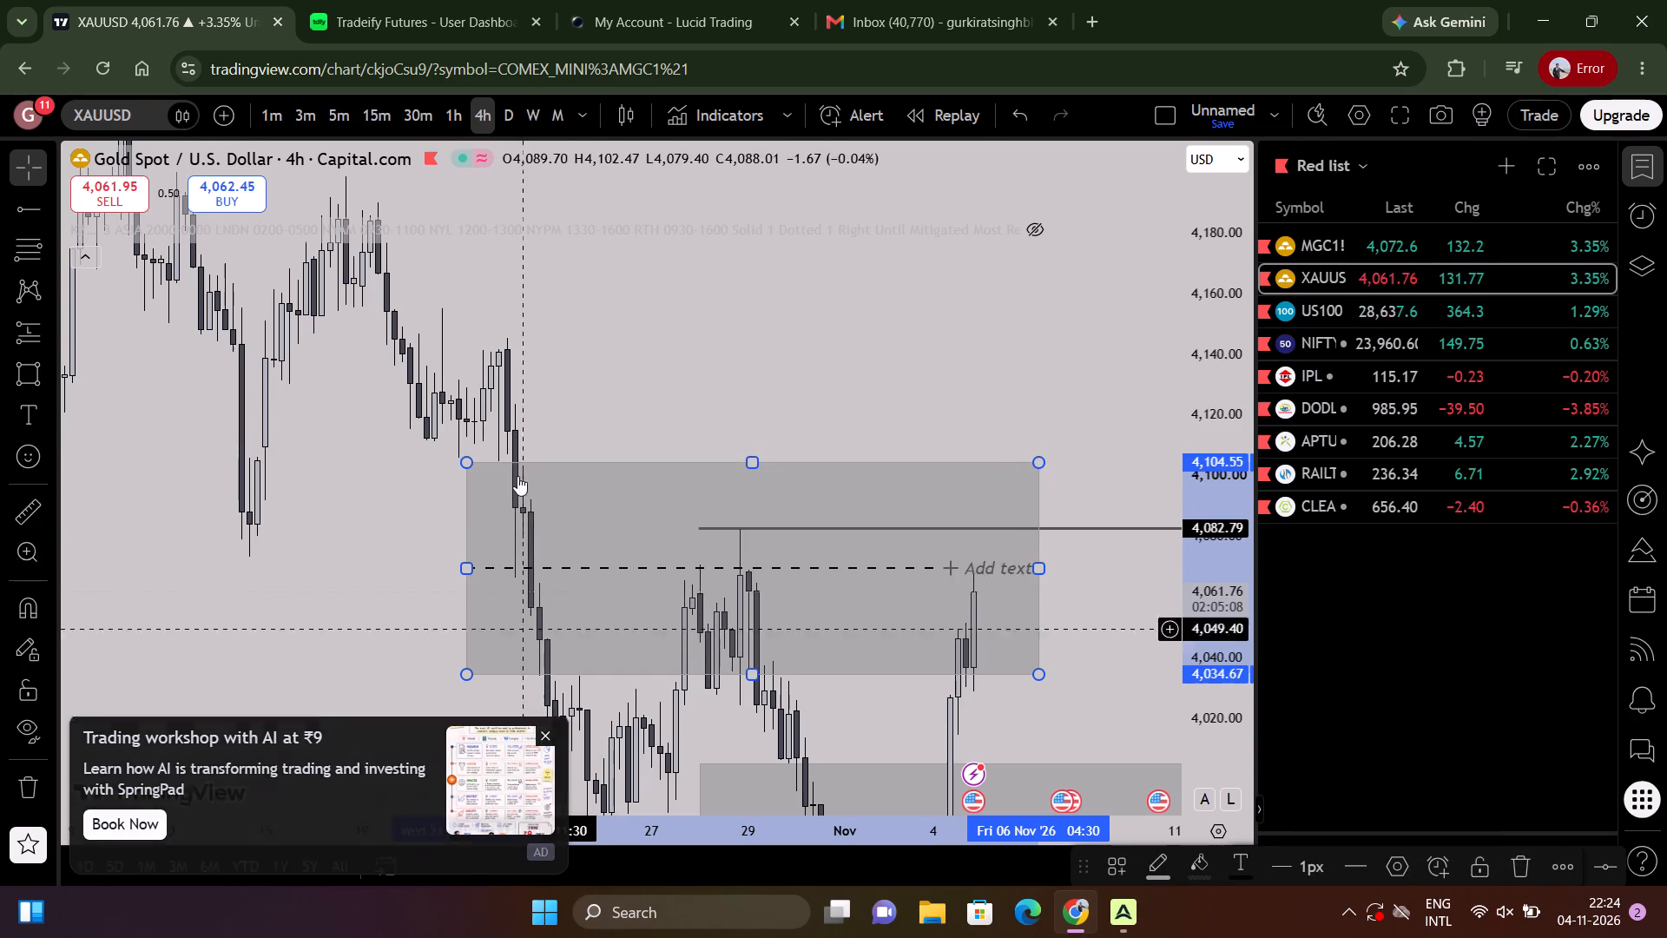
# Trim the lower 4-hour zone so it starts at about 28 Oct 15:30 and ends at about 10 Nov 16:30.
pyautogui.click(488, 375)
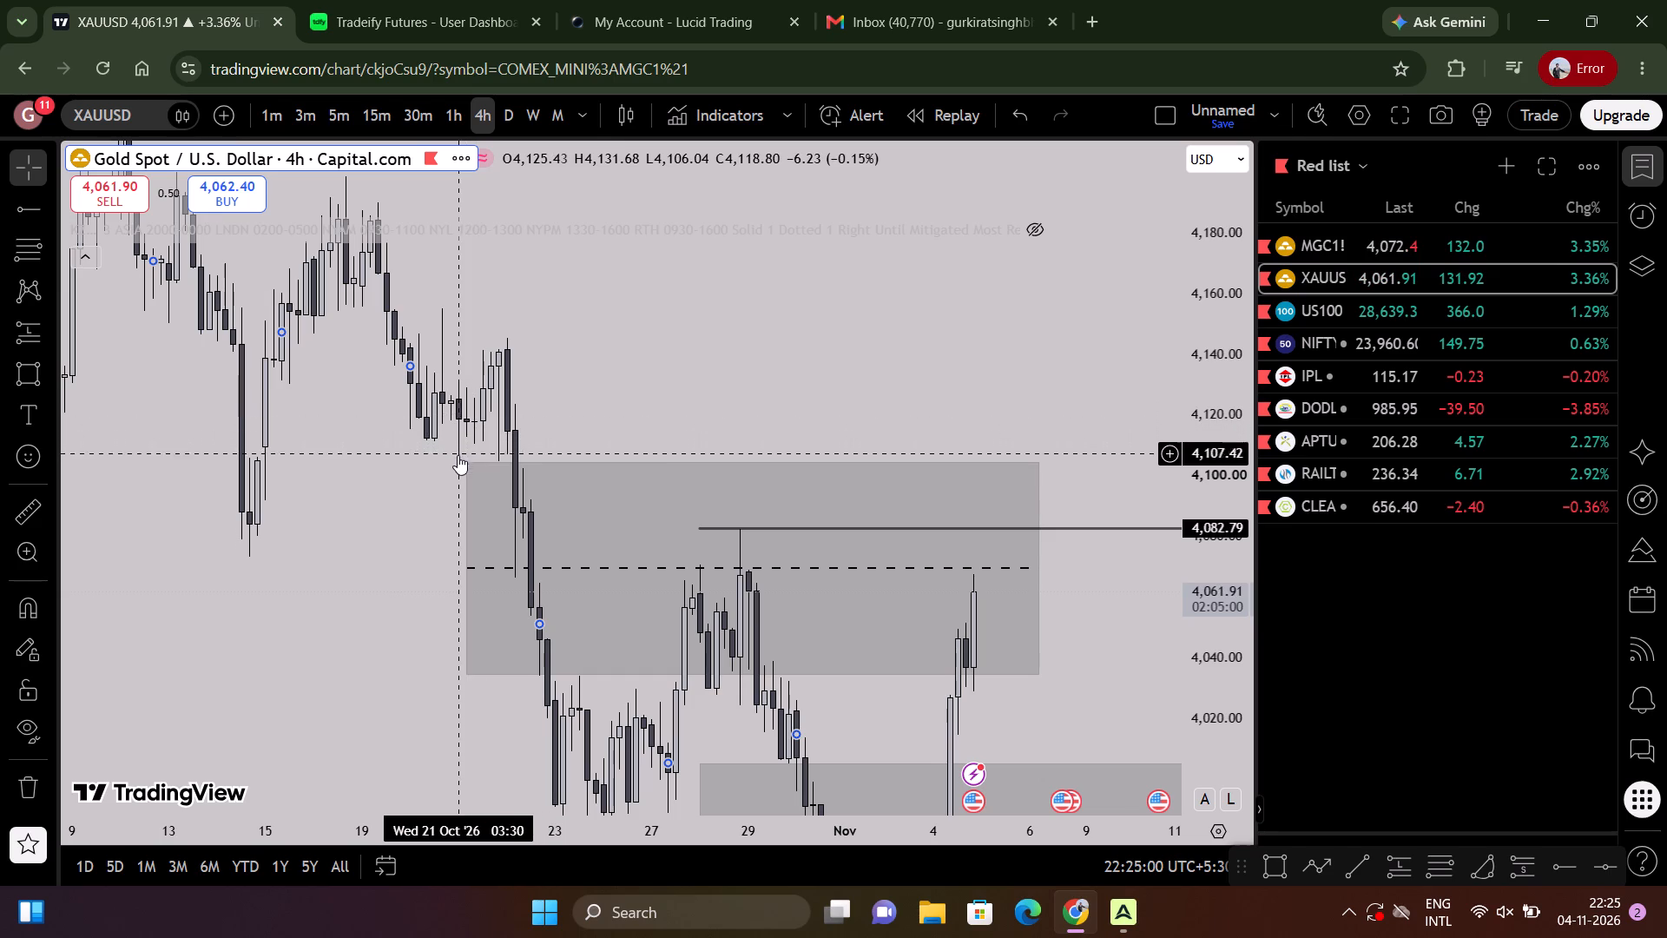
pyautogui.moveTo(886, 405); pyautogui.dragTo(871, 353)
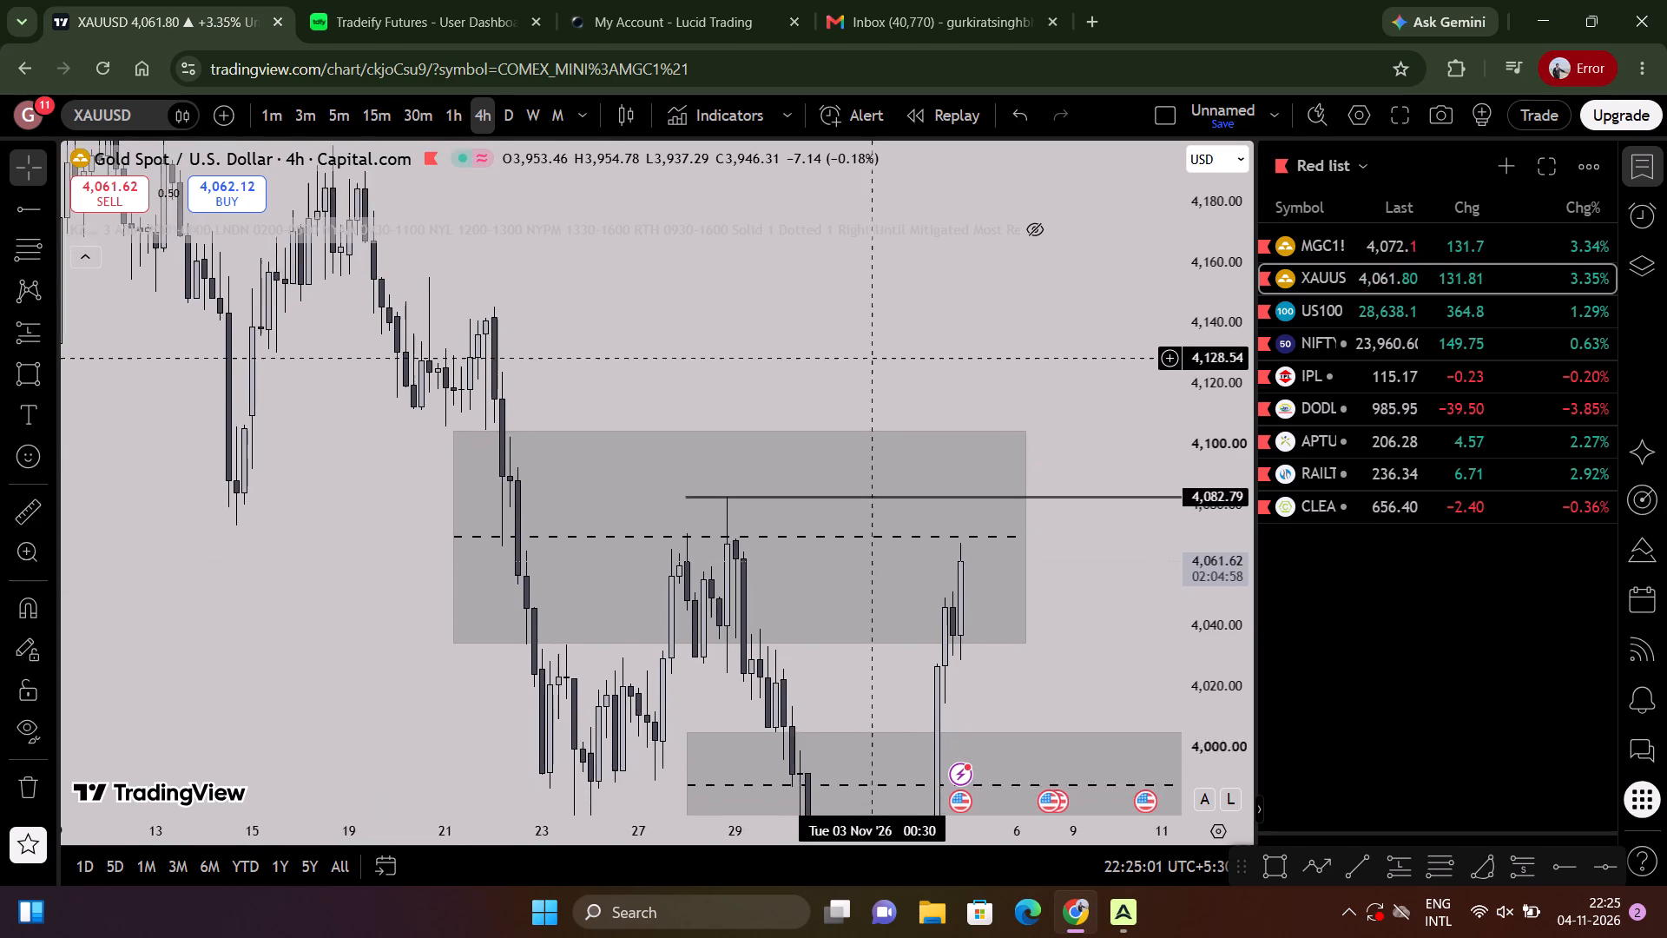
pyautogui.moveTo(871, 353); pyautogui.dragTo(899, 234)
pyautogui.scroll(-2, 933, 458)
pyautogui.scroll(2, 1065, 579)
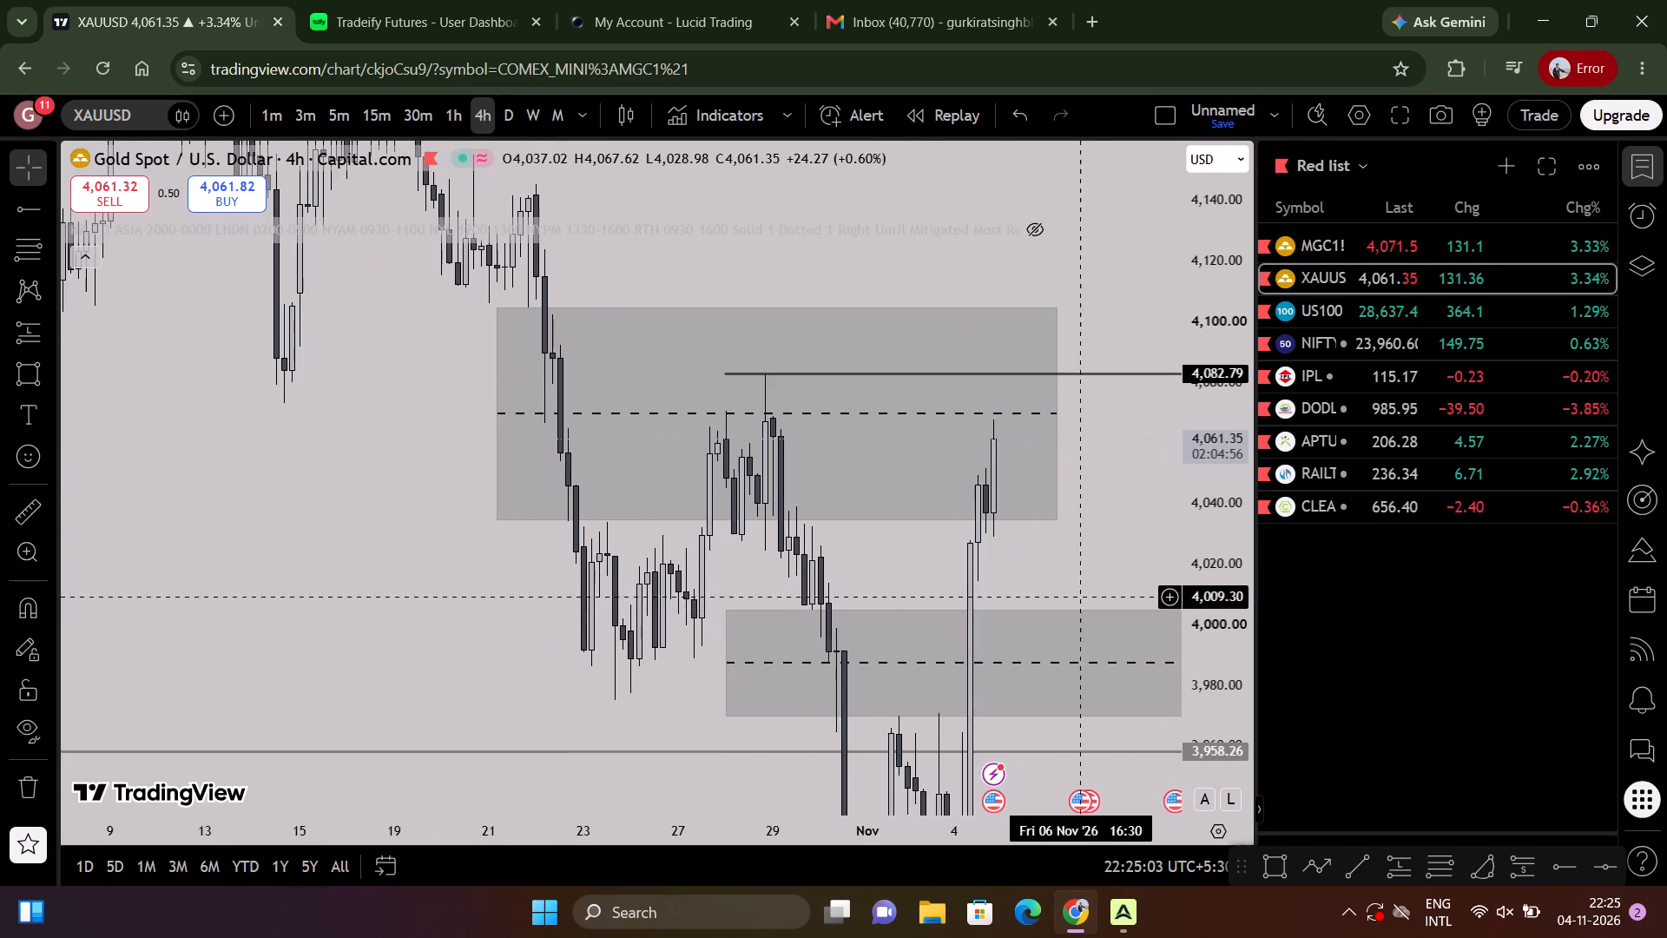
pyautogui.moveTo(1070, 578); pyautogui.dragTo(1054, 382)
pyautogui.scroll(-3, 1054, 382)
pyautogui.scroll(2, 1082, 399)
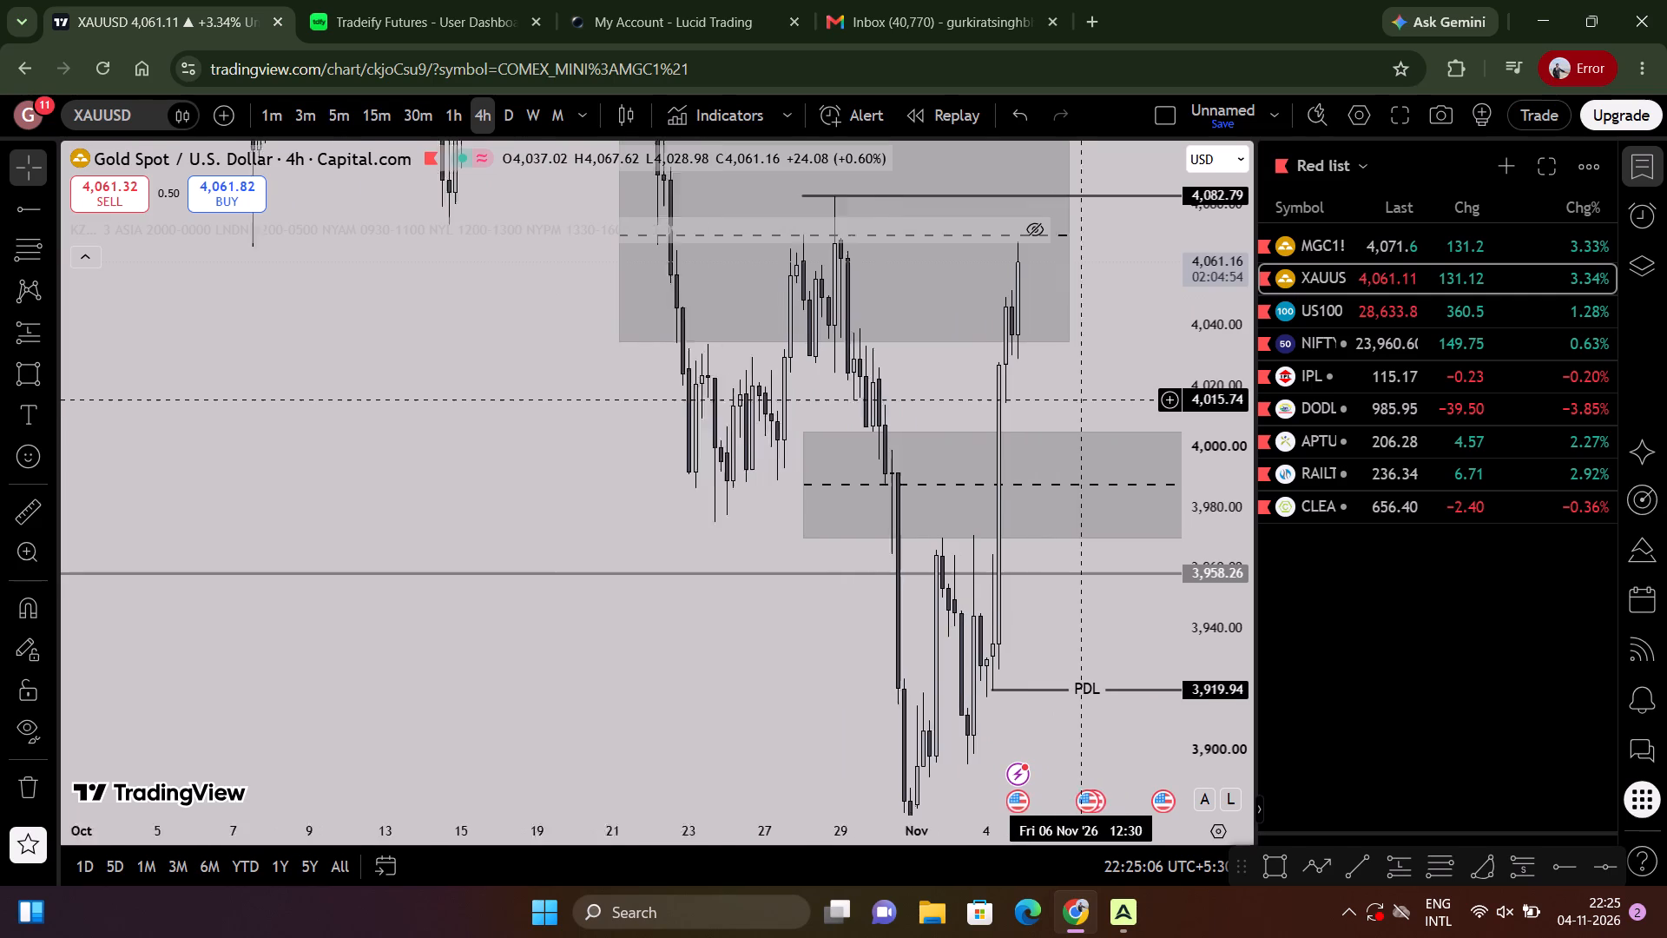
pyautogui.moveTo(1086, 393); pyautogui.dragTo(547, 381)
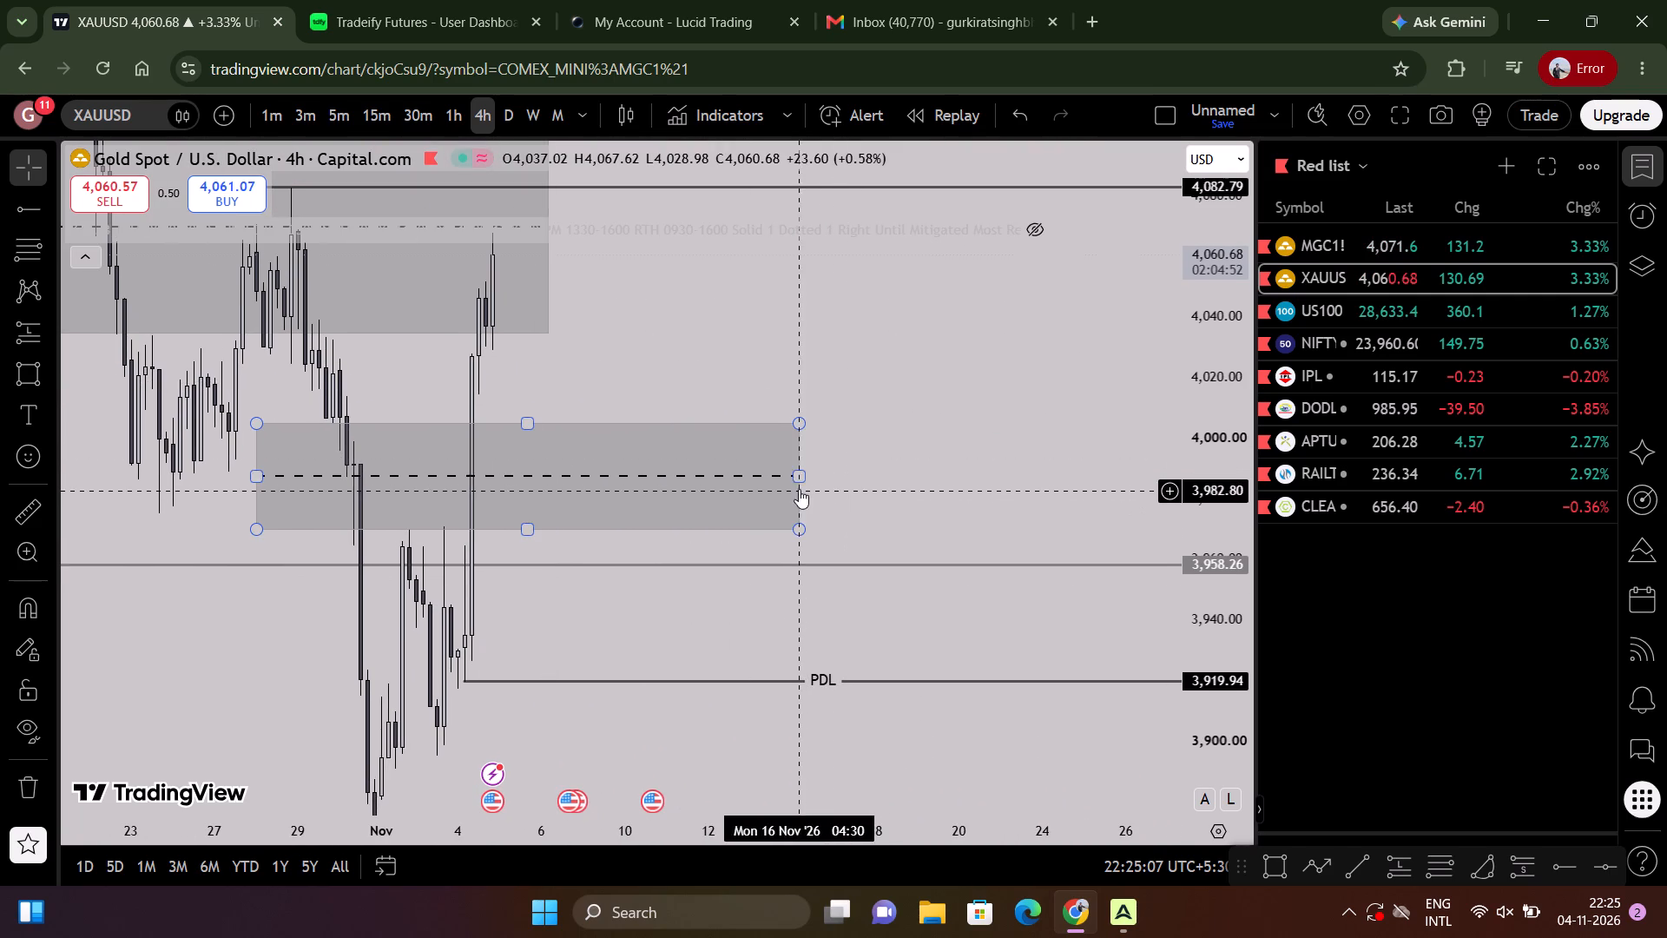
pyautogui.moveTo(795, 476); pyautogui.dragTo(651, 468)
pyautogui.moveTo(254, 479); pyautogui.dragTo(281, 479)
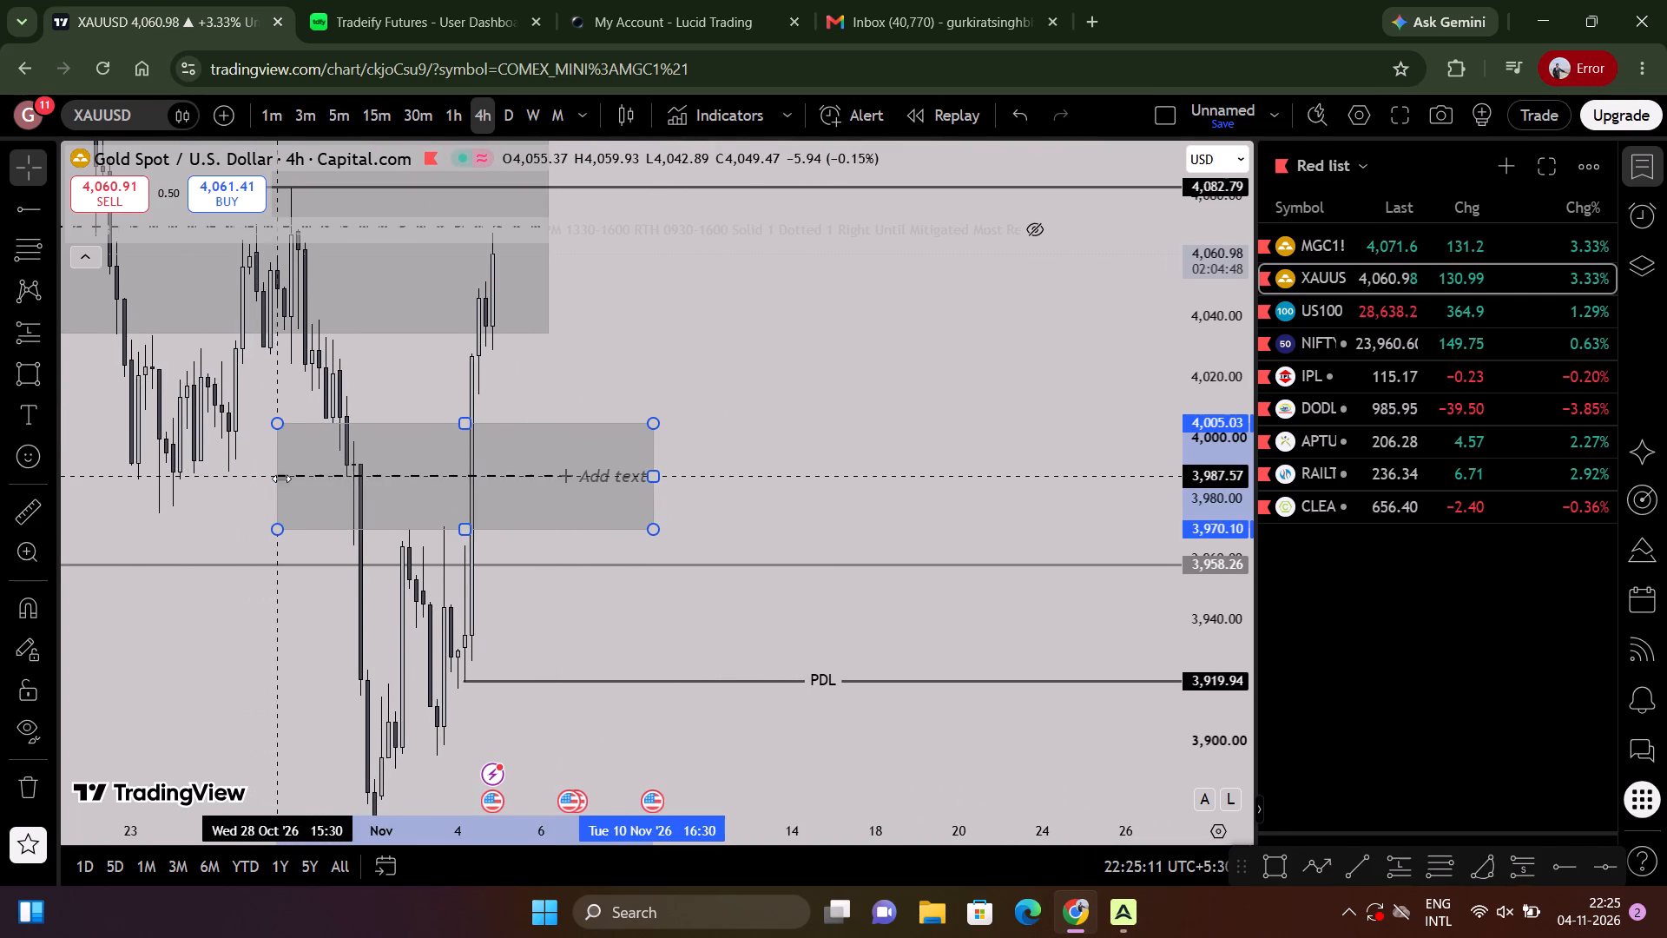
# Narrow the lower 4-hour zone to start at about 29 Oct 15:30 and end at about 6 Nov 08:30.
pyautogui.moveTo(281, 479); pyautogui.dragTo(318, 475)
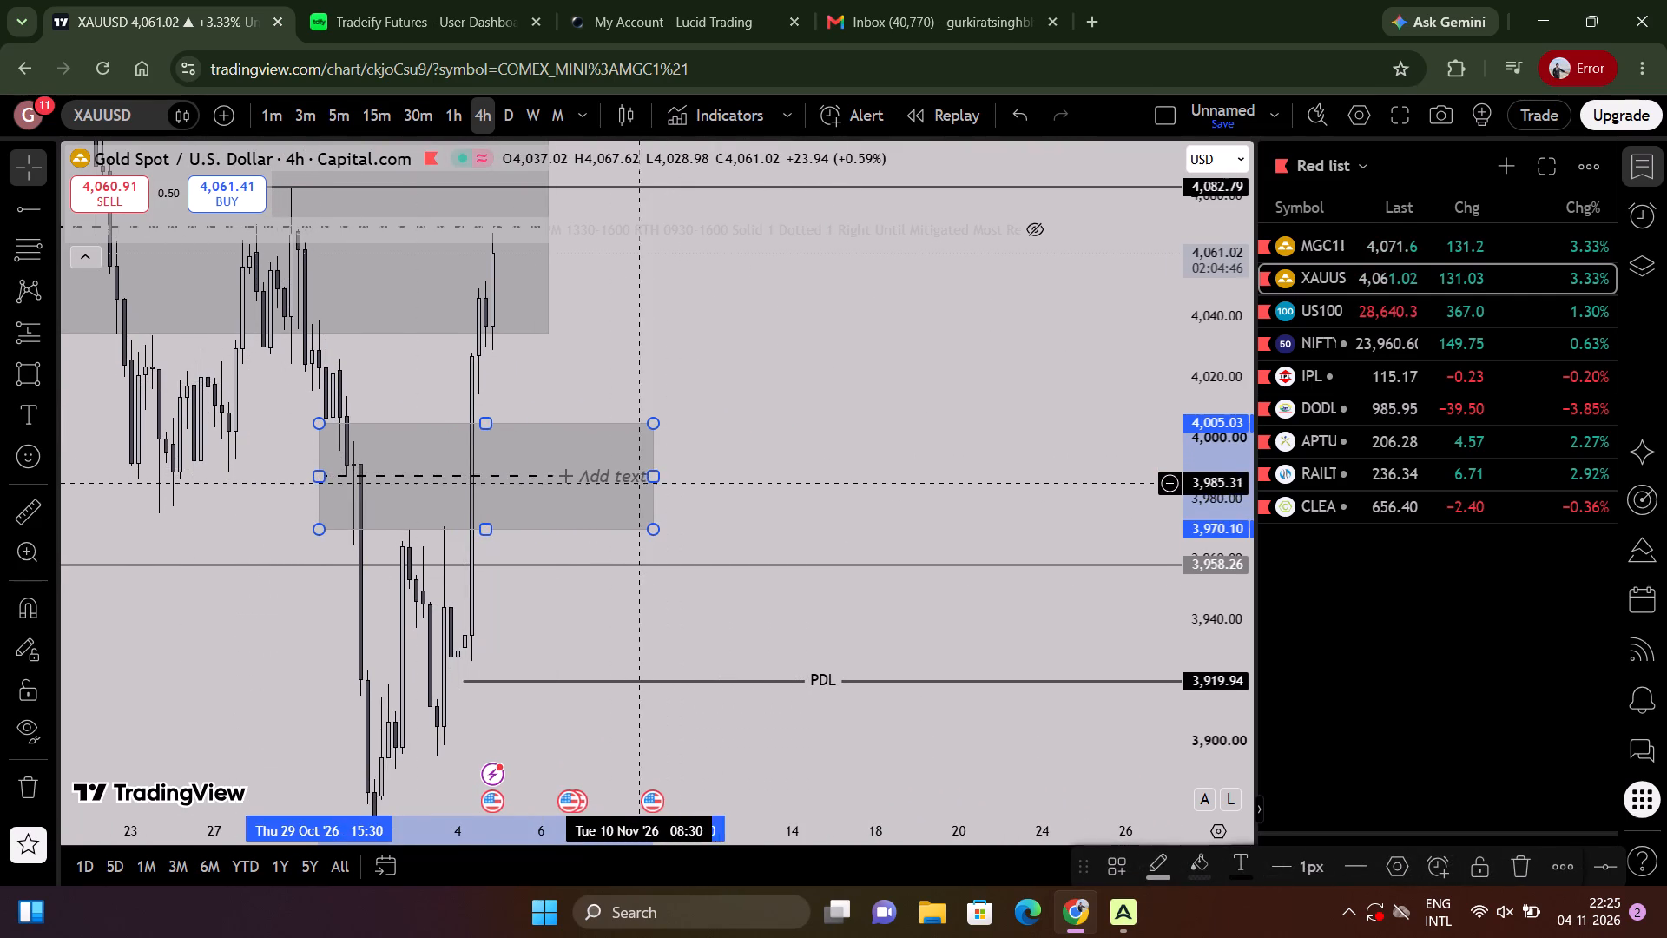
pyautogui.moveTo(655, 478); pyautogui.dragTo(558, 476)
# Label the lower zone rectangle with the text "Daily IFVG".
pyautogui.moveTo(642, 479); pyautogui.dragTo(946, 509)
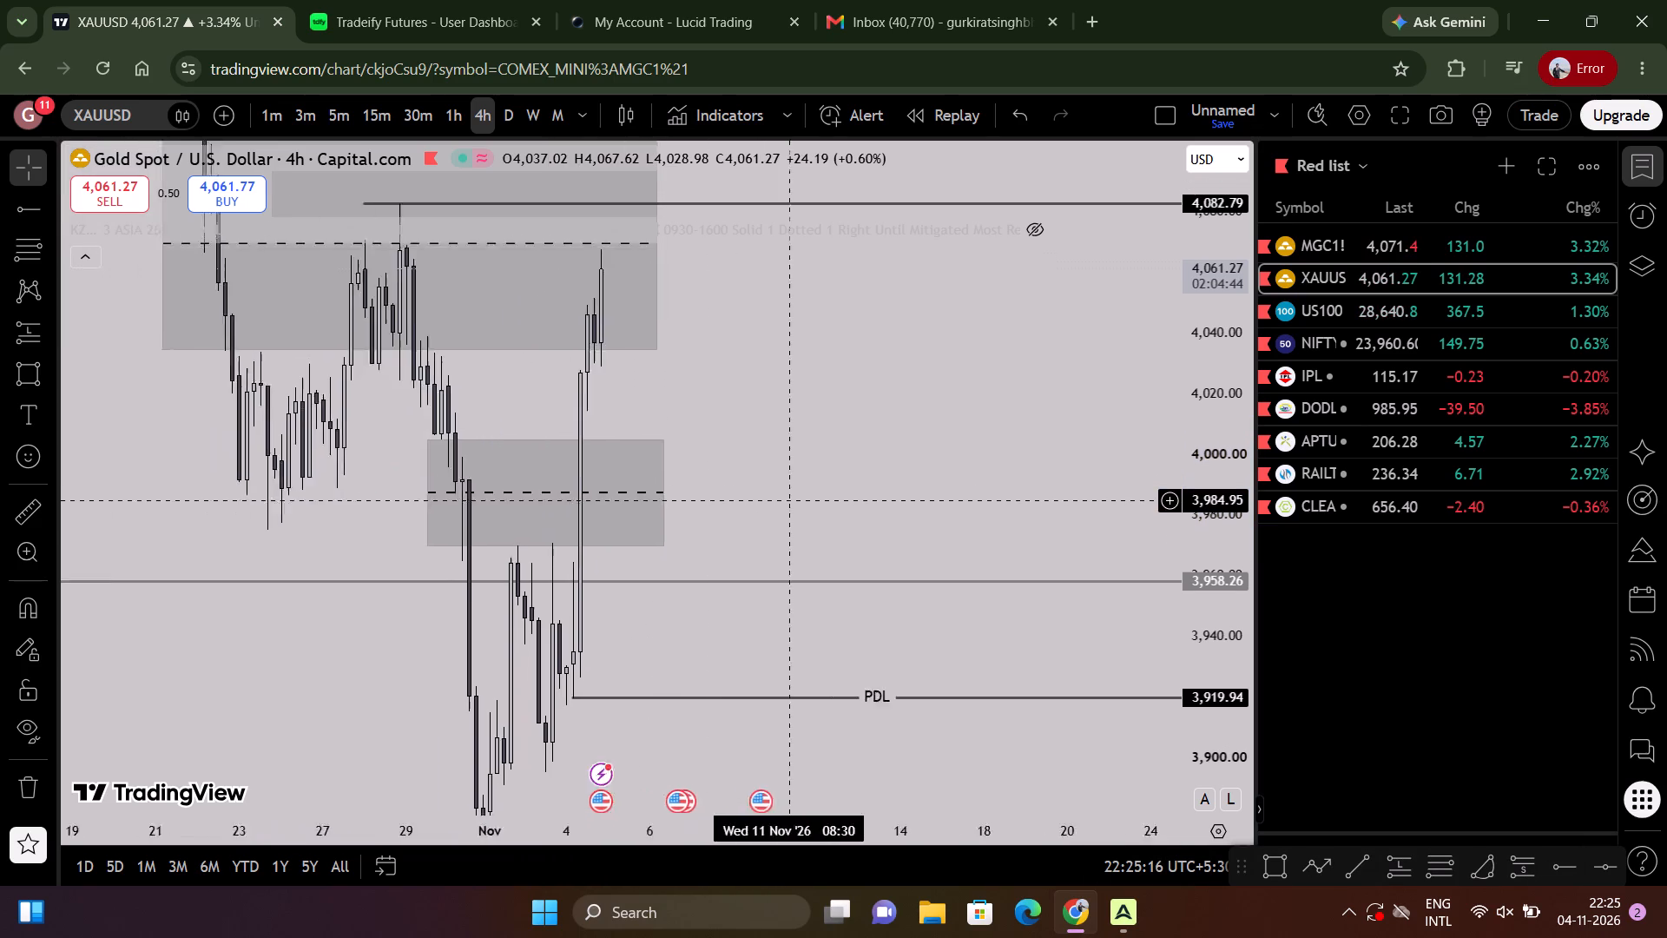
pyautogui.moveTo(946, 509); pyautogui.dragTo(1288, 528)
pyautogui.scroll(5, 1022, 506)
pyautogui.moveTo(1104, 413); pyautogui.dragTo(754, 428)
pyautogui.scroll(-2, 792, 489)
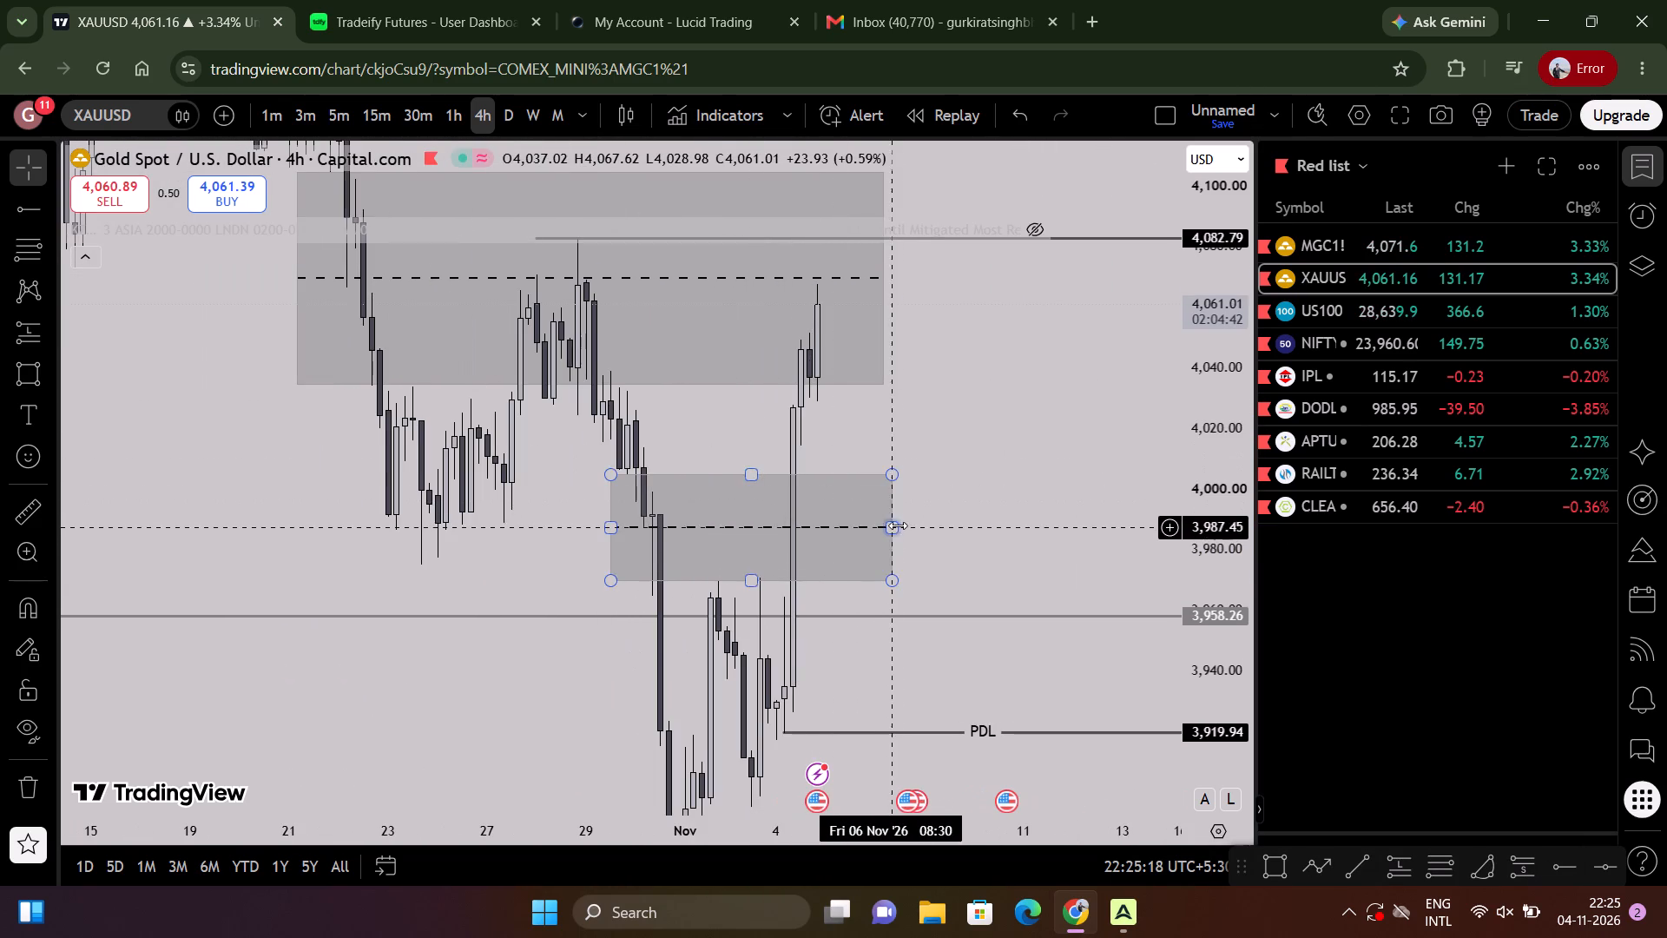
pyautogui.doubleClick(898, 525)
pyautogui.click(853, 502)
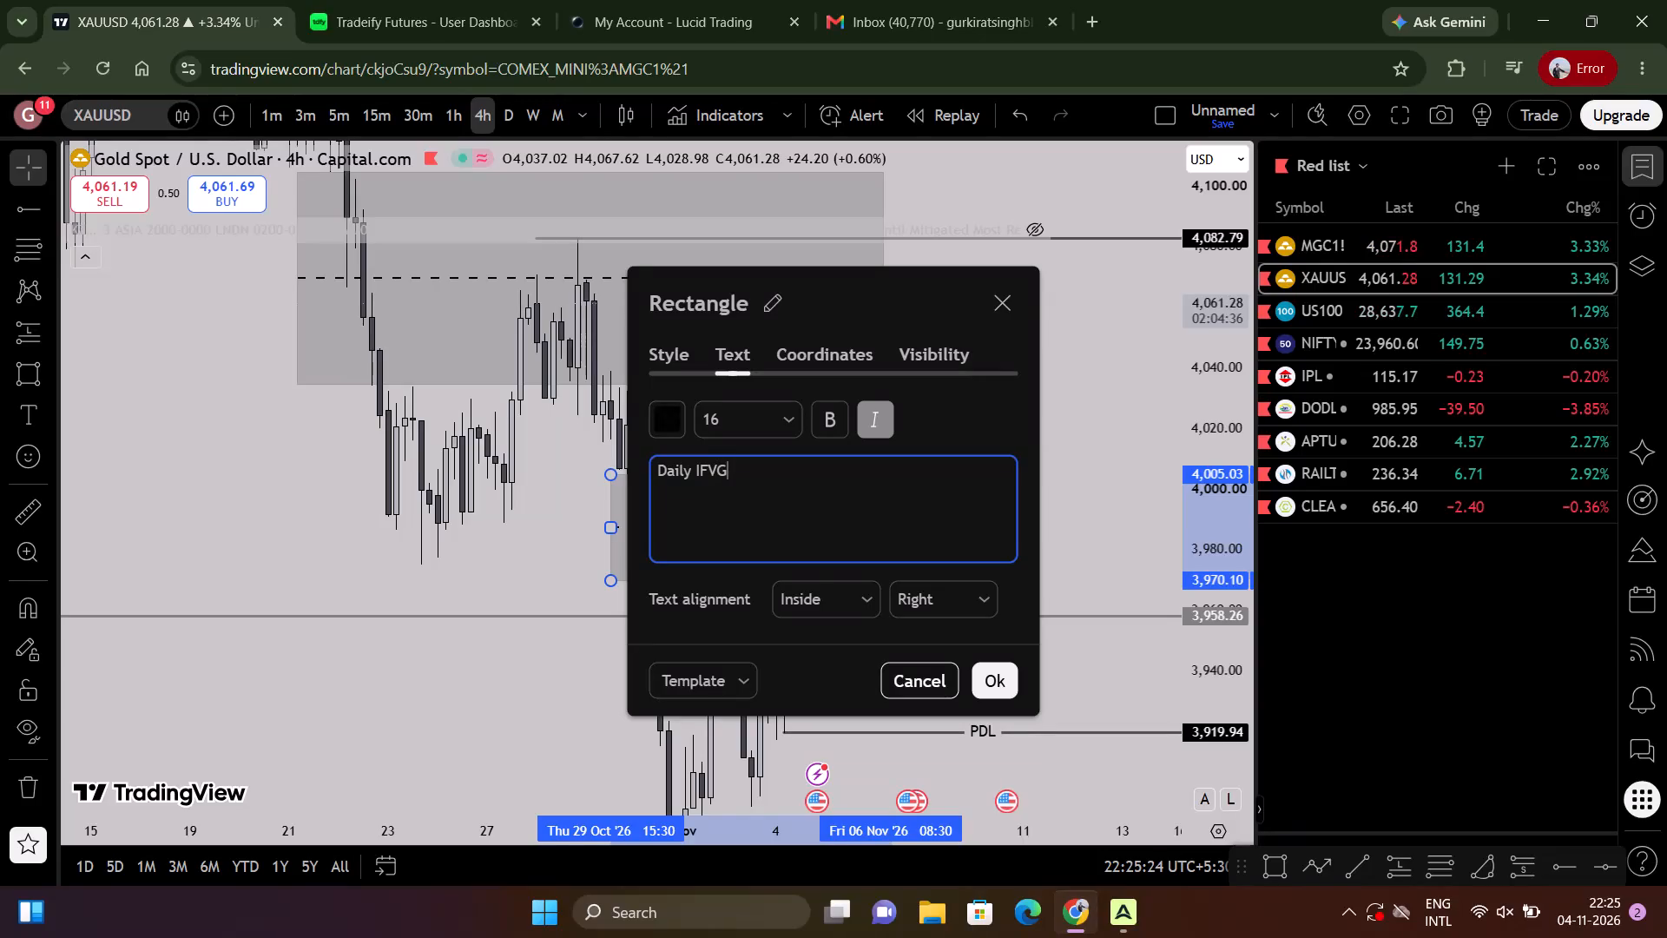
pyautogui.click(971, 668)
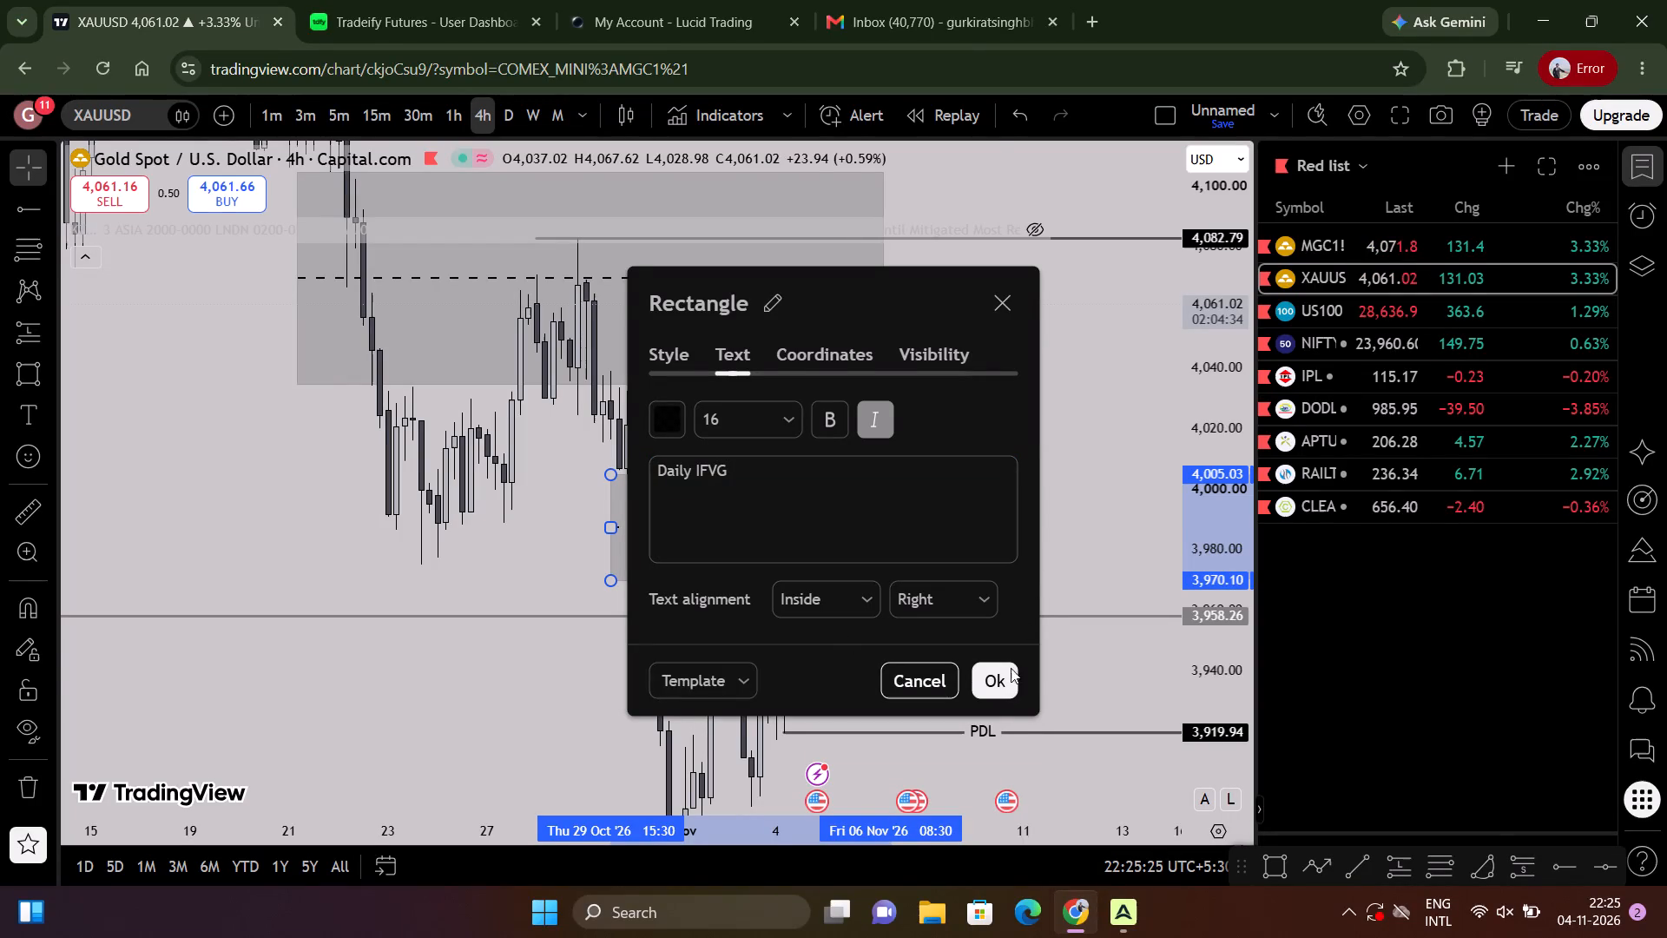
pyautogui.click(1002, 679)
# Trim the upper zone to start at about 21 Oct 19:30 and pull its end slightly earlier.
pyautogui.click(949, 457)
pyautogui.moveTo(946, 449); pyautogui.dragTo(953, 594)
pyautogui.moveTo(297, 416); pyautogui.dragTo(308, 416)
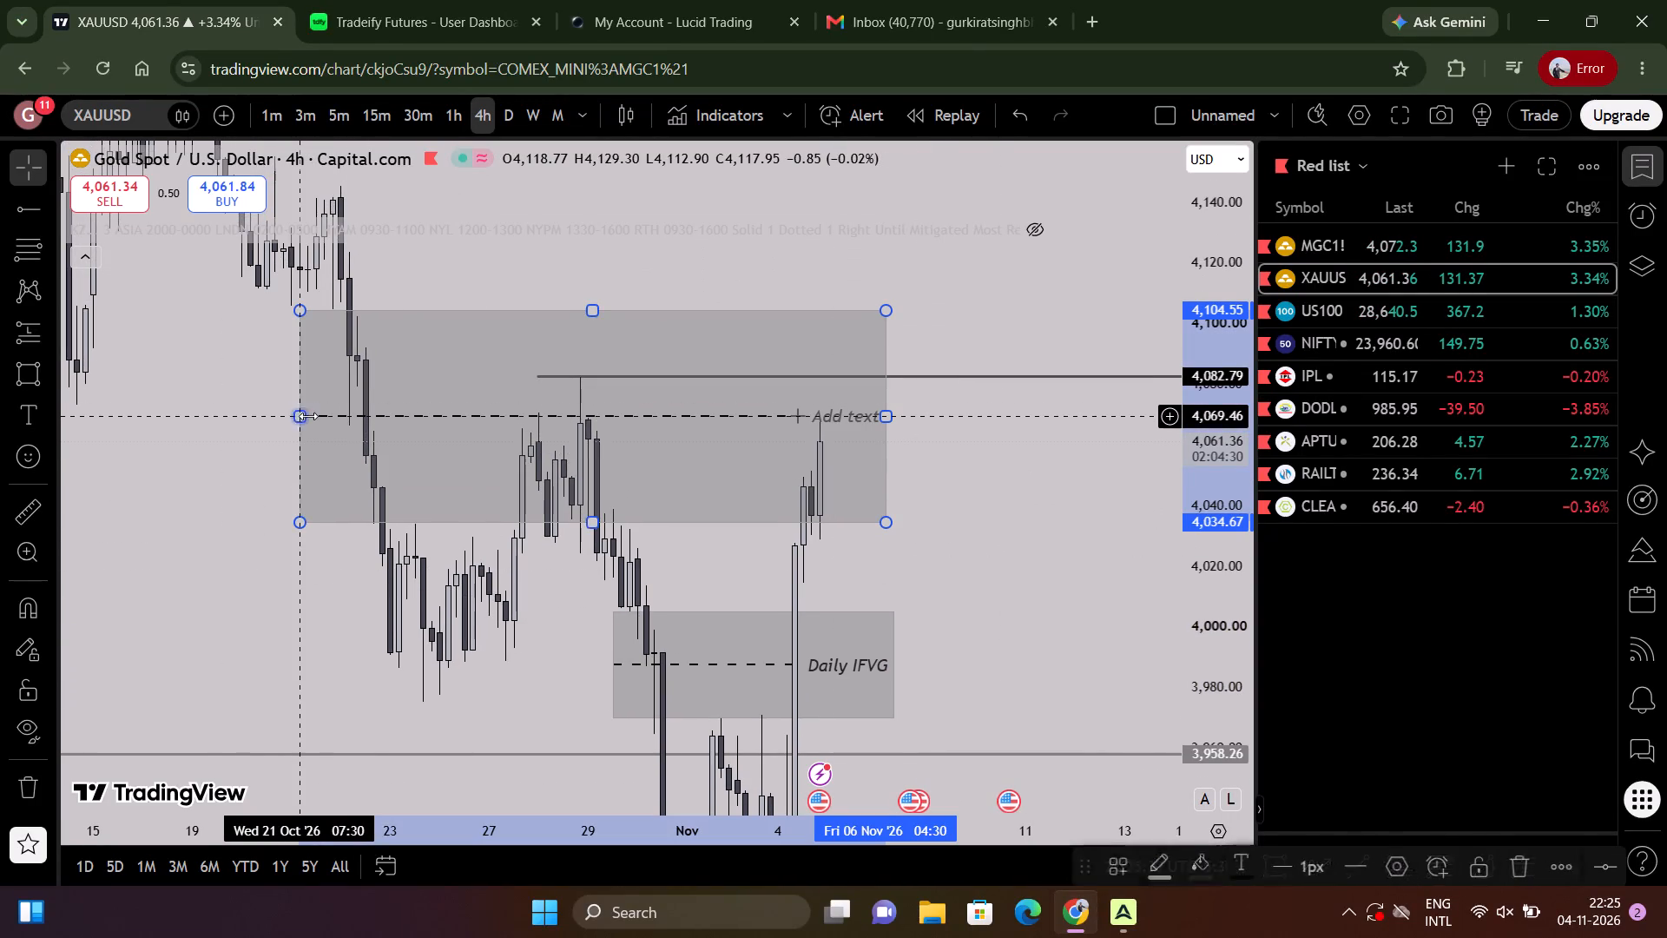
pyautogui.moveTo(308, 416); pyautogui.dragTo(324, 414)
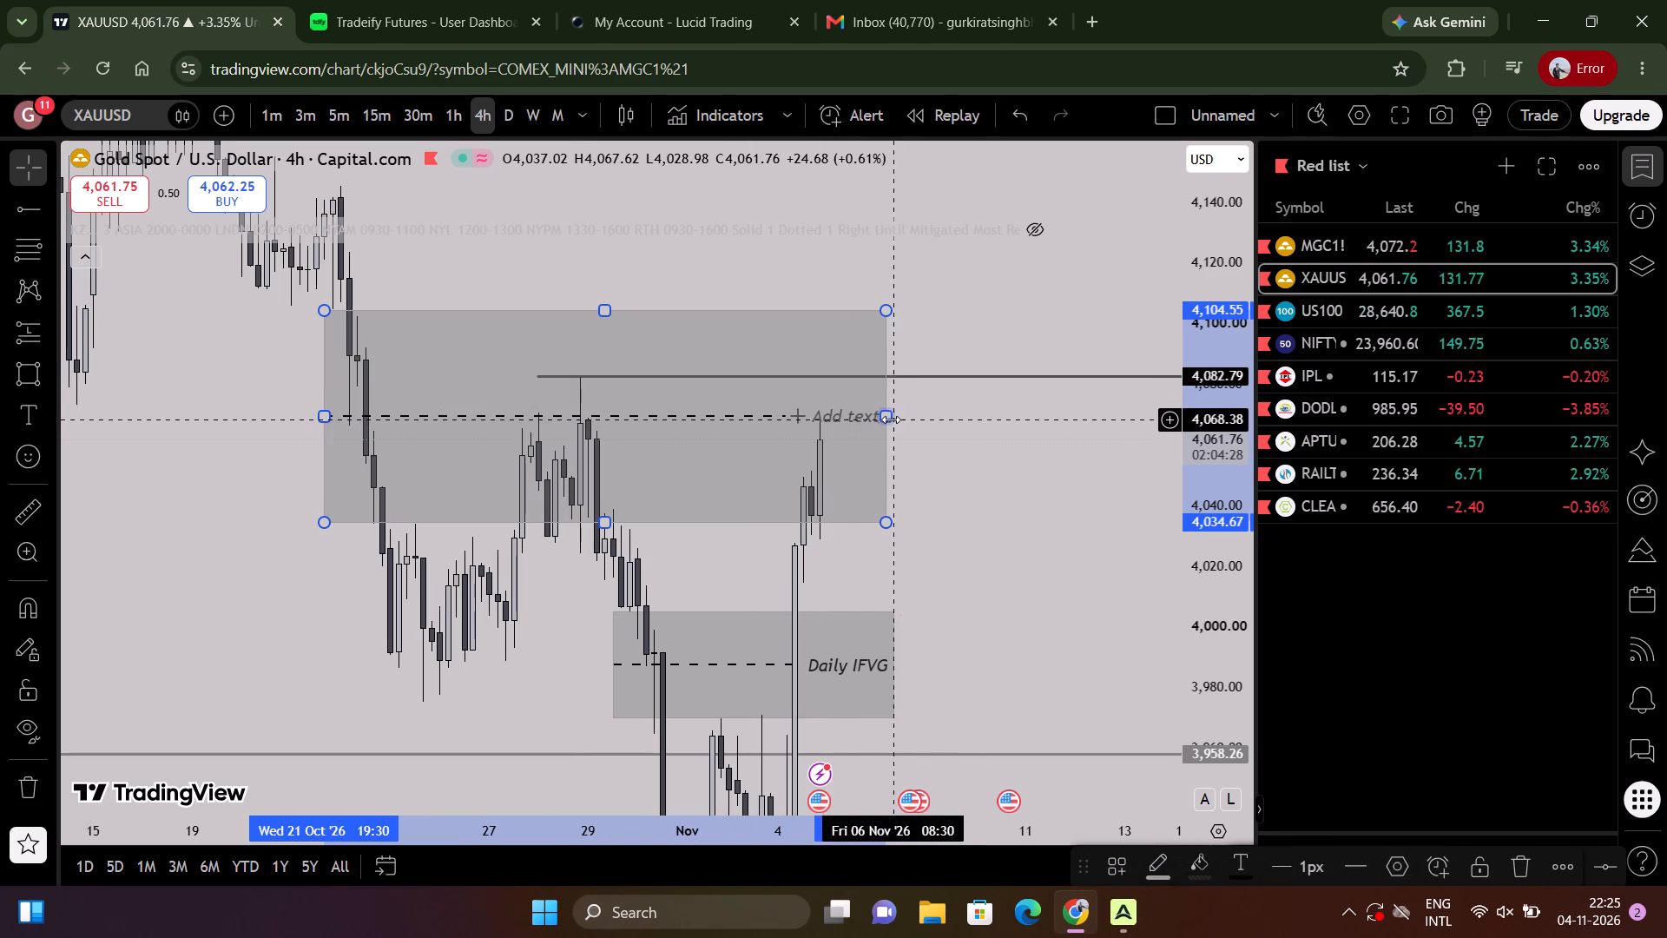
pyautogui.moveTo(887, 419); pyautogui.dragTo(861, 414)
pyautogui.click(908, 419)
# Place a horizontal ray from the 21 Oct 19:30 swing high above the upper zone, at about 4,145.66.
pyautogui.moveTo(913, 420); pyautogui.dragTo(1031, 643)
pyautogui.scroll(-3, 904, 426)
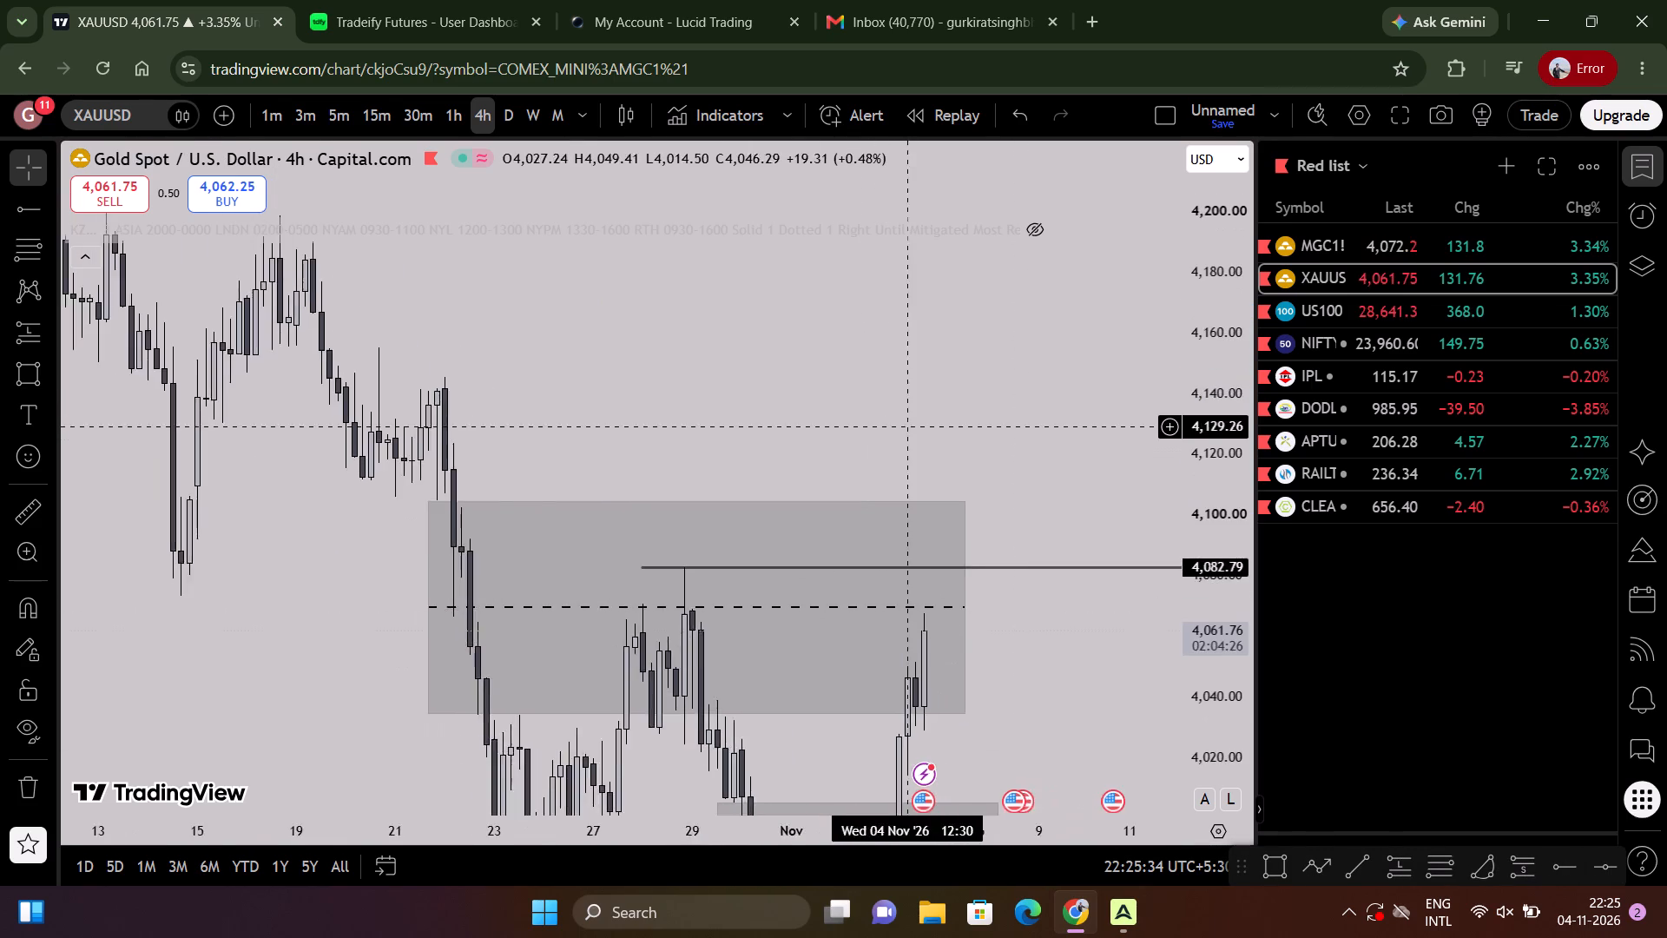
pyautogui.scroll(-3, 901, 421)
pyautogui.scroll(3, 937, 388)
pyautogui.moveTo(935, 389); pyautogui.dragTo(1029, 620)
pyautogui.moveTo(1206, 455); pyautogui.dragTo(1190, 588)
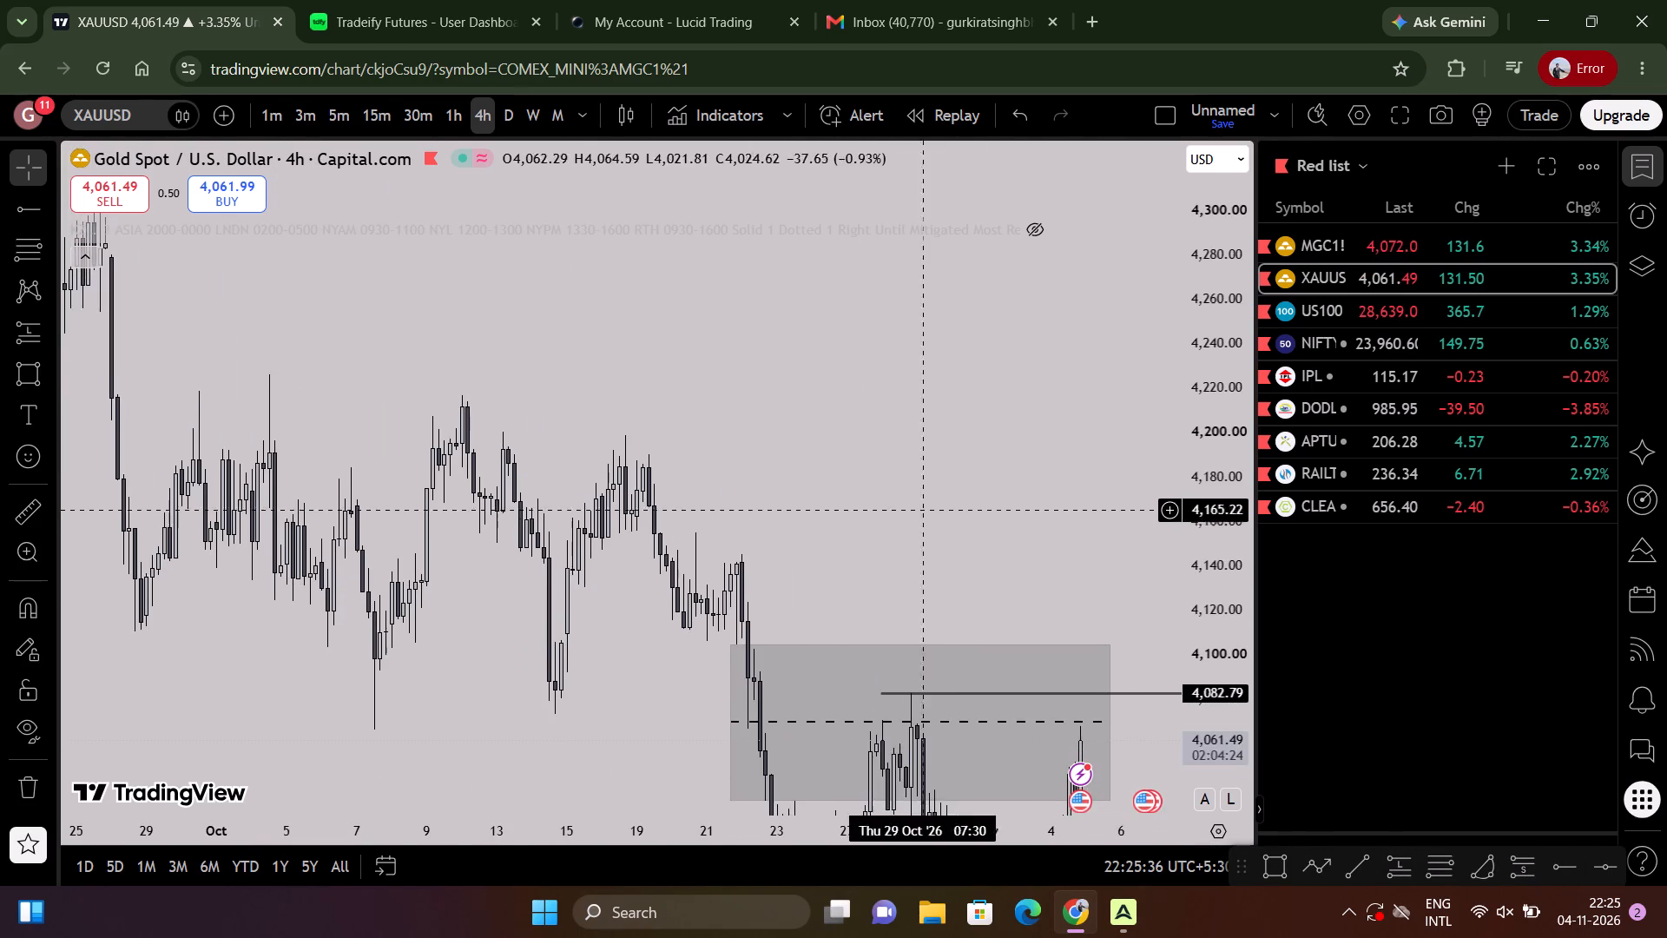
pyautogui.scroll(-2, 893, 505)
pyautogui.scroll(2, 893, 505)
pyautogui.moveTo(885, 506); pyautogui.dragTo(865, 397)
pyautogui.click(22, 208)
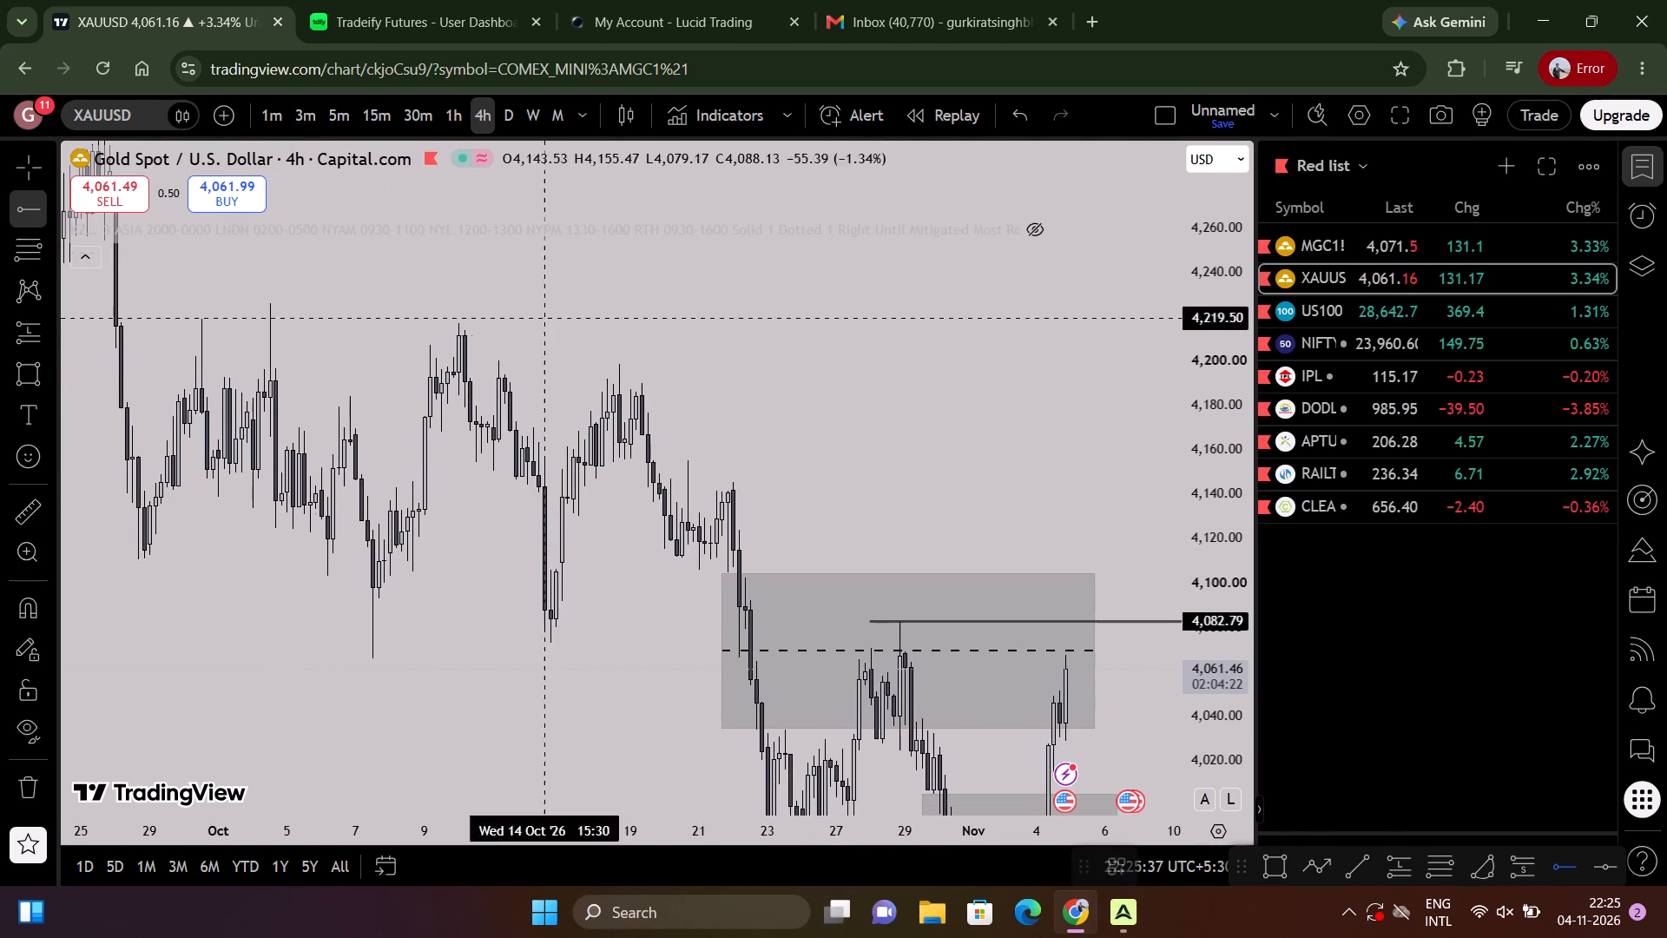
pyautogui.click(723, 481)
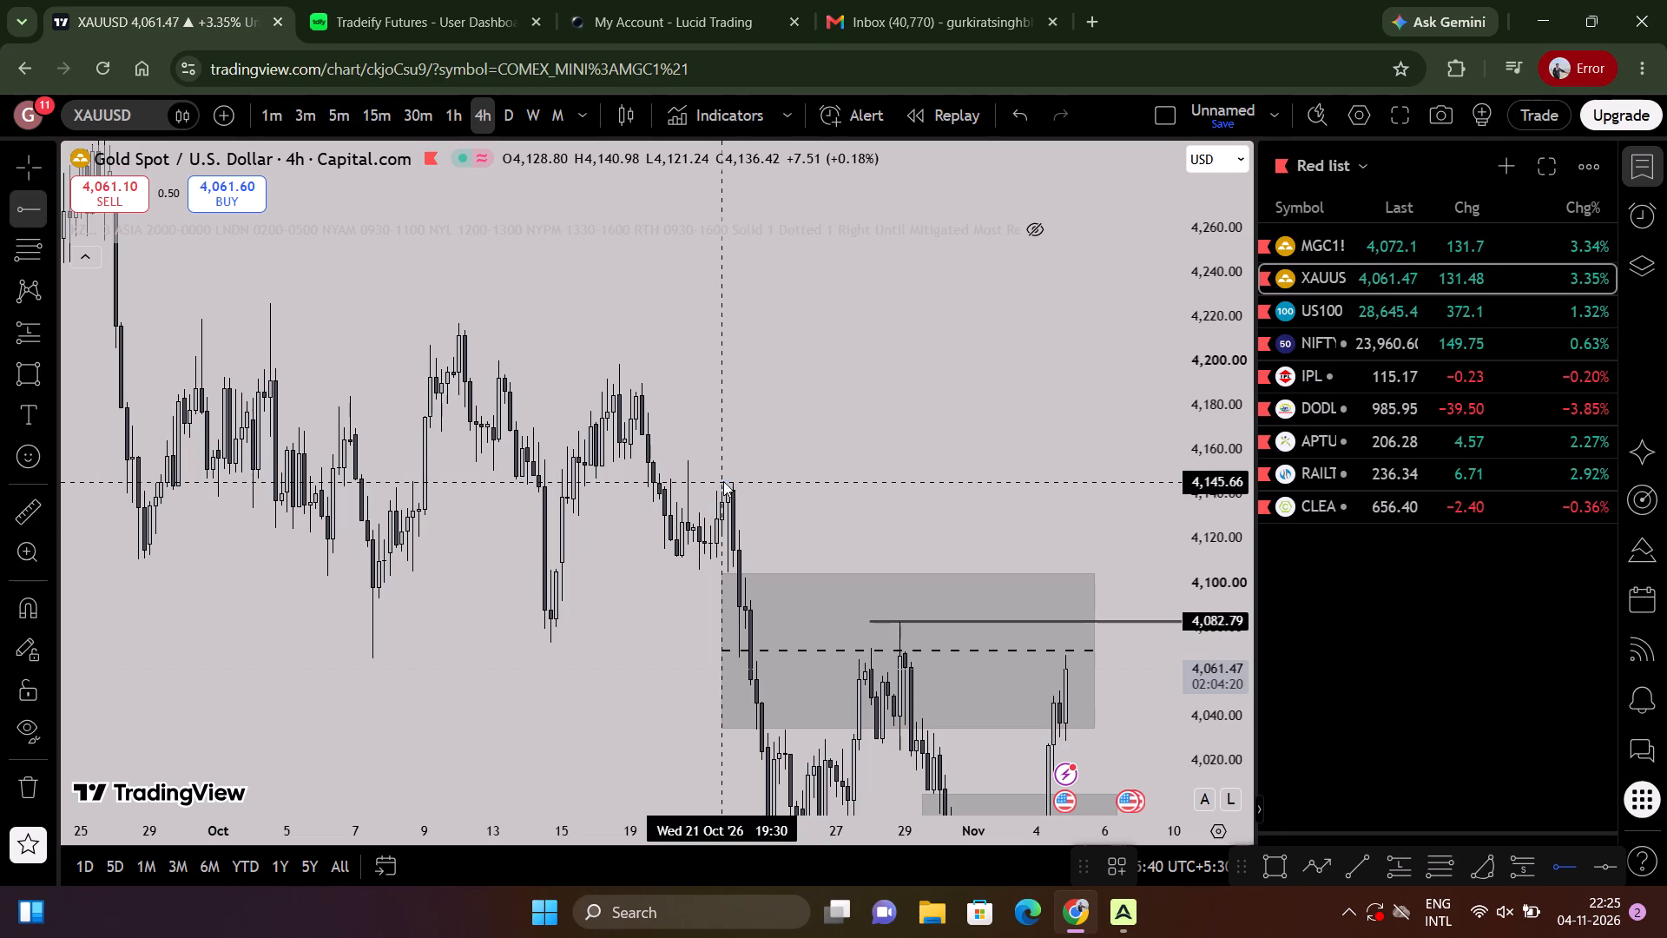
# Label the new horizontal ray at 4,145.66 with the text "Daily DOL".
pyautogui.moveTo(777, 432); pyautogui.dragTo(746, 313)
pyautogui.doubleClick(766, 369)
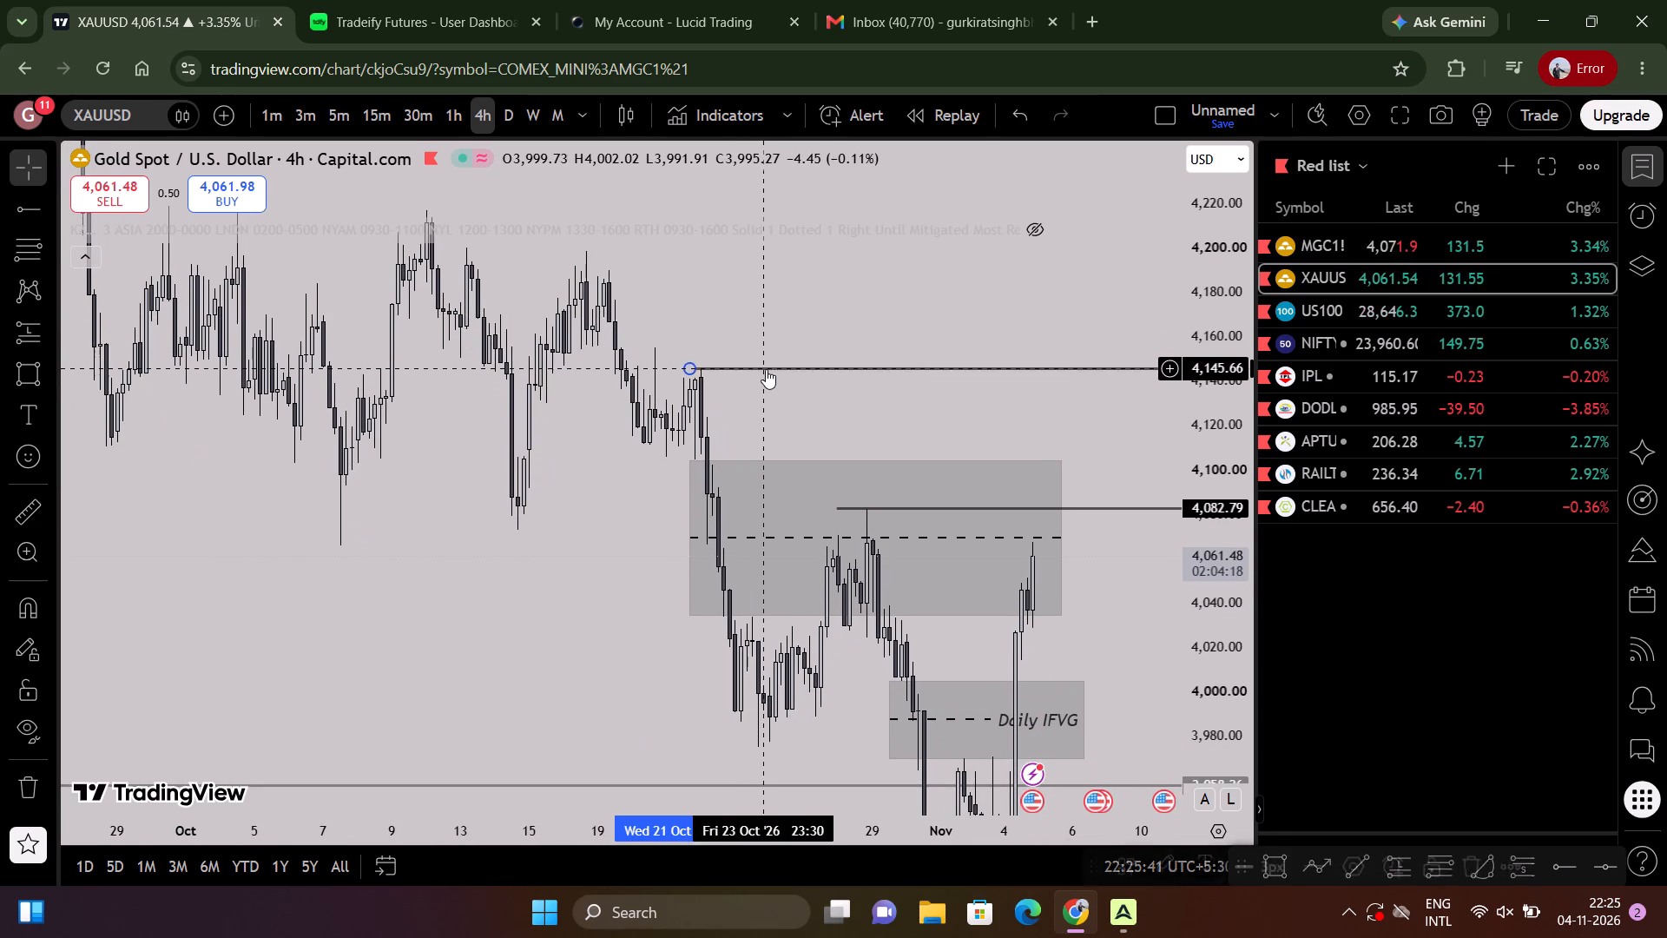
pyautogui.click(793, 492)
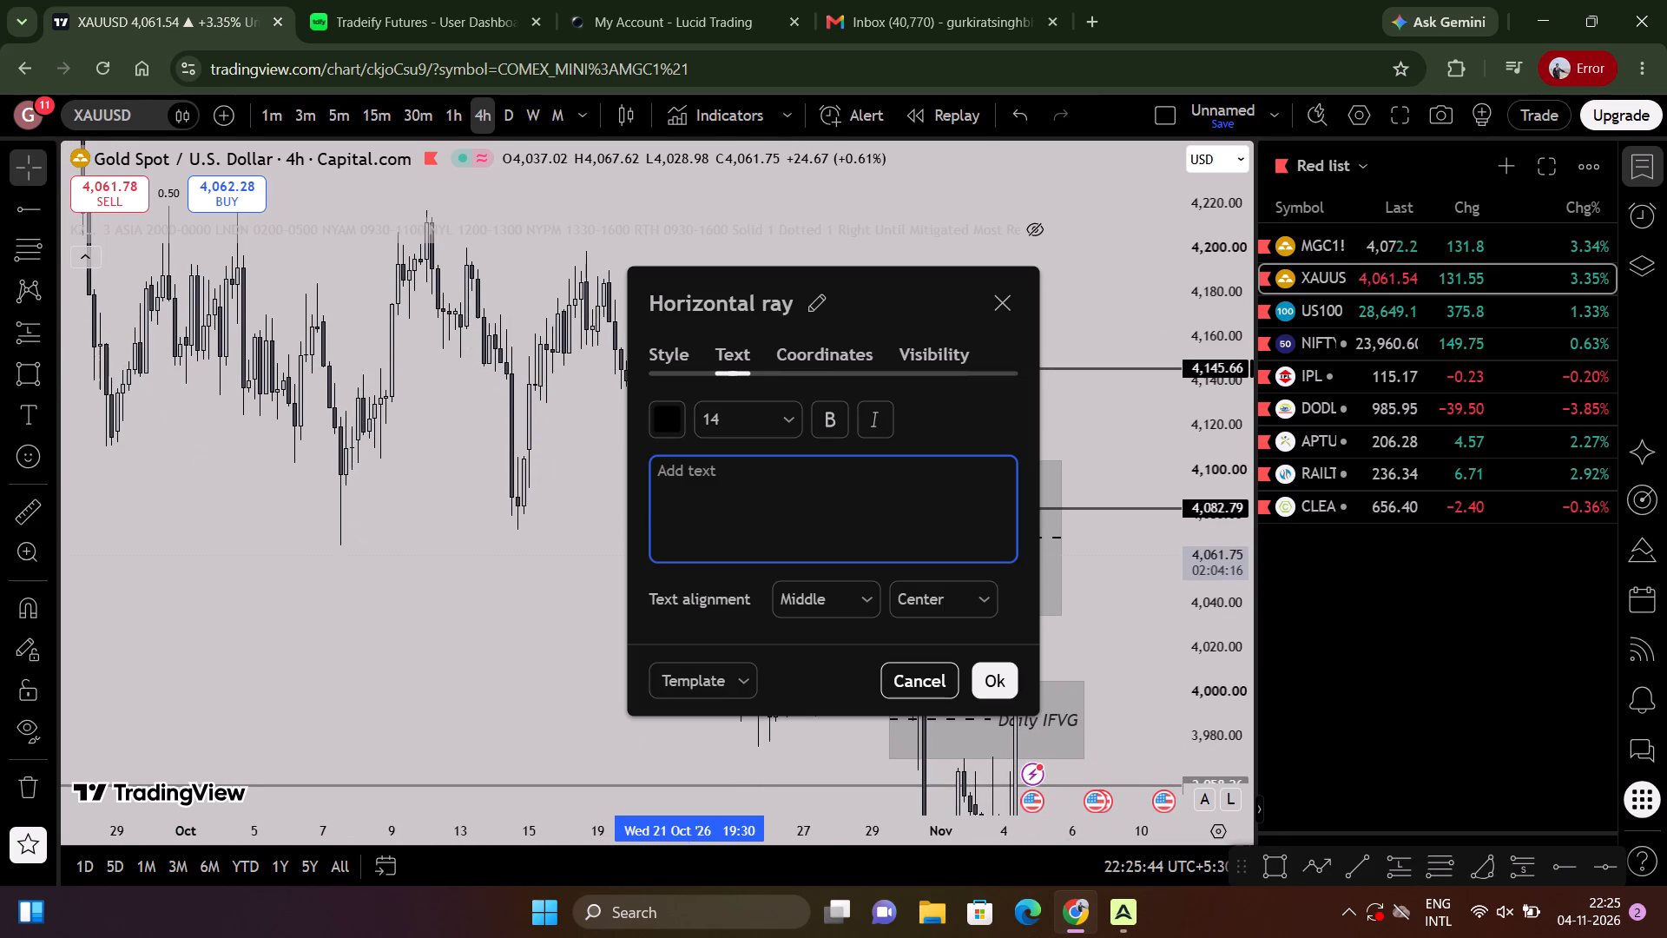
pyautogui.press('d')
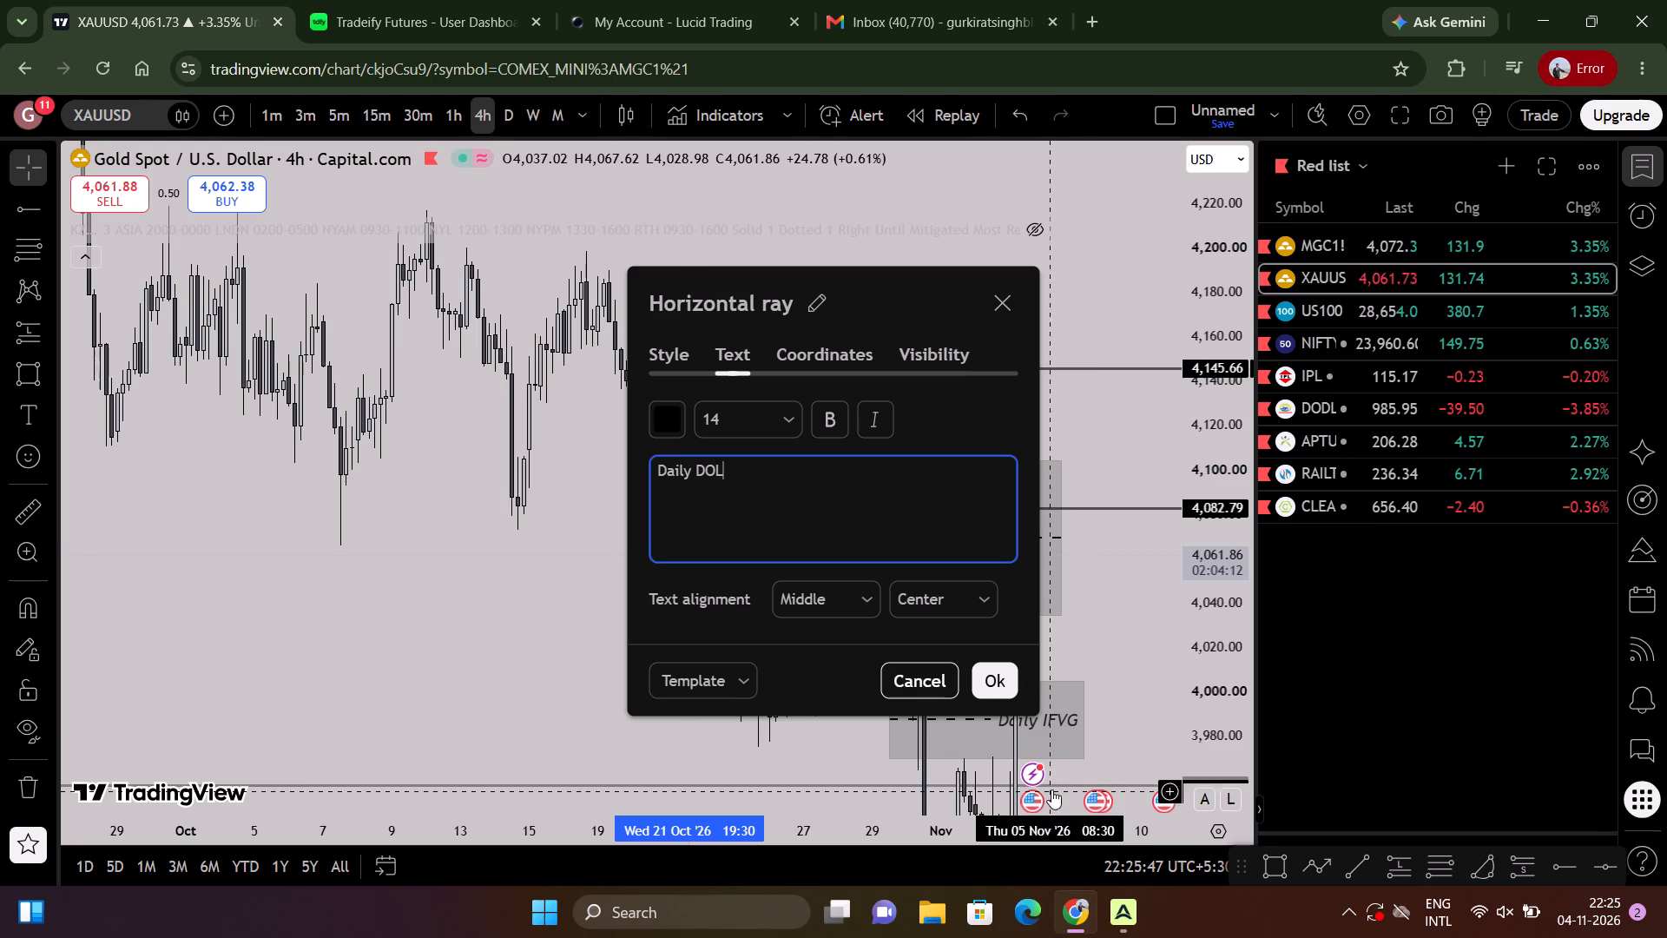
pyautogui.click(992, 674)
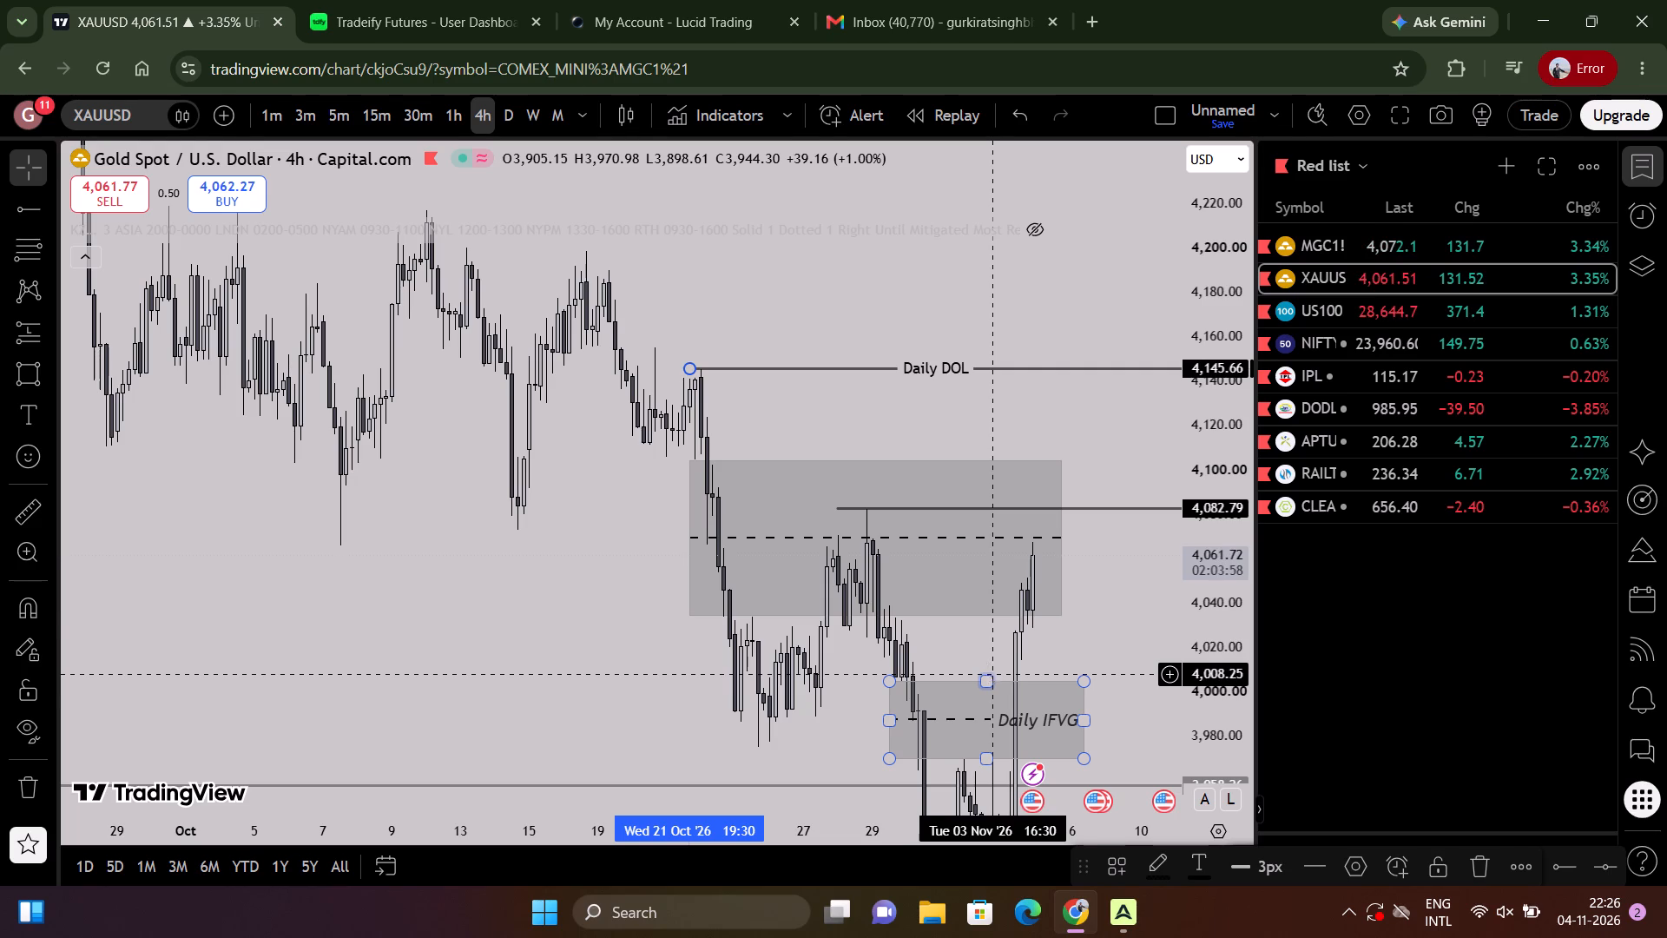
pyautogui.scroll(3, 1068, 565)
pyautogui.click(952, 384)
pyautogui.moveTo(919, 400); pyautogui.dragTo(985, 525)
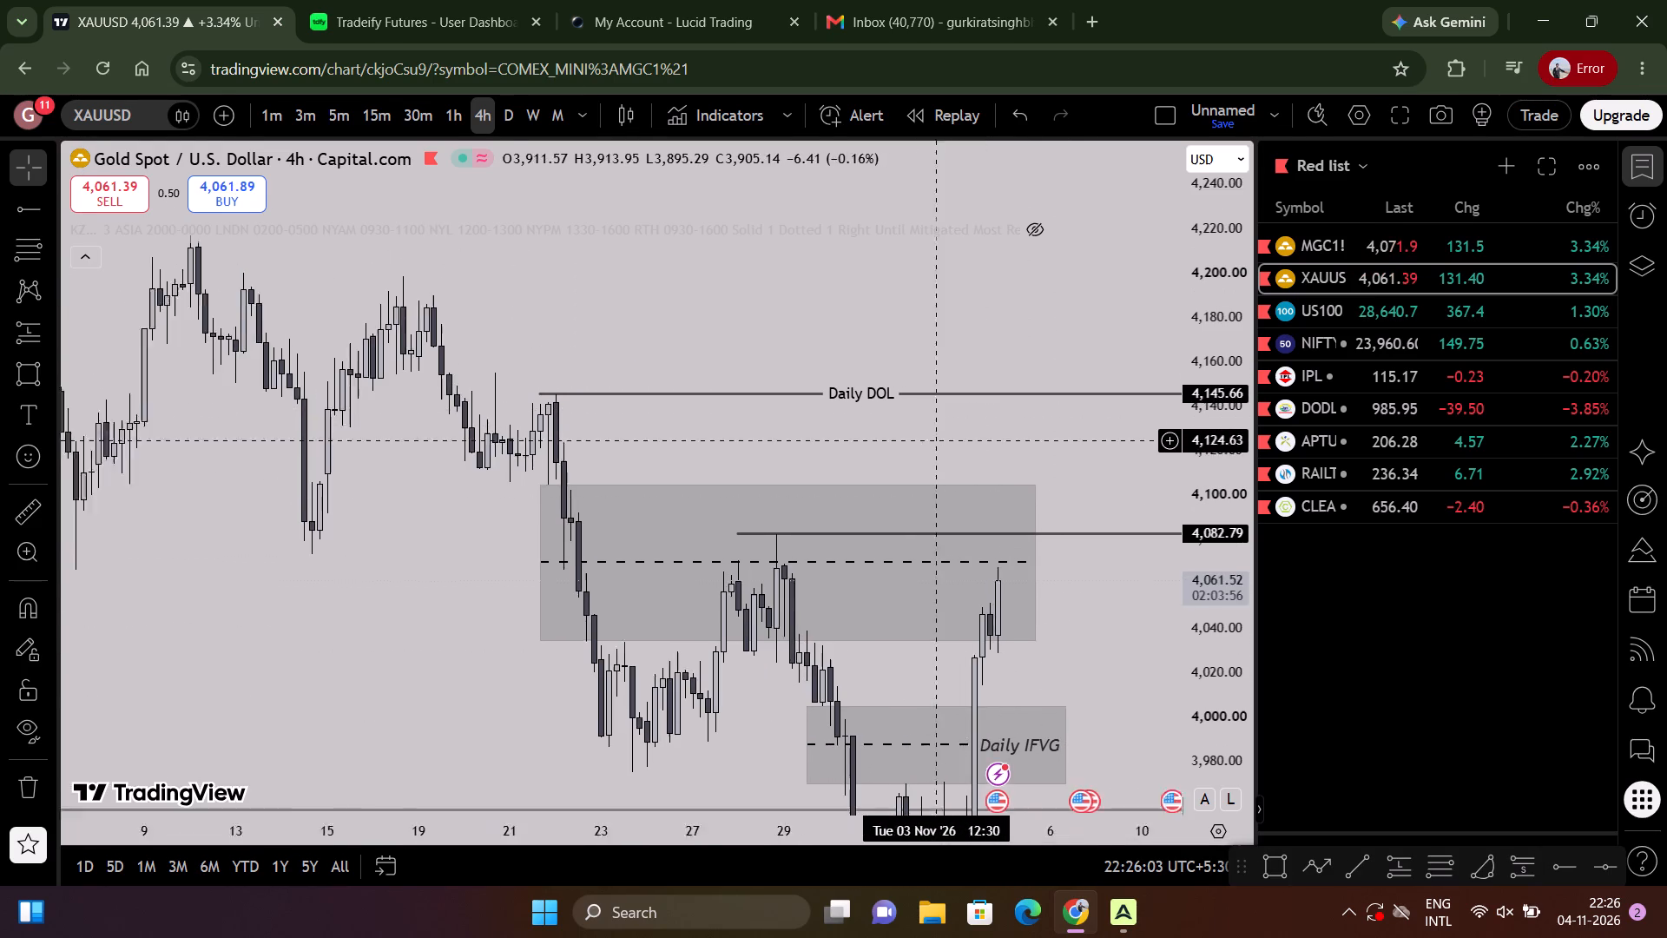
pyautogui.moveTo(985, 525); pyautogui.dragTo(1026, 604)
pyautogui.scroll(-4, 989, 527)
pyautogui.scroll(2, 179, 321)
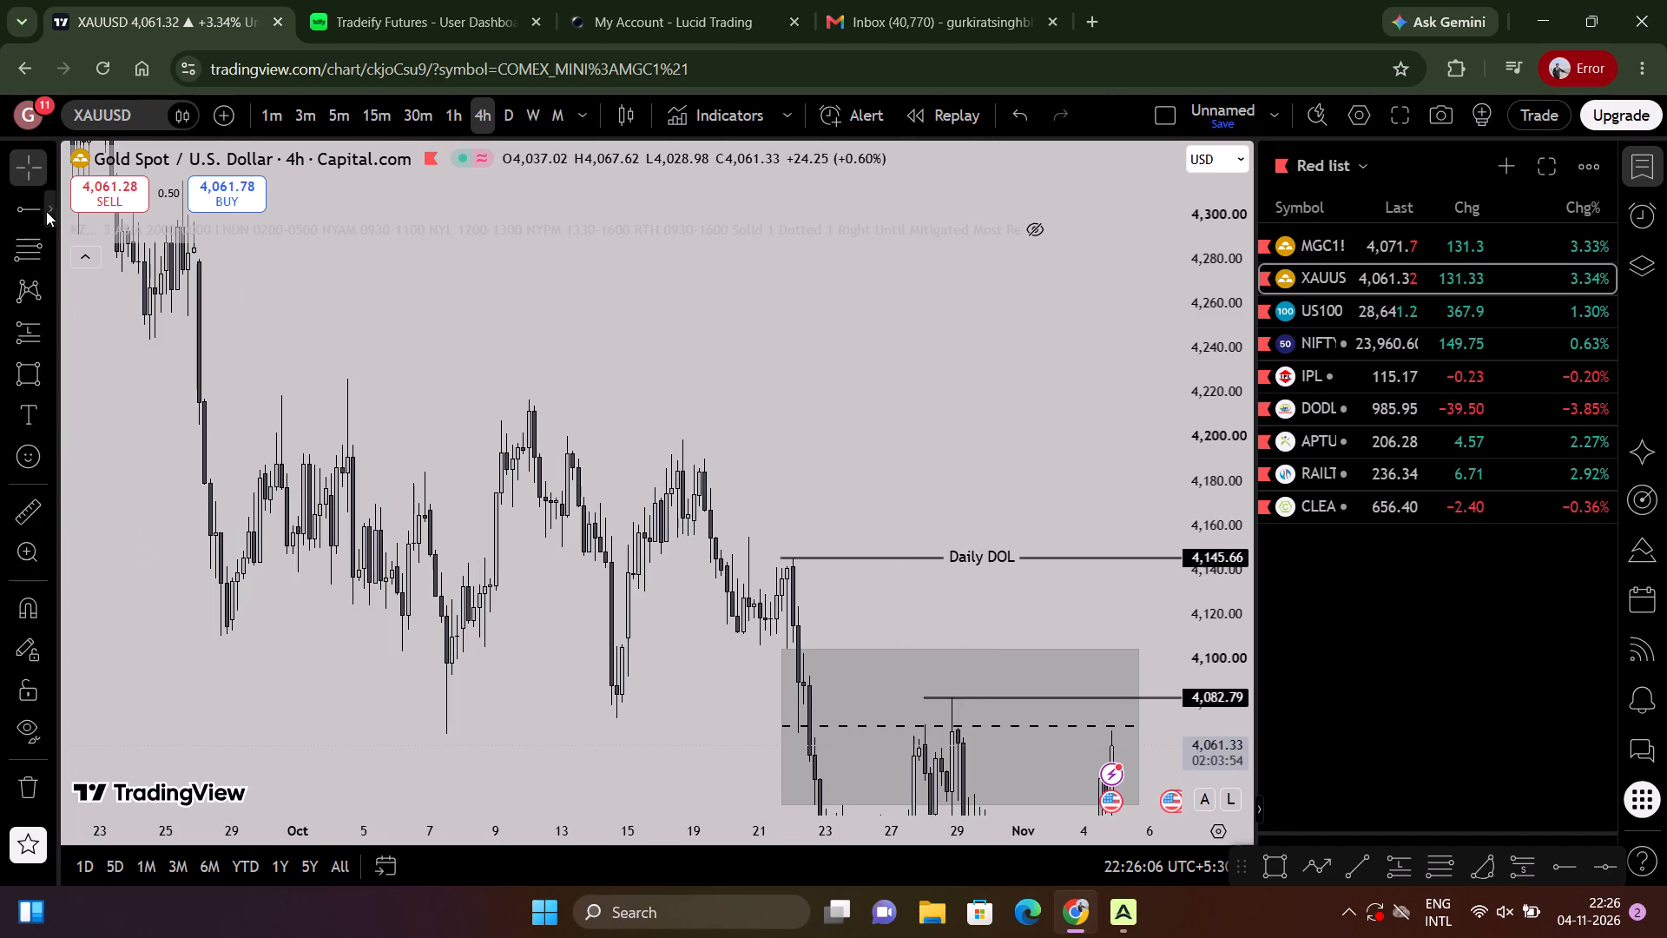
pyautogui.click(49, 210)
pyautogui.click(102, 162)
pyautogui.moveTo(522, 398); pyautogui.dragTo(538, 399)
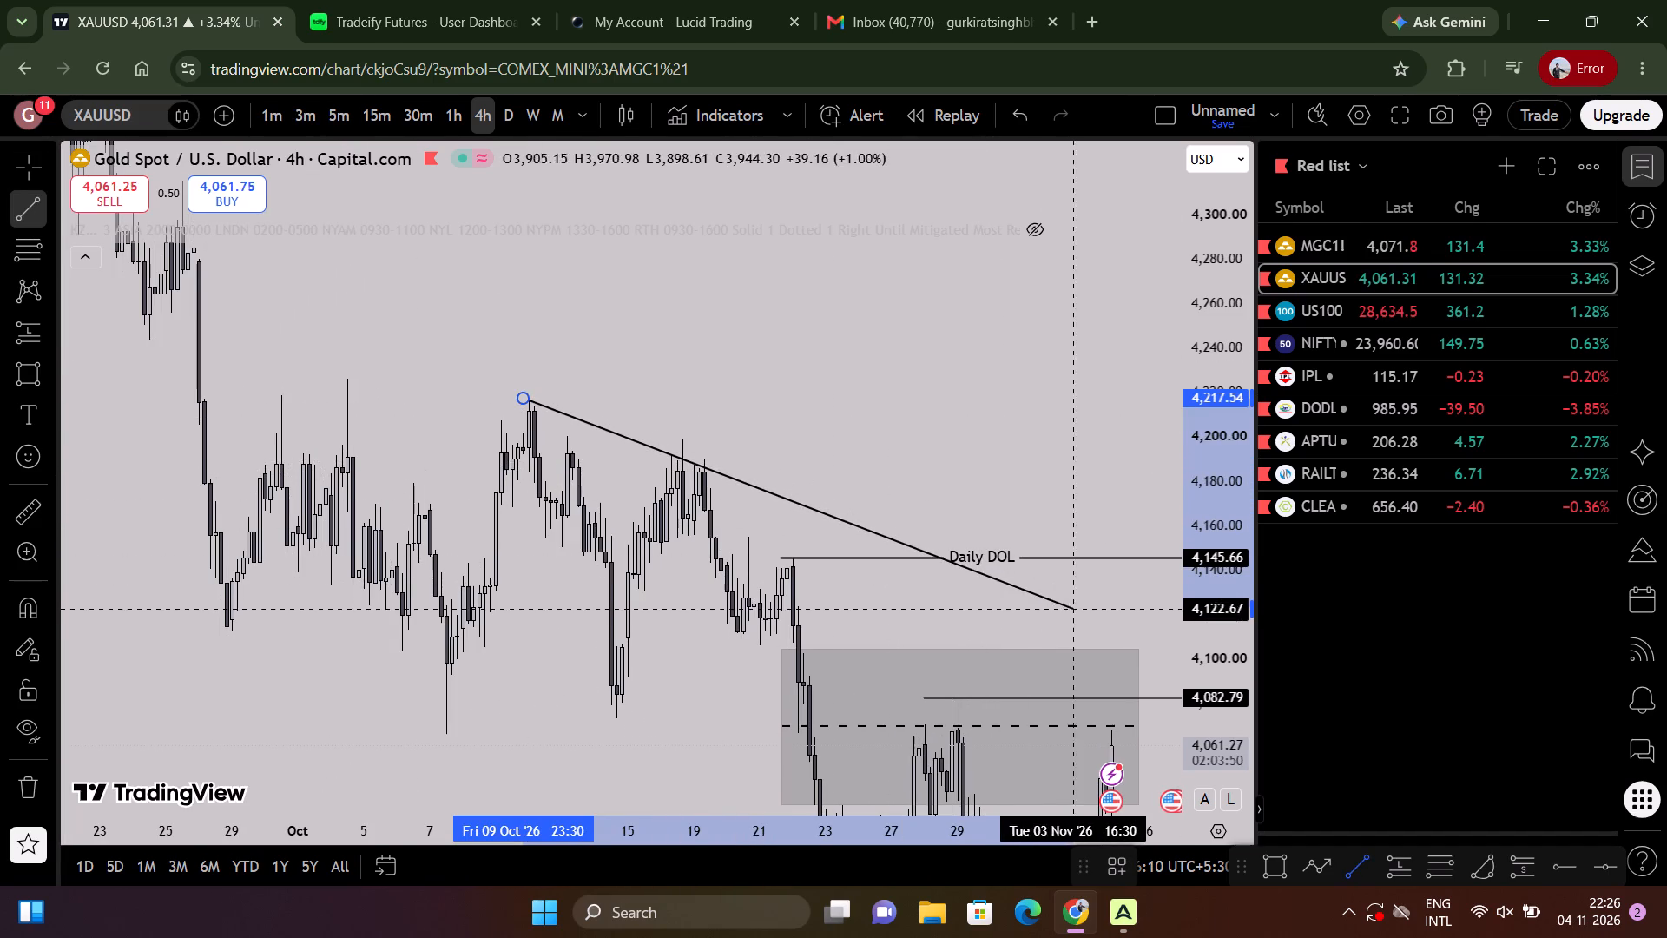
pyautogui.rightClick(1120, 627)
# Draw a descending trend line from the 3 Sep 19:30 high at about 4,495.96 to just above the Daily DOL ray's start.
pyautogui.scroll(-3, 632, 396)
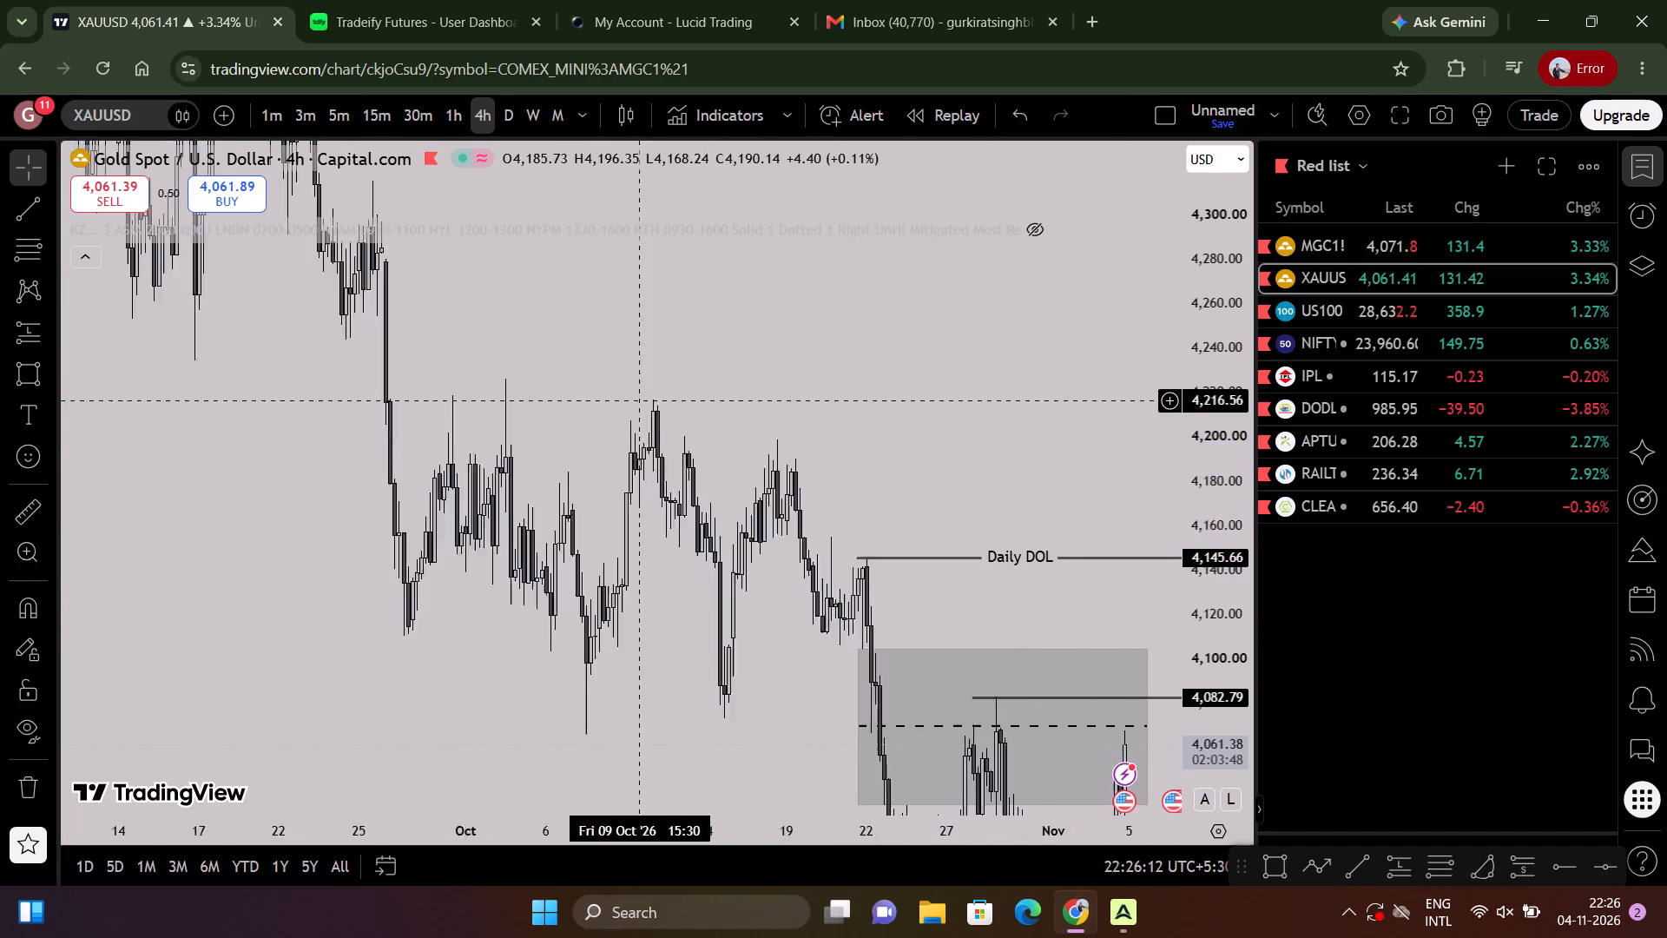
pyautogui.moveTo(740, 411); pyautogui.dragTo(698, 638)
pyautogui.moveTo(1244, 353); pyautogui.dragTo(1183, 718)
pyautogui.scroll(-3, 841, 552)
pyautogui.click(13, 213)
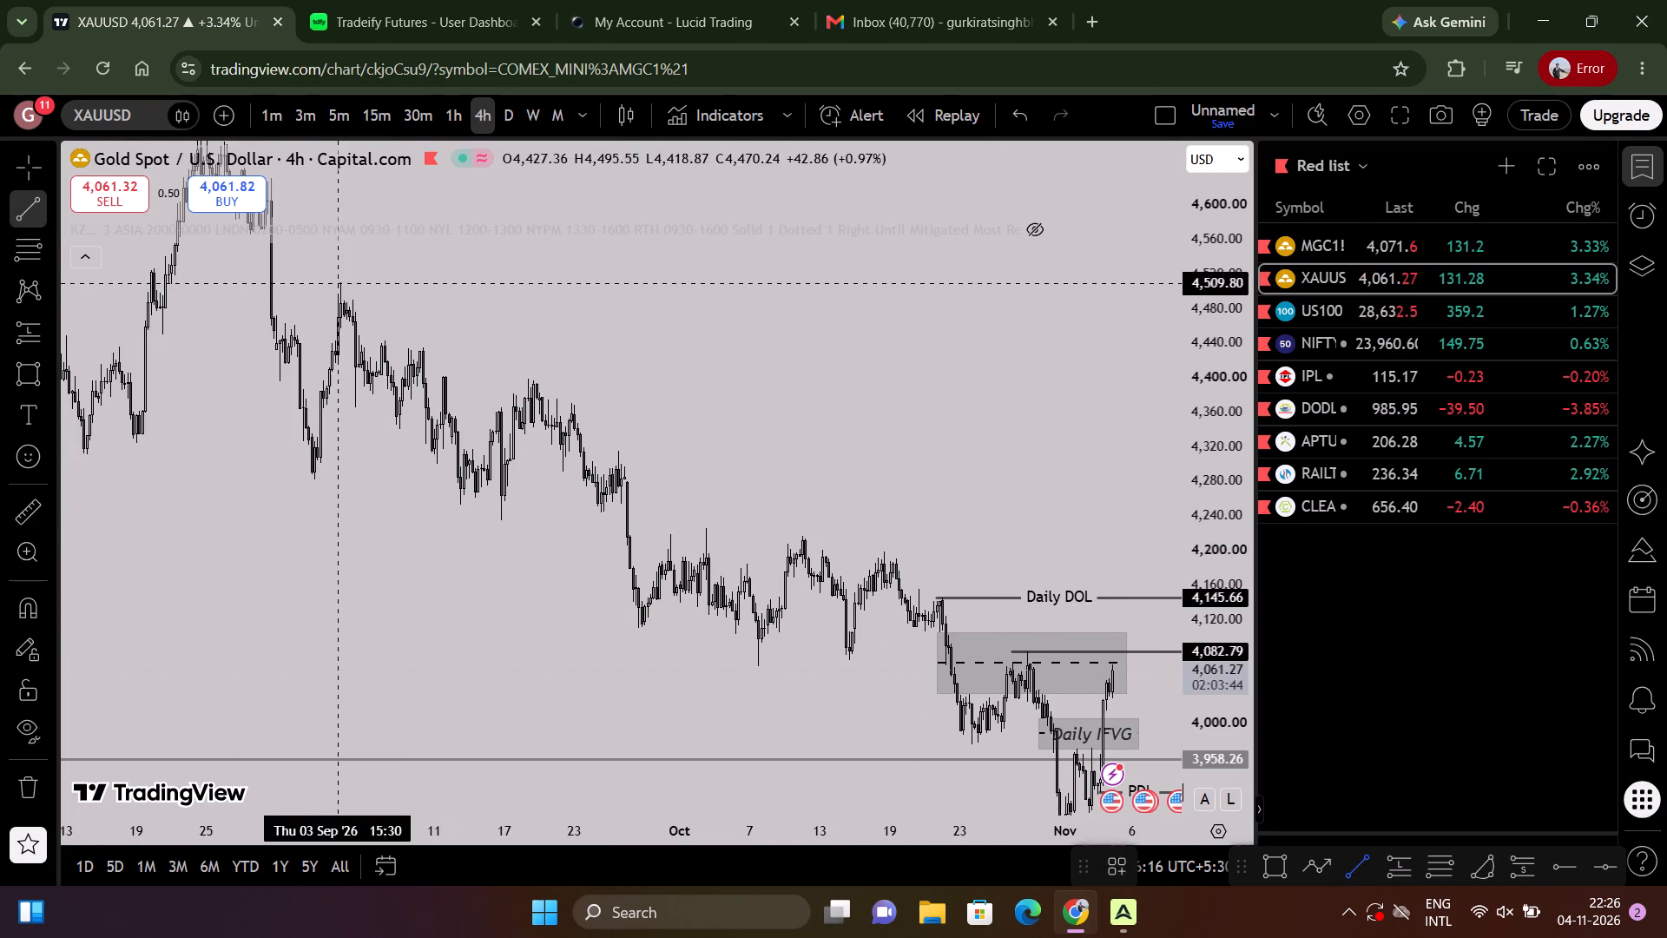
pyautogui.moveTo(340, 294); pyautogui.dragTo(363, 303)
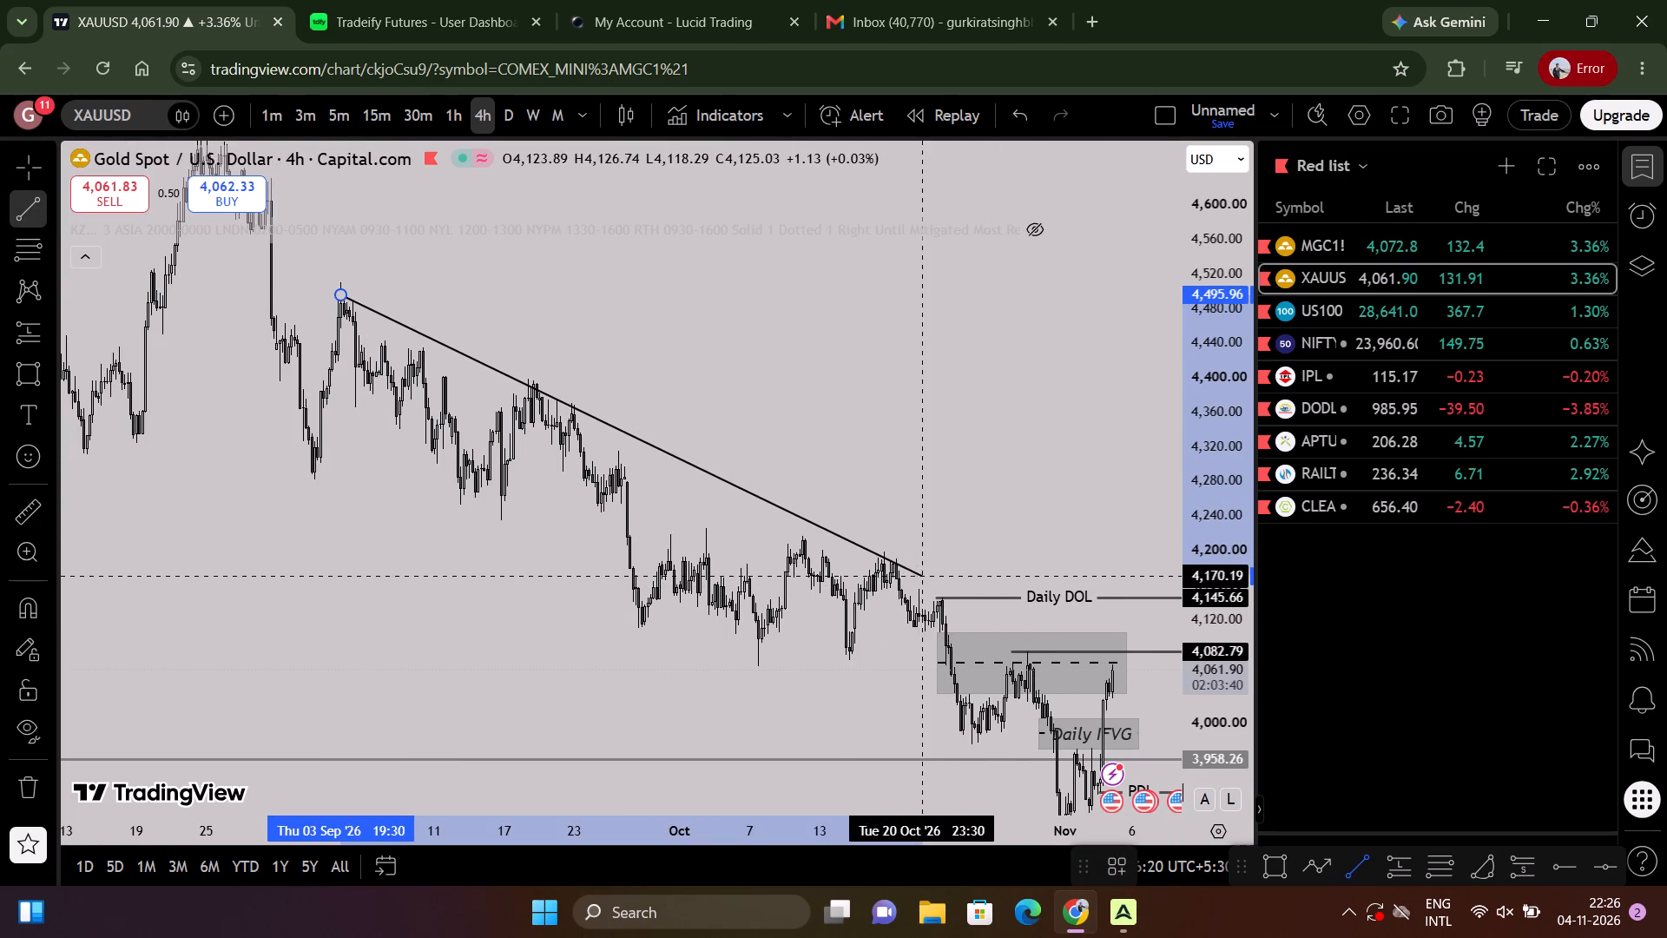
pyautogui.click(941, 580)
# Examine the wider 4-hour price history against the descending trend line, the zones and the marked levels.
pyautogui.moveTo(897, 457); pyautogui.dragTo(1188, 594)
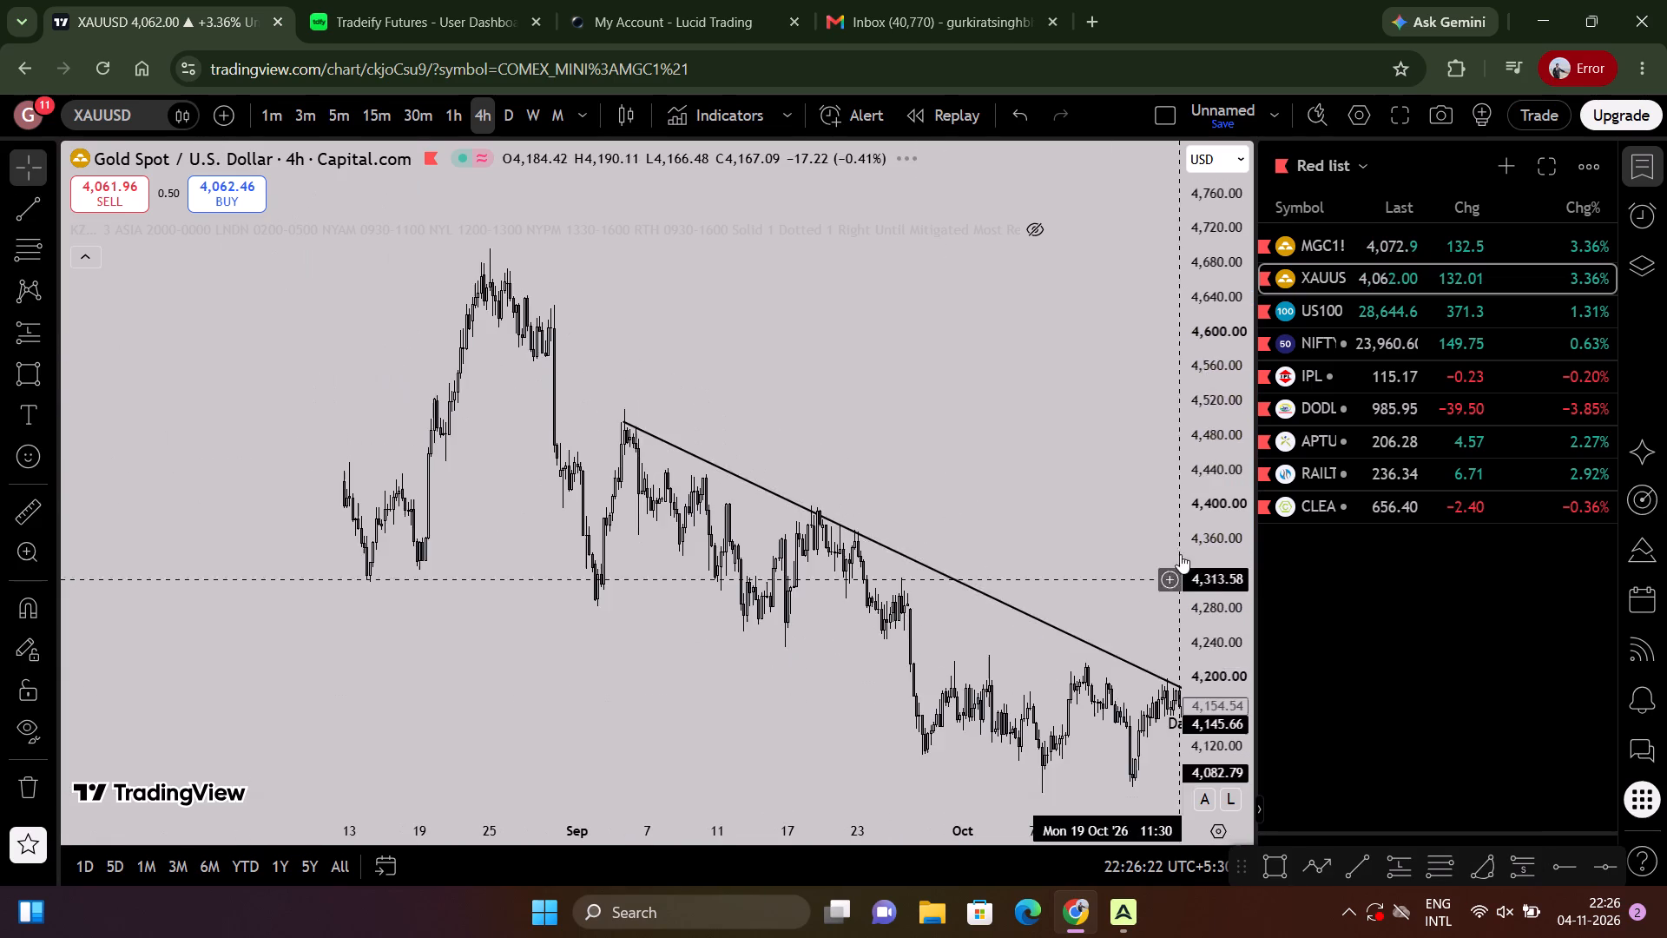
pyautogui.scroll(-15, 1183, 543)
pyautogui.scroll(5, 1083, 434)
pyautogui.moveTo(1123, 480); pyautogui.dragTo(797, 139)
pyautogui.scroll(3, 769, 246)
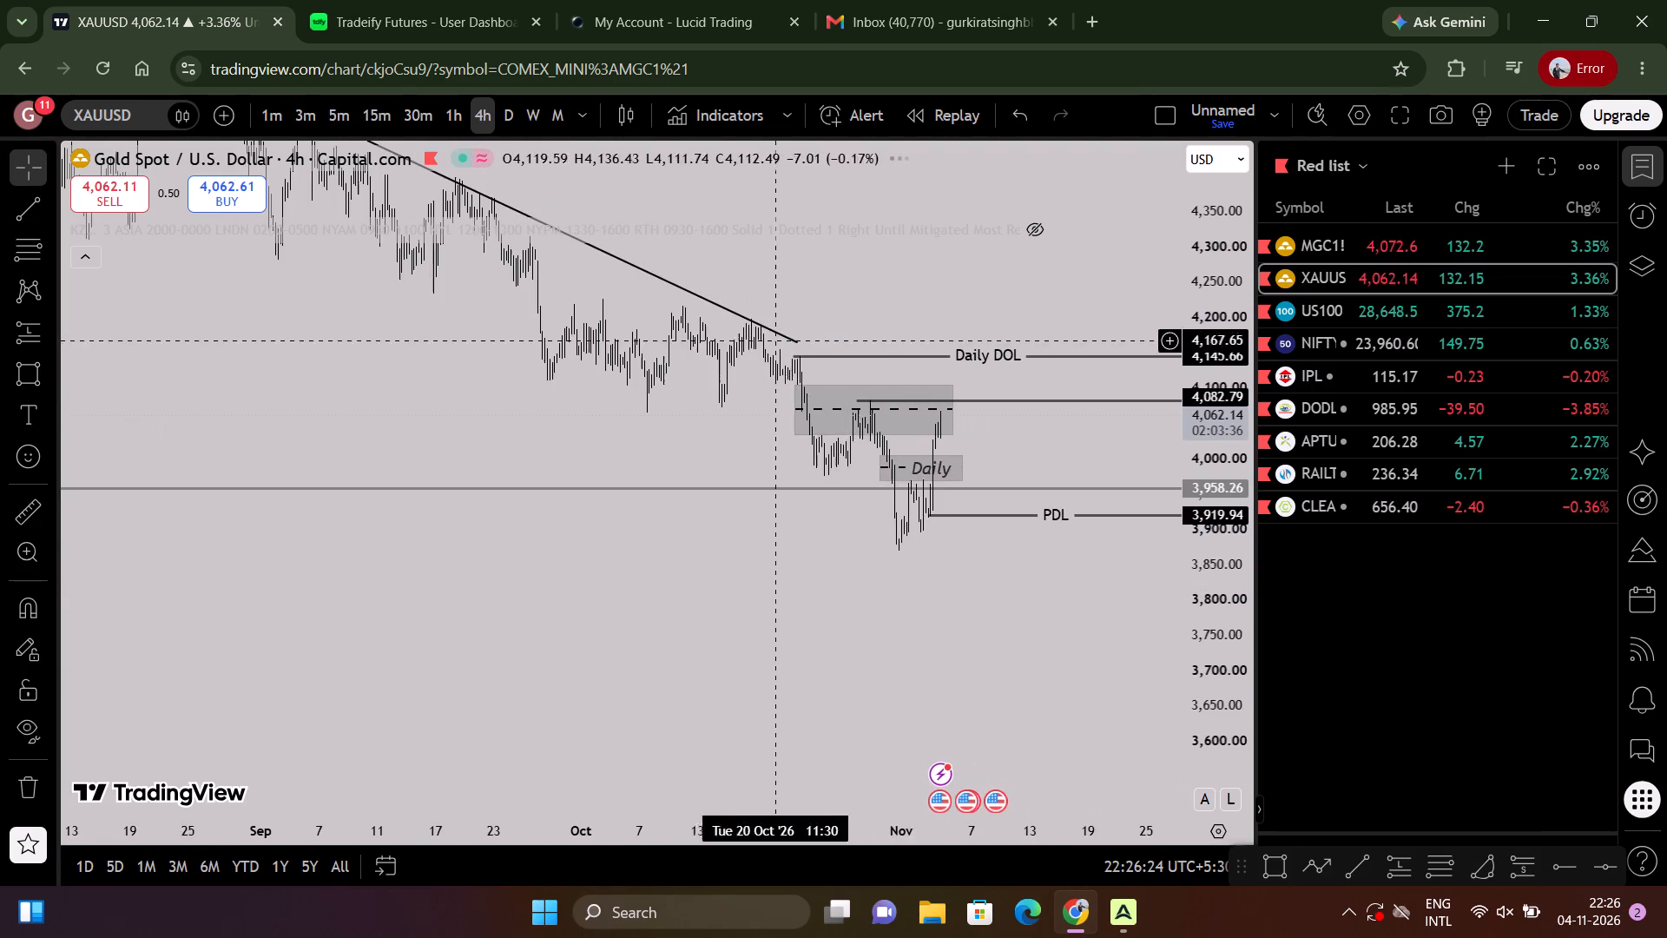
pyautogui.moveTo(816, 591); pyautogui.dragTo(934, 784)
pyautogui.moveTo(1231, 694); pyautogui.dragTo(1201, 552)
pyautogui.scroll(3, 1090, 451)
pyautogui.moveTo(1079, 451); pyautogui.dragTo(1082, 262)
pyautogui.scroll(-13, 1084, 537)
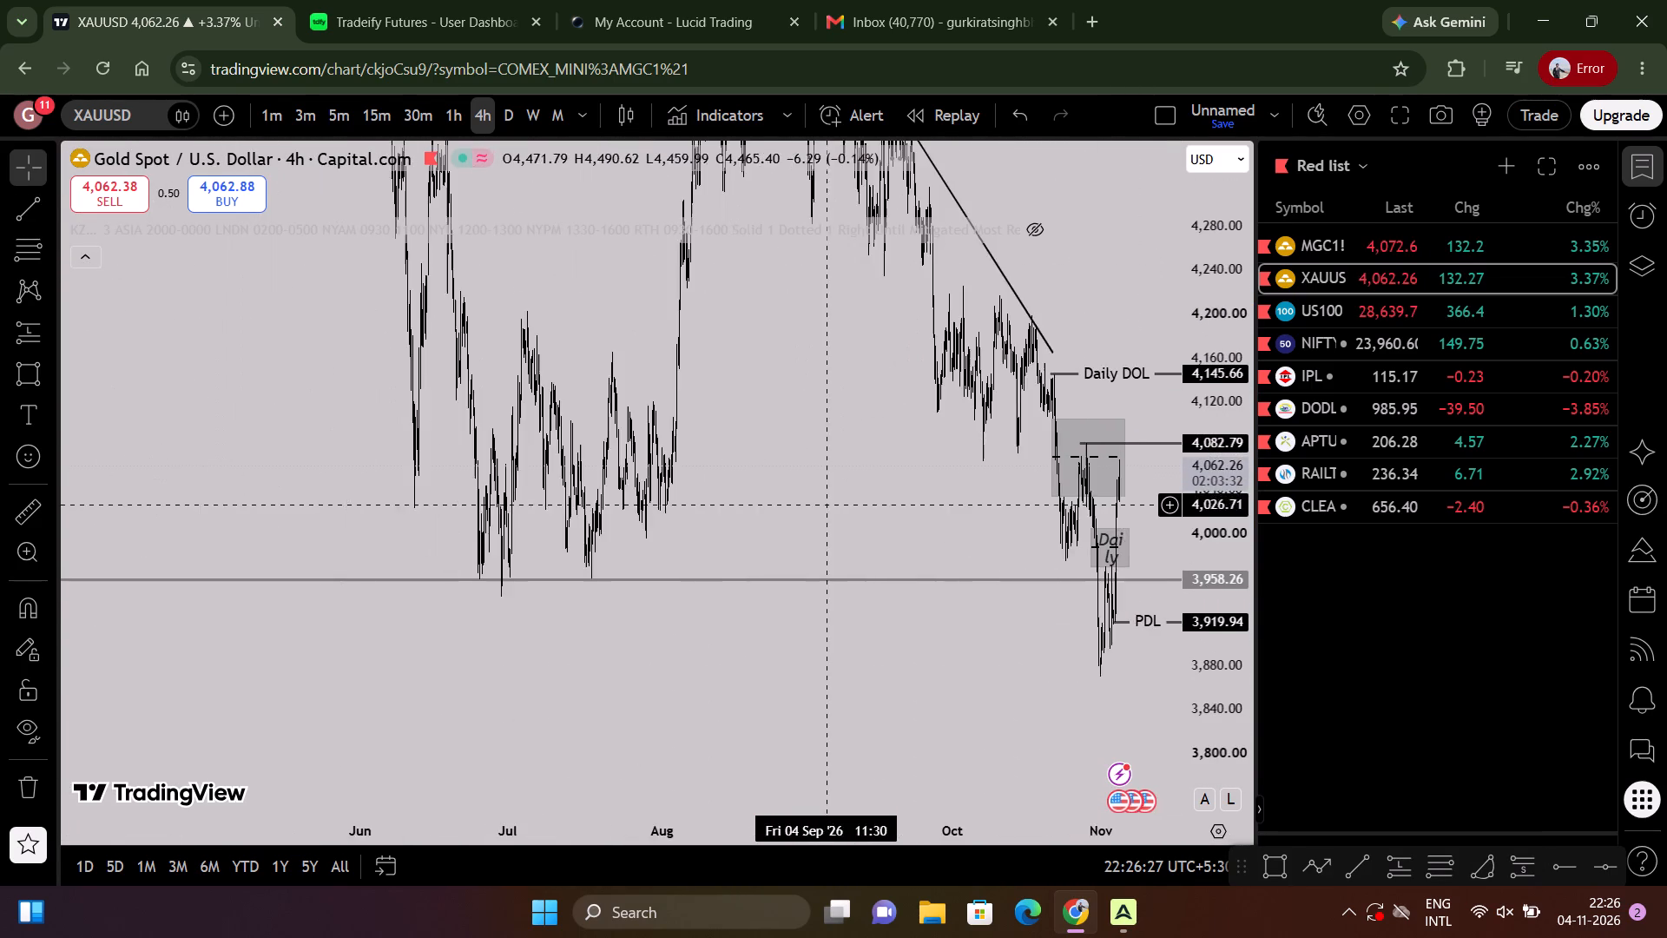
pyautogui.scroll(-6, 873, 517)
pyautogui.scroll(14, 881, 519)
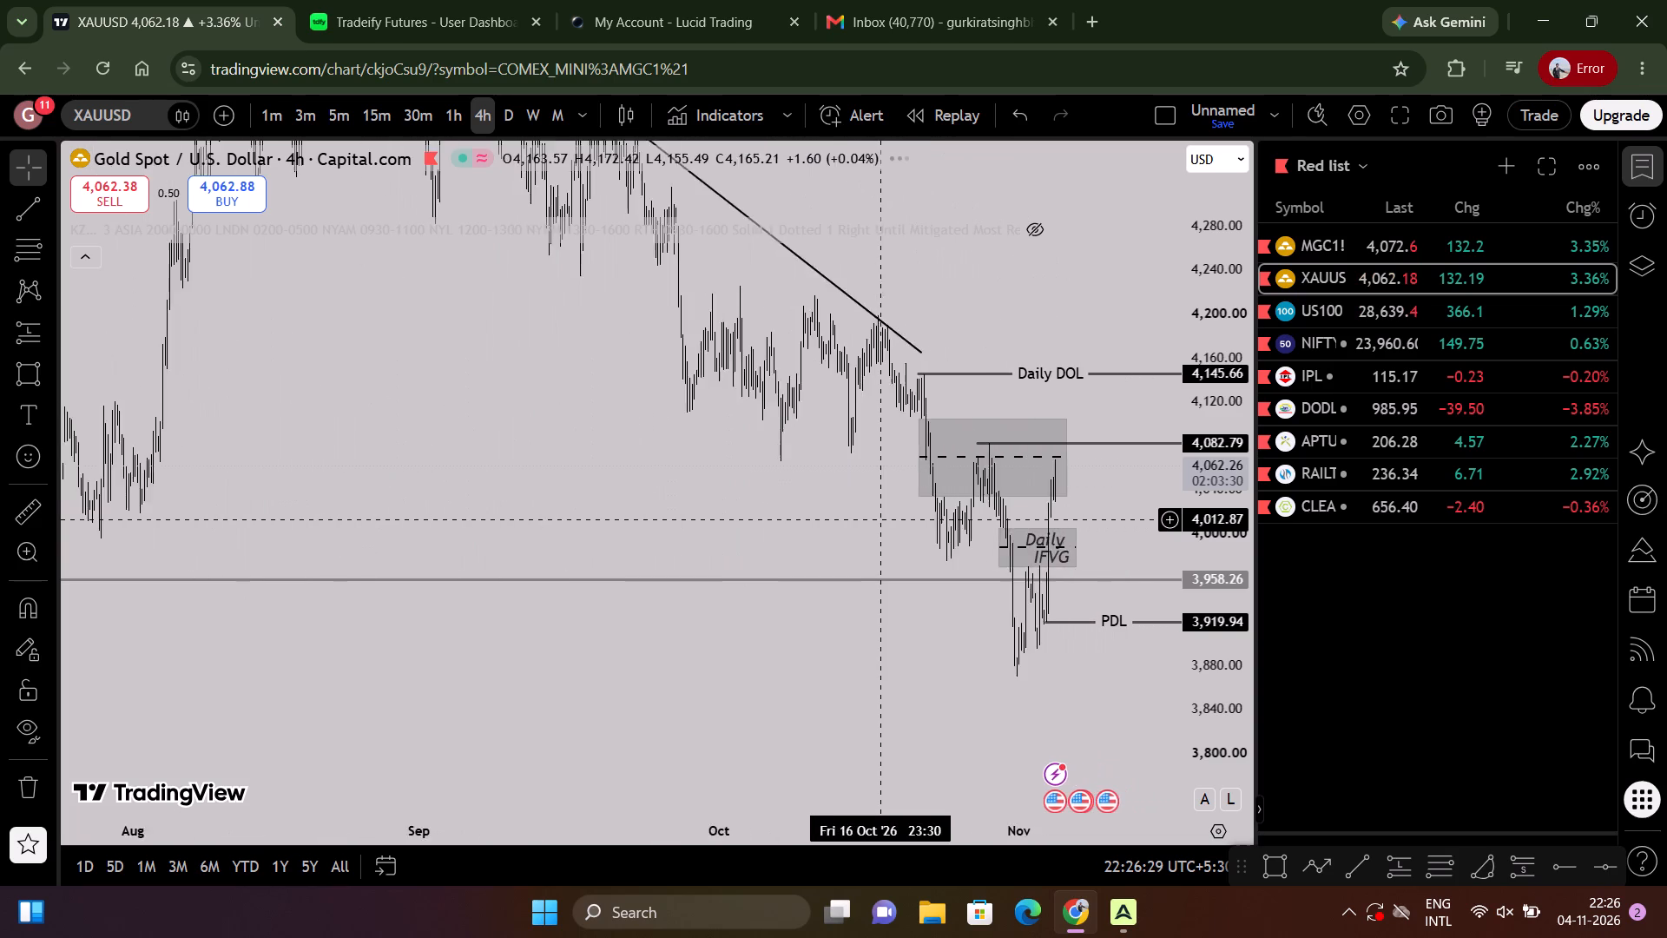
pyautogui.scroll(8, 881, 519)
pyautogui.scroll(-4, 1140, 524)
# Extend the Daily IFVG zone to end at about 14 Nov 00:30 and start at about 29 Oct 03:30.
pyautogui.moveTo(1102, 537); pyautogui.dragTo(944, 545)
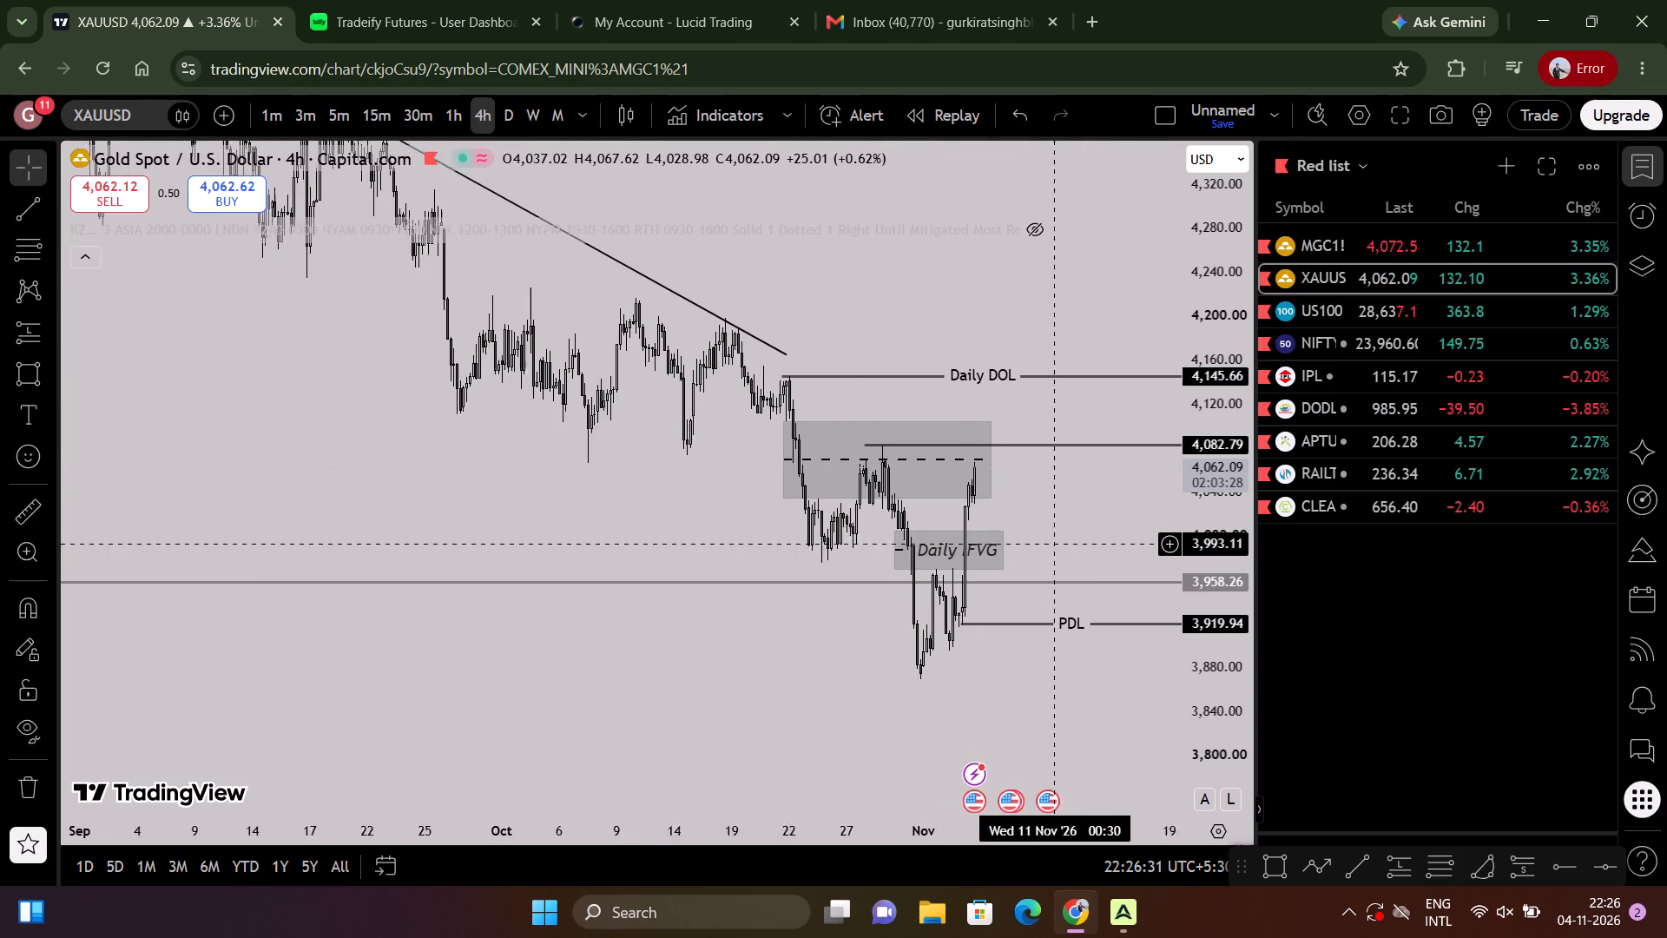
pyautogui.moveTo(944, 545); pyautogui.dragTo(906, 546)
pyautogui.moveTo(853, 554); pyautogui.dragTo(922, 545)
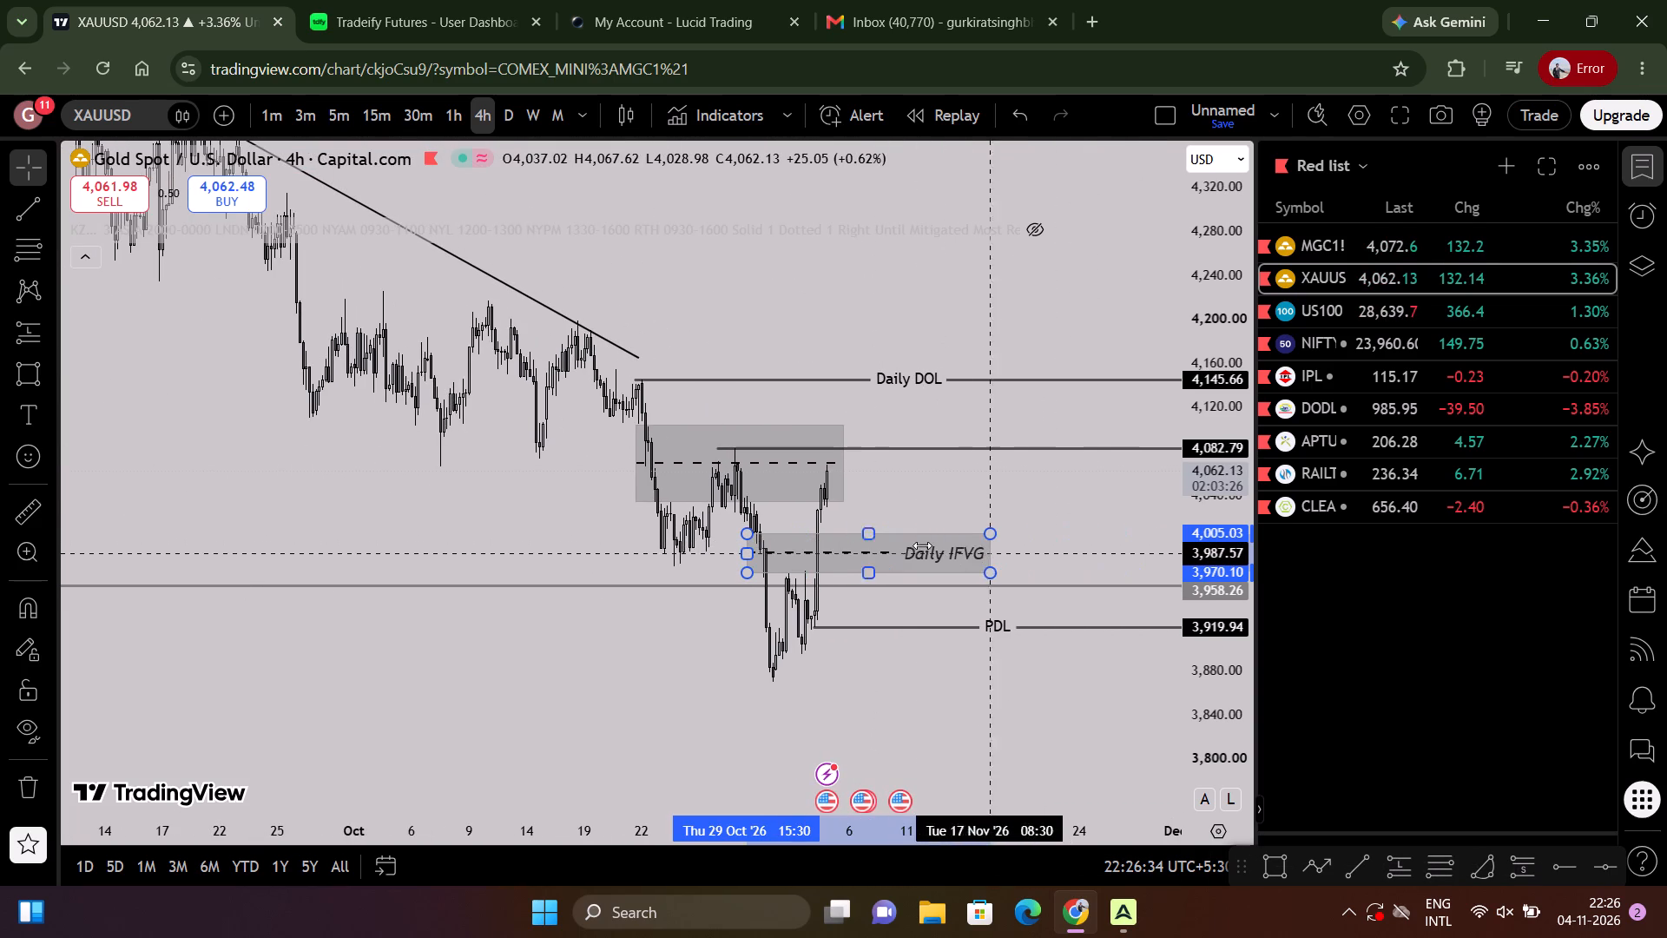
pyautogui.moveTo(922, 545); pyautogui.dragTo(965, 543)
pyautogui.click(916, 453)
pyautogui.moveTo(941, 480); pyautogui.dragTo(1106, 435)
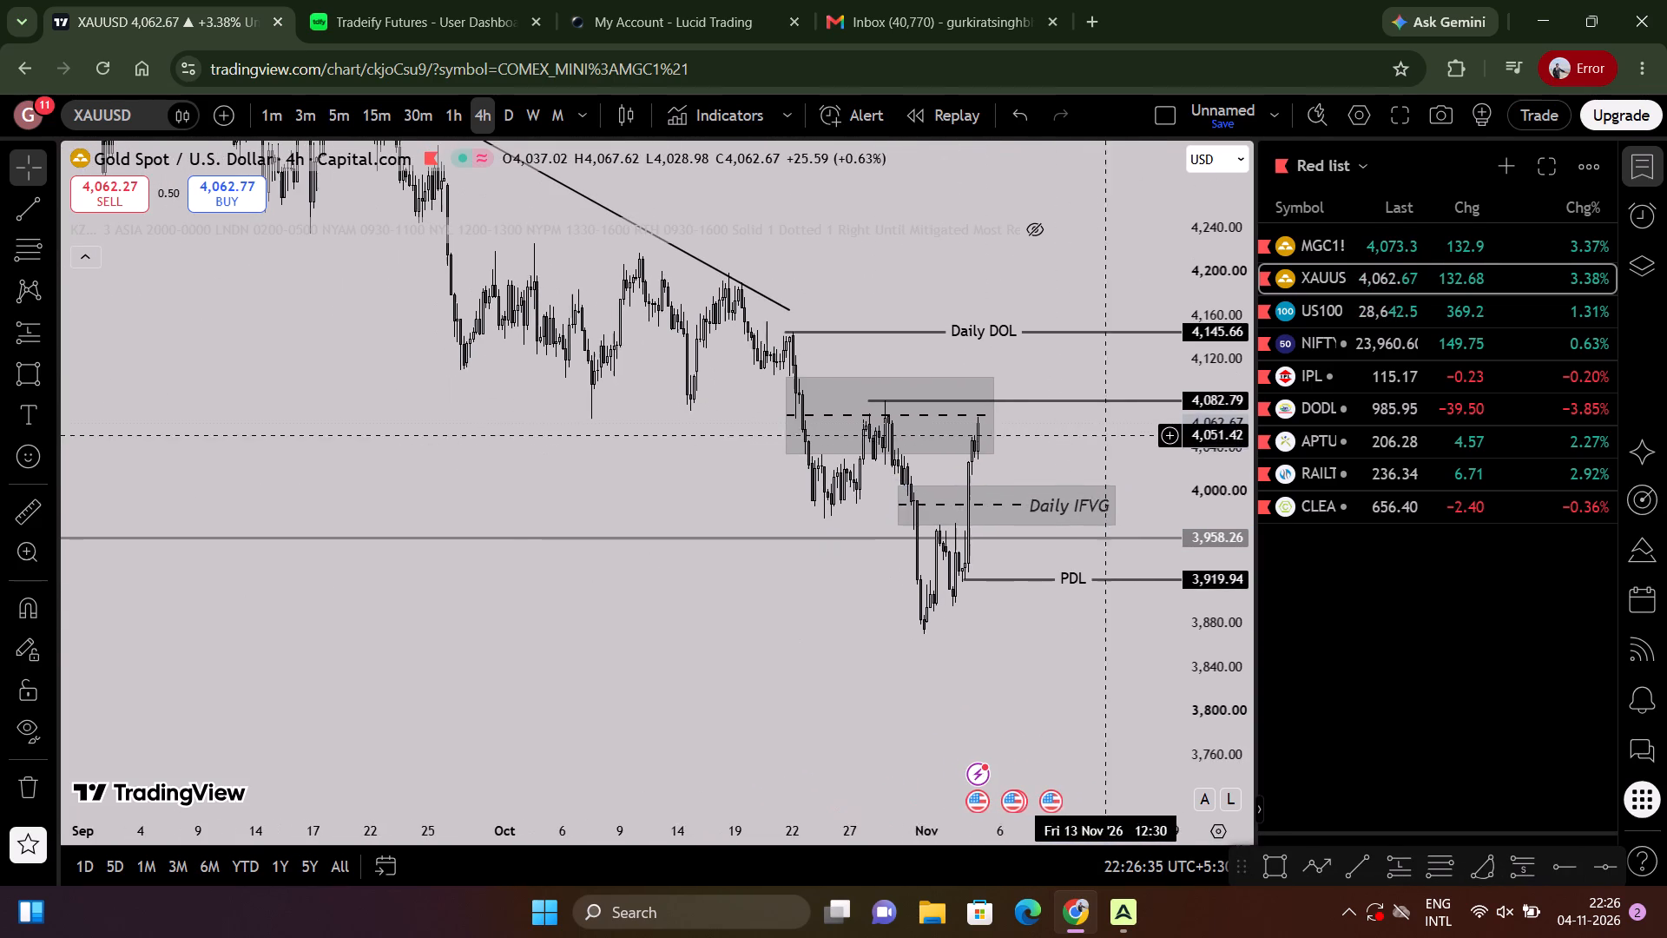
pyautogui.moveTo(898, 505); pyautogui.dragTo(804, 491)
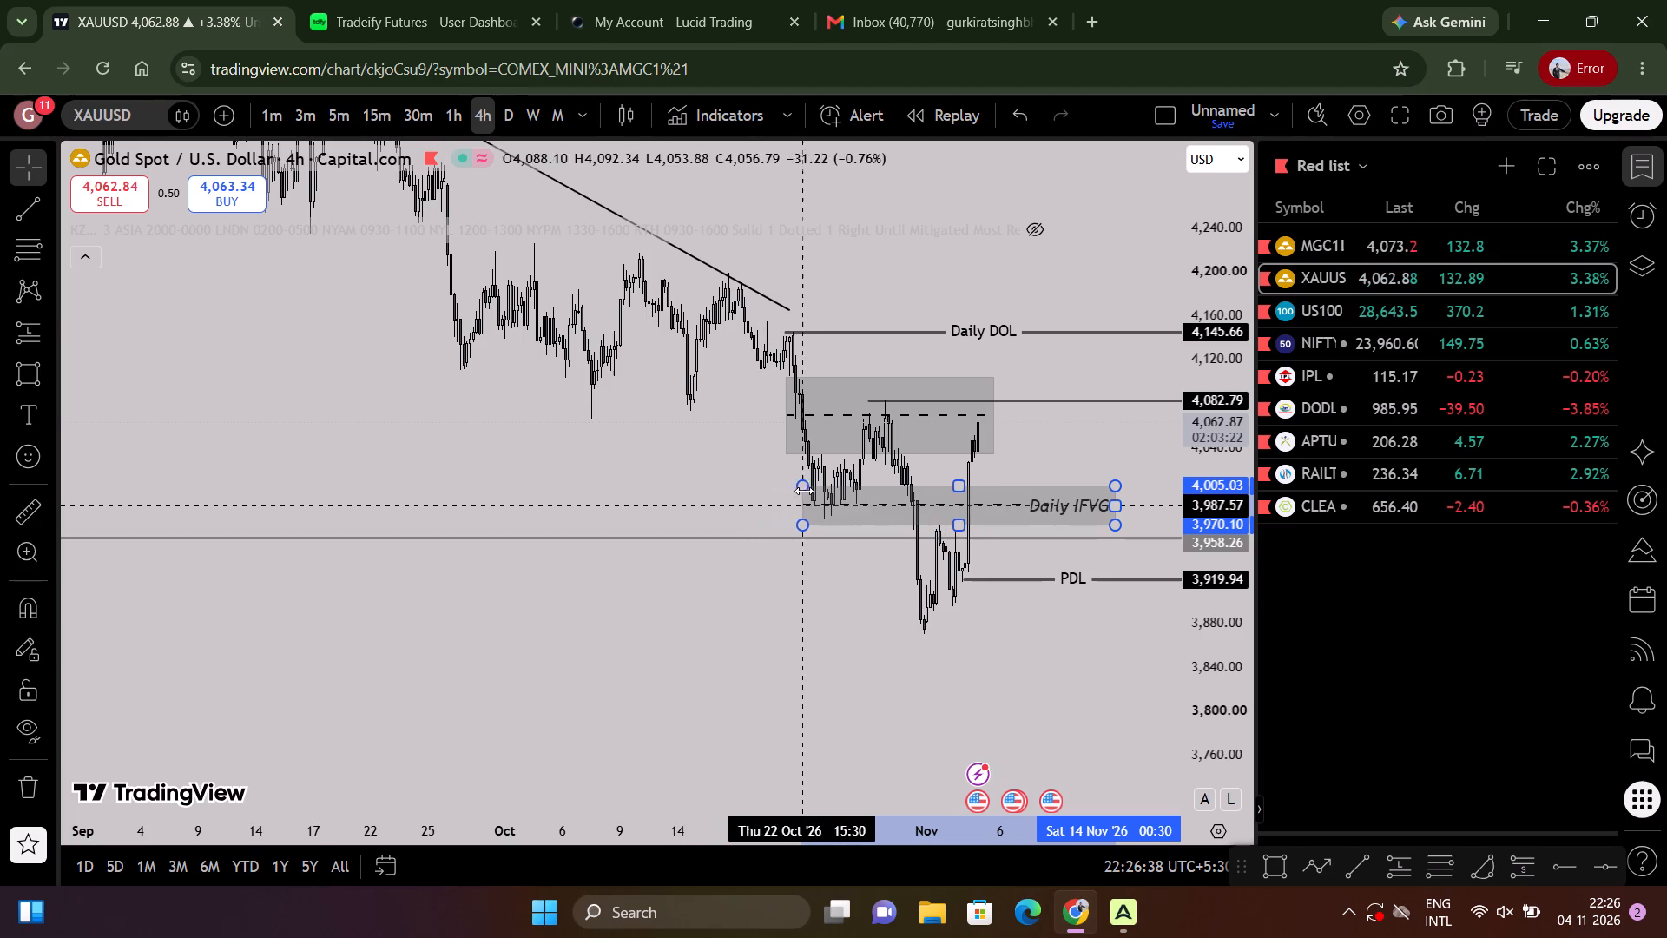
pyautogui.moveTo(804, 491); pyautogui.dragTo(888, 490)
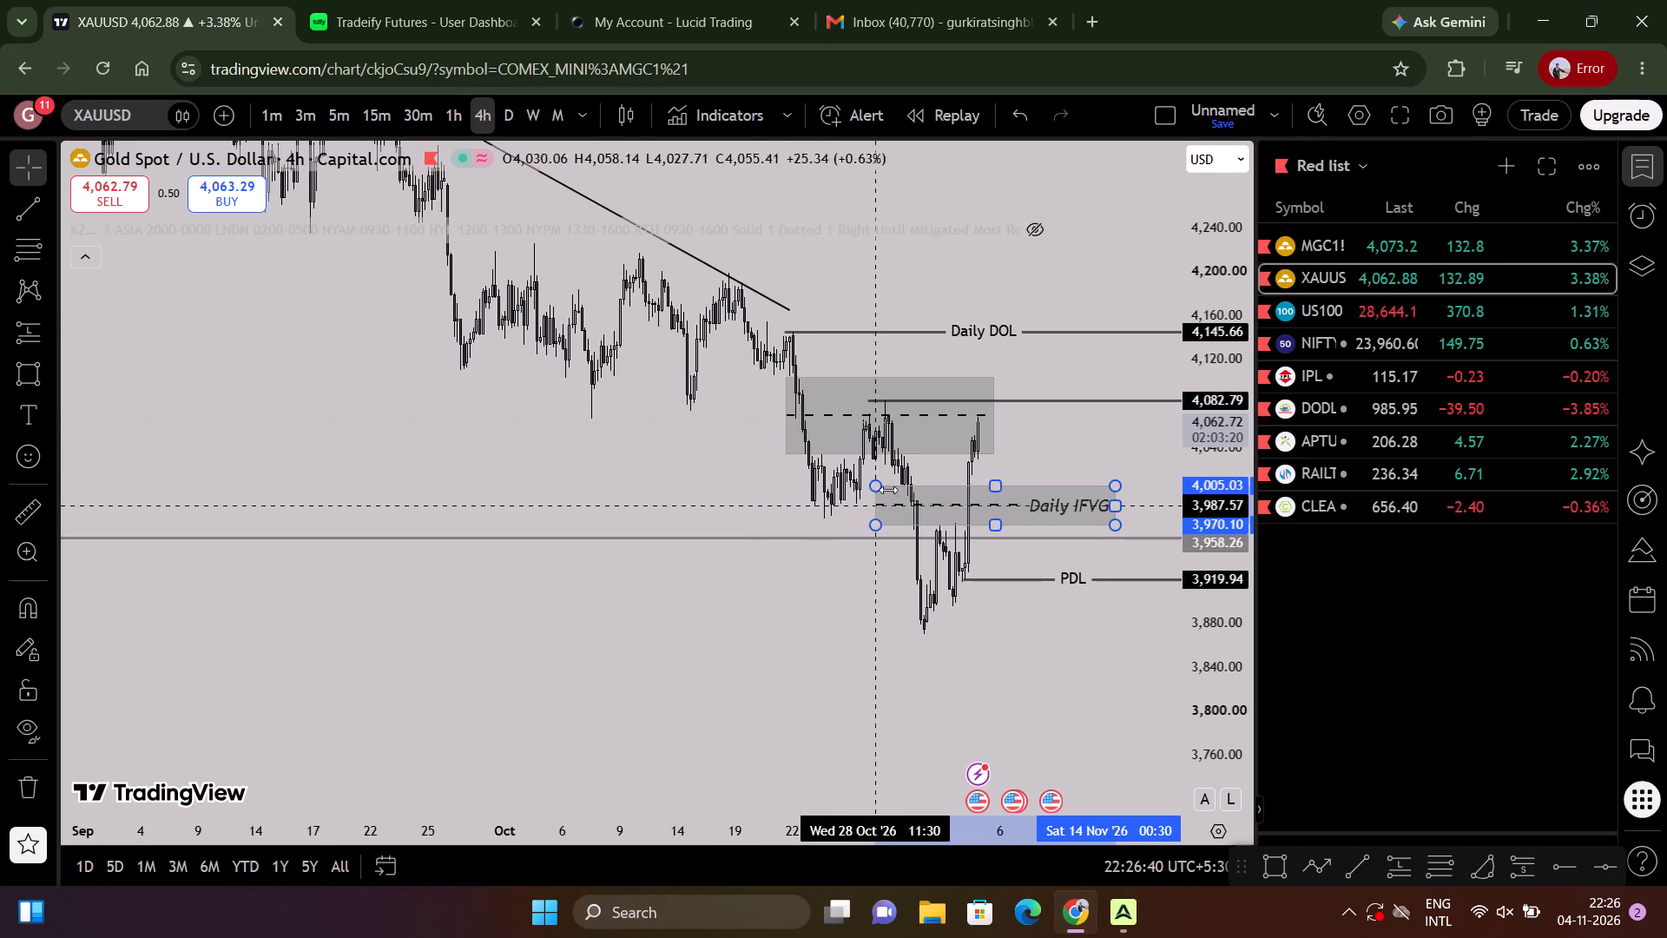
pyautogui.moveTo(888, 490); pyautogui.dragTo(890, 490)
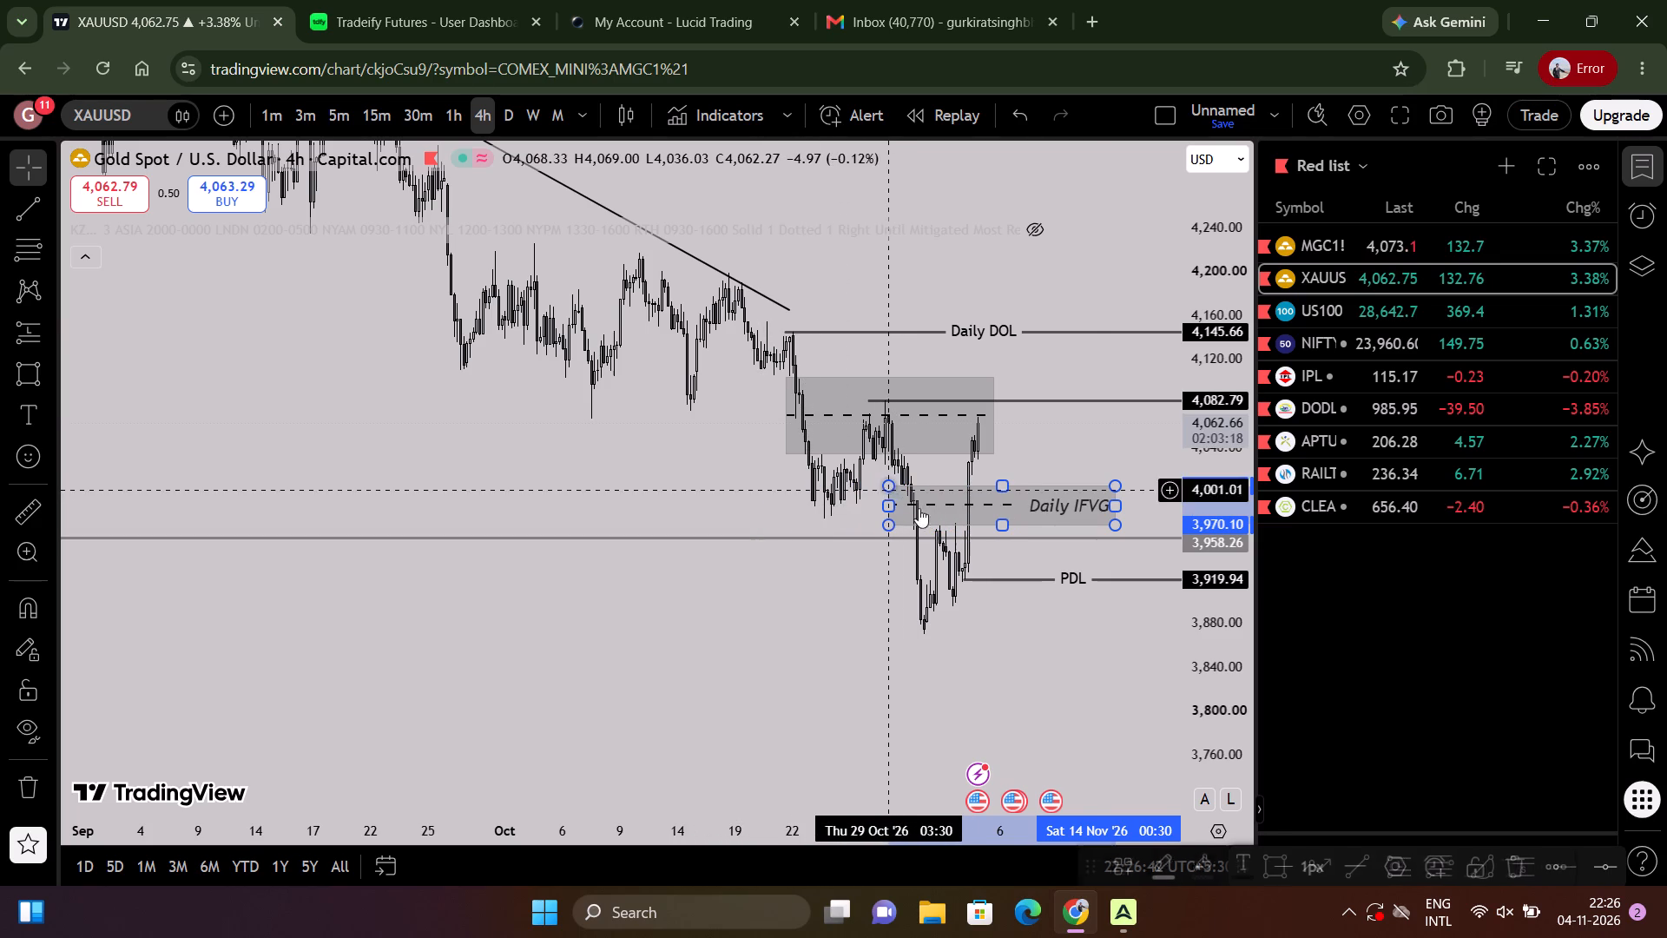
# Review current price around both zones, the Daily DOL and PDL rays, and the descending trend line.
pyautogui.moveTo(1200, 722); pyautogui.dragTo(1148, 366)
pyautogui.scroll(6, 1042, 363)
pyautogui.moveTo(974, 379); pyautogui.dragTo(1056, 515)
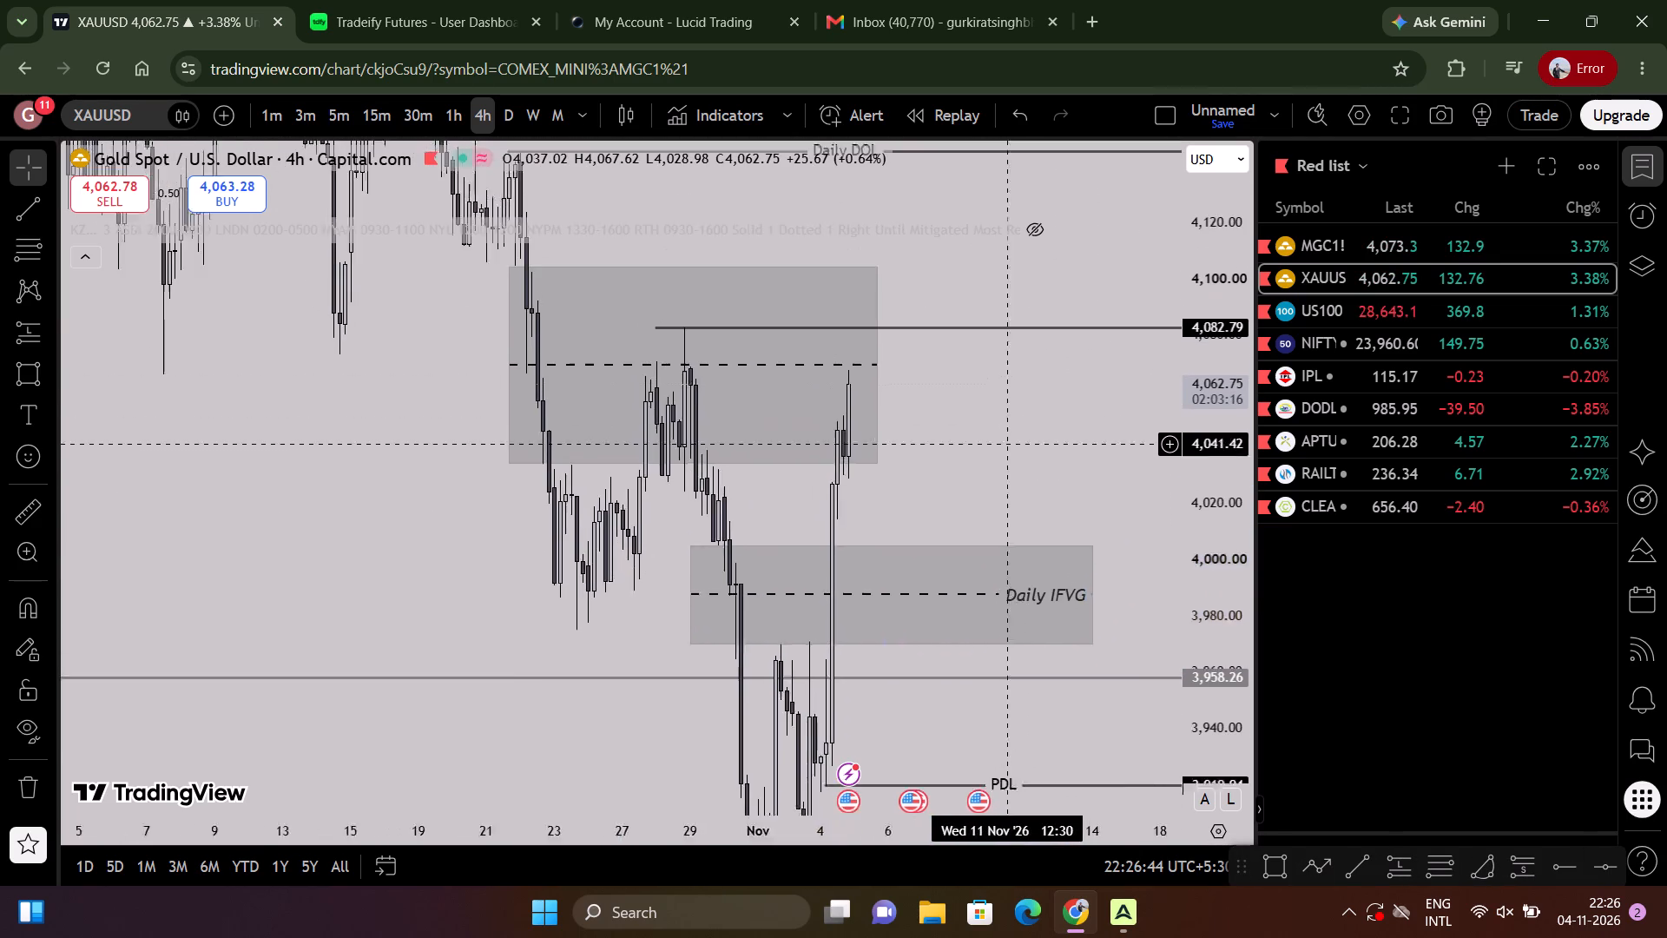
pyautogui.moveTo(1056, 515); pyautogui.dragTo(1058, 516)
pyautogui.click(931, 437)
pyautogui.moveTo(994, 450); pyautogui.dragTo(1061, 640)
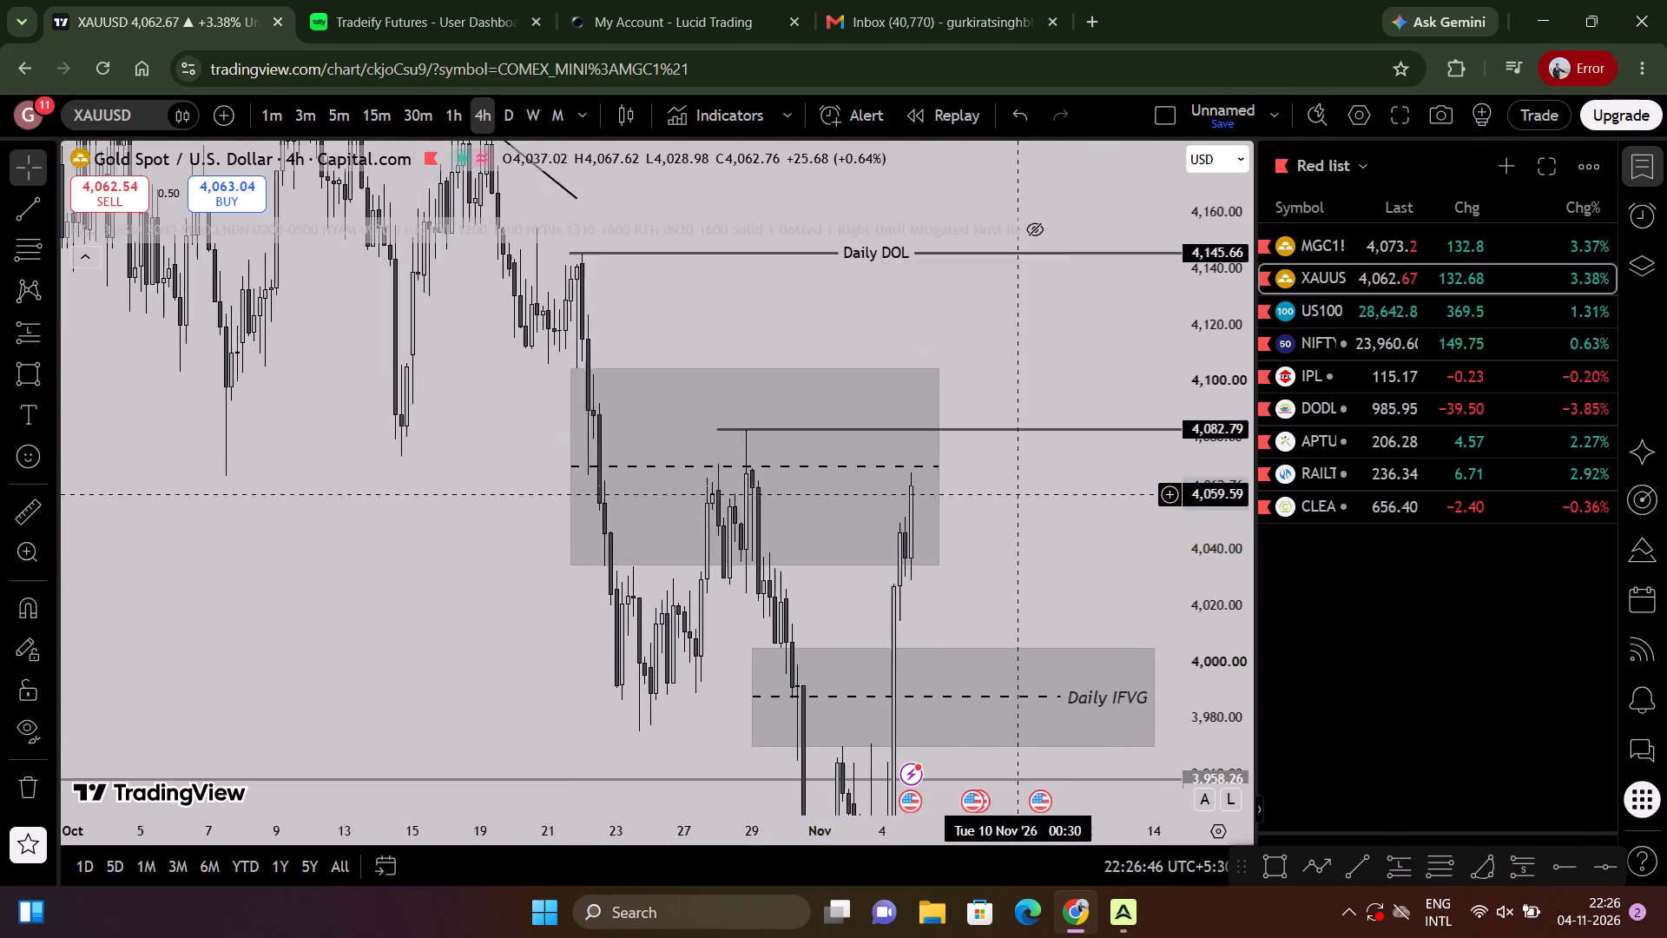
pyautogui.moveTo(1061, 640); pyautogui.dragTo(1071, 678)
pyautogui.scroll(-6, 1090, 562)
pyautogui.moveTo(1226, 433); pyautogui.dragTo(1064, 743)
pyautogui.scroll(-3, 725, 546)
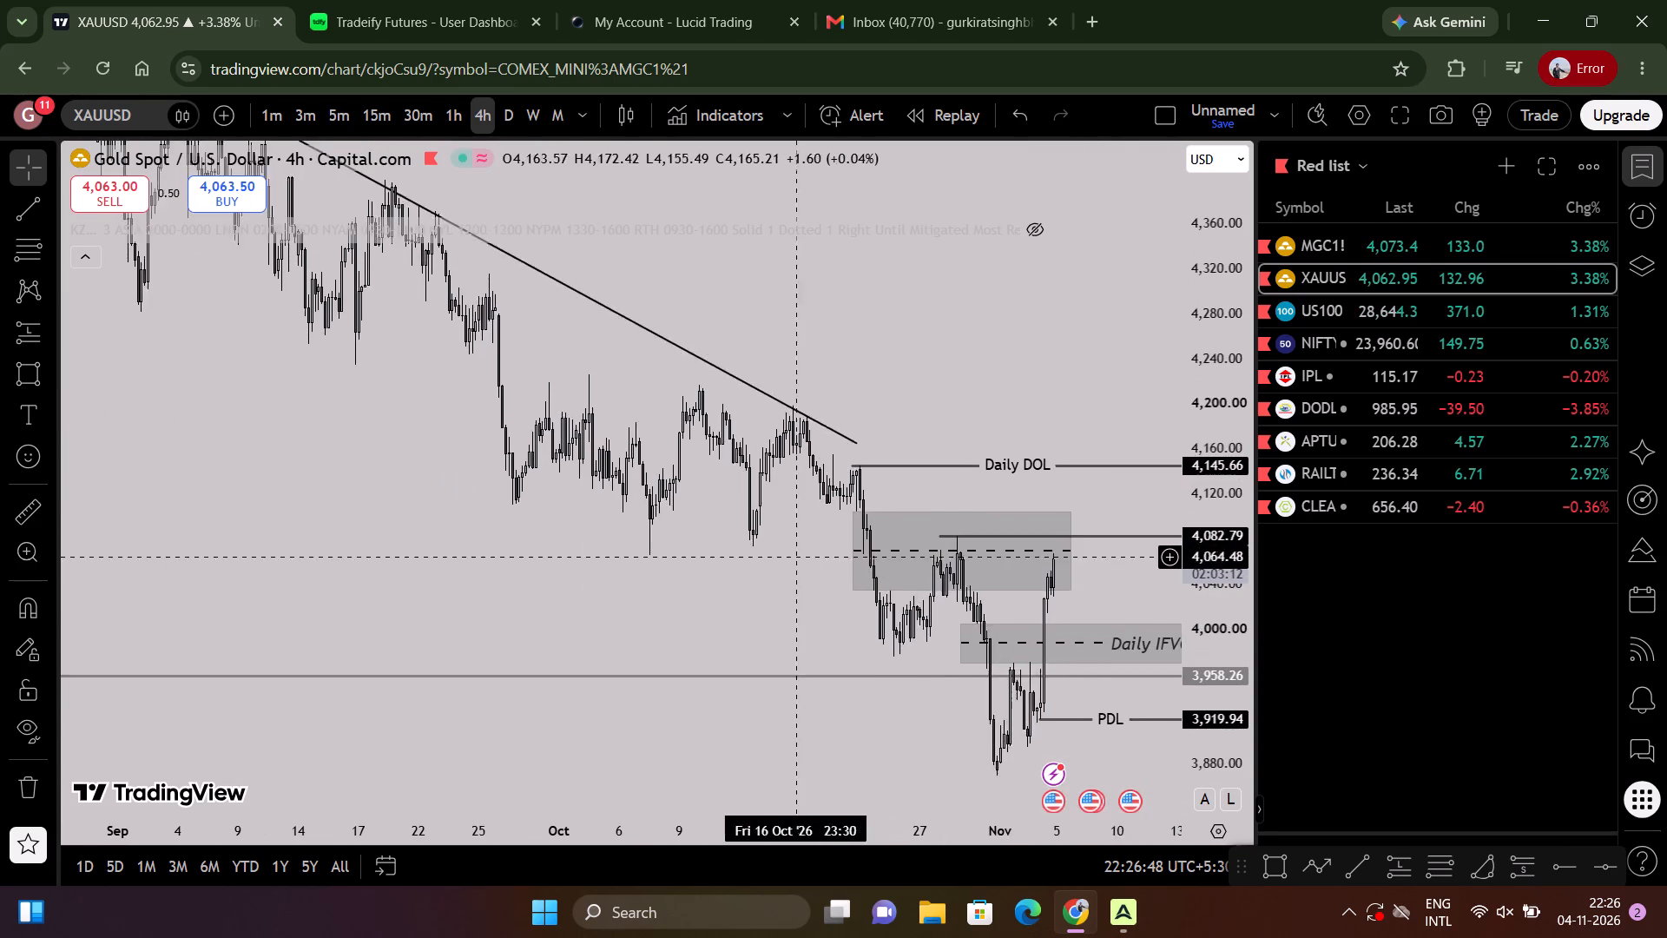
pyautogui.scroll(-11, 626, 525)
pyautogui.scroll(13, 698, 512)
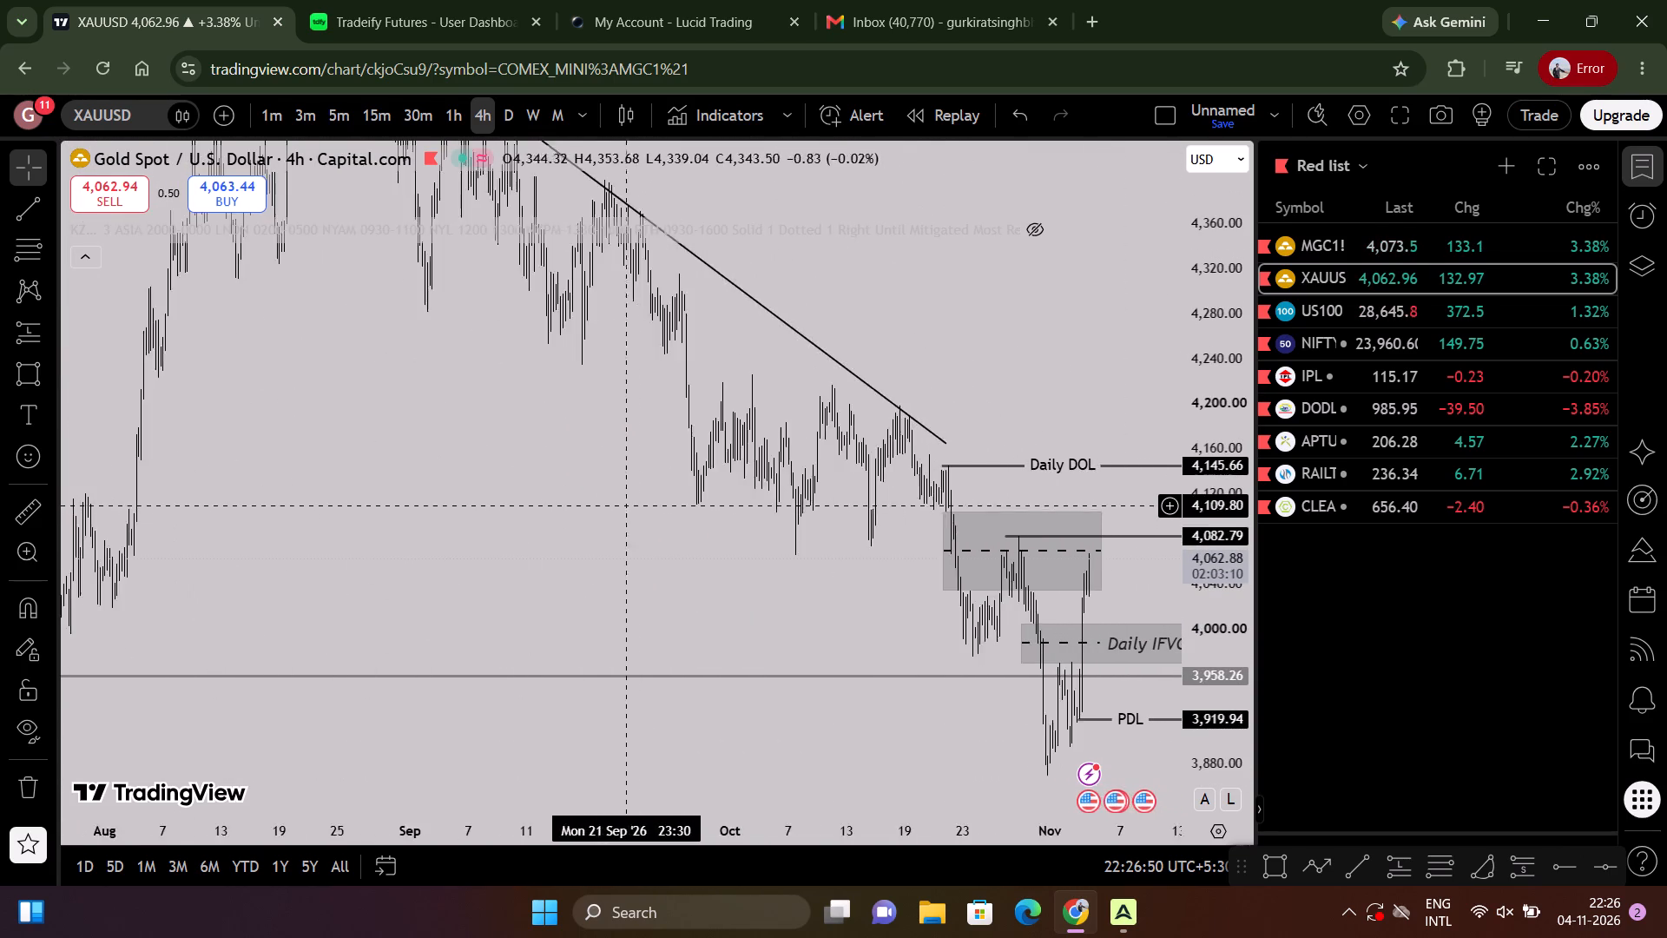
# Examine the 4-hour XAUUSD price action around both zones and the Daily DOL and PDL rays.
pyautogui.scroll(2, 622, 506)
pyautogui.moveTo(509, 505); pyautogui.dragTo(432, 435)
pyautogui.scroll(4, 611, 438)
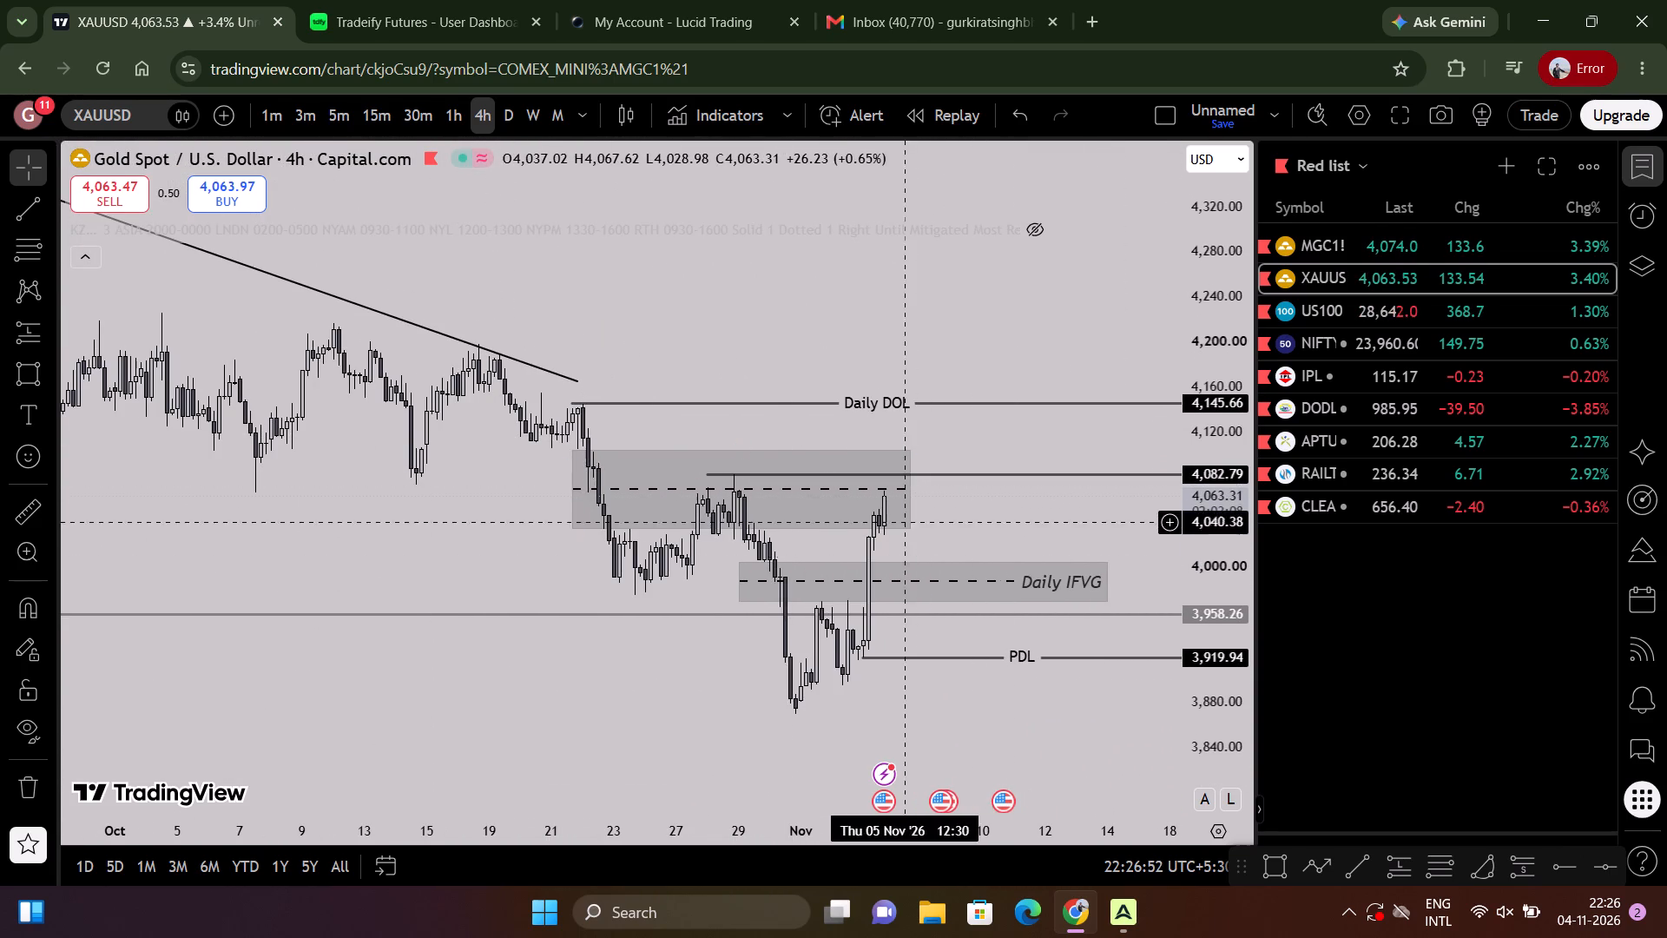
pyautogui.moveTo(927, 730); pyautogui.dragTo(972, 660)
pyautogui.moveTo(1215, 697); pyautogui.dragTo(1257, 431)
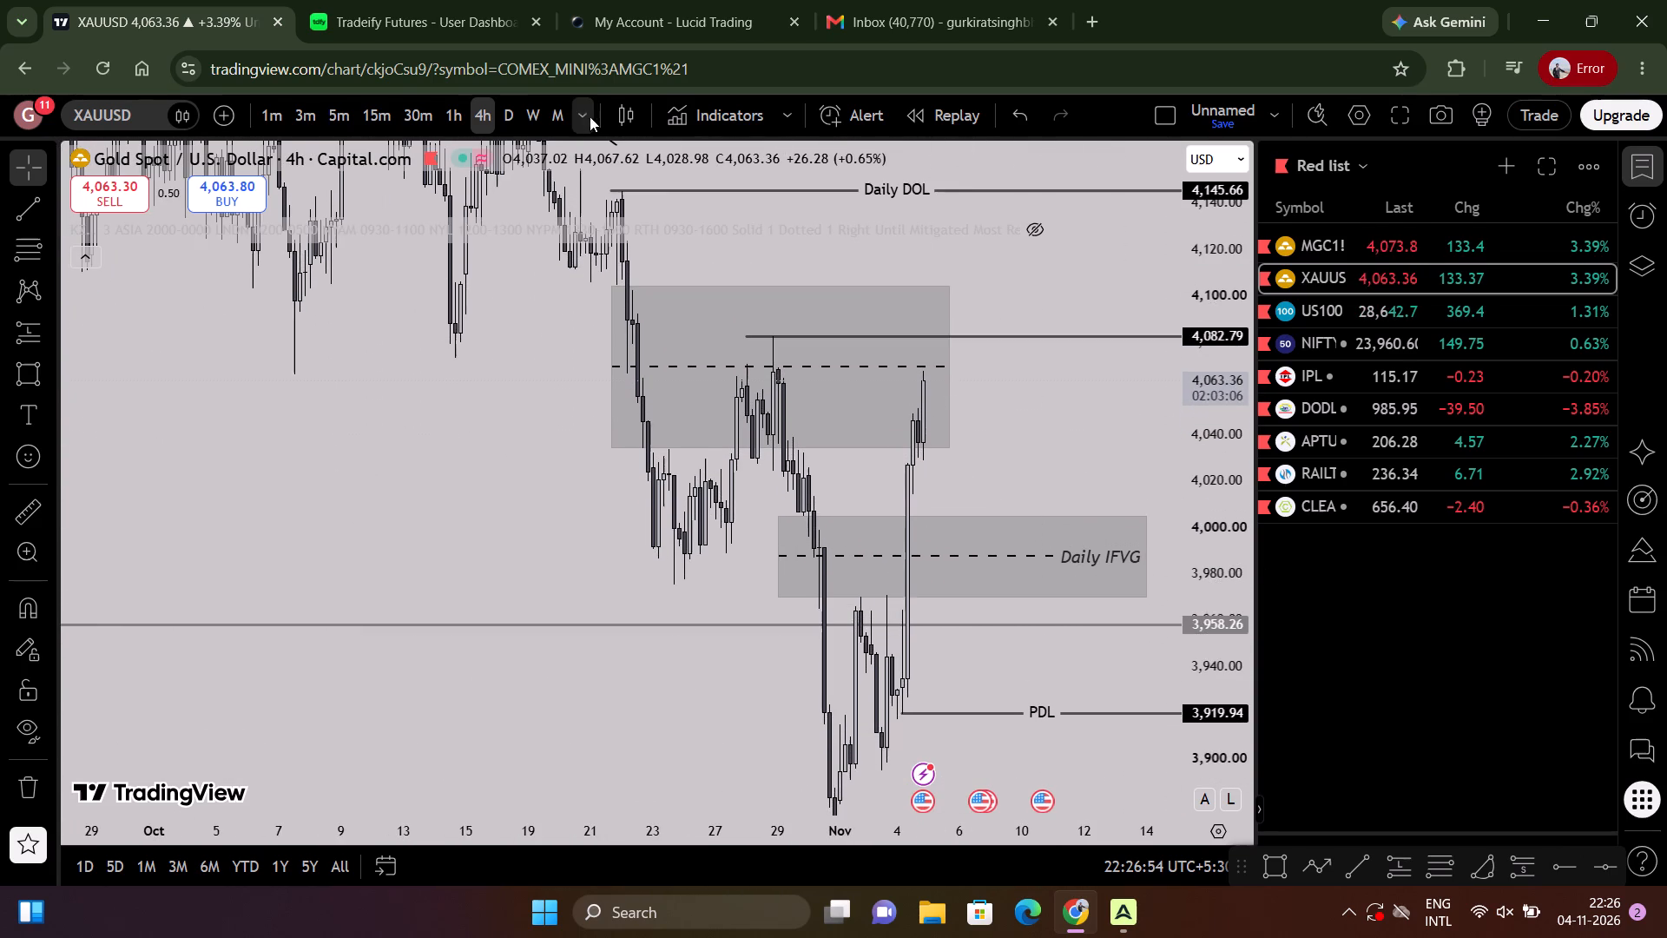
# Examine XAUUSD on the 1-hour timeframe against both zones, the marked levels and the descending trend line.
pyautogui.click(447, 115)
pyautogui.scroll(-3, 1014, 486)
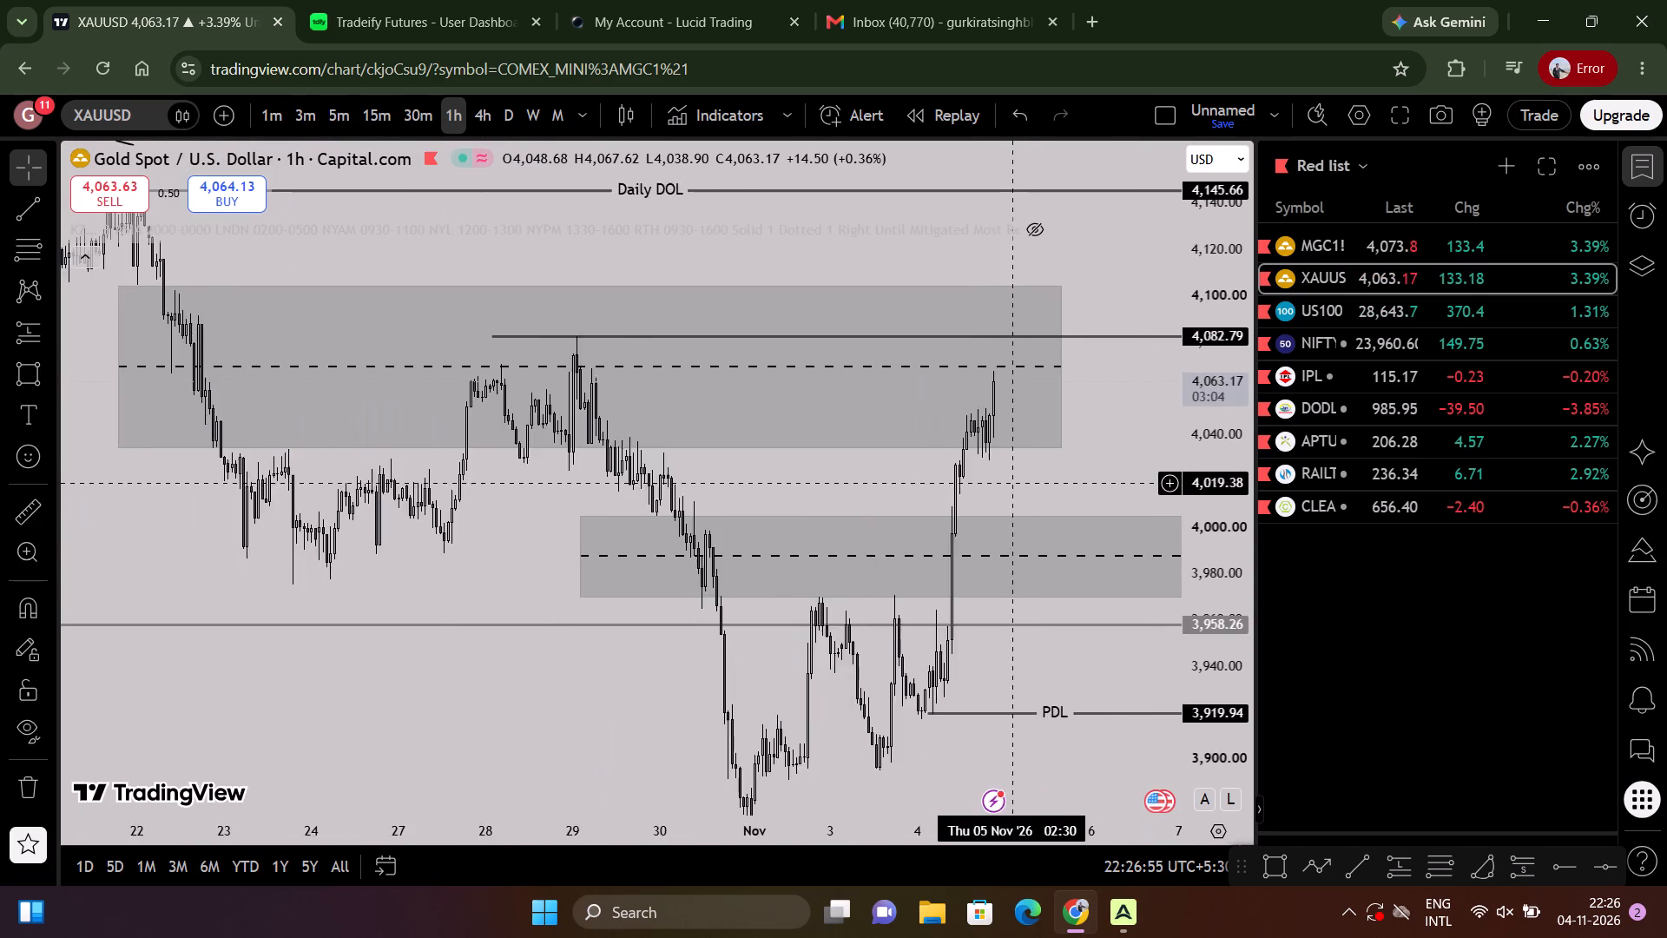
pyautogui.scroll(-1, 1010, 478)
pyautogui.moveTo(1010, 474); pyautogui.dragTo(791, 507)
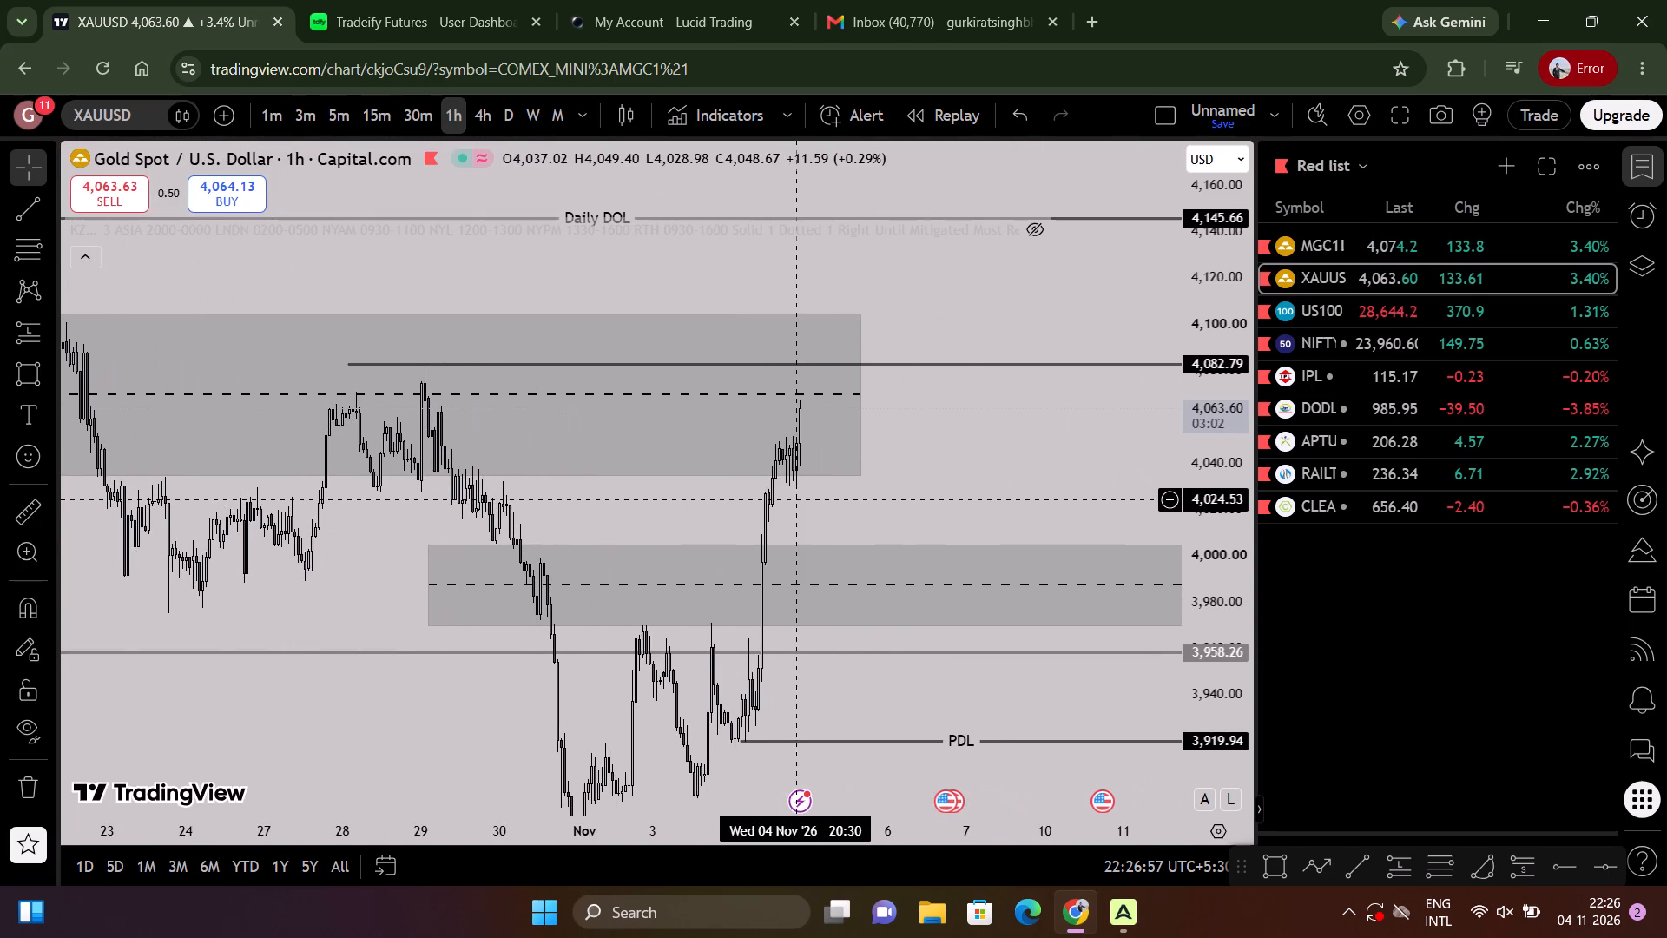
pyautogui.scroll(-4, 860, 454)
pyautogui.scroll(3, 862, 455)
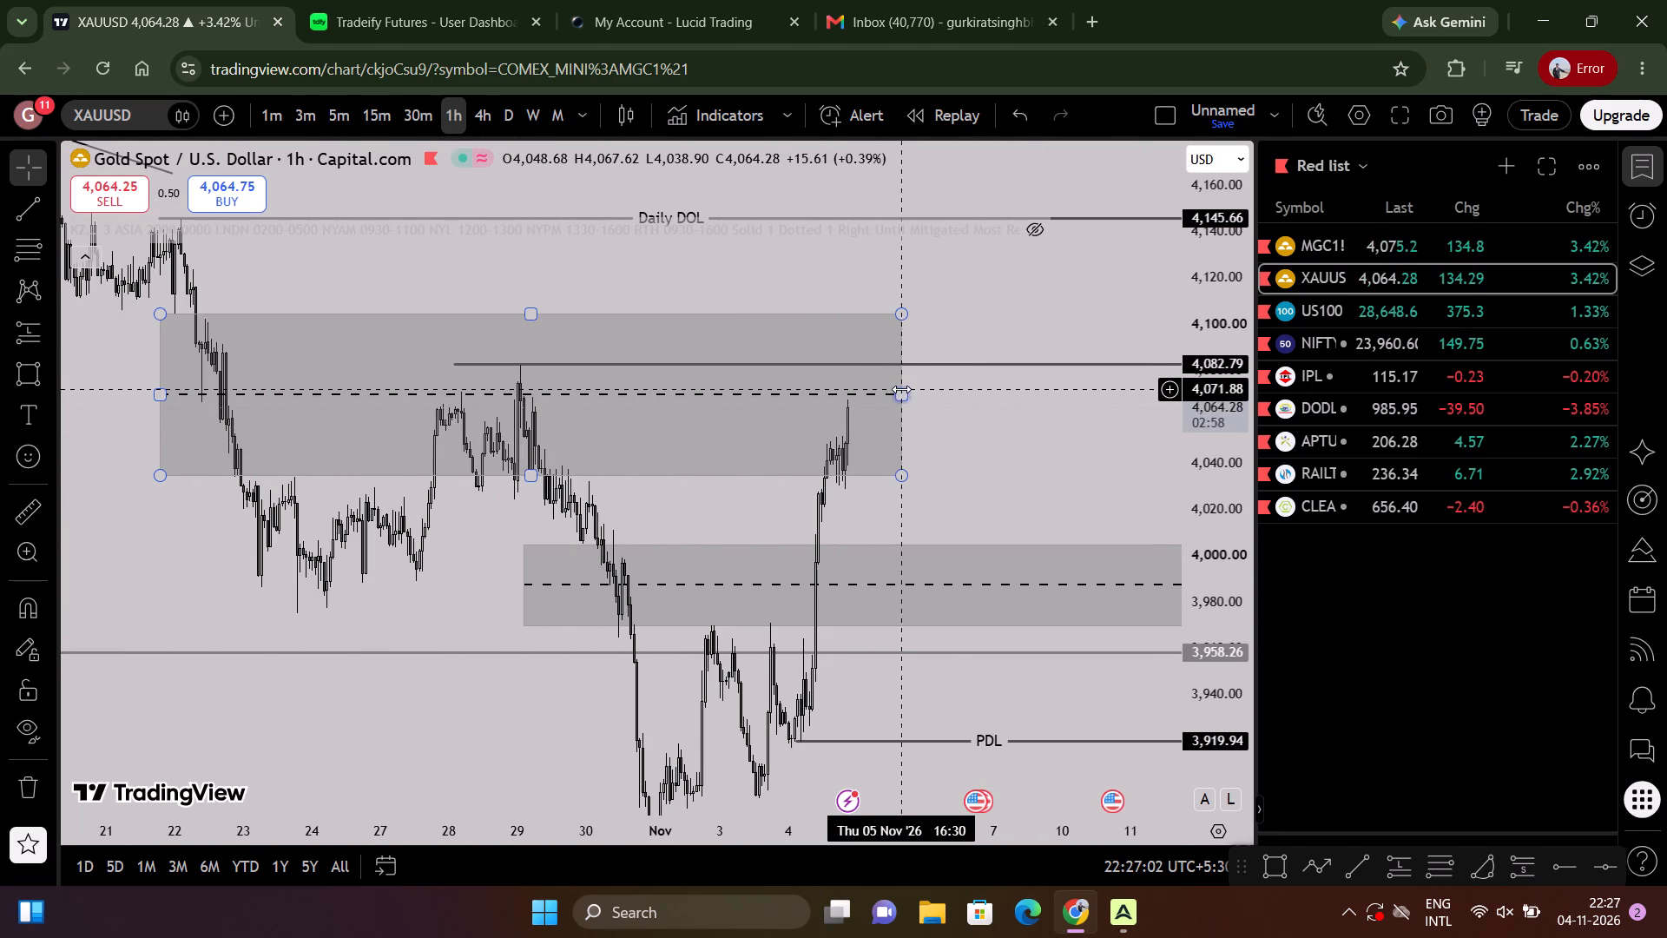
pyautogui.scroll(1, 840, 459)
pyautogui.scroll(-2, 981, 506)
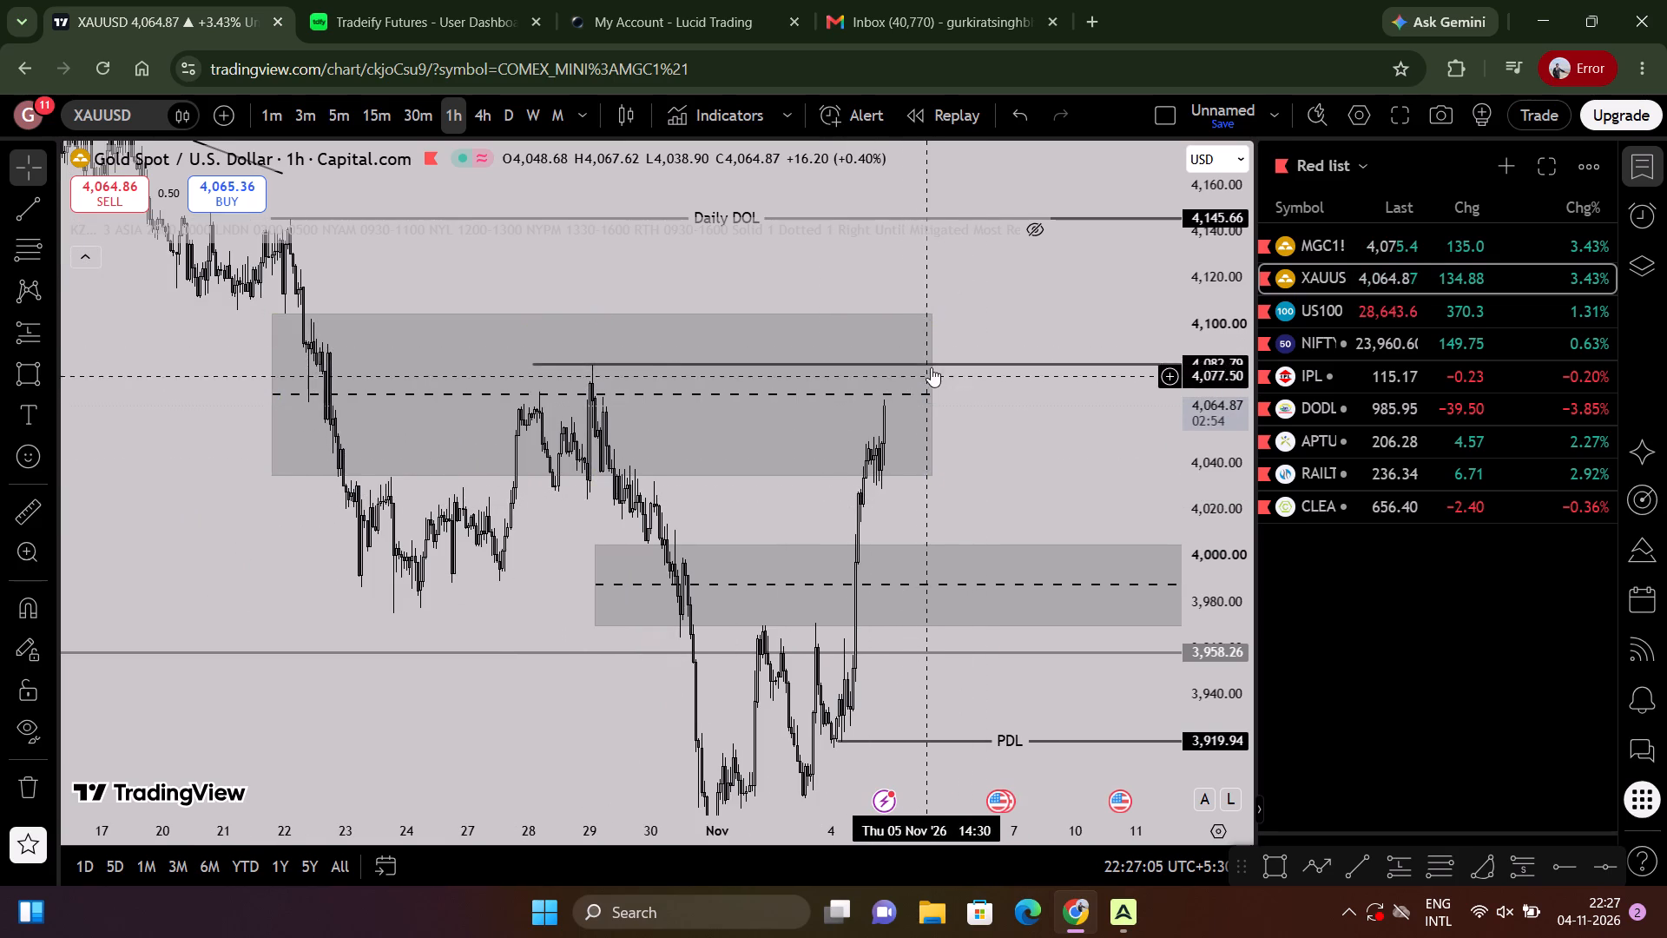
pyautogui.moveTo(964, 426); pyautogui.dragTo(1020, 584)
pyautogui.scroll(-3, 969, 548)
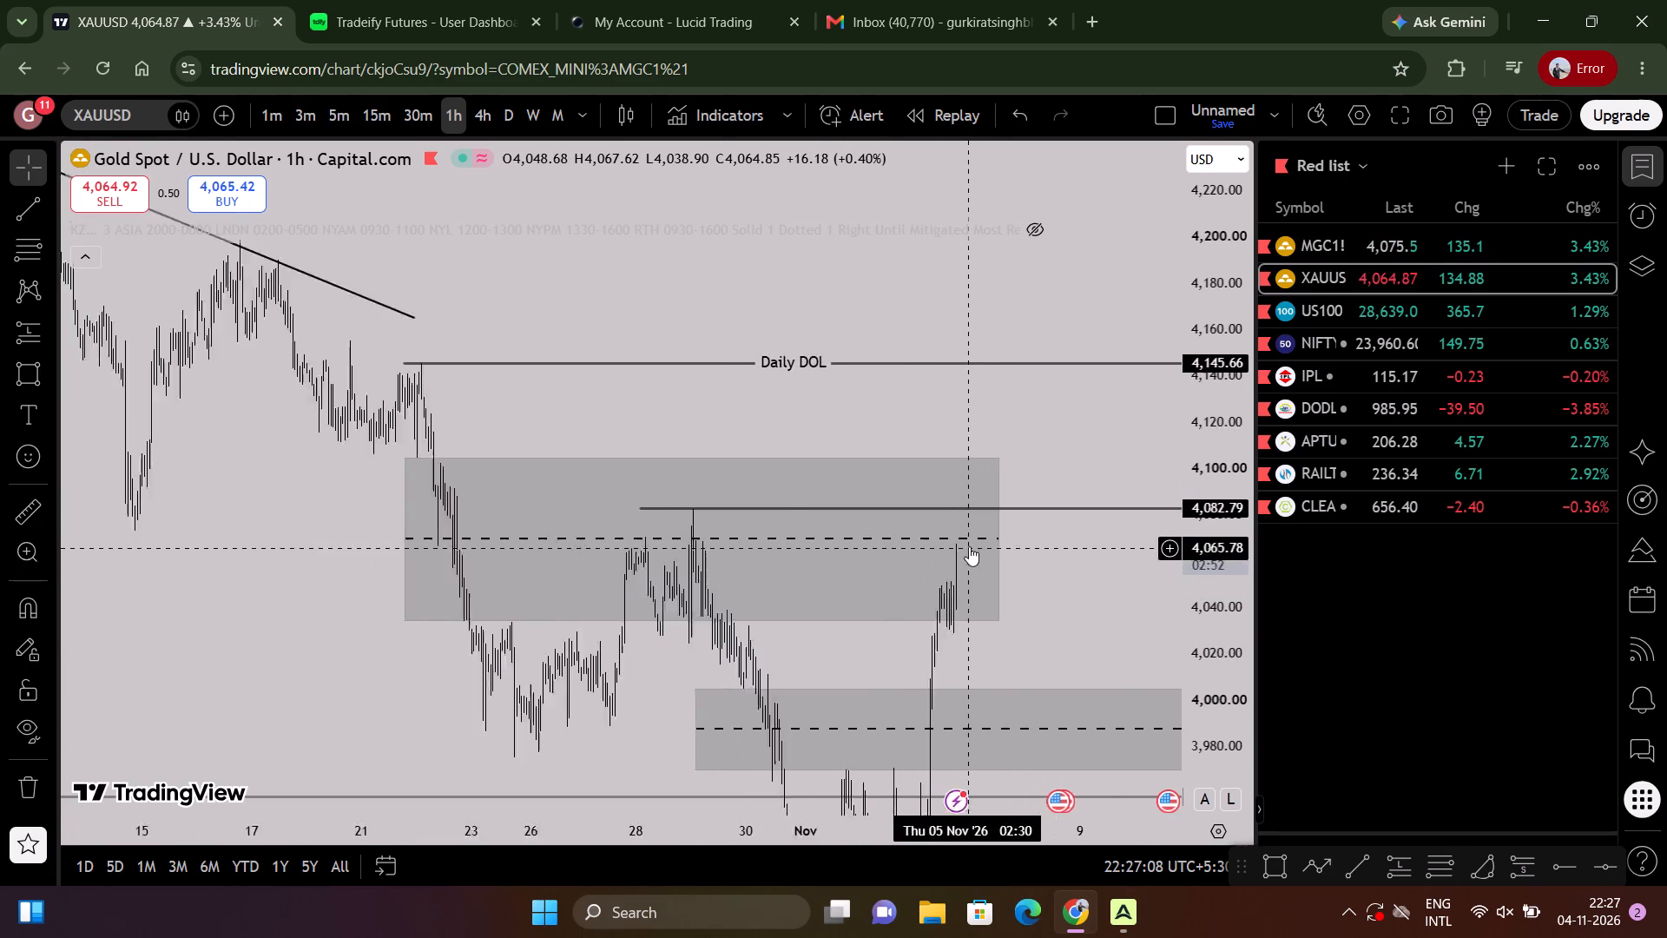
pyautogui.scroll(-8, 969, 546)
pyautogui.moveTo(711, 394); pyautogui.dragTo(725, 619)
pyautogui.moveTo(1255, 312); pyautogui.dragTo(1255, 332)
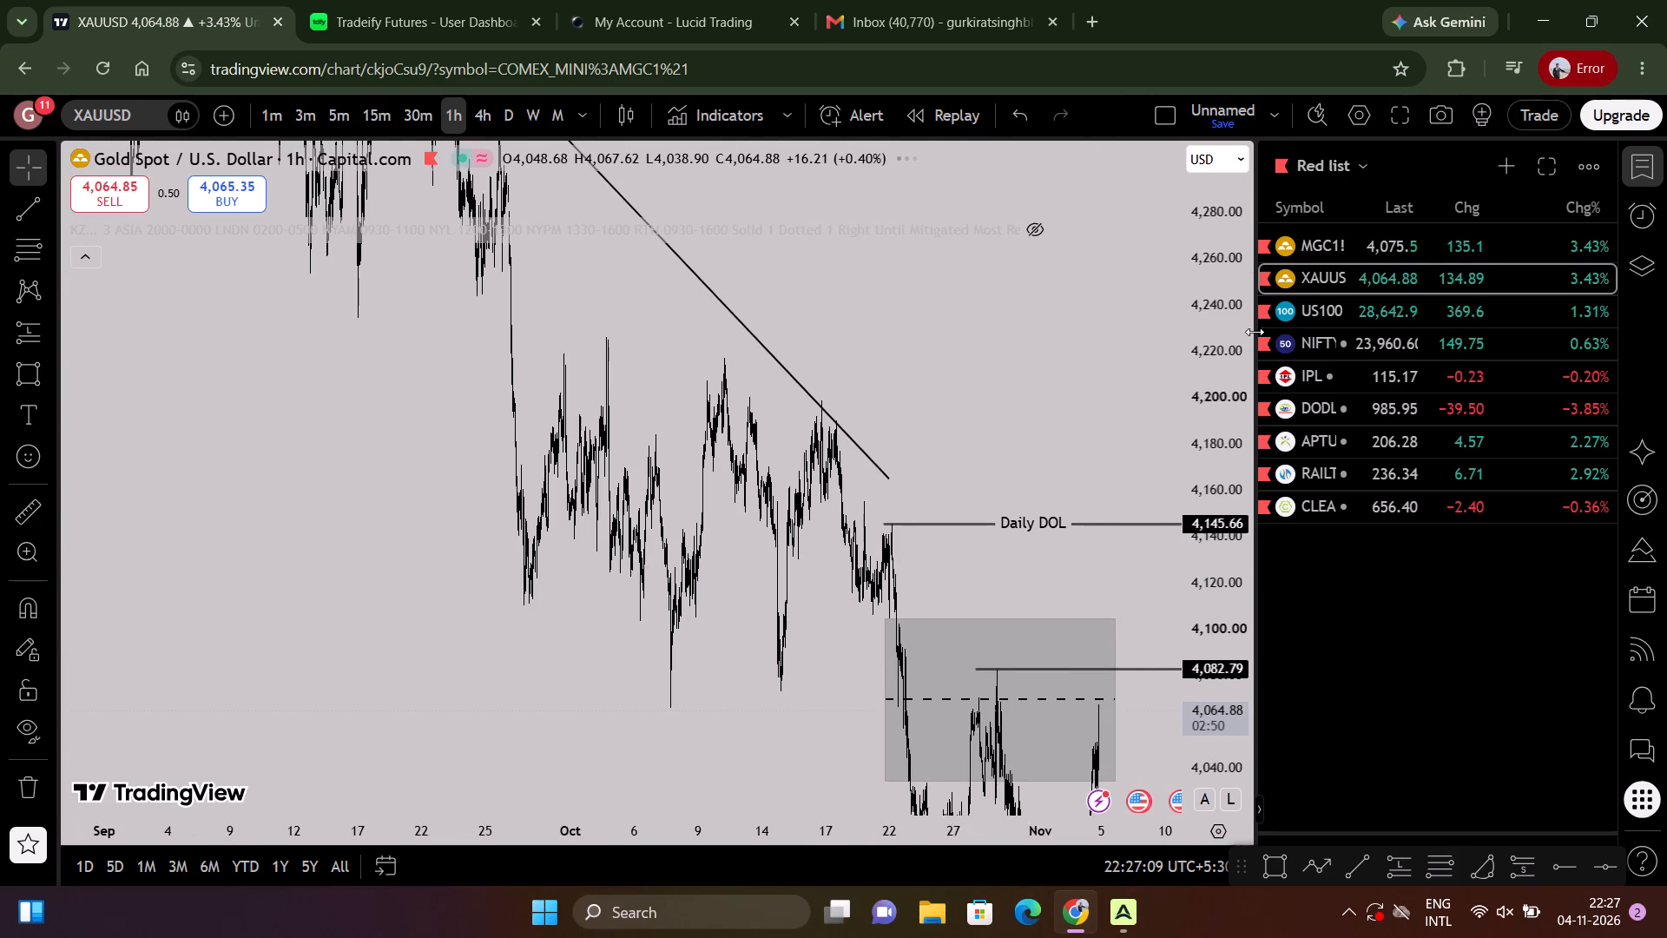
pyautogui.moveTo(1255, 332); pyautogui.dragTo(1073, 913)
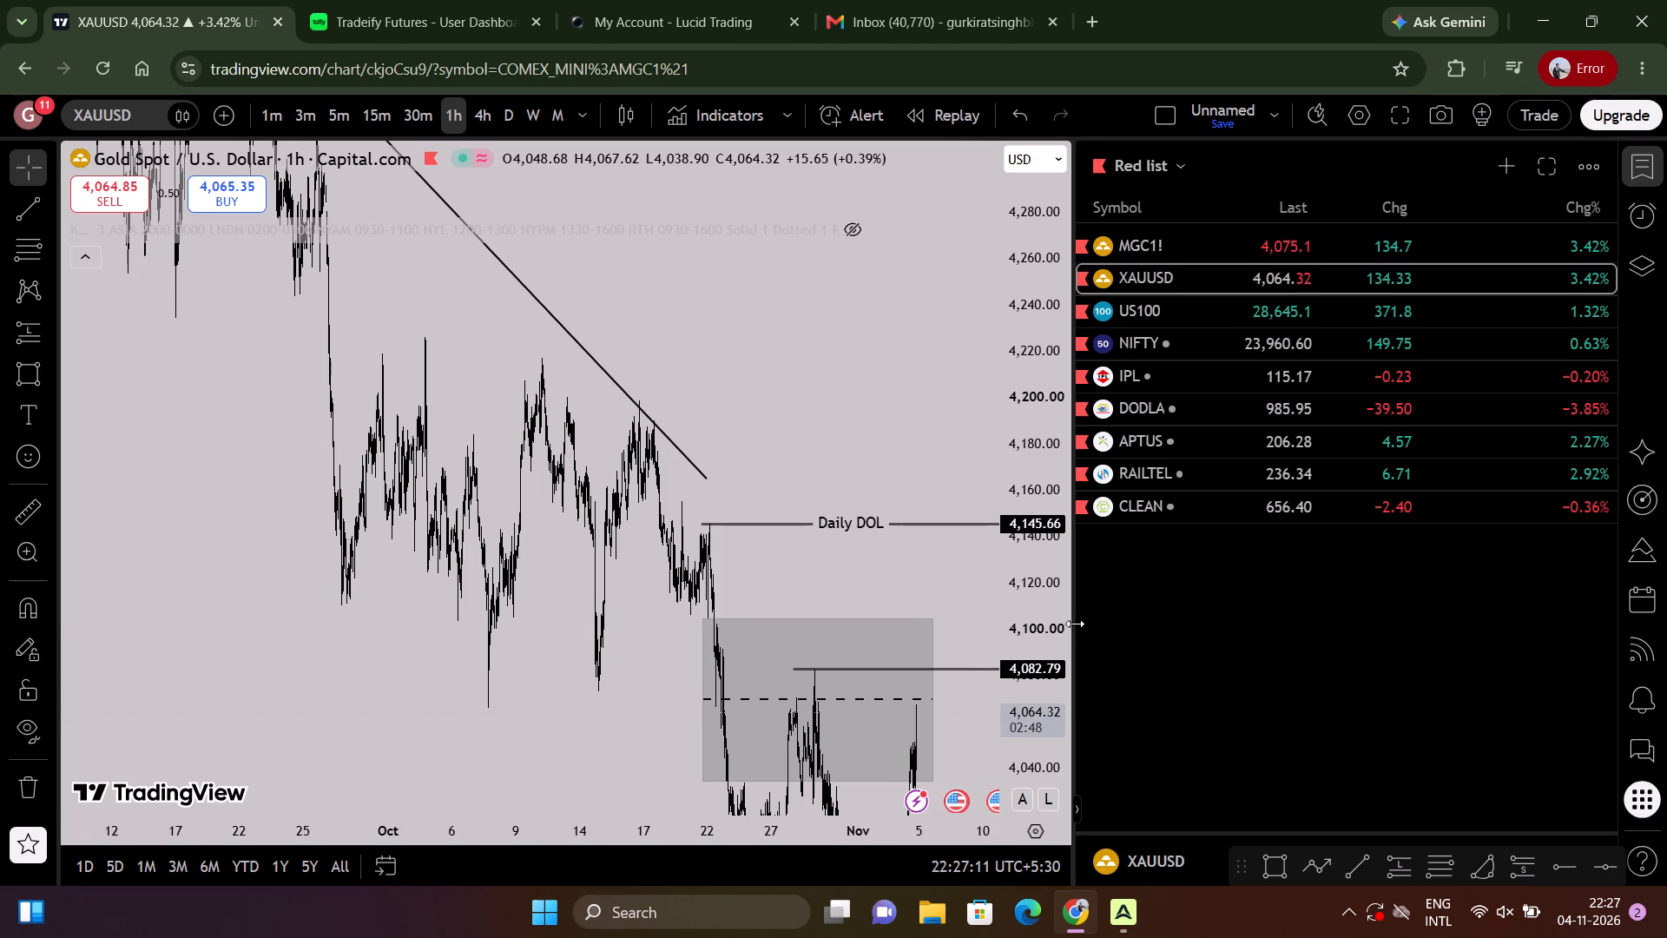
pyautogui.moveTo(1072, 624); pyautogui.dragTo(1250, 637)
pyautogui.moveTo(1209, 590); pyautogui.dragTo(1226, 936)
pyautogui.scroll(-6, 737, 633)
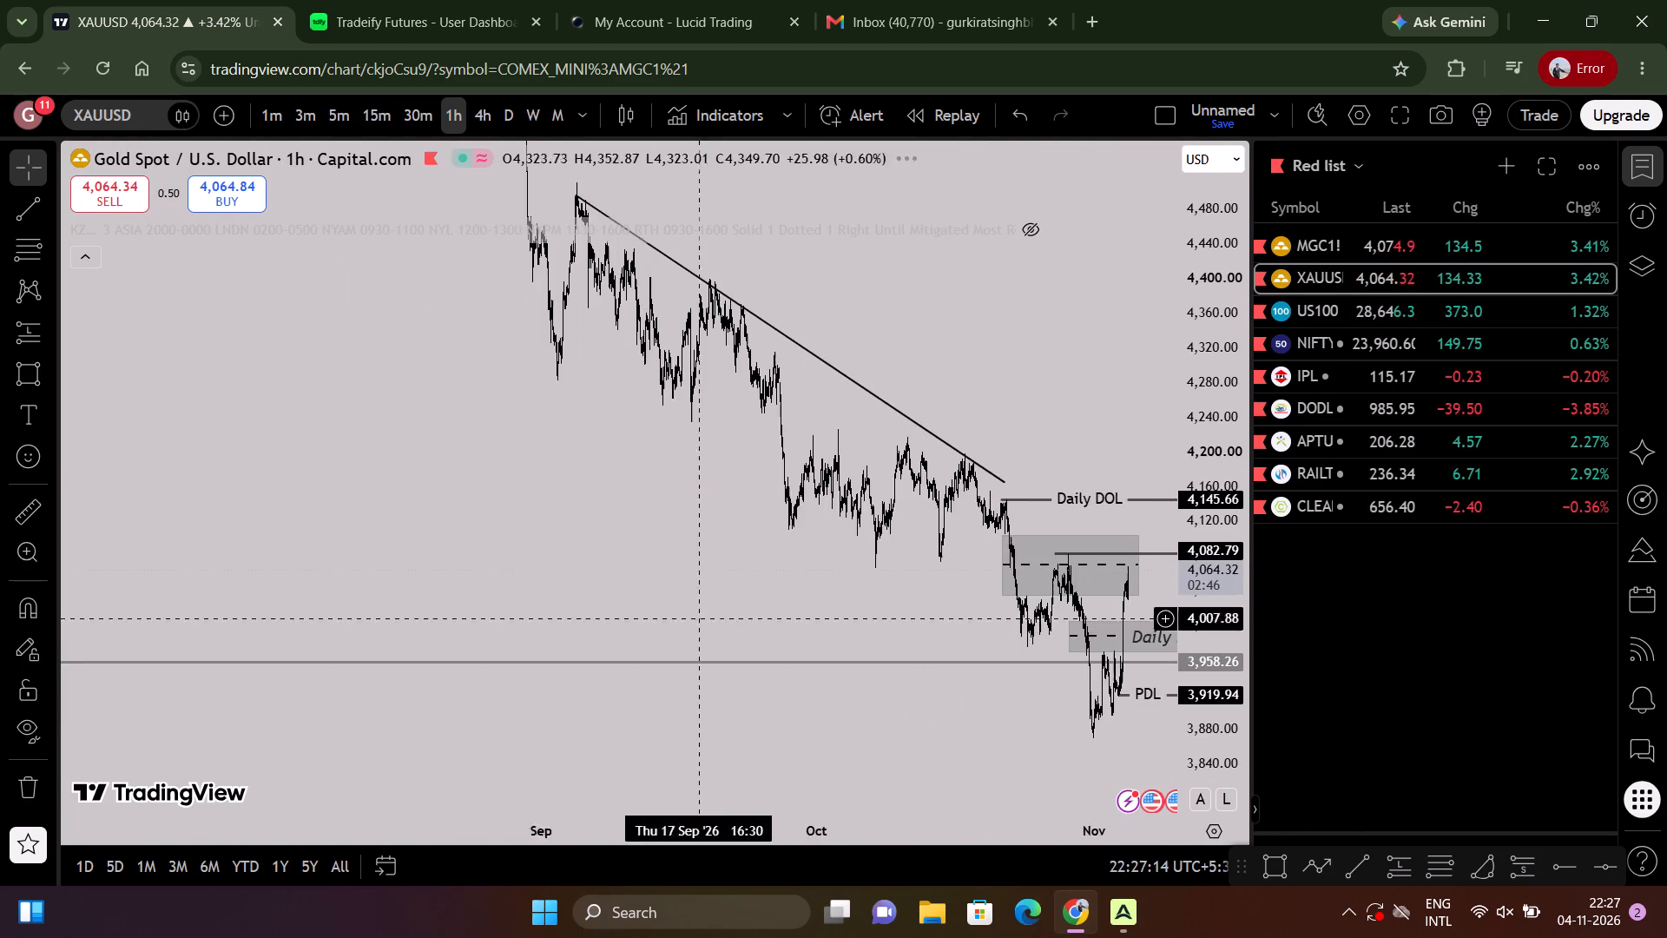
pyautogui.moveTo(598, 472); pyautogui.dragTo(601, 505)
# Review XAUUSD on the daily timeframe around the two zones, Daily DOL, PDL and the trend line.
pyautogui.click(505, 117)
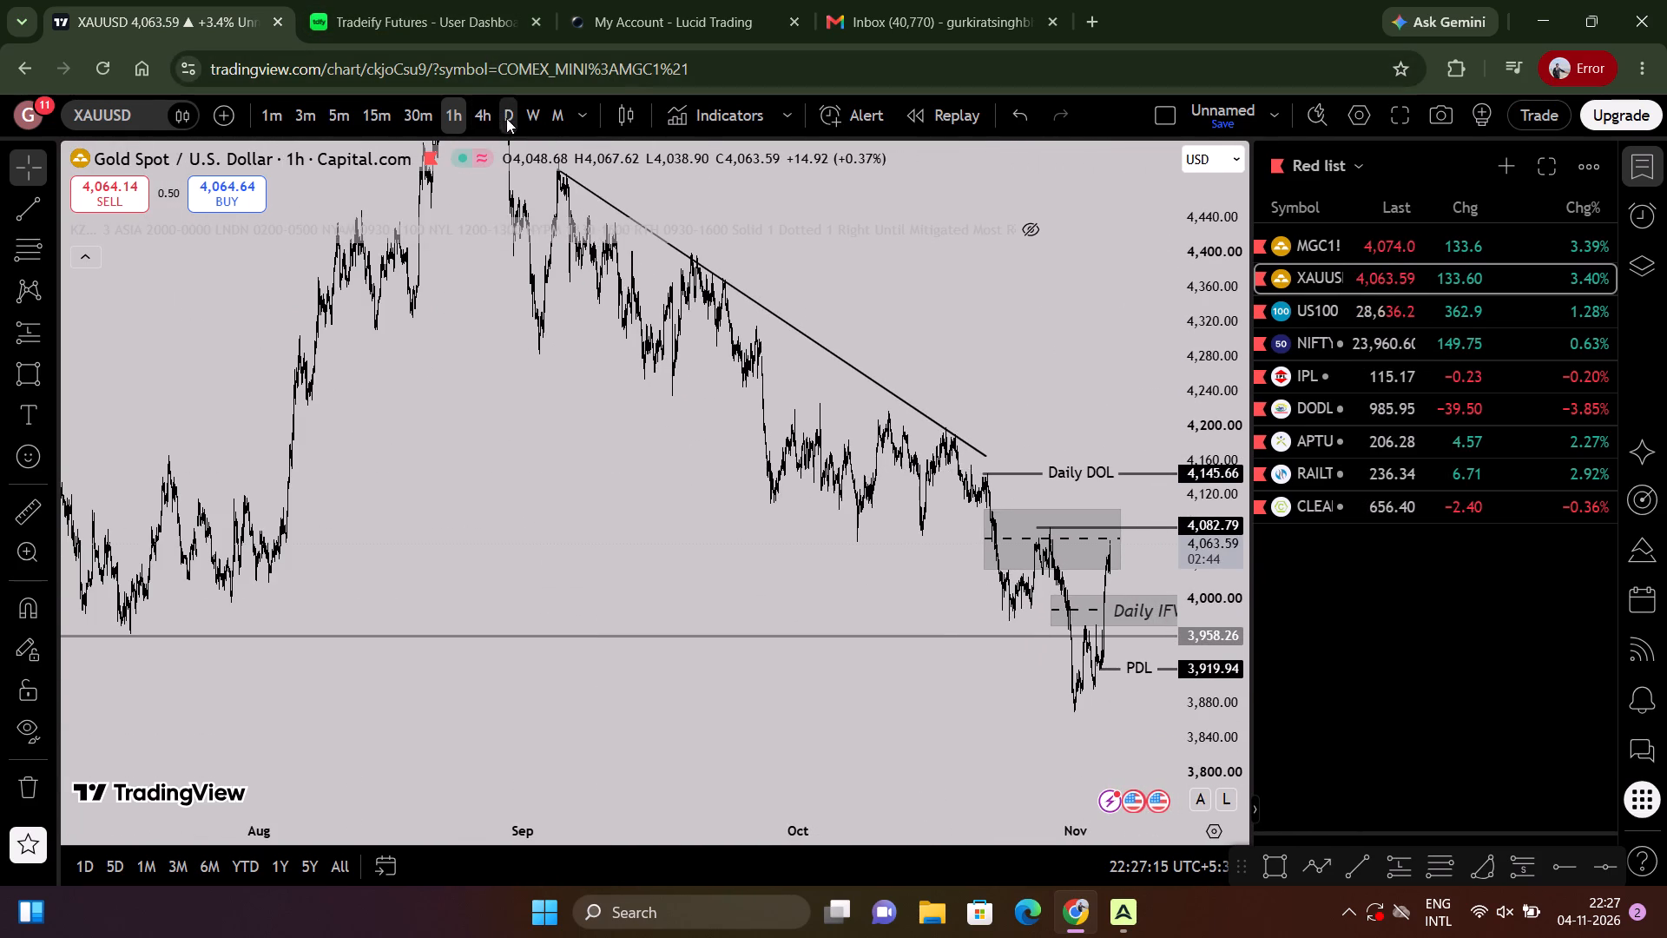
pyautogui.scroll(20, 1043, 589)
pyautogui.scroll(4, 1043, 589)
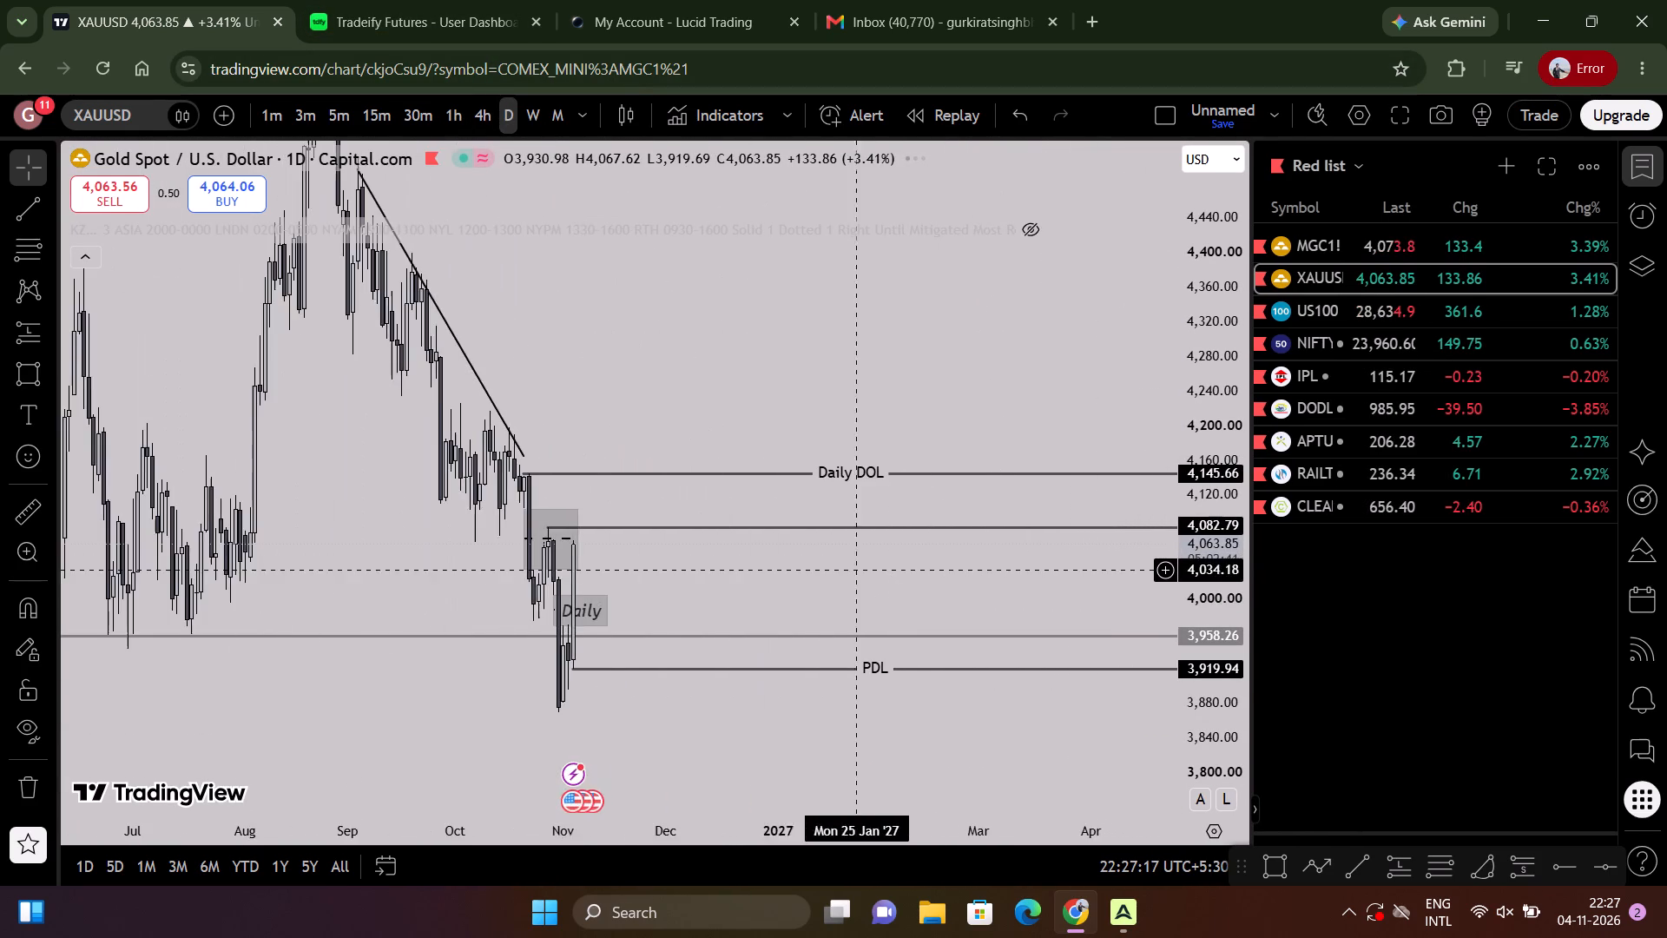
pyautogui.moveTo(791, 582); pyautogui.dragTo(1193, 424)
pyautogui.scroll(5, 1039, 466)
pyautogui.scroll(3, 884, 450)
pyautogui.moveTo(951, 433); pyautogui.dragTo(1170, 516)
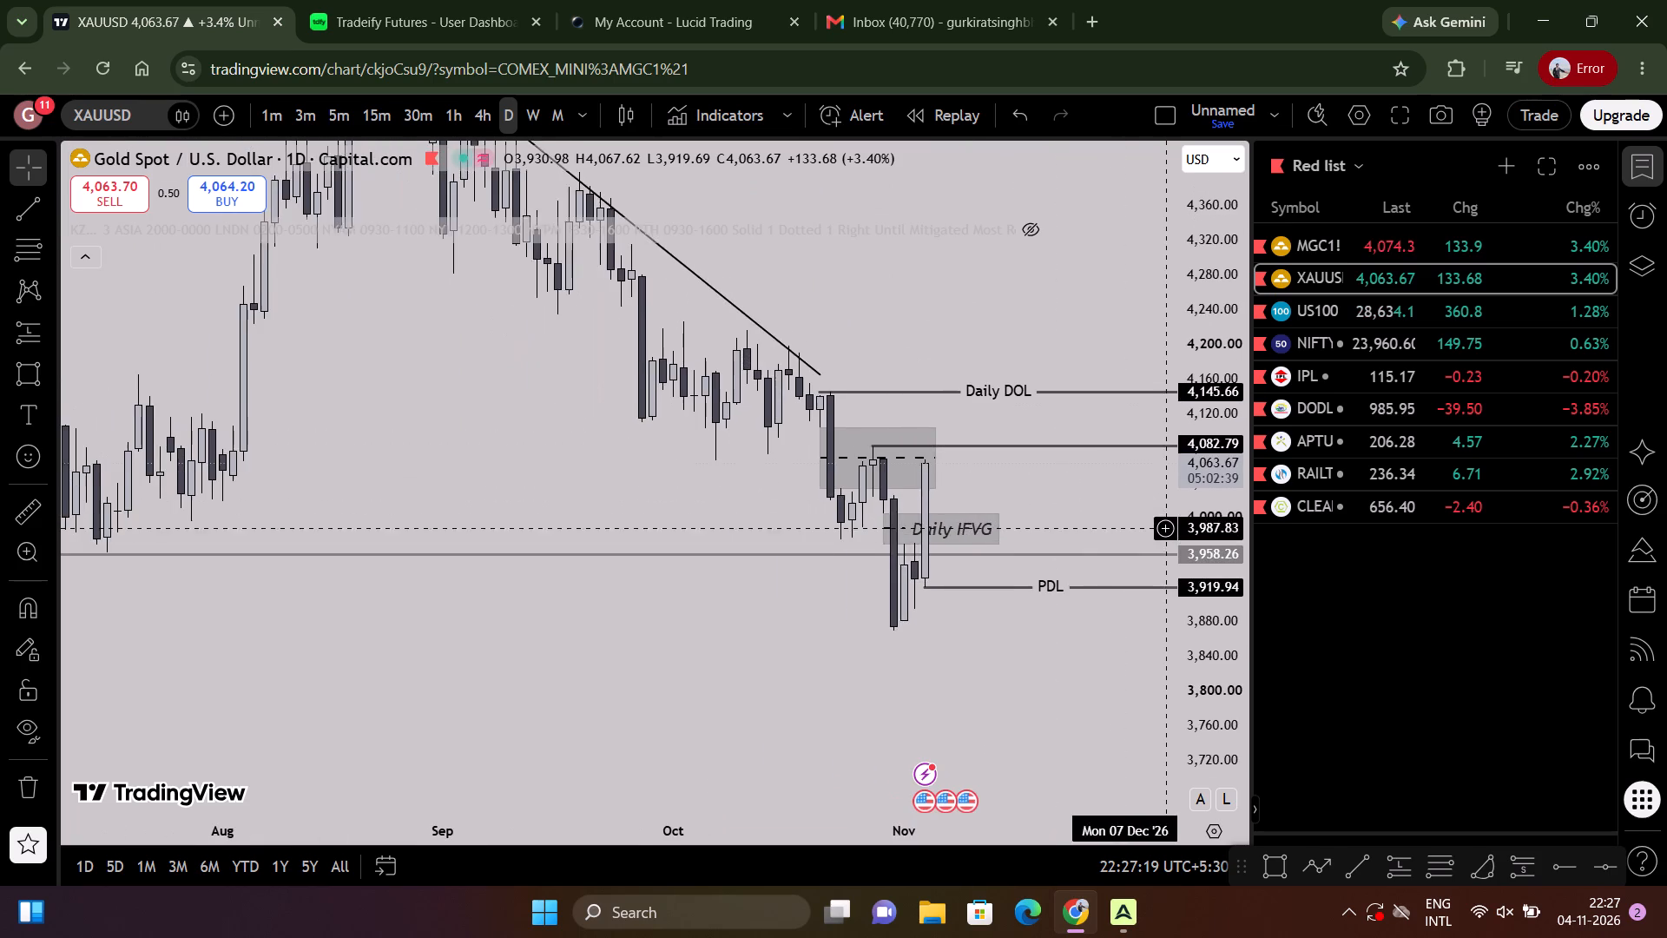
pyautogui.moveTo(1170, 516); pyautogui.dragTo(1170, 511)
pyautogui.moveTo(1217, 567); pyautogui.dragTo(1196, 333)
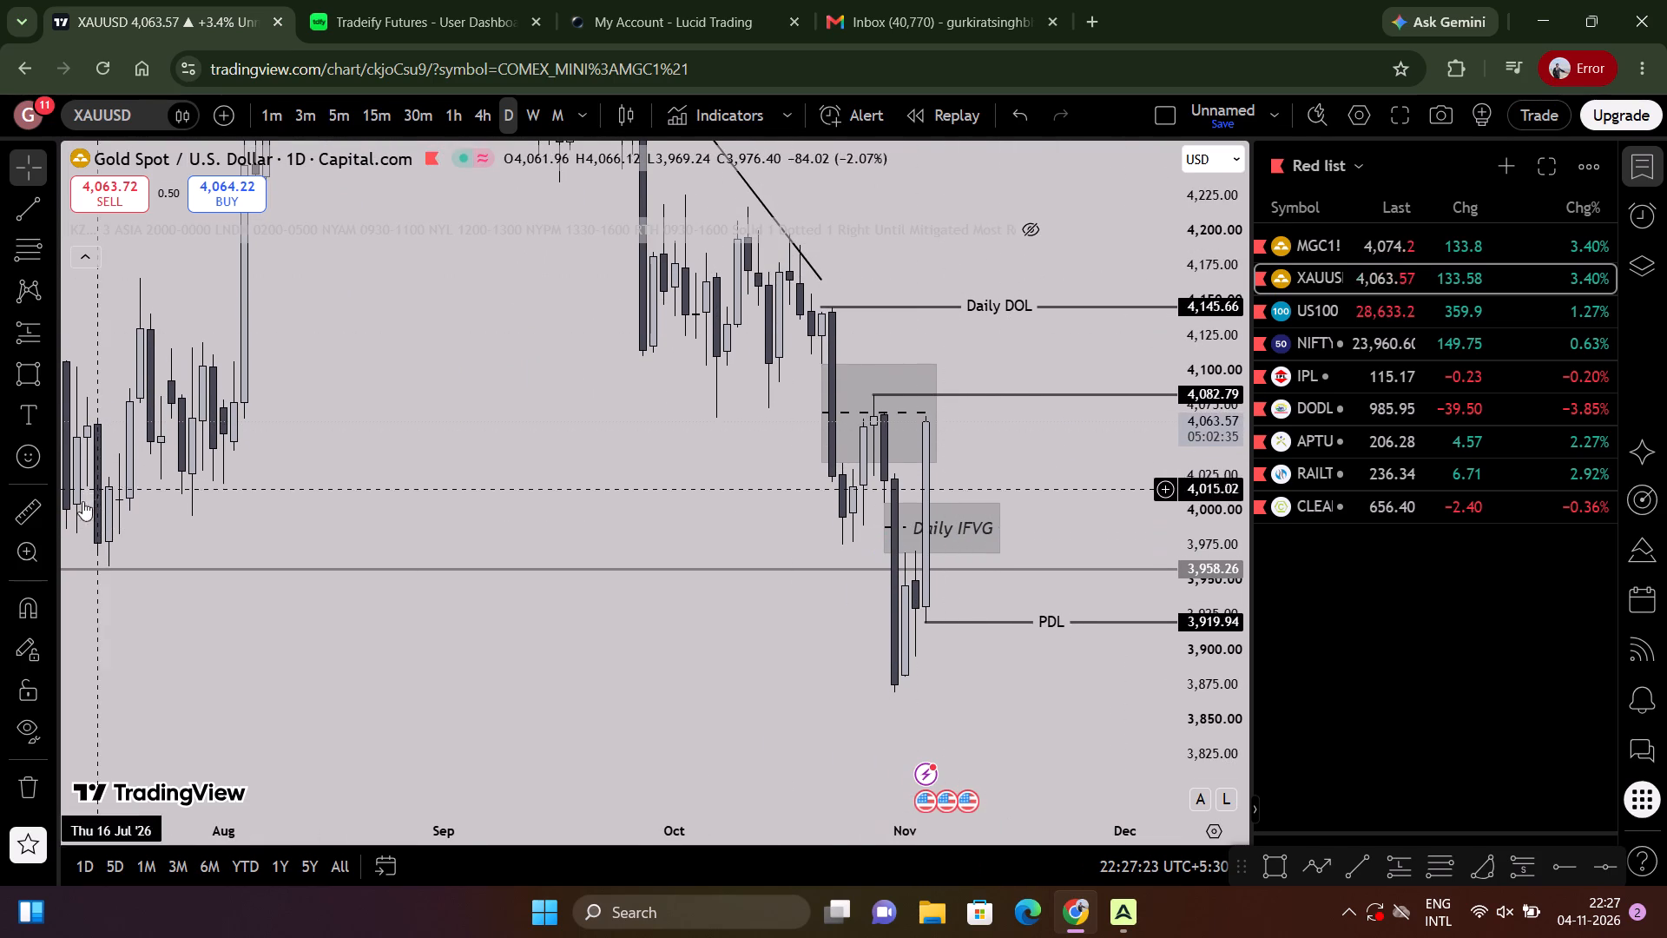
# Measure possible price moves below and above about 4,069.41, starting just after the latest daily candle.
pyautogui.moveTo(8, 514); pyautogui.dragTo(45, 523)
pyautogui.click(946, 413)
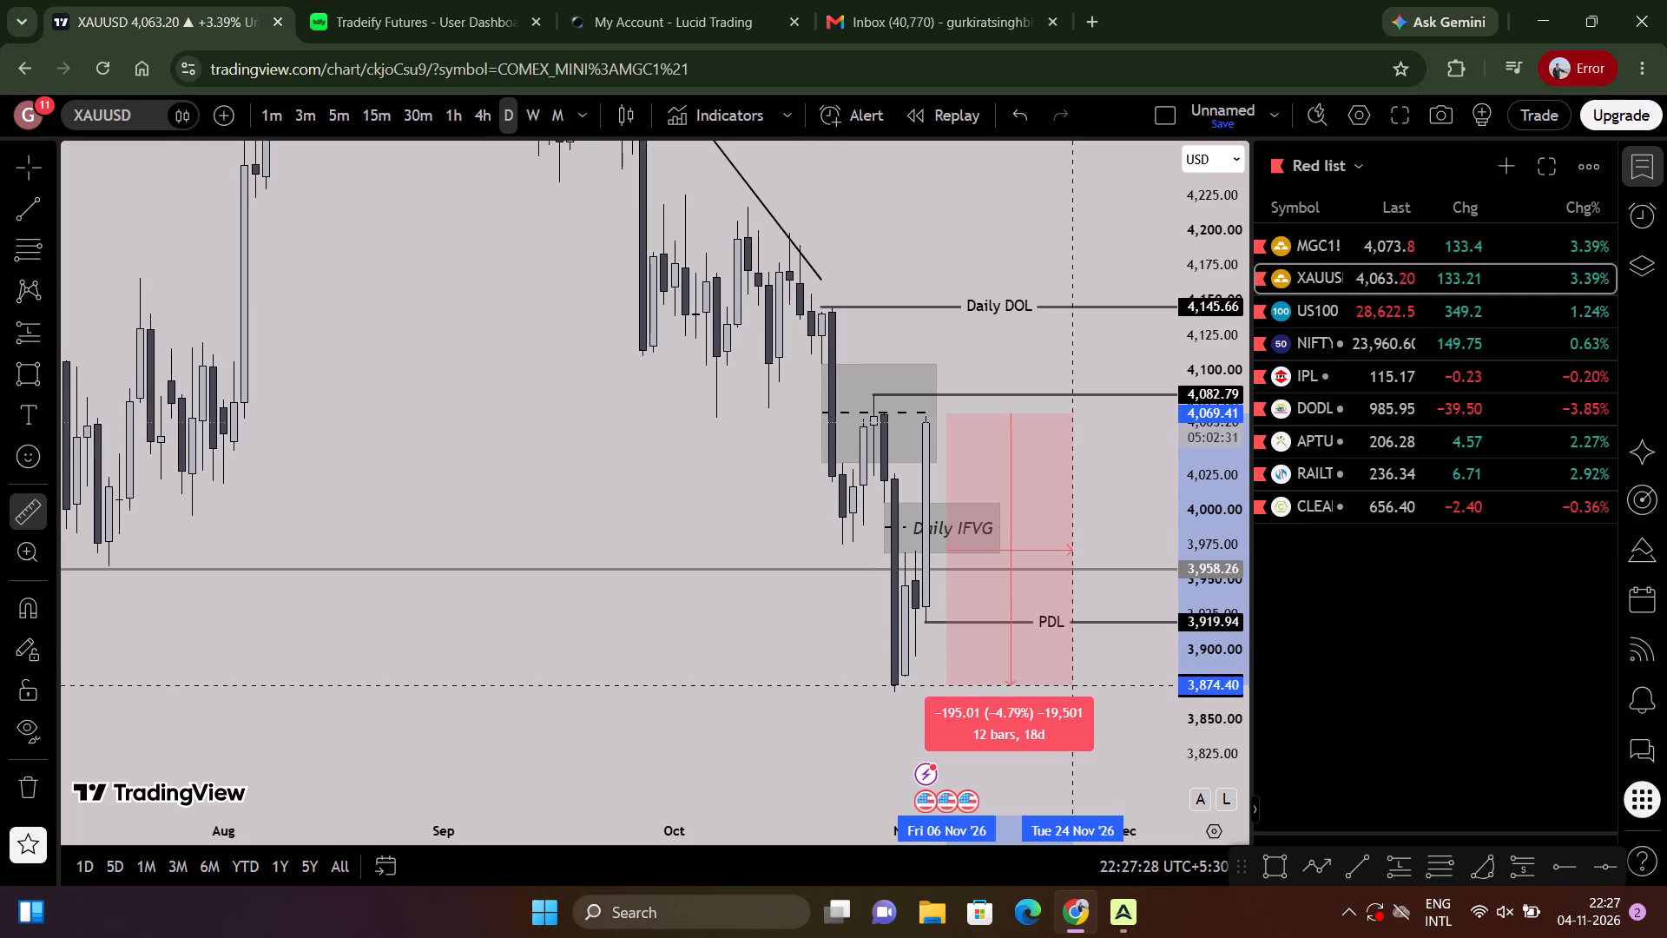
pyautogui.moveTo(1215, 406); pyautogui.dragTo(1156, 665)
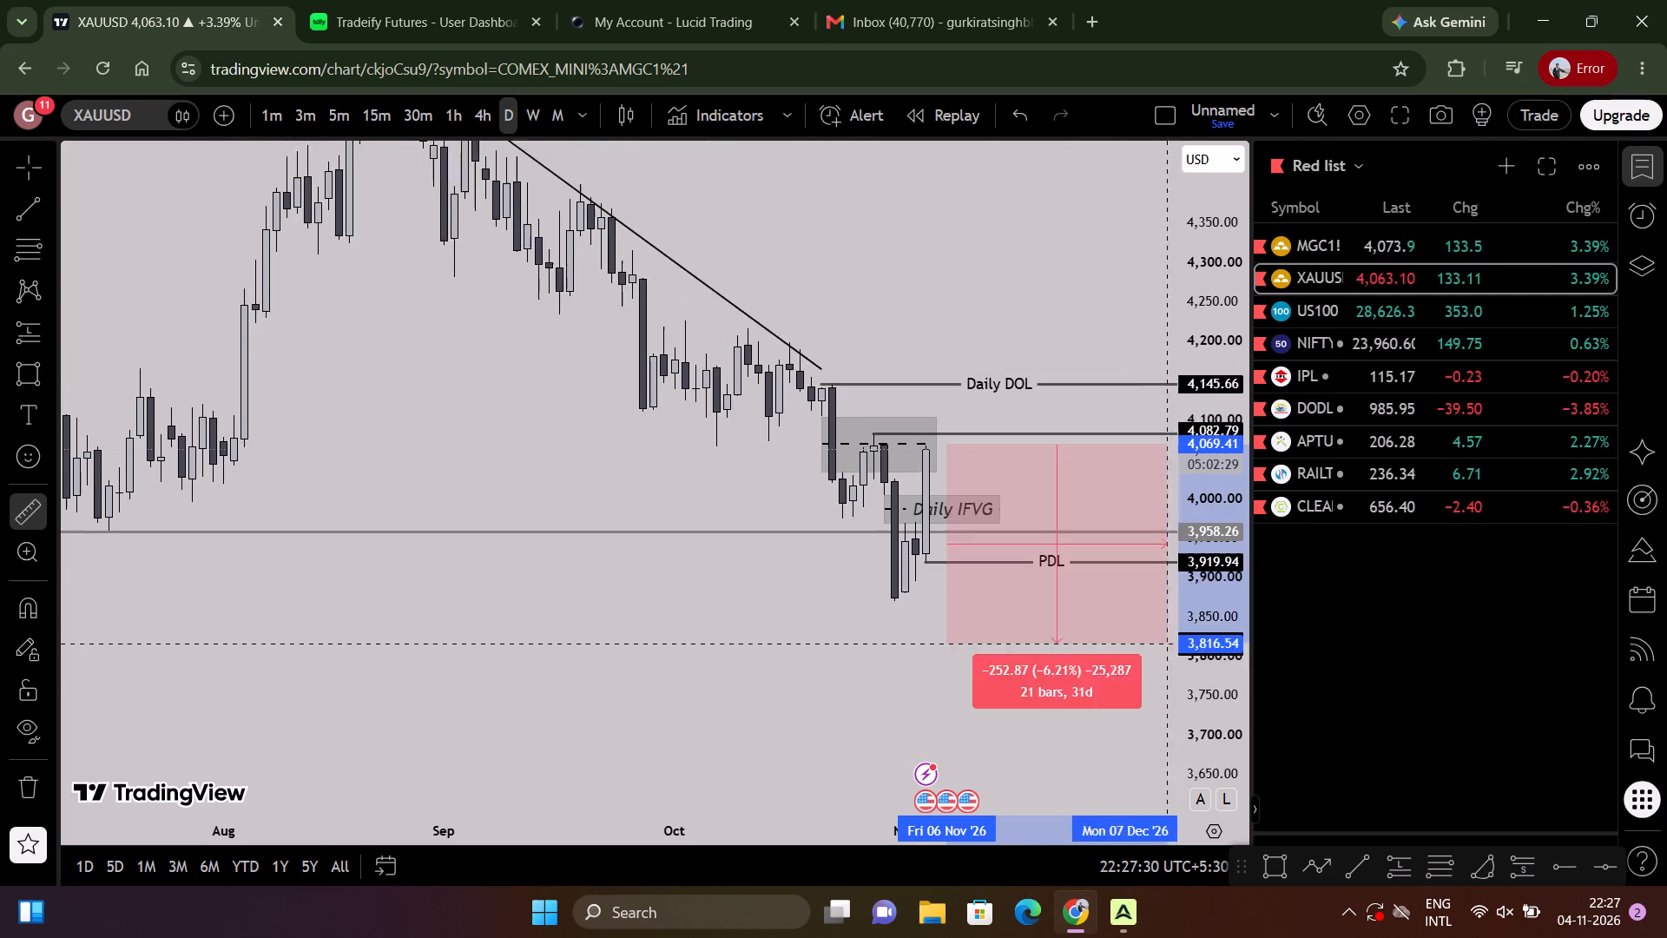
pyautogui.moveTo(1156, 665); pyautogui.dragTo(1137, 685)
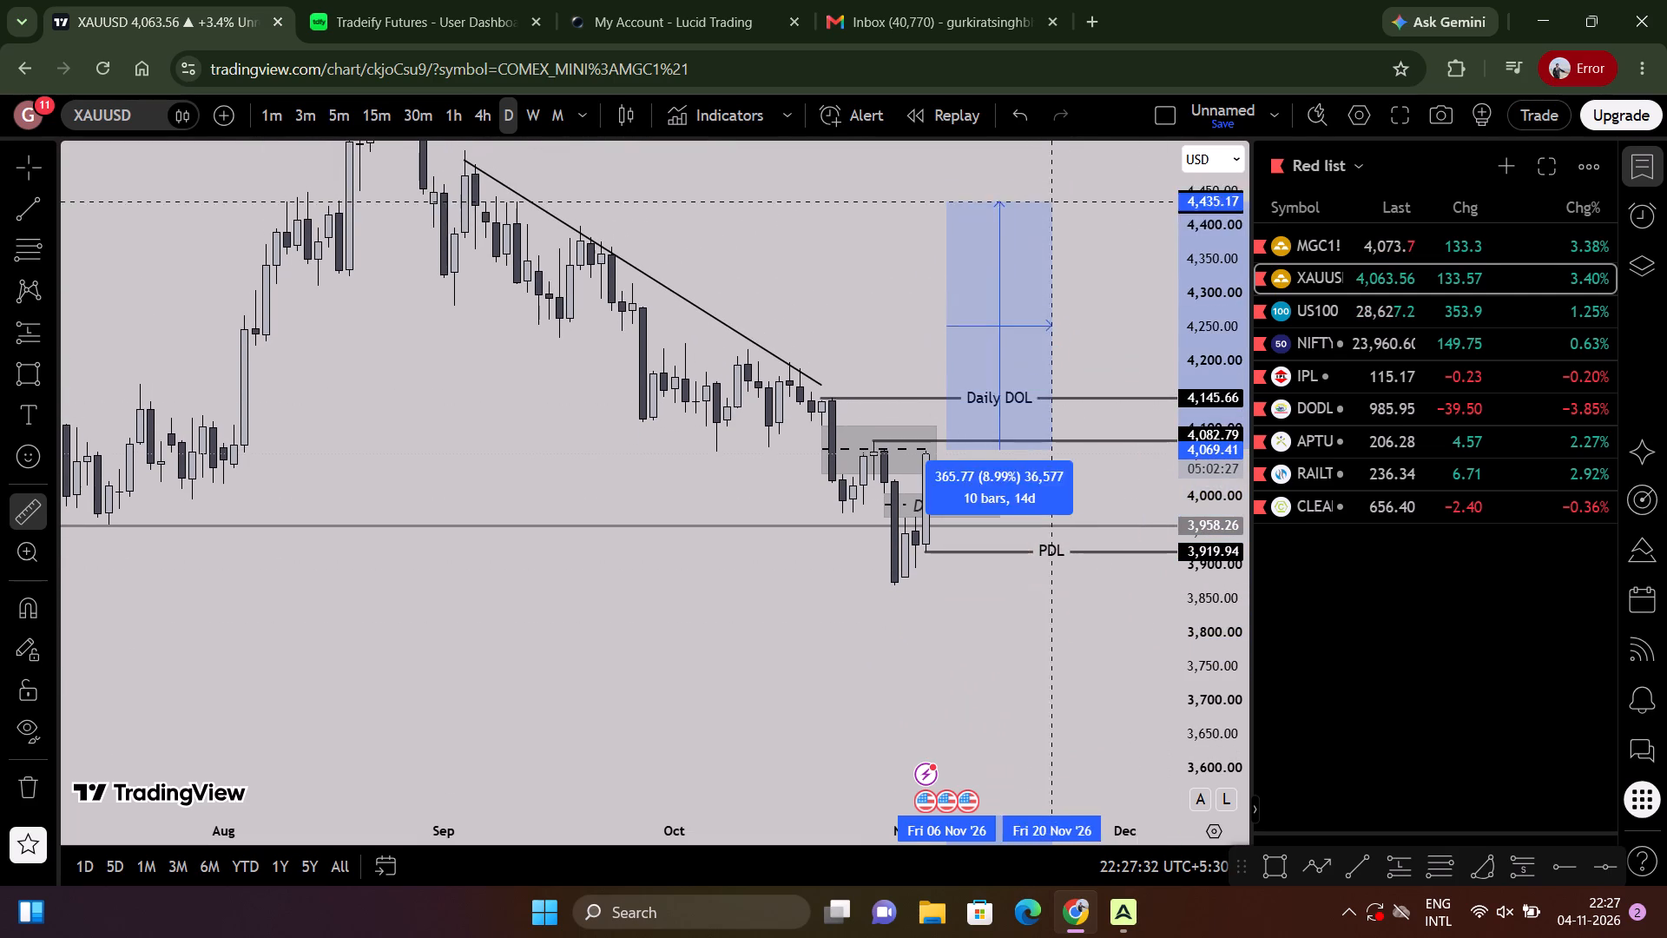
pyautogui.moveTo(1252, 270); pyautogui.dragTo(1190, 495)
pyautogui.scroll(-5, 1007, 329)
pyautogui.moveTo(1136, 209); pyautogui.dragTo(1121, 516)
pyautogui.rightClick(1009, 298)
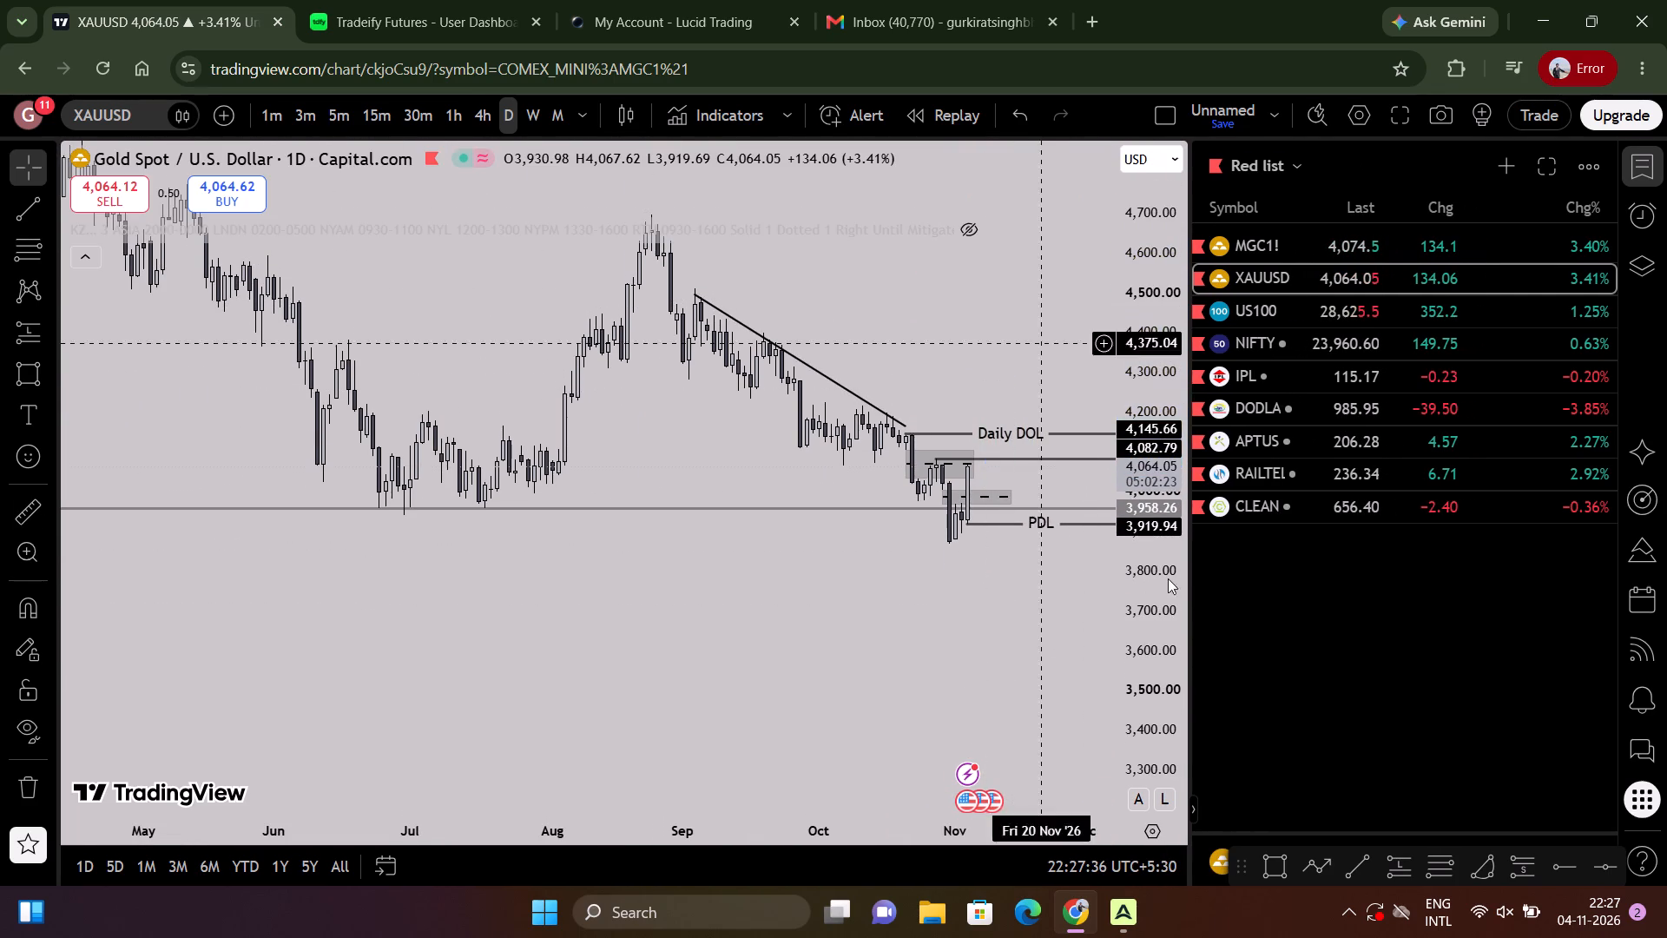
# Examine current price against the zones and levels on the daily and 4-hour timeframes.
pyautogui.moveTo(1156, 701); pyautogui.dragTo(1040, 61)
pyautogui.scroll(4, 964, 261)
pyautogui.scroll(3, 965, 443)
pyautogui.moveTo(959, 485); pyautogui.dragTo(971, 479)
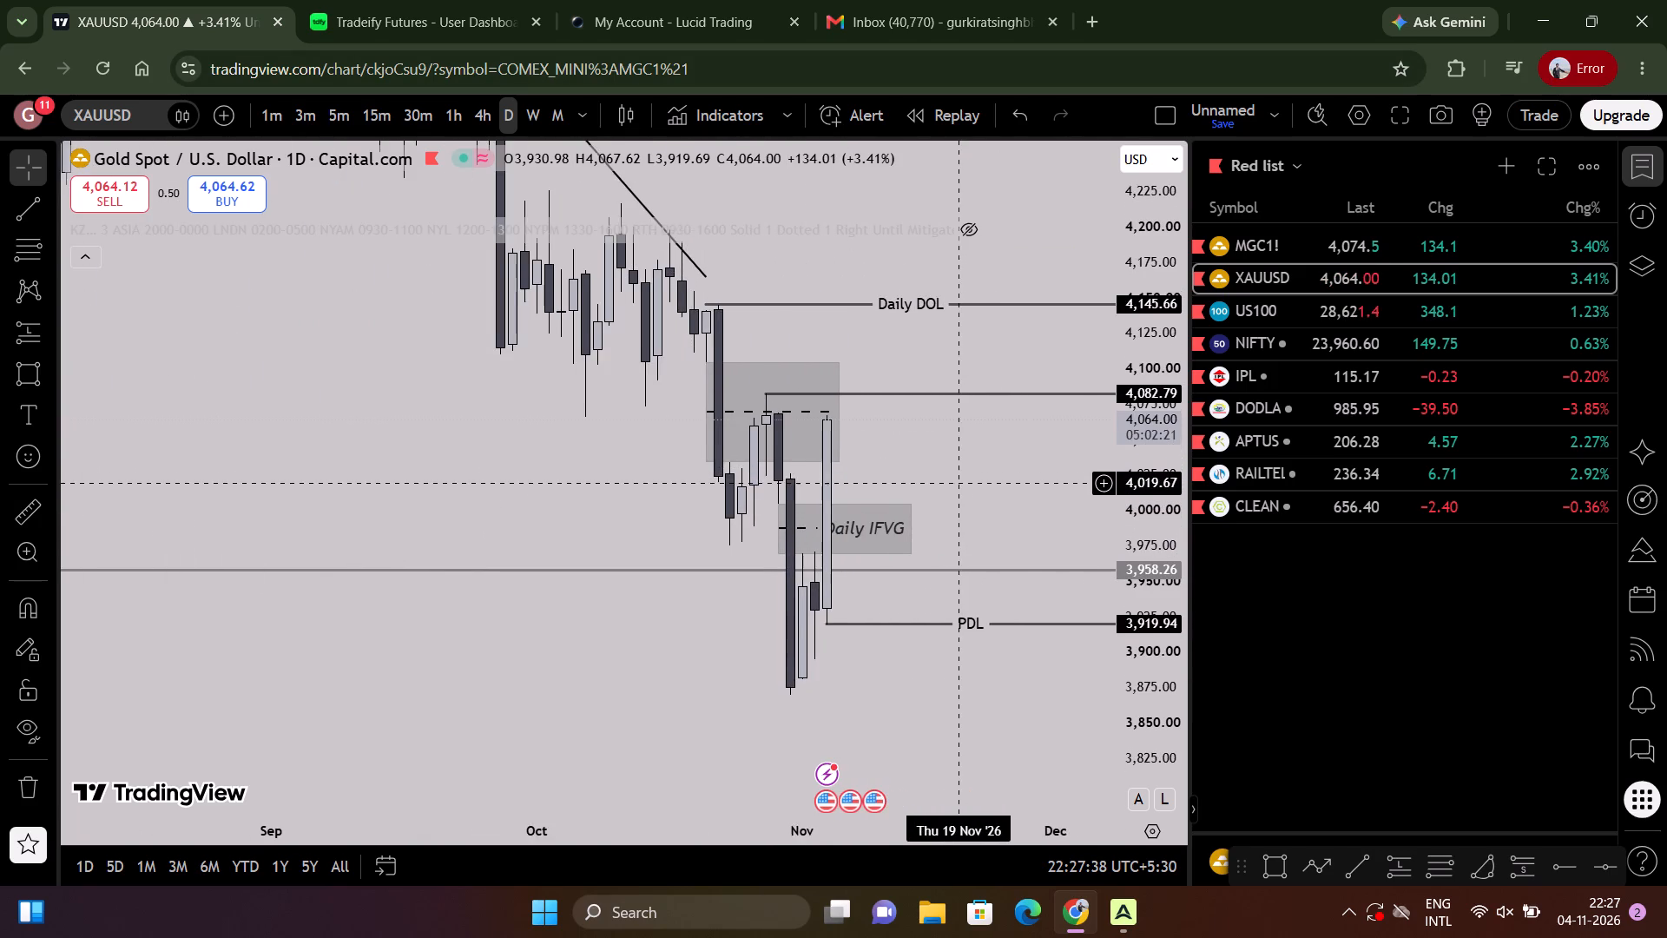
pyautogui.moveTo(971, 479); pyautogui.dragTo(983, 467)
pyautogui.click(474, 105)
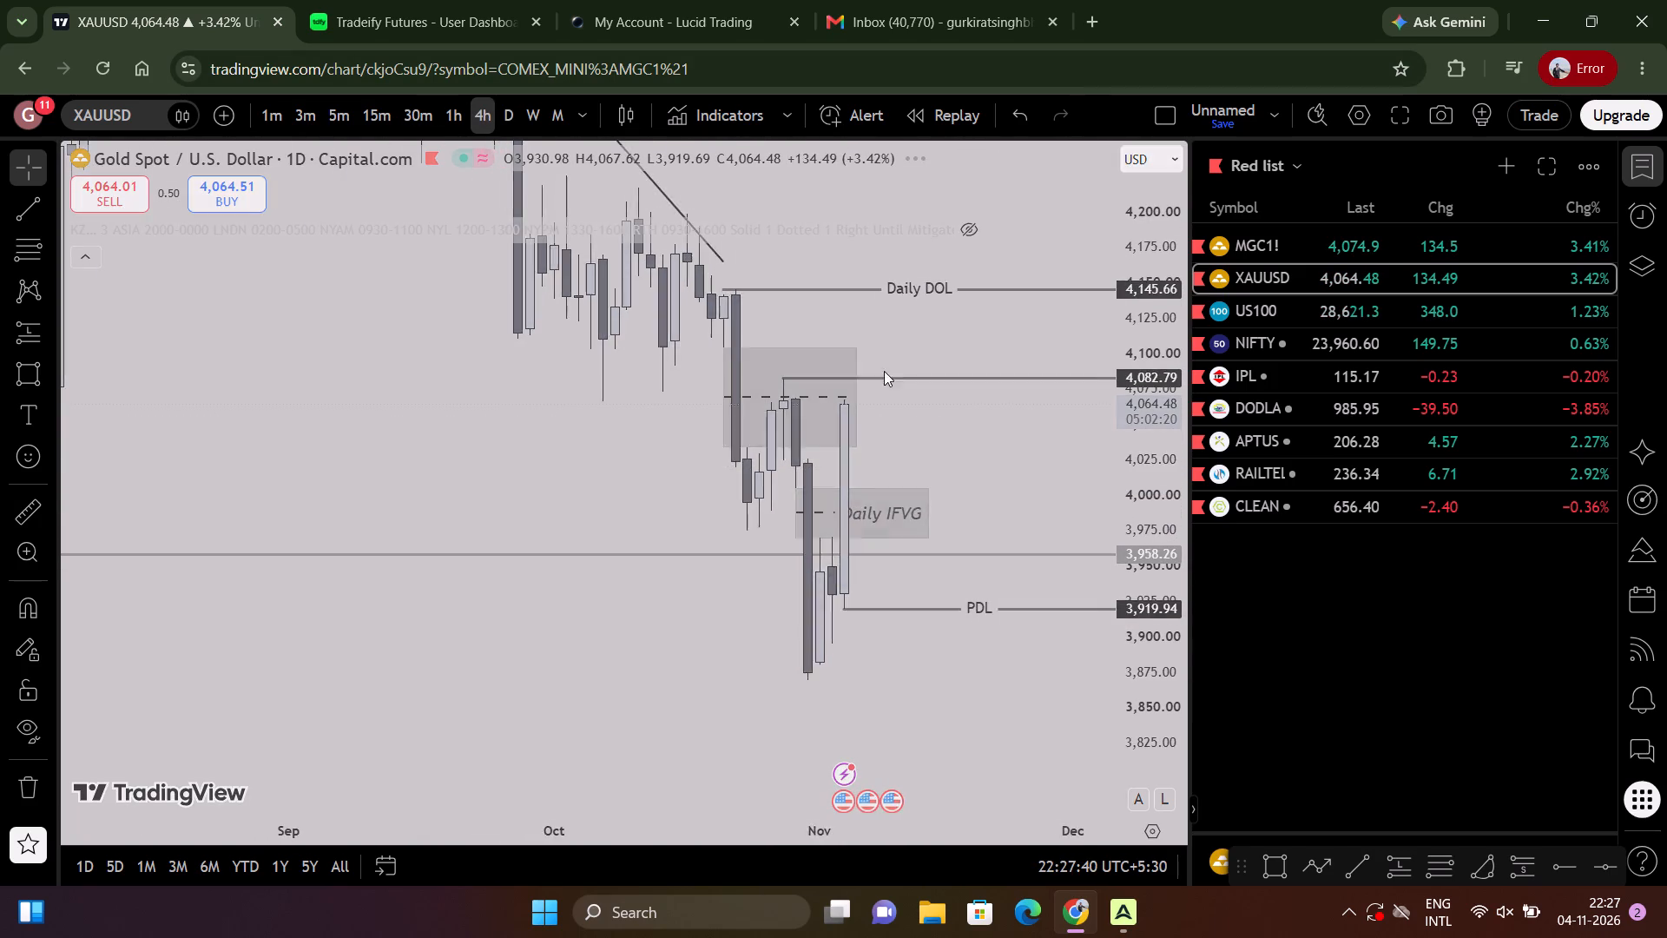
pyautogui.scroll(-4, 1058, 469)
pyautogui.moveTo(1133, 636); pyautogui.dragTo(1136, 490)
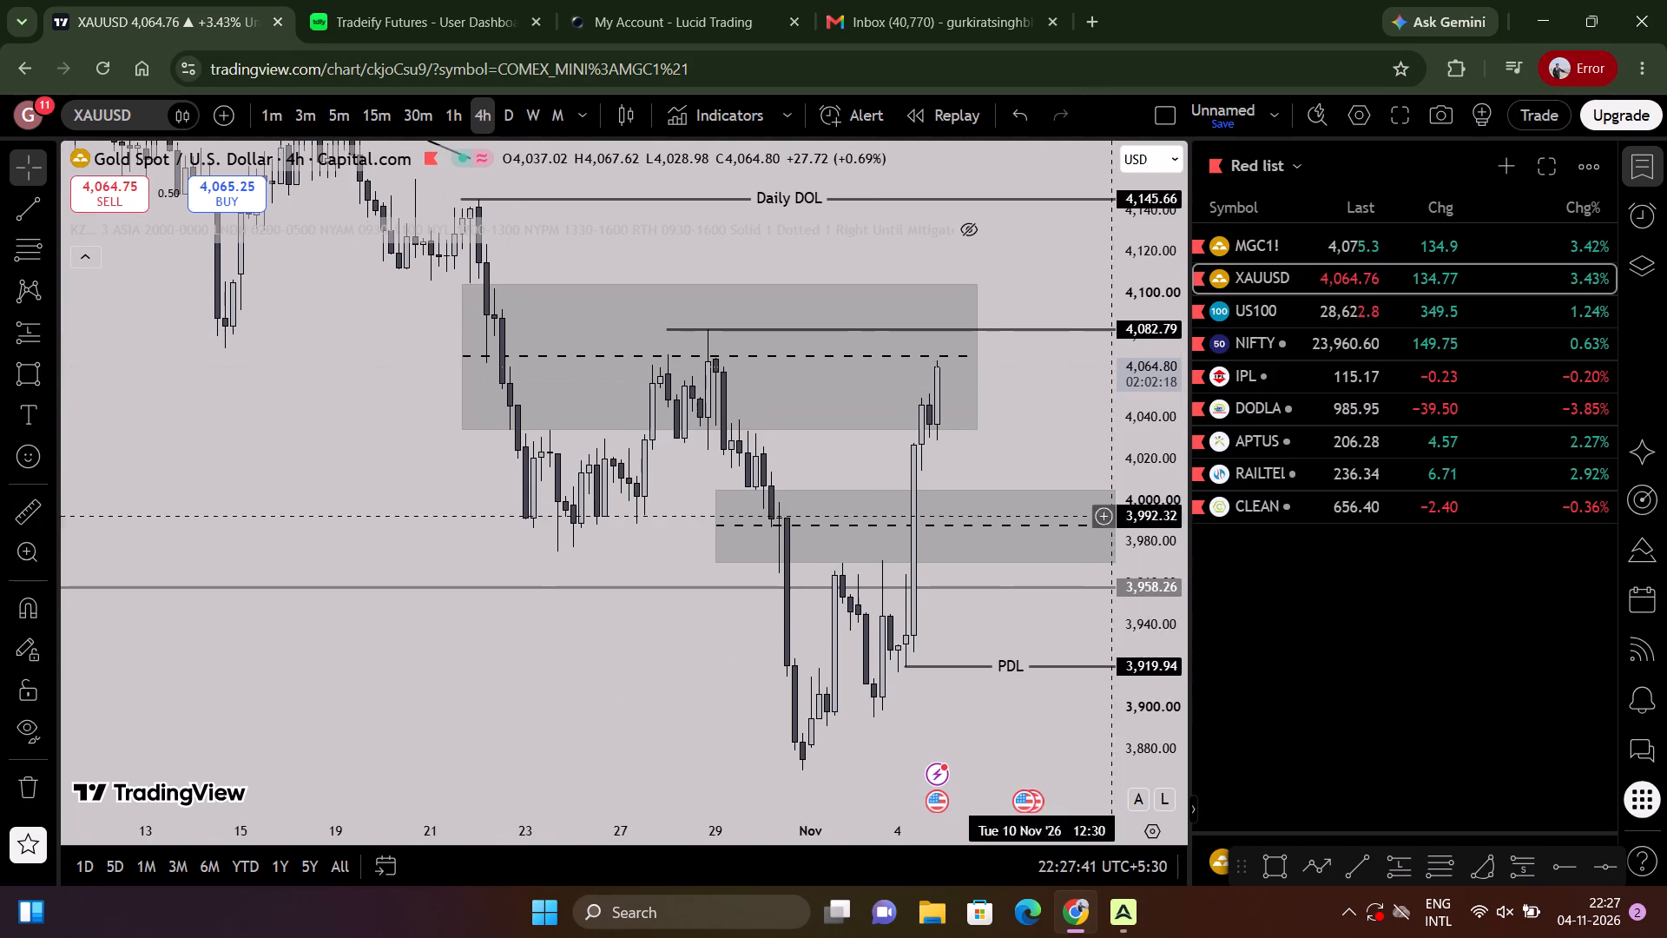
pyautogui.moveTo(869, 727); pyautogui.dragTo(756, 620)
pyautogui.scroll(3, 766, 623)
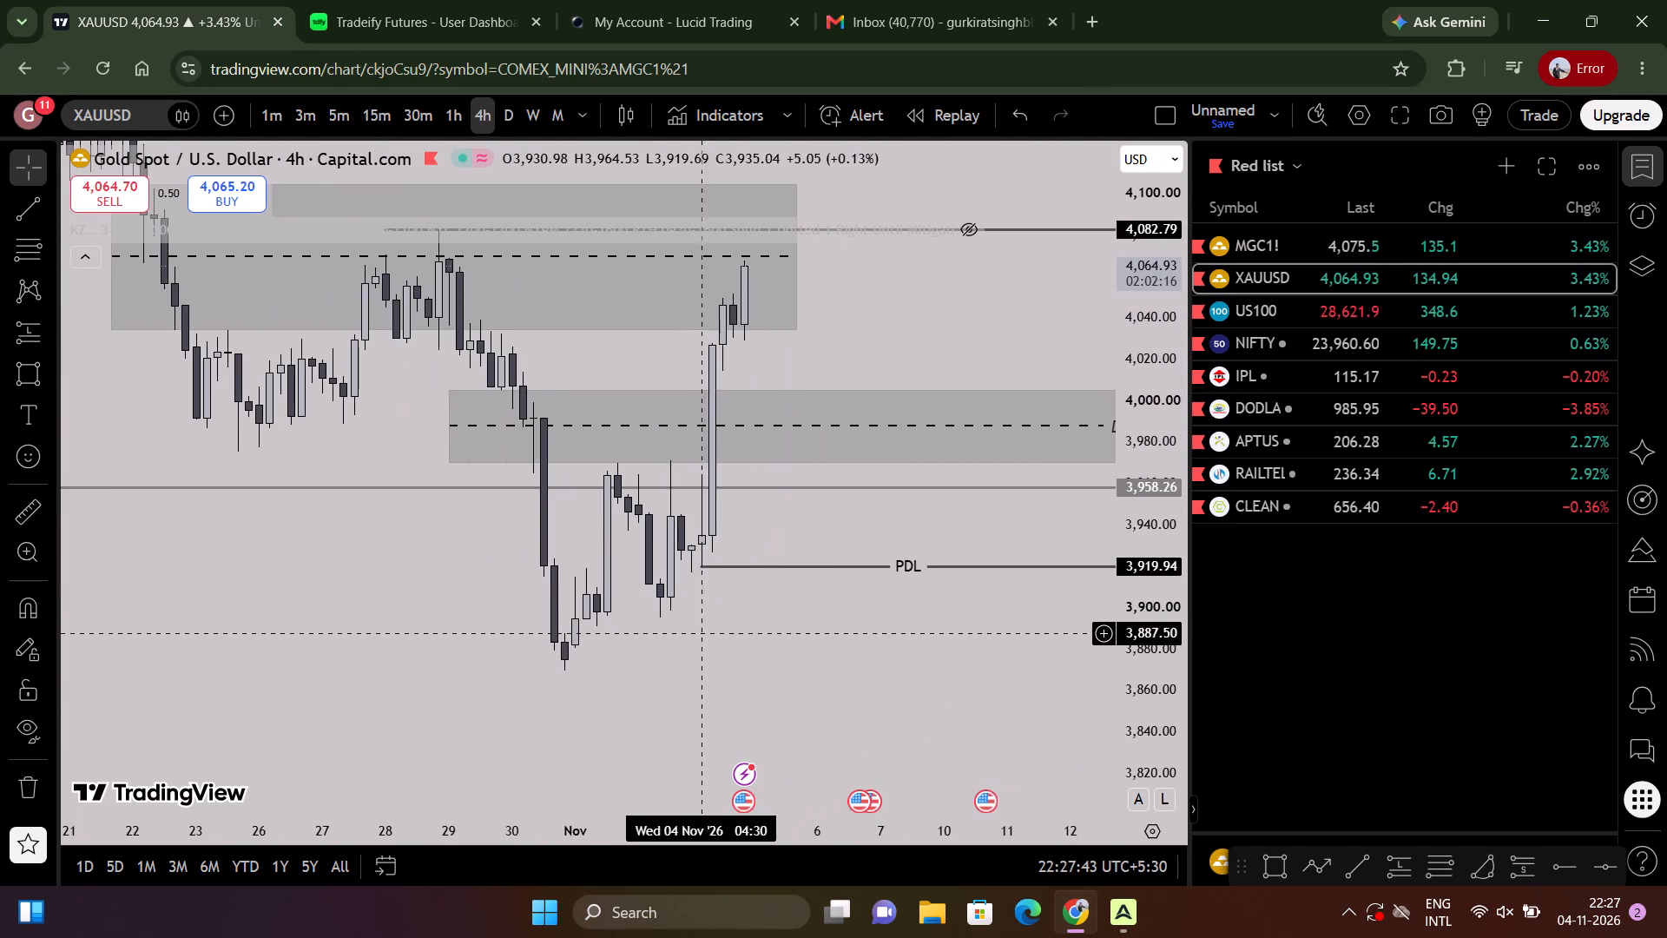
# Examine XAUUSD on the 1-hour timeframe, covering the rally from PDL into the upper zone.
pyautogui.click(449, 112)
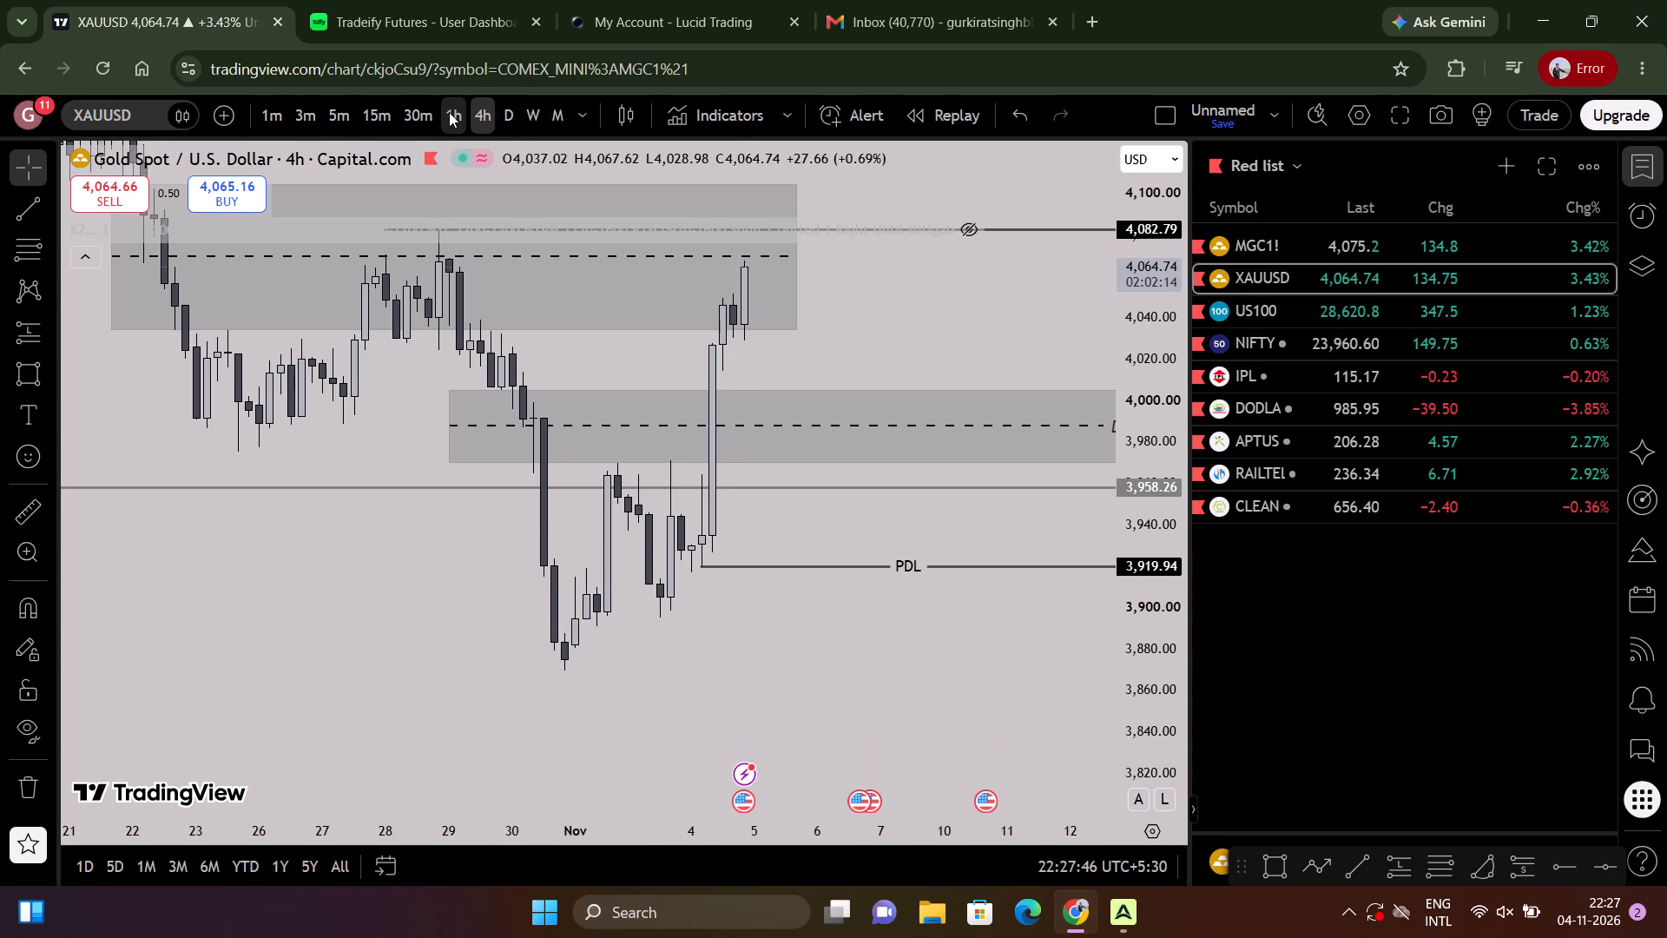
pyautogui.scroll(-5, 885, 657)
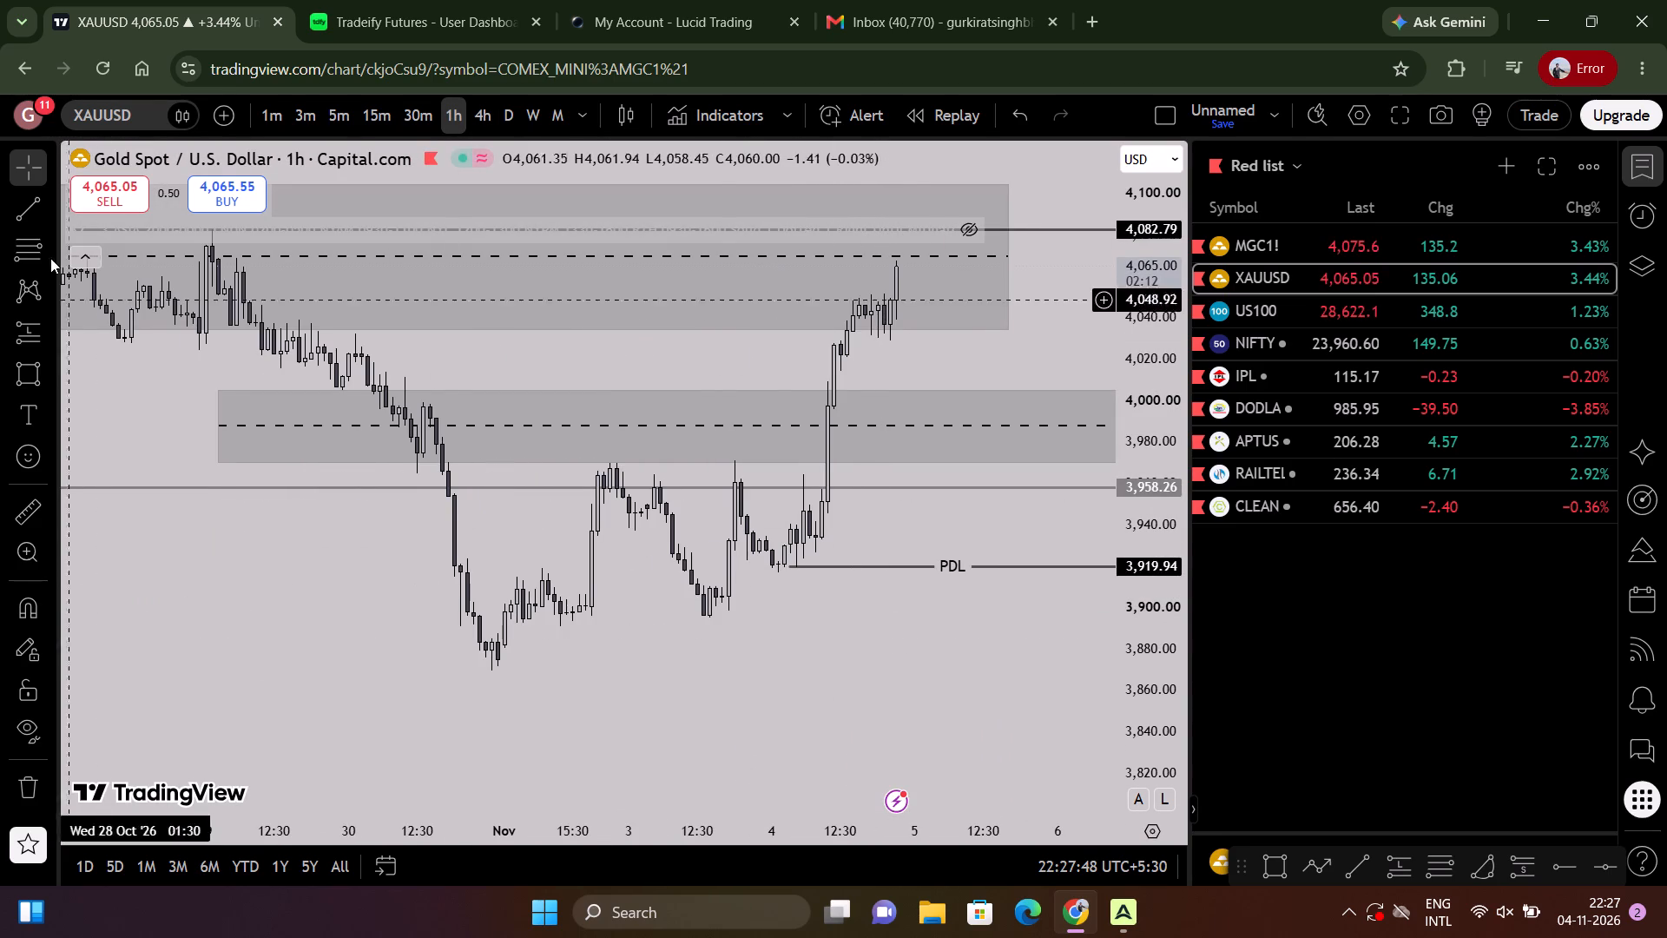
pyautogui.click(10, 191)
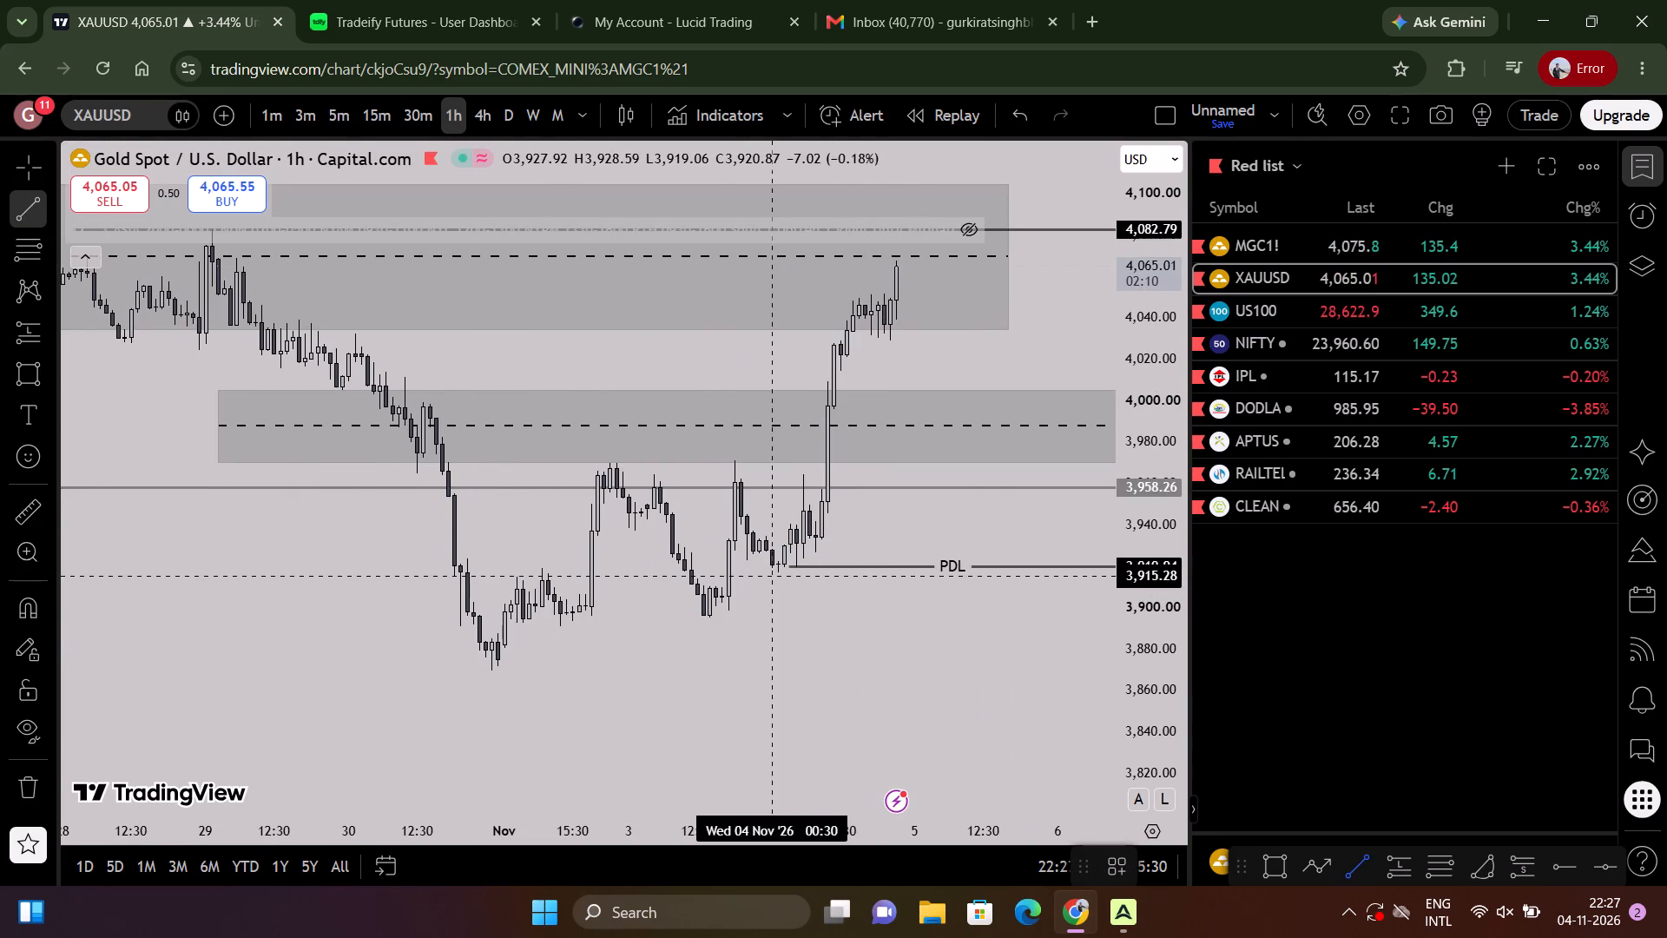
pyautogui.rightClick(901, 513)
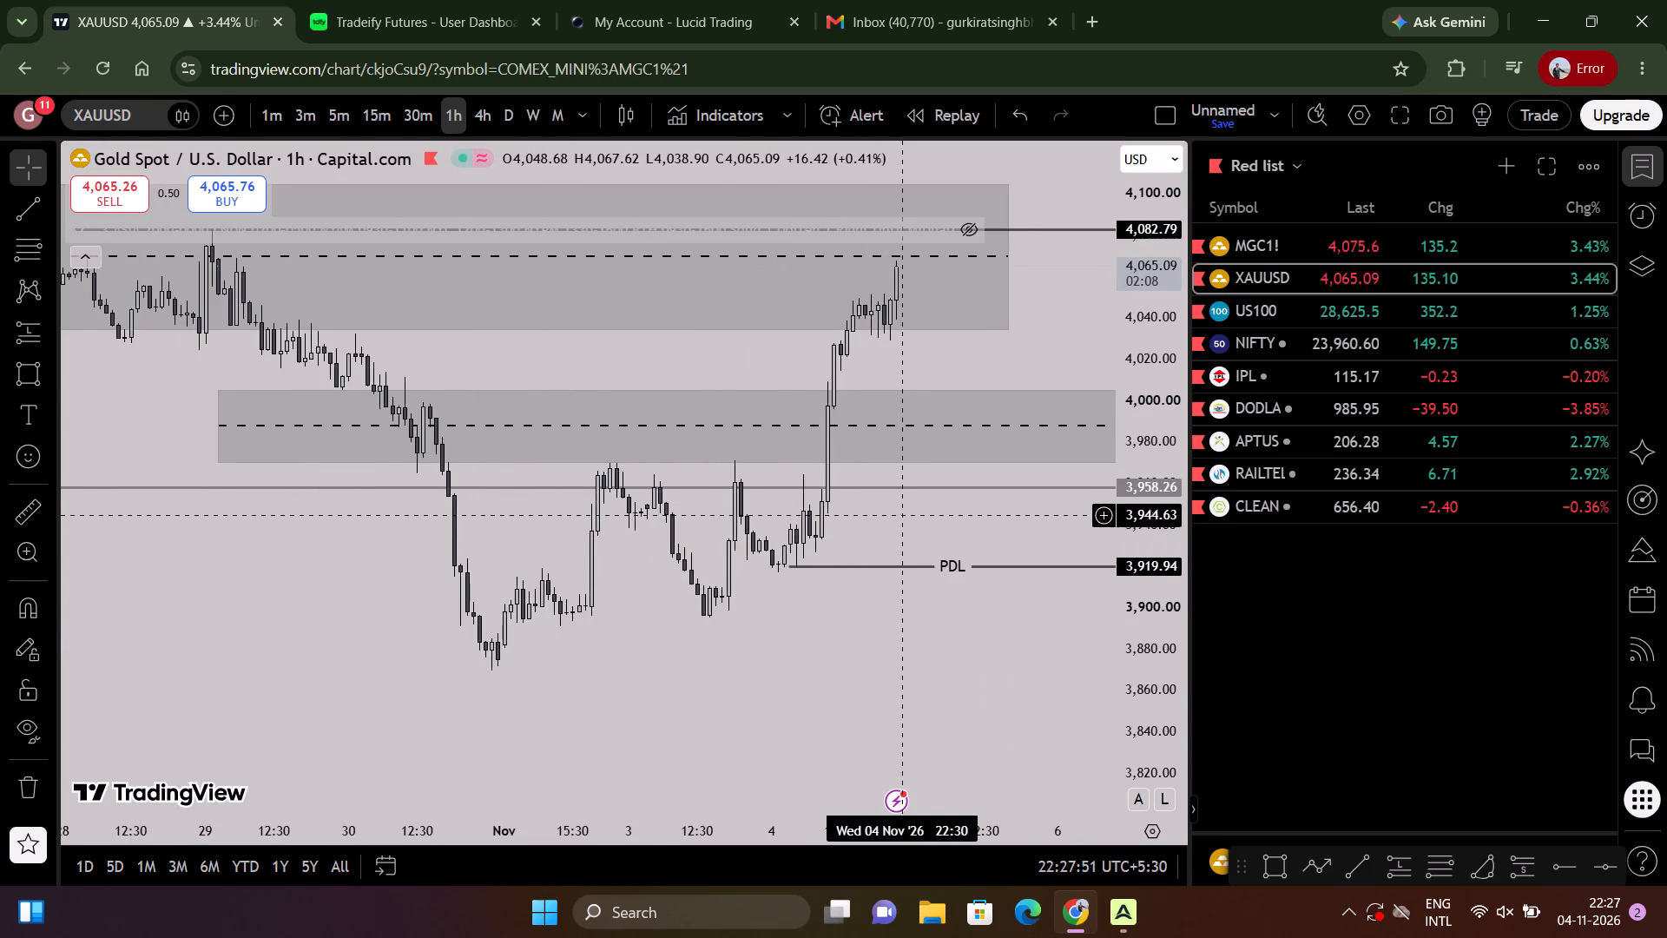
pyautogui.scroll(-3, 901, 538)
pyautogui.scroll(-5, 926, 676)
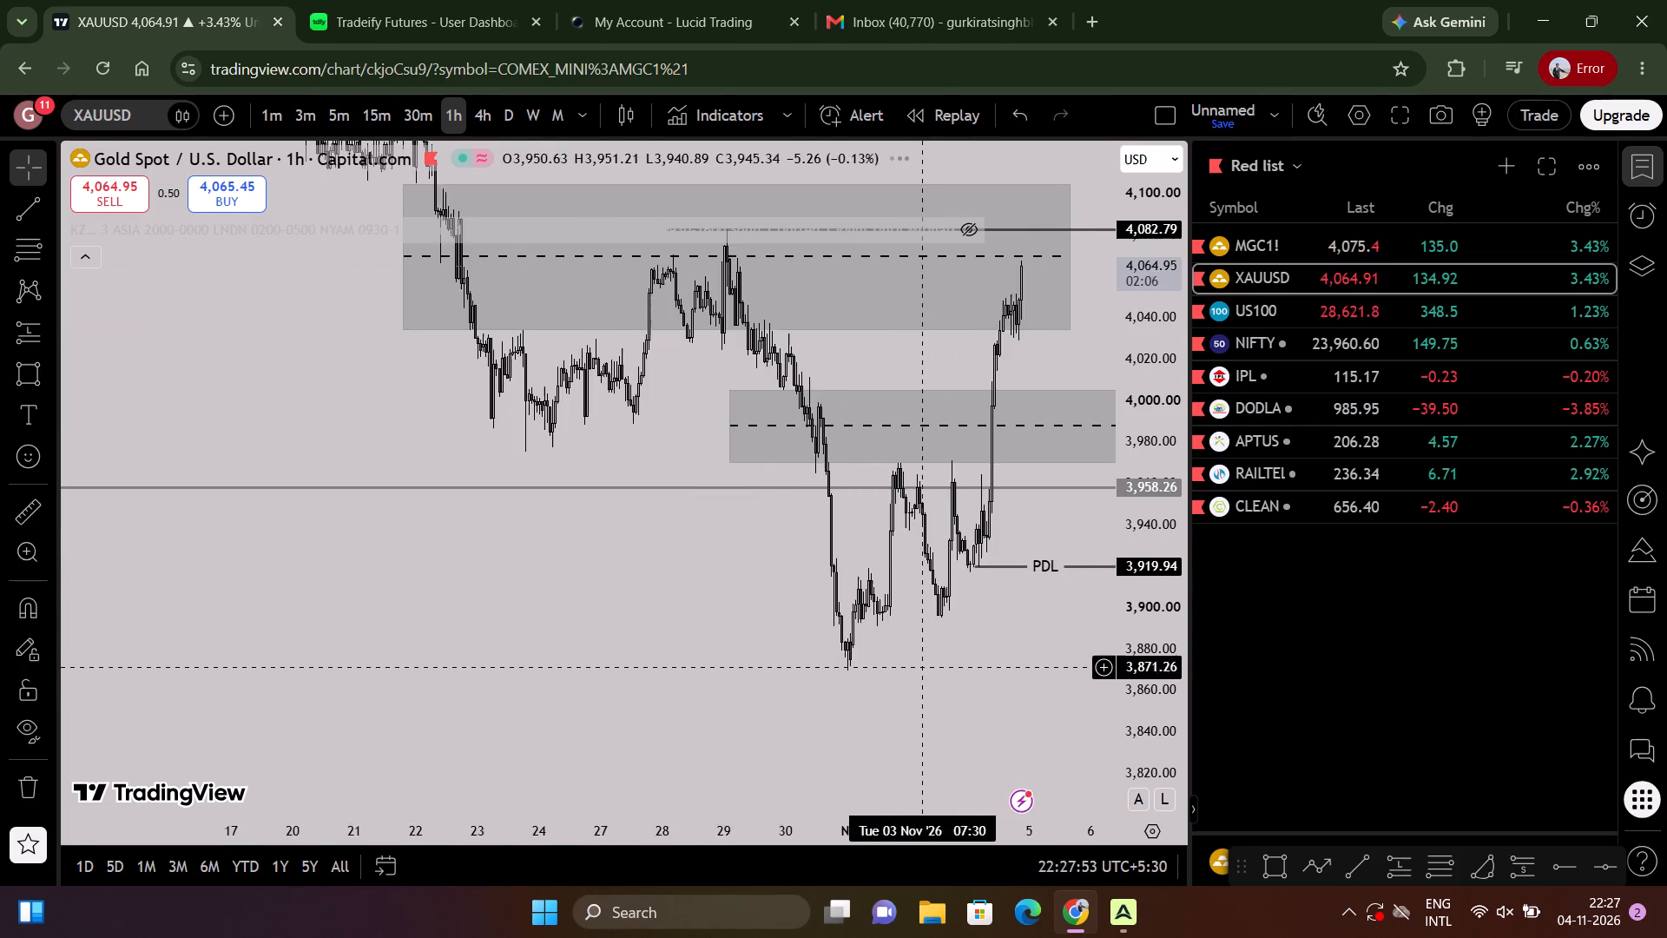
pyautogui.scroll(-3, 923, 665)
pyautogui.scroll(3, 923, 665)
pyautogui.scroll(3, 886, 501)
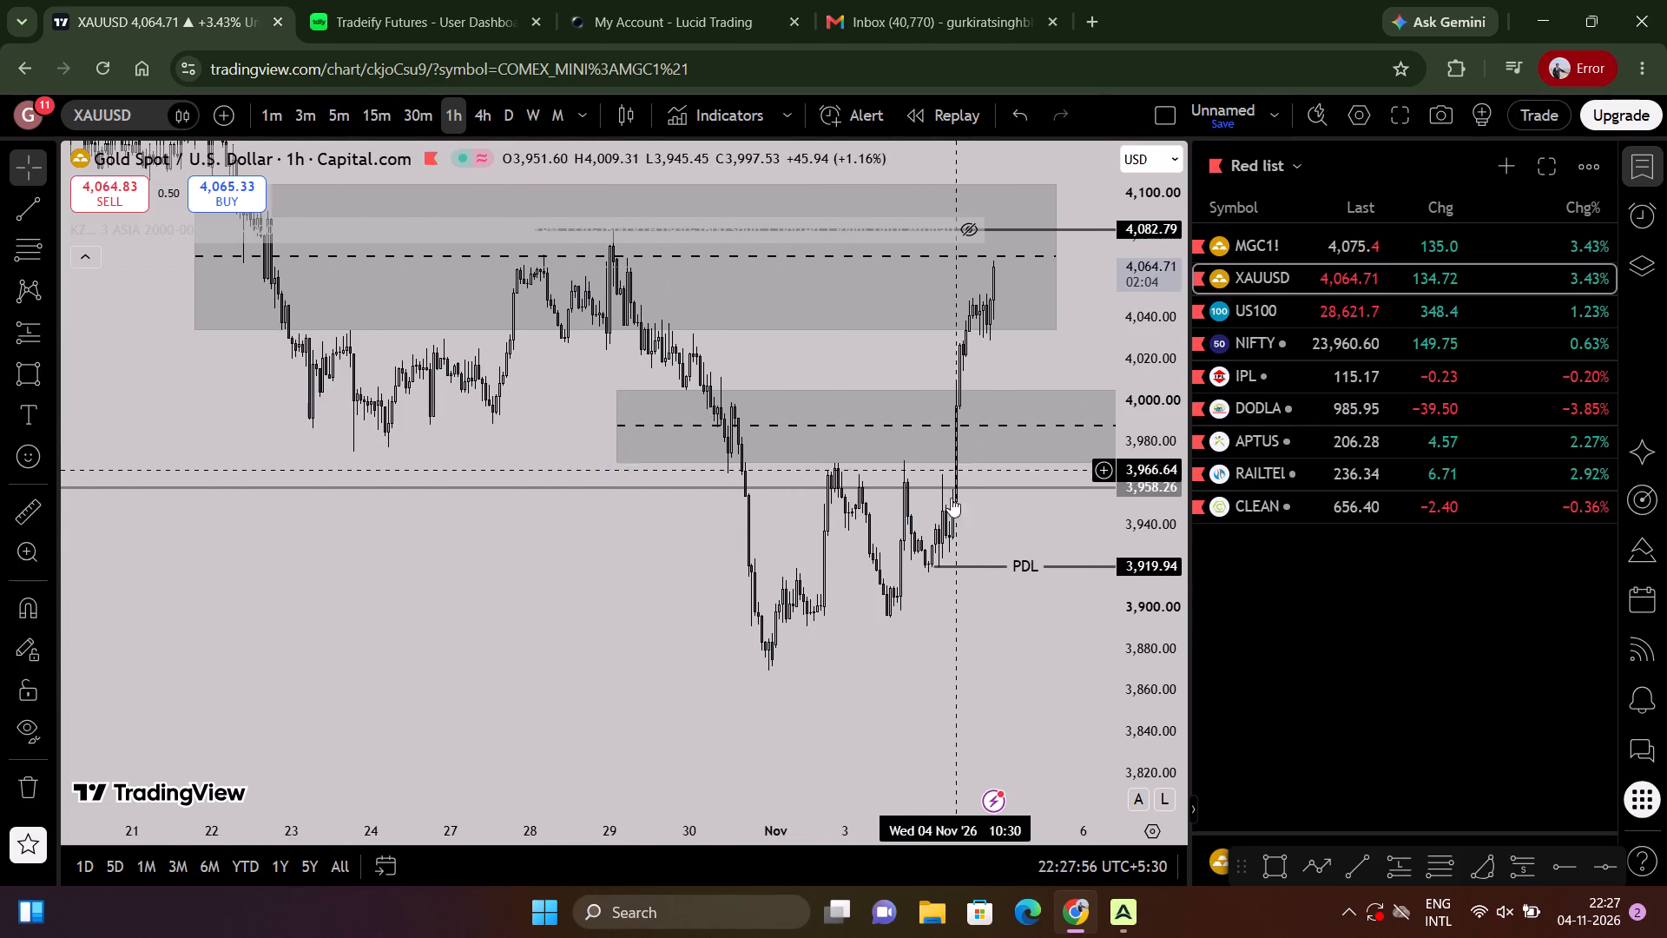
pyautogui.moveTo(953, 525); pyautogui.dragTo(935, 677)
pyautogui.moveTo(1132, 595); pyautogui.dragTo(1169, 367)
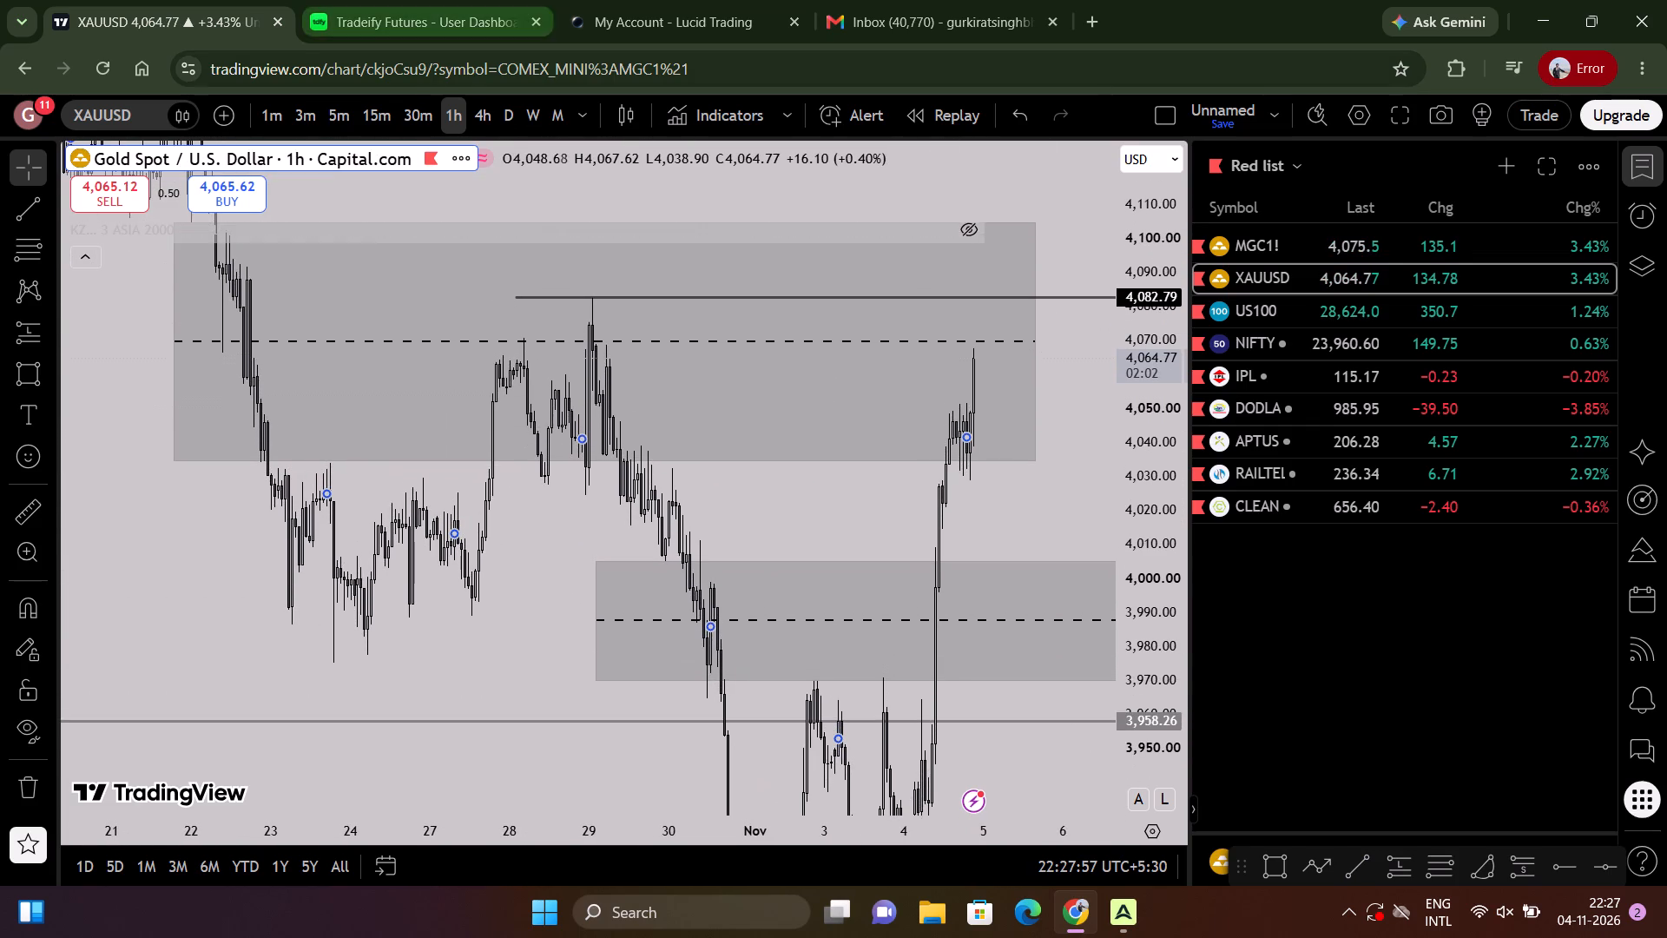
# On the 15-minute timeframe, shorten the upper zone, 4,034.67 to 4,104.55, to end at about 5 Nov 09:00.
pyautogui.click(364, 122)
pyautogui.scroll(-4, 873, 469)
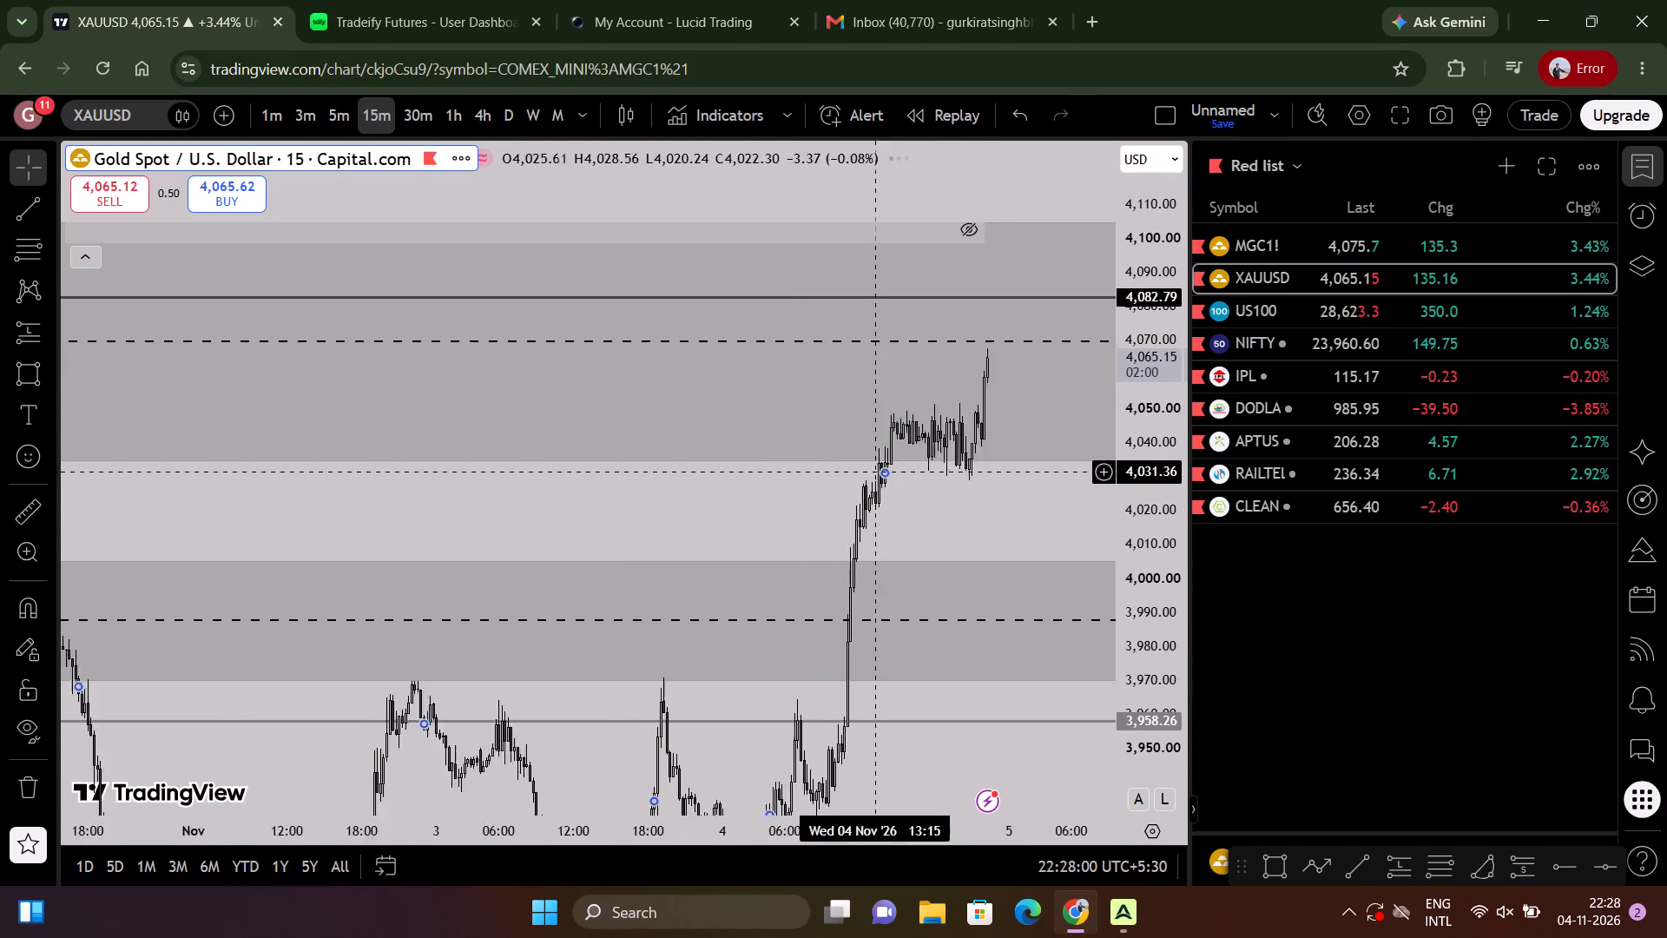
pyautogui.scroll(-1, 881, 479)
pyautogui.scroll(9, 881, 479)
pyautogui.moveTo(880, 490); pyautogui.dragTo(499, 609)
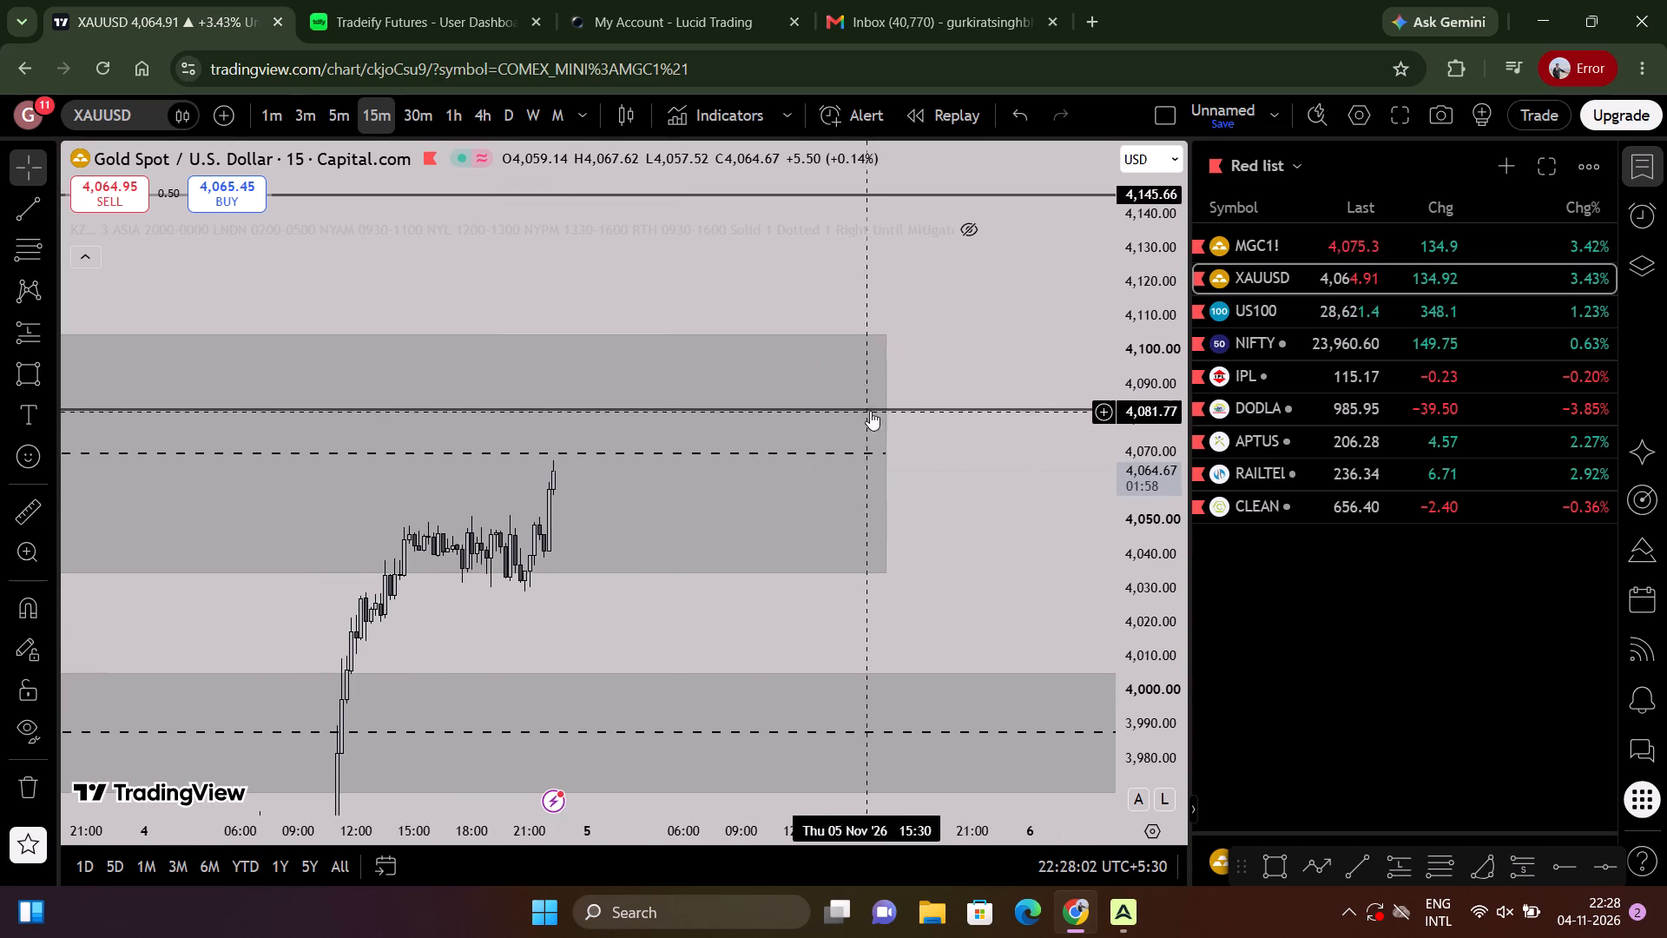
pyautogui.moveTo(882, 456); pyautogui.dragTo(675, 451)
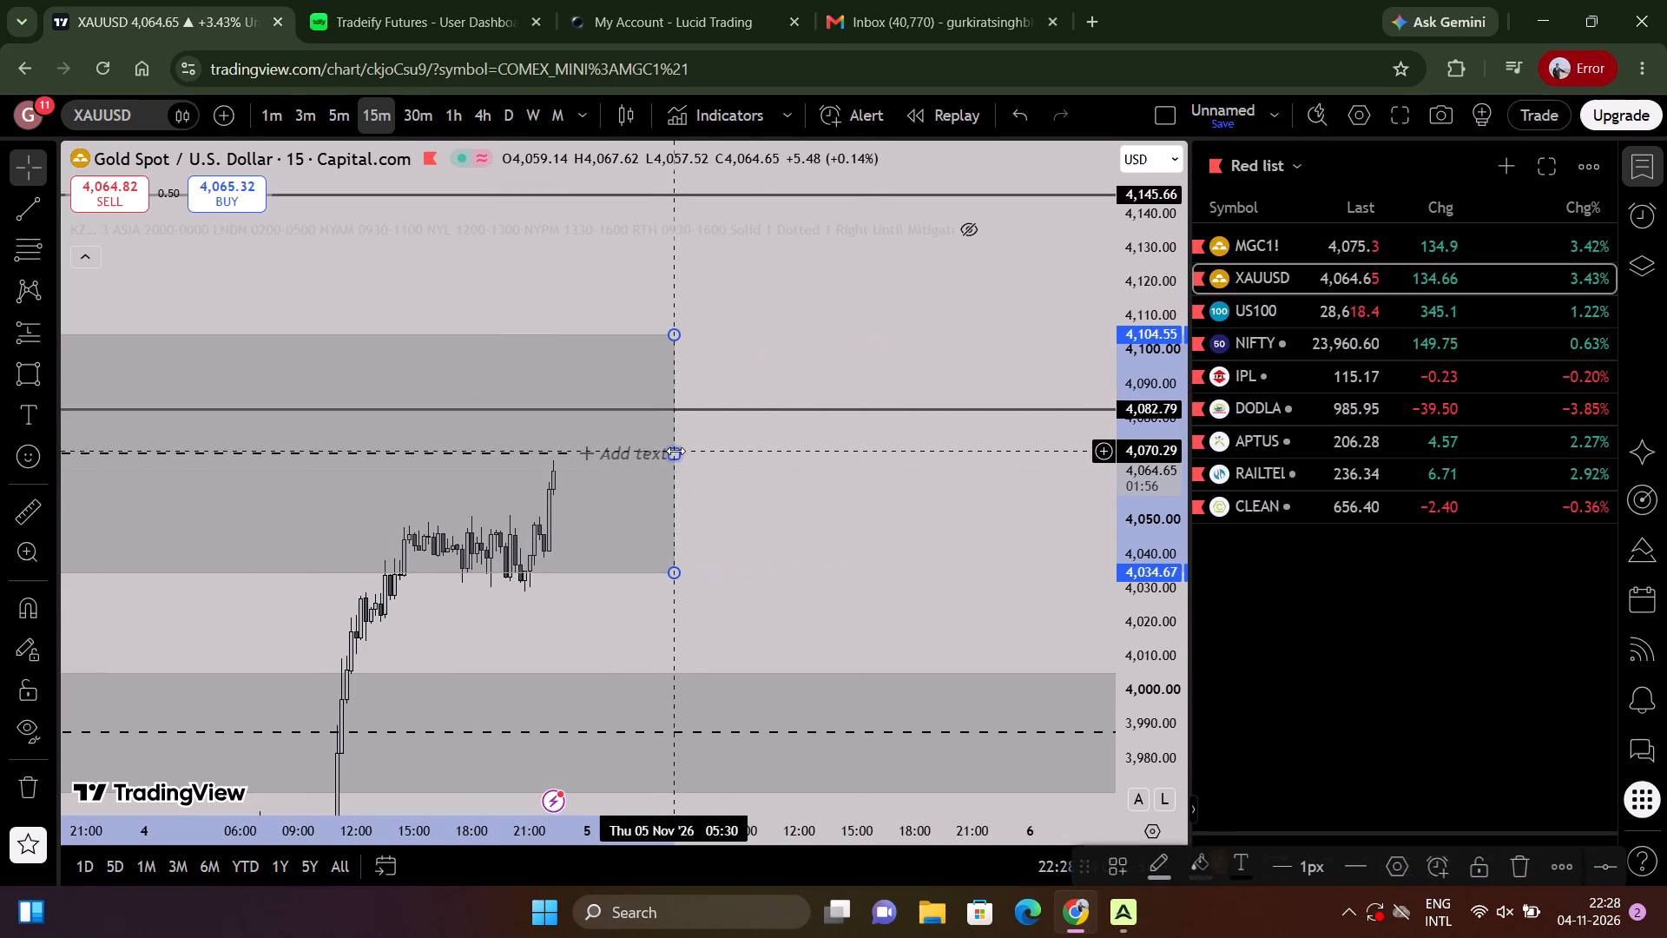
pyautogui.moveTo(678, 459); pyautogui.dragTo(743, 458)
# Label the upper zone "Daily FVG" on its dashed midline.
pyautogui.click(714, 451)
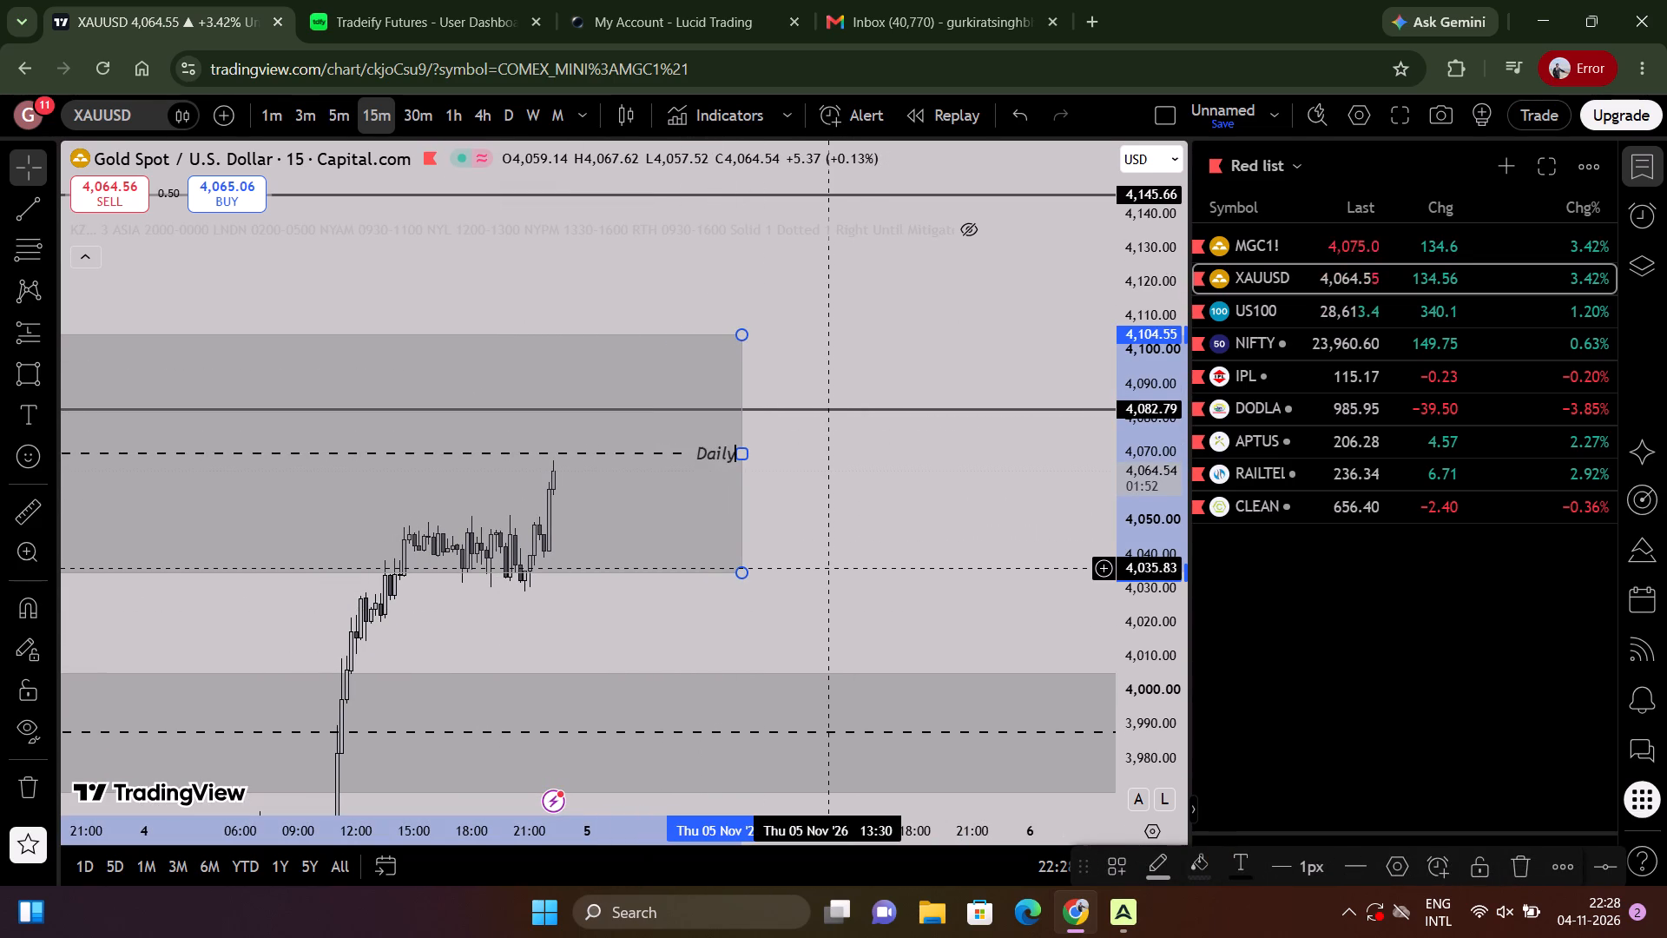
pyautogui.write('FVG')
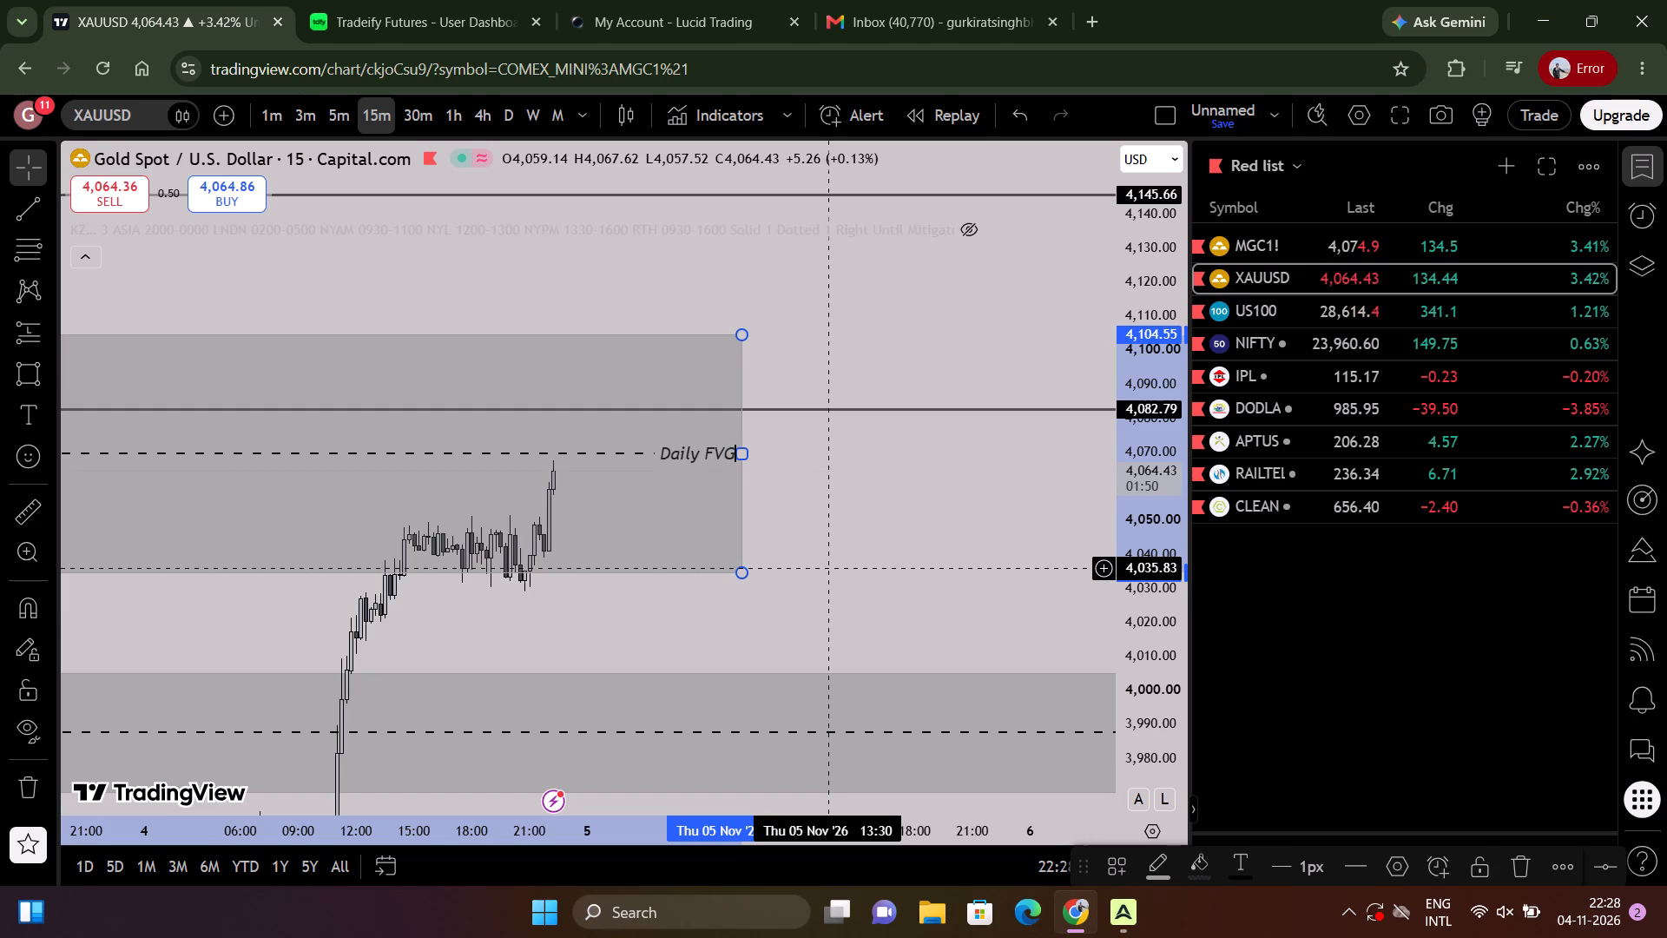
pyautogui.click(830, 568)
# Turn on visibility of the hidden KZ session indicator on the 15-minute XAUUSD chart.
pyautogui.scroll(-5, 883, 573)
pyautogui.moveTo(888, 602); pyautogui.dragTo(901, 362)
pyautogui.scroll(-6, 877, 402)
pyautogui.scroll(4, 768, 444)
pyautogui.click(947, 224)
pyautogui.click(964, 228)
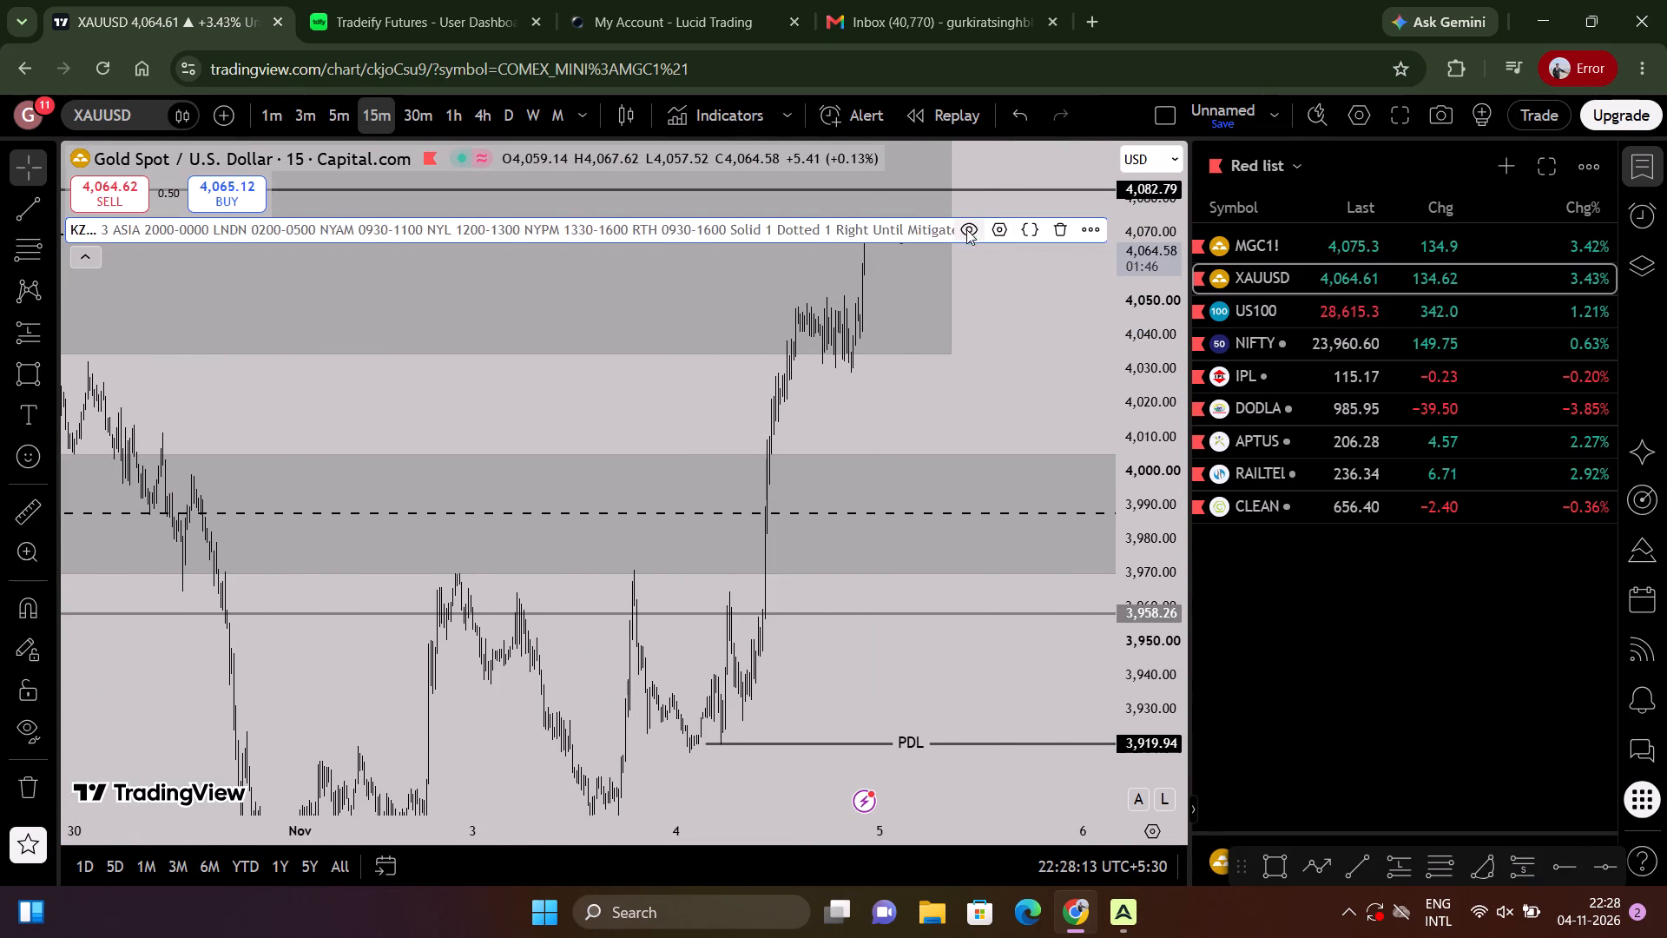
# Examine the Asia, London and New York session ranges on the 15-minute XAUUSD chart, from 28 October to 4 November.
pyautogui.scroll(4, 985, 255)
pyautogui.scroll(3, 953, 324)
pyautogui.moveTo(835, 386); pyautogui.dragTo(932, 513)
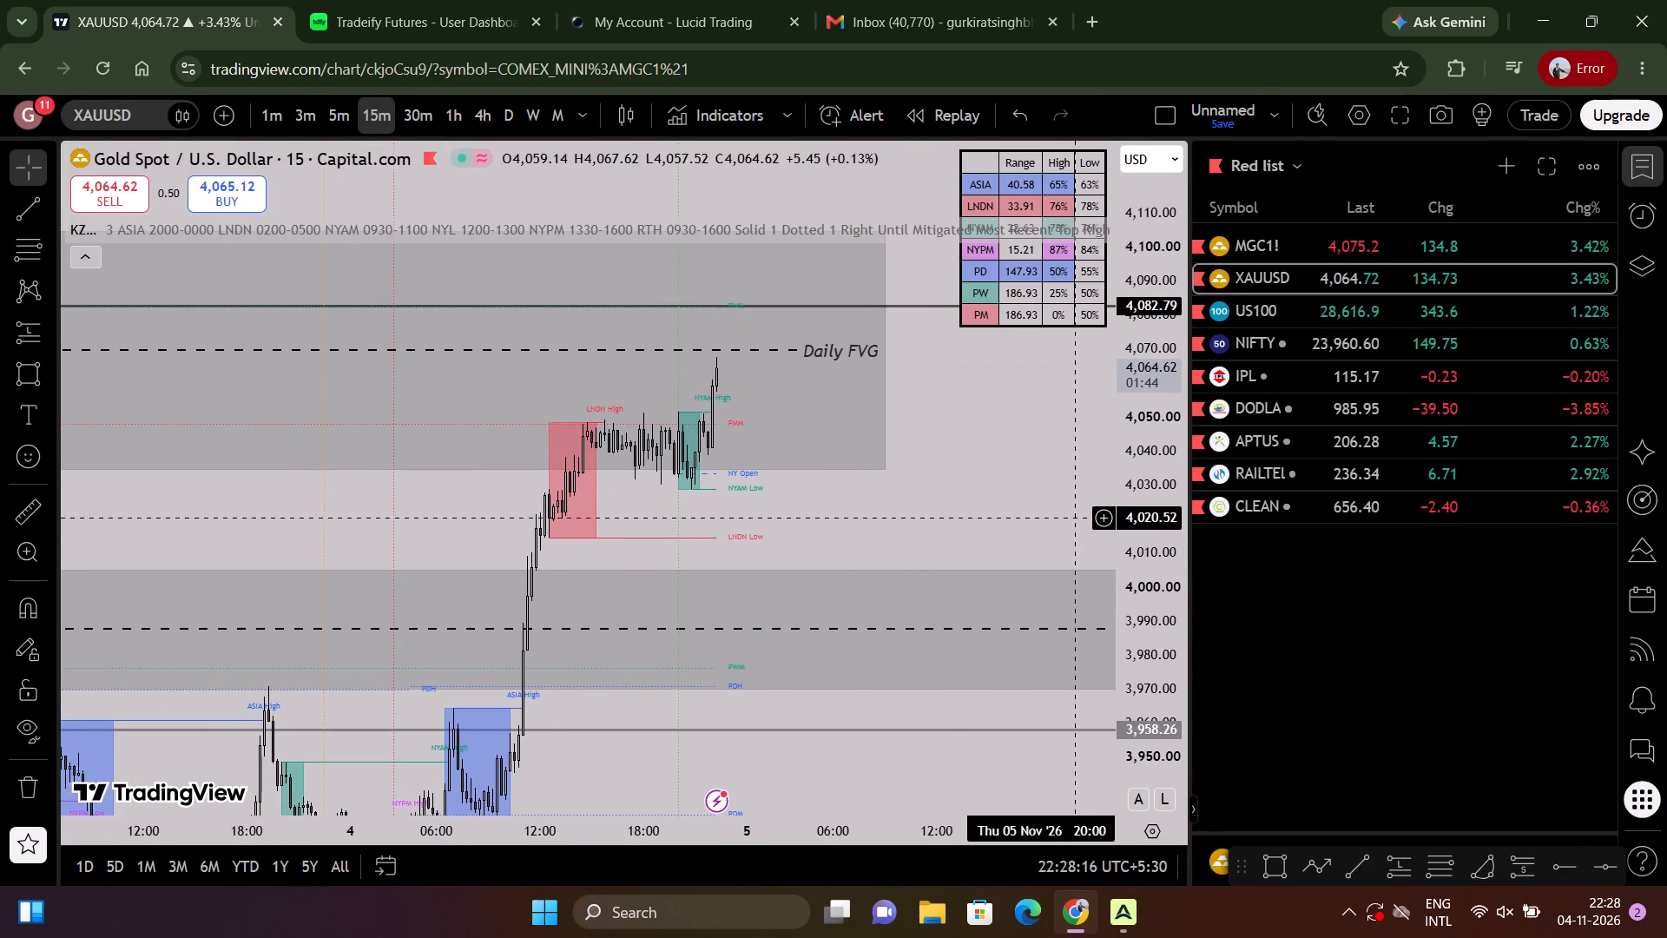
pyautogui.moveTo(1127, 591); pyautogui.dragTo(1163, 275)
pyautogui.scroll(3, 901, 400)
pyautogui.moveTo(739, 571); pyautogui.dragTo(1059, 378)
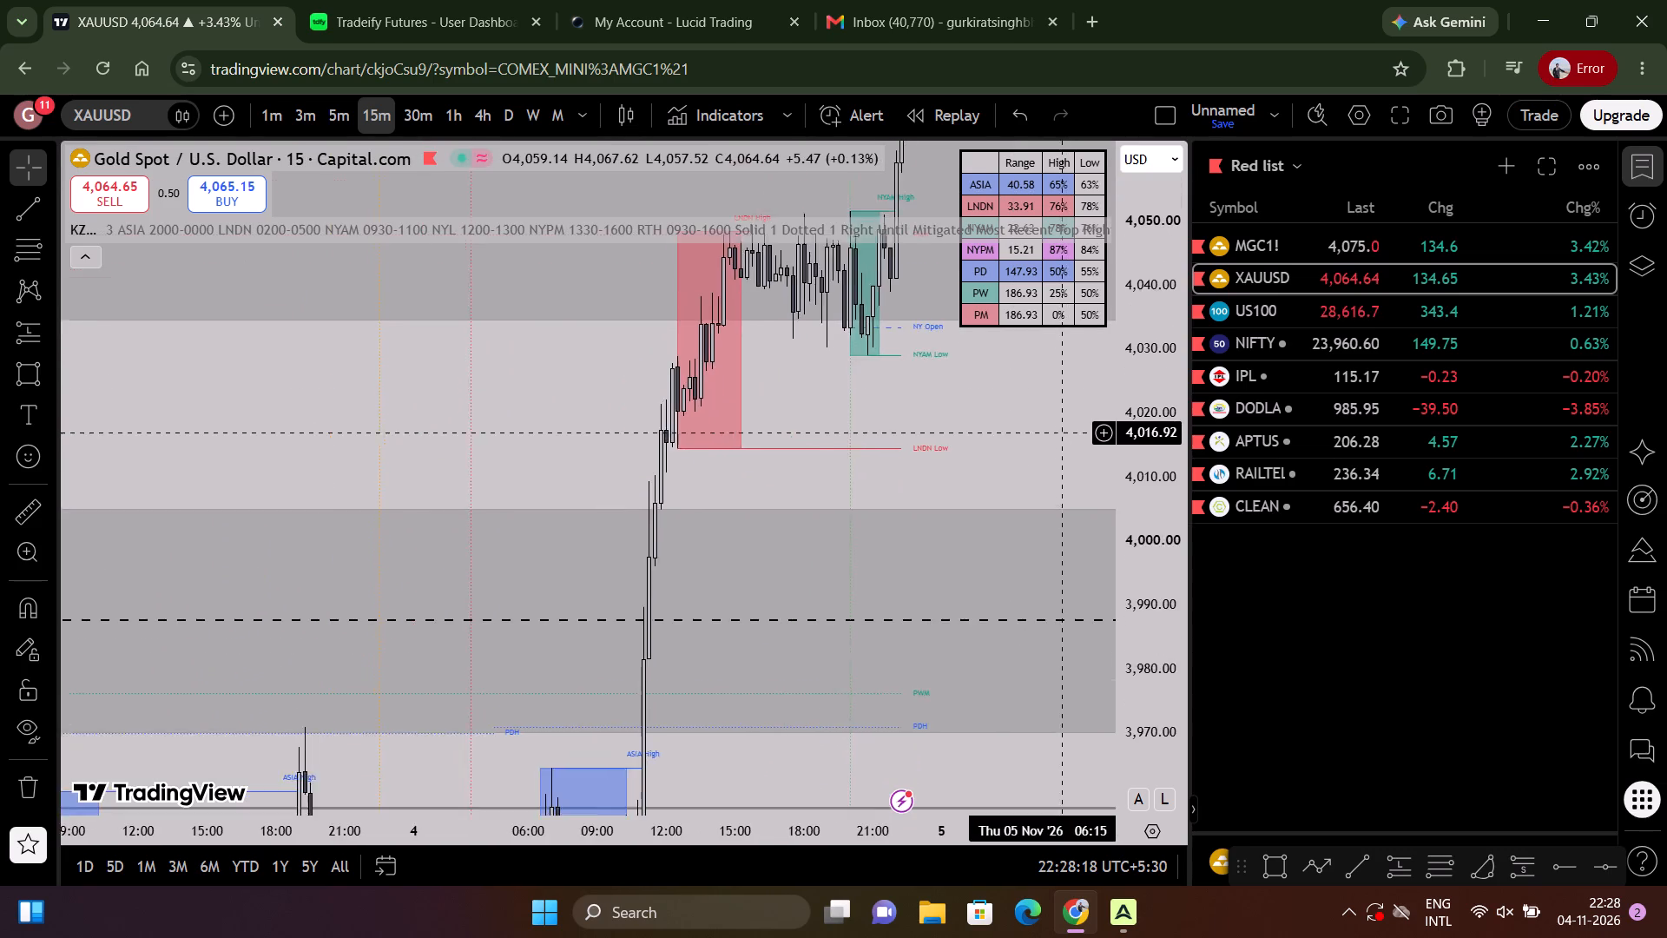
pyautogui.moveTo(1059, 378); pyautogui.dragTo(1043, 155)
pyautogui.scroll(-3, 1038, 377)
pyautogui.moveTo(1163, 452); pyautogui.dragTo(1121, 651)
pyautogui.scroll(-6, 958, 585)
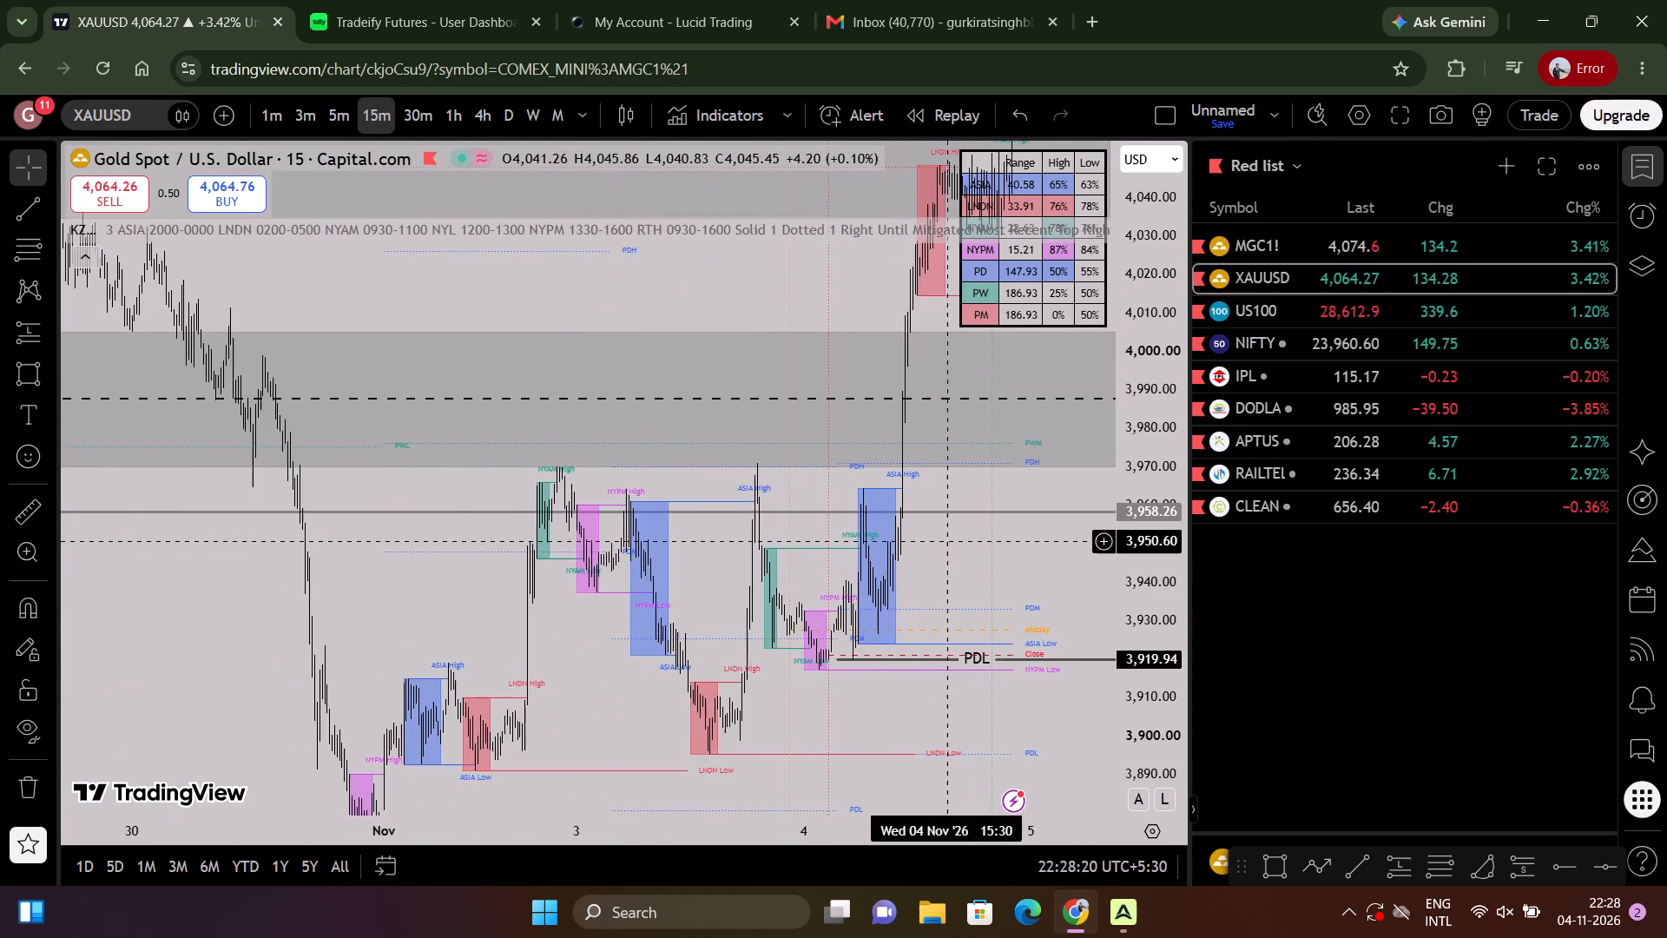
pyautogui.scroll(-4, 948, 541)
pyautogui.moveTo(743, 538); pyautogui.dragTo(776, 690)
pyautogui.scroll(3, 658, 578)
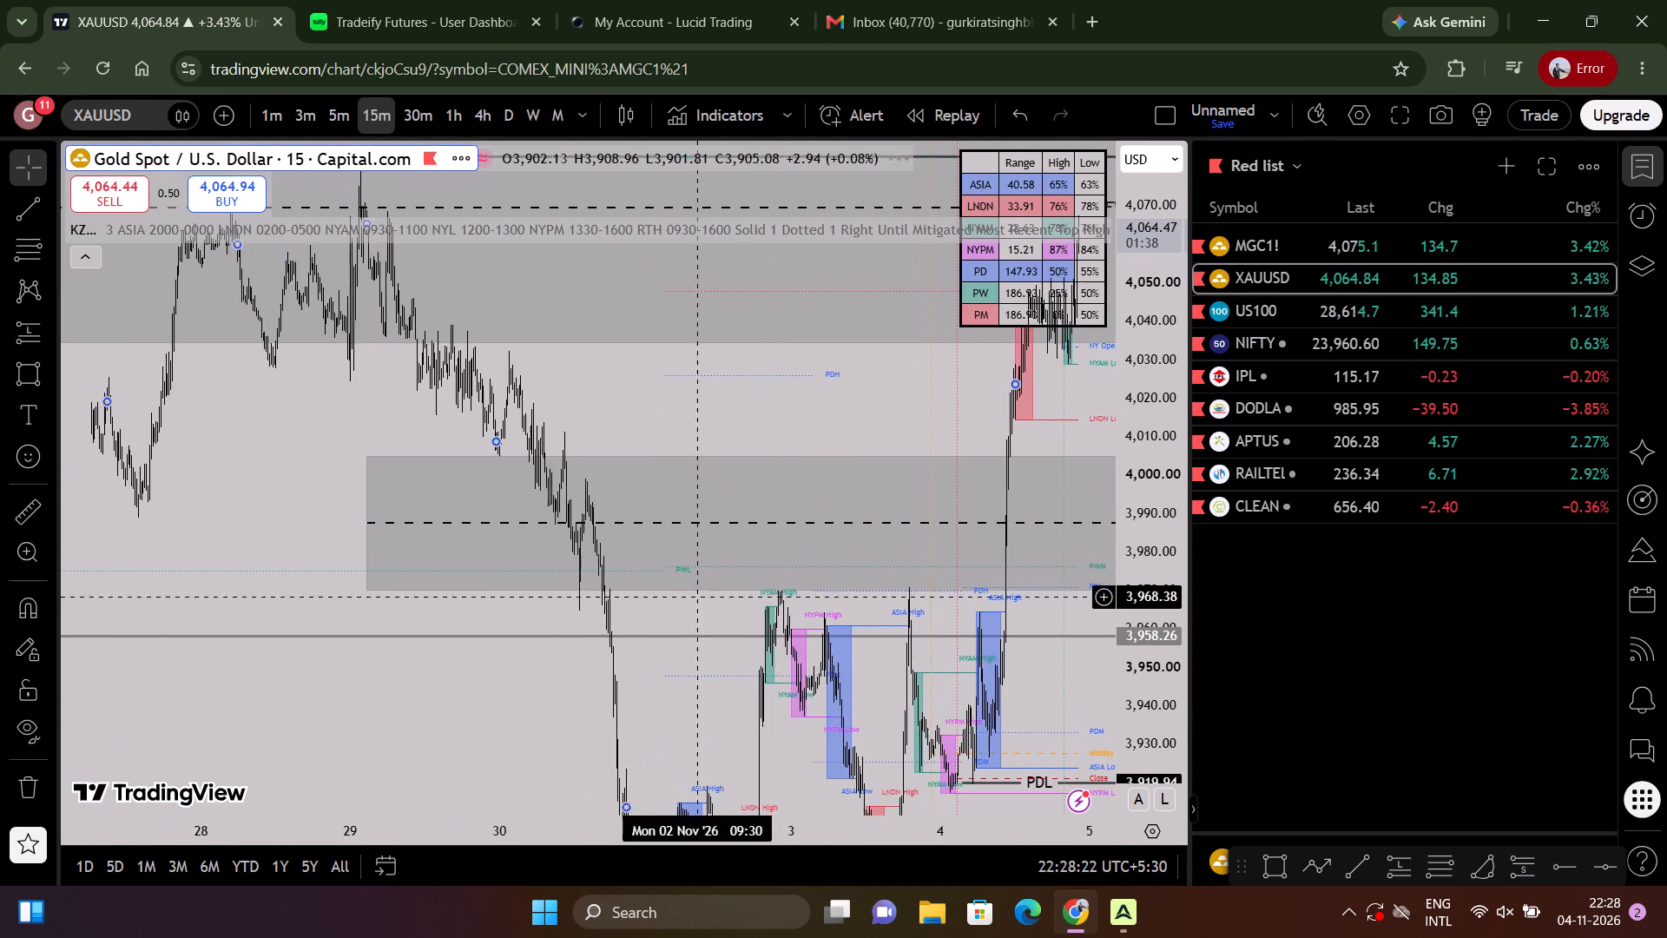
pyautogui.scroll(1, 656, 578)
pyautogui.moveTo(333, 241); pyautogui.dragTo(396, 287)
pyautogui.moveTo(400, 401); pyautogui.dragTo(960, 454)
pyautogui.scroll(4, 905, 446)
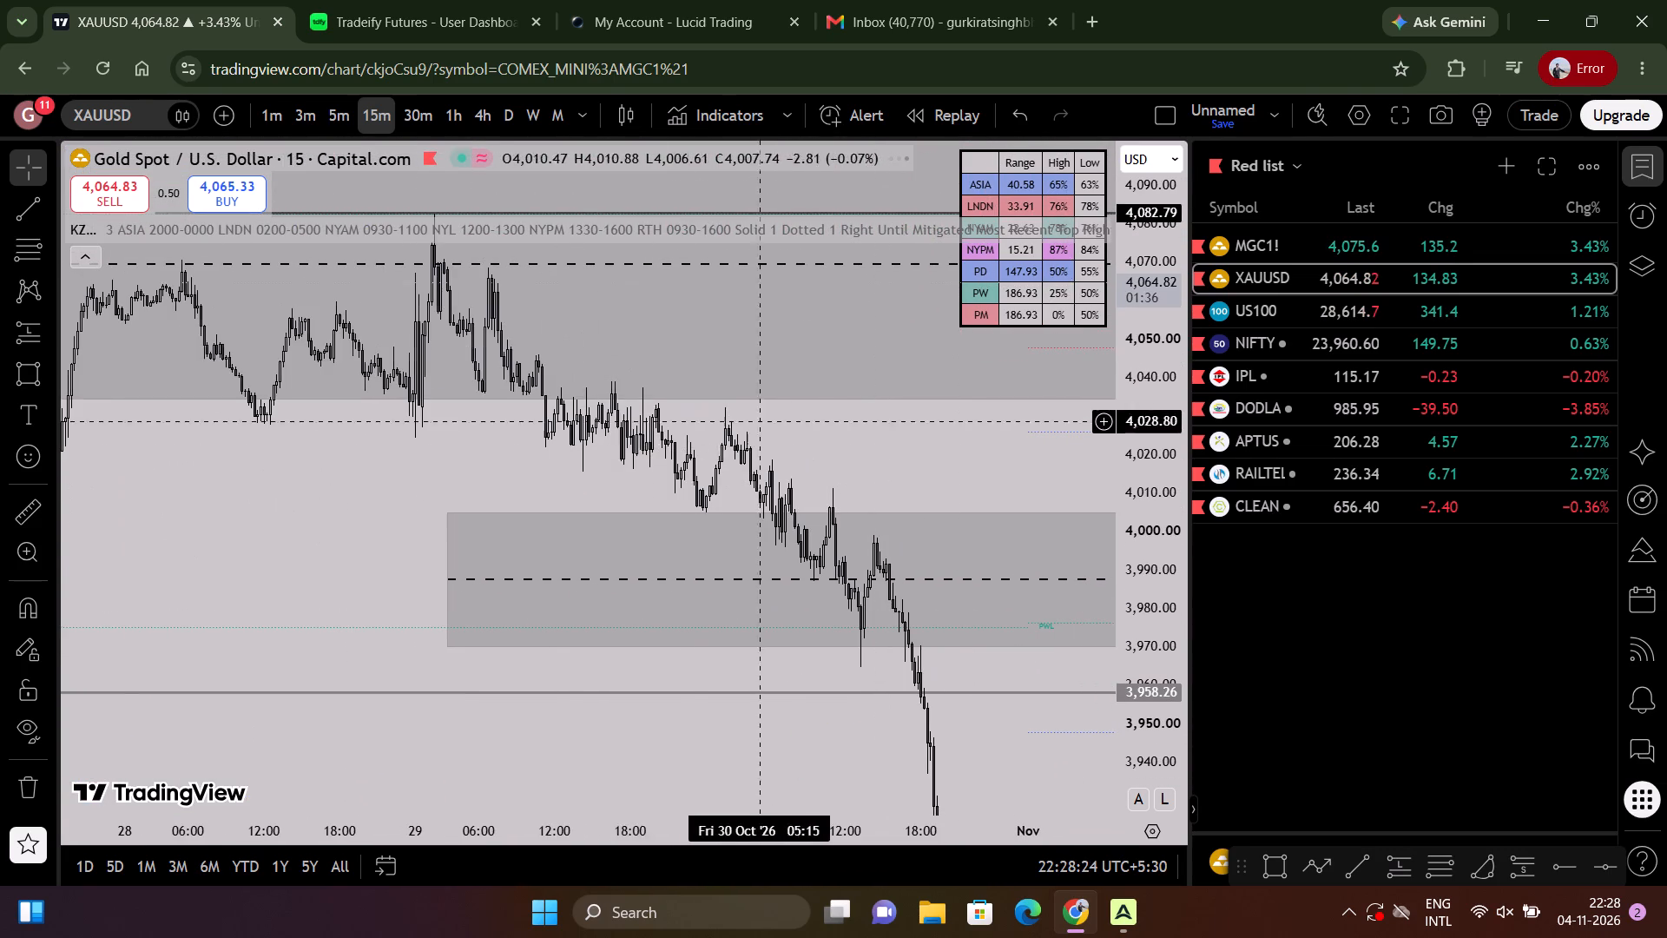
pyautogui.moveTo(952, 452); pyautogui.dragTo(953, 452)
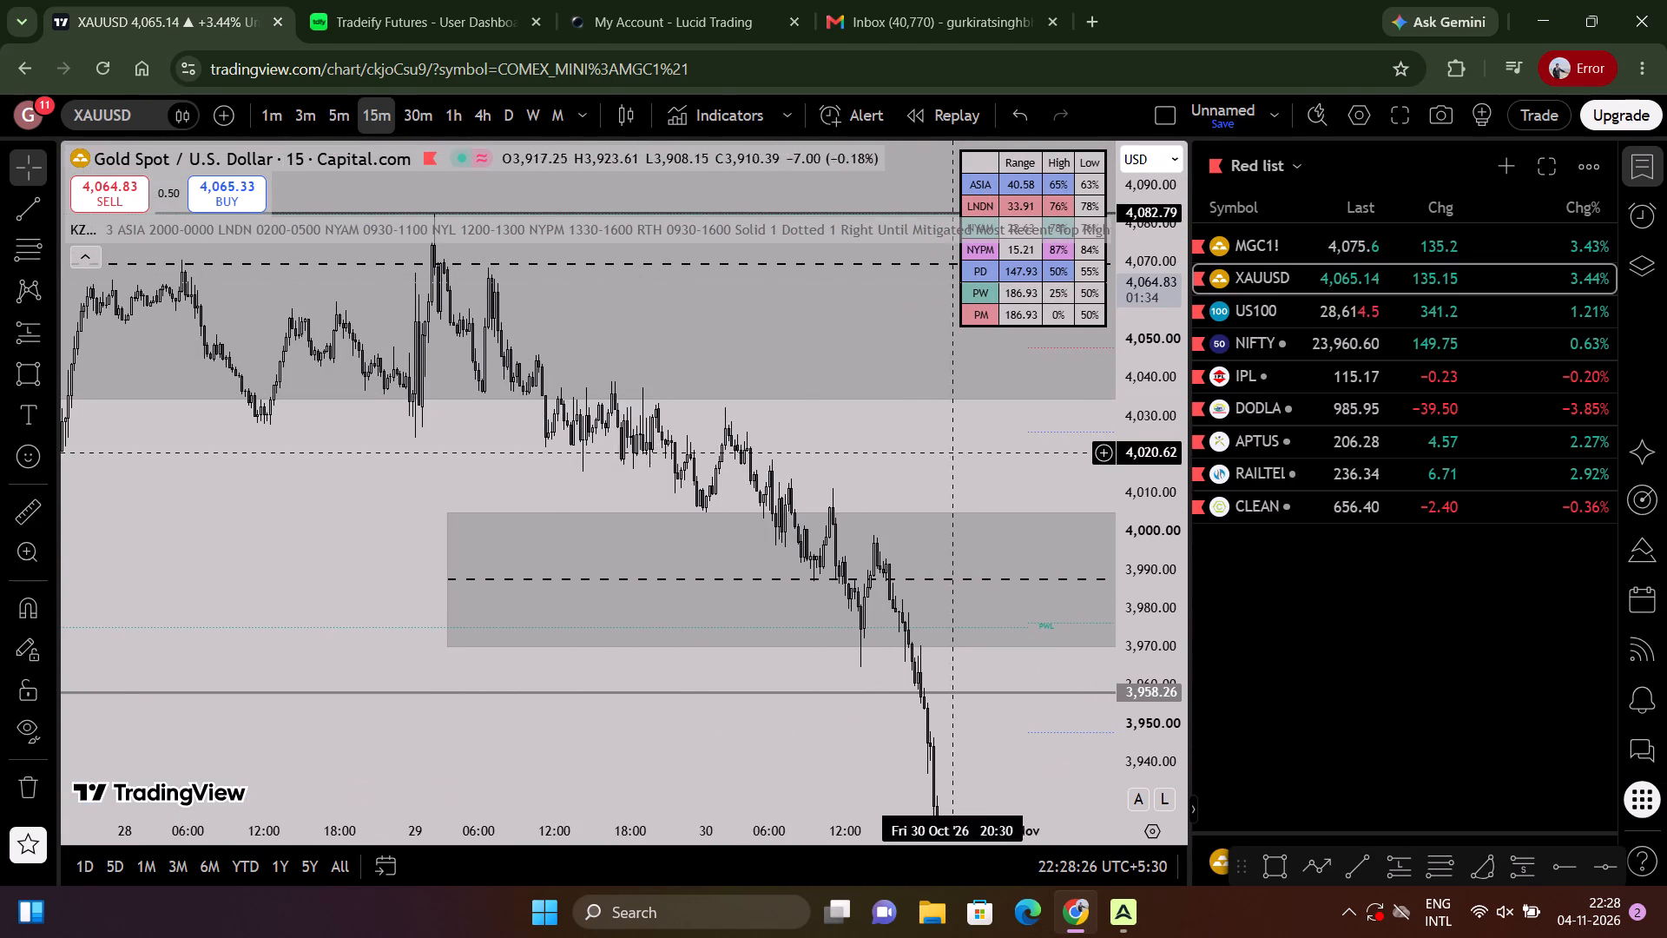
pyautogui.moveTo(953, 452); pyautogui.dragTo(30, 200)
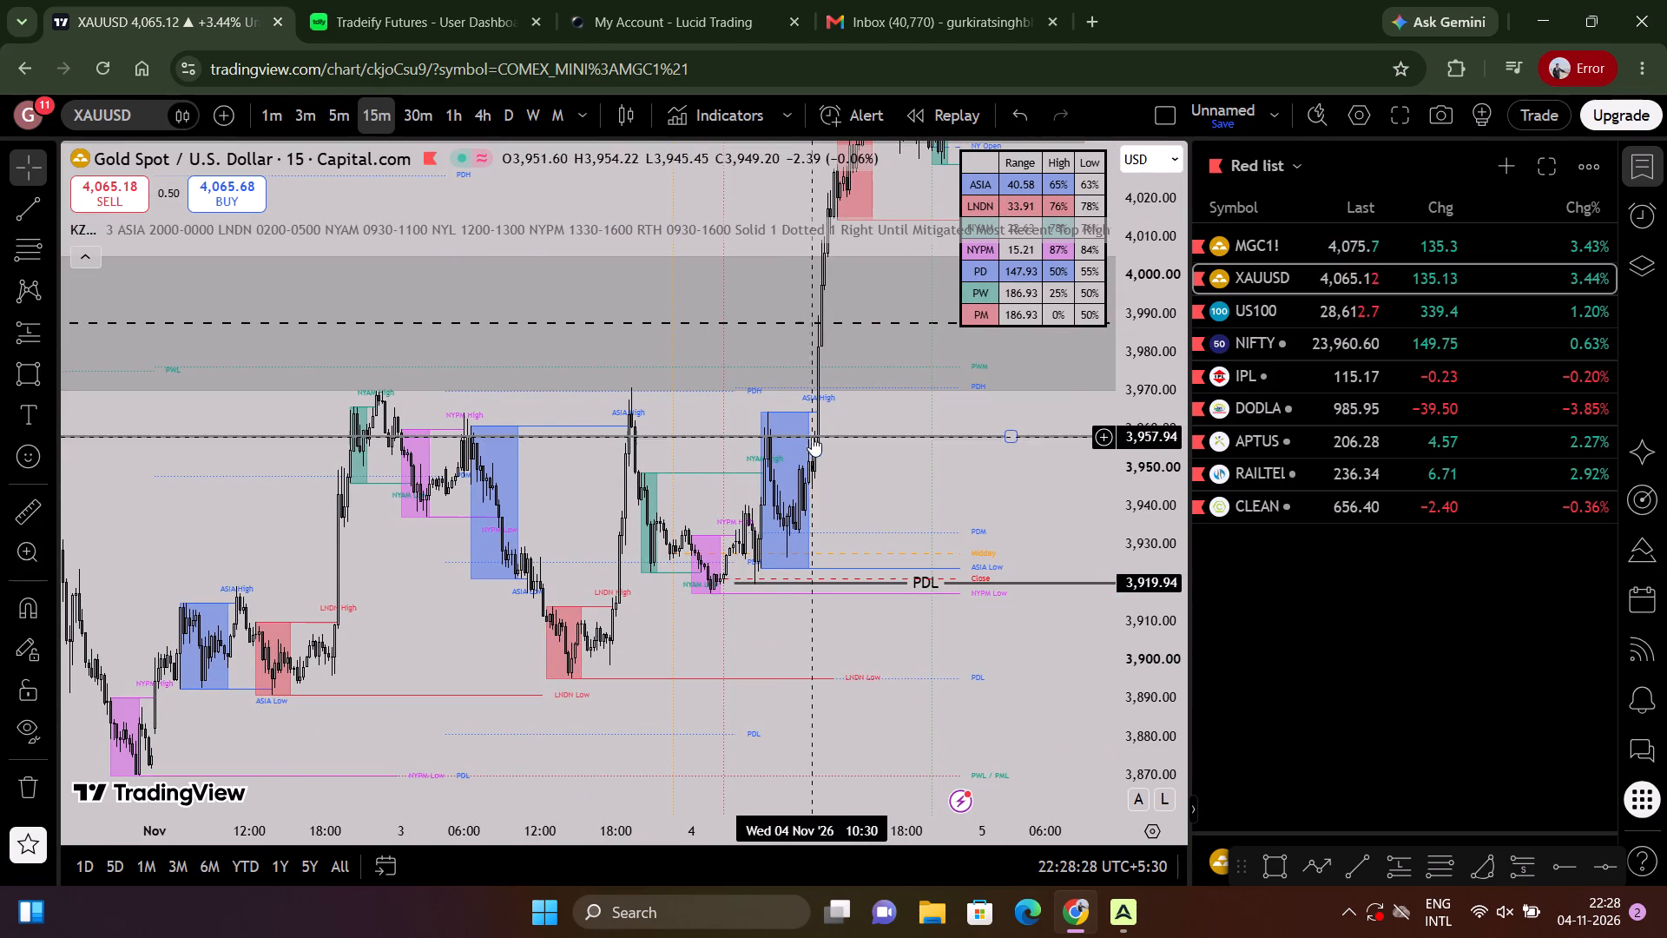
pyautogui.moveTo(886, 491); pyautogui.dragTo(886, 499)
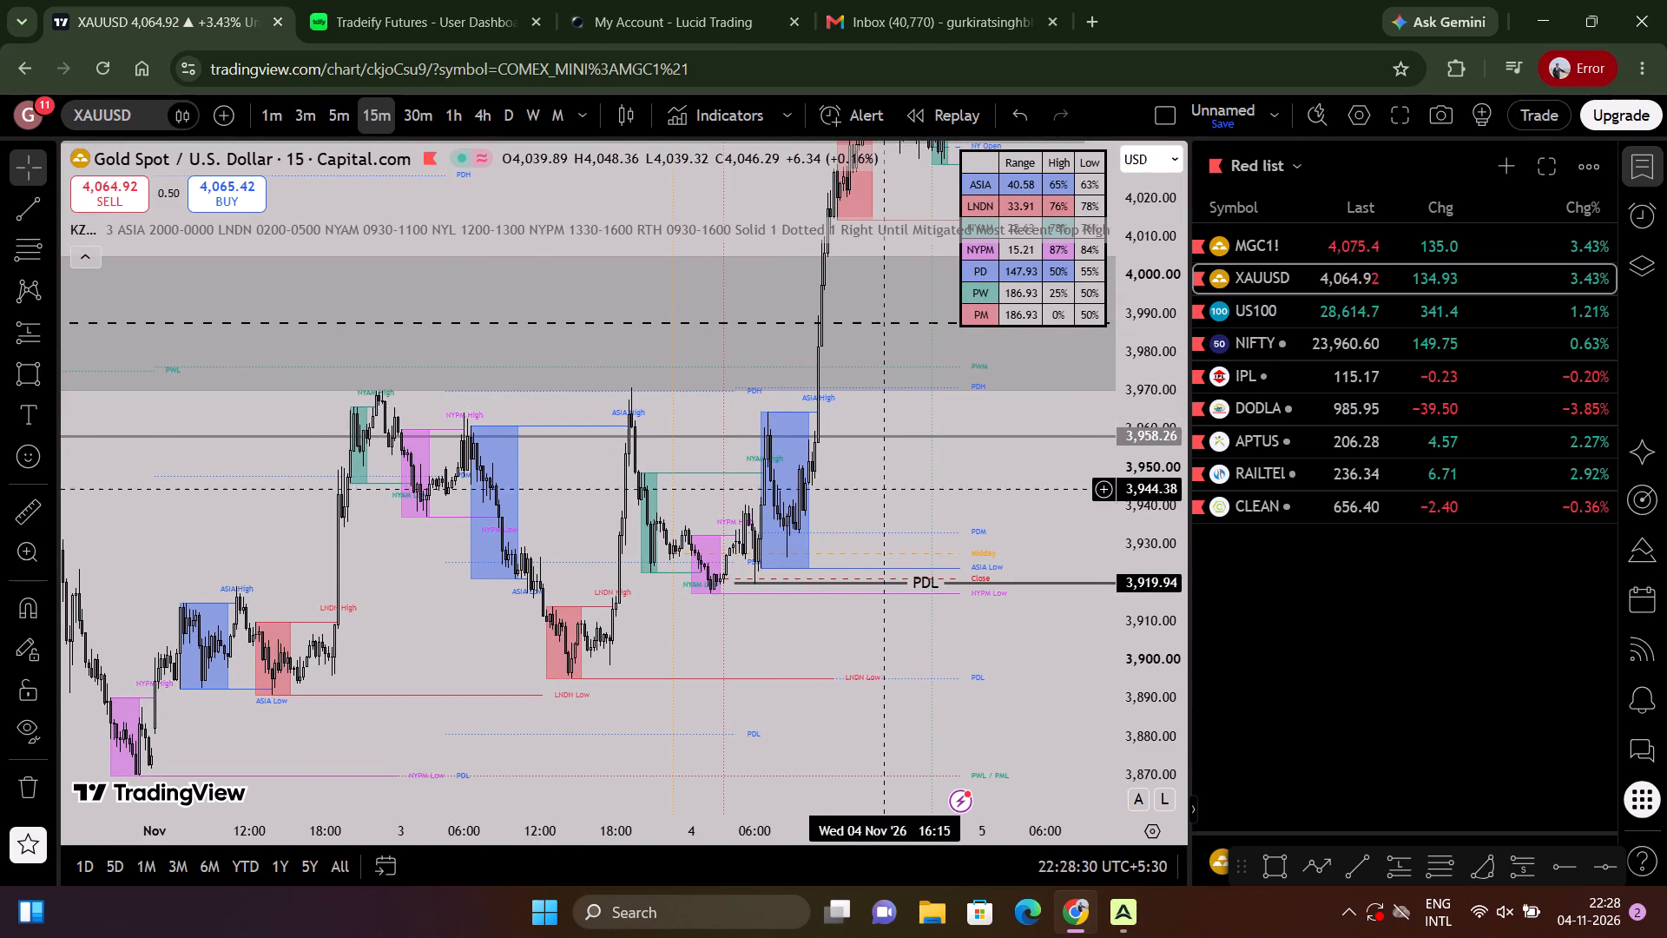
pyautogui.moveTo(886, 499); pyautogui.dragTo(870, 664)
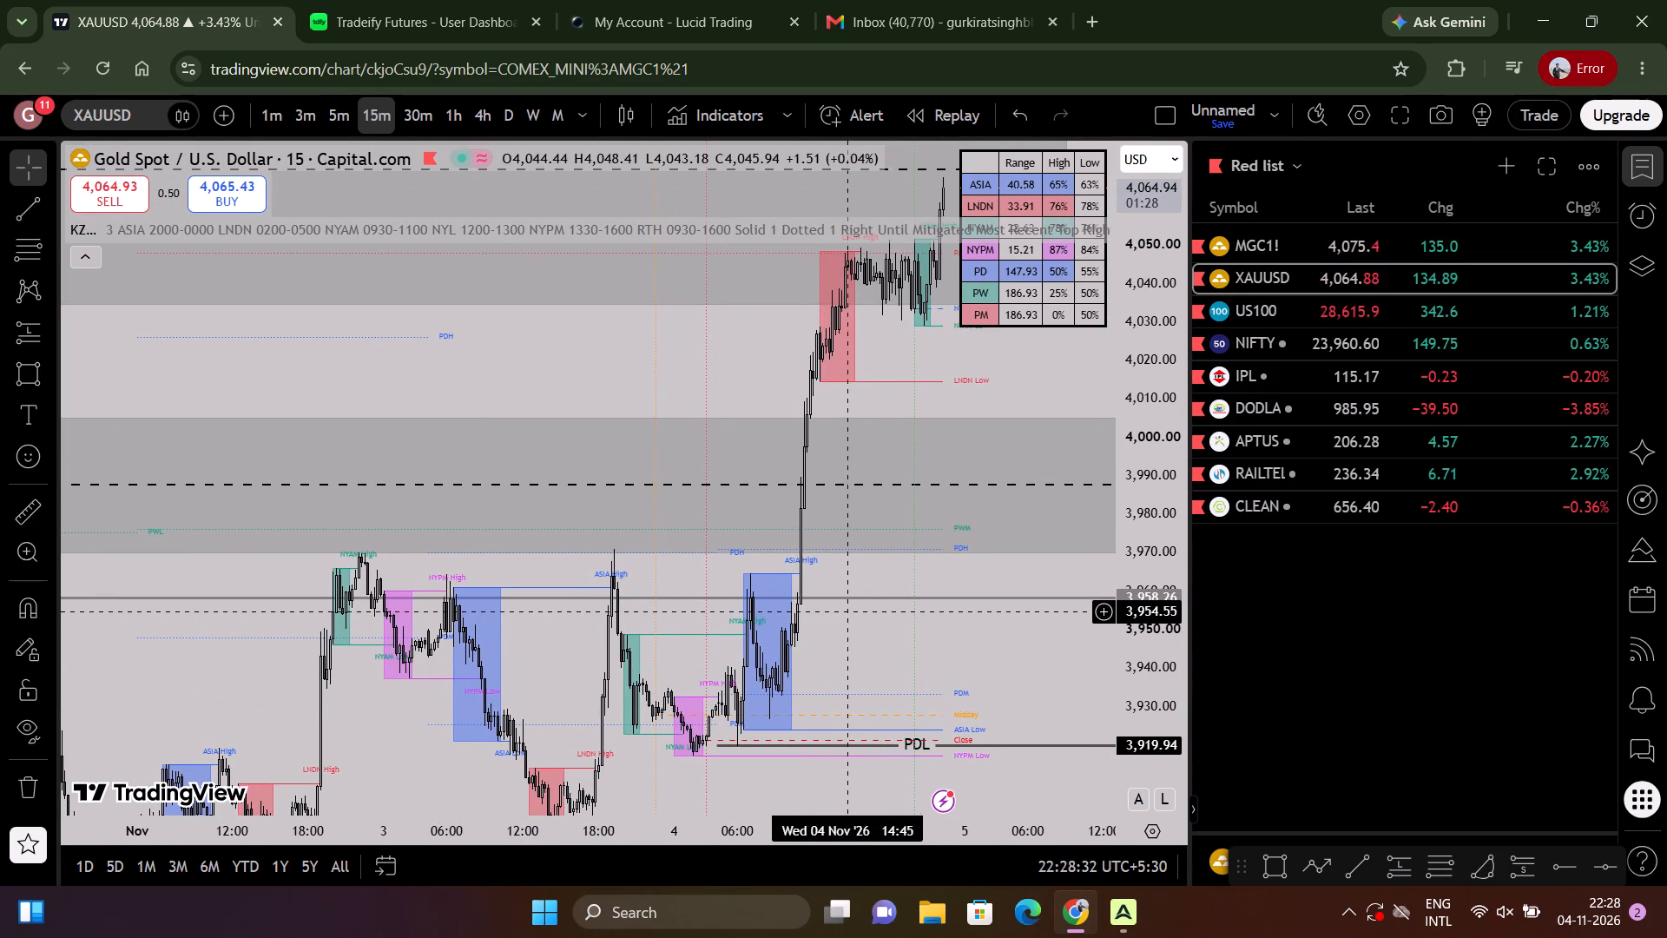
pyautogui.moveTo(851, 661); pyautogui.dragTo(965, 419)
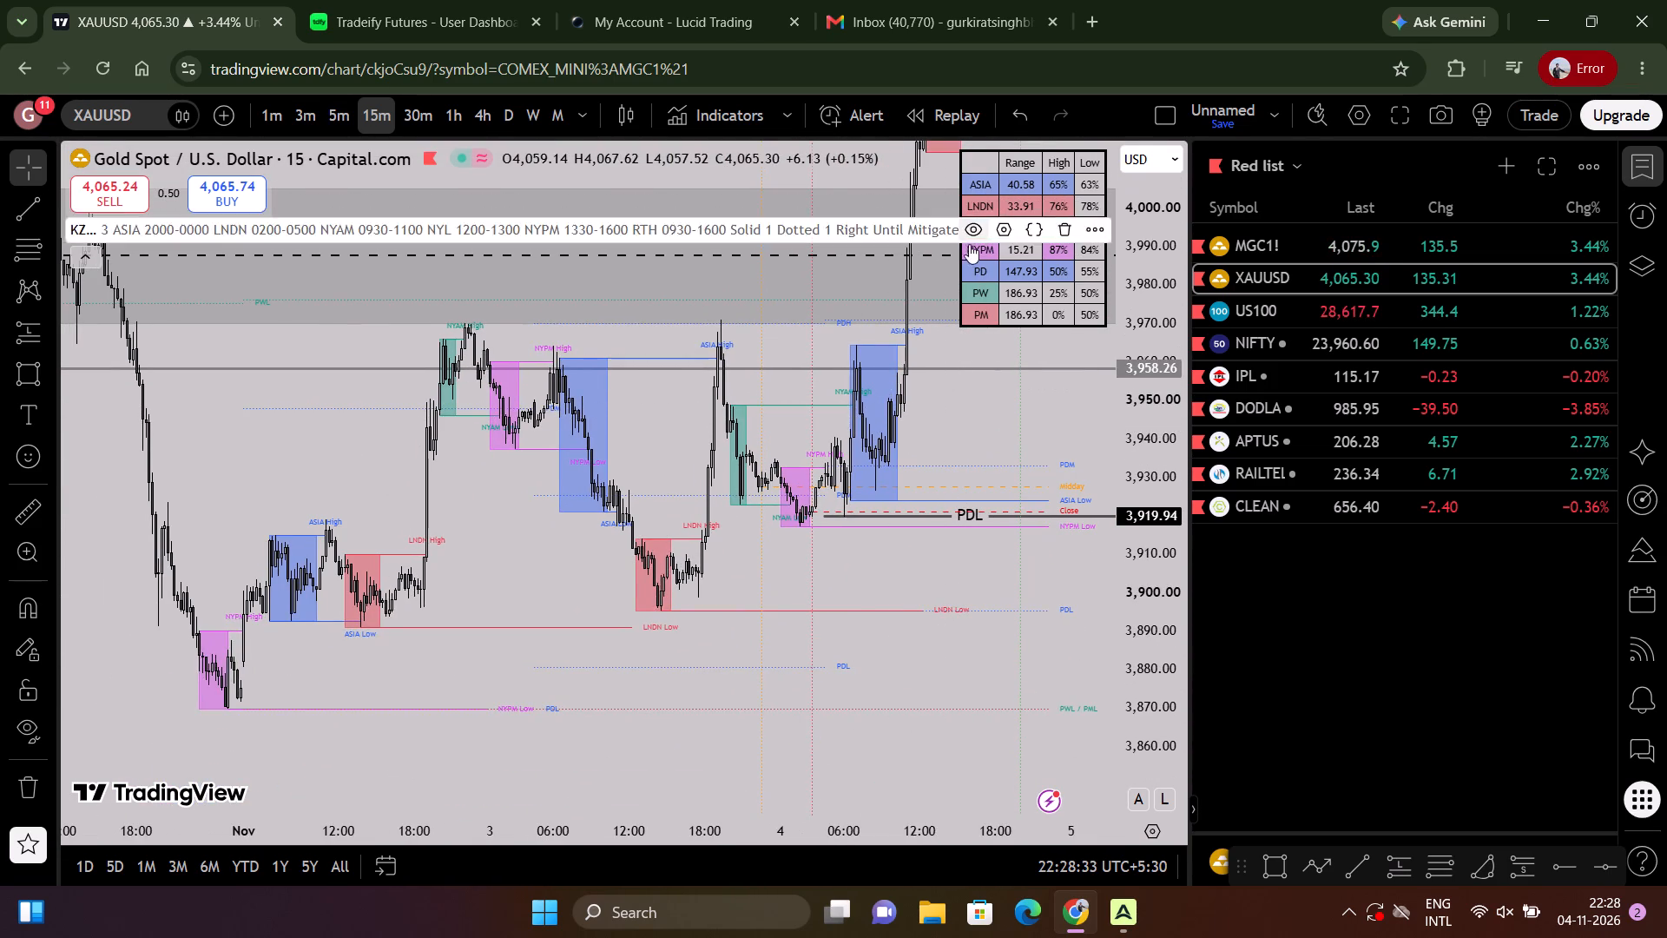
# Hide the KZ session indicator on the 15-minute XAUUSD chart.
pyautogui.click(971, 245)
pyautogui.click(977, 233)
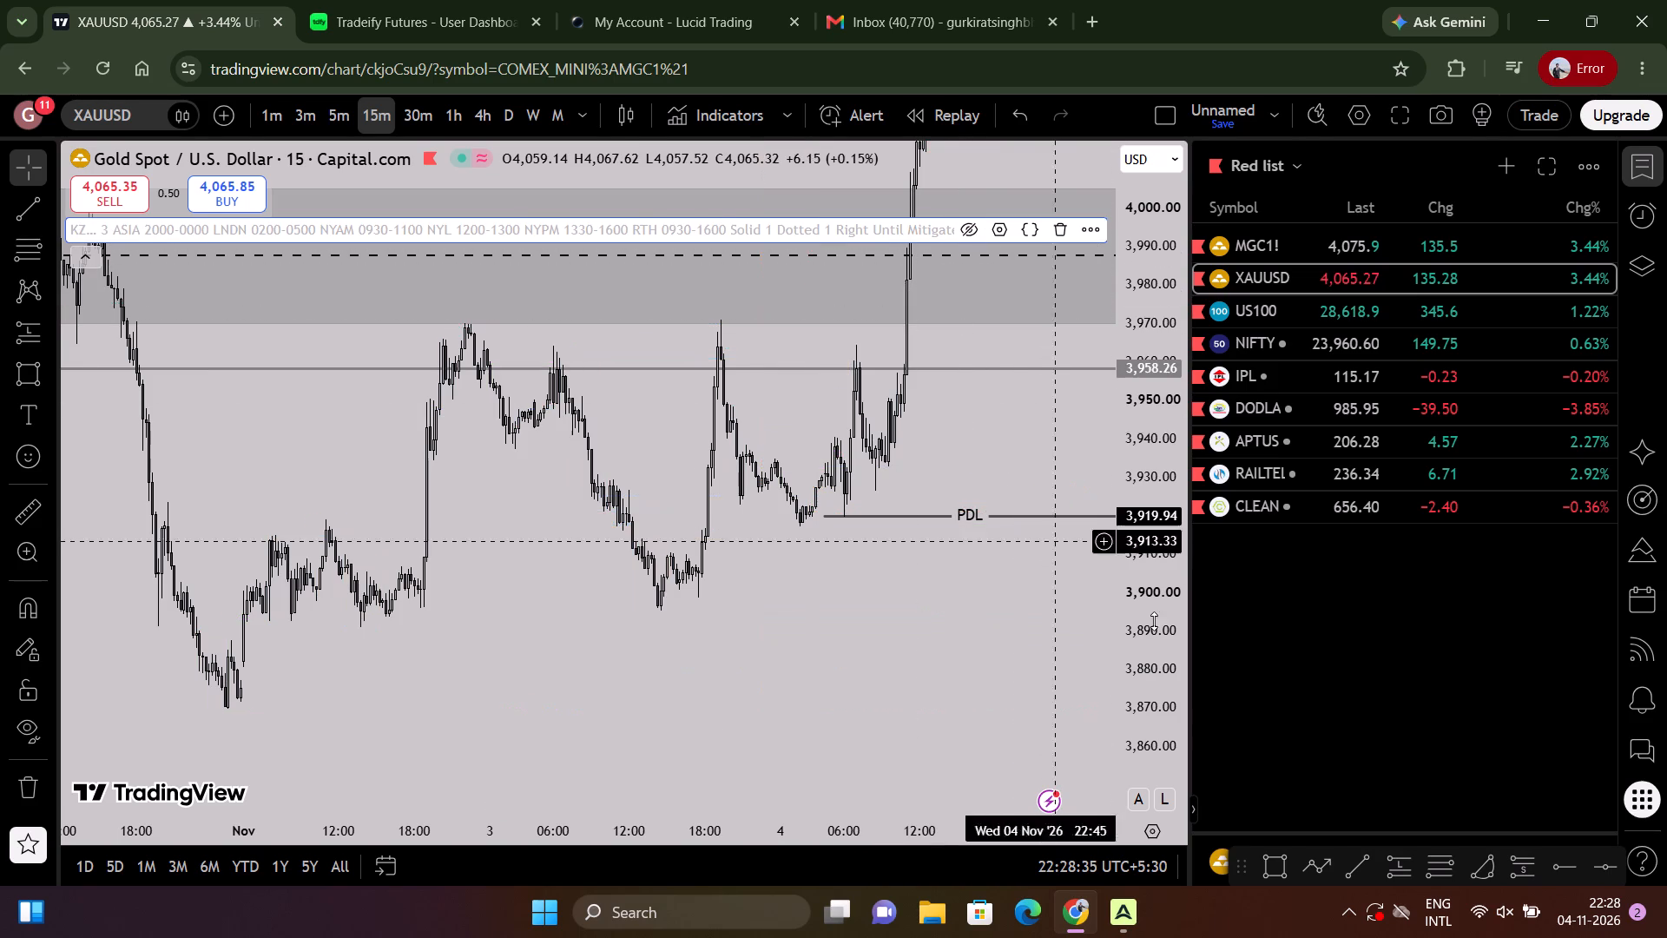
# Draw a horizontal trend line at about 3,924.8, just above PDL, from 3 Nov 20:30 to about 4 Nov 17:15.
pyautogui.moveTo(1124, 636); pyautogui.dragTo(1106, 344)
pyautogui.scroll(4, 932, 386)
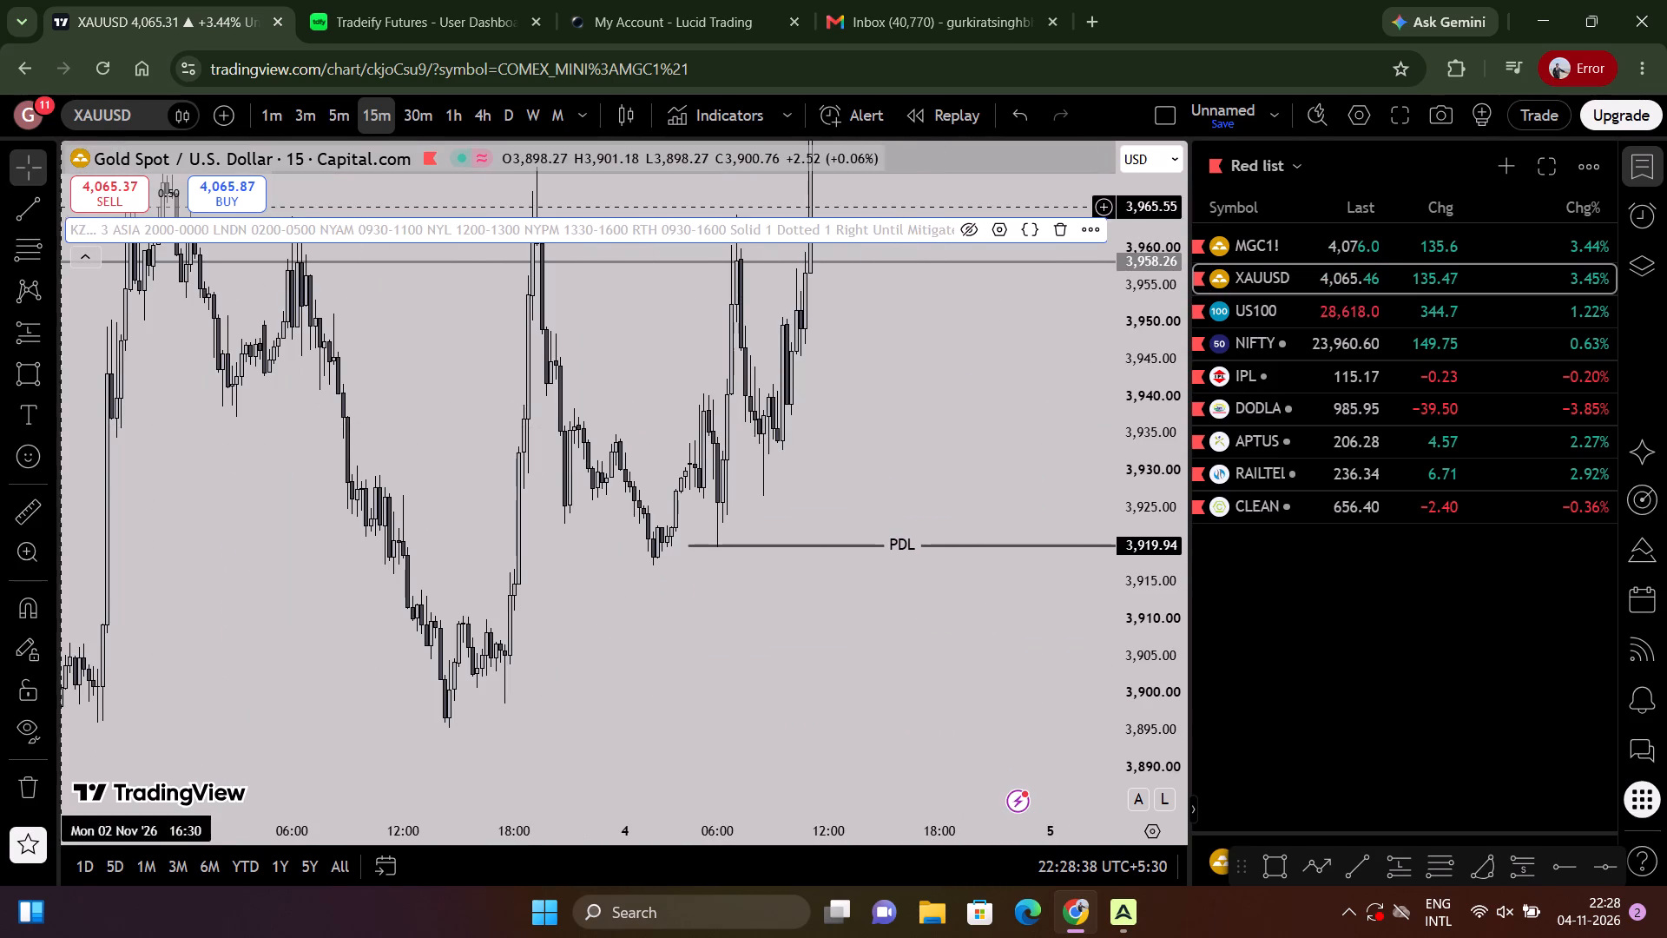
pyautogui.click(34, 213)
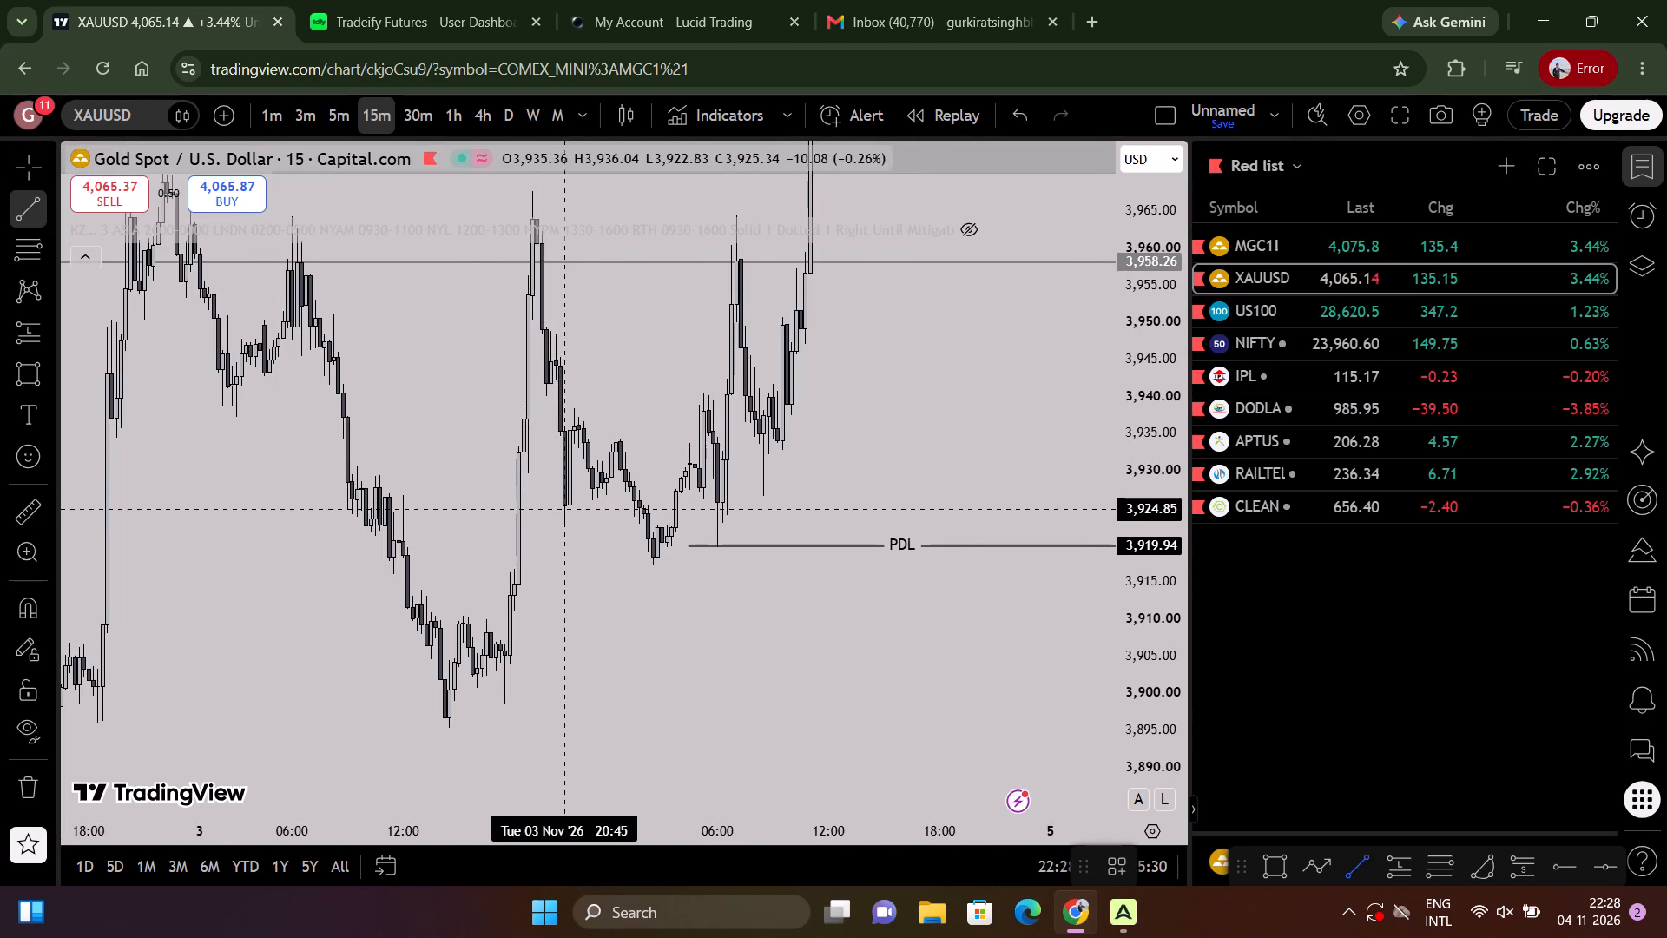
pyautogui.click(562, 508)
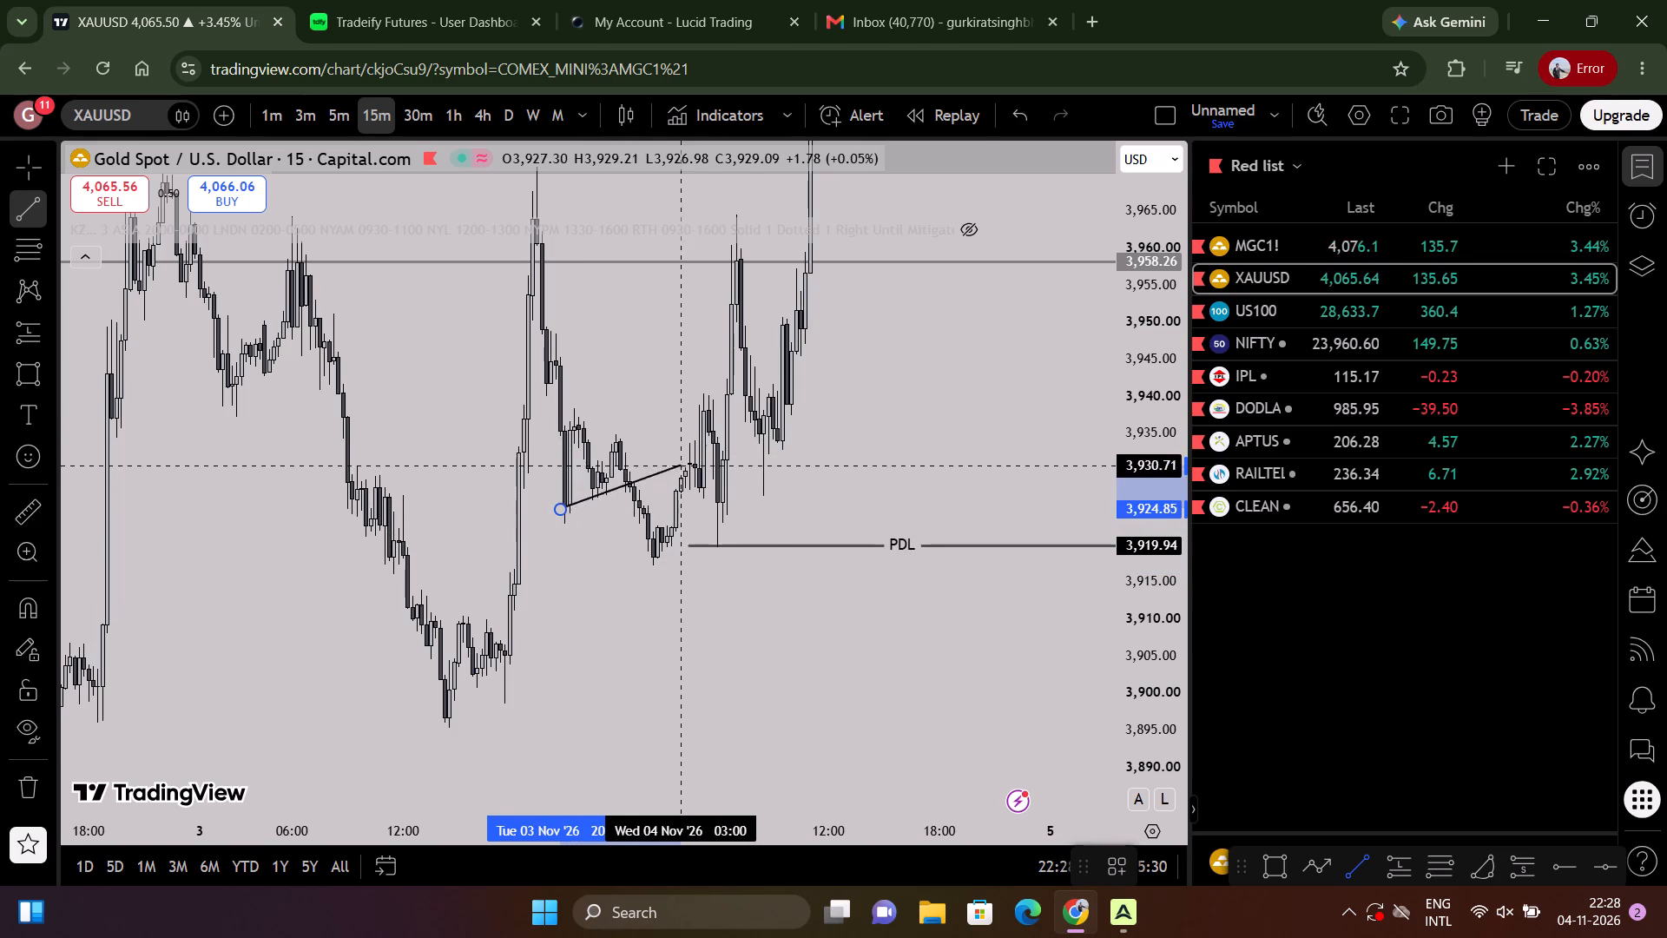
pyautogui.keyDown('shift'); pyautogui.click(923, 506); pyautogui.keyUp('shift')
pyautogui.click(855, 457)
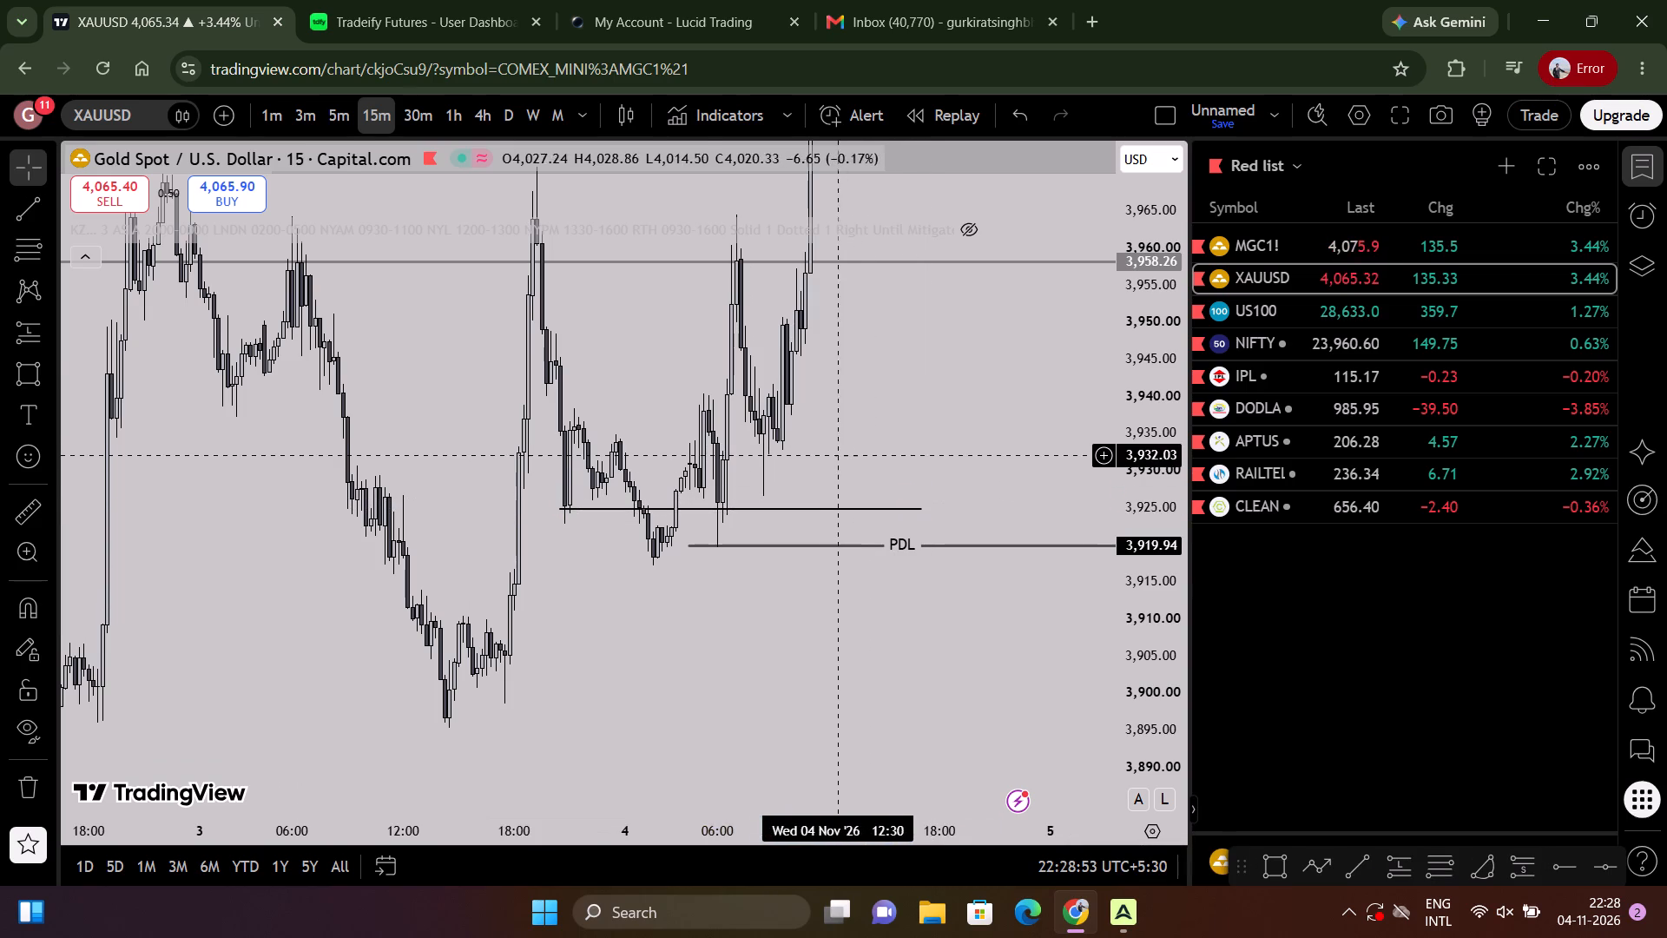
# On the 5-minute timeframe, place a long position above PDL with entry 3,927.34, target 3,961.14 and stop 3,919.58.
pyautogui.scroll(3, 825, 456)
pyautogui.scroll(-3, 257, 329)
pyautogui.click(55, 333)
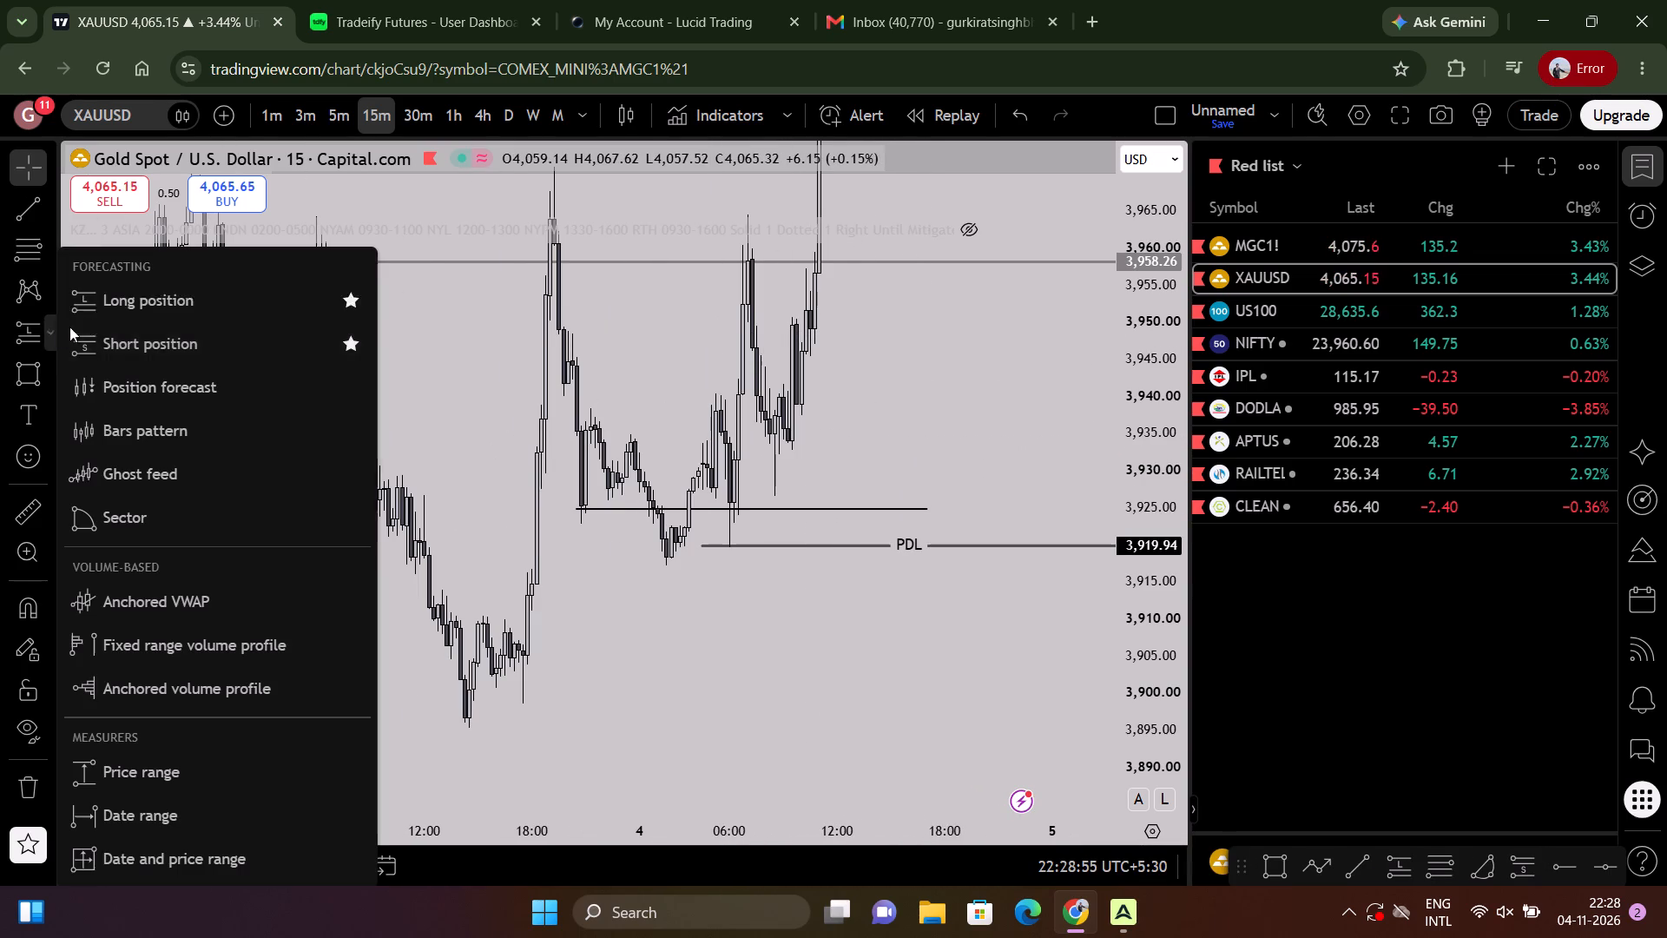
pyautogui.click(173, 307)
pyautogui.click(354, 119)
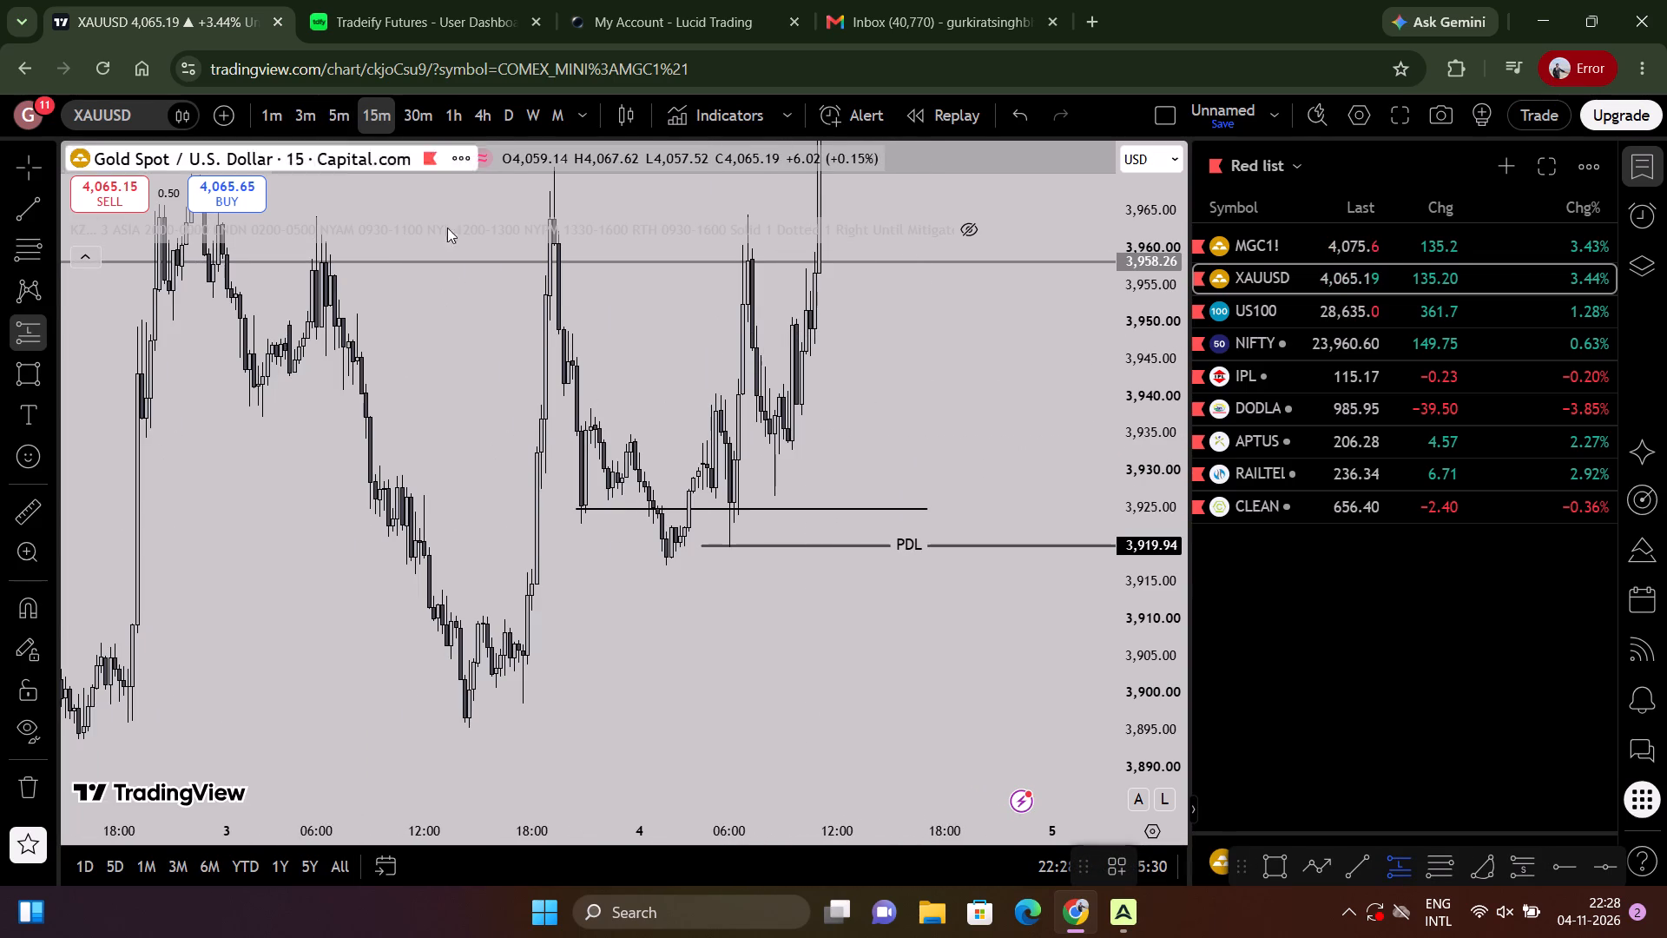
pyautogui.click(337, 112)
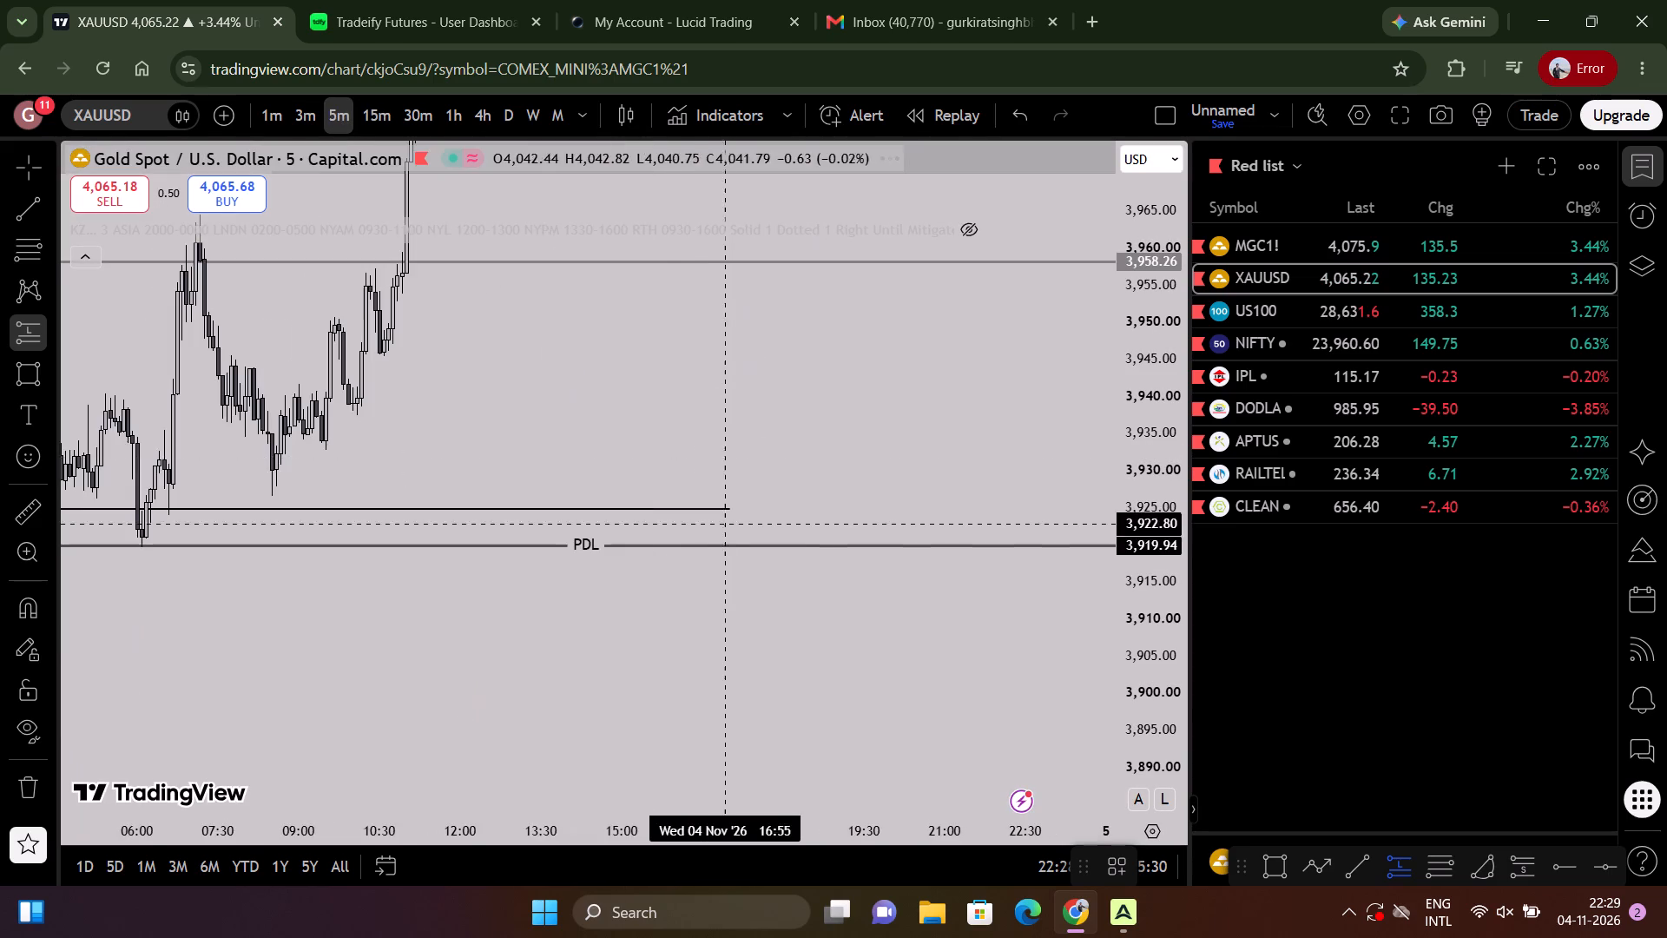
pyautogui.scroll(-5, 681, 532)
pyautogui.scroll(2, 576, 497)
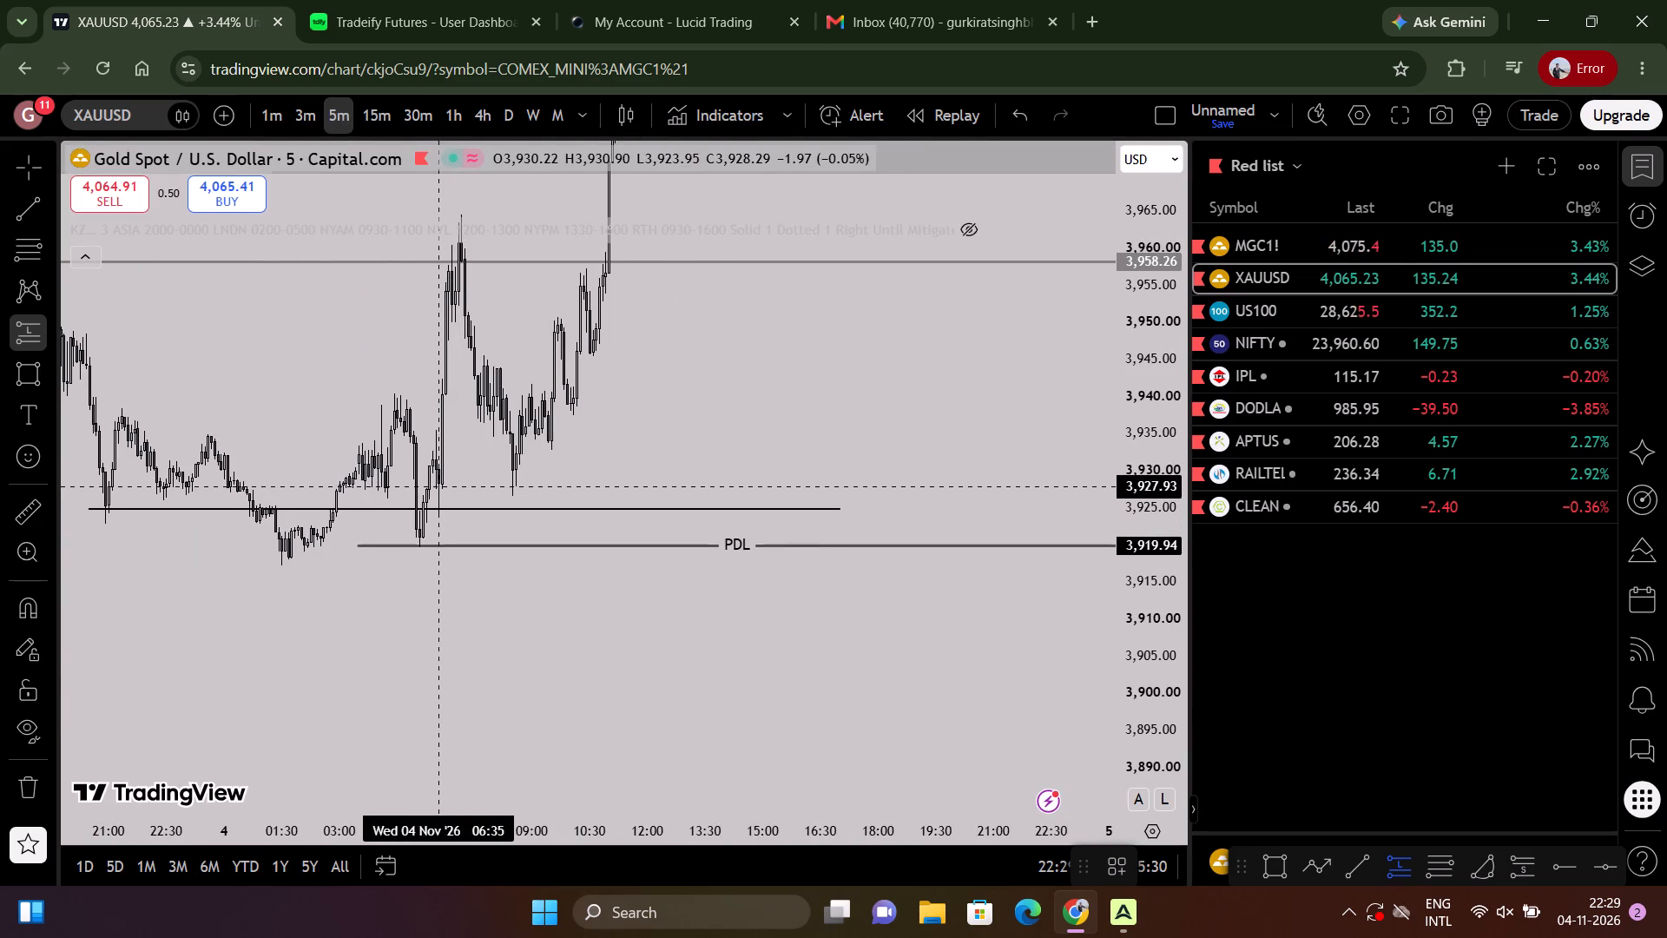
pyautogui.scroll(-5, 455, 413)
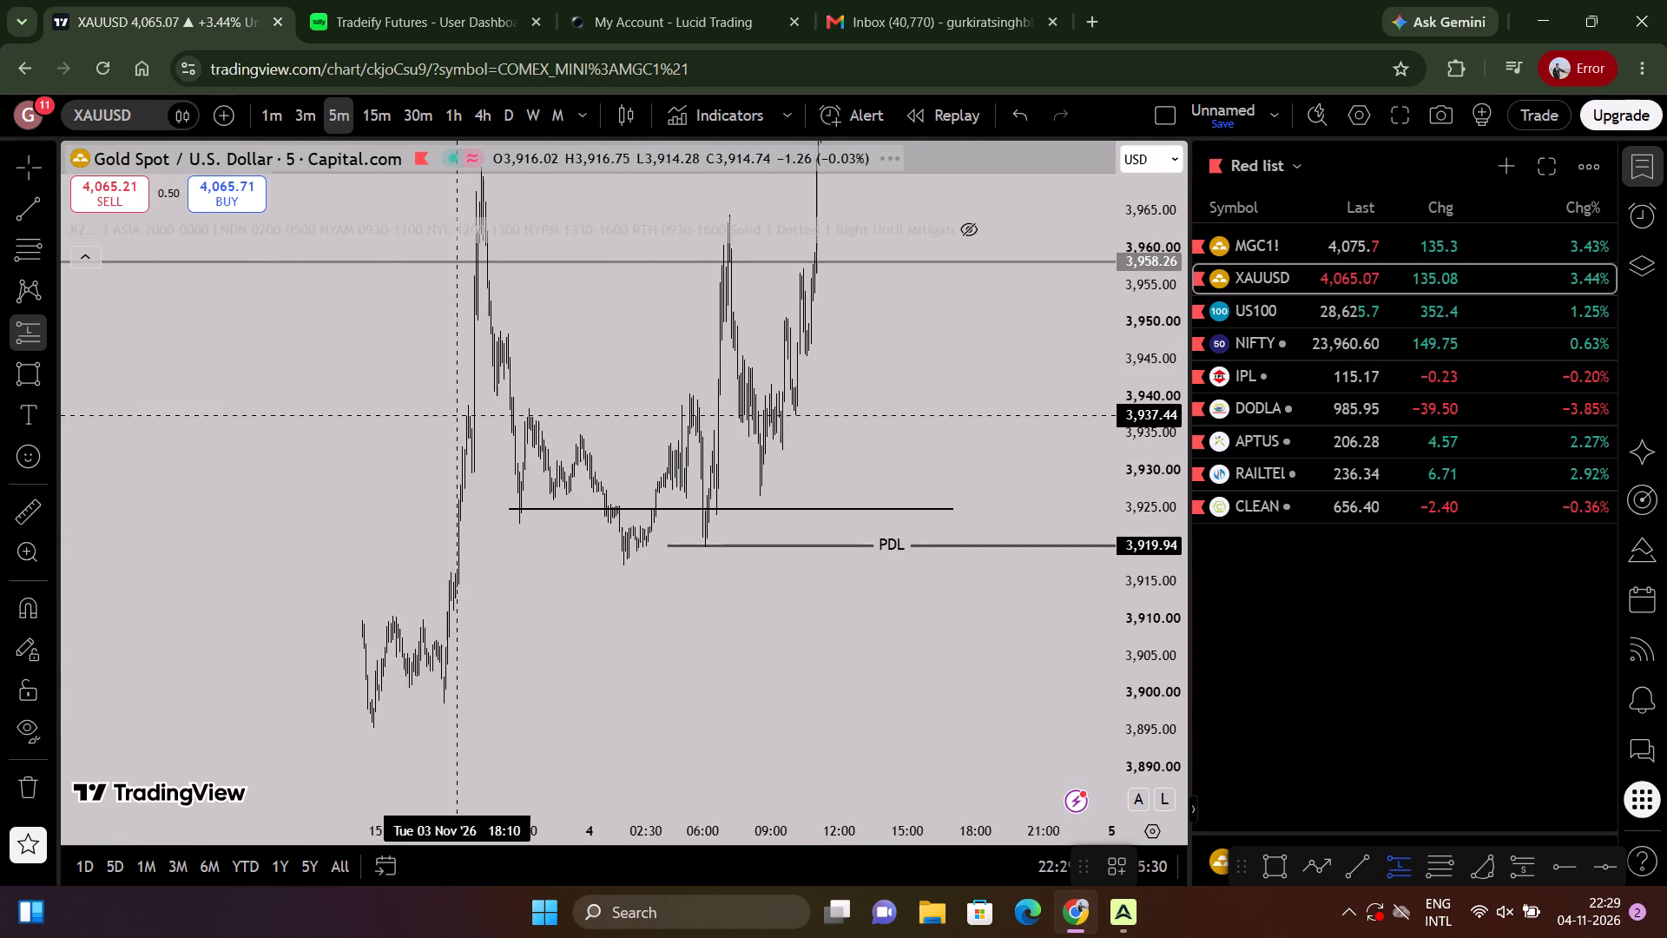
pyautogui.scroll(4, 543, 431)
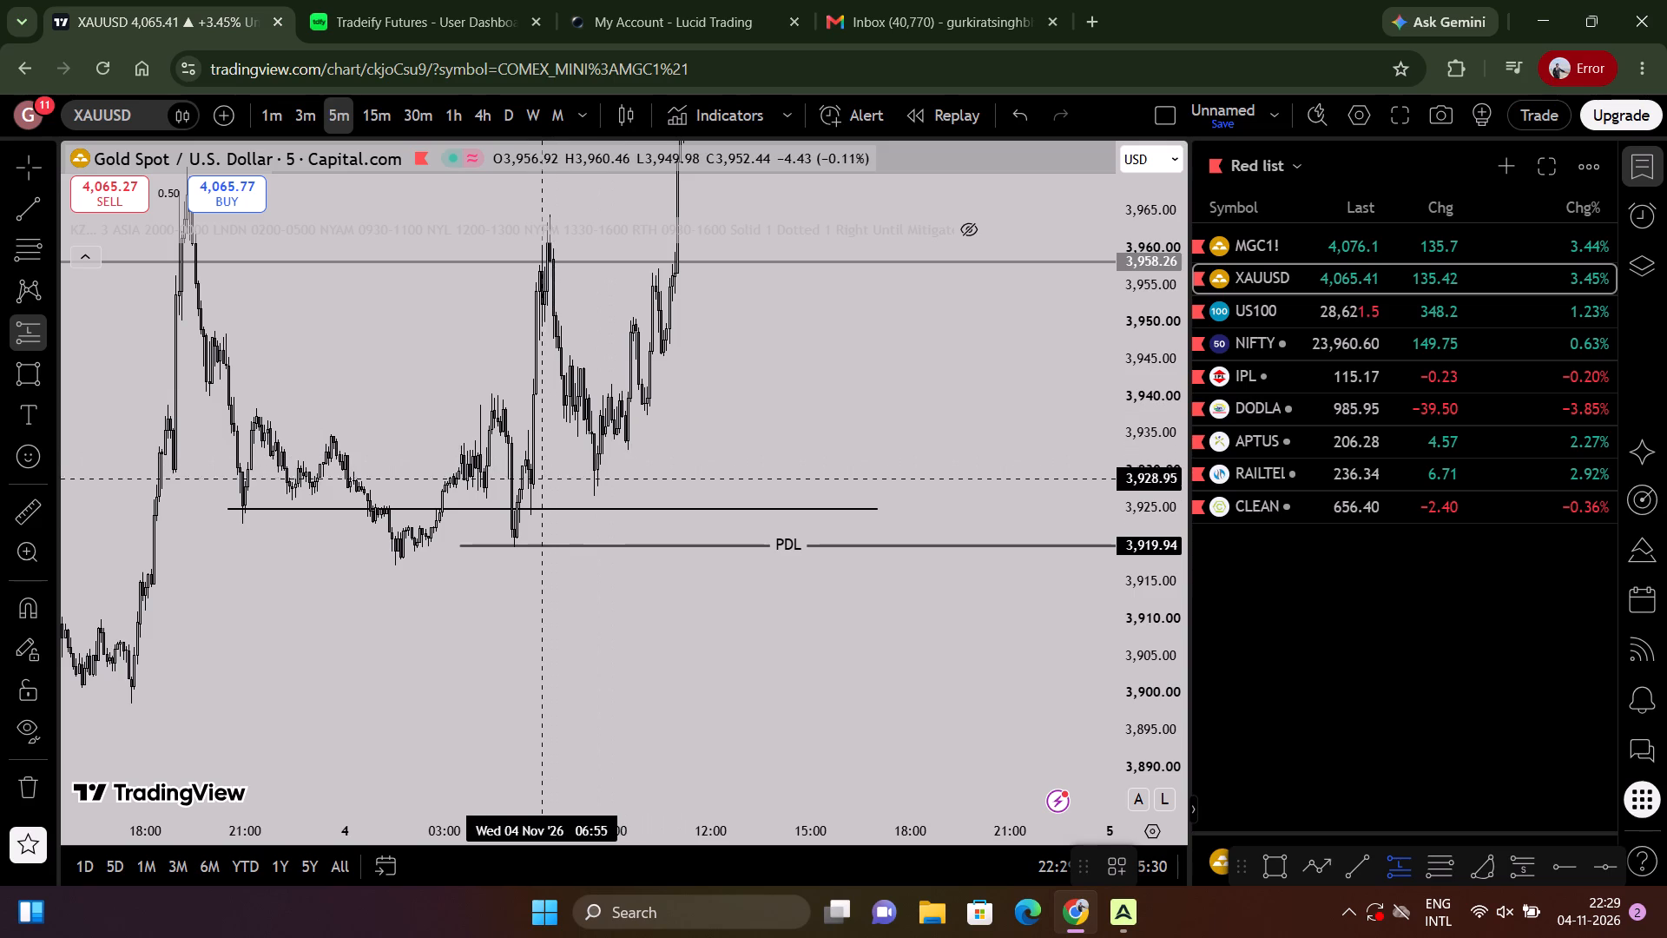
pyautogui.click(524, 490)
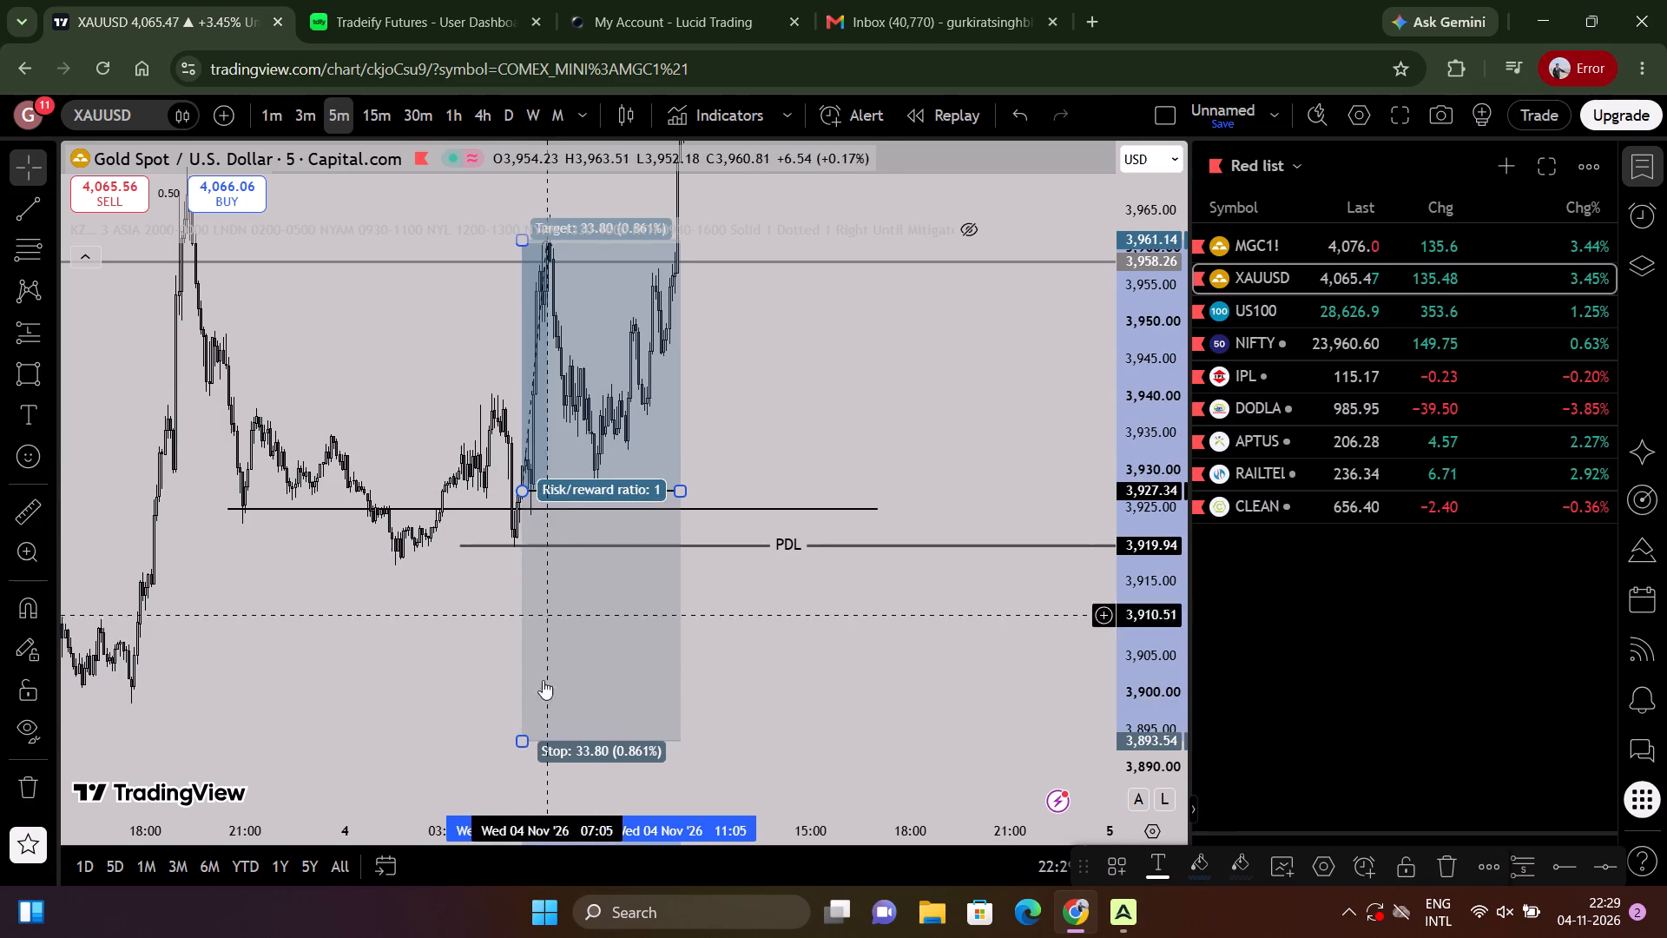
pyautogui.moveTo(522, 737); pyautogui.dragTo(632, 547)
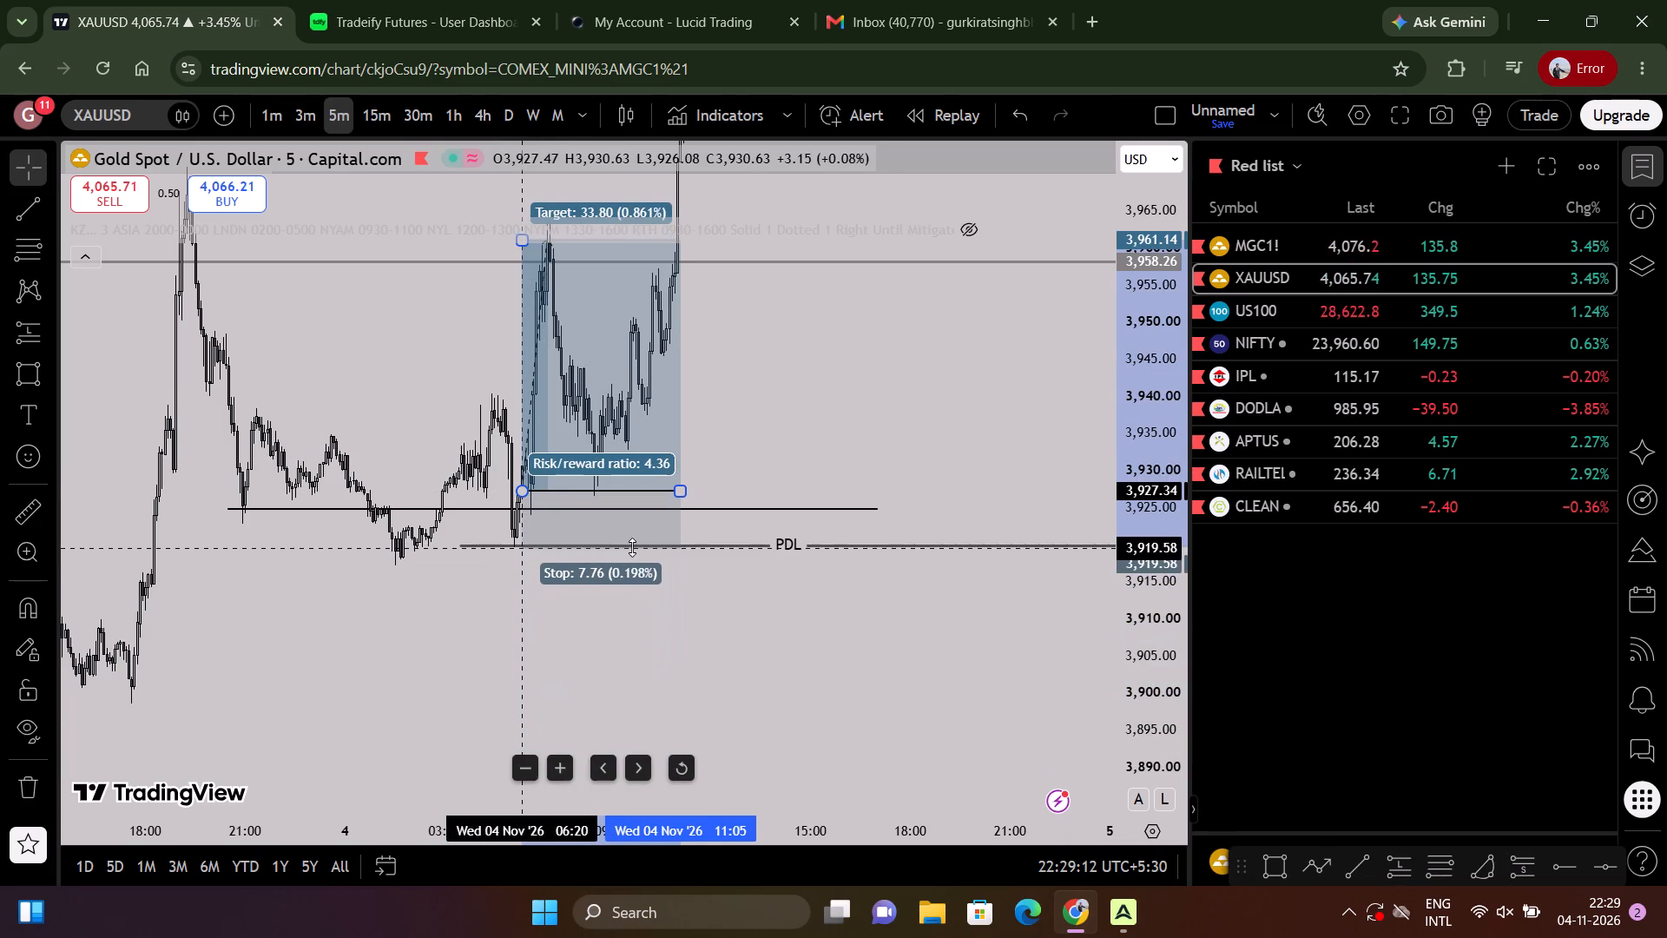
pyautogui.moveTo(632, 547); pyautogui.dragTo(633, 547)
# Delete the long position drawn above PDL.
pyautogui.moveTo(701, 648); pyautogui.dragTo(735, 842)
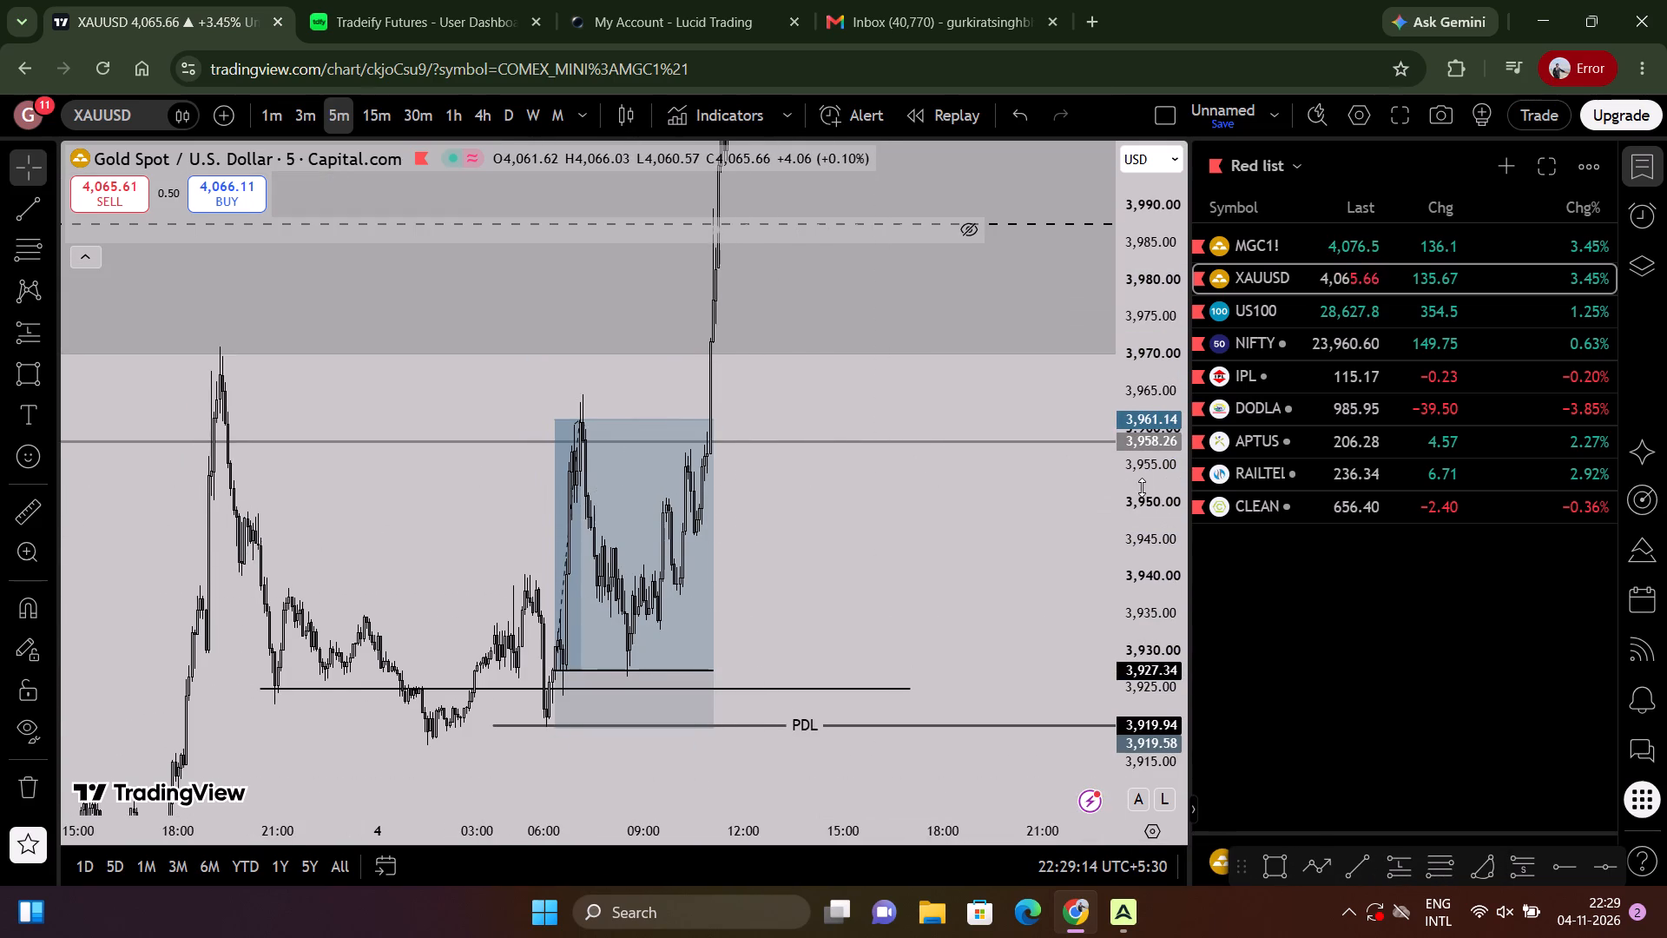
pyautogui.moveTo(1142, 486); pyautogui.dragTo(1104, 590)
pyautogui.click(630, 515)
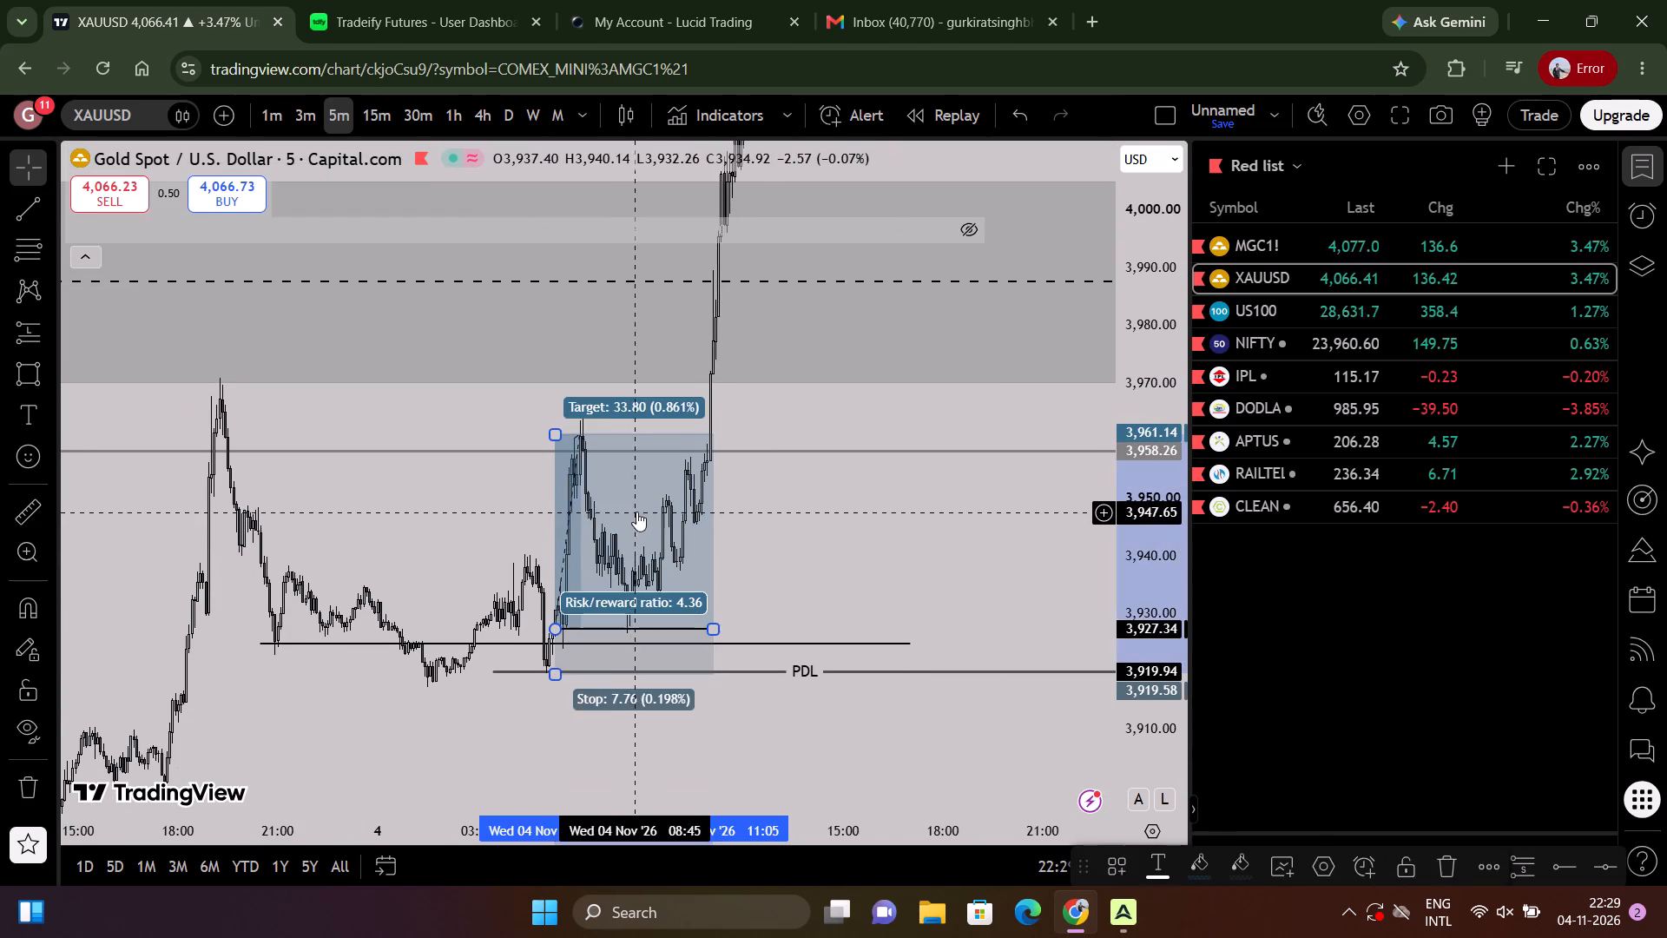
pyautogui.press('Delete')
# Examine XAUUSD on the 5-minute timeframe, covering the rally from PDL into the upper zone.
pyautogui.scroll(3, 761, 573)
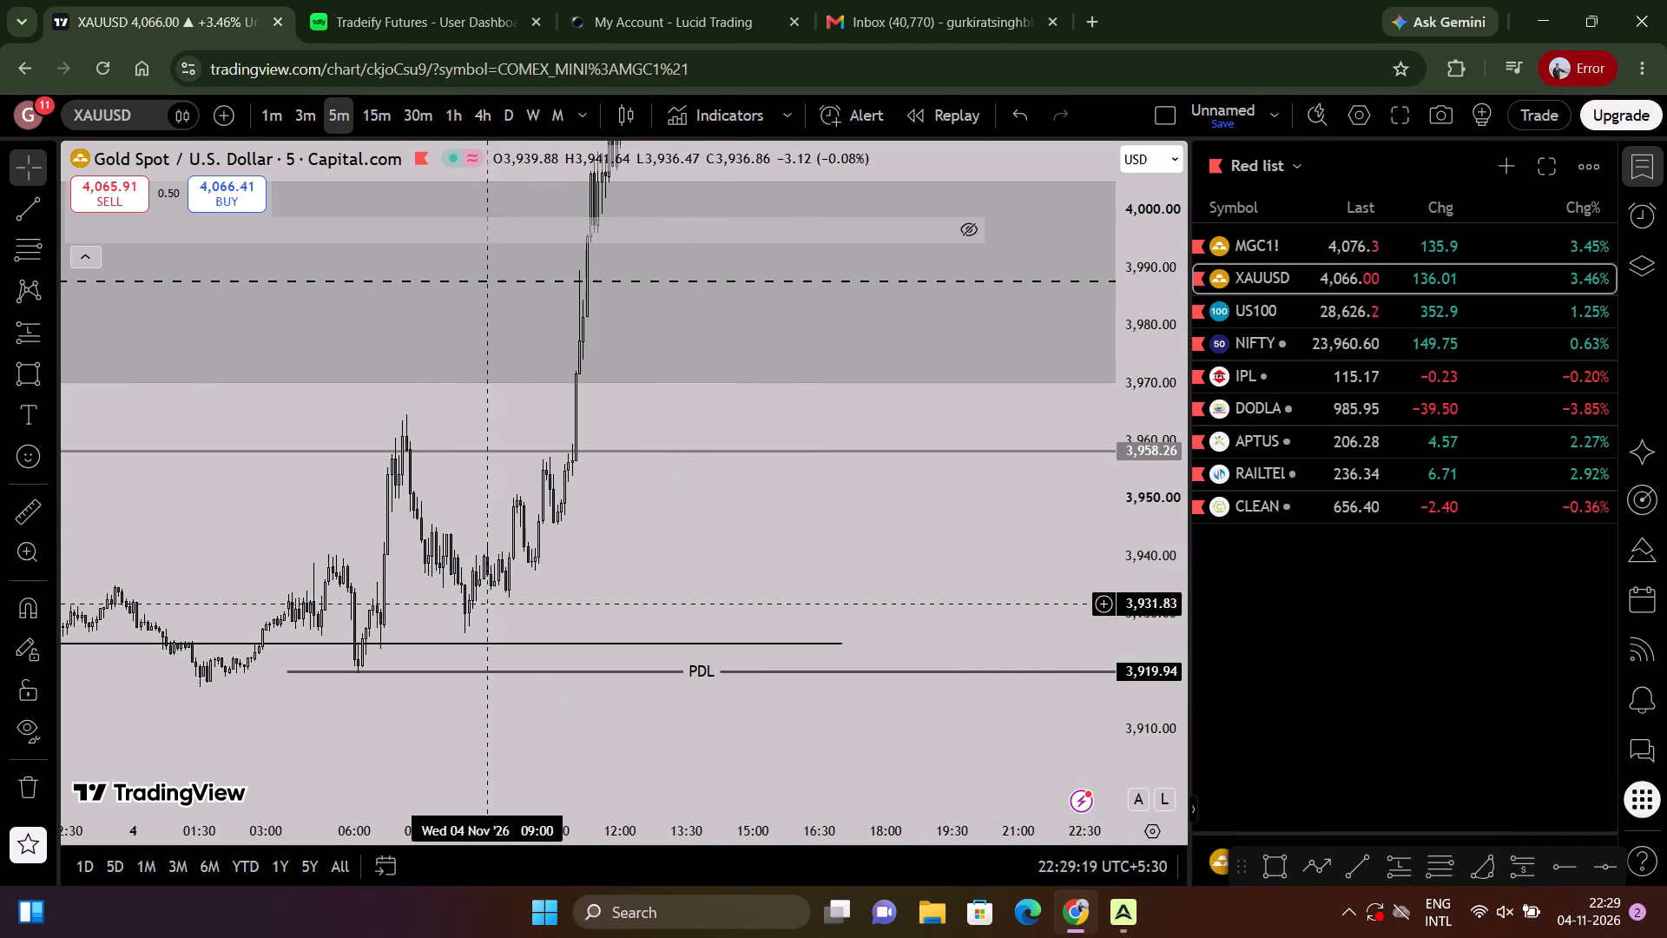
pyautogui.moveTo(712, 568); pyautogui.dragTo(705, 705)
pyautogui.scroll(-1, 1125, 490)
pyautogui.moveTo(1192, 401); pyautogui.dragTo(1163, 558)
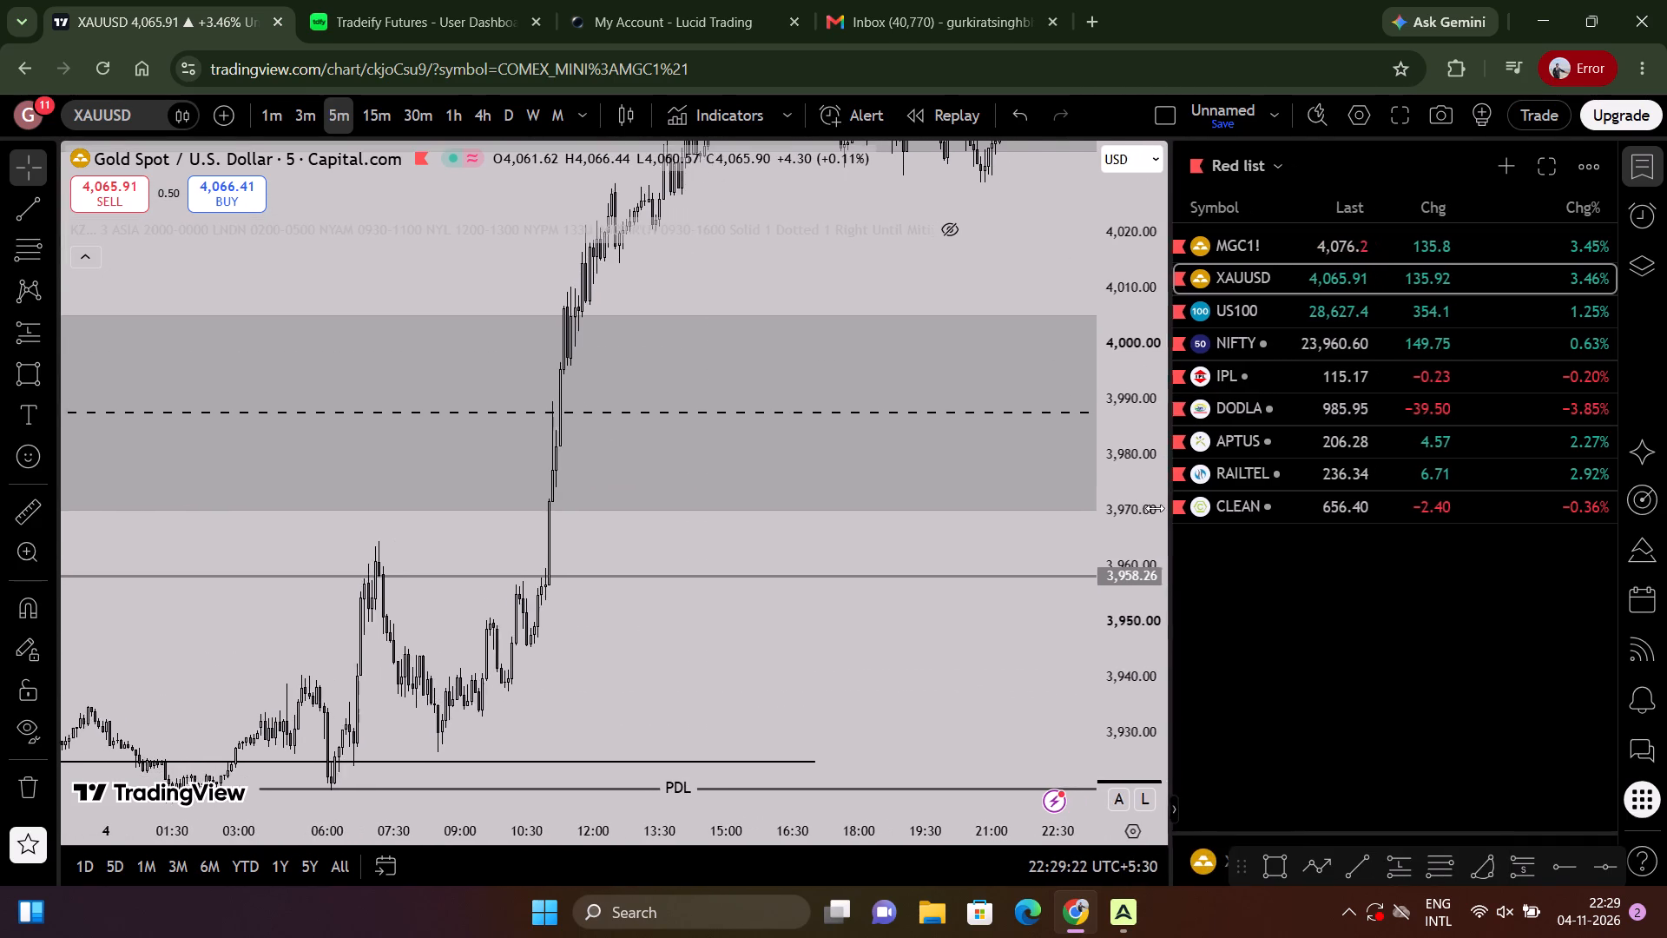
pyautogui.moveTo(1149, 461); pyautogui.dragTo(1126, 672)
pyautogui.scroll(-2, 984, 543)
pyautogui.moveTo(919, 603); pyautogui.dragTo(823, 757)
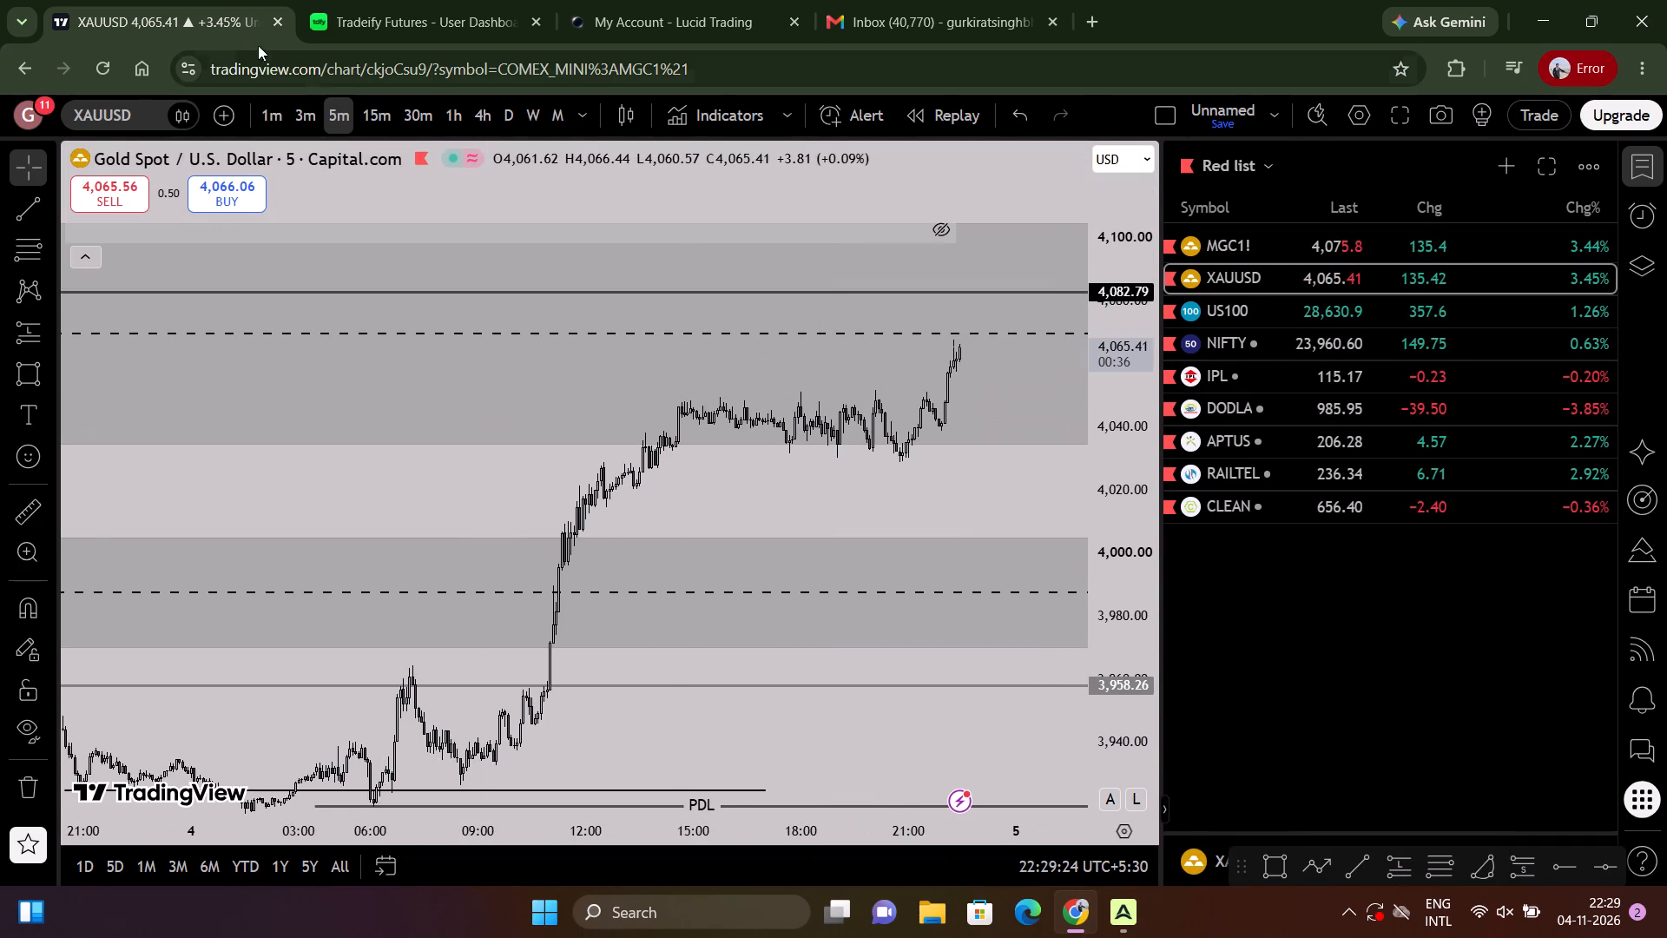
pyautogui.click(335, 116)
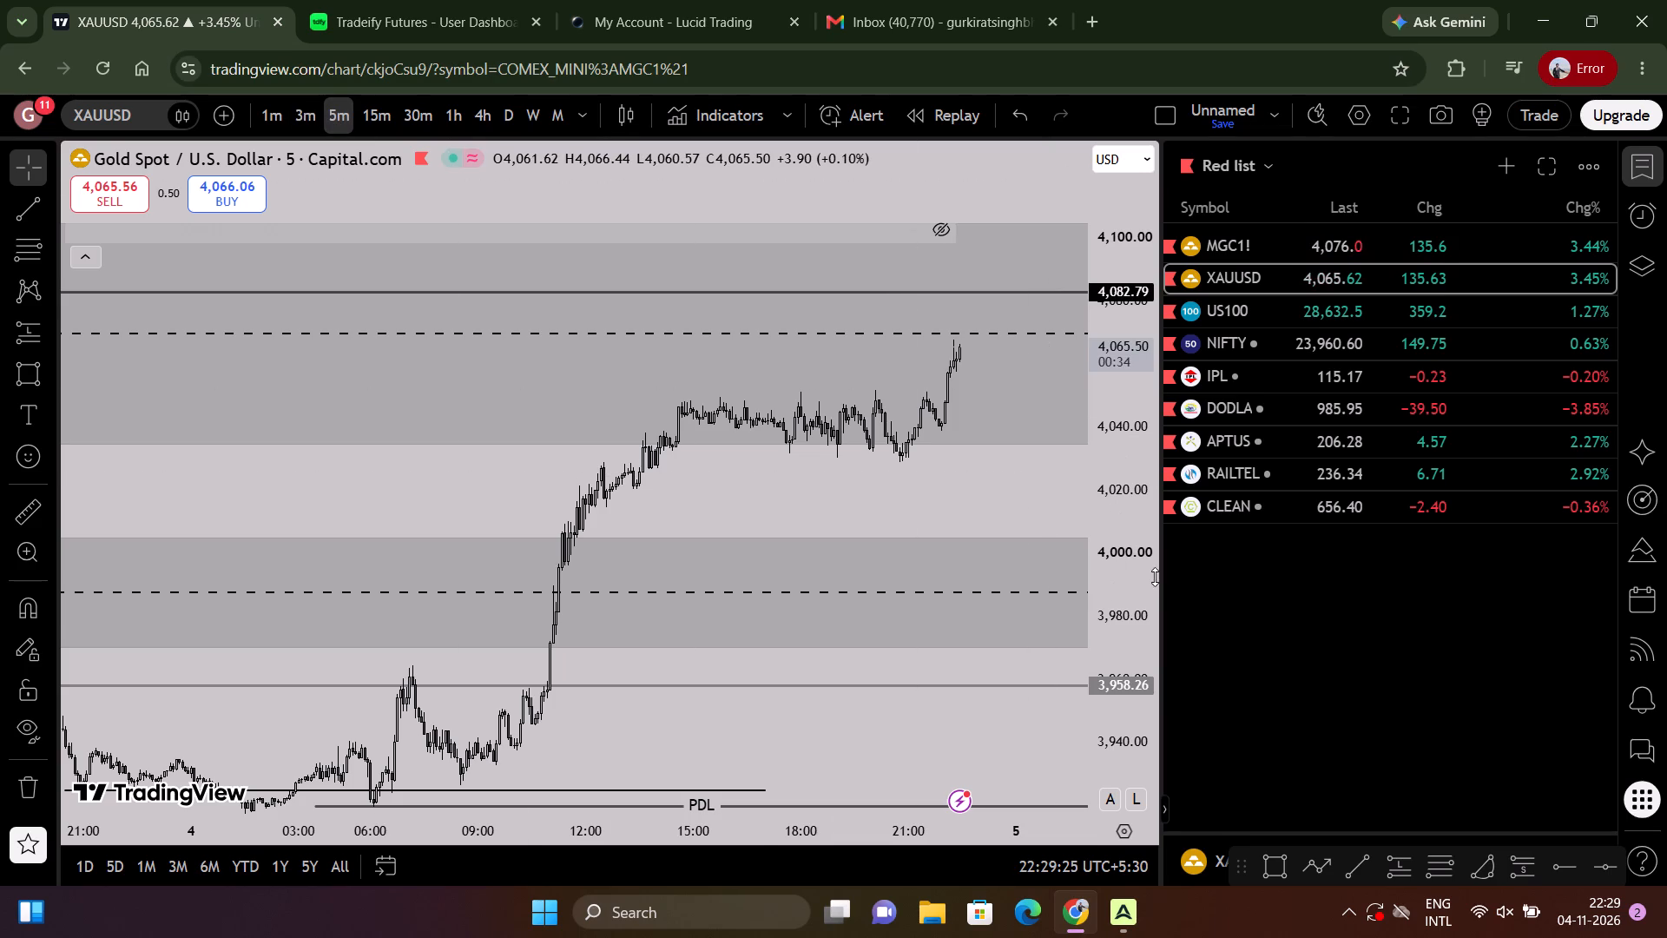
# Widen the chart area by narrowing the watchlist beside it.
pyautogui.moveTo(1163, 577); pyautogui.dragTo(1297, 571)
# Examine XAUUSD on the 15-minute timeframe, covering the late-October swings around the 4,082.79 level and the Daily FVG zone.
pyautogui.scroll(-5, 941, 484)
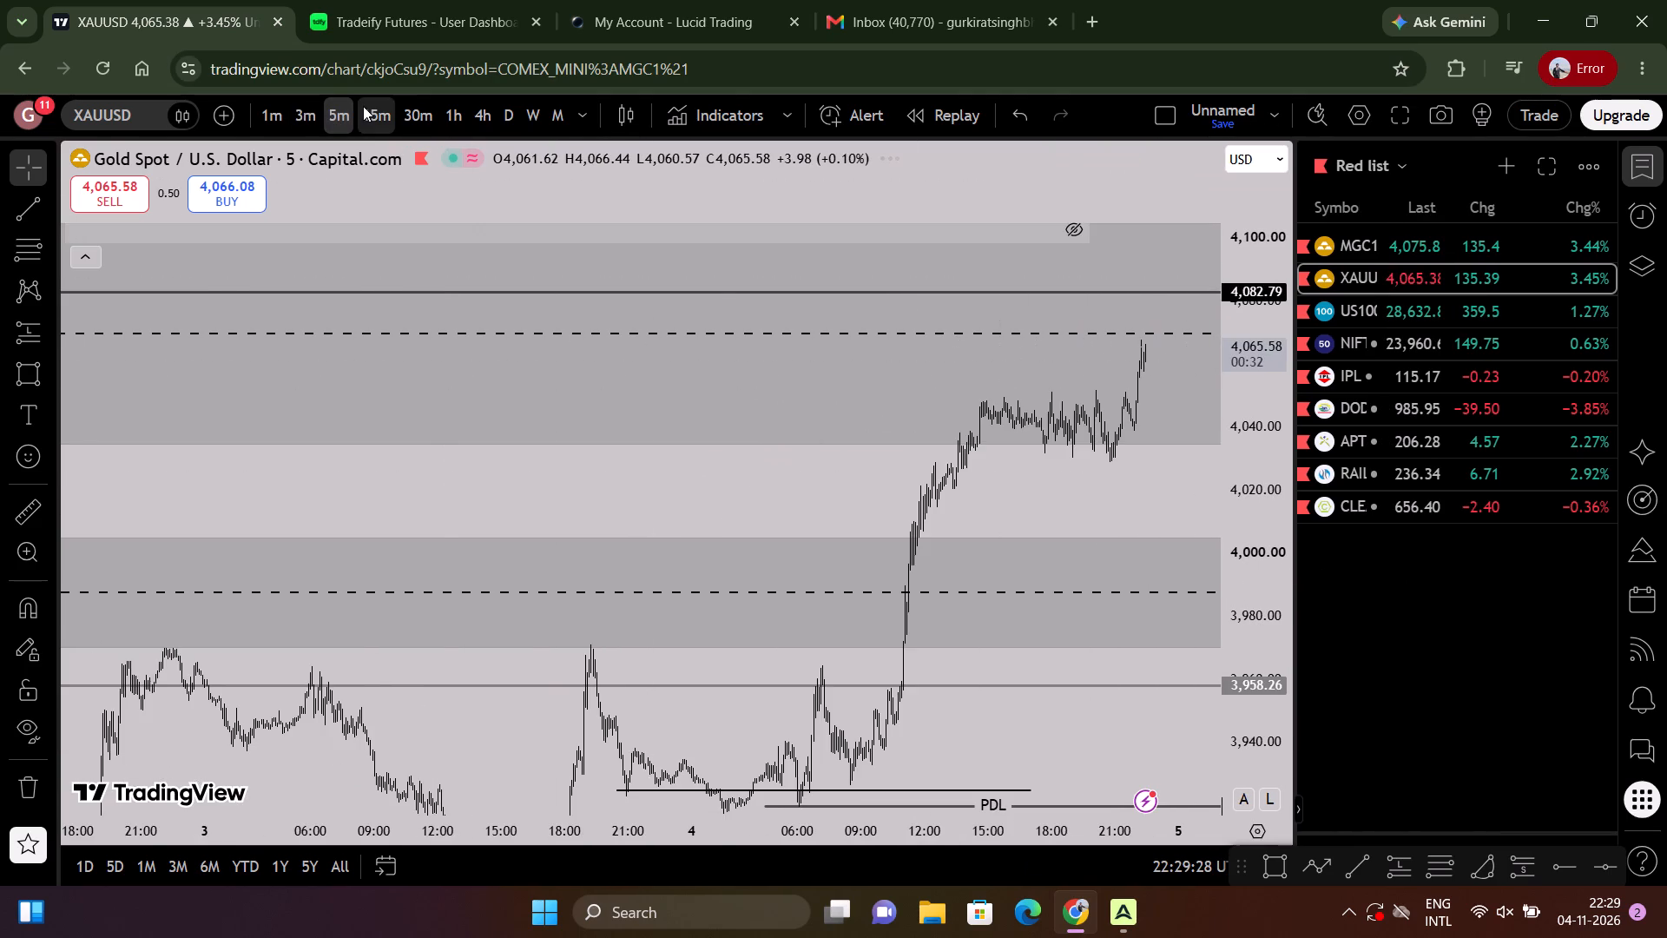
pyautogui.click(363, 106)
pyautogui.scroll(-3, 1172, 538)
pyautogui.scroll(8, 1103, 551)
pyautogui.scroll(2, 1051, 499)
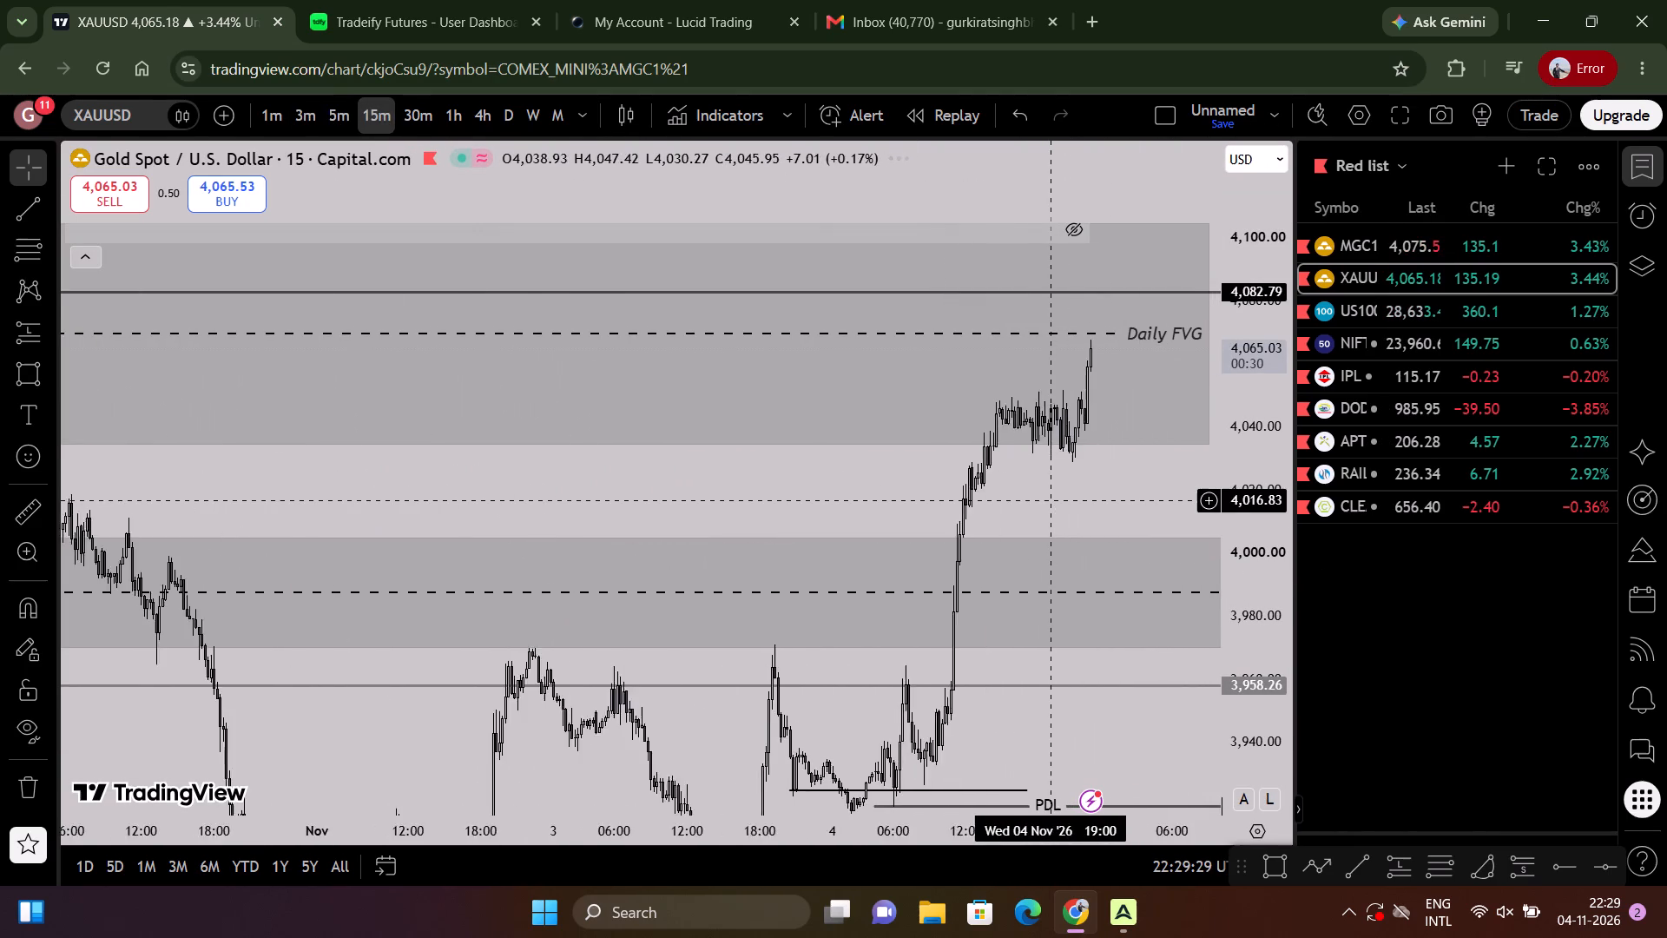
pyautogui.scroll(2, 1051, 499)
pyautogui.moveTo(1050, 499); pyautogui.dragTo(822, 624)
pyautogui.scroll(-10, 774, 592)
pyautogui.moveTo(602, 584); pyautogui.dragTo(687, 604)
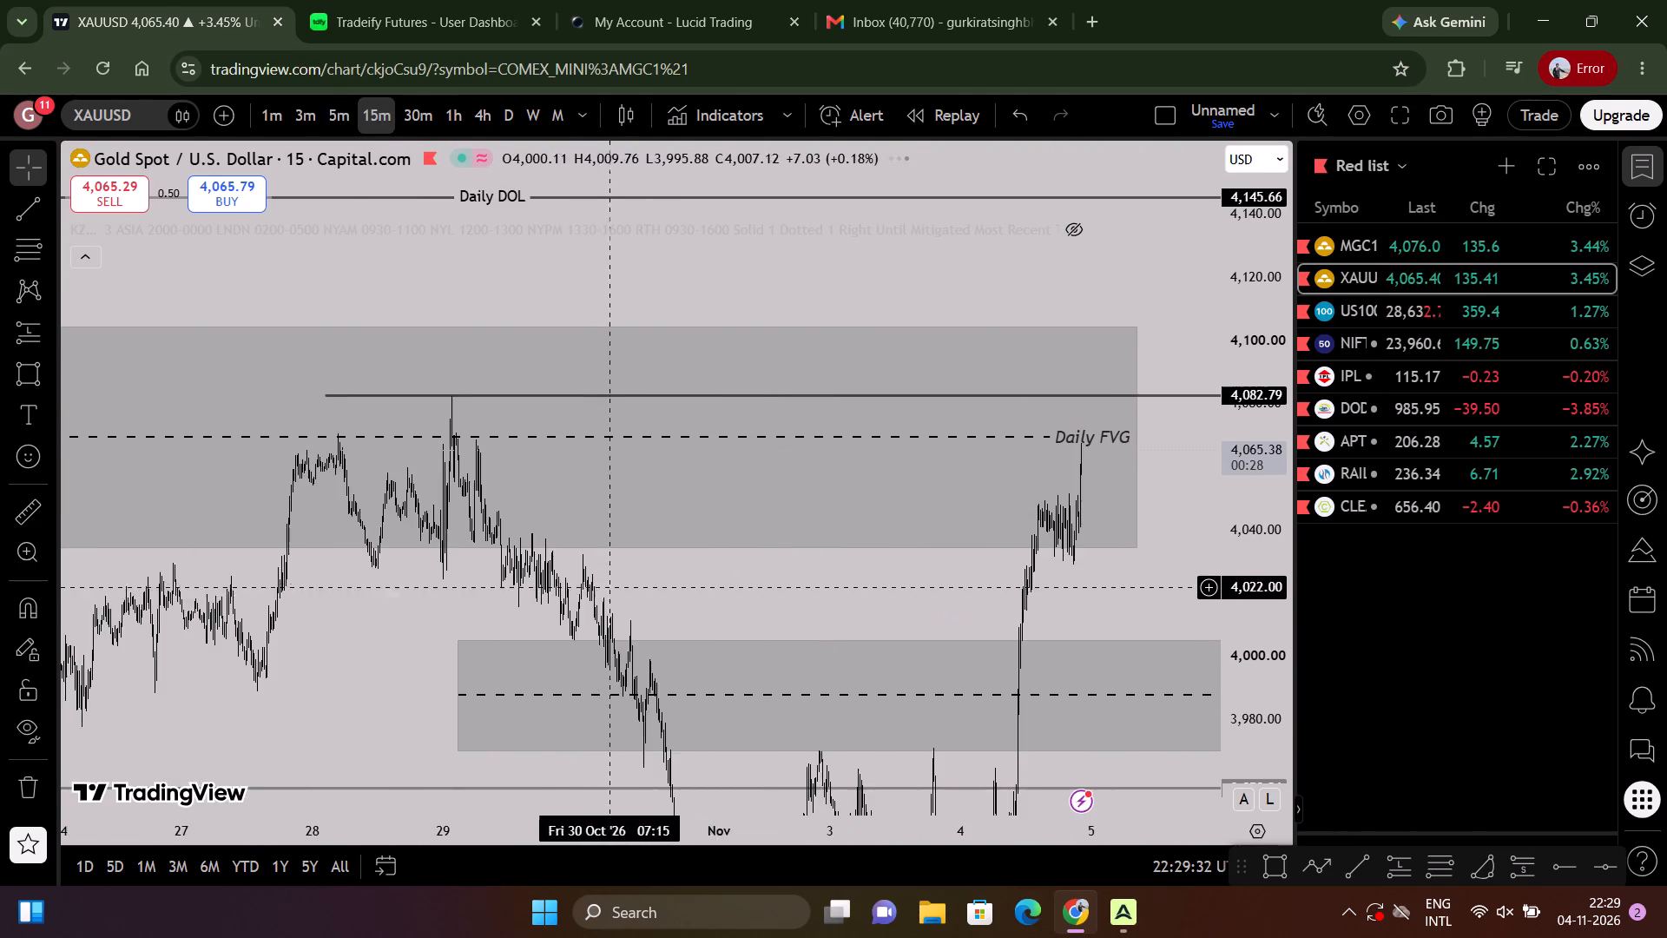
pyautogui.moveTo(687, 604); pyautogui.dragTo(952, 612)
pyautogui.scroll(6, 921, 610)
pyautogui.moveTo(858, 616); pyautogui.dragTo(1525, 555)
pyautogui.scroll(3, 1346, 566)
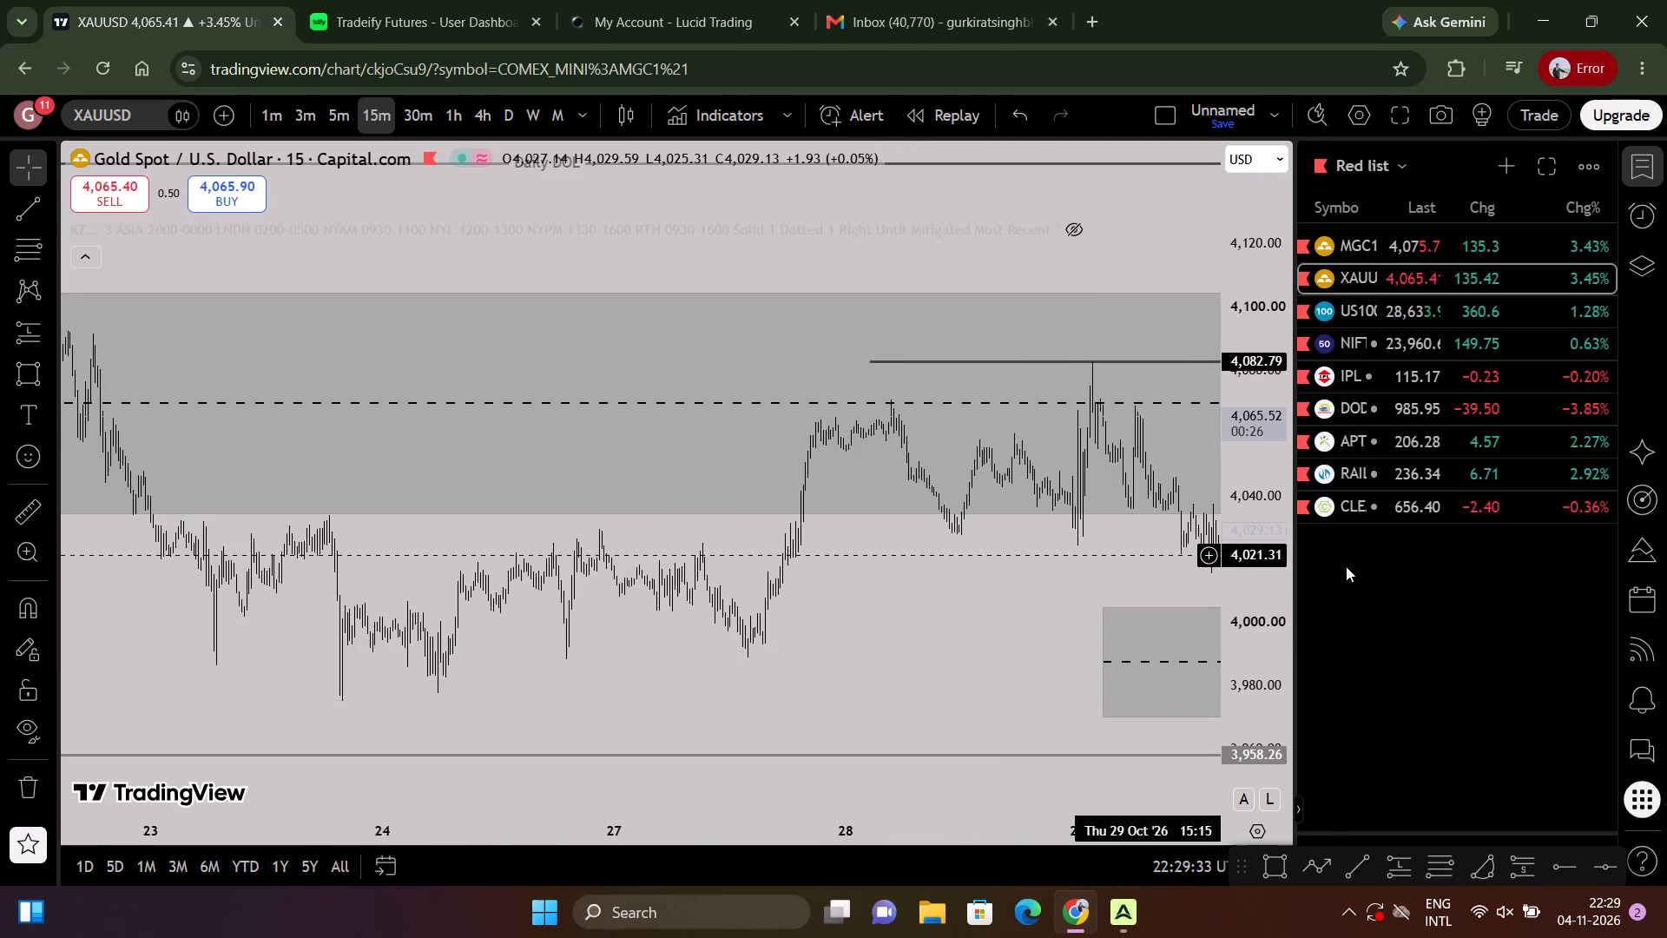
pyautogui.moveTo(1267, 644); pyautogui.dragTo(1244, 449)
pyautogui.scroll(7, 1137, 382)
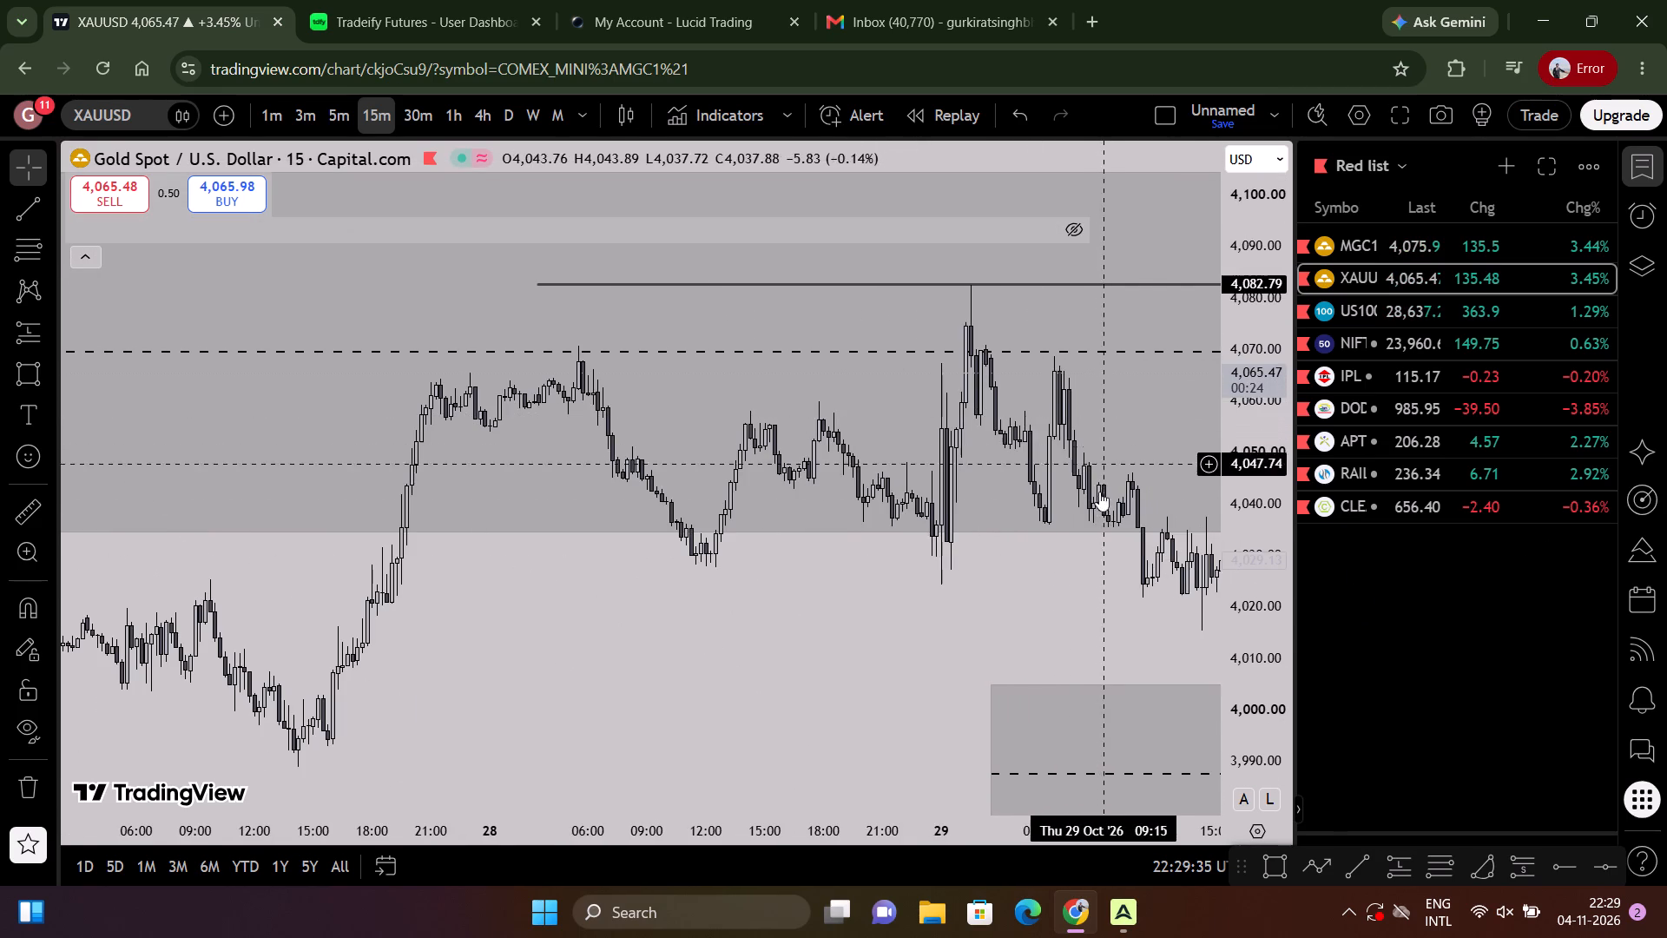
pyautogui.scroll(-15, 956, 604)
pyautogui.scroll(5, 953, 613)
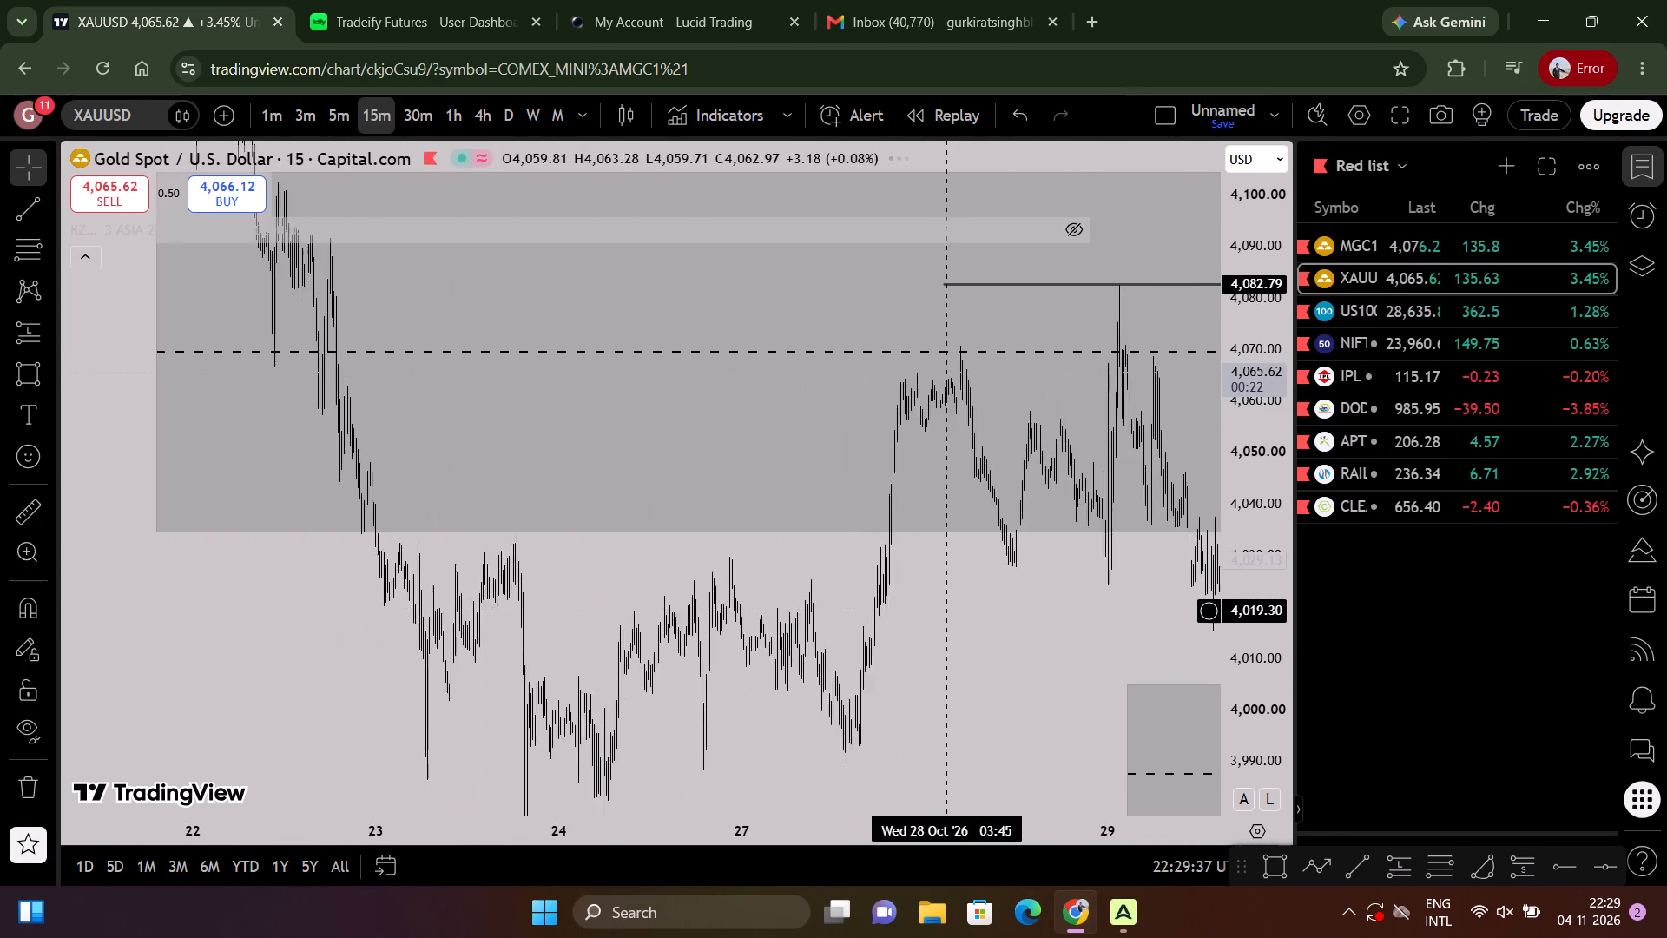
# Examine XAUUSD on the 15-minute timeframe around the Daily DOL level, covering 20 to 24 October and the descending trendline.
pyautogui.scroll(3, 948, 611)
pyautogui.moveTo(947, 592); pyautogui.dragTo(848, 746)
pyautogui.scroll(-6, 912, 670)
pyautogui.moveTo(1232, 333); pyautogui.dragTo(1224, 485)
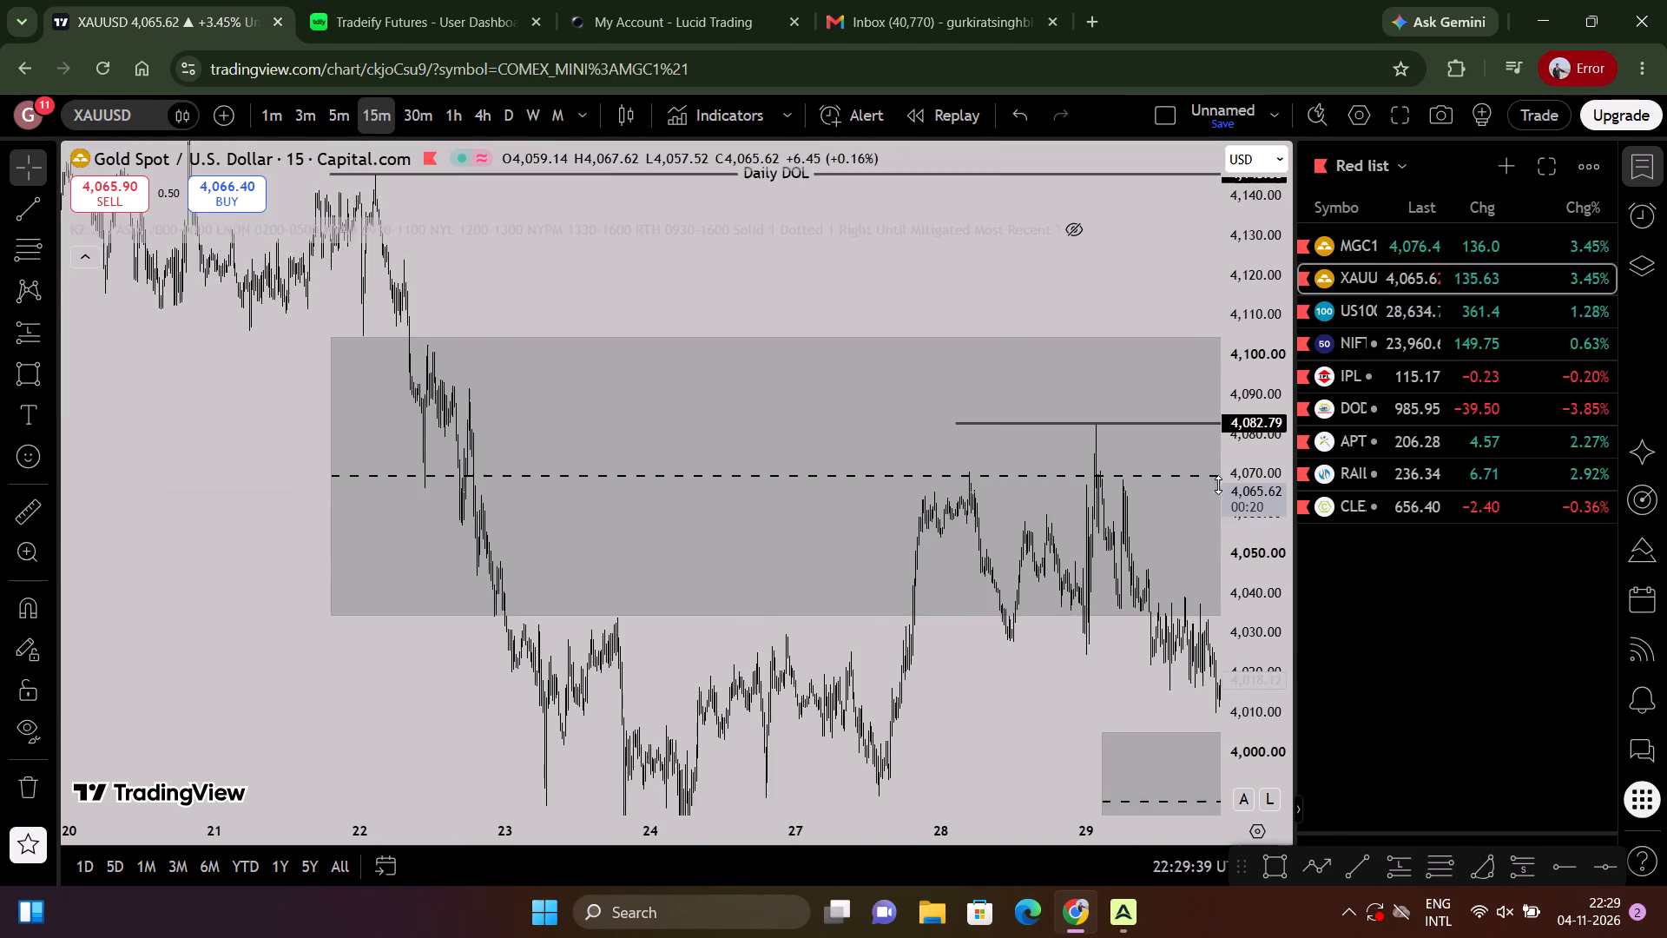
pyautogui.scroll(3, 415, 301)
pyautogui.moveTo(358, 277); pyautogui.dragTo(537, 416)
pyautogui.scroll(2, 511, 405)
pyautogui.moveTo(471, 401); pyautogui.dragTo(610, 401)
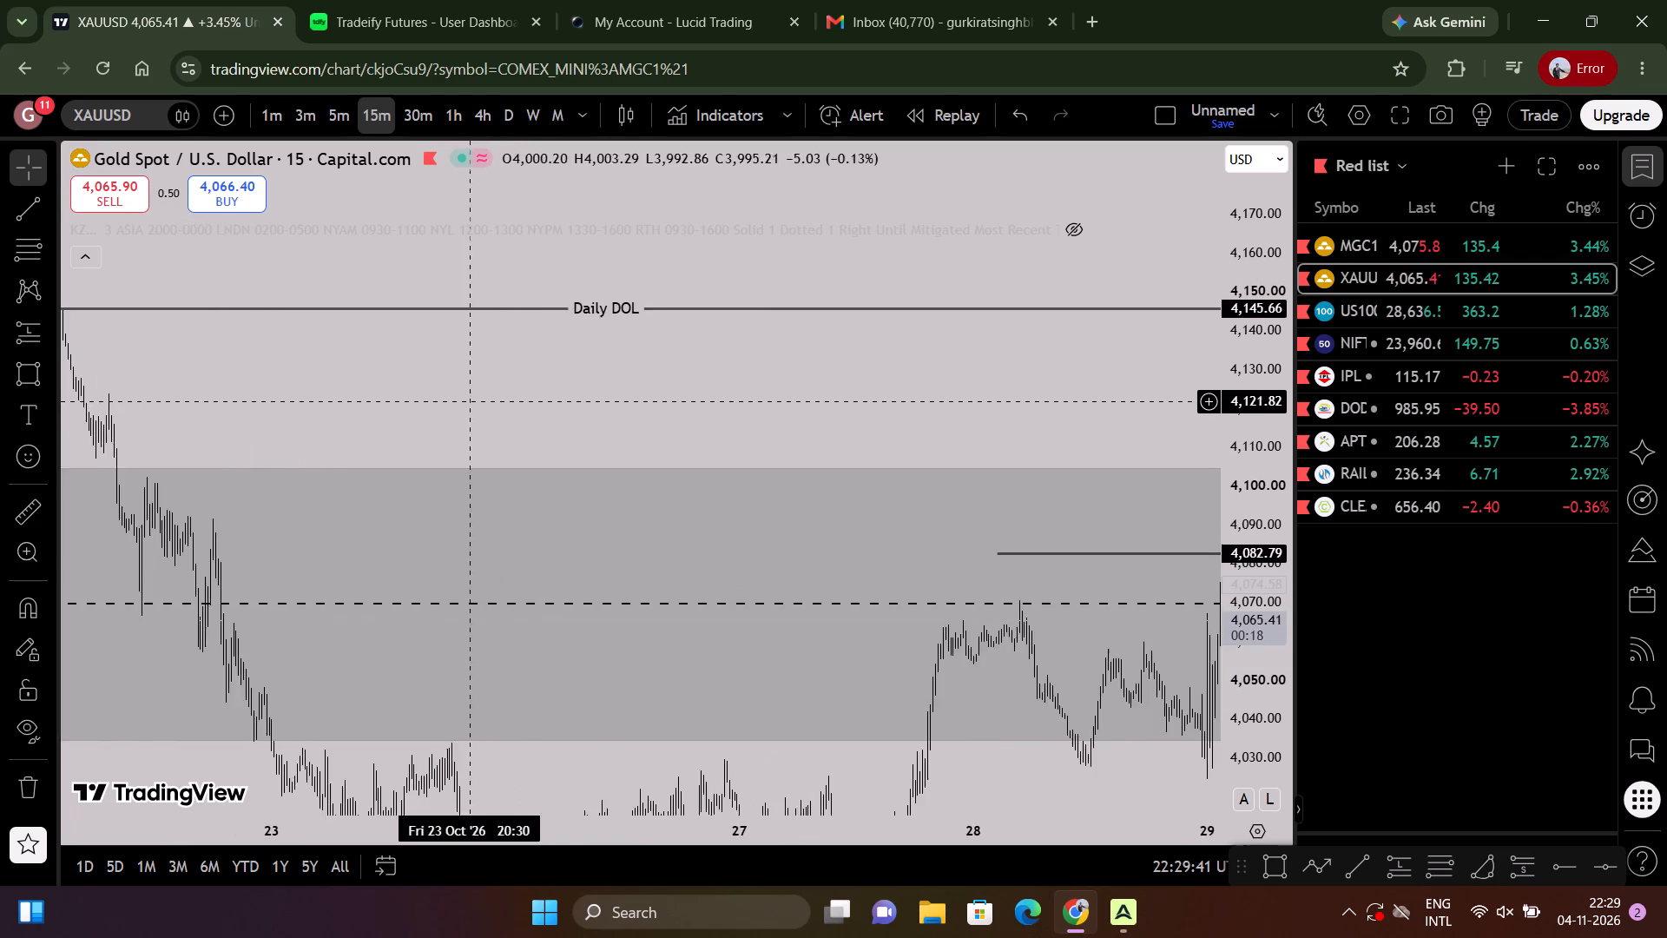
pyautogui.moveTo(610, 401); pyautogui.dragTo(1561, 455)
pyautogui.scroll(4, 1273, 471)
pyautogui.moveTo(1229, 490); pyautogui.dragTo(1267, 363)
pyautogui.scroll(5, 1077, 267)
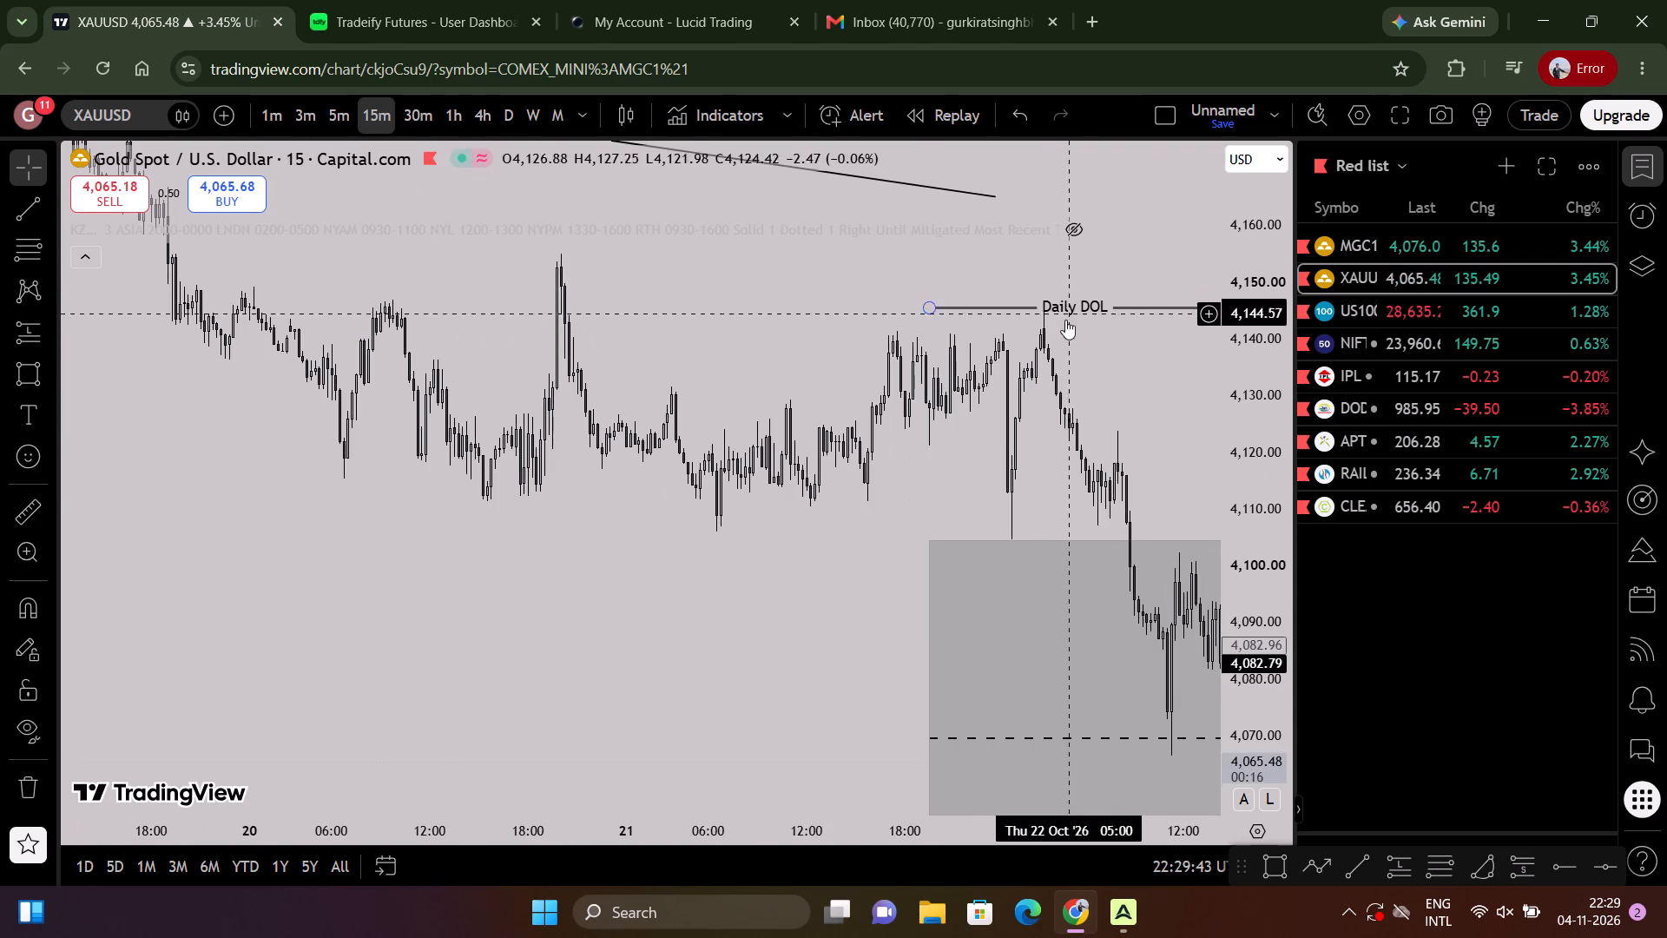
pyautogui.scroll(2, 1079, 353)
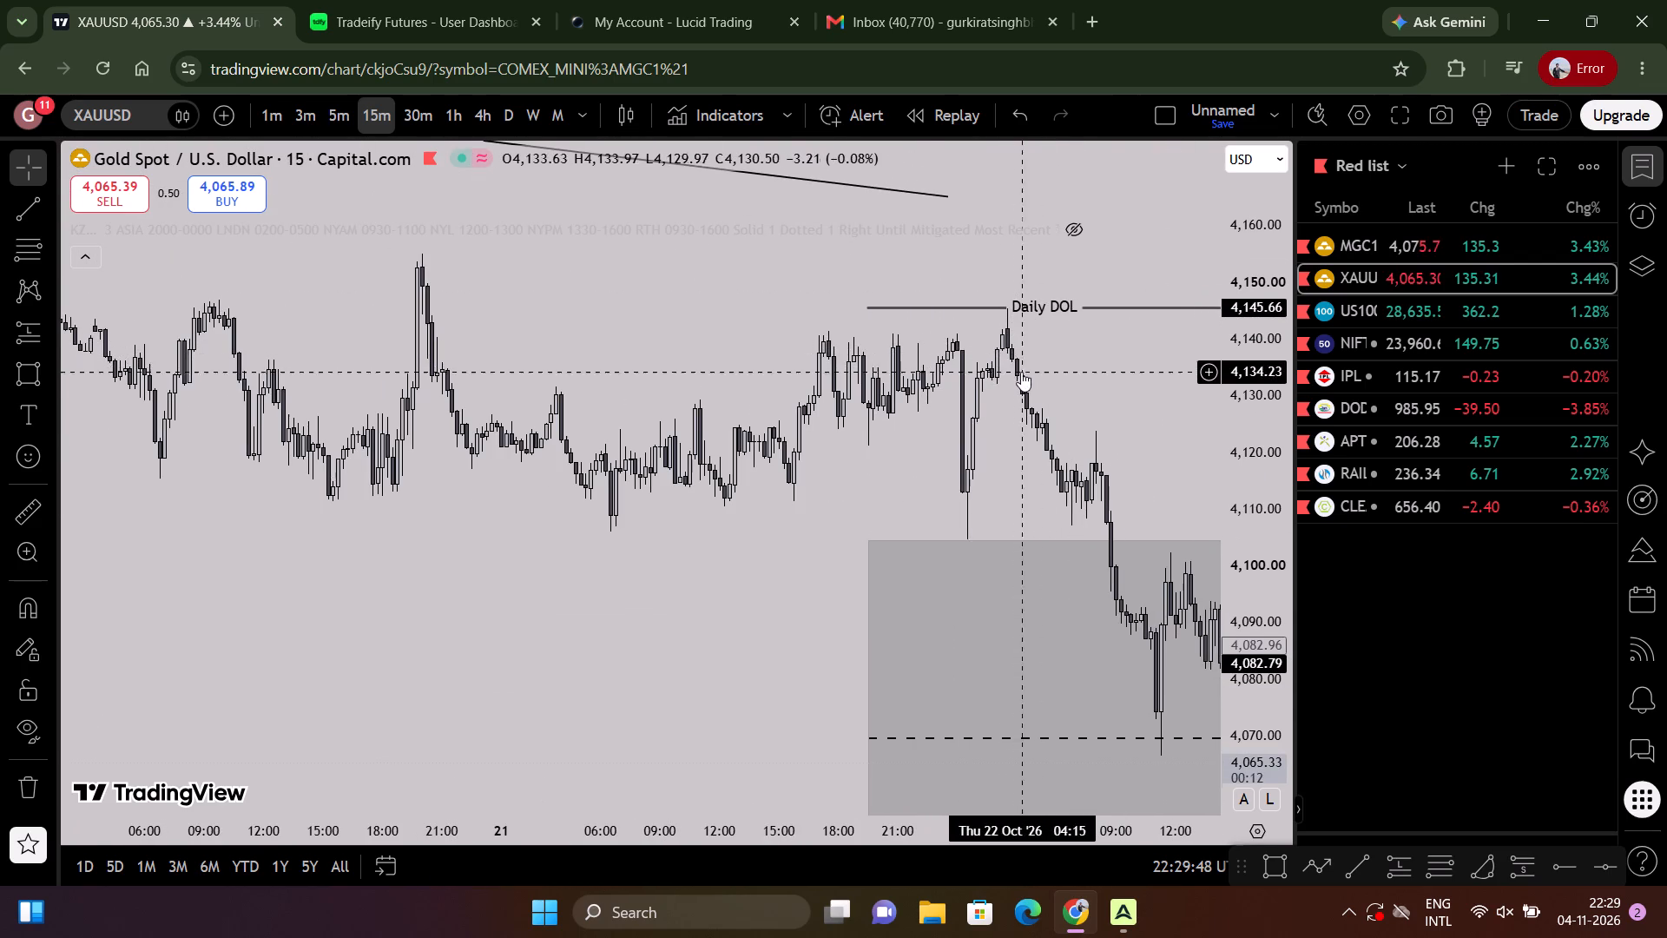
pyautogui.moveTo(1186, 379); pyautogui.dragTo(135, 0)
pyautogui.scroll(-6, 676, 298)
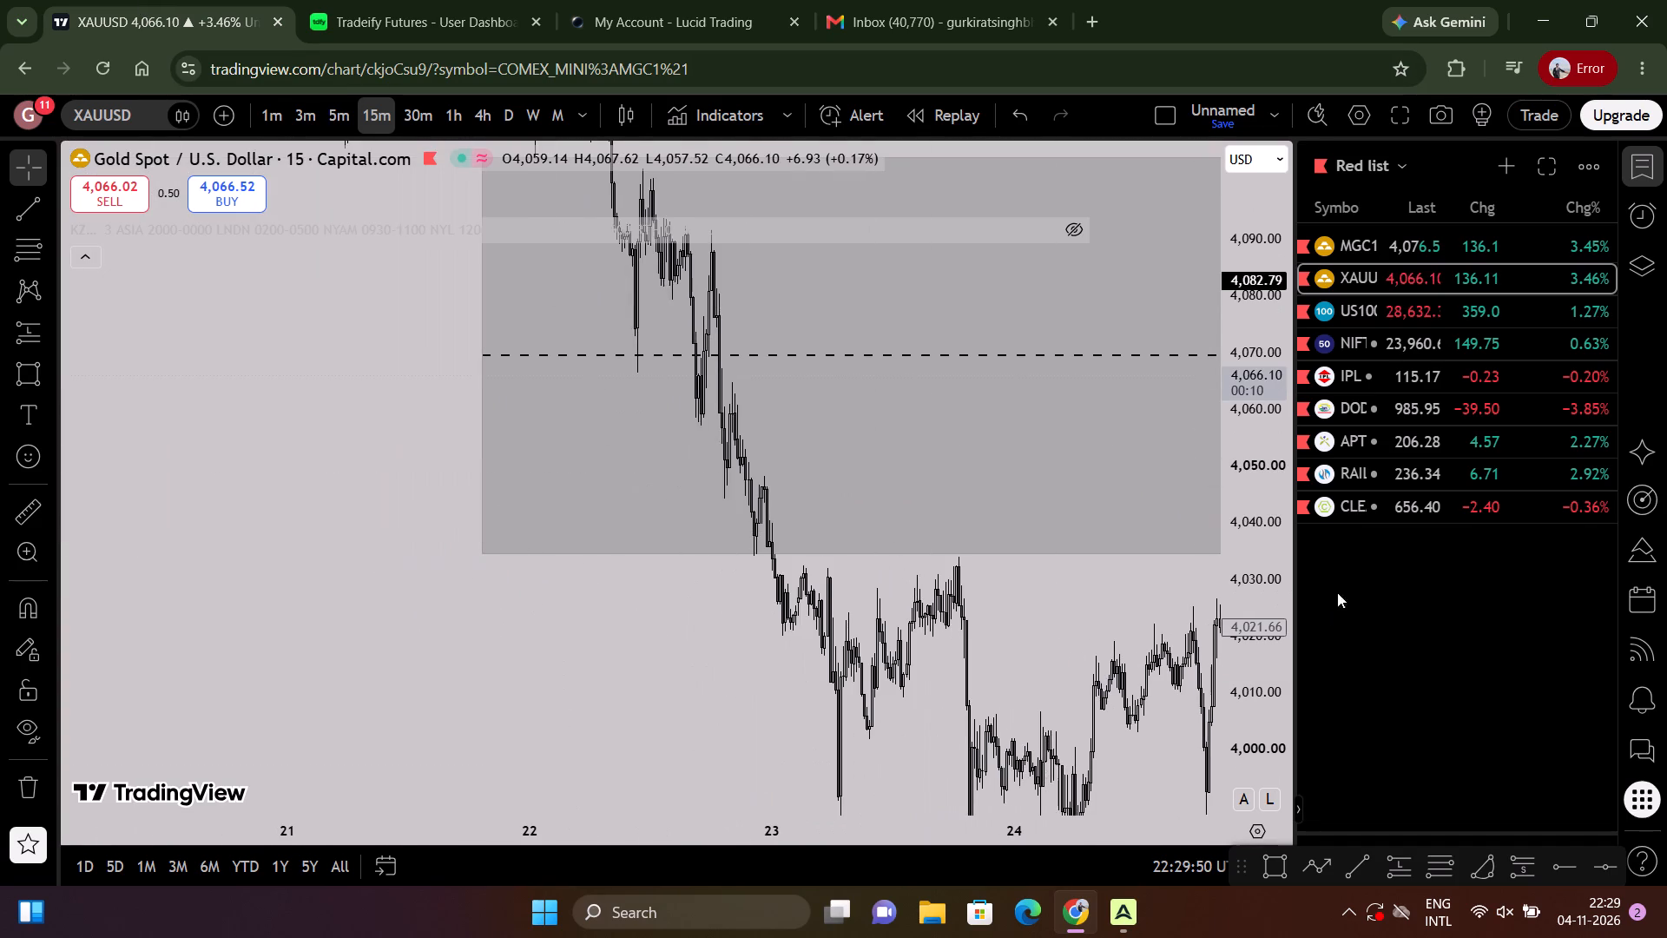
pyautogui.moveTo(1258, 549); pyautogui.dragTo(1202, 756)
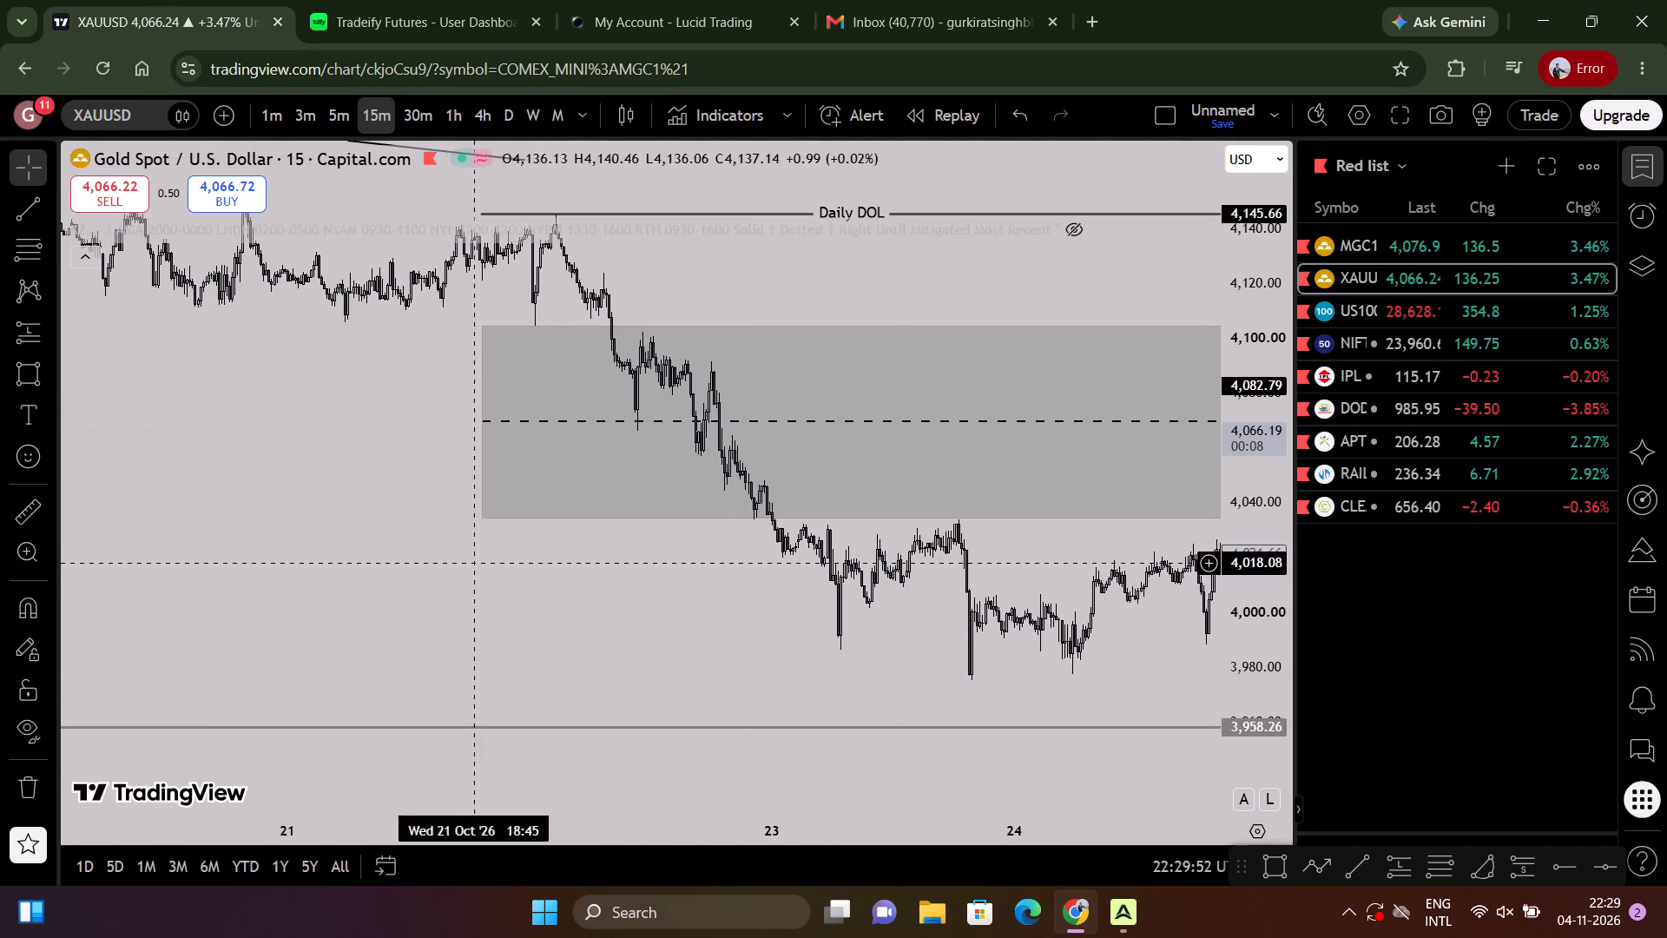
pyautogui.moveTo(384, 565); pyautogui.dragTo(905, 903)
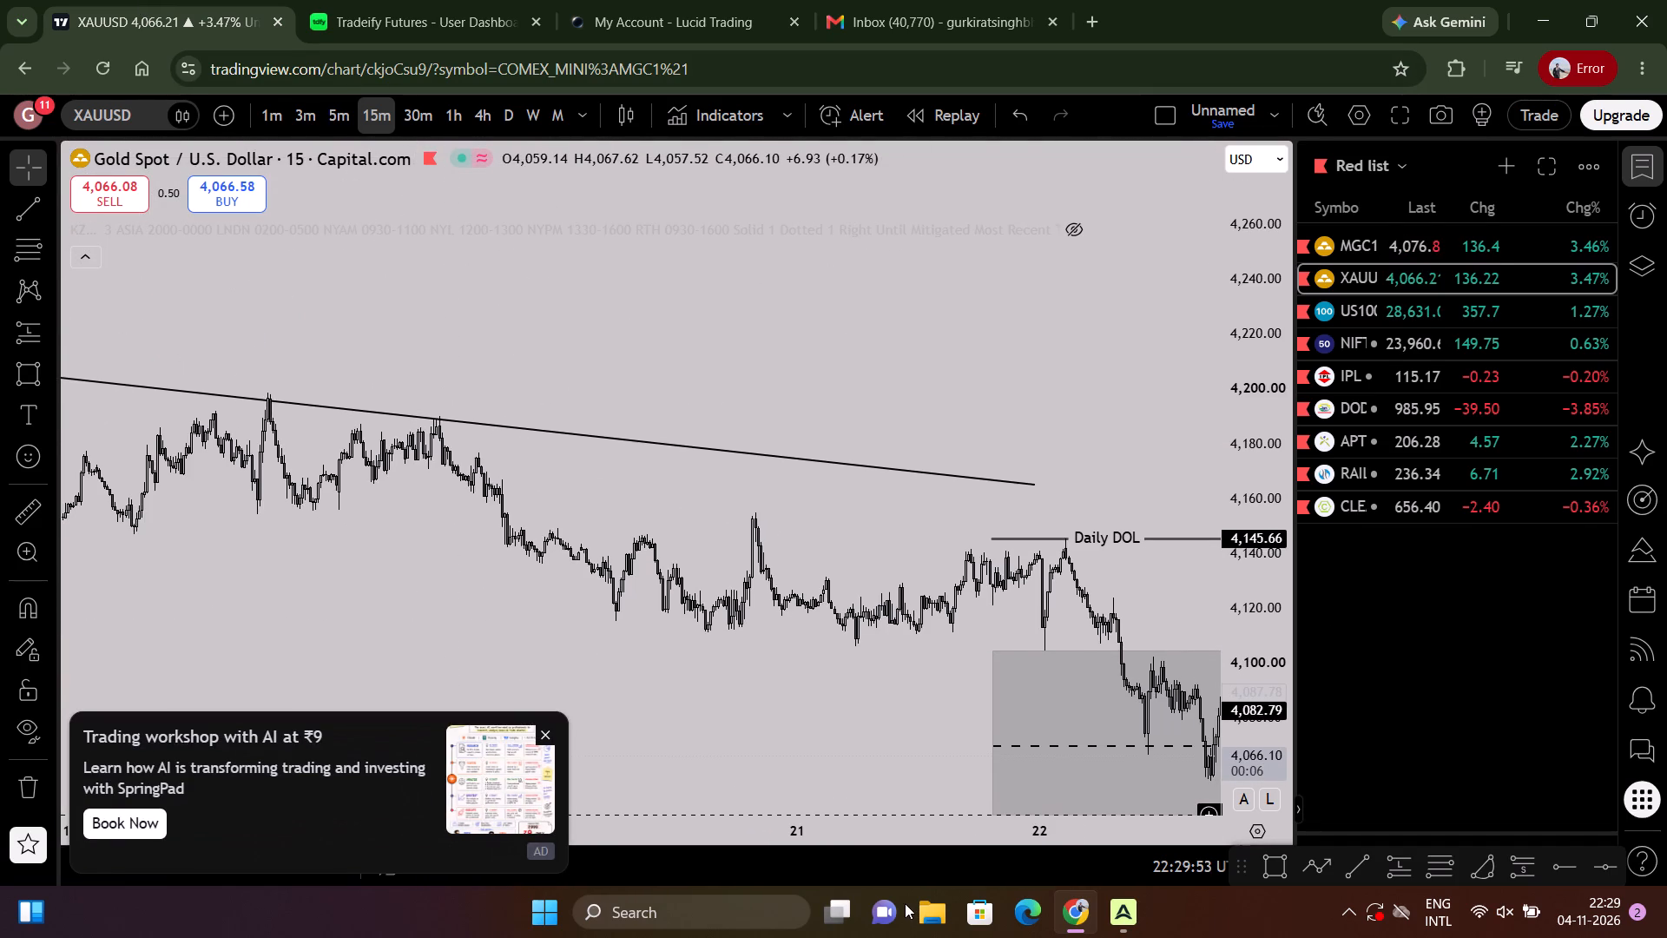
pyautogui.moveTo(905, 903); pyautogui.dragTo(882, 862)
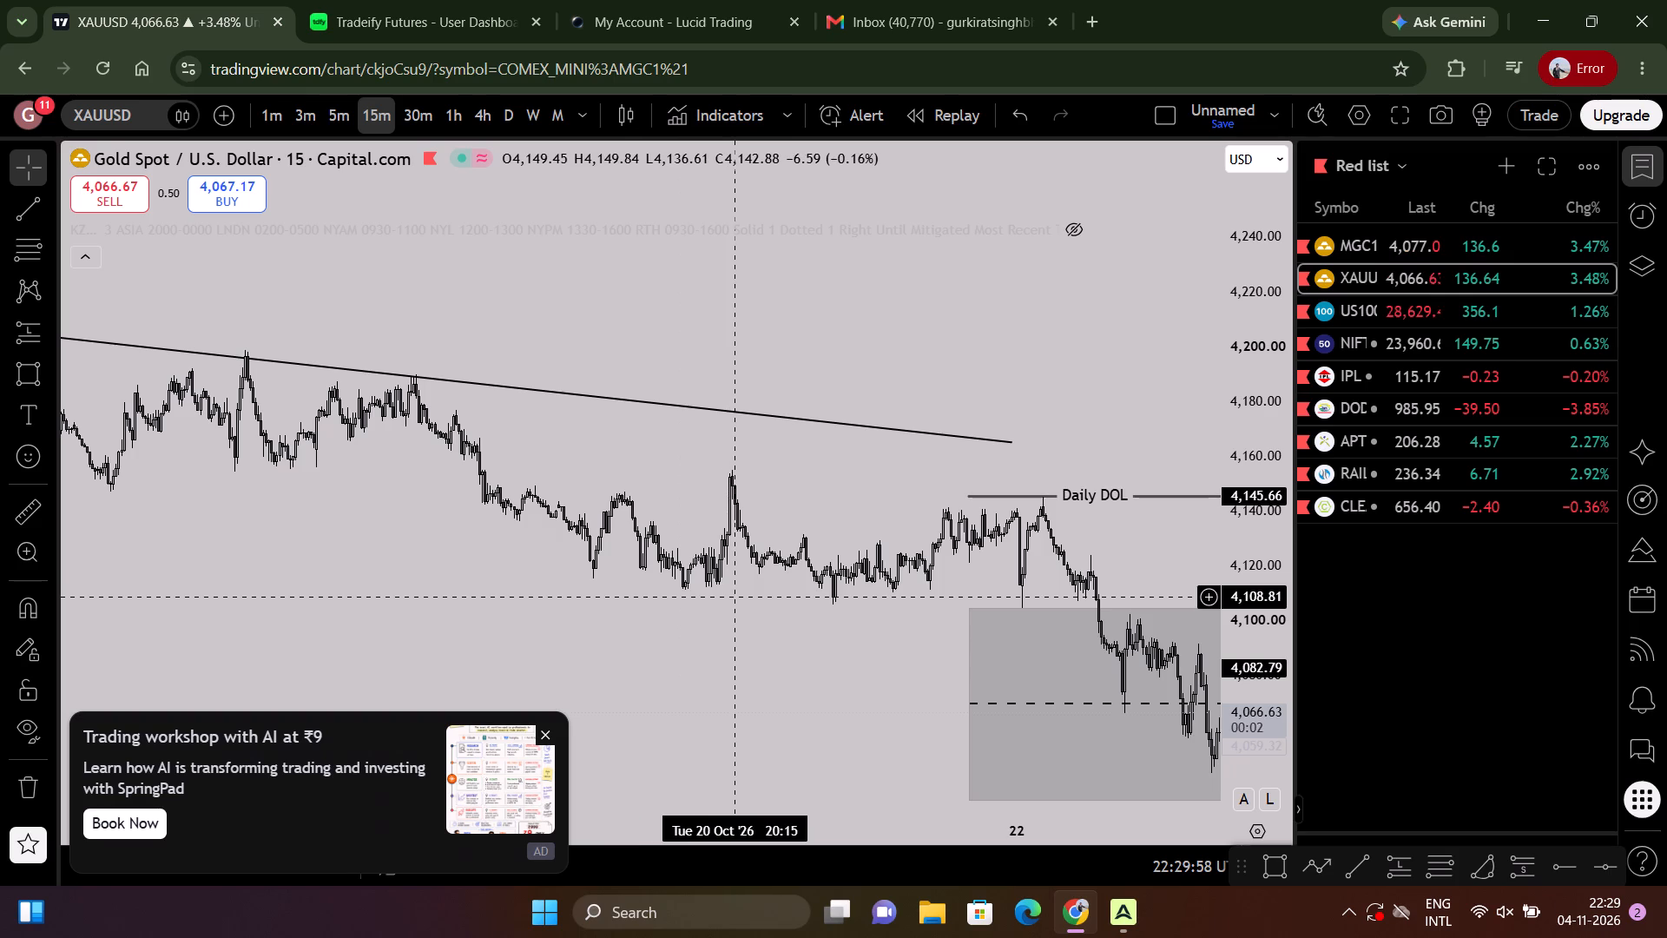
# Examine the 15-minute price action from the late-October swings down to the early-November lows and the PDL level.
pyautogui.moveTo(851, 615); pyautogui.dragTo(0, 186)
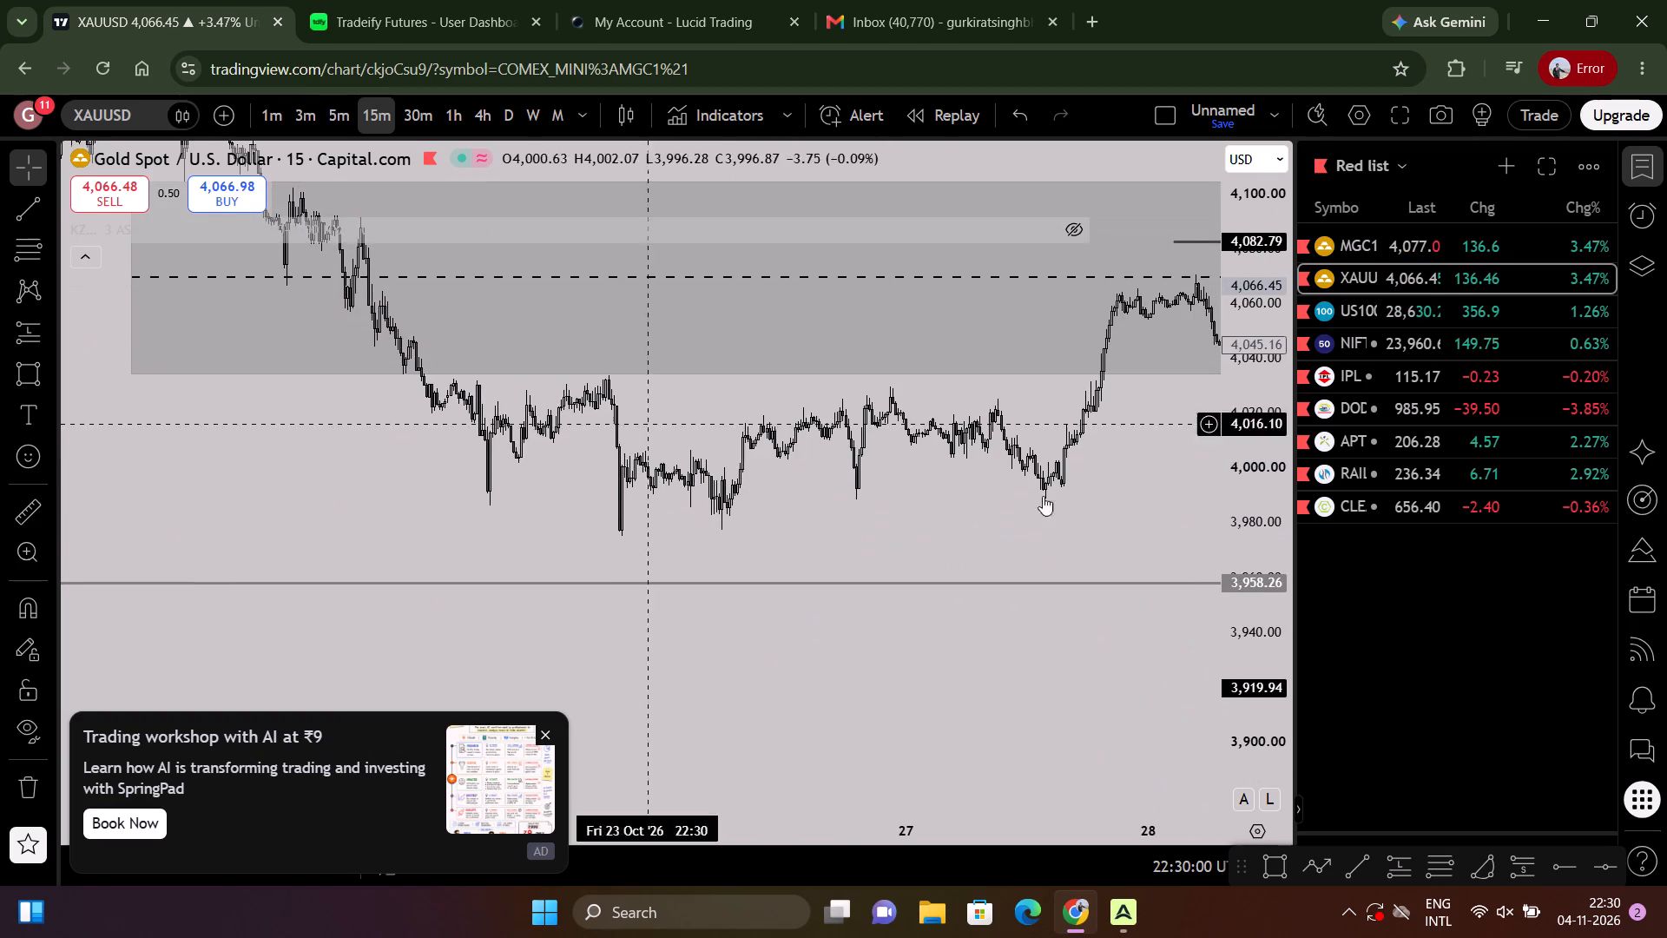
pyautogui.moveTo(1049, 487); pyautogui.dragTo(870, 552)
pyautogui.click(1253, 554)
pyautogui.scroll(-6, 1212, 529)
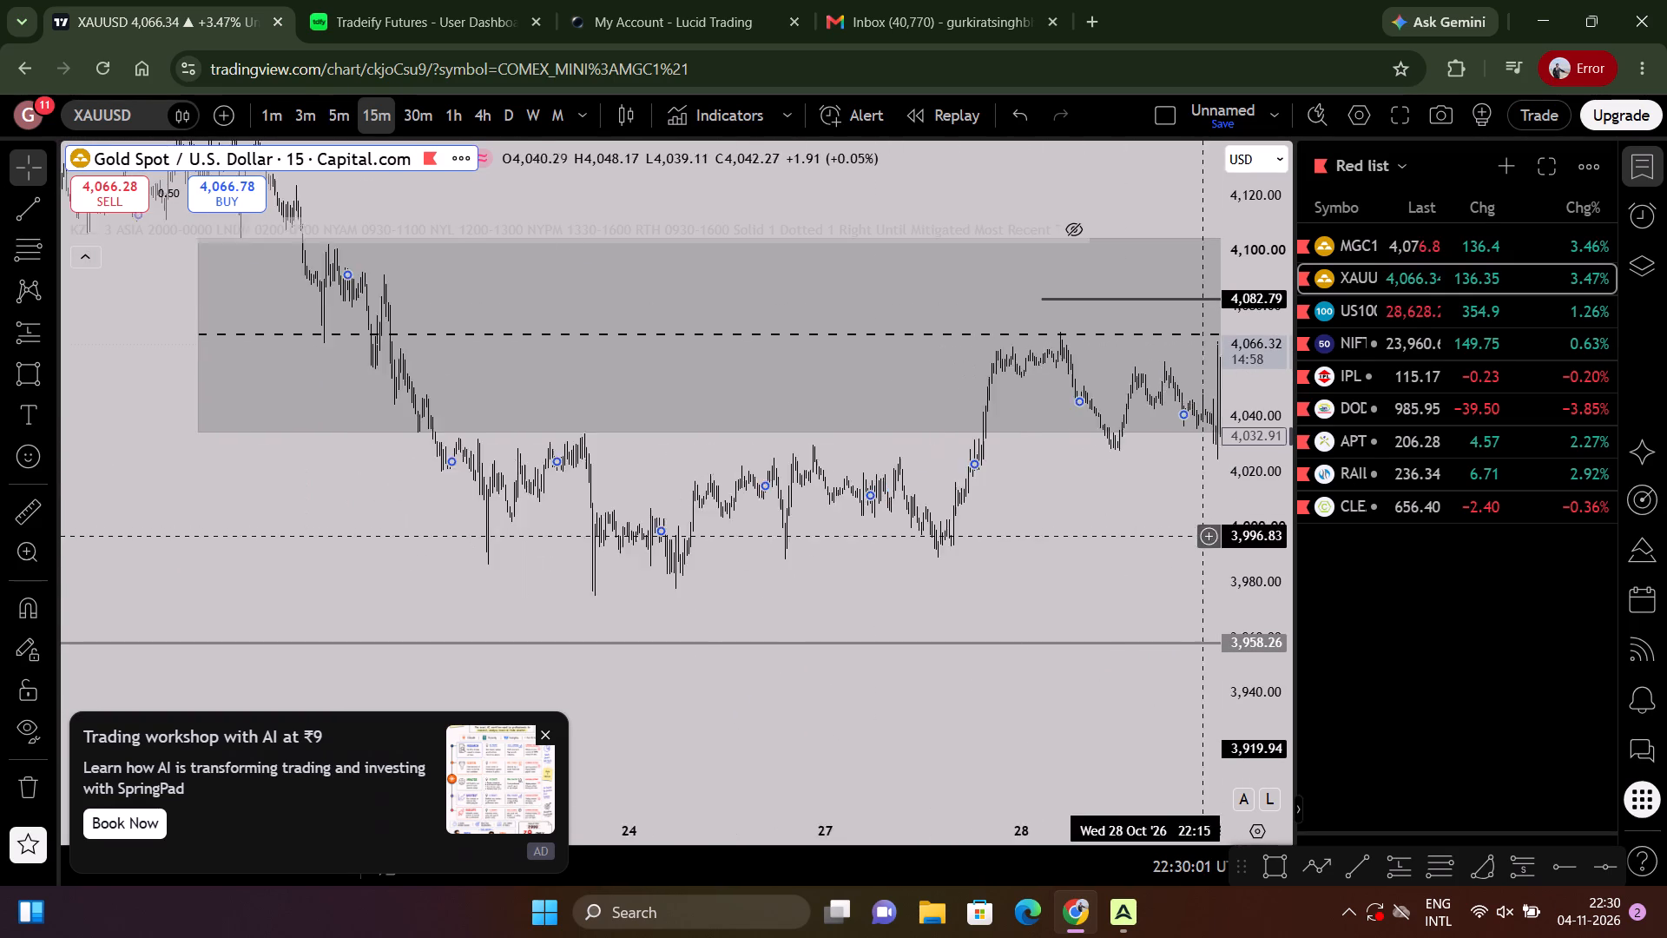
pyautogui.scroll(7, 1151, 524)
pyautogui.moveTo(898, 525); pyautogui.dragTo(0, 524)
pyautogui.scroll(-6, 205, 473)
pyautogui.moveTo(418, 516); pyautogui.dragTo(140, 163)
pyautogui.scroll(7, 610, 487)
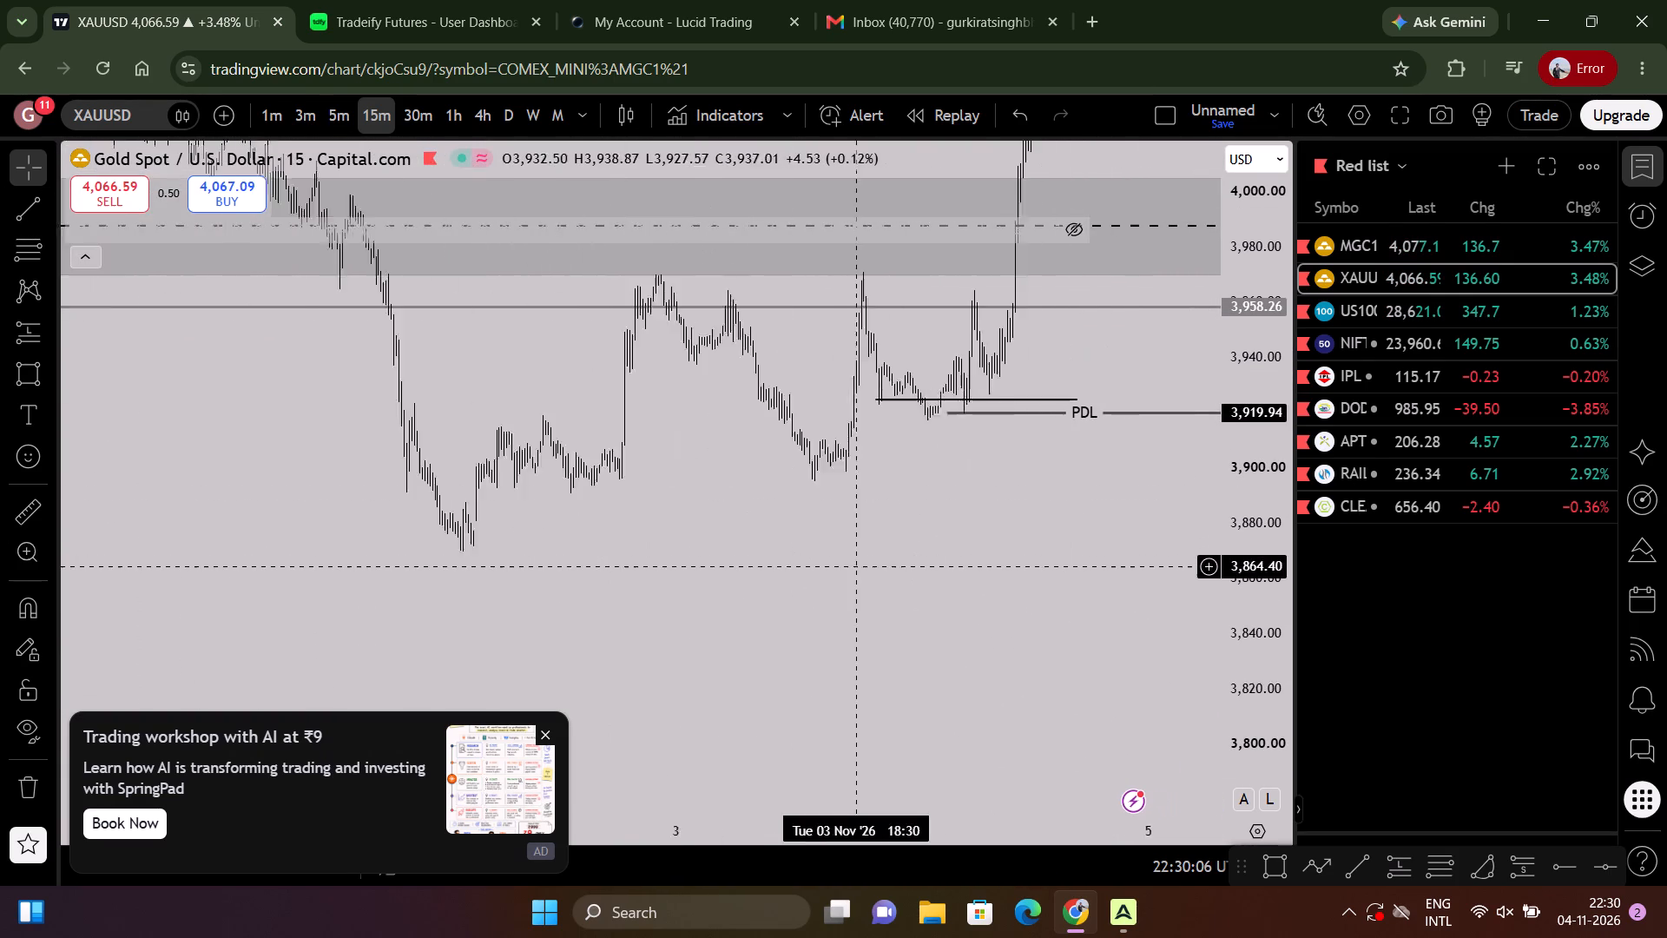
pyautogui.moveTo(866, 559); pyautogui.dragTo(986, 713)
pyautogui.scroll(-12, 893, 604)
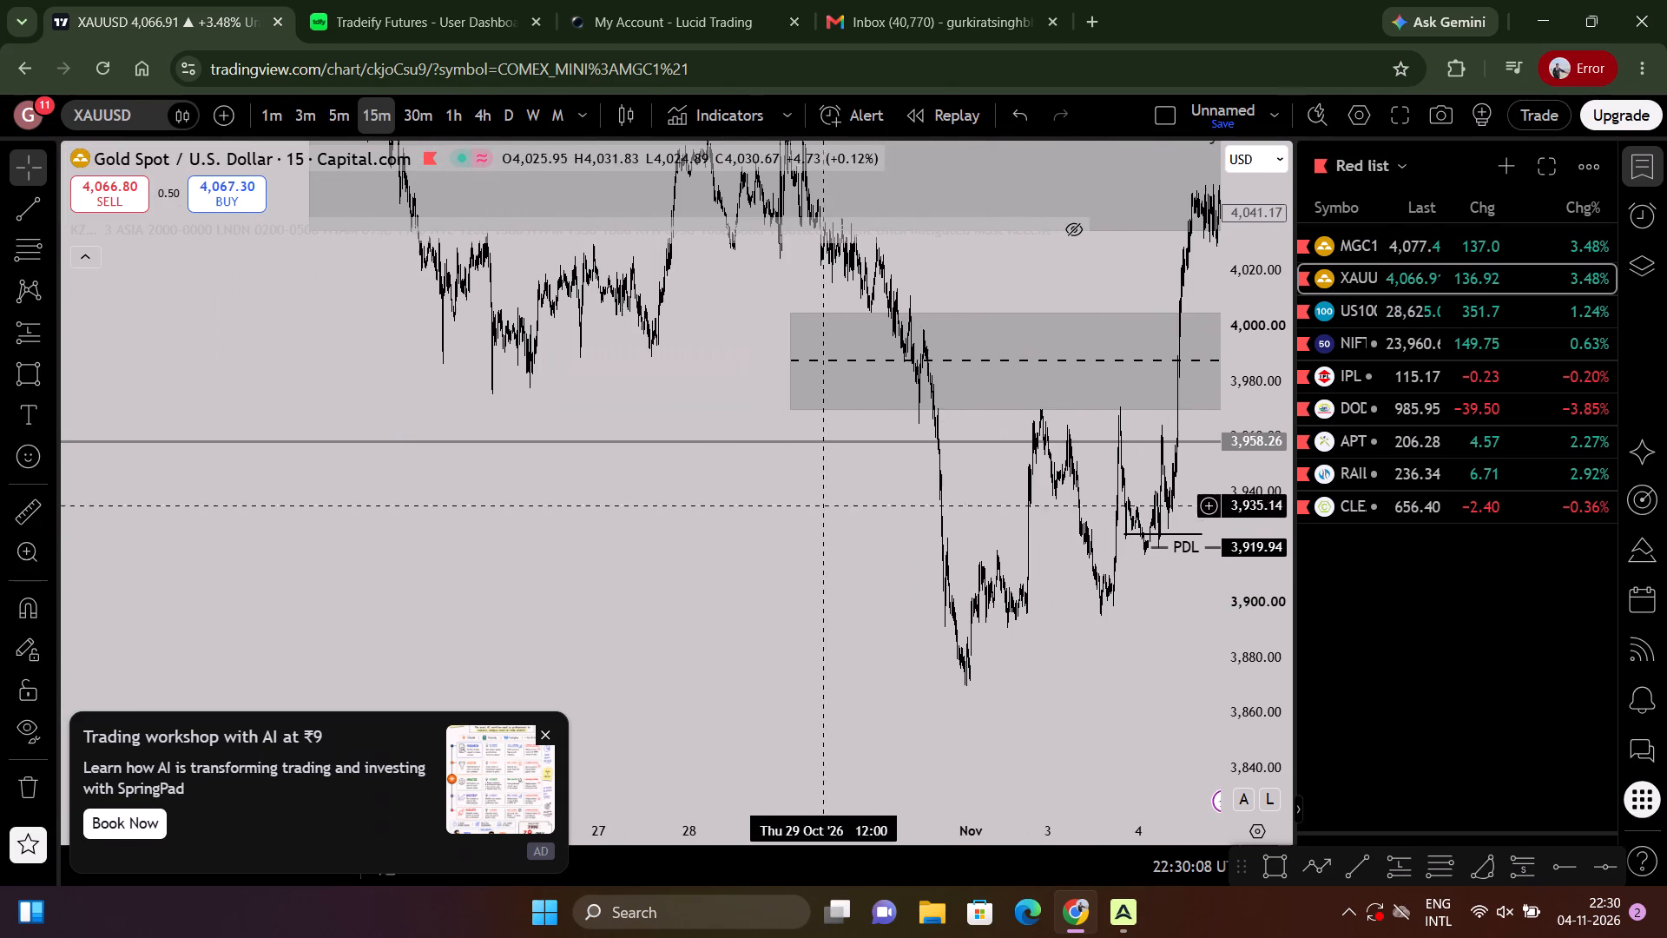
# Switch XAUUSD to the 4-hour timeframe and examine price between PDL and the Daily FVG zone.
pyautogui.click(474, 109)
pyautogui.scroll(15, 1199, 565)
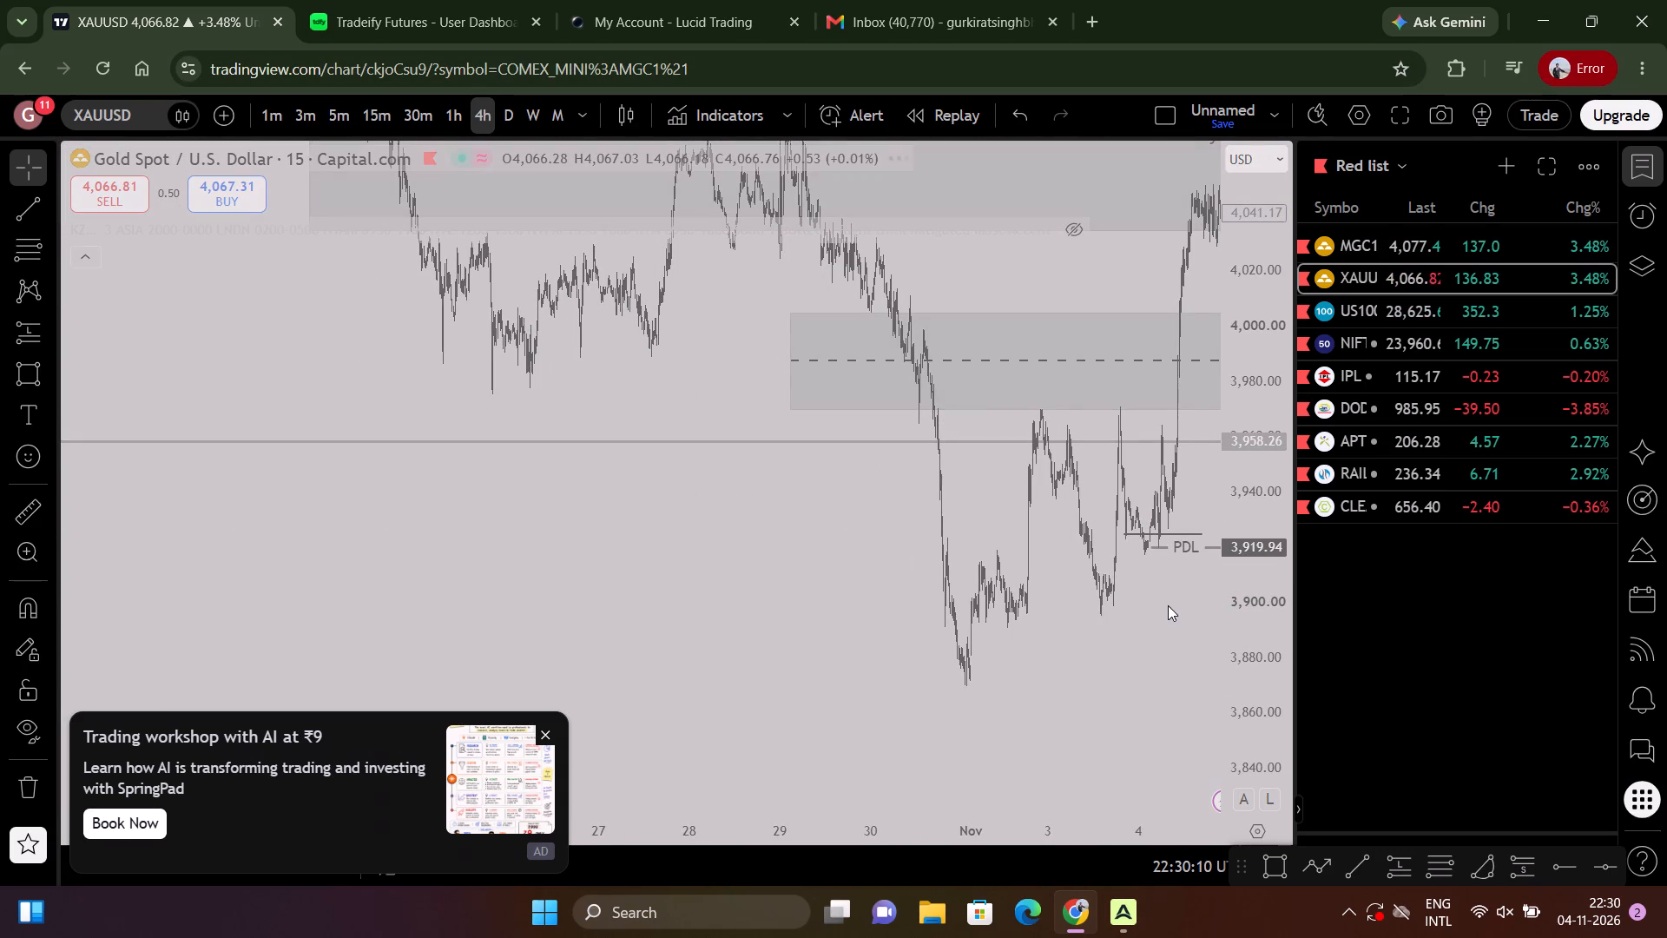
pyautogui.scroll(20, 1168, 605)
pyautogui.scroll(2, 1168, 605)
pyautogui.moveTo(1025, 556); pyautogui.dragTo(811, 750)
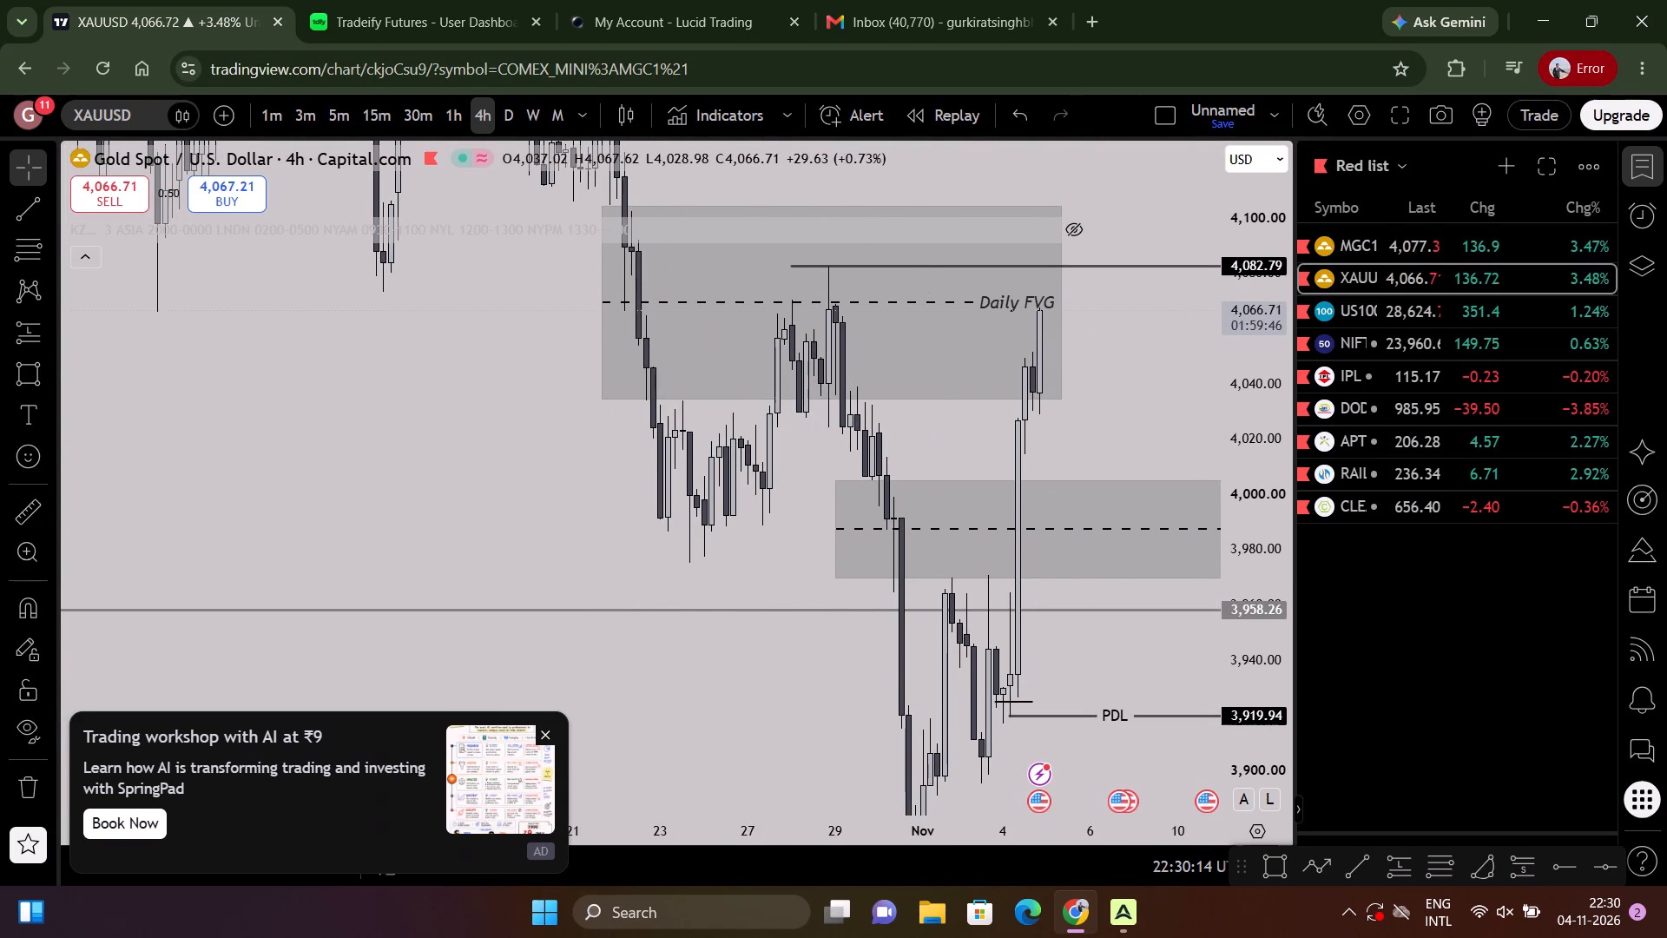
pyautogui.moveTo(1082, 434); pyautogui.dragTo(1090, 471)
# Return to the 15-minute timeframe and examine the 4 November rally from PDL into the Daily FVG zone.
pyautogui.click(372, 125)
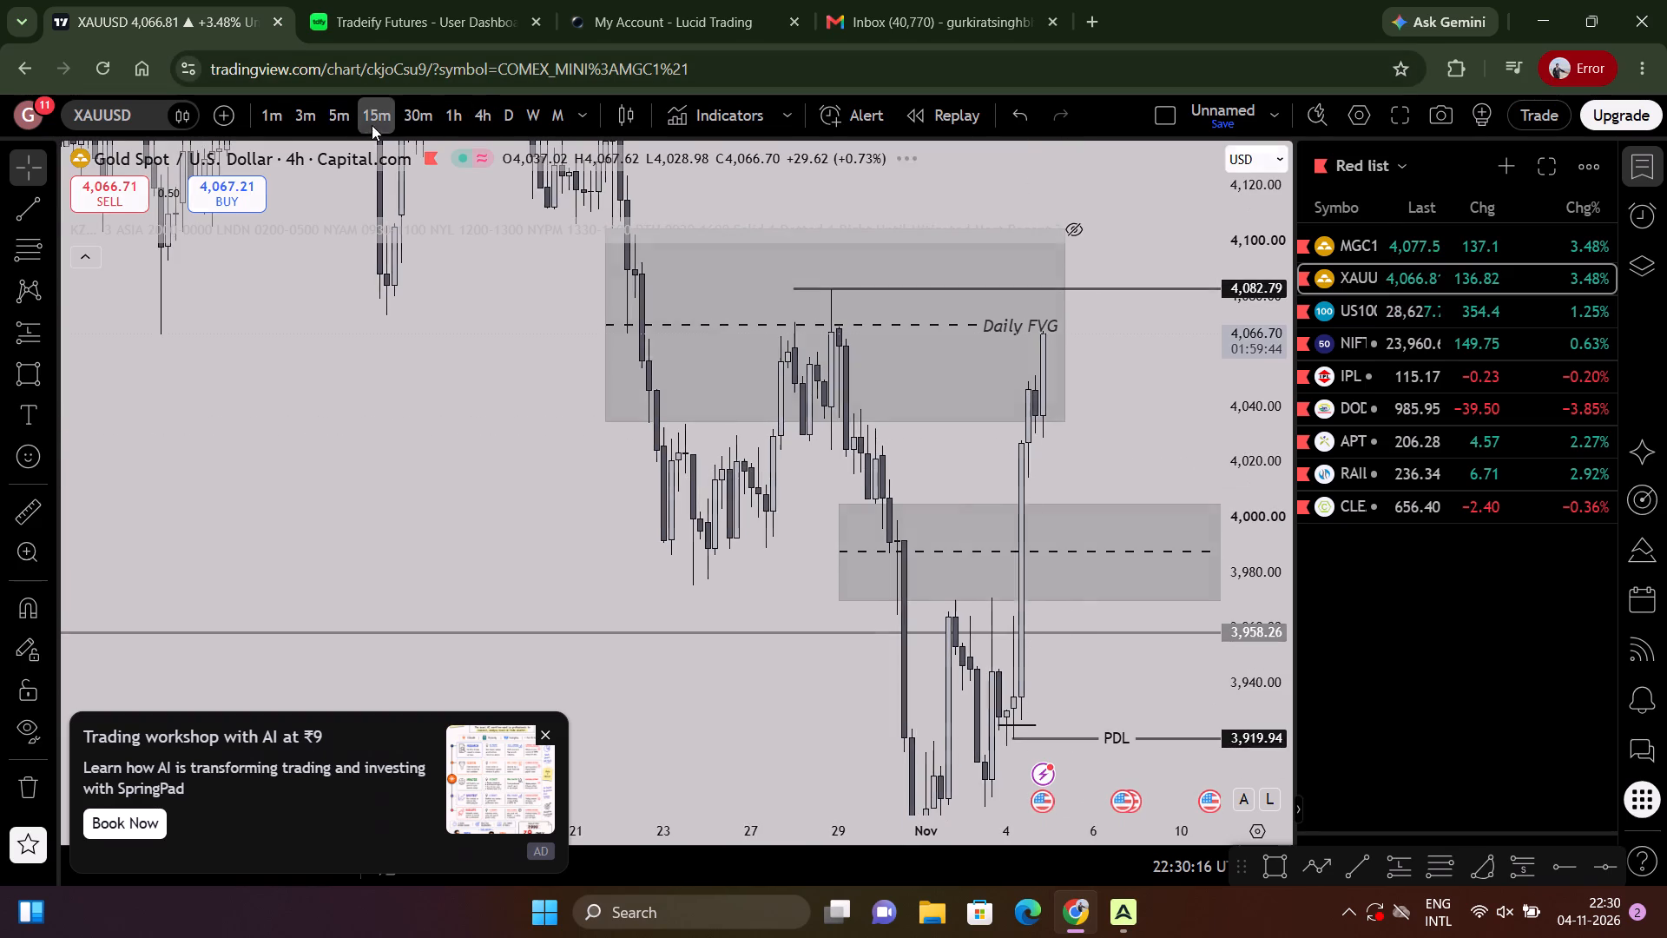
pyautogui.scroll(-4, 1119, 340)
pyautogui.moveTo(1253, 514); pyautogui.dragTo(1254, 280)
pyautogui.scroll(3, 1142, 441)
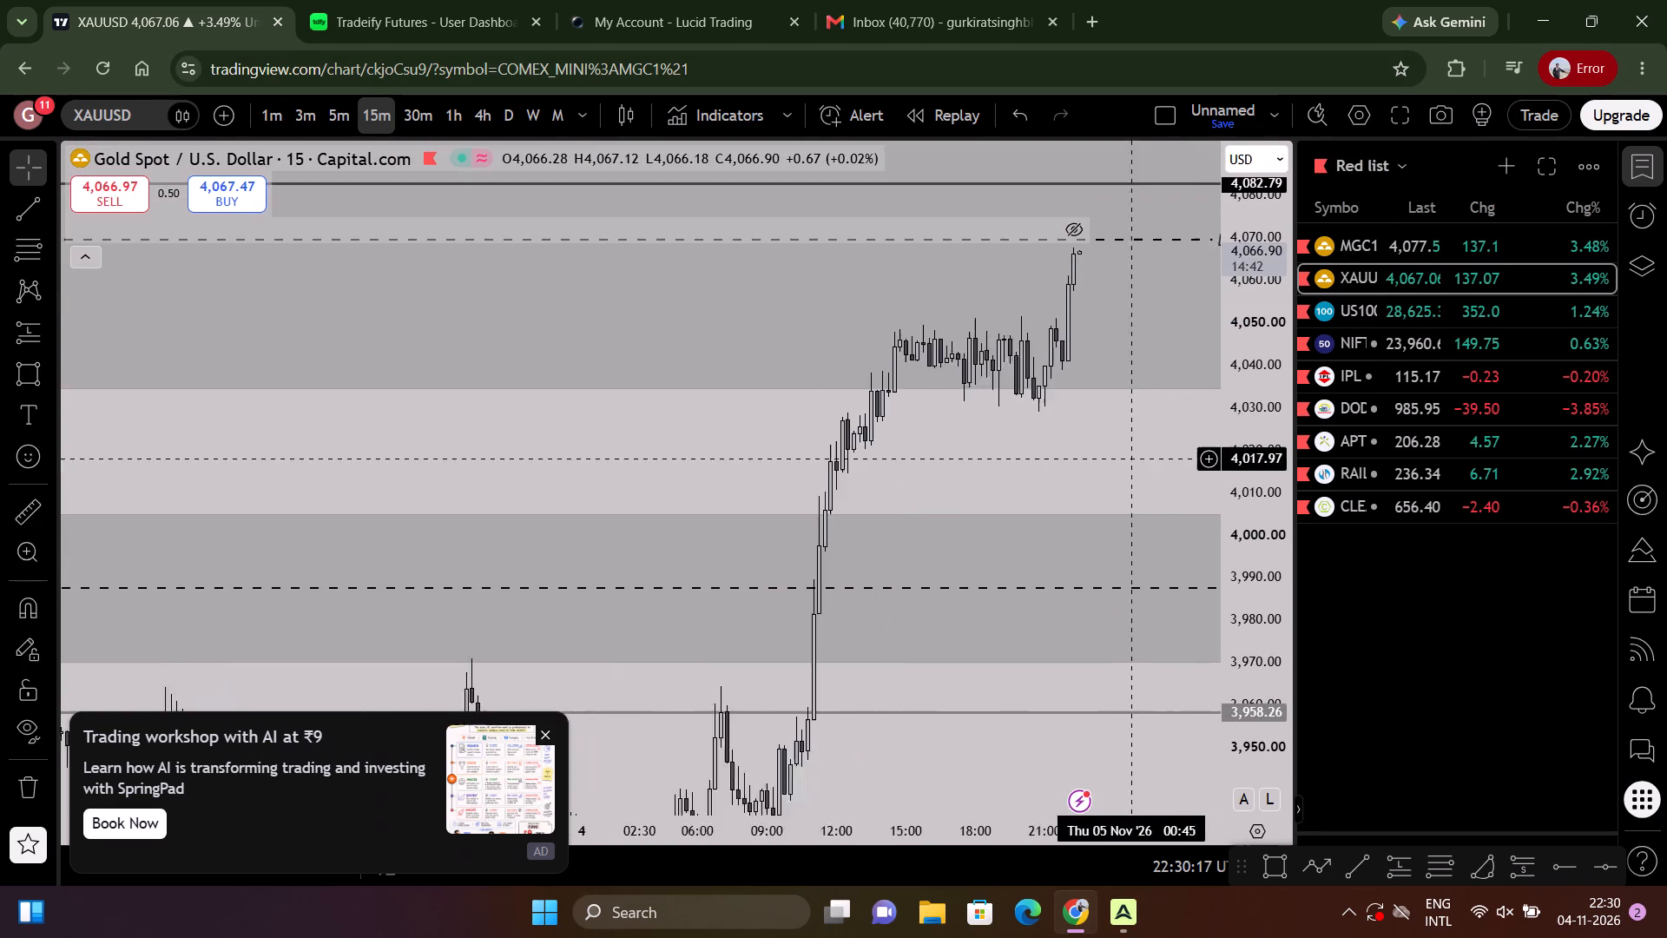
pyautogui.moveTo(1104, 468); pyautogui.dragTo(865, 585)
pyautogui.moveTo(1261, 625); pyautogui.dragTo(1236, 438)
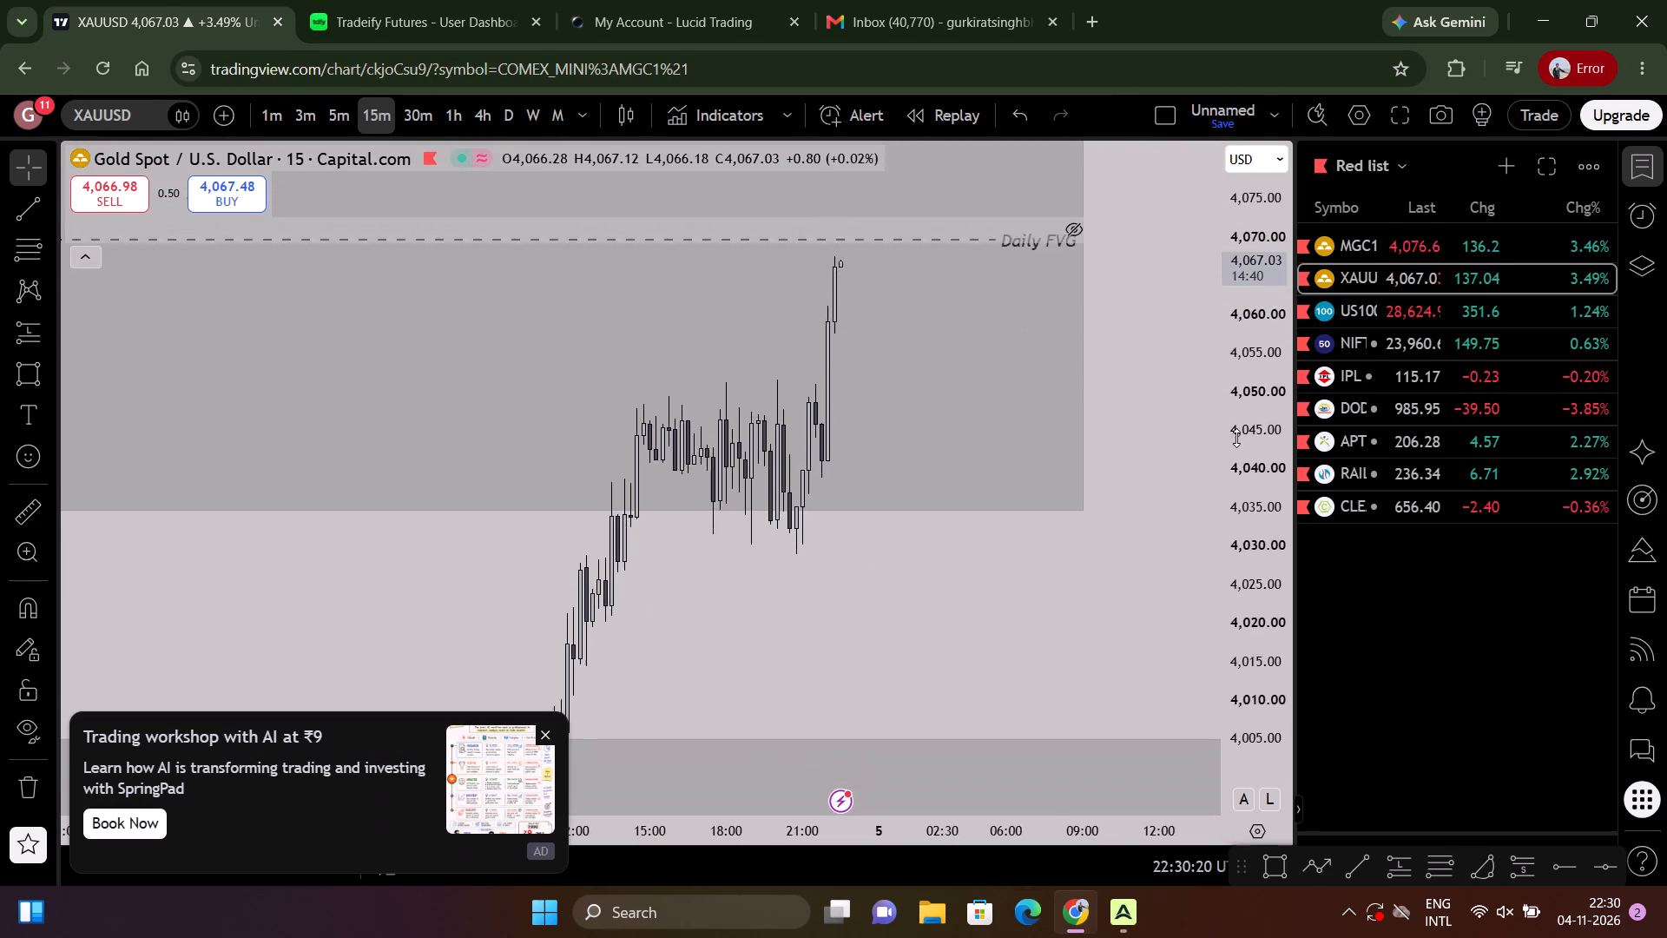
pyautogui.moveTo(1236, 438); pyautogui.dragTo(1155, 574)
pyautogui.scroll(-5, 1066, 572)
pyautogui.scroll(-11, 1181, 441)
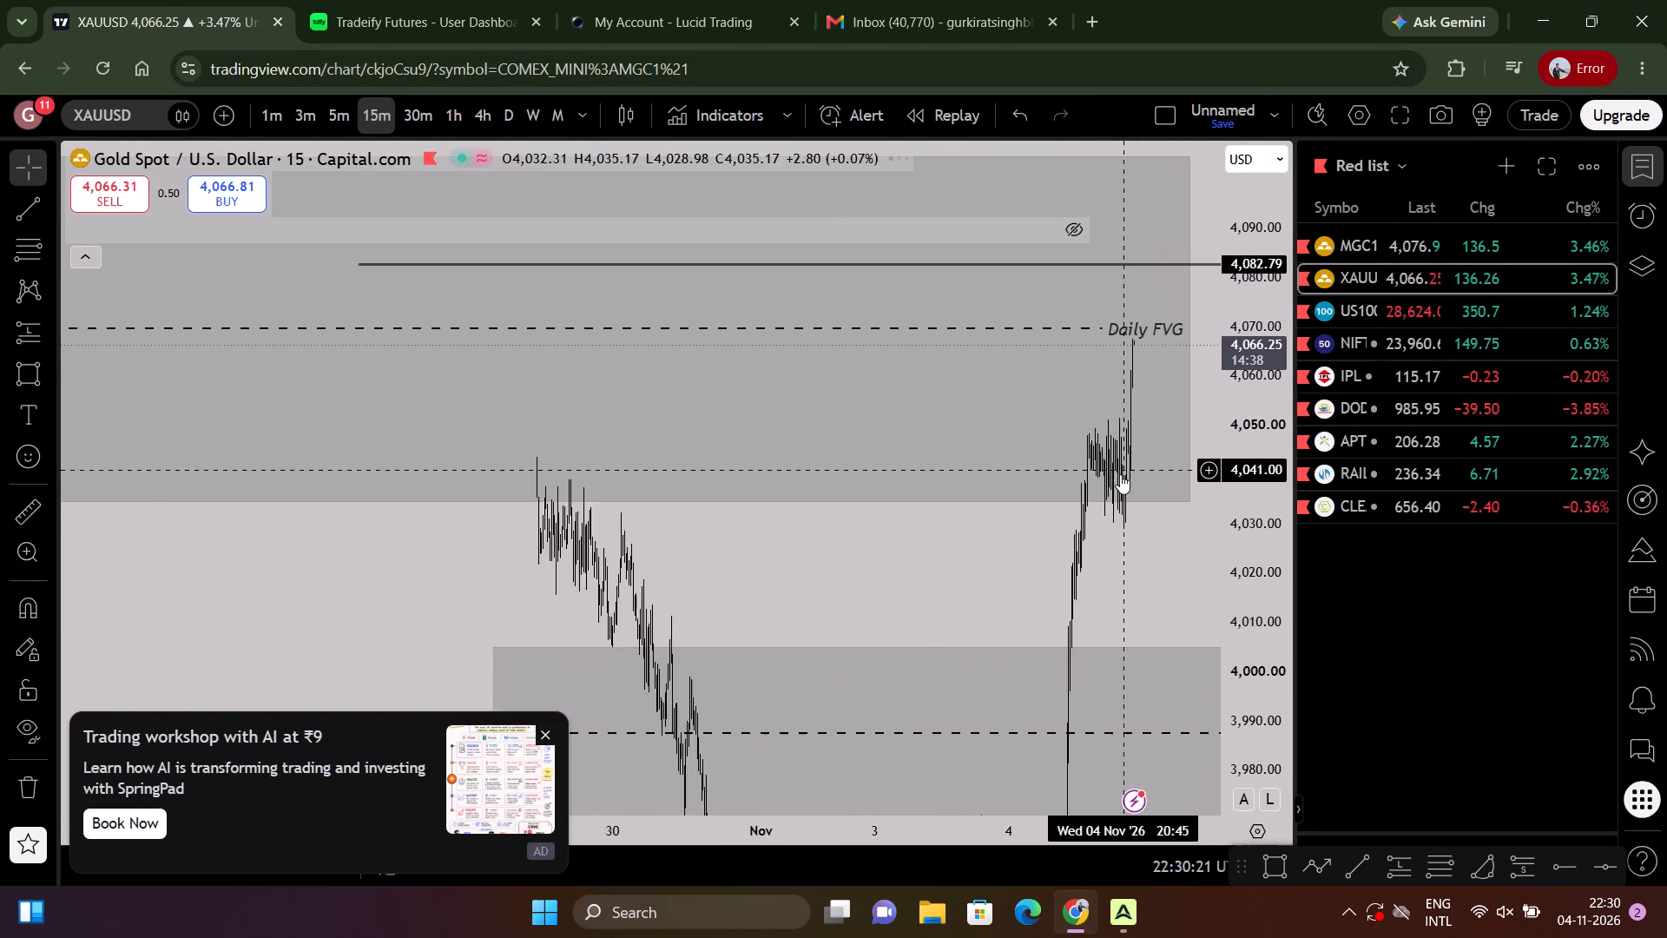
pyautogui.scroll(-3, 1120, 474)
pyautogui.moveTo(998, 585); pyautogui.dragTo(995, 736)
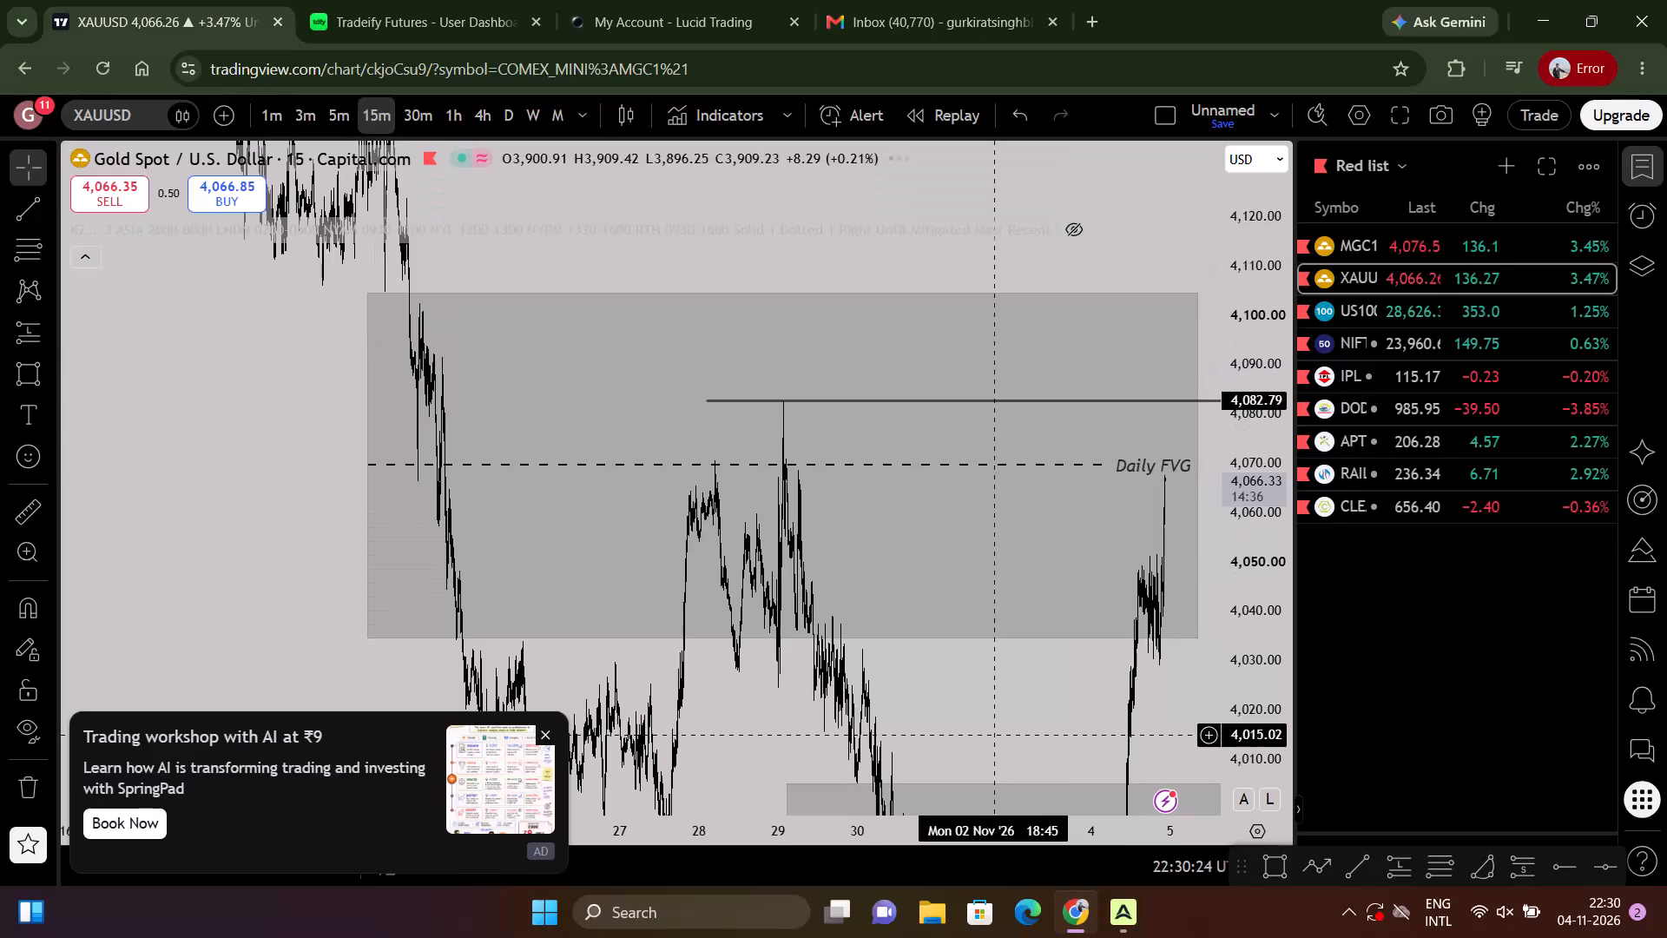
pyautogui.scroll(12, 1016, 660)
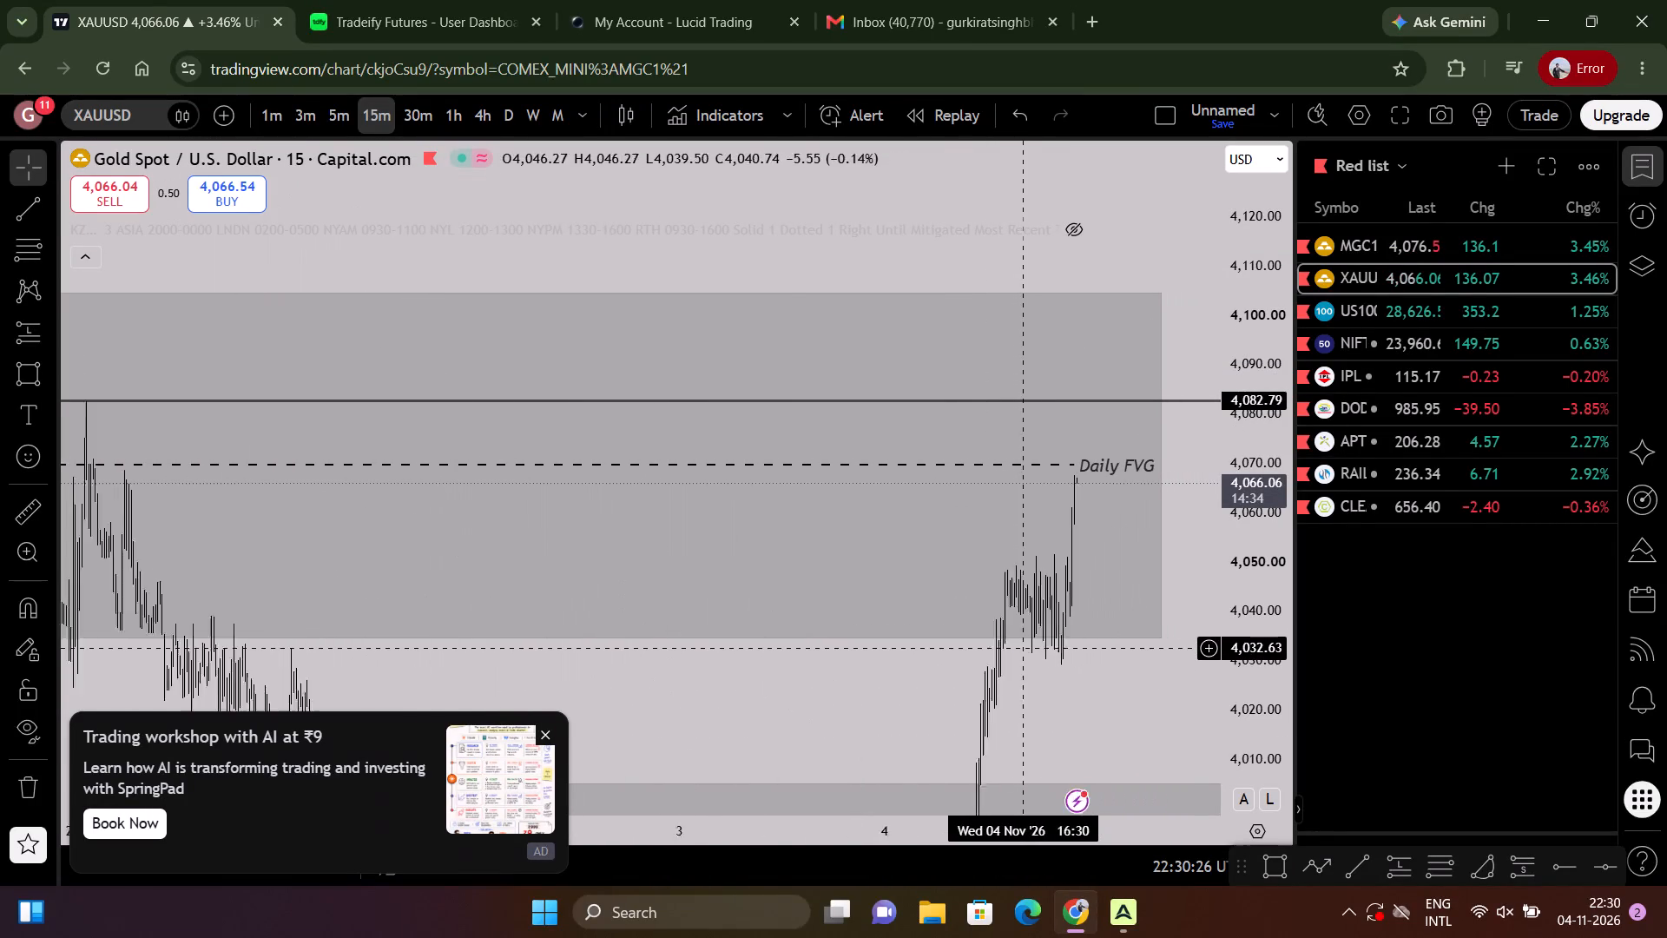
pyautogui.scroll(5, 1023, 648)
pyautogui.moveTo(1037, 648); pyautogui.dragTo(976, 368)
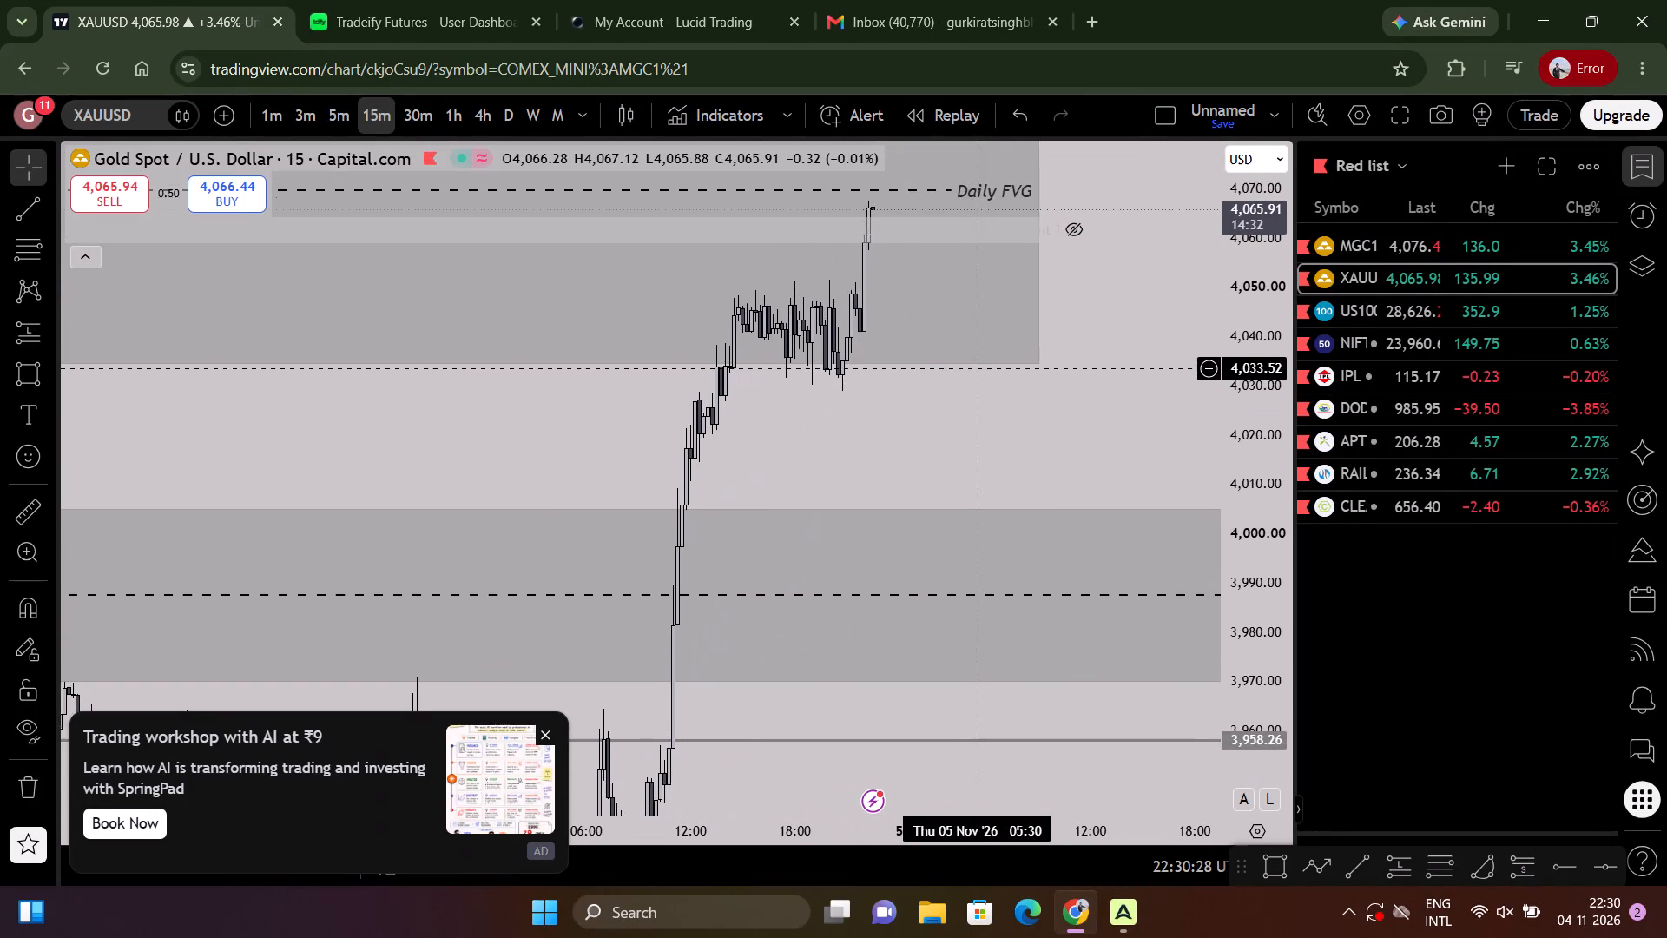
pyautogui.moveTo(976, 368); pyautogui.dragTo(978, 149)
pyautogui.scroll(-7, 961, 321)
pyautogui.scroll(6, 992, 653)
pyautogui.moveTo(994, 623); pyautogui.dragTo(991, 631)
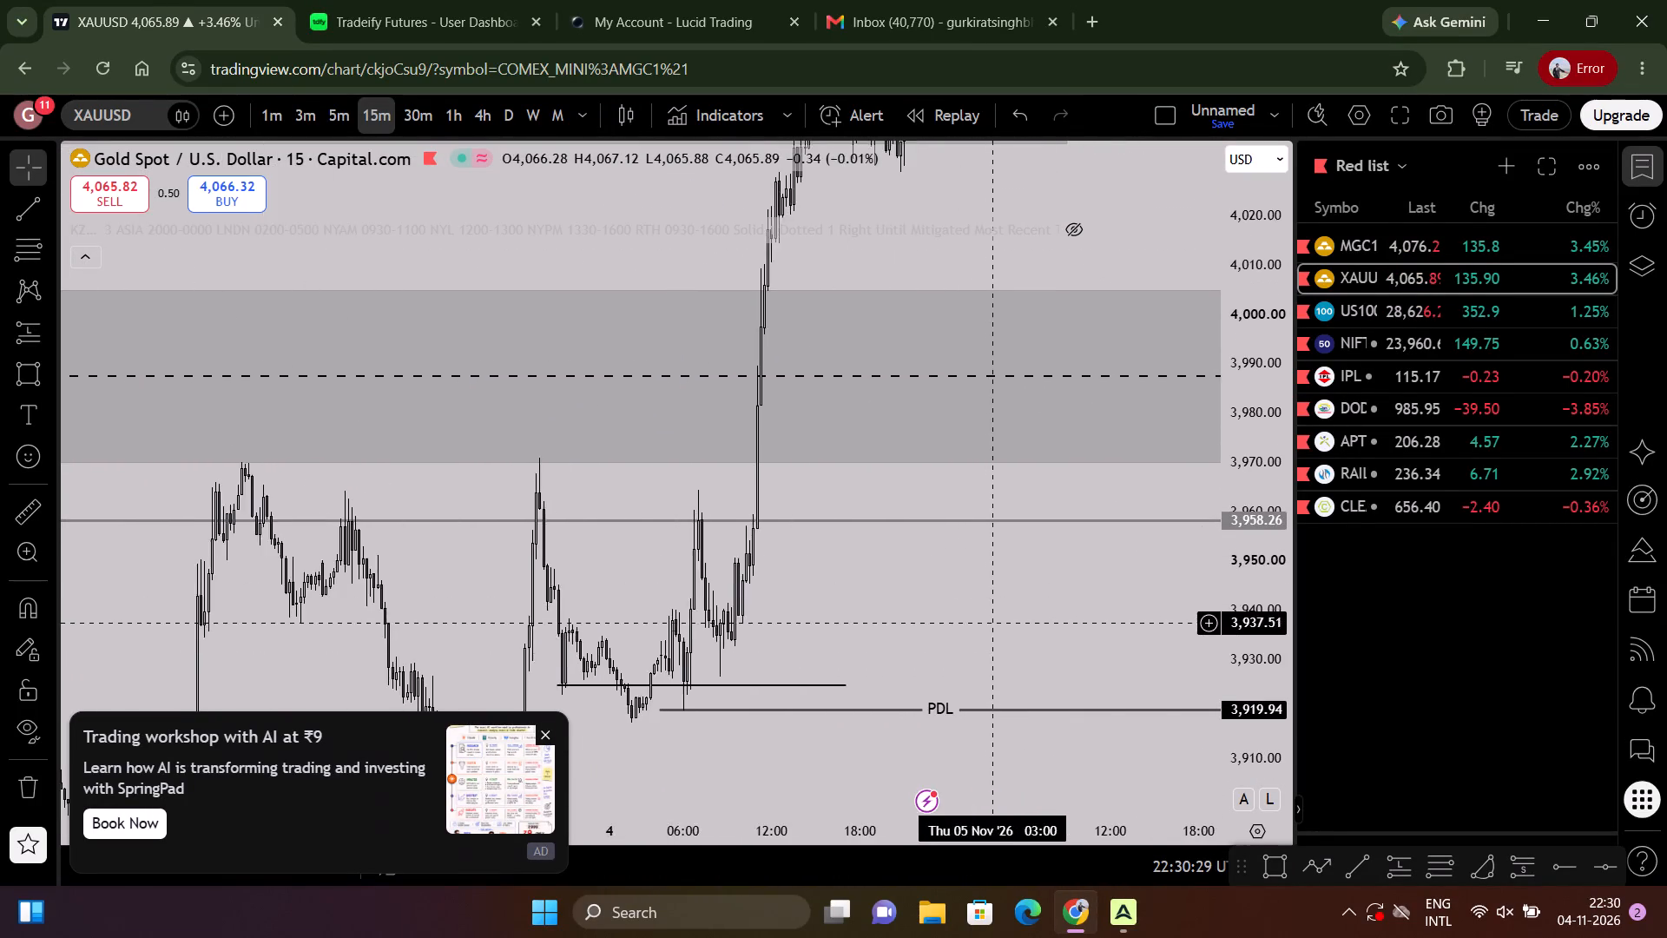
pyautogui.moveTo(991, 631); pyautogui.dragTo(933, 935)
pyautogui.scroll(2, 791, 463)
pyautogui.moveTo(793, 516); pyautogui.dragTo(781, 634)
pyautogui.scroll(-3, 584, 360)
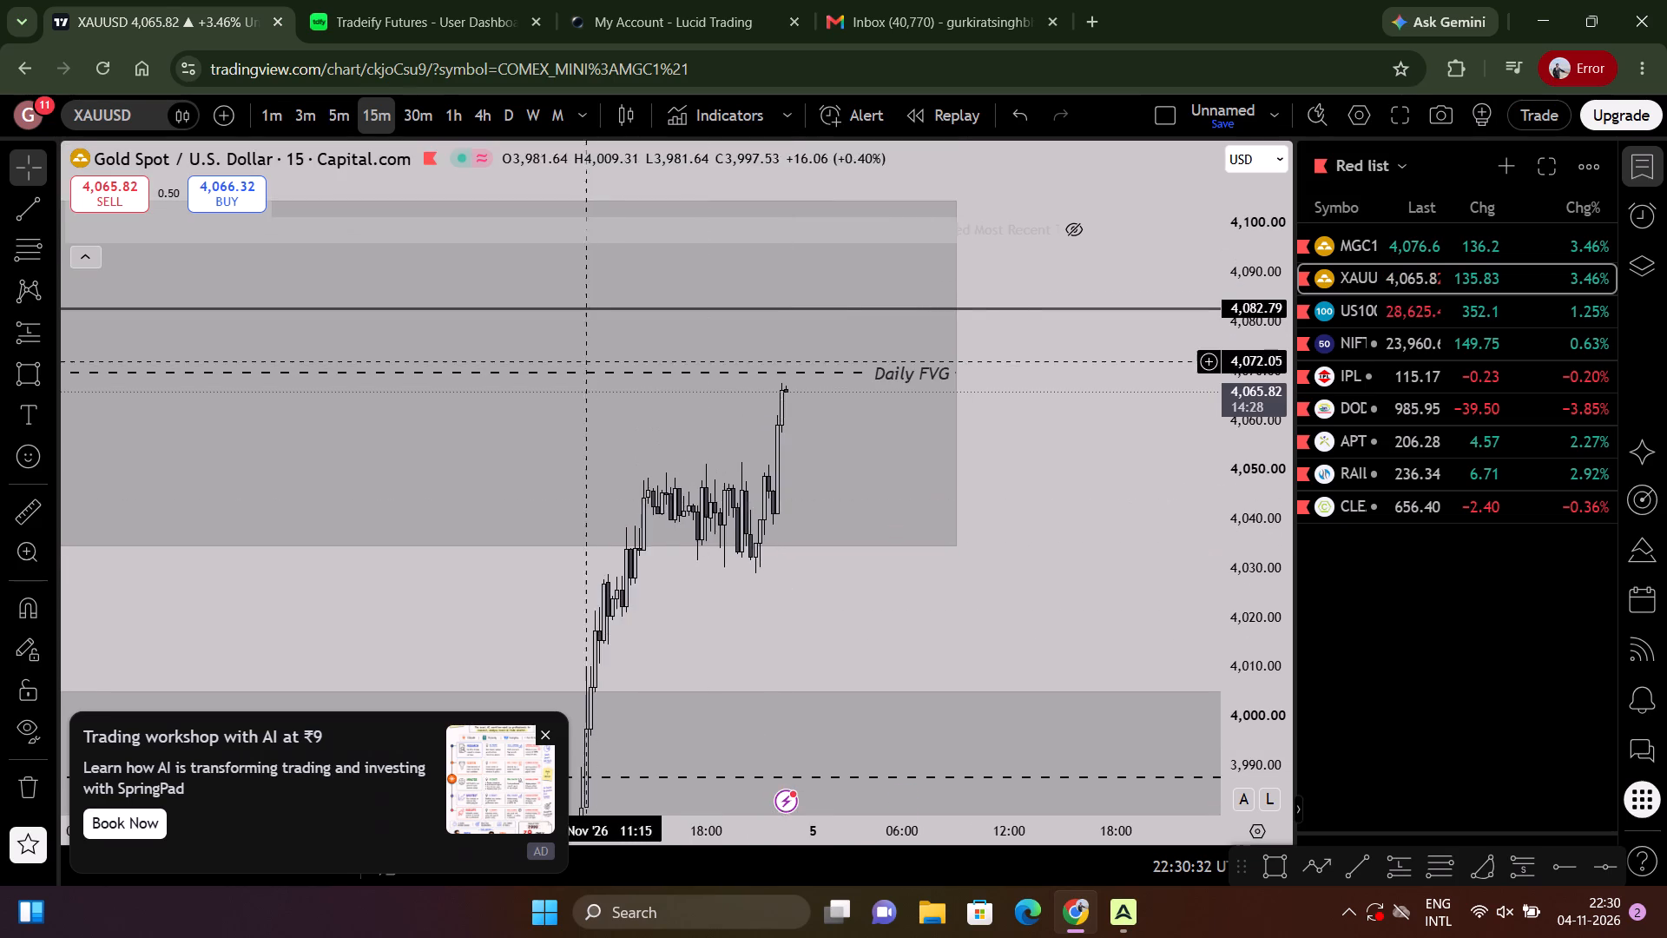
# Draw a rectangle over the 28–30 October highs inside the Daily FVG, from about 4,067.60 up to the 4,082.79 line.
pyautogui.scroll(-9, 580, 367)
pyautogui.scroll(3, 626, 507)
pyautogui.moveTo(539, 563); pyautogui.dragTo(1501, 623)
pyautogui.scroll(3, 1078, 475)
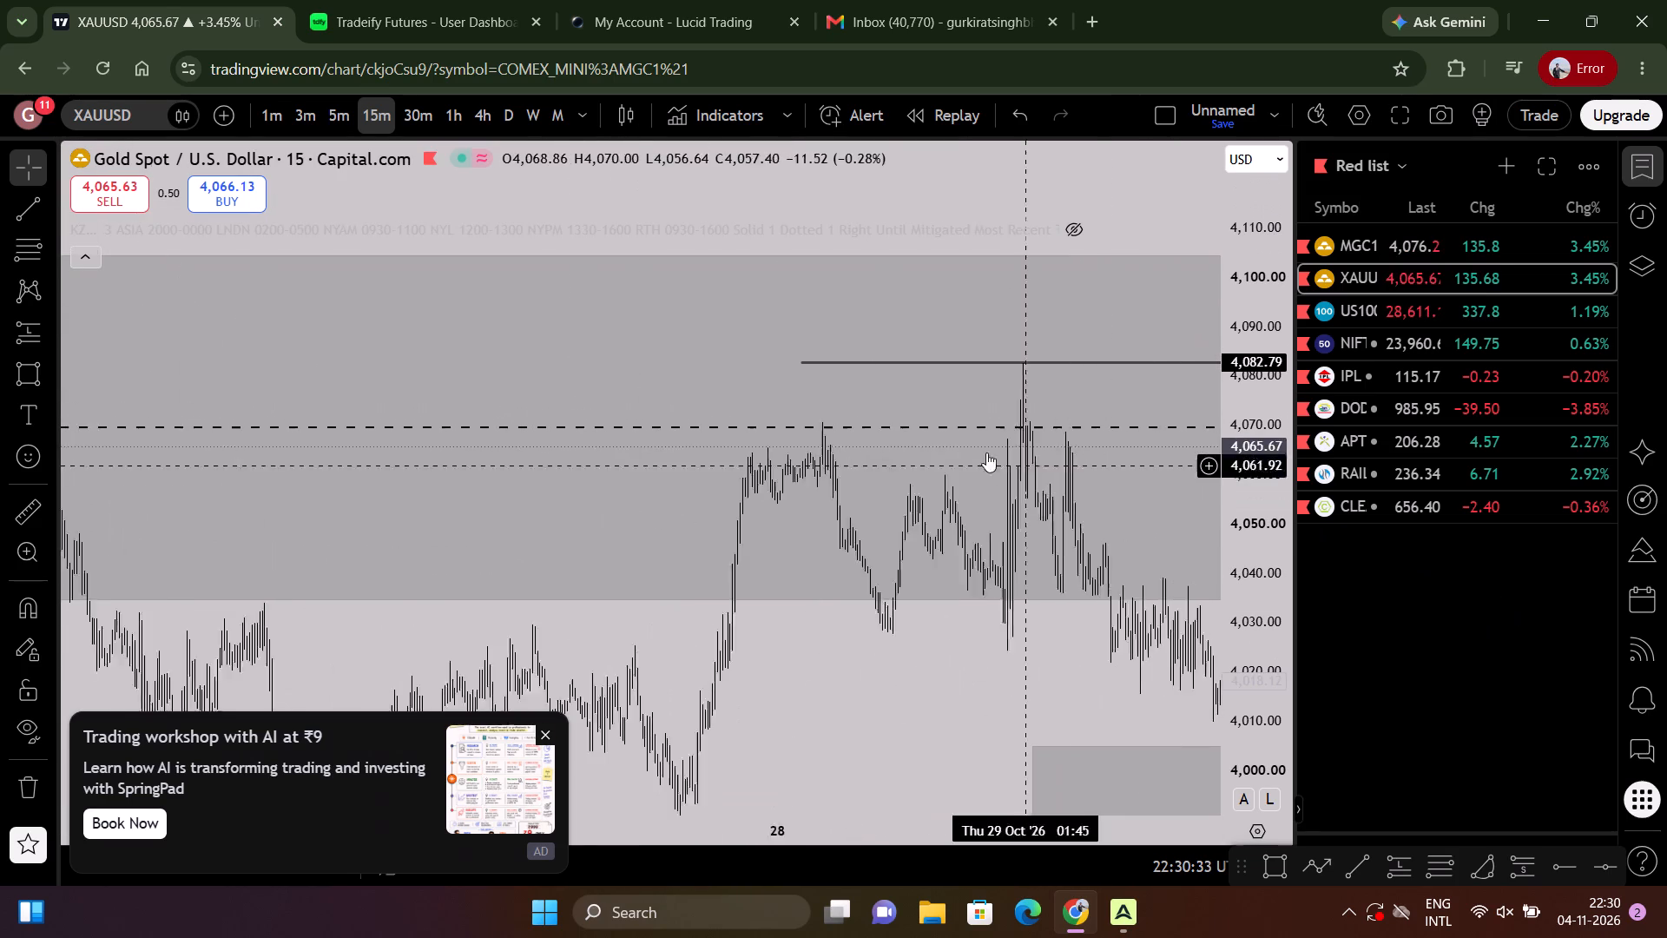
pyautogui.scroll(6, 986, 452)
pyautogui.moveTo(991, 687); pyautogui.dragTo(663, 614)
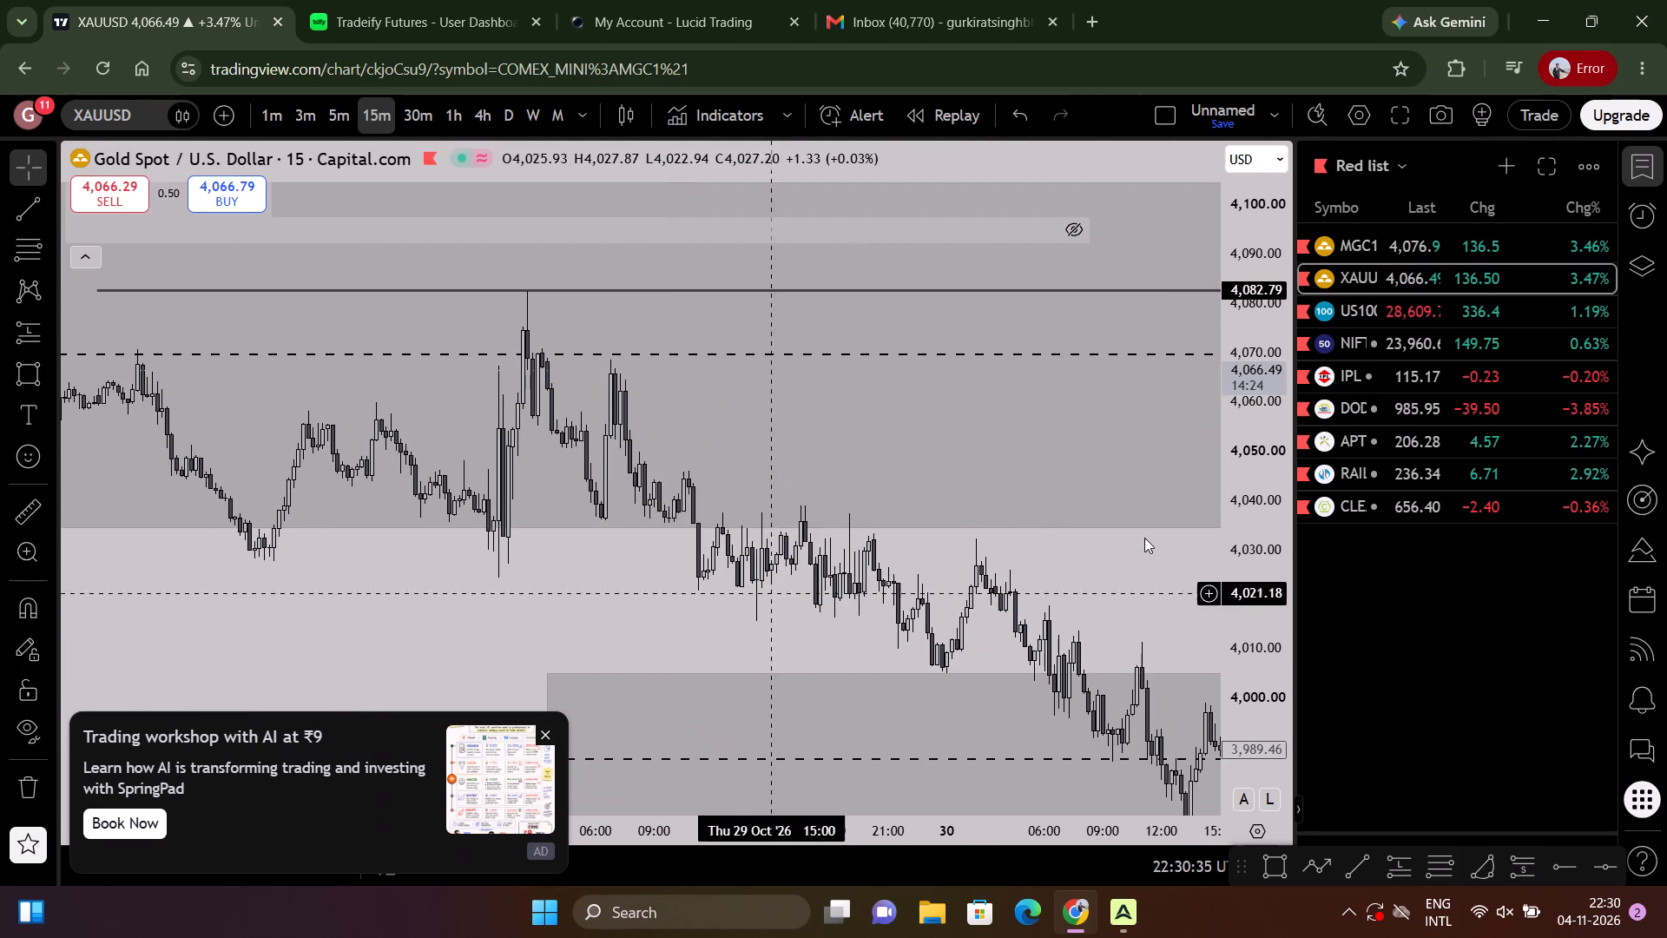
pyautogui.moveTo(1244, 624); pyautogui.dragTo(1242, 503)
pyautogui.scroll(-3, 927, 357)
pyautogui.scroll(2, 845, 384)
pyautogui.moveTo(845, 385); pyautogui.dragTo(819, 513)
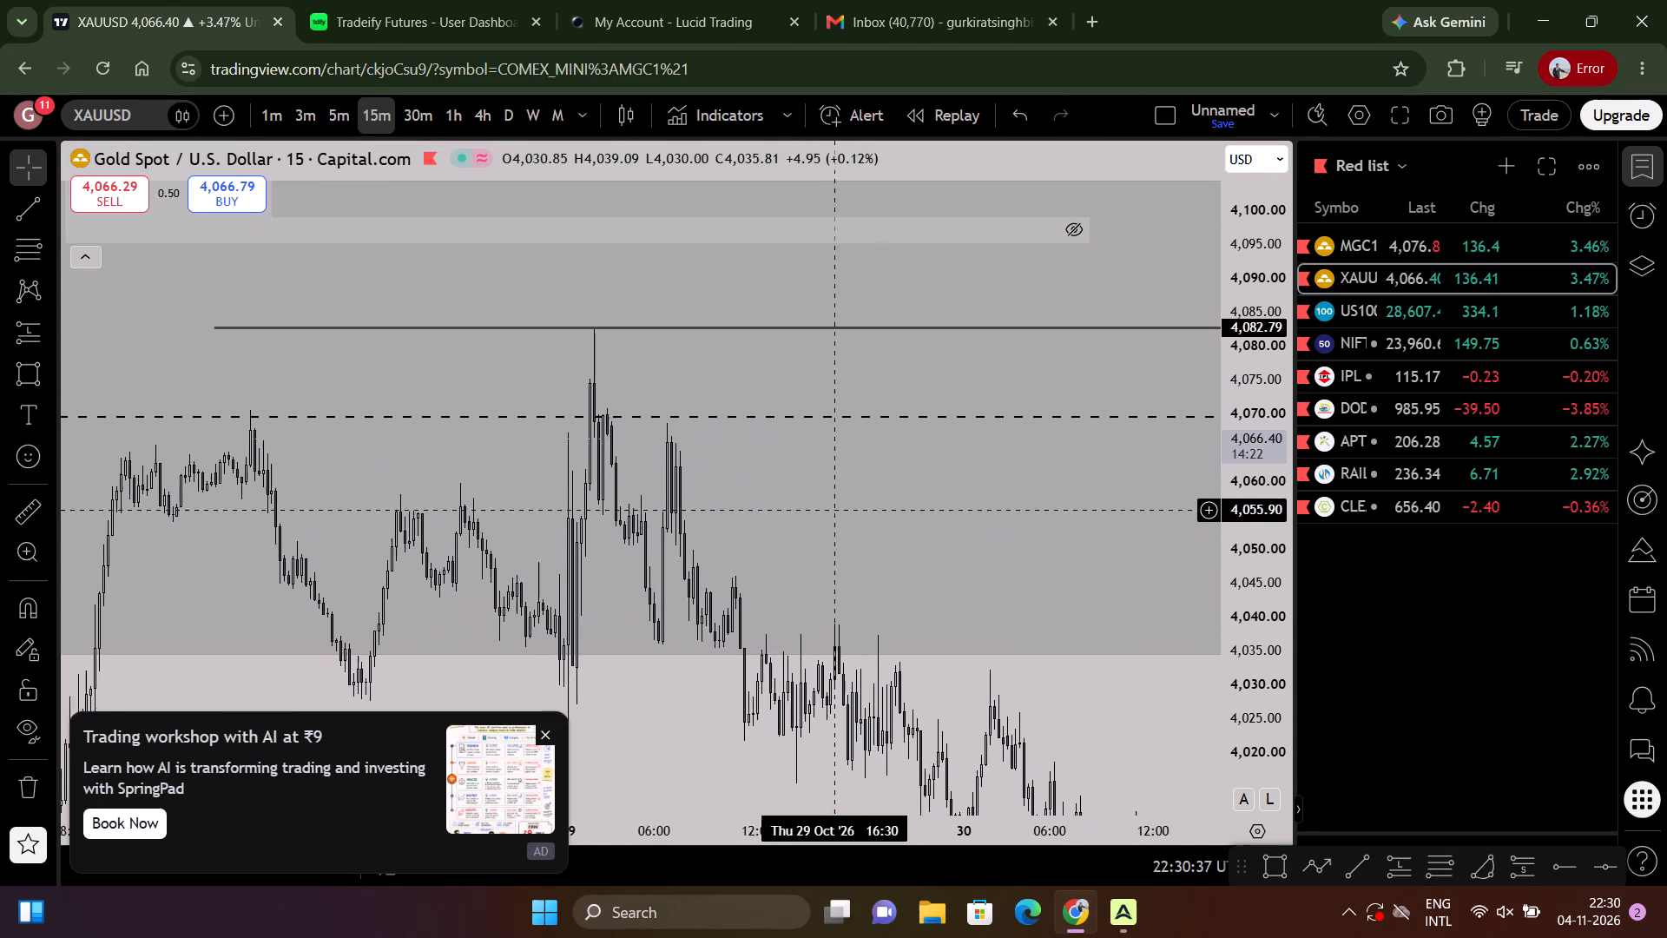
pyautogui.click(9, 359)
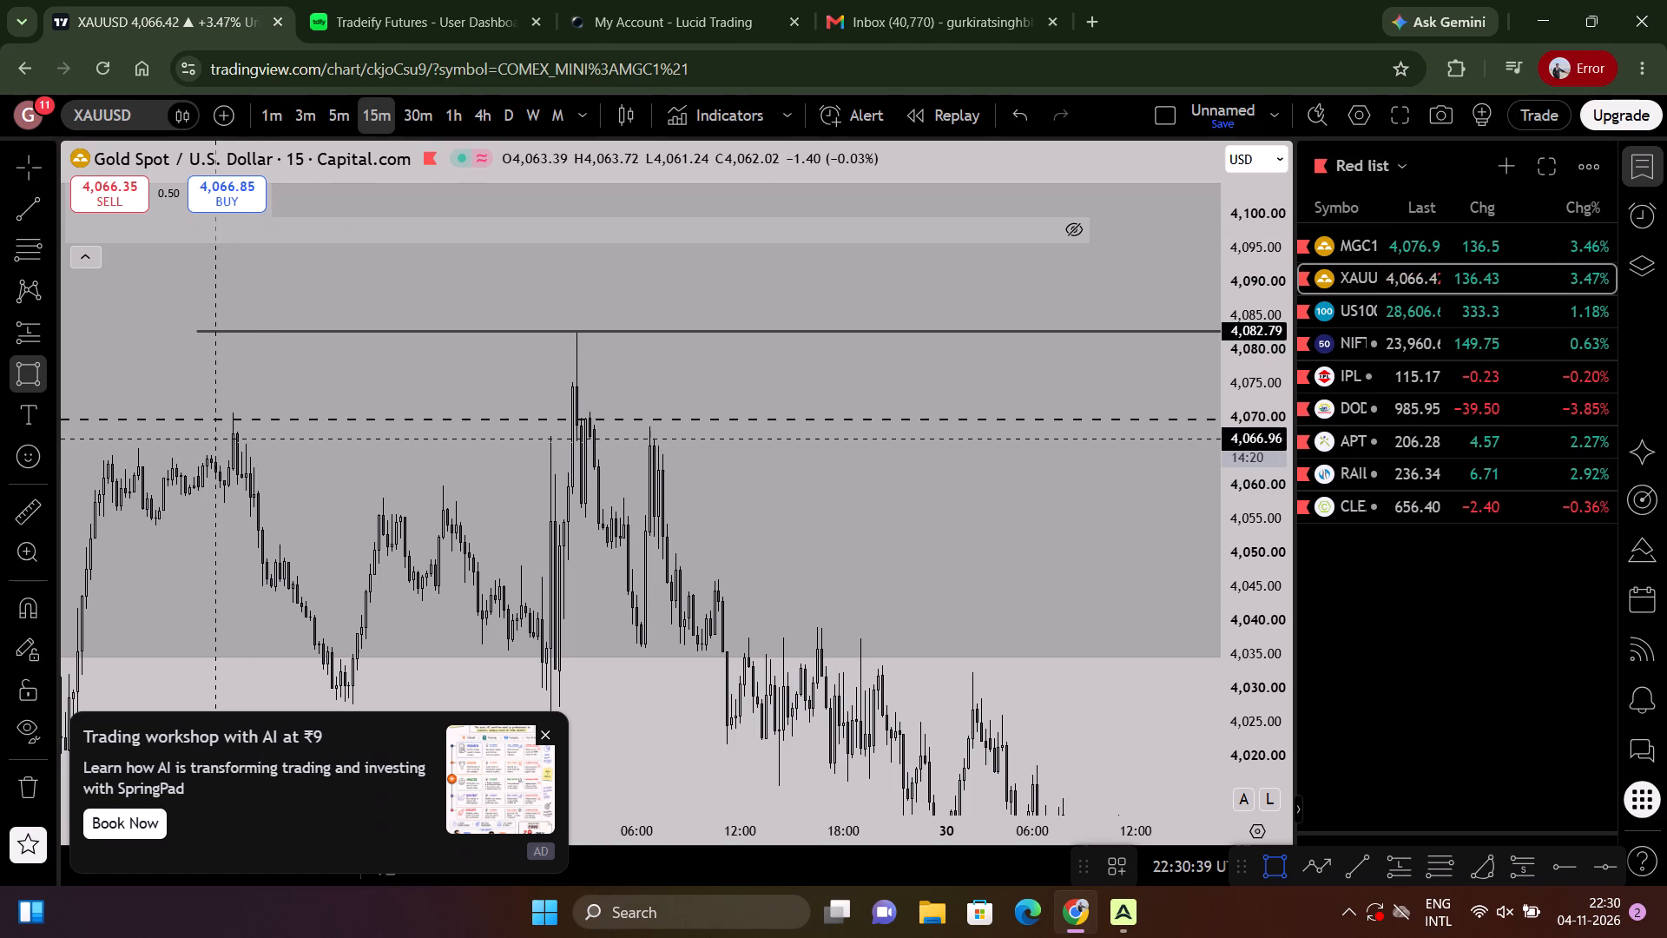
pyautogui.click(223, 433)
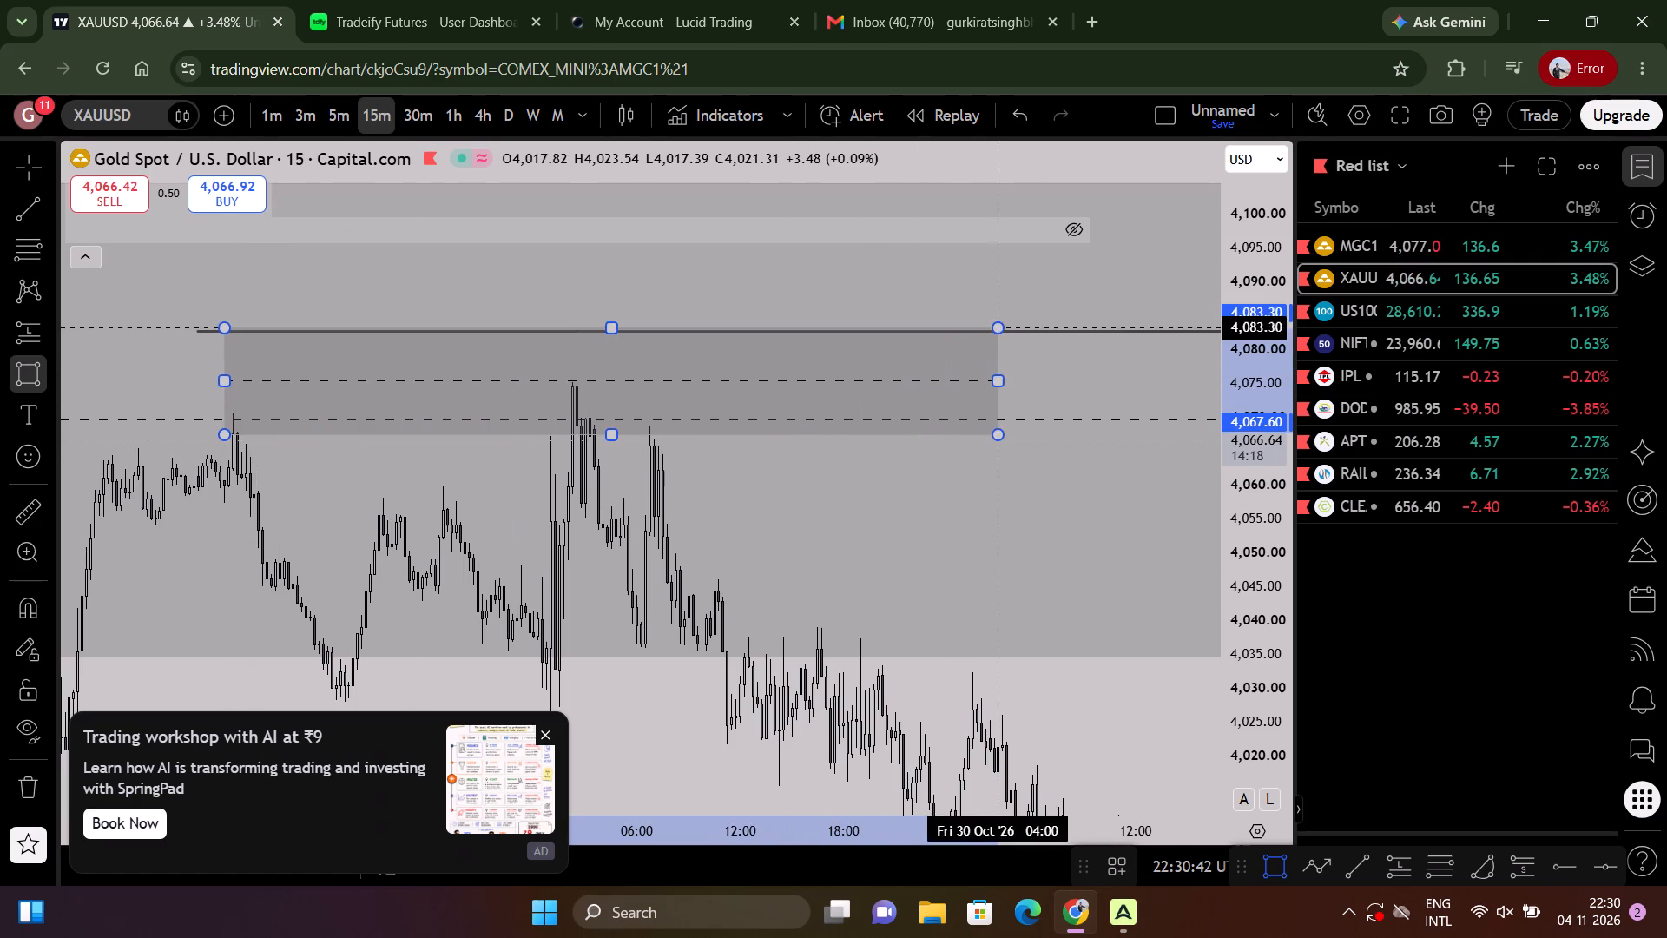
pyautogui.click(1013, 332)
# Extend the new rectangle's later edge to about 5 November, level with the end of the Daily FVG zone.
pyautogui.moveTo(893, 587); pyautogui.dragTo(324, 566)
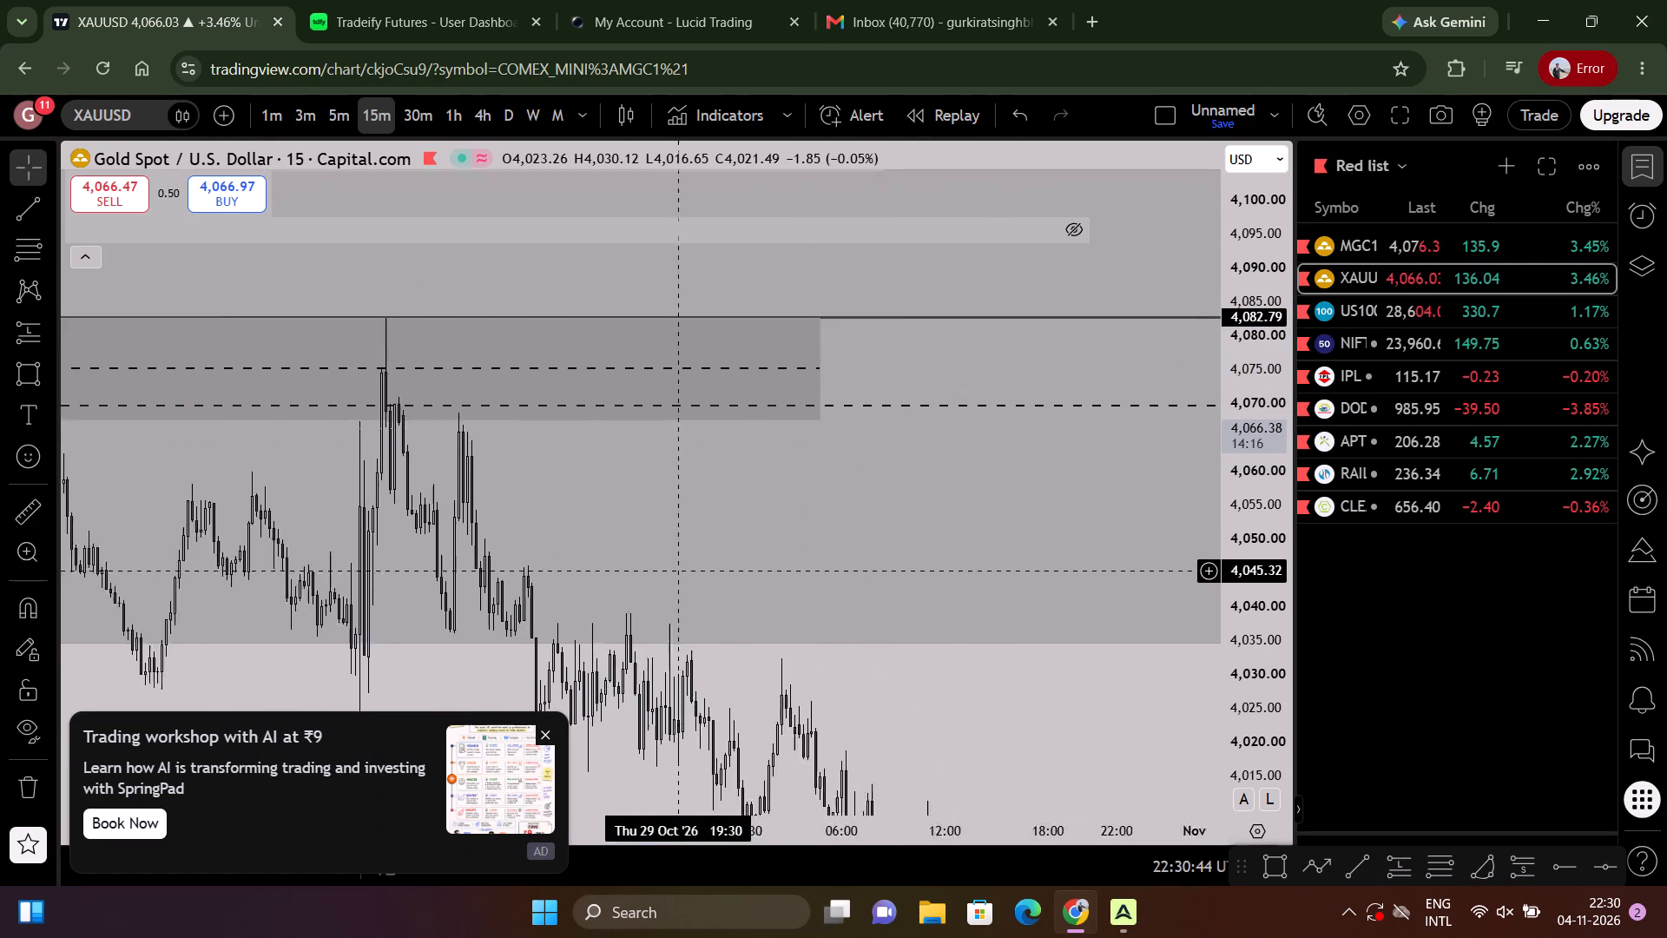
pyautogui.moveTo(324, 566); pyautogui.dragTo(0, 507)
pyautogui.scroll(-10, 358, 421)
pyautogui.moveTo(1273, 481); pyautogui.dragTo(1204, 783)
pyautogui.scroll(-13, 1119, 522)
pyautogui.moveTo(1064, 564); pyautogui.dragTo(457, 719)
pyautogui.scroll(-2, 457, 677)
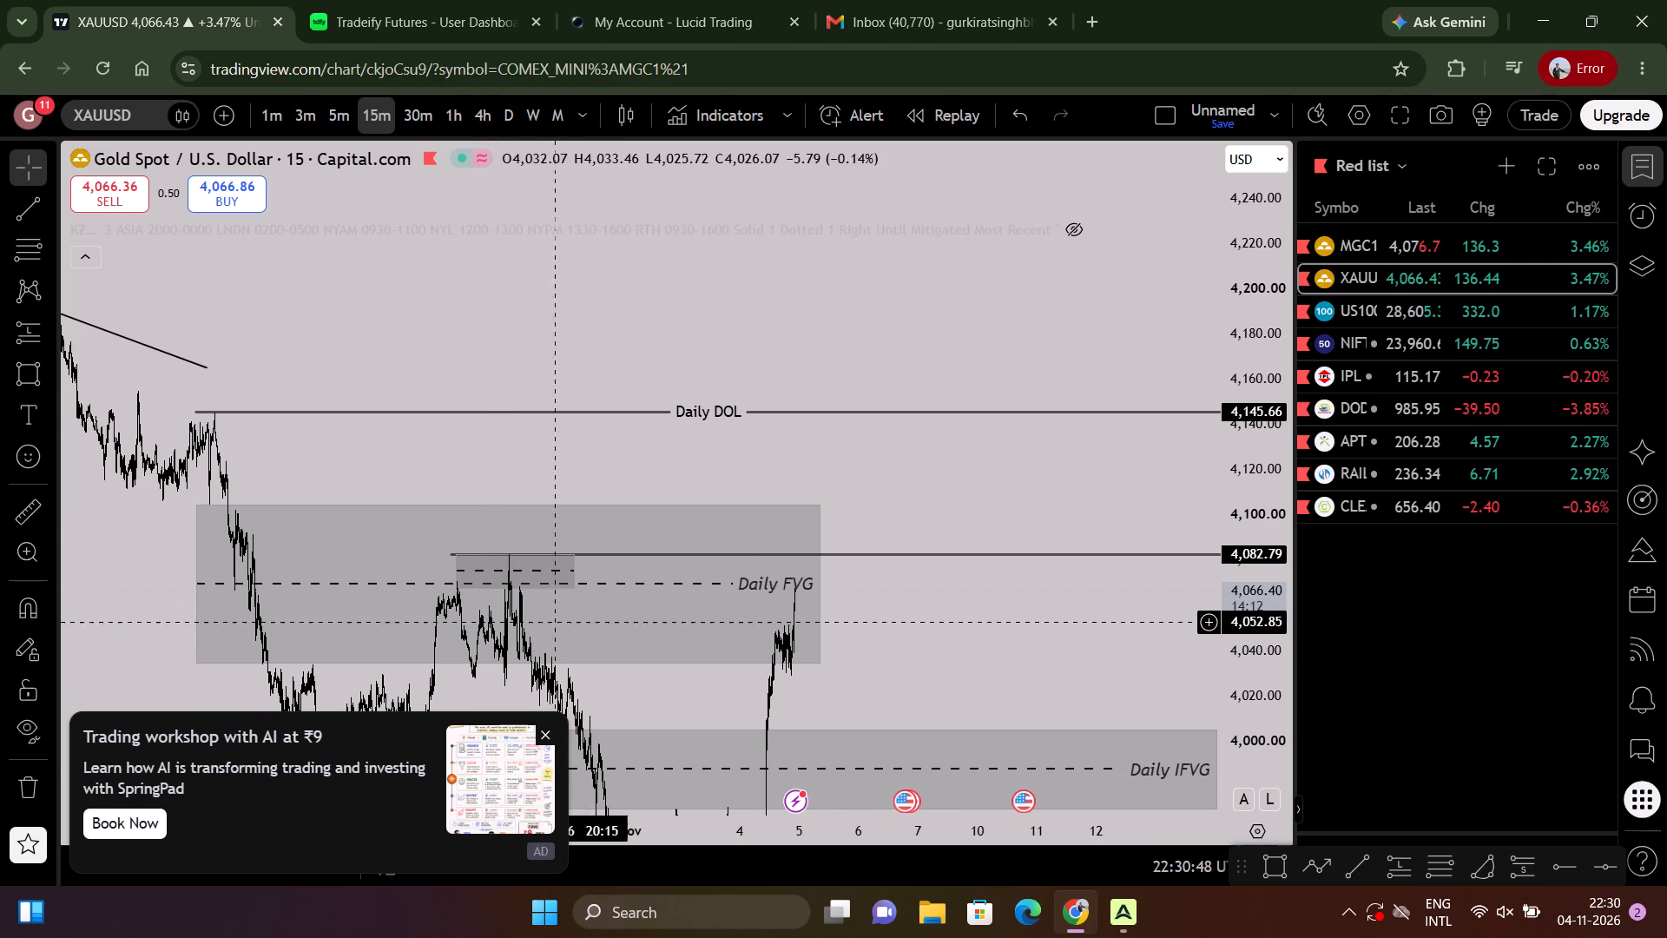
pyautogui.moveTo(573, 575); pyautogui.dragTo(833, 580)
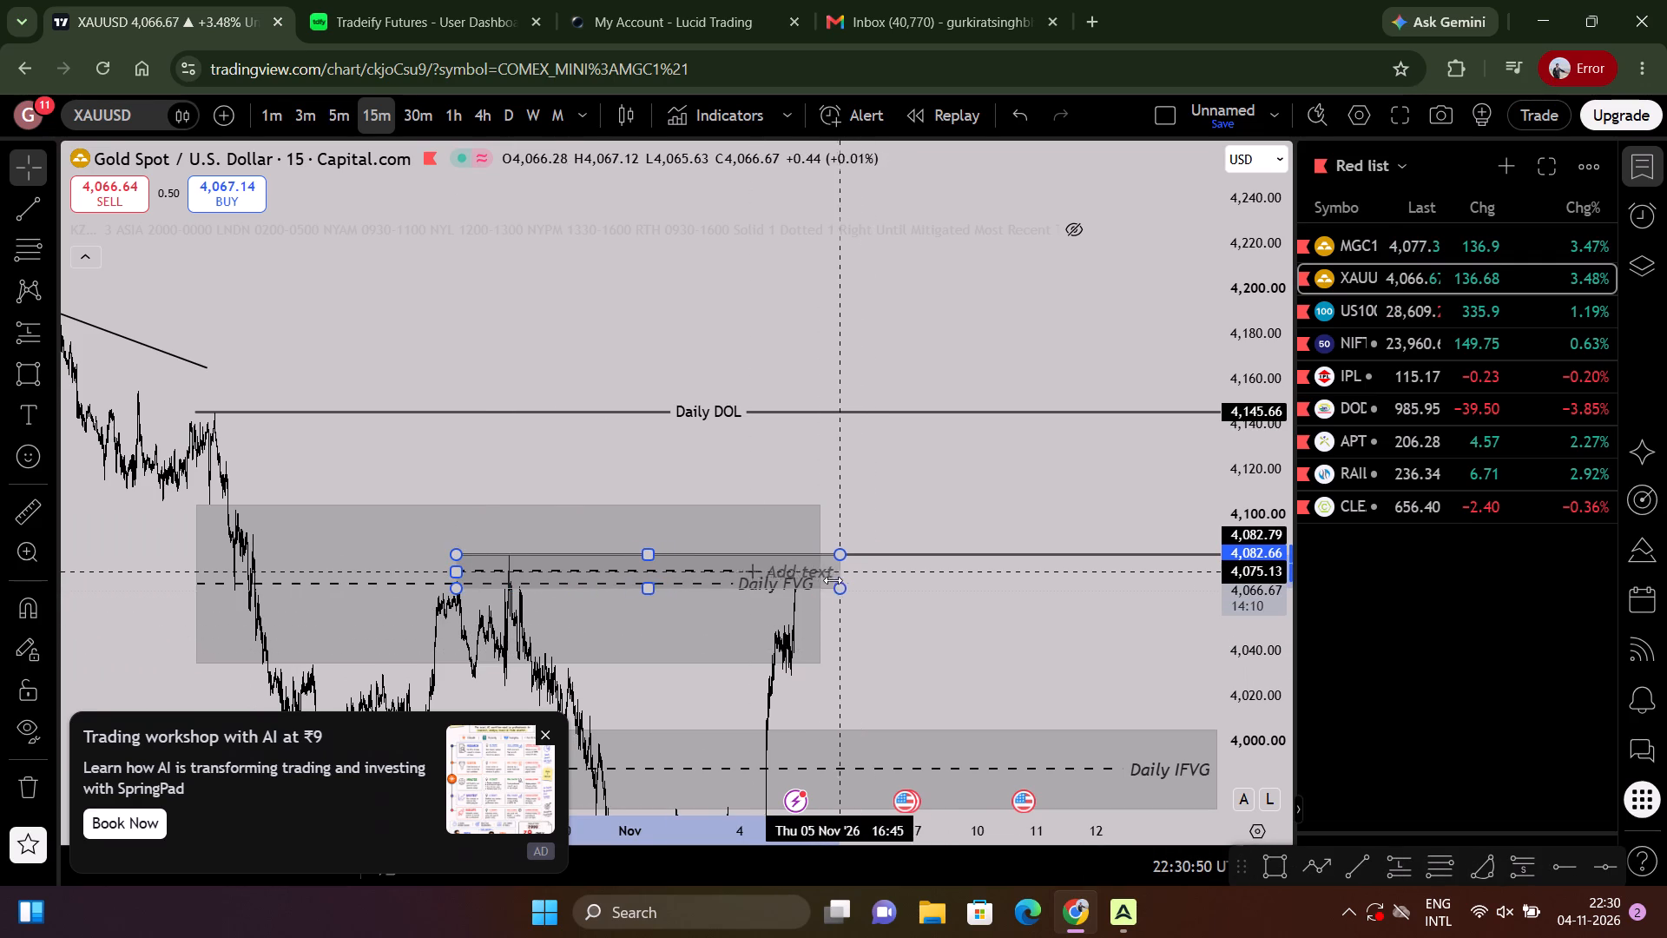
pyautogui.moveTo(833, 580); pyautogui.dragTo(821, 582)
# Turn off the middle line of the new rectangle ending on 5 November below the 4,082.79 ray.
pyautogui.moveTo(886, 598); pyautogui.dragTo(1355, 492)
pyautogui.scroll(9, 1150, 552)
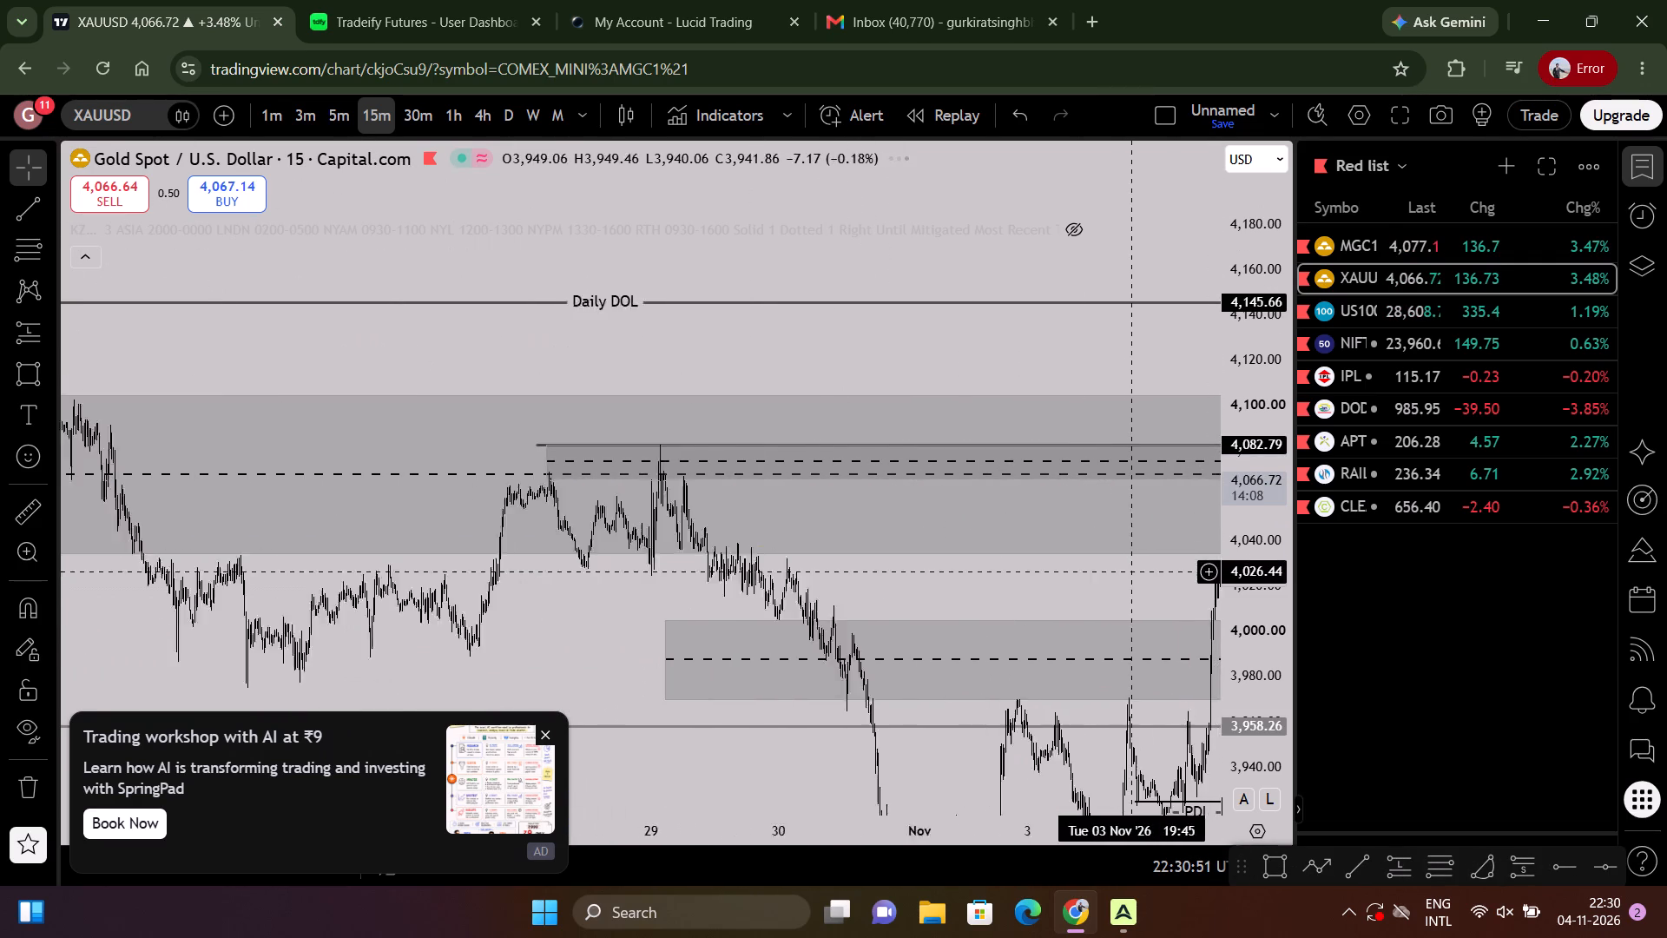
pyautogui.scroll(5, 1131, 571)
pyautogui.moveTo(1237, 692); pyautogui.dragTo(1328, 122)
pyautogui.scroll(5, 1051, 481)
pyautogui.moveTo(926, 657); pyautogui.dragTo(102, 656)
pyautogui.scroll(4, 424, 614)
pyautogui.moveTo(573, 555); pyautogui.dragTo(1154, 564)
pyautogui.scroll(4, 1086, 511)
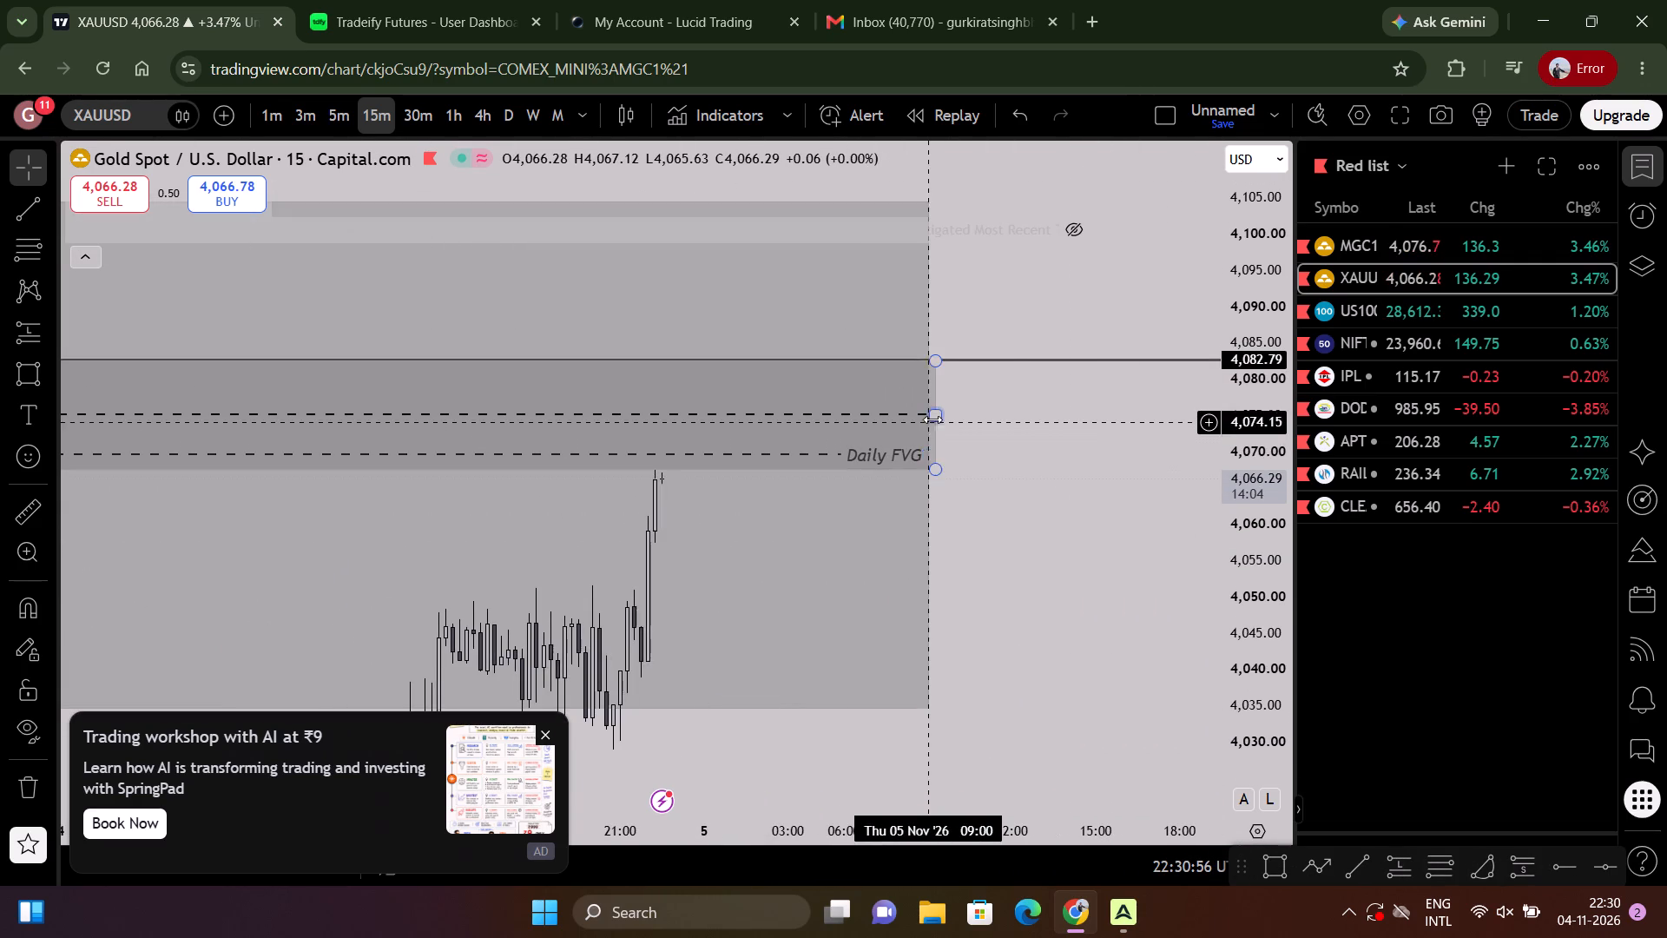
pyautogui.click(937, 419)
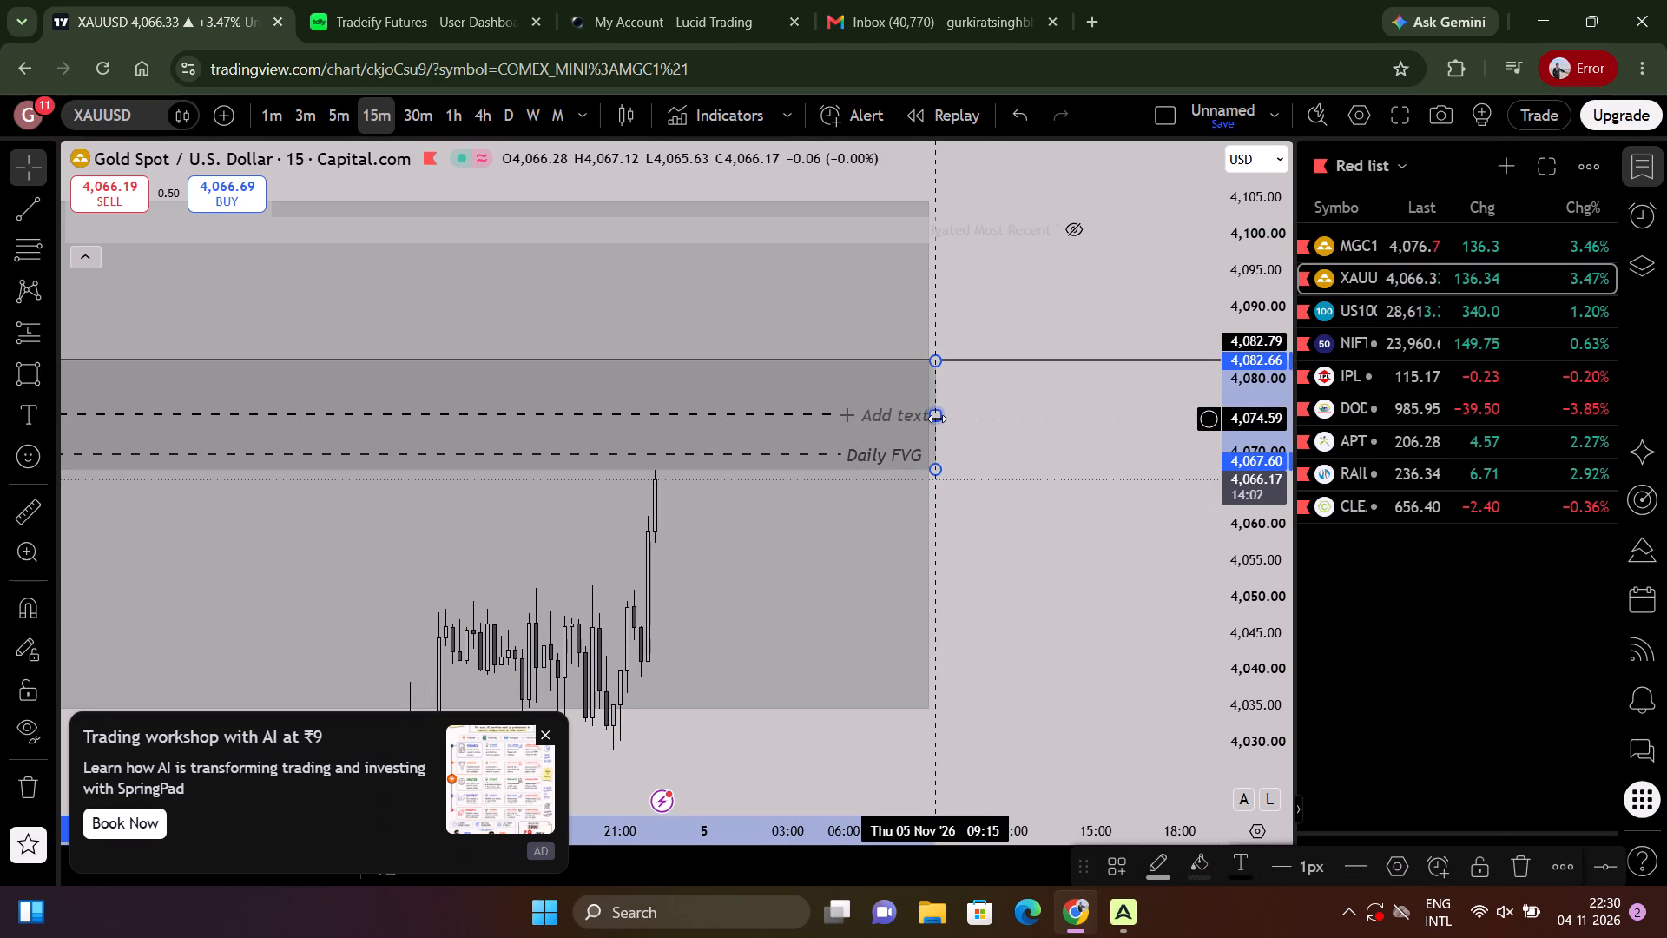
pyautogui.doubleClick(937, 419)
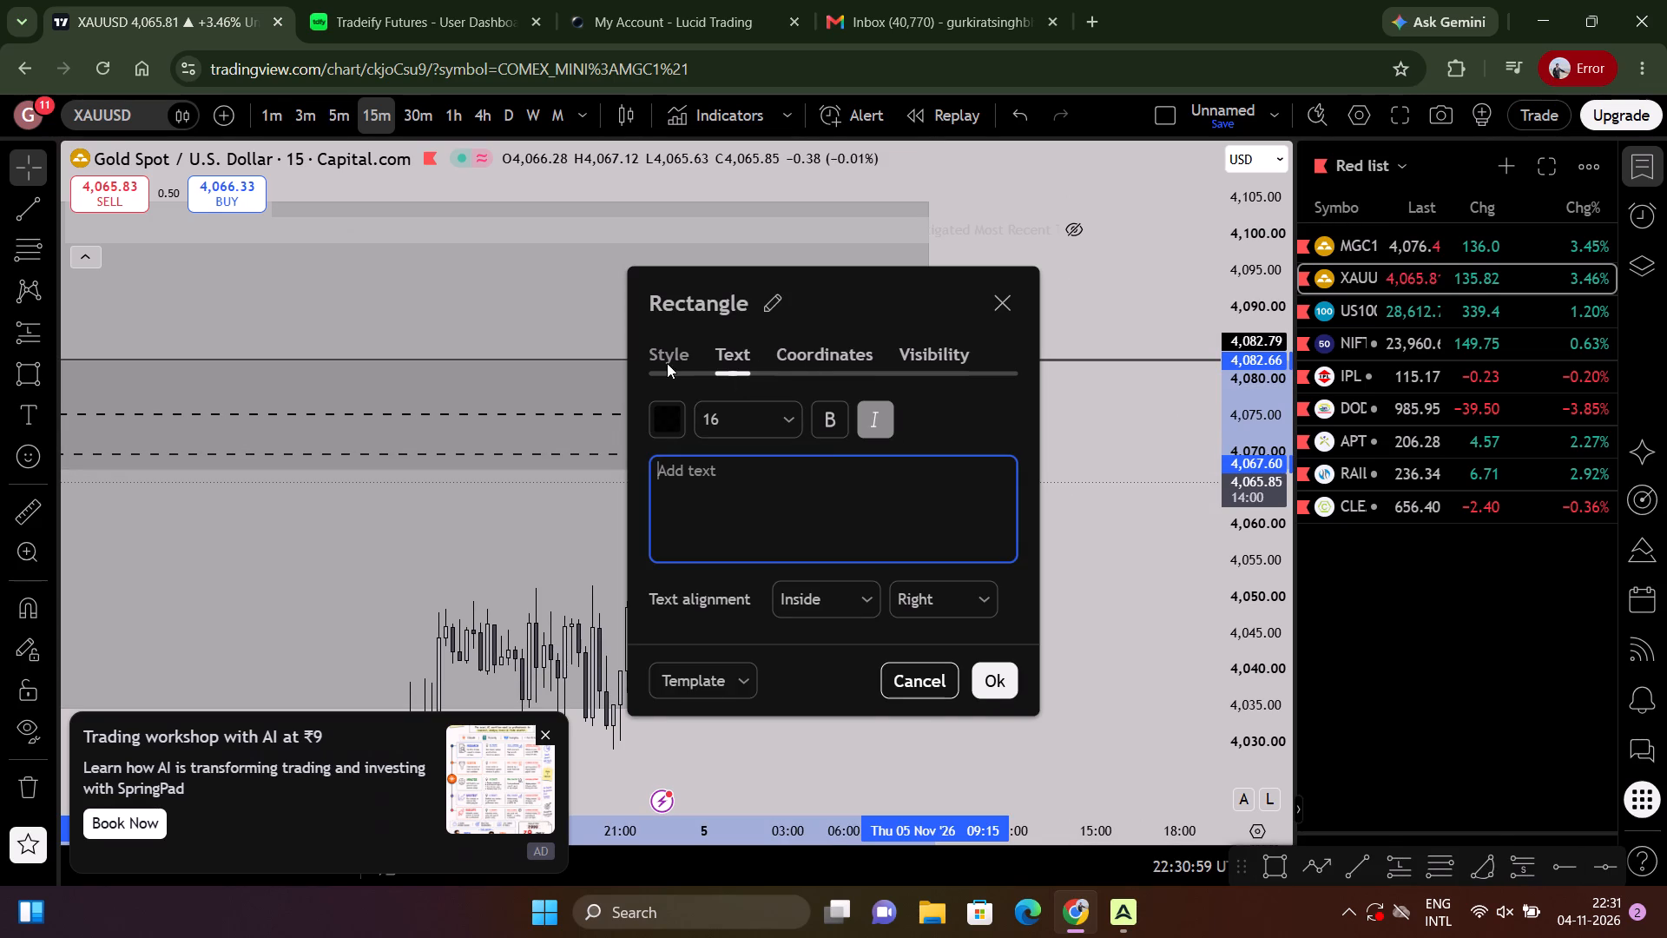
pyautogui.click(665, 359)
pyautogui.click(672, 535)
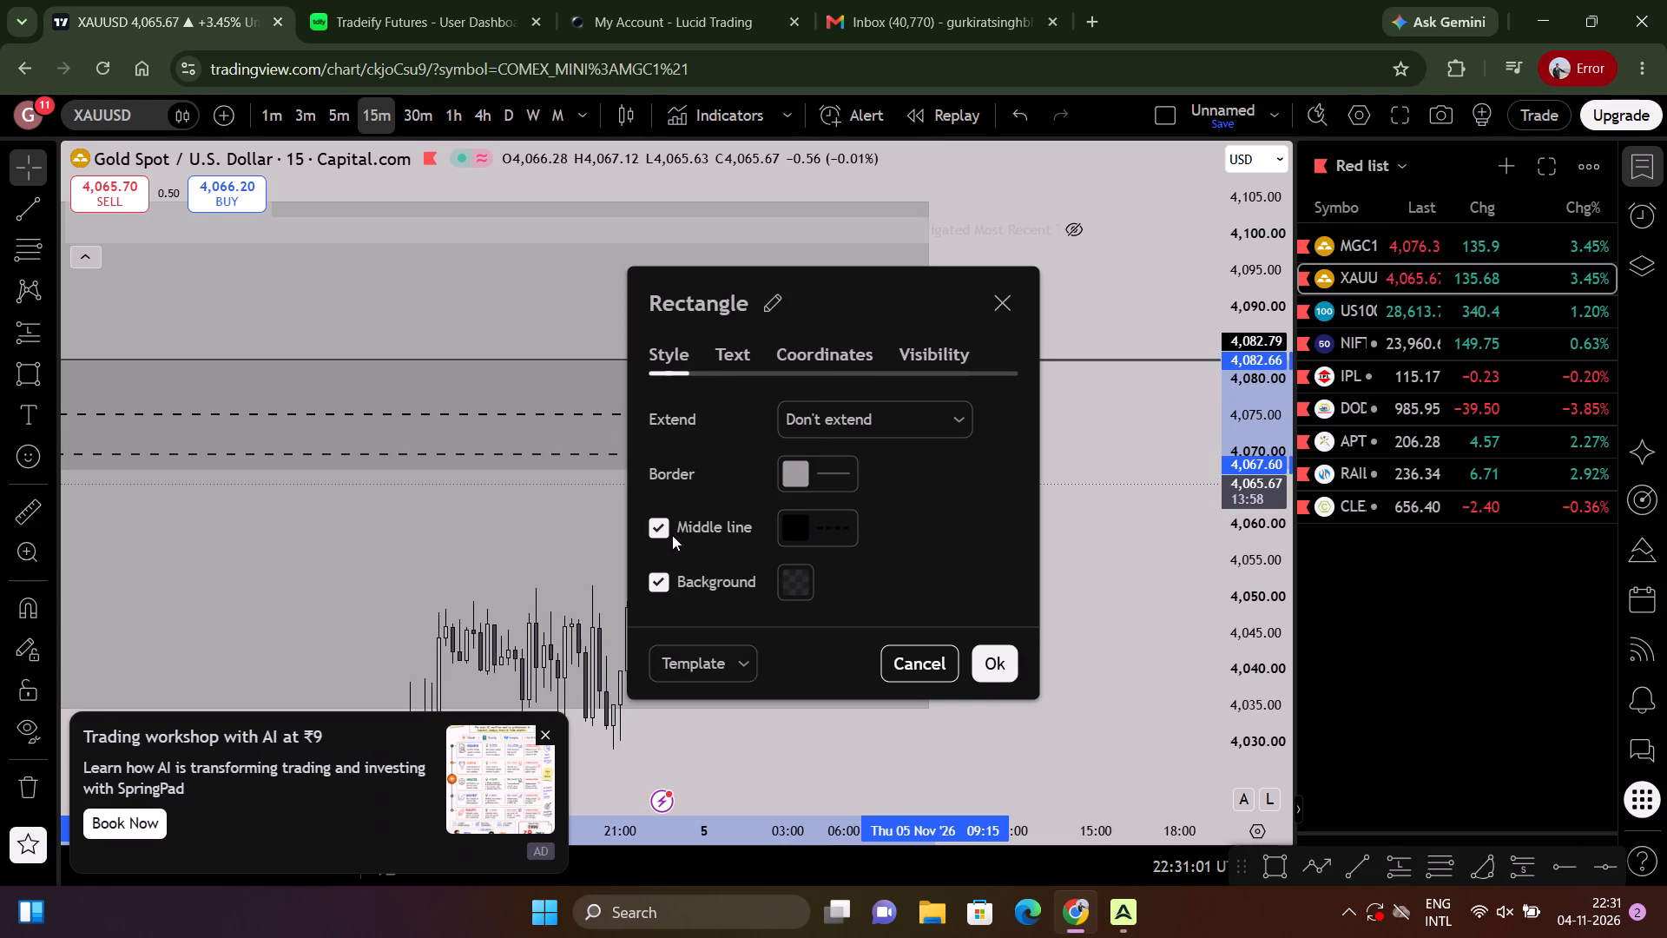
pyautogui.click(1000, 668)
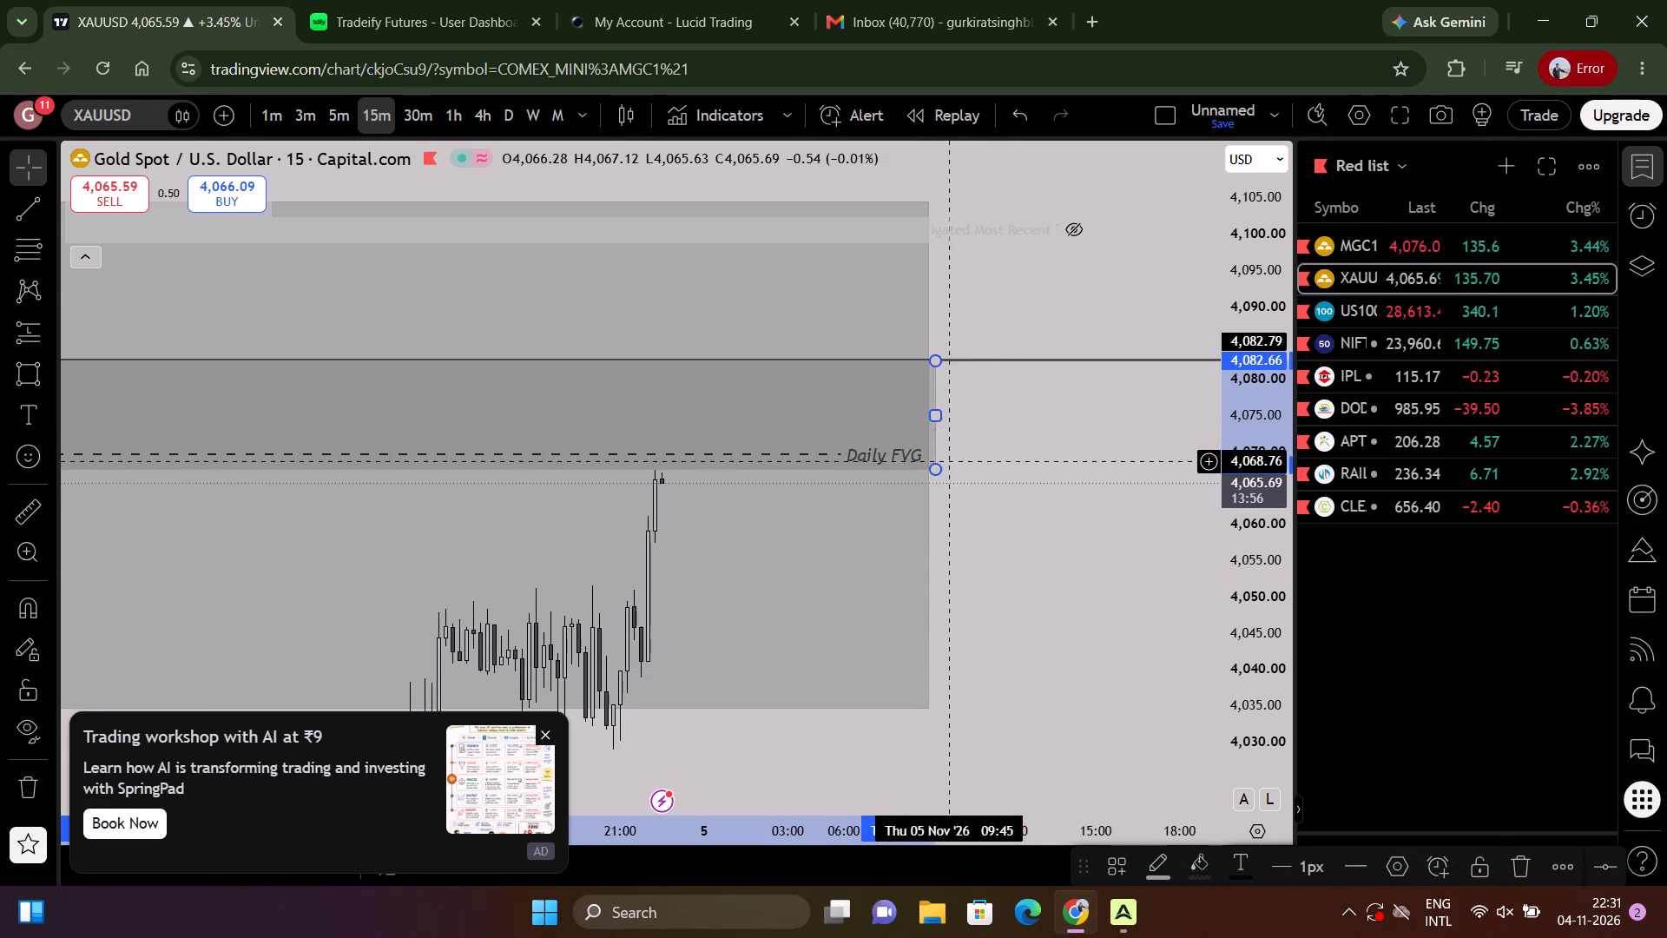
# Change the background fill of the 4,067.60–4,082.66 rectangle to blue.
pyautogui.click(941, 418)
pyautogui.click(934, 416)
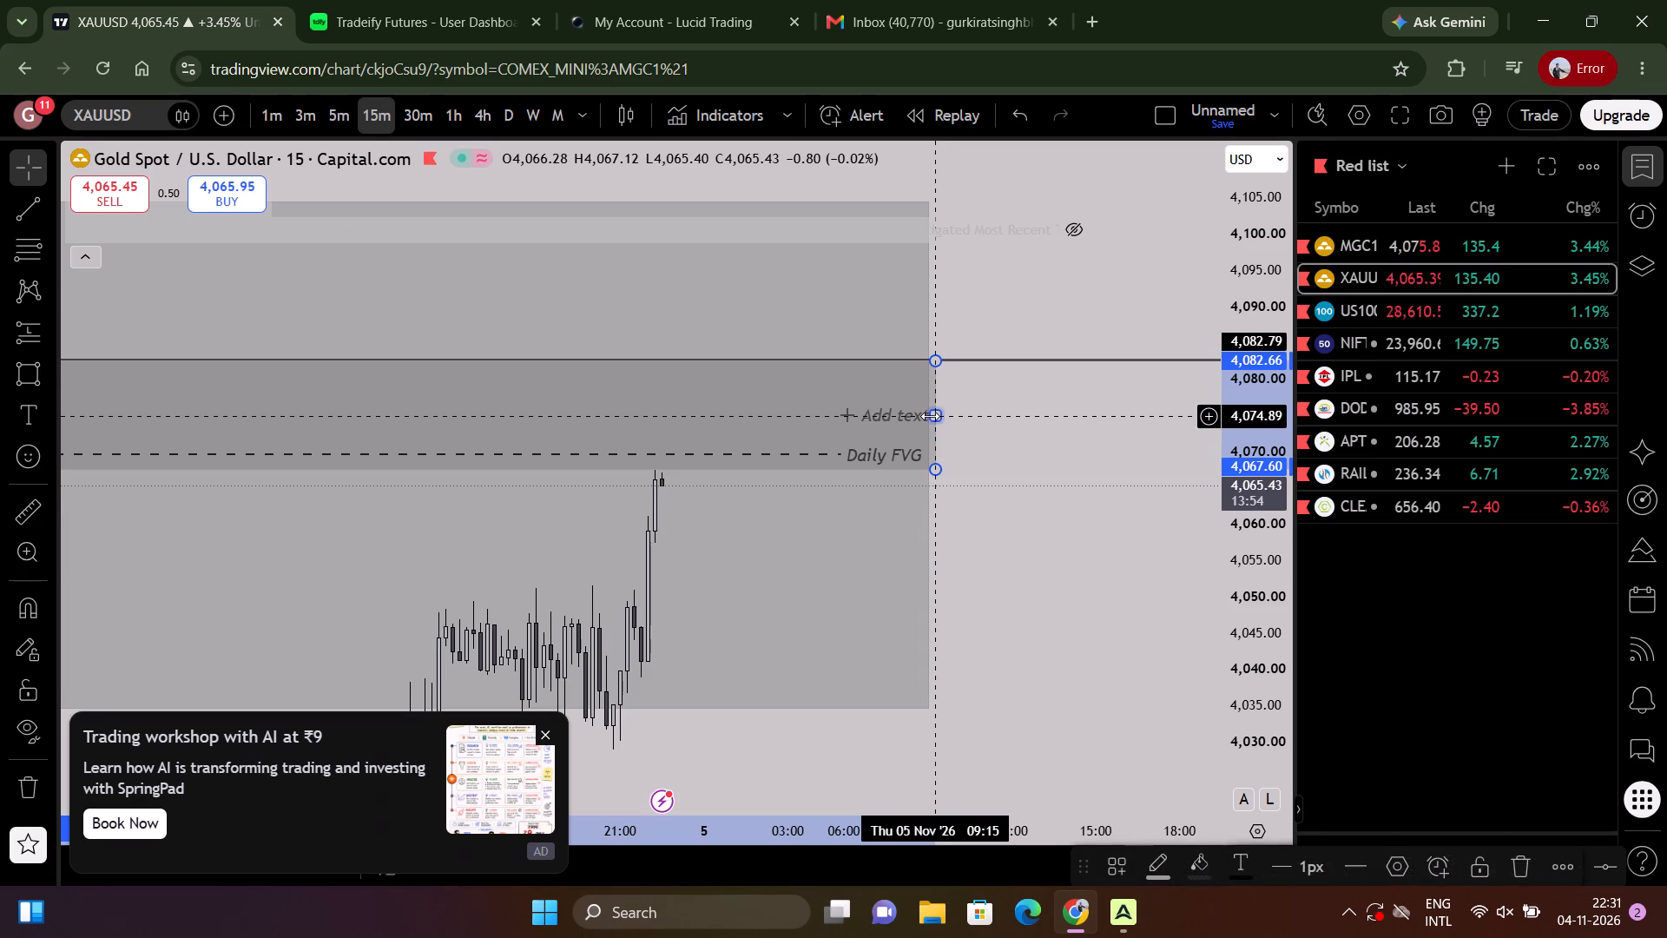
pyautogui.doubleClick(930, 417)
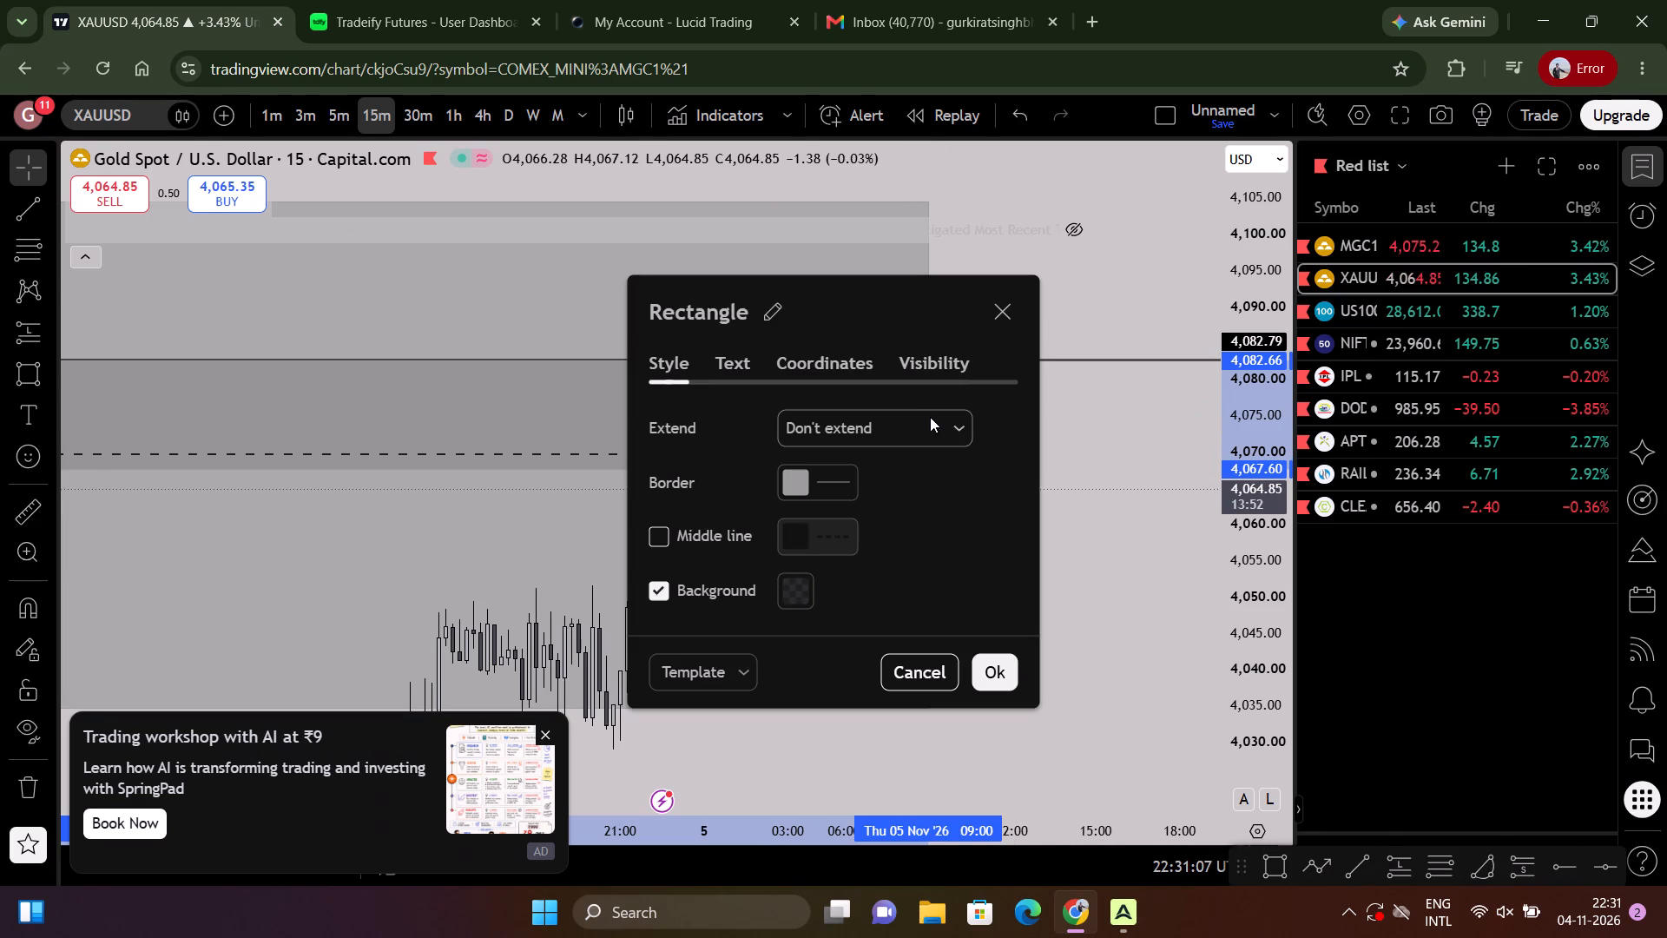
pyautogui.click(794, 598)
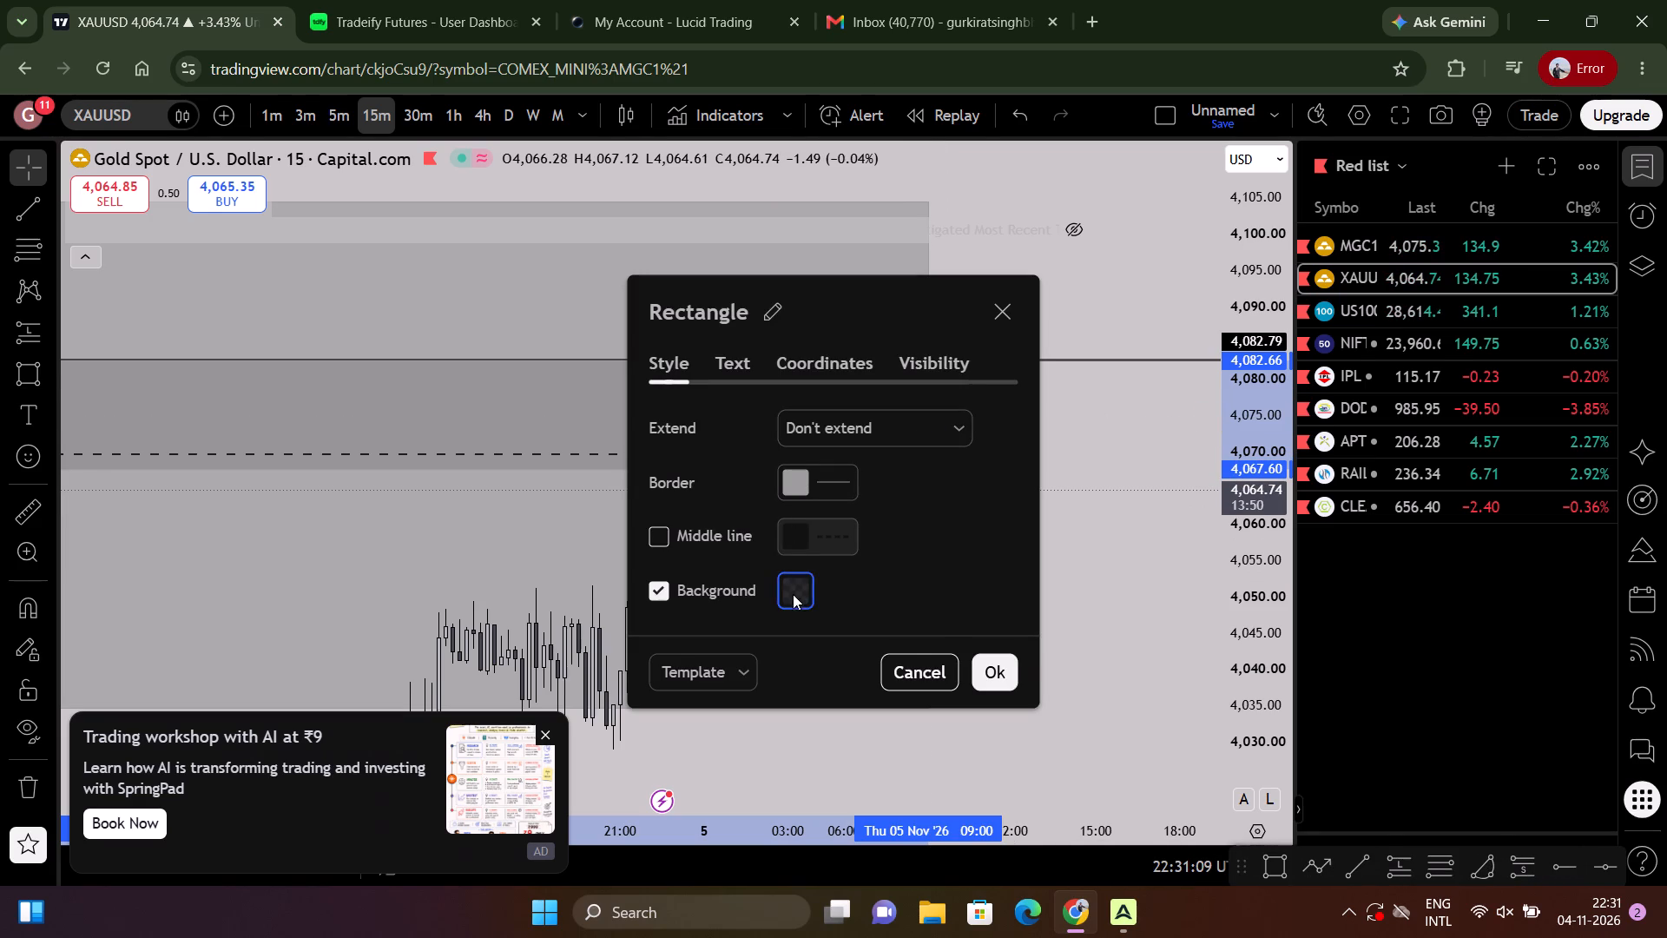
pyautogui.click(971, 572)
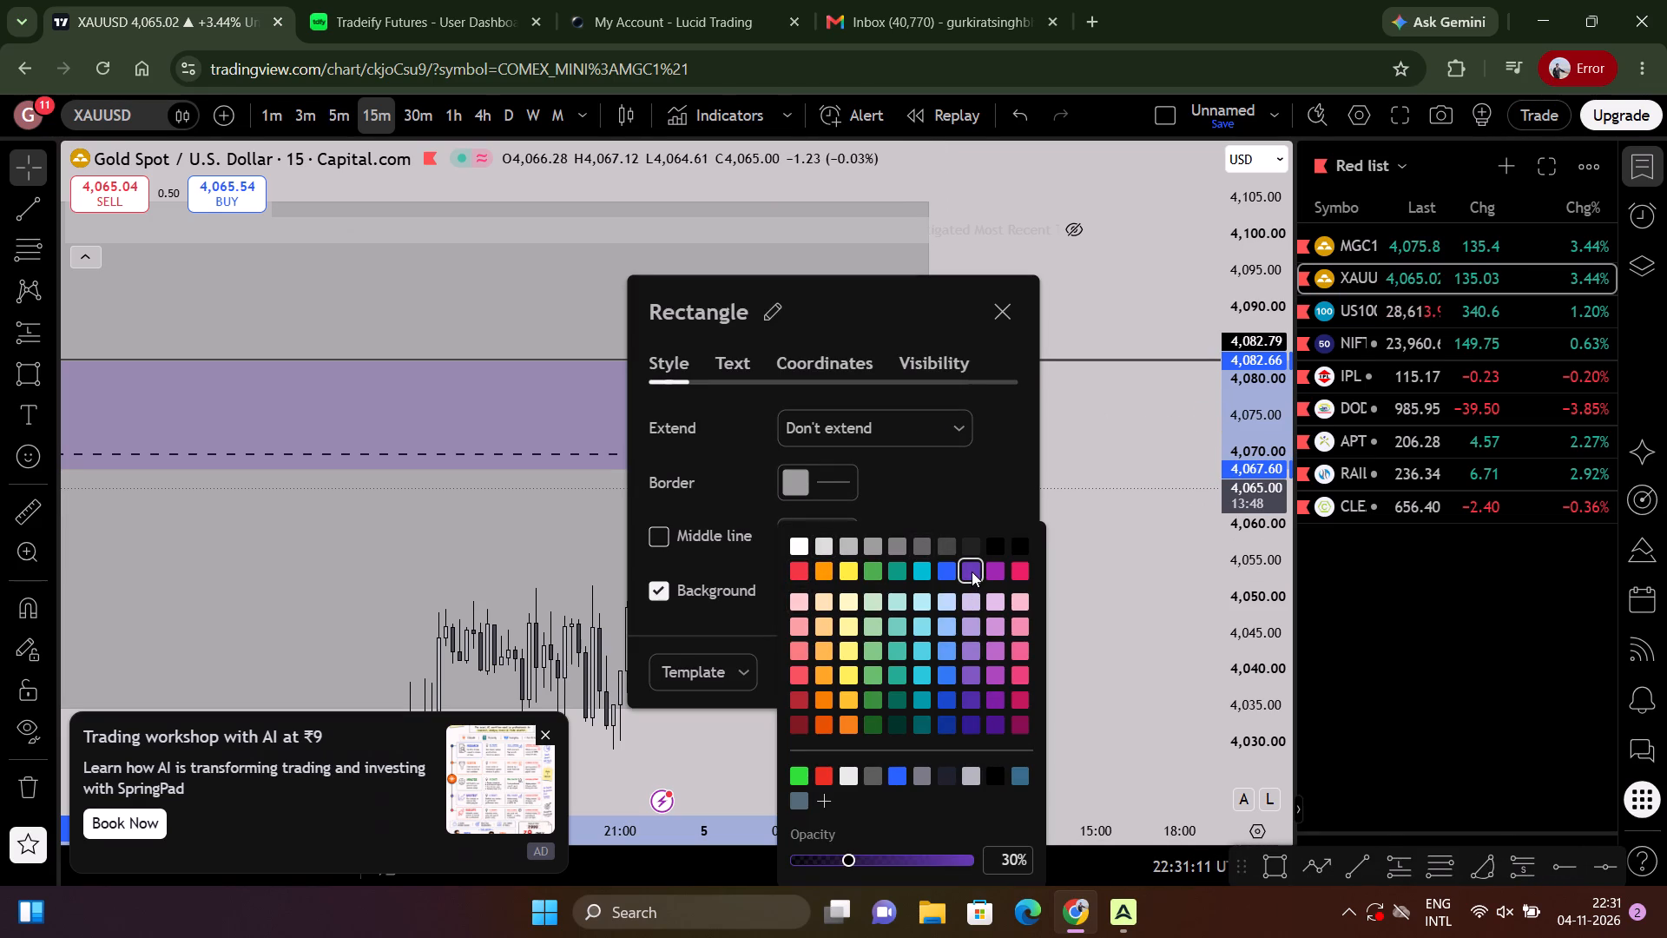
pyautogui.click(933, 572)
pyautogui.click(932, 631)
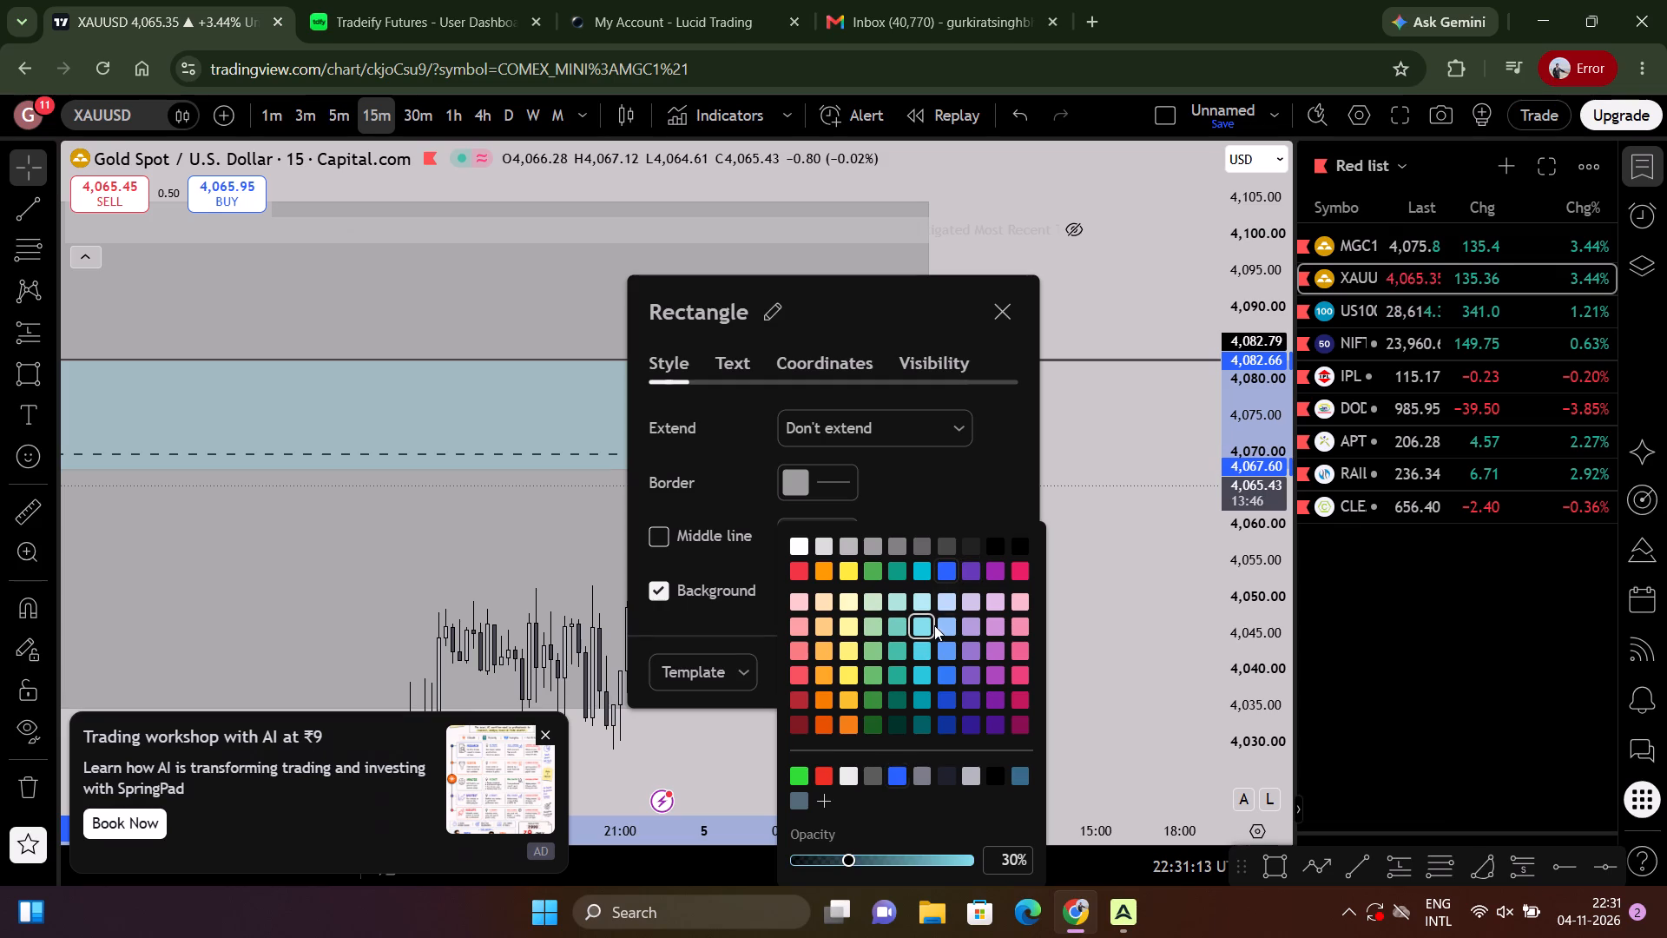
pyautogui.click(940, 576)
pyautogui.click(1102, 543)
# Examine the blue zone against the 28–30 October highs and the 4 November rally into the Daily FVG.
pyautogui.moveTo(1038, 523); pyautogui.dragTo(1070, 514)
pyautogui.scroll(-3, 949, 474)
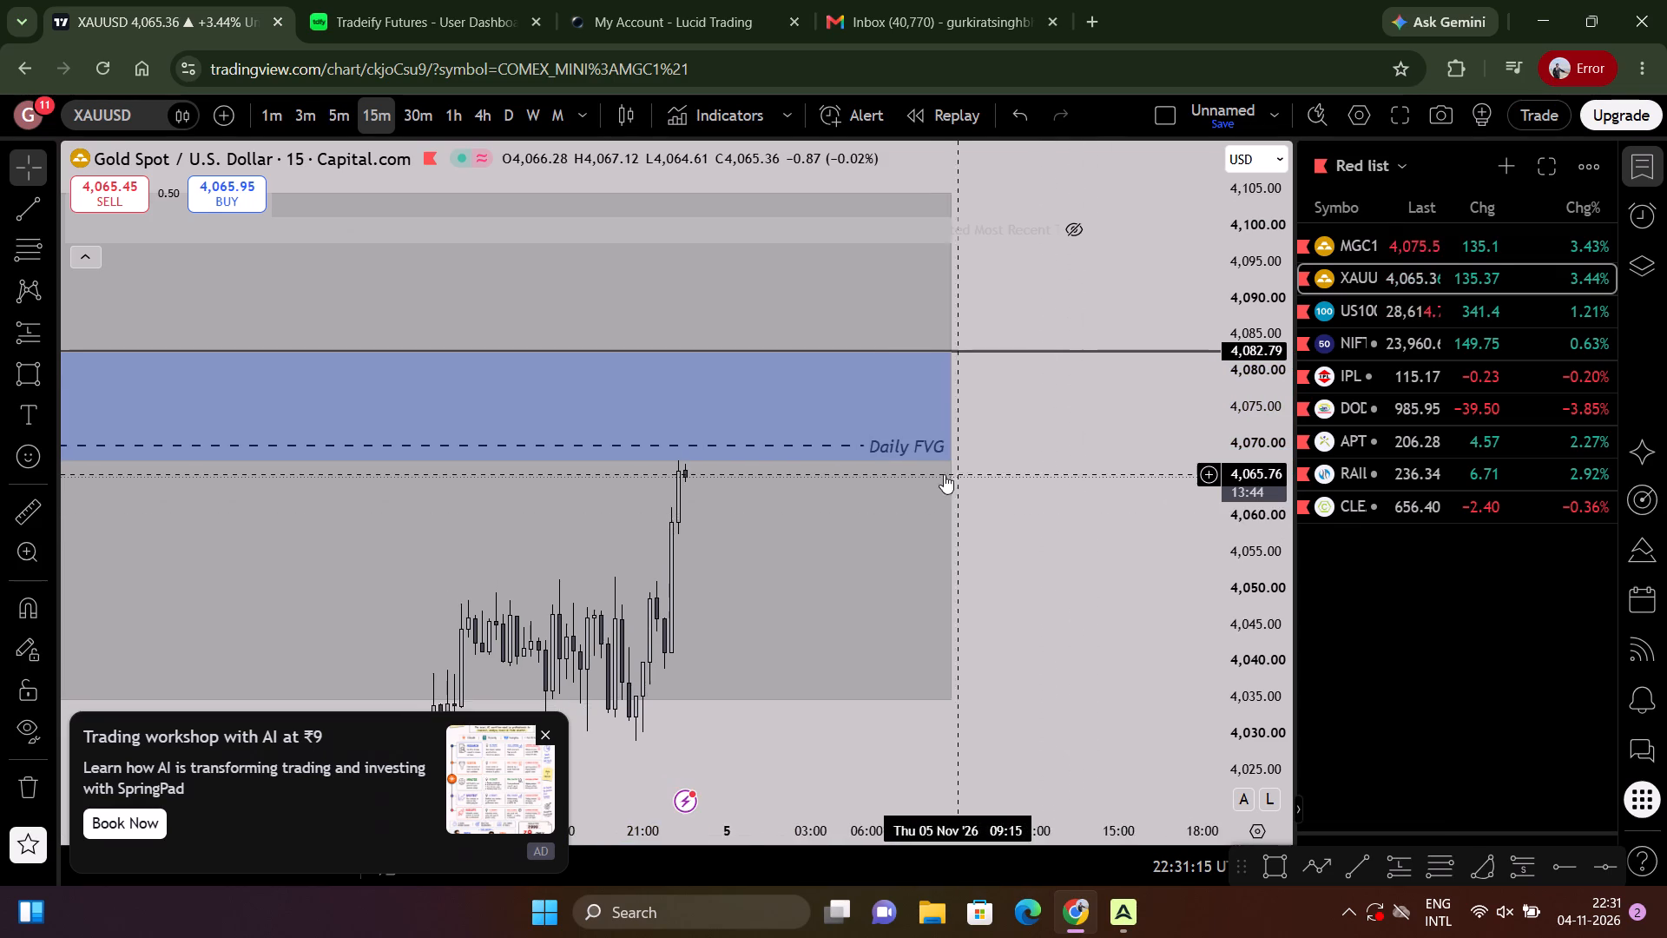
pyautogui.scroll(-12, 944, 474)
pyautogui.scroll(2, 946, 474)
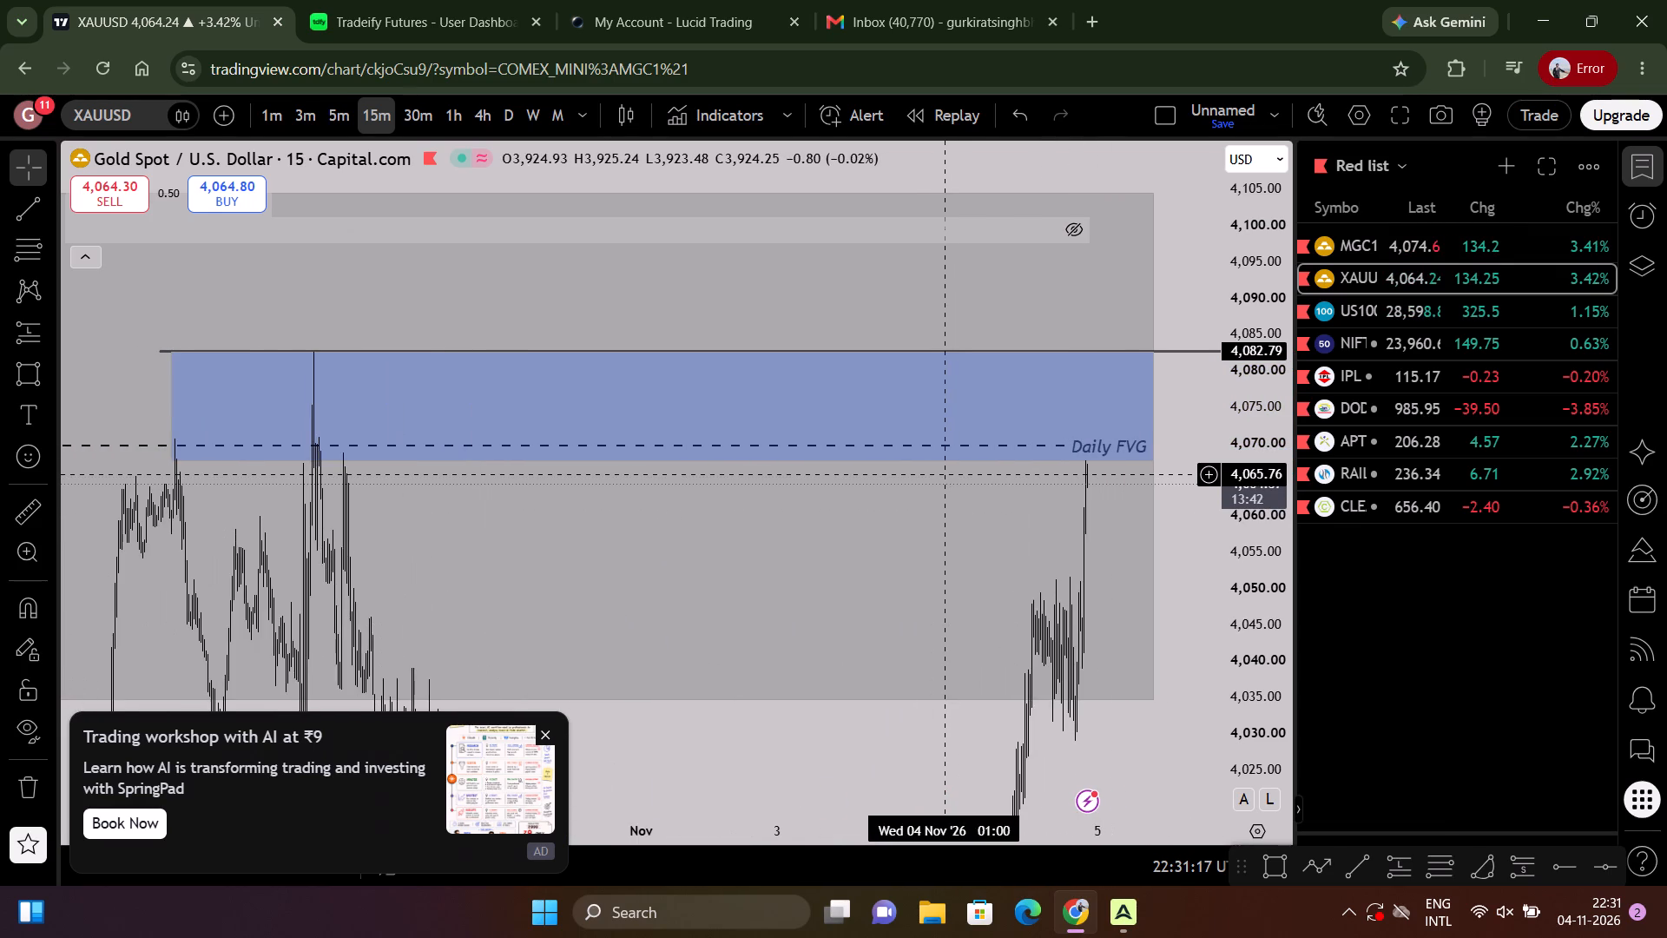
pyautogui.scroll(14, 946, 474)
pyautogui.moveTo(1035, 513); pyautogui.dragTo(1413, 499)
pyautogui.scroll(-4, 991, 539)
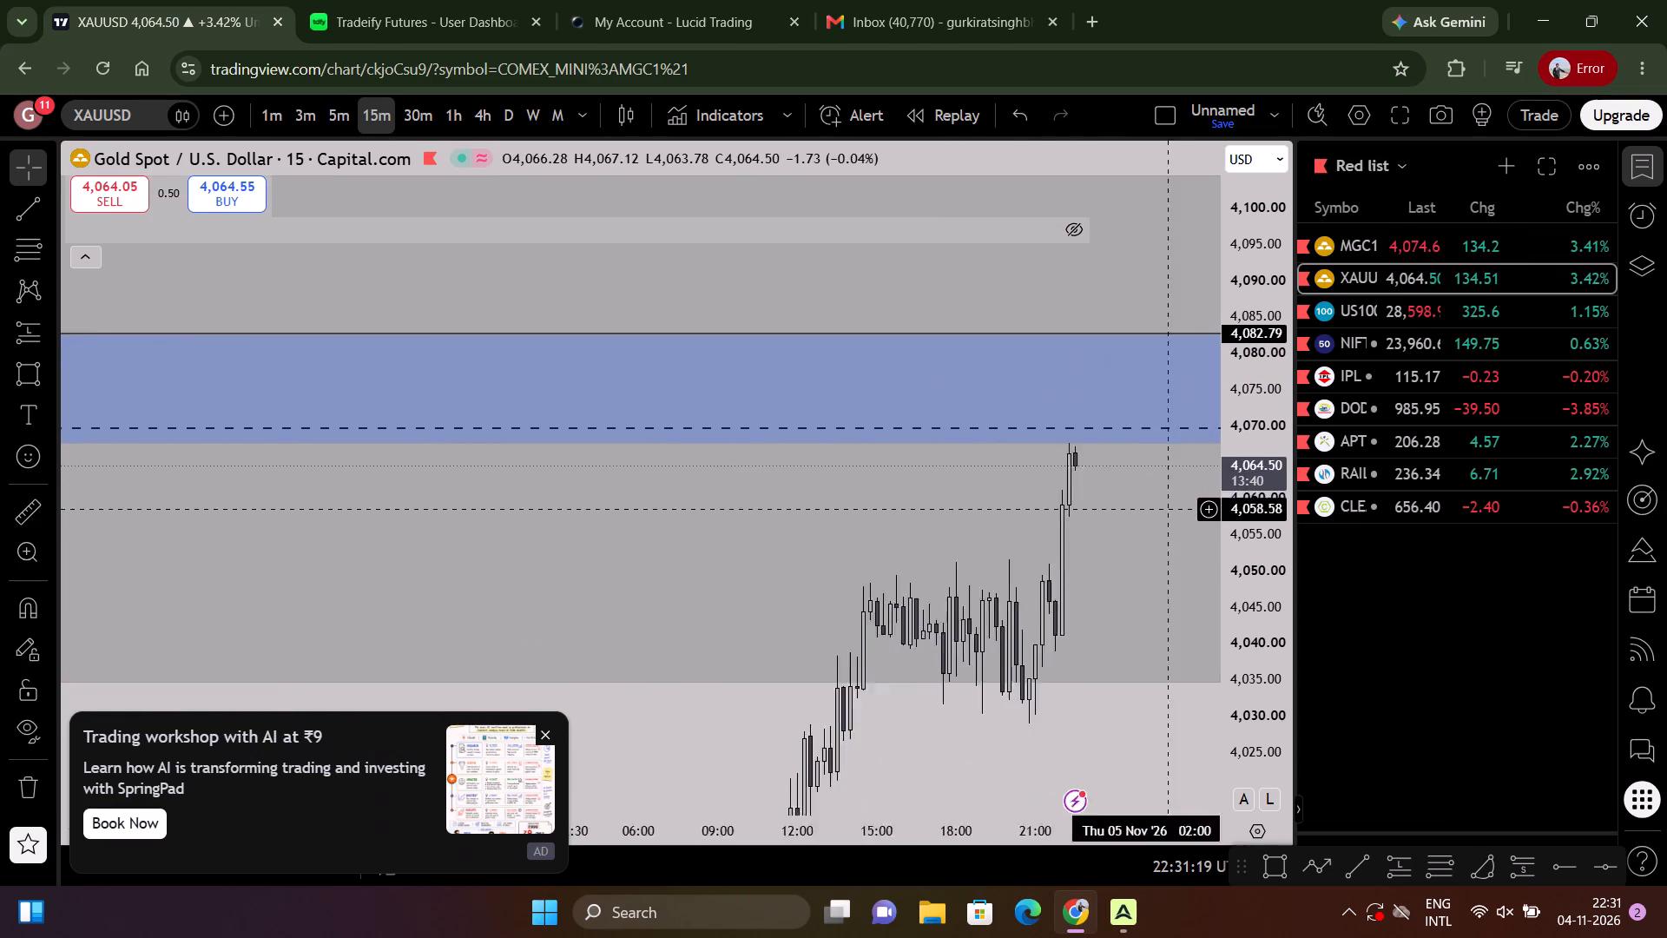
pyautogui.scroll(-10, 747, 573)
pyautogui.moveTo(335, 586); pyautogui.dragTo(1309, 565)
pyautogui.scroll(6, 1111, 556)
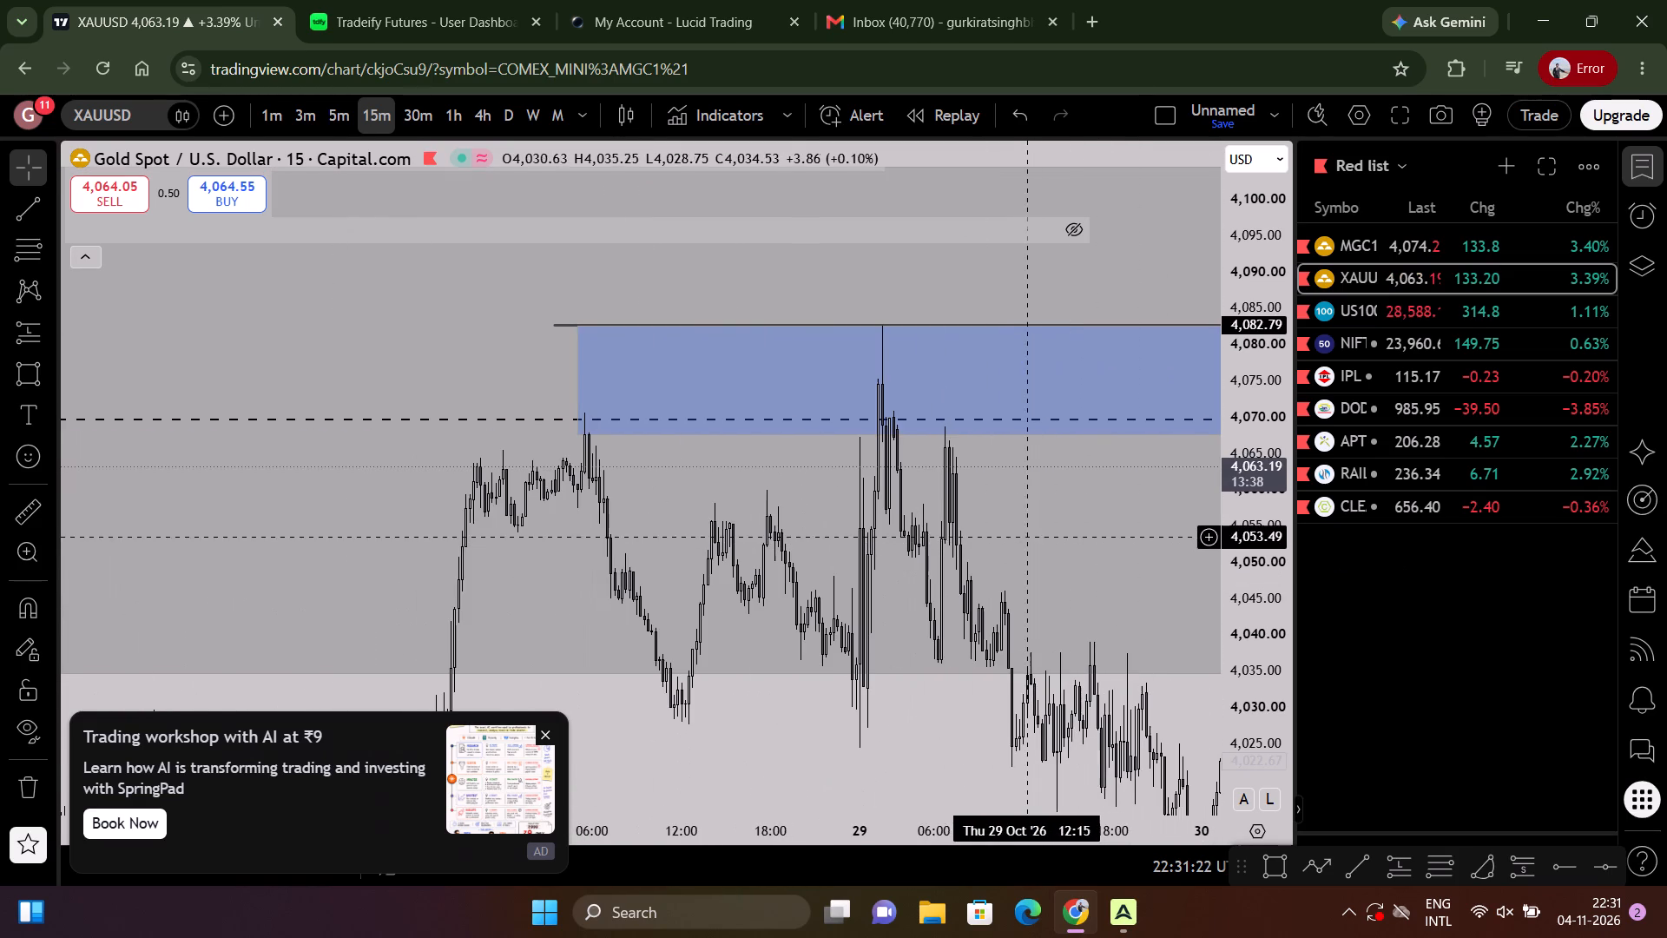
pyautogui.moveTo(1035, 525); pyautogui.dragTo(147, 509)
pyautogui.moveTo(917, 497); pyautogui.dragTo(144, 503)
pyautogui.scroll(4, 695, 511)
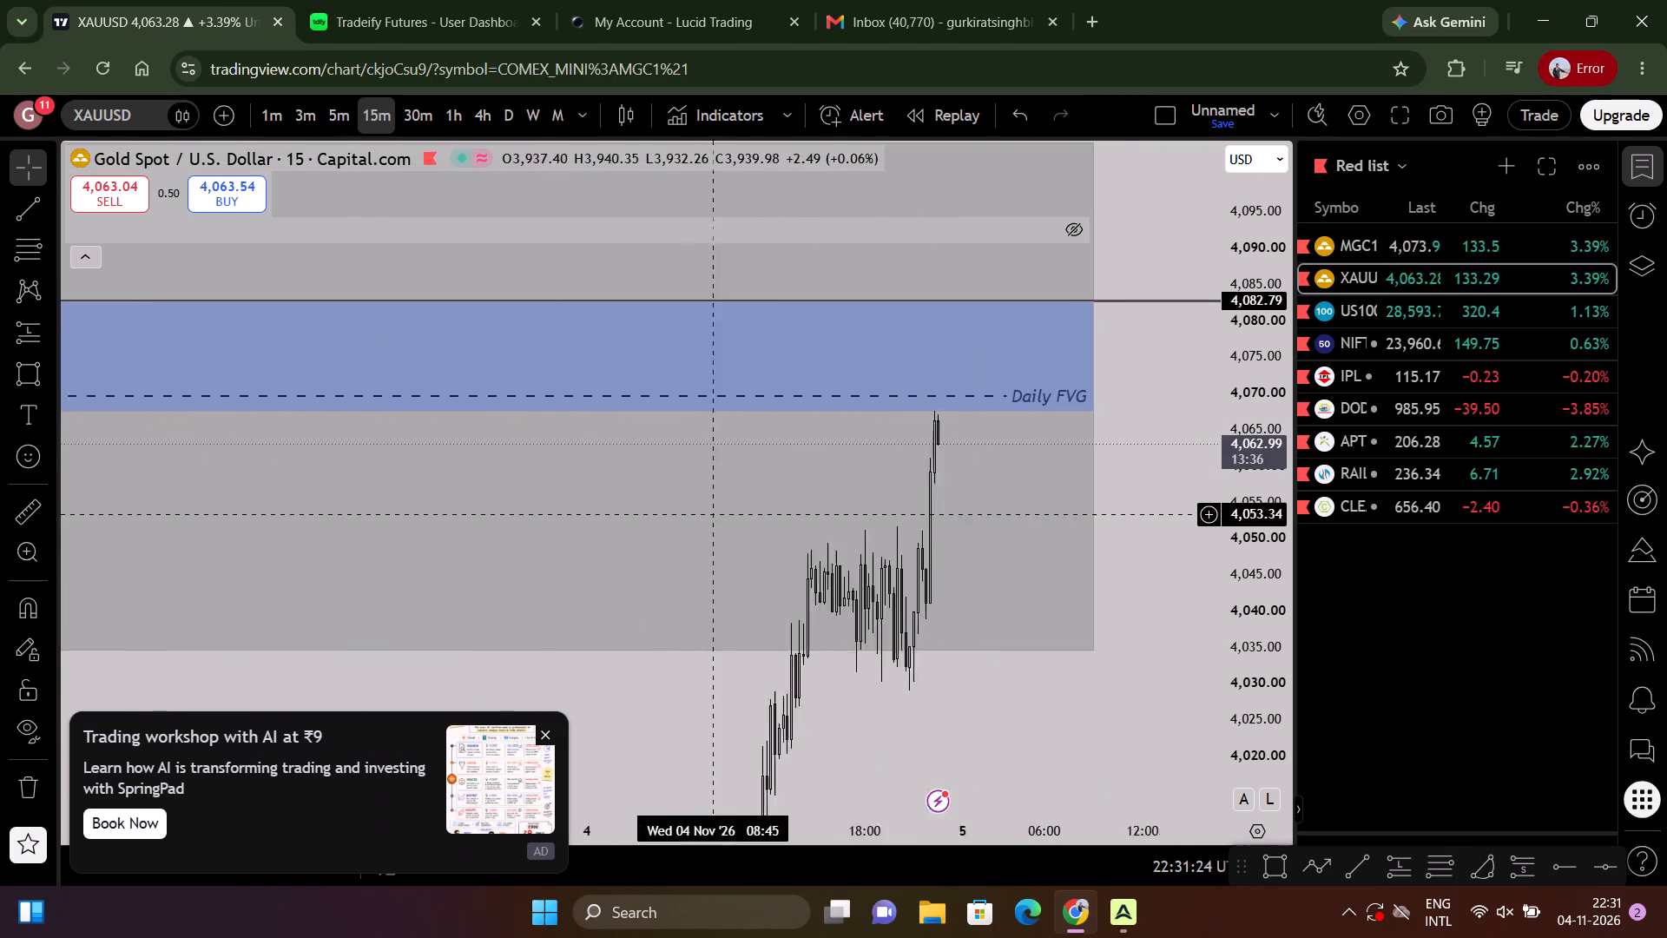
pyautogui.scroll(1, 758, 520)
pyautogui.scroll(4, 1075, 522)
pyautogui.scroll(-4, 1045, 168)
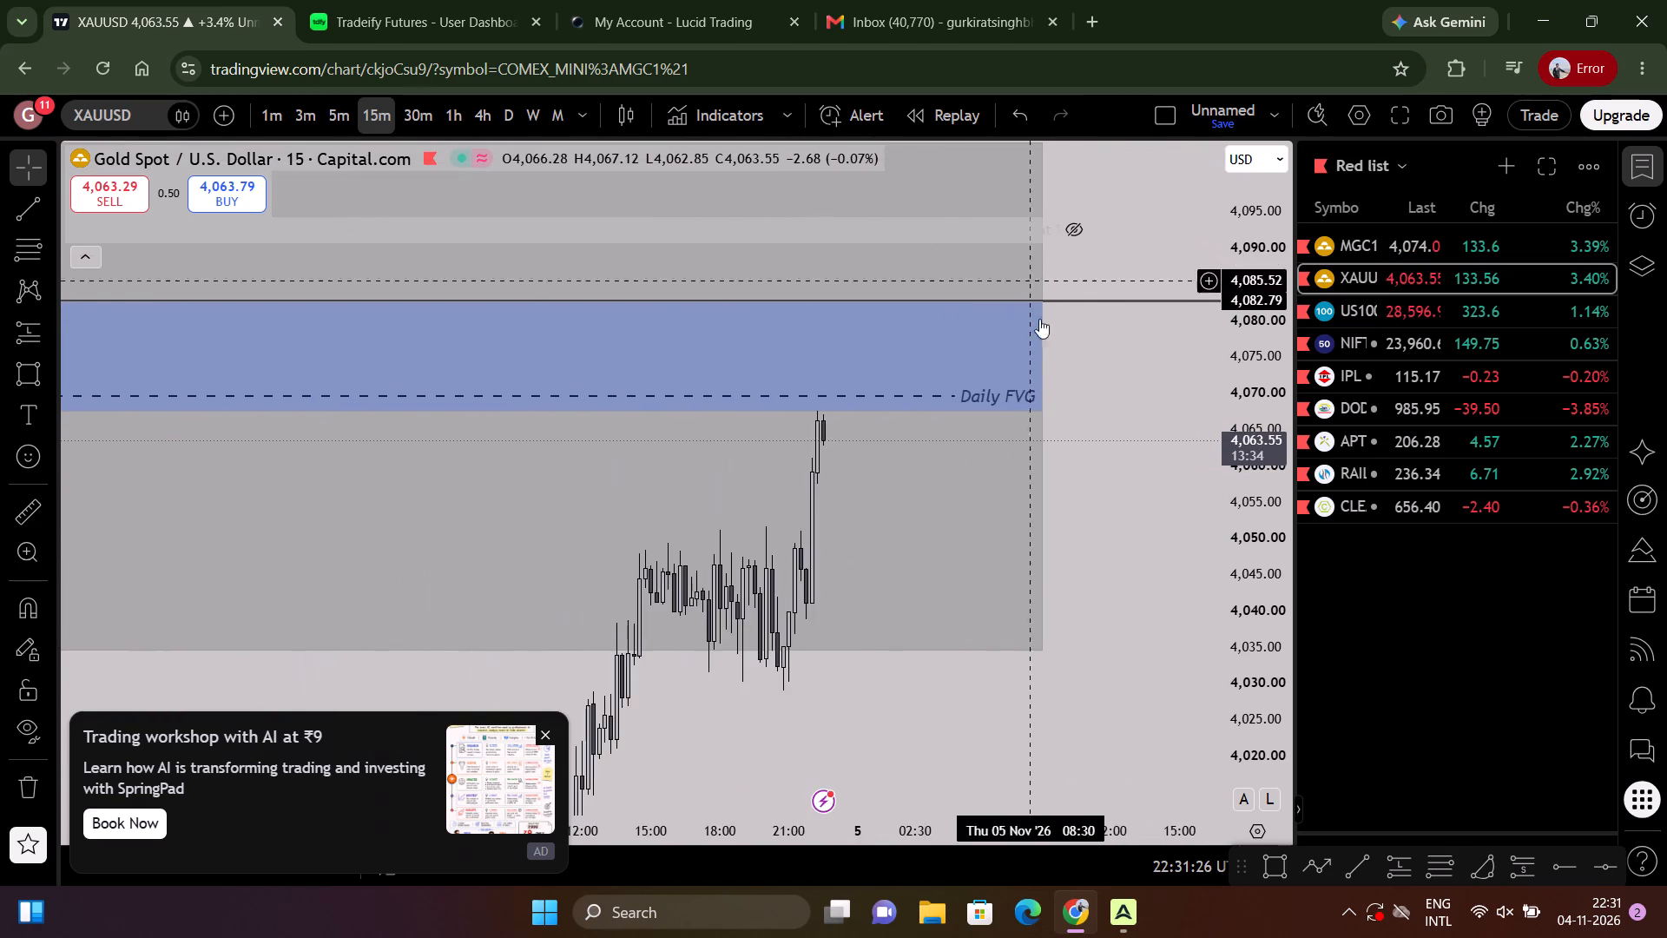
# Set the 4,082.79 horizontal ray to the thickest line width.
pyautogui.scroll(2, 1051, 400)
pyautogui.doubleClick(1038, 303)
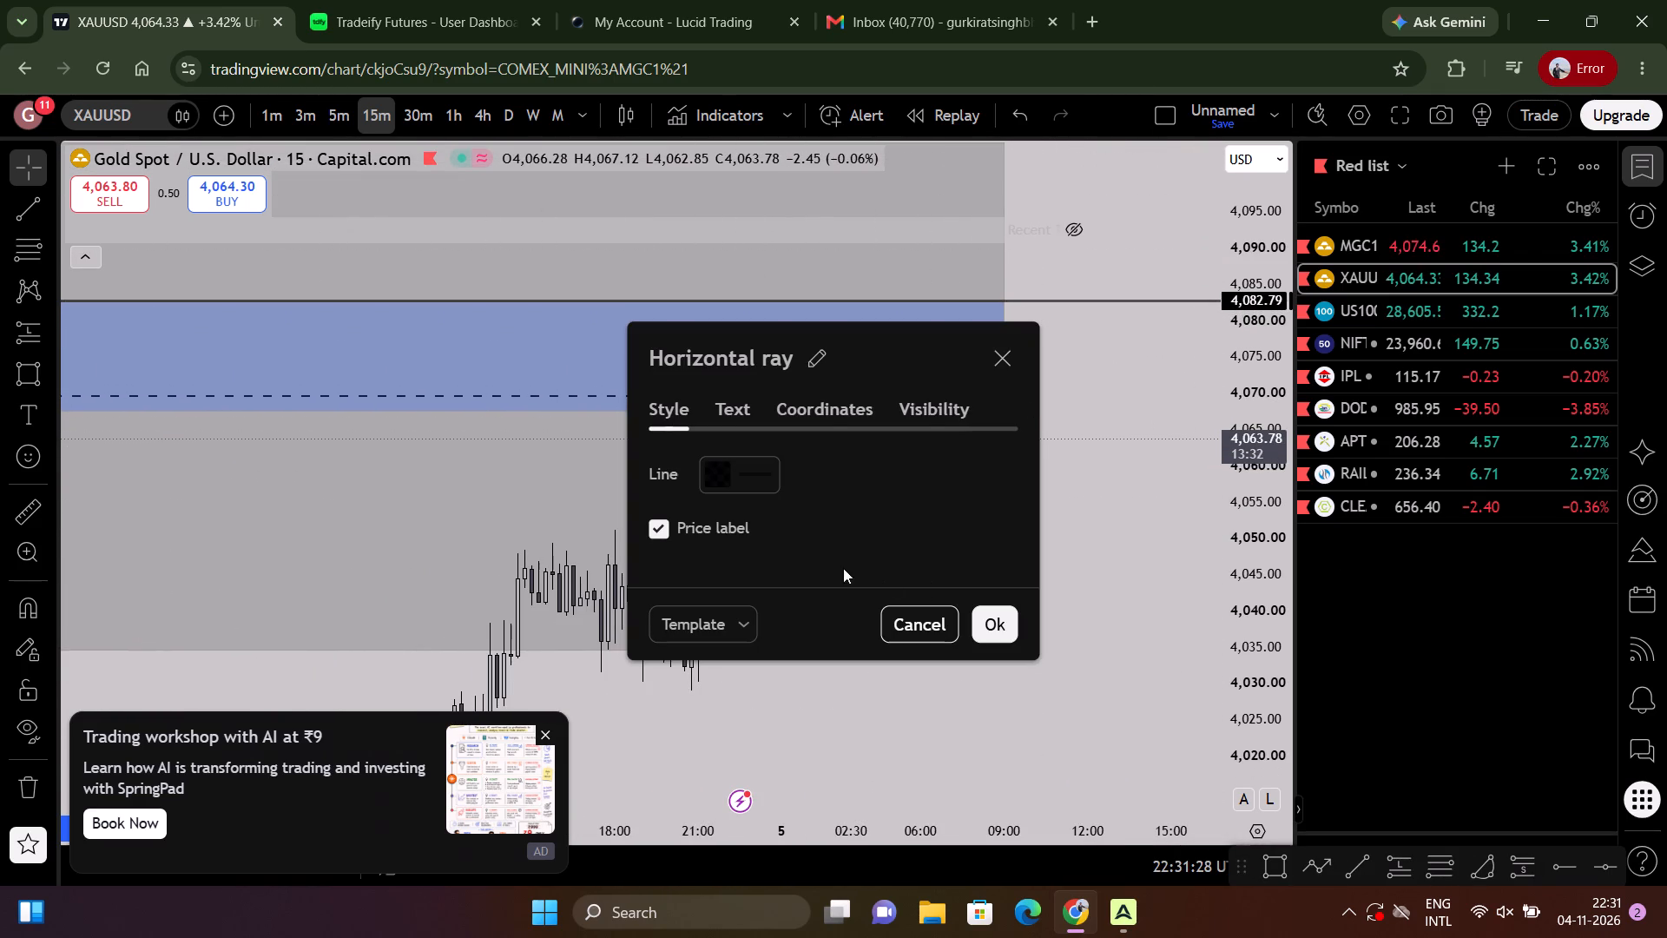
pyautogui.click(739, 488)
pyautogui.click(915, 782)
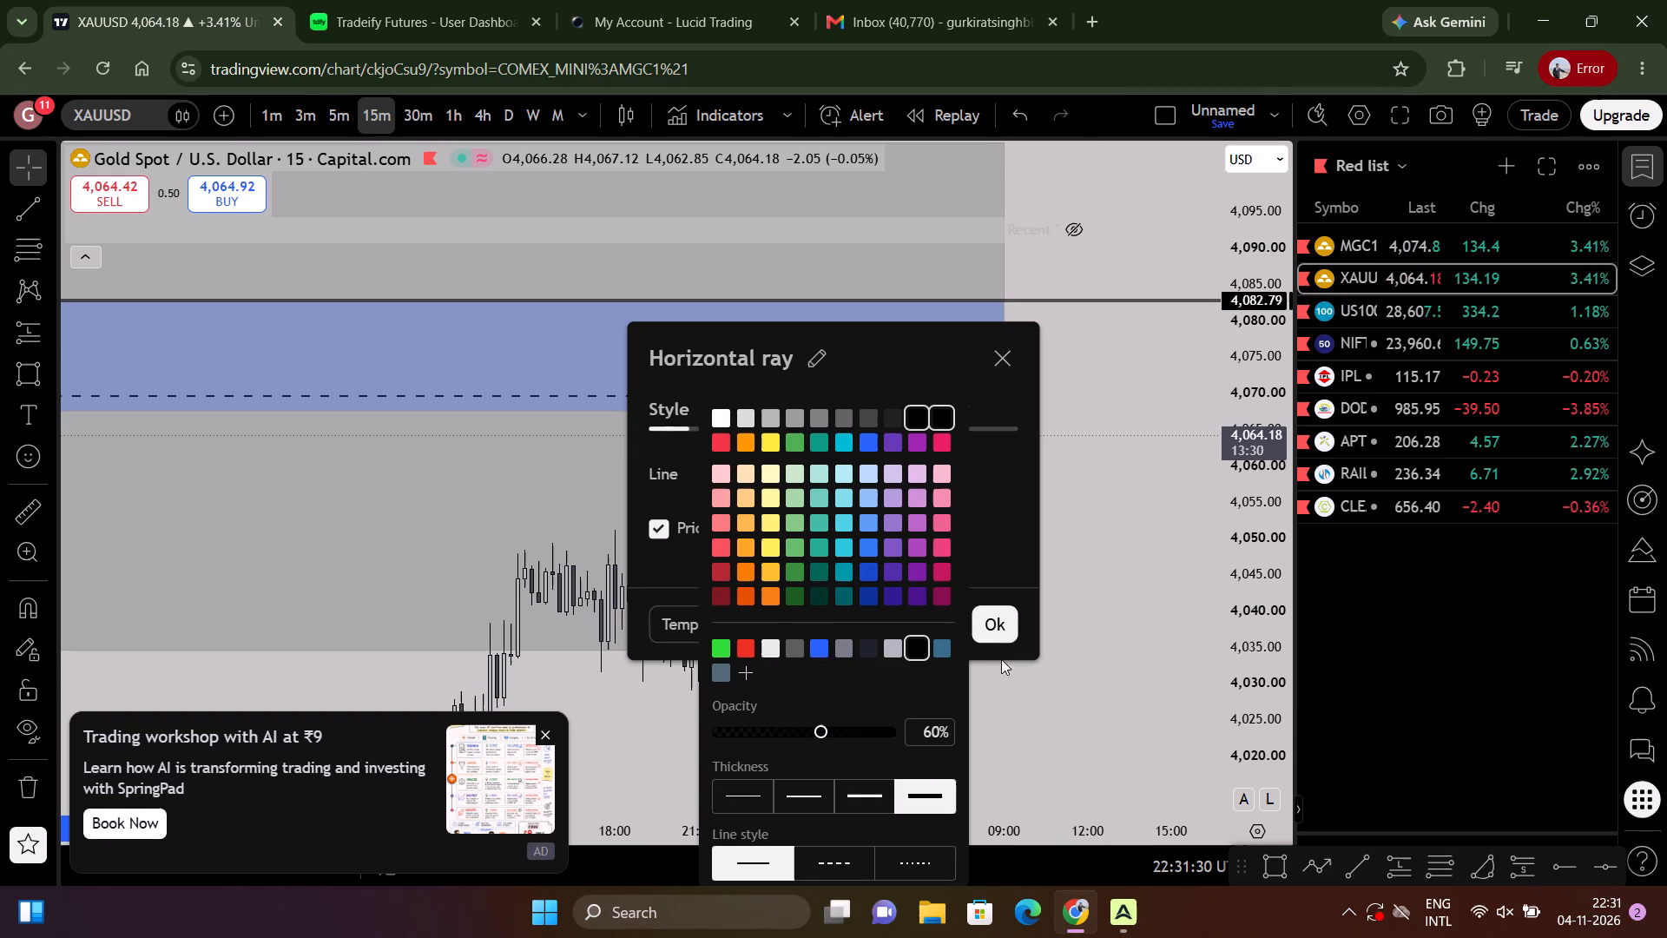
pyautogui.click(1005, 633)
pyautogui.click(1092, 533)
# Lower the blue rectangle's upper edge to about 4,082.17, just beneath the 4,082.79 ray.
pyautogui.moveTo(1058, 485); pyautogui.dragTo(1061, 637)
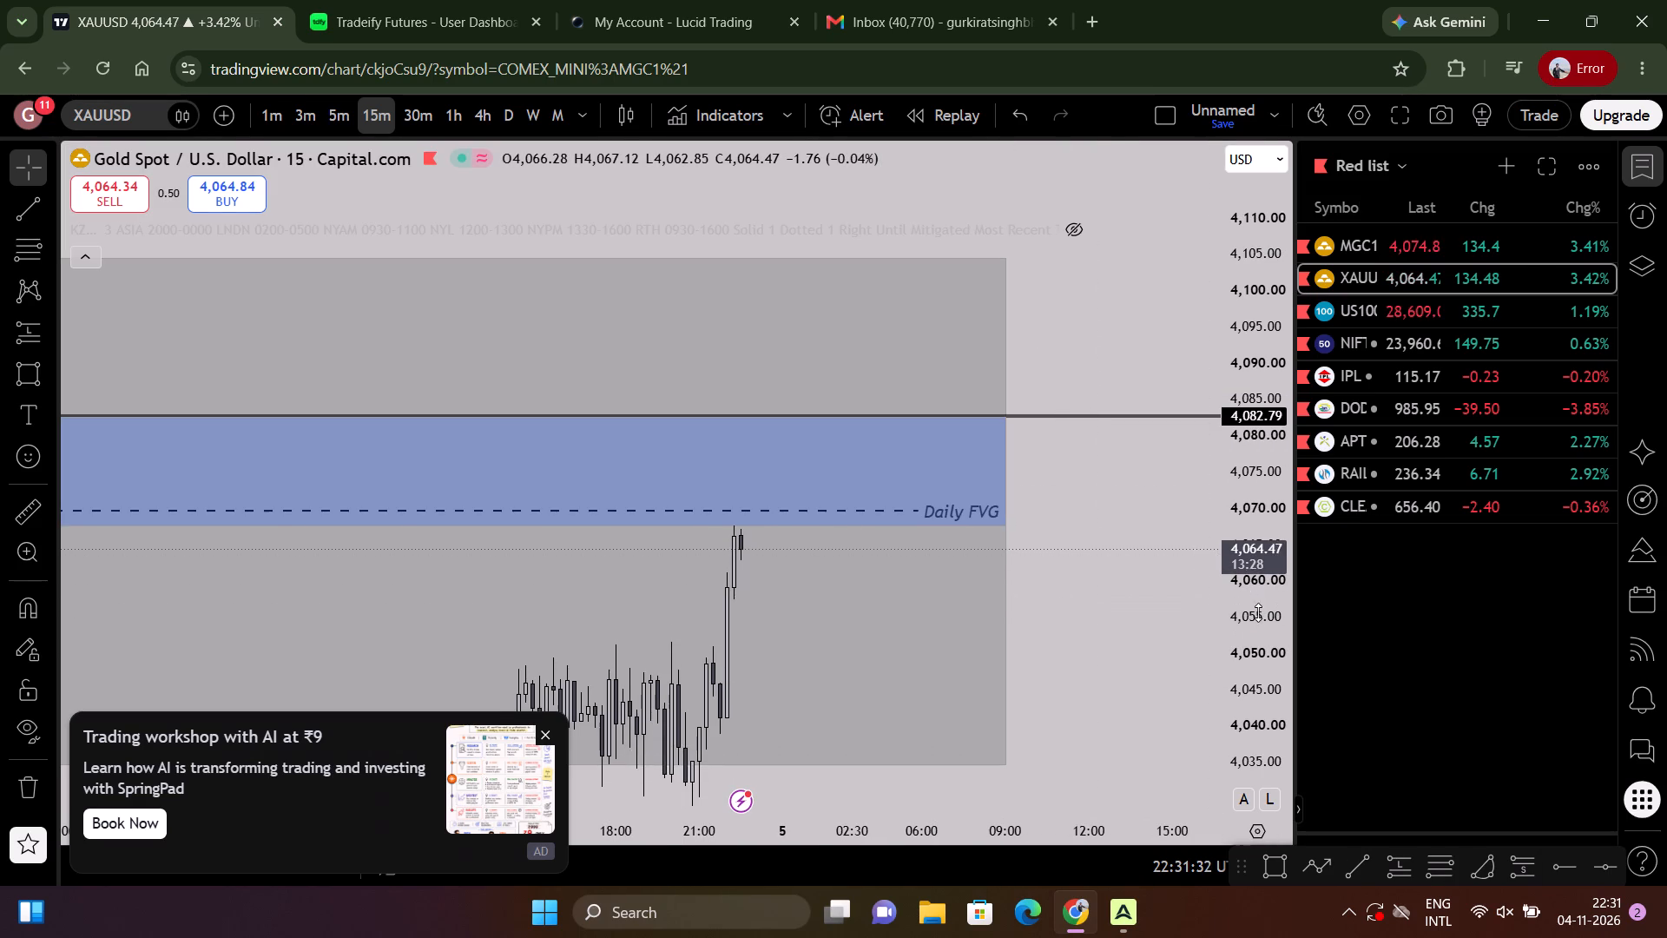
pyautogui.moveTo(1258, 612); pyautogui.dragTo(1252, 51)
pyautogui.click(999, 308)
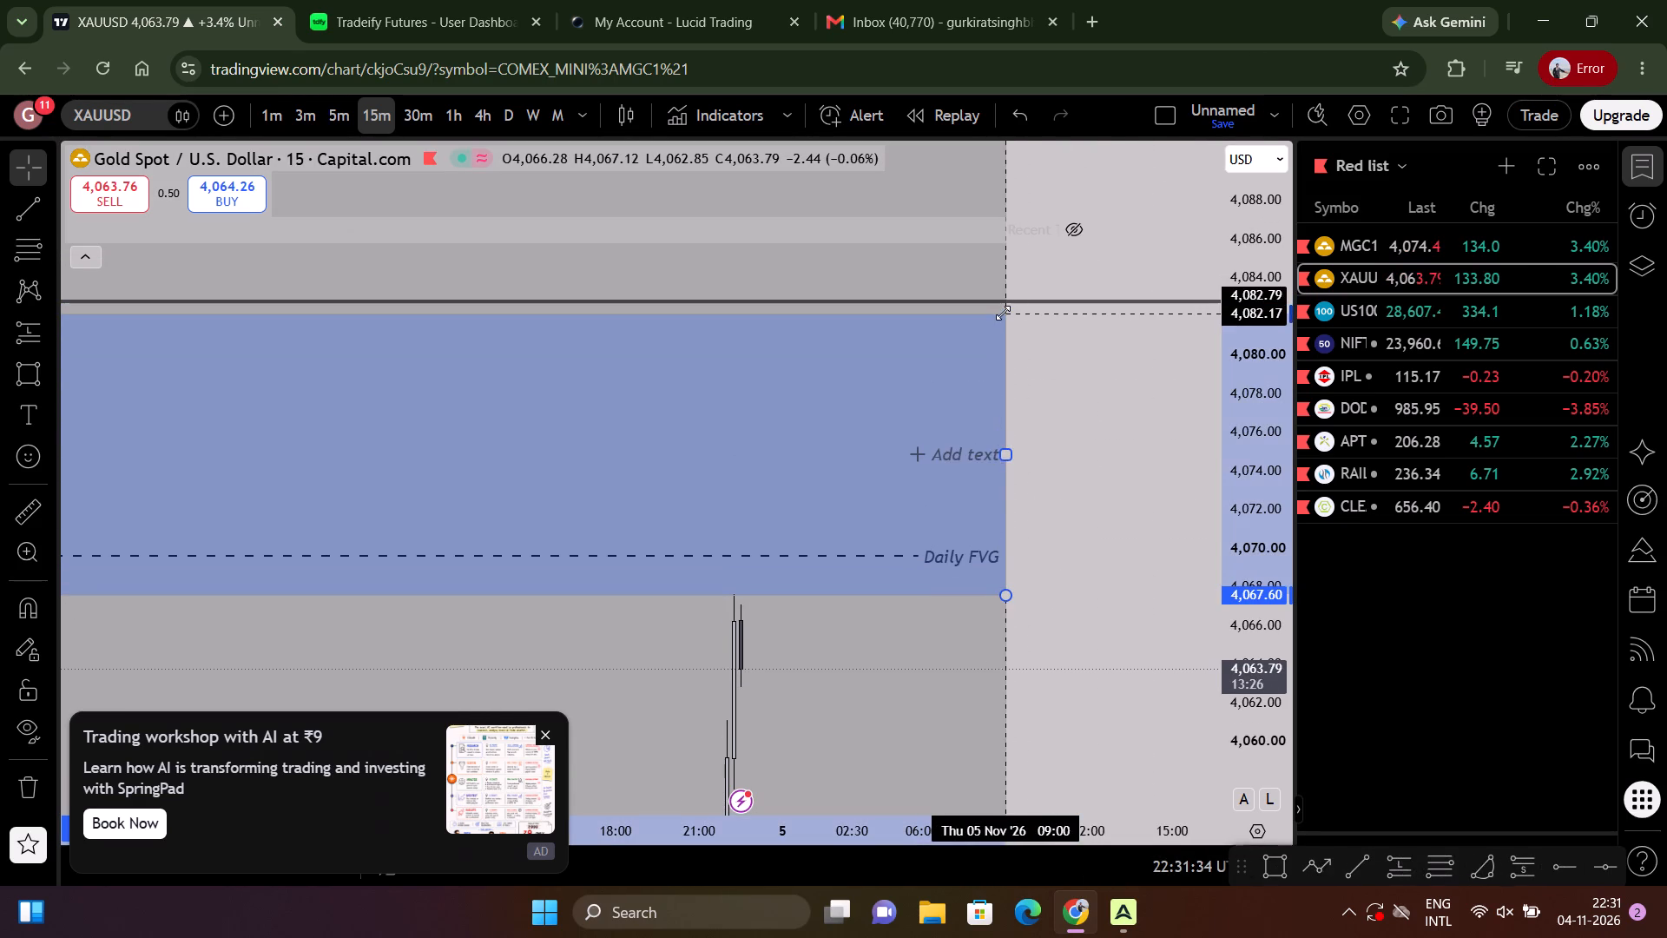
pyautogui.click(1100, 362)
# Move the Daily FVG zone's starting edge slightly later, to about late 21 October, closer to the 22 October drop.
pyautogui.moveTo(1243, 372); pyautogui.dragTo(1057, 833)
pyautogui.scroll(-13, 787, 745)
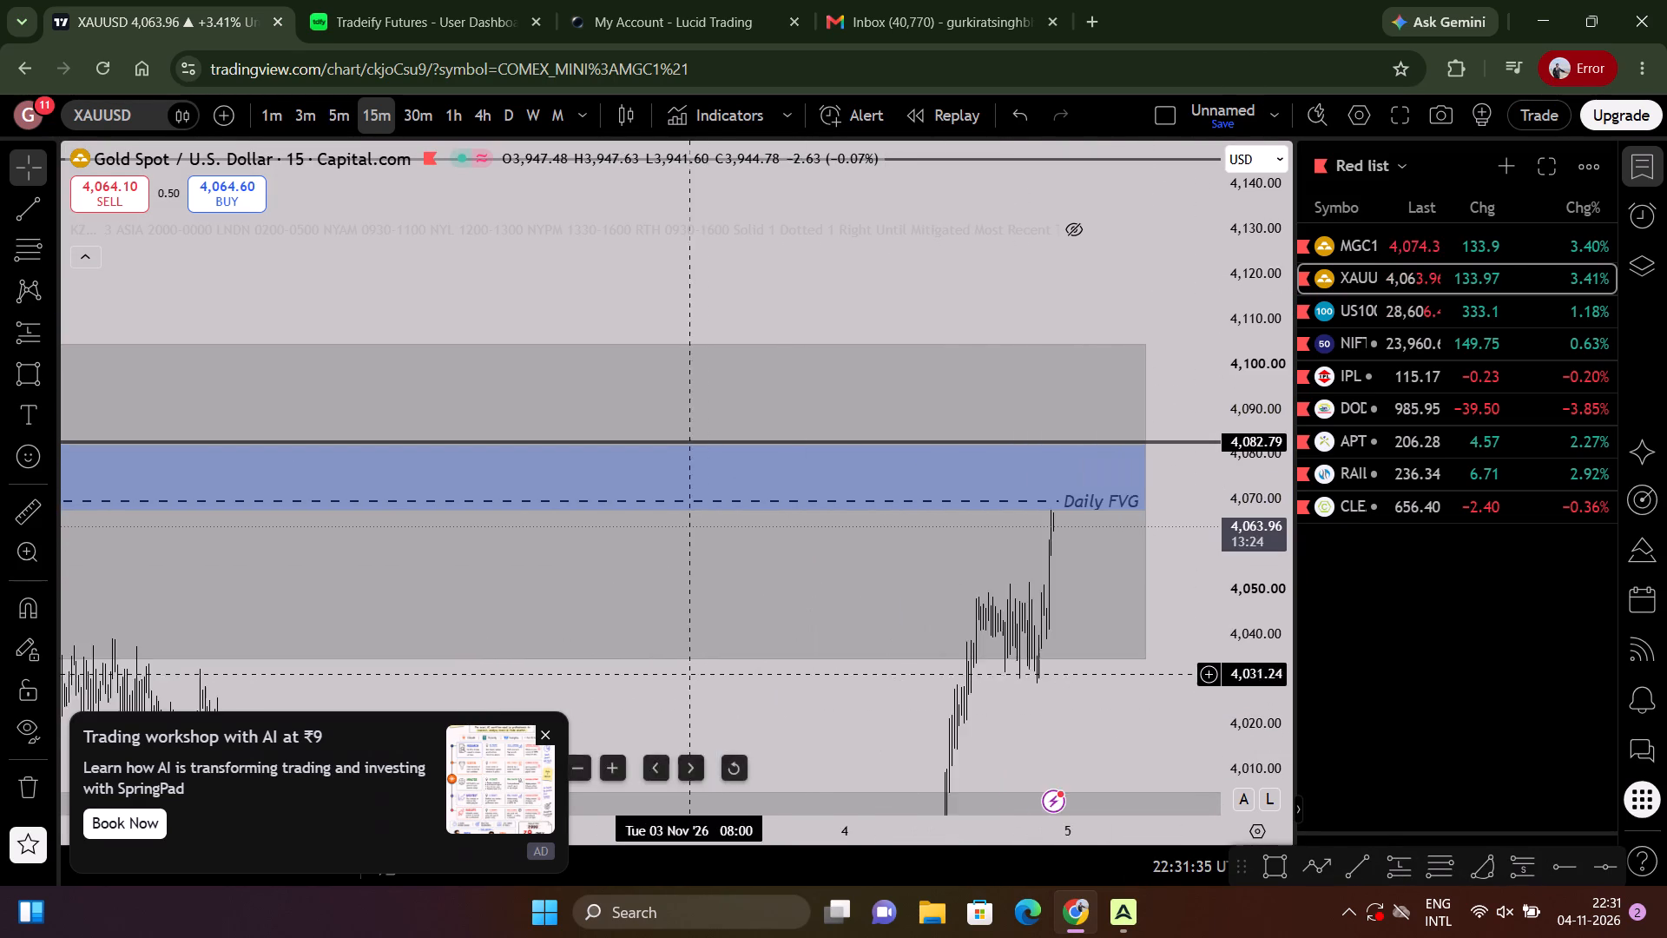
pyautogui.scroll(-13, 701, 611)
pyautogui.moveTo(590, 557); pyautogui.dragTo(637, 753)
pyautogui.moveTo(723, 473); pyautogui.dragTo(1339, 248)
pyautogui.scroll(3, 1188, 316)
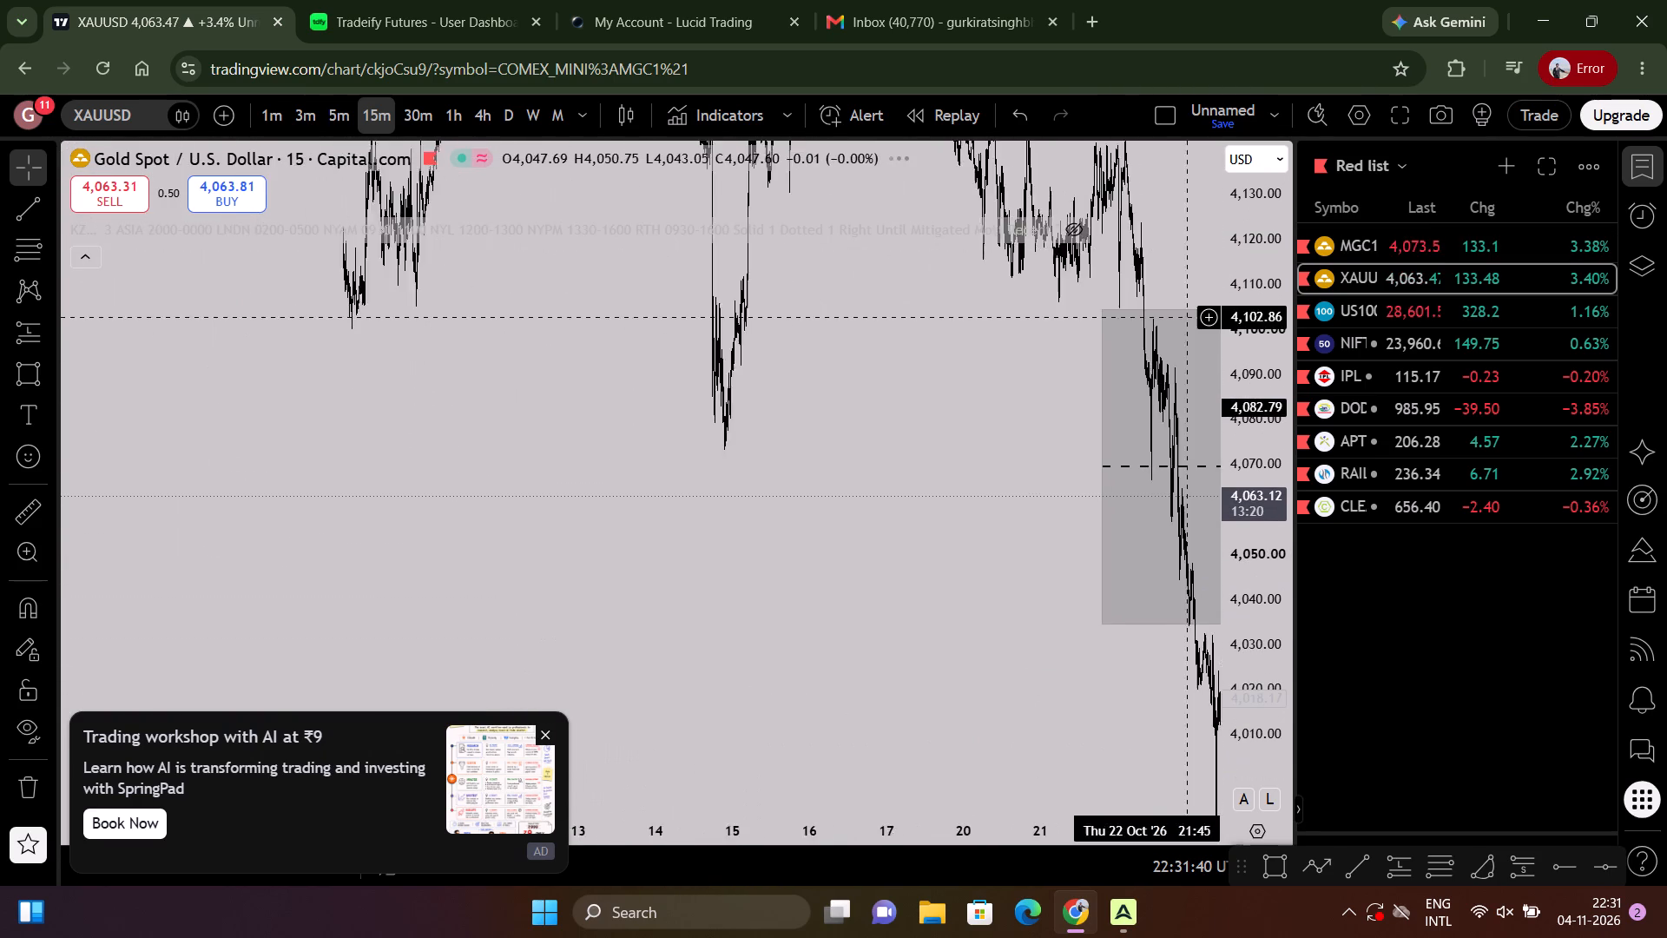
pyautogui.scroll(16, 1166, 313)
pyautogui.moveTo(1088, 286); pyautogui.dragTo(885, 523)
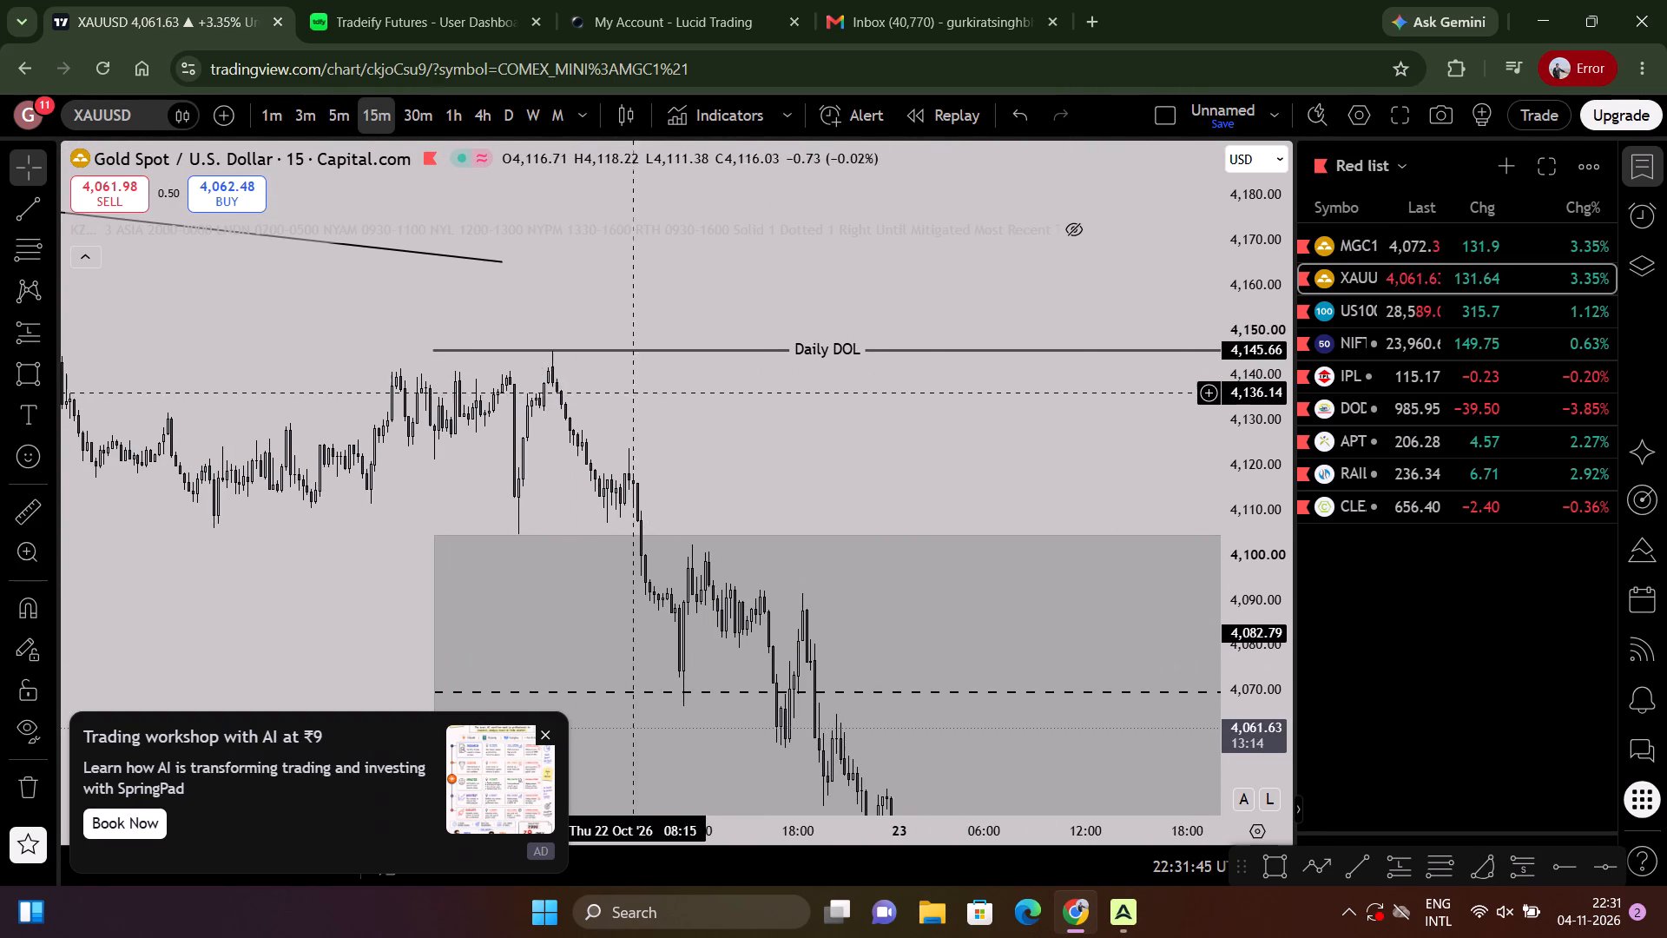
pyautogui.moveTo(638, 401); pyautogui.dragTo(291, 203)
pyautogui.scroll(-4, 740, 546)
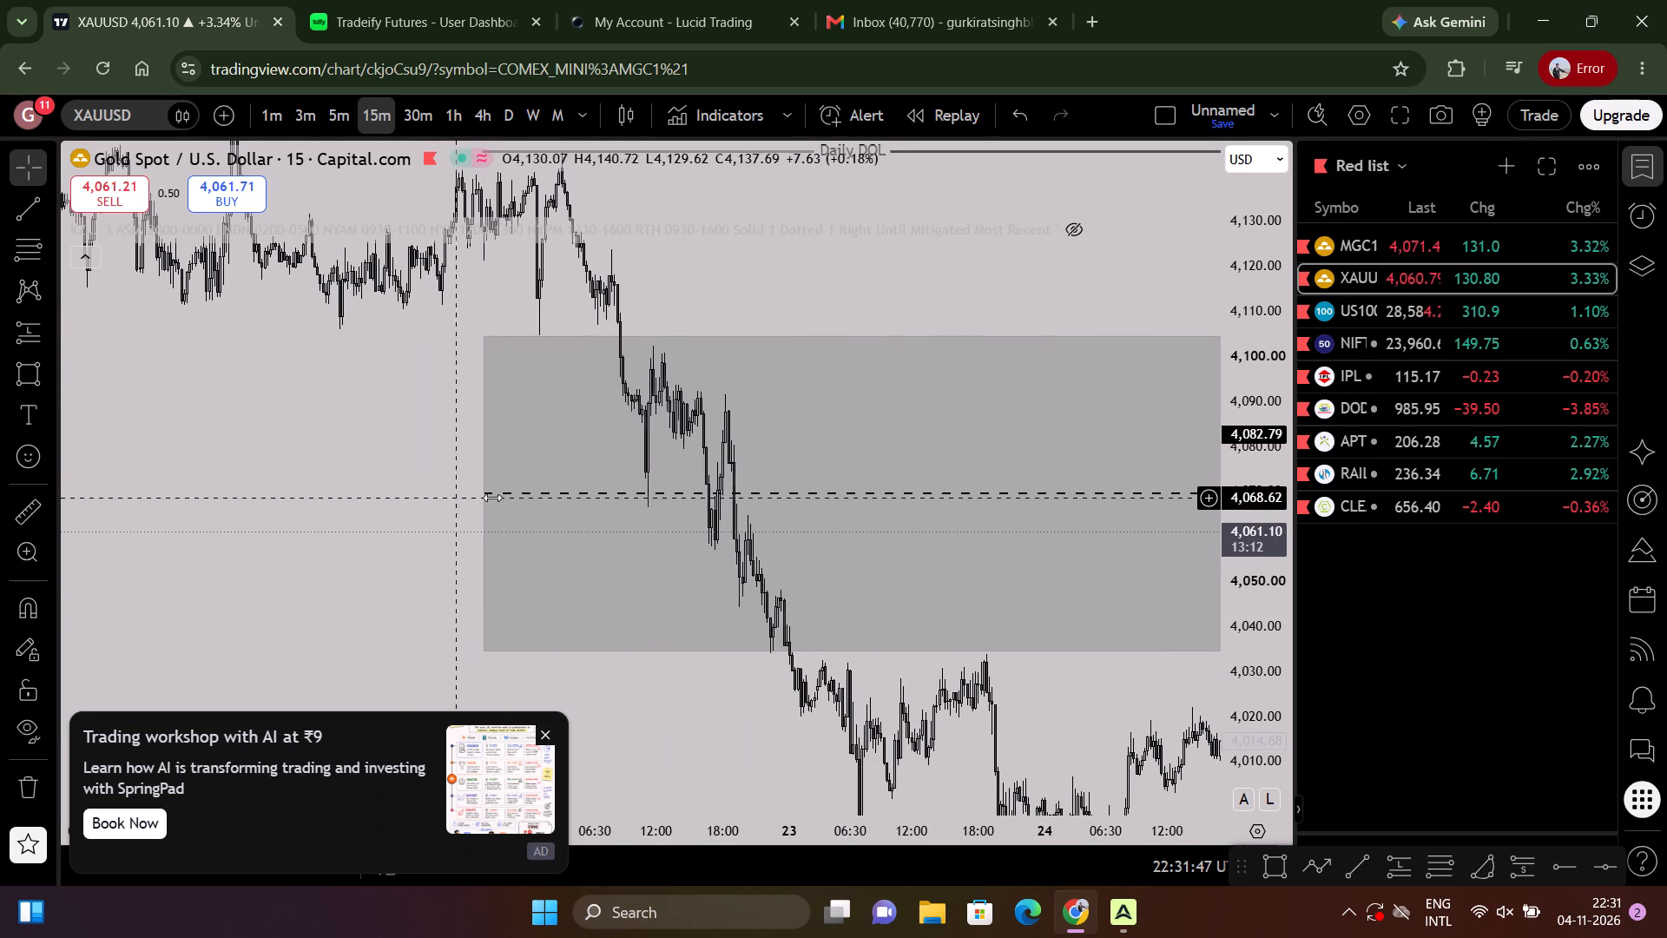
pyautogui.moveTo(478, 497); pyautogui.dragTo(517, 497)
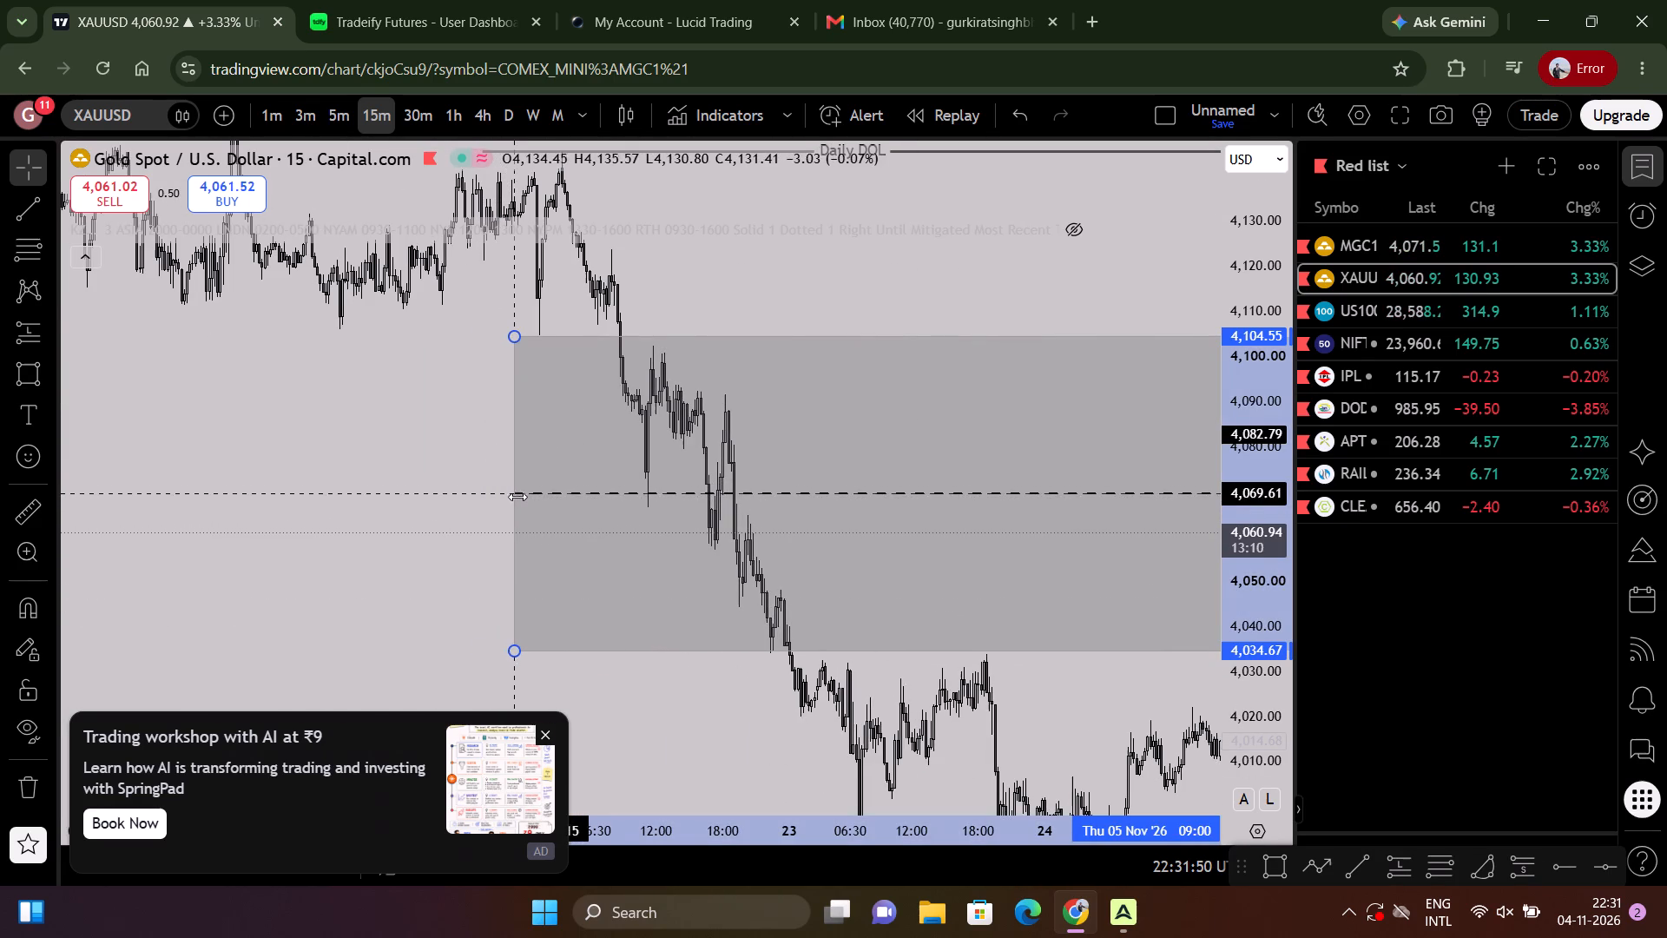
pyautogui.moveTo(517, 497); pyautogui.dragTo(524, 501)
pyautogui.click(911, 570)
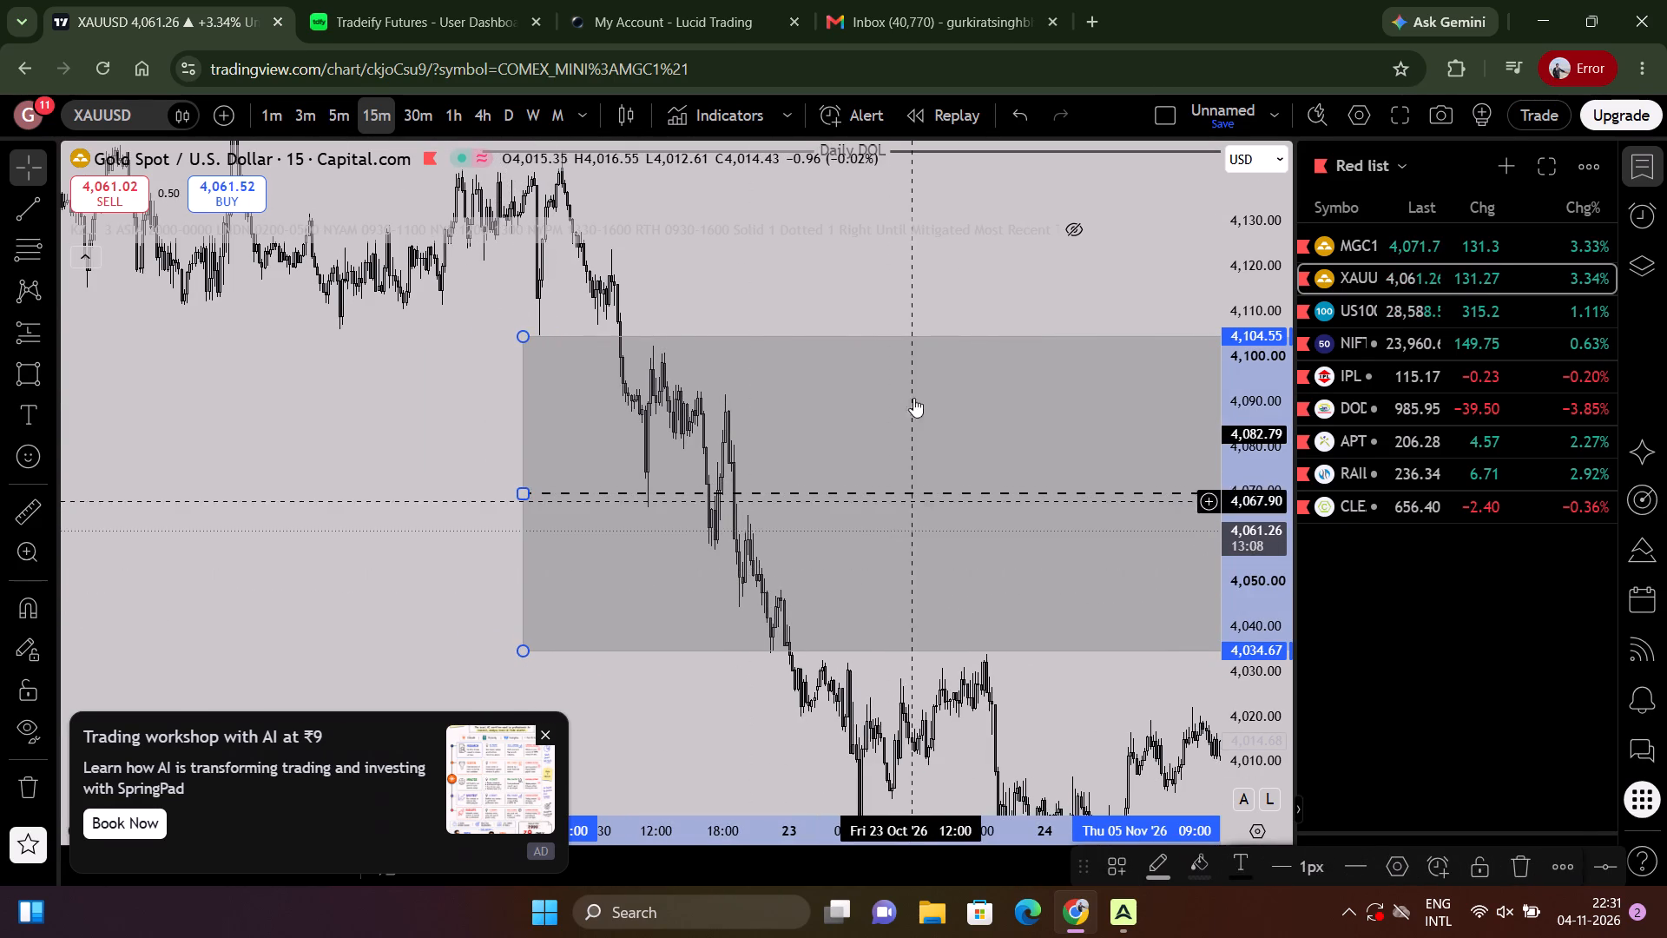
# Adjust the Daily FVG zone's upper edge to about 4,104.68, at the low of the 22 October wick.
pyautogui.moveTo(878, 269); pyautogui.dragTo(929, 424)
pyautogui.moveTo(1252, 629); pyautogui.dragTo(1282, 92)
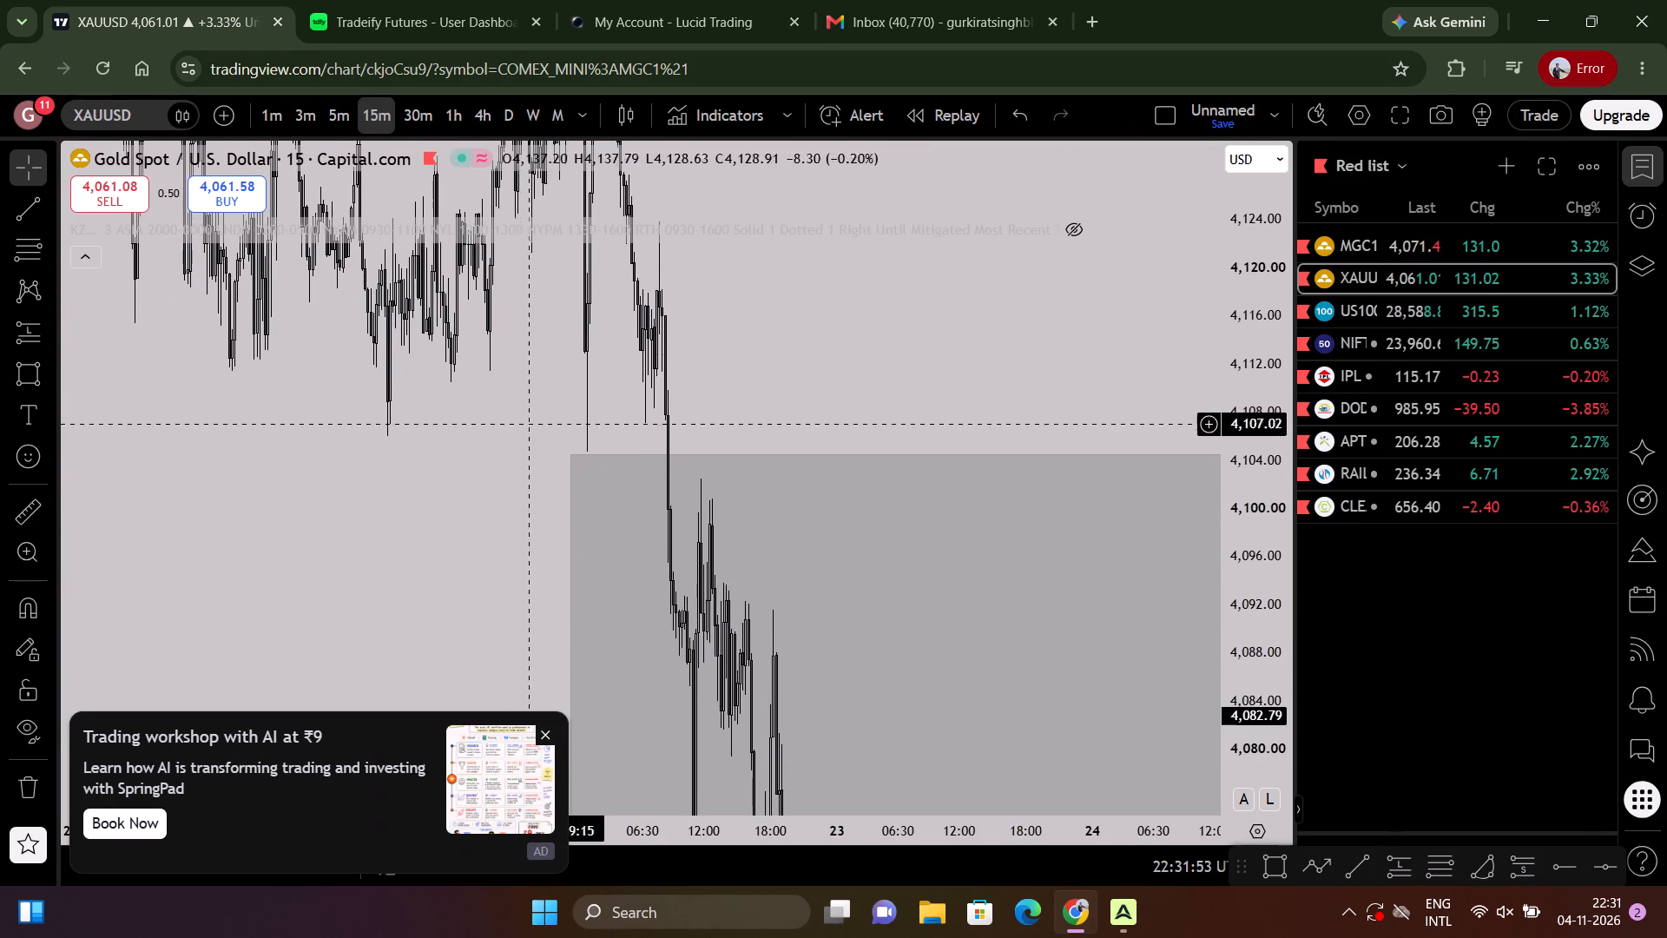
pyautogui.click(568, 454)
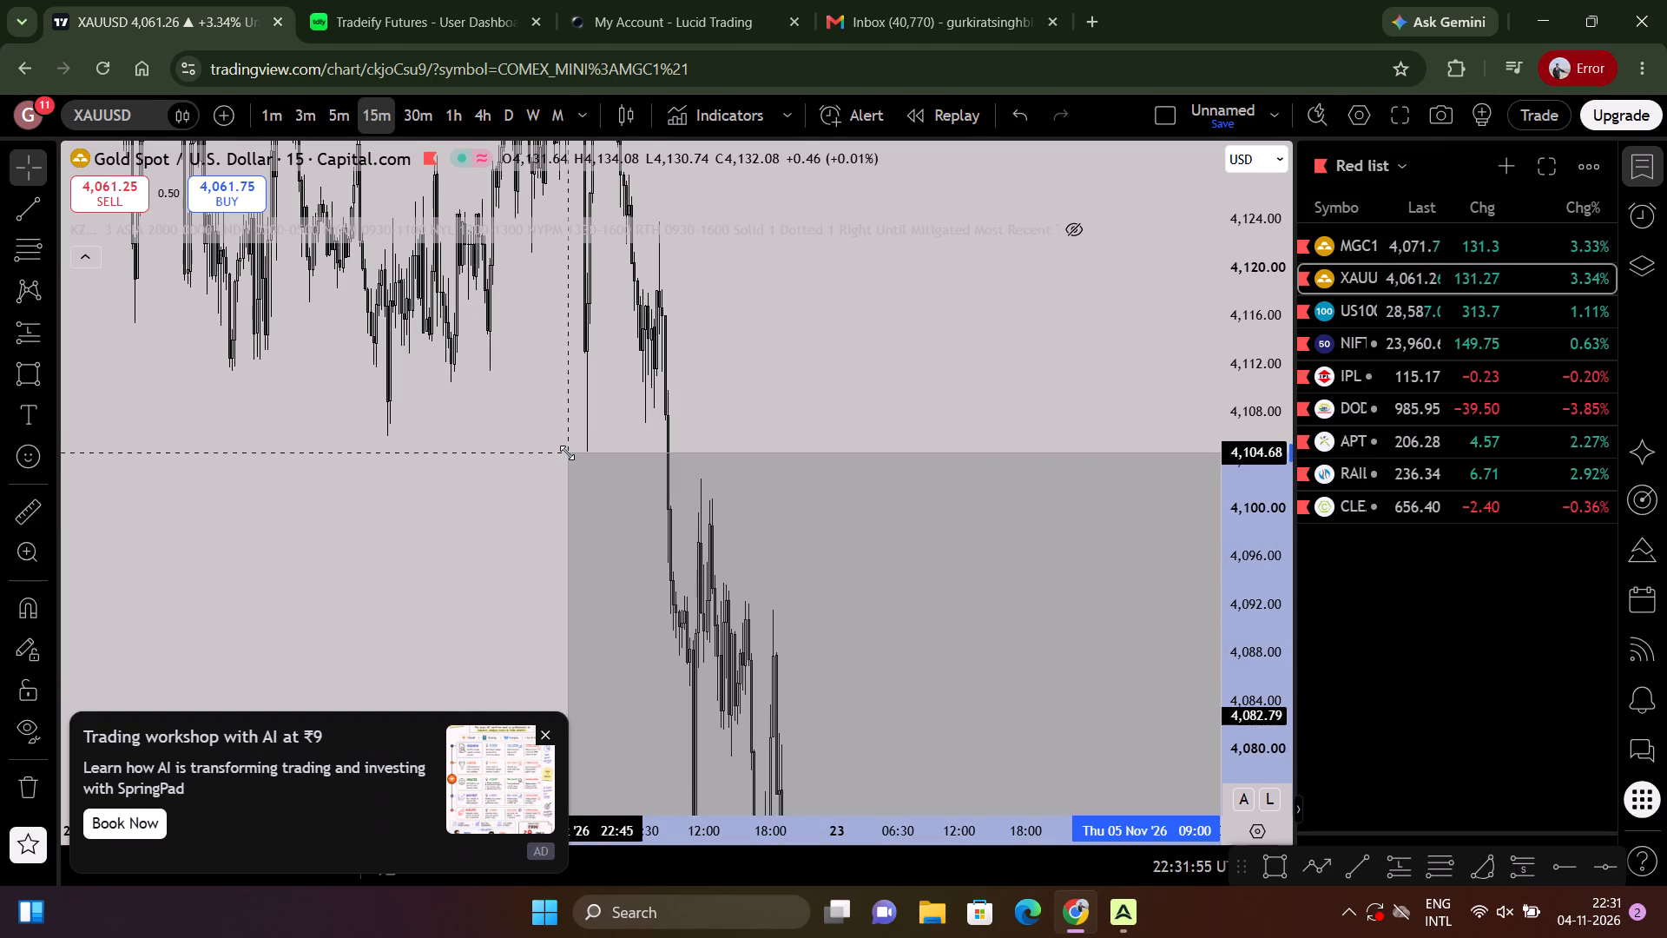
# Lower the Daily FVG zone's bottom edge to about 4,033.79, near the 23 October swing high.
pyautogui.moveTo(921, 395); pyautogui.dragTo(729, 257)
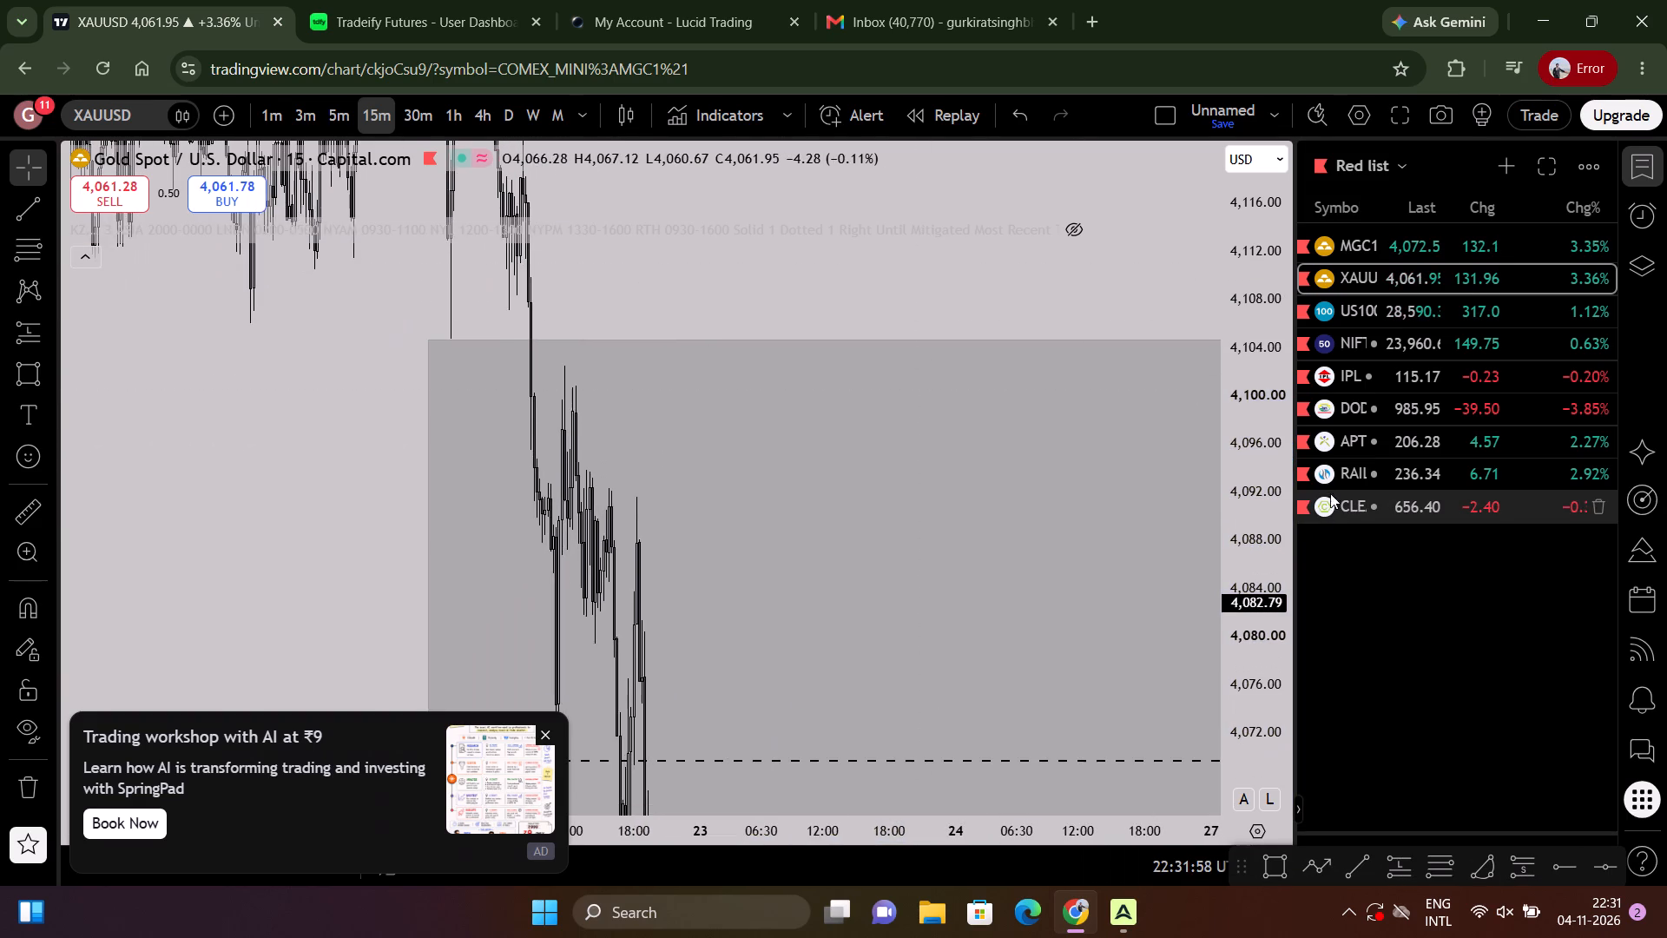
pyautogui.moveTo(1244, 497); pyautogui.dragTo(1102, 900)
pyautogui.scroll(-1, 875, 782)
pyautogui.moveTo(867, 771); pyautogui.dragTo(740, 625)
pyautogui.scroll(3, 789, 617)
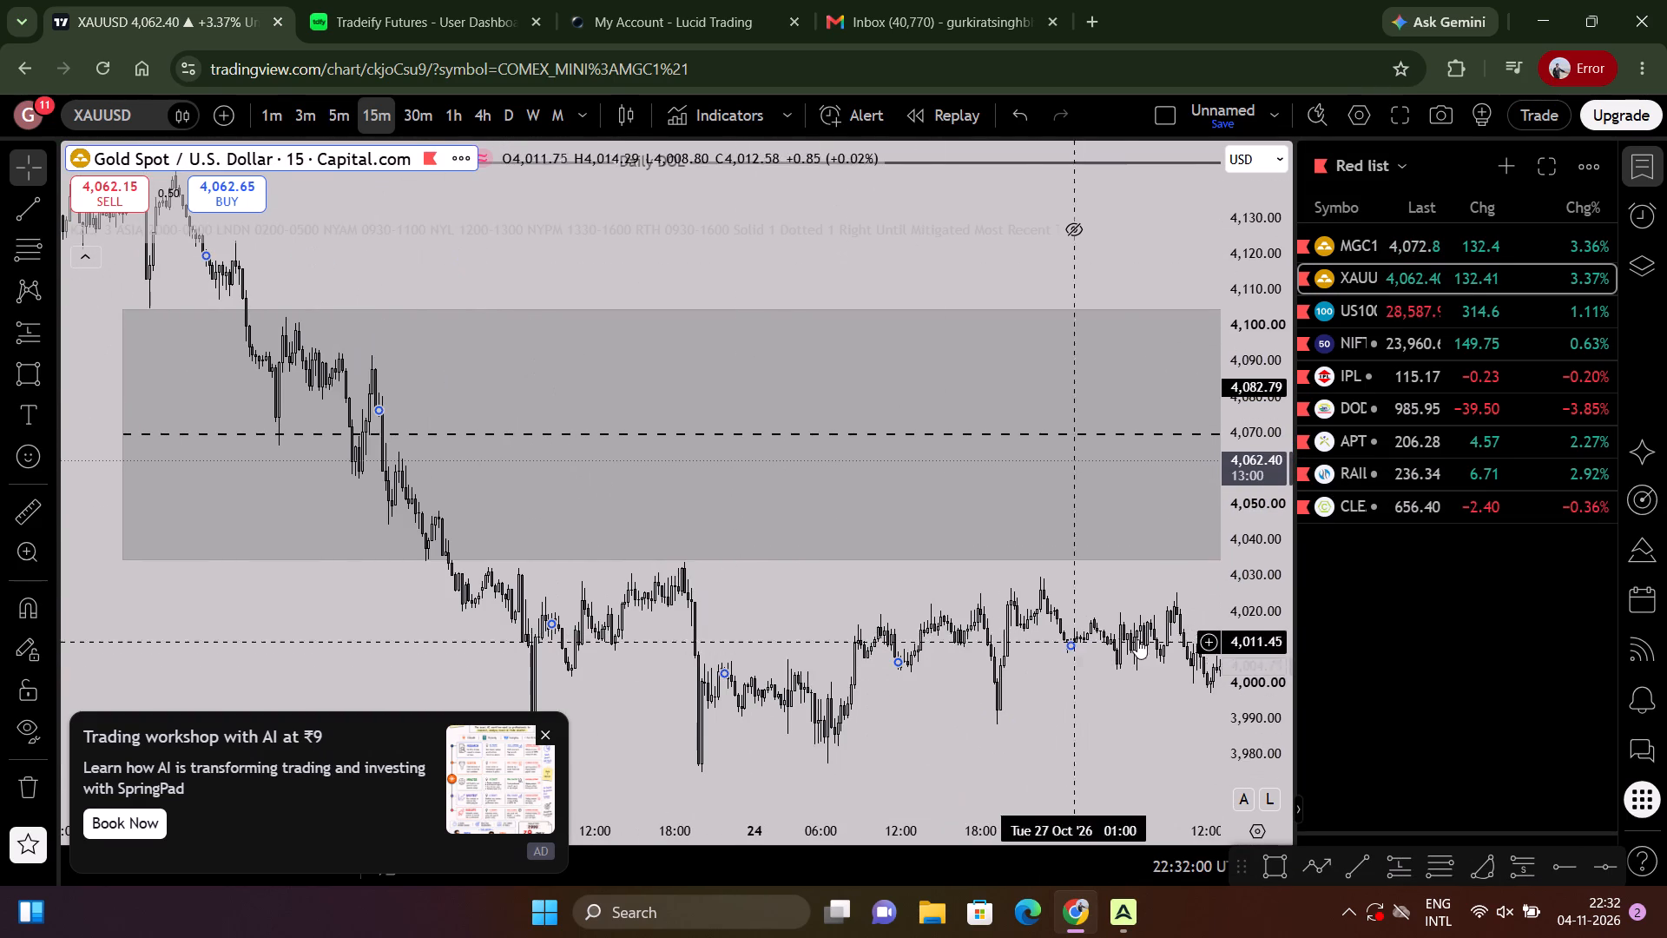
pyautogui.moveTo(1268, 727); pyautogui.dragTo(1246, 395)
pyautogui.scroll(-3, 1101, 557)
pyautogui.moveTo(939, 733); pyautogui.dragTo(1079, 548)
pyautogui.scroll(3, 904, 578)
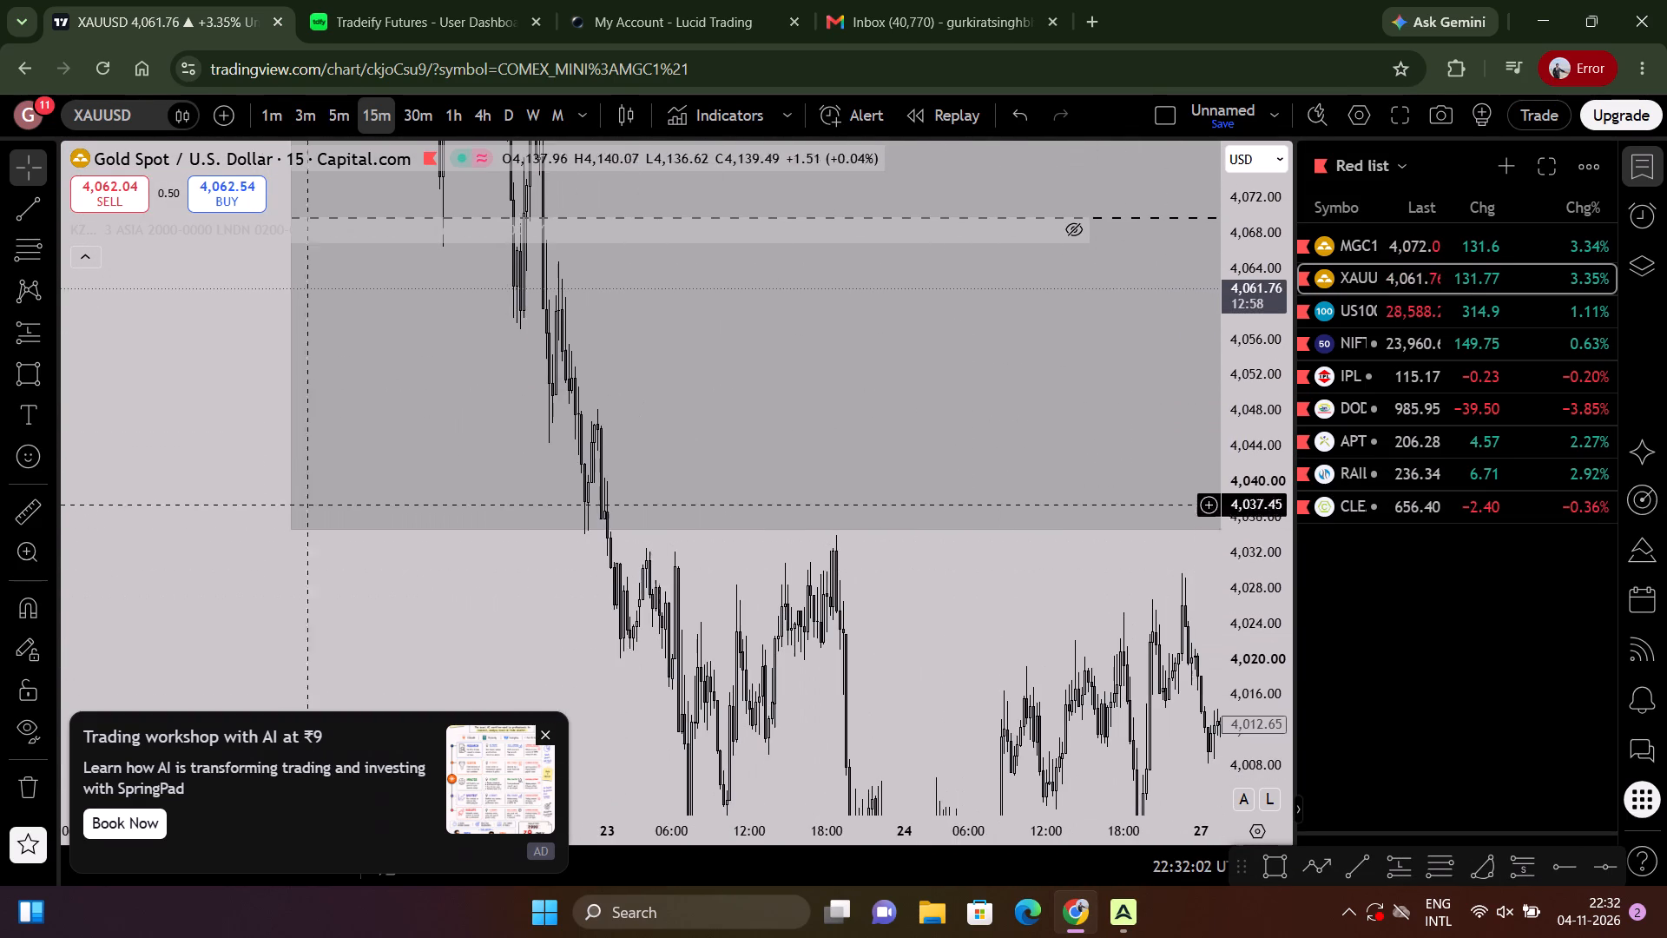
pyautogui.click(295, 527)
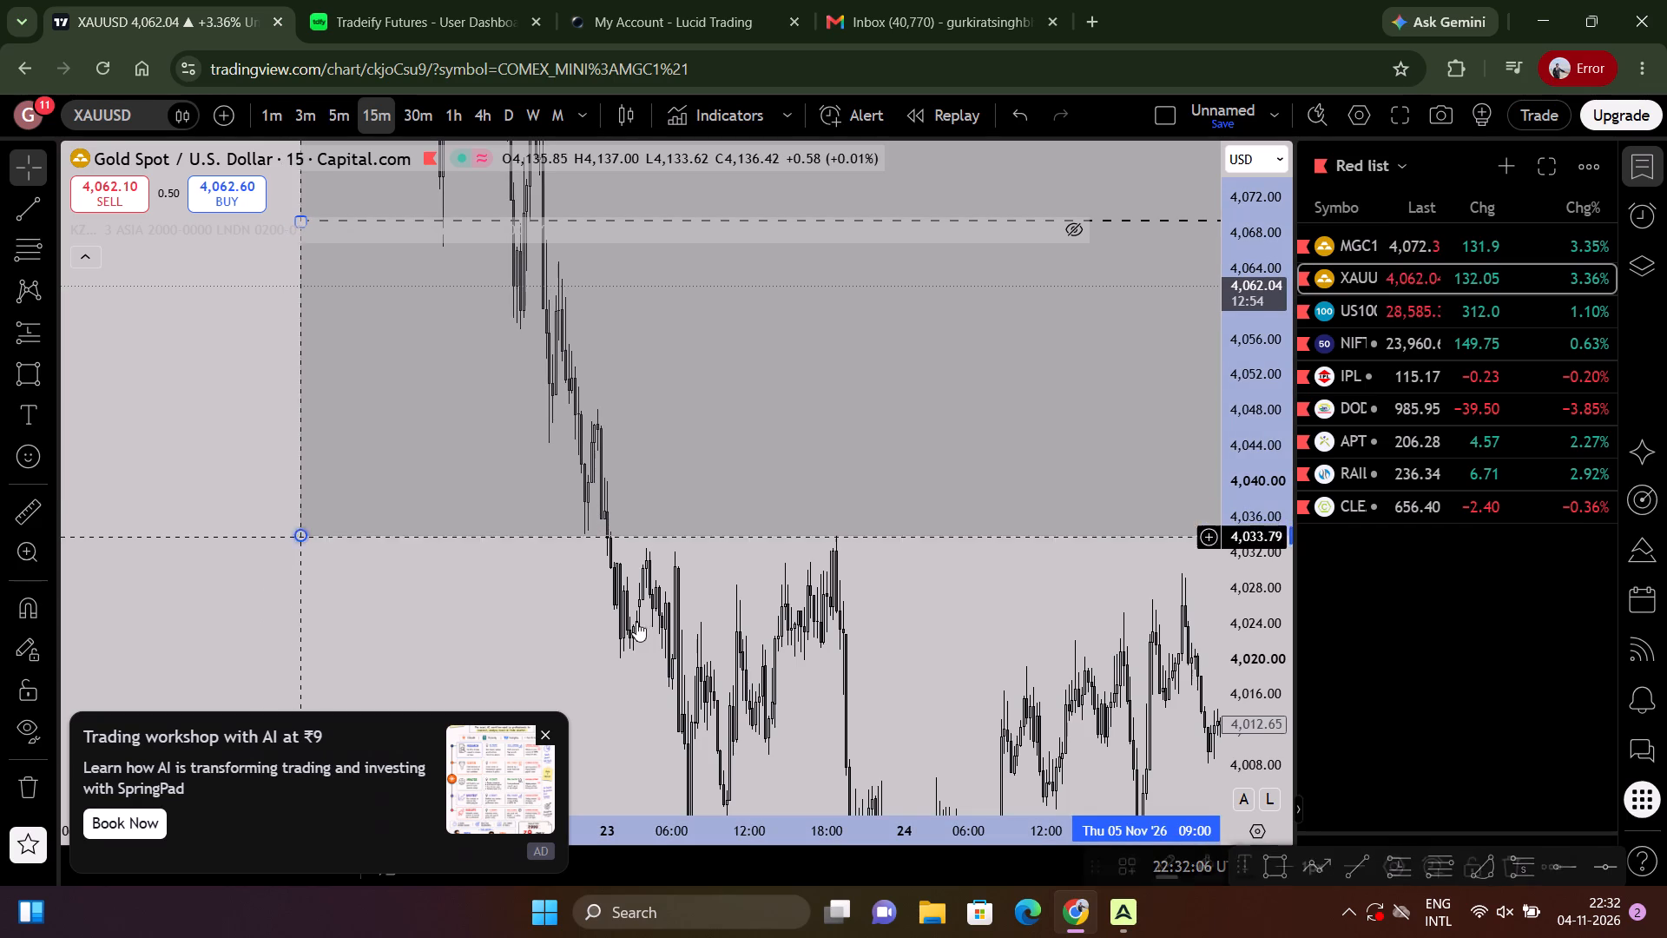
# Examine gold's 15-minute price action around the adjusted Daily FVG, Daily DOL and PDL, going back to September.
pyautogui.moveTo(891, 645); pyautogui.dragTo(316, 619)
pyautogui.moveTo(986, 585); pyautogui.dragTo(651, 618)
pyautogui.moveTo(1268, 516); pyautogui.dragTo(1150, 770)
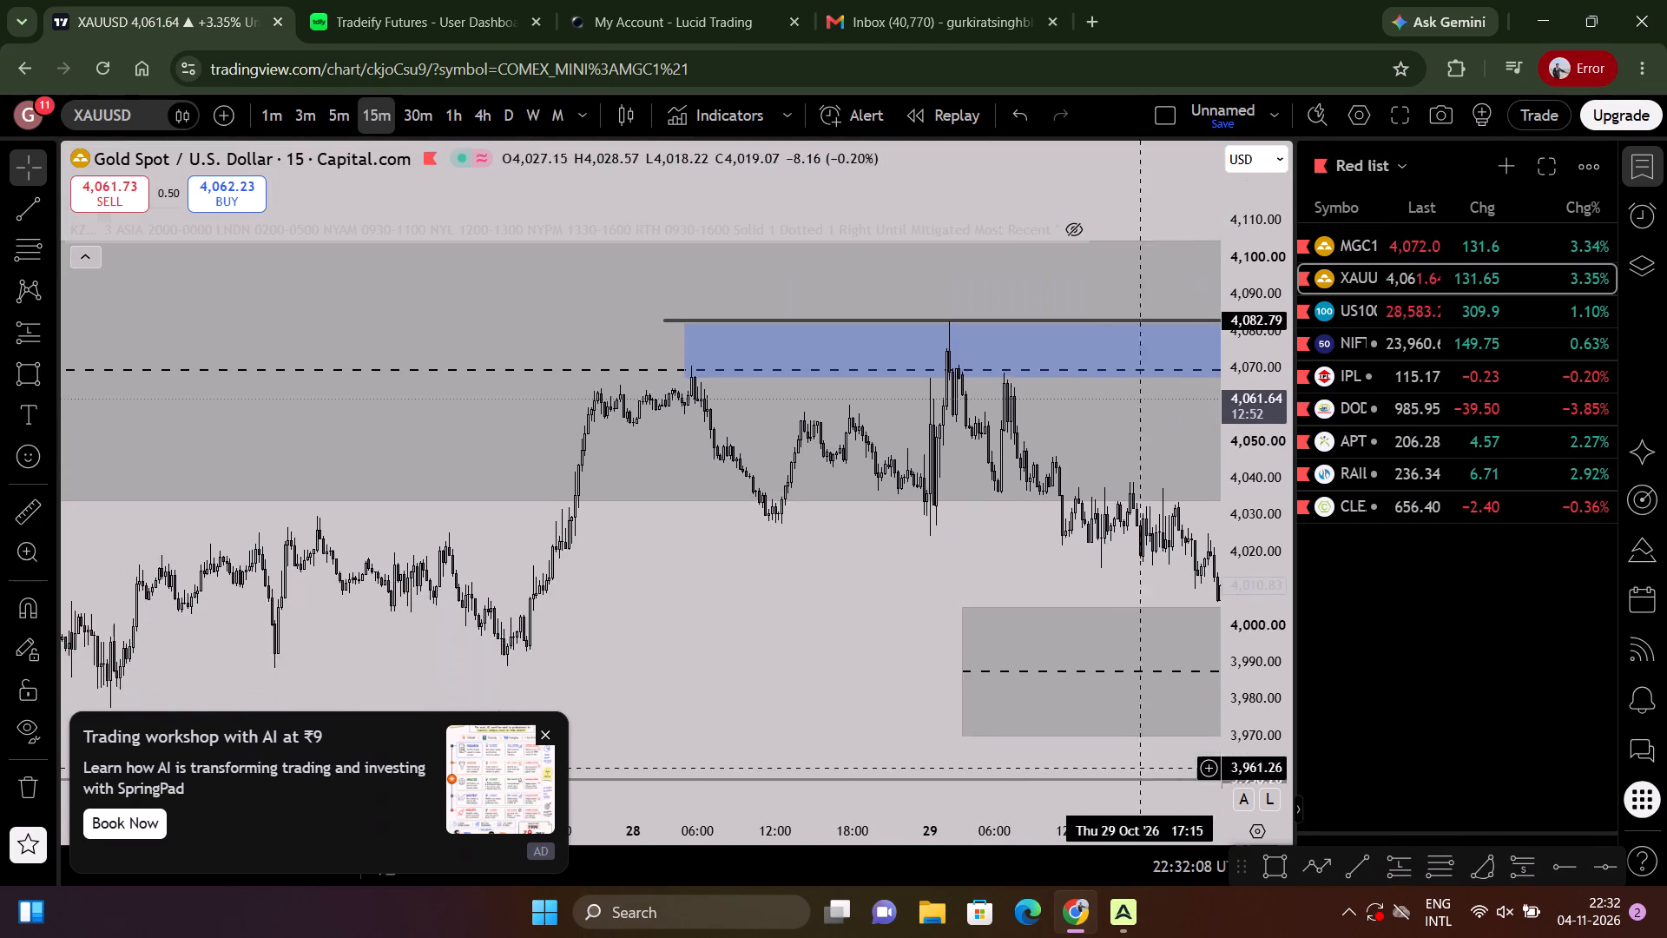
pyautogui.scroll(-4, 1005, 651)
pyautogui.scroll(-15, 879, 573)
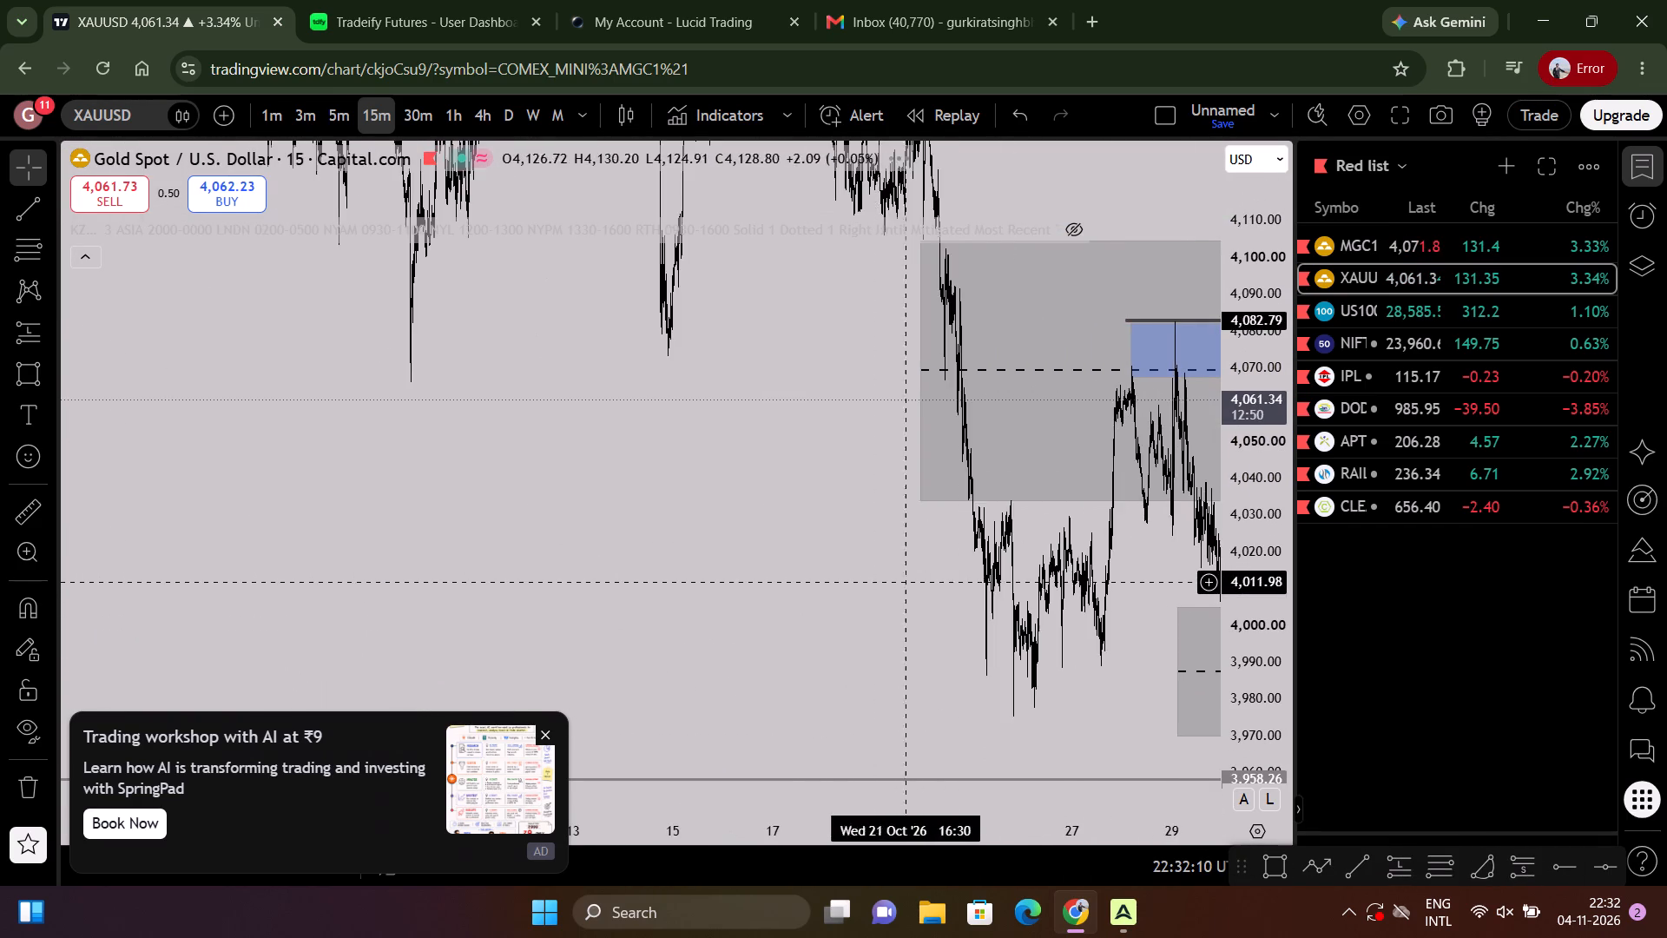
pyautogui.moveTo(976, 565); pyautogui.dragTo(632, 874)
pyautogui.scroll(-7, 819, 734)
pyautogui.moveTo(1270, 383); pyautogui.dragTo(1143, 925)
pyautogui.scroll(-6, 628, 664)
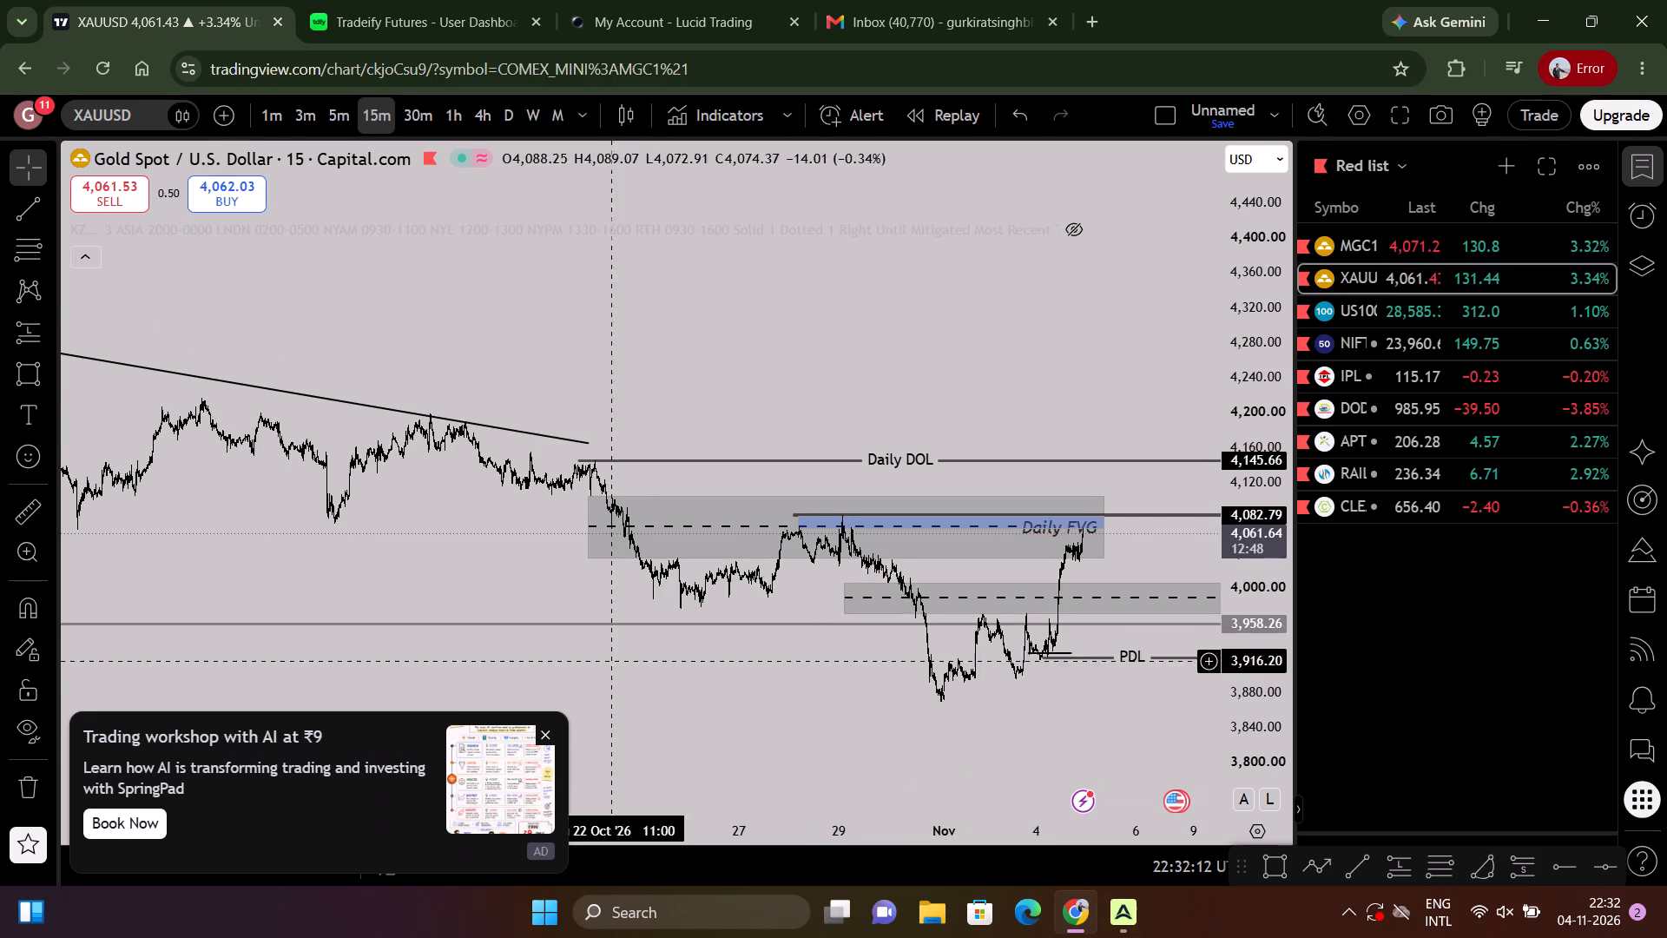
pyautogui.moveTo(376, 525); pyautogui.dragTo(1304, 565)
pyautogui.moveTo(735, 522); pyautogui.dragTo(1051, 564)
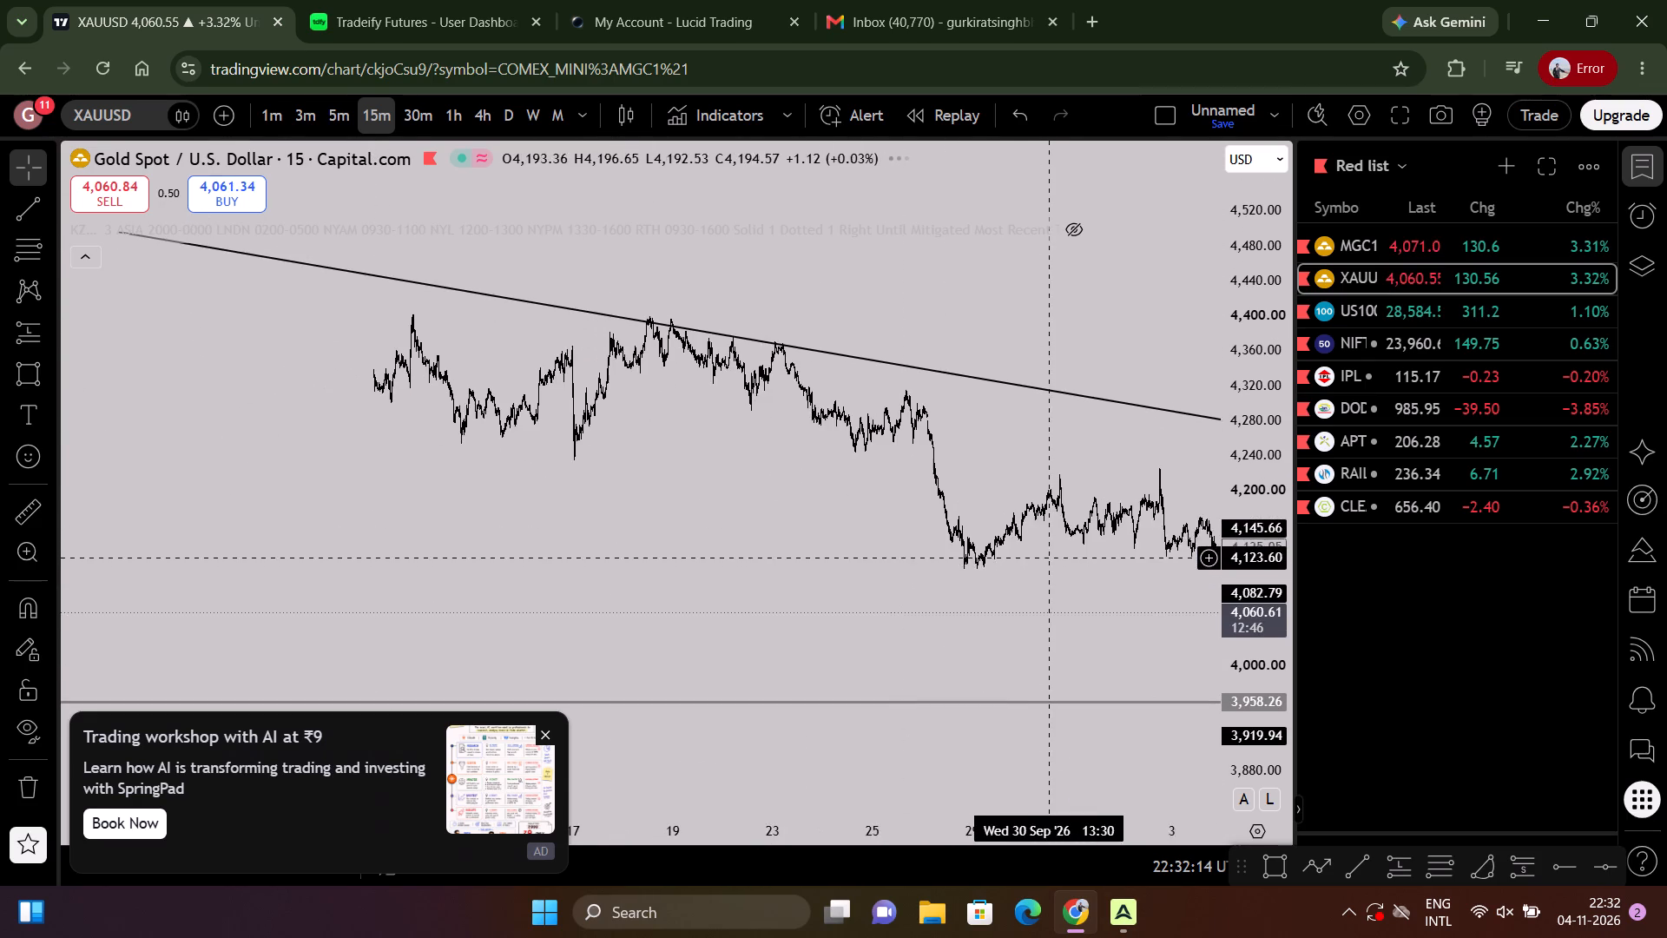
pyautogui.moveTo(1055, 554); pyautogui.dragTo(0, 332)
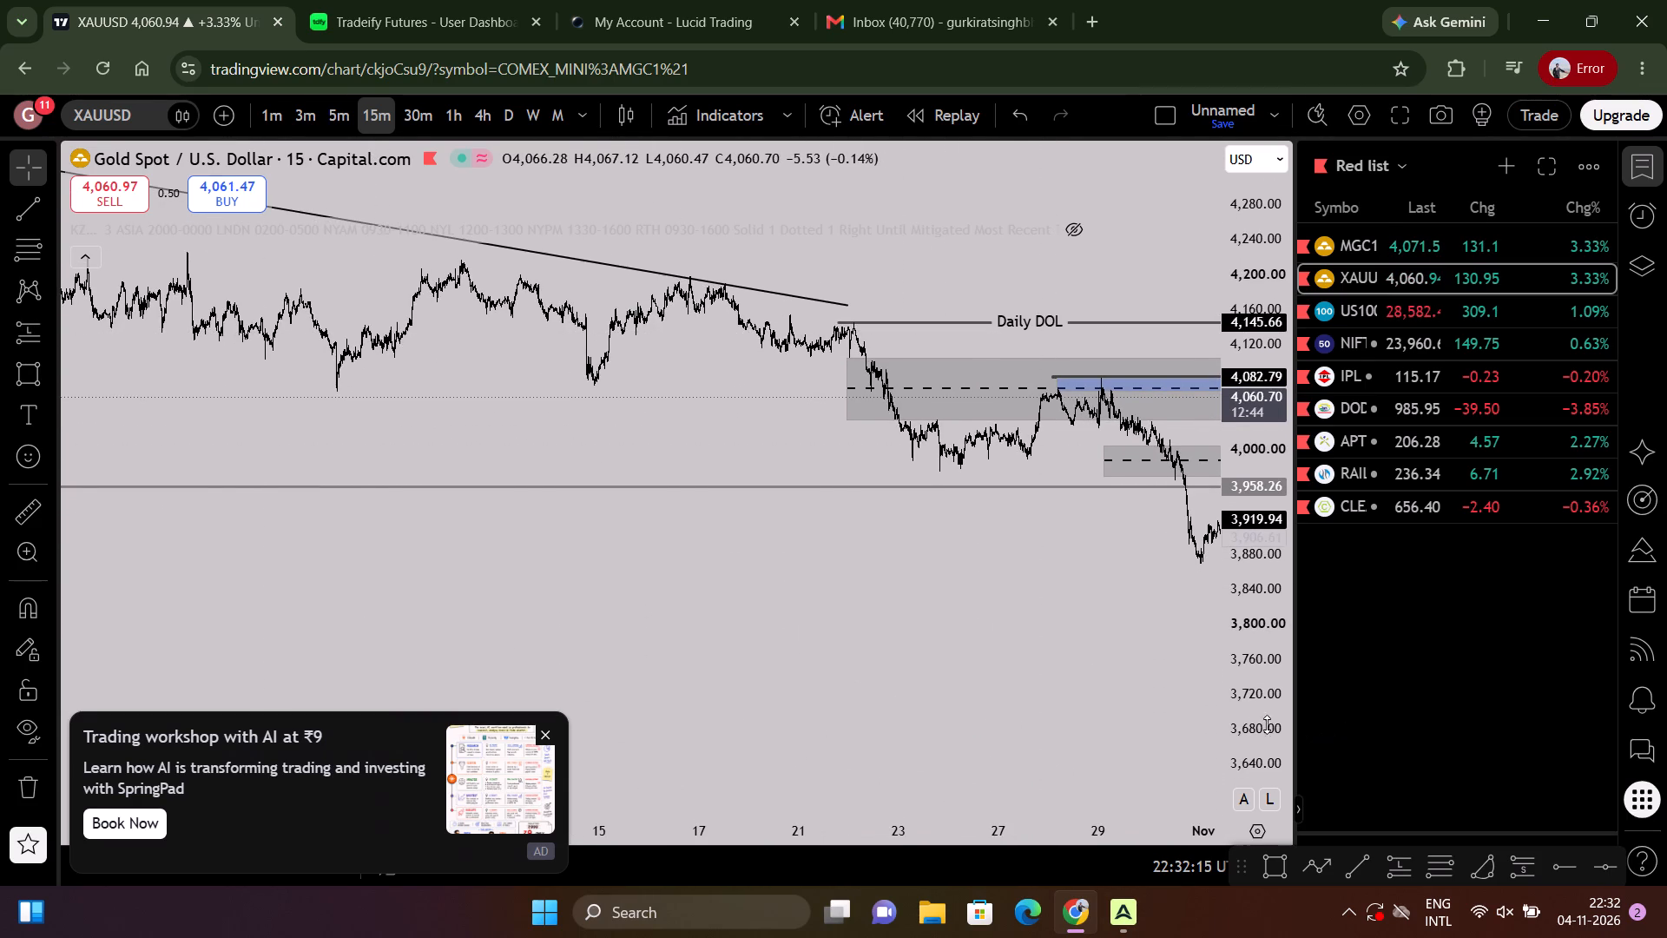
pyautogui.moveTo(1255, 722); pyautogui.dragTo(1208, 122)
pyautogui.scroll(3, 1084, 557)
pyautogui.moveTo(1038, 559); pyautogui.dragTo(478, 571)
pyautogui.scroll(-6, 453, 537)
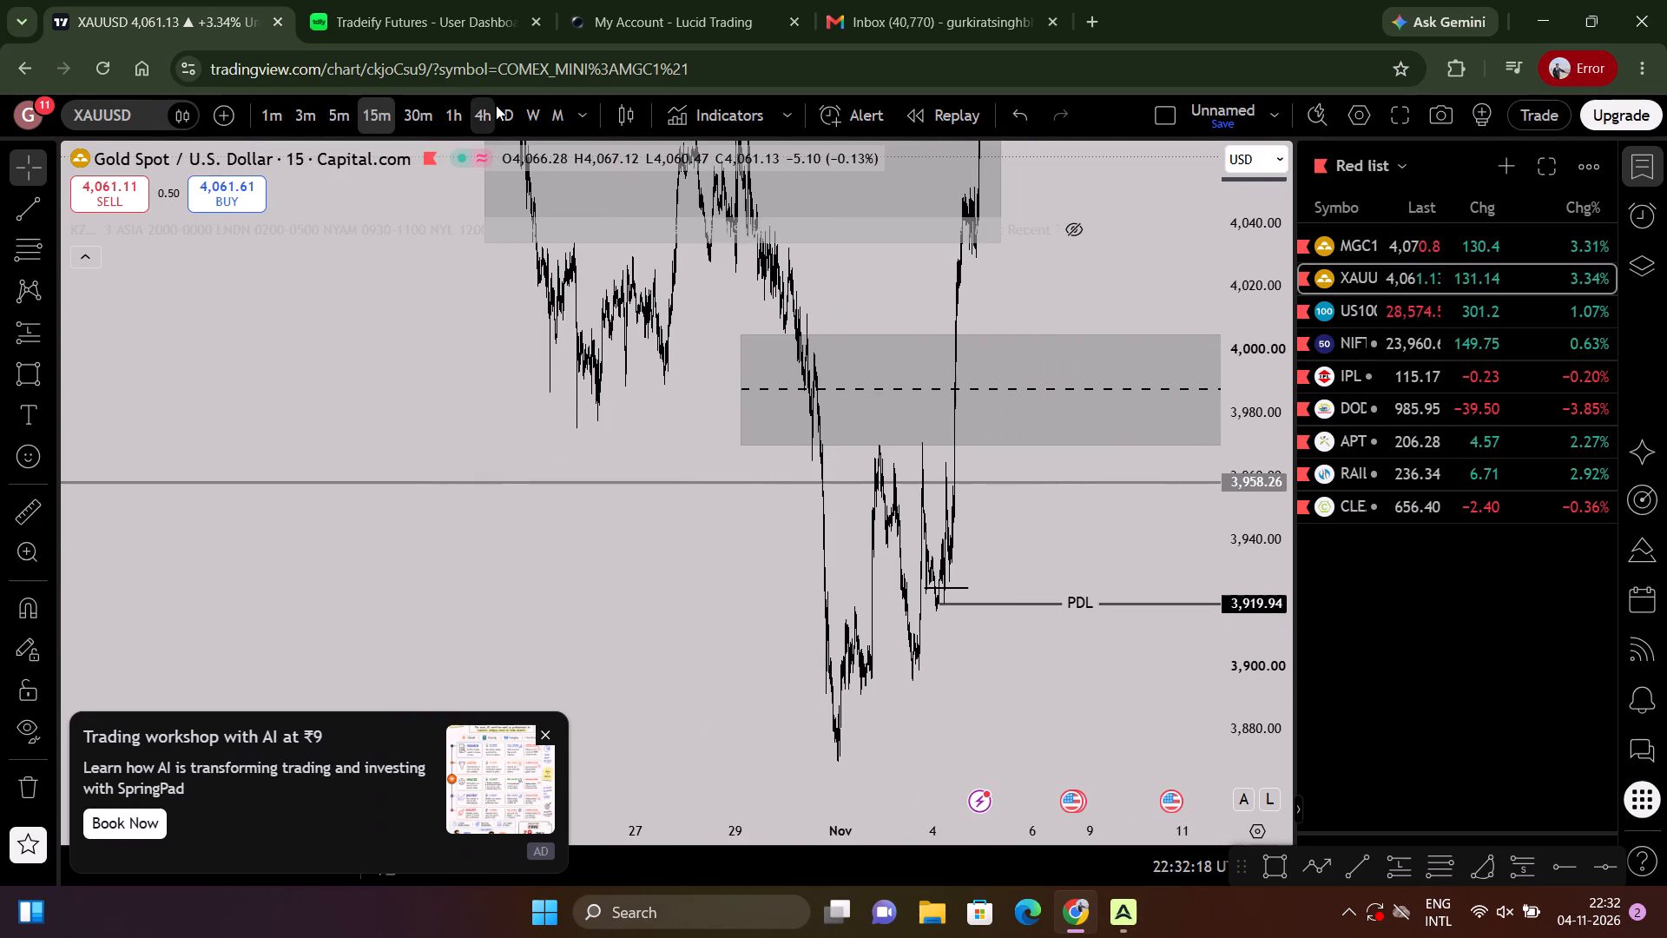
# Switch the gold chart to the 4-hour timeframe and examine price against the Daily DOL, Daily FVG, Daily IFVG and PDL.
pyautogui.click(496, 105)
pyautogui.moveTo(1288, 446); pyautogui.dragTo(1244, 937)
pyautogui.scroll(-6, 869, 570)
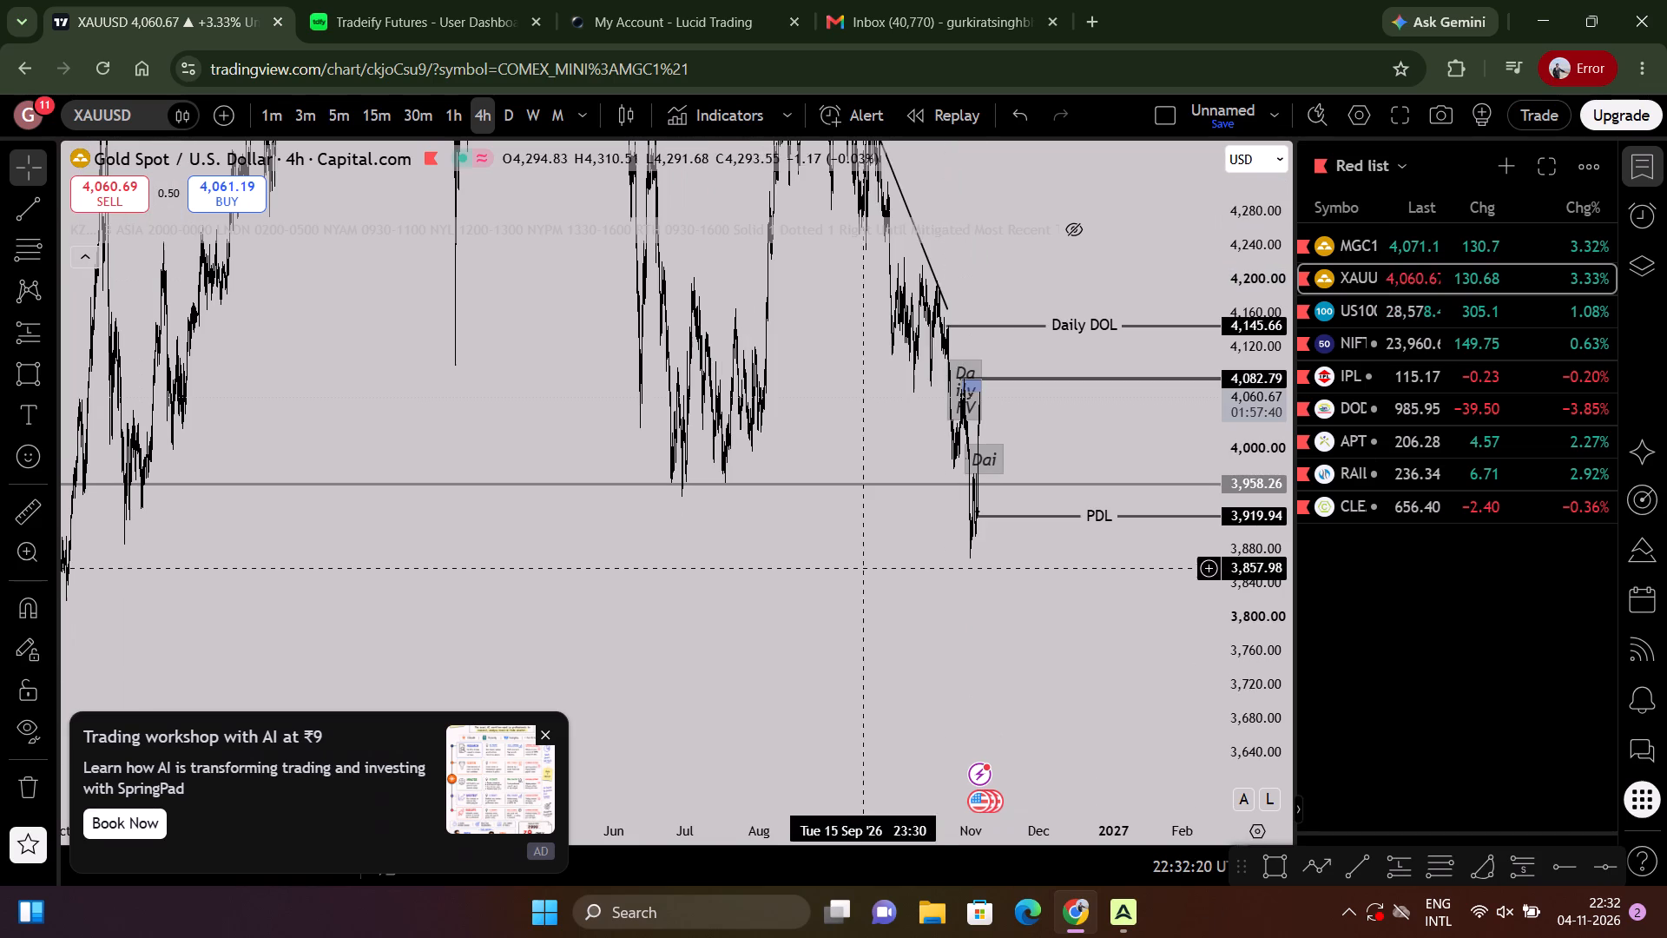
pyautogui.moveTo(673, 535); pyautogui.dragTo(990, 543)
pyautogui.moveTo(978, 525); pyautogui.dragTo(715, 521)
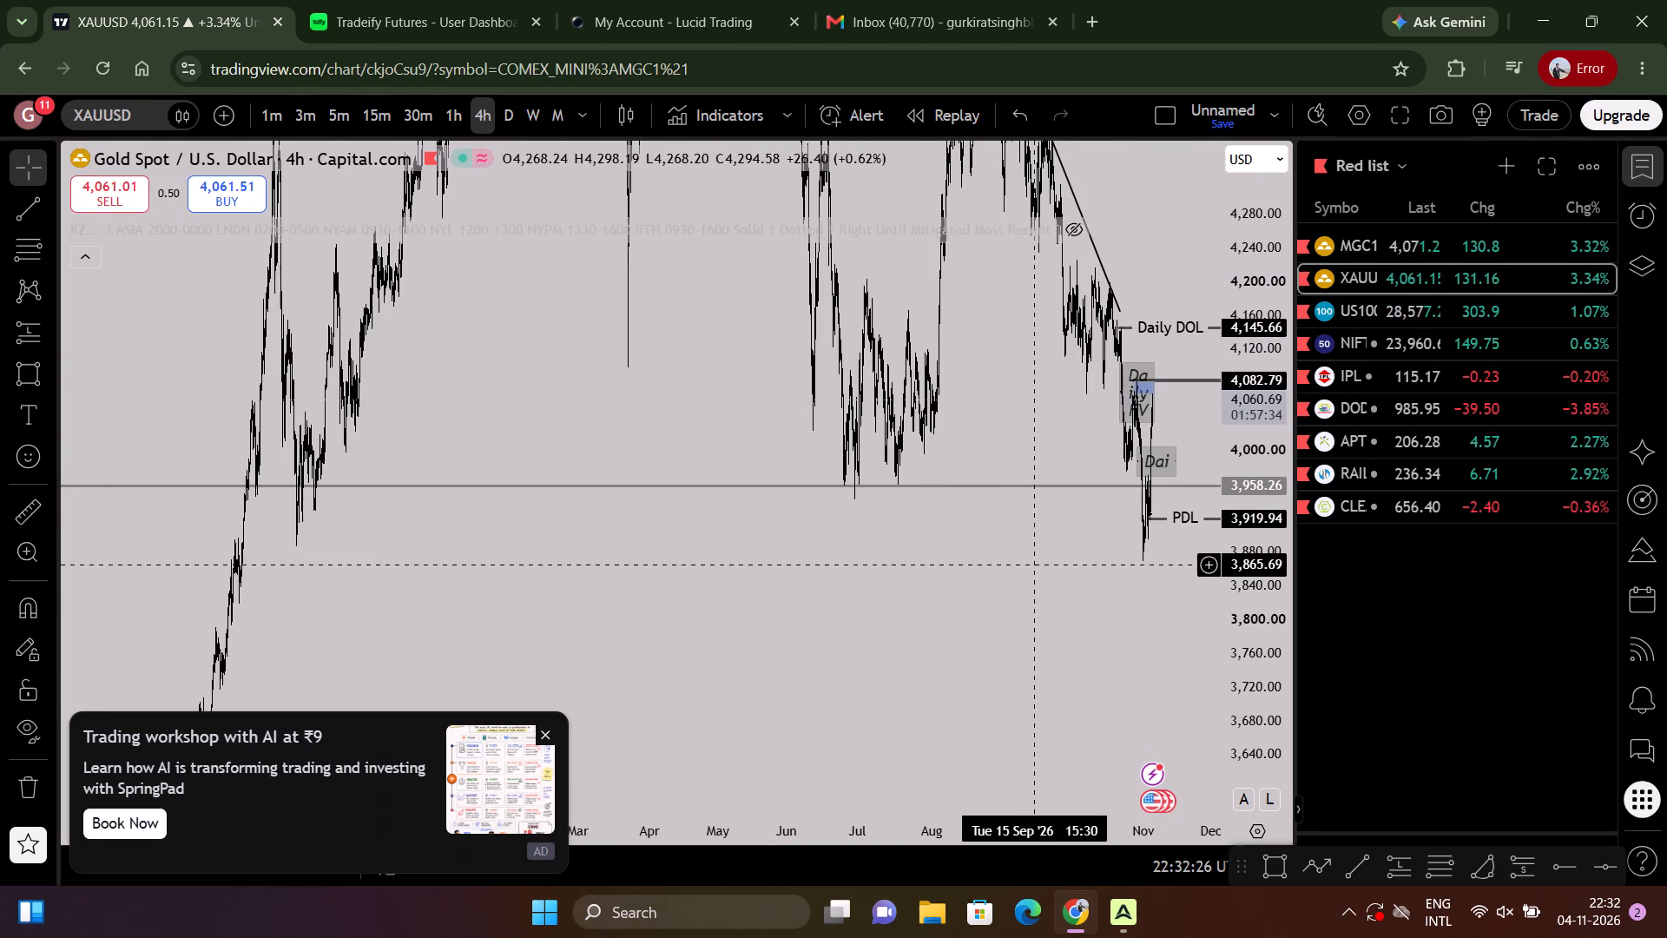
pyautogui.scroll(20, 1035, 564)
pyautogui.scroll(1, 1035, 564)
pyautogui.moveTo(1038, 586); pyautogui.dragTo(1245, 635)
pyautogui.moveTo(1295, 675); pyautogui.dragTo(1293, 646)
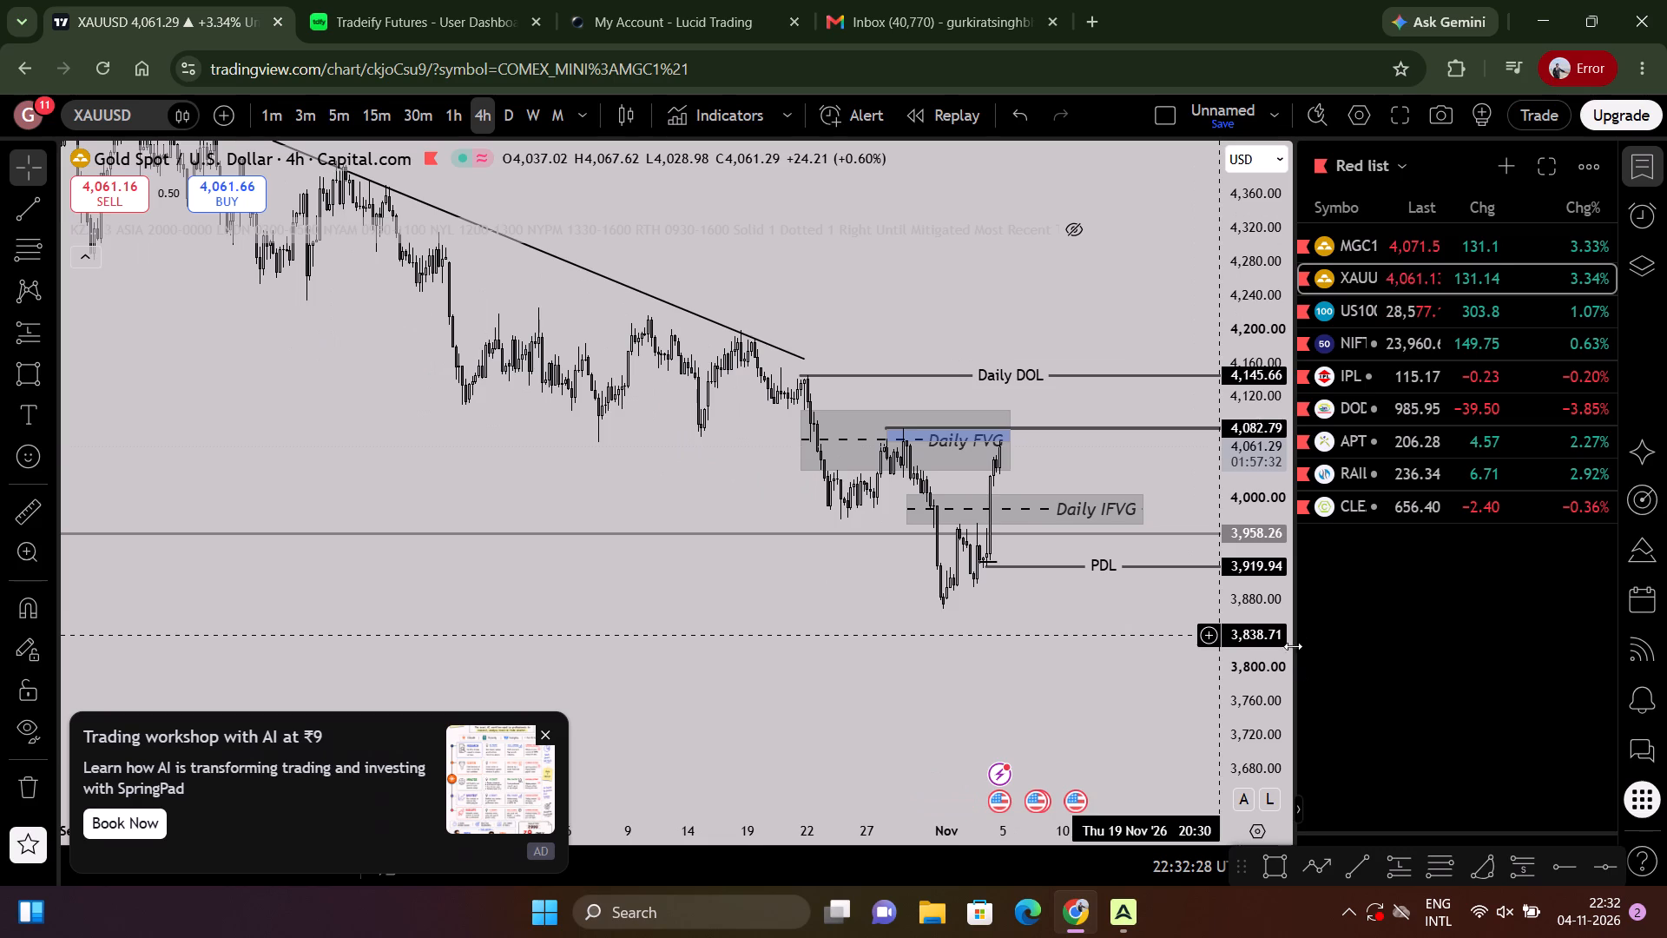
pyautogui.moveTo(1293, 646); pyautogui.dragTo(1286, 346)
pyautogui.moveTo(1265, 717); pyautogui.dragTo(1236, 452)
pyautogui.scroll(3, 1071, 288)
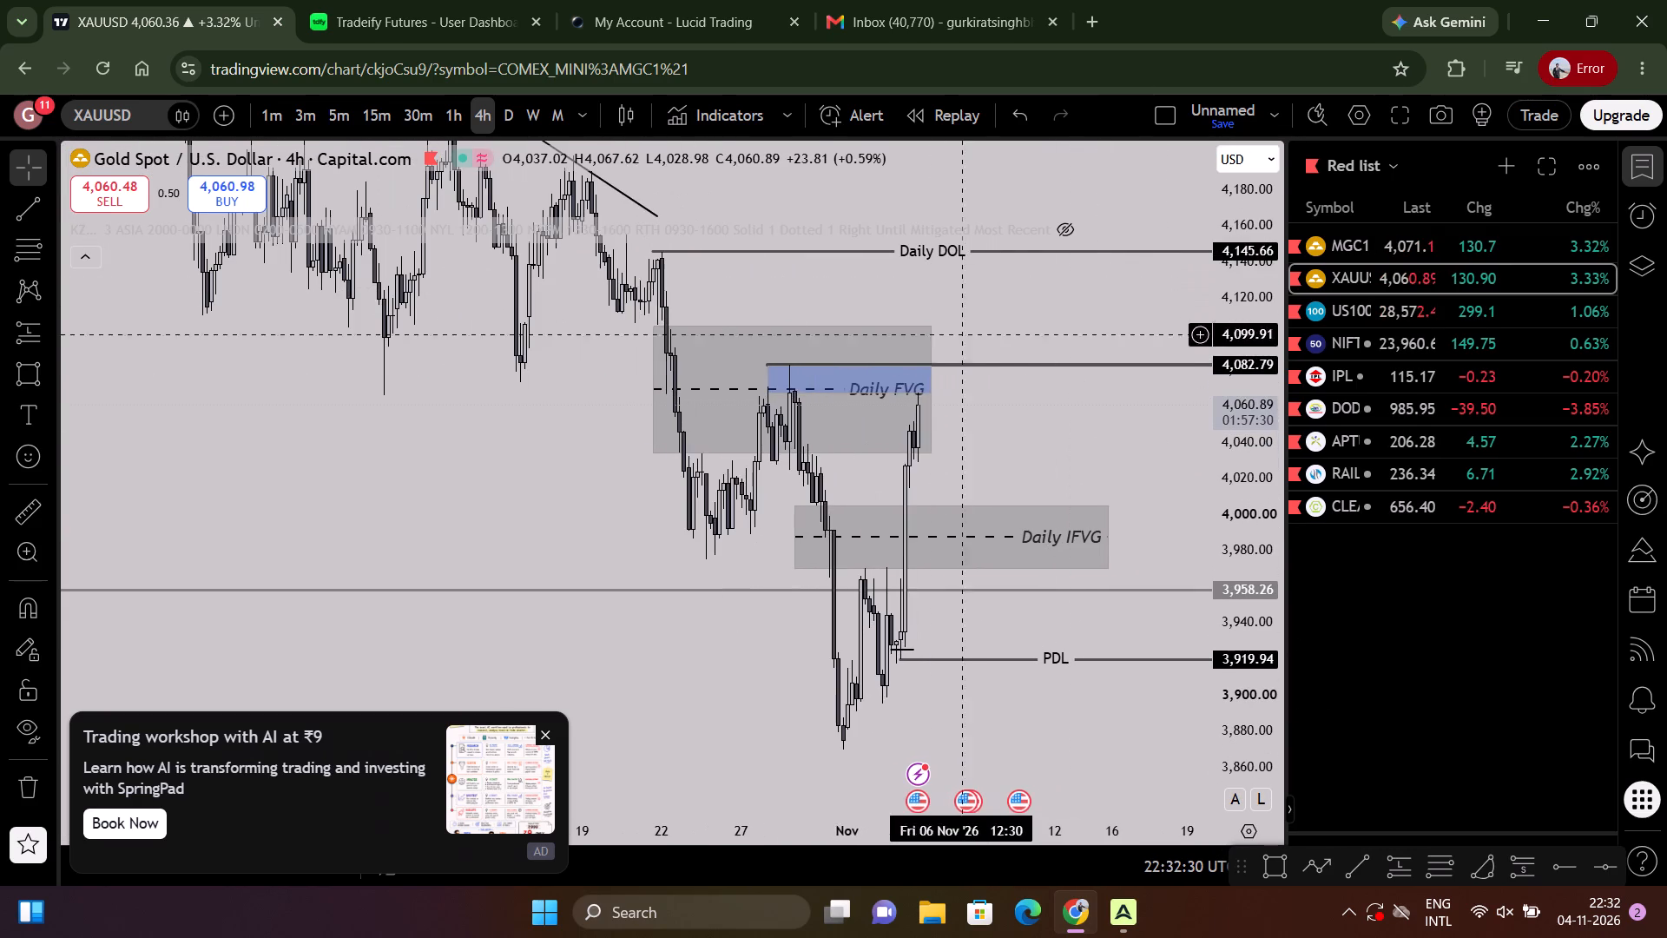
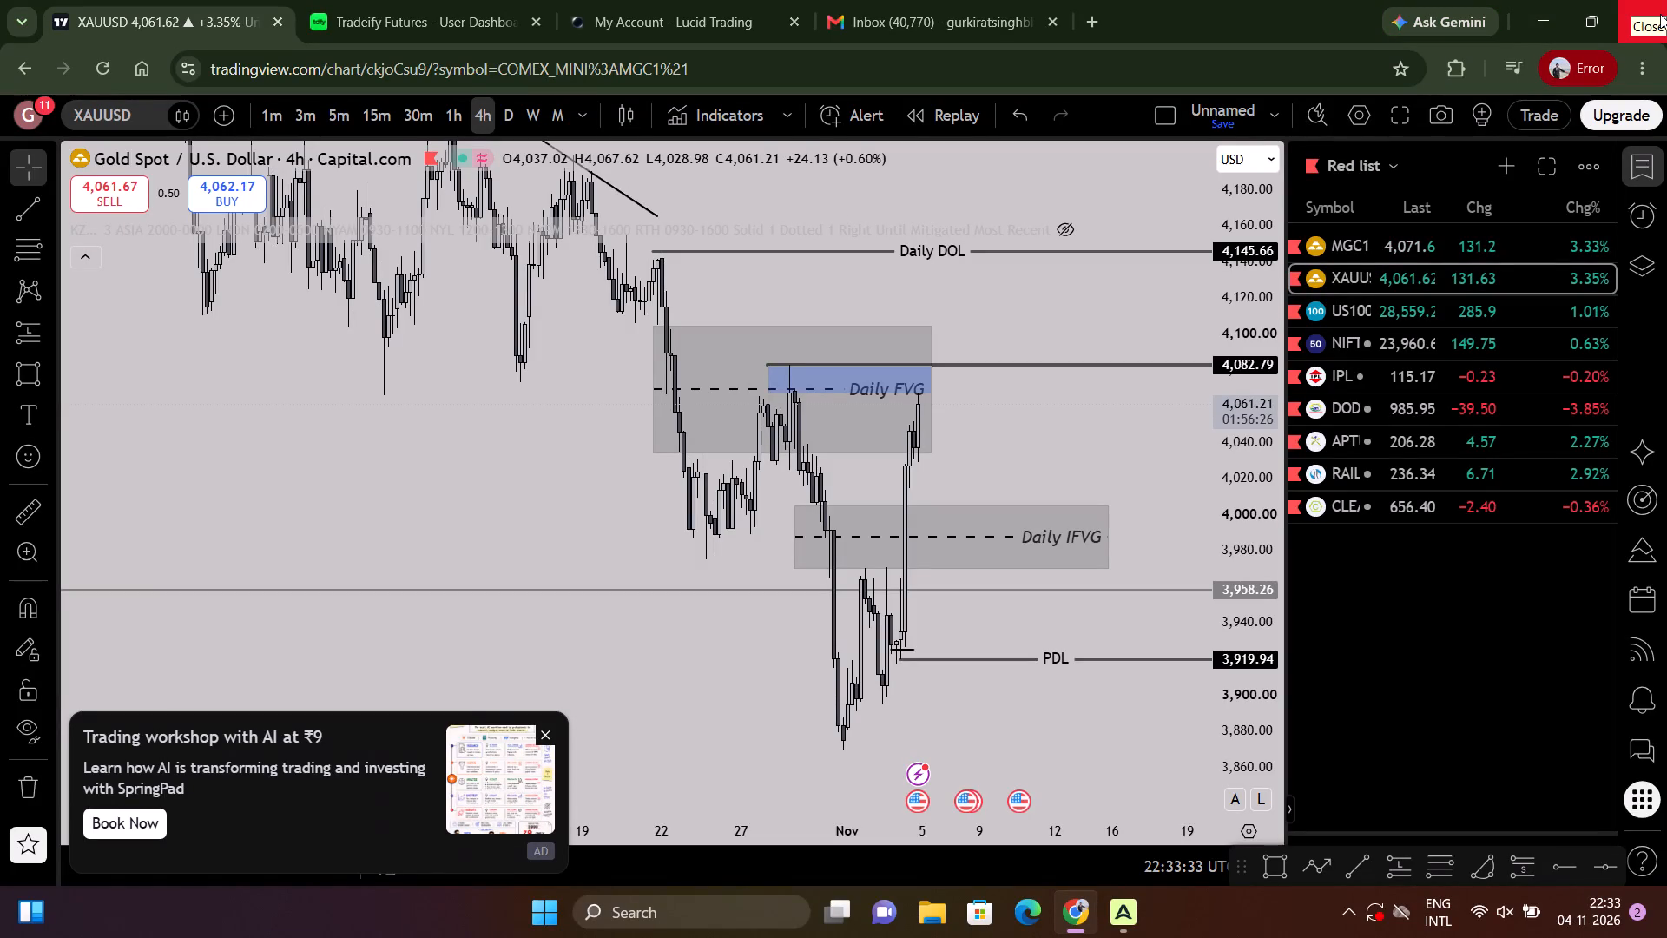
# Examine gold's 4-hour price action around the blue zone, Daily FVG and Daily IFVG.
pyautogui.scroll(2, 1196, 128)
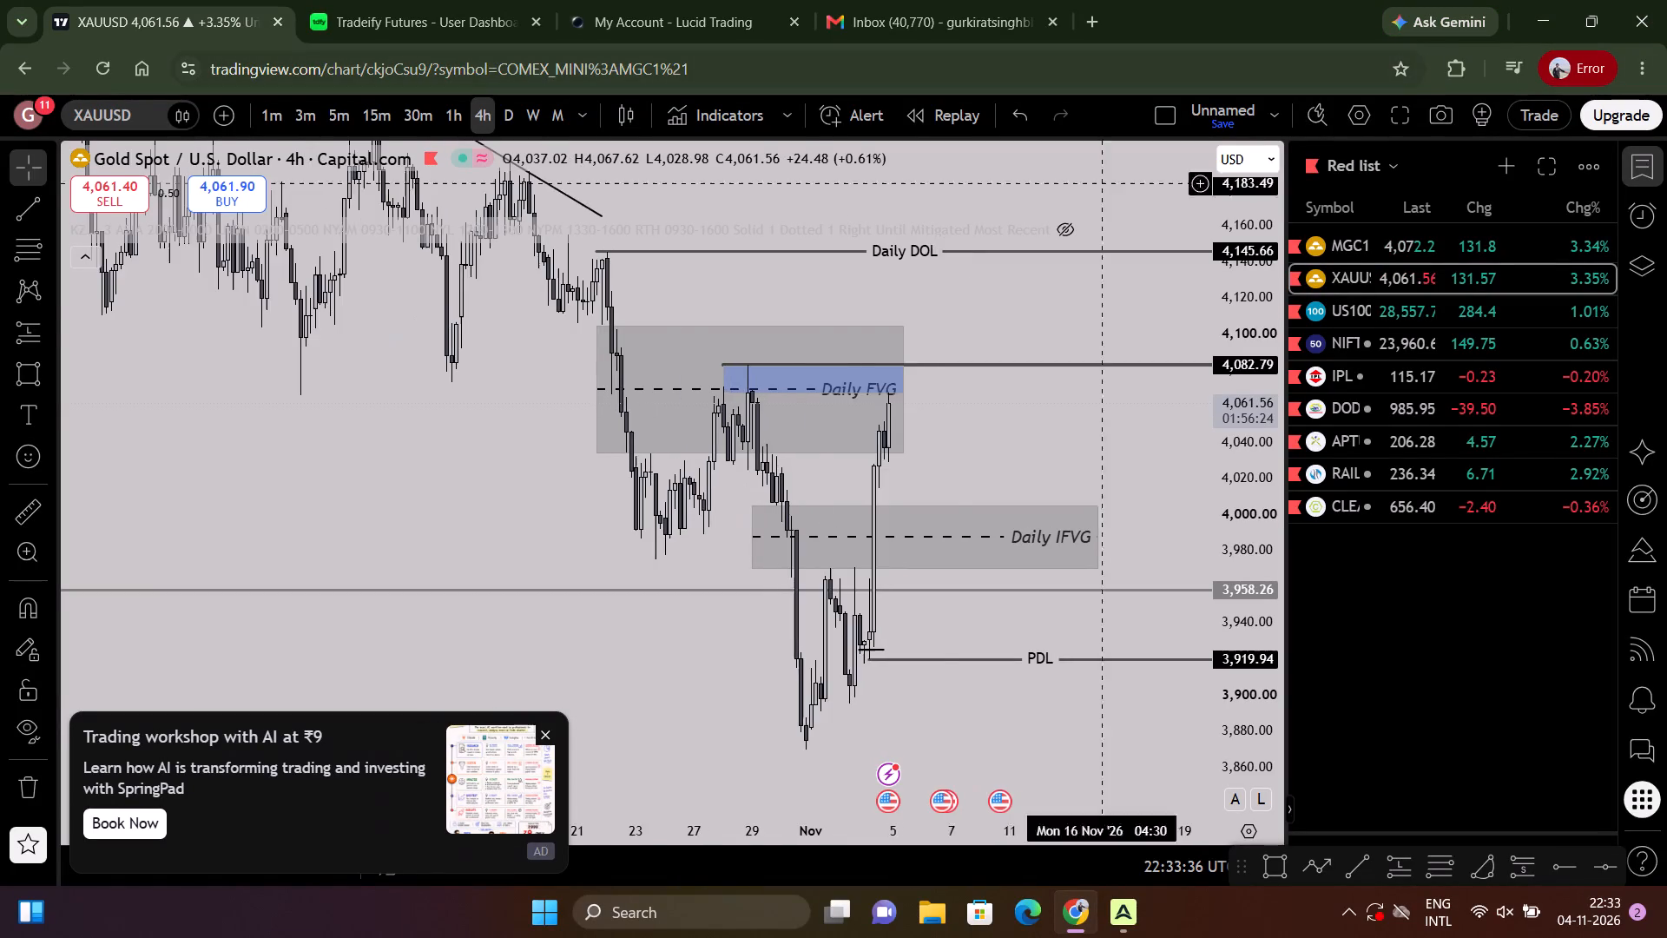
pyautogui.scroll(5, 895, 387)
pyautogui.moveTo(959, 426); pyautogui.dragTo(1097, 436)
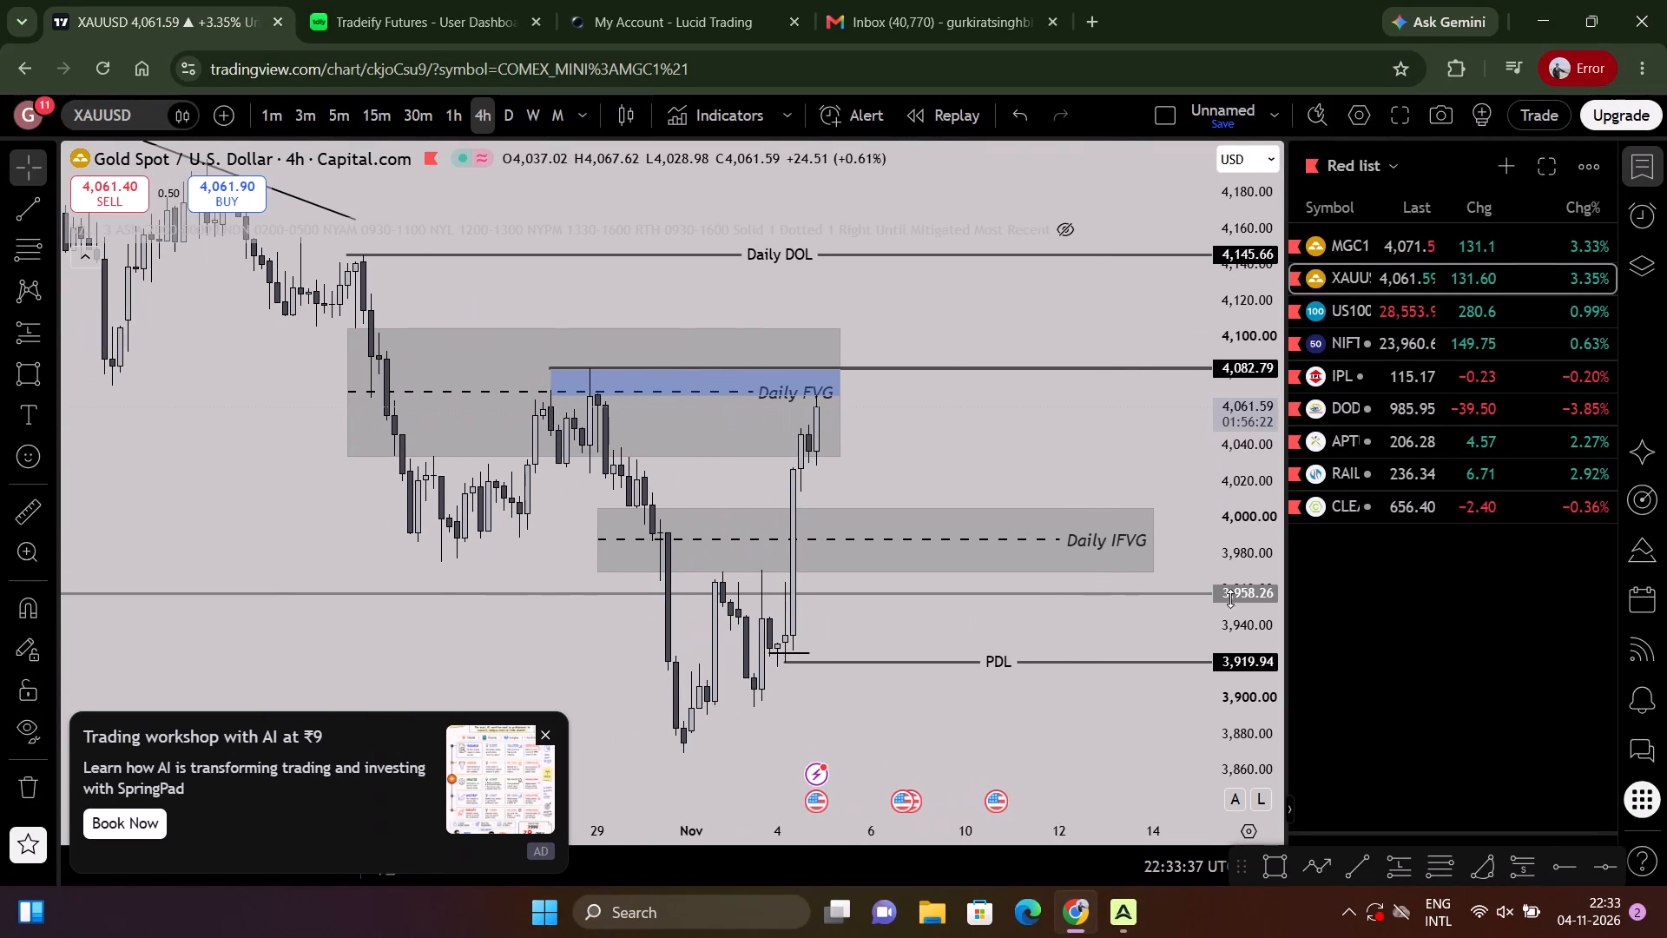
pyautogui.moveTo(1247, 618); pyautogui.dragTo(1255, 308)
pyautogui.scroll(4, 876, 491)
pyautogui.scroll(-3, 883, 466)
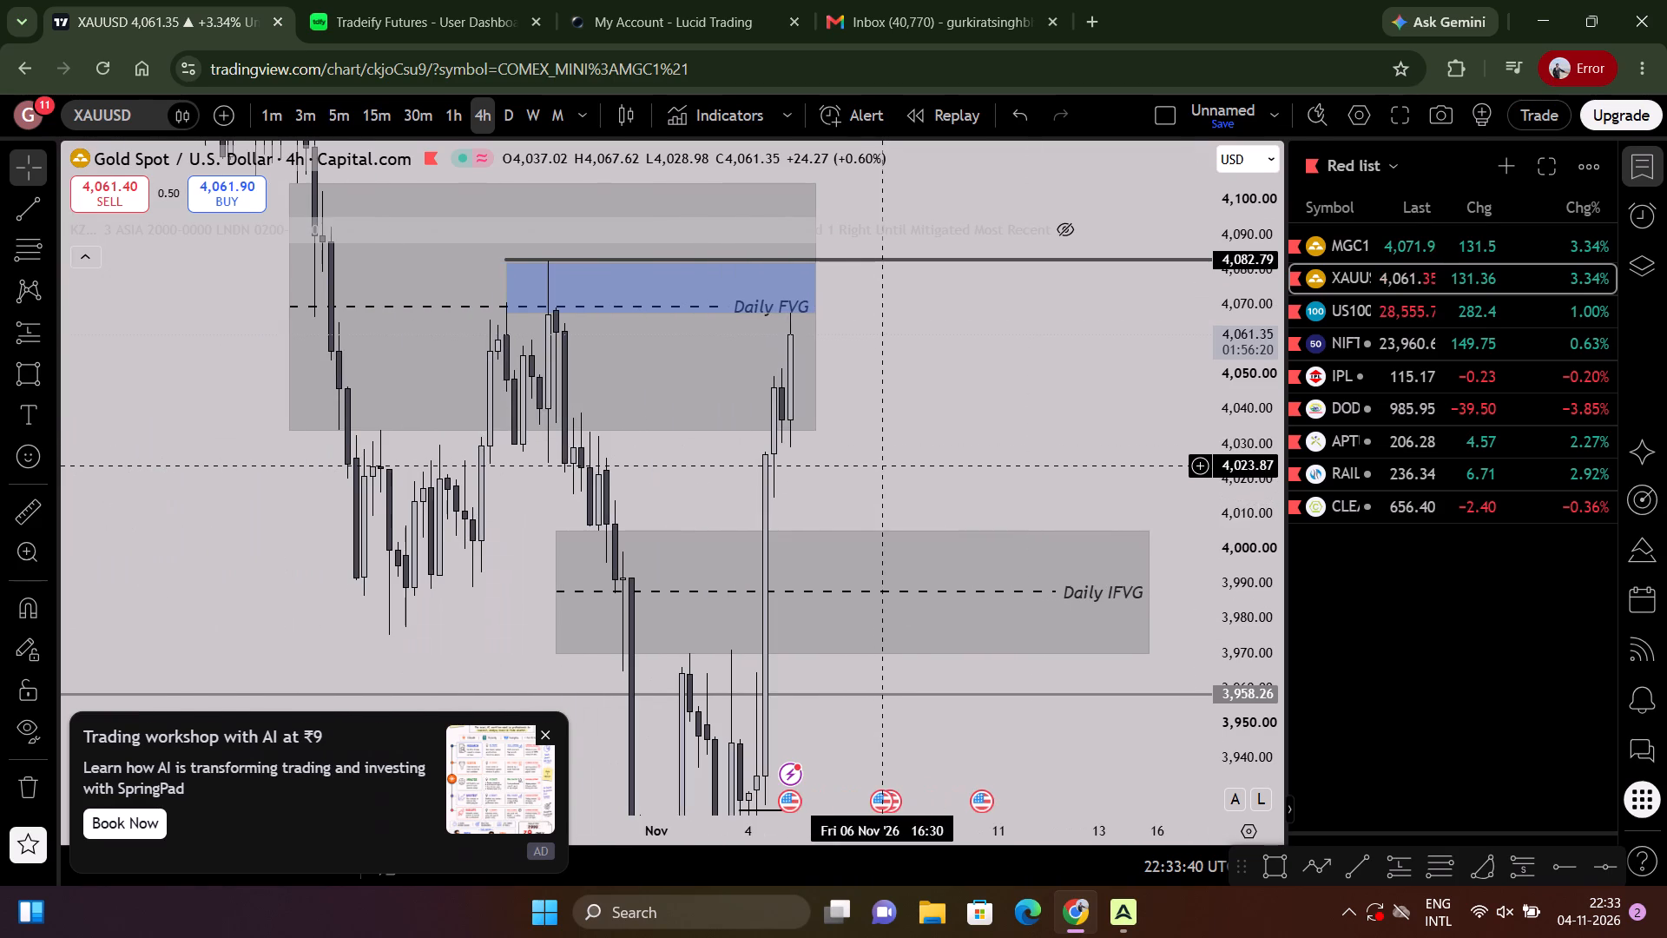
pyautogui.scroll(1, 834, 425)
# Switch the gold chart to the 5-minute timeframe and bring the 4 November candles into focus.
pyautogui.click(324, 110)
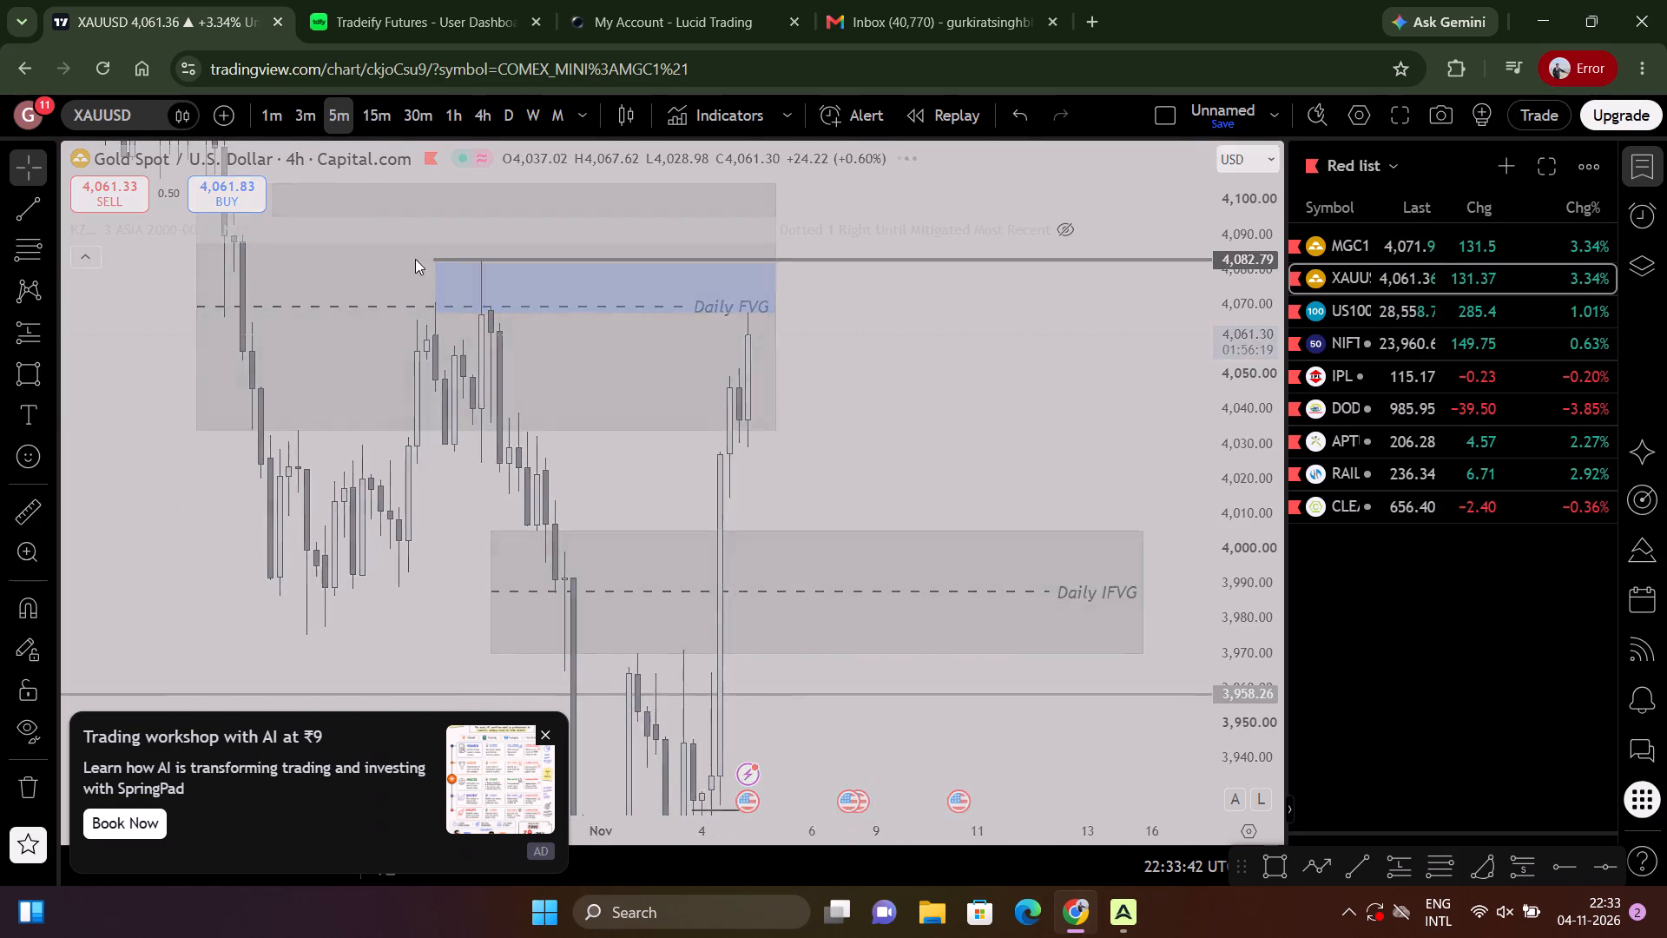
pyautogui.scroll(-12, 1143, 445)
pyautogui.moveTo(1245, 605); pyautogui.dragTo(1216, 146)
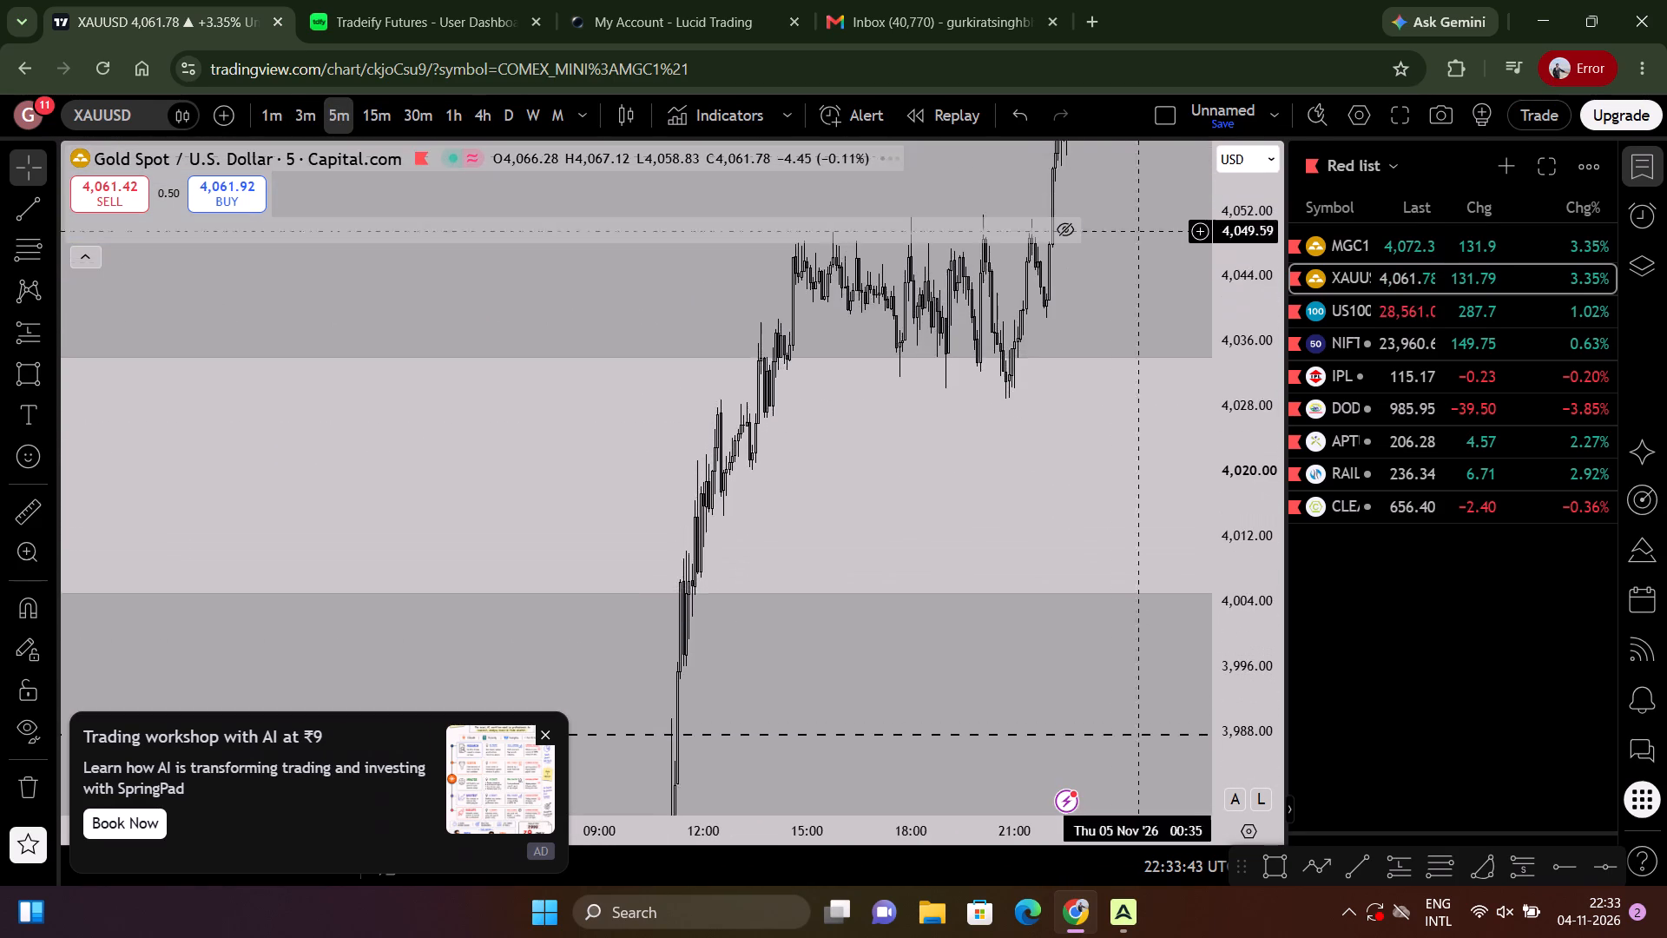
pyautogui.scroll(4, 1091, 291)
pyautogui.moveTo(1009, 478); pyautogui.dragTo(911, 598)
pyautogui.scroll(3, 853, 571)
pyautogui.moveTo(853, 563); pyautogui.dragTo(847, 458)
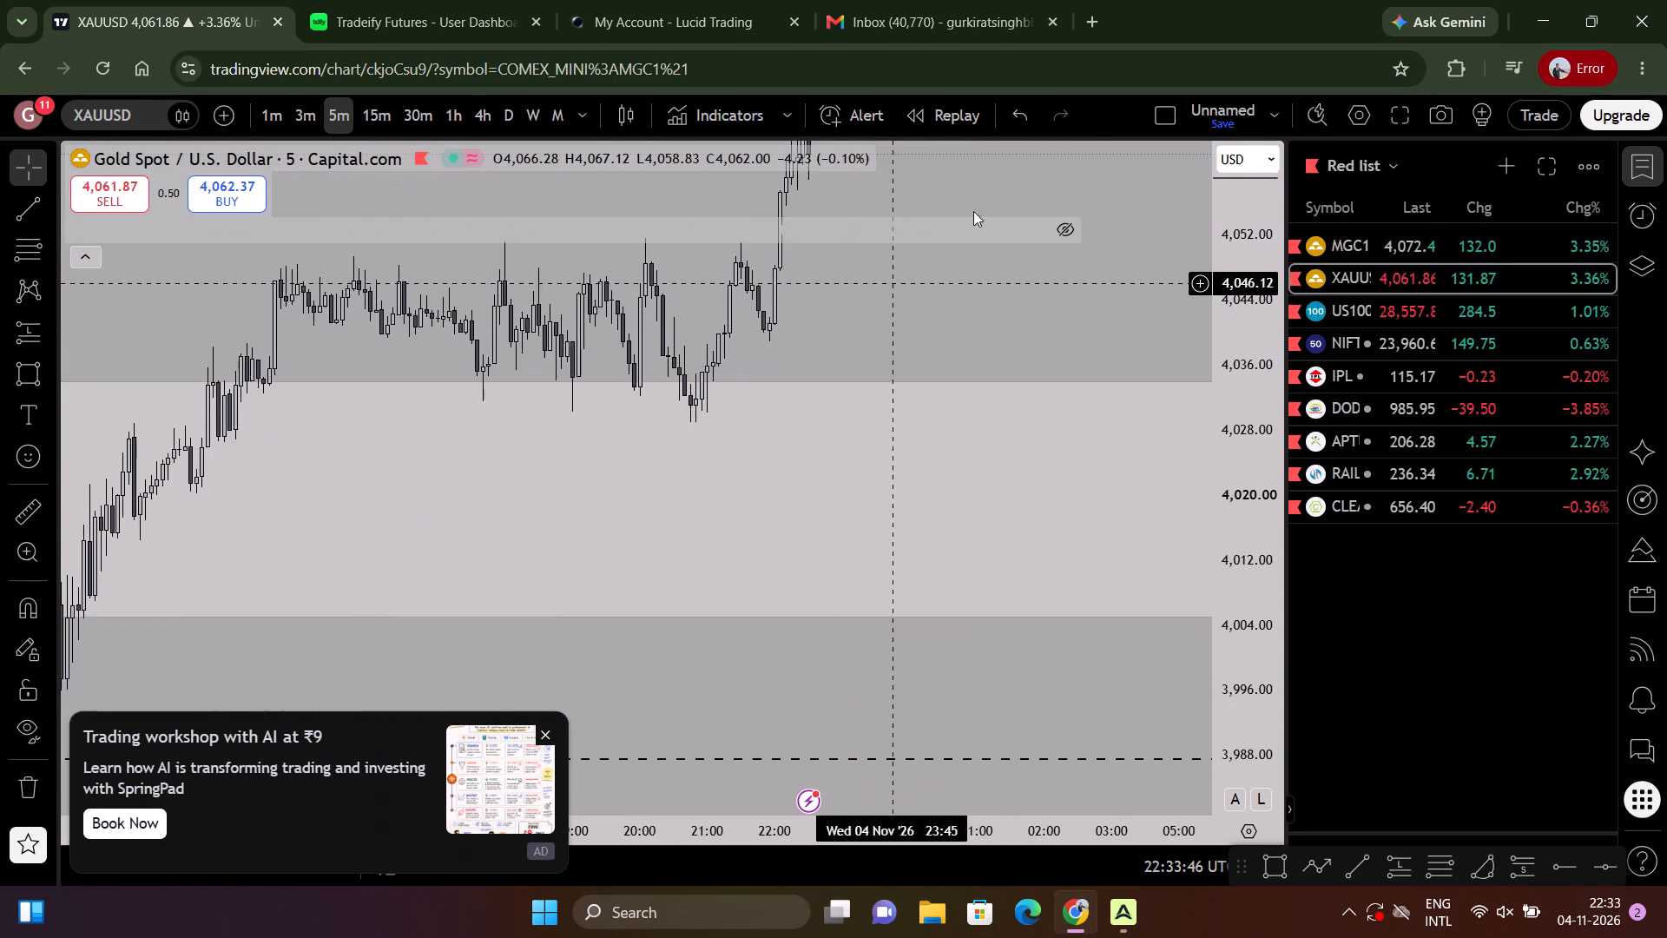
# Show the hidden sessions indicator so the London and NYAM ranges are drawn on the 5-minute gold chart.
pyautogui.click(1059, 231)
pyautogui.scroll(-4, 992, 394)
pyautogui.scroll(2, 945, 417)
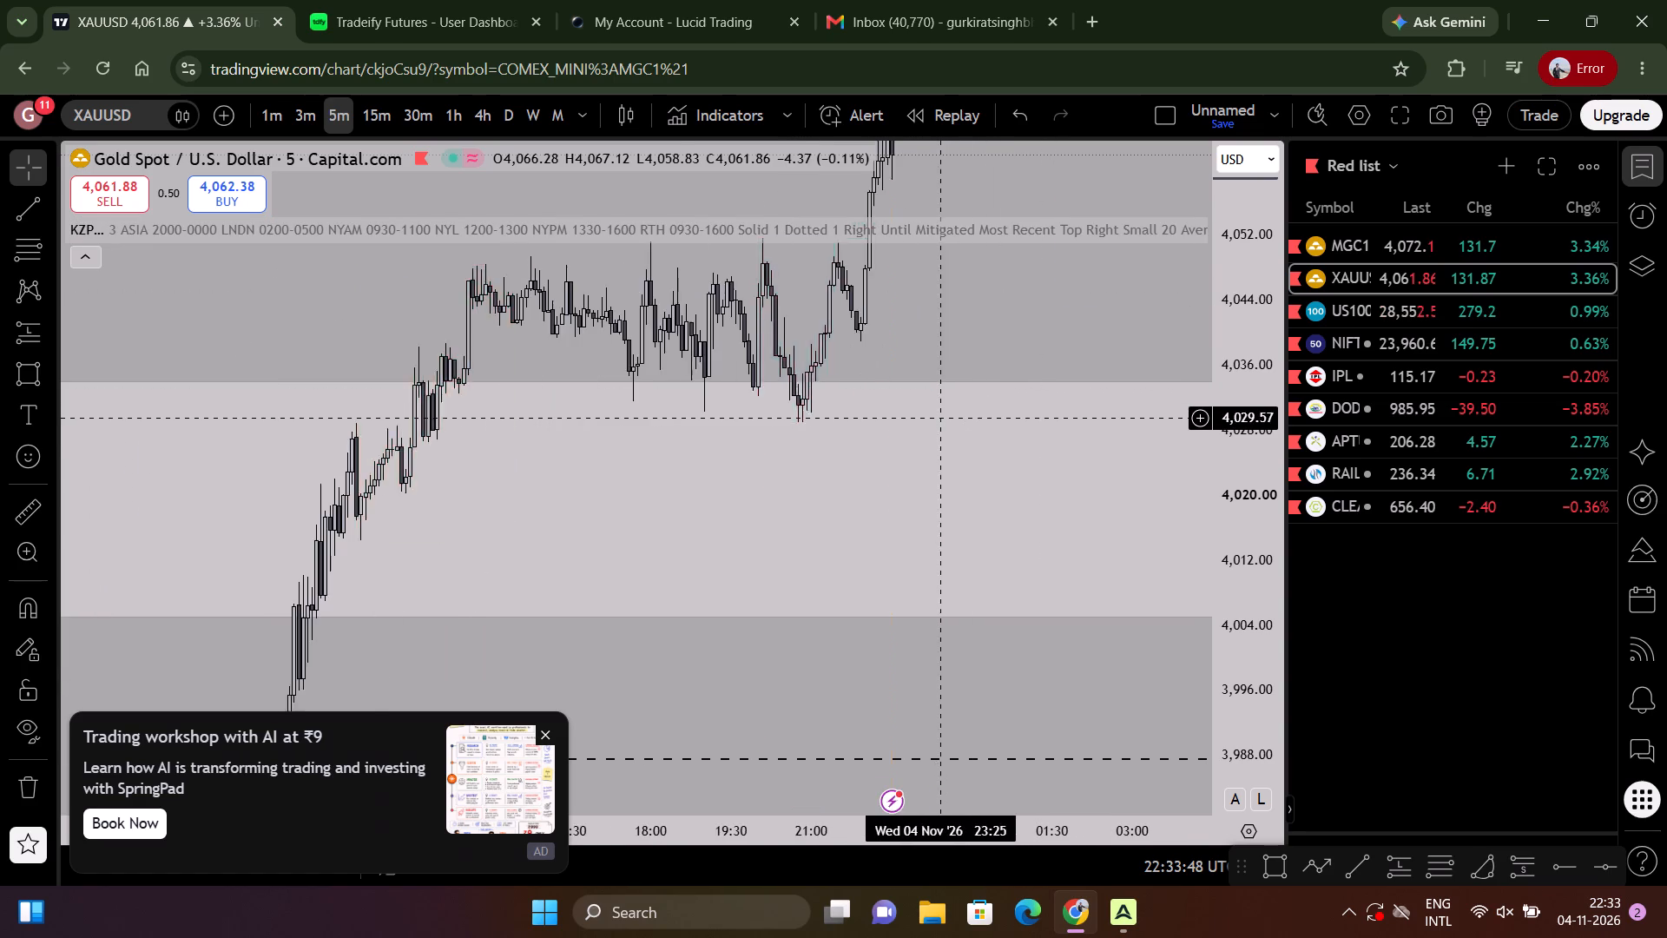
pyautogui.scroll(2, 930, 421)
pyautogui.moveTo(926, 445); pyautogui.dragTo(939, 518)
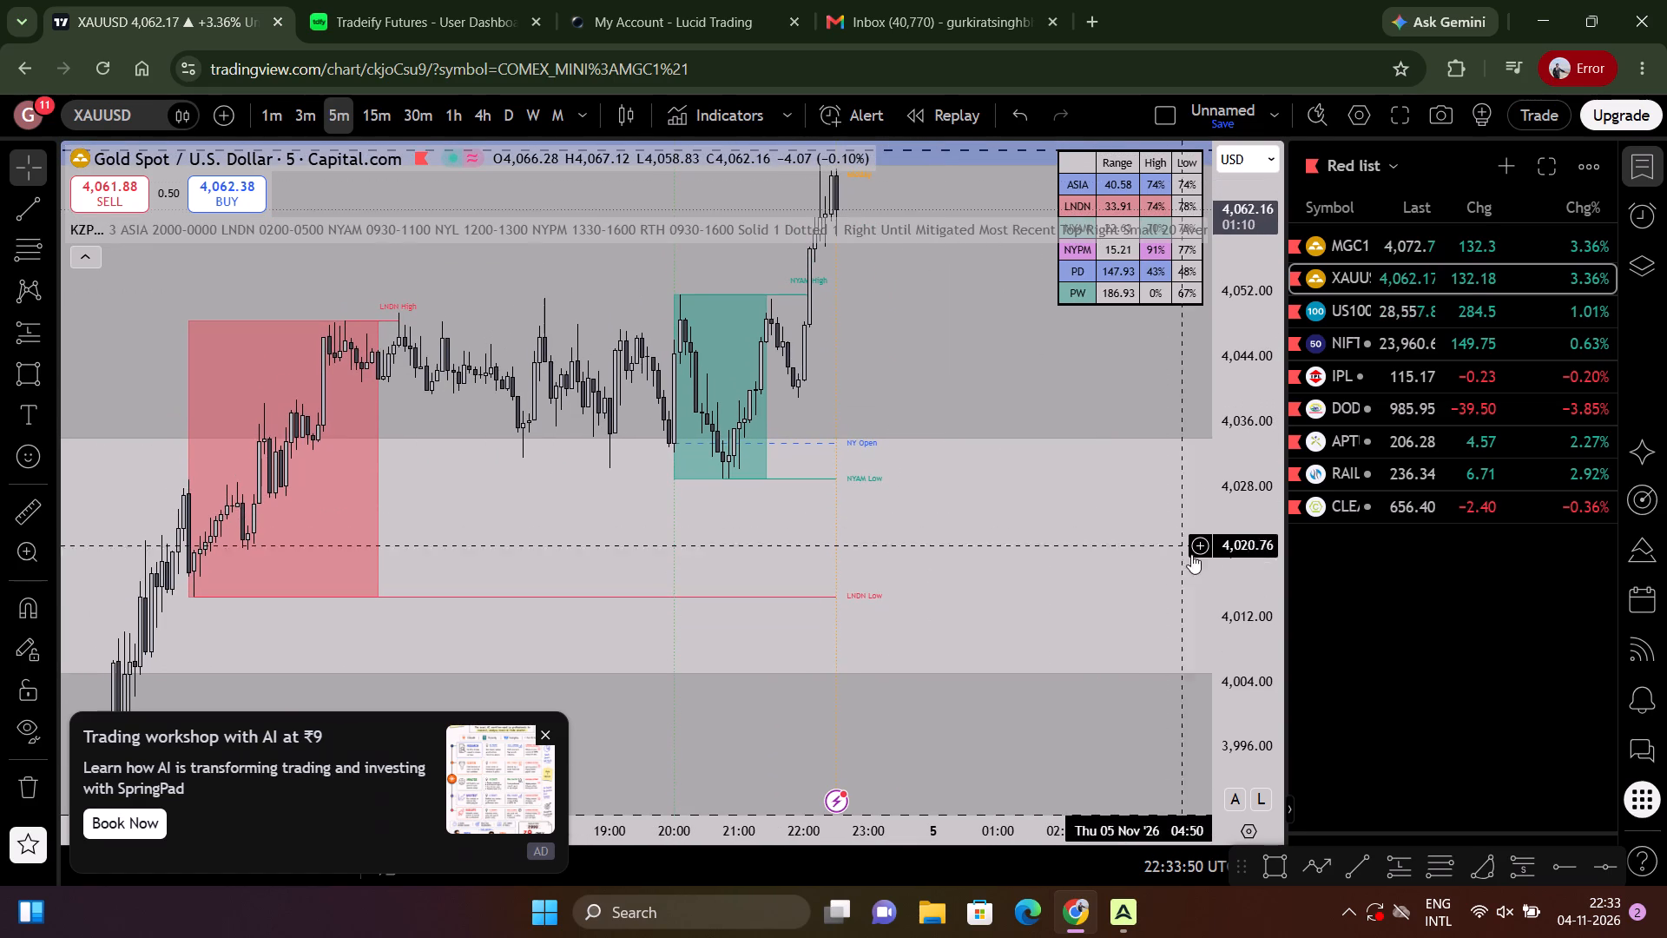
pyautogui.moveTo(1216, 548); pyautogui.dragTo(1138, 615)
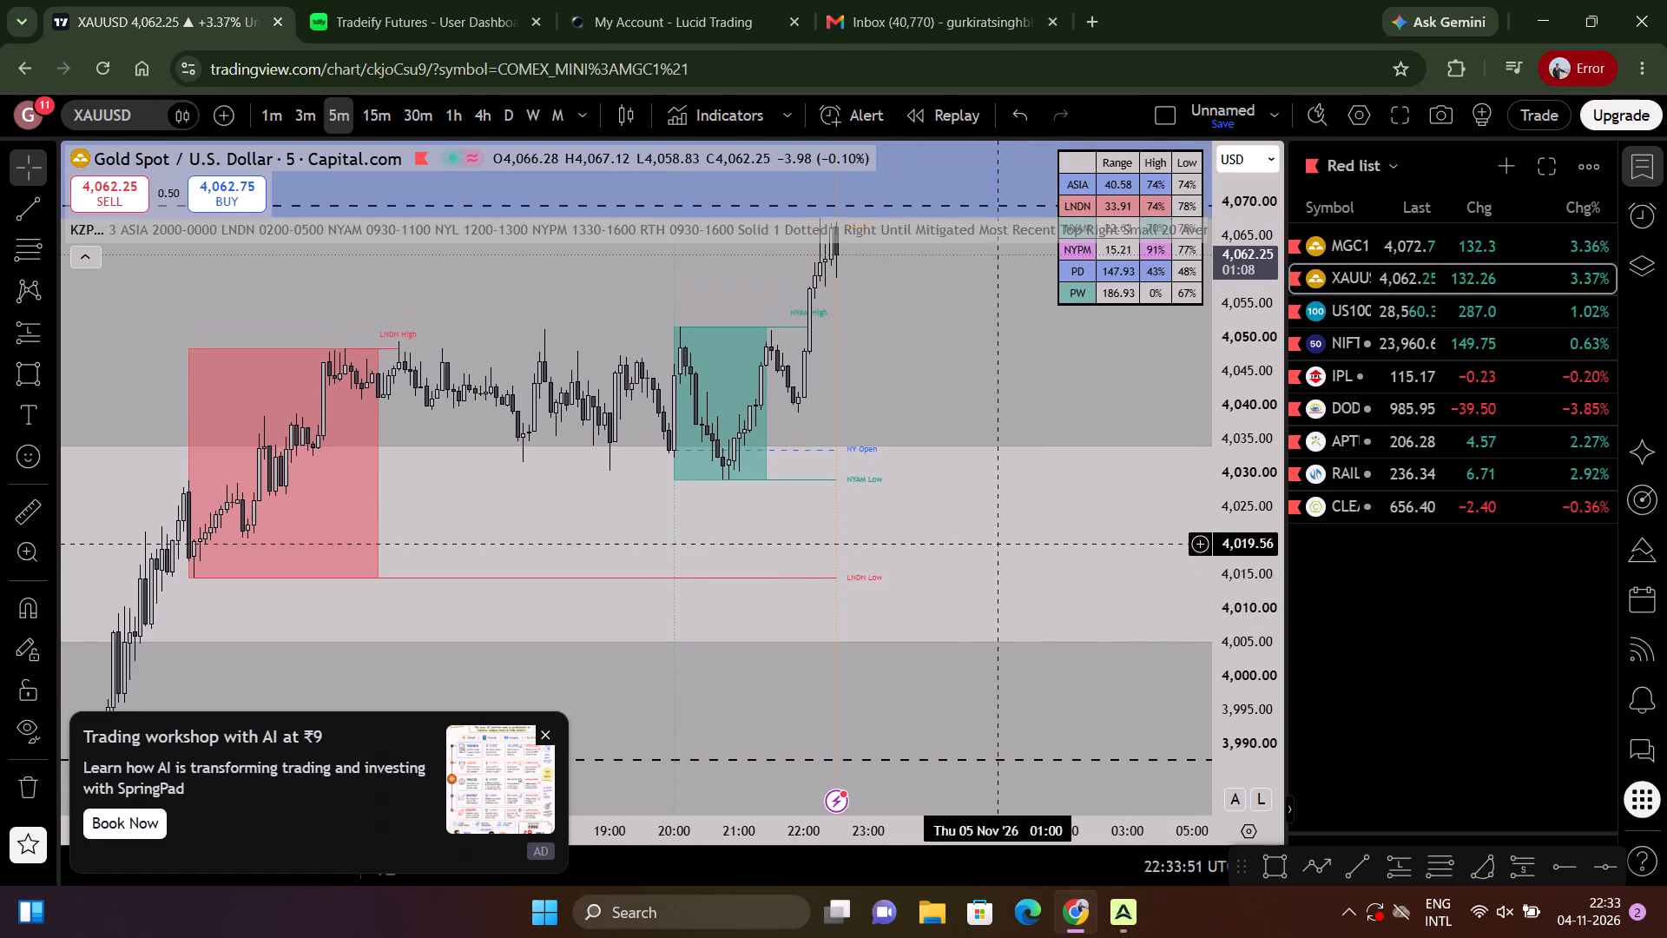
pyautogui.moveTo(993, 546); pyautogui.dragTo(993, 584)
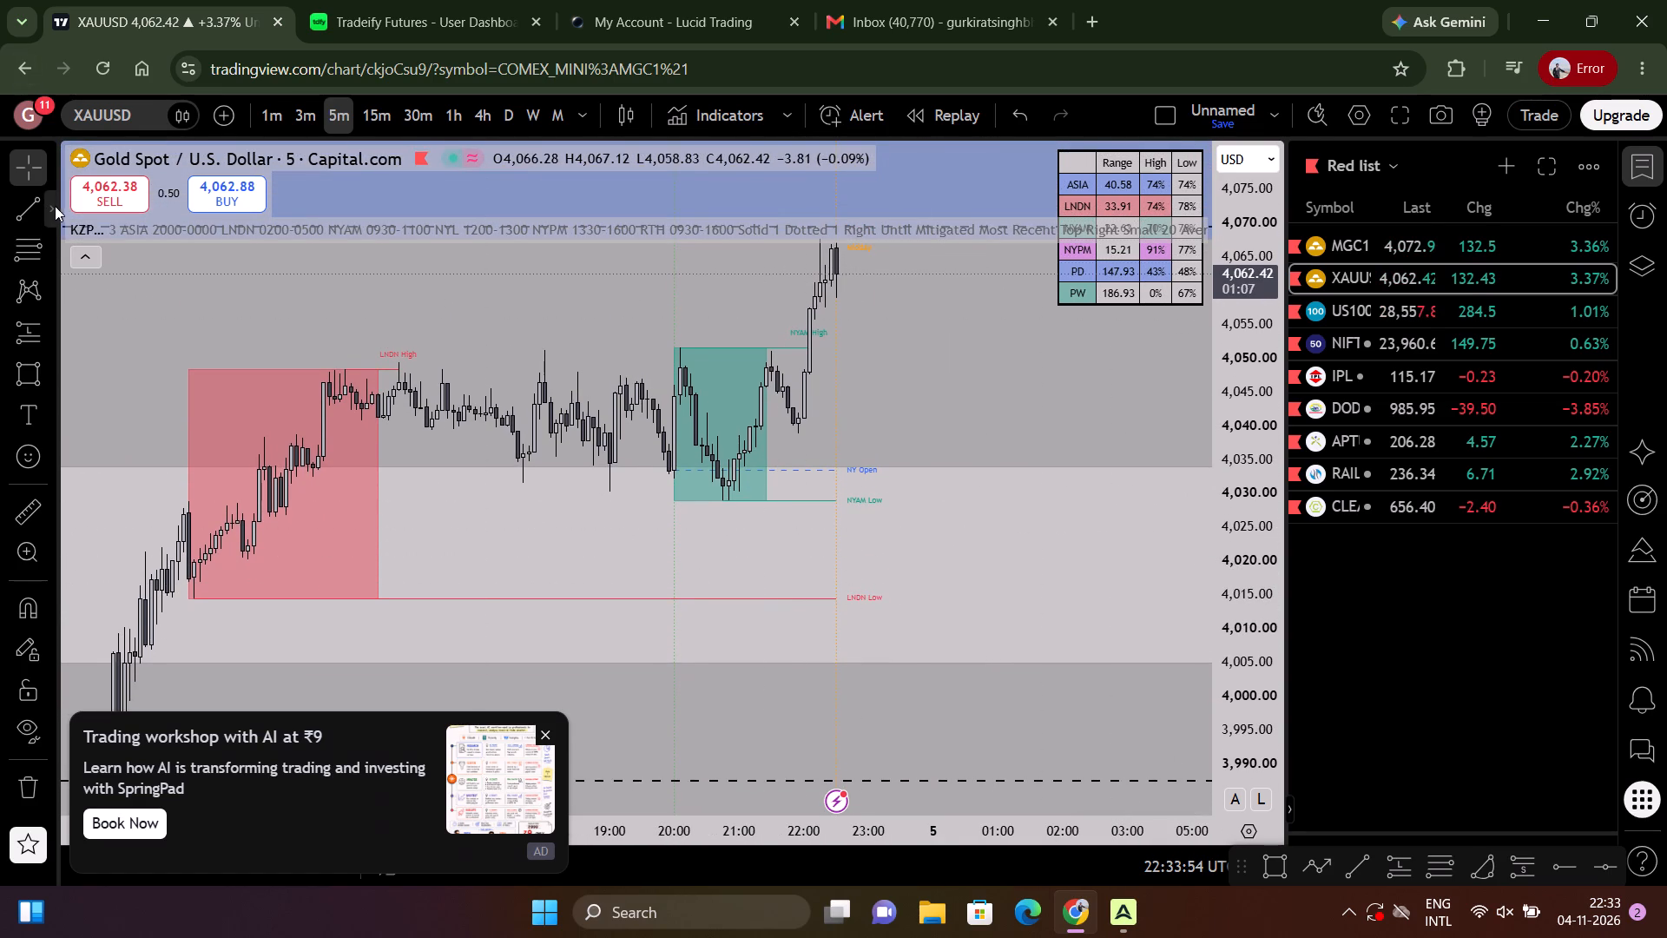
# Draw a horizontal ray along the NYAM session low at about 4,028.70, starting from the session's 20:00 open.
pyautogui.click(56, 206)
pyautogui.click(49, 214)
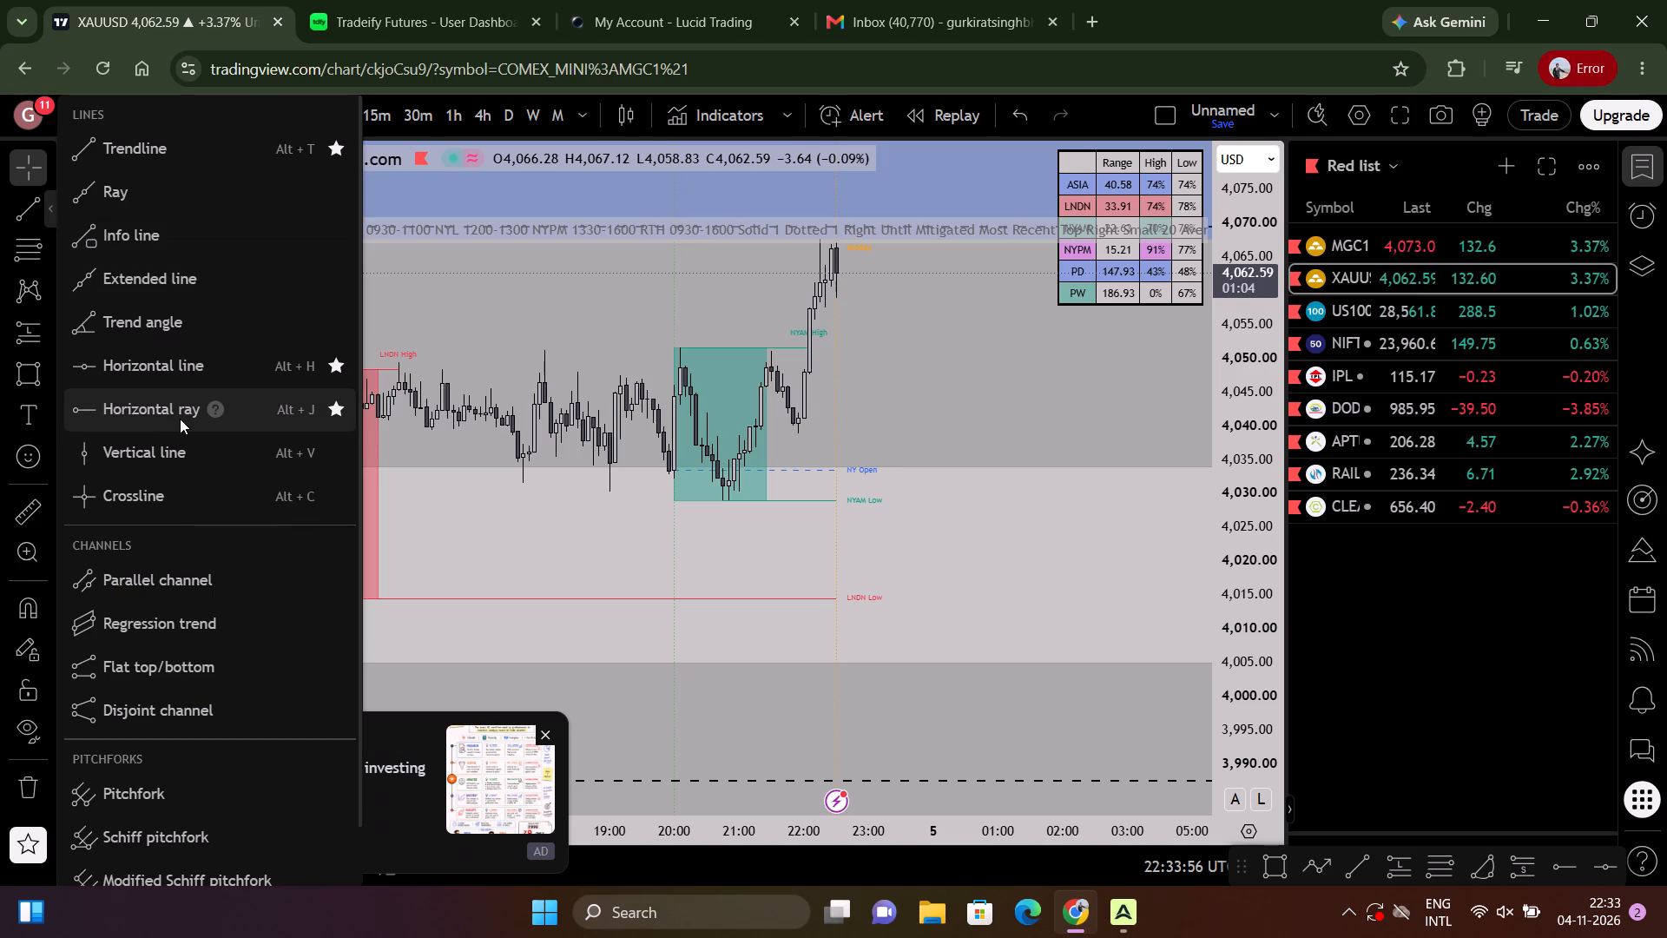
pyautogui.click(138, 408)
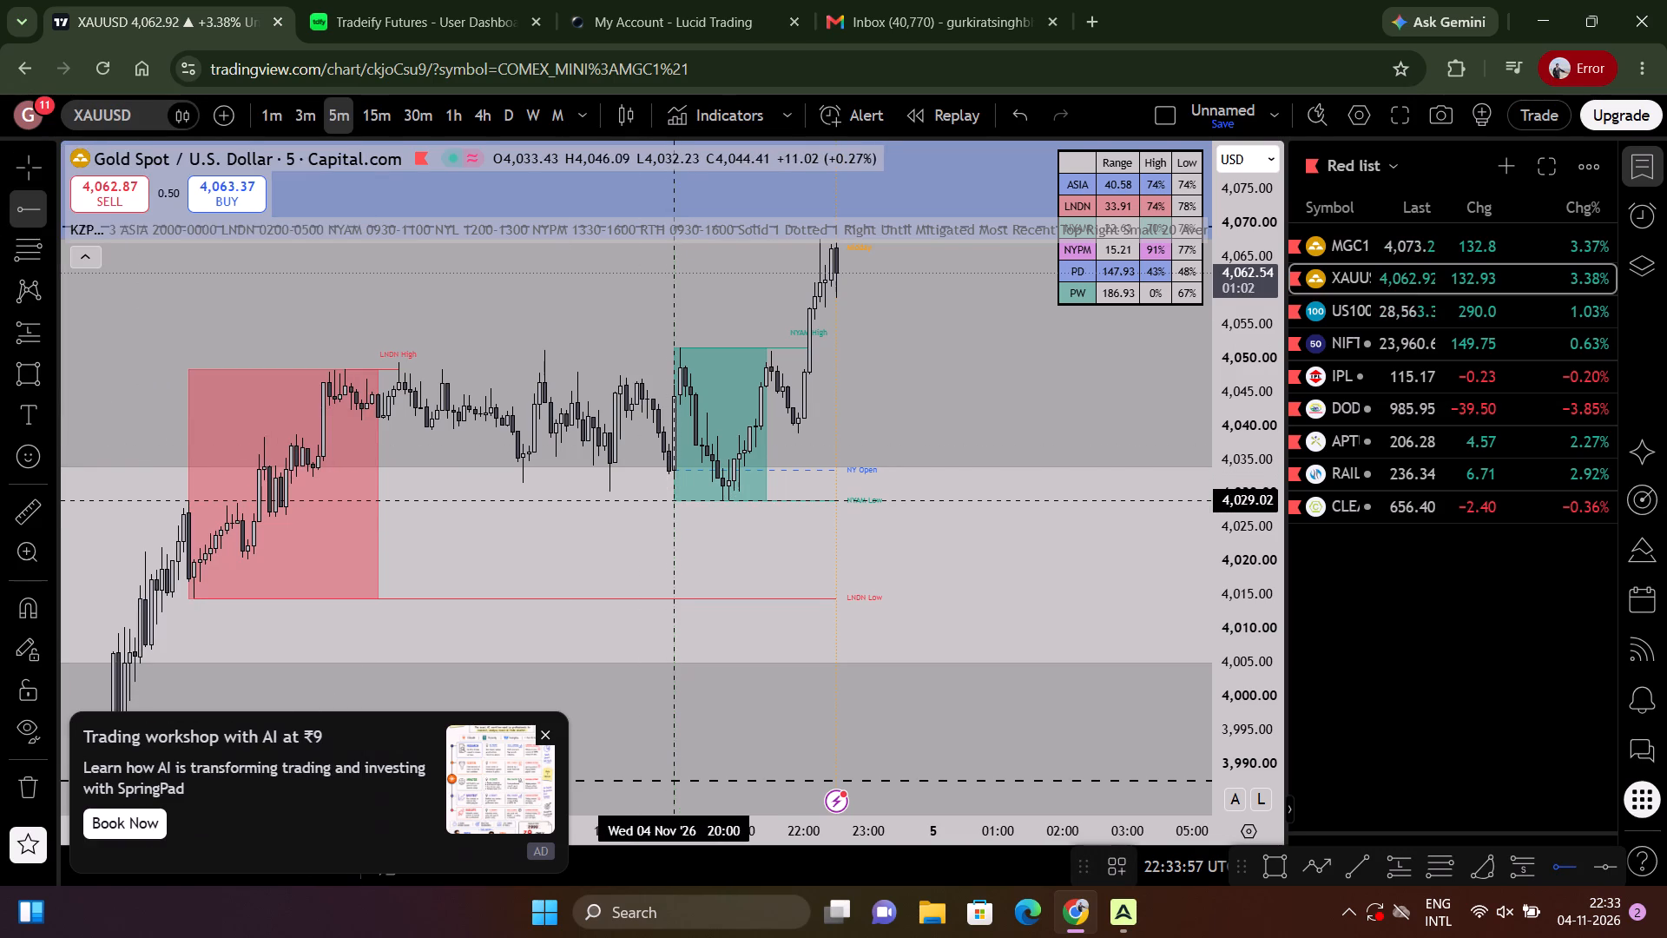
pyautogui.click(674, 502)
pyautogui.click(674, 502)
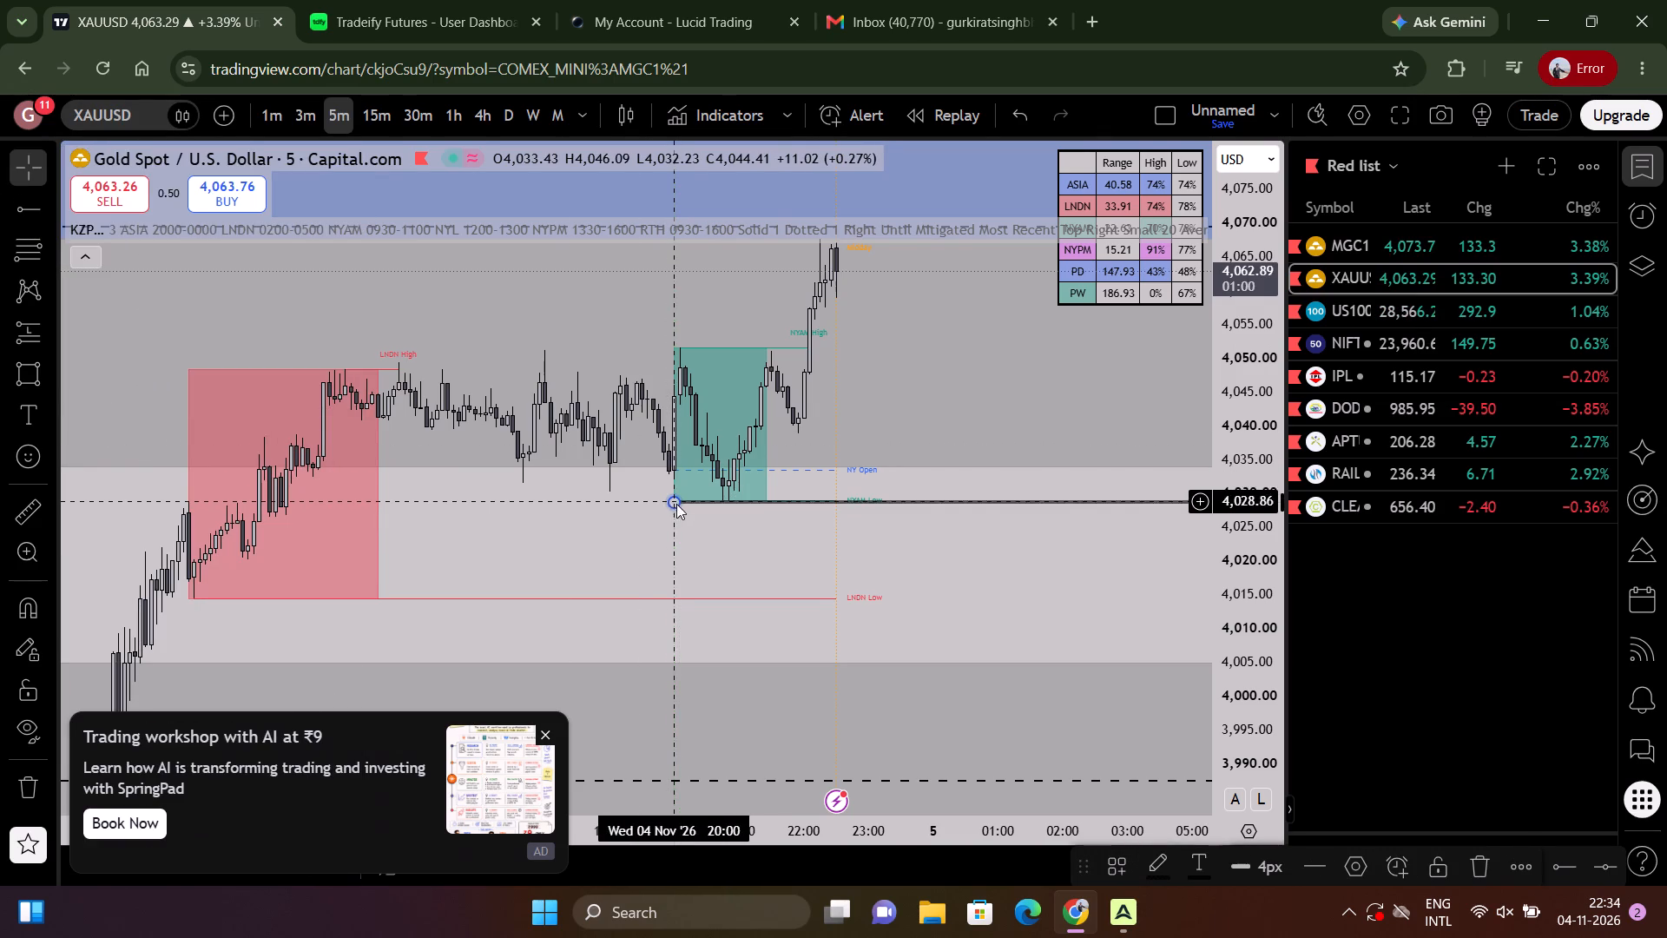
pyautogui.click(710, 528)
# Draw a horizontal ray along the London session low at about 4,014.43, starting from the session's opening edge.
pyautogui.scroll(-5, 930, 546)
pyautogui.moveTo(959, 557); pyautogui.dragTo(1009, 283)
pyautogui.scroll(-1, 1005, 281)
pyautogui.scroll(3, 932, 350)
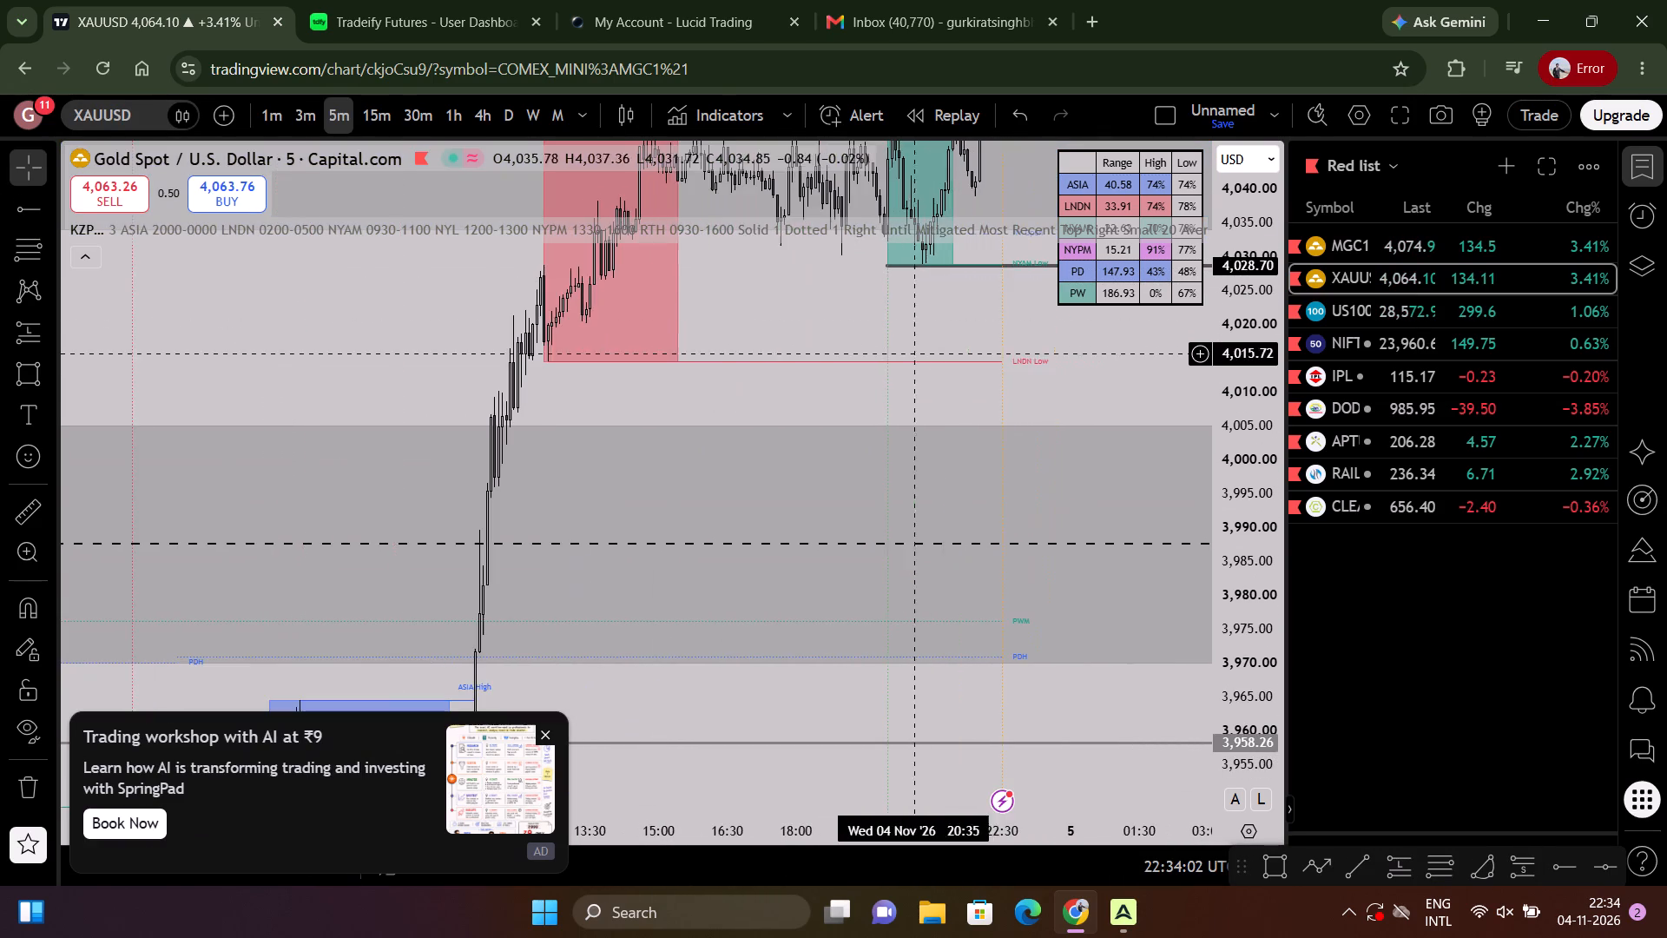
pyautogui.moveTo(810, 311); pyautogui.dragTo(761, 373)
pyautogui.click(17, 207)
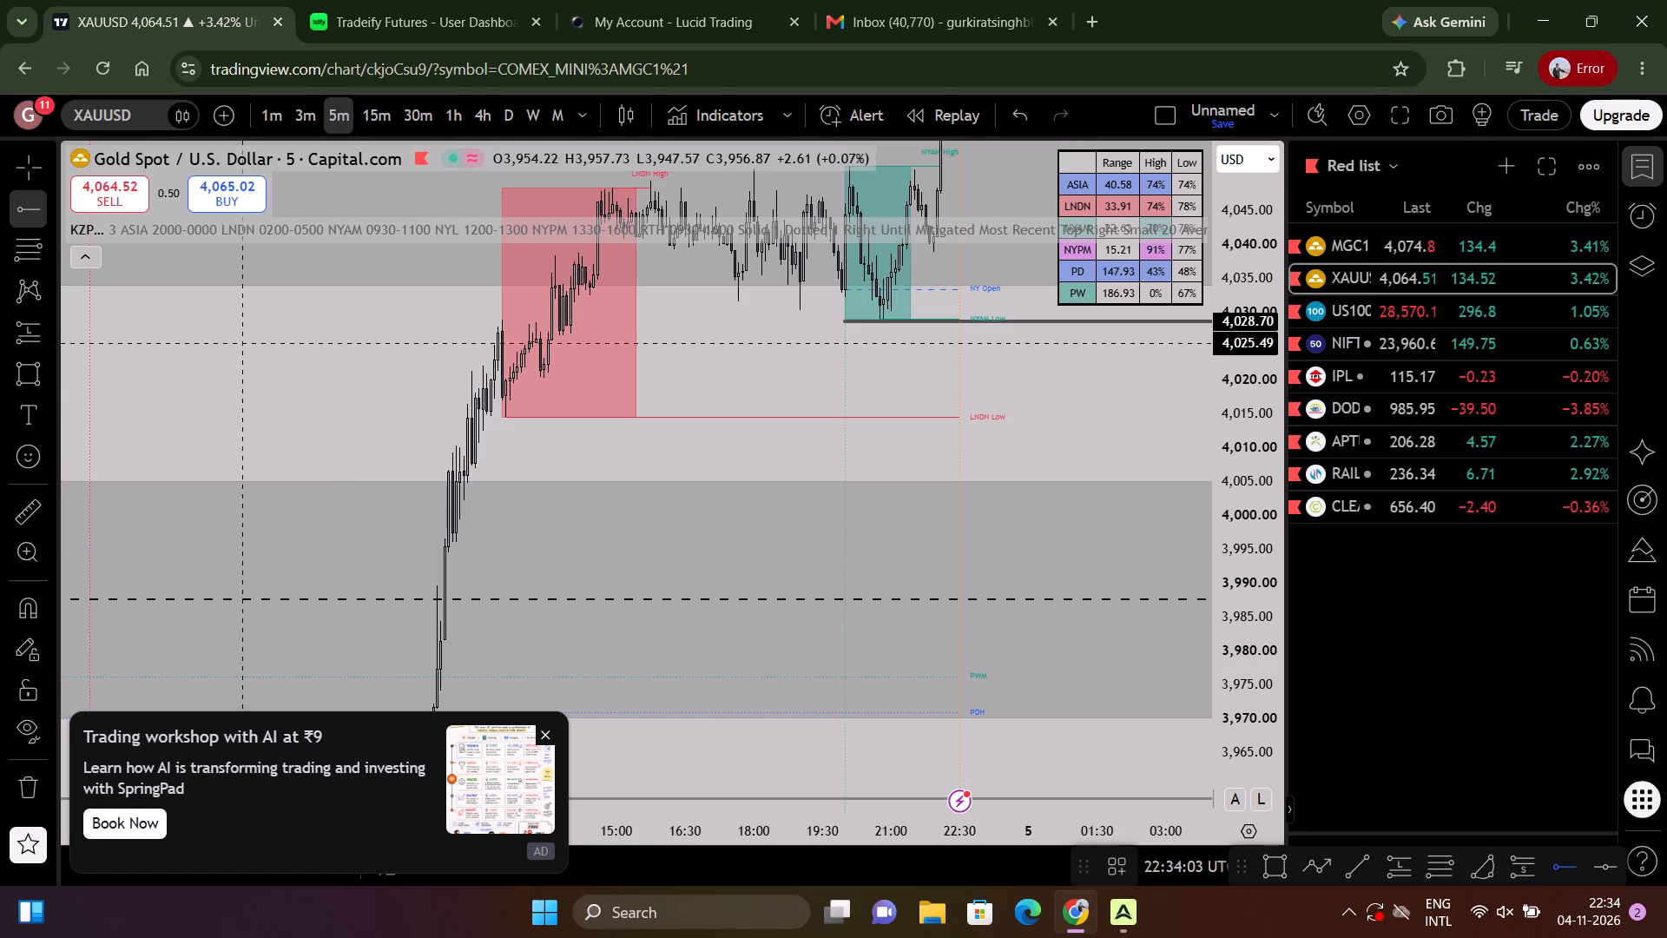
pyautogui.click(502, 418)
pyautogui.click(573, 431)
# Check the earlier session ranges down to the PDL and hide the sessions indicator.
pyautogui.moveTo(589, 444); pyautogui.dragTo(760, 274)
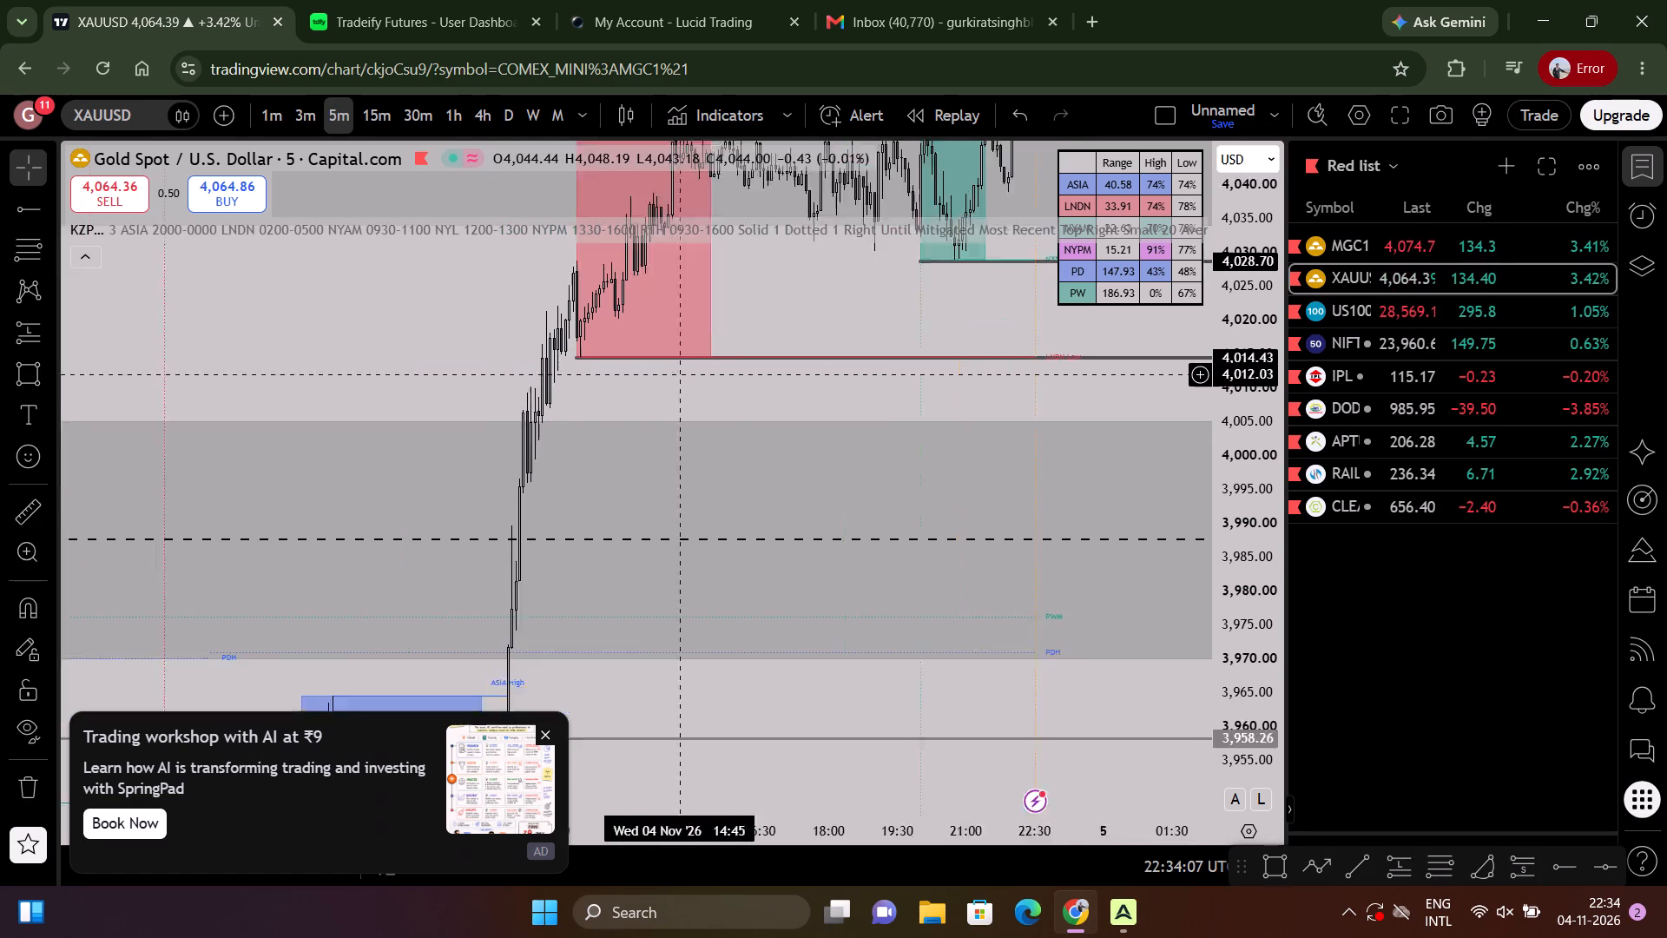
pyautogui.moveTo(760, 274); pyautogui.dragTo(770, 246)
pyautogui.scroll(-6, 998, 320)
pyautogui.moveTo(1242, 443); pyautogui.dragTo(1102, 661)
pyautogui.scroll(-5, 936, 508)
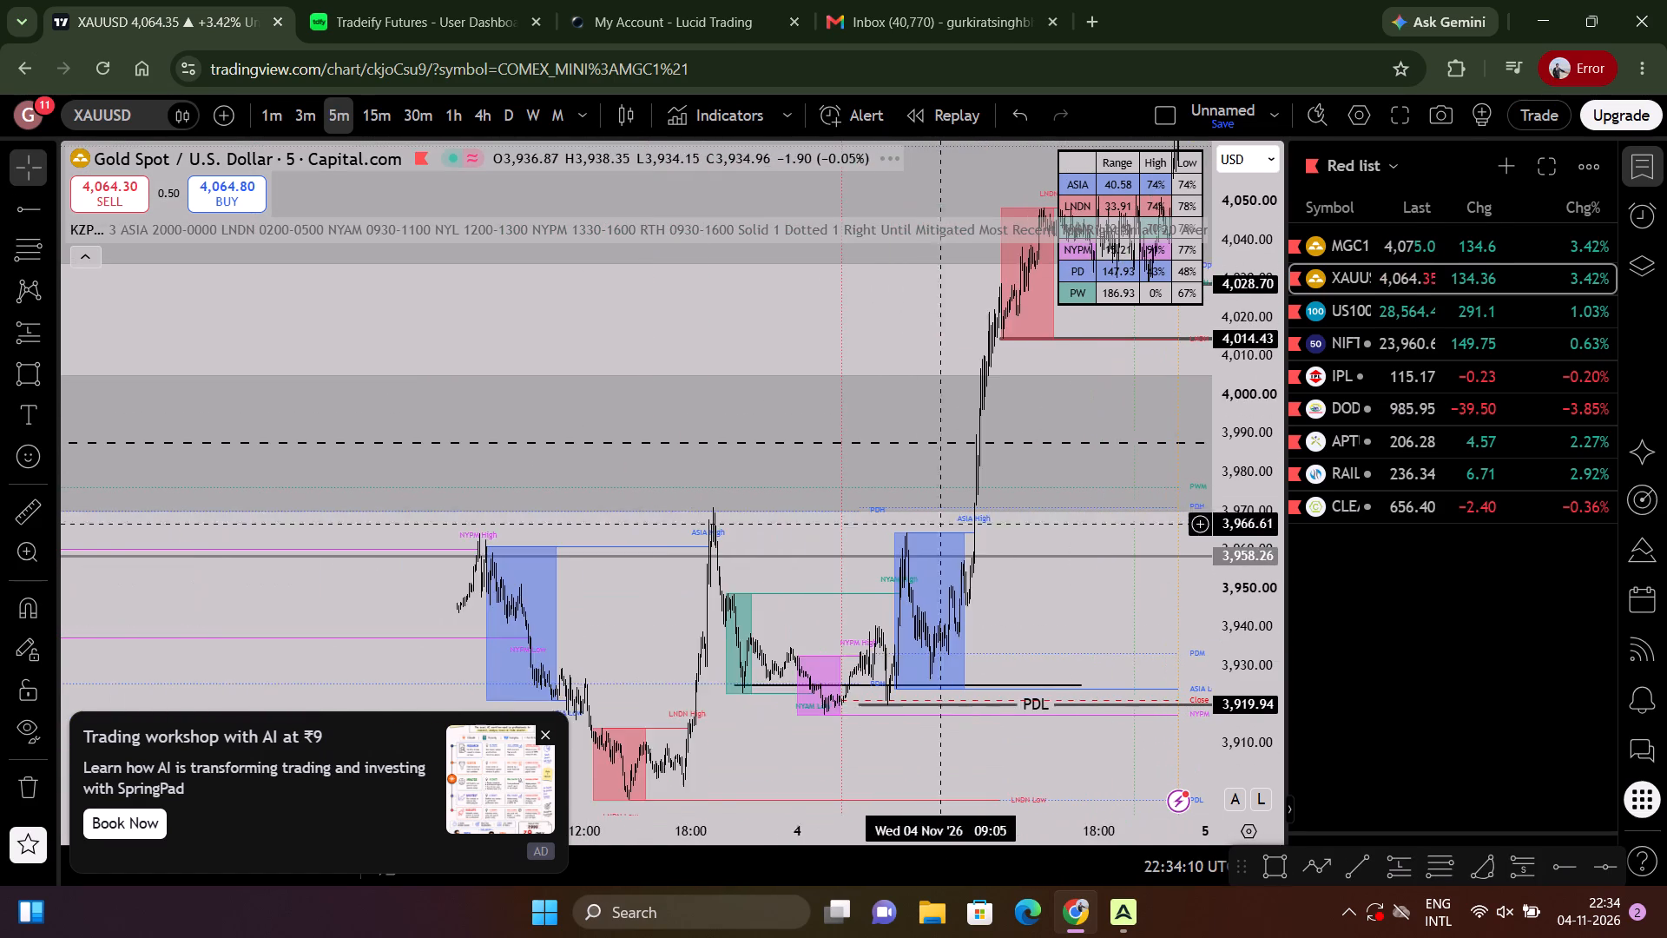
pyautogui.scroll(-4, 653, 640)
pyautogui.scroll(3, 1085, 628)
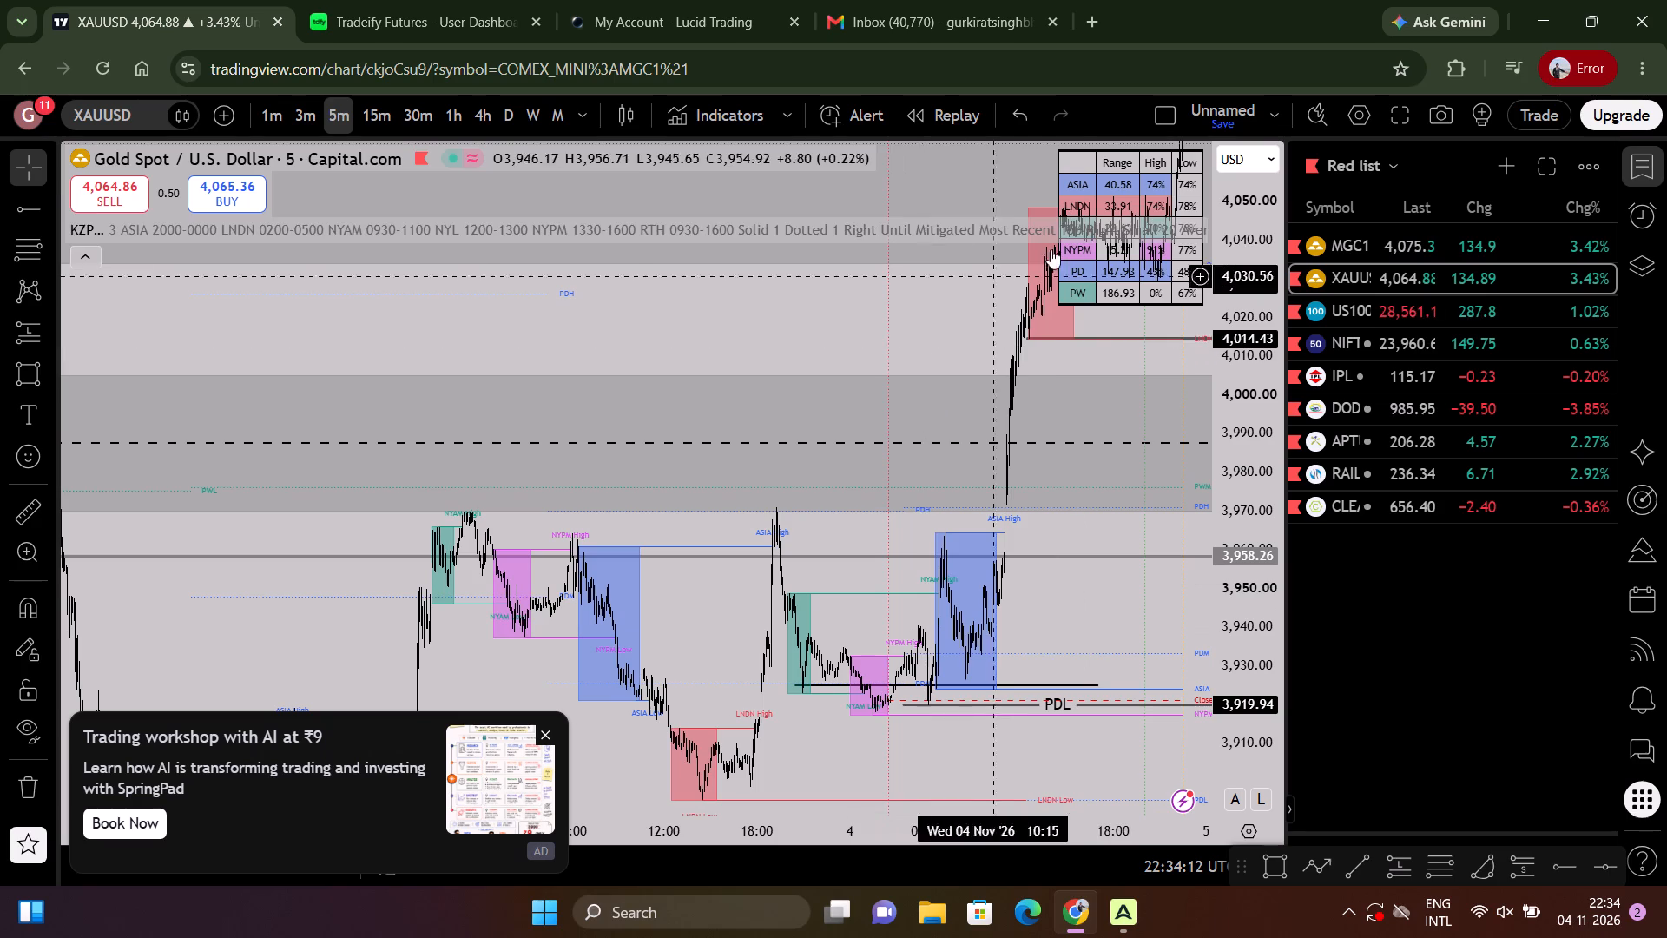
pyautogui.click(1076, 224)
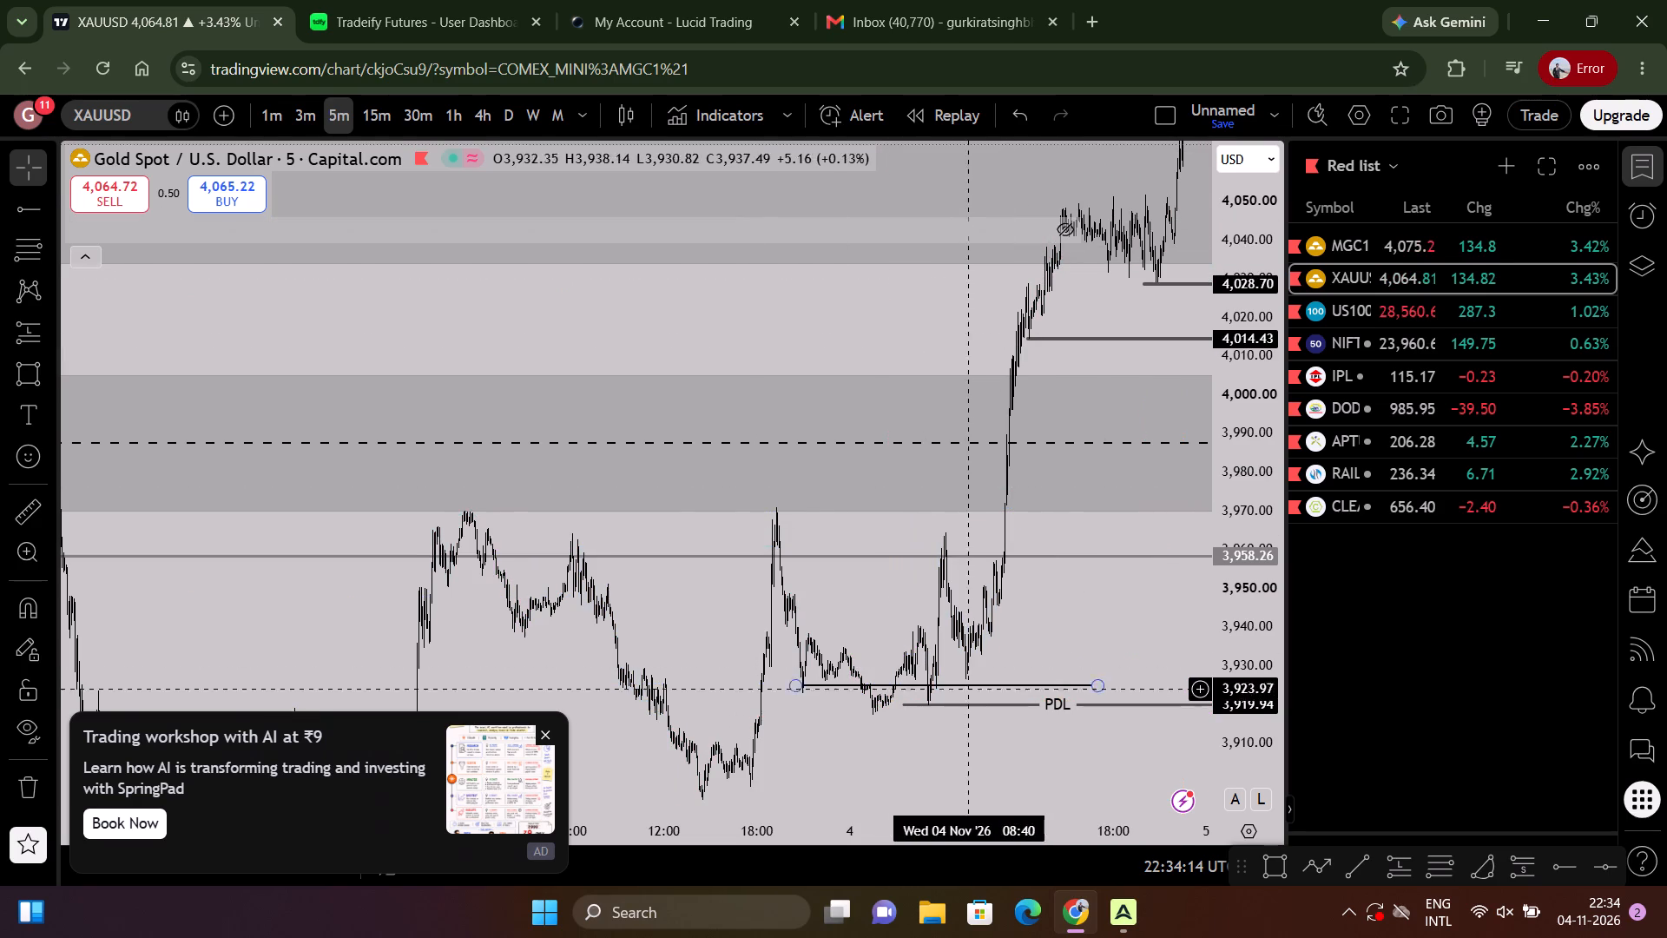
# Examine gold's 5-minute price action around the PDL and the short line near 3,925, back to the start of November.
pyautogui.moveTo(1009, 627); pyautogui.dragTo(999, 467)
pyautogui.moveTo(1265, 777); pyautogui.dragTo(1151, 369)
pyautogui.scroll(4, 1032, 467)
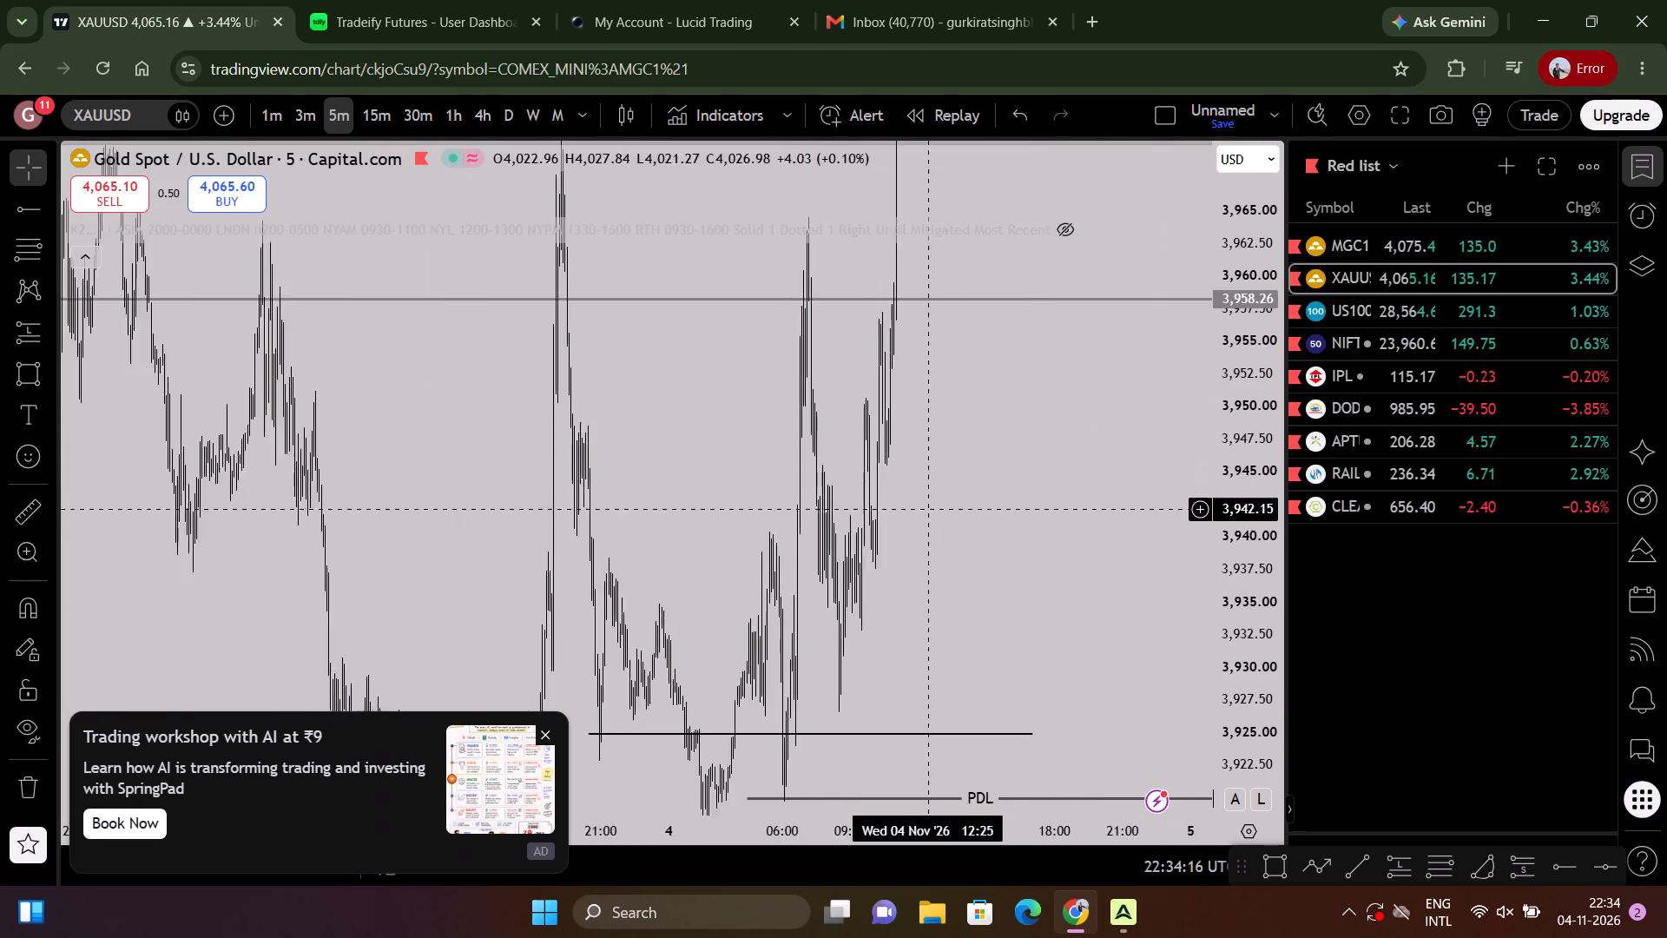
pyautogui.scroll(6, 896, 526)
pyautogui.moveTo(754, 578); pyautogui.dragTo(1361, 175)
pyautogui.scroll(4, 1109, 276)
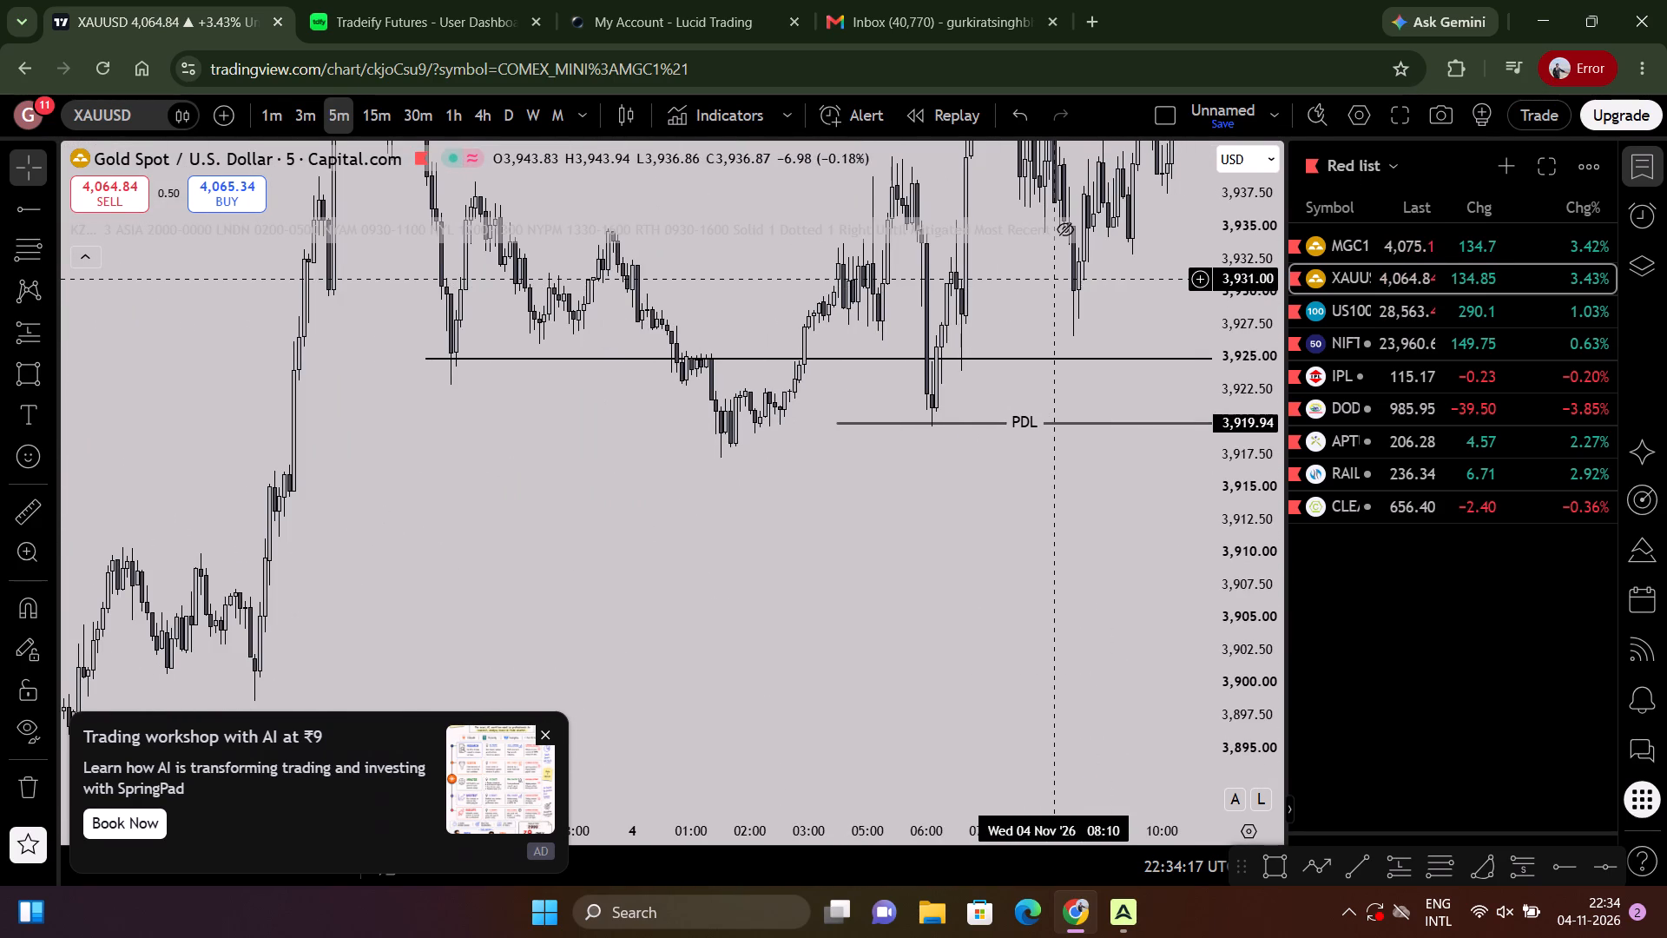
pyautogui.moveTo(1053, 279); pyautogui.dragTo(1036, 308)
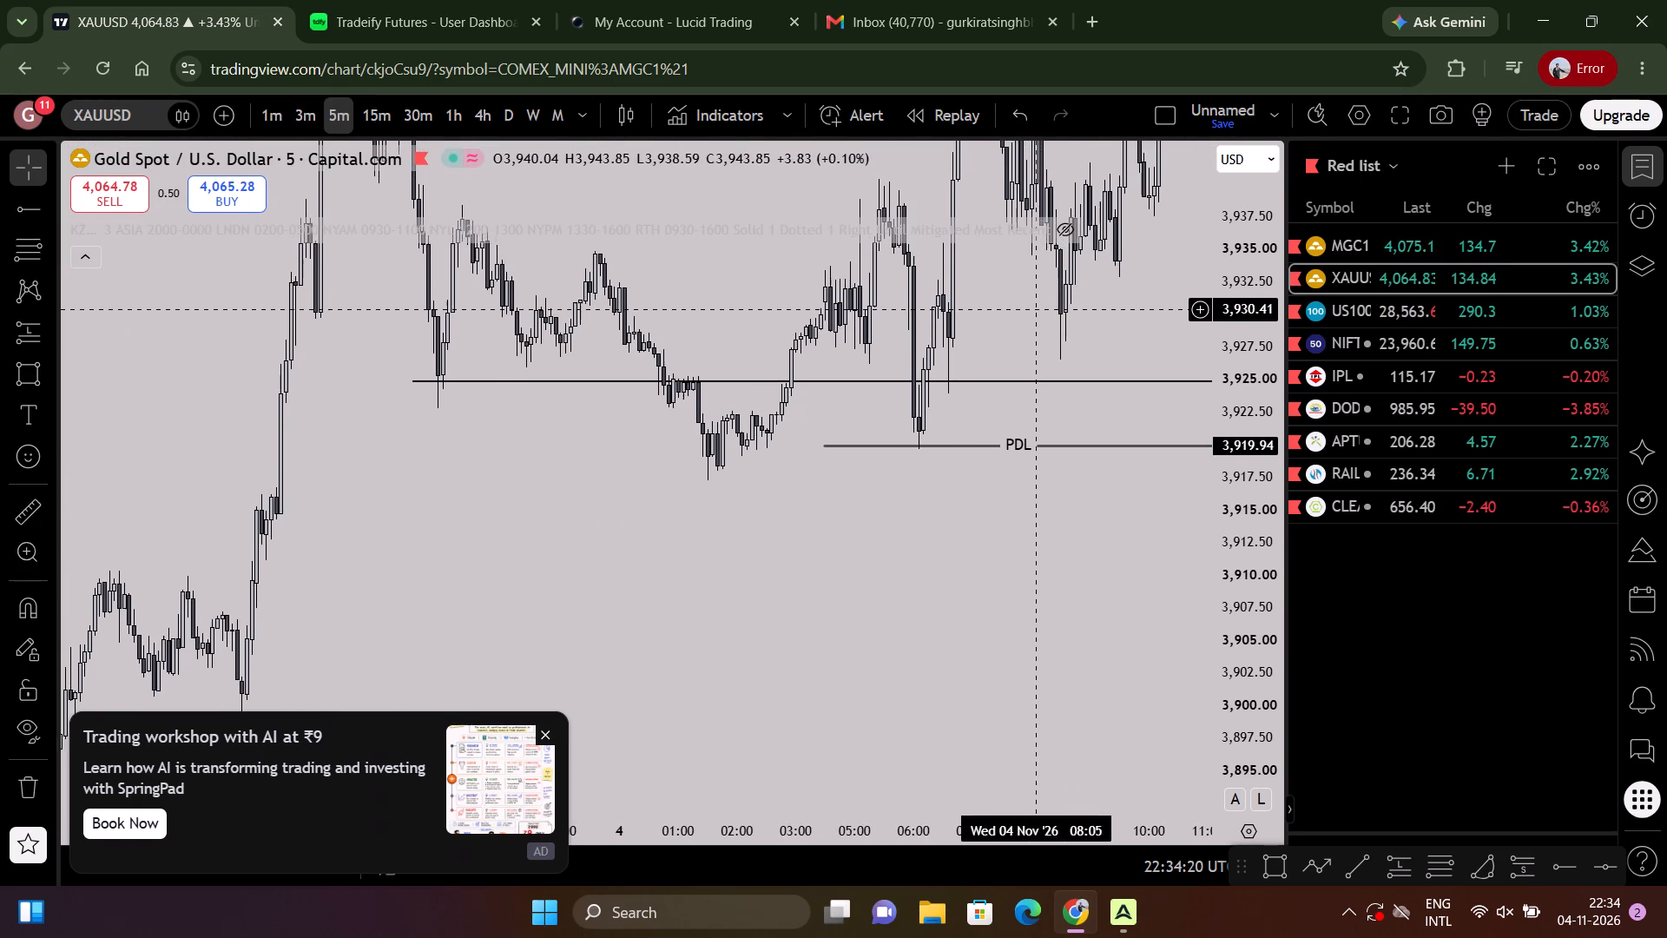
pyautogui.moveTo(1036, 308); pyautogui.dragTo(1028, 403)
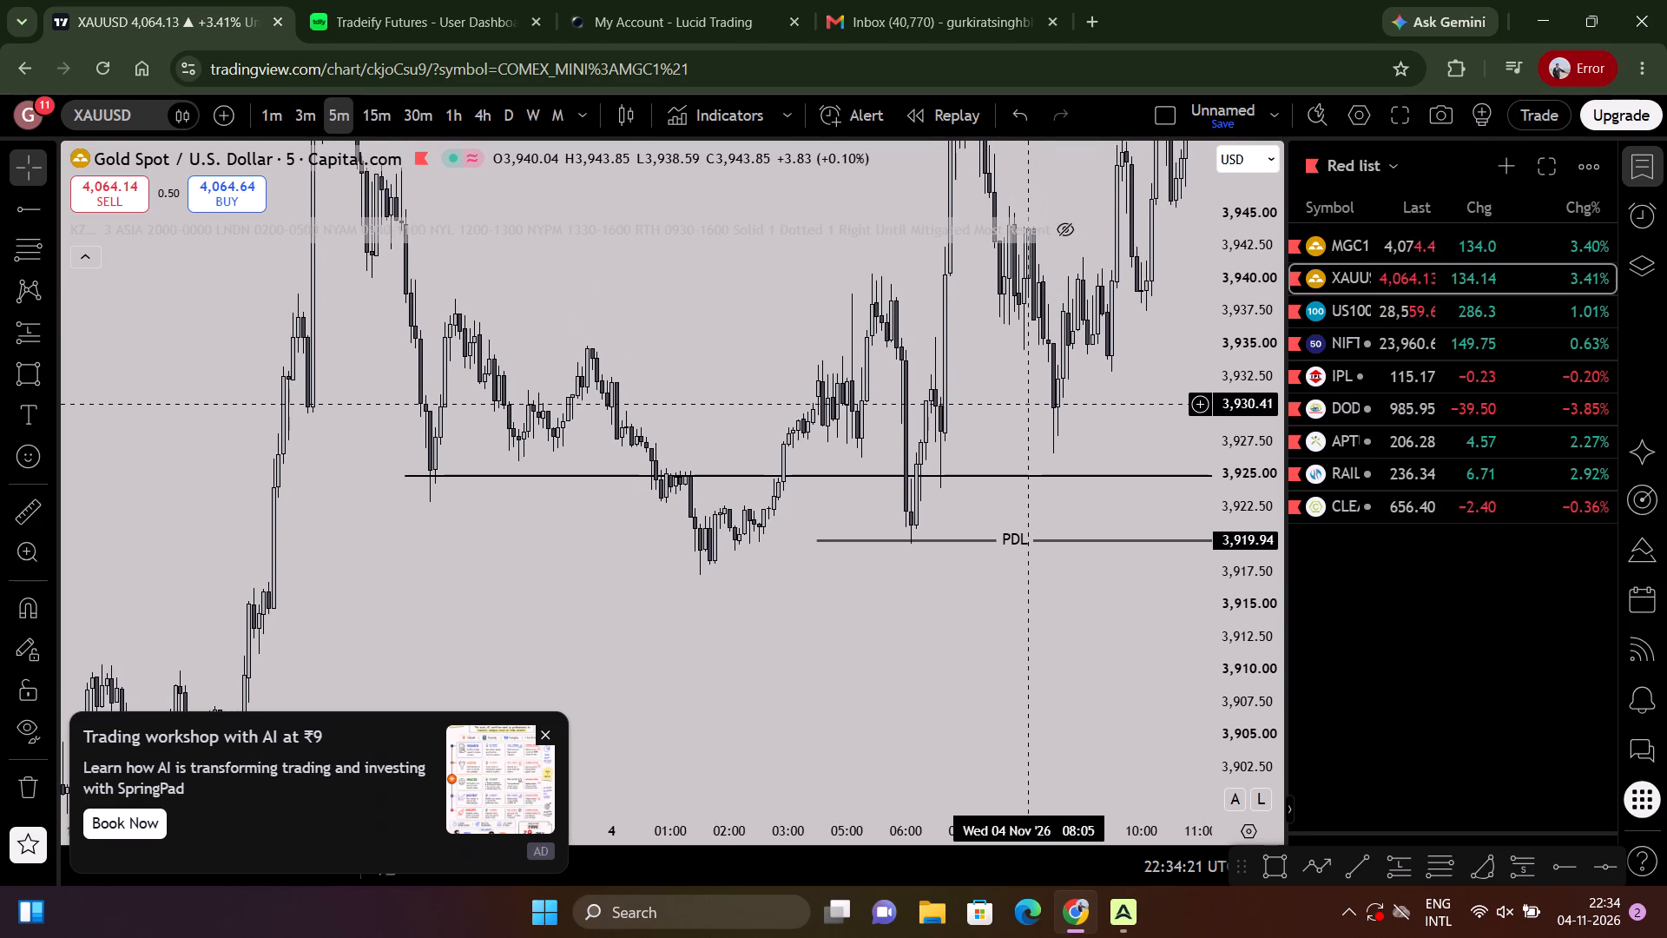
pyautogui.moveTo(1028, 403); pyautogui.dragTo(1025, 420)
pyautogui.moveTo(1018, 419); pyautogui.dragTo(531, 479)
pyautogui.scroll(-2, 534, 479)
pyautogui.scroll(2, 543, 468)
pyautogui.moveTo(543, 468); pyautogui.dragTo(905, 440)
pyautogui.scroll(-7, 913, 432)
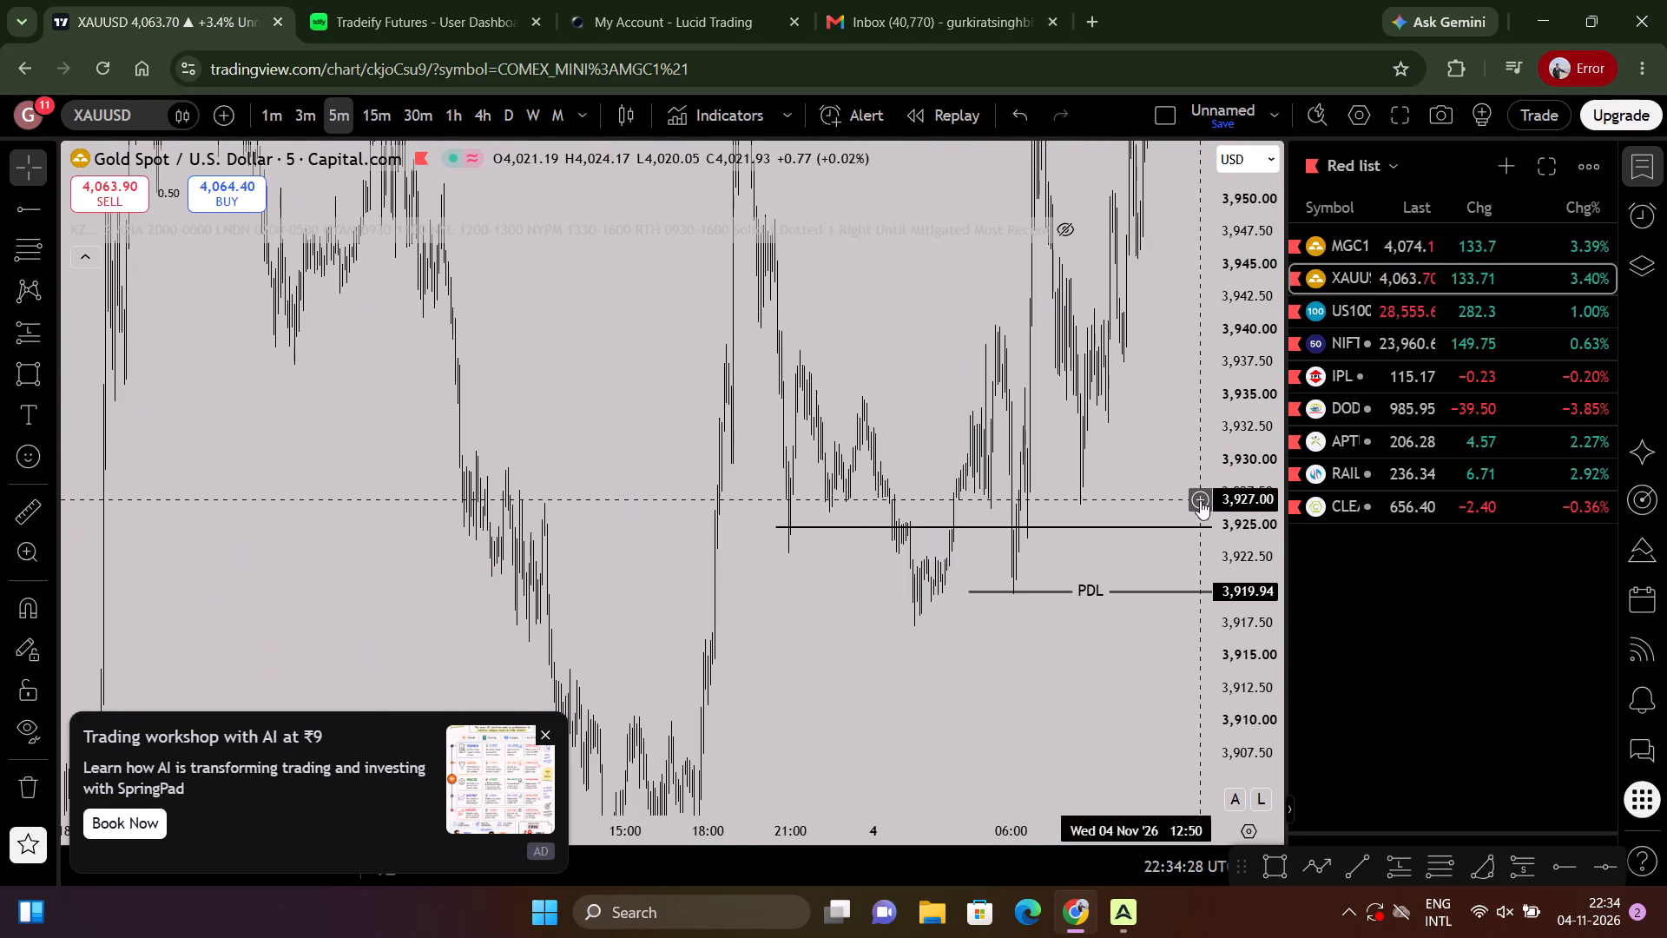
pyautogui.moveTo(1240, 462); pyautogui.dragTo(1077, 829)
pyautogui.scroll(-7, 980, 729)
pyautogui.scroll(-6, 1025, 579)
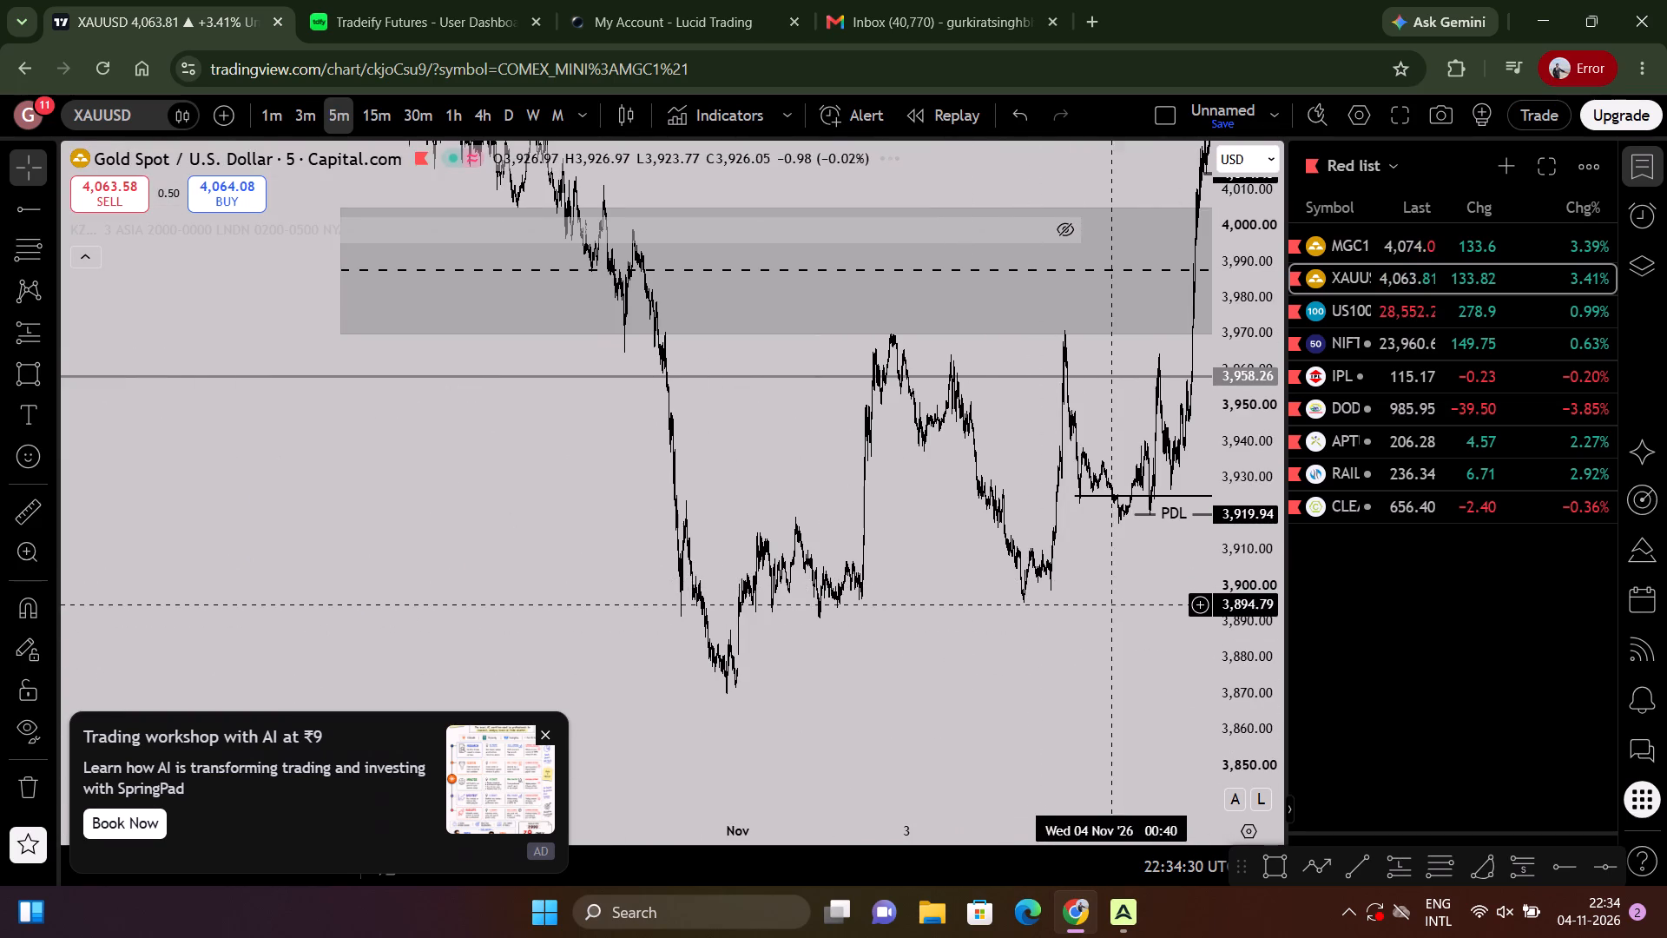
pyautogui.moveTo(1099, 612); pyautogui.dragTo(1016, 607)
pyautogui.moveTo(1024, 596); pyautogui.dragTo(1002, 574)
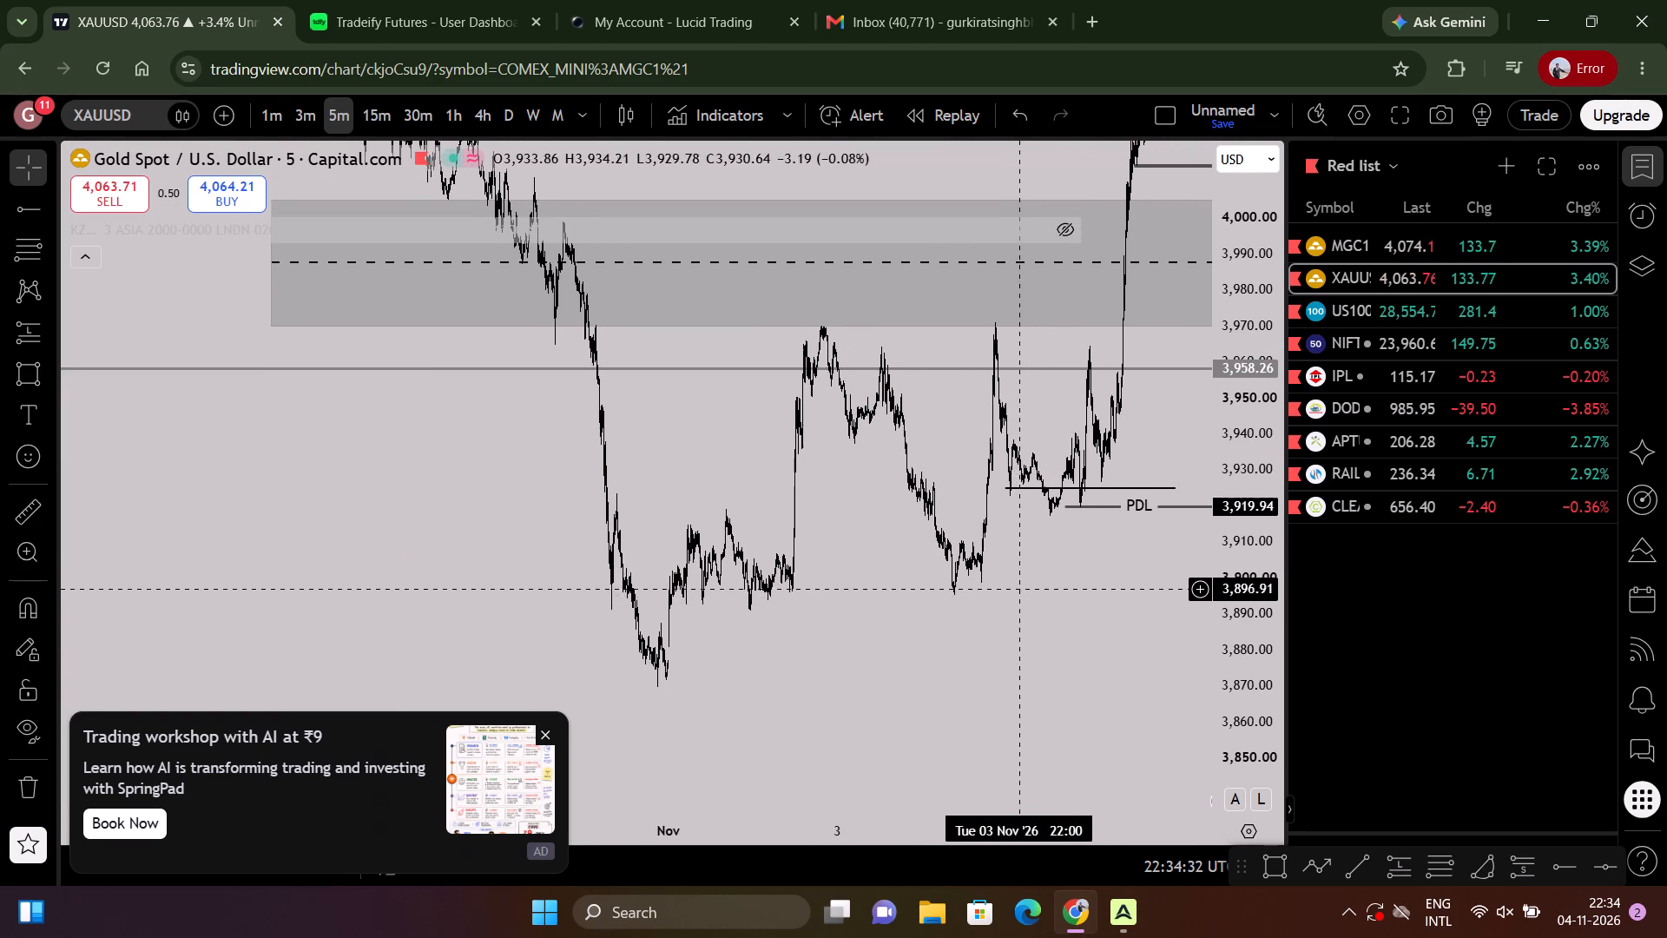
pyautogui.moveTo(1002, 574); pyautogui.dragTo(768, 841)
pyautogui.scroll(-6, 801, 694)
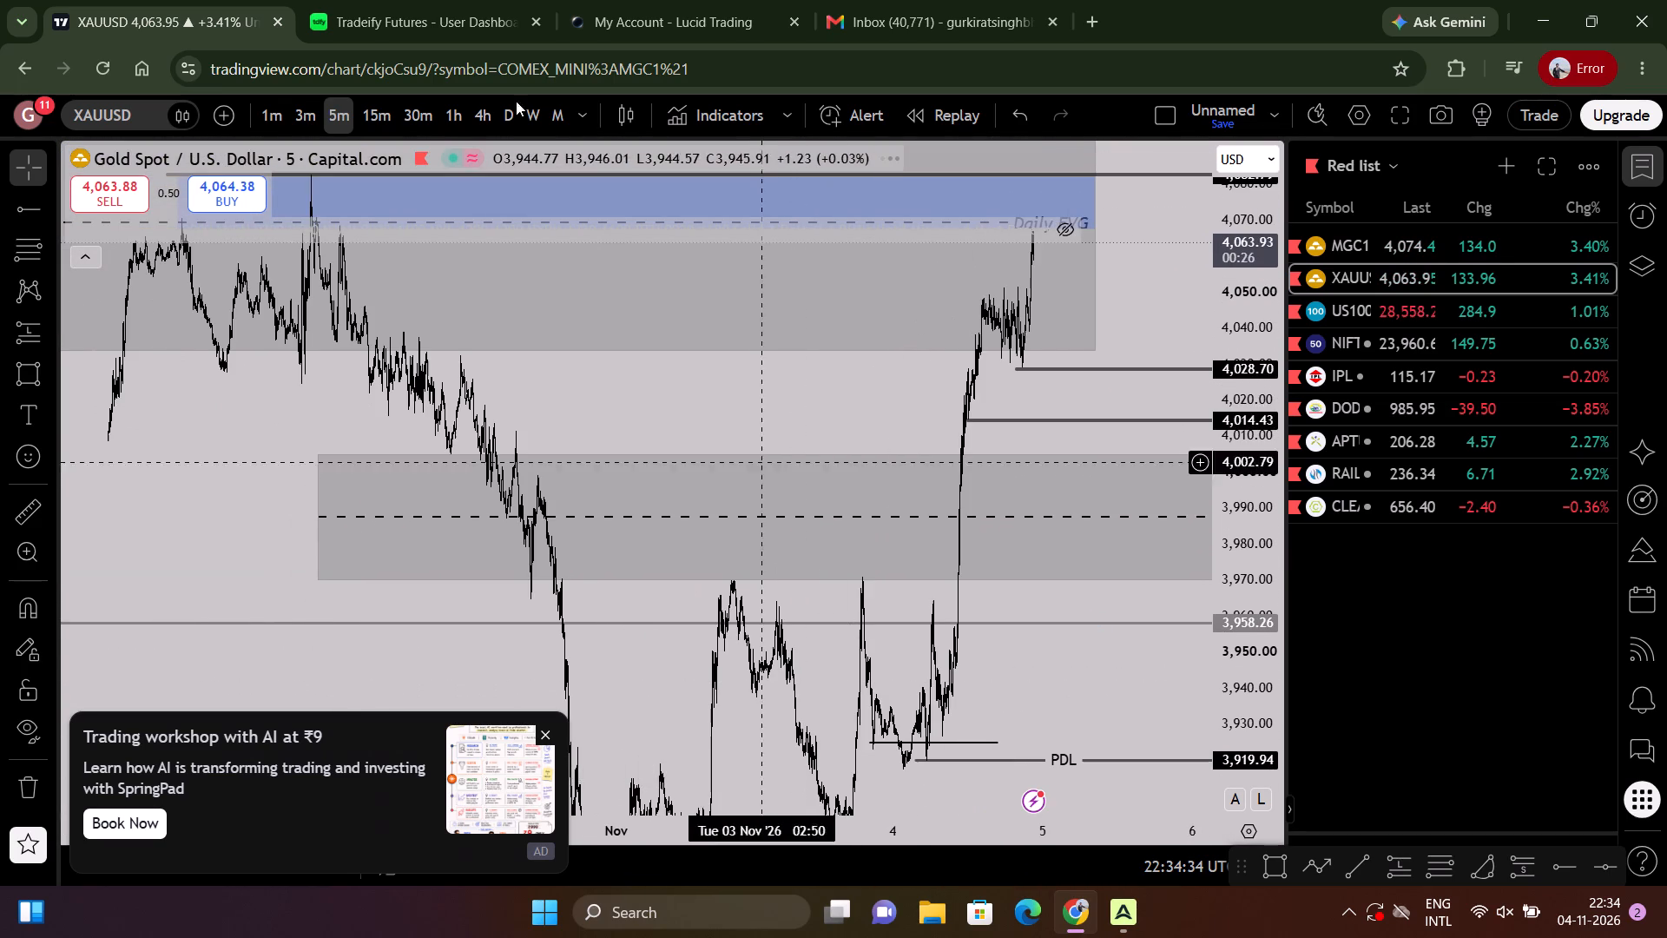
# Switch the gold chart to the 1-hour timeframe.
pyautogui.click(451, 115)
pyautogui.scroll(13, 993, 581)
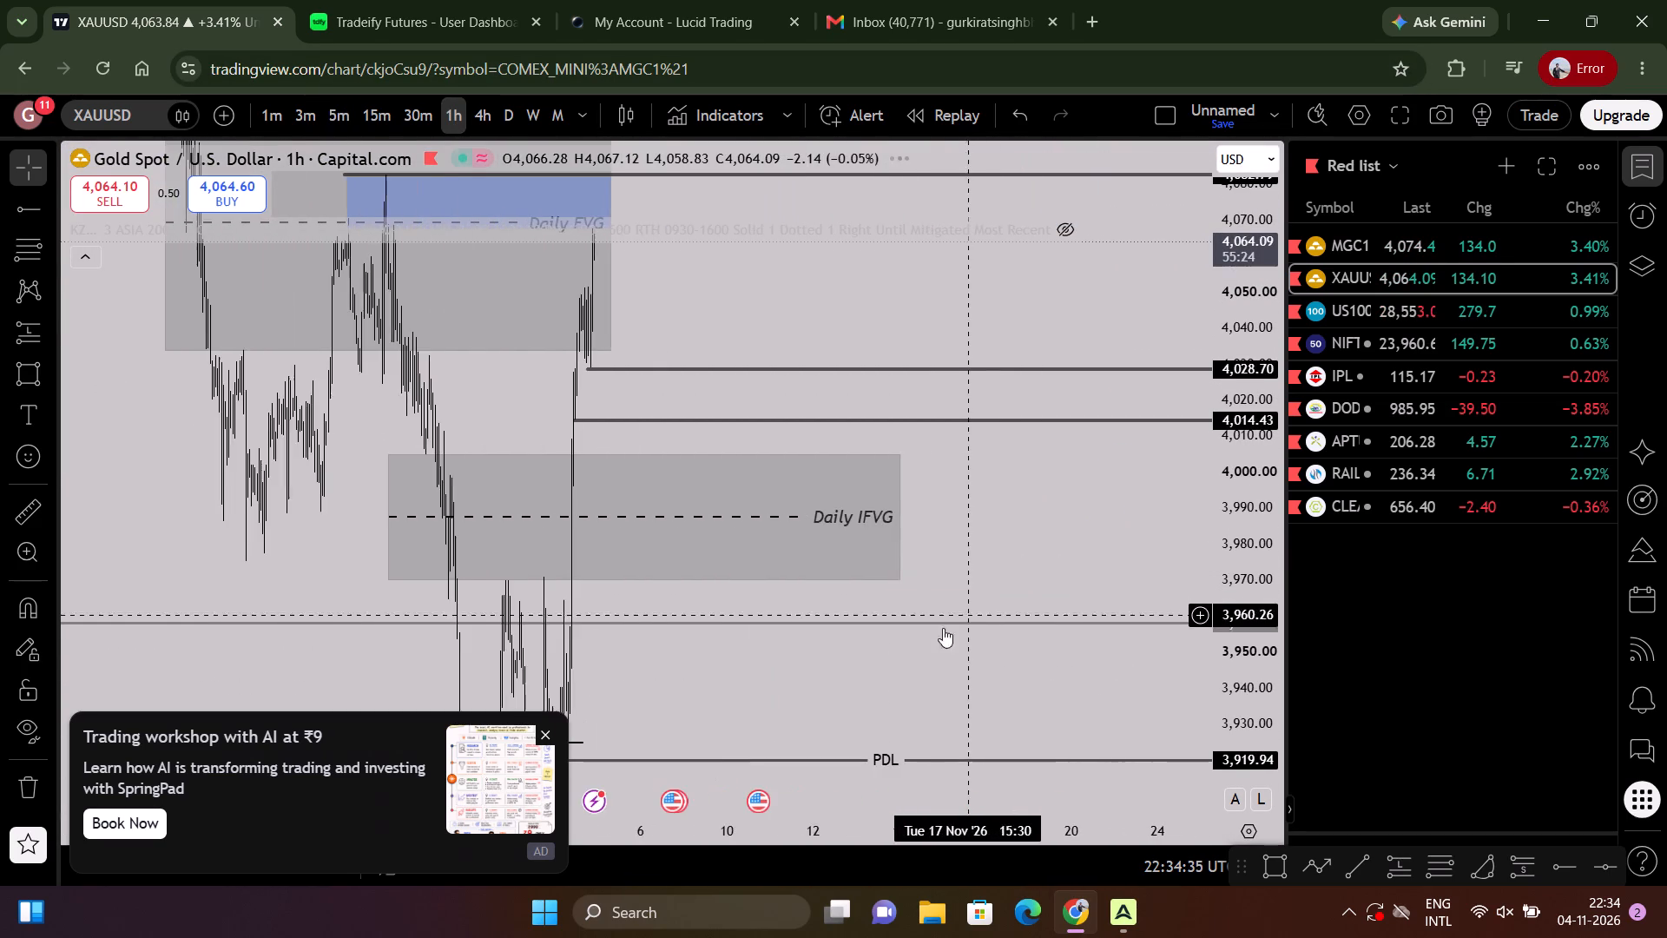
pyautogui.moveTo(882, 651); pyautogui.dragTo(1308, 644)
pyautogui.scroll(5, 1031, 621)
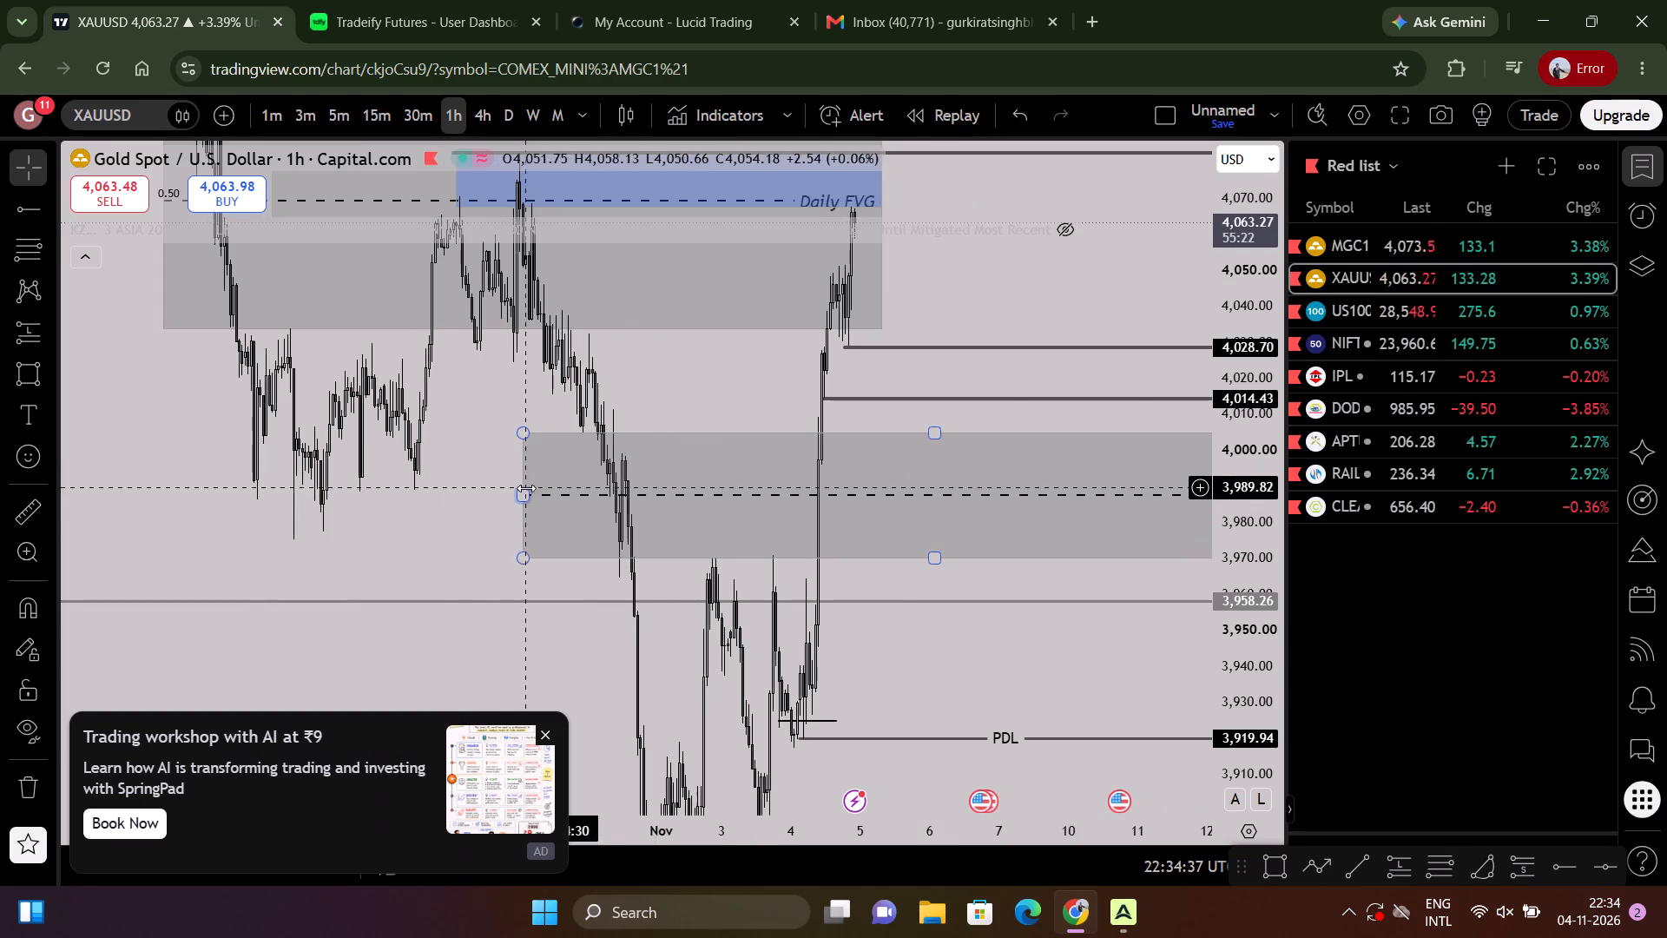
# Readjust the Daily IFVG zone's left edge so that it starts late on 29 October.
pyautogui.moveTo(520, 492); pyautogui.dragTo(241, 490)
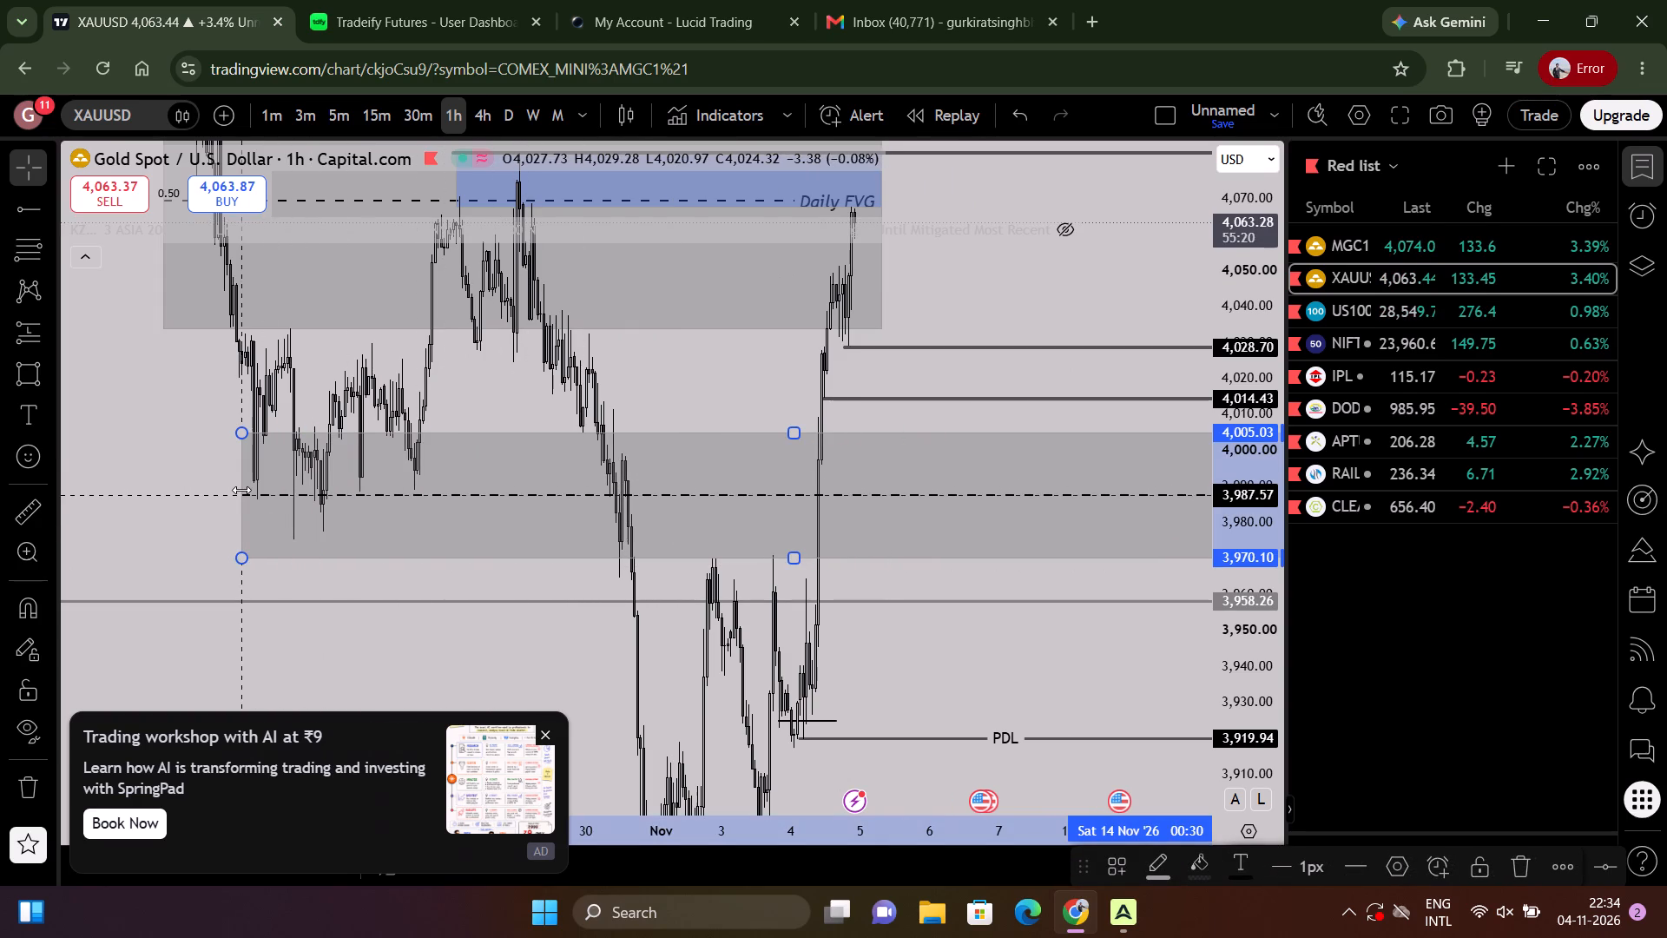
pyautogui.moveTo(241, 490); pyautogui.dragTo(534, 483)
# Examine gold's 1-hour price action across the Daily FVG, blue zone, Daily IFVG and PDL, back to 21 October.
pyautogui.moveTo(426, 483); pyautogui.dragTo(427, 440)
pyautogui.moveTo(959, 626); pyautogui.dragTo(1149, 937)
pyautogui.scroll(5, 922, 578)
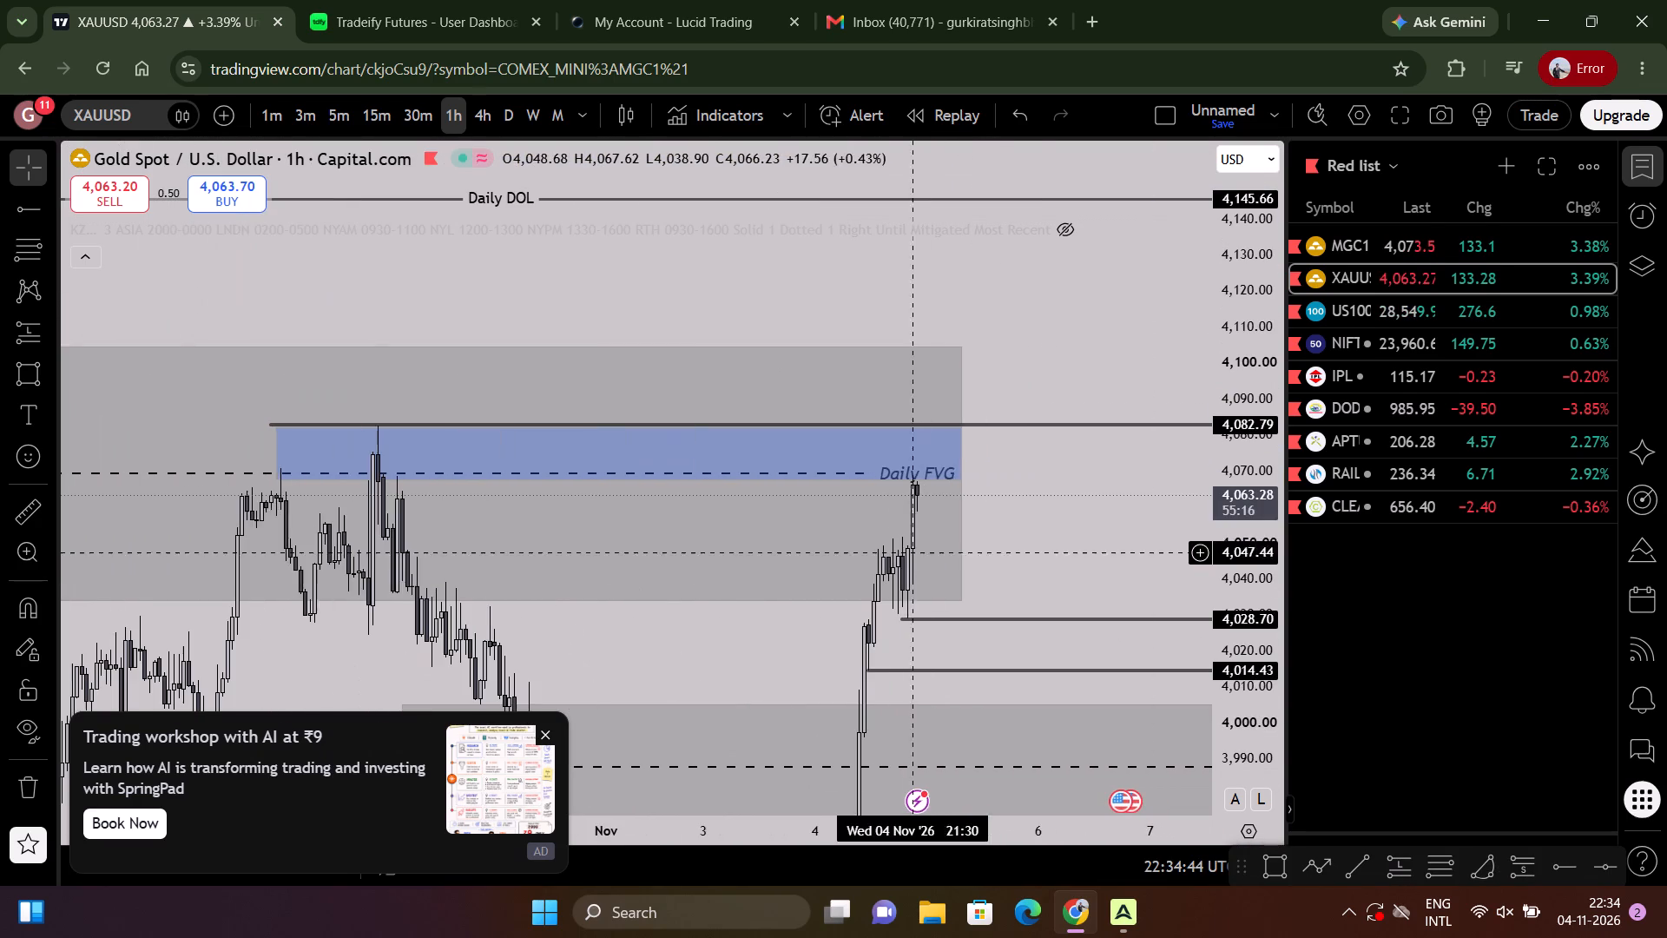
pyautogui.moveTo(1030, 519); pyautogui.dragTo(1123, 436)
pyautogui.scroll(-1, 1110, 451)
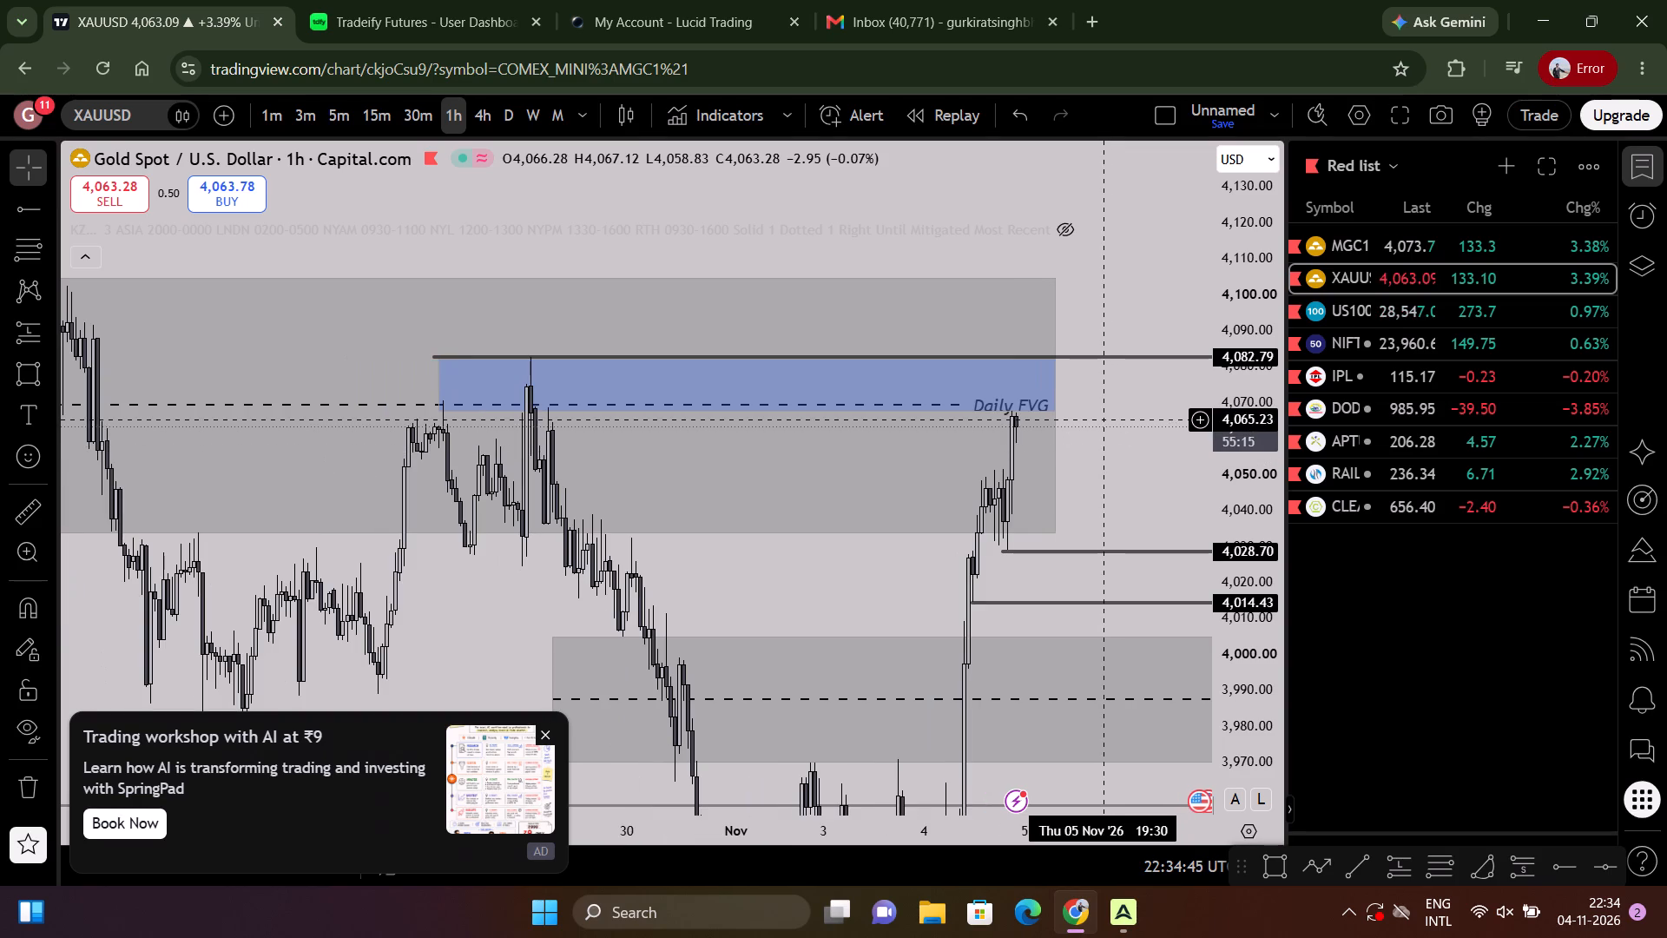
pyautogui.moveTo(1208, 510); pyautogui.dragTo(1232, 80)
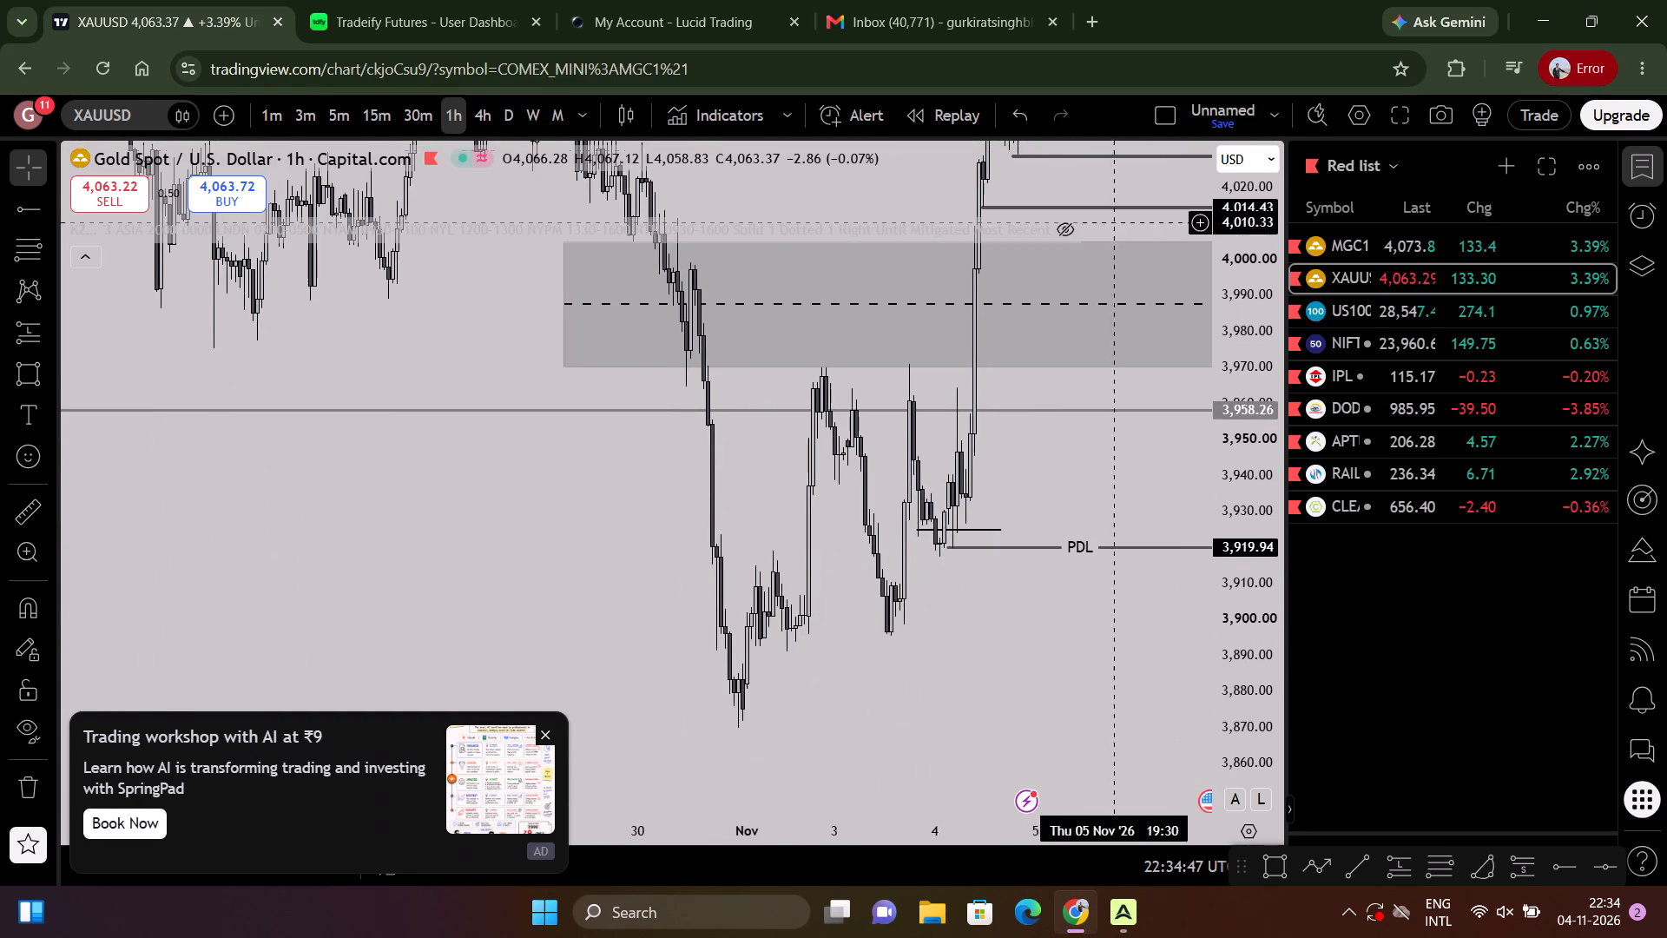
pyautogui.moveTo(372, 313); pyautogui.dragTo(405, 759)
pyautogui.click(1056, 593)
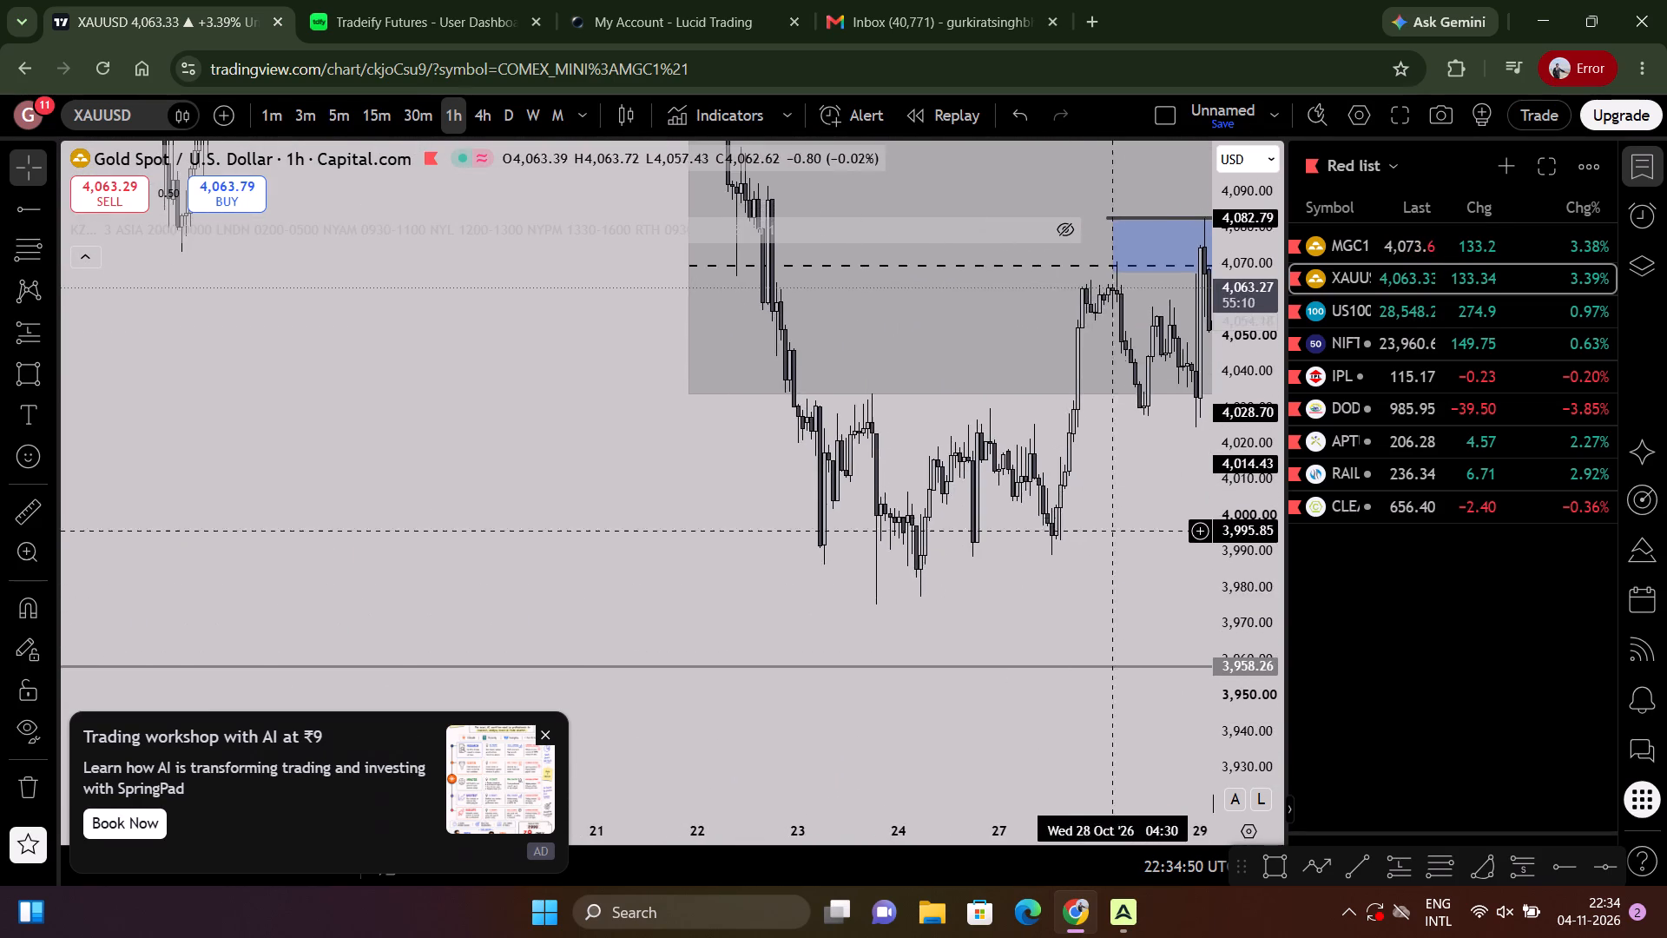
pyautogui.moveTo(1129, 513); pyautogui.dragTo(651, 677)
pyautogui.moveTo(1255, 568); pyautogui.dragTo(1242, 0)
pyautogui.scroll(2, 892, 383)
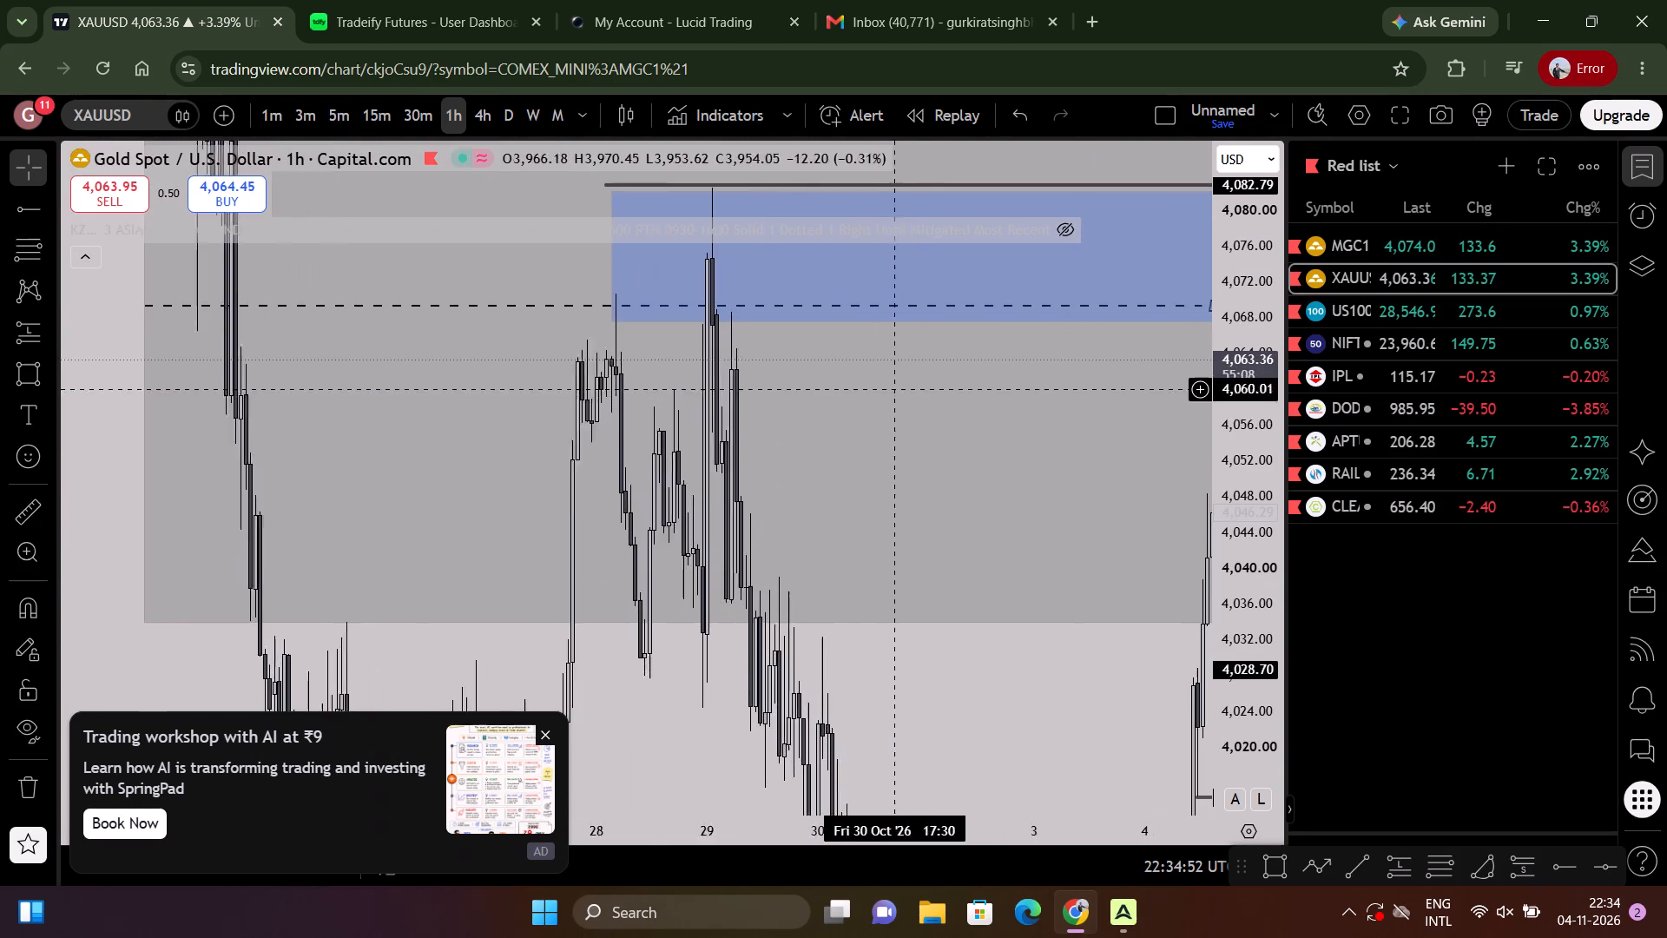
# Switch the gold chart to the 5-minute timeframe.
pyautogui.moveTo(939, 413); pyautogui.dragTo(713, 538)
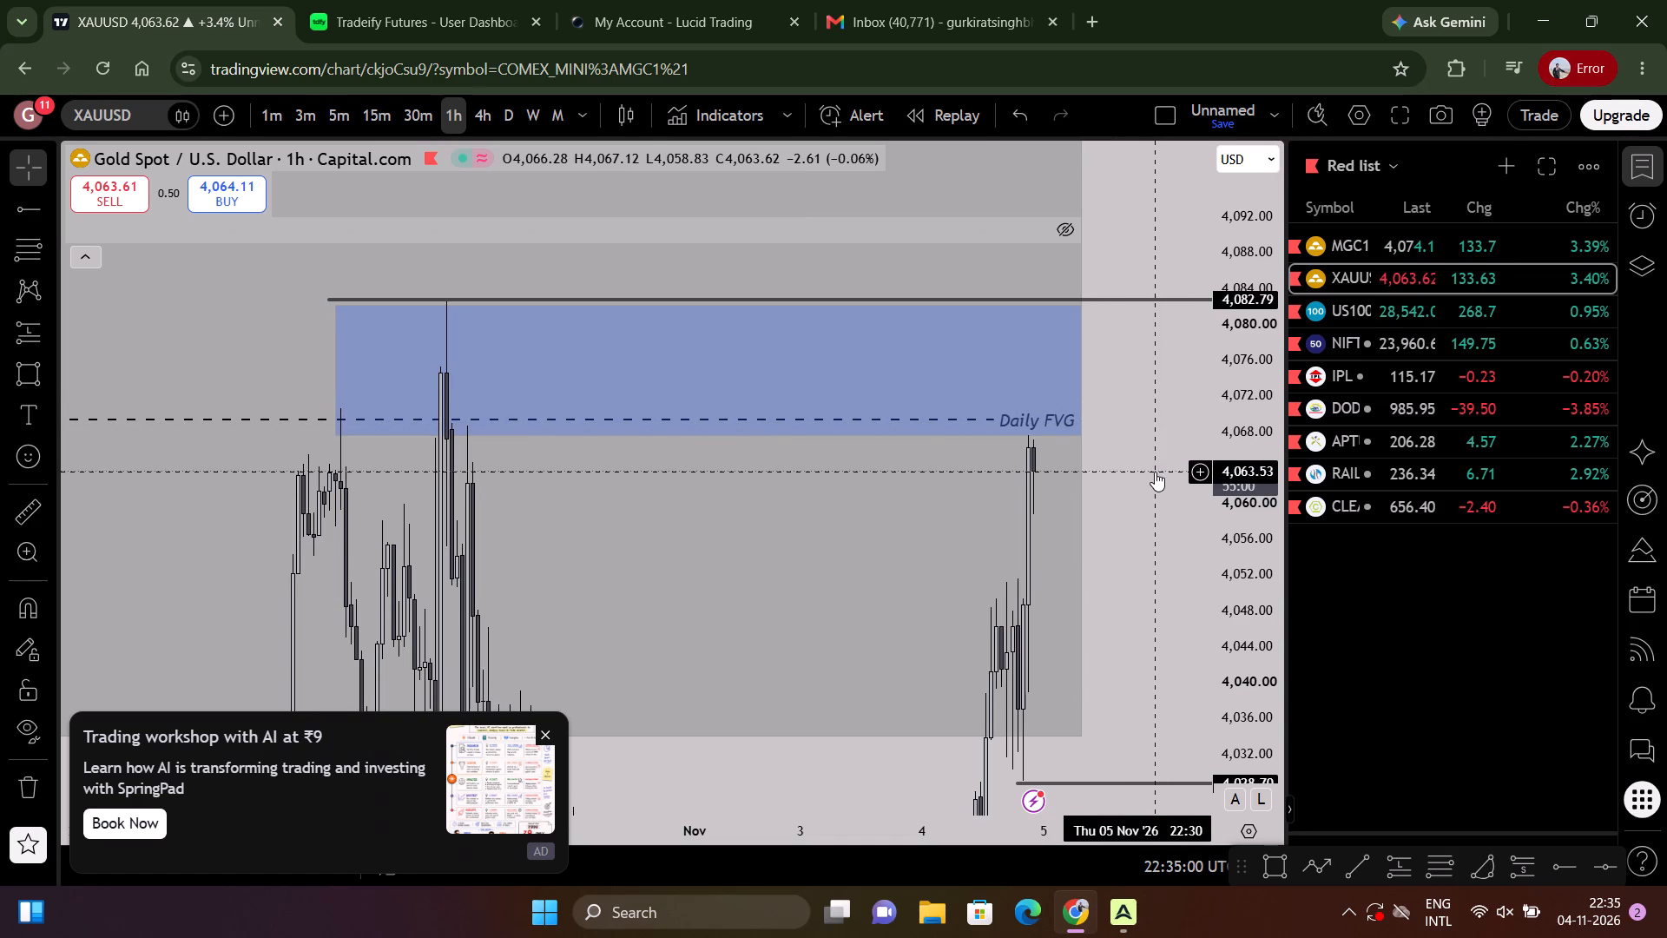
pyautogui.moveTo(1153, 470); pyautogui.dragTo(1160, 249)
pyautogui.moveTo(1214, 369); pyautogui.dragTo(1131, 605)
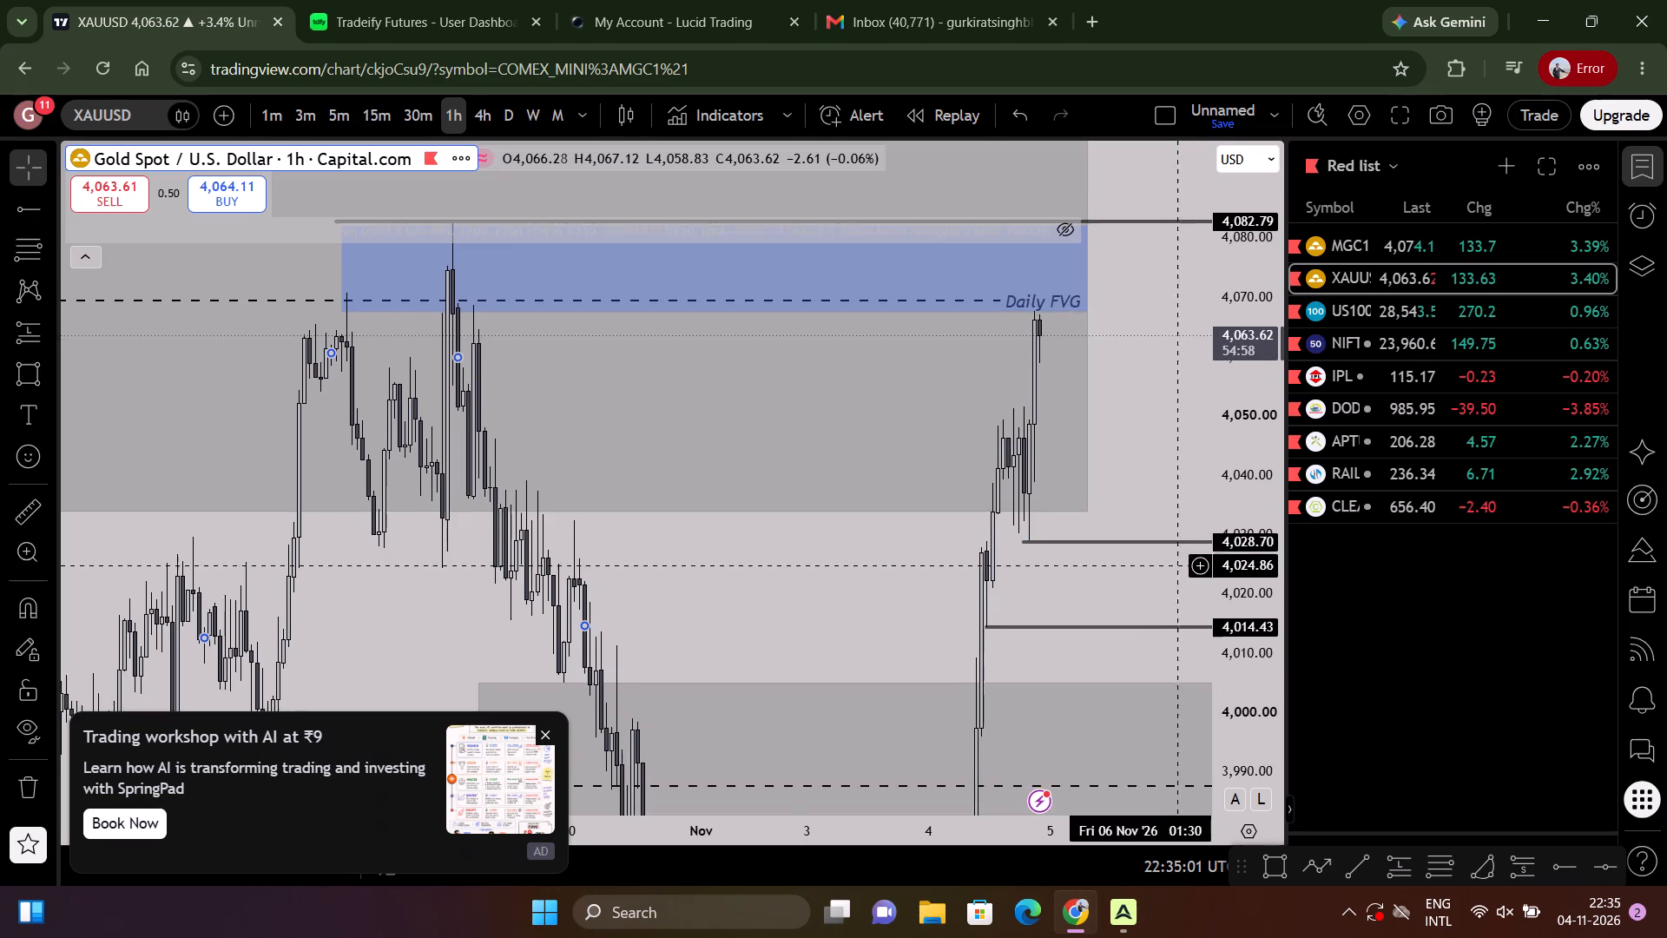
pyautogui.moveTo(1131, 605); pyautogui.dragTo(1080, 643)
pyautogui.scroll(-3, 739, 478)
pyautogui.click(352, 114)
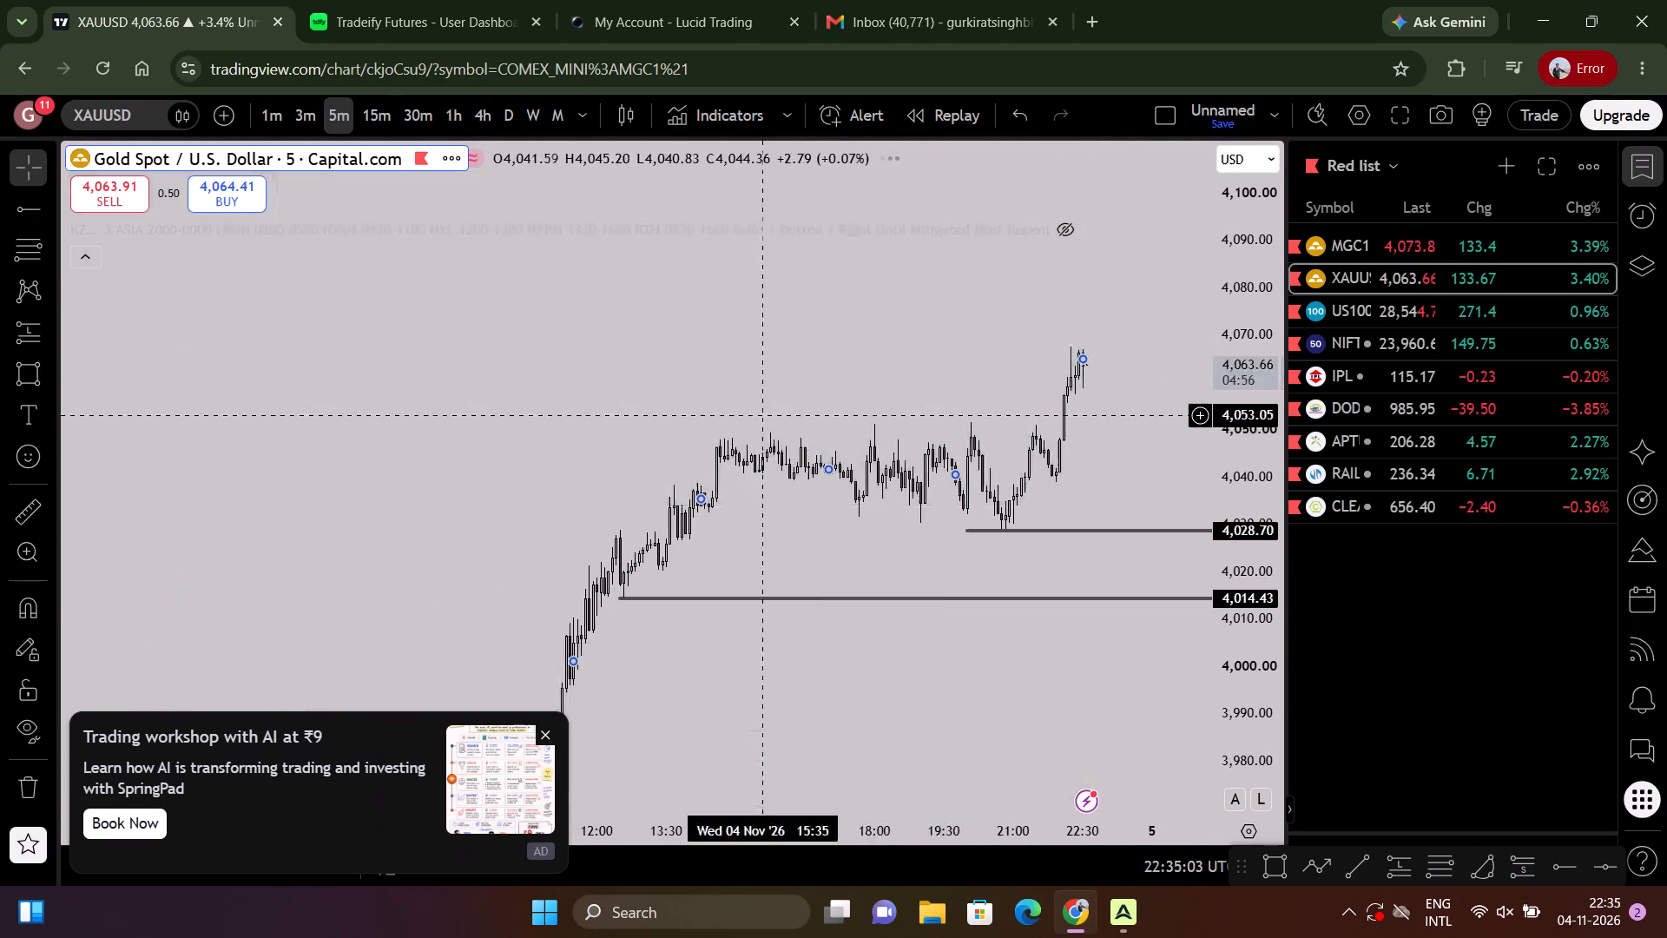
# Examine gold's 5-minute price action from the Daily DOL and Daily FVG down to the PDL, back to about 20 October.
pyautogui.scroll(-20, 963, 457)
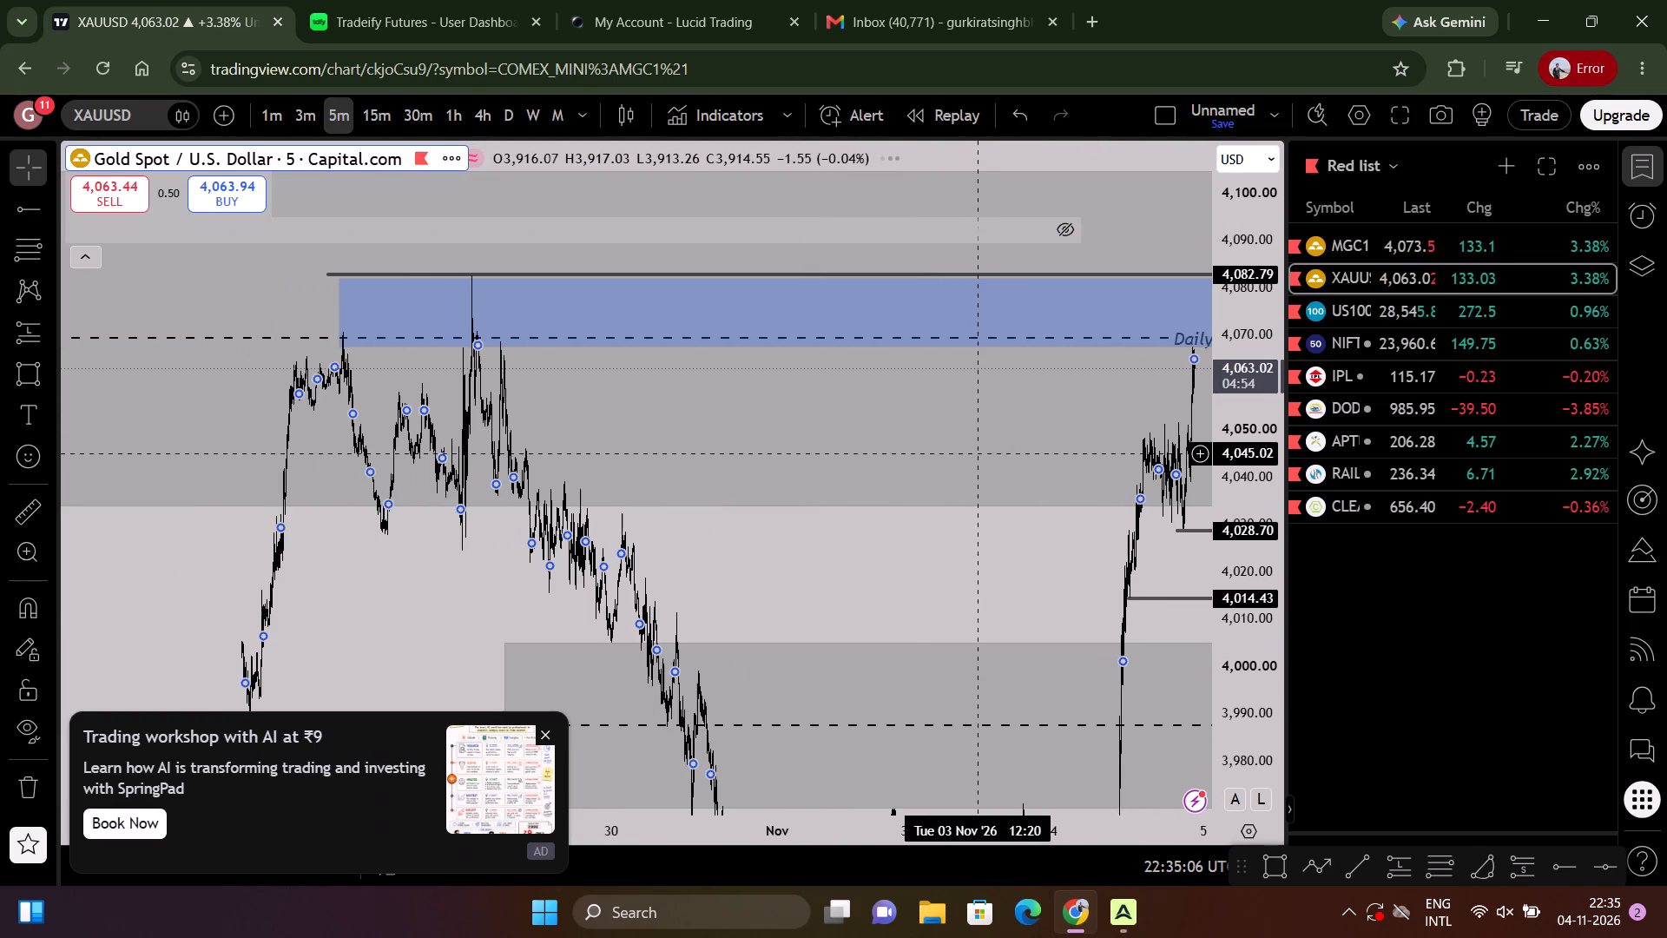
pyautogui.scroll(-6, 978, 453)
pyautogui.moveTo(1255, 373); pyautogui.dragTo(1170, 638)
pyautogui.moveTo(205, 570); pyautogui.dragTo(495, 578)
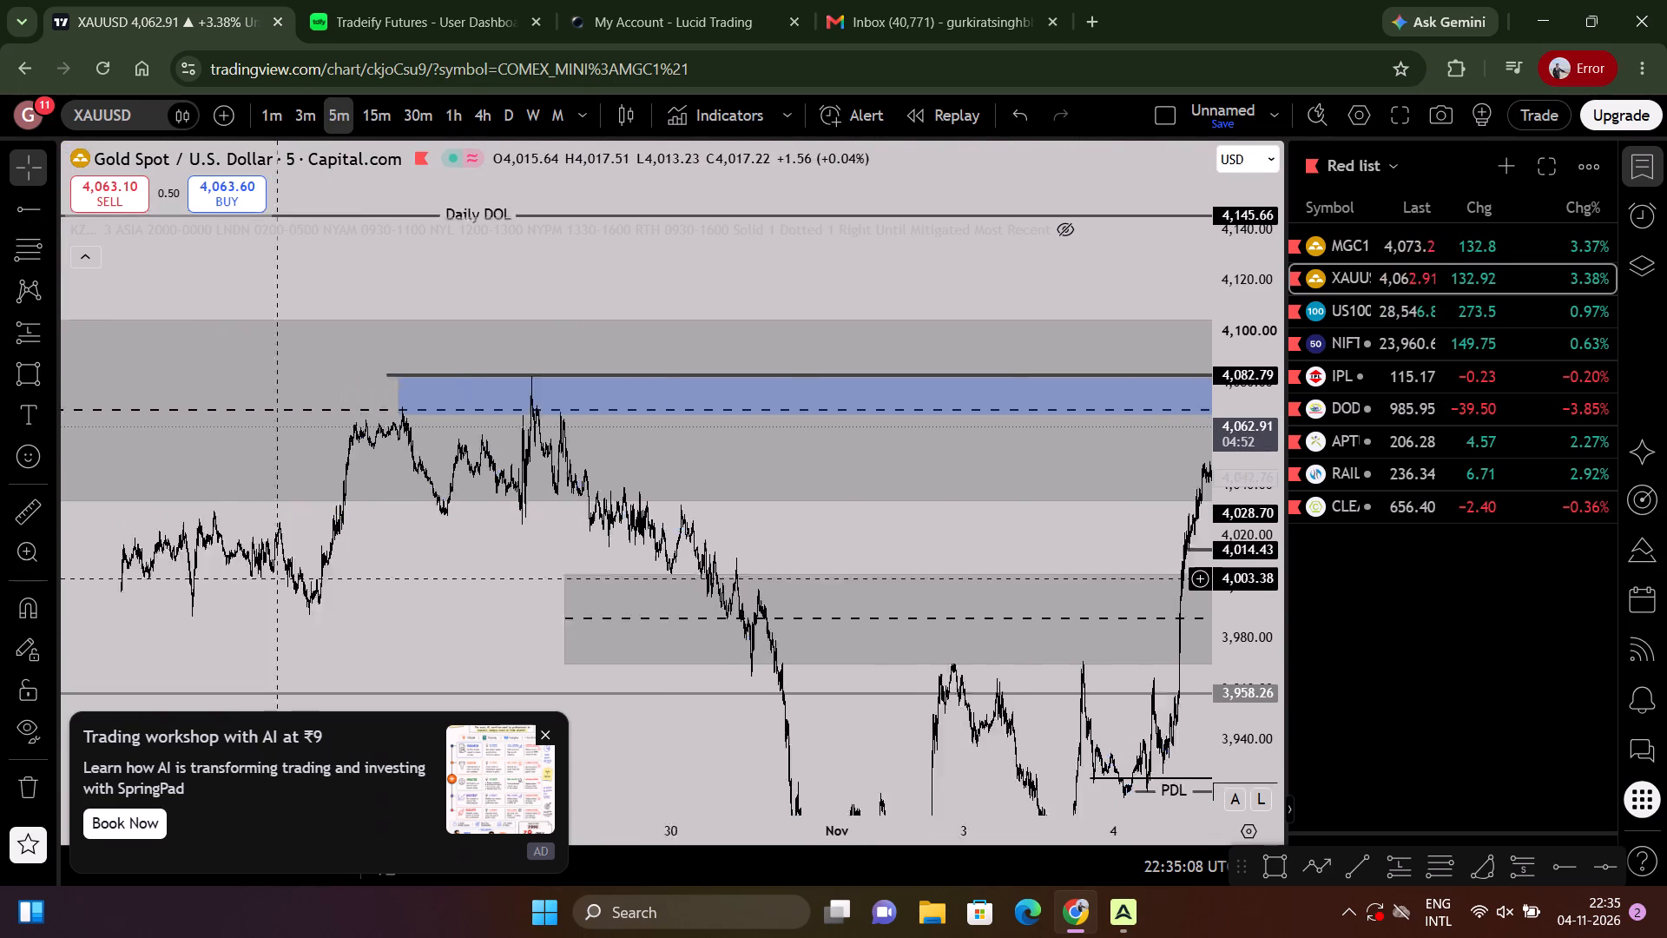
pyautogui.moveTo(495, 578); pyautogui.dragTo(1436, 618)
pyautogui.moveTo(1071, 611); pyautogui.dragTo(1023, 610)
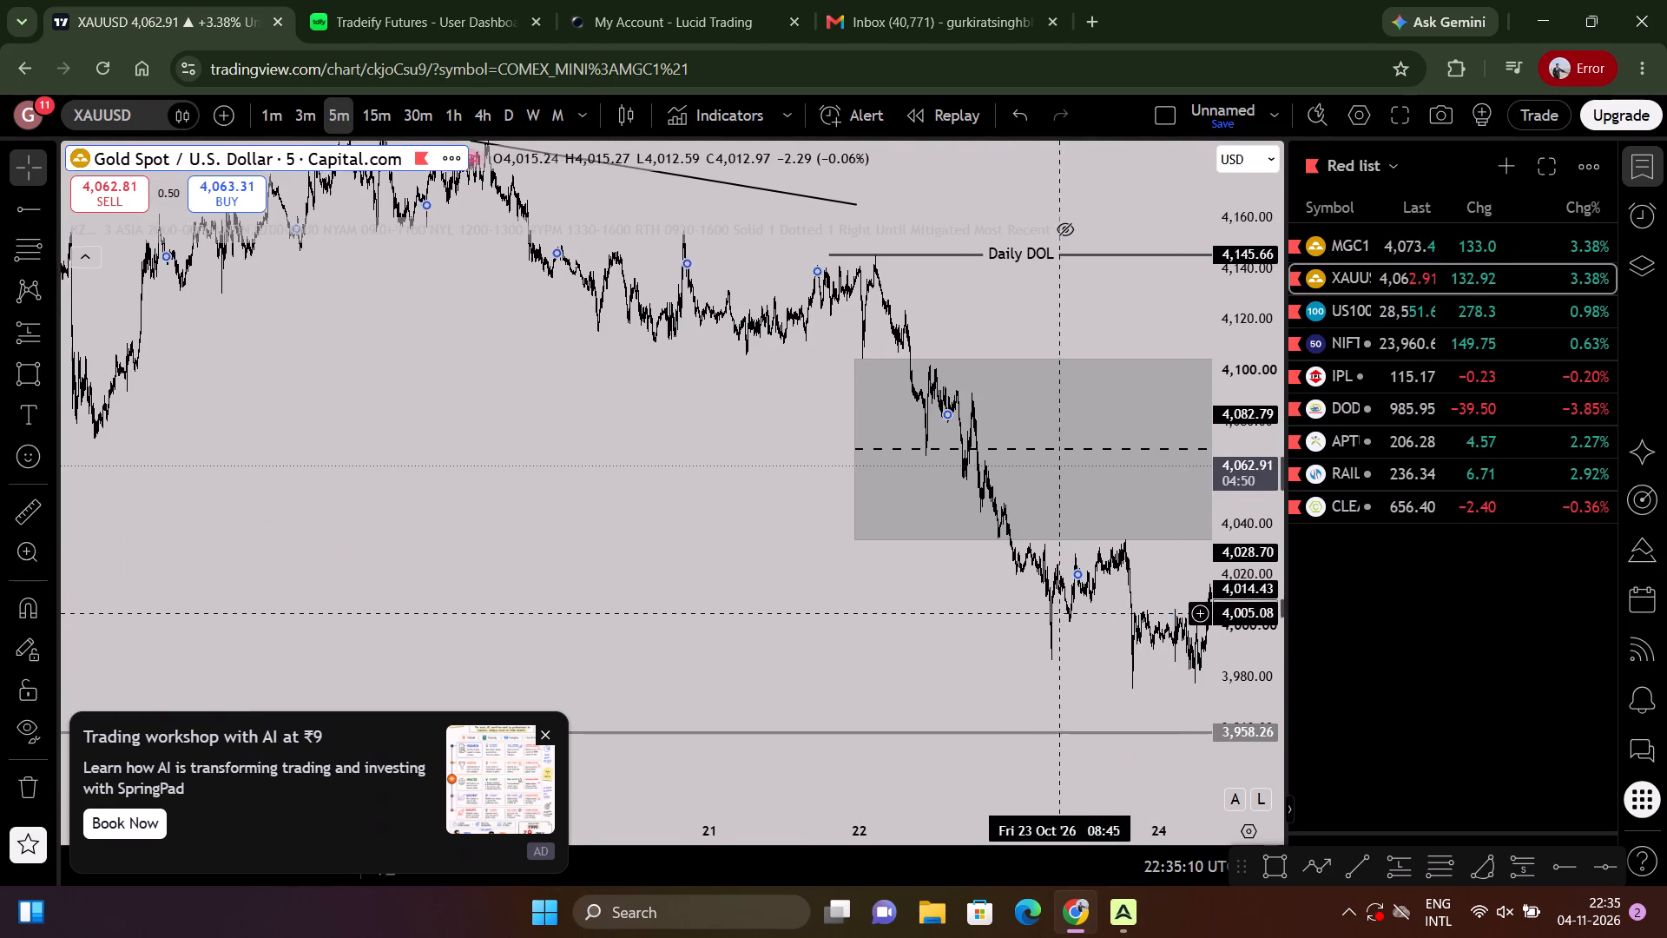
pyautogui.moveTo(1023, 610); pyautogui.dragTo(0, 506)
pyautogui.moveTo(1099, 470); pyautogui.dragTo(551, 508)
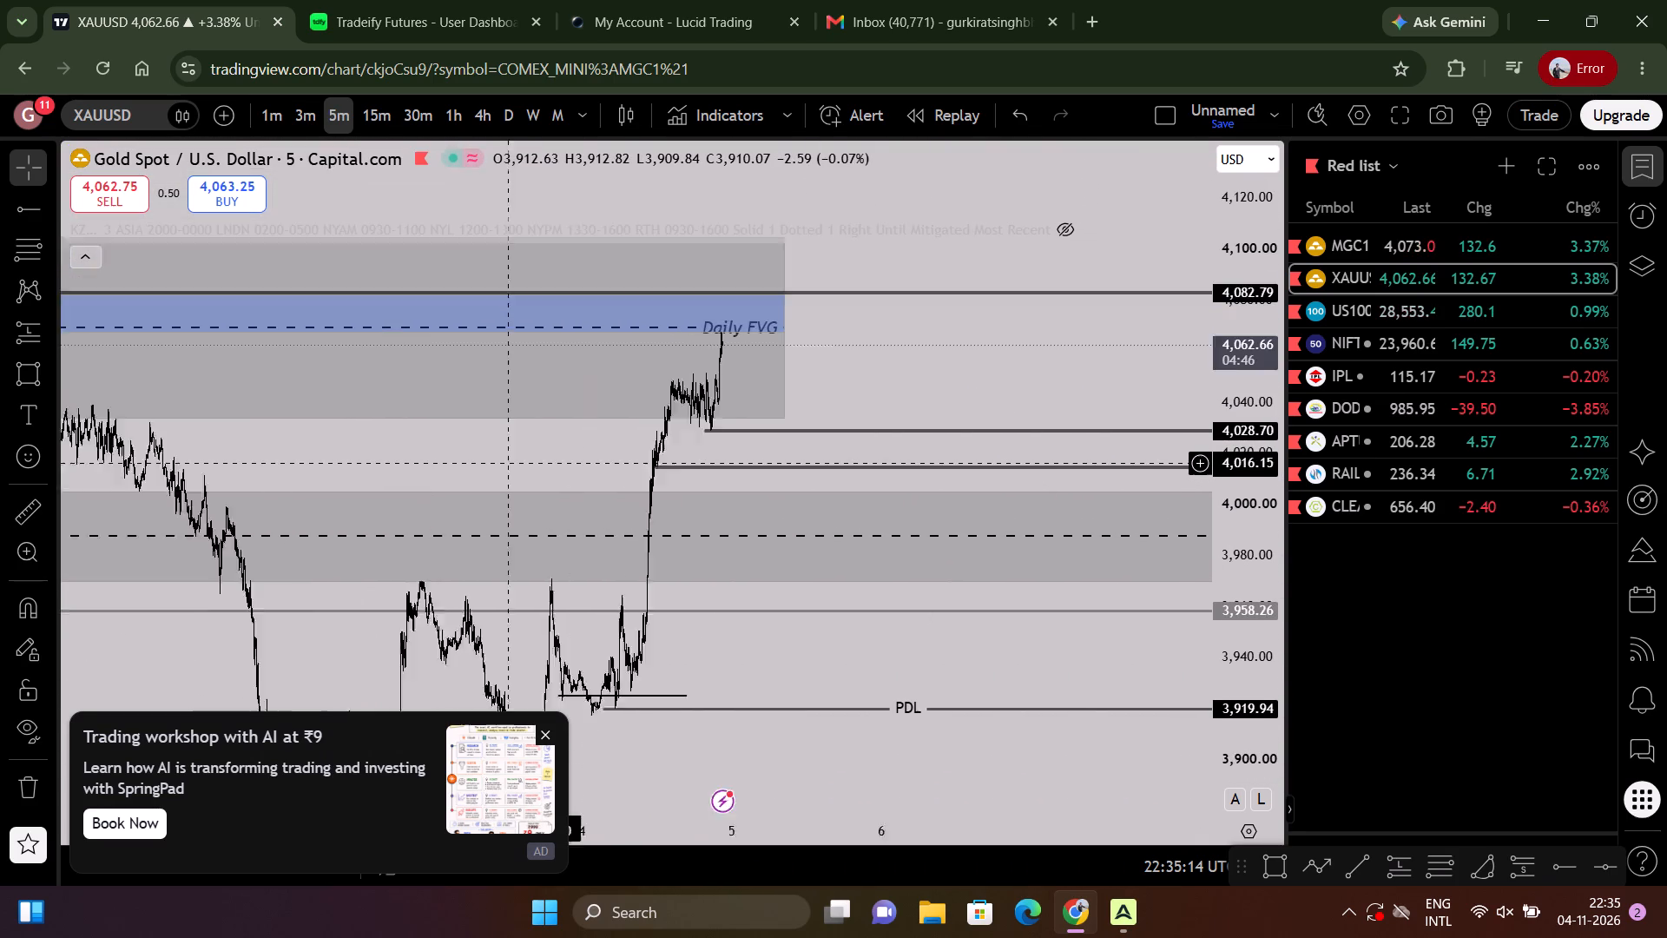
pyautogui.moveTo(551, 508); pyautogui.dragTo(630, 442)
pyautogui.moveTo(899, 637); pyautogui.dragTo(1031, 499)
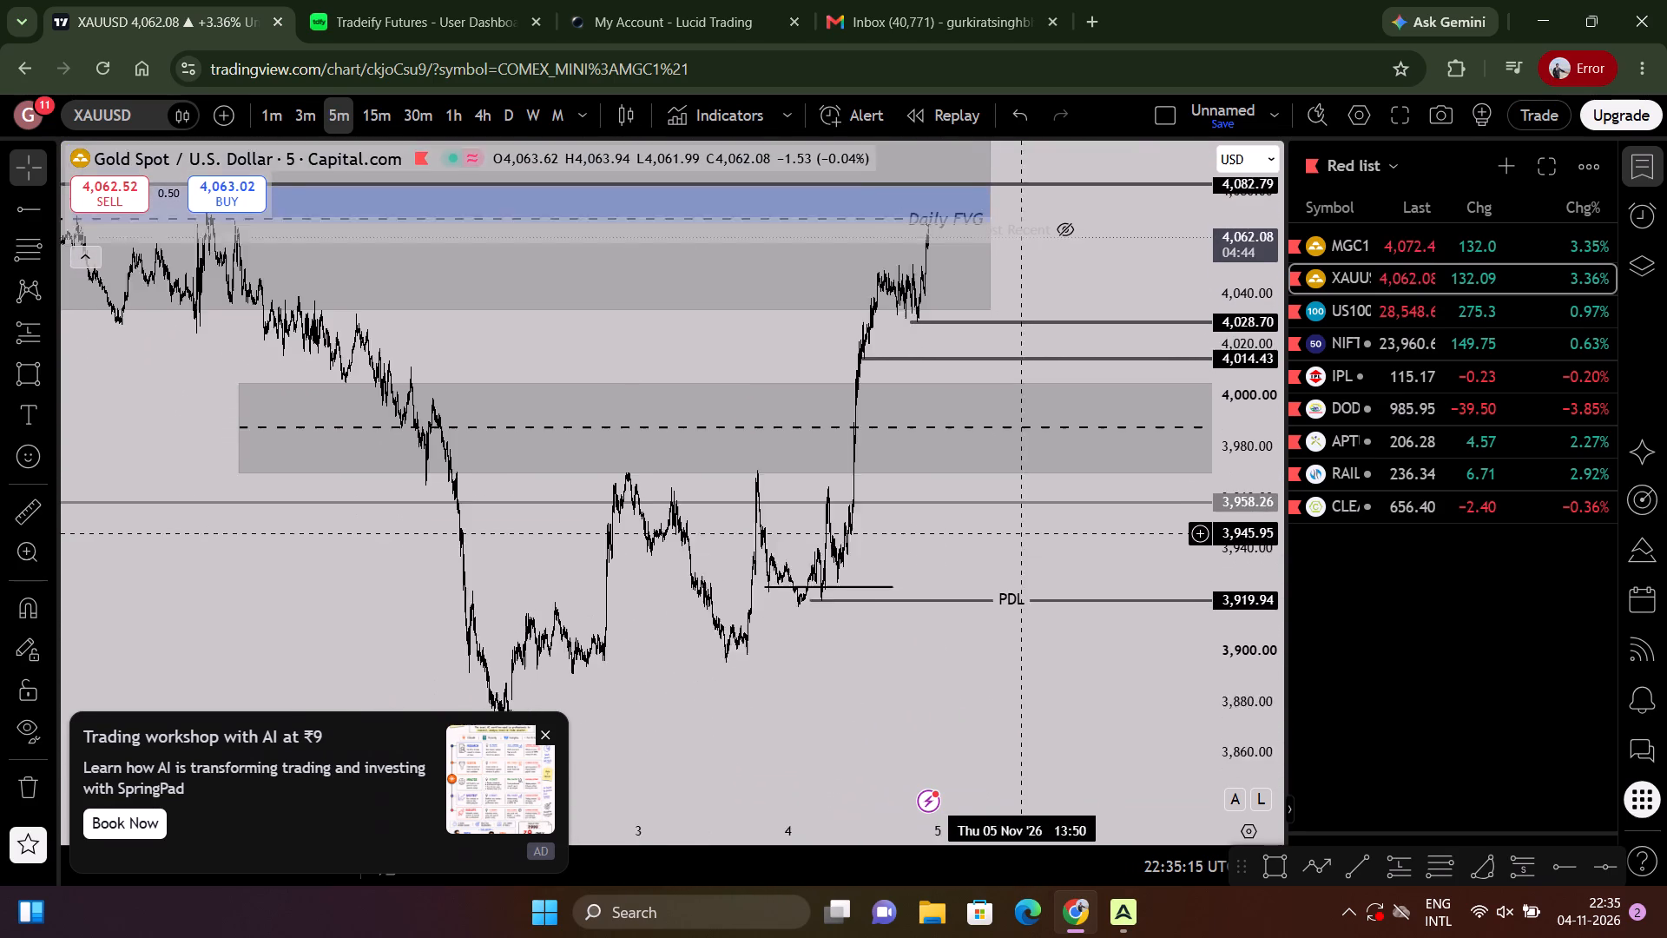
pyautogui.moveTo(1031, 499); pyautogui.dragTo(1054, 410)
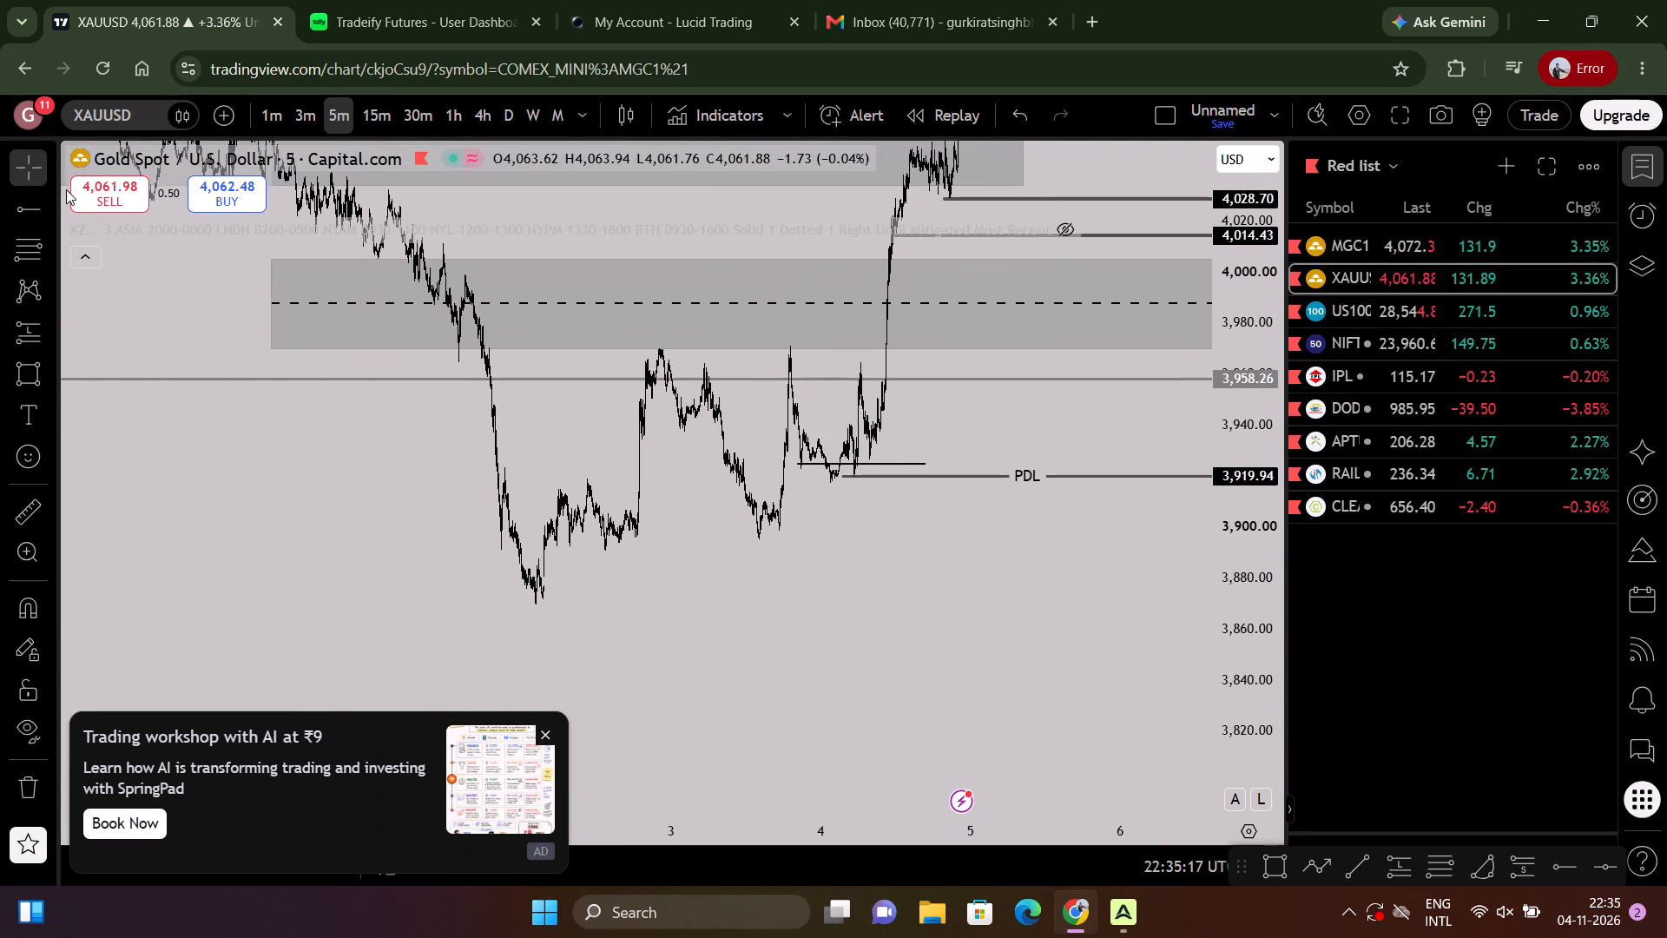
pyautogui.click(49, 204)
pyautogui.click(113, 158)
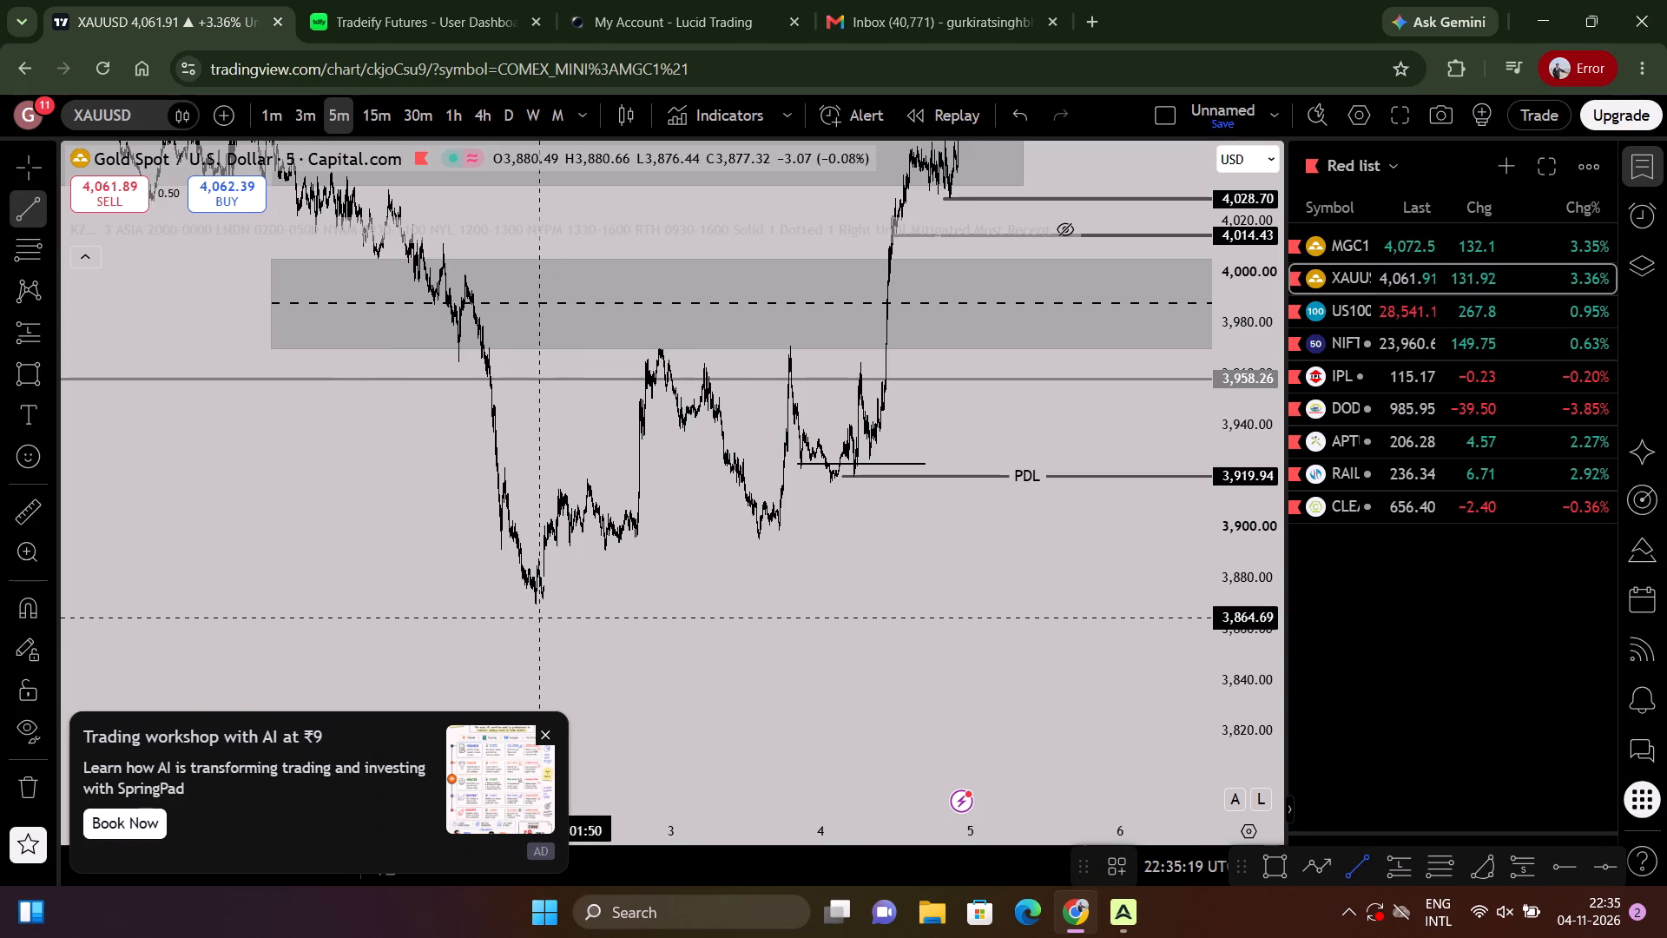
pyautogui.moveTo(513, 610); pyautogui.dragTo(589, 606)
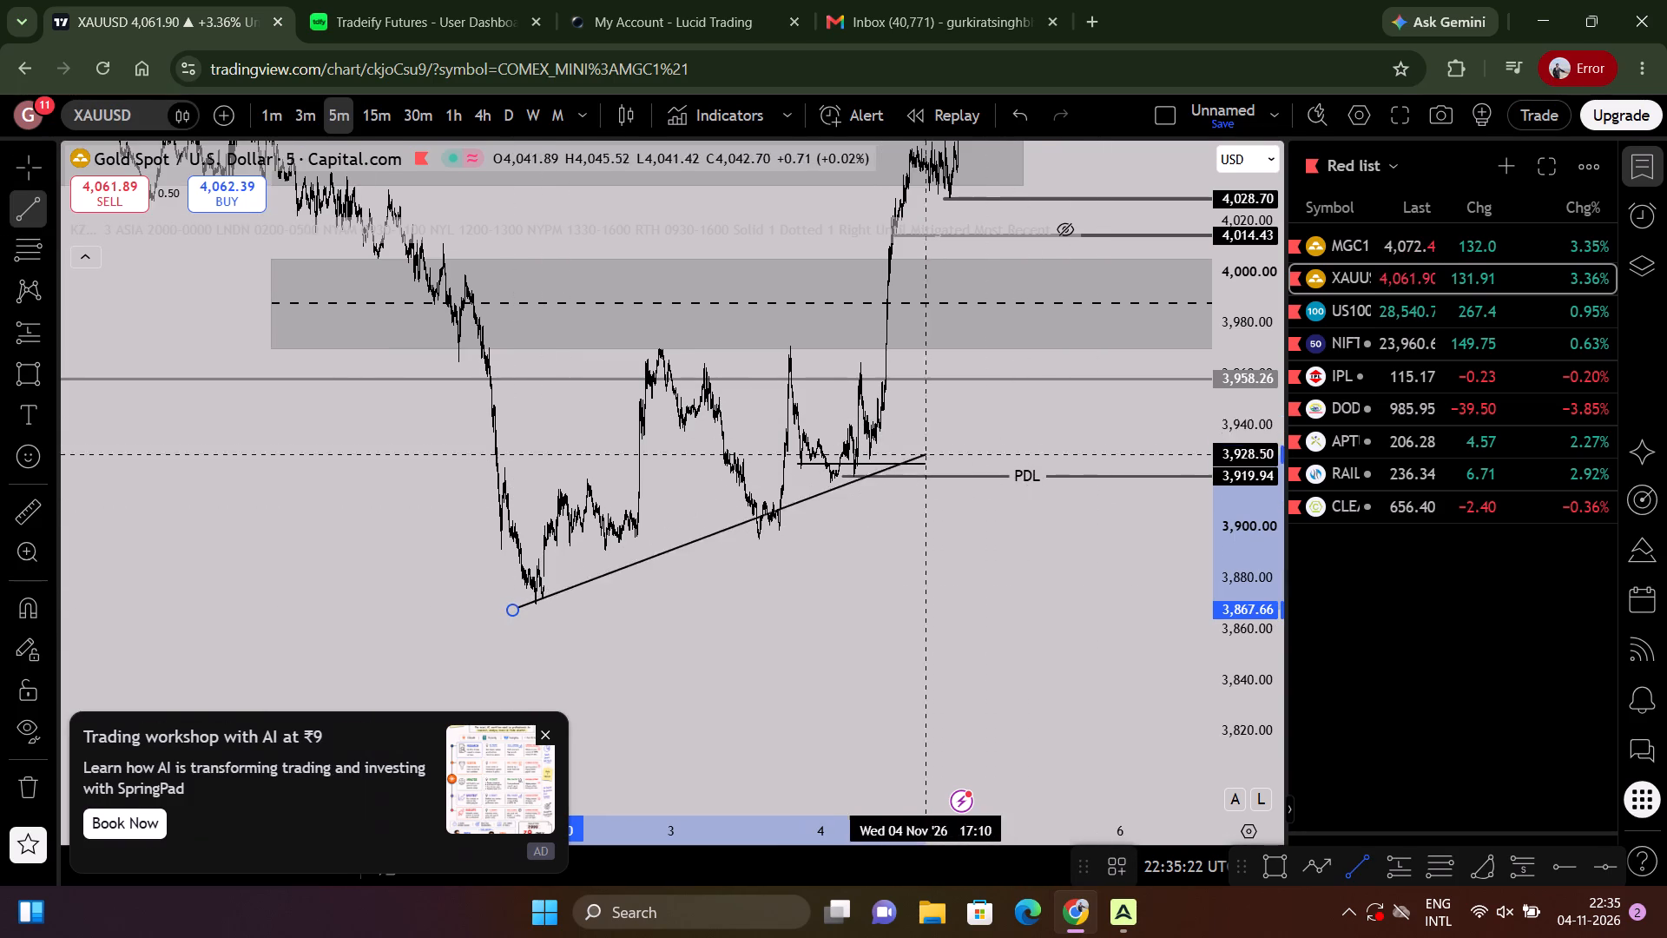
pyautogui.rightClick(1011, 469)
# Examine gold's 5-minute swings on 3 and 4 November around the grey horizontal line, the short line near 3,925 and the PDL.
pyautogui.moveTo(979, 572); pyautogui.dragTo(1110, 658)
pyautogui.moveTo(1248, 657); pyautogui.dragTo(1248, 654)
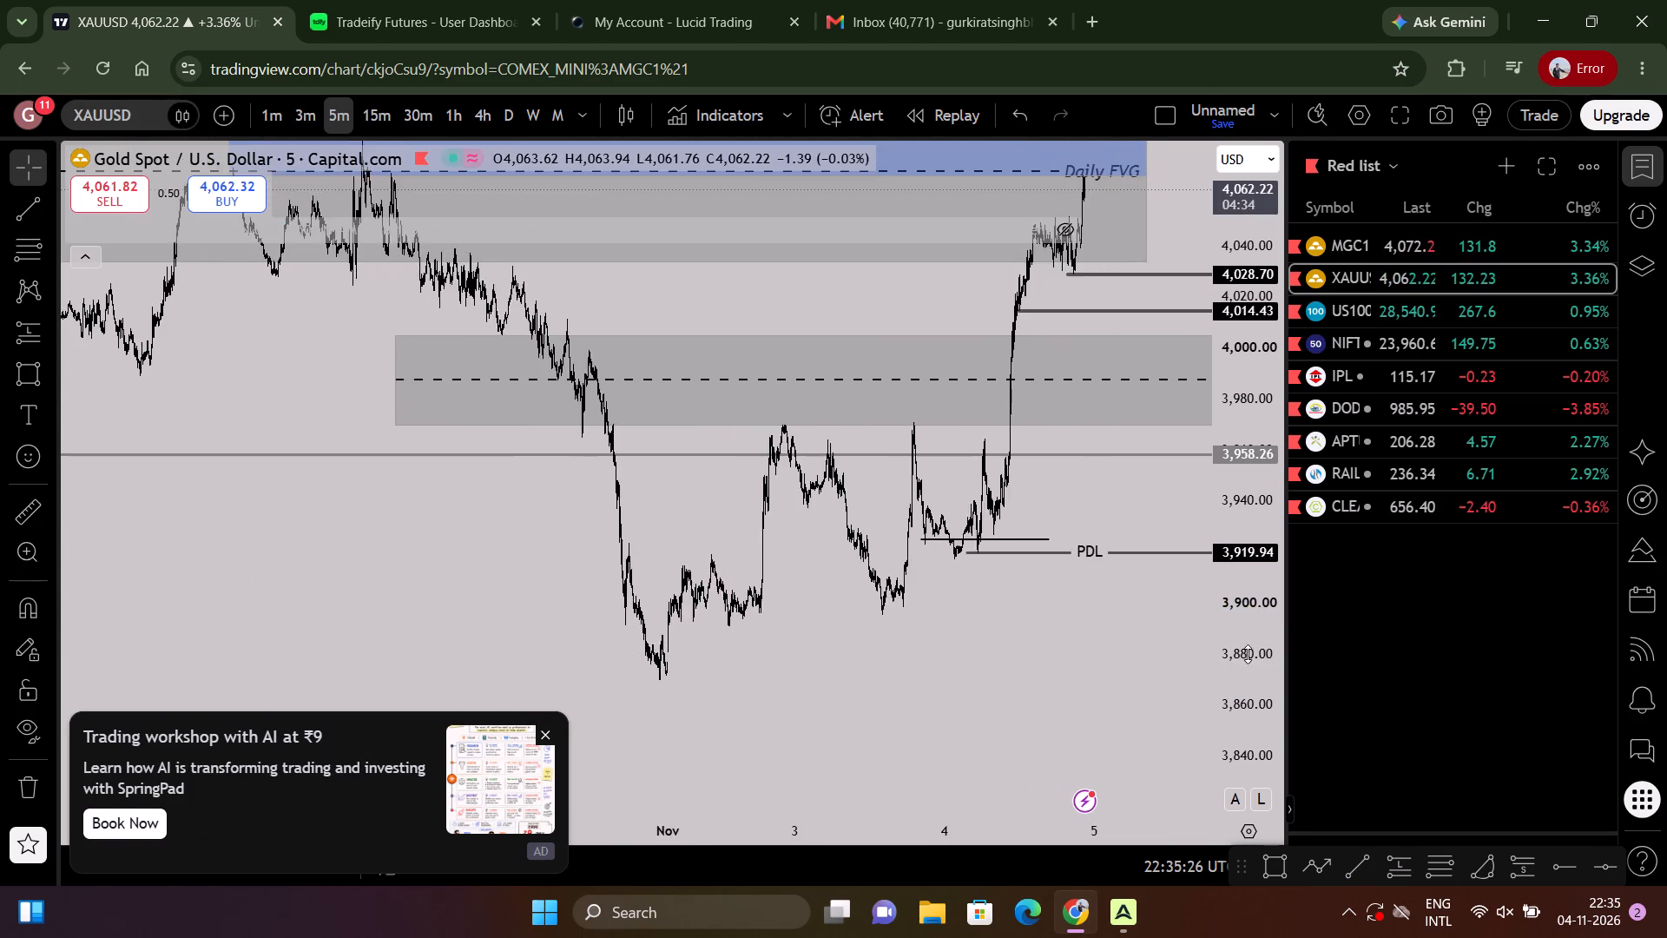
pyautogui.moveTo(1248, 654); pyautogui.dragTo(1247, 211)
pyautogui.scroll(8, 893, 477)
pyautogui.moveTo(772, 505); pyautogui.dragTo(1367, 541)
pyautogui.scroll(9, 1149, 519)
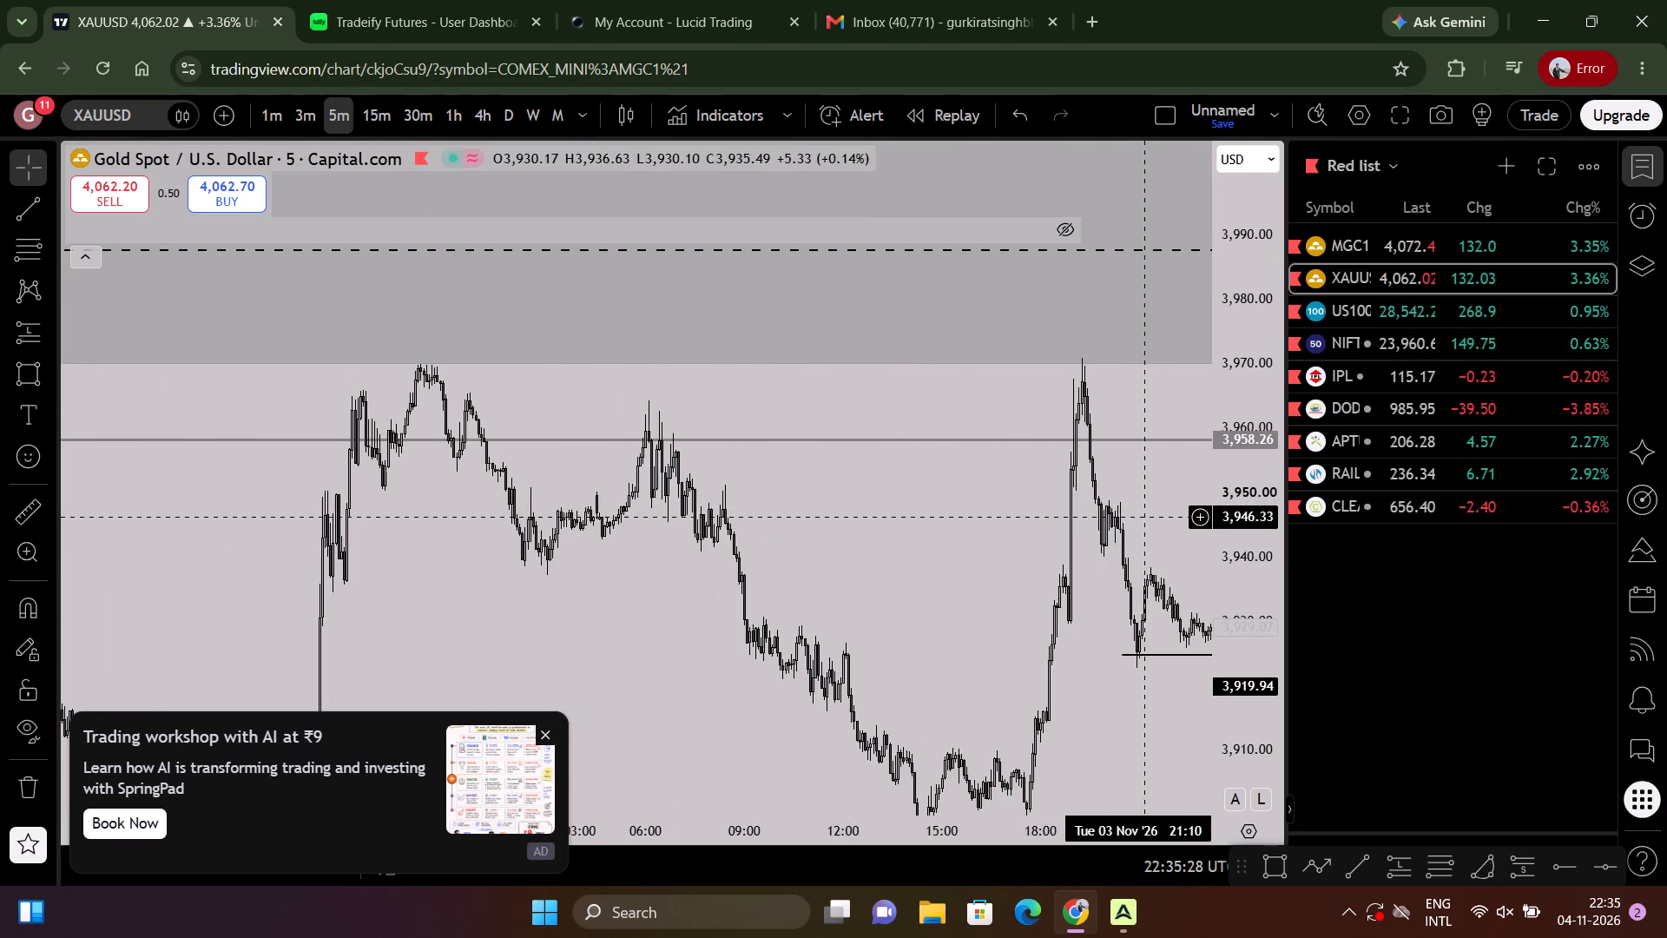
pyautogui.scroll(2, 1148, 518)
pyautogui.scroll(-1, 1148, 518)
pyautogui.moveTo(1148, 518); pyautogui.dragTo(450, 555)
pyautogui.scroll(-3, 524, 556)
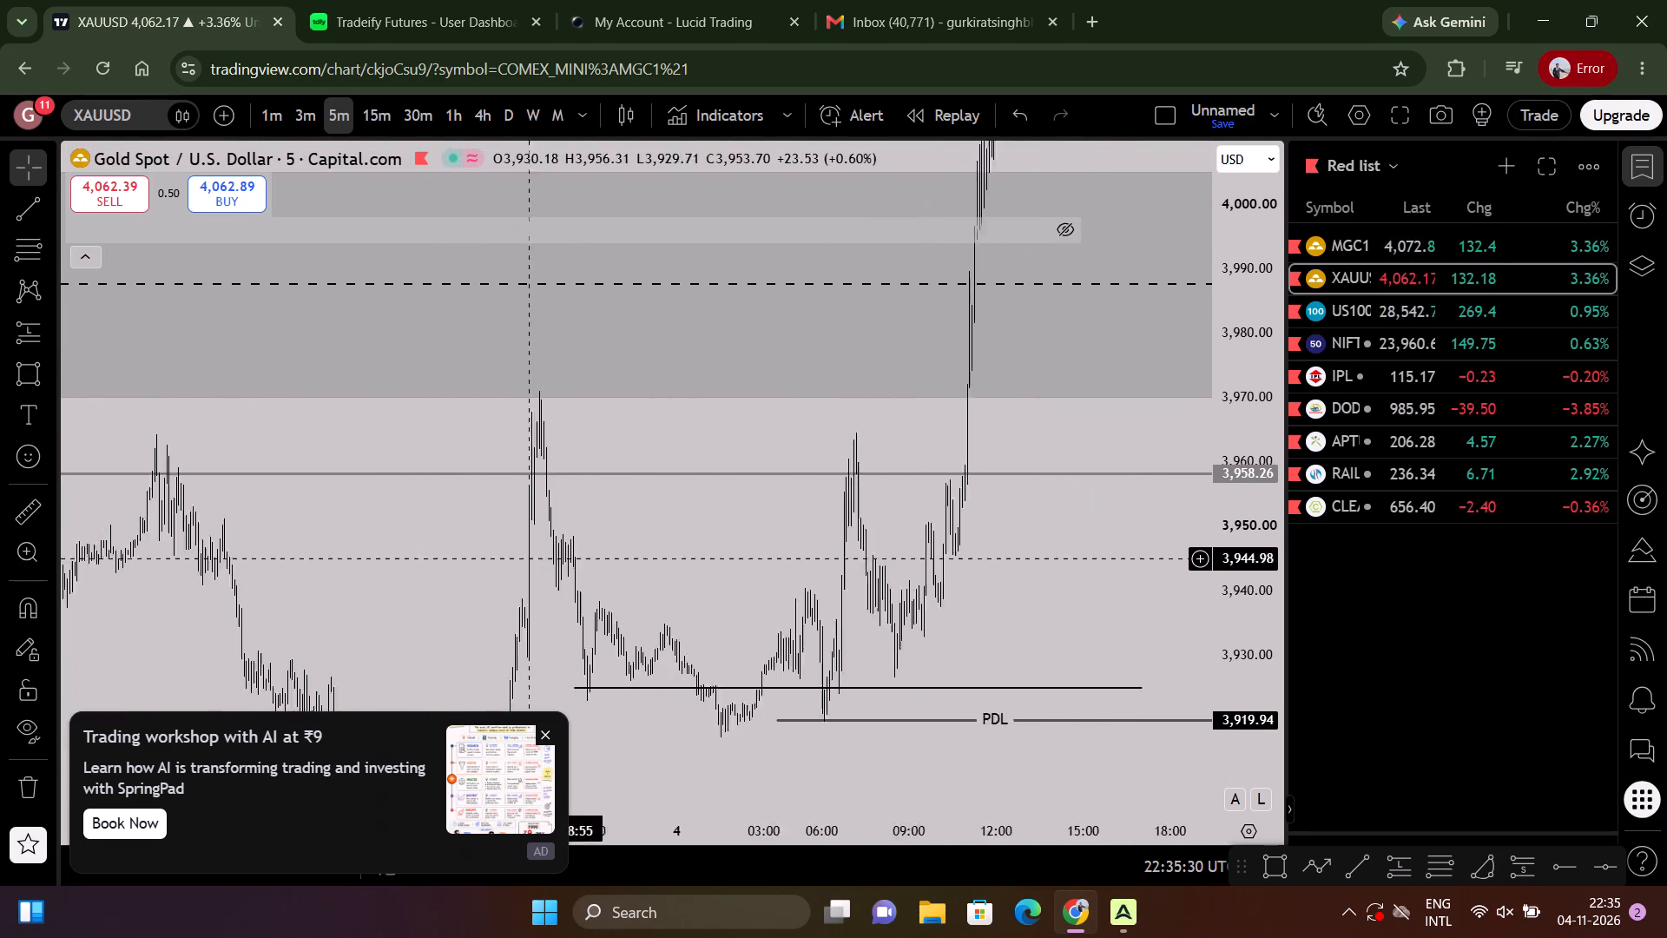
pyautogui.scroll(-3, 535, 559)
pyautogui.scroll(4, 738, 478)
pyautogui.moveTo(706, 540); pyautogui.dragTo(1084, 504)
pyautogui.scroll(3, 1094, 499)
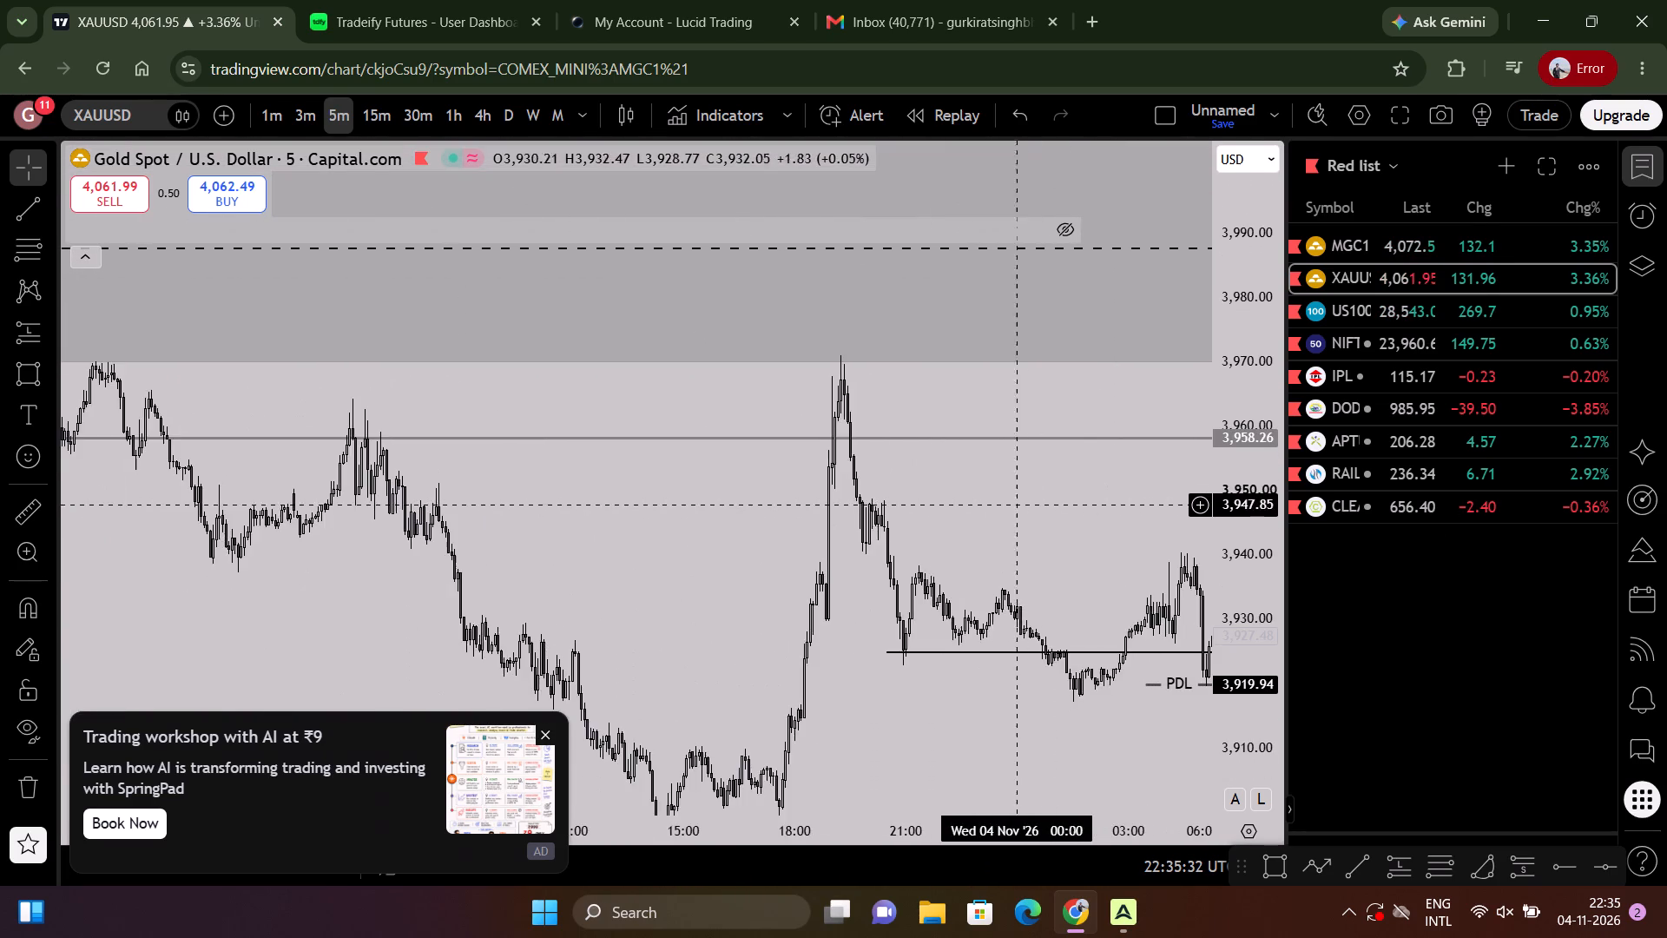
pyautogui.scroll(-16, 1008, 507)
pyautogui.scroll(-6, 1127, 487)
# Move the grey horizontal line up to the early-November swing highs at the Daily IFVG zone's lower edge, at 3,969.93.
pyautogui.moveTo(1257, 436); pyautogui.dragTo(1192, 654)
pyautogui.moveTo(1019, 551); pyautogui.dragTo(484, 591)
pyautogui.moveTo(992, 494); pyautogui.dragTo(1043, 438)
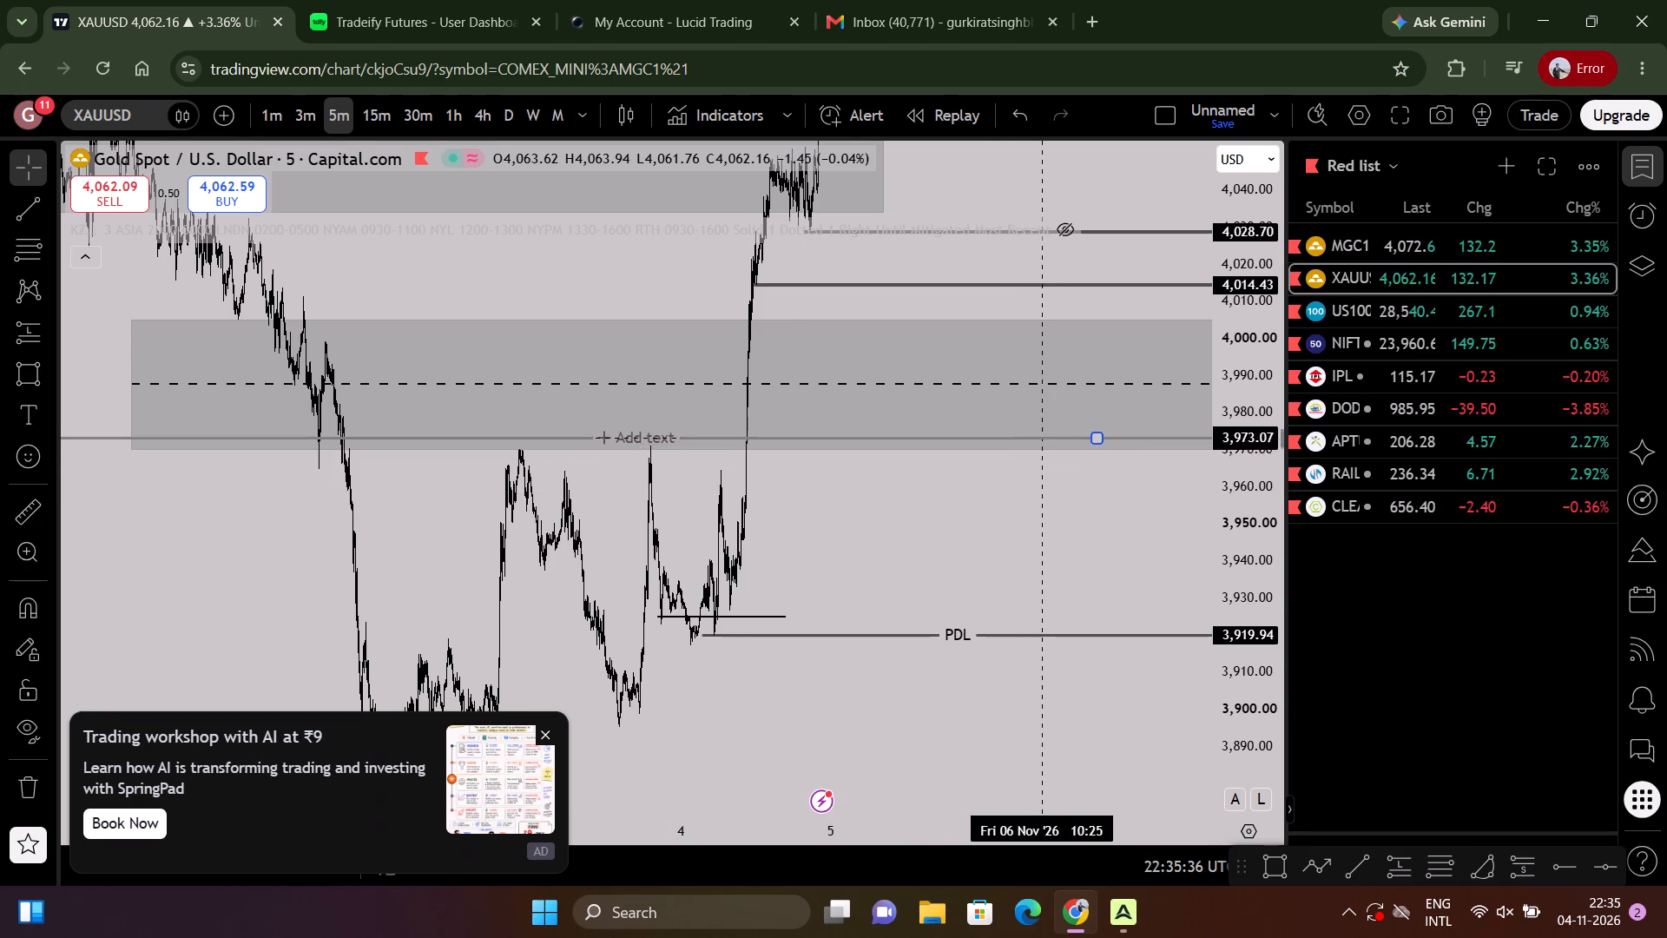
pyautogui.moveTo(1043, 438); pyautogui.dragTo(1051, 451)
pyautogui.moveTo(901, 518); pyautogui.dragTo(1246, 503)
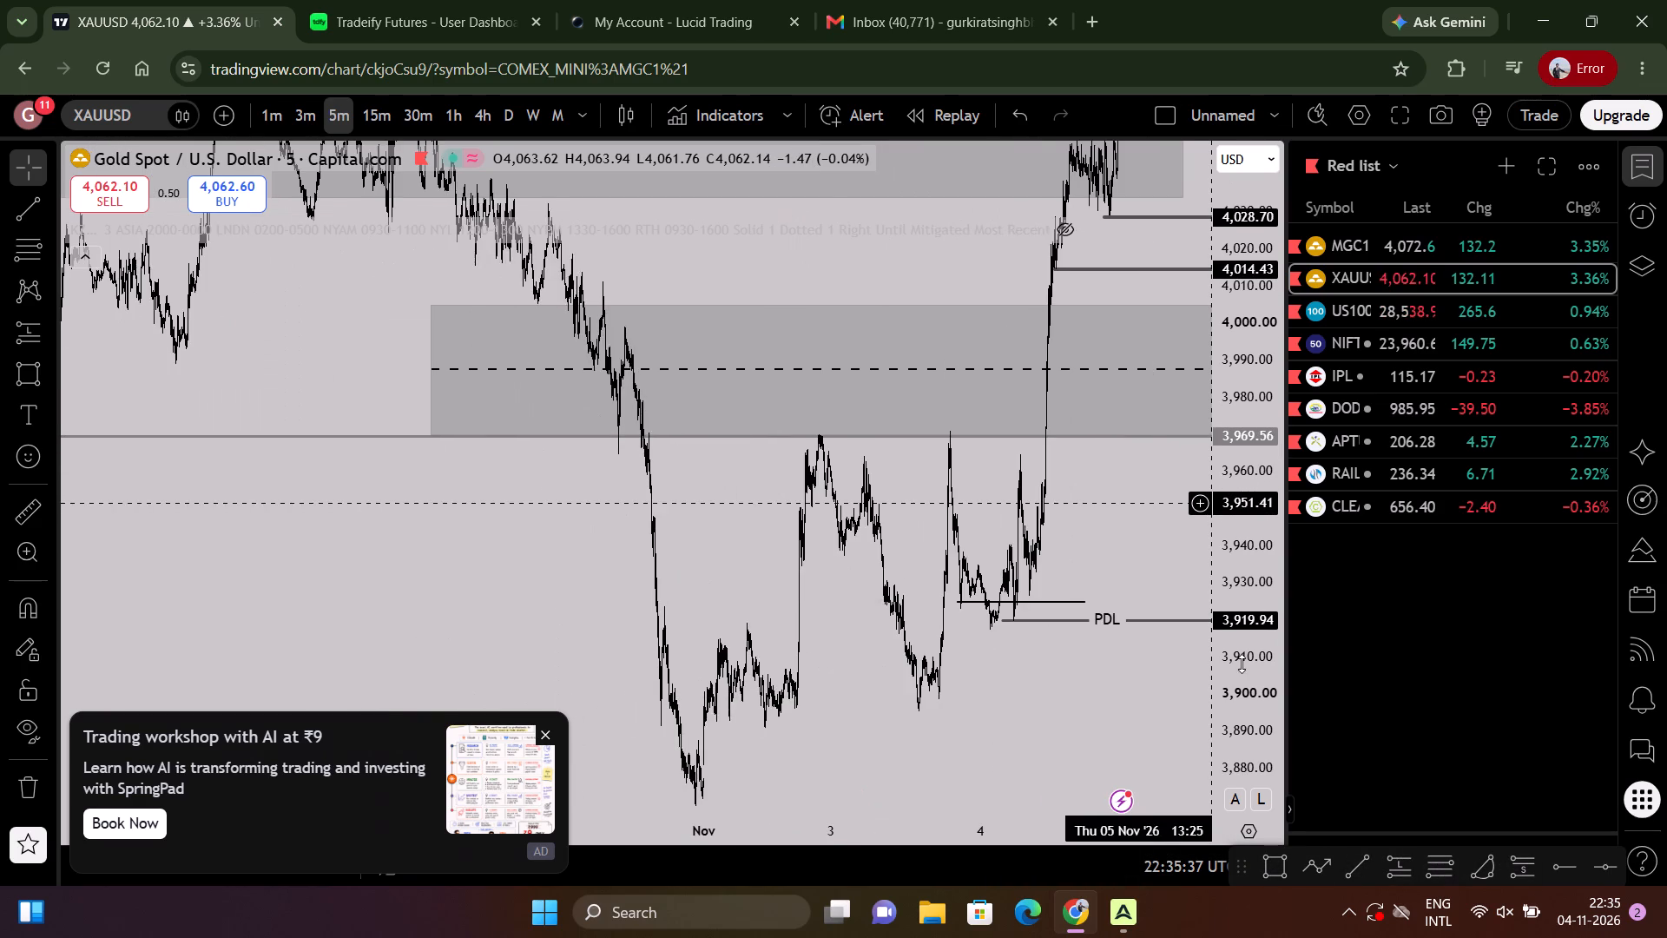
pyautogui.moveTo(1242, 664); pyautogui.dragTo(1243, 34)
pyautogui.scroll(16, 956, 327)
pyautogui.moveTo(601, 427); pyautogui.dragTo(1666, 551)
pyautogui.scroll(7, 713, 398)
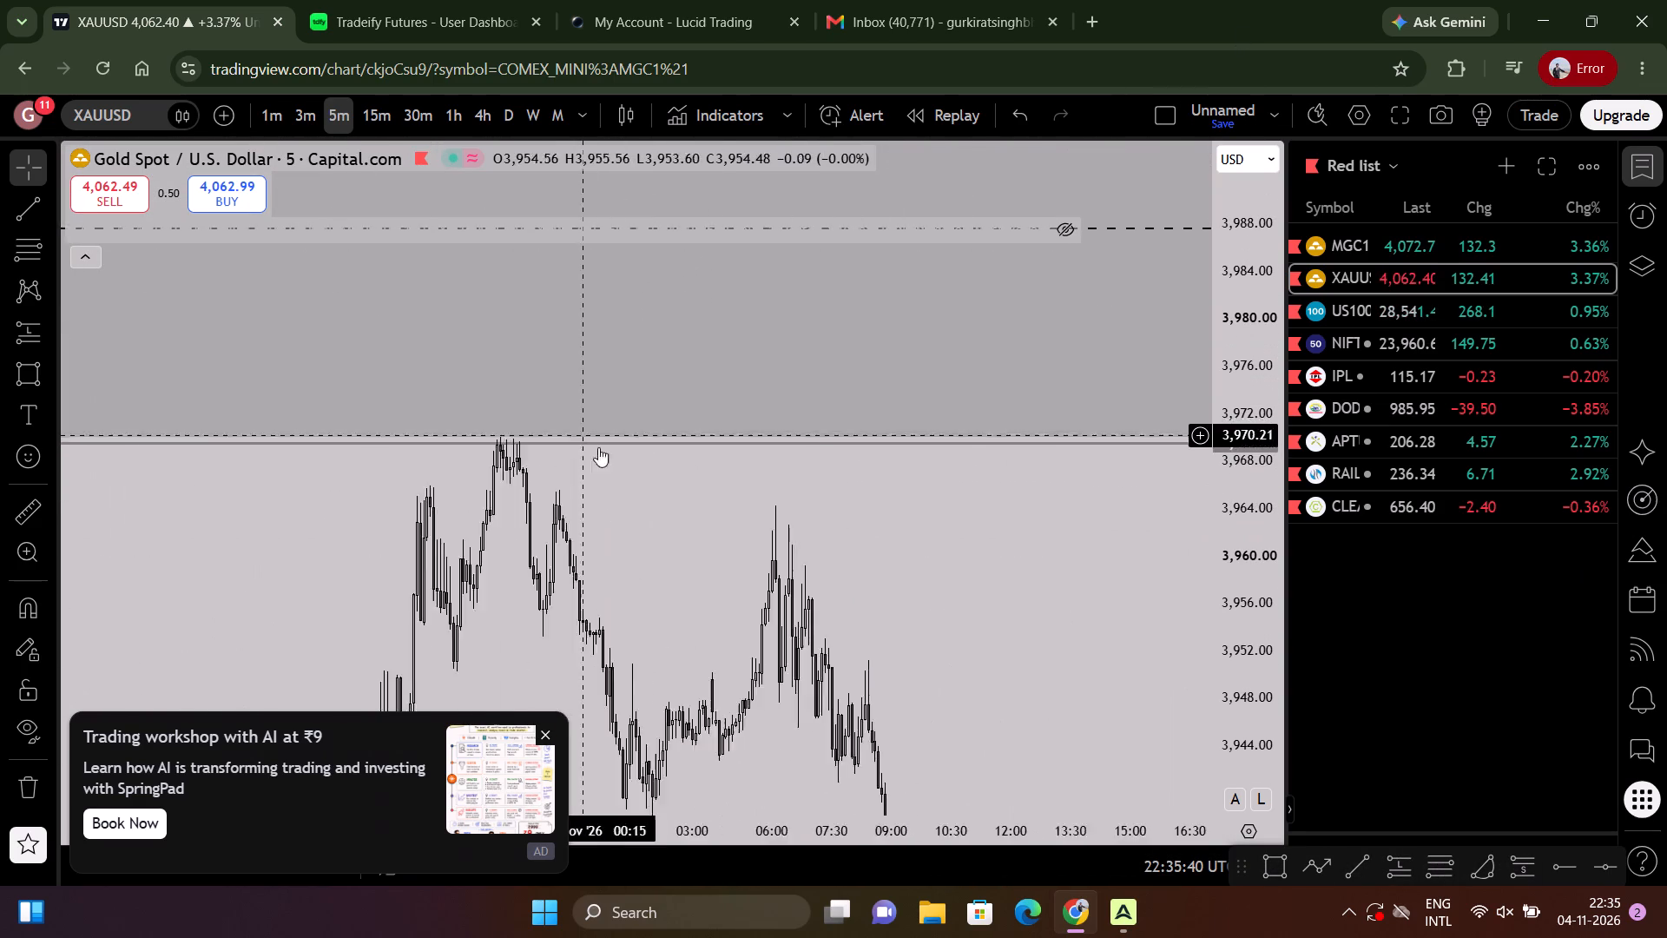
pyautogui.moveTo(676, 490); pyautogui.dragTo(487, 479)
pyautogui.moveTo(502, 427); pyautogui.dragTo(530, 414)
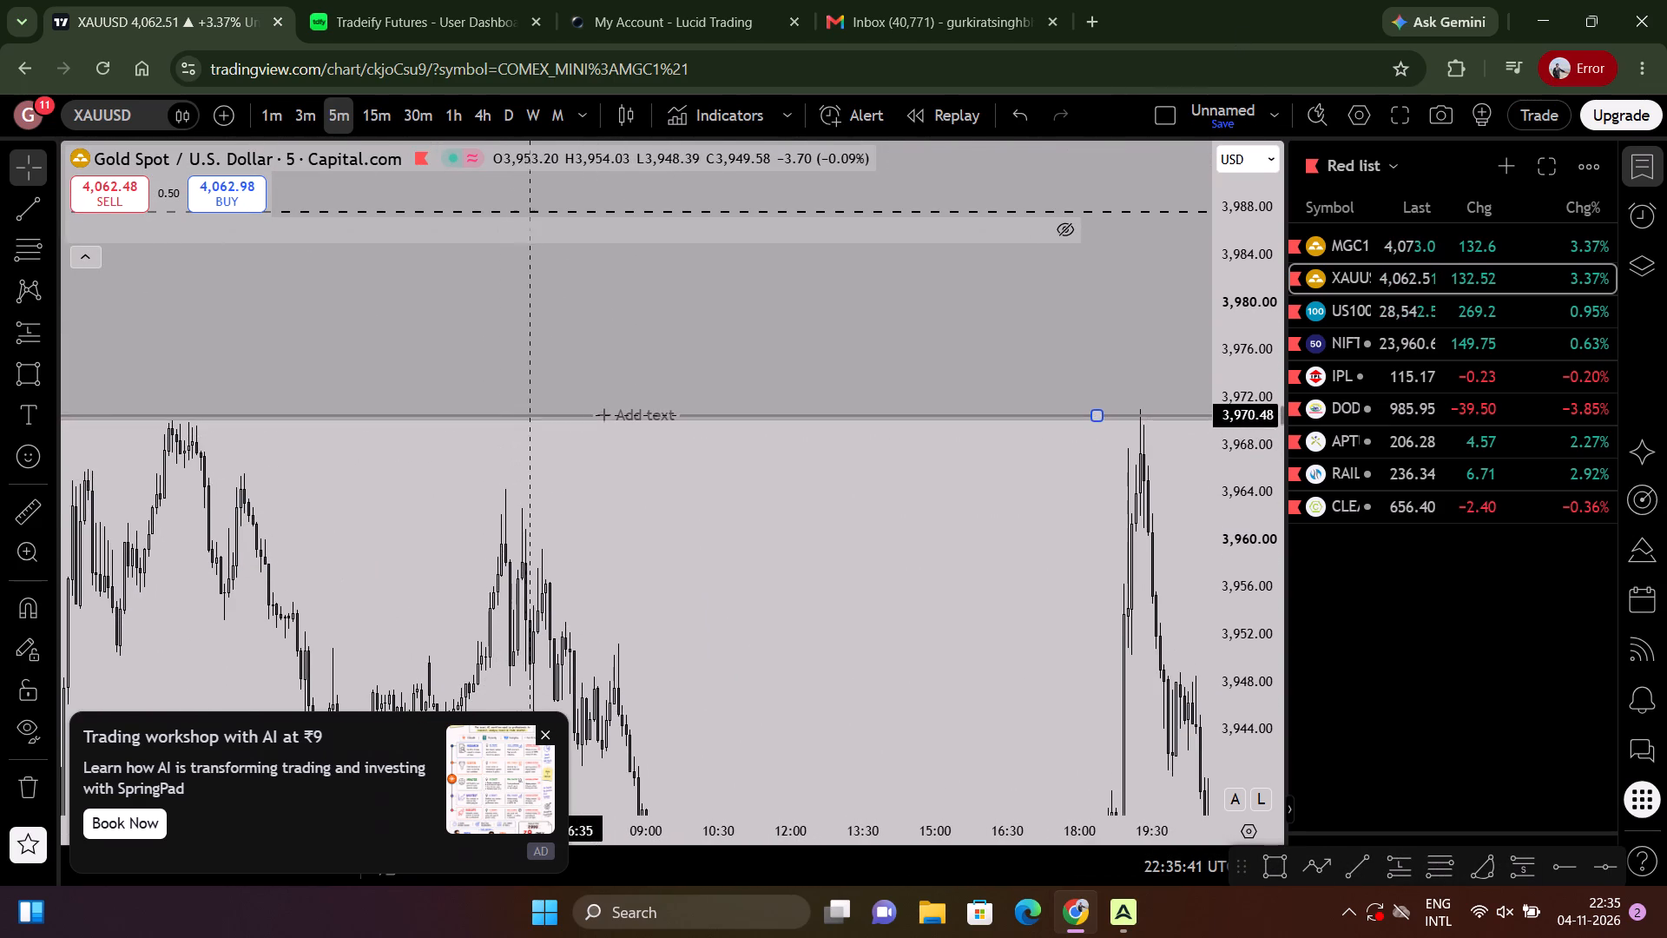
pyautogui.moveTo(530, 414); pyautogui.dragTo(534, 422)
# Change the colour of the horizontal line at 3,969.93 to black.
pyautogui.moveTo(724, 512); pyautogui.dragTo(73, 469)
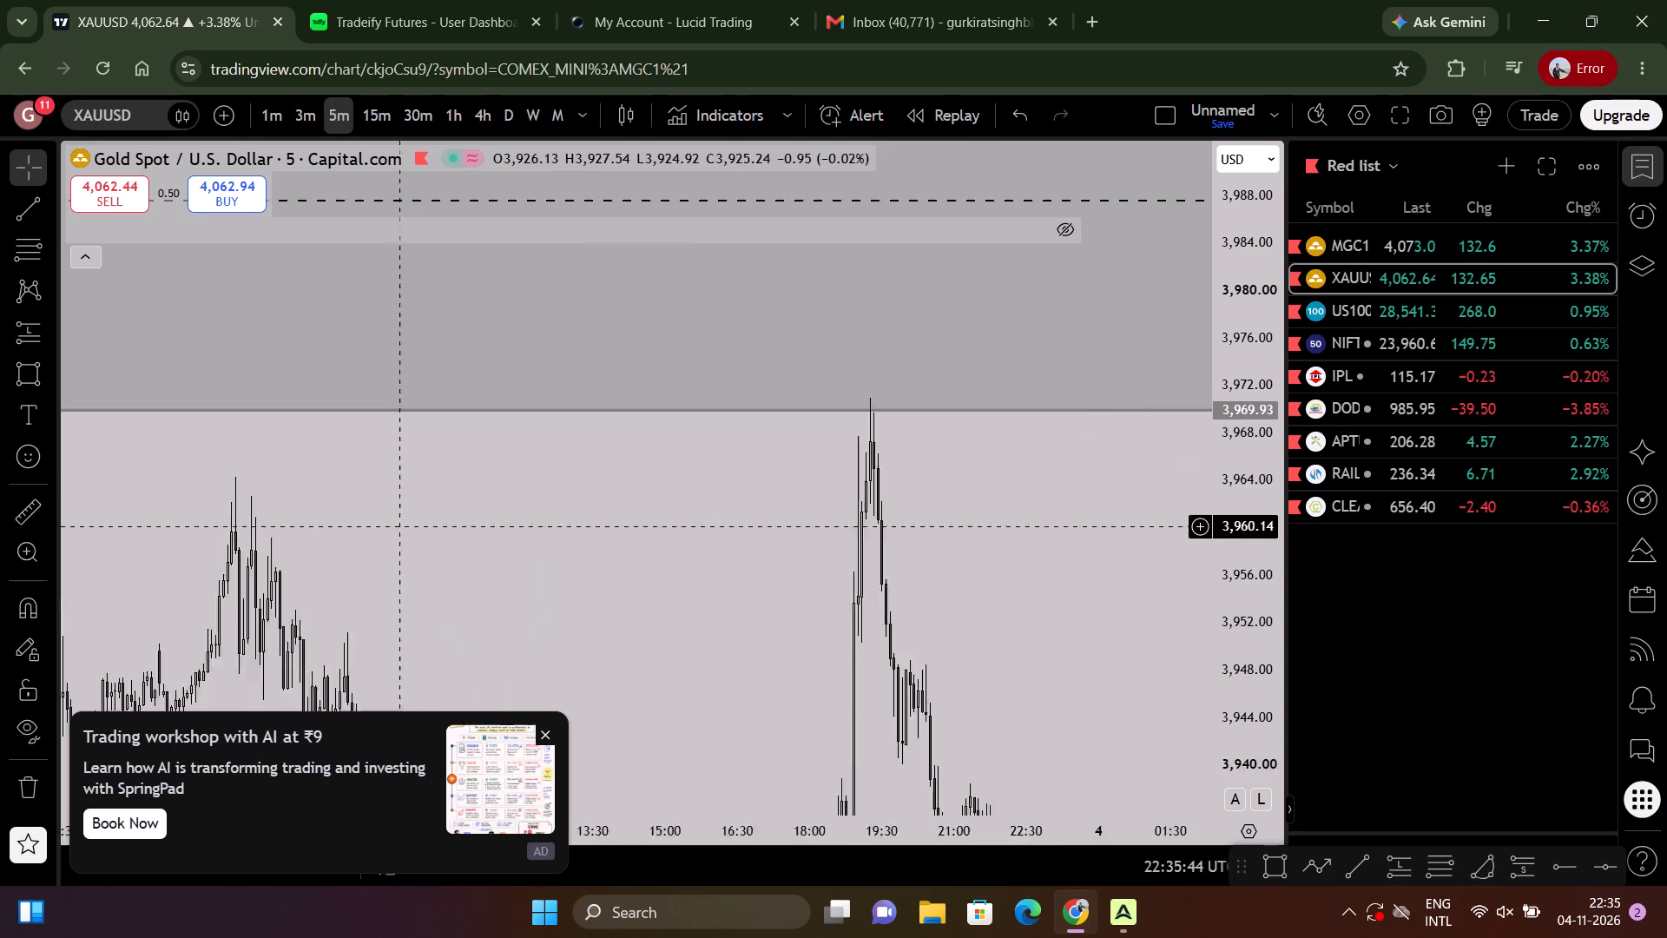
pyautogui.moveTo(73, 469); pyautogui.dragTo(74, 469)
pyautogui.scroll(-18, 568, 472)
pyautogui.doubleClick(326, 354)
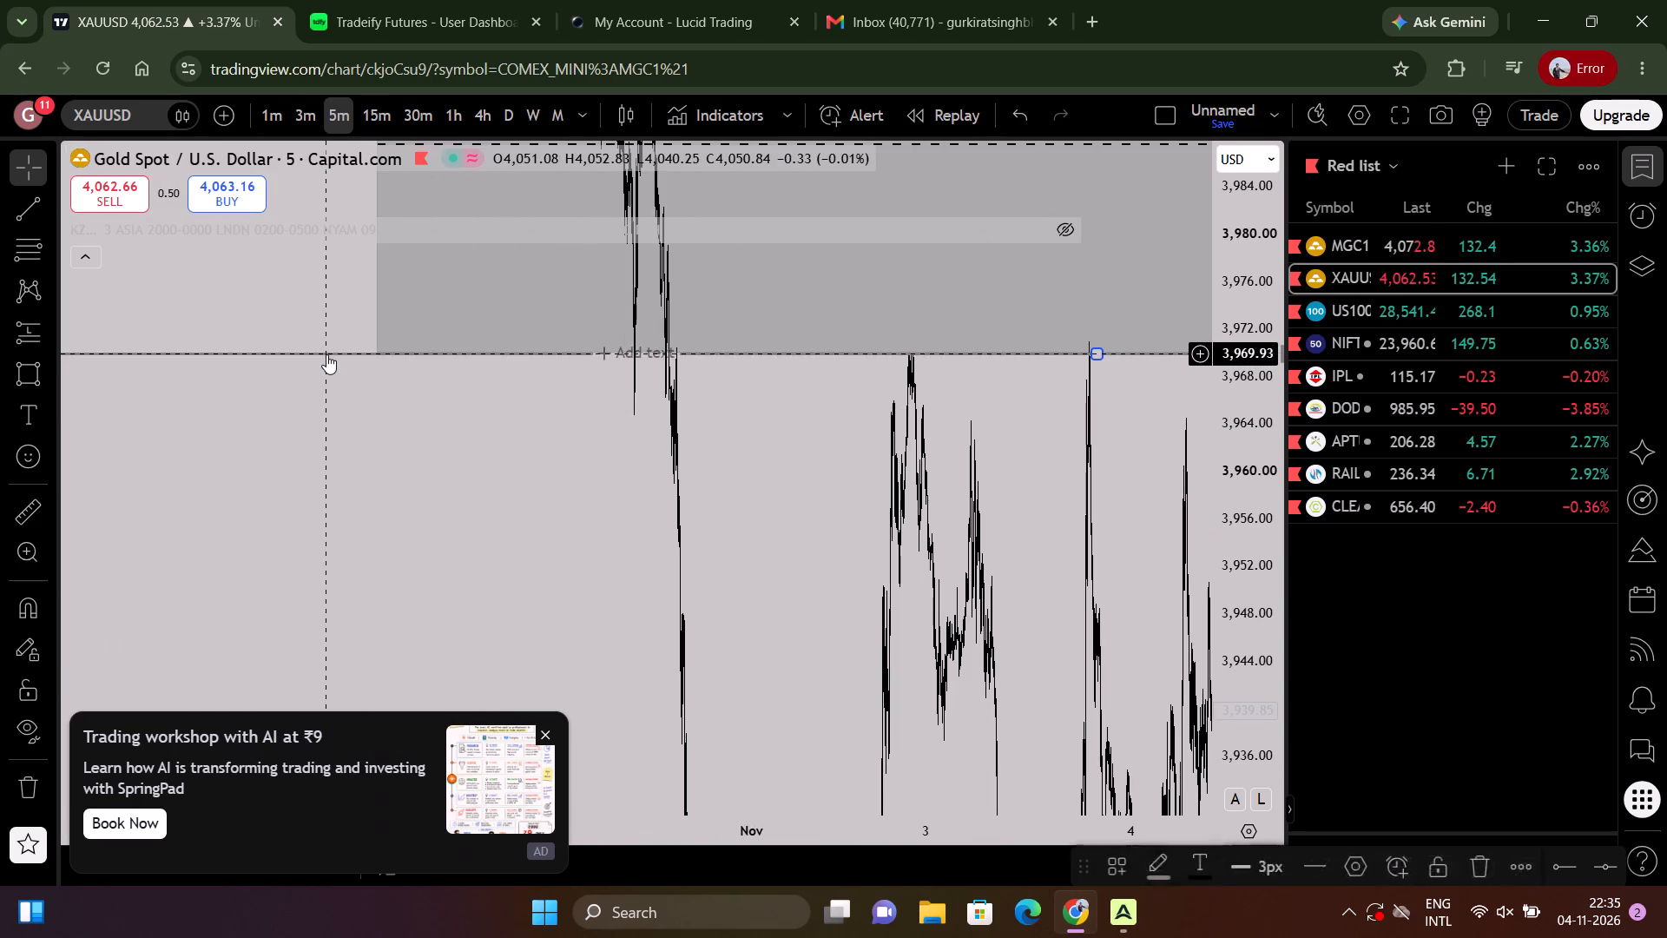
pyautogui.click(760, 475)
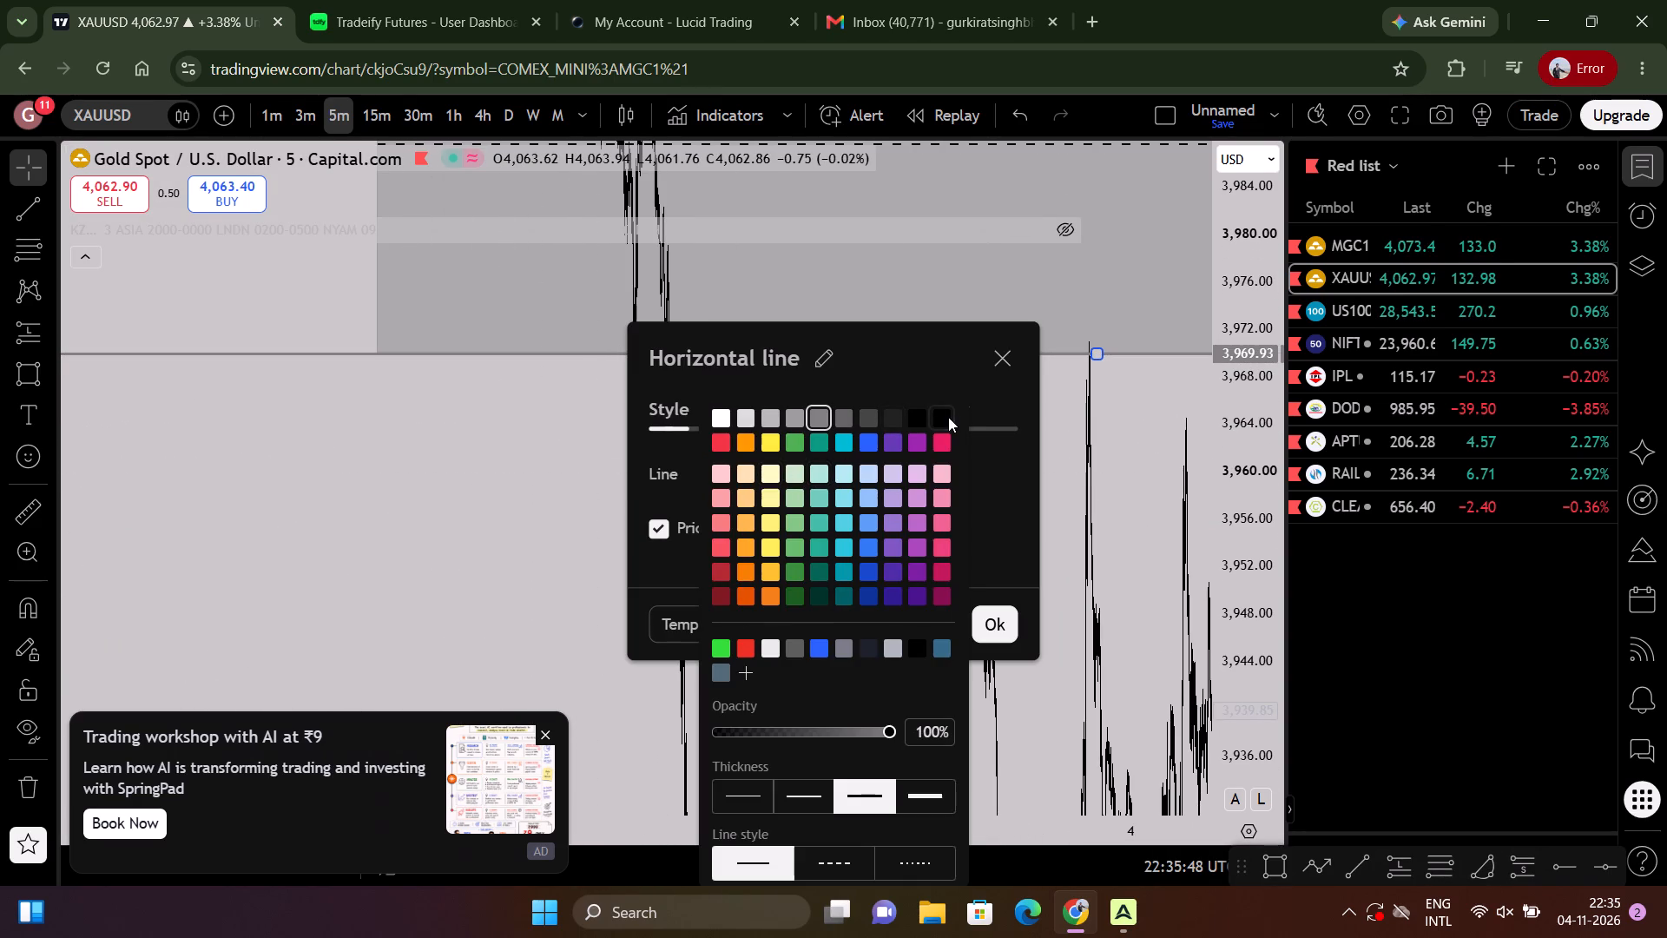
pyautogui.click(948, 417)
pyautogui.click(1122, 710)
# Examine gold's 5-minute price action around the 3,969.93 line and the PDL, including the 4 November rally through the IFVG zone.
pyautogui.scroll(9, 1041, 559)
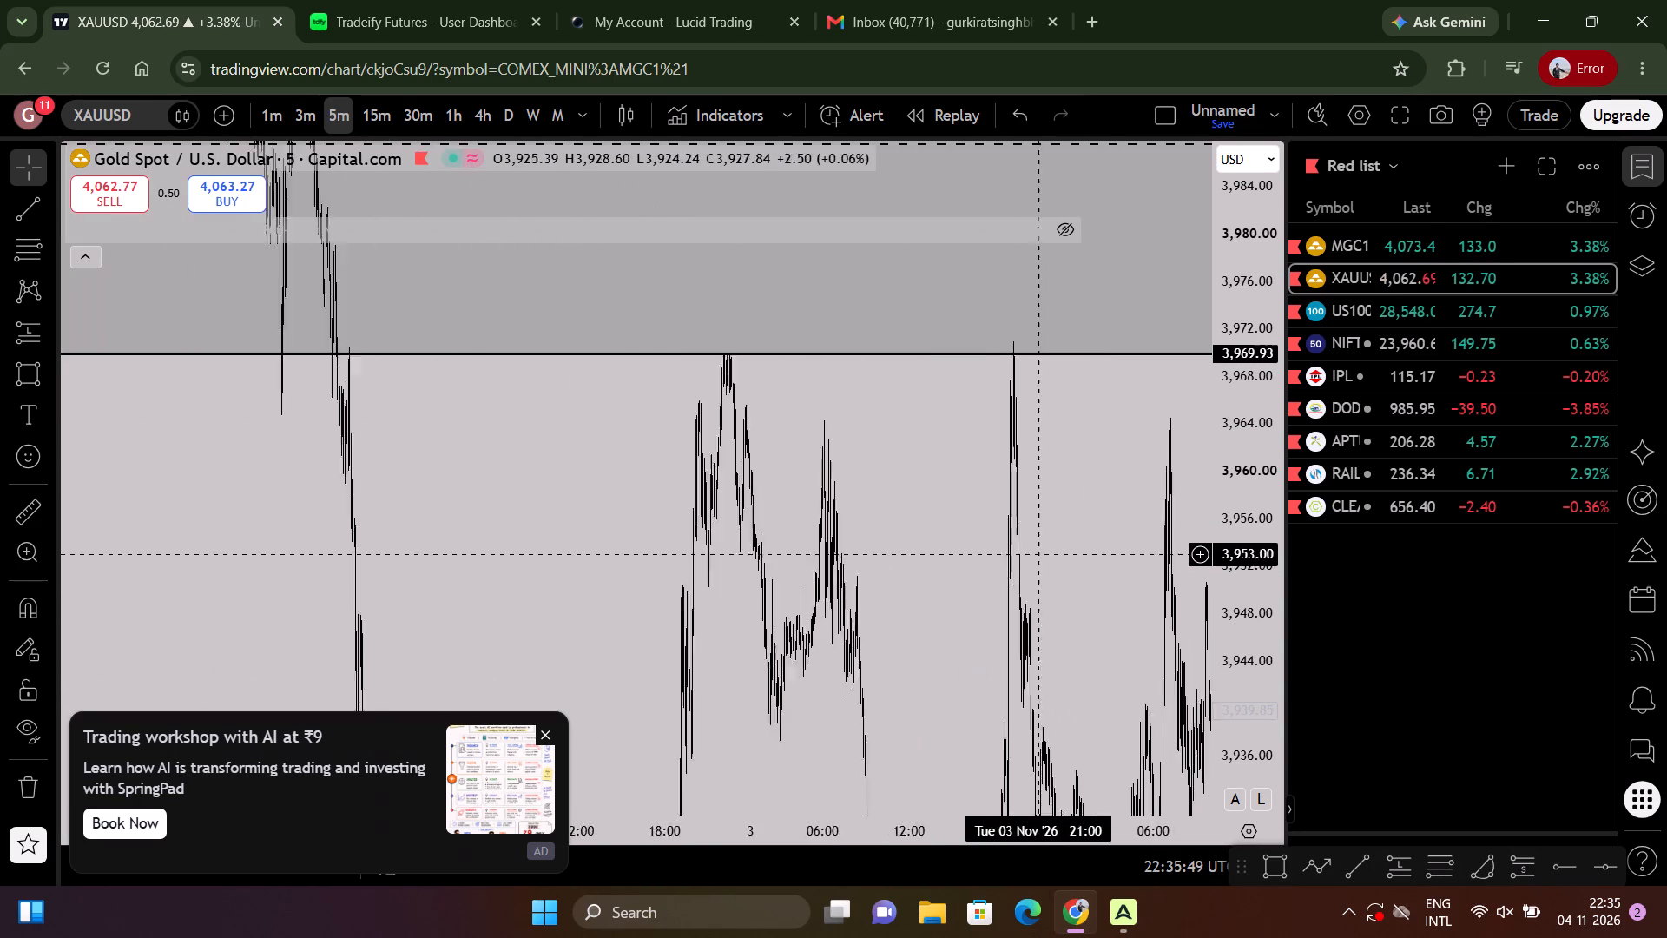
pyautogui.scroll(7, 1037, 555)
pyautogui.moveTo(1036, 544); pyautogui.dragTo(410, 604)
pyautogui.scroll(5, 553, 640)
pyautogui.moveTo(636, 568); pyautogui.dragTo(908, 857)
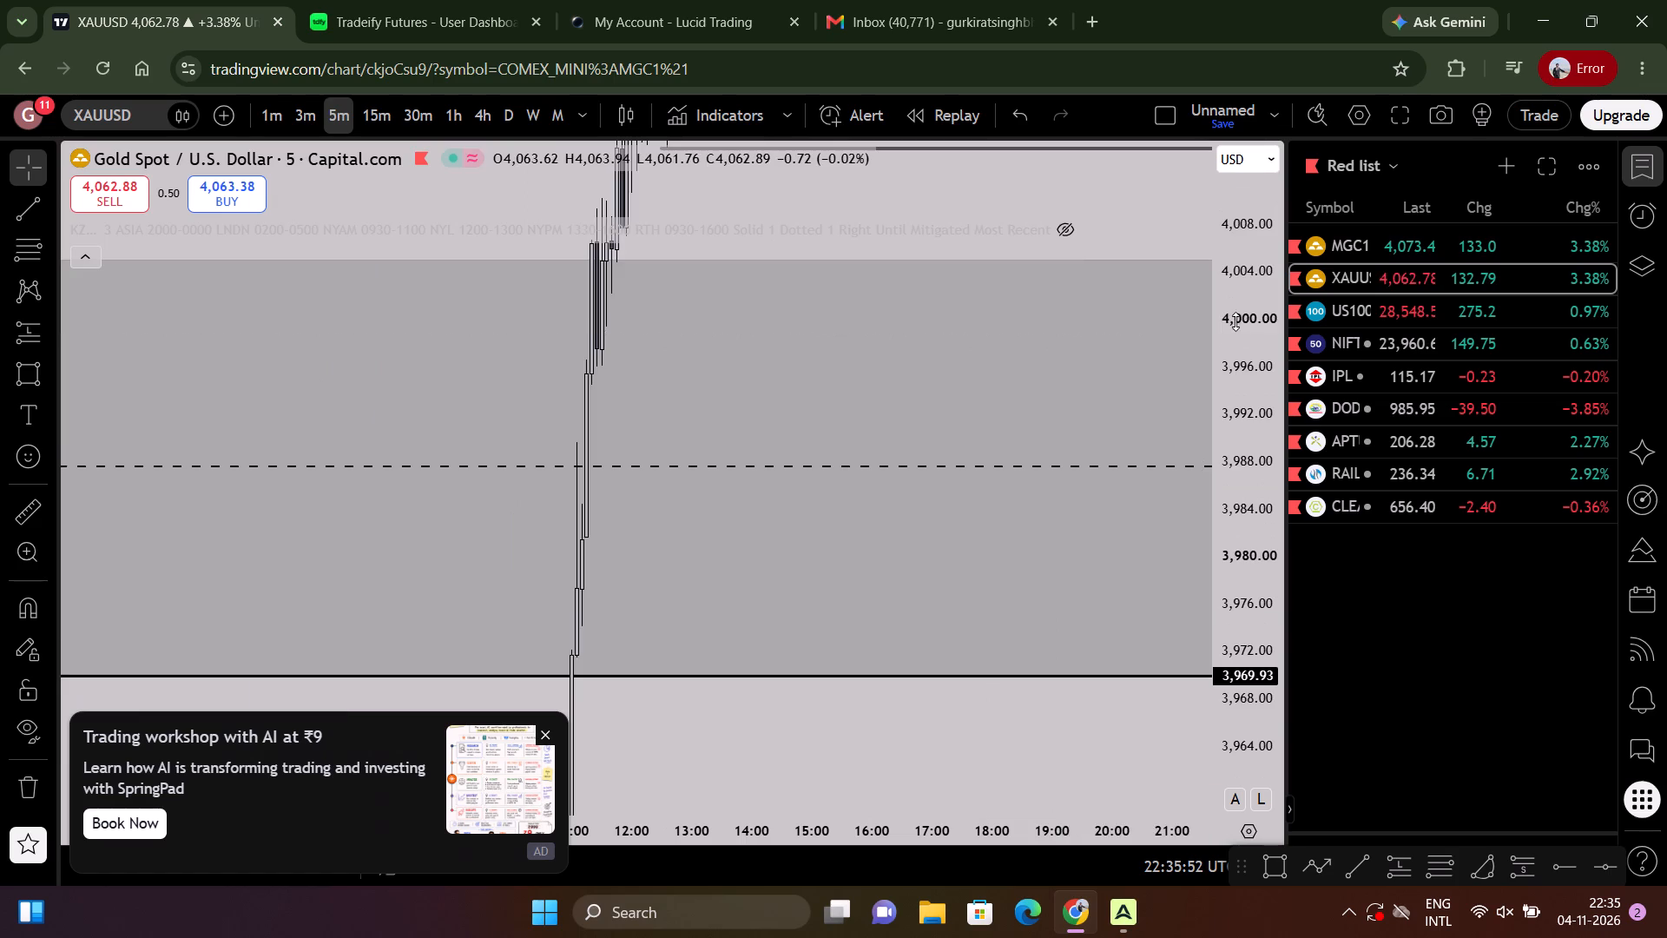
pyautogui.moveTo(1238, 324); pyautogui.dragTo(1176, 819)
pyautogui.scroll(-20, 944, 708)
pyautogui.scroll(-1, 944, 708)
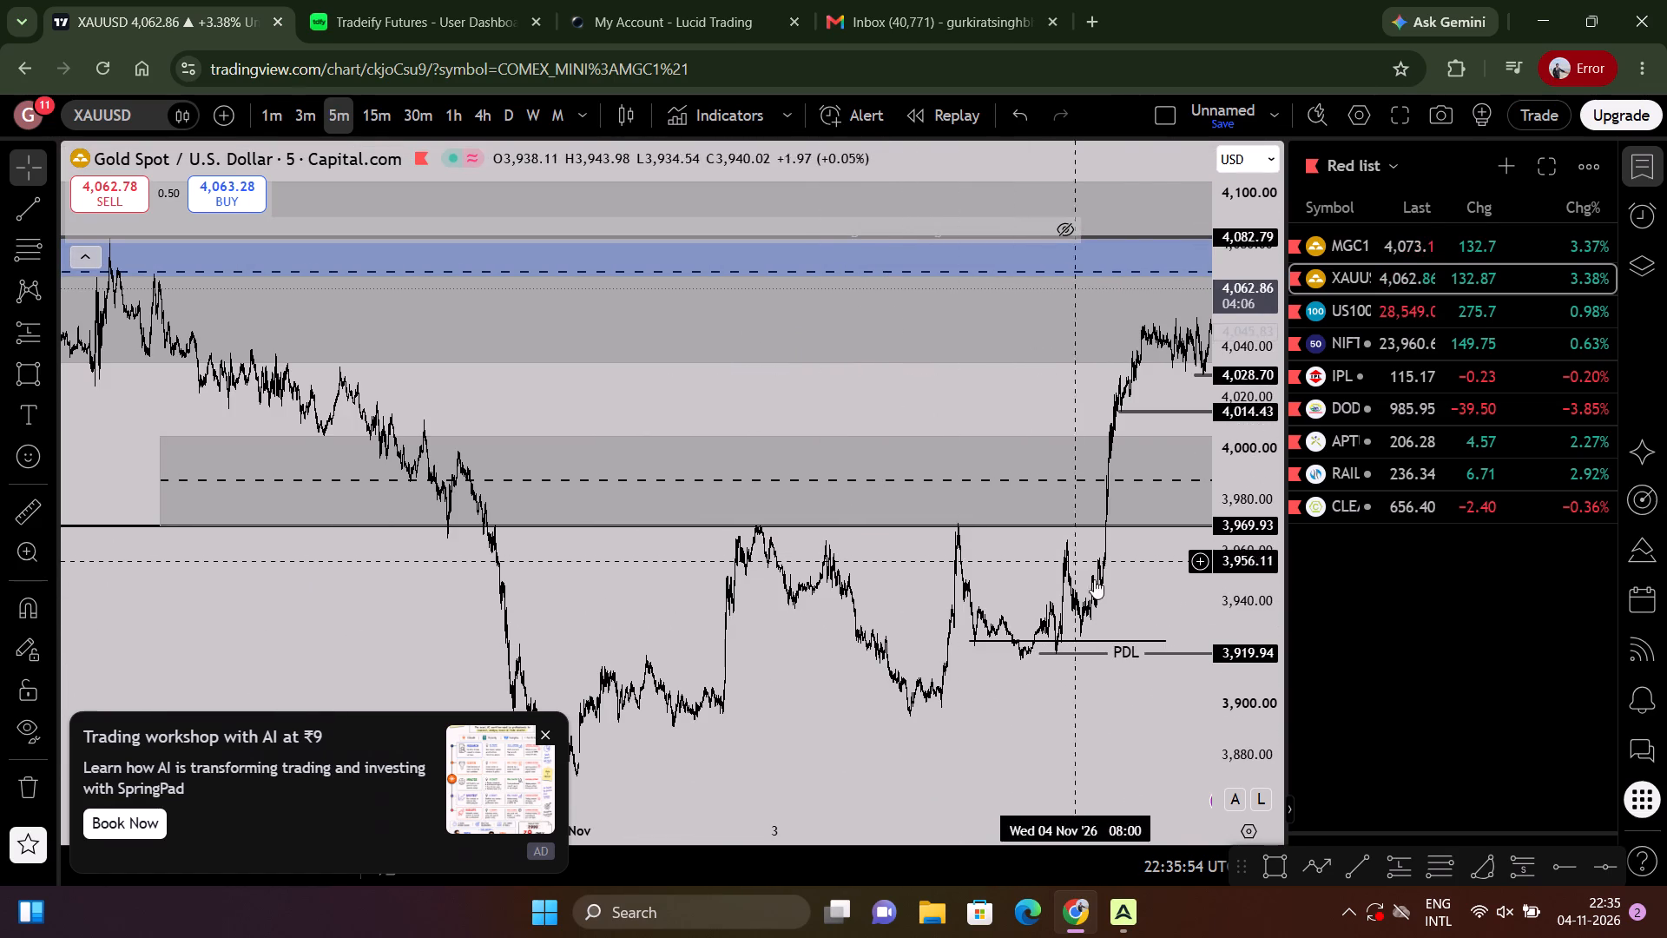
pyautogui.moveTo(1264, 684); pyautogui.dragTo(1245, 301)
pyautogui.scroll(10, 961, 552)
pyautogui.moveTo(835, 646); pyautogui.dragTo(1365, 672)
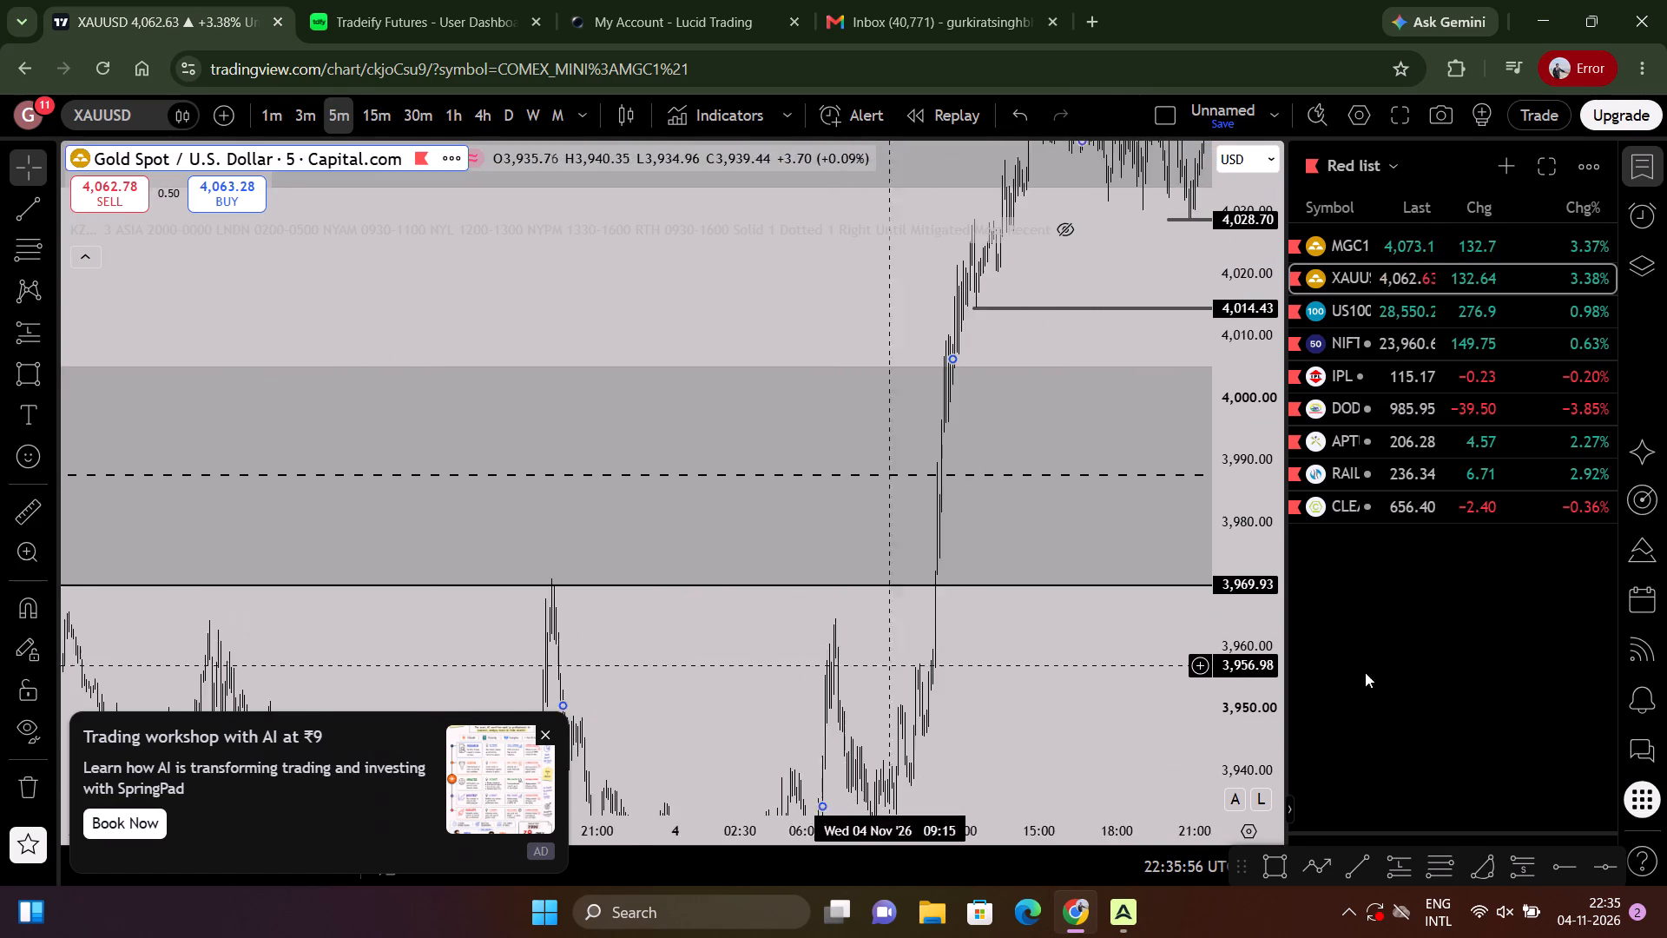
pyautogui.moveTo(1365, 672); pyautogui.dragTo(1565, 636)
pyautogui.scroll(5, 842, 586)
pyautogui.moveTo(816, 626); pyautogui.dragTo(38, 420)
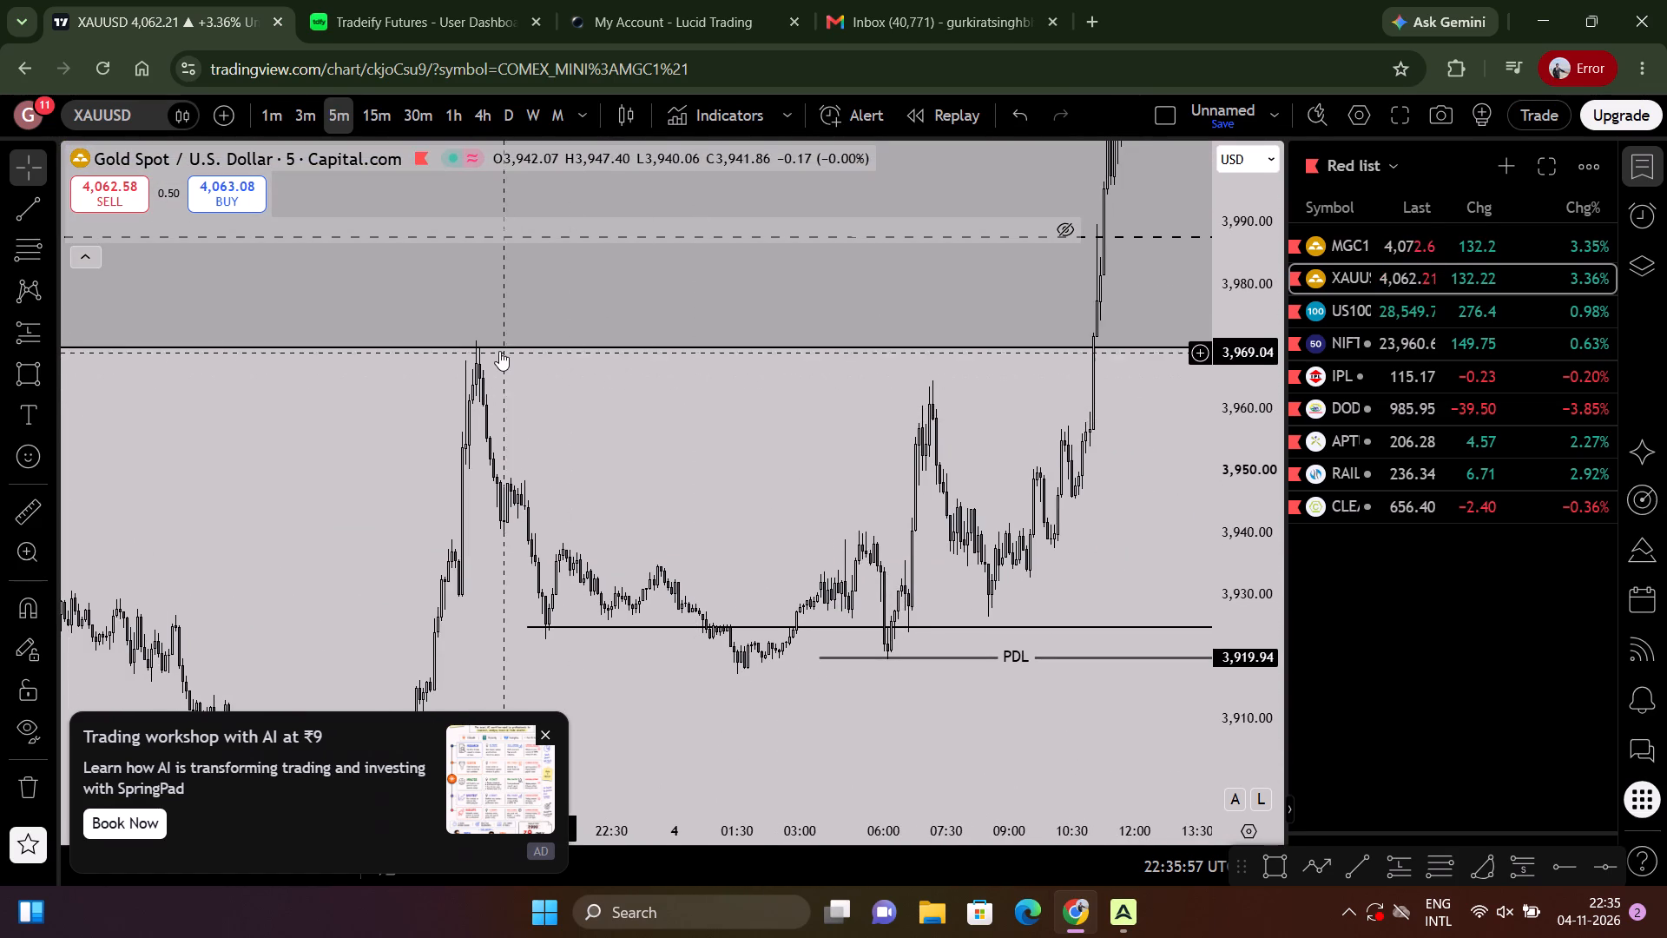
pyautogui.scroll(-1, 547, 469)
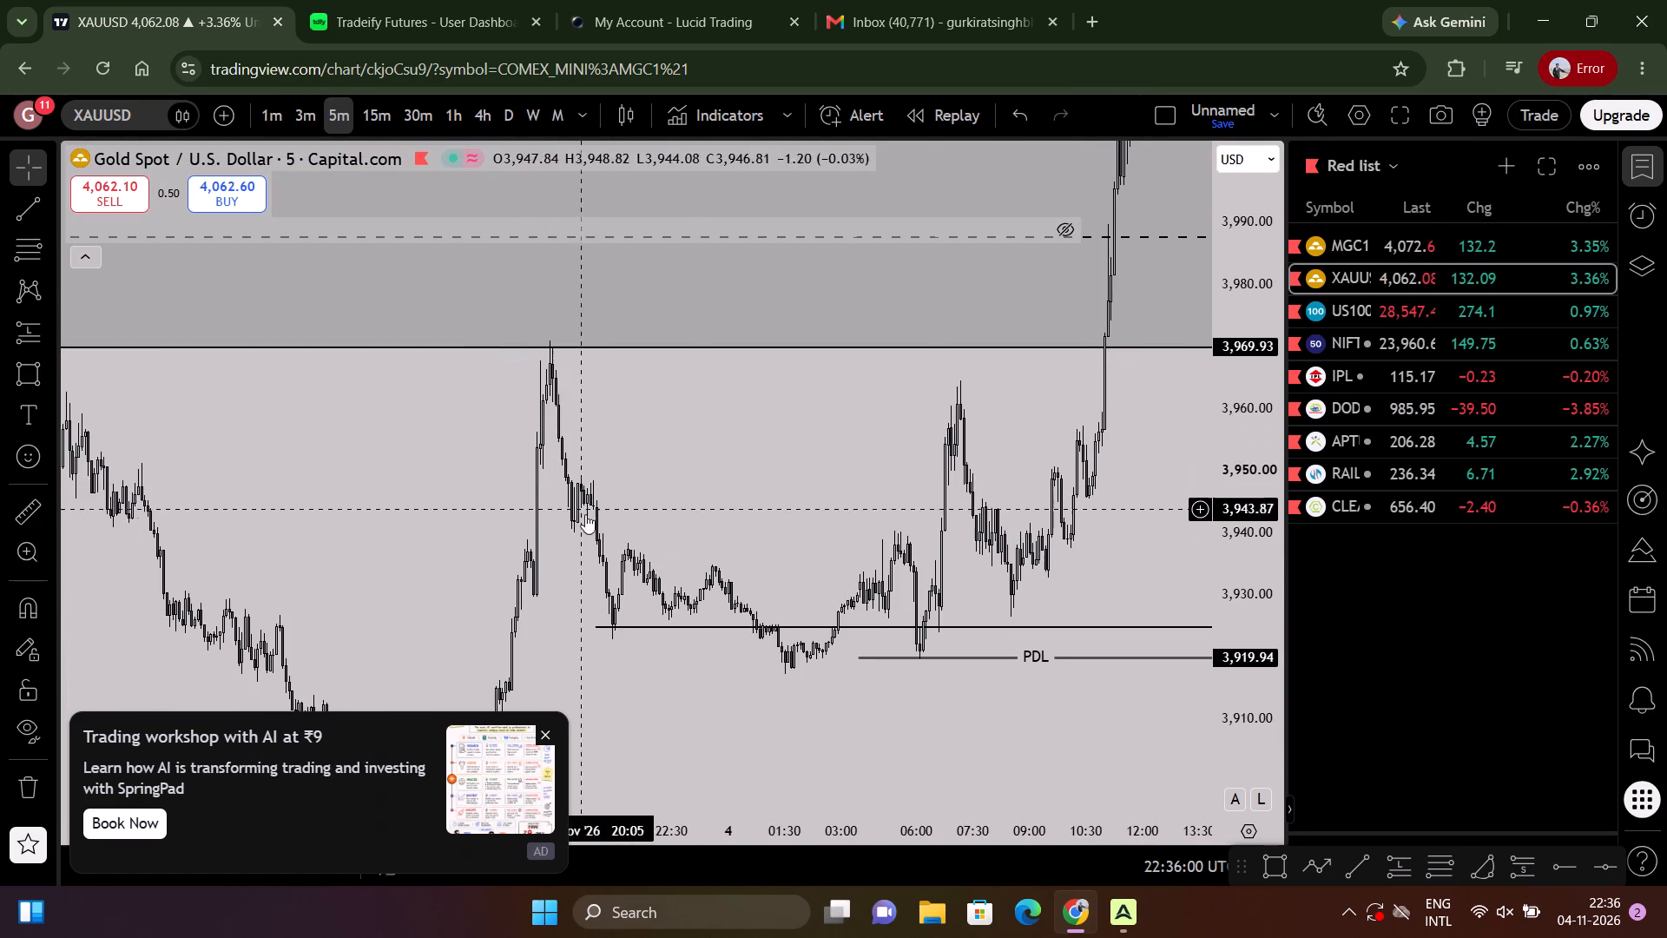
pyautogui.scroll(1, 931, 545)
pyautogui.scroll(3, 1113, 486)
pyautogui.scroll(-9, 1020, 448)
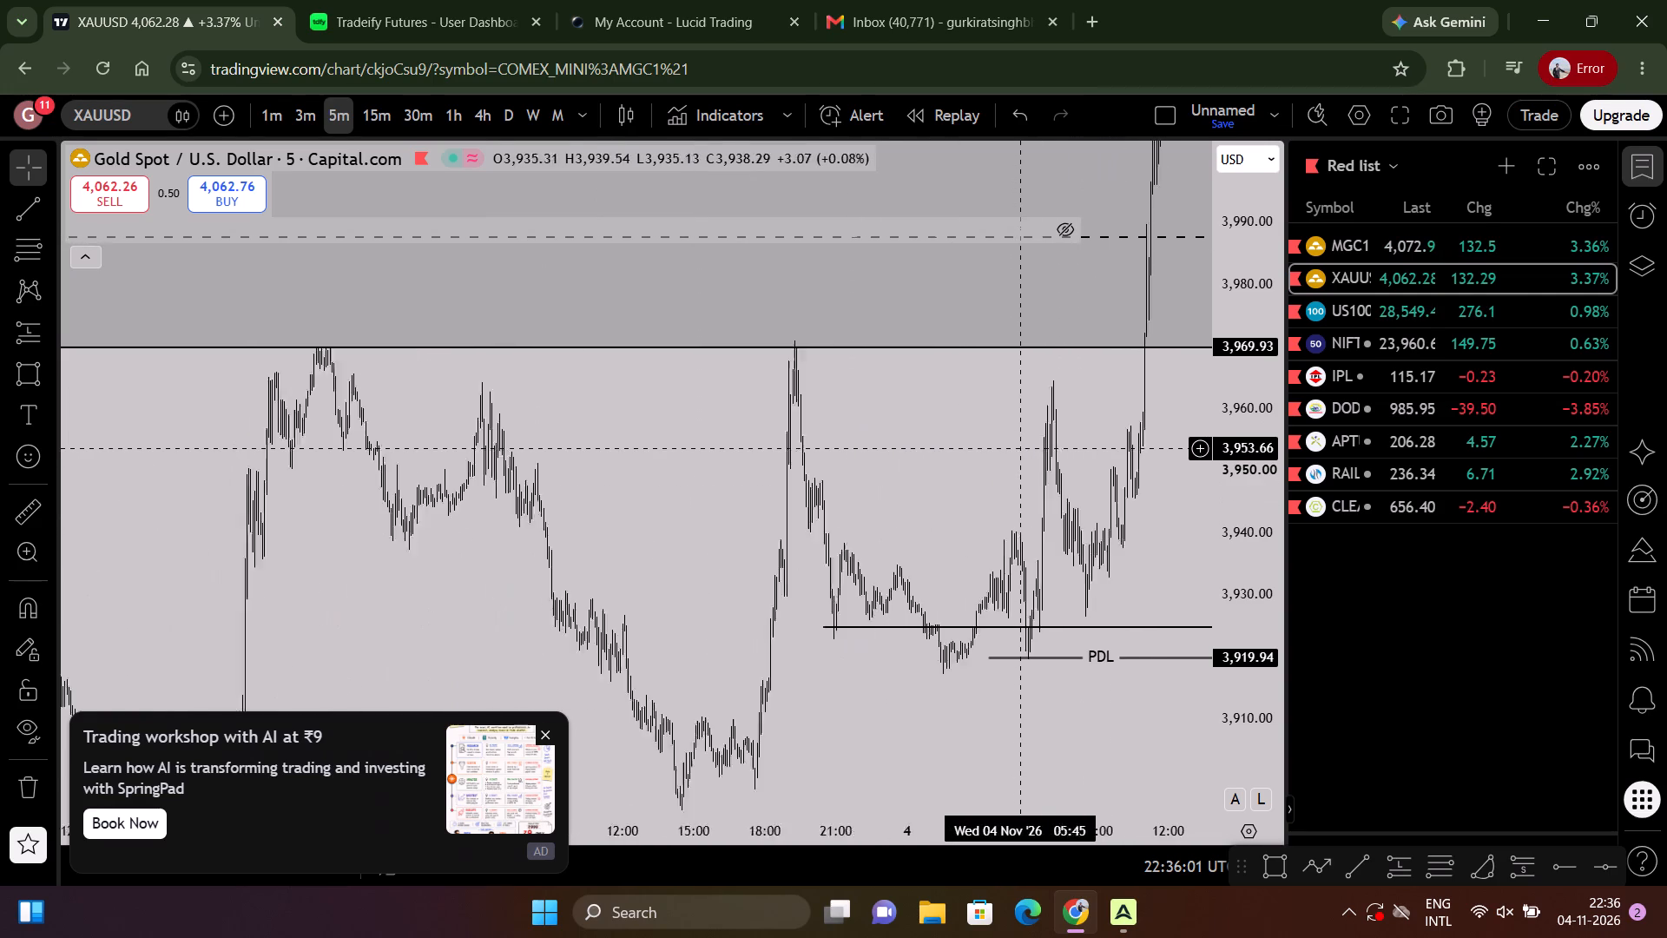
pyautogui.scroll(-6, 1018, 446)
pyautogui.scroll(15, 1018, 446)
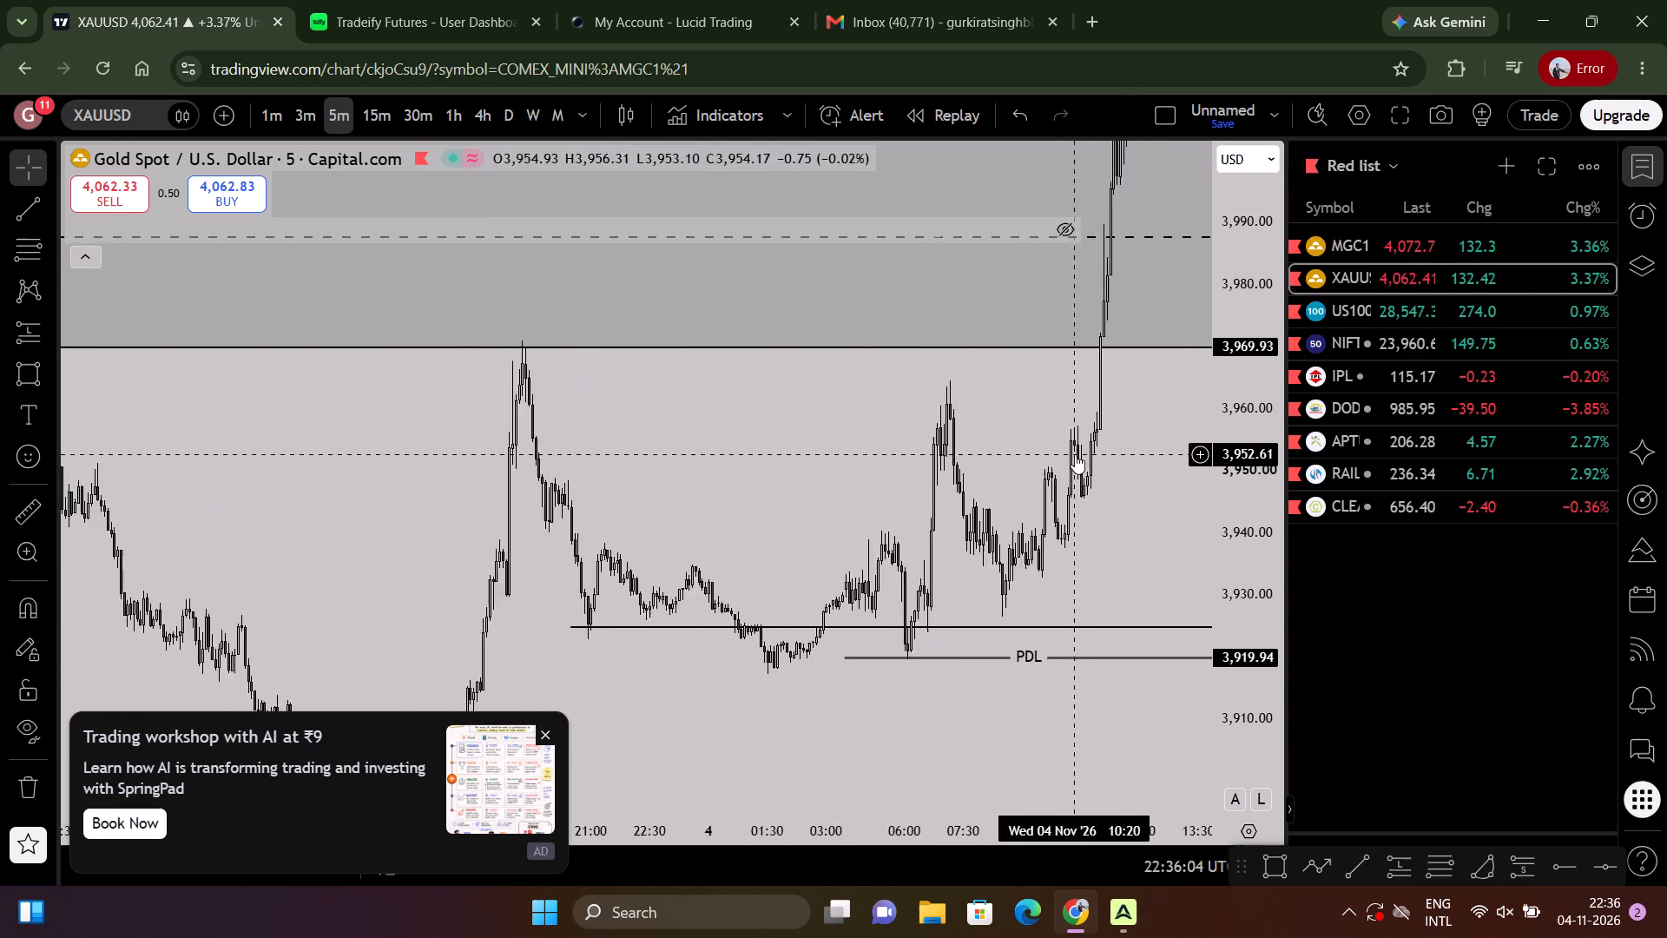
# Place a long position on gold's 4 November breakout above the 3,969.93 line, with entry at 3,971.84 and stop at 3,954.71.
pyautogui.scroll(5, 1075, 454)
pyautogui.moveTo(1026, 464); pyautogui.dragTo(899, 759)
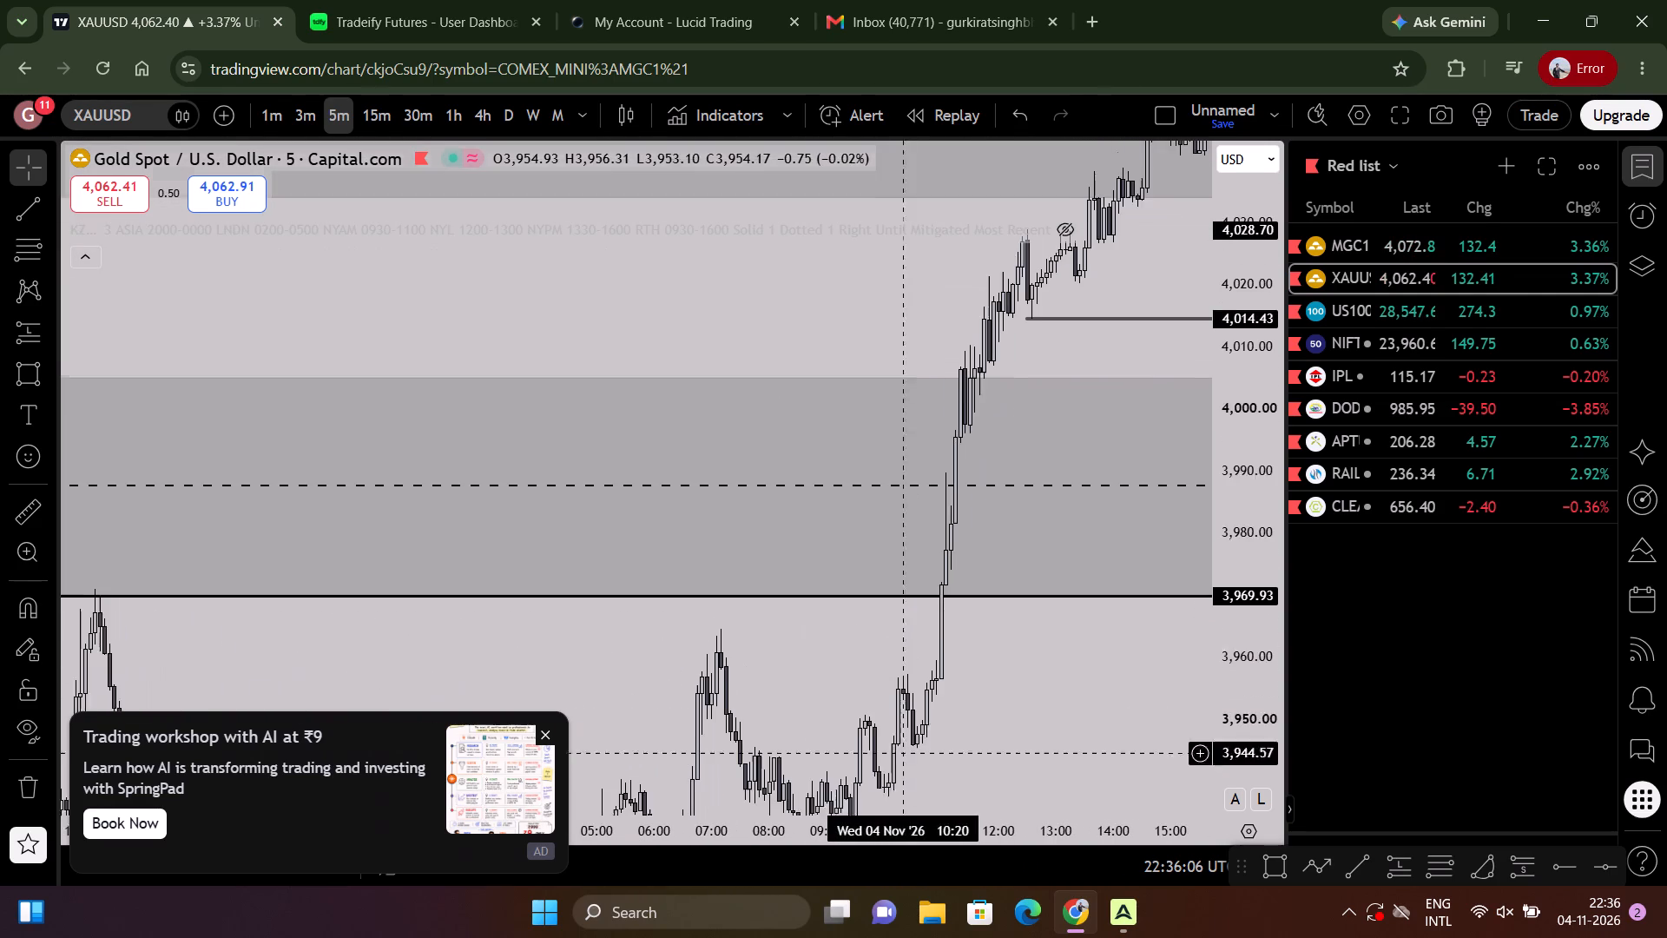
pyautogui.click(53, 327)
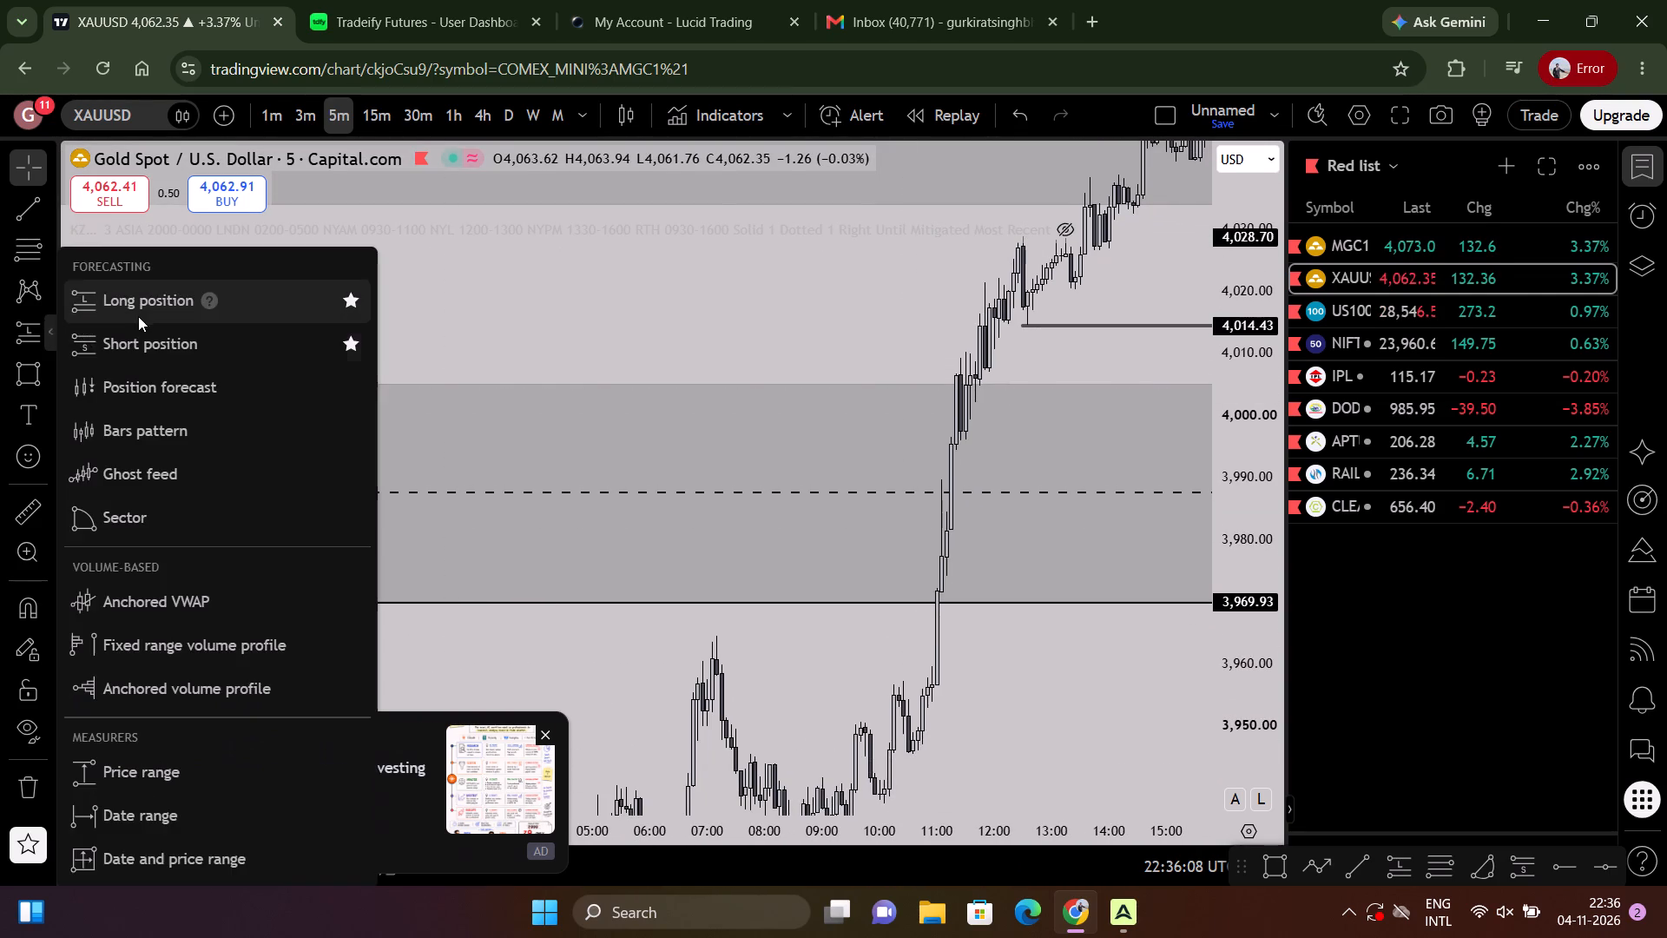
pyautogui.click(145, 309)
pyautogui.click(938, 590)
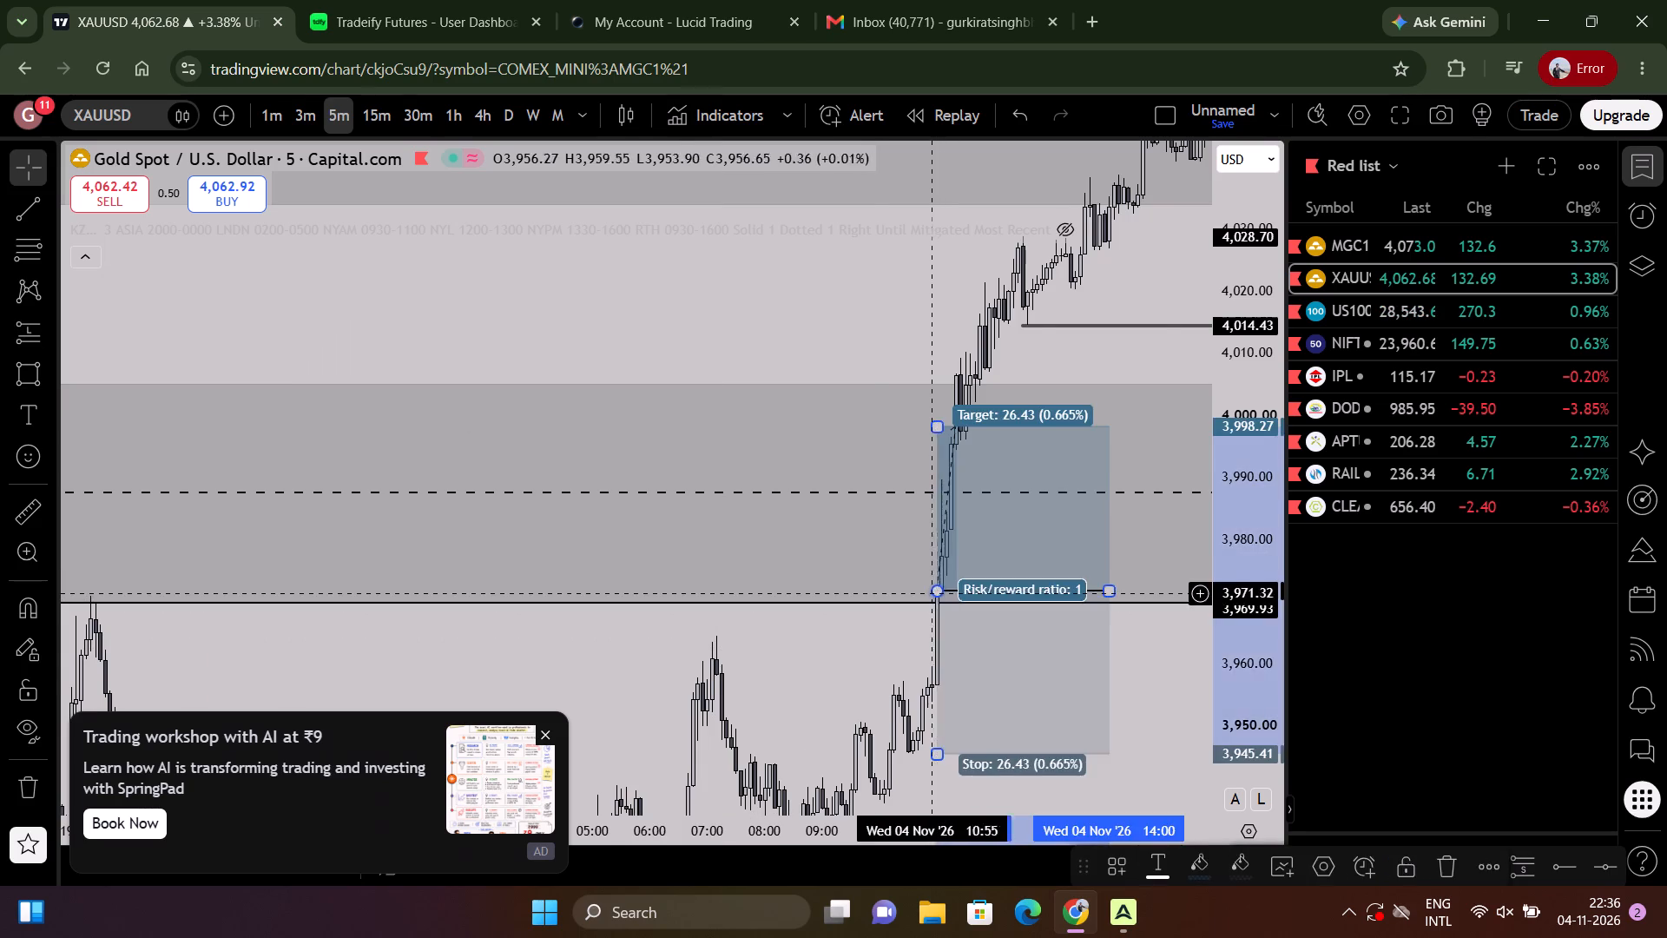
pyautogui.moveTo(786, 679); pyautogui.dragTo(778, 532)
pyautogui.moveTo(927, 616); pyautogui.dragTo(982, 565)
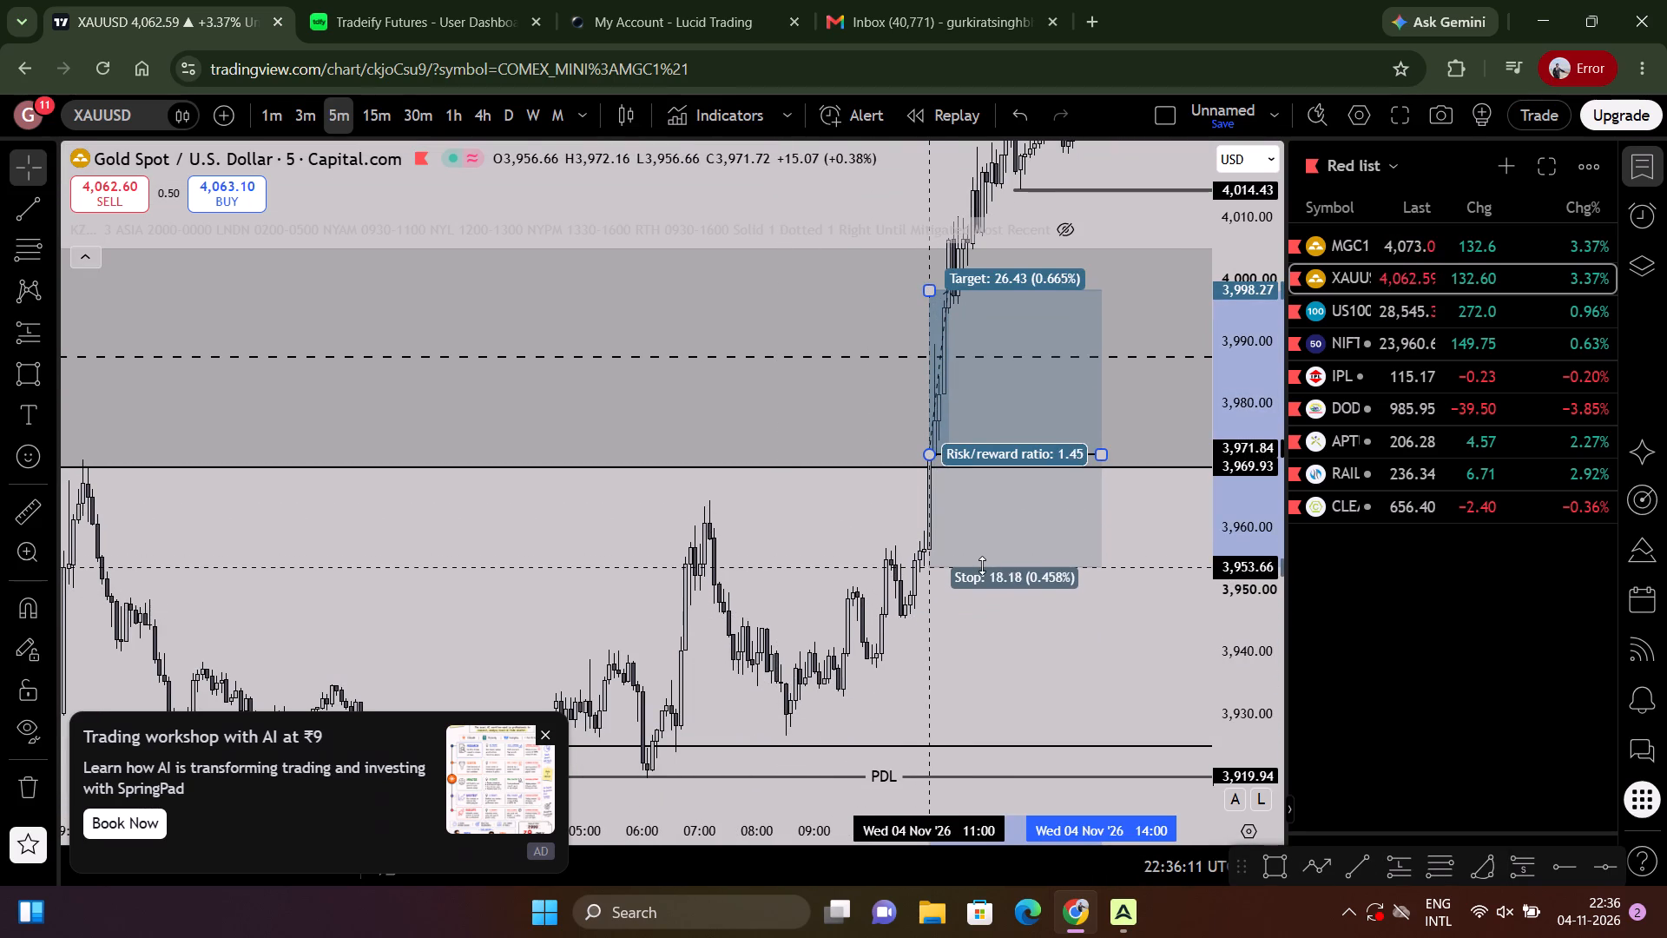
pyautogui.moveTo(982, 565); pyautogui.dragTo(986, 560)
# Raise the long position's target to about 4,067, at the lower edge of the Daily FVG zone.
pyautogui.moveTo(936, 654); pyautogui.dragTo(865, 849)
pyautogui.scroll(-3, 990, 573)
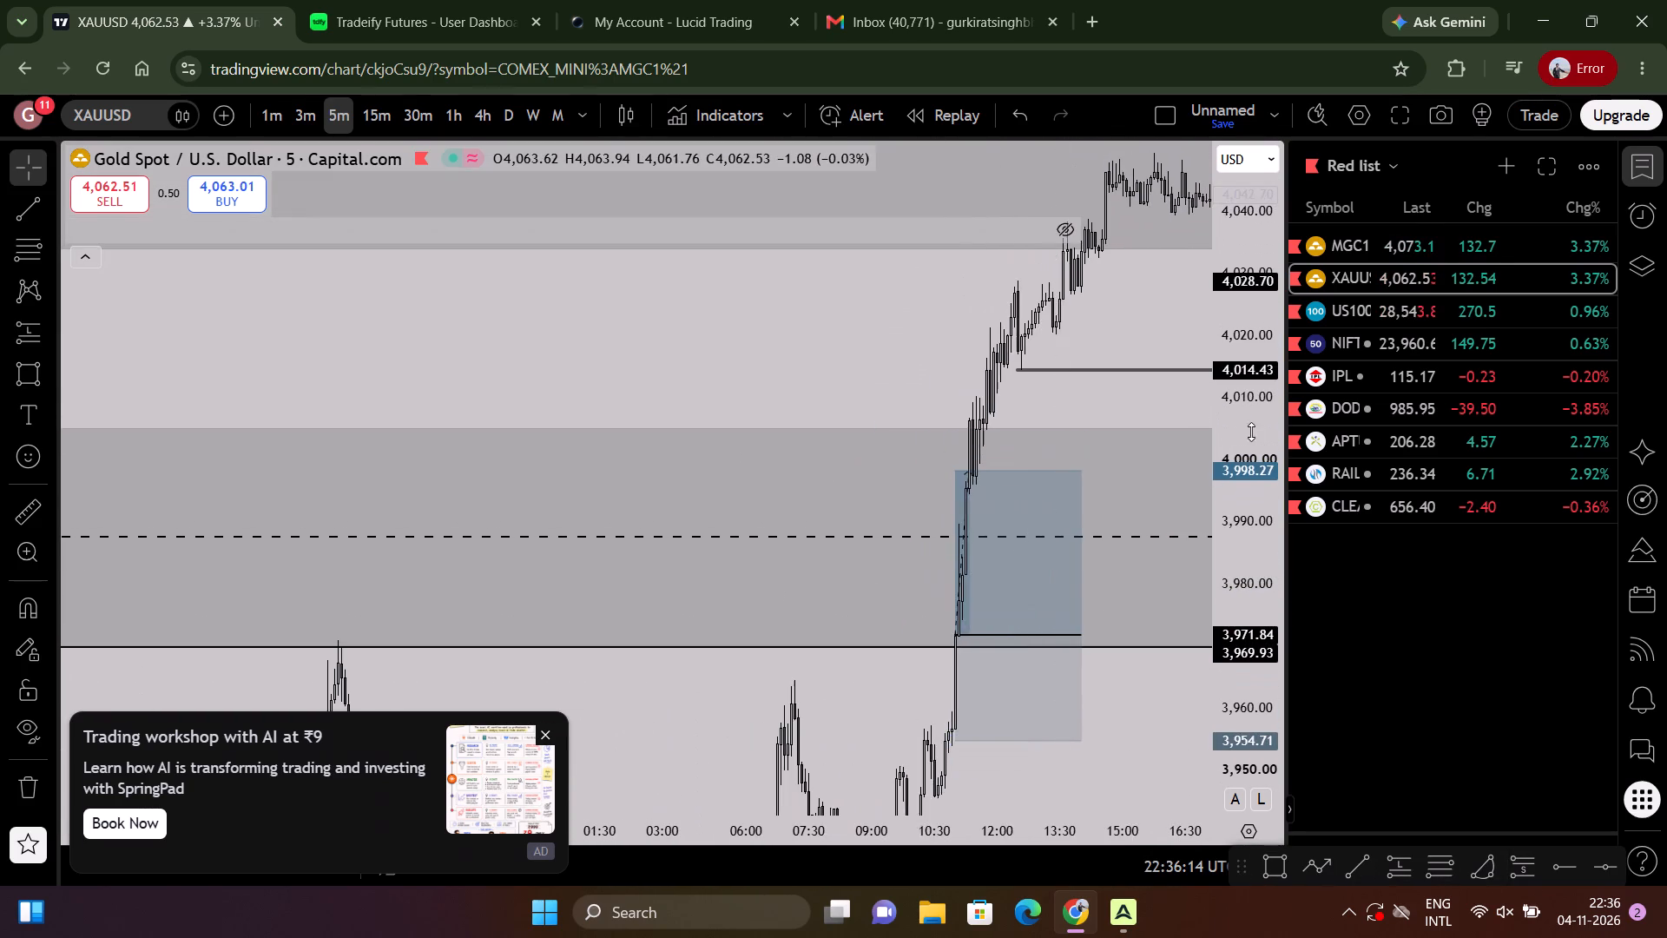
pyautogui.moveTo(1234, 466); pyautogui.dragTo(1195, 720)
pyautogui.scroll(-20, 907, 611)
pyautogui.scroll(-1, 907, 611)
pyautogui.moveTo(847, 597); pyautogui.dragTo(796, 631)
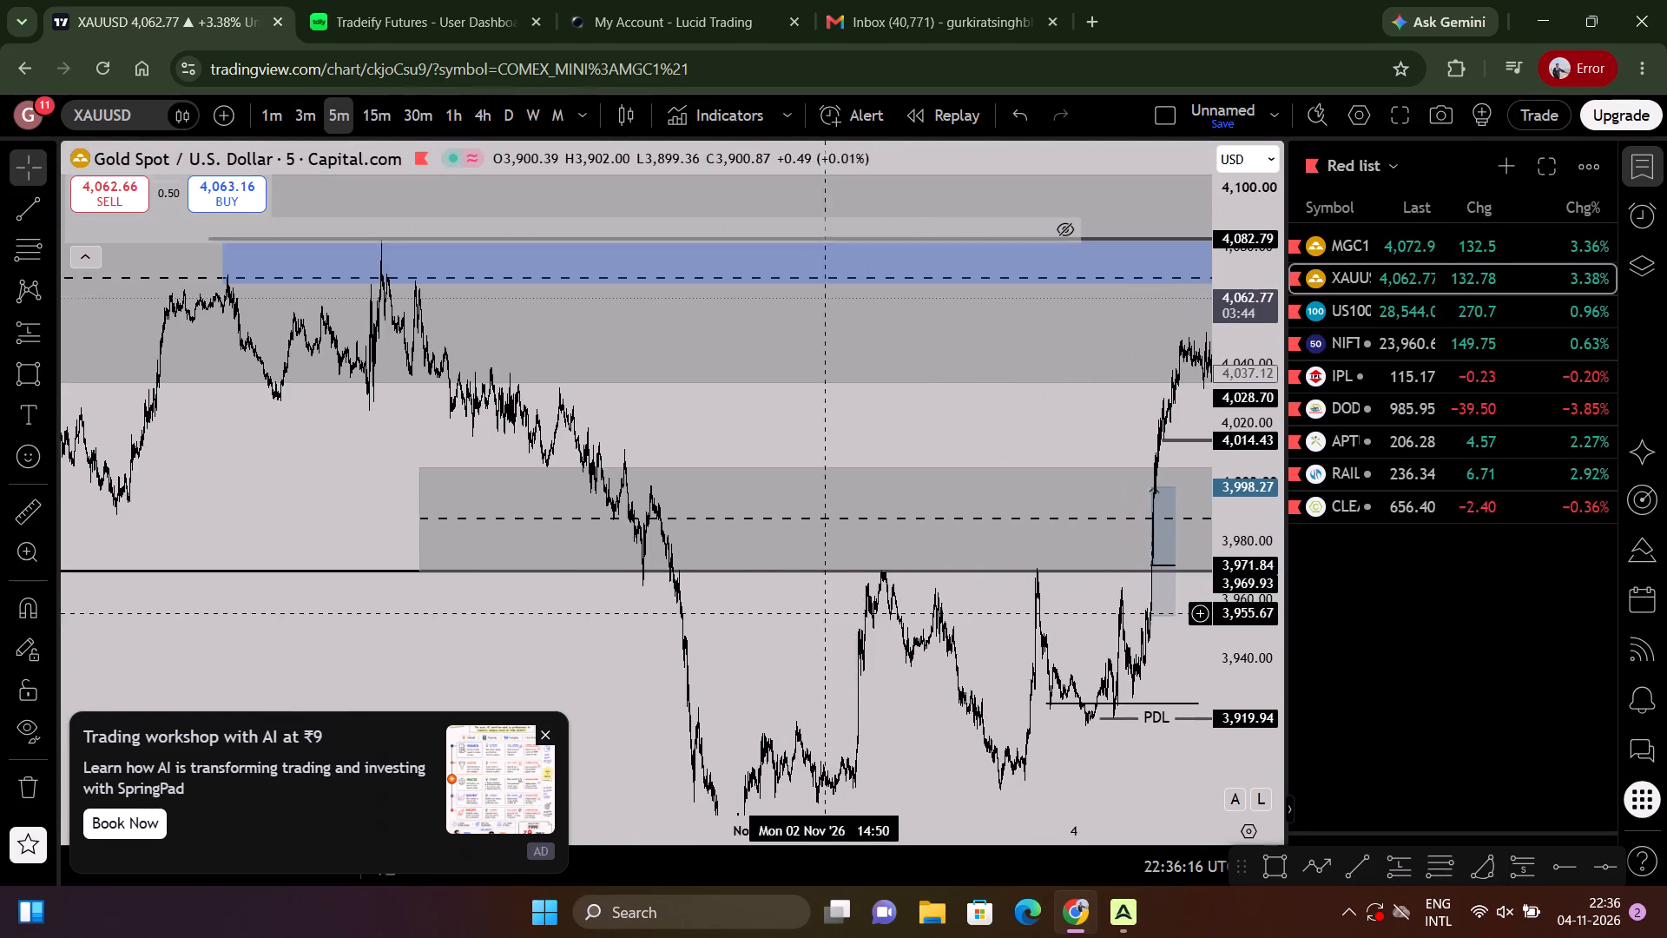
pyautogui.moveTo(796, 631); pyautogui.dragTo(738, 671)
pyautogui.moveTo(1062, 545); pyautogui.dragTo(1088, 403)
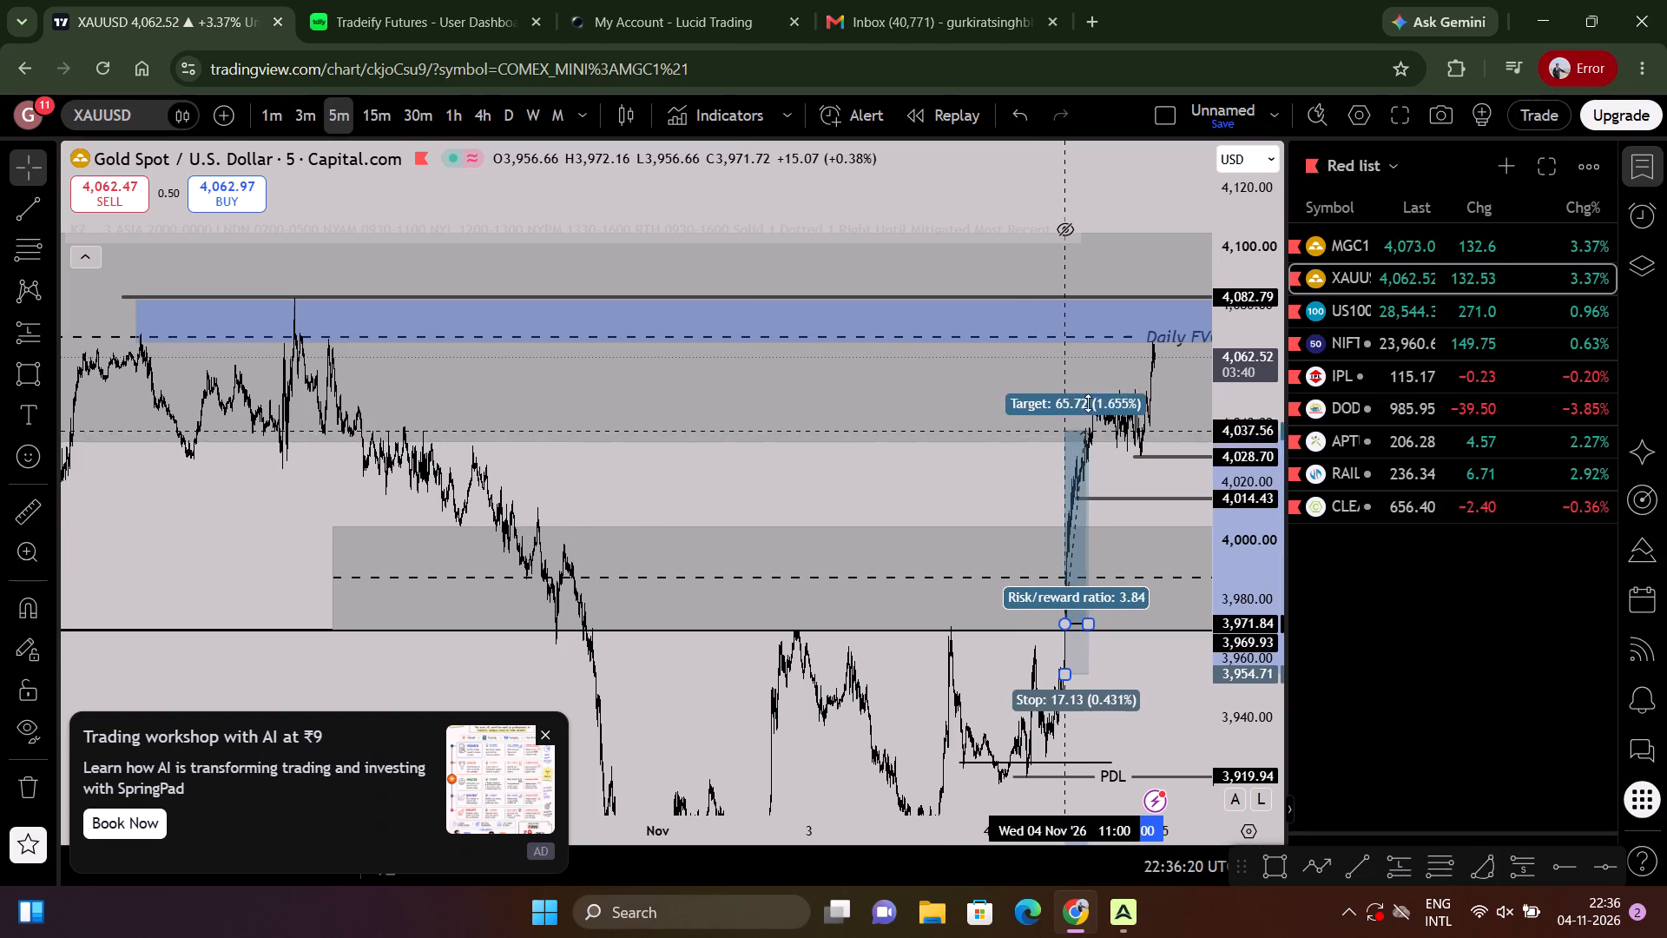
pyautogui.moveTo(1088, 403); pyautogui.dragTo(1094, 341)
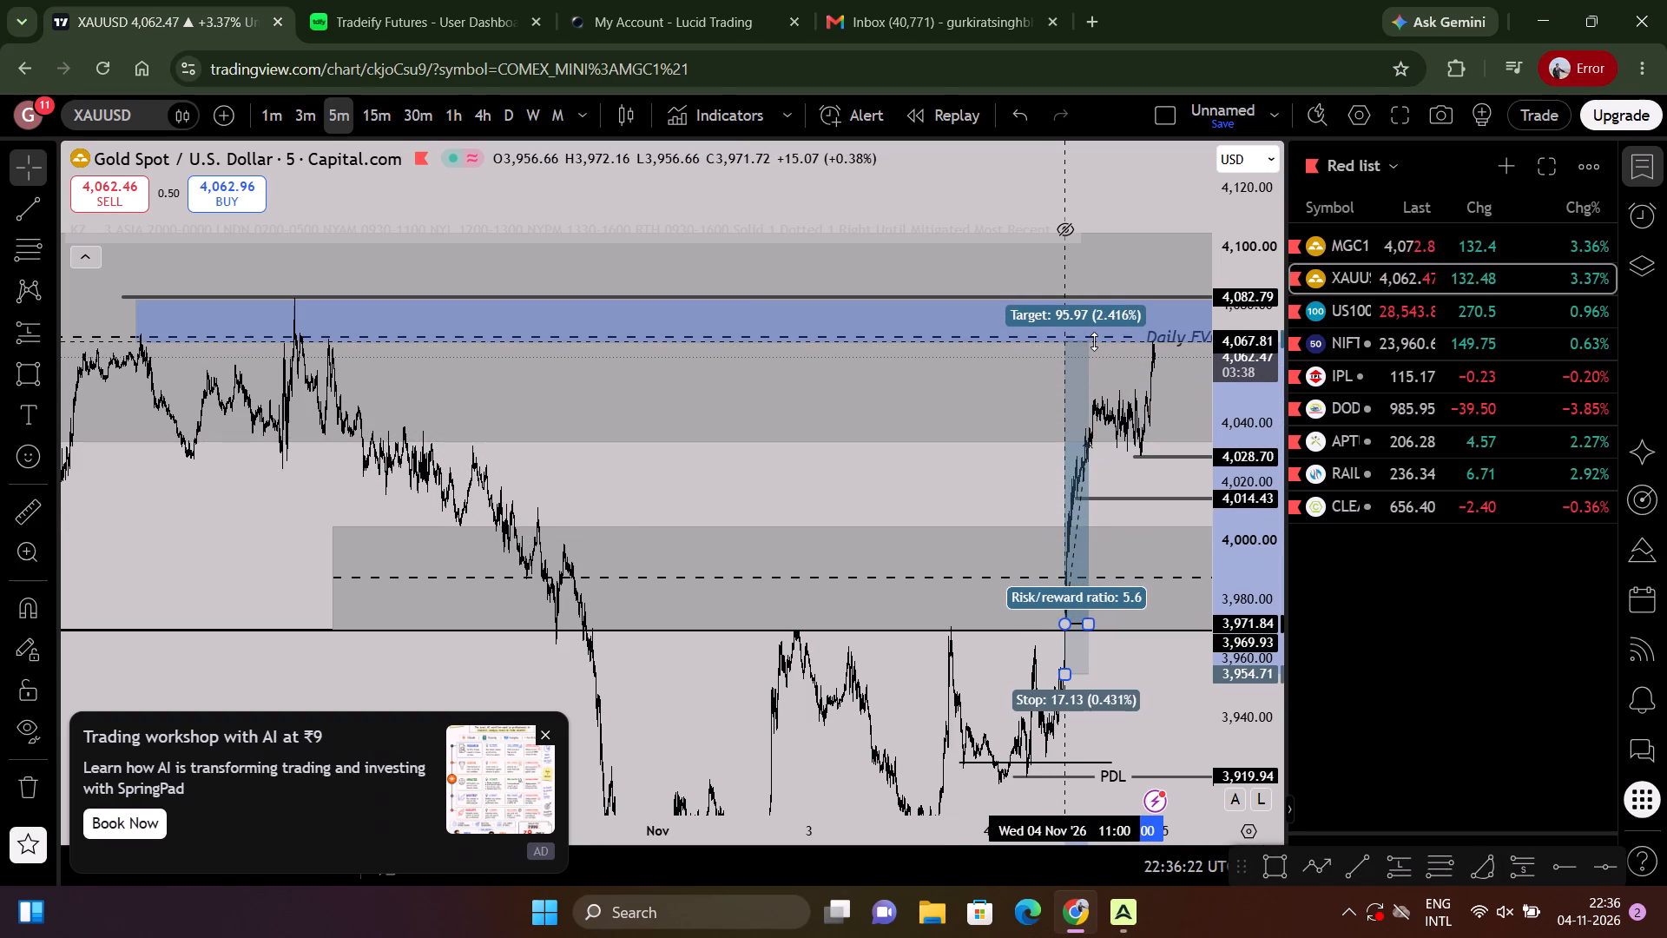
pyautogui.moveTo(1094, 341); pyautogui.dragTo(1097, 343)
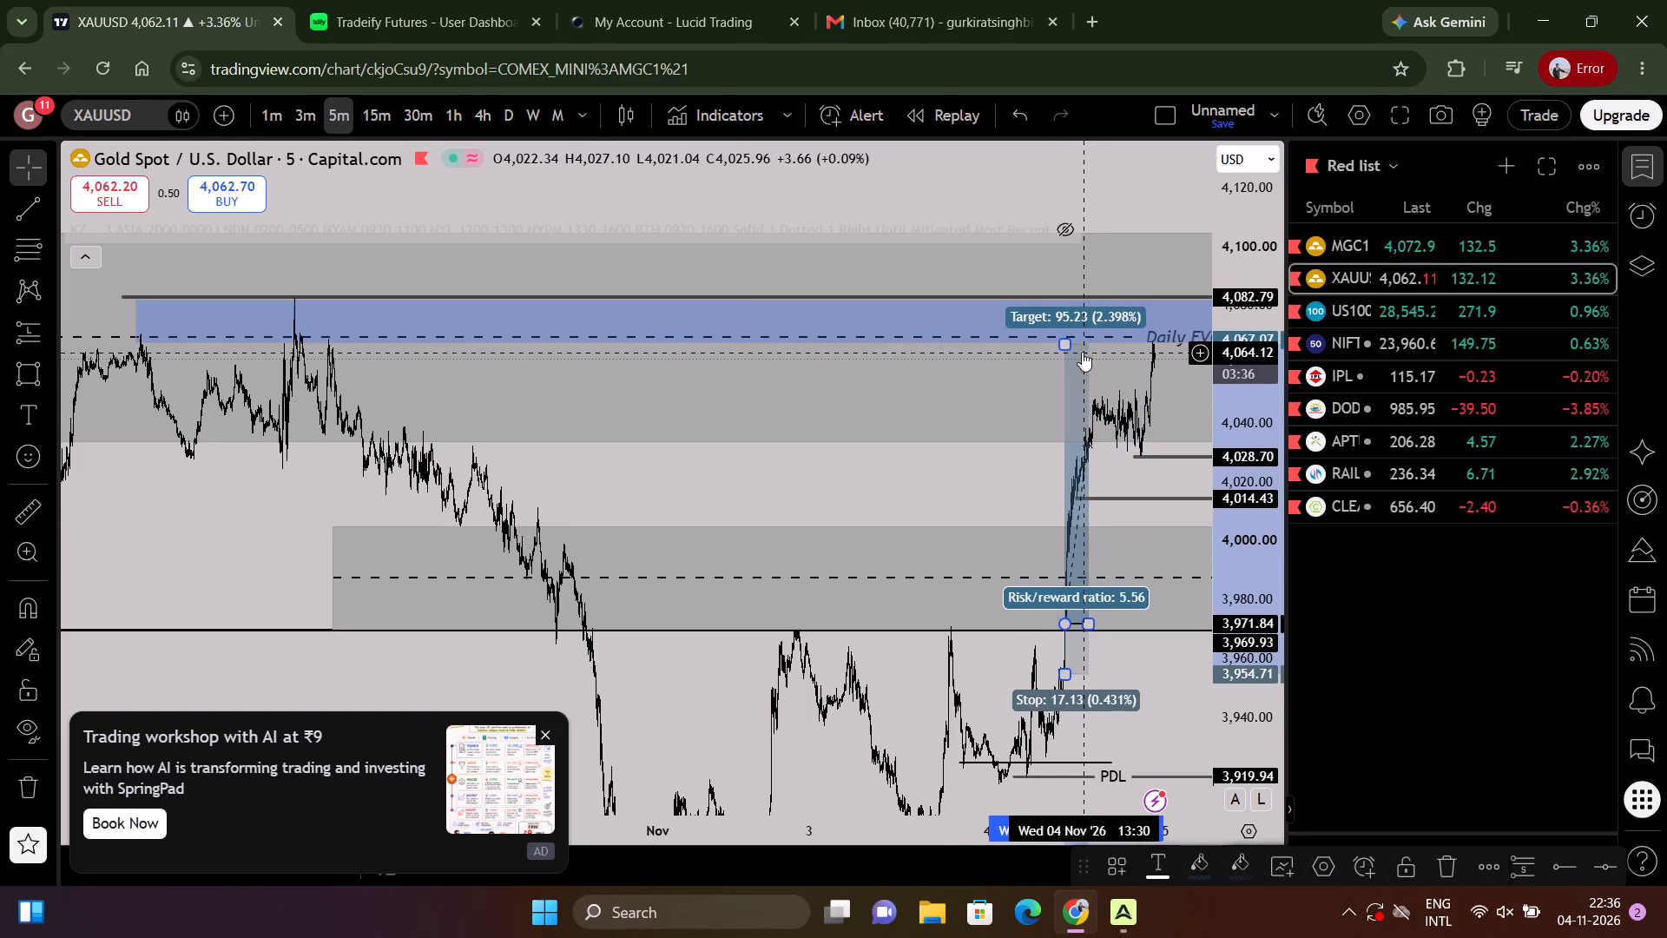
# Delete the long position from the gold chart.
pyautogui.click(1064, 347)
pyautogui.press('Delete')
# Examine gold's 4 November 5-minute price action between the Daily FVG zone and the rays at 4,028.70 and 4,014.43.
pyautogui.scroll(10, 1083, 450)
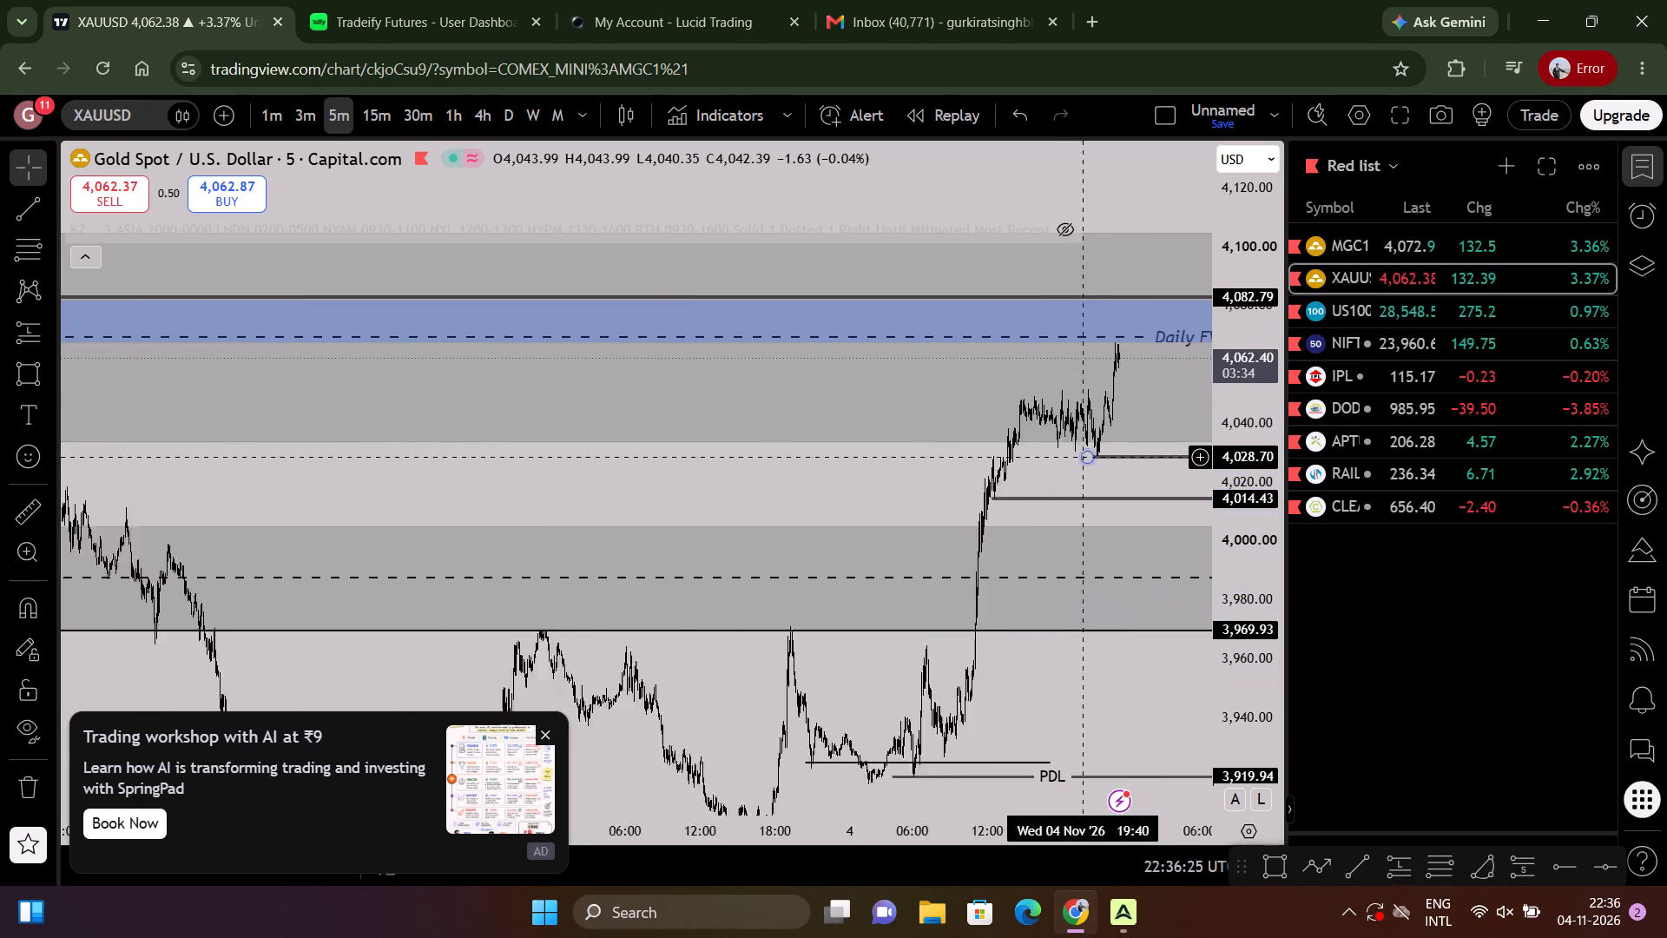
pyautogui.scroll(7, 1088, 463)
pyautogui.moveTo(1238, 720); pyautogui.dragTo(1300, 340)
pyautogui.scroll(4, 1124, 359)
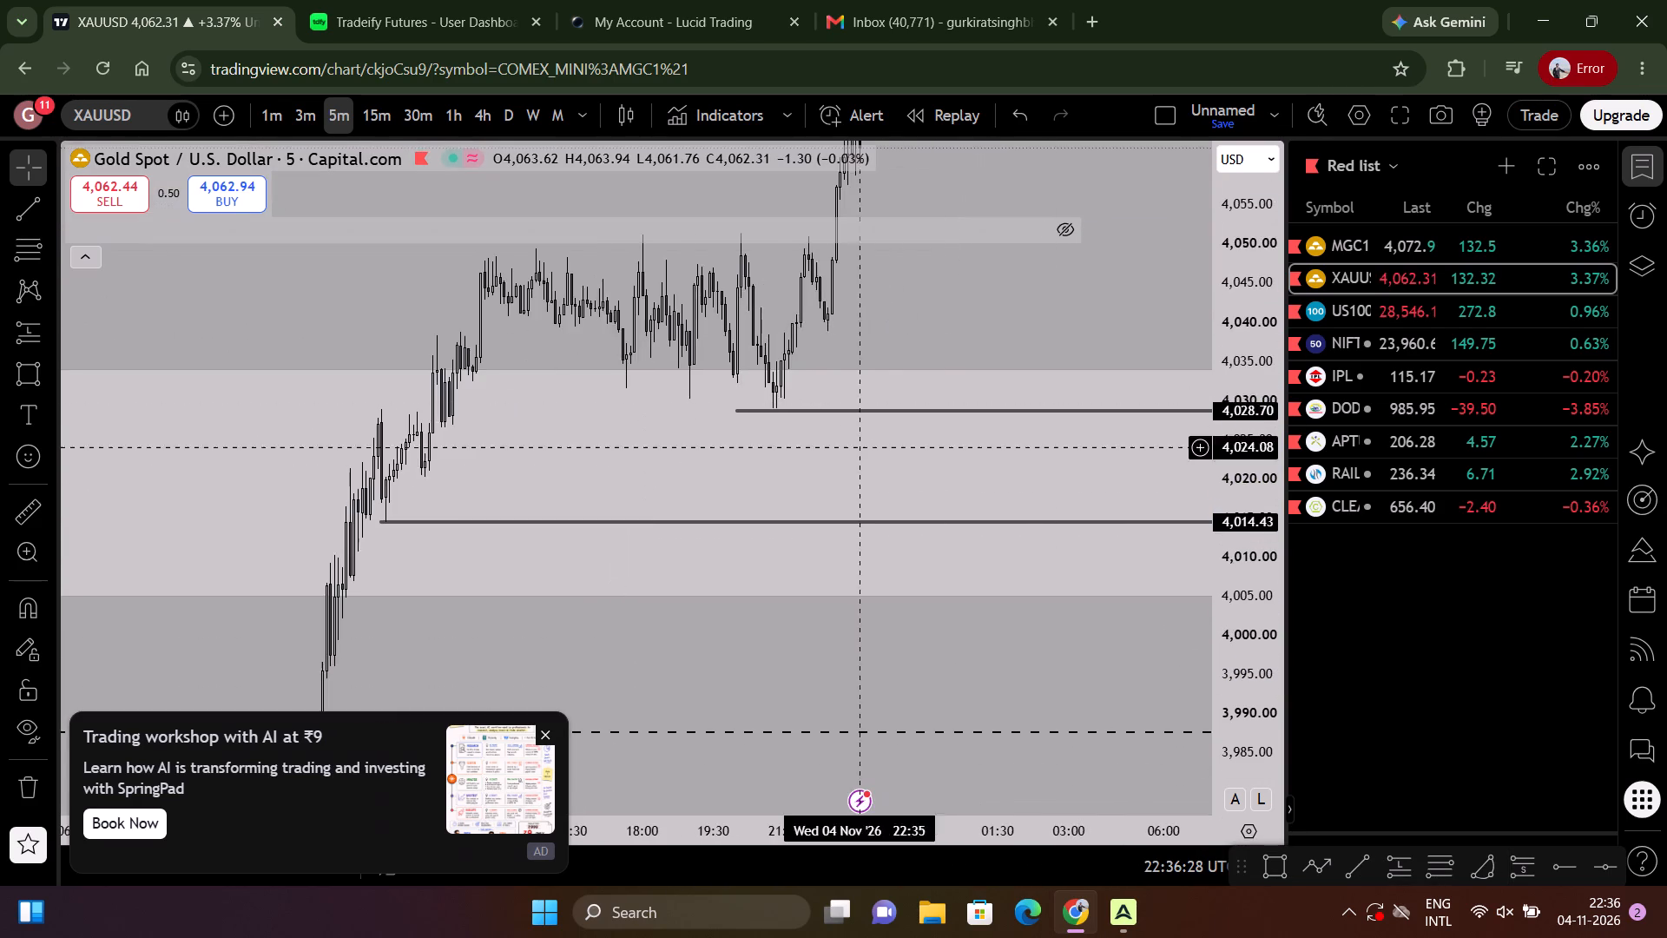
pyautogui.moveTo(819, 478); pyautogui.dragTo(958, 618)
pyautogui.scroll(4, 957, 615)
pyautogui.moveTo(956, 615); pyautogui.dragTo(967, 688)
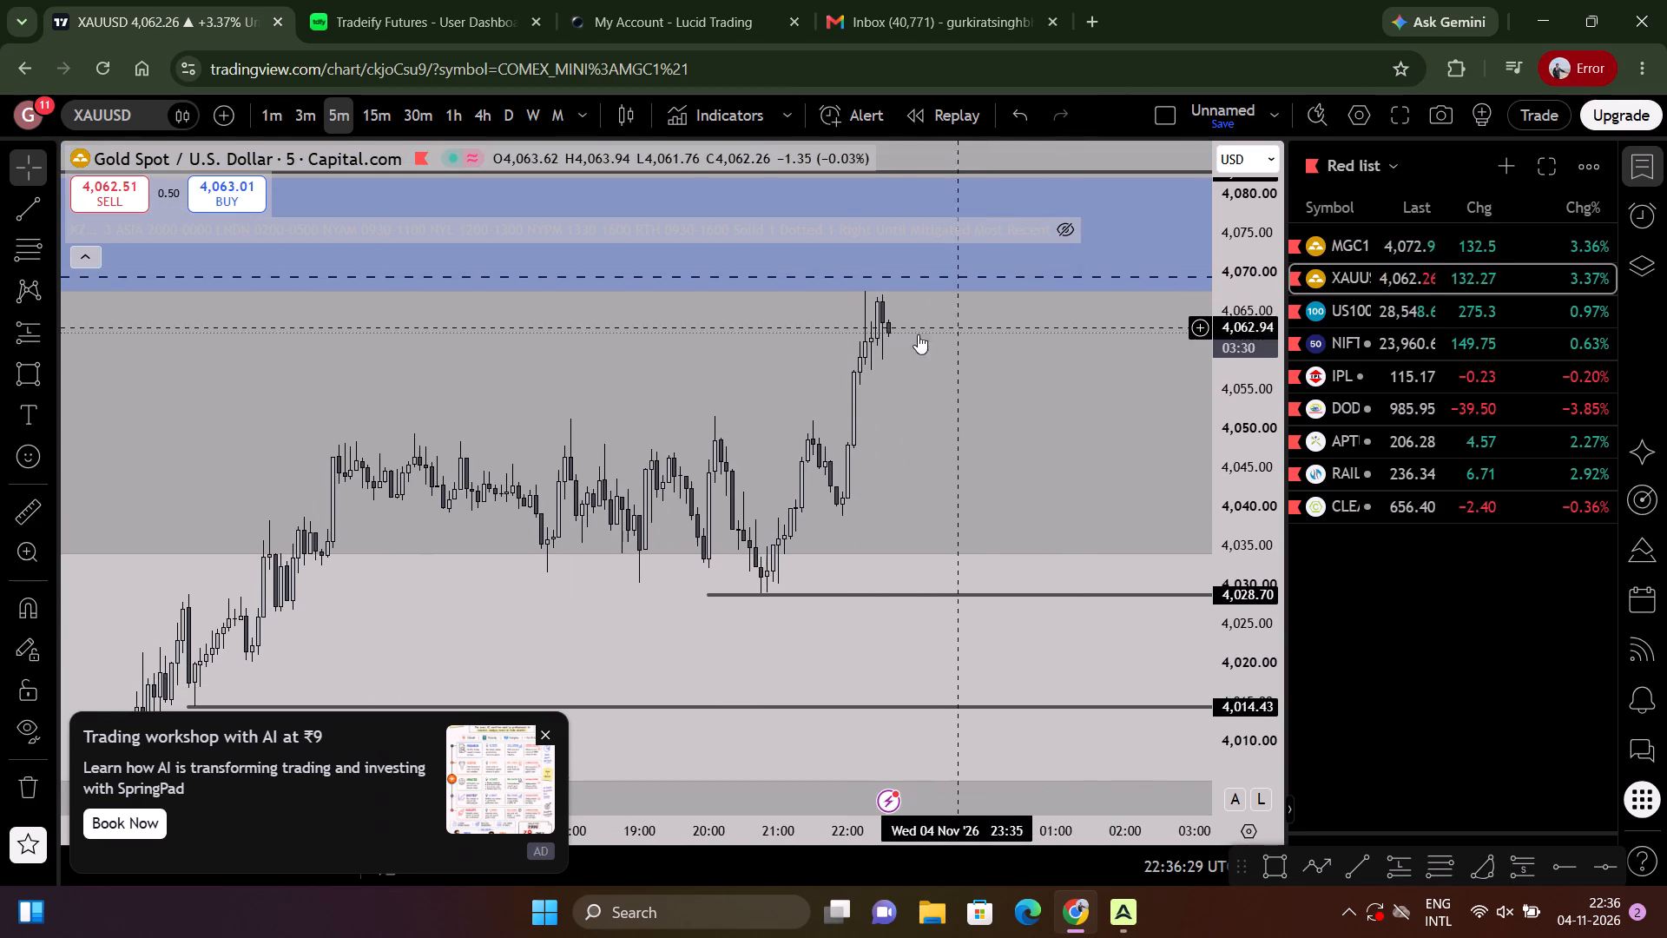
pyautogui.scroll(-4, 898, 351)
pyautogui.scroll(2, 952, 409)
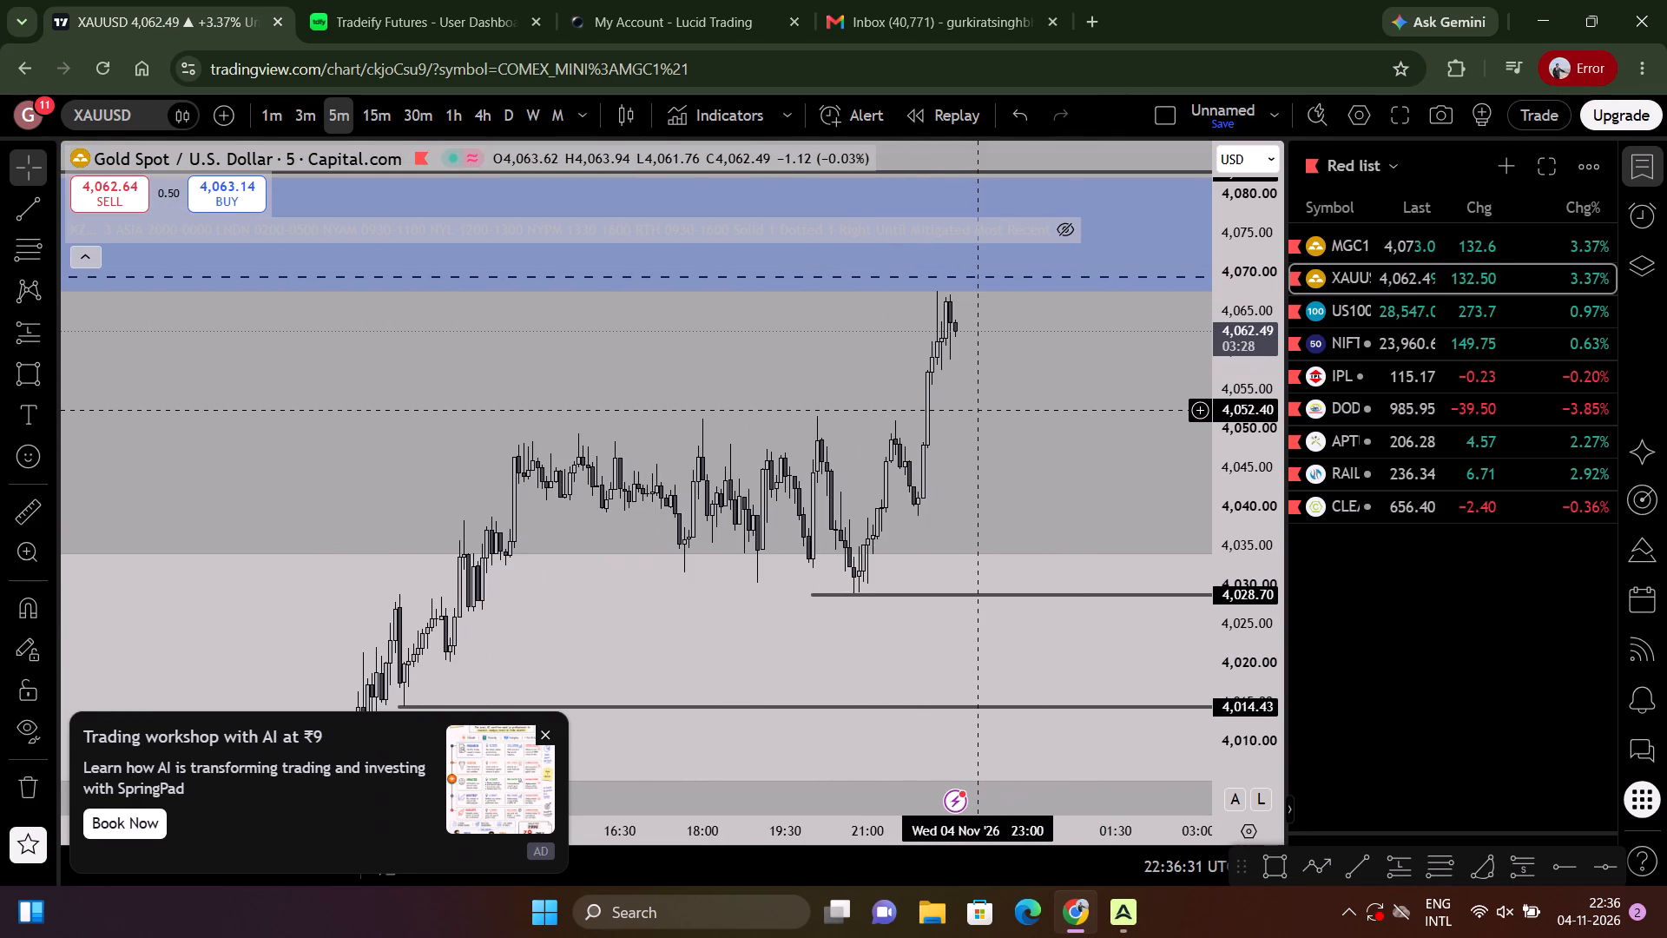
pyautogui.scroll(4, 980, 411)
pyautogui.scroll(-6, 1037, 420)
pyautogui.scroll(3, 1032, 420)
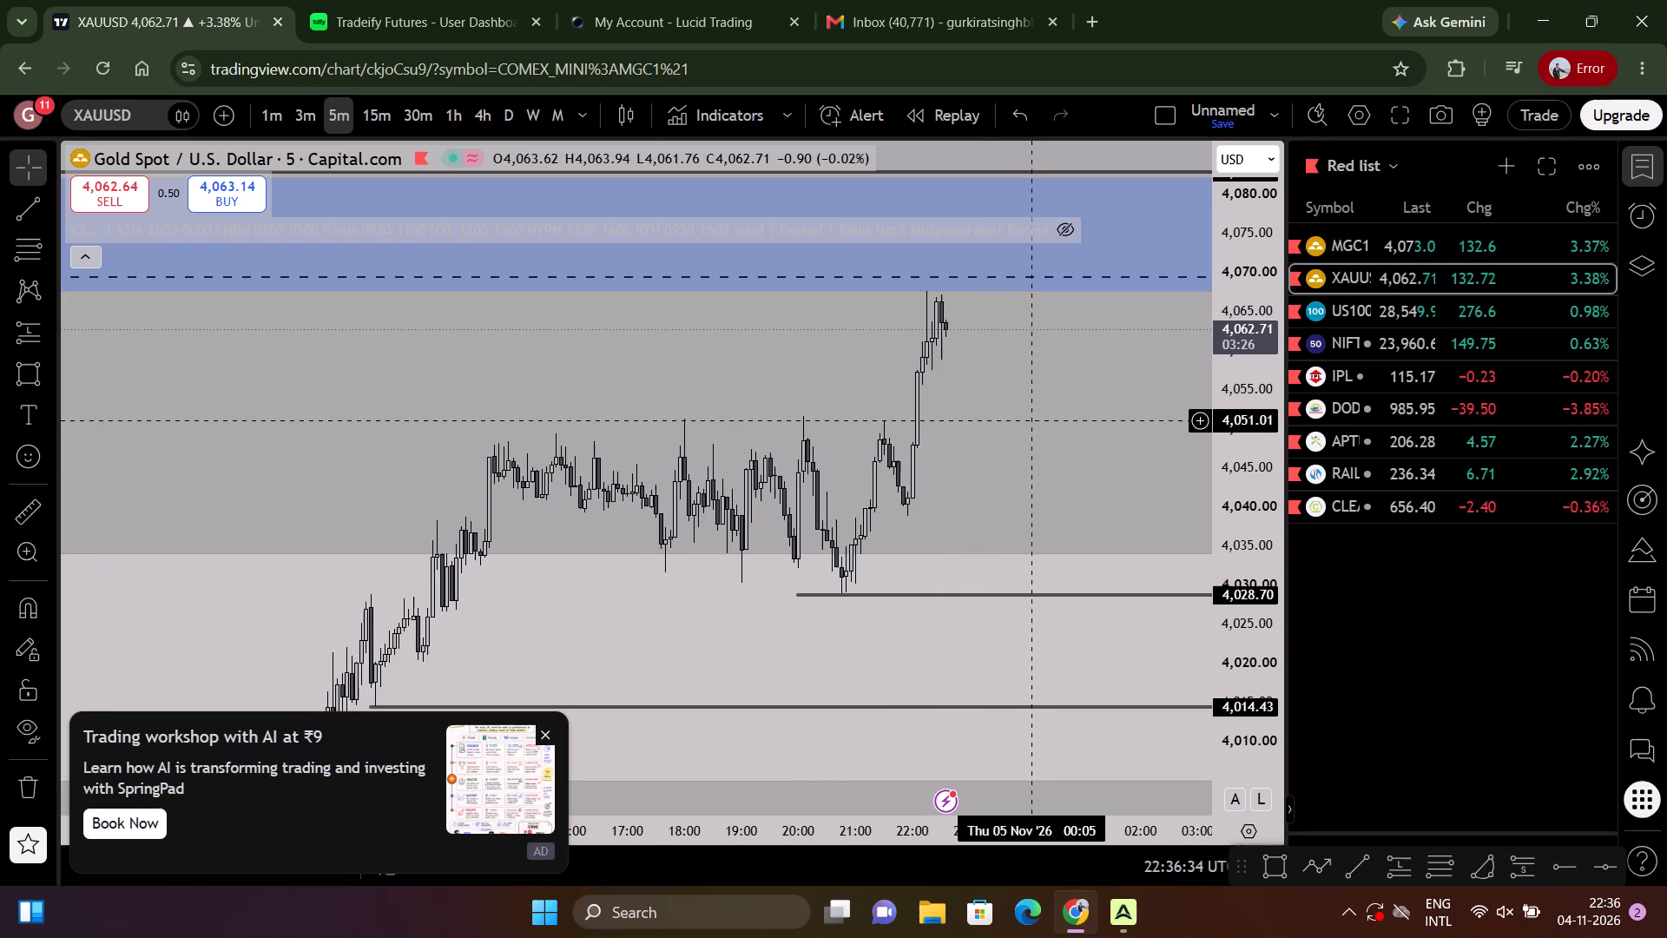
pyautogui.moveTo(1031, 418); pyautogui.dragTo(970, 248)
pyautogui.scroll(-3, 894, 437)
pyautogui.scroll(2, 886, 472)
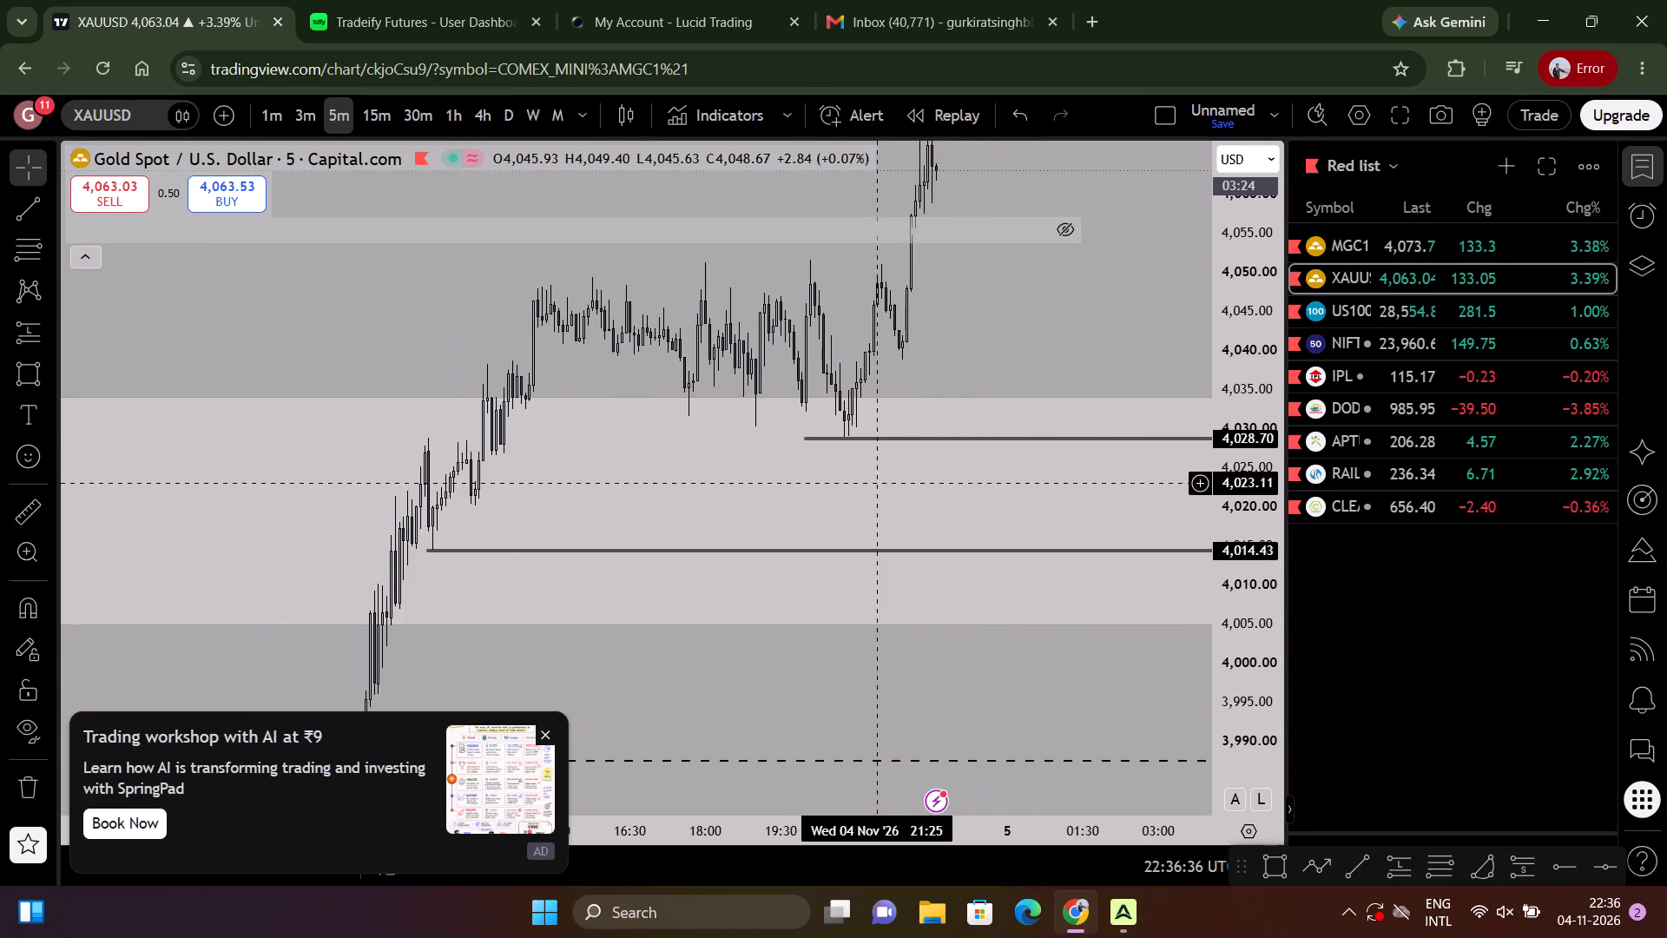
pyautogui.moveTo(881, 484); pyautogui.dragTo(881, 464)
# Label the horizontal ray at 4,028.70 "NY AM Low".
pyautogui.click(827, 421)
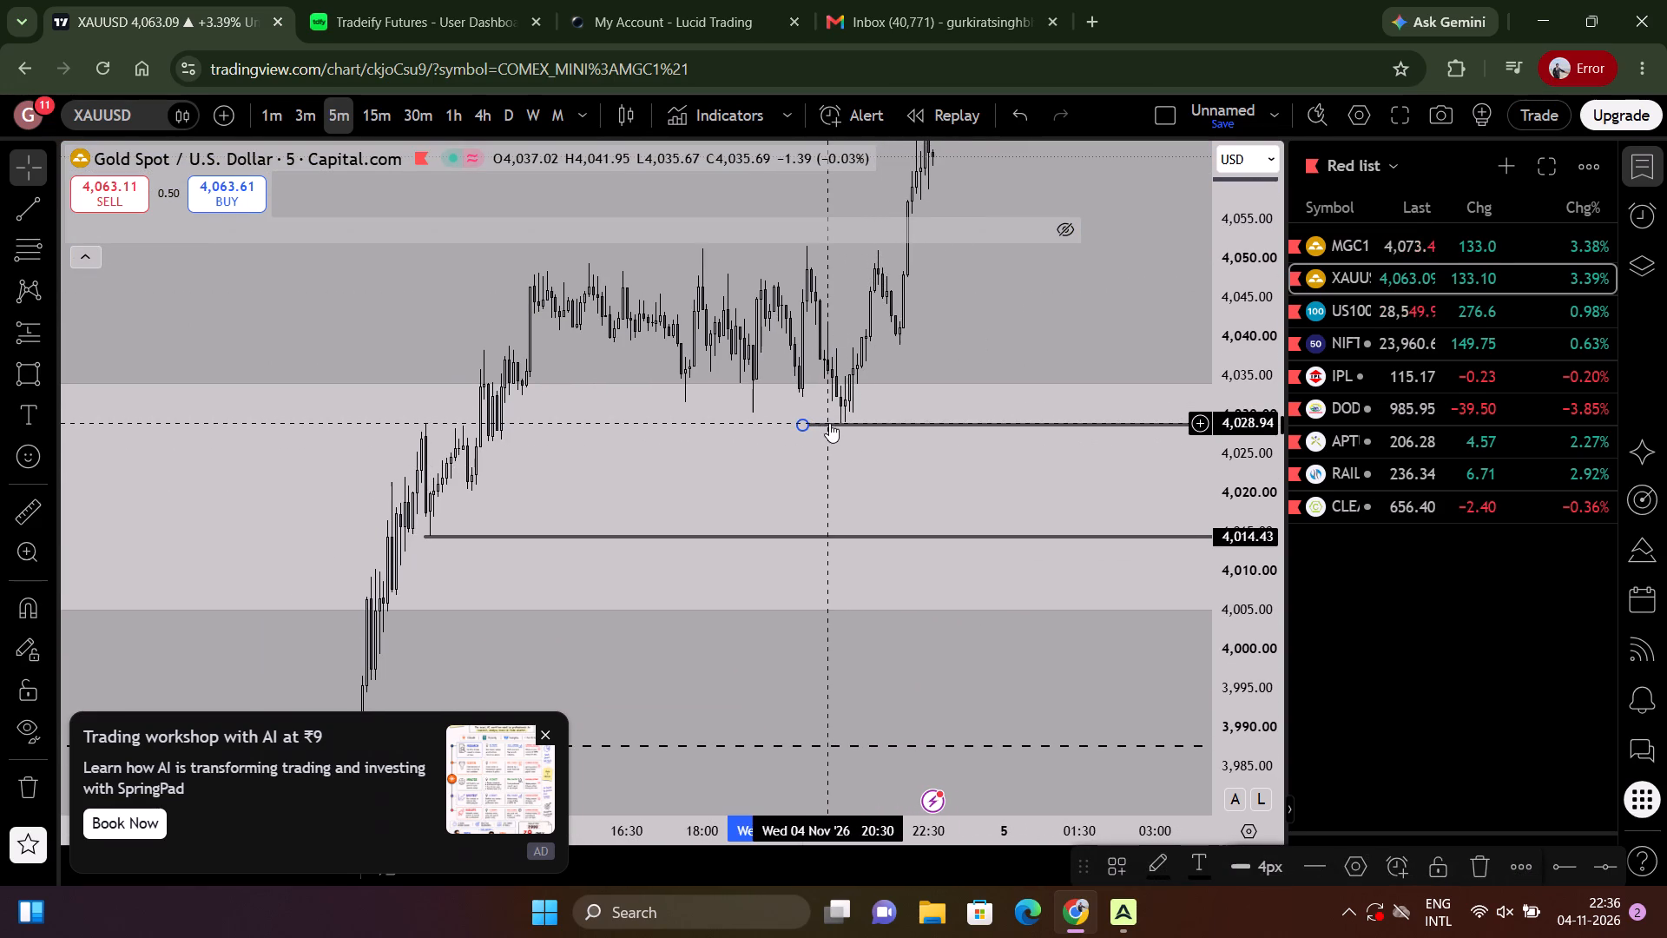
pyautogui.doubleClick(829, 423)
pyautogui.click(732, 416)
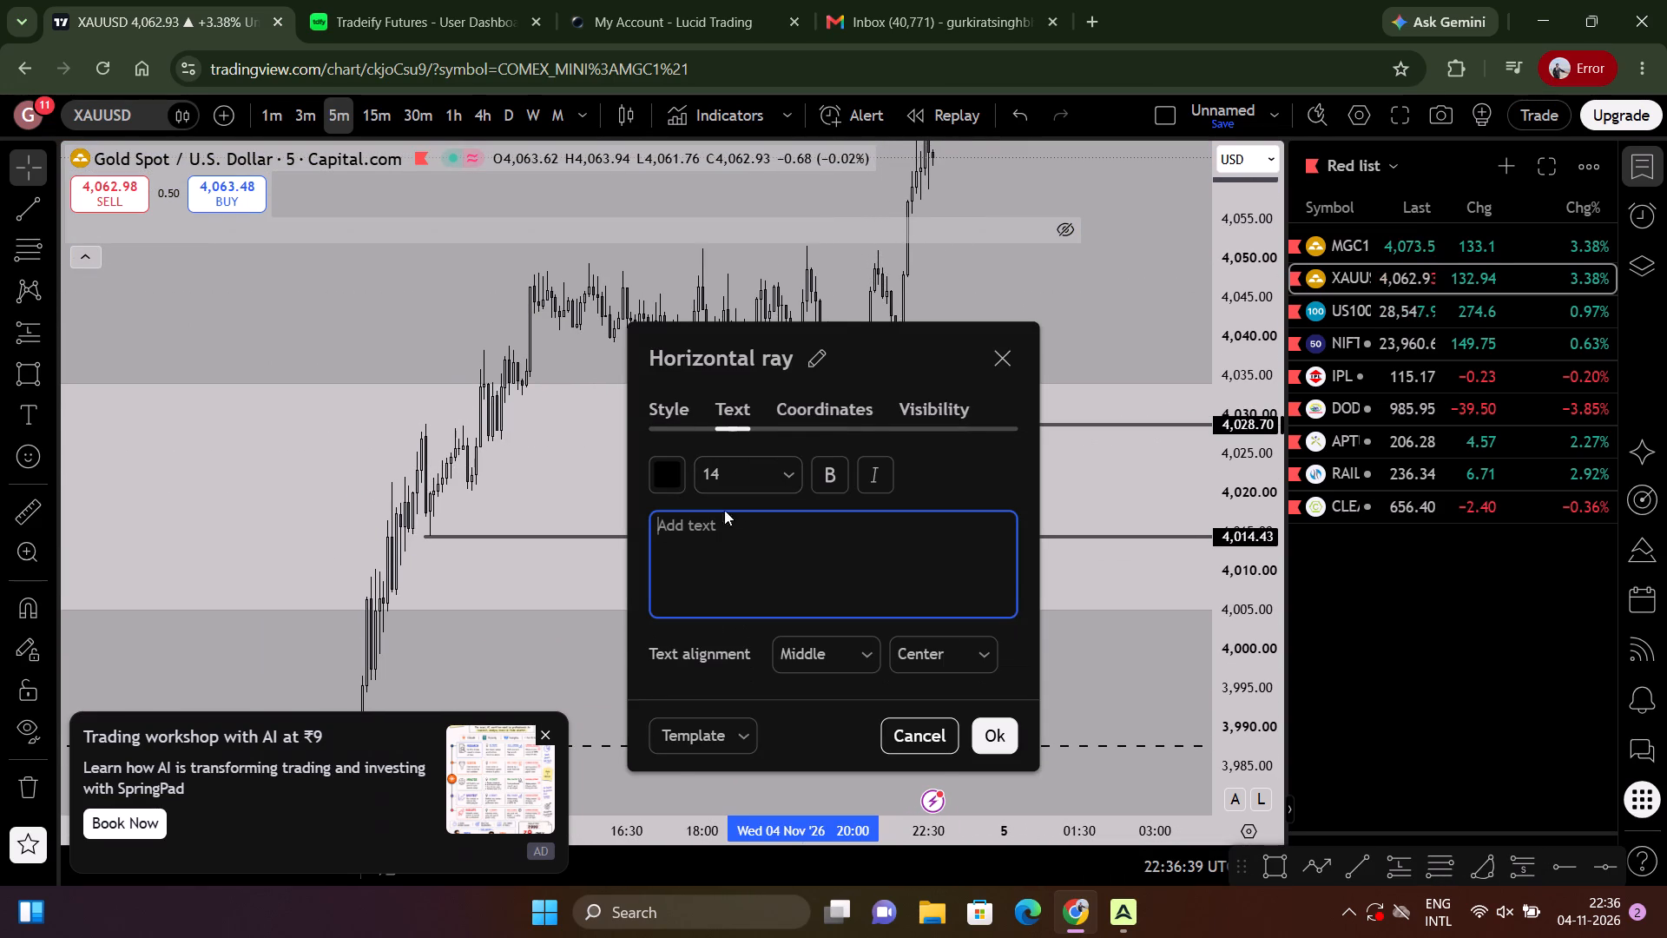
pyautogui.click(724, 516)
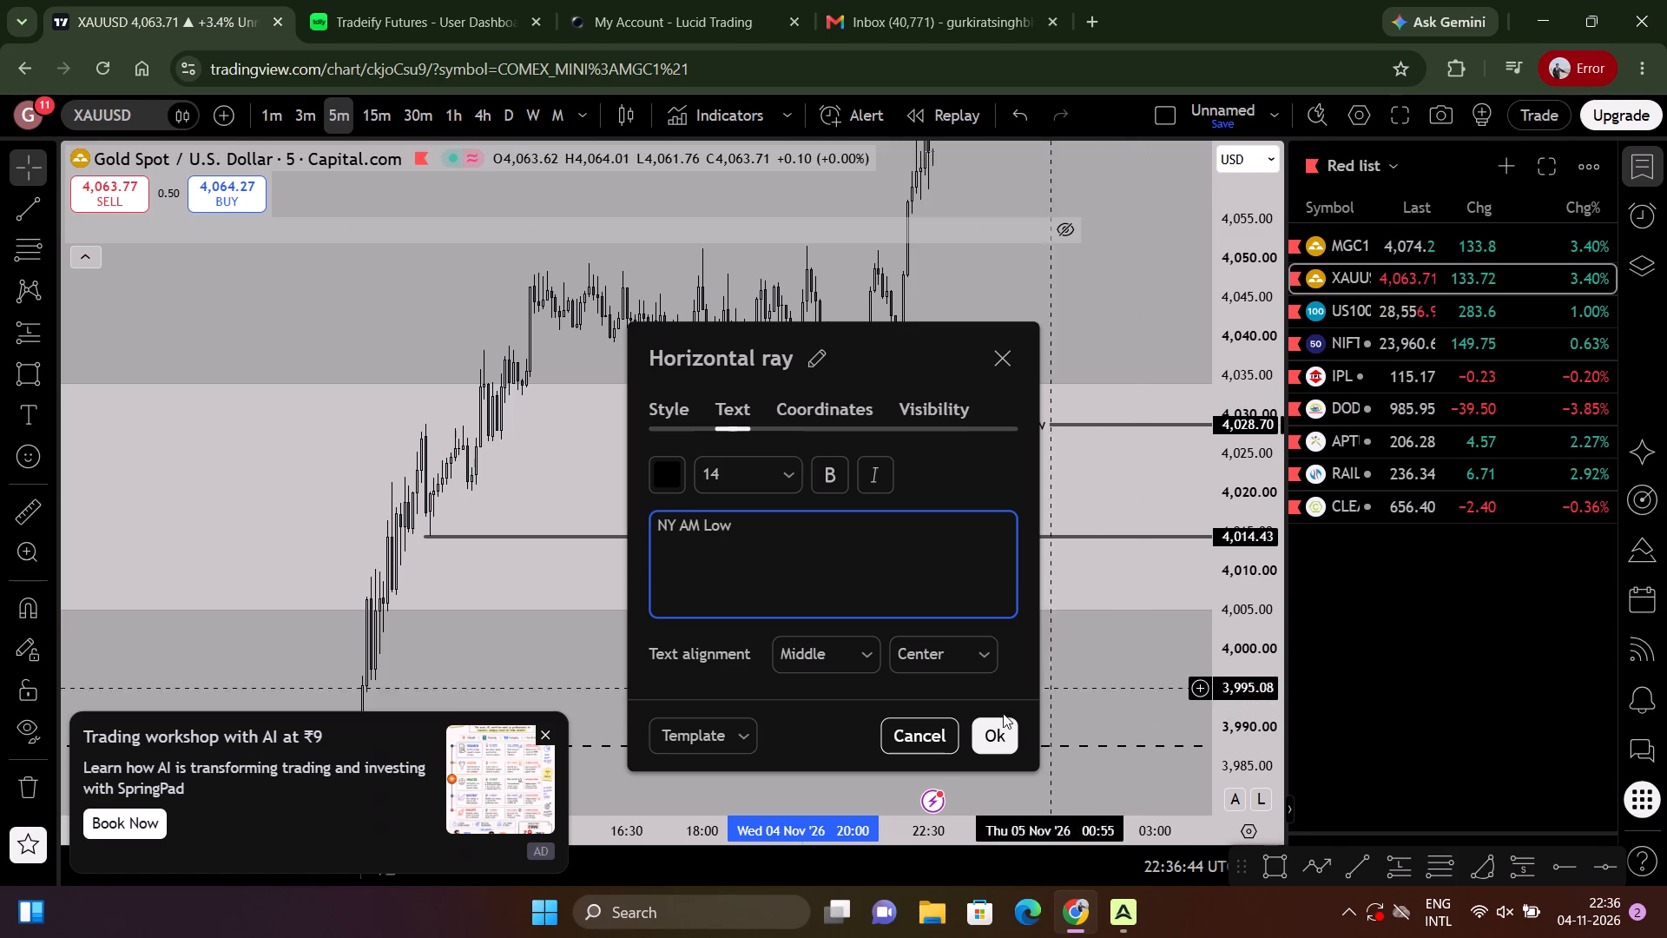
pyautogui.click(992, 729)
# Label the horizontal ray at 4,014.43 "London Low".
pyautogui.click(880, 541)
pyautogui.doubleClick(879, 535)
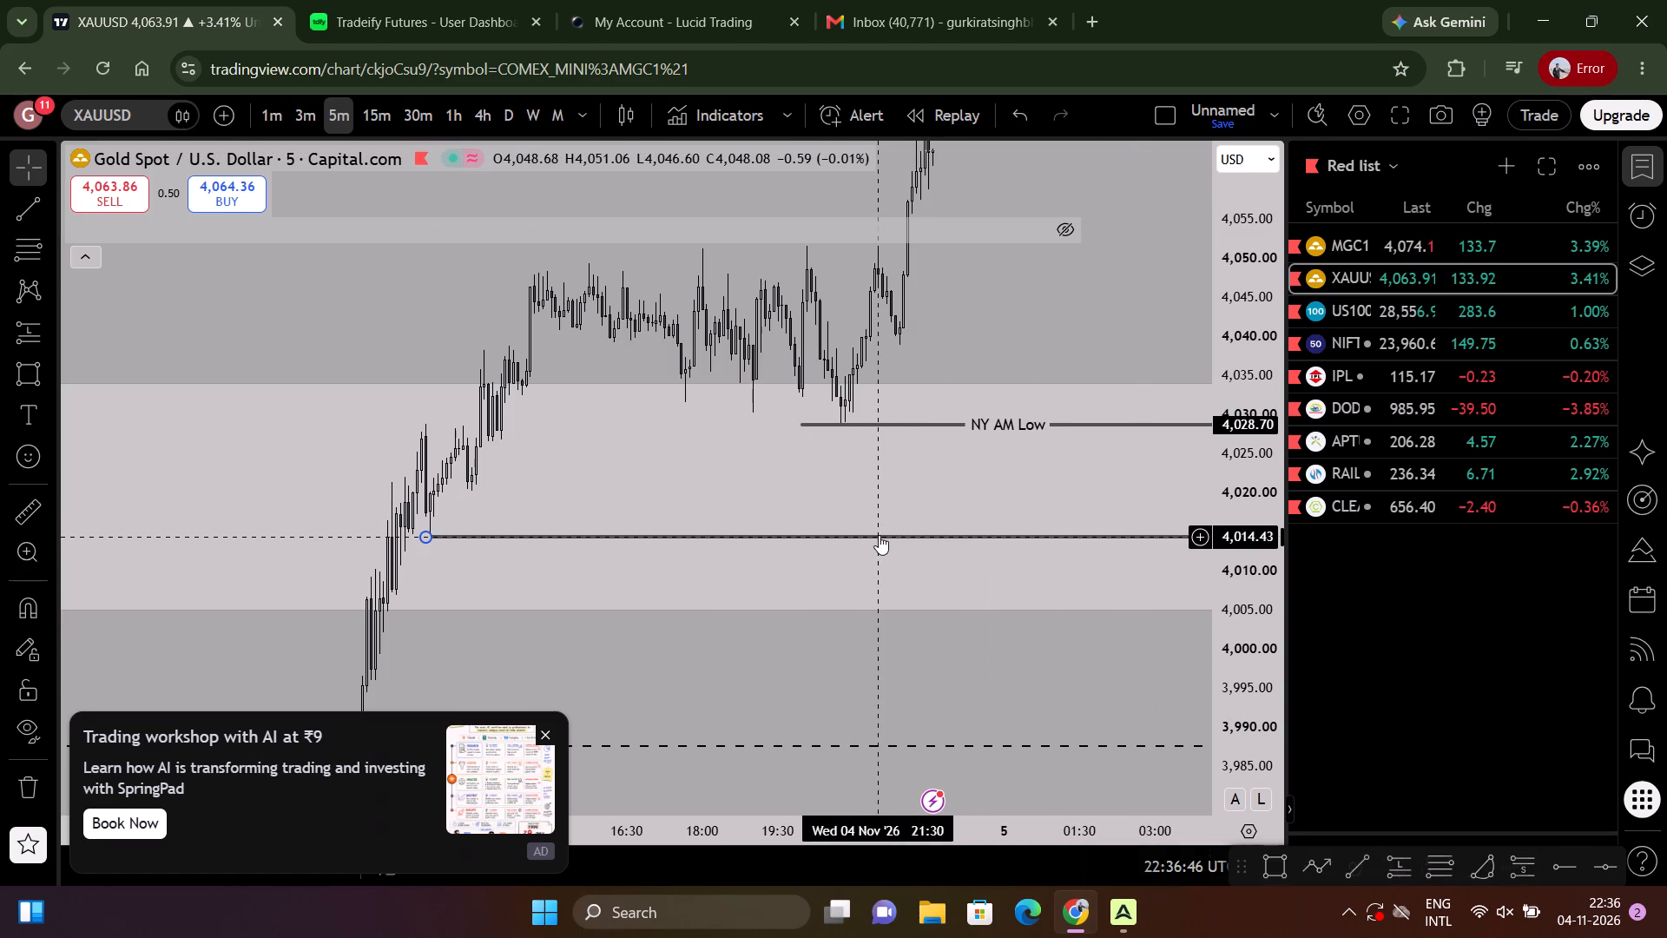
pyautogui.doubleClick(879, 535)
pyautogui.click(876, 533)
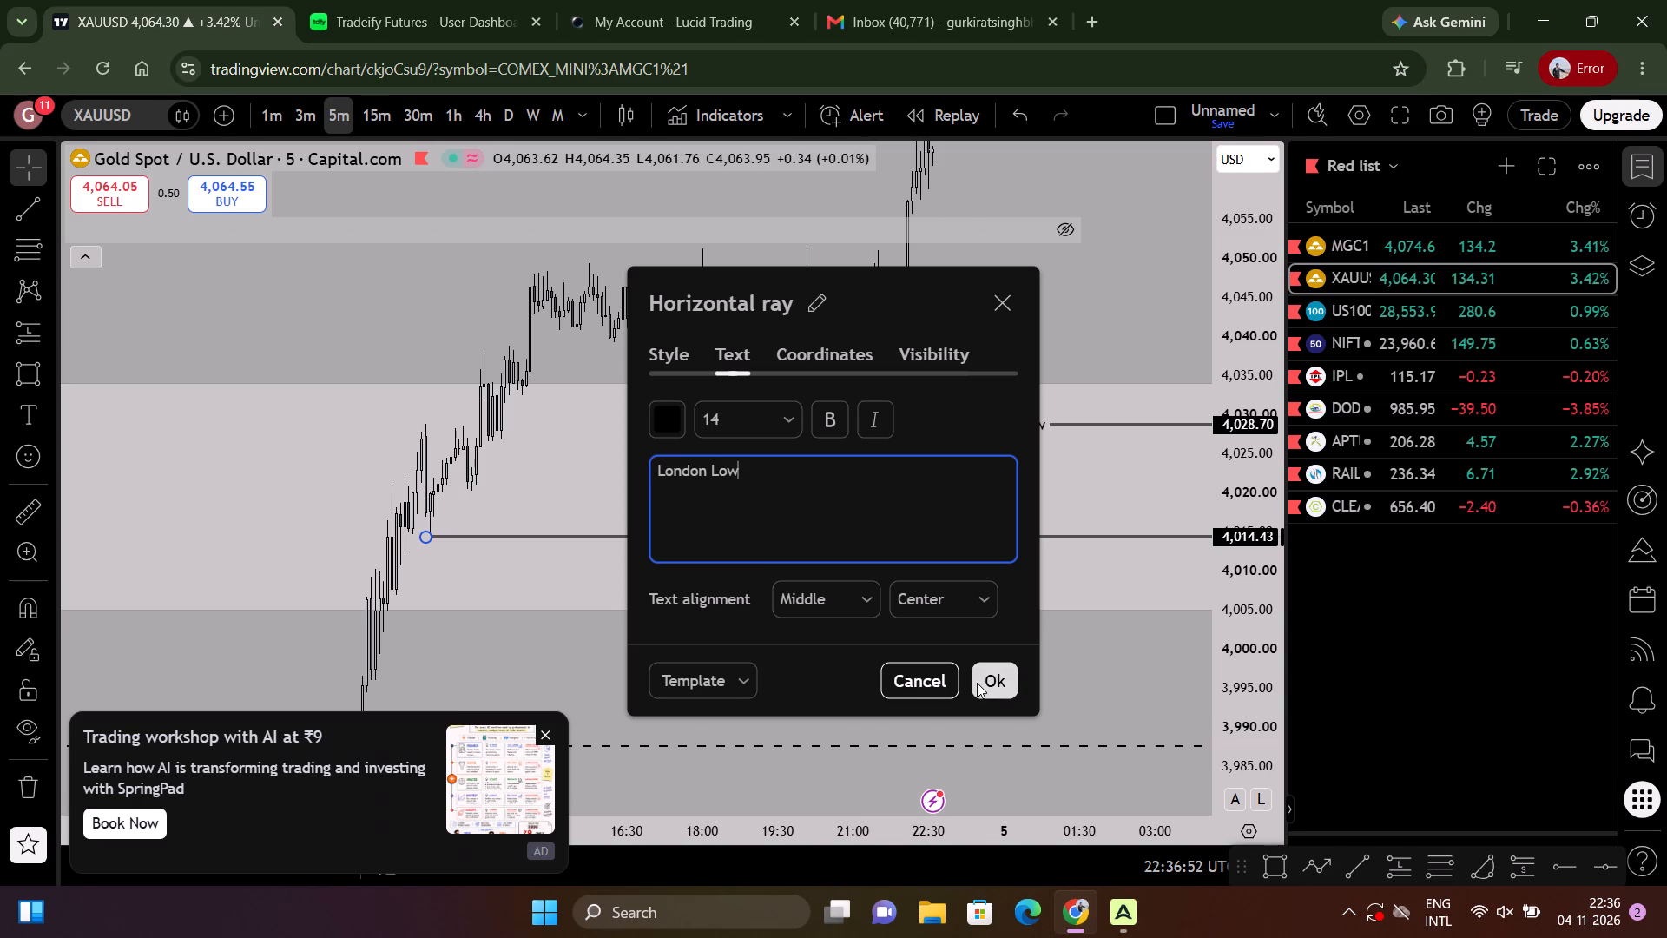
pyautogui.click(980, 679)
# Examine gold's 5-minute price action from late October to 4 November around the Daily FVG, Daily DOL and session lows.
pyautogui.scroll(-9, 791, 474)
pyautogui.moveTo(723, 496); pyautogui.dragTo(754, 135)
pyautogui.scroll(-7, 836, 371)
pyautogui.scroll(-6, 1010, 478)
pyautogui.moveTo(1247, 432); pyautogui.dragTo(1171, 723)
pyautogui.scroll(-7, 980, 670)
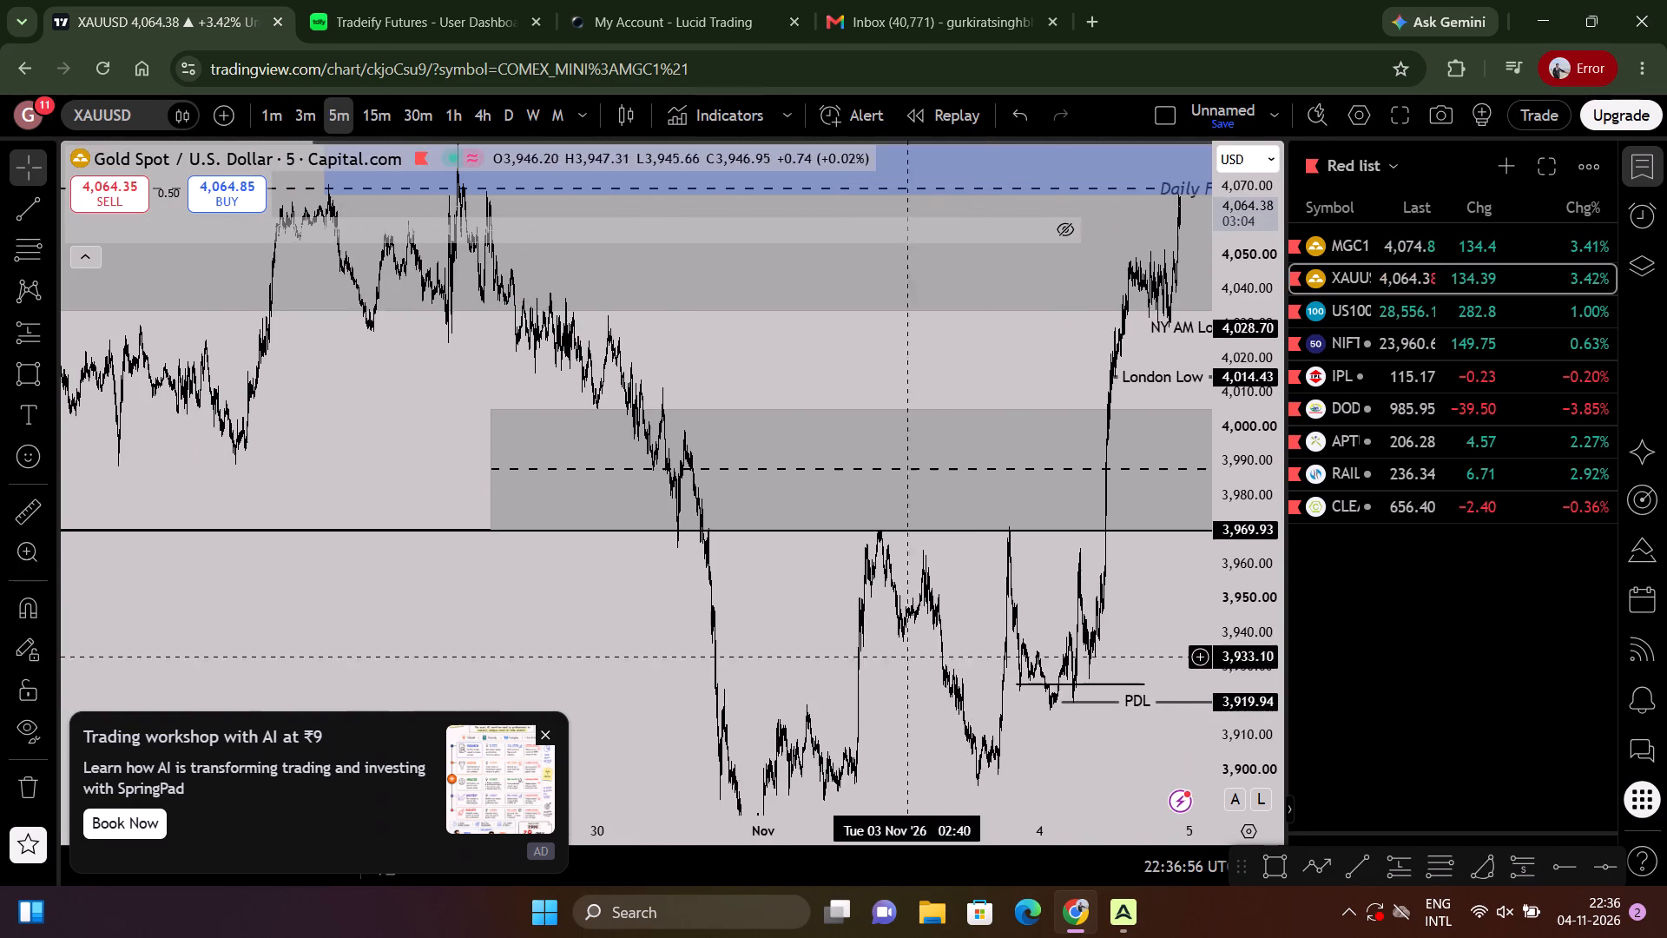
pyautogui.moveTo(659, 642); pyautogui.dragTo(1380, 675)
pyautogui.moveTo(980, 449); pyautogui.dragTo(535, 596)
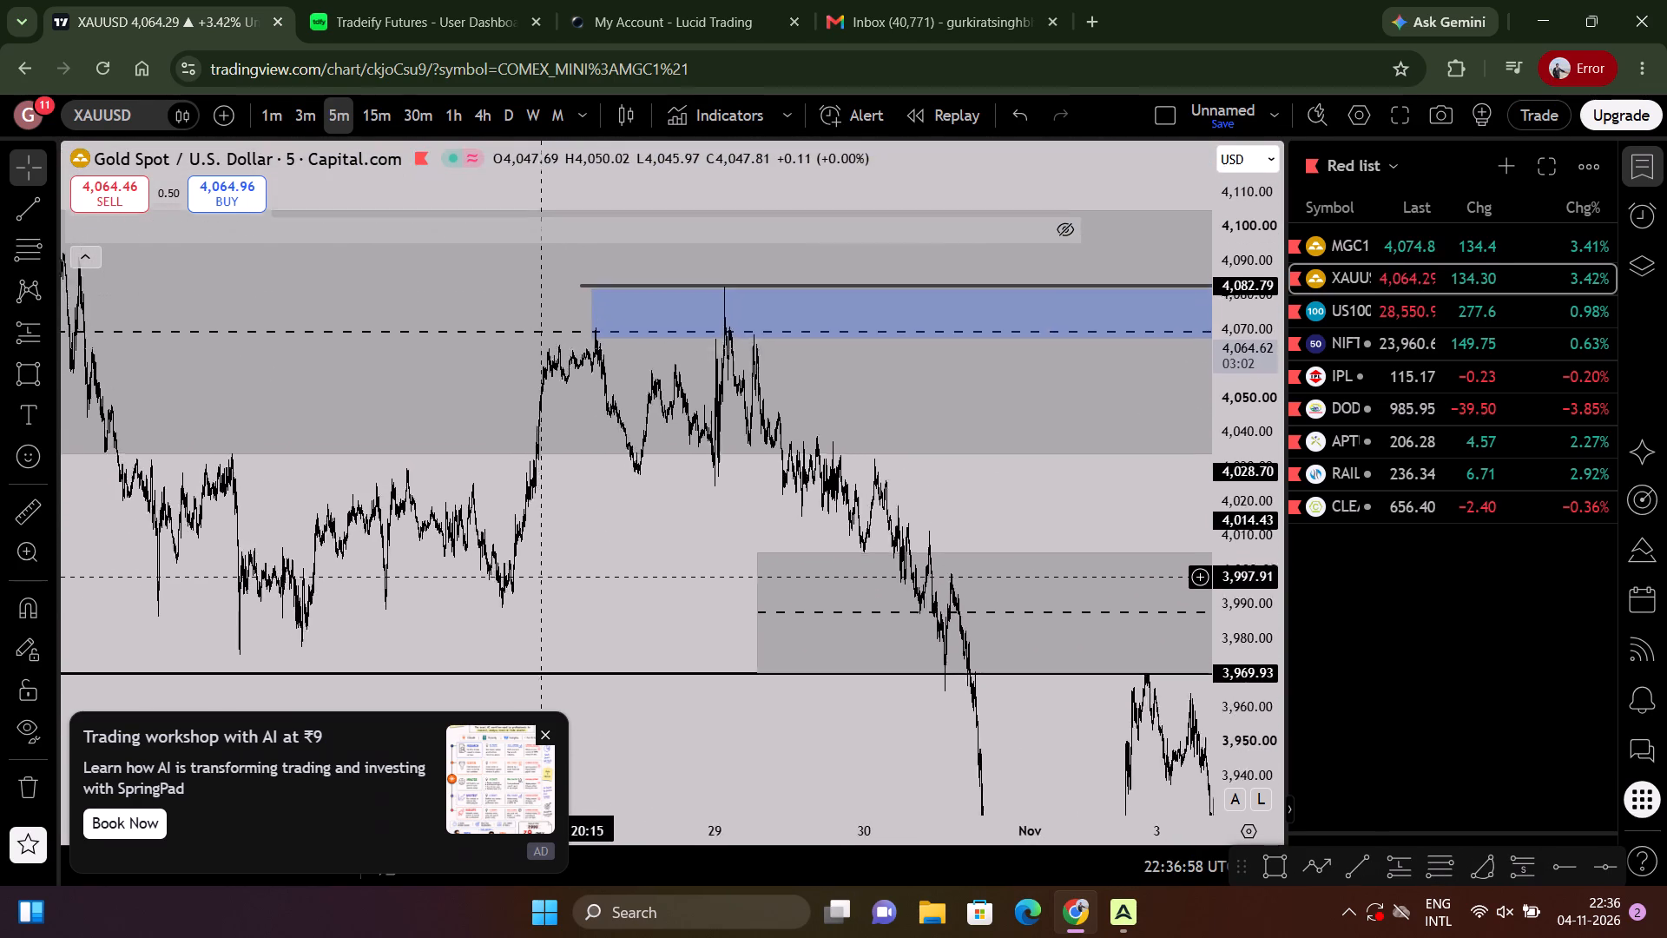
pyautogui.moveTo(535, 596); pyautogui.dragTo(112, 678)
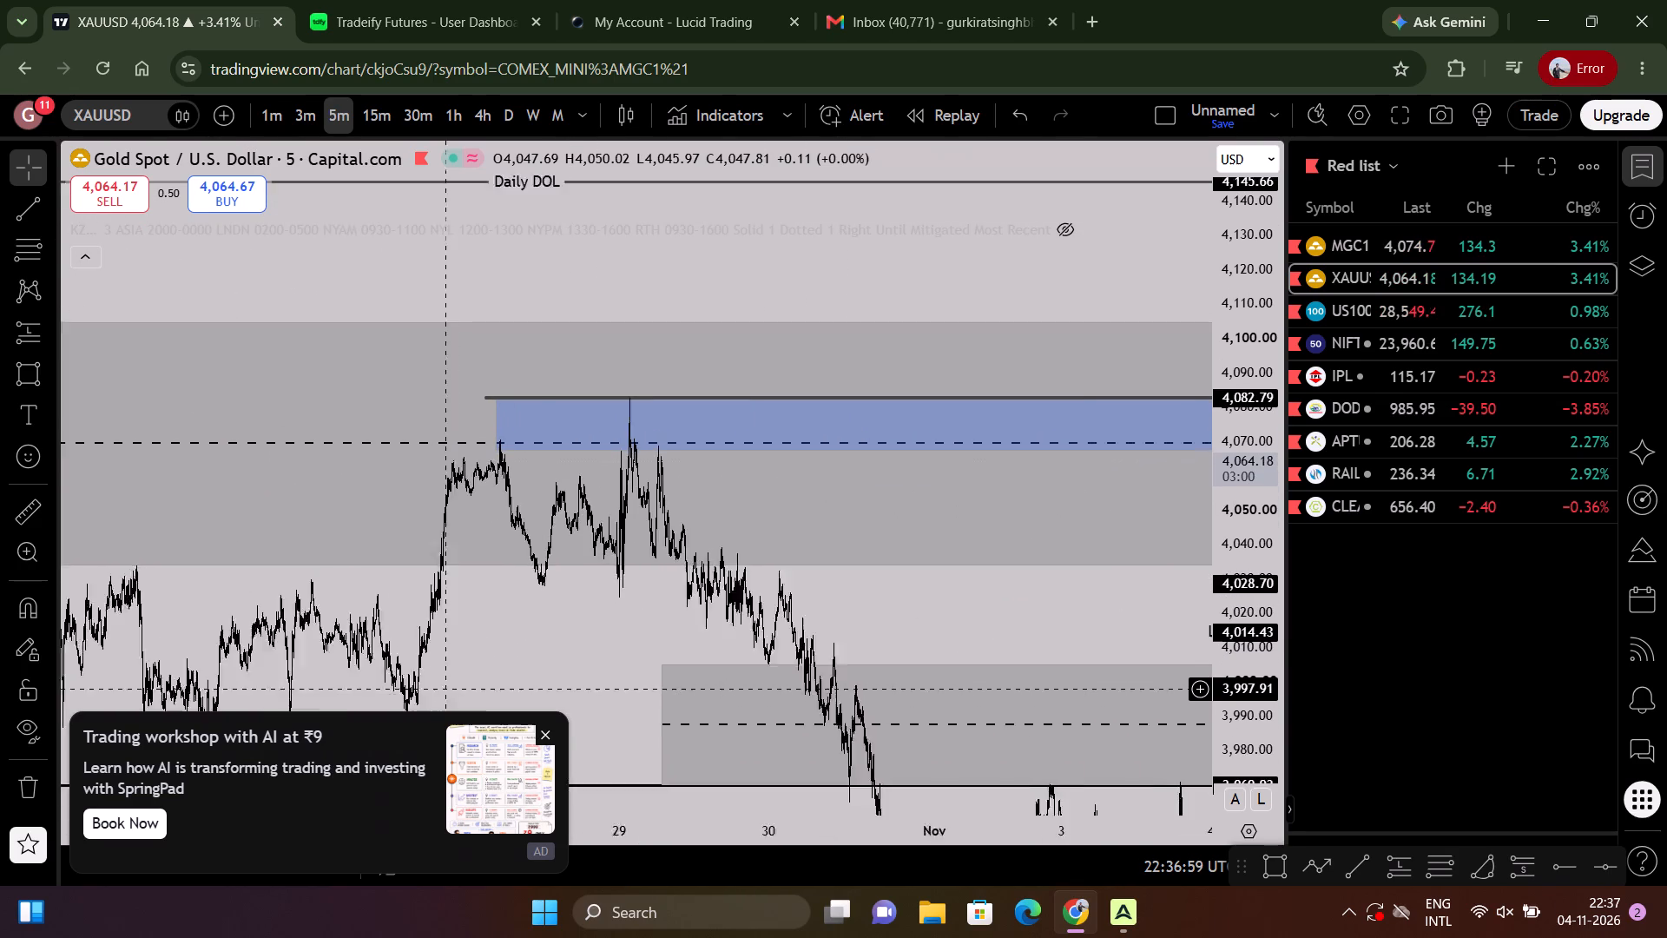
pyautogui.moveTo(112, 678); pyautogui.dragTo(60, 682)
pyautogui.moveTo(1236, 652); pyautogui.dragTo(1230, 375)
pyautogui.scroll(8, 1137, 384)
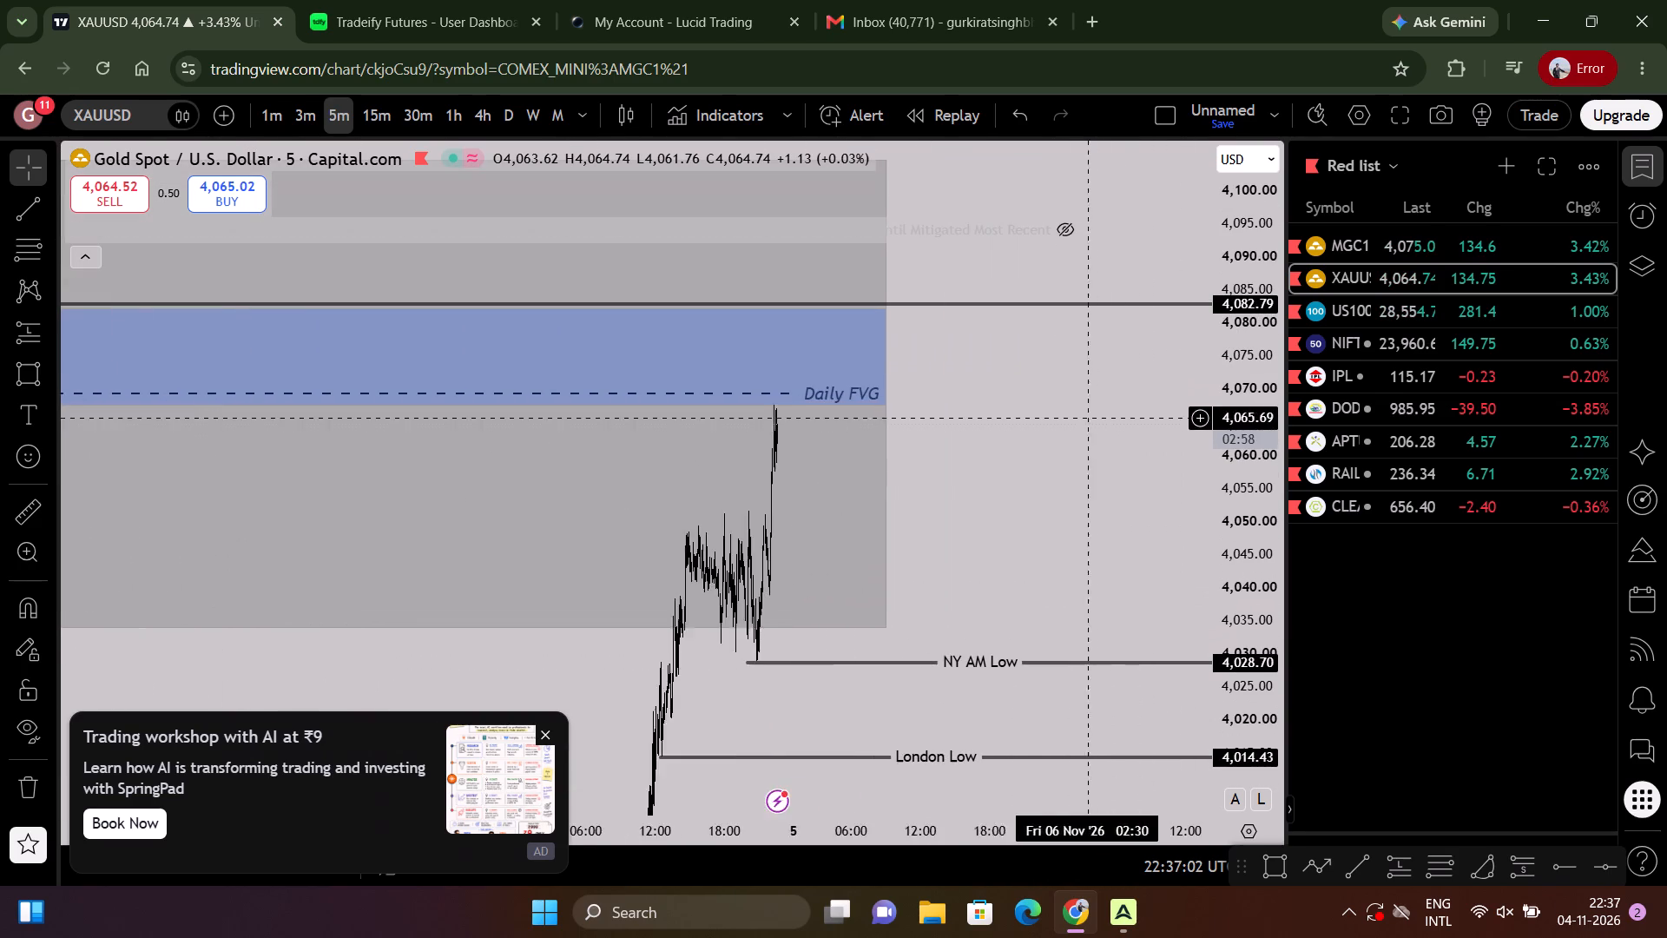
pyautogui.scroll(4, 1088, 418)
pyautogui.moveTo(858, 450); pyautogui.dragTo(1391, 391)
pyautogui.scroll(11, 1139, 406)
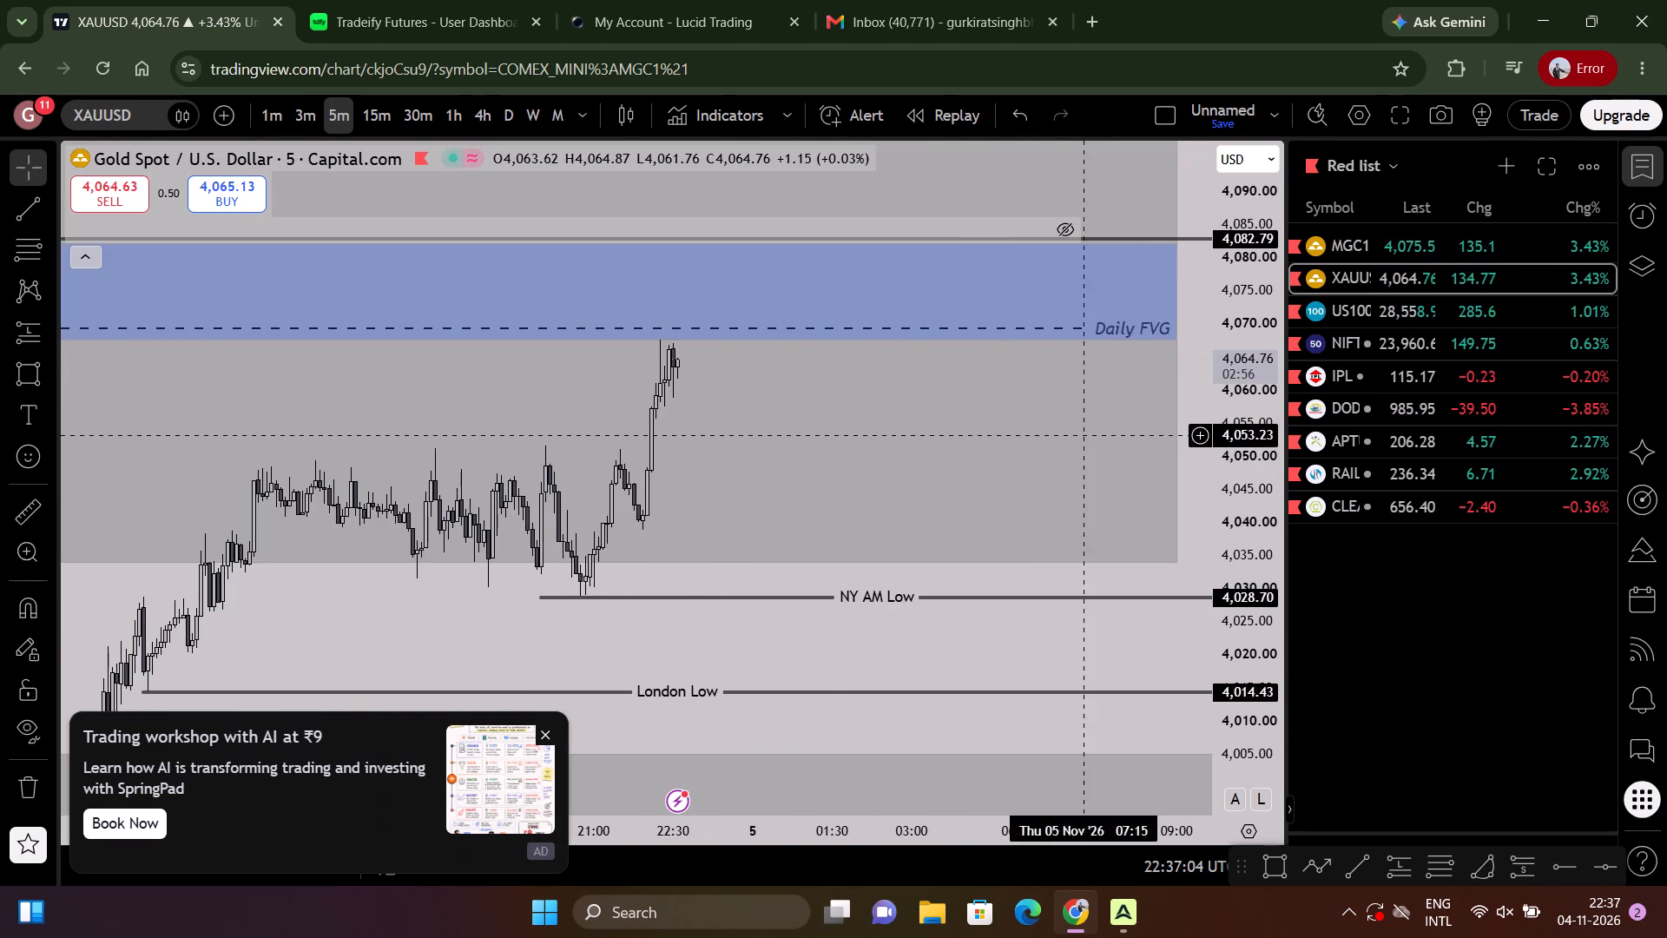
# Switch the chart to US100 and lower the grey horizontal line to 28,747.4, near the early-November swing high.
pyautogui.click(1501, 300)
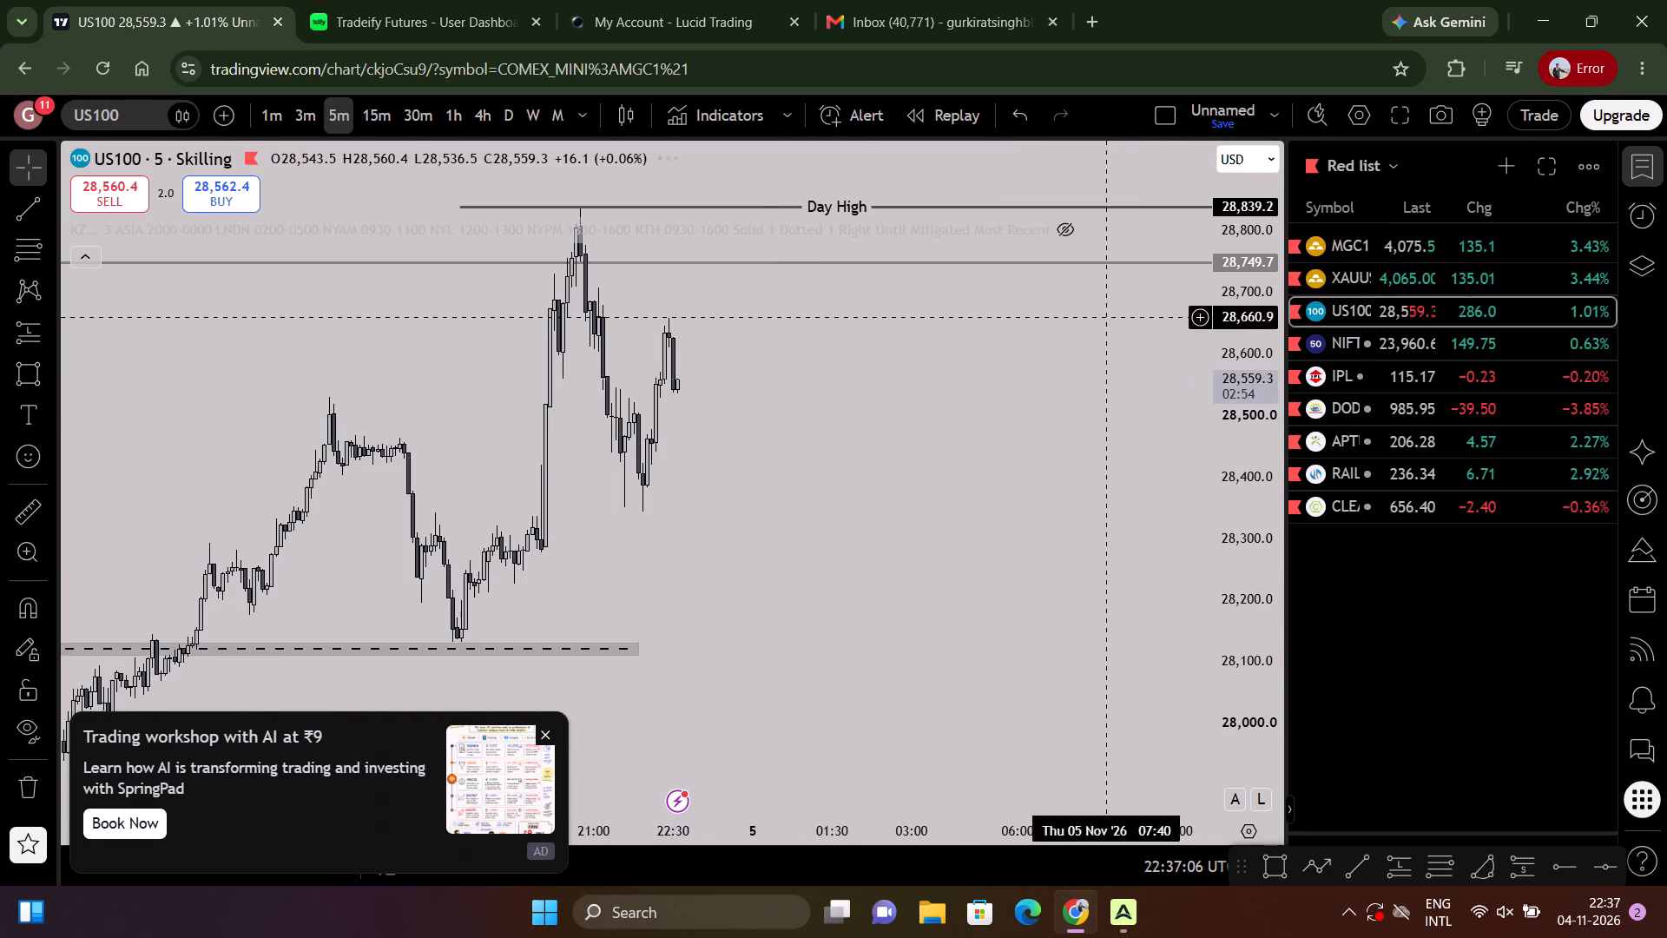
pyautogui.scroll(-5, 801, 389)
pyautogui.scroll(4, 856, 419)
pyautogui.moveTo(885, 415); pyautogui.dragTo(972, 516)
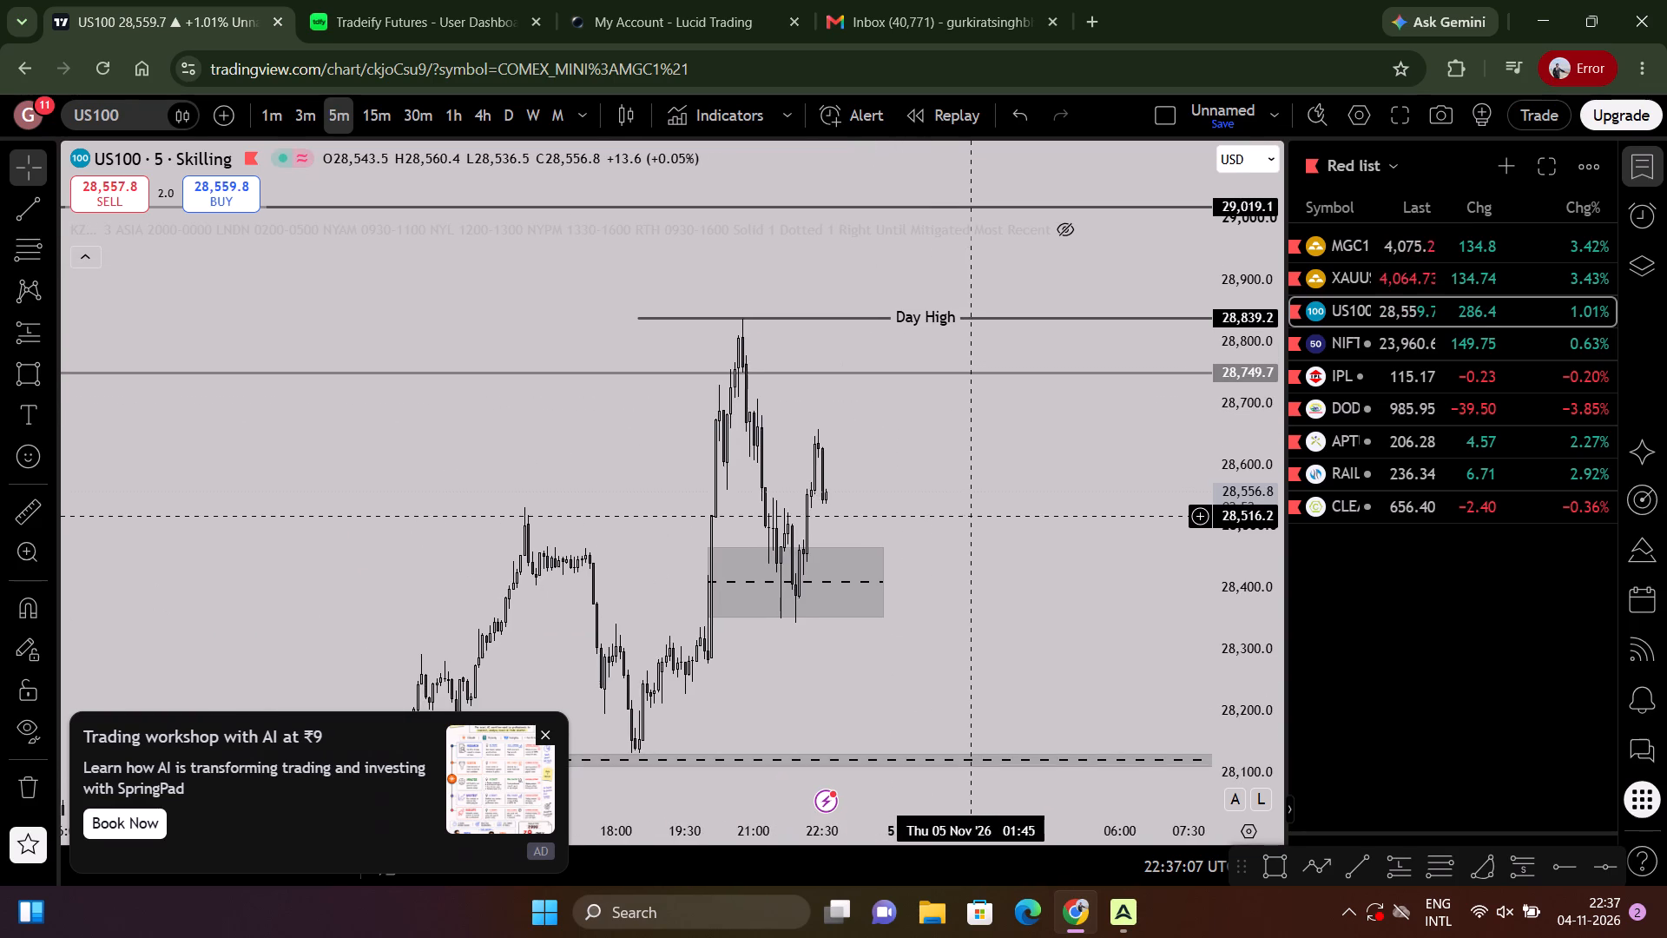
pyautogui.moveTo(972, 516); pyautogui.dragTo(972, 516)
pyautogui.scroll(-20, 938, 508)
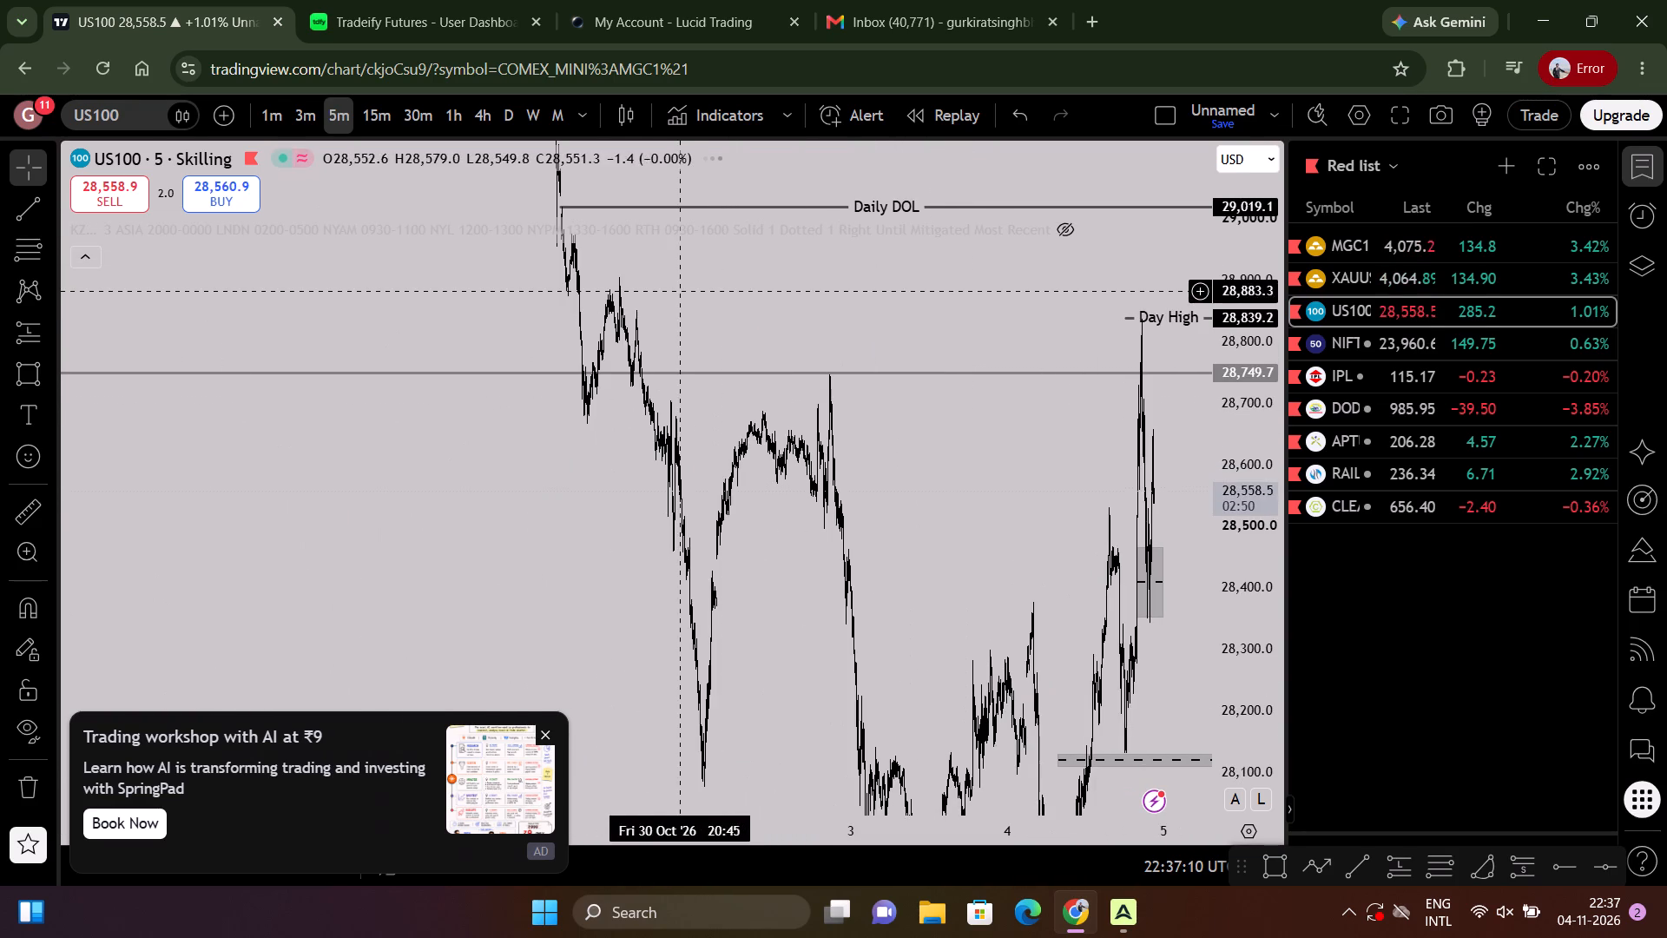
pyautogui.scroll(11, 992, 446)
pyautogui.moveTo(819, 372); pyautogui.dragTo(822, 374)
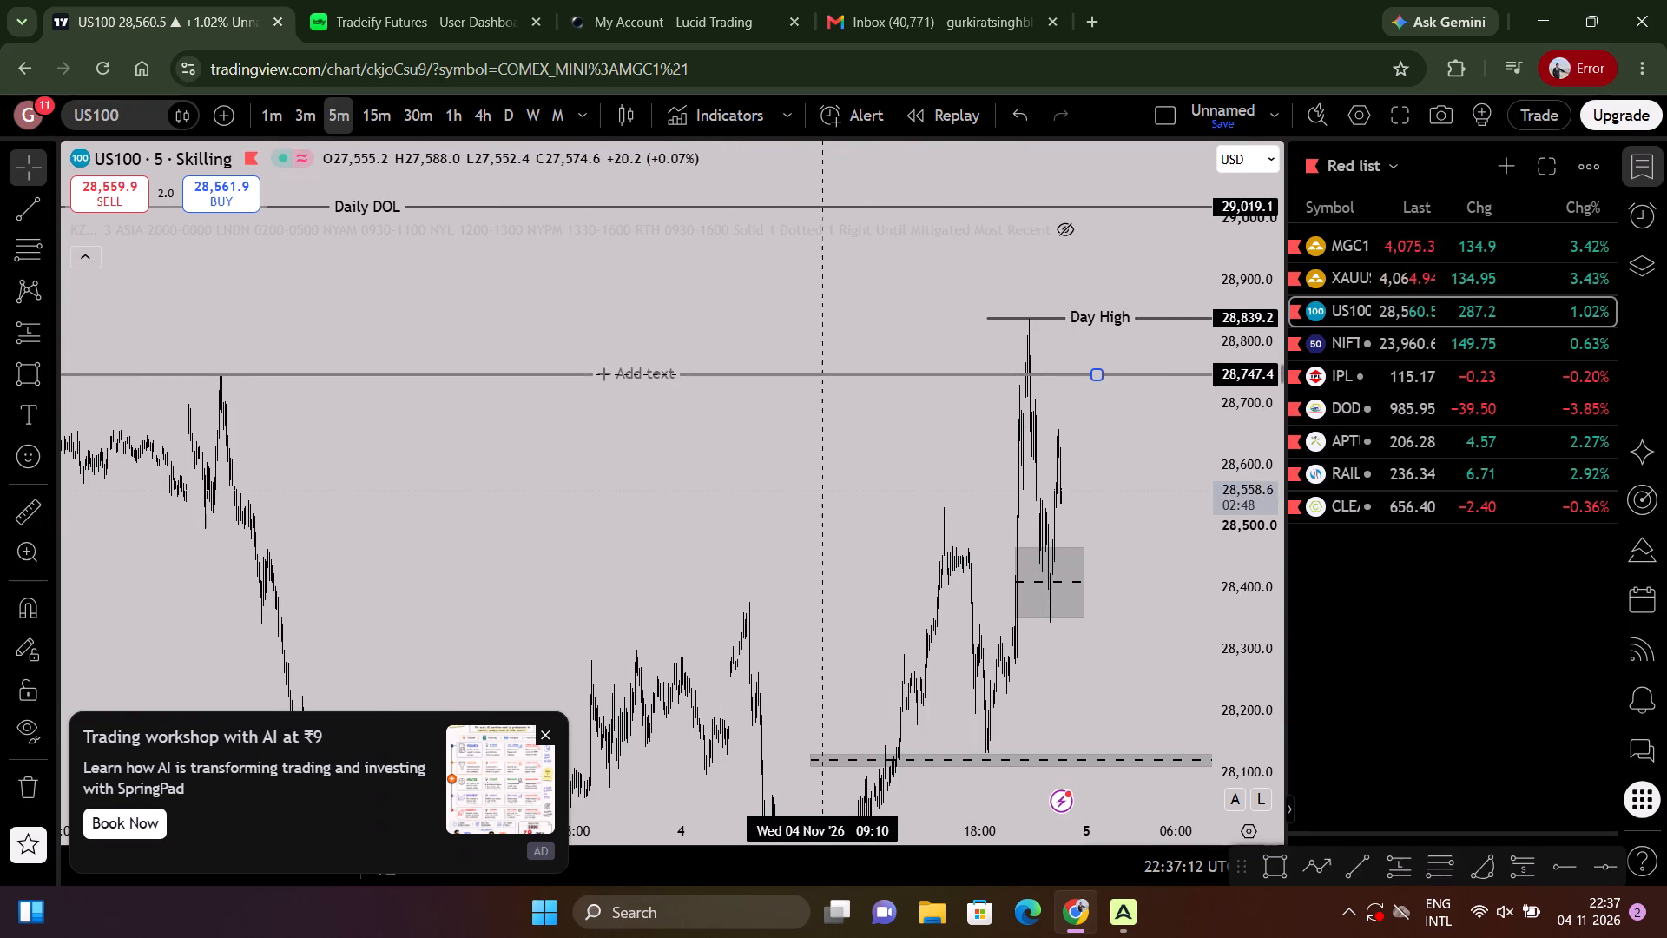
pyautogui.moveTo(822, 374); pyautogui.dragTo(837, 373)
# Examine US100's 4 November 5-minute swings between the Day High and the grey zones below.
pyautogui.scroll(9, 939, 433)
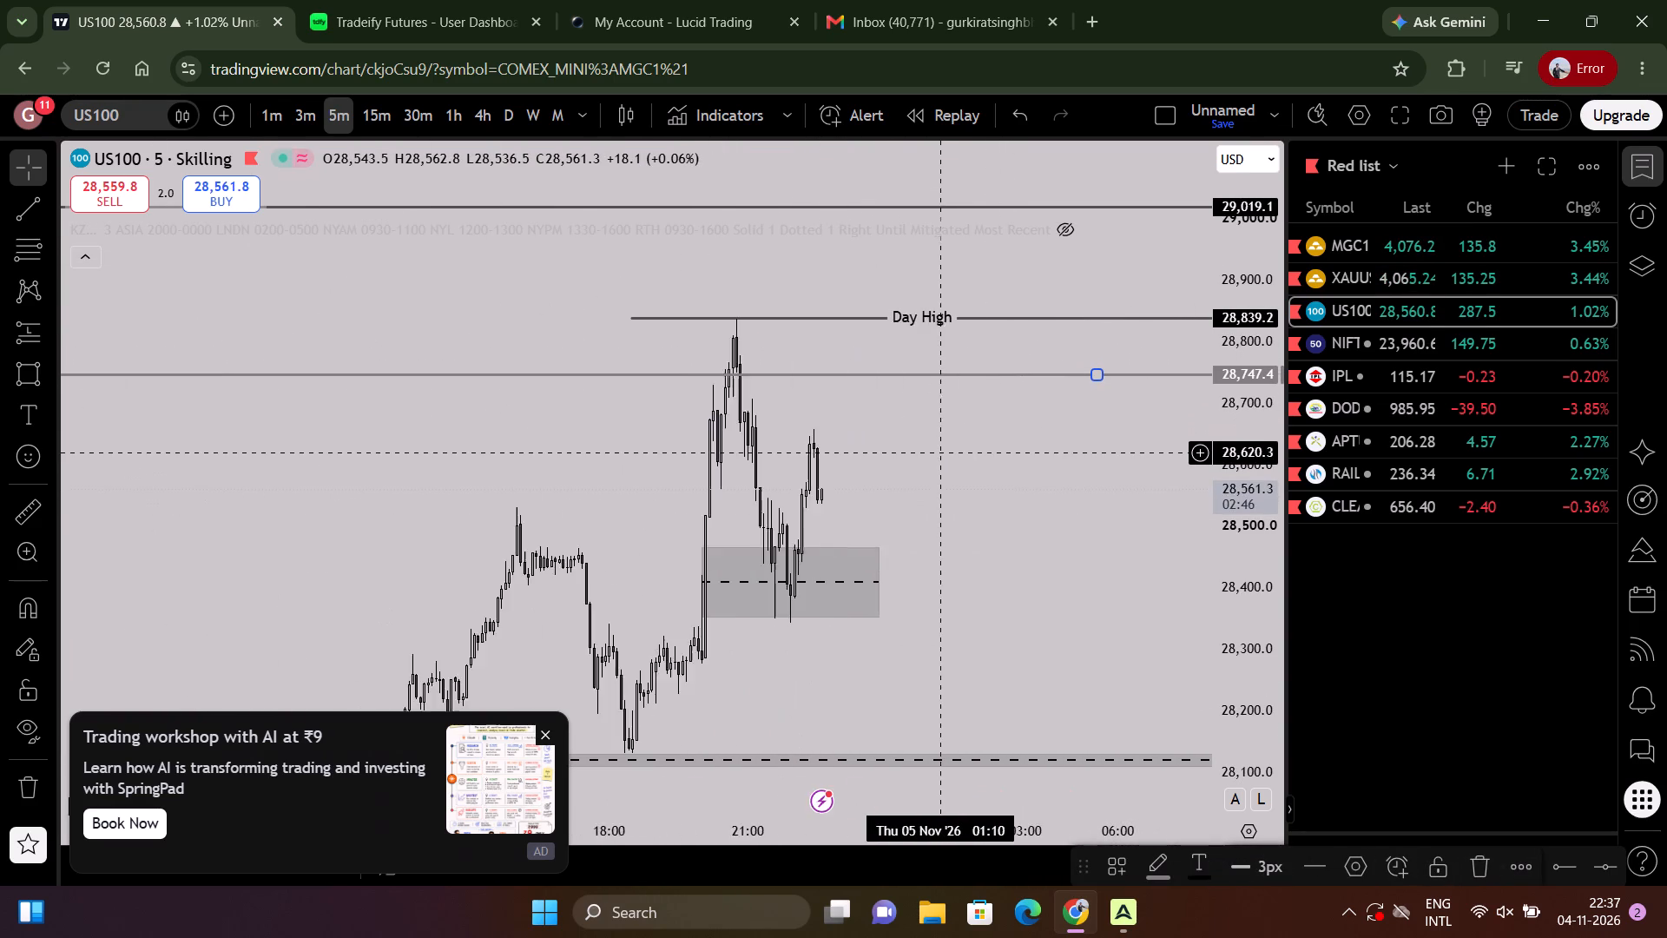
pyautogui.scroll(4, 942, 452)
pyautogui.moveTo(946, 452); pyautogui.dragTo(1088, 318)
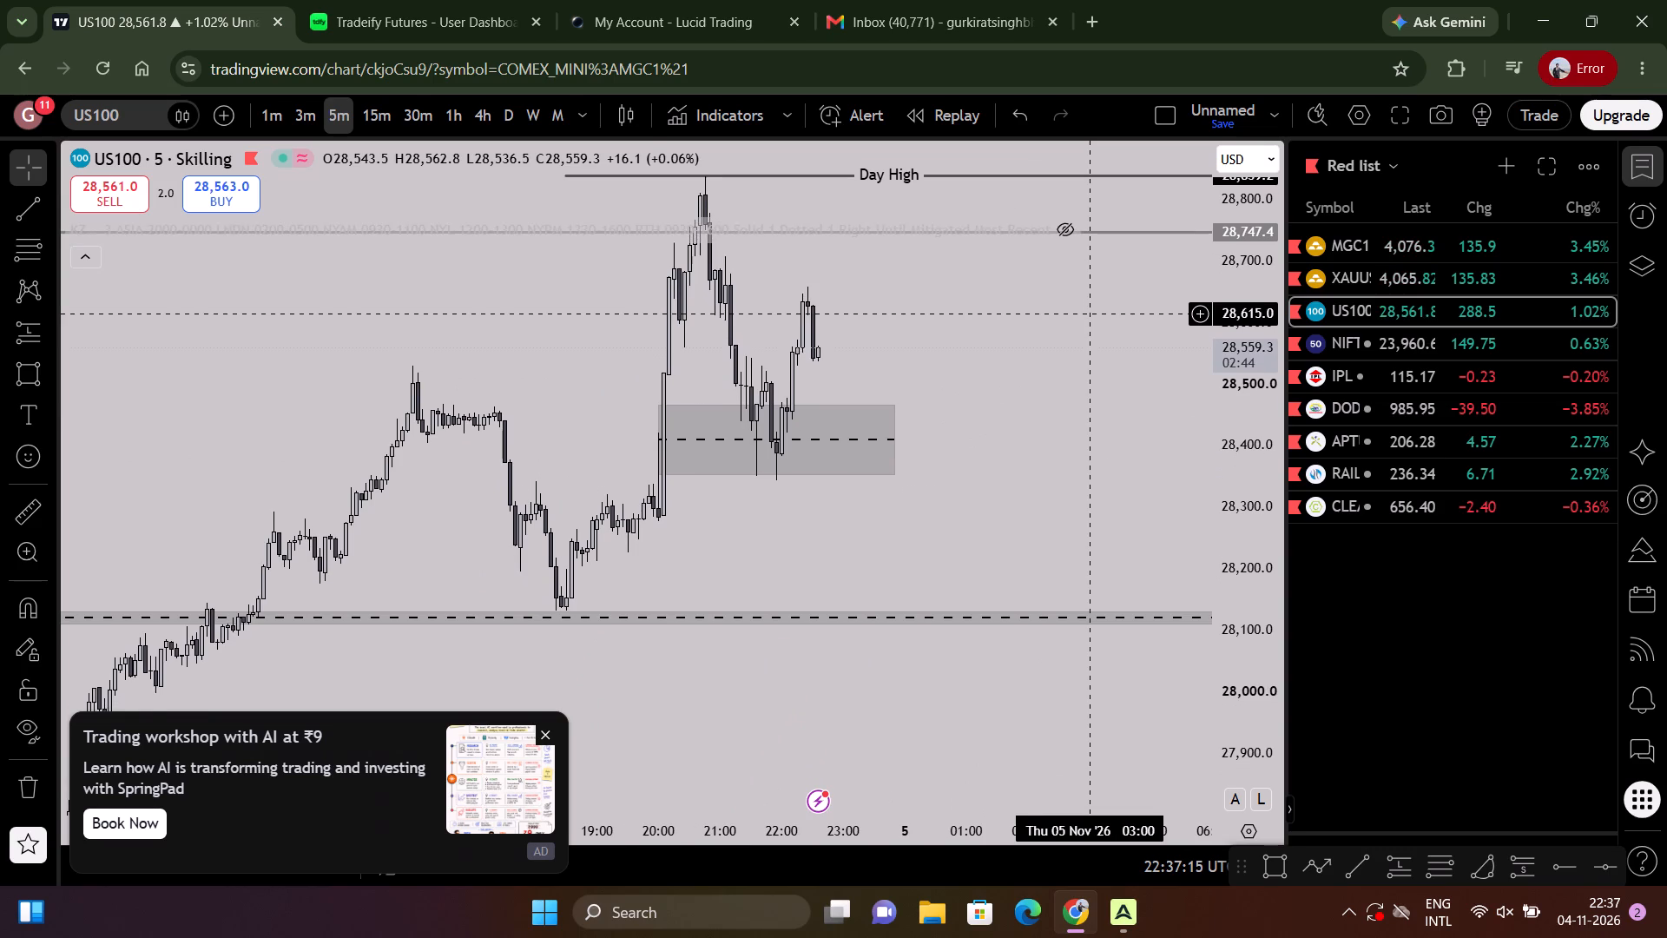
pyautogui.moveTo(1088, 318); pyautogui.dragTo(1036, 255)
pyautogui.scroll(-7, 1005, 475)
pyautogui.scroll(5, 1012, 487)
pyautogui.moveTo(1048, 424); pyautogui.dragTo(1083, 693)
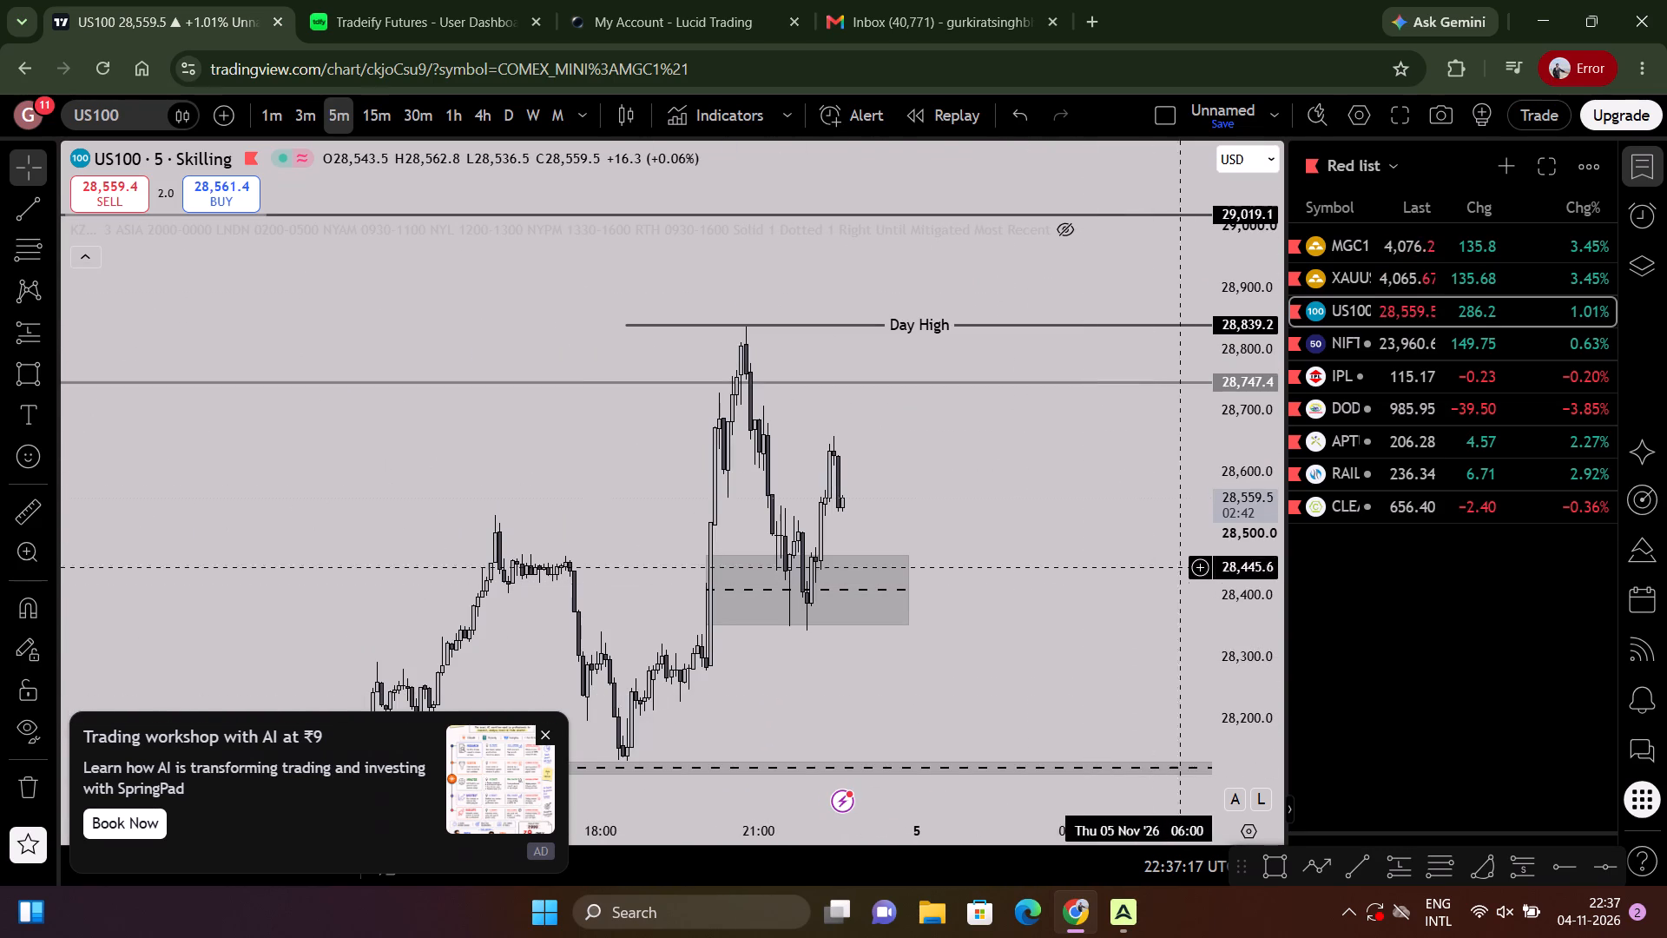
# Switch the chart back to XAUUSD and examine recent price action between the NY AM Low and the Daily FVG zone.
pyautogui.click(1433, 280)
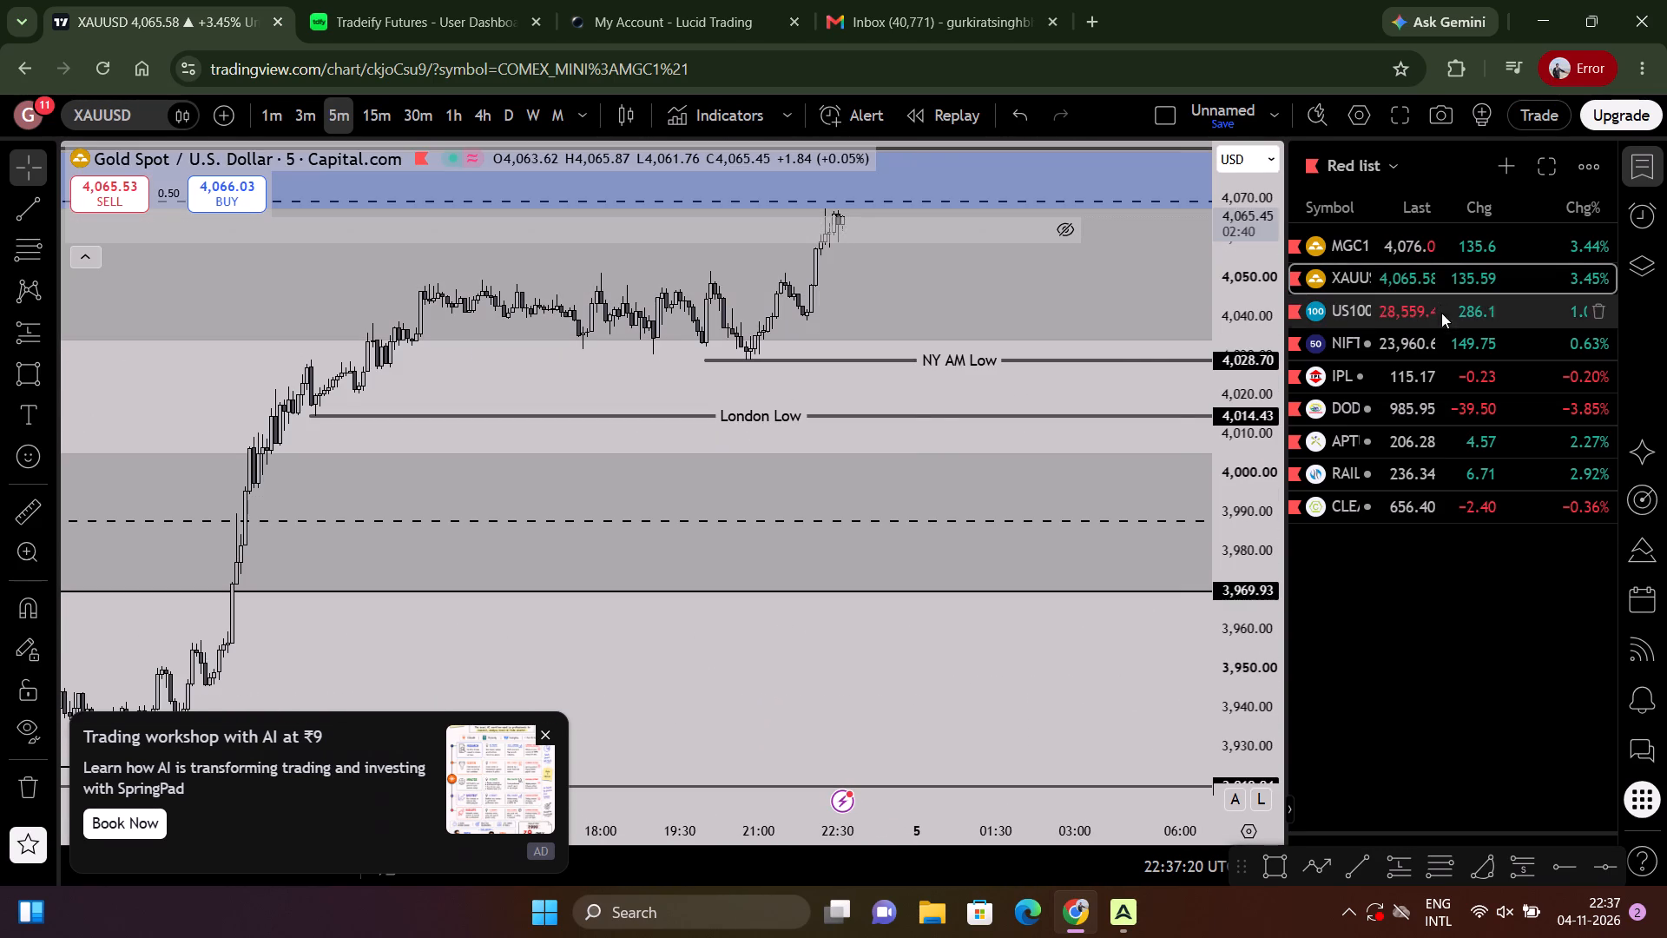
pyautogui.moveTo(945, 383); pyautogui.dragTo(985, 552)
pyautogui.moveTo(1223, 652); pyautogui.dragTo(1238, 155)
pyautogui.scroll(4, 633, 360)
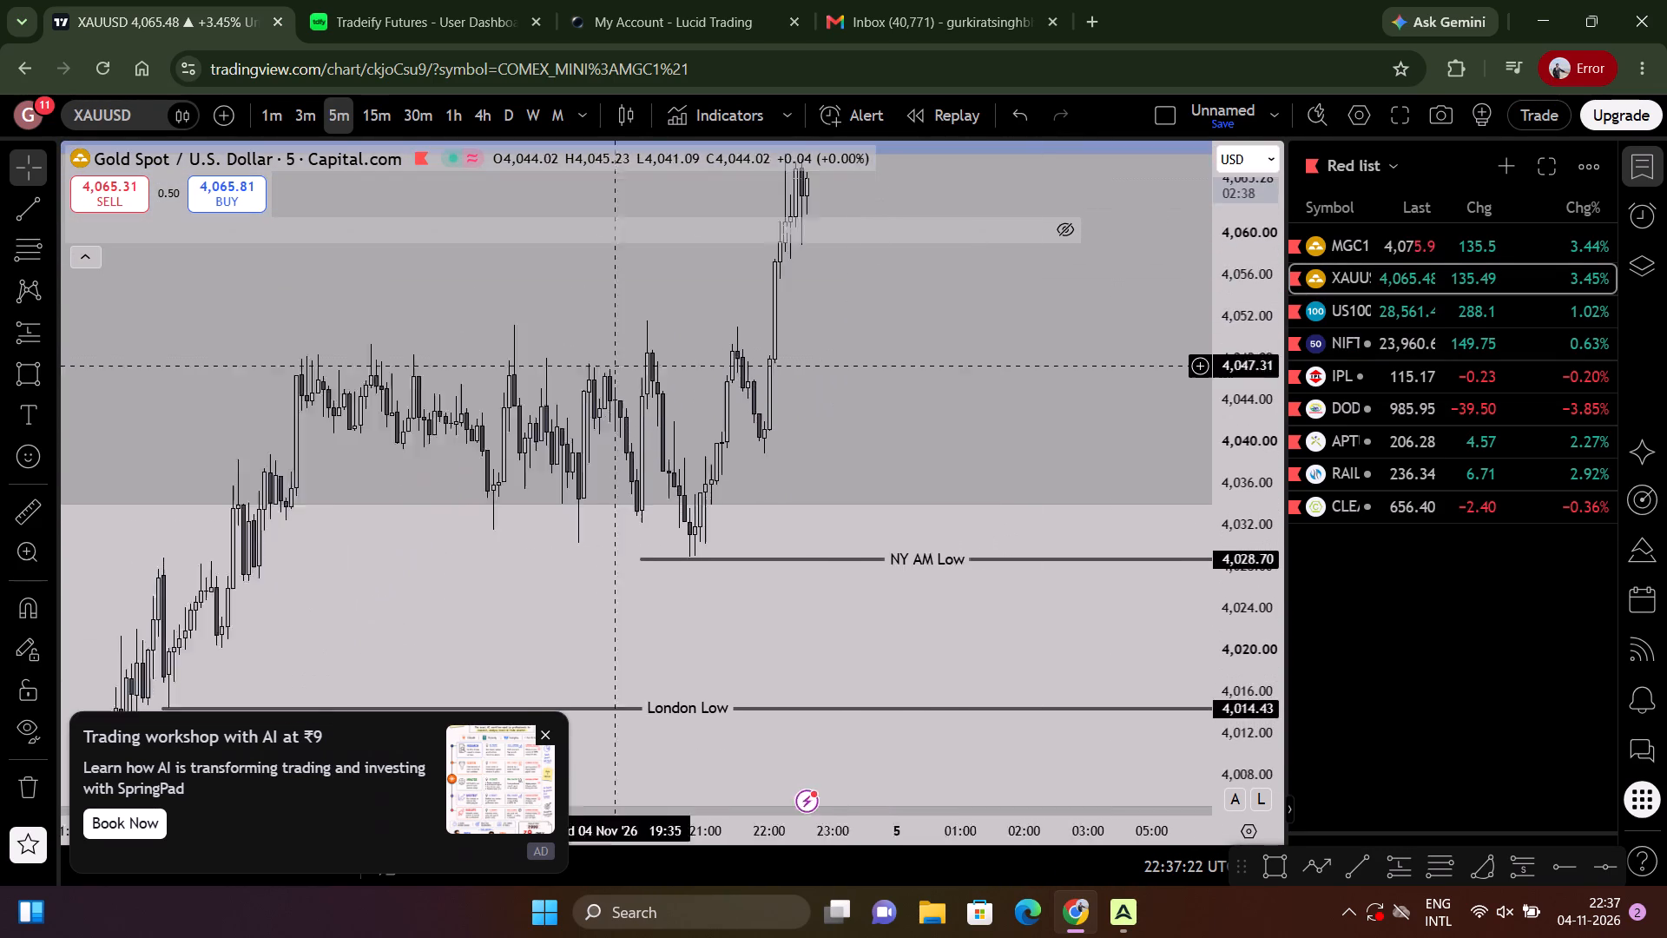
pyautogui.moveTo(767, 367); pyautogui.dragTo(820, 598)
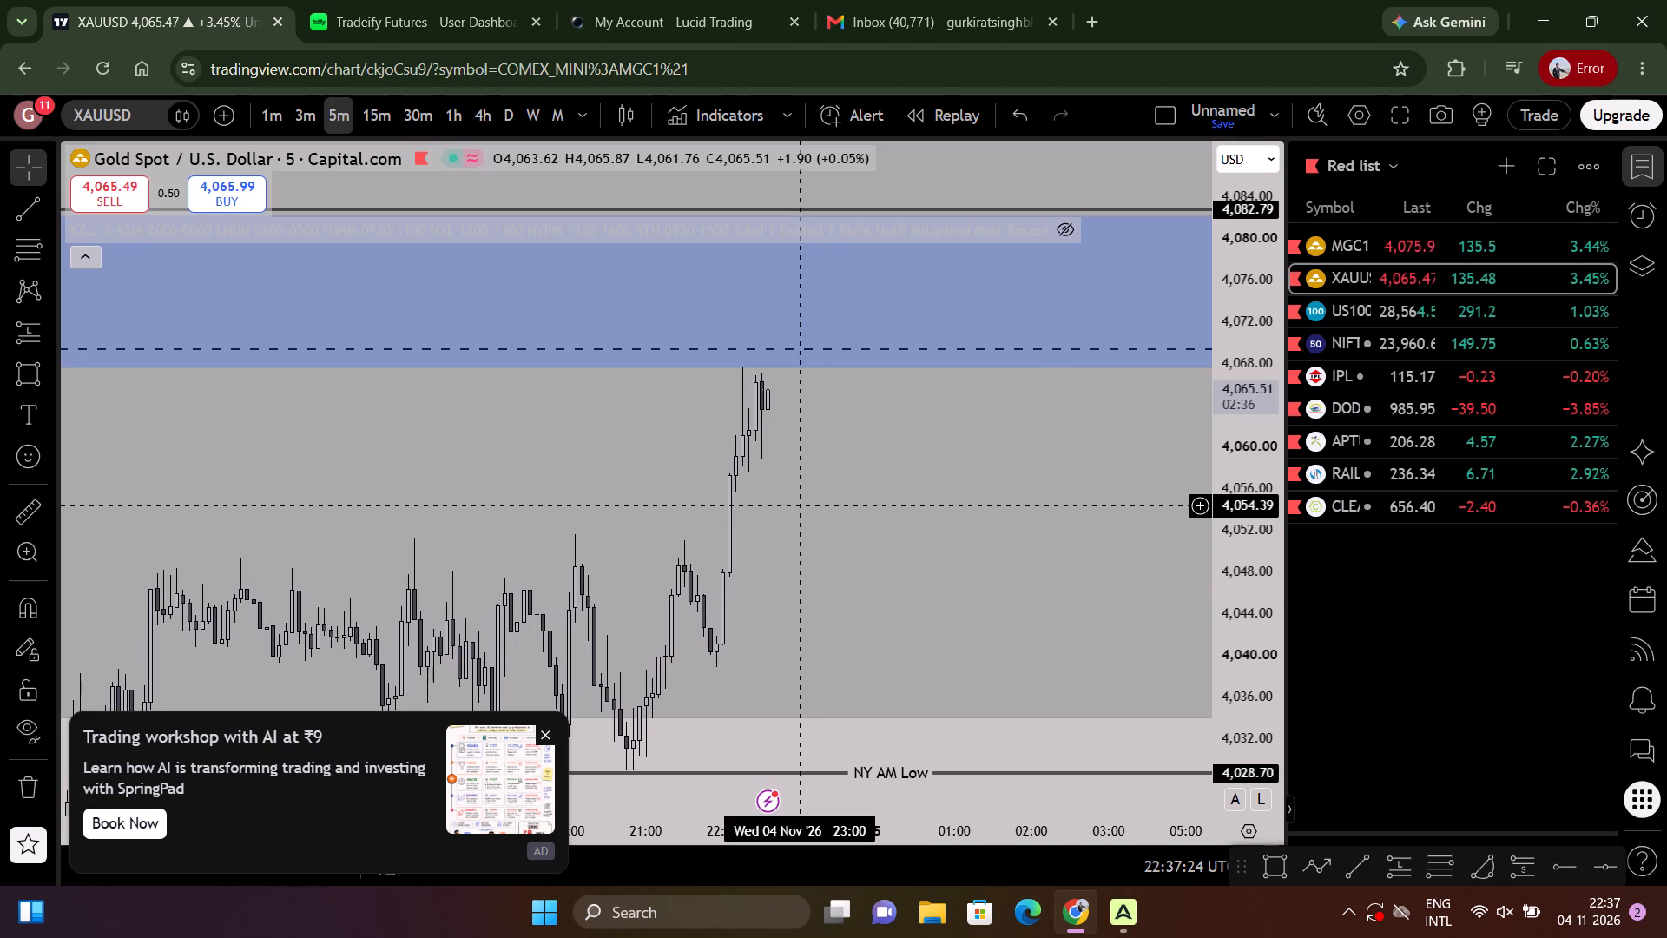
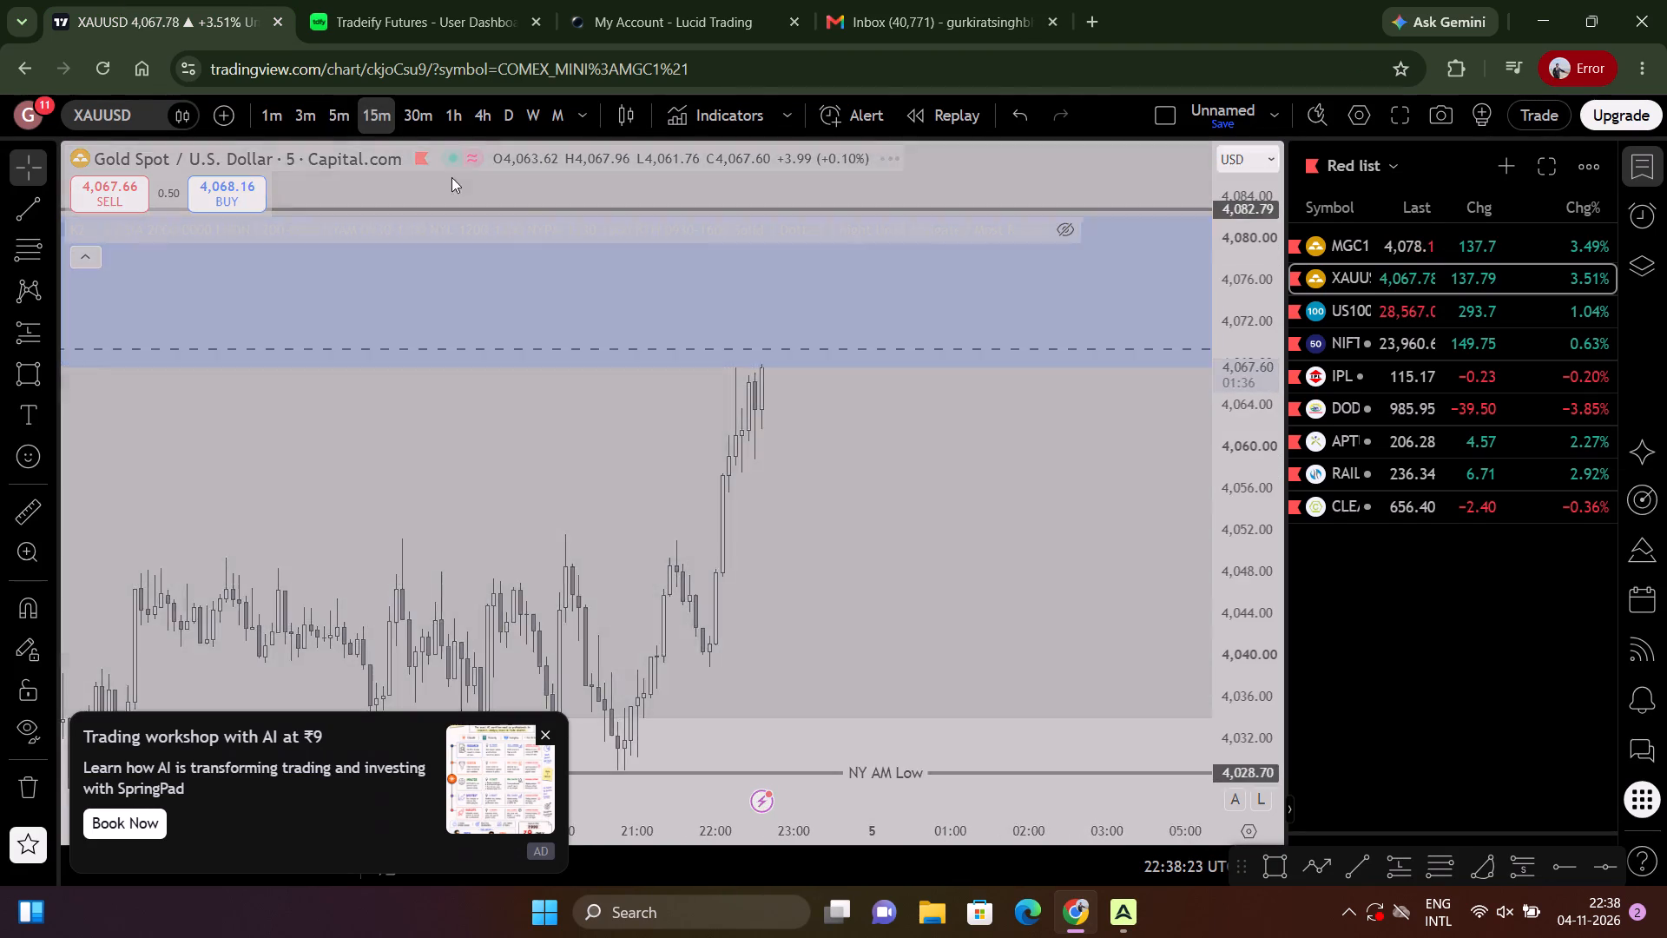
# Examine gold's 15-minute price action on 4 November between the NY AM Low and the Daily FVG zone.
pyautogui.scroll(-14, 800, 525)
pyautogui.scroll(11, 837, 553)
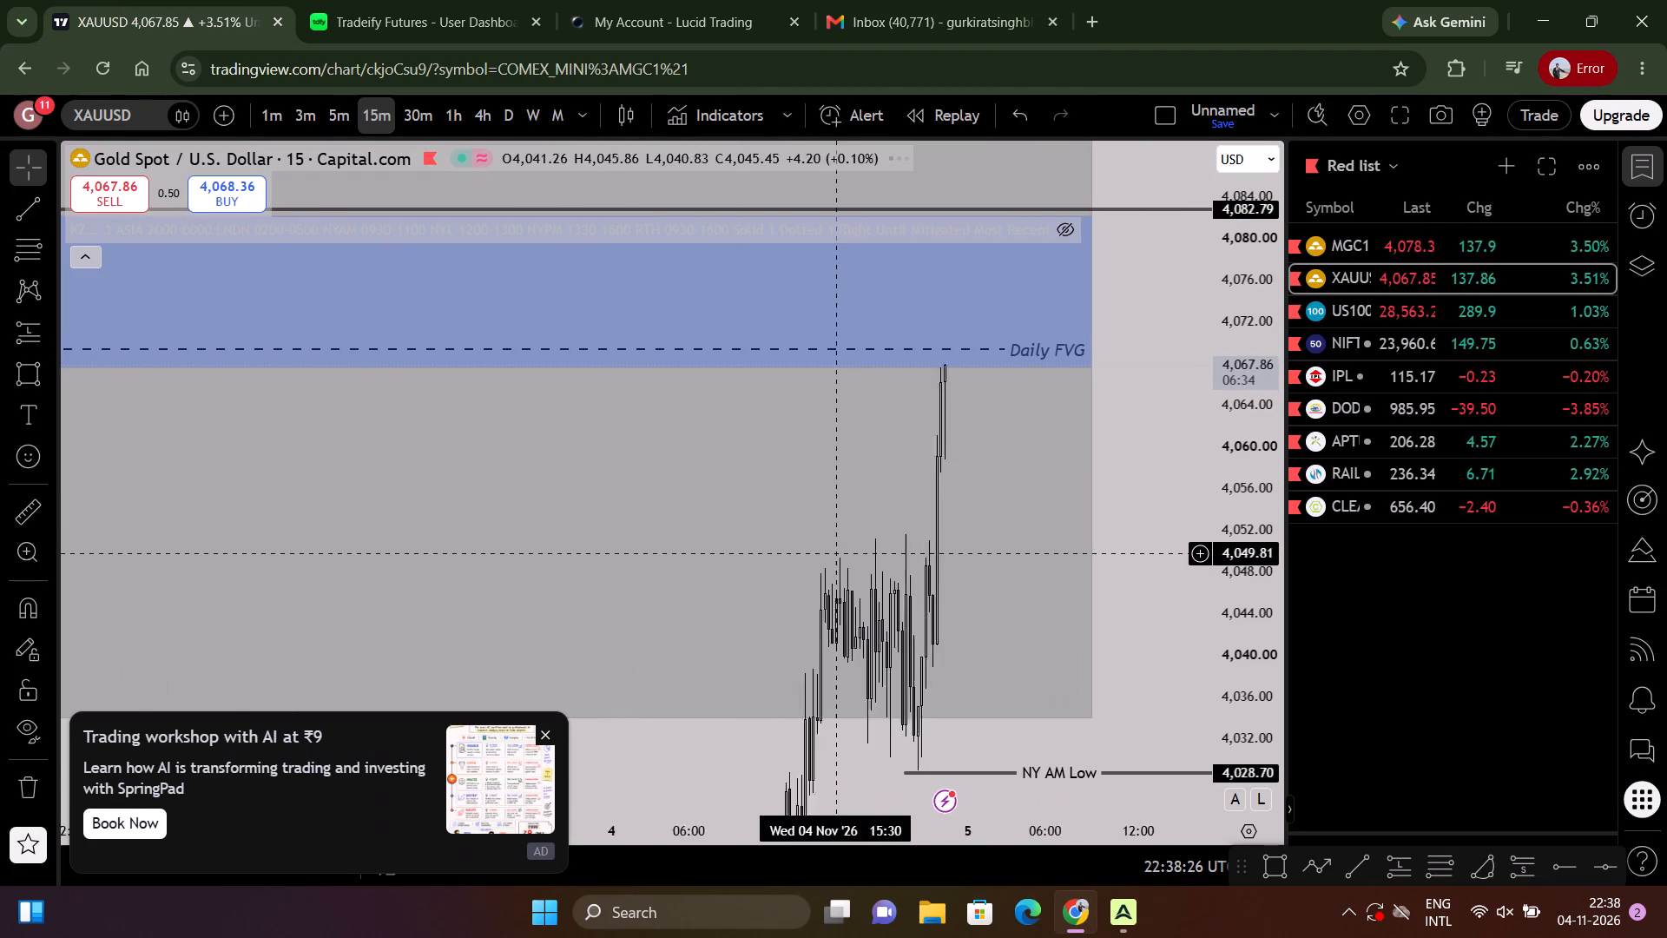
pyautogui.scroll(6, 770, 548)
pyautogui.moveTo(757, 547); pyautogui.dragTo(912, 492)
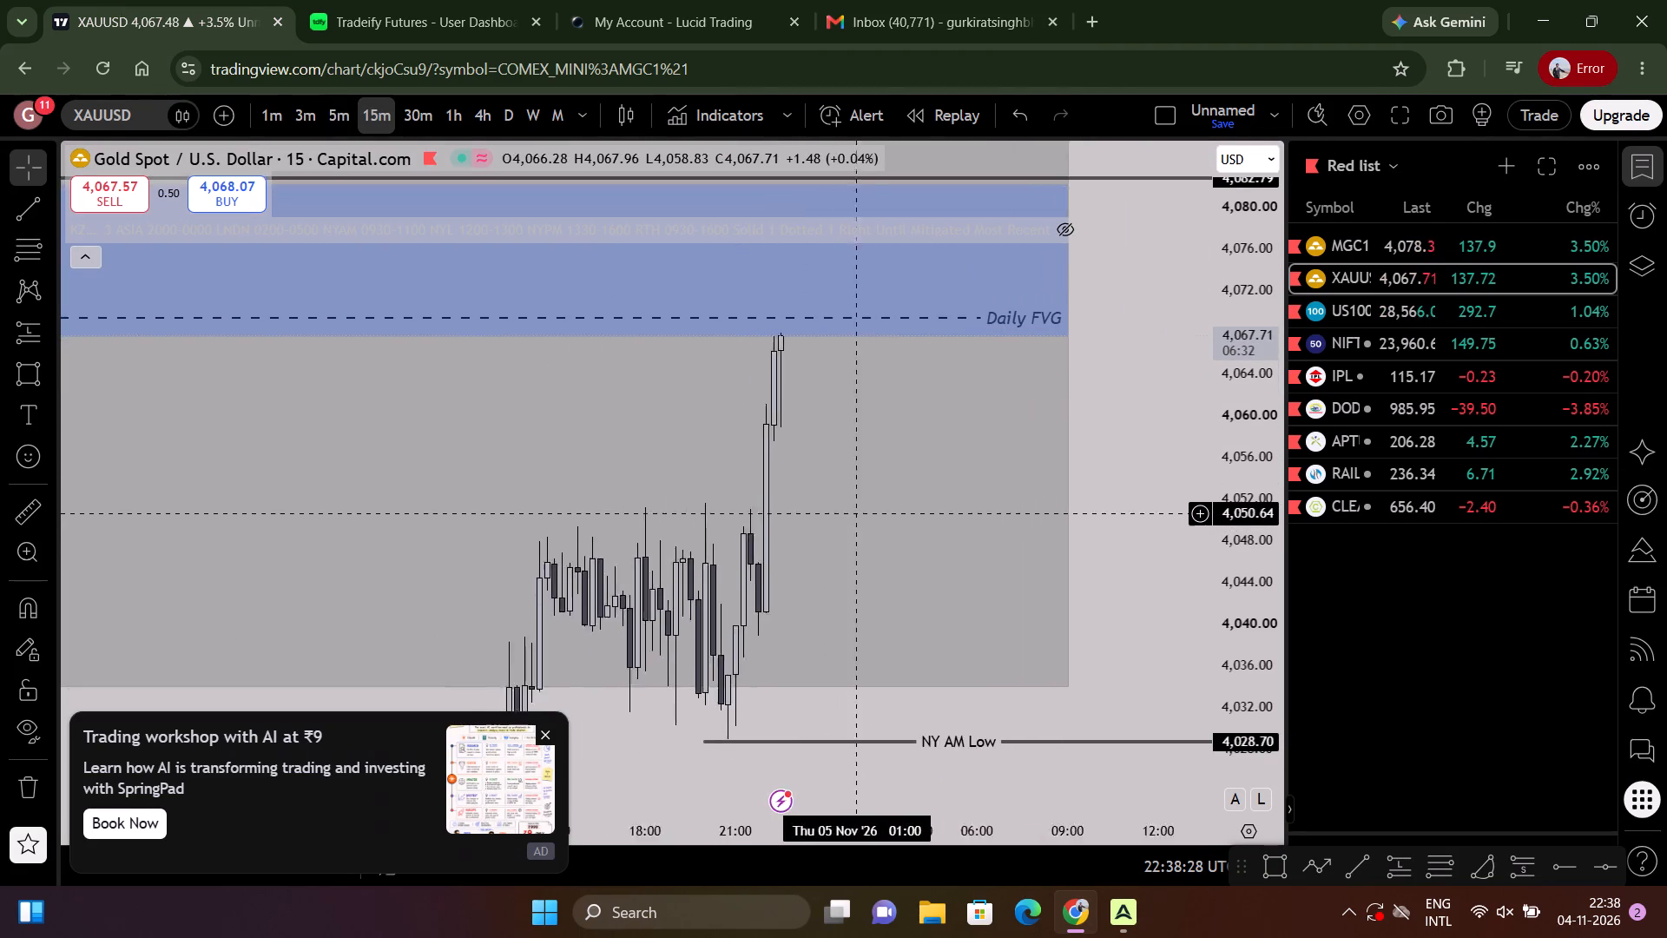
pyautogui.moveTo(912, 492); pyautogui.dragTo(941, 476)
pyautogui.scroll(-8, 939, 478)
pyautogui.scroll(5, 936, 481)
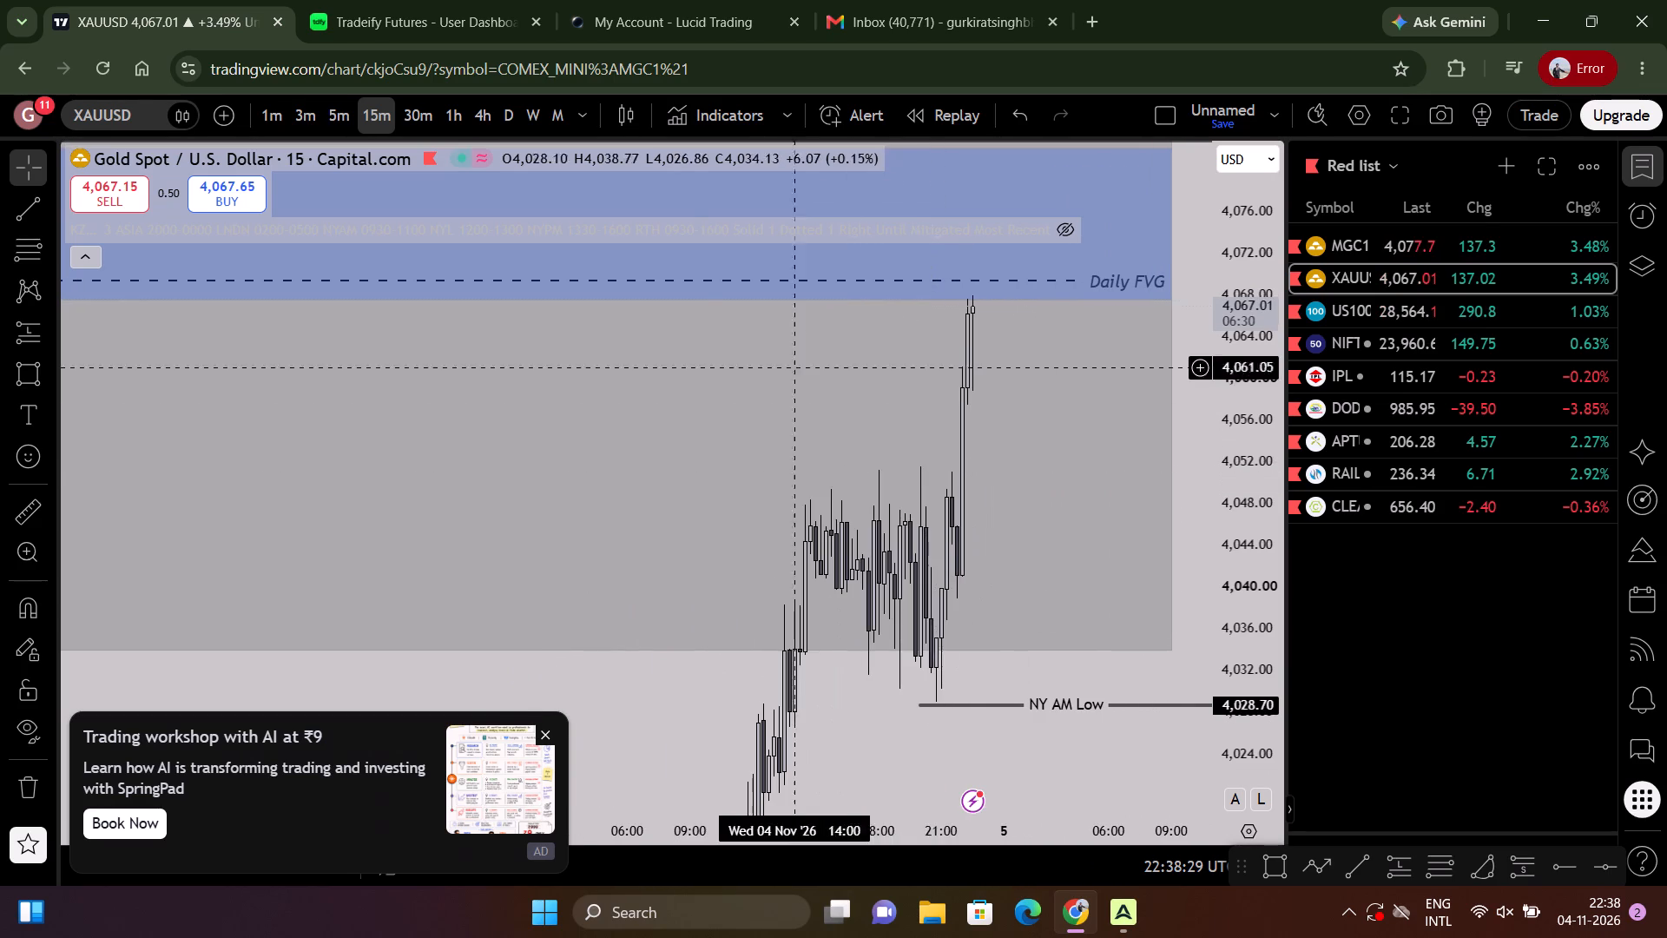
pyautogui.scroll(-13, 701, 373)
# Raise the blue Daily FVG zone's top to about 4,082.81 and extend its start slightly earlier.
pyautogui.moveTo(695, 394); pyautogui.dragTo(745, 627)
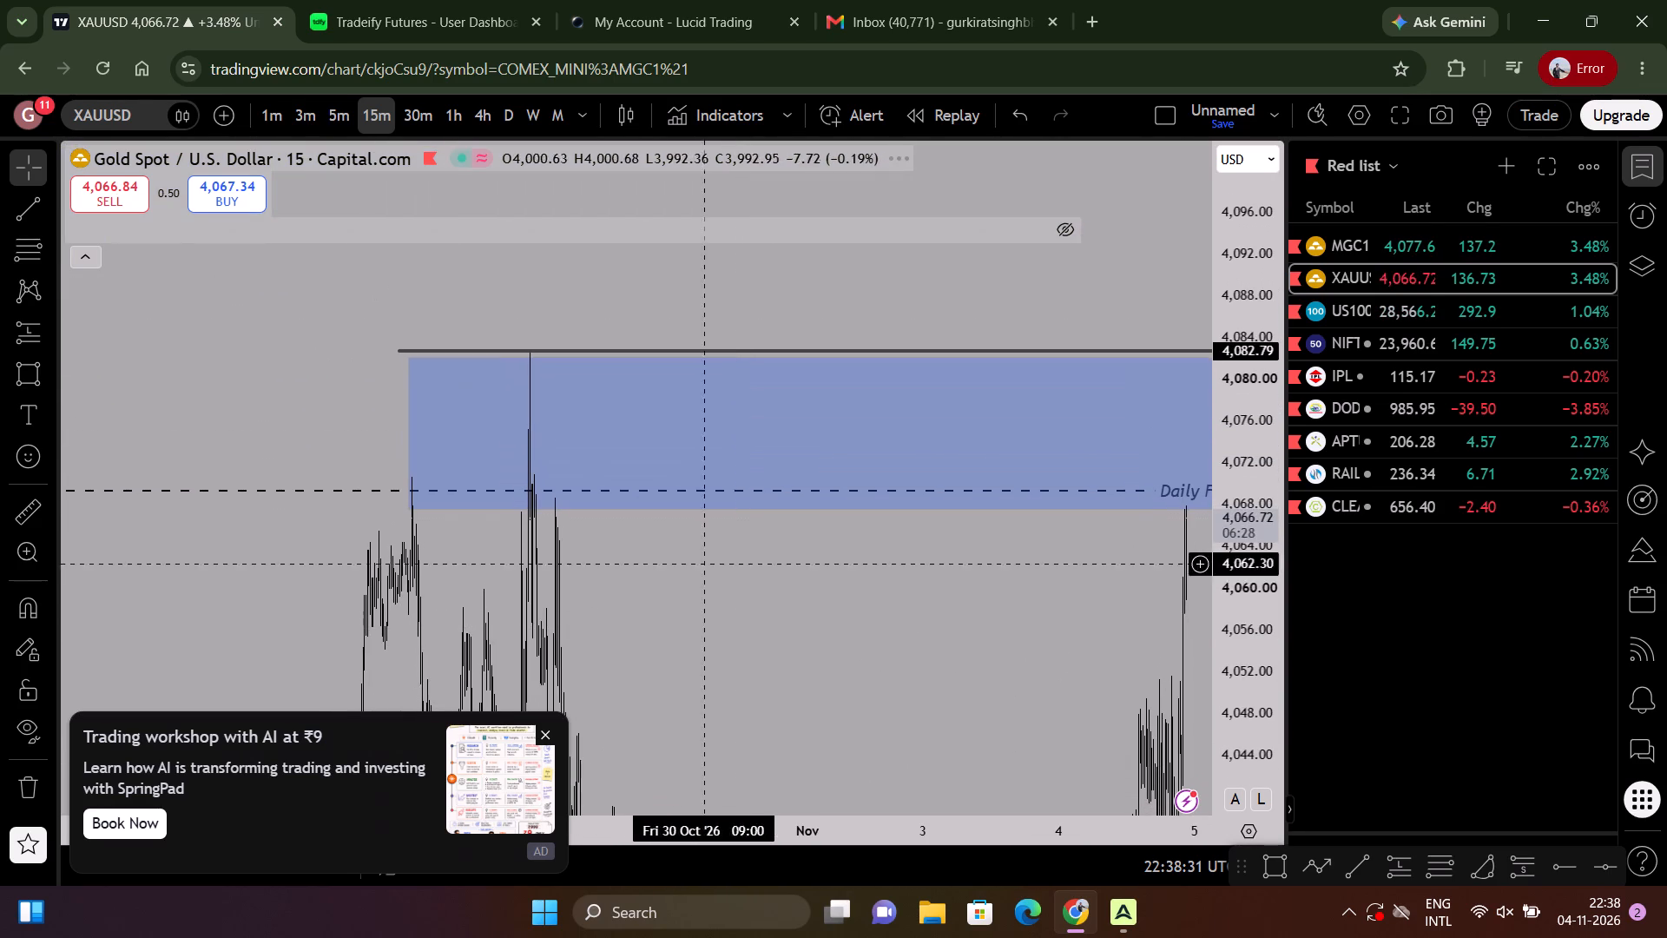
pyautogui.moveTo(404, 355); pyautogui.dragTo(391, 350)
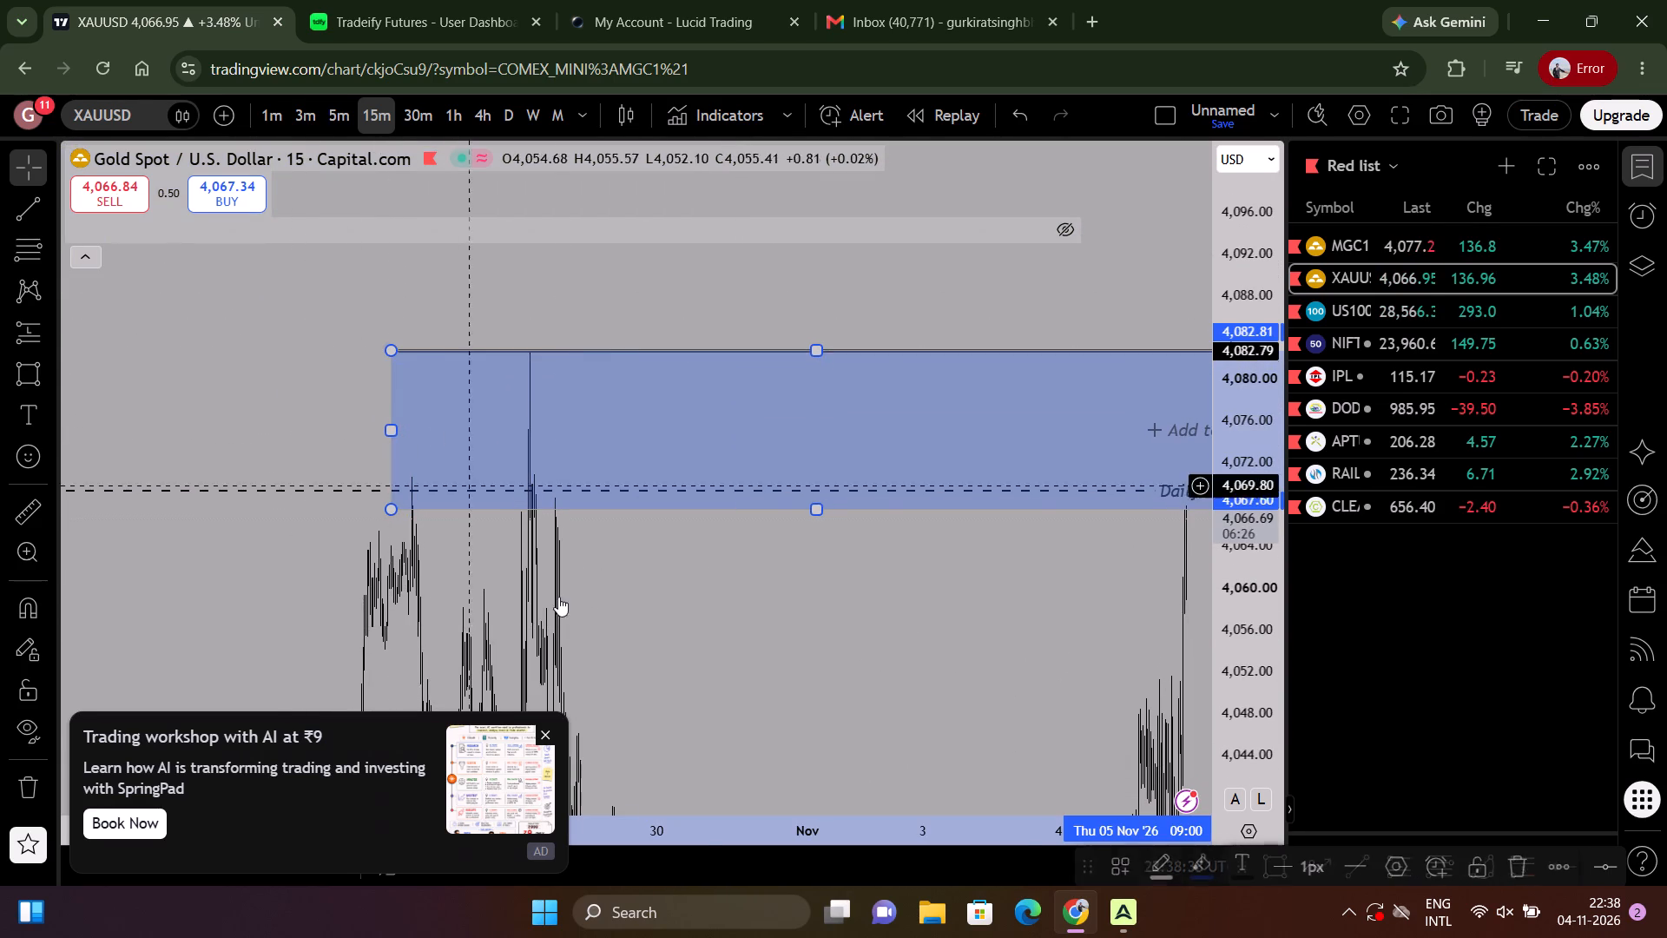
# Examine gold's 4 November rise from the NY AM Low to the Daily FVG on the 15-minute and 5-minute timeframes.
pyautogui.scroll(20, 630, 640)
pyautogui.scroll(5, 630, 640)
pyautogui.moveTo(768, 545); pyautogui.dragTo(735, 359)
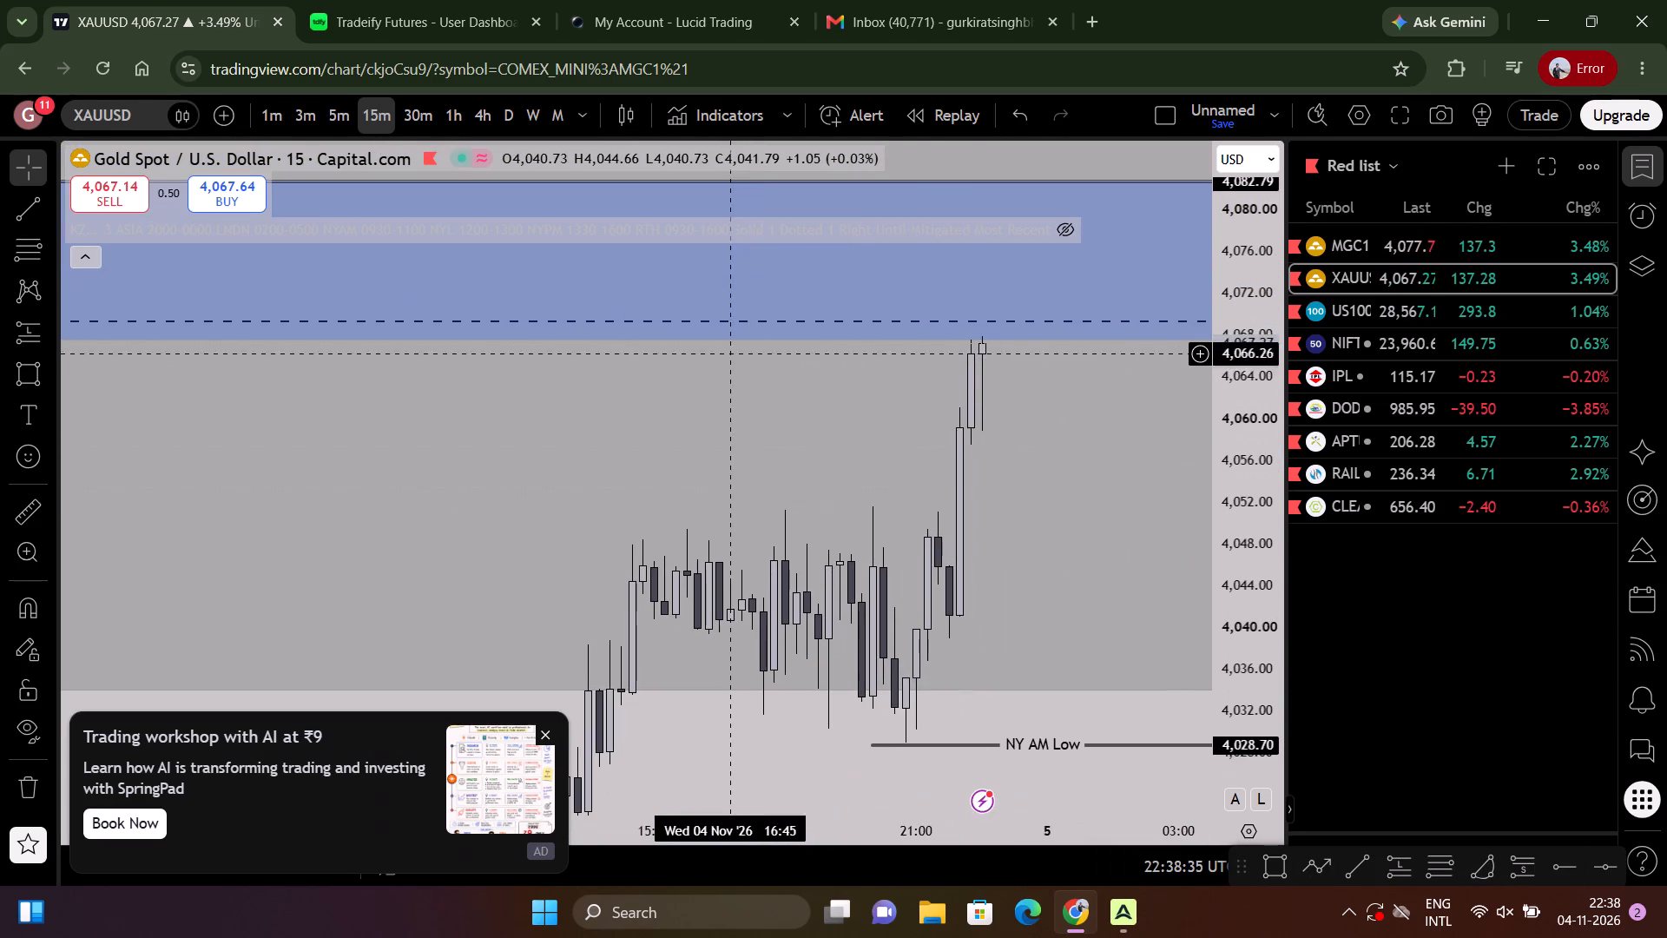
pyautogui.scroll(-5, 1071, 478)
pyautogui.scroll(4, 1069, 498)
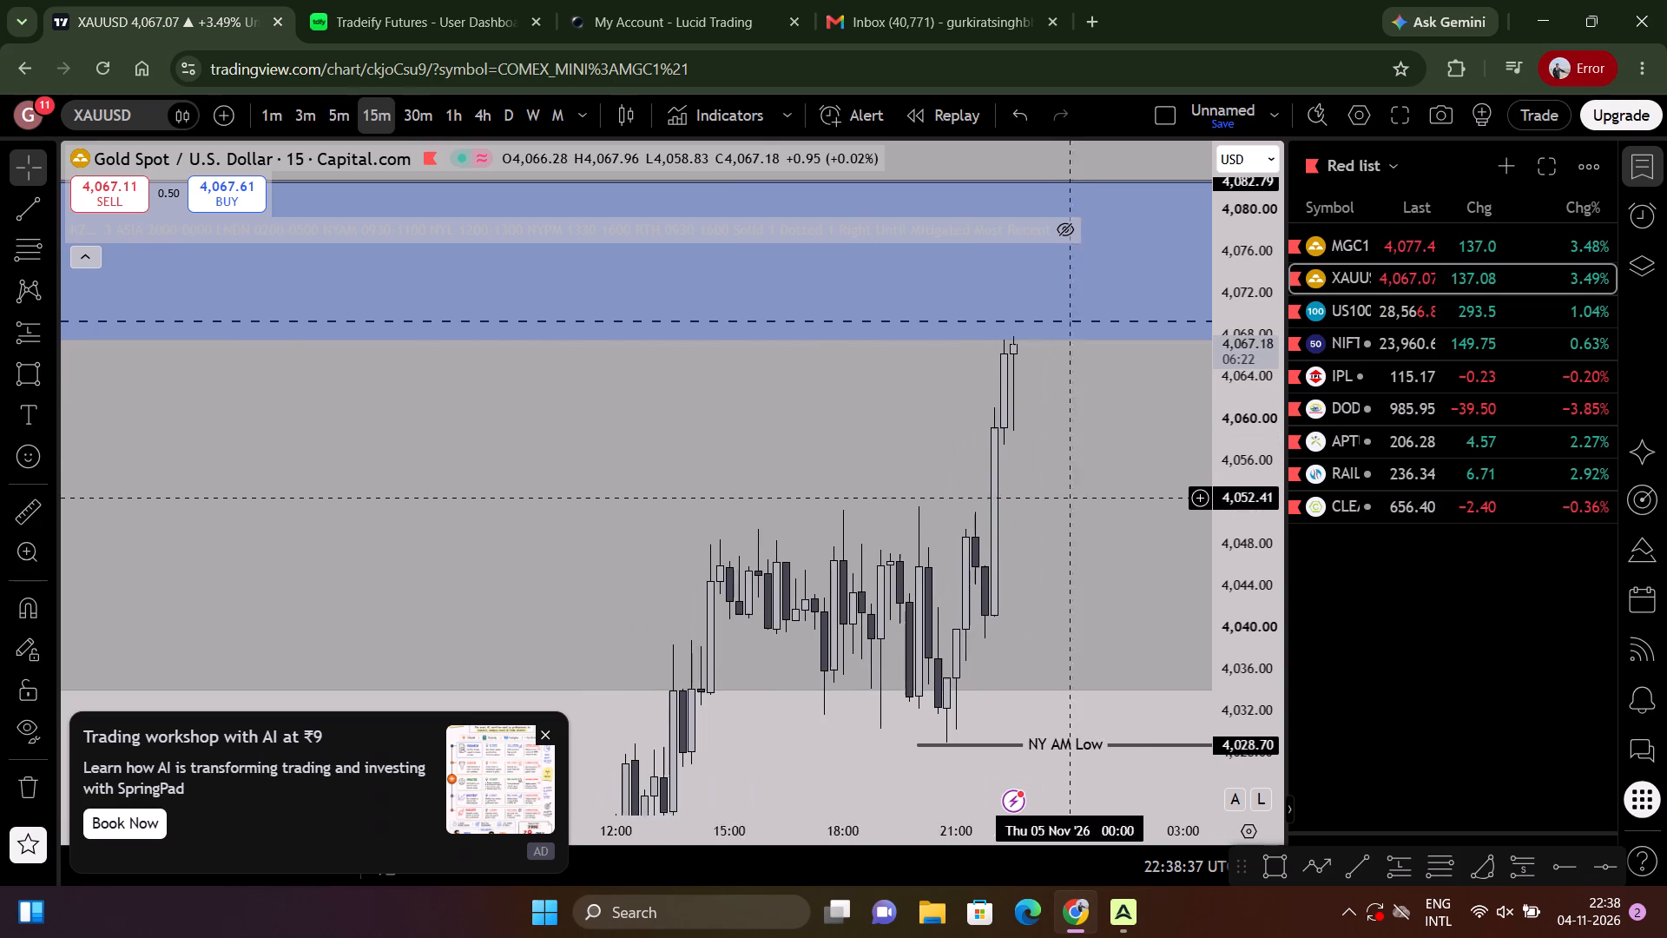
pyautogui.click(326, 122)
pyautogui.moveTo(979, 429); pyautogui.dragTo(838, 557)
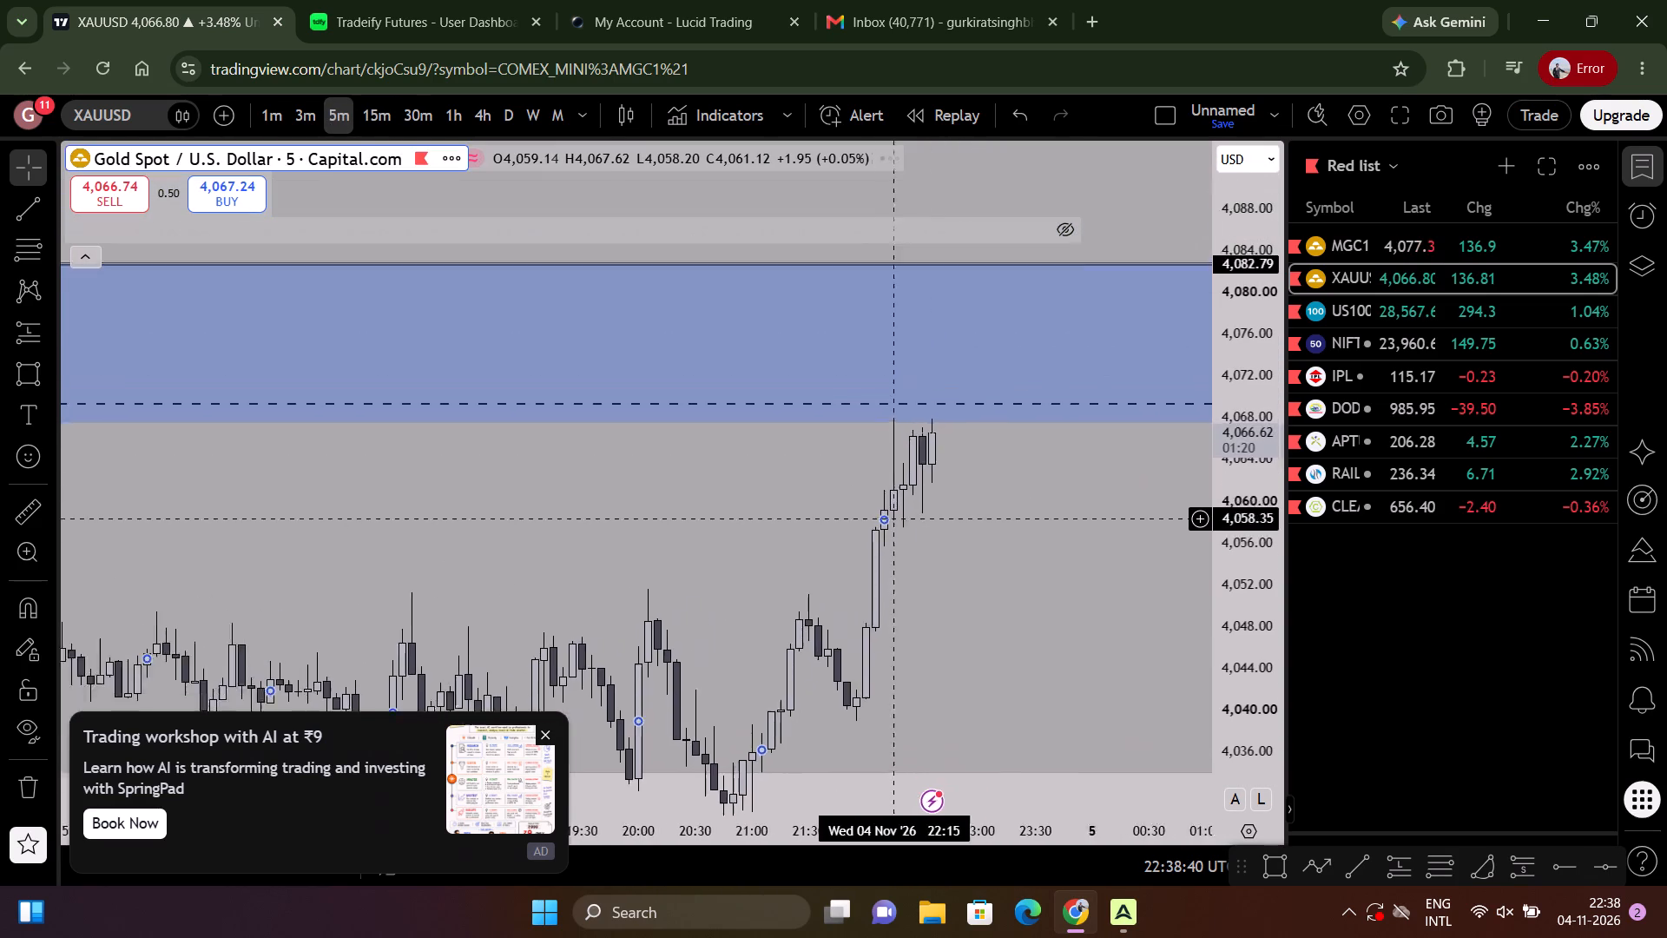
pyautogui.moveTo(838, 557); pyautogui.dragTo(741, 589)
pyautogui.scroll(-6, 887, 568)
pyautogui.moveTo(1062, 609); pyautogui.dragTo(497, 516)
pyautogui.scroll(4, 844, 455)
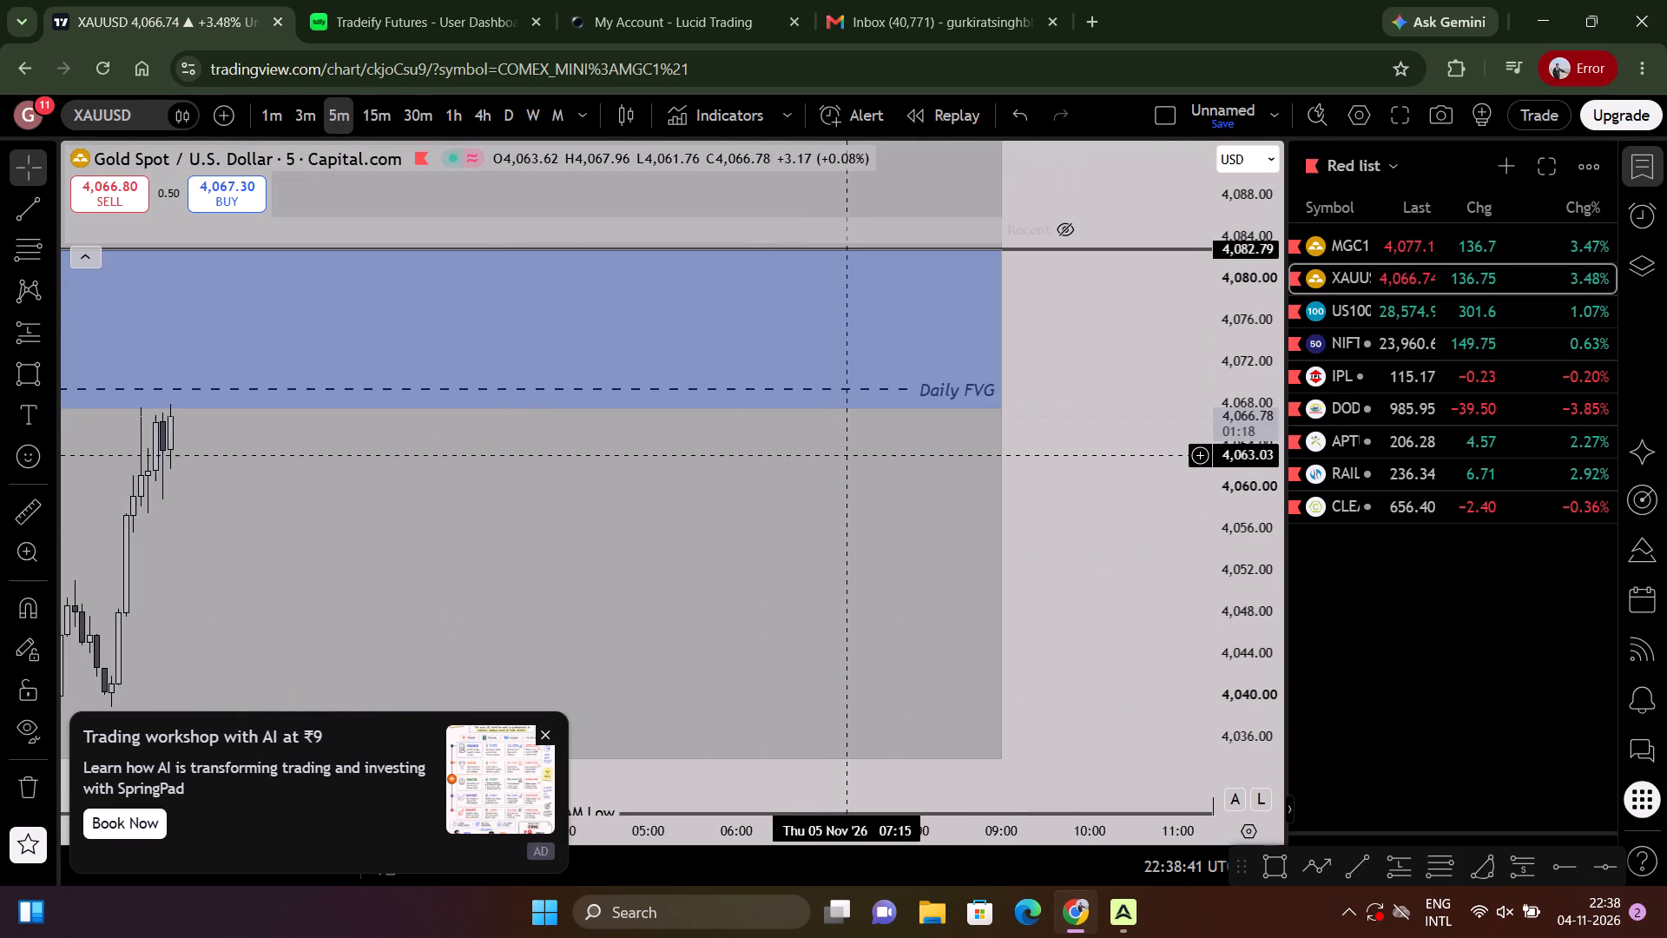
pyautogui.moveTo(843, 460); pyautogui.dragTo(1349, 457)
pyautogui.scroll(3, 785, 471)
pyautogui.moveTo(728, 498); pyautogui.dragTo(1189, 360)
pyautogui.scroll(-4, 1084, 437)
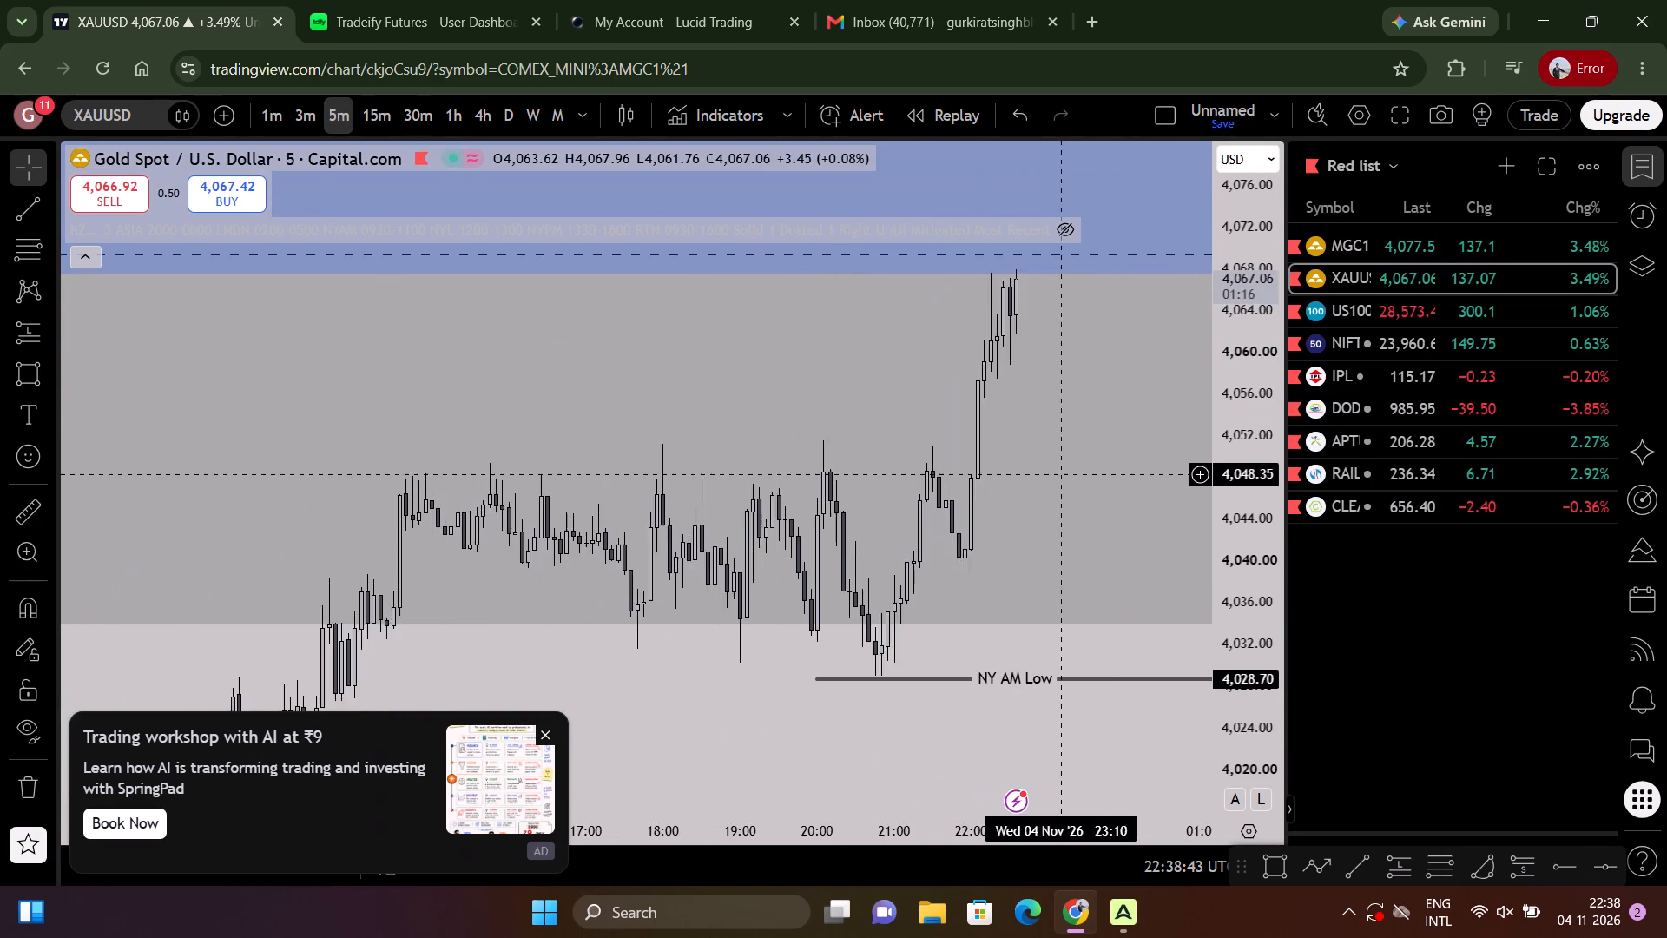
pyautogui.scroll(-1, 1064, 474)
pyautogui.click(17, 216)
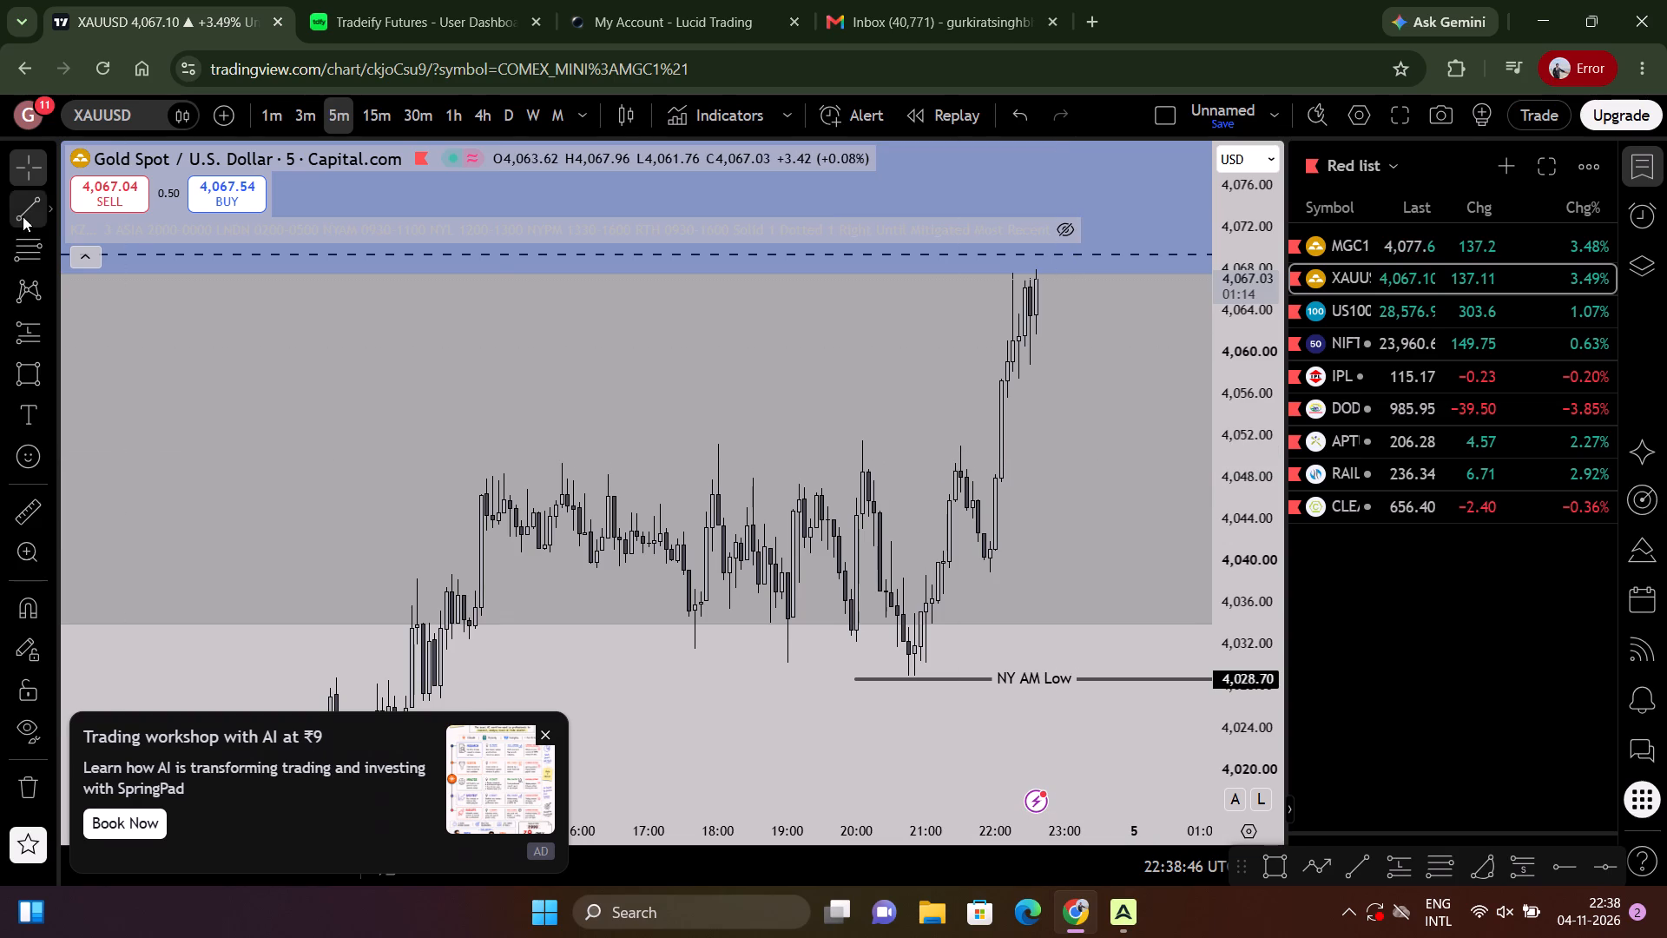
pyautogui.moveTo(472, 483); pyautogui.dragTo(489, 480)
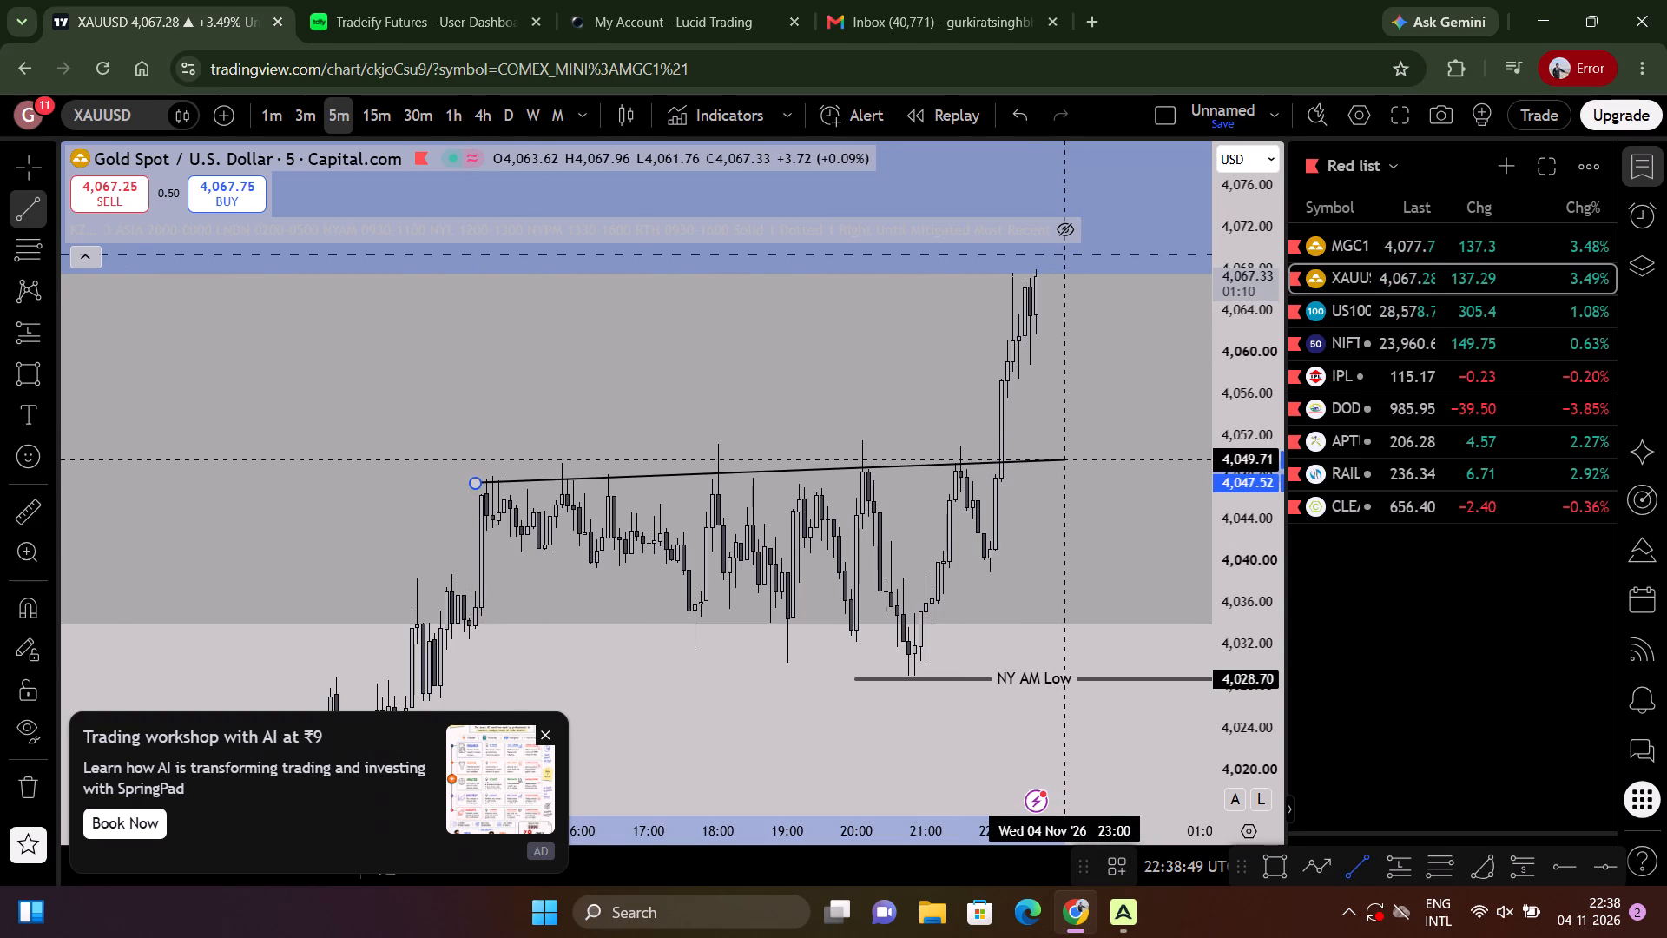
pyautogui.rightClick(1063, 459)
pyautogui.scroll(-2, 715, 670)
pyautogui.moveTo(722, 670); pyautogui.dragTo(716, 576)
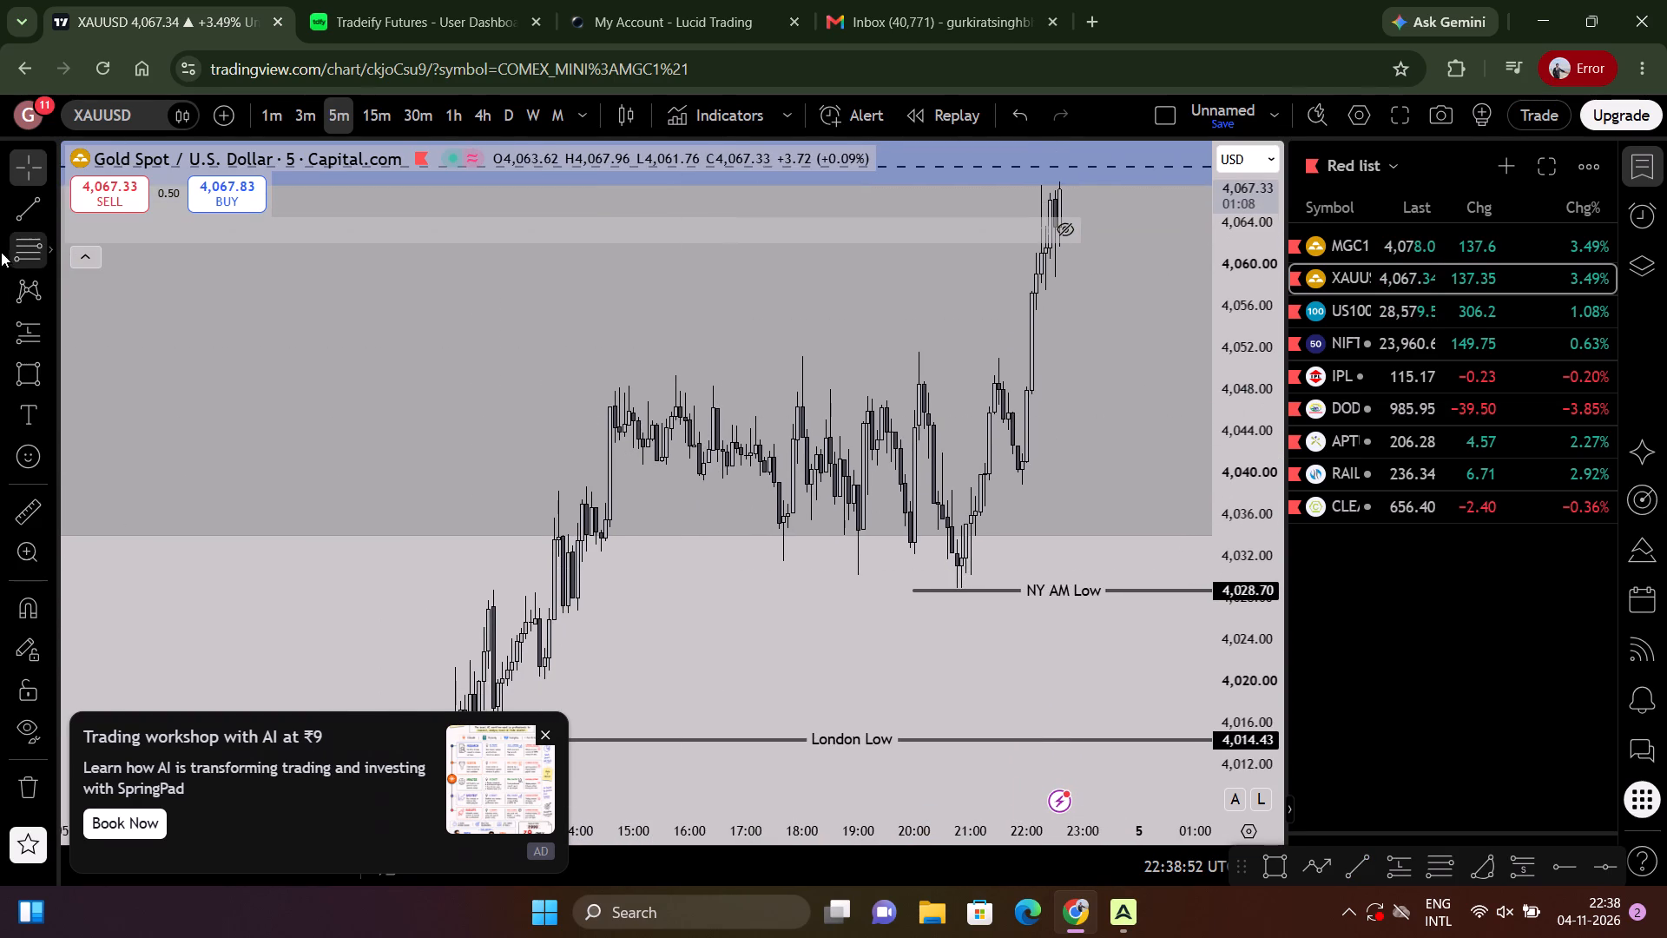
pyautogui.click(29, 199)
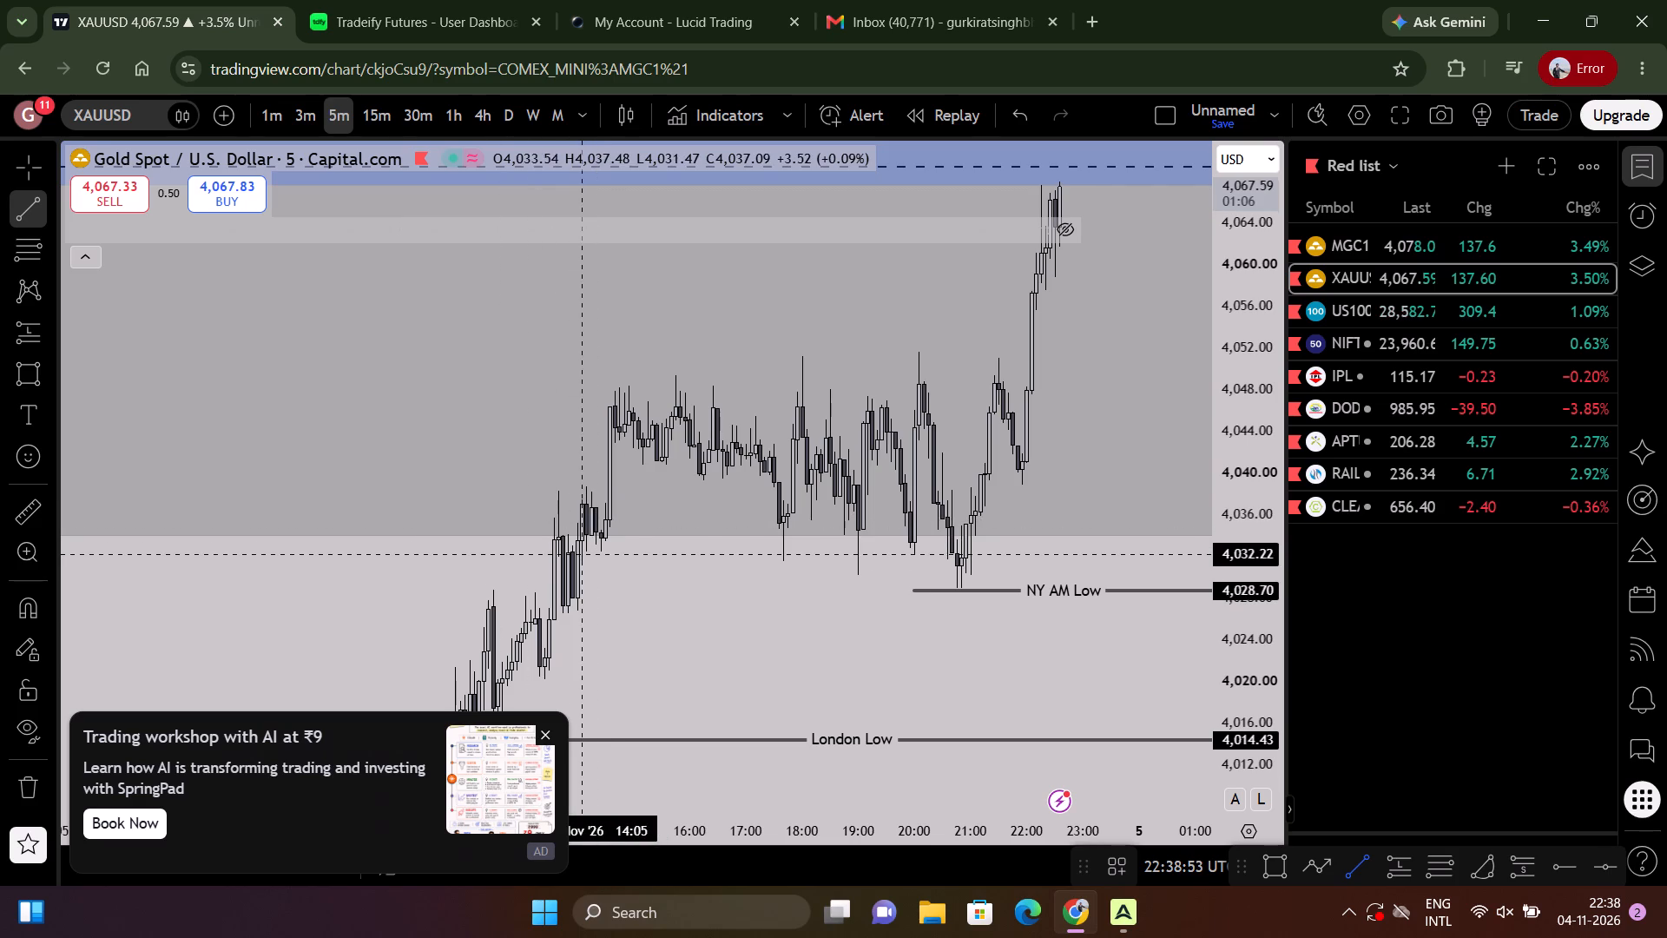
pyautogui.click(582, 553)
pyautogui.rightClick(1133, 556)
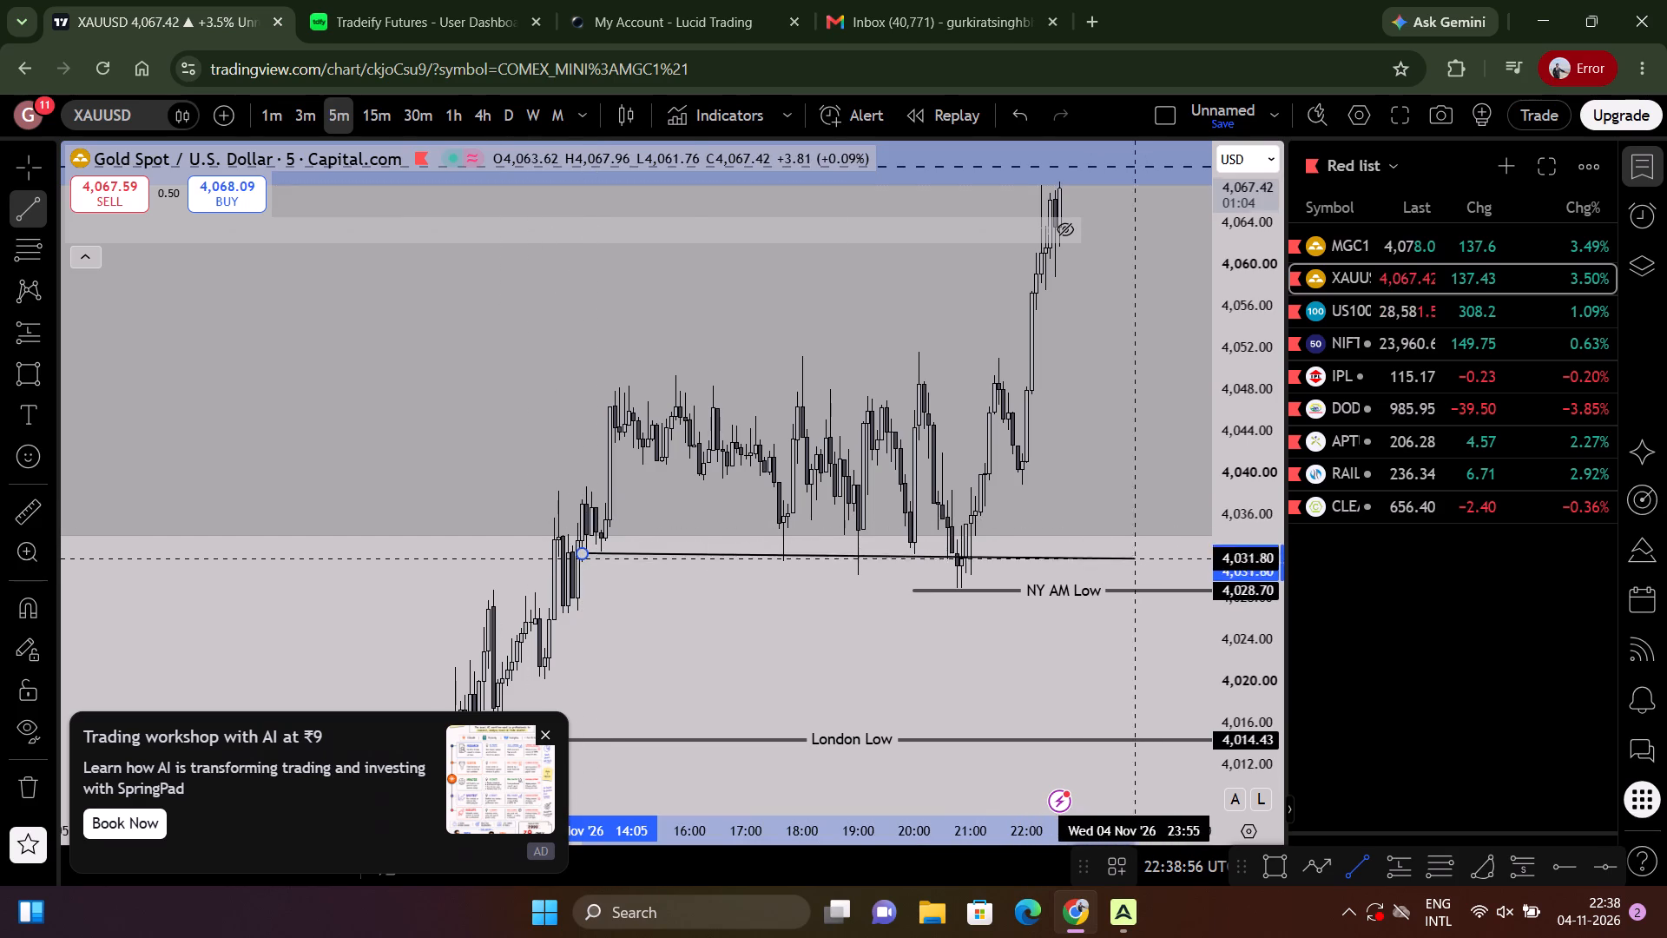
# Examine gold's 5-minute move from the PDL through the London Low and NY AM Low to the Daily FVG.
pyautogui.scroll(-4, 1001, 614)
pyautogui.moveTo(975, 643); pyautogui.dragTo(1007, 419)
pyautogui.scroll(4, 1003, 423)
pyautogui.moveTo(1003, 423); pyautogui.dragTo(1127, 101)
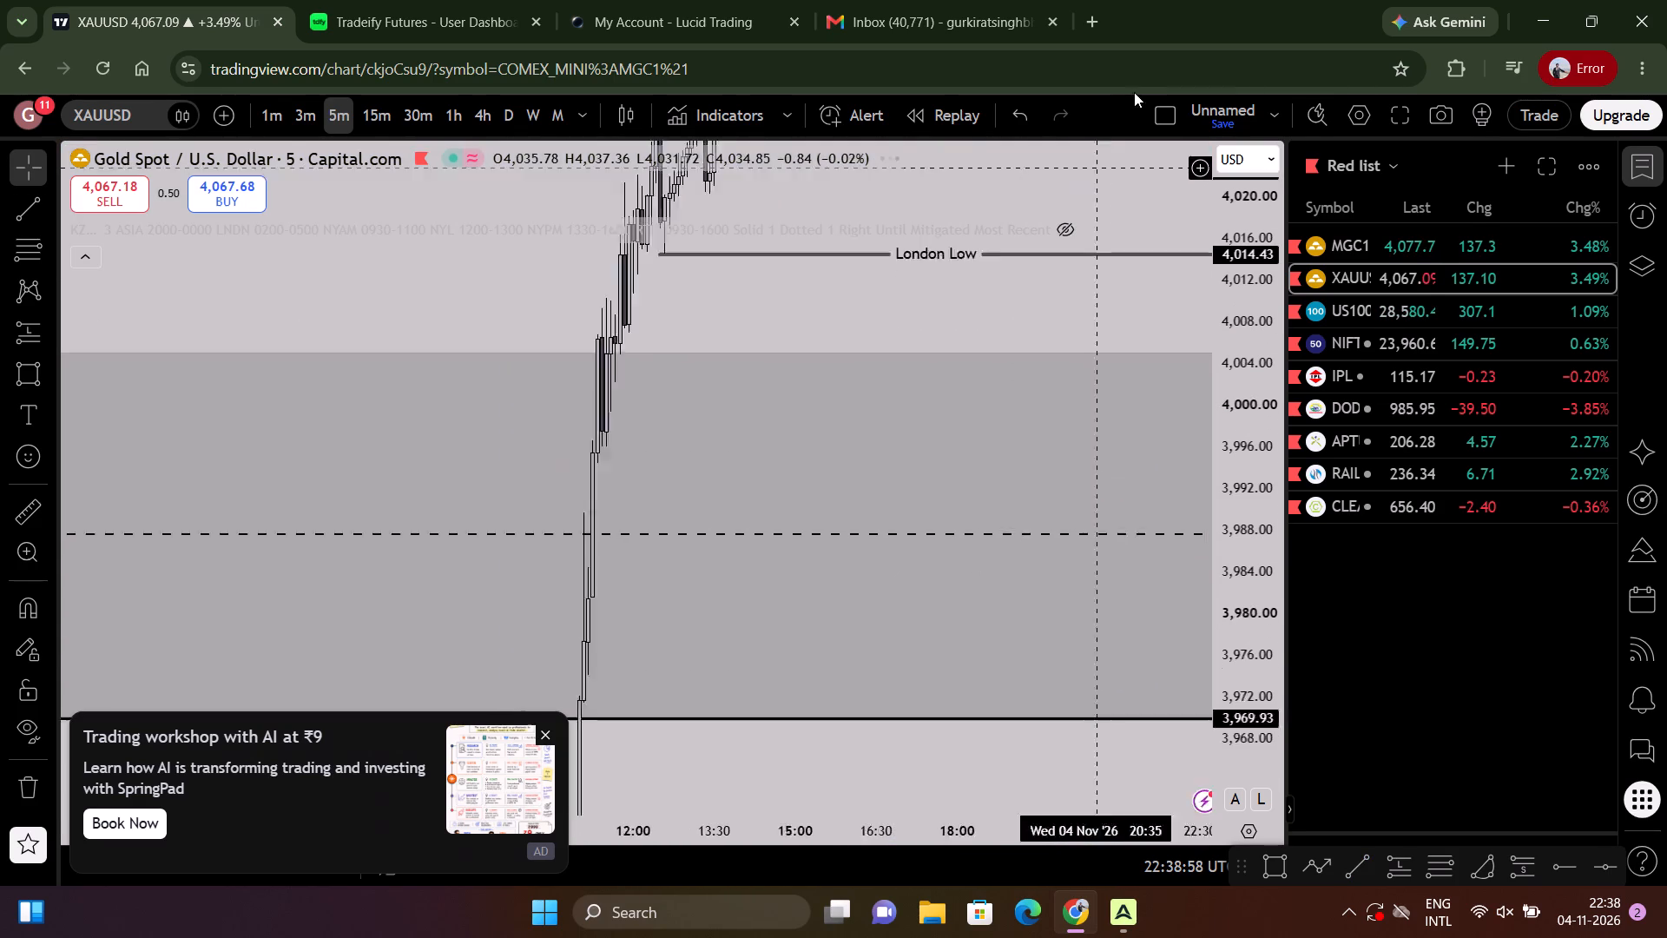
pyautogui.scroll(-6, 1120, 311)
pyautogui.moveTo(1233, 392); pyautogui.dragTo(1167, 765)
pyautogui.scroll(-9, 1059, 690)
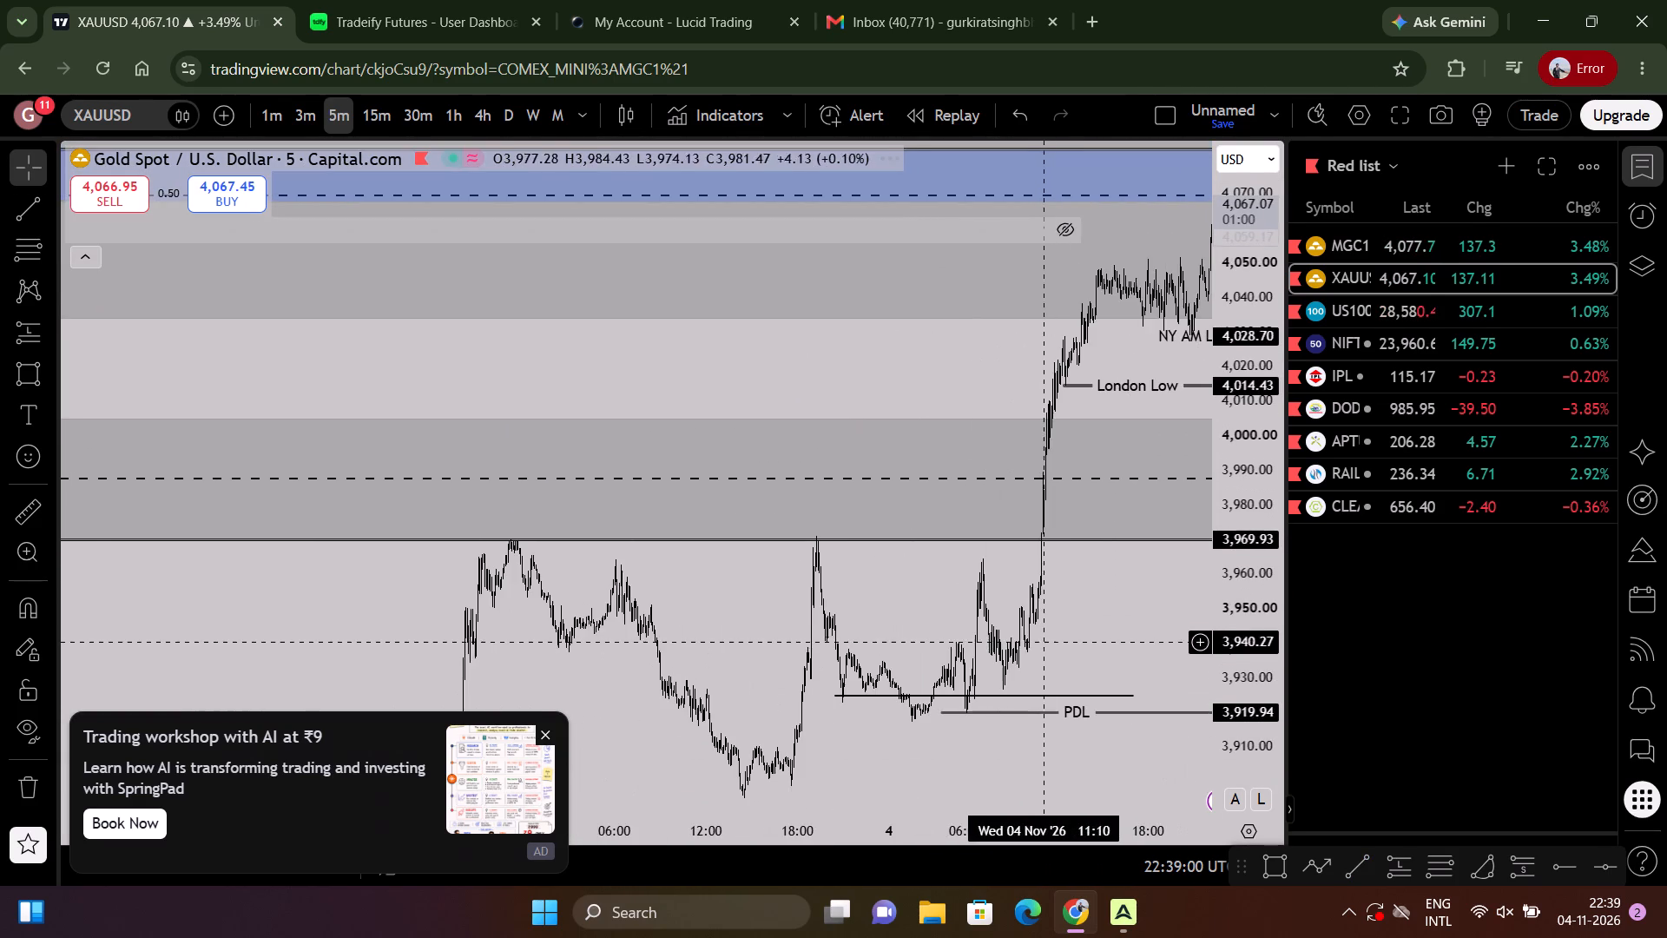
pyautogui.moveTo(1058, 633); pyautogui.dragTo(949, 785)
pyautogui.moveTo(1240, 637); pyautogui.dragTo(1236, 306)
pyautogui.scroll(4, 1110, 271)
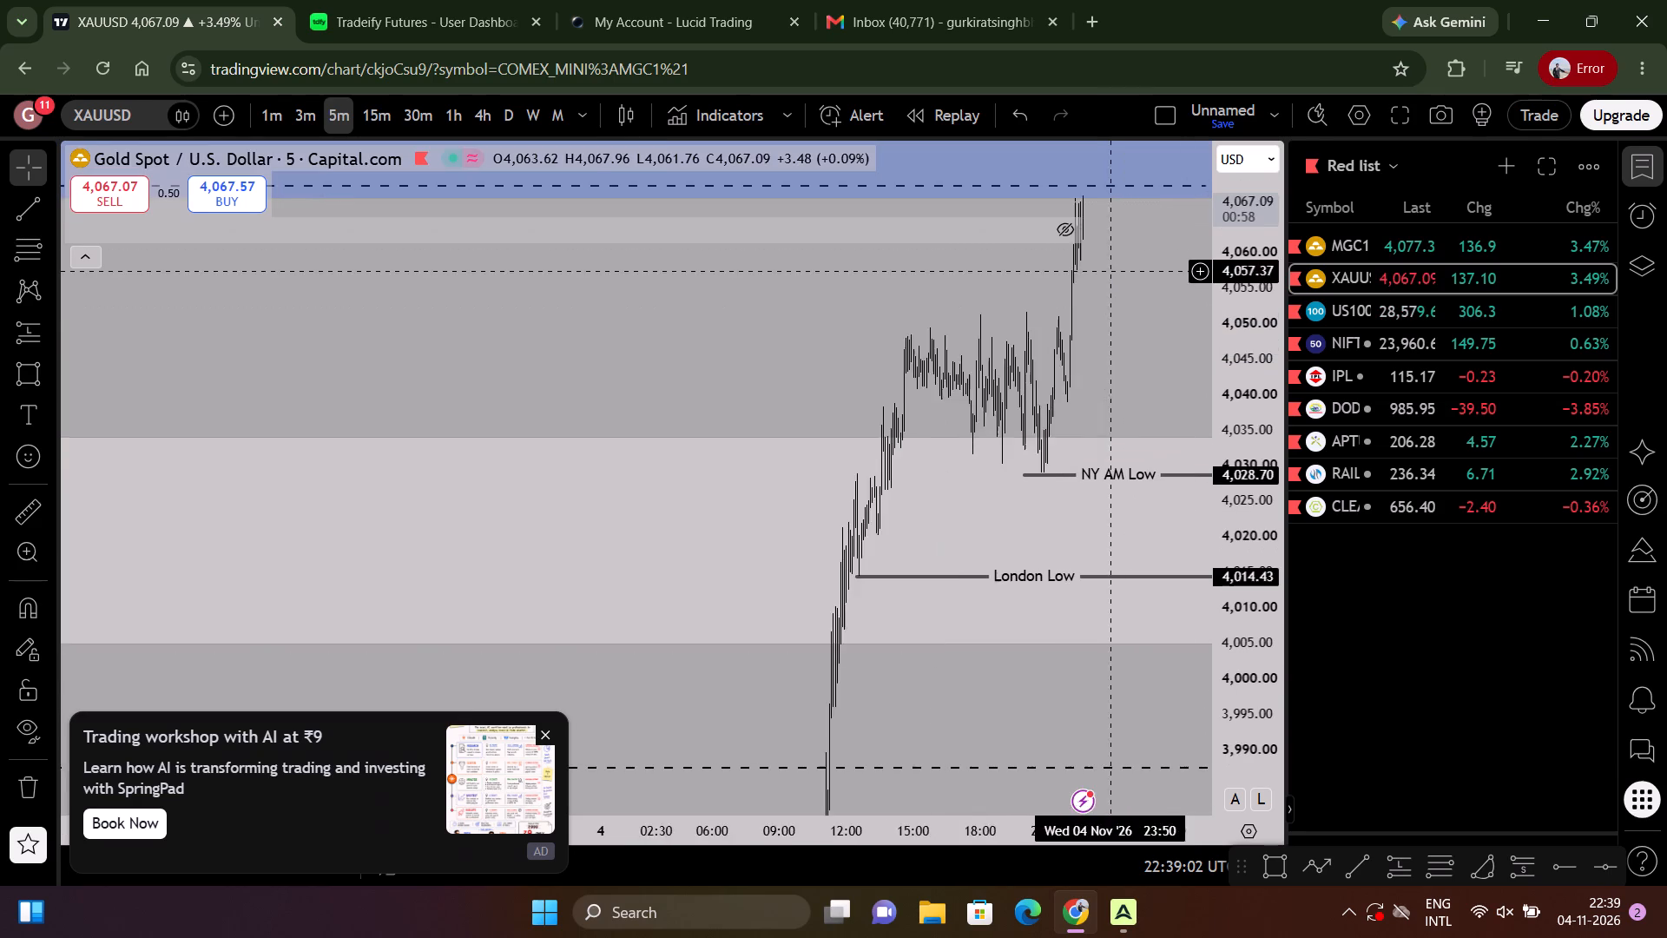
pyautogui.scroll(10, 1110, 271)
pyautogui.moveTo(1071, 303); pyautogui.dragTo(1136, 517)
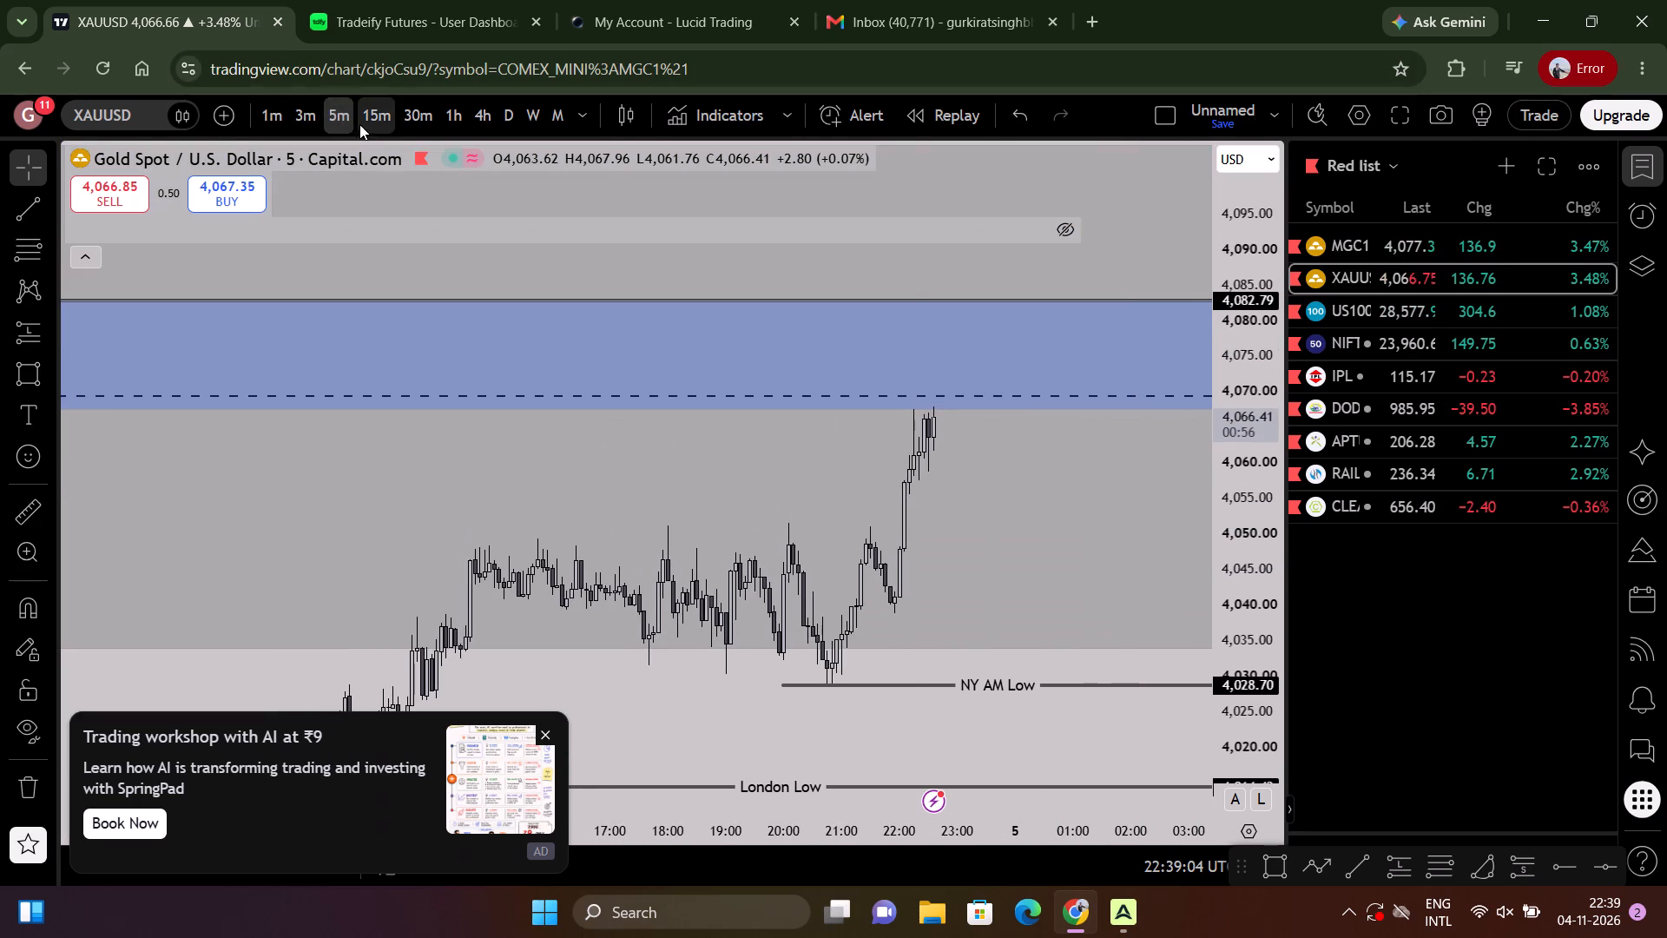
# Switch gold to the 15-minute timeframe and examine the late-October swings around the Daily FVG zone.
pyautogui.click(384, 121)
pyautogui.scroll(-14, 865, 498)
pyautogui.moveTo(781, 486); pyautogui.dragTo(807, 490)
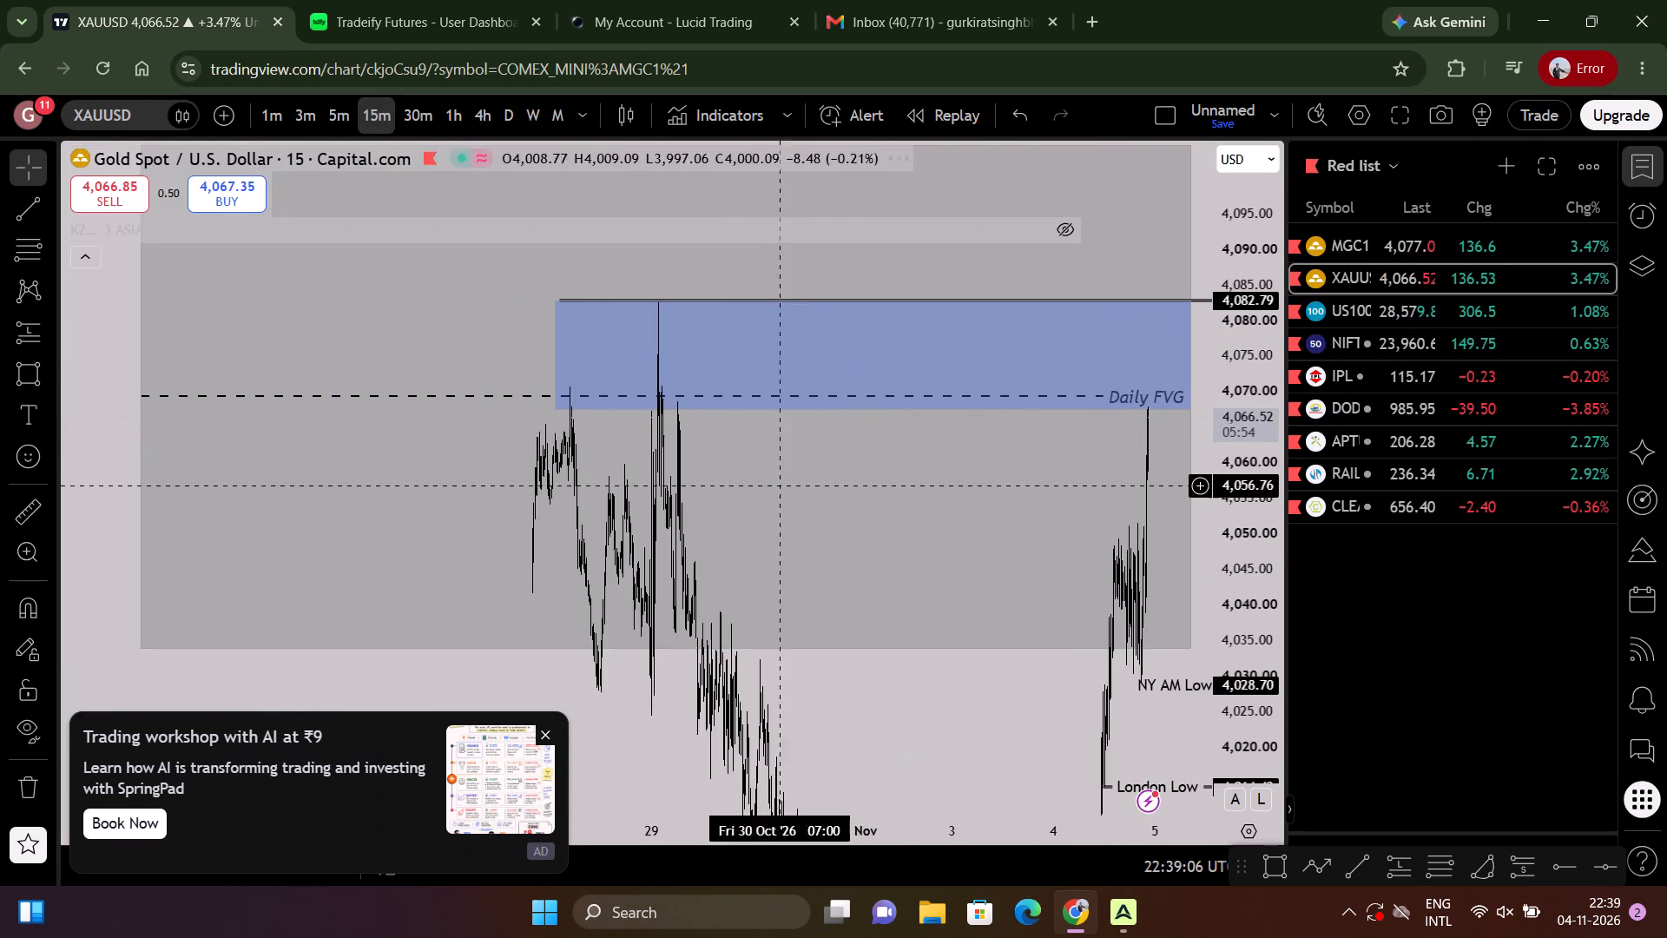
pyautogui.moveTo(807, 490); pyautogui.dragTo(1046, 496)
pyautogui.scroll(9, 897, 495)
pyautogui.moveTo(748, 474); pyautogui.dragTo(1357, 483)
pyautogui.scroll(12, 1064, 512)
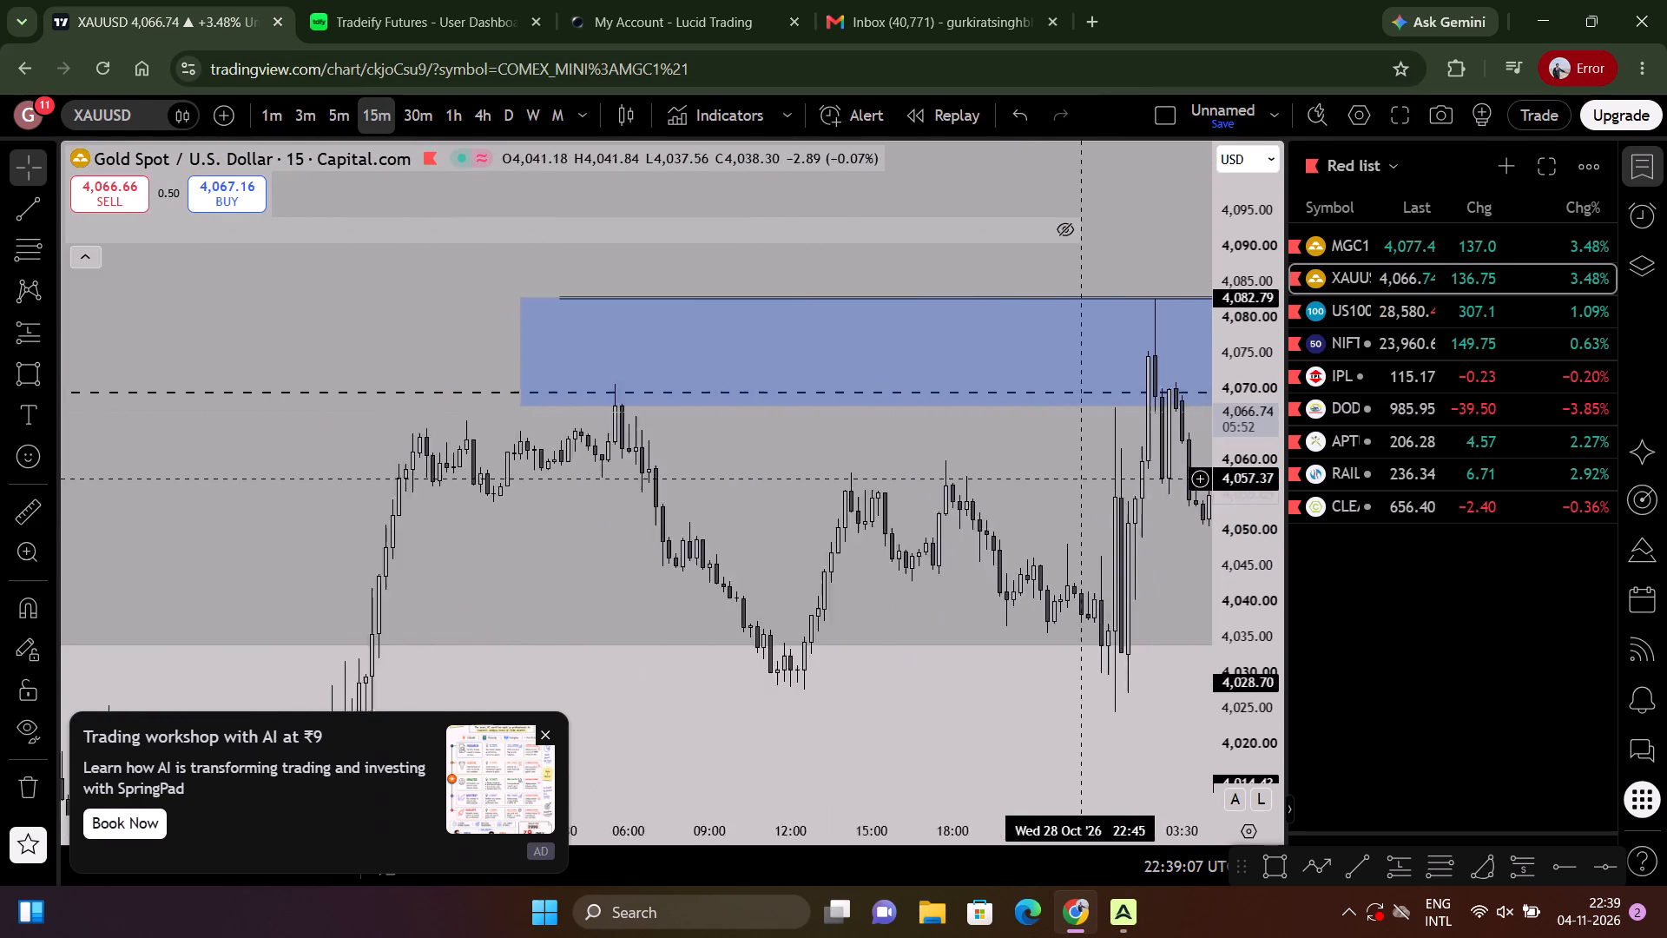
pyautogui.scroll(2, 1081, 478)
pyautogui.moveTo(1081, 478); pyautogui.dragTo(152, 513)
pyautogui.scroll(-6, 340, 513)
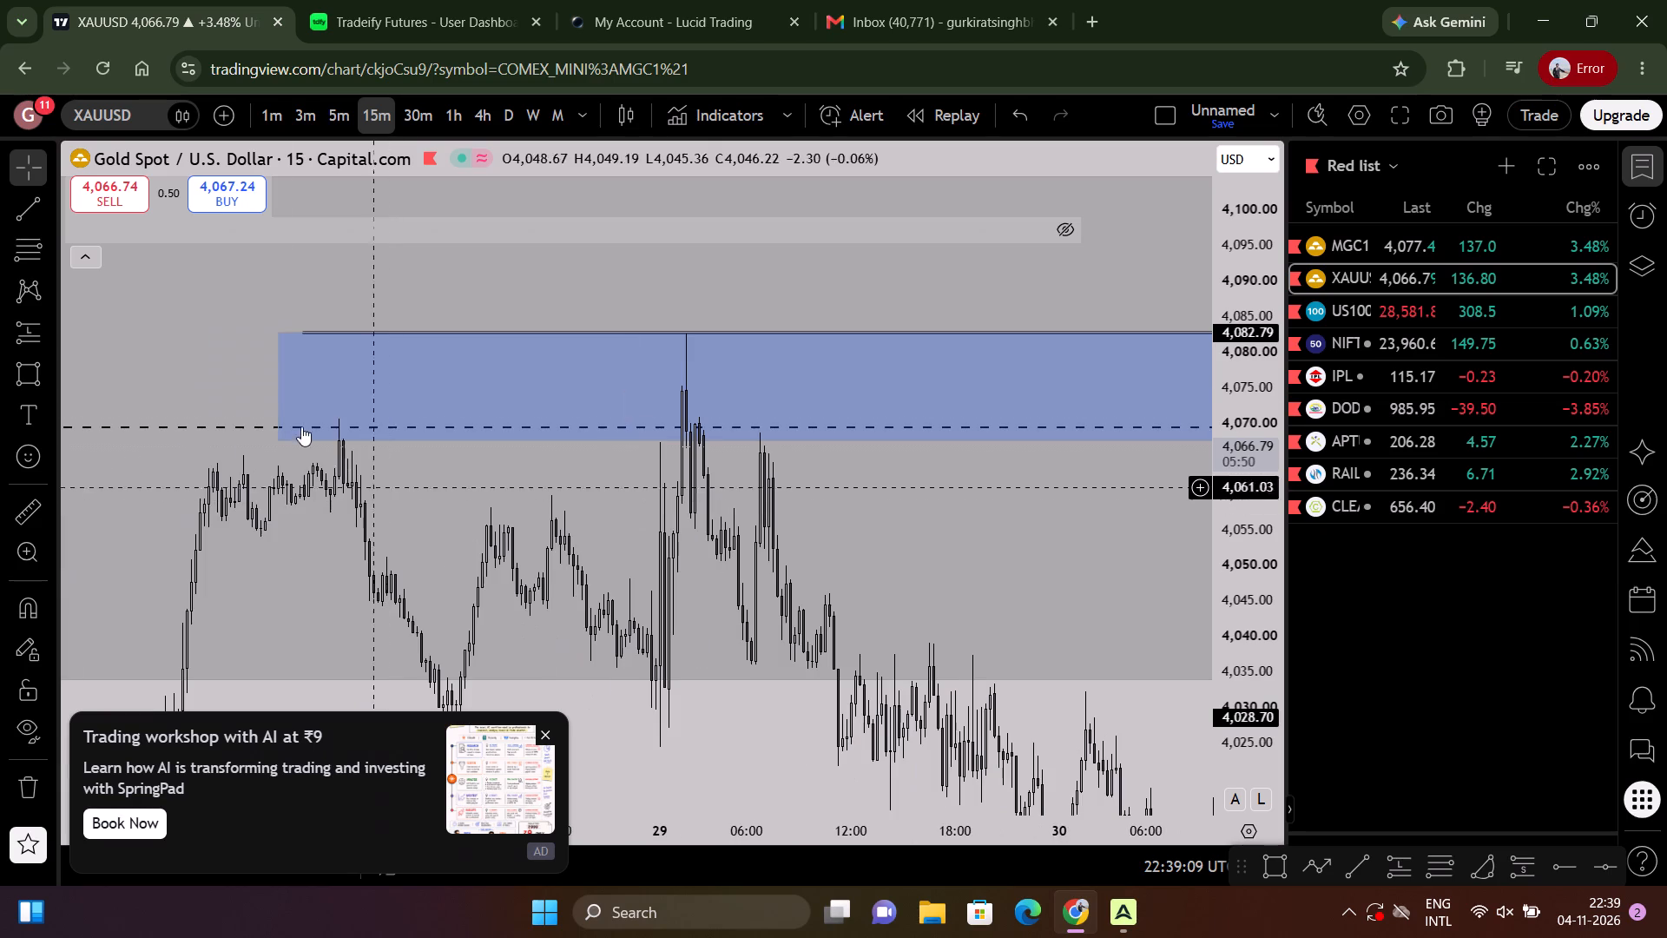
# Trim the start of the blue Daily FVG zone to align with the start of the 4,082.79 line.
pyautogui.scroll(3, 267, 430)
pyautogui.moveTo(379, 557); pyautogui.dragTo(870, 607)
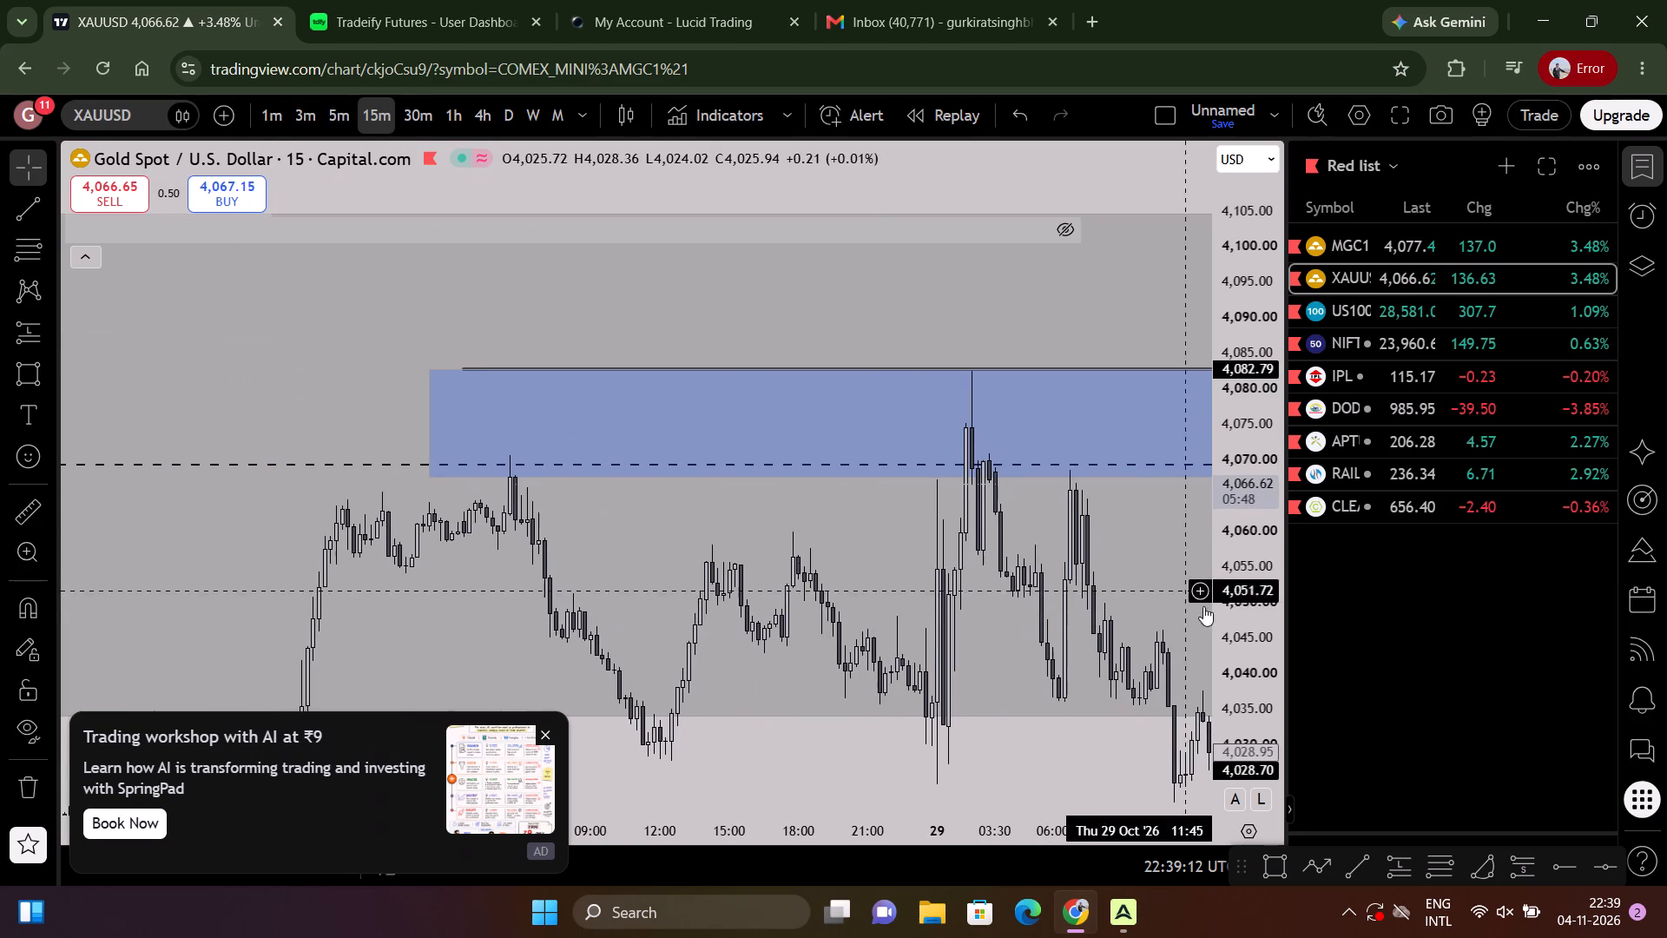
pyautogui.moveTo(1252, 601); pyautogui.dragTo(1249, 339)
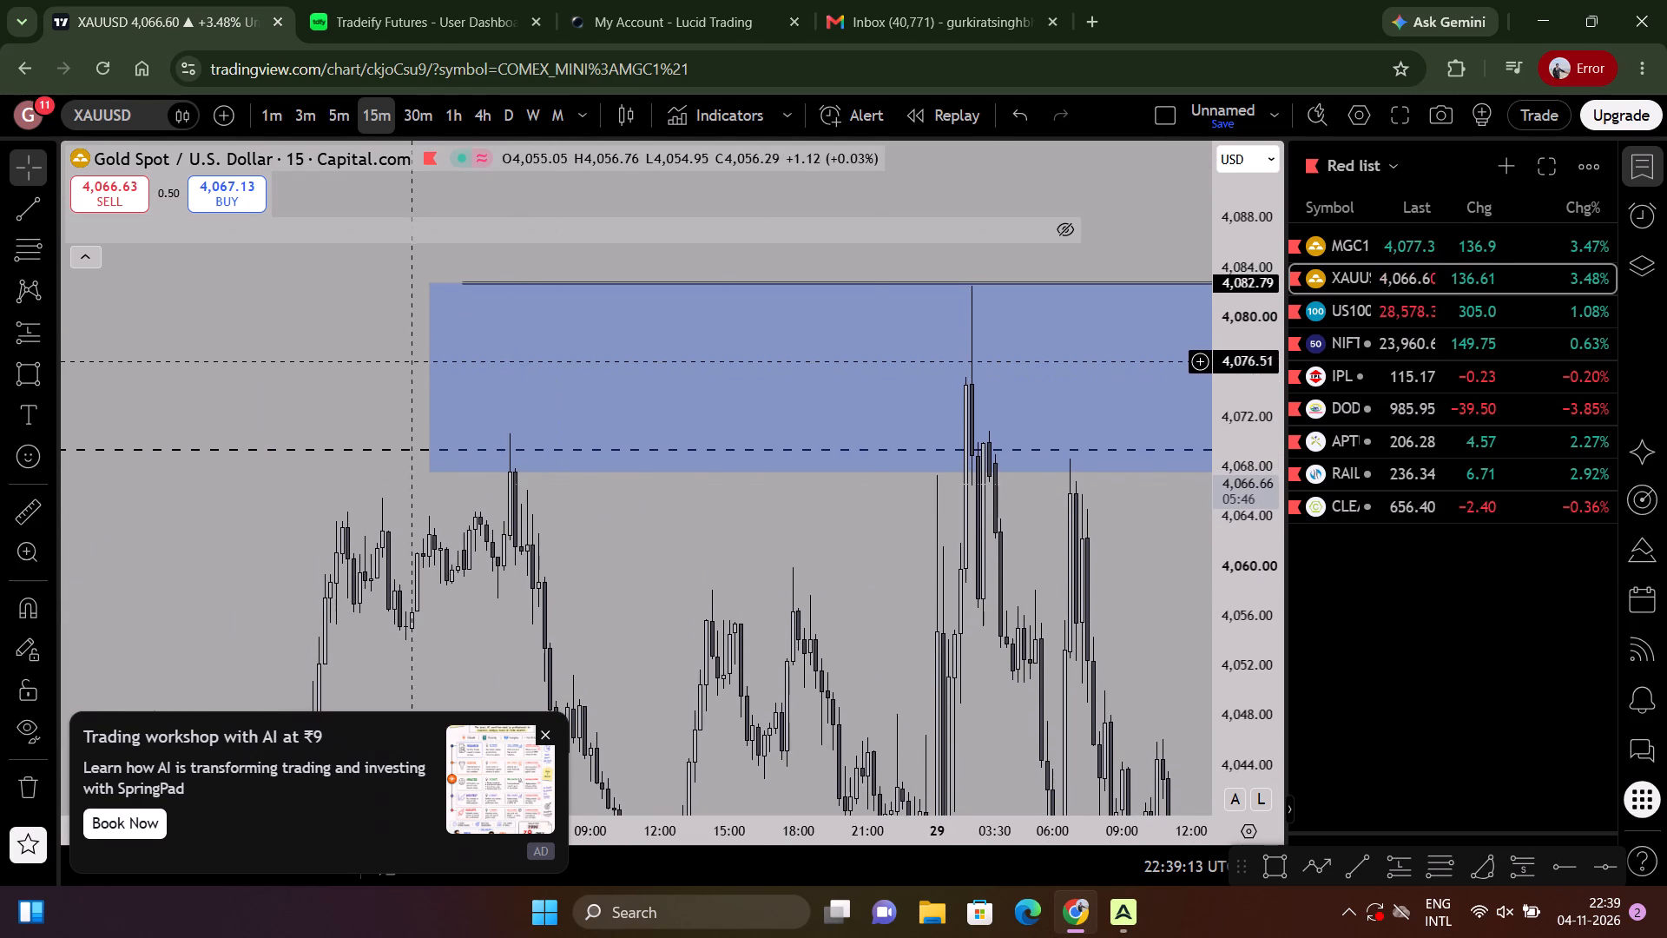
pyautogui.moveTo(430, 373); pyautogui.dragTo(464, 380)
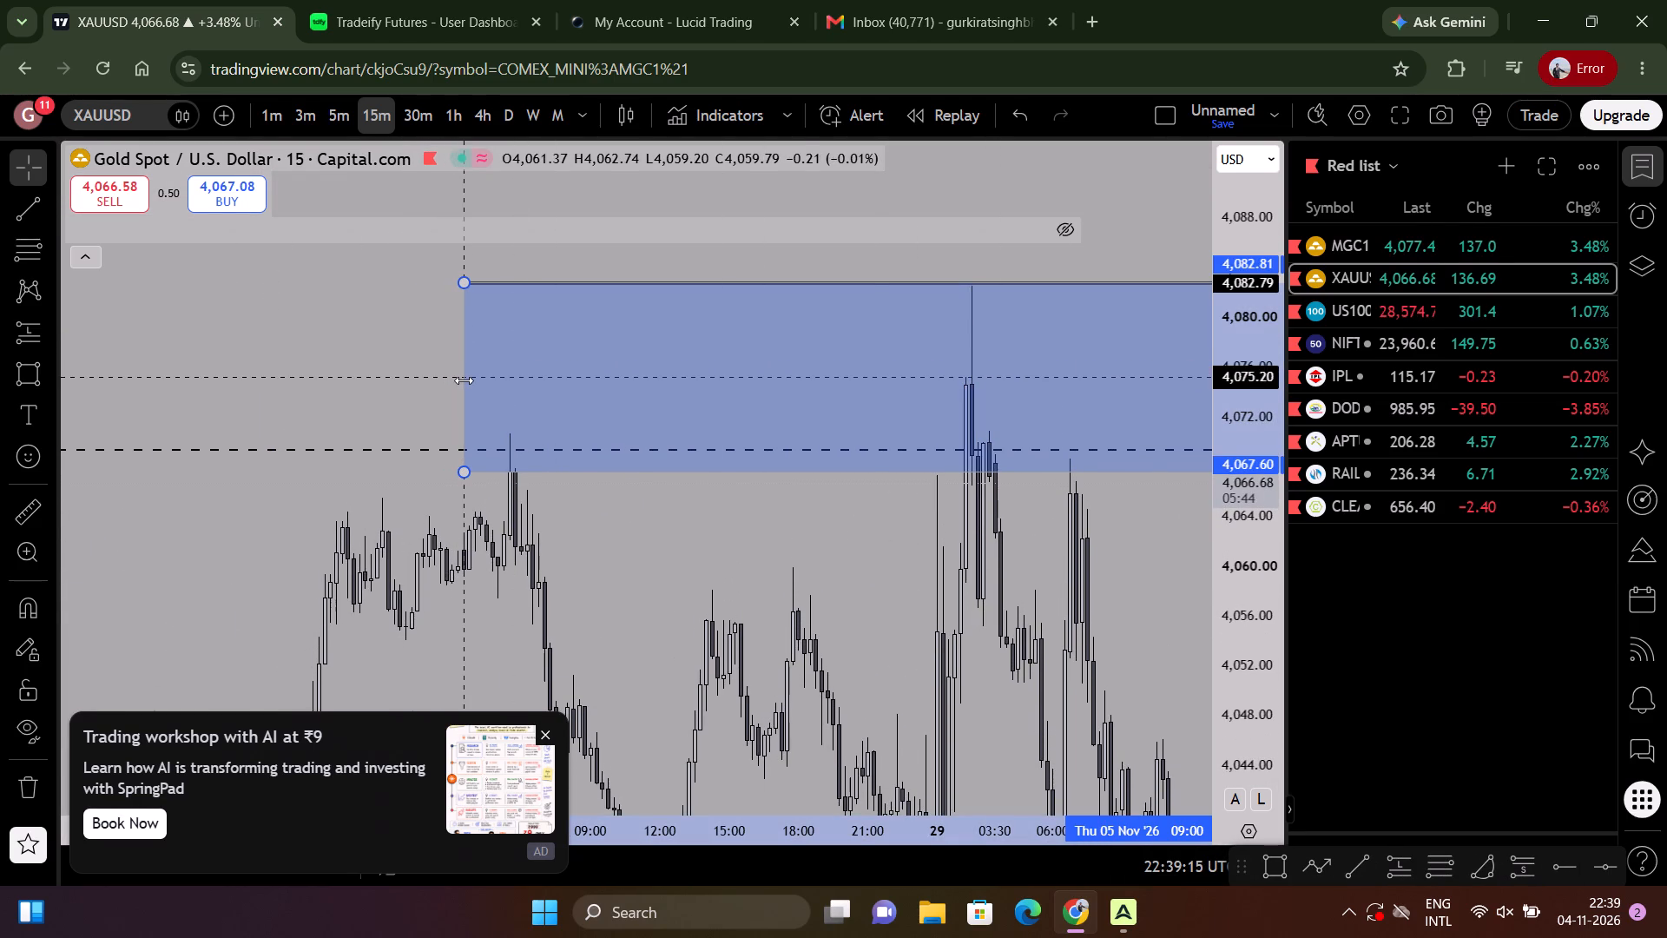
pyautogui.moveTo(464, 380); pyautogui.dragTo(465, 379)
# Examine gold's 15-minute candles from 28 October to early November against the adjusted Daily FVG zone.
pyautogui.scroll(4, 716, 545)
pyautogui.scroll(-1, 729, 562)
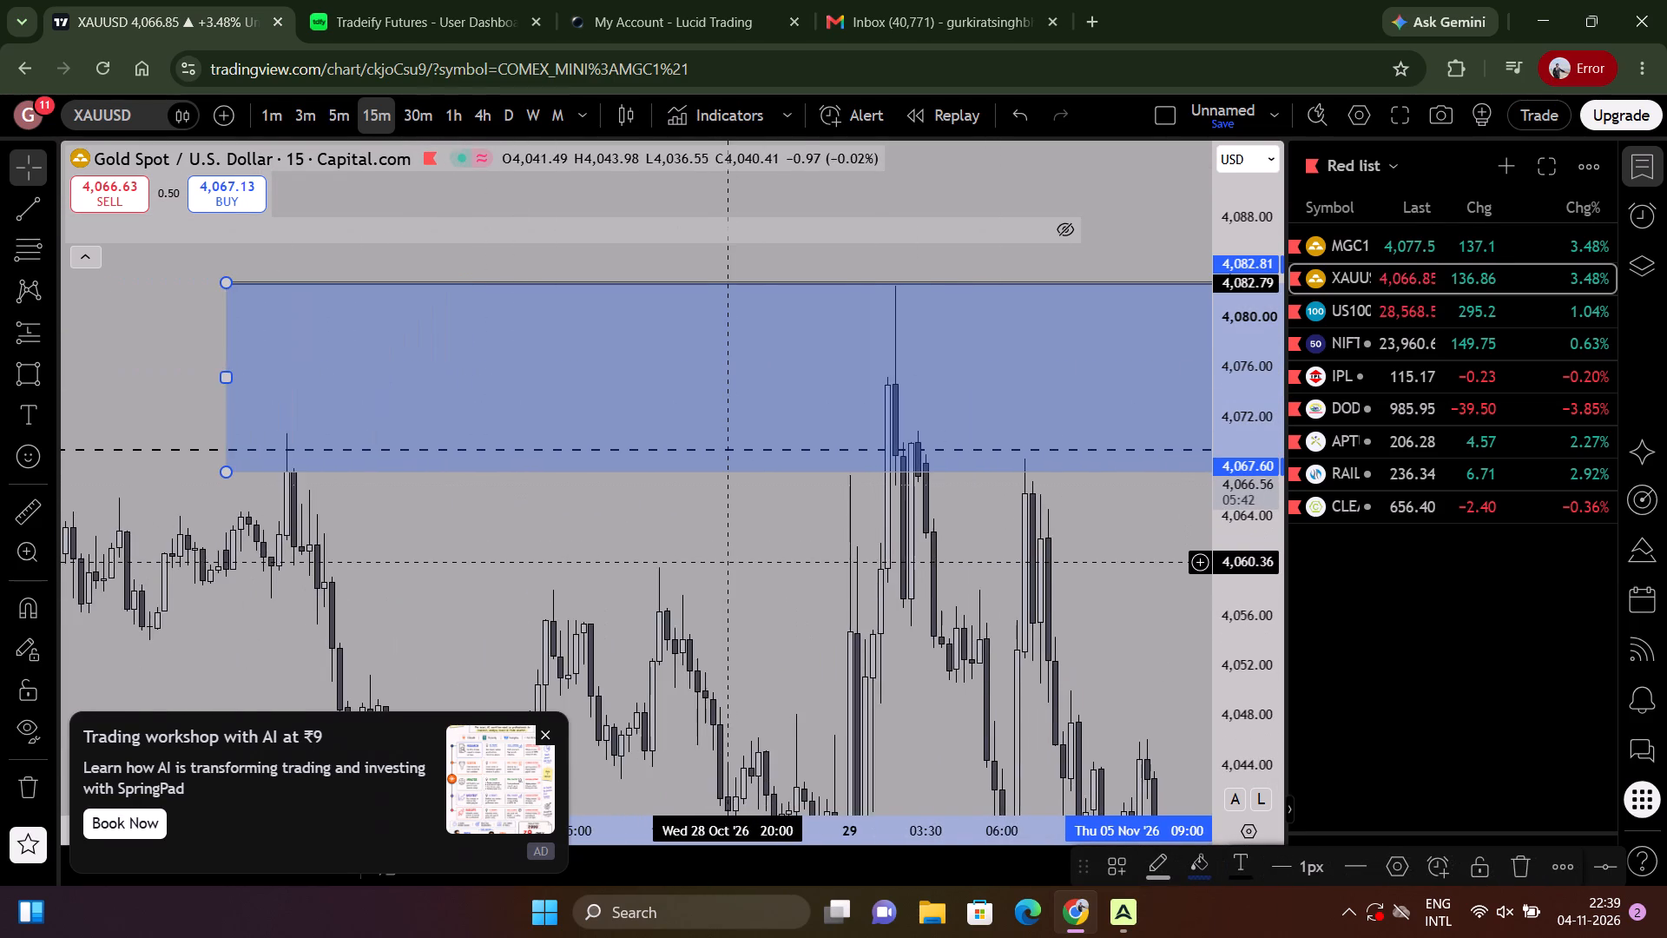
pyautogui.scroll(-2, 730, 561)
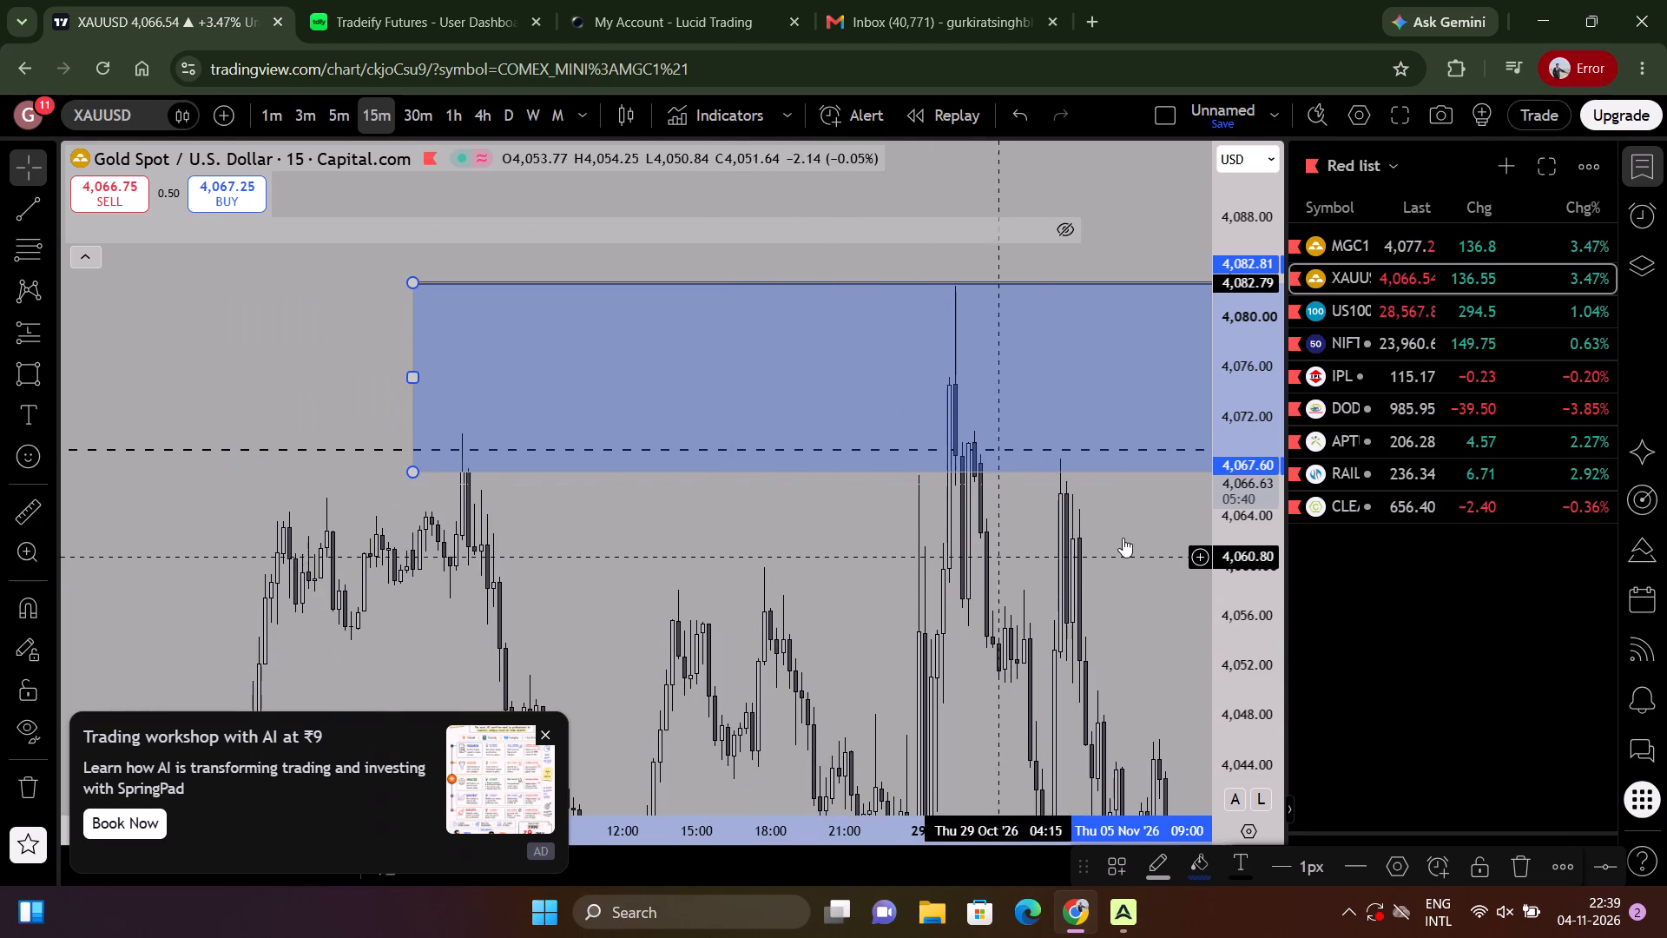
pyautogui.click(1235, 484)
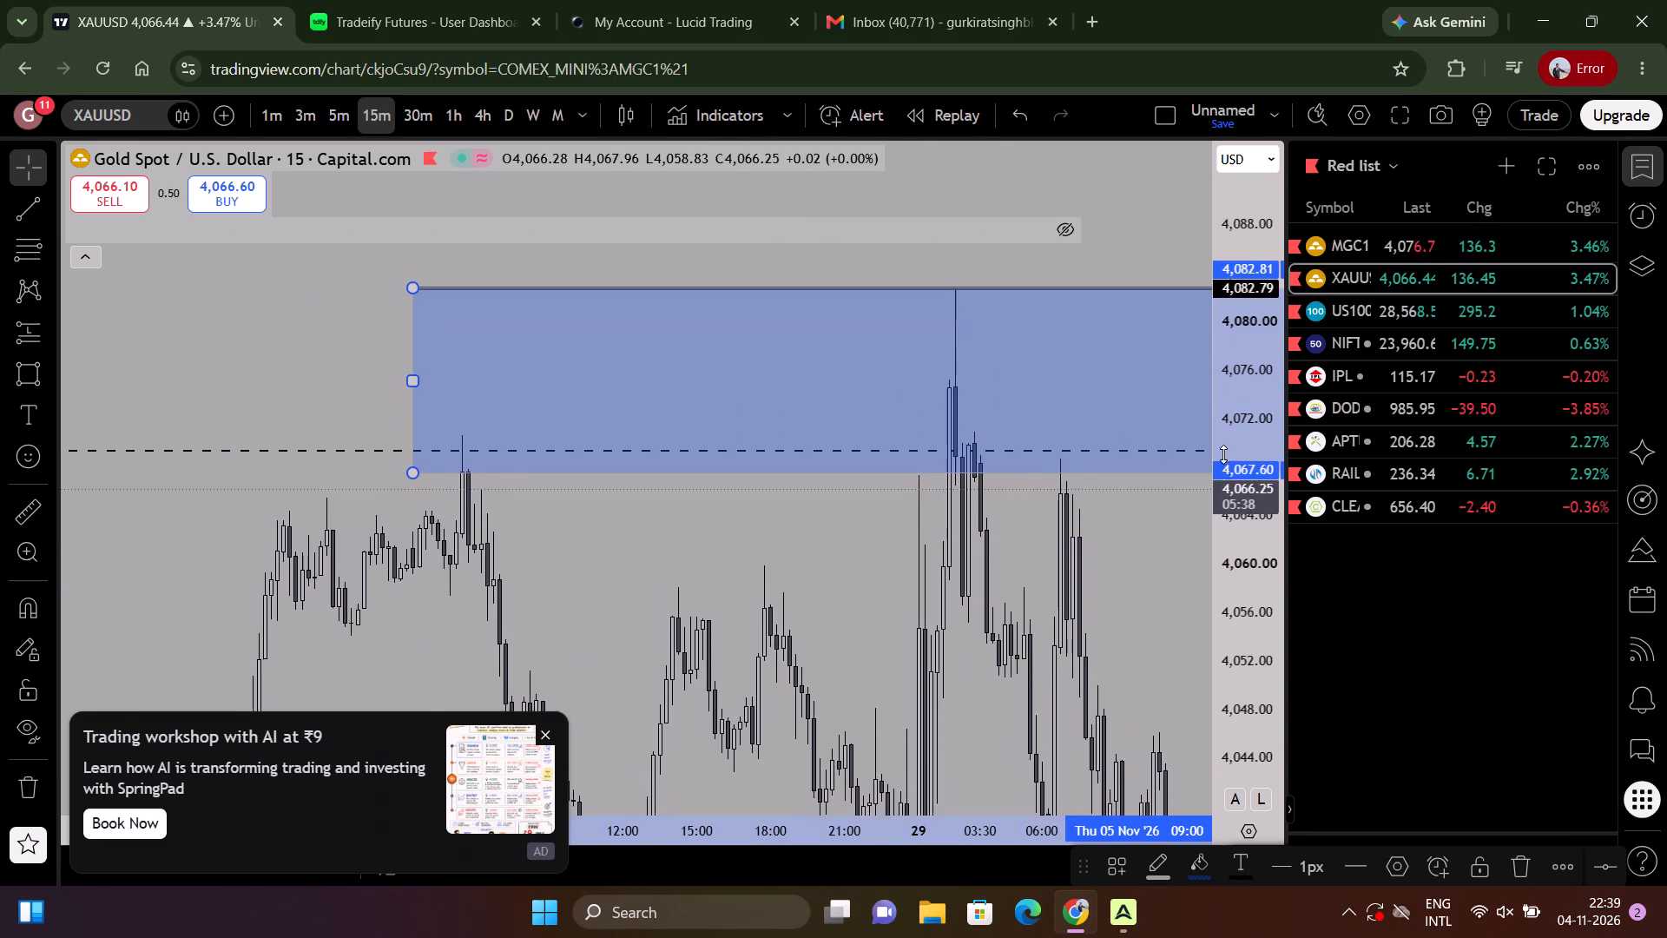
pyautogui.scroll(-4, 991, 569)
pyautogui.moveTo(1051, 599); pyautogui.dragTo(517, 527)
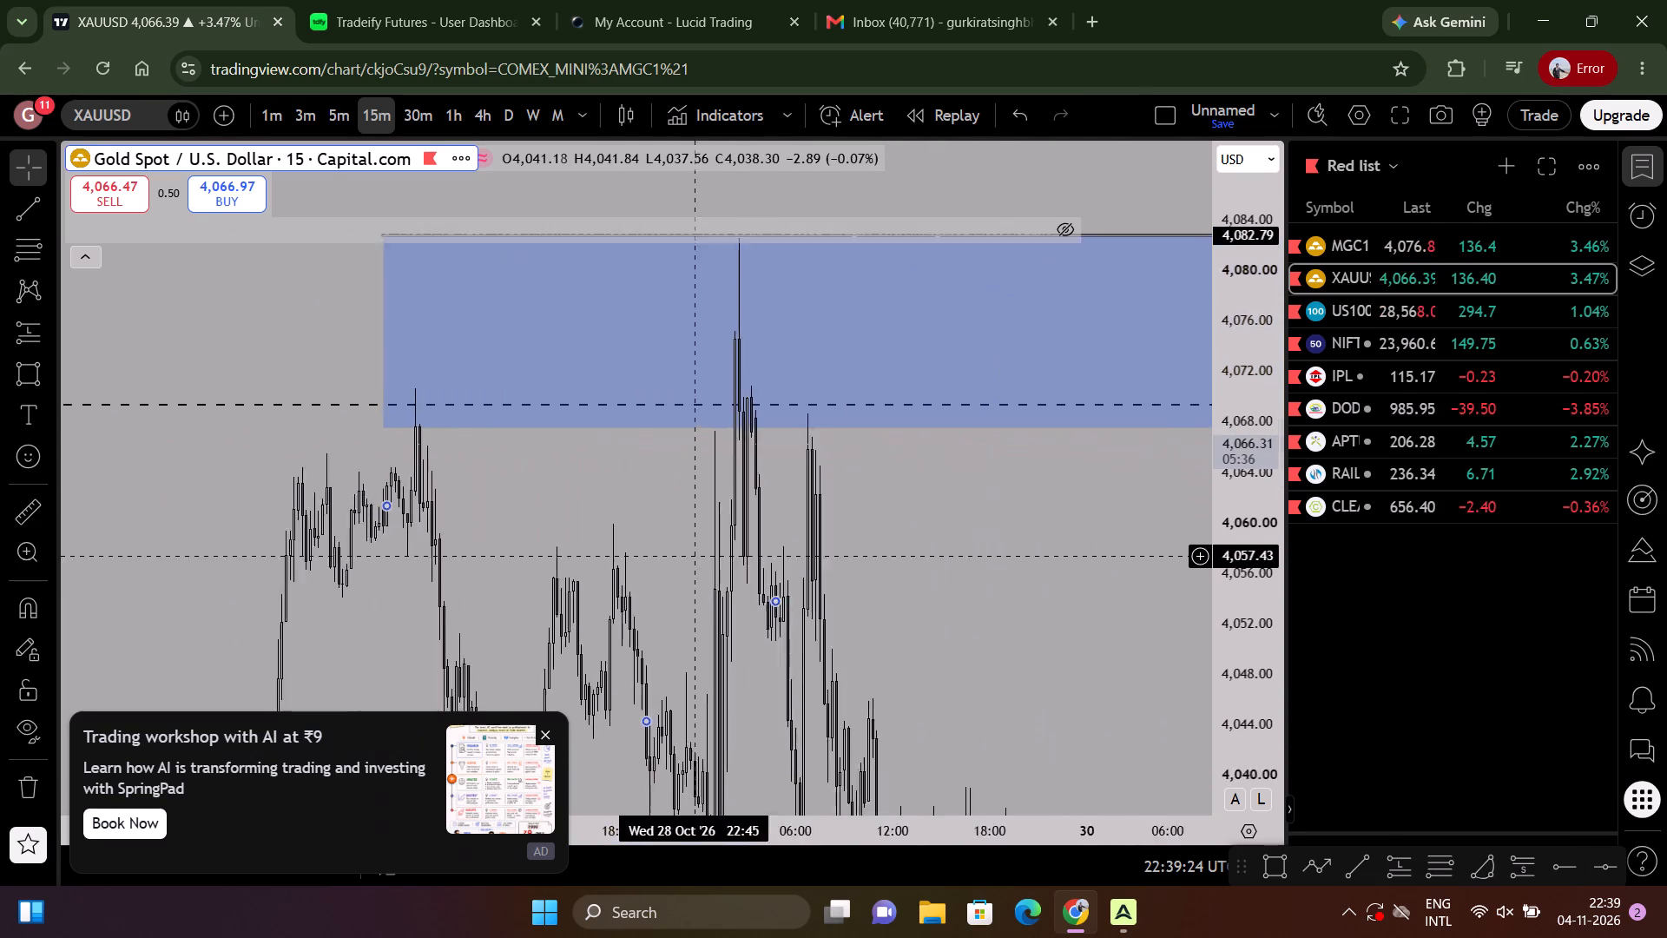
pyautogui.moveTo(517, 527); pyautogui.dragTo(0, 506)
pyautogui.scroll(-5, 920, 600)
pyautogui.moveTo(1150, 484); pyautogui.dragTo(1142, 508)
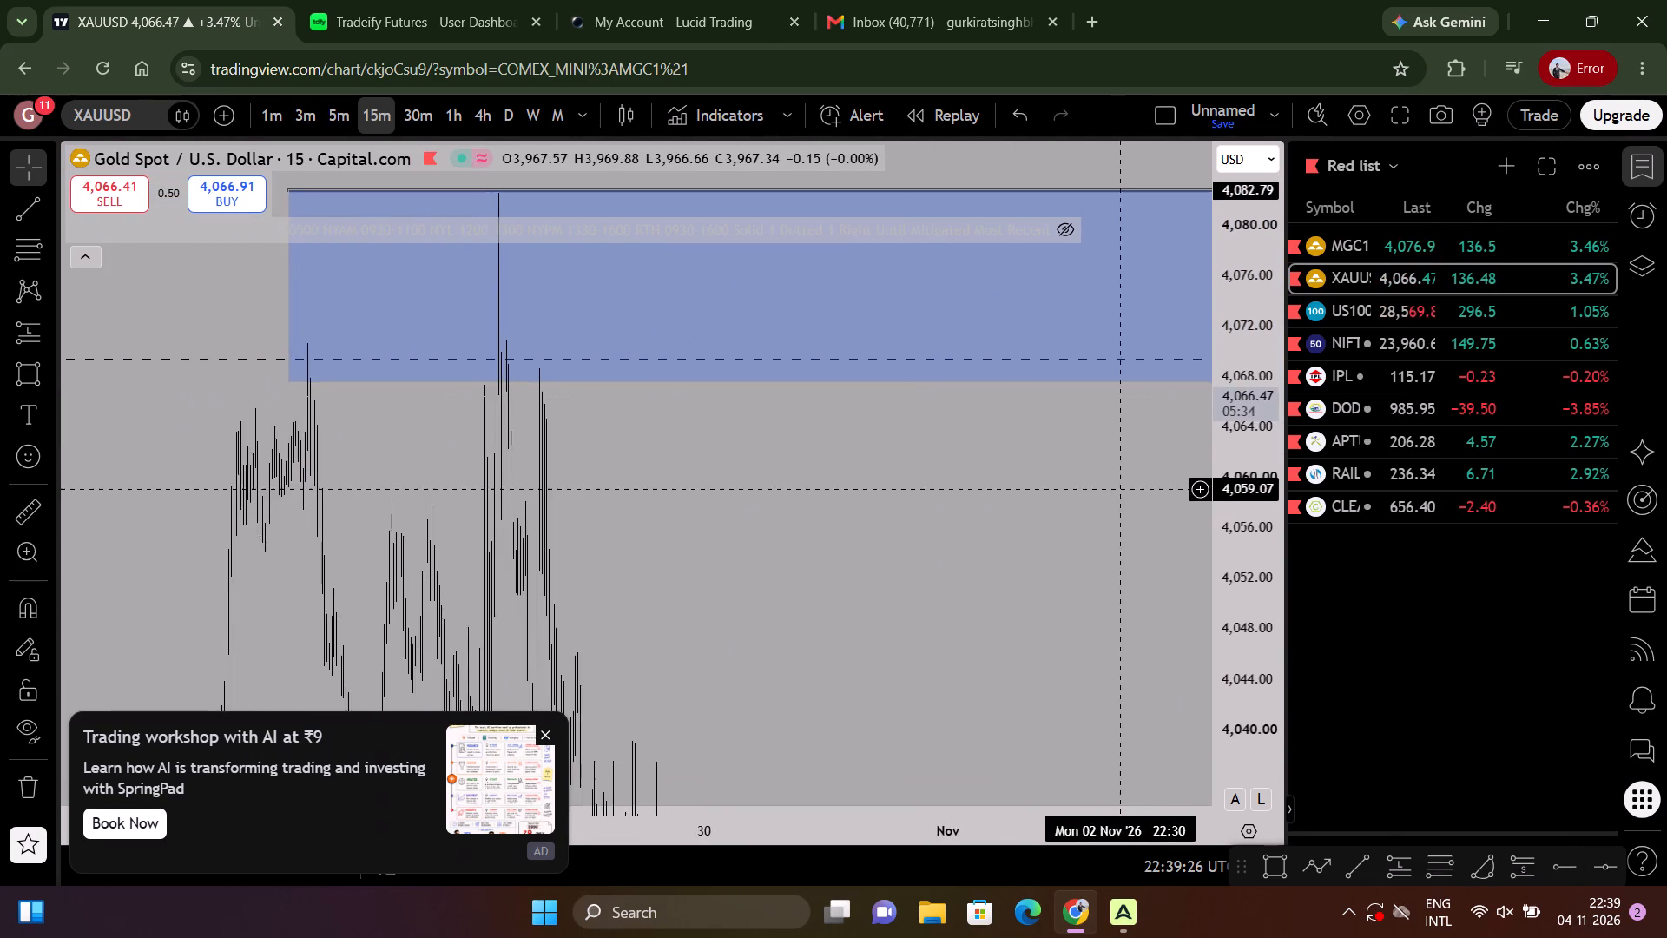
pyautogui.moveTo(1142, 508); pyautogui.dragTo(1150, 515)
# Examine gold's 15-minute decline of 21 to 23 October around the Daily DOL line and the grey zone below it.
pyautogui.moveTo(1231, 400); pyautogui.dragTo(1090, 889)
pyautogui.scroll(-12, 728, 651)
pyautogui.moveTo(631, 632); pyautogui.dragTo(683, 644)
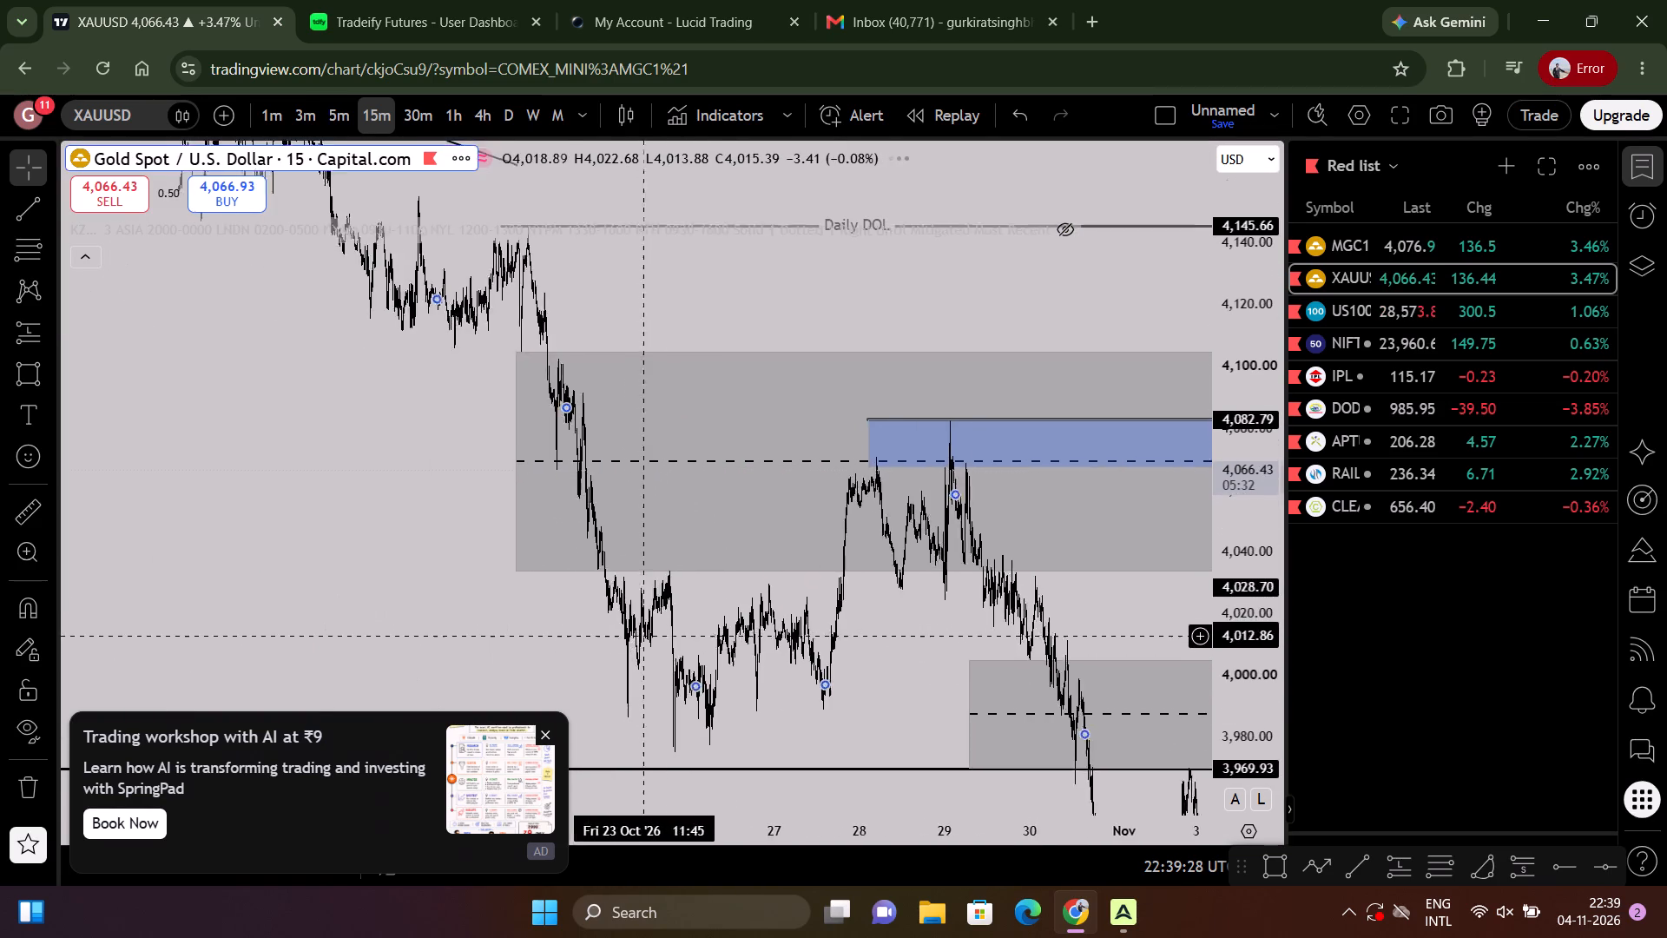
pyautogui.moveTo(683, 644); pyautogui.dragTo(823, 666)
pyautogui.moveTo(1246, 674); pyautogui.dragTo(1084, 77)
pyautogui.scroll(4, 790, 228)
pyautogui.moveTo(384, 340); pyautogui.dragTo(892, 581)
pyautogui.scroll(2, 837, 474)
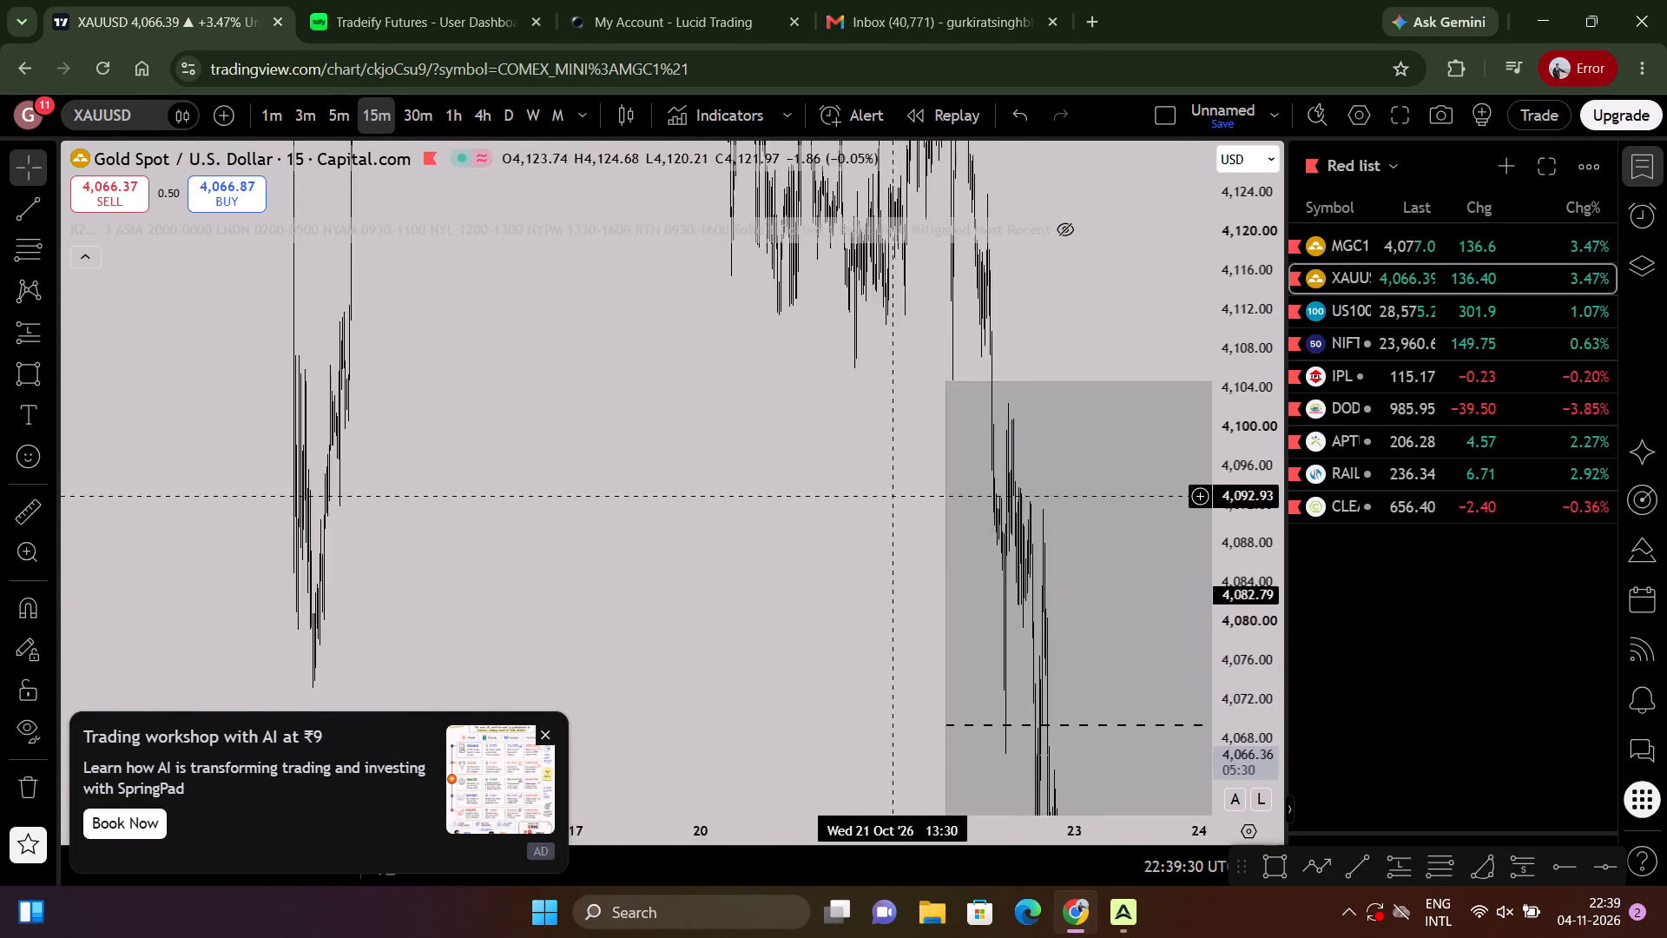
pyautogui.scroll(13, 823, 467)
pyautogui.moveTo(798, 488); pyautogui.dragTo(907, 452)
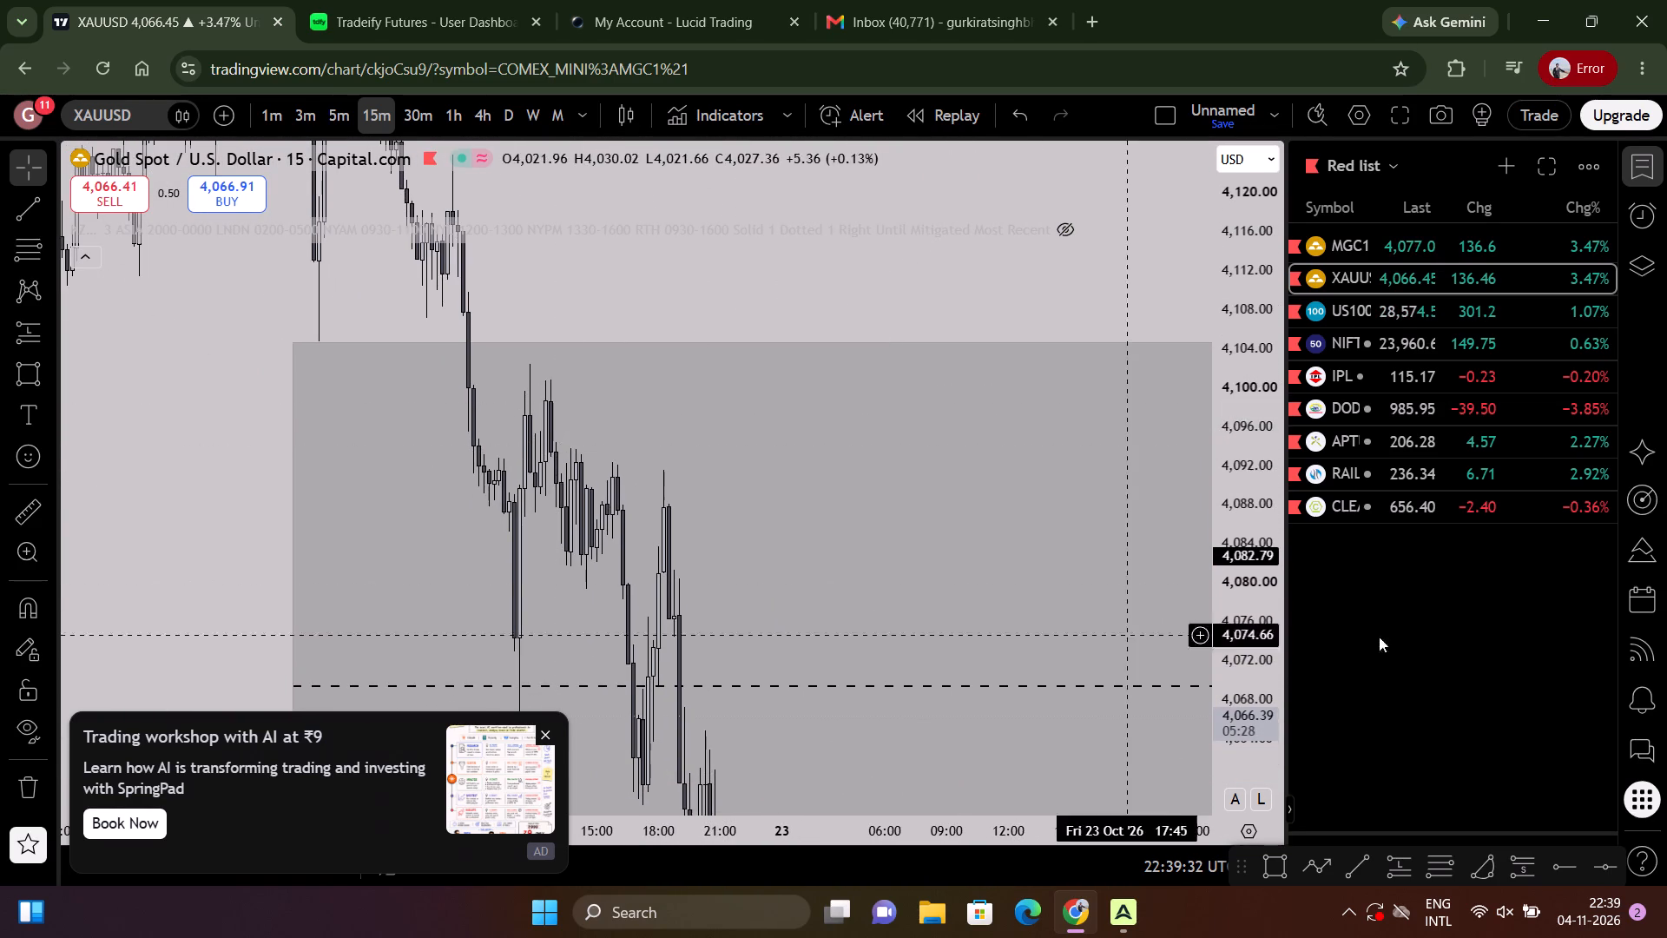
pyautogui.moveTo(1222, 409); pyautogui.dragTo(1138, 765)
pyautogui.scroll(-3, 817, 503)
pyautogui.scroll(-6, 800, 409)
pyautogui.scroll(4, 862, 372)
pyautogui.moveTo(869, 364); pyautogui.dragTo(1051, 535)
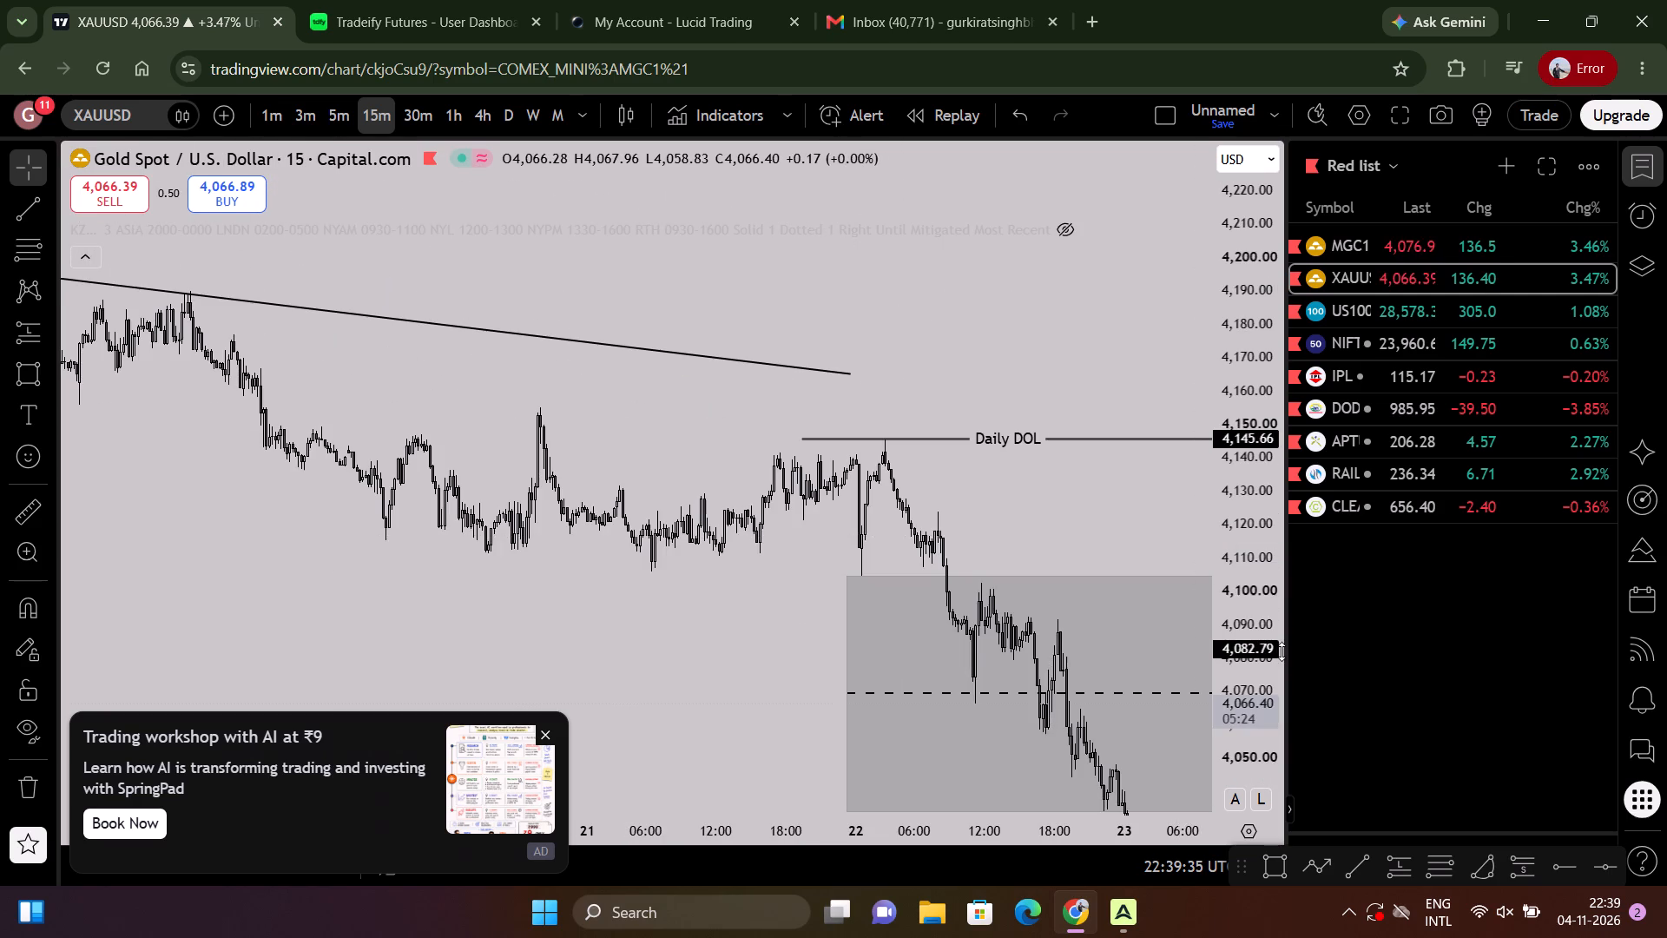
pyautogui.moveTo(1282, 653); pyautogui.dragTo(1247, 180)
pyautogui.scroll(3, 1060, 278)
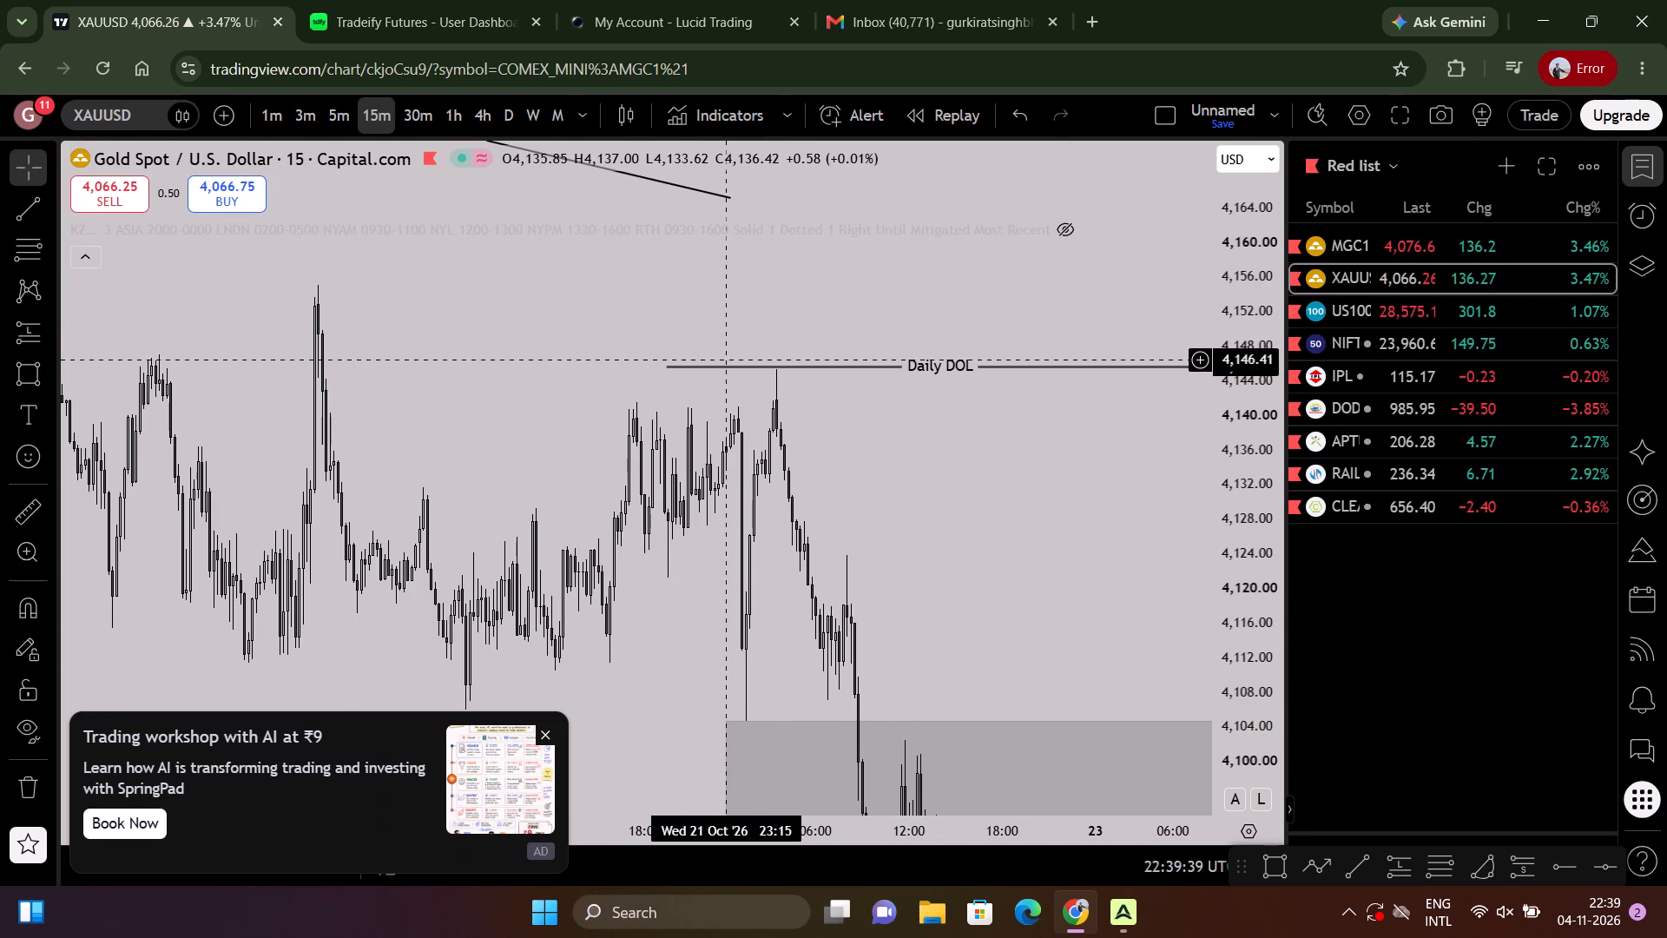
# Examine gold's 15-minute decline from the Daily DOL line through the large grey zone and on towards early November.
pyautogui.moveTo(759, 425); pyautogui.dragTo(946, 461)
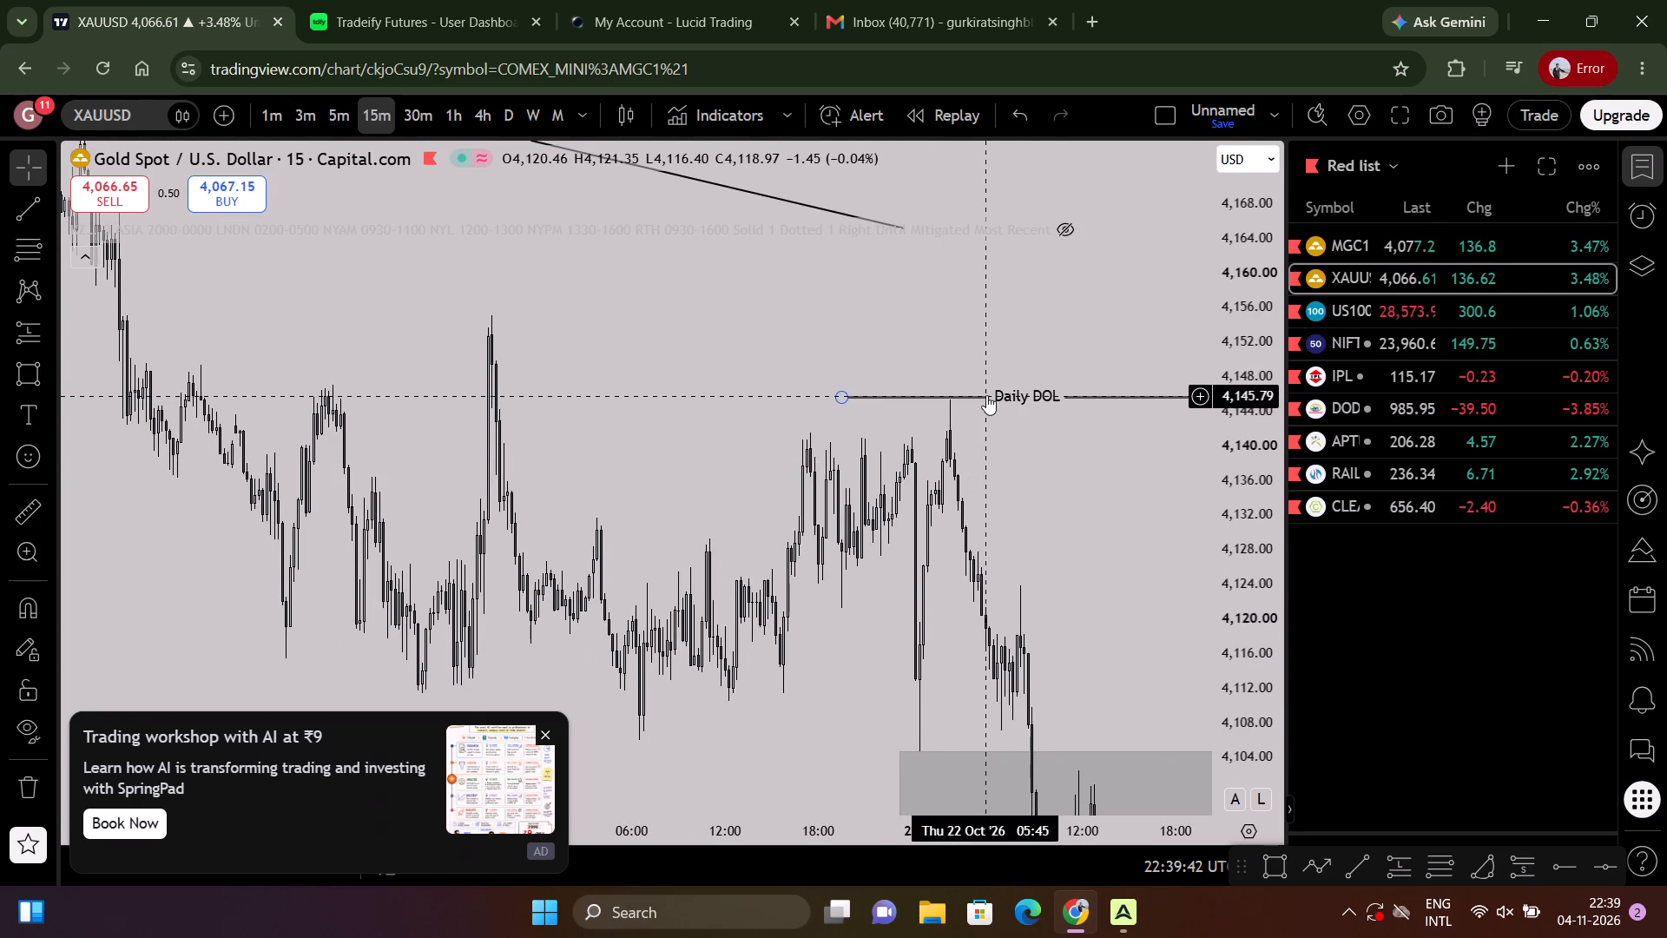
pyautogui.moveTo(1058, 472); pyautogui.dragTo(1055, 457)
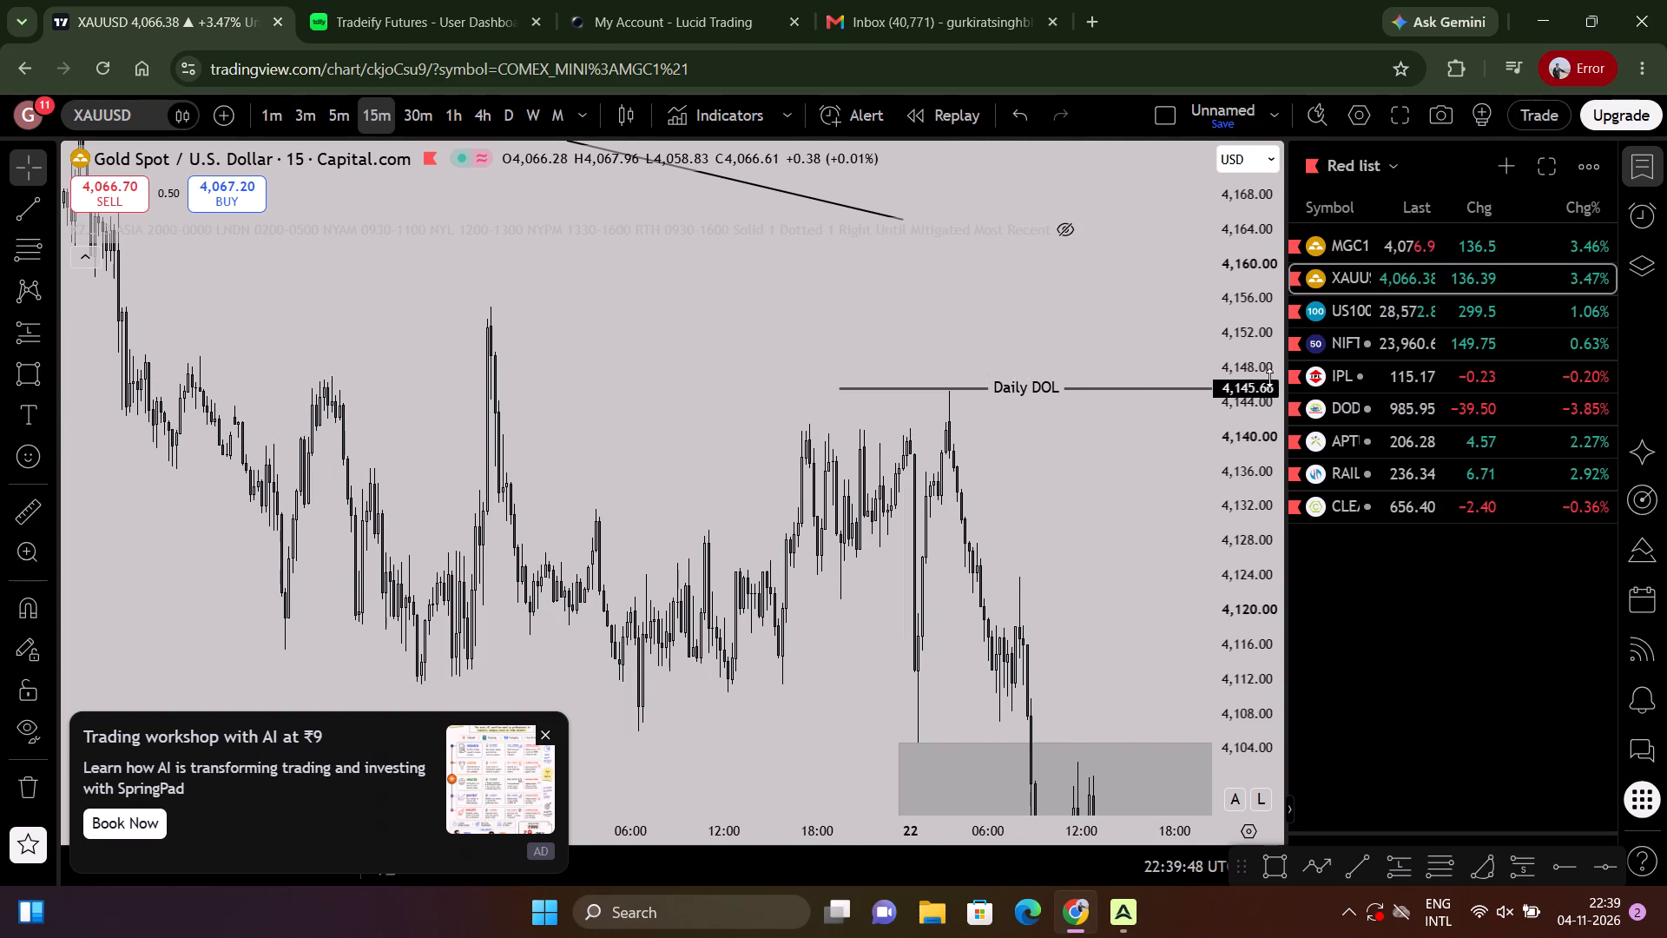
pyautogui.moveTo(1269, 395); pyautogui.dragTo(1247, 525)
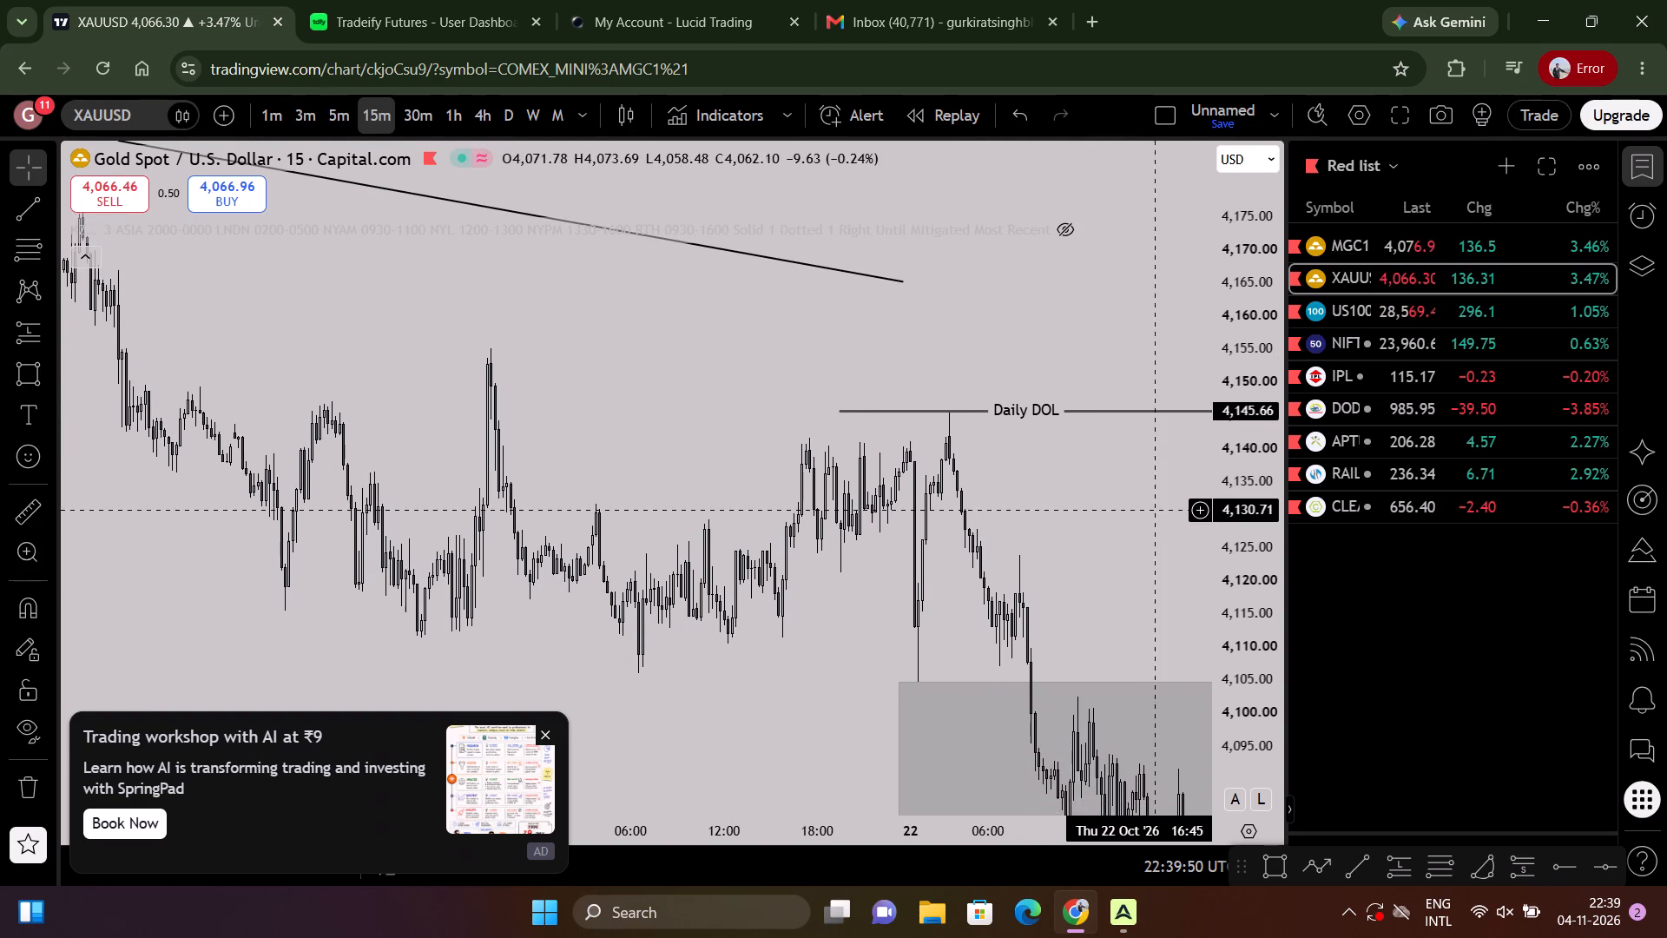
pyautogui.scroll(-1, 1115, 490)
pyautogui.moveTo(1118, 489); pyautogui.dragTo(1084, 322)
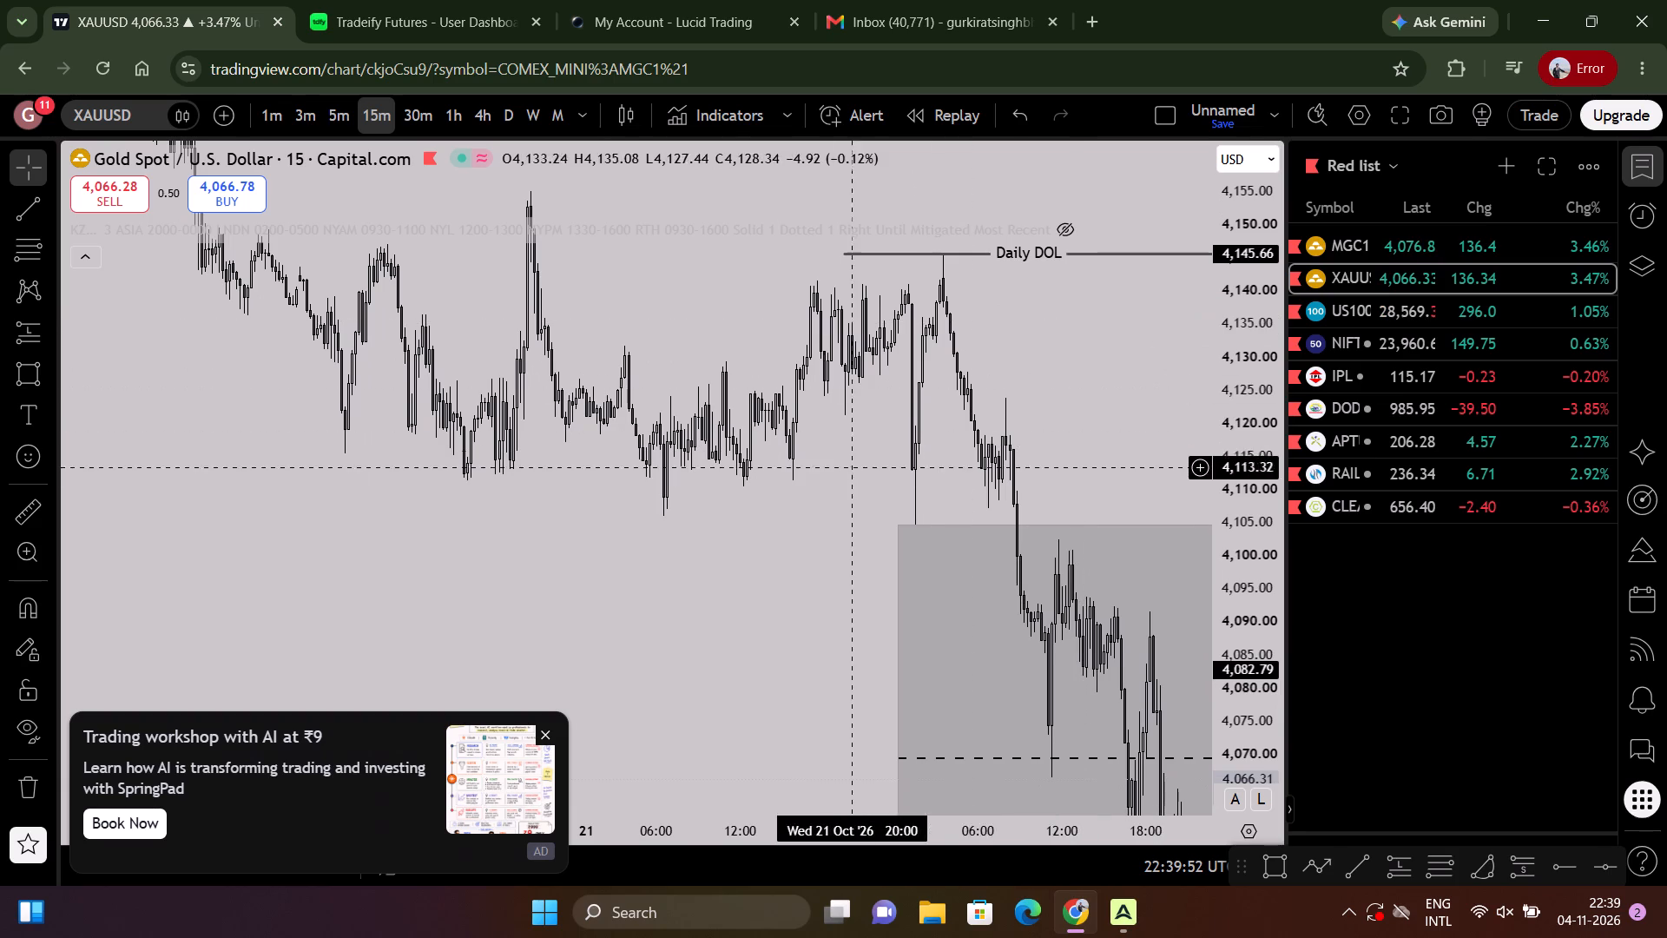
pyautogui.moveTo(1067, 465); pyautogui.dragTo(742, 29)
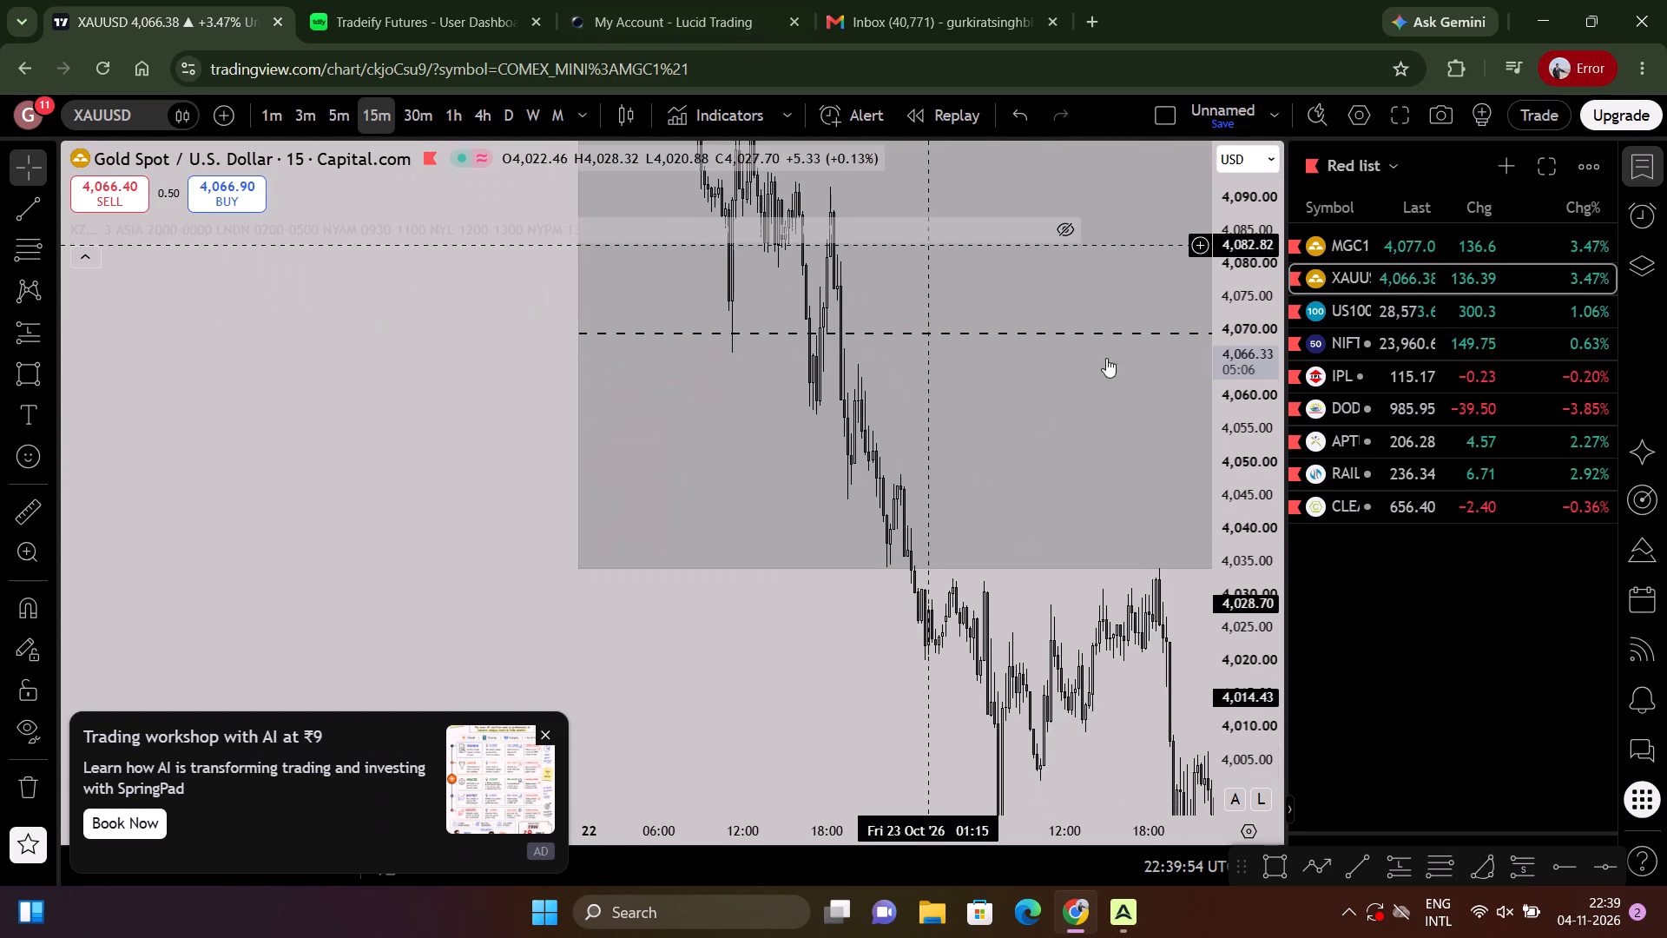
pyautogui.moveTo(1247, 394); pyautogui.dragTo(1120, 901)
pyautogui.scroll(-10, 1078, 792)
pyautogui.moveTo(1116, 654); pyautogui.dragTo(900, 620)
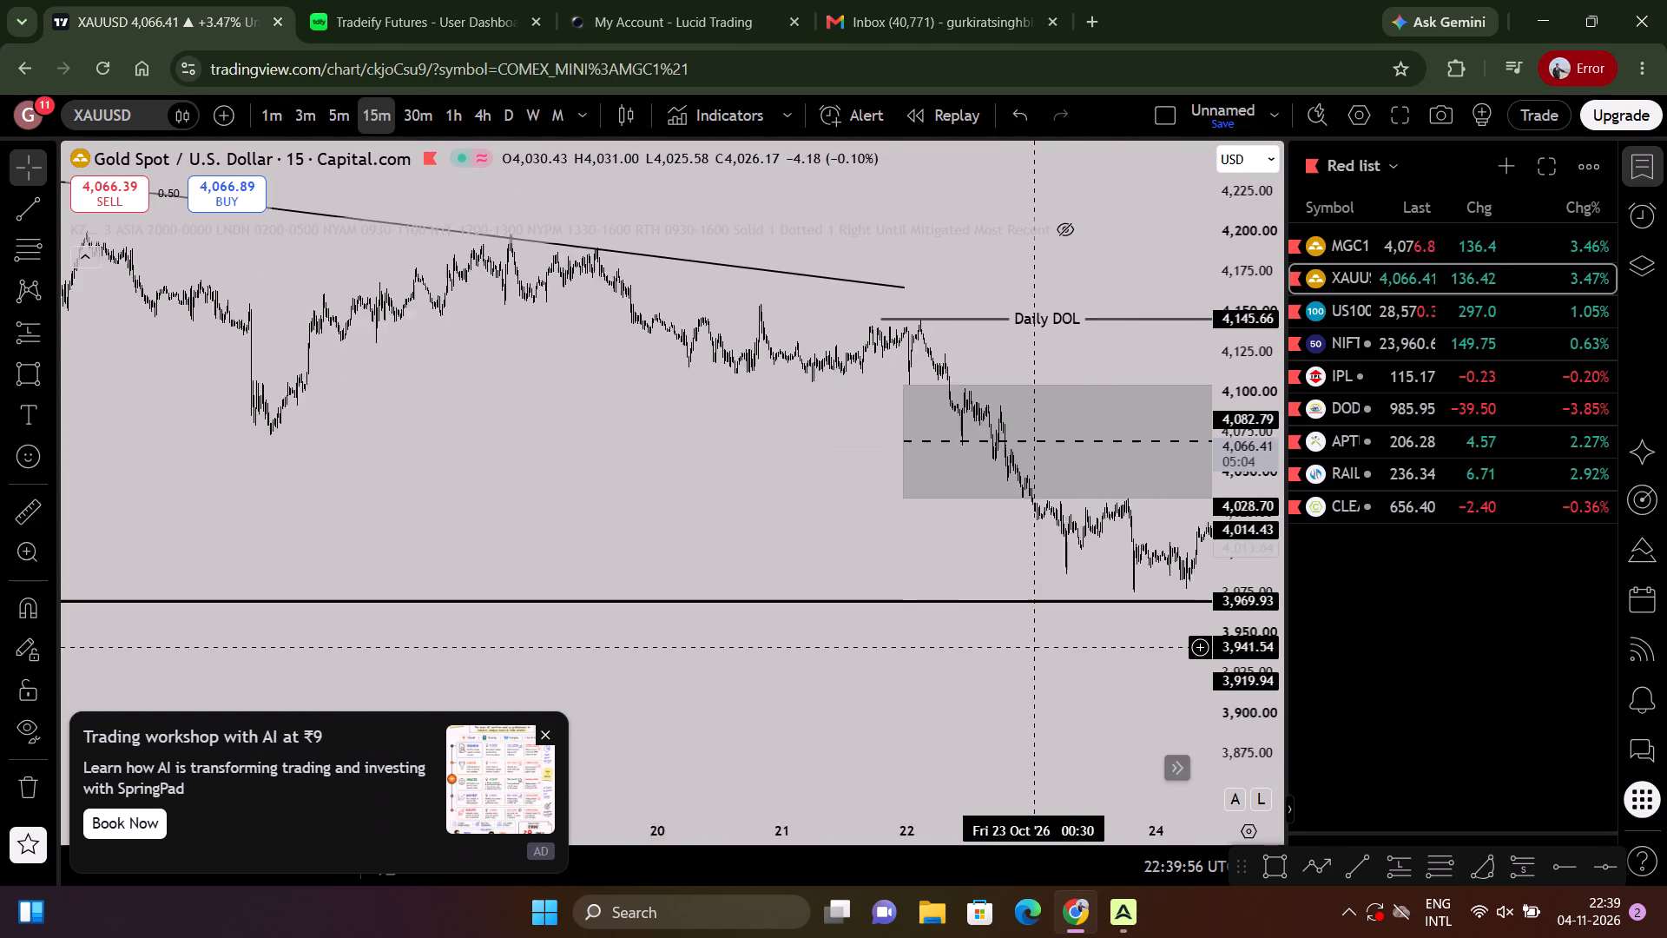
pyautogui.moveTo(900, 620); pyautogui.dragTo(586, 565)
pyautogui.moveTo(1098, 604); pyautogui.dragTo(713, 624)
pyautogui.moveTo(1047, 608); pyautogui.dragTo(616, 536)
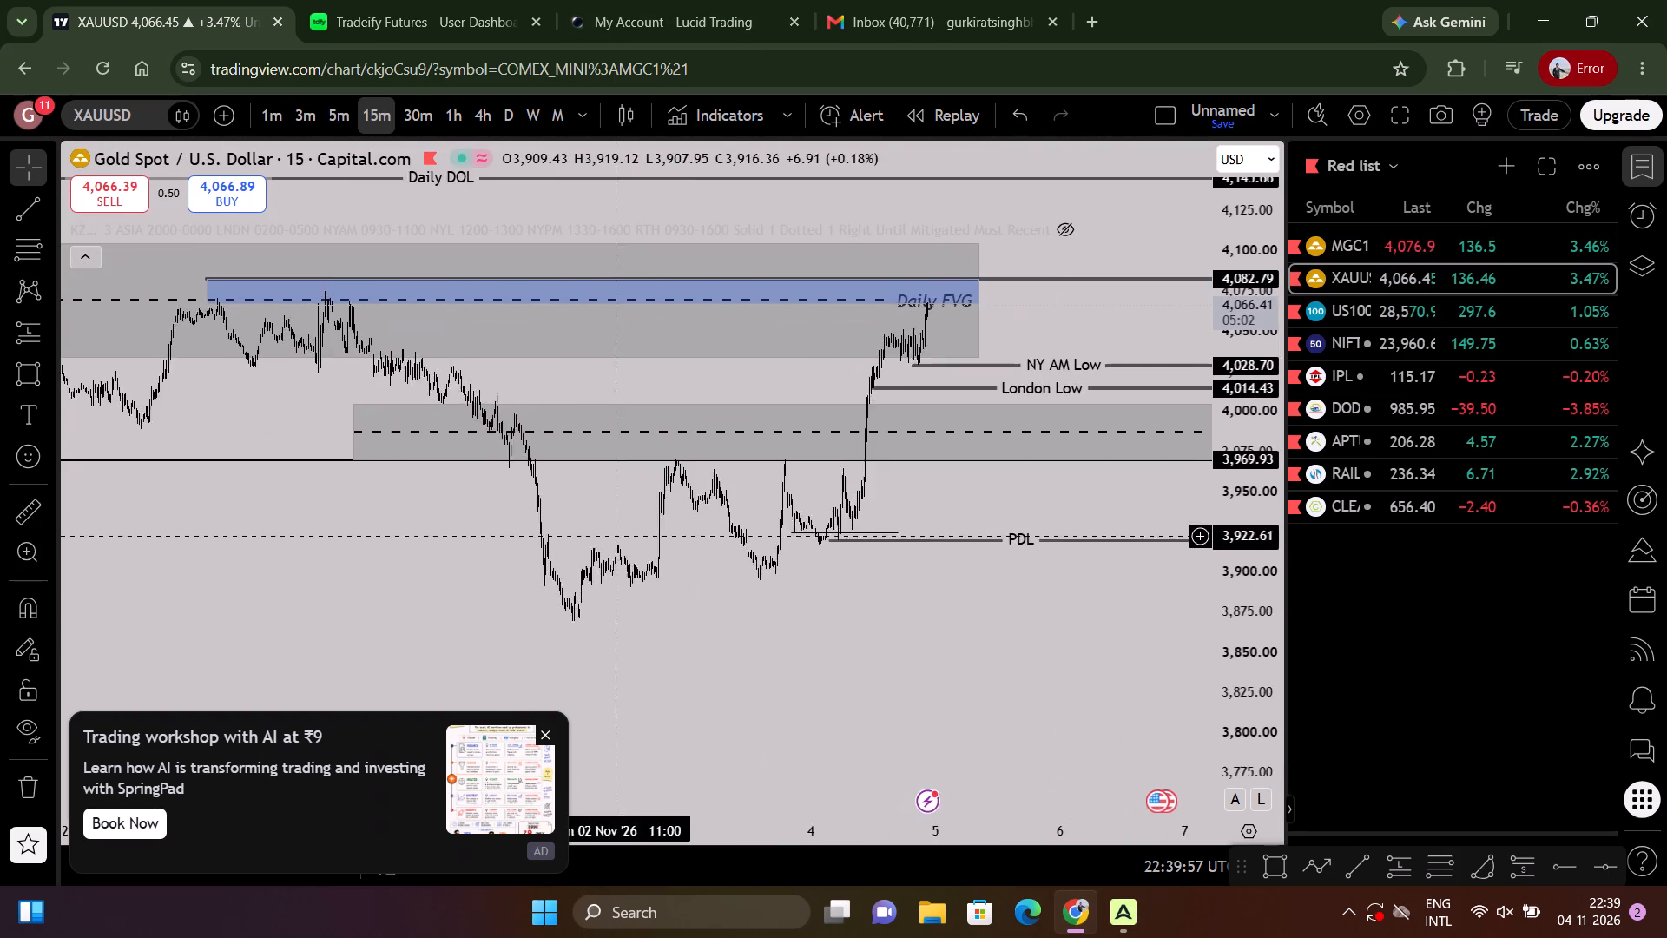
# Examine gold's 15-minute swings of 2 to 4 November between the 3,969.93 line and the PDL level.
pyautogui.scroll(-9, 691, 535)
pyautogui.moveTo(1229, 648); pyautogui.dragTo(1231, 363)
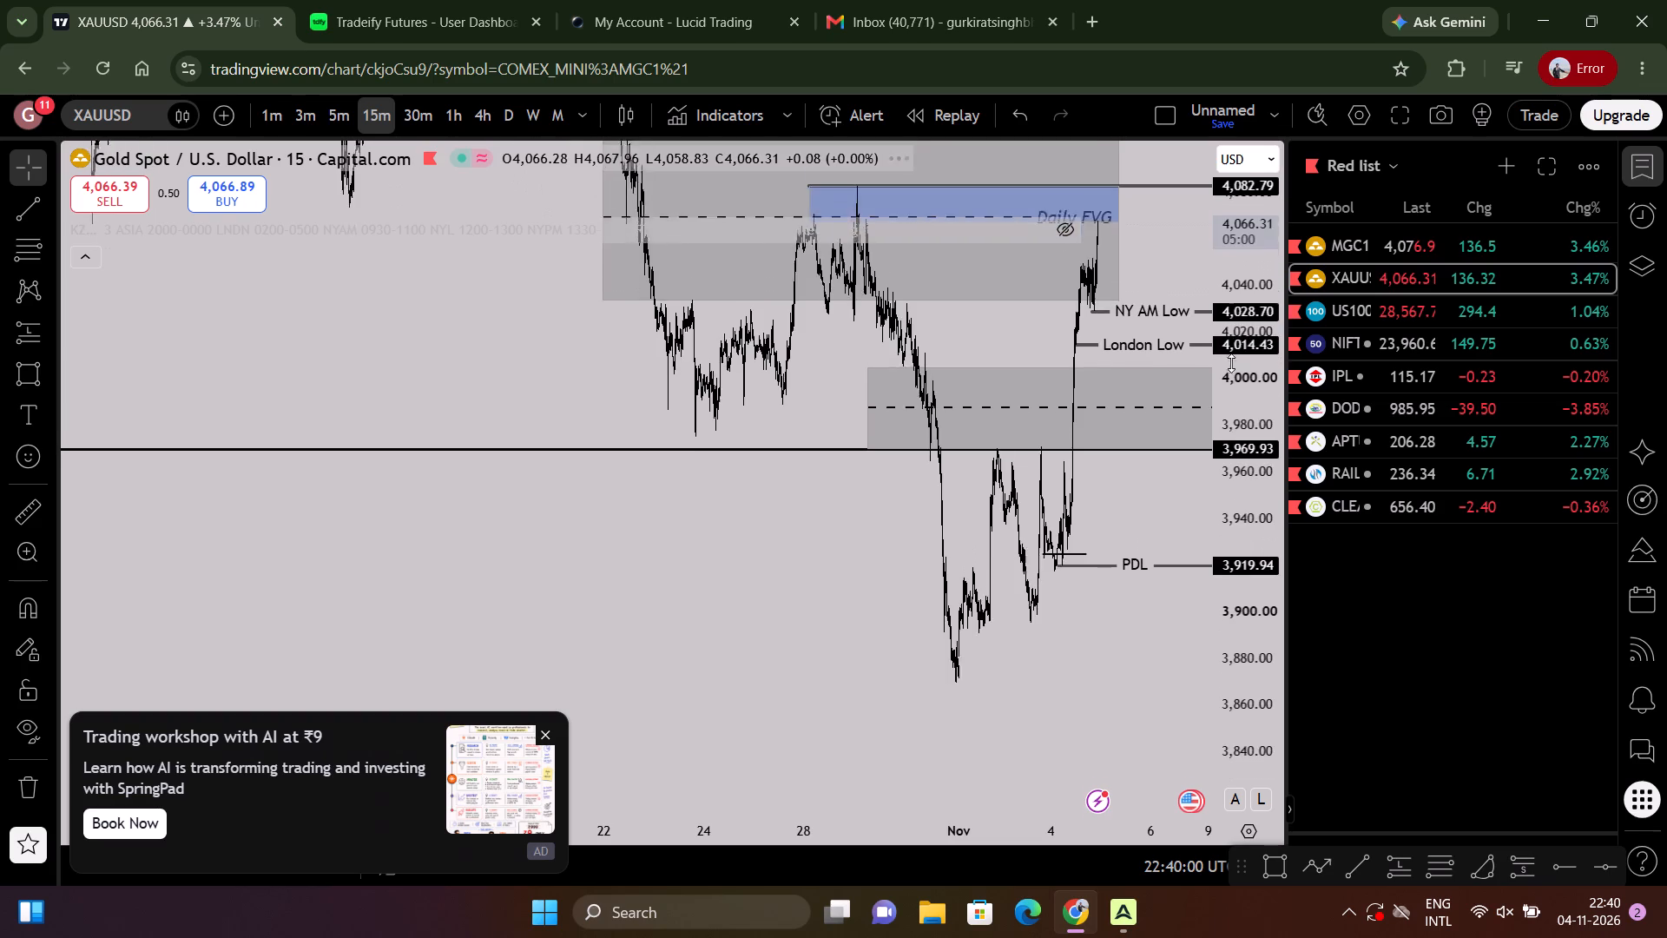
pyautogui.moveTo(1231, 363); pyautogui.dragTo(1234, 180)
pyautogui.scroll(15, 1156, 305)
pyautogui.moveTo(716, 524); pyautogui.dragTo(1296, 538)
pyautogui.scroll(9, 986, 496)
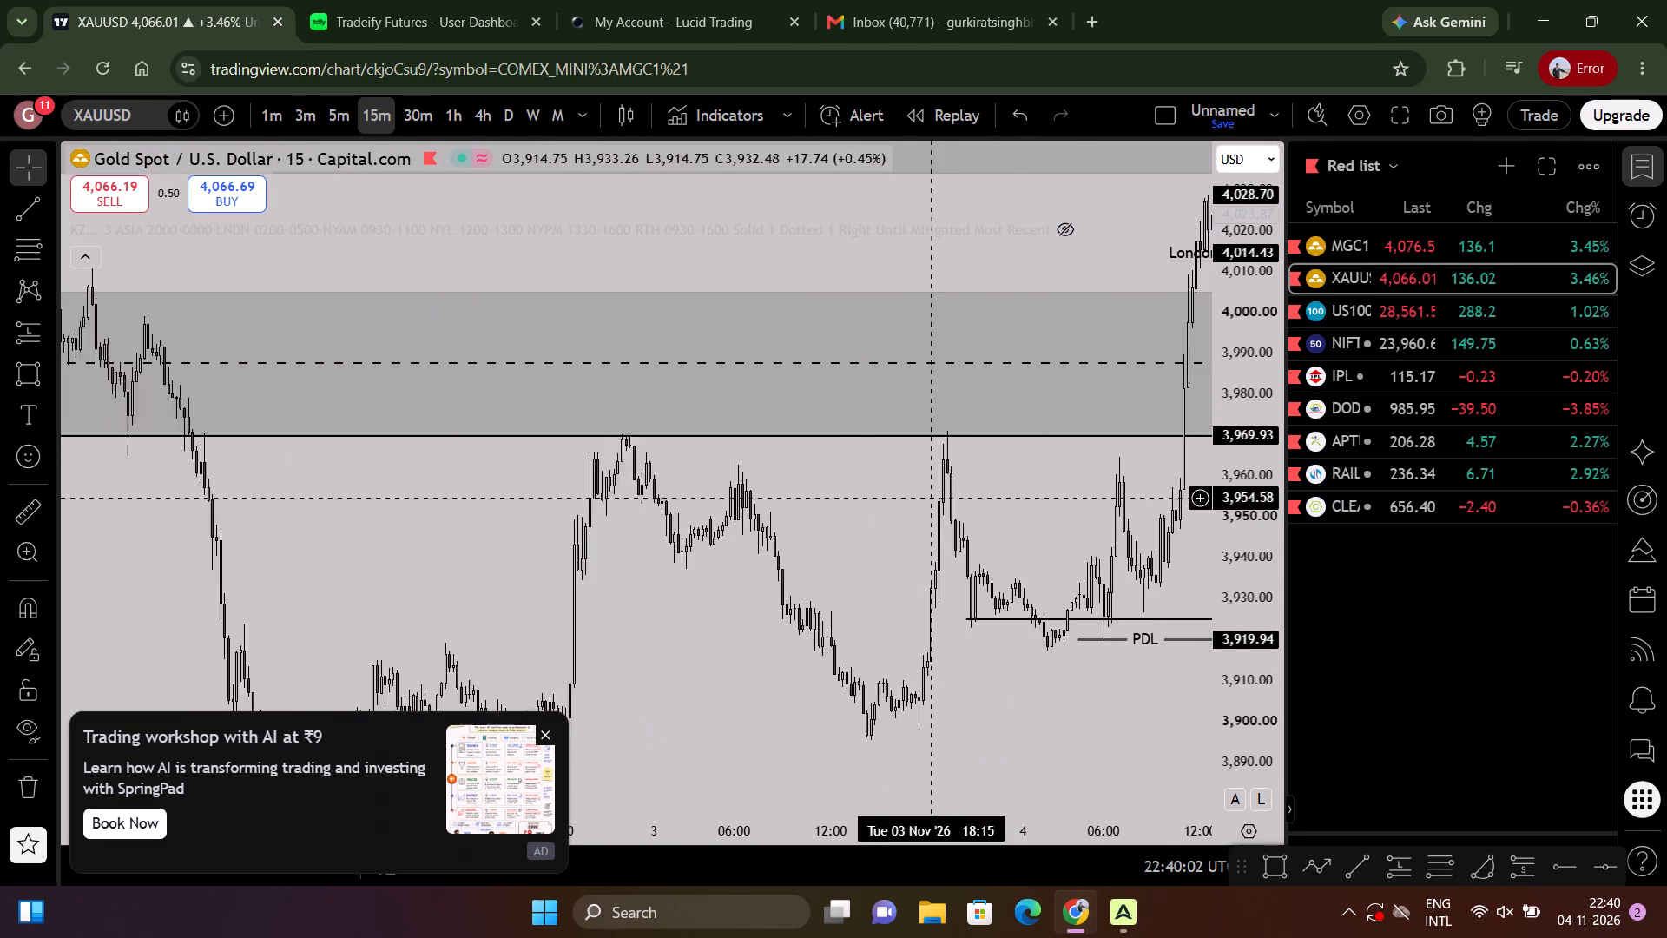
pyautogui.moveTo(1270, 610); pyautogui.dragTo(1269, 311)
pyautogui.scroll(-1, 1091, 445)
pyautogui.moveTo(1090, 448); pyautogui.dragTo(833, 424)
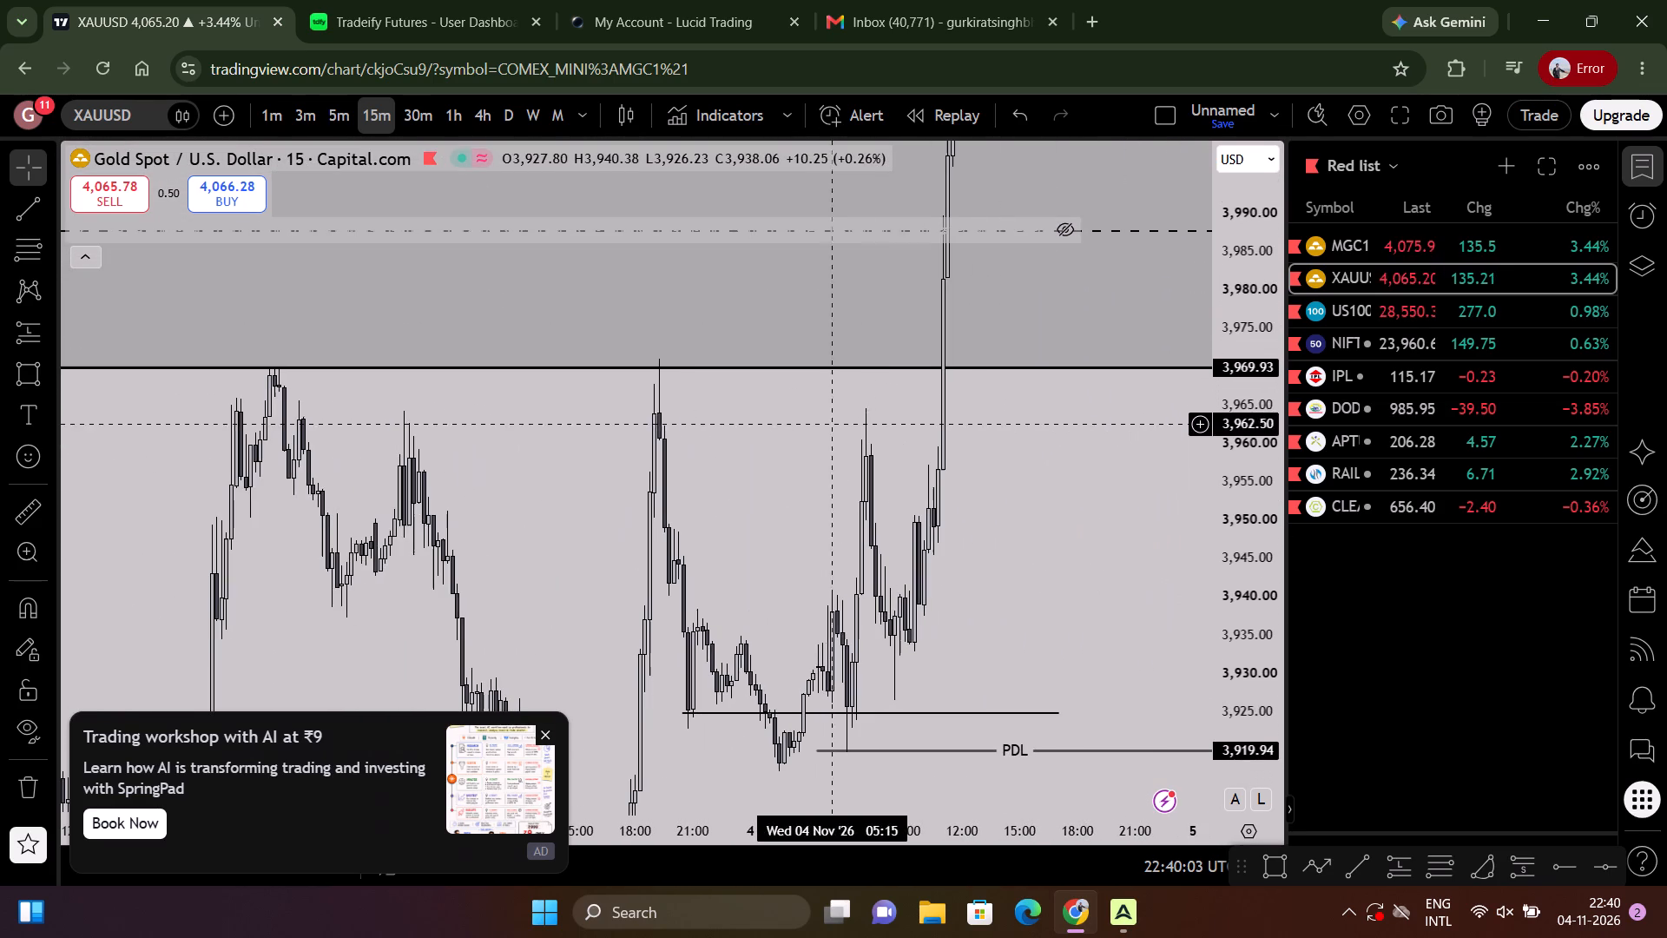
pyautogui.scroll(-3, 1039, 486)
pyautogui.scroll(3, 1042, 486)
pyautogui.moveTo(1008, 467); pyautogui.dragTo(1197, 585)
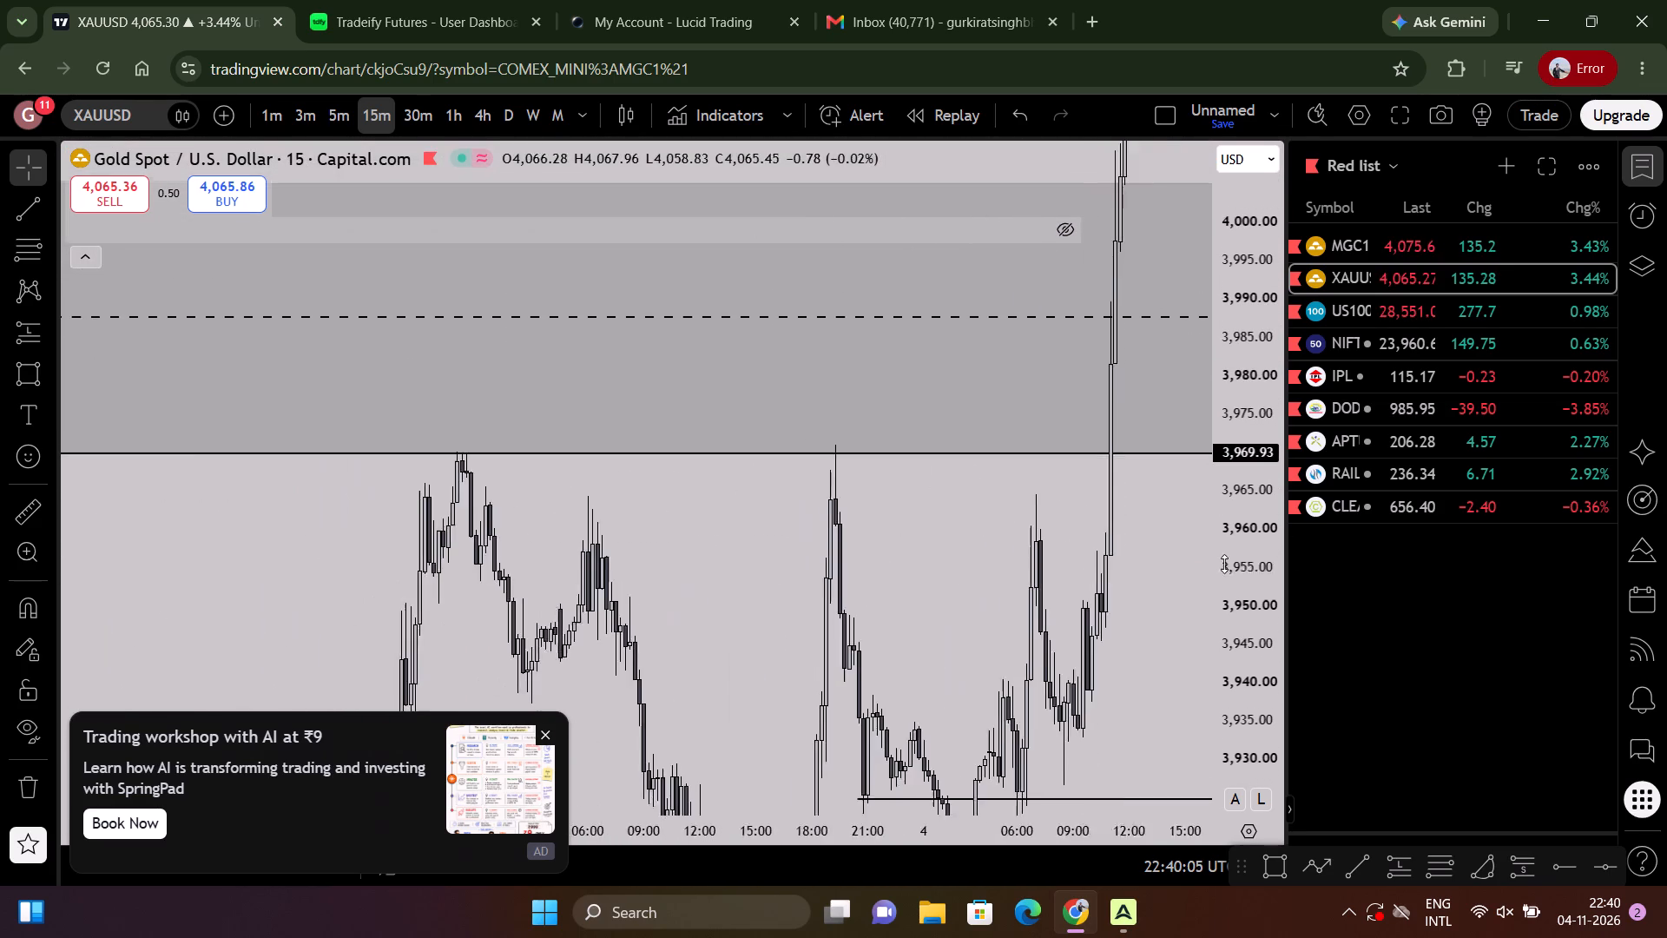
pyautogui.scroll(-12, 1081, 571)
pyautogui.scroll(-5, 999, 559)
pyautogui.scroll(9, 932, 544)
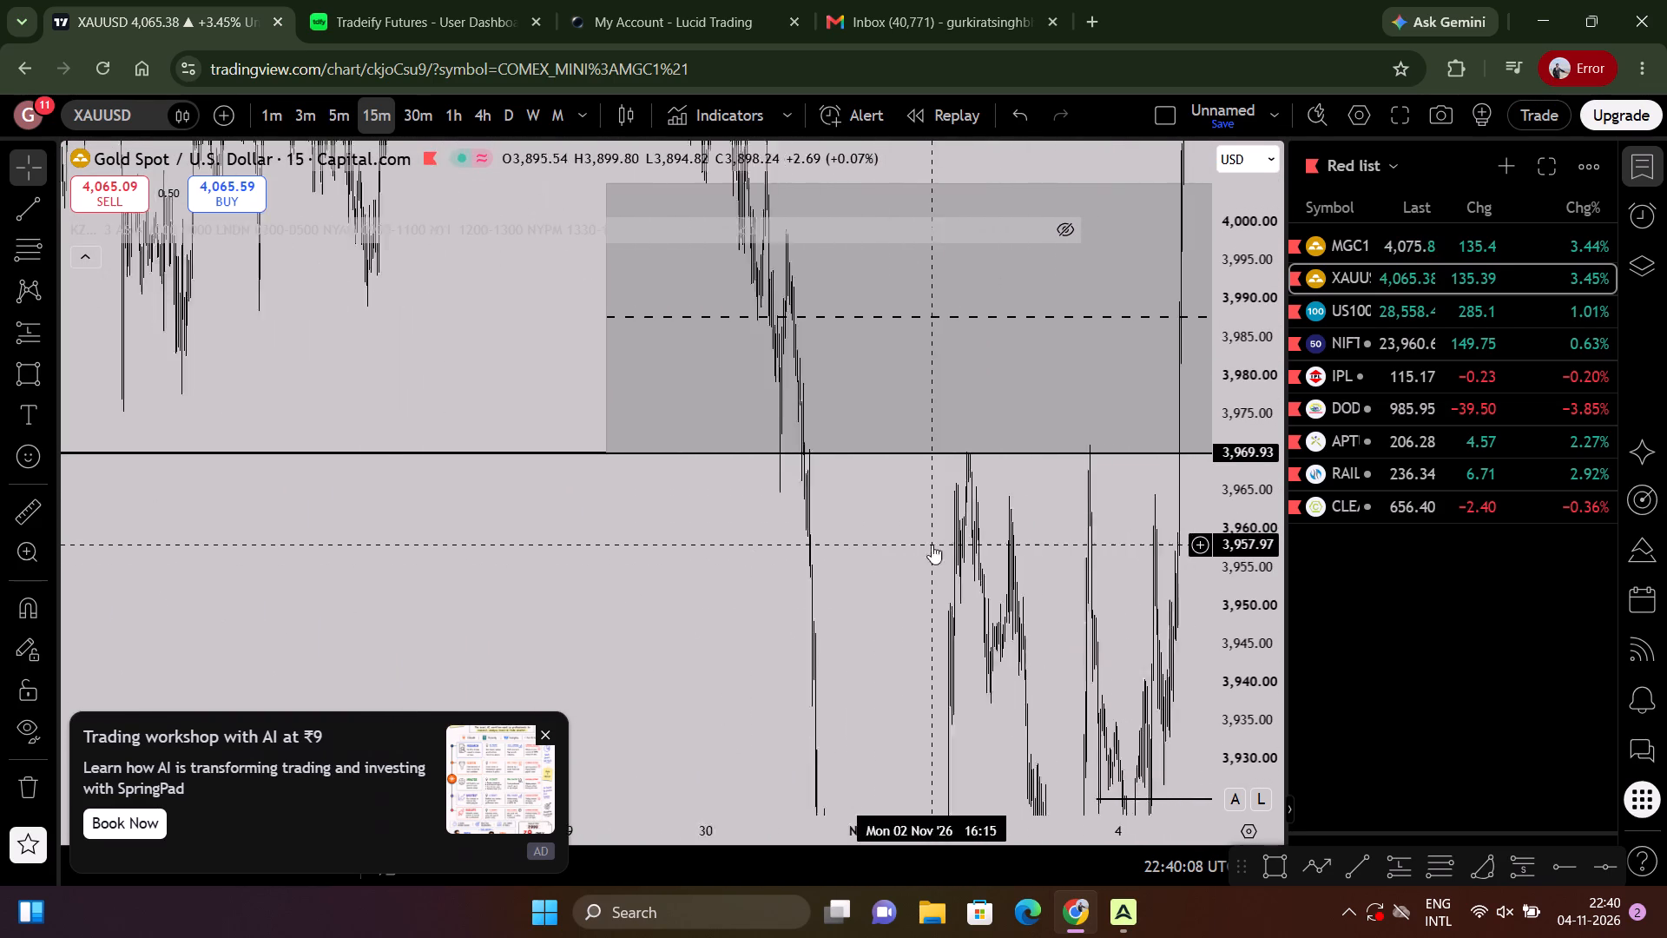
pyautogui.scroll(8, 932, 545)
pyautogui.moveTo(564, 513); pyautogui.dragTo(1521, 512)
pyautogui.scroll(4, 1118, 500)
pyautogui.moveTo(1117, 500); pyautogui.dragTo(227, 479)
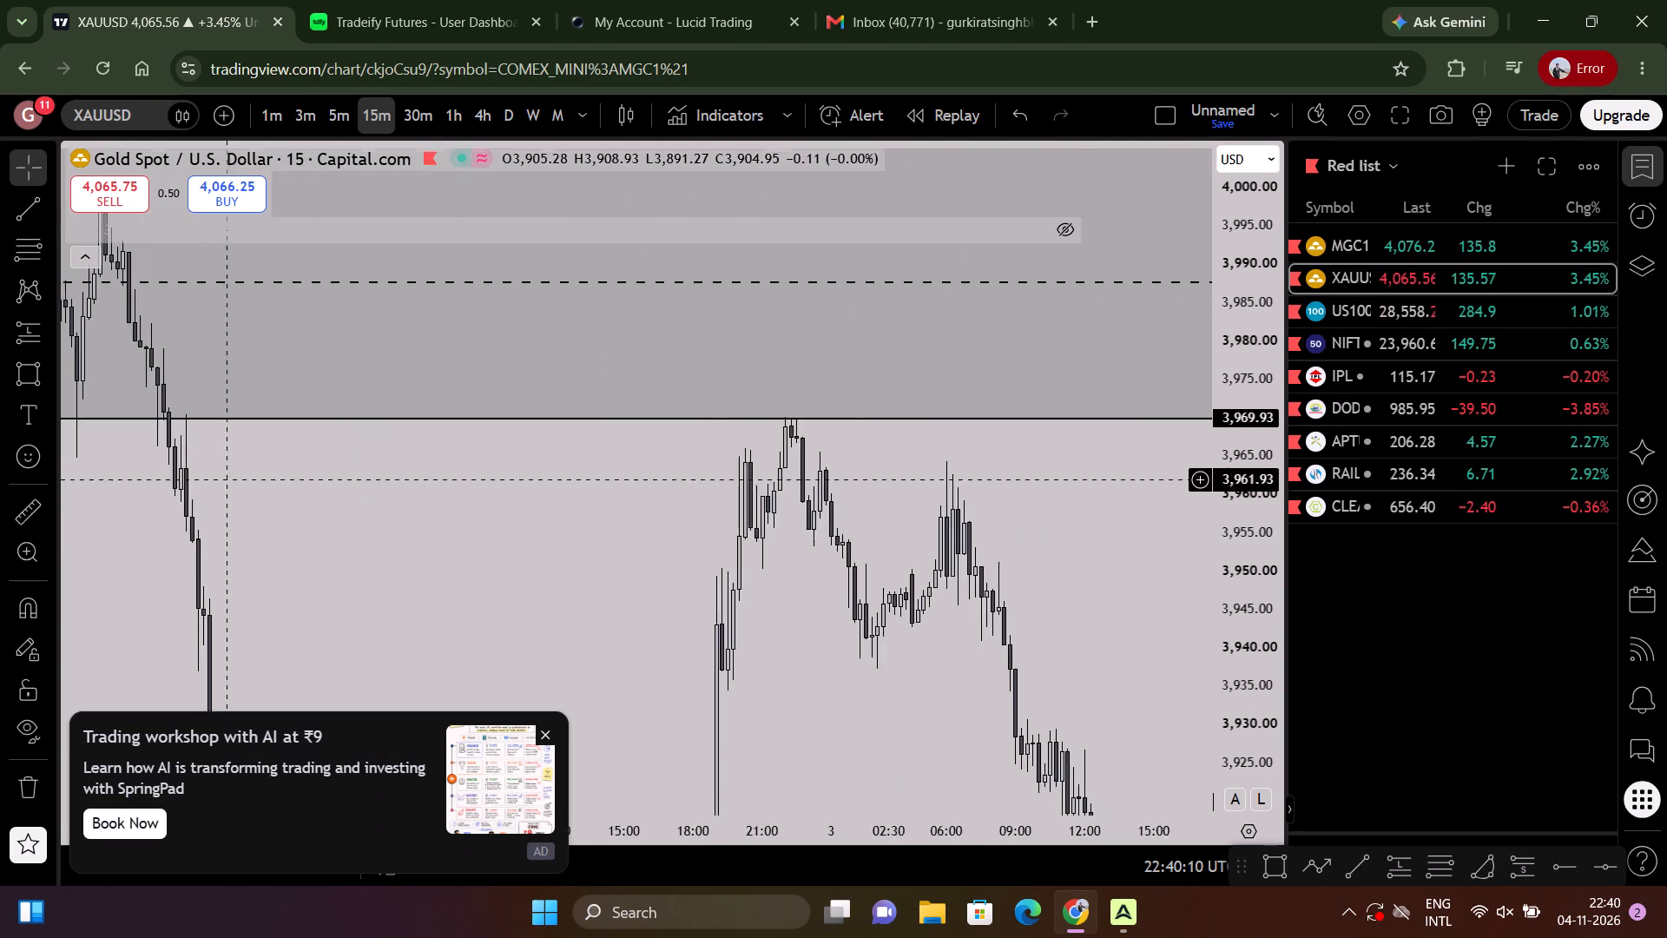
# Trim the start of the lower grey zone, 3,970.10 to 4,005.03, to just before the late 29 October swing low at its top edge.
pyautogui.scroll(-3, 523, 525)
pyautogui.scroll(-6, 890, 496)
pyautogui.moveTo(823, 505); pyautogui.dragTo(937, 797)
pyautogui.scroll(3, 777, 632)
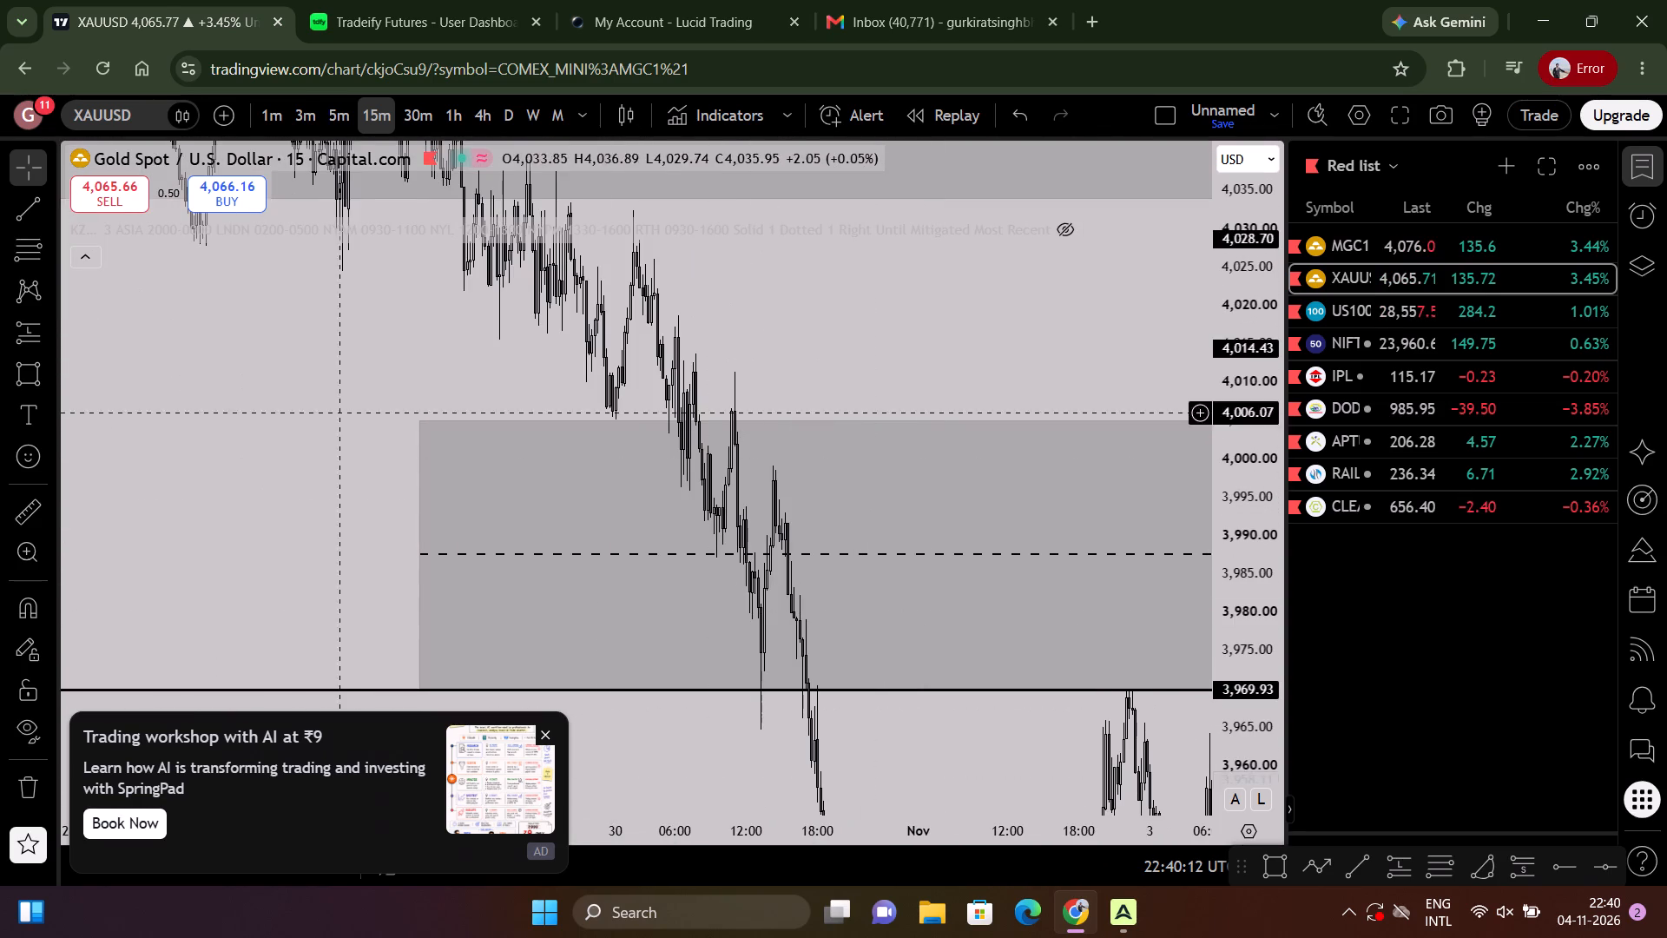
pyautogui.moveTo(417, 552); pyautogui.dragTo(554, 543)
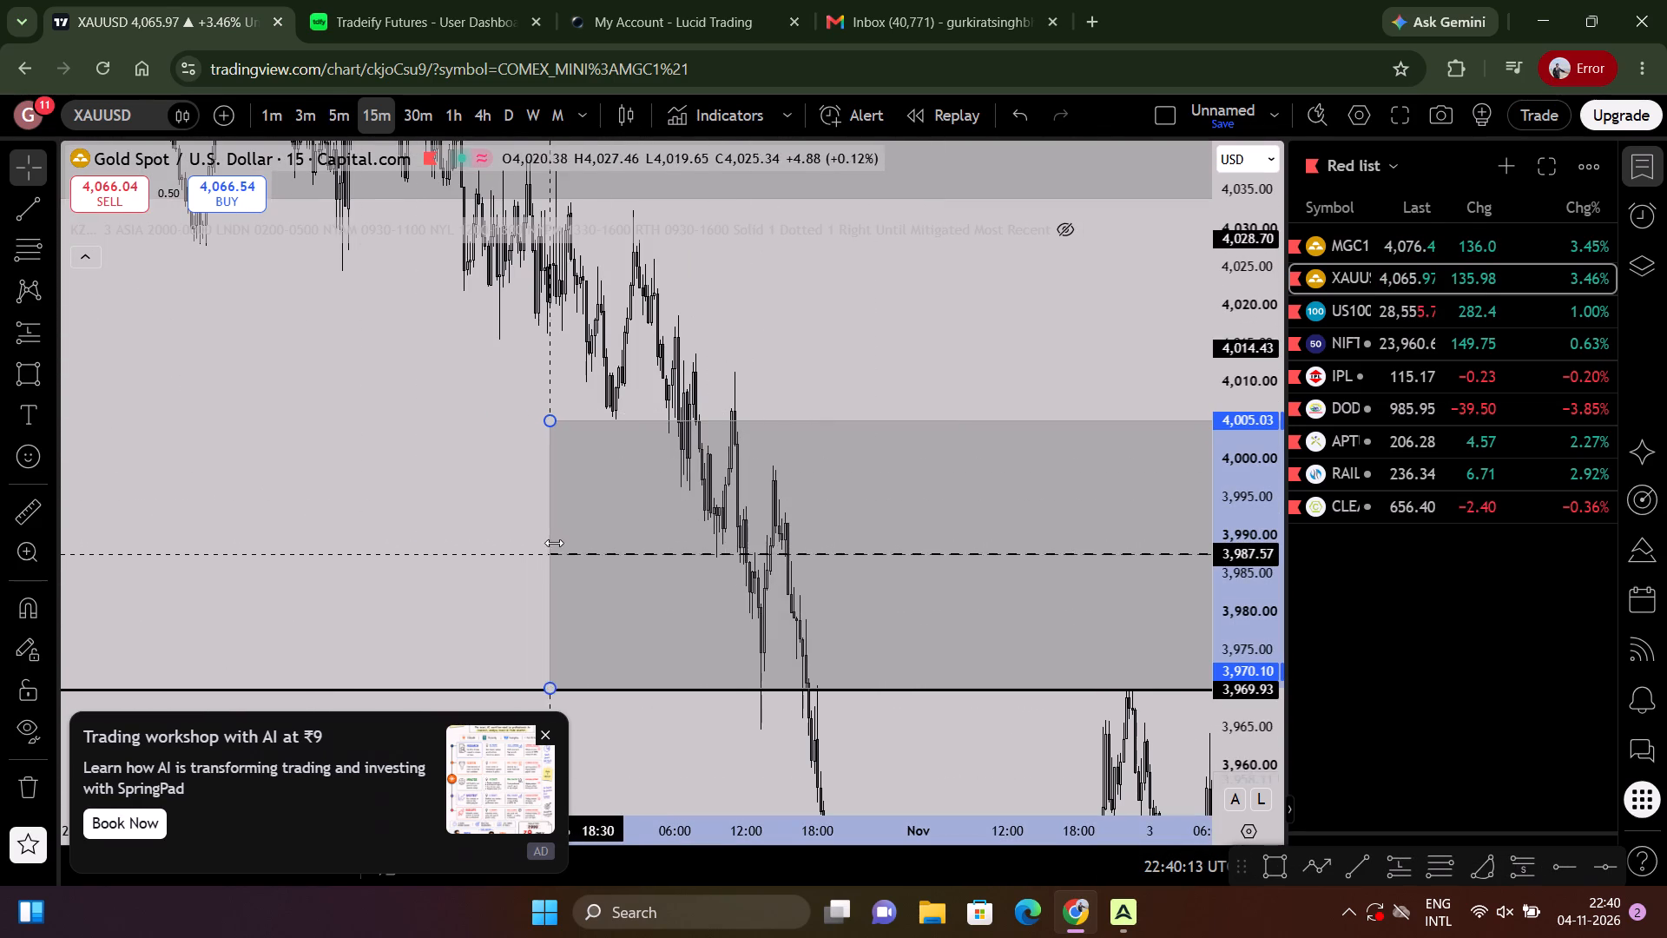
pyautogui.moveTo(554, 543); pyautogui.dragTo(584, 538)
# Examine gold's 15-minute price action from 30 October to 4 November against the trimmed lower grey zone and PDL.
pyautogui.scroll(5, 952, 705)
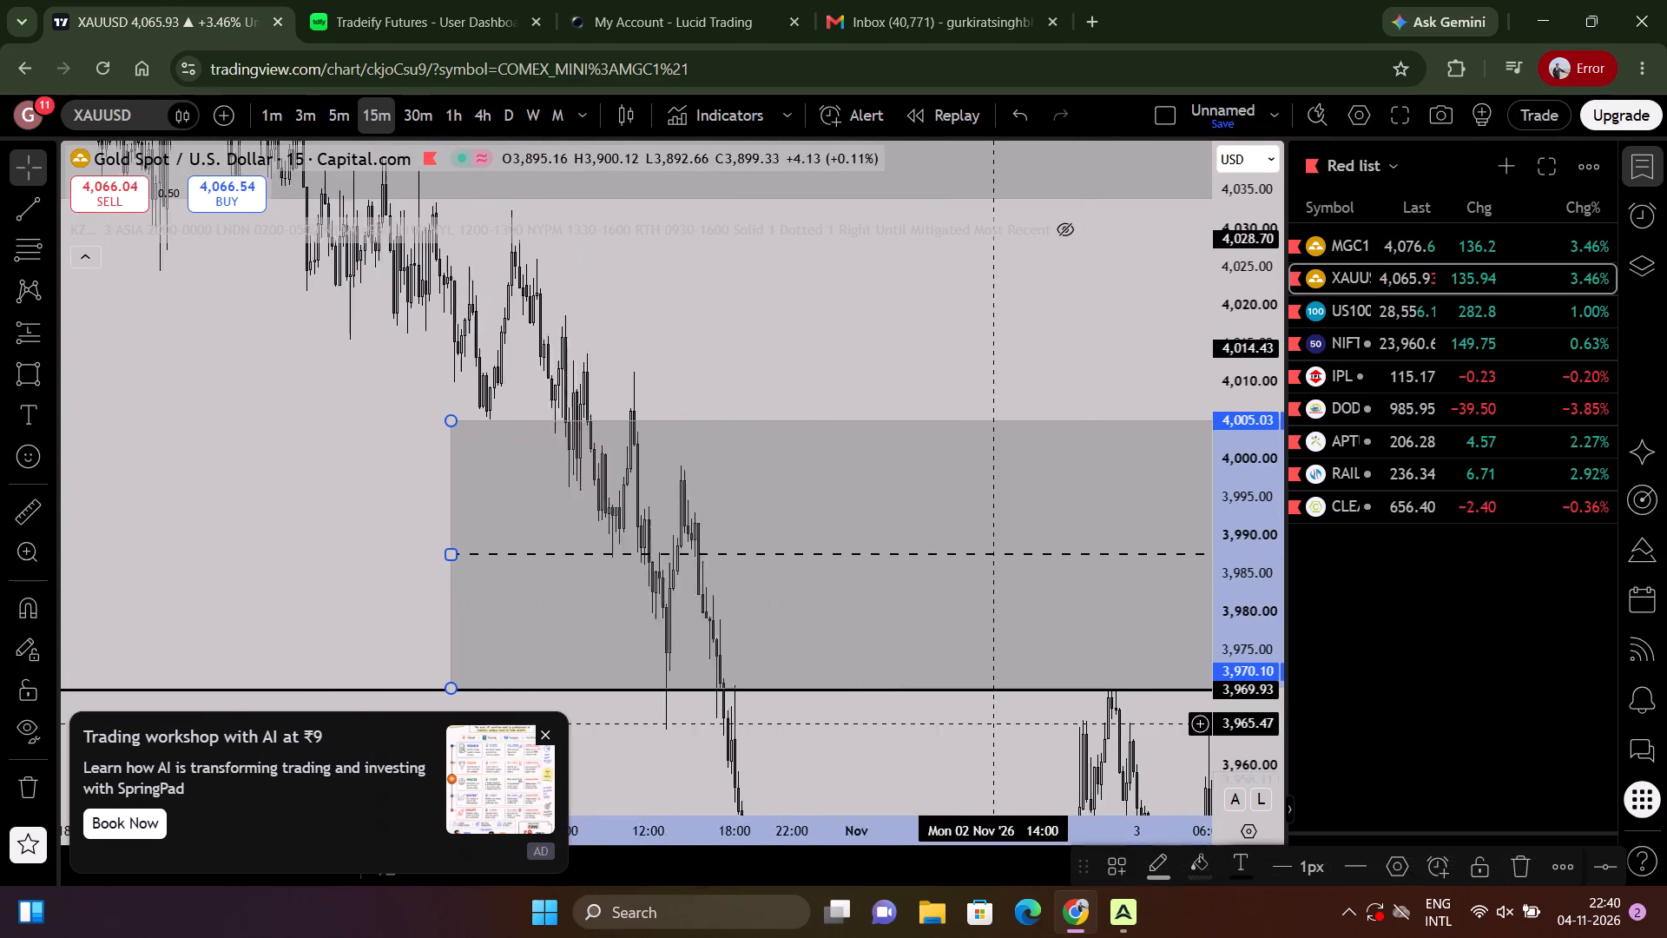
pyautogui.moveTo(1106, 758); pyautogui.dragTo(0, 406)
pyautogui.moveTo(671, 455); pyautogui.dragTo(689, 461)
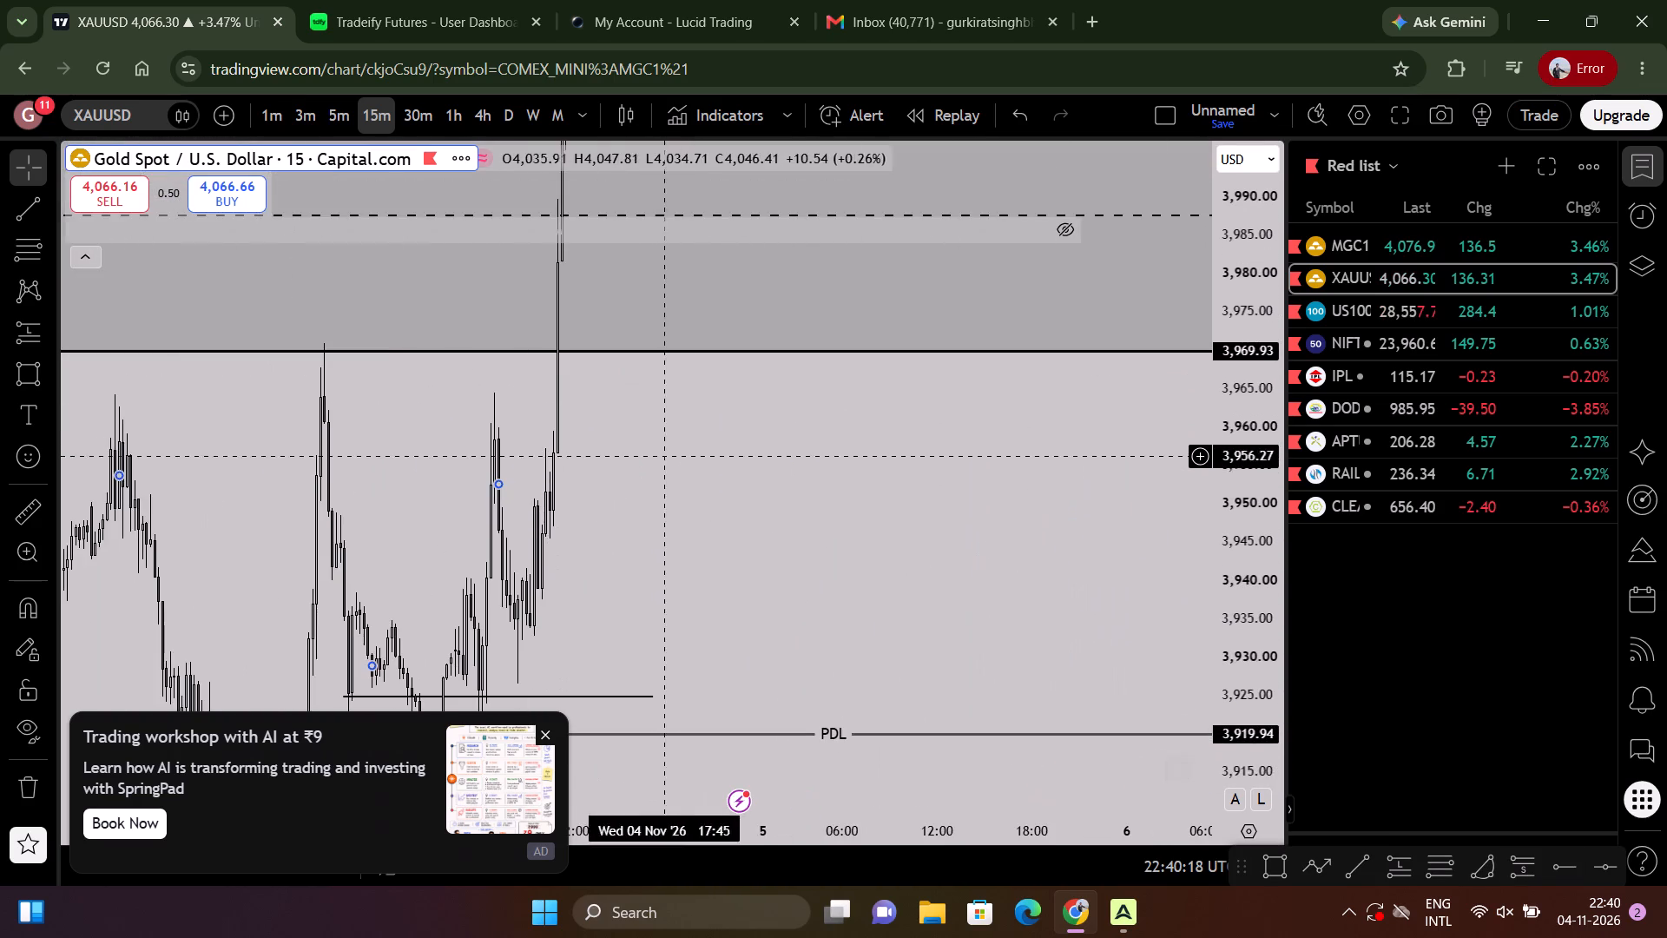
pyautogui.moveTo(689, 461); pyautogui.dragTo(1180, 462)
pyautogui.scroll(-4, 1177, 454)
pyautogui.moveTo(1235, 419); pyautogui.dragTo(1196, 752)
pyautogui.scroll(-4, 1144, 693)
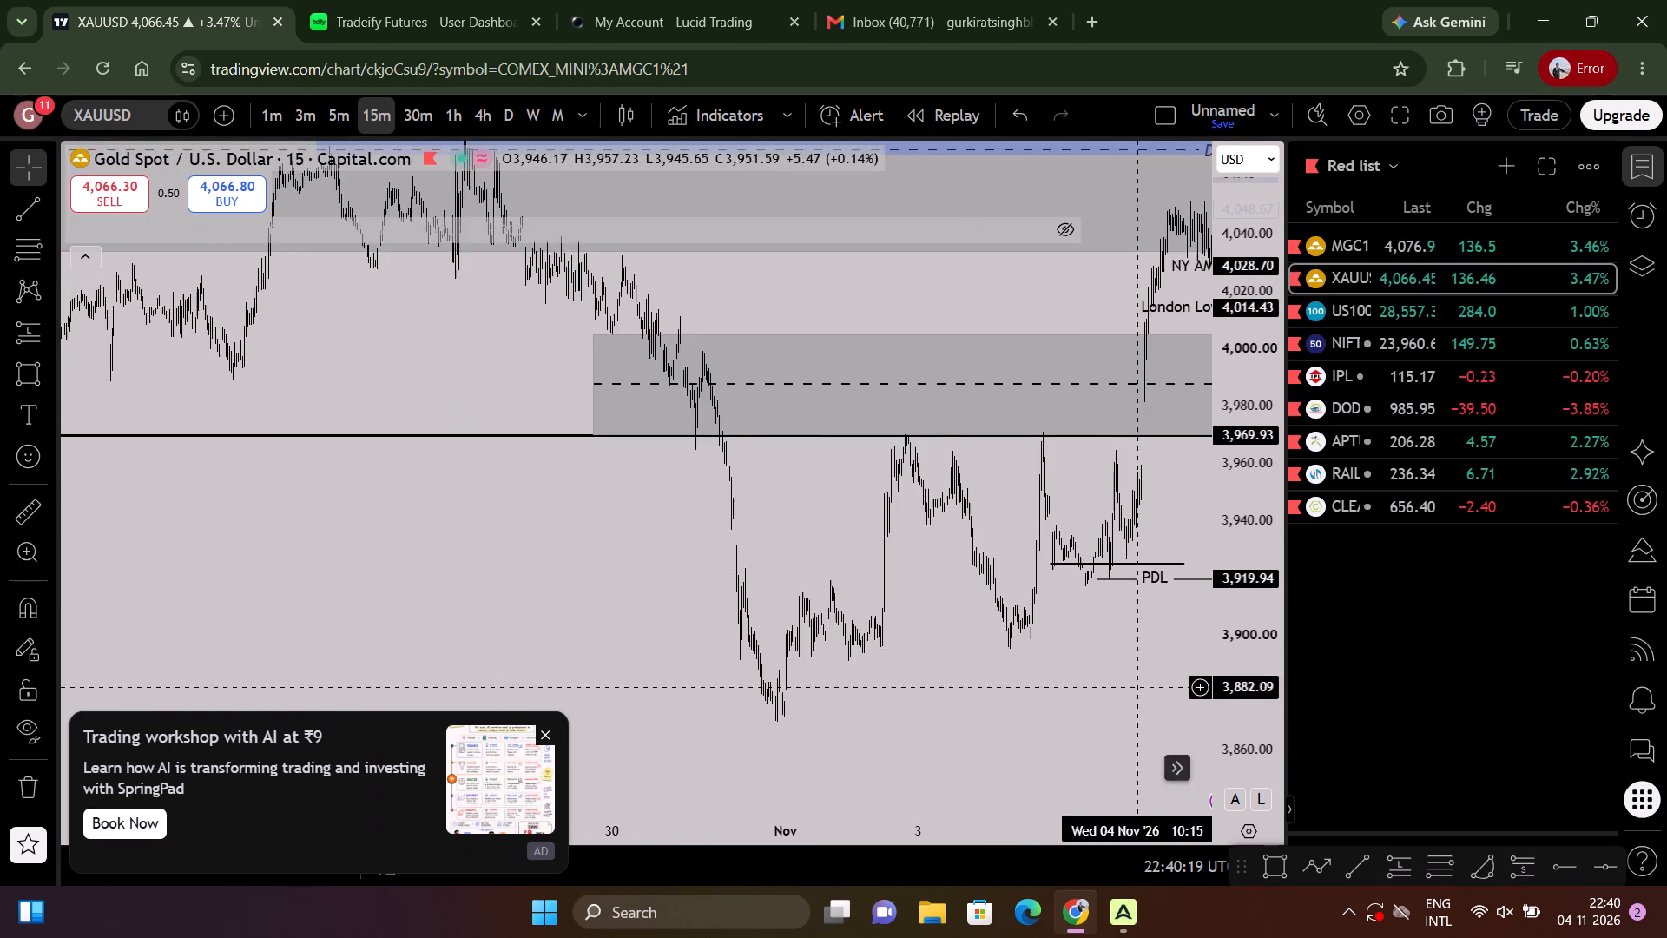
pyautogui.moveTo(1113, 657); pyautogui.dragTo(1085, 621)
pyautogui.scroll(6, 1080, 610)
pyautogui.moveTo(1246, 672); pyautogui.dragTo(1258, 422)
# Move the start of the 3,970.10 to 4,005.03 grey zone slightly later, closer to the 29 October swing low.
pyautogui.moveTo(780, 430); pyautogui.dragTo(784, 453)
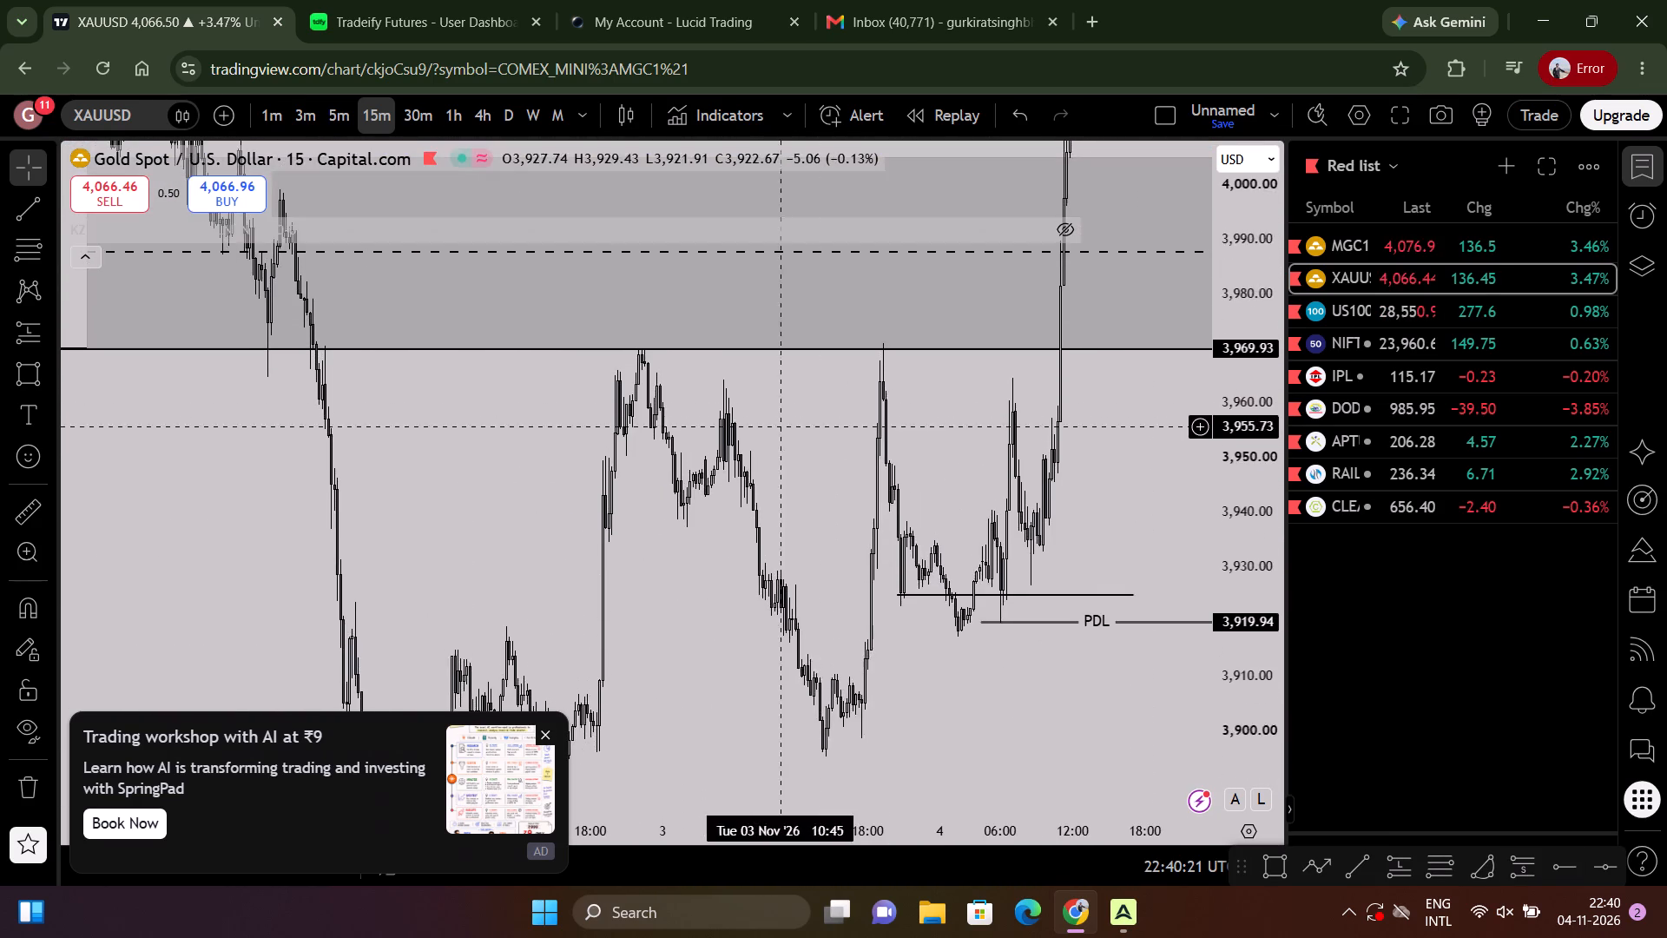
pyautogui.moveTo(784, 453); pyautogui.dragTo(853, 626)
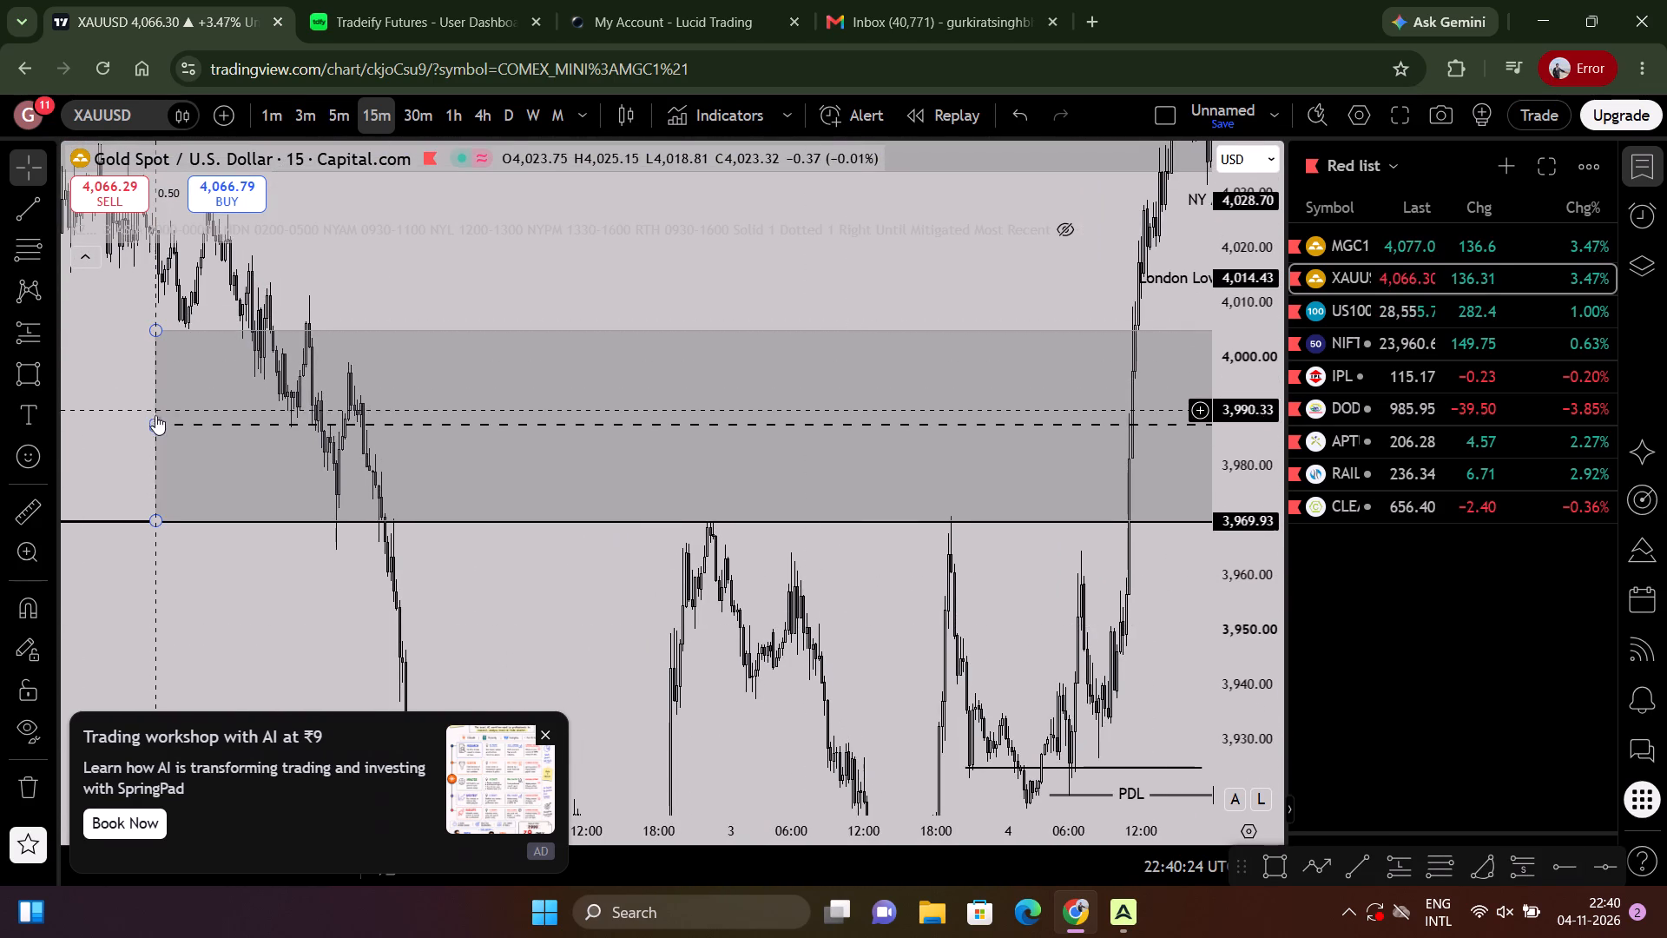
pyautogui.moveTo(154, 421); pyautogui.dragTo(164, 421)
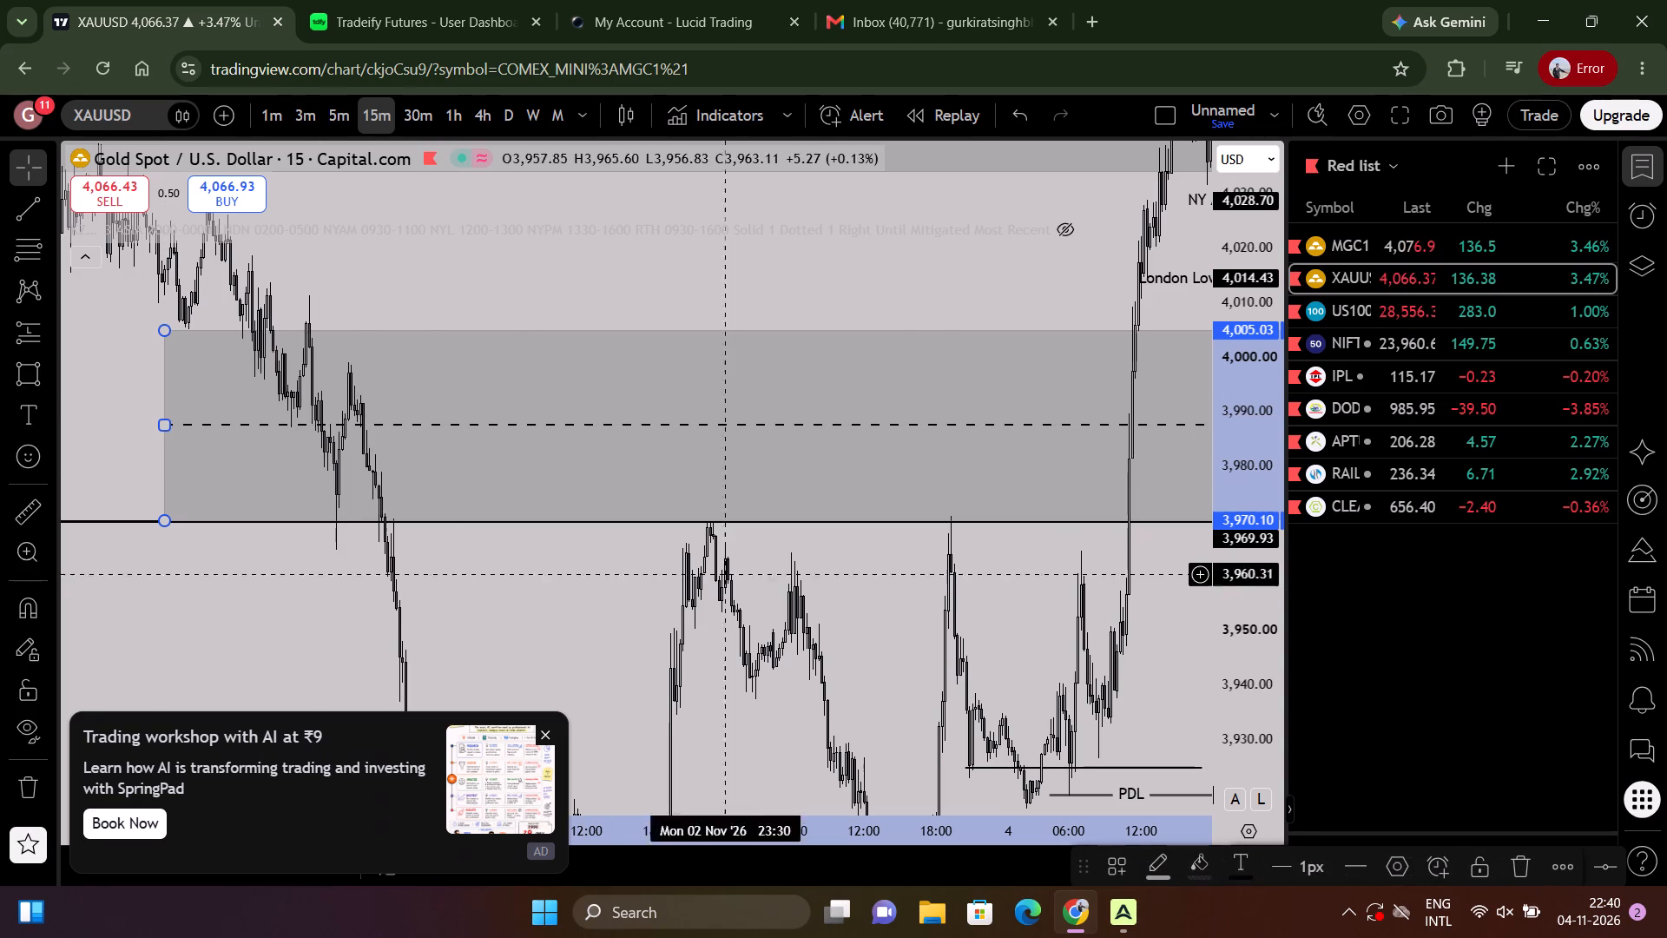
# Examine gold's 15-minute rally on 4 November from the PDL area past London Low and NY AM Low to the Daily FVG.
pyautogui.moveTo(1113, 574); pyautogui.dragTo(780, 796)
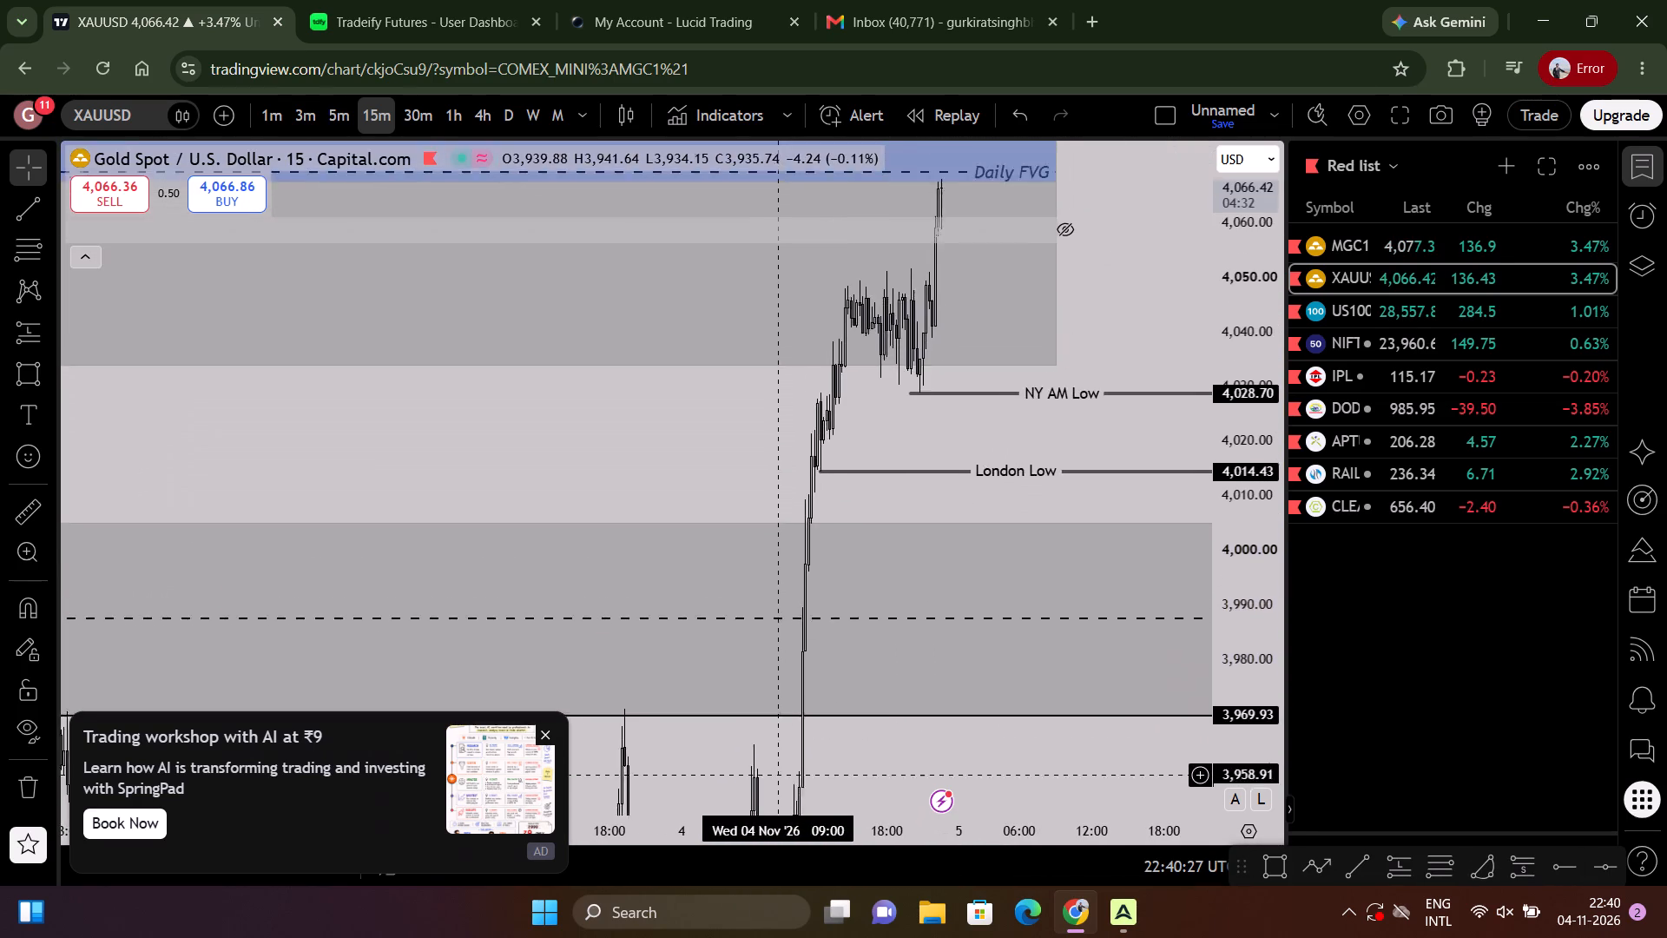
pyautogui.moveTo(780, 796); pyautogui.dragTo(779, 882)
pyautogui.scroll(9, 874, 471)
pyautogui.moveTo(956, 396); pyautogui.dragTo(1211, 288)
pyautogui.scroll(-4, 844, 376)
pyautogui.moveTo(676, 418); pyautogui.dragTo(801, 221)
pyautogui.scroll(-7, 802, 332)
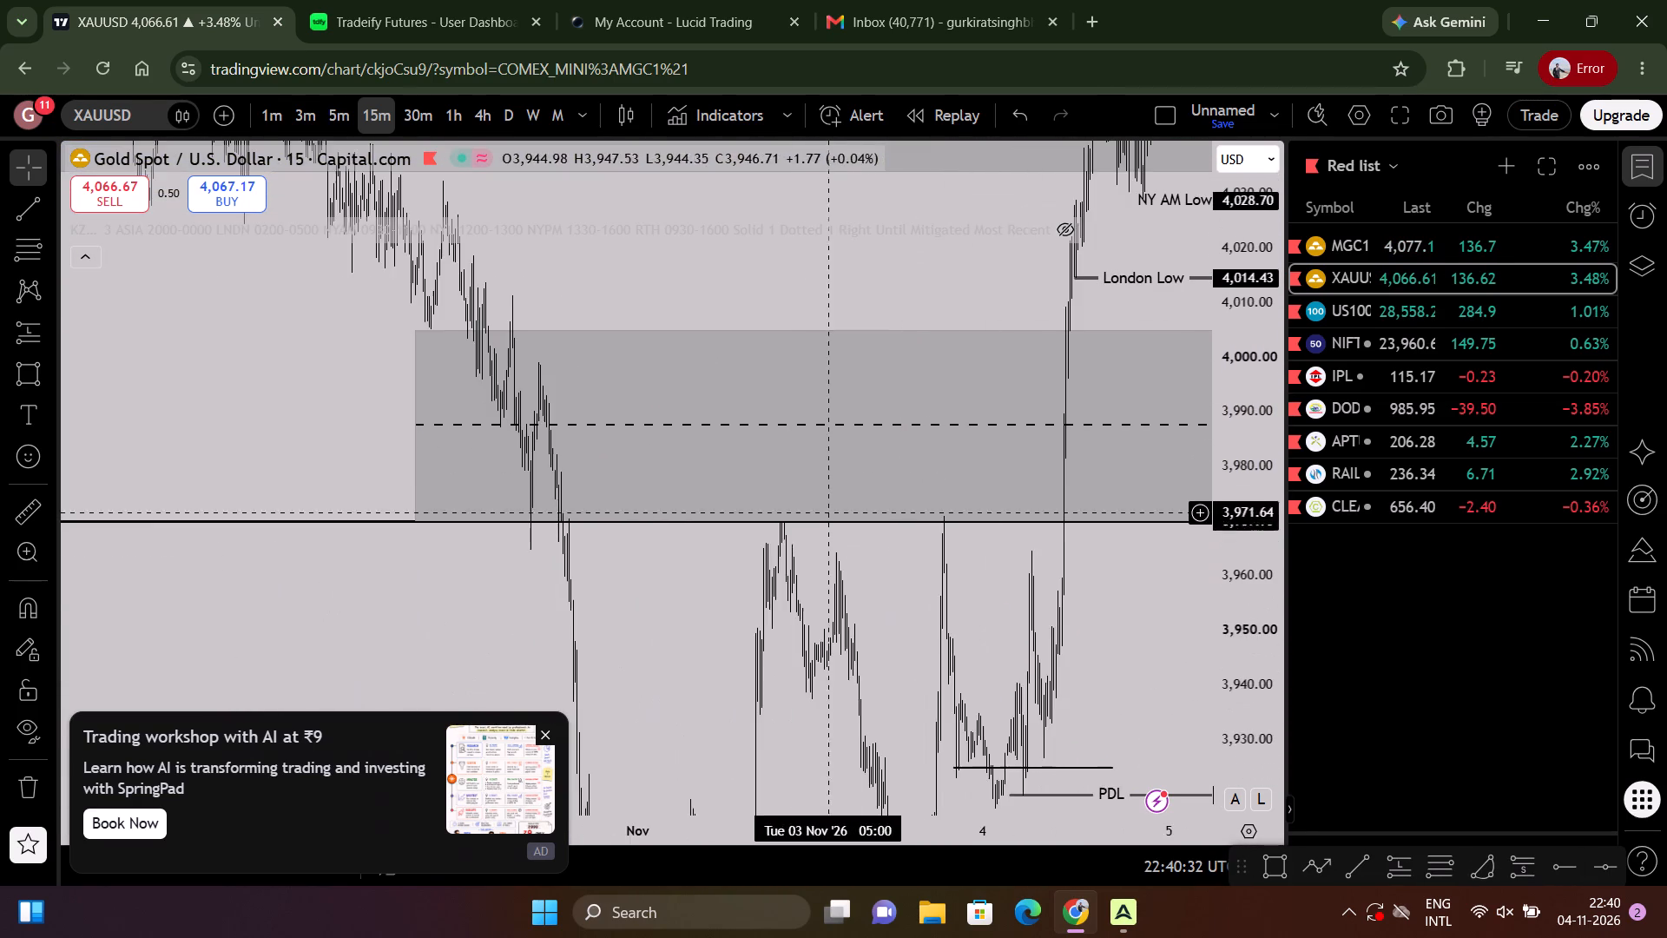
pyautogui.scroll(7, 844, 552)
pyautogui.scroll(-4, 873, 604)
pyautogui.moveTo(879, 617); pyautogui.dragTo(888, 650)
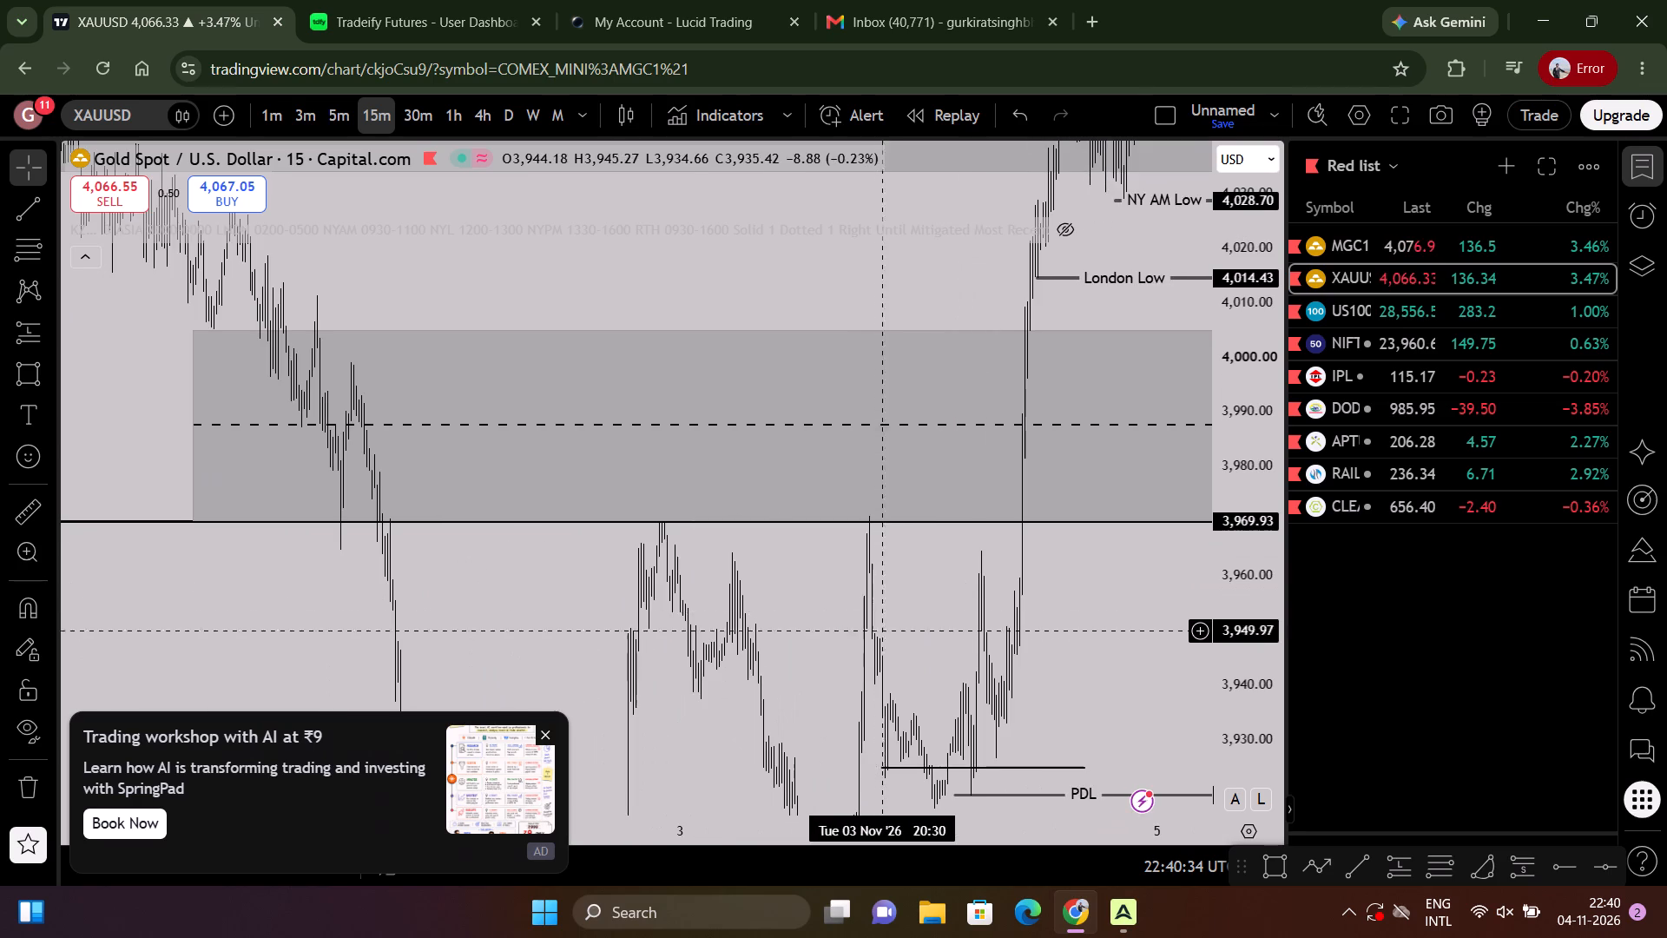
pyautogui.moveTo(888, 650); pyautogui.dragTo(789, 768)
pyautogui.scroll(5, 847, 756)
pyautogui.moveTo(877, 731); pyautogui.dragTo(886, 800)
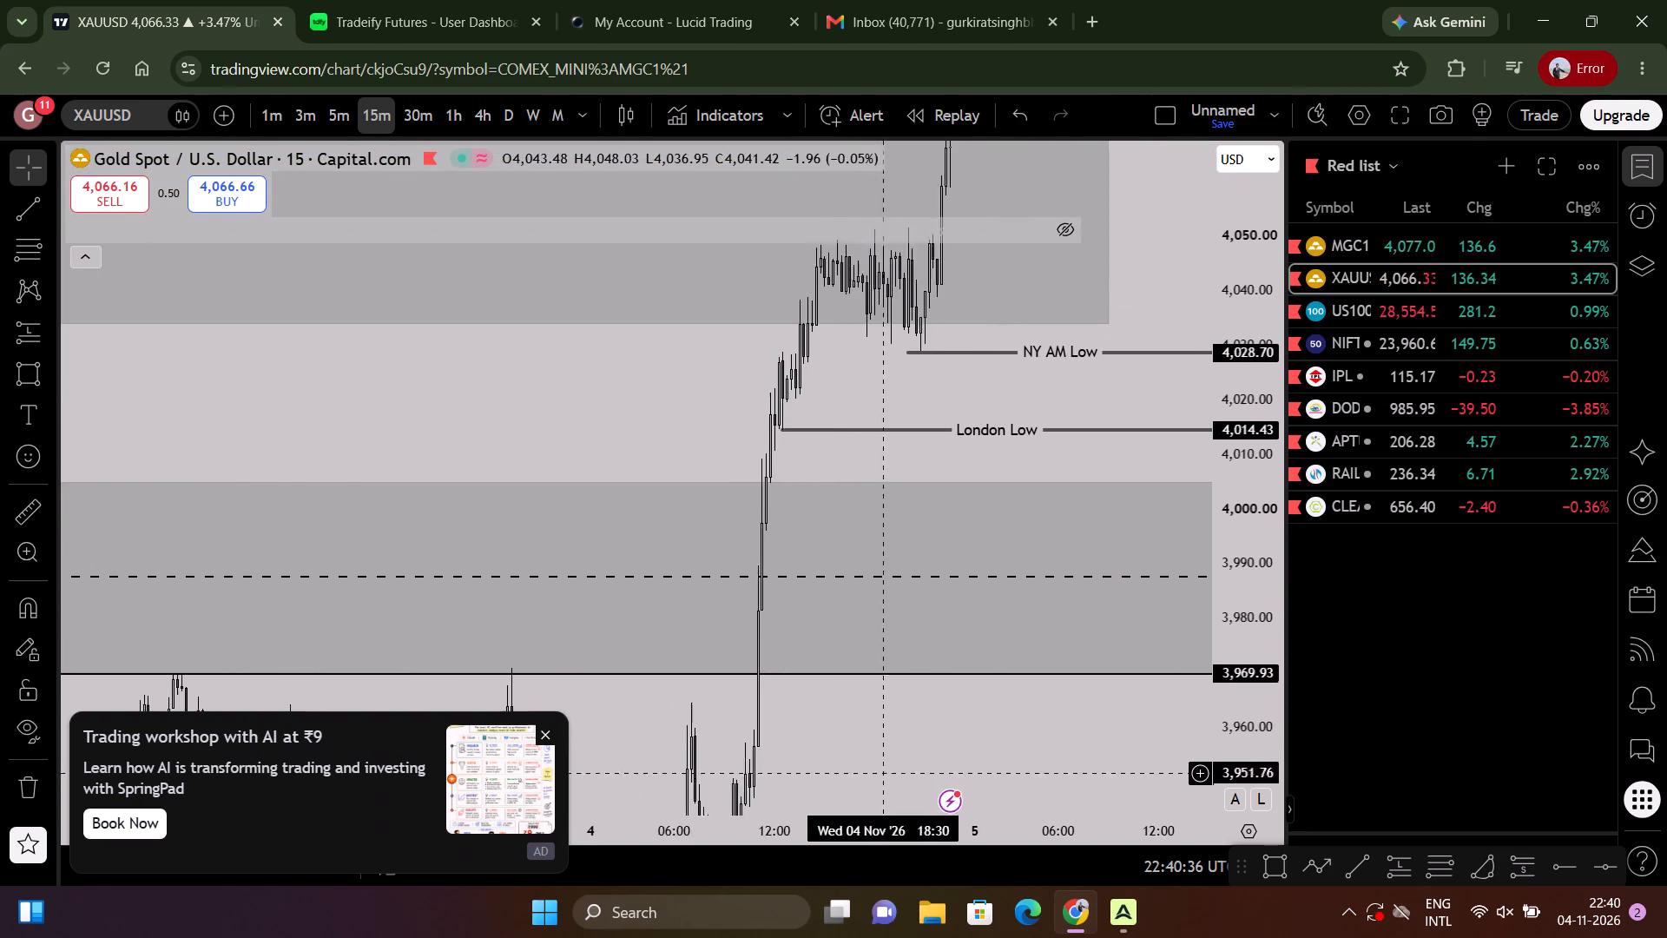
pyautogui.moveTo(886, 800); pyautogui.dragTo(848, 929)
# Switch gold to the 1-hour timeframe and examine the early-November swings and the rally into the Daily FVG.
pyautogui.click(446, 103)
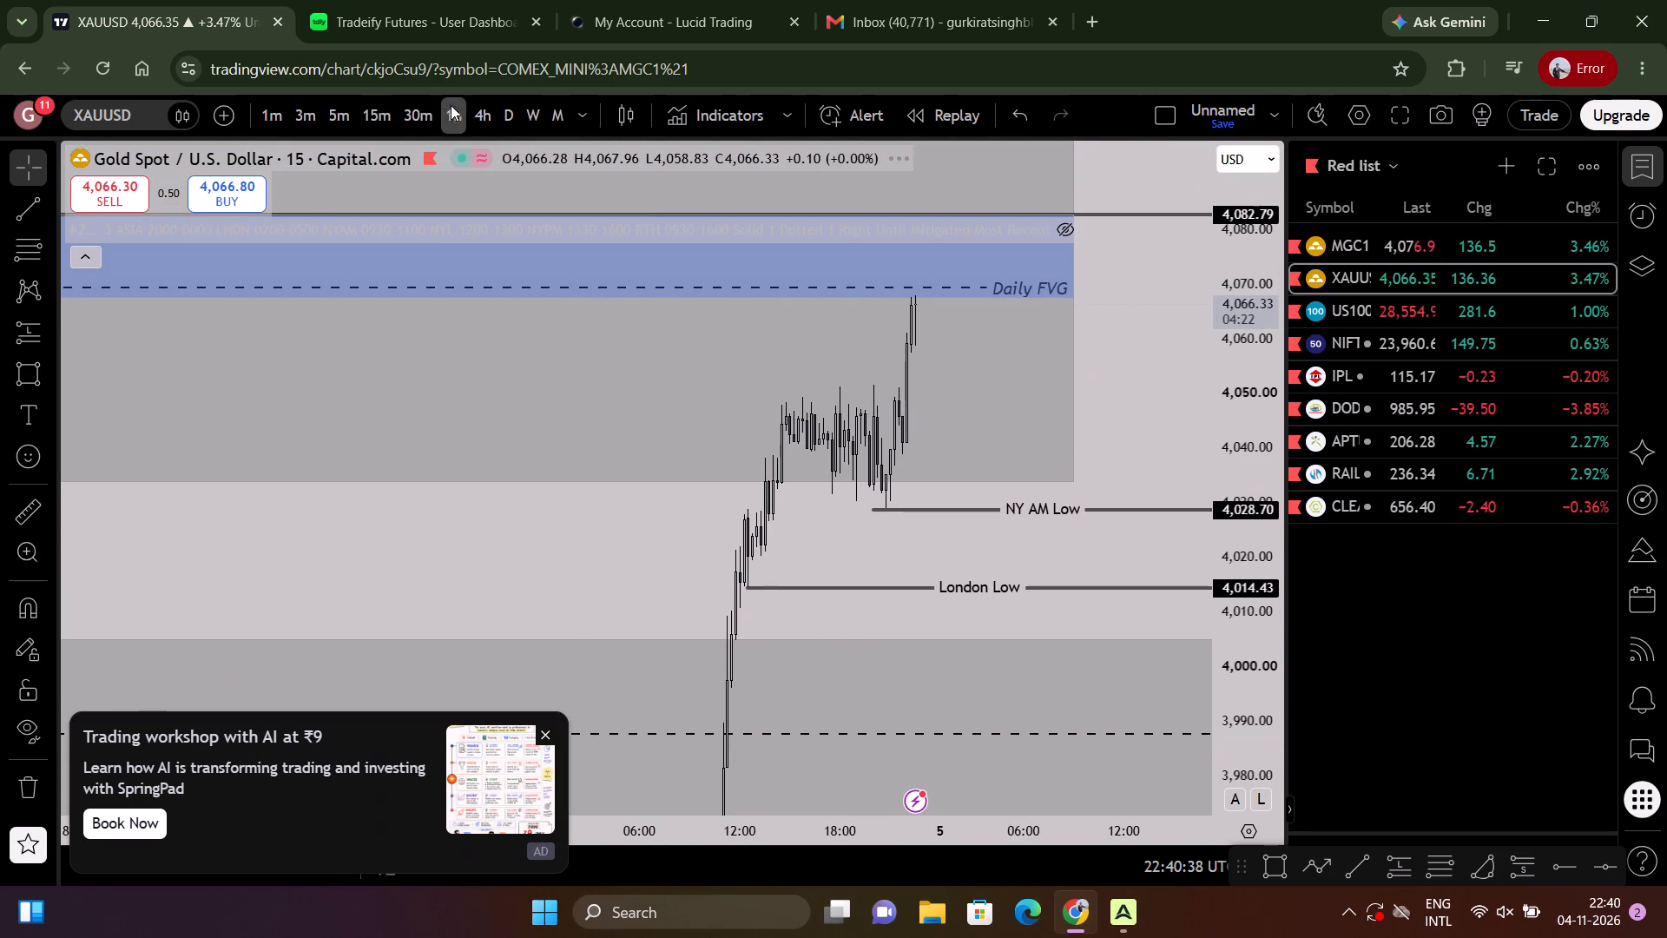
pyautogui.moveTo(1236, 369); pyautogui.dragTo(1221, 489)
pyautogui.moveTo(1255, 415); pyautogui.dragTo(1259, 564)
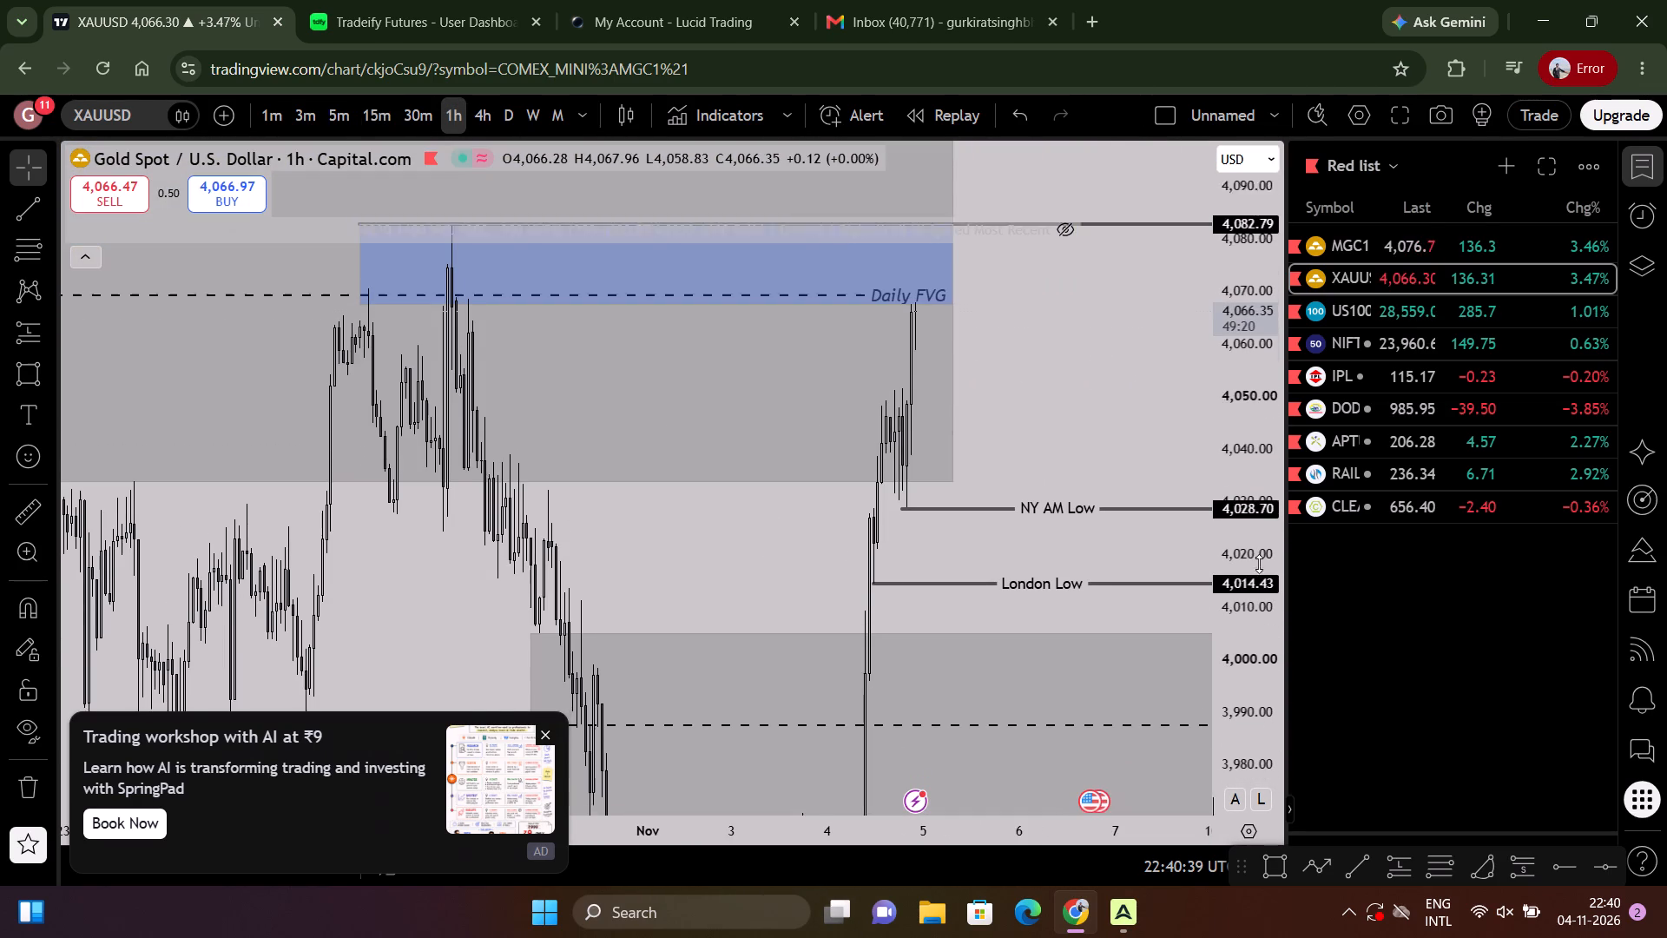
pyautogui.moveTo(1259, 564); pyautogui.dragTo(1227, 725)
pyautogui.moveTo(980, 677); pyautogui.dragTo(1170, 493)
pyautogui.moveTo(1286, 660); pyautogui.dragTo(1279, 612)
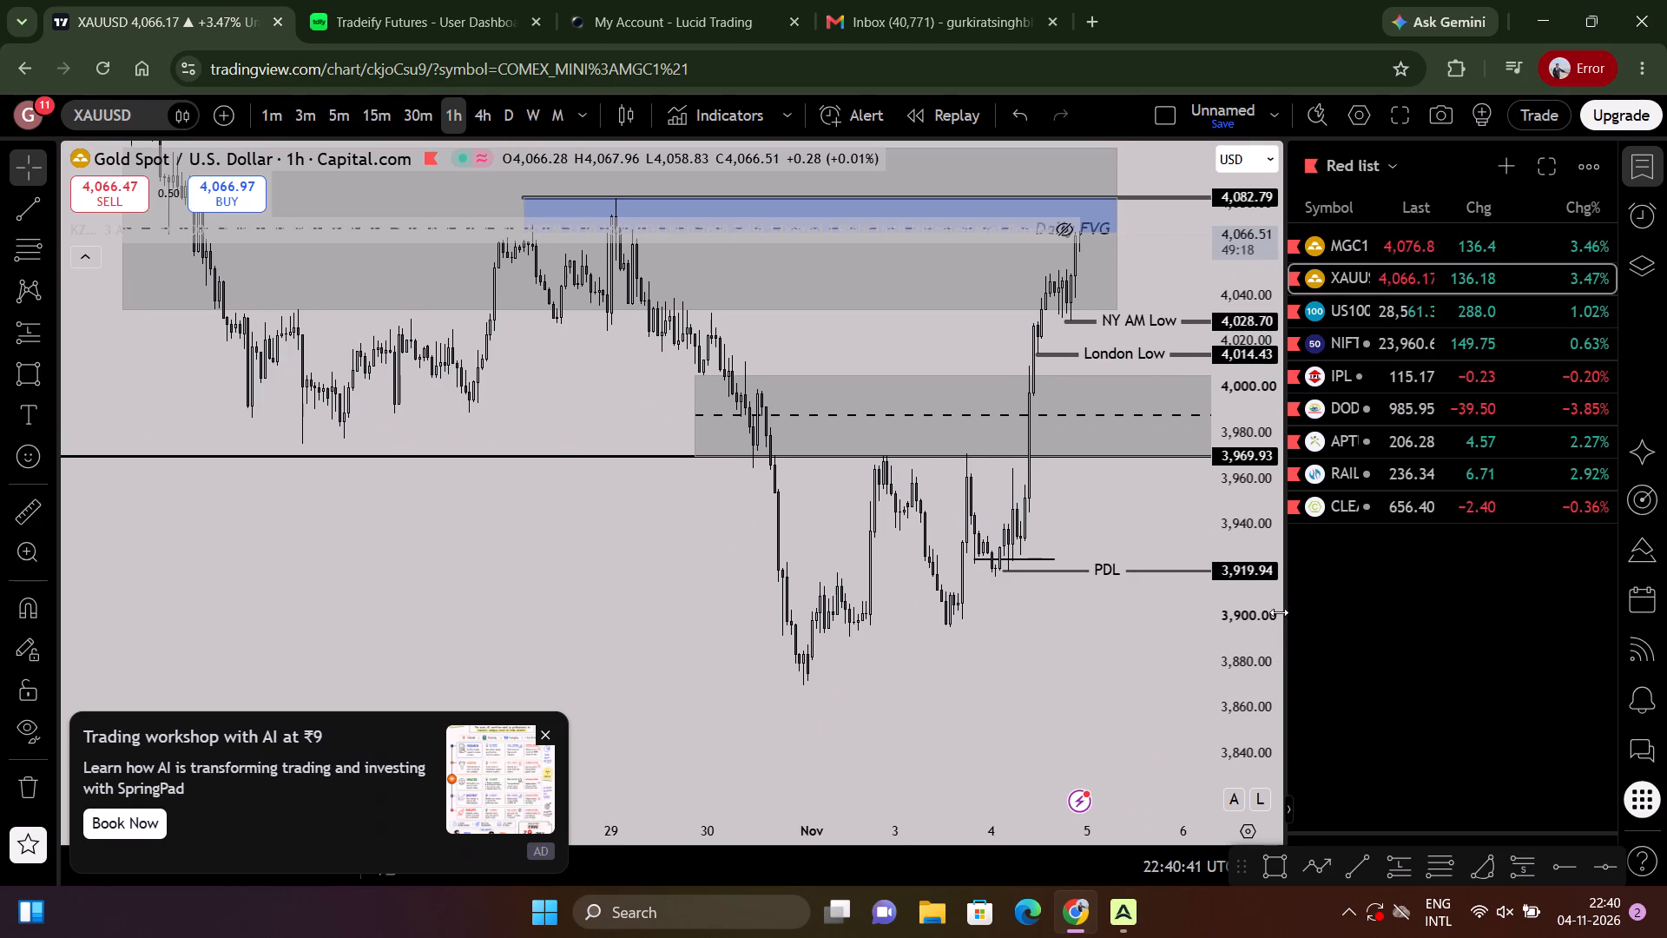
pyautogui.moveTo(1279, 612); pyautogui.dragTo(1278, 609)
pyautogui.moveTo(1249, 651); pyautogui.dragTo(1223, 463)
pyautogui.scroll(4, 1150, 511)
pyautogui.scroll(2, 973, 446)
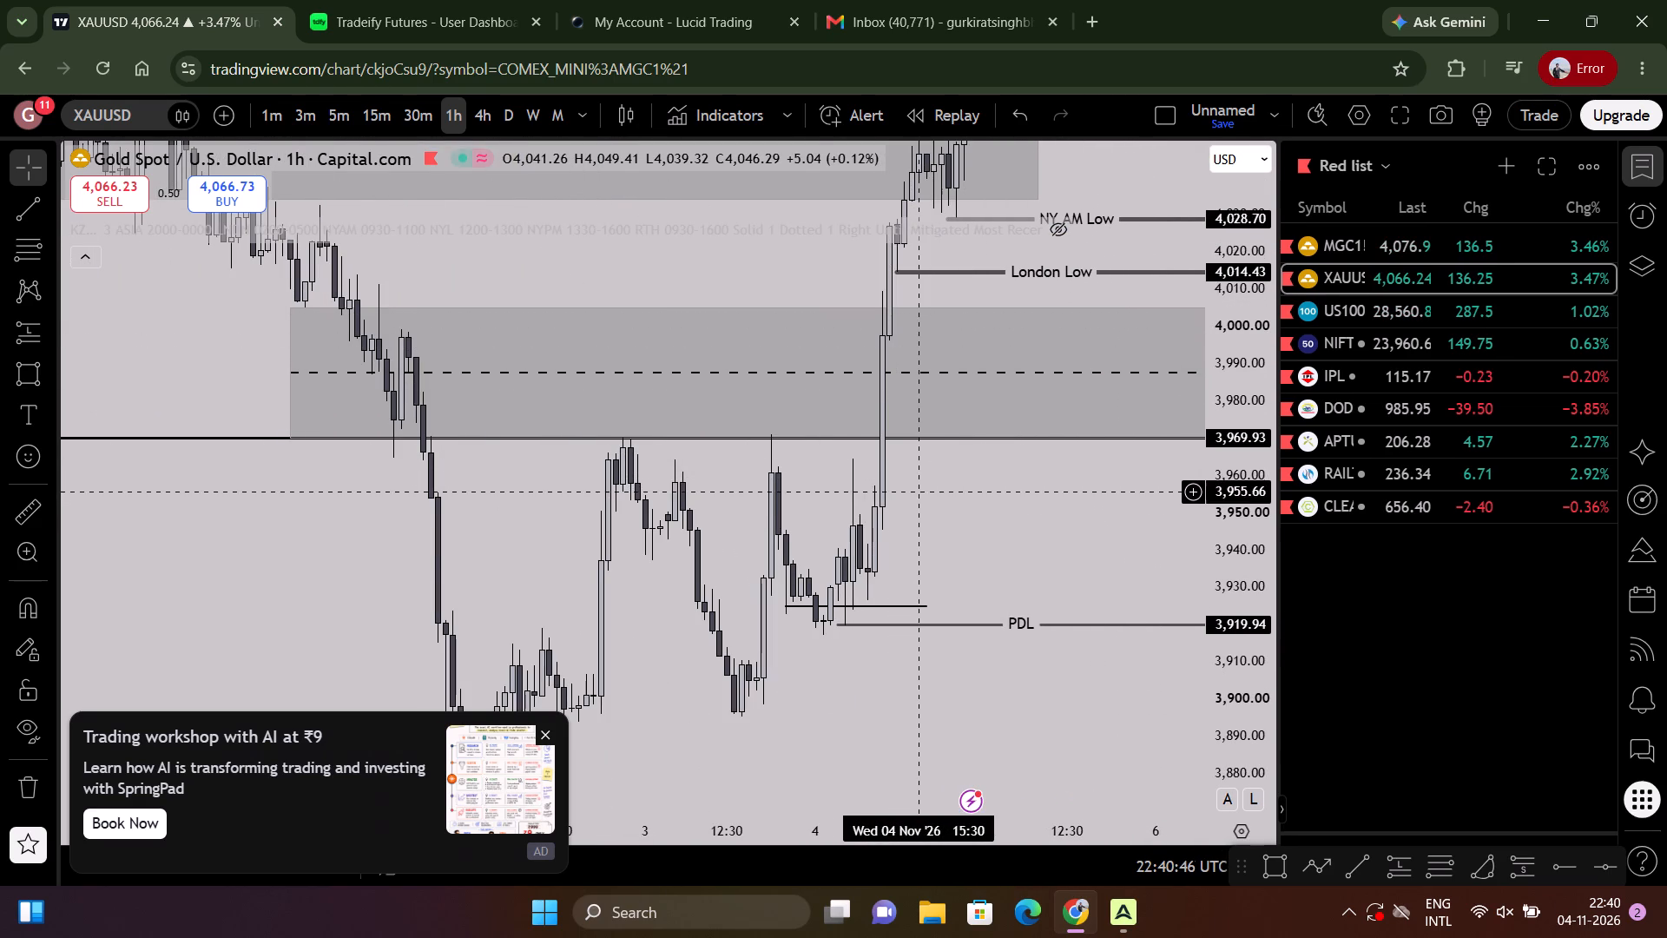
pyautogui.scroll(-3, 977, 537)
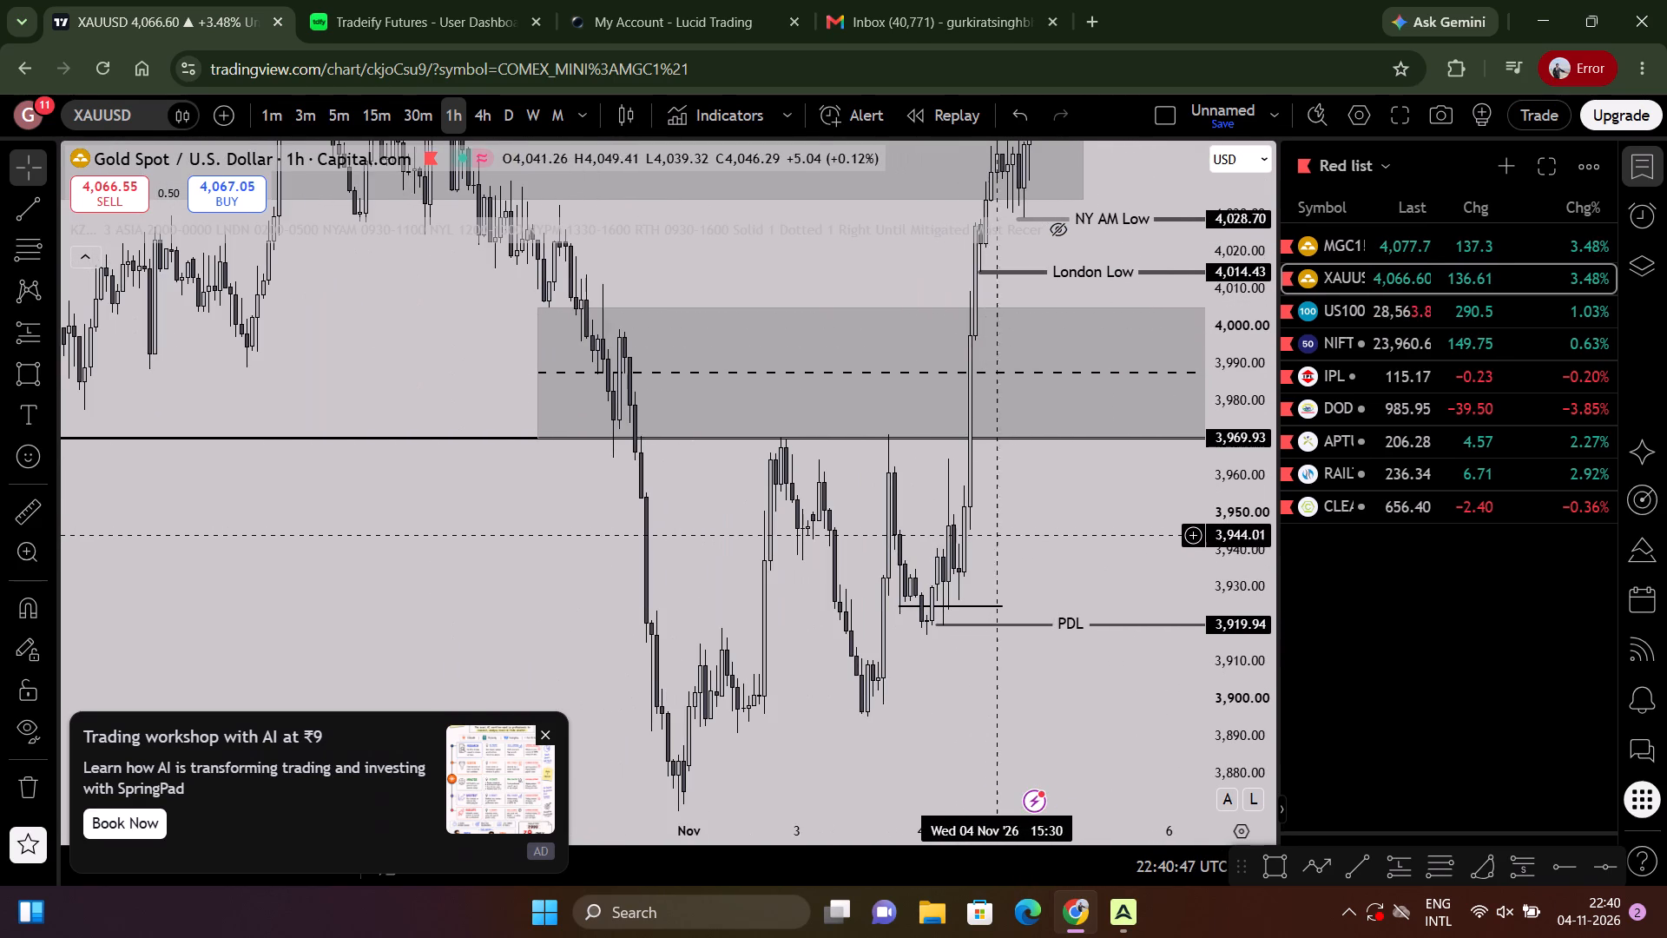
pyautogui.scroll(-2, 1048, 538)
pyautogui.scroll(2, 1048, 538)
pyautogui.moveTo(1046, 538); pyautogui.dragTo(1008, 728)
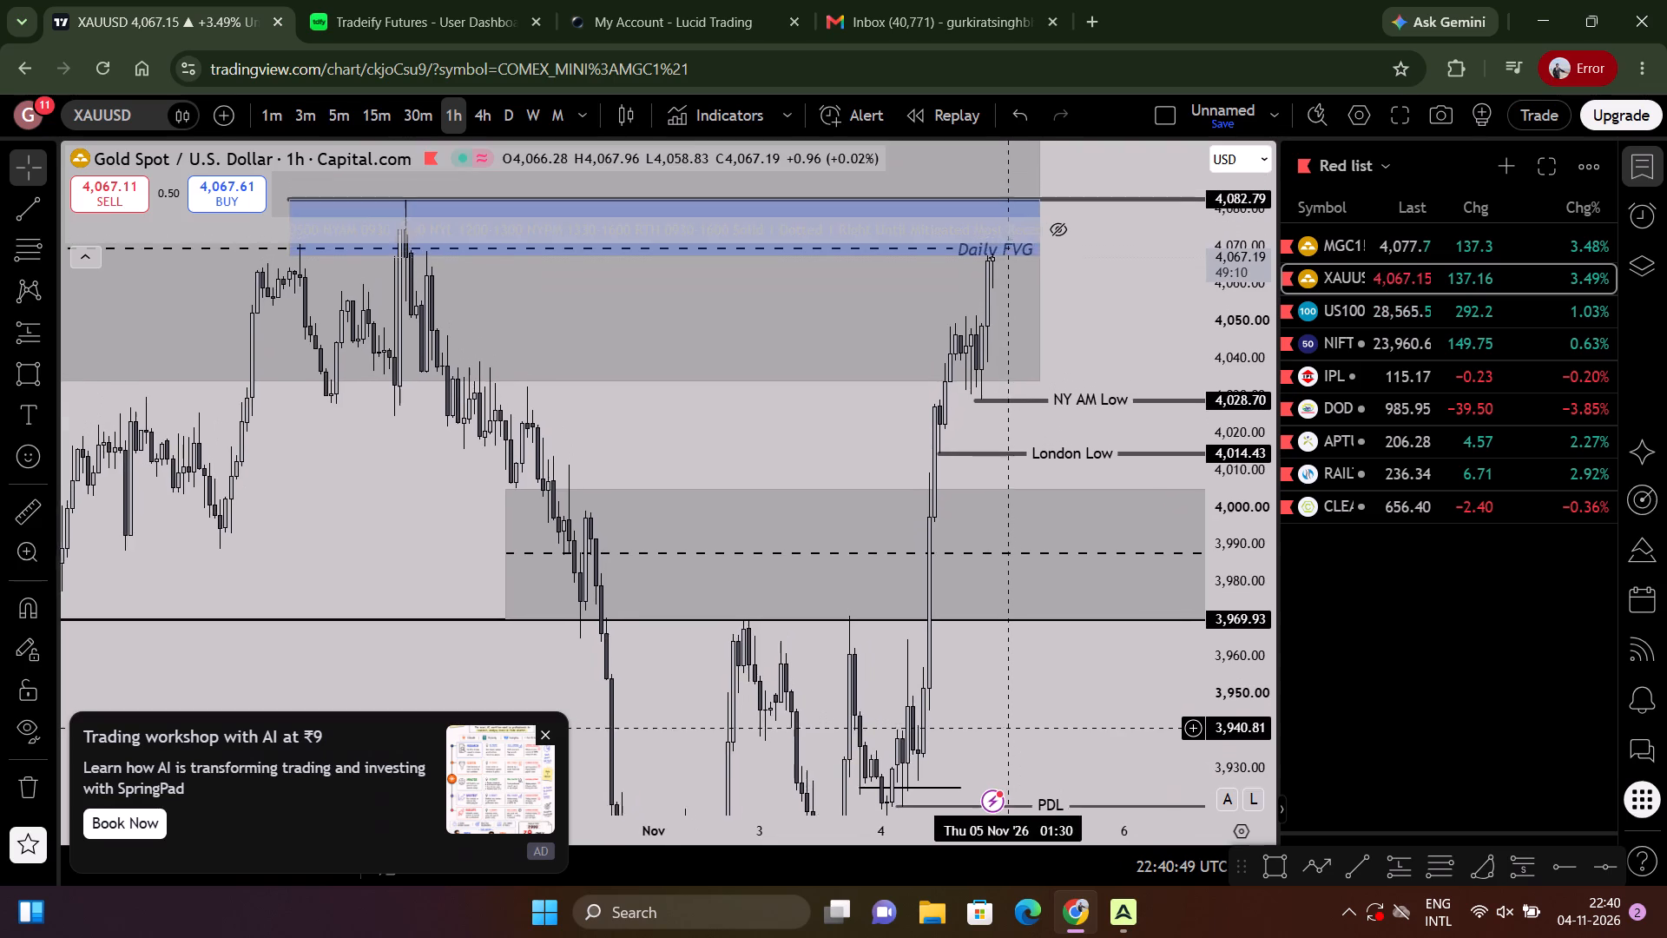
pyautogui.moveTo(1008, 728); pyautogui.dragTo(1105, 854)
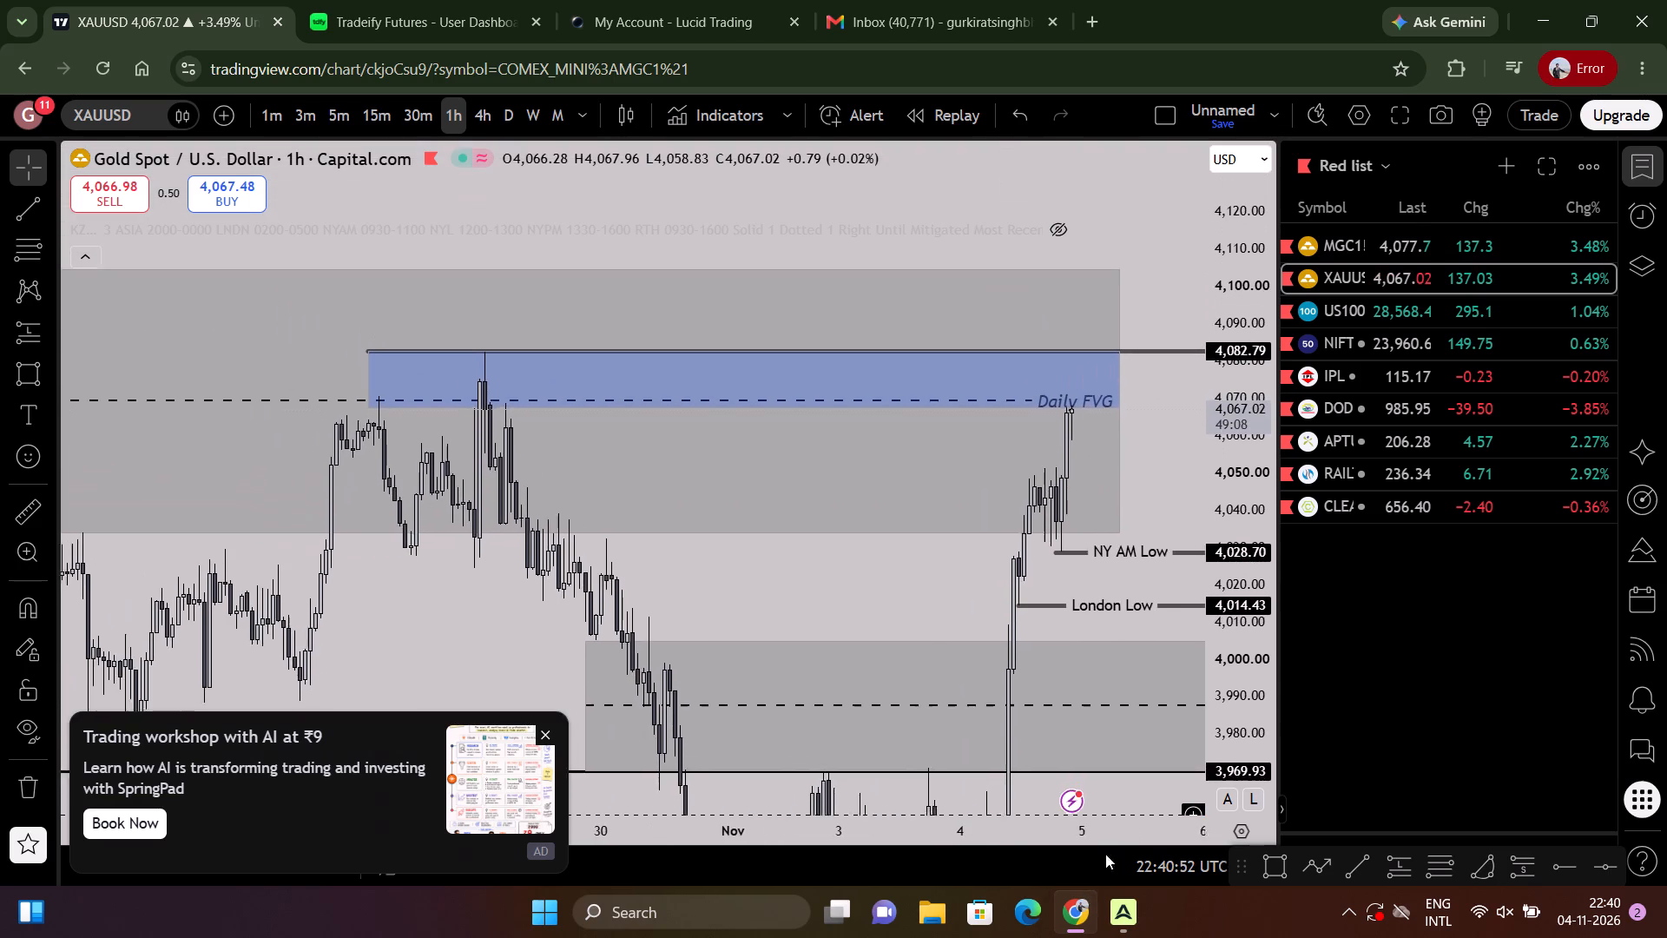
# Examine gold's 1-hour swings from mid-October to early November around the Daily DOL, large grey zone and Daily FVG.
pyautogui.moveTo(1105, 854); pyautogui.dragTo(1126, 660)
pyautogui.scroll(-4, 628, 441)
pyautogui.scroll(-5, 689, 495)
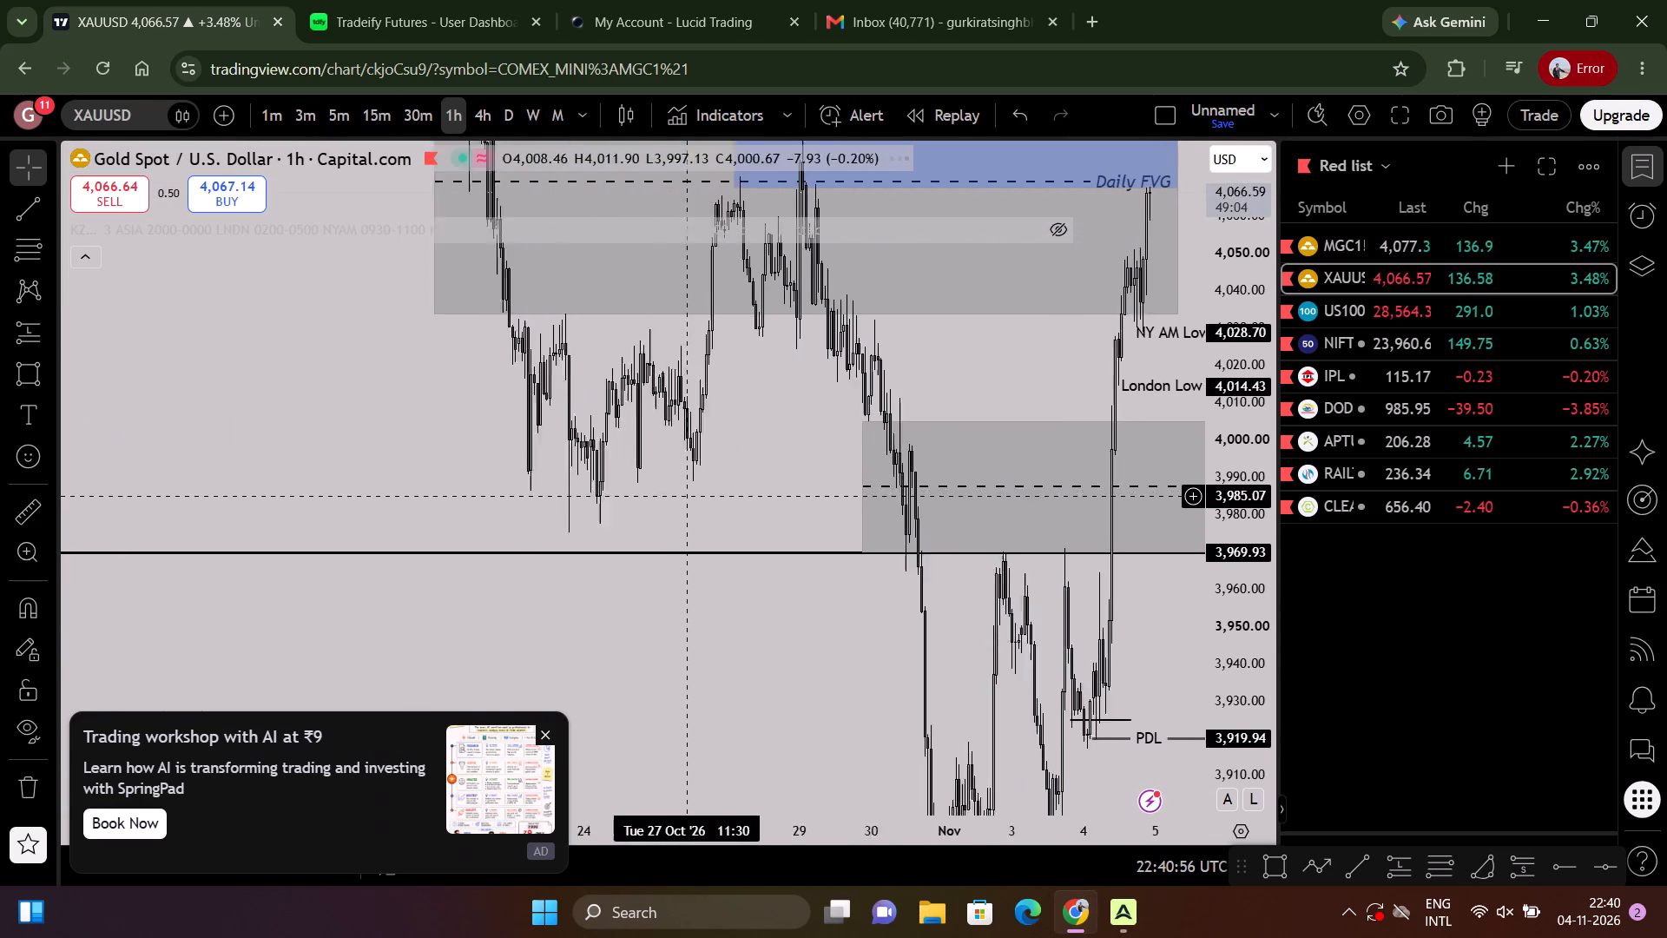
pyautogui.scroll(-3, 690, 493)
pyautogui.moveTo(699, 455); pyautogui.dragTo(715, 760)
pyautogui.scroll(2, 708, 719)
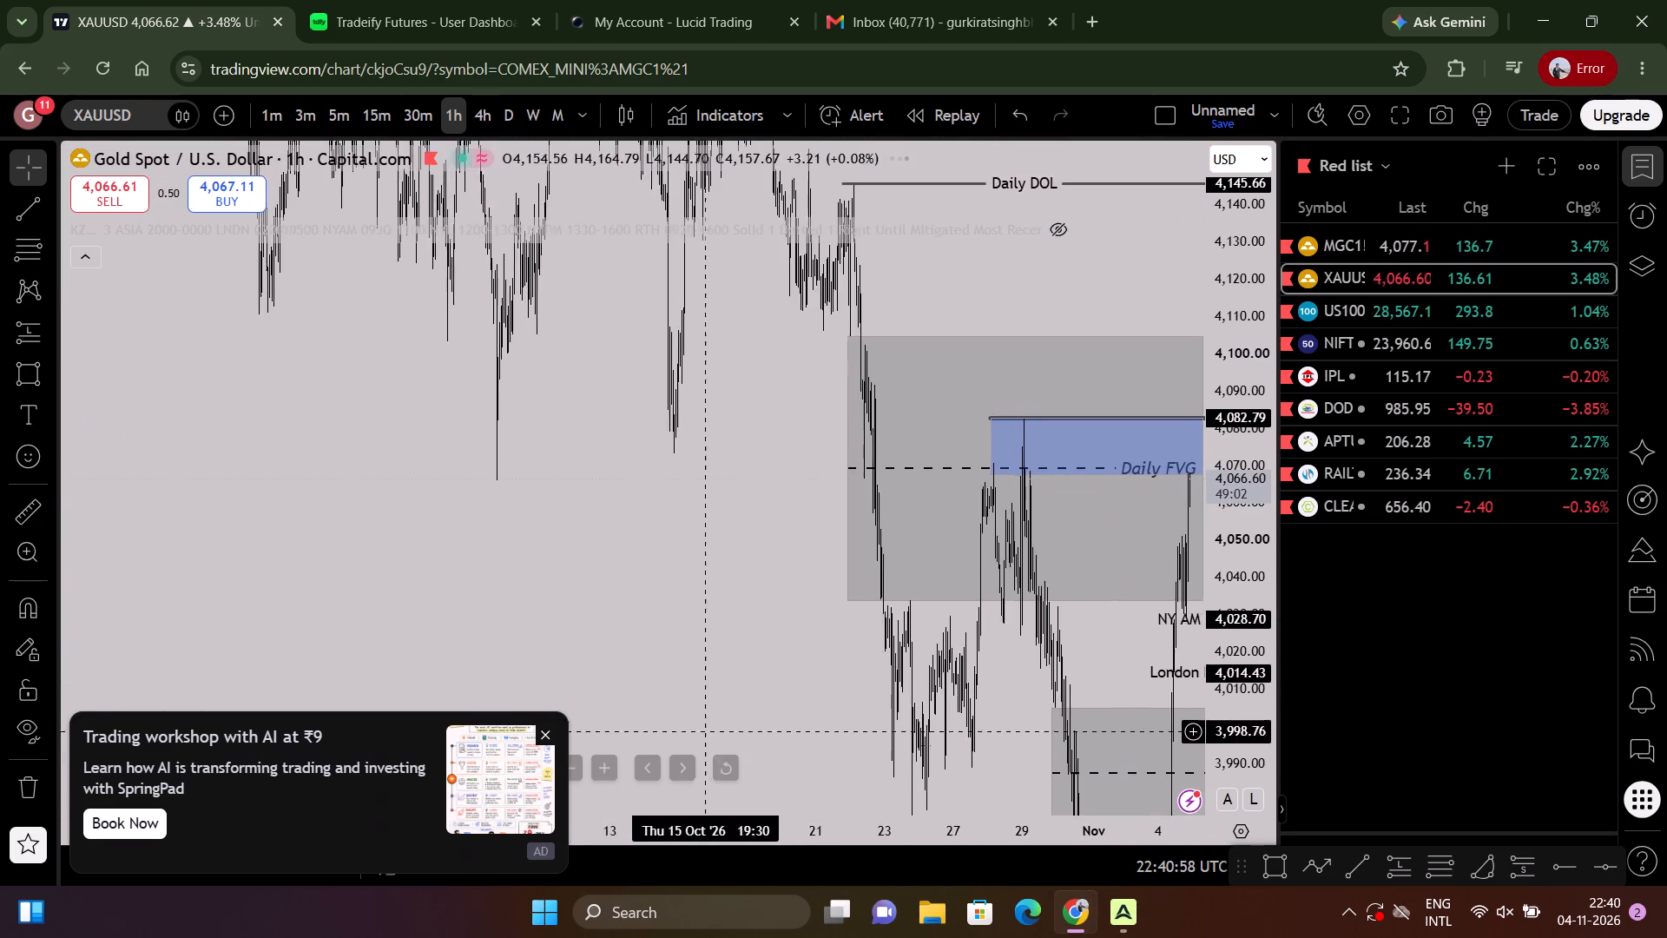
pyautogui.scroll(9, 708, 719)
pyautogui.moveTo(743, 677); pyautogui.dragTo(710, 710)
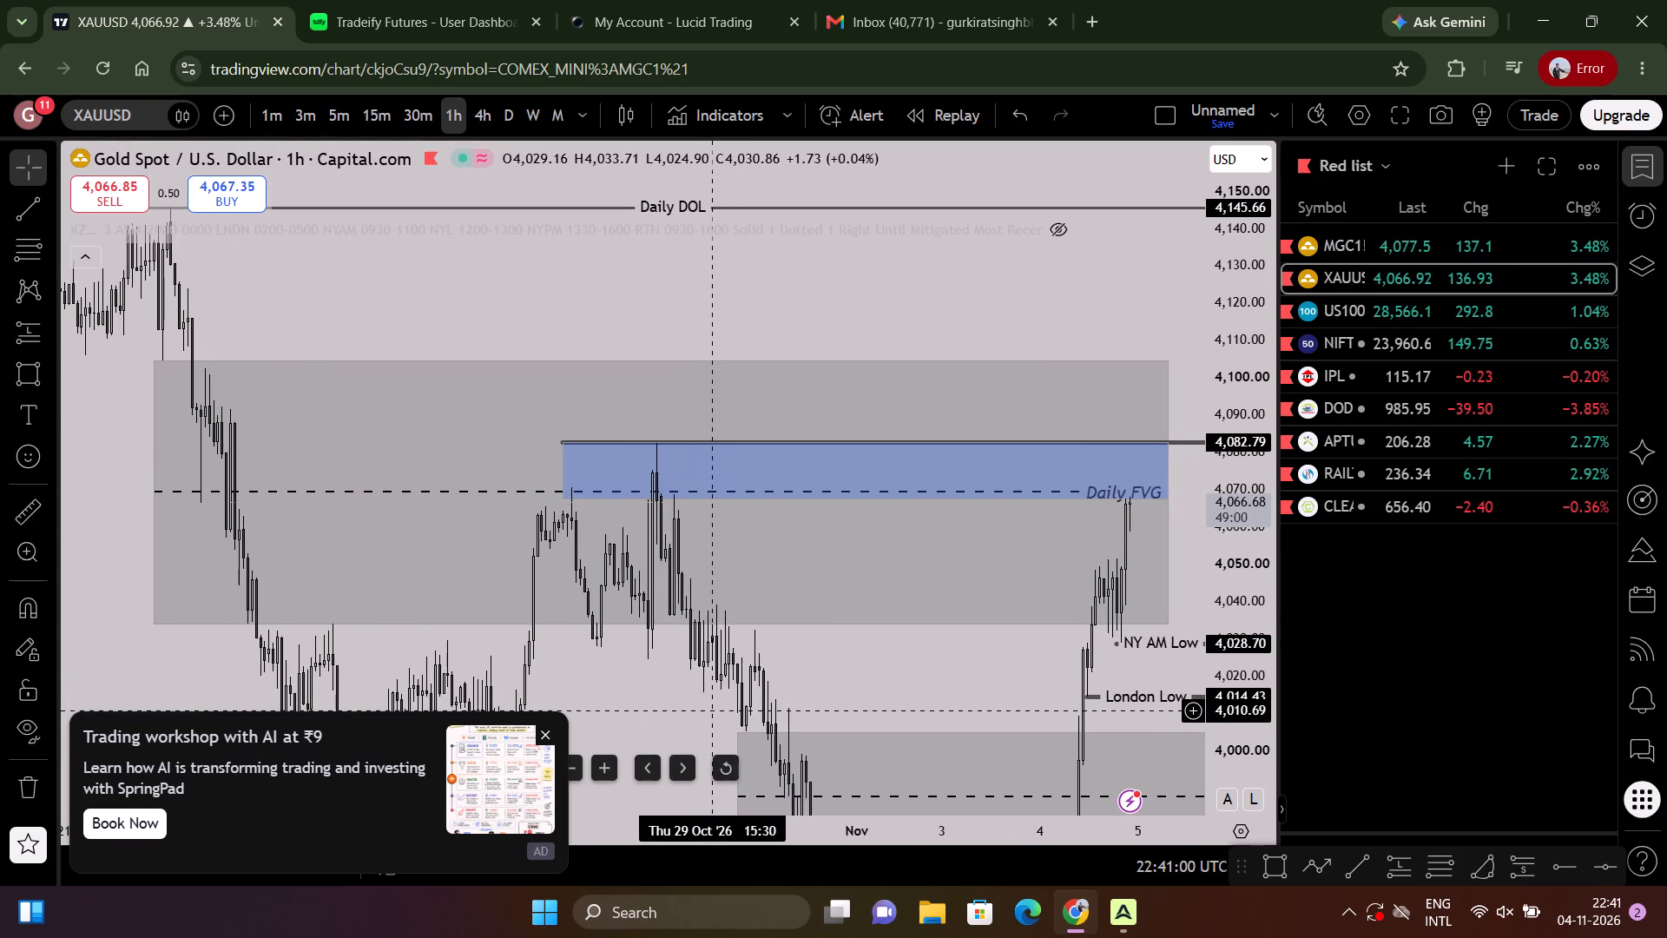
# Examine gold's 1-hour swings from 28 October to 4 November between the Daily FVG, the lower grey zone and PDL.
pyautogui.moveTo(710, 710); pyautogui.dragTo(803, 801)
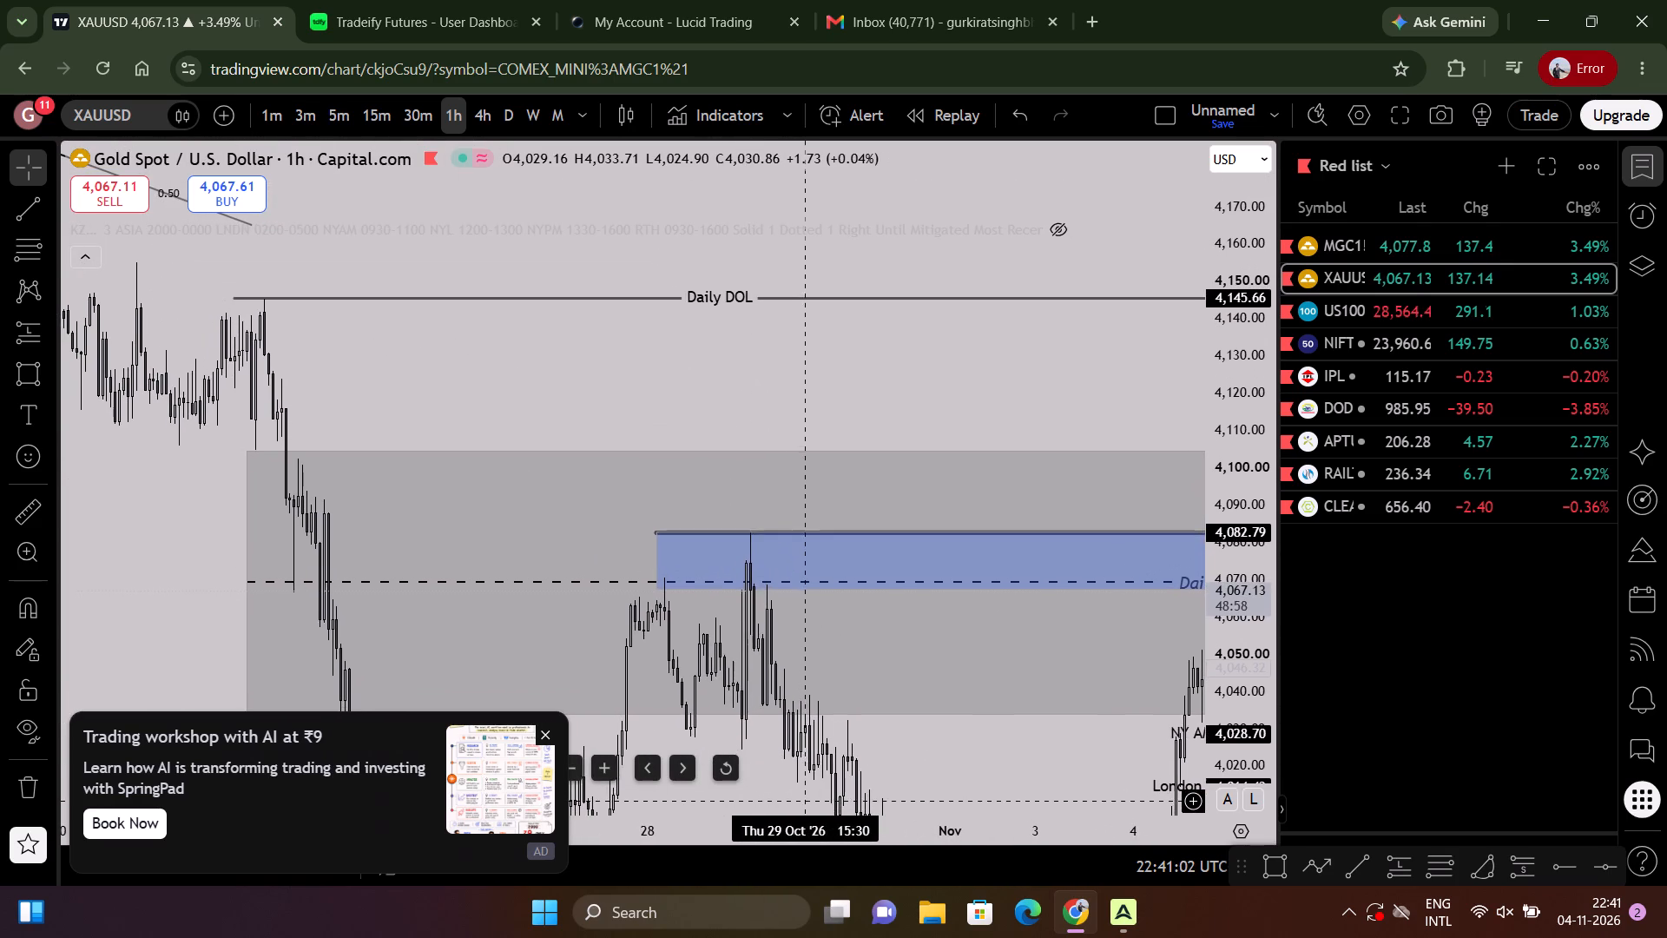
pyautogui.moveTo(803, 801); pyautogui.dragTo(803, 799)
pyautogui.moveTo(871, 348); pyautogui.dragTo(776, 0)
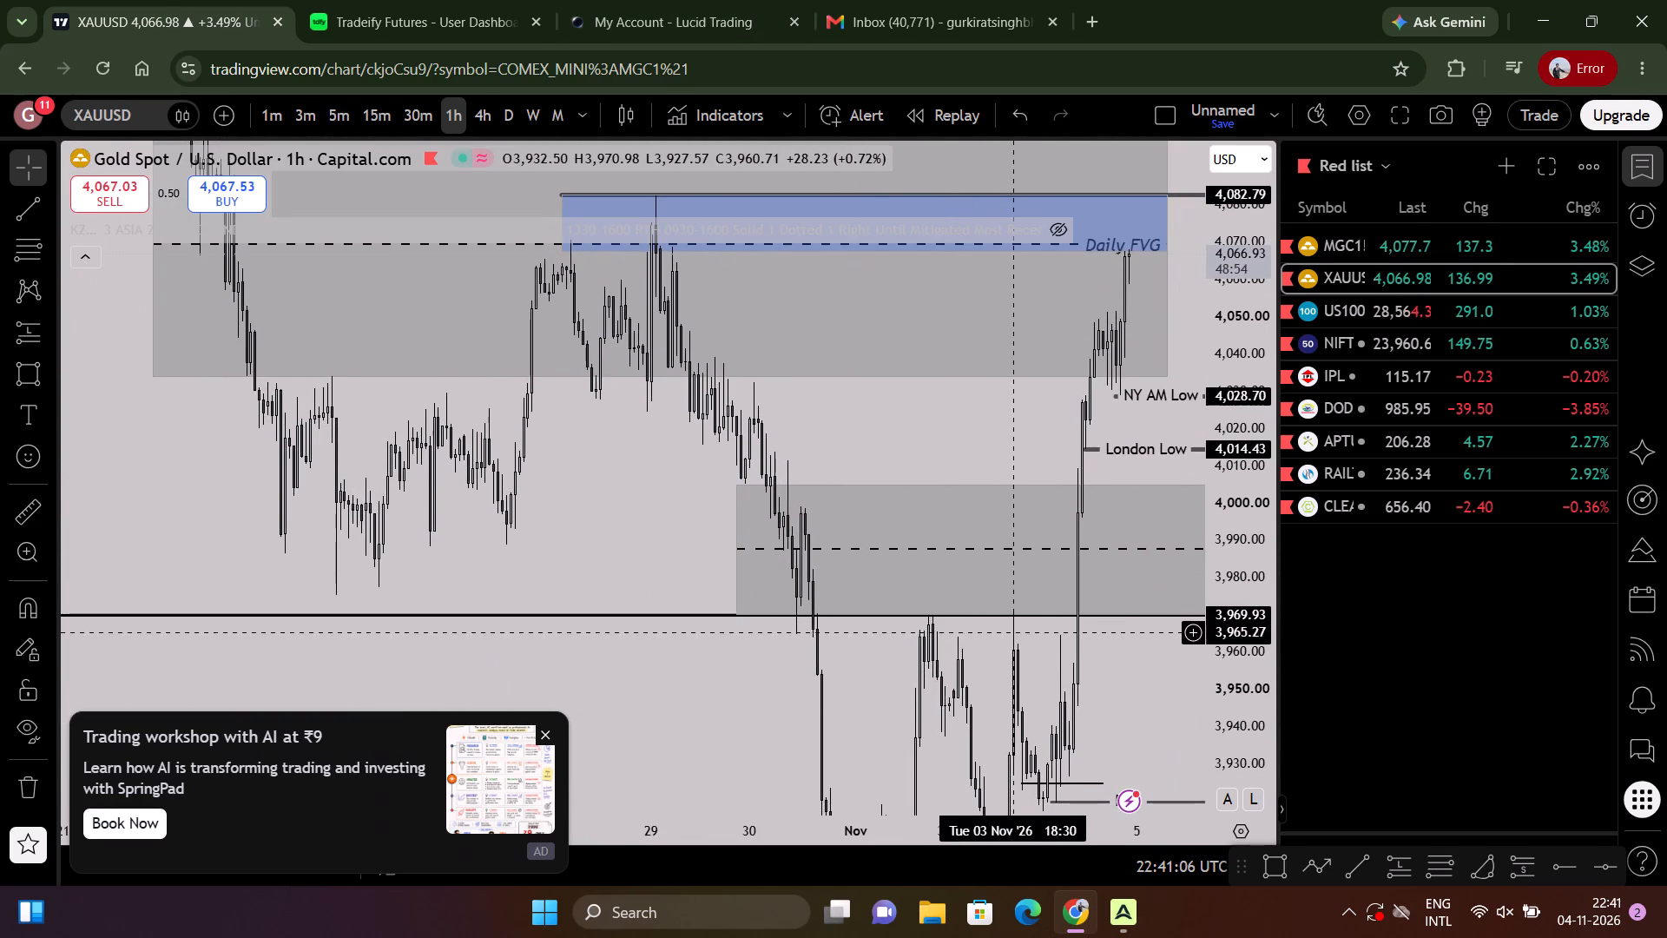
pyautogui.scroll(1, 807, 664)
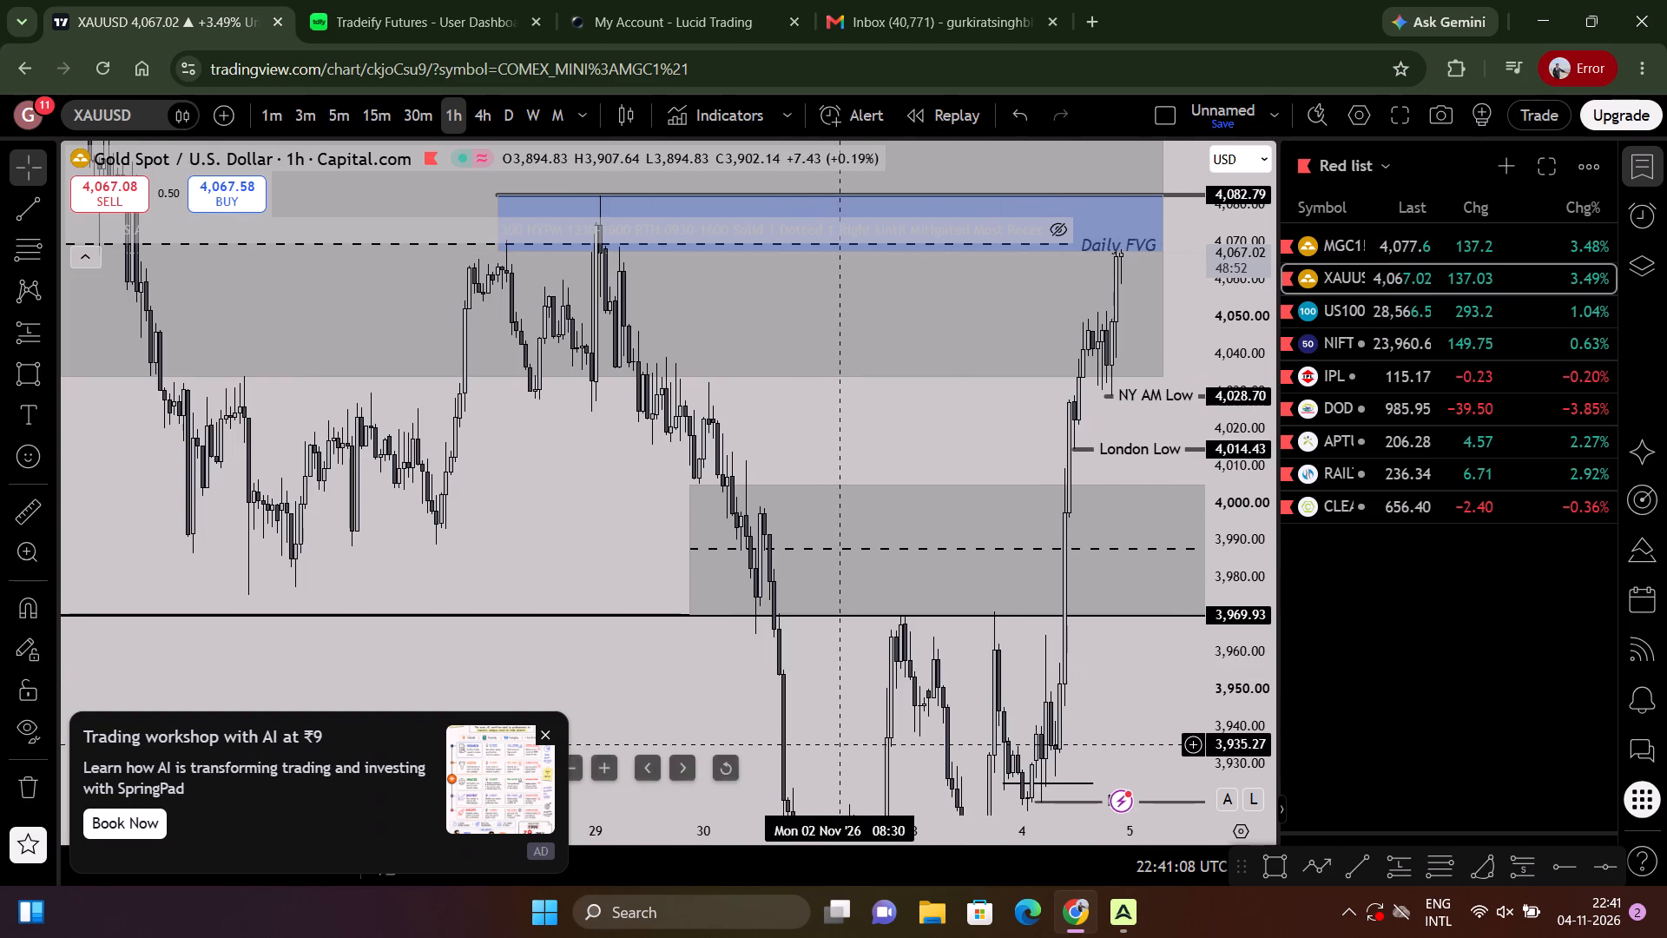
pyautogui.moveTo(835, 725); pyautogui.dragTo(837, 454)
pyautogui.scroll(3, 934, 601)
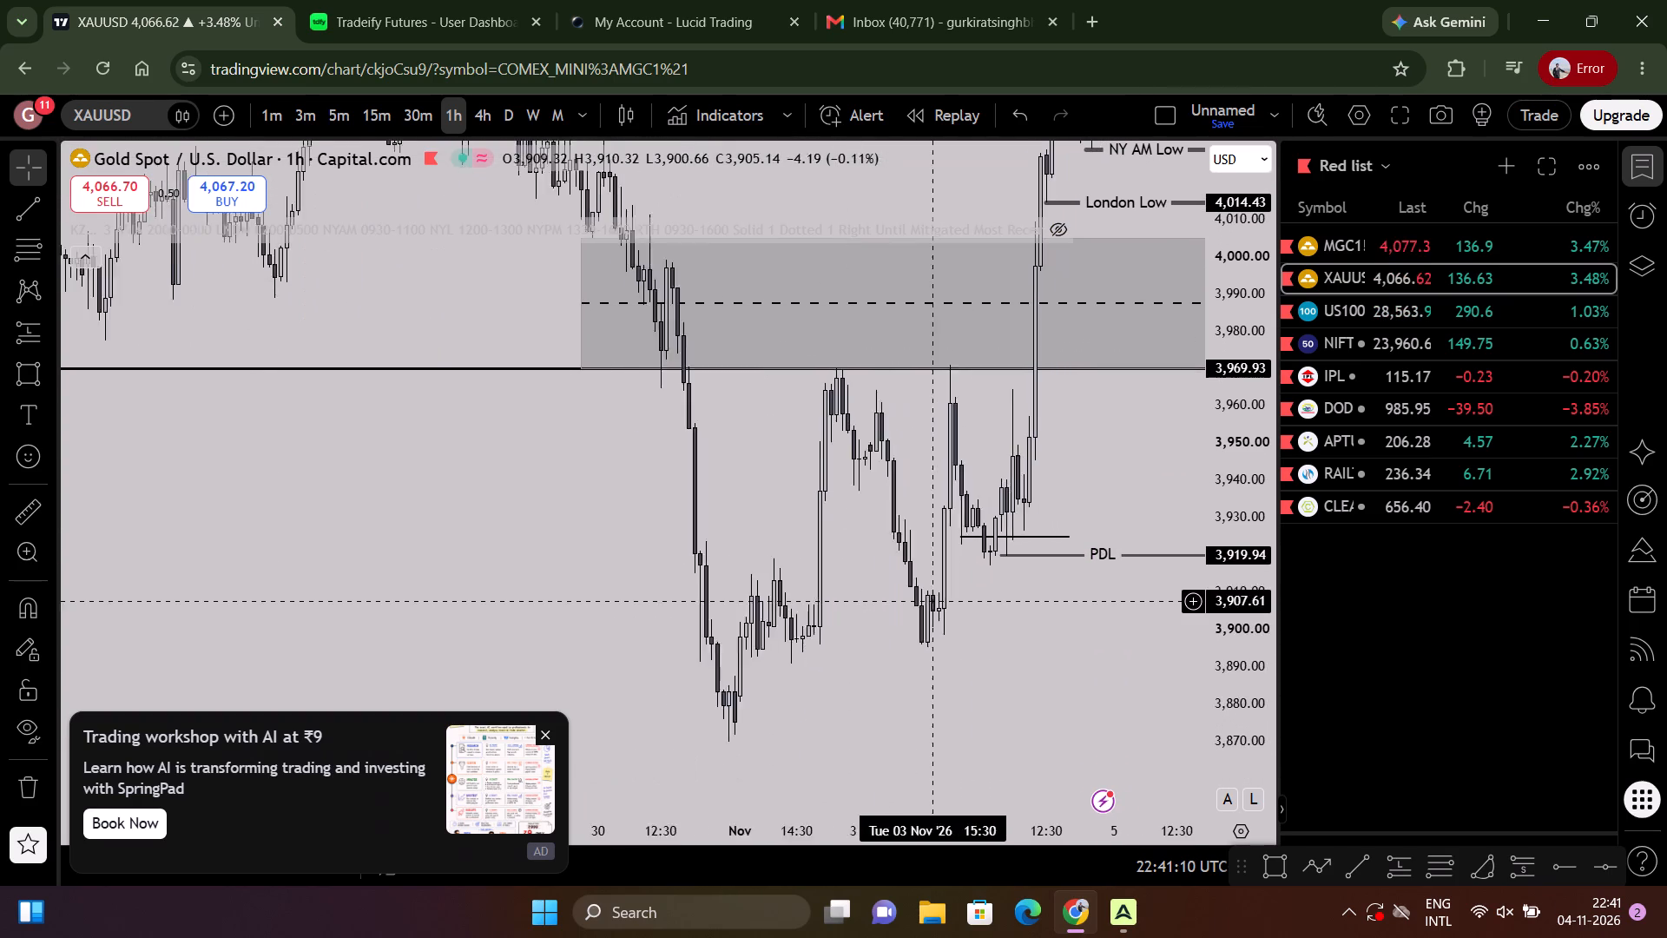
pyautogui.moveTo(935, 620); pyautogui.dragTo(946, 748)
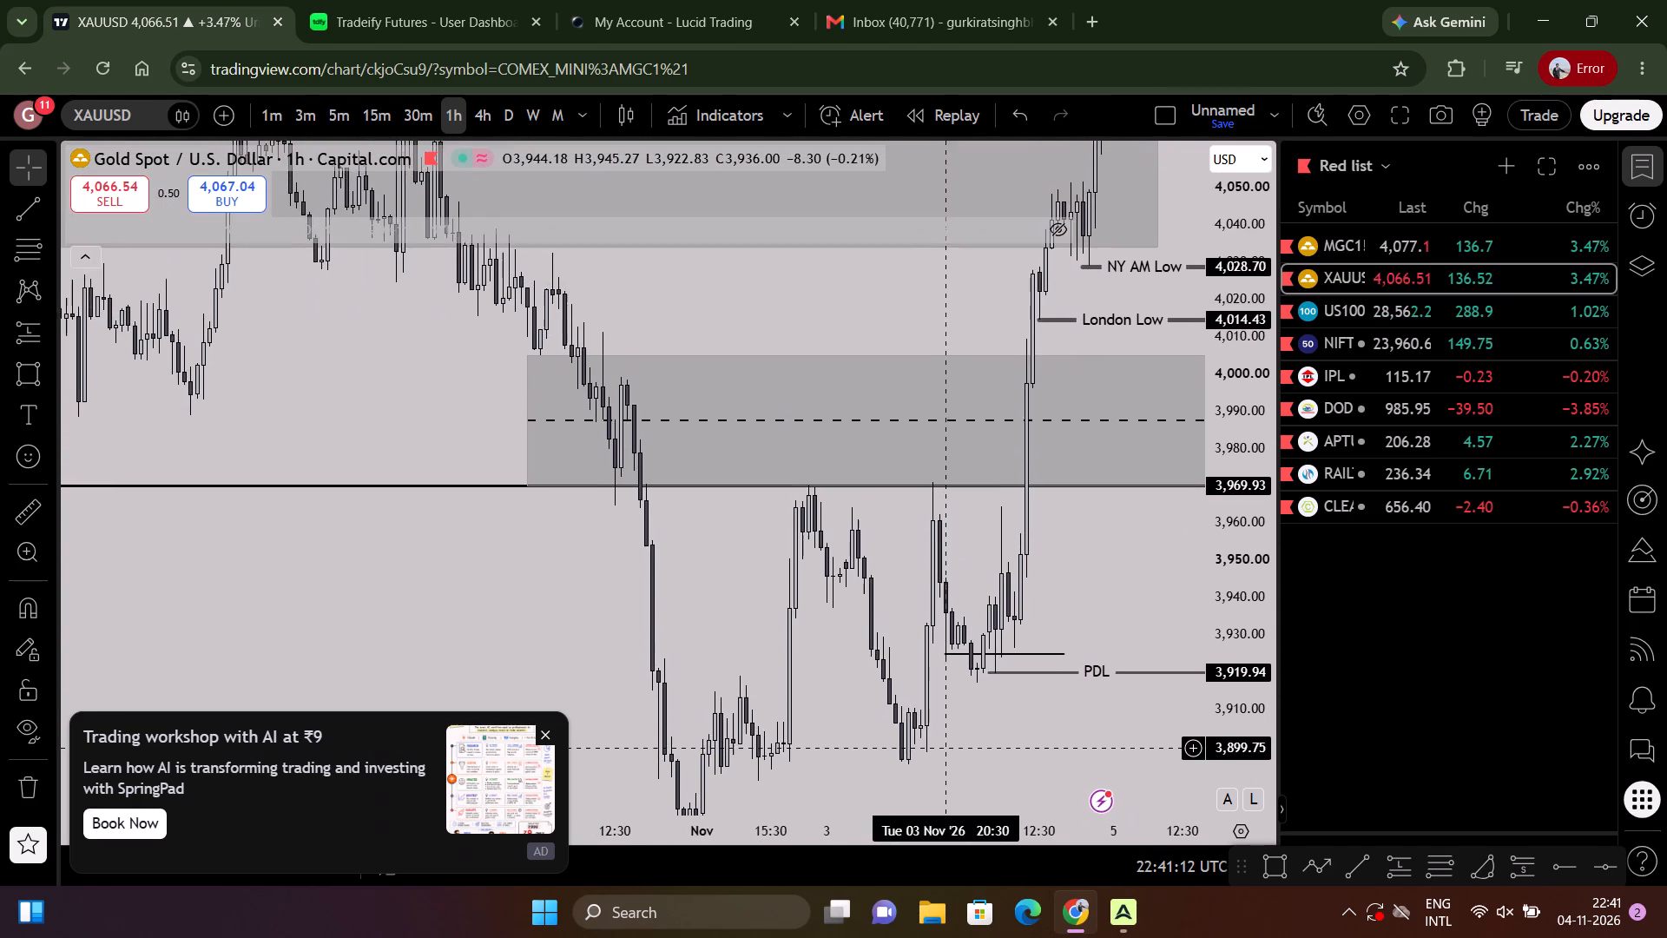
pyautogui.moveTo(946, 748); pyautogui.dragTo(957, 662)
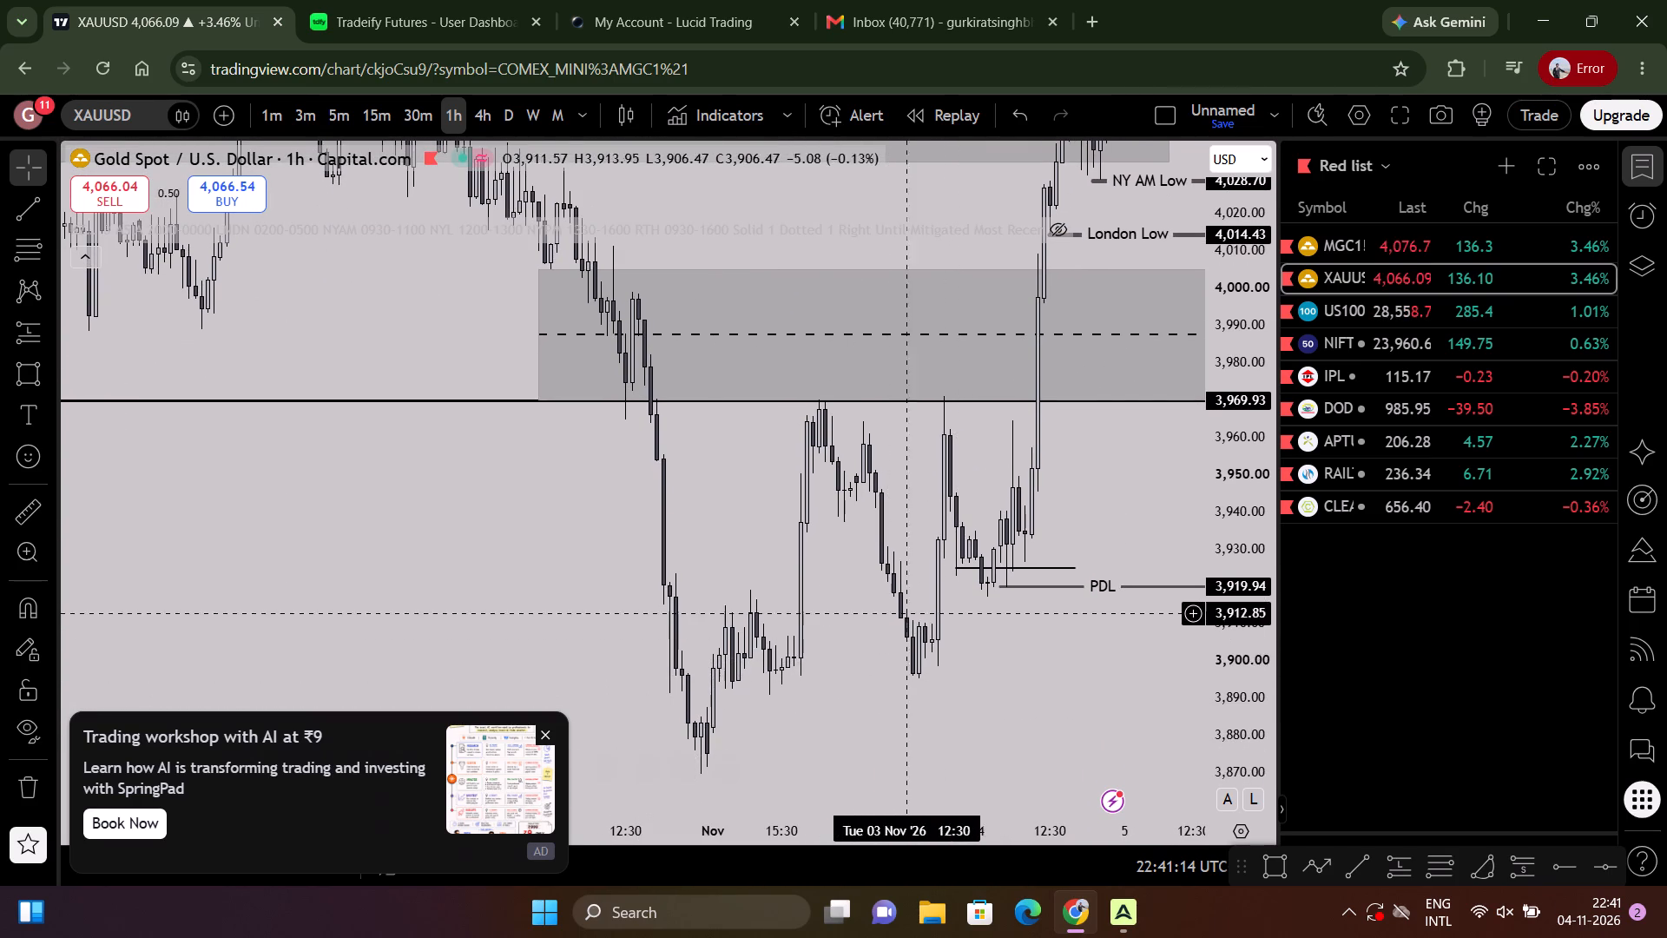
pyautogui.moveTo(985, 650); pyautogui.dragTo(966, 822)
pyautogui.scroll(-3, 1028, 646)
pyautogui.moveTo(1035, 634); pyautogui.dragTo(1011, 812)
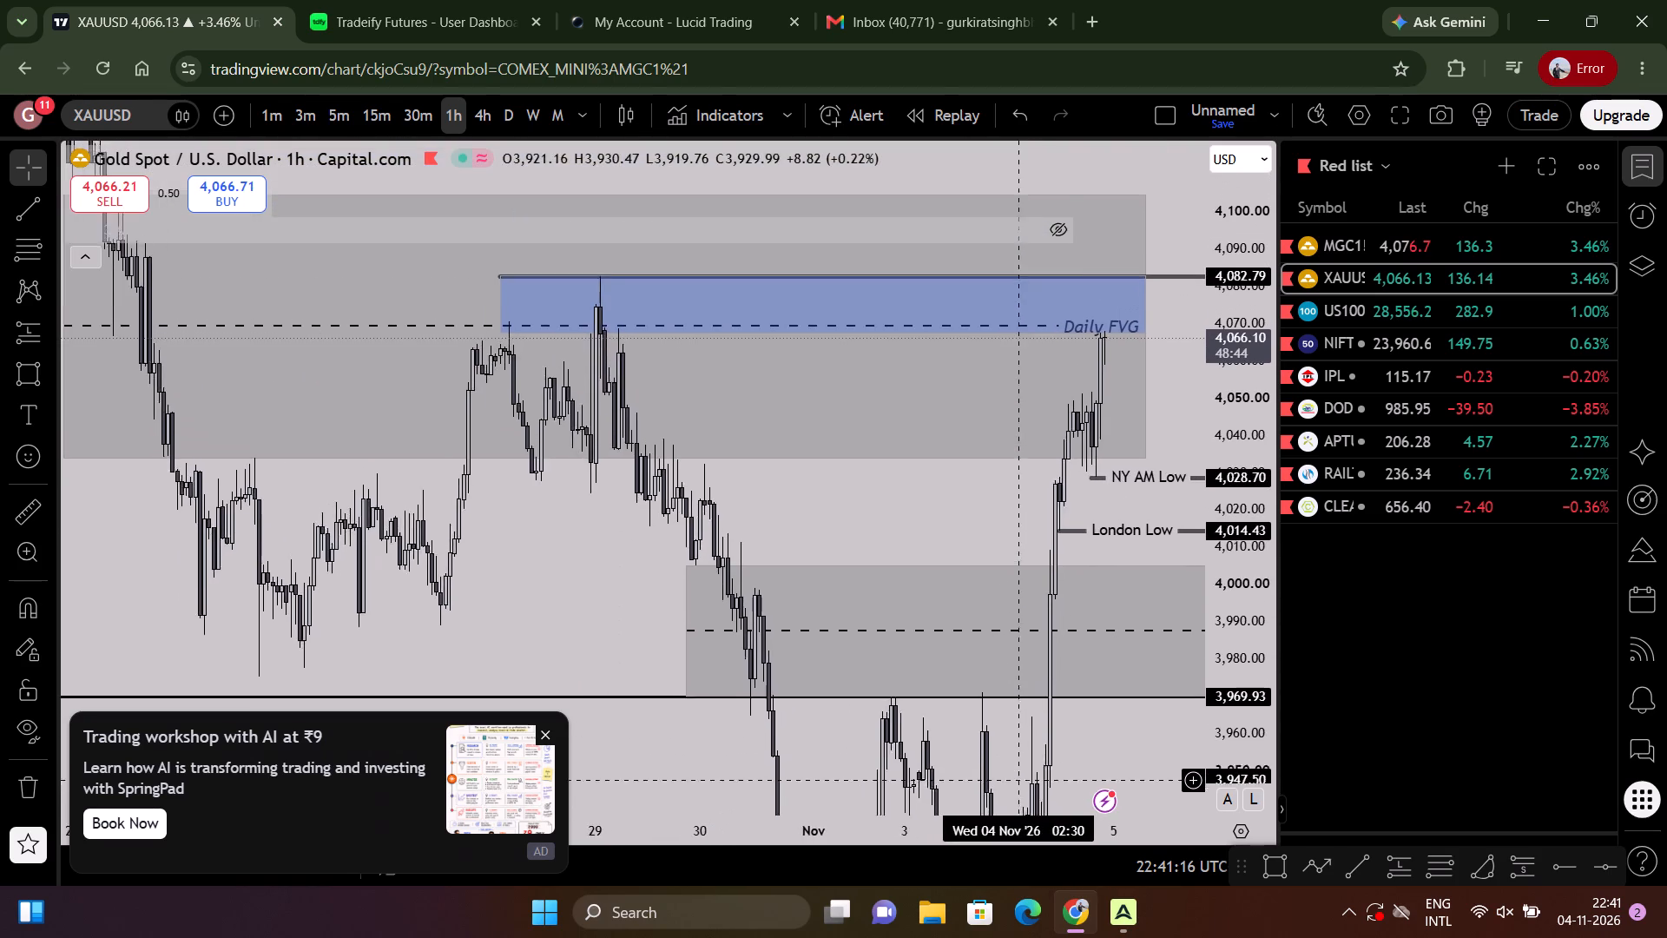
pyautogui.moveTo(1011, 812); pyautogui.dragTo(992, 838)
# Examine gold's latest 1-hour candles between NY AM Low and the Daily FVG, comparing them with the 29 October high.
pyautogui.scroll(4, 946, 778)
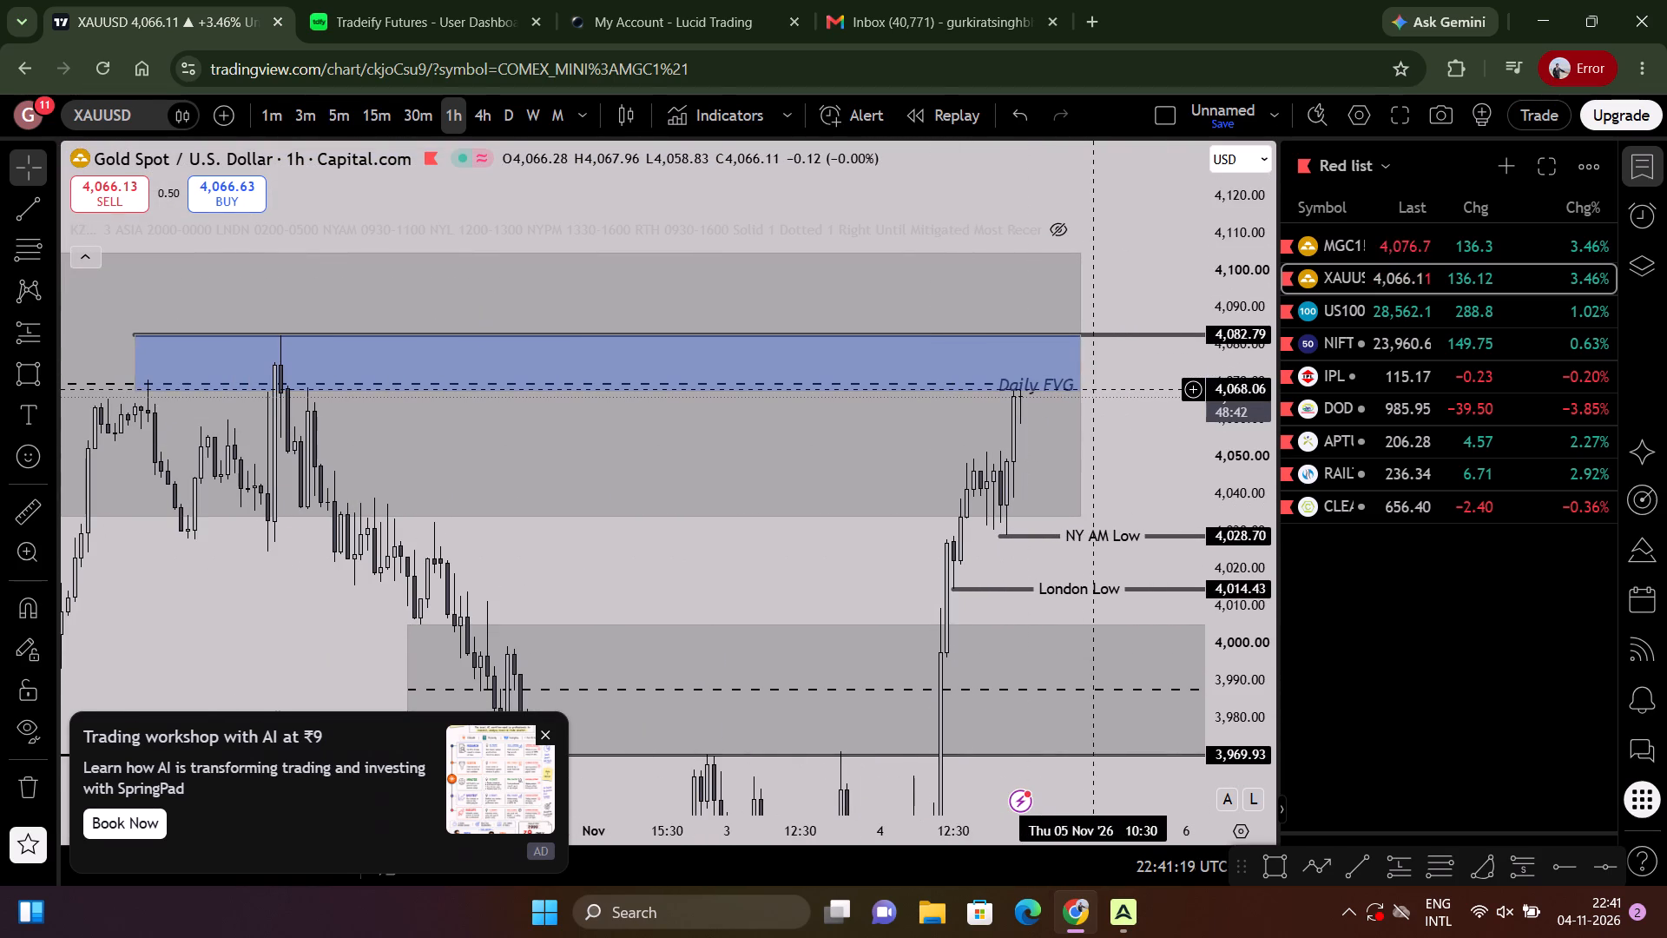
pyautogui.scroll(-4, 1157, 397)
pyautogui.scroll(2, 752, 552)
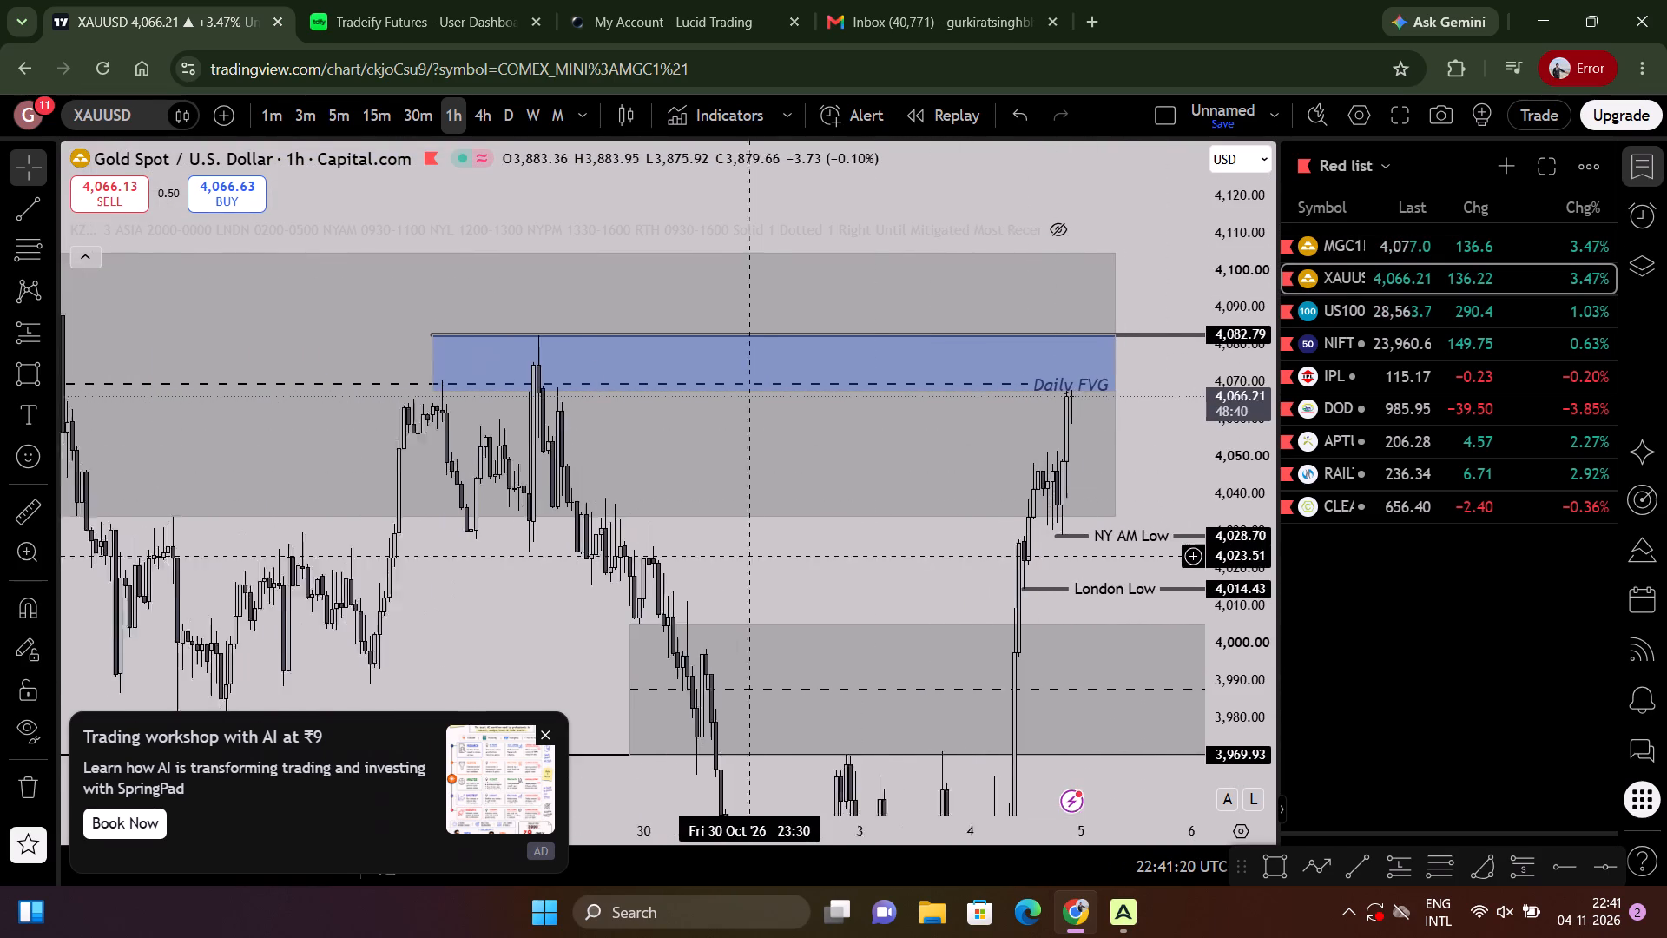
pyautogui.scroll(1, 738, 562)
pyautogui.moveTo(738, 562); pyautogui.dragTo(842, 618)
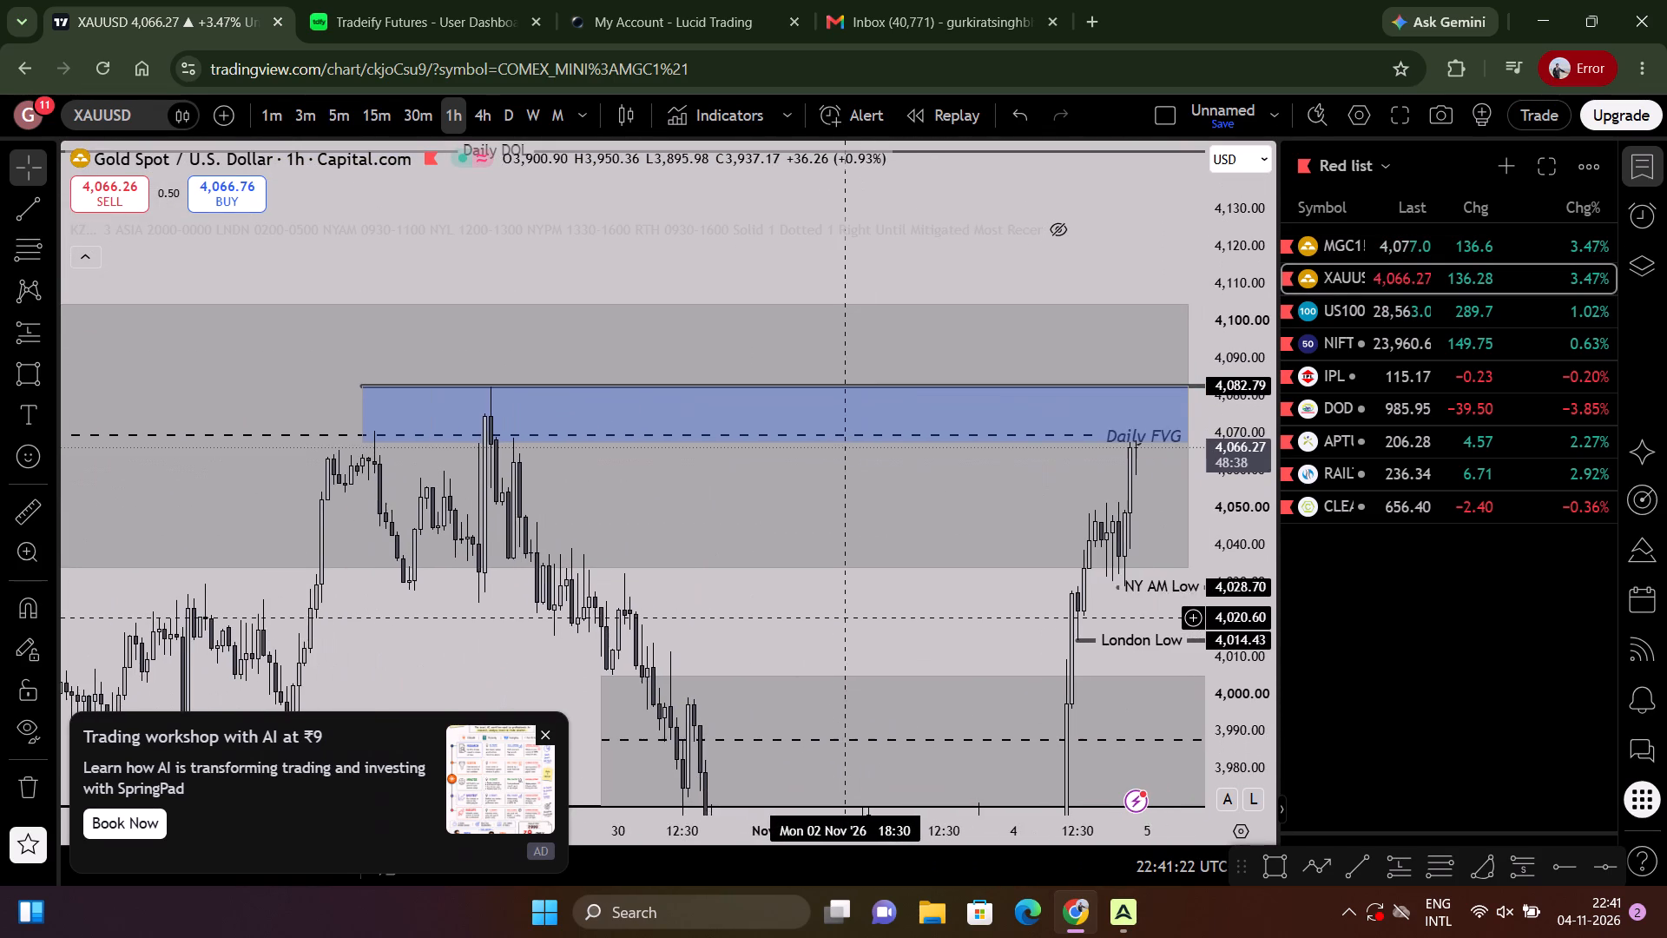
pyautogui.moveTo(842, 618); pyautogui.dragTo(819, 618)
pyautogui.moveTo(1235, 756); pyautogui.dragTo(1171, 430)
pyautogui.scroll(4, 1144, 452)
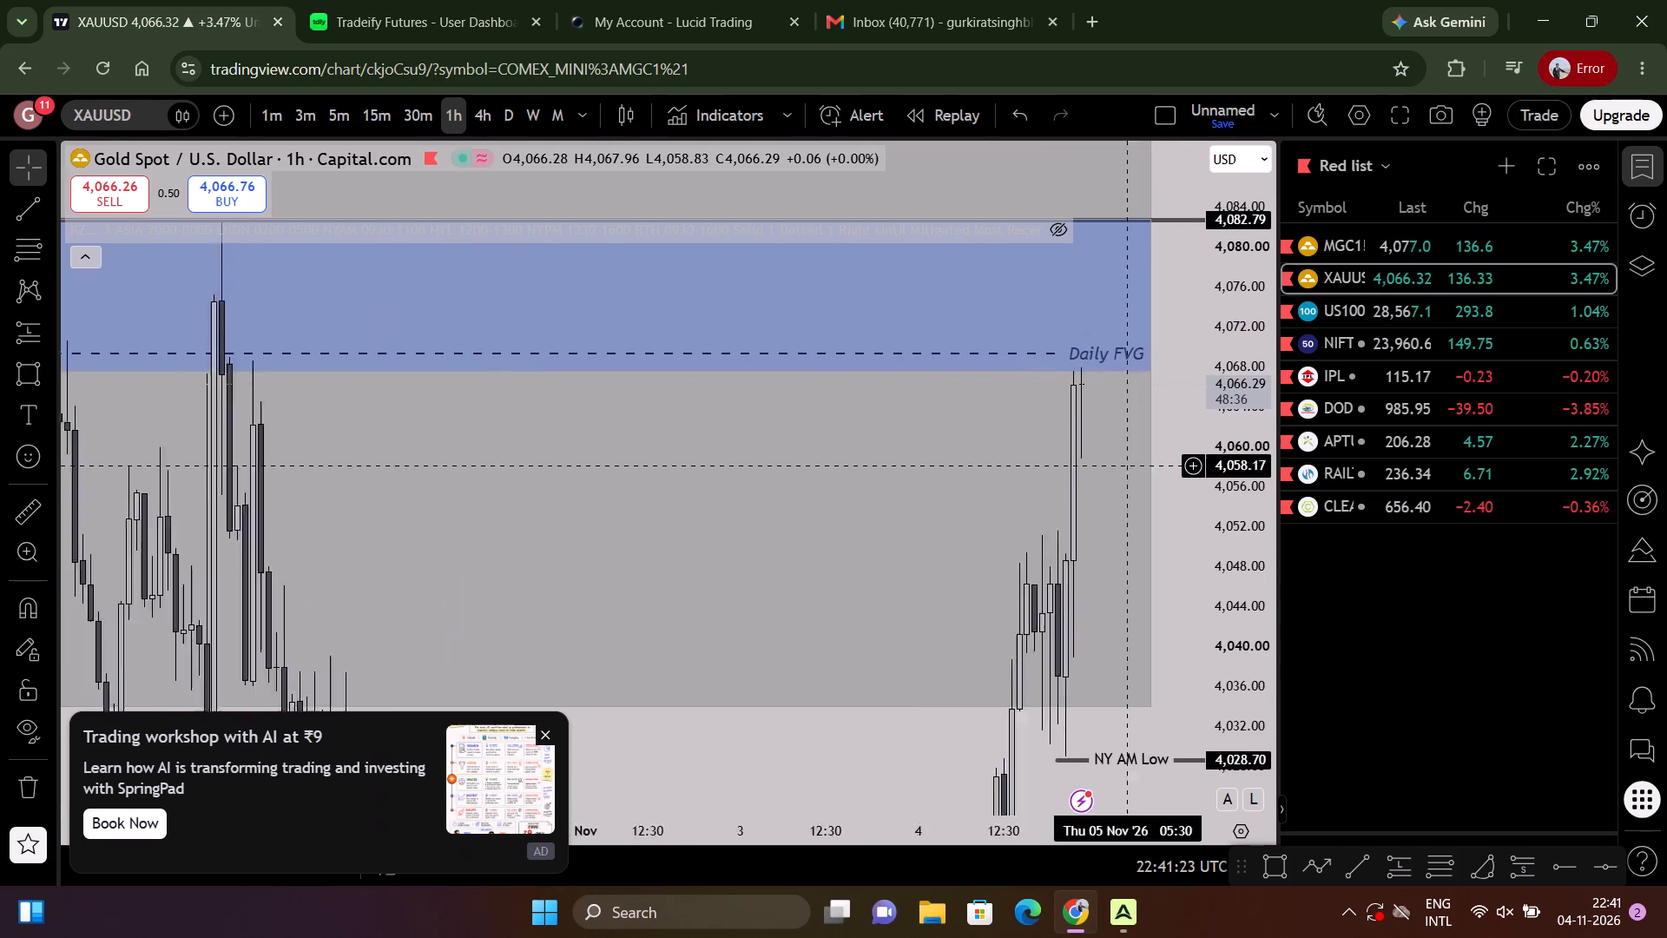
pyautogui.scroll(6, 1090, 484)
pyautogui.scroll(-9, 1089, 486)
pyautogui.scroll(10, 1081, 496)
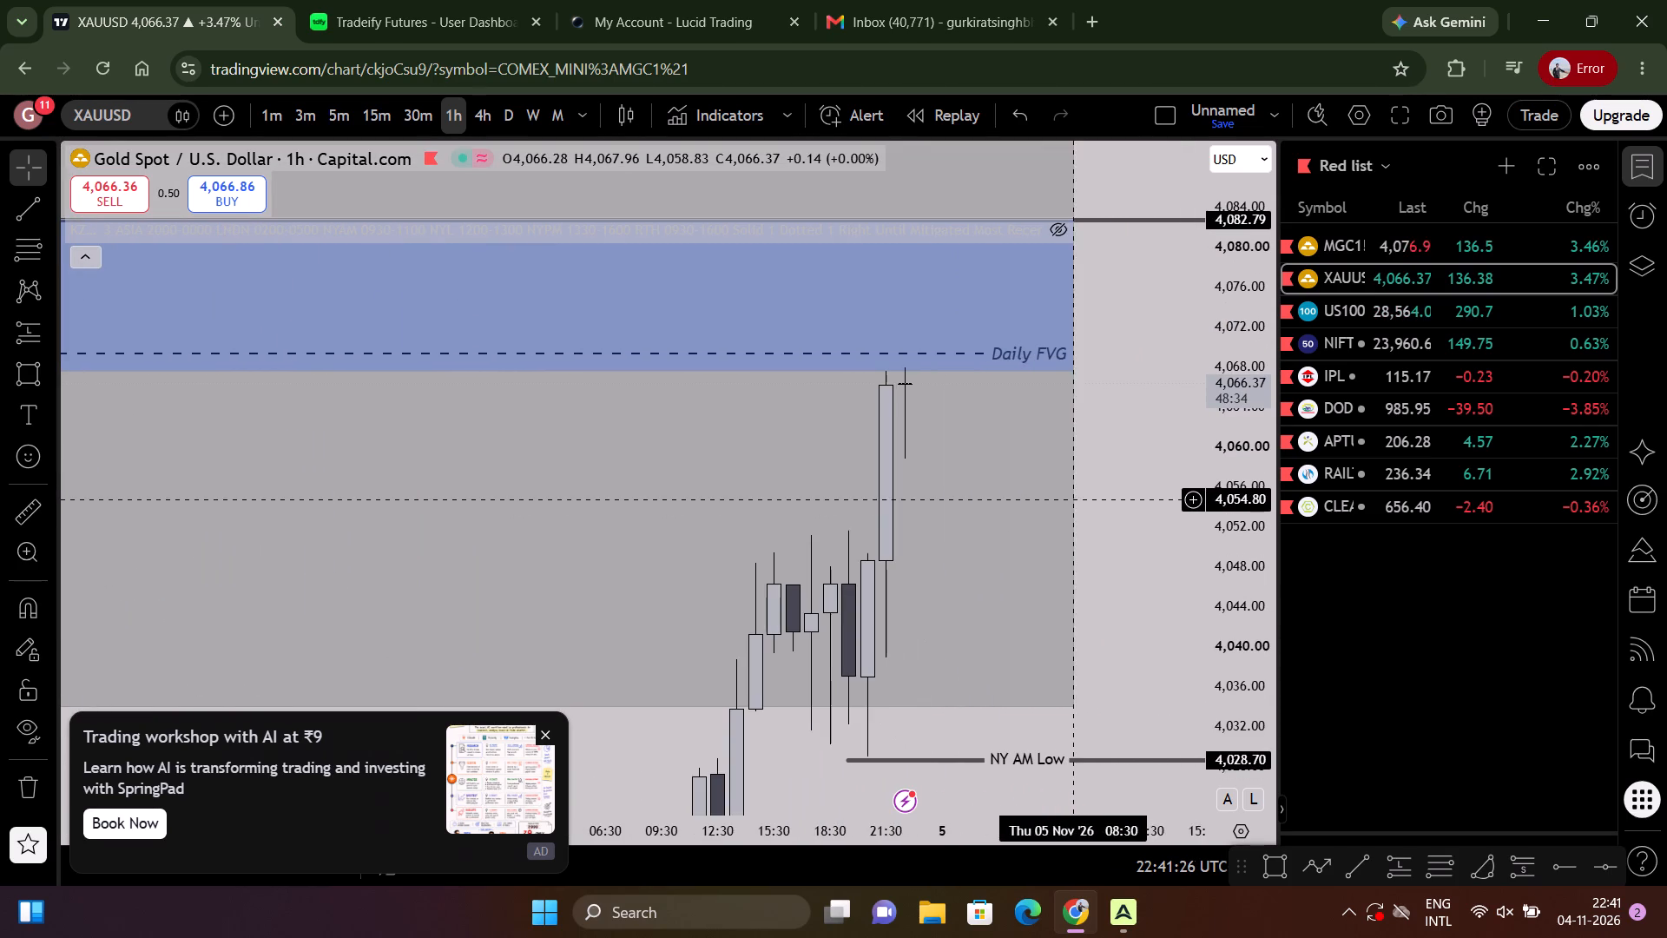
pyautogui.moveTo(1229, 482); pyautogui.dragTo(1177, 571)
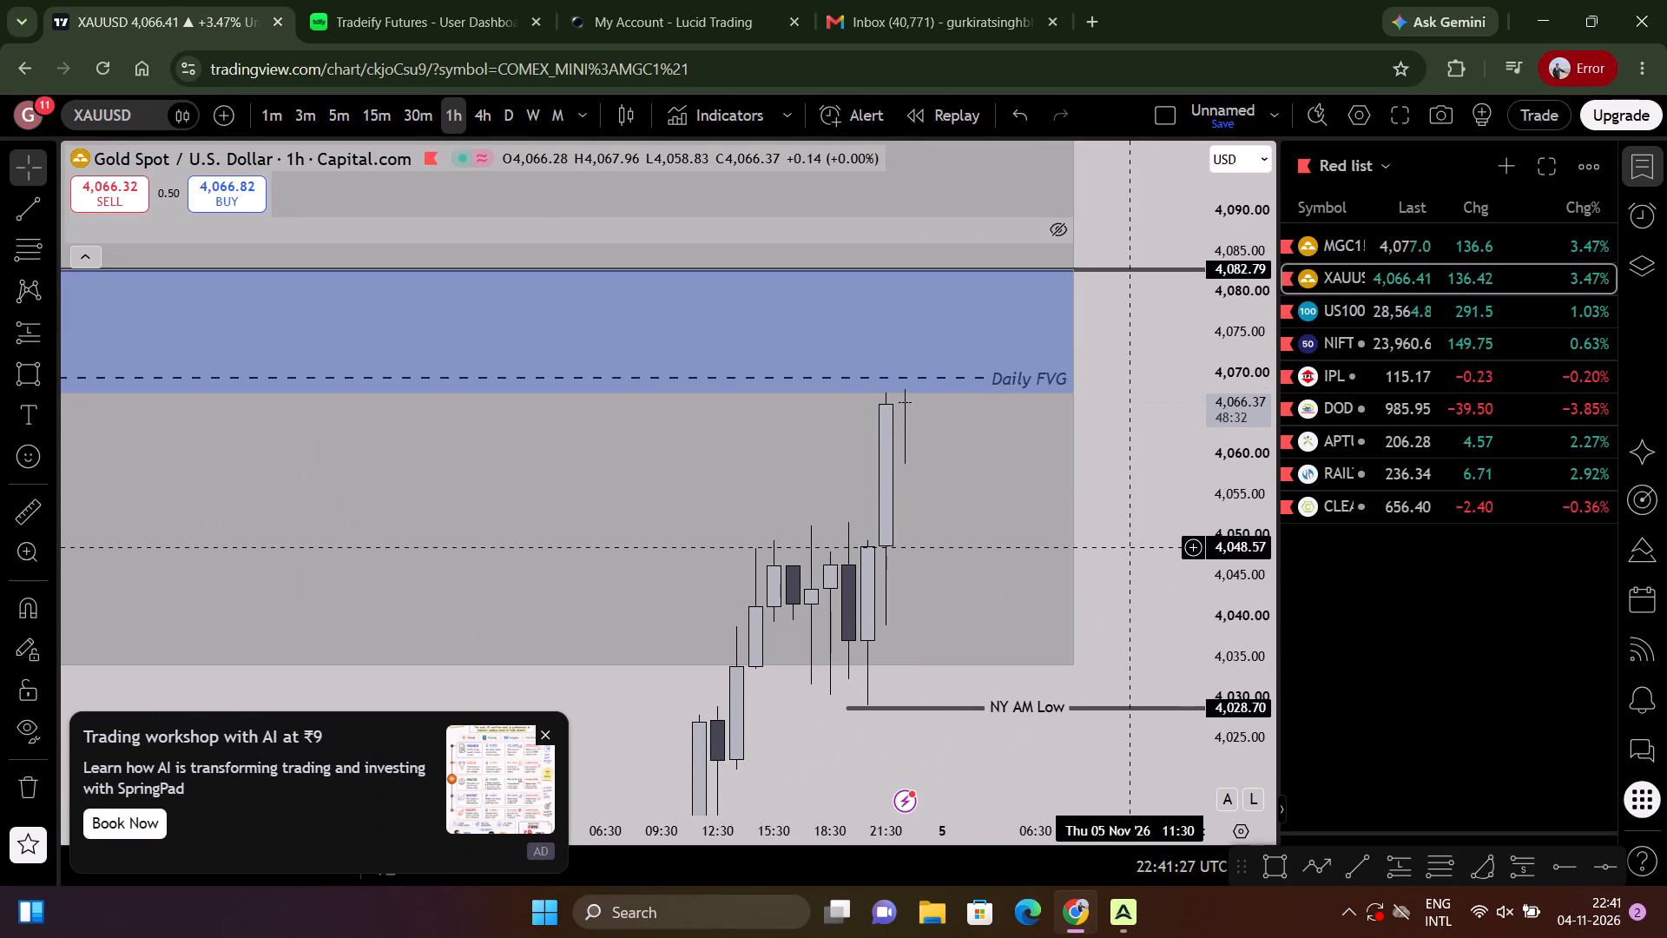
pyautogui.scroll(-14, 1131, 547)
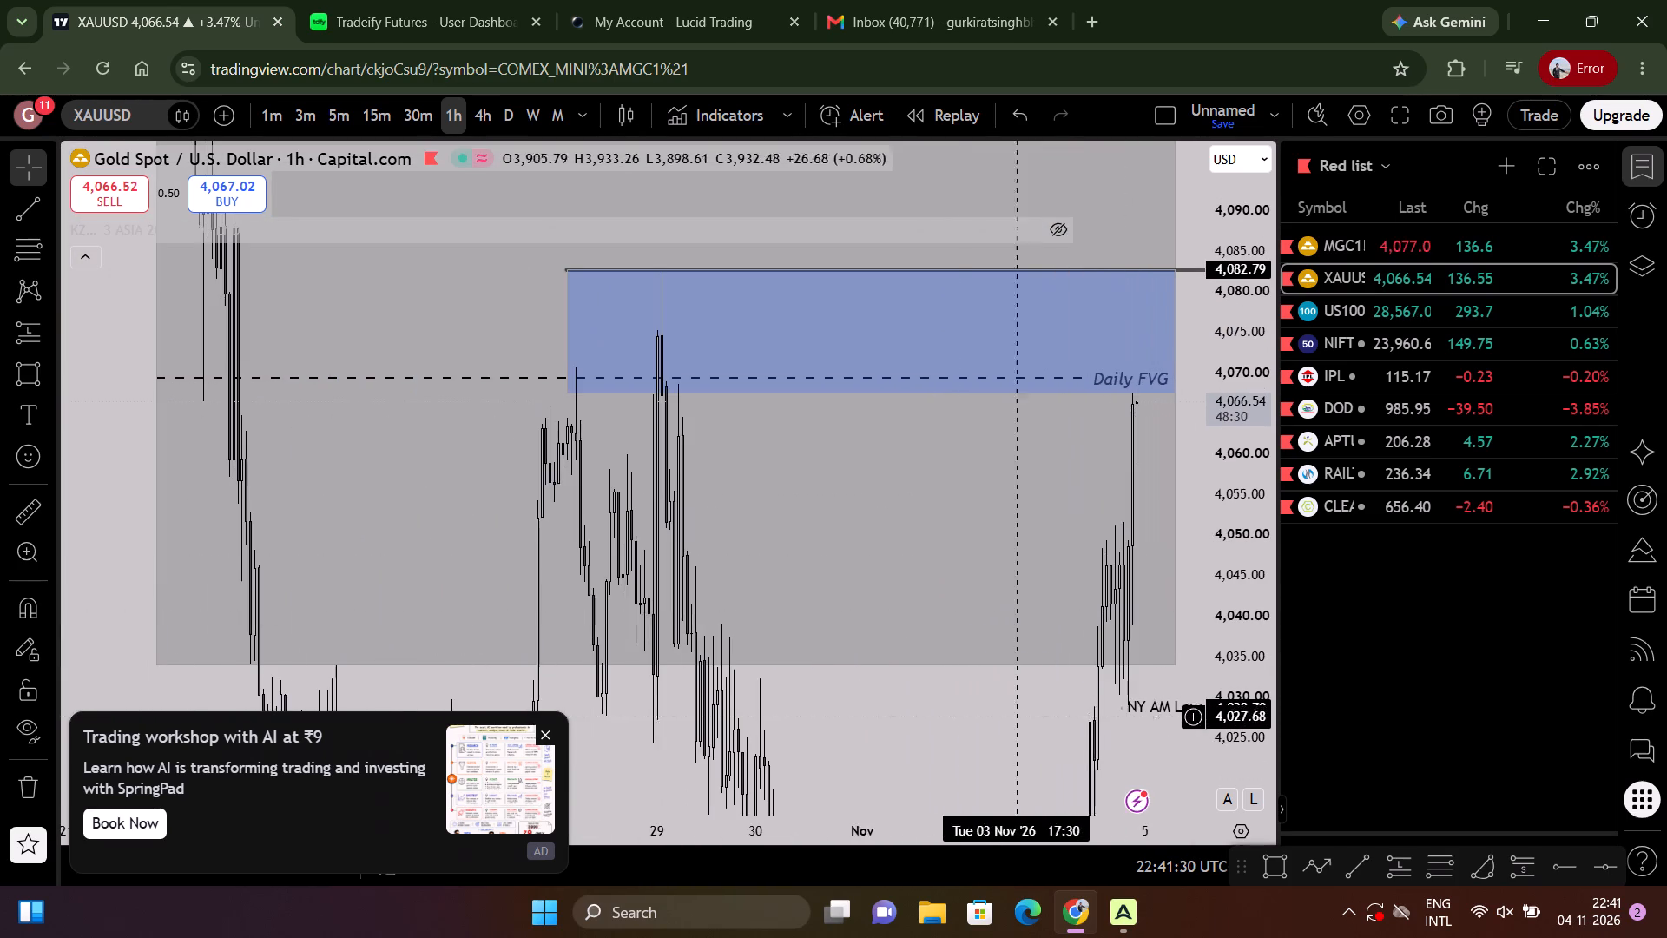
# Examine gold's longer 1-hour decline from the Daily DOL area back along the descending trendline to the early-September highs and before.
pyautogui.moveTo(945, 724); pyautogui.dragTo(1209, 757)
pyautogui.scroll(5, 1006, 636)
pyautogui.moveTo(847, 560); pyautogui.dragTo(1344, 822)
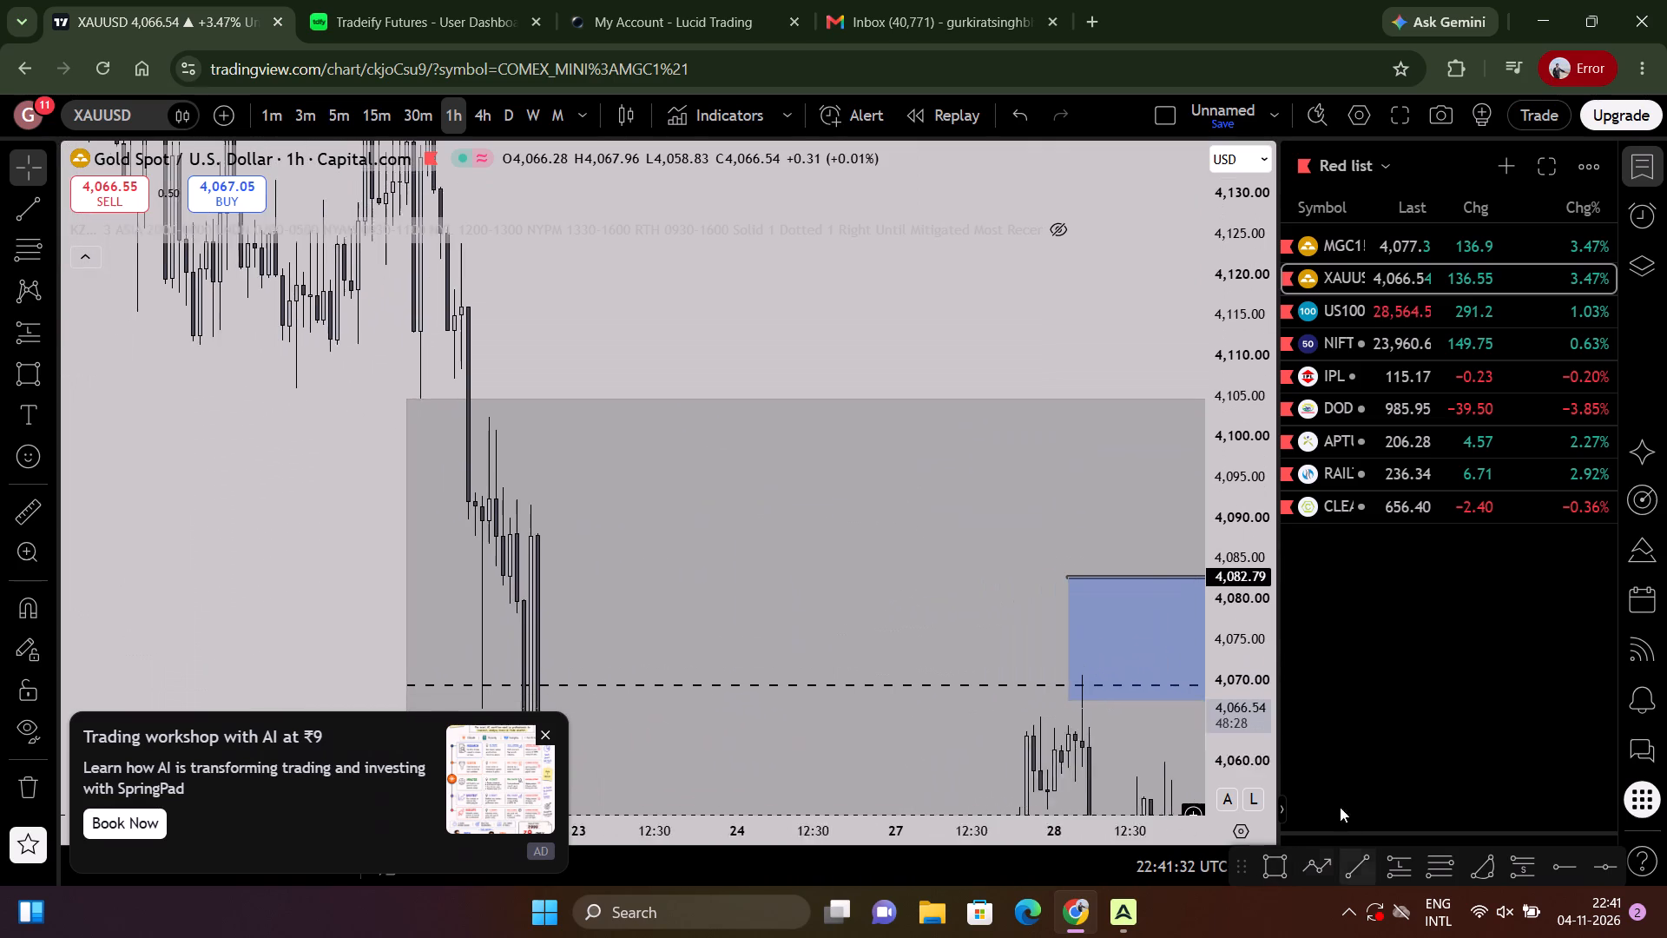
pyautogui.moveTo(1213, 368); pyautogui.dragTo(1211, 721)
pyautogui.scroll(-6, 890, 634)
pyautogui.scroll(-2, 708, 528)
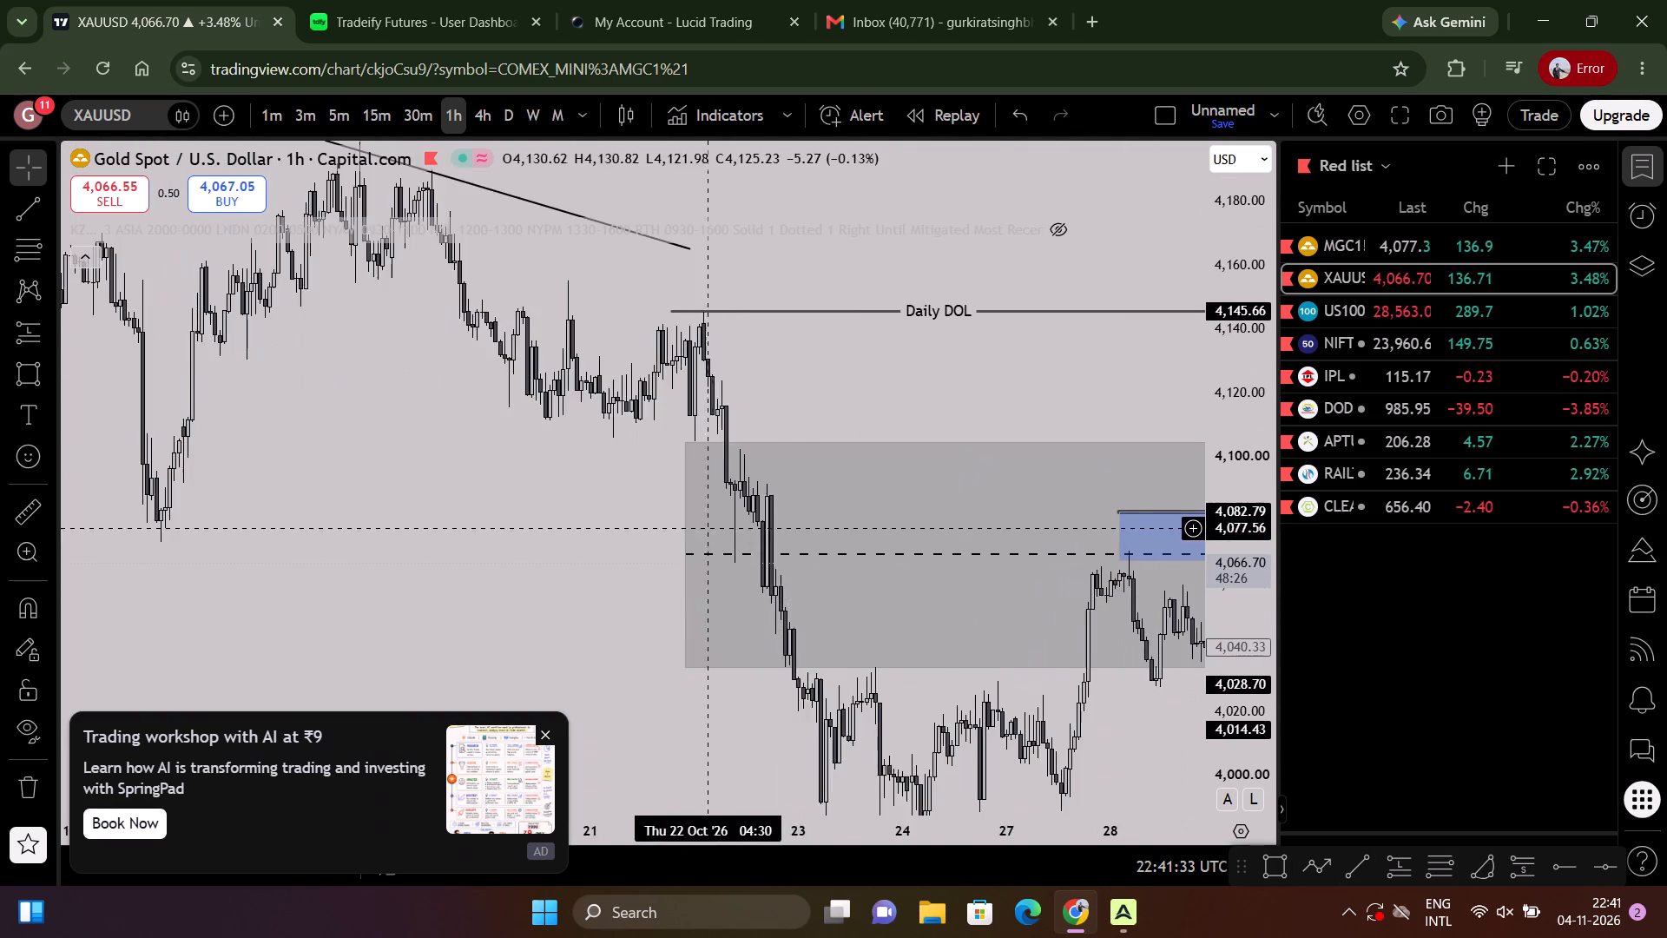
pyautogui.scroll(-1, 708, 529)
pyautogui.scroll(2, 926, 430)
pyautogui.moveTo(930, 425); pyautogui.dragTo(942, 559)
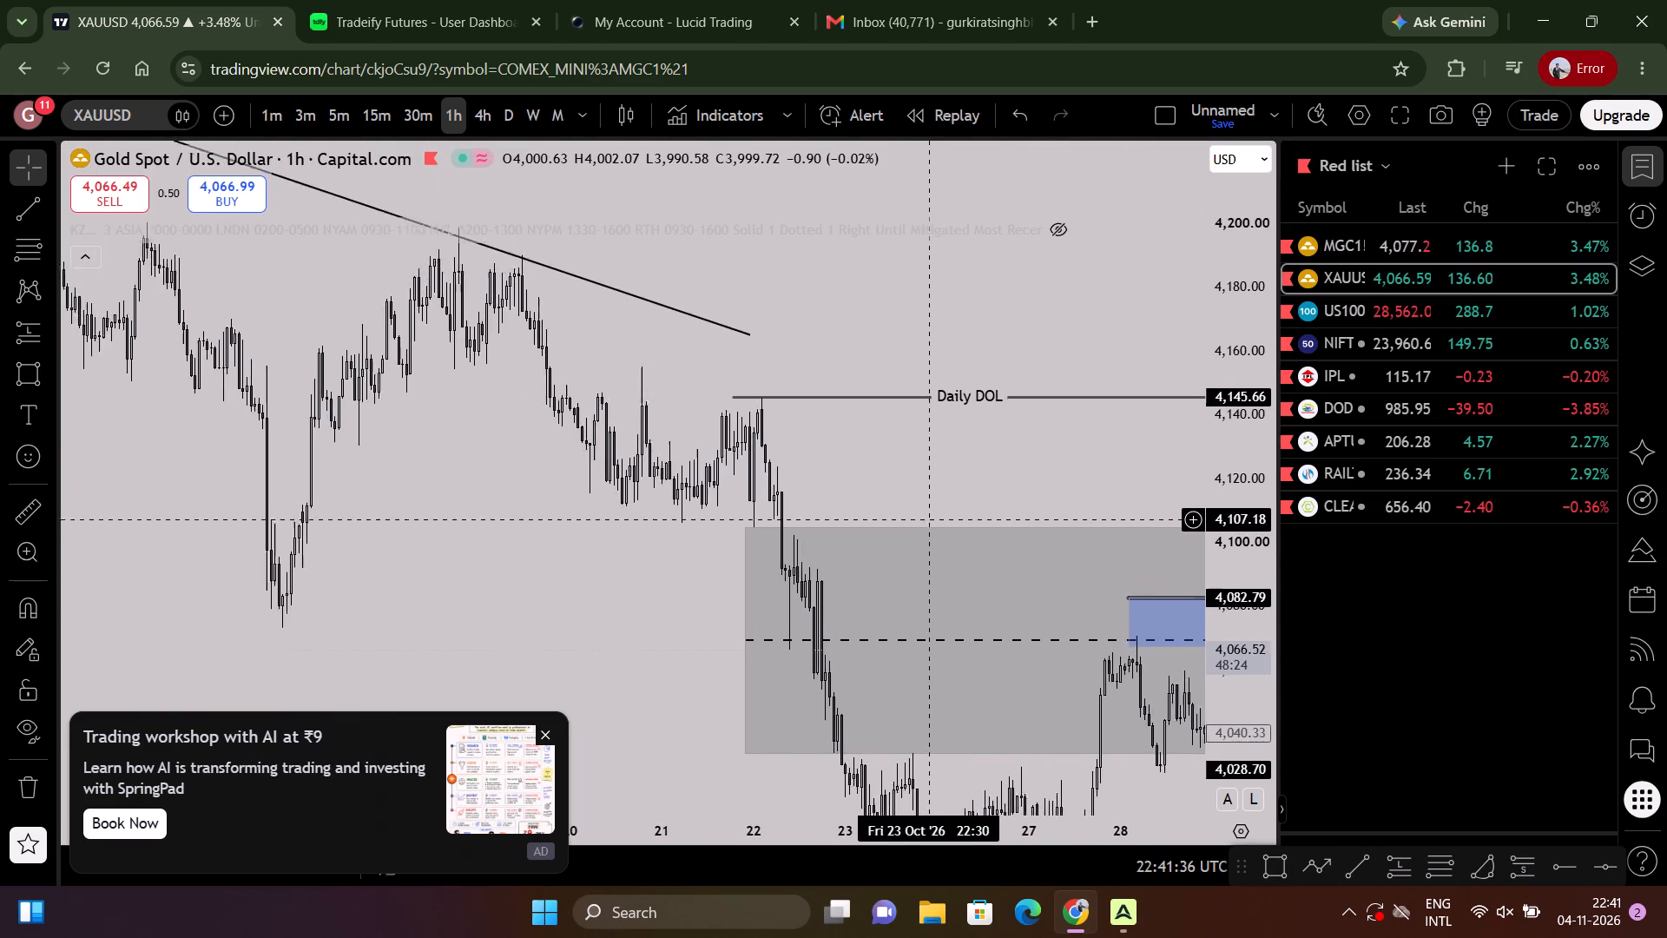
pyautogui.moveTo(942, 559); pyautogui.dragTo(1082, 768)
pyautogui.scroll(-3, 895, 683)
pyautogui.moveTo(760, 629); pyautogui.dragTo(1124, 816)
pyautogui.scroll(-6, 1126, 615)
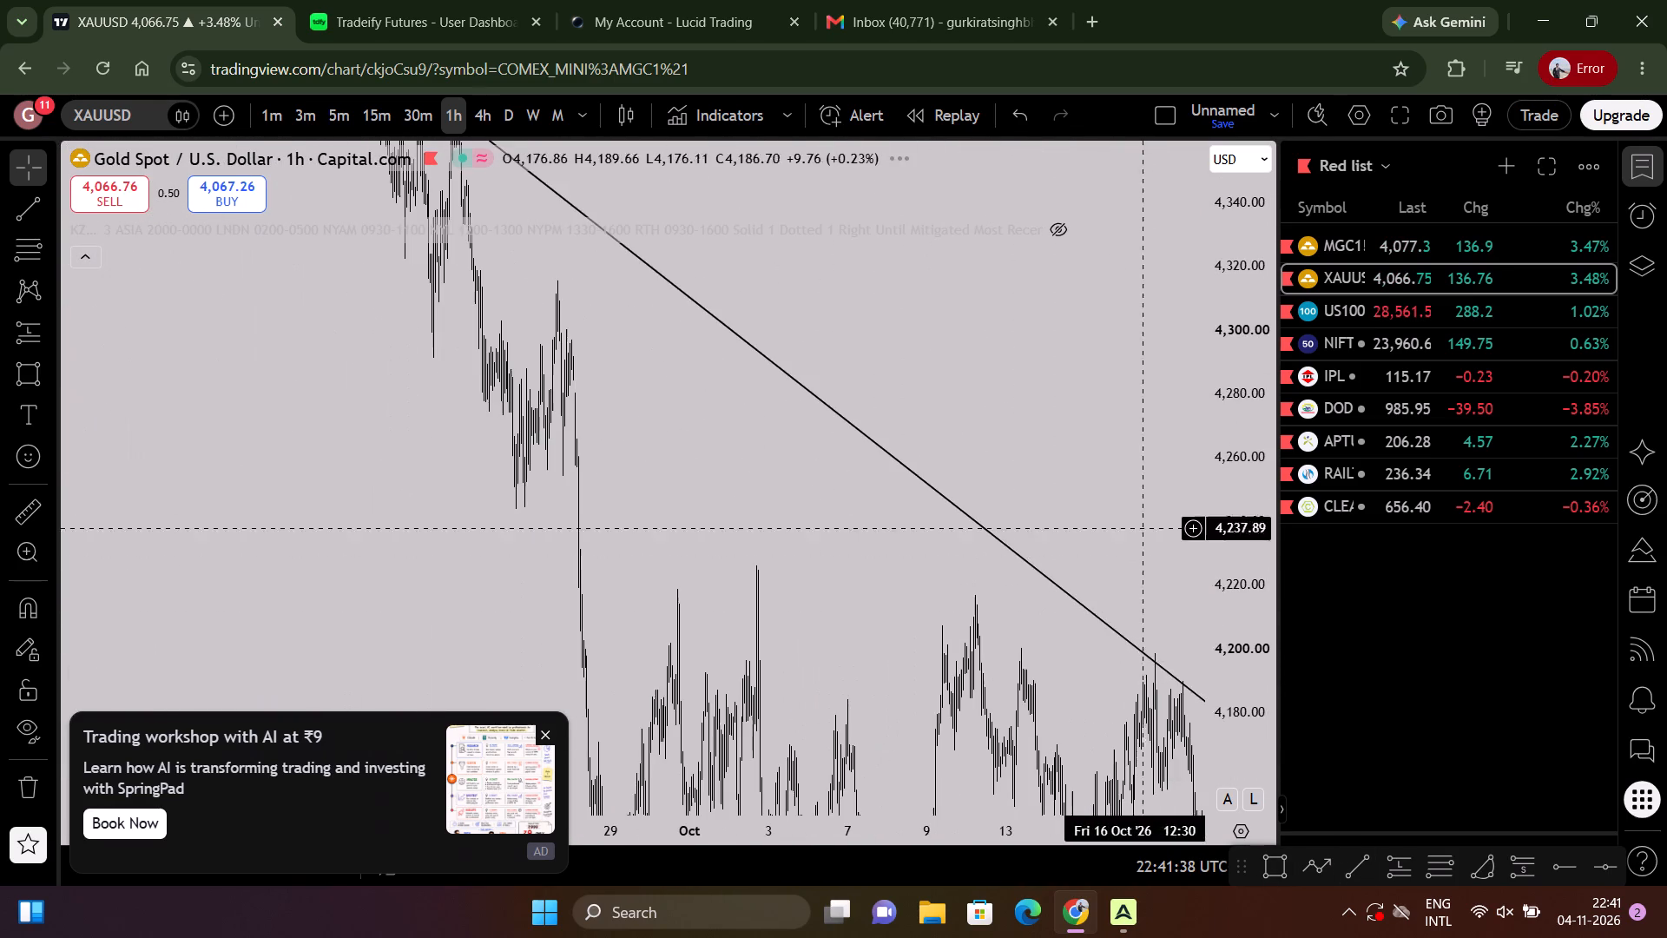
pyautogui.moveTo(1255, 325); pyautogui.dragTo(1130, 929)
pyautogui.scroll(-8, 726, 624)
pyautogui.moveTo(602, 598); pyautogui.dragTo(772, 645)
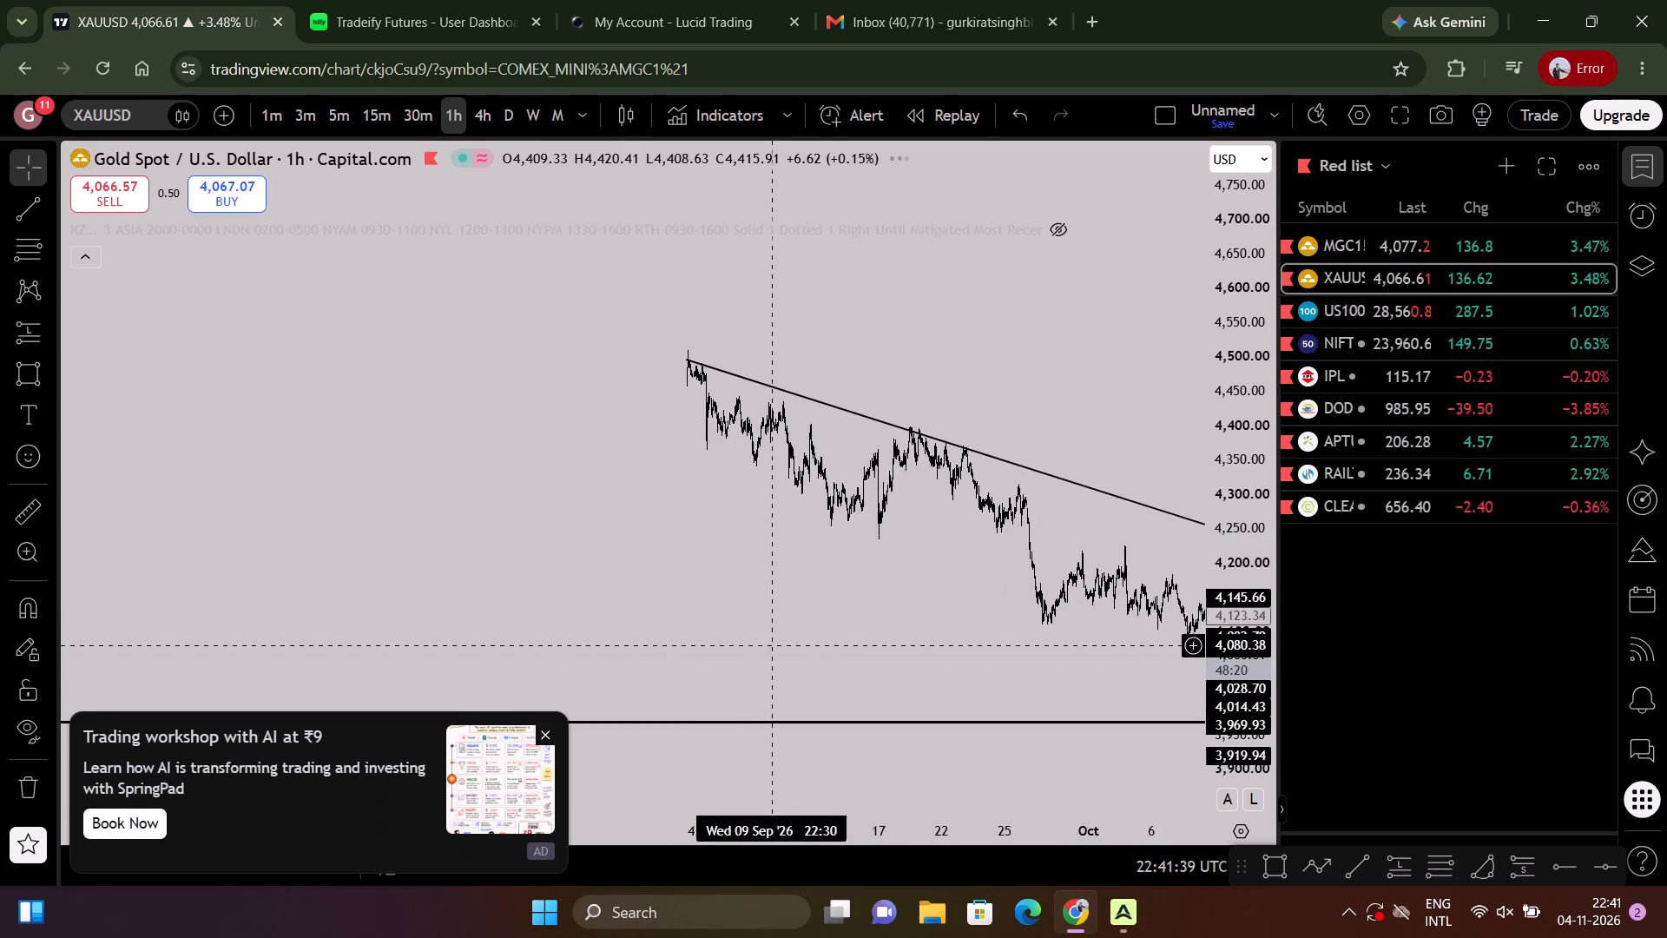
pyautogui.scroll(-6, 775, 611)
pyautogui.moveTo(939, 565); pyautogui.dragTo(867, 628)
pyautogui.scroll(-3, 812, 498)
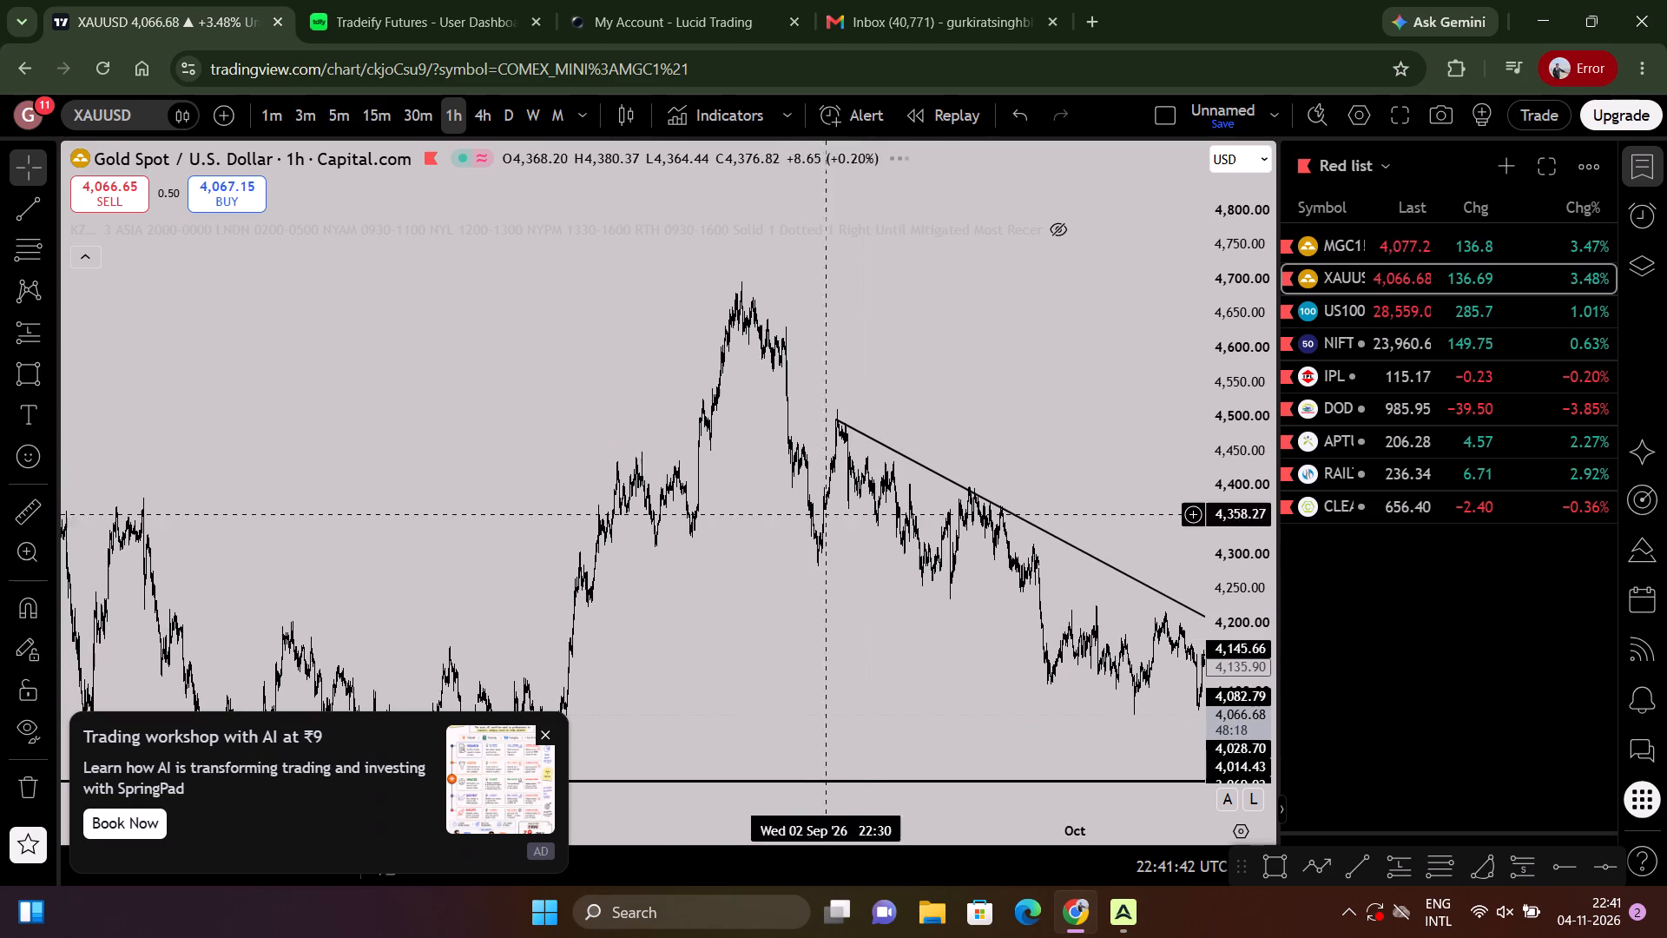
pyautogui.scroll(-2, 728, 402)
pyautogui.moveTo(691, 517); pyautogui.dragTo(134, 331)
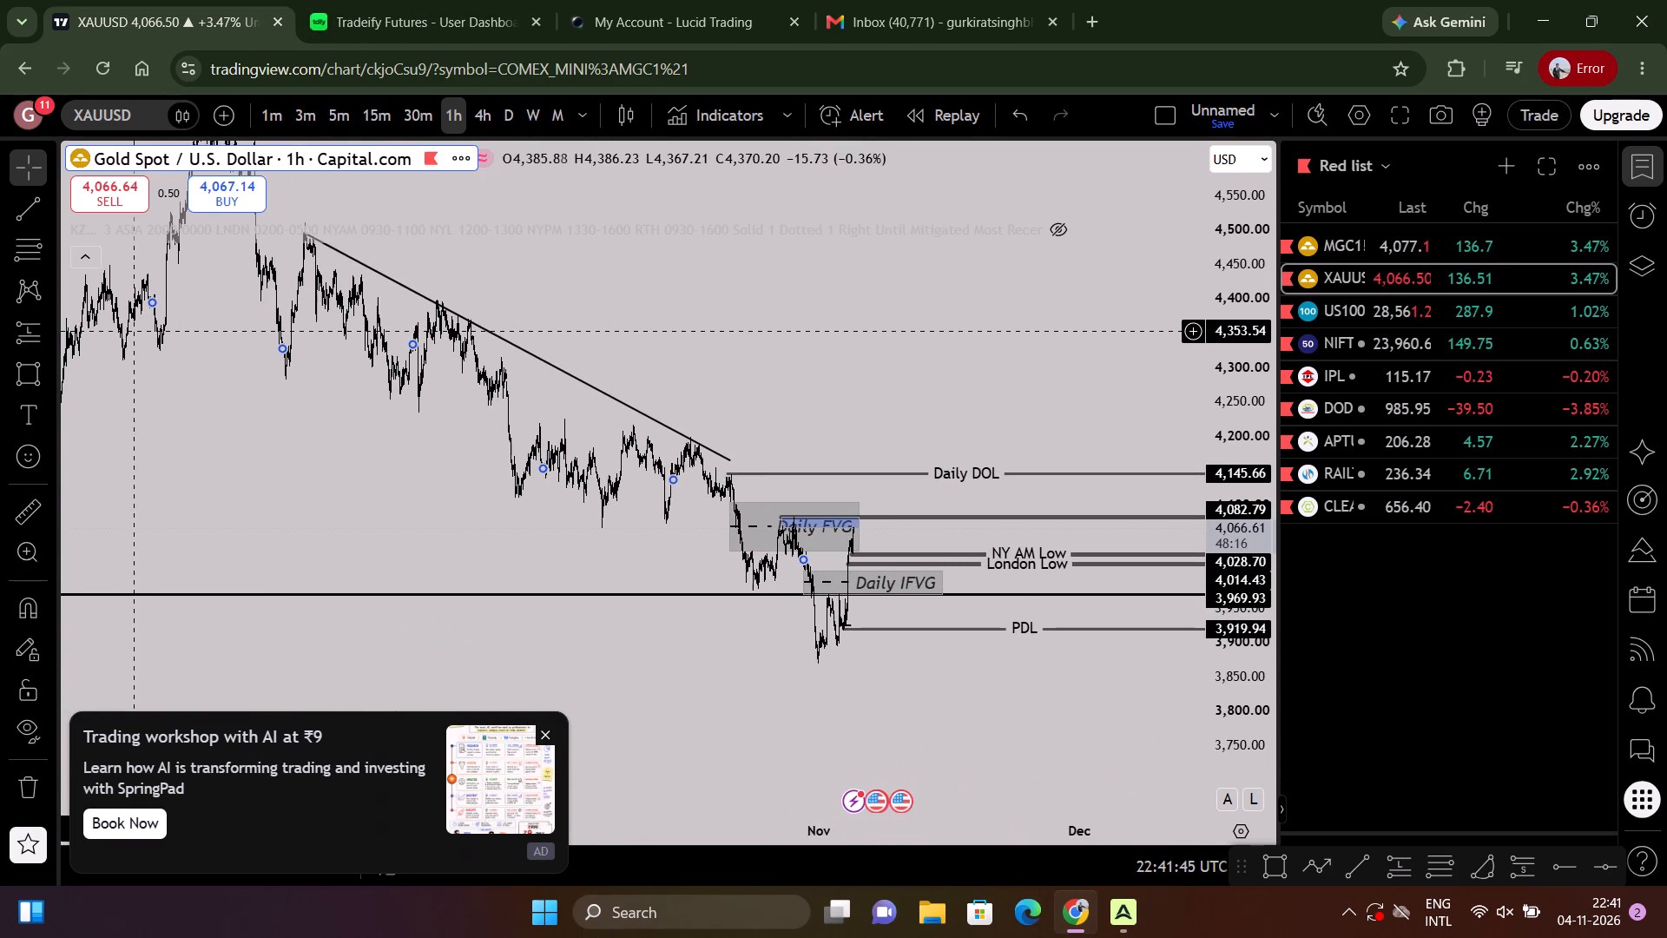
# Examine gold's late-June and July lows against the 3,969.93 horizontal line on the 1-hour chart.
pyautogui.moveTo(134, 331); pyautogui.dragTo(654, 279)
pyautogui.scroll(-6, 695, 386)
pyautogui.moveTo(794, 492); pyautogui.dragTo(1422, 453)
pyautogui.moveTo(1229, 710); pyautogui.dragTo(1163, 301)
pyautogui.scroll(9, 981, 407)
pyautogui.moveTo(570, 446); pyautogui.dragTo(1339, 397)
pyautogui.scroll(12, 1026, 401)
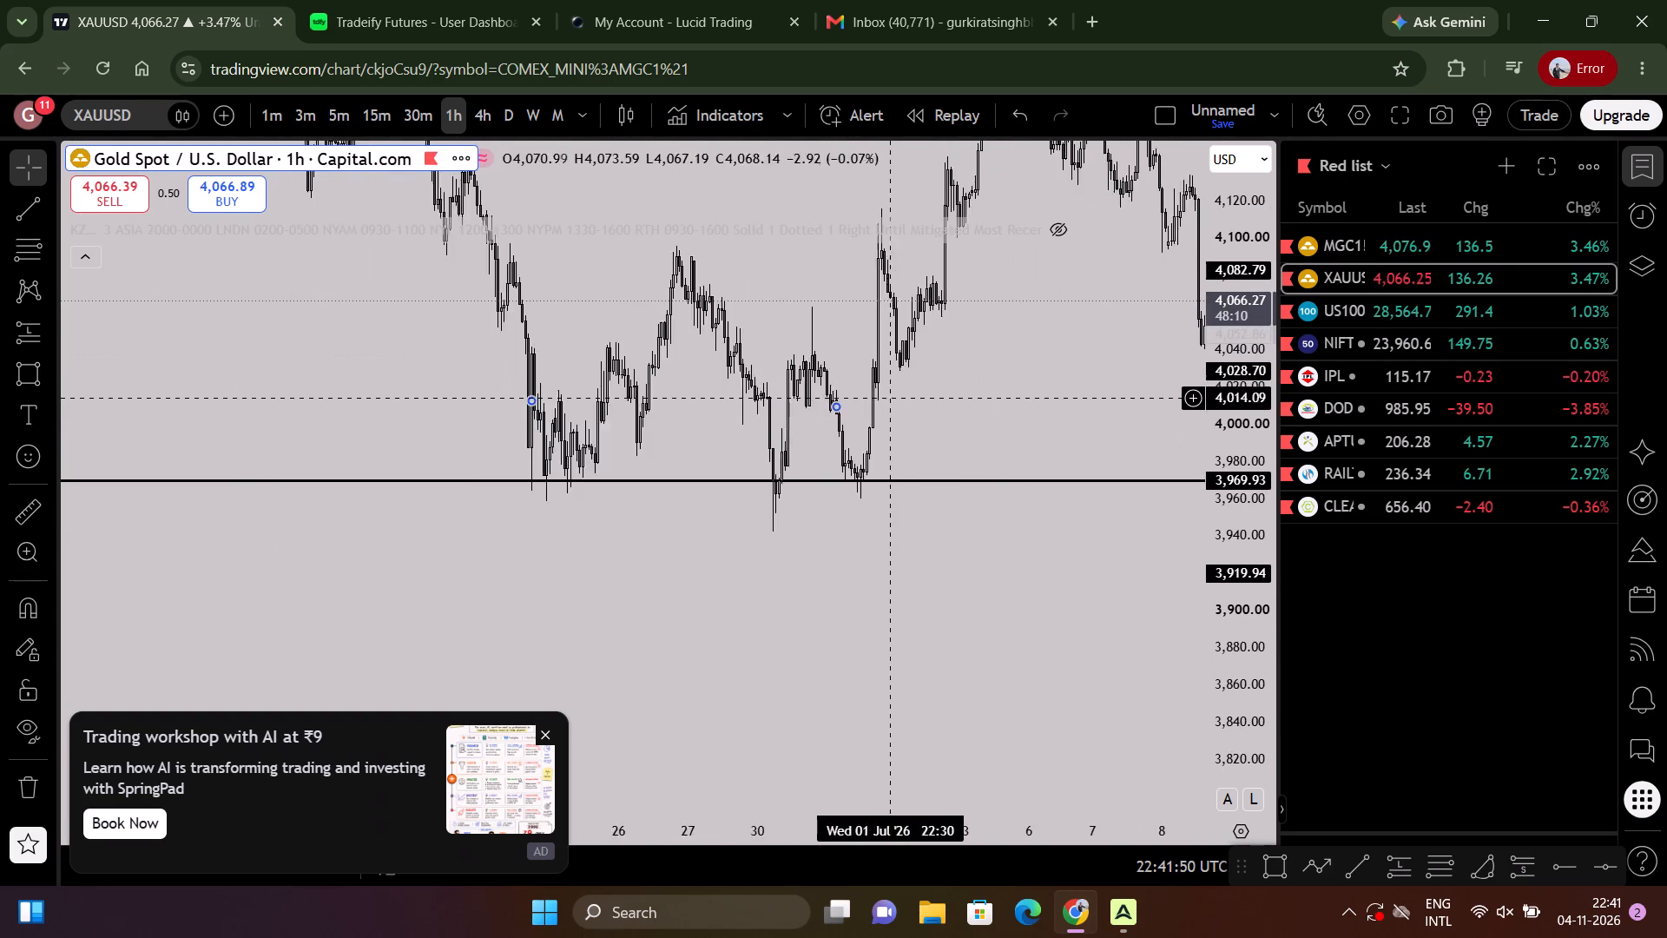
pyautogui.scroll(2, 893, 399)
pyautogui.scroll(-7, 963, 406)
pyautogui.moveTo(1037, 386); pyautogui.dragTo(397, 400)
pyautogui.scroll(-4, 586, 425)
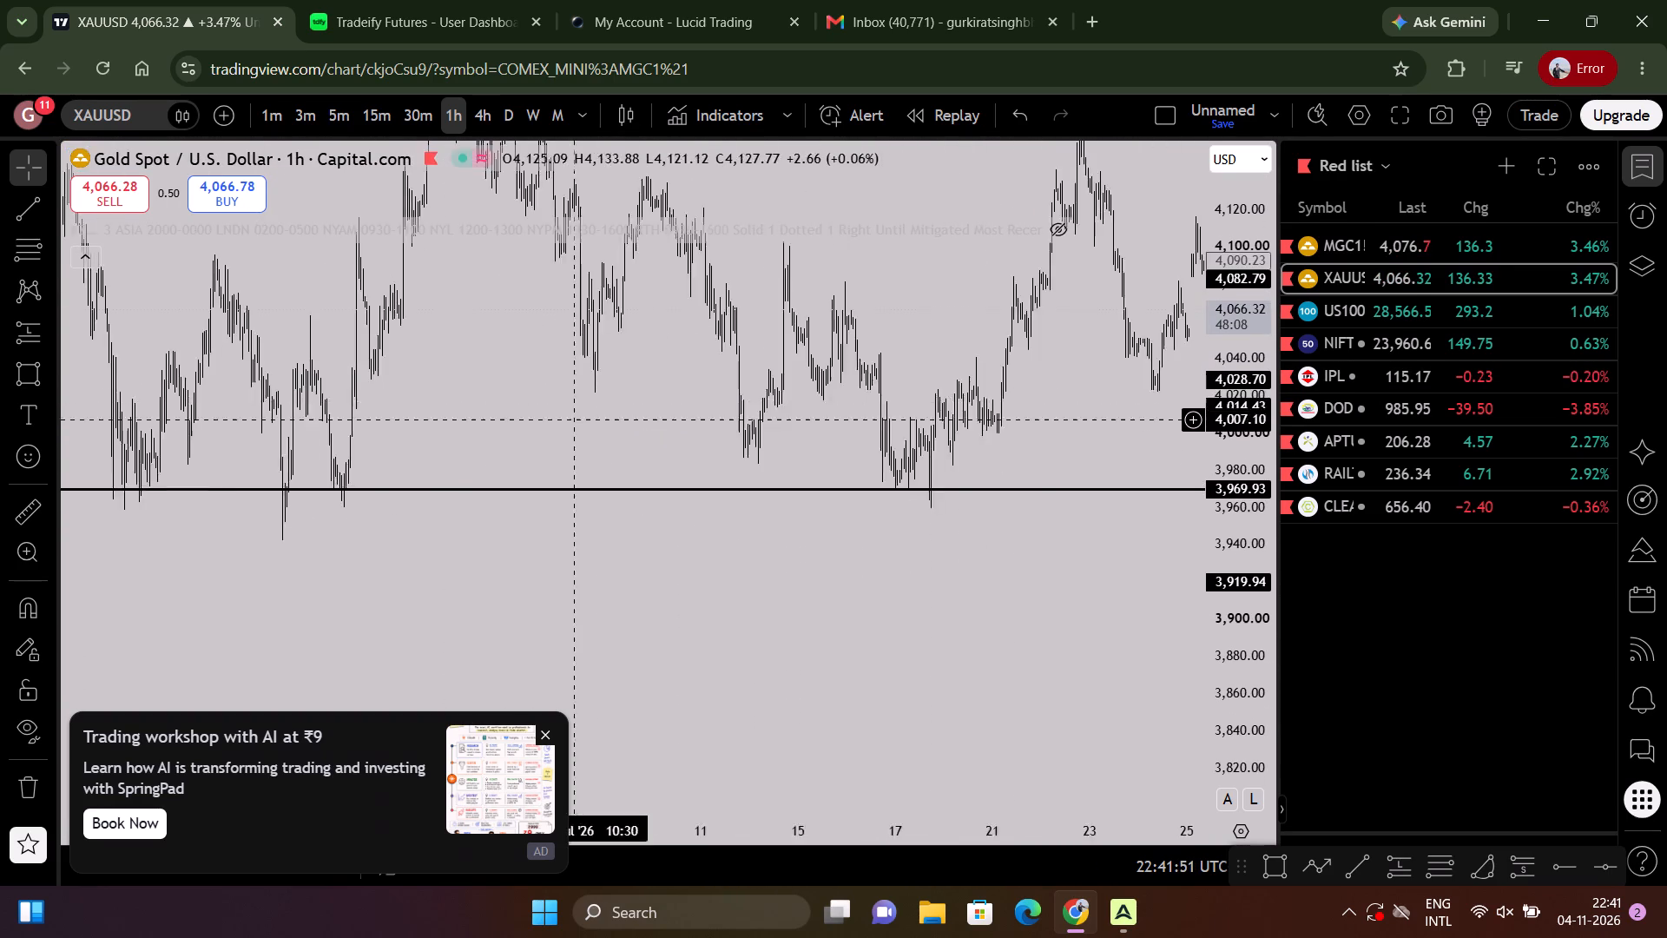
pyautogui.scroll(-4, 614, 440)
pyautogui.moveTo(1019, 359); pyautogui.dragTo(576, 350)
pyautogui.scroll(-7, 797, 411)
pyautogui.moveTo(1252, 410); pyautogui.dragTo(1219, 585)
pyautogui.moveTo(1025, 559); pyautogui.dragTo(865, 556)
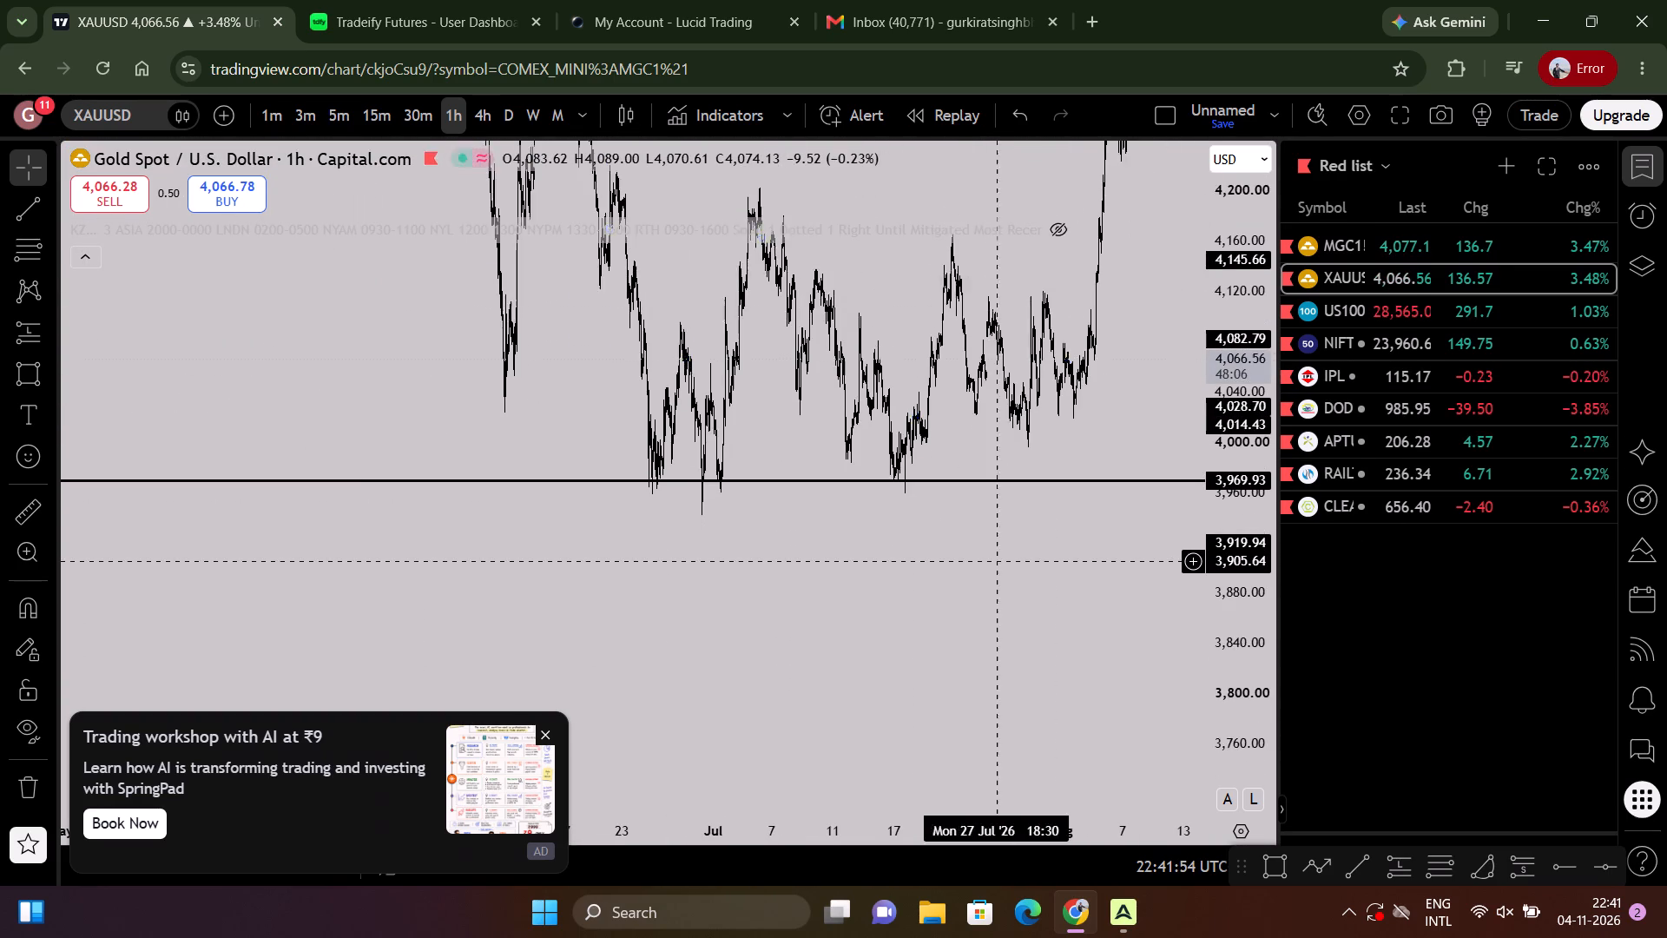
# Compare the late-October break below the 3,969.93 line and the Daily IFVG area with the June–July lows.
pyautogui.moveTo(865, 556); pyautogui.dragTo(0, 505)
pyautogui.scroll(1, 879, 563)
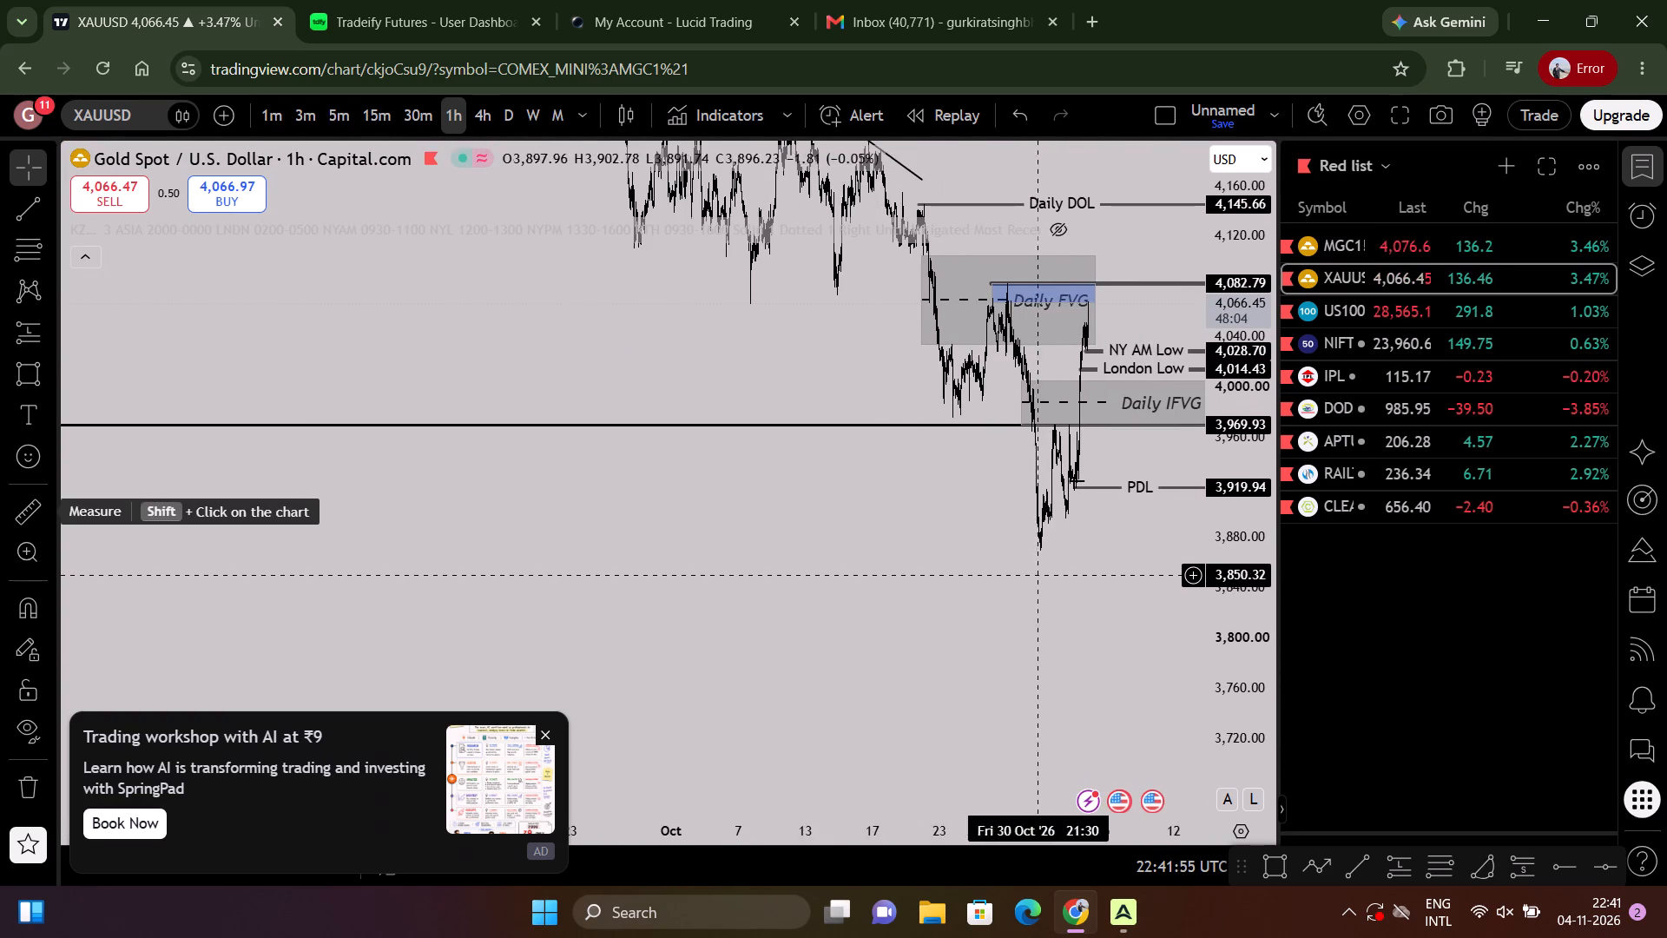
pyautogui.scroll(8, 1044, 576)
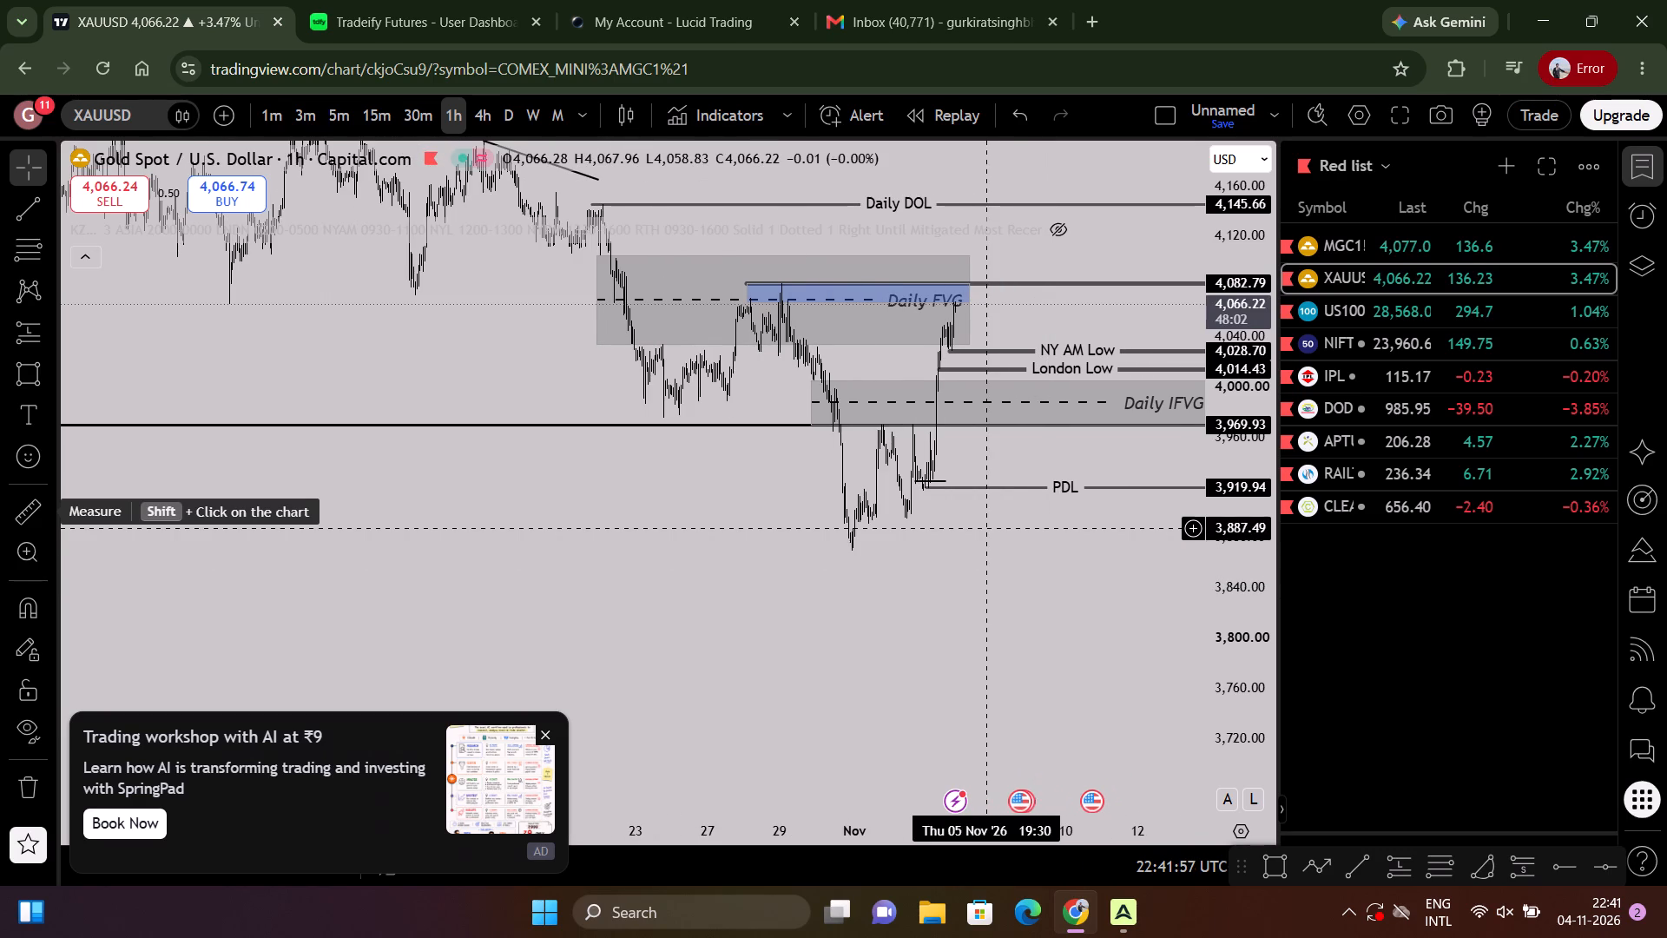
pyautogui.scroll(4, 1018, 554)
pyautogui.scroll(-14, 1018, 554)
pyautogui.scroll(-7, 1014, 558)
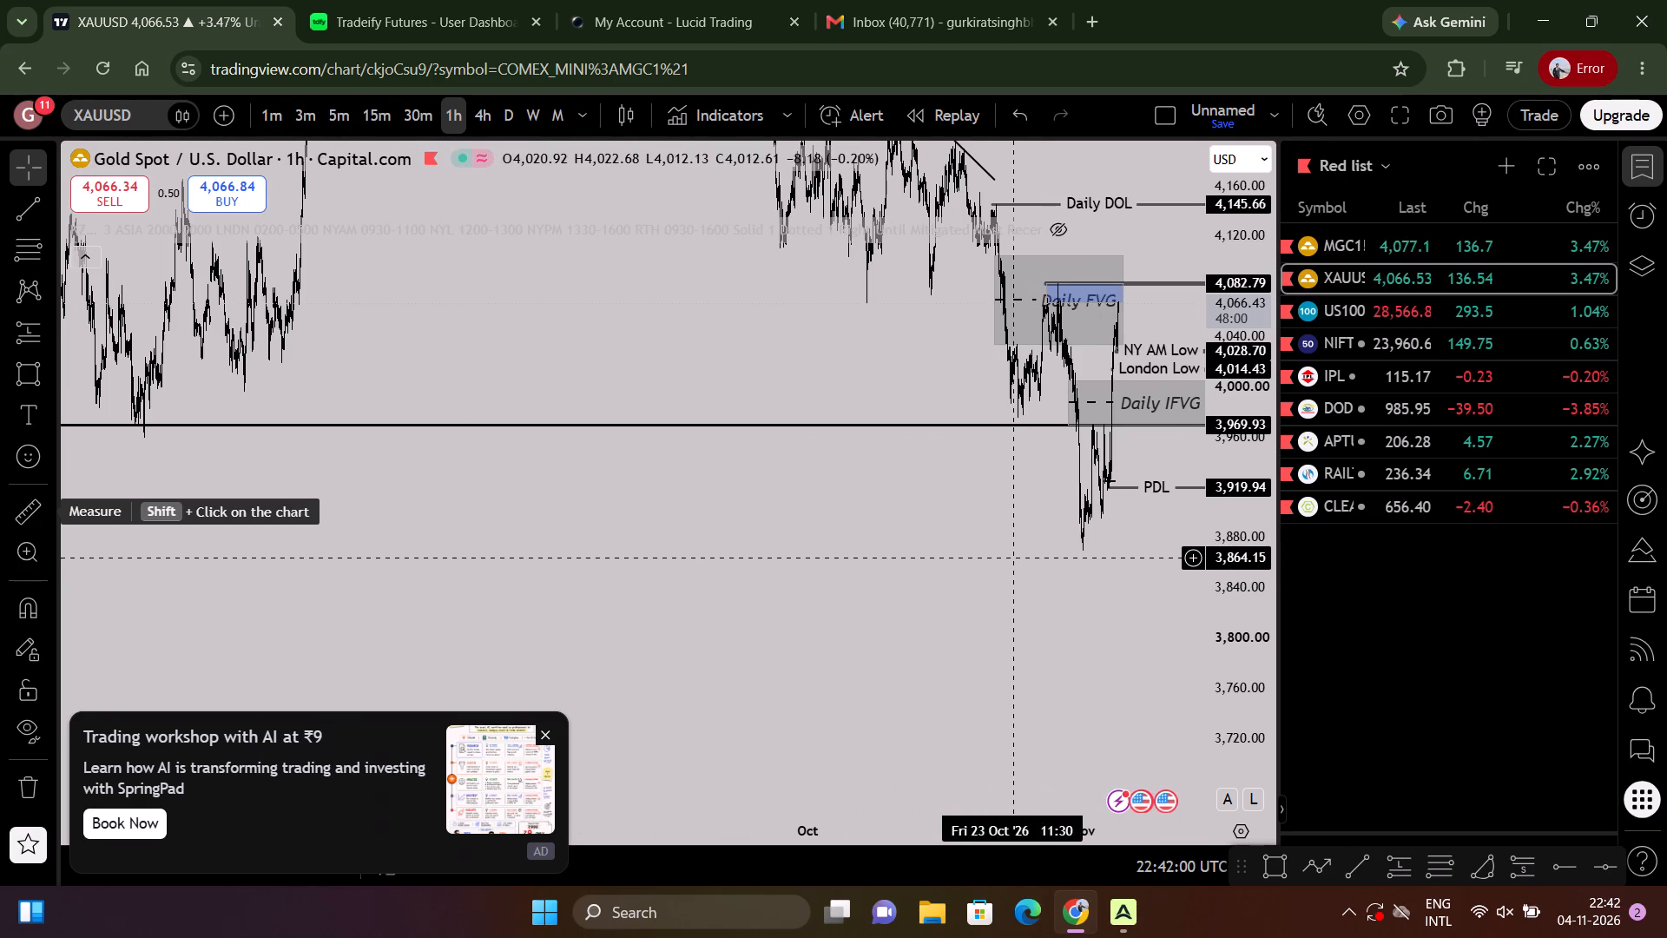
pyautogui.scroll(-6, 1011, 558)
pyautogui.moveTo(658, 579); pyautogui.dragTo(1536, 641)
pyautogui.moveTo(785, 605); pyautogui.dragTo(1558, 636)
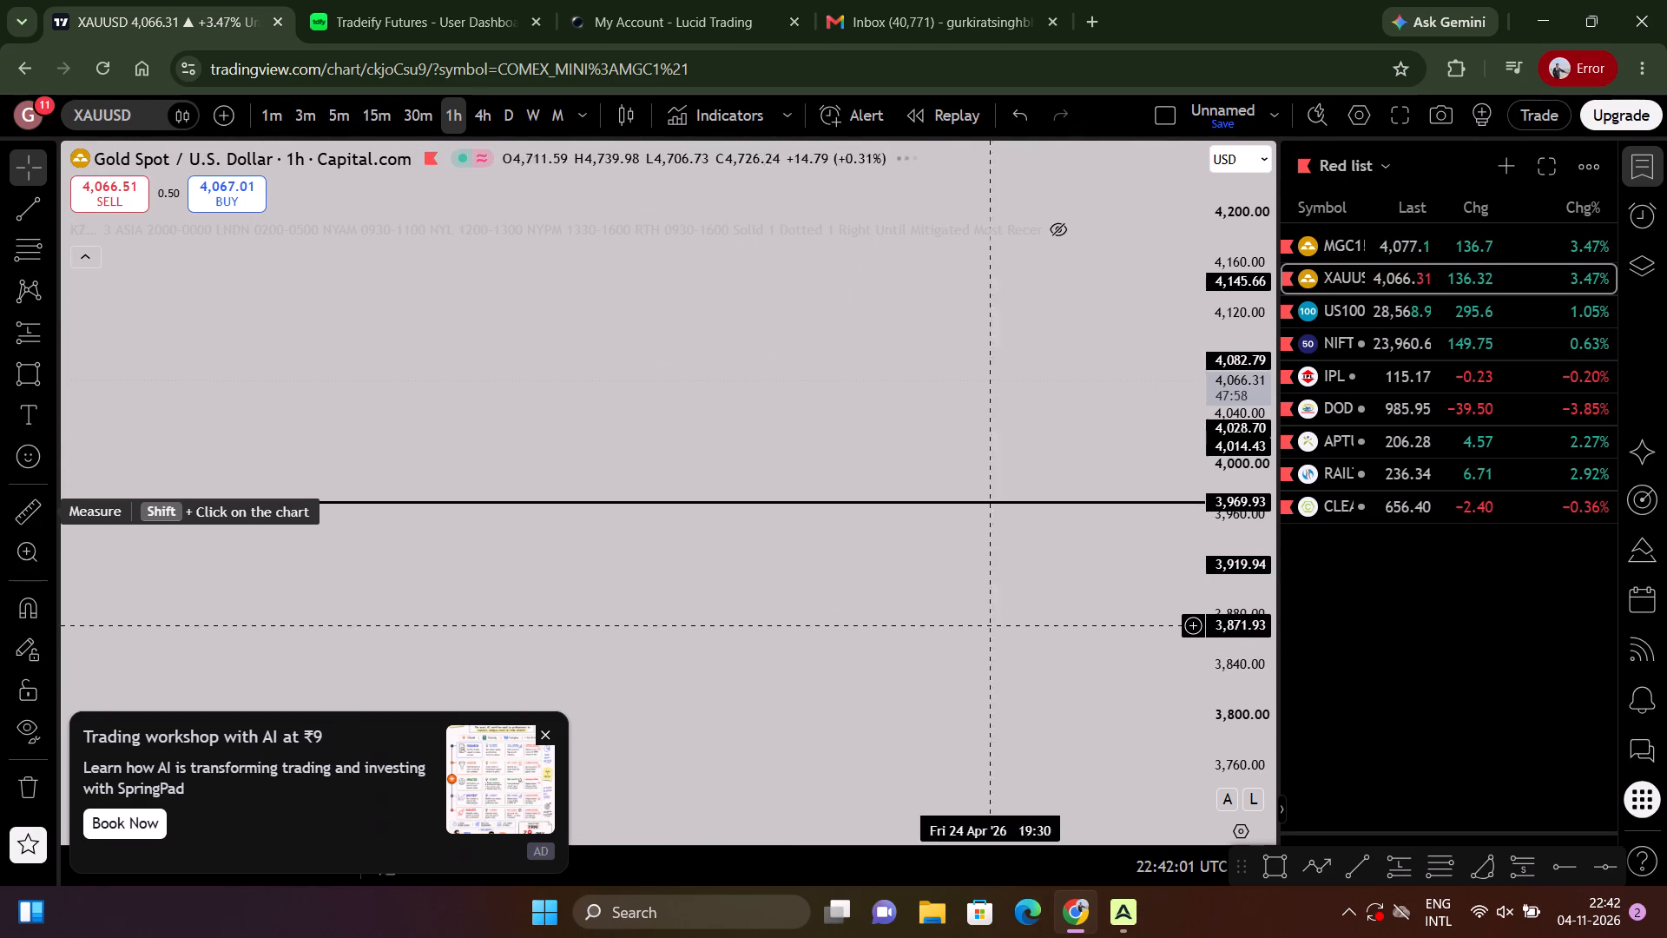
pyautogui.moveTo(973, 618); pyautogui.dragTo(126, 574)
pyautogui.scroll(4, 767, 576)
pyautogui.moveTo(1015, 555); pyautogui.dragTo(970, 556)
pyautogui.scroll(-4, 978, 555)
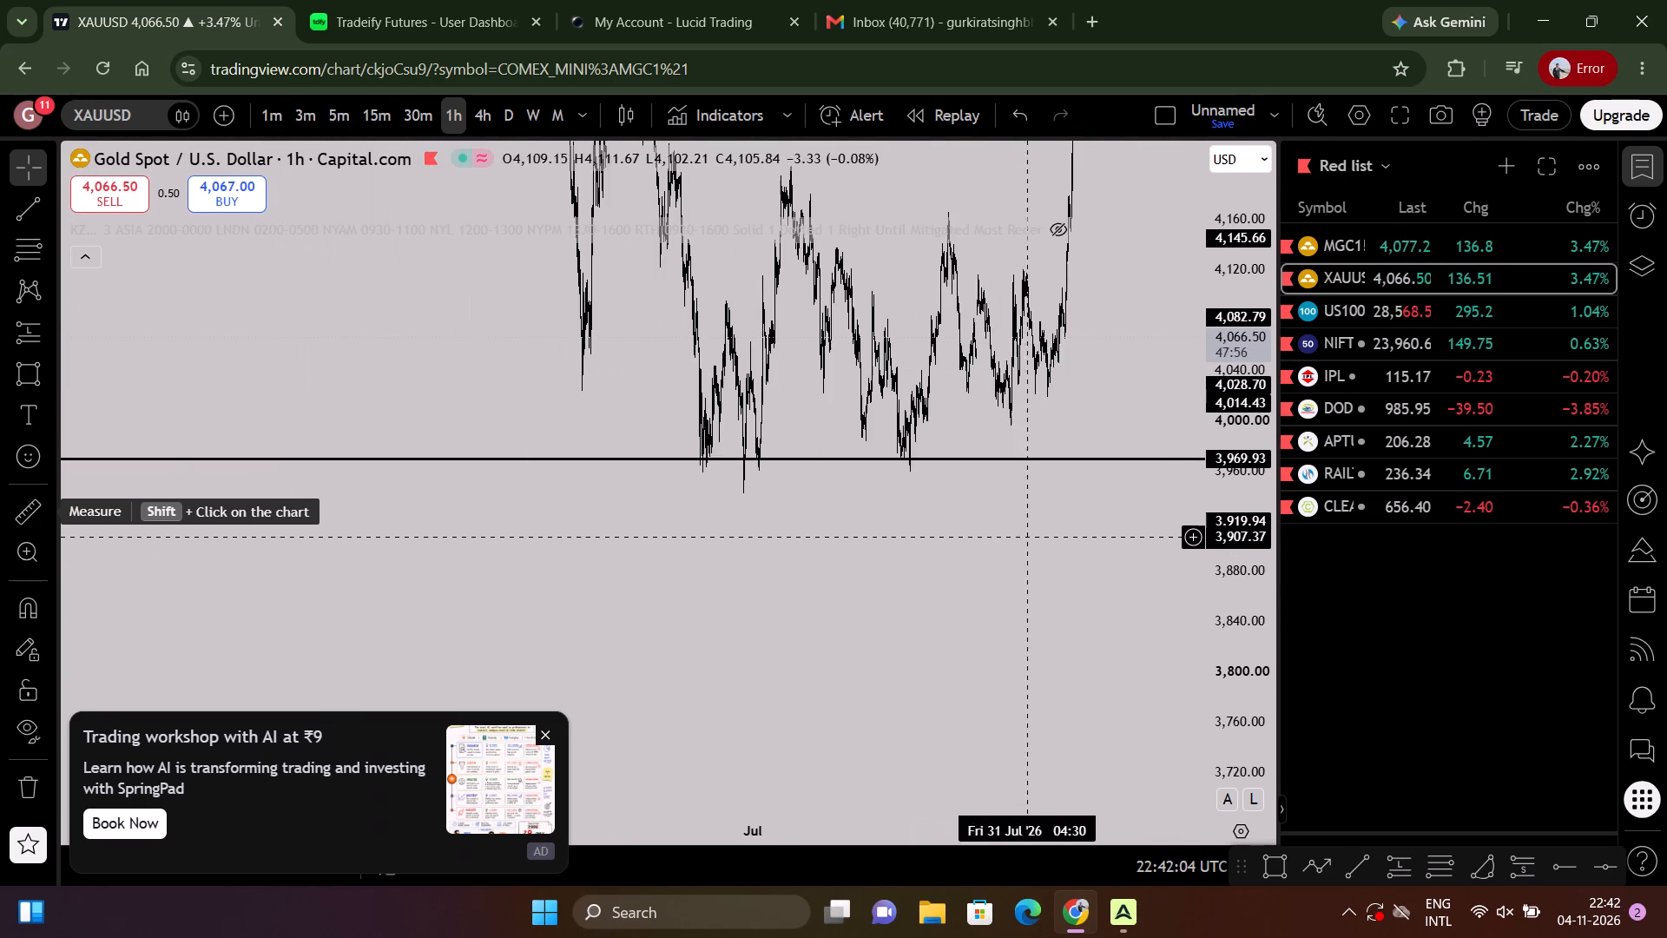
pyautogui.moveTo(1014, 533); pyautogui.dragTo(257, 518)
pyautogui.scroll(10, 1025, 505)
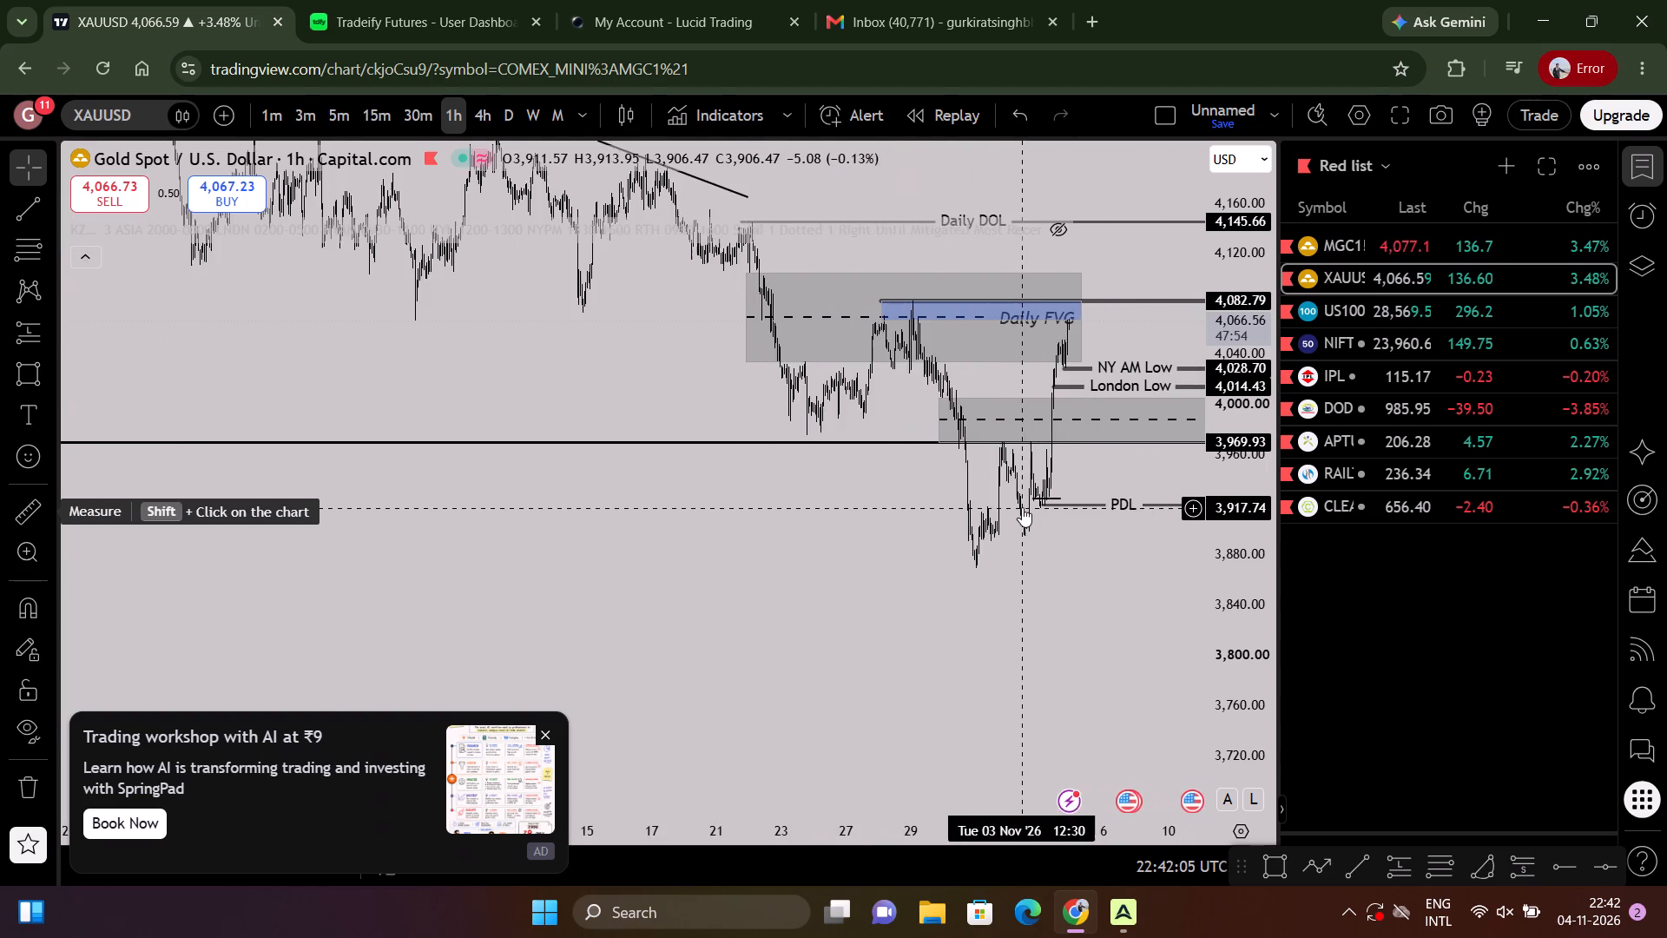
# Examine gold's early-November 1-hour swings and rally from PDL through the 3,969.93 line and grey zone to London Low.
pyautogui.scroll(4, 1022, 507)
pyautogui.moveTo(1231, 619); pyautogui.dragTo(1225, 347)
pyautogui.scroll(7, 985, 445)
pyautogui.moveTo(946, 460); pyautogui.dragTo(1105, 492)
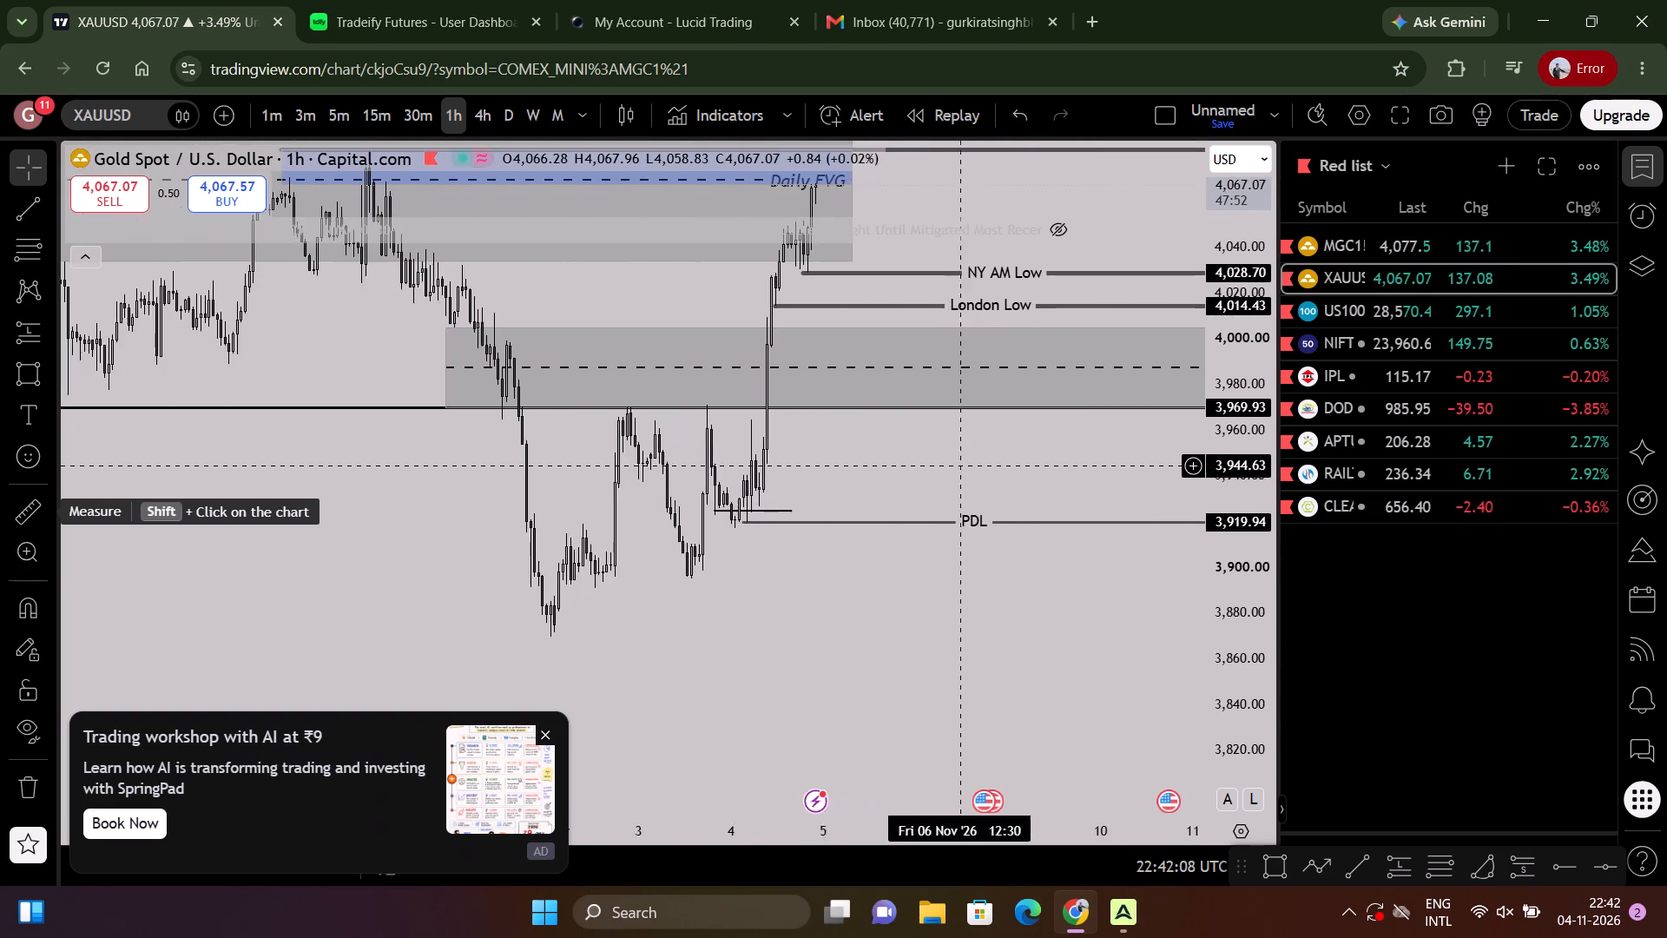
pyautogui.moveTo(1105, 492); pyautogui.dragTo(1139, 591)
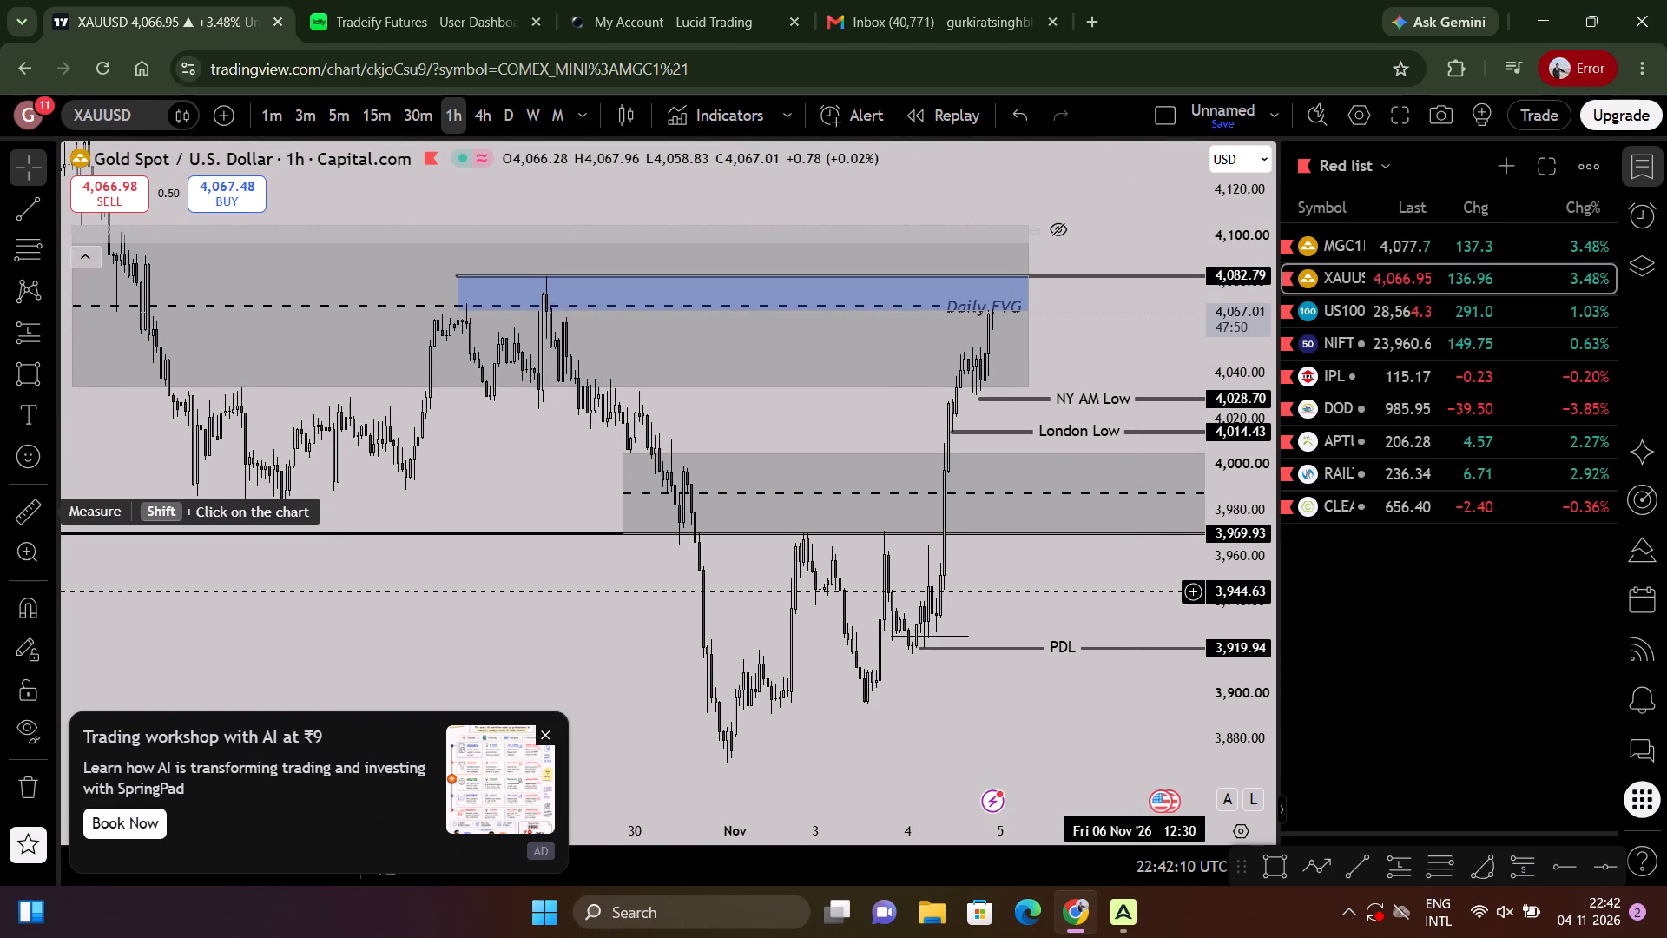
pyautogui.moveTo(1139, 591); pyautogui.dragTo(1143, 559)
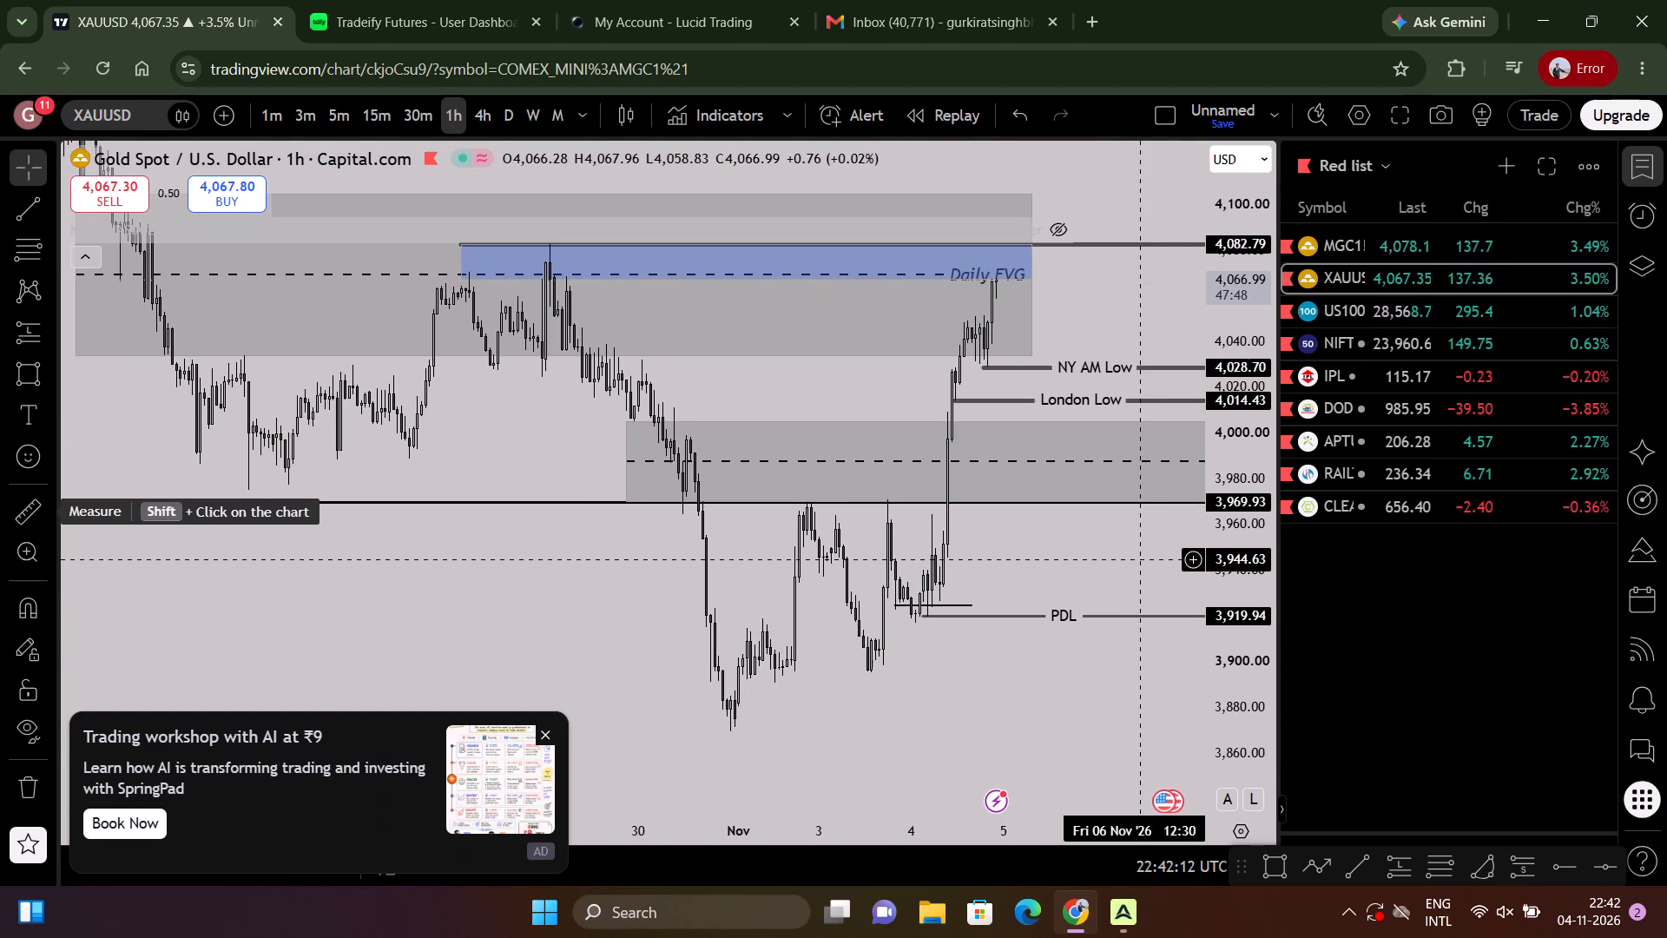
pyautogui.moveTo(1239, 746); pyautogui.dragTo(1228, 497)
pyautogui.scroll(4, 1015, 529)
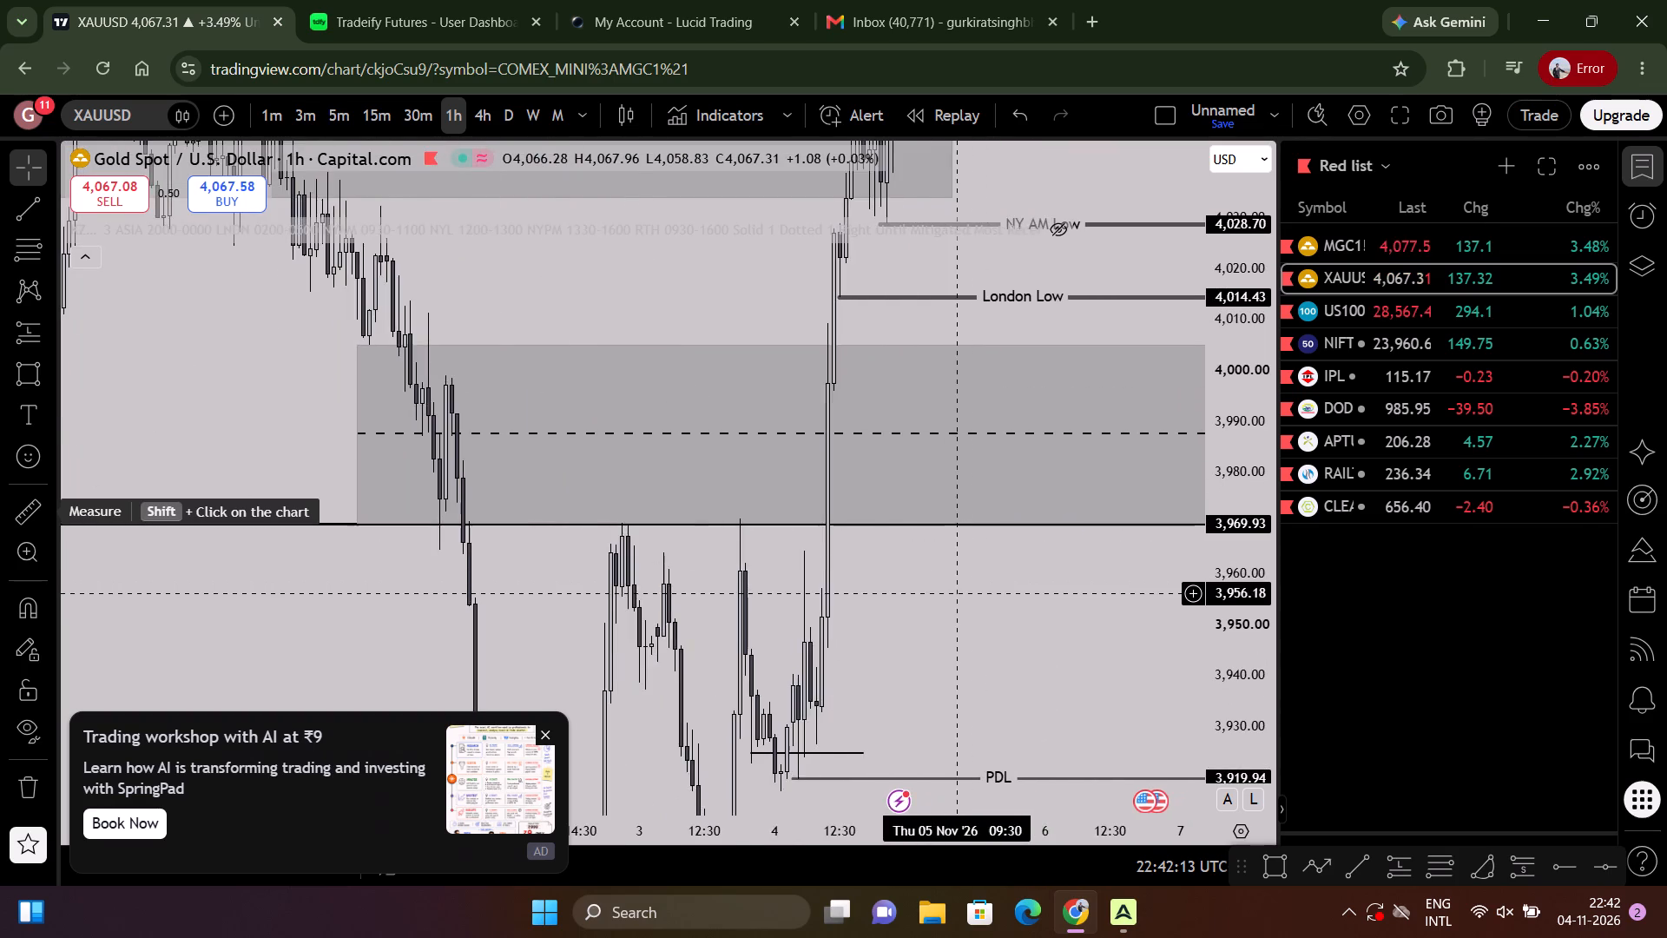
pyautogui.scroll(-5, 955, 593)
pyautogui.scroll(4, 974, 529)
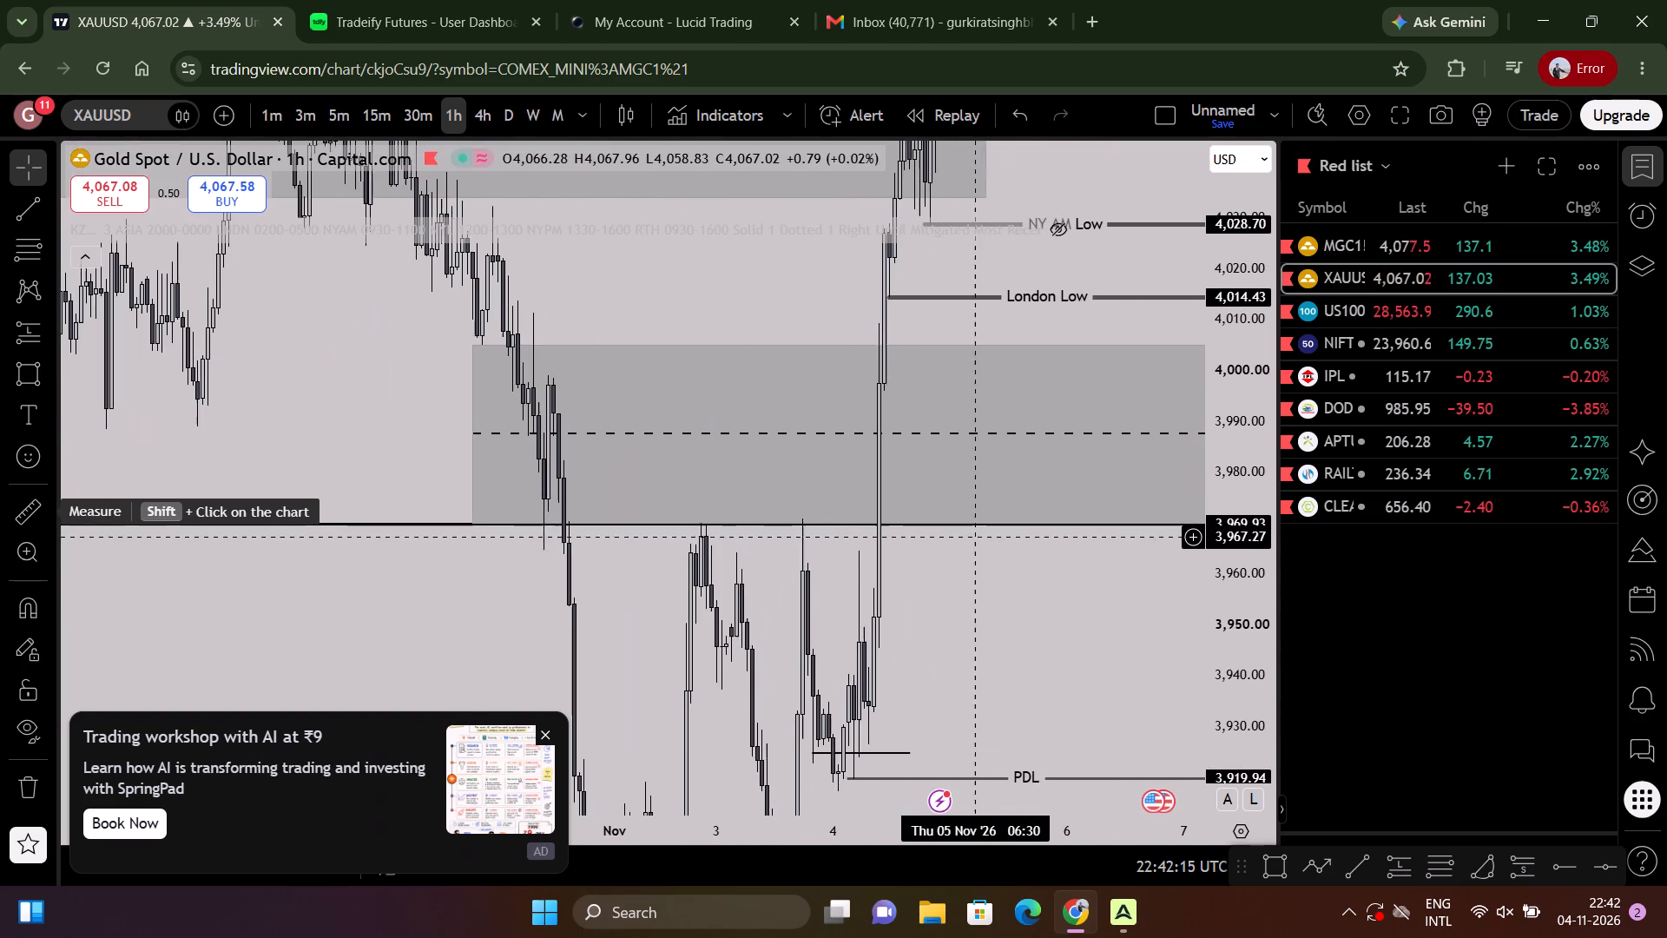
# Examine gold's 5-minute rally from London Low and NY AM Low up to the Daily FVG zone.
pyautogui.moveTo(993, 559); pyautogui.dragTo(1005, 817)
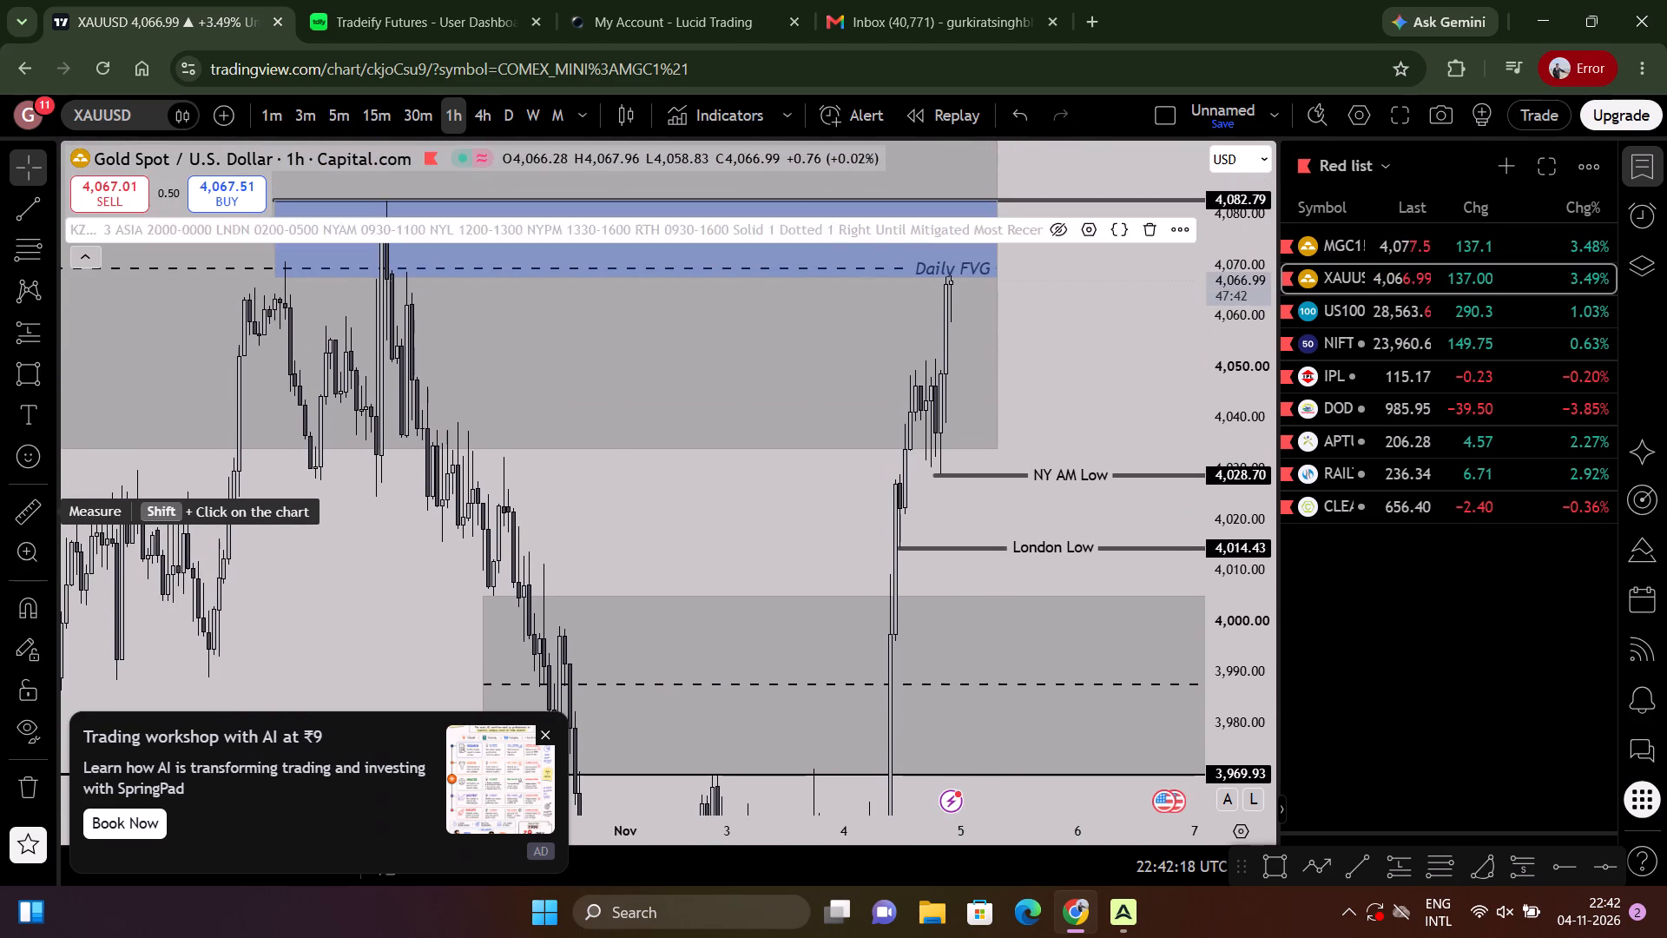
pyautogui.click(329, 111)
pyautogui.scroll(-6, 1018, 373)
pyautogui.scroll(-5, 1041, 470)
pyautogui.scroll(8, 1041, 470)
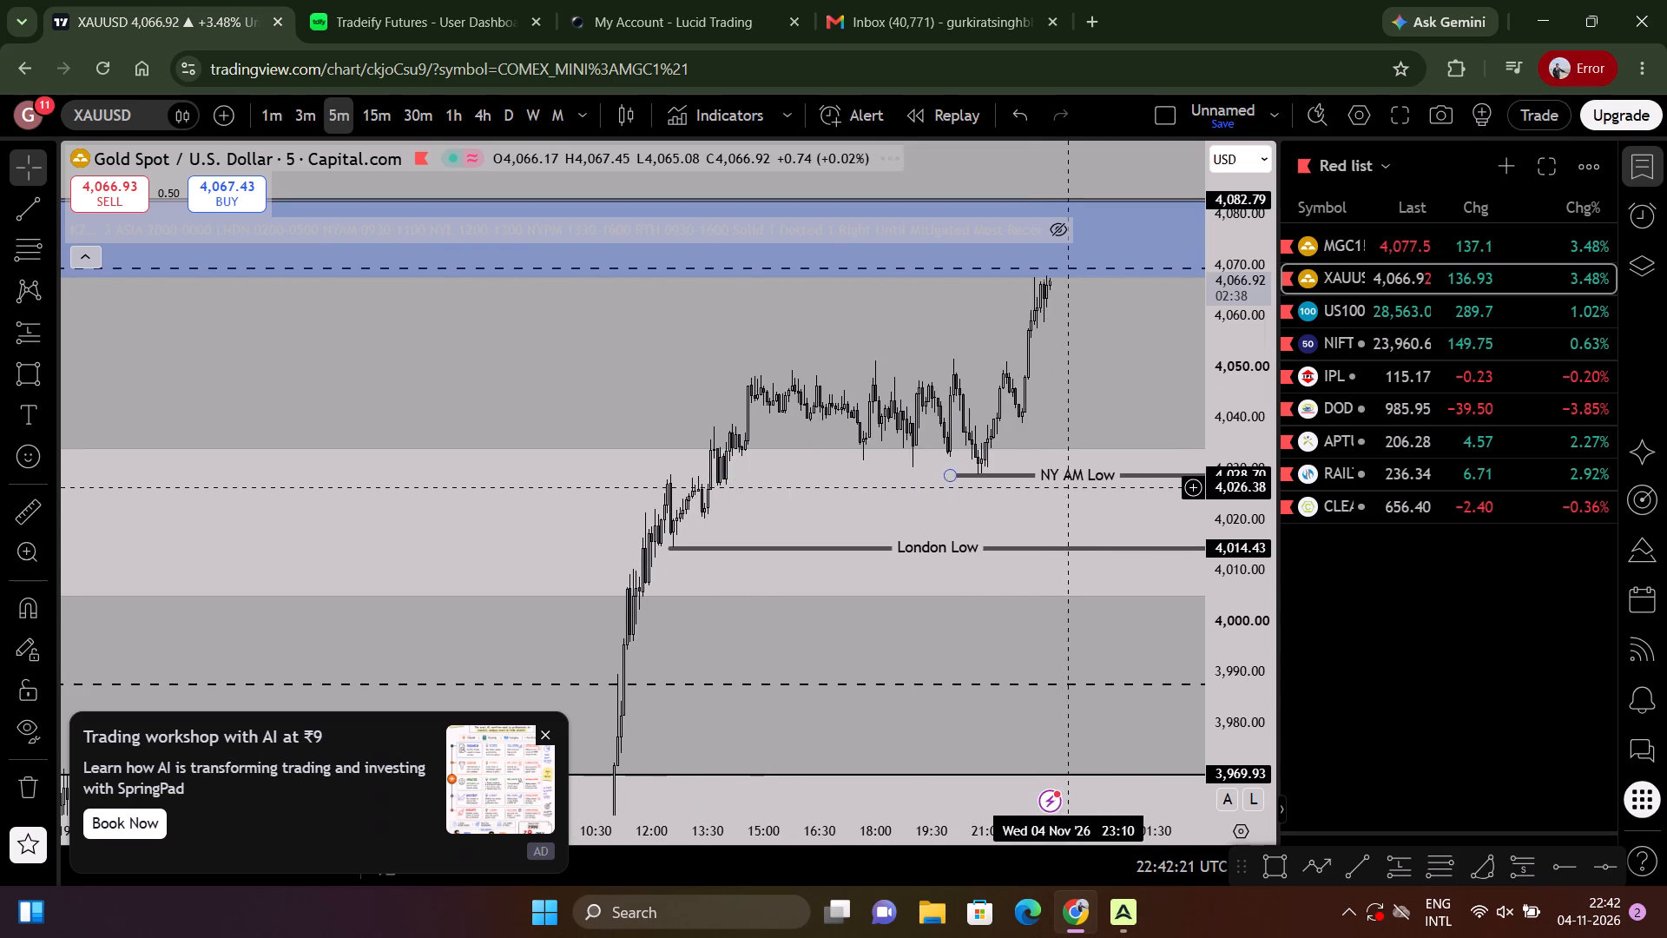
pyautogui.click(1069, 491)
pyautogui.moveTo(1235, 589); pyautogui.dragTo(1245, 428)
pyautogui.scroll(3, 1113, 367)
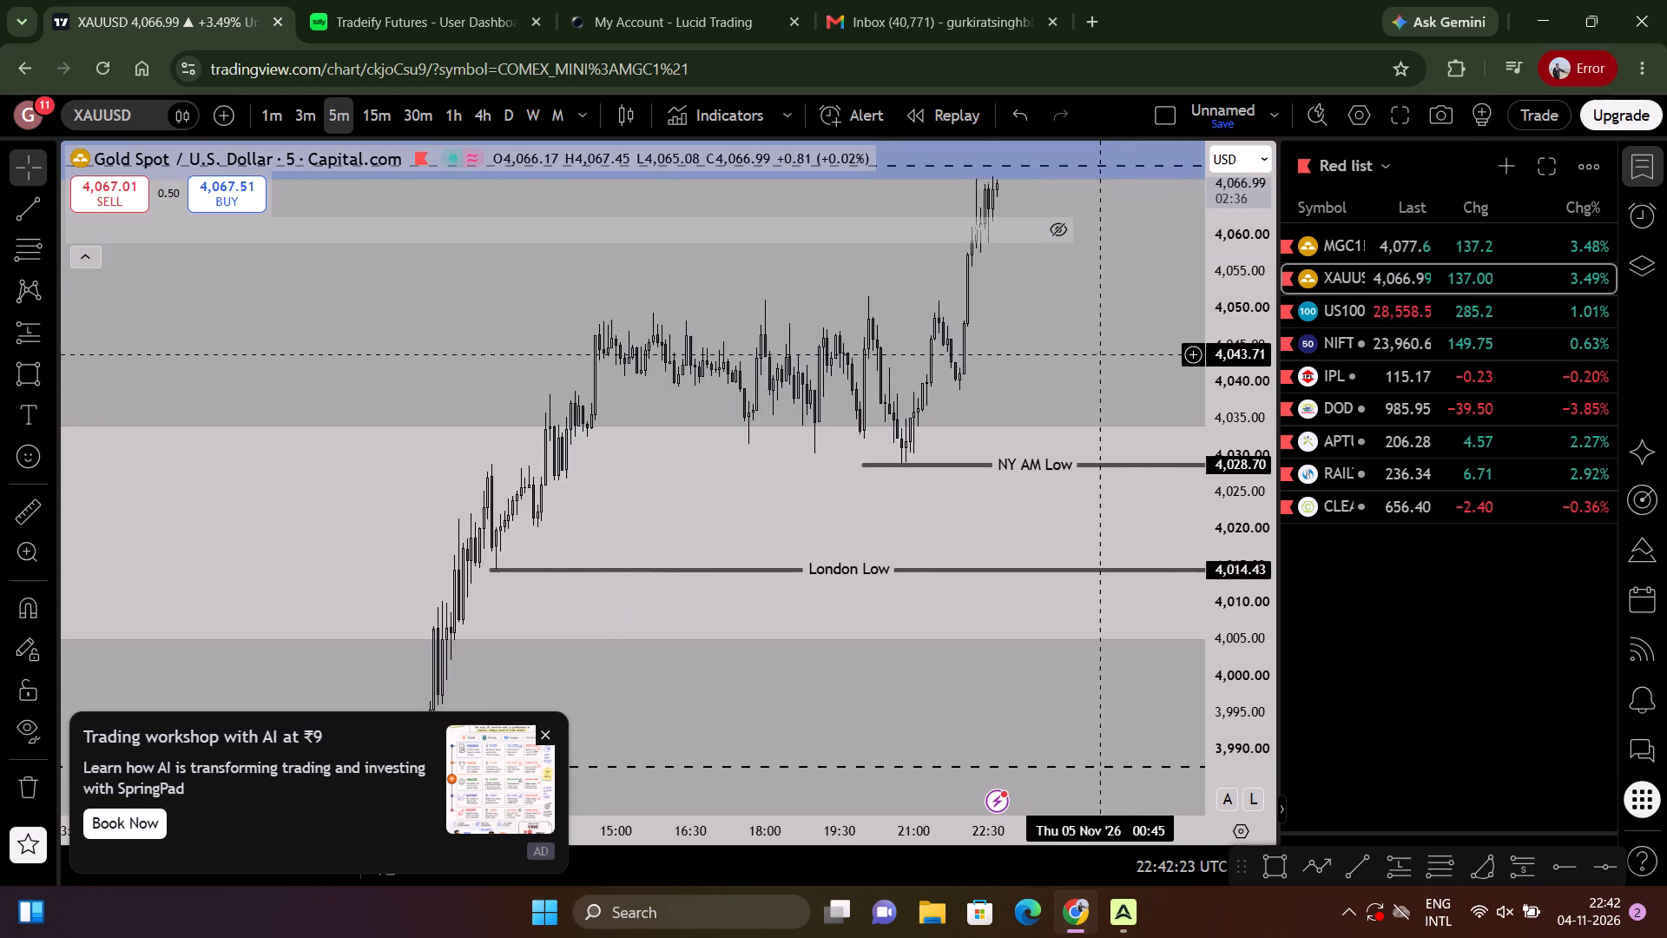
pyautogui.moveTo(1102, 353); pyautogui.dragTo(1087, 419)
# Examine the November 4 rally and consolidation on Micro Gold Futures (MGC1!) on the 5-minute and 15-minute charts.
pyautogui.click(1427, 245)
pyautogui.scroll(-5, 1065, 306)
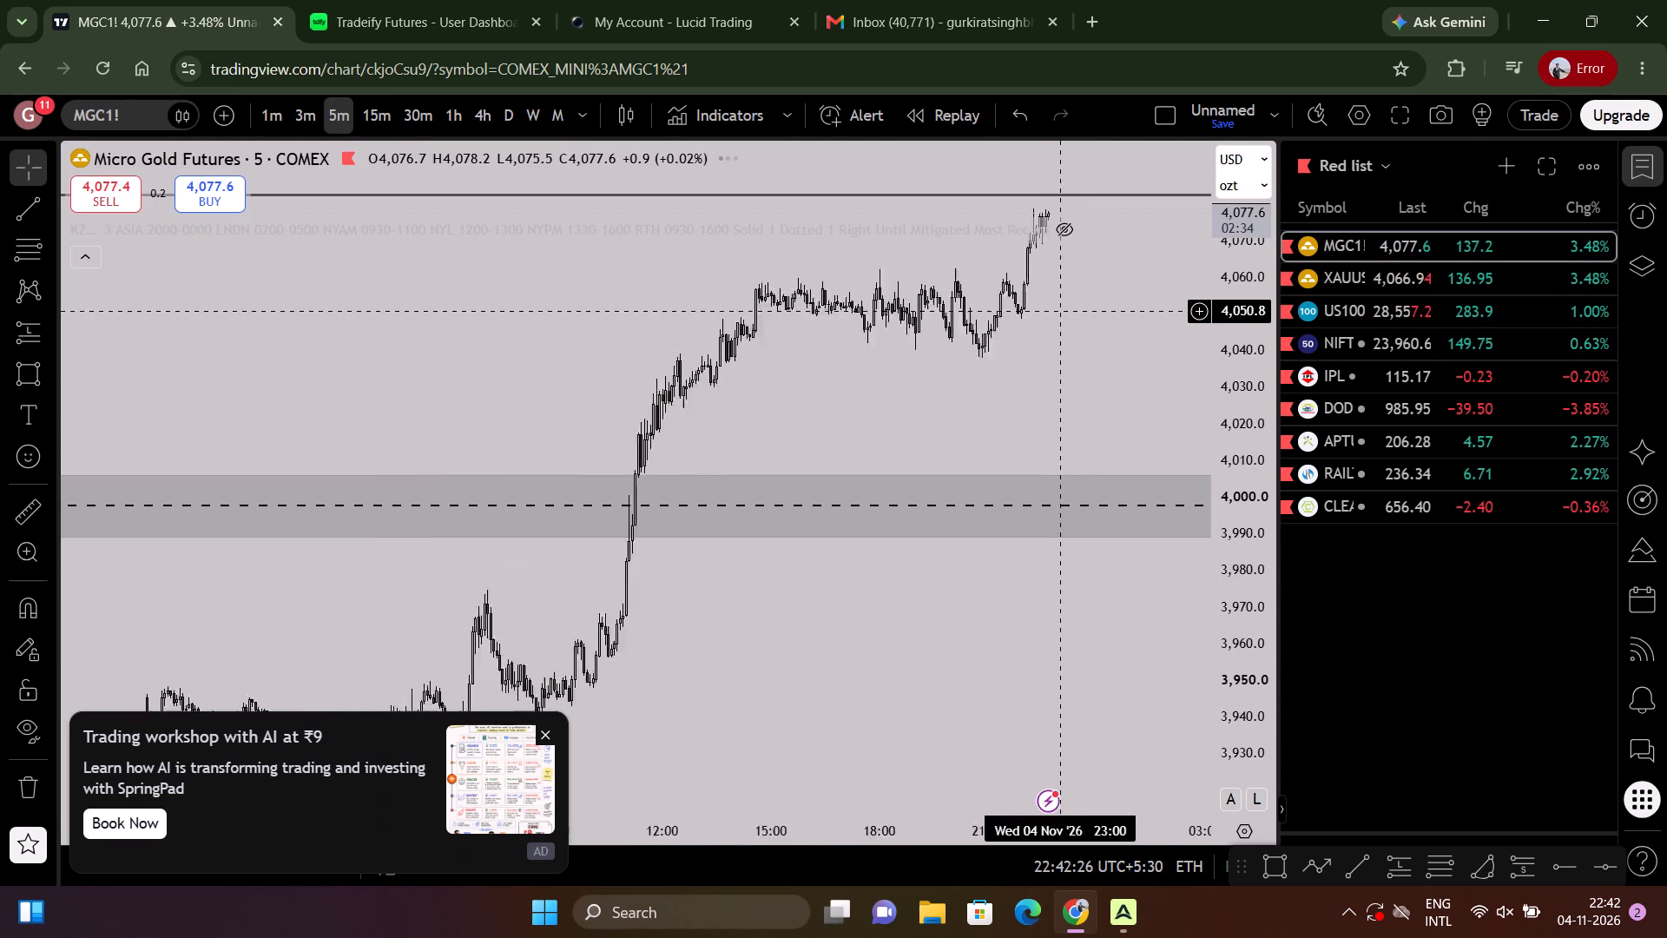
pyautogui.scroll(5, 1063, 352)
pyautogui.moveTo(1064, 352); pyautogui.dragTo(1064, 492)
pyautogui.moveTo(1215, 613); pyautogui.dragTo(1228, 268)
pyautogui.scroll(3, 966, 325)
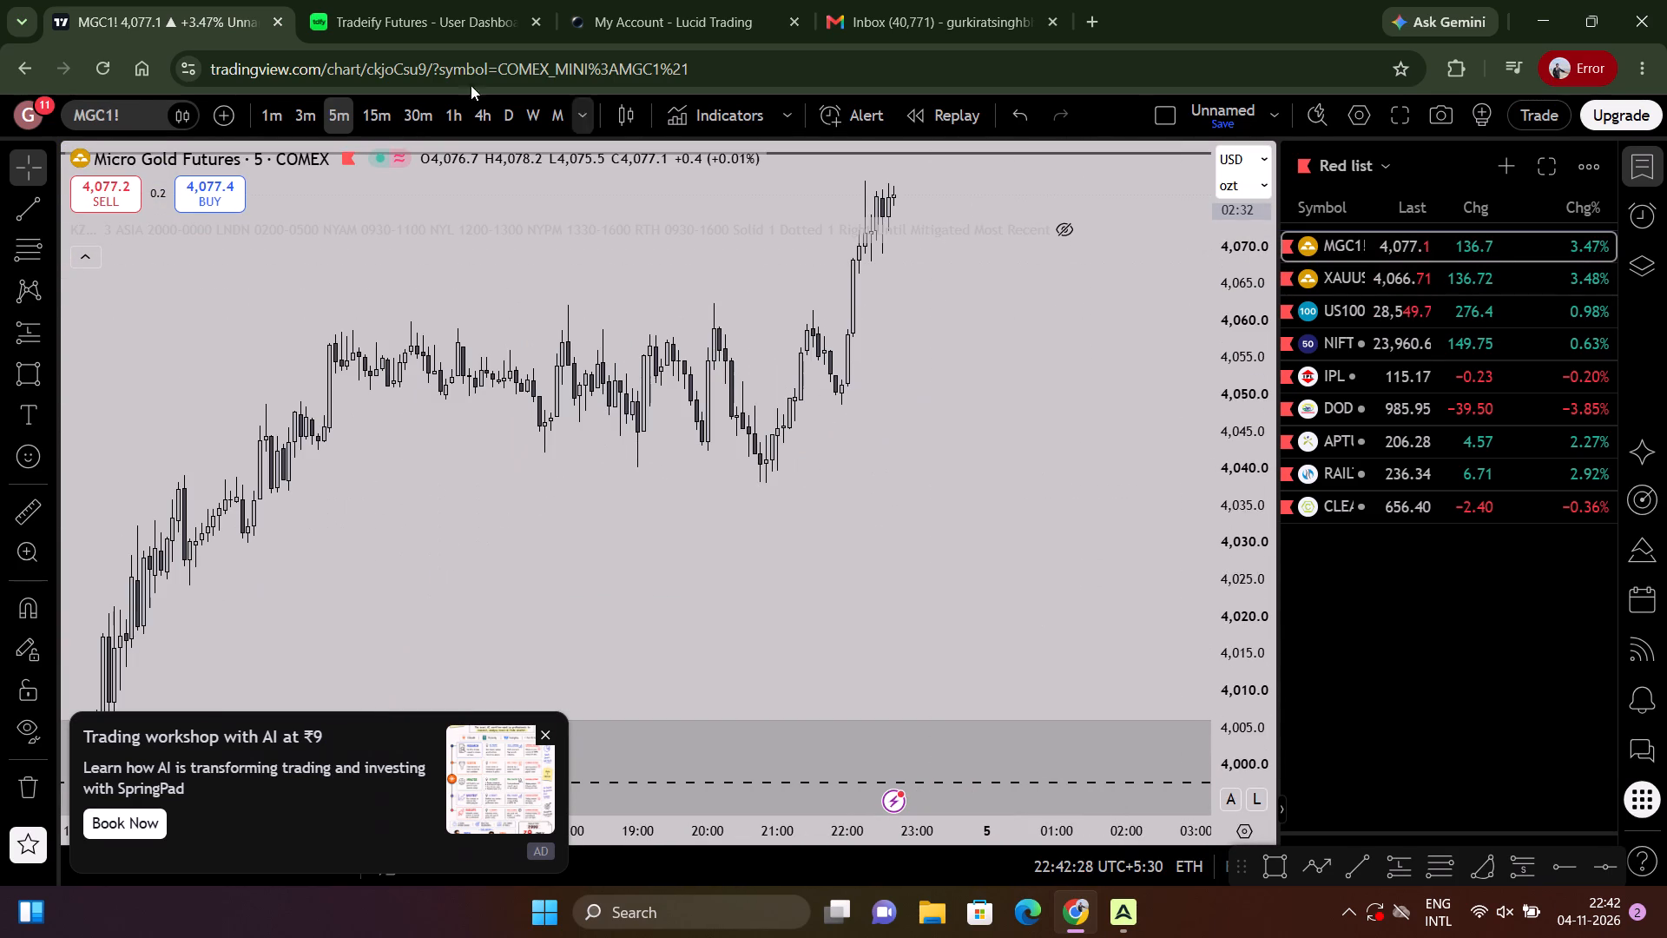
pyautogui.click(372, 113)
pyautogui.scroll(-3, 1026, 345)
pyautogui.scroll(3, 1027, 345)
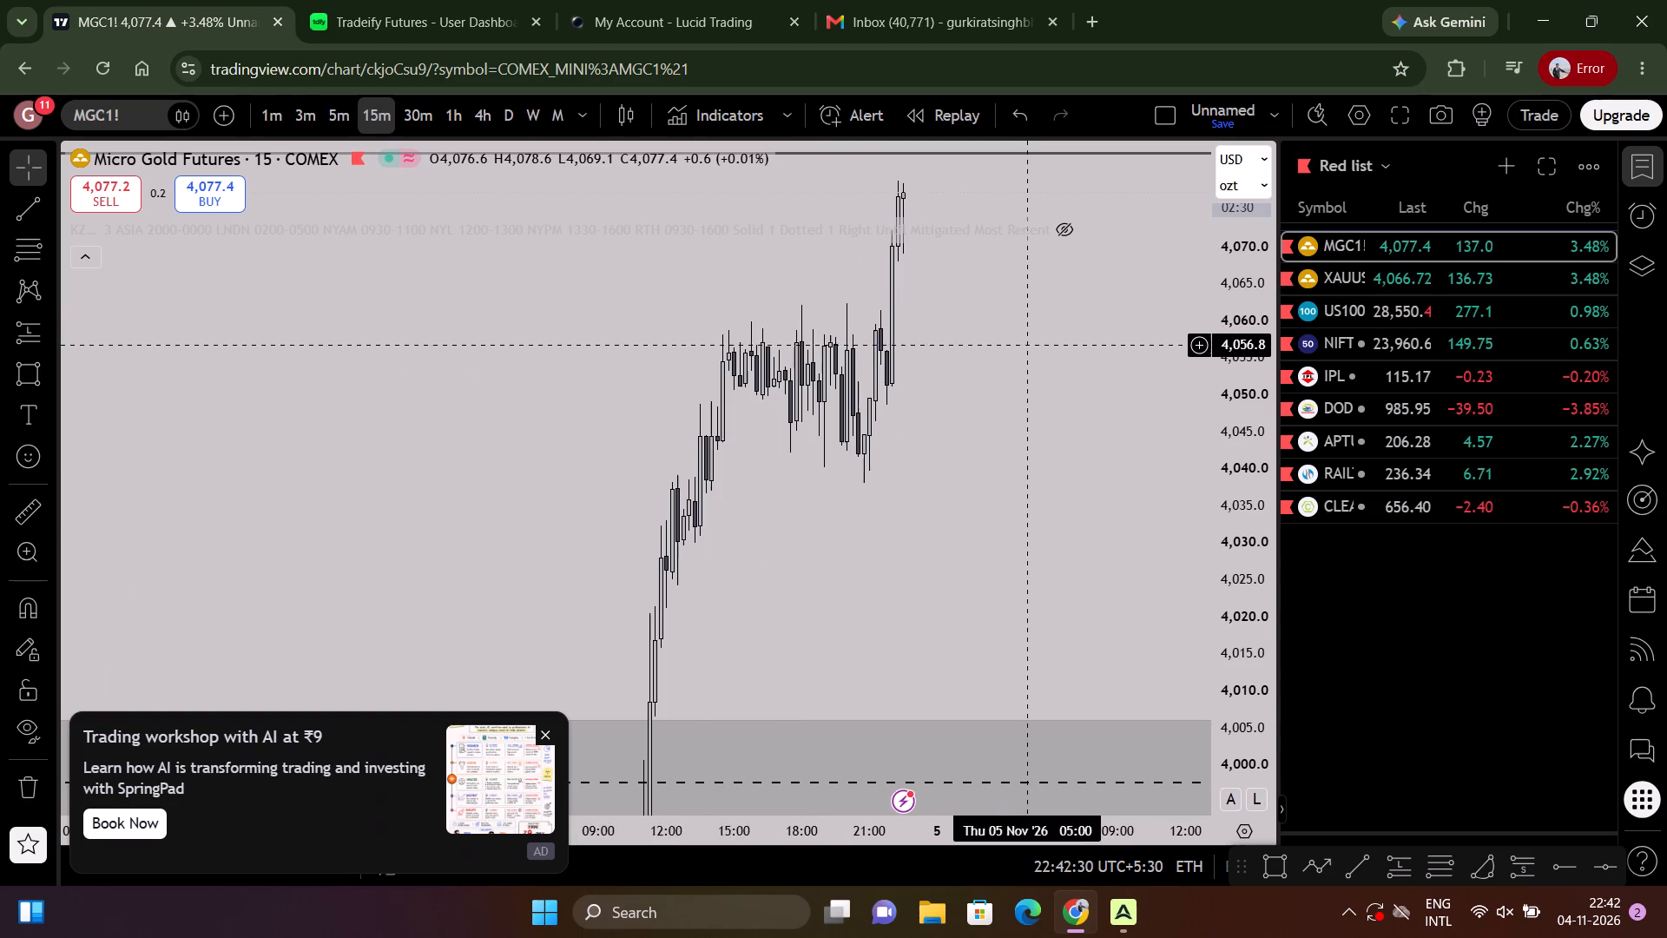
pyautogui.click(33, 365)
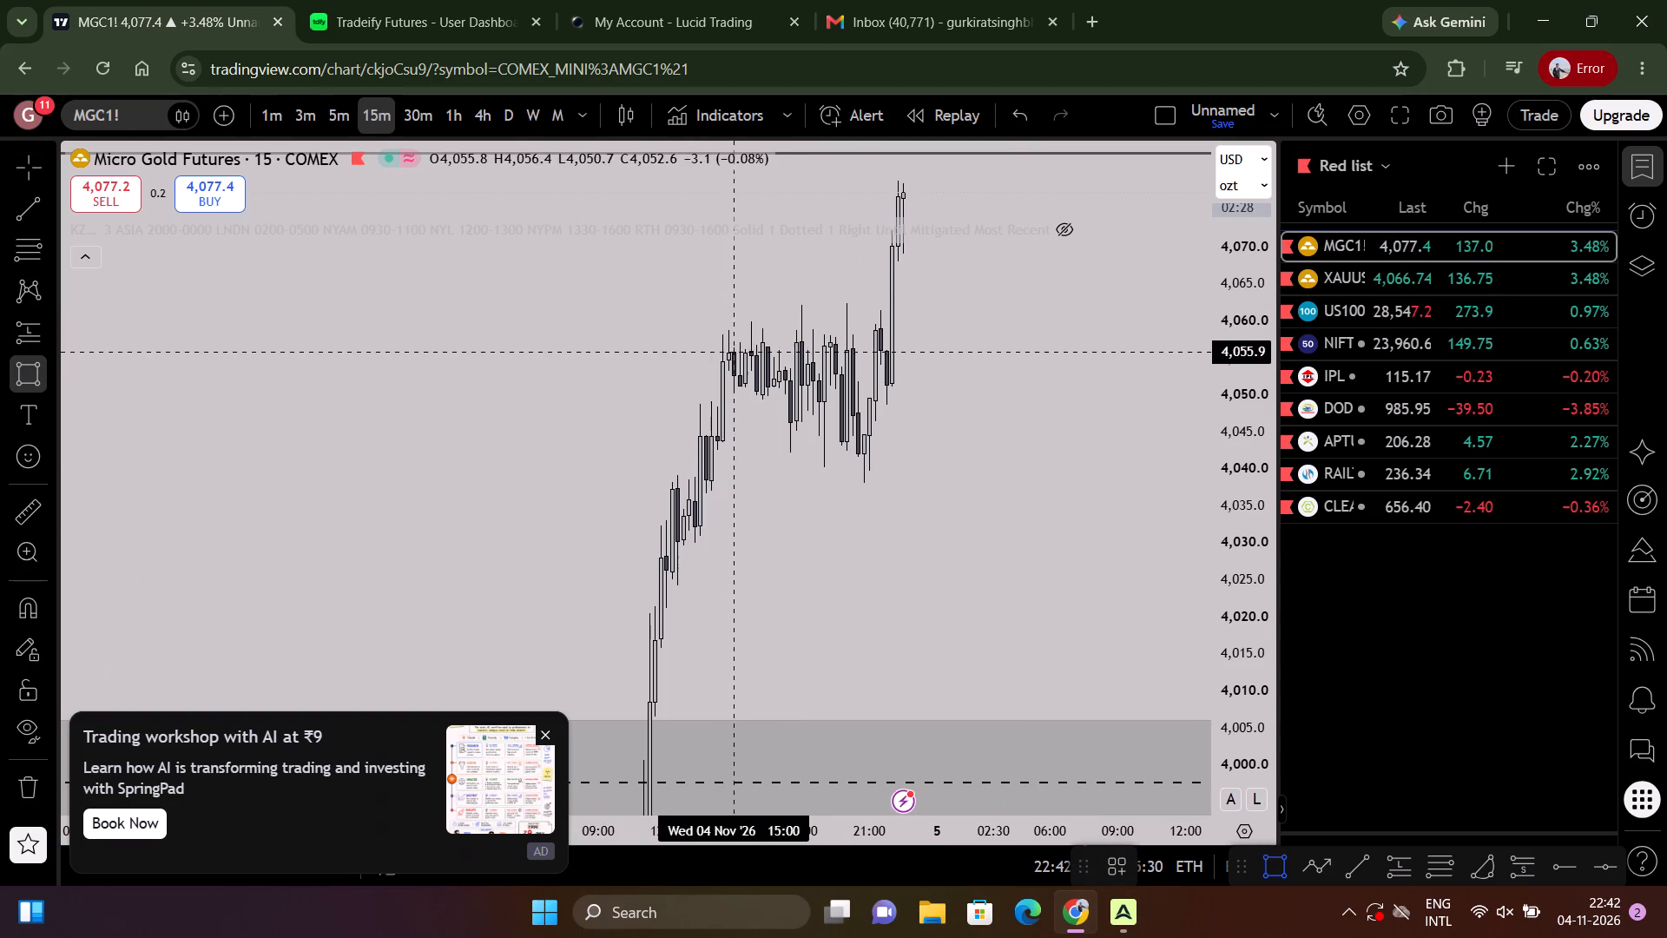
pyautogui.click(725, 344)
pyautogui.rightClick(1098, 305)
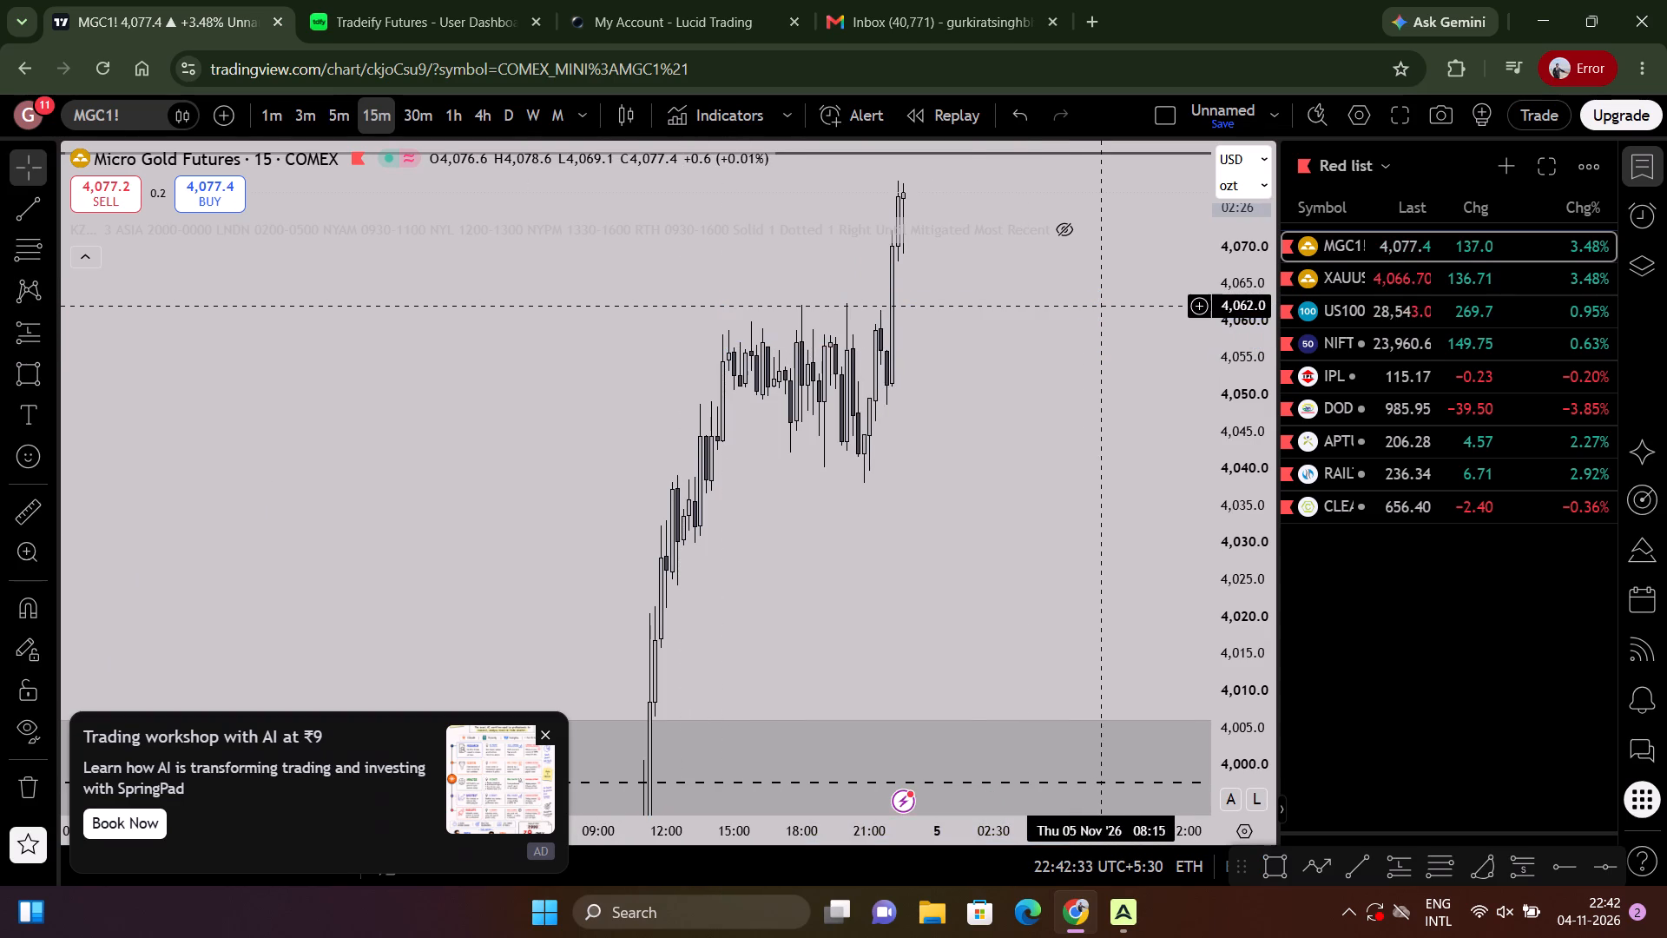
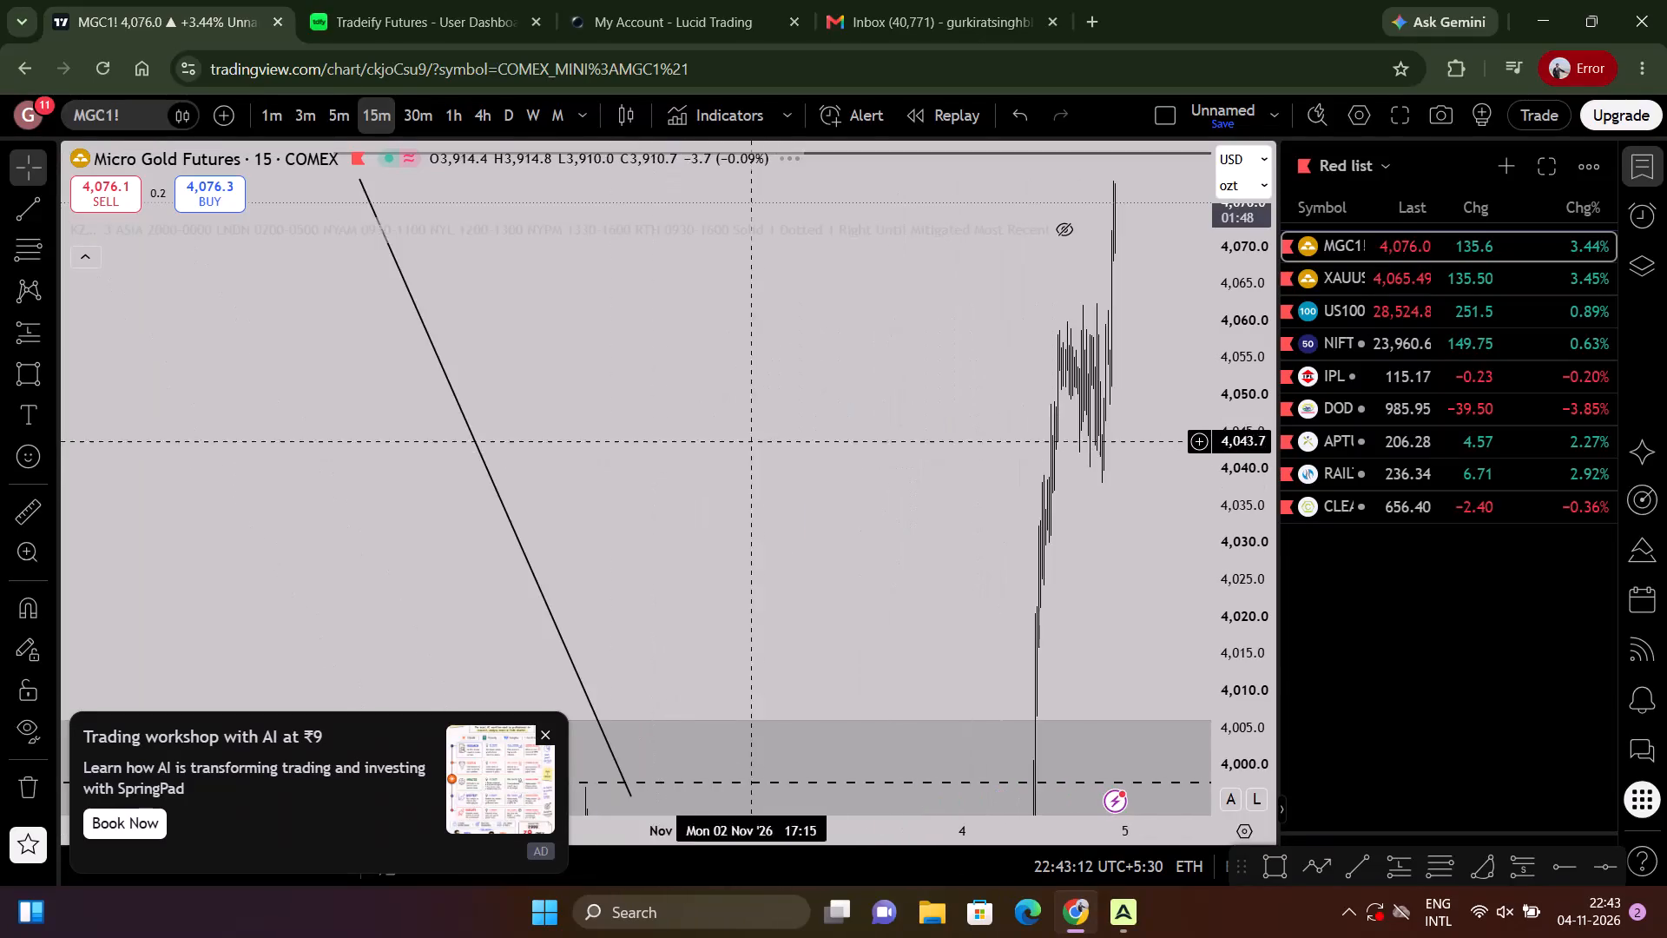
# Examine the 15-minute Micro Gold Futures rally through the grey zone against the early-November swing highs and the descending trend line.
pyautogui.moveTo(1264, 377); pyautogui.dragTo(1258, 394)
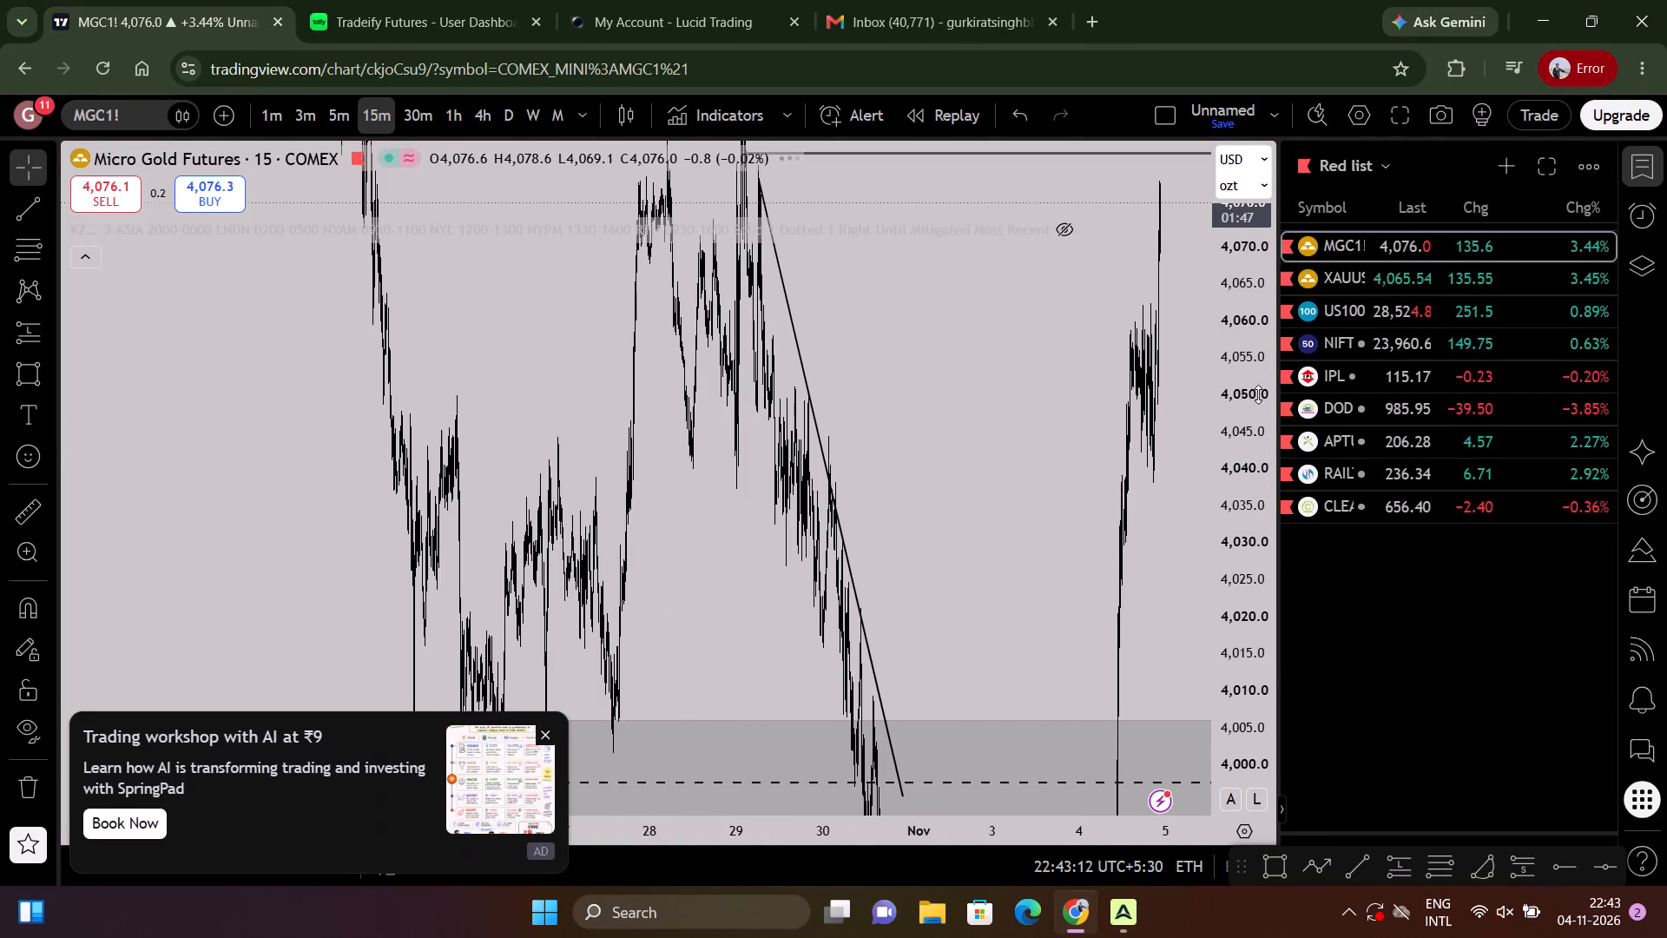
pyautogui.moveTo(1258, 394); pyautogui.dragTo(1157, 566)
pyautogui.scroll(14, 1061, 560)
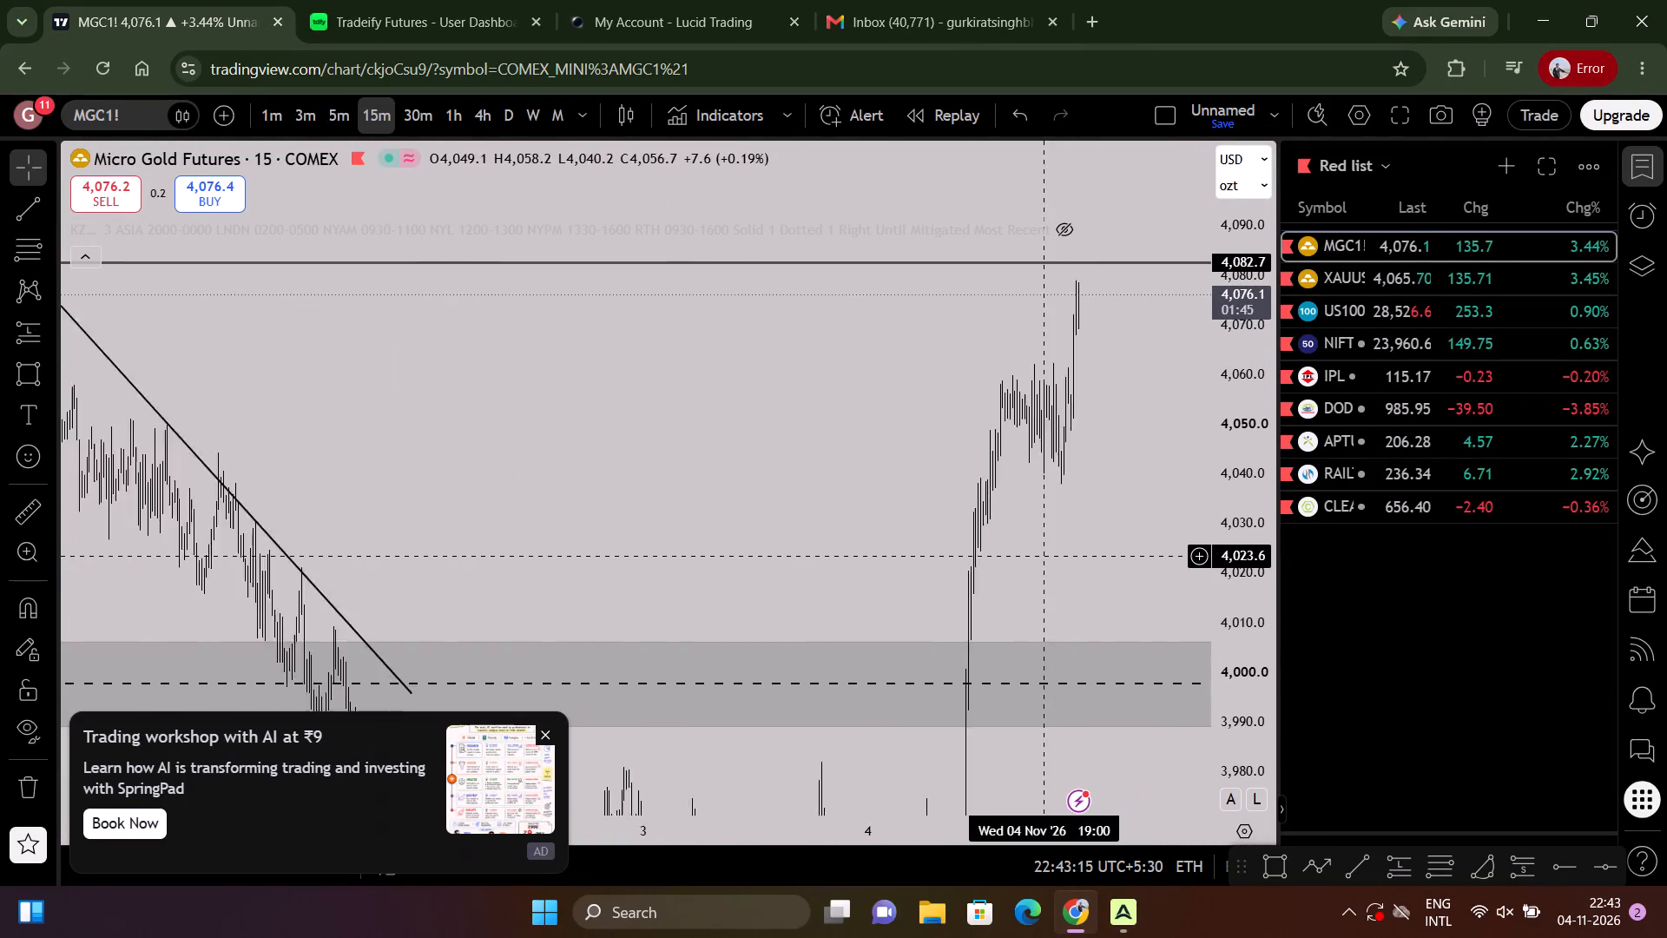
pyautogui.scroll(3, 1044, 555)
pyautogui.moveTo(1045, 555); pyautogui.dragTo(1130, 295)
pyautogui.scroll(4, 1036, 530)
pyautogui.scroll(-3, 1036, 532)
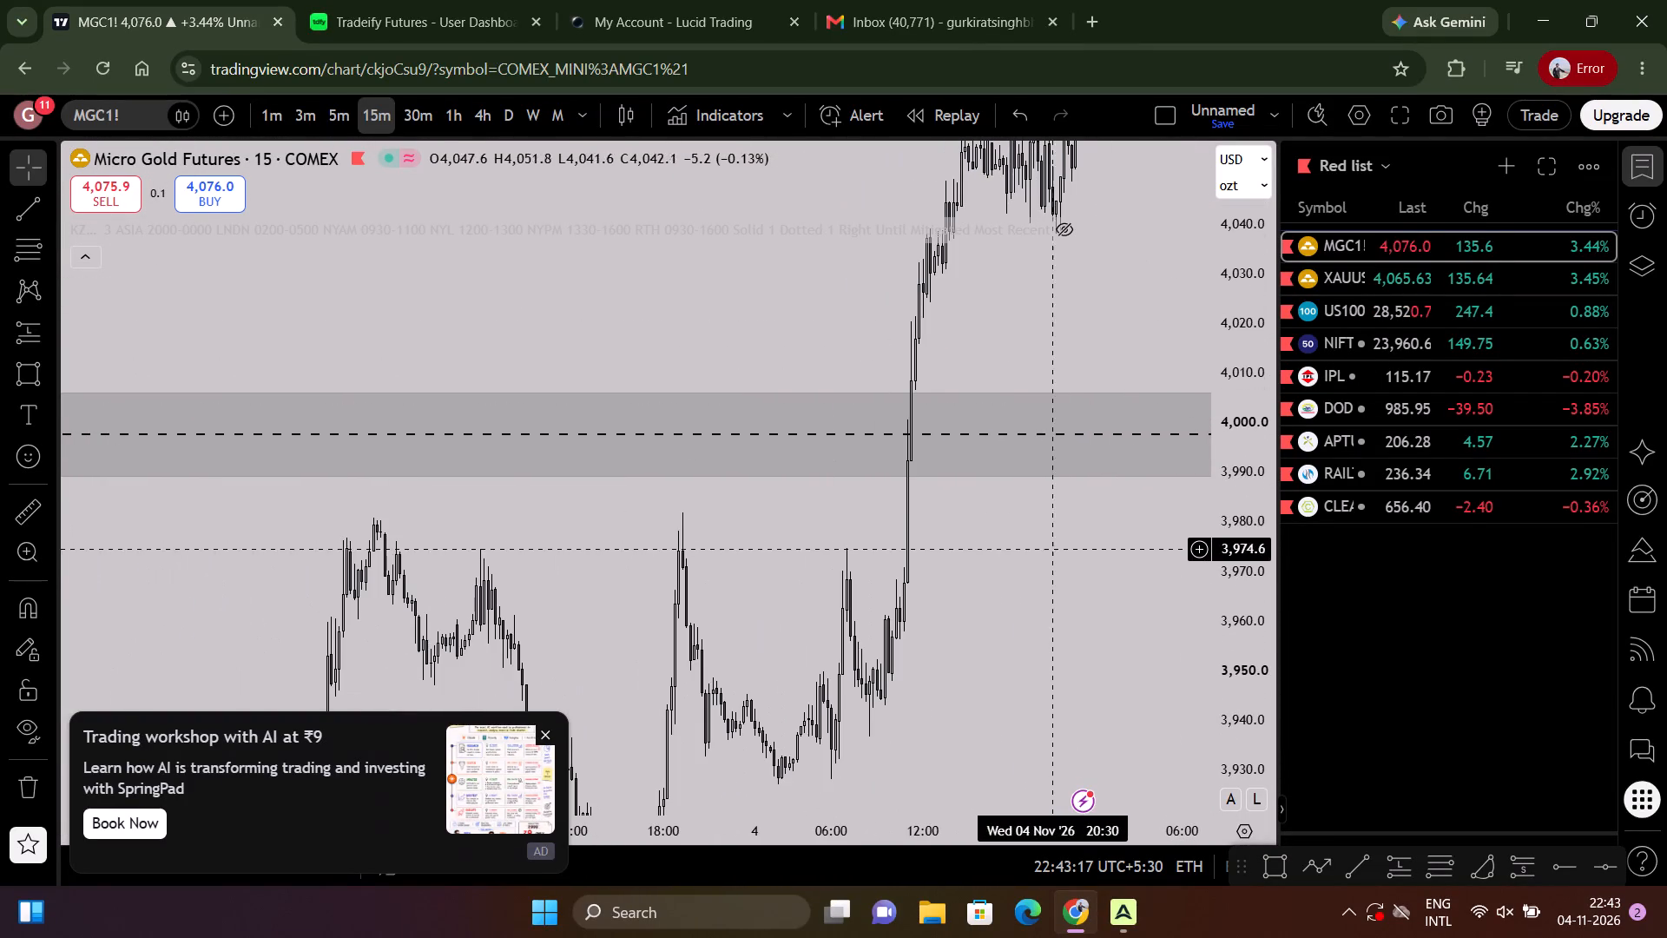
pyautogui.scroll(-3, 1094, 514)
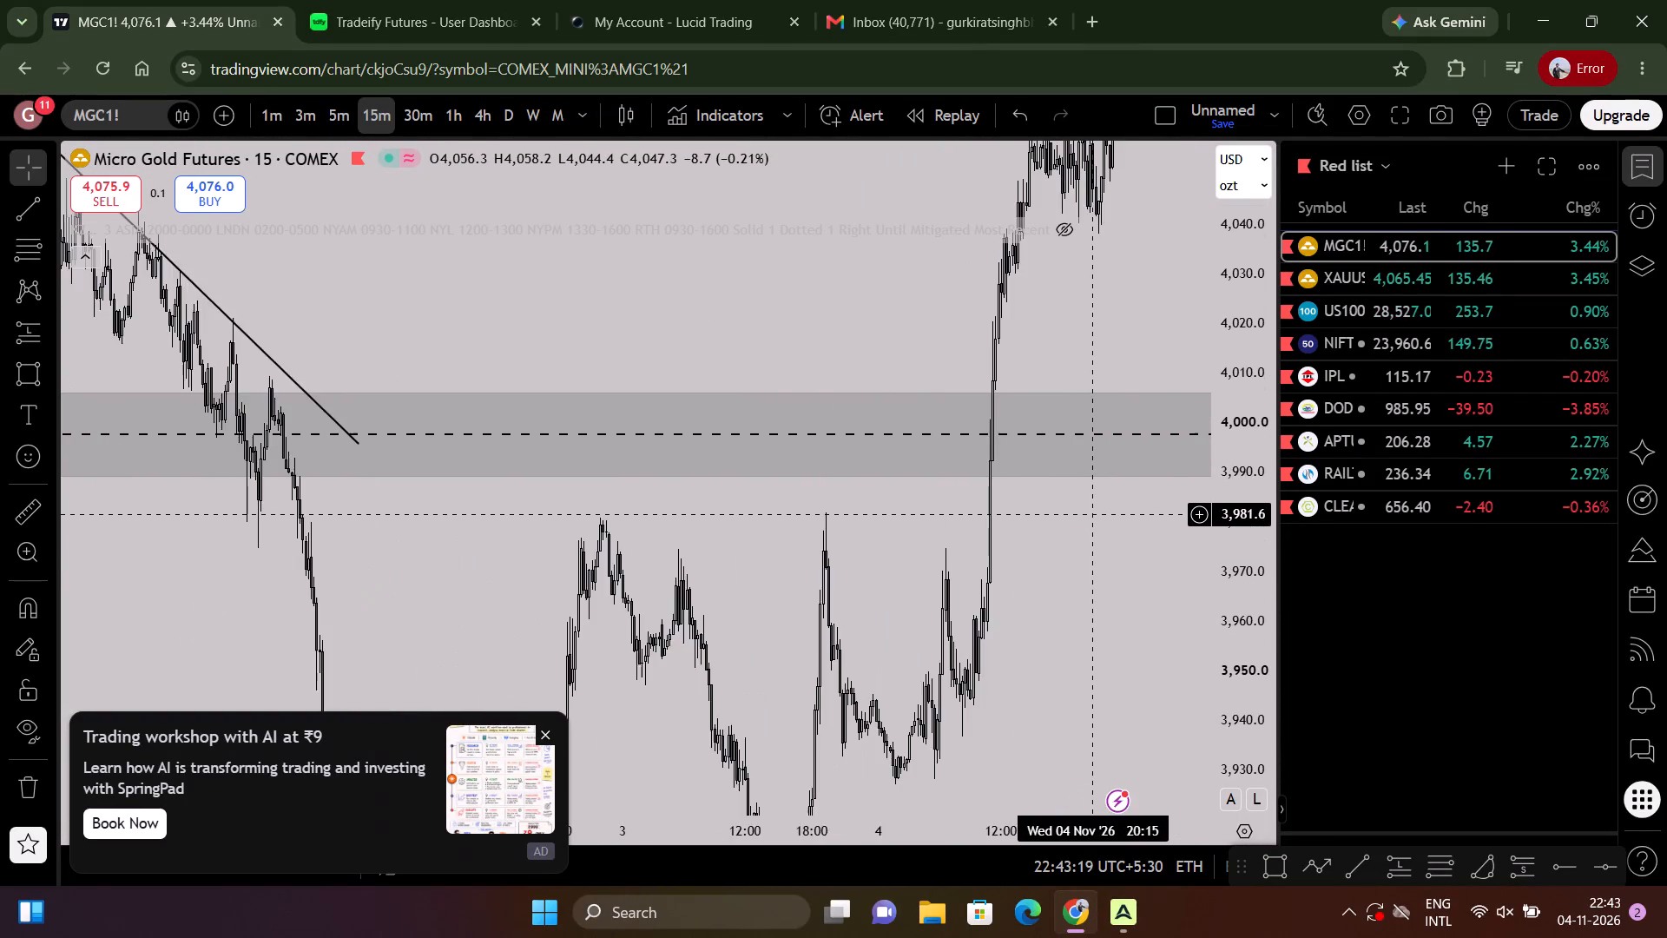
pyautogui.scroll(3, 1094, 514)
pyautogui.scroll(-4, 1094, 514)
pyautogui.scroll(5, 1094, 514)
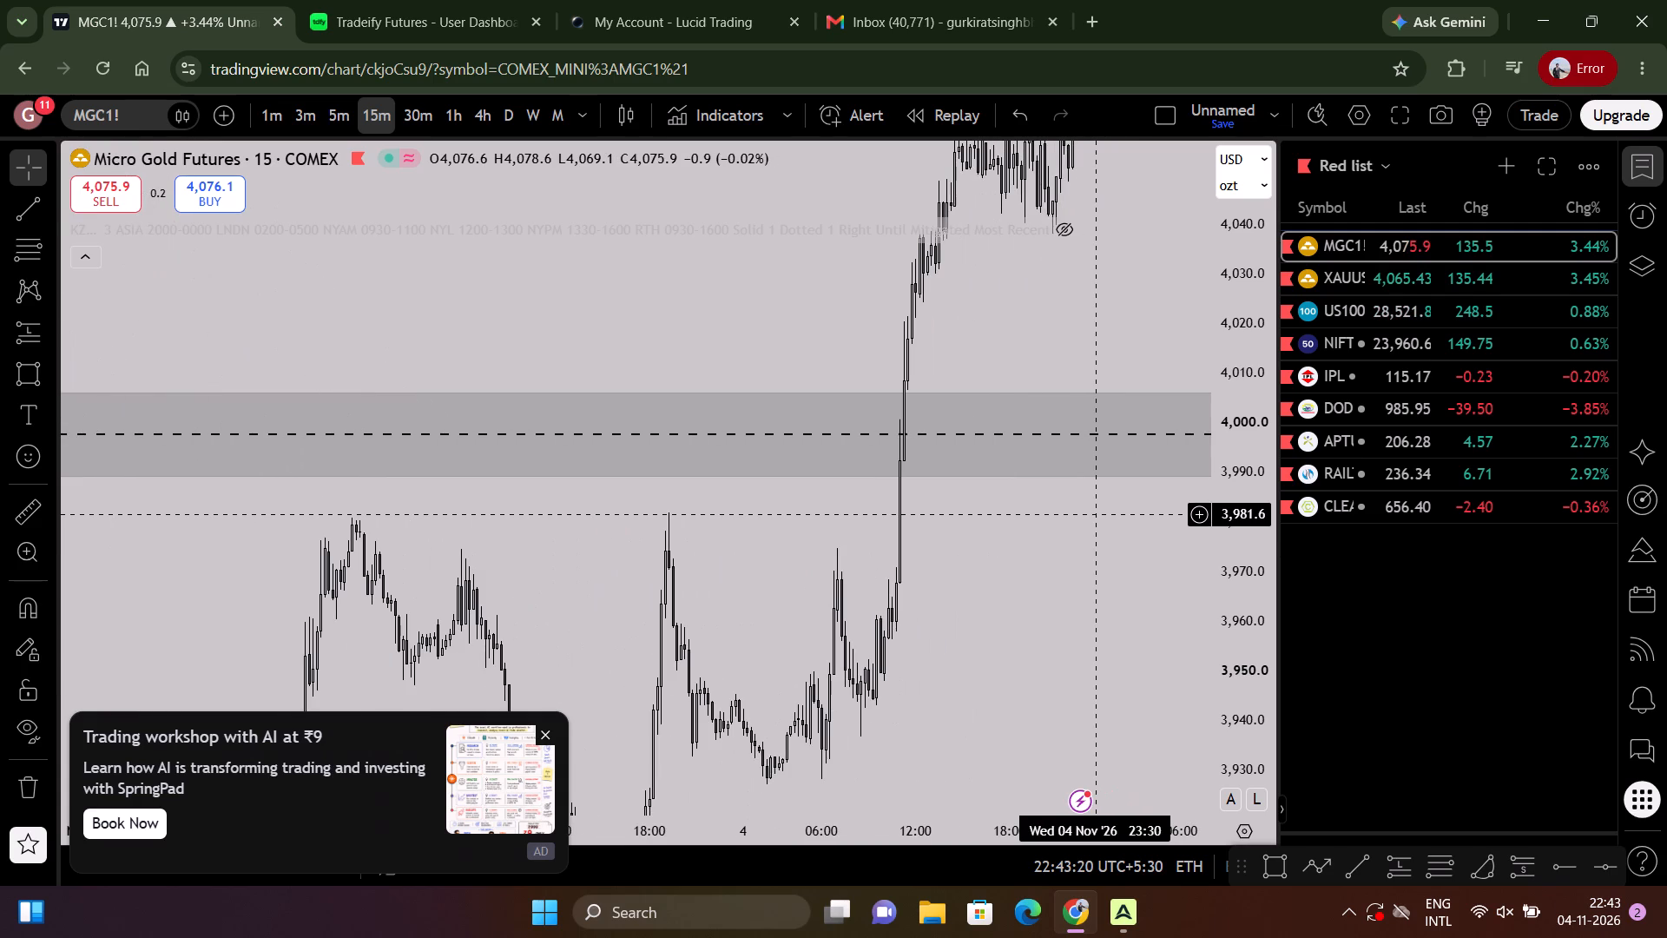
pyautogui.scroll(-4, 1094, 514)
pyautogui.scroll(4, 1094, 514)
pyautogui.scroll(-3, 1094, 514)
pyautogui.scroll(2, 1094, 514)
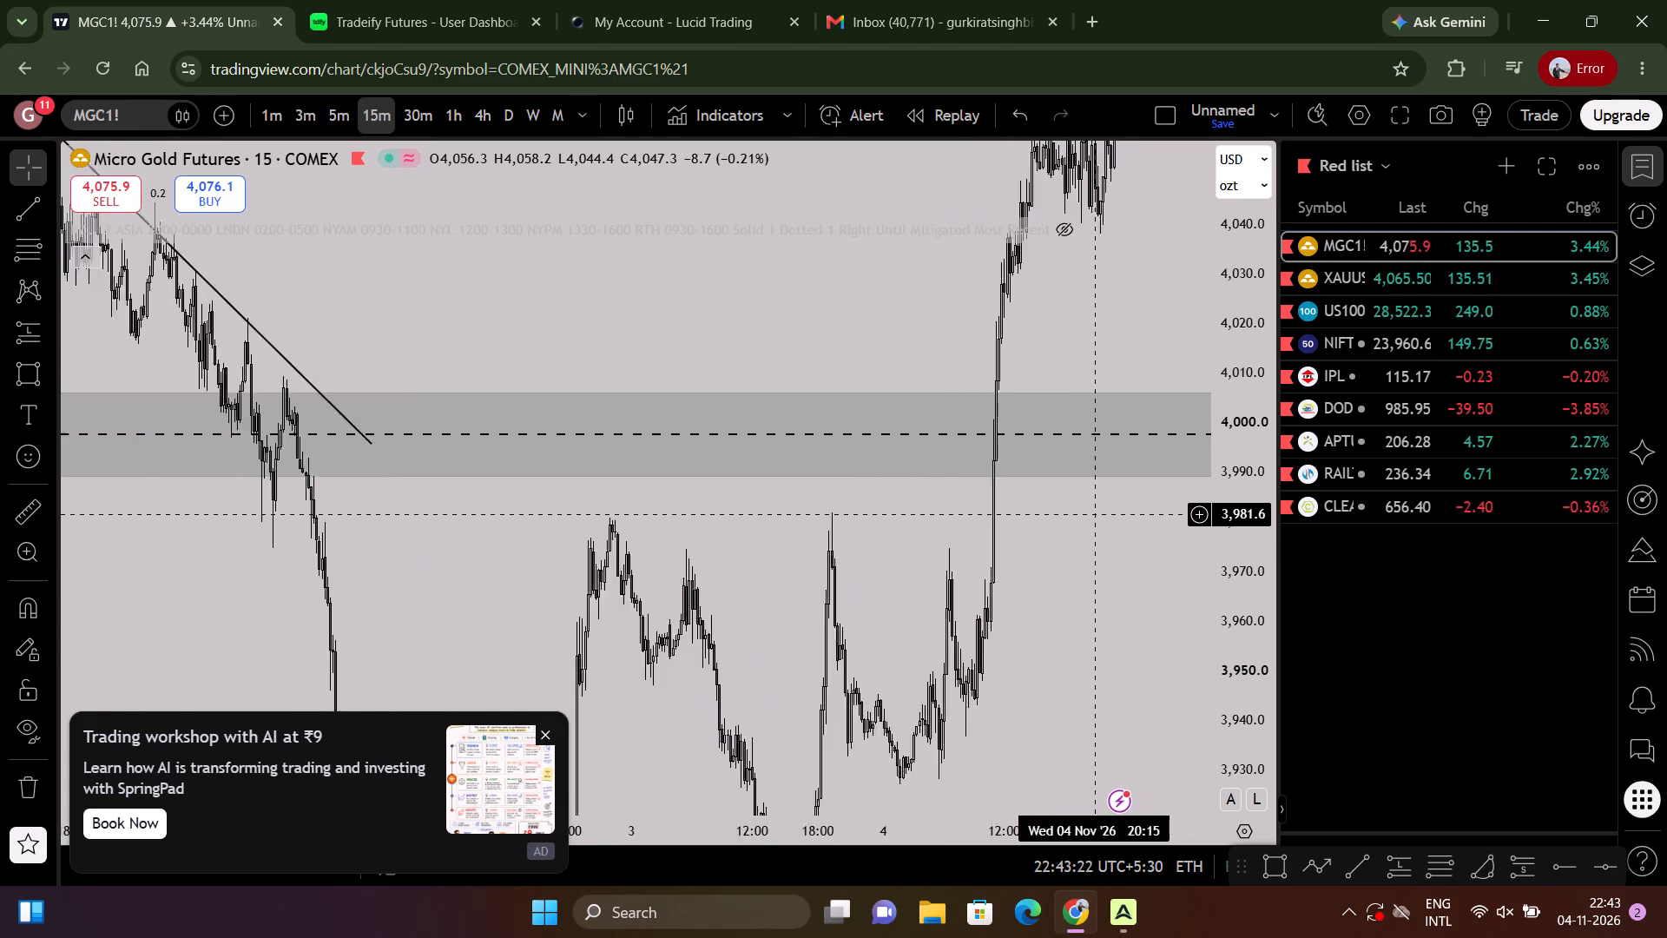
pyautogui.scroll(2, 1094, 514)
pyautogui.moveTo(1094, 514); pyautogui.dragTo(1060, 701)
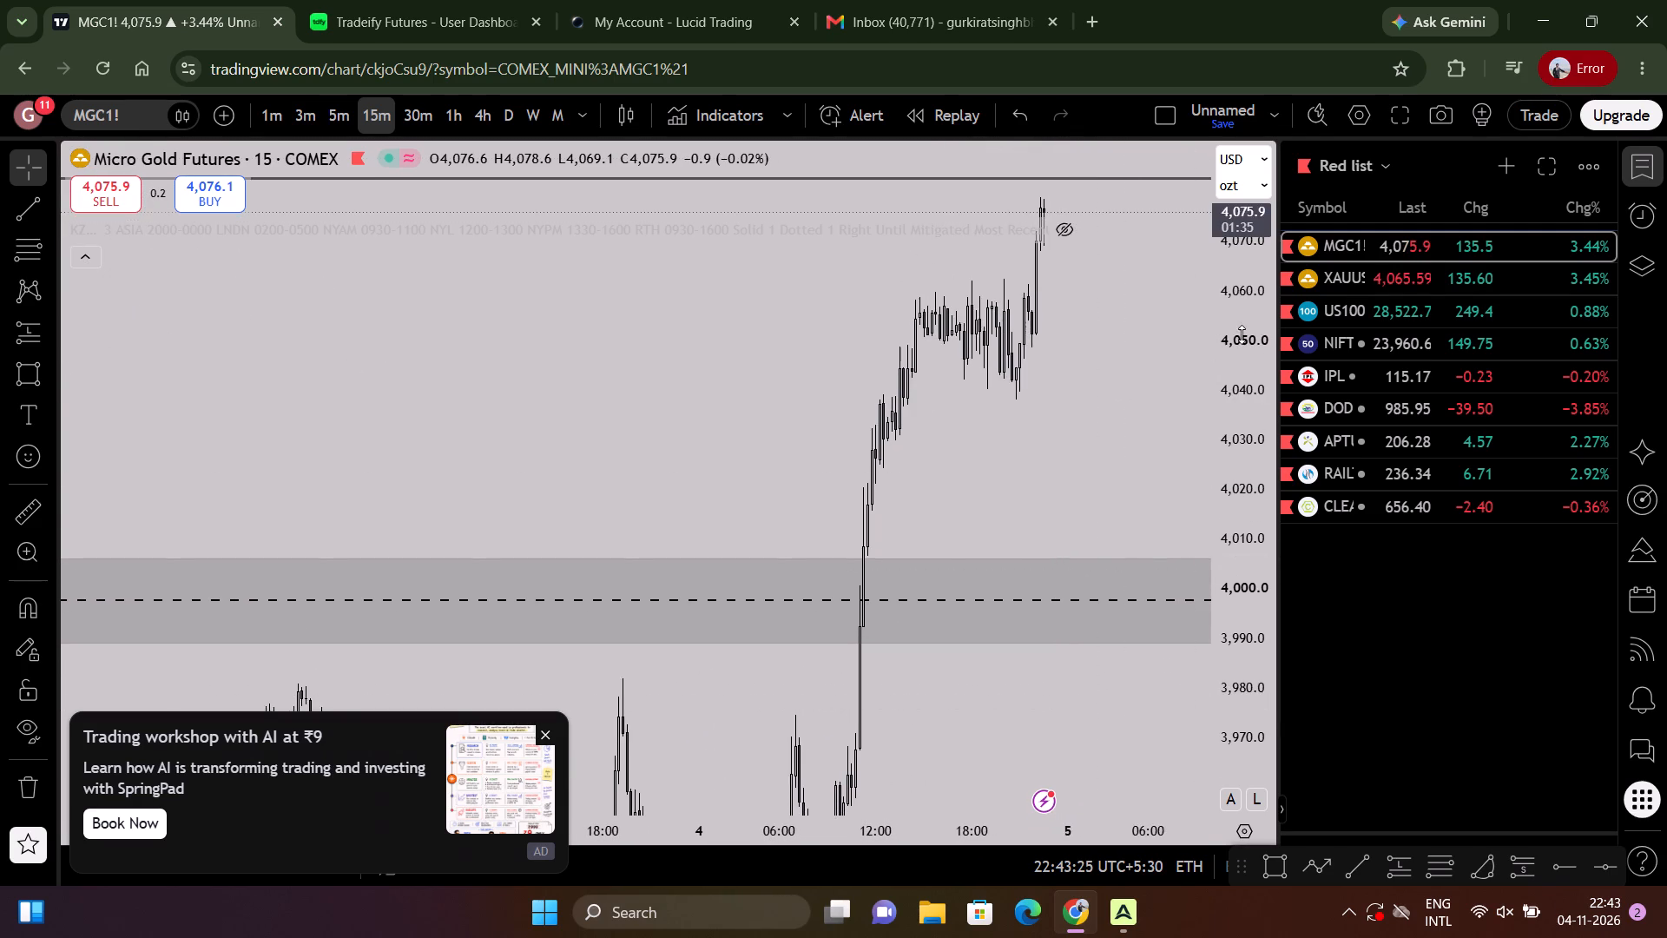
pyautogui.moveTo(1242, 337); pyautogui.dragTo(1156, 434)
pyautogui.scroll(-3, 1087, 446)
pyautogui.moveTo(1083, 449); pyautogui.dragTo(1080, 333)
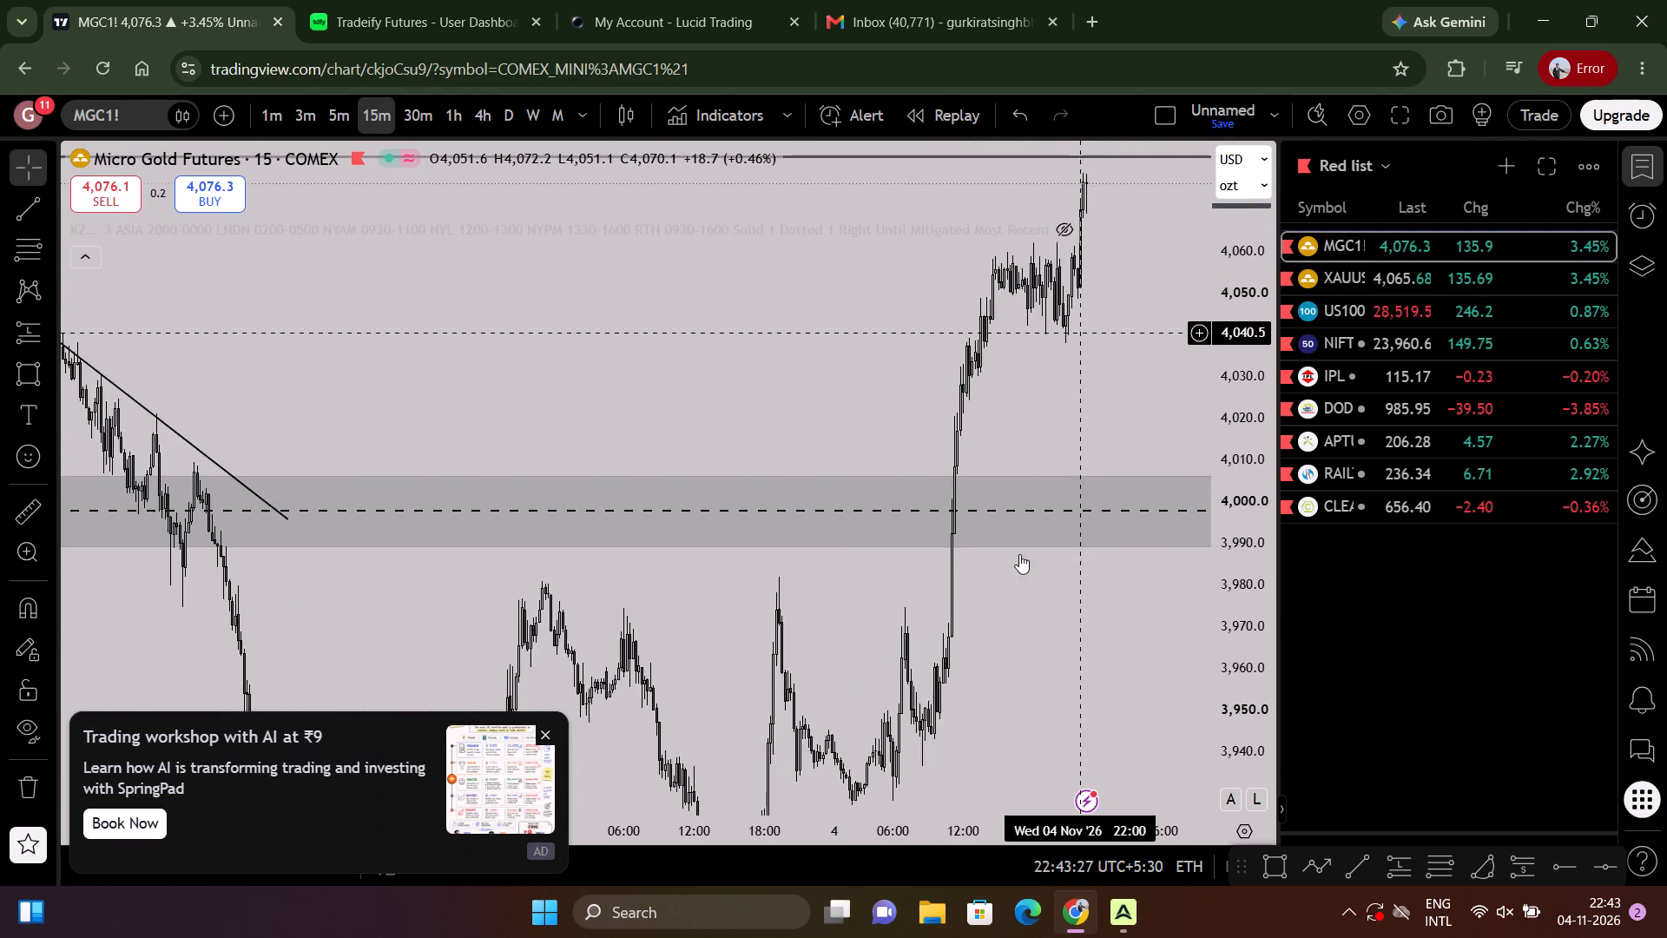
pyautogui.scroll(3, 1016, 575)
pyautogui.moveTo(1029, 611); pyautogui.dragTo(1054, 519)
pyautogui.scroll(-3, 1054, 506)
pyautogui.scroll(1, 1070, 493)
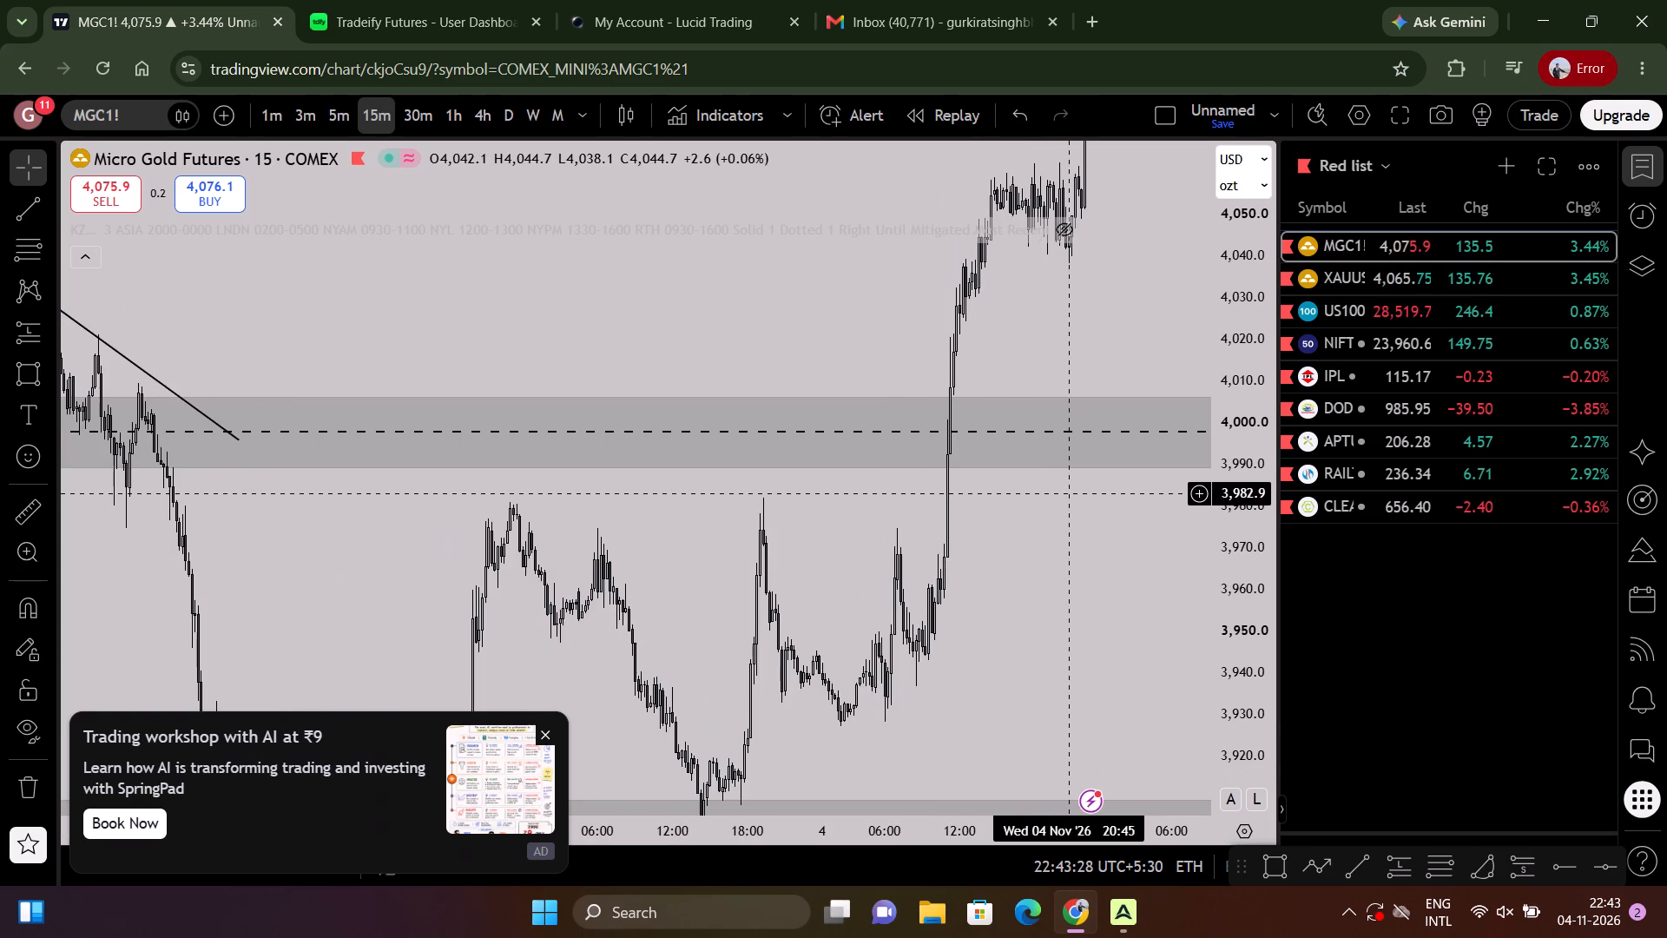
pyautogui.scroll(1, 1082, 502)
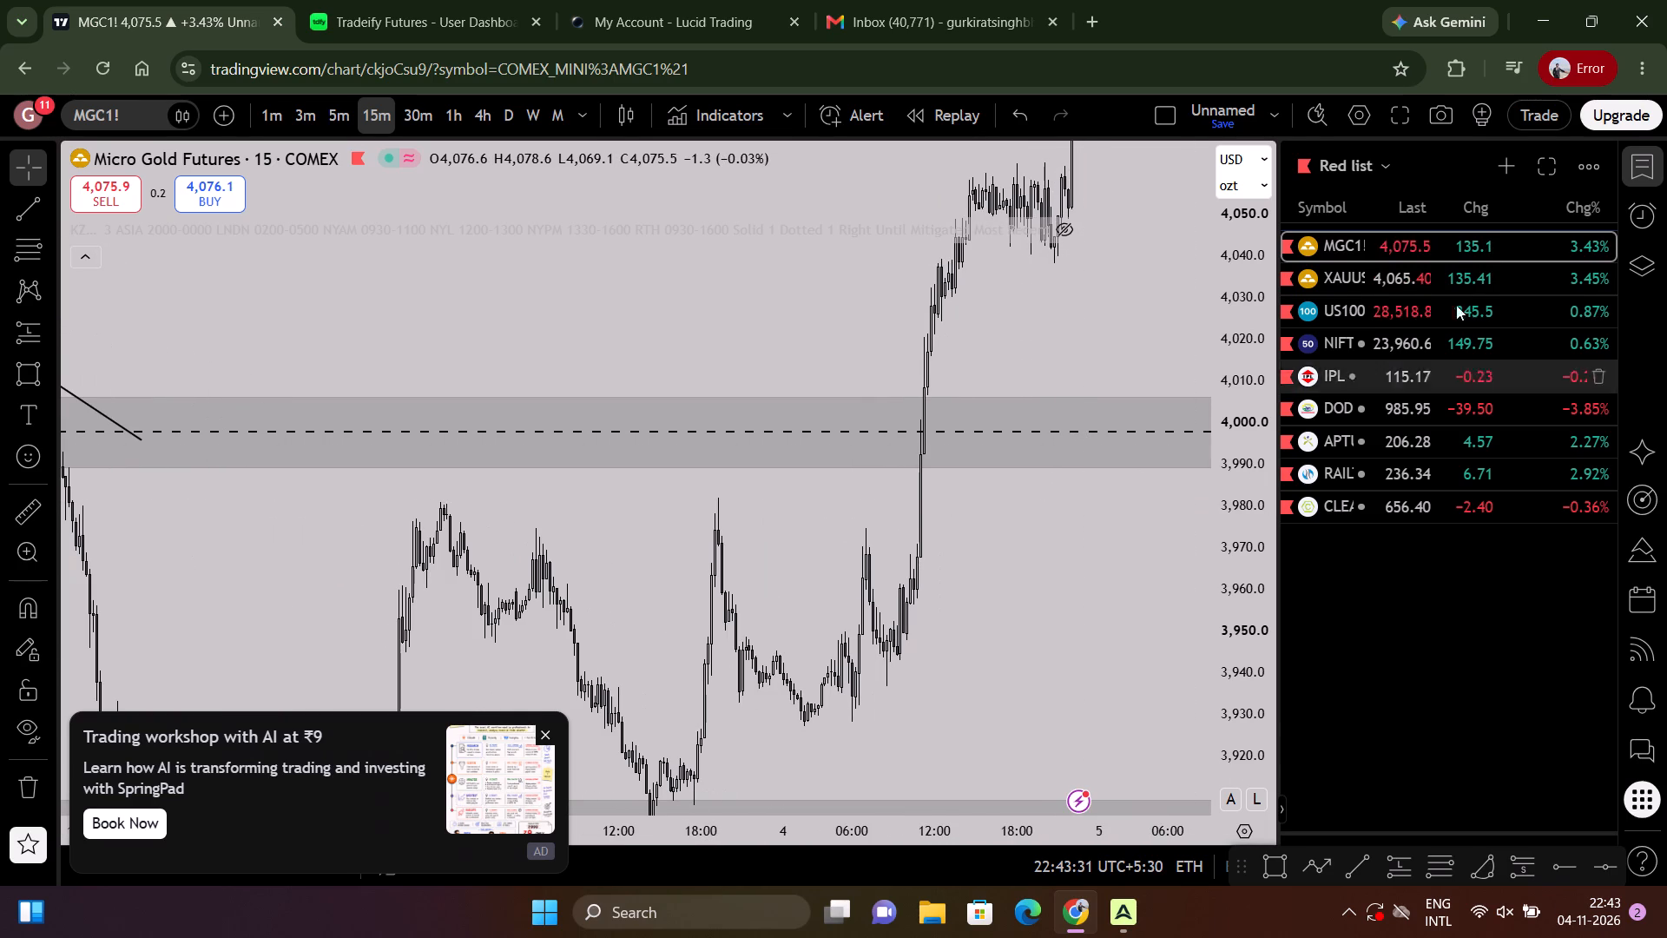
# Switch to XAUUSD and examine the 15-minute rally from London Low and NY AM Low into the Daily FVG zone.
pyautogui.click(1445, 273)
pyautogui.scroll(2, 1226, 476)
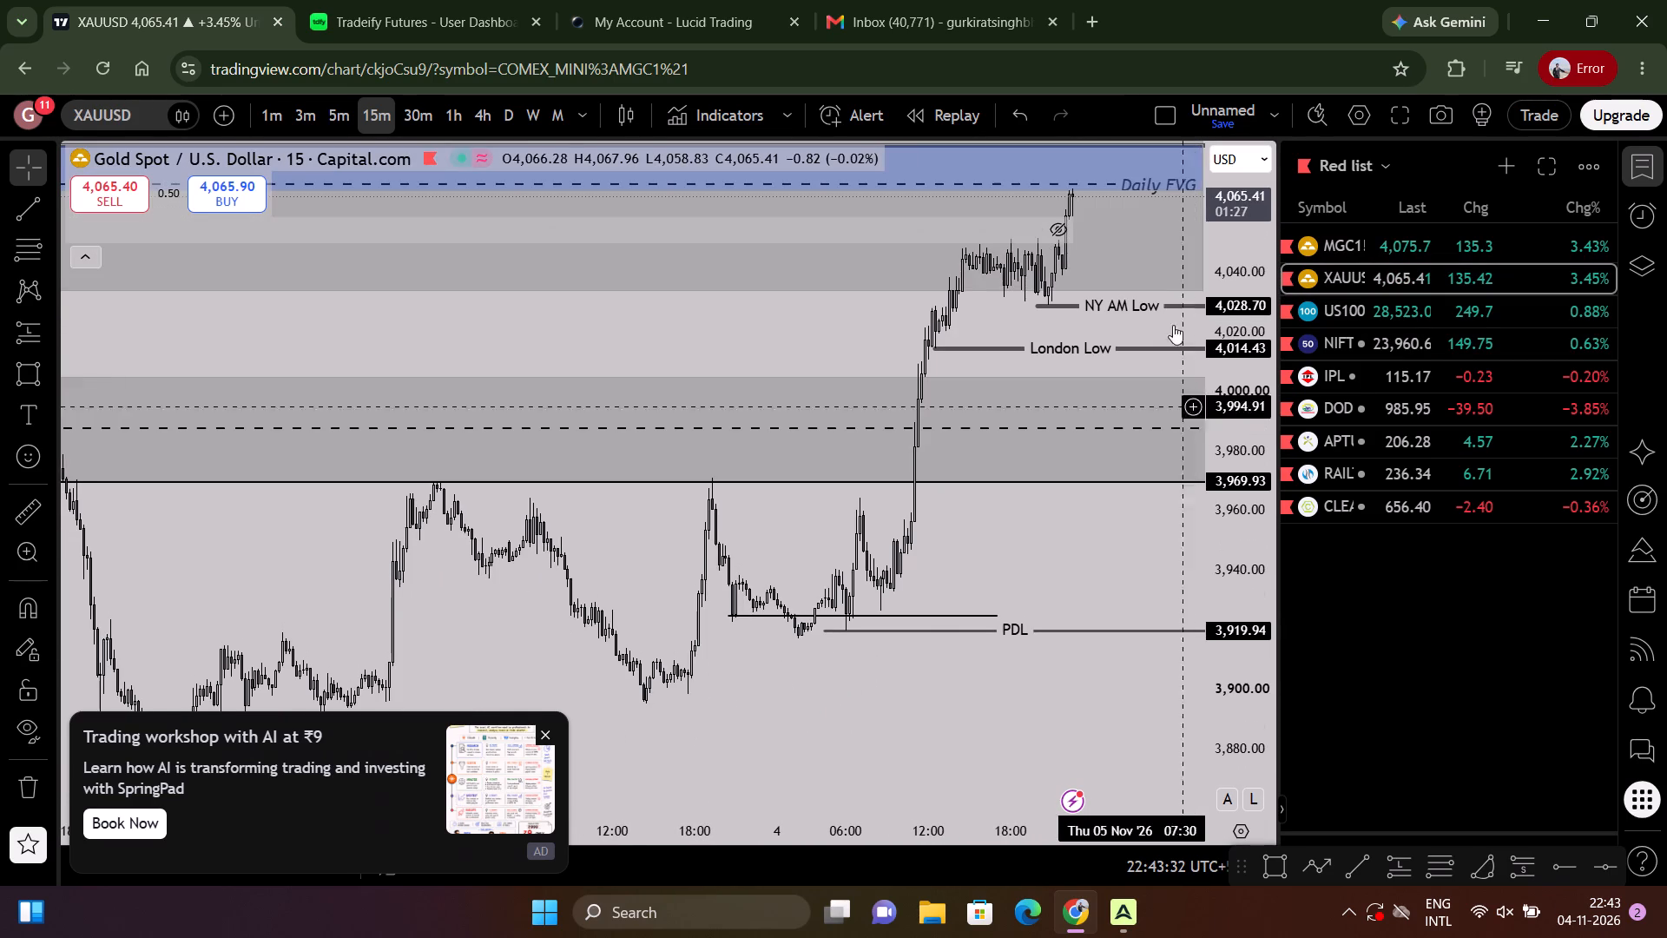
pyautogui.scroll(4, 1142, 302)
pyautogui.moveTo(1138, 358); pyautogui.dragTo(1156, 533)
pyautogui.moveTo(1229, 641); pyautogui.dragTo(1198, 367)
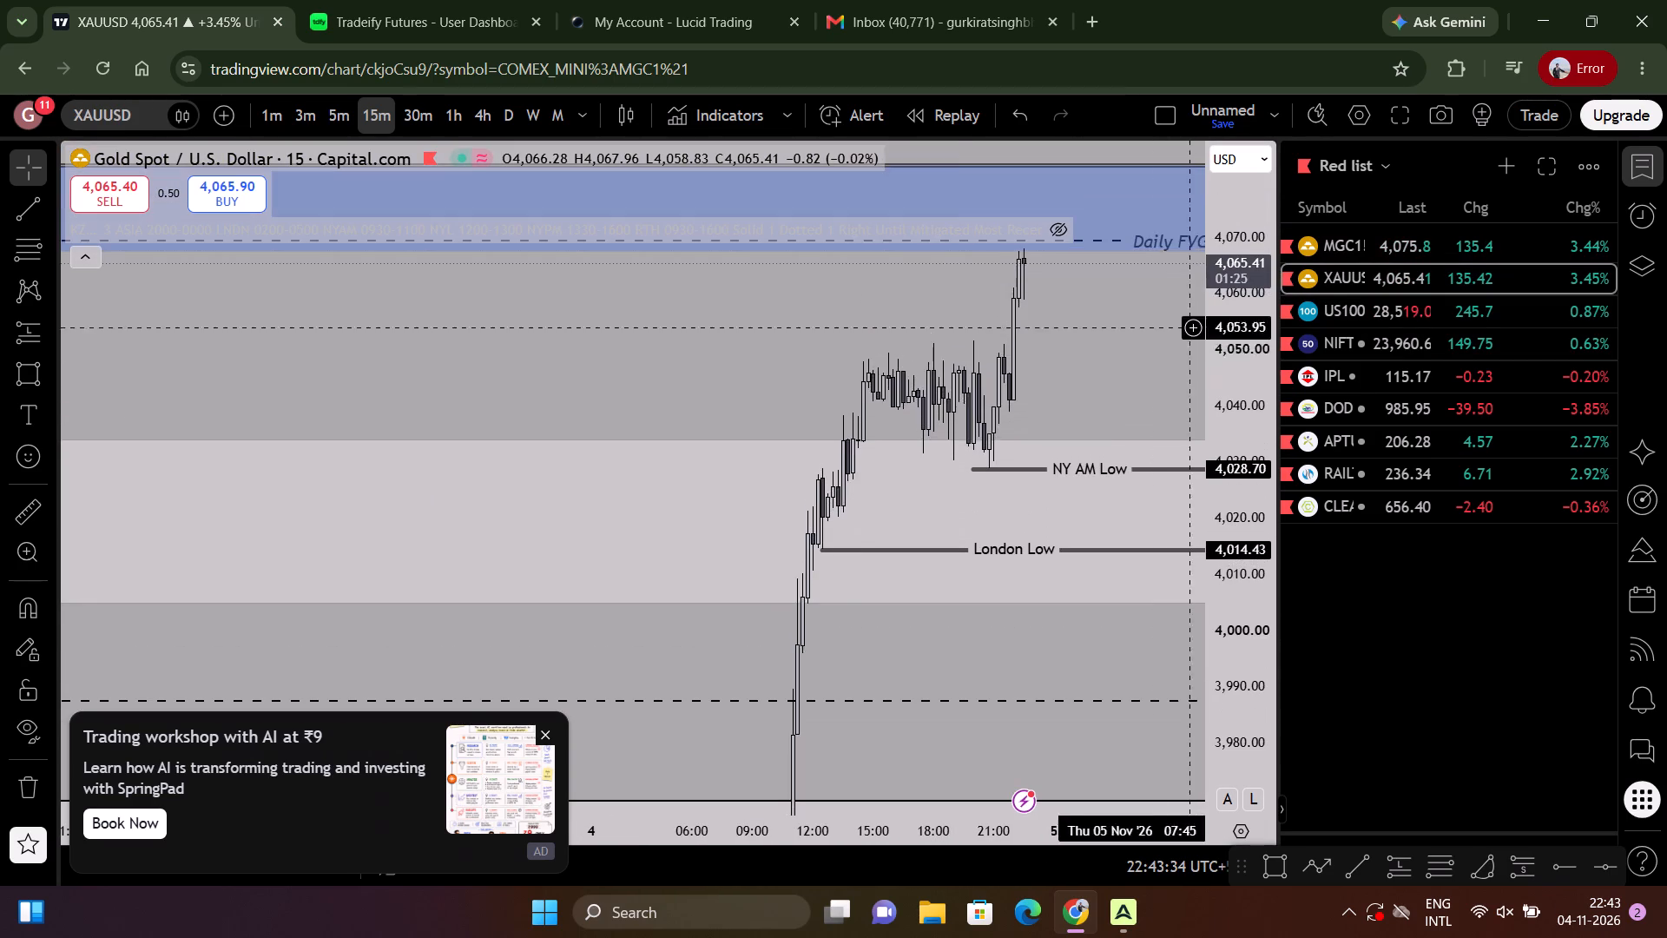
pyautogui.scroll(3, 1125, 353)
pyautogui.scroll(-4, 819, 249)
pyautogui.scroll(5, 956, 402)
pyautogui.scroll(-4, 1022, 519)
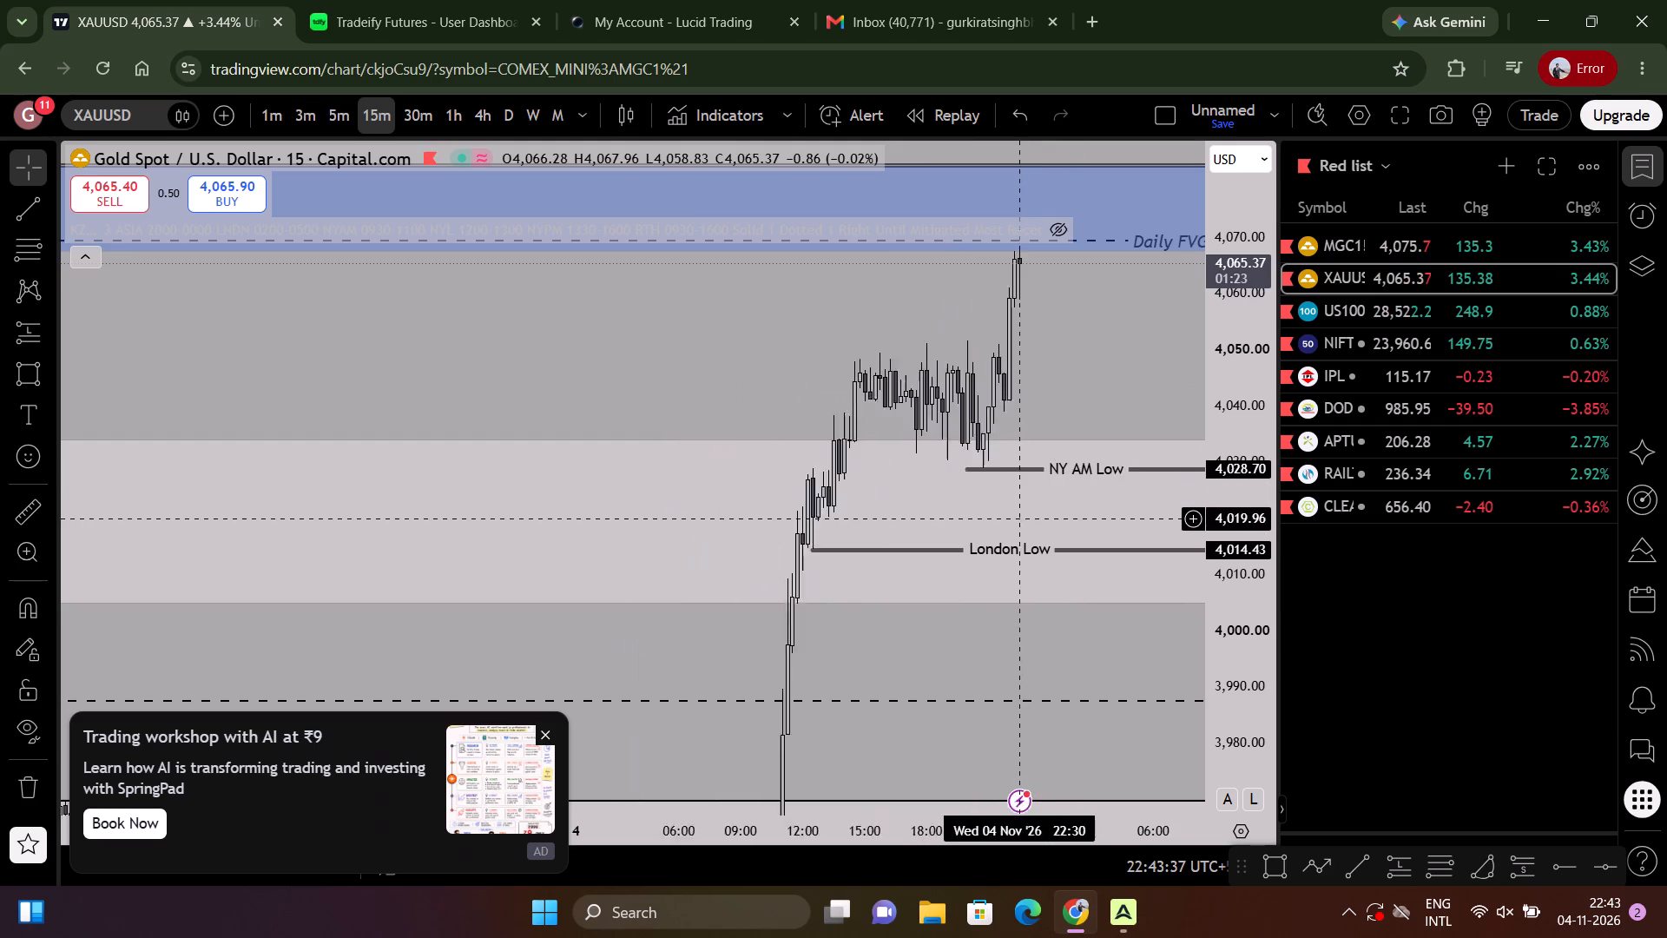
pyautogui.scroll(3, 1079, 446)
pyautogui.scroll(-1, 845, 319)
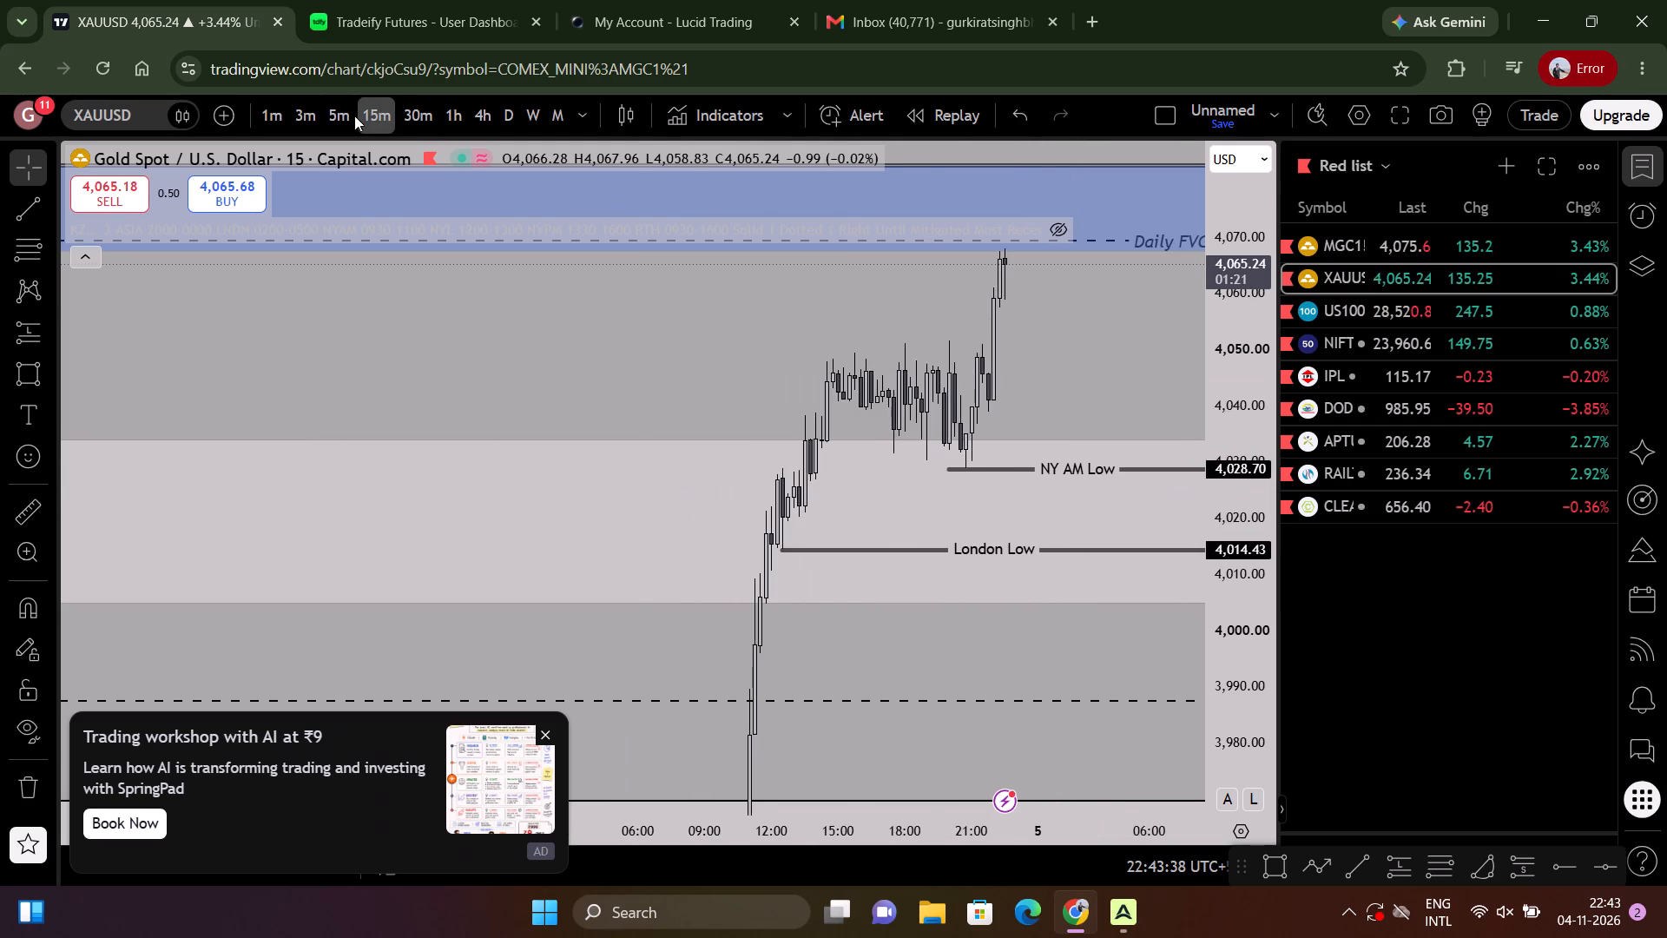
# Examine gold's November 4 consolidation and breakout above NY AM Low on the 5-minute chart.
pyautogui.click(338, 122)
pyautogui.scroll(-6, 1061, 481)
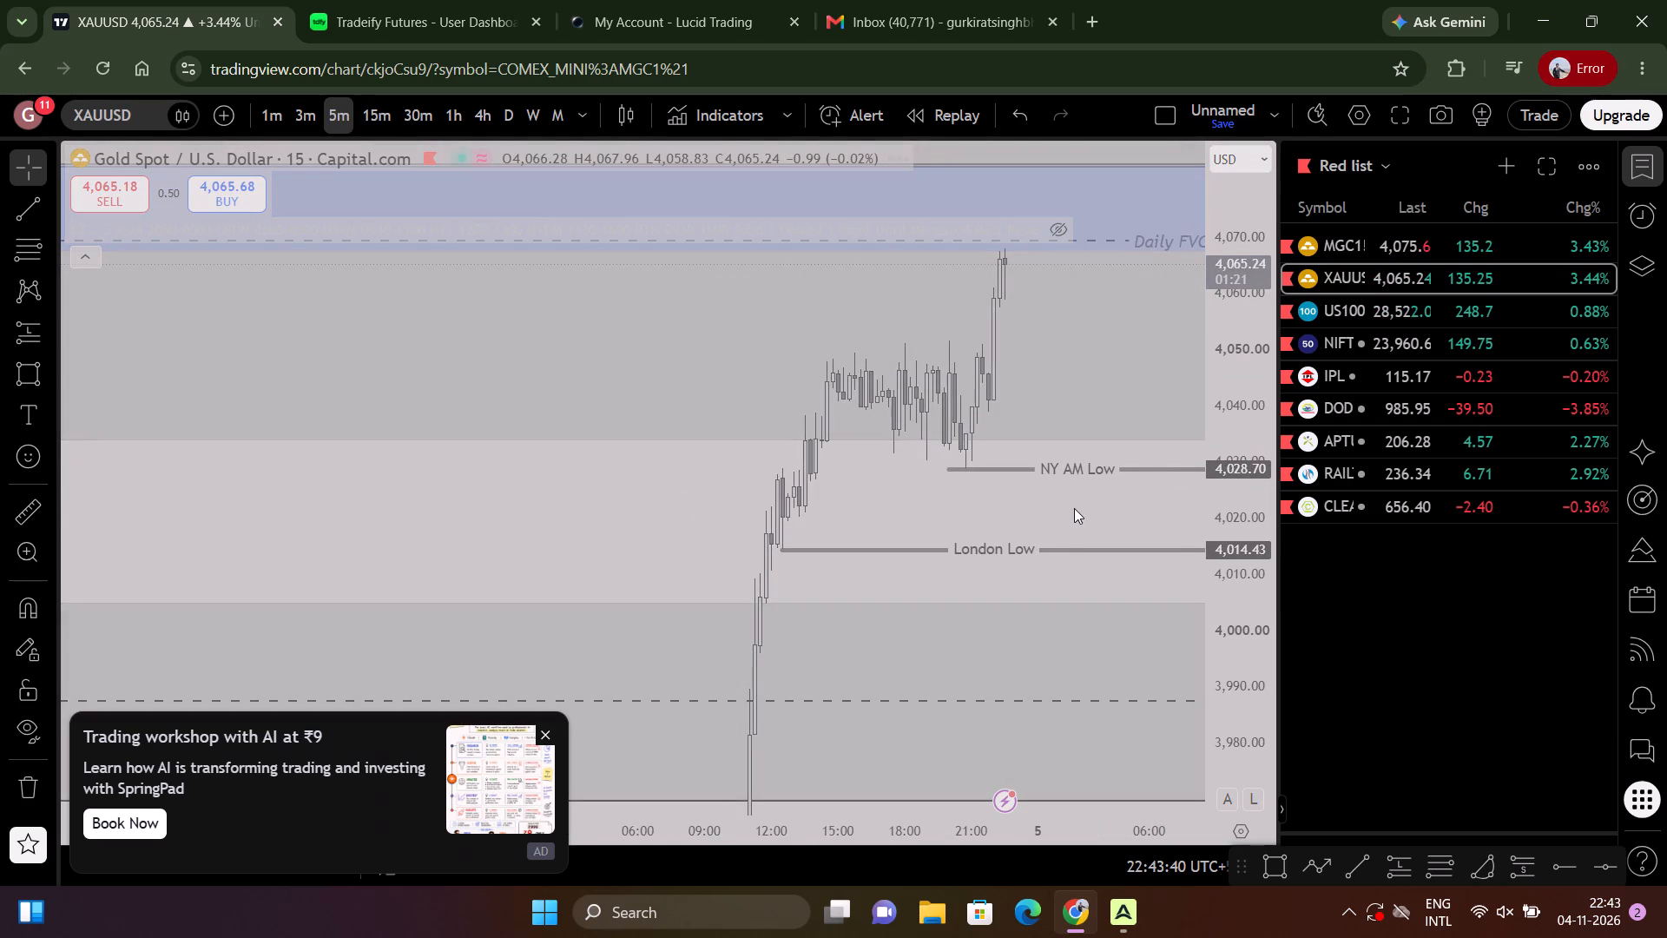
pyautogui.scroll(-2, 1074, 508)
pyautogui.moveTo(1073, 504); pyautogui.dragTo(1065, 582)
pyautogui.scroll(4, 1070, 578)
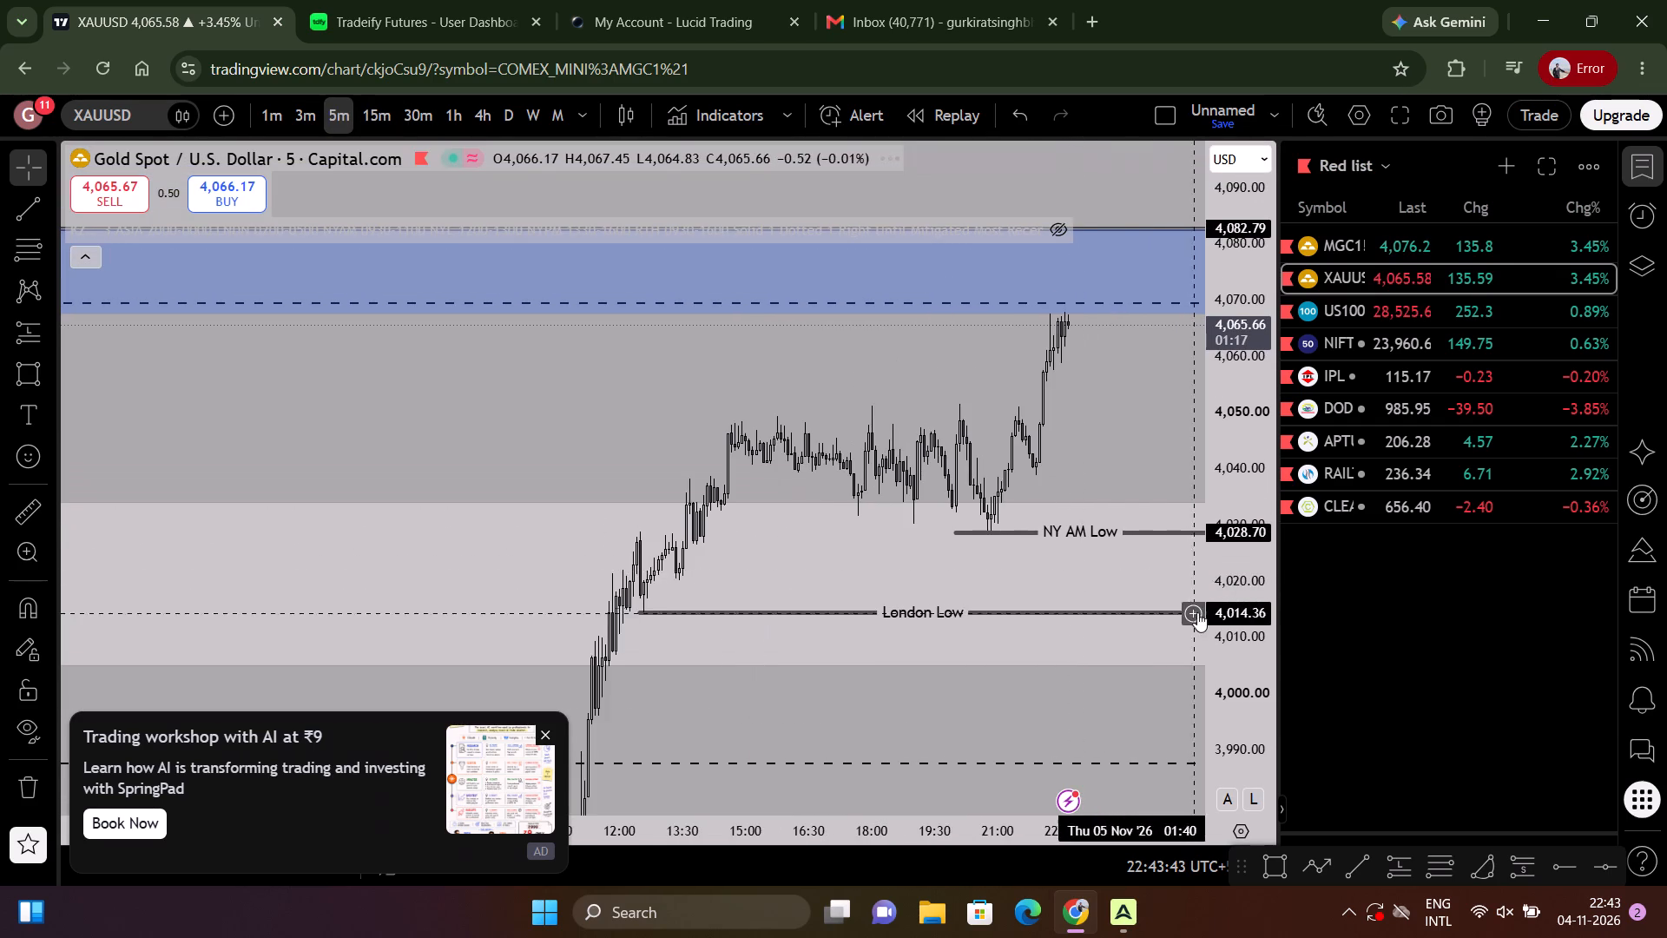
pyautogui.moveTo(1206, 604); pyautogui.dragTo(1212, 318)
pyautogui.scroll(4, 1138, 353)
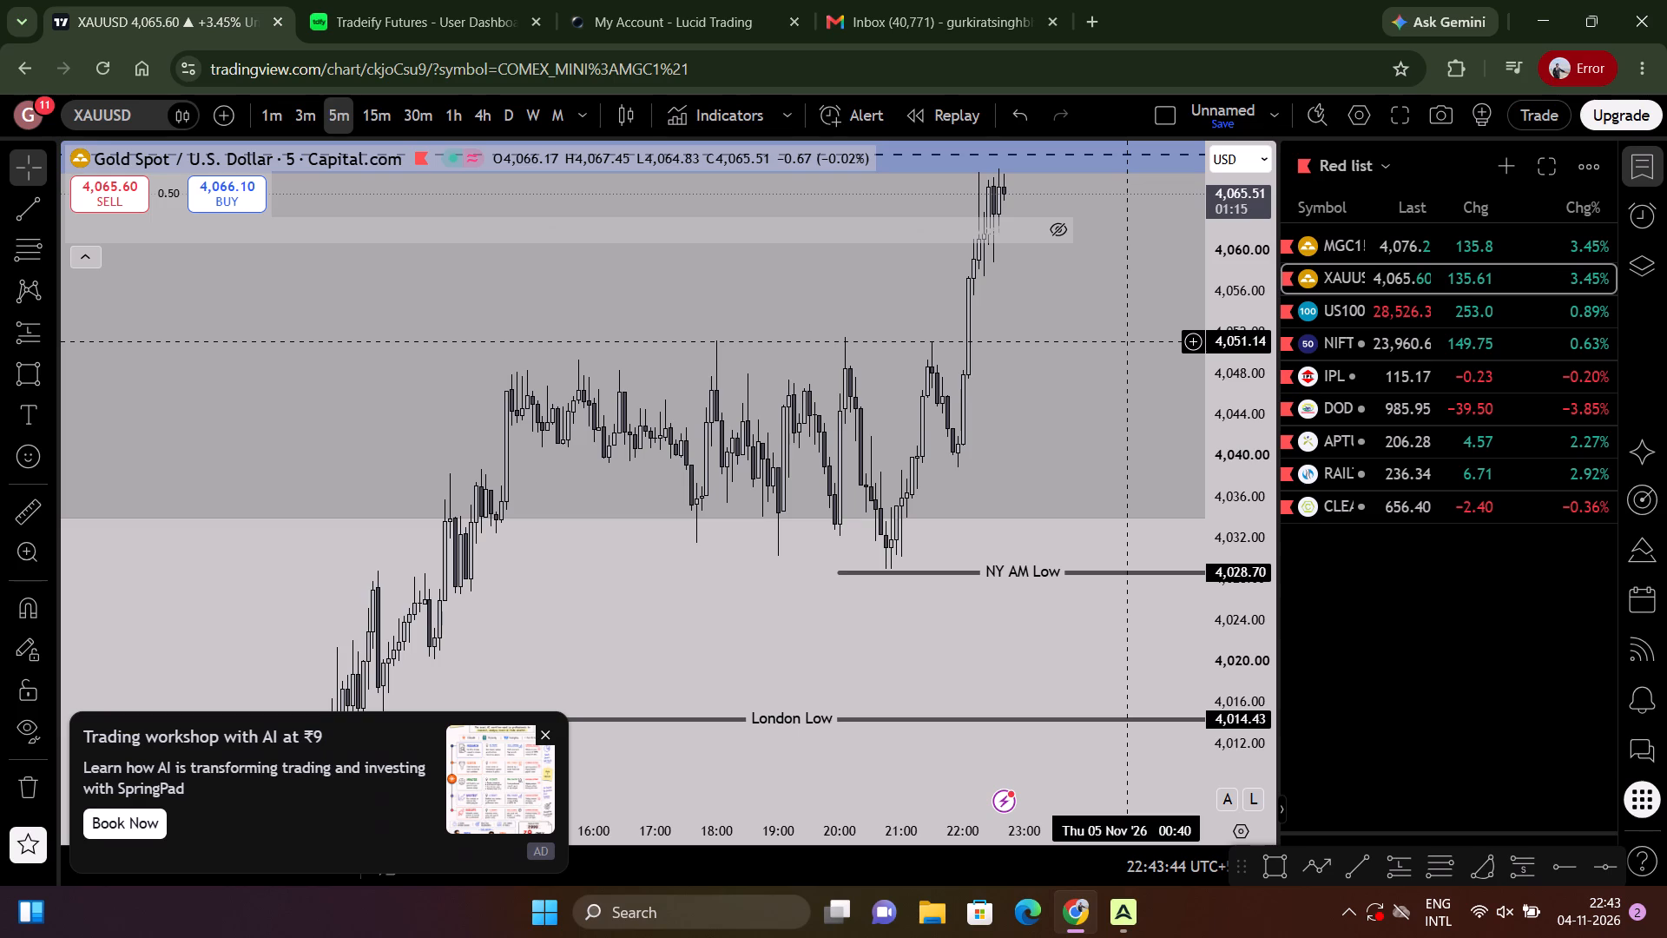
pyautogui.scroll(-2, 241, 265)
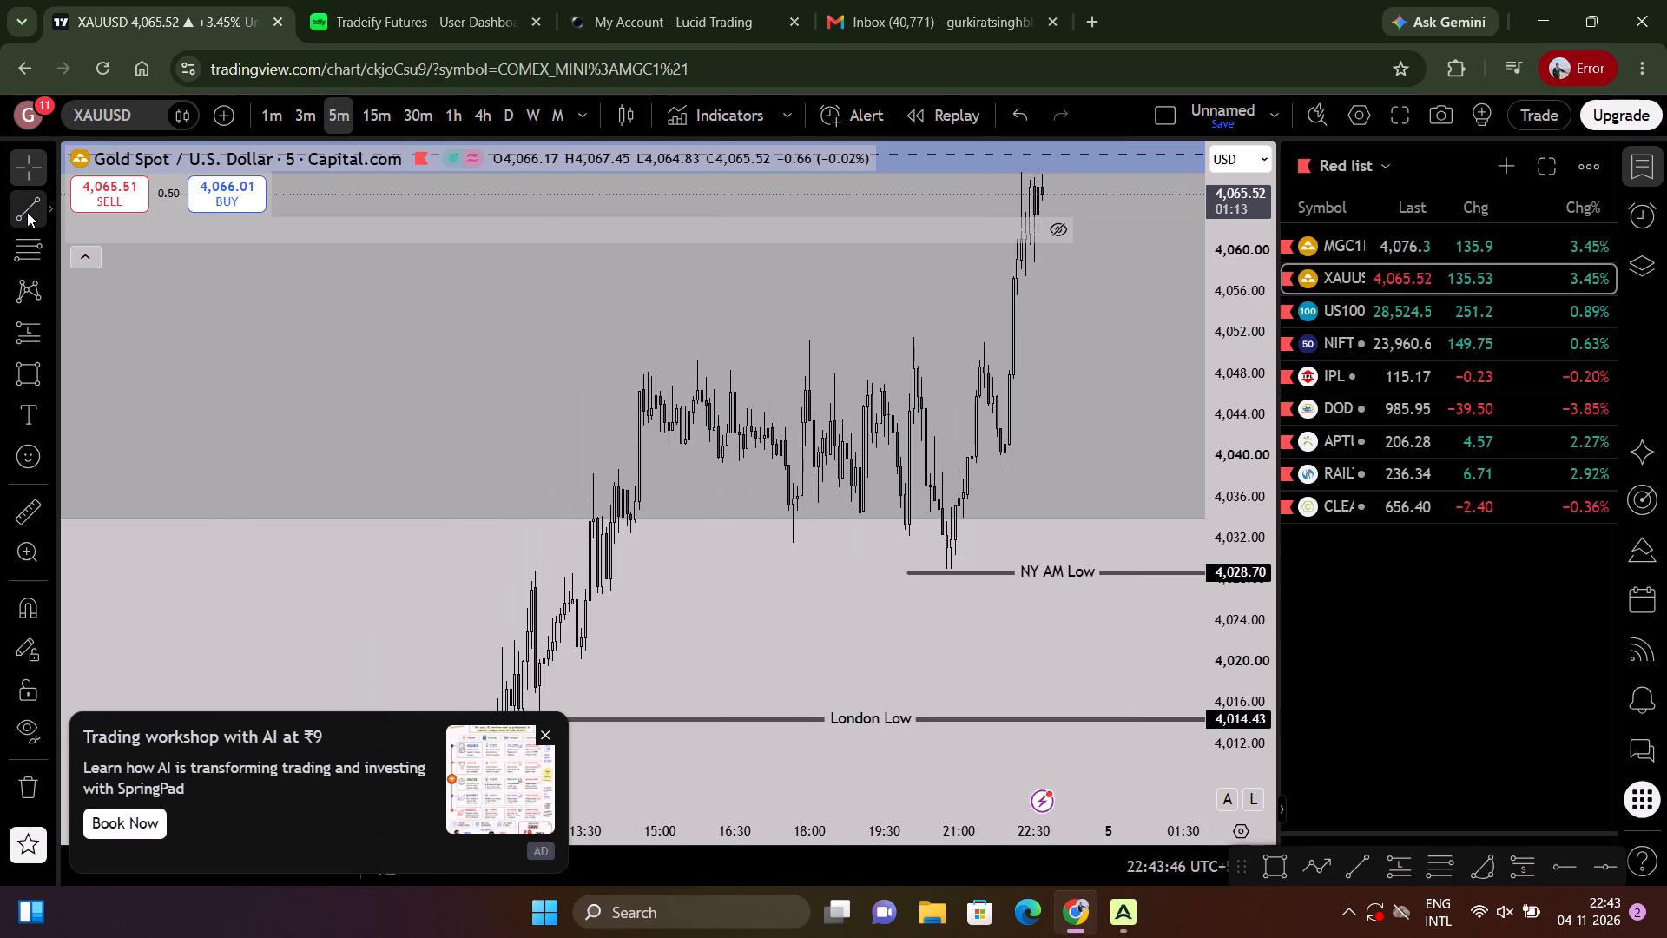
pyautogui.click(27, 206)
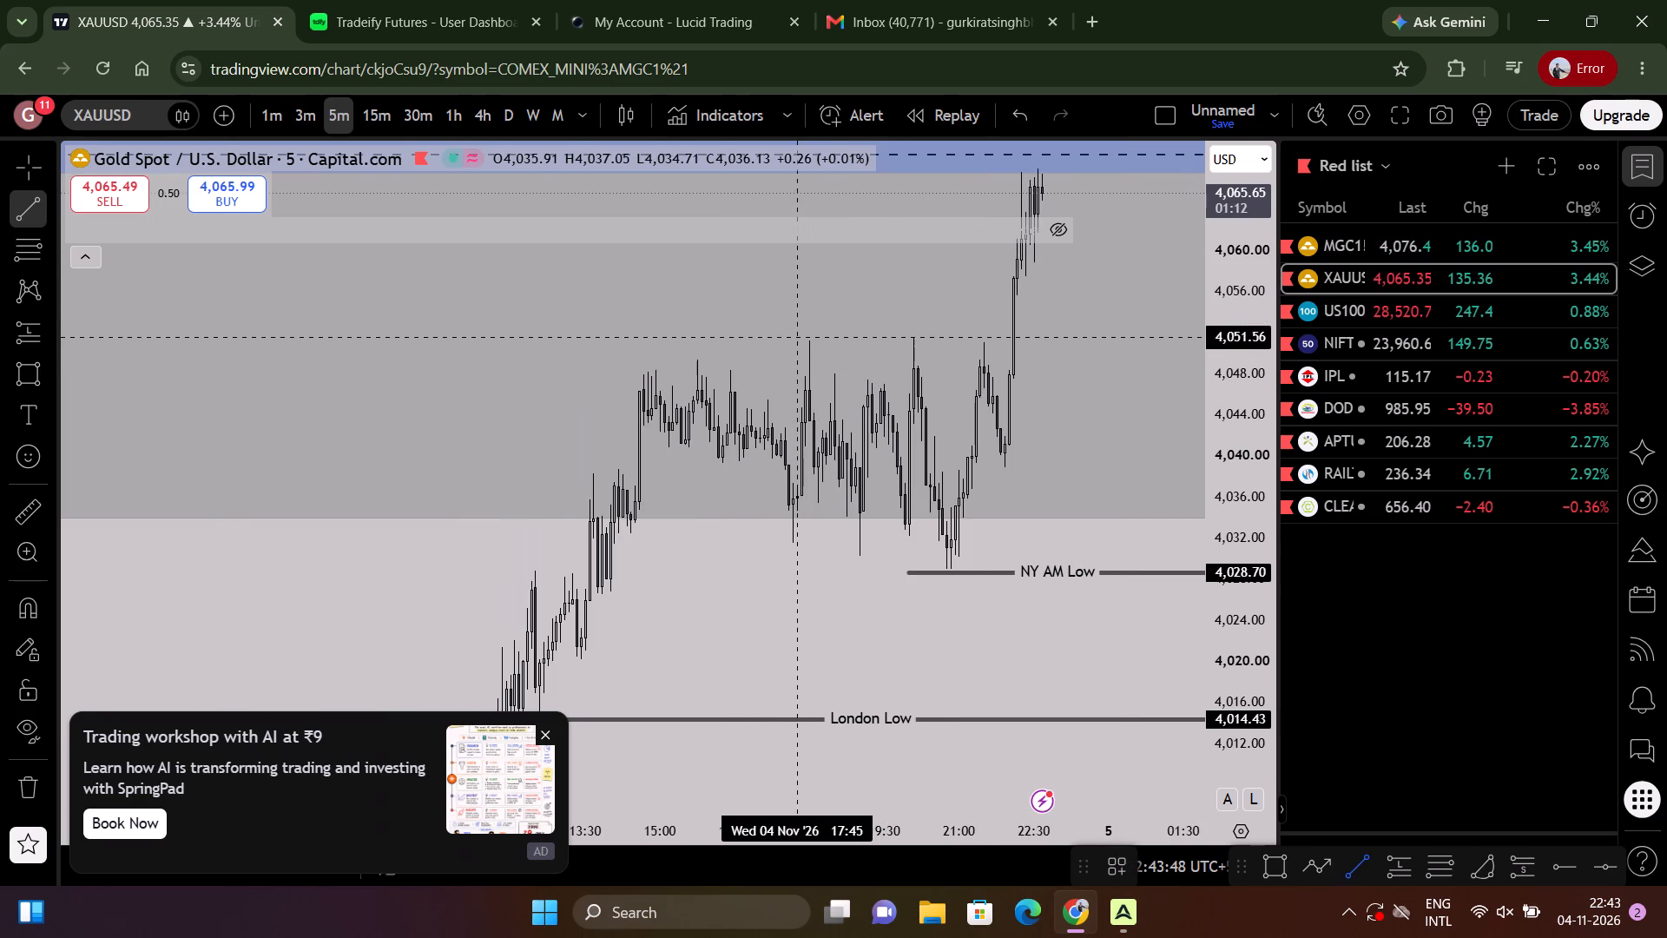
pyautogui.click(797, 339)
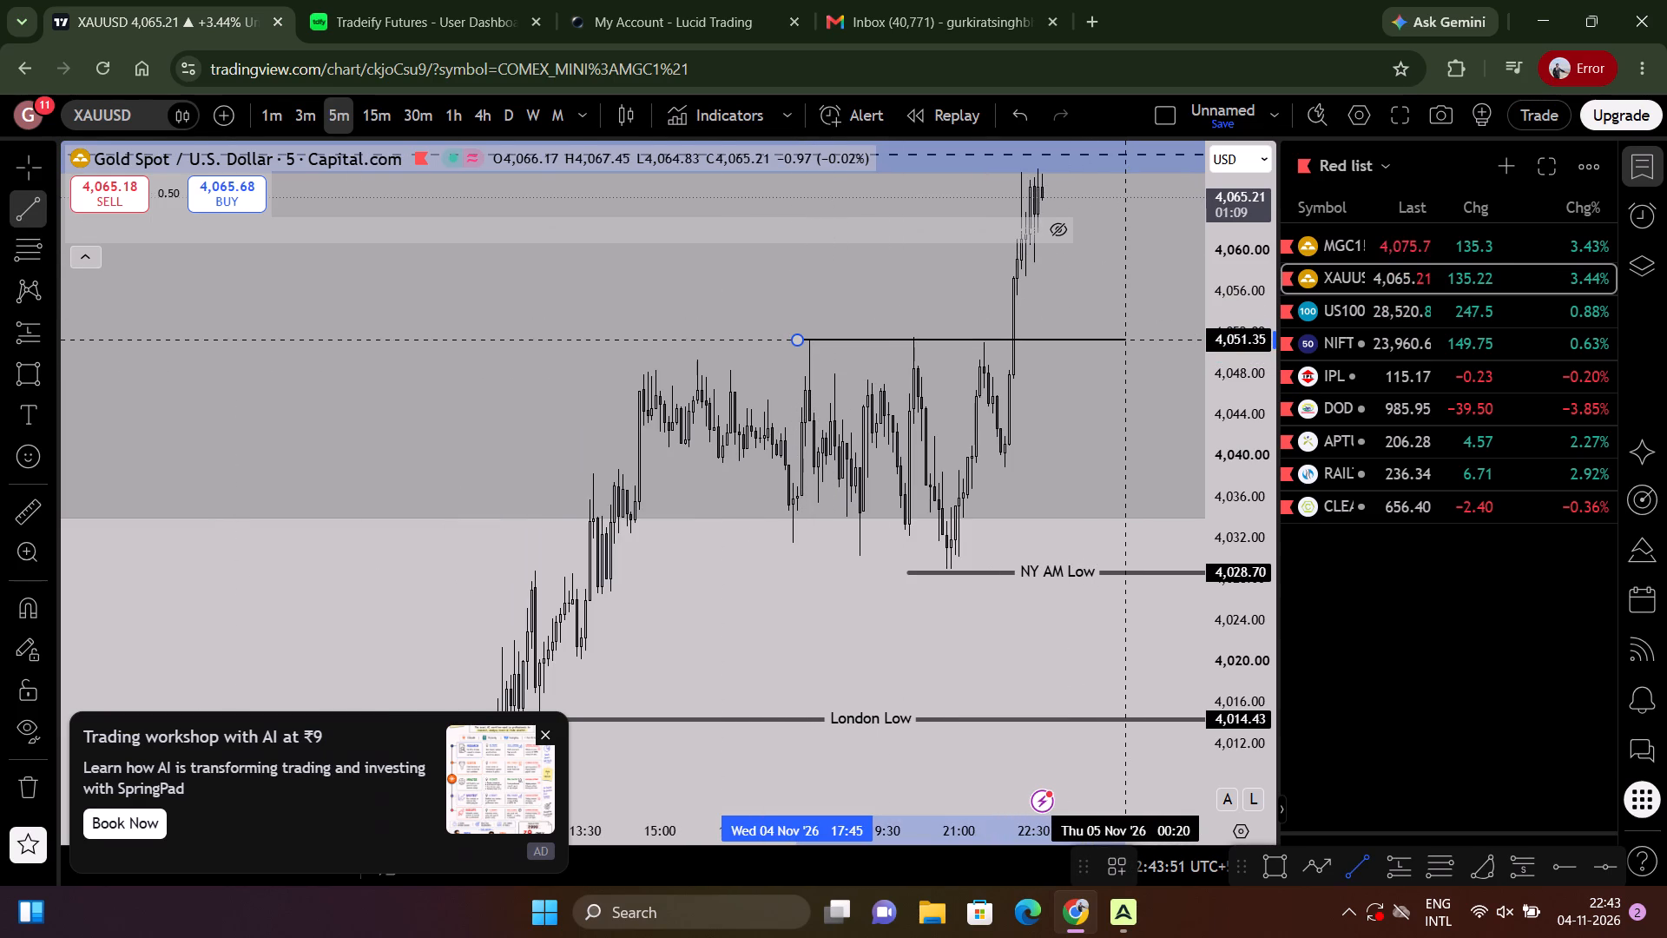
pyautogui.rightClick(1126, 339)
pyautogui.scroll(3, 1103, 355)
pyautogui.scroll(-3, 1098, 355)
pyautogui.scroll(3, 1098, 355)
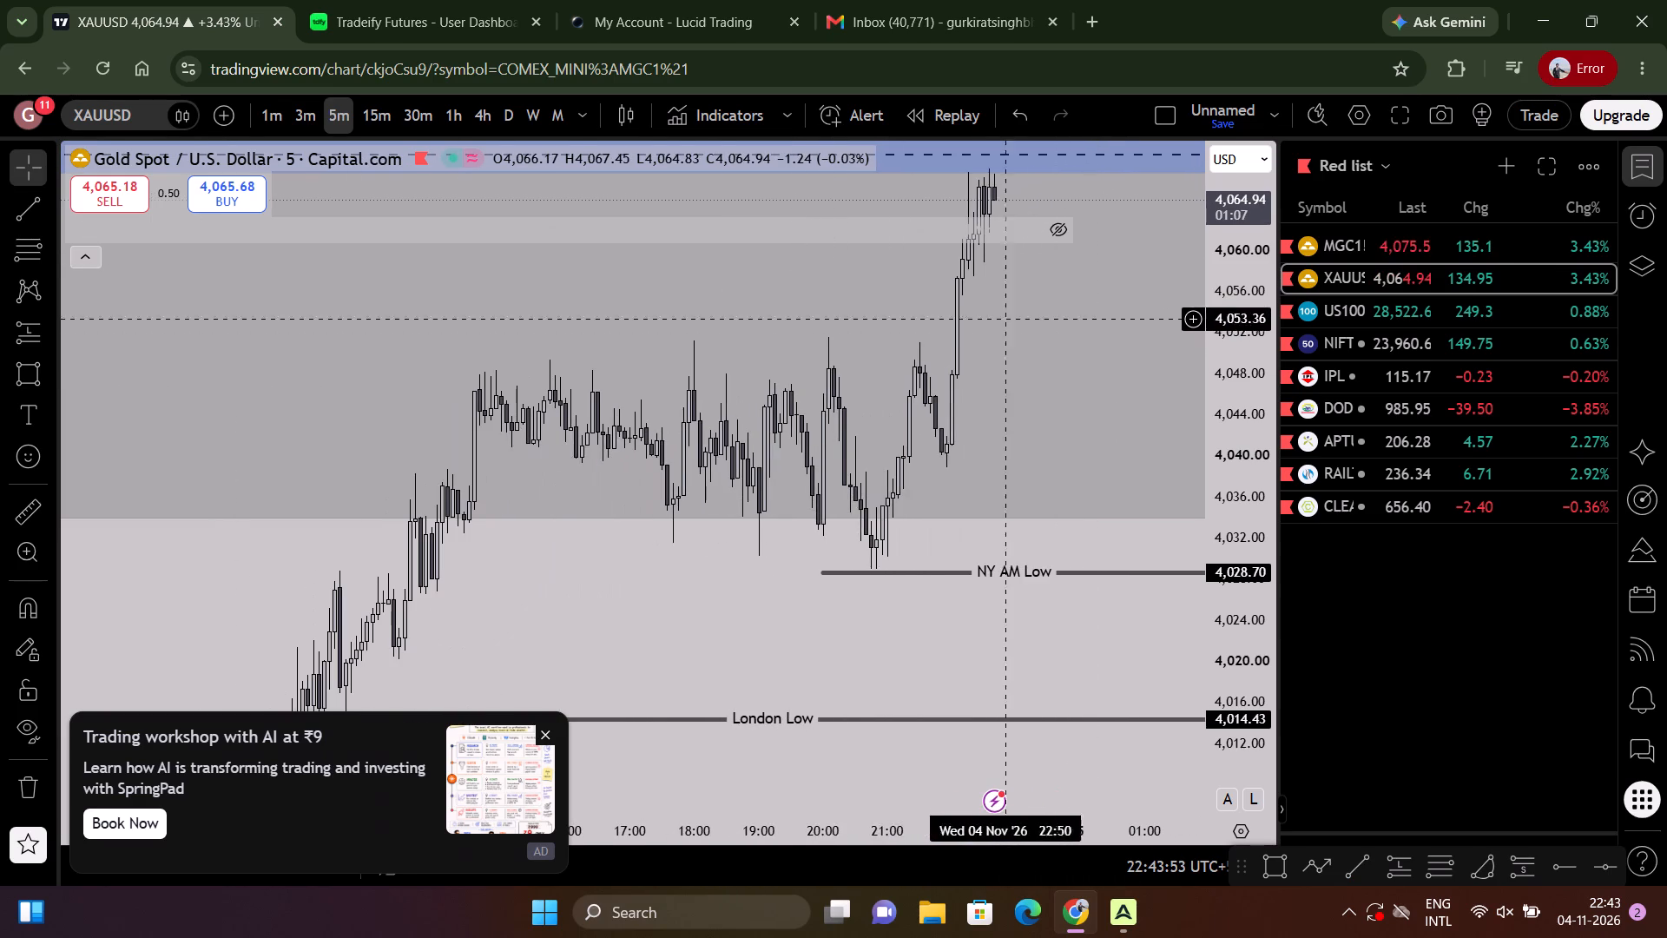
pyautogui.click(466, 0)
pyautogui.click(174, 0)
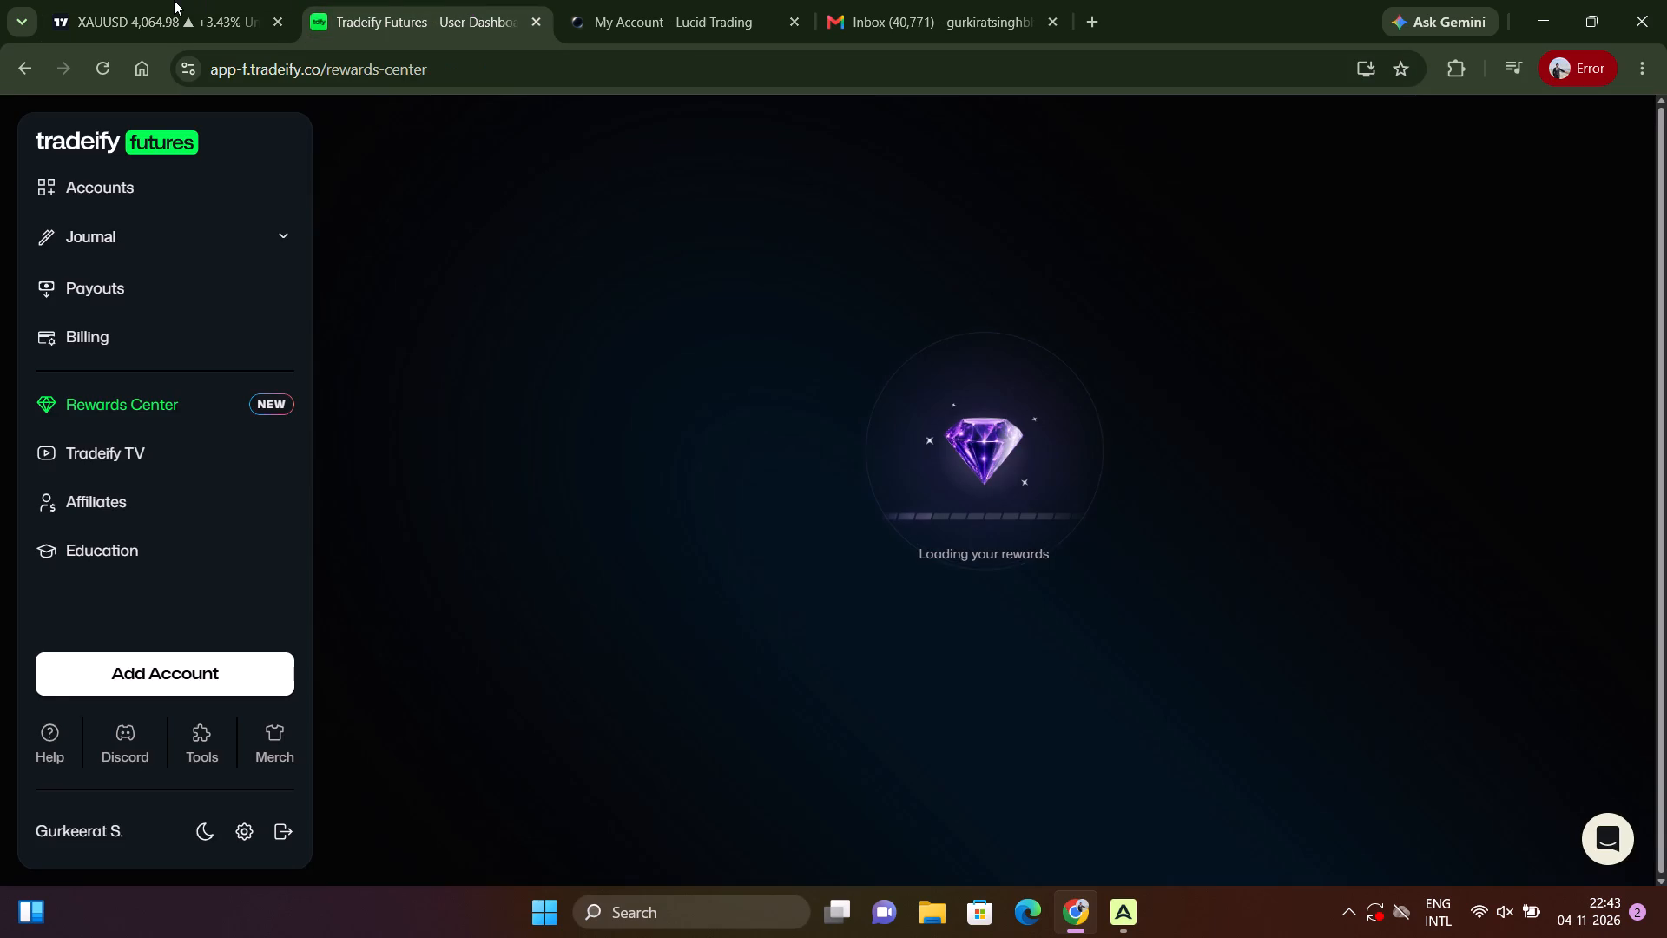
# Examine gold's latest 5-minute candles at the lower edge of the Daily FVG zone.
pyautogui.moveTo(1123, 349); pyautogui.dragTo(1064, 492)
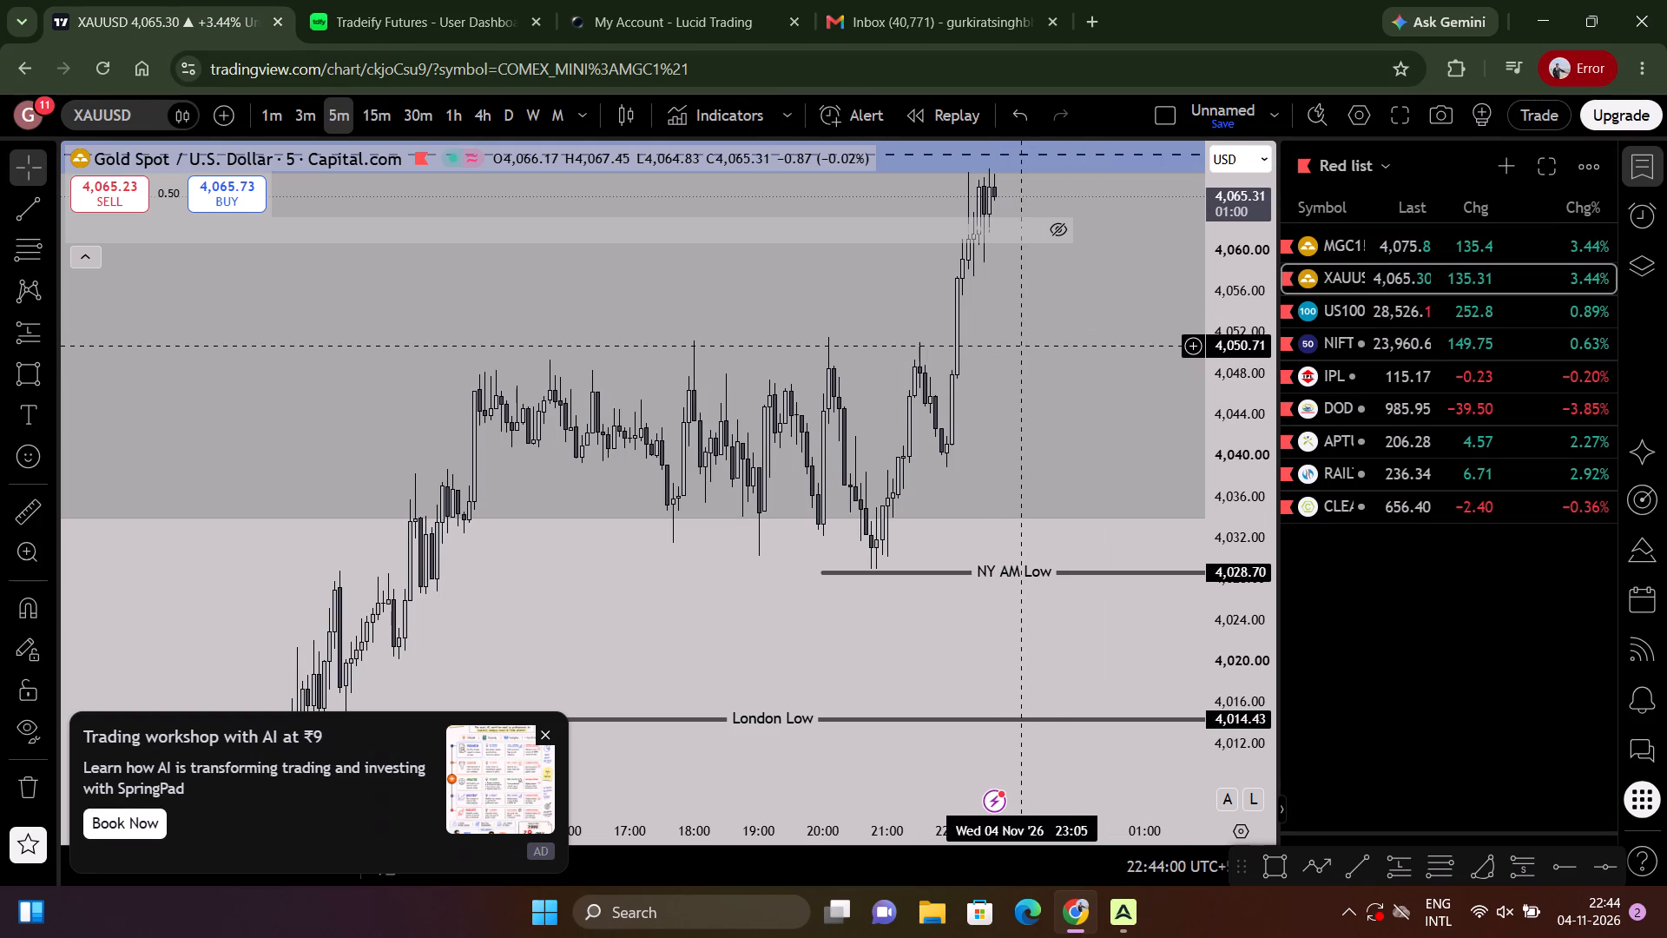
pyautogui.scroll(-1, 1131, 357)
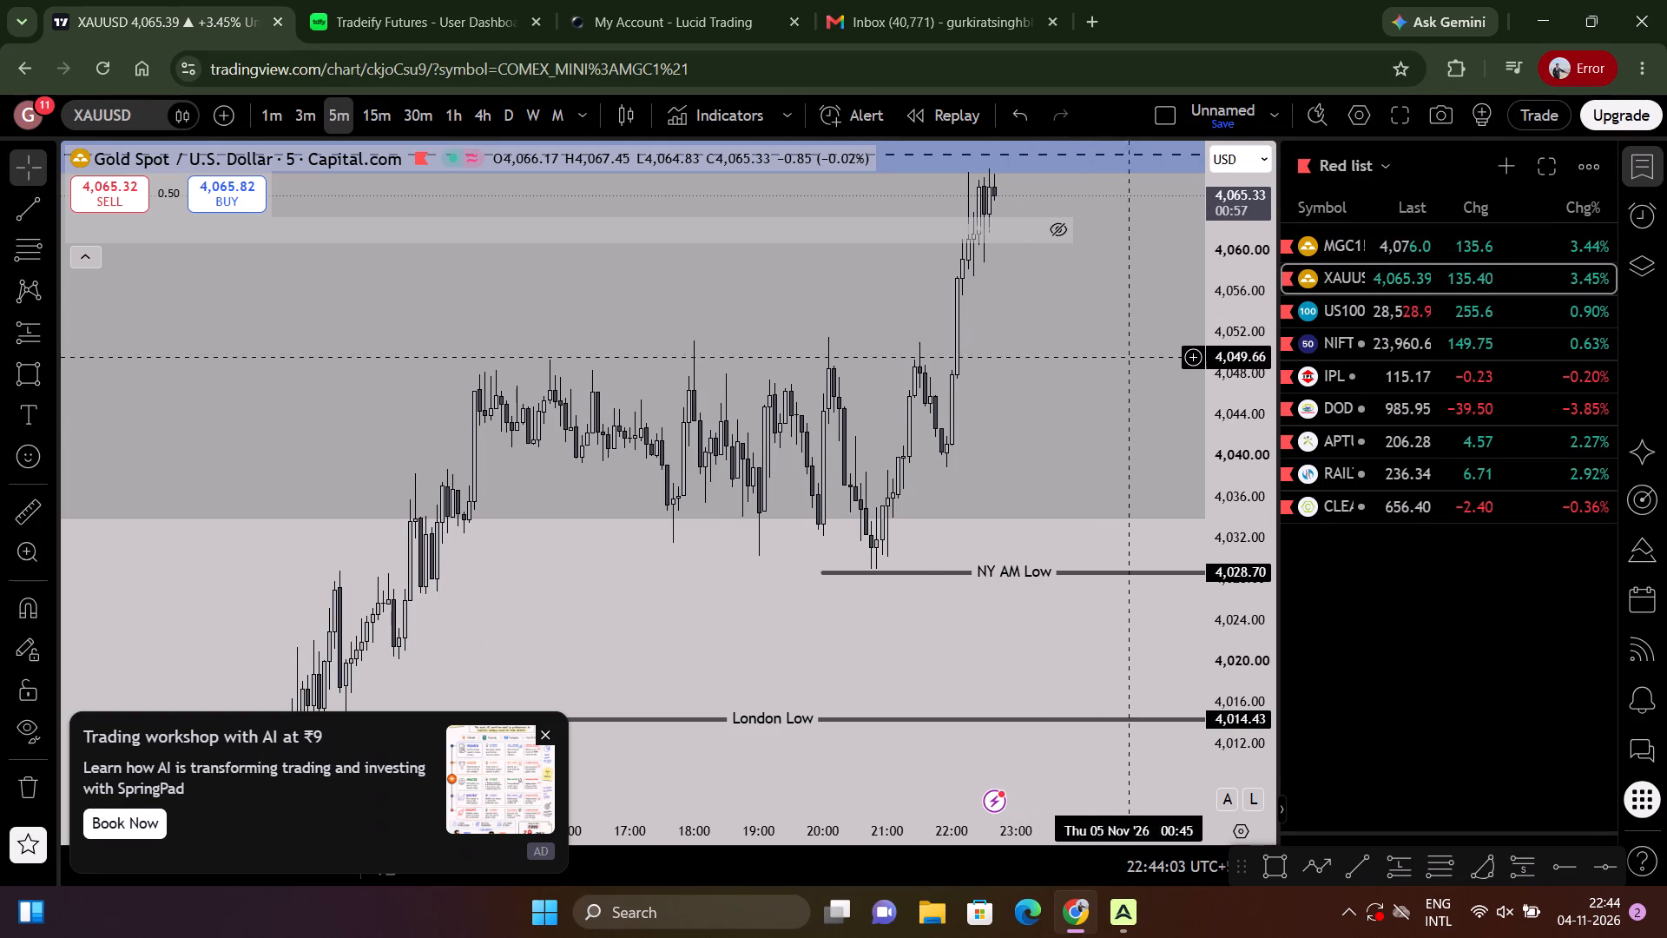
pyautogui.scroll(-2, 1132, 373)
pyautogui.scroll(7, 1135, 389)
pyautogui.moveTo(1113, 403); pyautogui.dragTo(1077, 479)
pyautogui.scroll(-4, 1068, 477)
pyautogui.scroll(4, 1068, 476)
pyautogui.moveTo(1076, 465); pyautogui.dragTo(1083, 564)
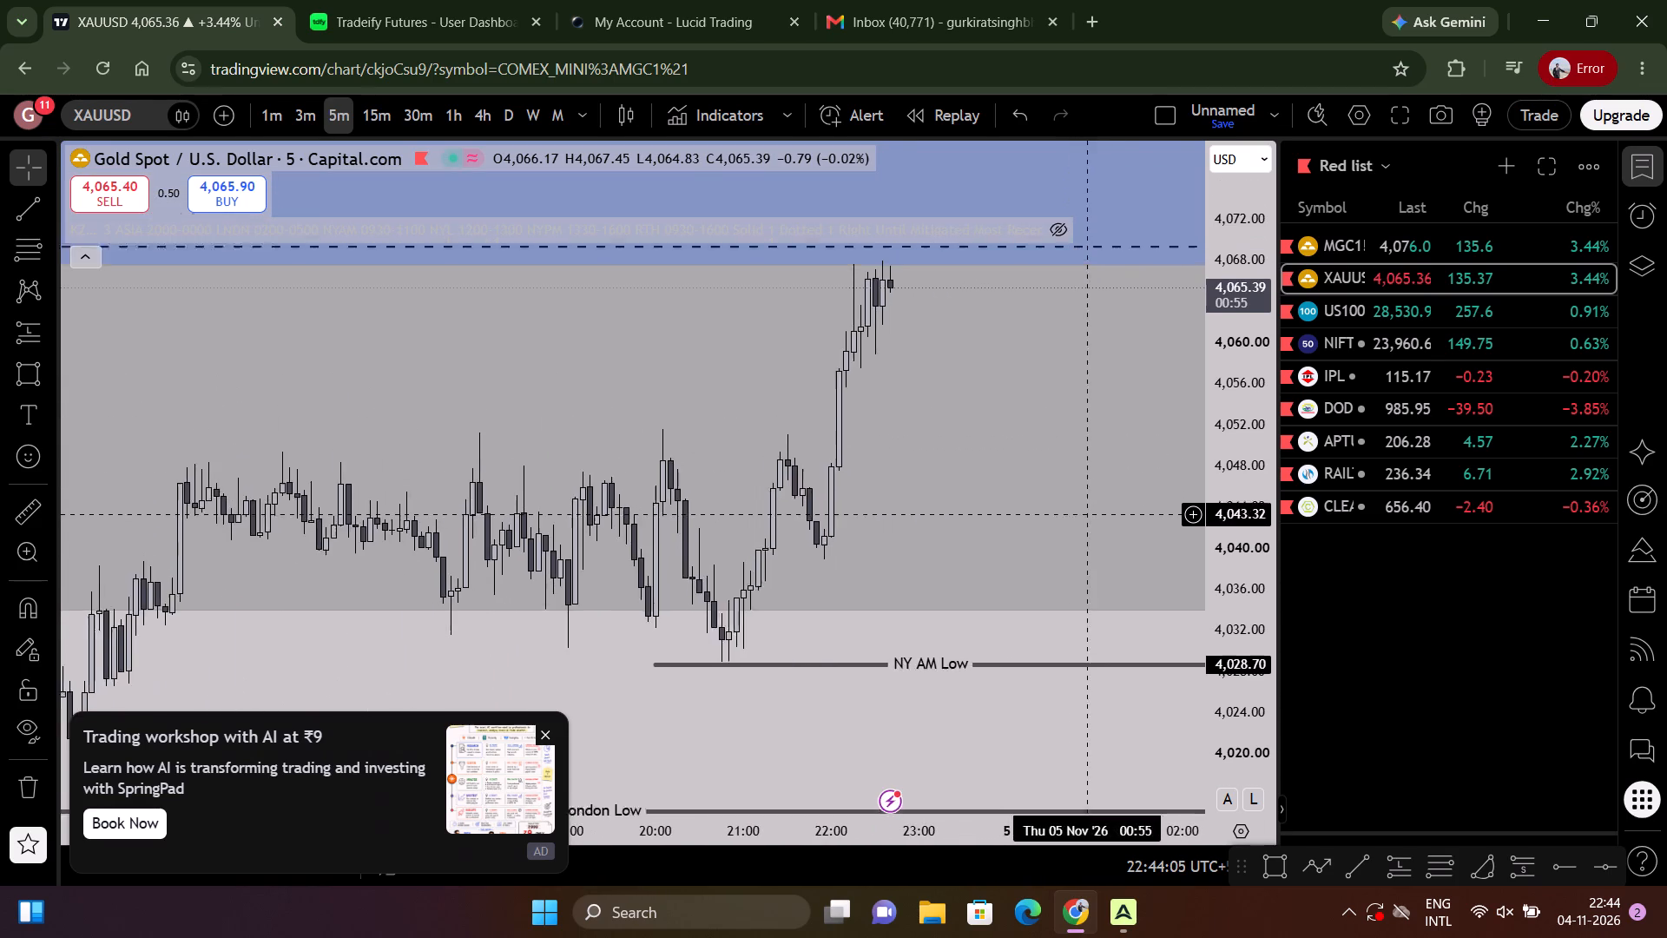
pyautogui.moveTo(1083, 564); pyautogui.dragTo(1082, 564)
pyautogui.moveTo(1212, 541); pyautogui.dragTo(1250, 285)
pyautogui.scroll(-4, 1125, 339)
pyautogui.scroll(3, 1118, 350)
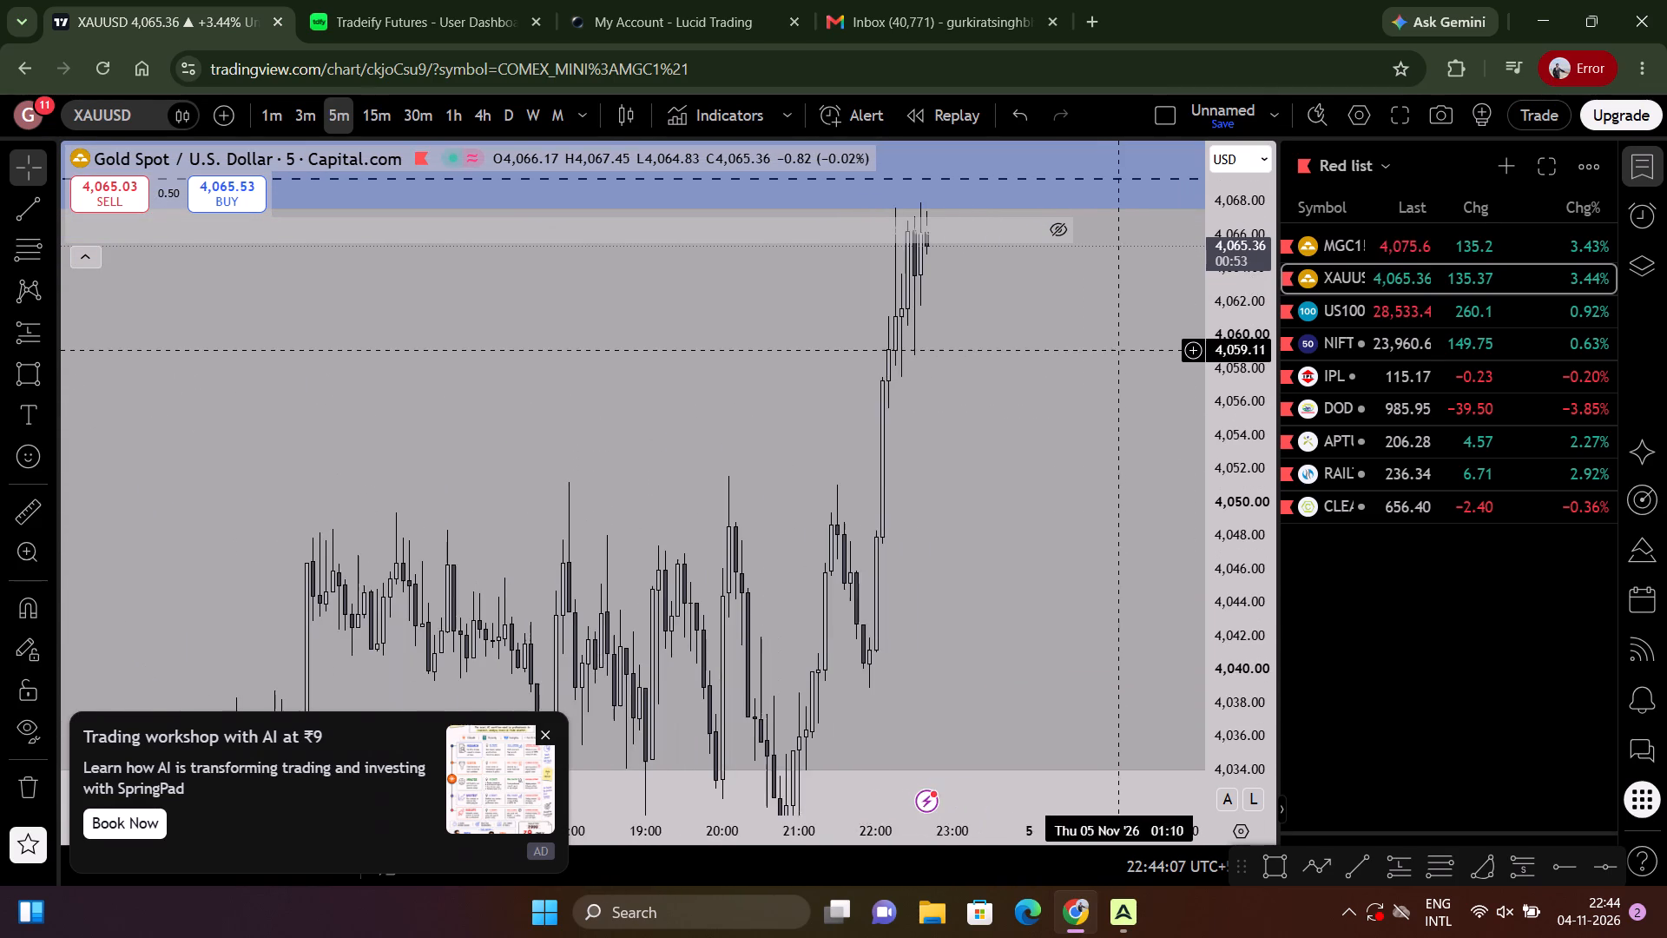
# Examine gold's 5-minute consolidation highs and the swing up from NY AM Low to the Daily FVG zone.
pyautogui.moveTo(1067, 480); pyautogui.dragTo(1090, 334)
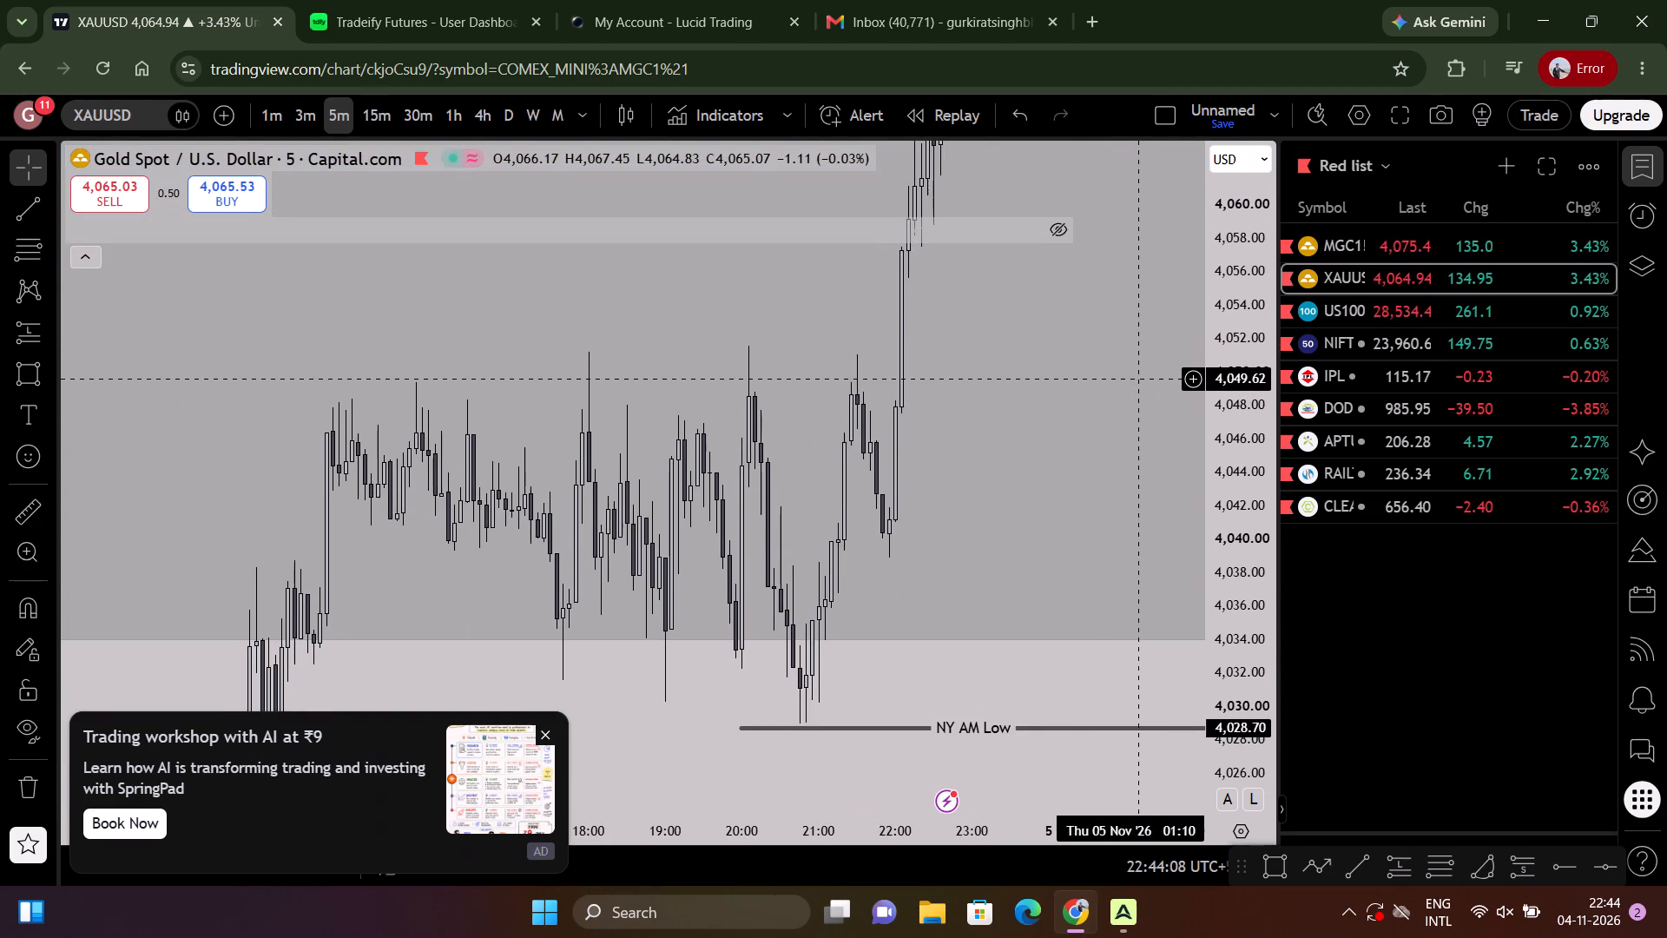
pyautogui.scroll(-2, 1137, 376)
pyautogui.scroll(3, 1137, 376)
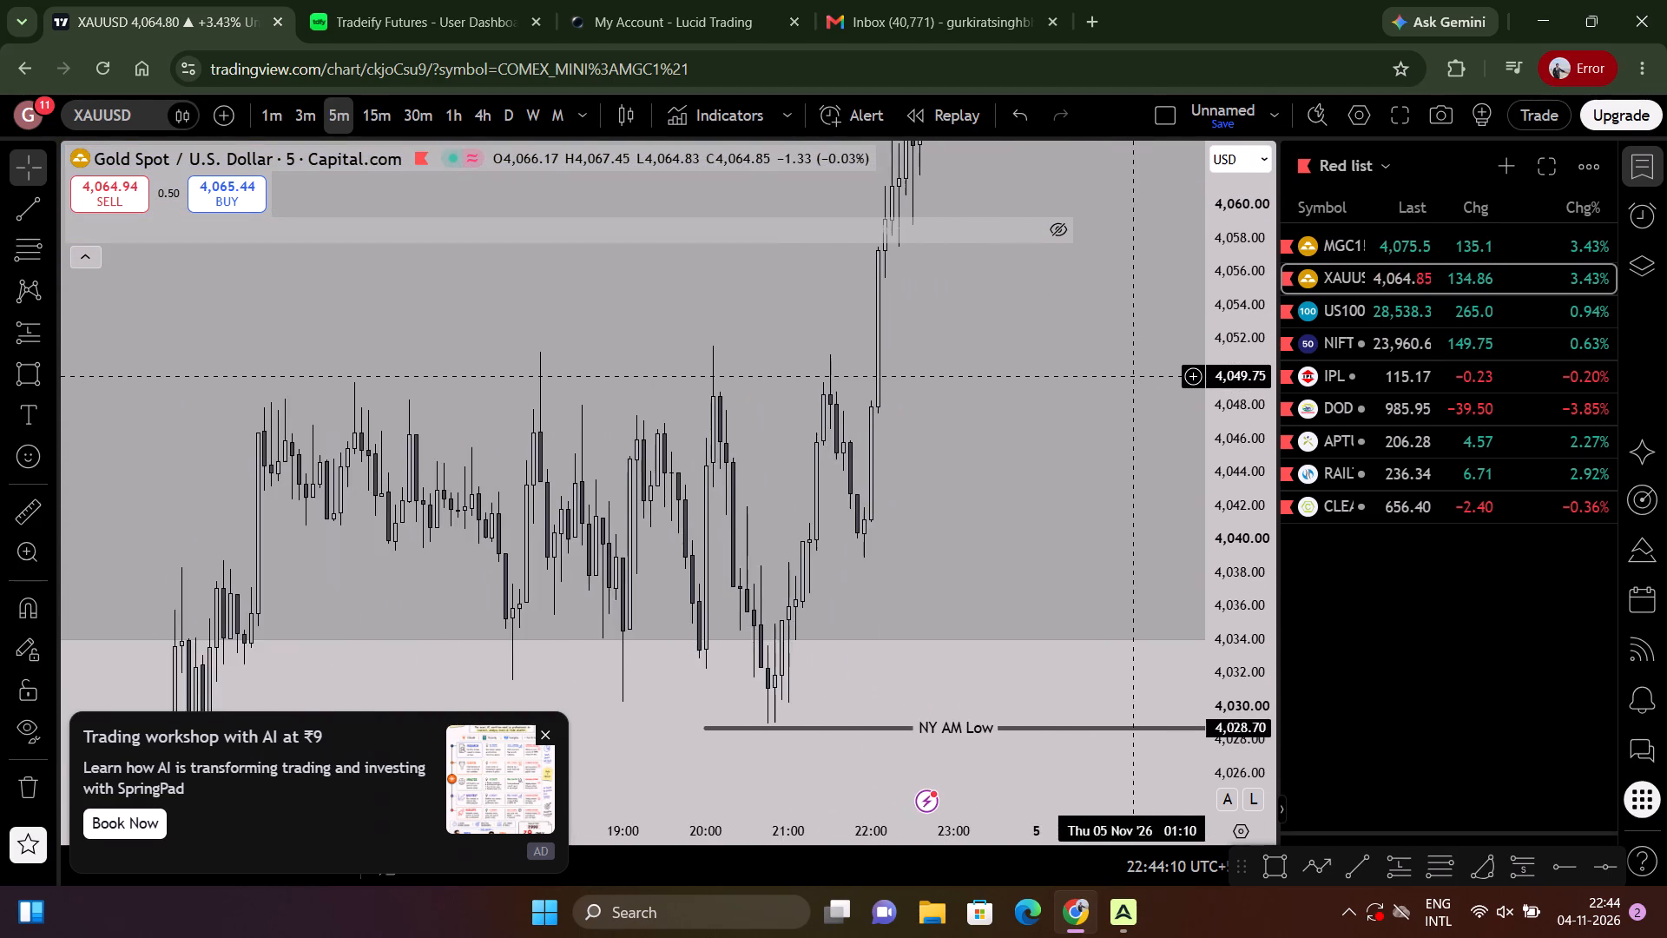
pyautogui.scroll(-3, 1135, 376)
pyautogui.scroll(3, 1135, 376)
pyautogui.scroll(-2, 1135, 376)
pyautogui.scroll(4, 1135, 376)
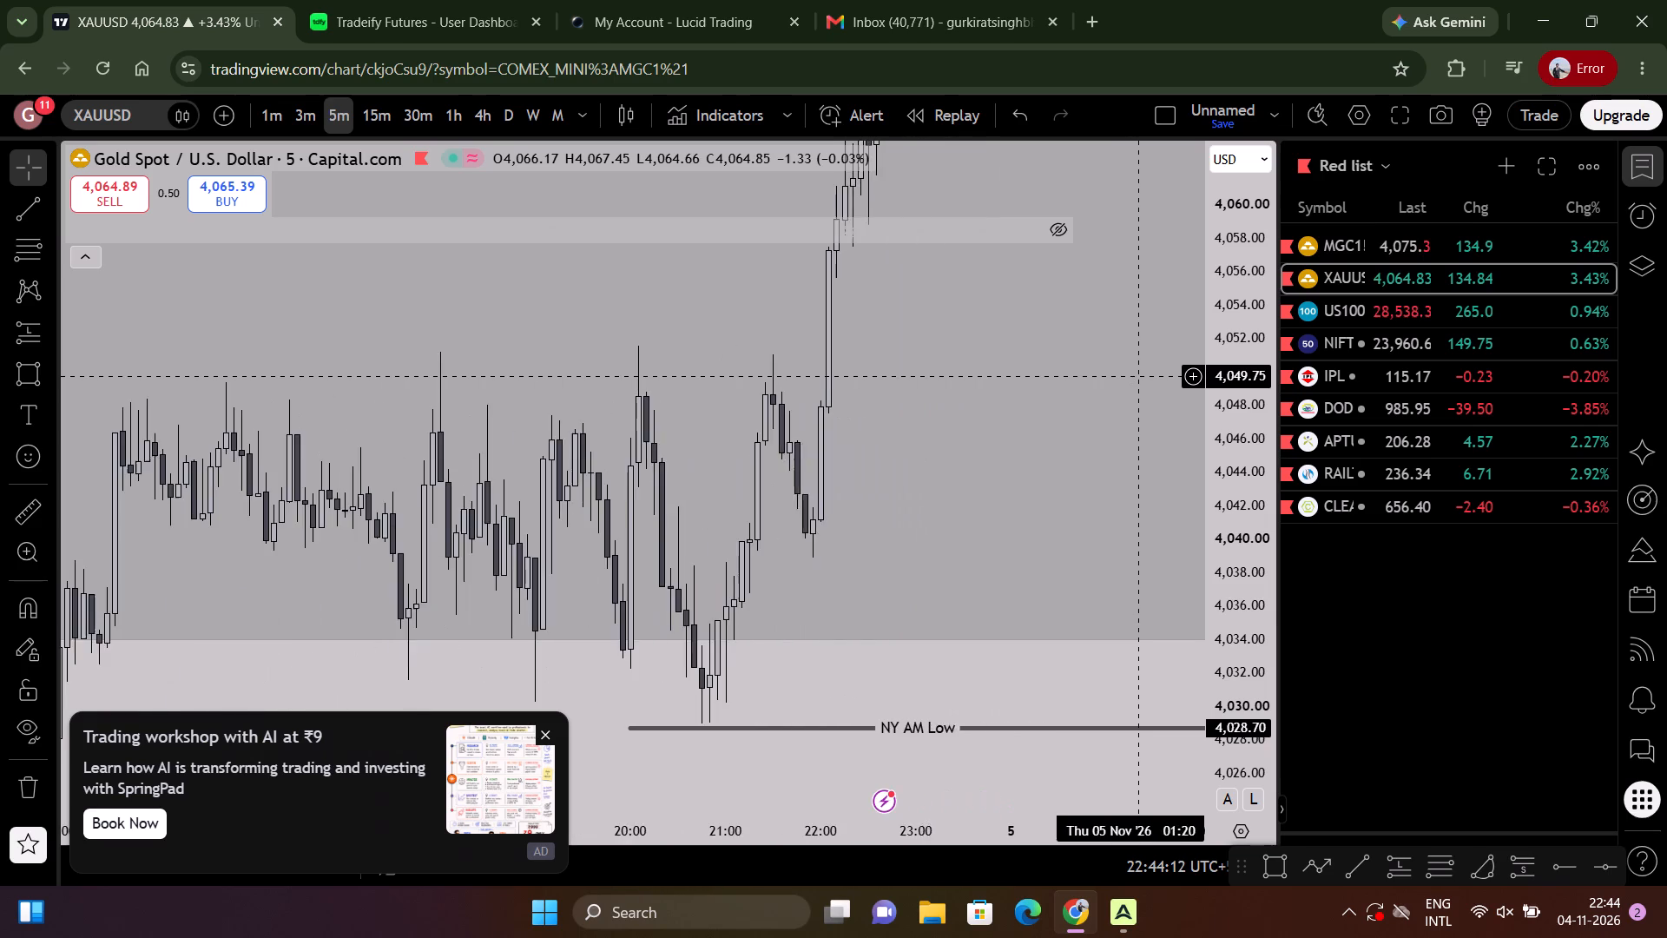
pyautogui.scroll(-3, 1135, 376)
pyautogui.scroll(2, 1135, 376)
pyautogui.scroll(-1, 1135, 376)
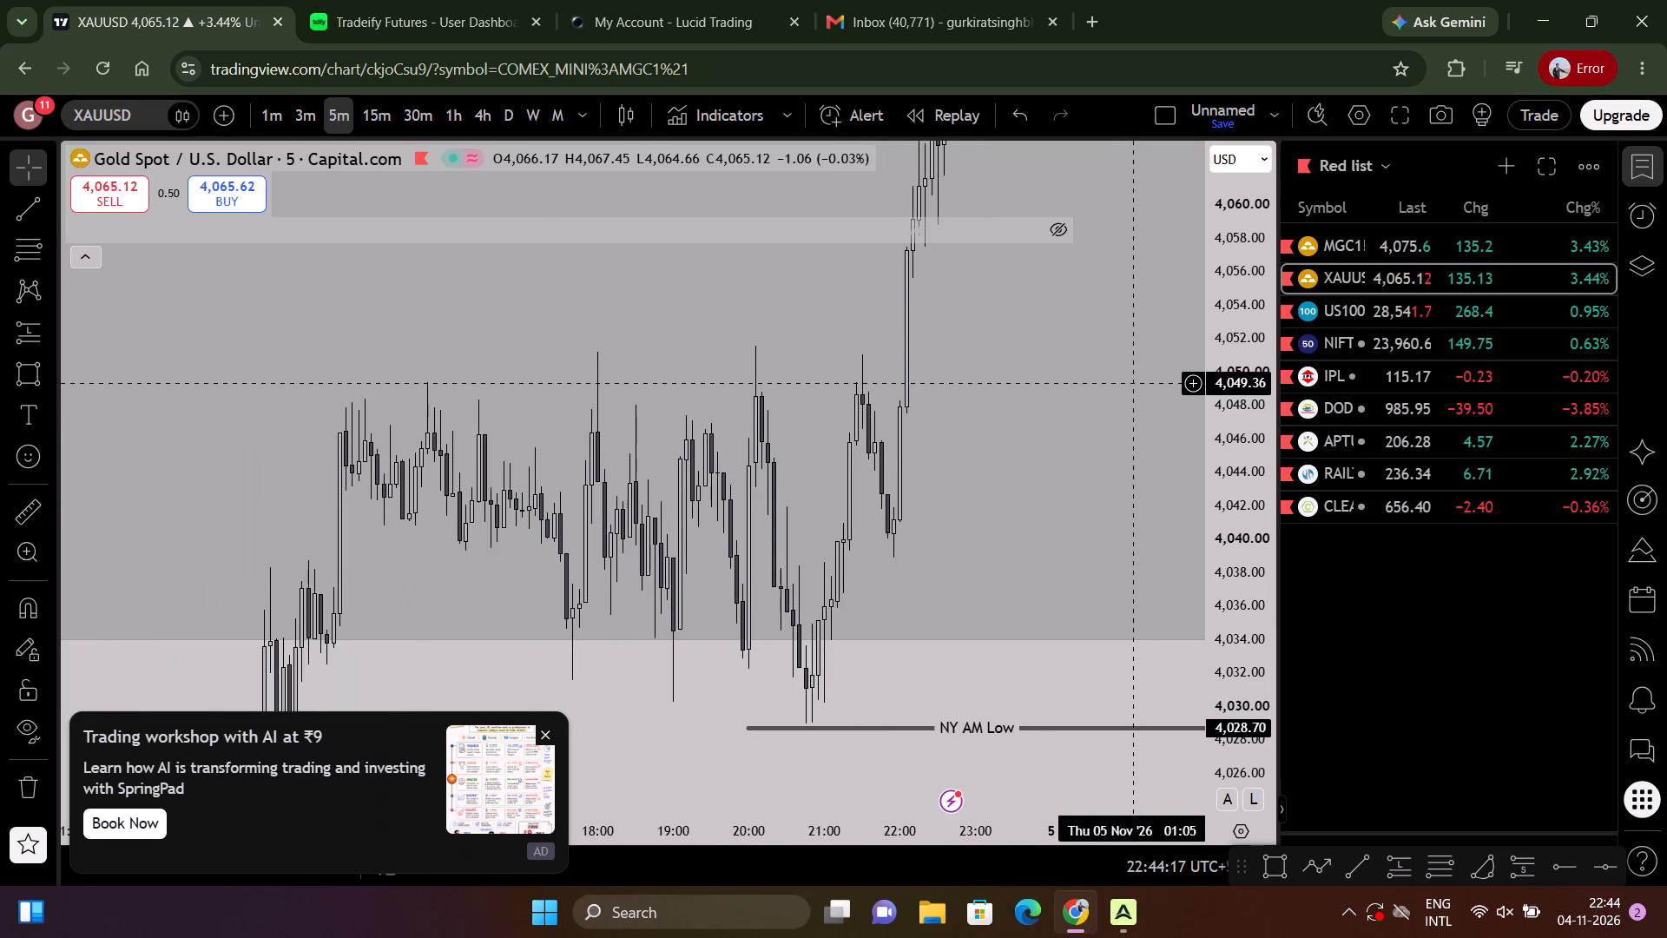
pyautogui.scroll(-1, 1135, 383)
pyautogui.scroll(4, 1135, 383)
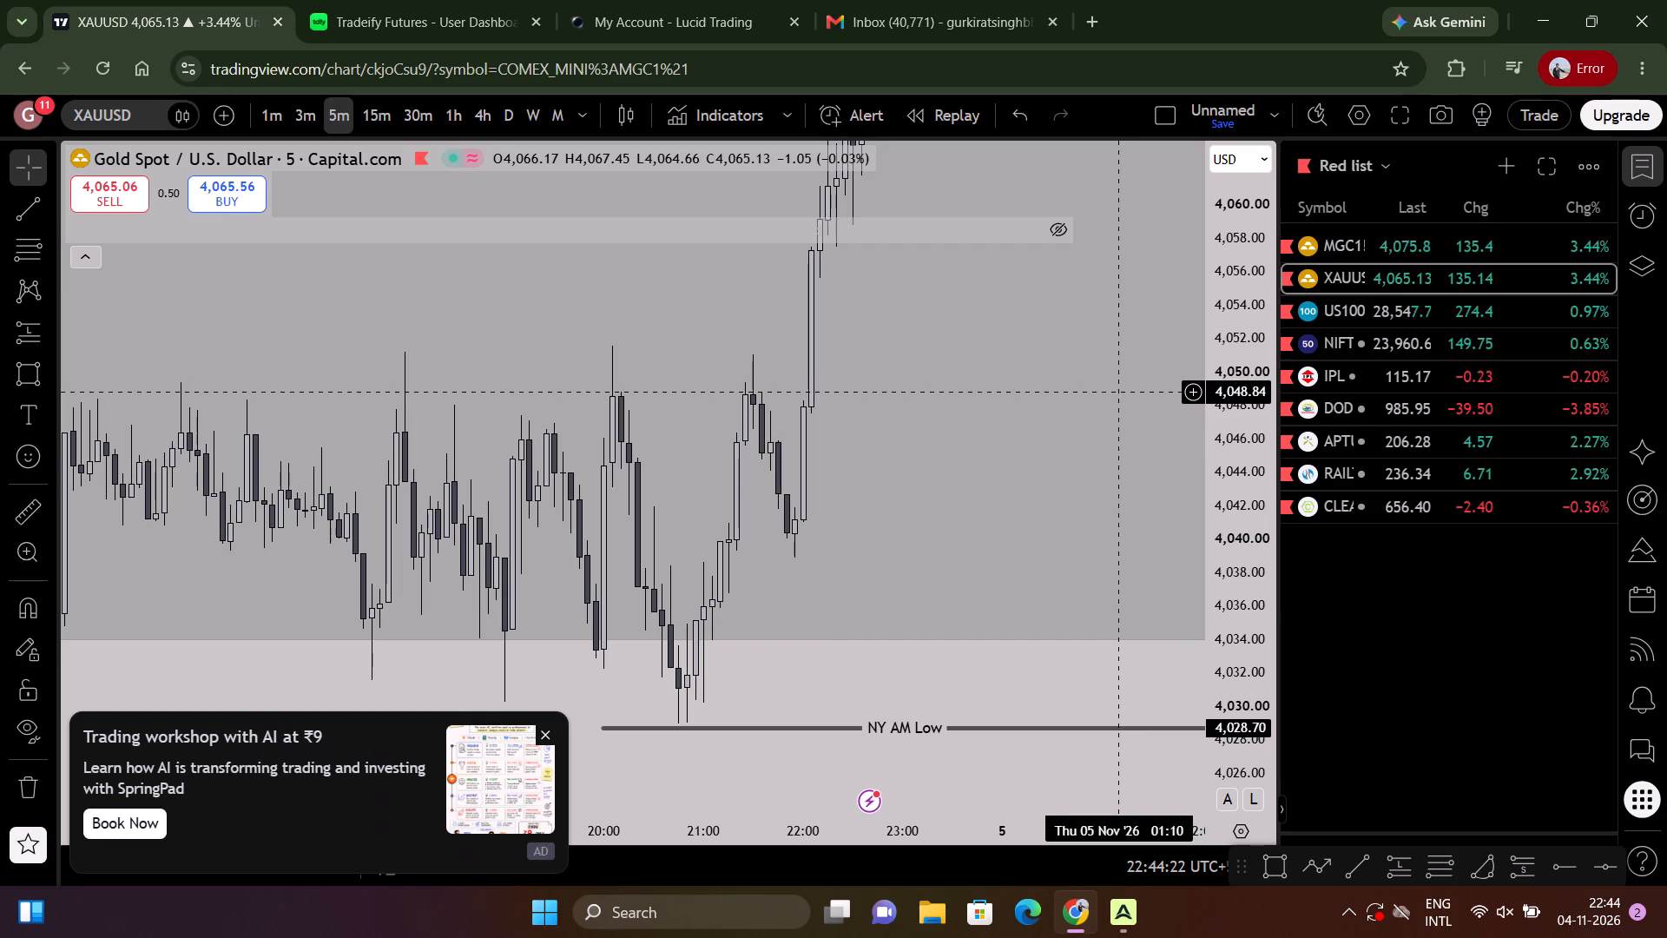
pyautogui.scroll(-3, 1090, 414)
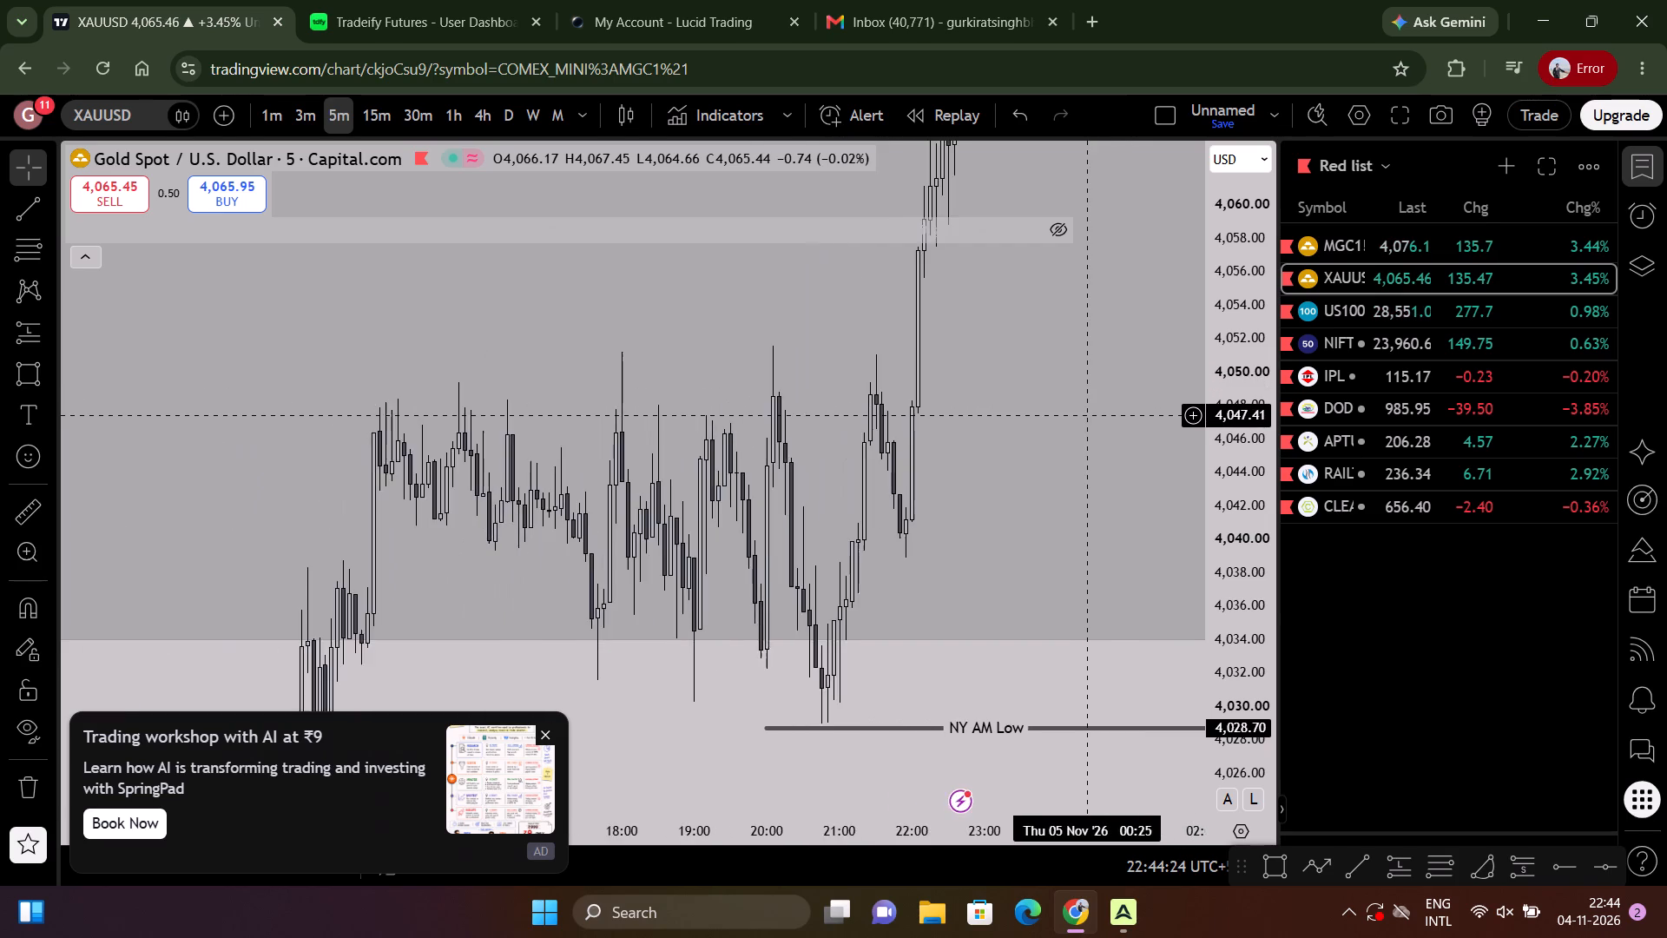
pyautogui.scroll(2, 1090, 415)
pyautogui.scroll(-1, 1076, 378)
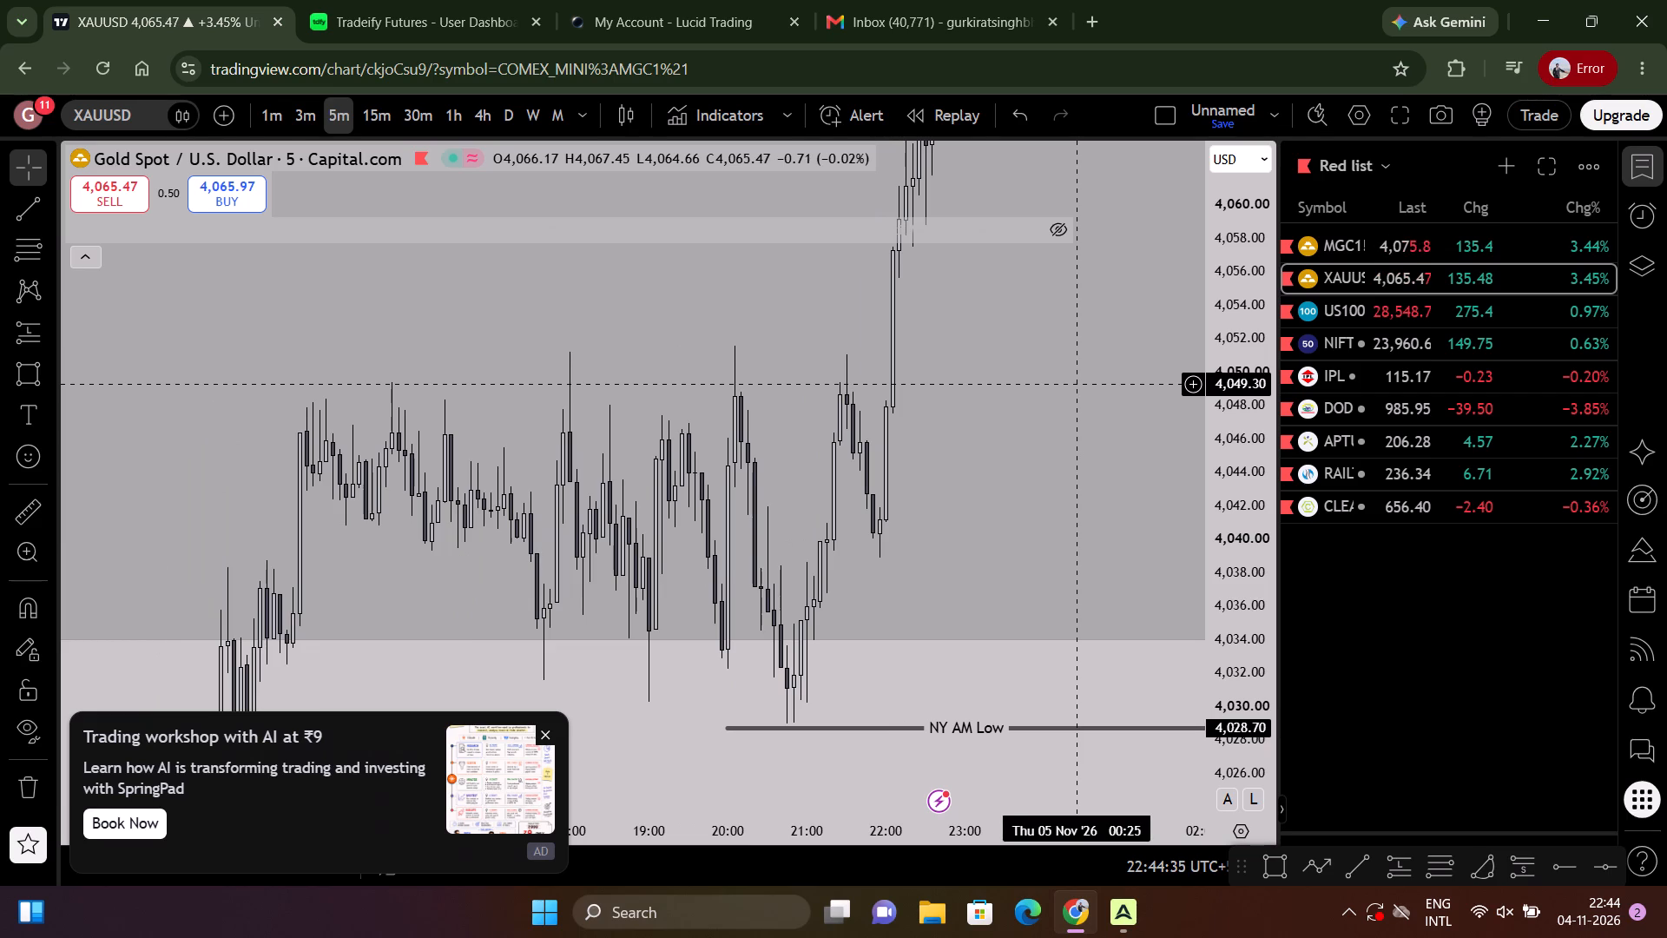
pyautogui.moveTo(1020, 459); pyautogui.dragTo(997, 691)
pyautogui.scroll(3, 1084, 525)
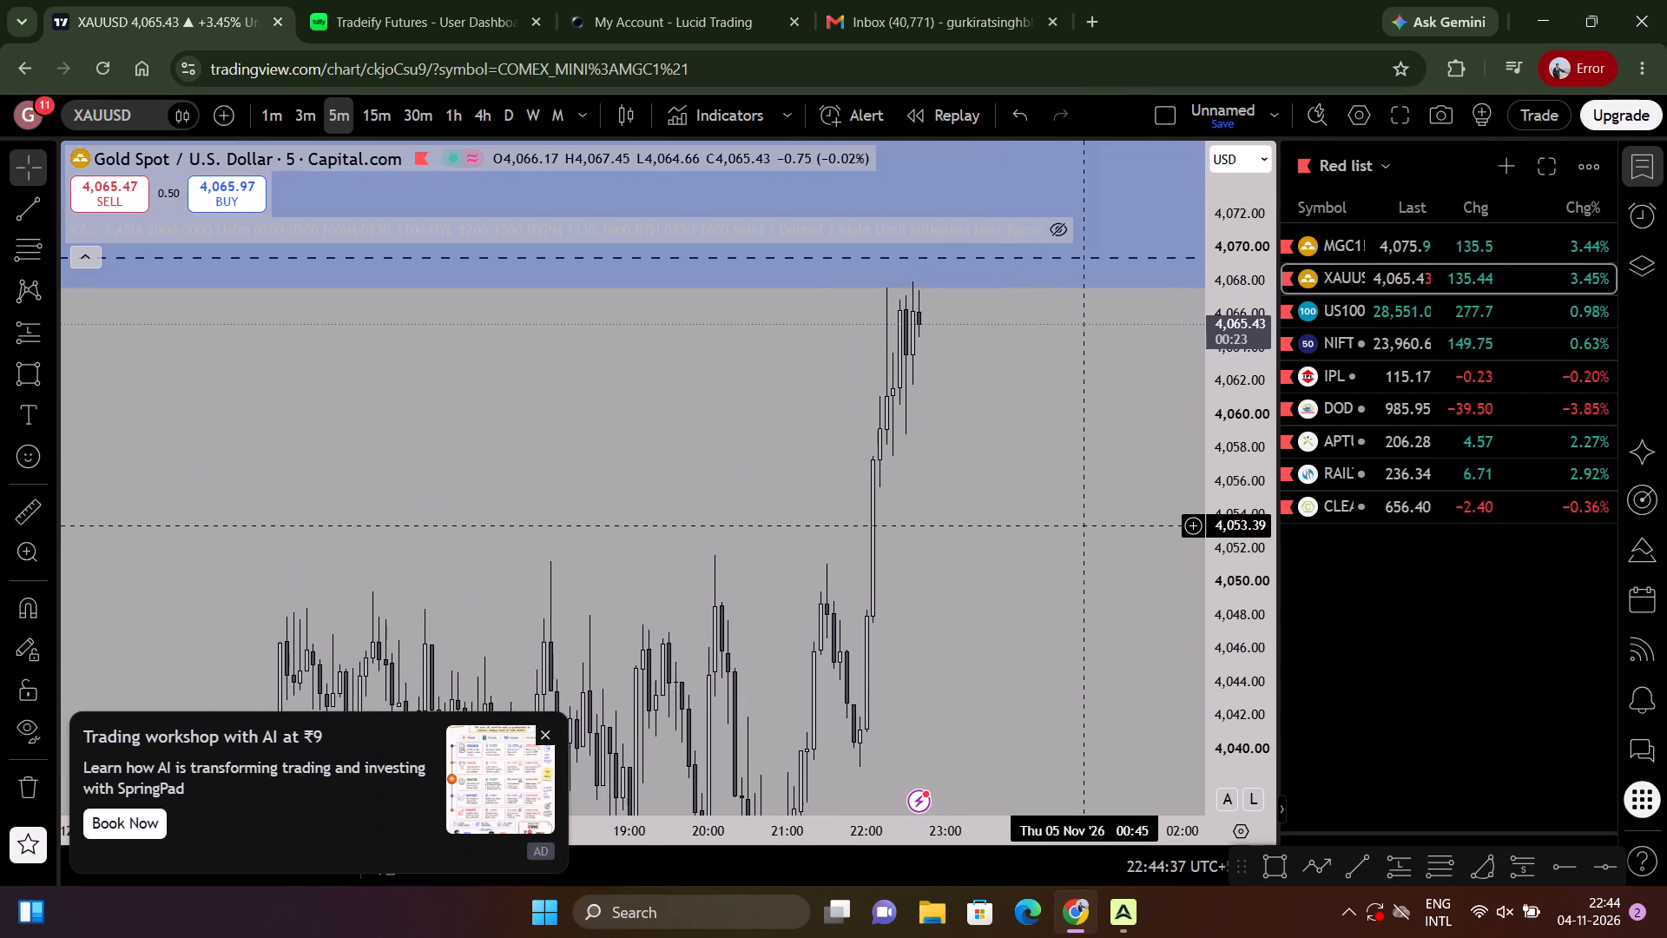
pyautogui.scroll(3, 1084, 525)
pyautogui.moveTo(1062, 544); pyautogui.dragTo(1096, 353)
pyautogui.scroll(-4, 1095, 360)
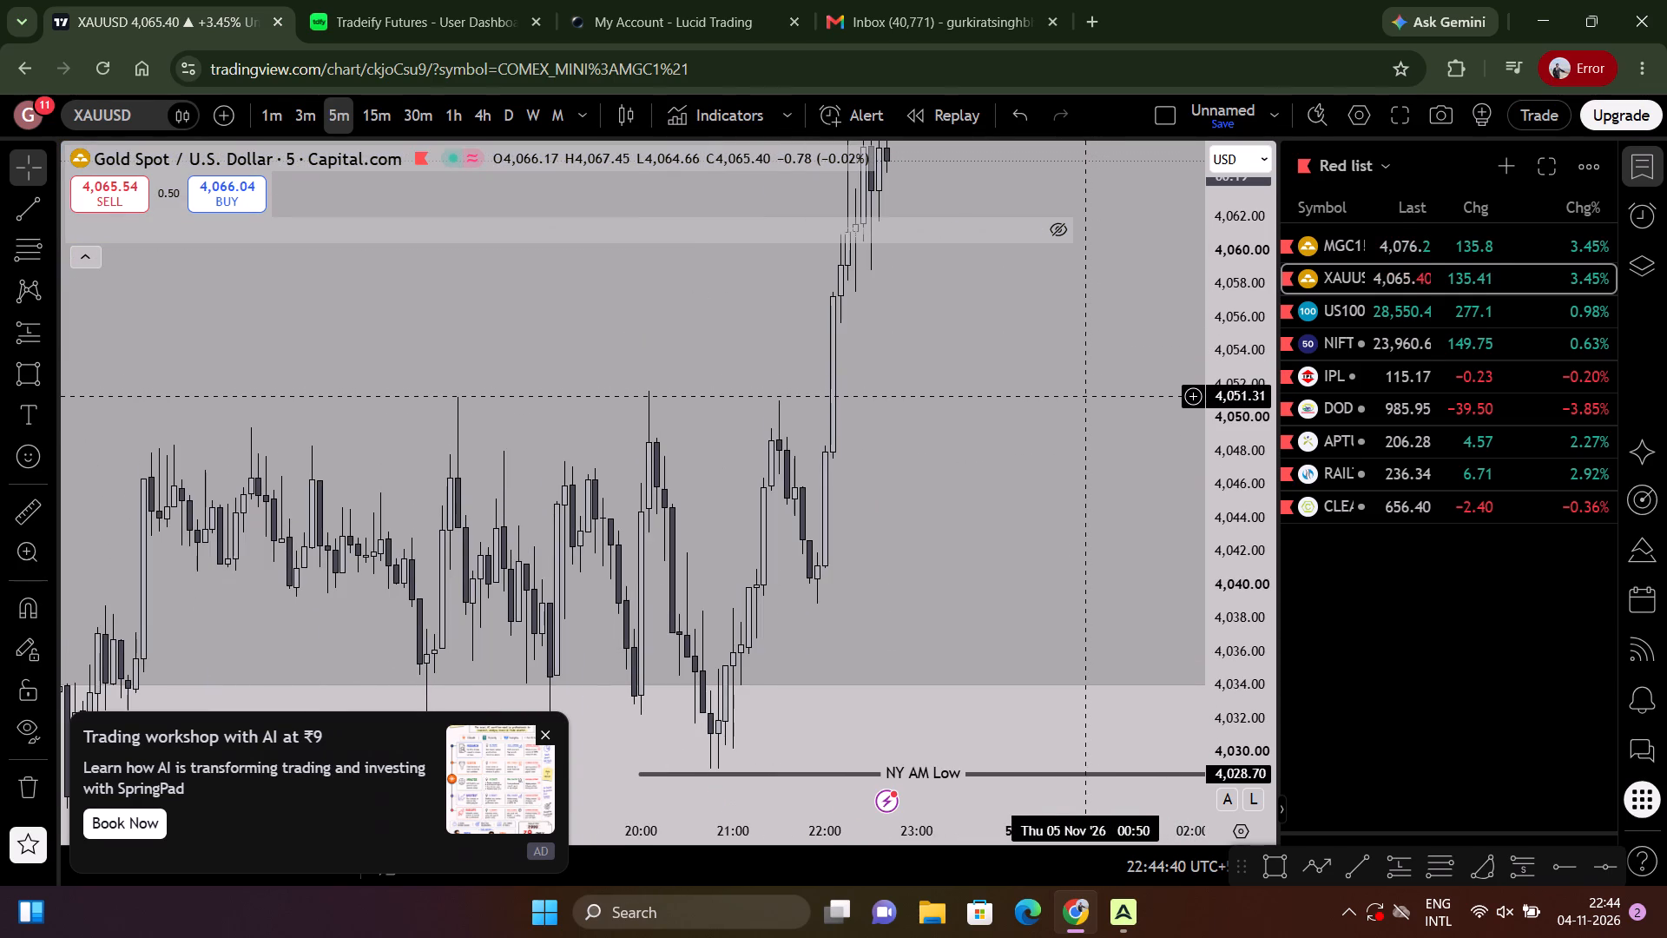
pyautogui.scroll(-2, 1082, 395)
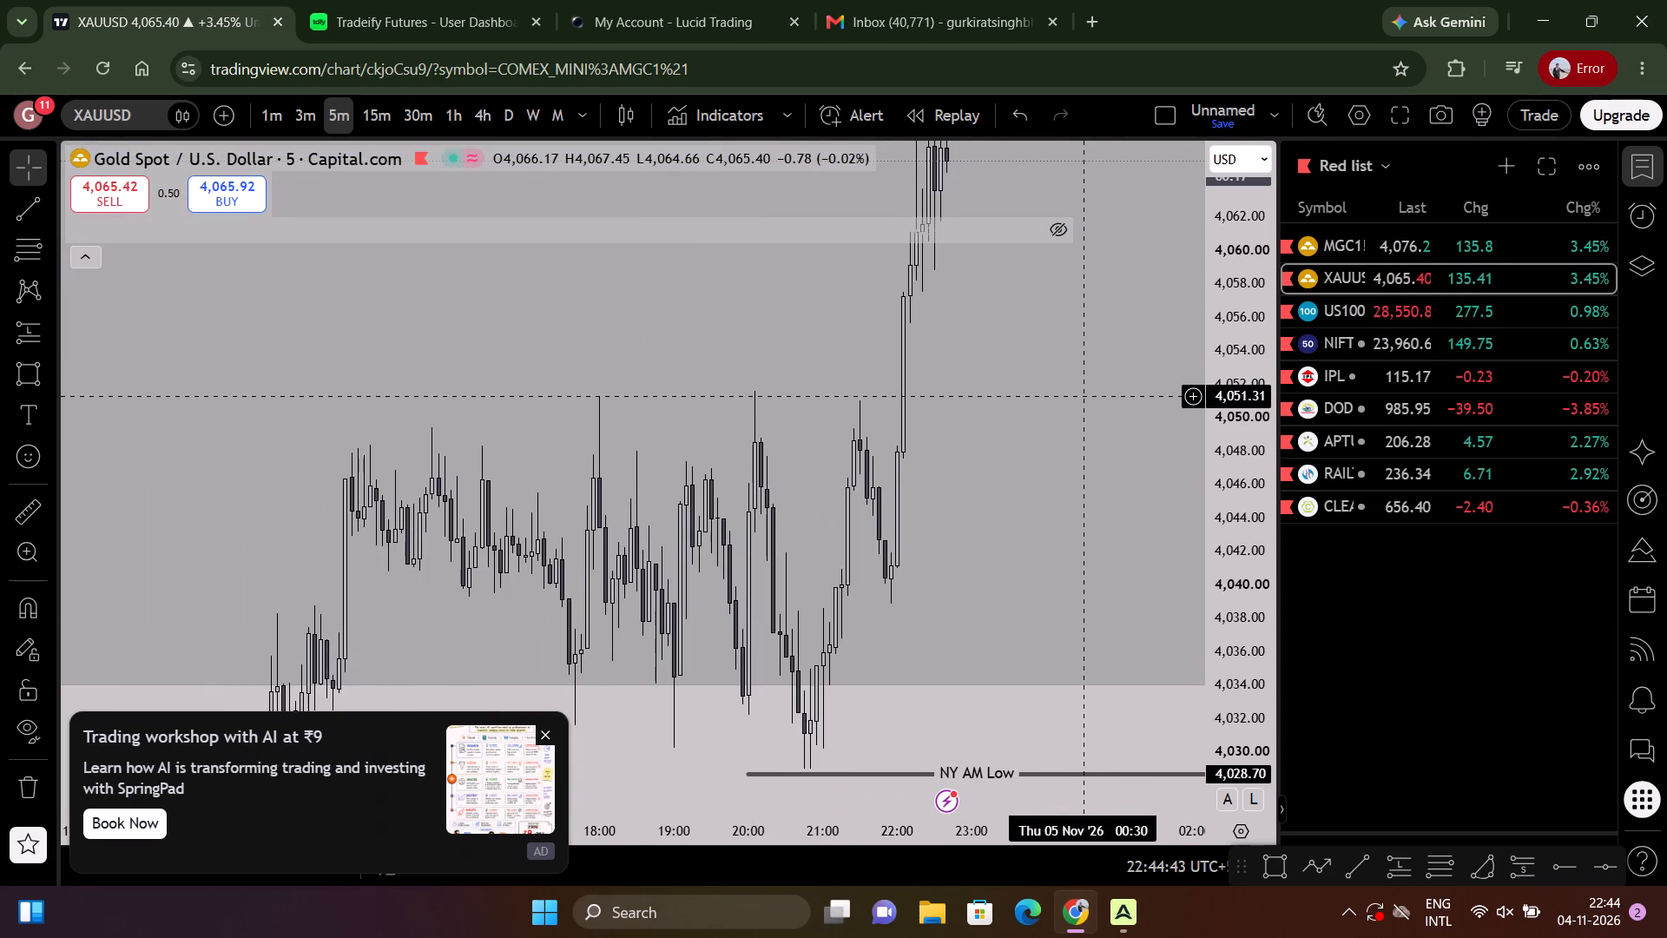
pyautogui.scroll(3, 1082, 395)
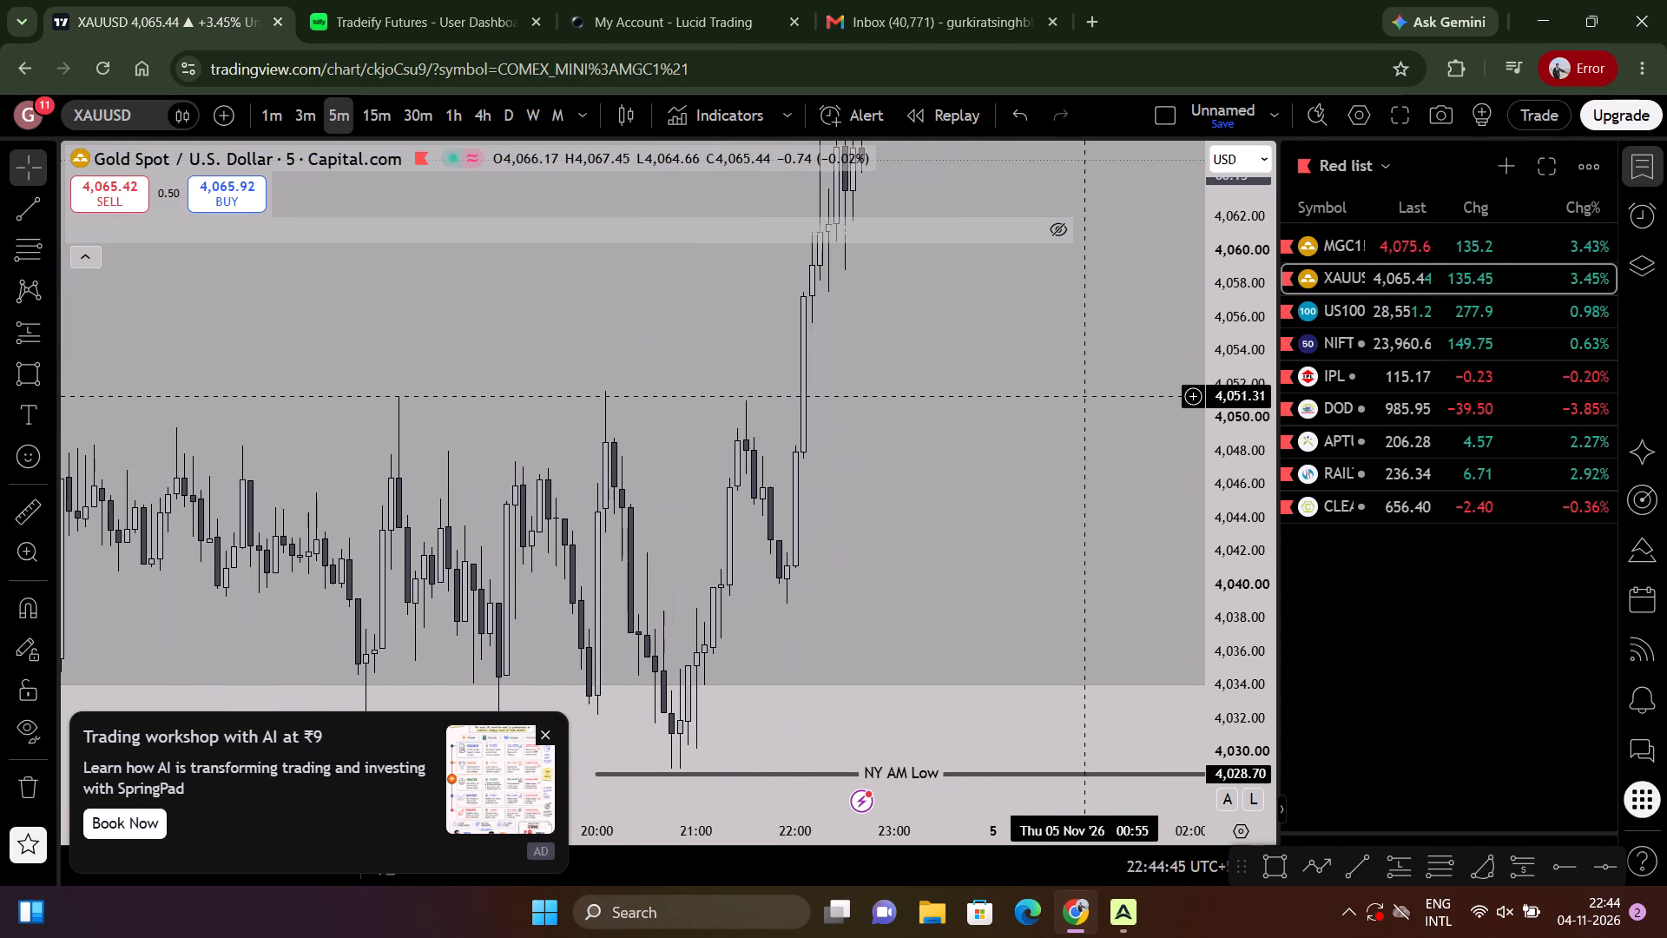
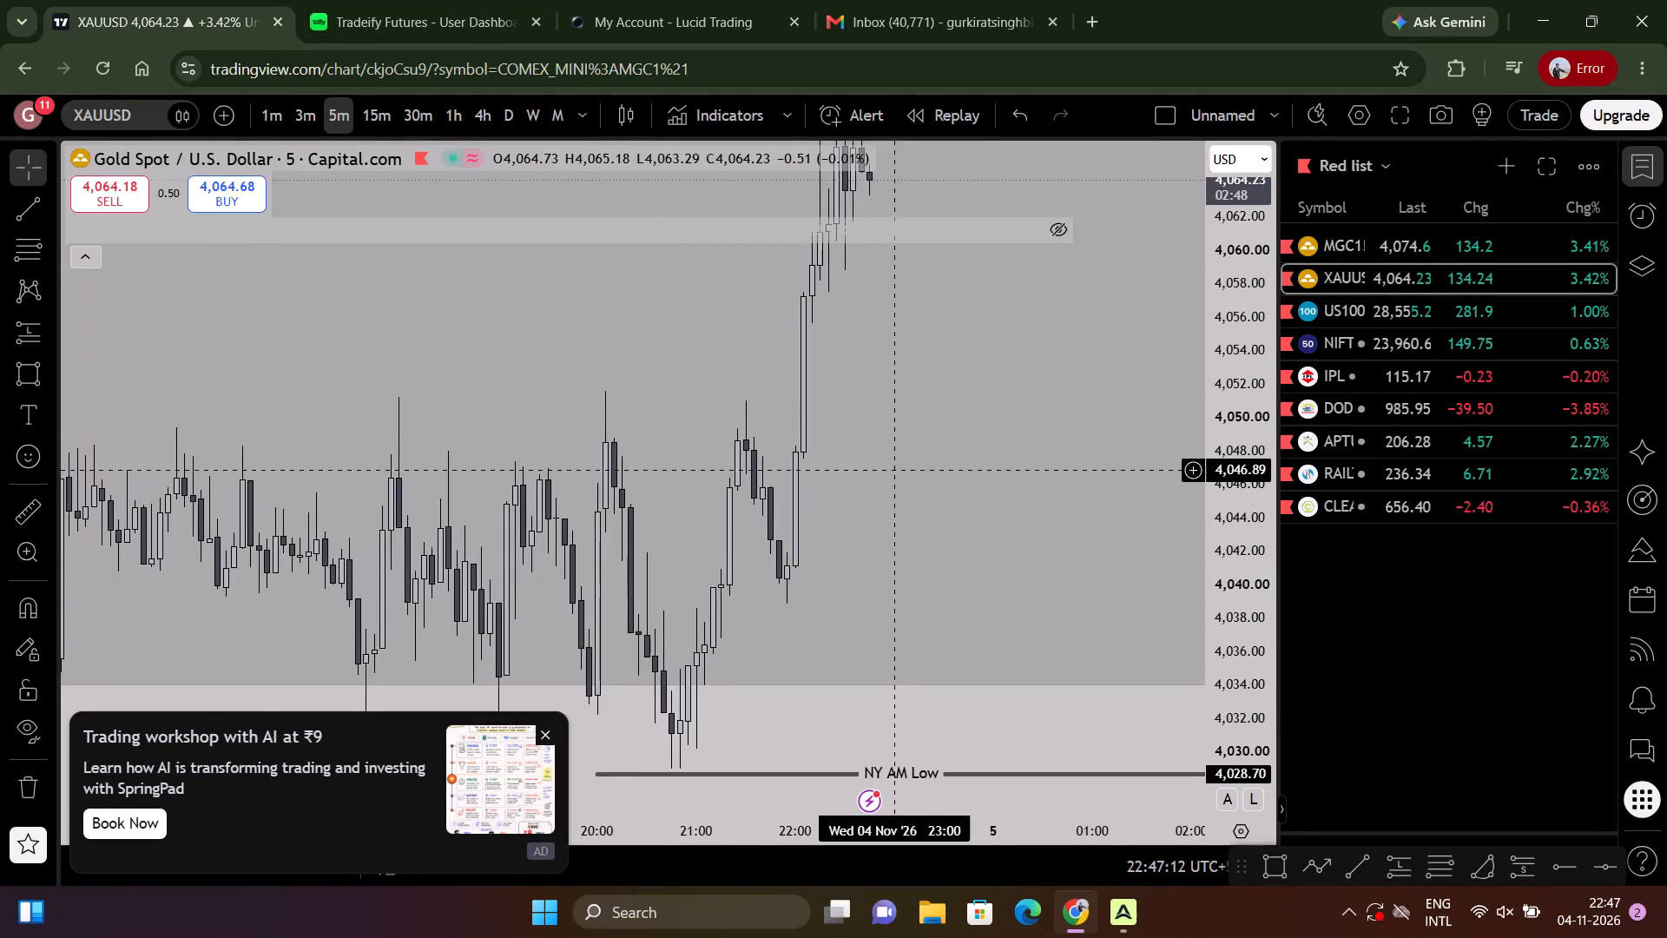
# Examine gold's 5-minute rally from NY AM Low up to the lower edge of the blue zone.
pyautogui.moveTo(902, 466); pyautogui.dragTo(899, 642)
pyautogui.scroll(-7, 1025, 484)
pyautogui.scroll(8, 1023, 487)
pyautogui.moveTo(999, 477); pyautogui.dragTo(1018, 317)
pyautogui.scroll(-2, 1018, 377)
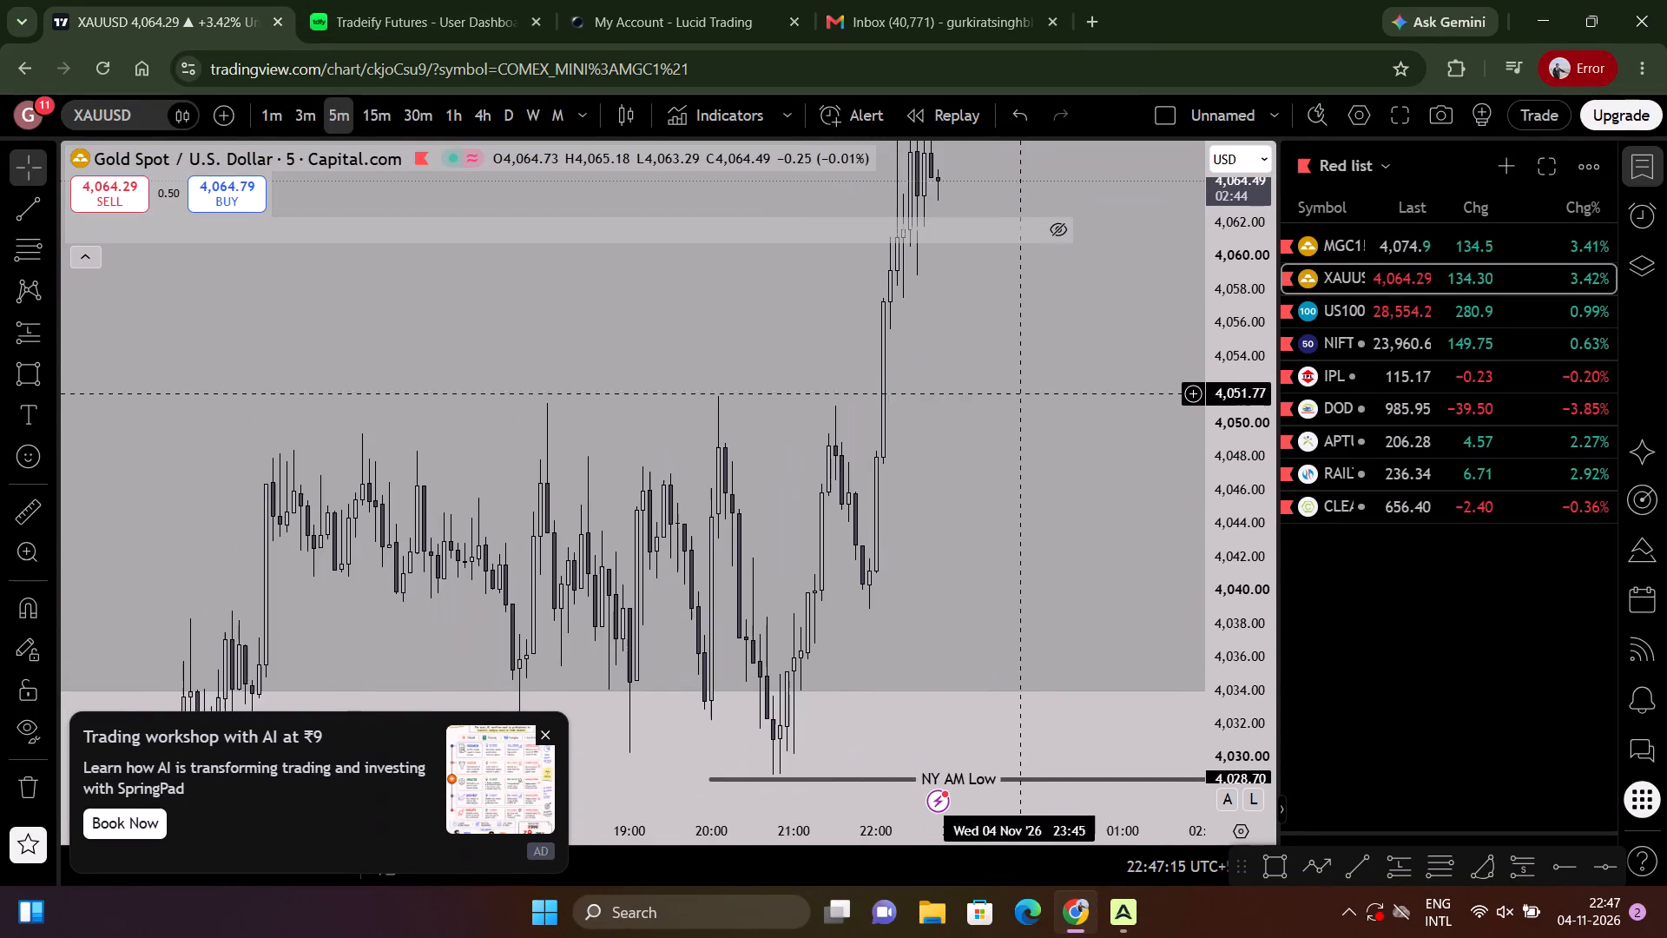
pyautogui.moveTo(1216, 290); pyautogui.dragTo(1159, 564)
pyautogui.scroll(-2, 1085, 488)
pyautogui.scroll(2, 1084, 488)
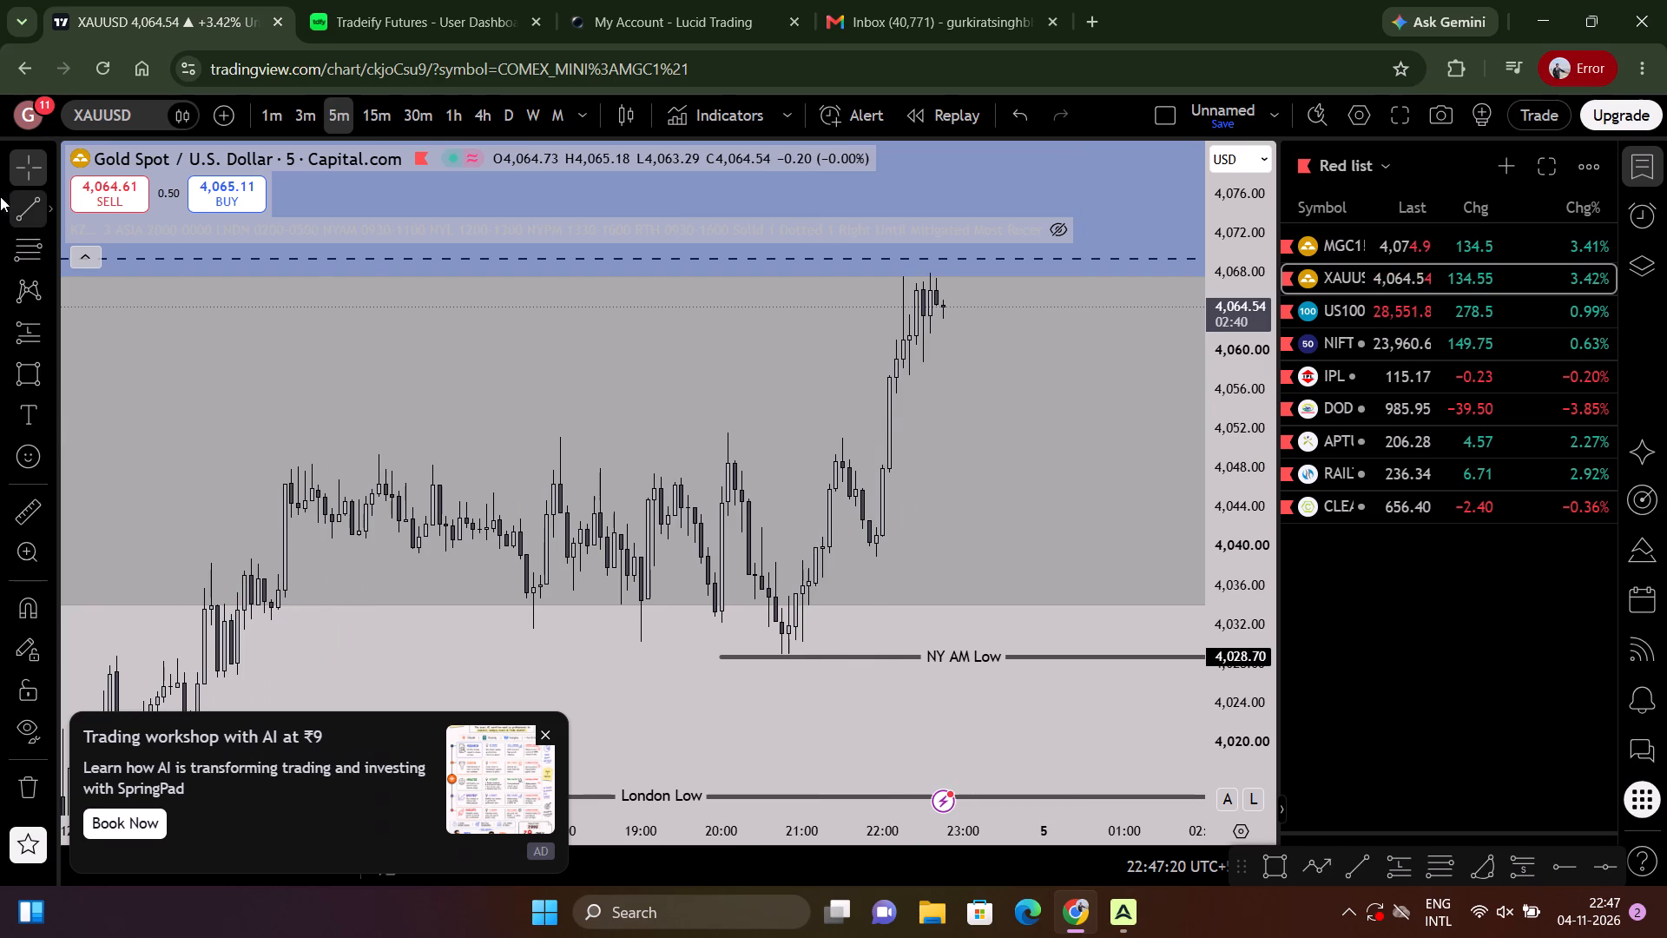
pyautogui.click(5, 193)
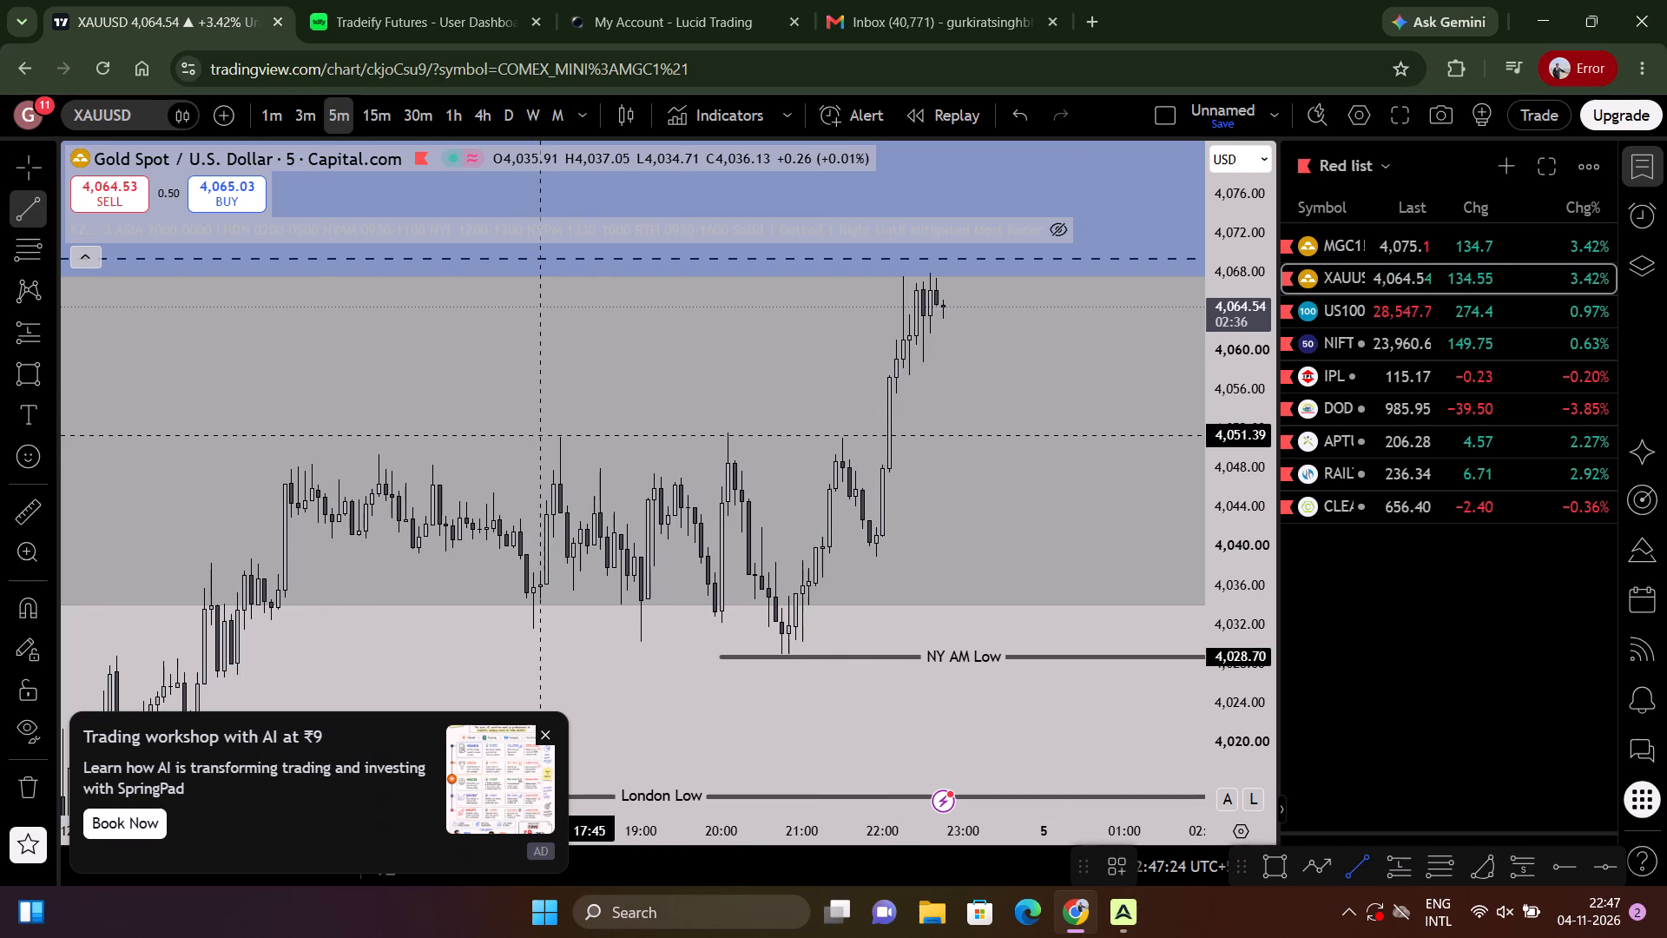
pyautogui.rightClick(722, 484)
# Examine gold's 5-minute price action below London Low, through the 3,969.93 level down to PDL.
pyautogui.scroll(-3, 965, 718)
pyautogui.moveTo(972, 737); pyautogui.dragTo(1105, 438)
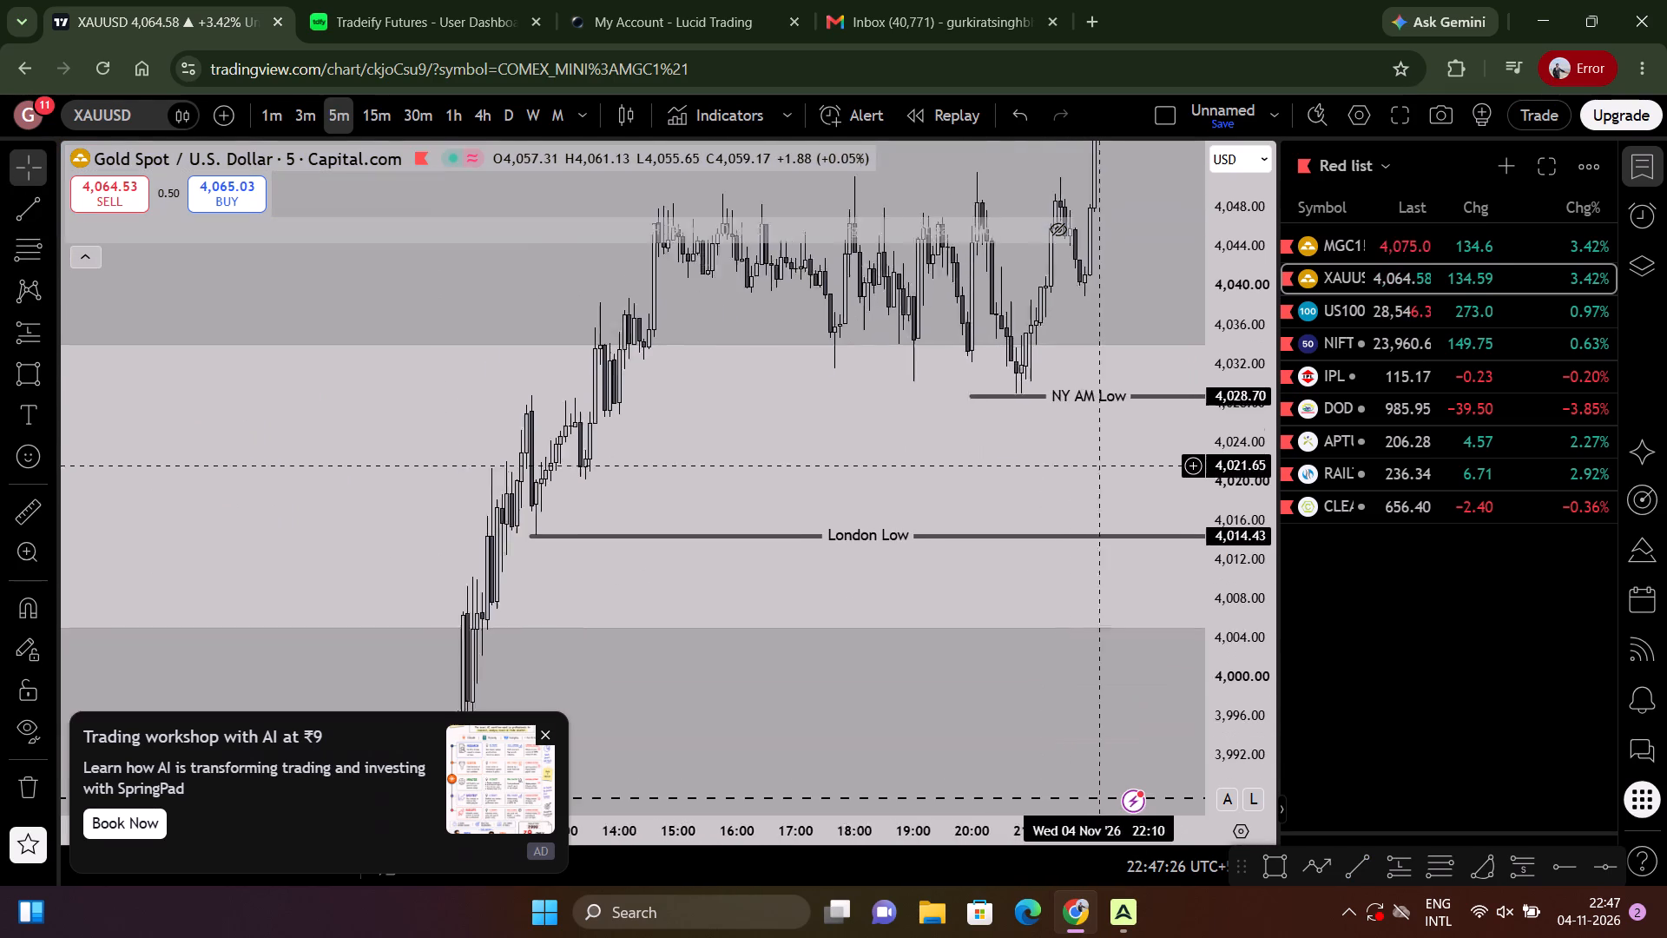
pyautogui.moveTo(1105, 438); pyautogui.dragTo(1105, 431)
pyautogui.scroll(-2, 1047, 432)
pyautogui.scroll(2, 1038, 438)
pyautogui.moveTo(1037, 434); pyautogui.dragTo(1110, 27)
pyautogui.scroll(-4, 1072, 290)
pyautogui.moveTo(1220, 376); pyautogui.dragTo(1232, 401)
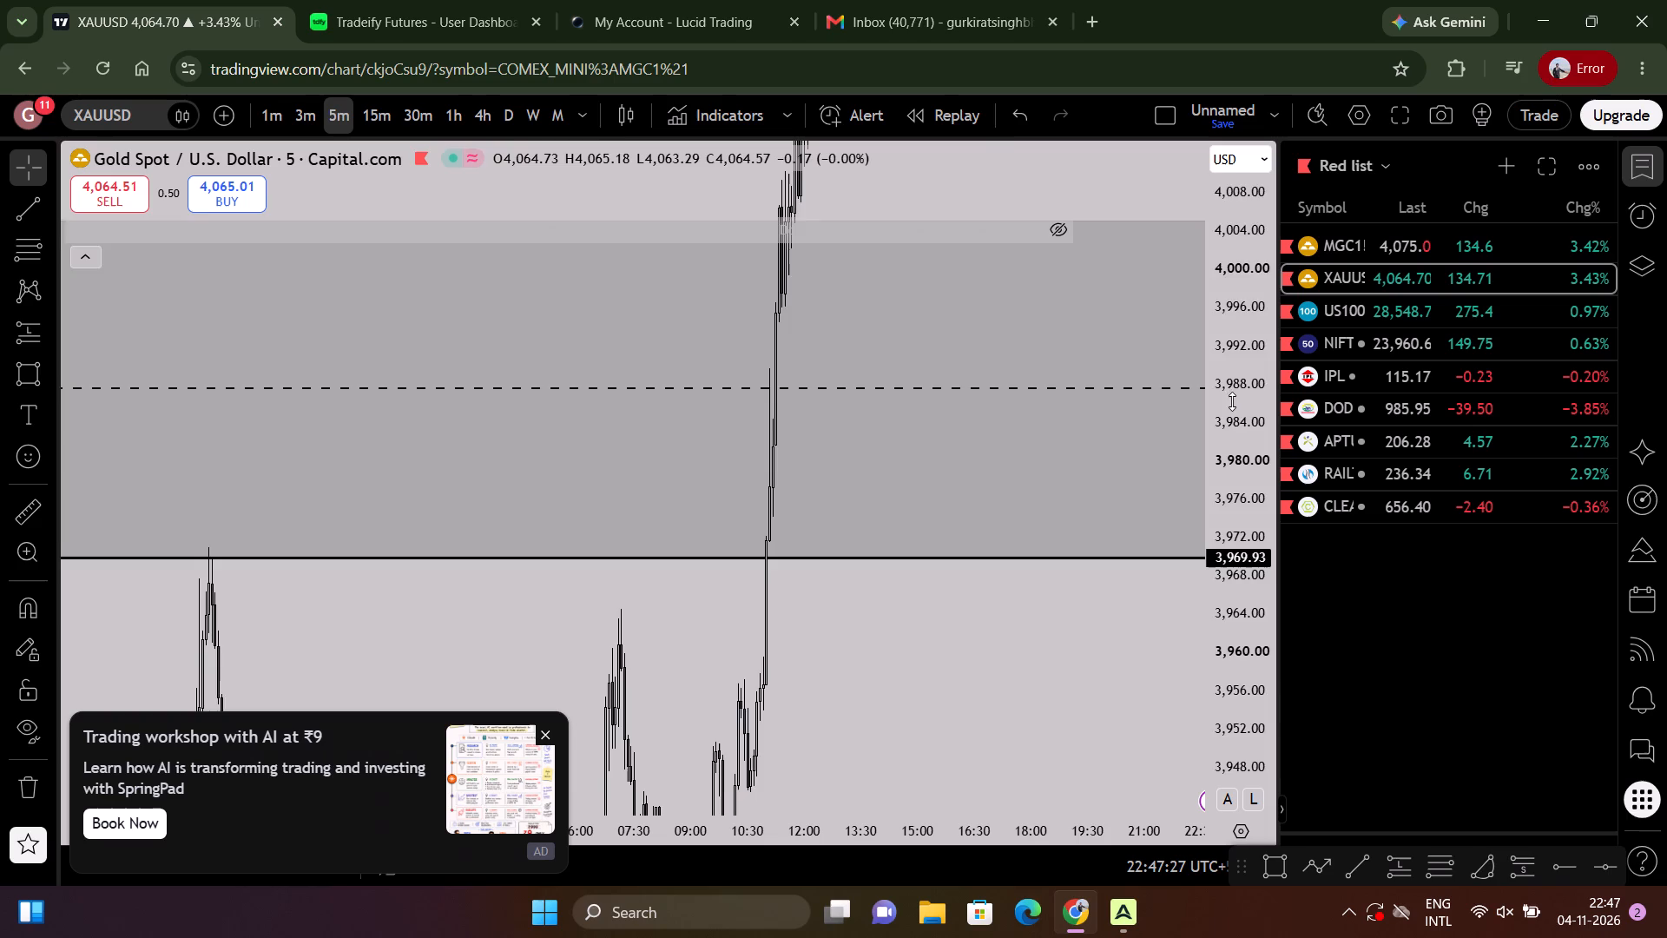
pyautogui.moveTo(1232, 401); pyautogui.dragTo(1176, 703)
pyautogui.scroll(-4, 978, 619)
pyautogui.moveTo(949, 604); pyautogui.dragTo(1017, 437)
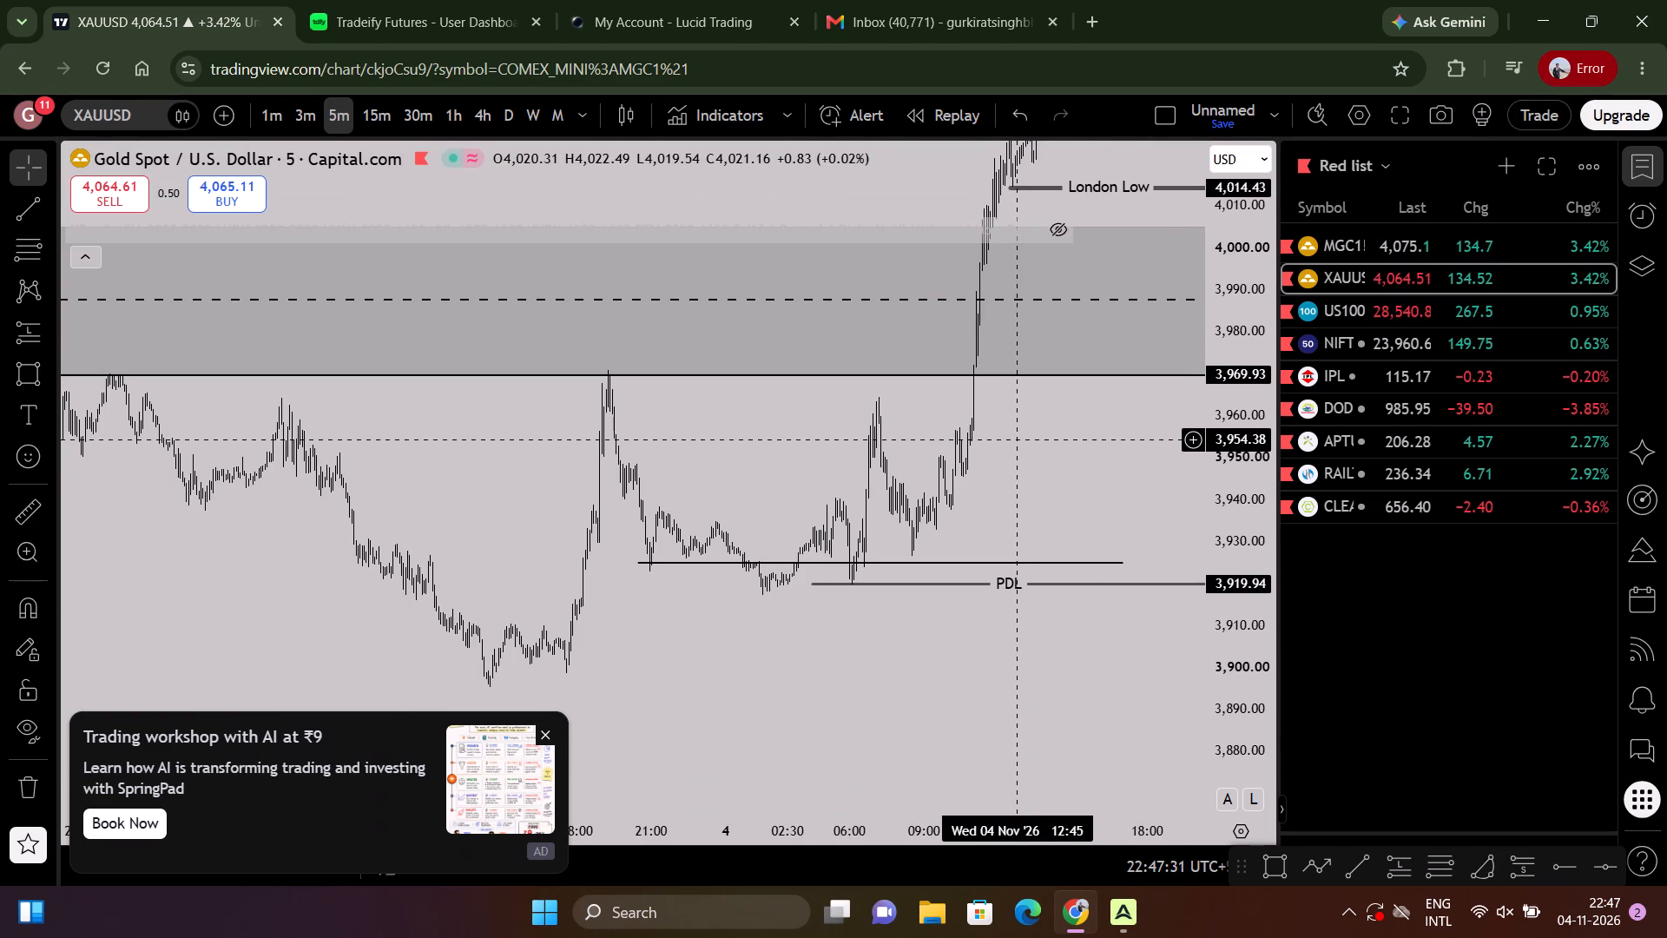
pyautogui.scroll(9, 1119, 686)
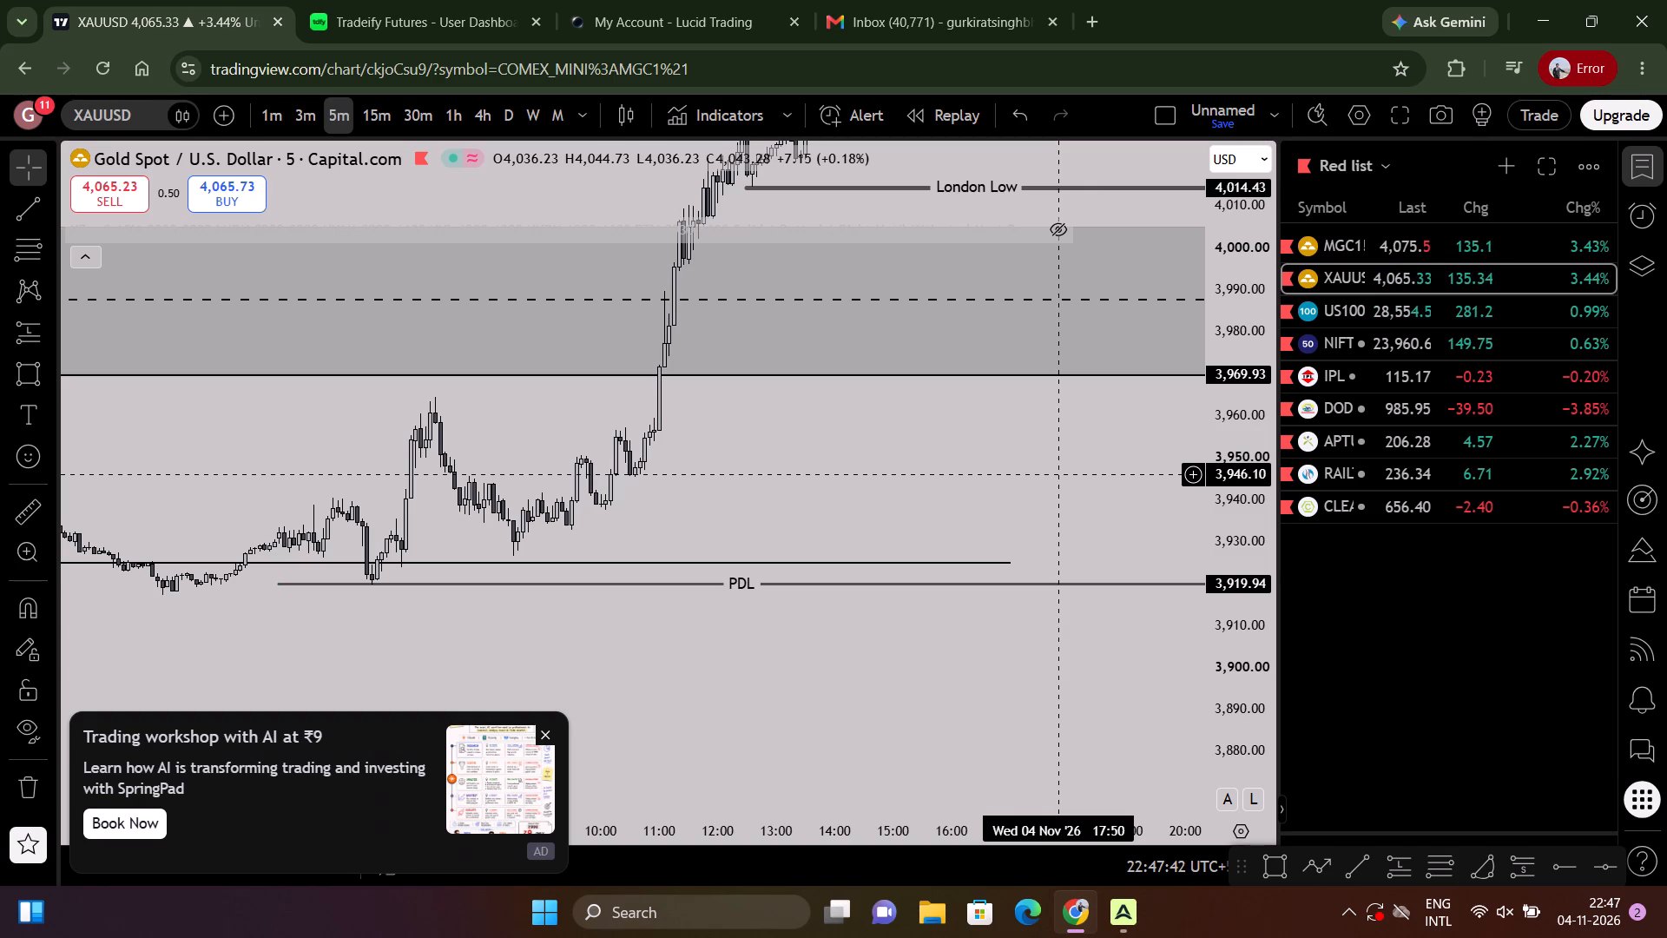
# Examine gold's wider 5-minute swings around November 3 and 4 against the marked zones and session lows.
pyautogui.scroll(-14, 1058, 473)
pyautogui.scroll(-3, 981, 485)
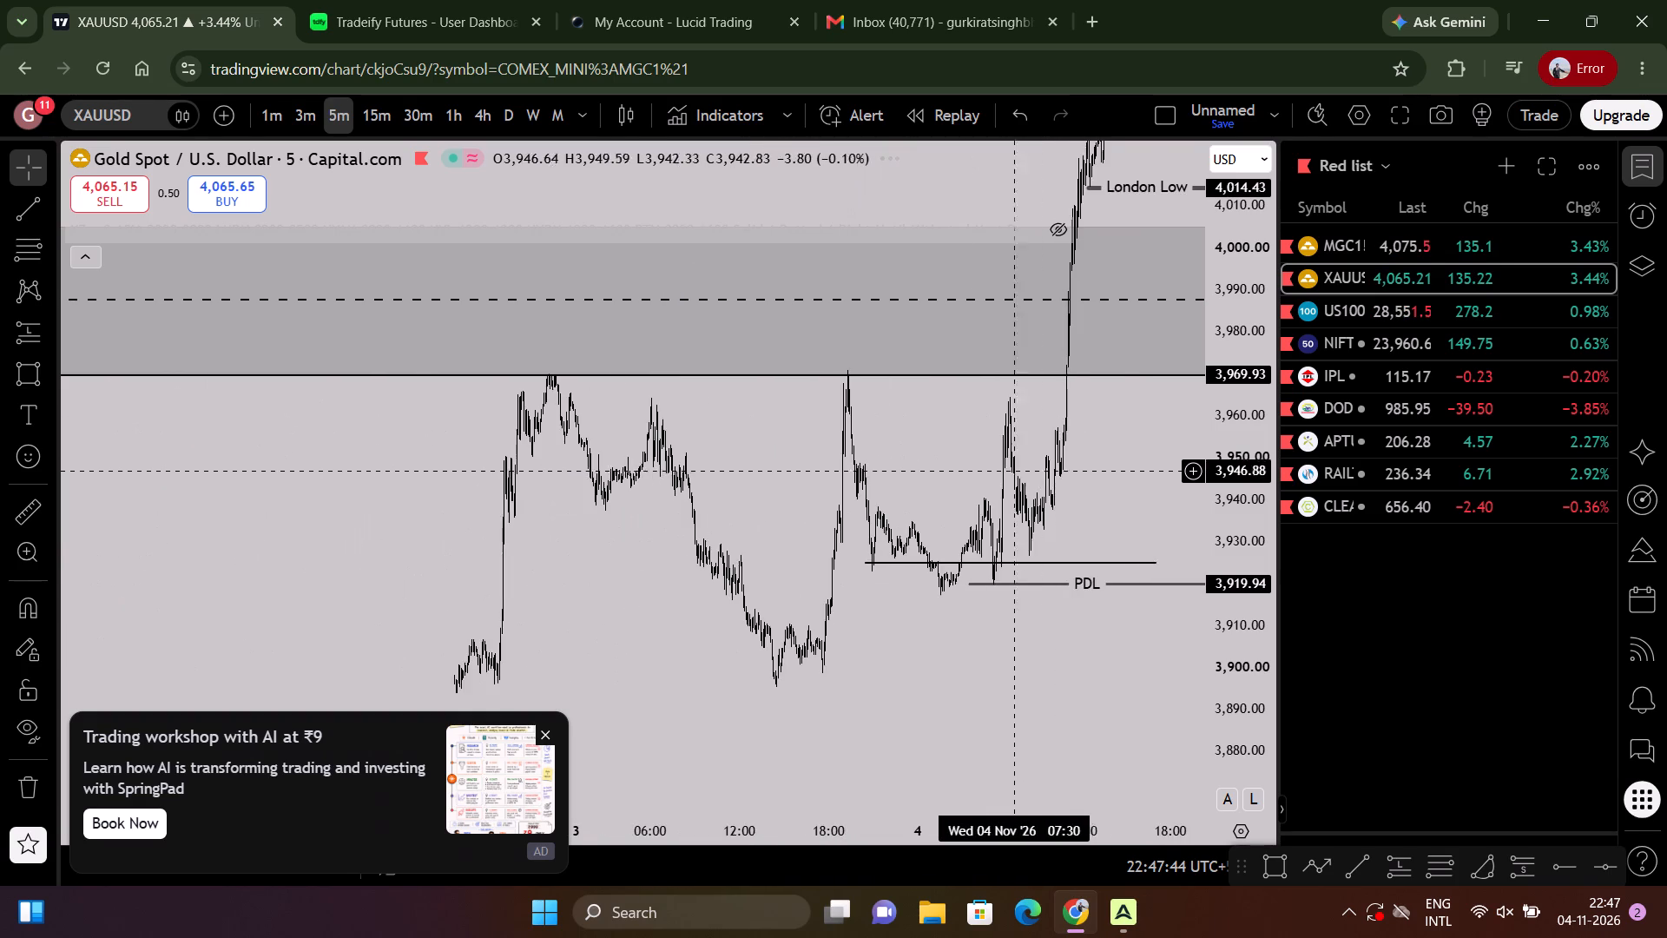
pyautogui.scroll(-2, 948, 490)
pyautogui.moveTo(946, 490); pyautogui.dragTo(939, 741)
pyautogui.scroll(2, 939, 741)
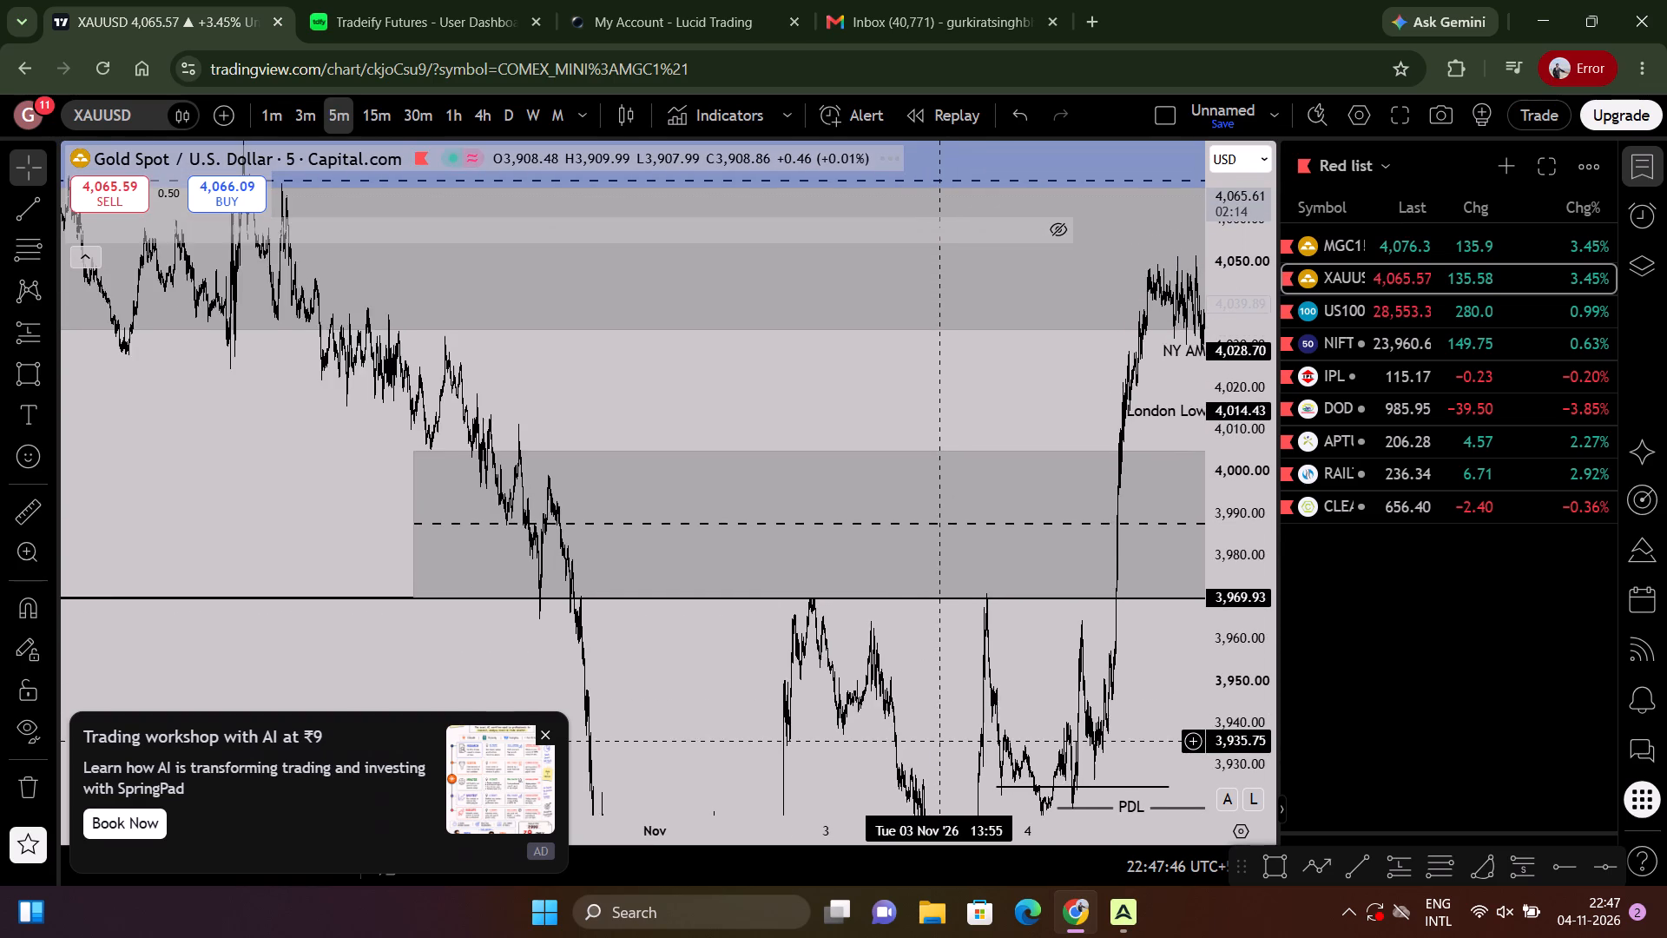
pyautogui.scroll(10, 939, 741)
pyautogui.moveTo(939, 741); pyautogui.dragTo(730, 710)
pyautogui.scroll(4, 730, 710)
pyautogui.moveTo(772, 721); pyautogui.dragTo(794, 797)
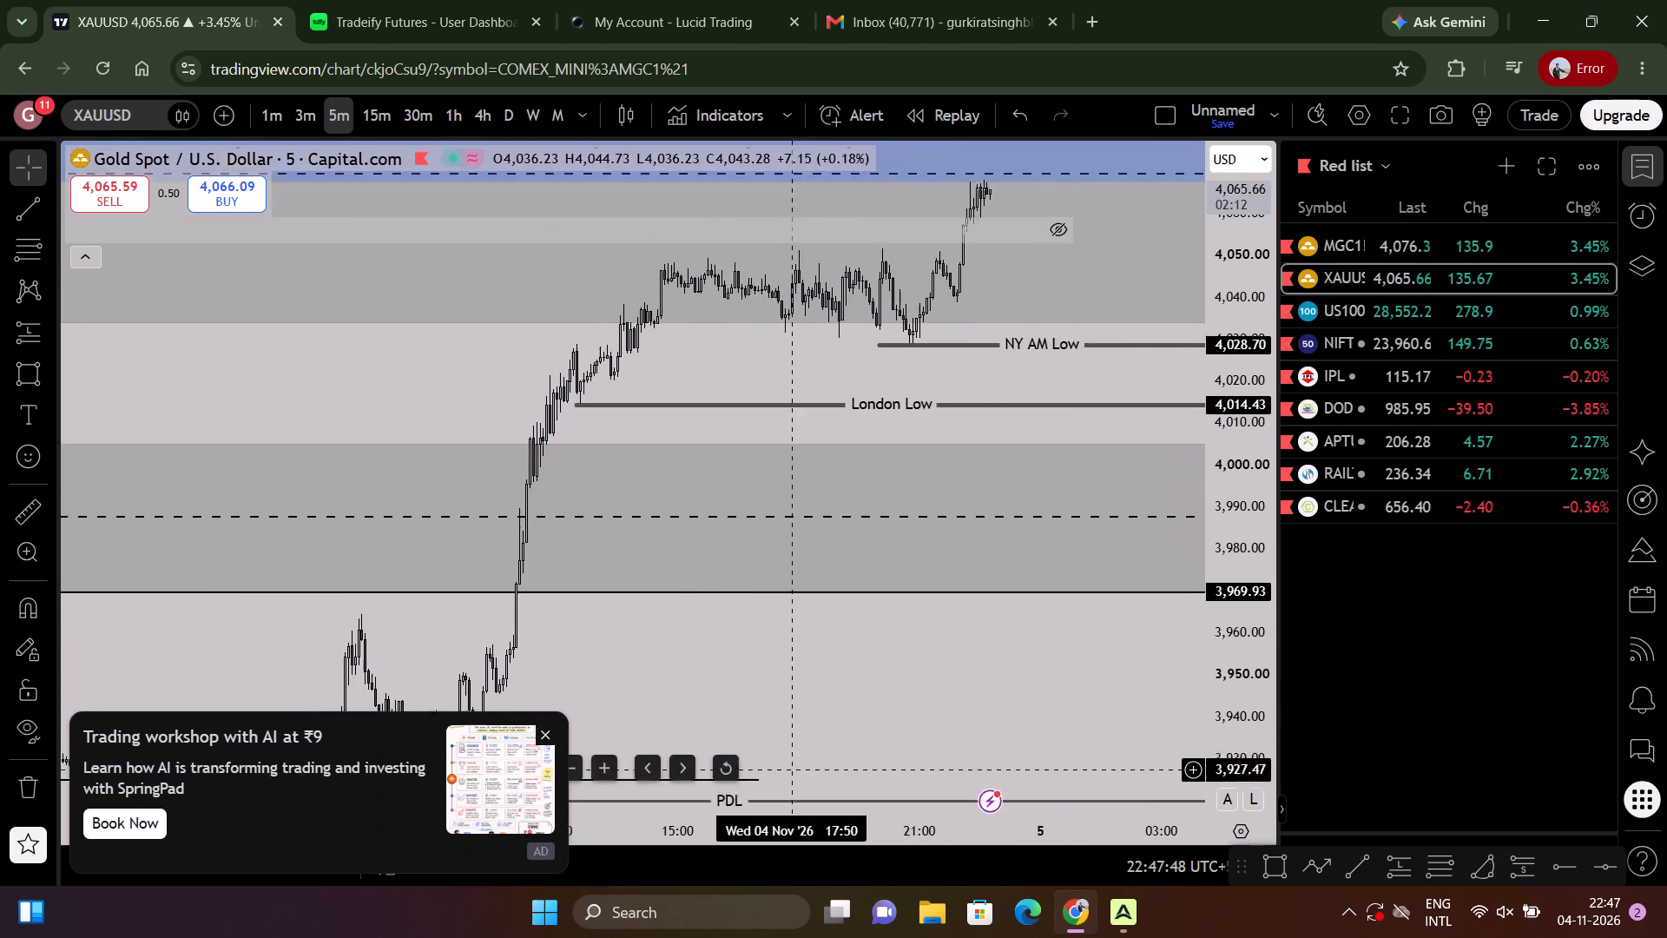
pyautogui.moveTo(794, 797); pyautogui.dragTo(797, 850)
# Examine gold's 5-minute consolidation above NY AM Low and the latest candles beneath the blue zone.
pyautogui.moveTo(1224, 539); pyautogui.dragTo(1241, 243)
pyautogui.scroll(2, 1026, 380)
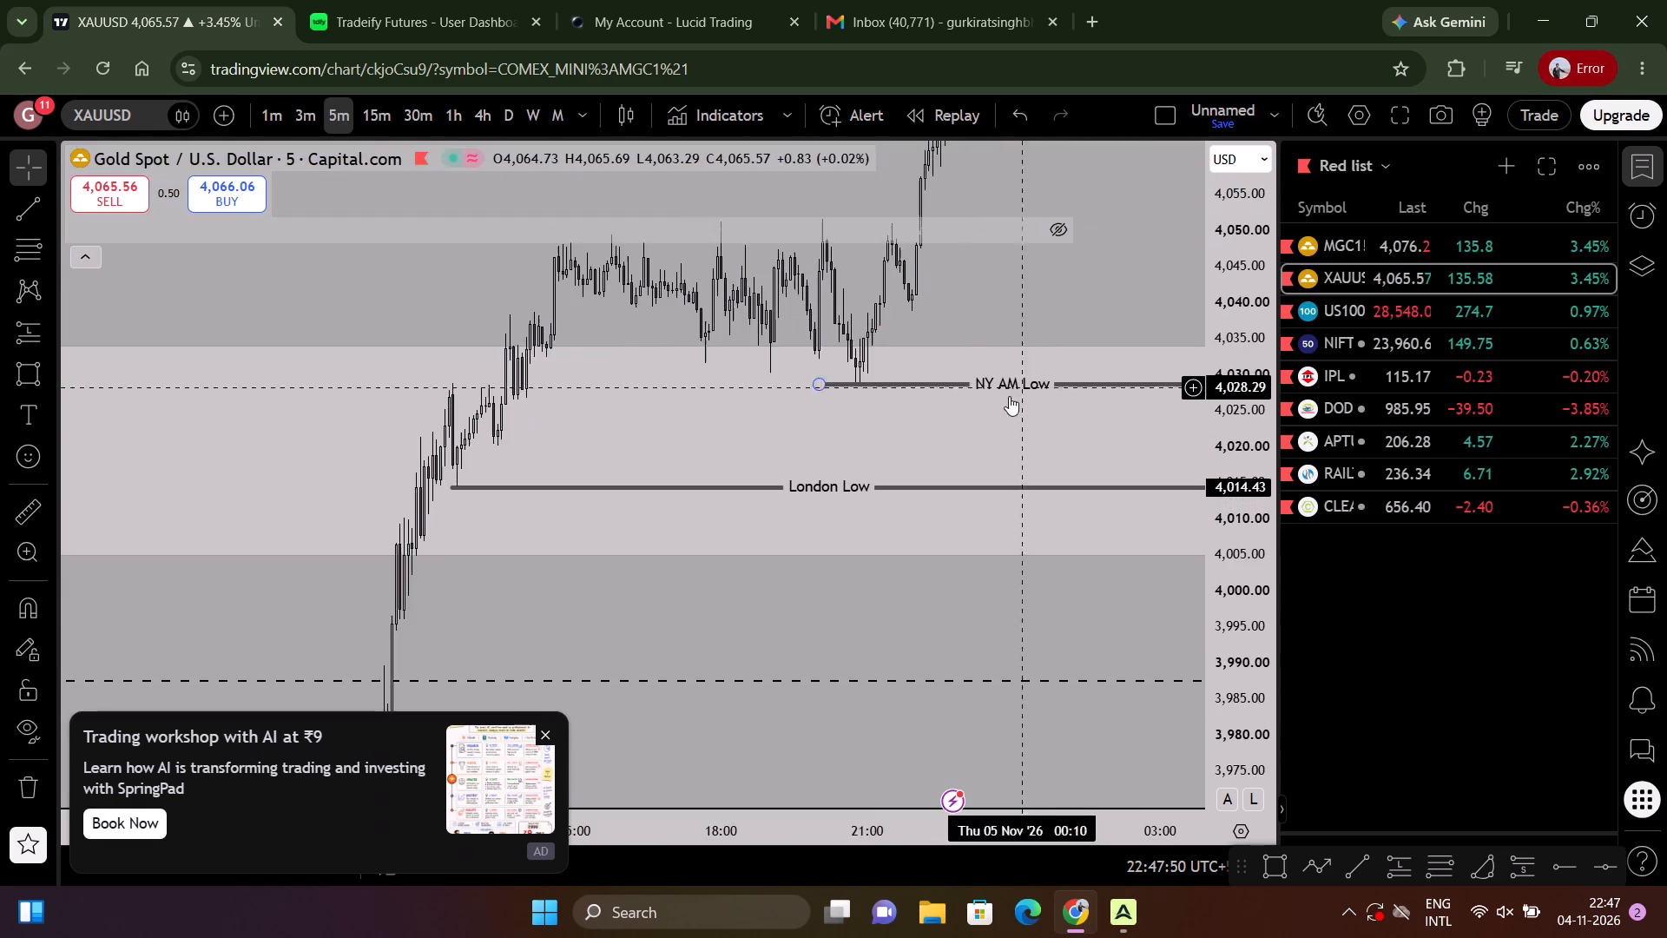
pyautogui.moveTo(961, 430); pyautogui.dragTo(985, 538)
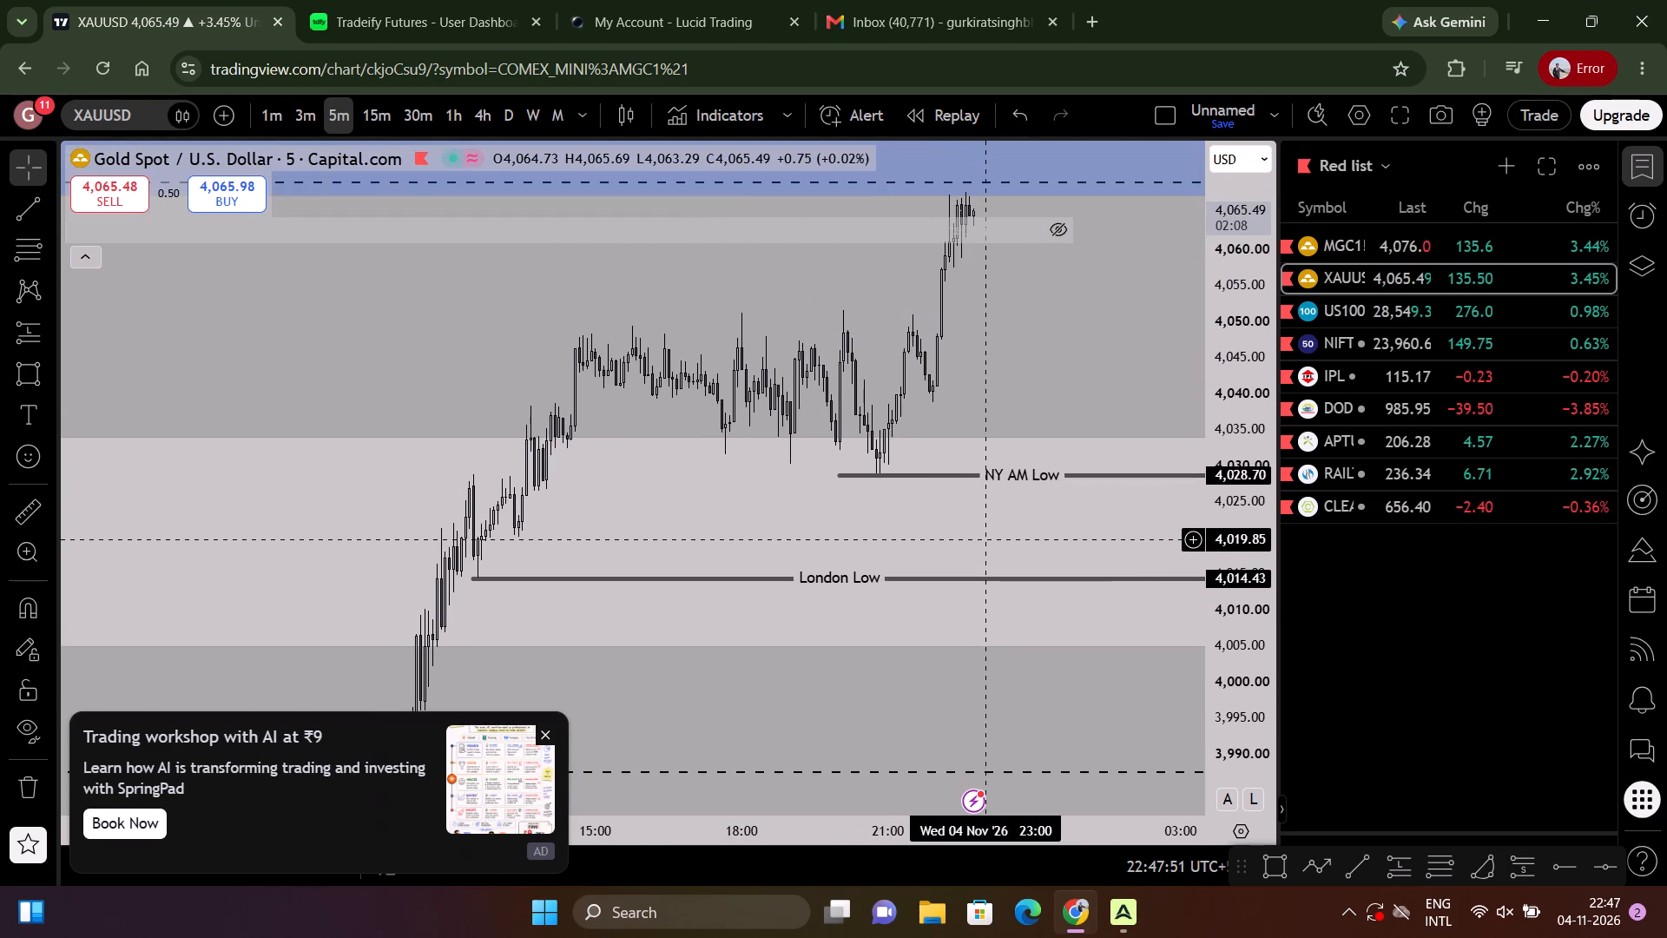
pyautogui.scroll(4, 985, 538)
pyautogui.moveTo(988, 540); pyautogui.dragTo(1032, 620)
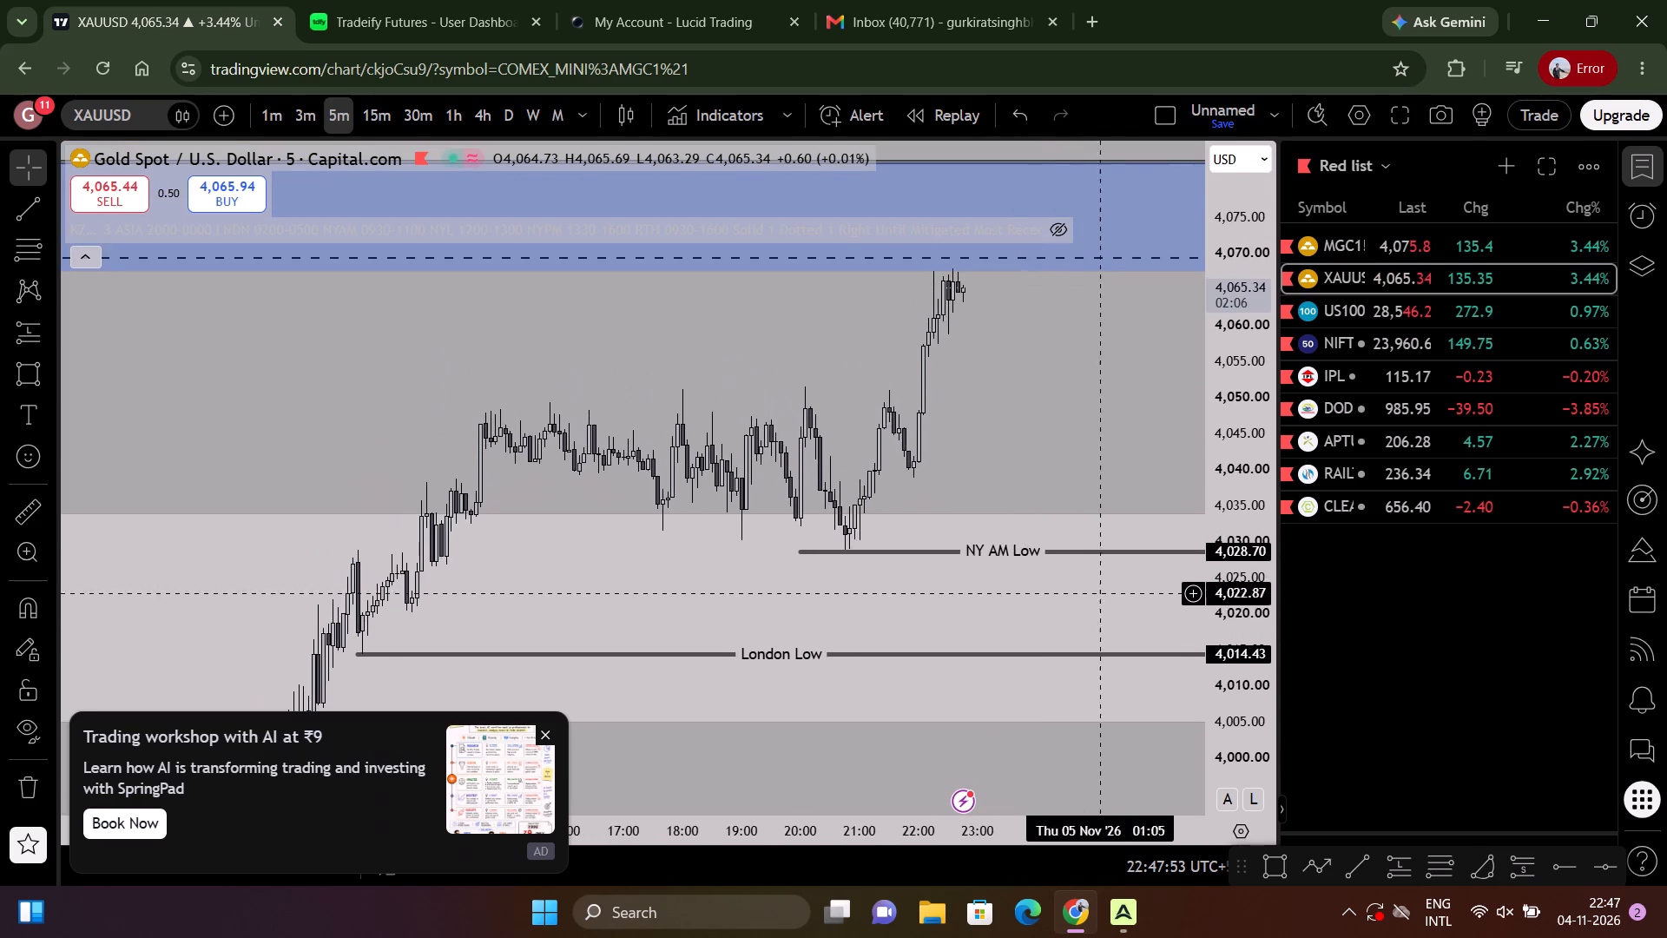
pyautogui.moveTo(1229, 651); pyautogui.dragTo(1219, 331)
pyautogui.scroll(3, 1076, 329)
pyautogui.scroll(-3, 1074, 334)
pyautogui.scroll(2, 1074, 334)
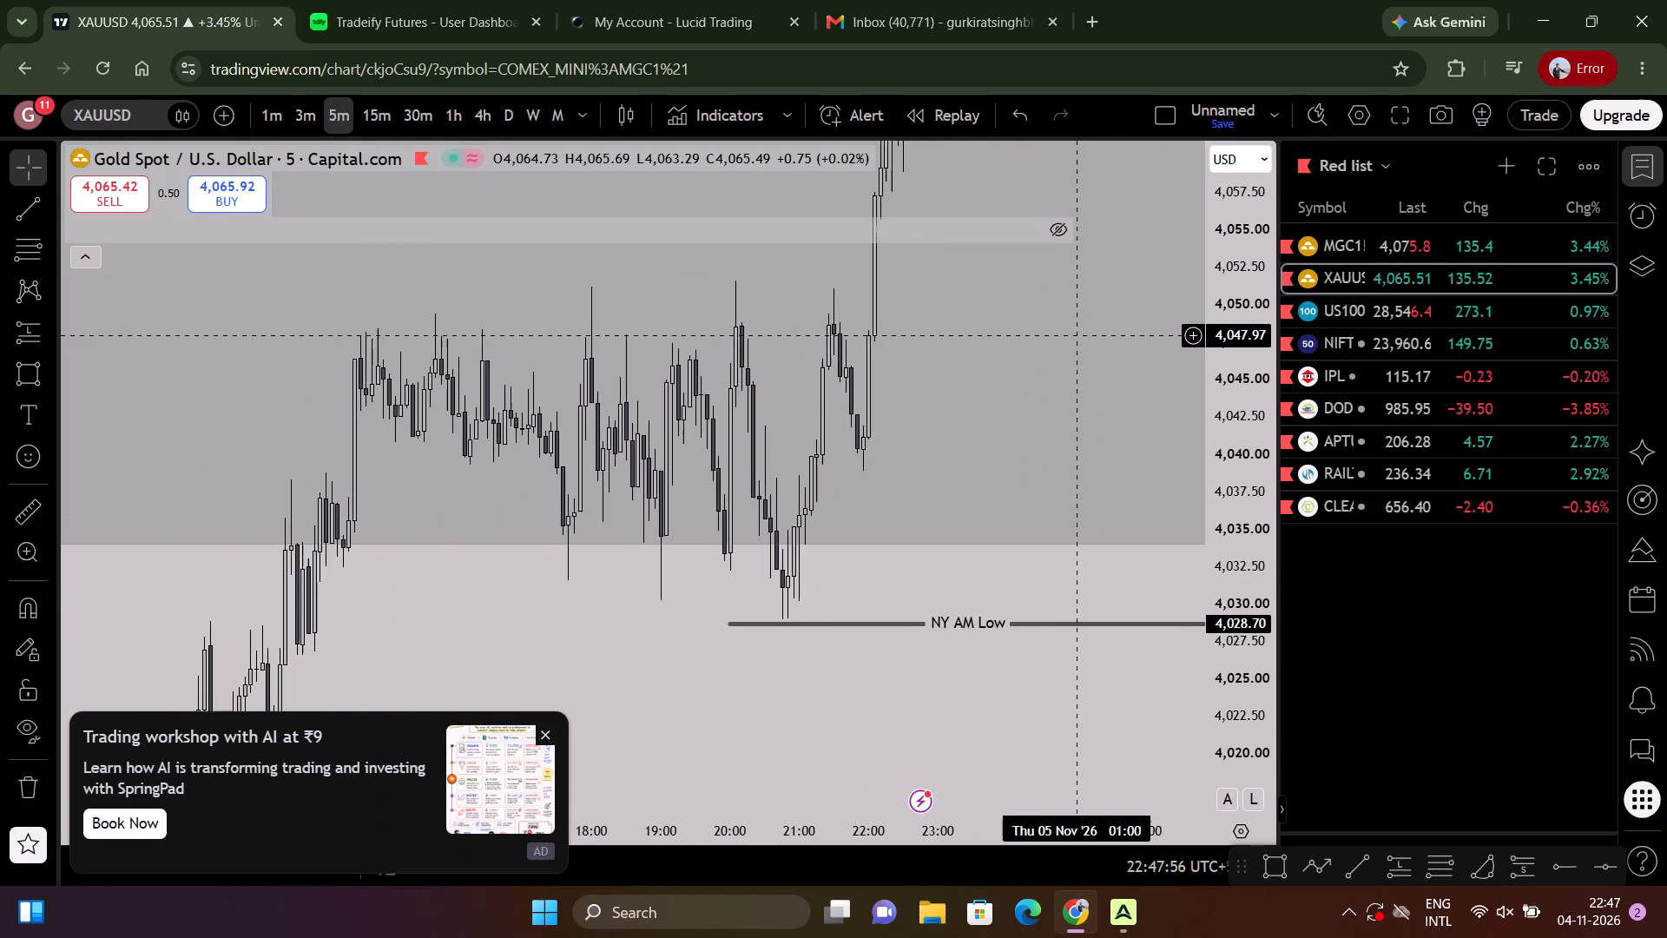
pyautogui.moveTo(1032, 298); pyautogui.dragTo(1006, 519)
pyautogui.scroll(-3, 1071, 451)
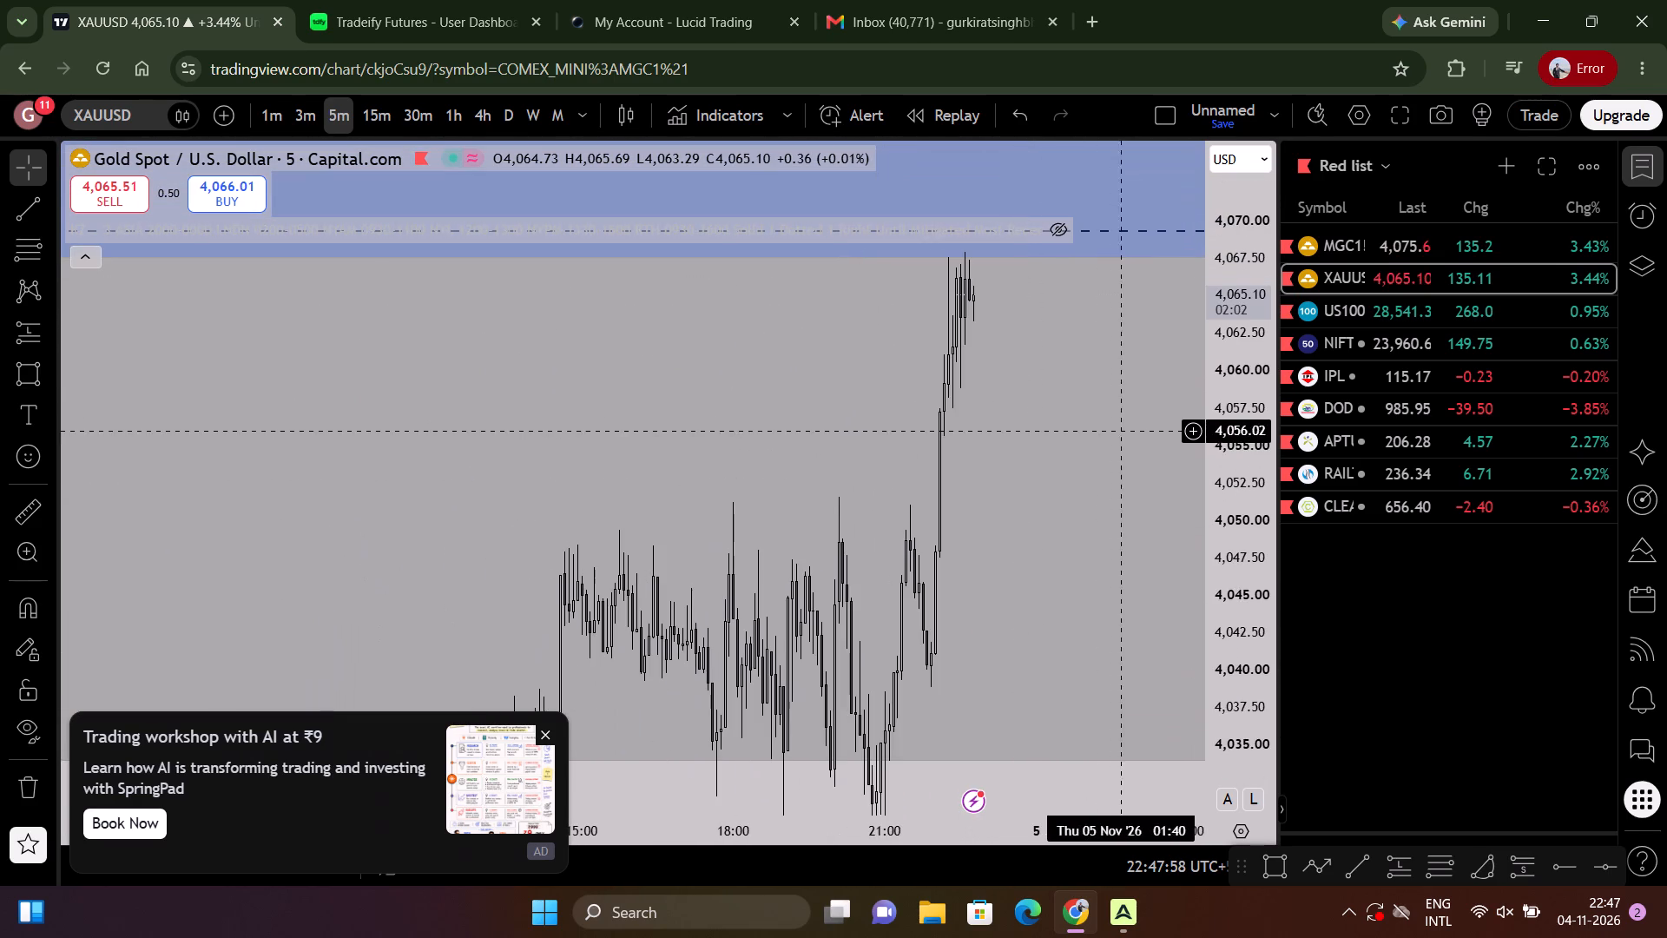
pyautogui.moveTo(1242, 380); pyautogui.dragTo(1226, 552)
pyautogui.scroll(5, 1046, 492)
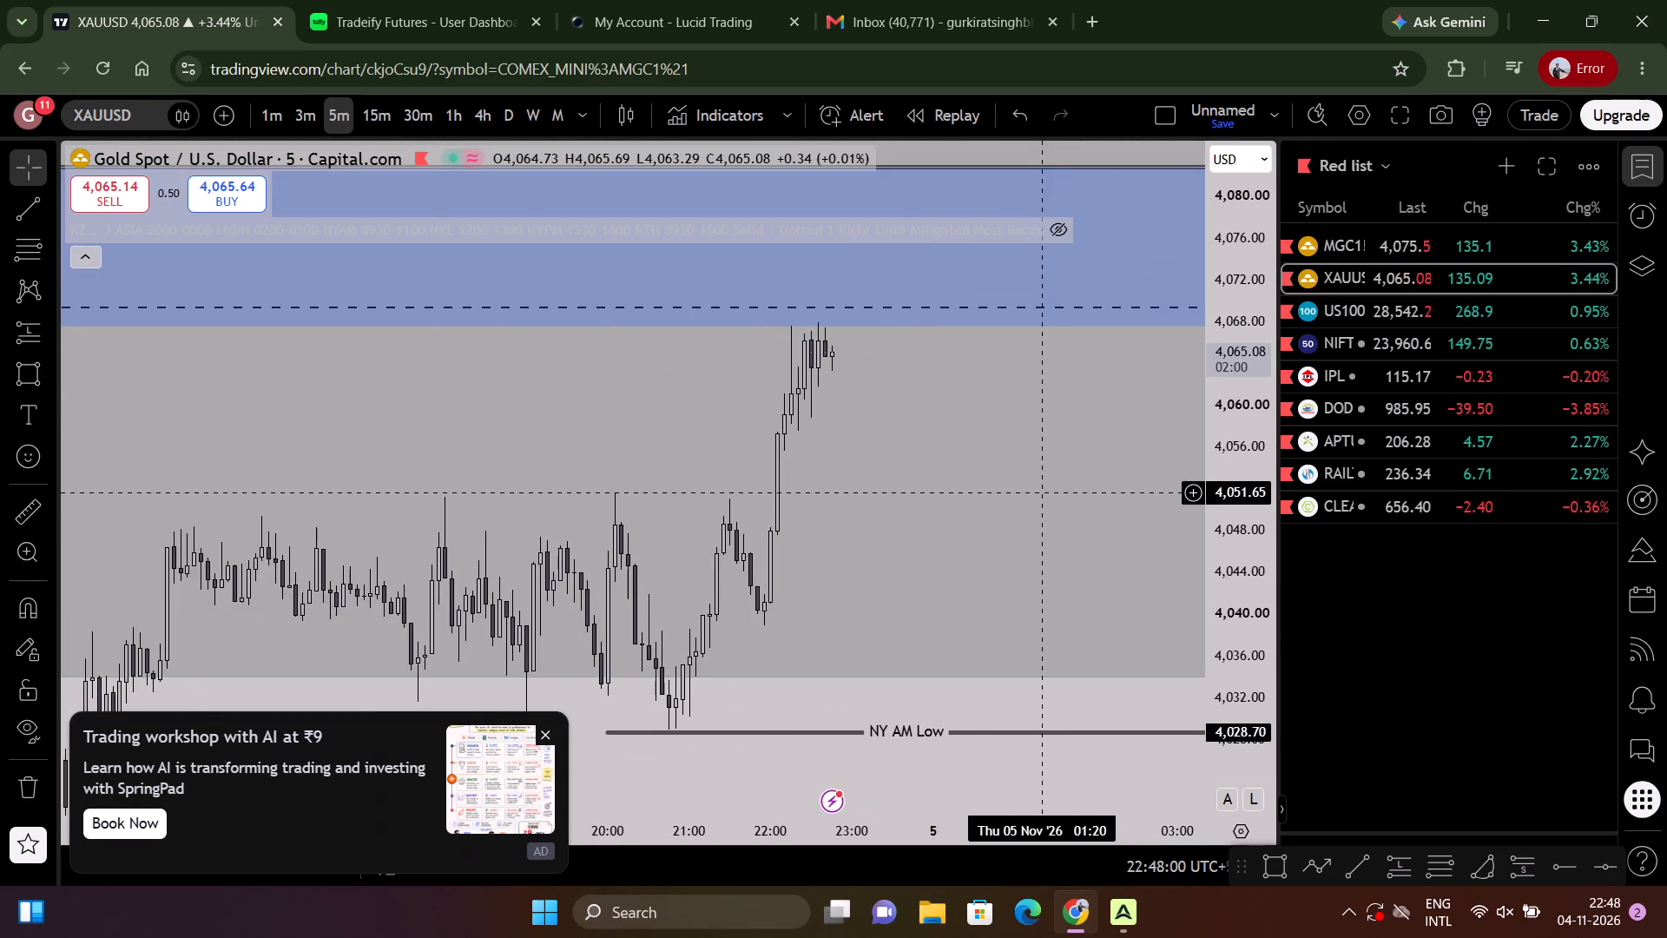
pyautogui.scroll(-3, 1057, 512)
# Switch to US100 and move the start of the shaded zone near 28,120 to about 12:00 on November 4.
pyautogui.click(1463, 239)
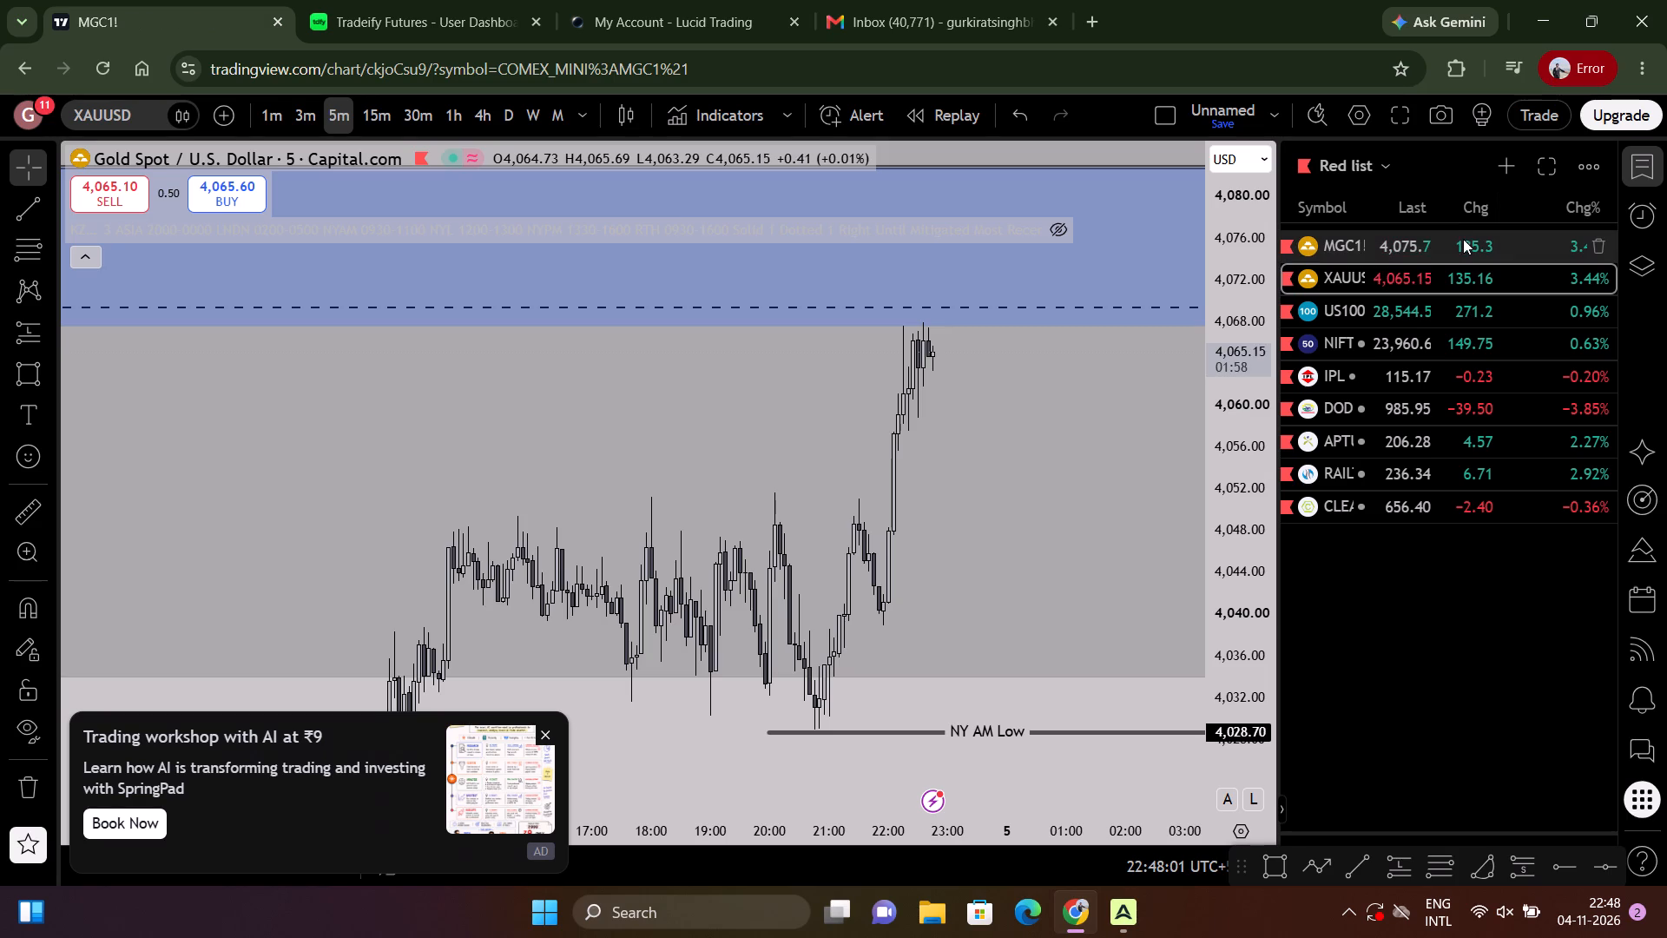
pyautogui.click(1451, 323)
pyautogui.scroll(-4, 1391, 374)
pyautogui.scroll(-3, 951, 423)
pyautogui.moveTo(998, 445); pyautogui.dragTo(1019, 383)
pyautogui.scroll(-4, 1024, 393)
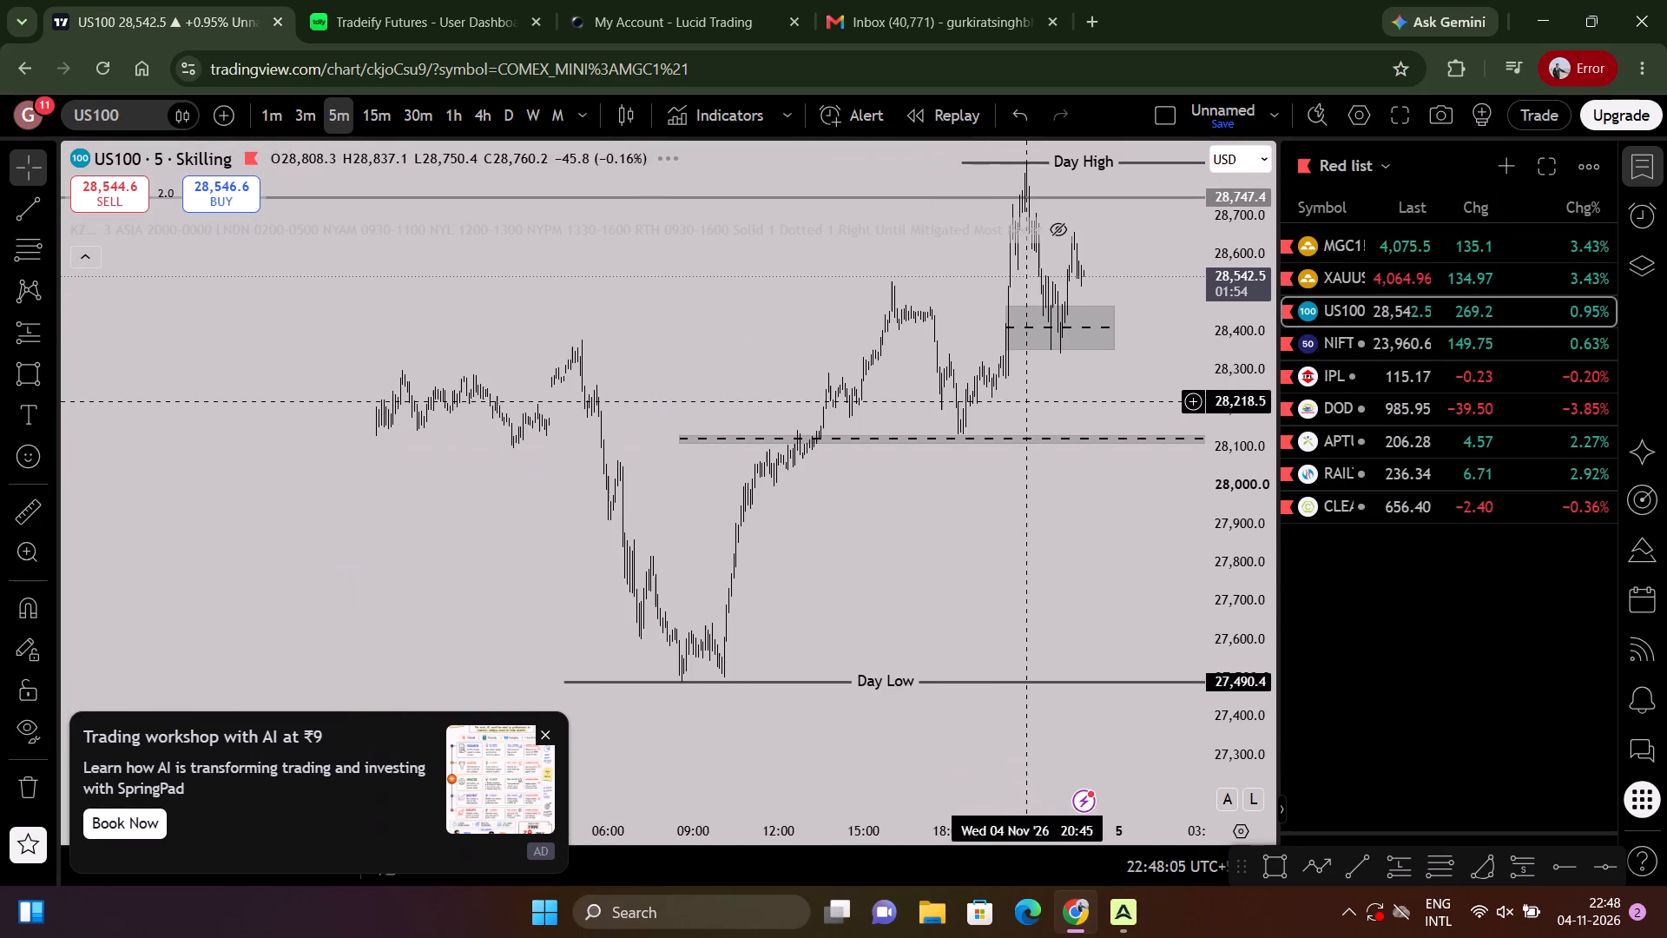
pyautogui.moveTo(1242, 638); pyautogui.dragTo(1115, 107)
pyautogui.scroll(4, 912, 274)
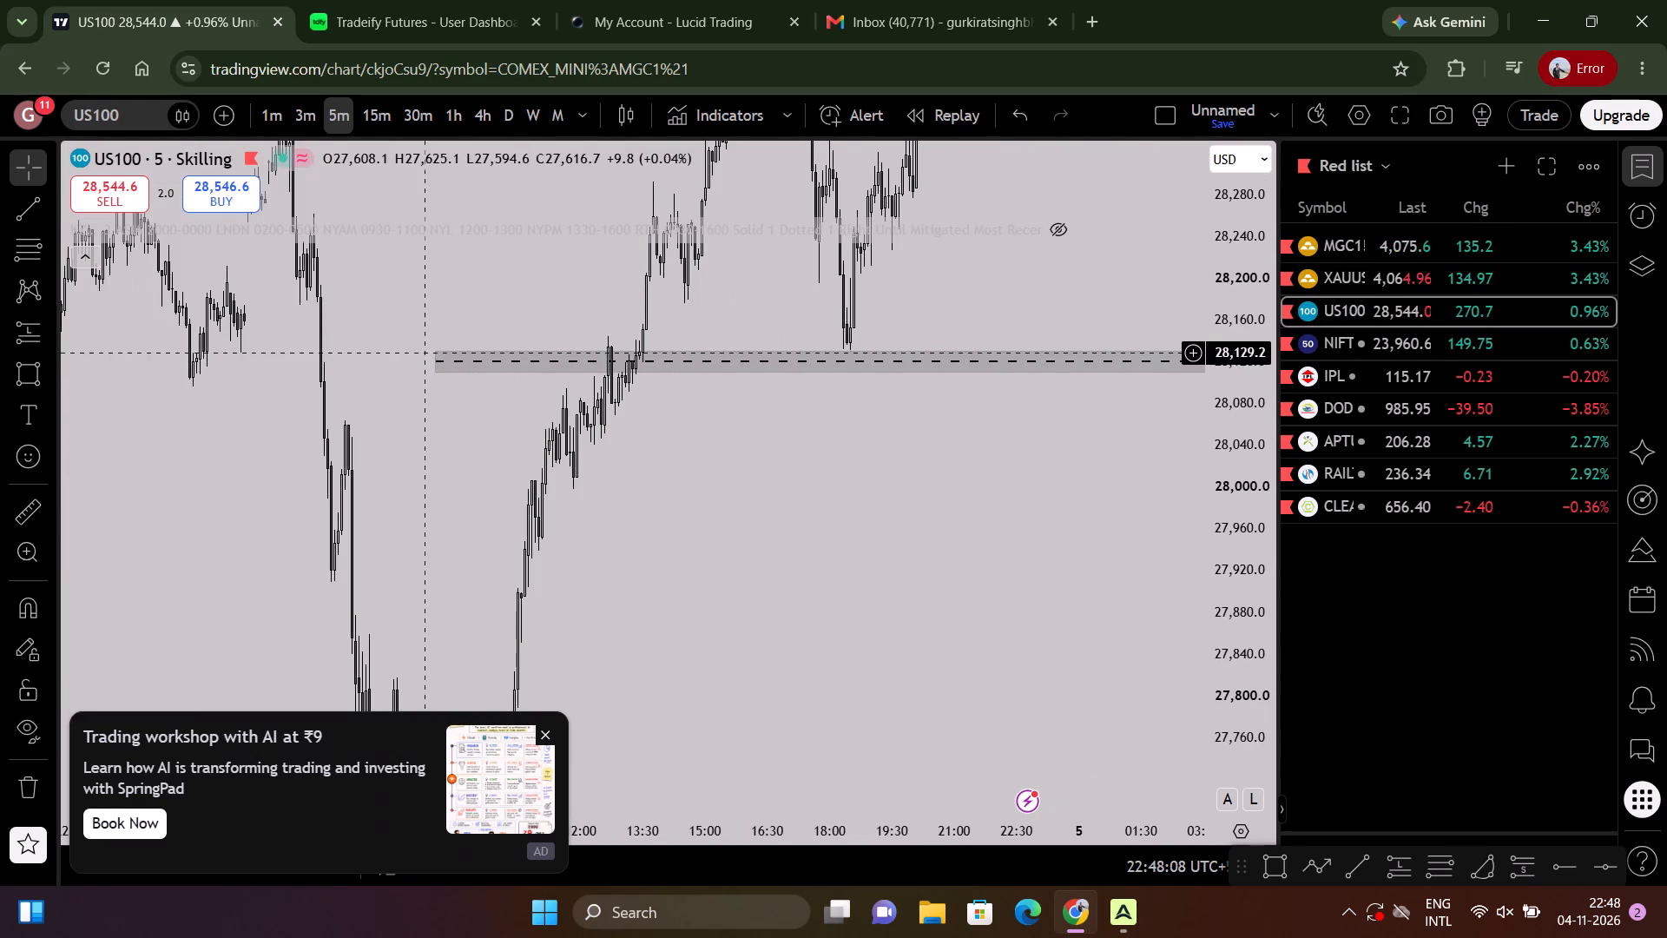
pyautogui.moveTo(432, 361); pyautogui.dragTo(575, 356)
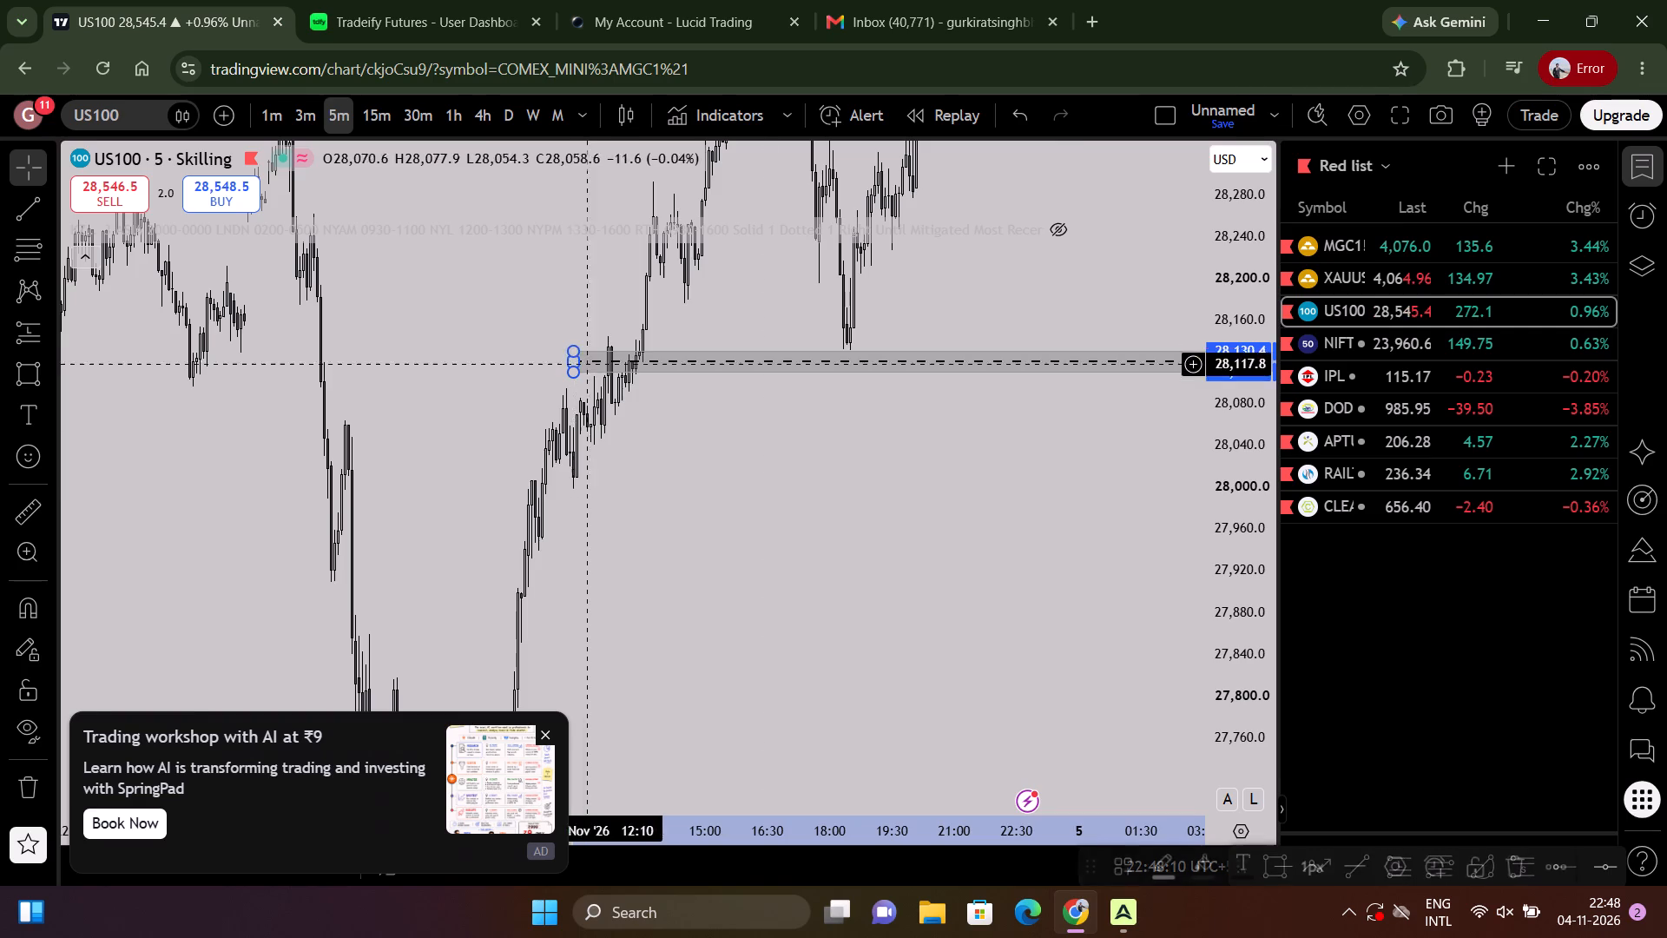
# Examine US100's 5-minute pullback from Day High into the shaded zone near 28,400 and the bounce from it.
pyautogui.scroll(3, 1081, 512)
pyautogui.moveTo(1077, 480); pyautogui.dragTo(1058, 697)
pyautogui.moveTo(1230, 325); pyautogui.dragTo(1084, 619)
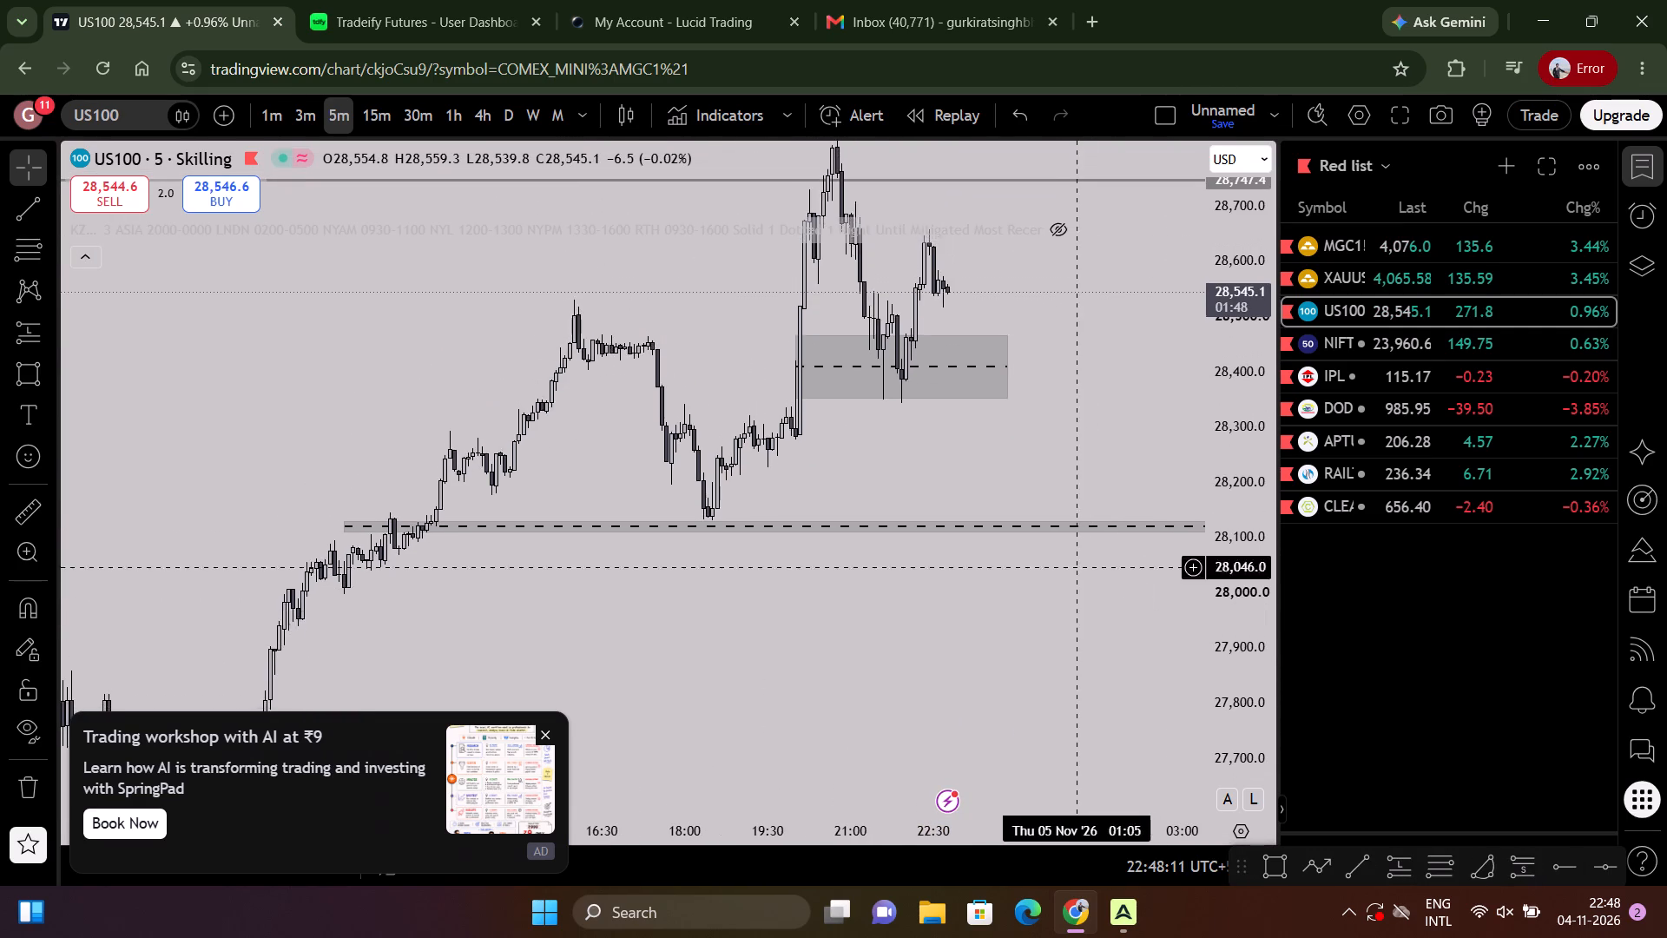
pyautogui.scroll(-1, 1071, 430)
pyautogui.scroll(2, 1071, 430)
pyautogui.moveTo(1077, 386); pyautogui.dragTo(1097, 504)
pyautogui.scroll(-2, 1077, 476)
pyautogui.scroll(5, 1077, 479)
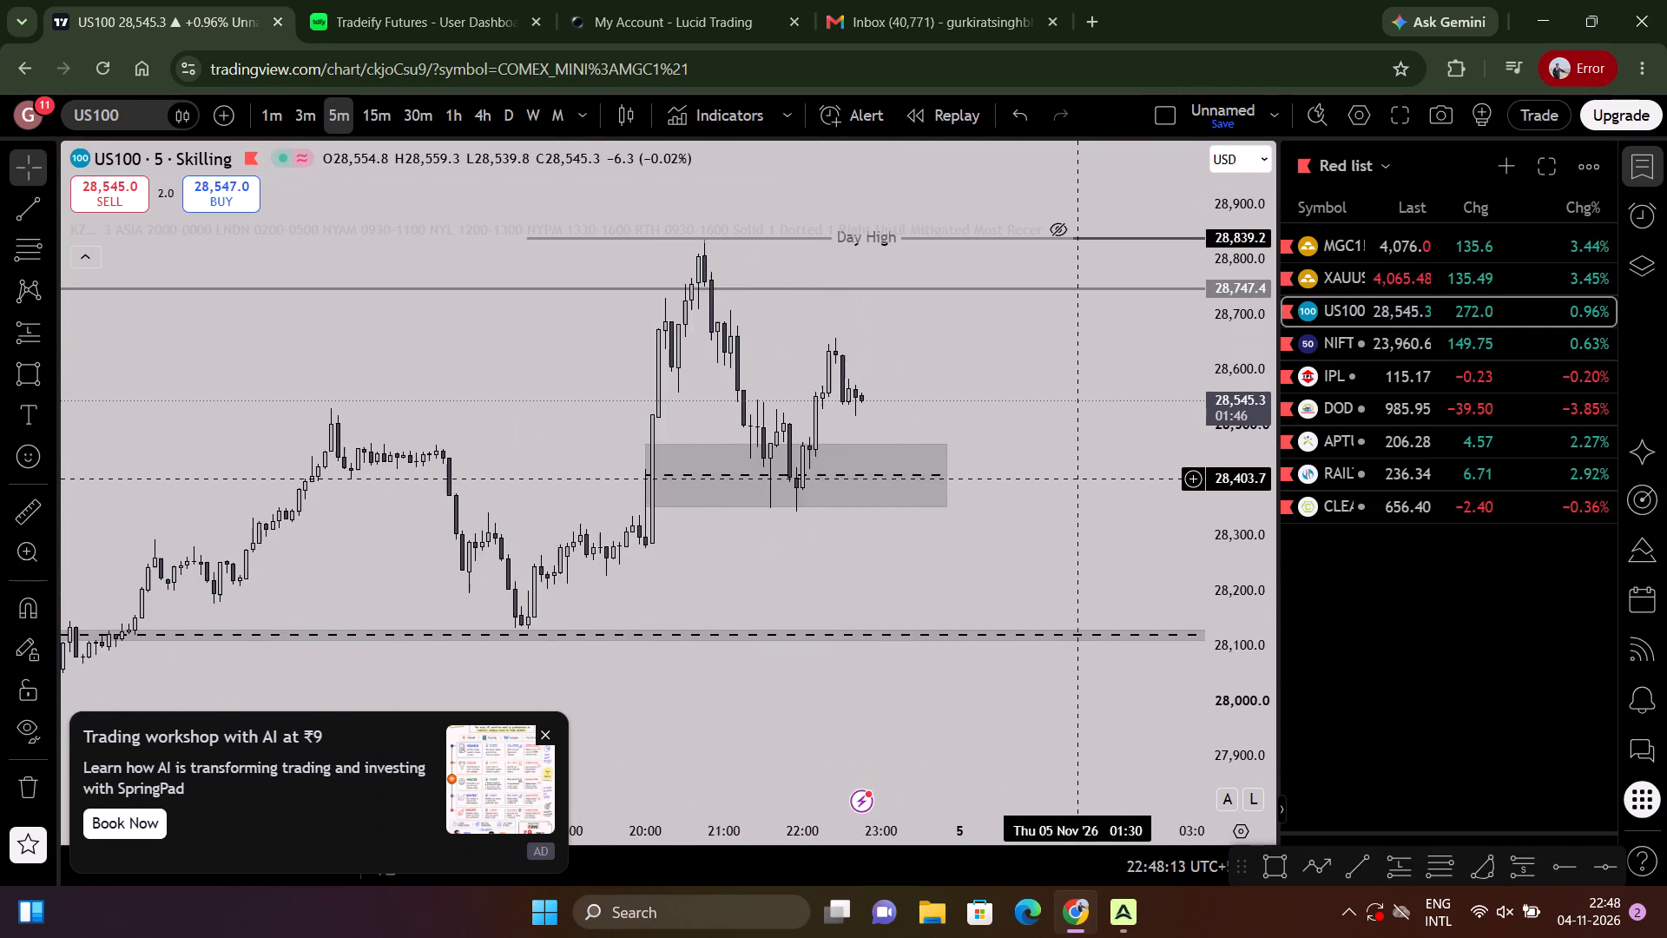
pyautogui.moveTo(1079, 477); pyautogui.dragTo(1095, 405)
pyautogui.scroll(1, 1095, 405)
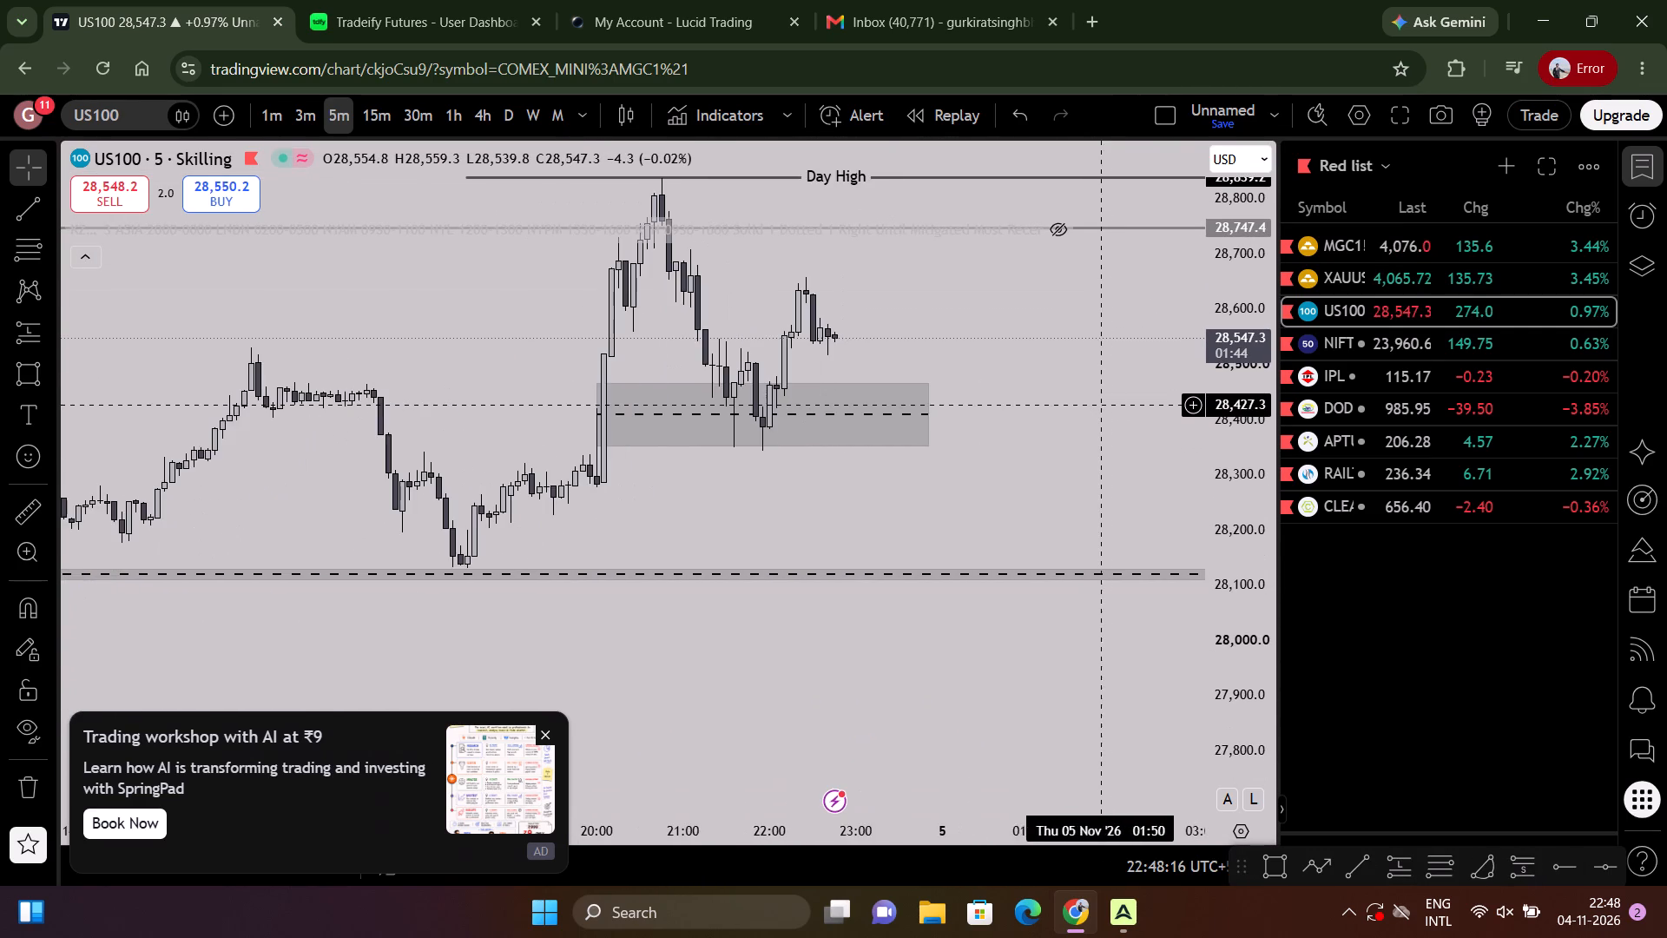
pyautogui.scroll(-2, 1108, 405)
pyautogui.moveTo(1224, 521); pyautogui.dragTo(1219, 410)
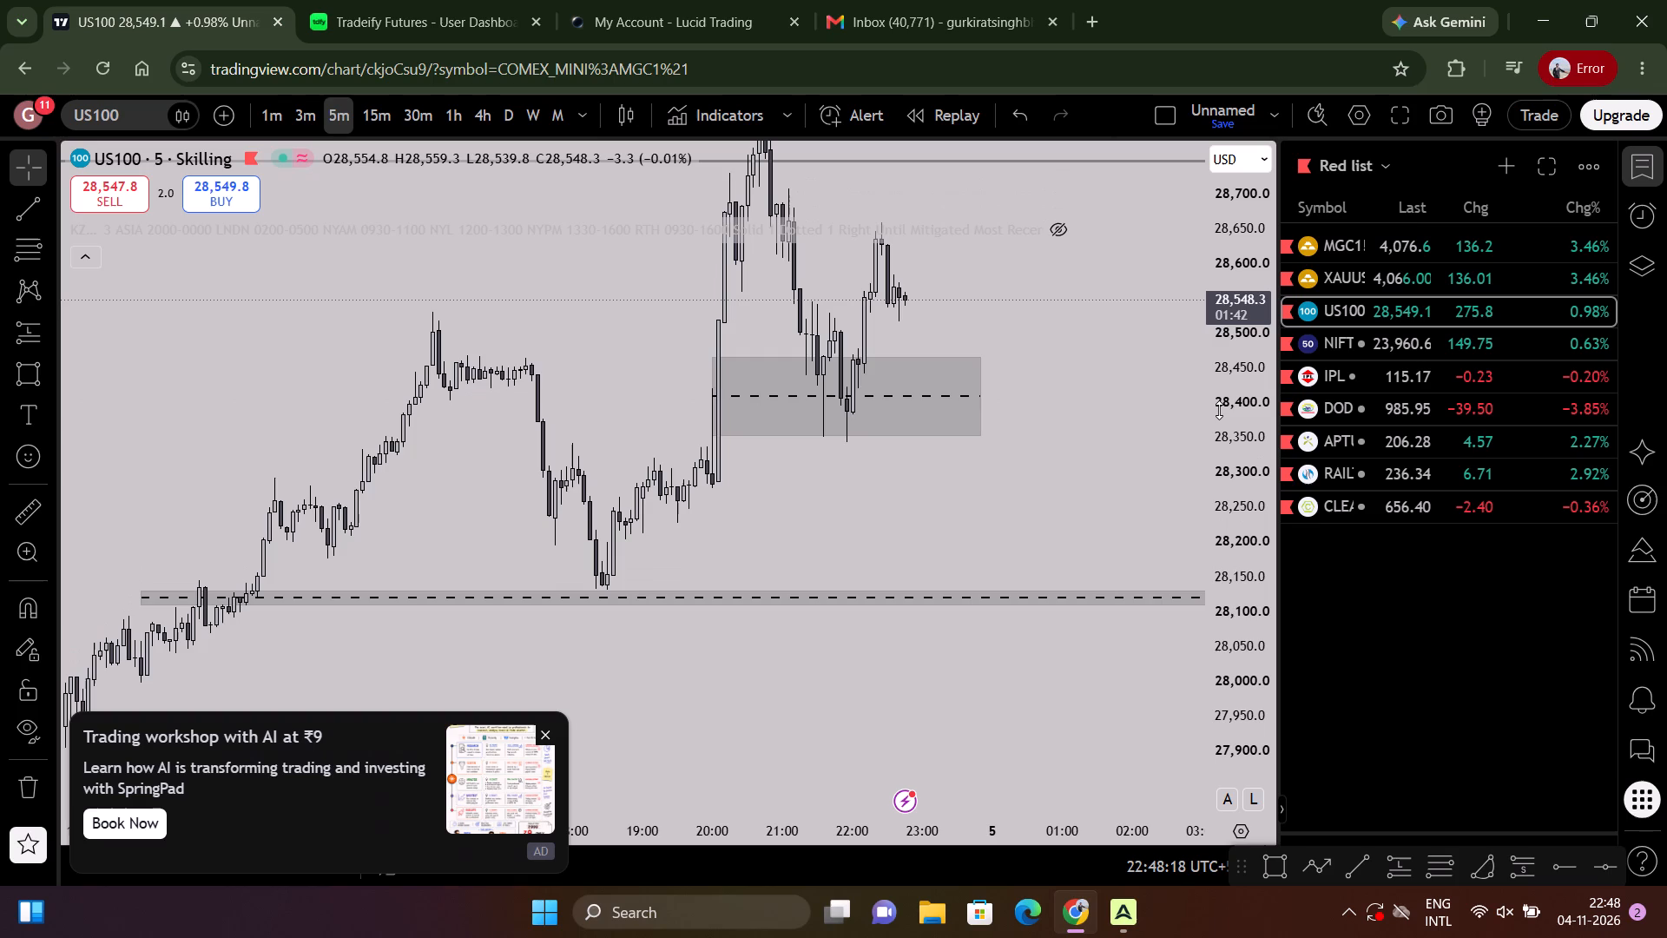
pyautogui.moveTo(1219, 410); pyautogui.dragTo(1145, 651)
# Examine US100's wider 5-minute swings from early November down to Day Low and the recovery.
pyautogui.scroll(-6, 866, 459)
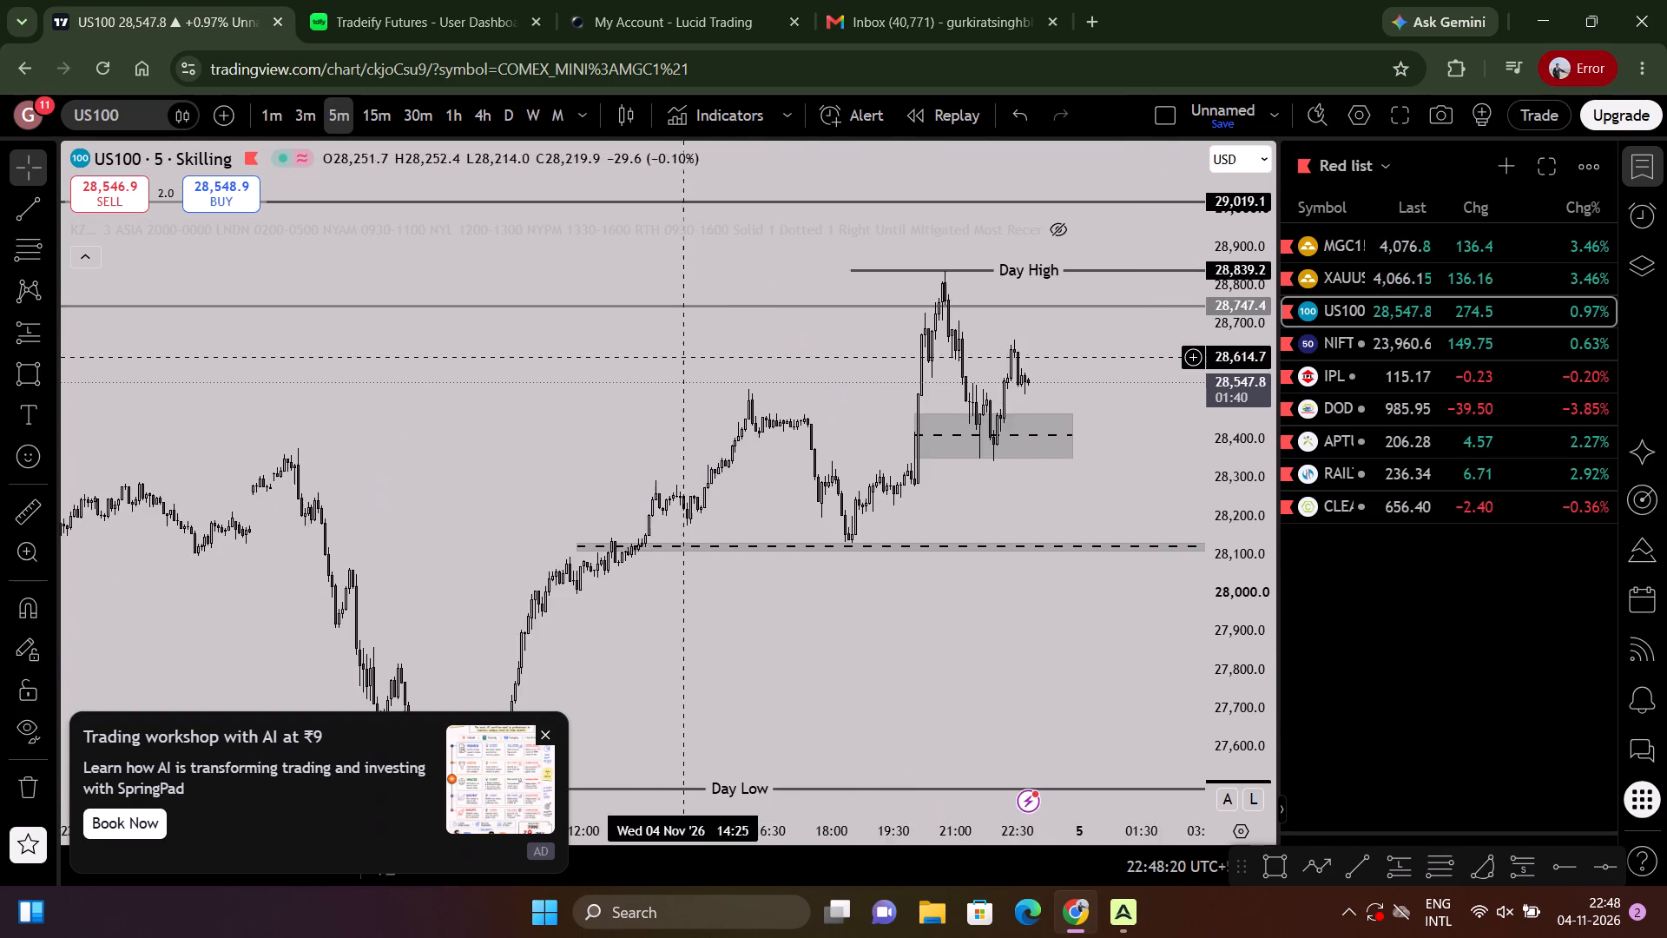
pyautogui.scroll(-12, 684, 354)
pyautogui.scroll(-6, 871, 342)
pyautogui.scroll(5, 913, 428)
pyautogui.moveTo(913, 459); pyautogui.dragTo(920, 347)
pyautogui.scroll(-4, 1069, 475)
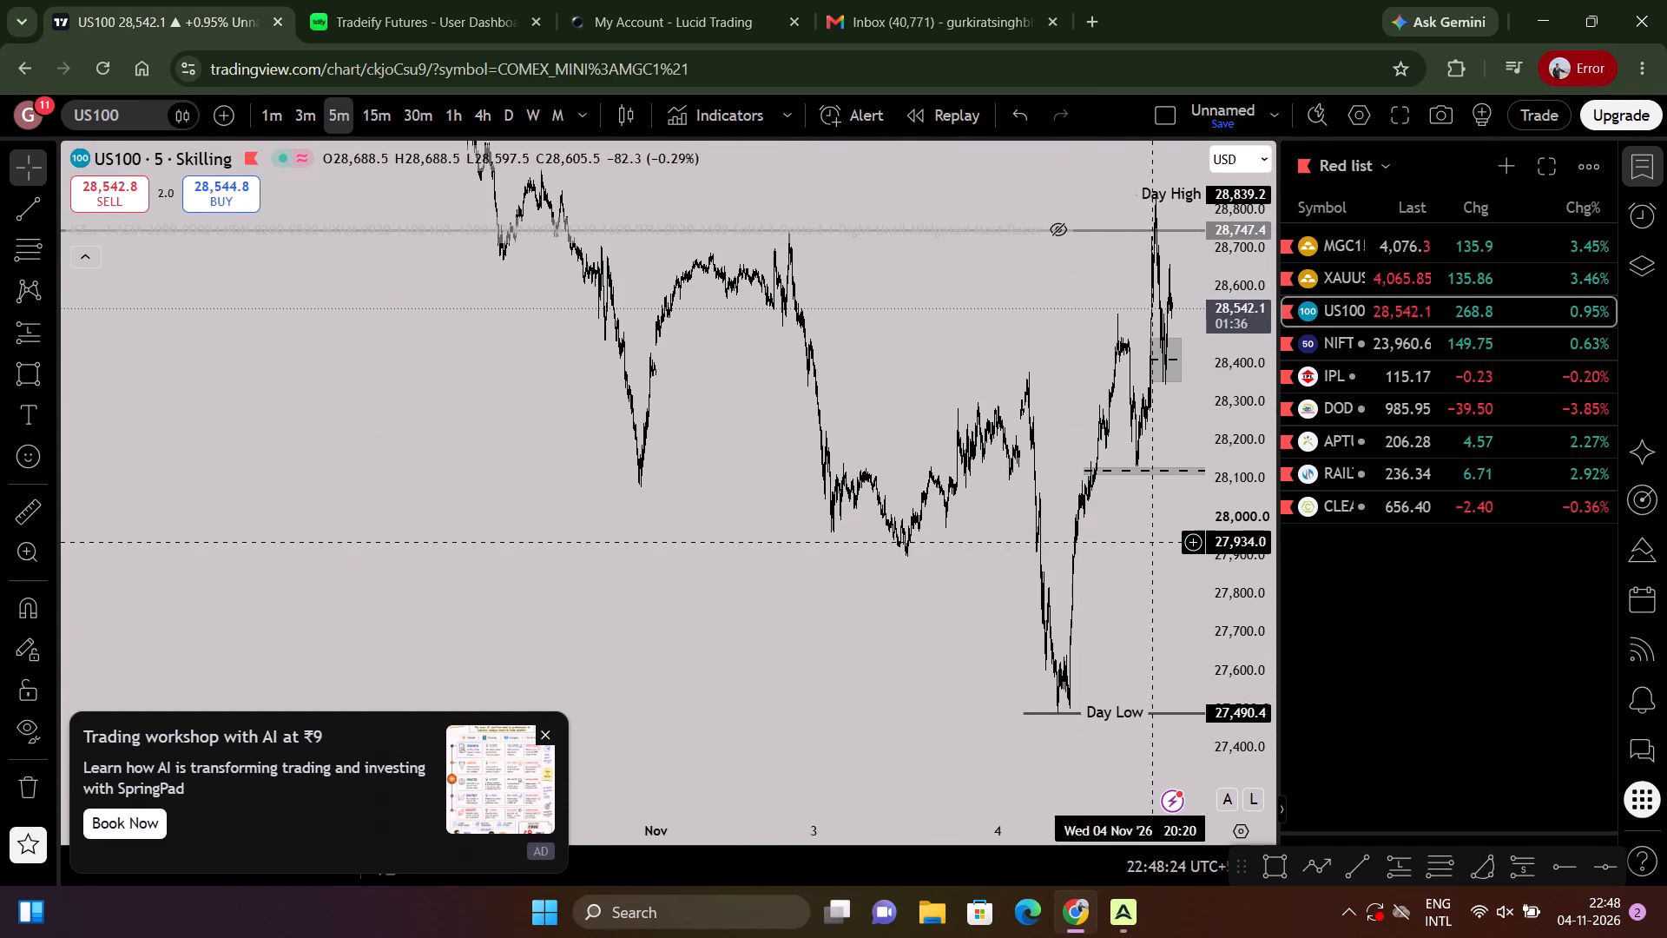
pyautogui.moveTo(1227, 578); pyautogui.dragTo(1240, 333)
pyautogui.scroll(8, 1071, 474)
pyautogui.moveTo(871, 555); pyautogui.dragTo(890, 347)
pyautogui.scroll(2, 914, 374)
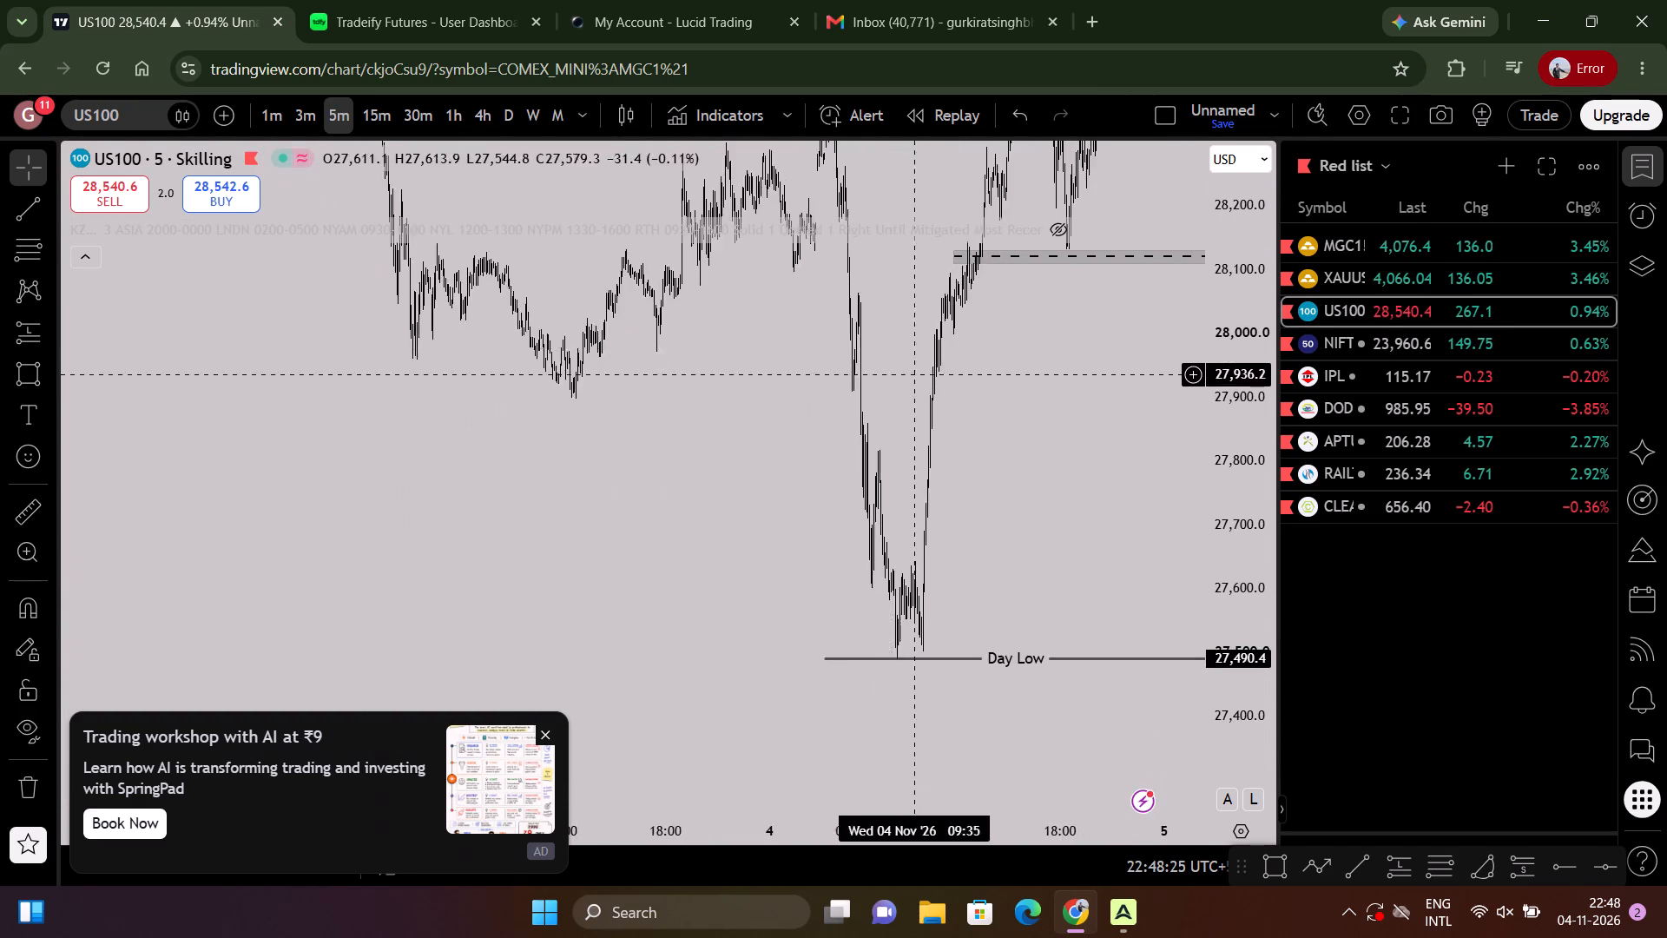
pyautogui.scroll(2, 913, 383)
pyautogui.scroll(-6, 912, 384)
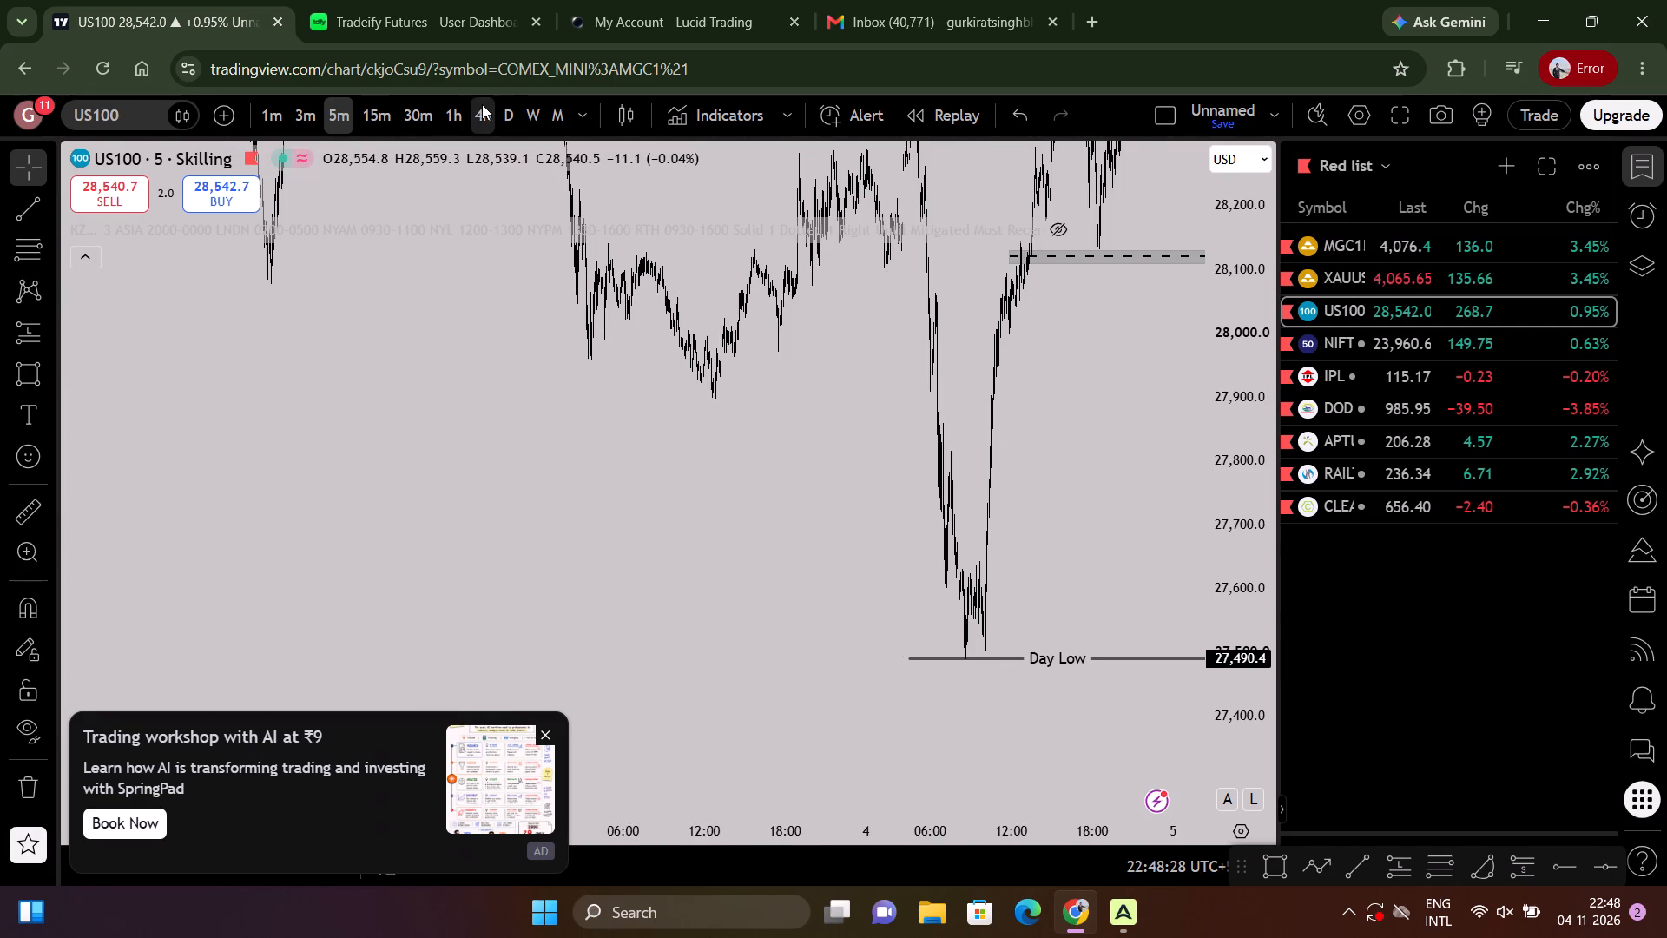
# Examine US100's price action around Daily DOL, Day High and Day Low on the 4-hour and daily charts.
pyautogui.click(478, 107)
pyautogui.moveTo(1214, 306); pyautogui.dragTo(970, 819)
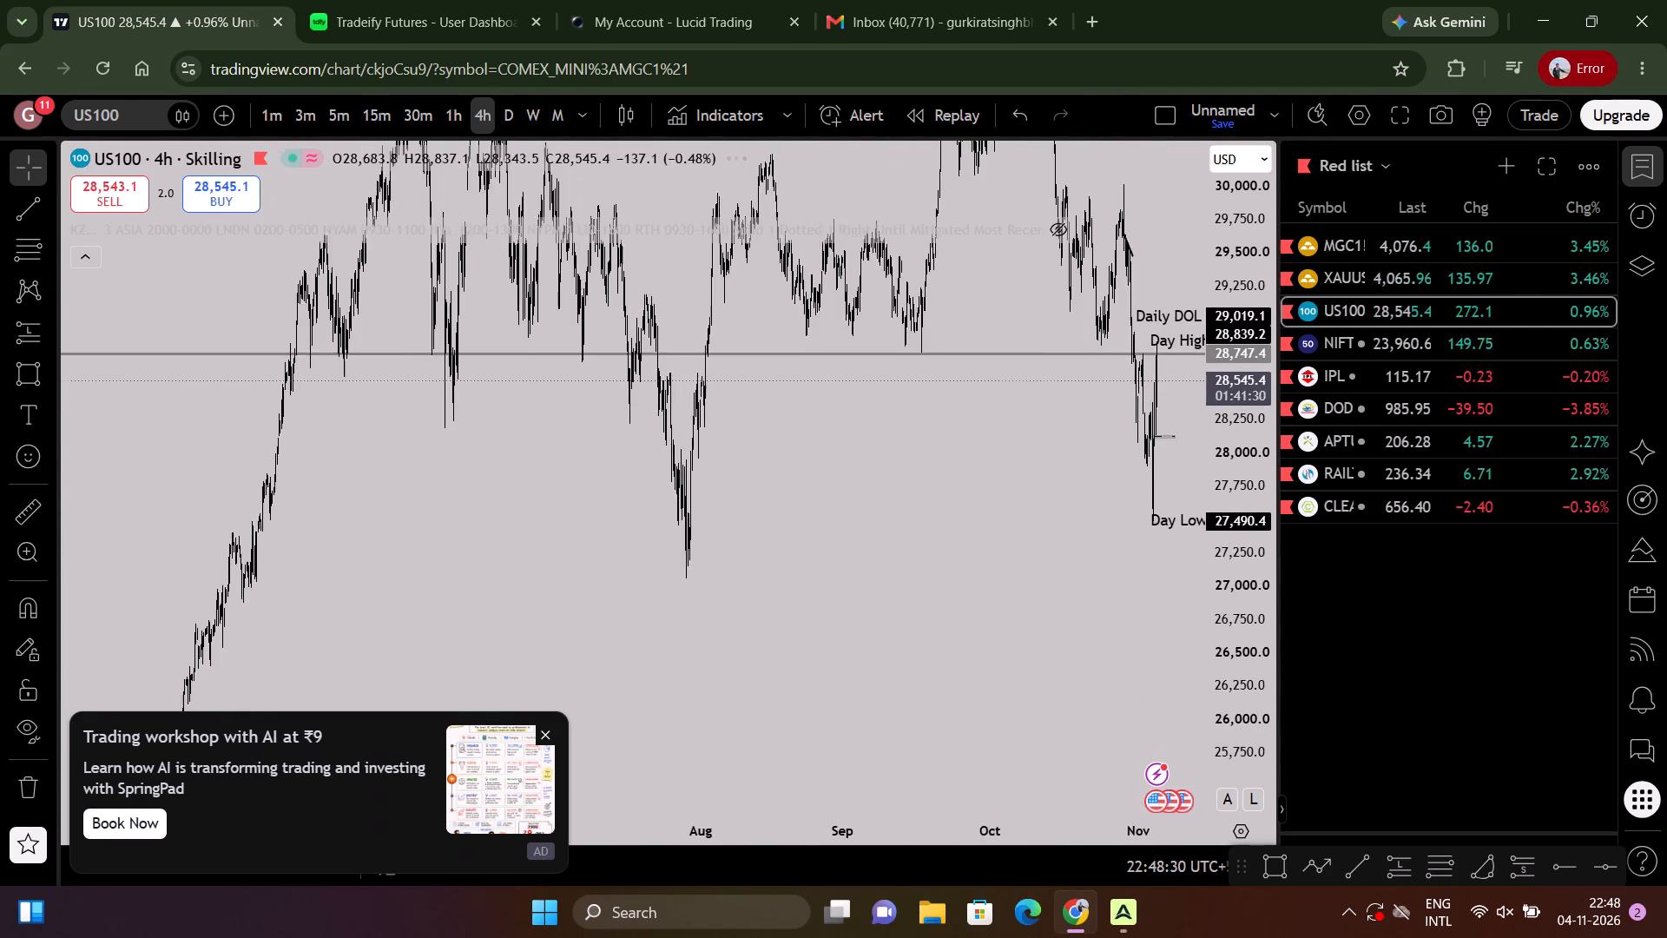
pyautogui.scroll(18, 991, 565)
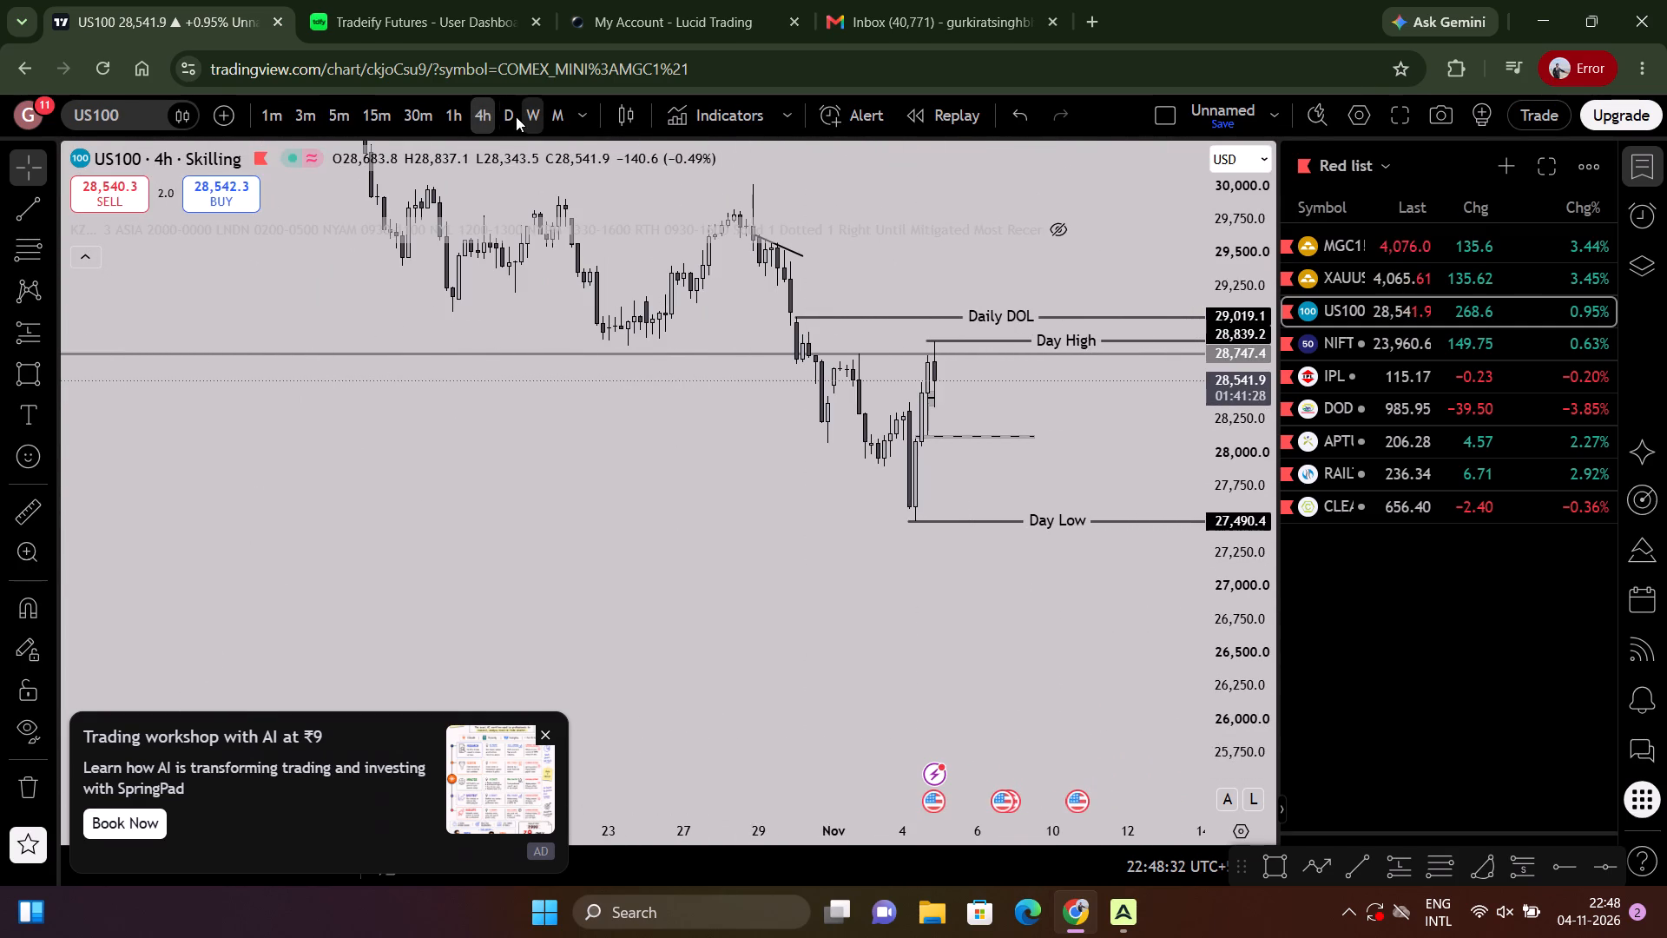
pyautogui.click(504, 113)
pyautogui.scroll(2, 1048, 459)
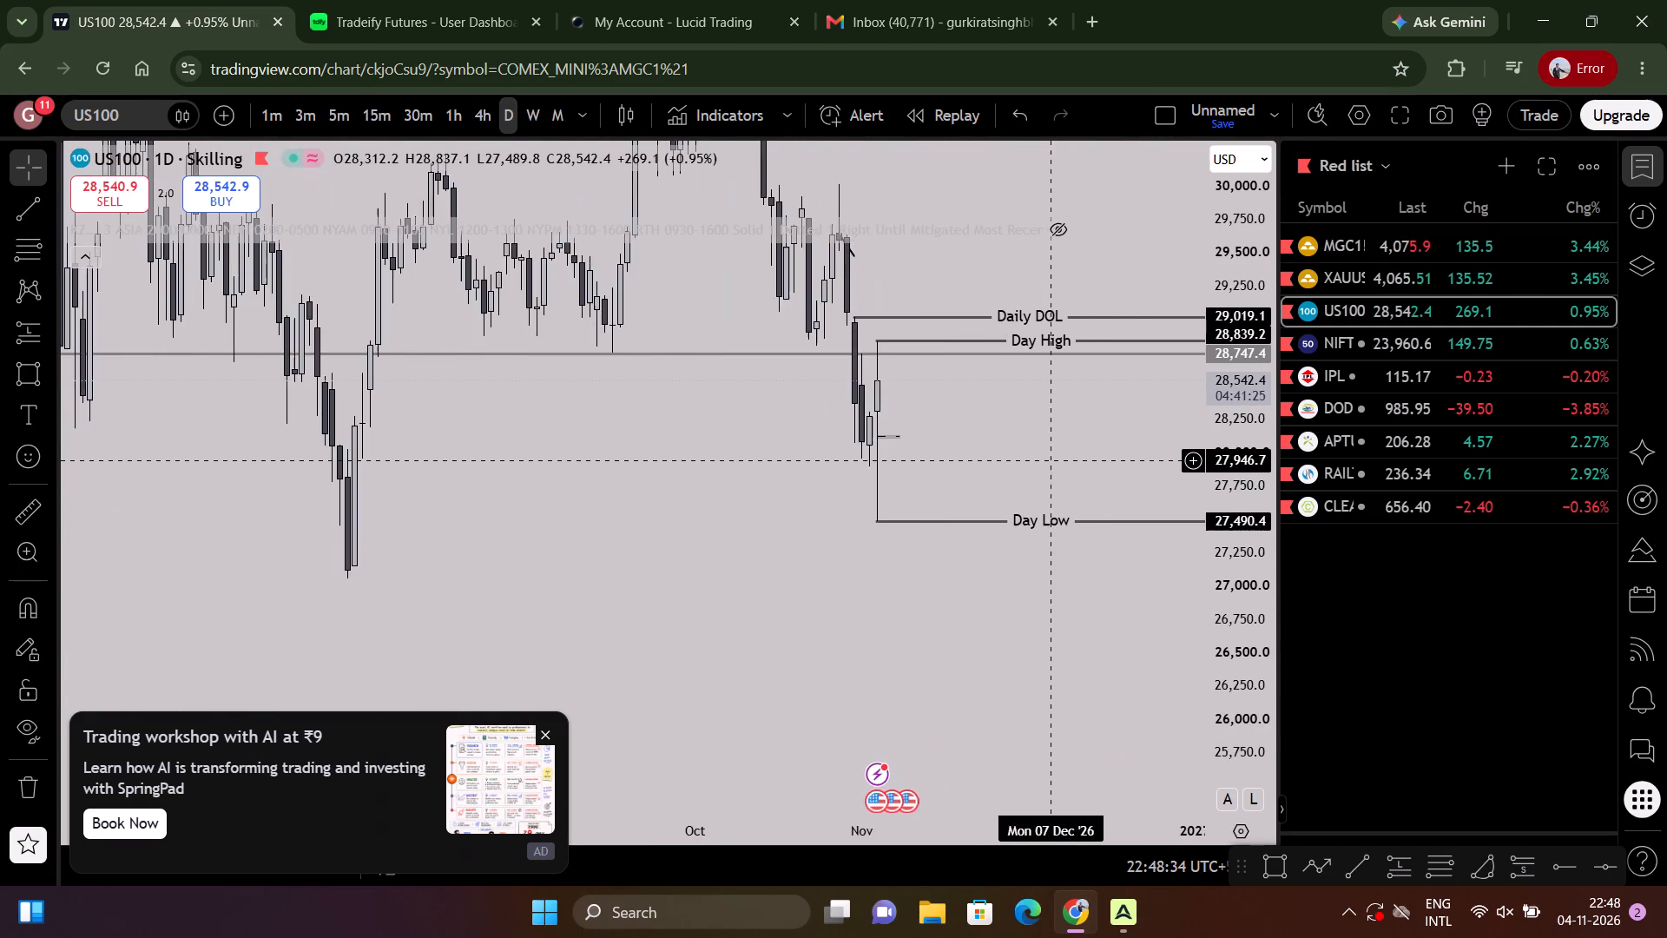
pyautogui.scroll(-5, 1052, 450)
pyautogui.scroll(4, 1054, 450)
pyautogui.moveTo(1266, 635); pyautogui.dragTo(1233, 528)
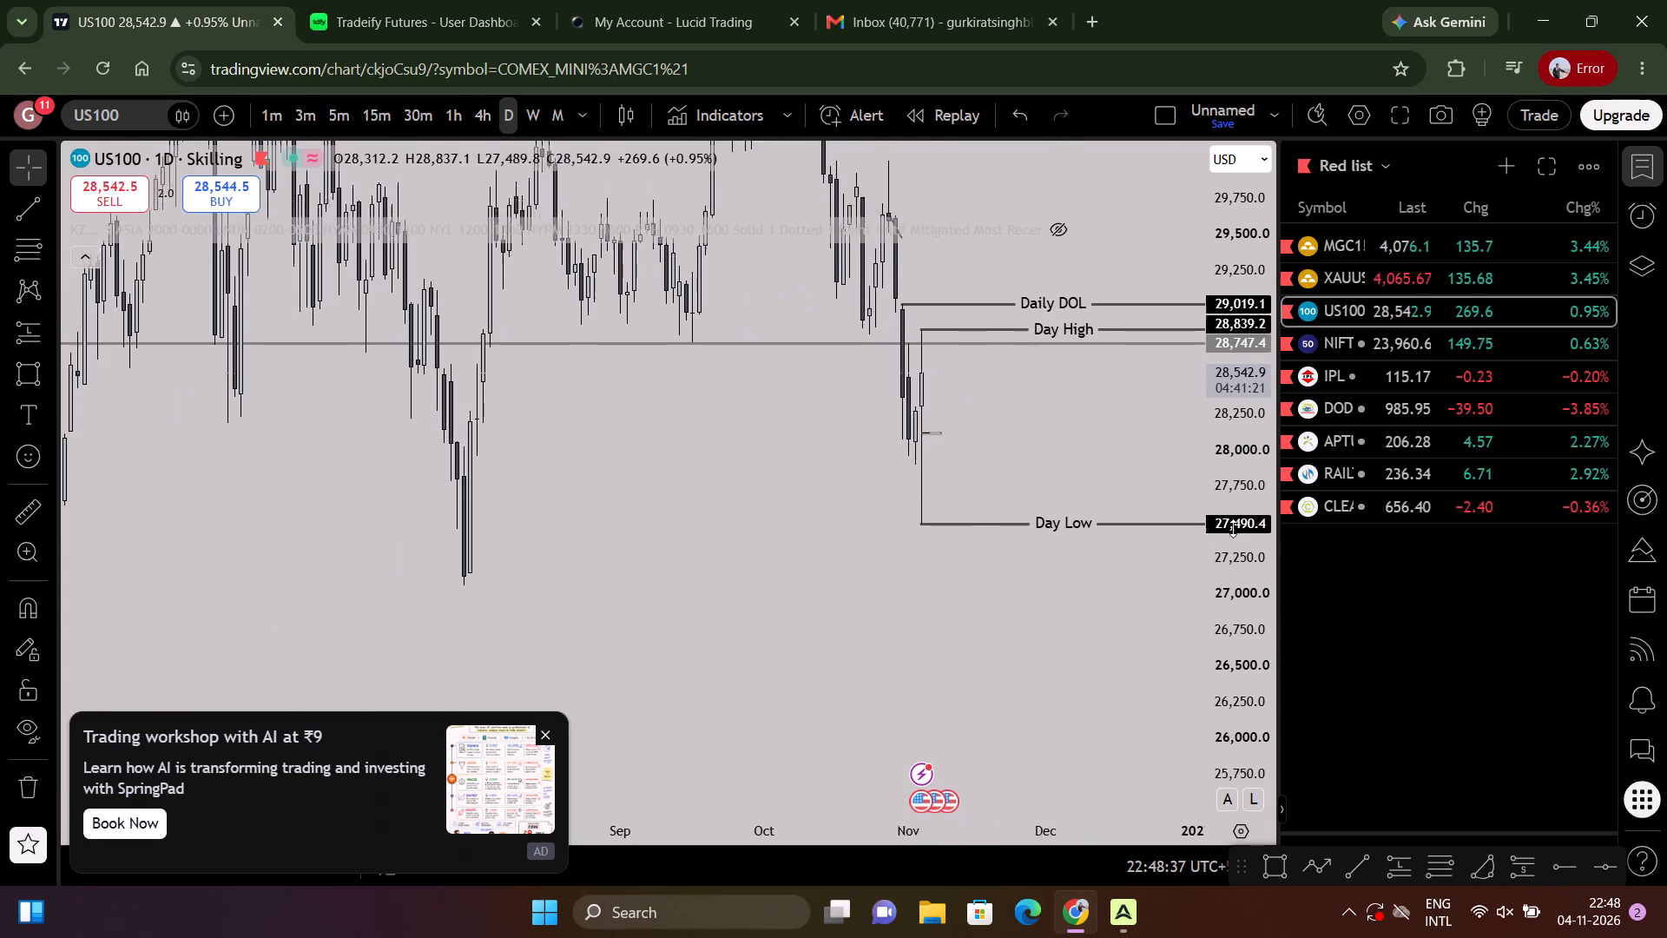
pyautogui.moveTo(1233, 528); pyautogui.dragTo(1213, 375)
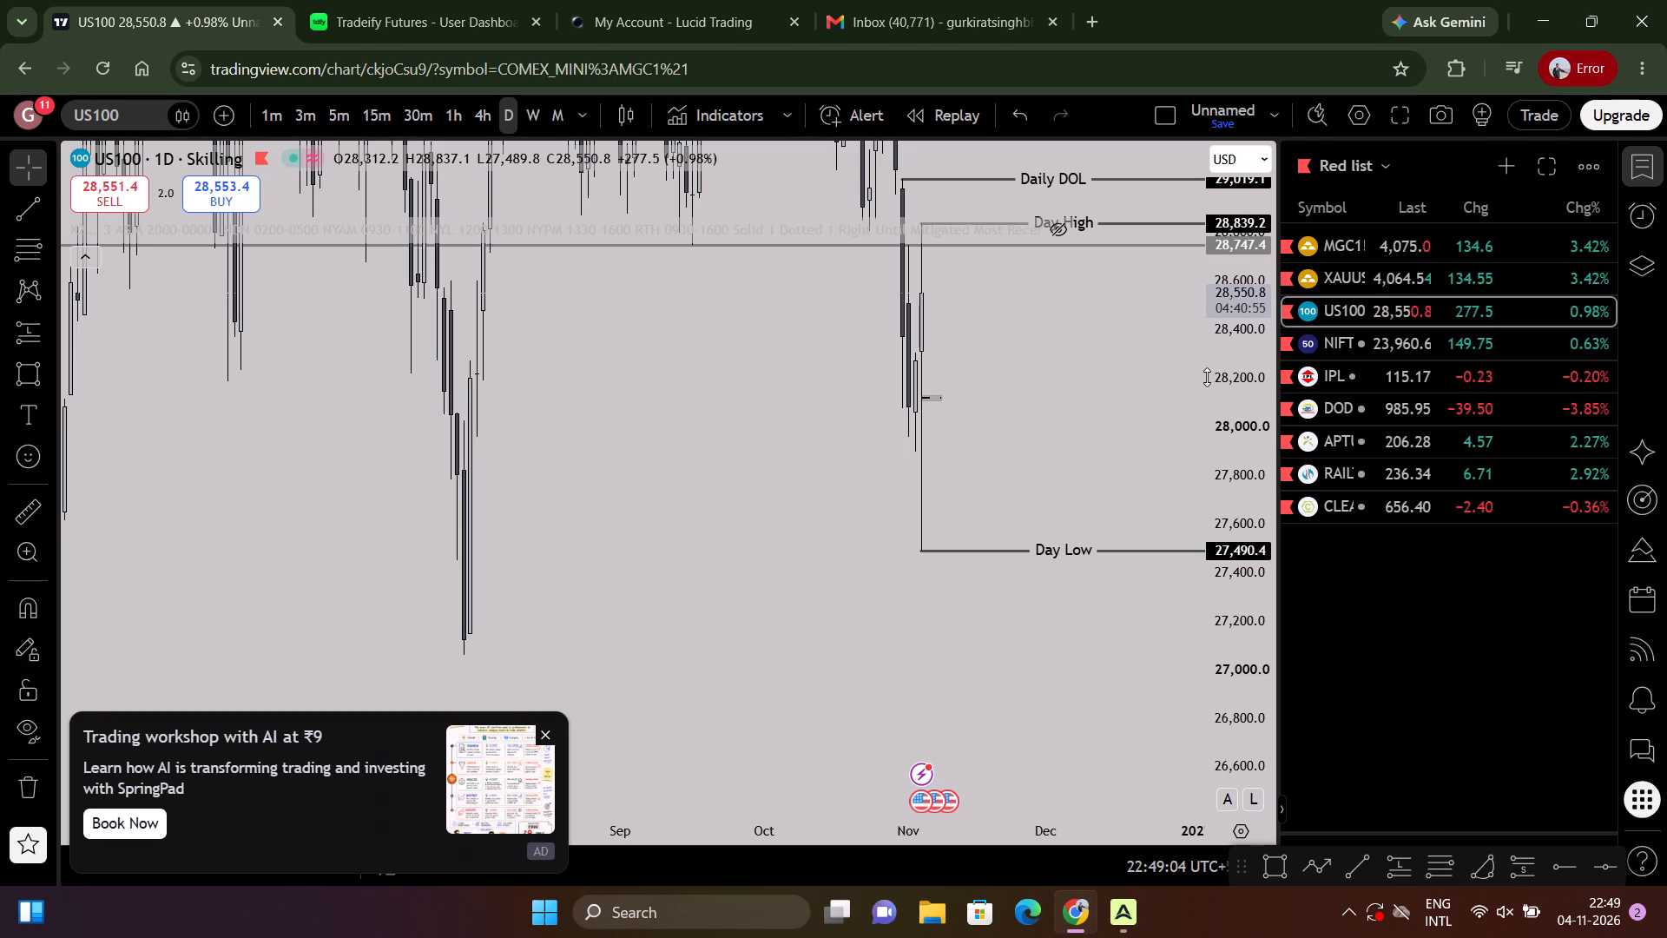
pyautogui.scroll(-3, 658, 328)
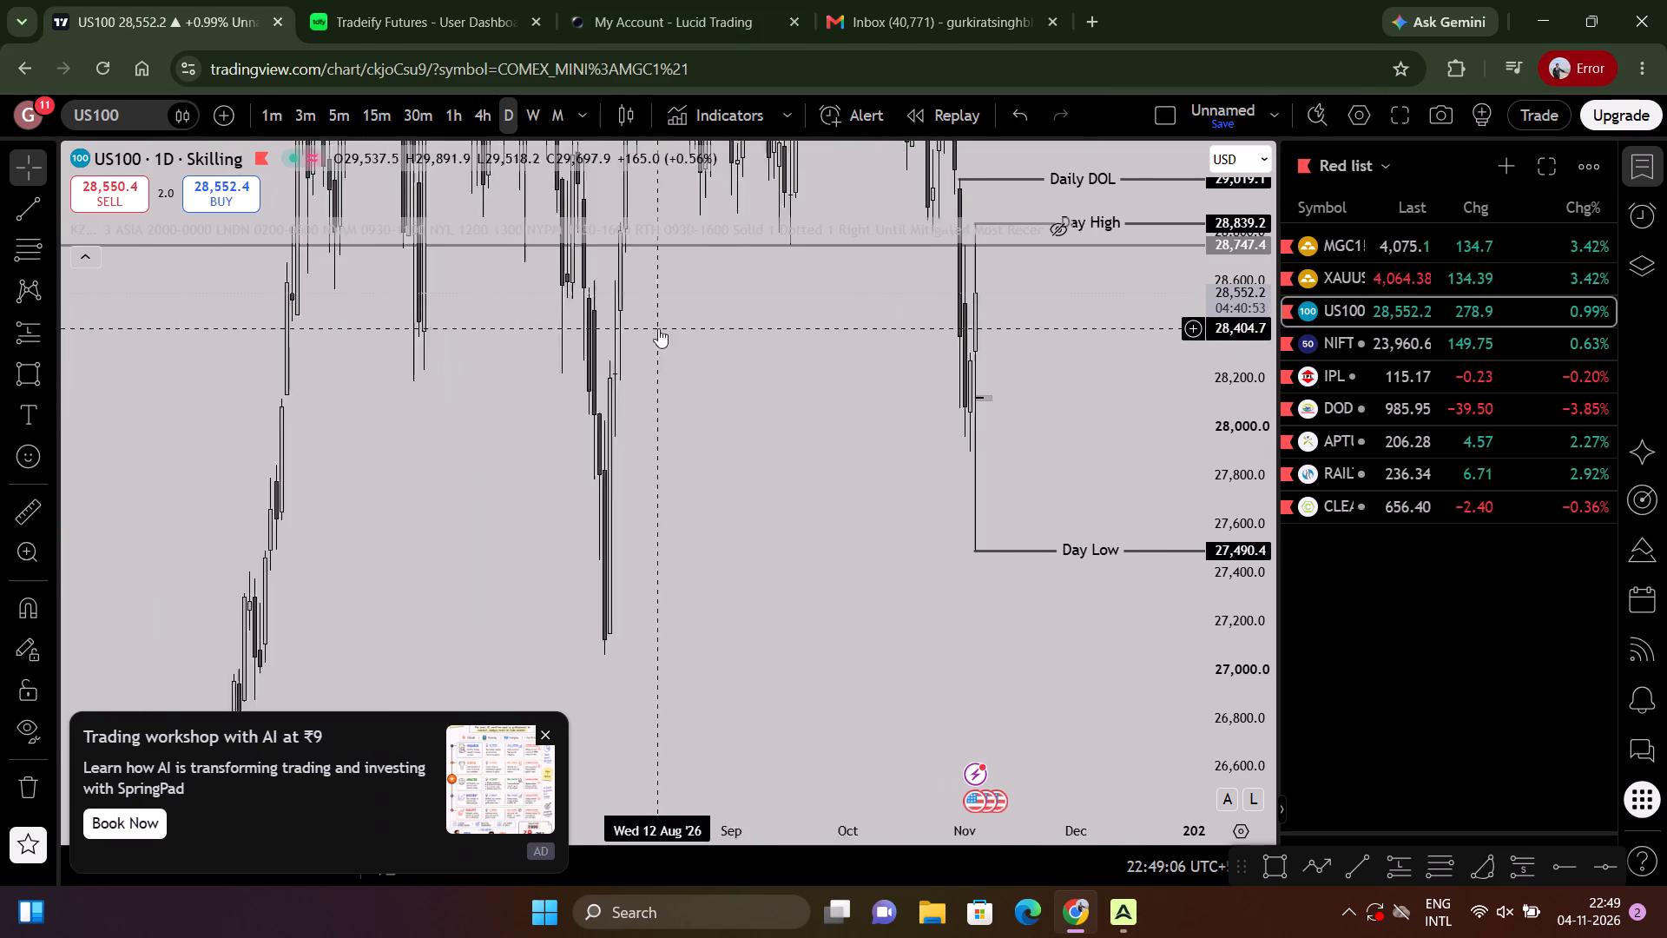
pyautogui.scroll(-1, 658, 328)
pyautogui.scroll(3, 847, 361)
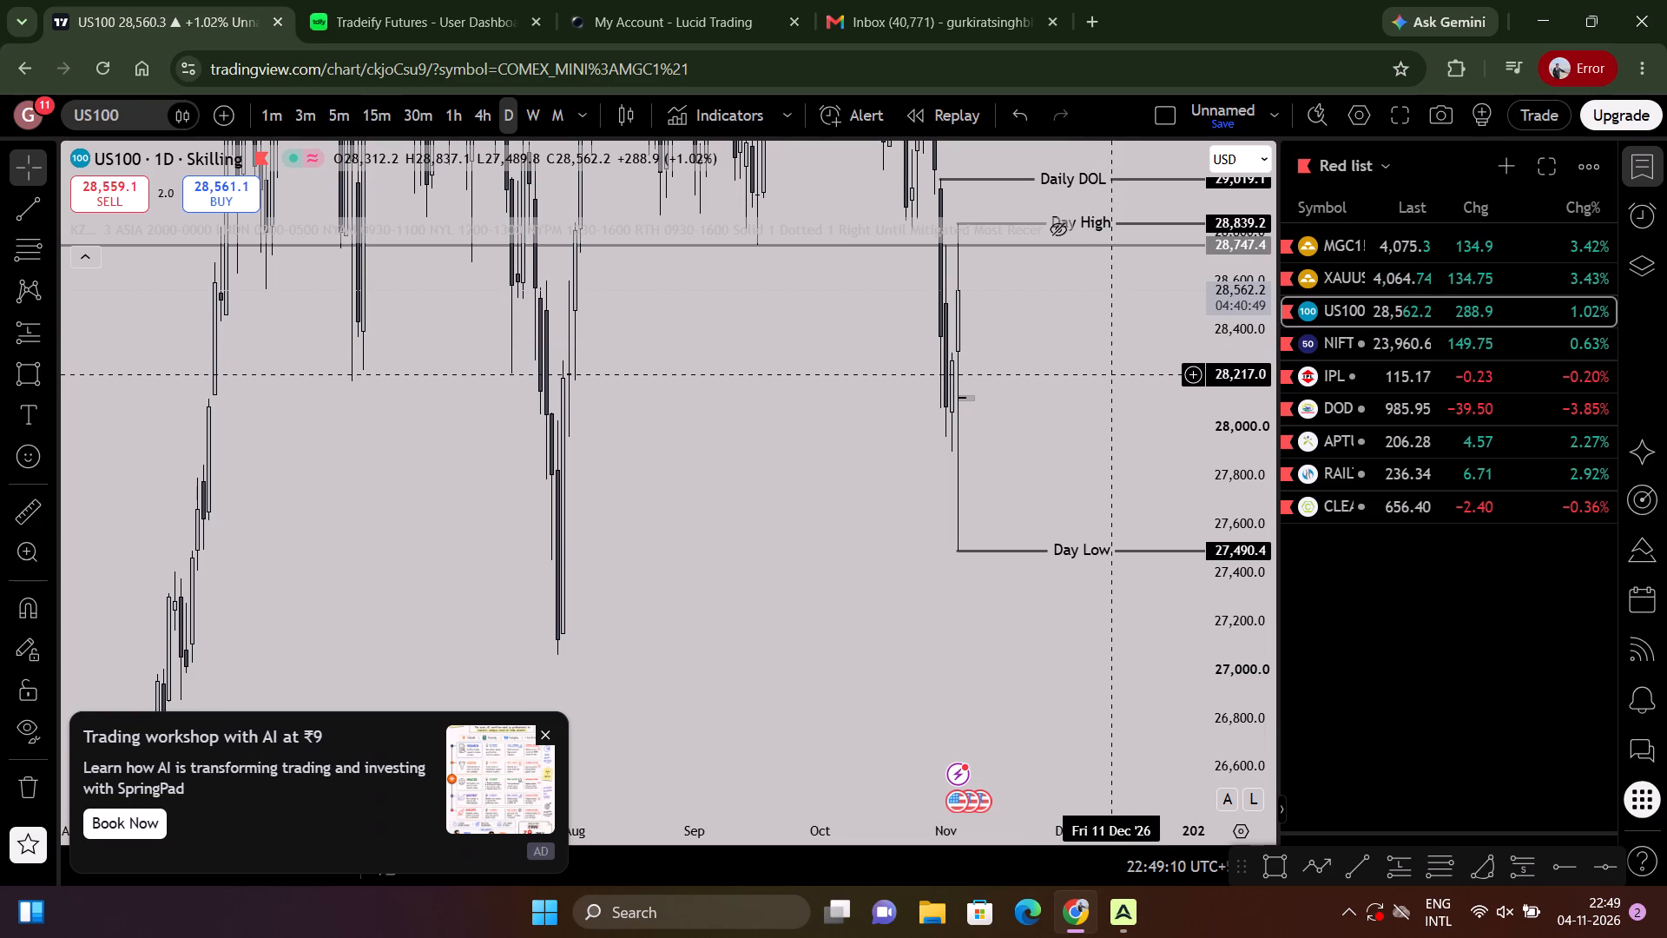
# Examine US100's daily swings from August to November around Daily DOL, Day High and Day Low.
pyautogui.scroll(5, 1112, 373)
pyautogui.scroll(-5, 1110, 374)
pyautogui.scroll(4, 1110, 374)
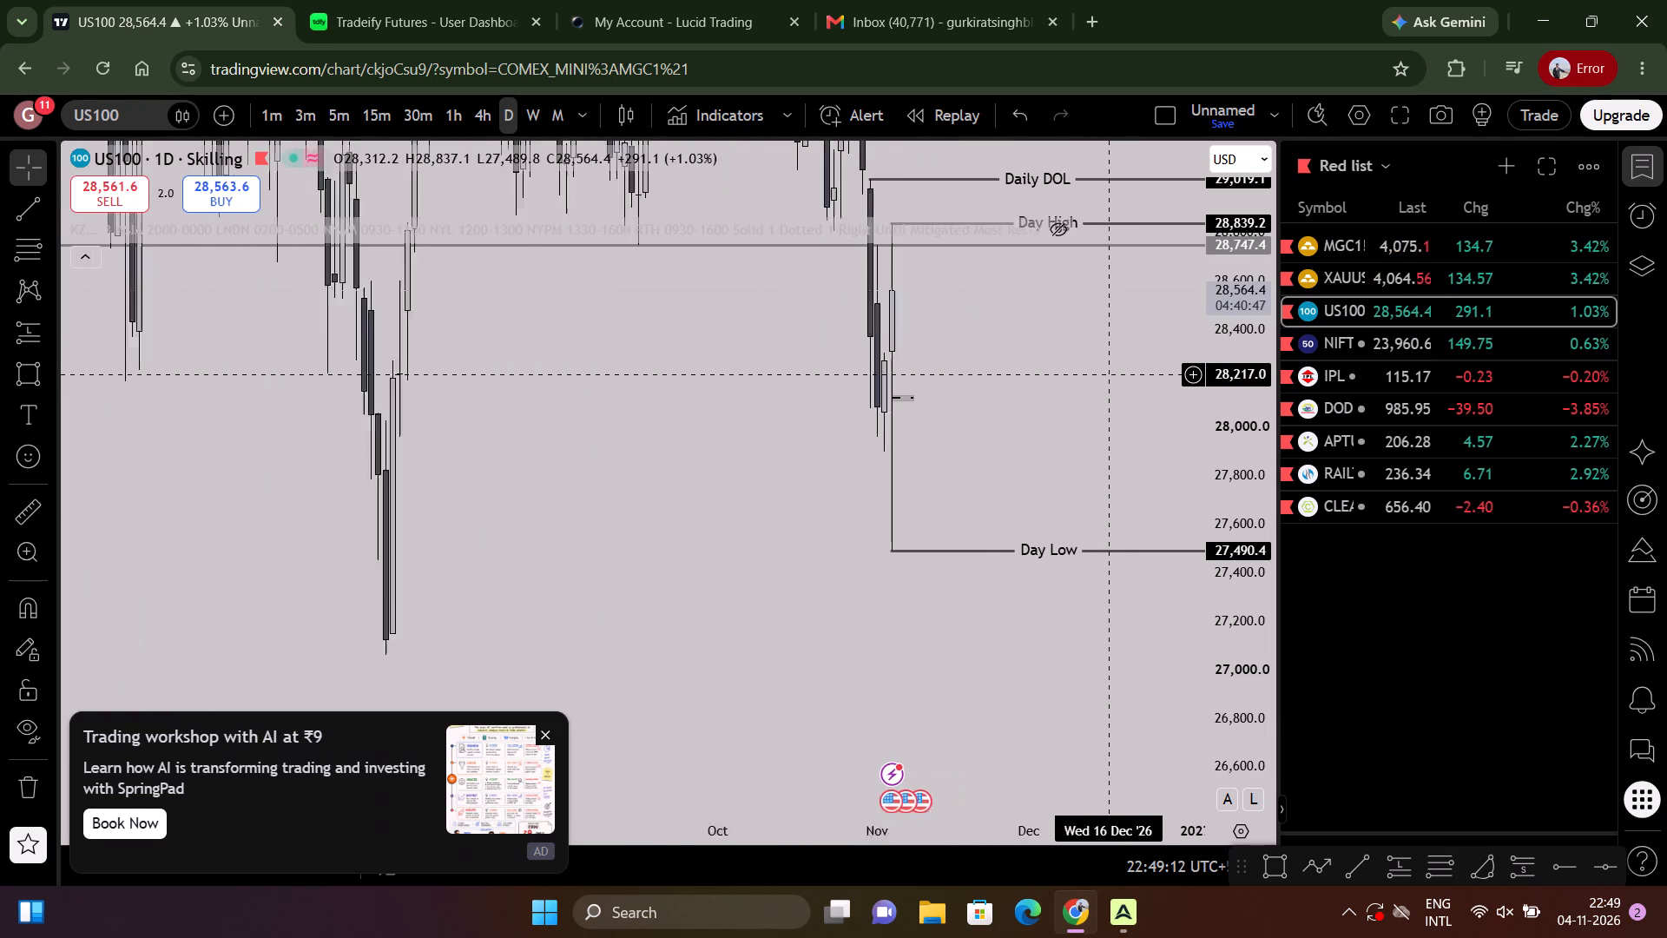
pyautogui.scroll(-5, 1110, 375)
pyautogui.scroll(4, 1098, 380)
pyautogui.scroll(-3, 1094, 375)
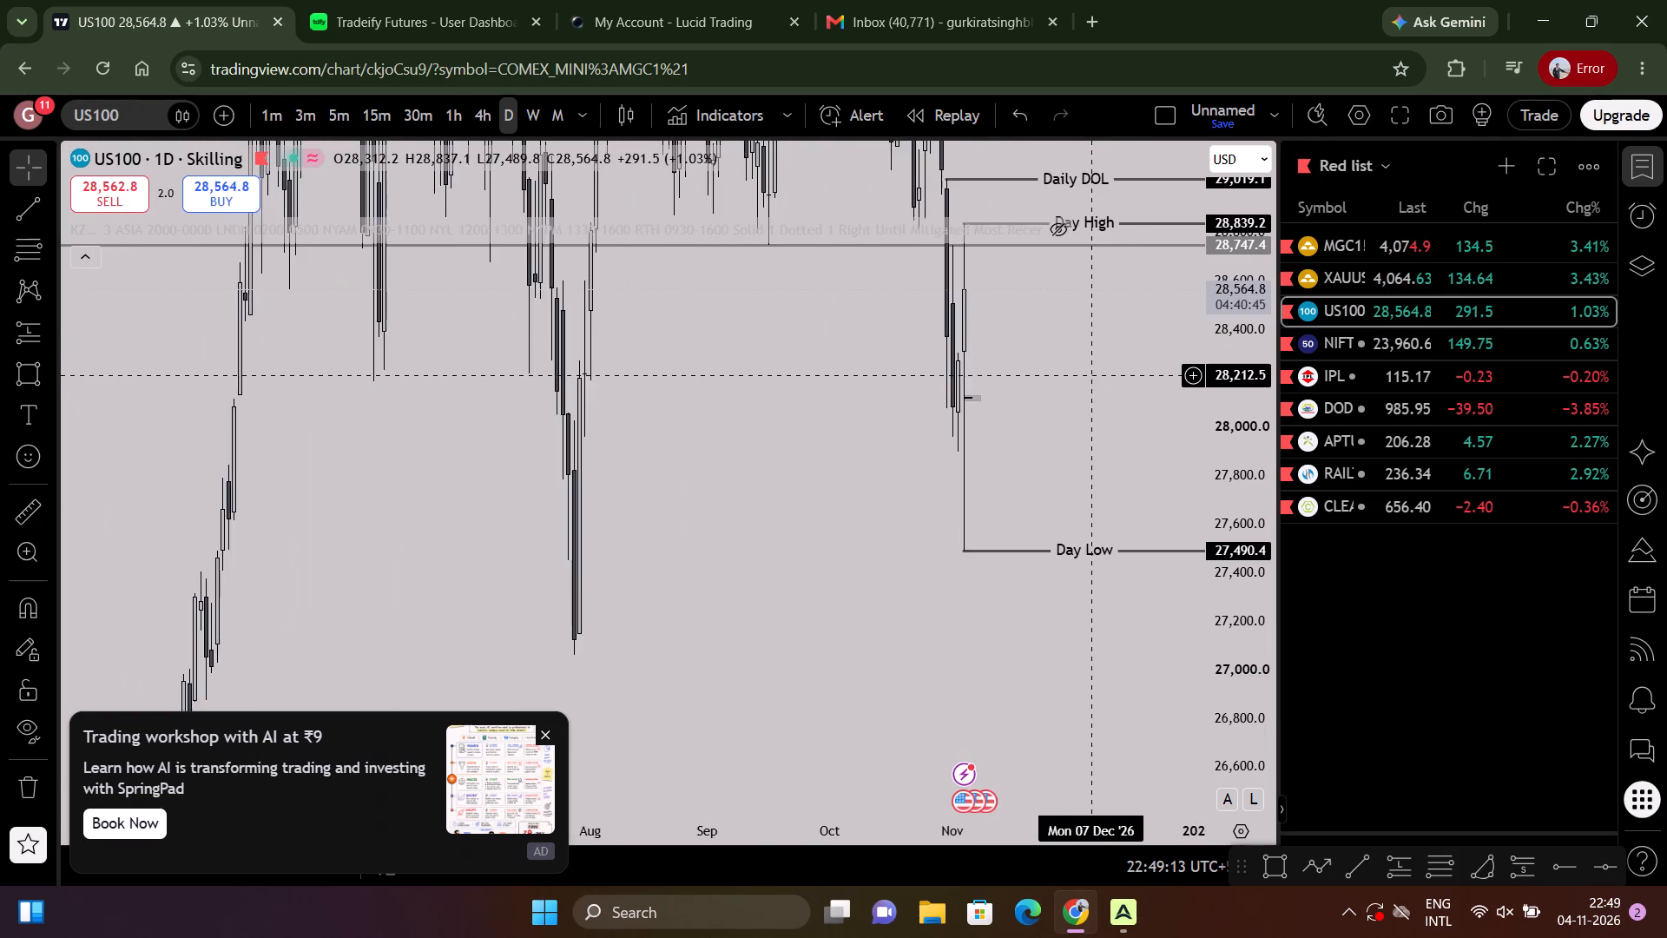
pyautogui.scroll(2, 1094, 375)
pyautogui.moveTo(1093, 365); pyautogui.dragTo(1091, 497)
pyautogui.scroll(-3, 1090, 495)
pyautogui.scroll(1, 1090, 495)
pyautogui.moveTo(1090, 493); pyautogui.dragTo(1064, 433)
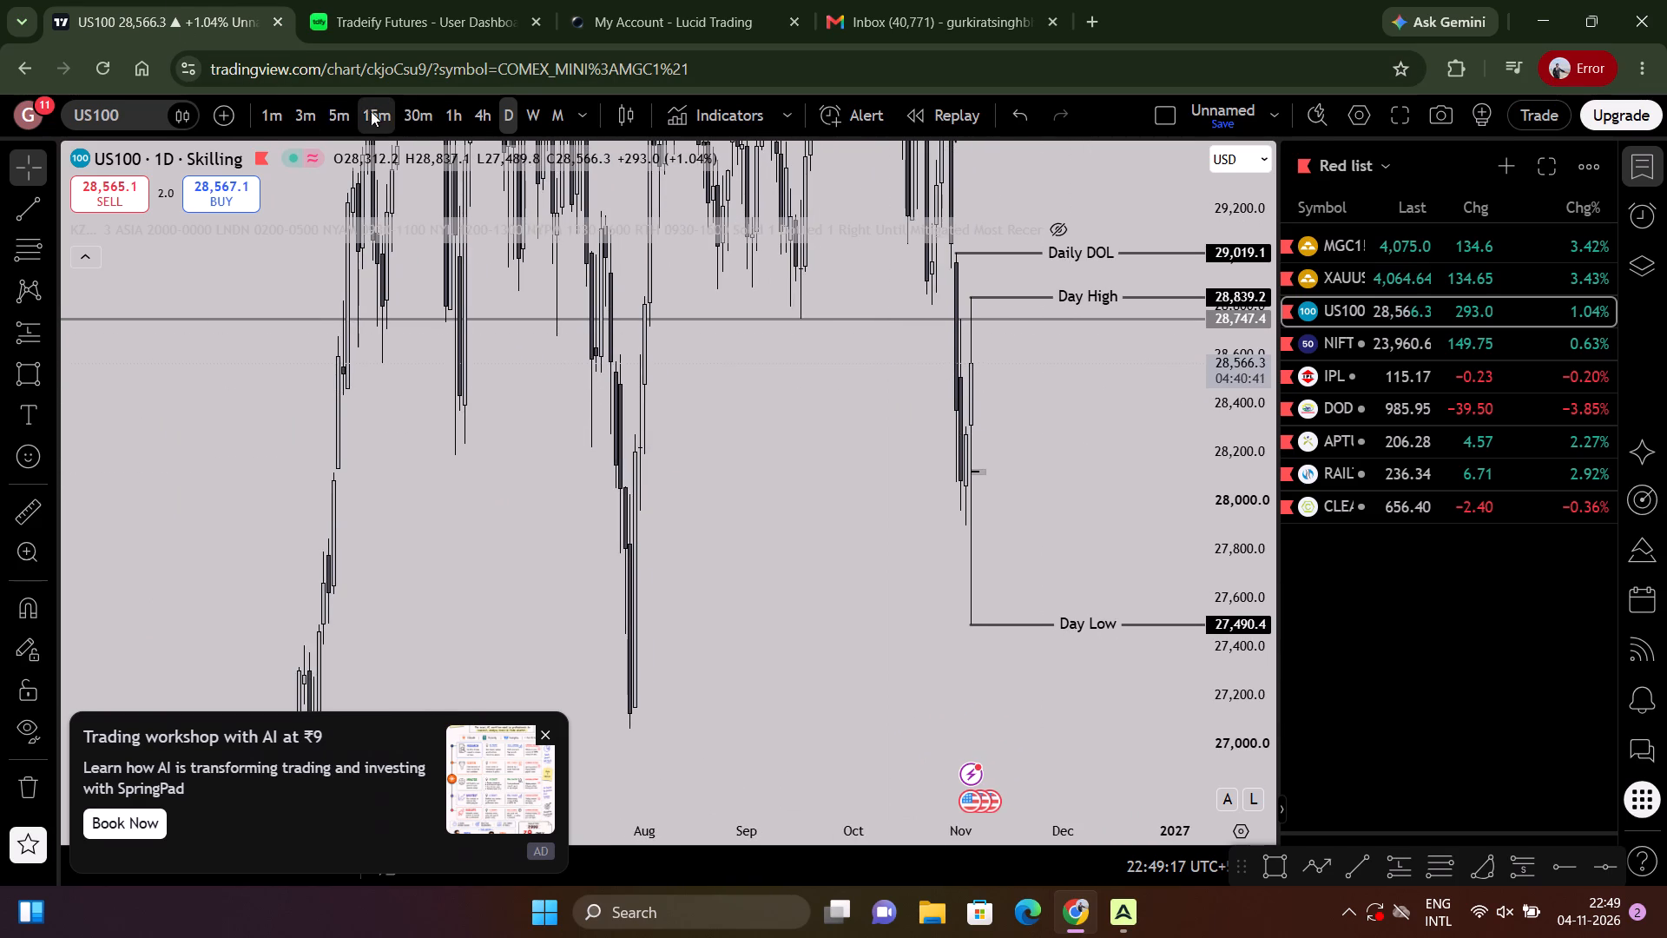
# Examine US100 from the 4-hour chart through the 15-minute to the 3-minute around Day High and the shaded zone near 28,400.
pyautogui.click(476, 109)
pyautogui.click(438, 112)
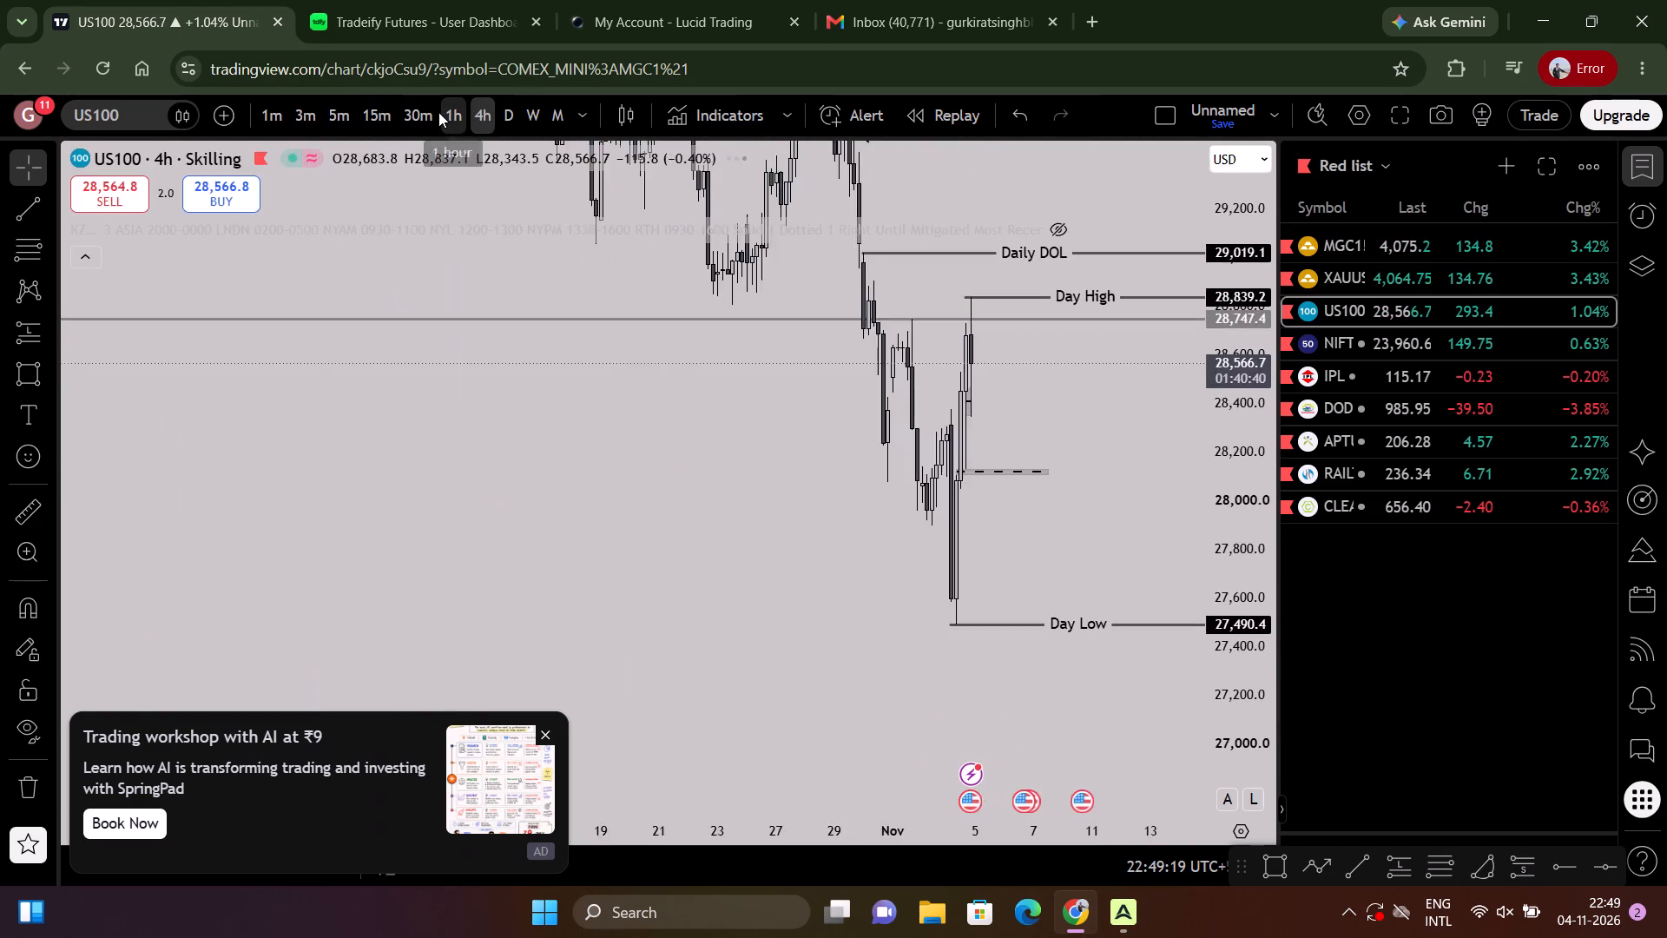
pyautogui.click(368, 112)
pyautogui.click(320, 112)
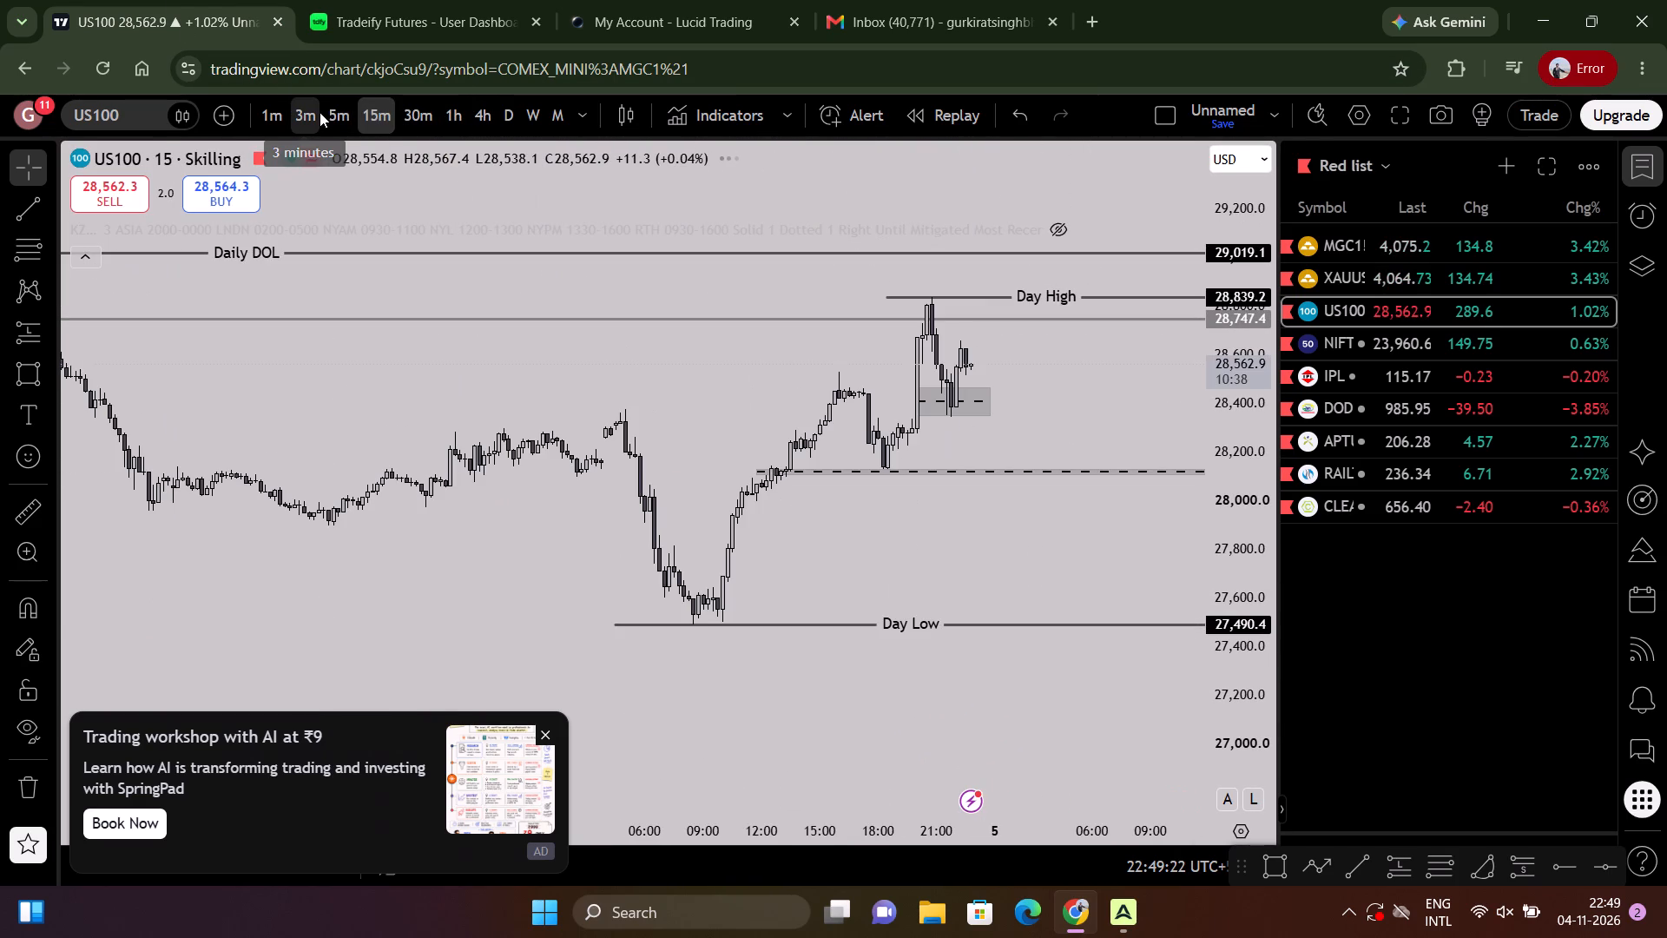
pyautogui.scroll(-4, 948, 446)
pyautogui.moveTo(1049, 525); pyautogui.dragTo(1033, 642)
pyautogui.moveTo(1211, 683); pyautogui.dragTo(1155, 297)
pyautogui.scroll(1, 903, 288)
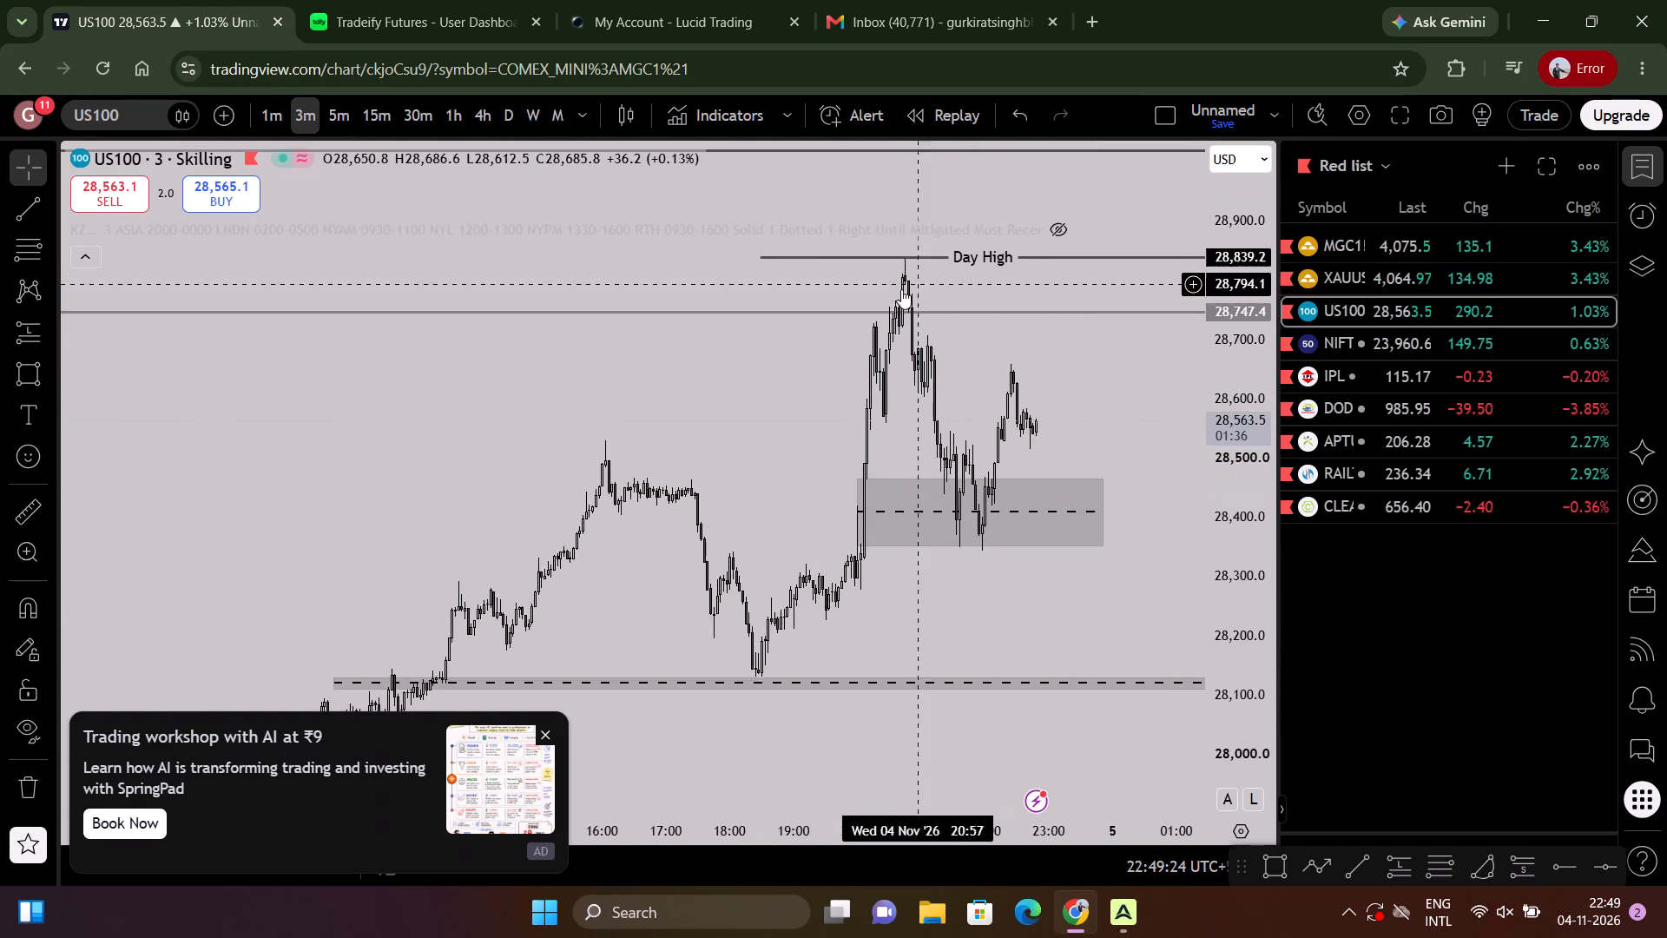
pyautogui.scroll(2, 901, 289)
# Examine US100's 5-minute swings since November 3 and the reaction from the shaded zone near 28,400.
pyautogui.click(337, 119)
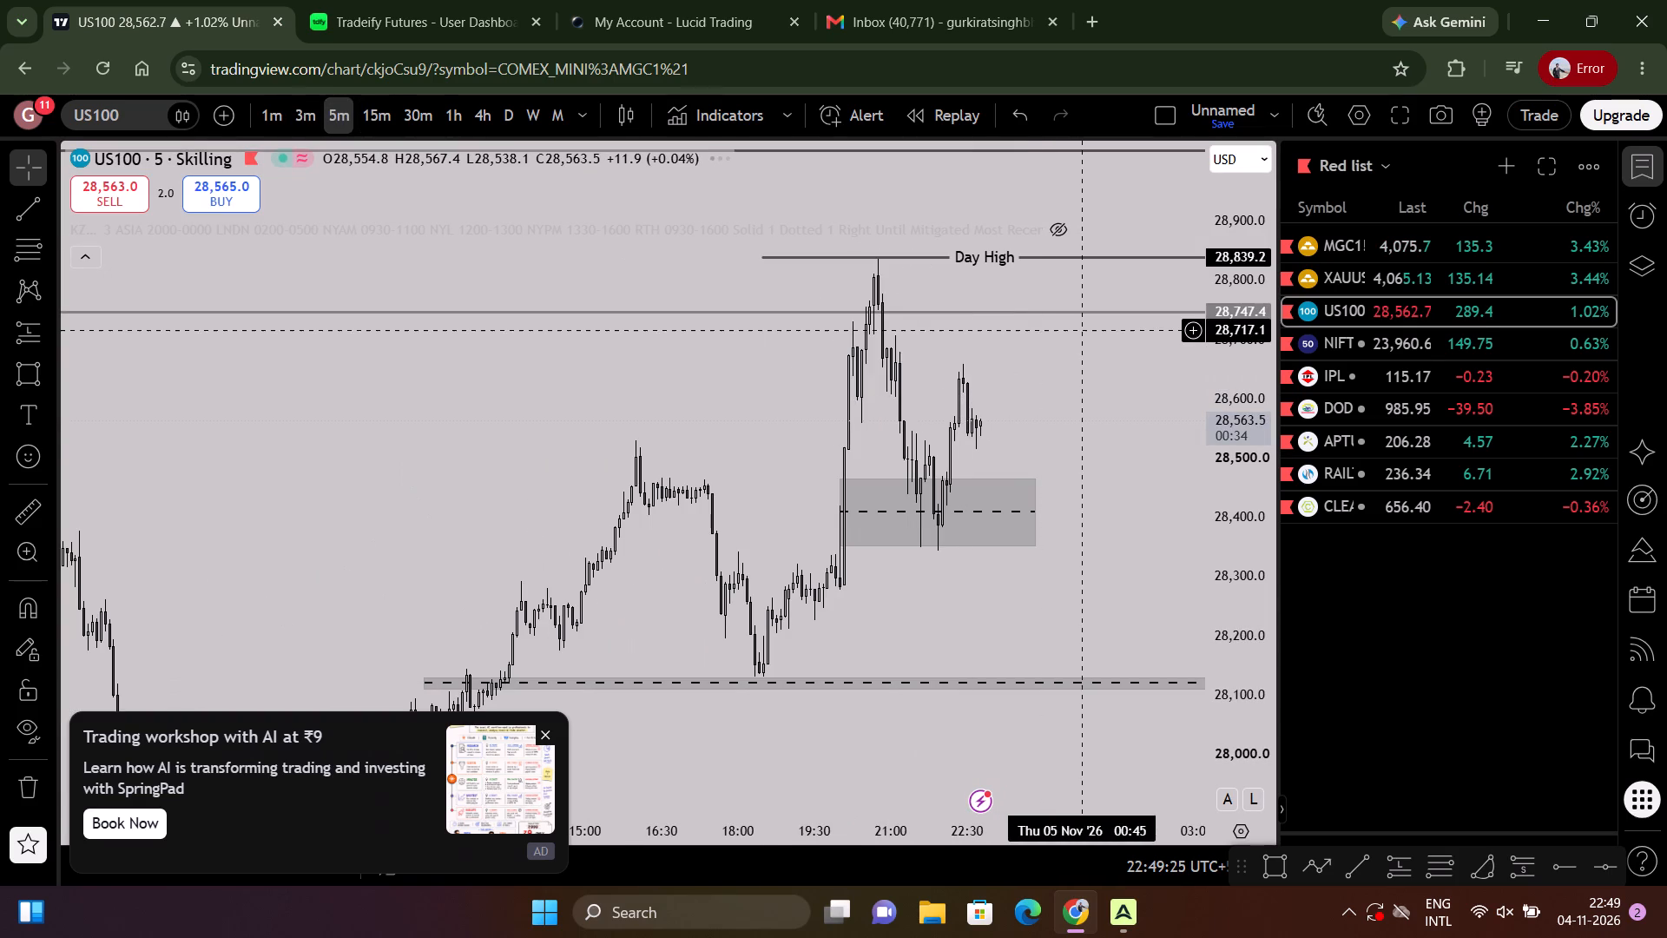
pyautogui.scroll(-4, 1090, 387)
pyautogui.scroll(-12, 976, 435)
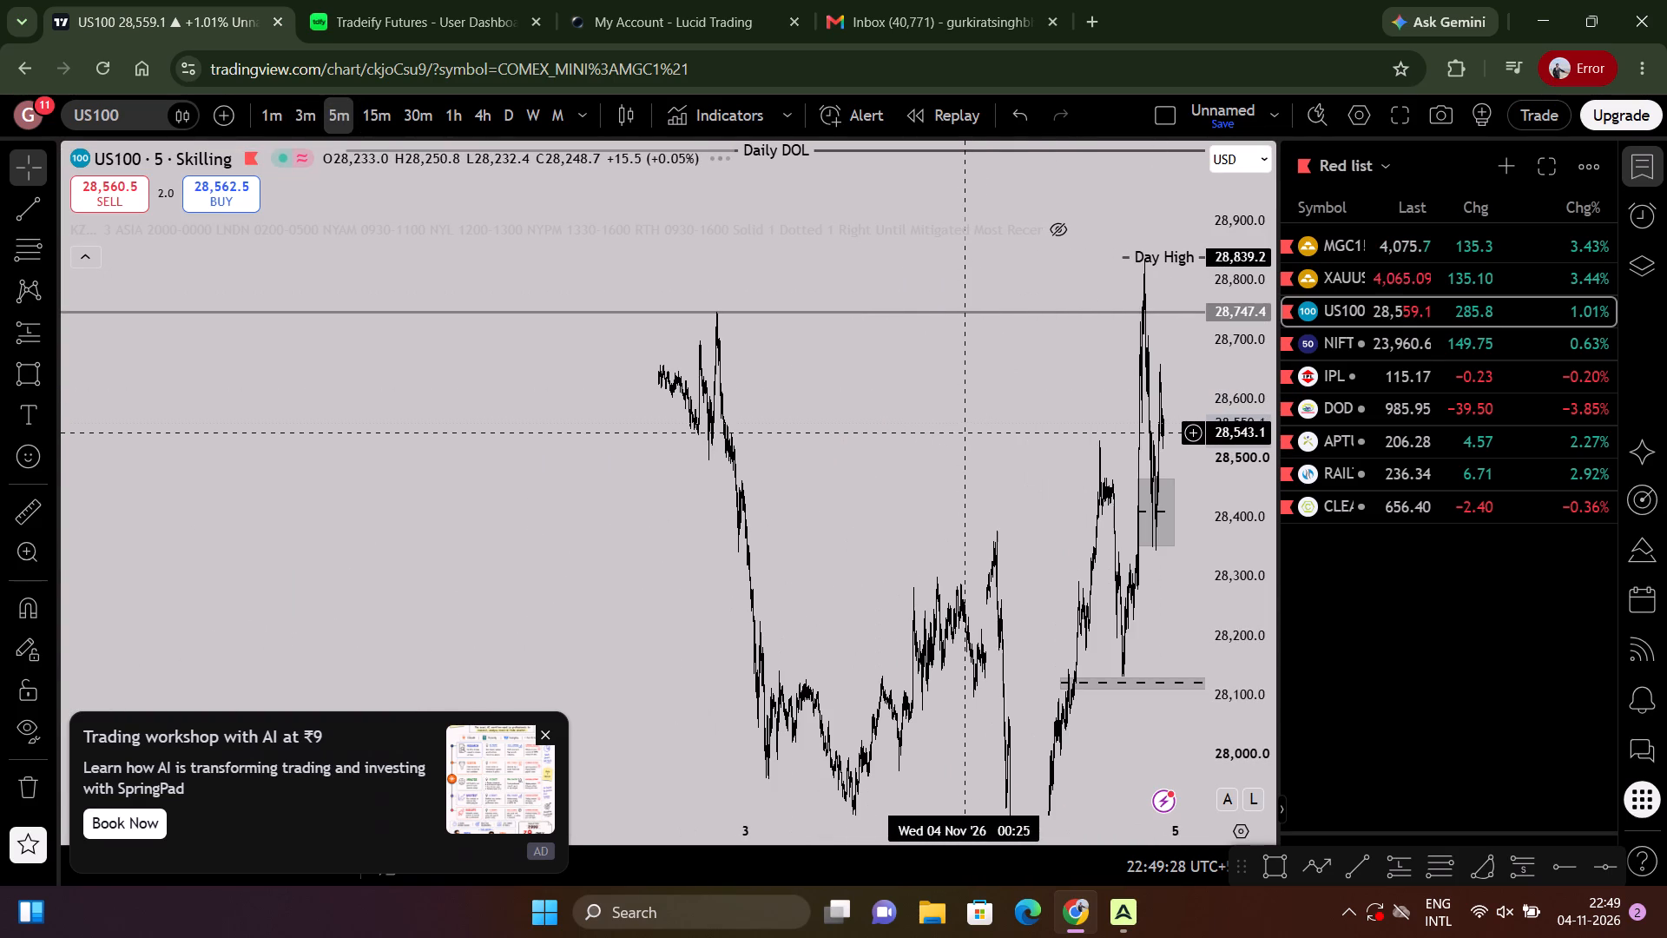
pyautogui.scroll(18, 964, 432)
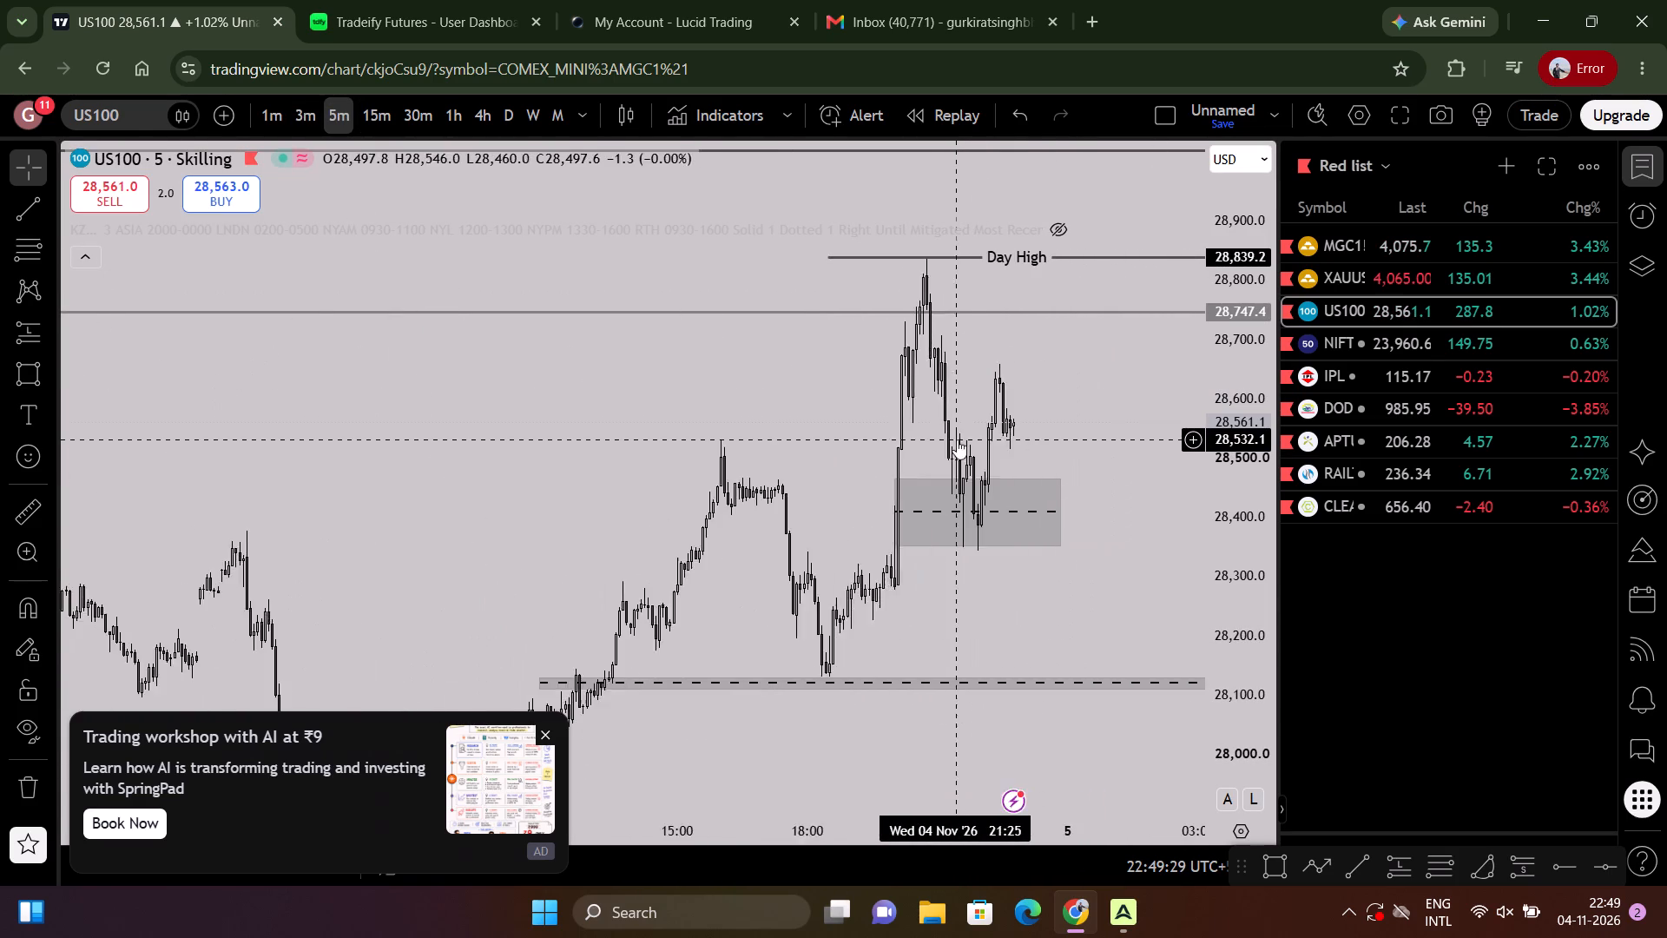
pyautogui.scroll(3, 957, 439)
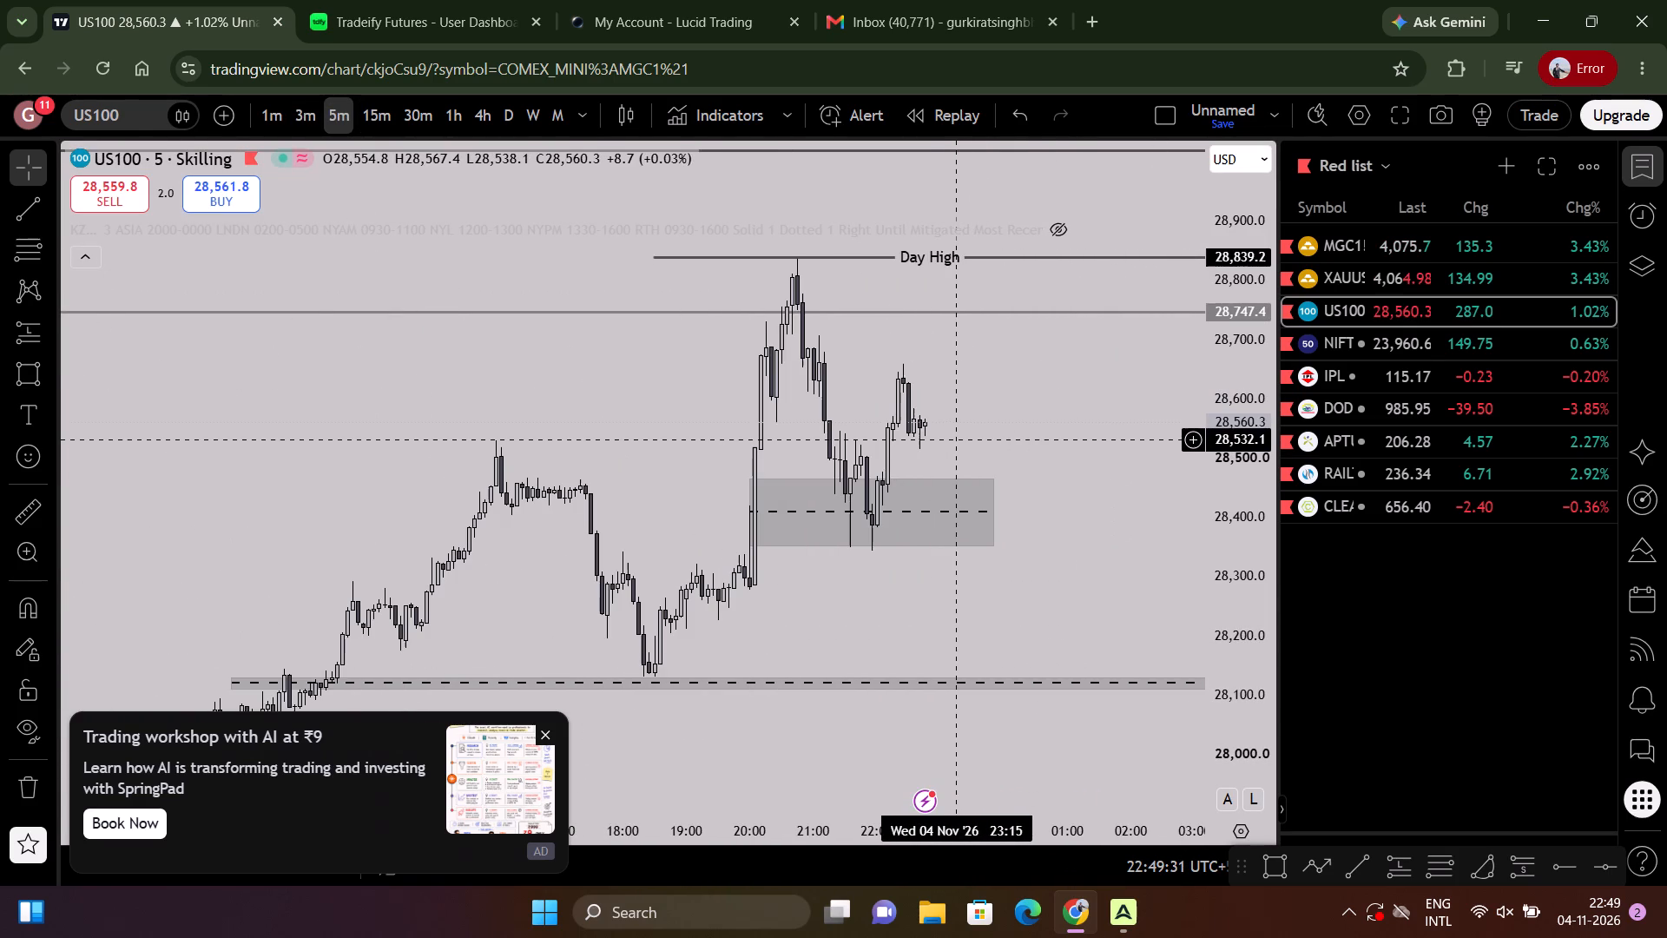
pyautogui.moveTo(1242, 538); pyautogui.dragTo(1242, 361)
pyautogui.scroll(3, 891, 393)
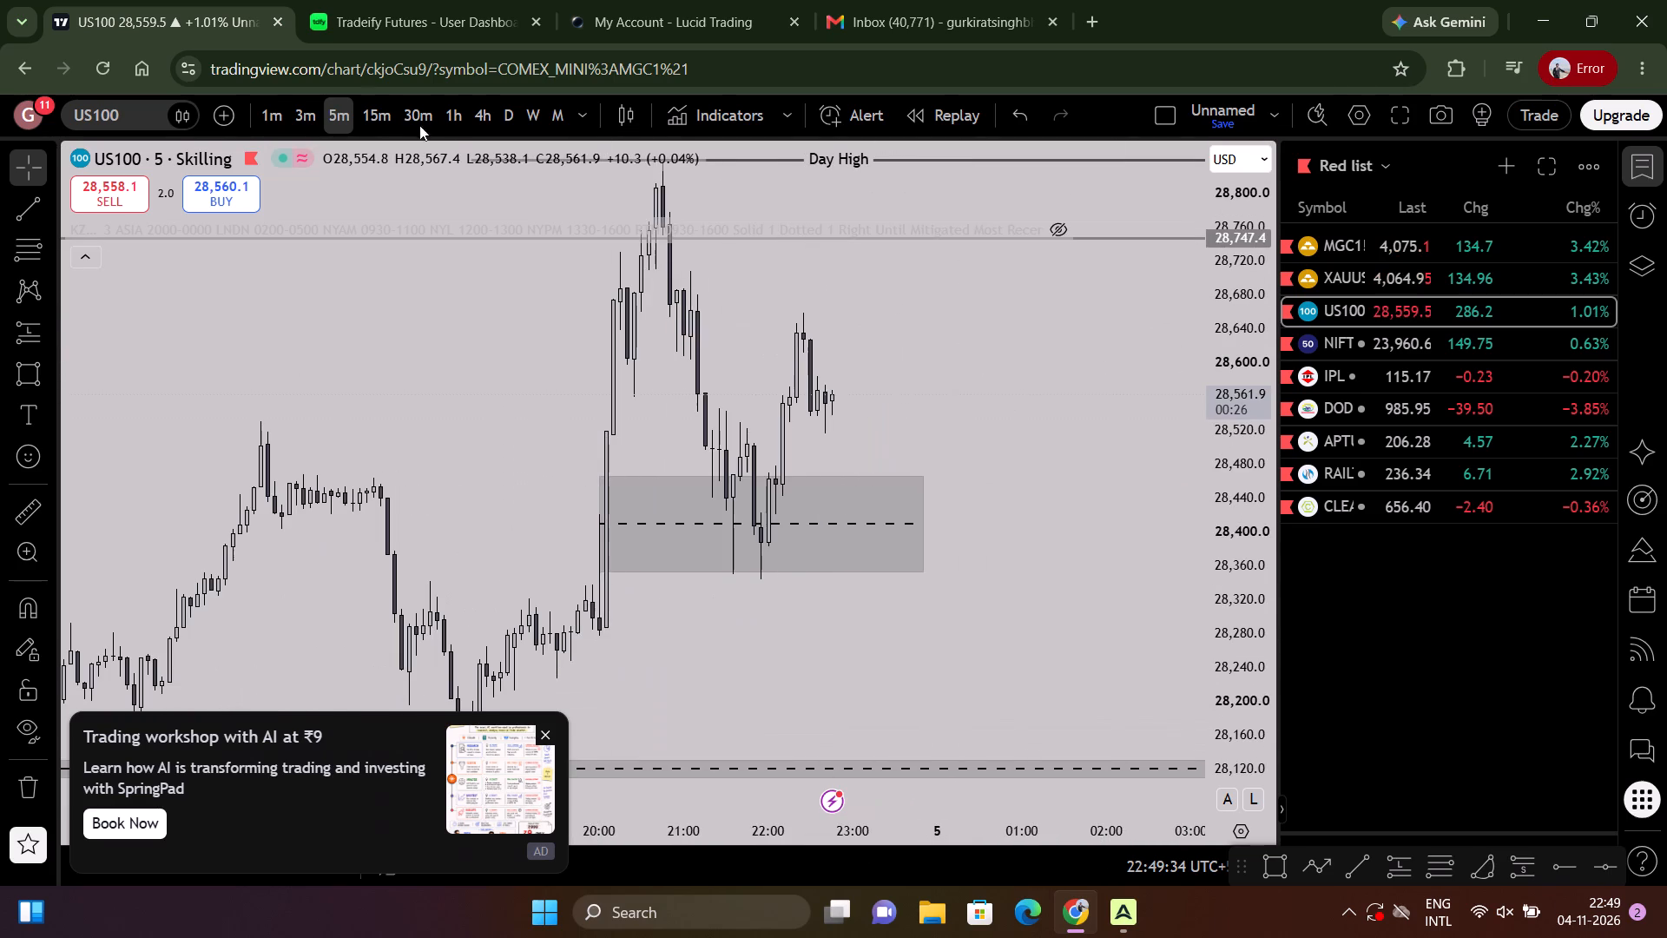
# Switch to XAUUSD and examine the 5-minute rally from NY AM Low up to the blue zone.
pyautogui.click(1415, 274)
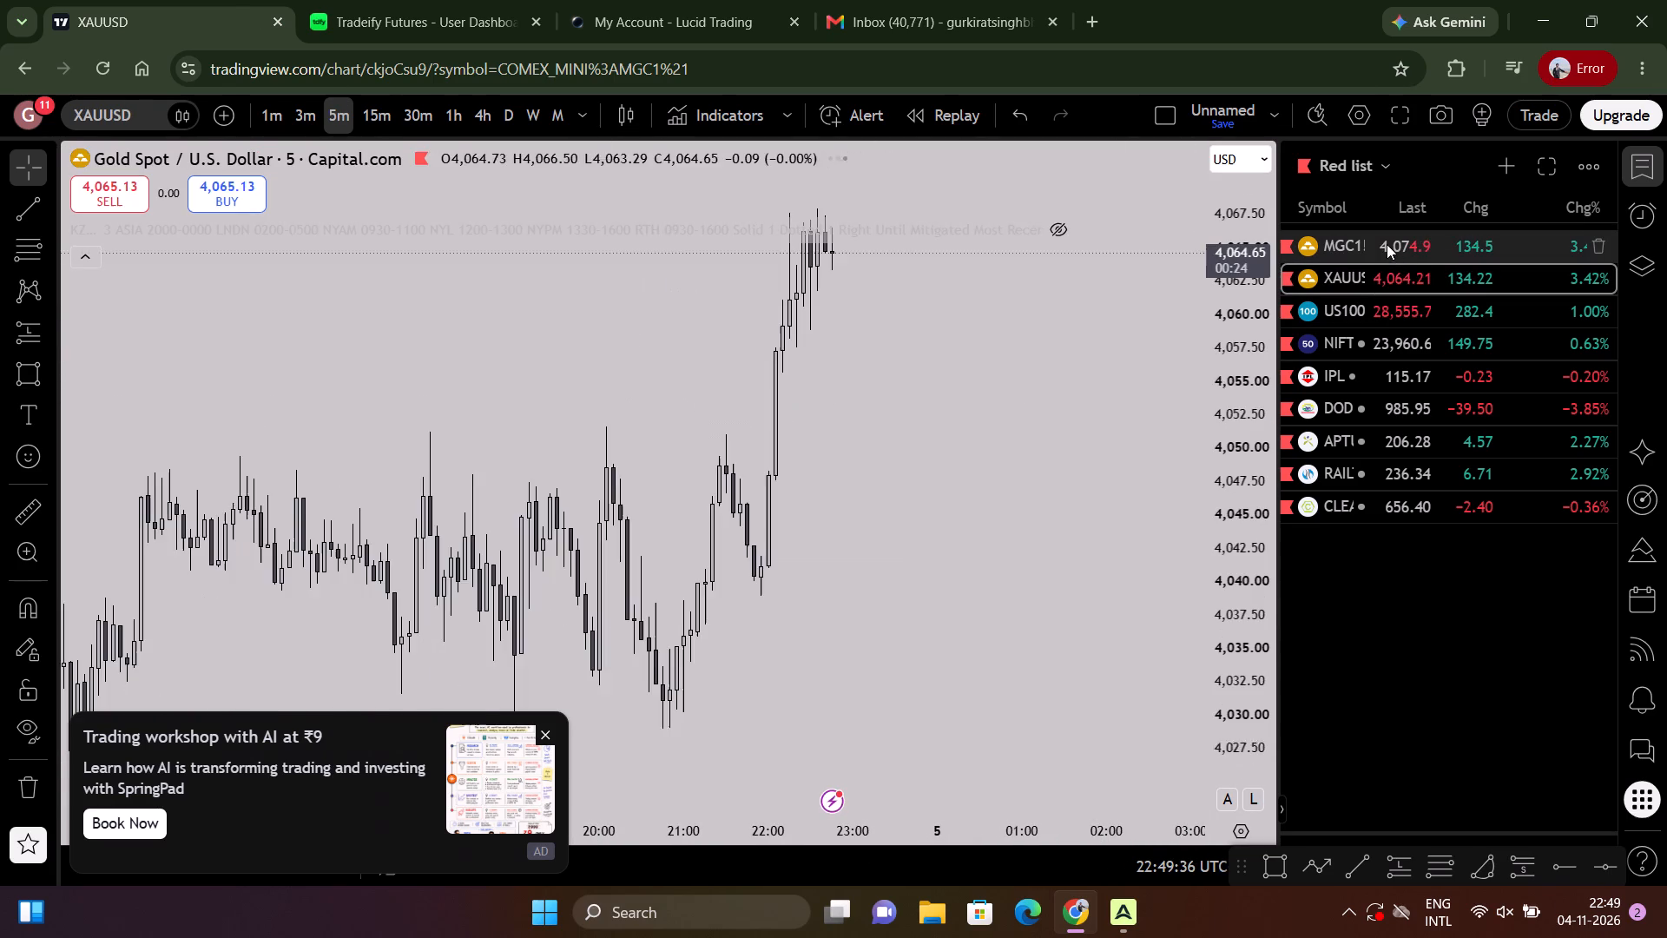
pyautogui.scroll(-8, 1078, 396)
pyautogui.moveTo(1258, 349); pyautogui.dragTo(1254, 414)
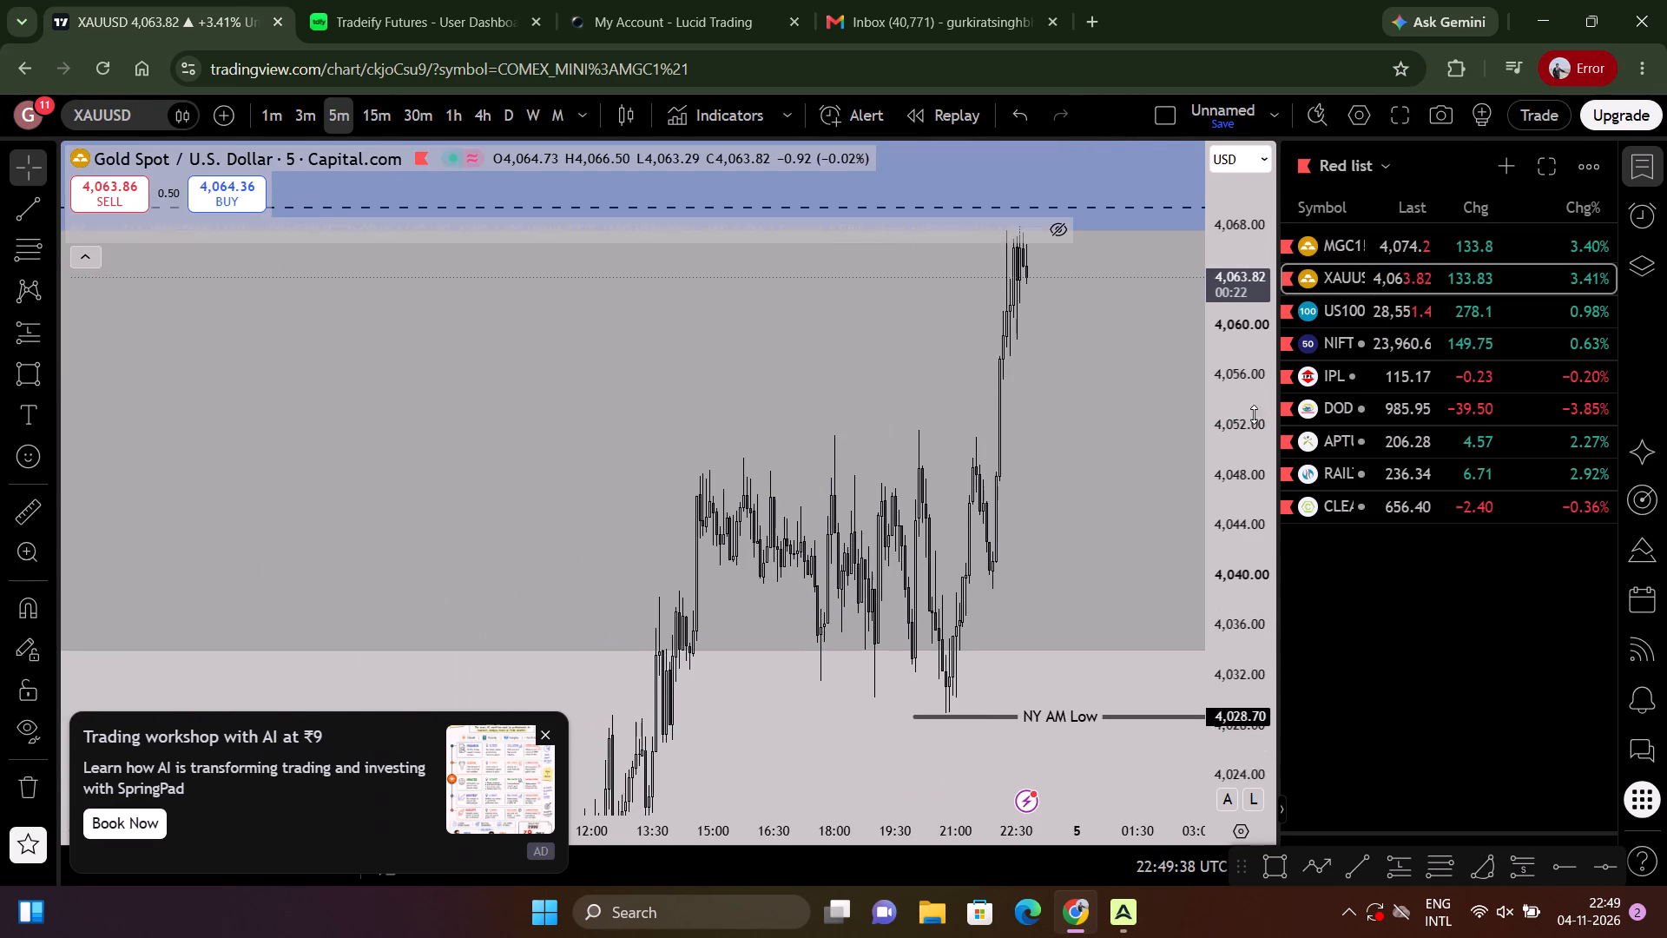
pyautogui.moveTo(1254, 414); pyautogui.dragTo(1252, 416)
pyautogui.scroll(3, 1080, 444)
pyautogui.scroll(-3, 1101, 471)
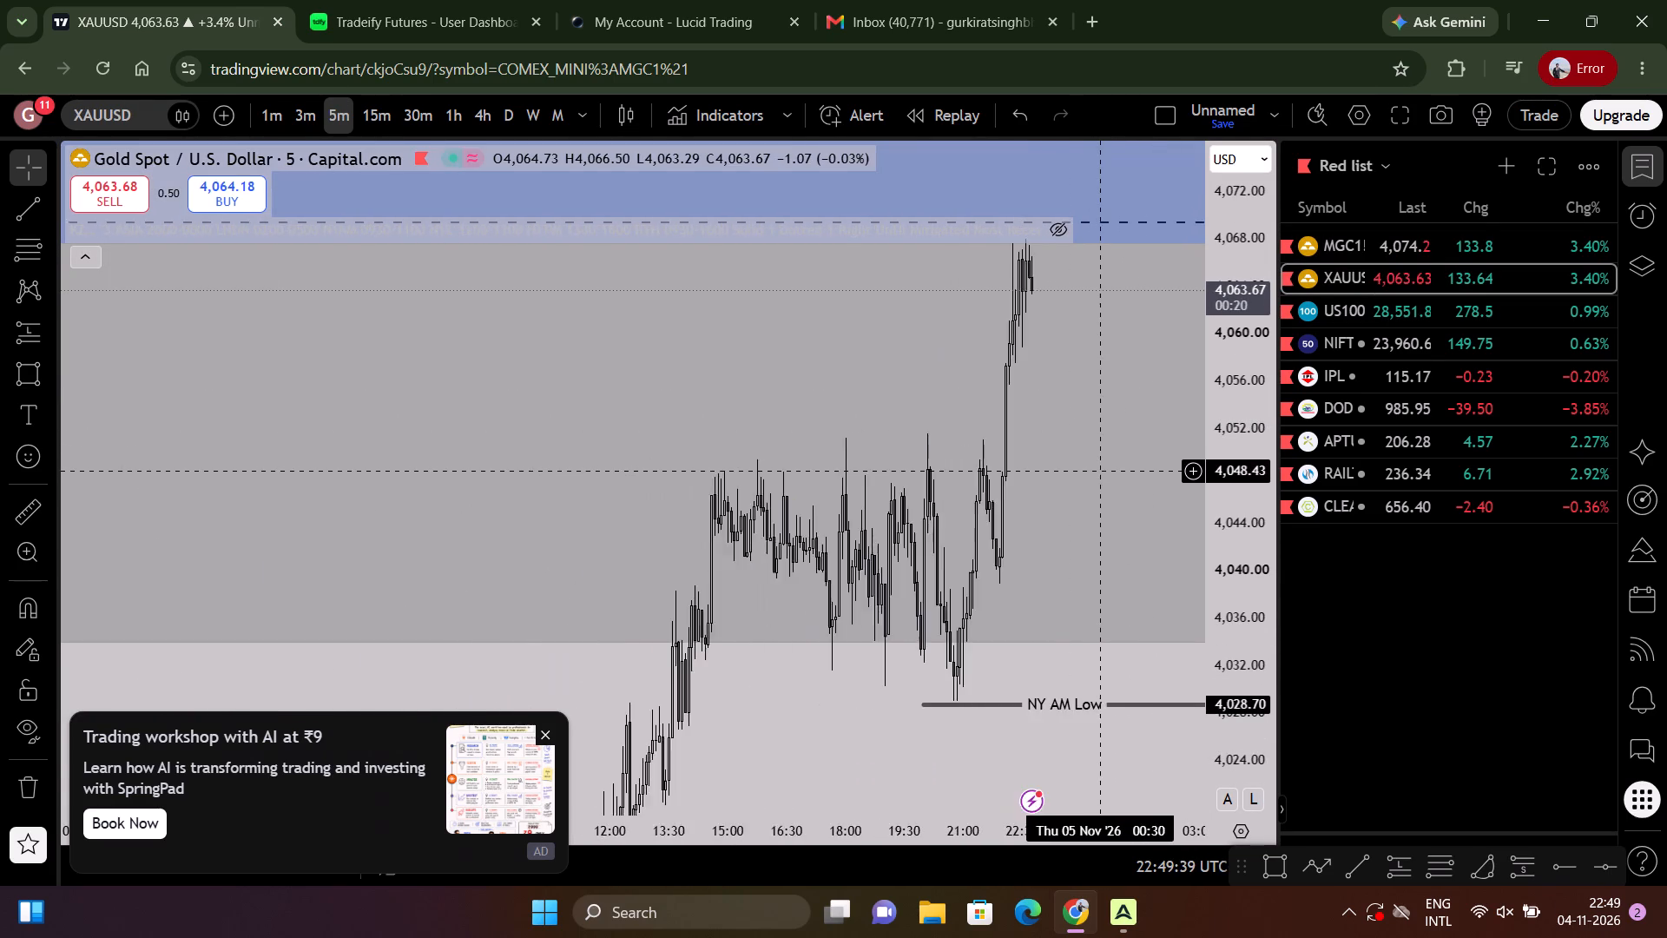
pyautogui.scroll(3, 1101, 471)
pyautogui.moveTo(1101, 471); pyautogui.dragTo(1092, 388)
pyautogui.scroll(-3, 1092, 388)
pyautogui.scroll(3, 1091, 392)
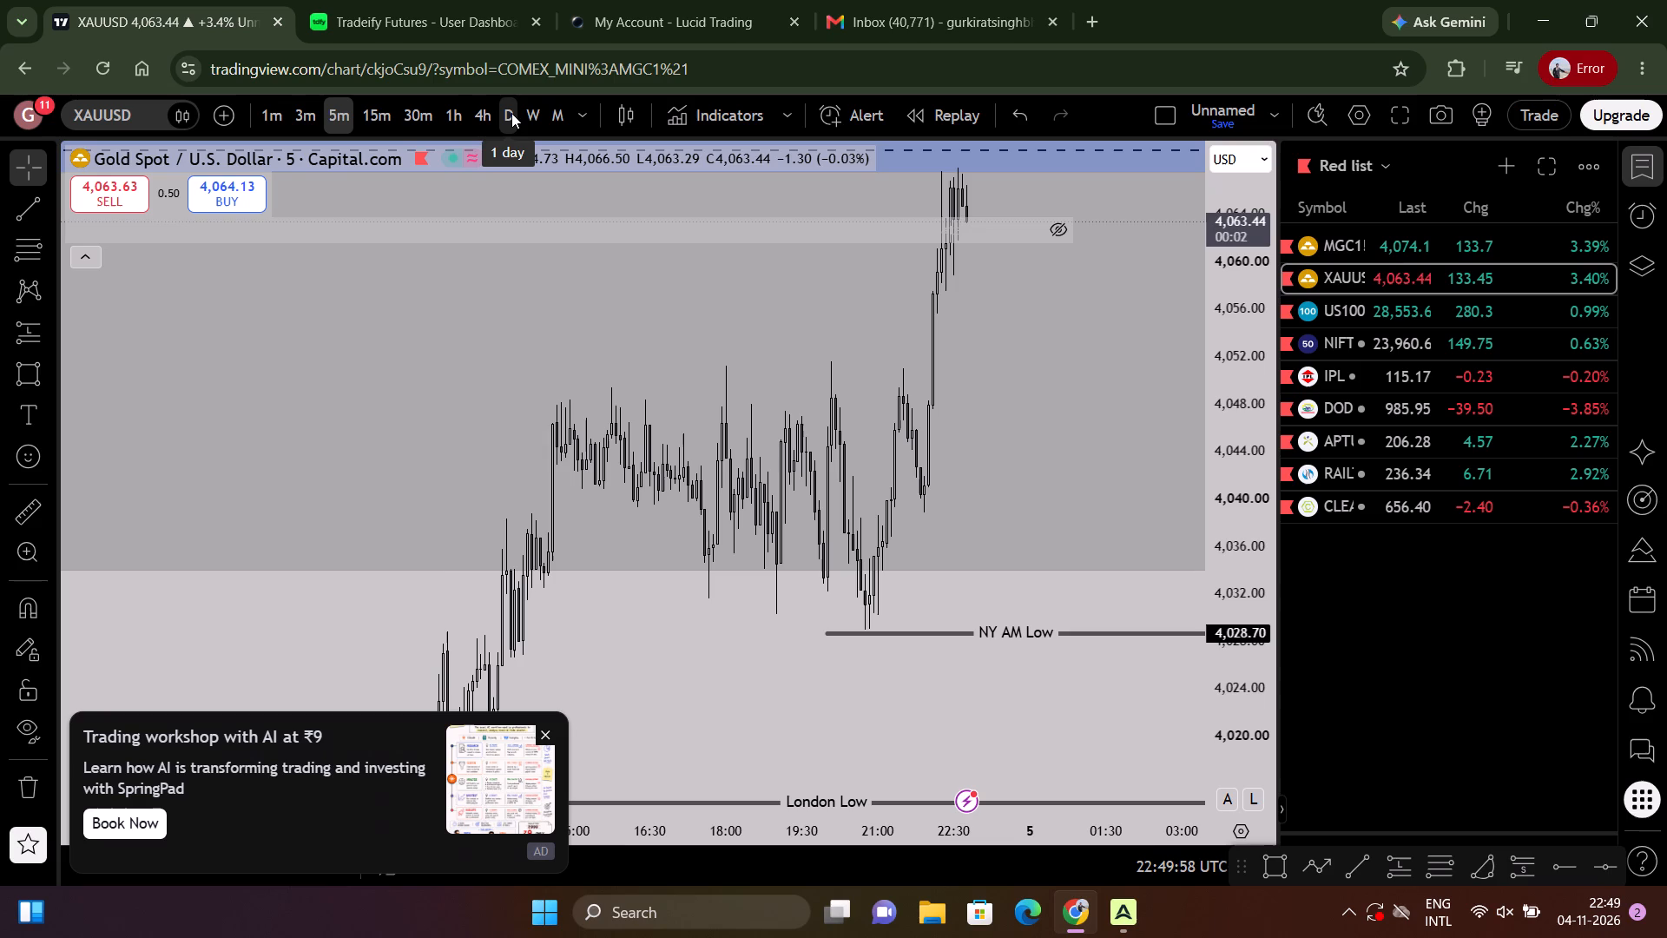
pyautogui.scroll(8, 413, 217)
pyautogui.scroll(-5, 715, 410)
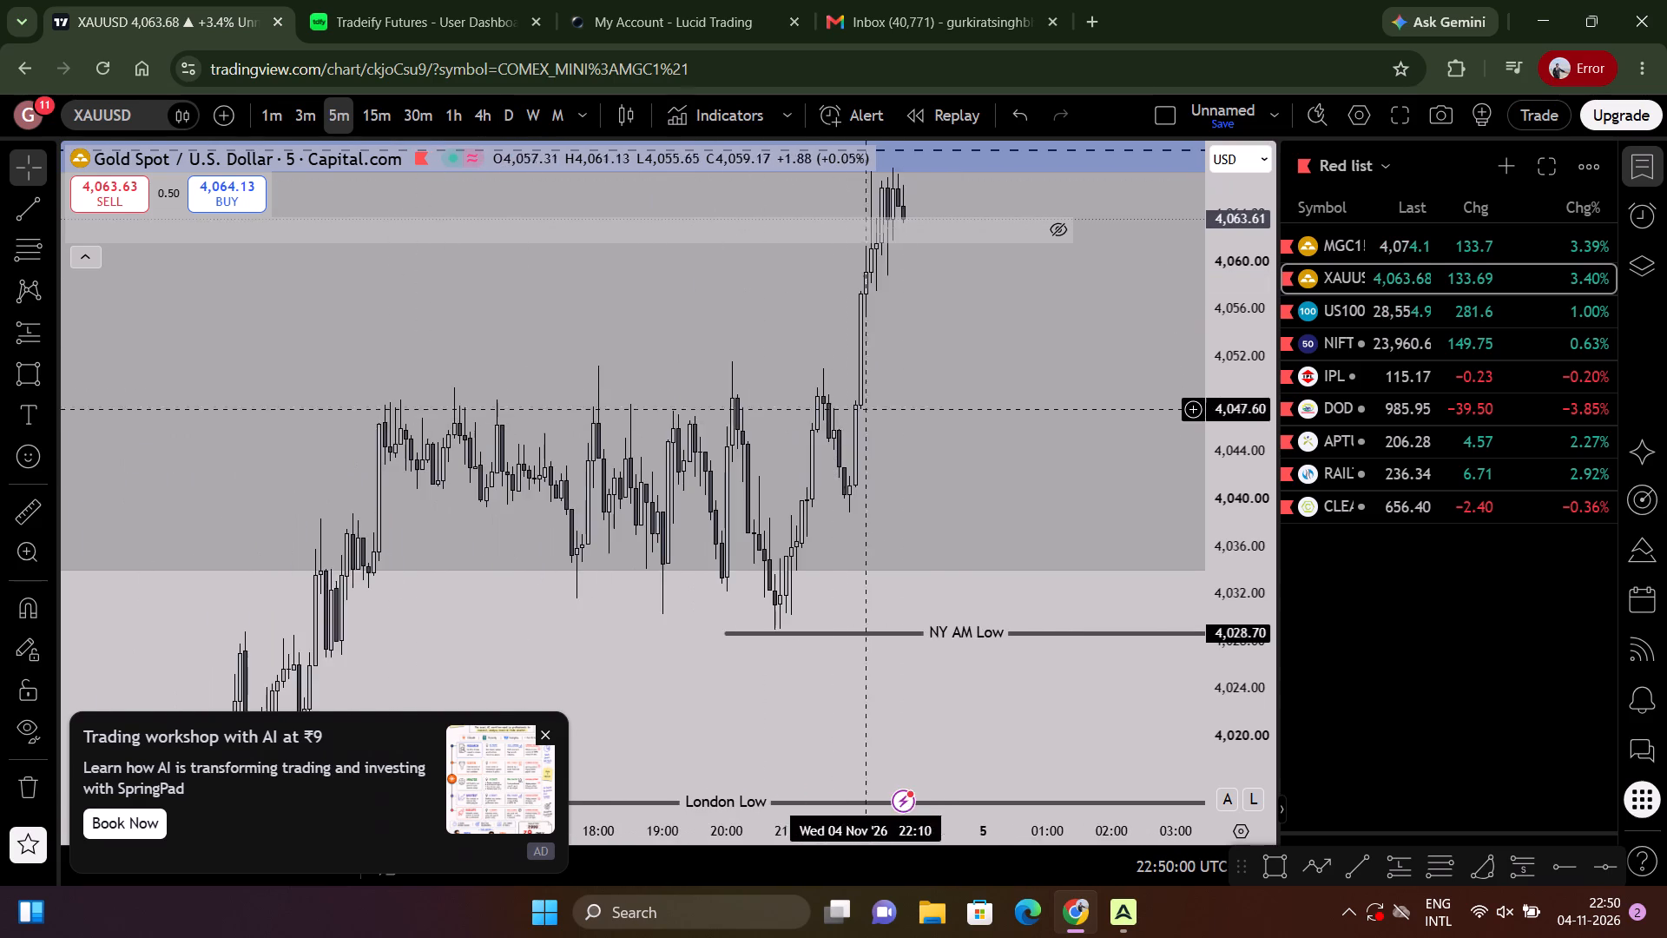
pyautogui.scroll(-1, 948, 370)
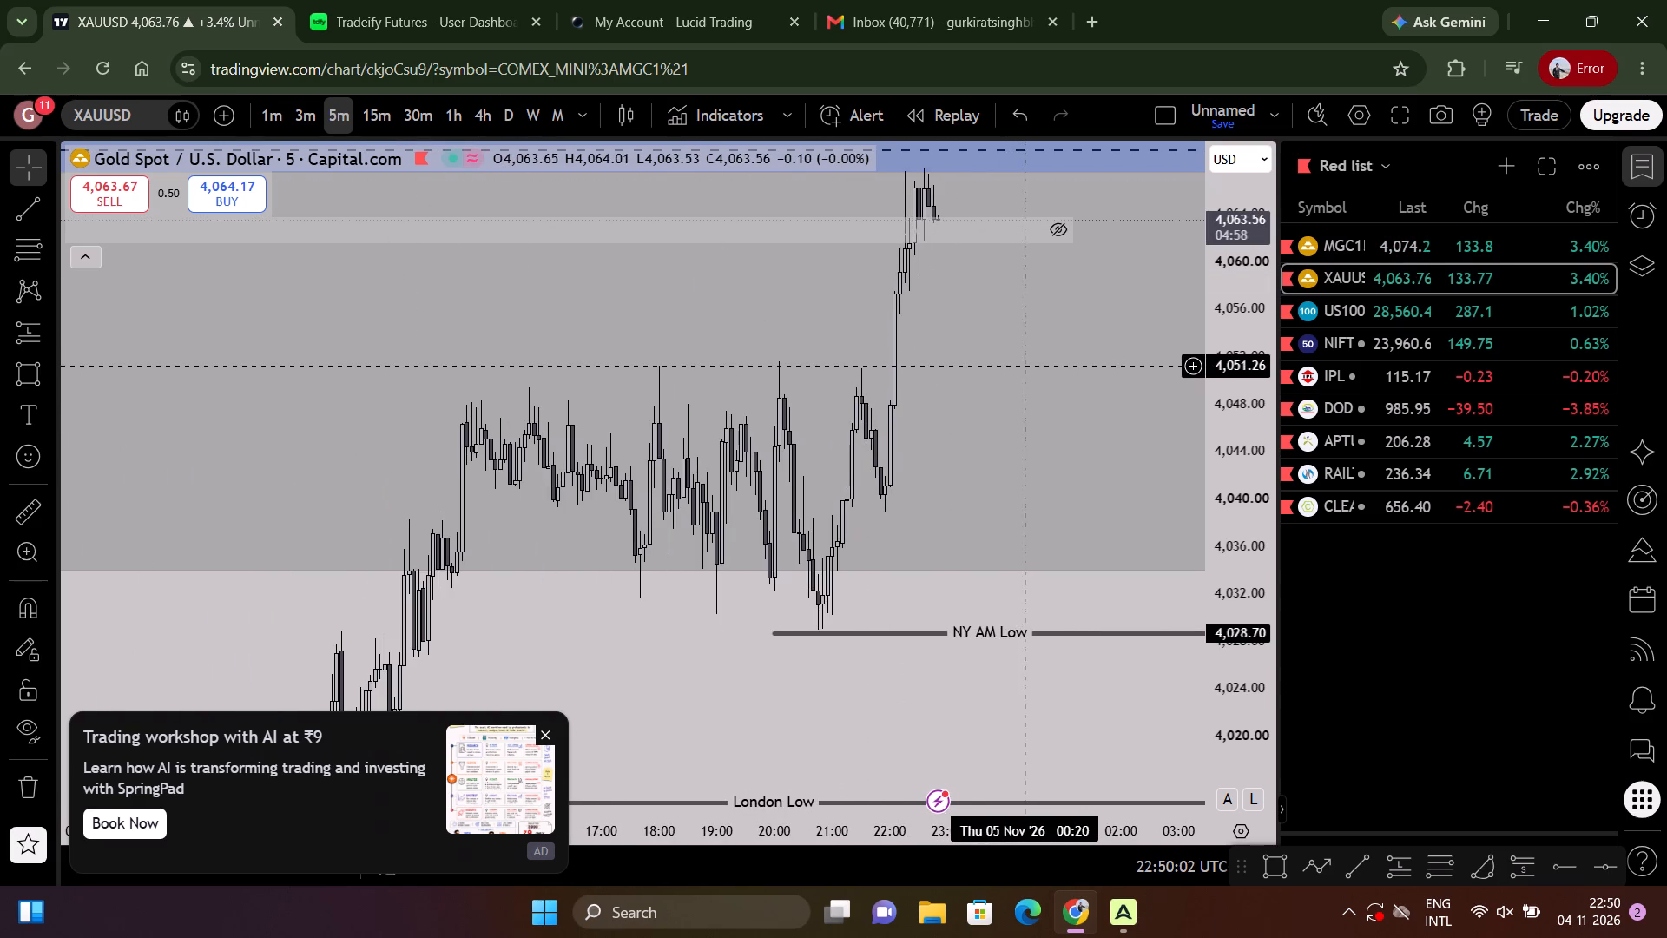
# Examine XAUUSD's 5-minute candles around NY AM Low and the start of the rally in closer detail.
pyautogui.moveTo(1251, 564); pyautogui.dragTo(1247, 441)
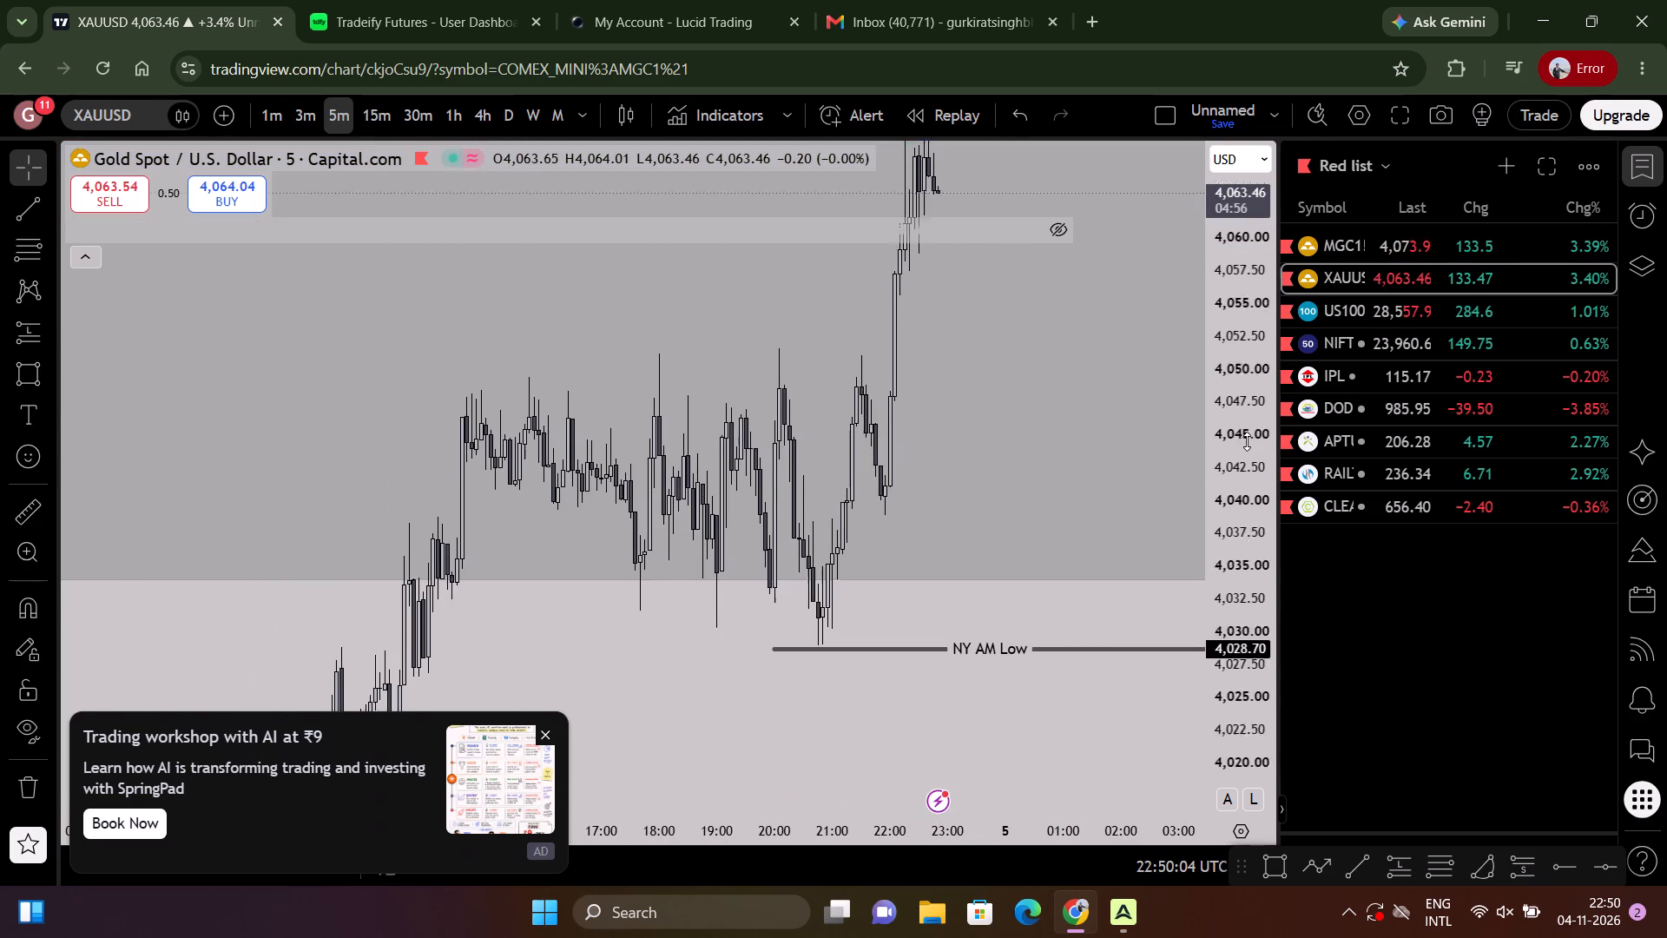
pyautogui.moveTo(1247, 441); pyautogui.dragTo(1230, 367)
pyautogui.scroll(3, 1147, 398)
pyautogui.moveTo(1100, 446); pyautogui.dragTo(1170, 306)
pyautogui.scroll(-3, 1055, 397)
pyautogui.scroll(2, 1051, 402)
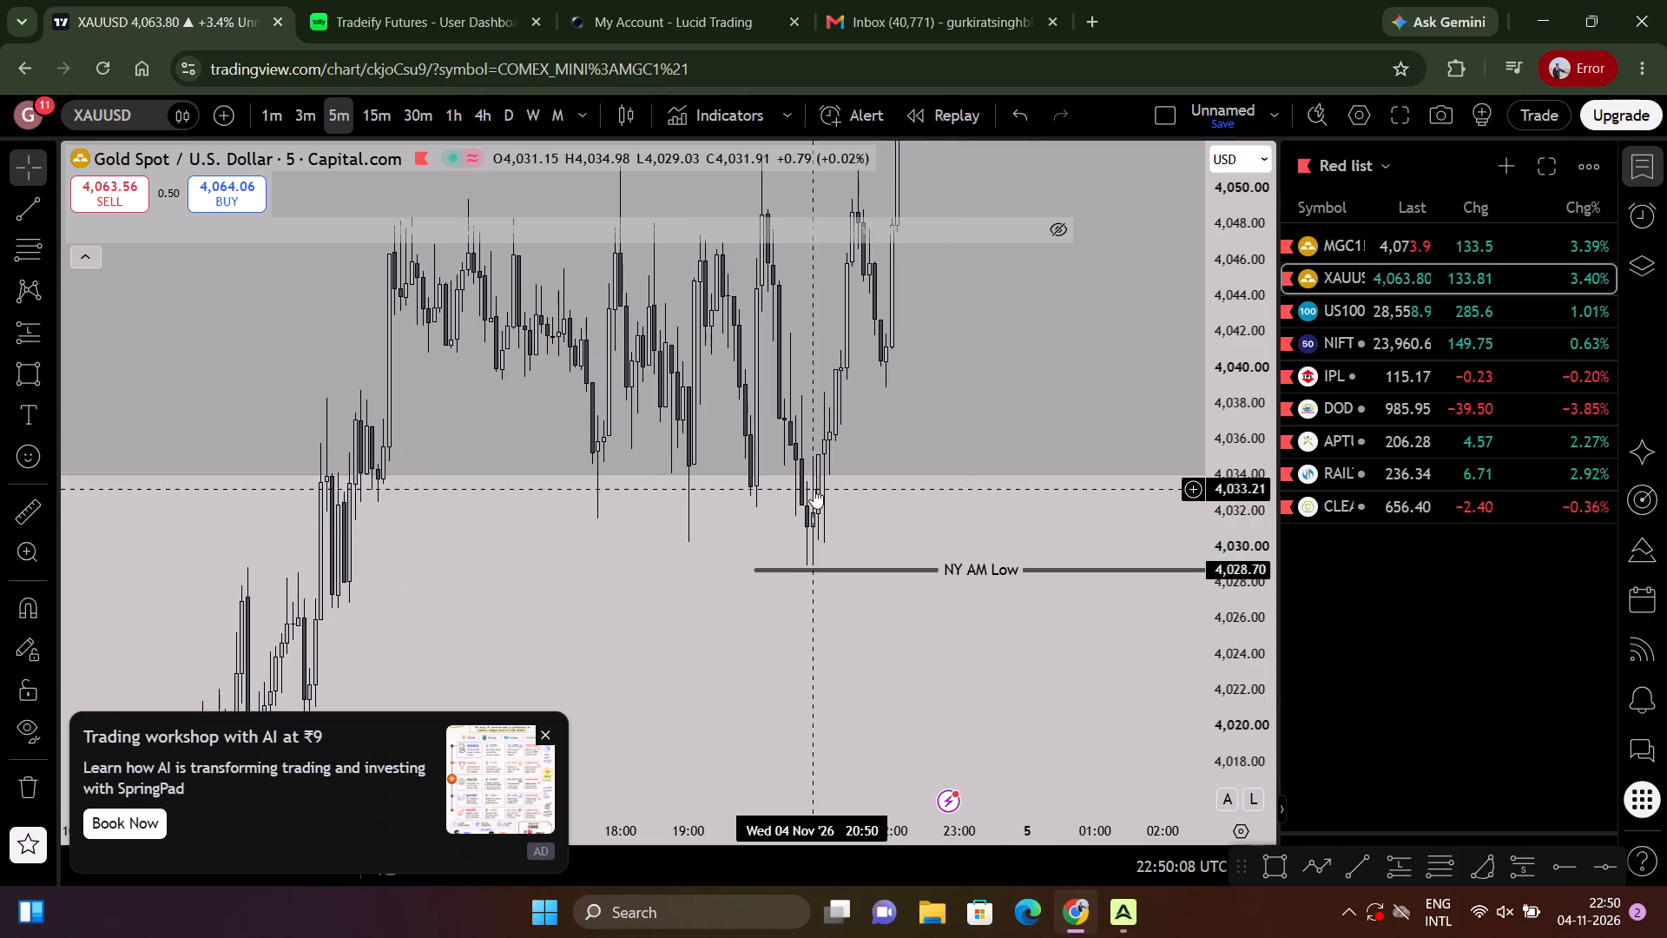
pyautogui.moveTo(1003, 267); pyautogui.dragTo(972, 552)
pyautogui.moveTo(1185, 373); pyautogui.dragTo(1166, 538)
pyautogui.moveTo(1077, 558); pyautogui.dragTo(1144, 372)
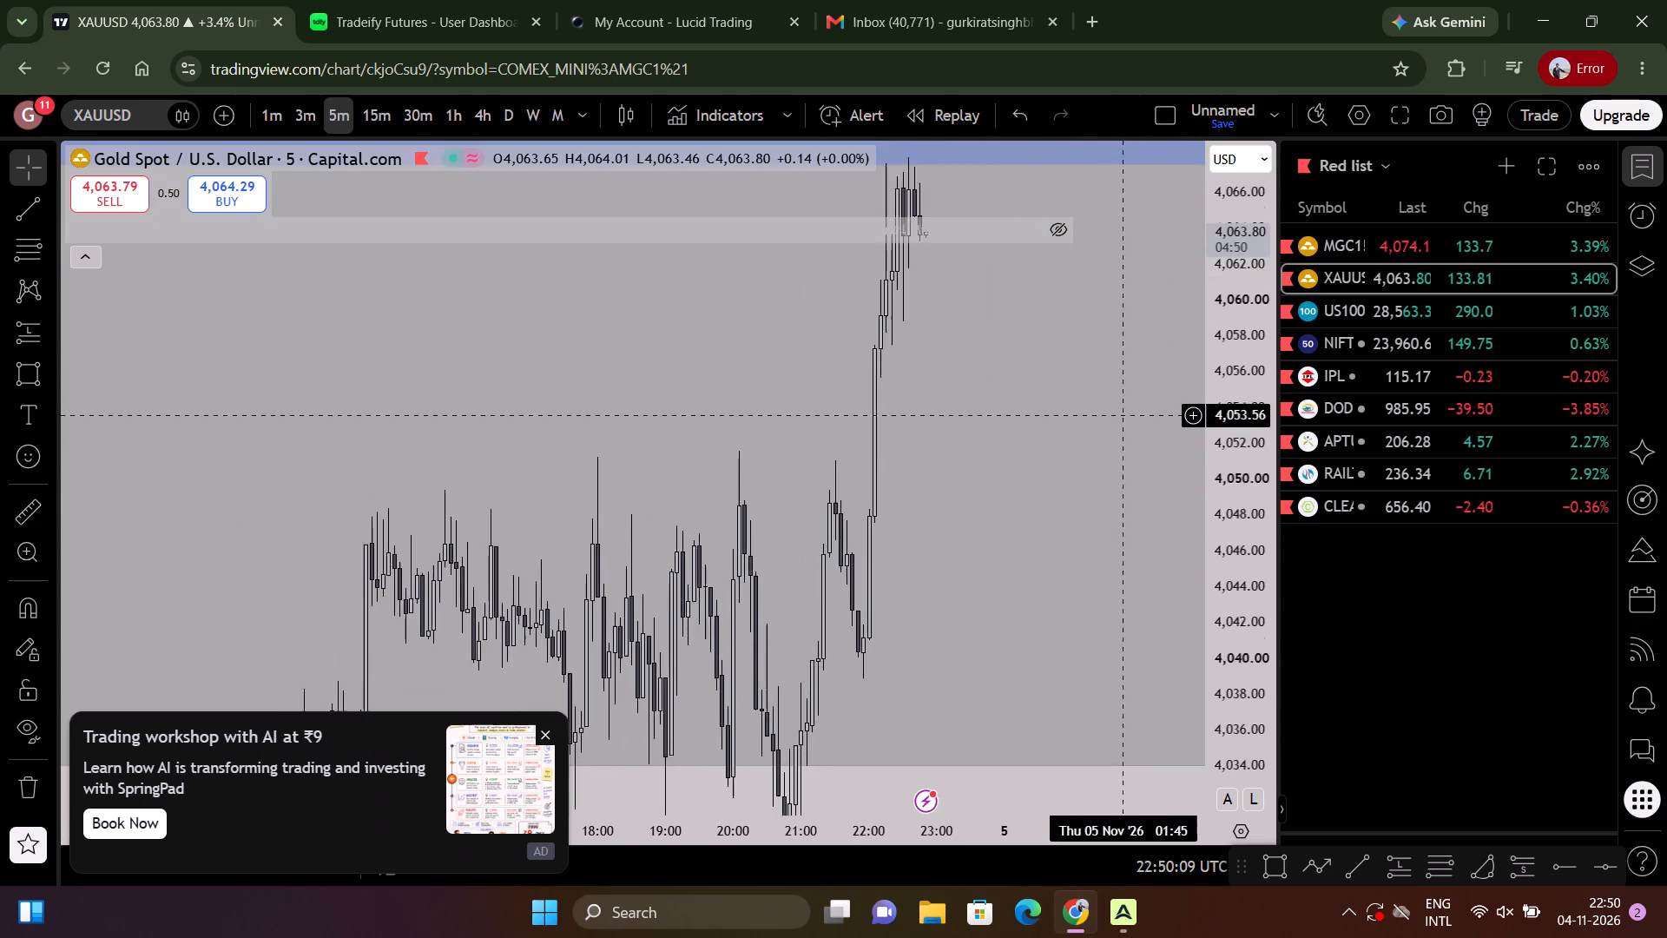
pyautogui.moveTo(1144, 372); pyautogui.dragTo(1143, 375)
pyautogui.moveTo(1260, 440); pyautogui.dragTo(1240, 459)
pyautogui.moveTo(801, 378); pyautogui.dragTo(857, 233)
pyautogui.scroll(5, 361, 452)
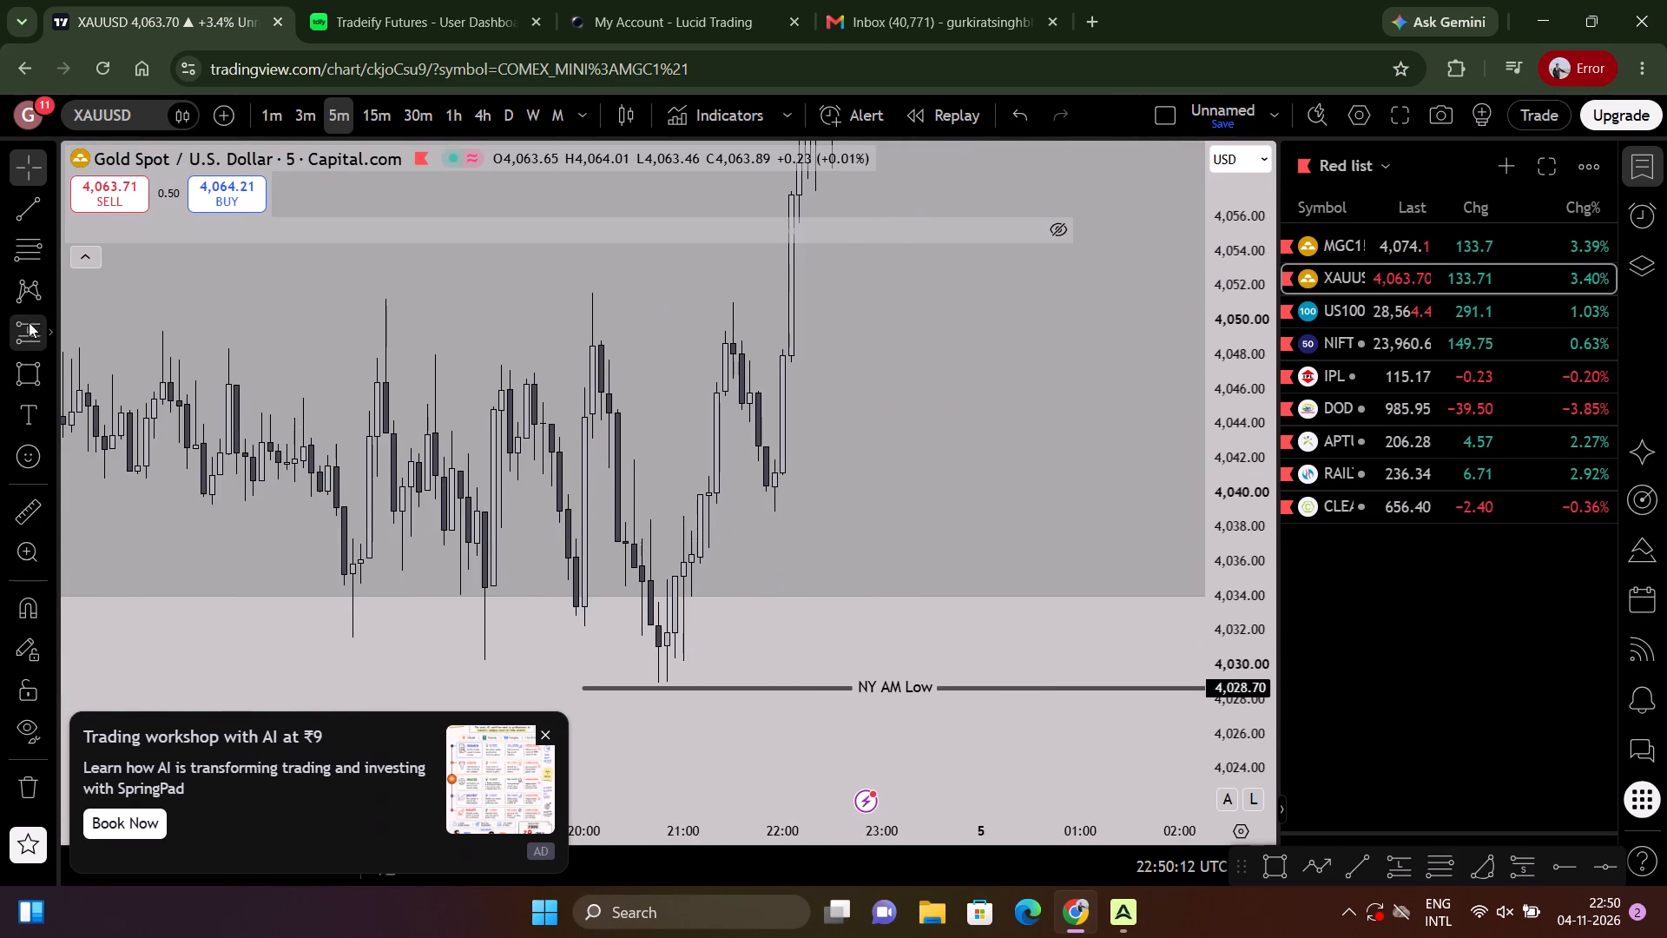
# Place a Long position on XAUUSD just above NY AM Low, with its entry at 4,035.29 at about 20:55 on November 4.
pyautogui.click(51, 332)
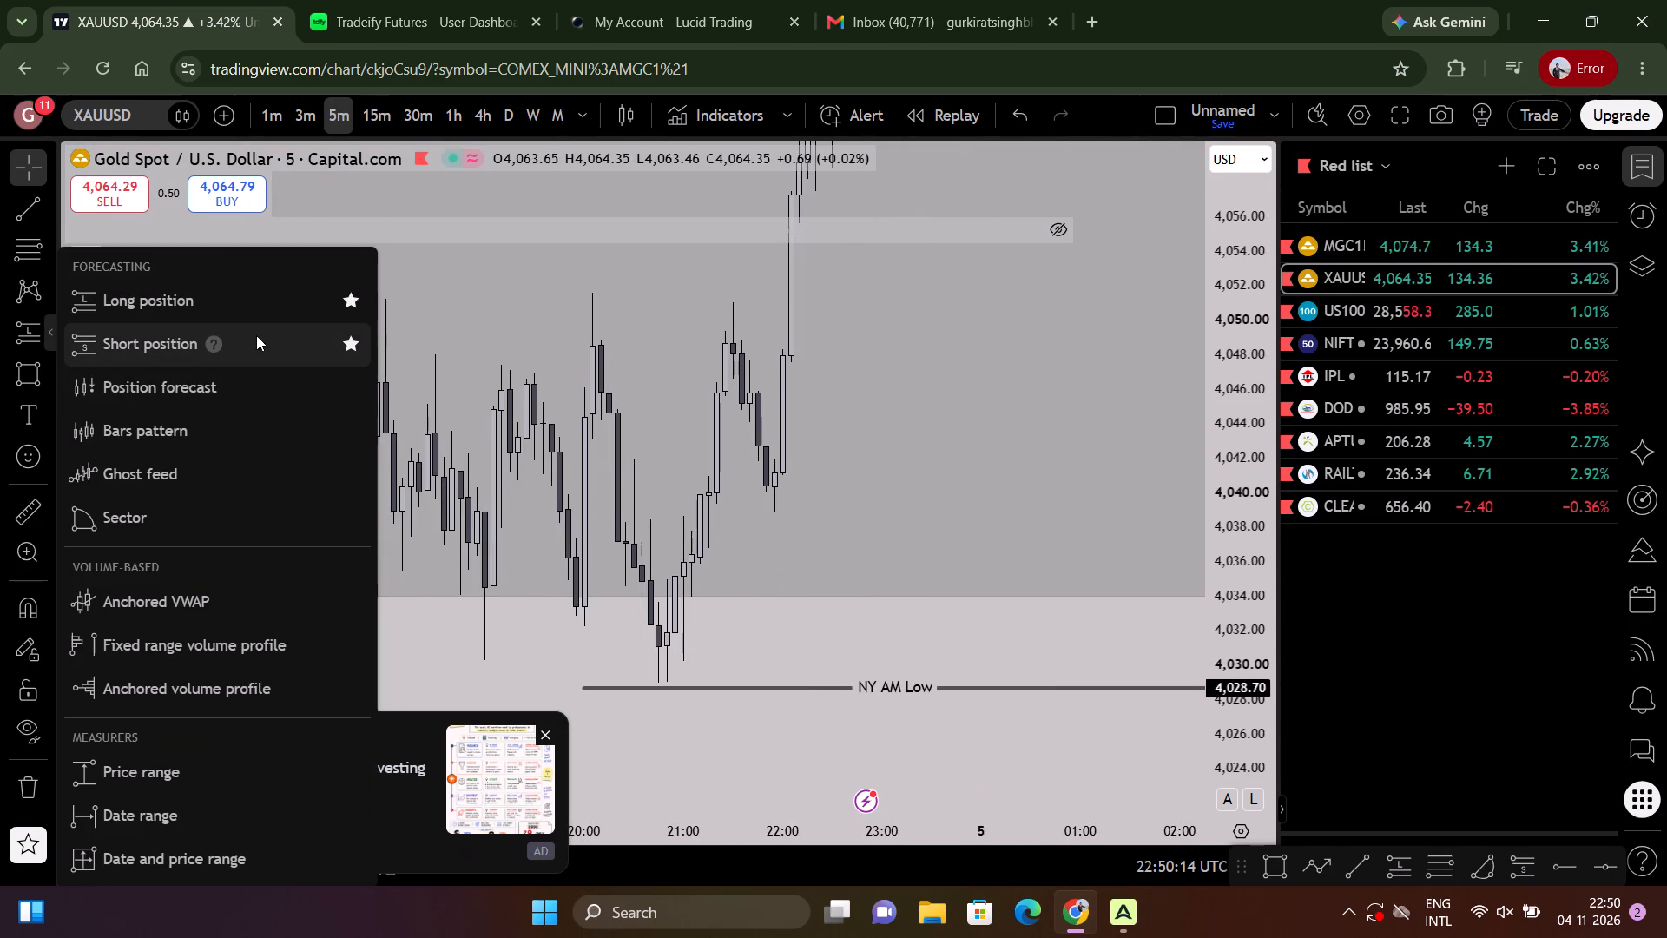
pyautogui.click(199, 300)
pyautogui.click(681, 583)
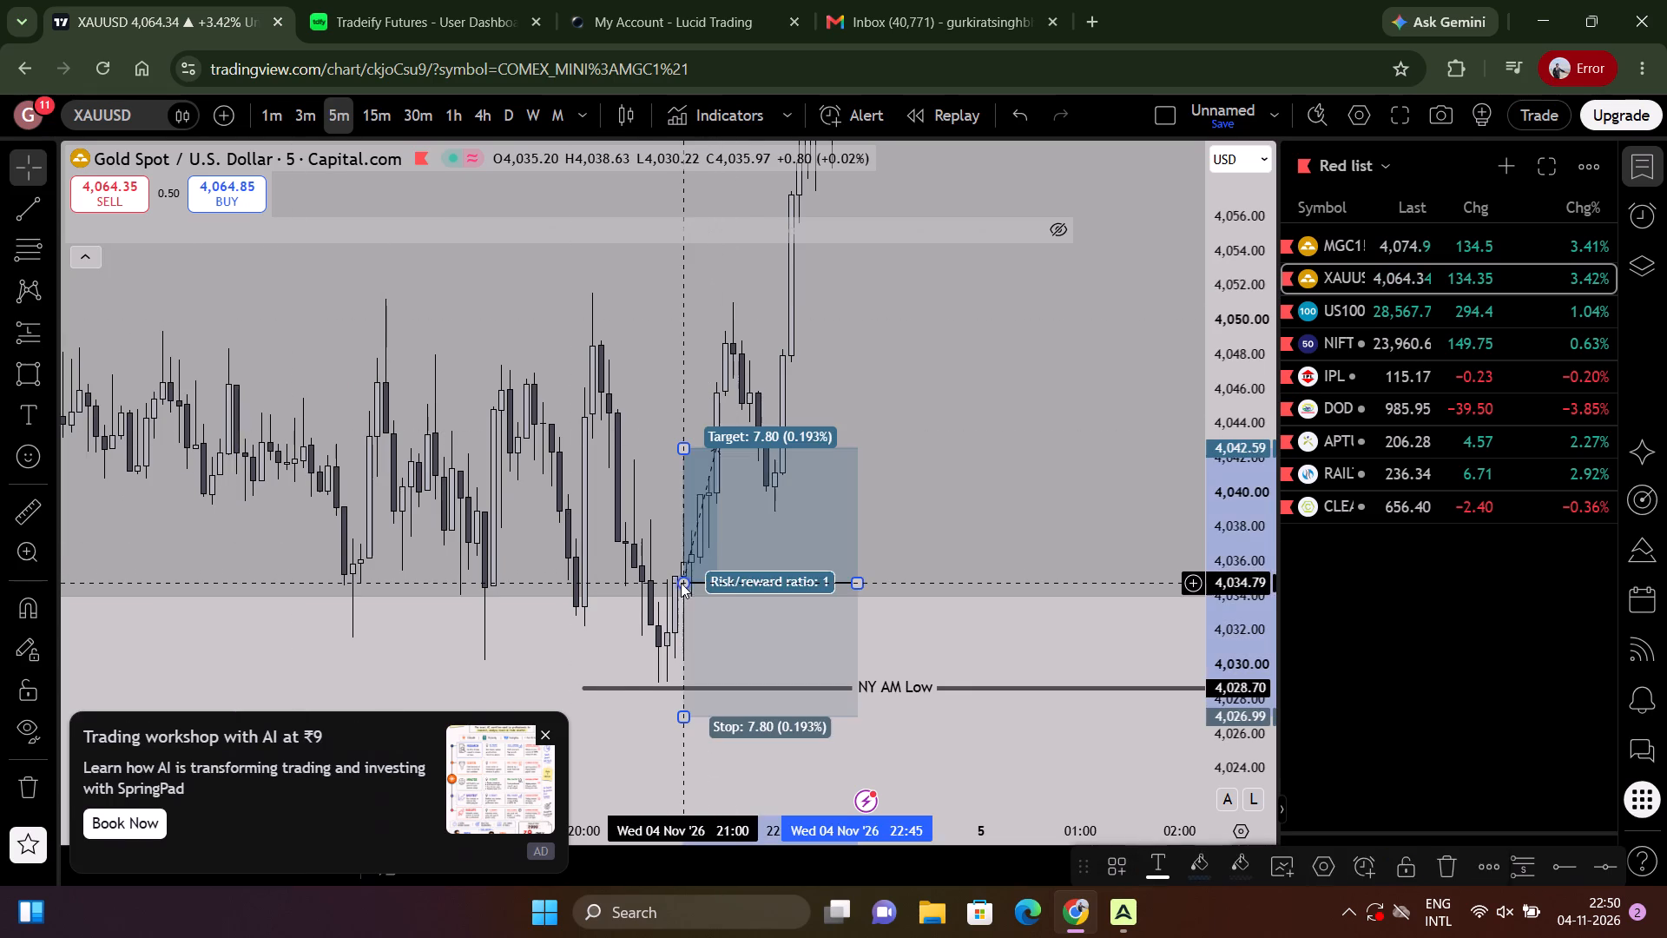
pyautogui.moveTo(681, 583); pyautogui.dragTo(677, 574)
# Set the long position's stop to 4,027.92, just below NY AM Low.
pyautogui.moveTo(929, 543); pyautogui.dragTo(952, 499)
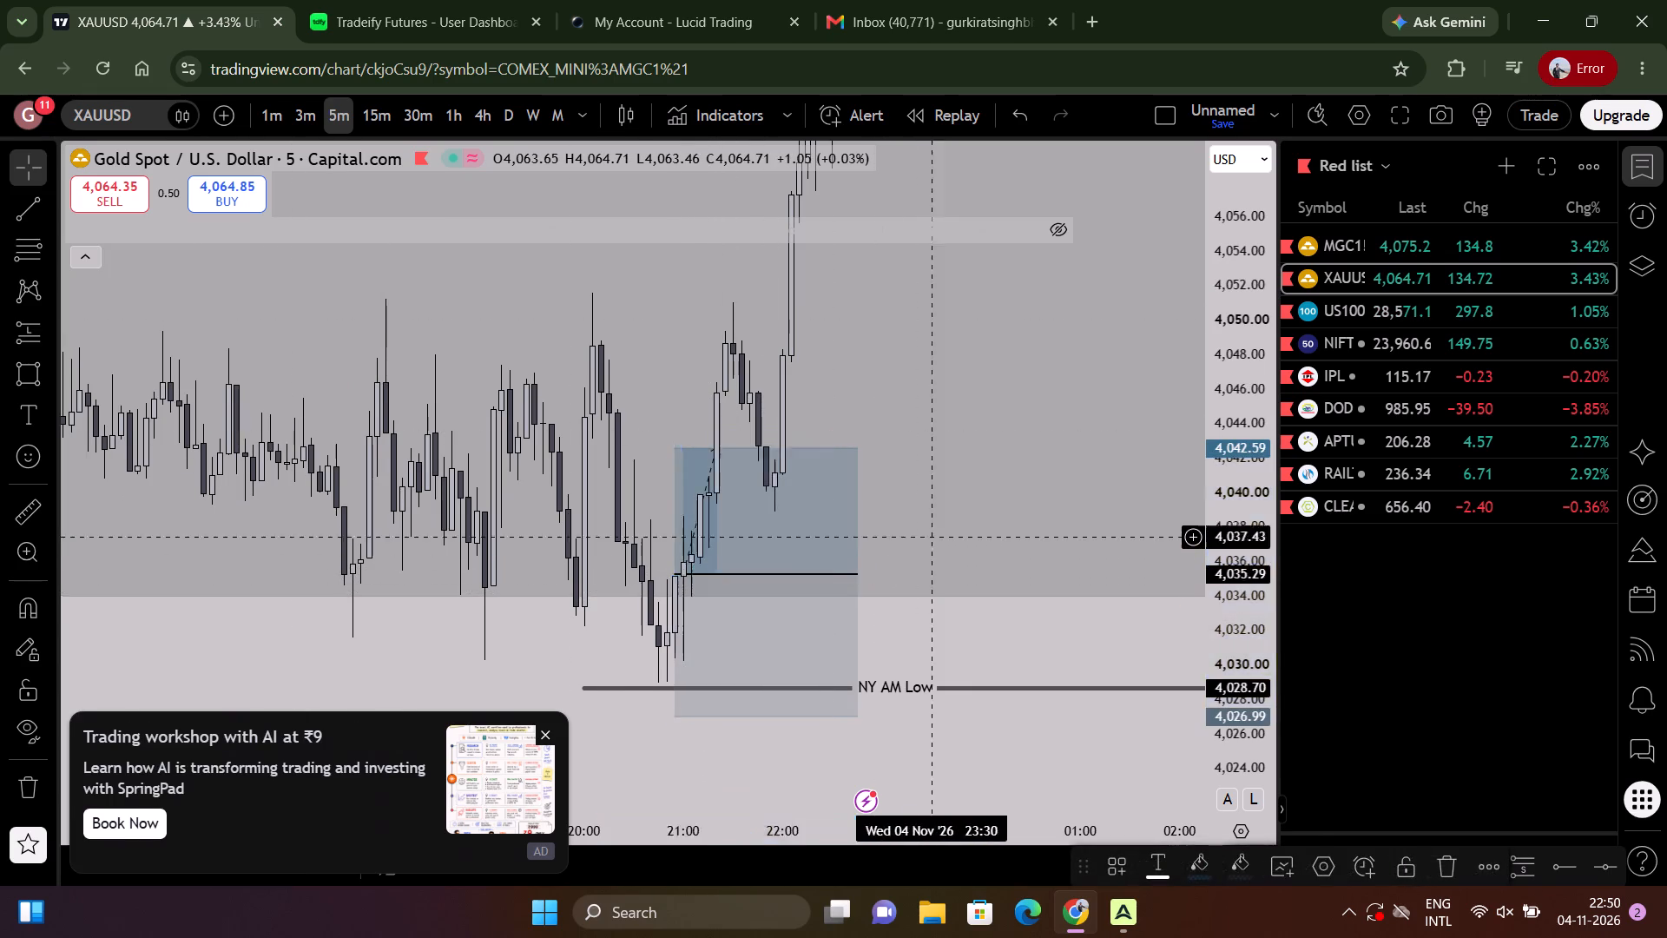
pyautogui.moveTo(952, 499); pyautogui.dragTo(1057, 385)
pyautogui.scroll(-3, 892, 527)
pyautogui.moveTo(903, 566); pyautogui.dragTo(905, 567)
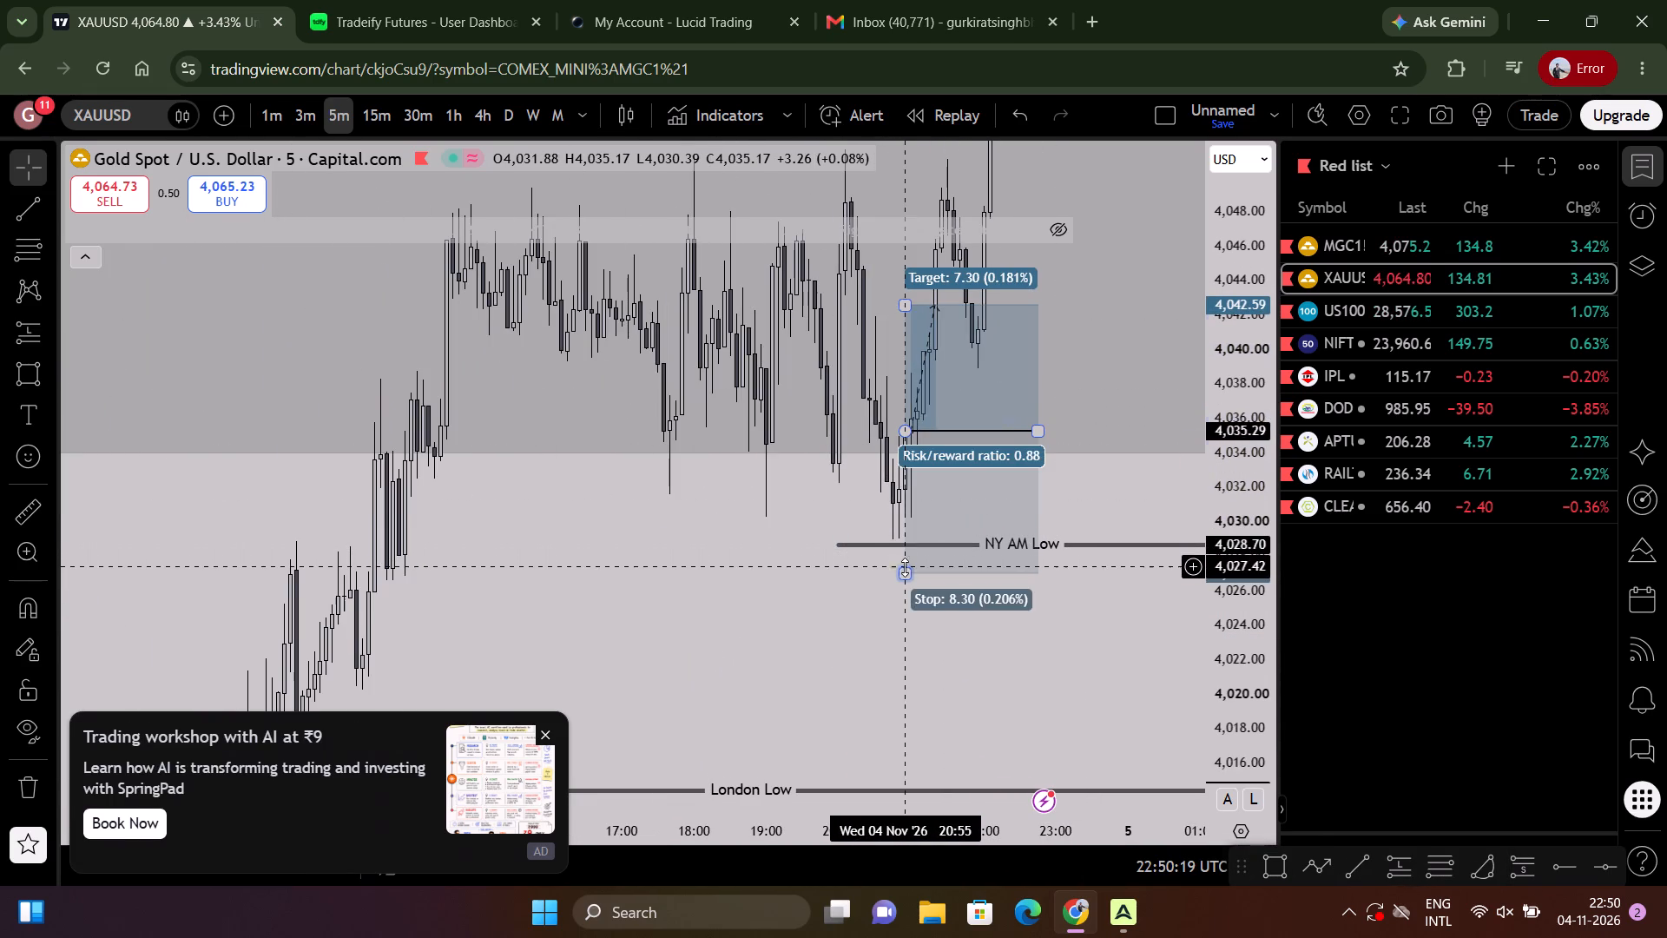
pyautogui.moveTo(905, 567); pyautogui.dragTo(931, 558)
# Extend the long position's target to 4,067.63 at the lower edge of the blue zone.
pyautogui.moveTo(1073, 501); pyautogui.dragTo(1017, 731)
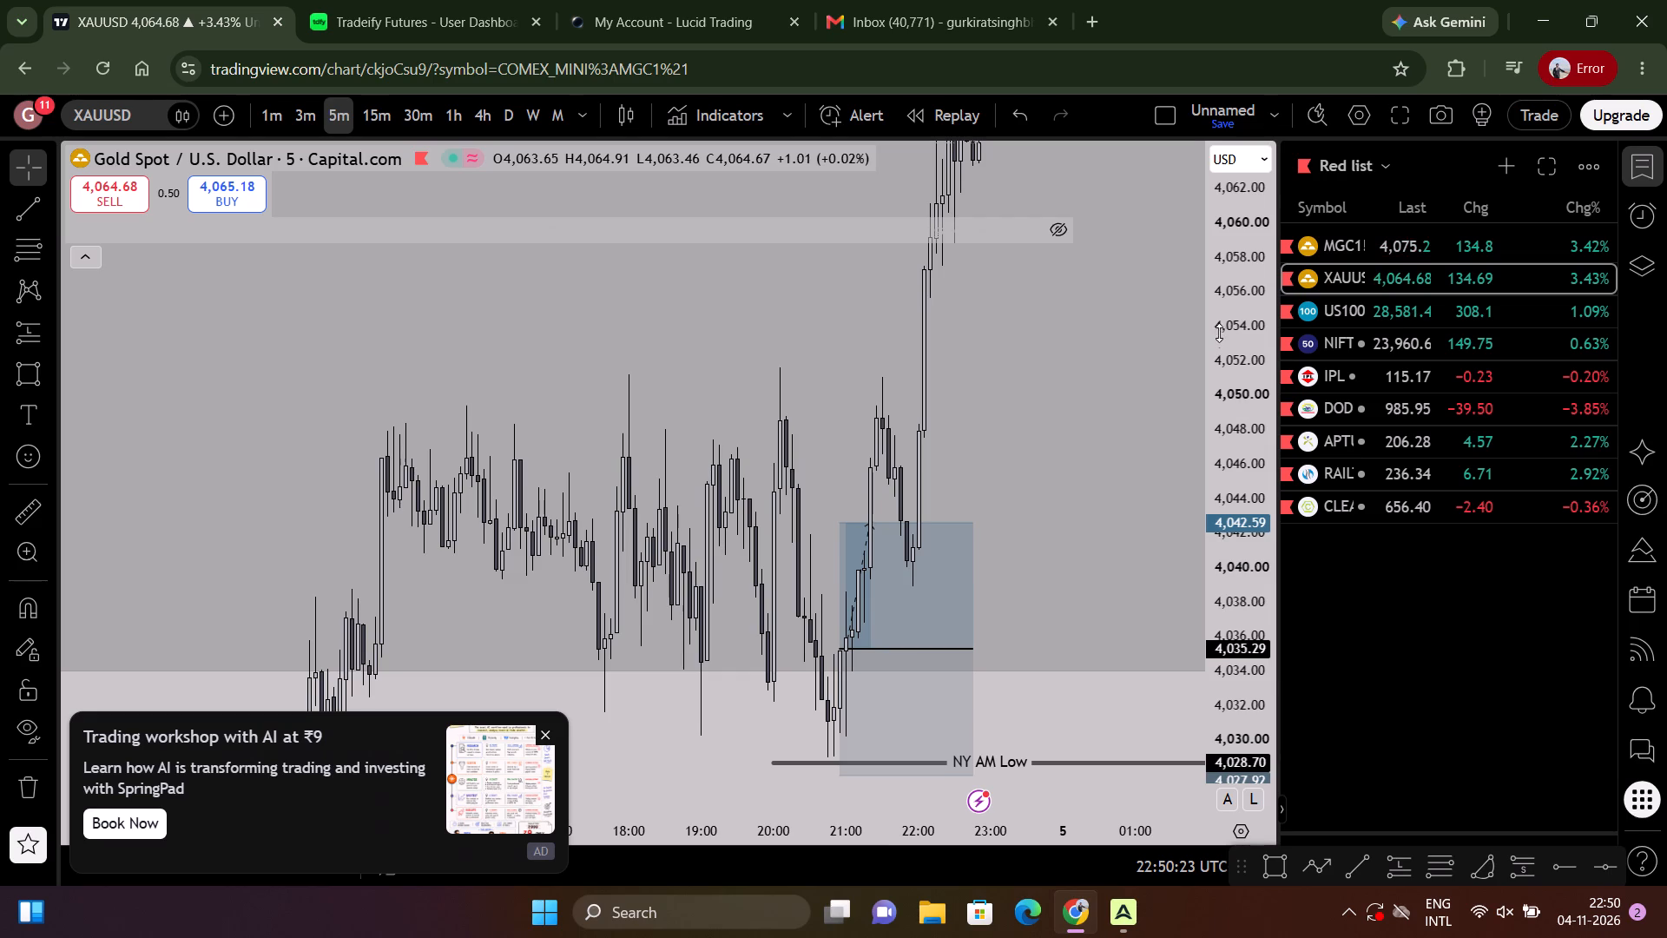
pyautogui.moveTo(1243, 304); pyautogui.dragTo(1234, 439)
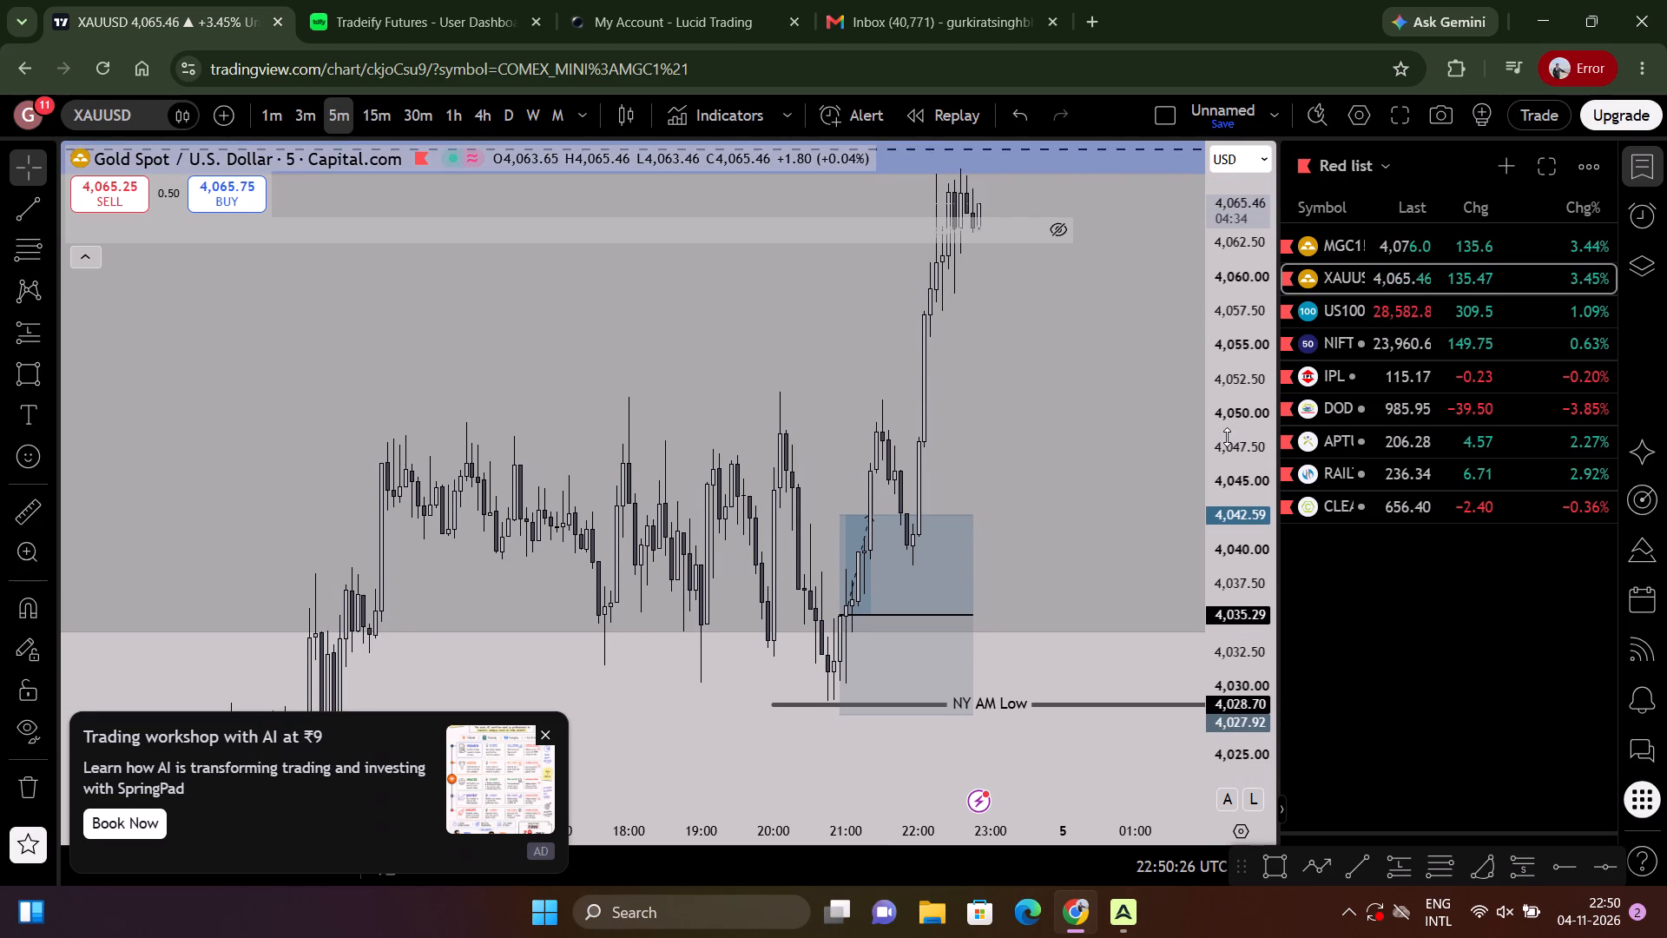
pyautogui.moveTo(1044, 289); pyautogui.dragTo(1029, 381)
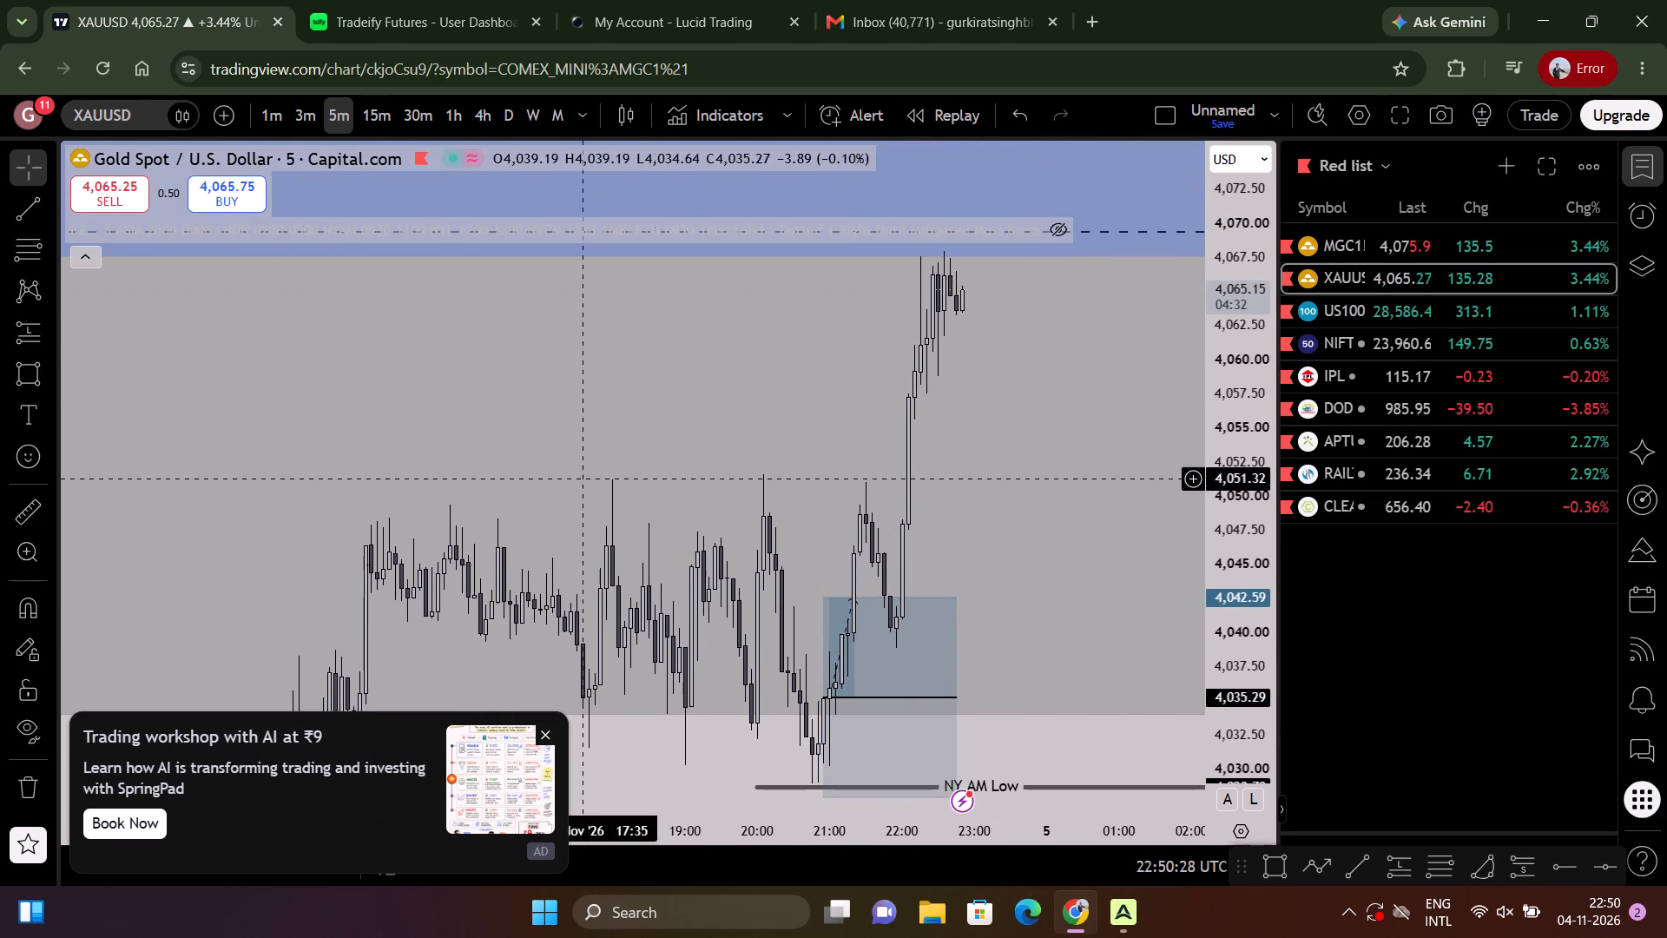
pyautogui.moveTo(822, 598); pyautogui.dragTo(891, 248)
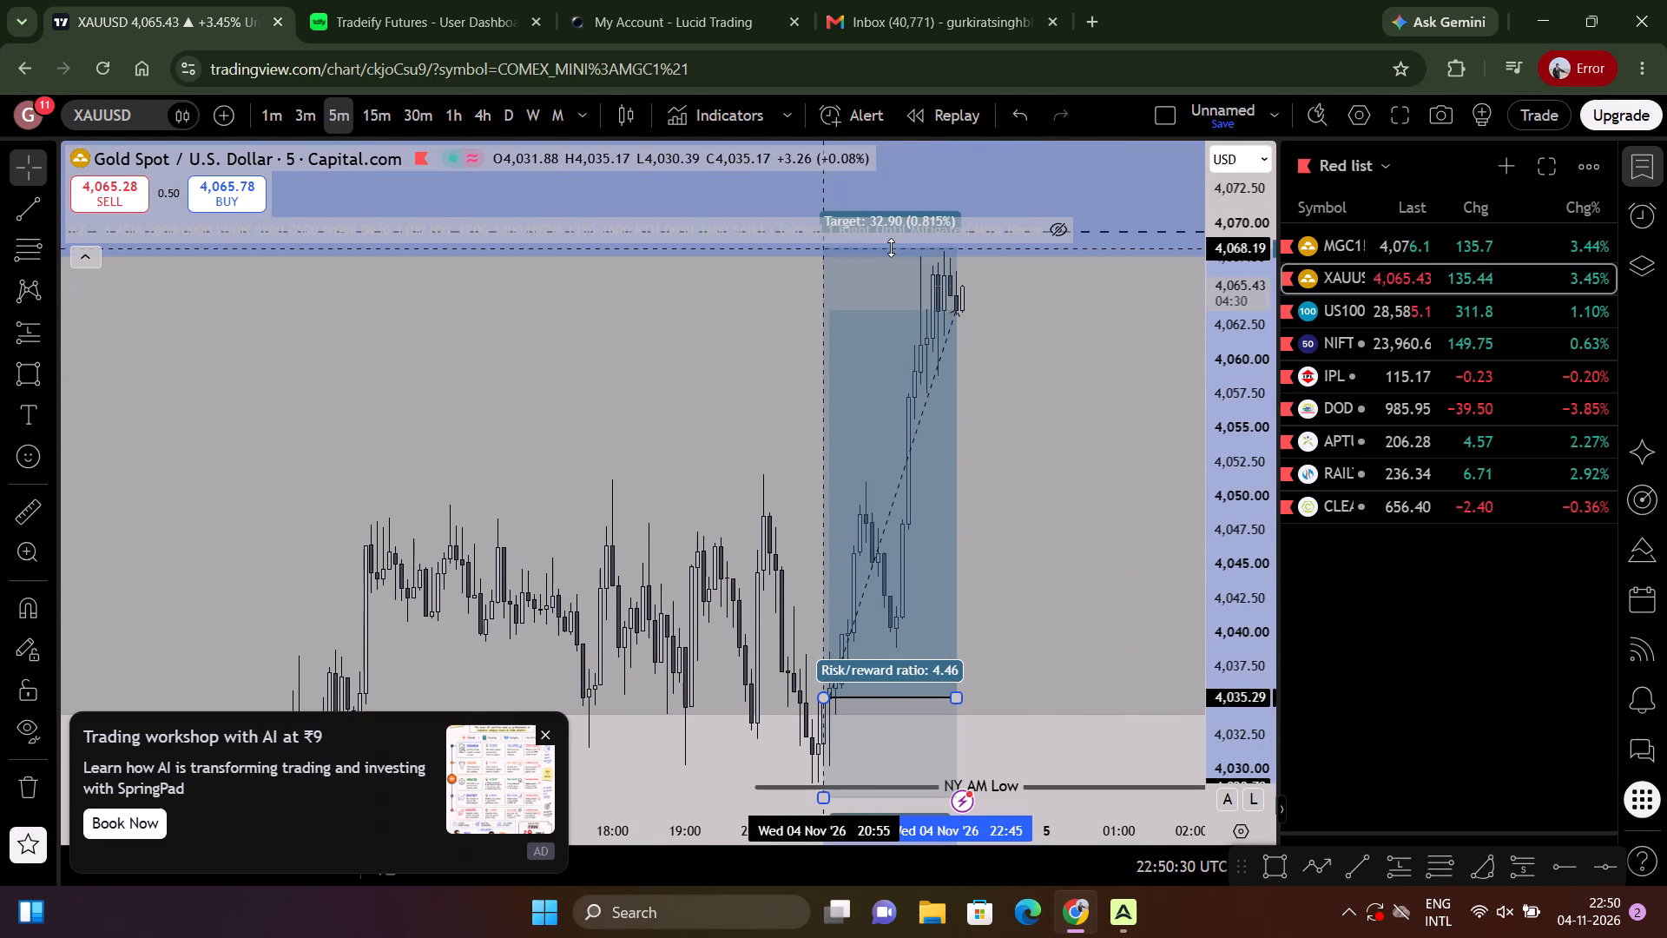
pyautogui.moveTo(891, 248); pyautogui.dragTo(897, 255)
pyautogui.click(1044, 462)
# Examine the XAUUSD long position against the 5-minute rally from NY AM Low to the blue zone.
pyautogui.moveTo(1056, 493); pyautogui.dragTo(1051, 471)
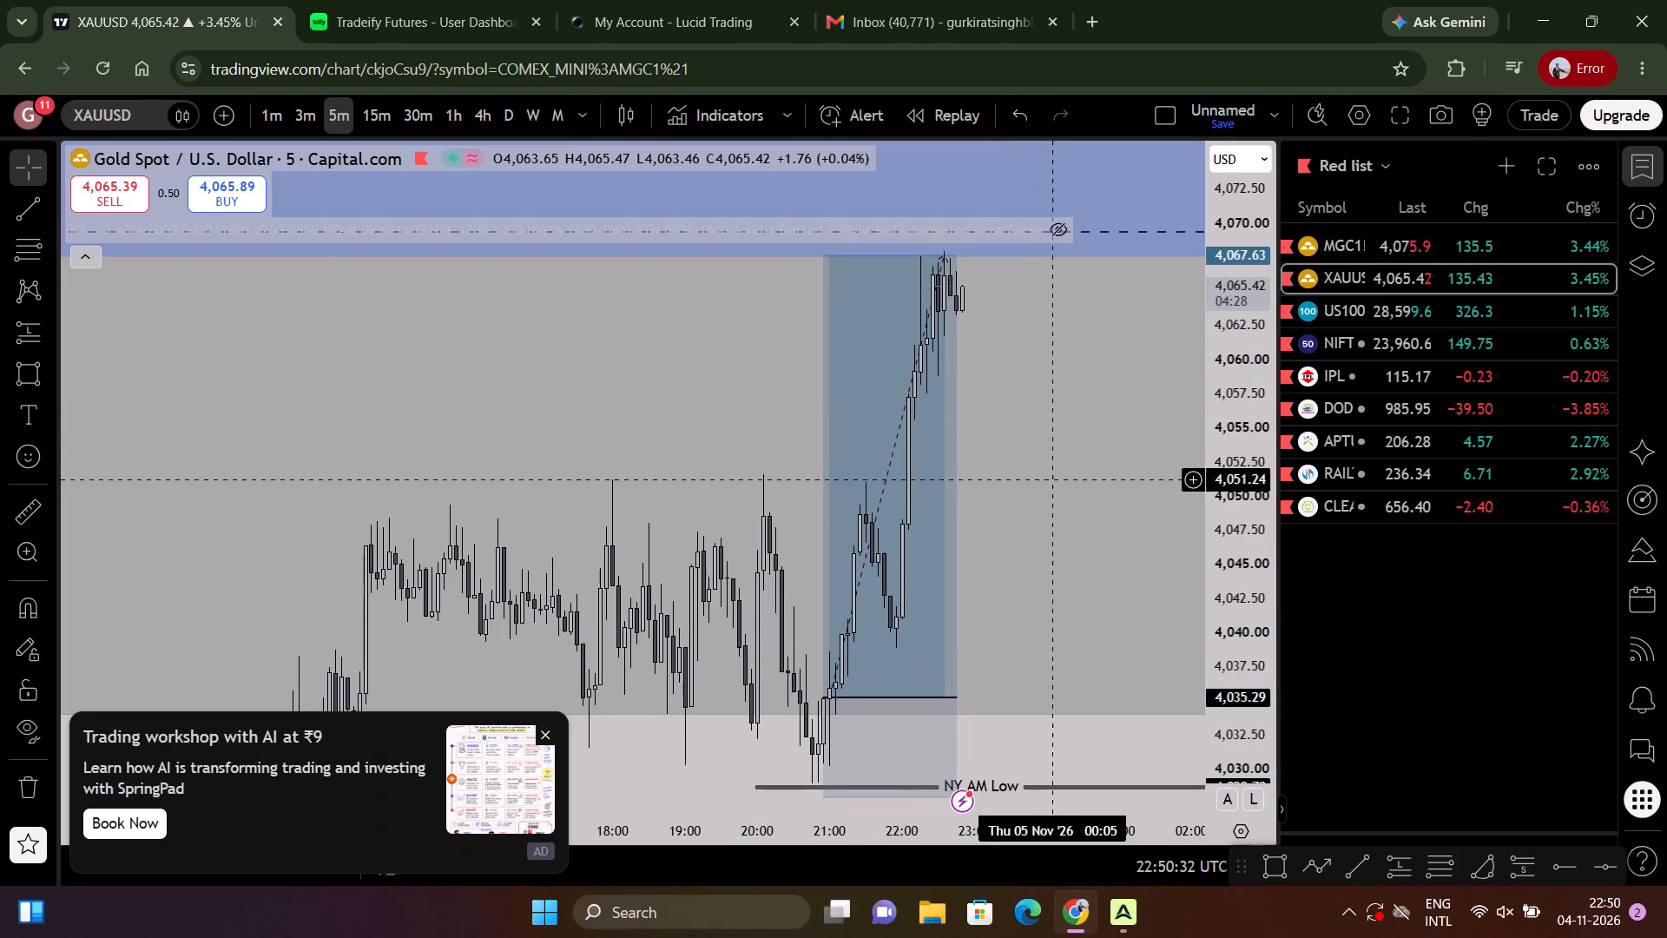
pyautogui.moveTo(1051, 471); pyautogui.dragTo(1051, 468)
pyautogui.scroll(2, 1038, 468)
pyautogui.scroll(-1, 1038, 477)
pyautogui.moveTo(1036, 478); pyautogui.dragTo(1035, 537)
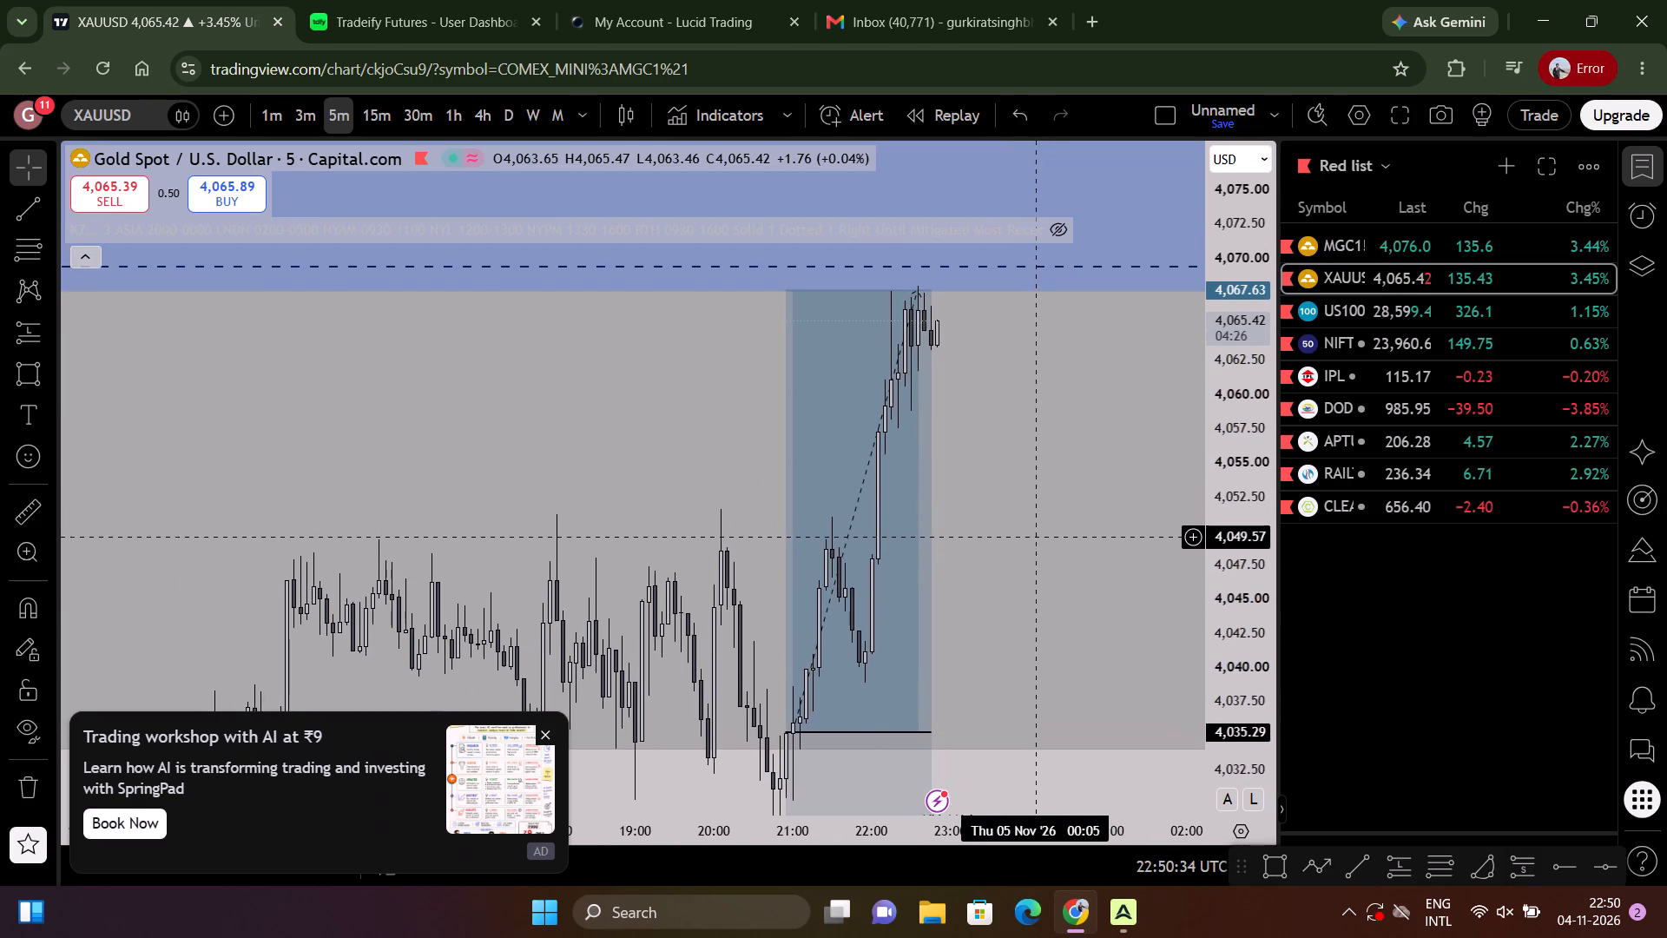
pyautogui.moveTo(1034, 537); pyautogui.dragTo(1012, 415)
pyautogui.scroll(2, 1012, 415)
pyautogui.scroll(-2, 1012, 415)
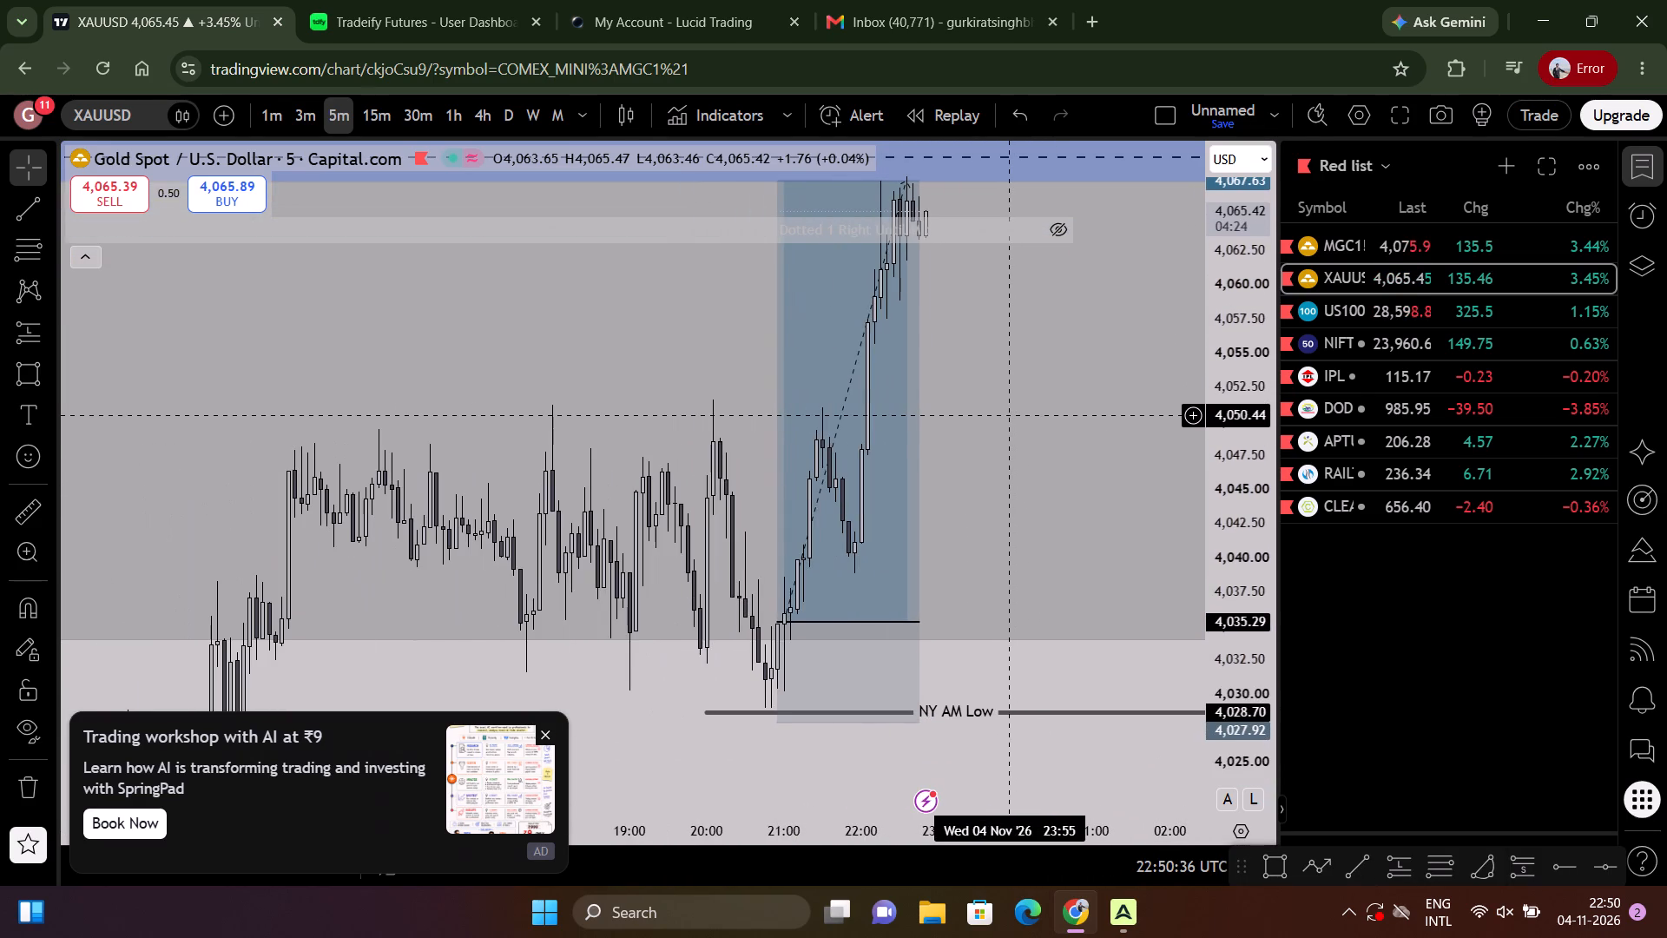
pyautogui.scroll(2, 989, 443)
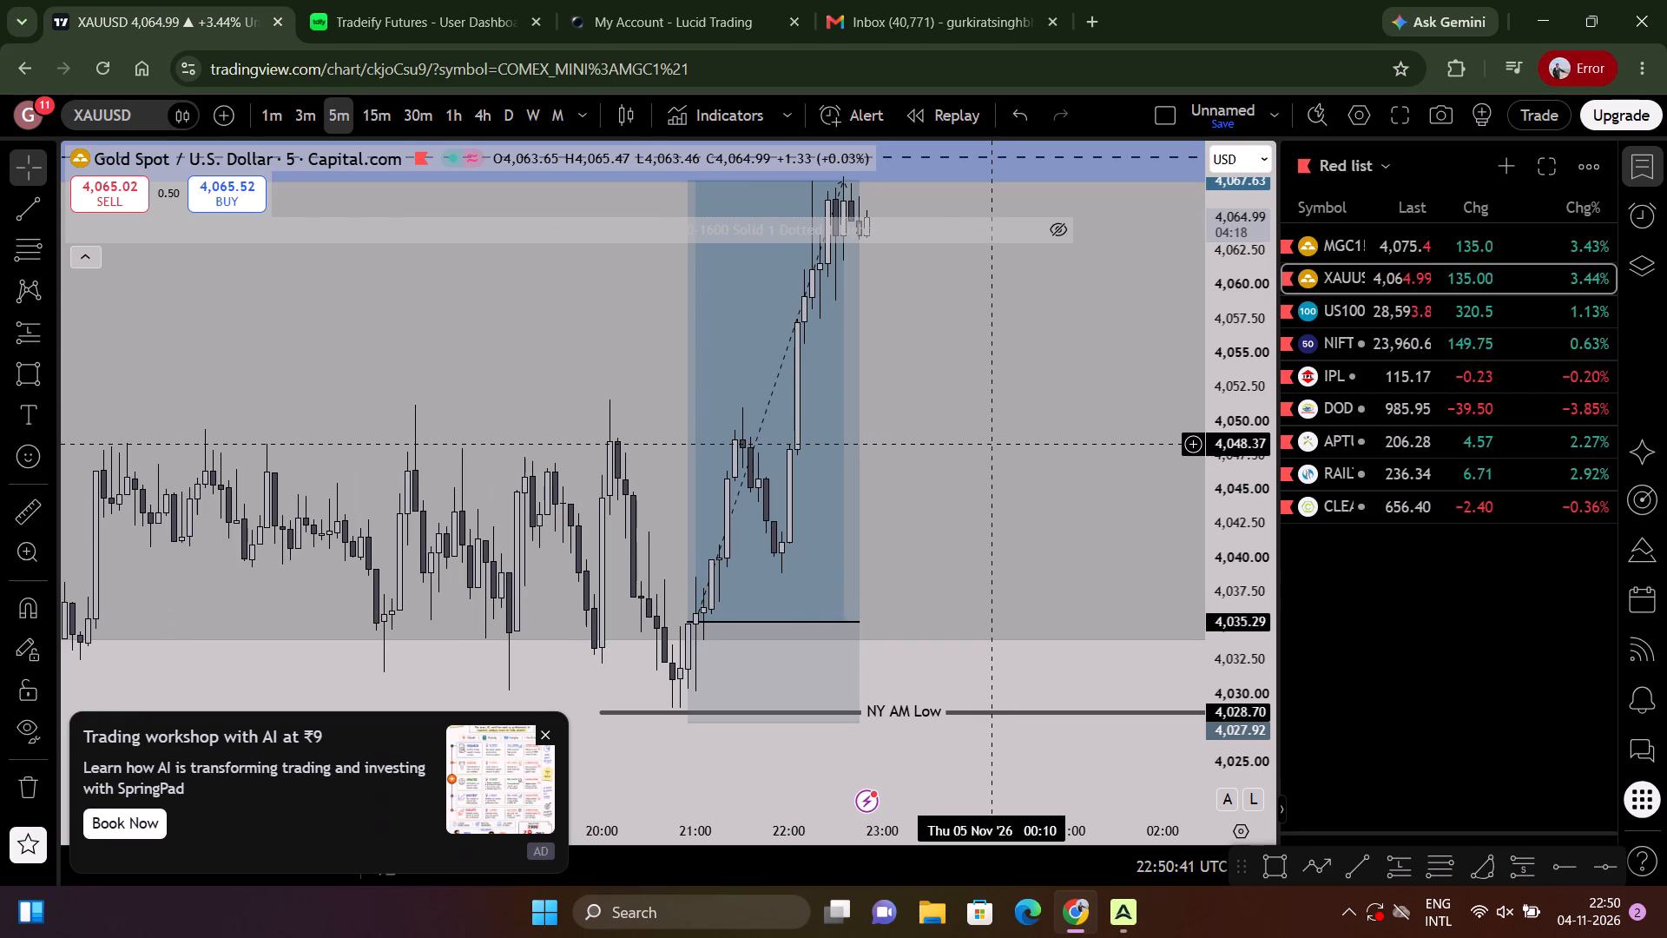
pyautogui.scroll(-4, 989, 443)
pyautogui.scroll(4, 989, 443)
pyautogui.scroll(-5, 989, 443)
pyautogui.scroll(4, 989, 443)
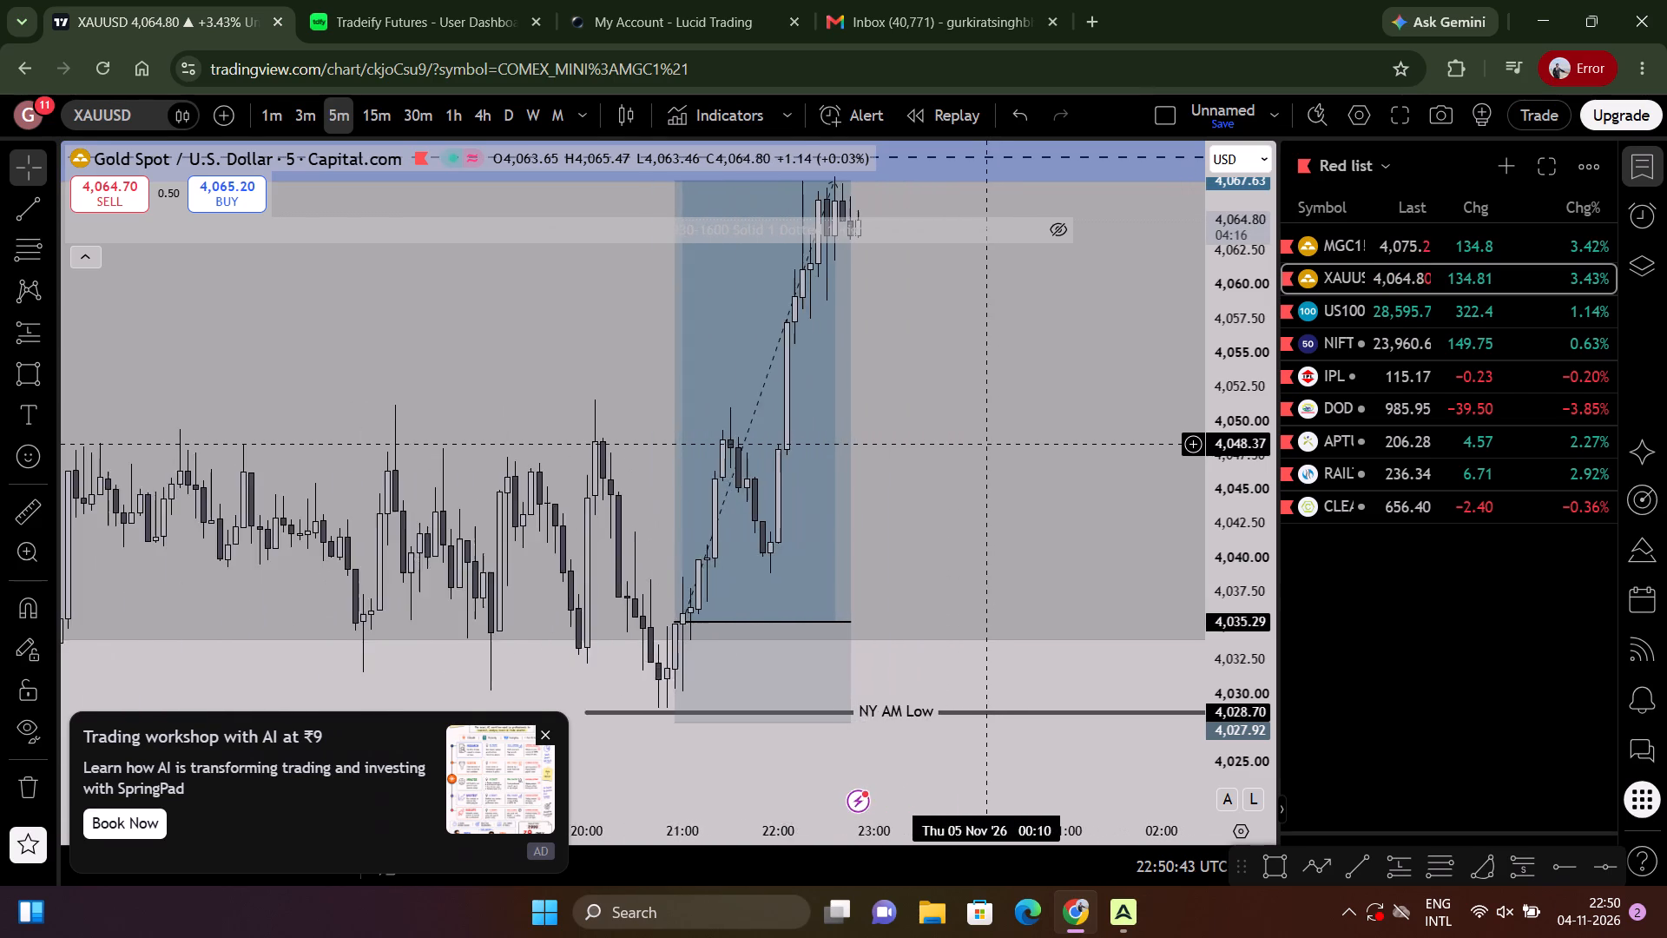
pyautogui.scroll(-5, 989, 443)
pyautogui.scroll(2, 989, 443)
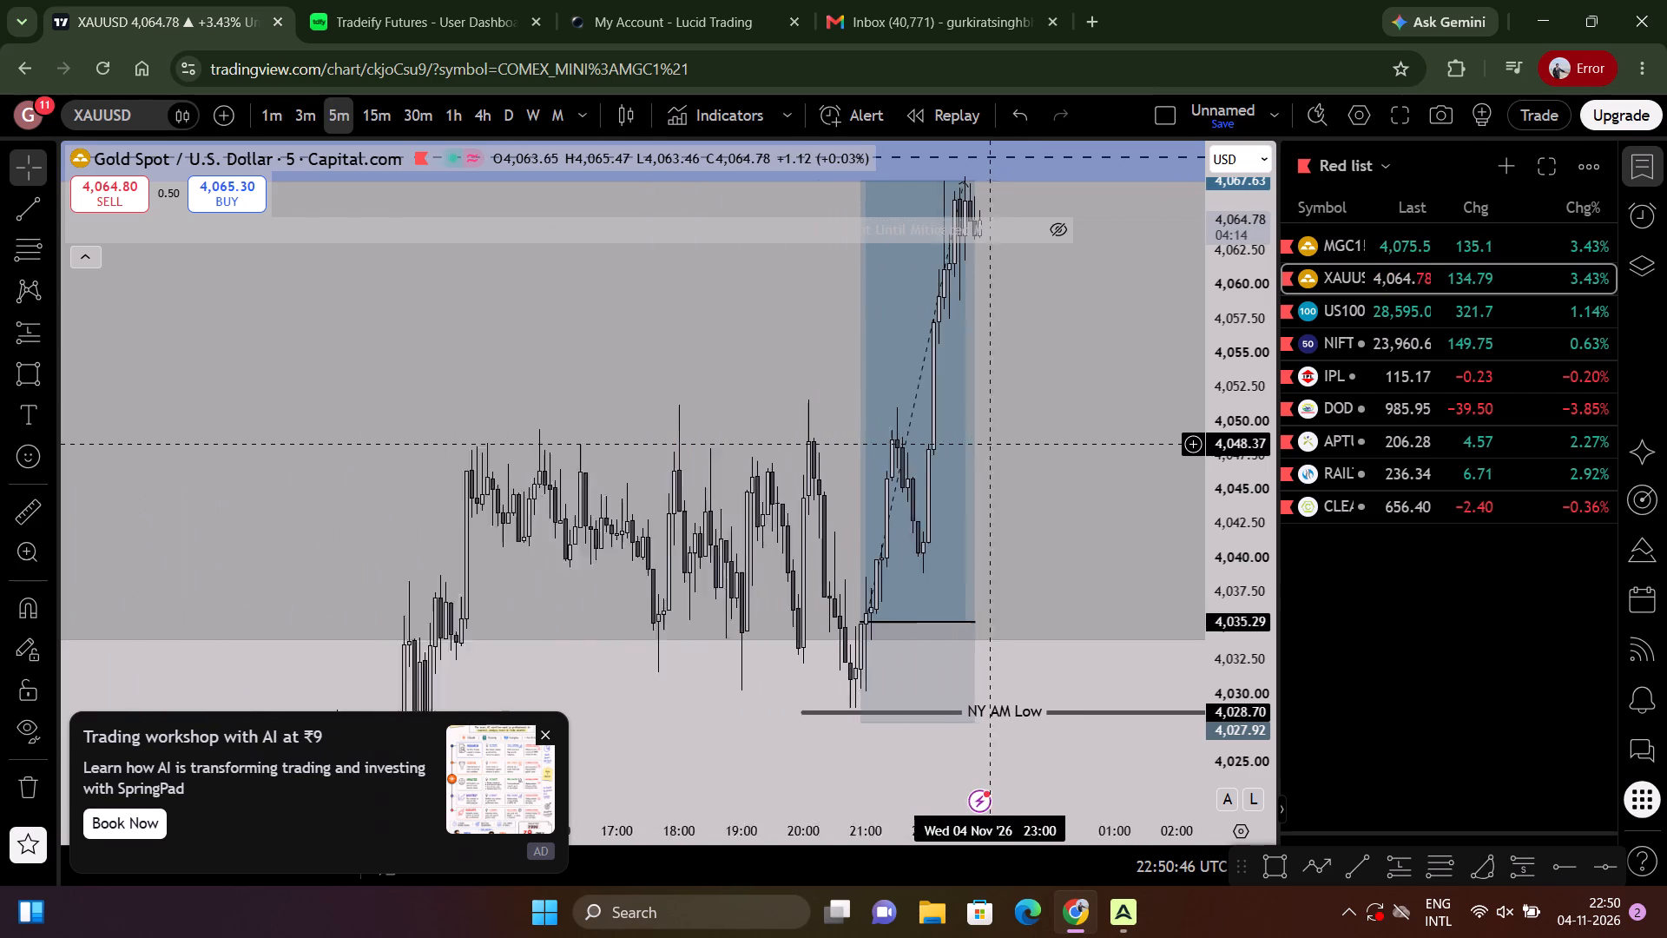
# Examine the XAUUSD 5-minute price action around the long position, between NY AM Low and the blue zone.
pyautogui.scroll(1, 989, 443)
pyautogui.scroll(-2, 993, 415)
pyautogui.scroll(2, 993, 415)
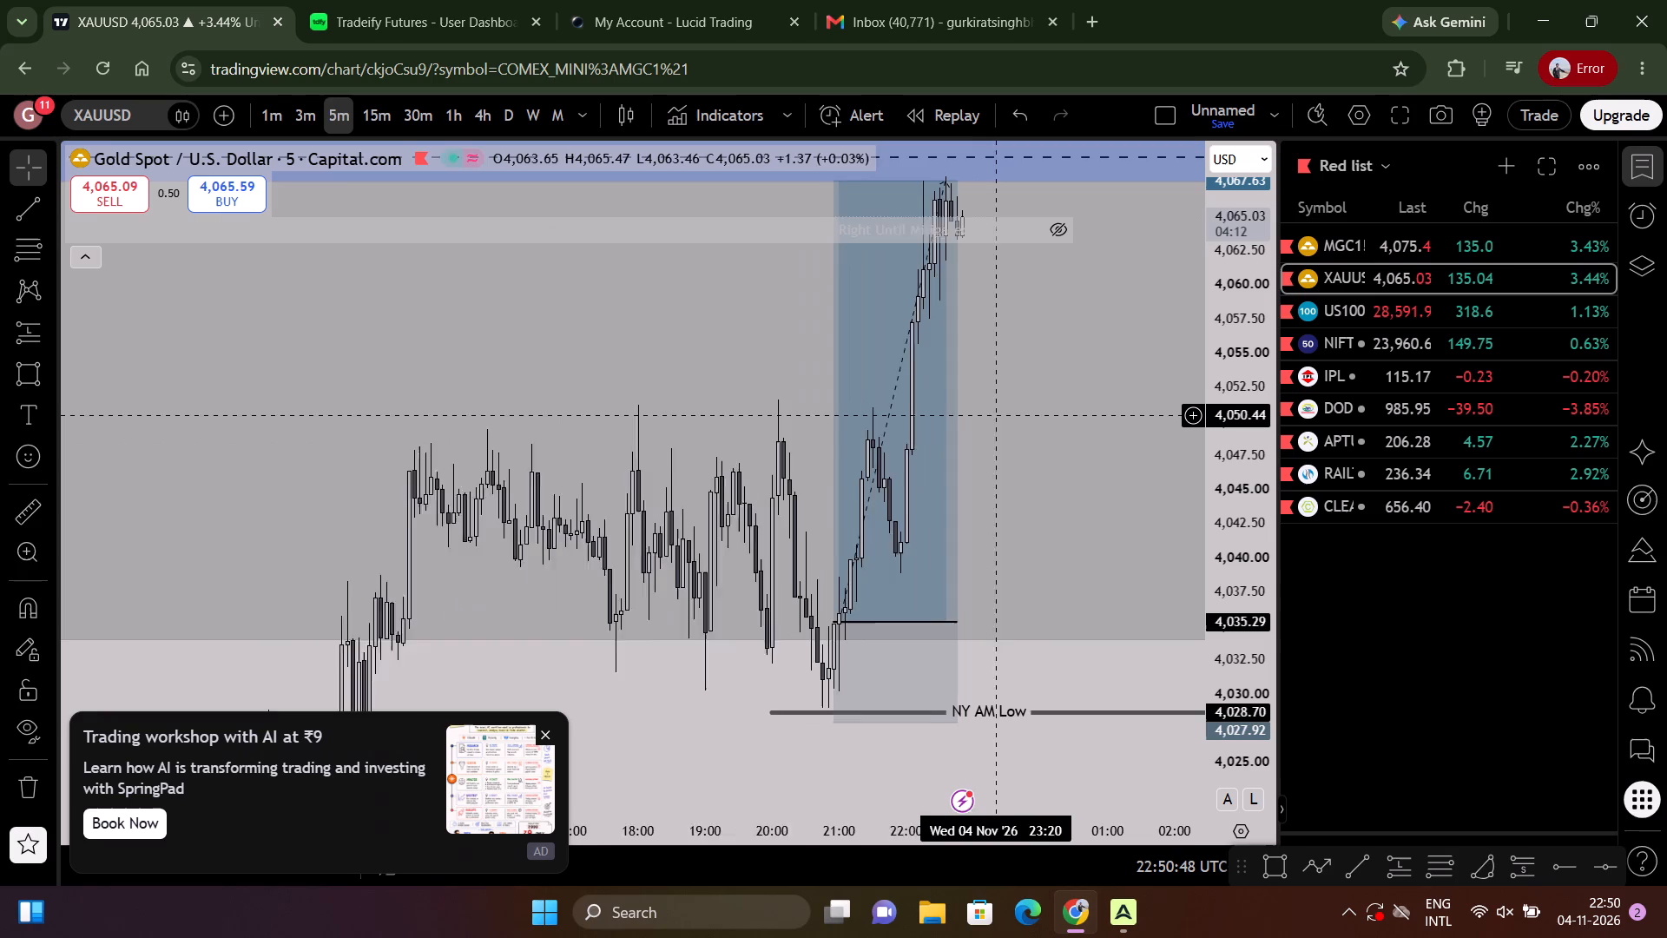
pyautogui.scroll(1, 993, 415)
pyautogui.scroll(-1, 732, 406)
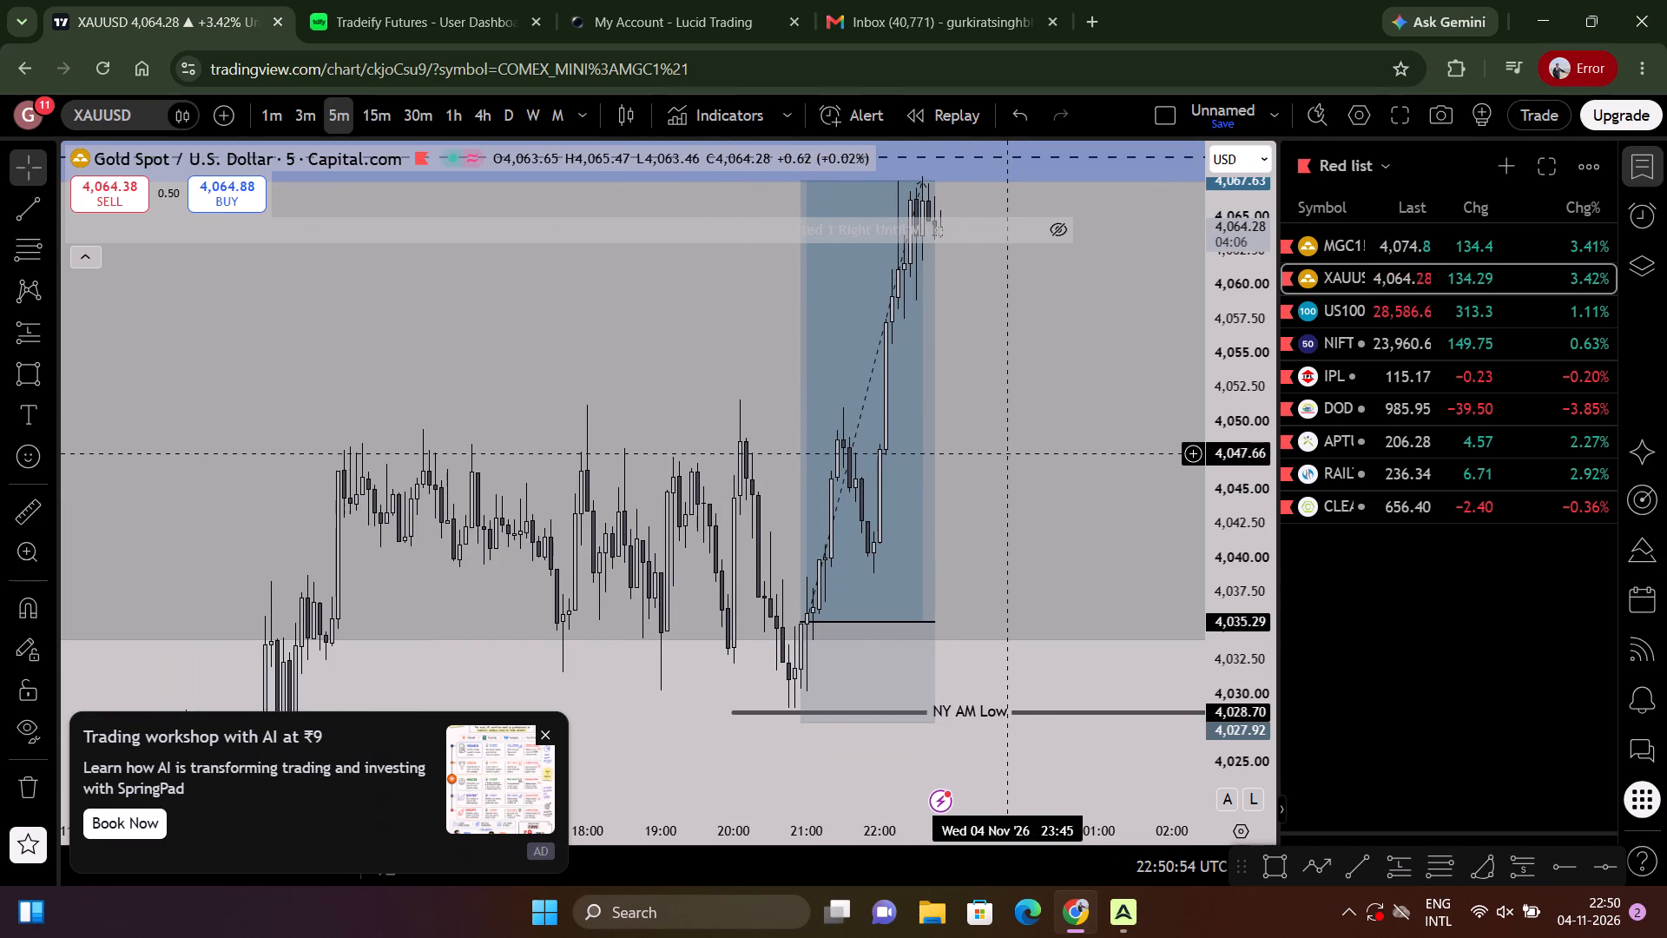
pyautogui.scroll(-2, 1014, 451)
pyautogui.scroll(2, 1009, 460)
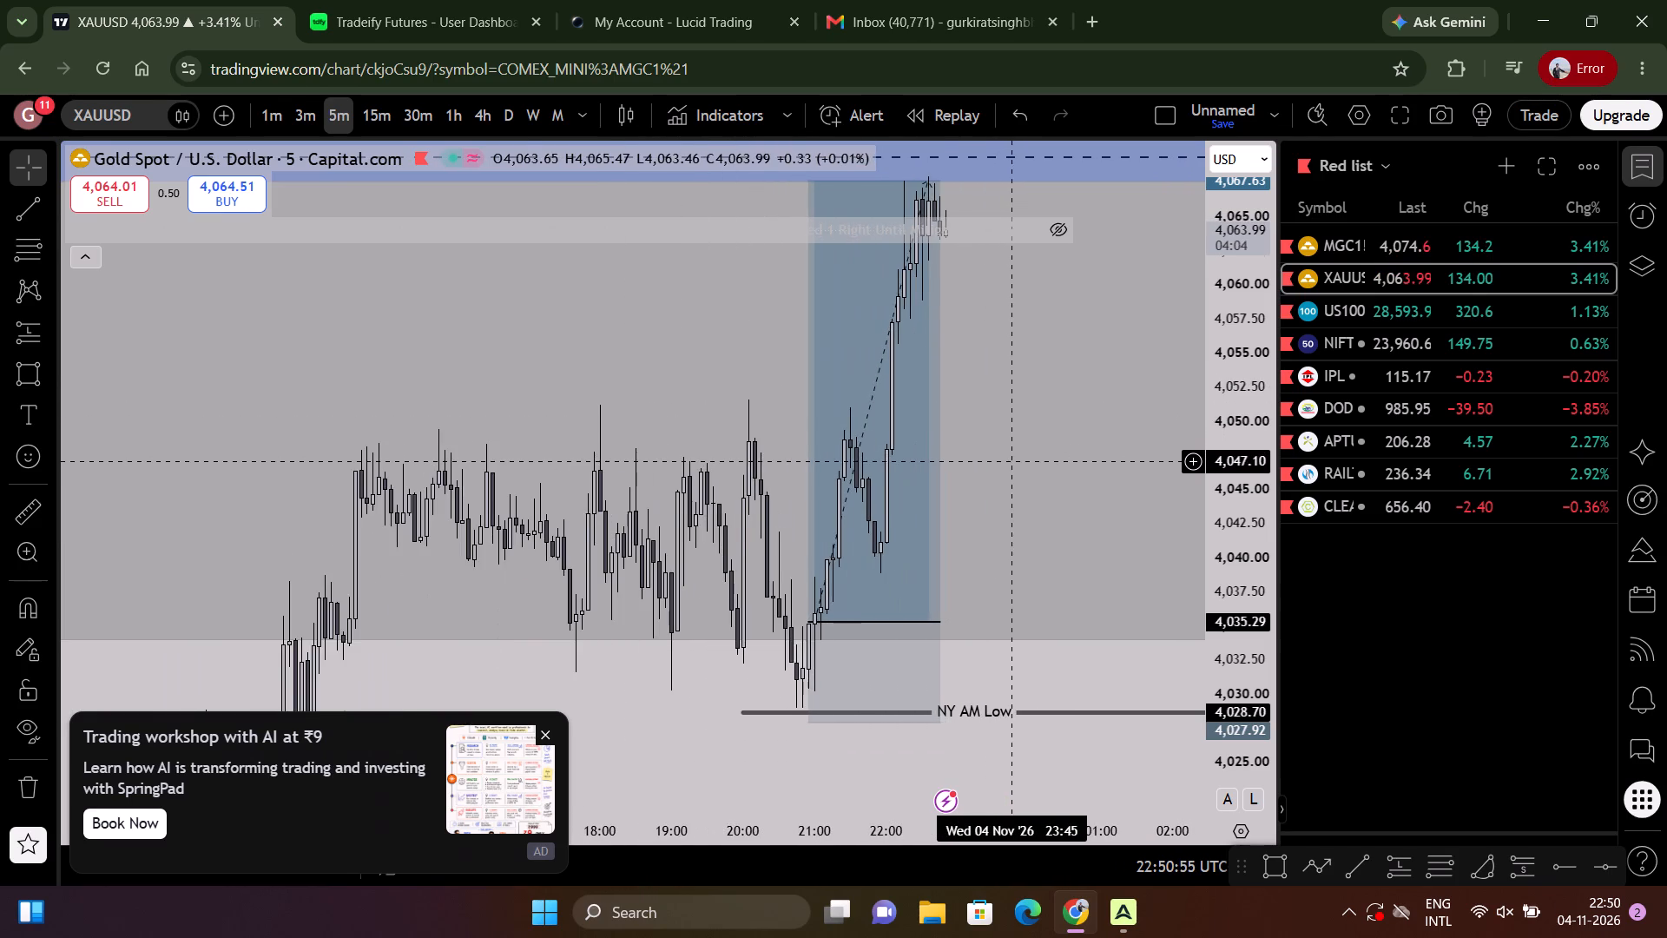
pyautogui.scroll(-1, 1009, 460)
pyautogui.scroll(1, 1006, 457)
pyautogui.scroll(-1, 1006, 455)
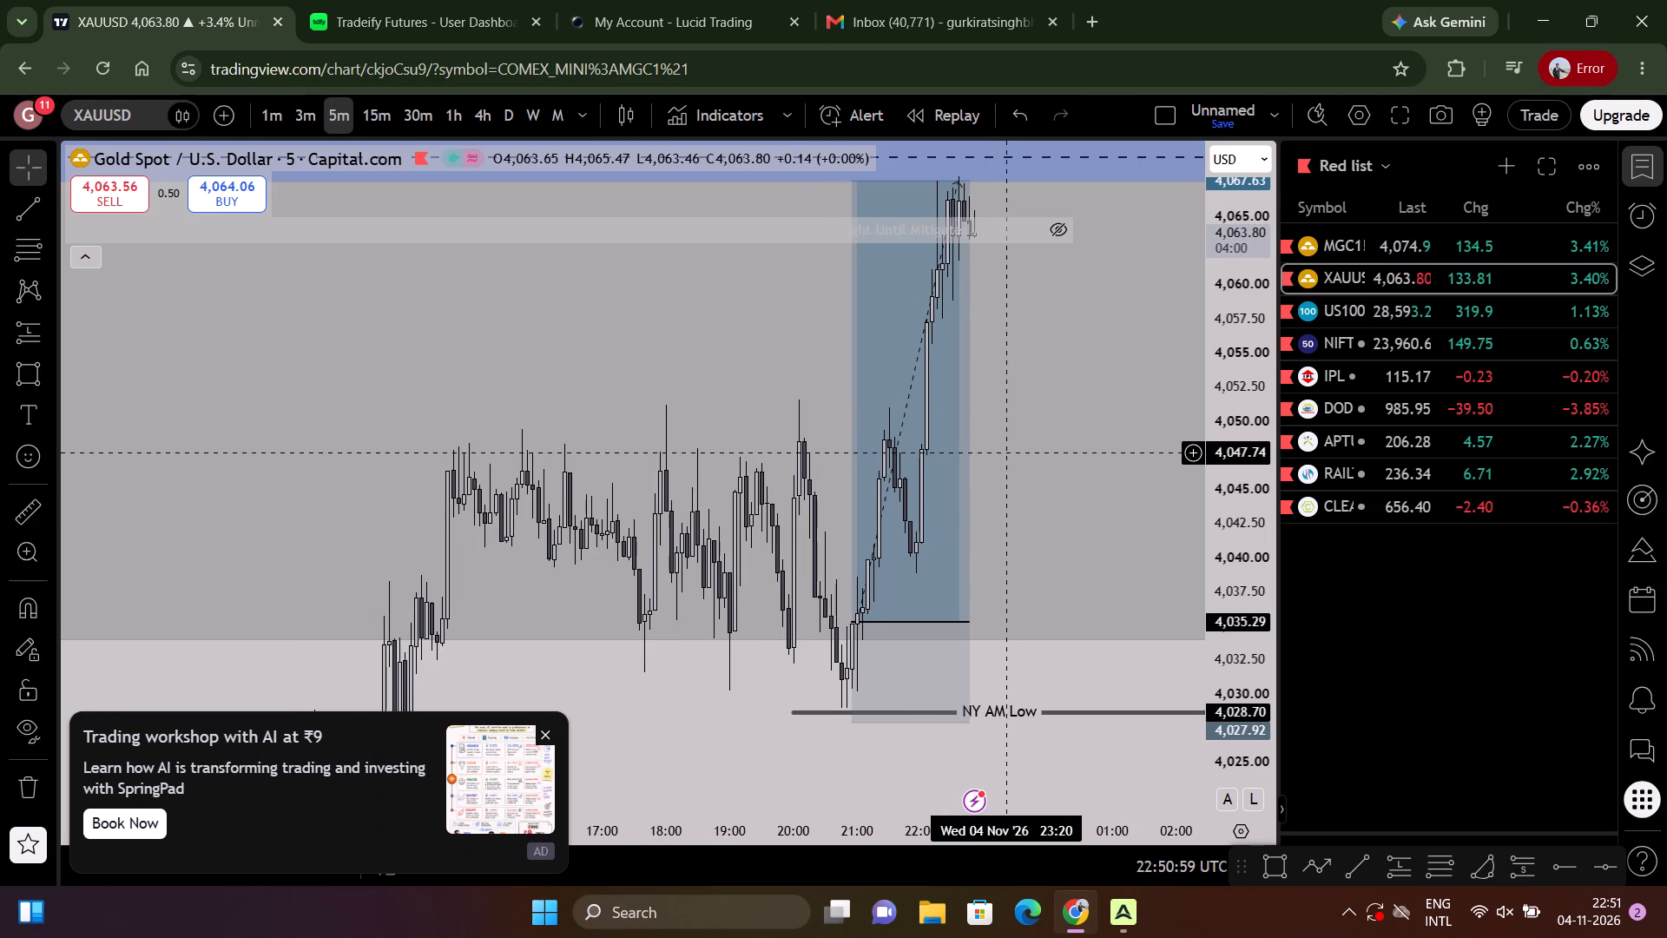
pyautogui.scroll(3, 1006, 452)
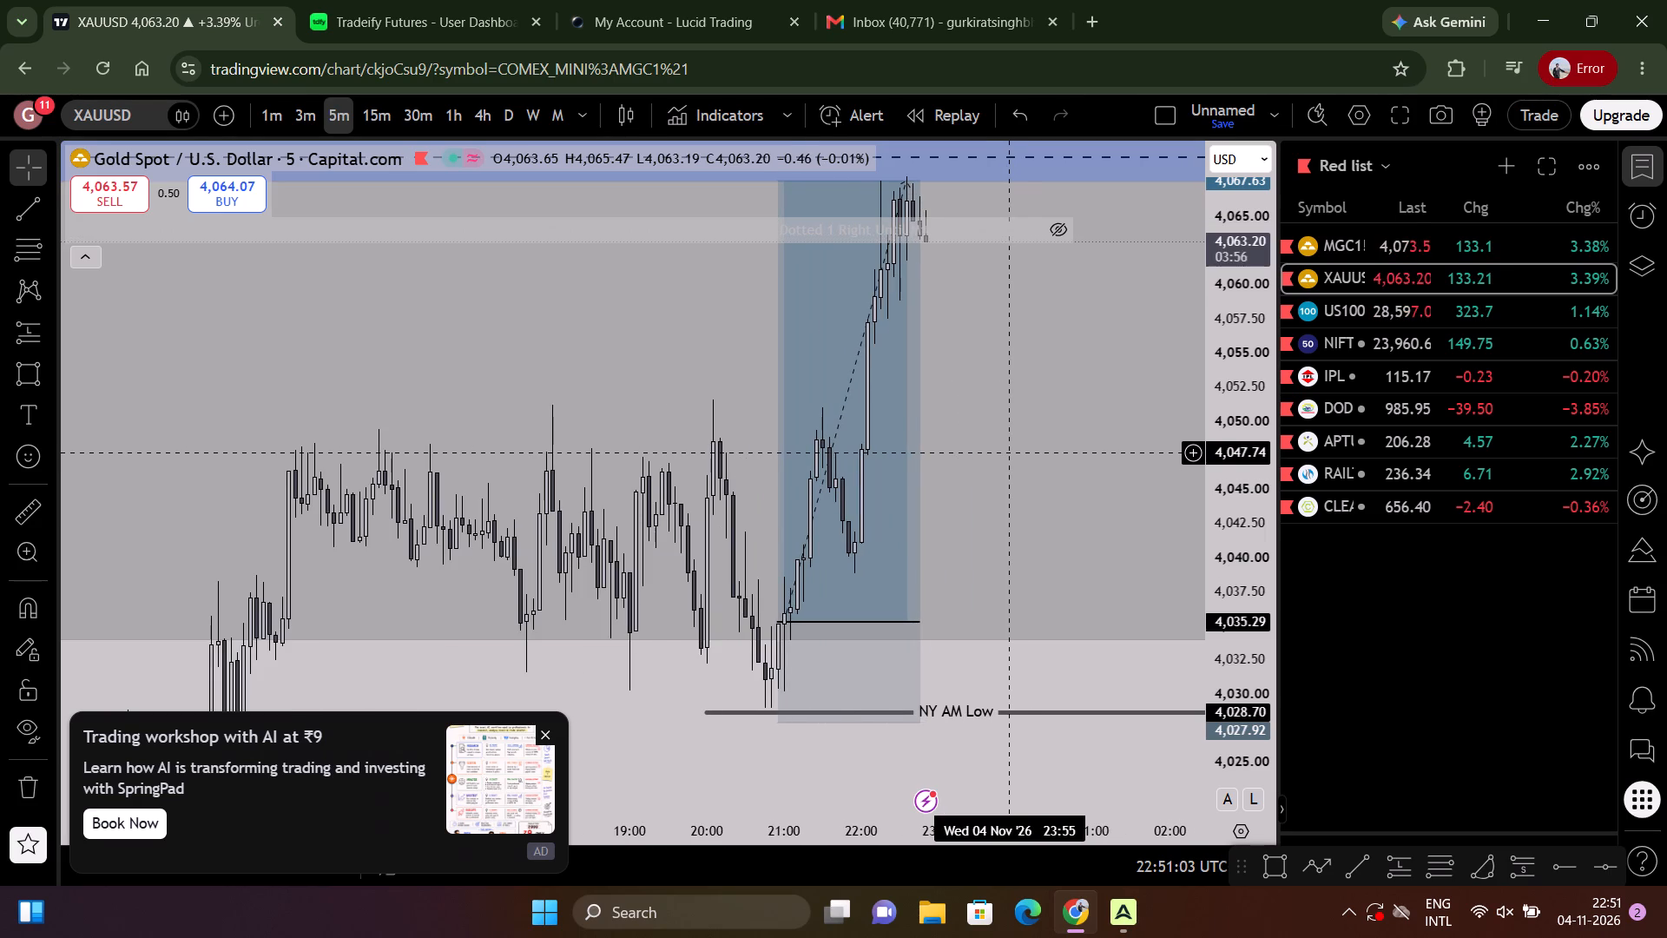
pyautogui.scroll(3, 1031, 426)
pyautogui.moveTo(1032, 438); pyautogui.dragTo(1022, 553)
pyautogui.scroll(-1, 1018, 554)
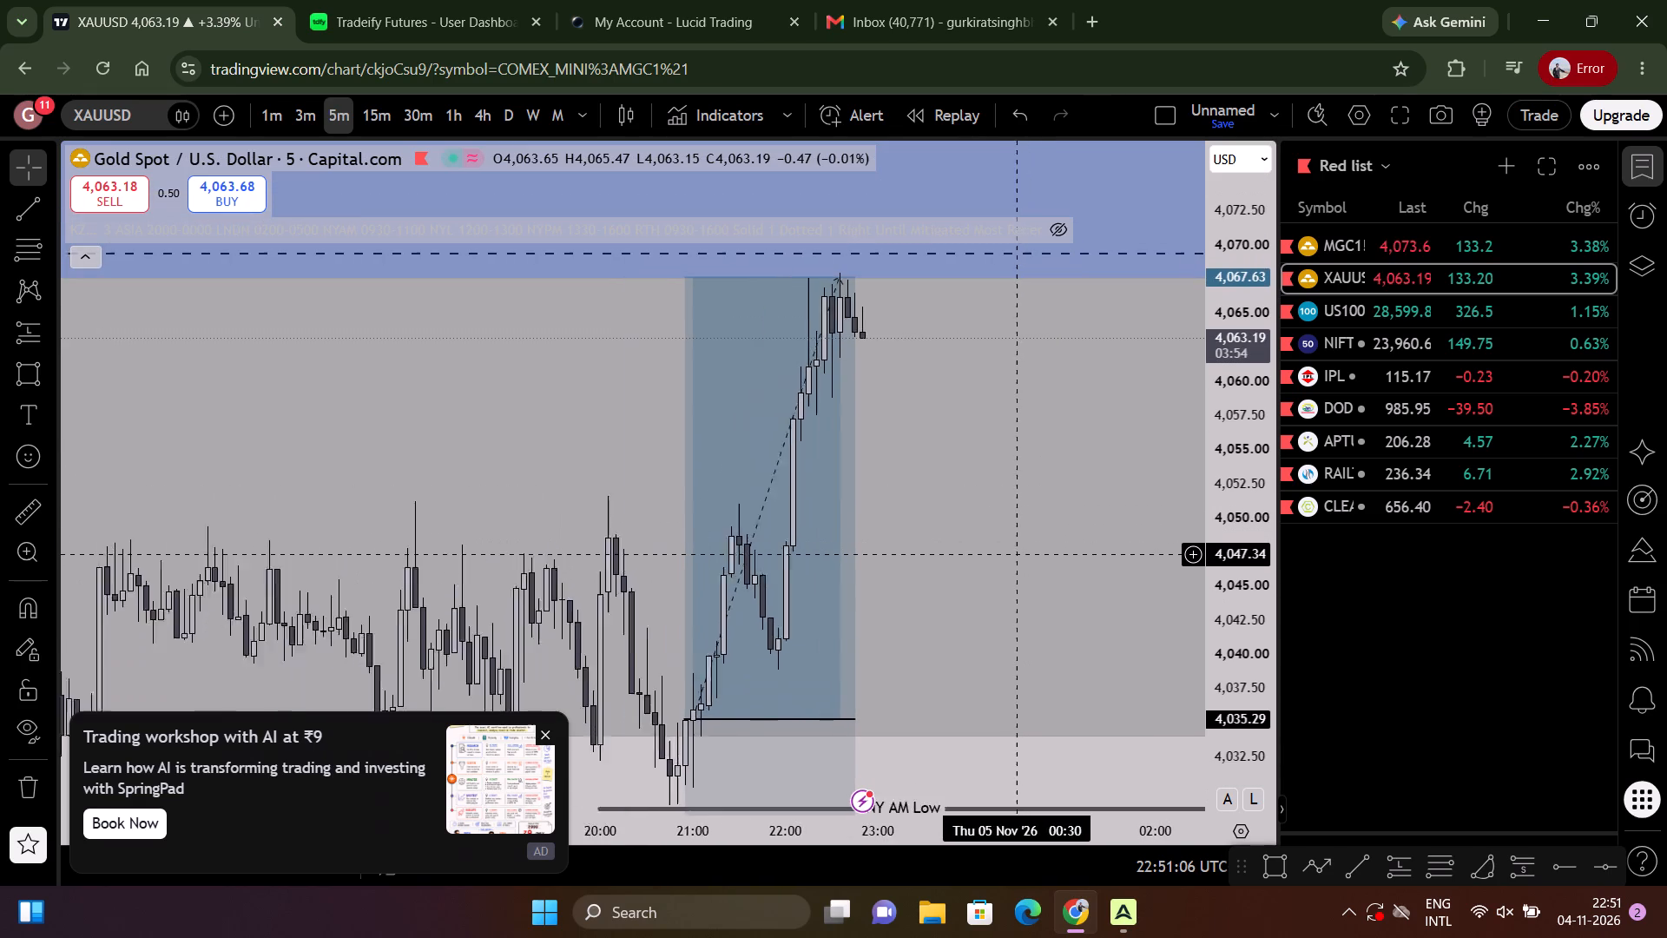
pyautogui.scroll(-2, 1018, 554)
pyautogui.scroll(2, 1018, 554)
pyautogui.moveTo(1019, 552); pyautogui.dragTo(1030, 461)
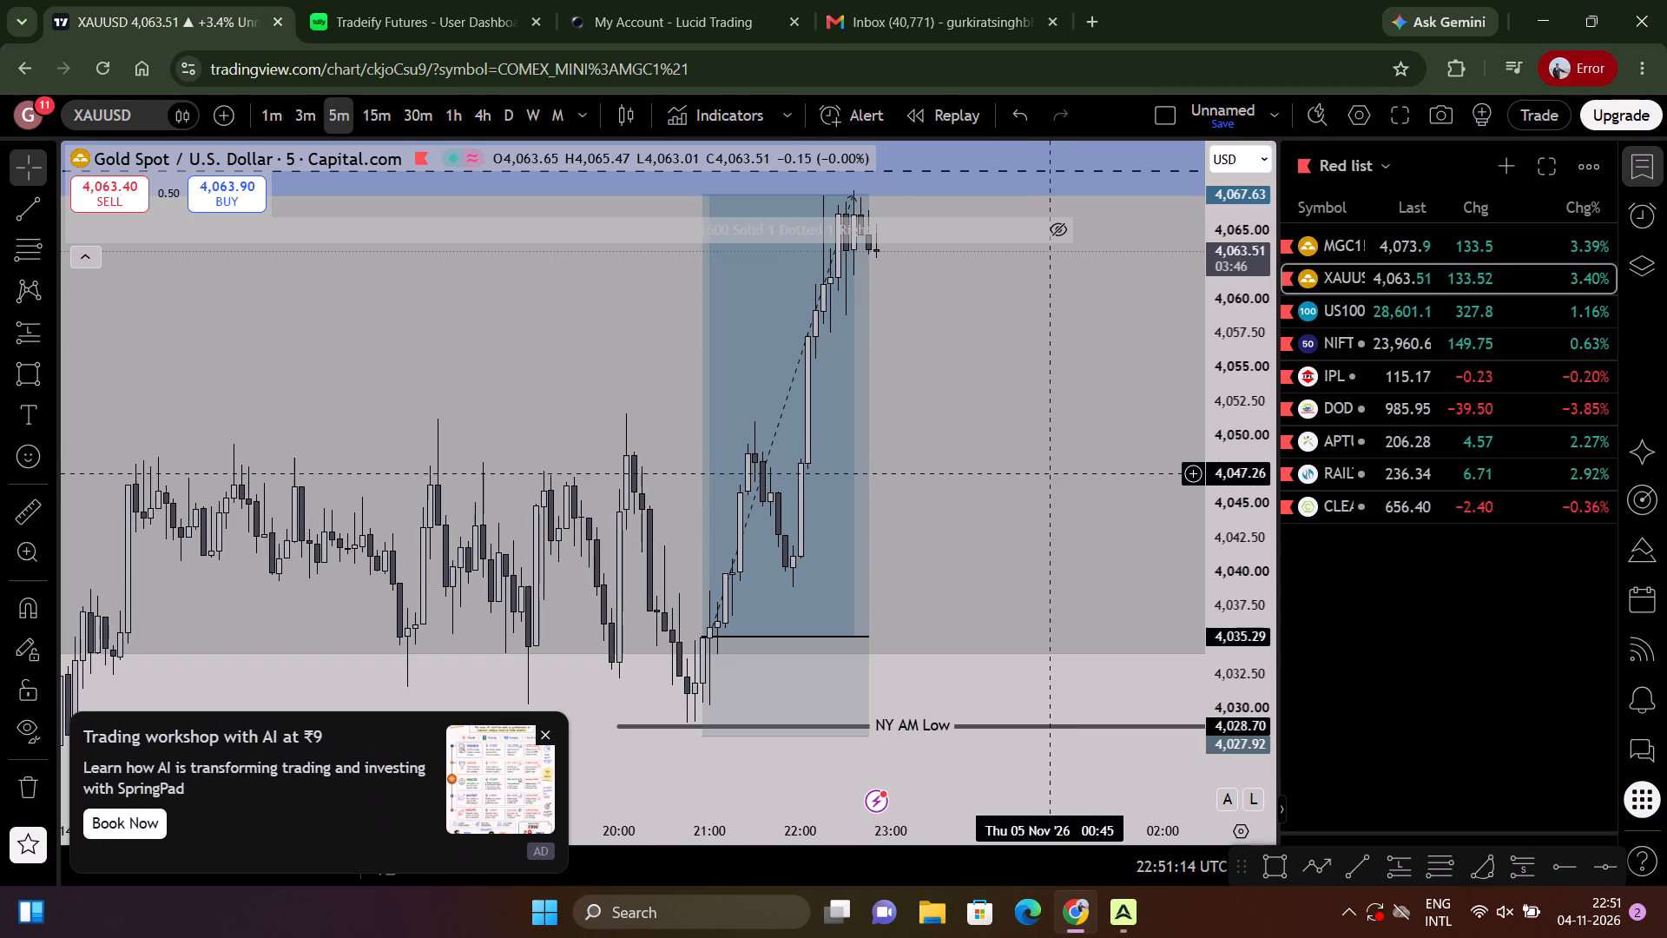
pyautogui.scroll(-2, 1052, 472)
pyautogui.scroll(3, 1052, 472)
pyautogui.scroll(-2, 1052, 472)
pyautogui.scroll(2, 1052, 472)
pyautogui.moveTo(1052, 470); pyautogui.dragTo(1039, 512)
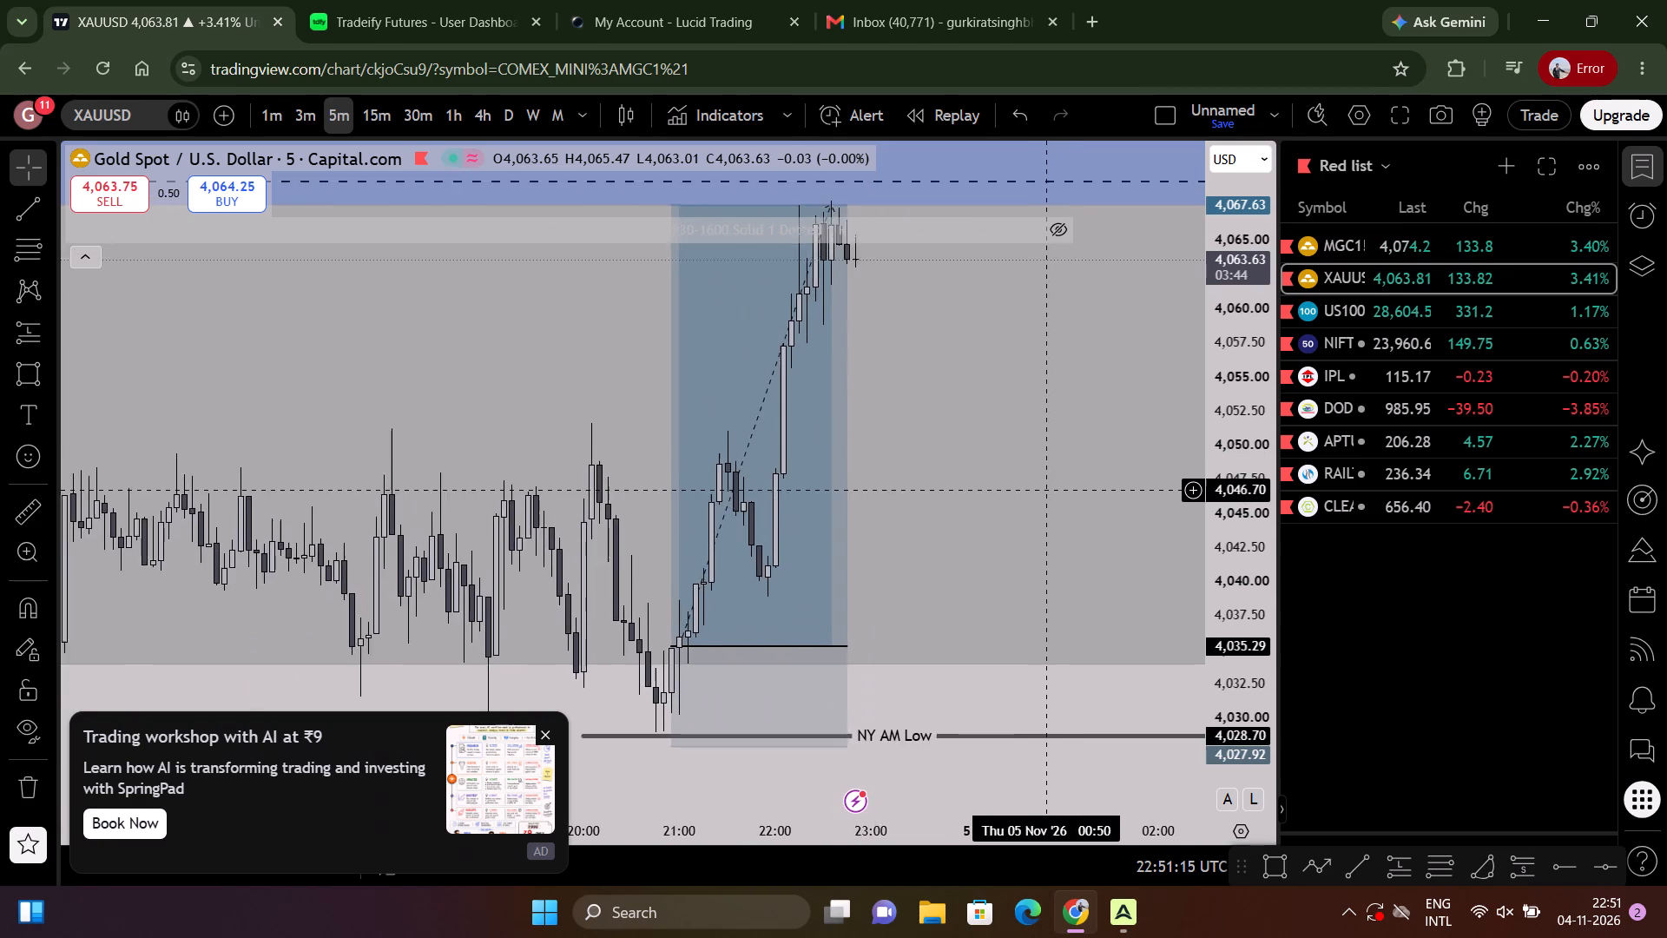
pyautogui.moveTo(1039, 512); pyautogui.dragTo(1051, 439)
pyautogui.scroll(-2, 1051, 439)
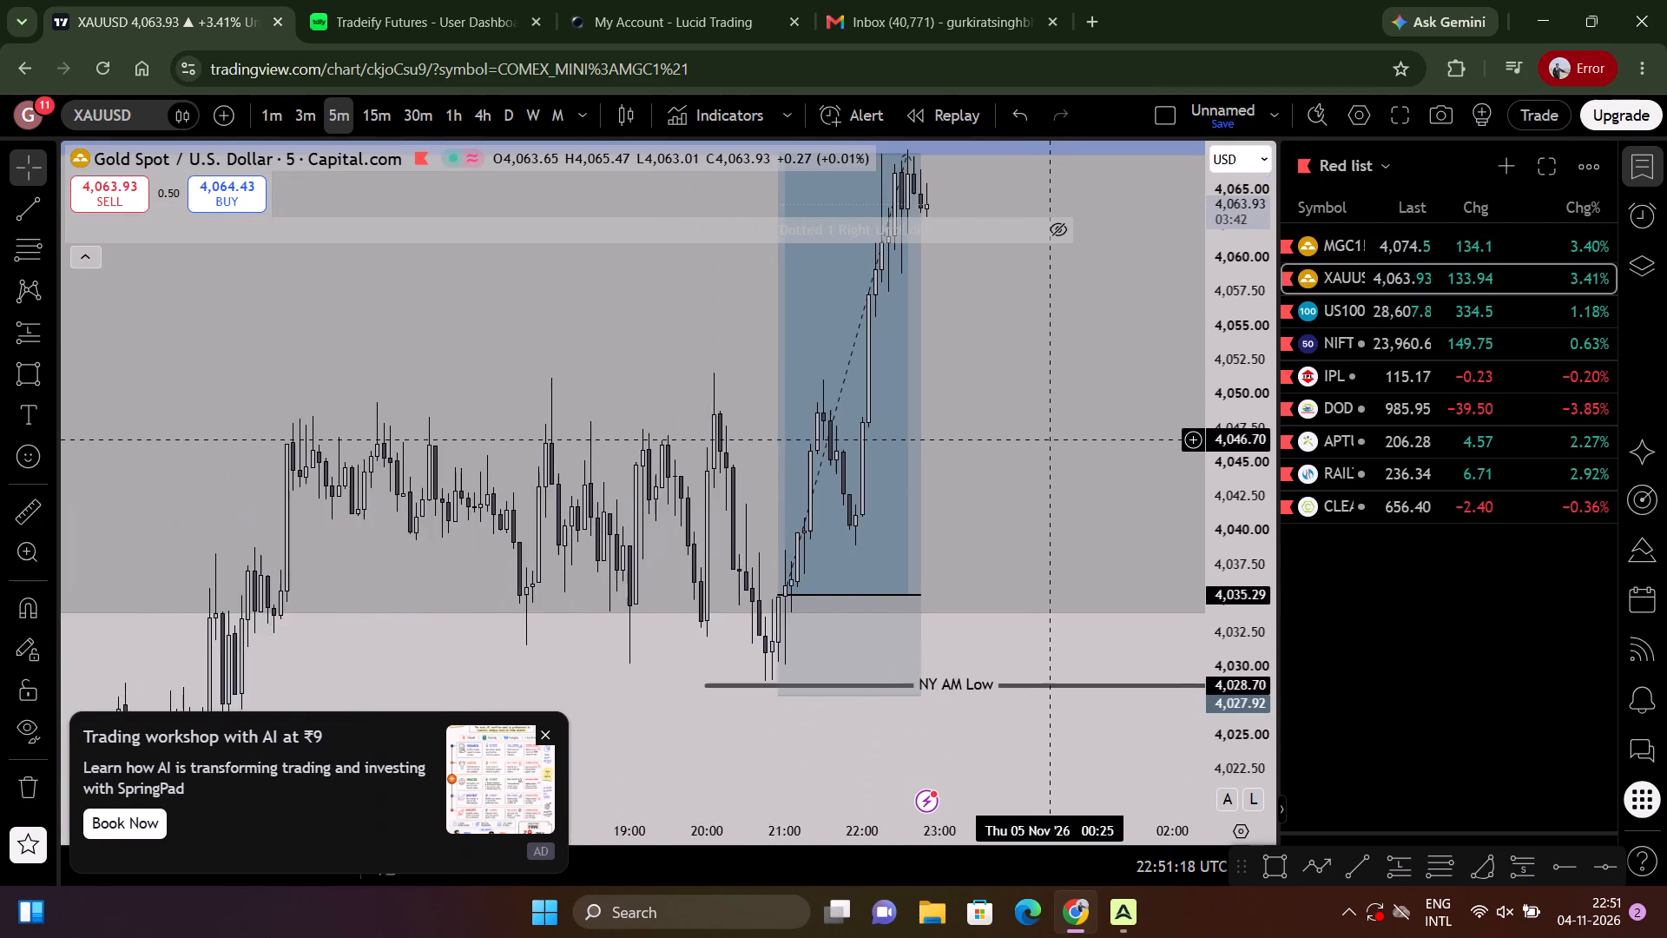
pyautogui.scroll(-2, 1051, 439)
pyautogui.scroll(3, 1051, 439)
pyautogui.moveTo(949, 524); pyautogui.dragTo(998, 464)
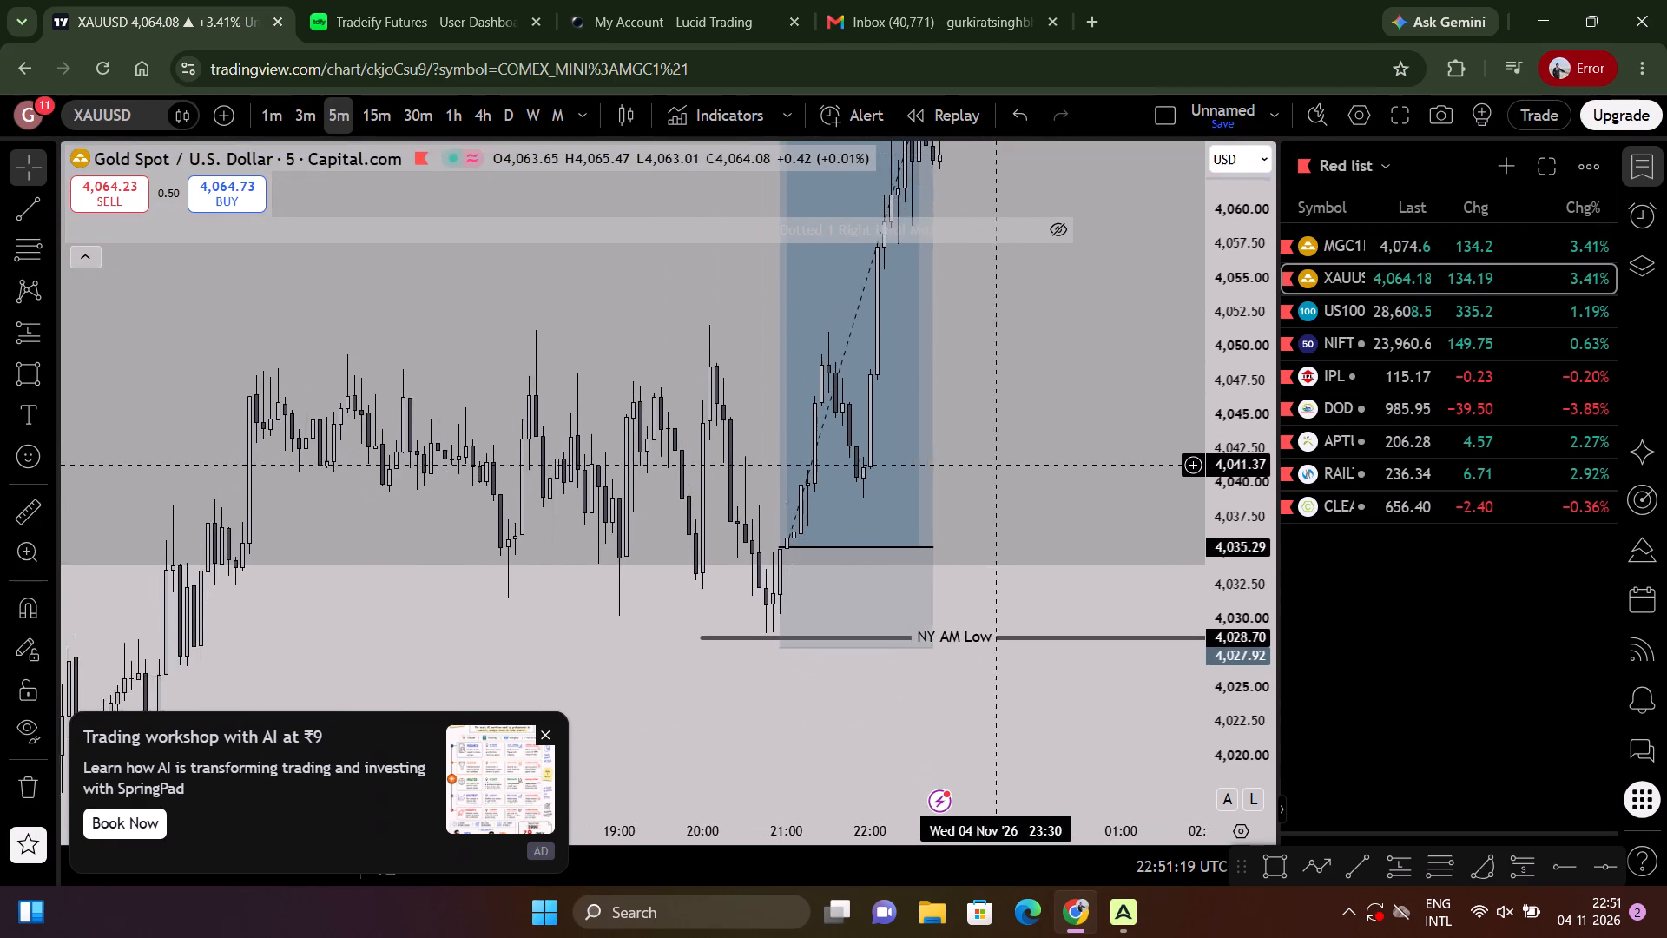
# Delete the long position drawn on XAUUSD between NY AM Low and the blue zone.
pyautogui.moveTo(998, 464); pyautogui.dragTo(906, 627)
pyautogui.click(769, 579)
pyautogui.press('Delete')
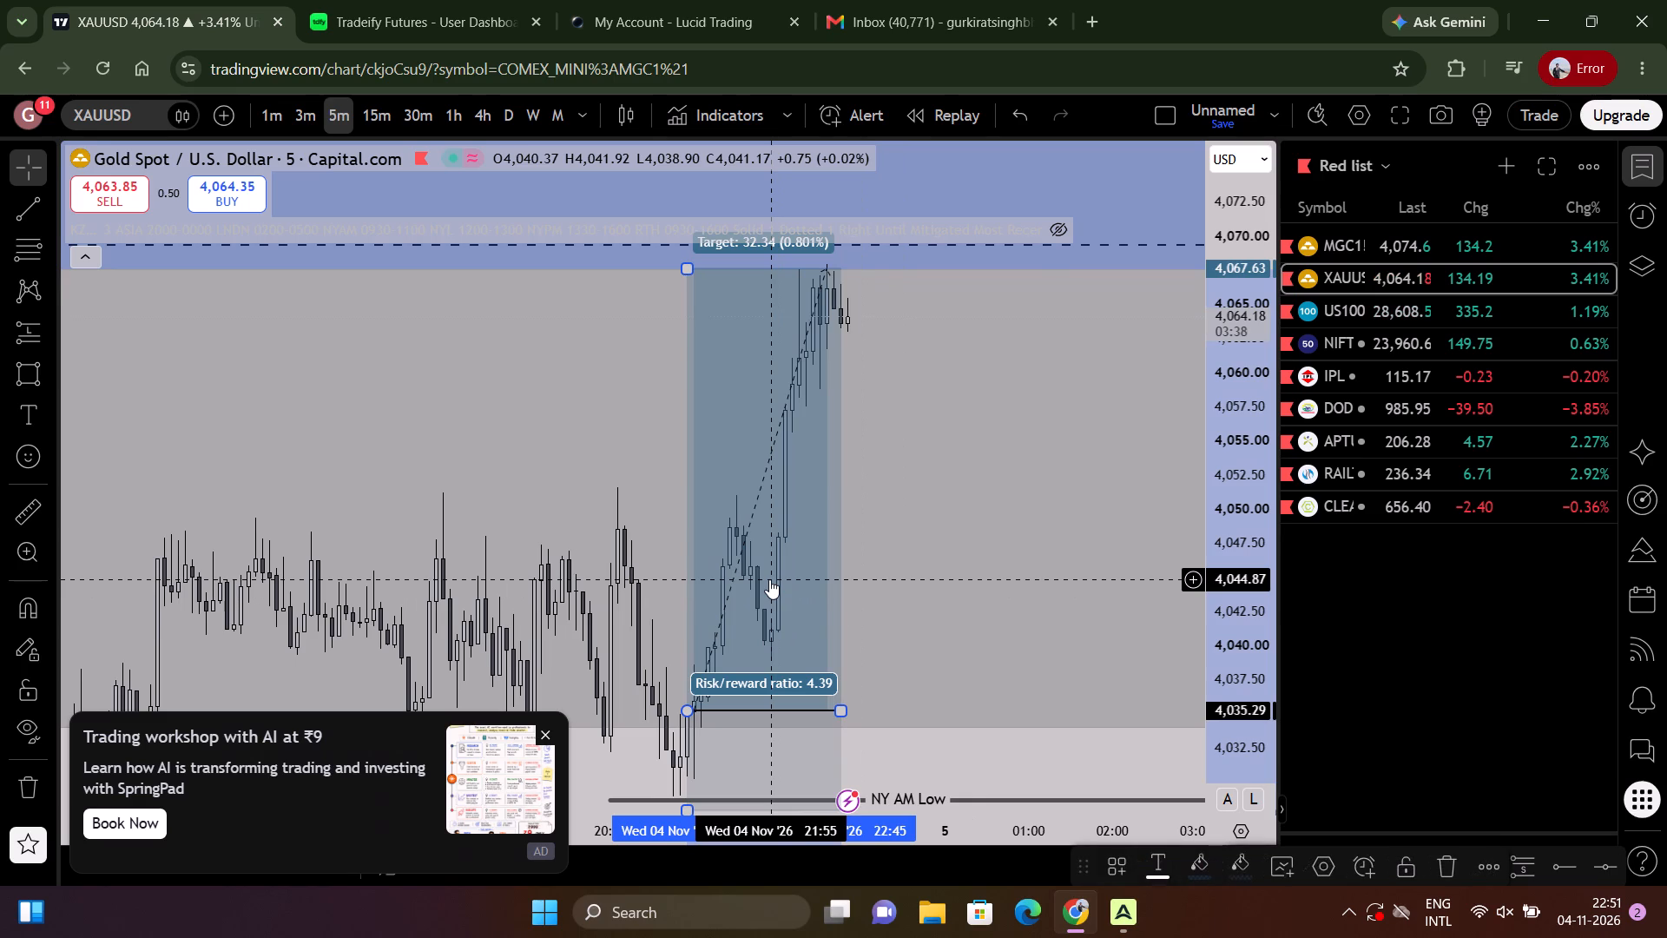
# On US100, raise the lower grey zone's top edge to about 28,137 and move its start slightly later.
pyautogui.click(1374, 316)
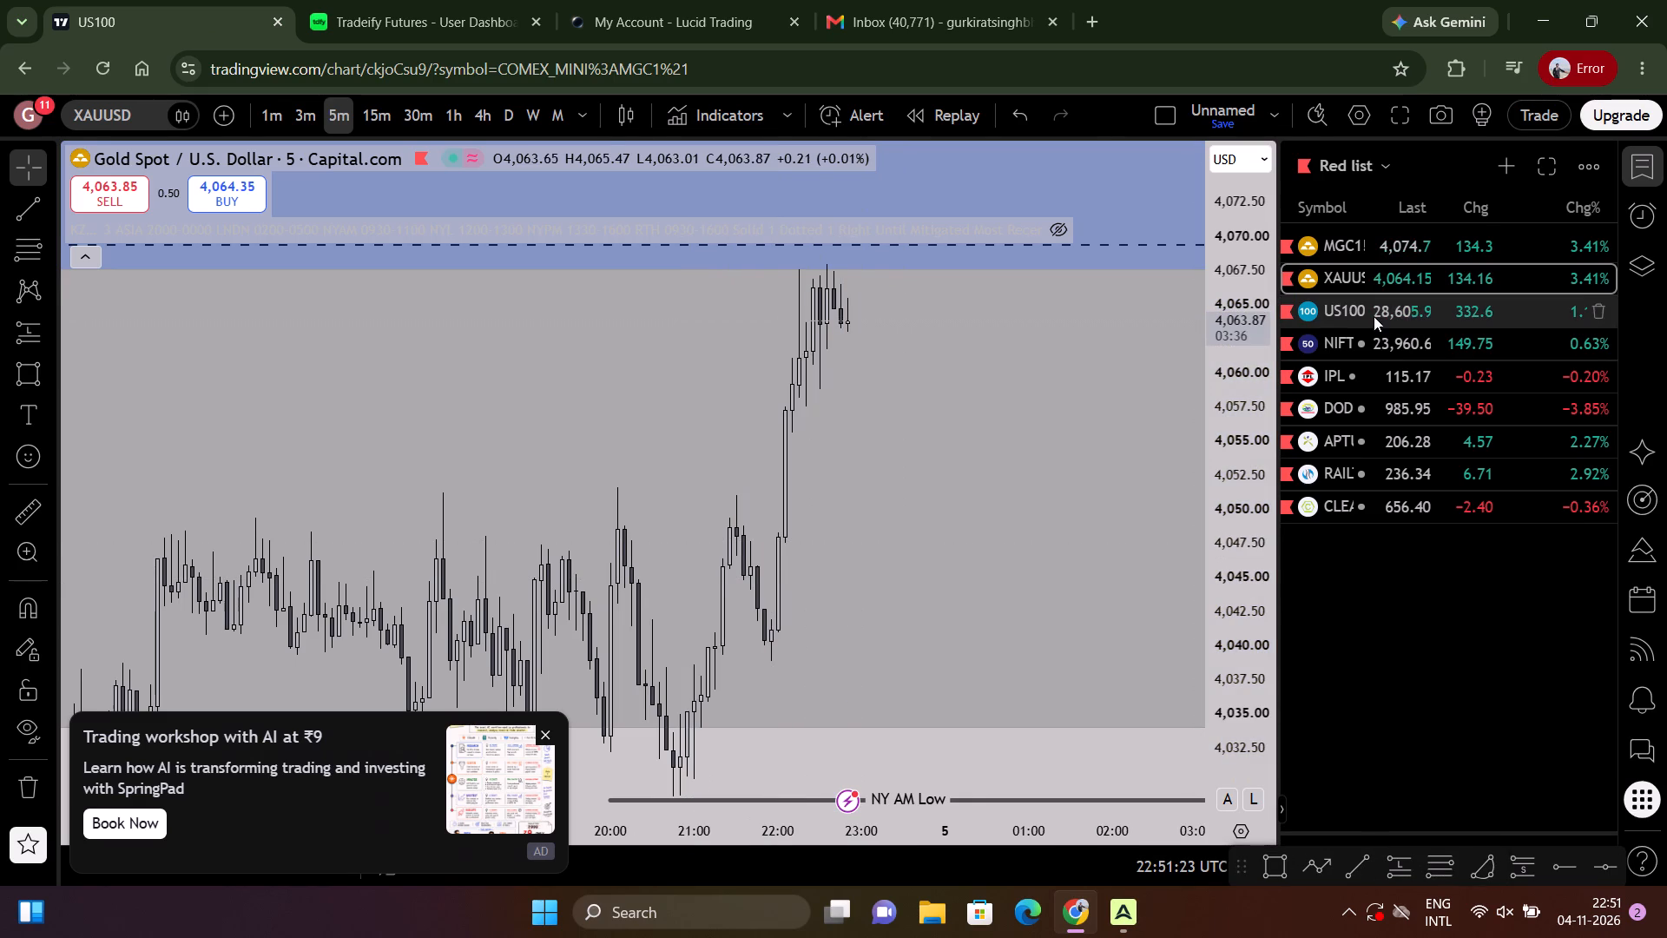
pyautogui.scroll(-3, 1044, 367)
pyautogui.scroll(3, 1053, 436)
pyautogui.moveTo(1053, 436); pyautogui.dragTo(1062, 519)
pyautogui.scroll(-5, 1075, 579)
pyautogui.scroll(4, 1076, 580)
pyautogui.moveTo(1121, 564); pyautogui.dragTo(1140, 253)
pyautogui.scroll(-4, 959, 379)
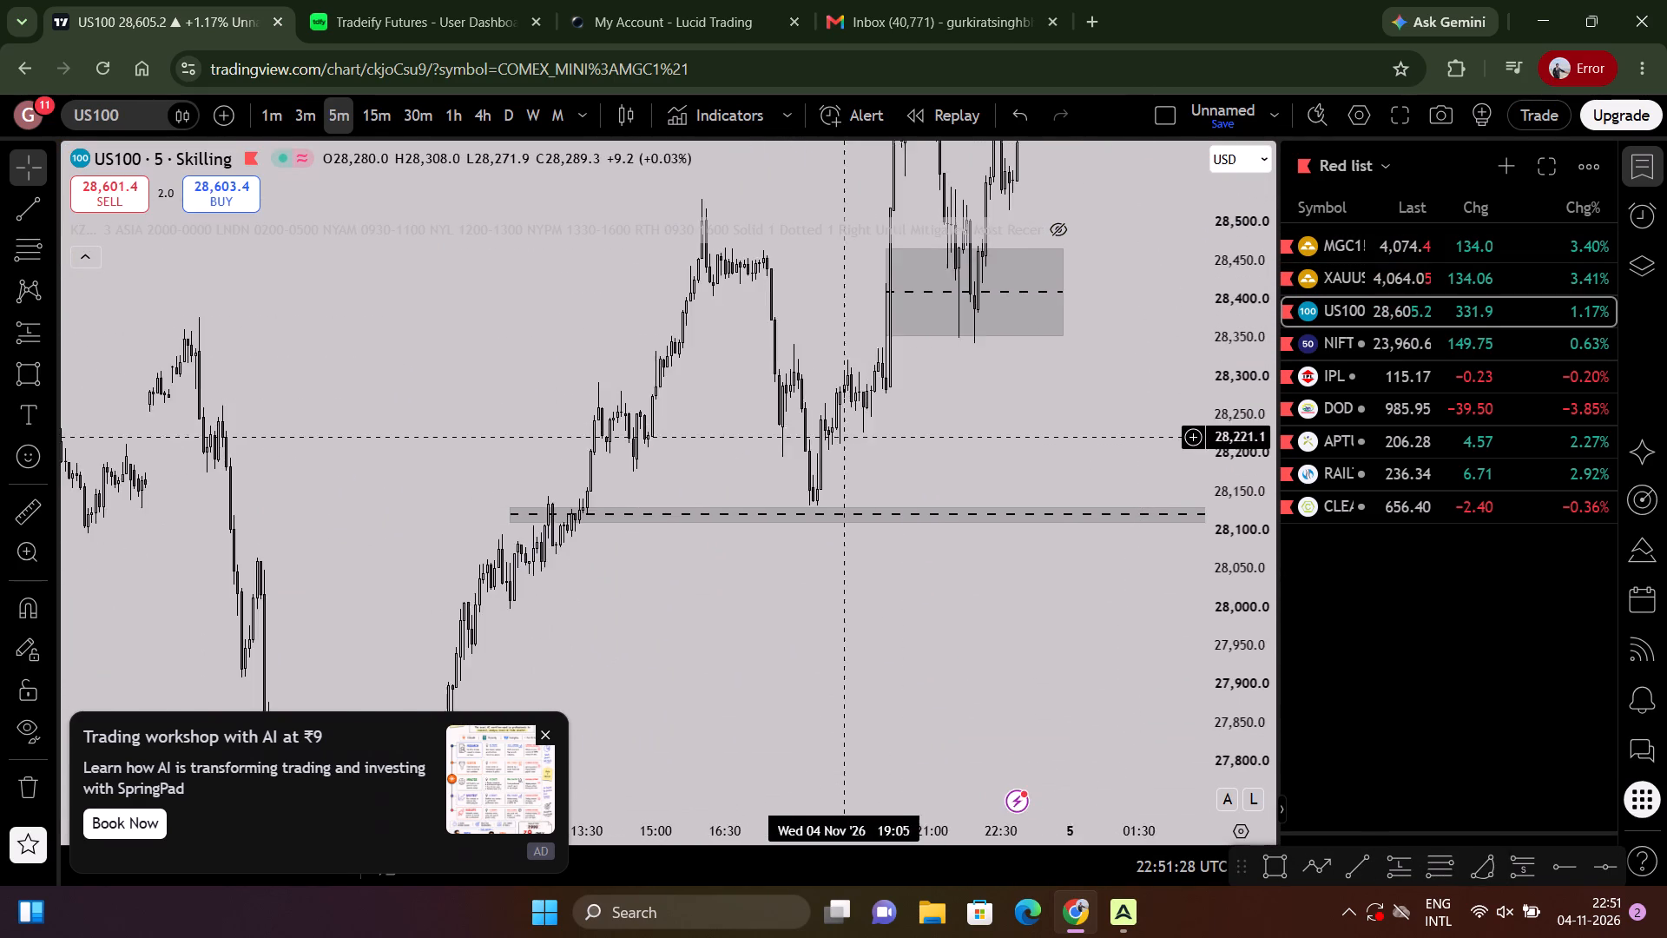
pyautogui.scroll(-1, 847, 440)
pyautogui.moveTo(1247, 666); pyautogui.dragTo(1220, 320)
pyautogui.scroll(3, 926, 440)
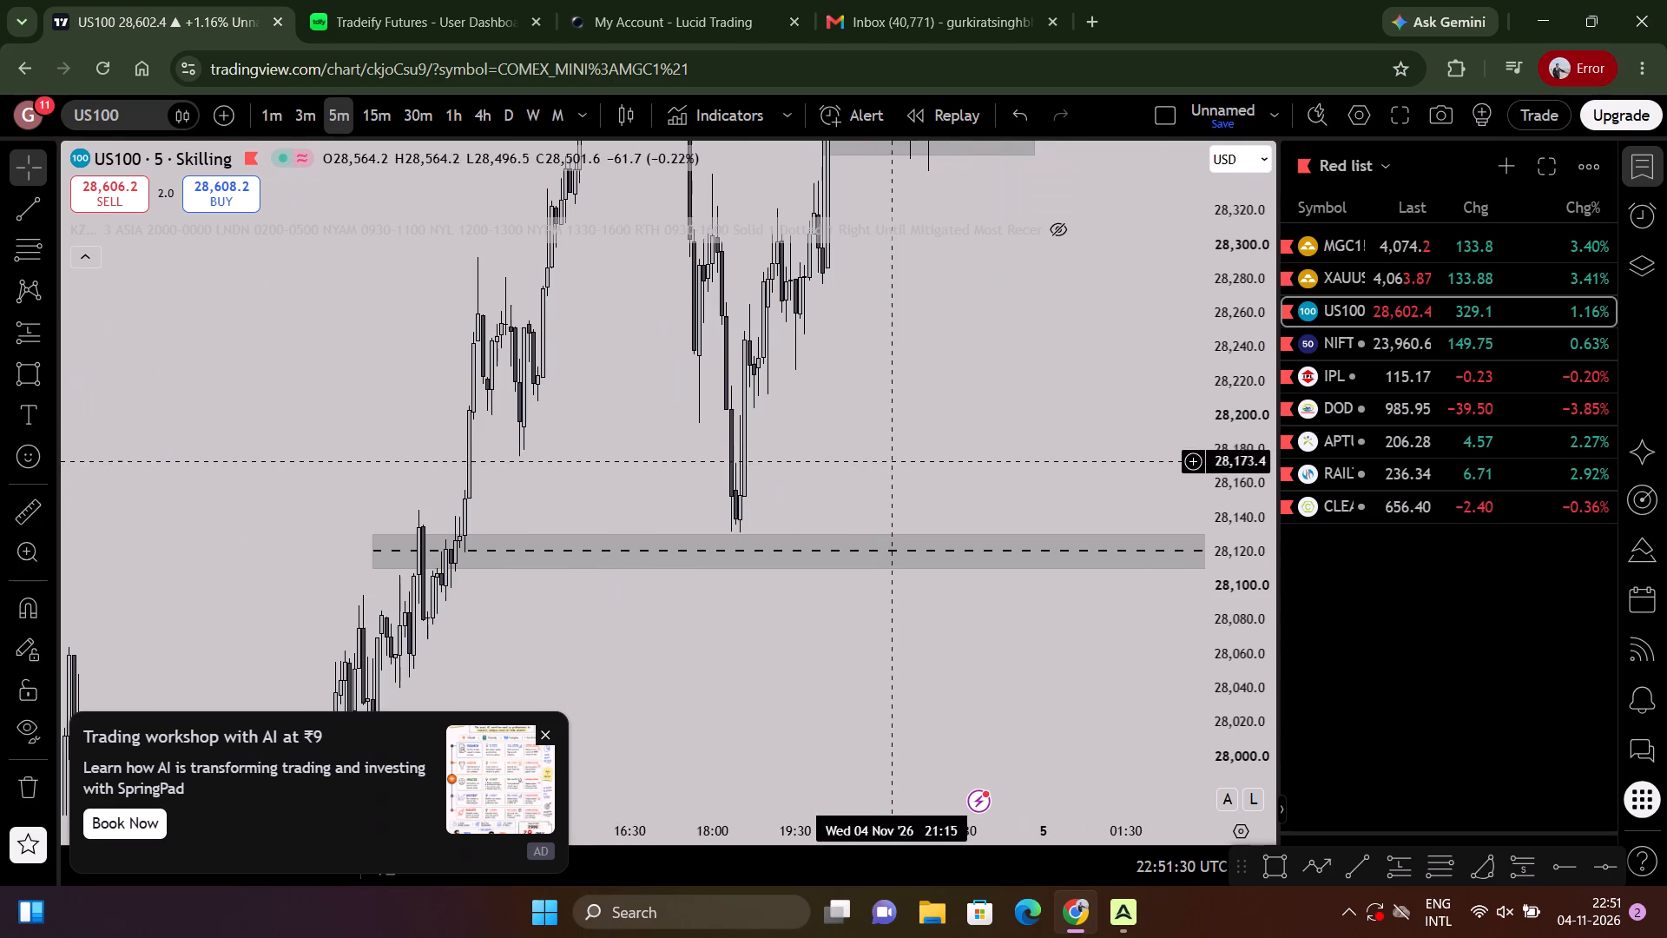
pyautogui.moveTo(375, 538); pyautogui.dragTo(385, 521)
# Examine US100's 5-minute move between the lower grey zone and Day High, including the grey zone near 28,400.
pyautogui.moveTo(1125, 357); pyautogui.dragTo(1130, 512)
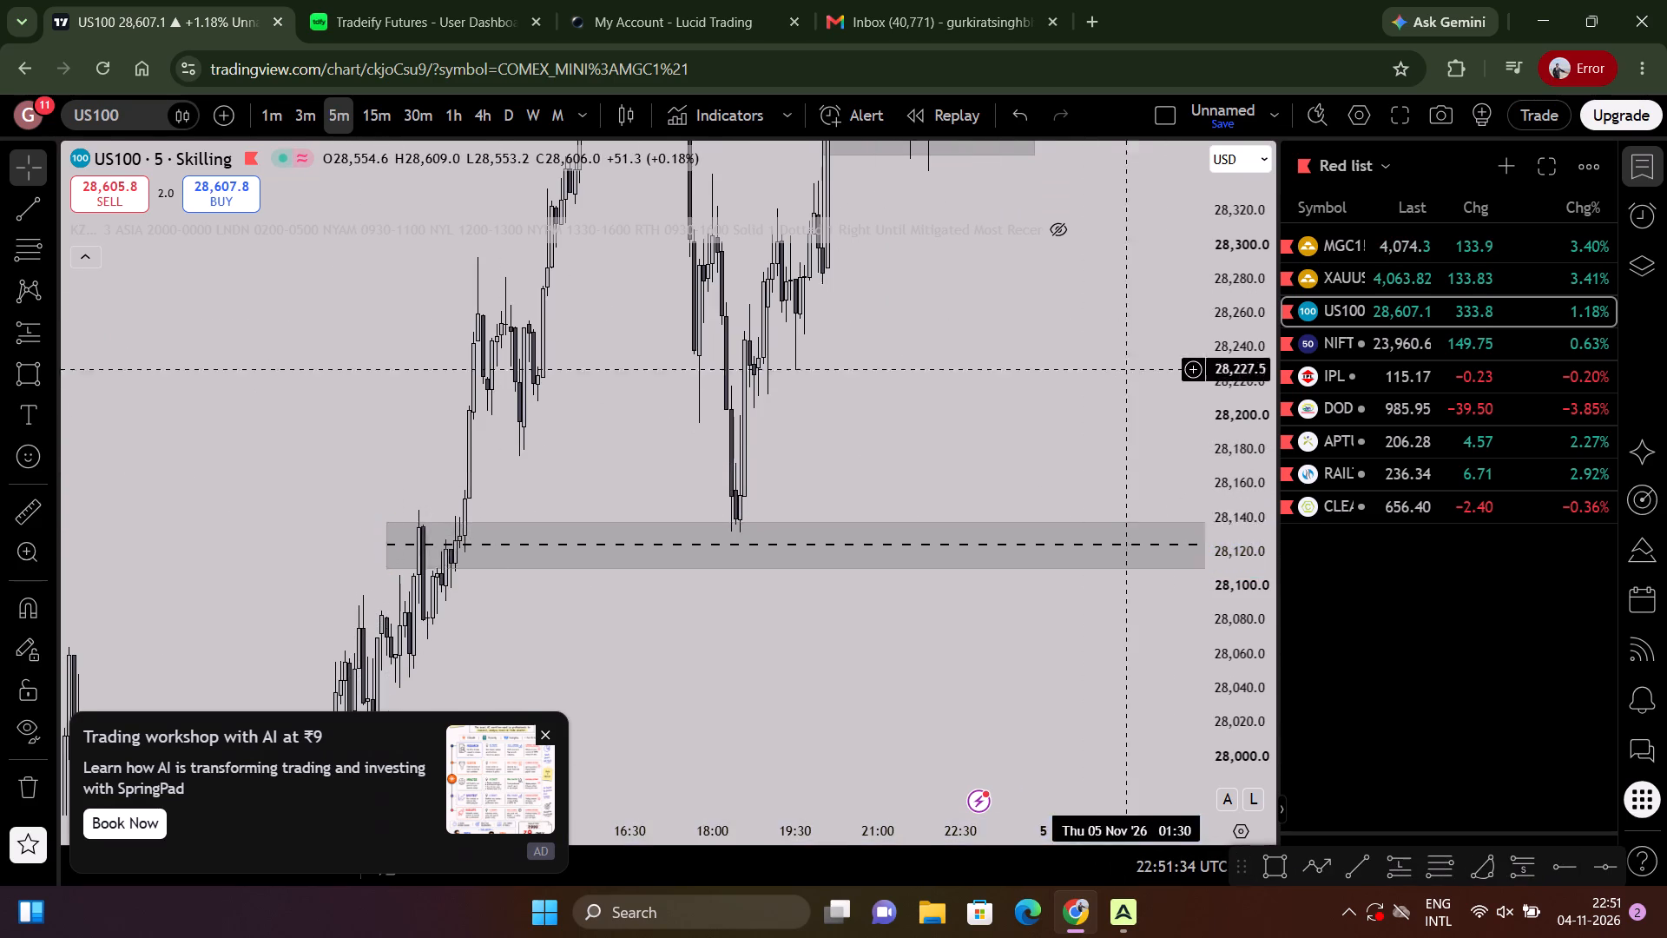
pyautogui.moveTo(1130, 512); pyautogui.dragTo(1119, 694)
pyautogui.moveTo(1242, 453); pyautogui.dragTo(1111, 726)
pyautogui.scroll(1, 972, 584)
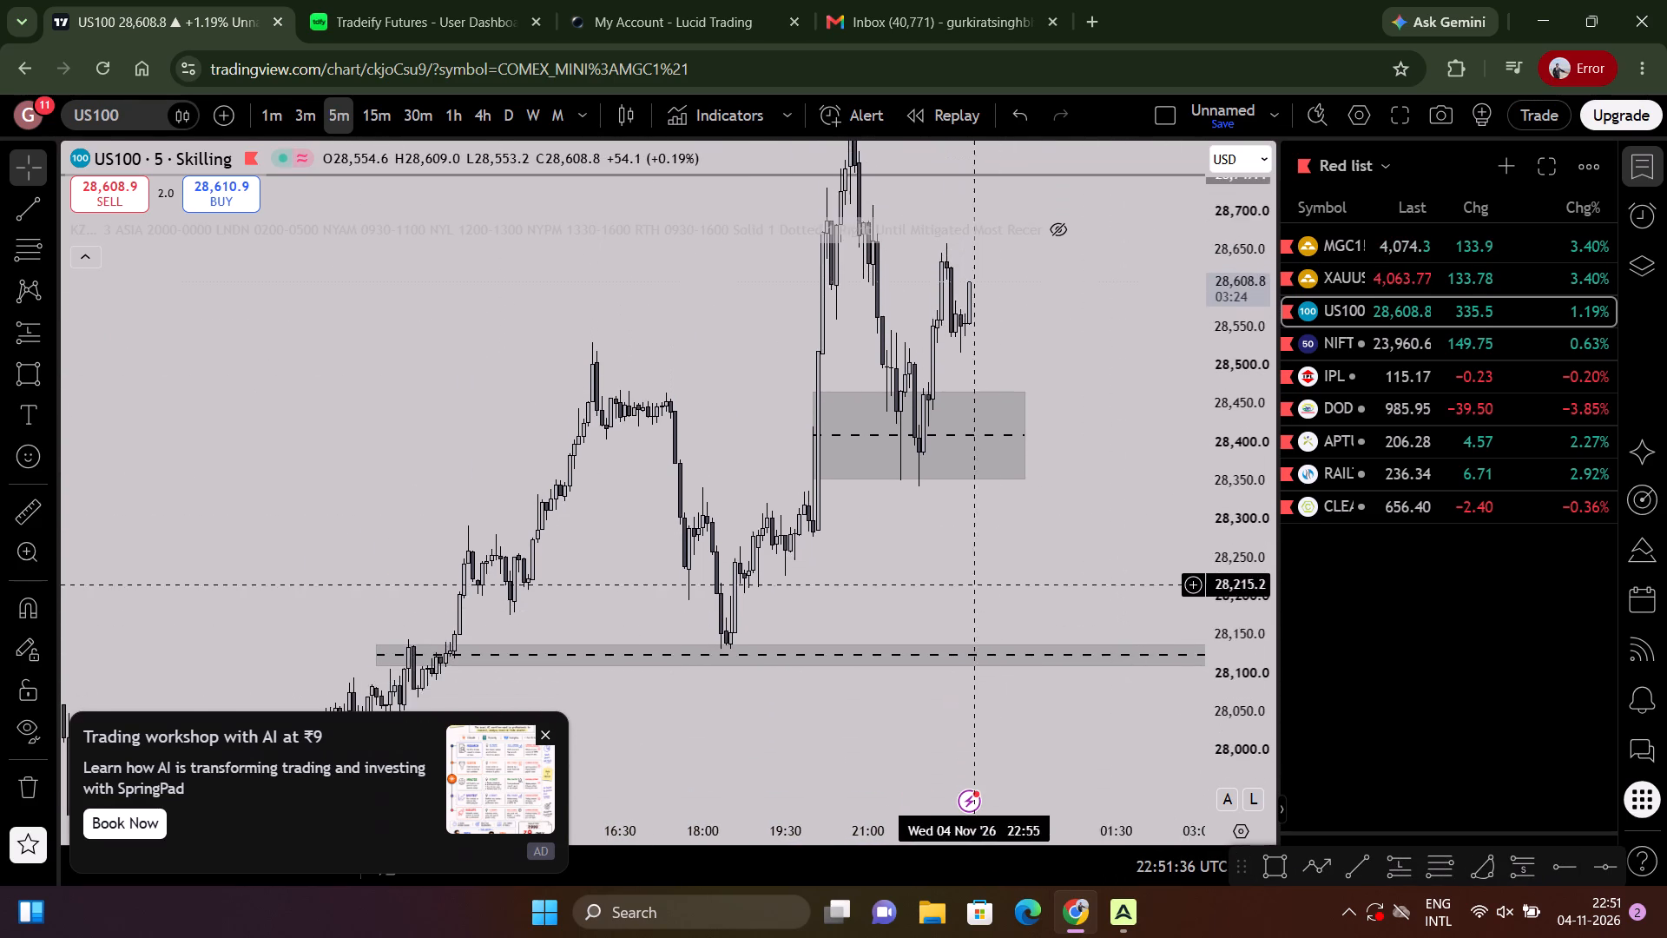
pyautogui.scroll(2, 972, 584)
pyautogui.moveTo(1044, 549); pyautogui.dragTo(1008, 631)
pyautogui.scroll(-6, 1013, 623)
pyautogui.moveTo(1039, 592); pyautogui.dragTo(1017, 695)
pyautogui.scroll(4, 1058, 695)
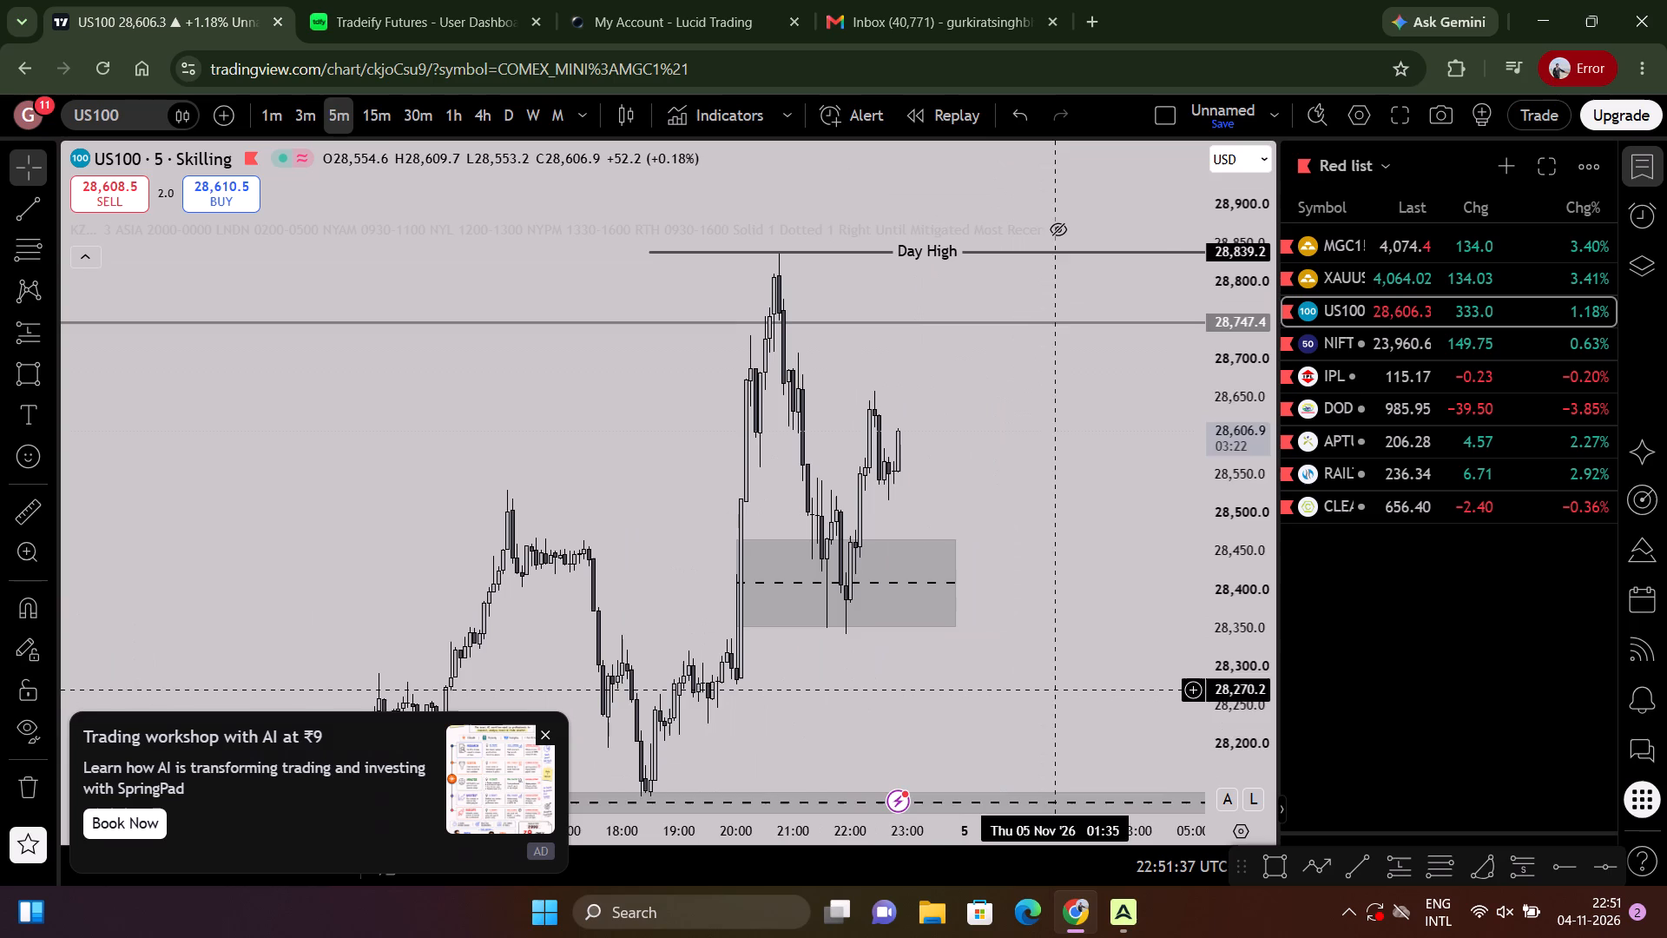
pyautogui.moveTo(1064, 676); pyautogui.dragTo(1144, 196)
pyautogui.scroll(-7, 1144, 184)
pyautogui.moveTo(1035, 529); pyautogui.dragTo(1109, 280)
pyautogui.scroll(4, 1061, 383)
pyautogui.moveTo(1059, 387); pyautogui.dragTo(1073, 664)
pyautogui.scroll(-2, 906, 656)
# Examine US100's earlier 5-minute sell-off to Day Low and the recovery through the grey zones towards Day High.
pyautogui.moveTo(884, 637); pyautogui.dragTo(964, 766)
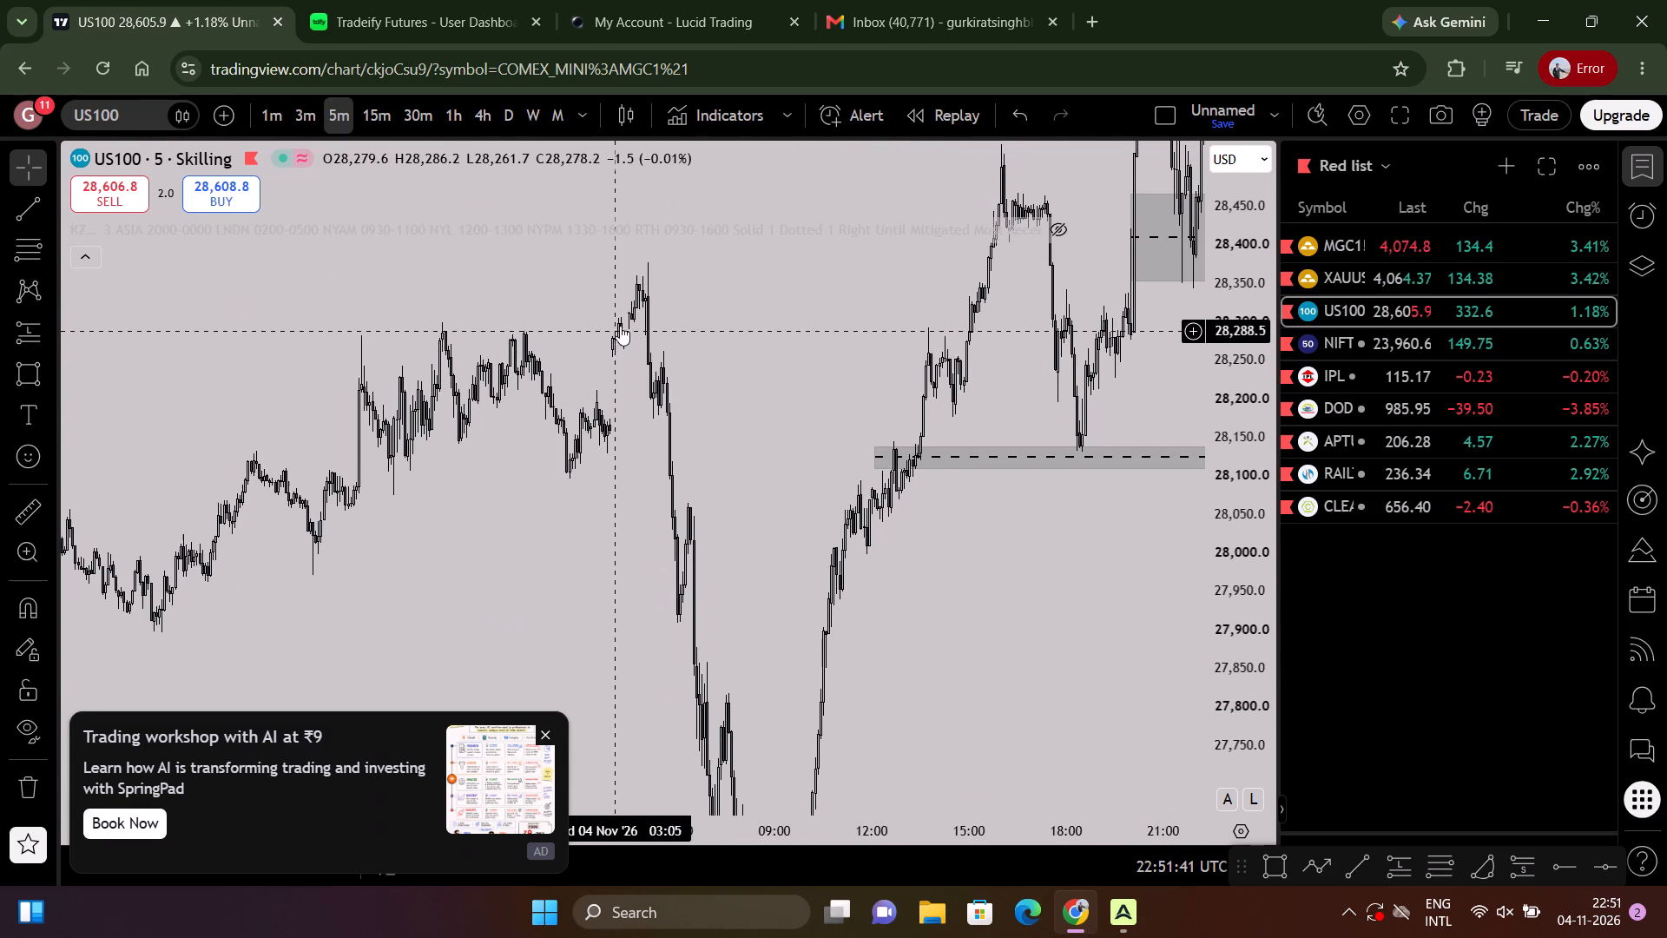
pyautogui.scroll(-4, 672, 320)
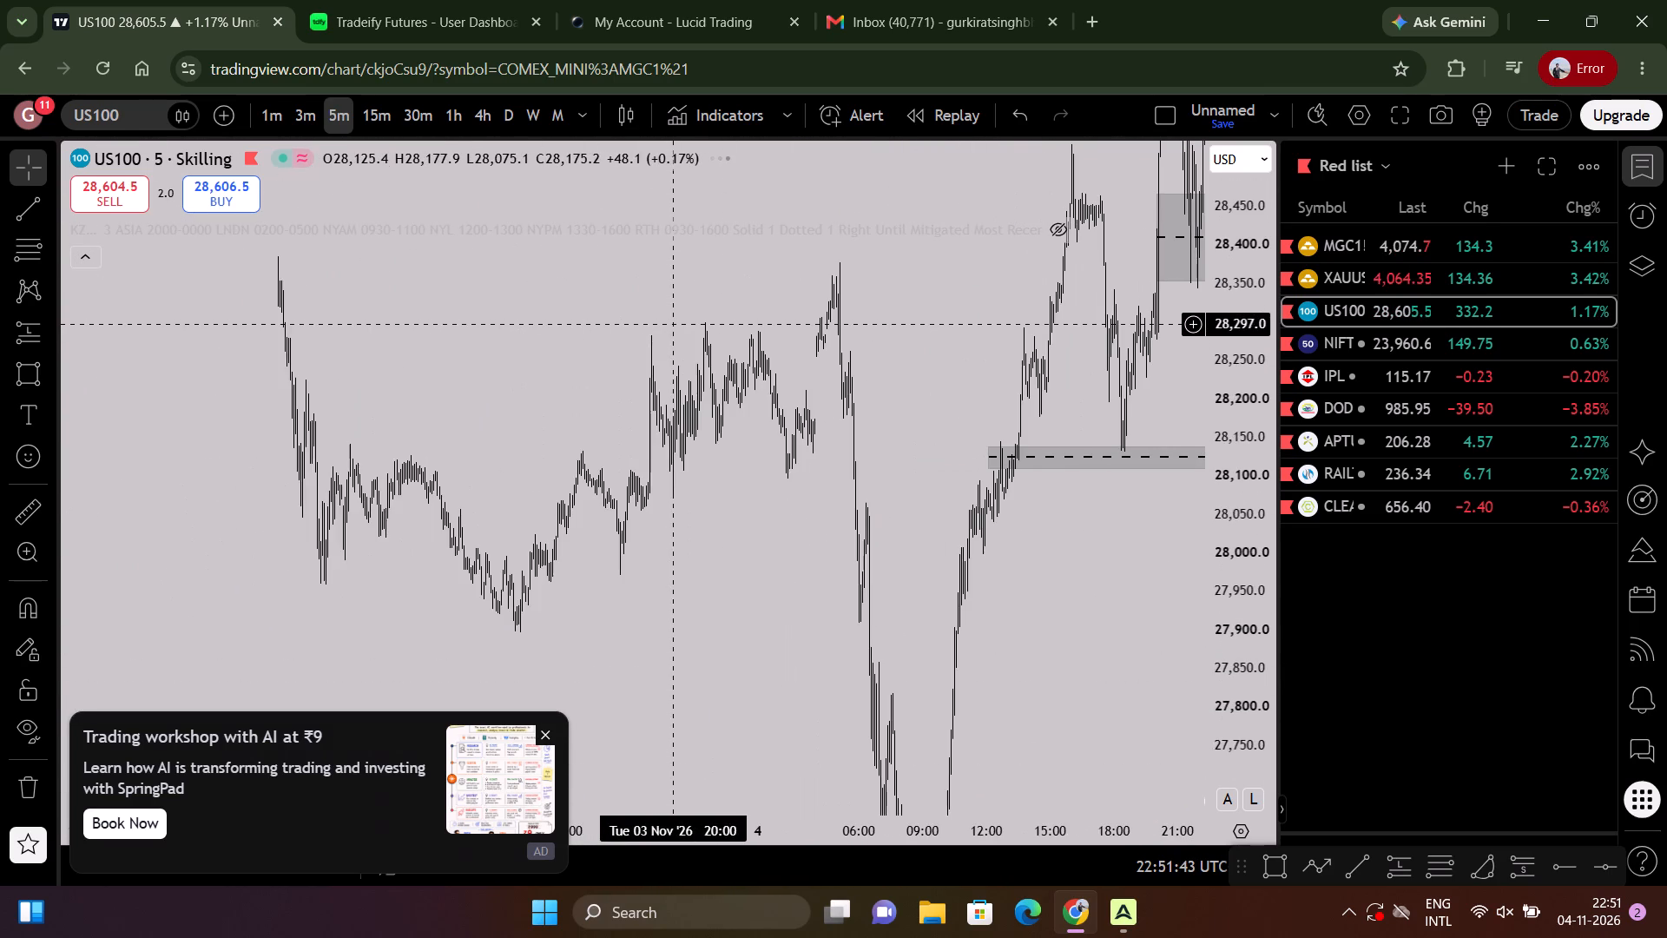
pyautogui.scroll(-1, 673, 324)
pyautogui.scroll(5, 673, 324)
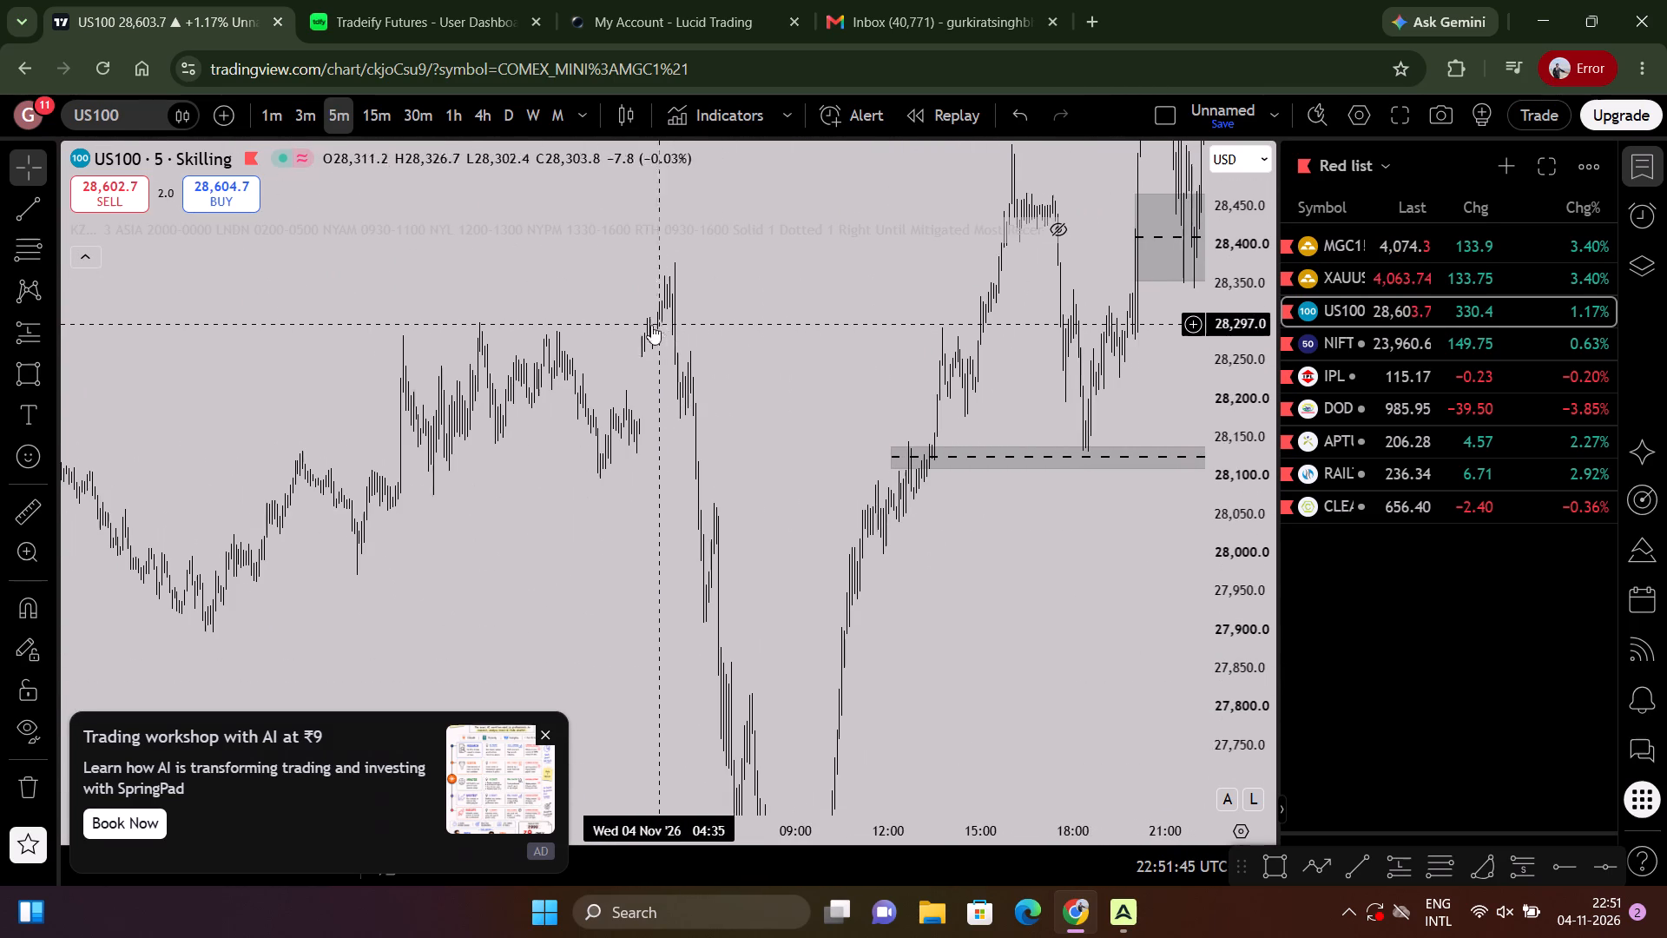
pyautogui.scroll(2, 635, 339)
pyautogui.moveTo(692, 443); pyautogui.dragTo(714, 377)
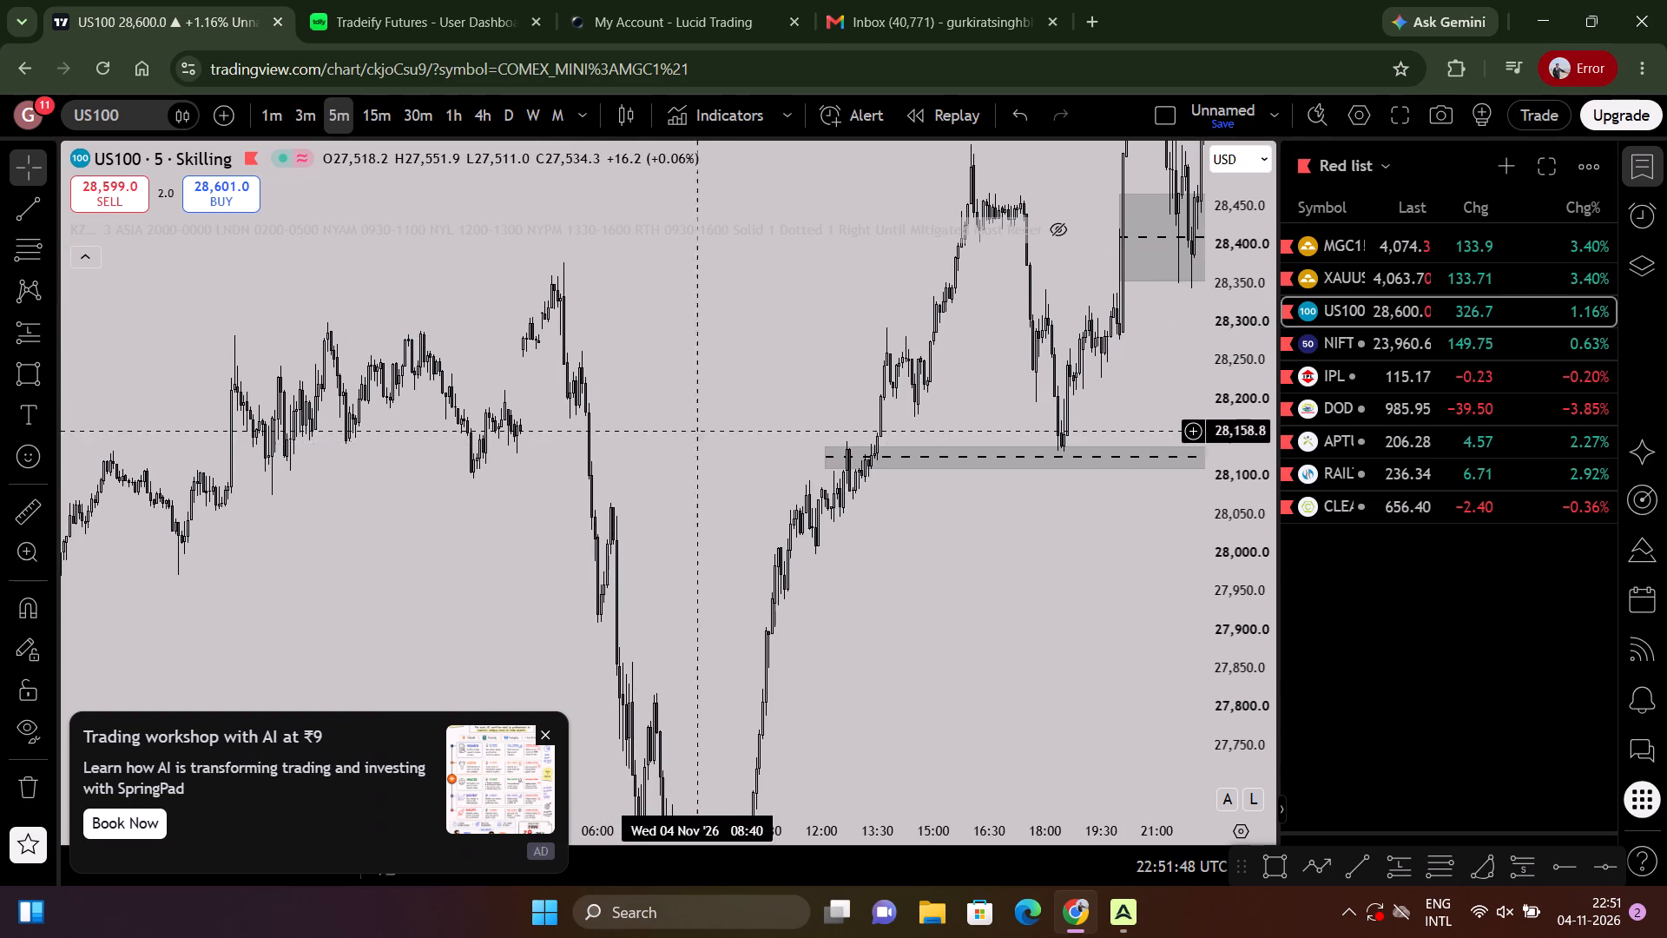
pyautogui.moveTo(714, 377); pyautogui.dragTo(723, 276)
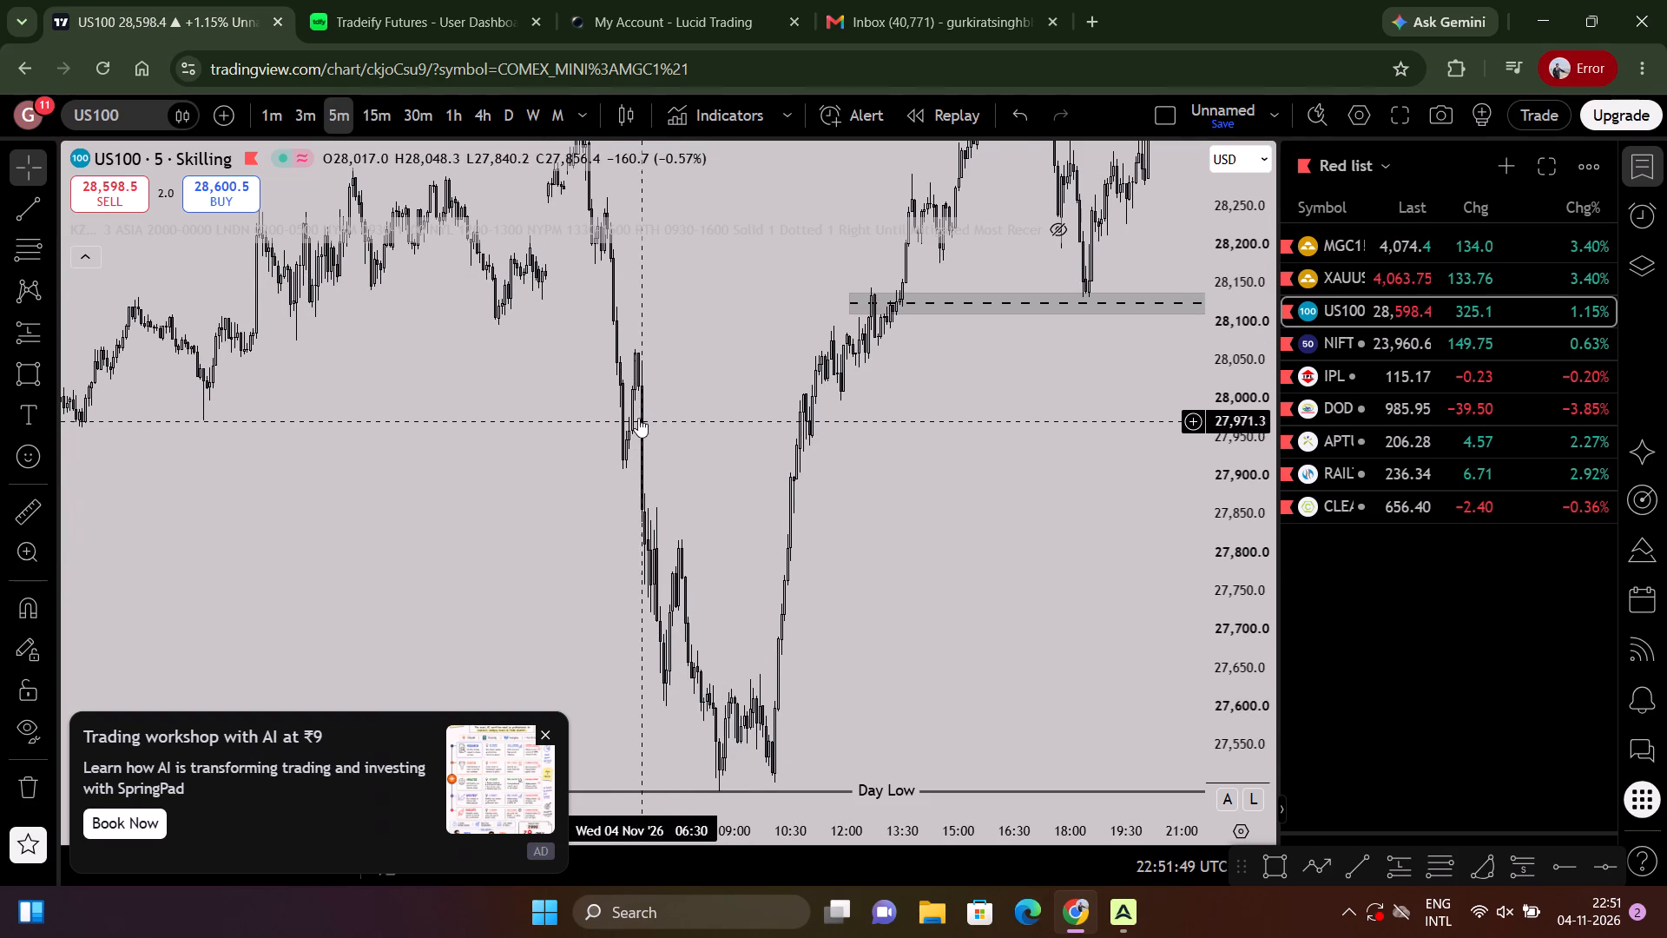
pyautogui.moveTo(610, 296); pyautogui.dragTo(632, 361)
pyautogui.moveTo(672, 444); pyautogui.dragTo(673, 308)
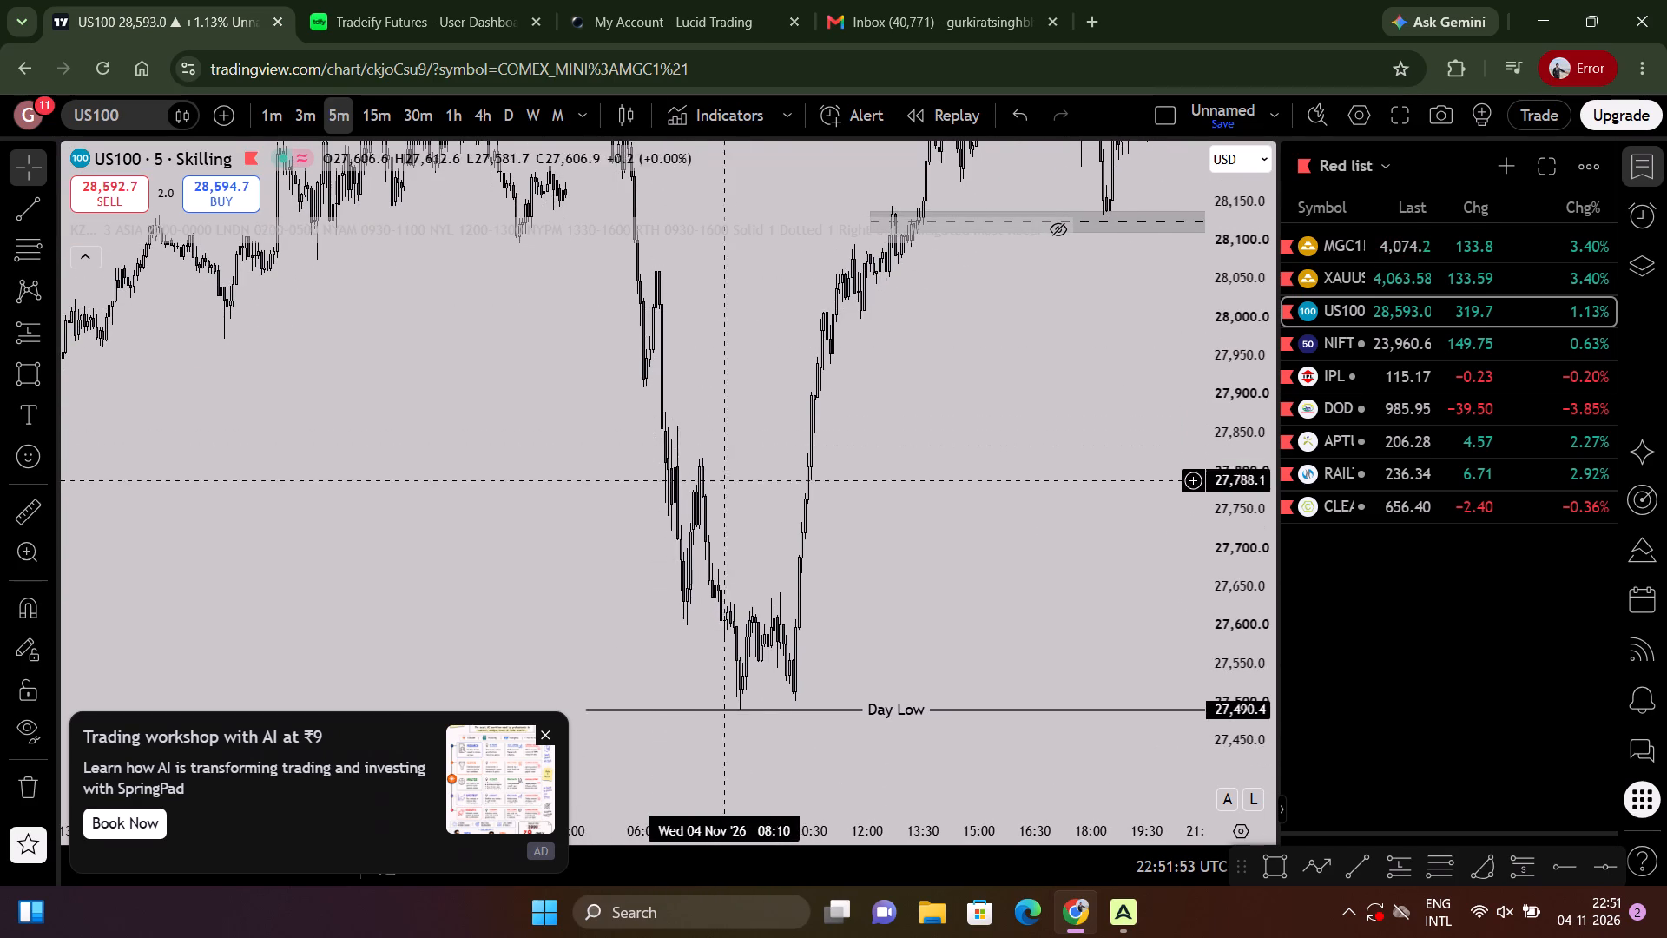
pyautogui.scroll(-5, 749, 480)
pyautogui.scroll(3, 848, 429)
pyautogui.scroll(-3, 863, 420)
pyautogui.scroll(4, 972, 403)
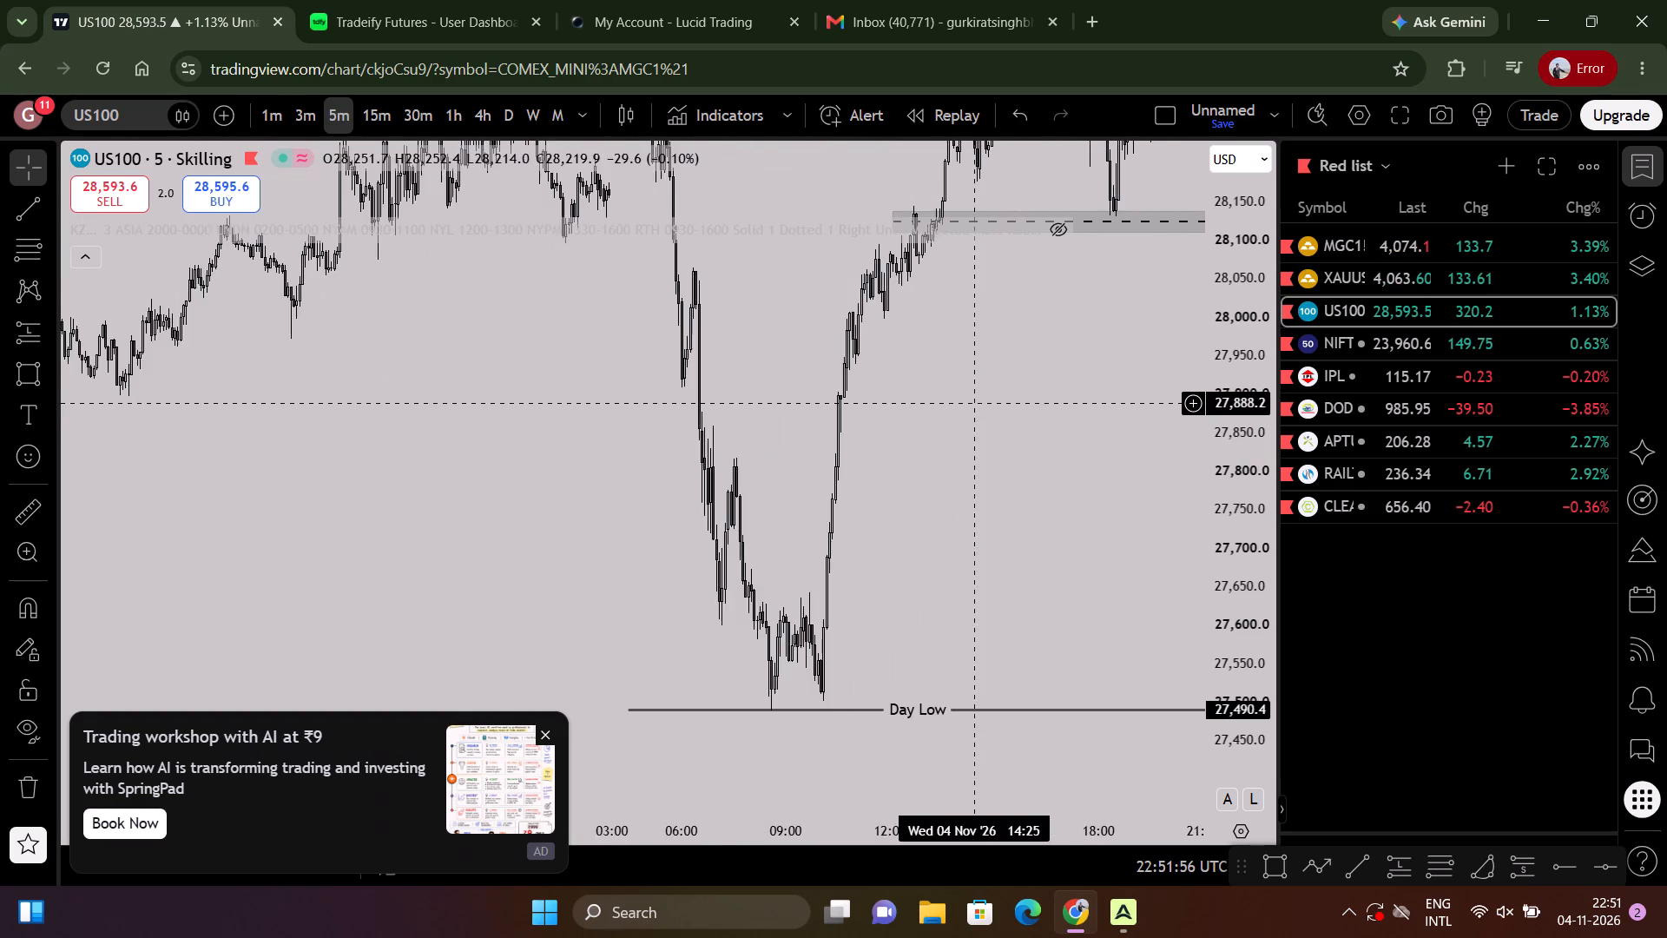
pyautogui.scroll(1, 972, 403)
pyautogui.moveTo(991, 413); pyautogui.dragTo(1064, 576)
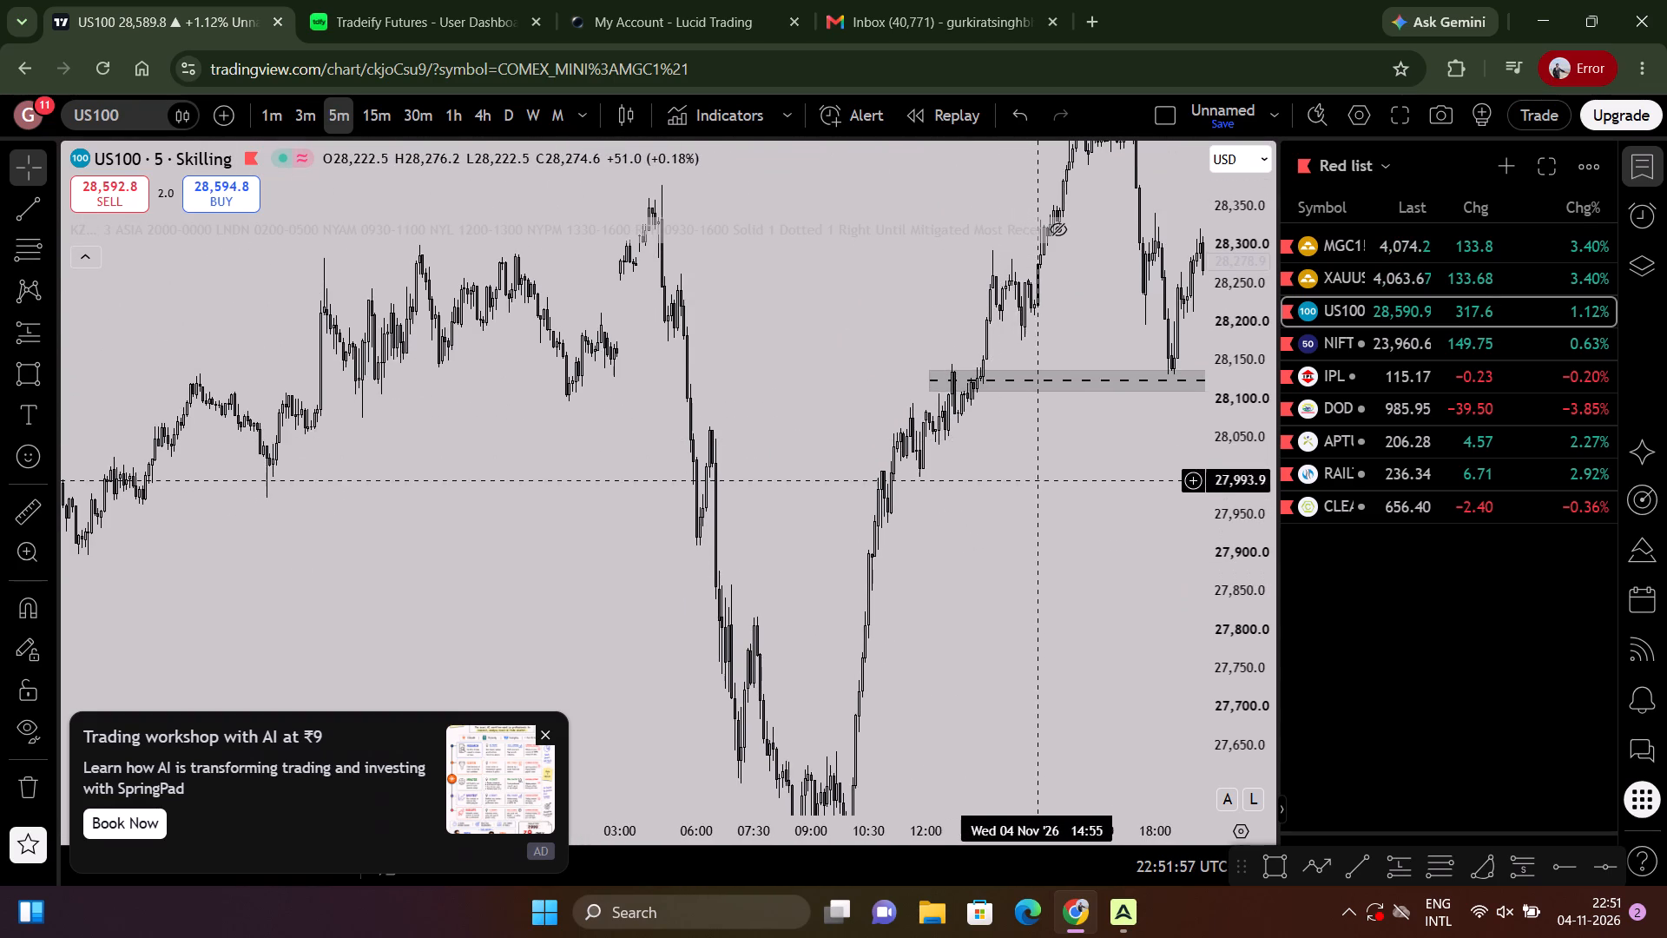
pyautogui.scroll(-2, 1037, 465)
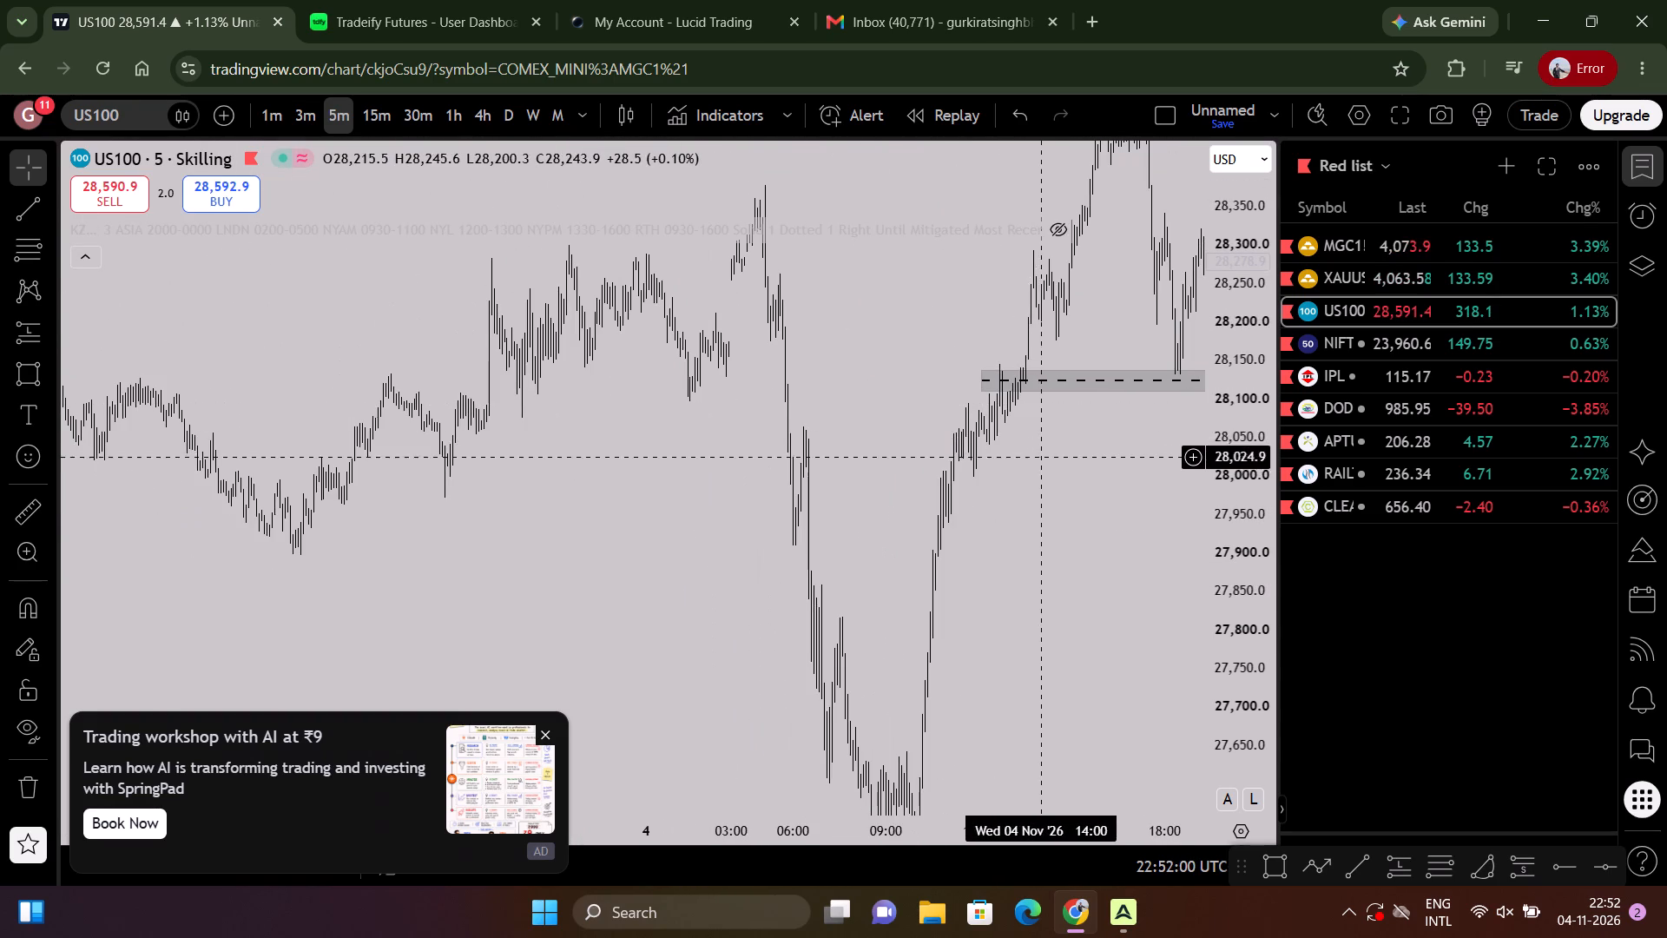
pyautogui.scroll(3, 1040, 442)
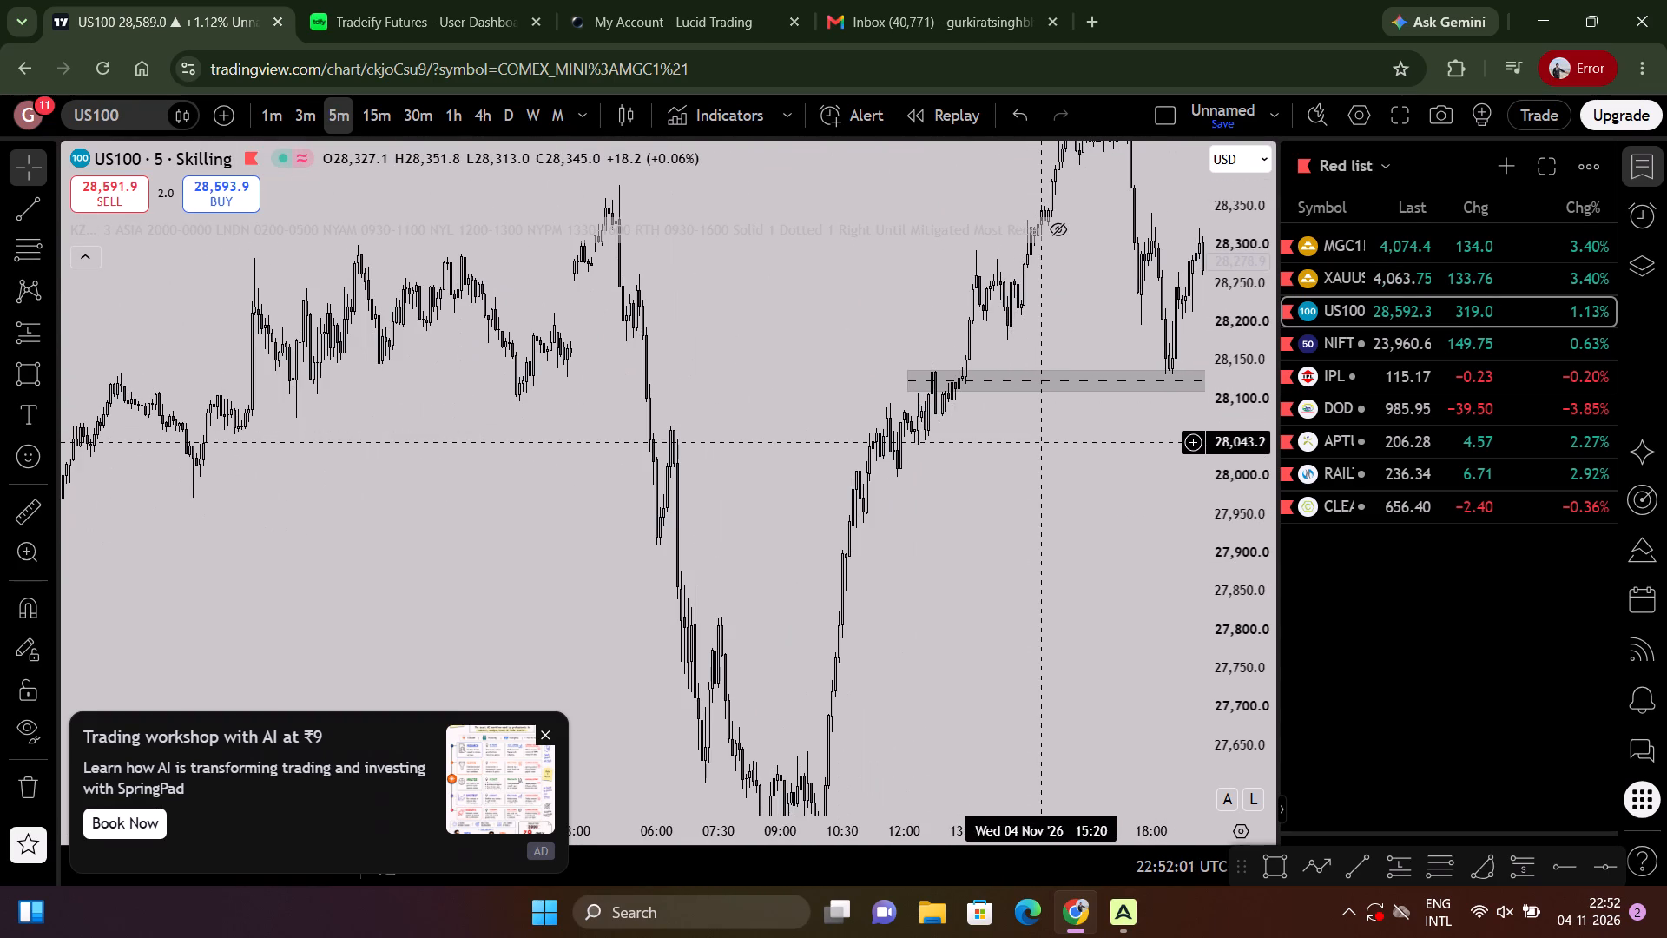
pyautogui.scroll(-1, 1041, 450)
pyautogui.moveTo(1041, 450); pyautogui.dragTo(692, 531)
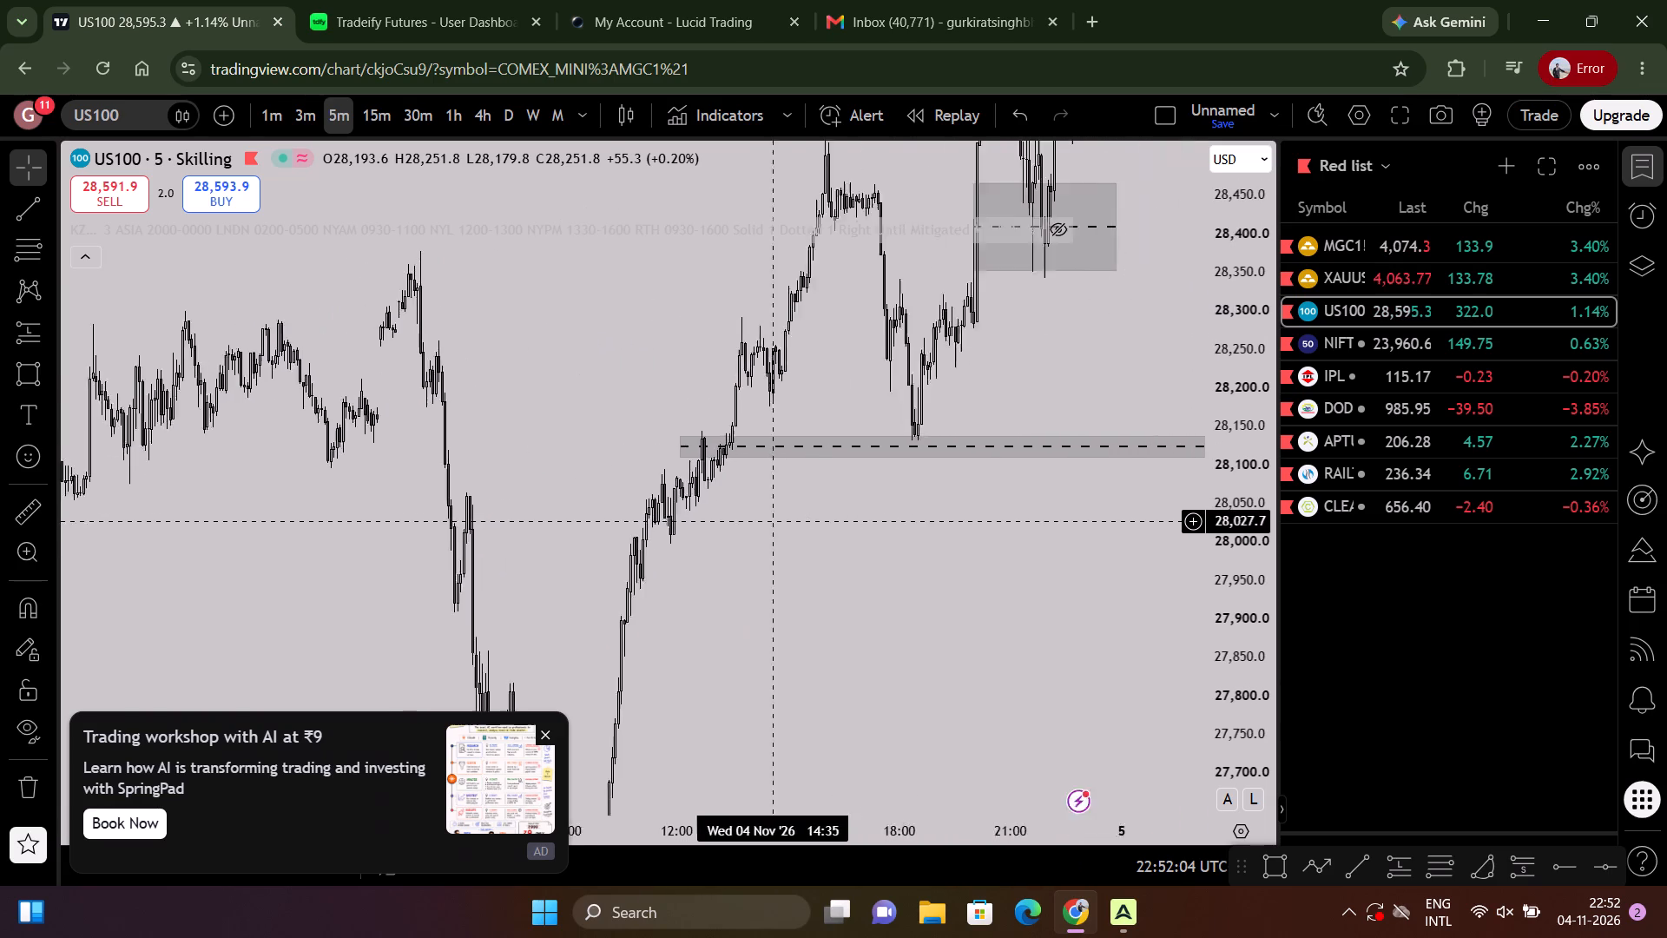
pyautogui.moveTo(692, 531); pyautogui.dragTo(748, 642)
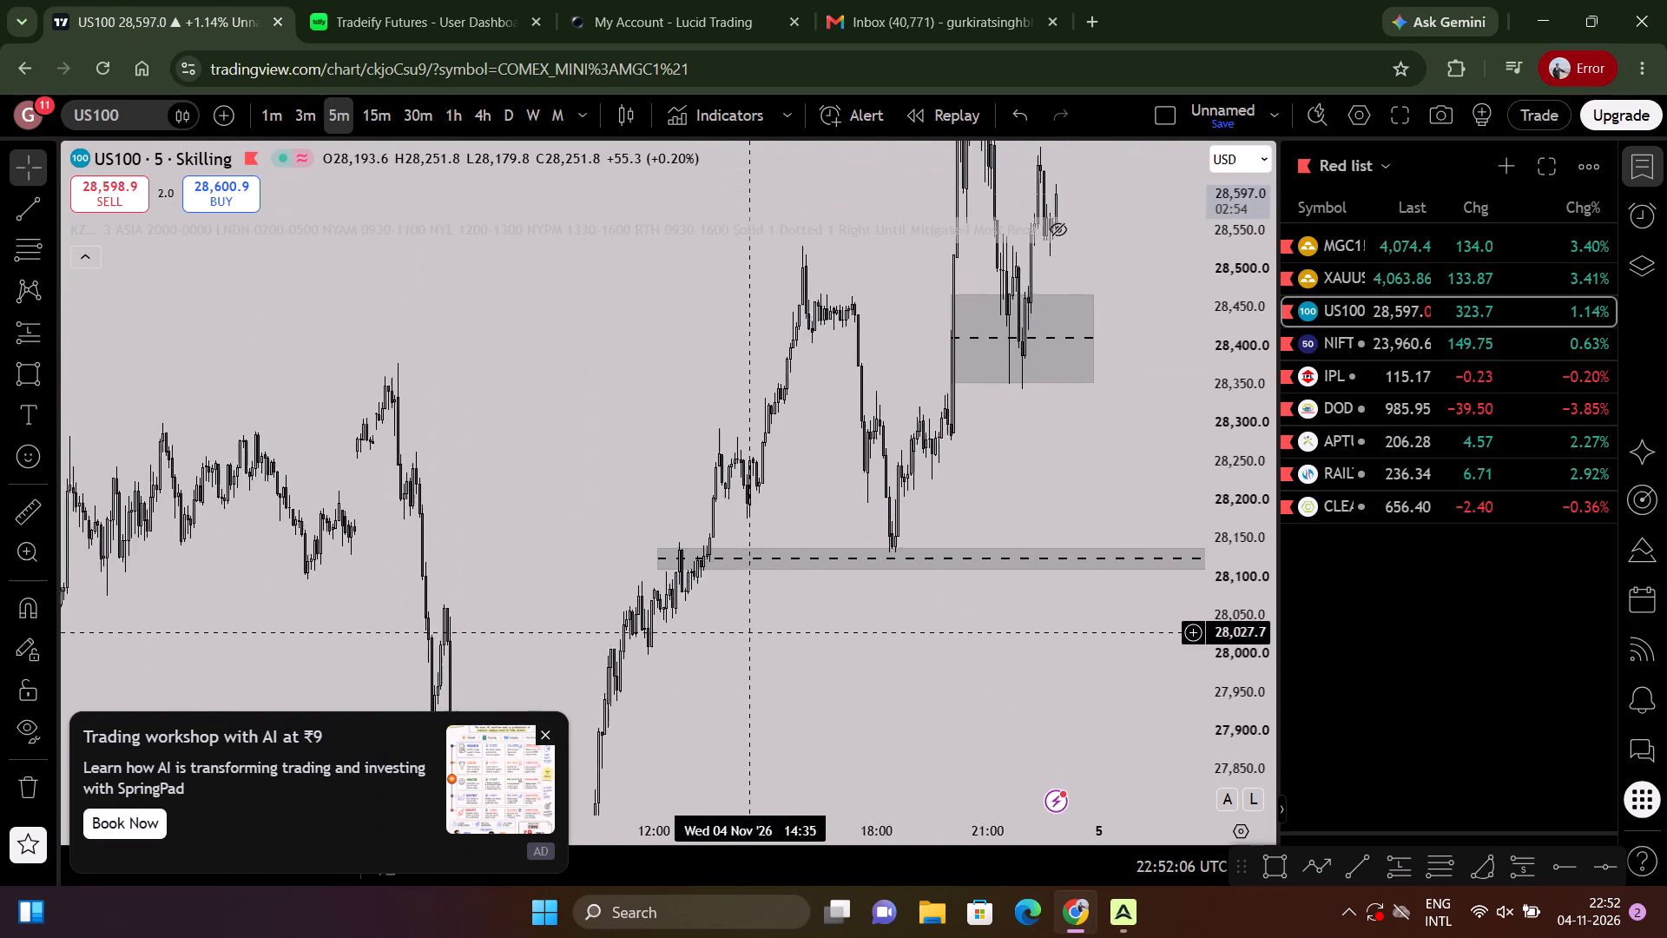
pyautogui.moveTo(748, 642); pyautogui.dragTo(748, 644)
pyautogui.scroll(4, 922, 429)
pyautogui.moveTo(939, 455); pyautogui.dragTo(932, 752)
pyautogui.scroll(3, 1046, 534)
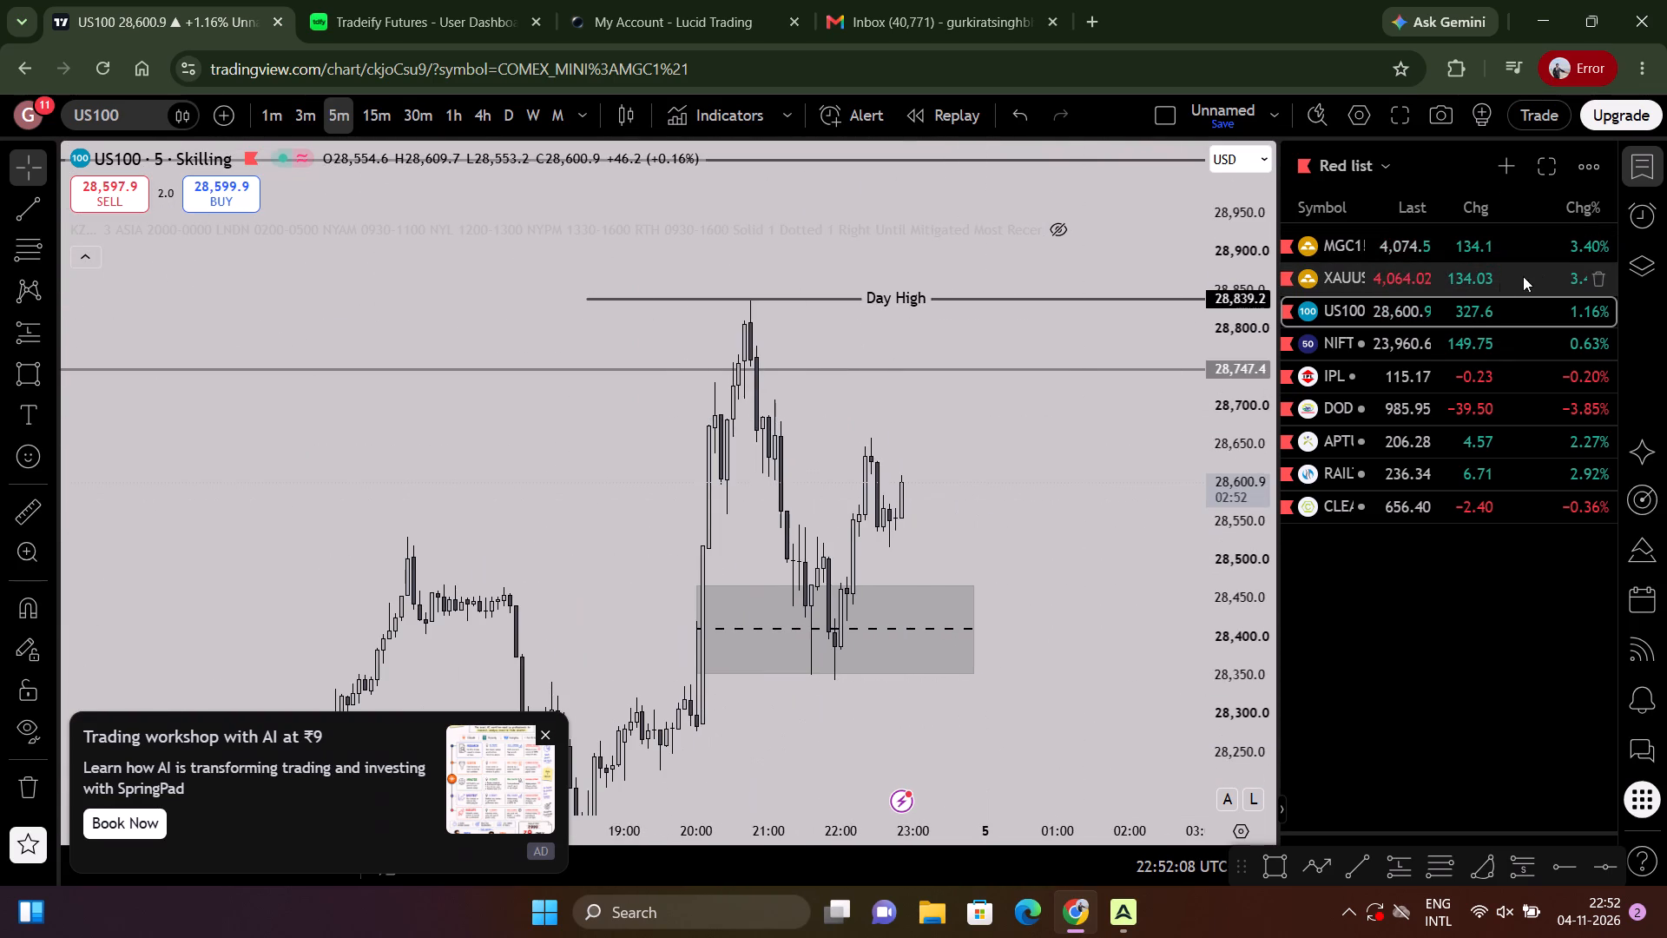
# Switch to XAUUSD and examine its 5-minute history from the blue Daily zone down to the 3,969.93 level.
pyautogui.click(1499, 283)
pyautogui.scroll(-3, 1064, 381)
pyautogui.moveTo(1050, 525); pyautogui.dragTo(1027, 662)
pyautogui.moveTo(1172, 627); pyautogui.dragTo(1163, 698)
pyautogui.scroll(-9, 1046, 598)
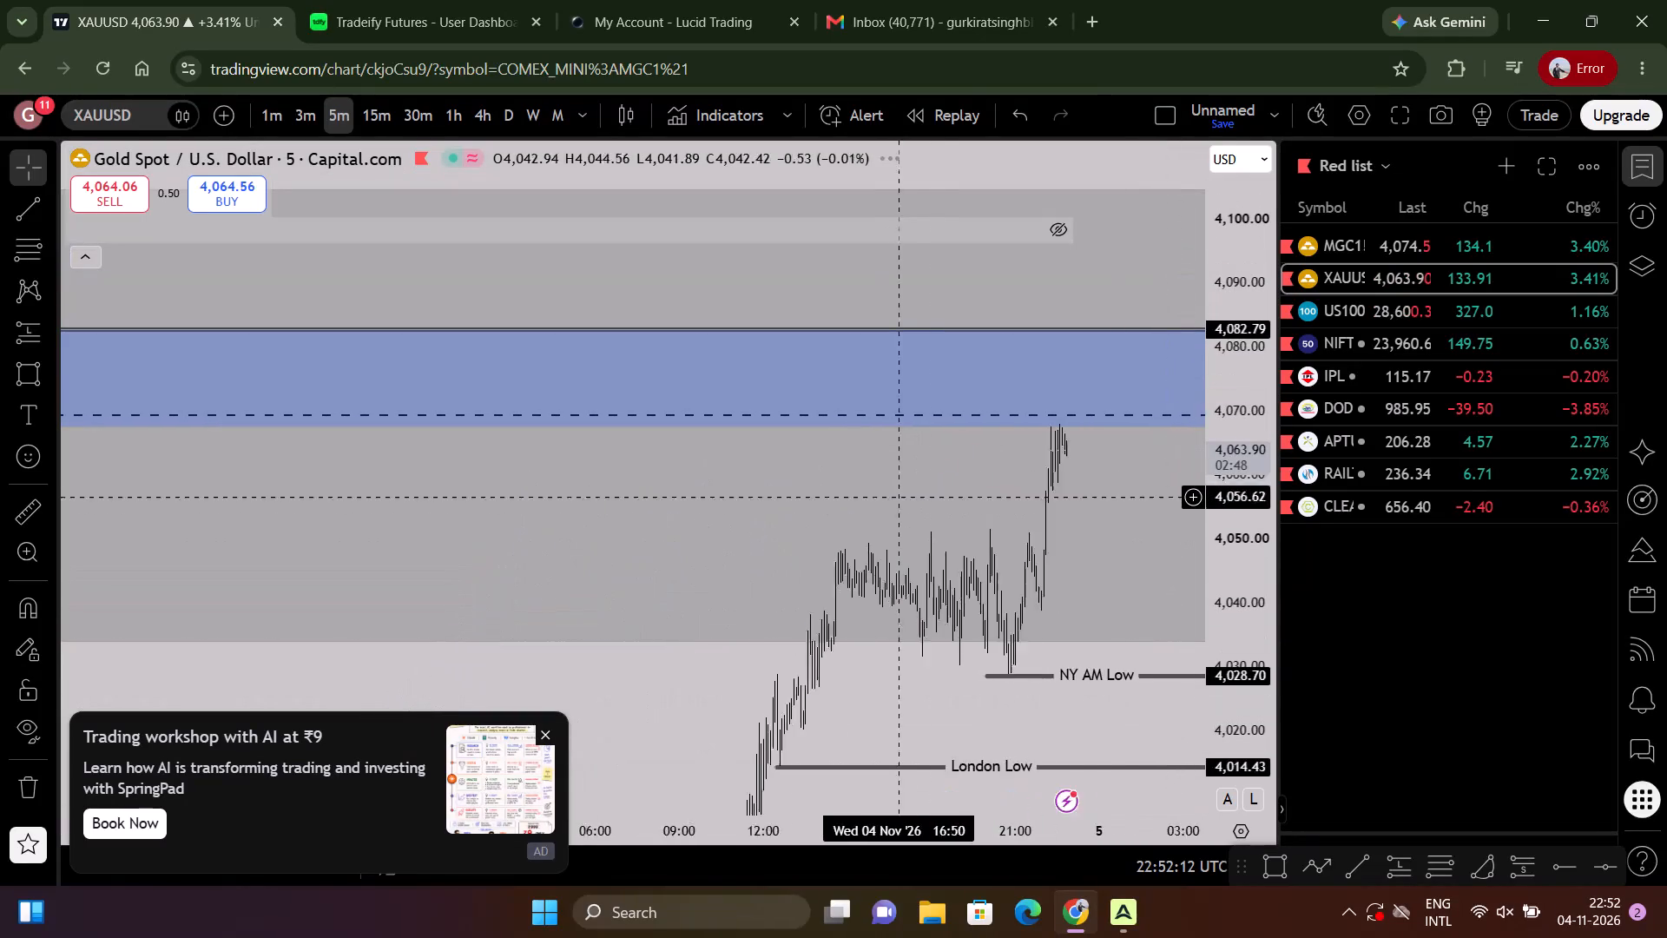
pyautogui.scroll(-18, 933, 473)
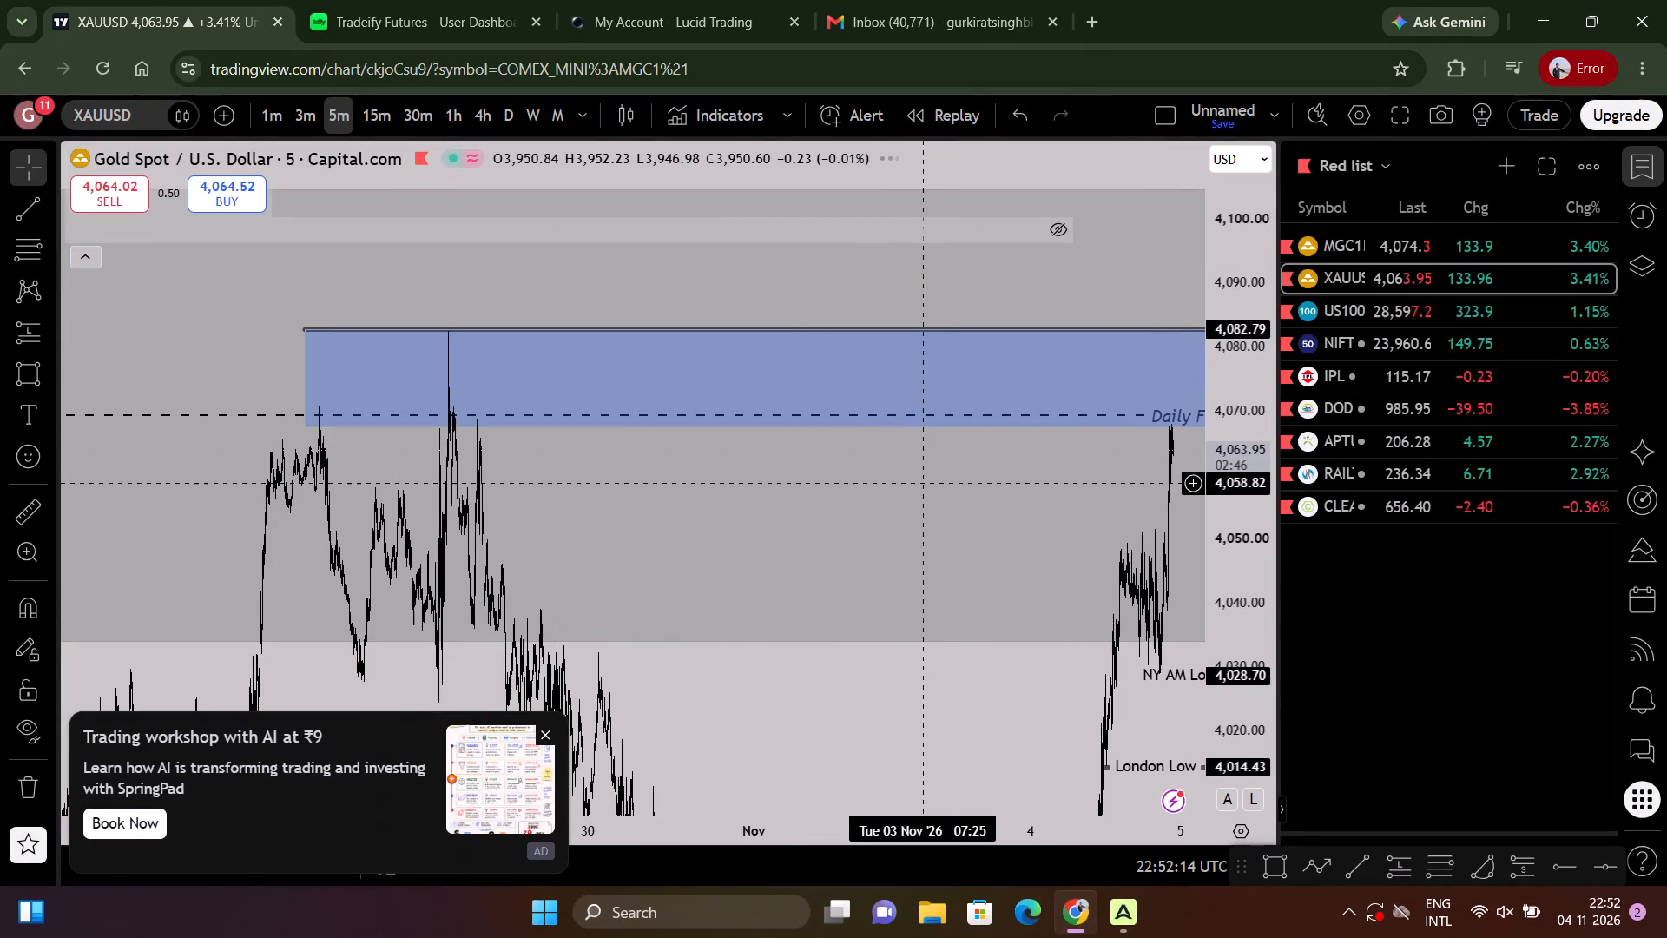
pyautogui.scroll(6, 923, 483)
pyautogui.scroll(15, 923, 483)
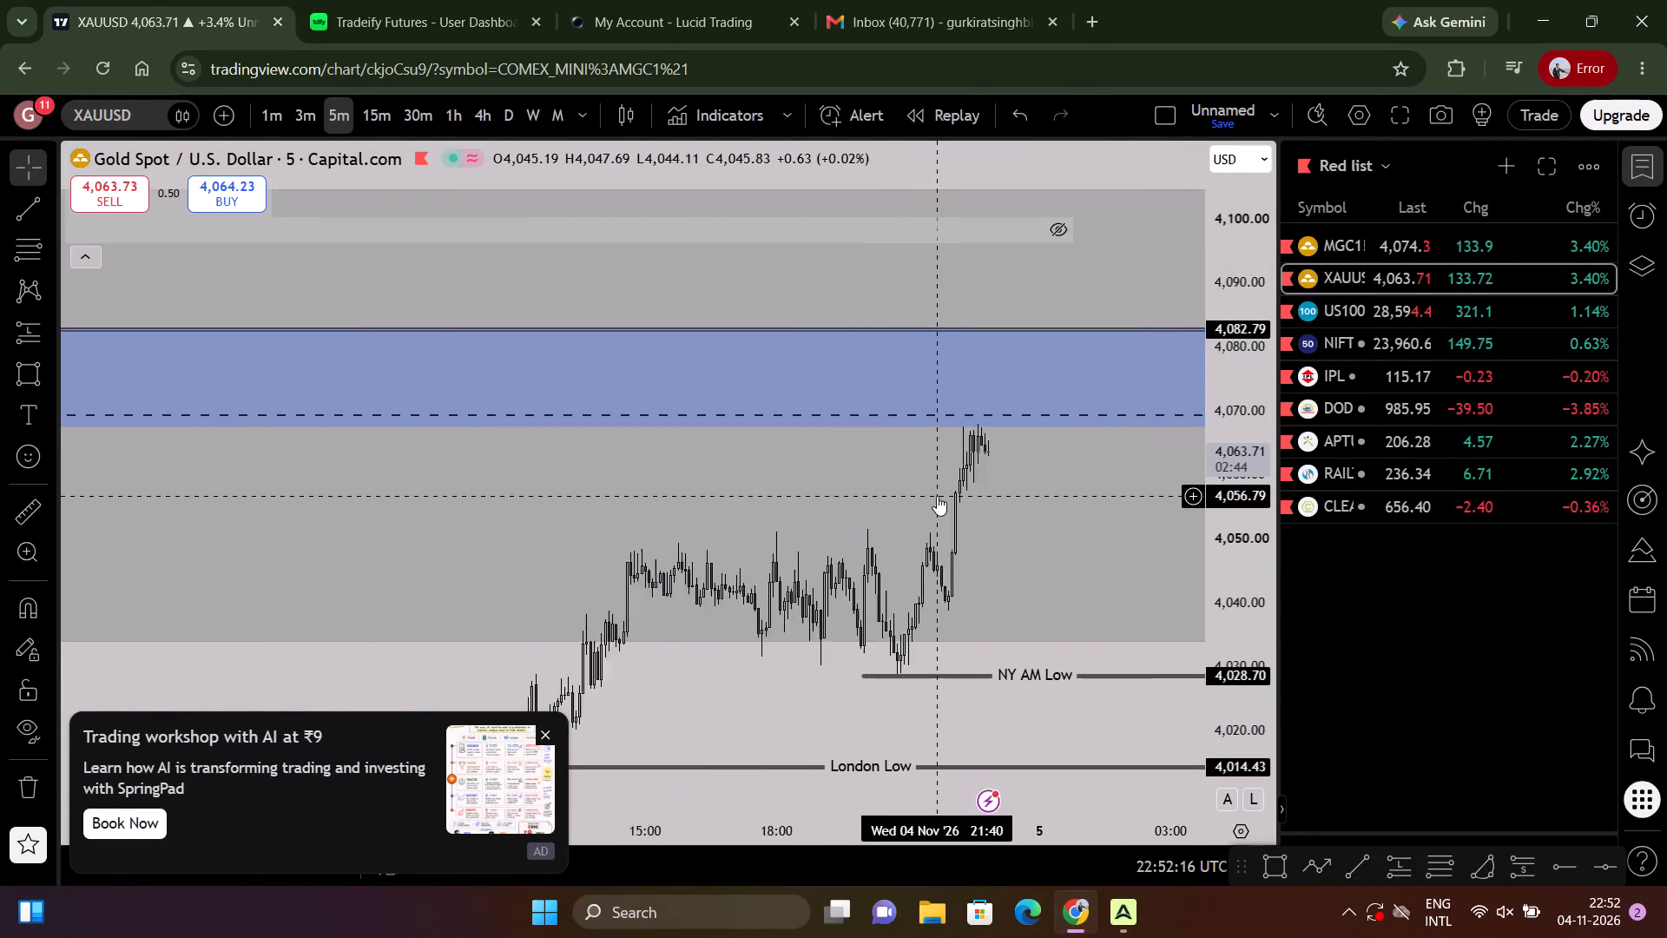
pyautogui.scroll(5, 937, 496)
pyautogui.moveTo(950, 496); pyautogui.dragTo(1011, 249)
pyautogui.scroll(-7, 1014, 418)
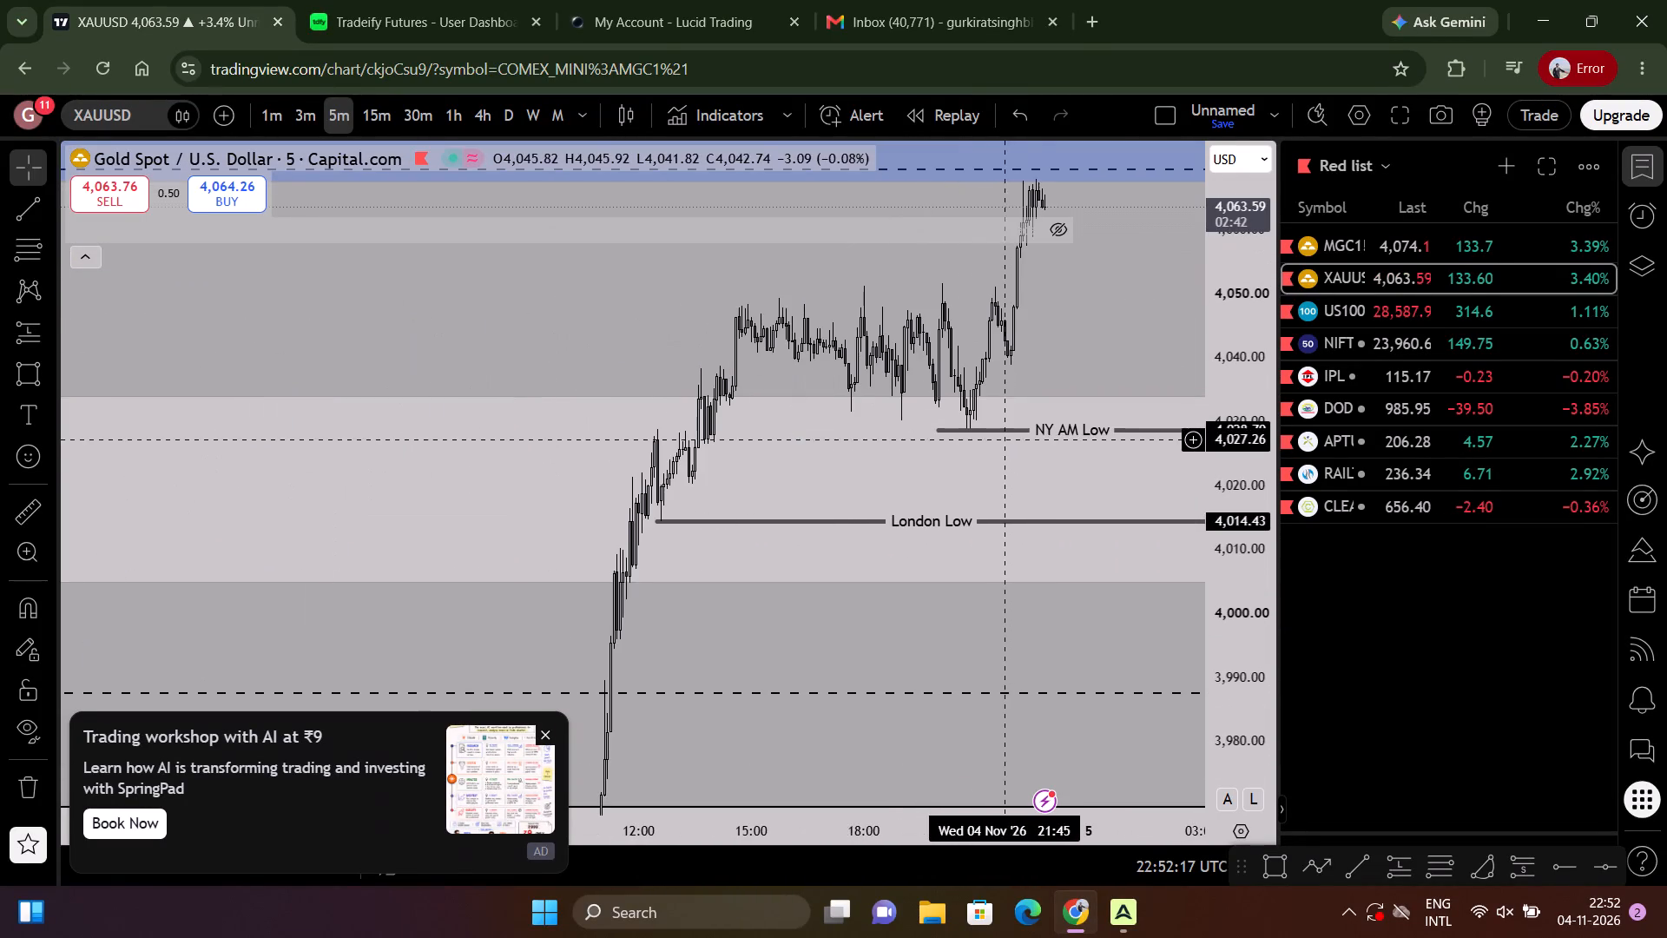
pyautogui.moveTo(983, 466); pyautogui.dragTo(972, 180)
pyautogui.scroll(-14, 936, 307)
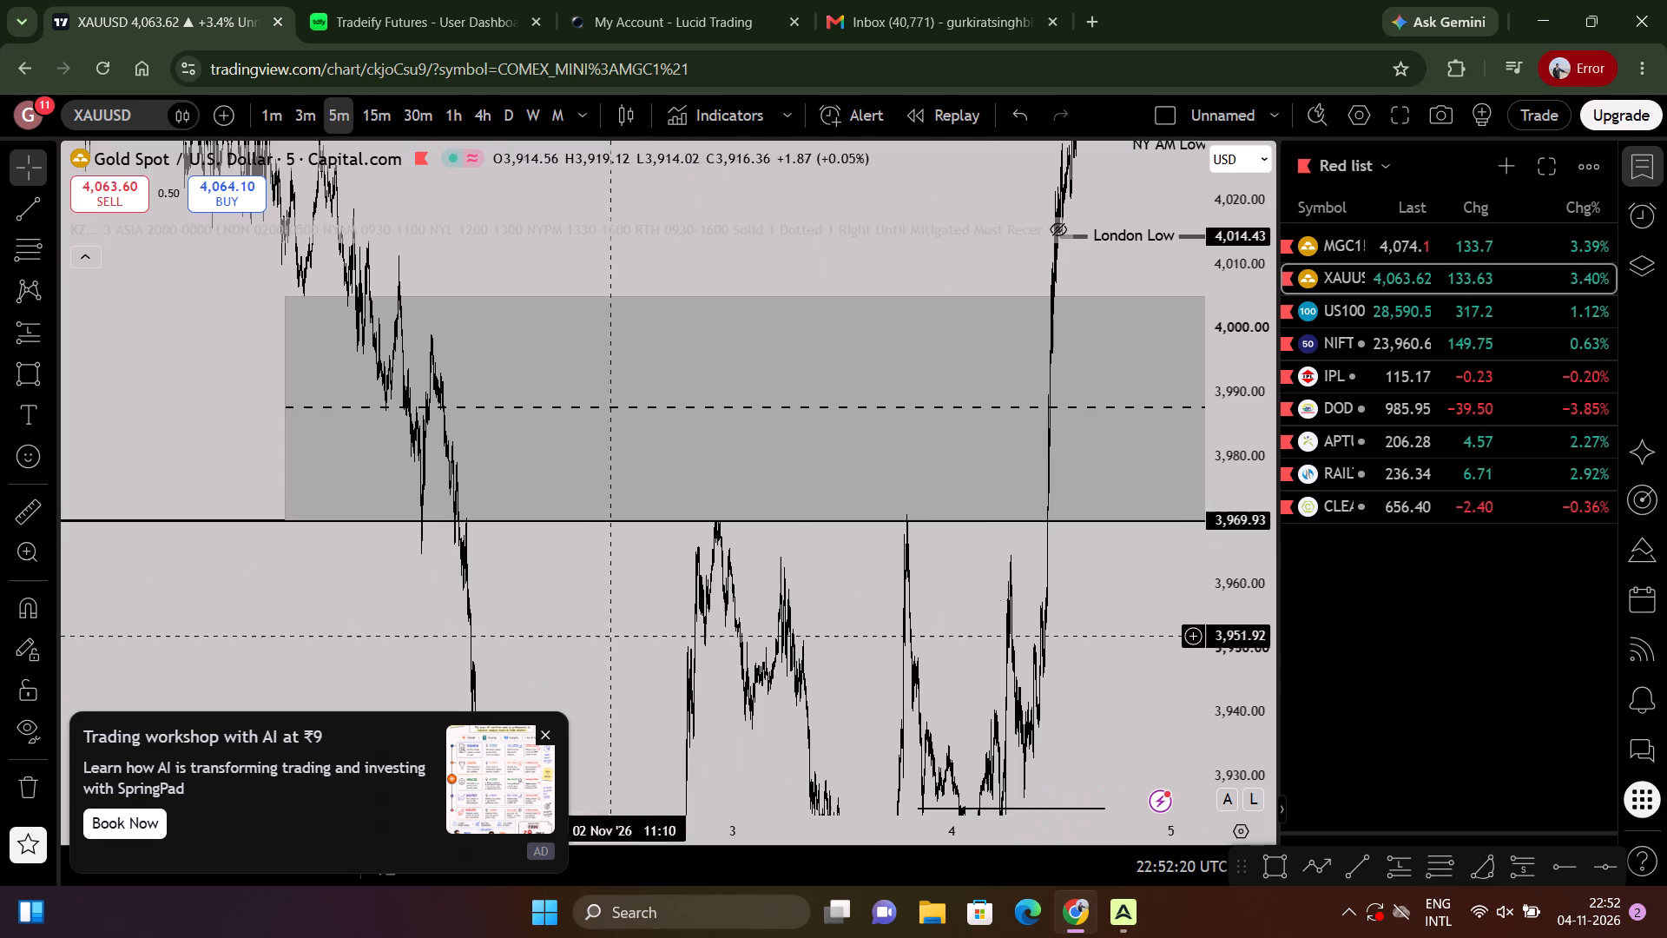
# Examine XAUUSD's 30 October decline on the 5-minute chart through the grey zone to the 3,969.93 level.
pyautogui.moveTo(511, 641); pyautogui.dragTo(1116, 839)
pyautogui.scroll(12, 1018, 752)
pyautogui.moveTo(872, 450); pyautogui.dragTo(1102, 427)
pyautogui.scroll(5, 1023, 443)
pyautogui.moveTo(1000, 398); pyautogui.dragTo(1029, 362)
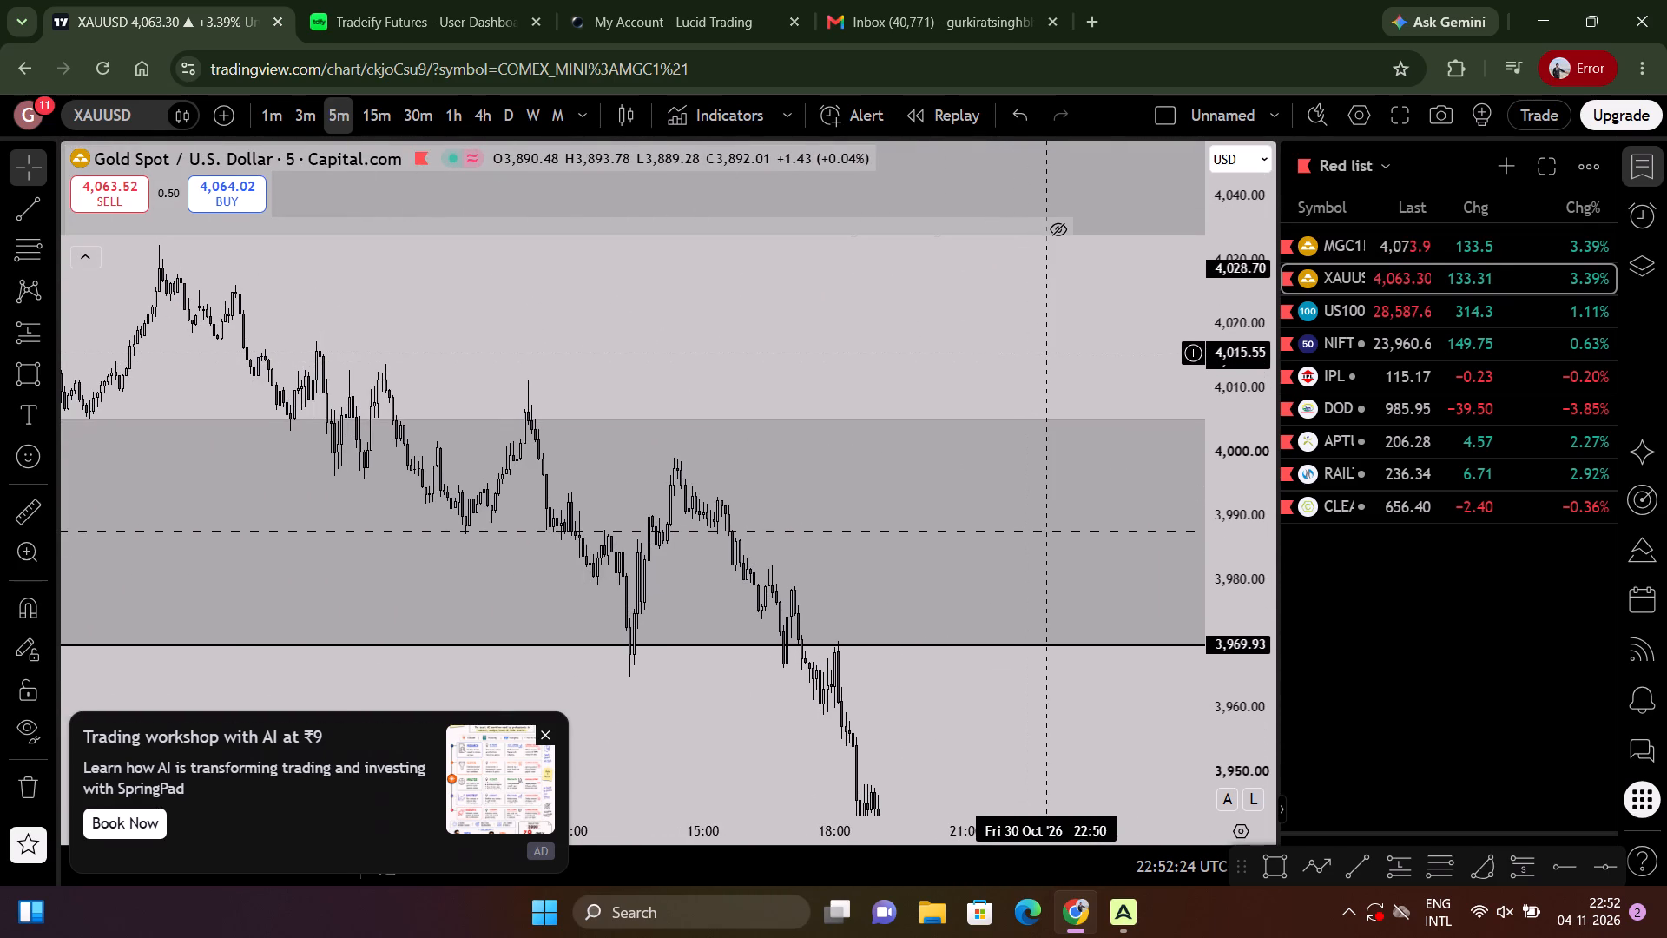
pyautogui.scroll(-2, 355, 430)
pyautogui.moveTo(541, 339); pyautogui.dragTo(567, 393)
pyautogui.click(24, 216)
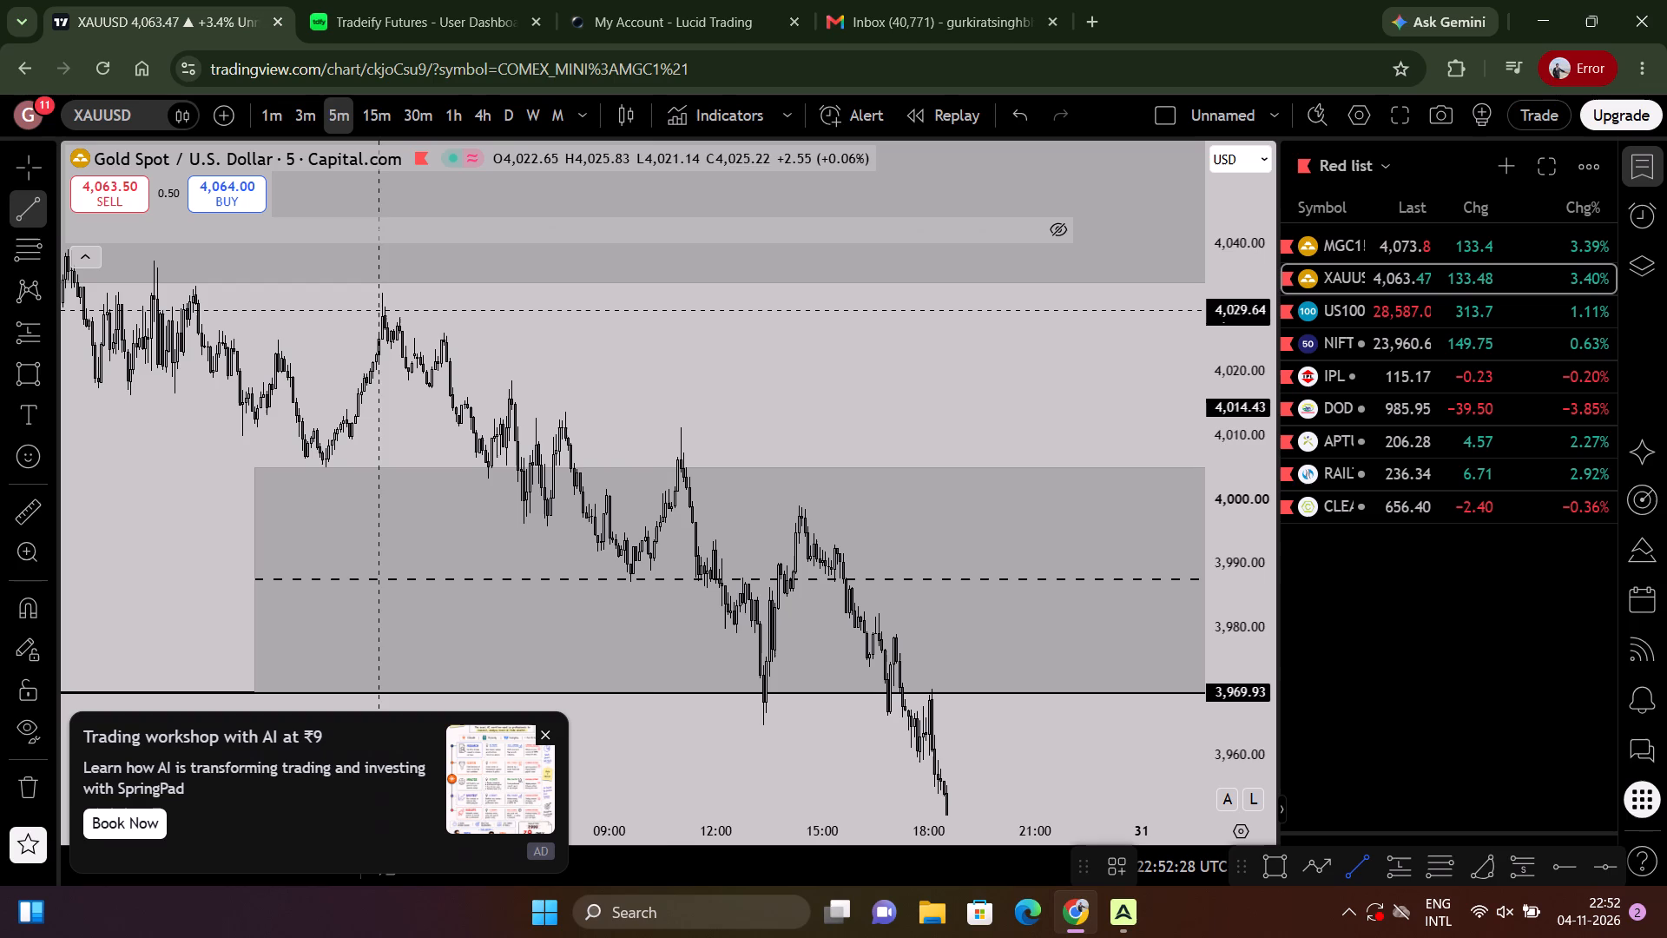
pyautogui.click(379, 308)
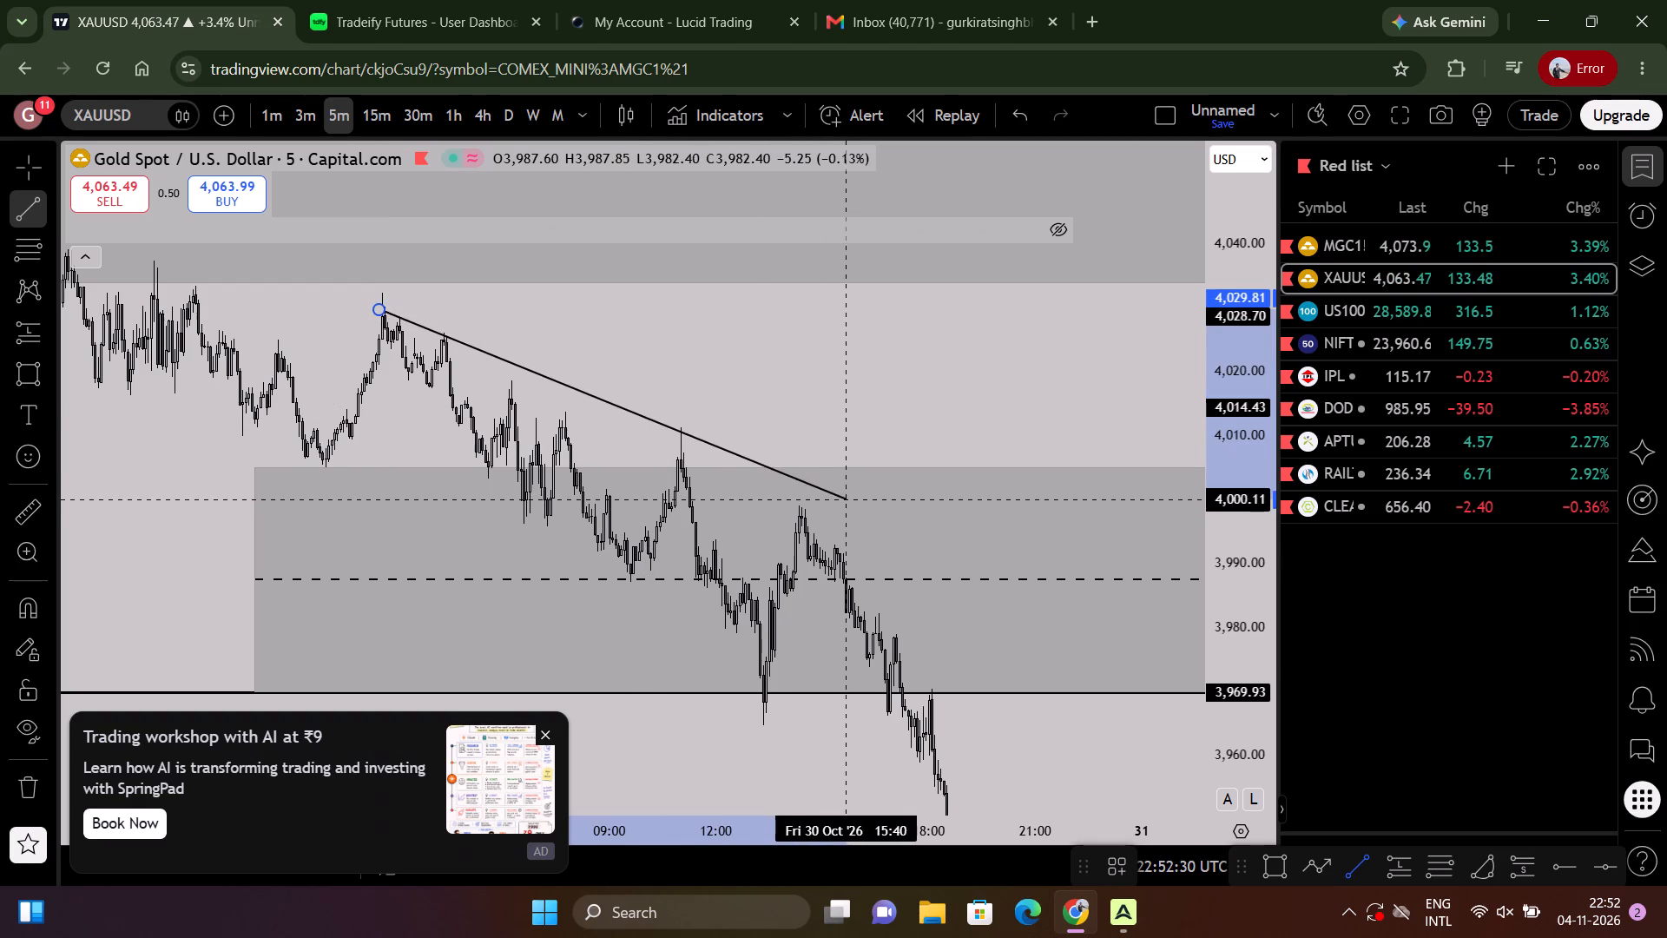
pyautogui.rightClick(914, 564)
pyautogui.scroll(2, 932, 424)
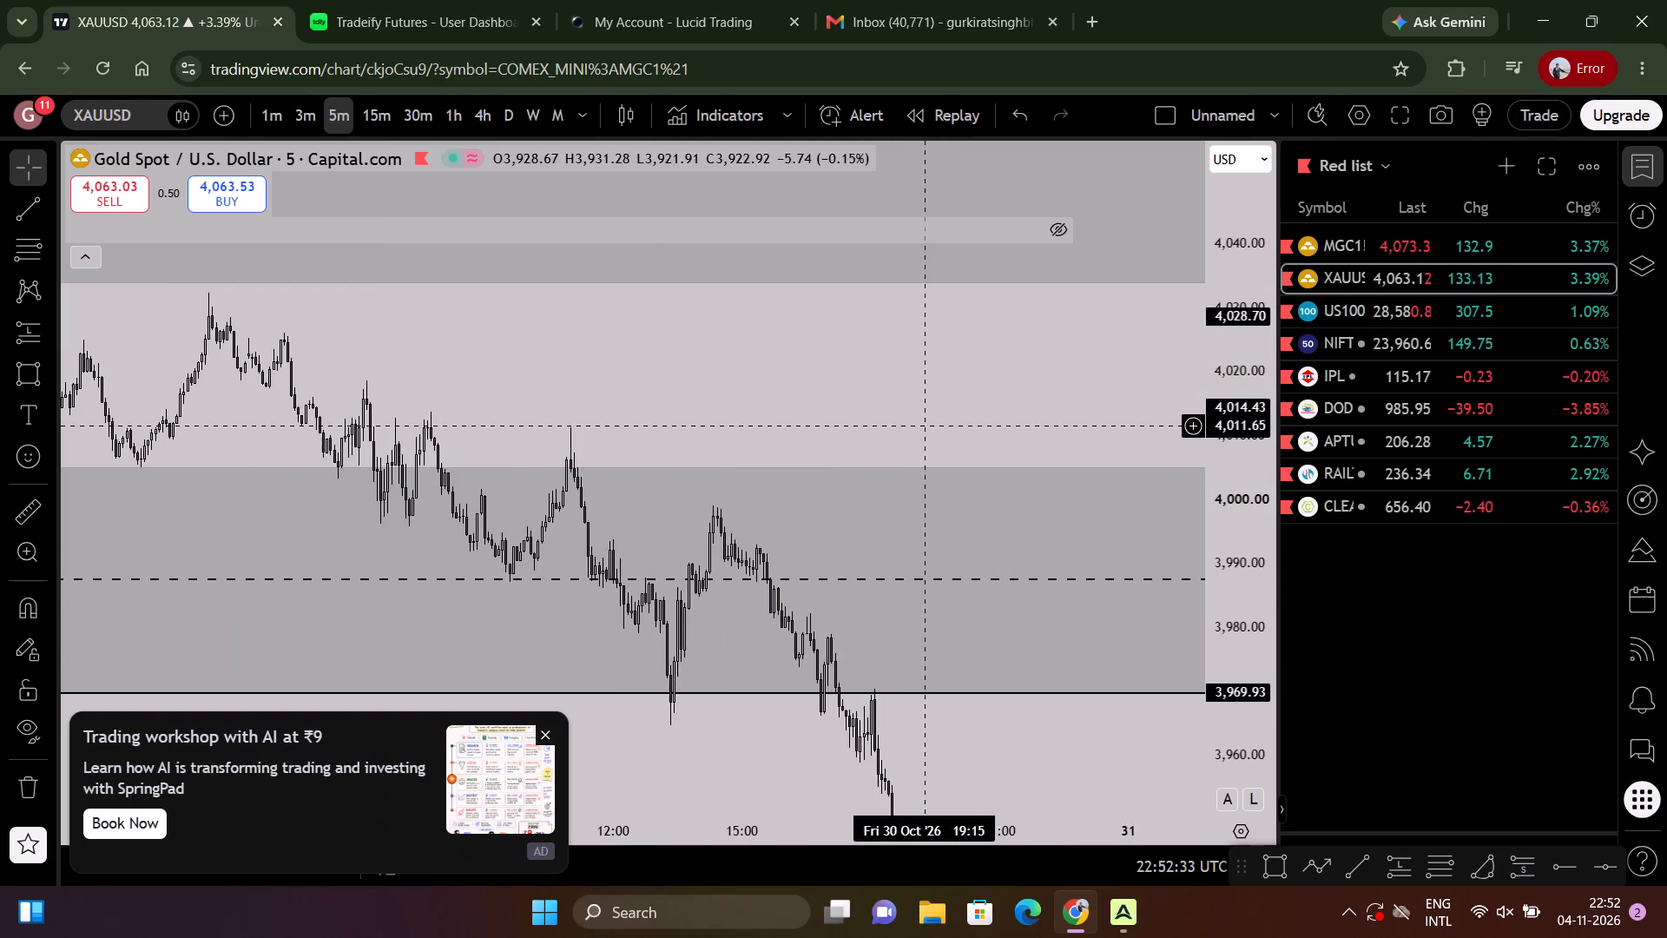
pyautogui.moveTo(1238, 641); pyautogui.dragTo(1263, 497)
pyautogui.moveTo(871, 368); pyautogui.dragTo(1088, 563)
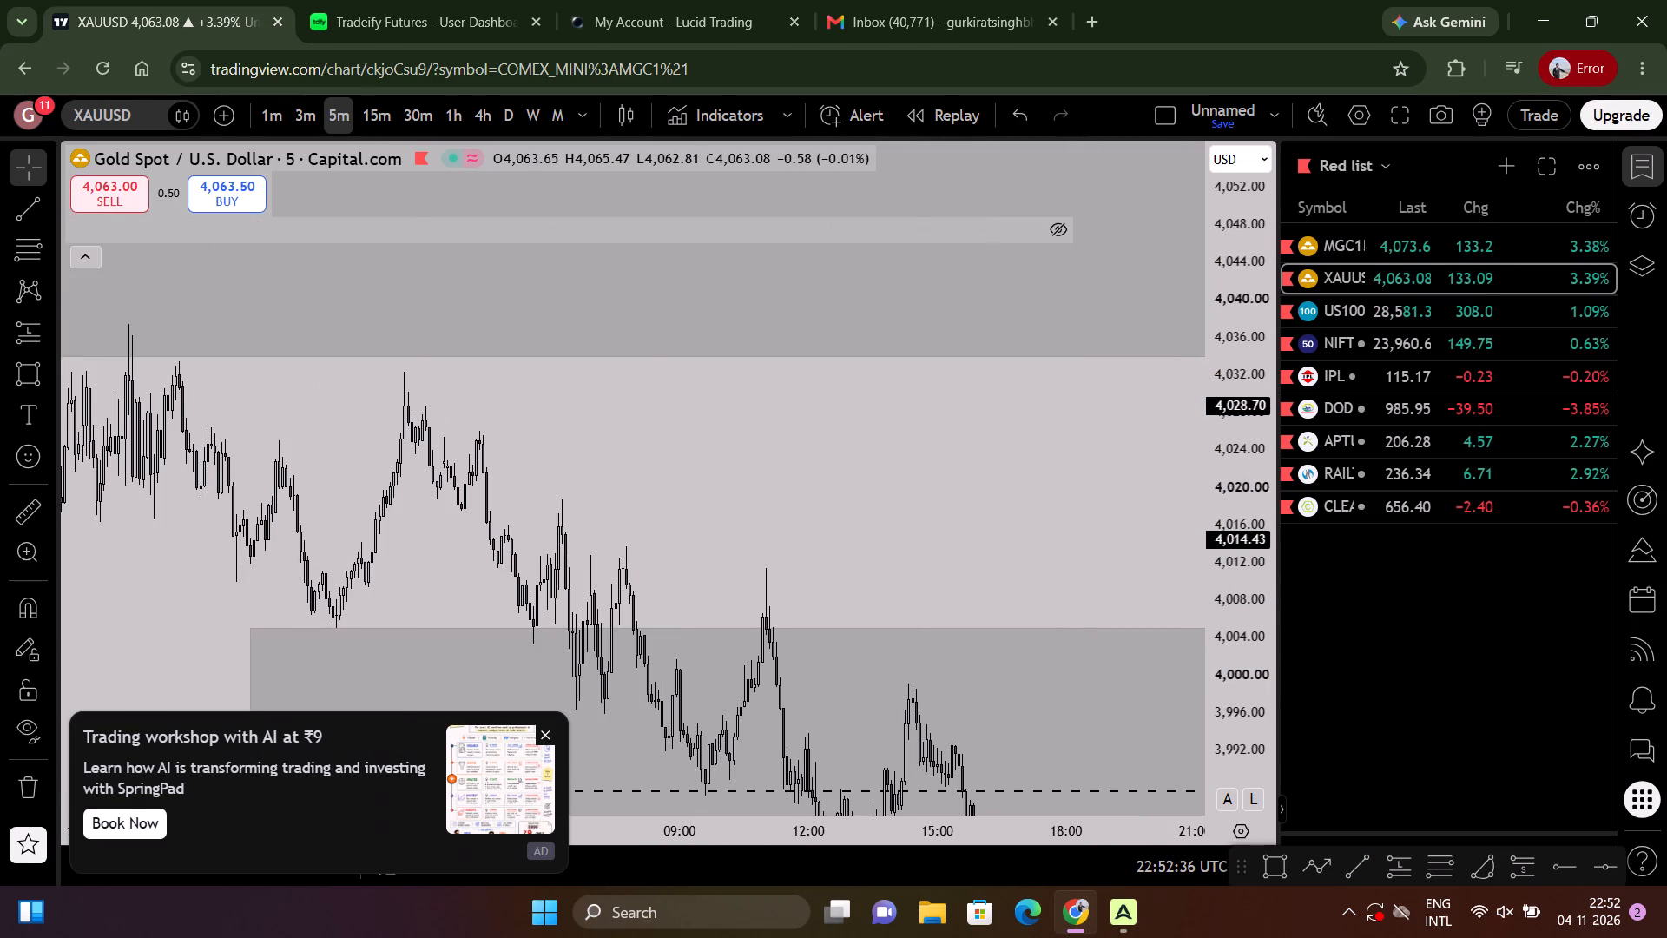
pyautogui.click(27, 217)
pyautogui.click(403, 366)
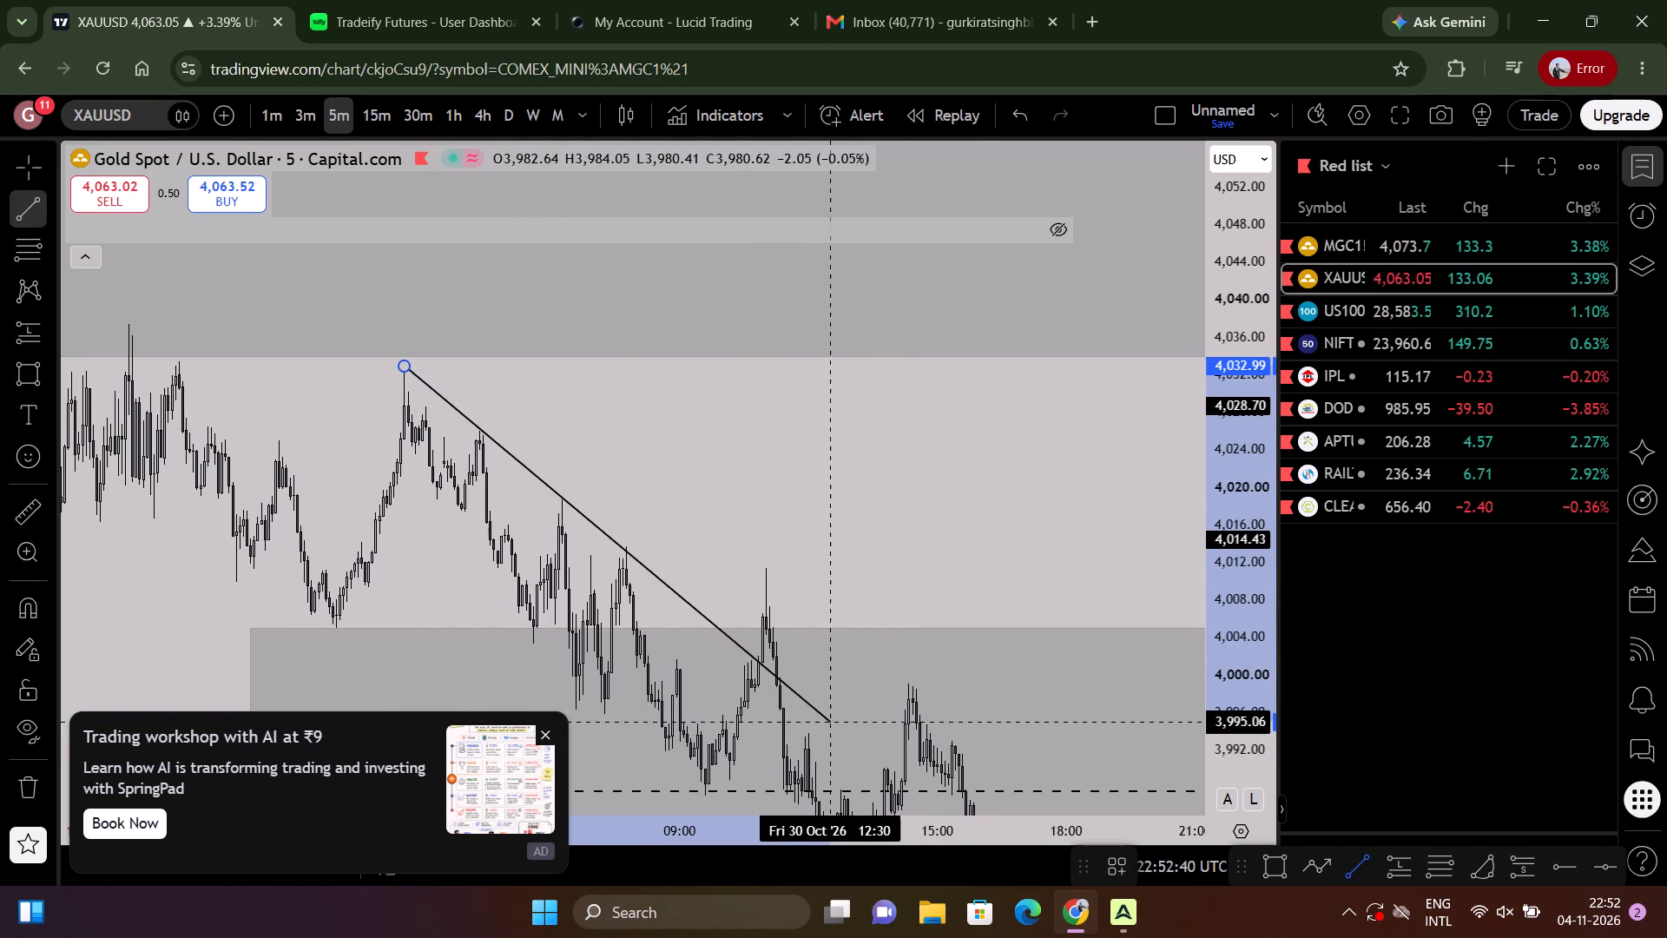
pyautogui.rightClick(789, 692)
# Examine XAUUSD's latest 5-minute rally from London Low and NY AM Low up to the blue zone.
pyautogui.moveTo(947, 479); pyautogui.dragTo(221, 455)
pyautogui.moveTo(995, 484); pyautogui.dragTo(217, 424)
pyautogui.scroll(3, 728, 542)
pyautogui.moveTo(946, 466); pyautogui.dragTo(0, 463)
pyautogui.moveTo(962, 476); pyautogui.dragTo(592, 505)
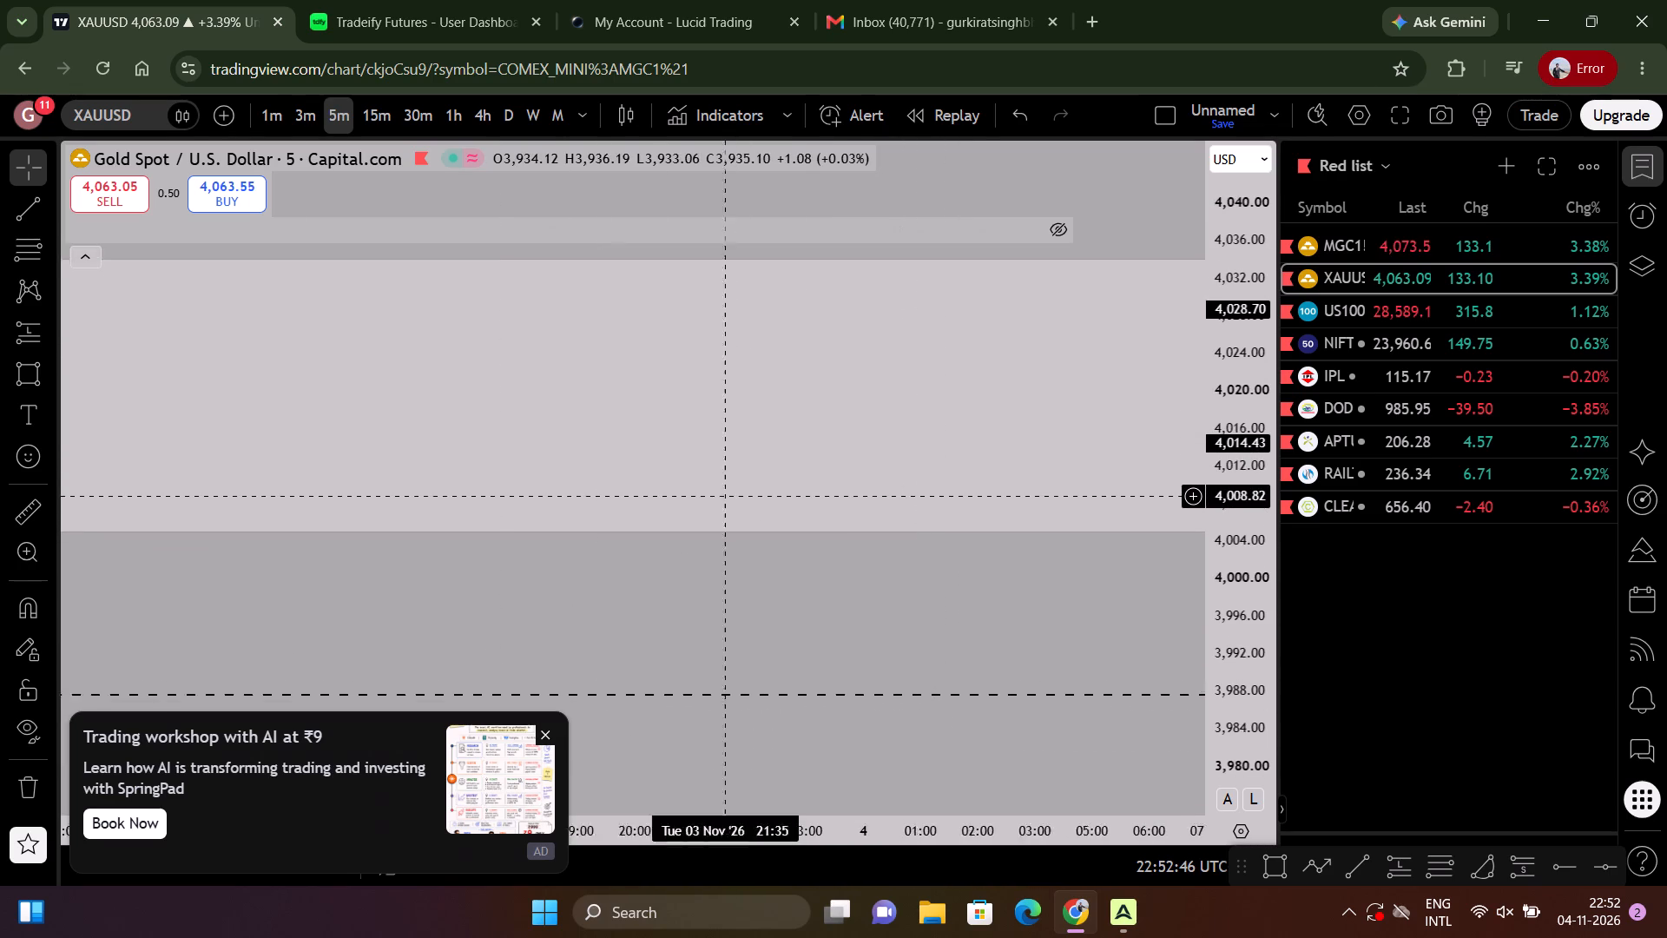
pyautogui.moveTo(592, 505); pyautogui.dragTo(498, 490)
pyautogui.moveTo(1160, 461); pyautogui.dragTo(153, 415)
pyautogui.moveTo(968, 320); pyautogui.dragTo(1005, 654)
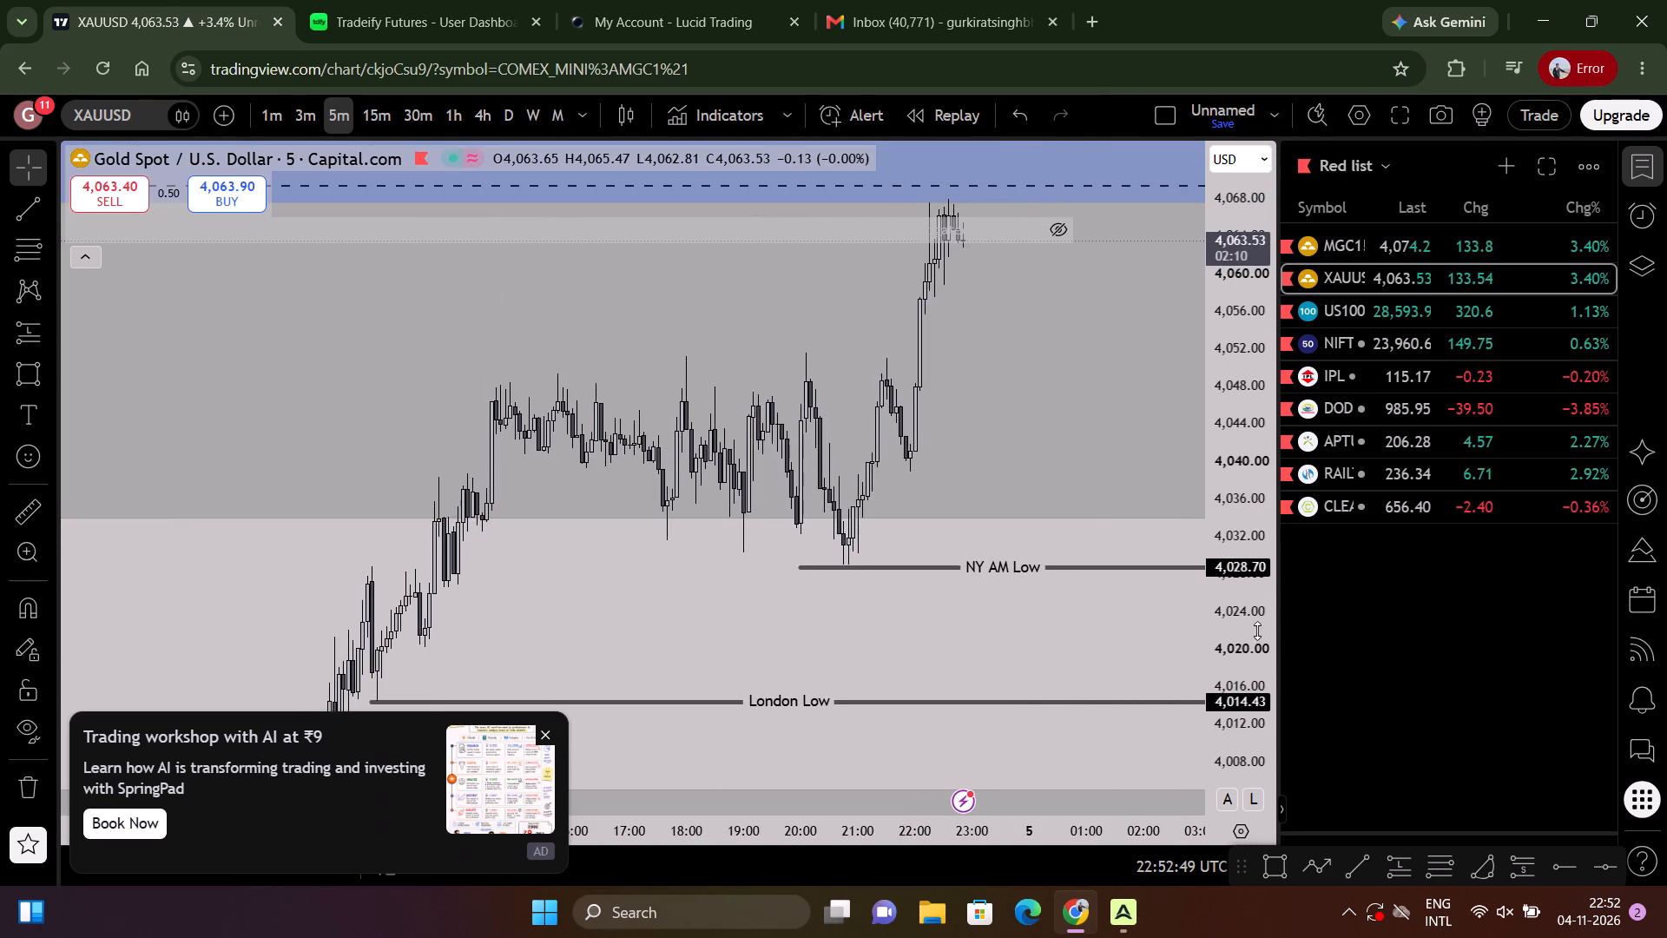
pyautogui.moveTo(1253, 633); pyautogui.dragTo(1230, 534)
pyautogui.scroll(3, 1090, 544)
pyautogui.moveTo(1061, 566); pyautogui.dragTo(1085, 795)
pyautogui.scroll(-2, 1011, 669)
pyautogui.scroll(2, 972, 601)
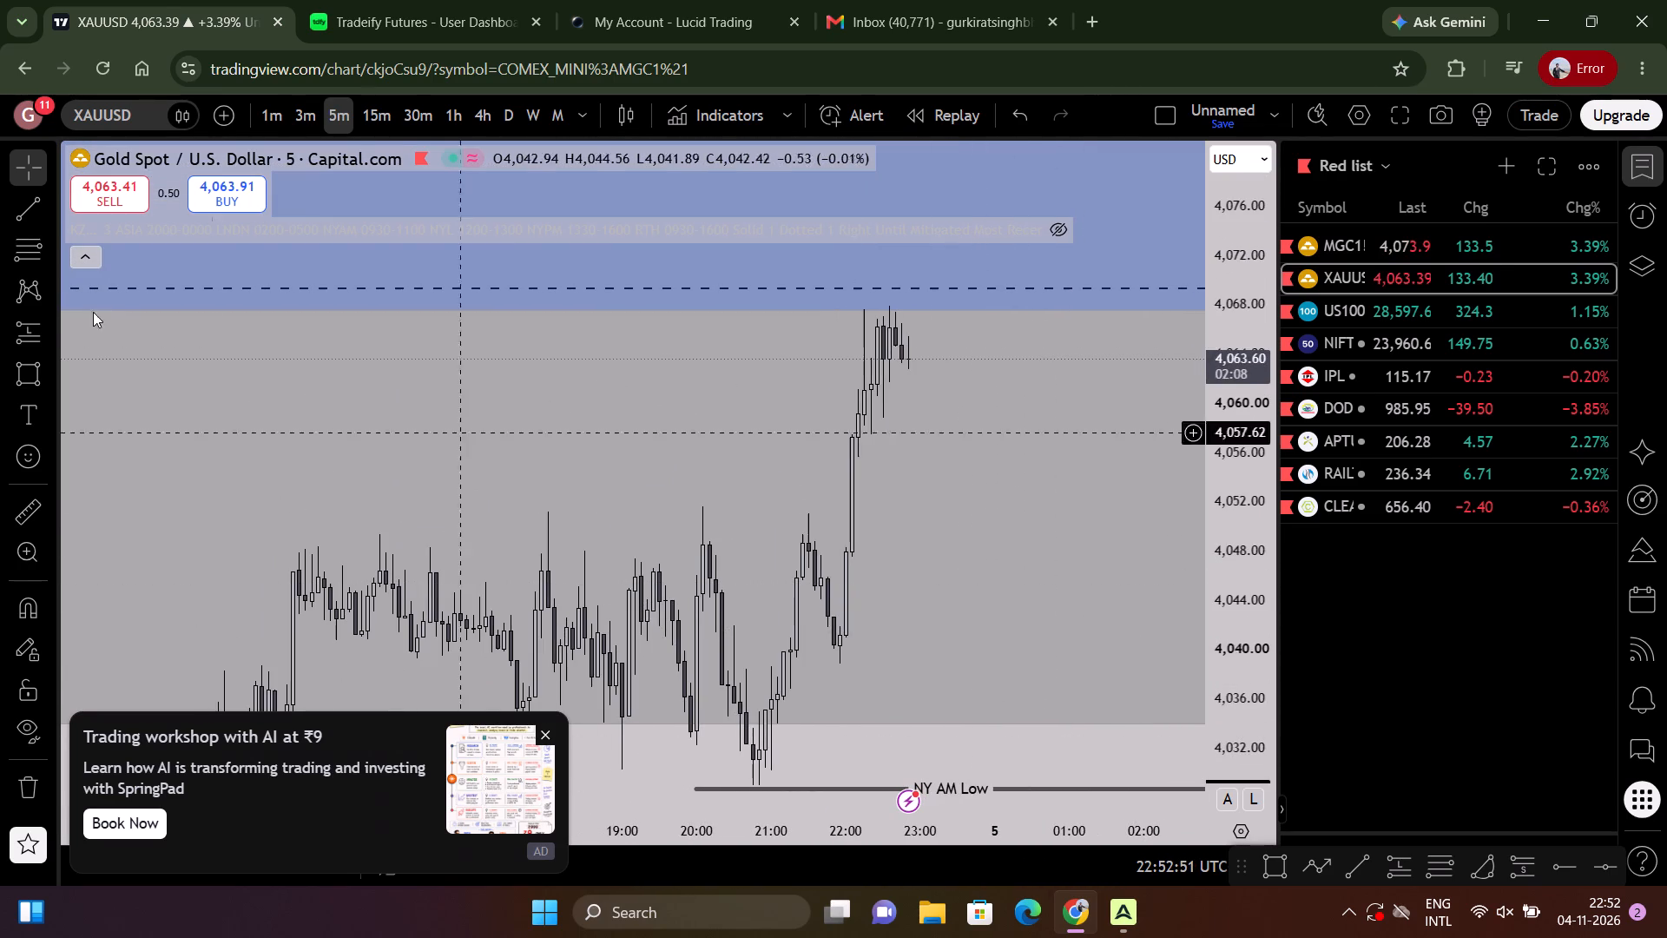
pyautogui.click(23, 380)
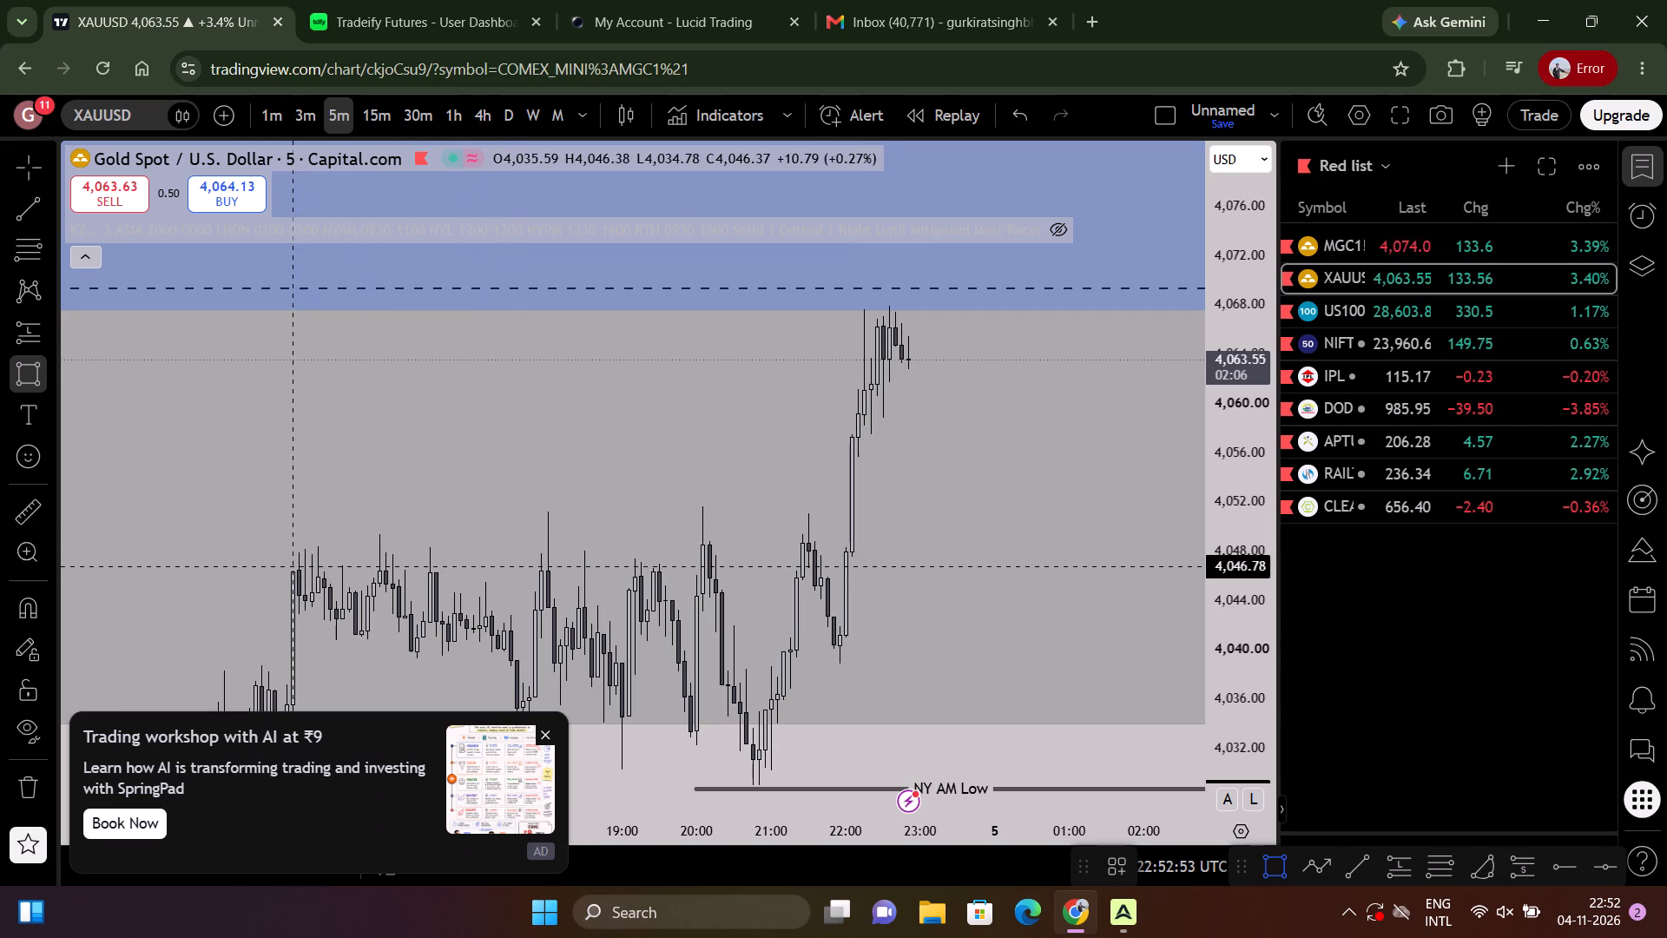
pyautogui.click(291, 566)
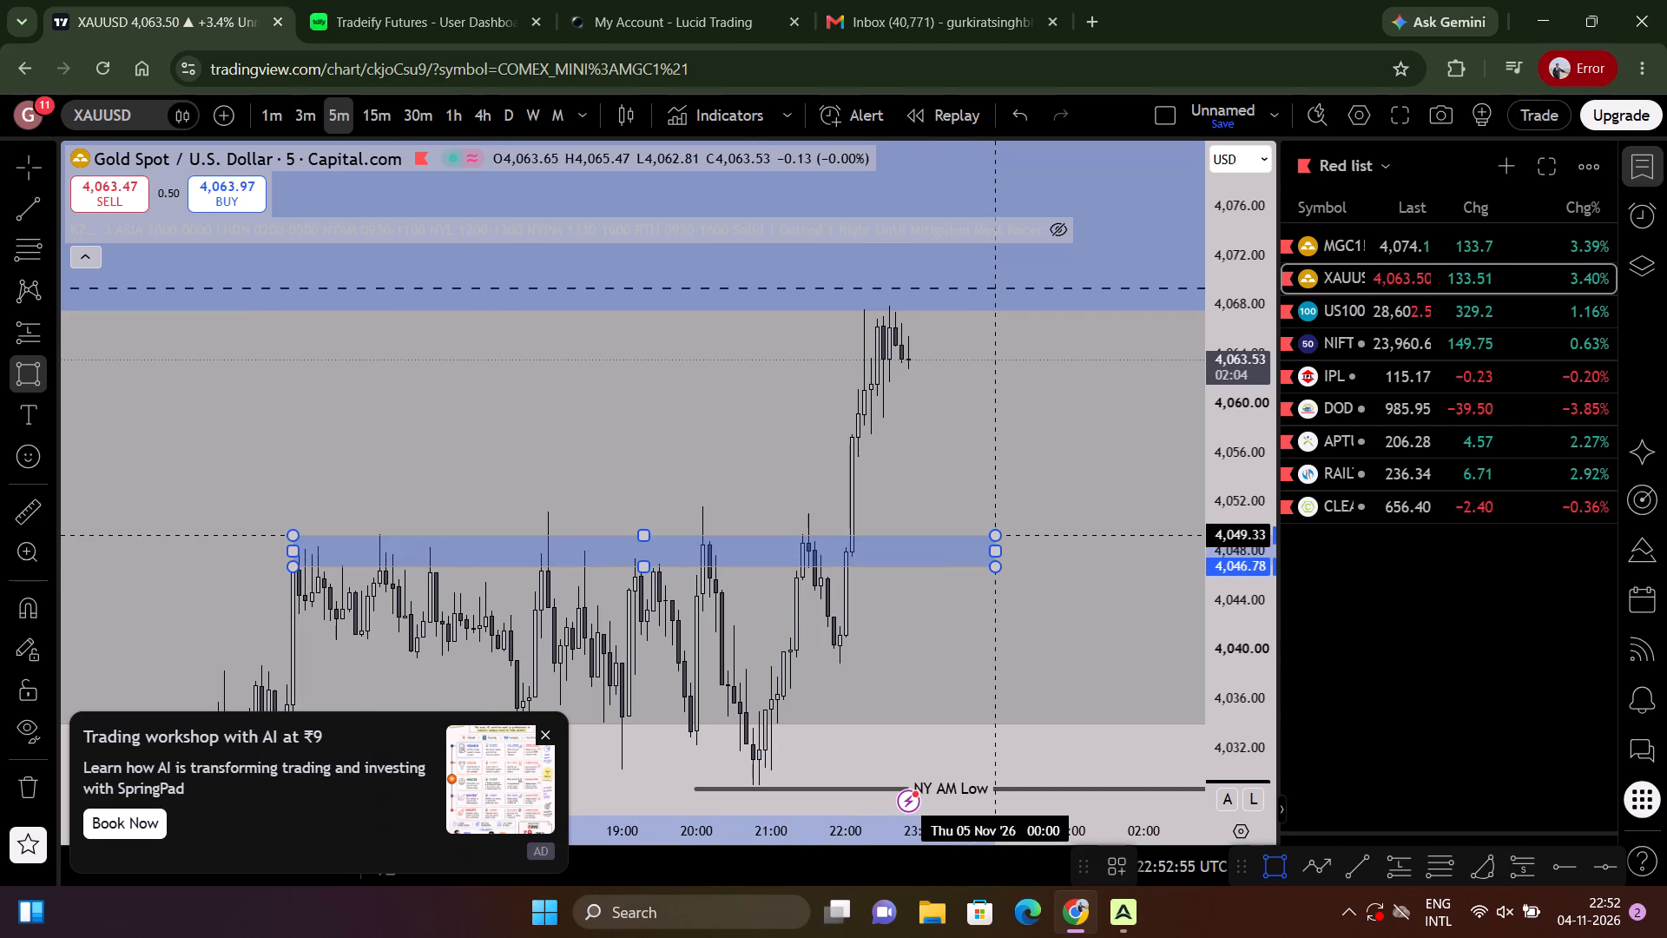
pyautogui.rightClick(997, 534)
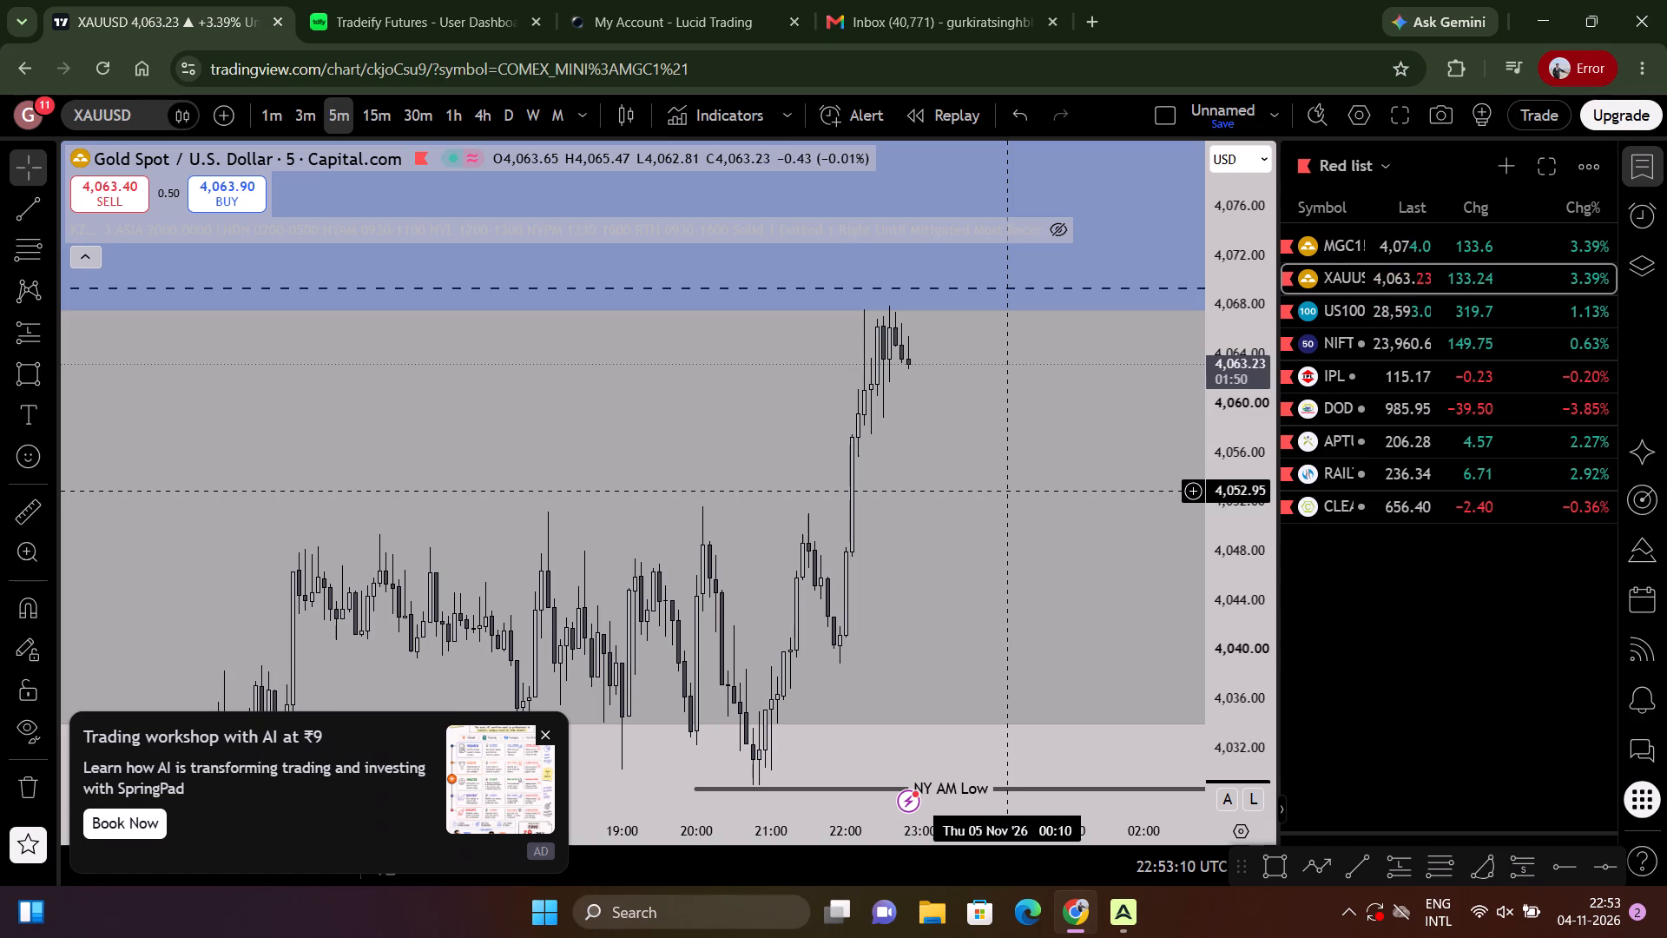
# Switch to MGC1! and examine its 5-minute price action around the grey zones, the descending trend line and the 4,082.7 level.
pyautogui.click(1380, 253)
pyautogui.scroll(-4, 849, 603)
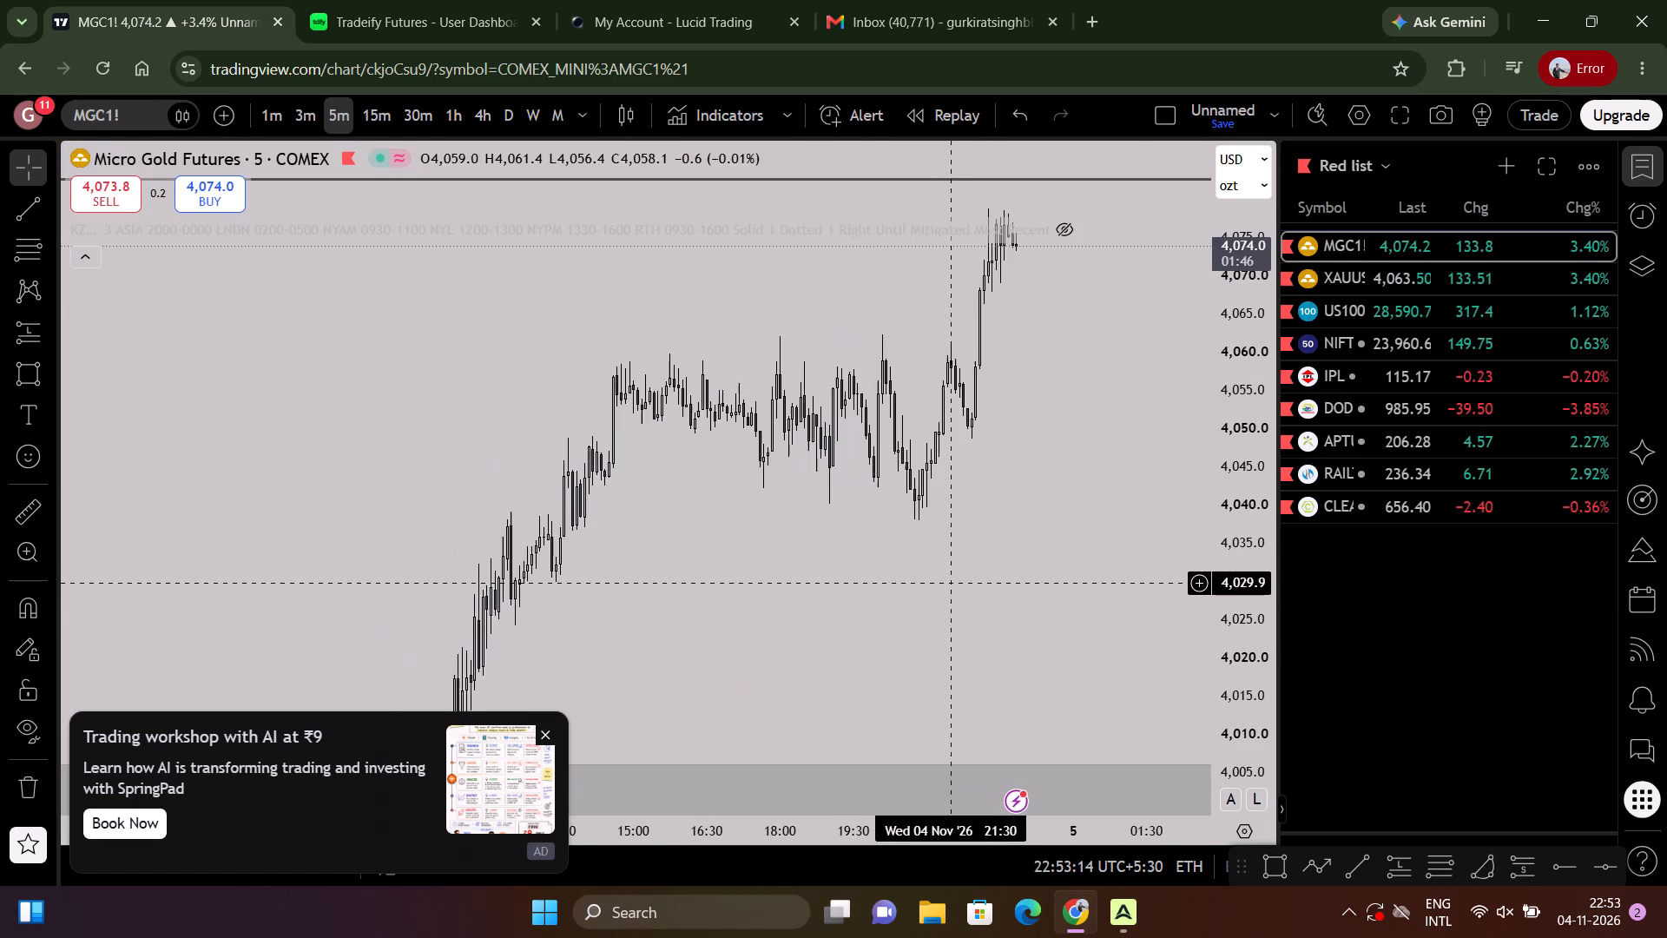
pyautogui.scroll(3, 958, 573)
pyautogui.moveTo(981, 525); pyautogui.dragTo(1005, 652)
pyautogui.moveTo(1255, 679); pyautogui.dragTo(1235, 515)
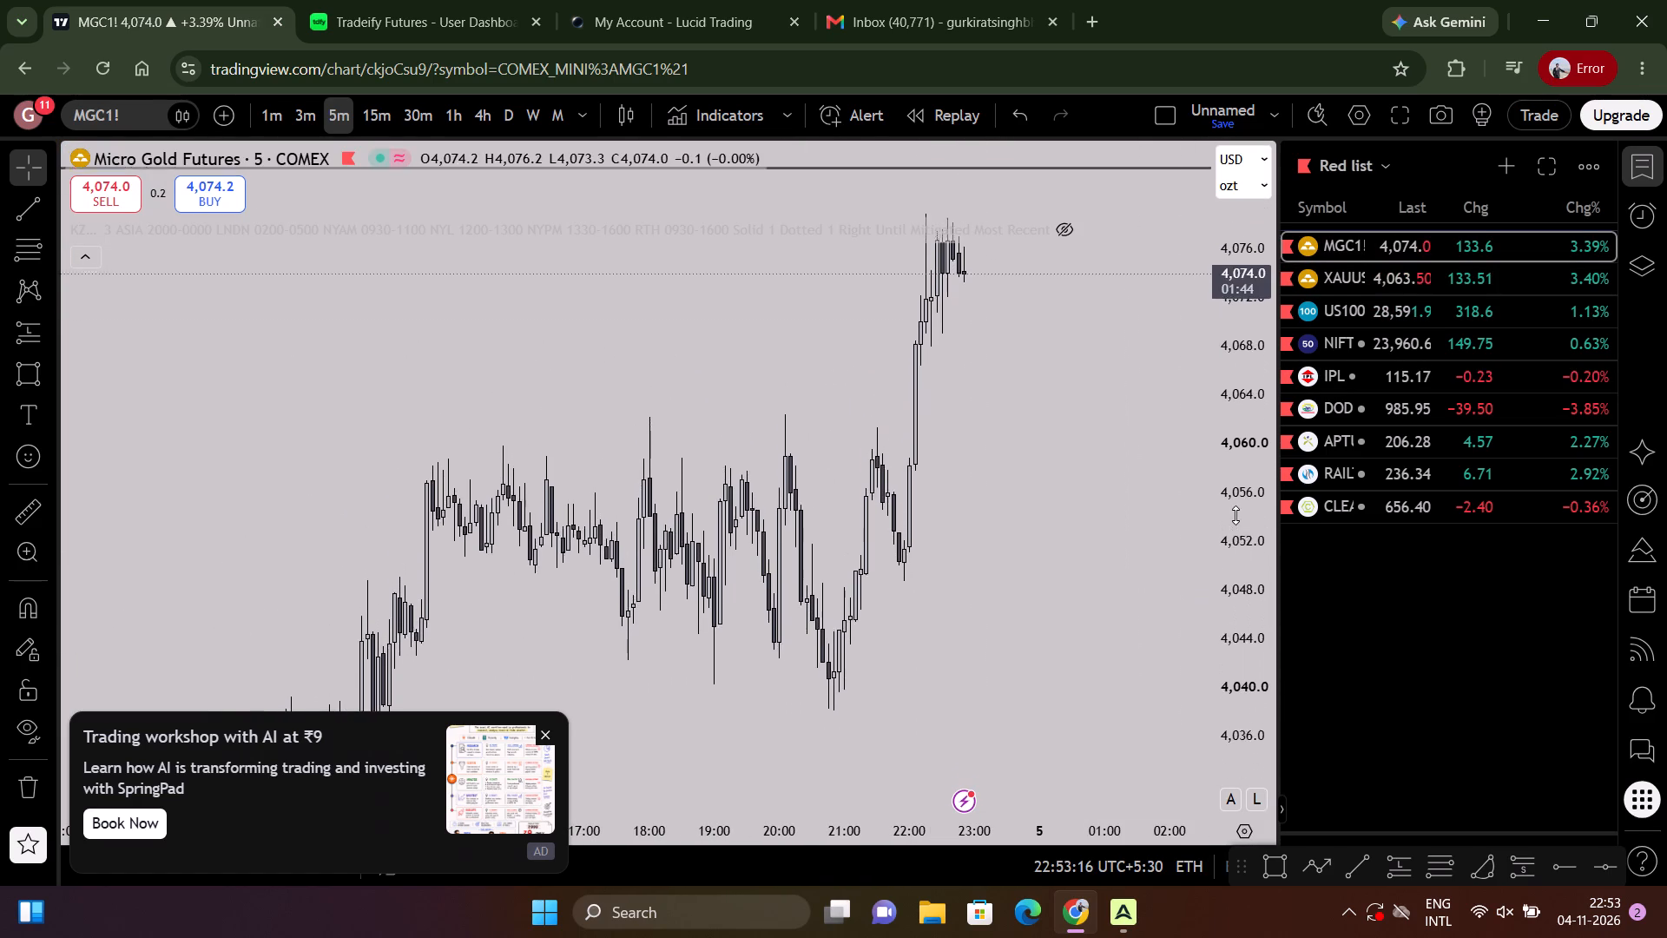
pyautogui.moveTo(1235, 515); pyautogui.dragTo(1129, 769)
pyautogui.scroll(-7, 1057, 756)
pyautogui.moveTo(996, 677); pyautogui.dragTo(997, 353)
pyautogui.scroll(-8, 970, 345)
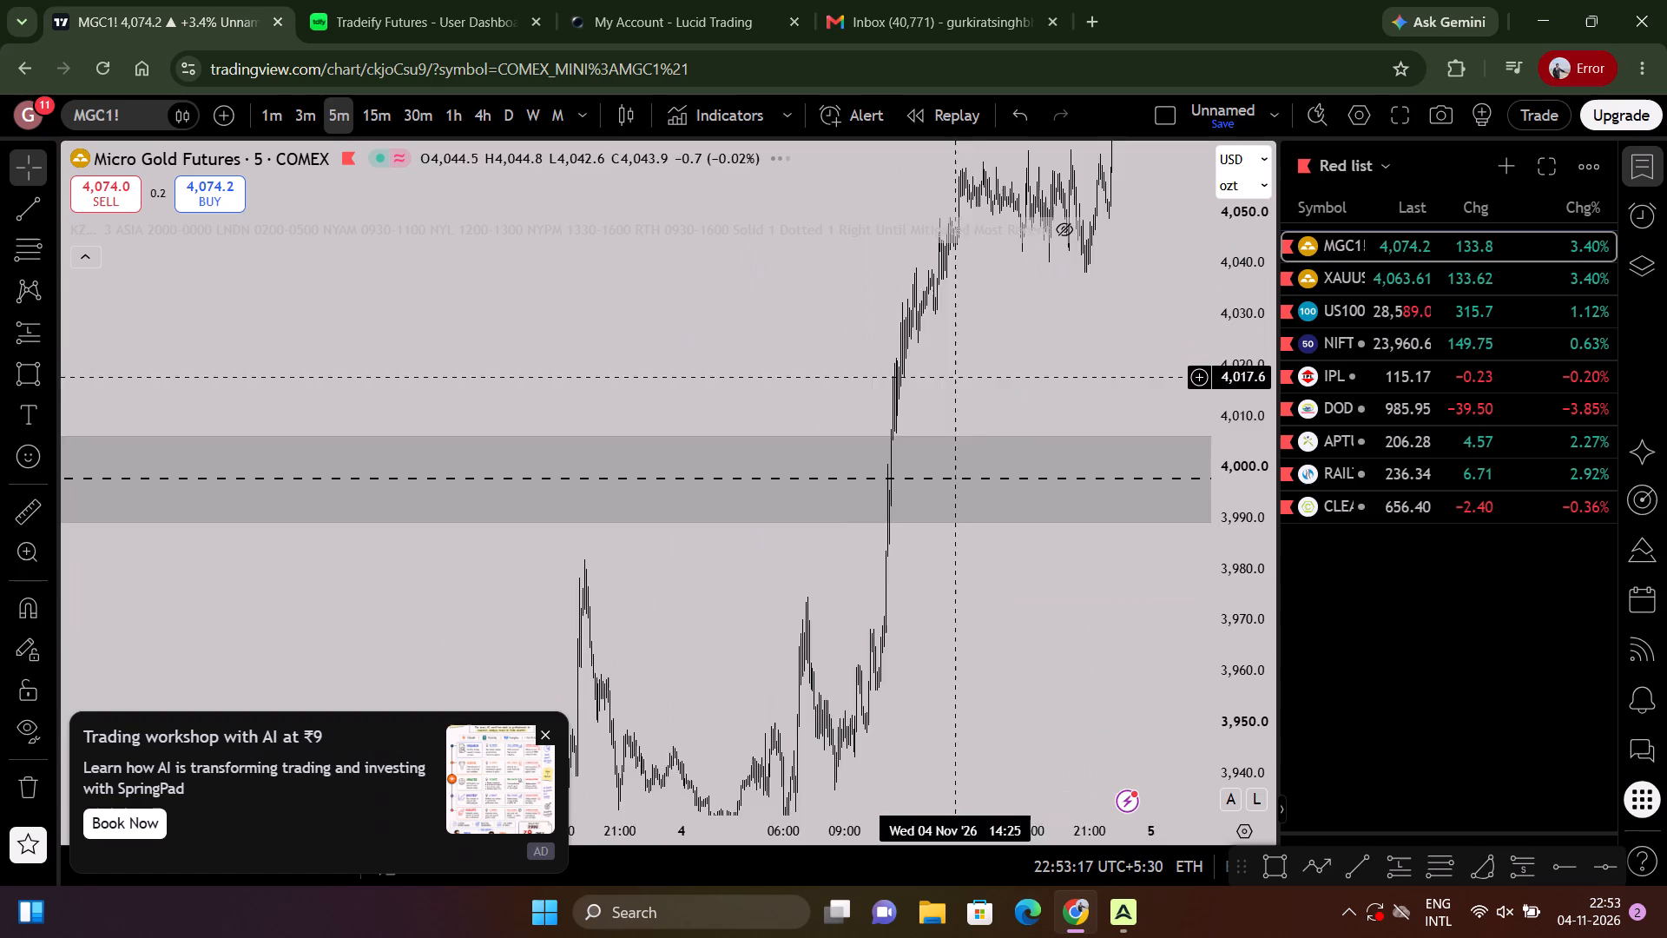
pyautogui.scroll(-2, 964, 380)
pyautogui.scroll(-6, 1025, 568)
pyautogui.moveTo(1229, 532); pyautogui.dragTo(1195, 798)
pyautogui.scroll(-5, 674, 367)
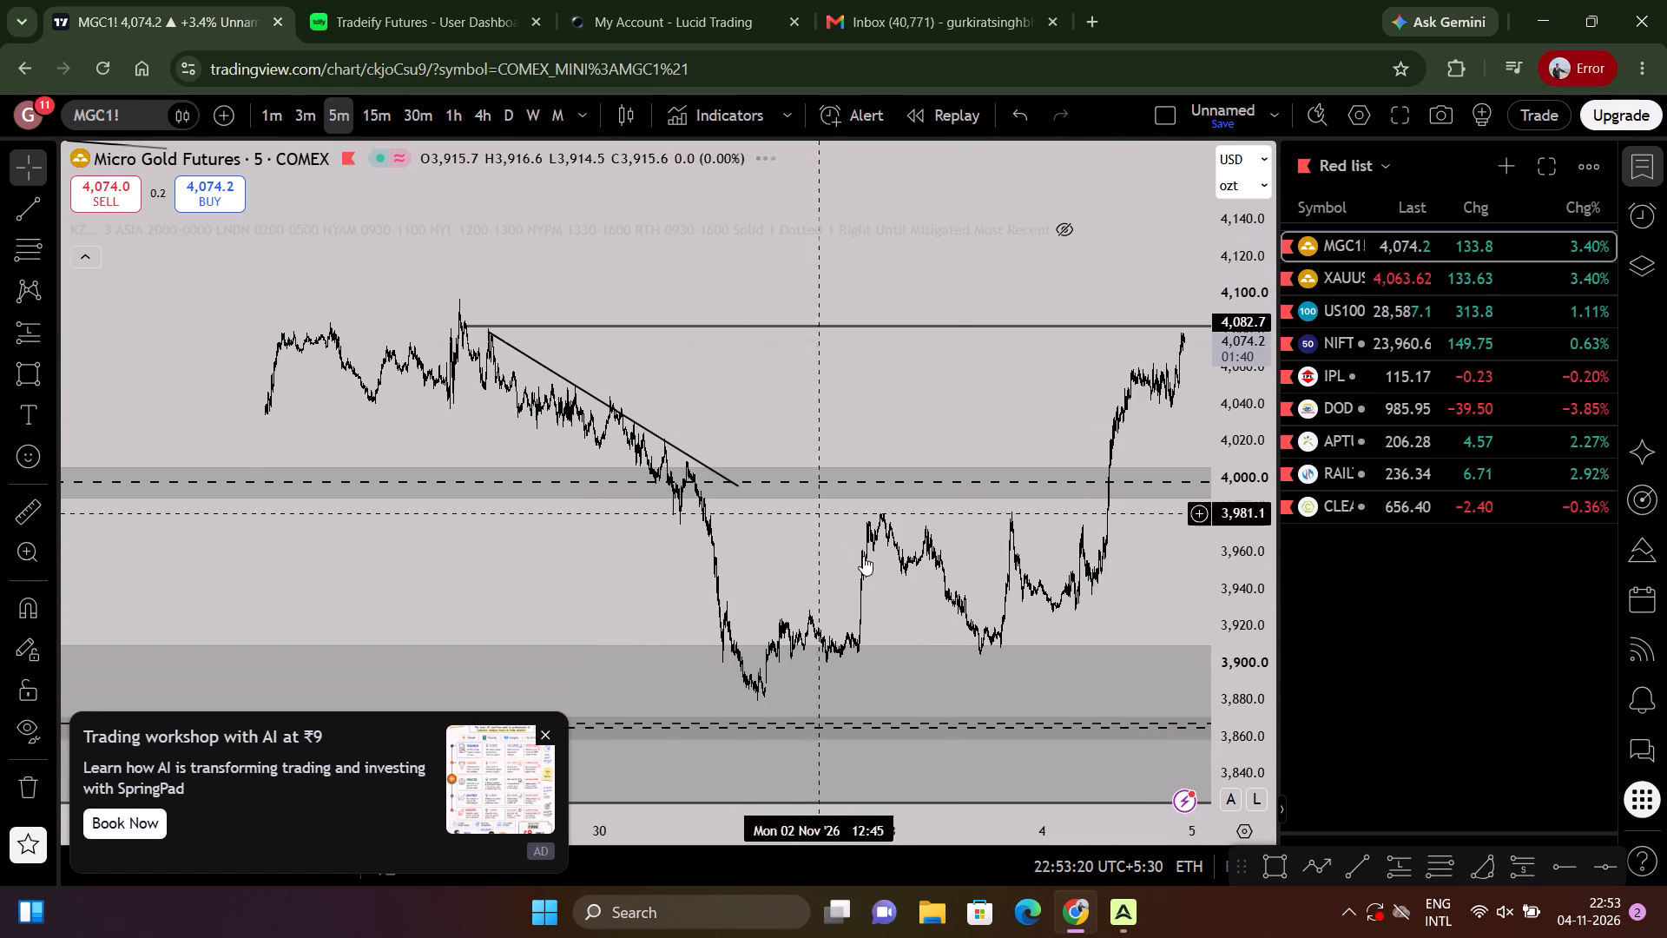
# Remove all drawings from the MGC1! chart.
pyautogui.rightClick(863, 556)
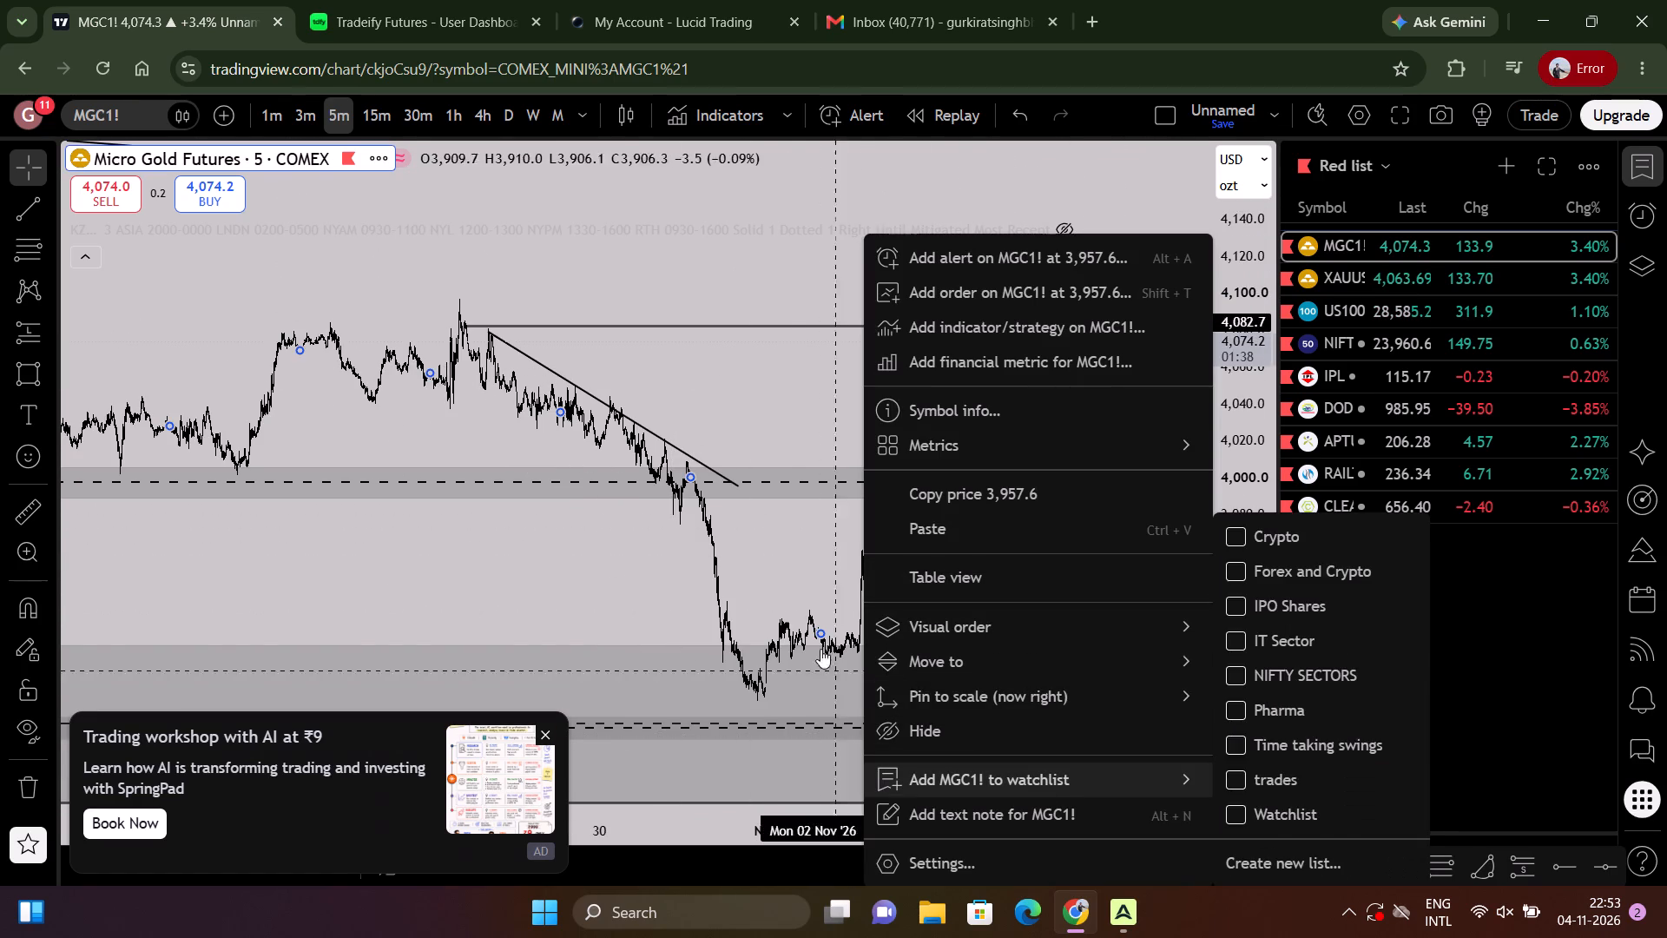
pyautogui.click(792, 591)
pyautogui.rightClick(792, 591)
pyautogui.click(956, 777)
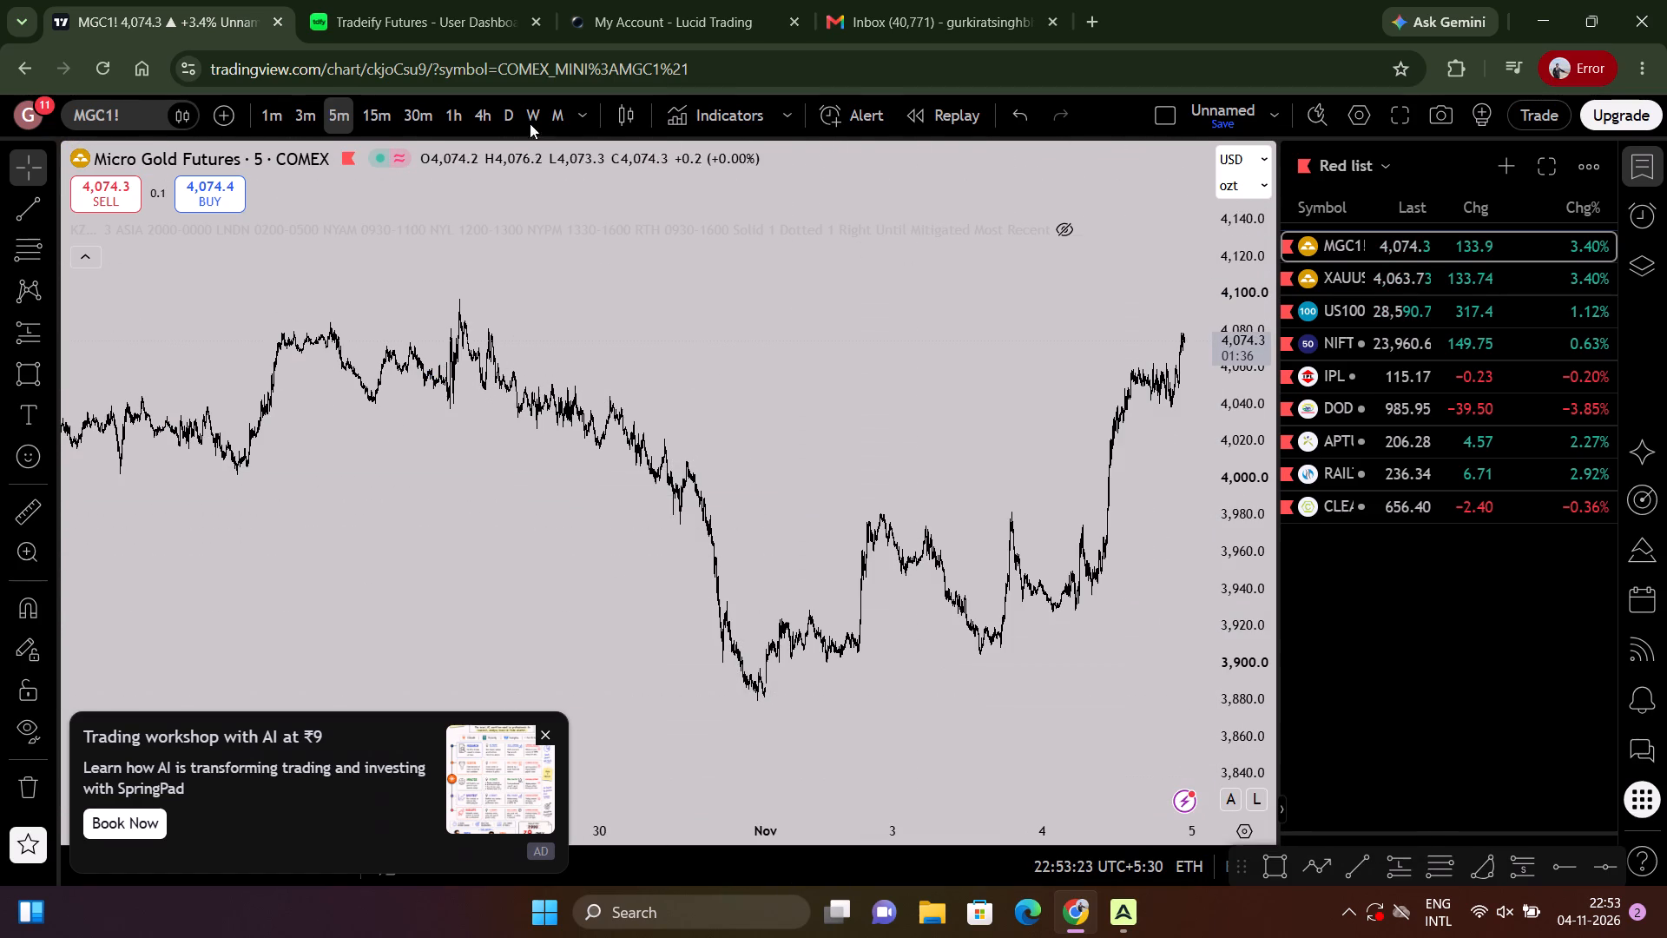
# Switch the MGC1! chart to the daily timeframe, dismissing the advertisement and its upgrade offer.
pyautogui.click(503, 122)
pyautogui.scroll(14, 899, 376)
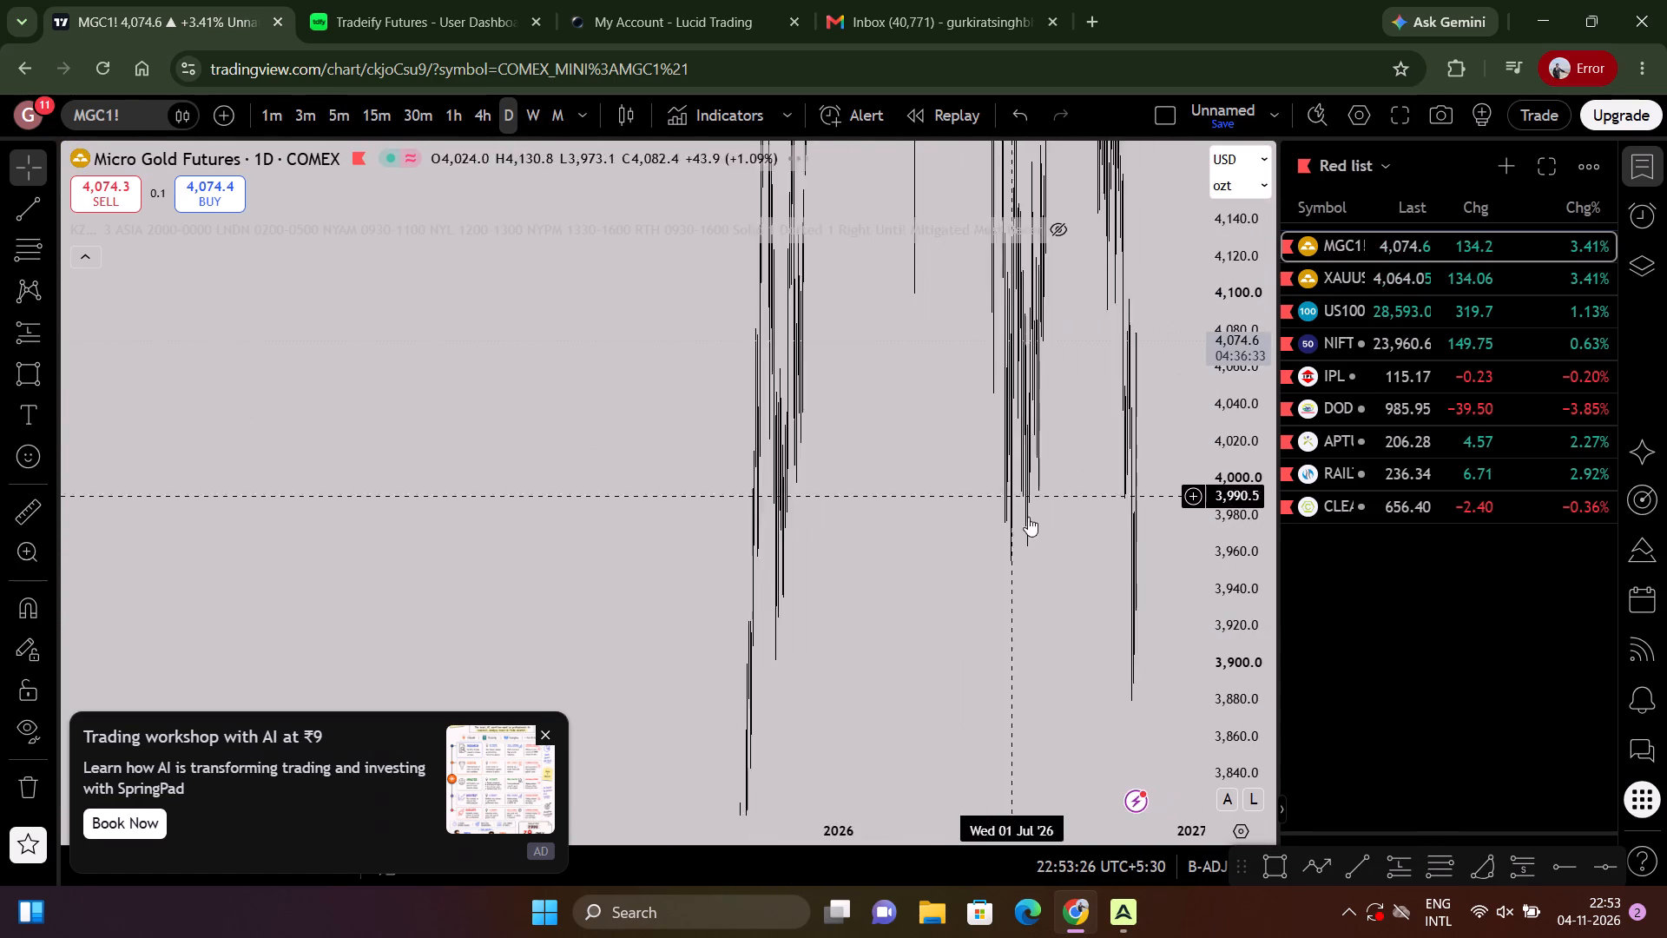
pyautogui.scroll(16, 1028, 517)
pyautogui.scroll(3, 873, 536)
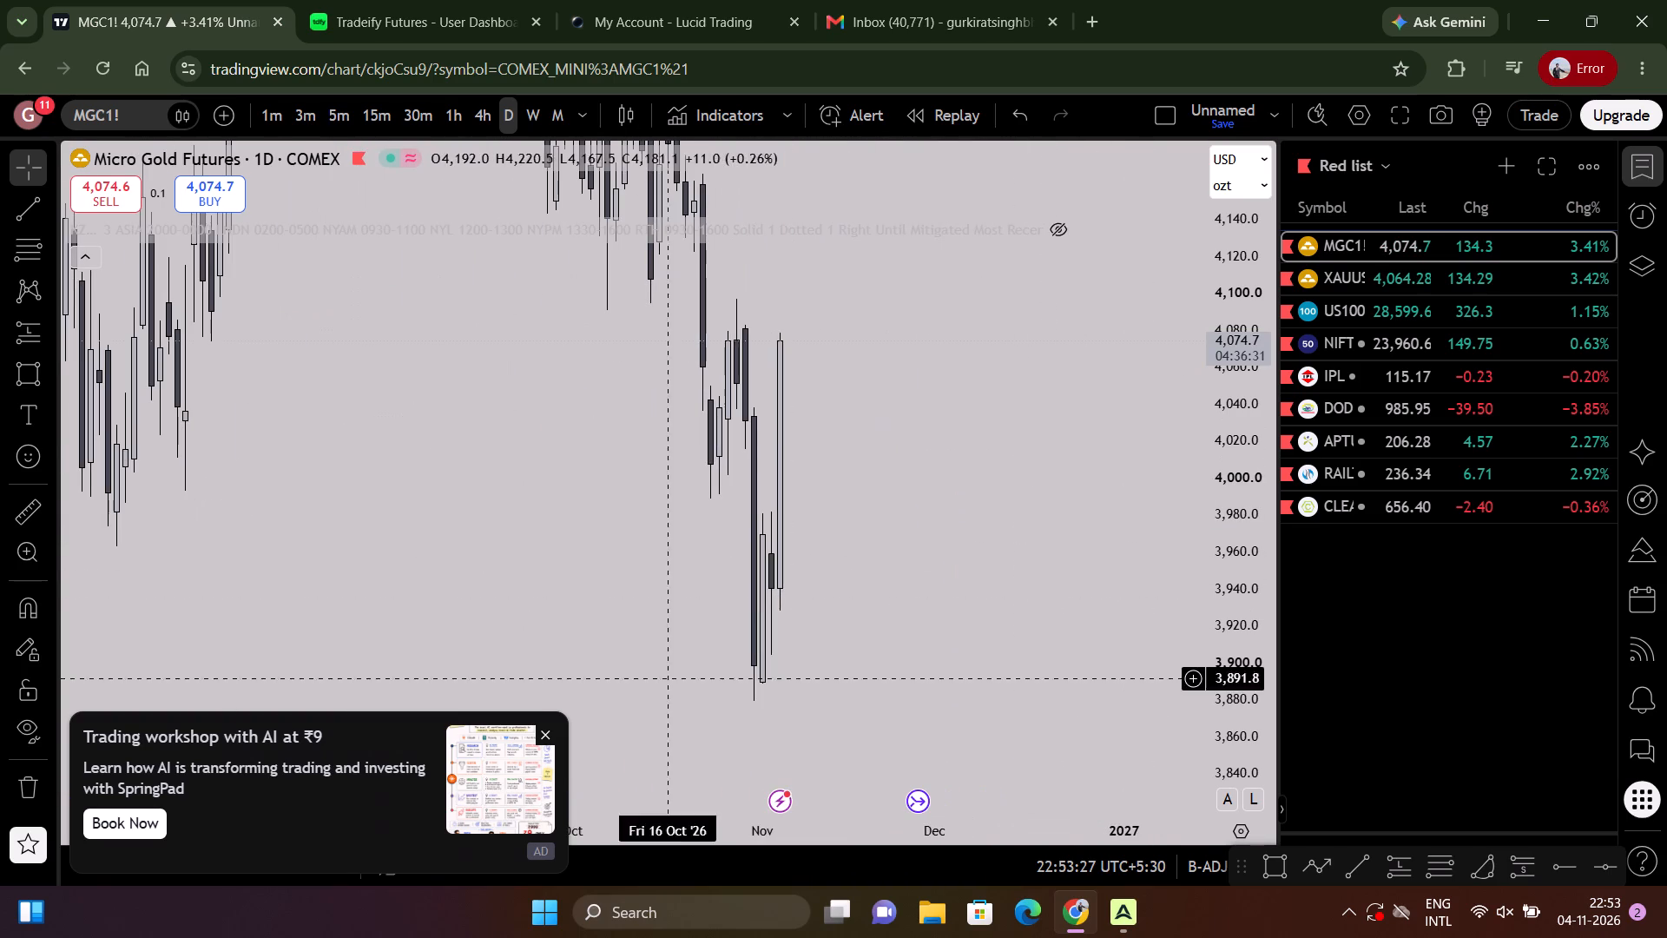
pyautogui.click(545, 734)
pyautogui.moveTo(761, 609); pyautogui.dragTo(1021, 751)
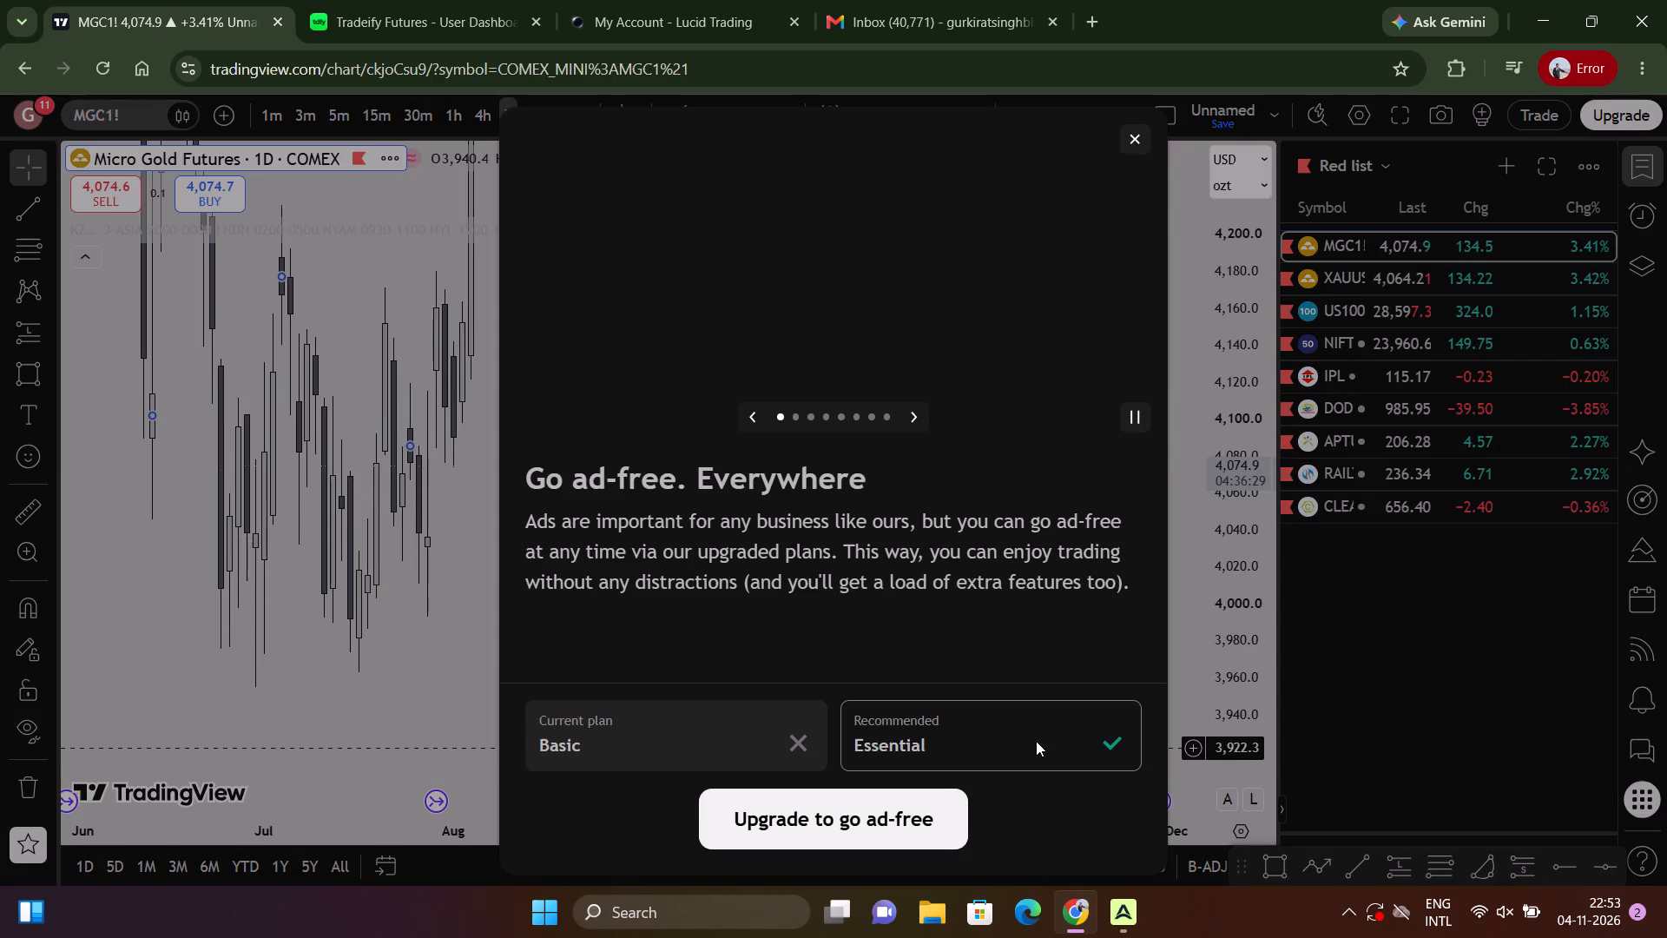
pyautogui.click(1127, 132)
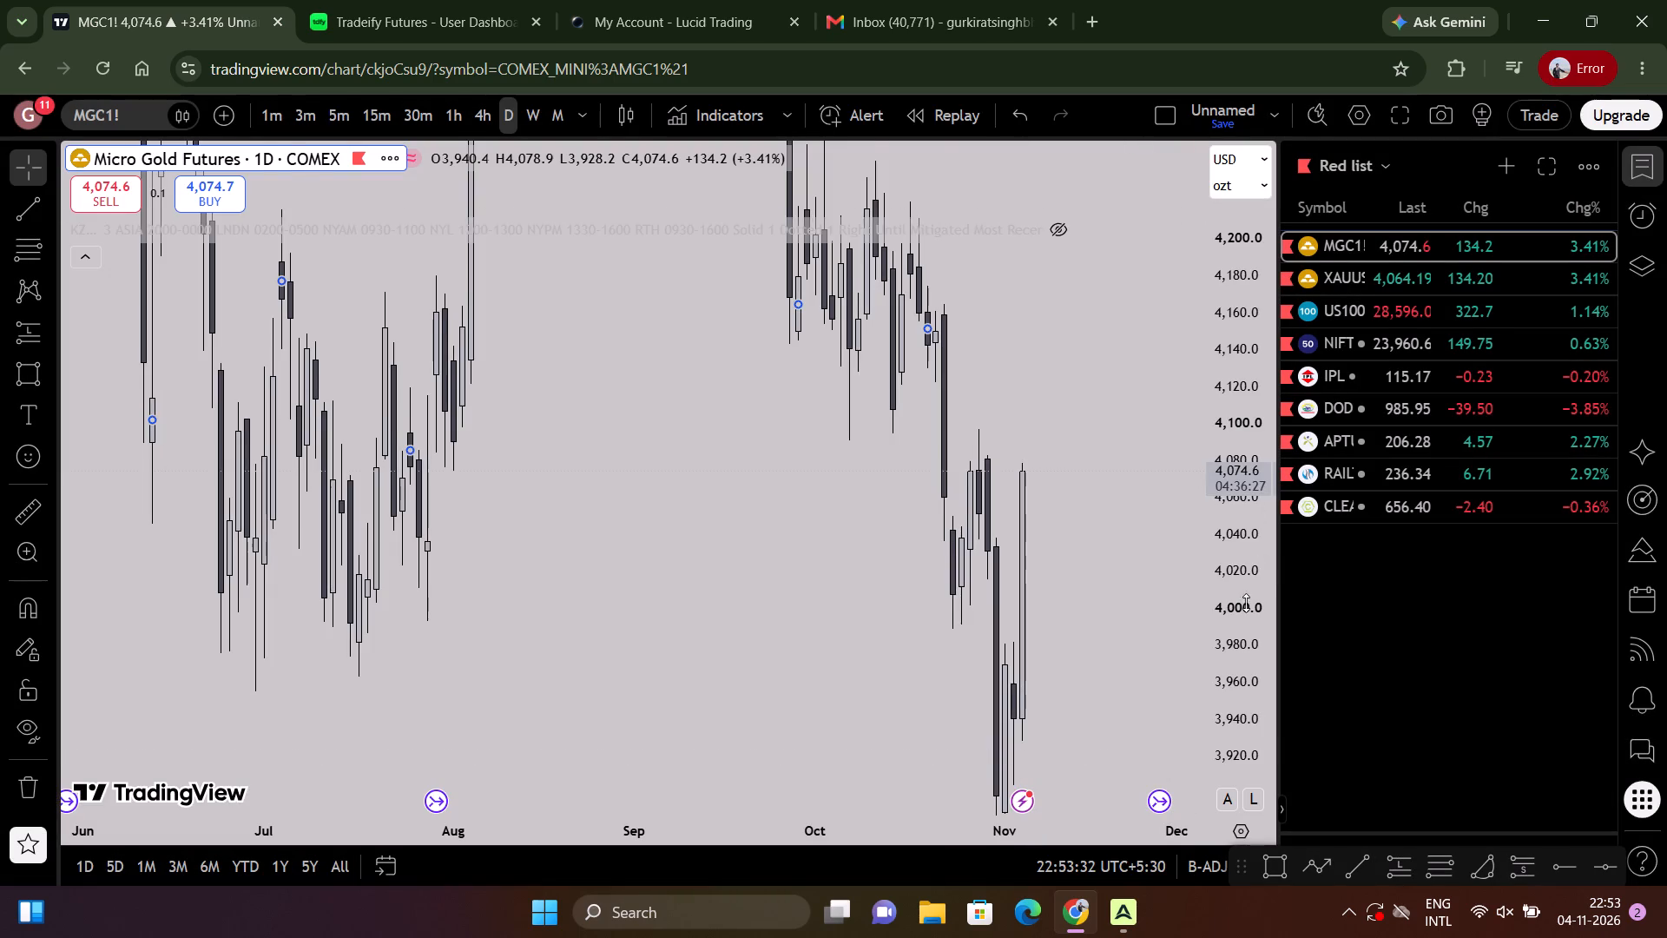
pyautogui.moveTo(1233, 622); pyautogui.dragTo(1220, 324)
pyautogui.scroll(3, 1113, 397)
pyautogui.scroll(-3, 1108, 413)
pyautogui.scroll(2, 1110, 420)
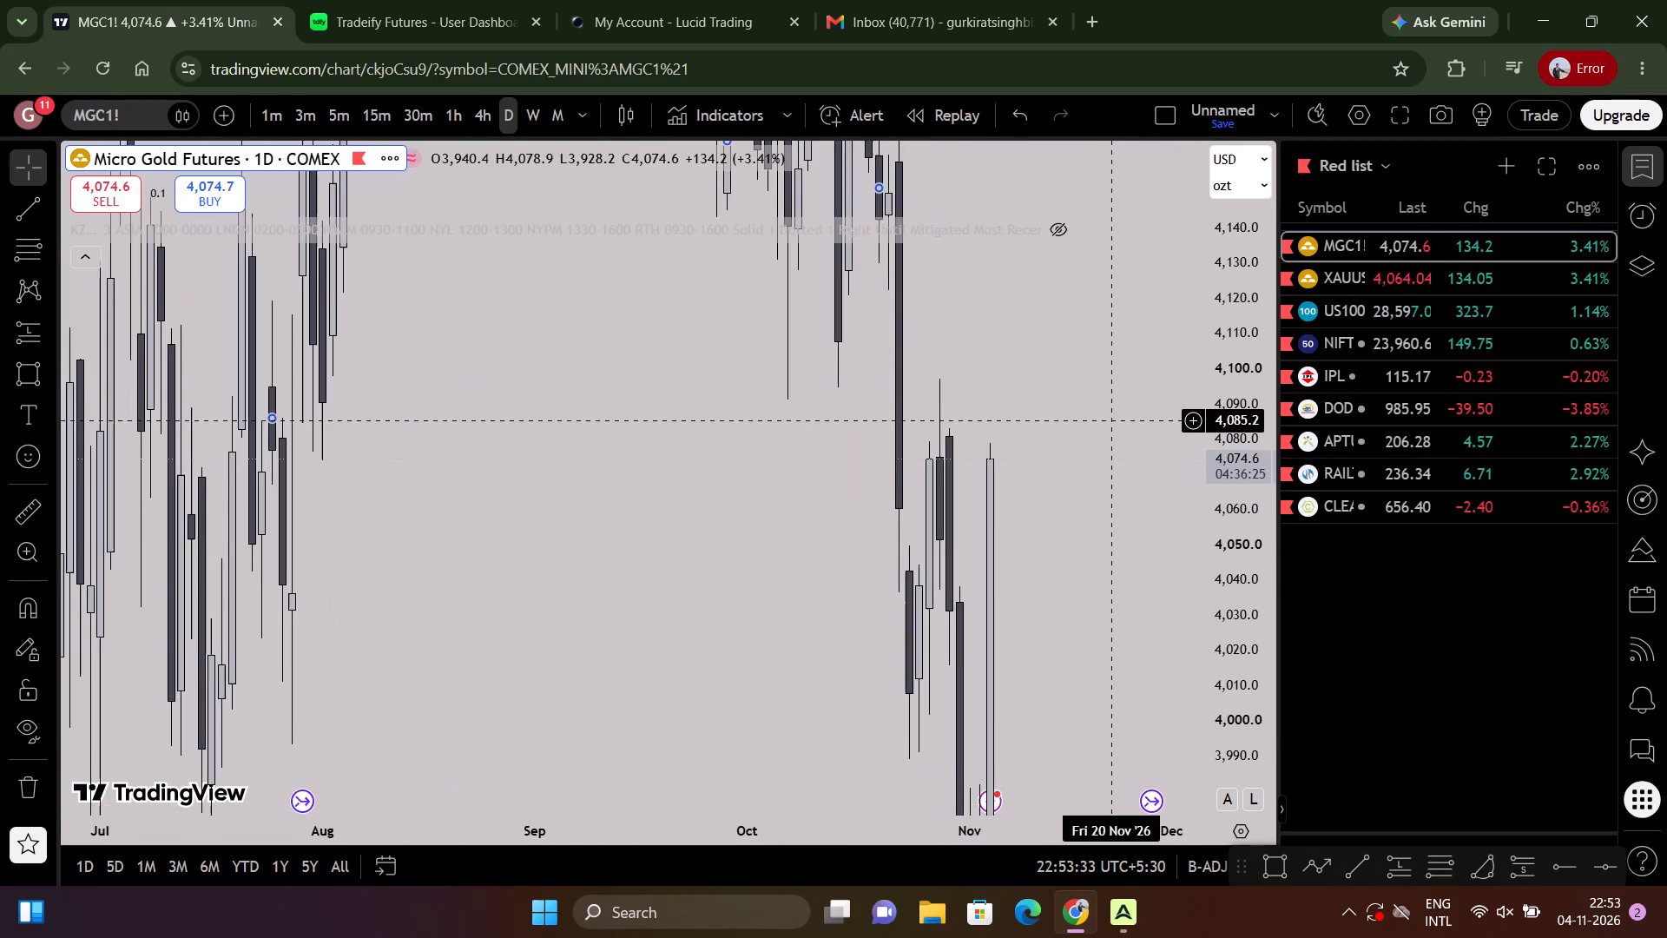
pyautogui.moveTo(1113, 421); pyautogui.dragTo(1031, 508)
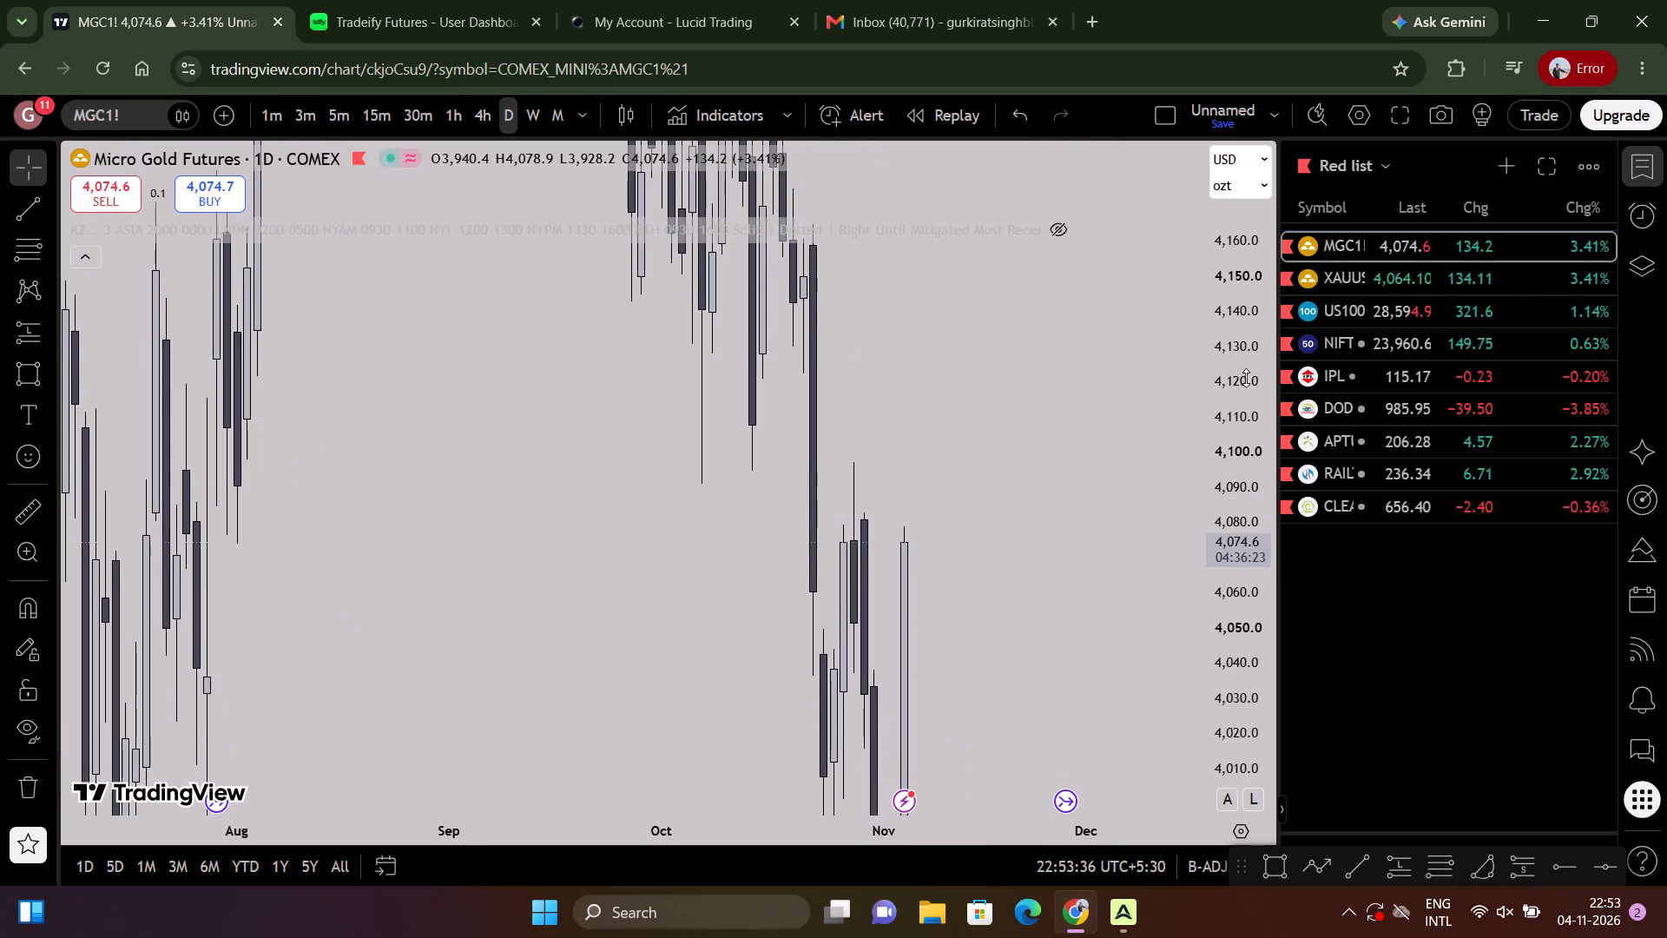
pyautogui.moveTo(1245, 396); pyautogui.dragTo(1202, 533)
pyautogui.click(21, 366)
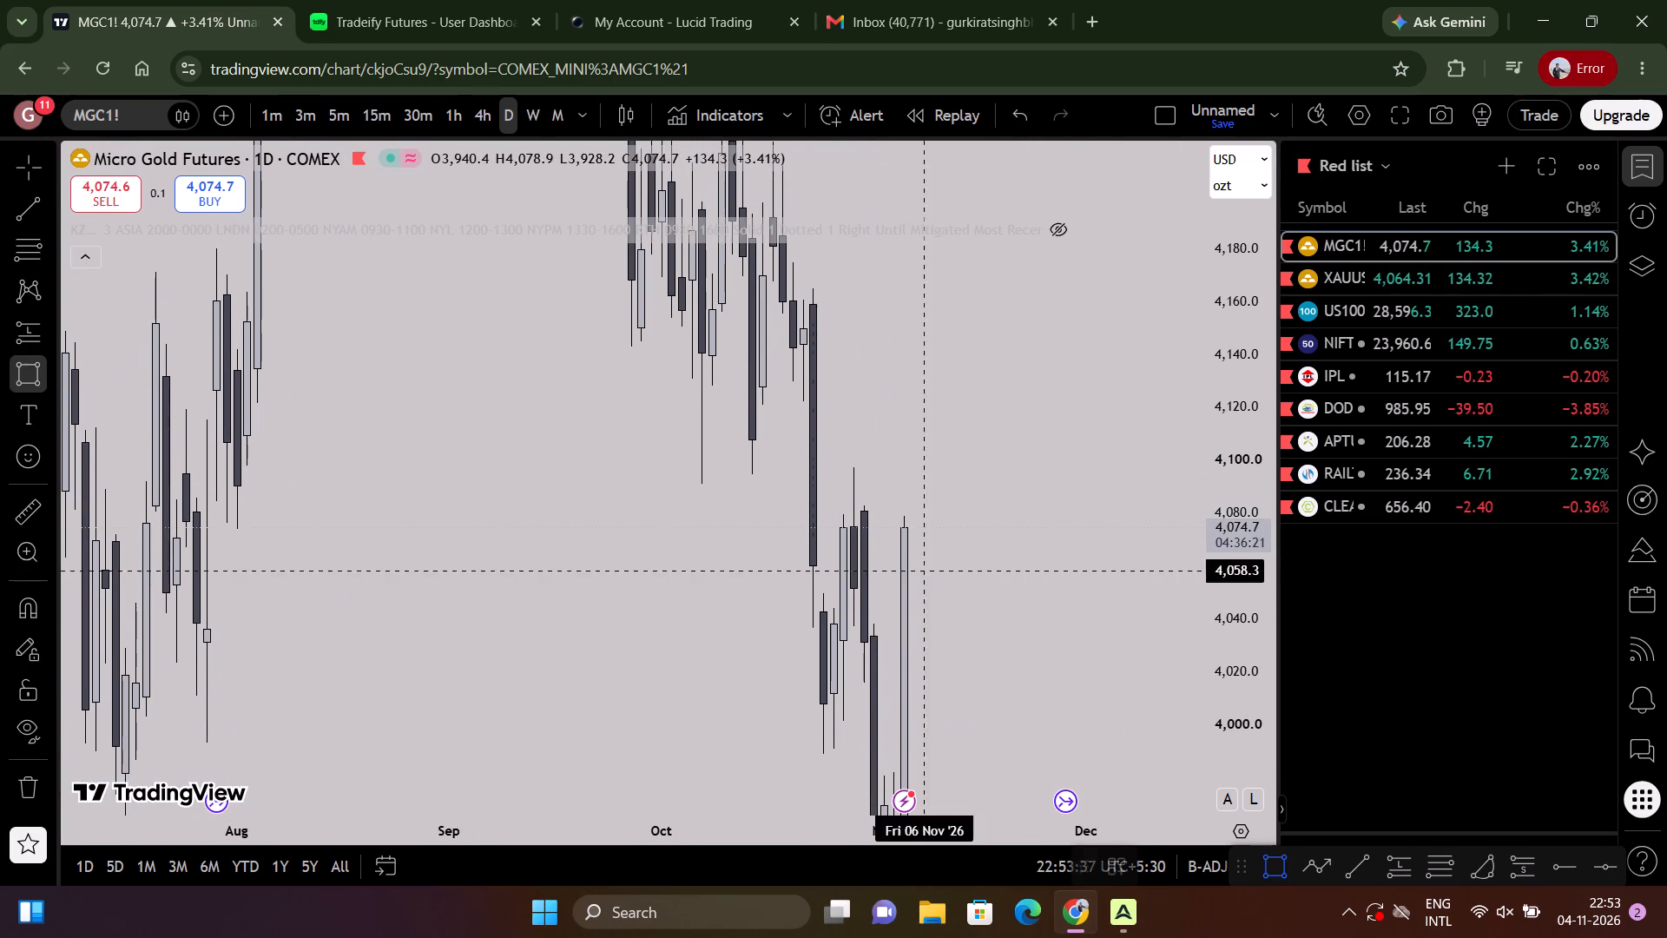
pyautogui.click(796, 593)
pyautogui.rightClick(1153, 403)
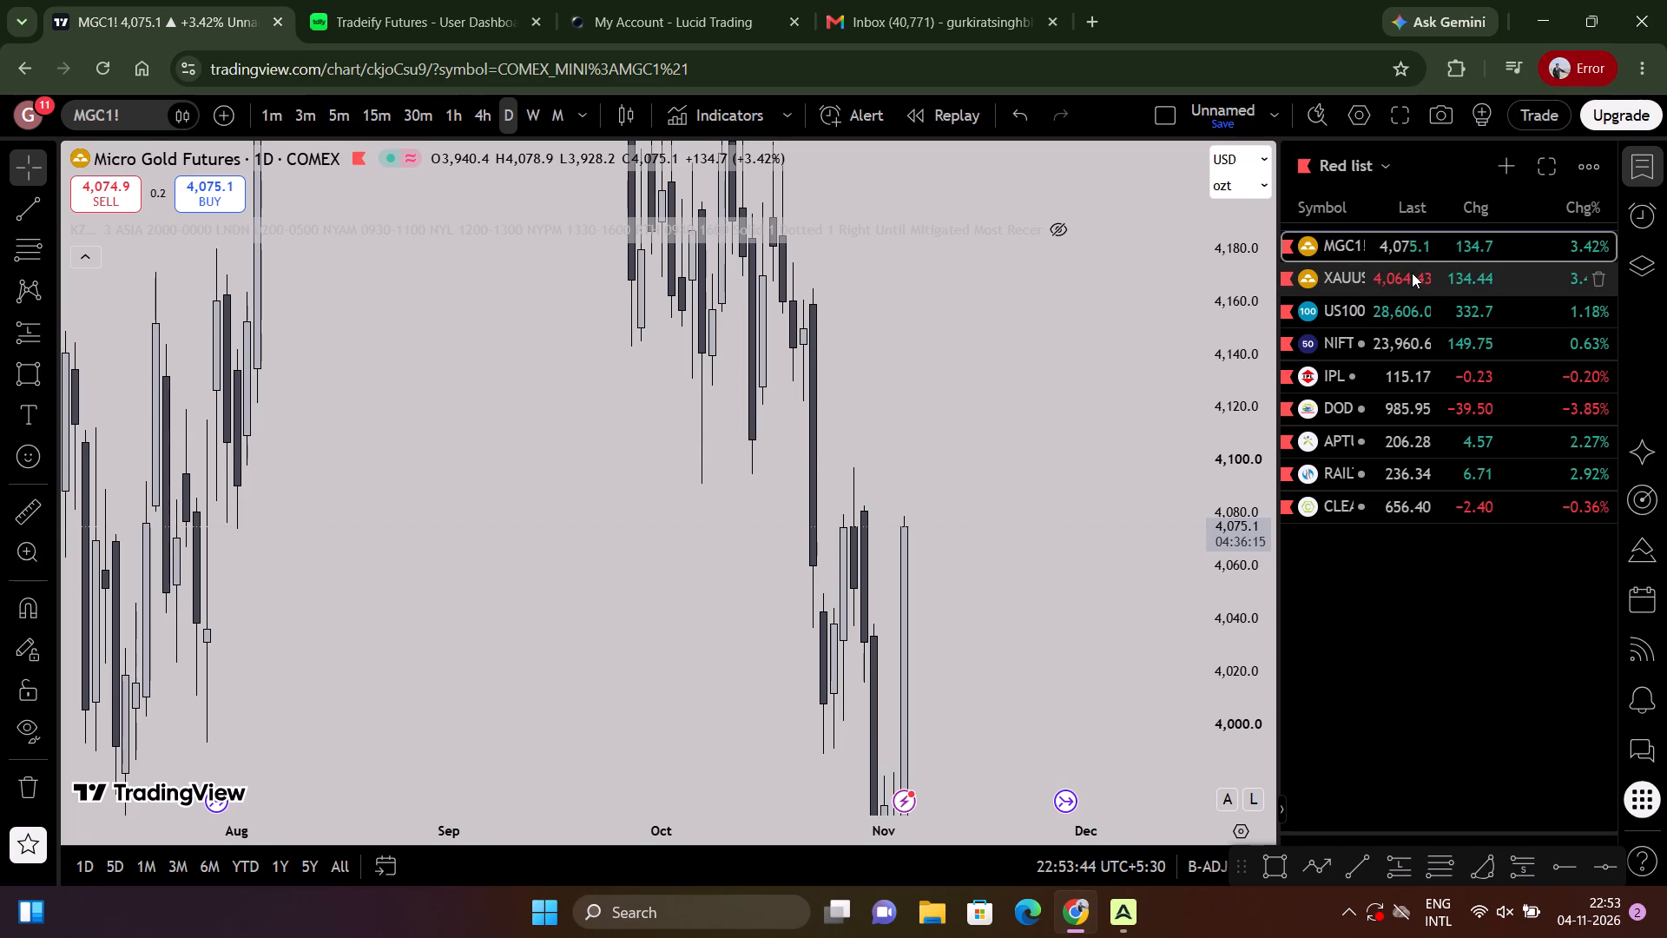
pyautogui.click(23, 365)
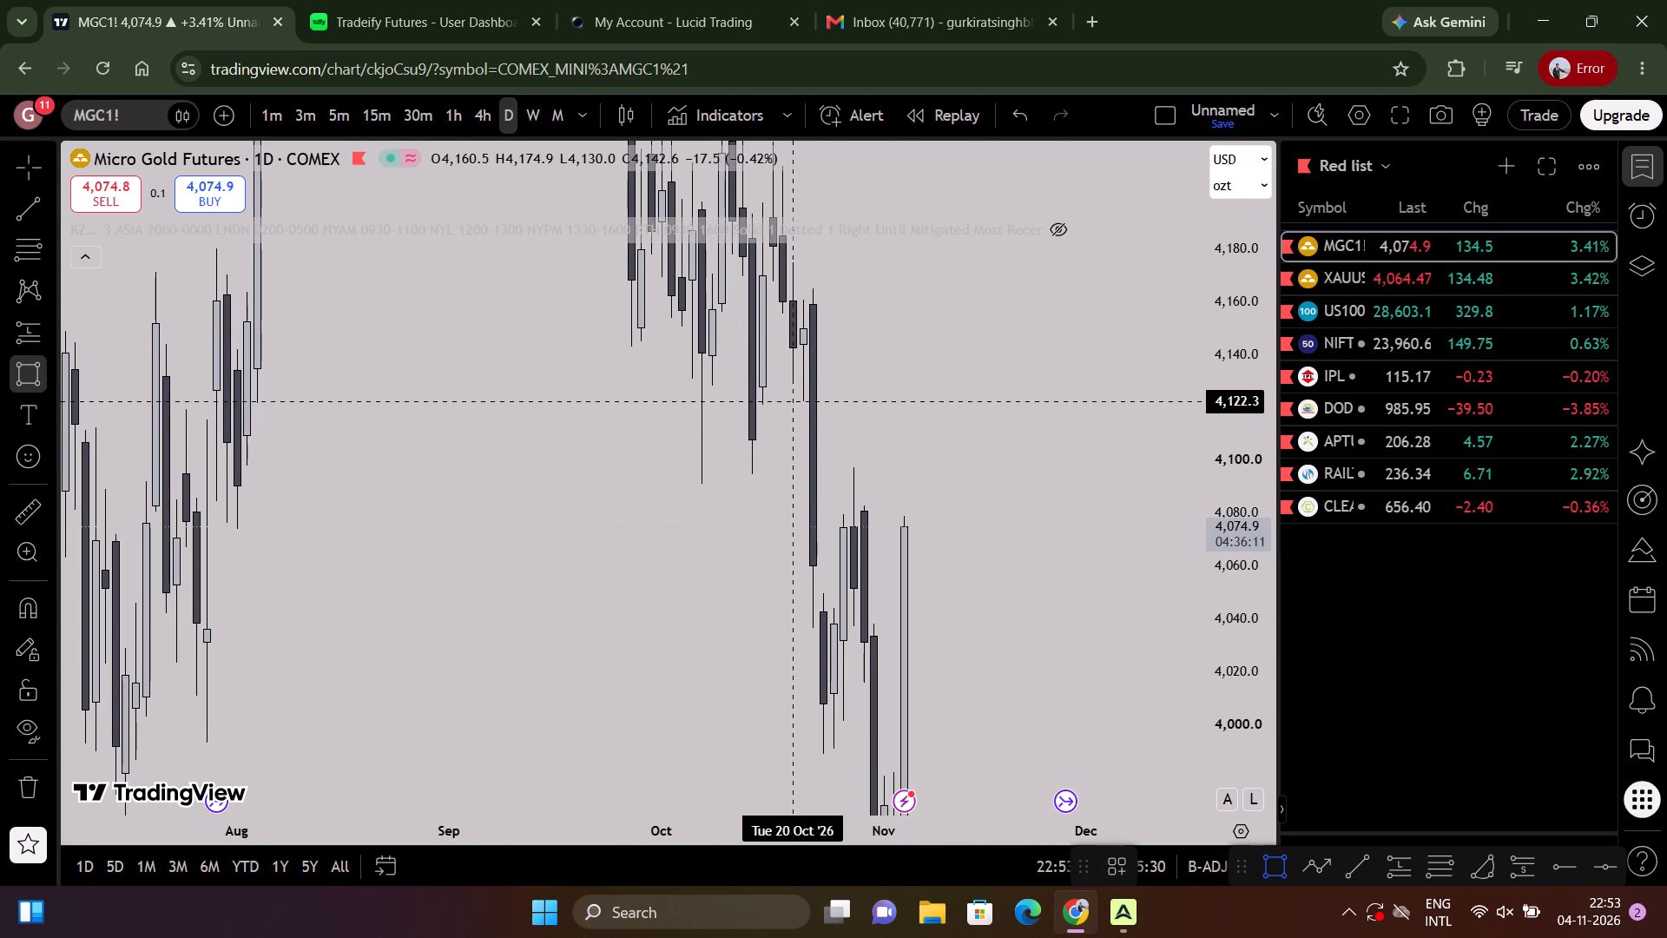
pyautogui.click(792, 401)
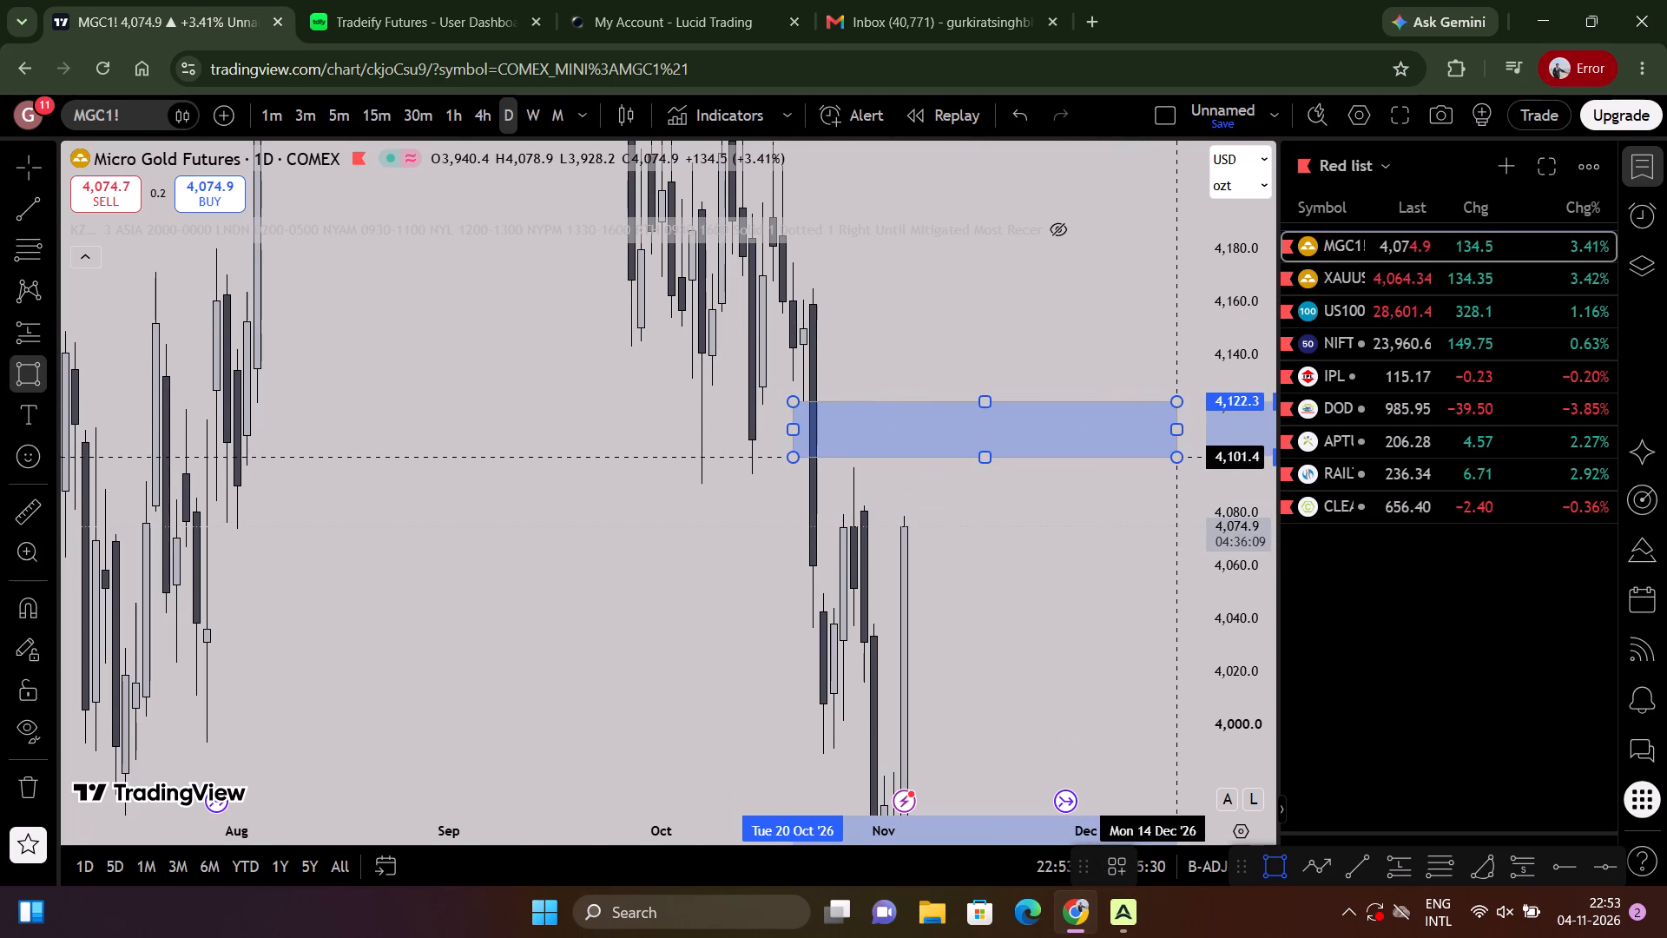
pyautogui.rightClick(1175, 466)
# Widen the watchlist slightly beside the chart.
pyautogui.scroll(-5, 1093, 519)
pyautogui.moveTo(1083, 539); pyautogui.dragTo(1163, 336)
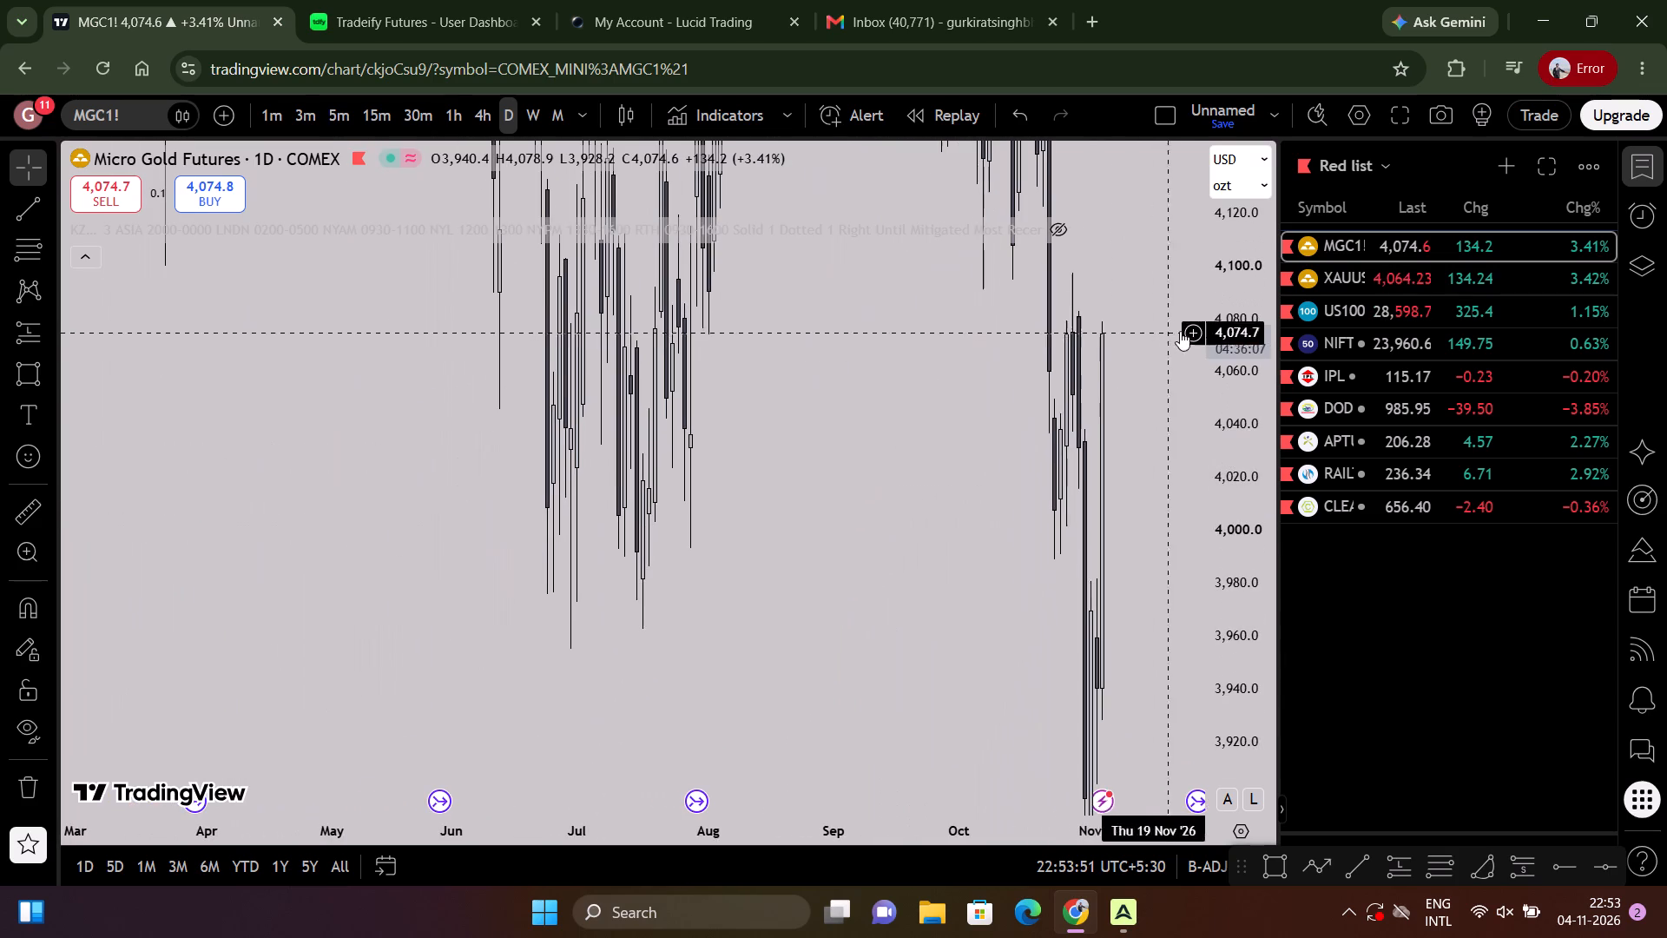
pyautogui.moveTo(1282, 417); pyautogui.dragTo(1089, 802)
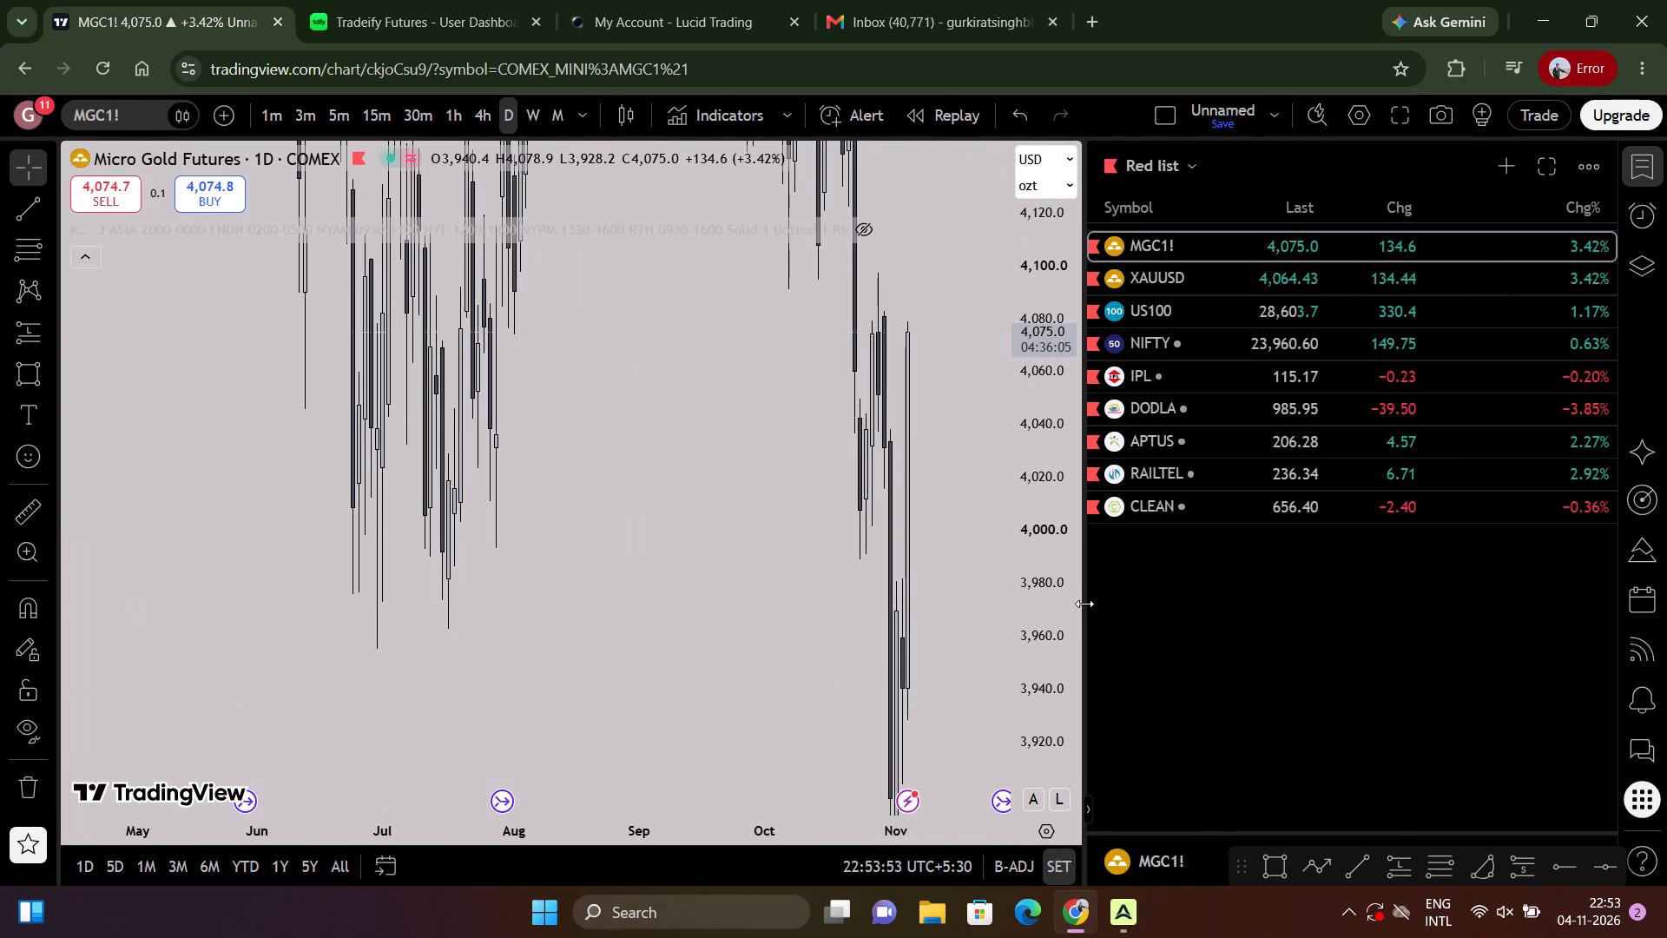
pyautogui.moveTo(1085, 603); pyautogui.dragTo(1241, 609)
# Draw a rectangle zone on daily MGC1! from 21 October 2025 to early September 2026, spanning about 3,938 to 4,010.
pyautogui.moveTo(1182, 621); pyautogui.dragTo(975, 937)
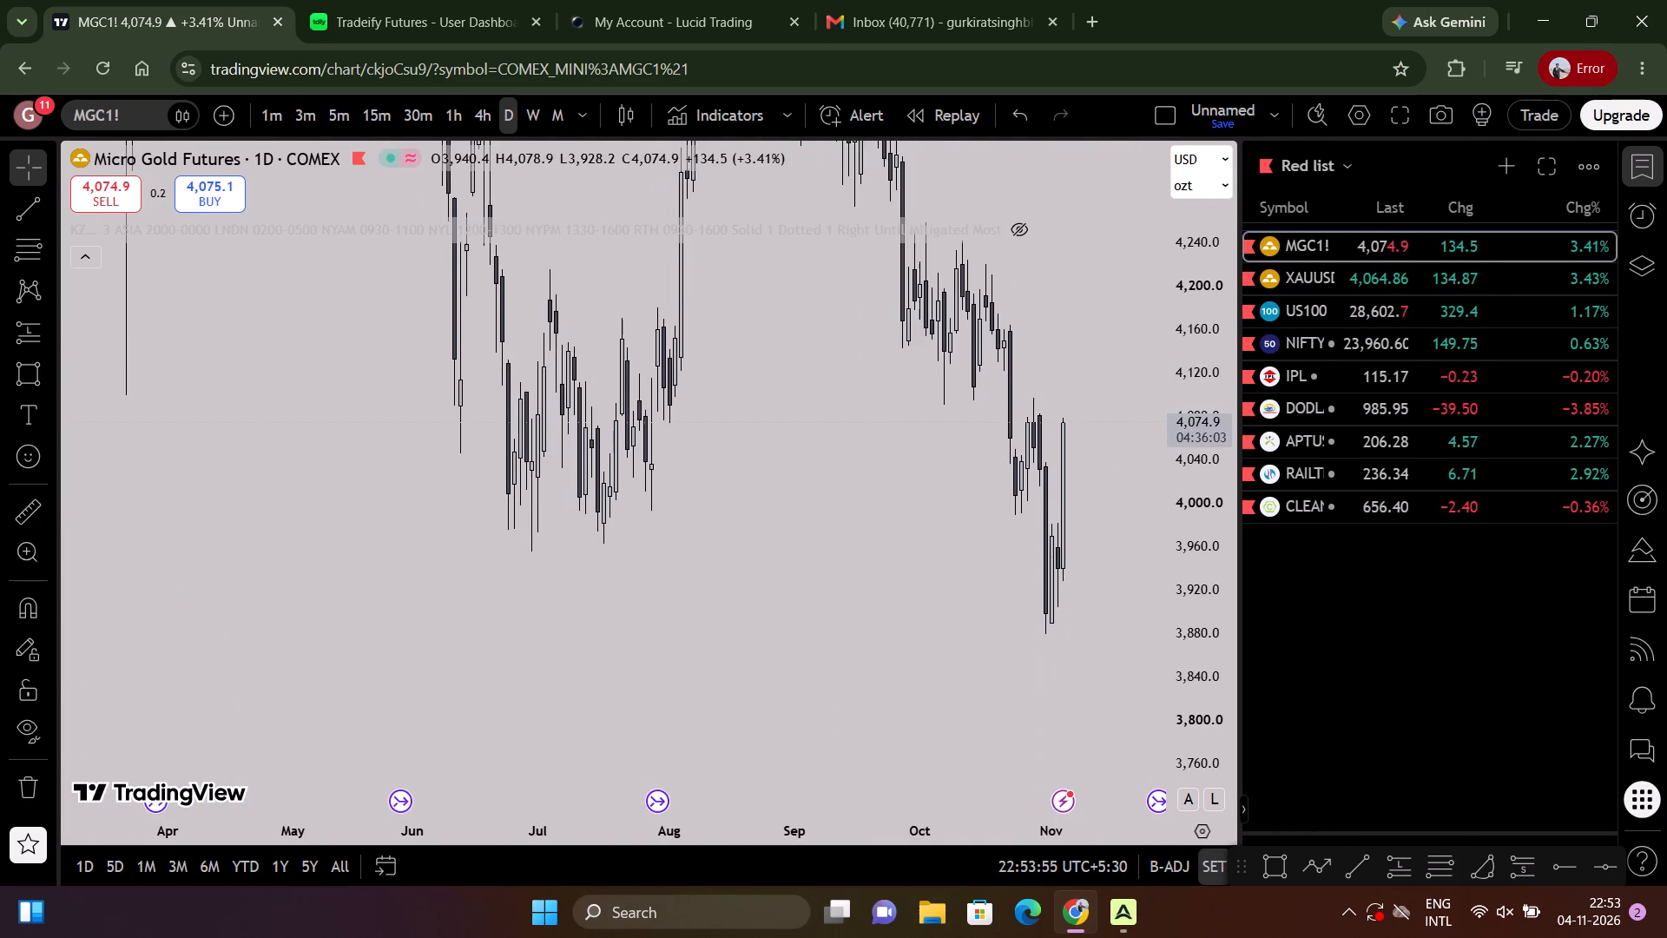
pyautogui.scroll(-5, 922, 734)
pyautogui.scroll(4, 870, 609)
pyautogui.scroll(-5, 872, 611)
pyautogui.scroll(2, 965, 591)
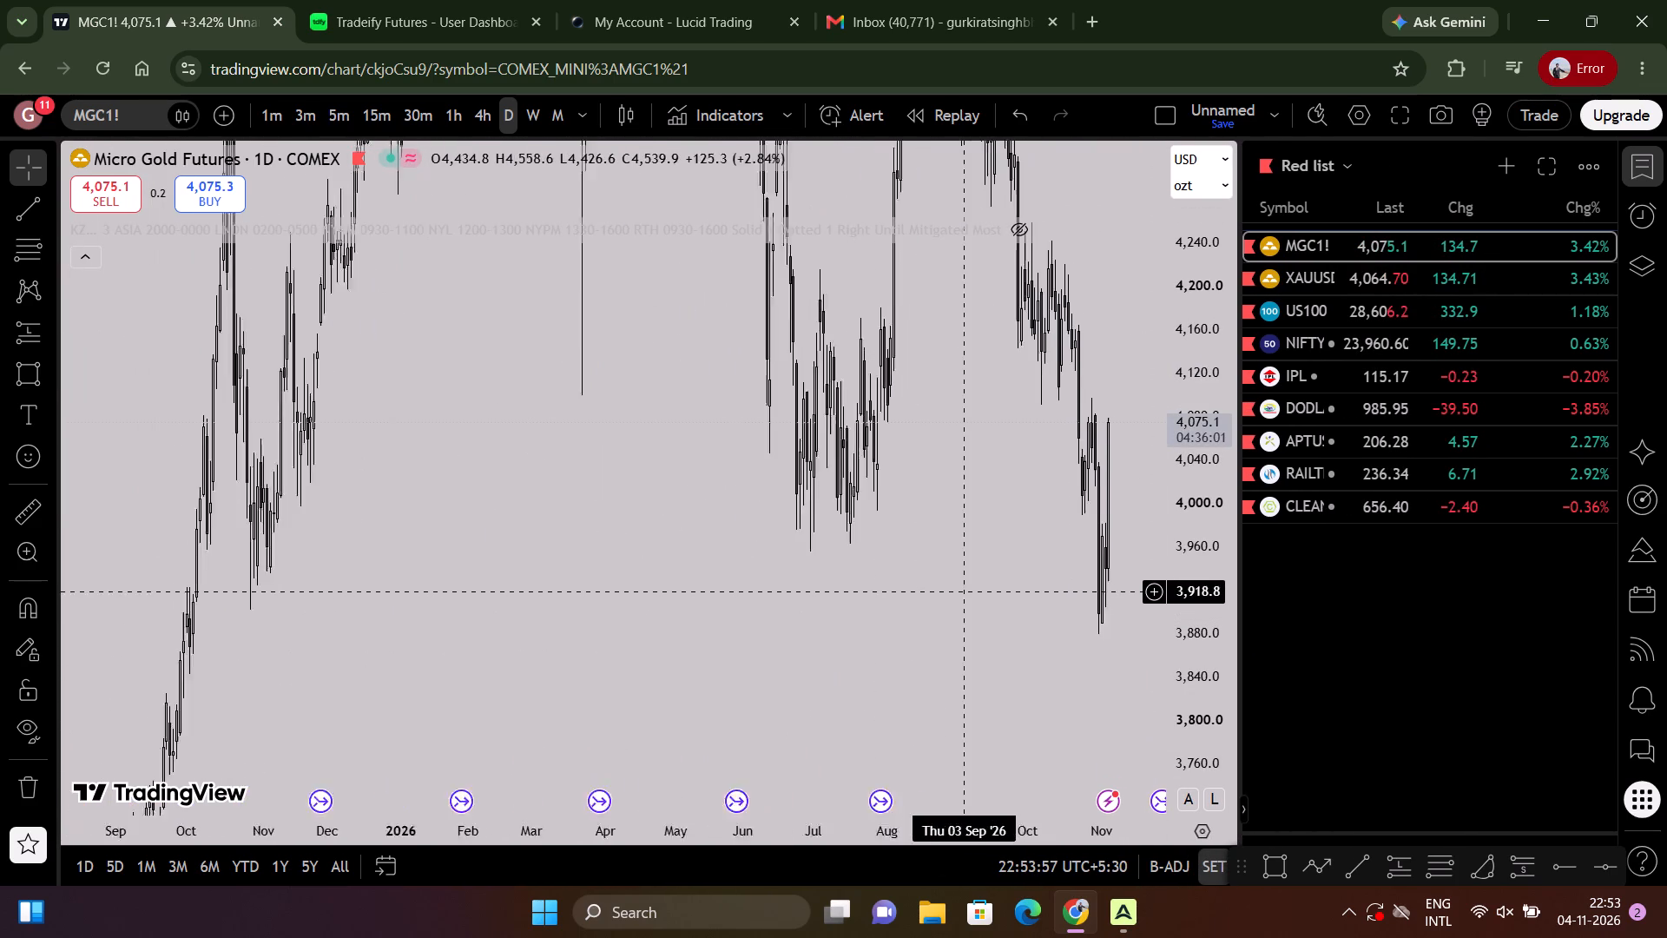
pyautogui.moveTo(964, 586); pyautogui.dragTo(1143, 552)
pyautogui.scroll(2, 1114, 552)
pyautogui.scroll(-1, 1048, 571)
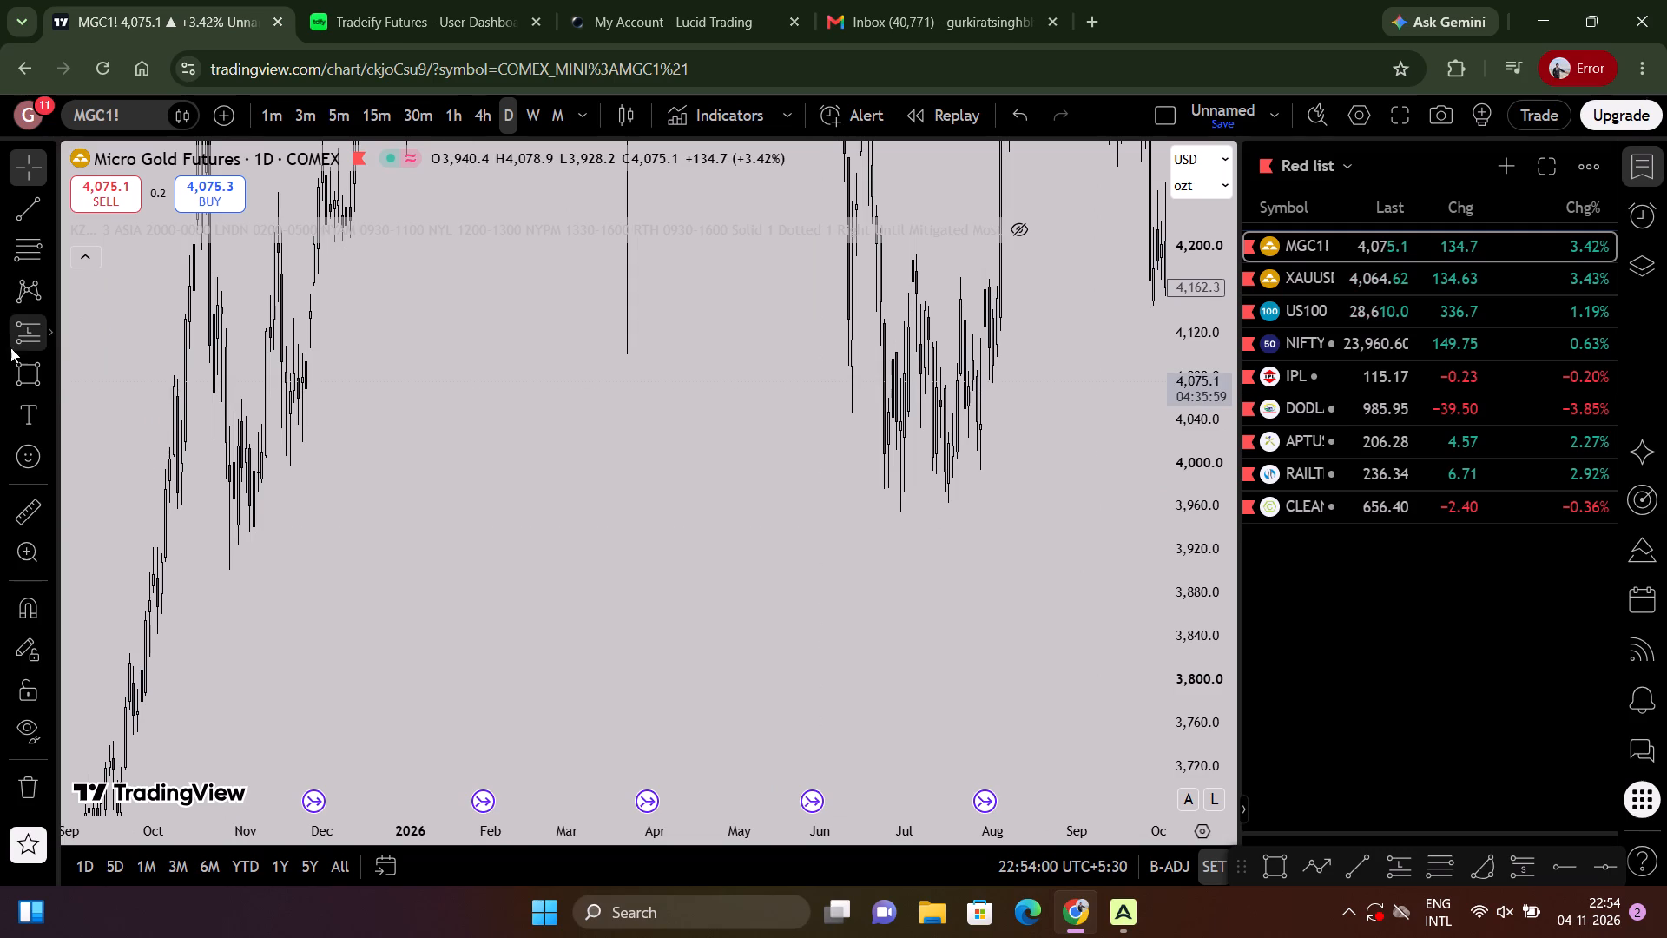
pyautogui.click(36, 381)
pyautogui.click(209, 530)
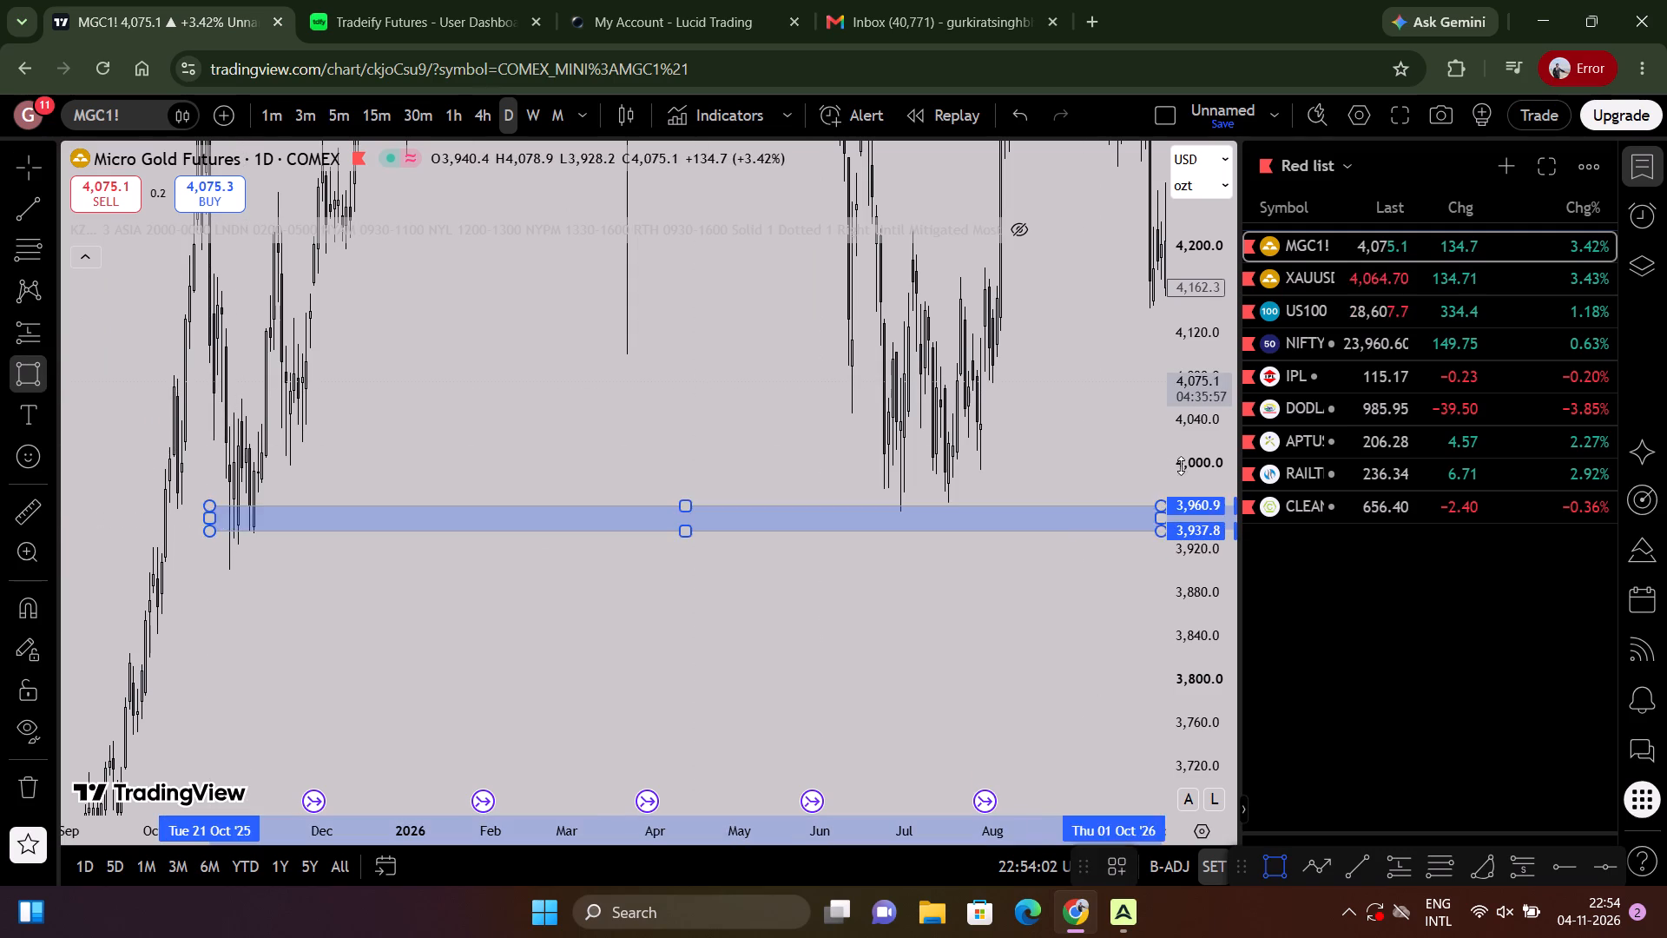
pyautogui.click(1084, 452)
# Extend the later edge of the daily MGC1! rectangle zone to about early March 2027.
pyautogui.moveTo(1051, 395); pyautogui.dragTo(314, 399)
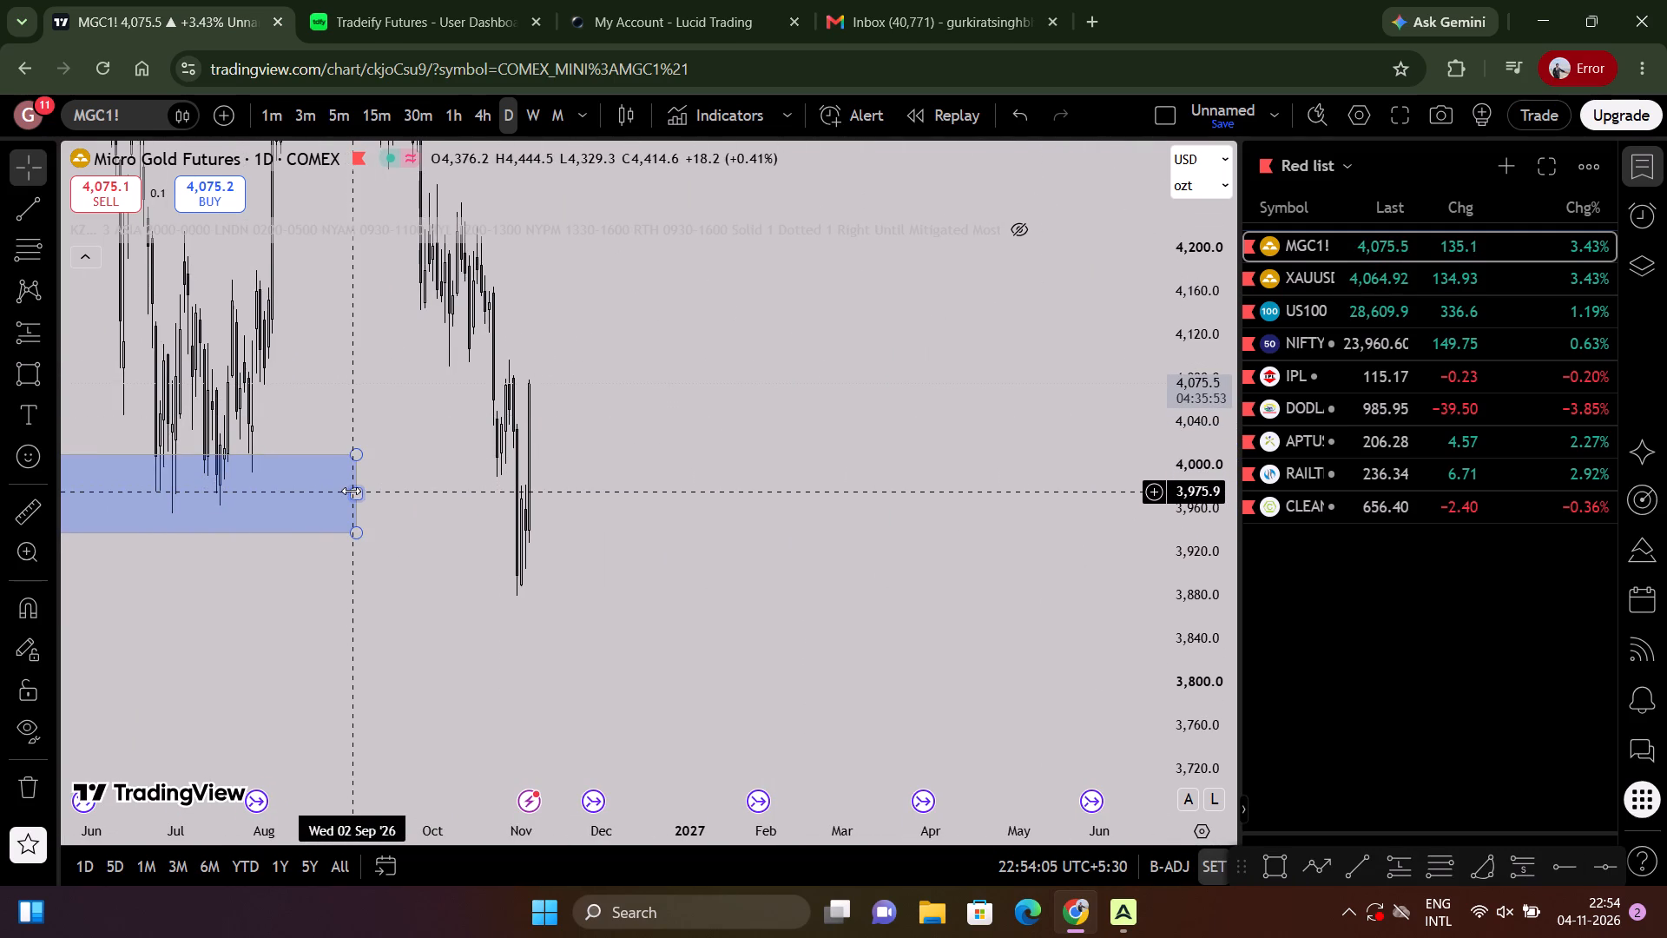
pyautogui.moveTo(351, 491); pyautogui.dragTo(855, 530)
# Examine daily MGC1! price action around the extended rectangle zone, from the 2025 lows to the latest candles.
pyautogui.scroll(4, 564, 569)
pyautogui.moveTo(563, 593); pyautogui.dragTo(1666, 768)
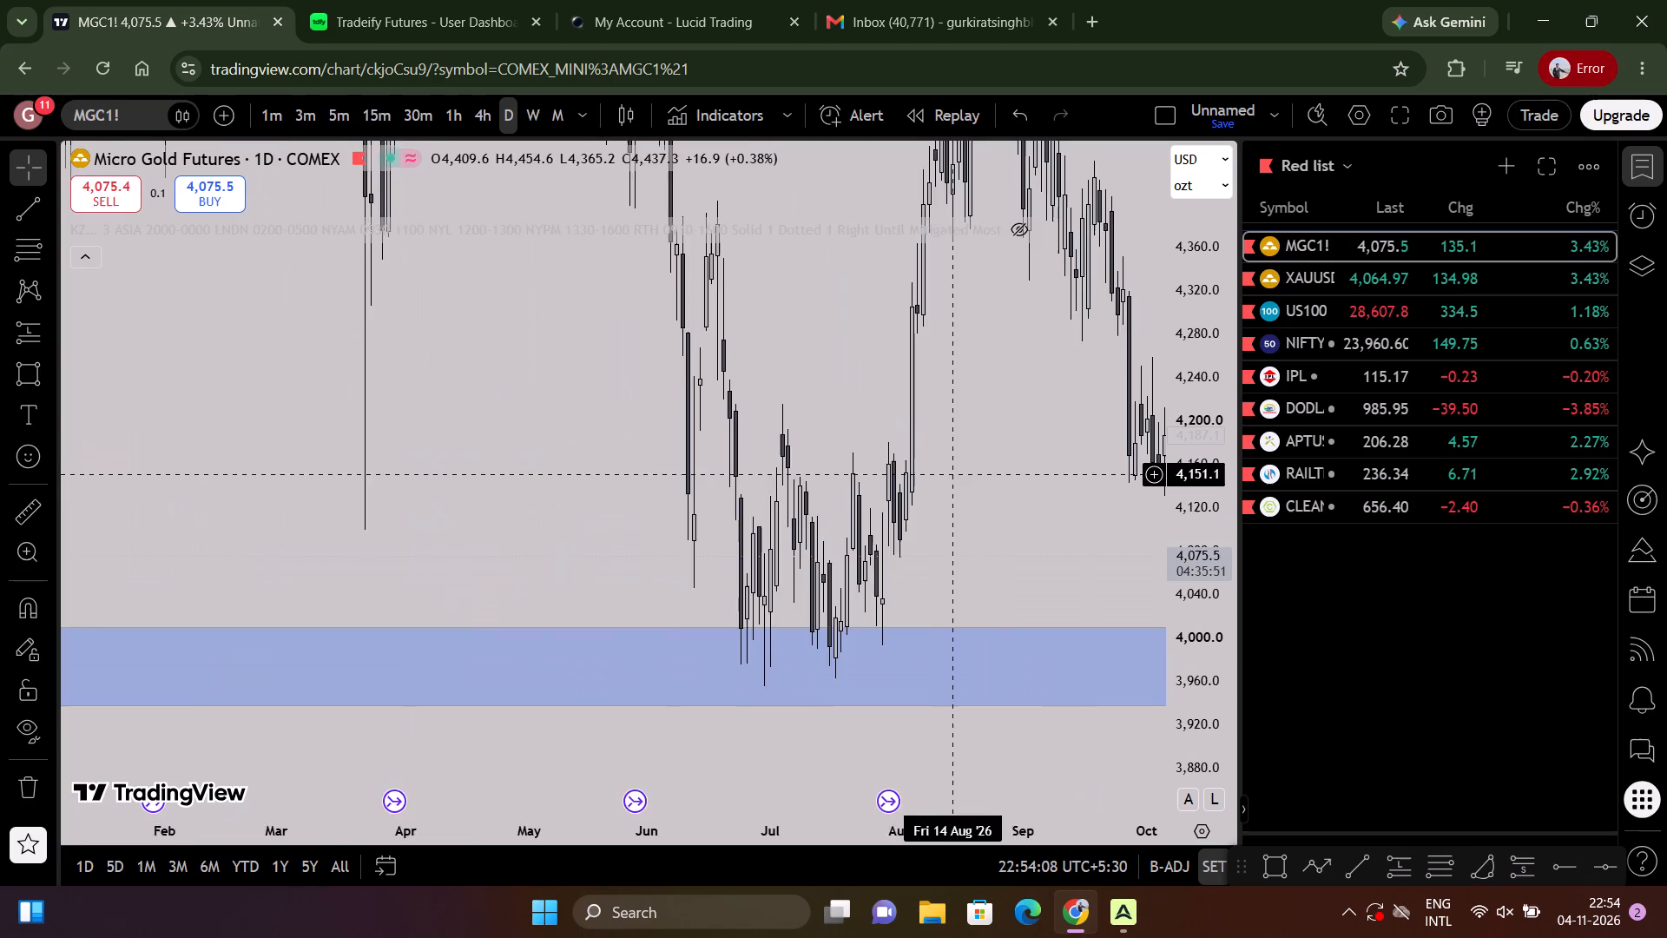
pyautogui.scroll(3, 952, 473)
pyautogui.moveTo(976, 469); pyautogui.dragTo(956, 188)
pyautogui.scroll(-6, 967, 328)
pyautogui.scroll(-5, 1018, 500)
pyautogui.scroll(3, 1018, 523)
pyautogui.moveTo(1016, 533); pyautogui.dragTo(736, 659)
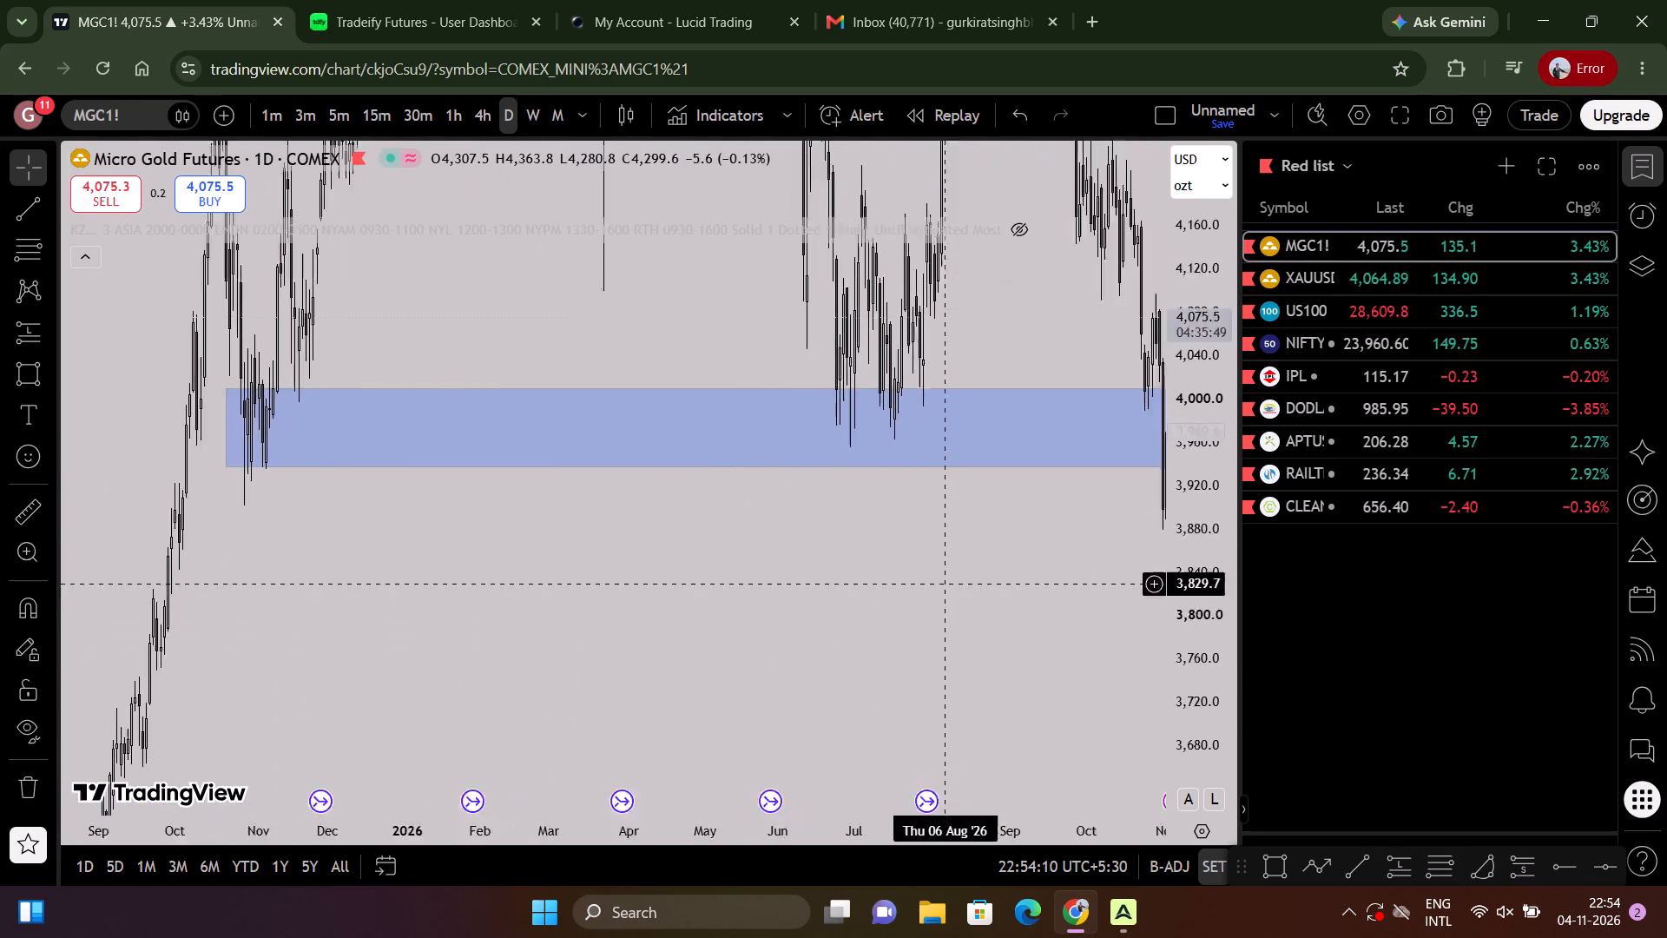
pyautogui.moveTo(736, 659); pyautogui.dragTo(385, 708)
pyautogui.moveTo(1077, 452); pyautogui.dragTo(1225, 543)
pyautogui.moveTo(1215, 423); pyautogui.dragTo(1167, 569)
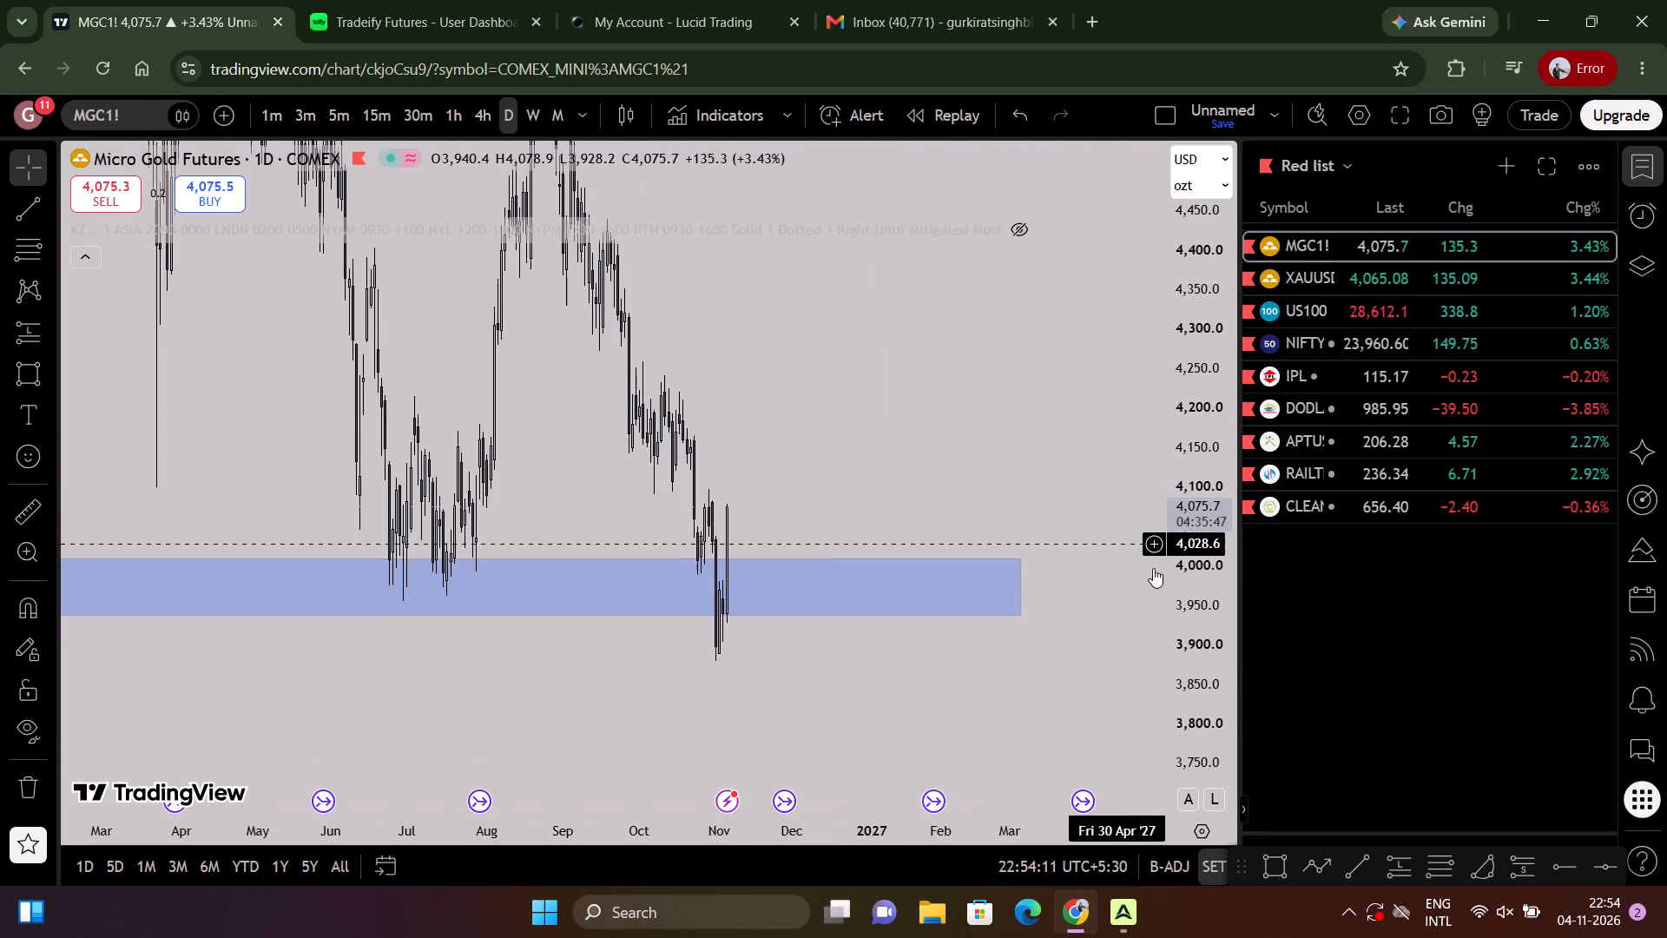
pyautogui.moveTo(827, 383); pyautogui.dragTo(1117, 373)
pyautogui.scroll(3, 1049, 393)
pyautogui.moveTo(1055, 399); pyautogui.dragTo(1070, 452)
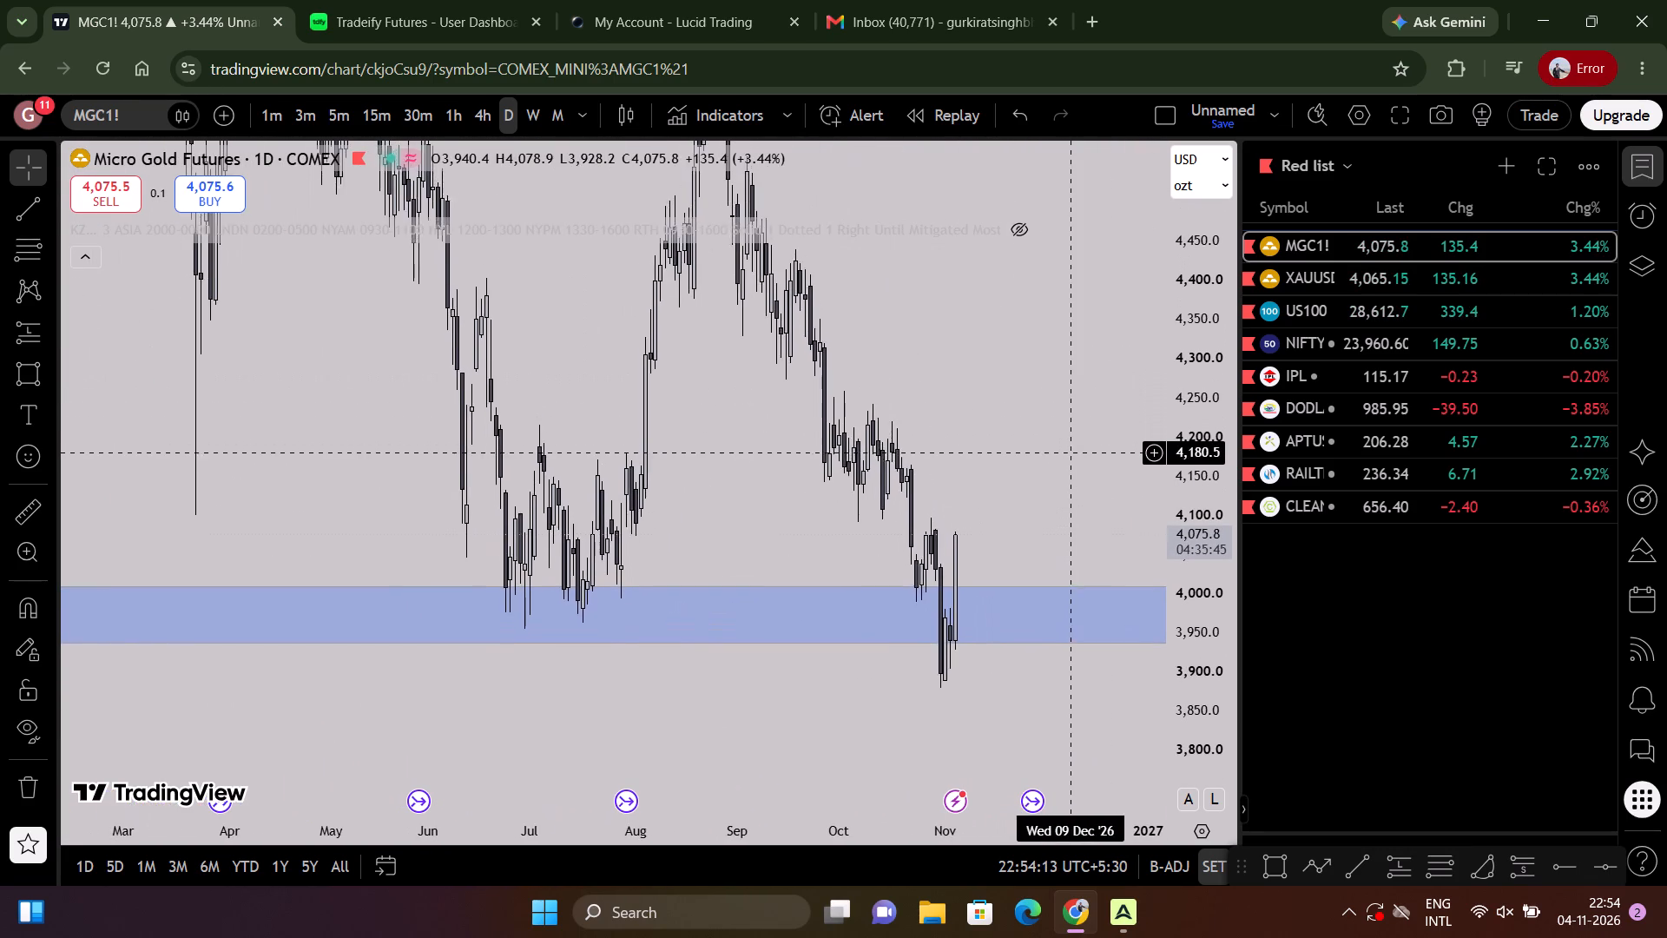
pyautogui.moveTo(1070, 452); pyautogui.dragTo(1062, 591)
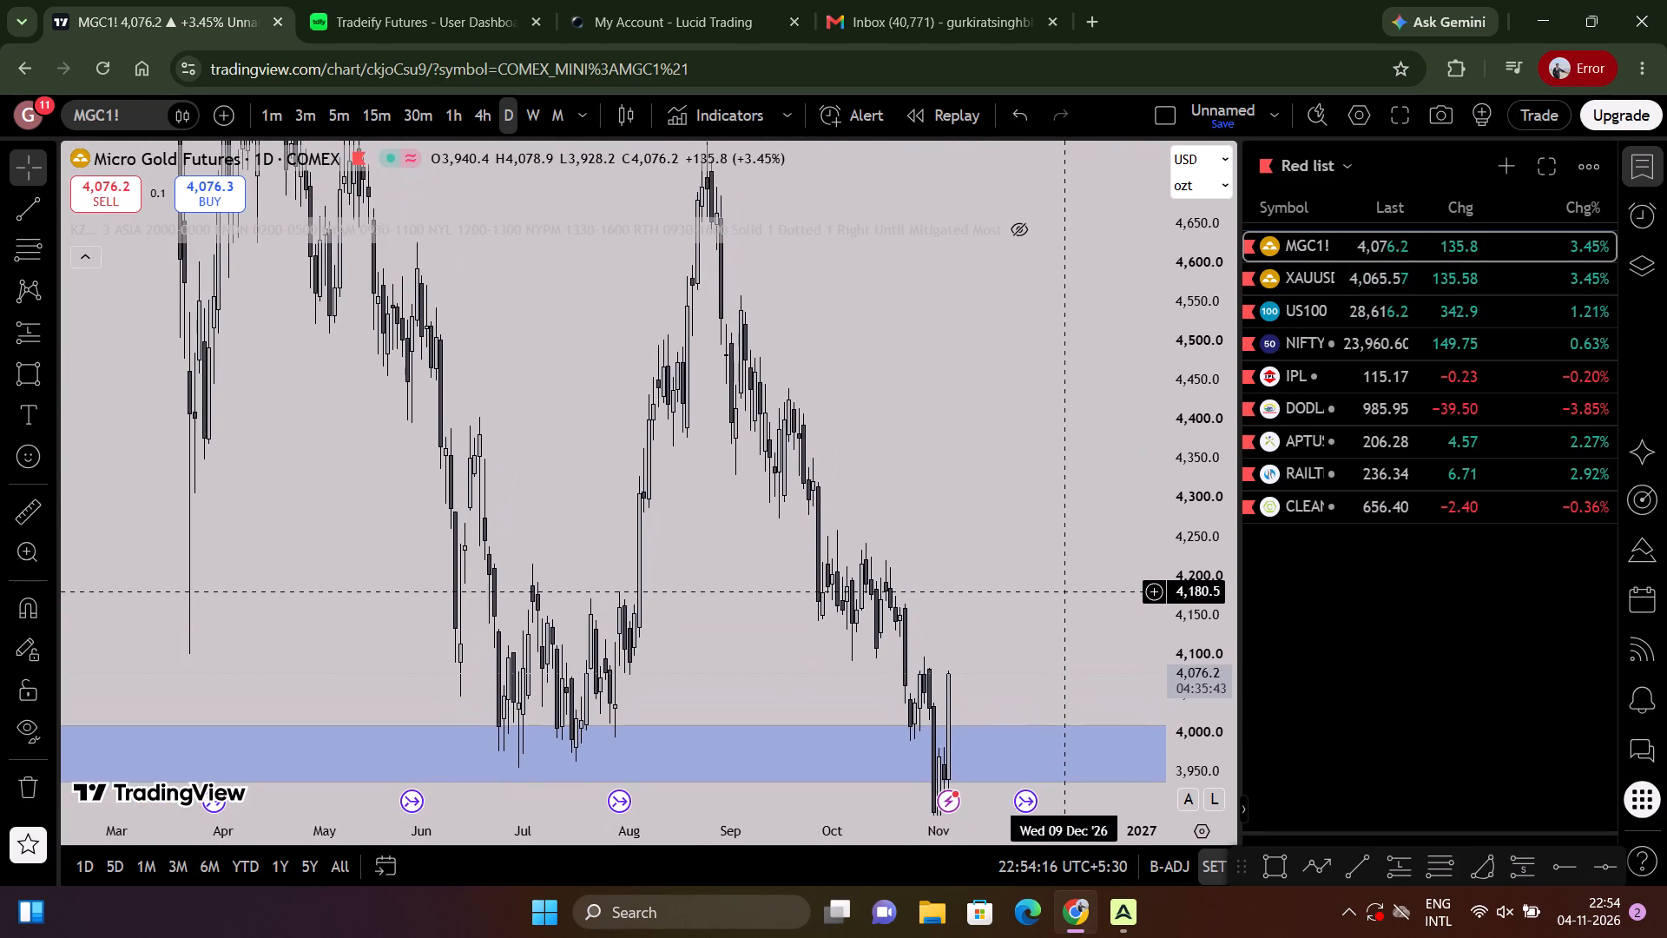
pyautogui.moveTo(1062, 591); pyautogui.dragTo(1092, 423)
# Switch MGC1! to the 5-minute timeframe and examine the move through the rectangle zone.
pyautogui.click(334, 115)
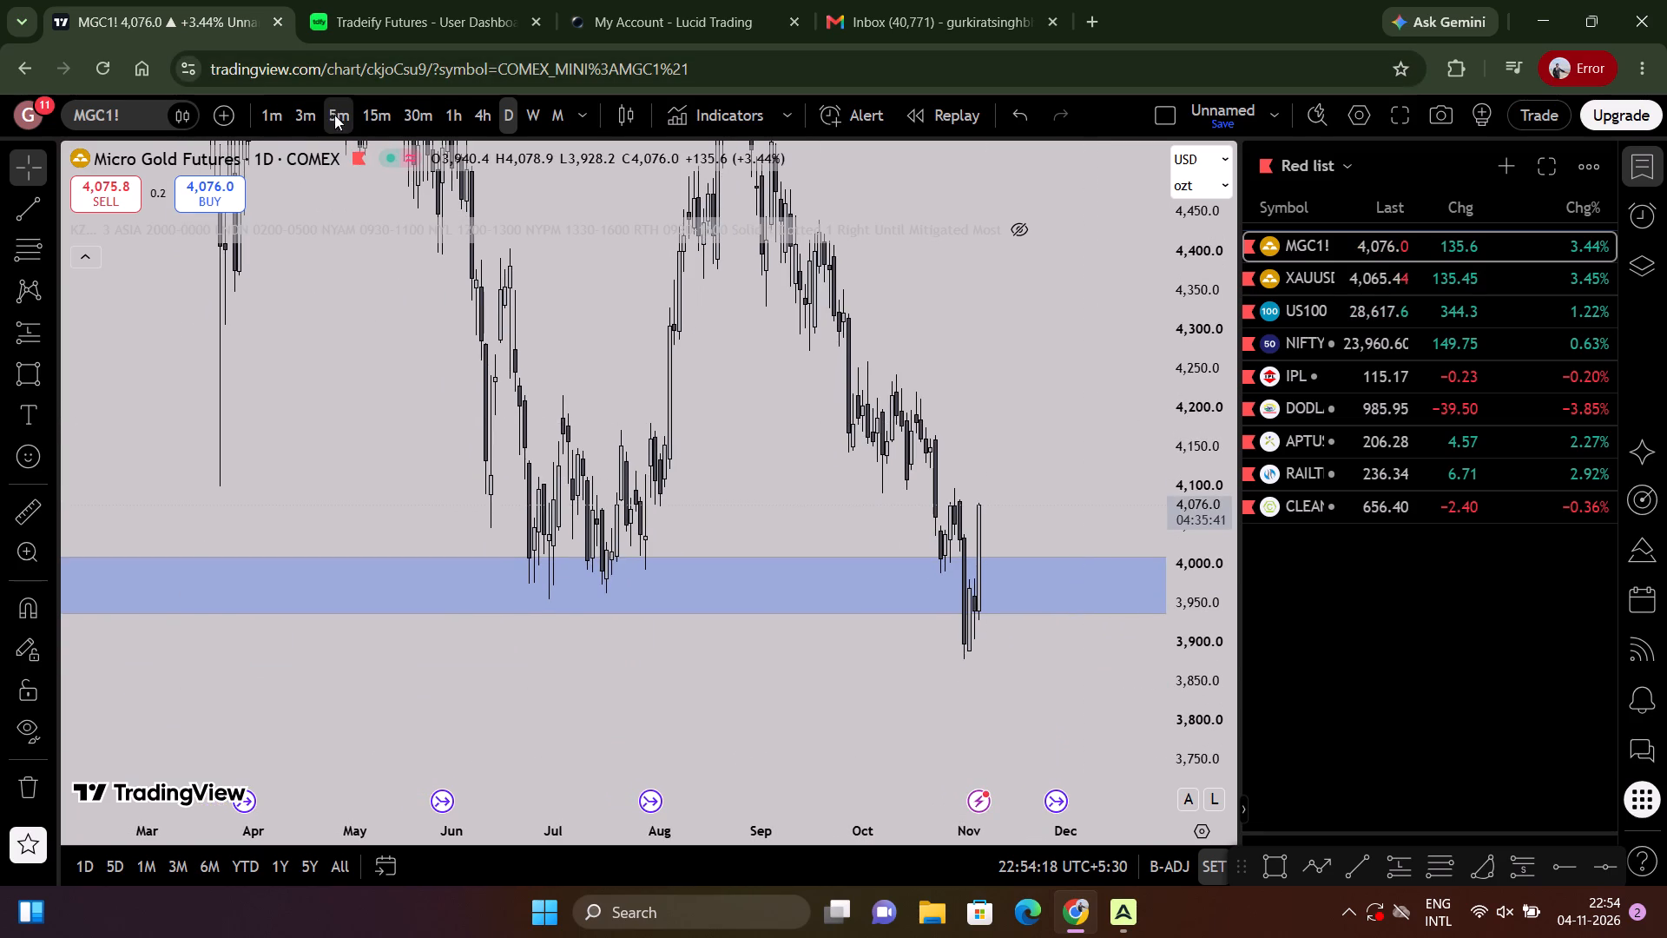
pyautogui.moveTo(988, 481); pyautogui.dragTo(1002, 381)
pyautogui.scroll(-6, 1169, 597)
pyautogui.moveTo(1221, 709); pyautogui.dragTo(1195, 116)
pyautogui.scroll(-3, 1011, 200)
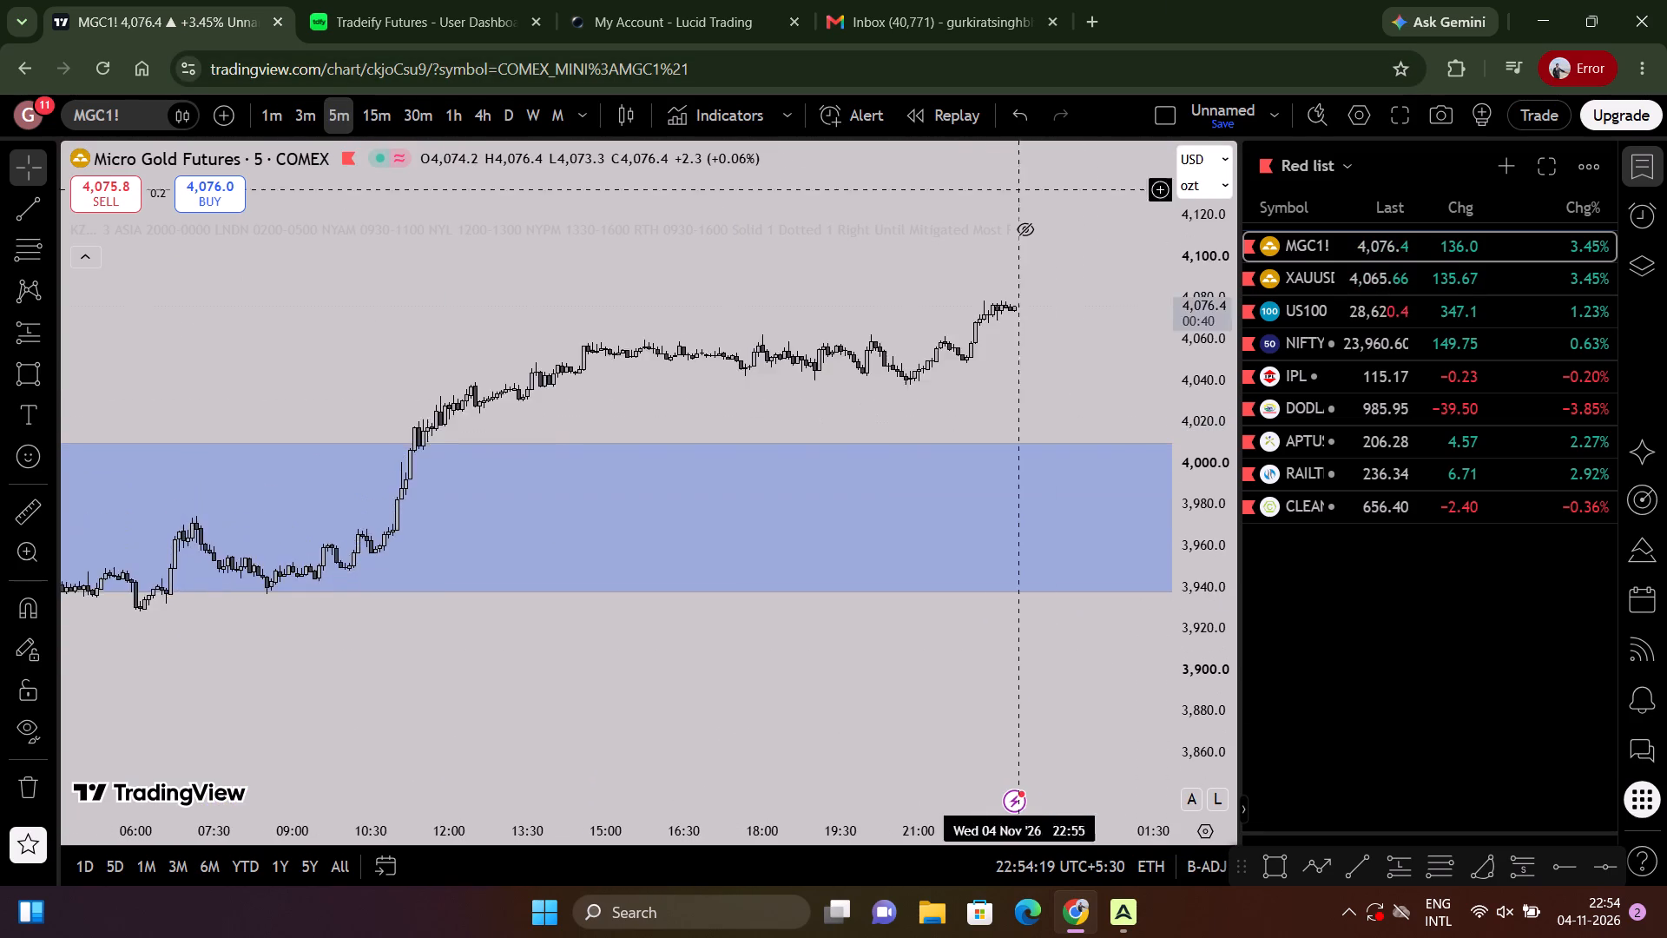
pyautogui.scroll(-3, 985, 280)
# Switch MGC1! to the 15-minute timeframe and examine the swing lows beneath the rectangle zone.
pyautogui.click(385, 120)
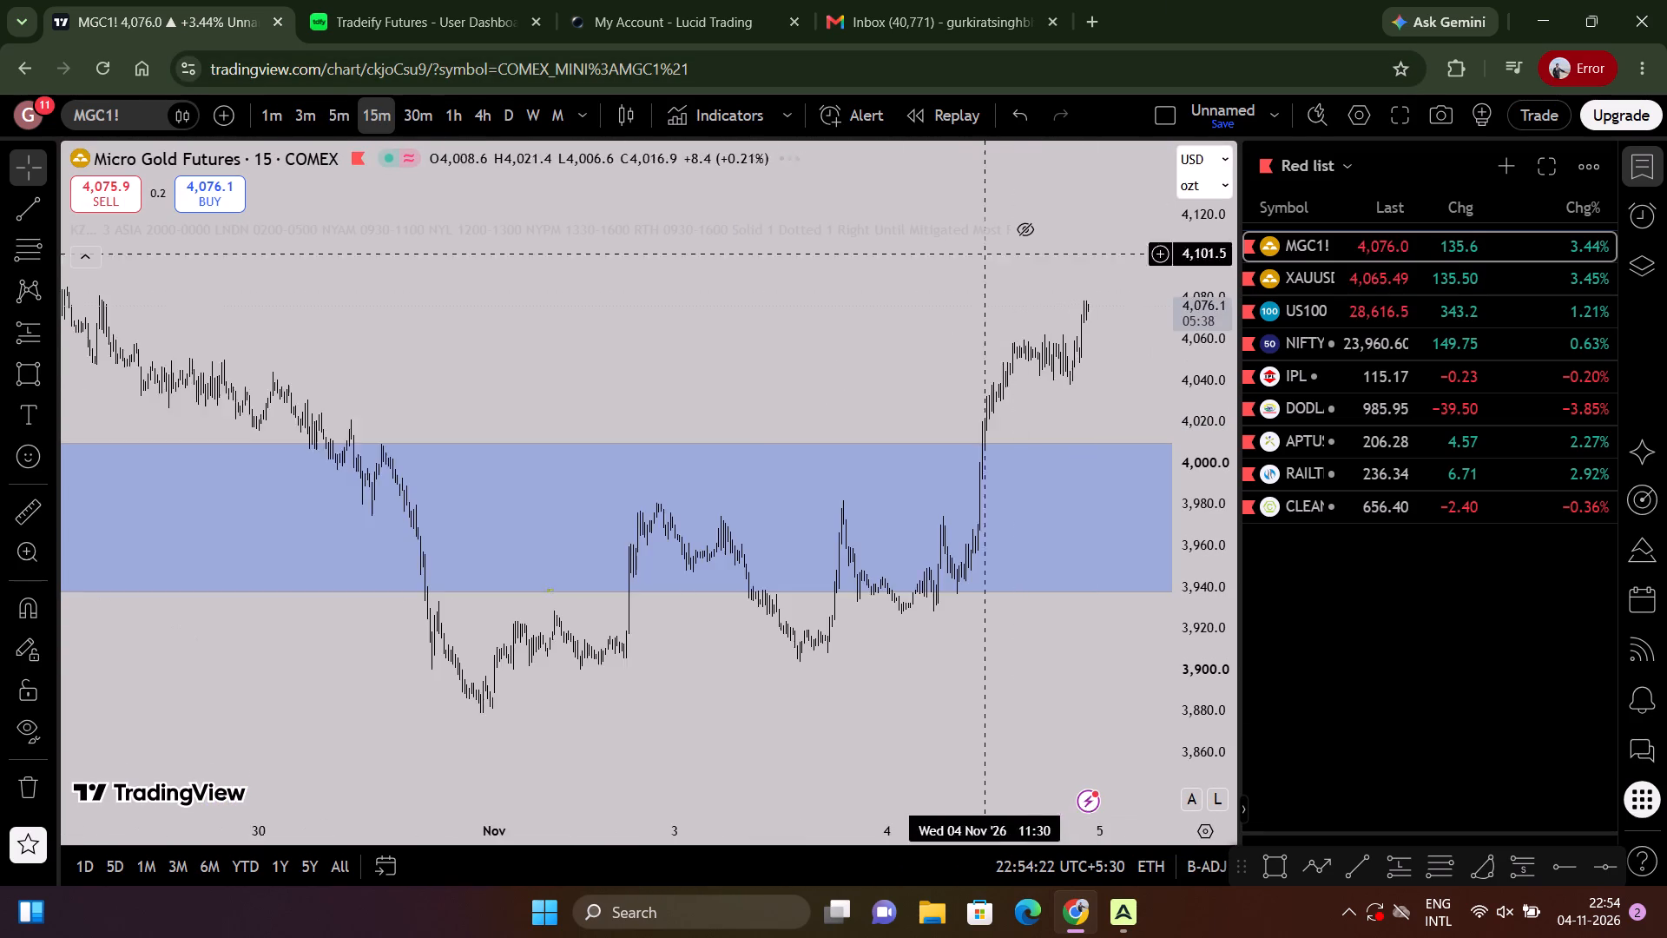
pyautogui.scroll(-6, 1033, 321)
pyautogui.scroll(9, 1035, 338)
pyautogui.moveTo(1222, 659); pyautogui.dragTo(1210, 630)
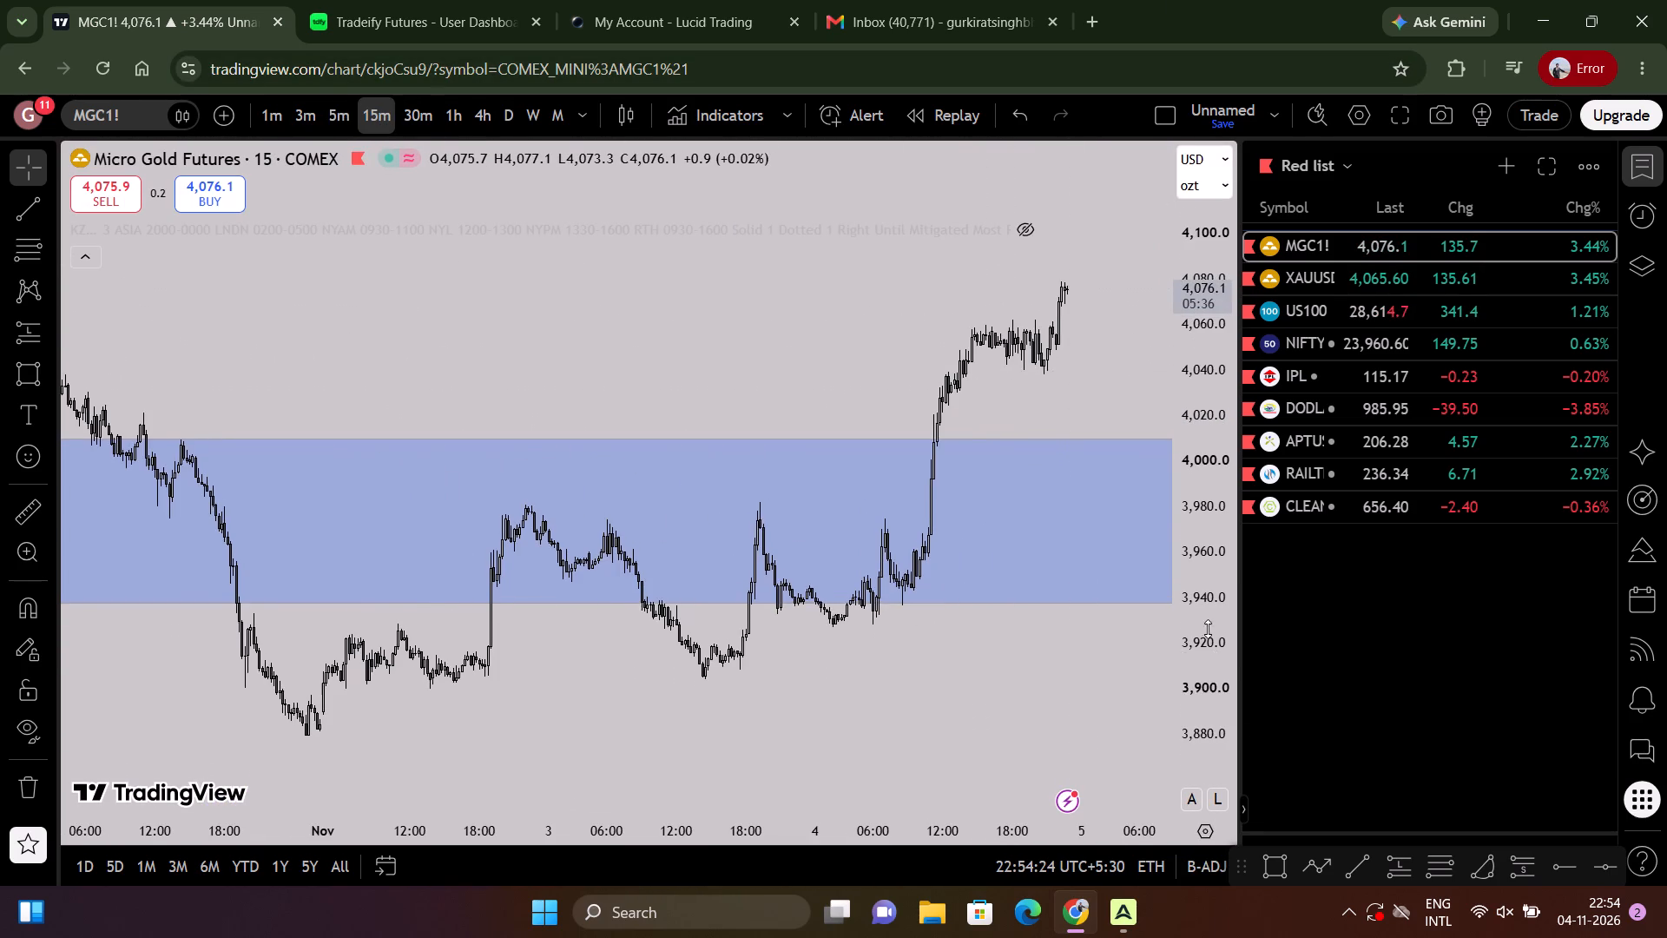
pyautogui.moveTo(1124, 662); pyautogui.dragTo(1181, 547)
pyautogui.moveTo(1203, 631); pyautogui.dragTo(1220, 319)
pyautogui.moveTo(652, 718); pyautogui.dragTo(689, 653)
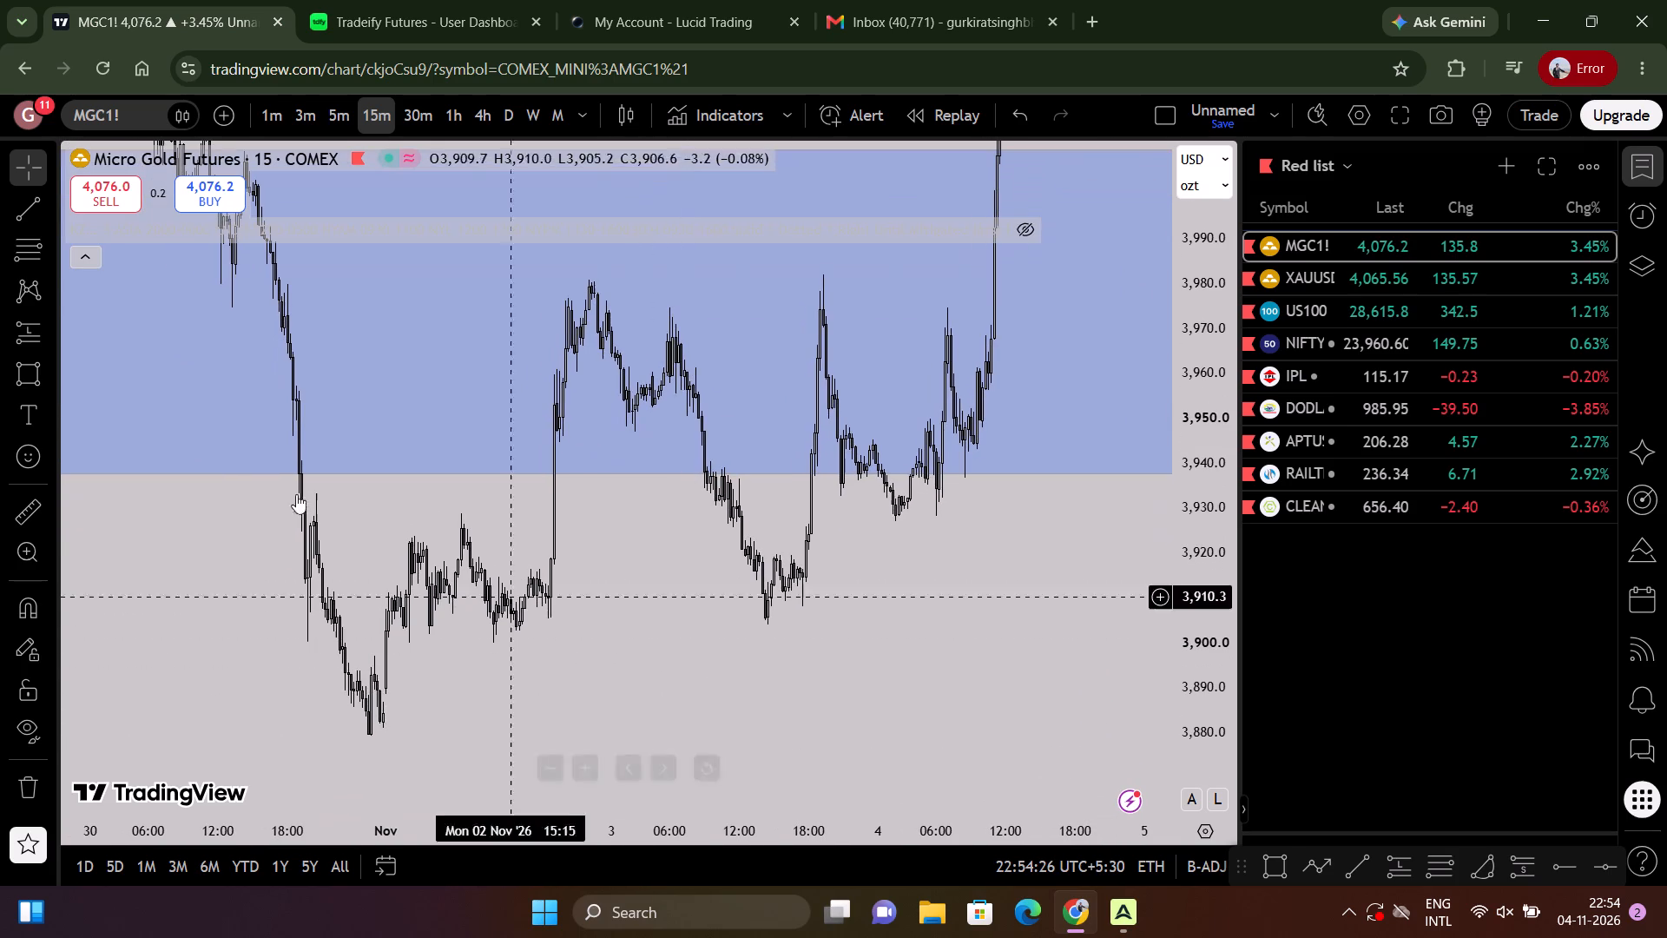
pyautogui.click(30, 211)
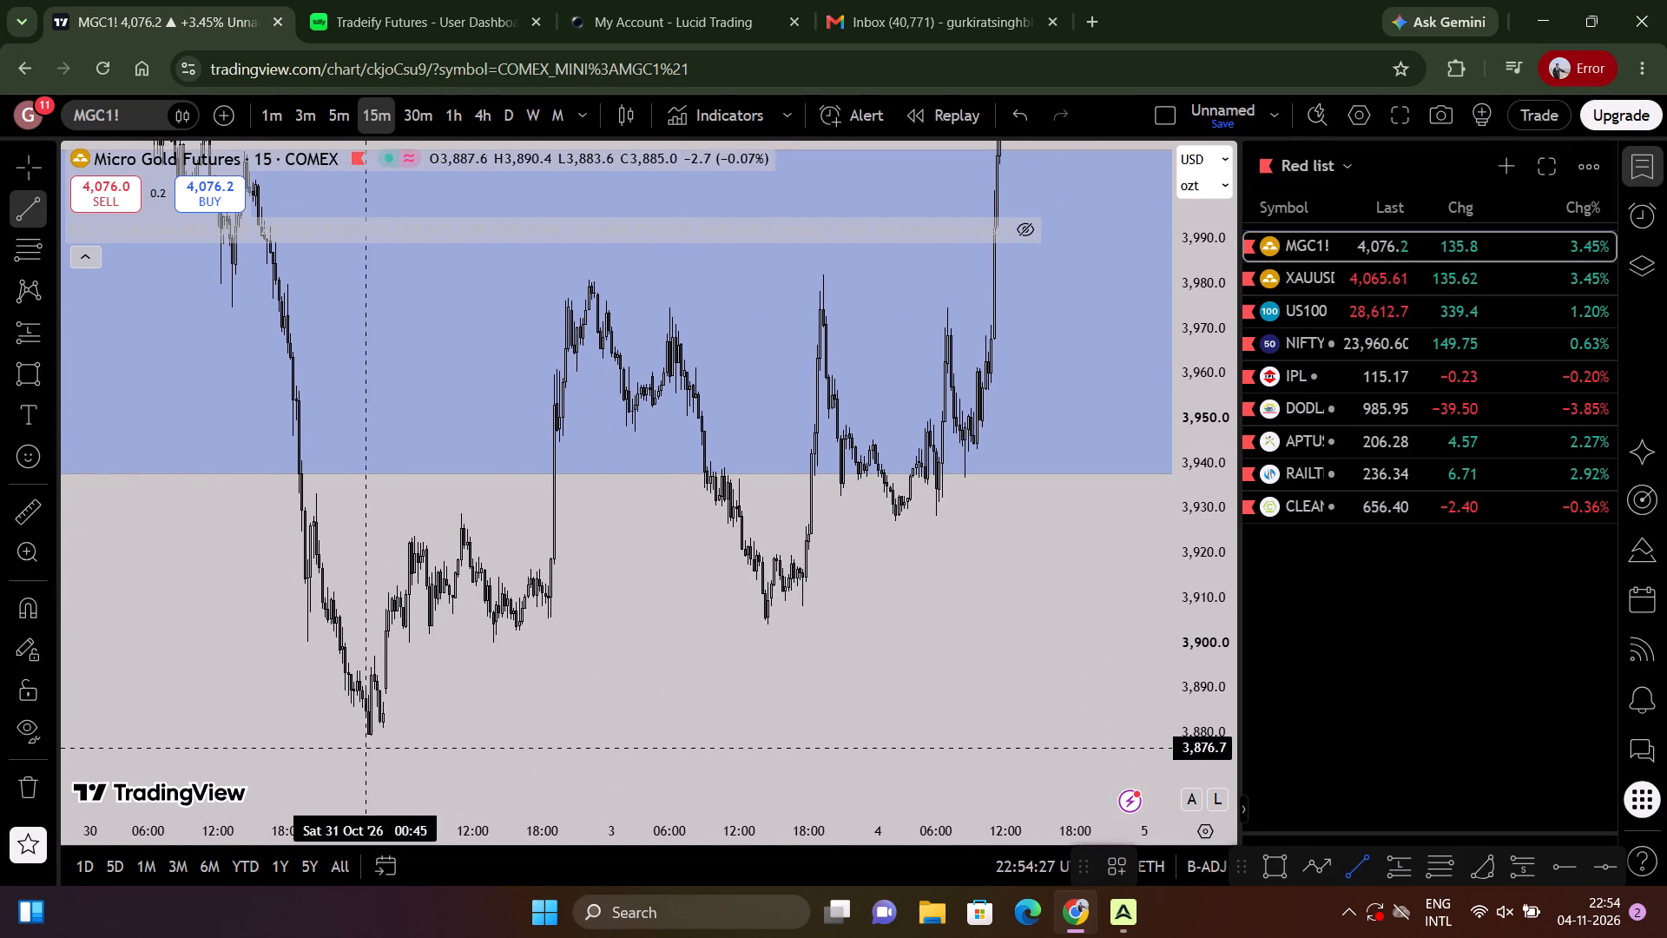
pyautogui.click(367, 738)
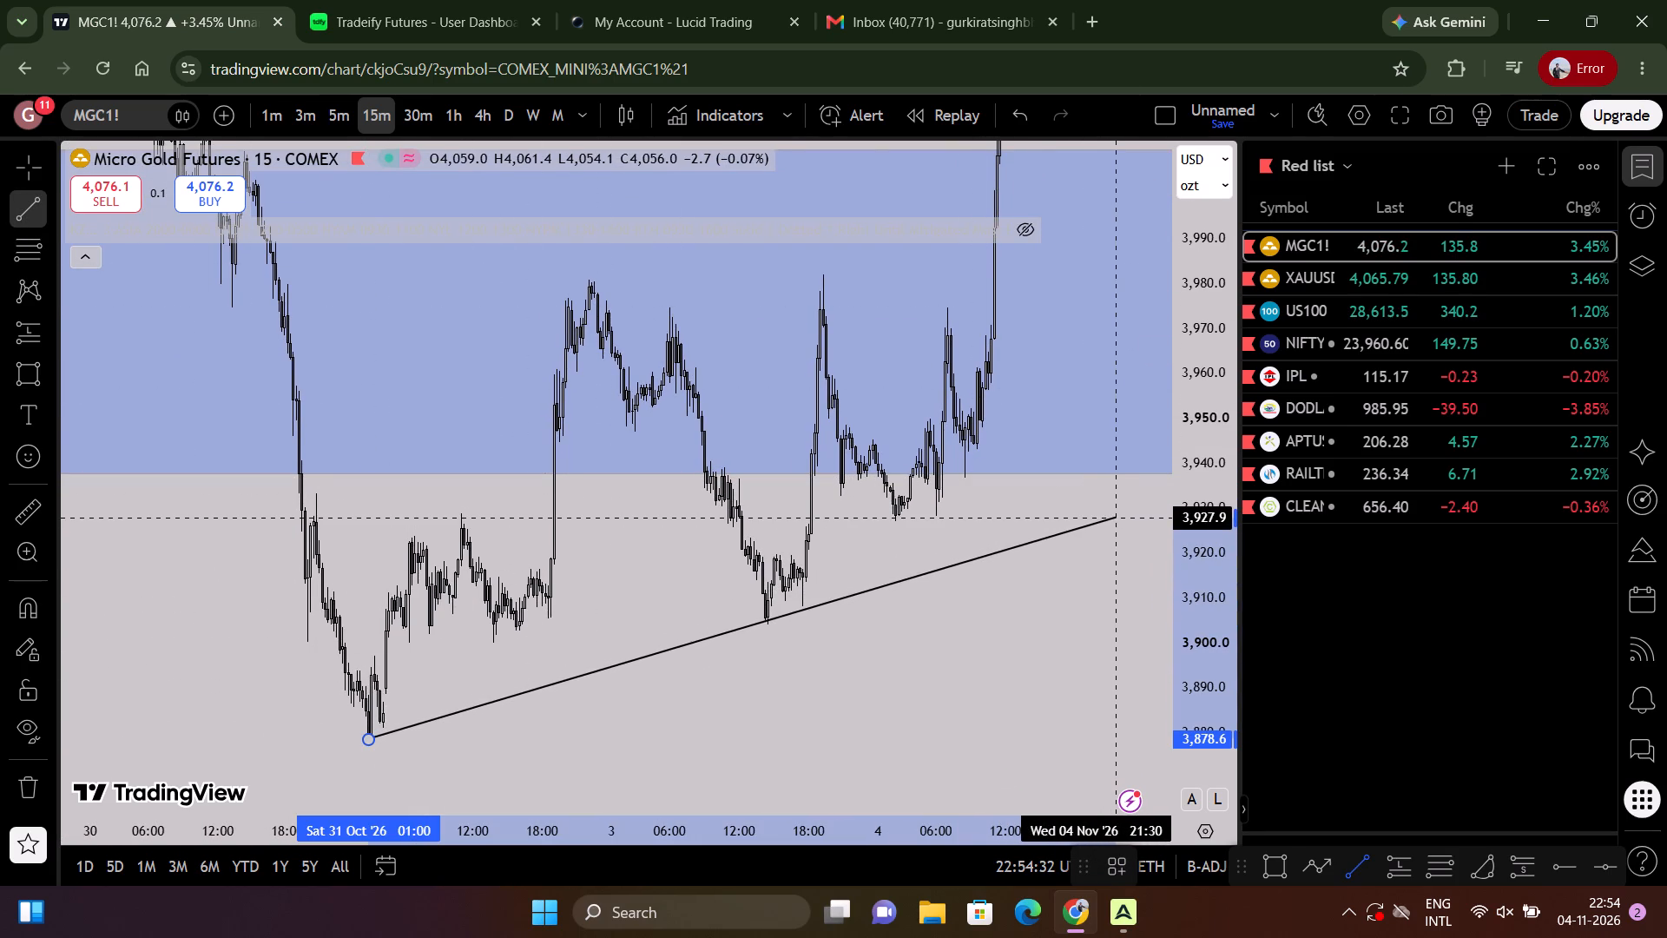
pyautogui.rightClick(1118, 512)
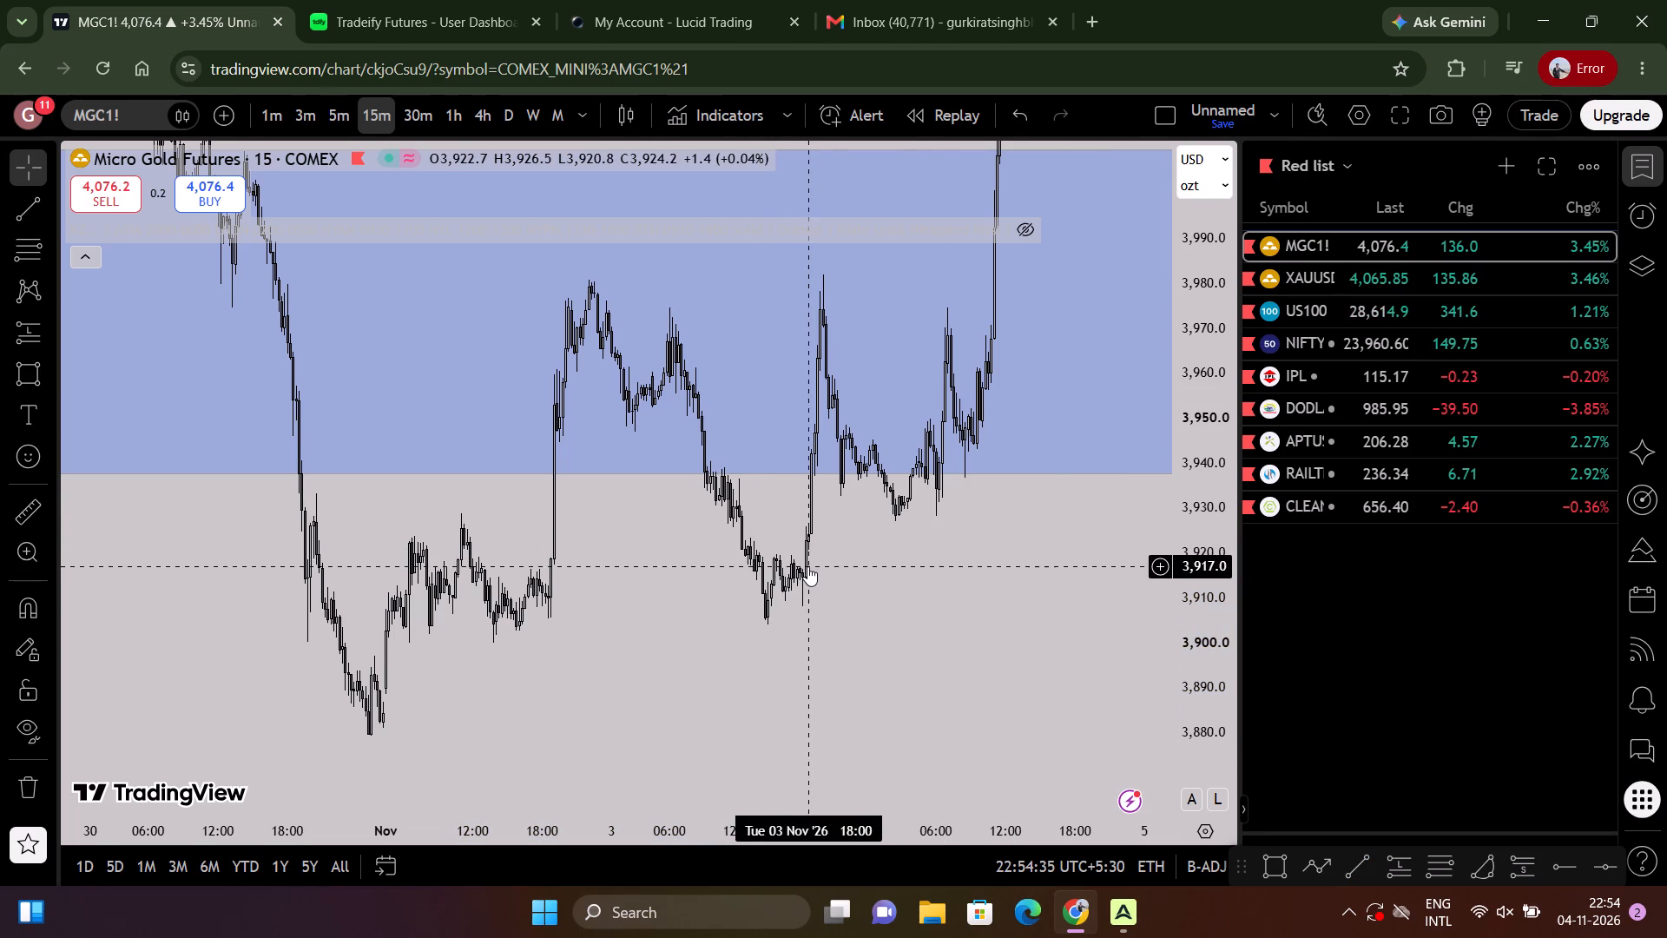
# Review the 15-minute MGC1! price action inside and above the rectangle zone up to the latest candles.
pyautogui.moveTo(906, 572); pyautogui.dragTo(884, 700)
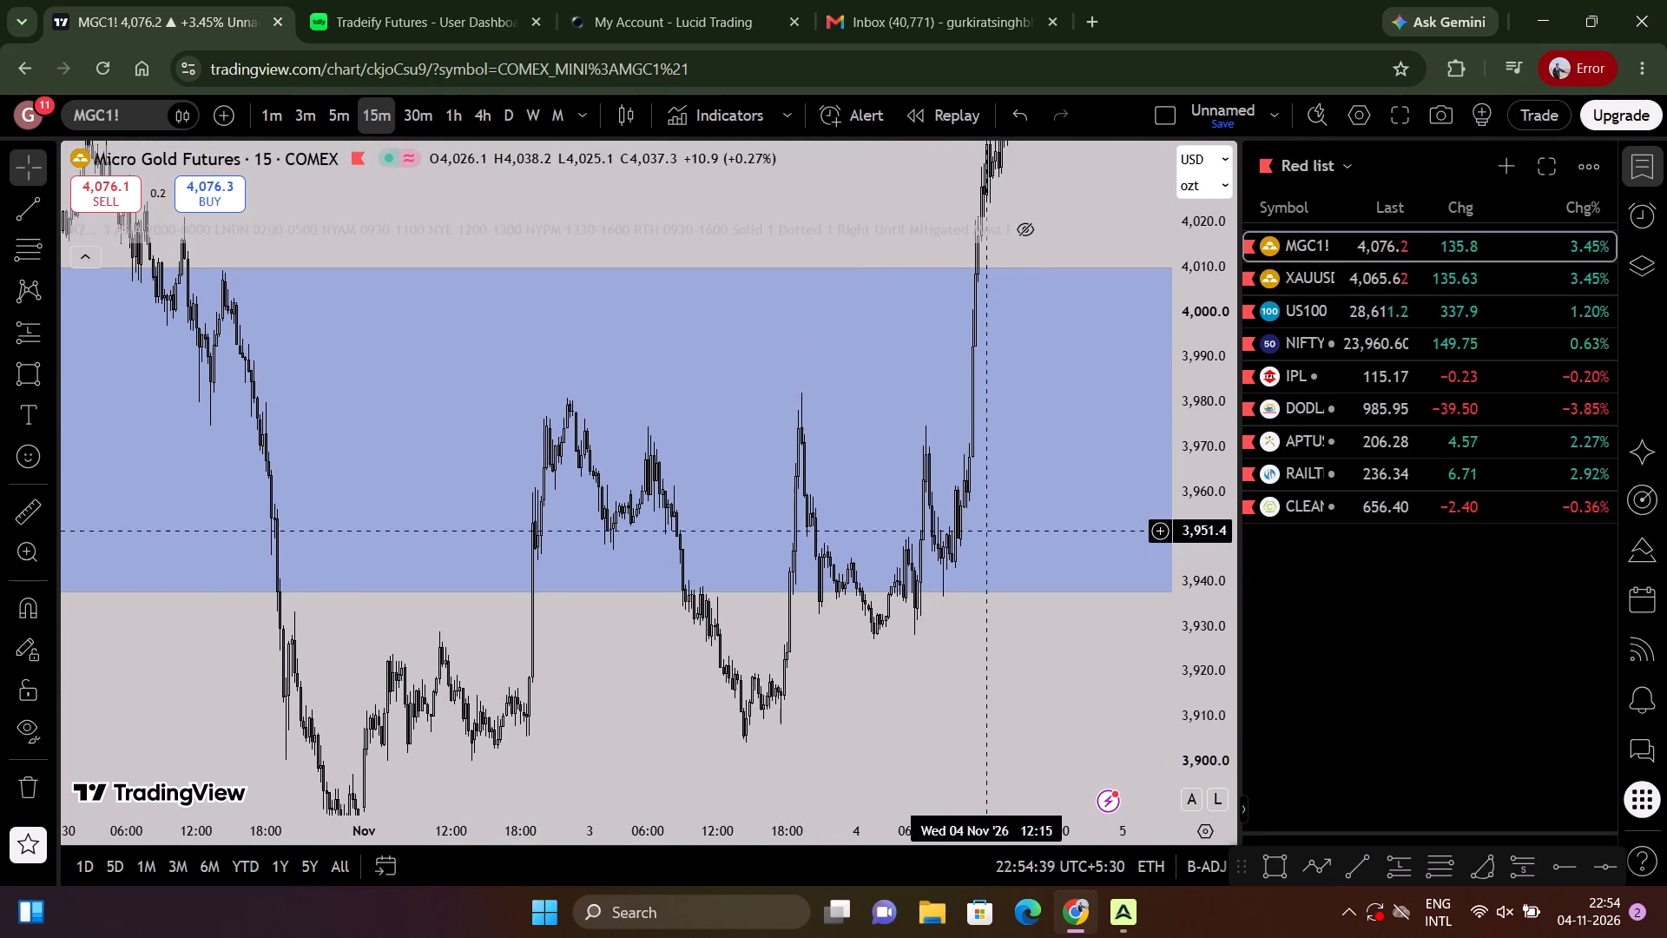
pyautogui.scroll(2, 958, 695)
pyautogui.moveTo(960, 696); pyautogui.dragTo(959, 693)
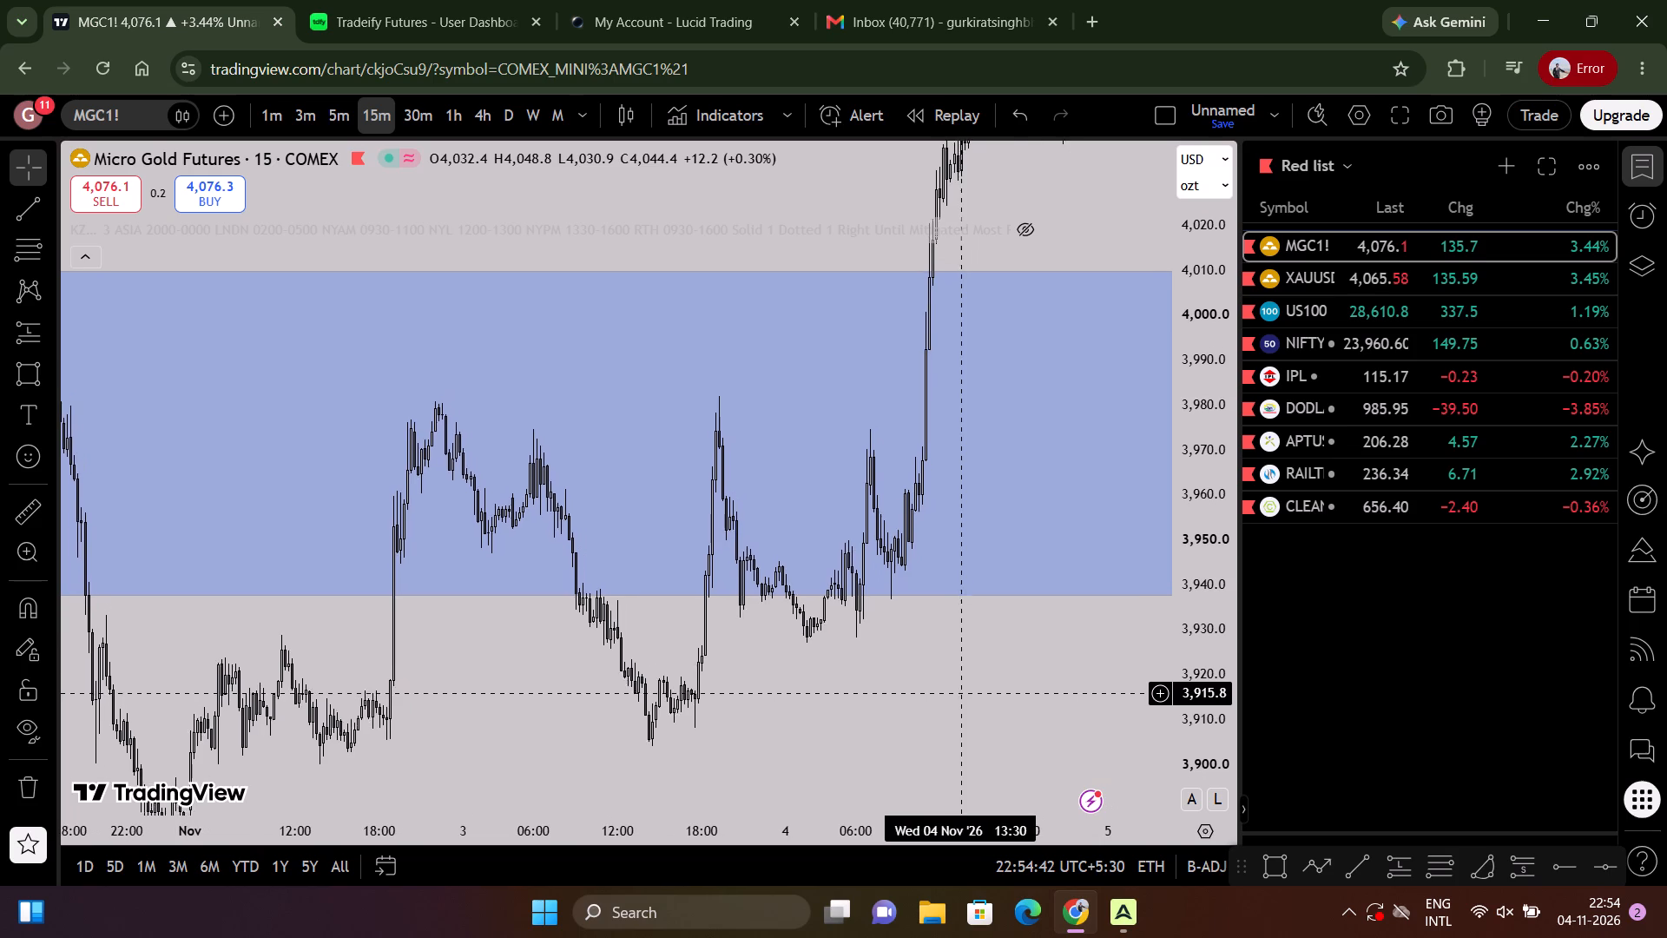
pyautogui.moveTo(959, 693); pyautogui.dragTo(858, 878)
pyautogui.moveTo(1053, 311); pyautogui.dragTo(1018, 578)
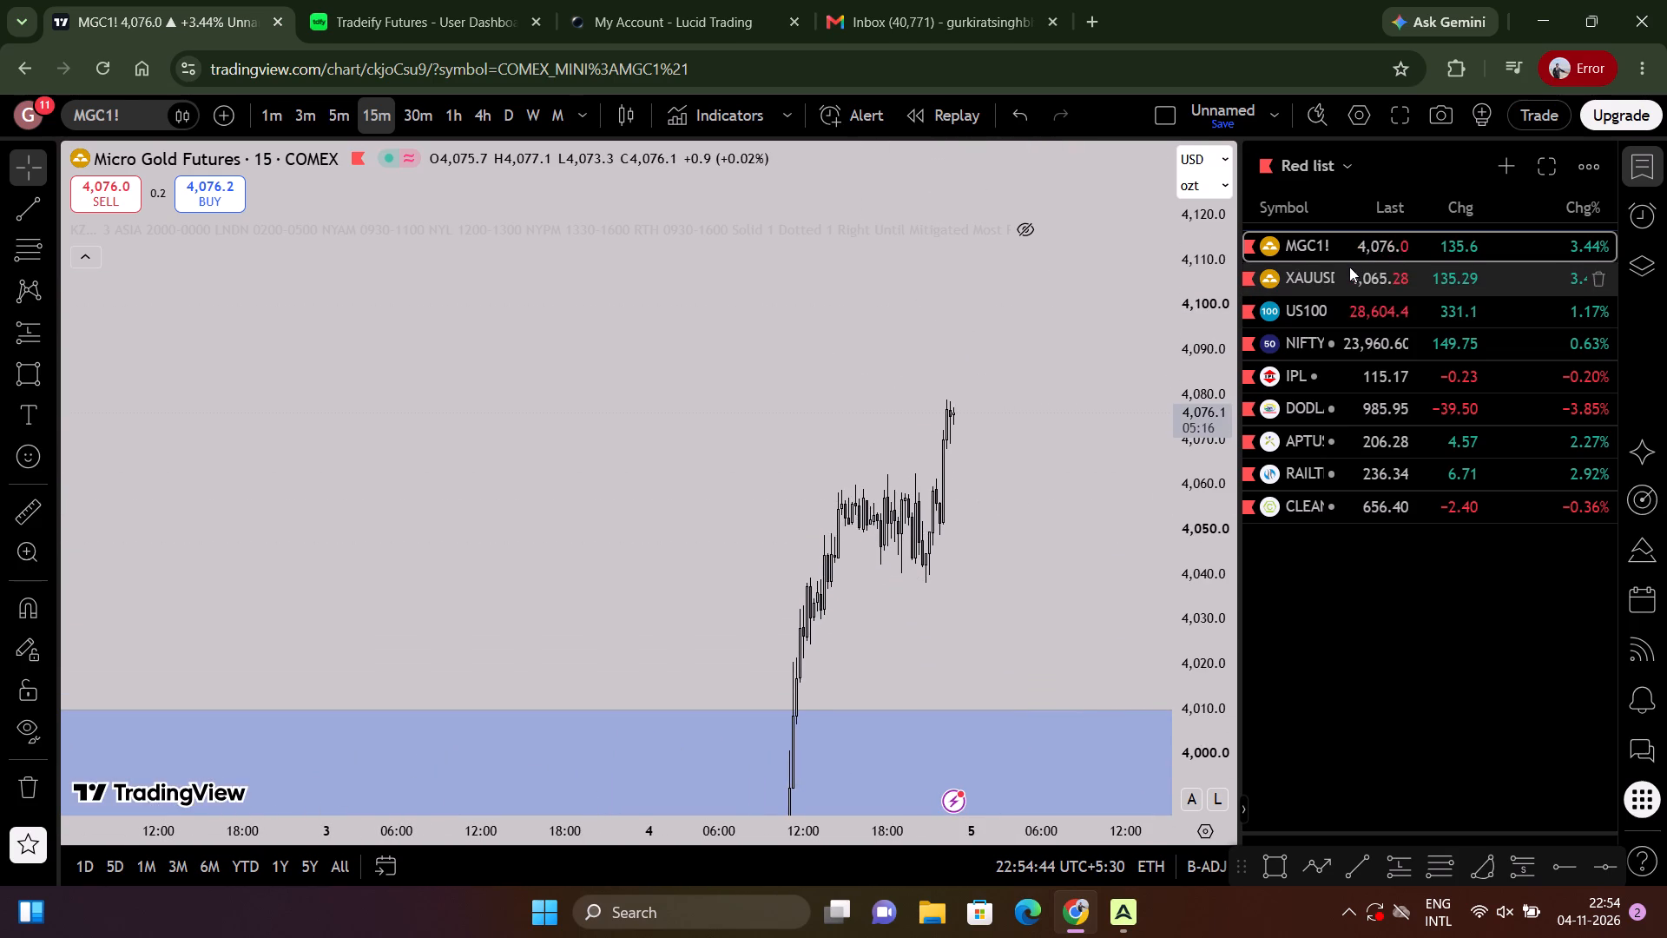
# Open the XAUUSD chart and set it to the 5-minute timeframe.
pyautogui.click(1349, 267)
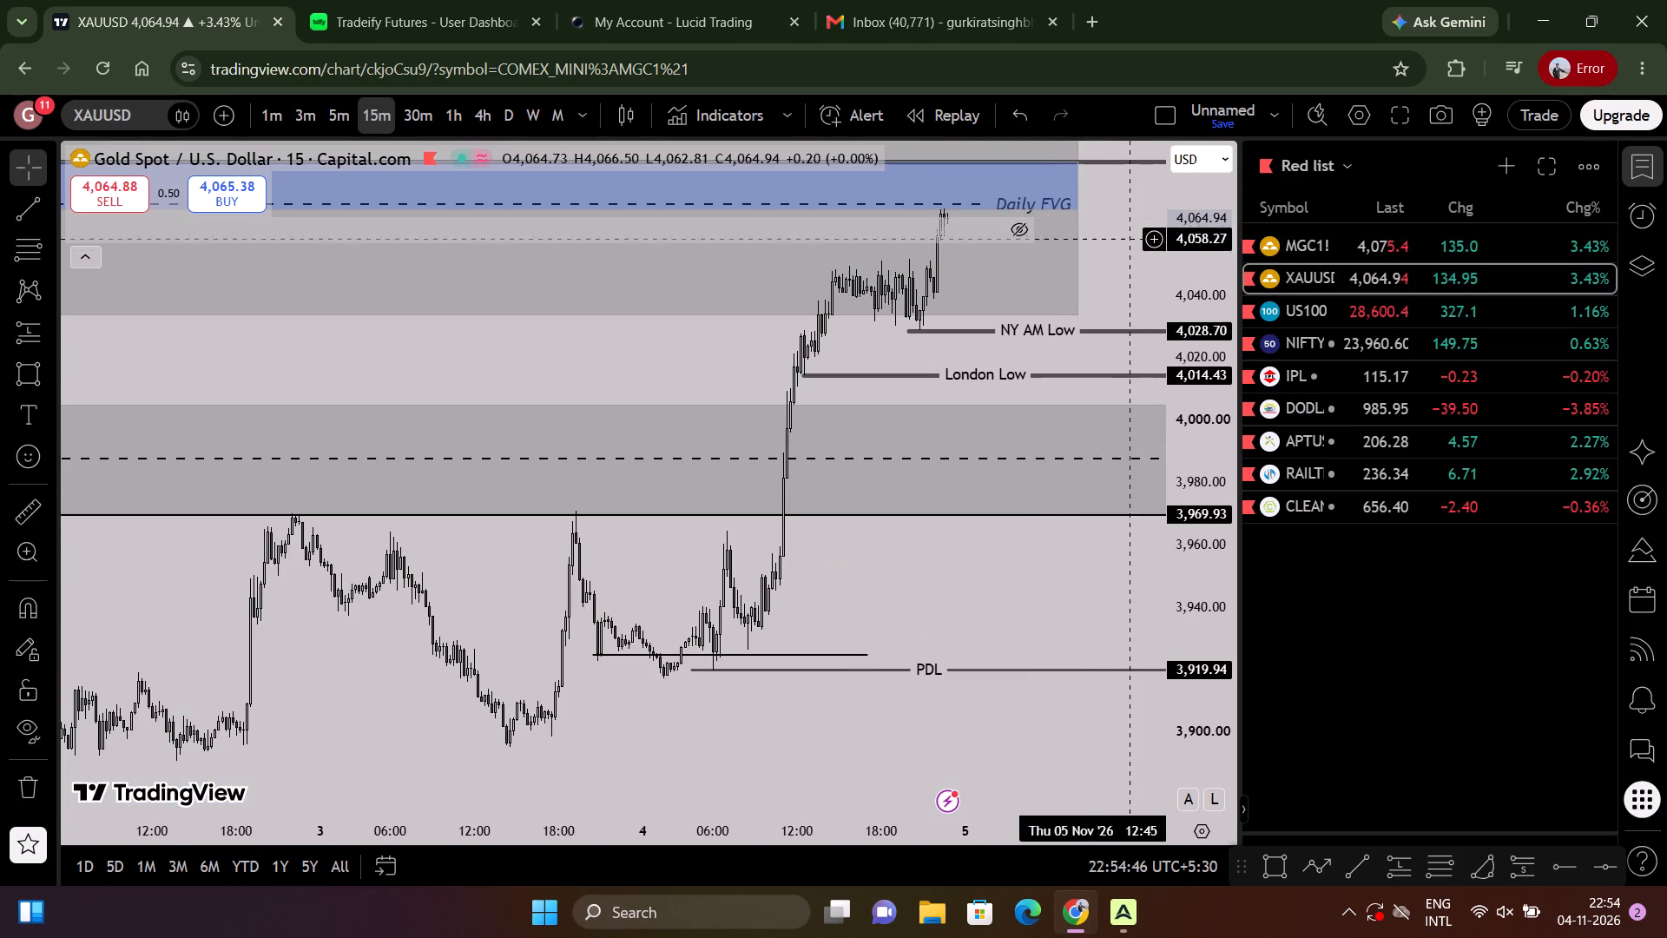
pyautogui.moveTo(1135, 255); pyautogui.dragTo(1120, 434)
pyautogui.moveTo(1183, 640); pyautogui.dragTo(1223, 404)
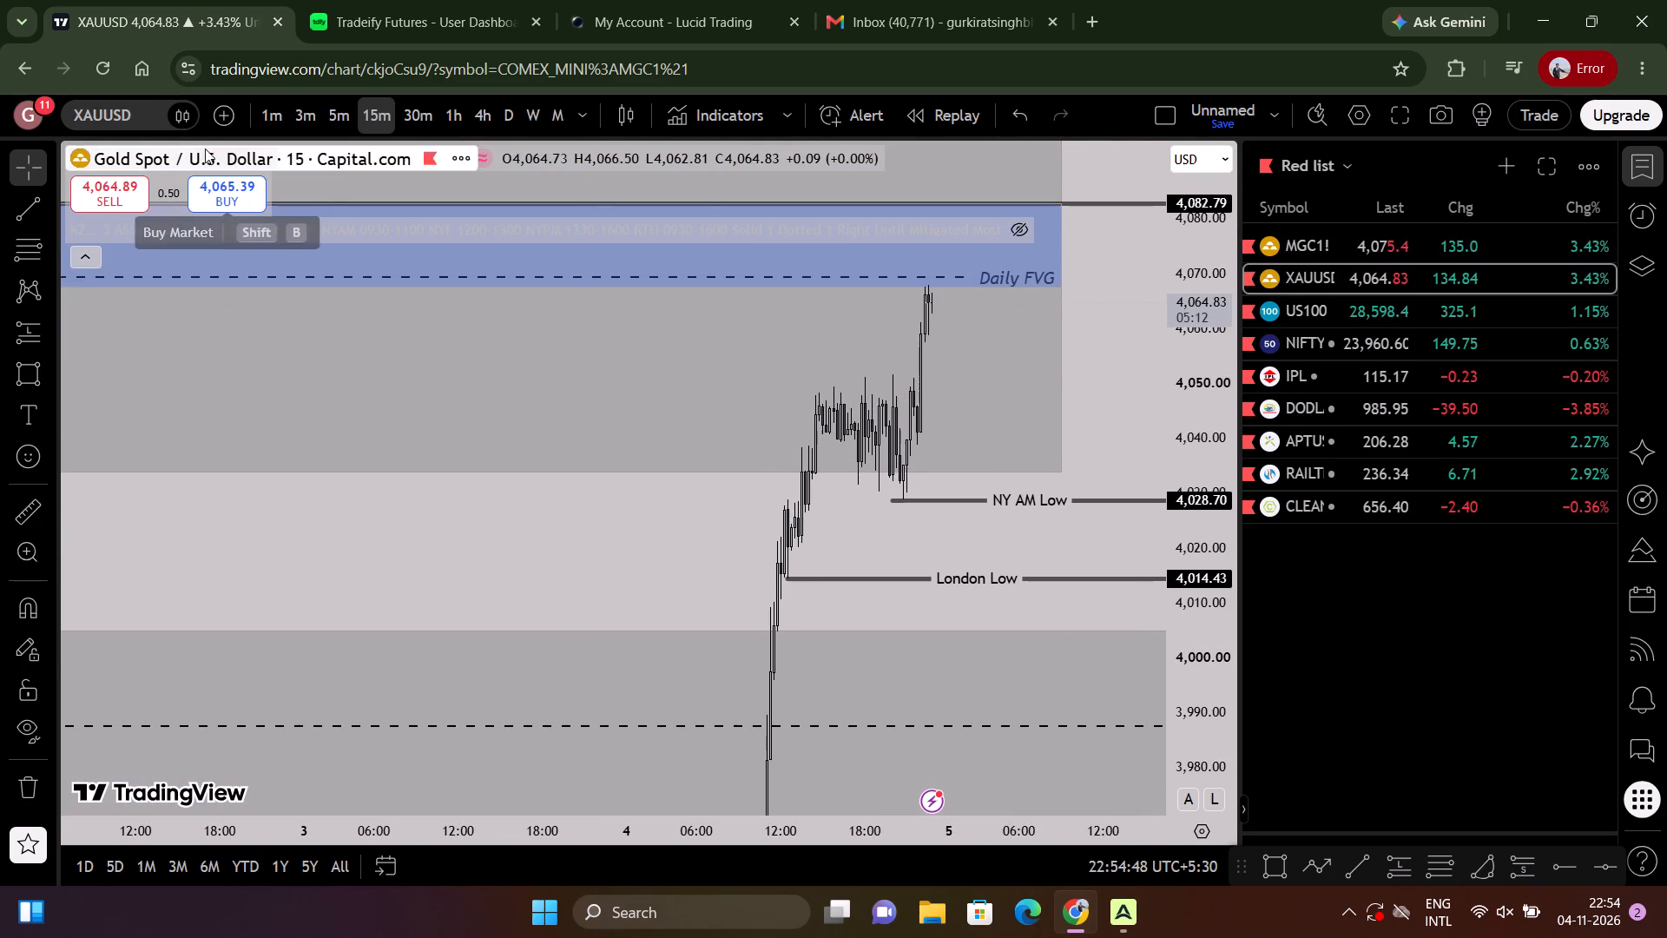
pyautogui.click(331, 108)
pyautogui.moveTo(973, 386); pyautogui.dragTo(965, 466)
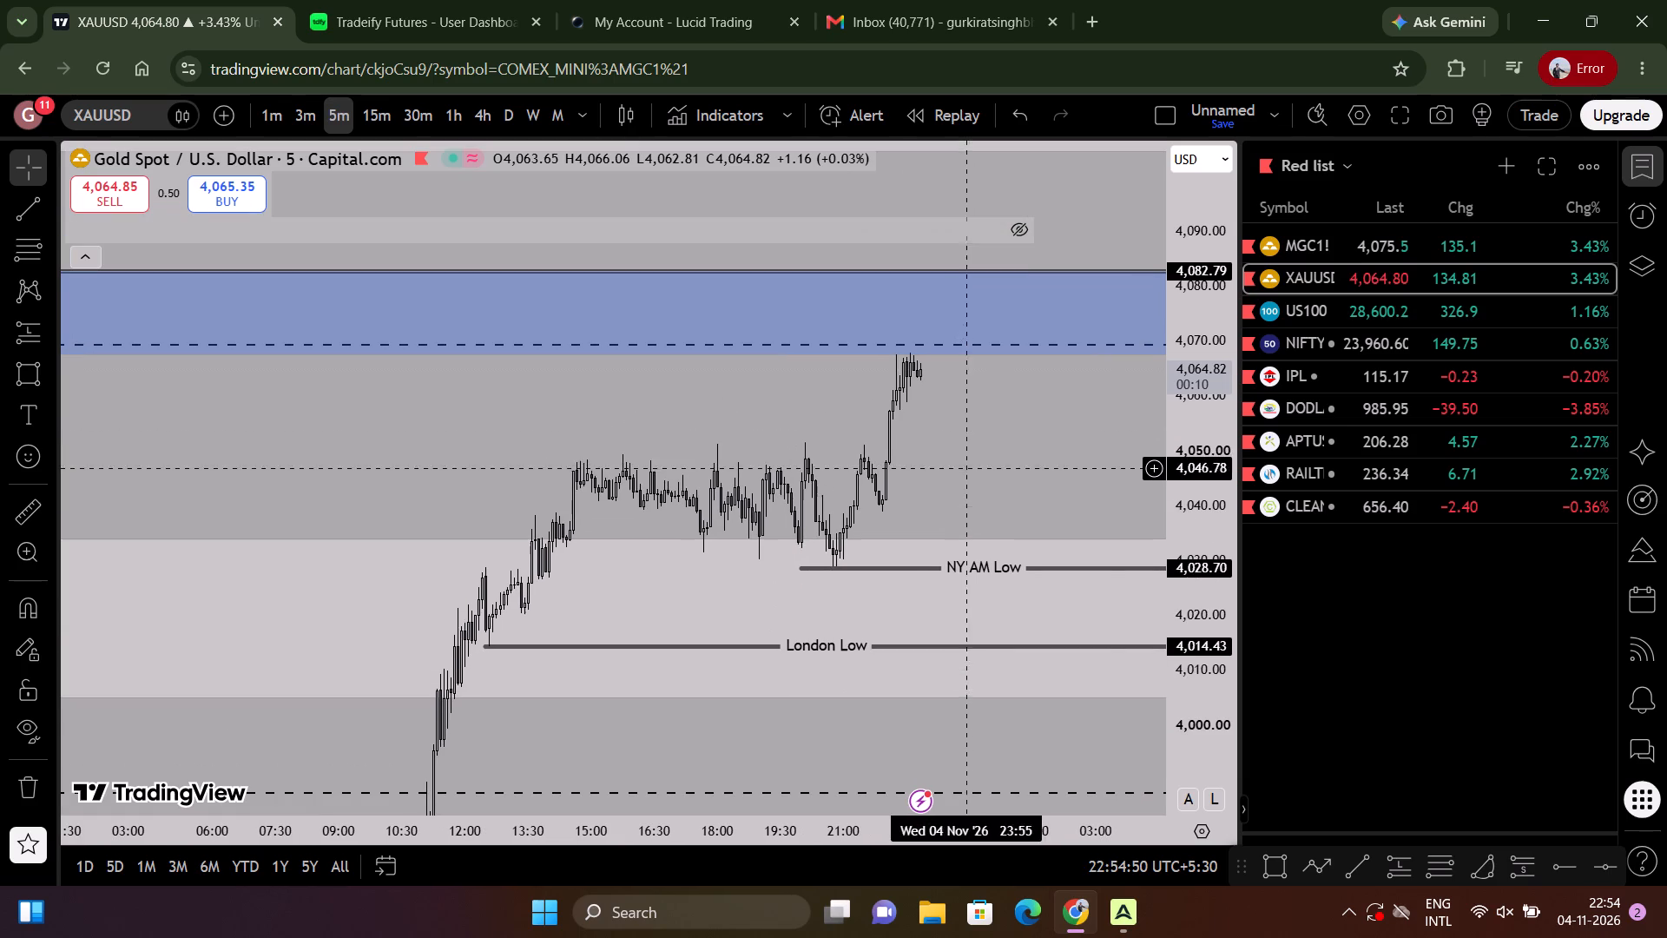
# Move the unlabelled horizontal line just above PDL on XAUUSD to about 3,926.35, starting at 08:00 on 4 November.
pyautogui.moveTo(1222, 640); pyautogui.dragTo(1201, 583)
pyautogui.scroll(-2, 1056, 634)
pyautogui.moveTo(1055, 636); pyautogui.dragTo(1044, 318)
pyautogui.scroll(-5, 1089, 483)
pyautogui.scroll(5, 1005, 725)
pyautogui.moveTo(924, 742); pyautogui.dragTo(1172, 502)
pyautogui.scroll(-6, 572, 477)
pyautogui.scroll(-5, 872, 656)
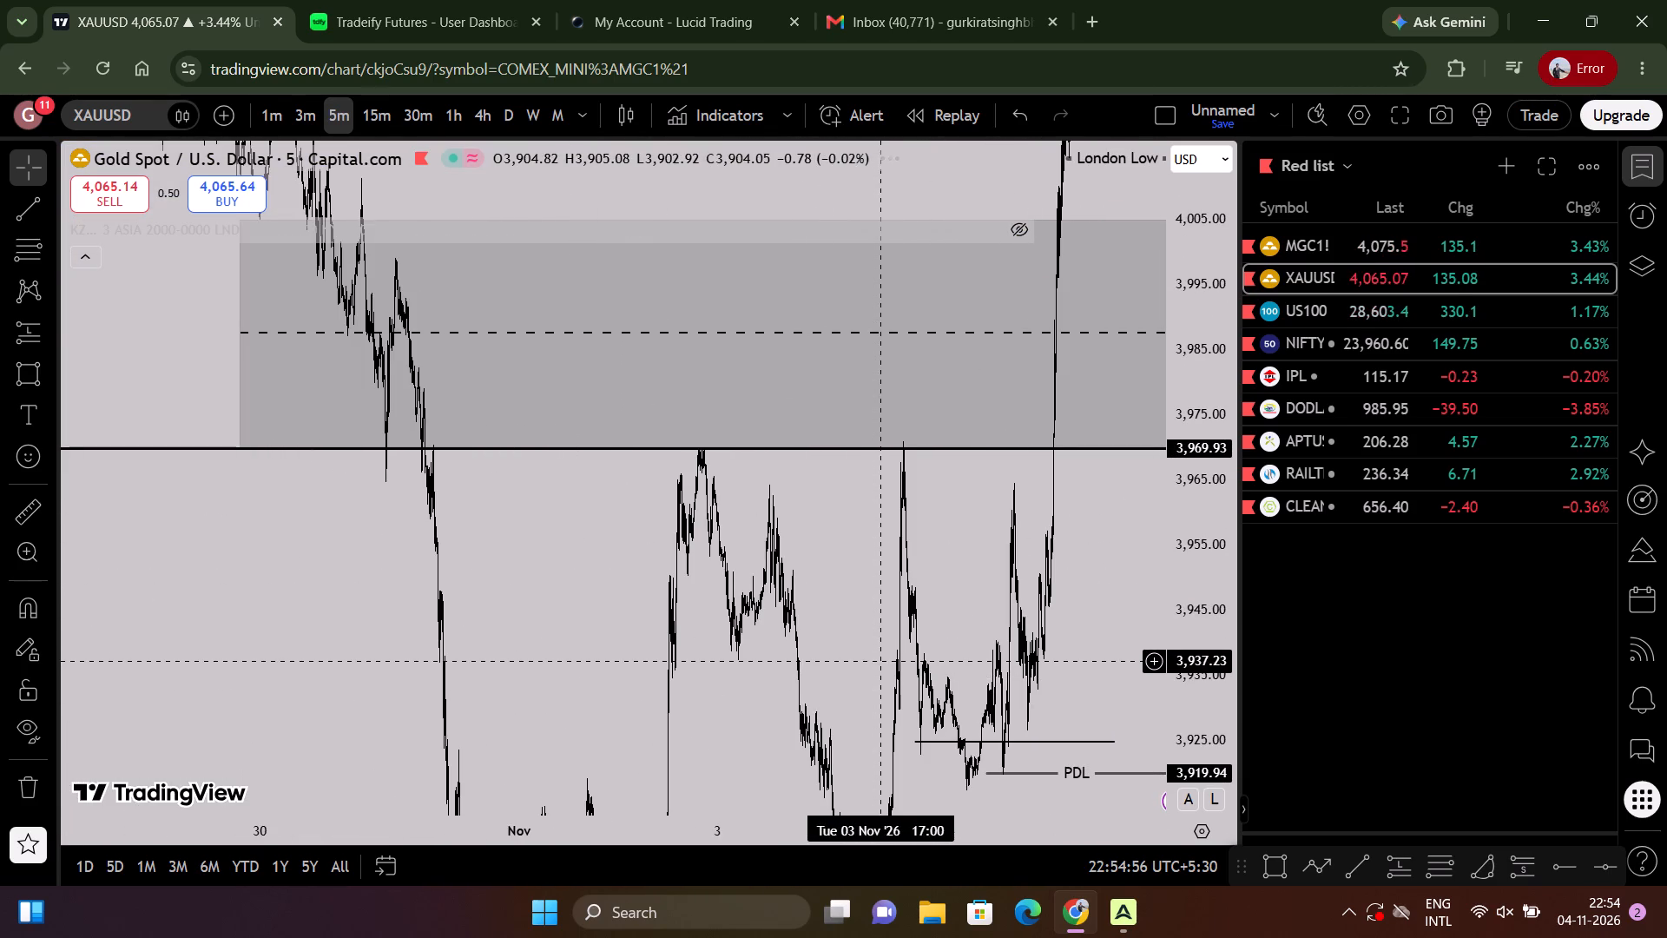
pyautogui.scroll(15, 880, 660)
pyautogui.moveTo(922, 650); pyautogui.dragTo(981, 505)
pyautogui.scroll(-4, 751, 574)
pyautogui.moveTo(756, 603); pyautogui.dragTo(1130, 588)
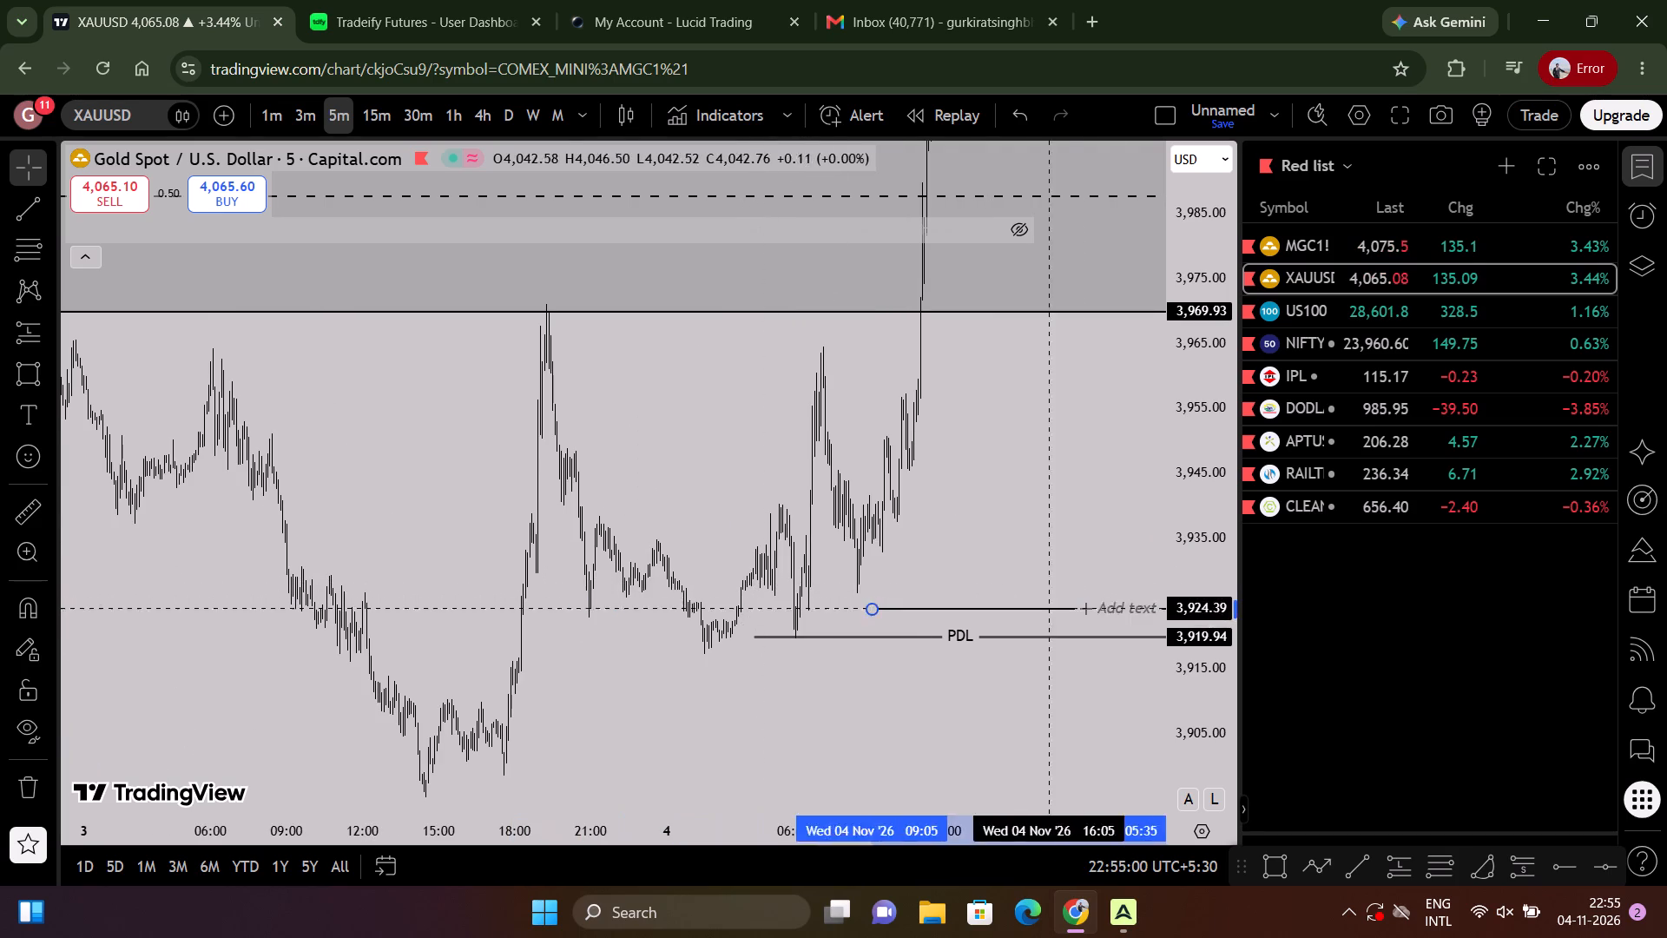
pyautogui.moveTo(1130, 588); pyautogui.dragTo(1022, 593)
# Examine 5-minute XAUUSD price action from the moved line up through London Low and NY AM Low to the blue zone.
pyautogui.scroll(3, 1025, 585)
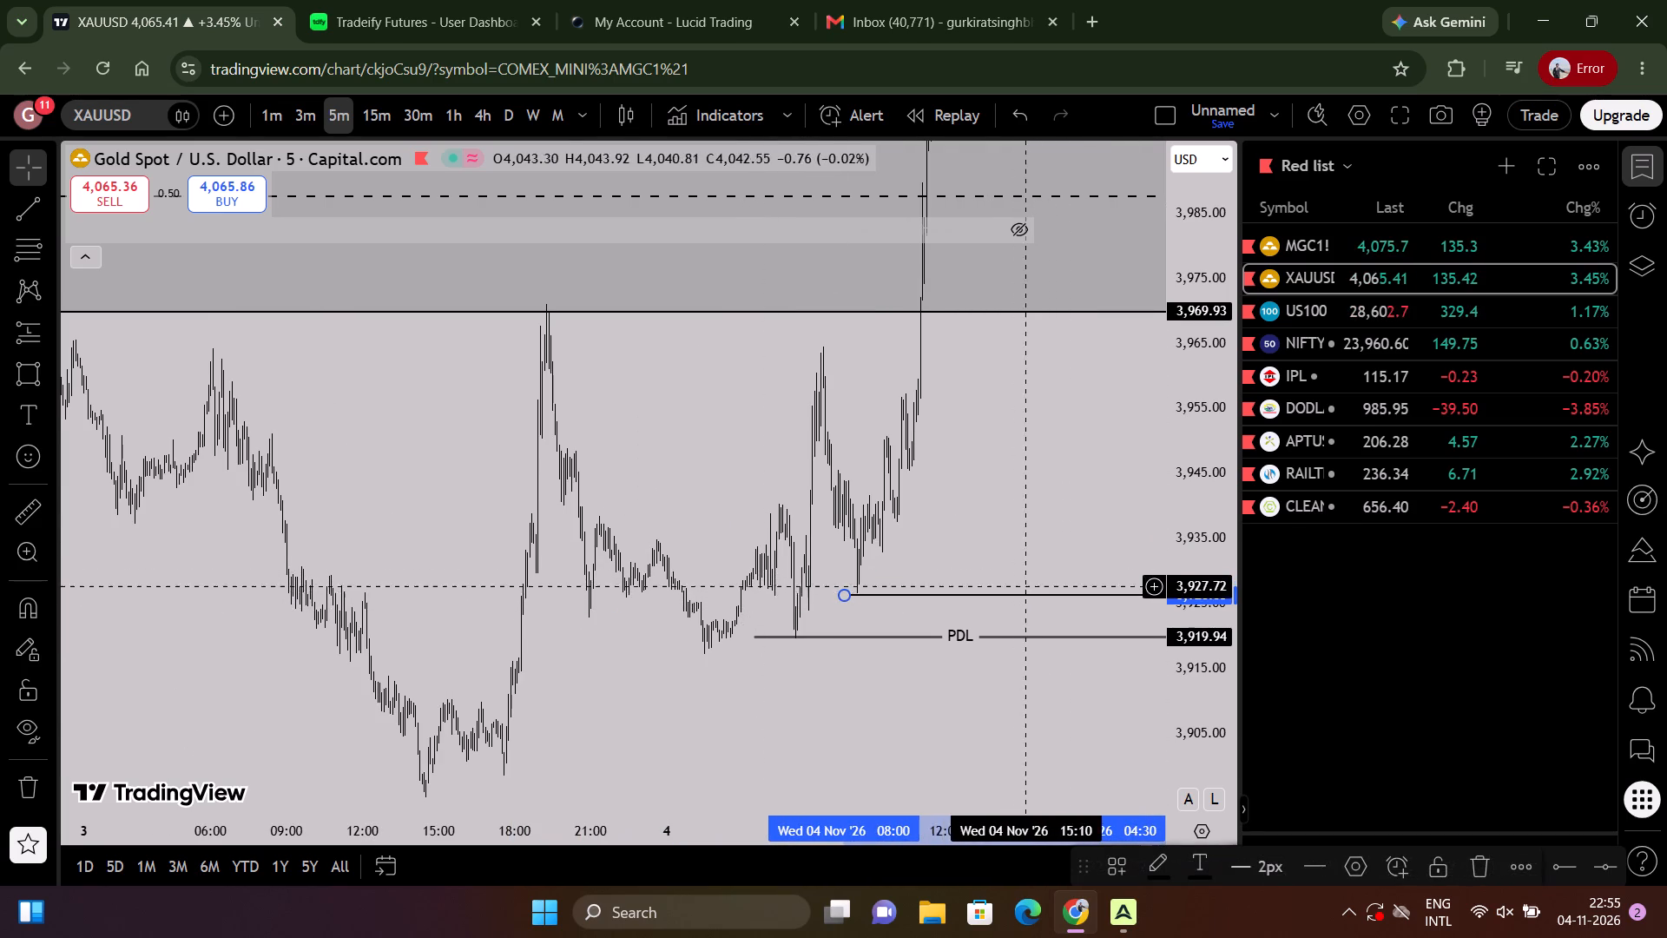
pyautogui.scroll(4, 1025, 585)
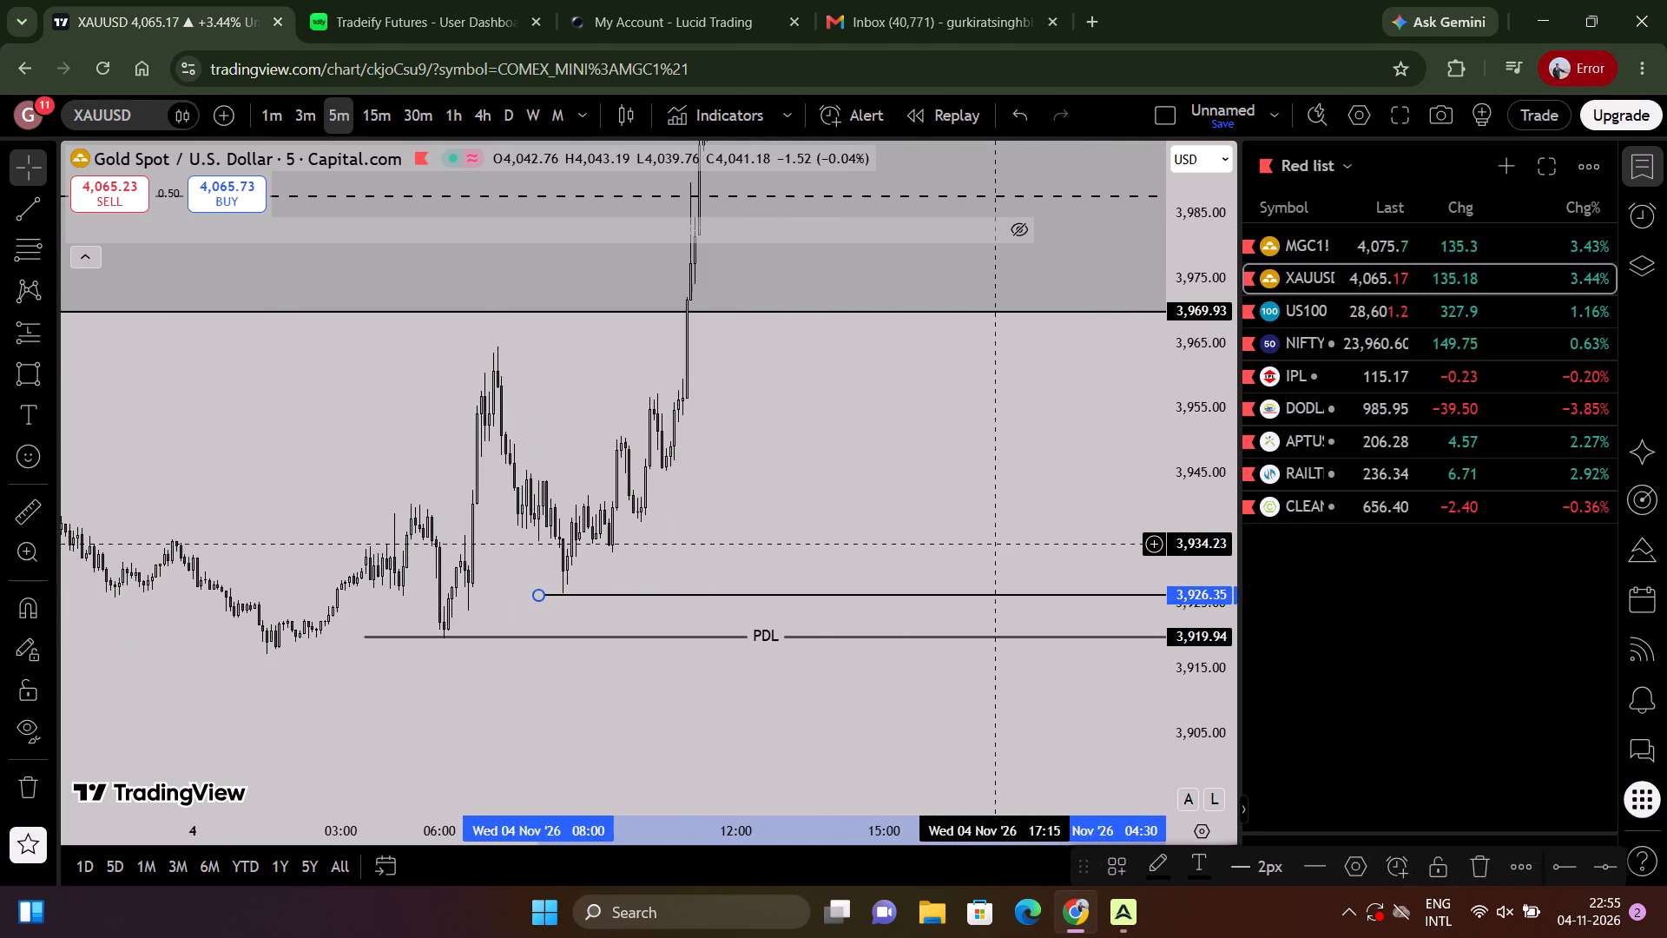
pyautogui.scroll(-2, 994, 544)
pyautogui.moveTo(978, 495); pyautogui.dragTo(970, 852)
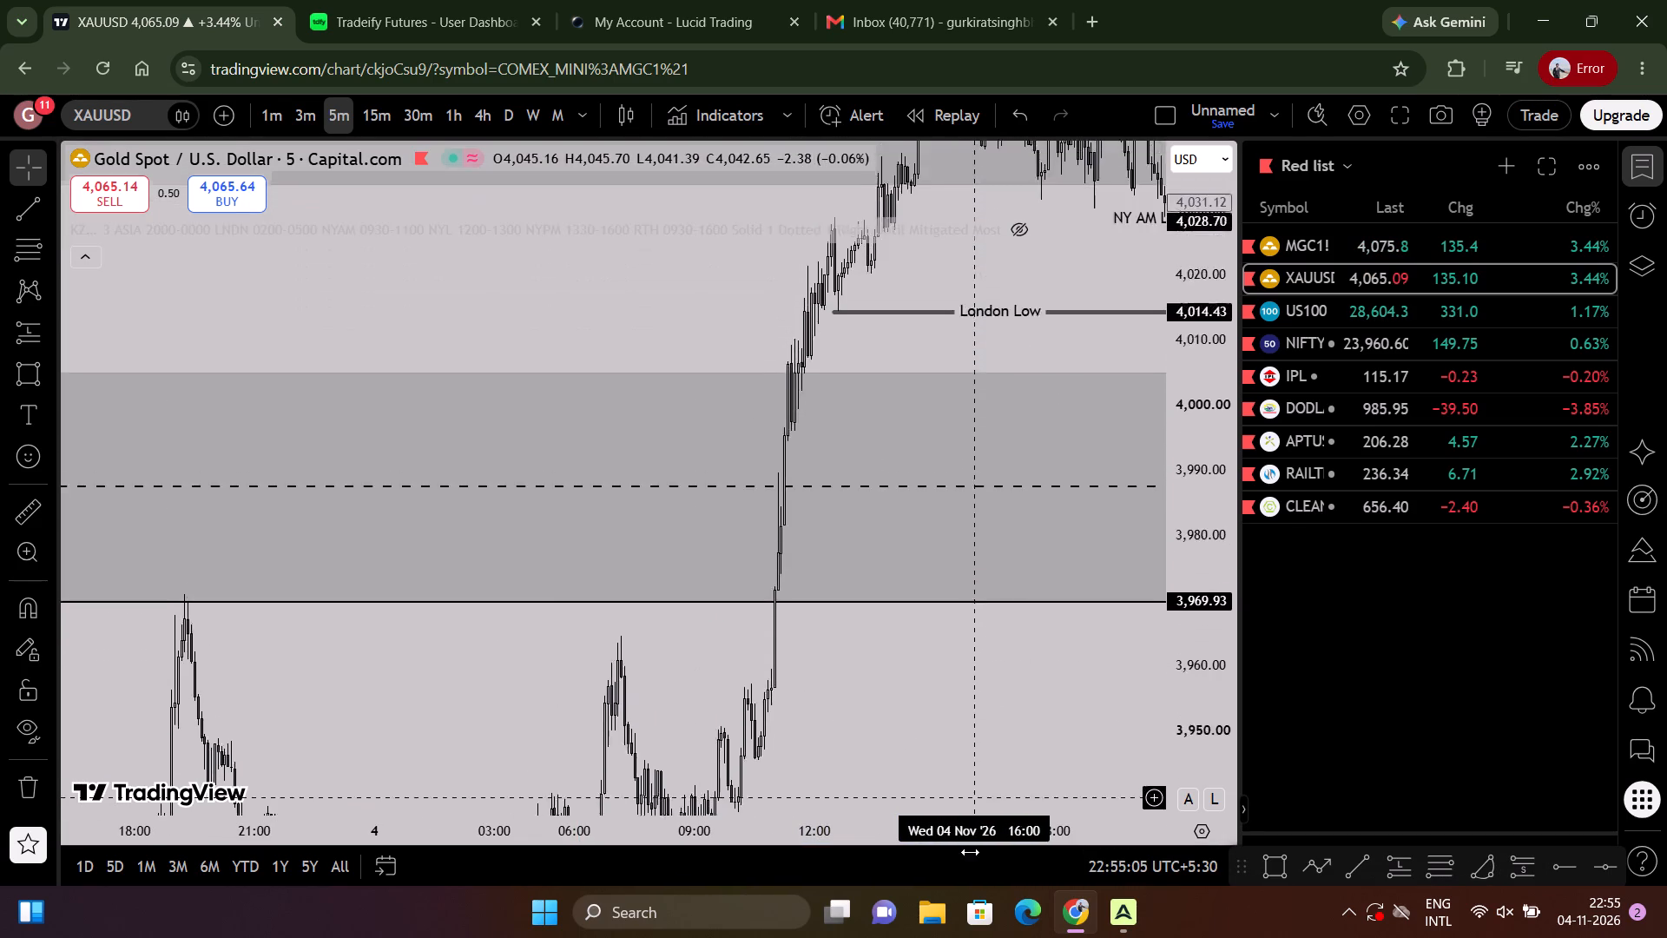
pyautogui.moveTo(970, 852); pyautogui.dragTo(965, 869)
pyautogui.moveTo(976, 308); pyautogui.dragTo(720, 567)
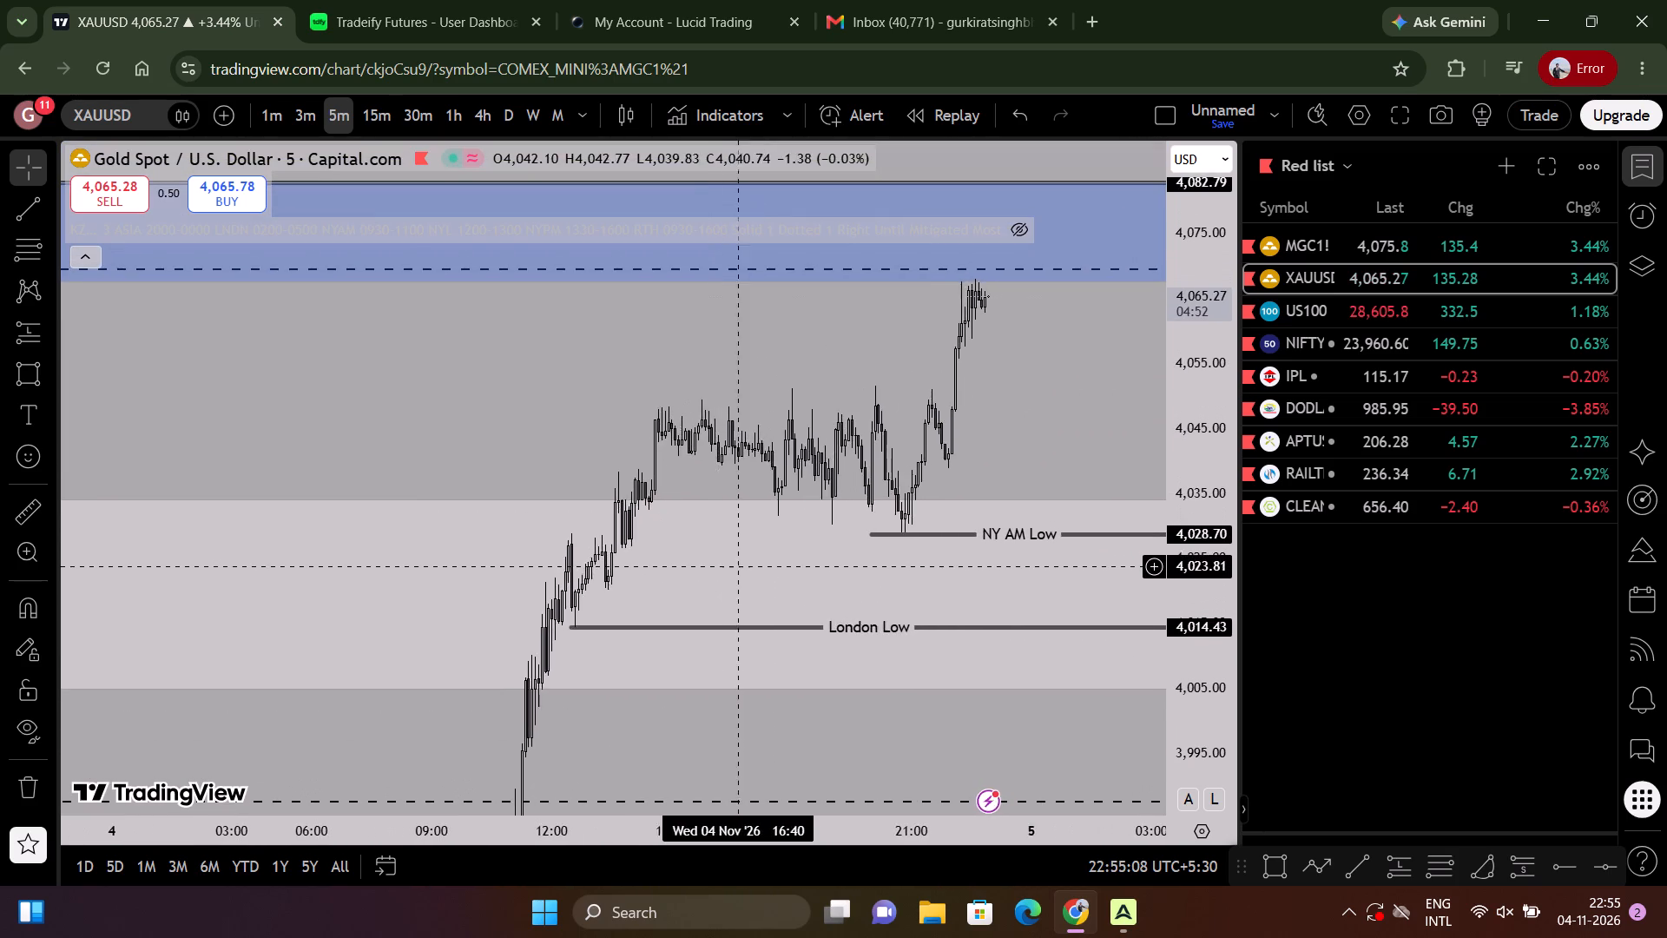
pyautogui.scroll(4, 855, 565)
pyautogui.moveTo(890, 570); pyautogui.dragTo(920, 672)
pyautogui.moveTo(1207, 696); pyautogui.dragTo(1208, 571)
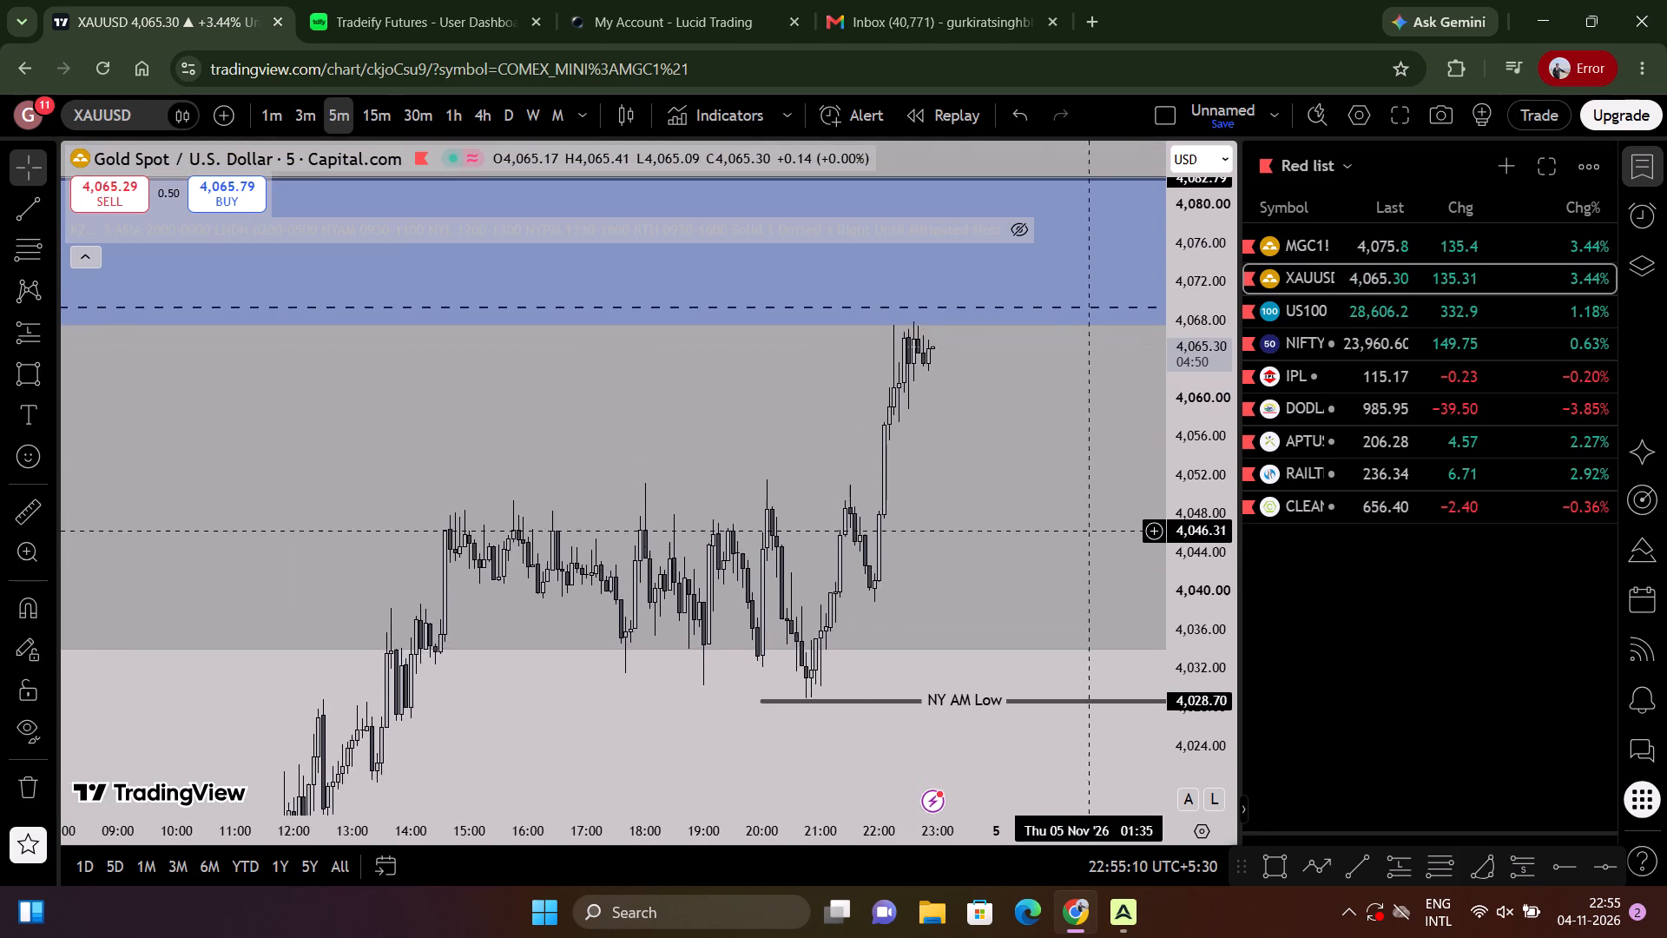
pyautogui.scroll(4, 1079, 529)
# Switch the chart from XAUUSD to US100.
pyautogui.click(1400, 246)
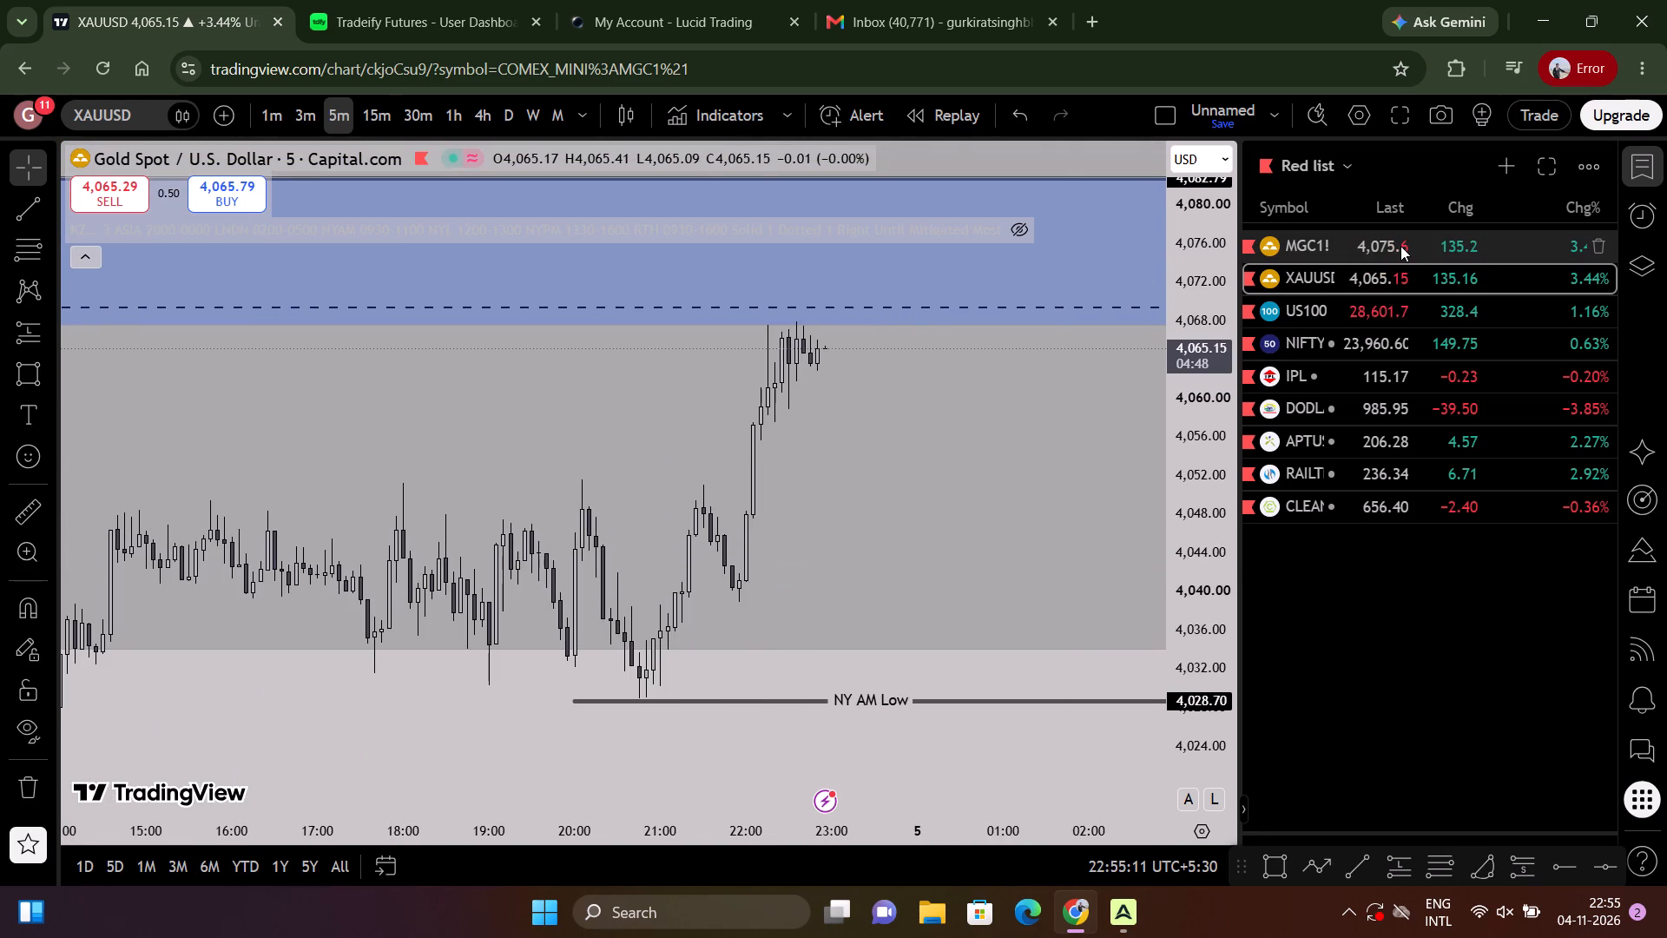
pyautogui.click(1400, 246)
pyautogui.click(1412, 302)
# Shorten the thin grey zone near 28,120 on 5-minute US100 so it starts at about 12:30 on 4 November.
pyautogui.scroll(-5, 952, 340)
pyautogui.moveTo(1183, 320); pyautogui.dragTo(1085, 674)
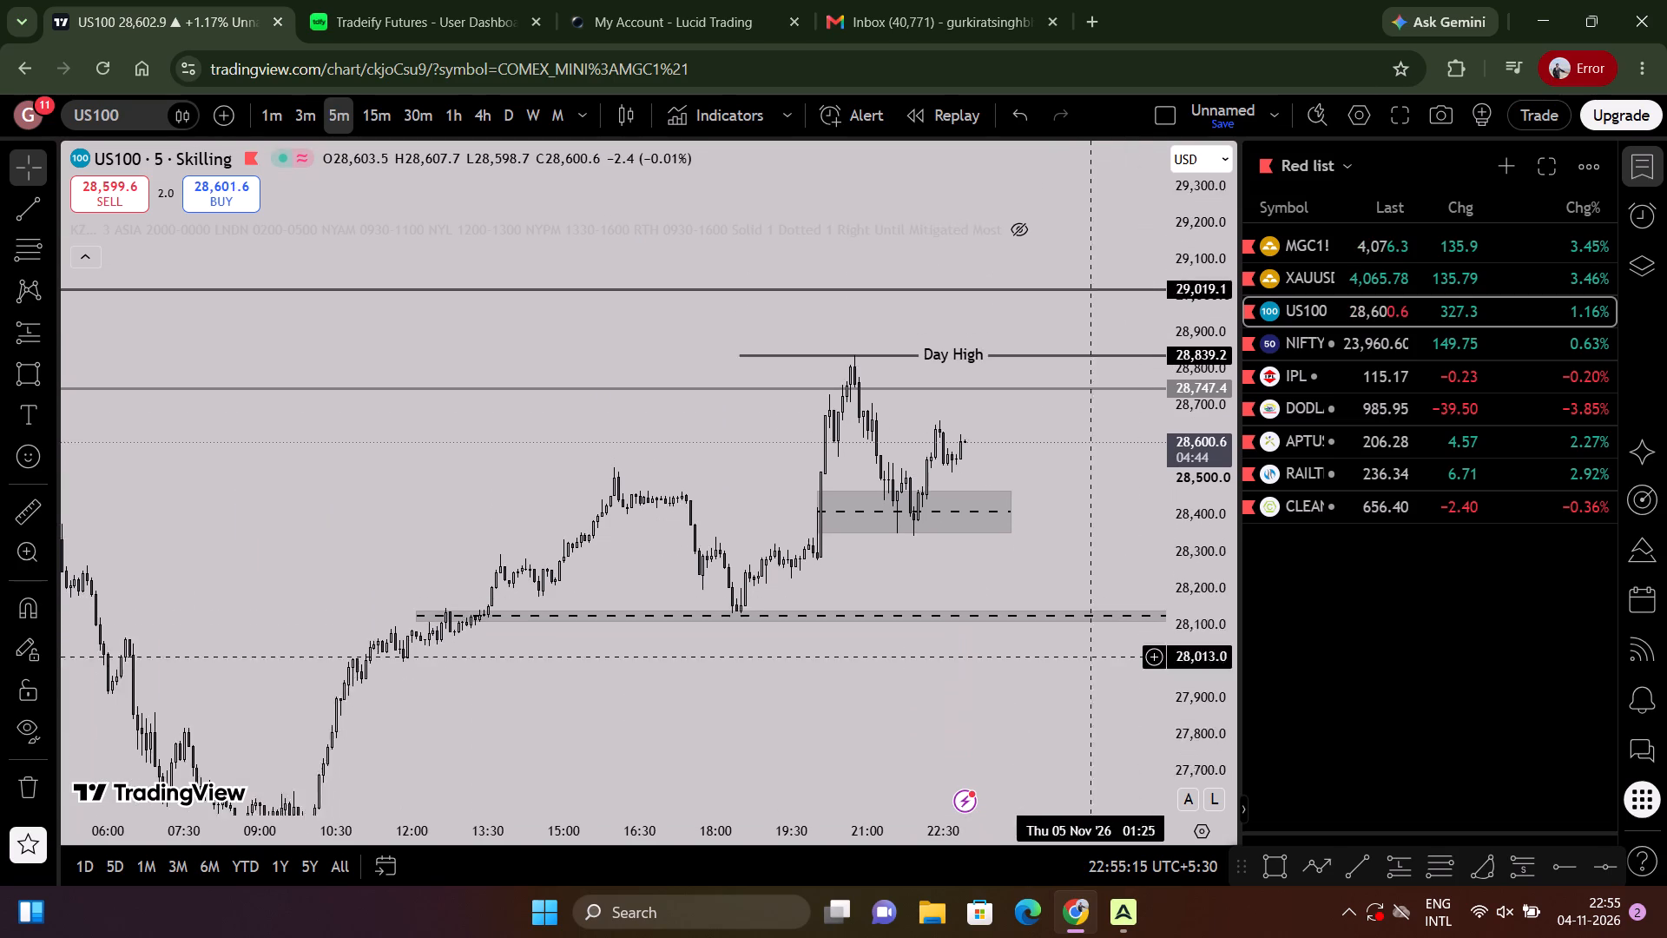
pyautogui.moveTo(1085, 674); pyautogui.dragTo(1090, 576)
pyautogui.scroll(-4, 875, 526)
pyautogui.moveTo(706, 510); pyautogui.dragTo(727, 398)
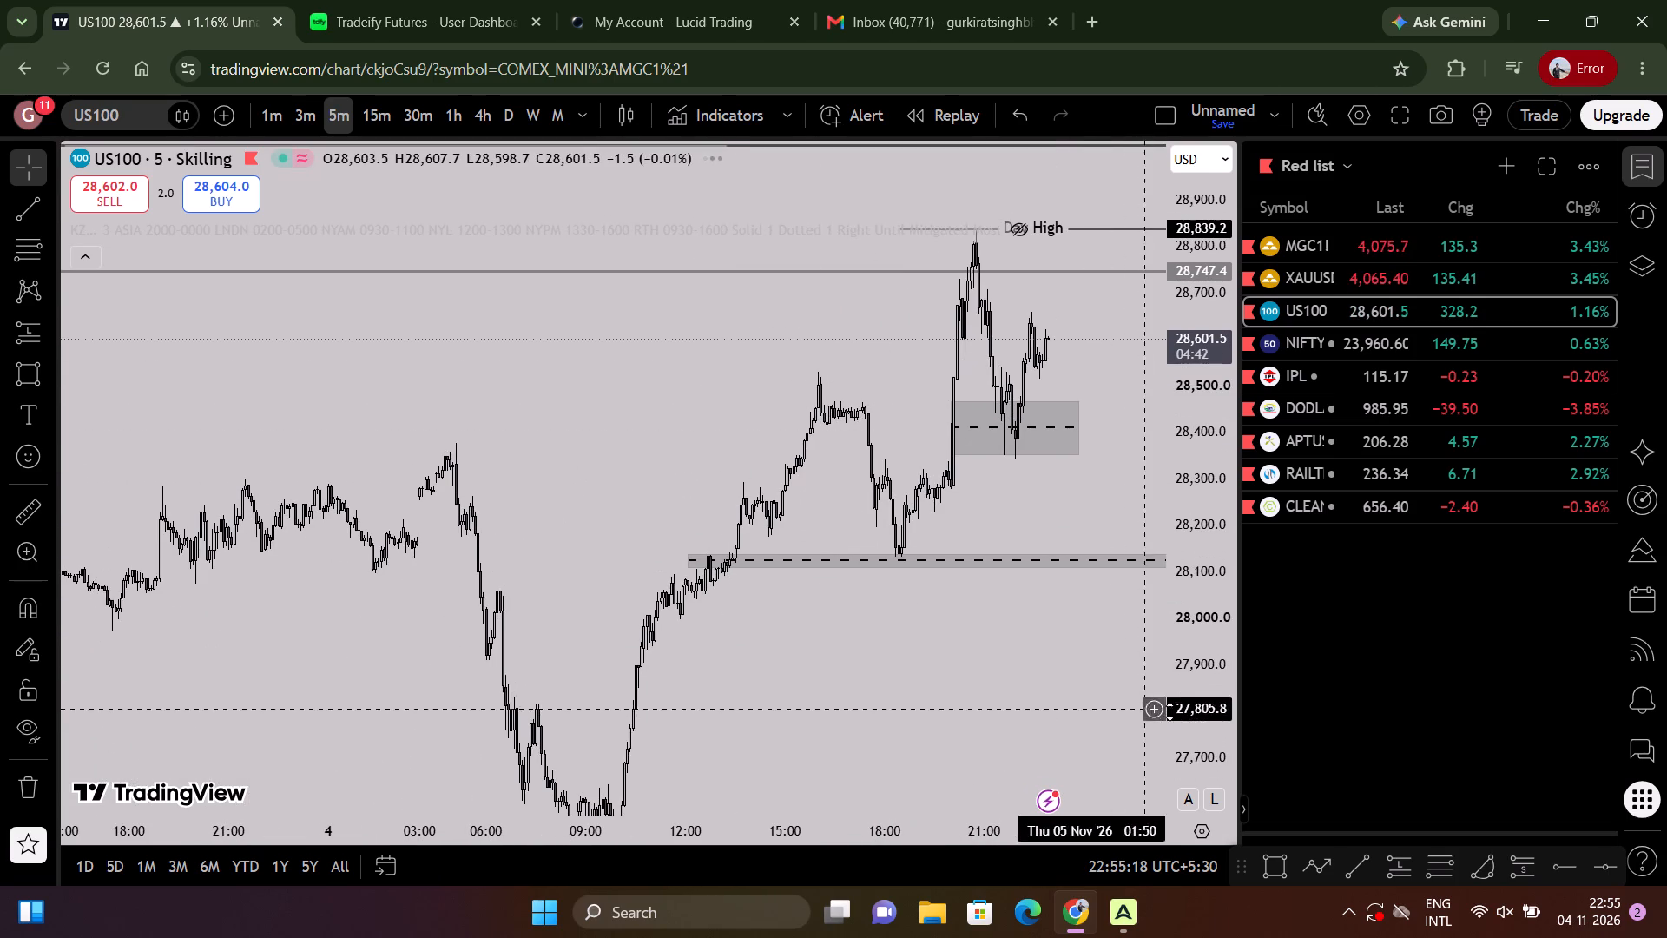
pyautogui.moveTo(1170, 709); pyautogui.dragTo(1193, 434)
pyautogui.scroll(5, 778, 434)
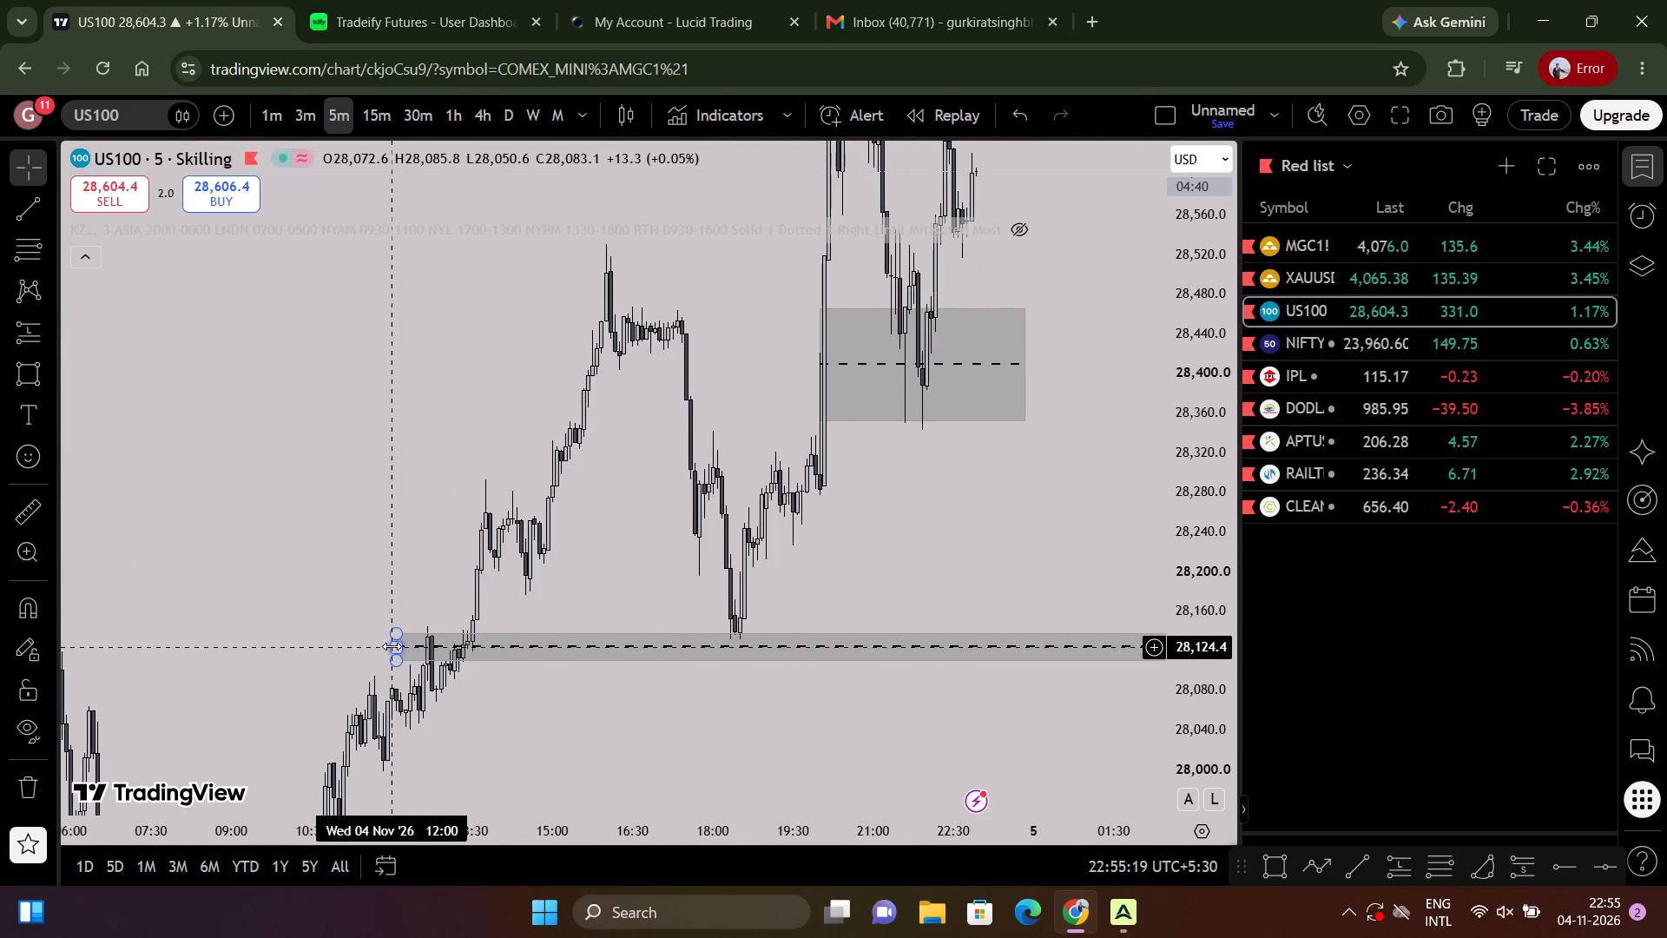
pyautogui.moveTo(392, 646); pyautogui.dragTo(418, 647)
pyautogui.click(934, 530)
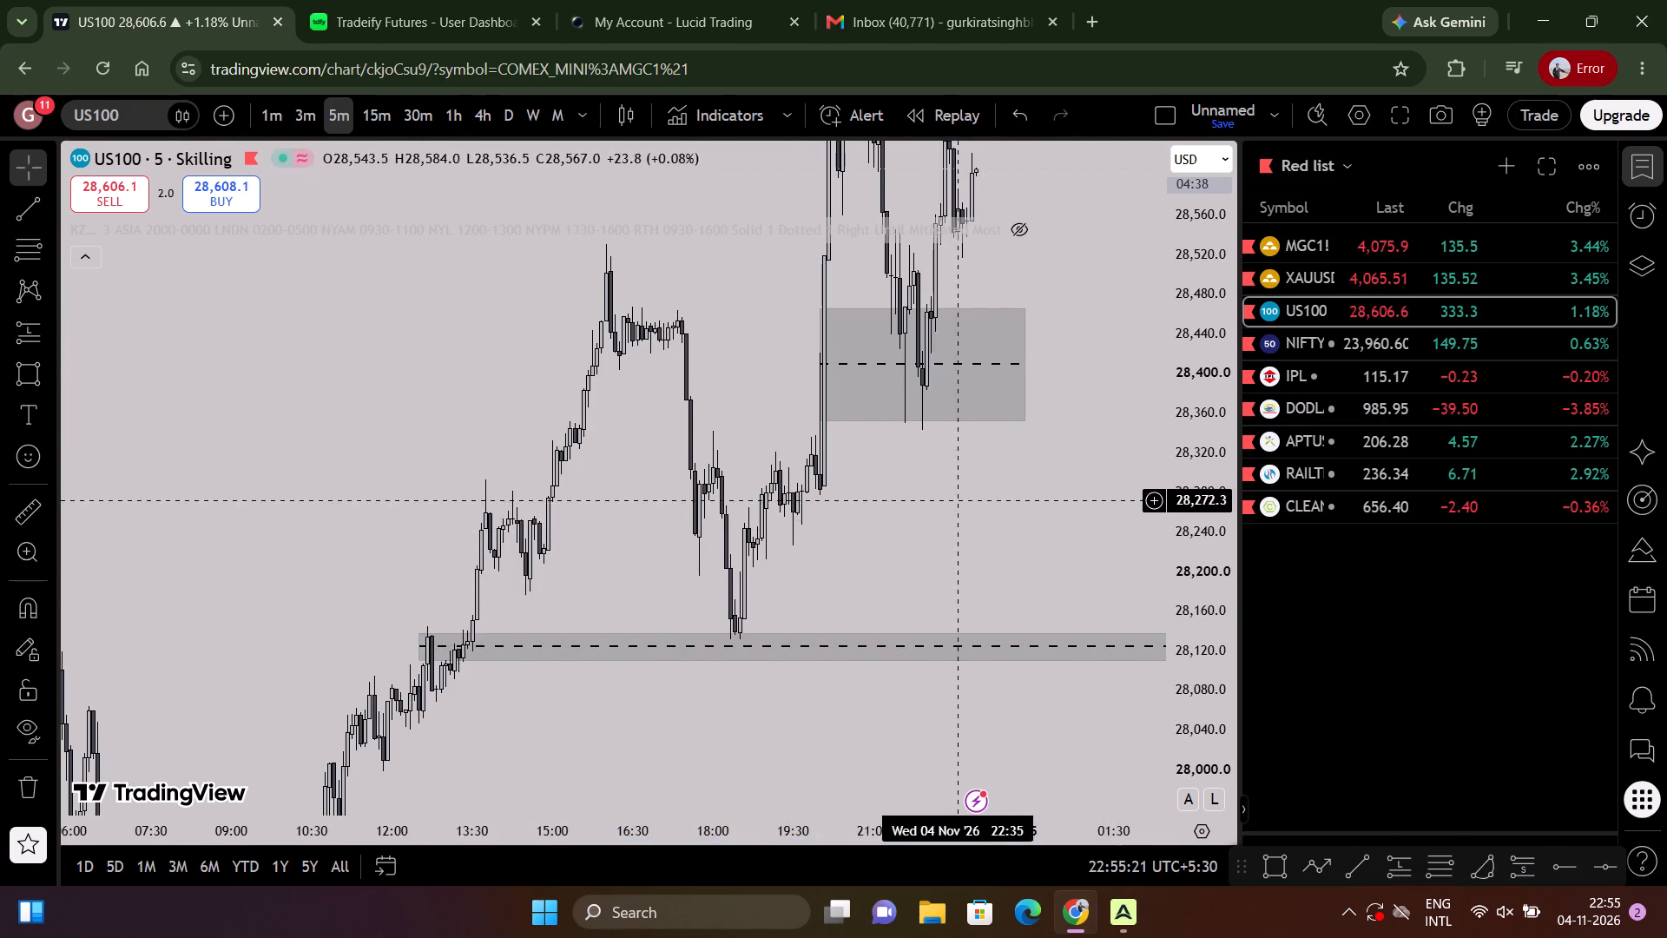
# Shift the US100 Day Low line to start at 07:45 on 4 November, at about 27,492.
pyautogui.scroll(3, 972, 493)
pyautogui.moveTo(976, 484); pyautogui.dragTo(1011, 314)
pyautogui.scroll(-6, 1038, 366)
pyautogui.moveTo(1204, 439); pyautogui.dragTo(1204, 465)
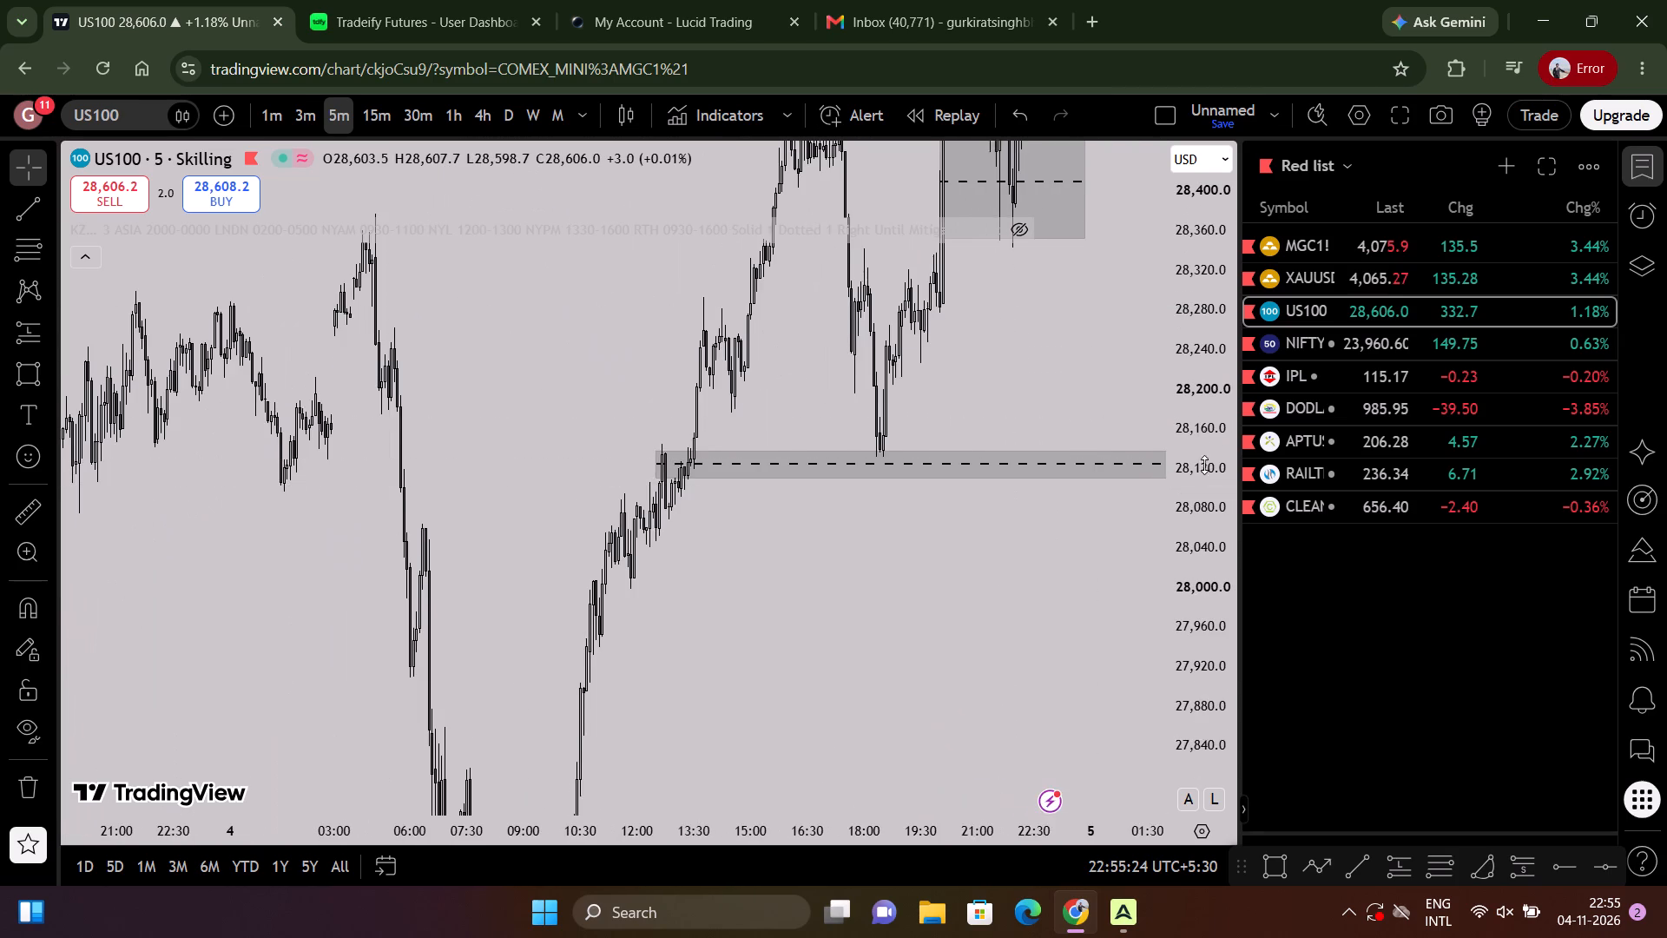
pyautogui.moveTo(1204, 465); pyautogui.dragTo(1121, 613)
pyautogui.scroll(3, 1011, 621)
pyautogui.moveTo(1011, 599); pyautogui.dragTo(1063, 275)
pyautogui.scroll(-6, 1038, 369)
pyautogui.scroll(5, 882, 441)
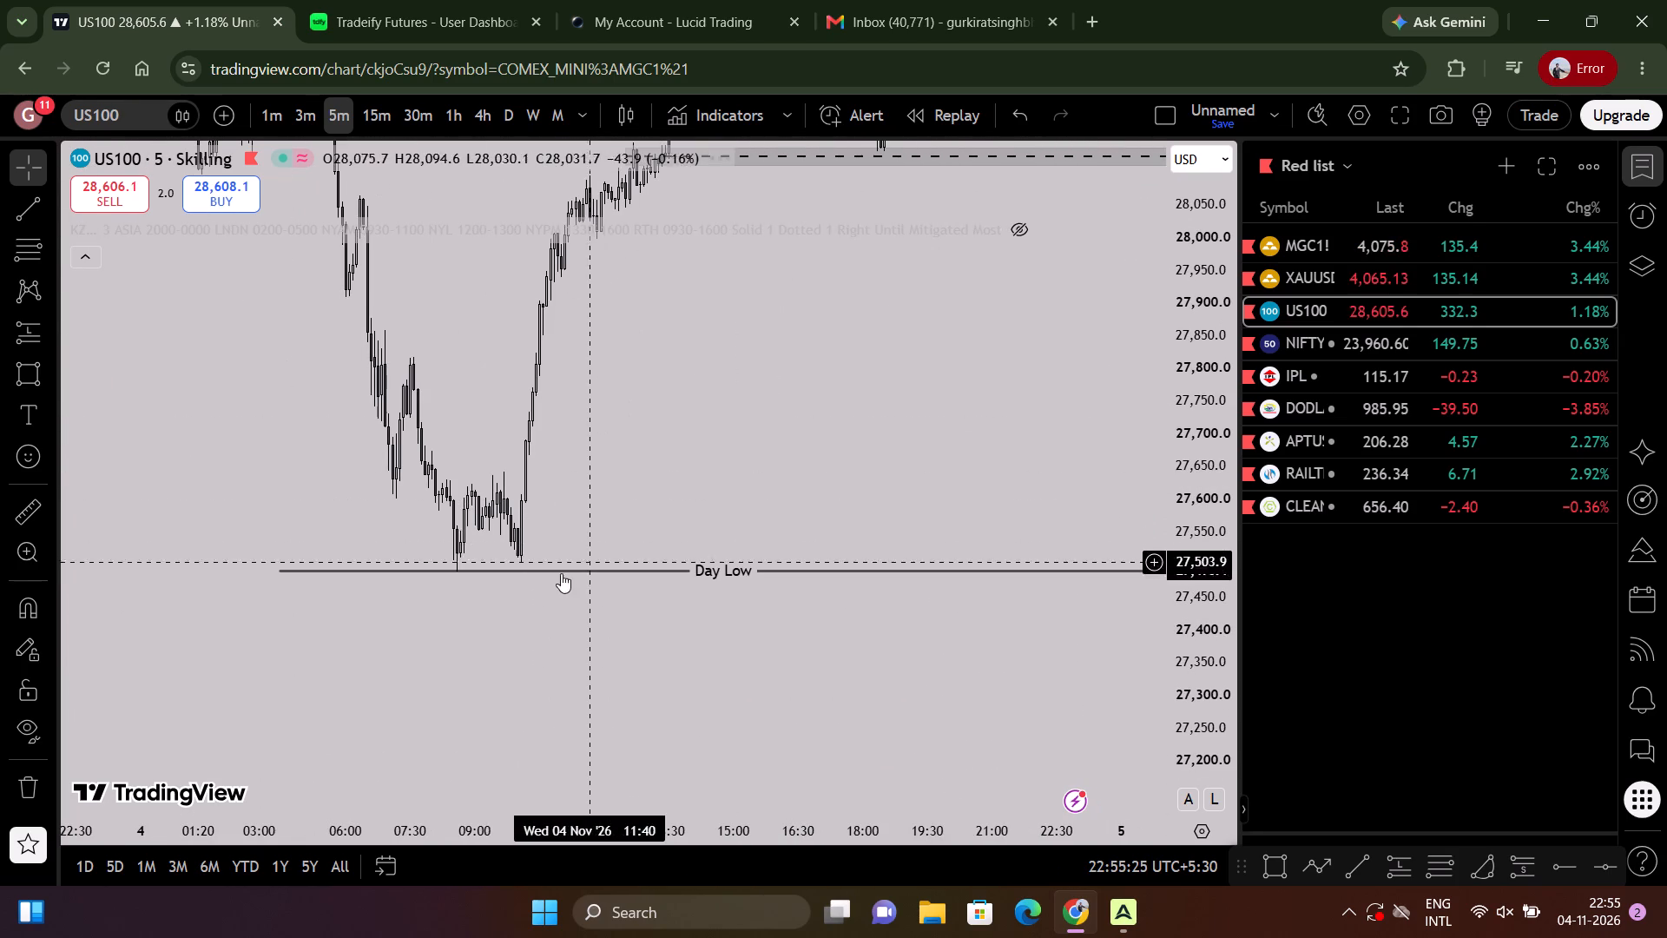
pyautogui.moveTo(569, 574); pyautogui.dragTo(717, 569)
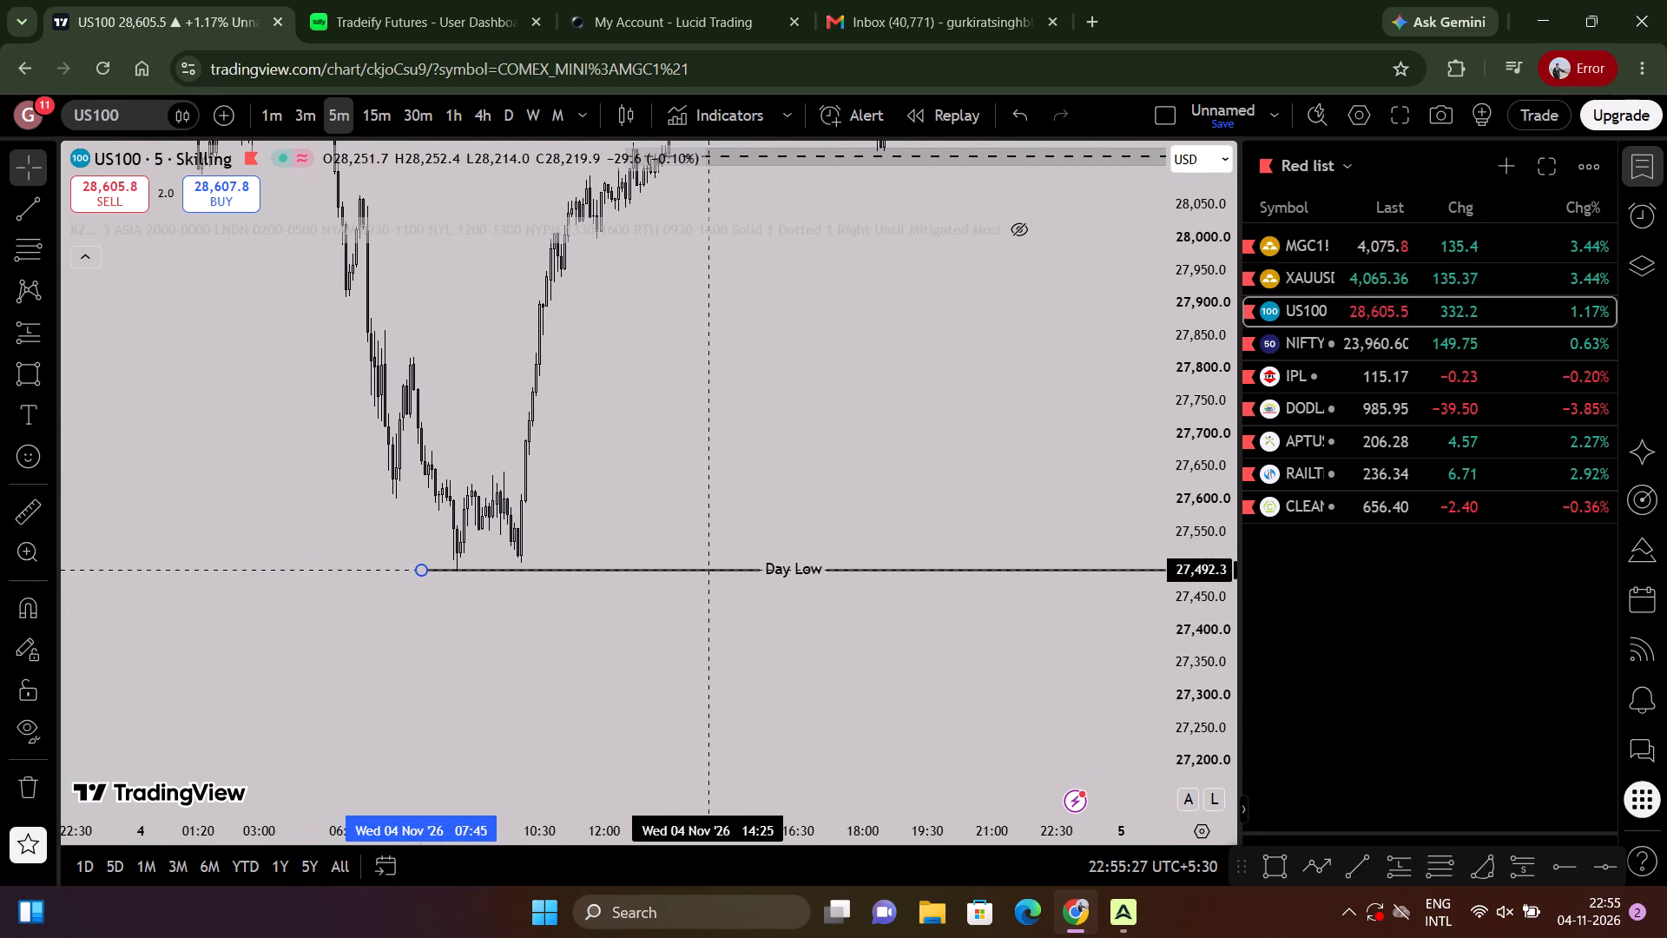
# Examine US100 price action from the Day Low up to the Day High on the 5-minute chart, briefly comparing the 3-minute chart.
pyautogui.moveTo(717, 569); pyautogui.dragTo(730, 571)
pyautogui.moveTo(734, 498); pyautogui.dragTo(968, 472)
pyautogui.moveTo(1104, 438); pyautogui.dragTo(981, 836)
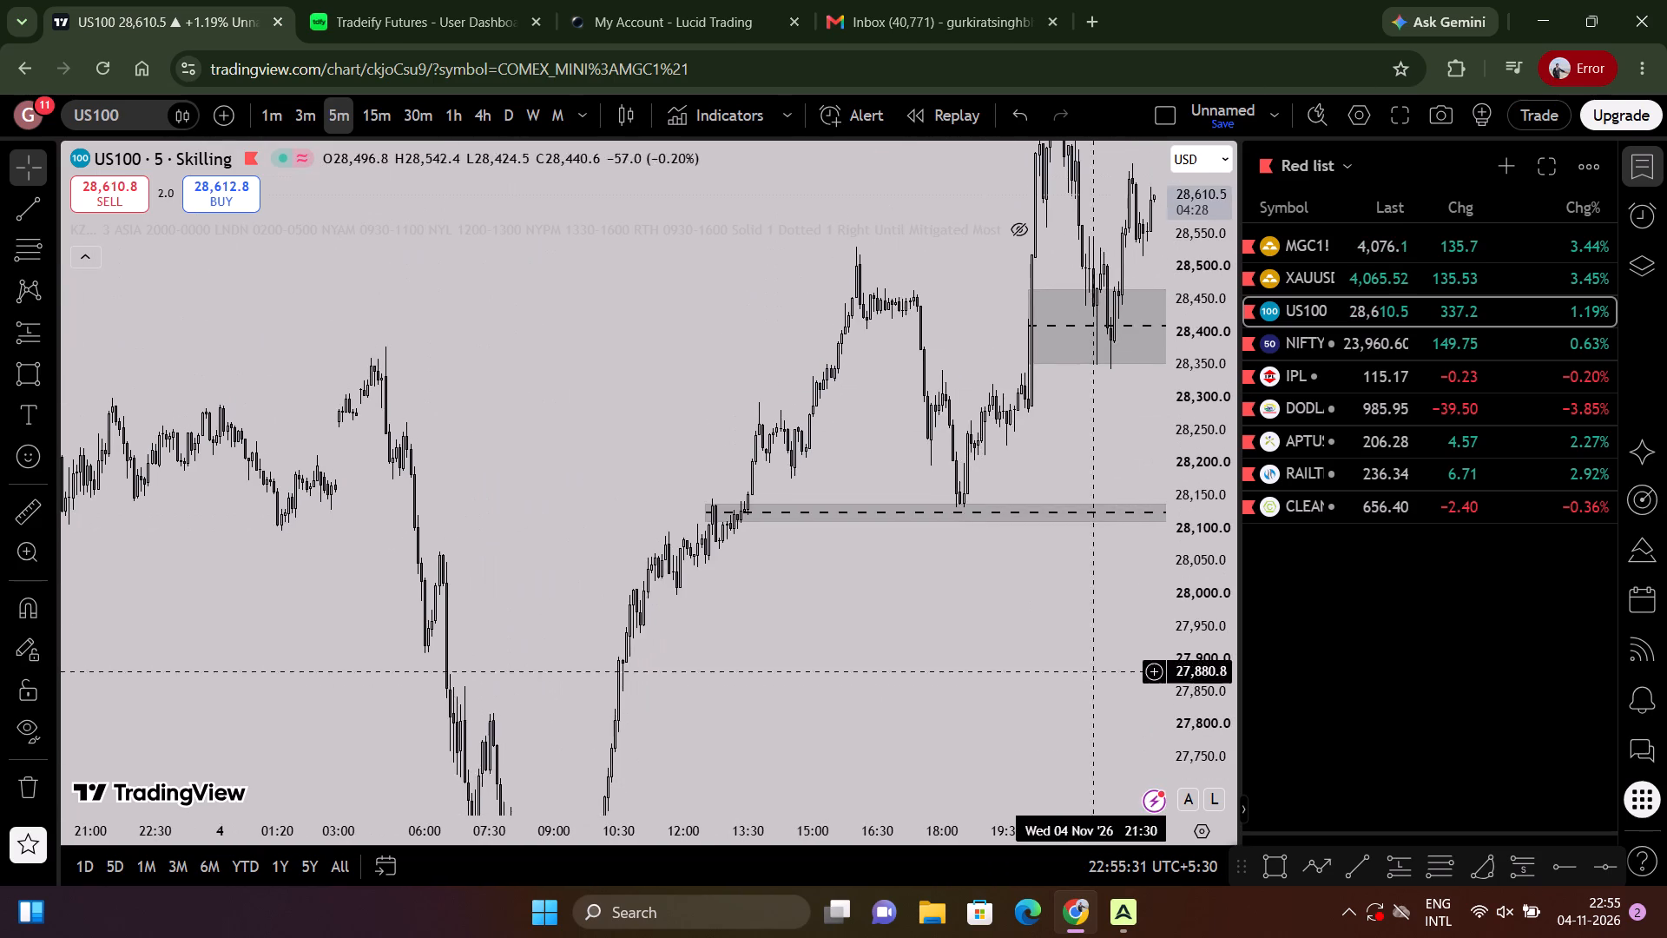
pyautogui.moveTo(1138, 608); pyautogui.dragTo(887, 761)
pyautogui.scroll(3, 1025, 513)
pyautogui.scroll(2, 953, 530)
pyautogui.moveTo(951, 537); pyautogui.dragTo(992, 550)
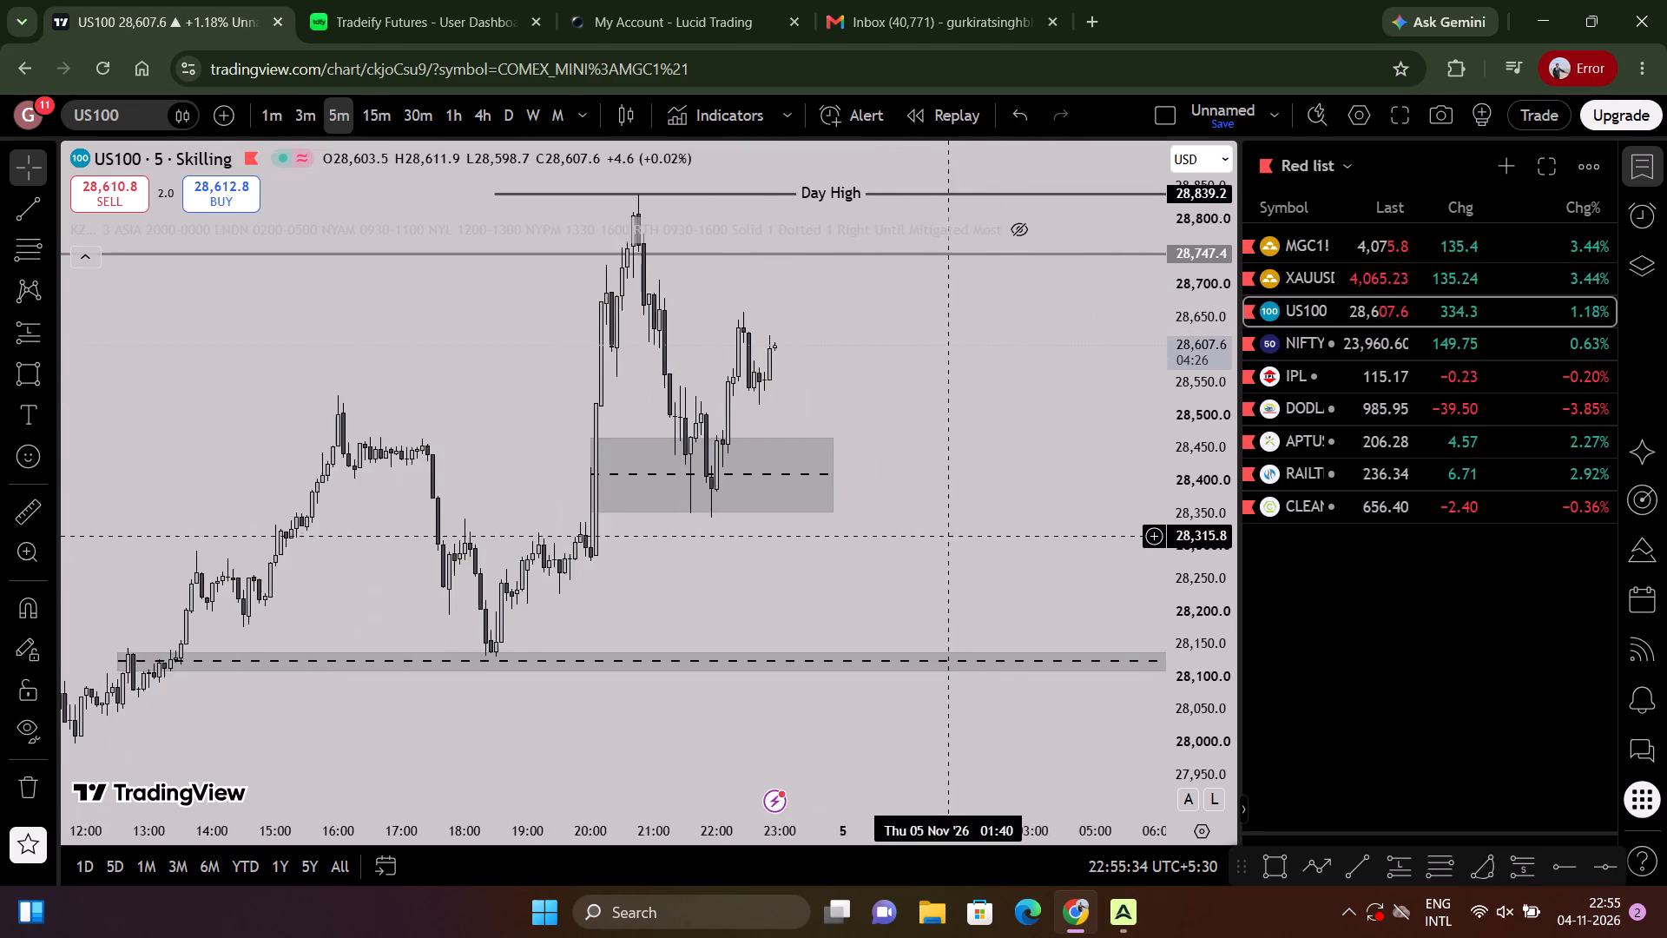
pyautogui.moveTo(992, 550); pyautogui.dragTo(1102, 573)
pyautogui.click(305, 115)
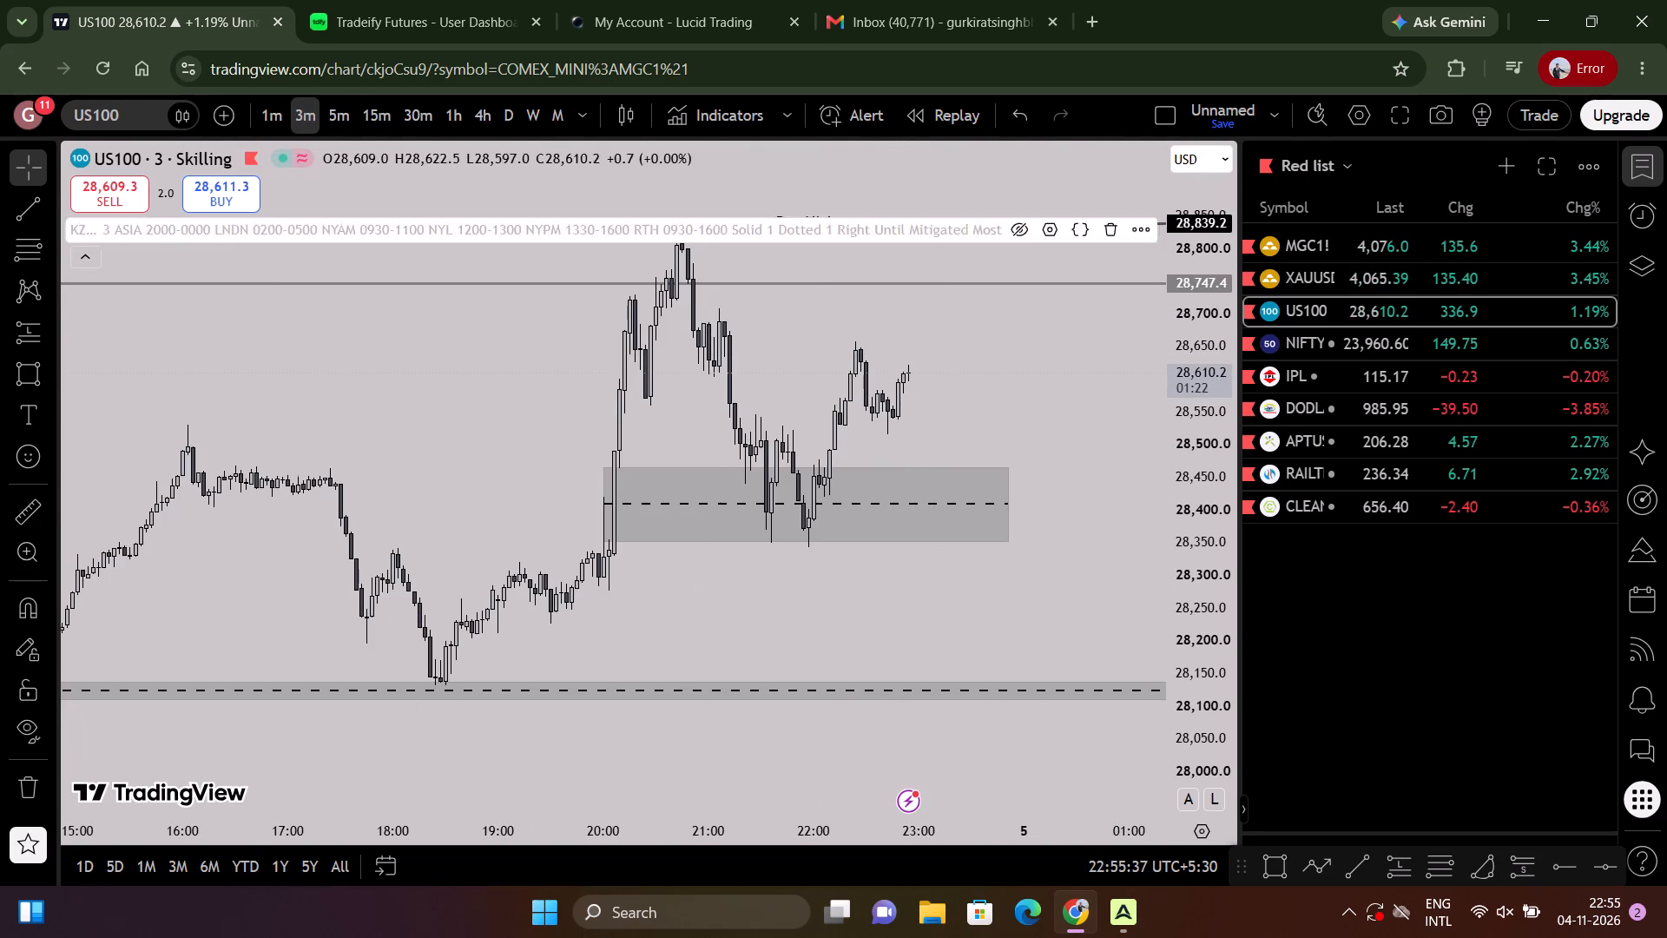
pyautogui.click(344, 116)
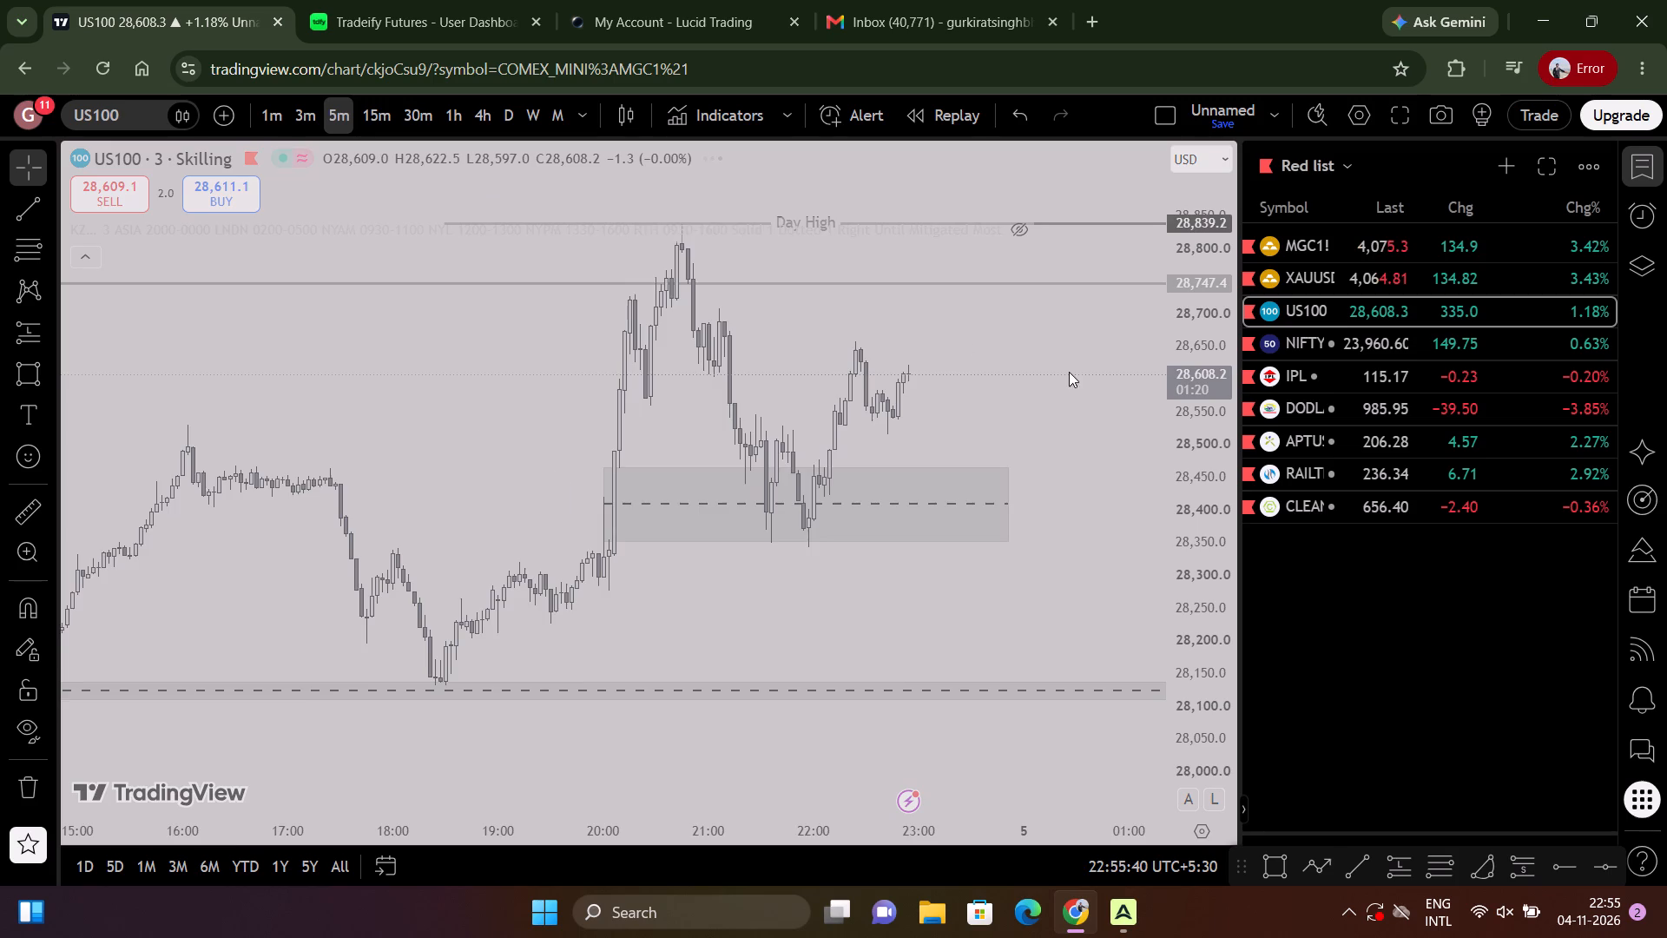
pyautogui.moveTo(1006, 376); pyautogui.dragTo(1037, 534)
pyautogui.moveTo(1176, 581); pyautogui.dragTo(1179, 455)
pyautogui.scroll(1, 1084, 436)
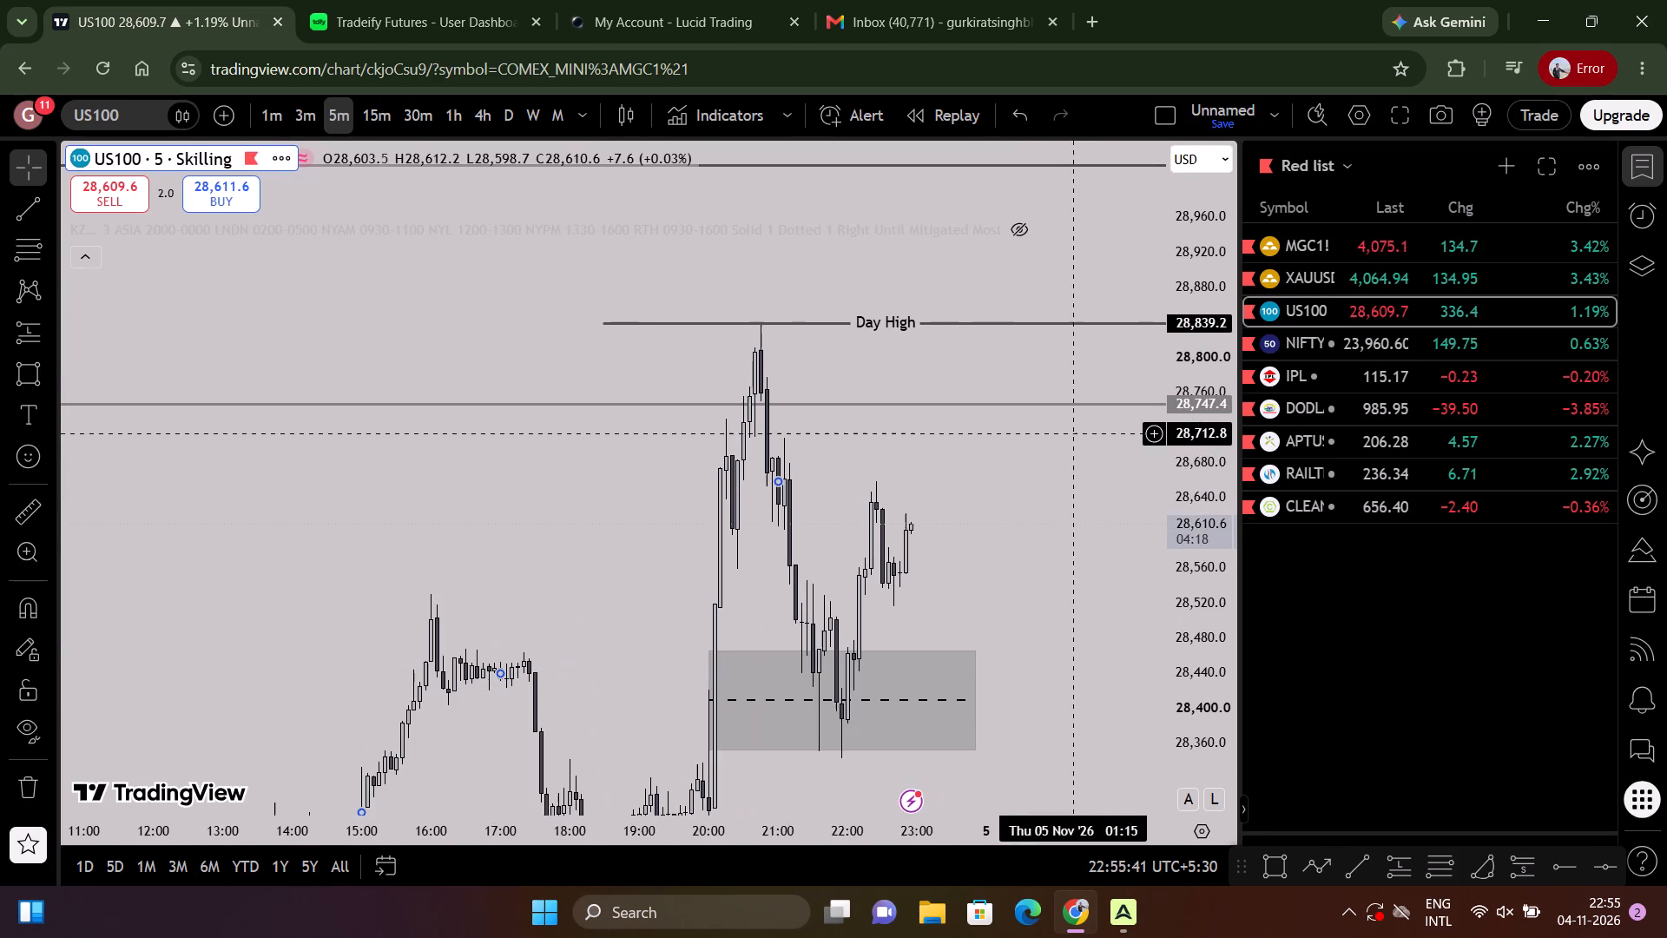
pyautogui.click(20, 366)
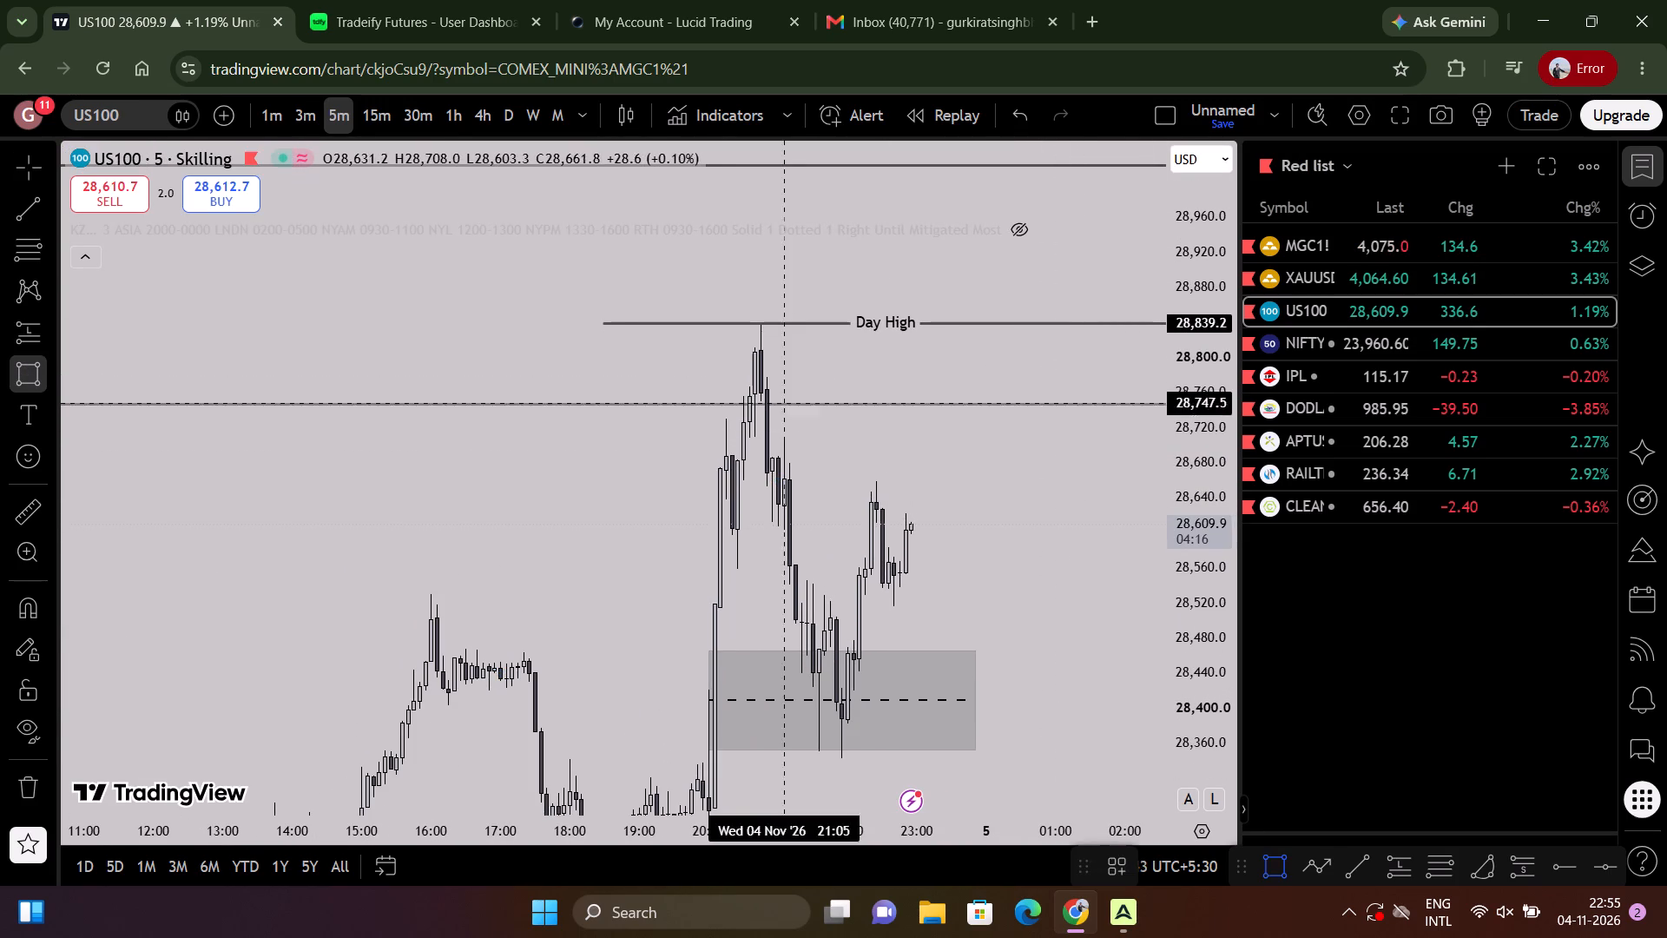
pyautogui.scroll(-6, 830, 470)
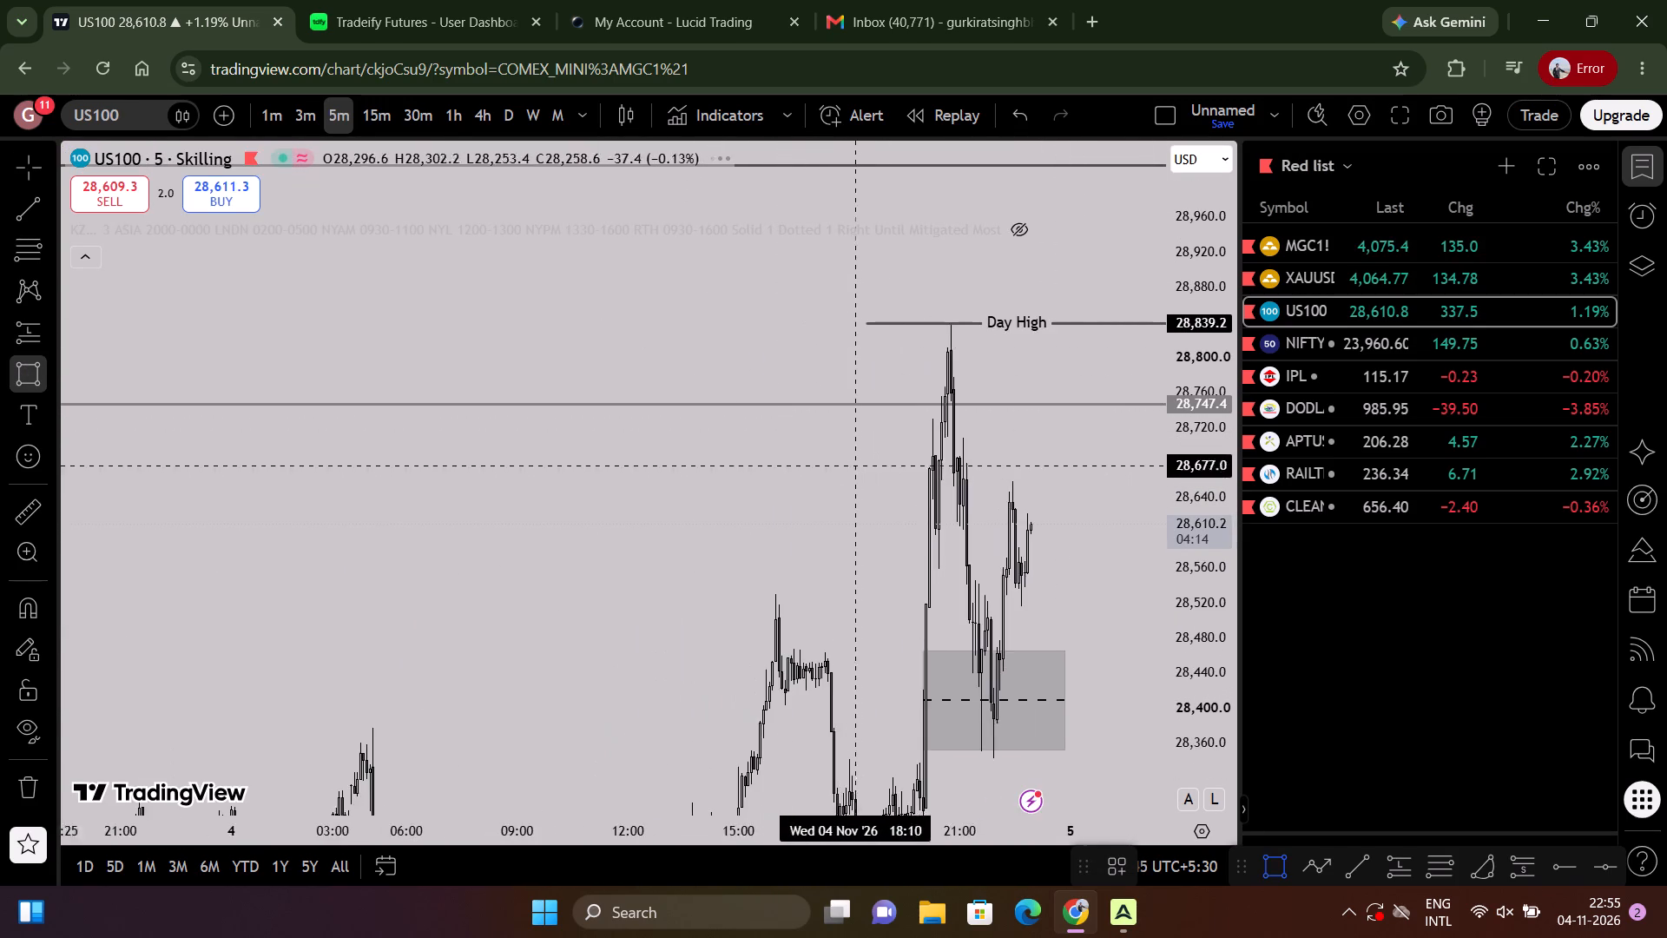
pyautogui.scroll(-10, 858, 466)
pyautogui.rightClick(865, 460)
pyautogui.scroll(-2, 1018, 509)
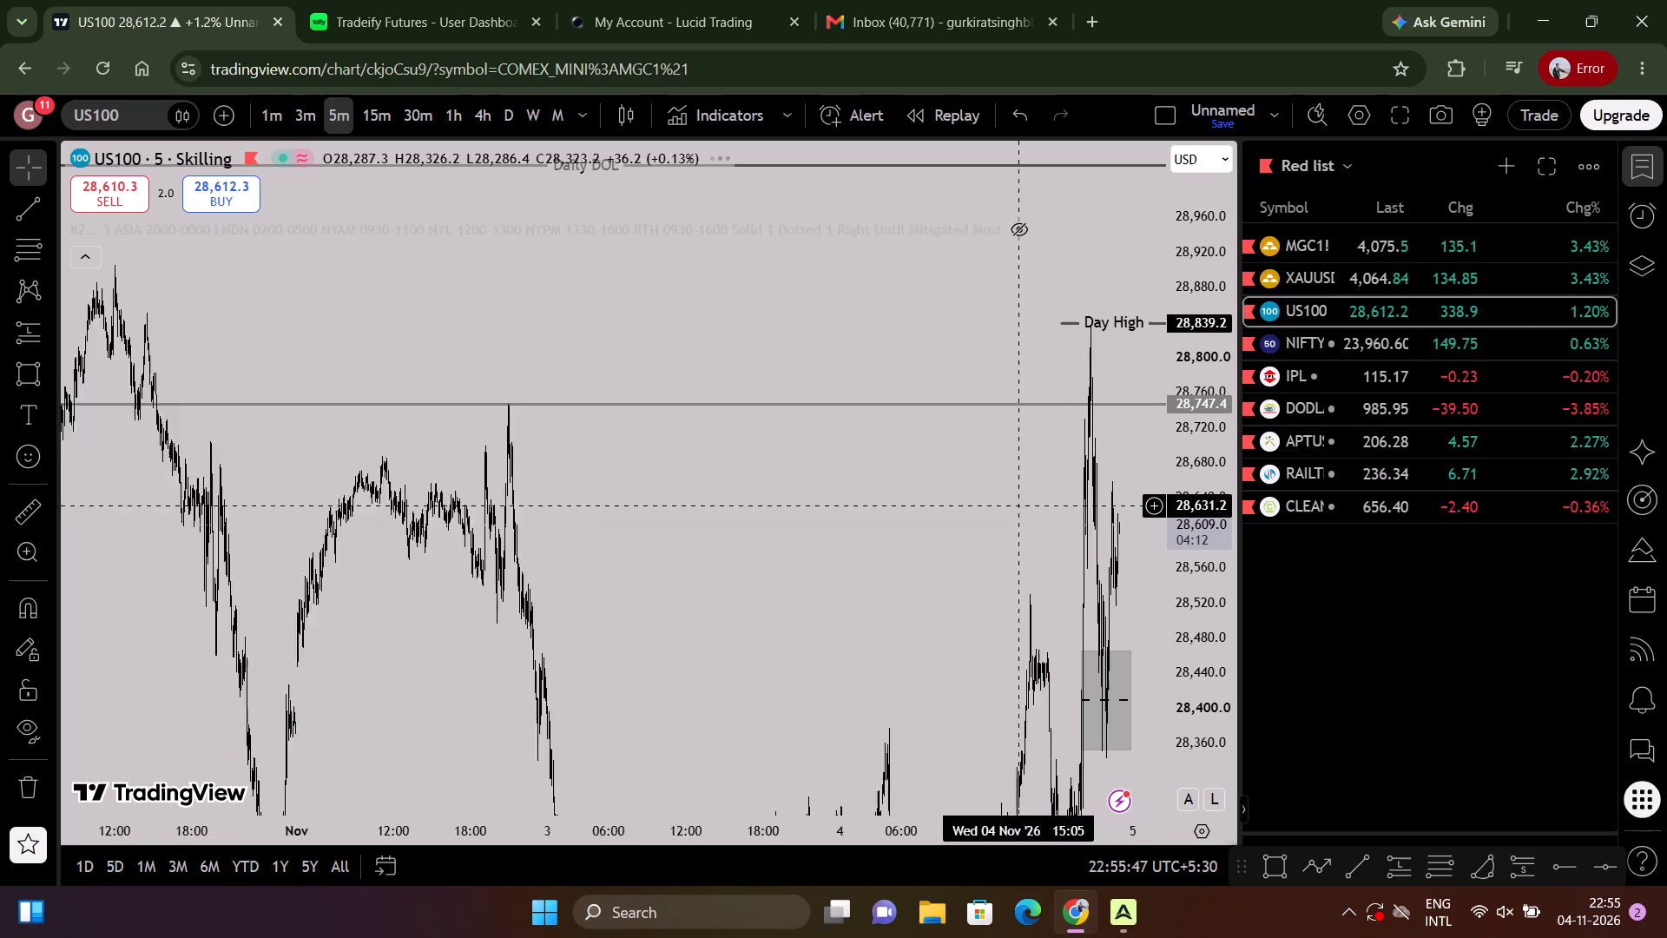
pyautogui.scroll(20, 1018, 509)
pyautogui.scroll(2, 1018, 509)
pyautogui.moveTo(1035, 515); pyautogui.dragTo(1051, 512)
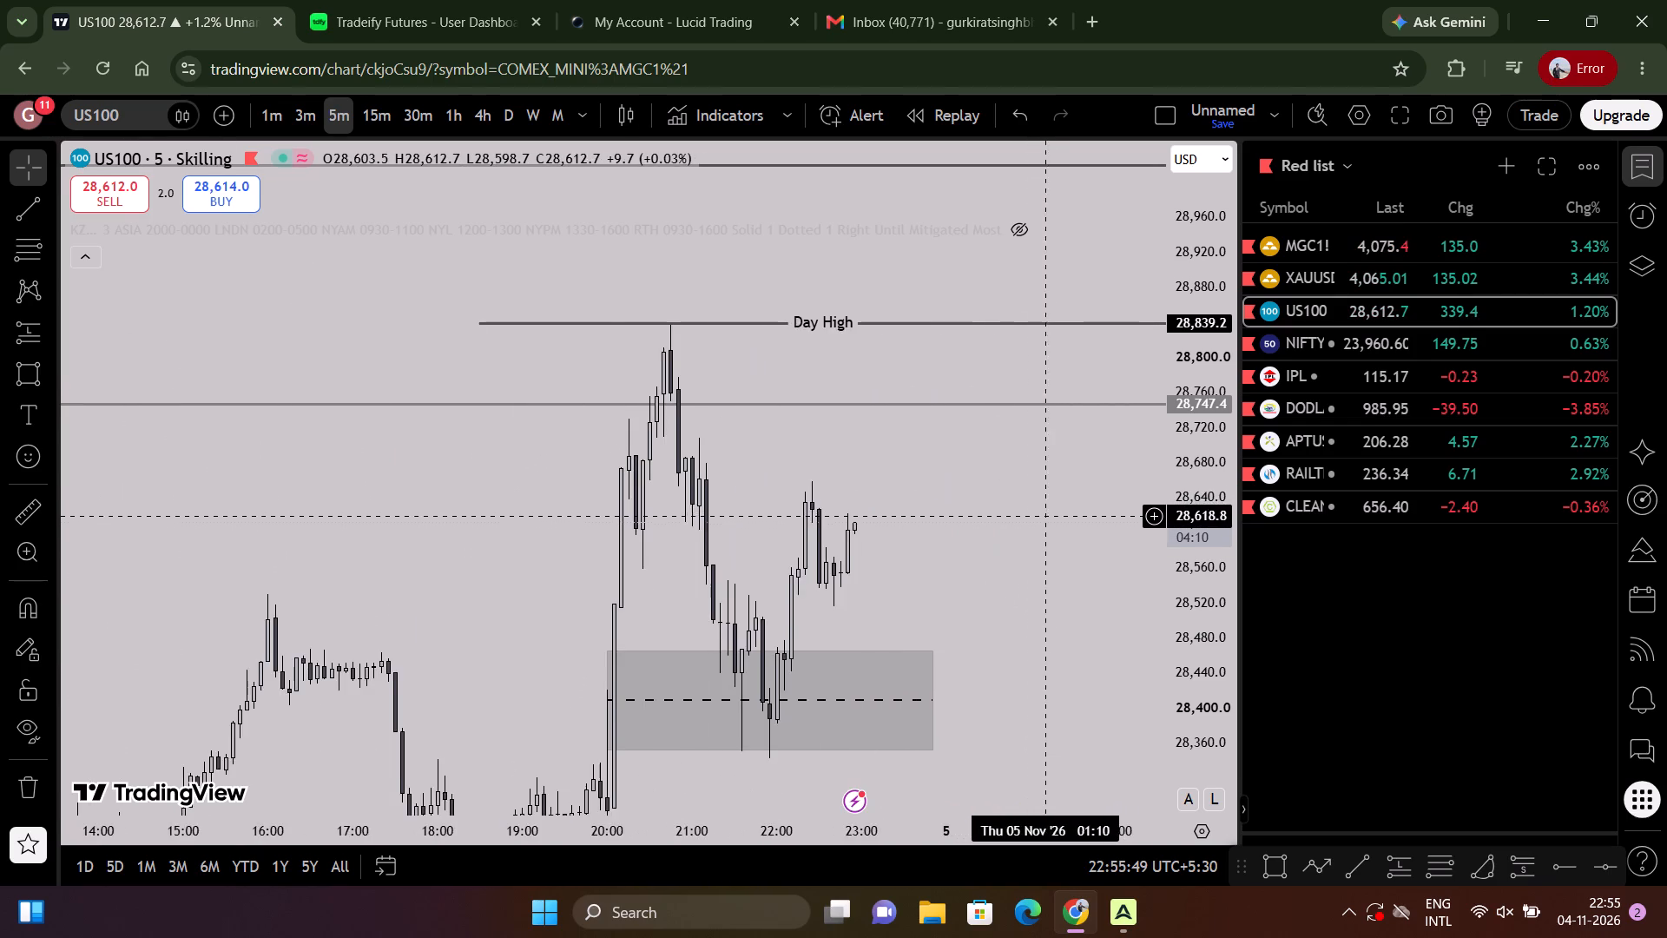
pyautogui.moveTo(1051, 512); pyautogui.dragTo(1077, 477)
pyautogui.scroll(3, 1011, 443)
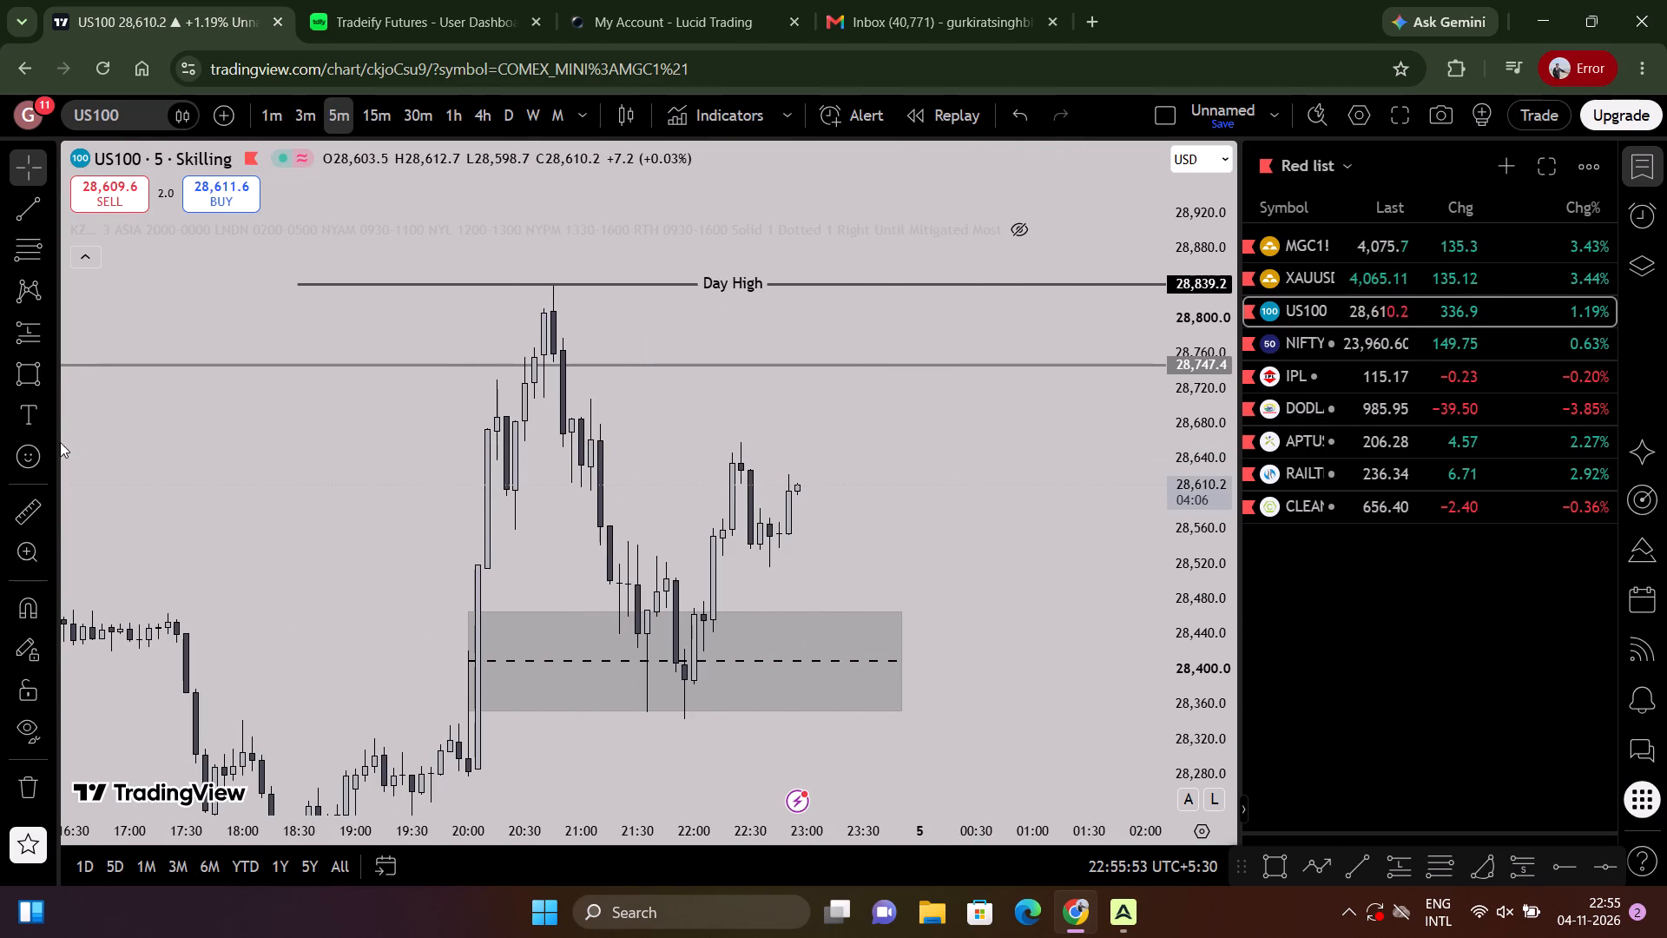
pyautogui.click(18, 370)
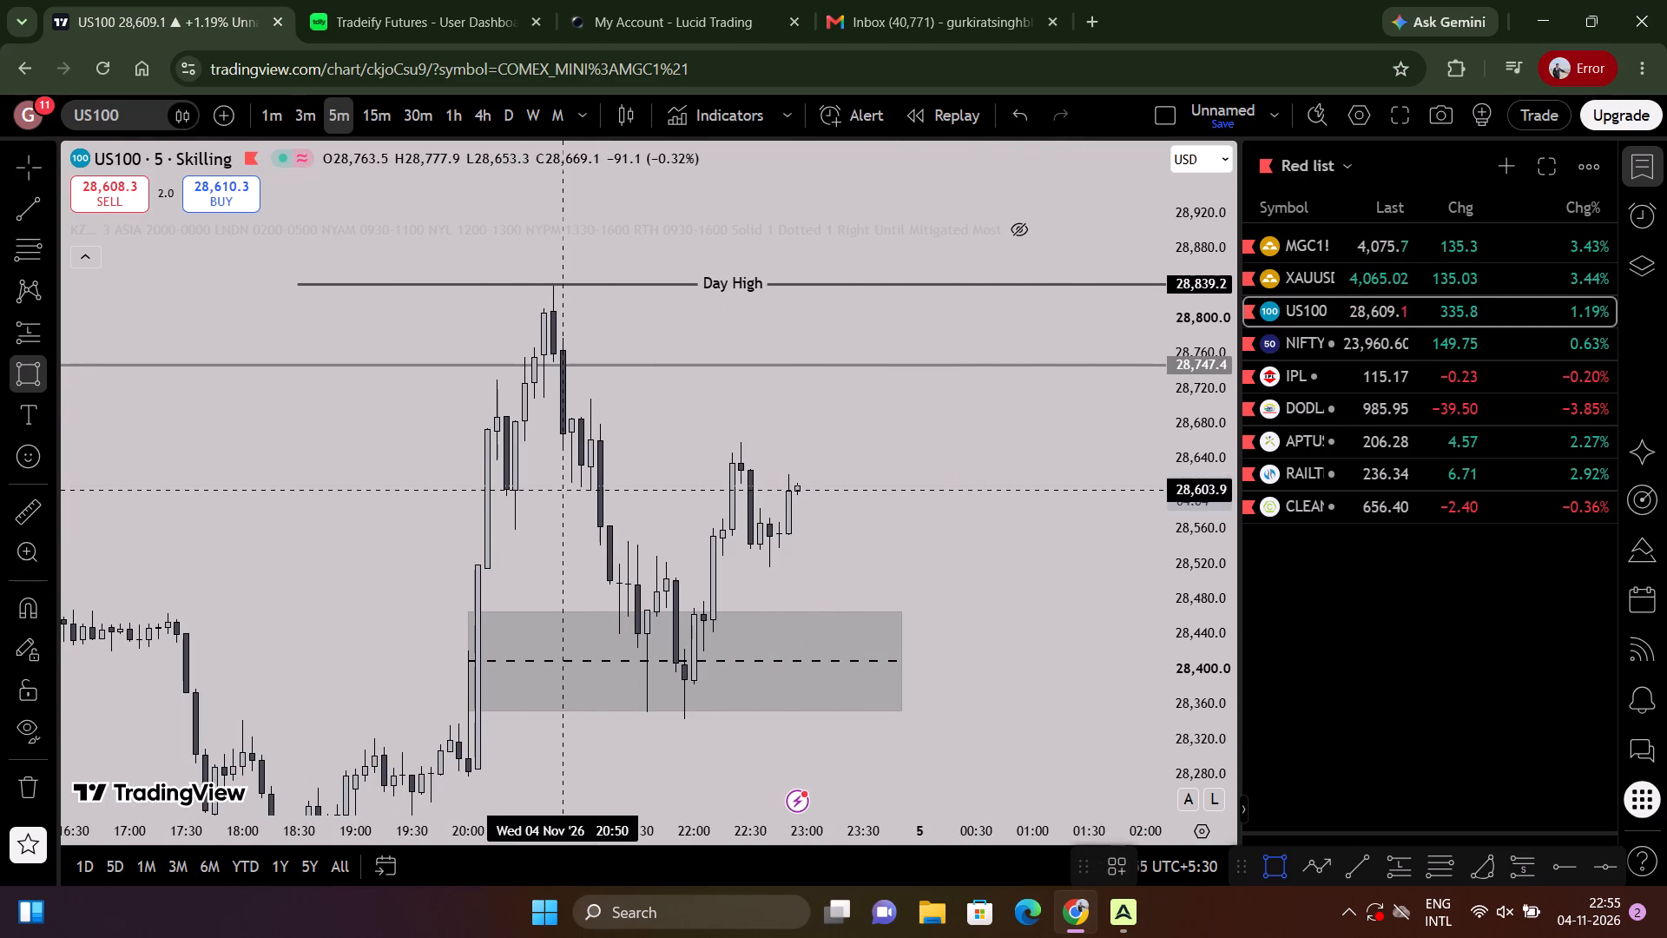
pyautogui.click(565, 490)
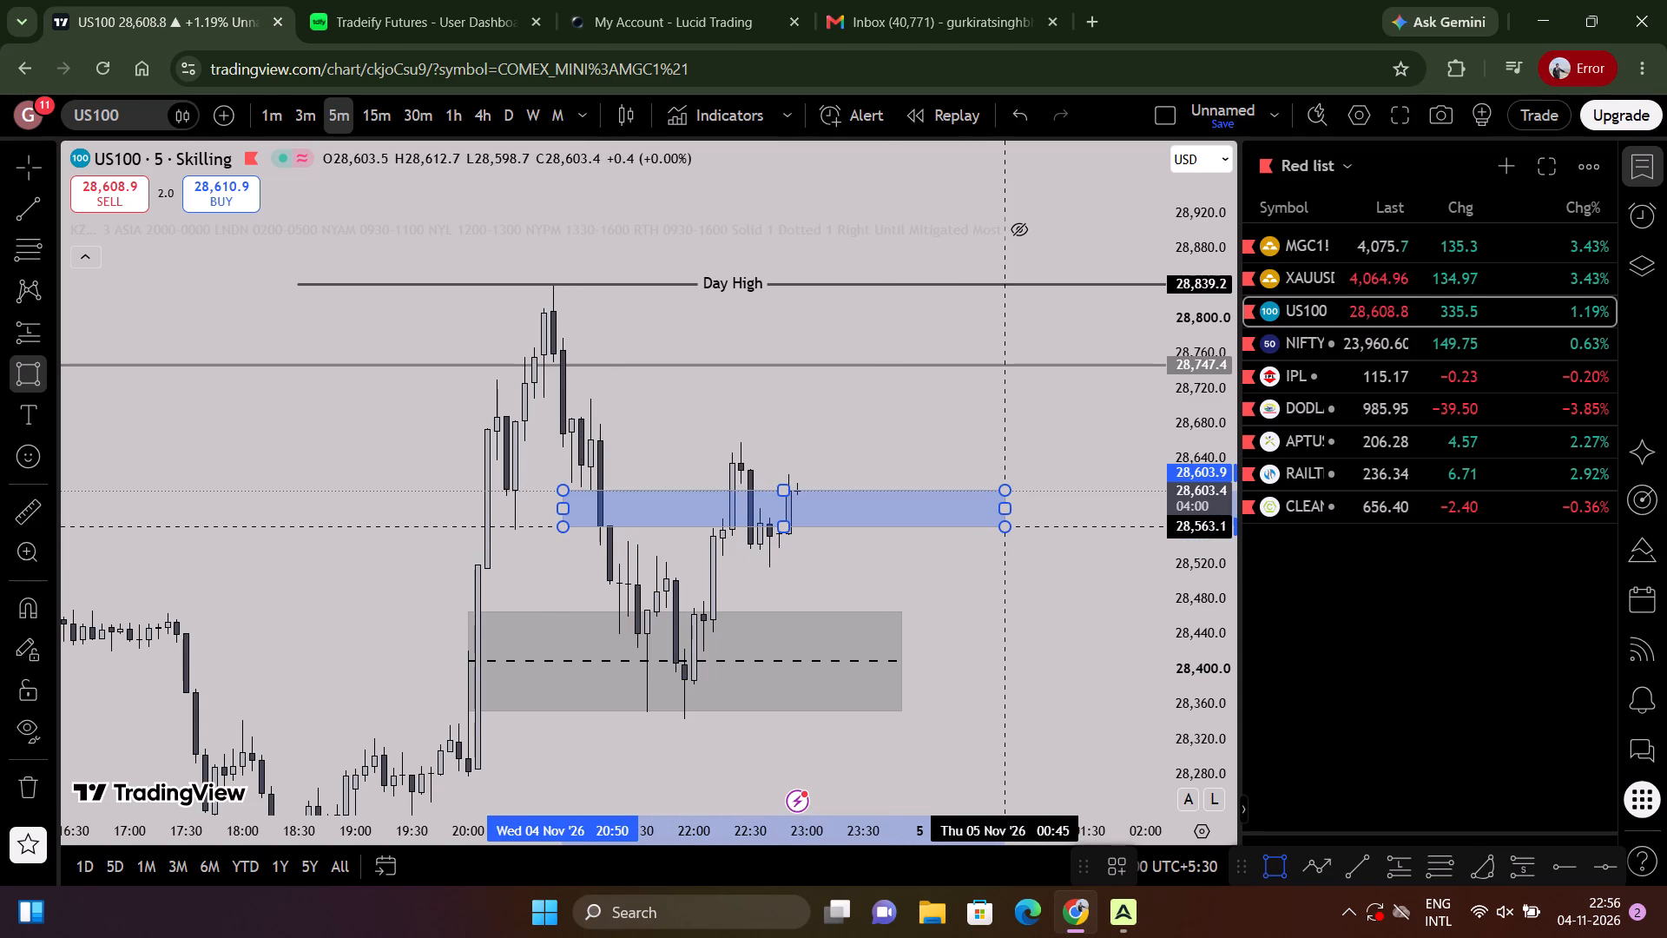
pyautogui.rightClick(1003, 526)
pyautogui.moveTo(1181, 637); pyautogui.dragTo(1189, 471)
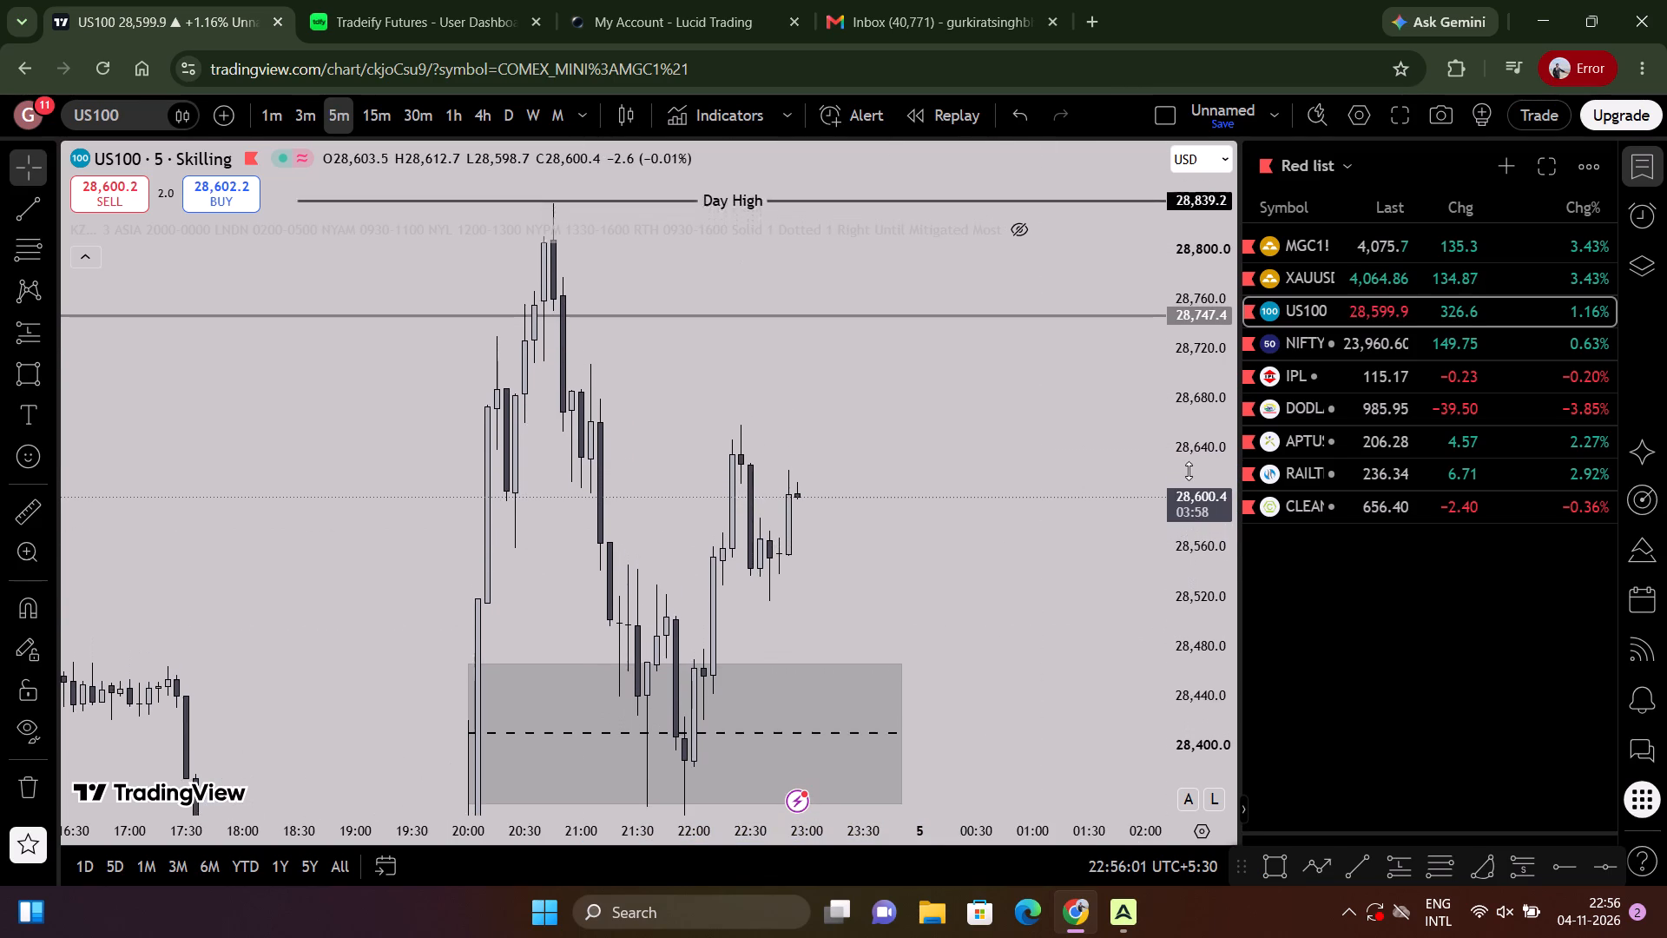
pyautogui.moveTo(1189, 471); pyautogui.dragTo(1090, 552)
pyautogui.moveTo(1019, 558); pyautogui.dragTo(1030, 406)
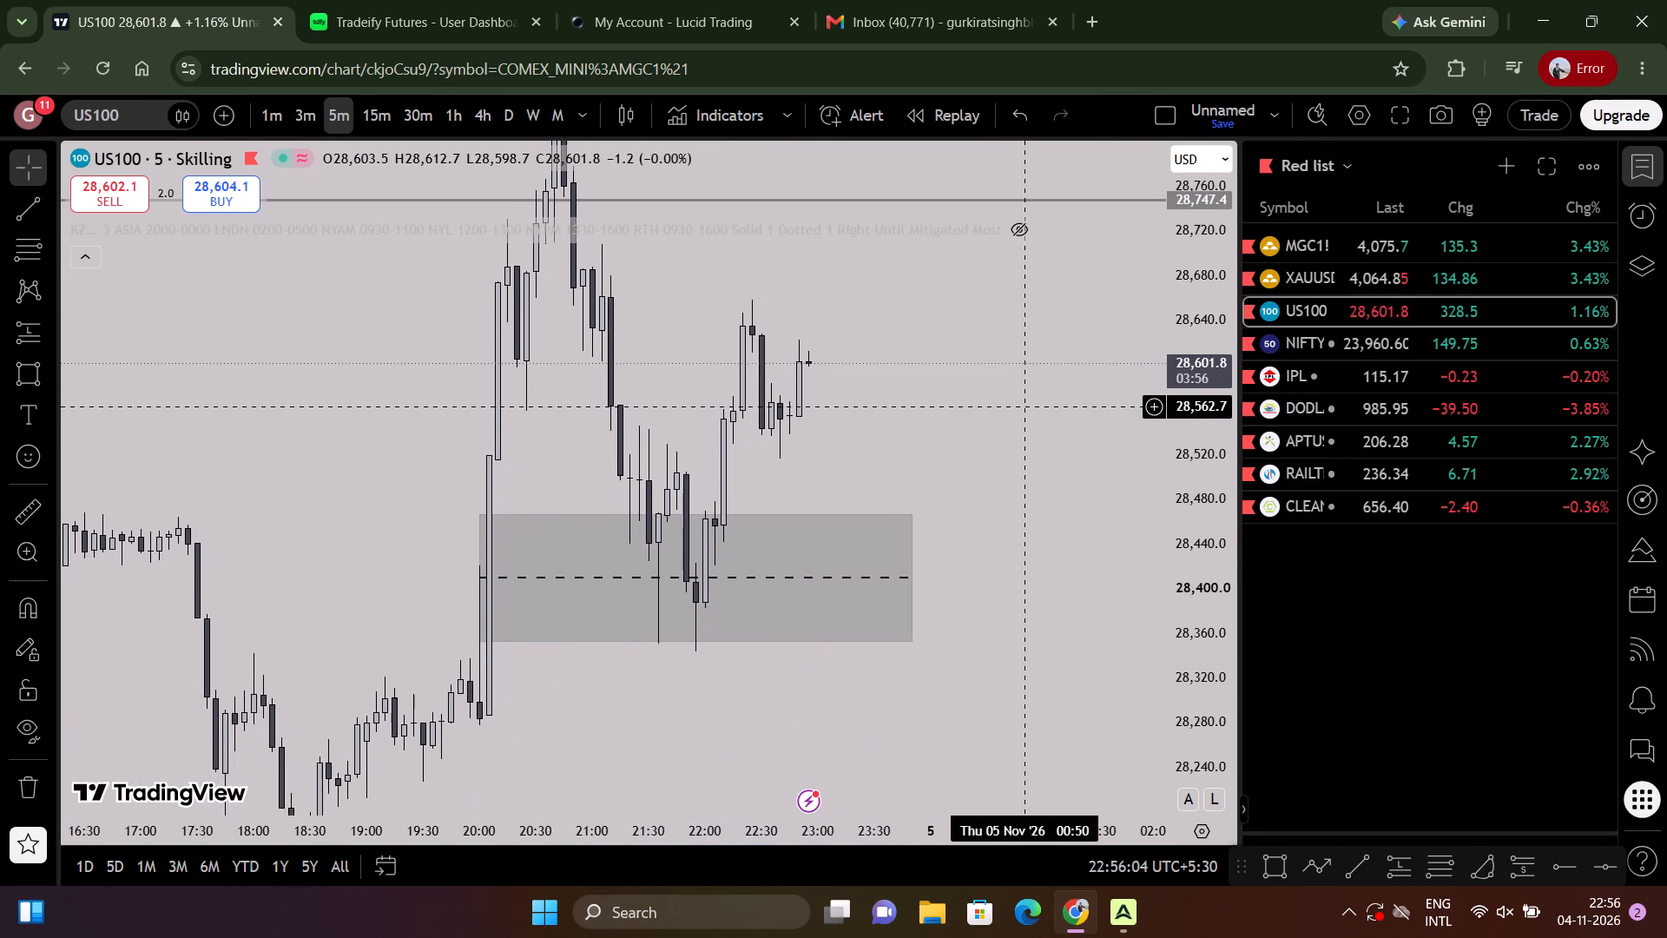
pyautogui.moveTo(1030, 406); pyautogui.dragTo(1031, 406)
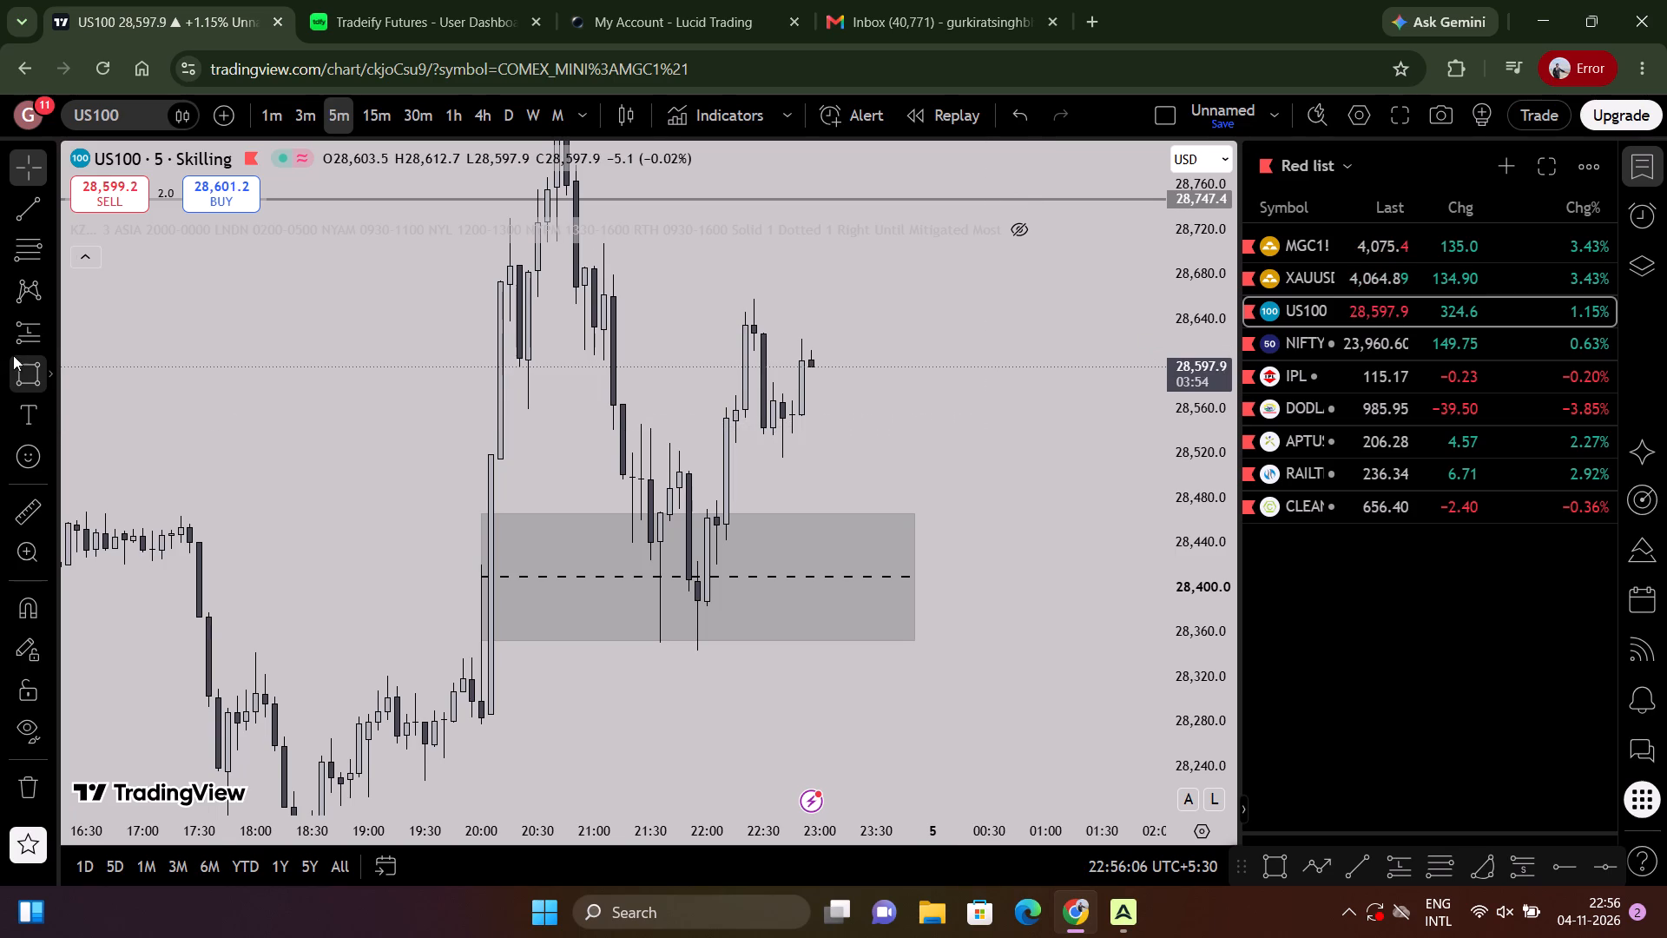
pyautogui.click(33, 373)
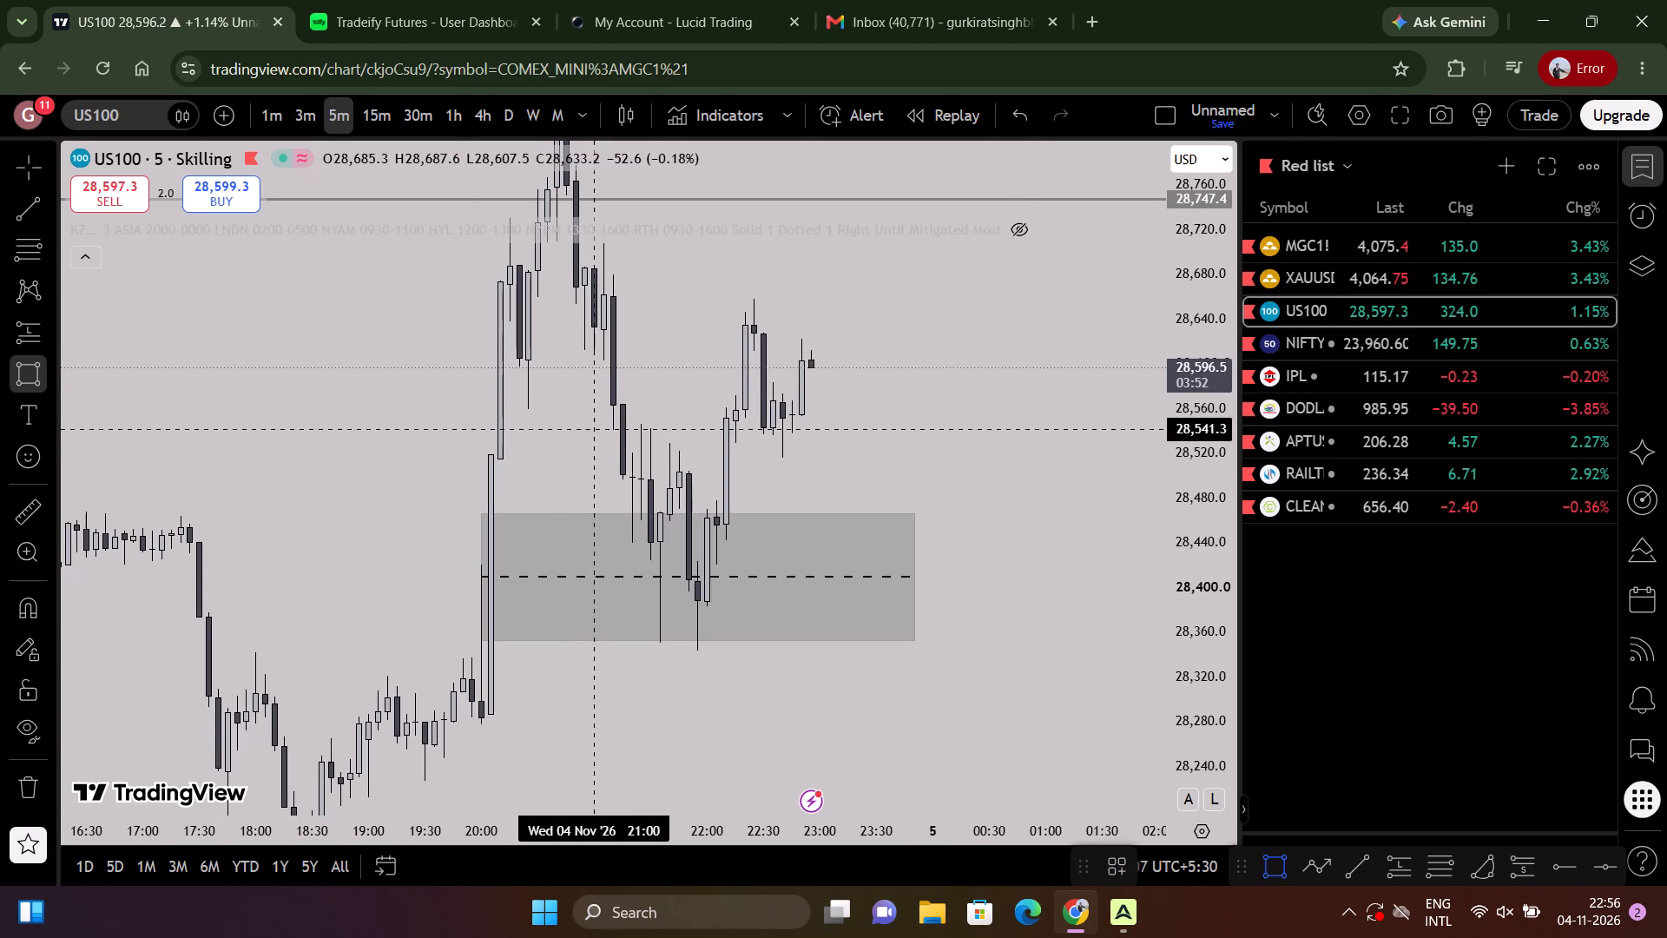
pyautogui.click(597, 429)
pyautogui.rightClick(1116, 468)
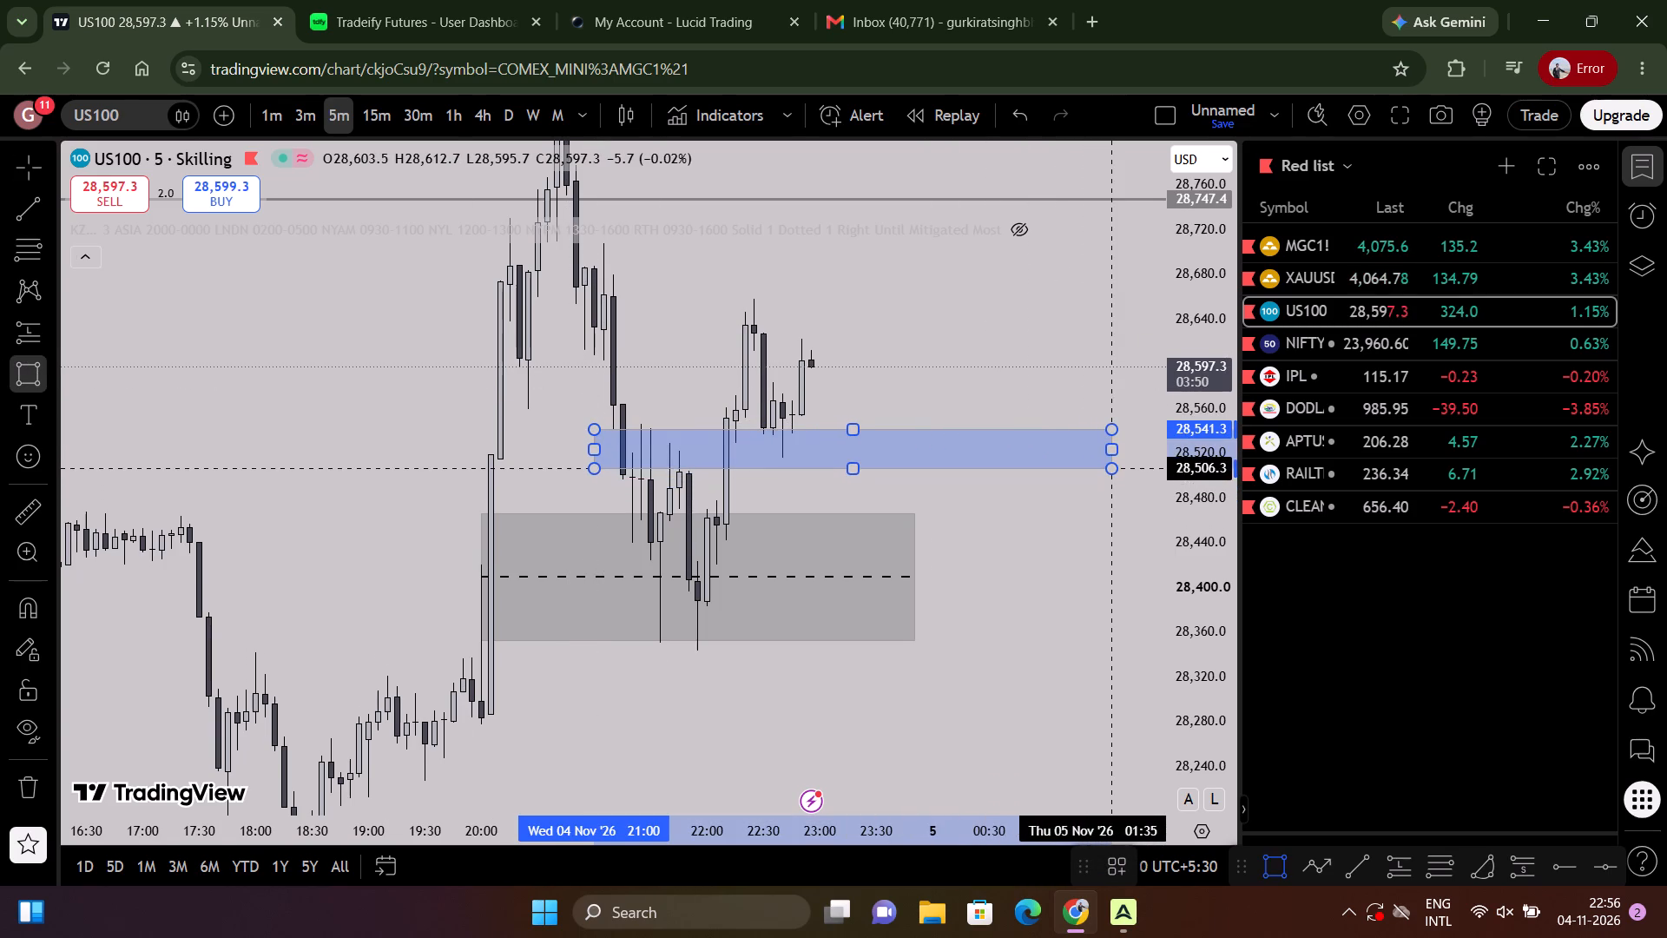
# Shift the US100 Day High line to start at about 20:30 on 4 November, at about 28,839.
pyautogui.scroll(-3, 1031, 402)
pyautogui.scroll(2, 1017, 414)
pyautogui.moveTo(1016, 420); pyautogui.dragTo(1059, 604)
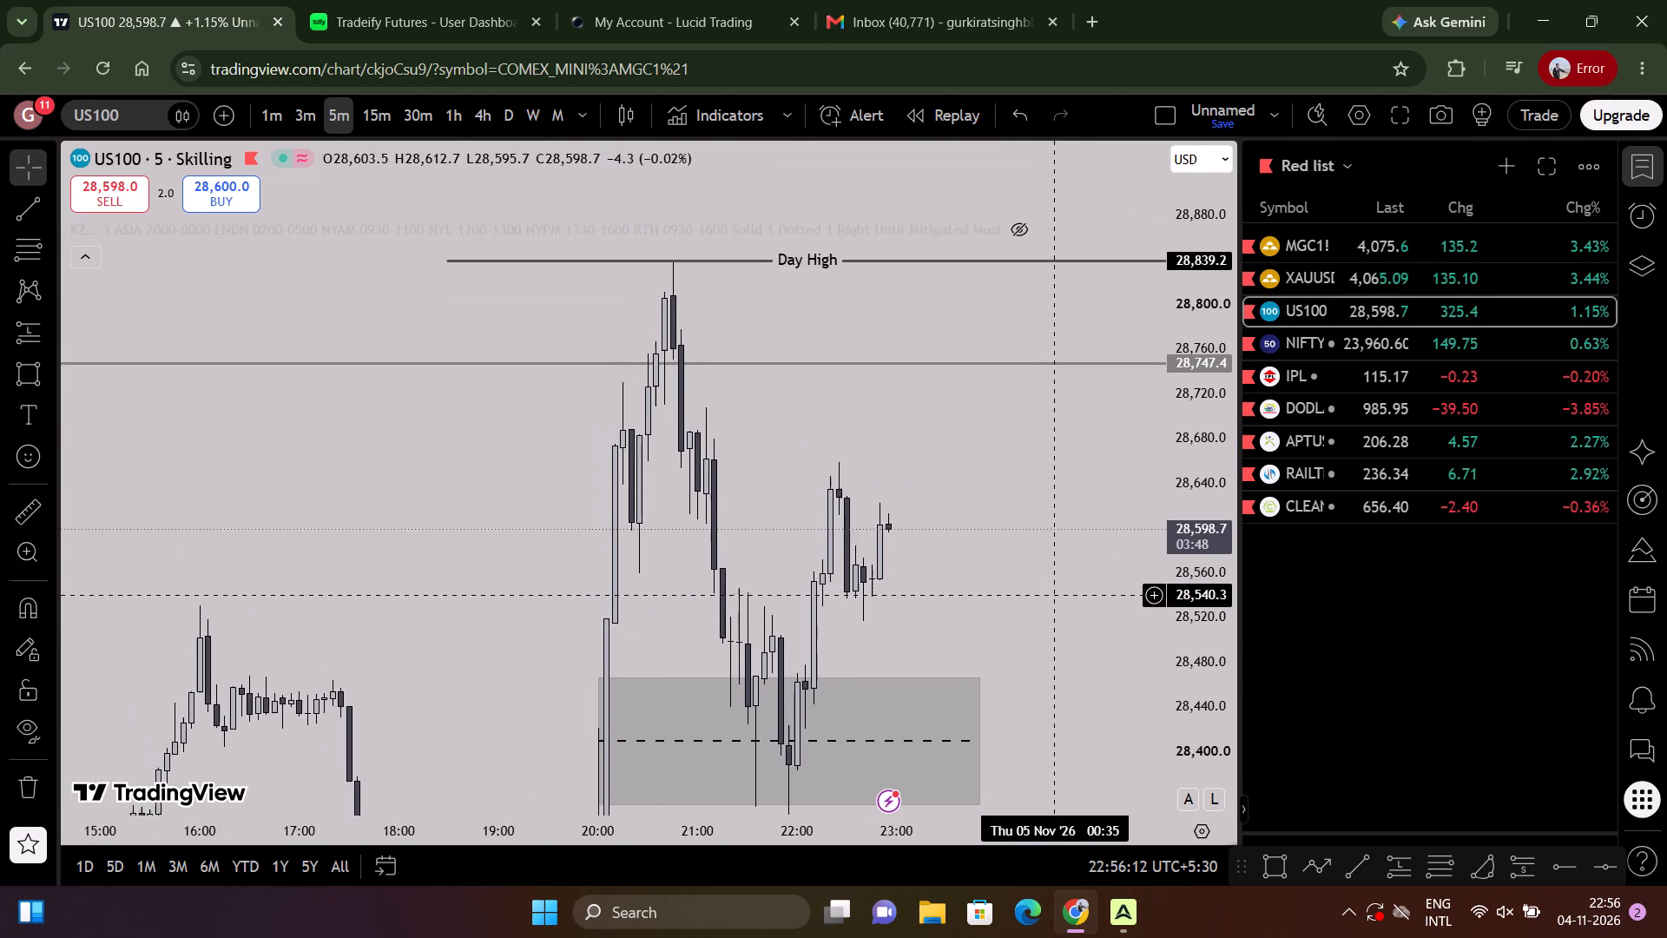
pyautogui.moveTo(1059, 604); pyautogui.dragTo(1055, 599)
pyautogui.moveTo(761, 269); pyautogui.dragTo(766, 269)
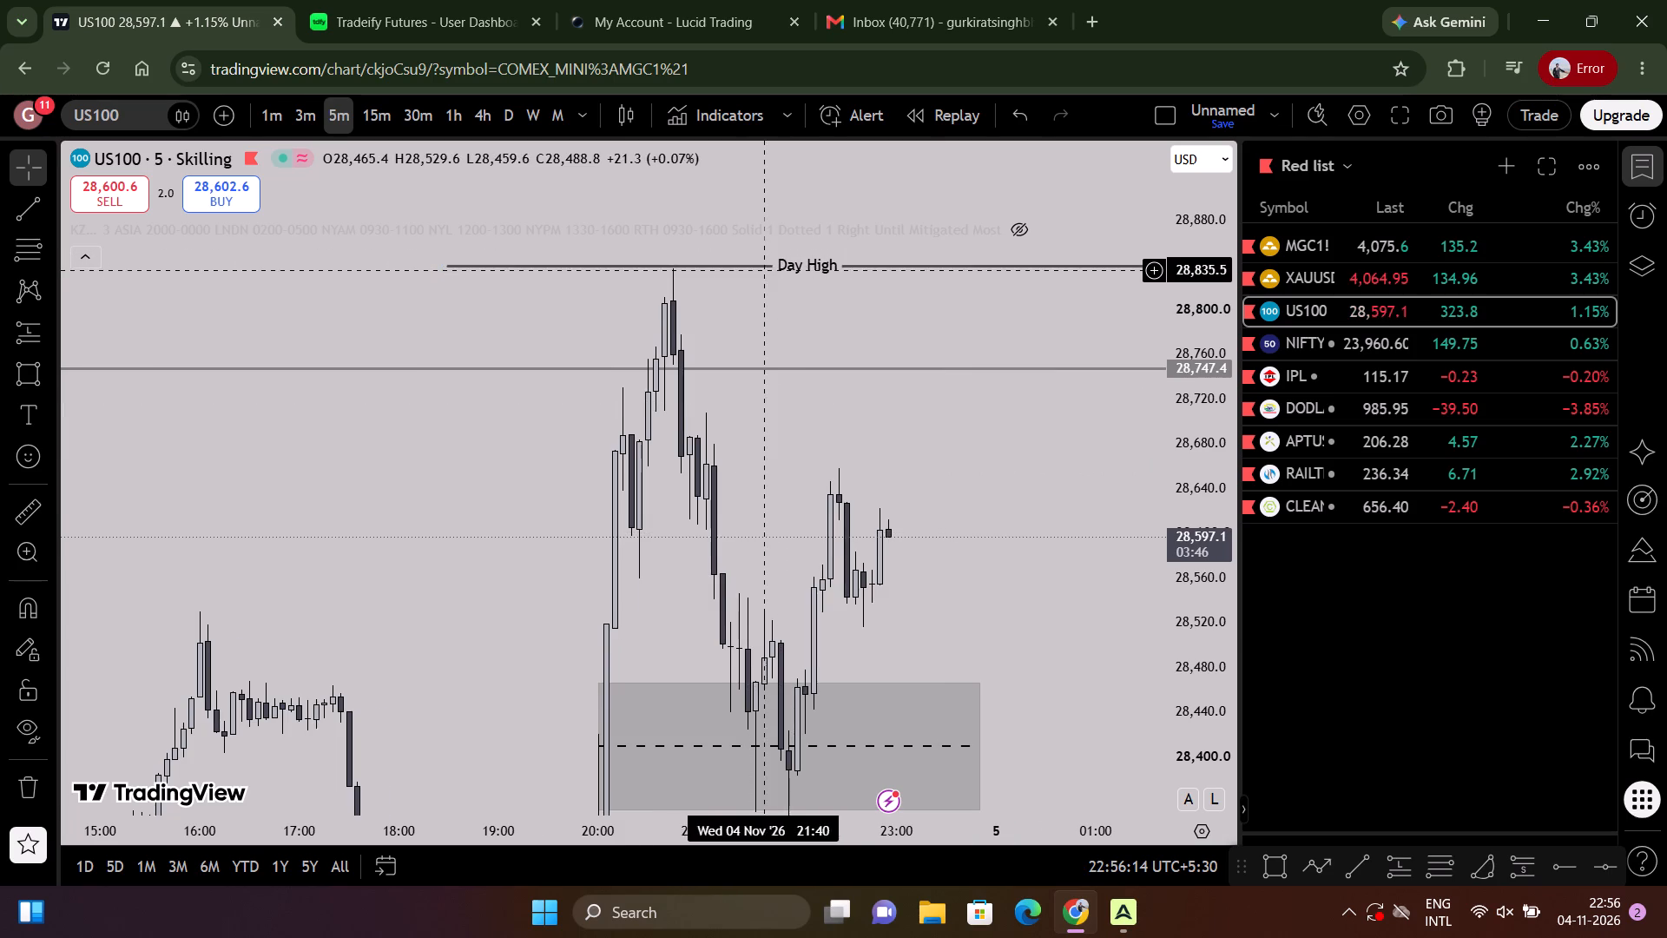
pyautogui.moveTo(766, 269); pyautogui.dragTo(1031, 284)
pyautogui.moveTo(790, 309); pyautogui.dragTo(181, 354)
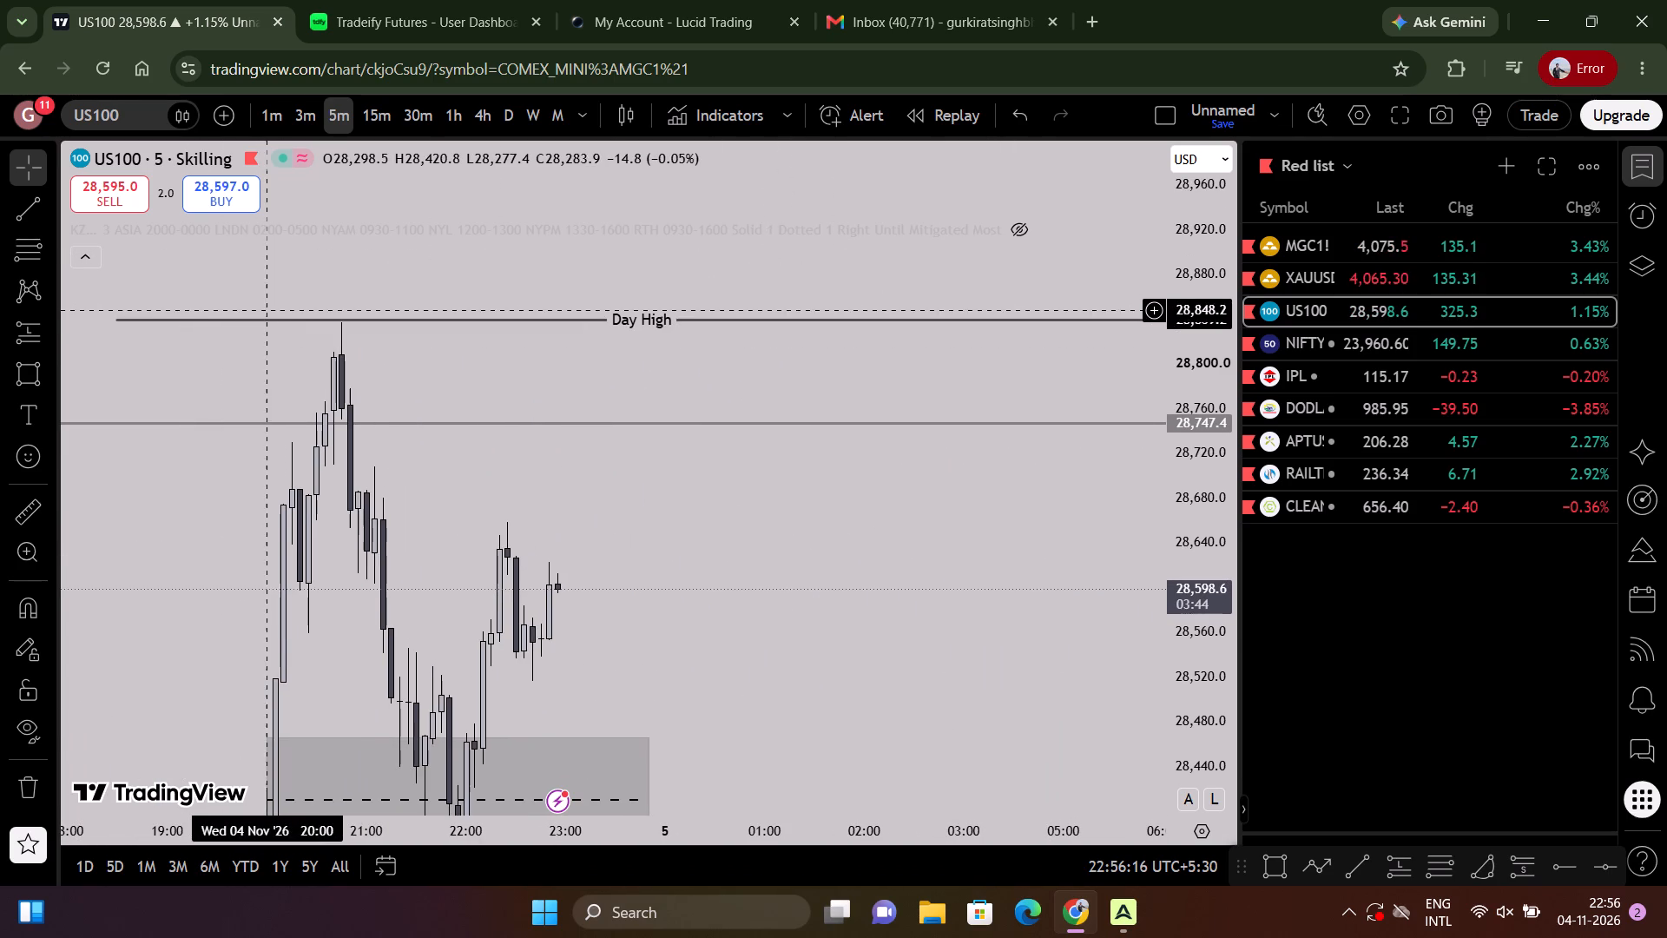
pyautogui.moveTo(276, 317); pyautogui.dragTo(467, 318)
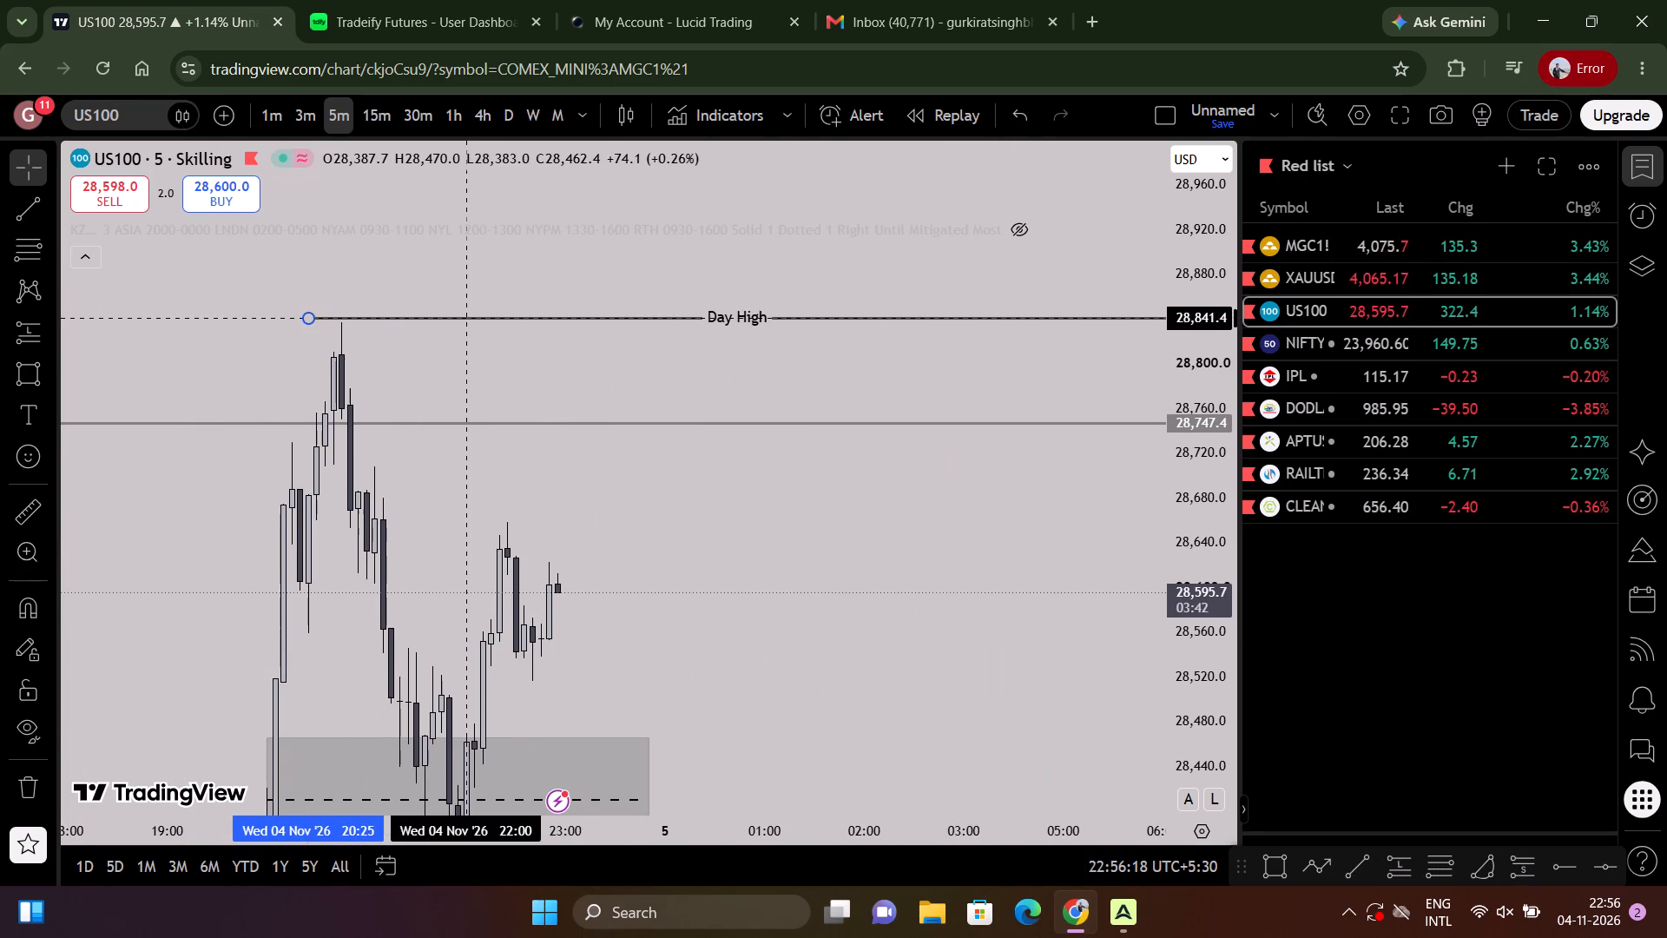
pyautogui.moveTo(467, 318); pyautogui.dragTo(471, 320)
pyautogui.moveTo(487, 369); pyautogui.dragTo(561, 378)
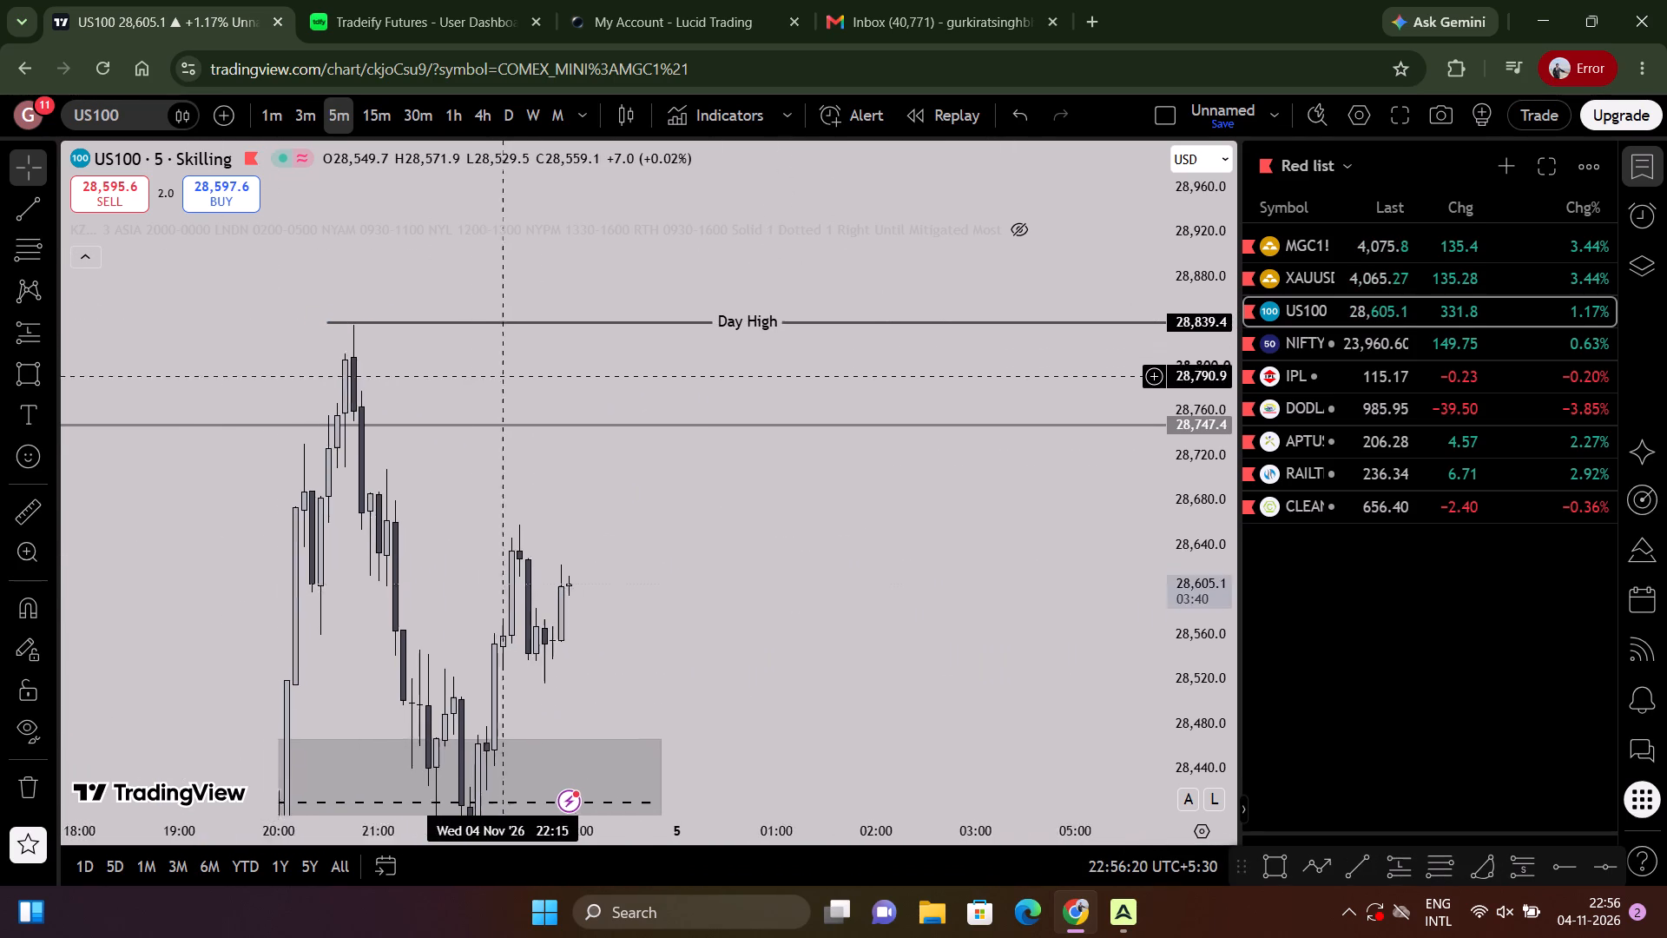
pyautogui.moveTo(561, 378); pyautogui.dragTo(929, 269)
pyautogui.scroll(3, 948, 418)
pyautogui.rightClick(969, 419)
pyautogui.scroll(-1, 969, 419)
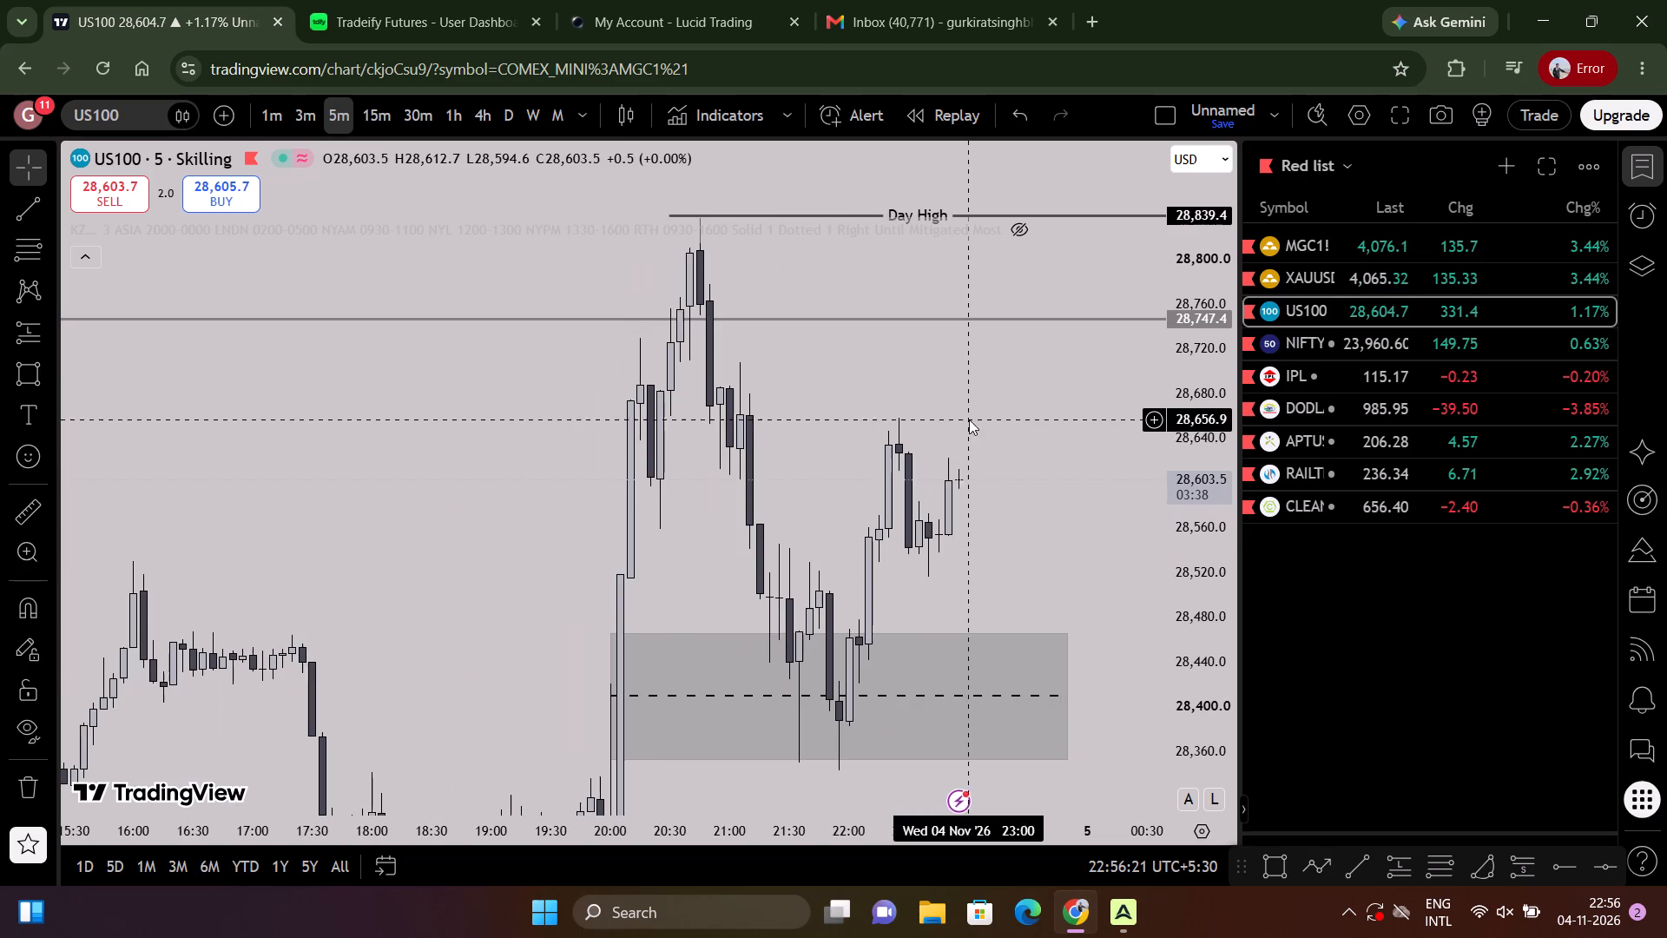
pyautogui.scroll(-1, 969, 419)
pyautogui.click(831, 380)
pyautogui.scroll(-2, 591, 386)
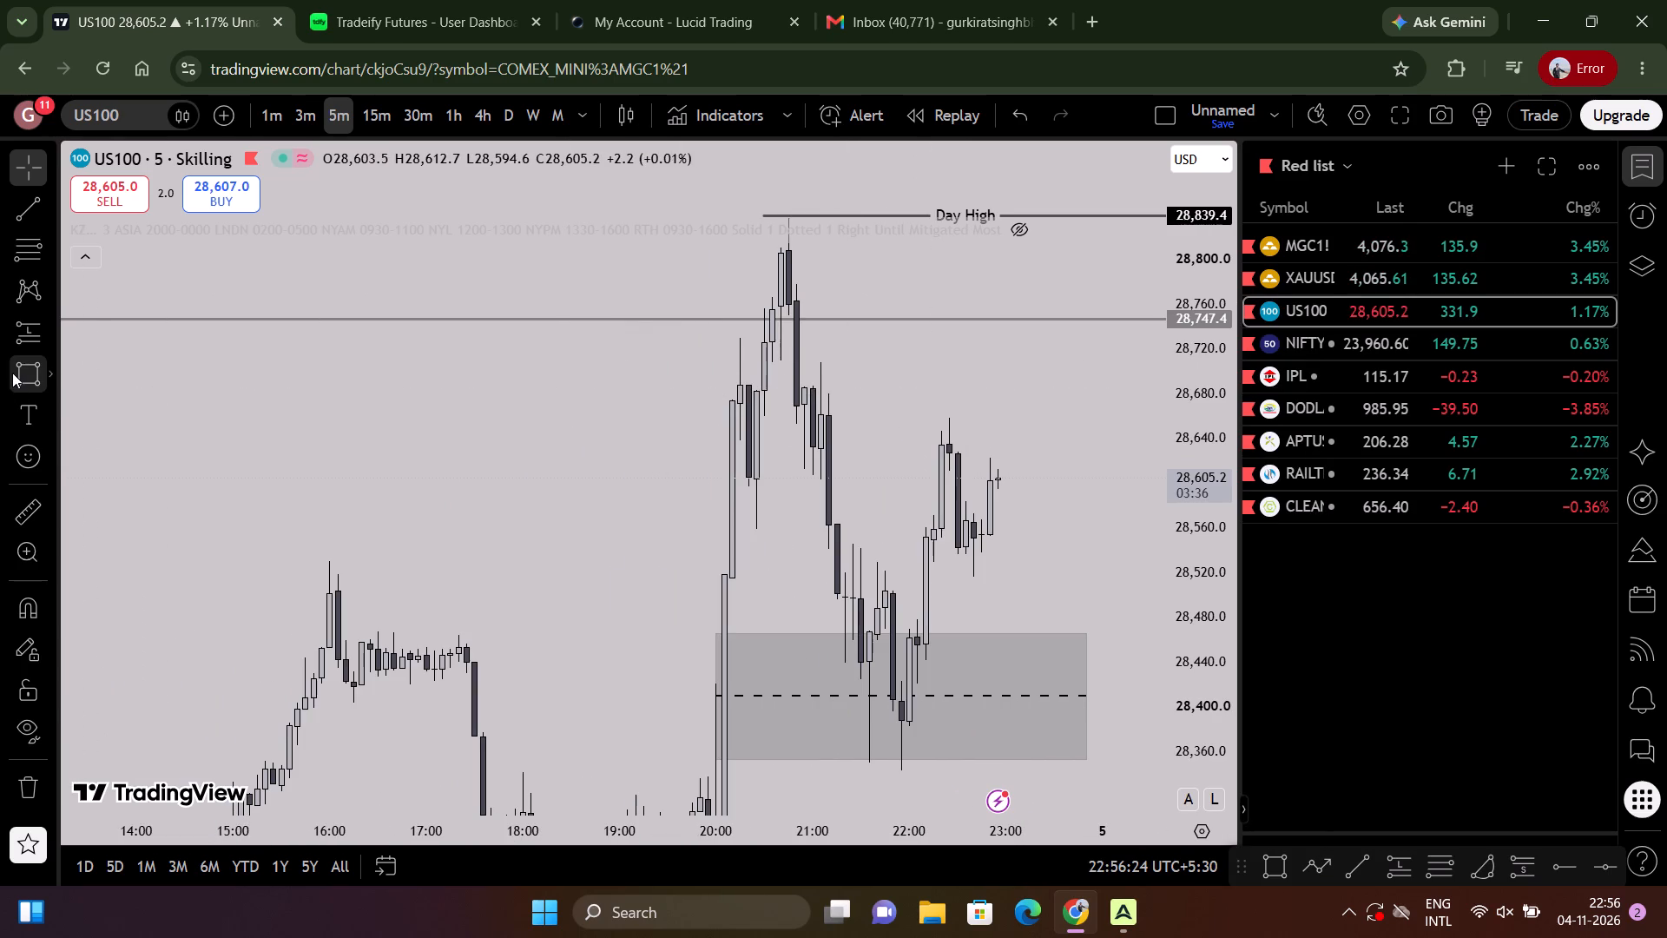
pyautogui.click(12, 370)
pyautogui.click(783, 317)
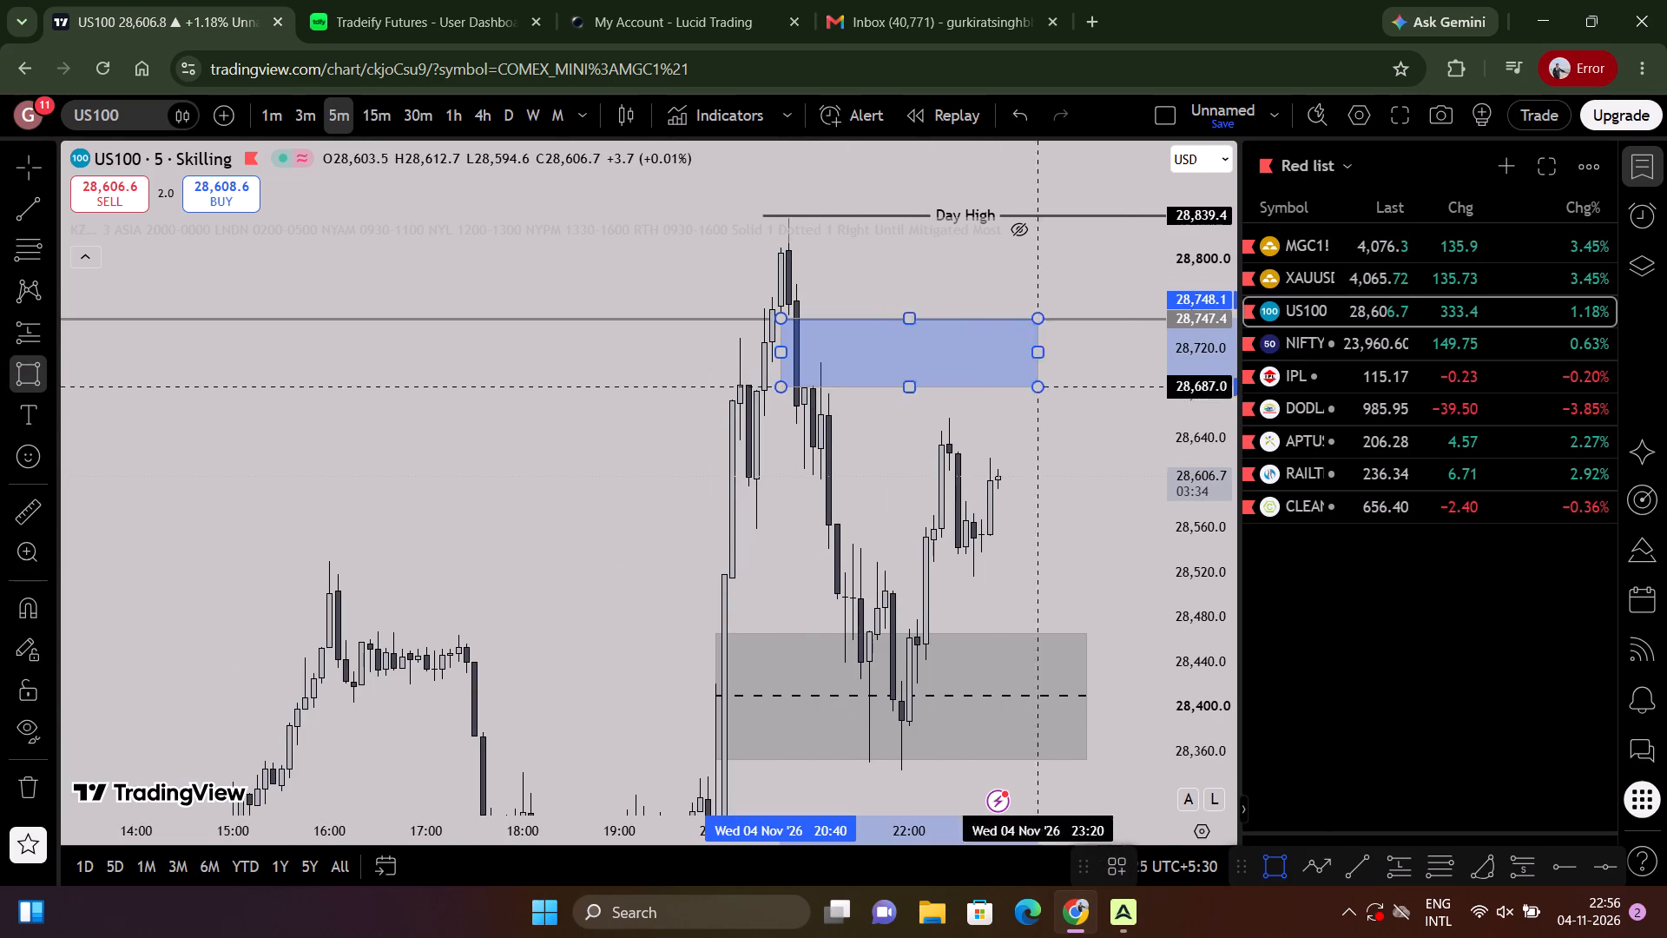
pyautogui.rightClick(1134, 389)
# Switch the chart from US100 to XAUUSD.
pyautogui.scroll(3, 1025, 454)
pyautogui.moveTo(1038, 452); pyautogui.dragTo(1085, 305)
pyautogui.scroll(-4, 431, 260)
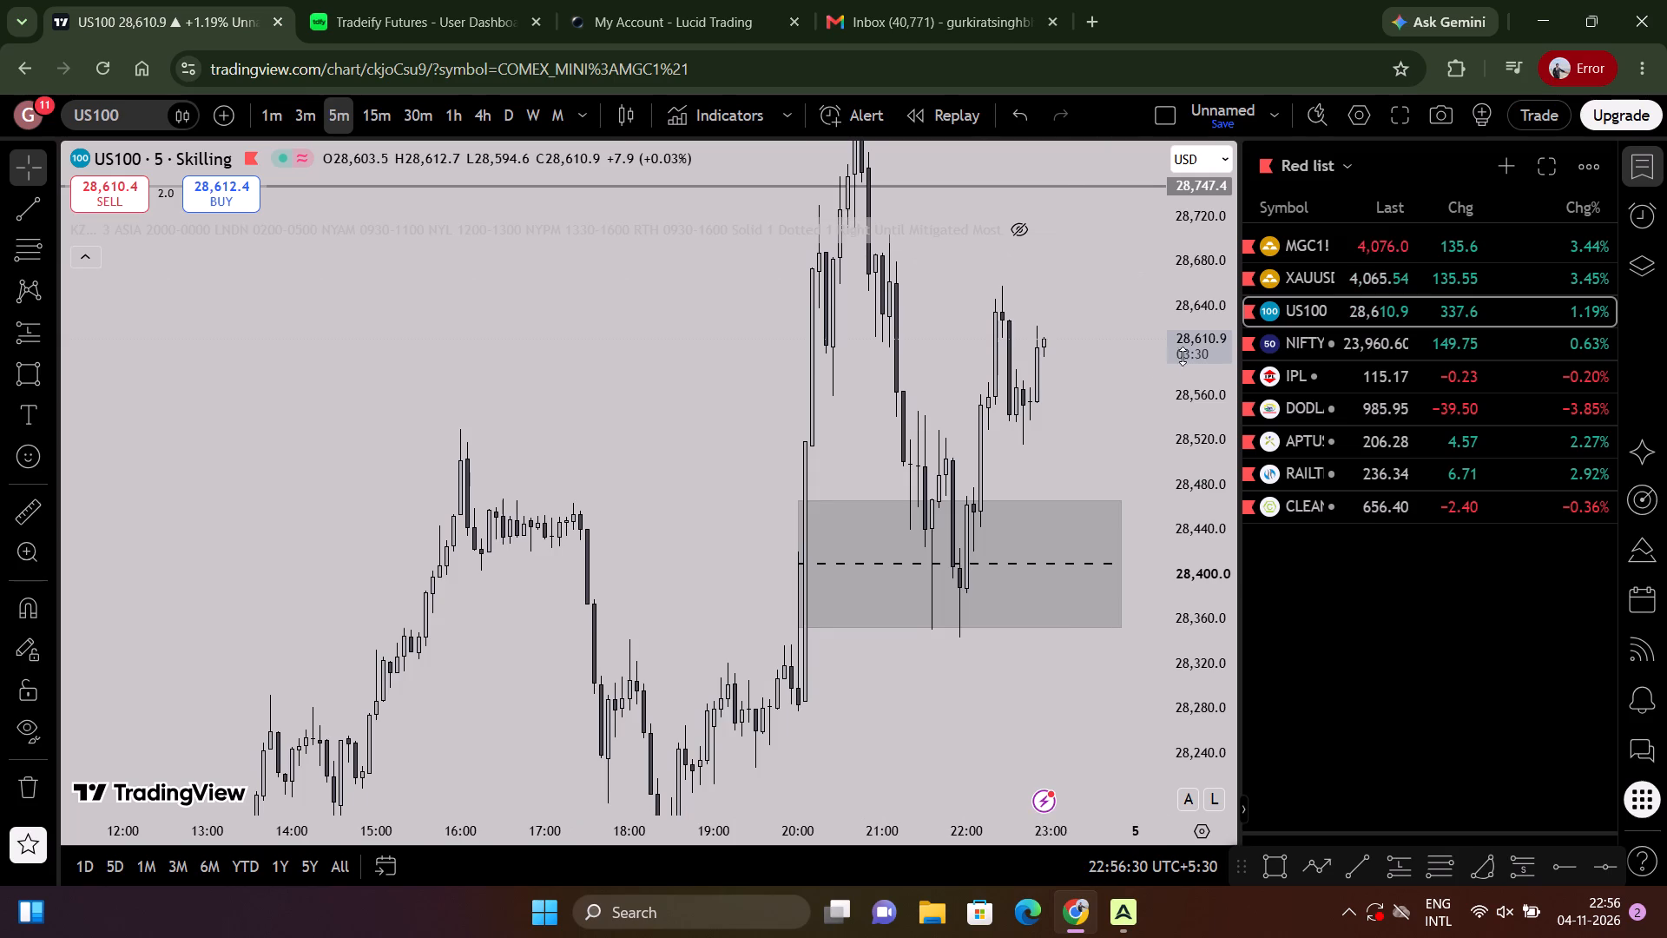
pyautogui.scroll(4, 1071, 373)
pyautogui.click(1380, 269)
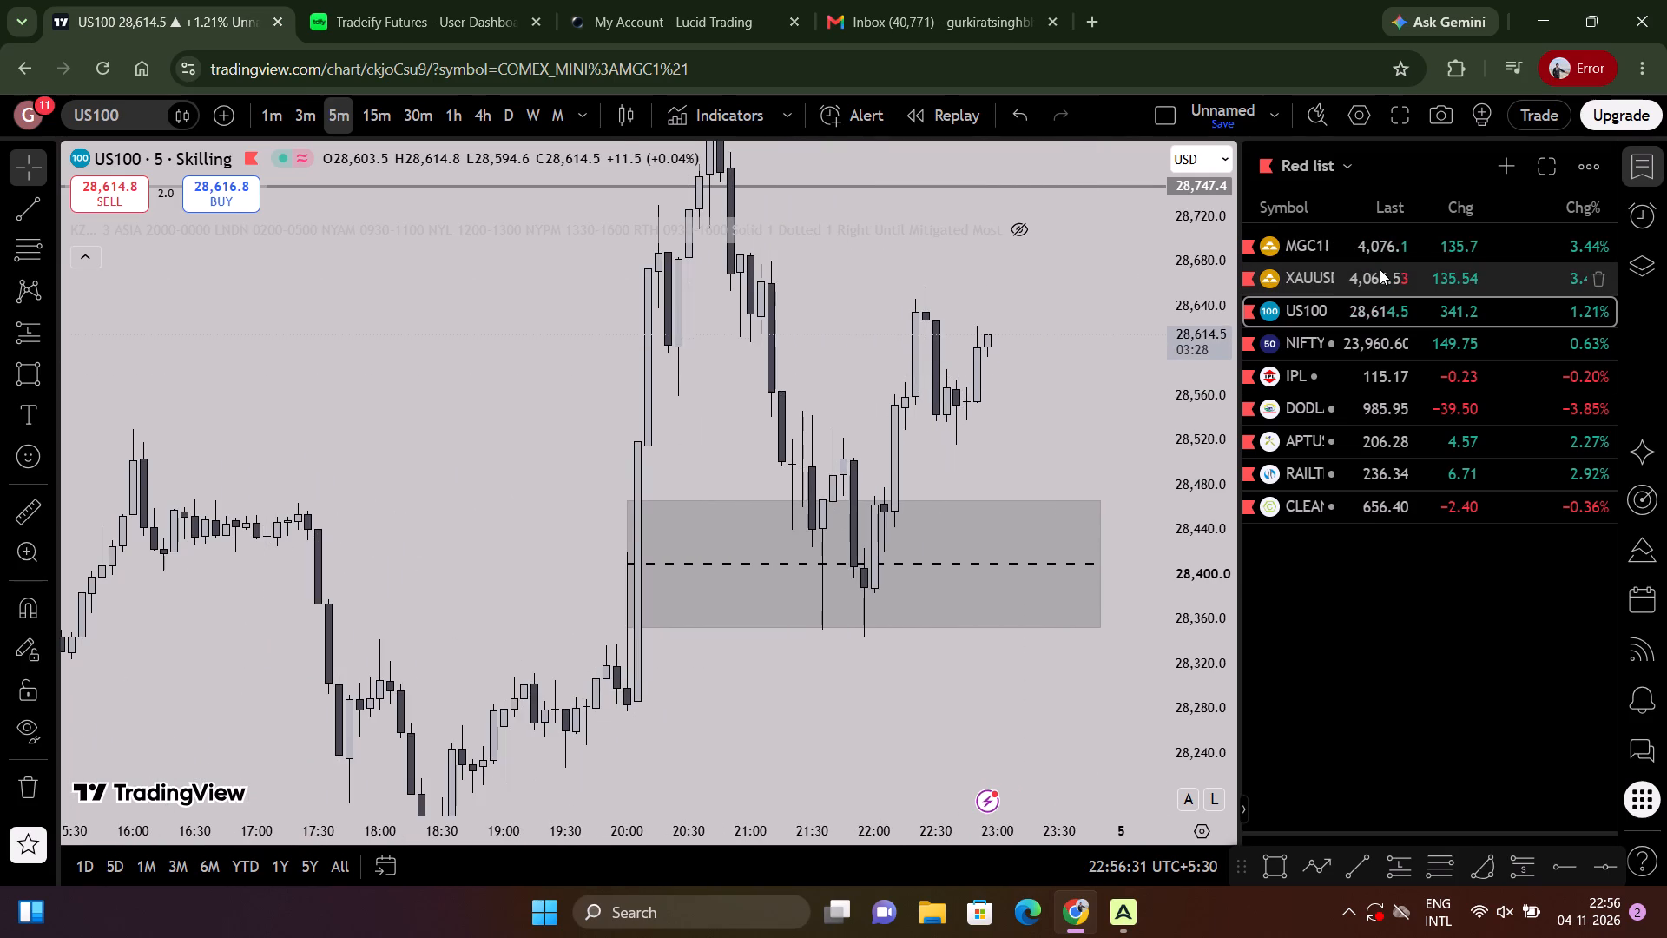
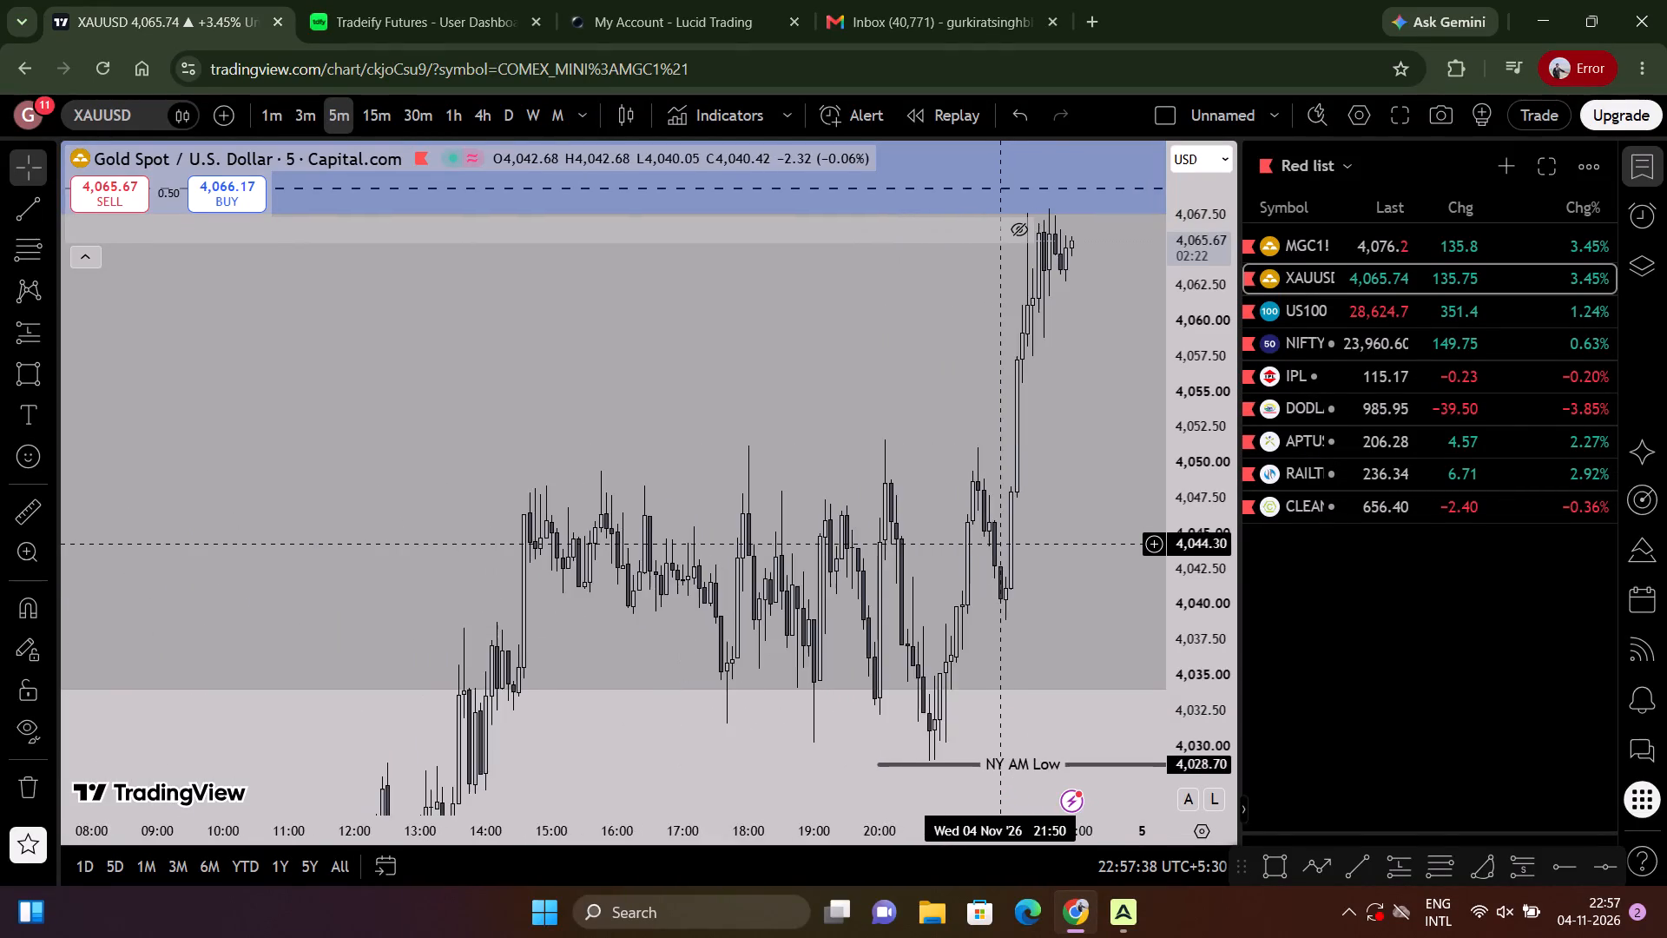
# Examine XAUUSD 5-minute price action from late October to the latest candles around the Daily FVG, NY AM Low and London Low.
pyautogui.scroll(-4, 1002, 543)
pyautogui.moveTo(1010, 584); pyautogui.dragTo(1025, 109)
pyautogui.moveTo(1196, 399); pyautogui.dragTo(1167, 705)
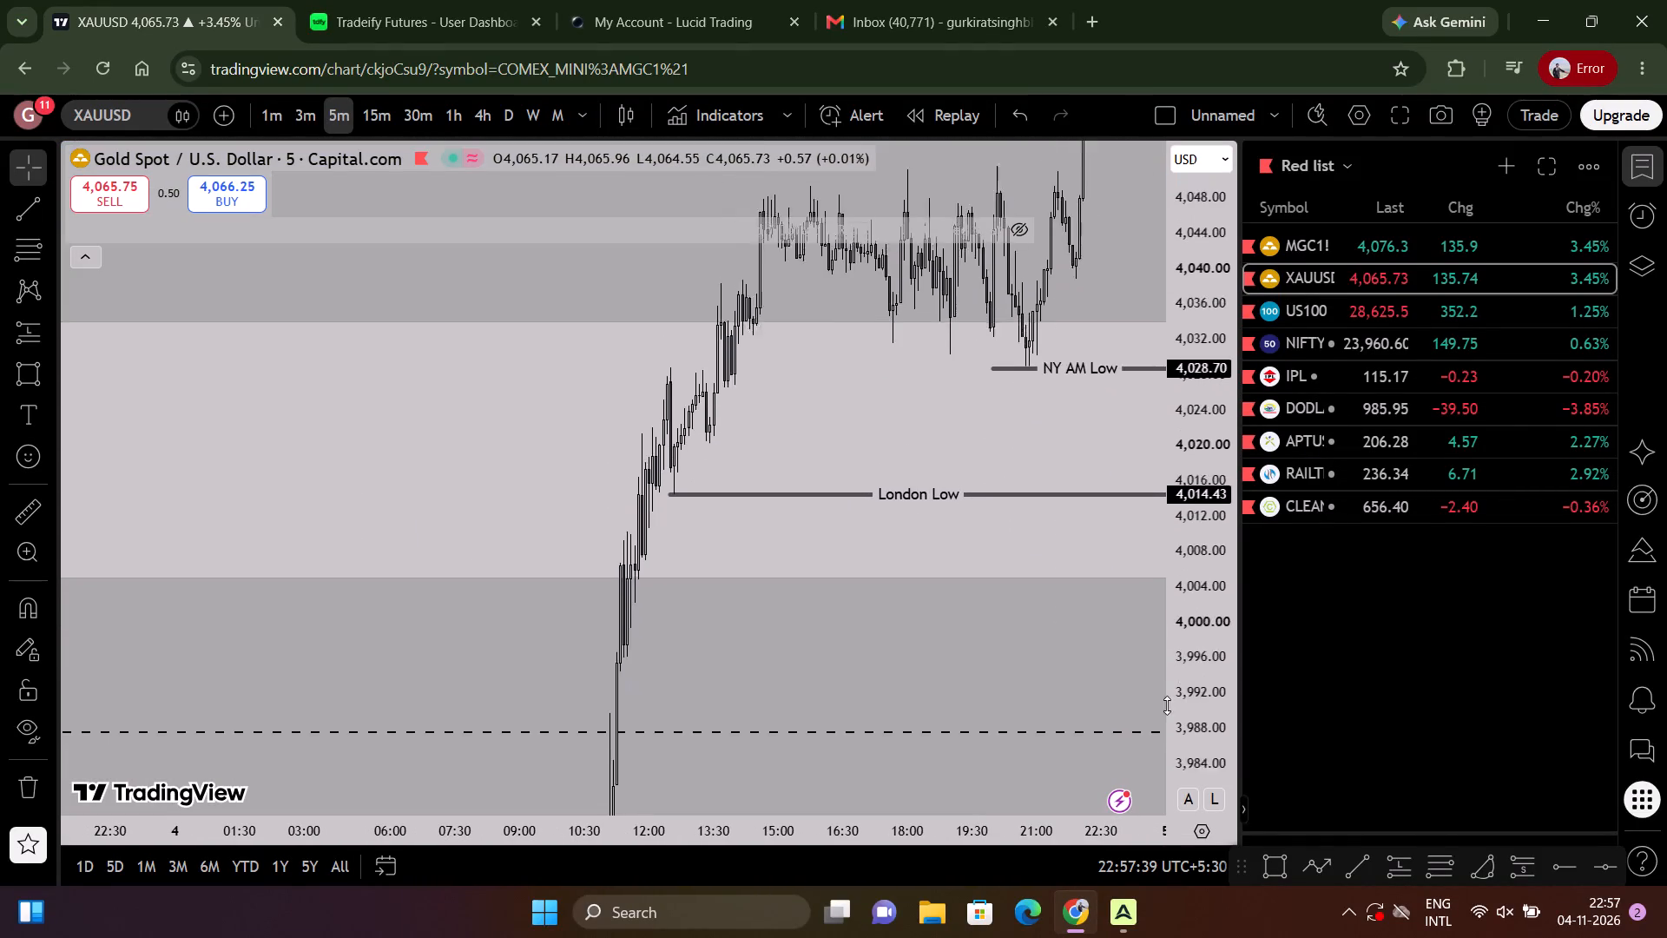
pyautogui.moveTo(1167, 705); pyautogui.dragTo(1165, 708)
pyautogui.scroll(-3, 1002, 657)
pyautogui.scroll(3, 938, 624)
pyautogui.scroll(-5, 936, 624)
pyautogui.moveTo(783, 519); pyautogui.dragTo(793, 447)
pyautogui.scroll(-6, 776, 477)
pyautogui.moveTo(812, 408); pyautogui.dragTo(882, 411)
pyautogui.scroll(-6, 906, 398)
pyautogui.moveTo(893, 394); pyautogui.dragTo(862, 540)
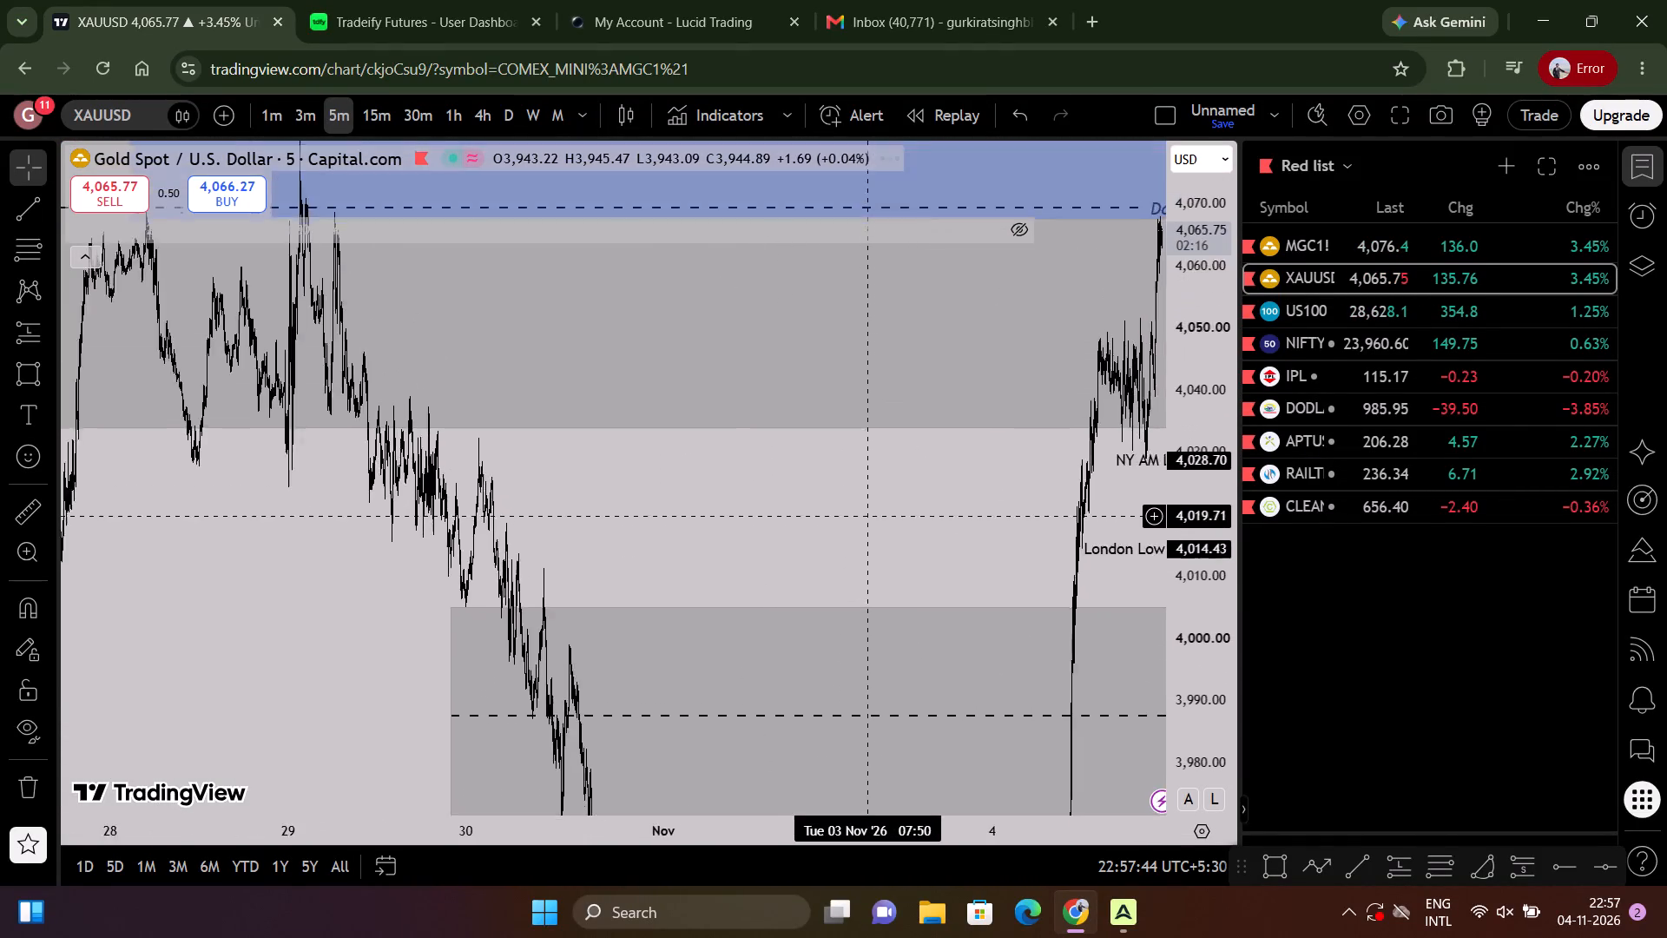
pyautogui.moveTo(862, 540); pyautogui.dragTo(747, 619)
pyautogui.scroll(2, 837, 471)
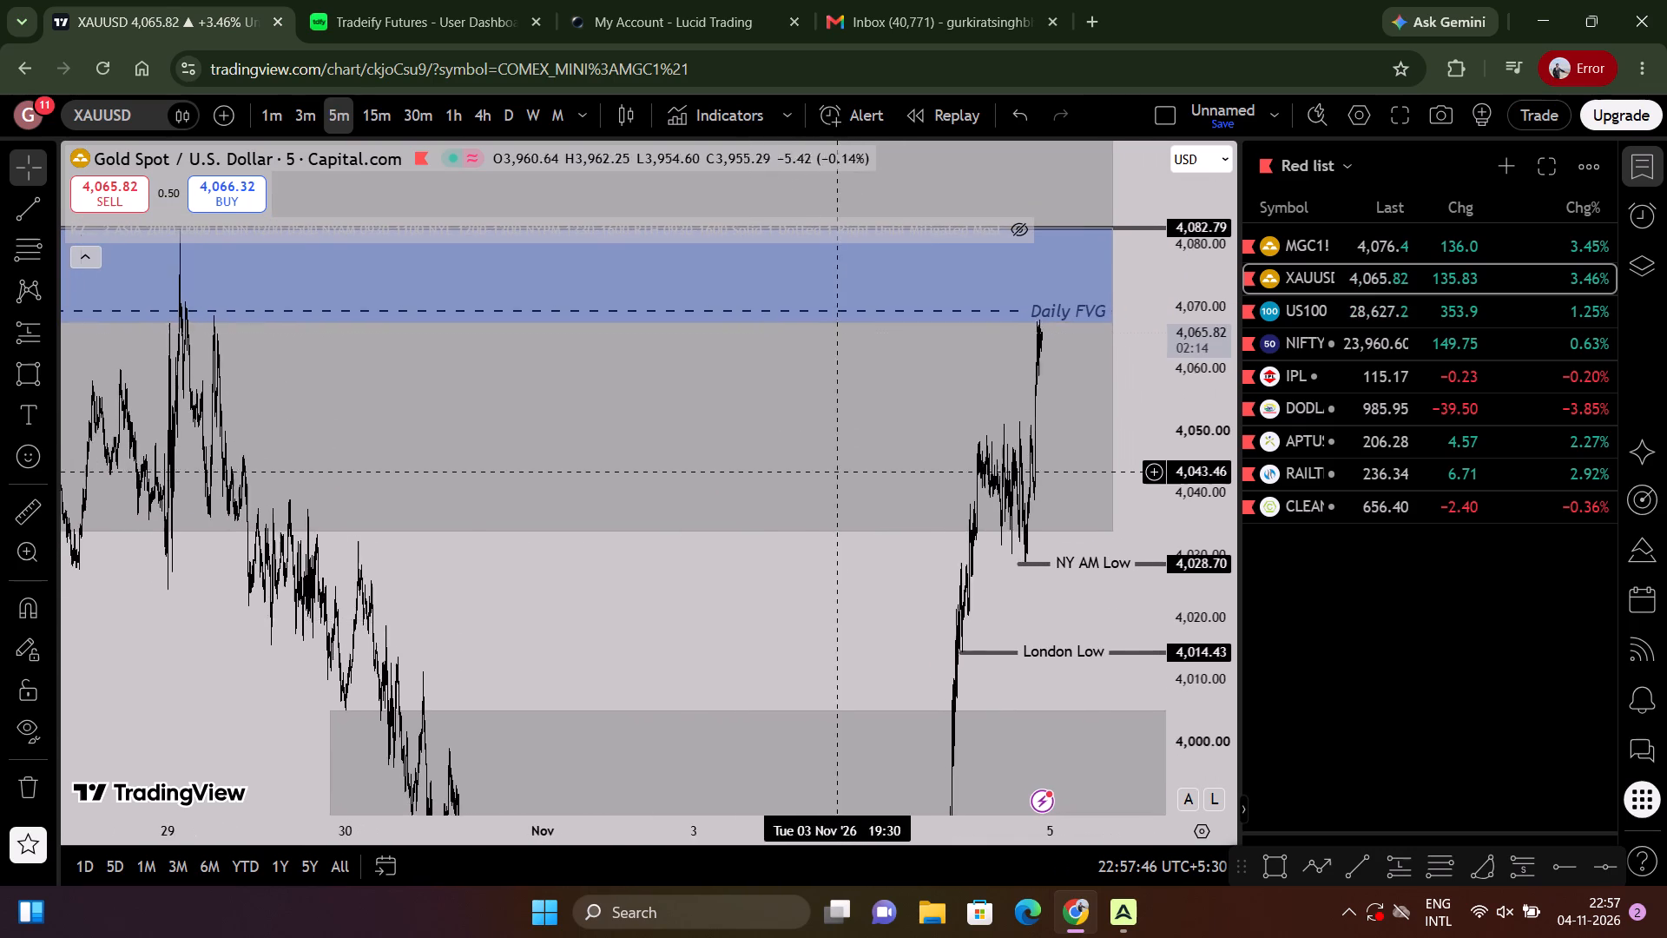
pyautogui.scroll(13, 837, 471)
pyautogui.scroll(4, 1000, 444)
pyautogui.moveTo(970, 442); pyautogui.dragTo(1220, 529)
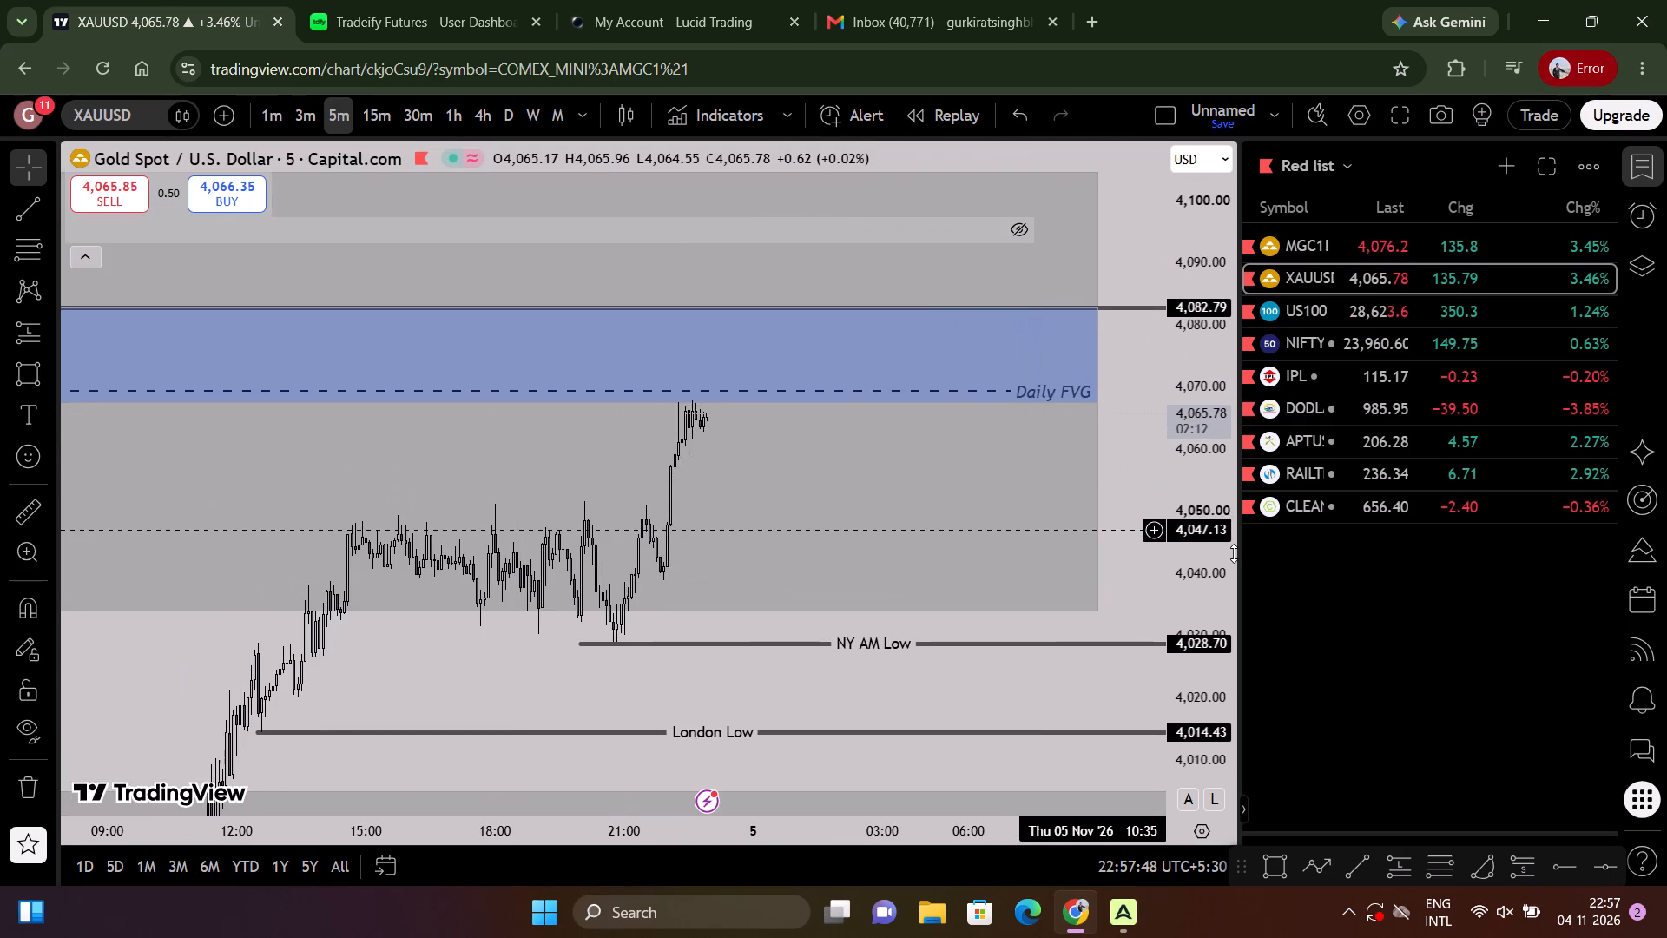
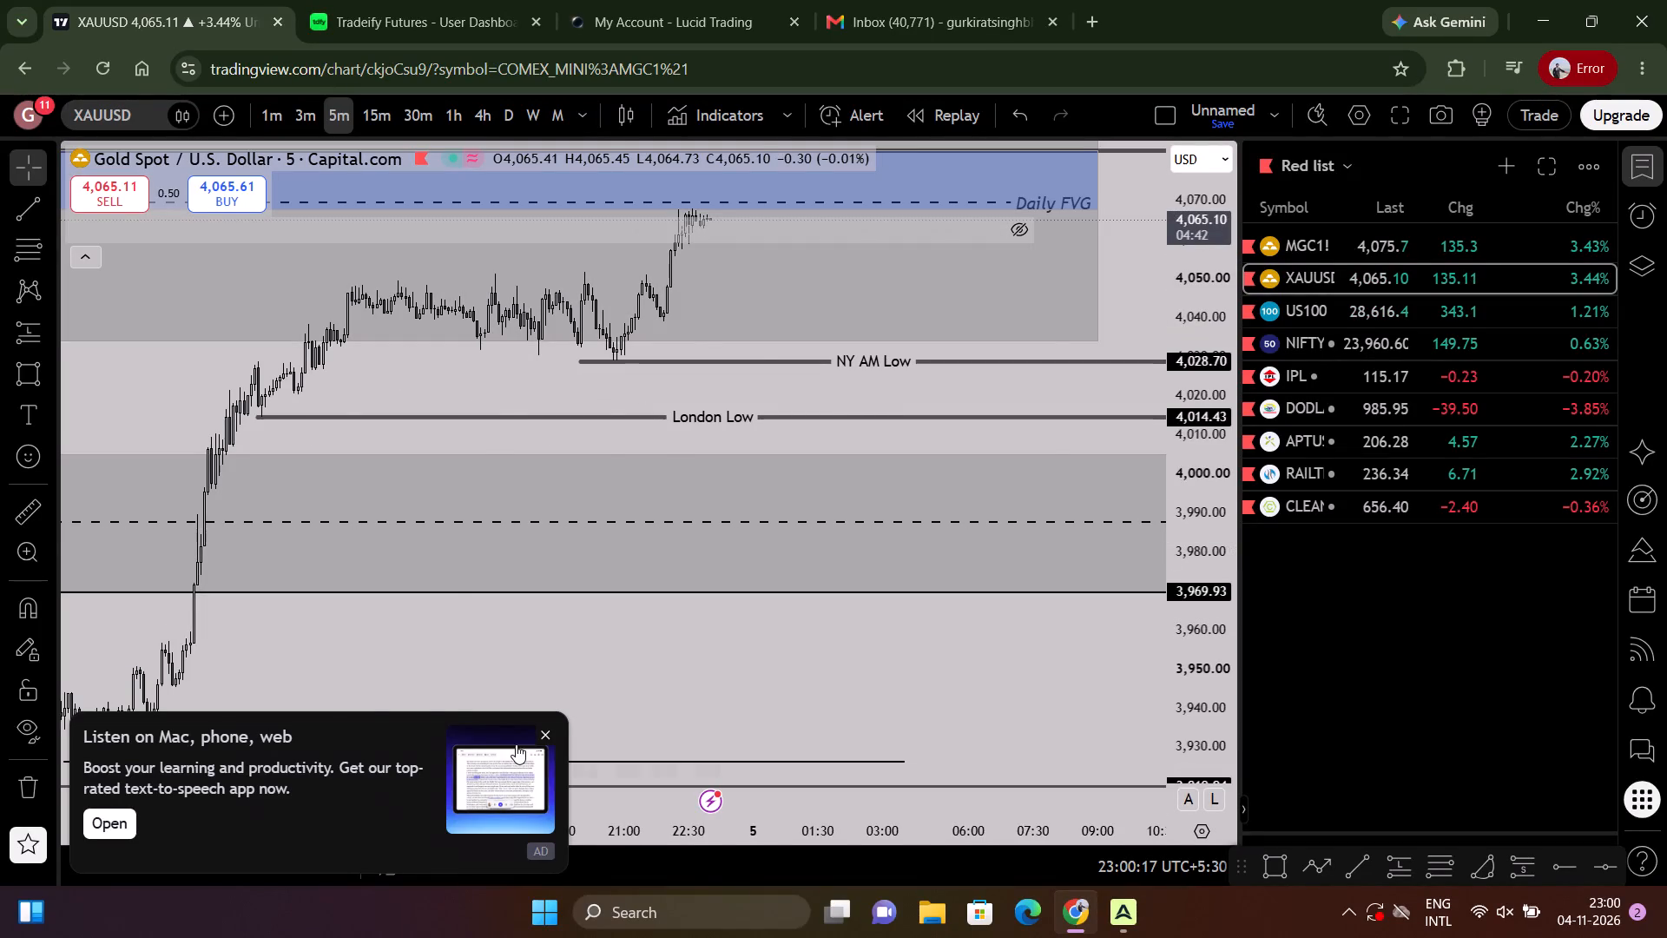
# Examine the latest XAUUSD 5-minute candles at the Daily FVG relative to the NY AM Low and London Low.
pyautogui.scroll(-4, 574, 724)
pyautogui.scroll(-14, 1004, 540)
pyautogui.moveTo(1060, 633); pyautogui.dragTo(1031, 843)
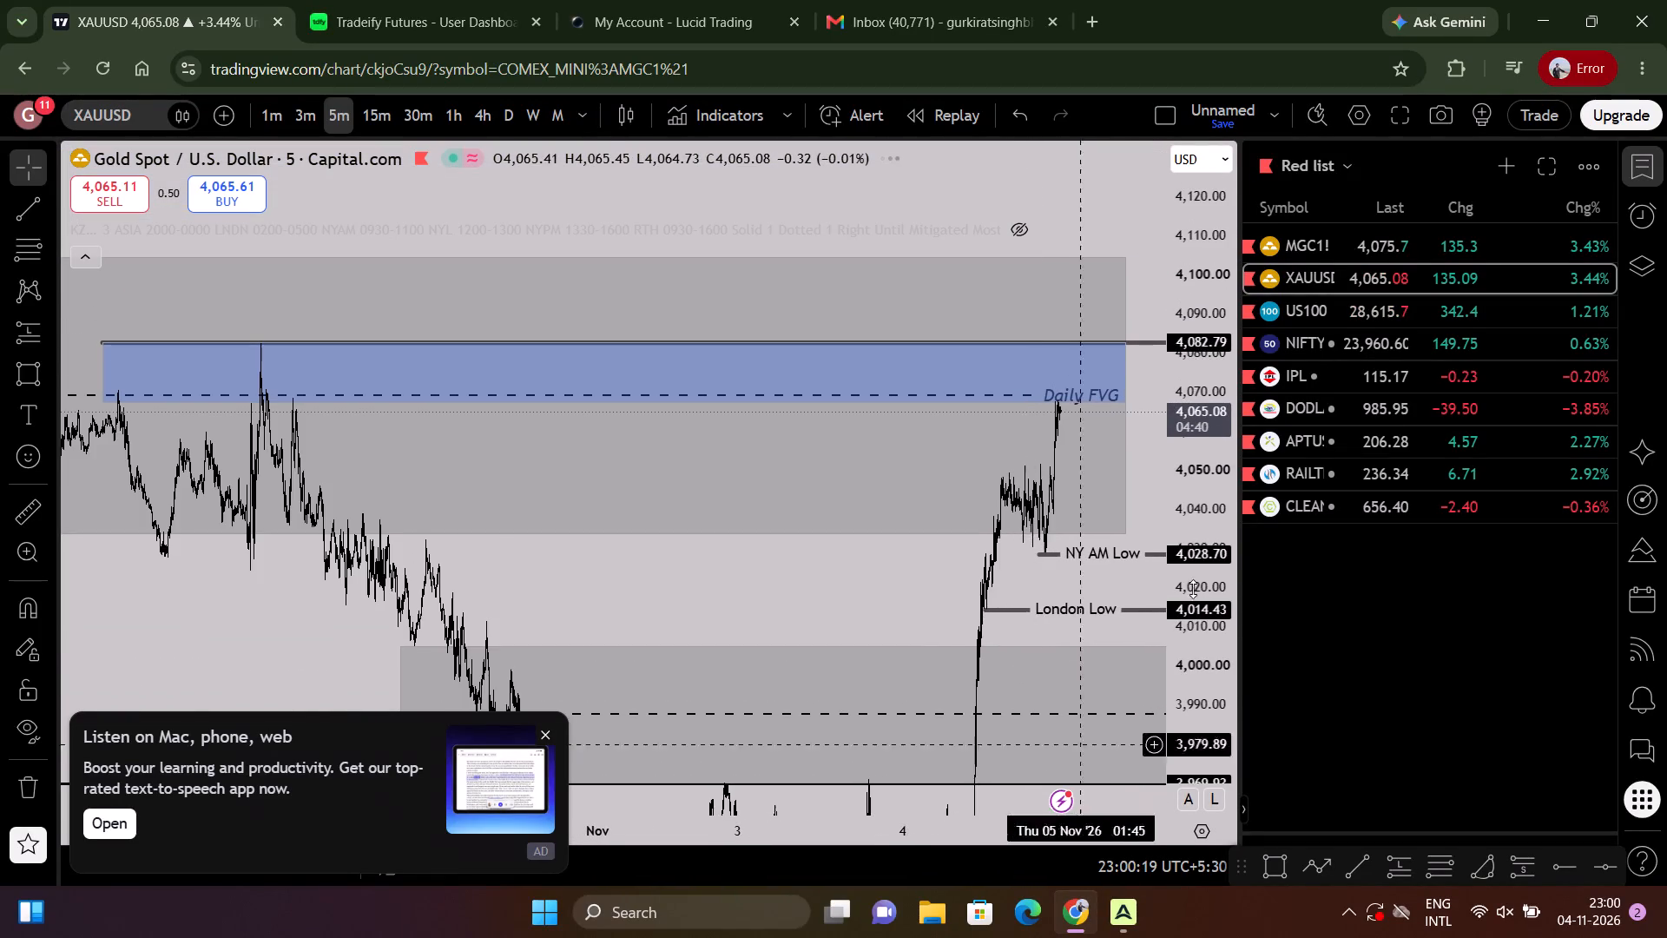
pyautogui.moveTo(1232, 678); pyautogui.dragTo(1194, 293)
pyautogui.scroll(16, 1077, 253)
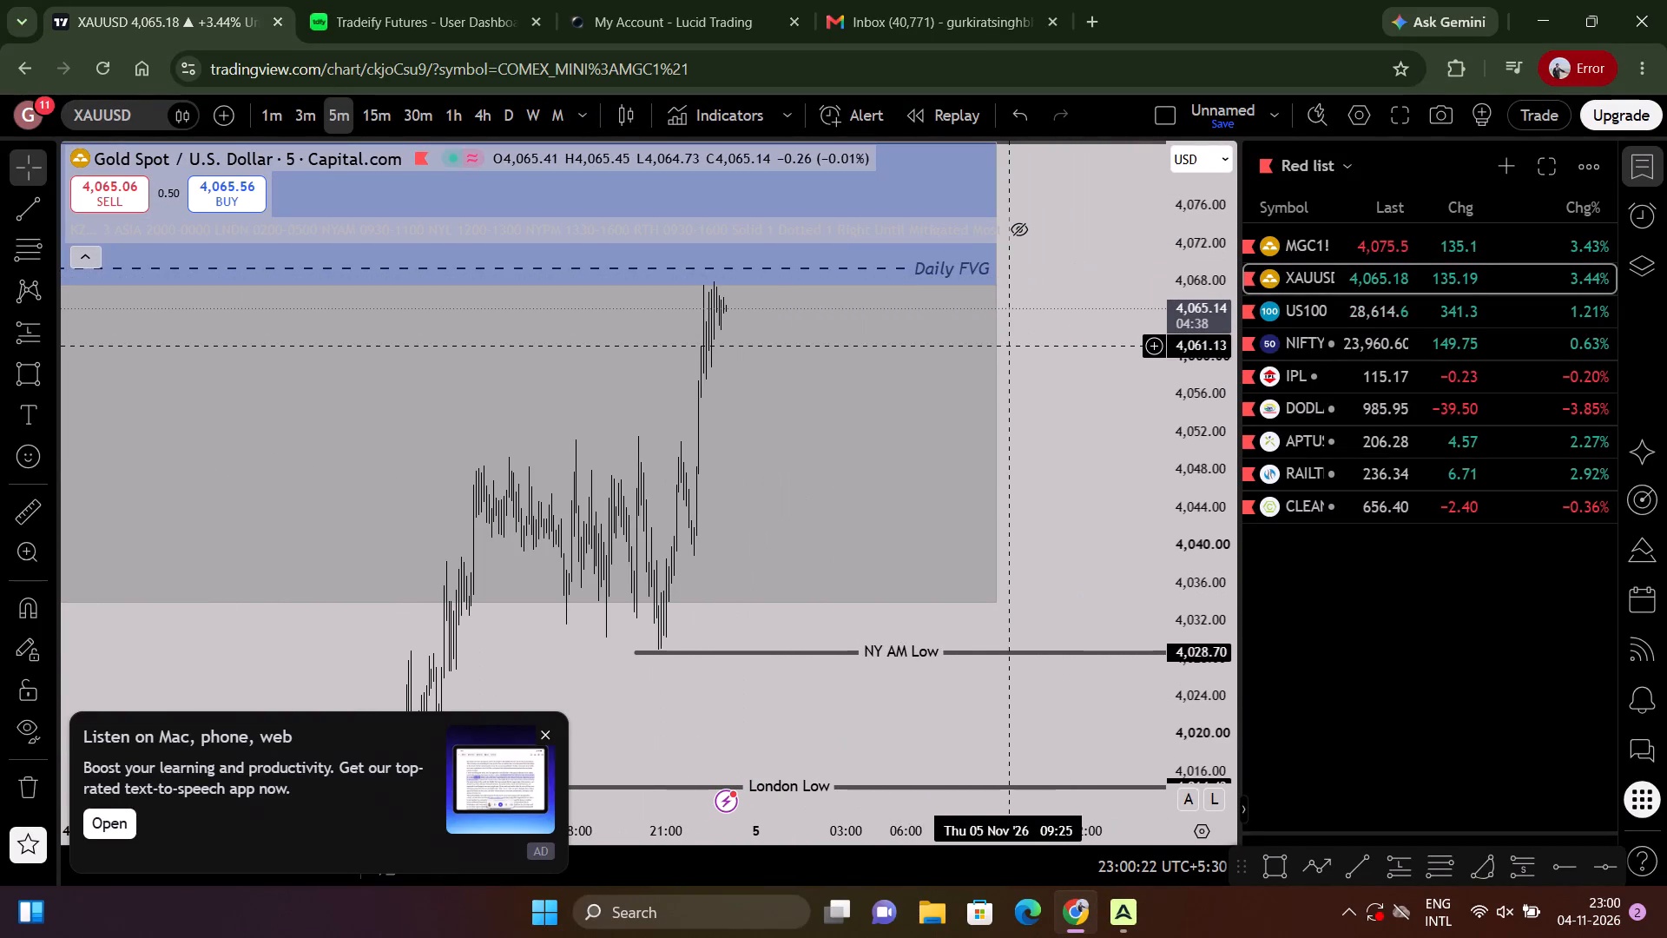
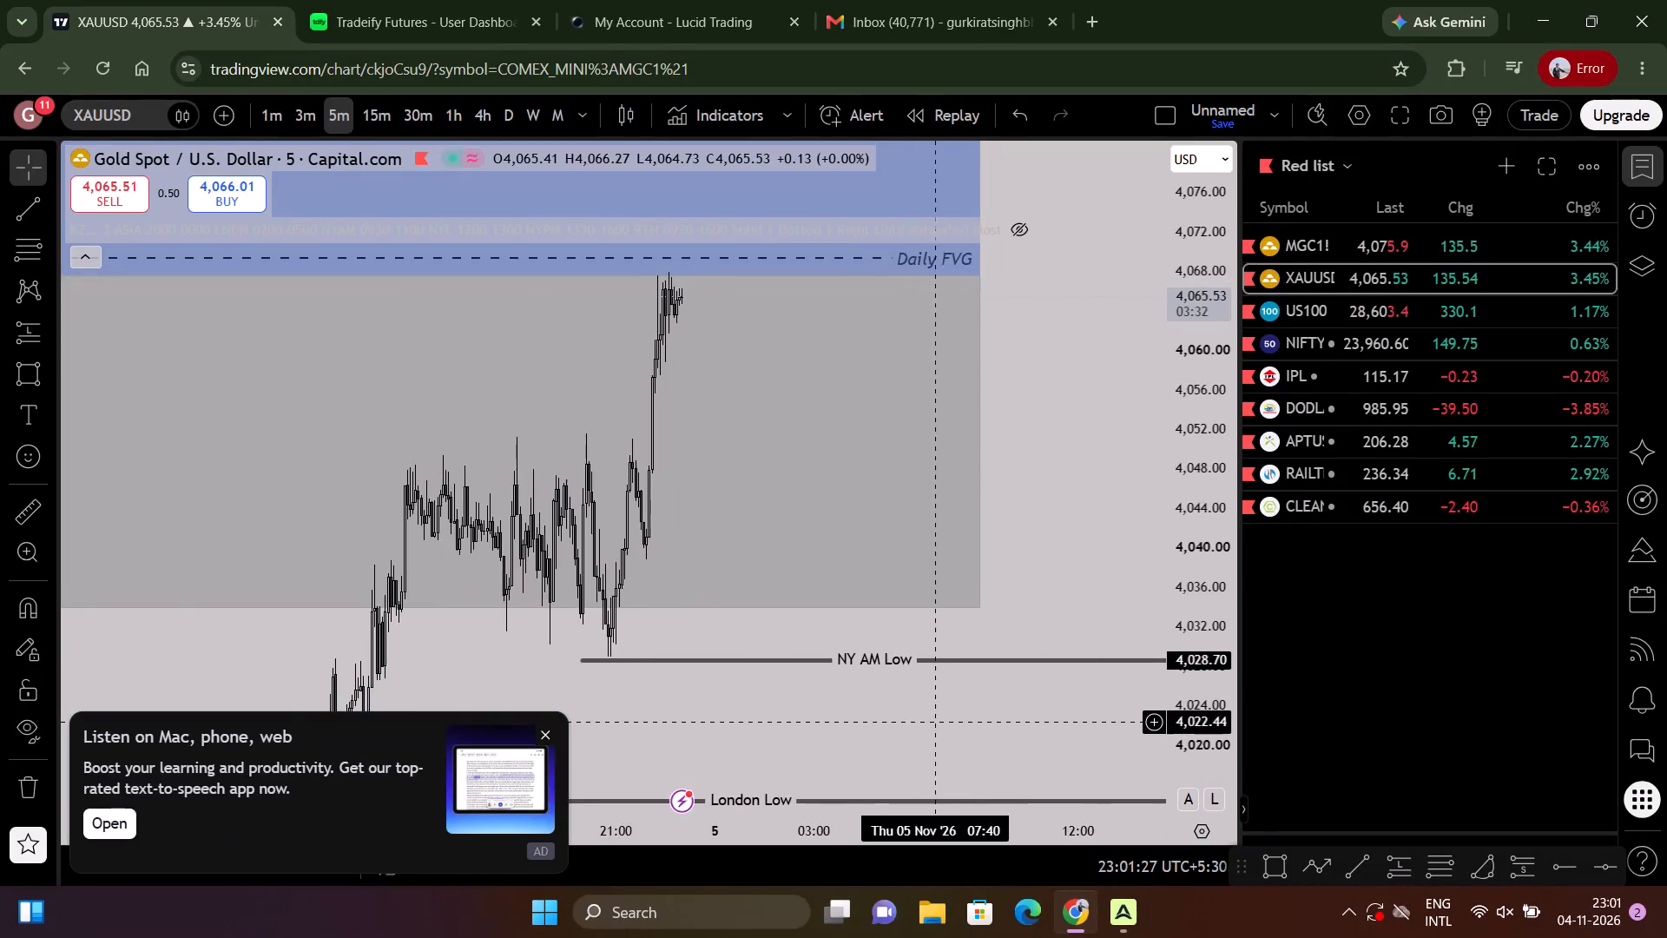
# Switch to the US100 5-minute chart and examine recent candles between the Day High and the grey zone with the dashed midline.
pyautogui.moveTo(935, 521); pyautogui.dragTo(1085, 649)
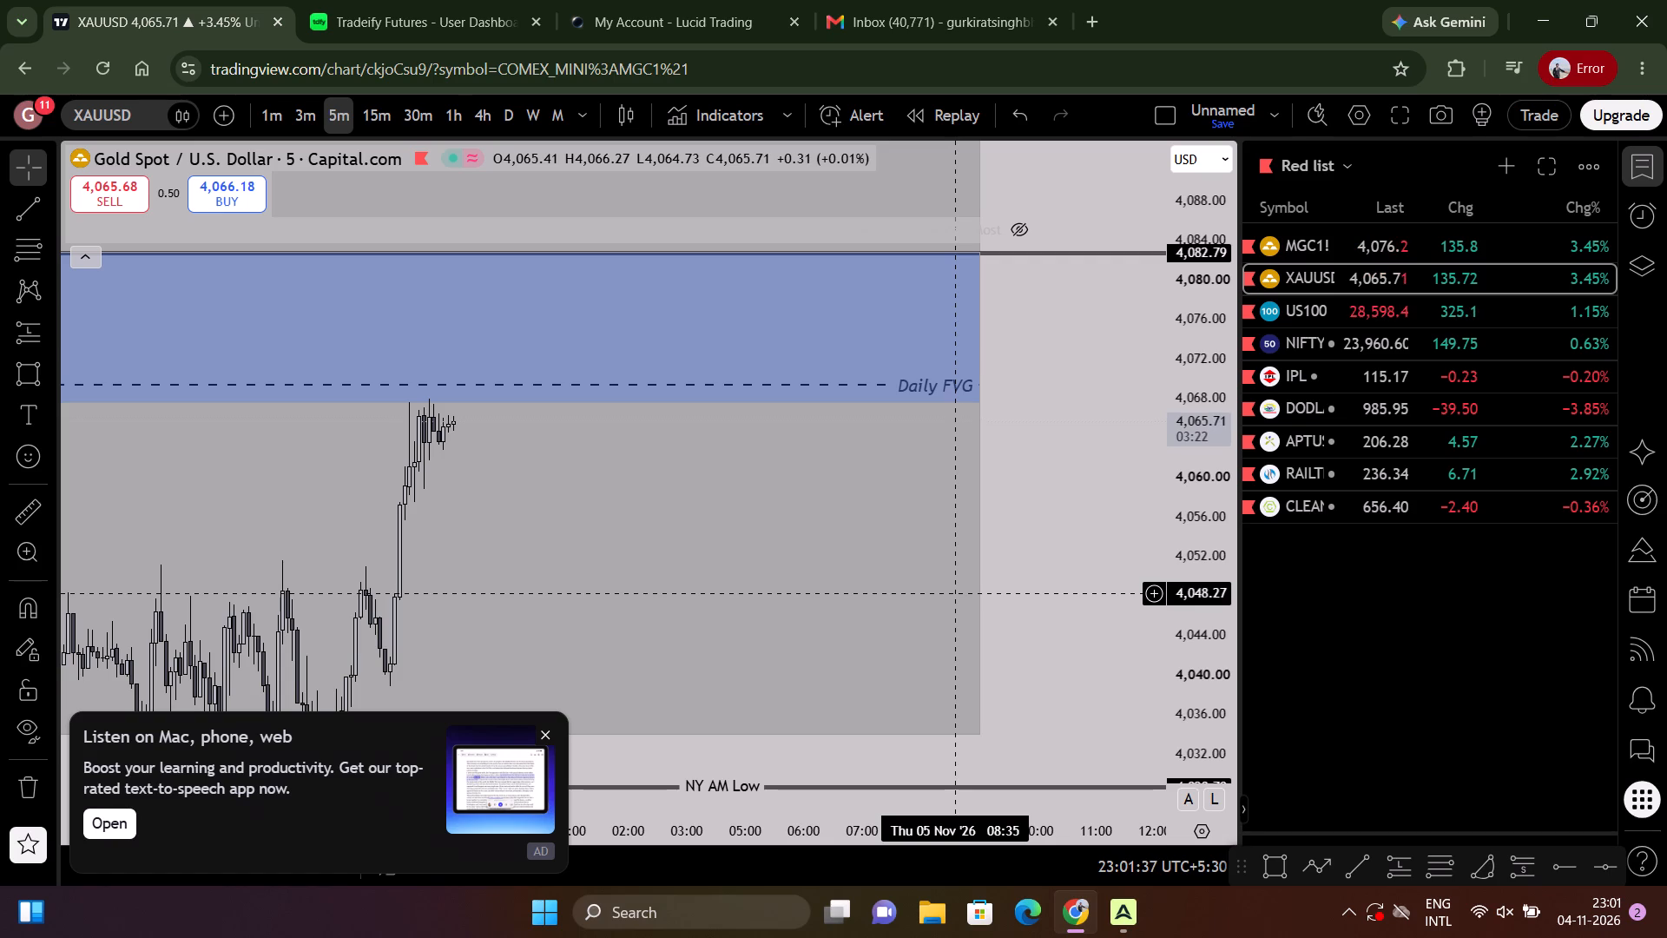
pyautogui.click(1340, 326)
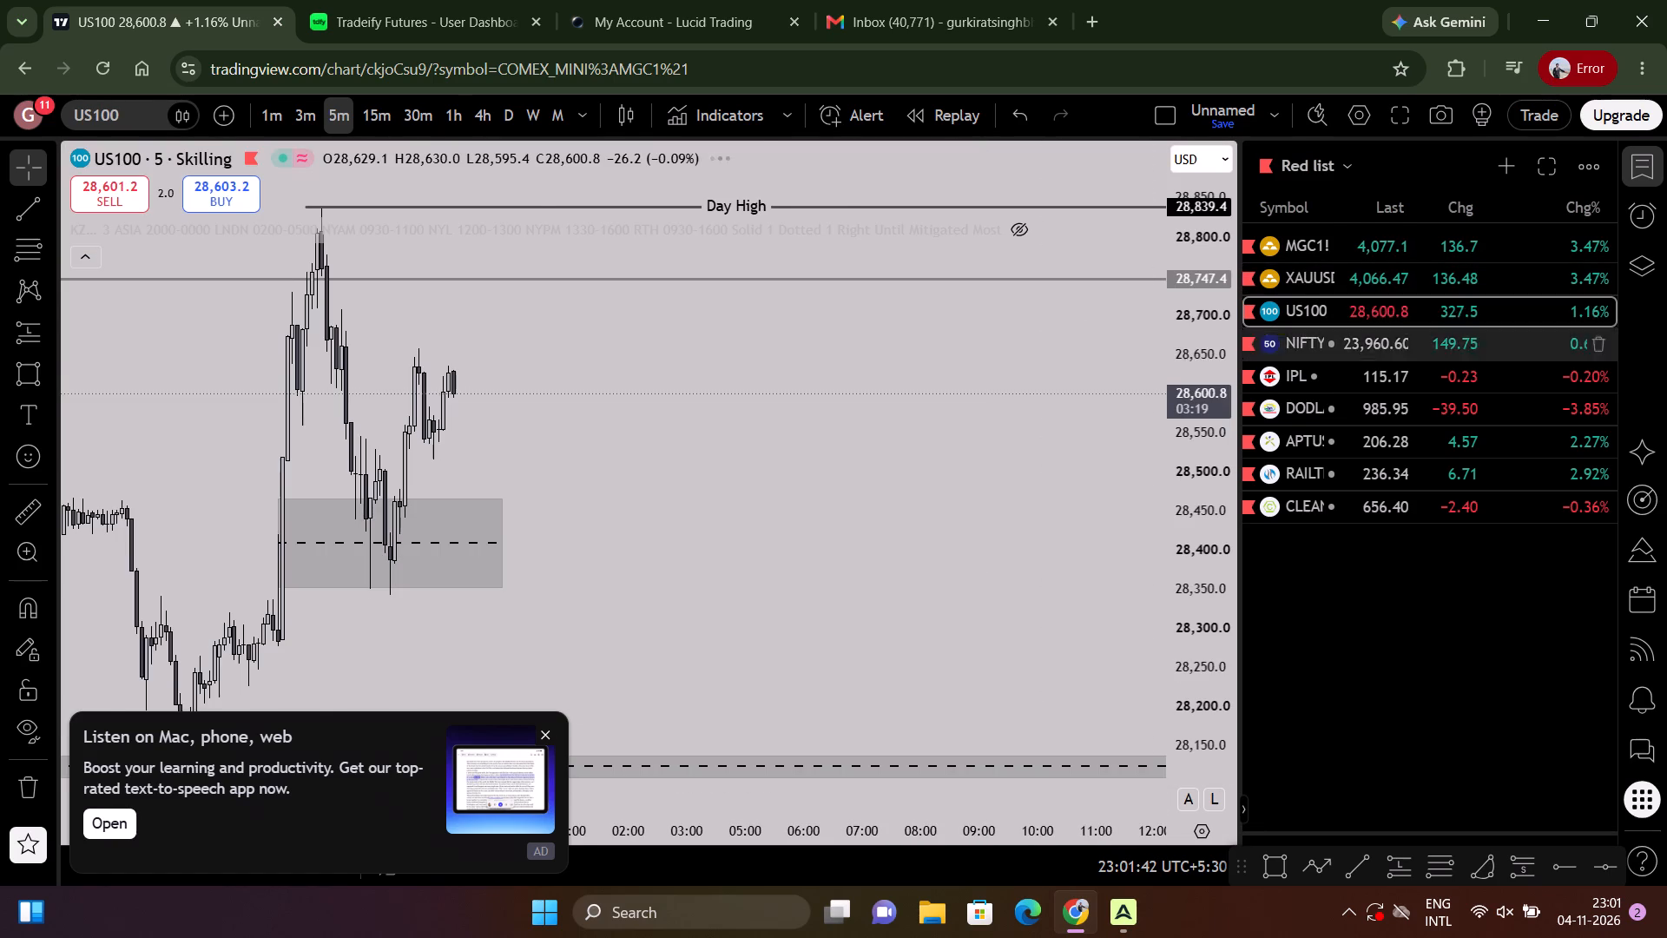
pyautogui.scroll(-4, 742, 372)
pyautogui.scroll(3, 726, 385)
pyautogui.moveTo(726, 385); pyautogui.dragTo(1092, 376)
pyautogui.scroll(4, 1042, 416)
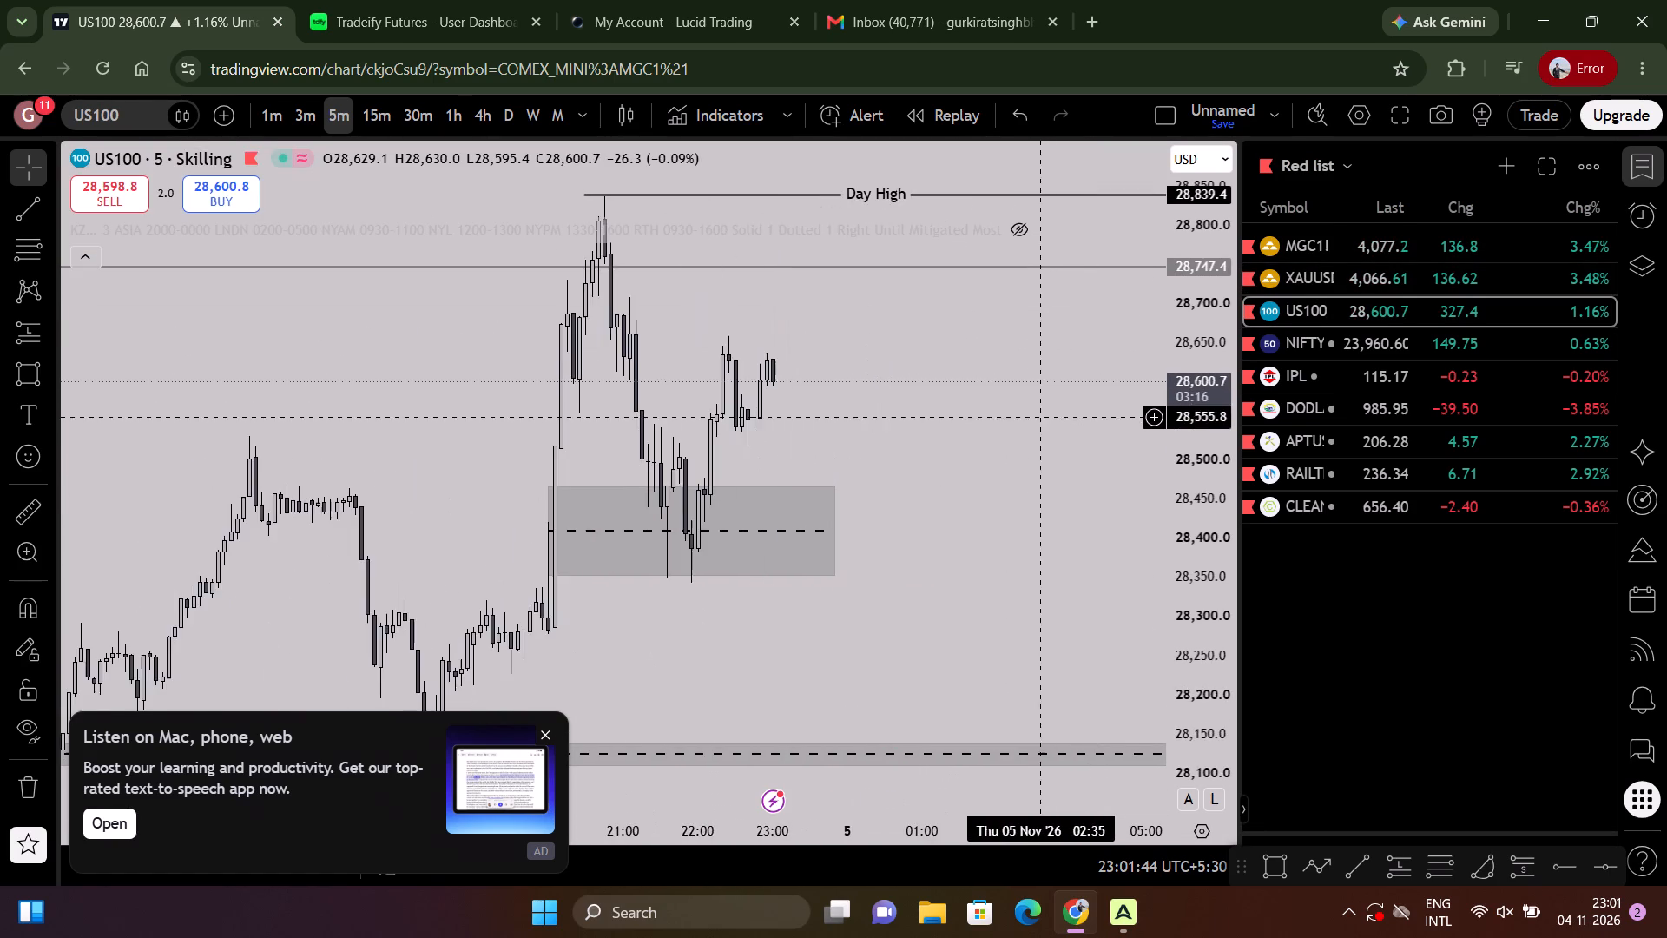
pyautogui.scroll(4, 993, 477)
pyautogui.moveTo(992, 477); pyautogui.dragTo(1026, 365)
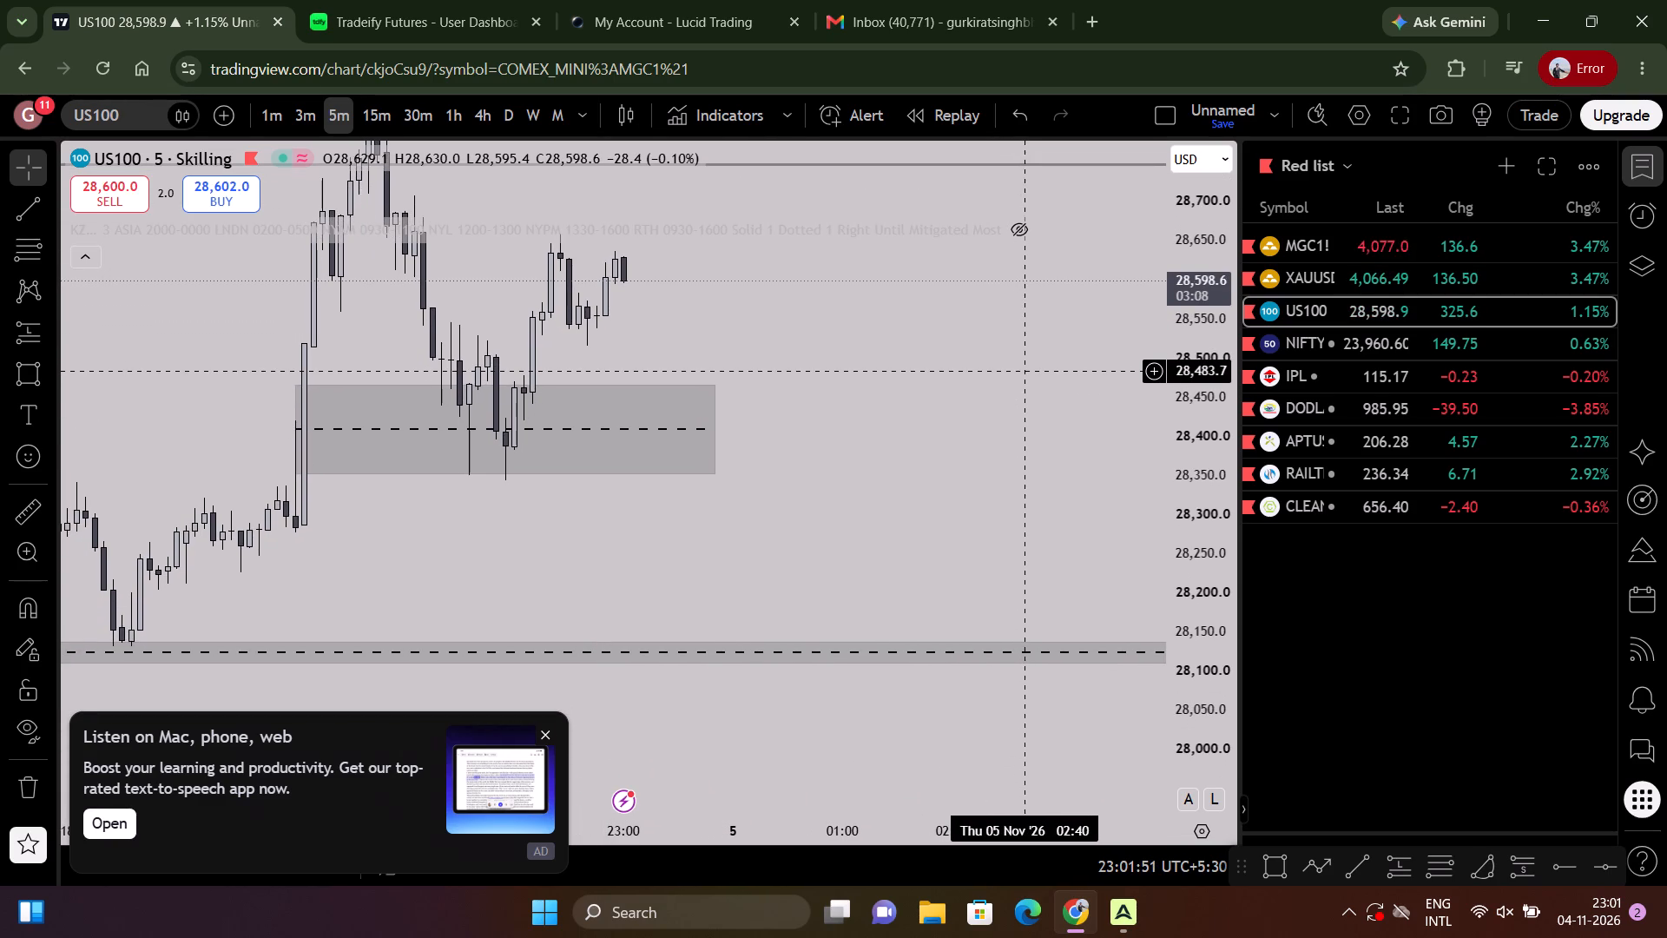
pyautogui.scroll(-3, 1020, 371)
# Return to the XAUUSD 5-minute chart and examine late-October price reactions at the blue zone below 4,082.79.
pyautogui.click(1368, 285)
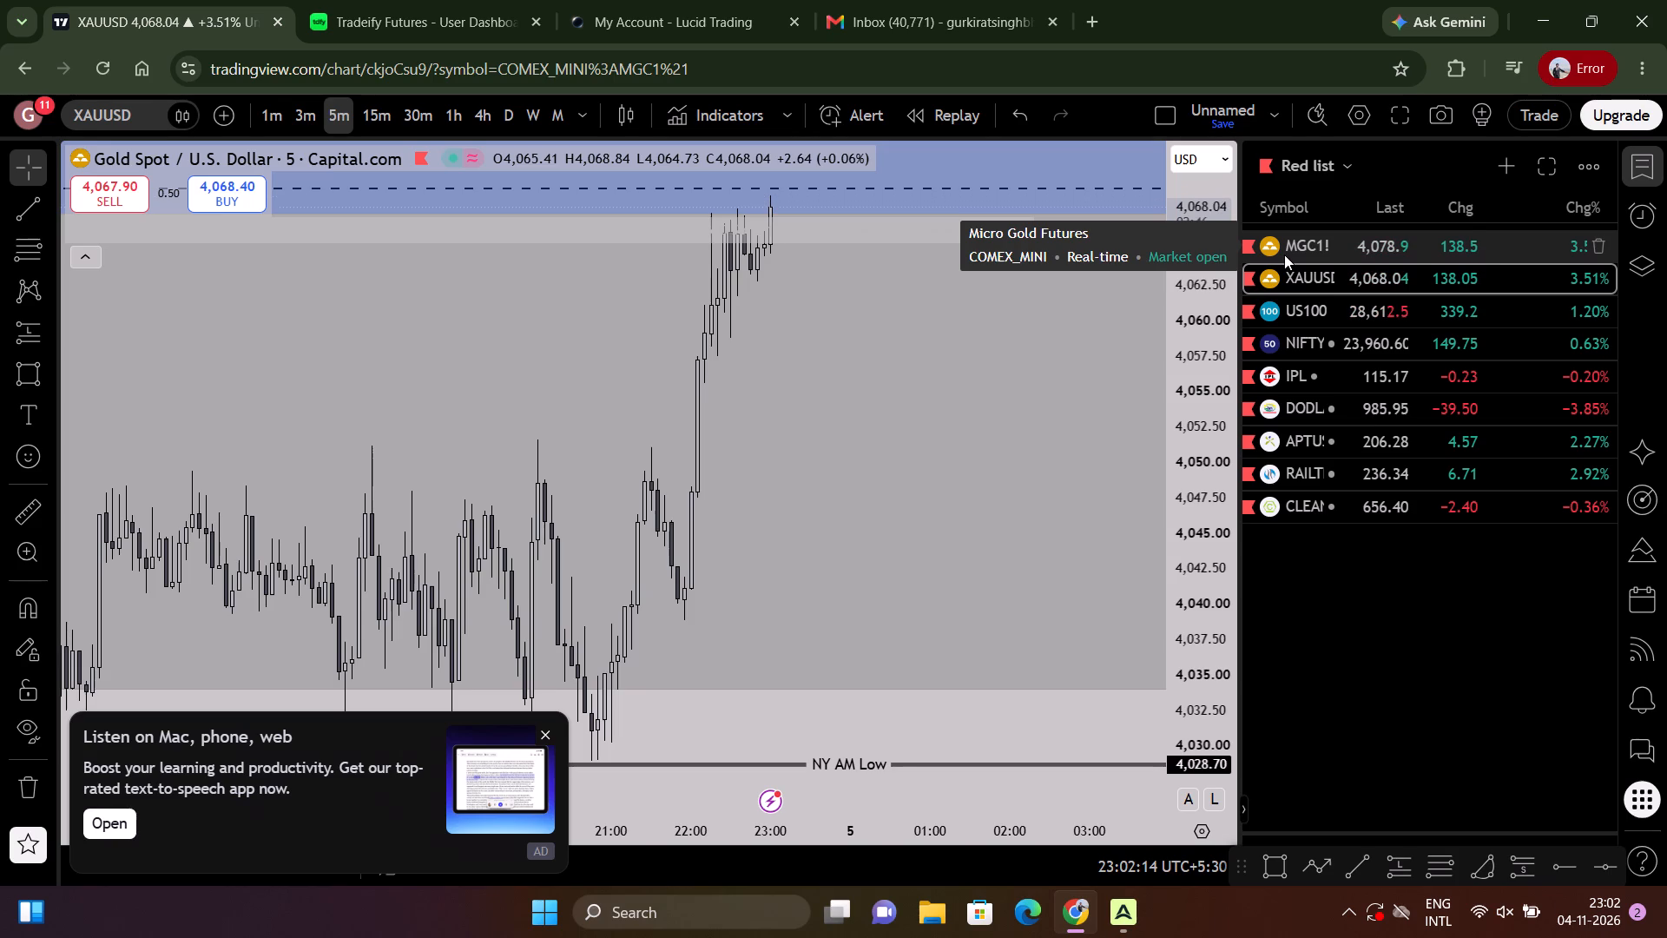
pyautogui.scroll(-4, 1436, 310)
pyautogui.moveTo(936, 356); pyautogui.dragTo(913, 617)
pyautogui.scroll(-20, 895, 604)
pyautogui.scroll(-6, 895, 604)
pyautogui.moveTo(581, 615); pyautogui.dragTo(669, 606)
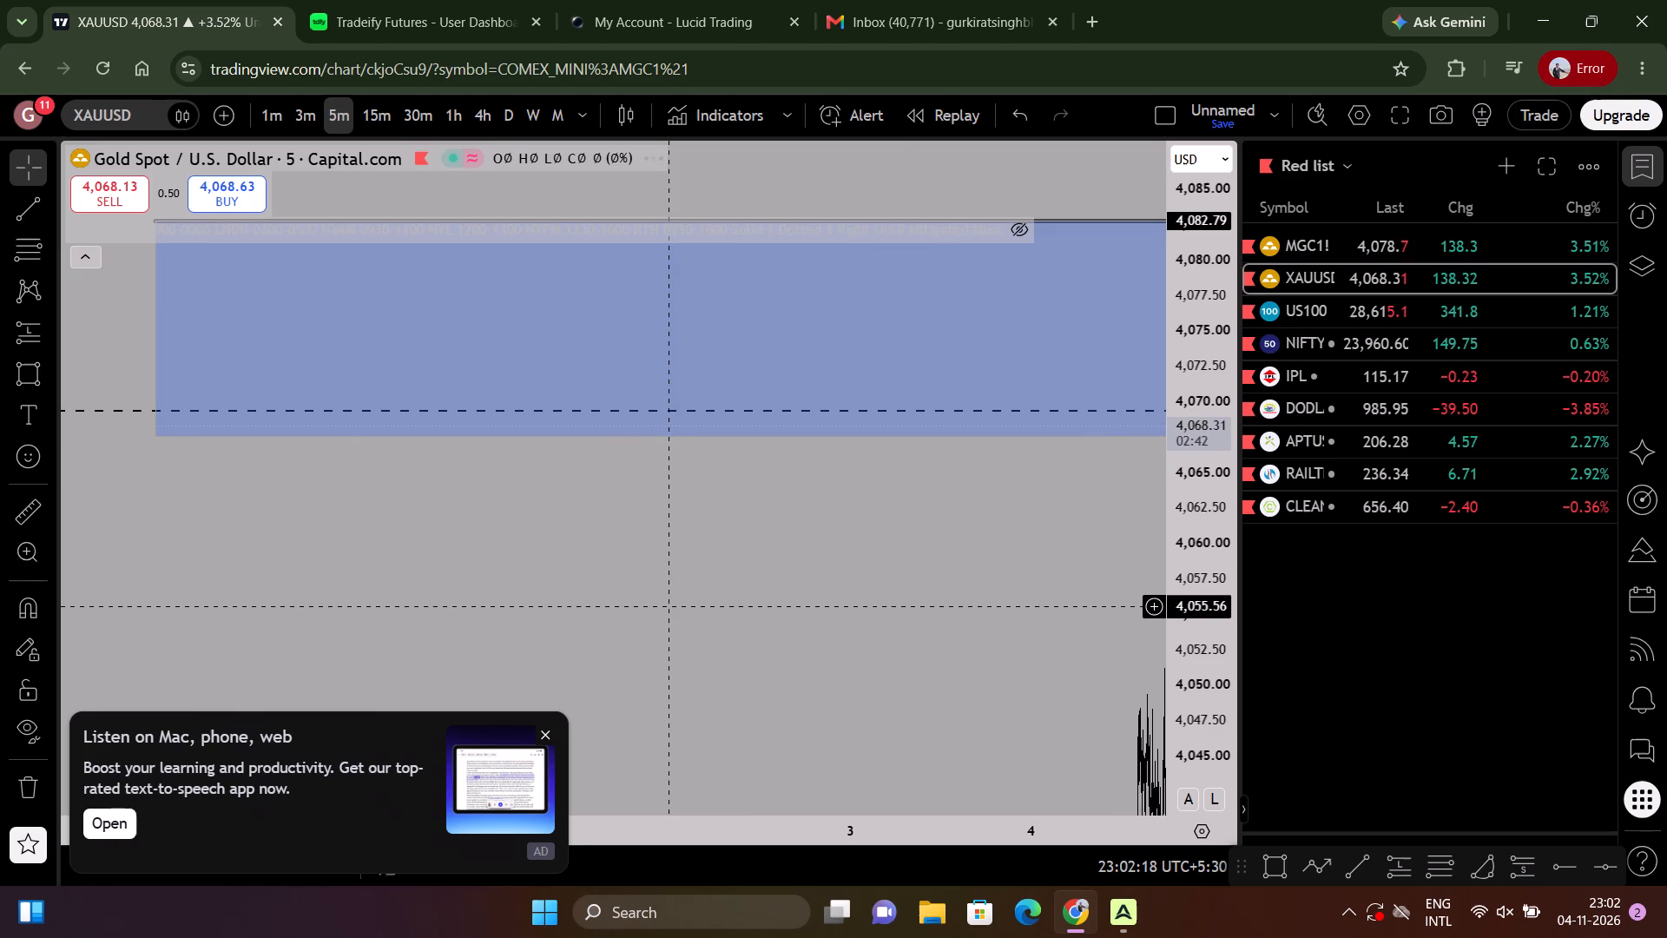
pyautogui.moveTo(669, 606); pyautogui.dragTo(1117, 631)
pyautogui.scroll(9, 1100, 632)
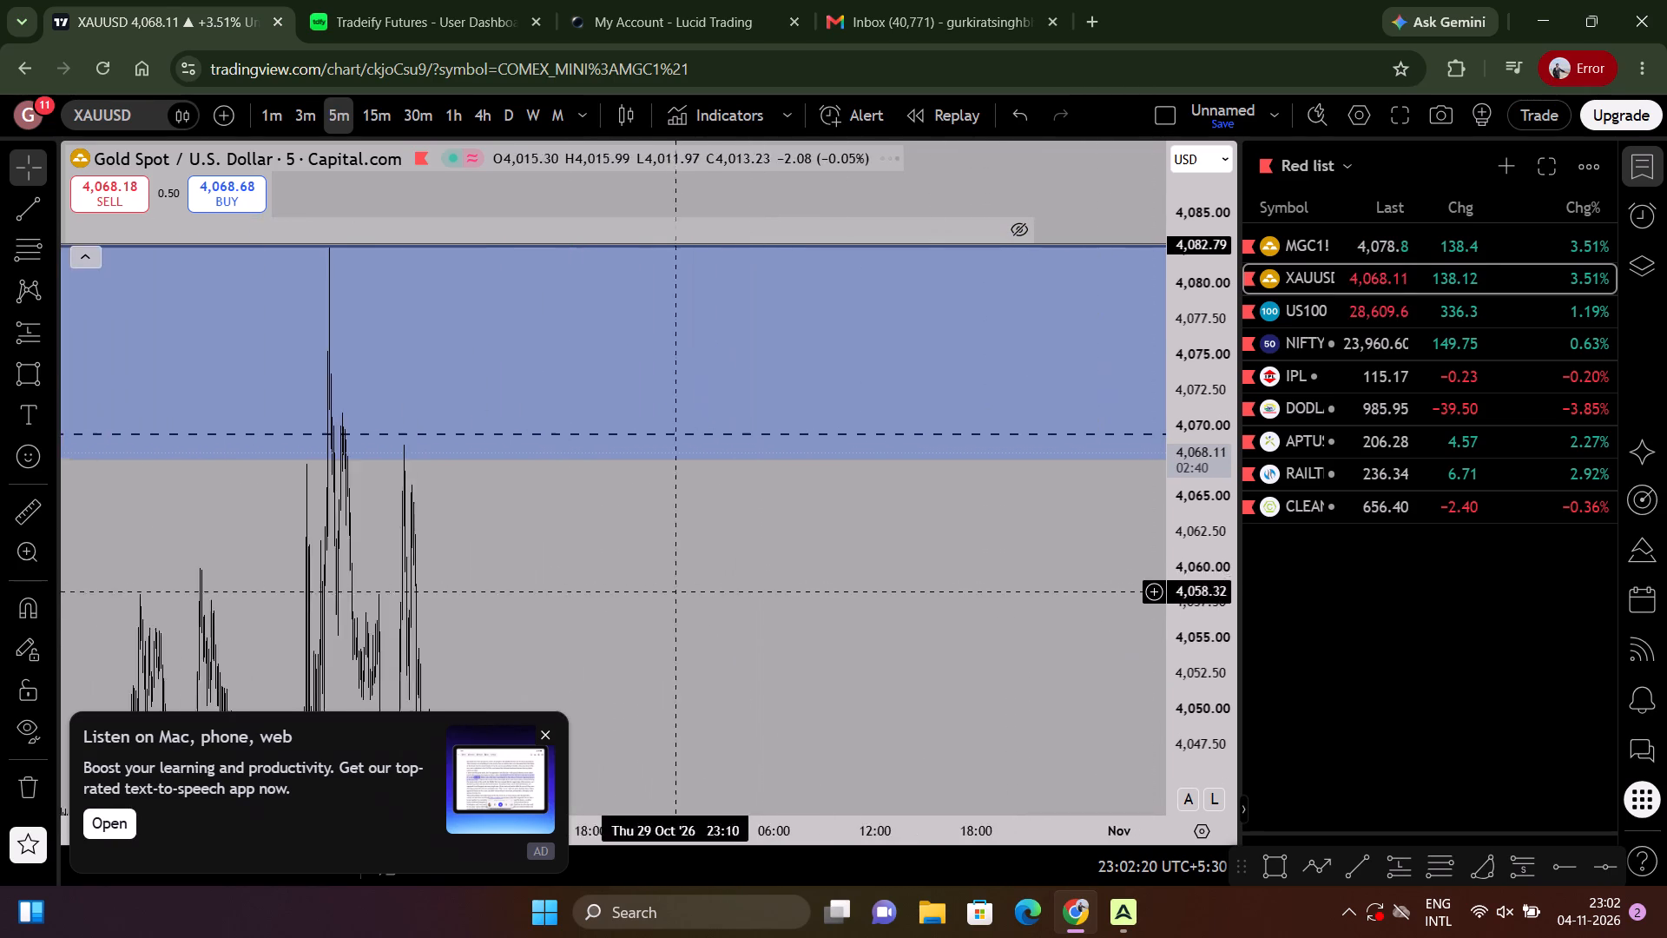
pyautogui.moveTo(531, 612); pyautogui.dragTo(1341, 609)
pyautogui.scroll(19, 1203, 610)
pyautogui.moveTo(1036, 538); pyautogui.dragTo(956, 590)
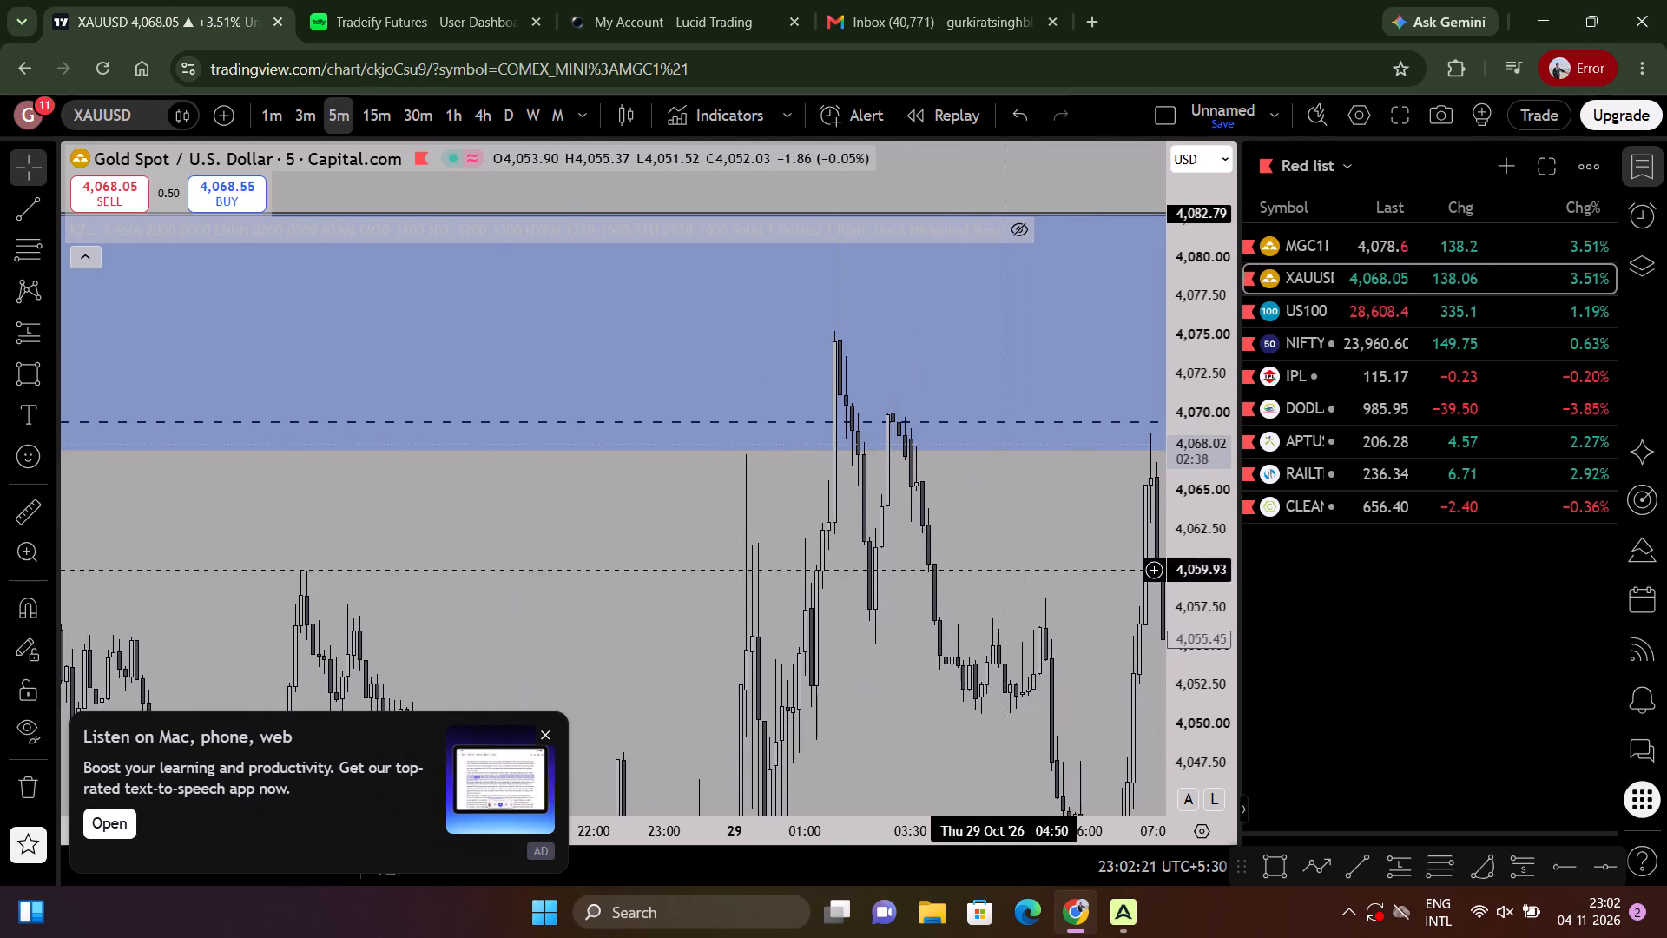
pyautogui.moveTo(956, 590); pyautogui.dragTo(713, 714)
pyautogui.scroll(-7, 888, 613)
pyautogui.moveTo(1216, 480); pyautogui.dragTo(1051, 933)
pyautogui.scroll(-9, 924, 756)
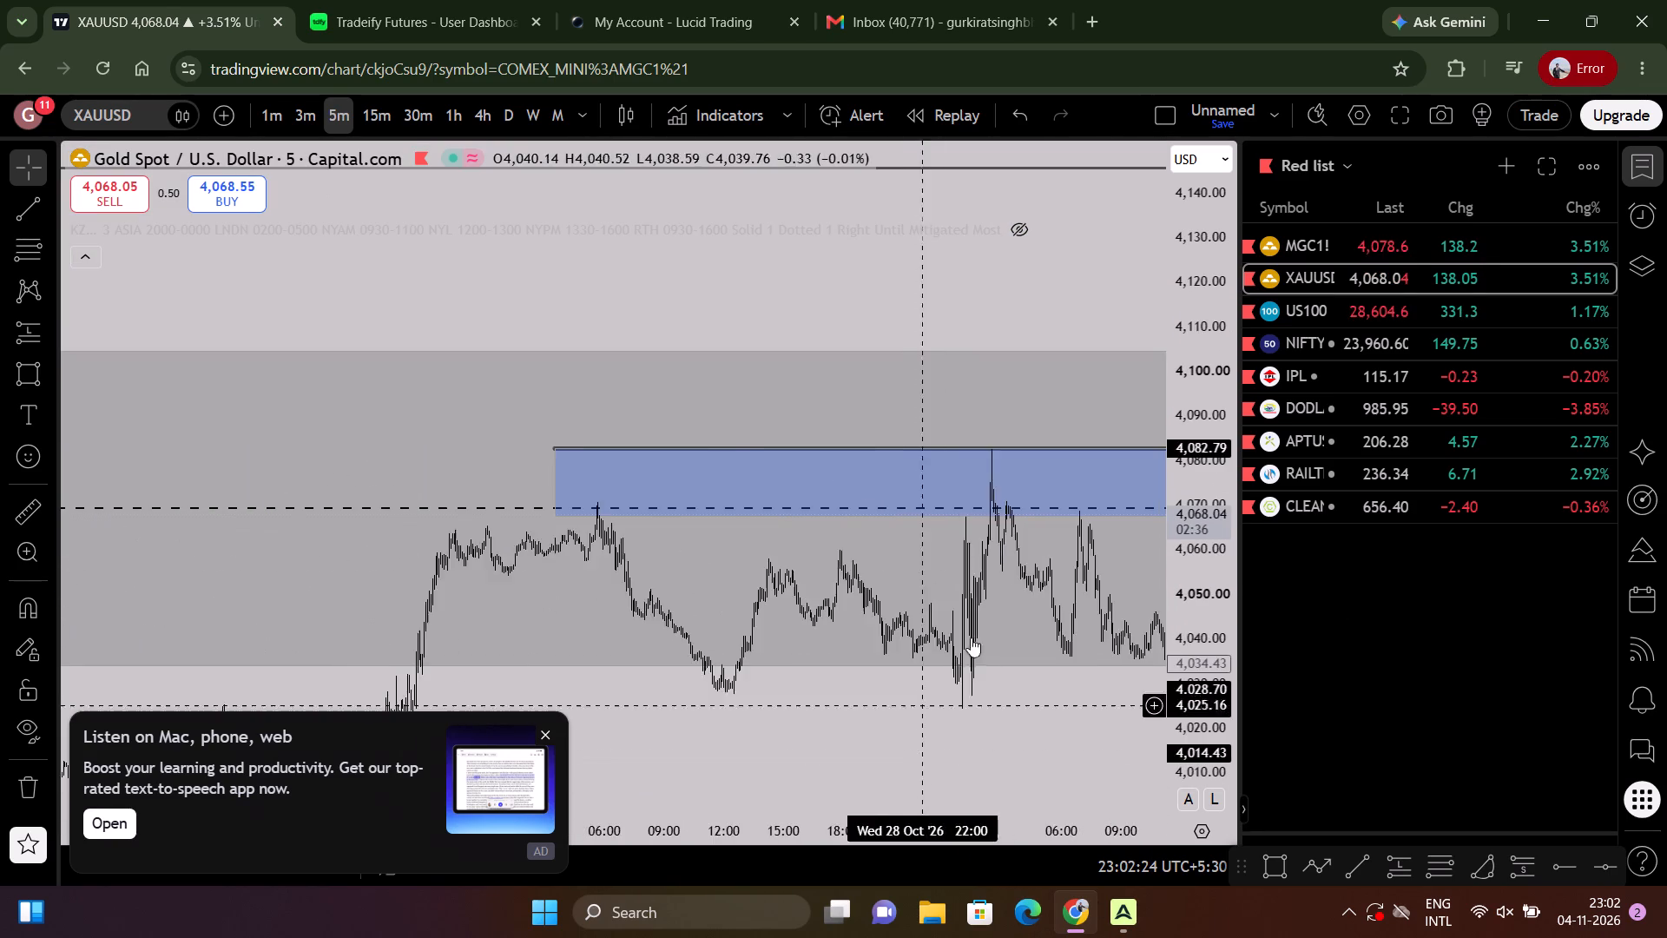
pyautogui.scroll(-4, 971, 637)
pyautogui.moveTo(1046, 706); pyautogui.dragTo(358, 580)
pyautogui.scroll(-5, 511, 558)
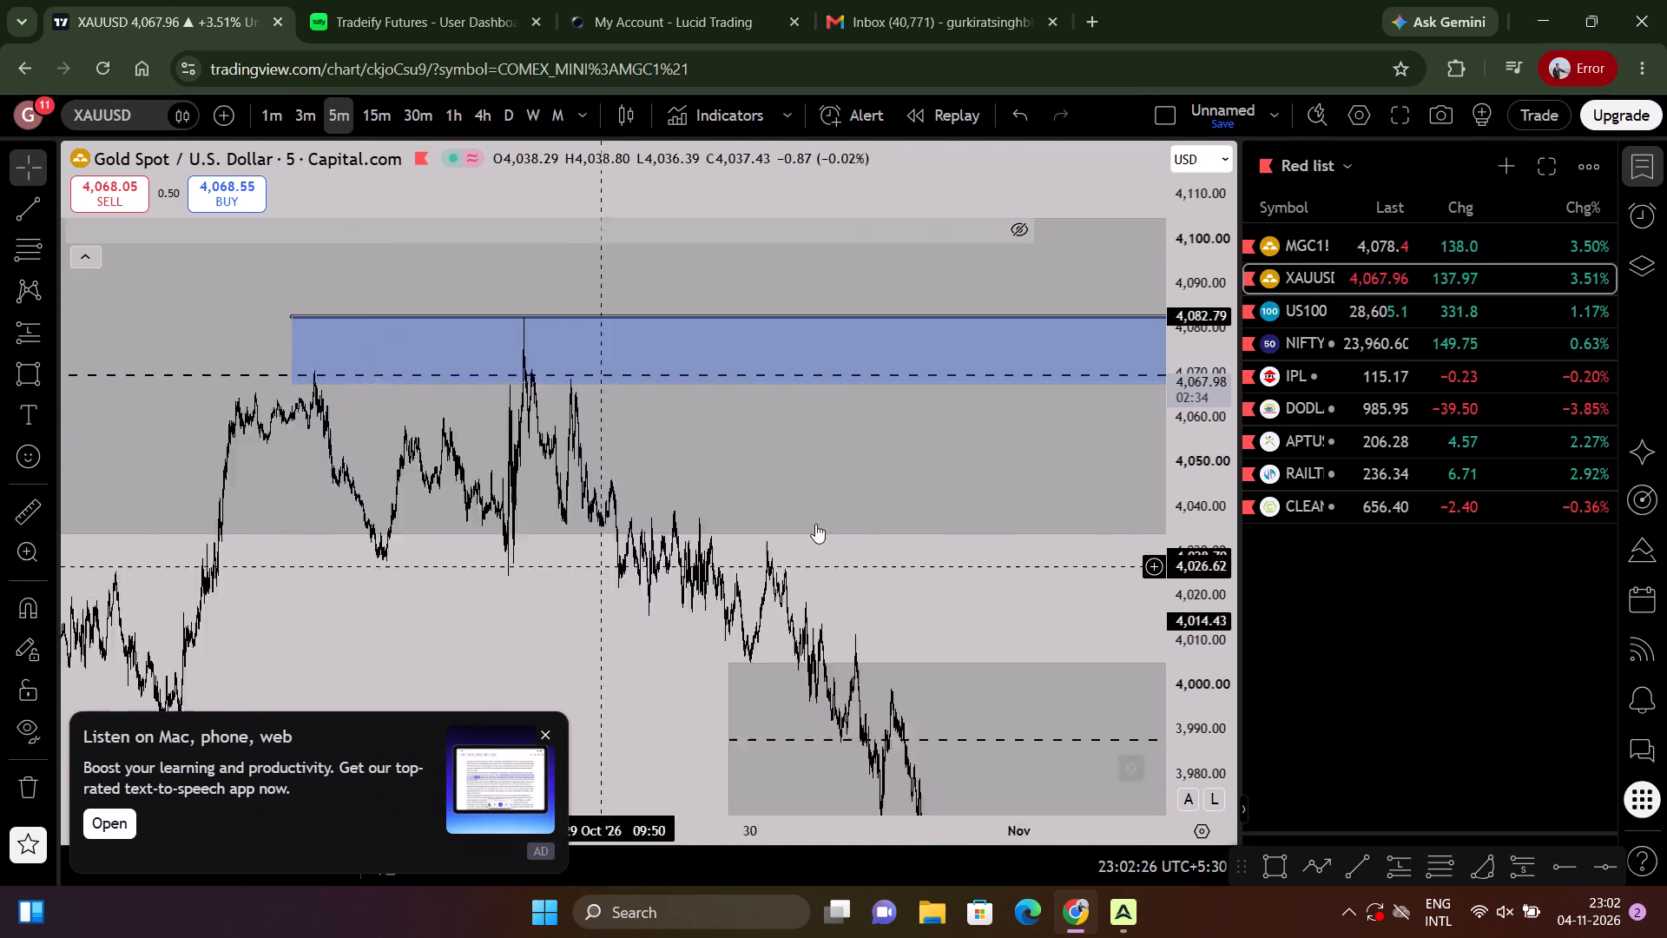
pyautogui.scroll(2, 1019, 414)
pyautogui.scroll(-4, 1018, 419)
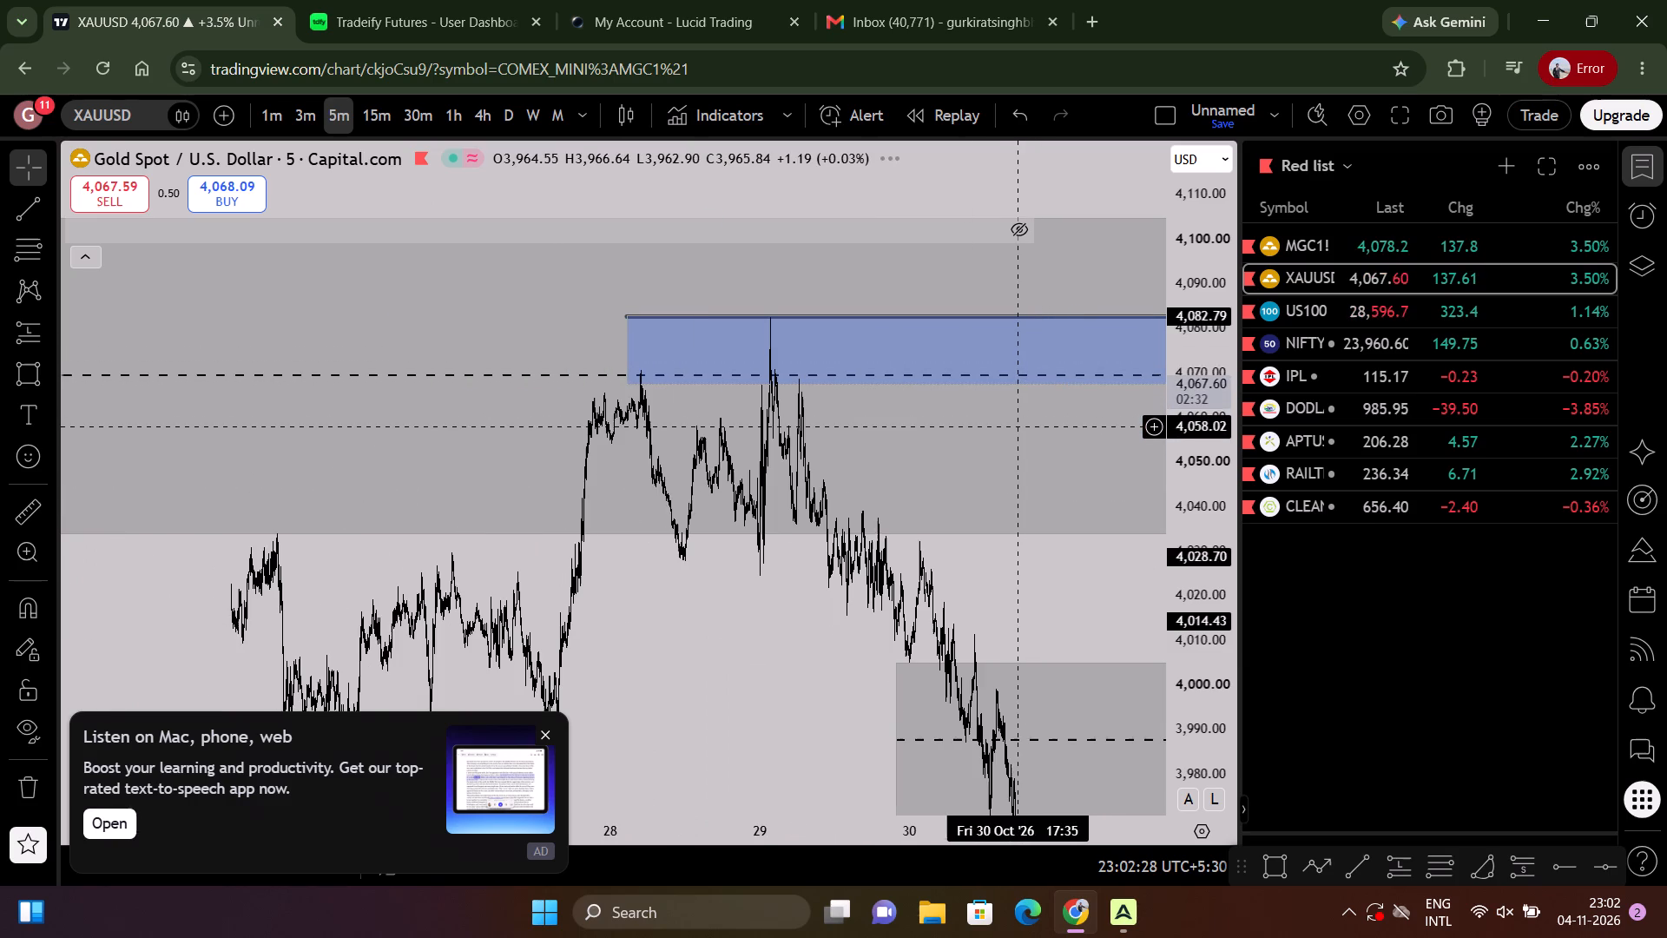
# Examine the early-November XAUUSD swings between the 3,969.93 level and the PDL, including the lows beneath it.
pyautogui.moveTo(1018, 426); pyautogui.dragTo(541, 78)
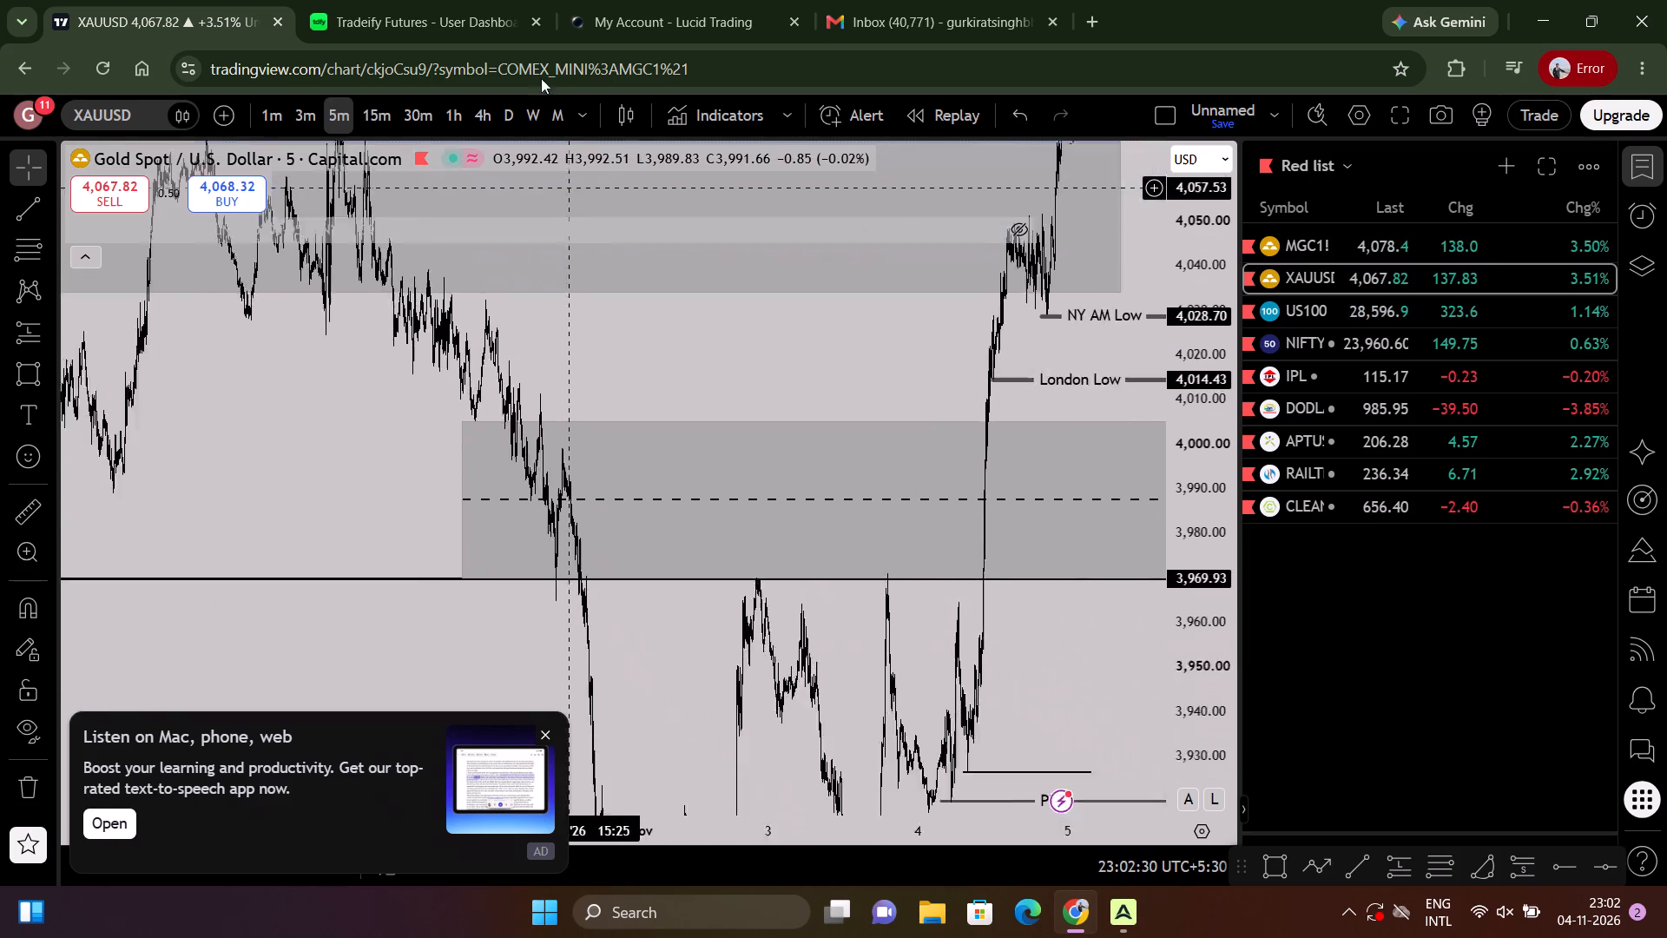
pyautogui.moveTo(541, 78); pyautogui.dragTo(527, 0)
pyautogui.moveTo(1087, 502); pyautogui.dragTo(1143, 340)
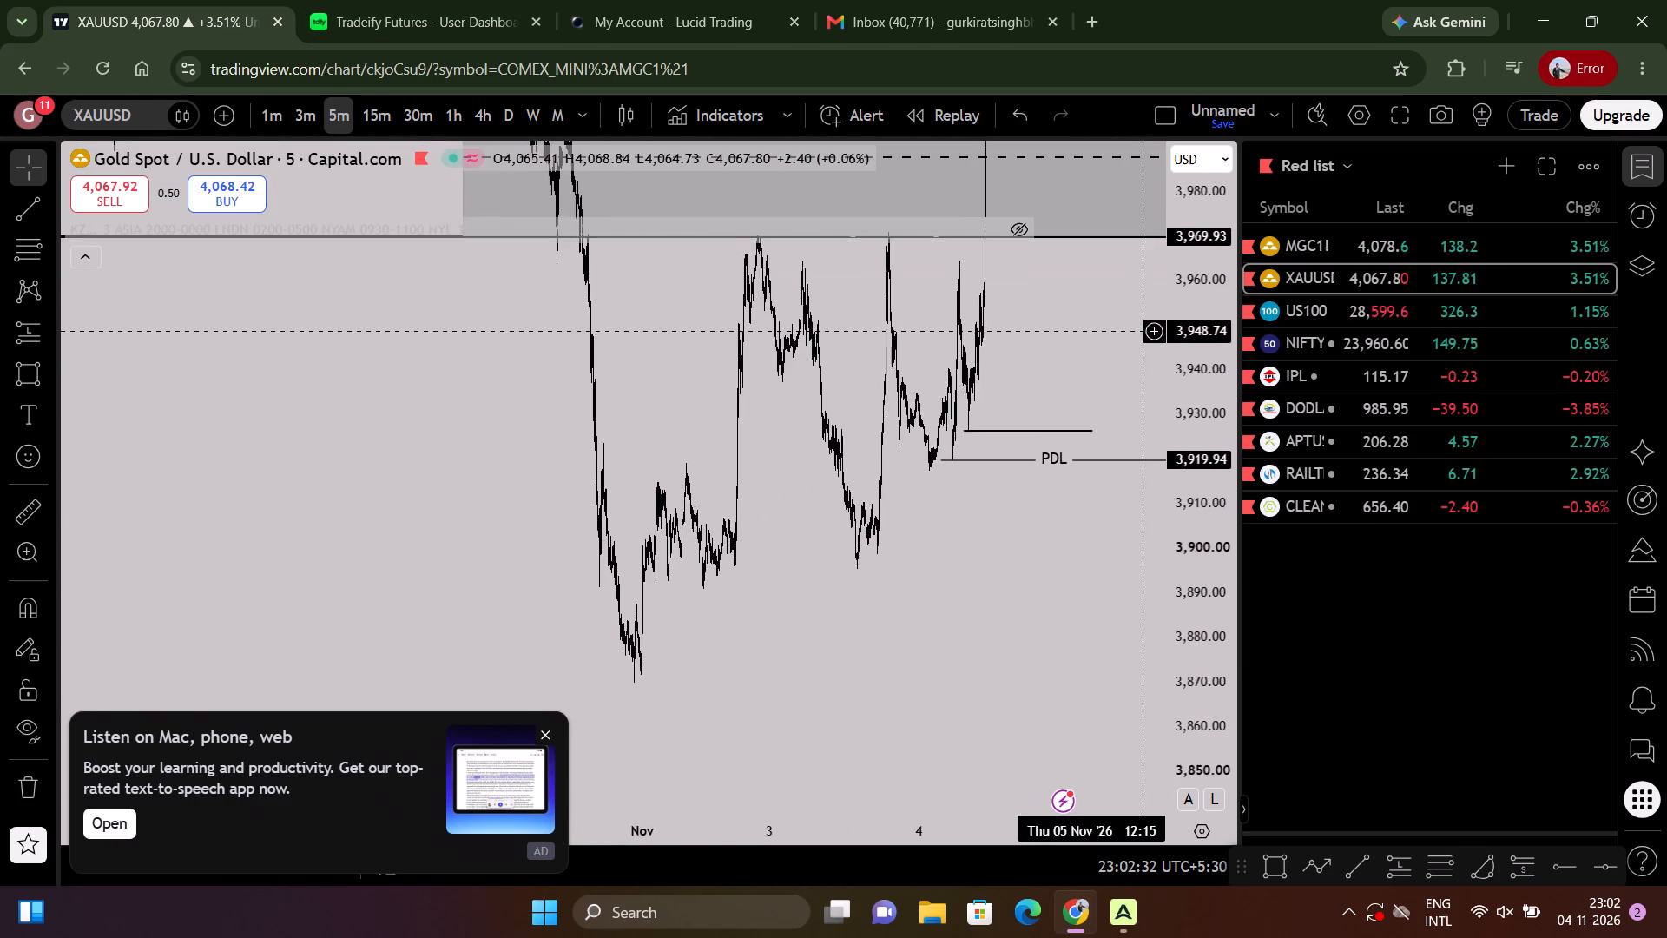
pyautogui.moveTo(1143, 340); pyautogui.dragTo(1069, 497)
pyautogui.scroll(-3, 1063, 466)
pyautogui.scroll(3, 1028, 490)
pyautogui.moveTo(992, 512); pyautogui.dragTo(1164, 347)
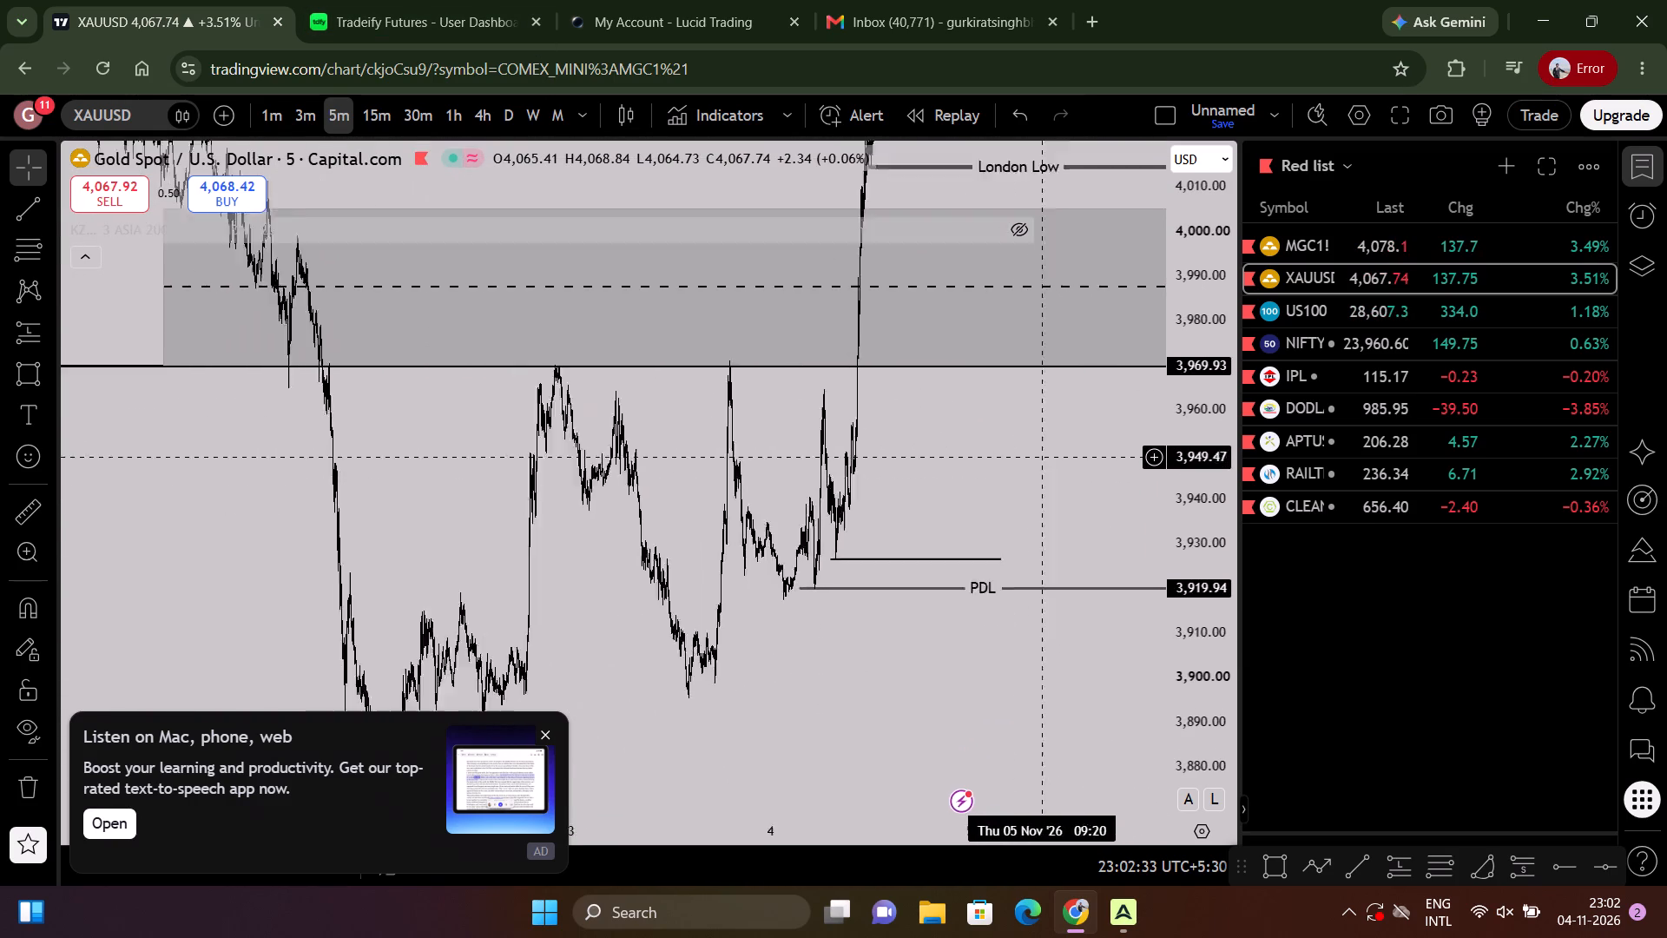
pyautogui.moveTo(1164, 347); pyautogui.dragTo(1246, 269)
pyautogui.scroll(-2, 919, 439)
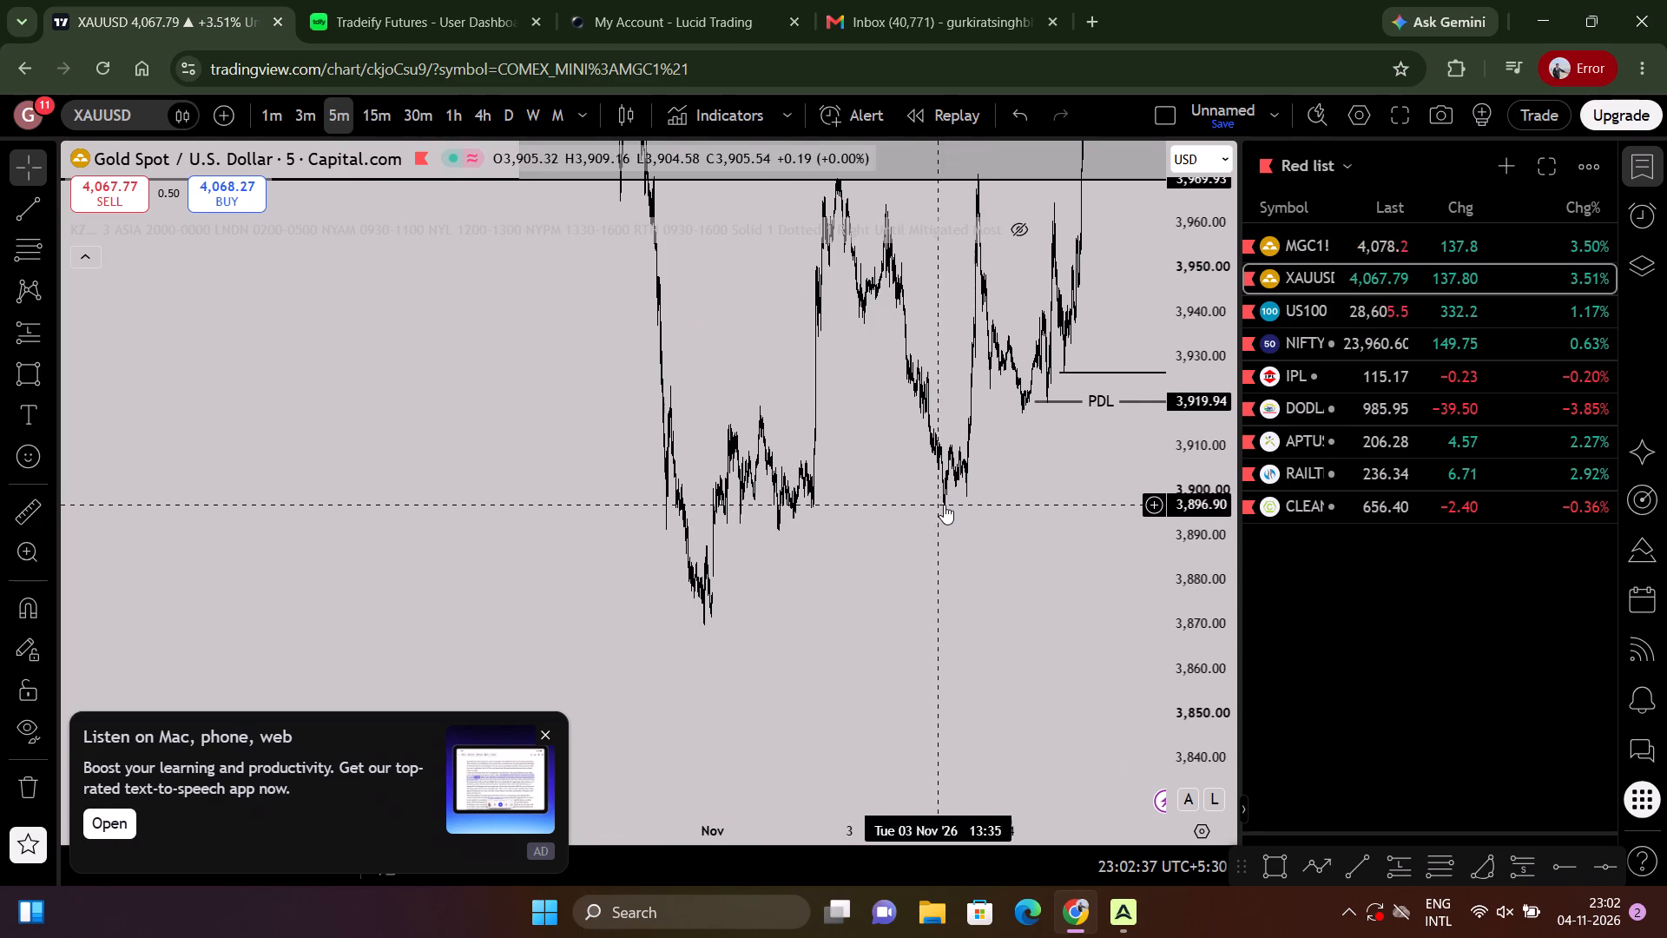
pyautogui.scroll(1, 944, 505)
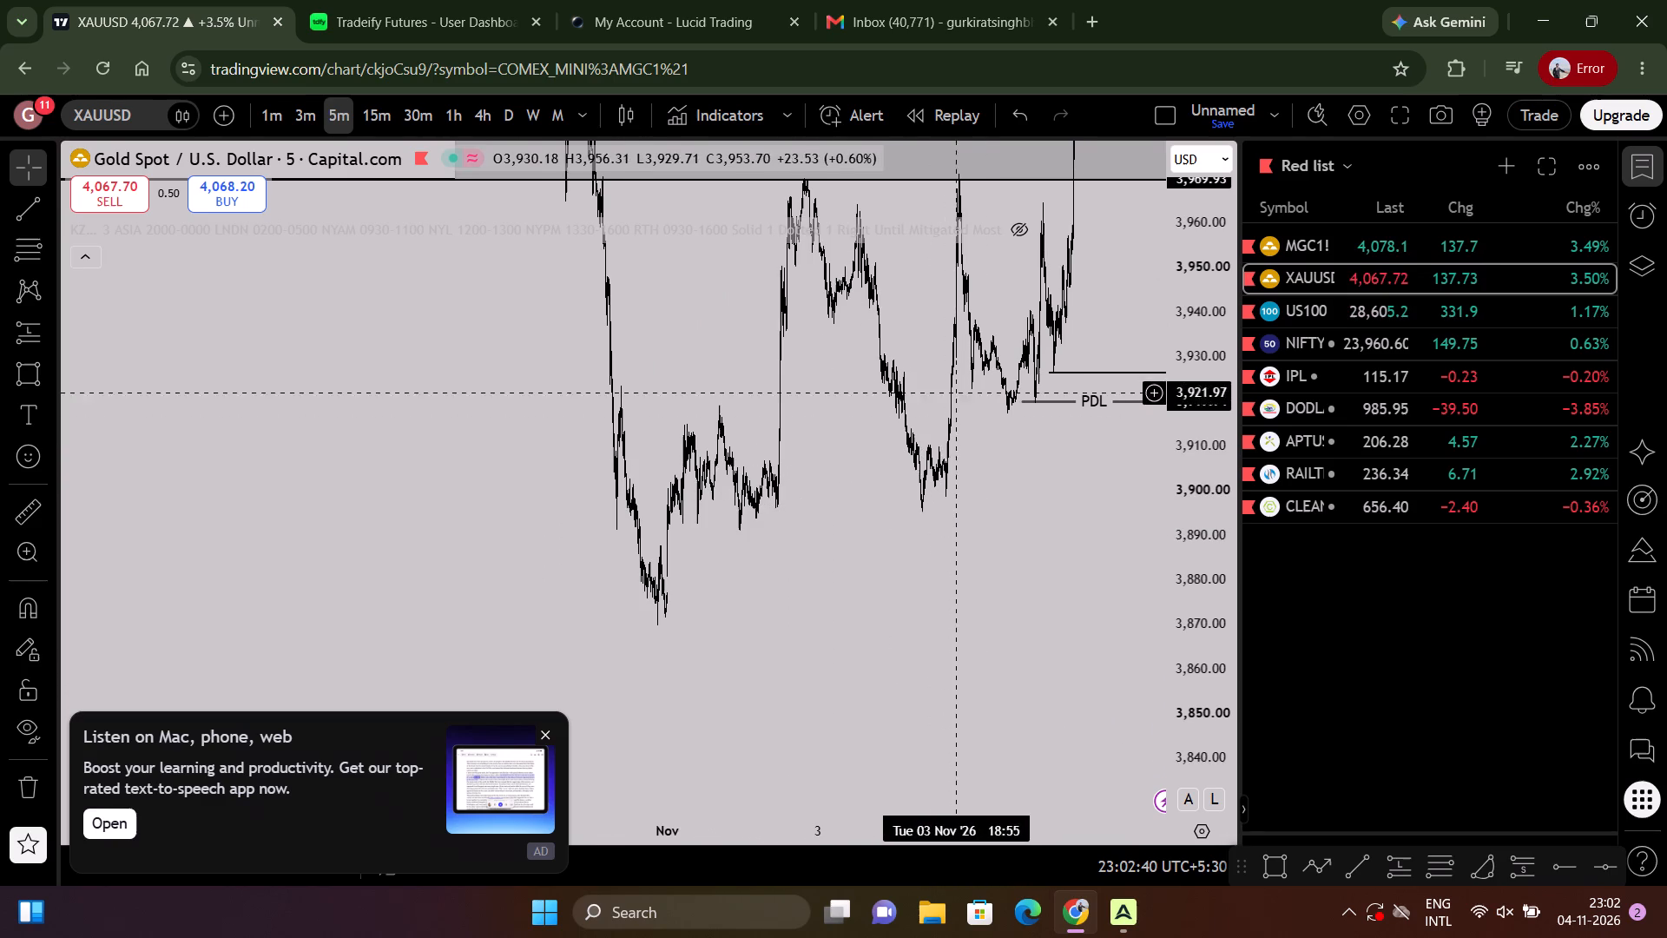
pyautogui.moveTo(964, 308); pyautogui.dragTo(902, 525)
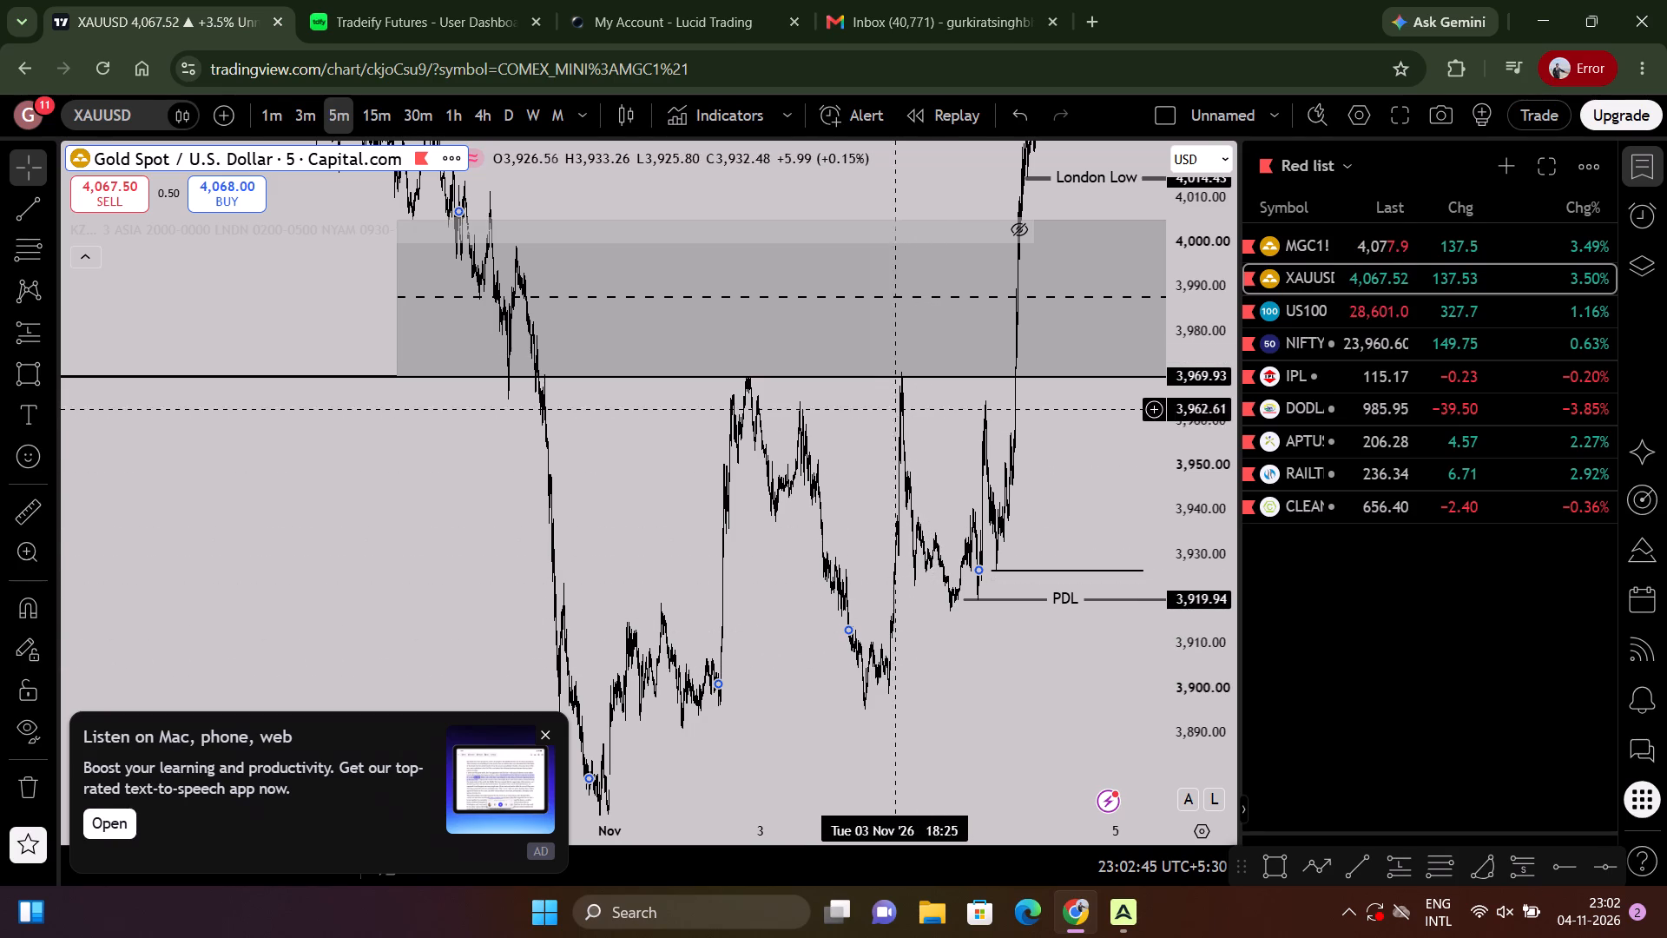
# Examine the latest XAUUSD rally from the PDL through the London Low and NY AM Low into the Daily FVG.
pyautogui.scroll(9, 1004, 428)
pyautogui.moveTo(970, 426); pyautogui.dragTo(897, 792)
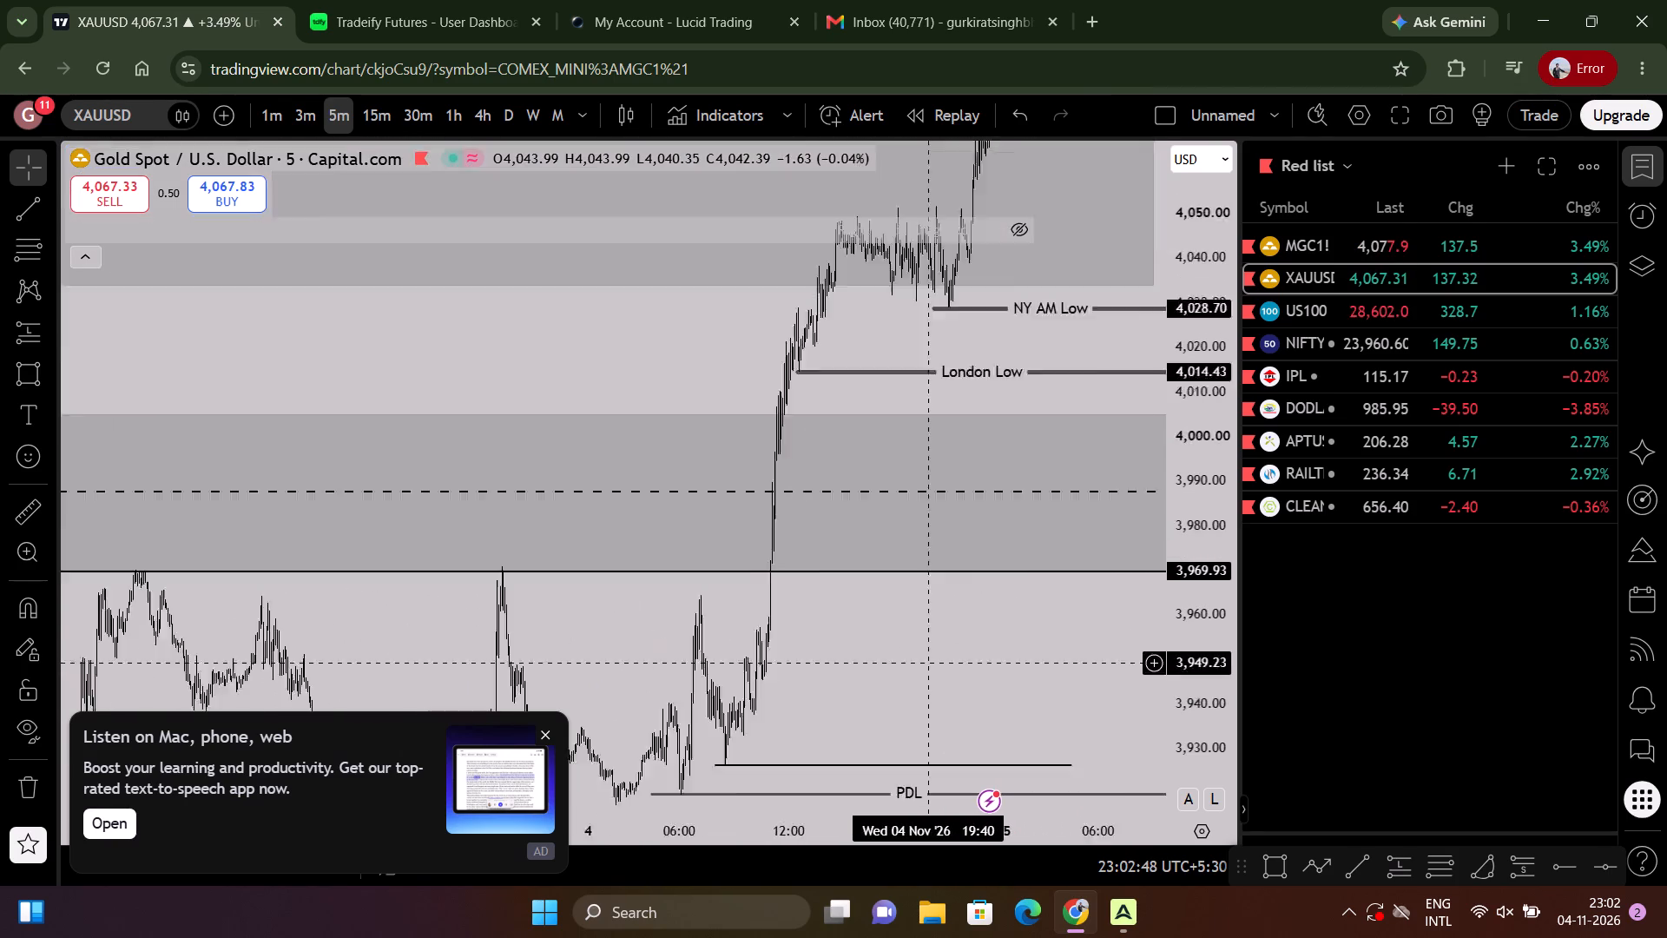
pyautogui.moveTo(897, 792); pyautogui.dragTo(873, 936)
pyautogui.scroll(9, 986, 569)
pyautogui.moveTo(1026, 470); pyautogui.dragTo(1080, 467)
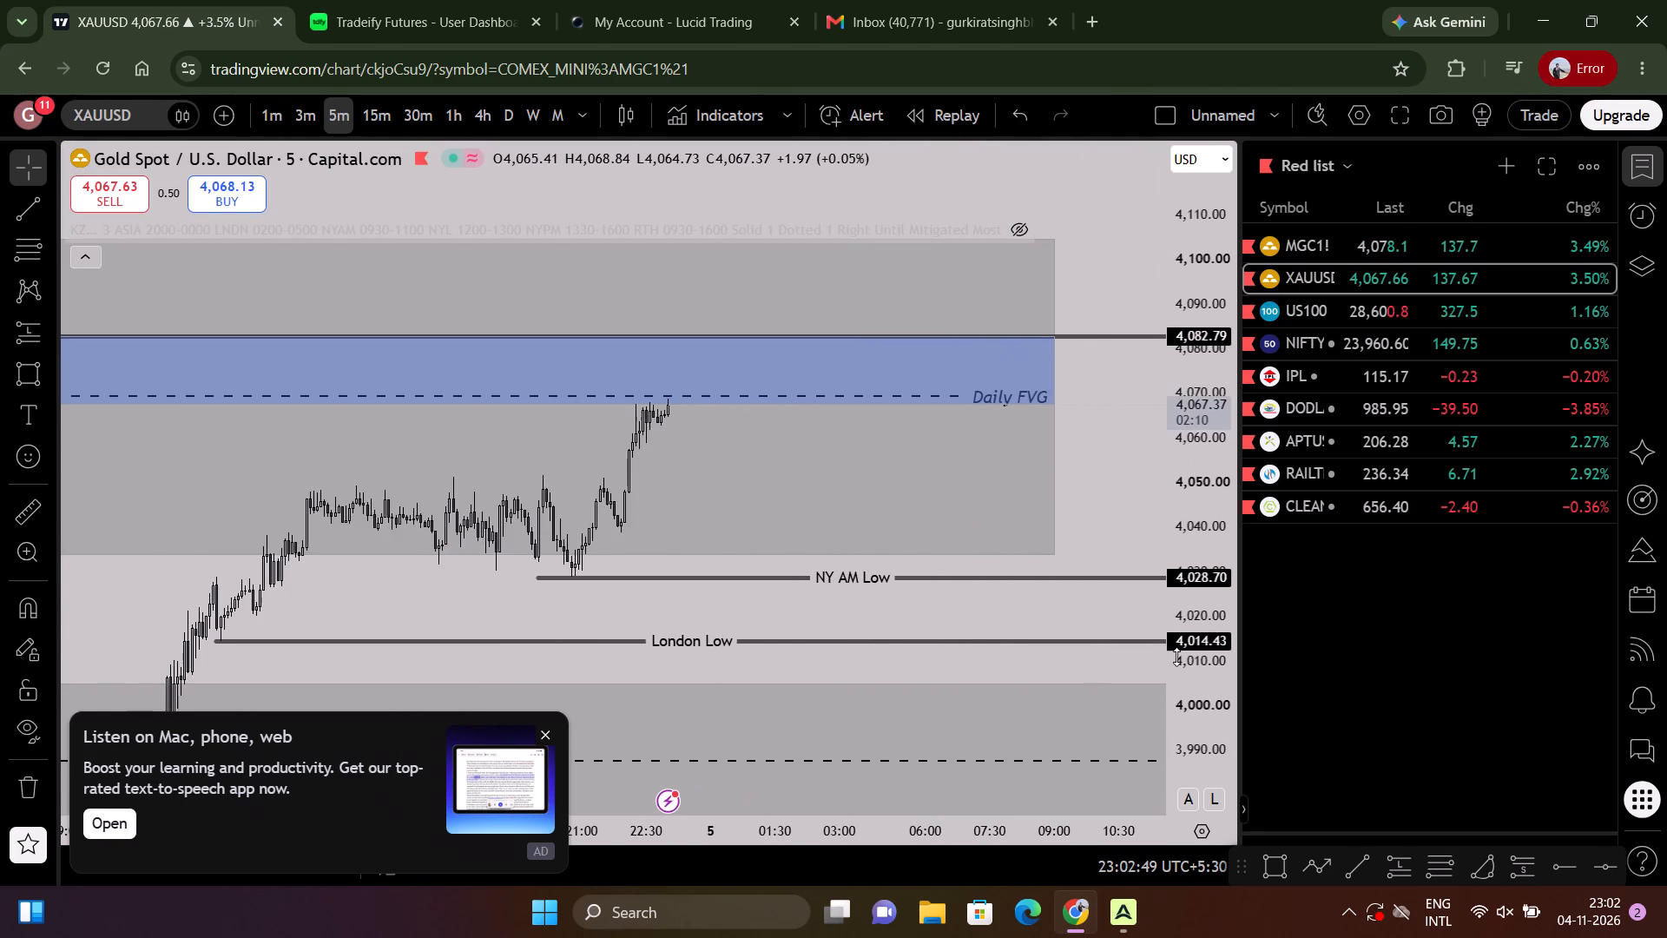
pyautogui.moveTo(1220, 660); pyautogui.dragTo(1106, 161)
pyautogui.scroll(4, 682, 197)
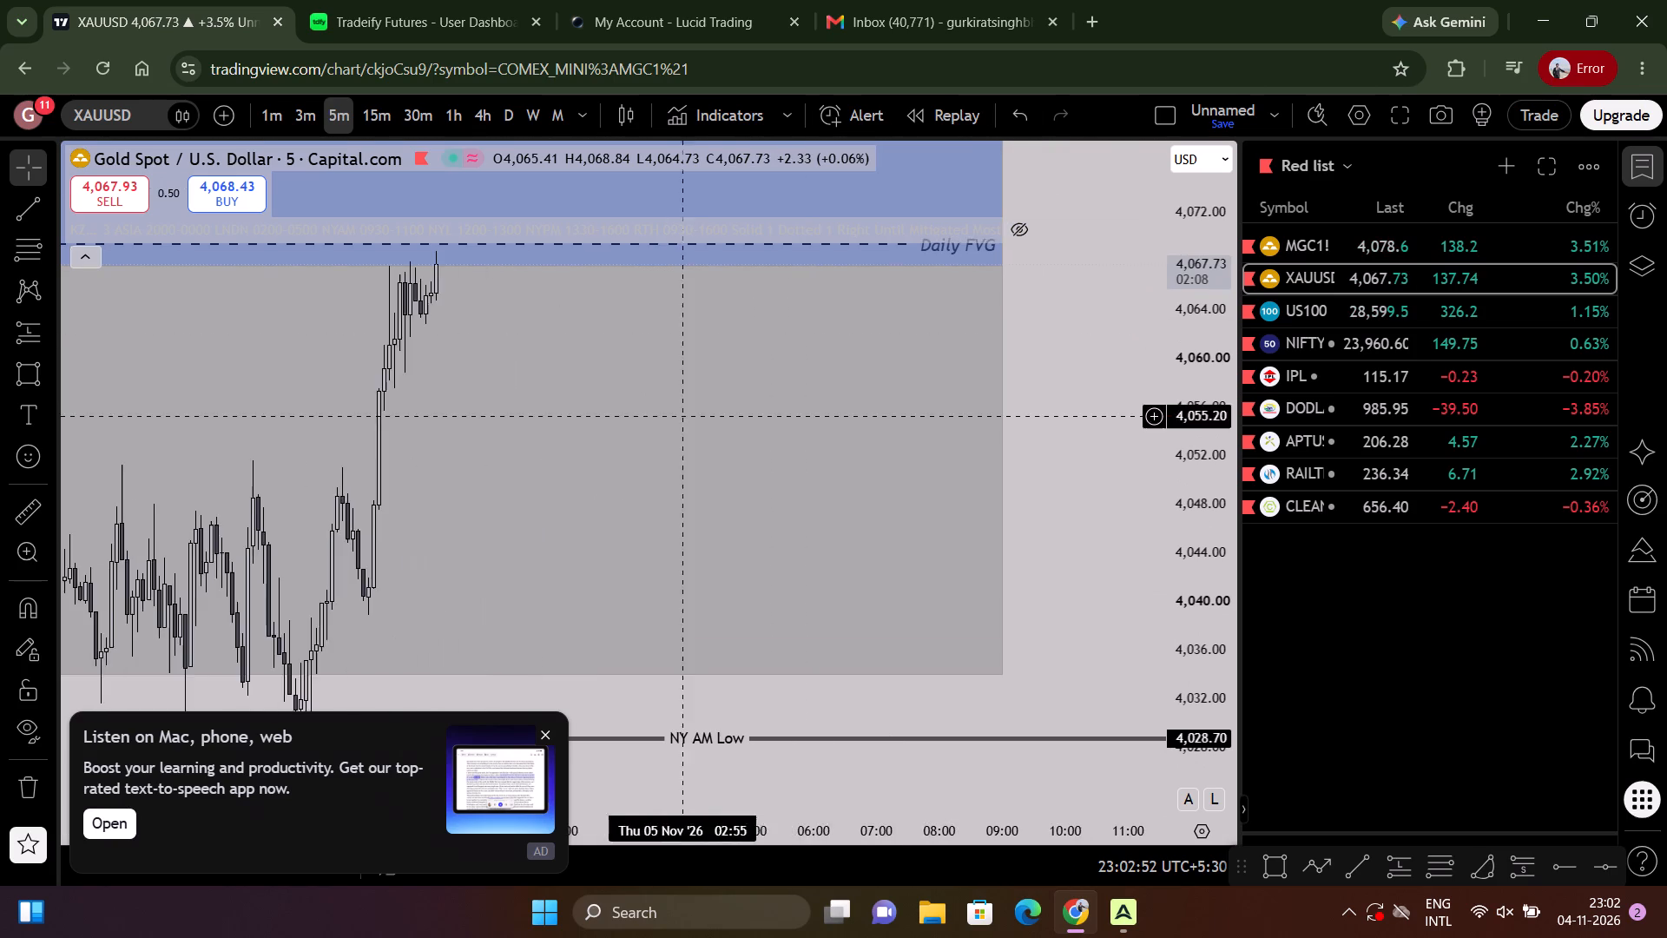
pyautogui.moveTo(681, 439); pyautogui.dragTo(1081, 561)
# Compare the US100 and Micro Gold Futures 5-minute charts, checking the gold futures rally above the blue zone.
pyautogui.click(1390, 318)
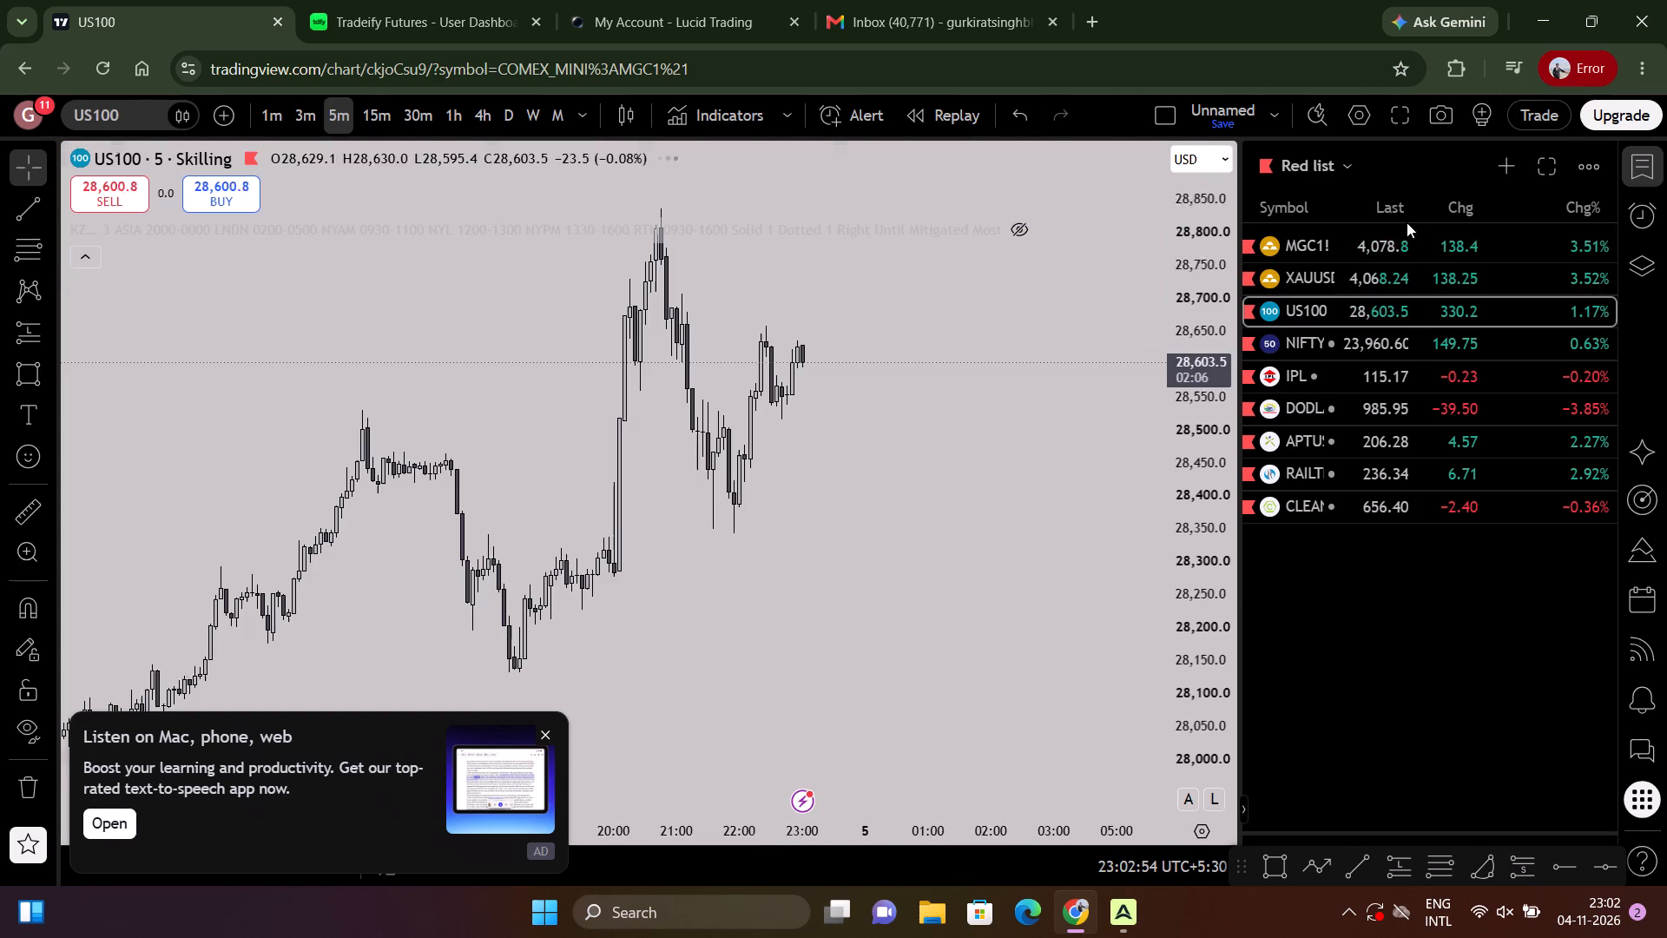
pyautogui.click(1407, 235)
pyautogui.scroll(-4, 933, 415)
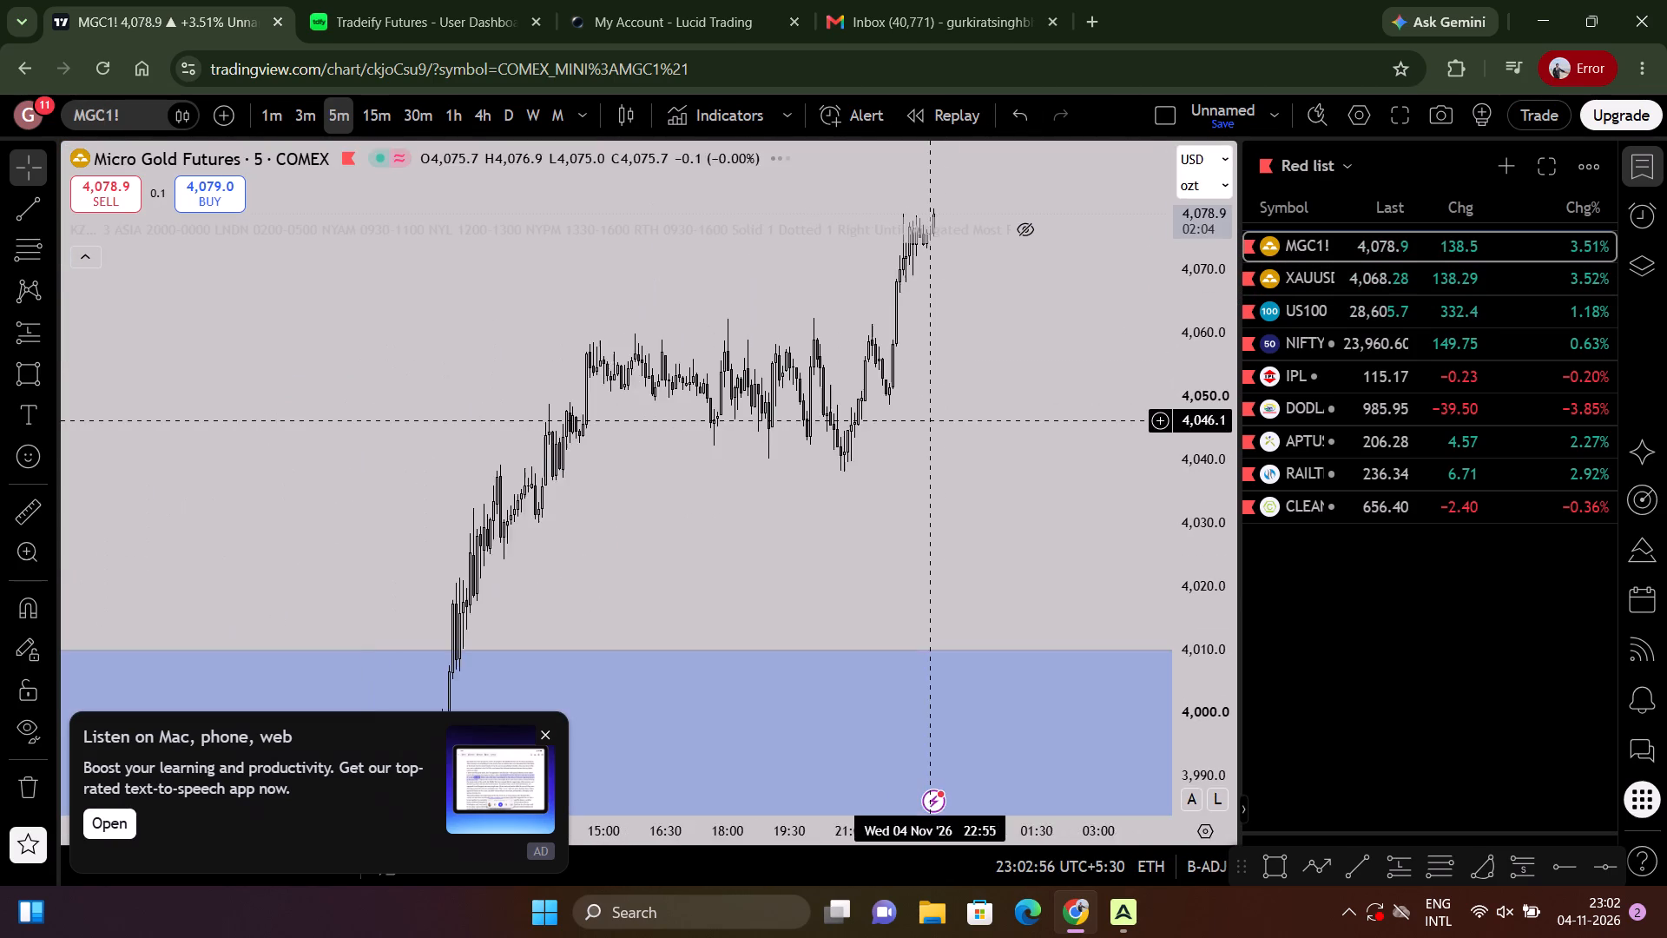
pyautogui.scroll(-5, 931, 420)
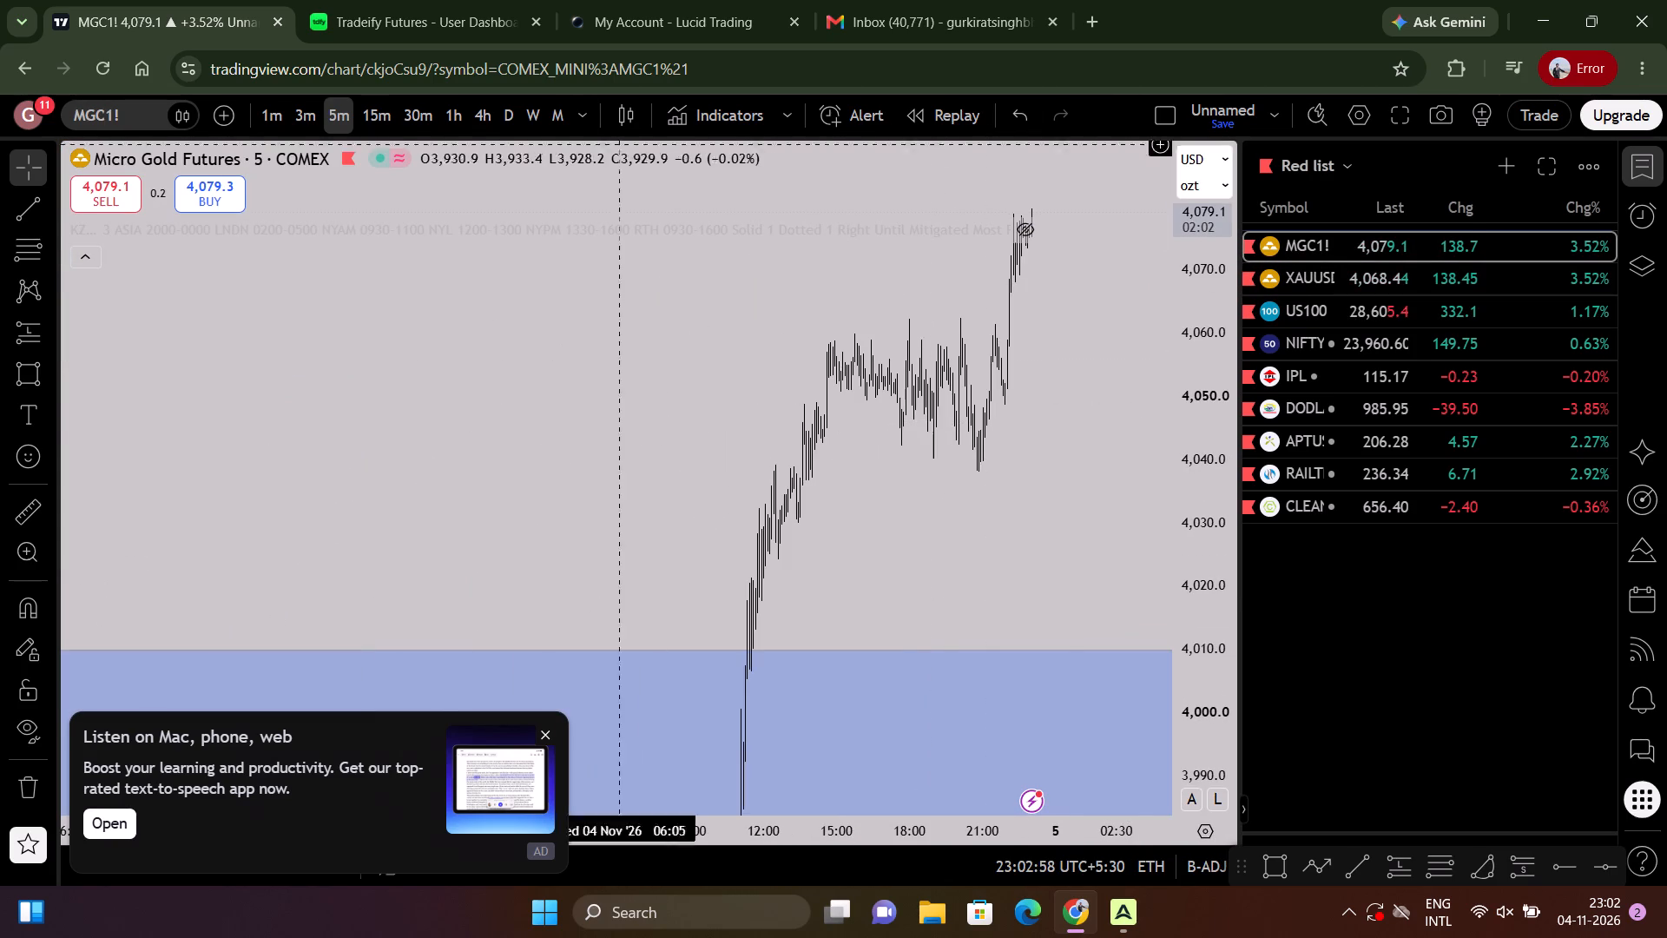
# Switch Micro Gold Futures to the daily timeframe and examine how price has reacted at the blue zone near 4,000.
pyautogui.click(497, 123)
pyautogui.moveTo(1196, 285); pyautogui.dragTo(1238, 794)
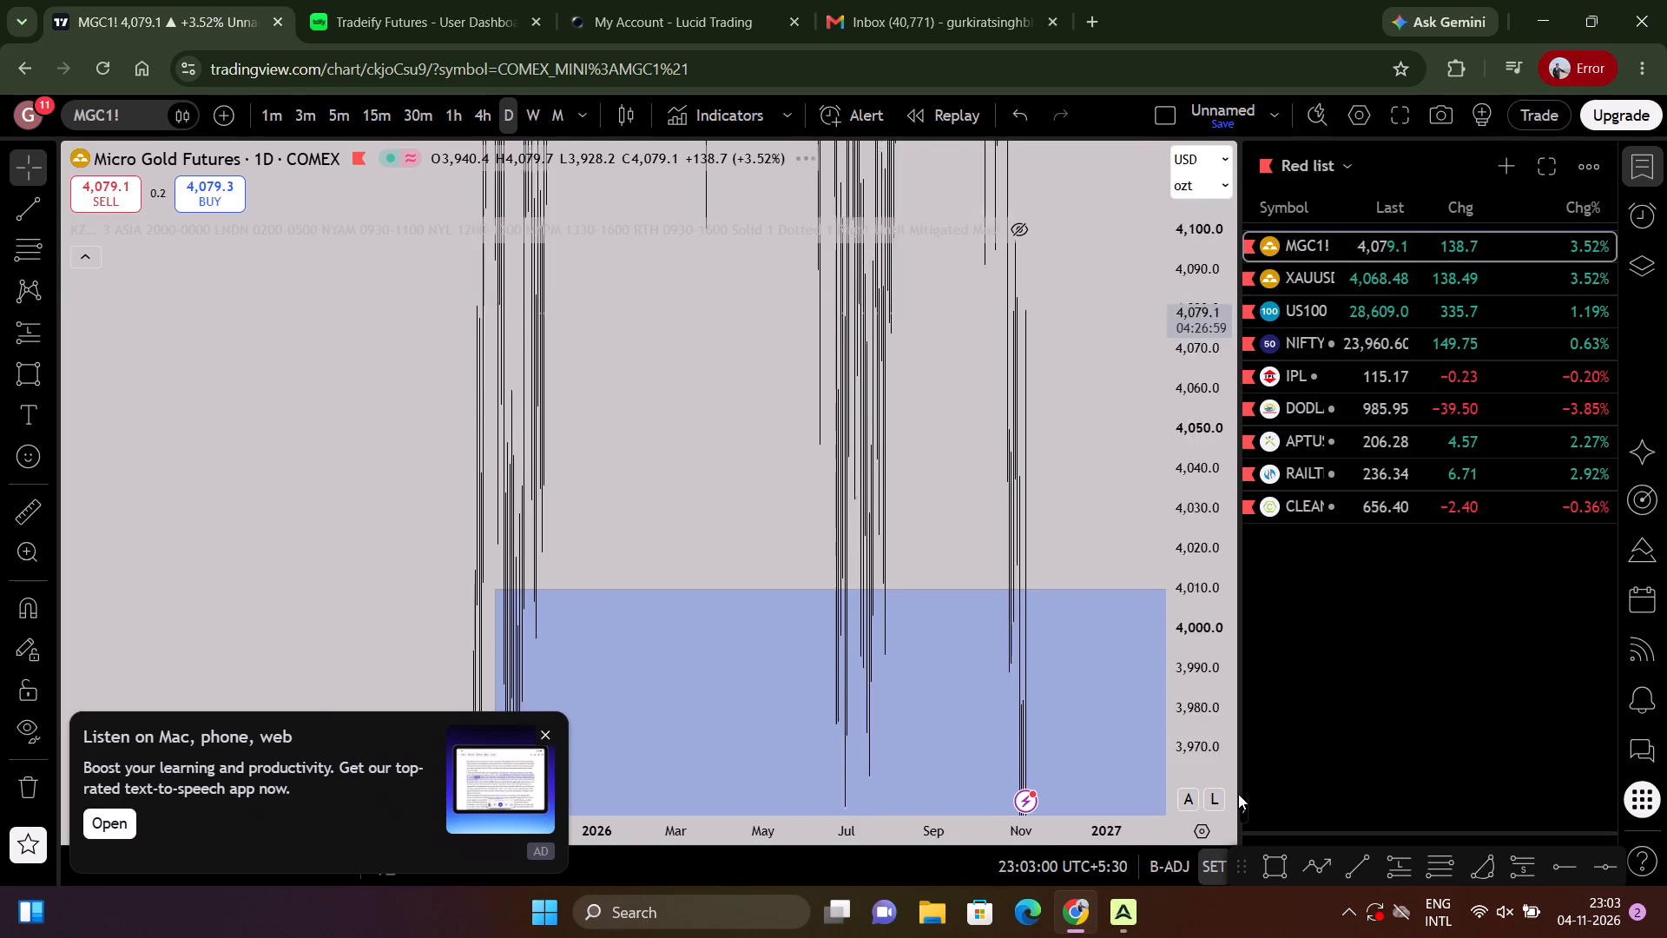
pyautogui.moveTo(1238, 794); pyautogui.dragTo(1116, 937)
pyautogui.scroll(9, 995, 721)
pyautogui.scroll(2, 948, 662)
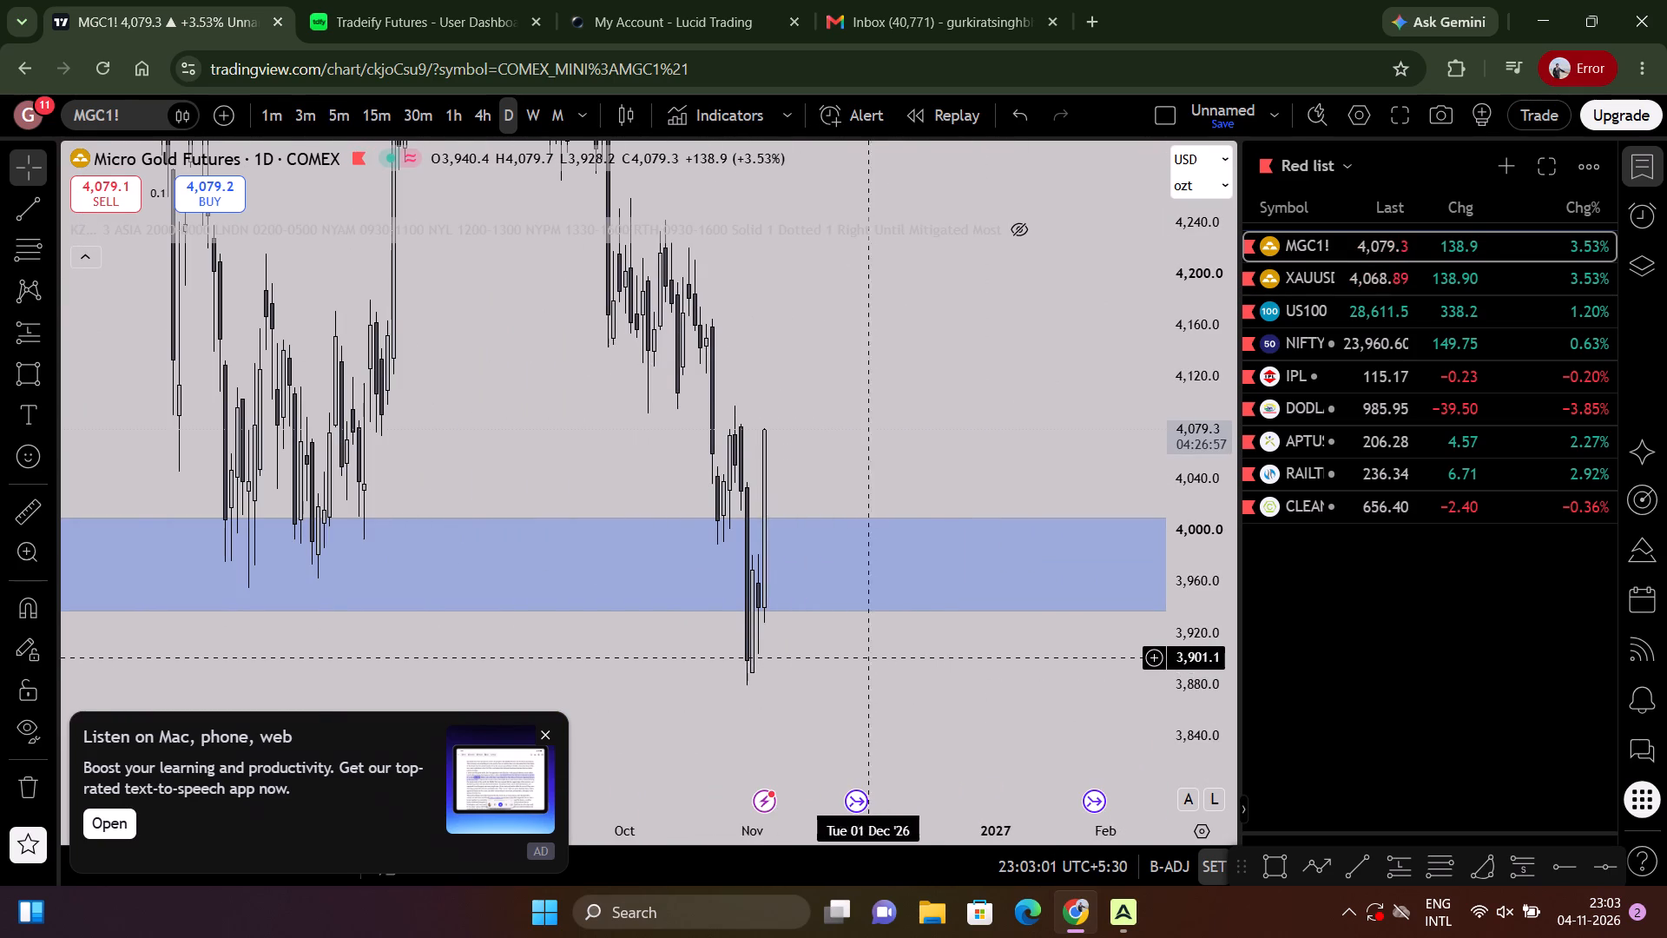
pyautogui.moveTo(863, 657); pyautogui.dragTo(1005, 571)
pyautogui.scroll(-2, 1005, 571)
pyautogui.moveTo(1005, 571); pyautogui.dragTo(998, 692)
pyautogui.moveTo(1193, 367); pyautogui.dragTo(1060, 720)
pyautogui.scroll(-5, 1017, 675)
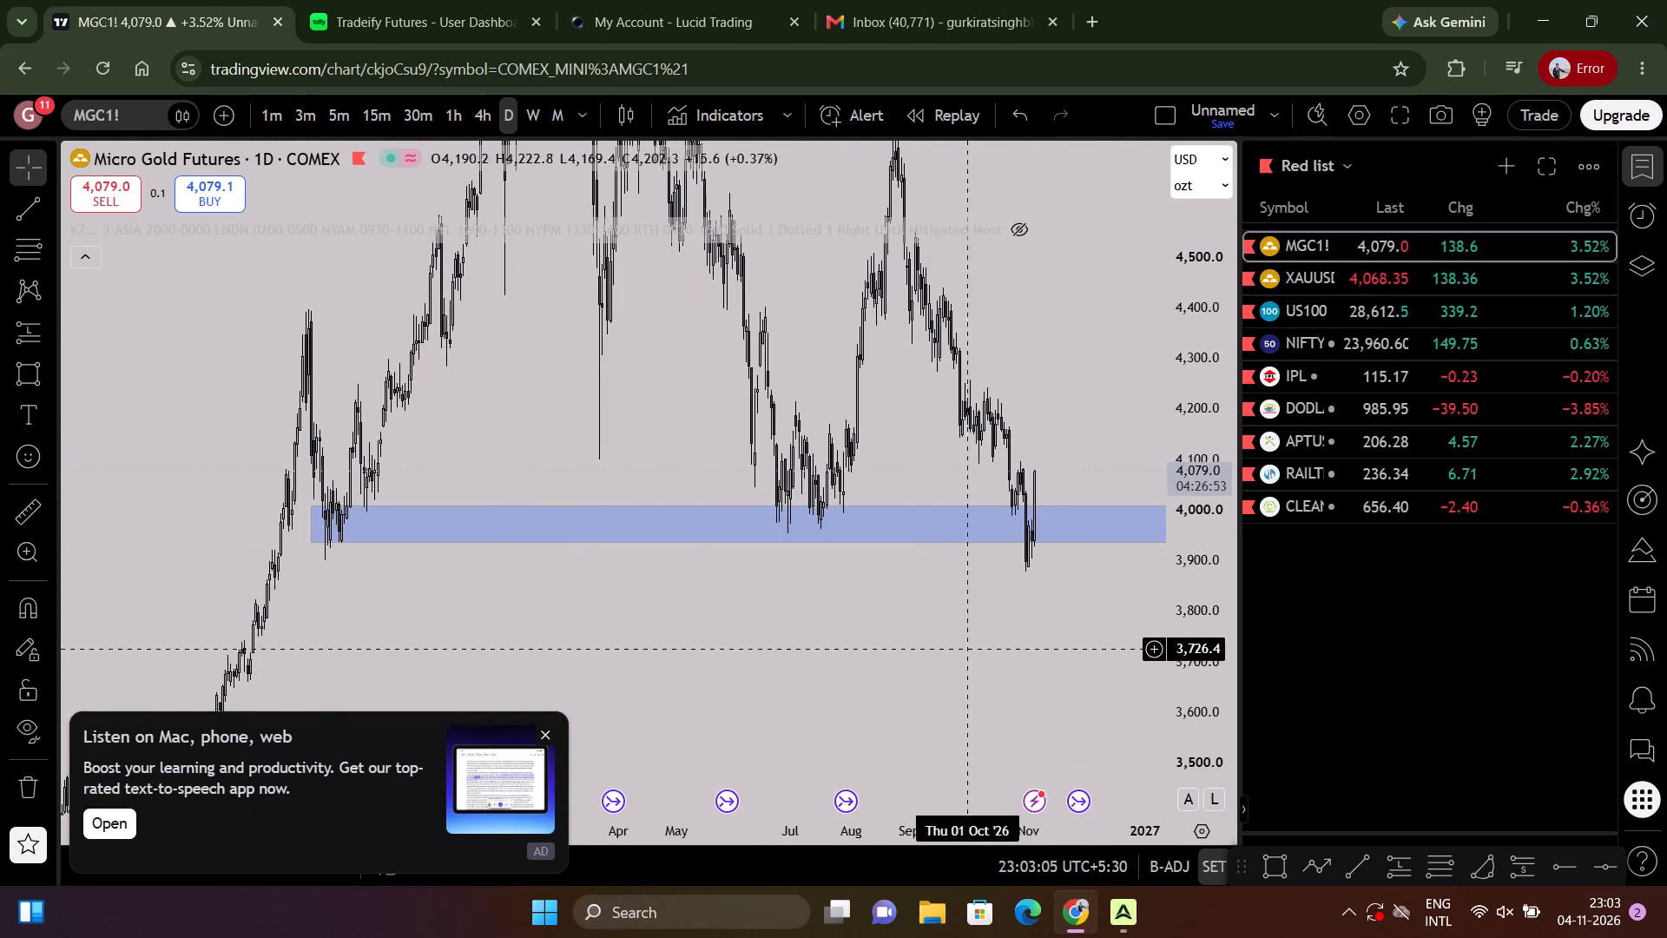
pyautogui.moveTo(965, 644); pyautogui.dragTo(952, 498)
pyautogui.scroll(3, 956, 492)
pyautogui.moveTo(951, 498); pyautogui.dragTo(1035, 932)
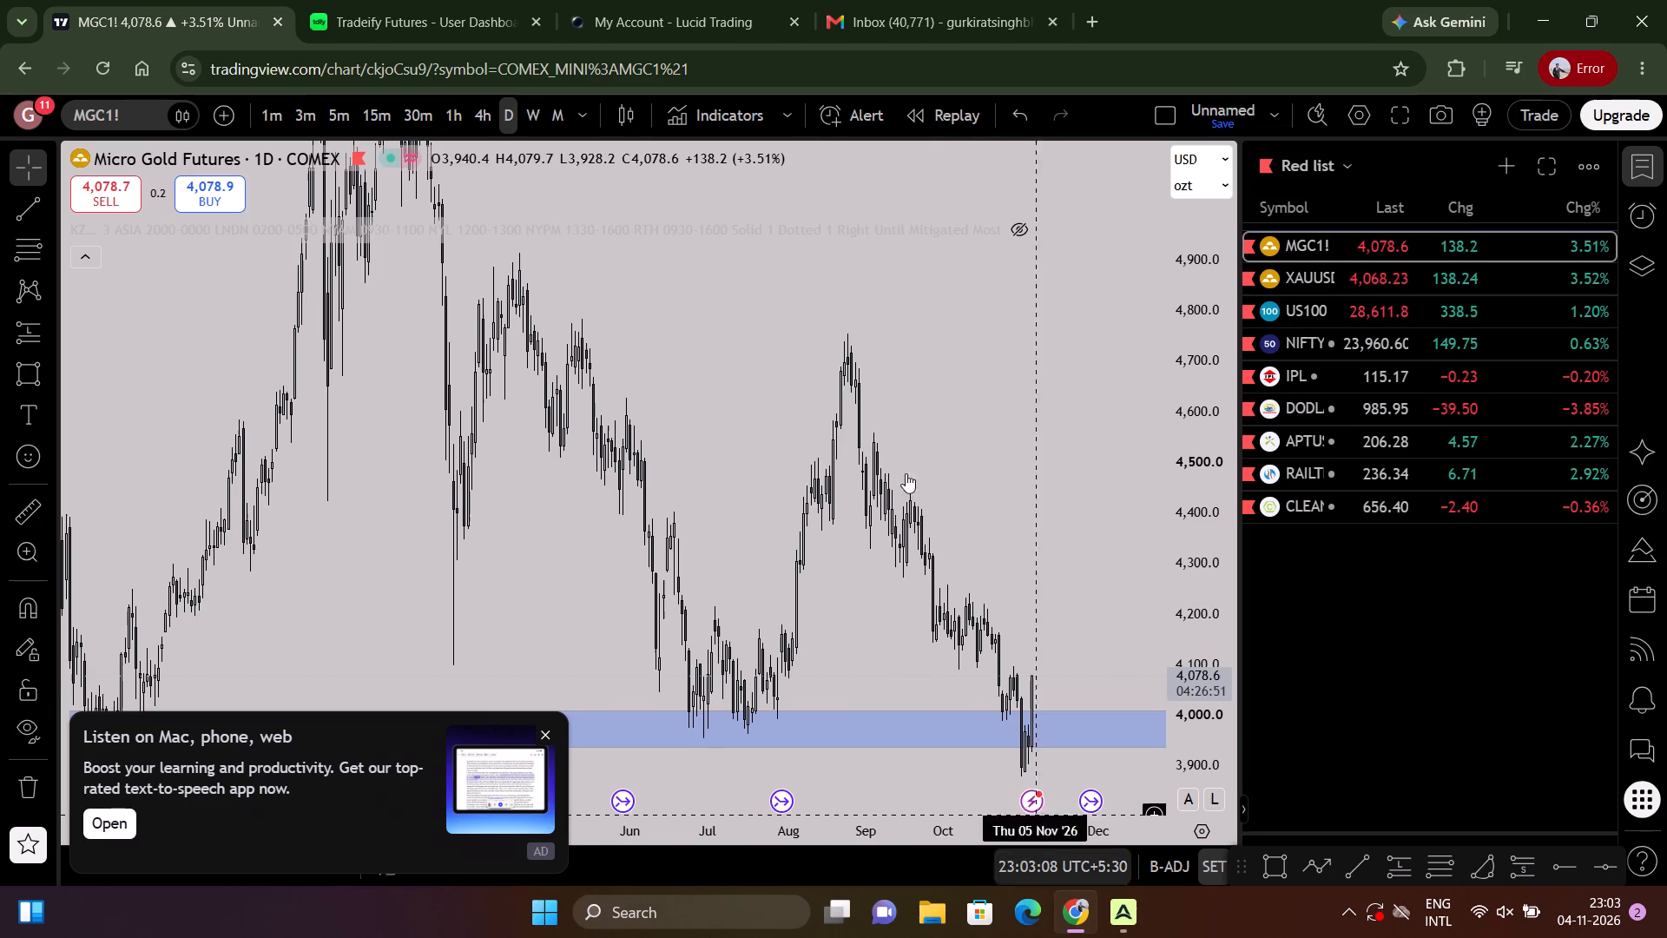
pyautogui.moveTo(984, 334); pyautogui.dragTo(985, 334)
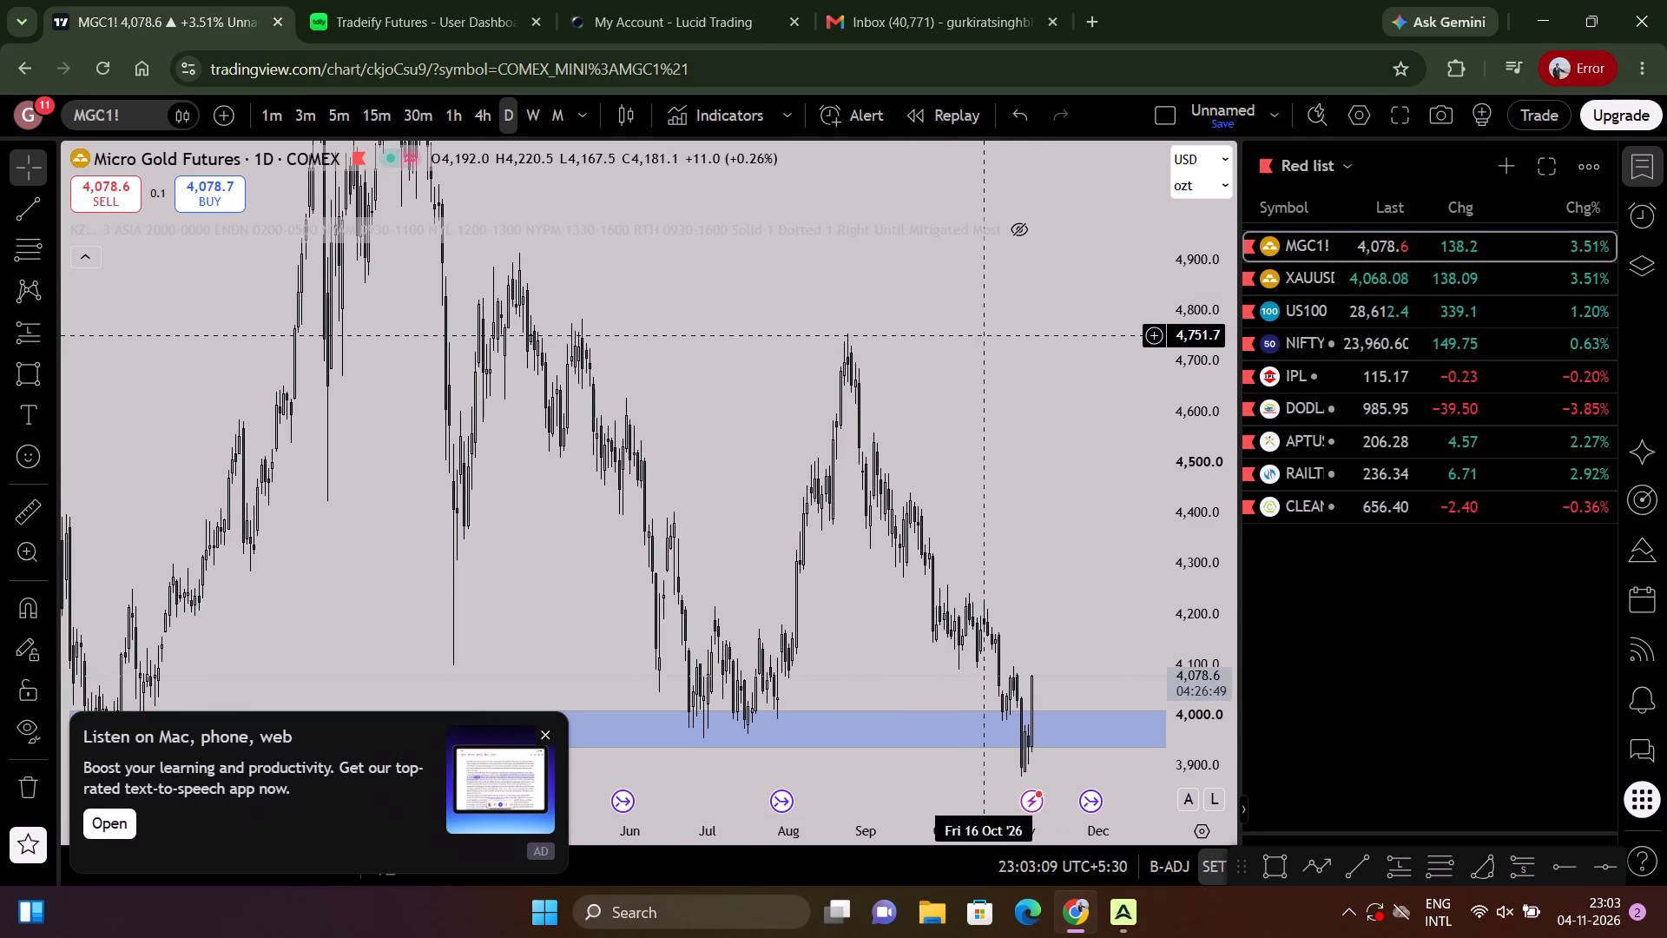
pyautogui.moveTo(985, 334); pyautogui.dragTo(992, 167)
pyautogui.scroll(4, 981, 333)
pyautogui.moveTo(977, 389); pyautogui.dragTo(1001, 138)
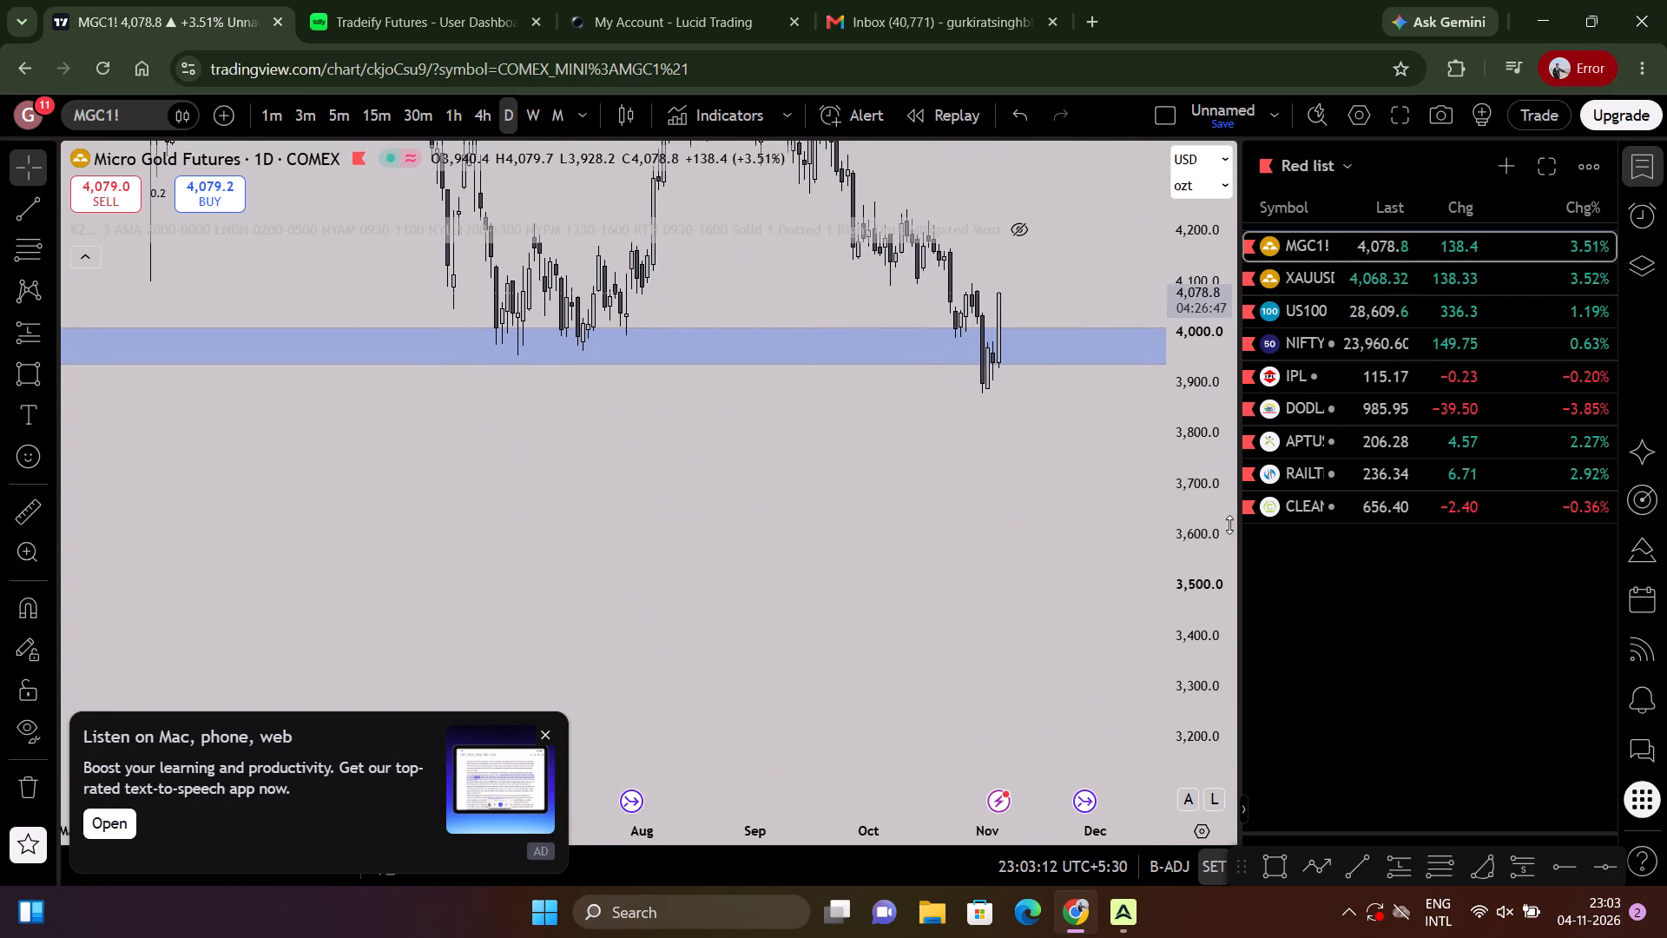
pyautogui.moveTo(1212, 538); pyautogui.dragTo(1202, 315)
pyautogui.moveTo(1063, 503); pyautogui.dragTo(1054, 718)
# On the XAUUSD daily chart, extend the grey Daily FVG box's right edge a few candles beyond 5 November.
pyautogui.click(1421, 273)
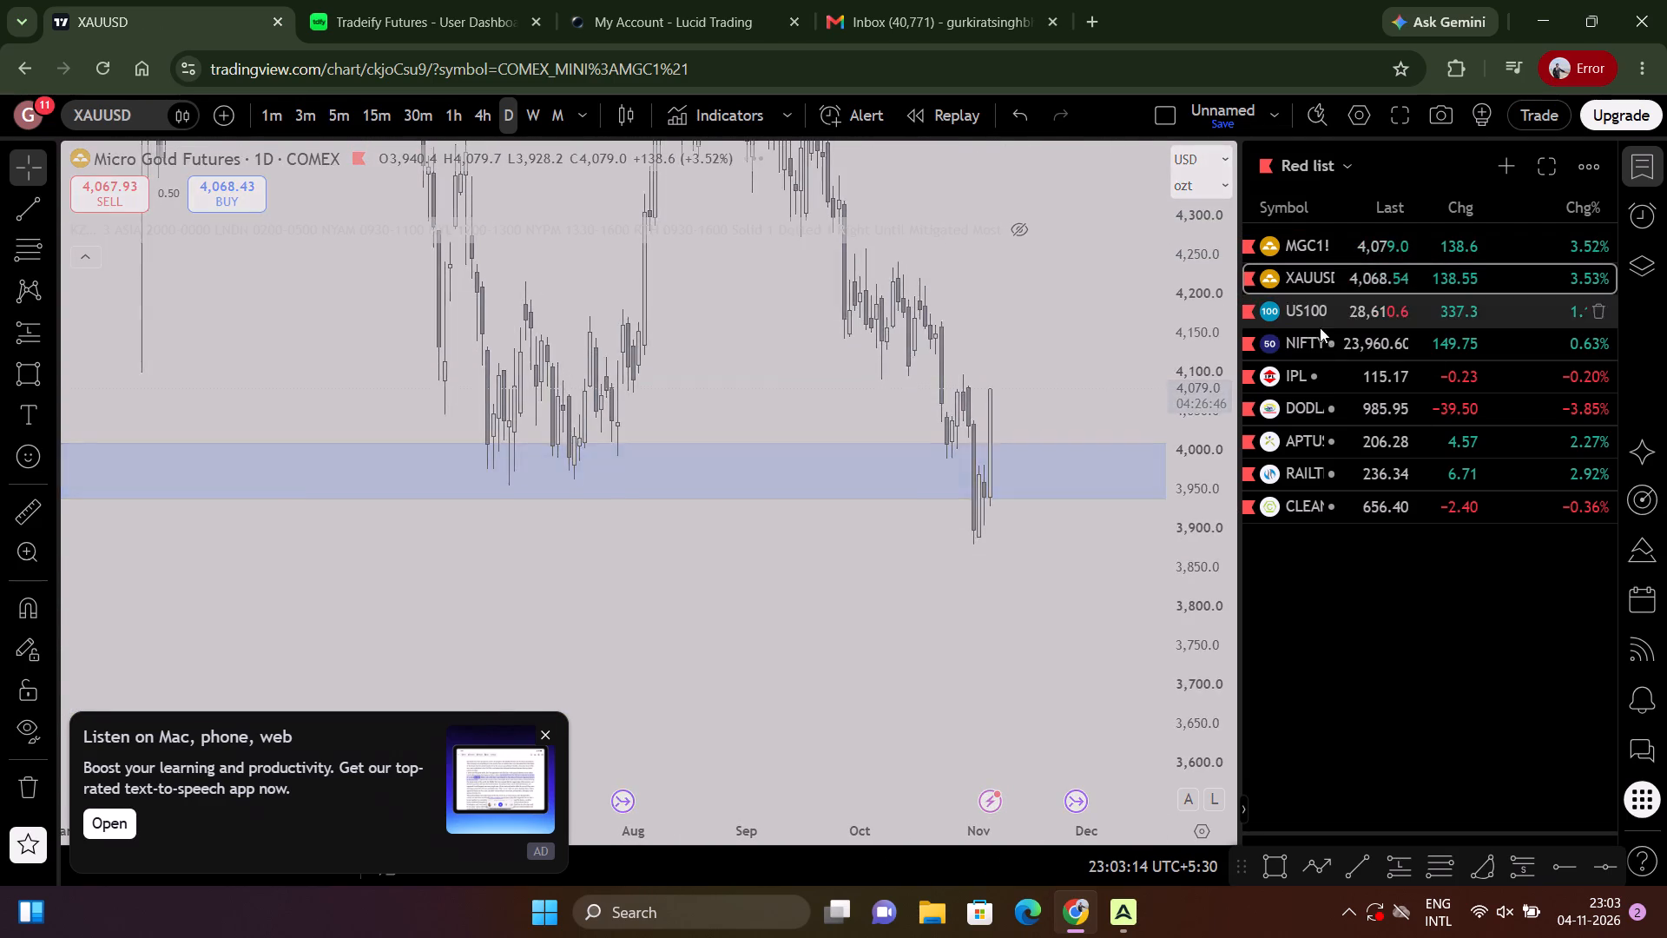
pyautogui.moveTo(1057, 556); pyautogui.dragTo(1111, 372)
pyautogui.moveTo(1190, 743); pyautogui.dragTo(1170, 0)
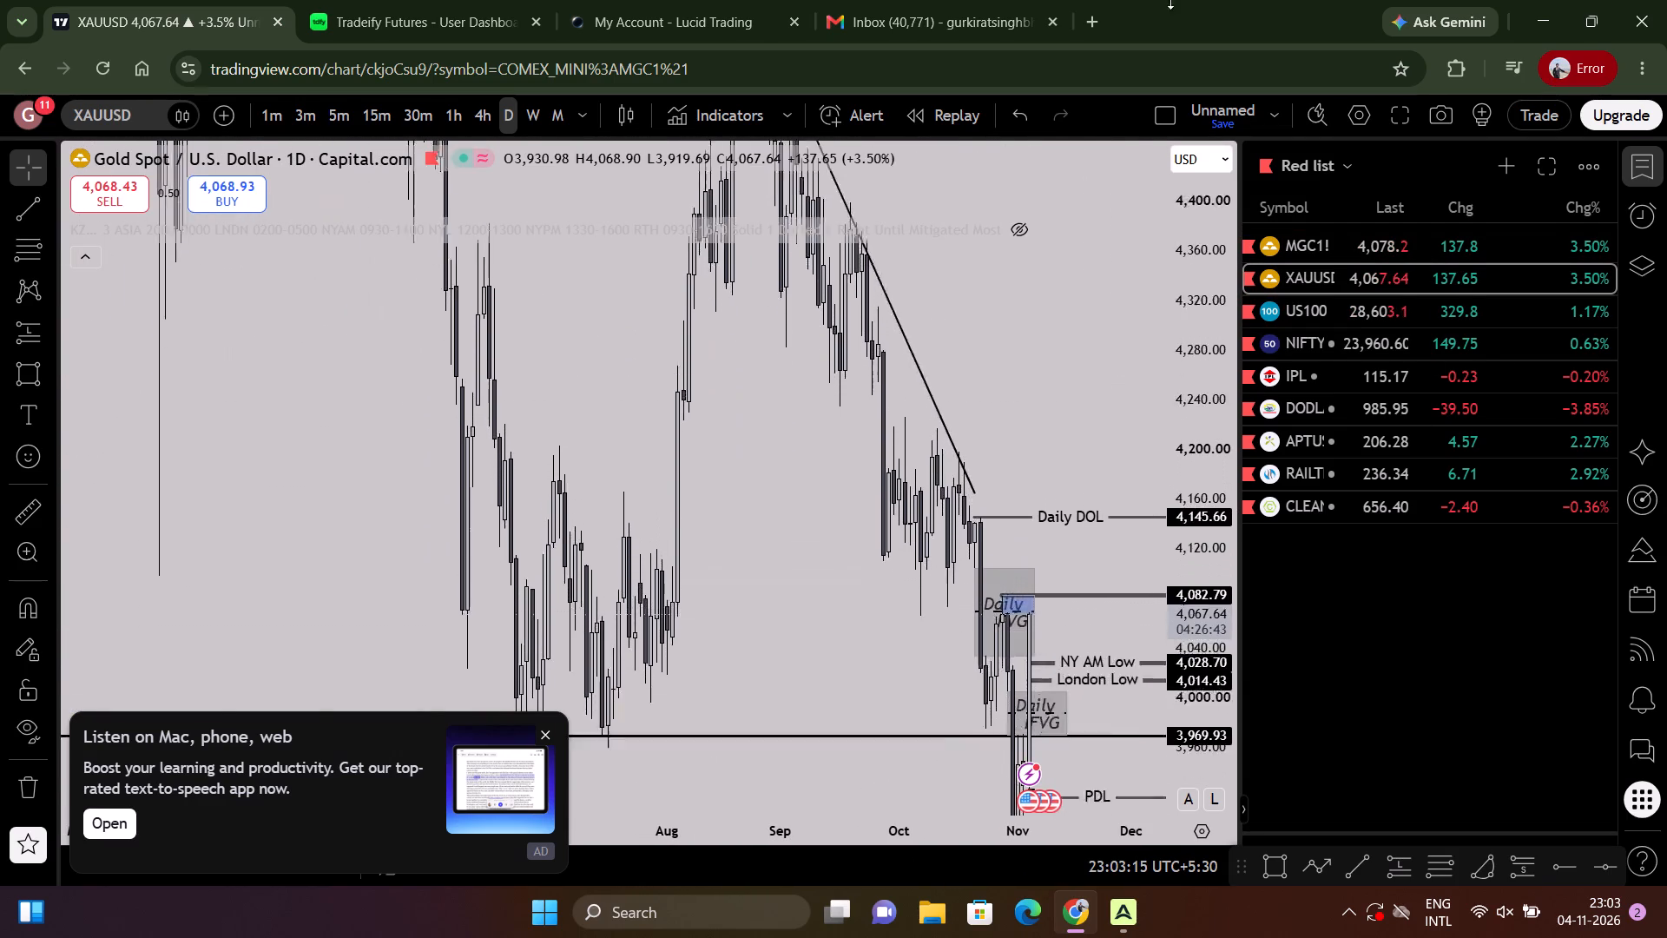
pyautogui.moveTo(1170, 0); pyautogui.dragTo(1169, 0)
pyautogui.scroll(5, 1085, 287)
pyautogui.moveTo(1052, 351); pyautogui.dragTo(1075, 76)
pyautogui.scroll(4, 1003, 277)
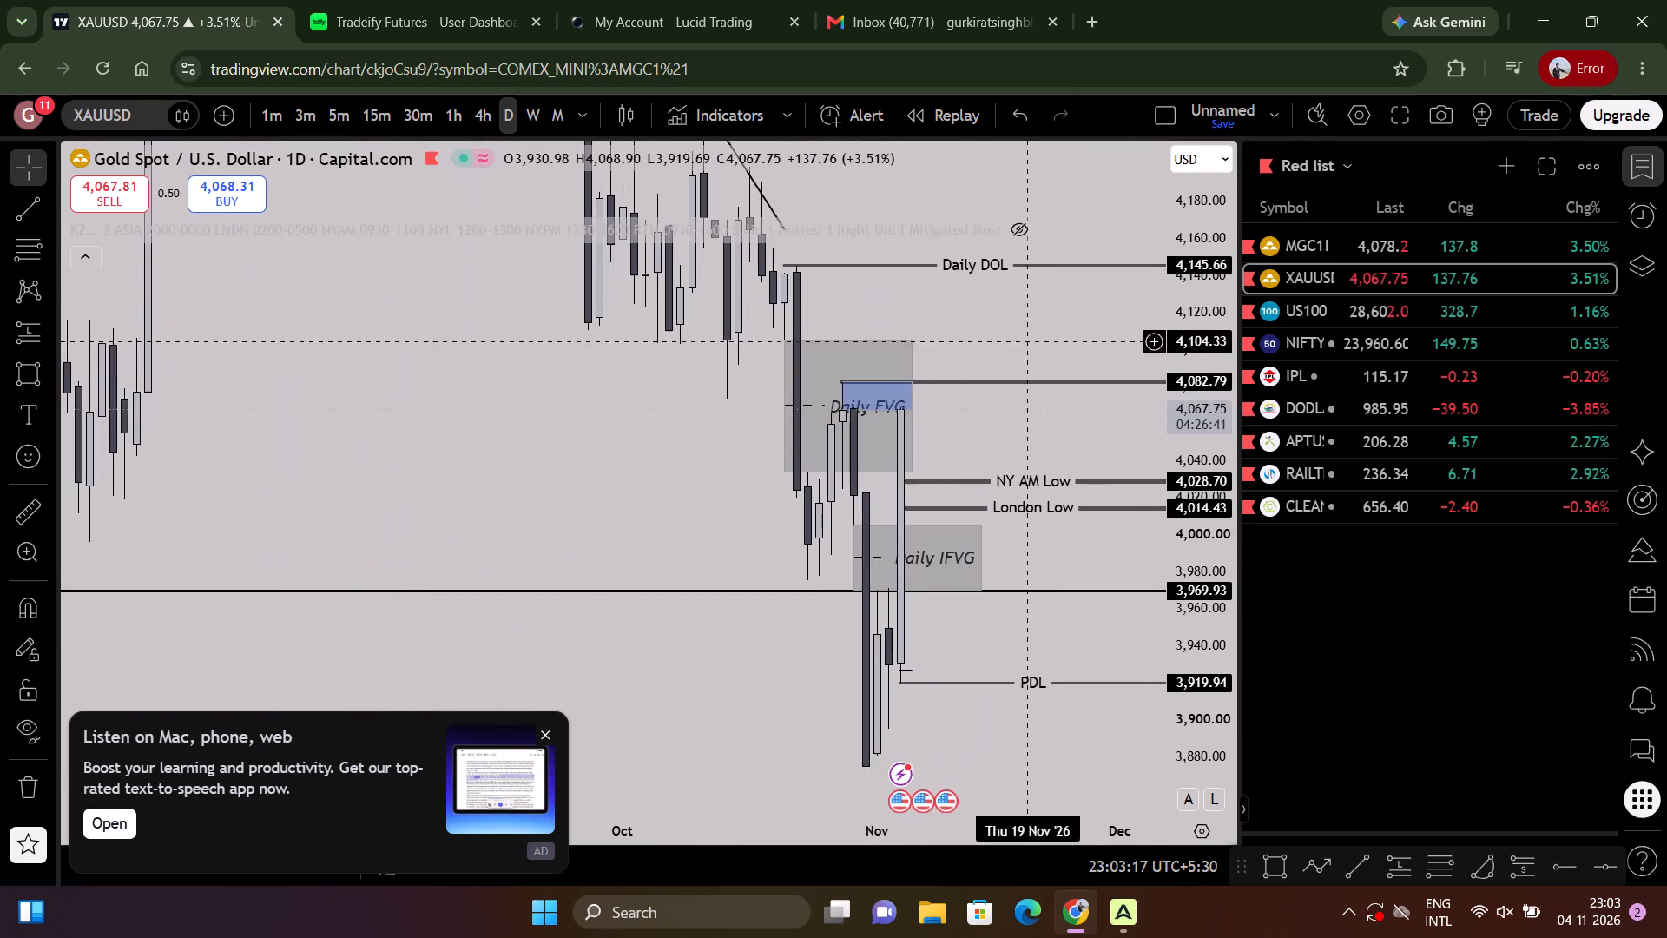
pyautogui.click(913, 431)
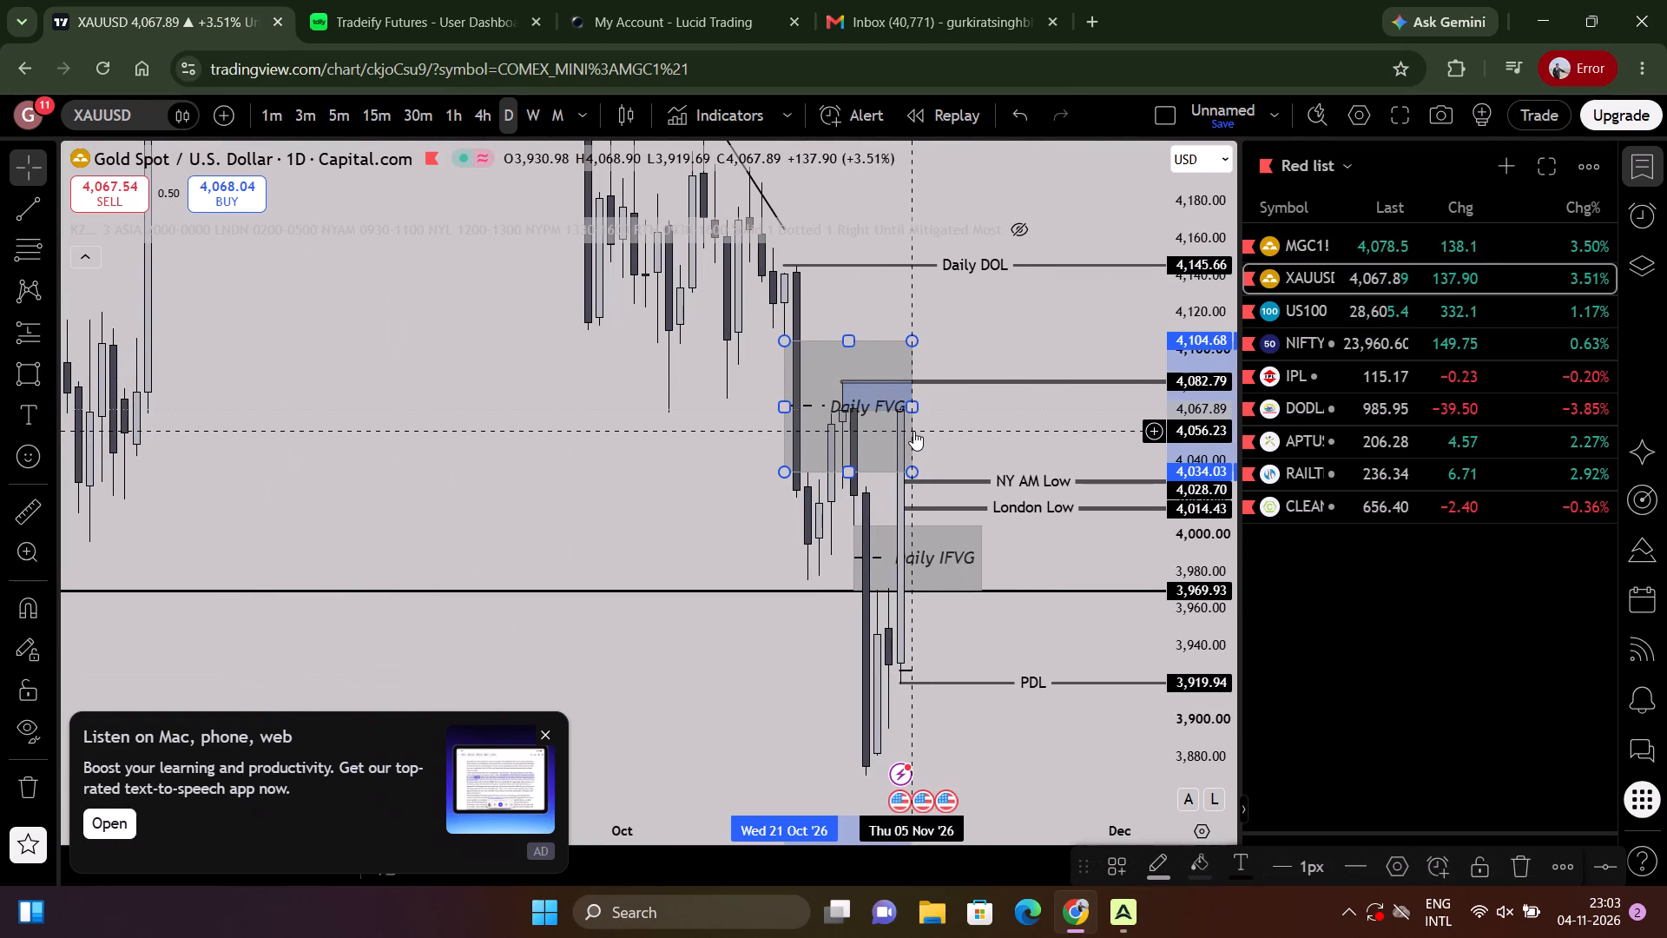
pyautogui.click(908, 341)
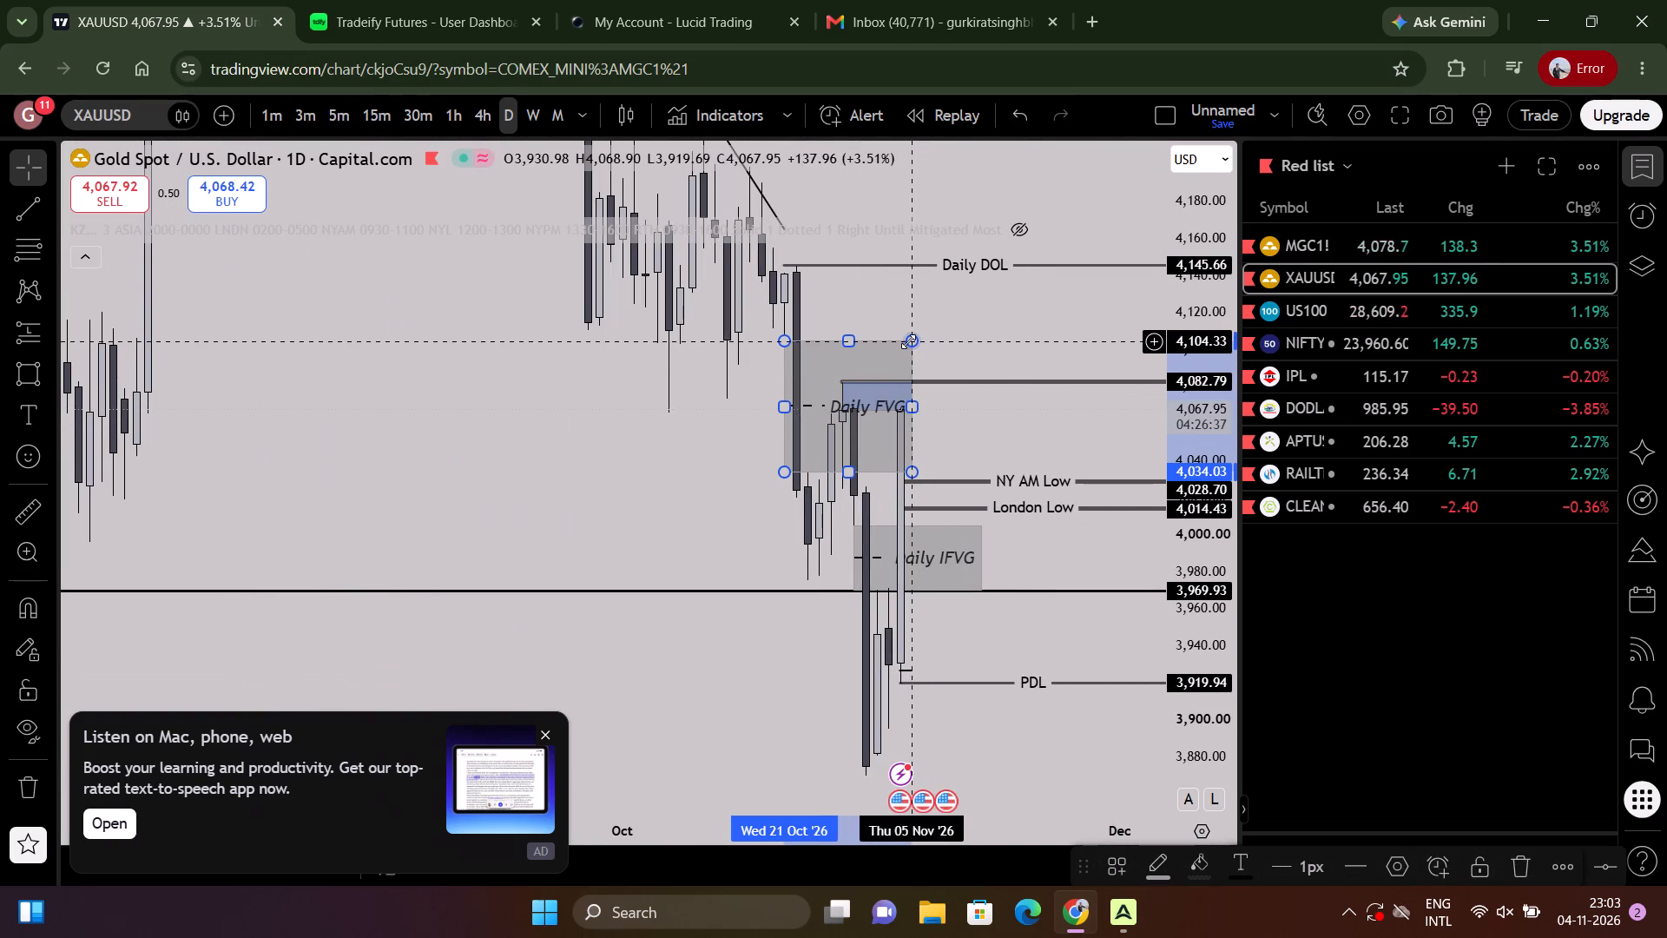
pyautogui.moveTo(917, 406); pyautogui.dragTo(944, 406)
pyautogui.click(1000, 428)
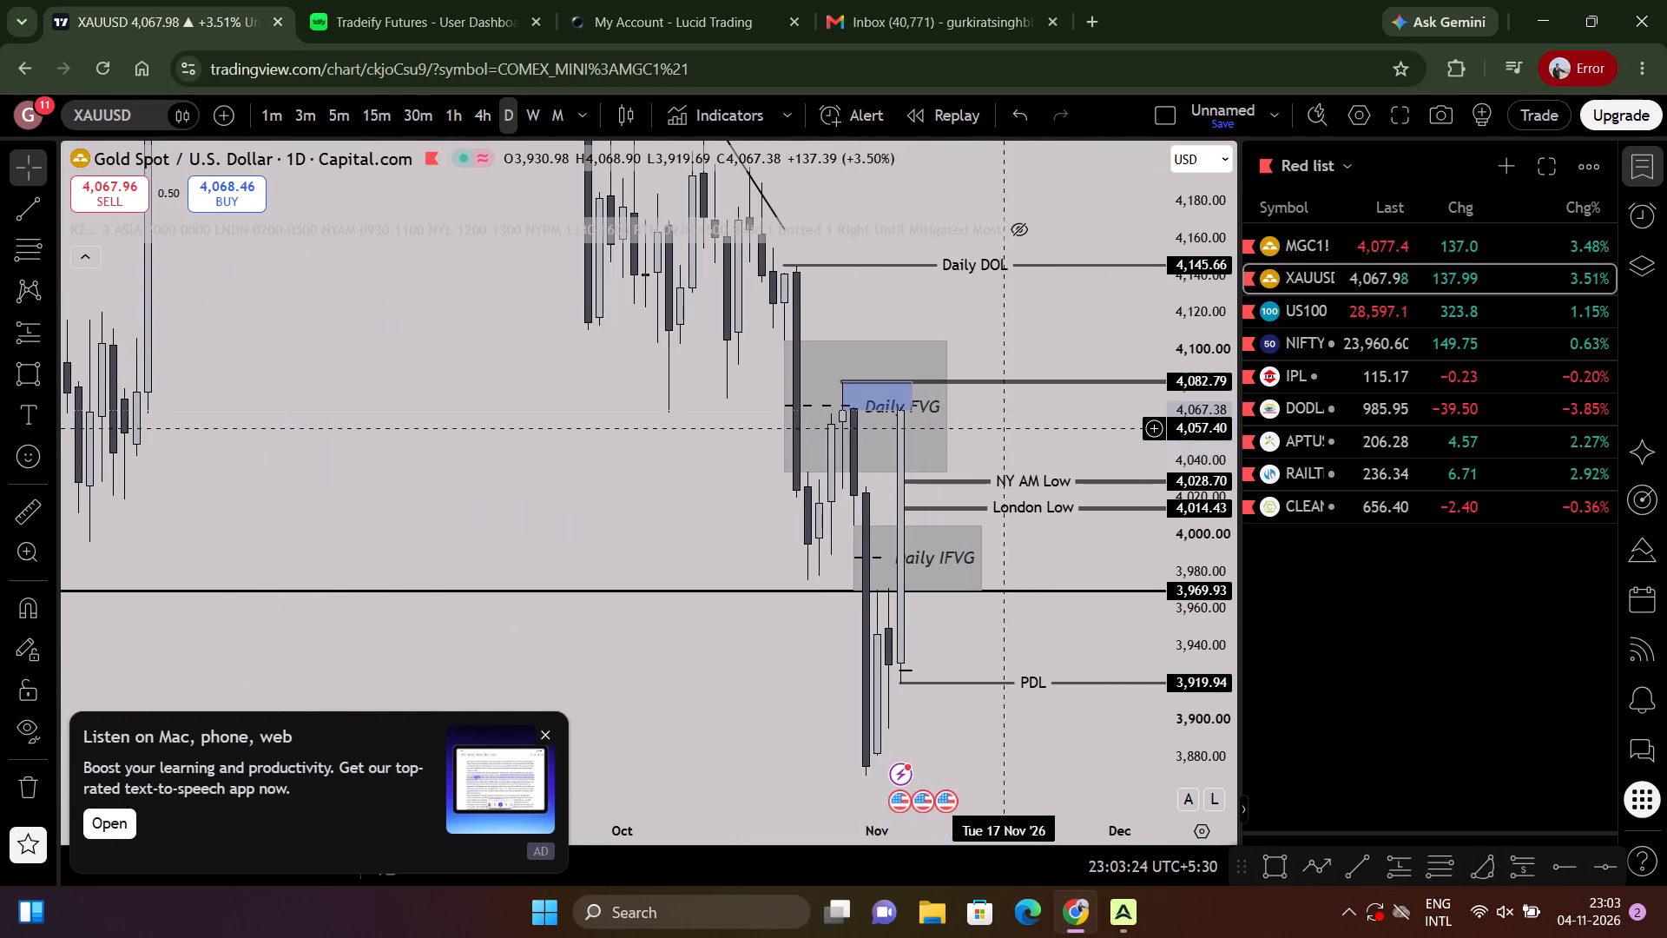
# Examine the XAUUSD daily candles against the blue zone inside the Daily FVG and the 4,082.79 level, including earlier price action back to September.
pyautogui.moveTo(1196, 552); pyautogui.dragTo(1192, 33)
pyautogui.scroll(4, 1018, 212)
pyautogui.moveTo(967, 330); pyautogui.dragTo(1104, 537)
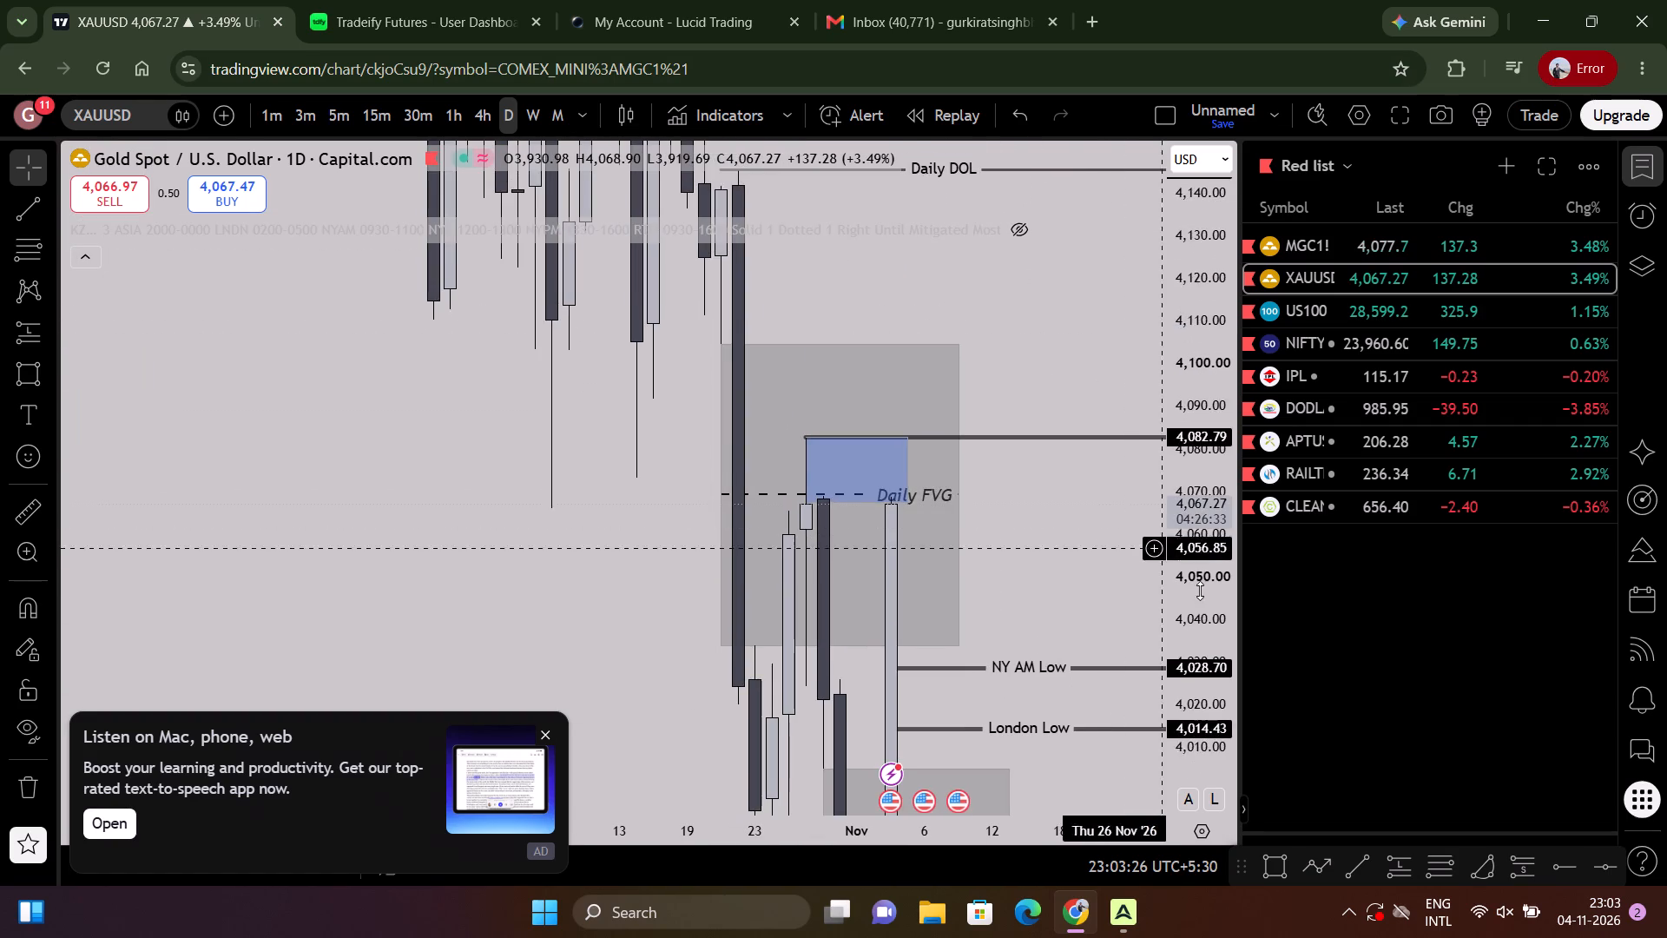
pyautogui.moveTo(1210, 611); pyautogui.dragTo(1222, 0)
pyautogui.moveTo(1202, 630); pyautogui.dragTo(1198, 595)
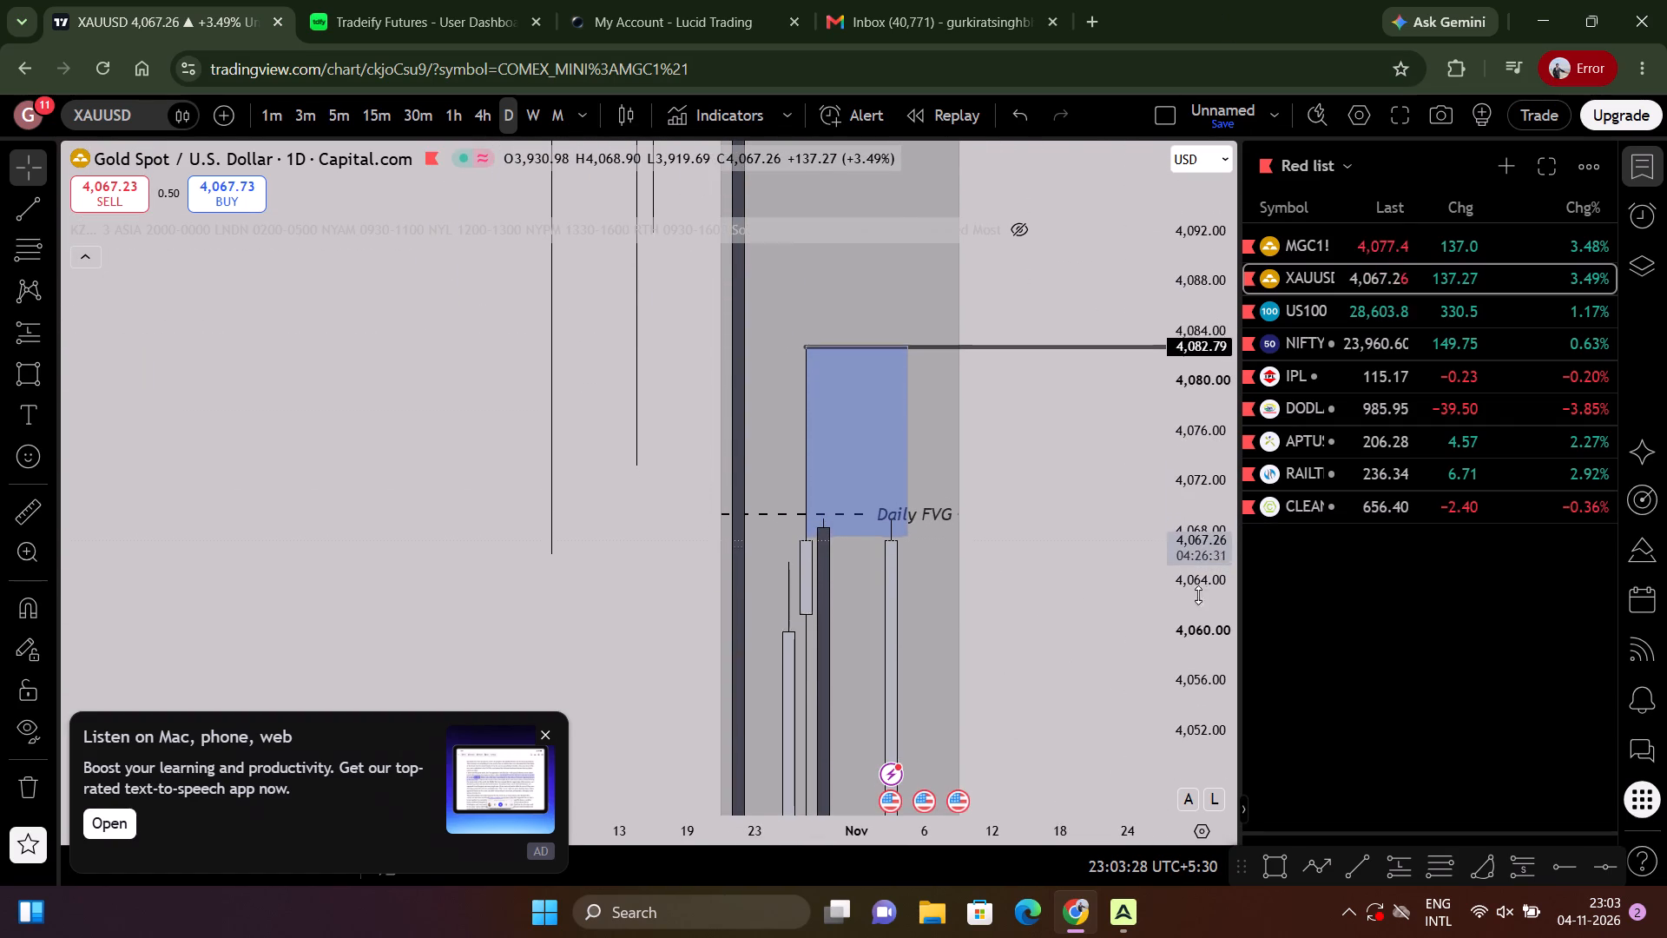
pyautogui.moveTo(1198, 595); pyautogui.dragTo(1022, 864)
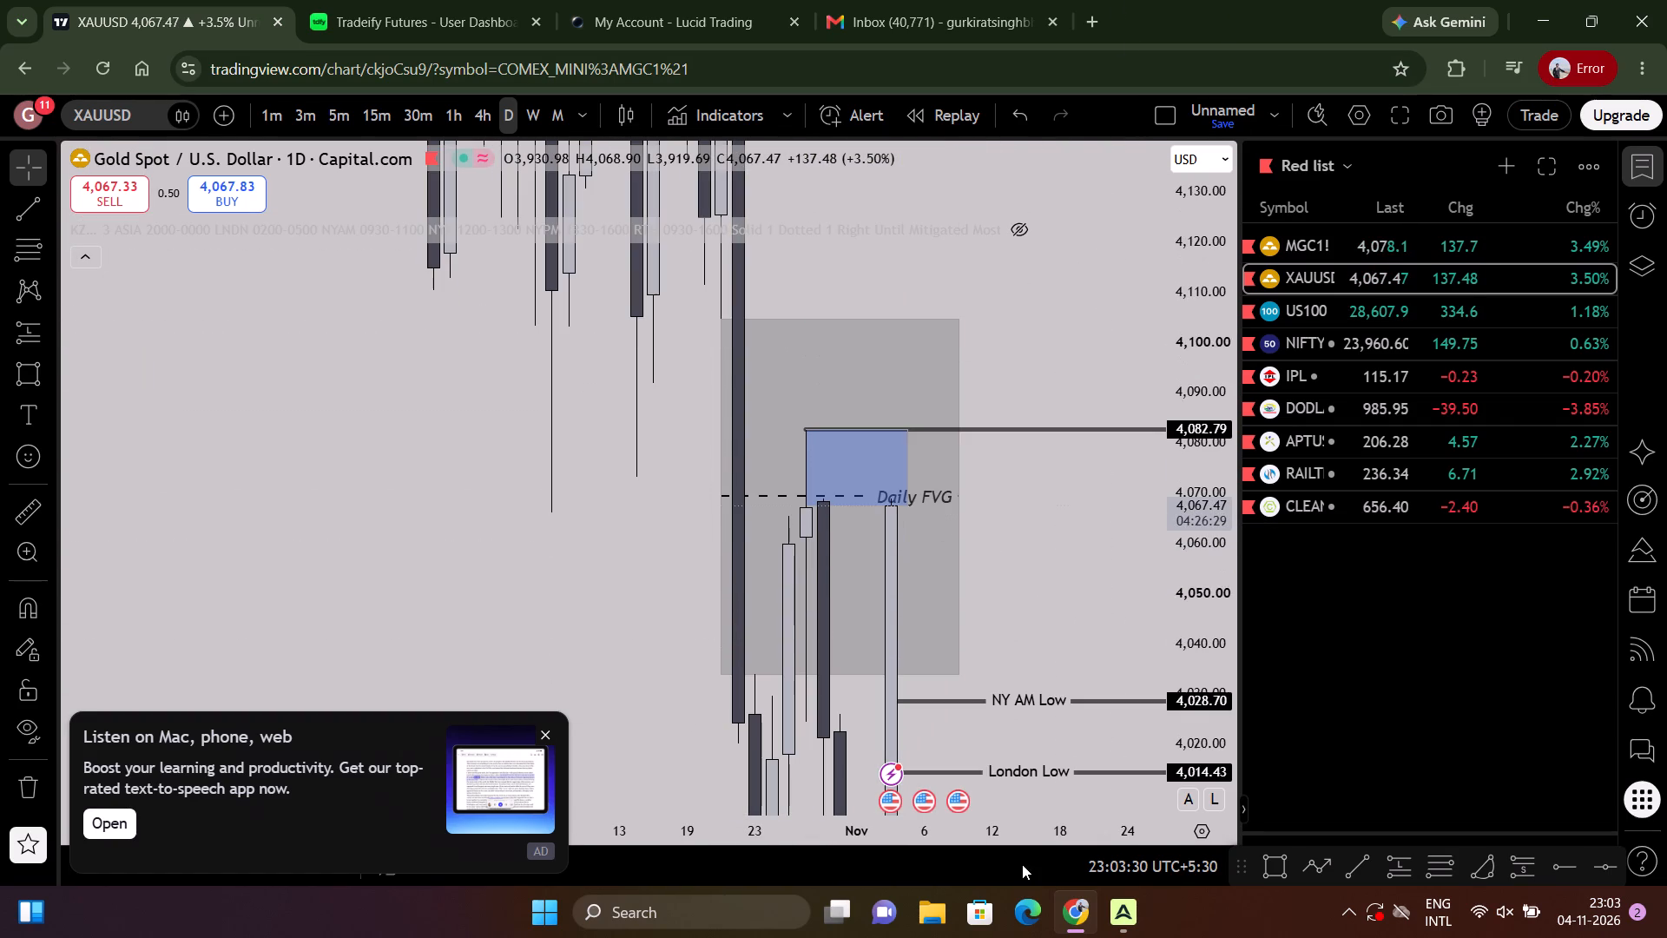
pyautogui.moveTo(1022, 864); pyautogui.dragTo(1005, 923)
pyautogui.moveTo(1190, 458); pyautogui.dragTo(1162, 801)
pyautogui.scroll(-4, 1074, 743)
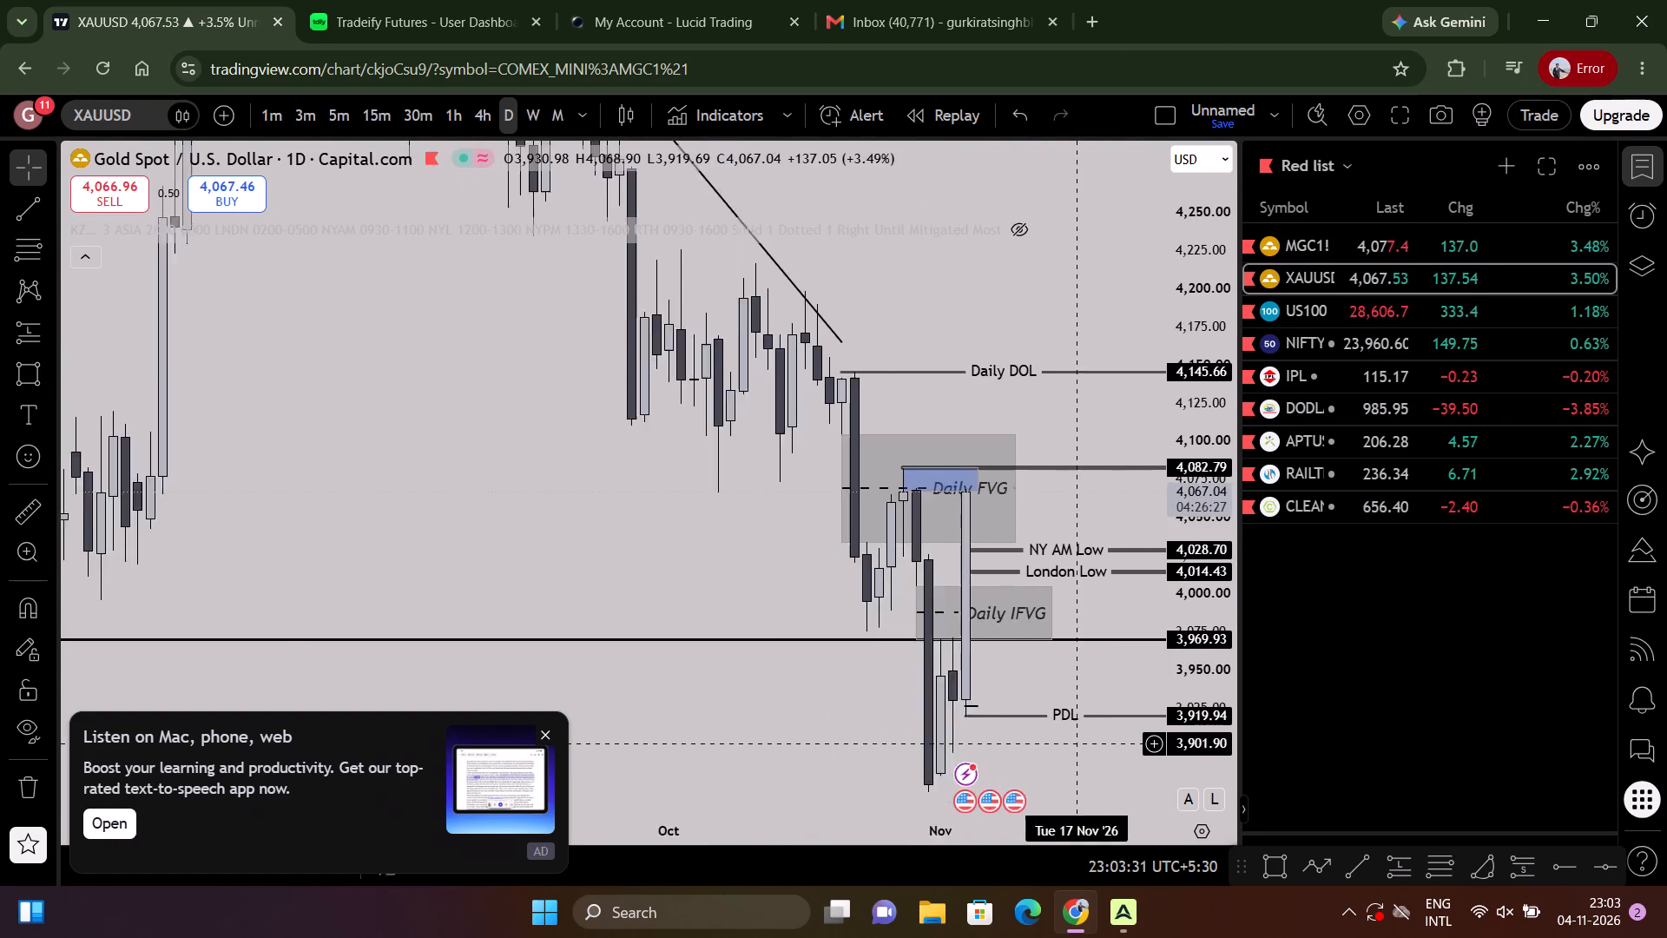
pyautogui.scroll(-3, 857, 684)
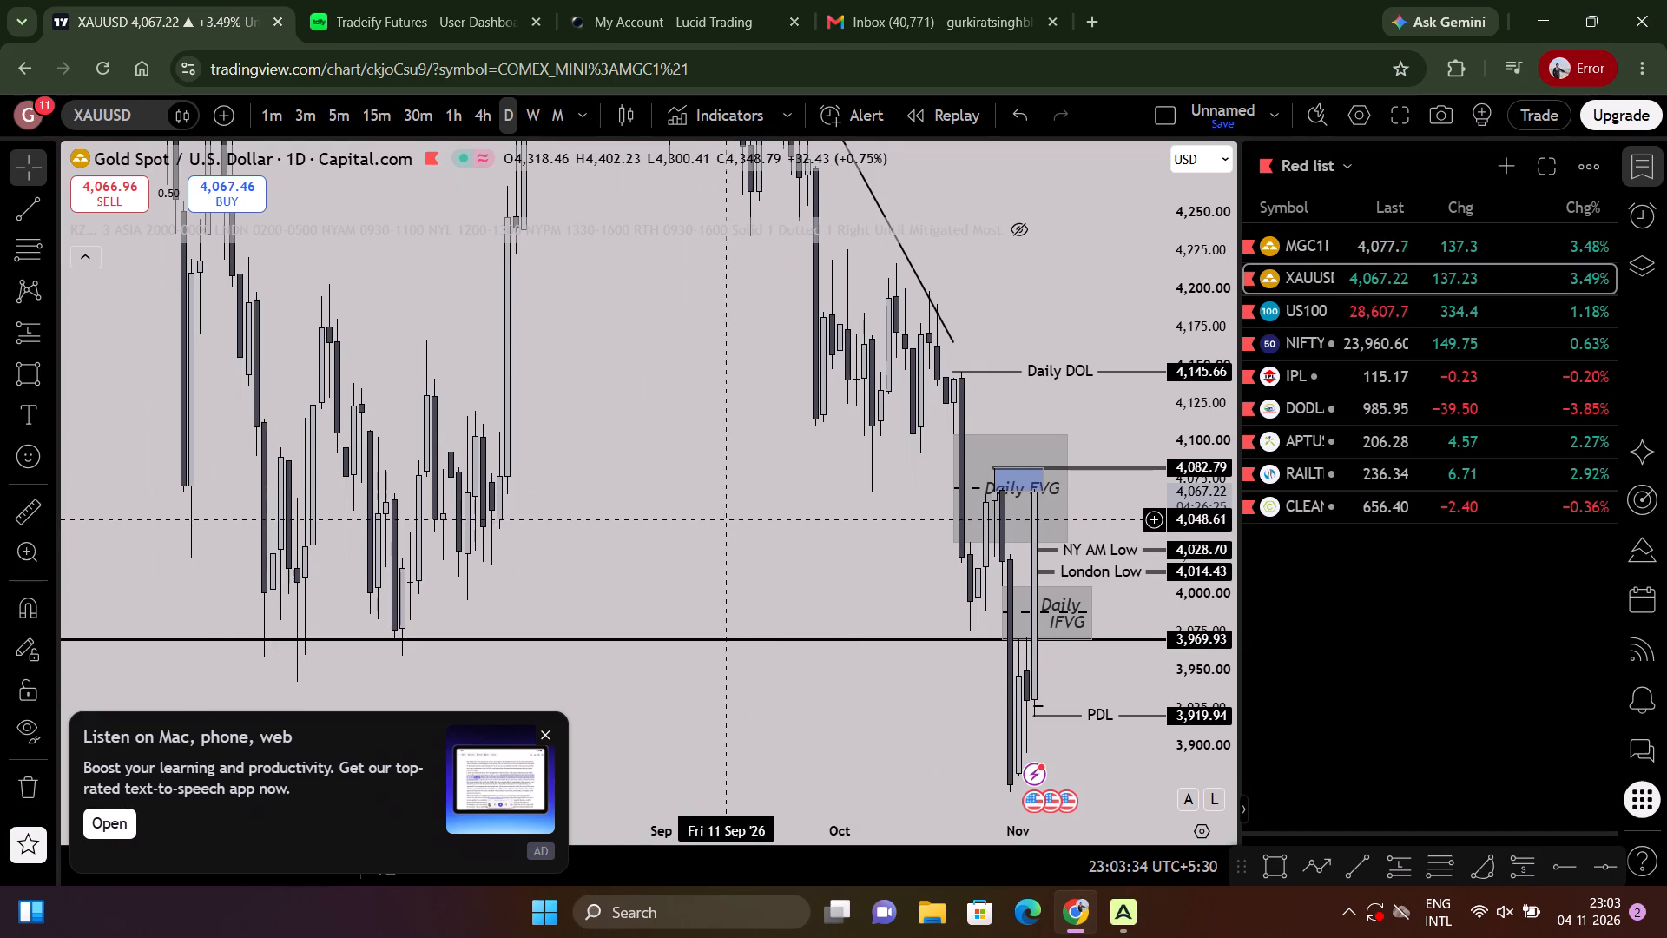
pyautogui.moveTo(723, 515); pyautogui.dragTo(708, 454)
# Switch XAUUSD to the 5-minute timeframe and examine the rally from the London Low and NY AM Low into the blue zone.
pyautogui.click(344, 109)
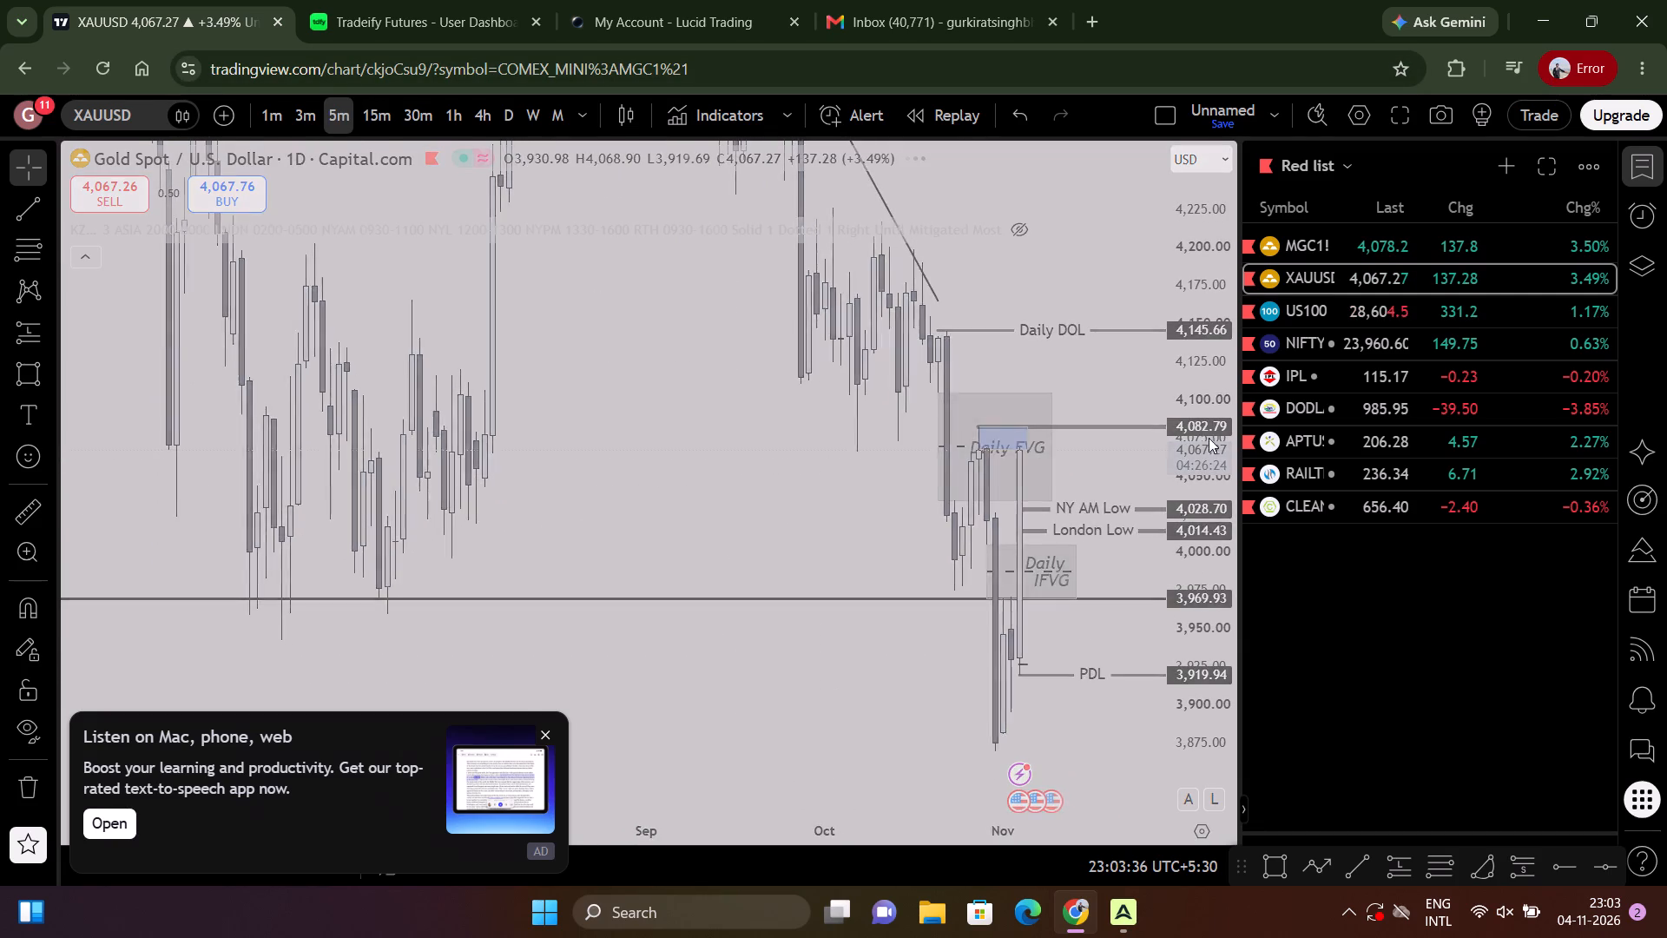
pyautogui.moveTo(1190, 700); pyautogui.dragTo(1166, 0)
pyautogui.scroll(-6, 1124, 506)
pyautogui.moveTo(1210, 626); pyautogui.dragTo(1172, 338)
pyautogui.scroll(2, 1158, 353)
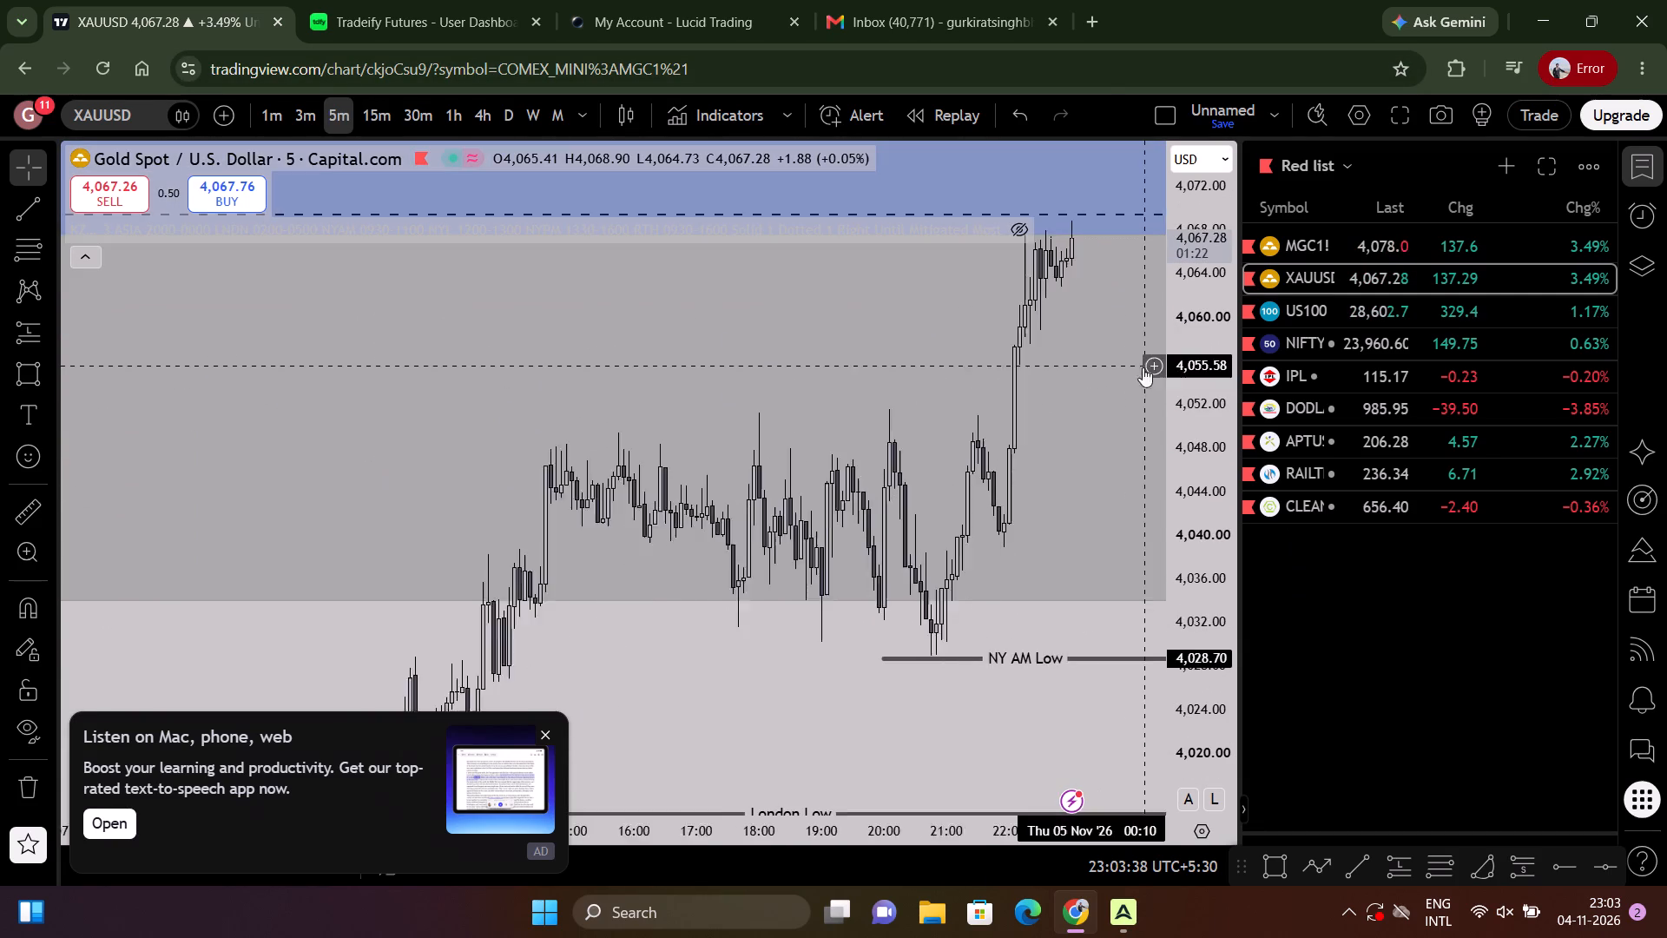
pyautogui.scroll(4, 1143, 367)
pyautogui.moveTo(1108, 371); pyautogui.dragTo(1051, 467)
pyautogui.scroll(-4, 1091, 472)
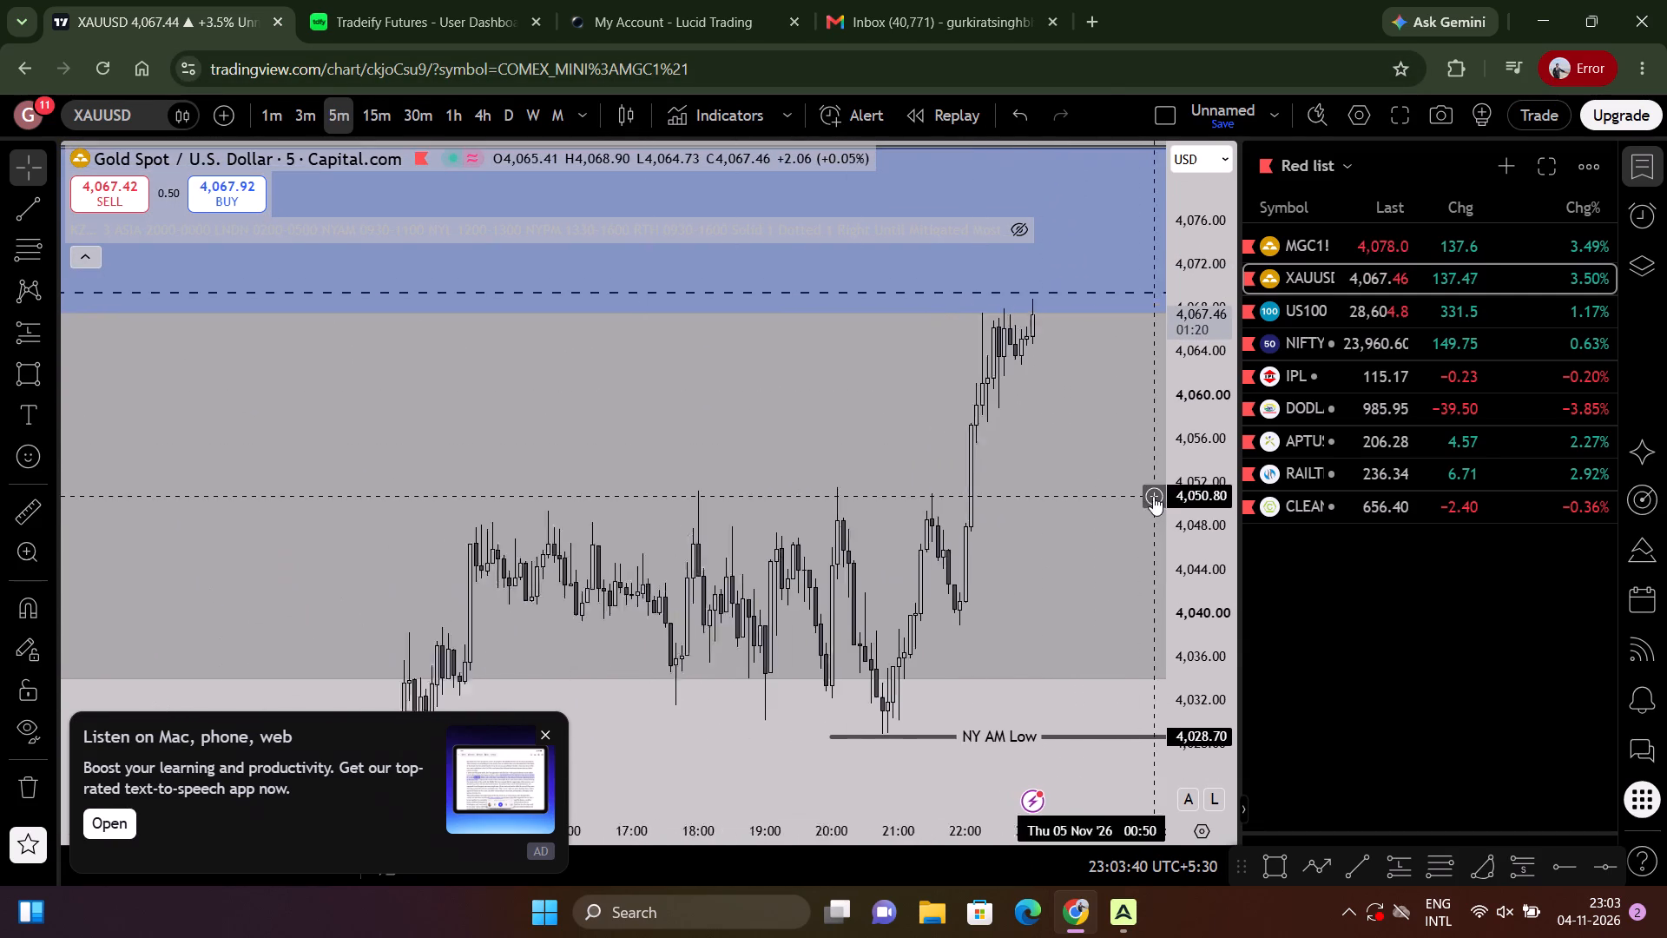
pyautogui.moveTo(1123, 490); pyautogui.dragTo(920, 524)
pyautogui.scroll(-3, 1183, 459)
pyautogui.moveTo(1199, 456); pyautogui.dragTo(1152, 556)
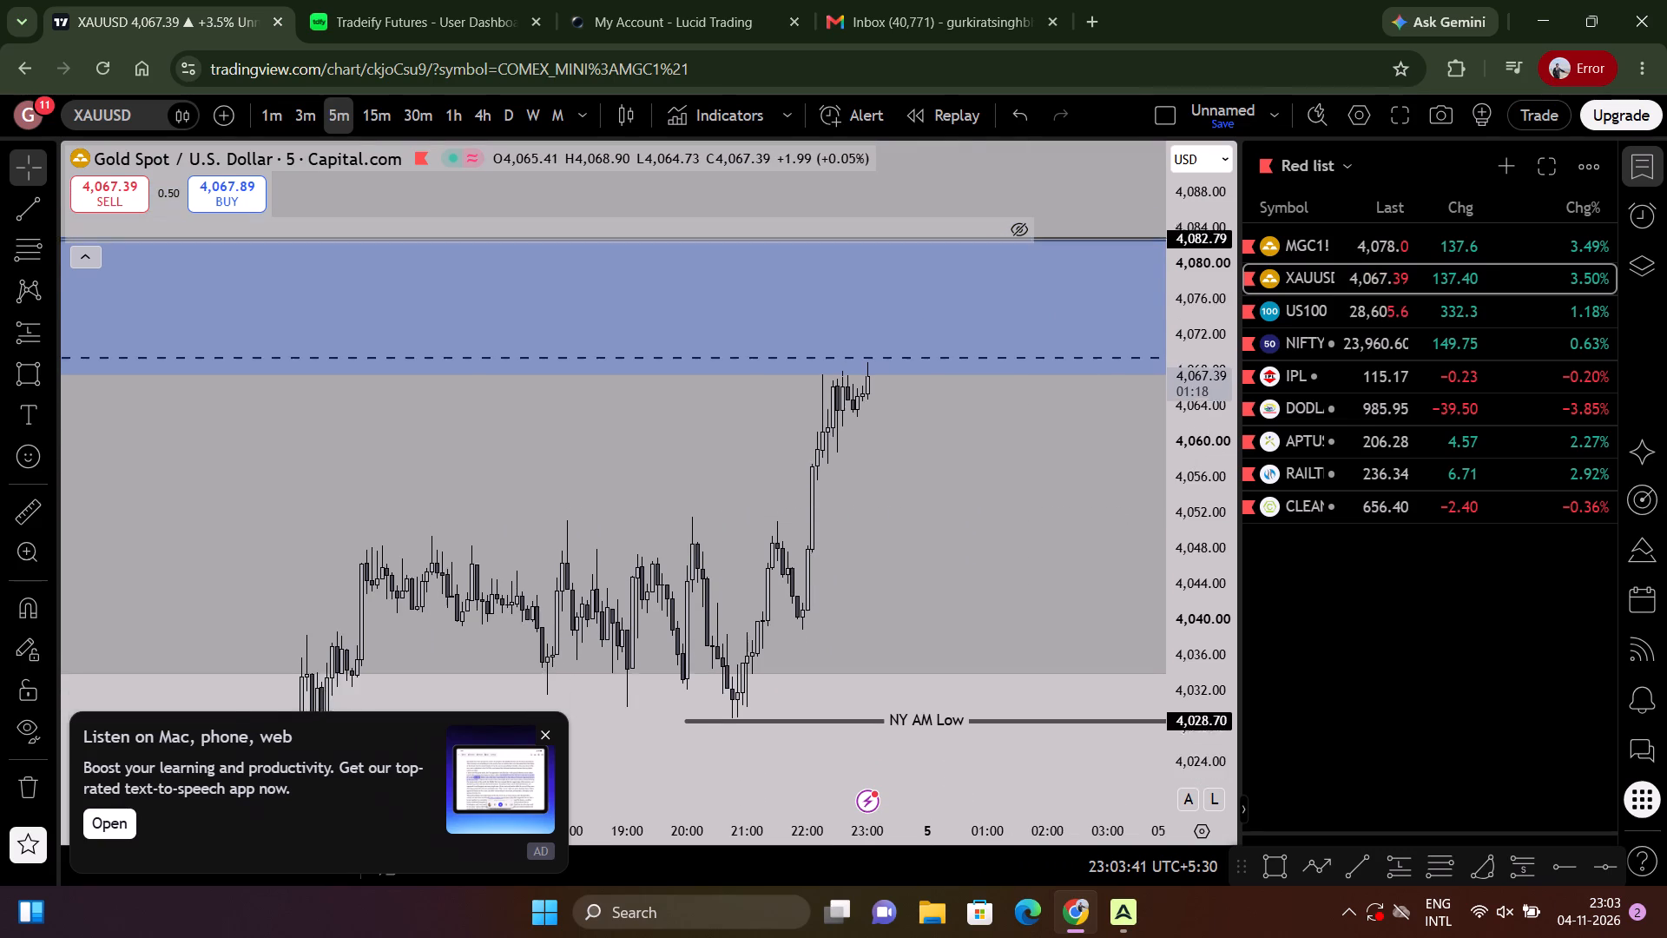
pyautogui.moveTo(1152, 556); pyautogui.dragTo(1137, 574)
pyautogui.scroll(-4, 850, 820)
pyautogui.moveTo(854, 735); pyautogui.dragTo(988, 467)
pyautogui.moveTo(988, 466); pyautogui.dragTo(941, 247)
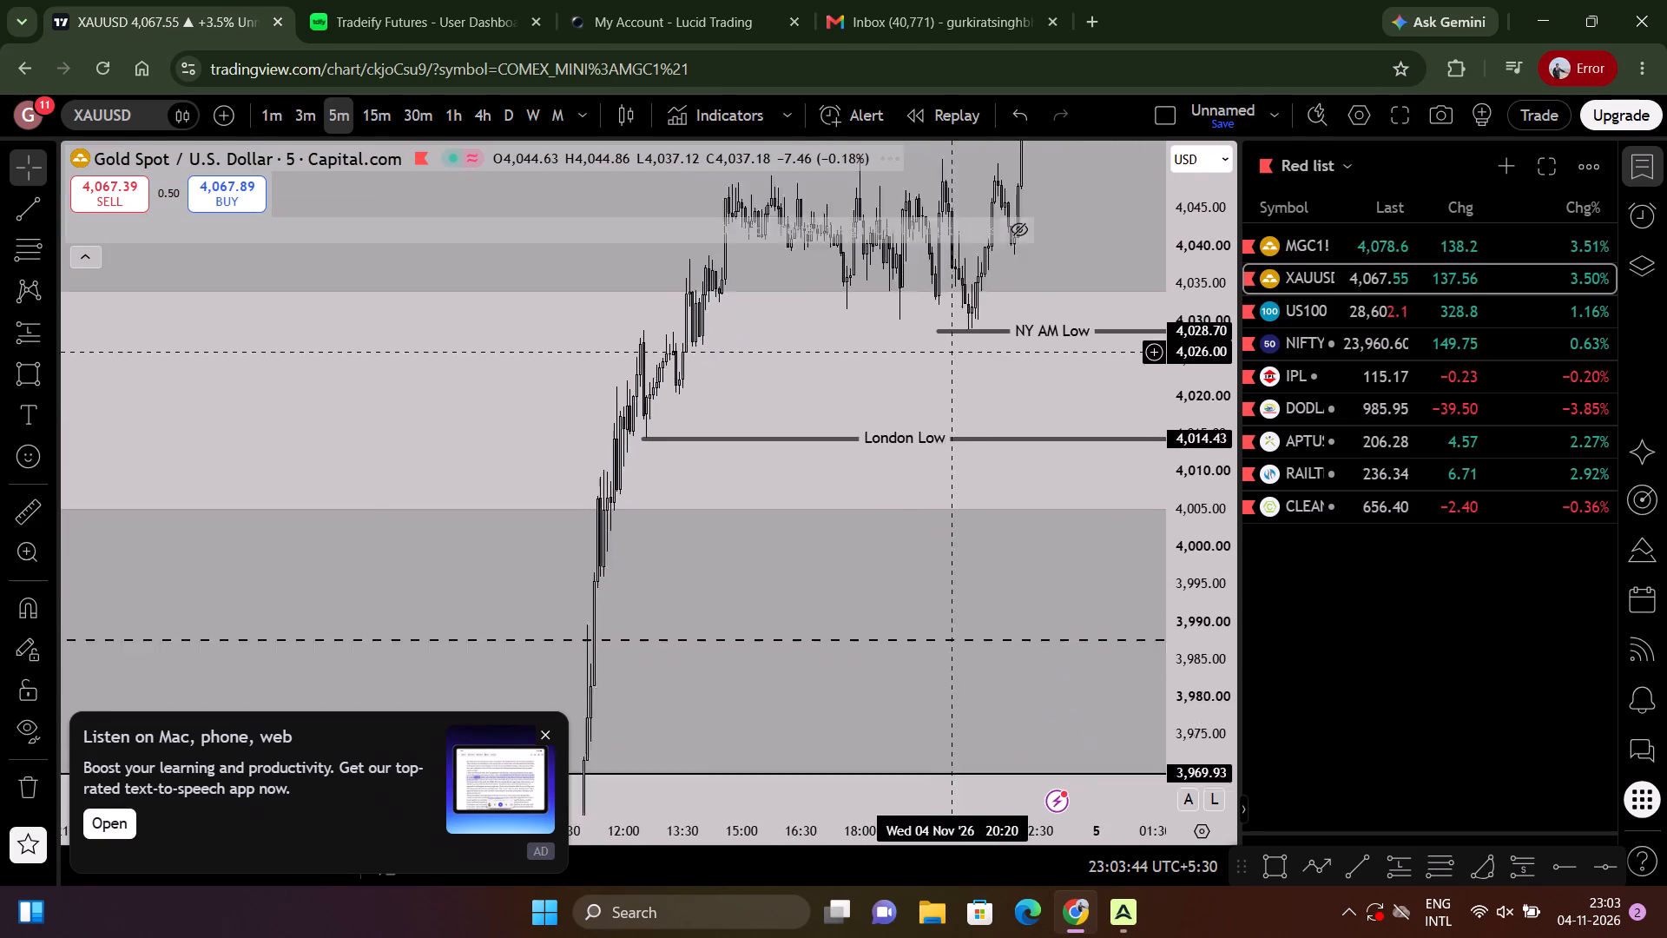
pyautogui.moveTo(941, 247); pyautogui.dragTo(860, 800)
pyautogui.scroll(5, 912, 730)
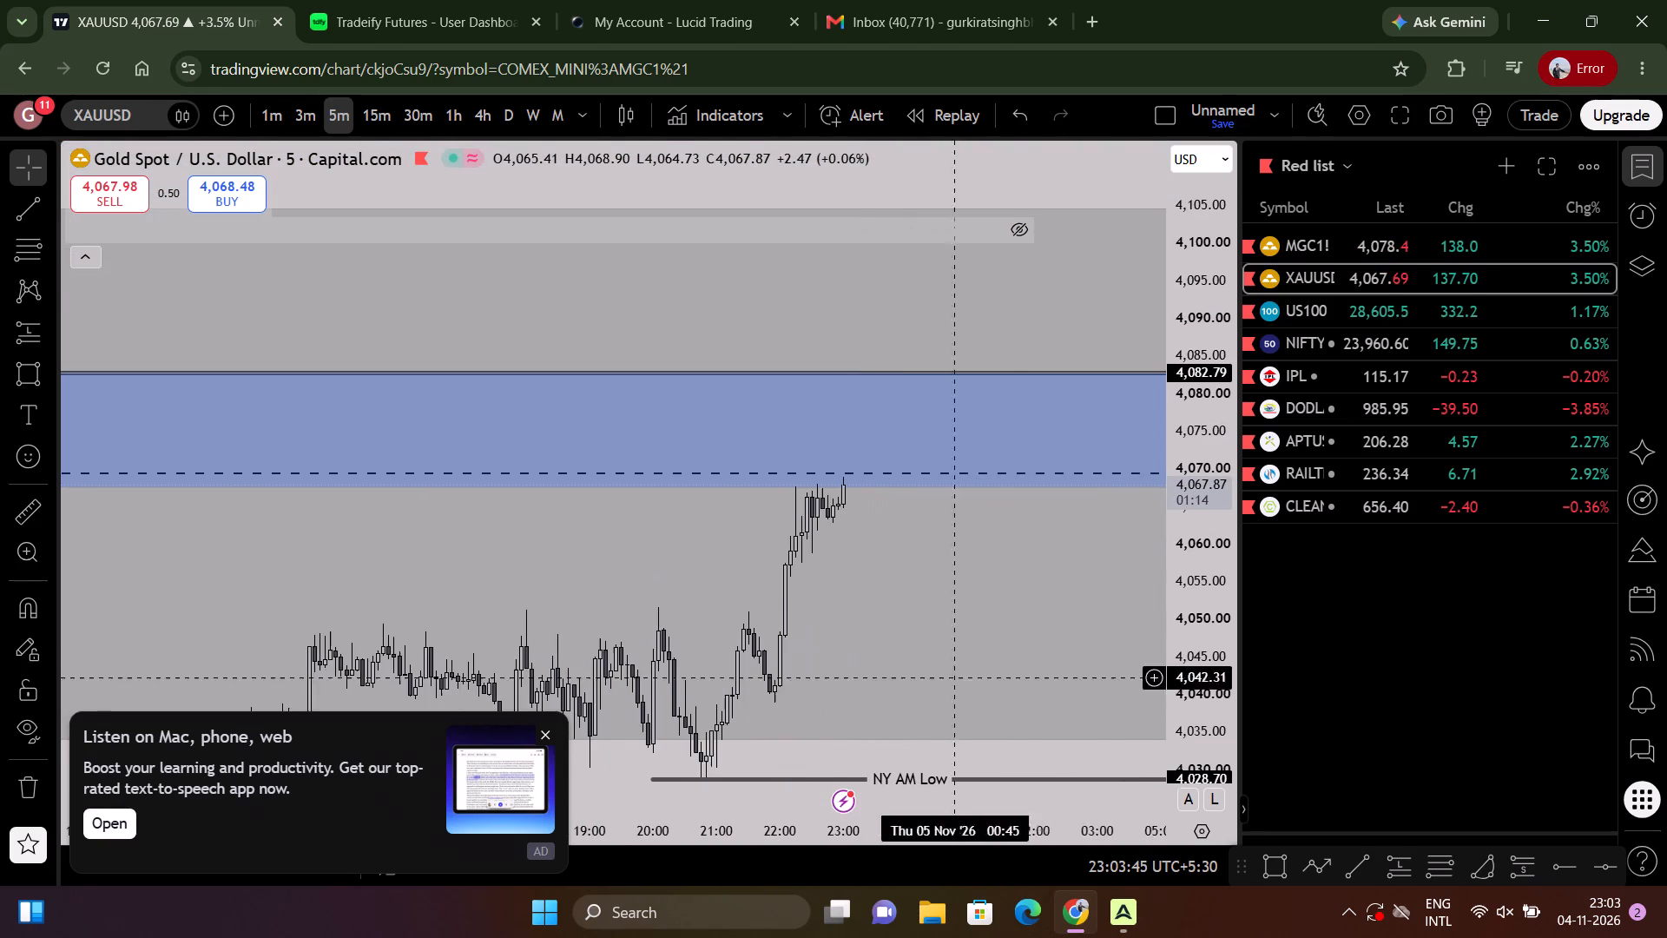
pyautogui.moveTo(1208, 627); pyautogui.dragTo(1199, 416)
pyautogui.scroll(2, 1053, 441)
# Review US100 on 5 minutes, switch to daily on India Pesticides, and check Dodla Dairy and Aptus Value Housing around their marked zones.
pyautogui.click(1431, 314)
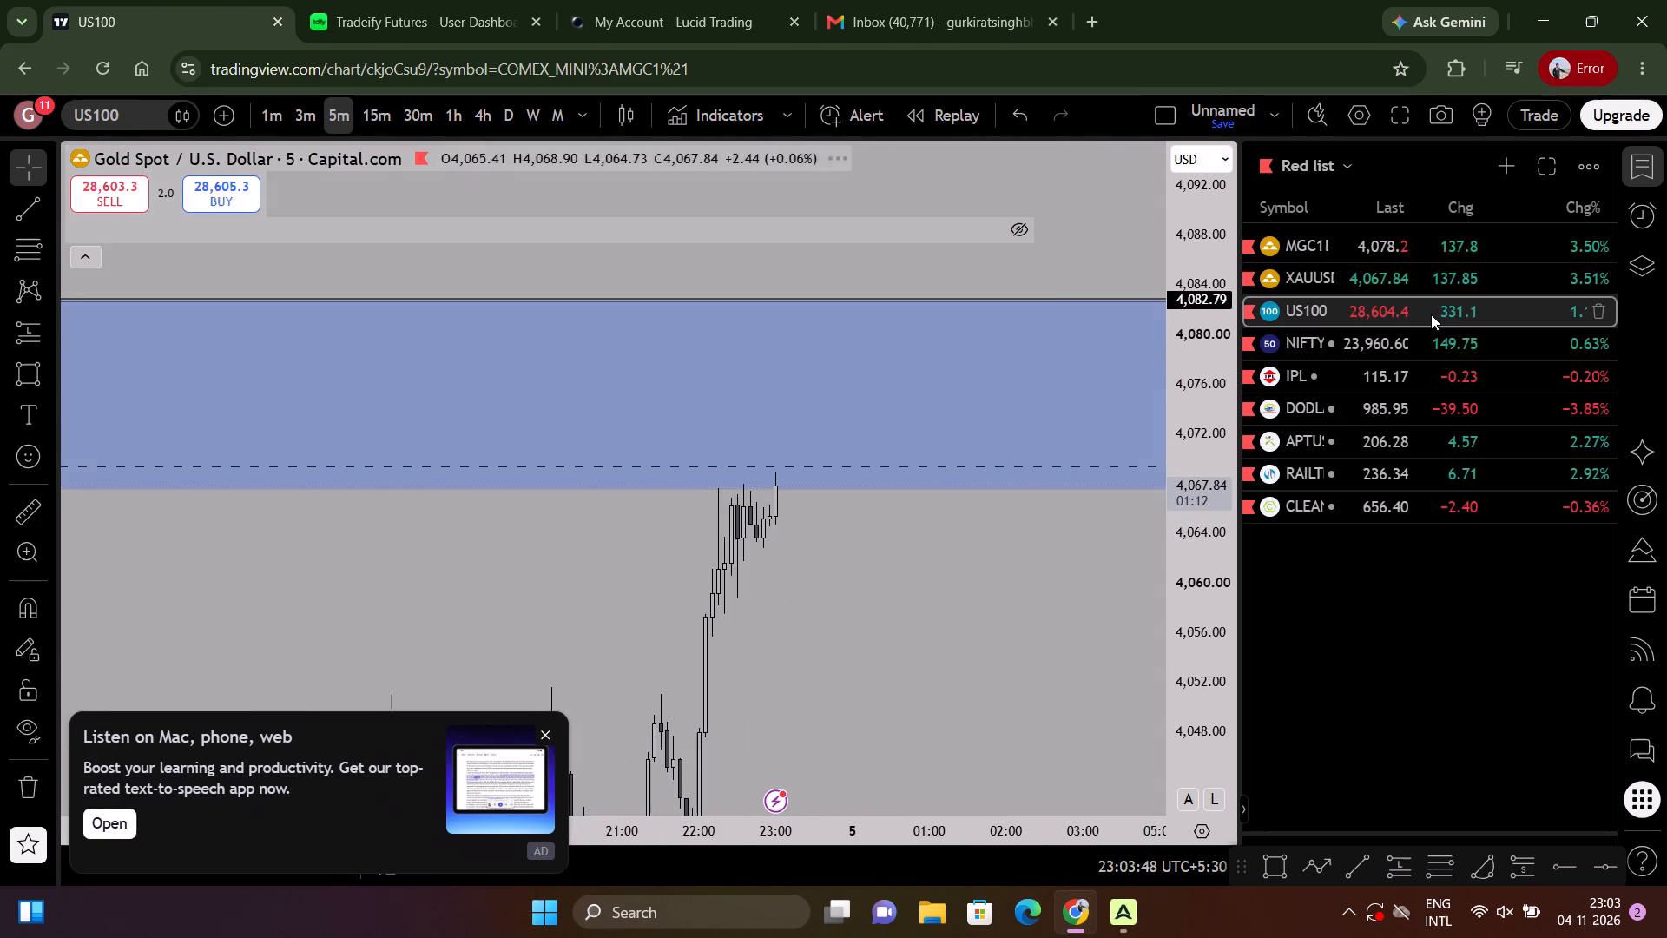
pyautogui.click(1426, 251)
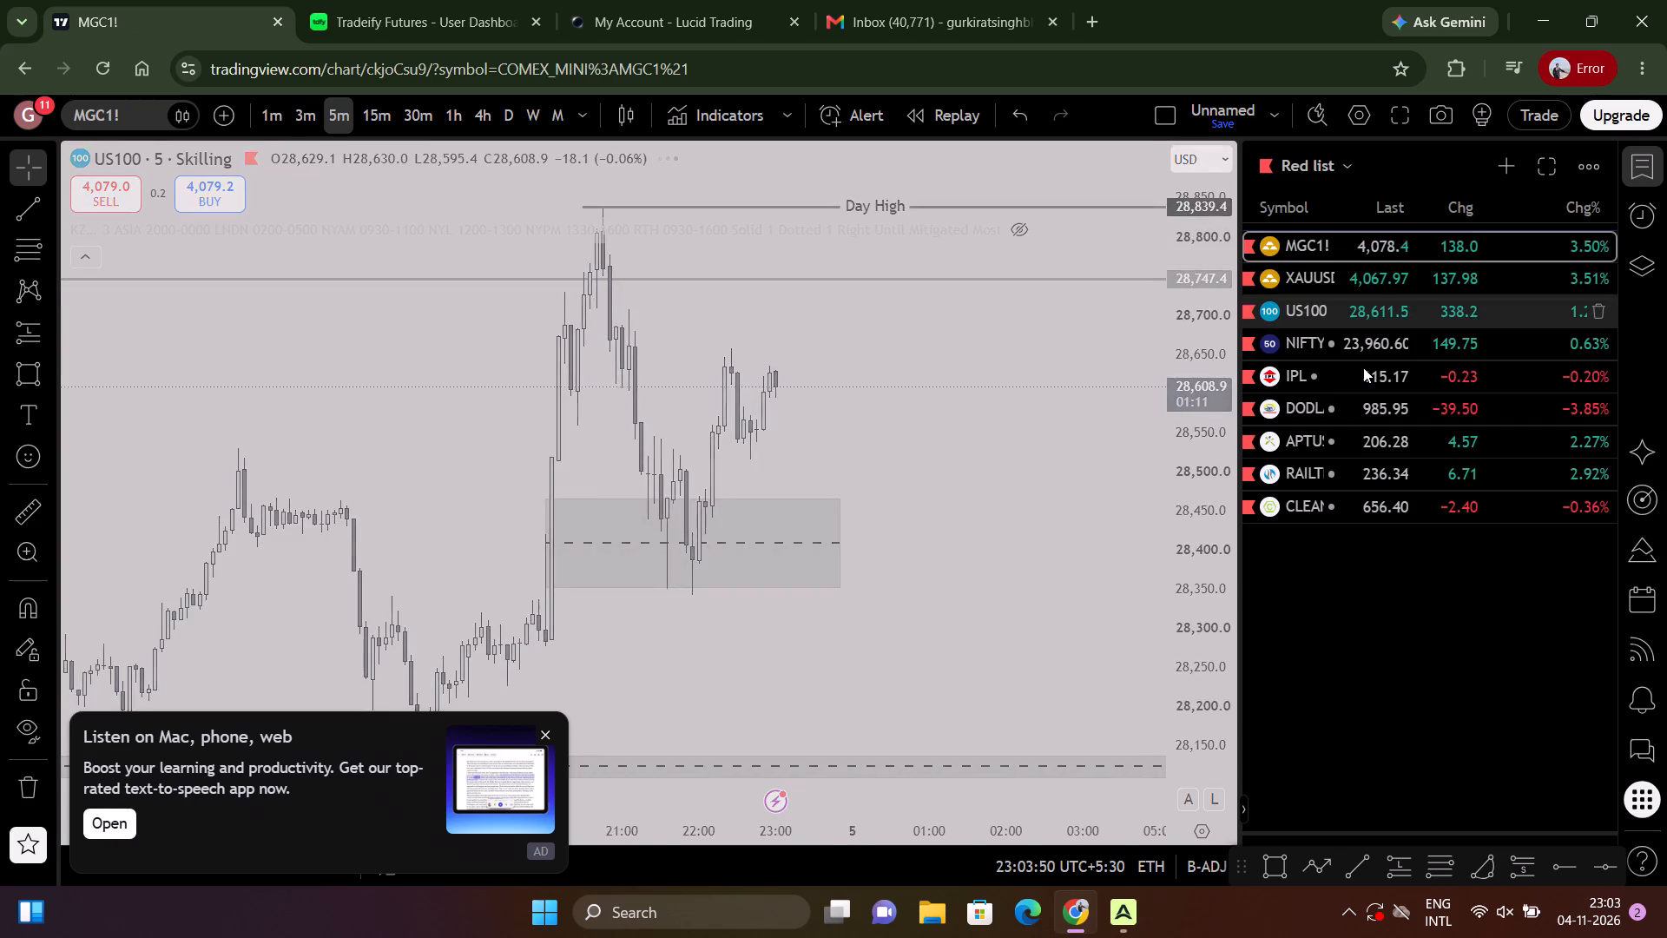
pyautogui.click(1363, 360)
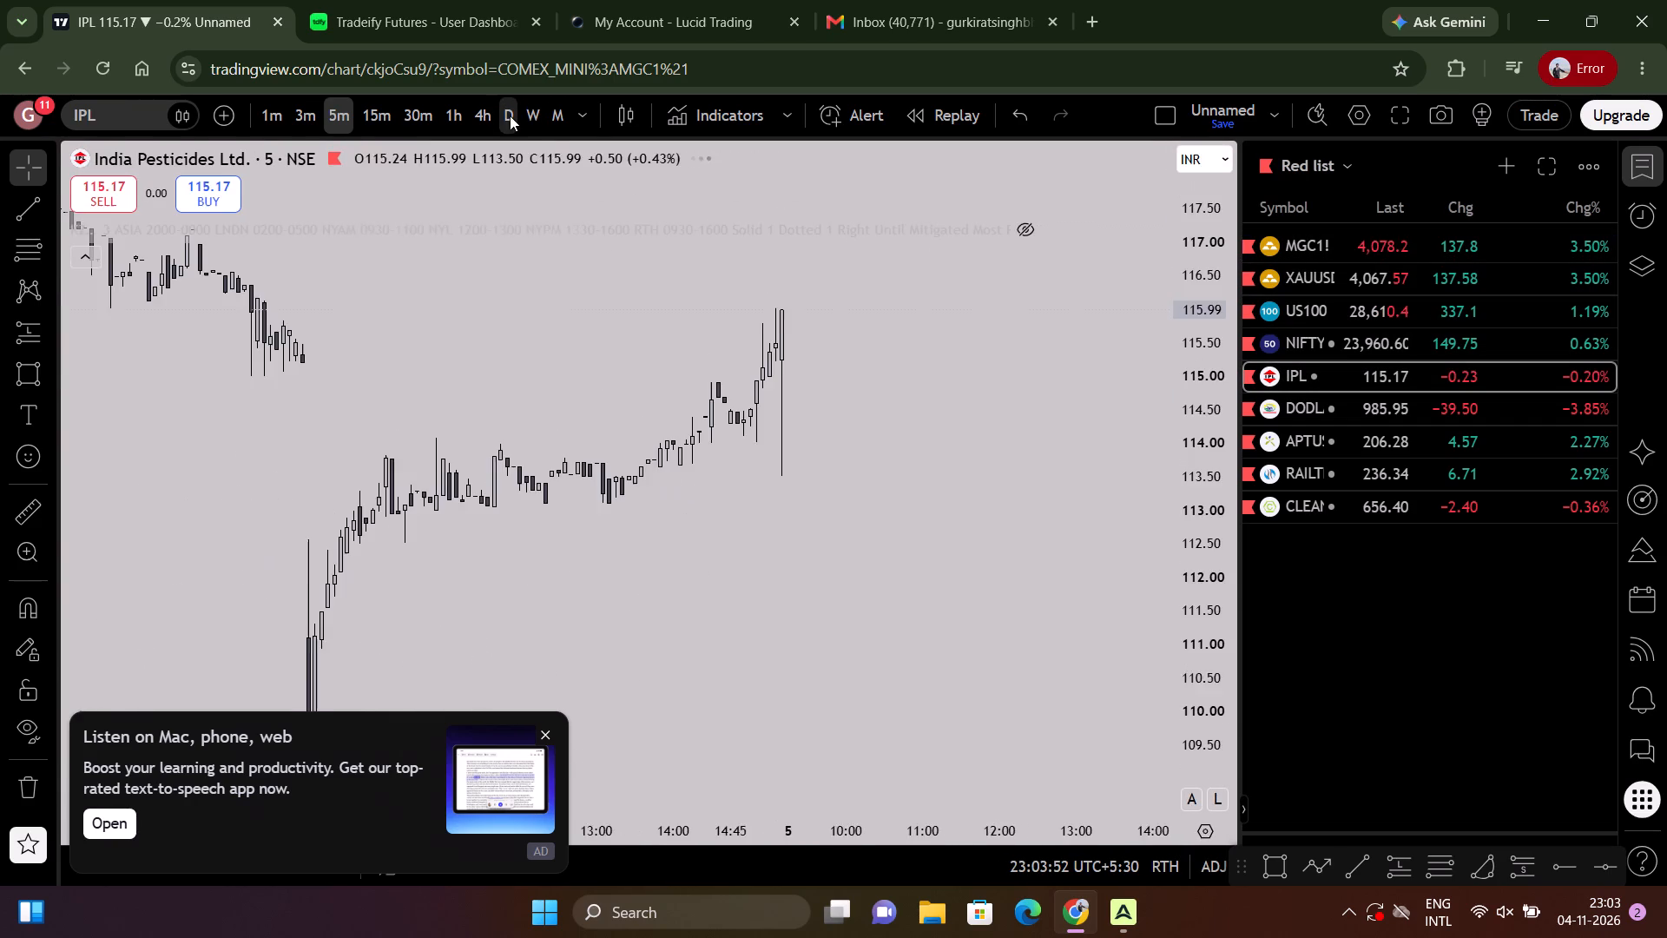
pyautogui.click(511, 116)
pyautogui.moveTo(1231, 314); pyautogui.dragTo(1190, 826)
pyautogui.scroll(3, 1066, 743)
pyautogui.moveTo(870, 680); pyautogui.dragTo(1189, 658)
pyautogui.click(1385, 406)
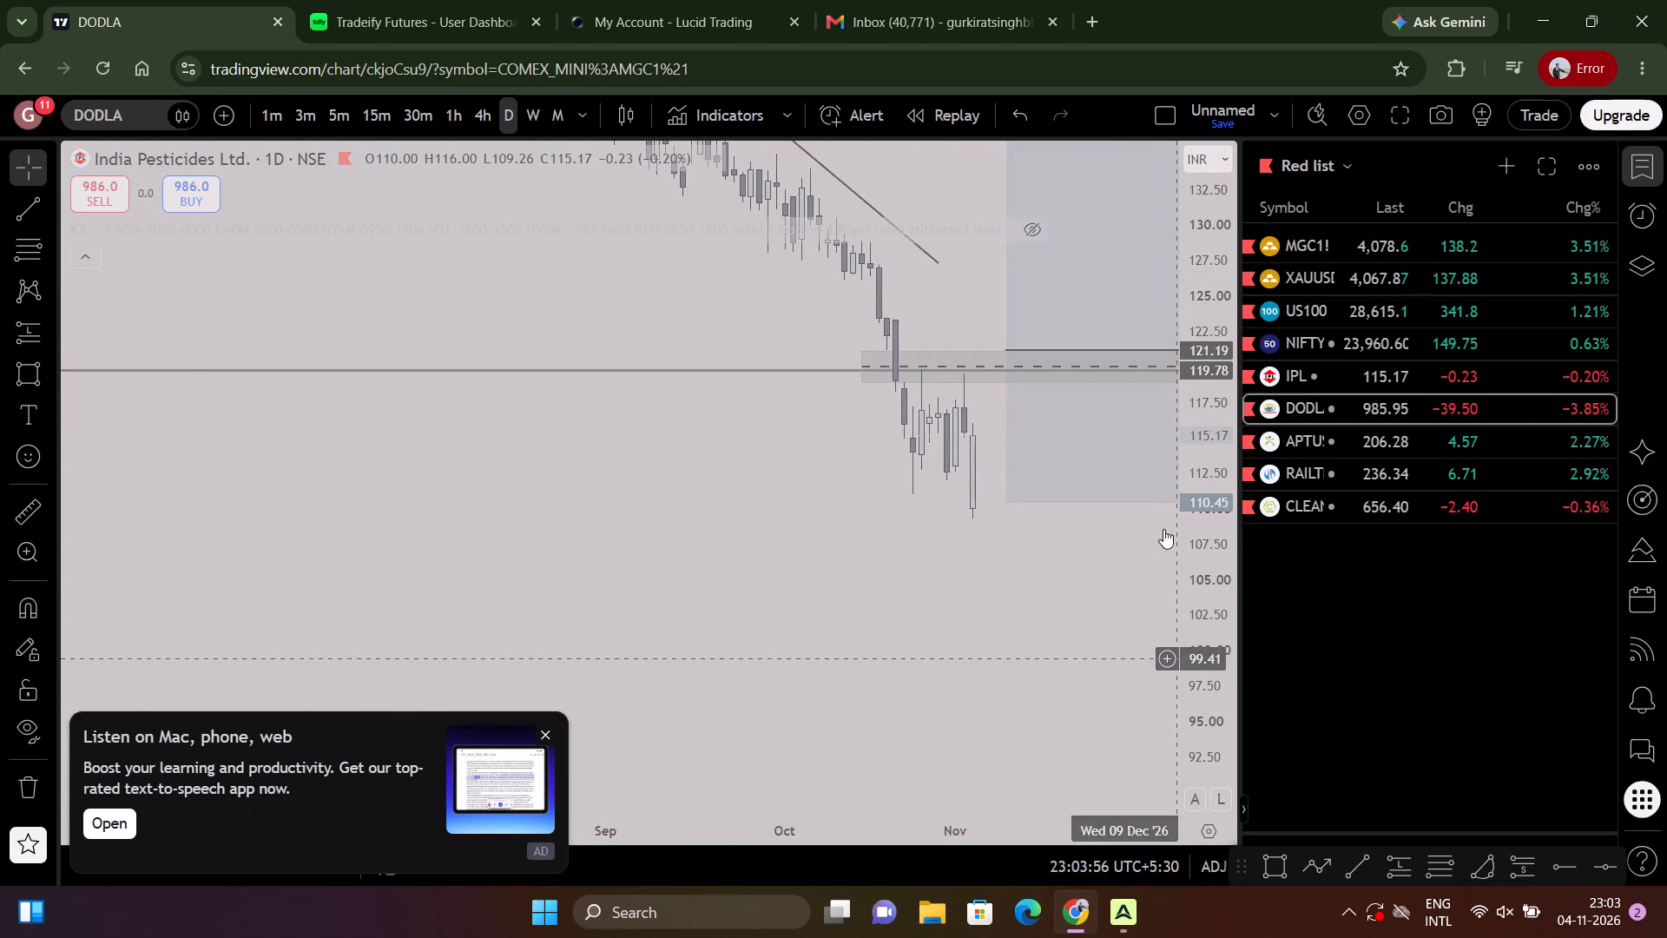
pyautogui.moveTo(1168, 617); pyautogui.dragTo(1173, 574)
pyautogui.scroll(-3, 1148, 536)
pyautogui.moveTo(1062, 505); pyautogui.dragTo(948, 406)
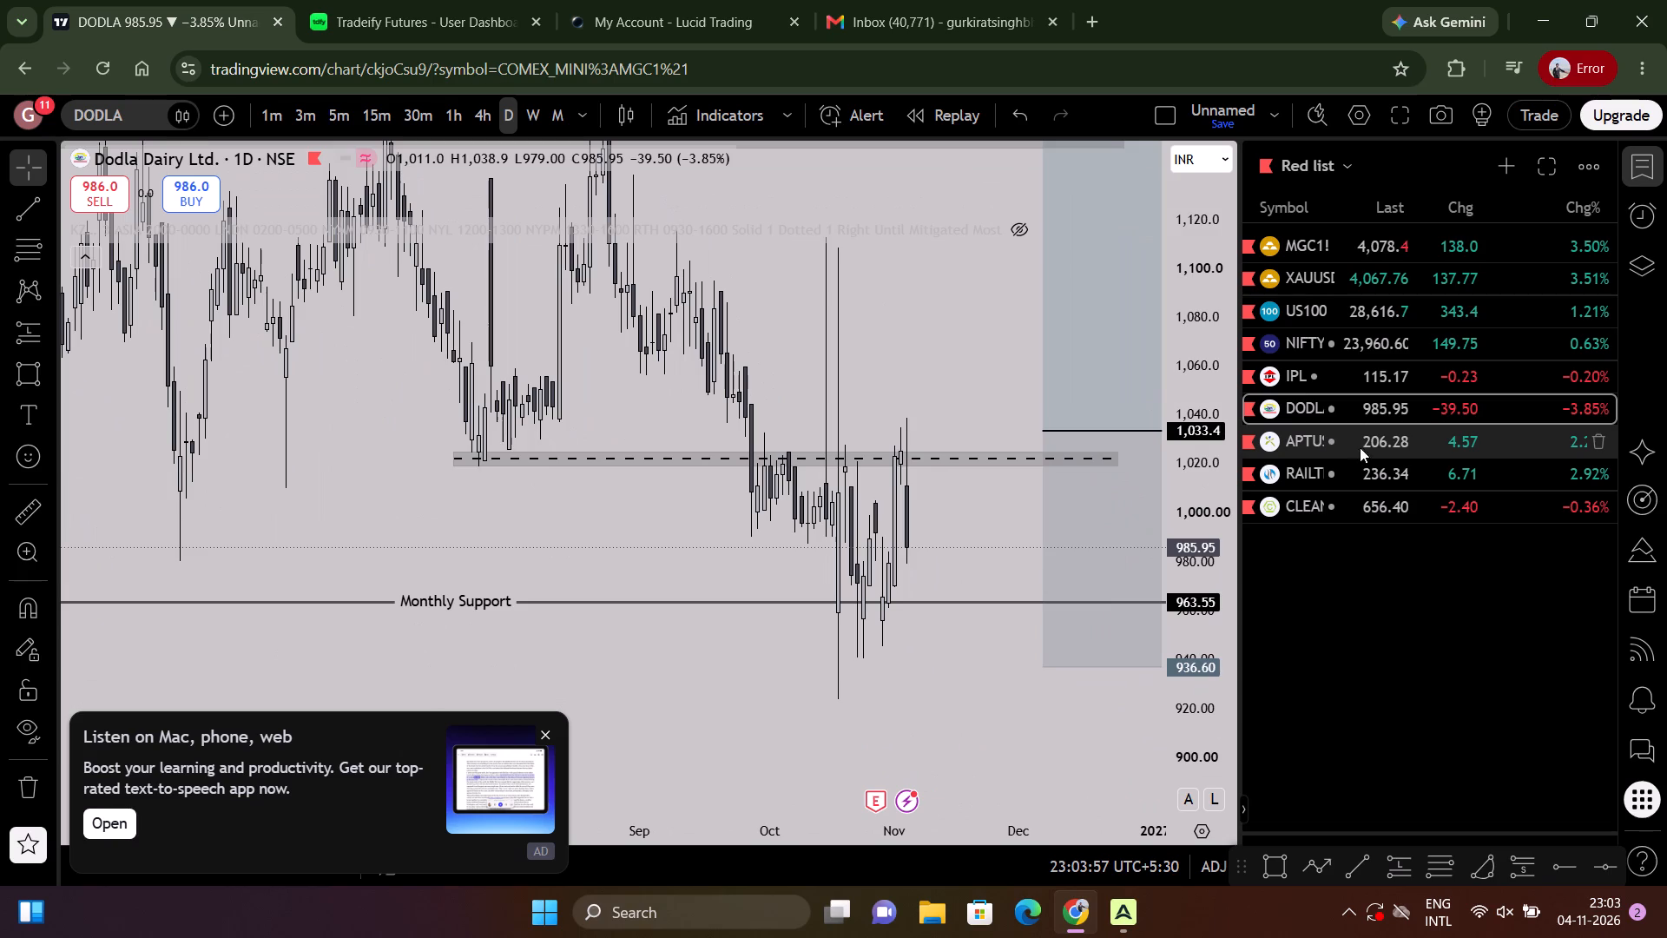
pyautogui.click(1372, 450)
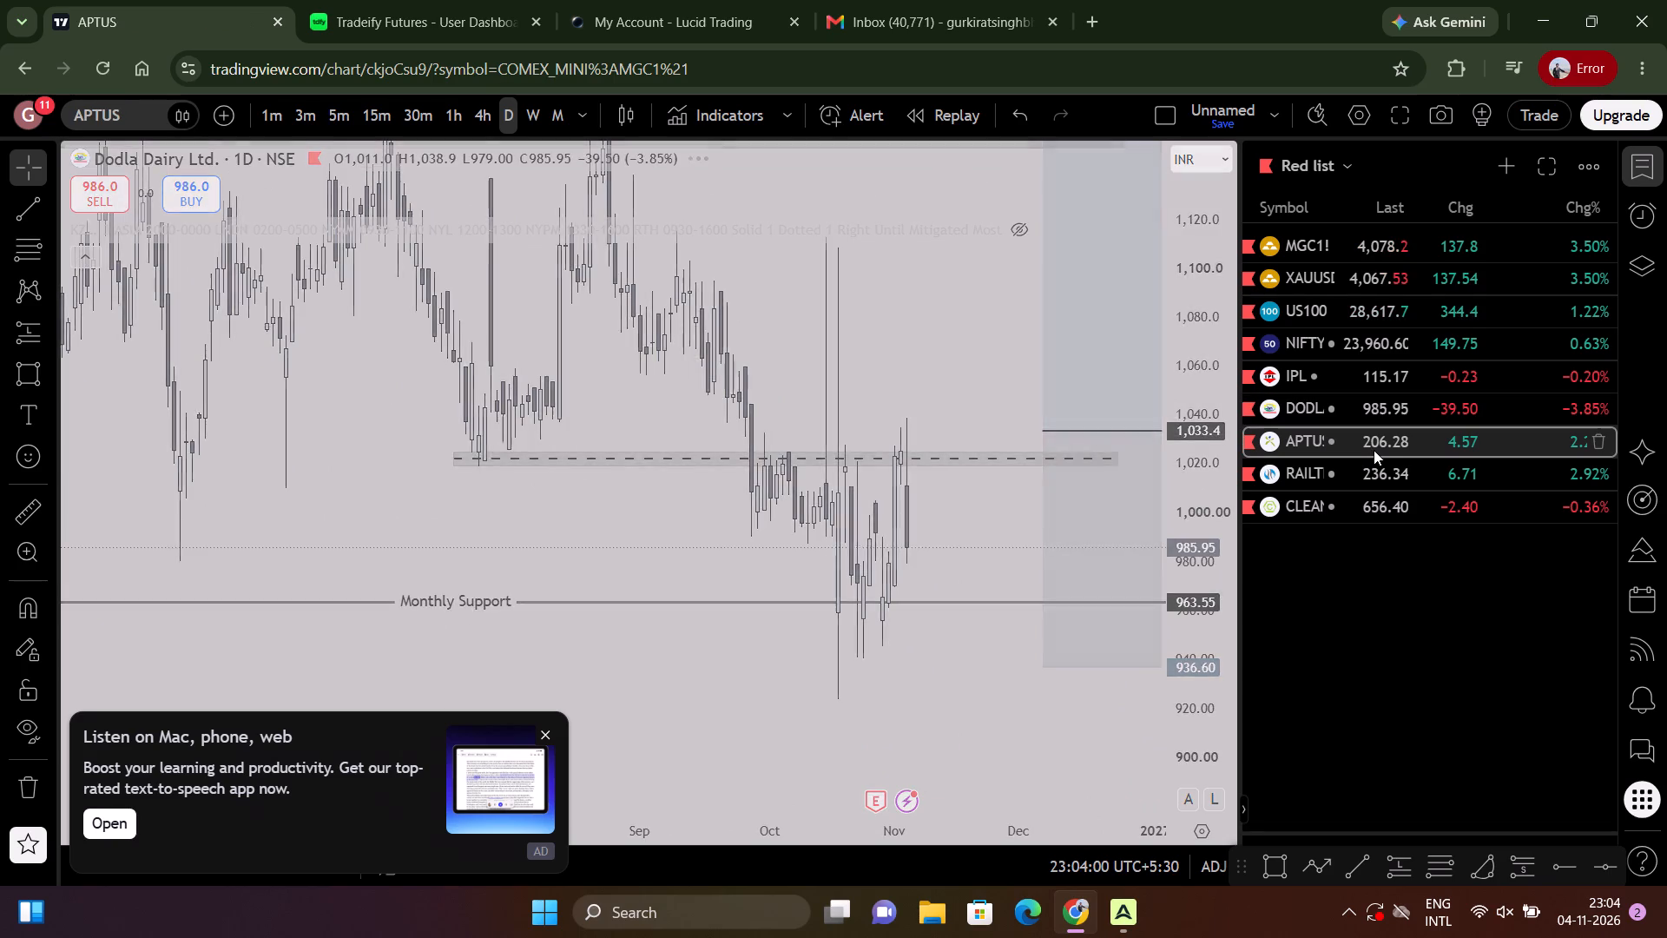
pyautogui.moveTo(837, 580); pyautogui.dragTo(925, 273)
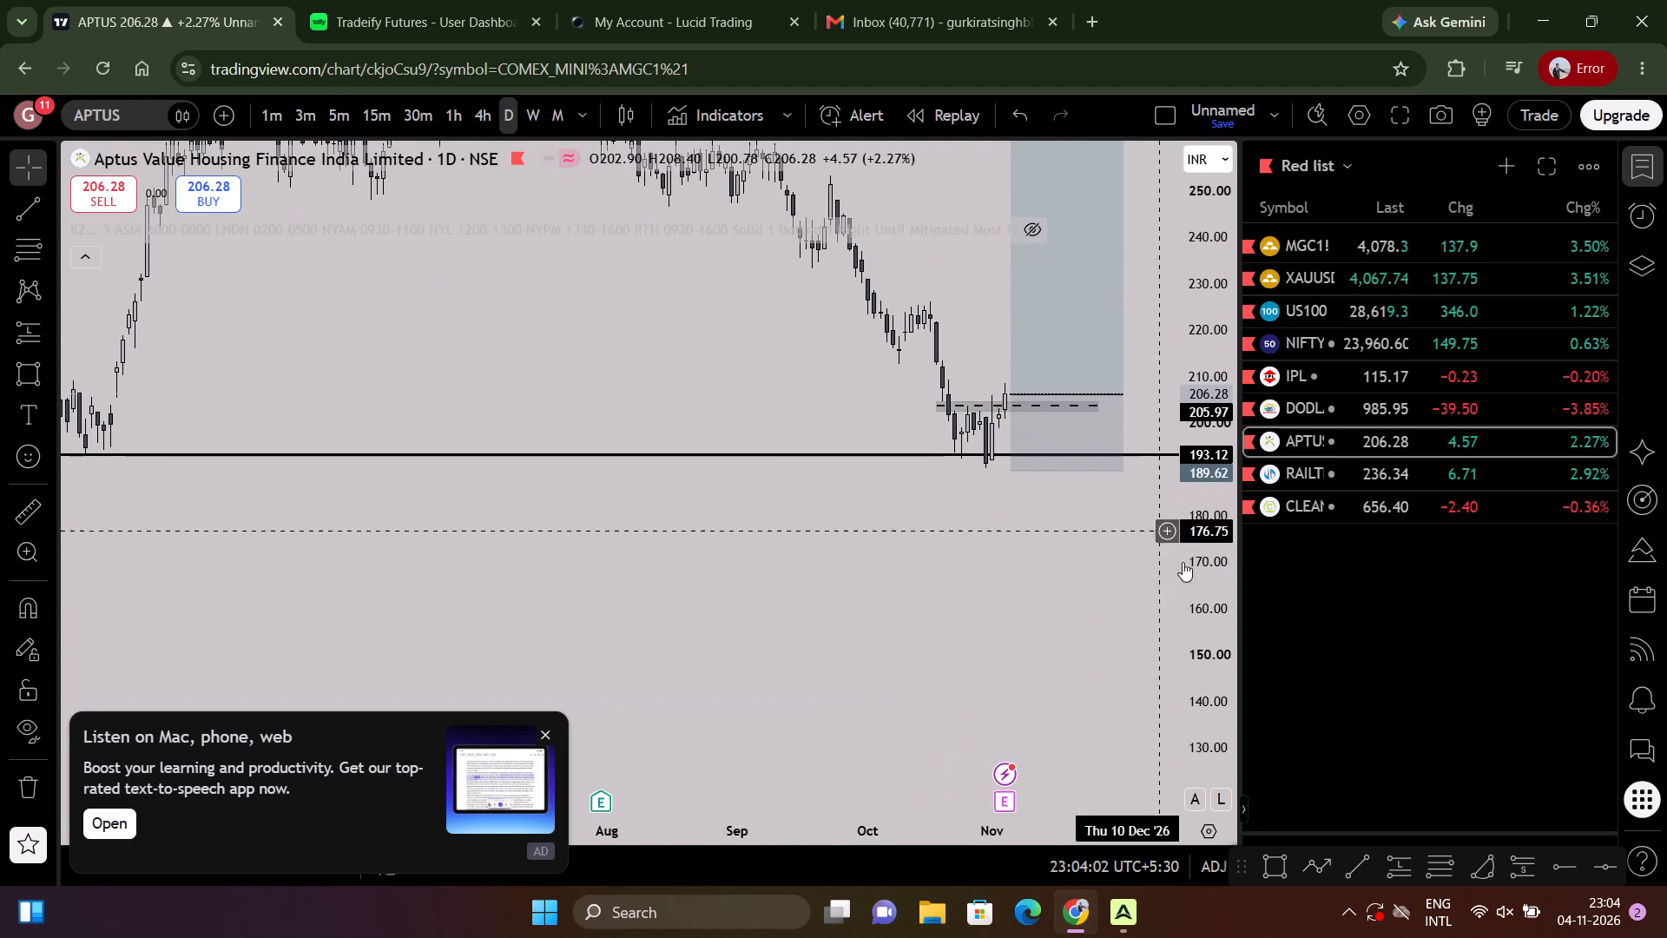
# On the RailTel daily chart, extend the right end of the upper LS line past the Weekly FVG to about 11 December.
pyautogui.click(1403, 472)
pyautogui.moveTo(1216, 624); pyautogui.dragTo(1187, 513)
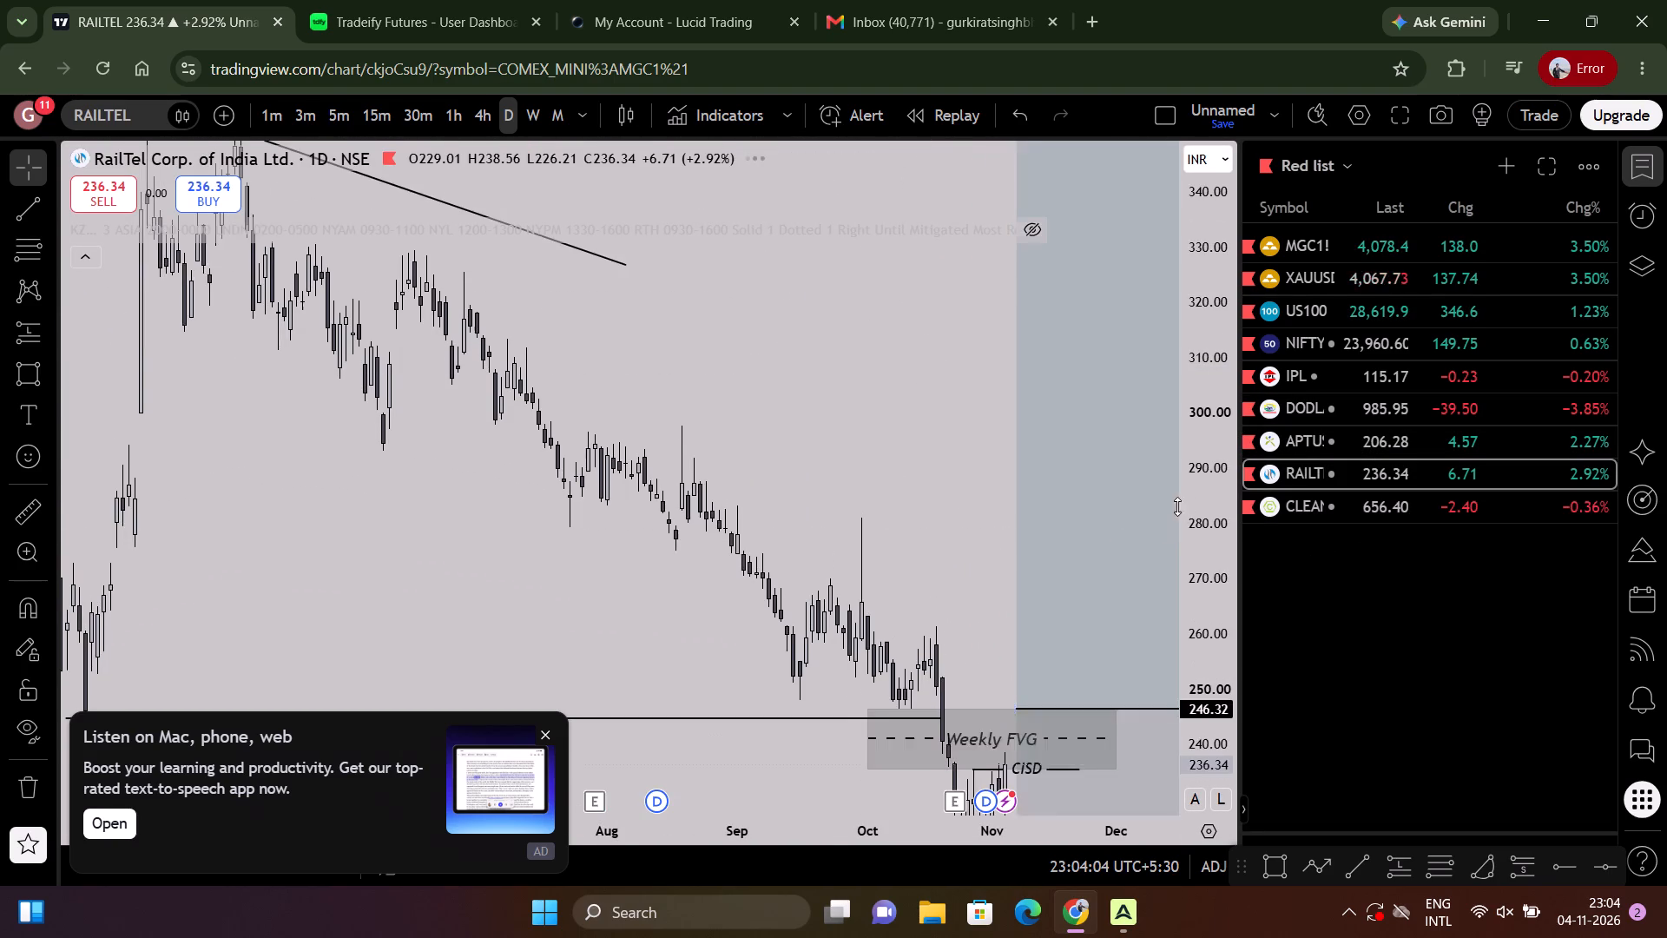
pyautogui.moveTo(864, 532); pyautogui.dragTo(889, 276)
pyautogui.scroll(3, 971, 368)
pyautogui.scroll(-5, 983, 404)
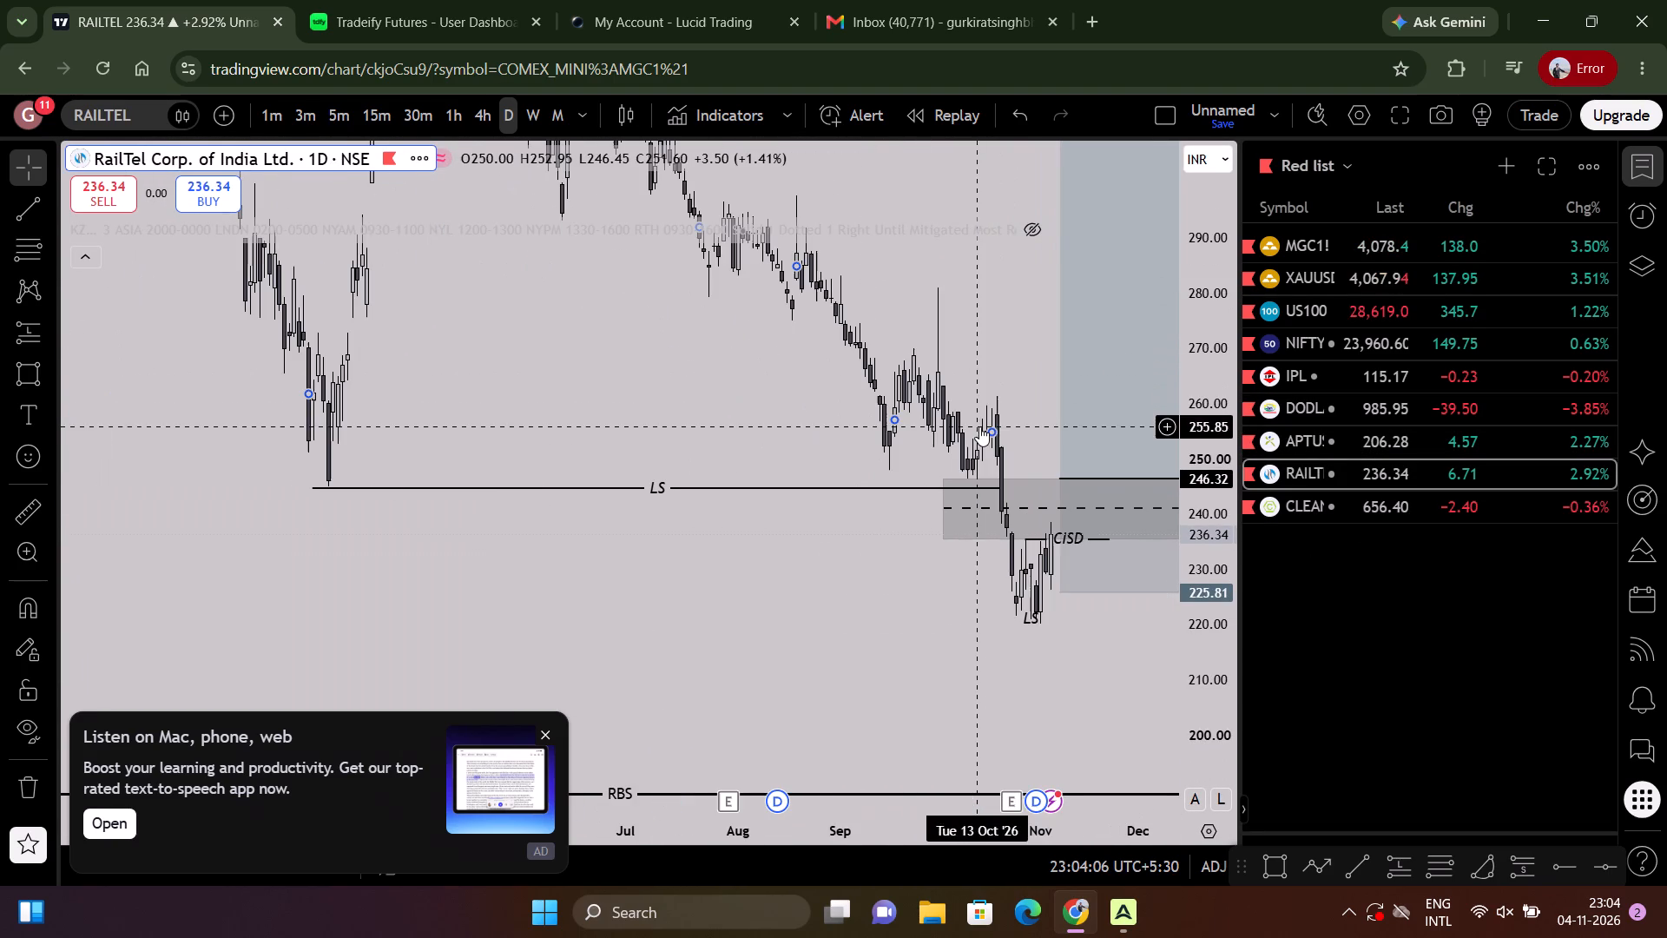
pyautogui.scroll(3, 982, 393)
pyautogui.moveTo(1200, 556); pyautogui.dragTo(1208, 191)
pyautogui.scroll(3, 995, 358)
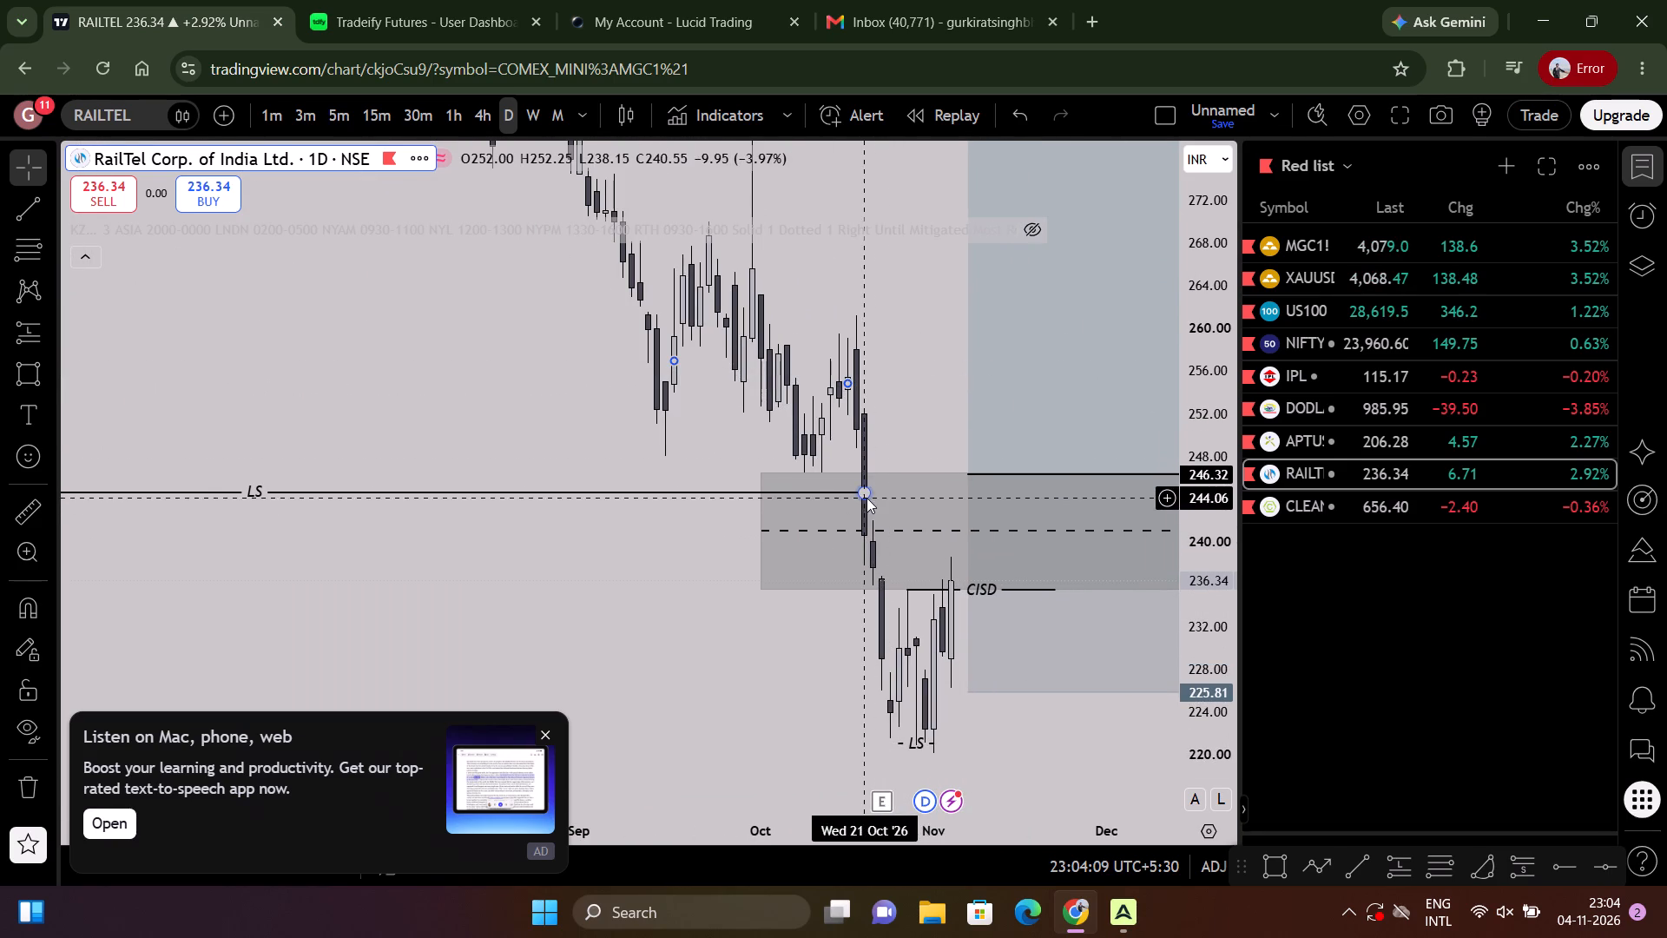
pyautogui.moveTo(865, 497); pyautogui.dragTo(1200, 505)
pyautogui.scroll(-4, 1056, 442)
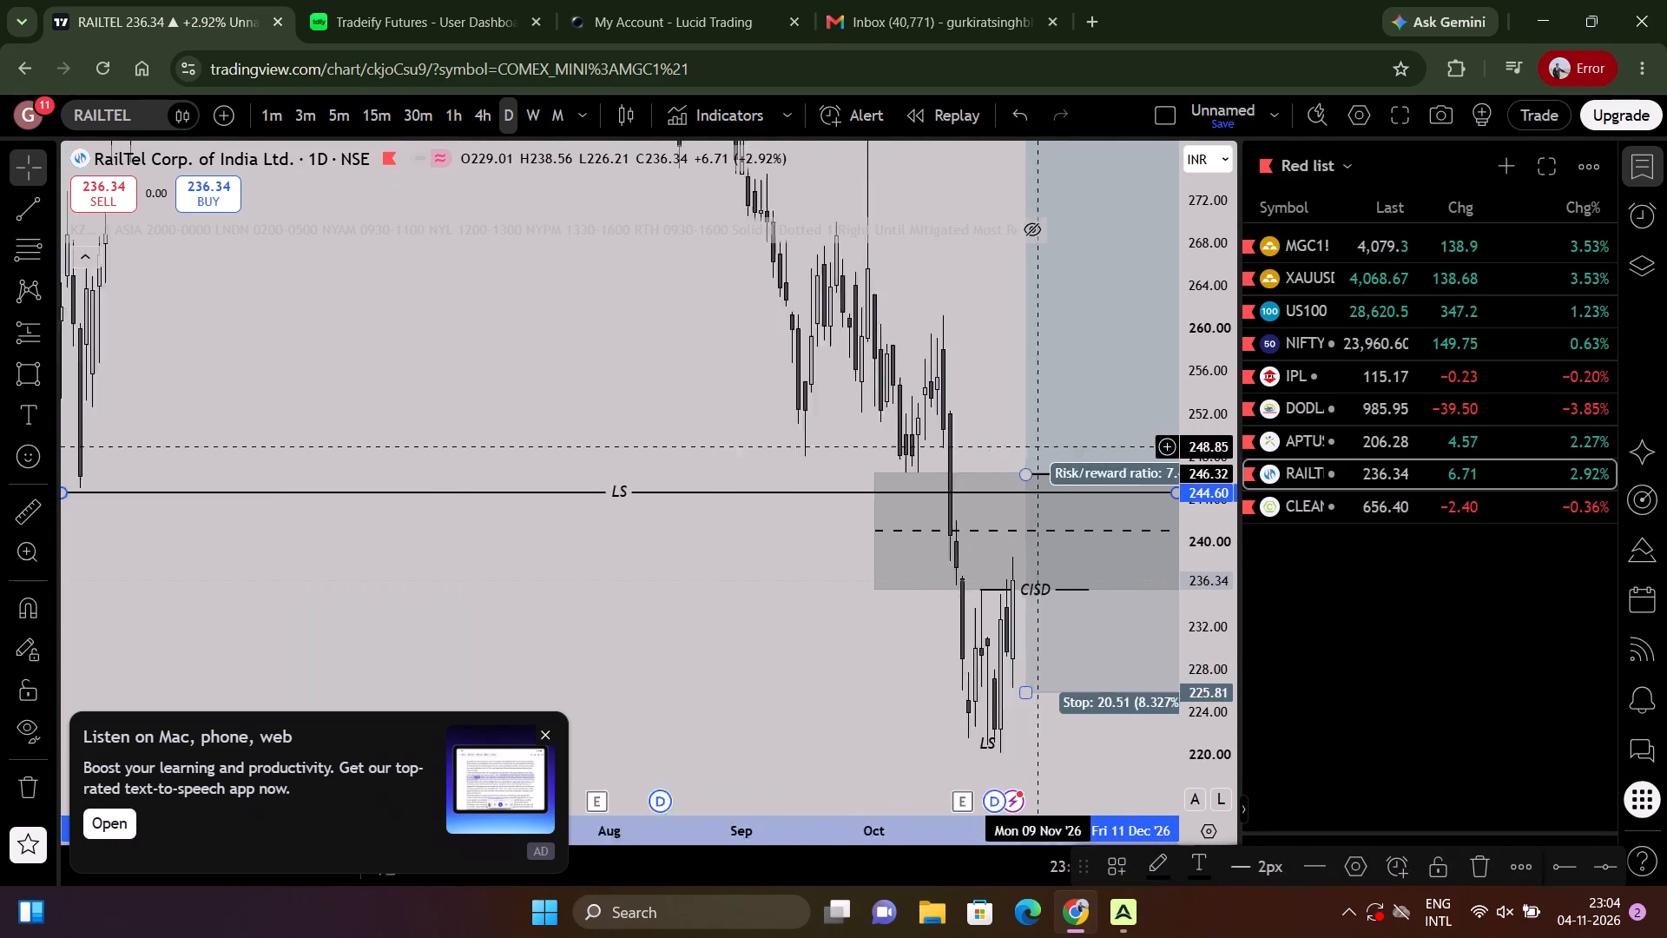
pyautogui.scroll(-6, 1002, 426)
pyautogui.scroll(4, 964, 400)
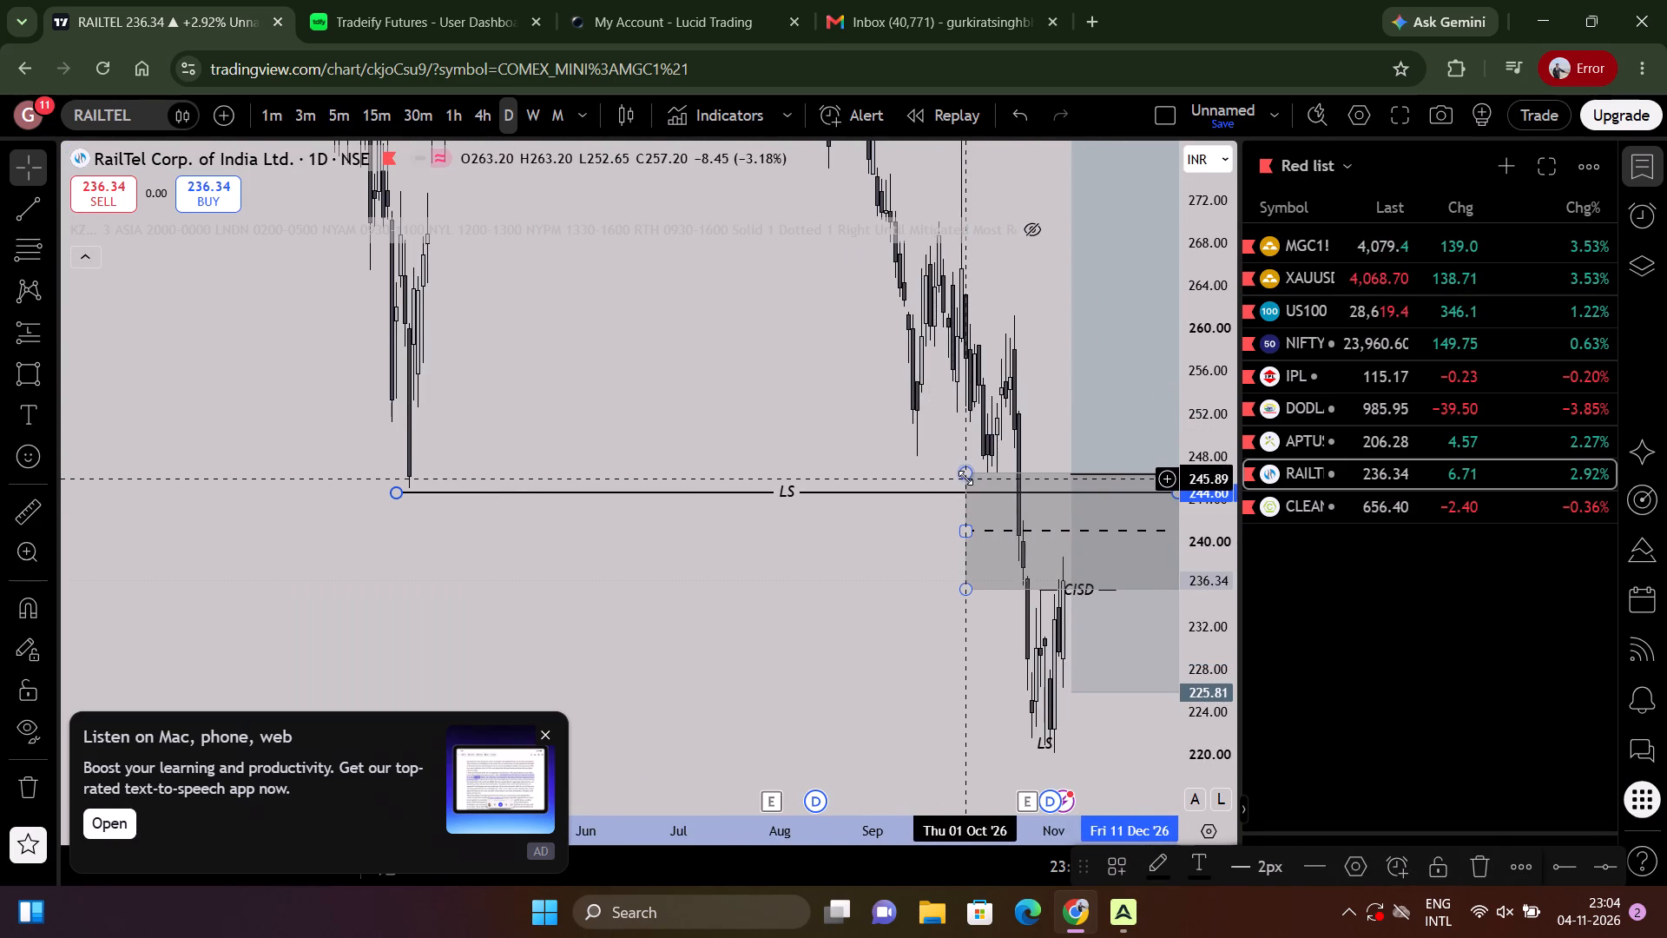
pyautogui.scroll(4, 1080, 325)
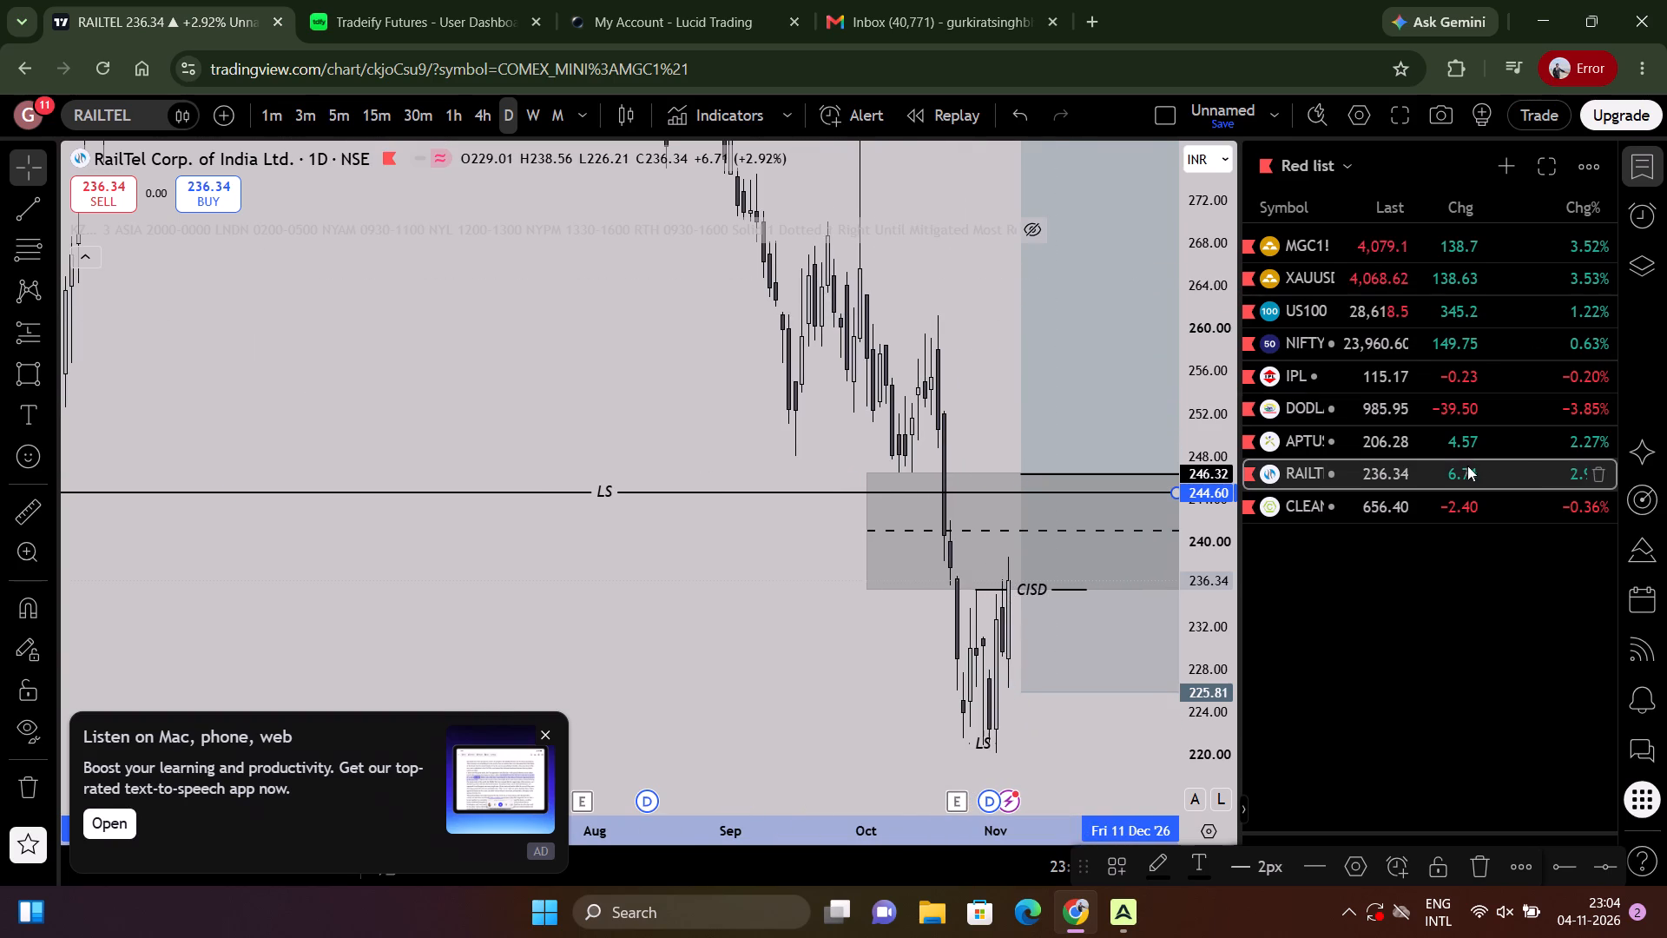
# Return to XAUUSD on the daily timeframe and examine the descending trendline, Daily DOL, Daily FVG, Daily IFVG and PDL against recent candles.
pyautogui.click(1499, 248)
pyautogui.click(1513, 266)
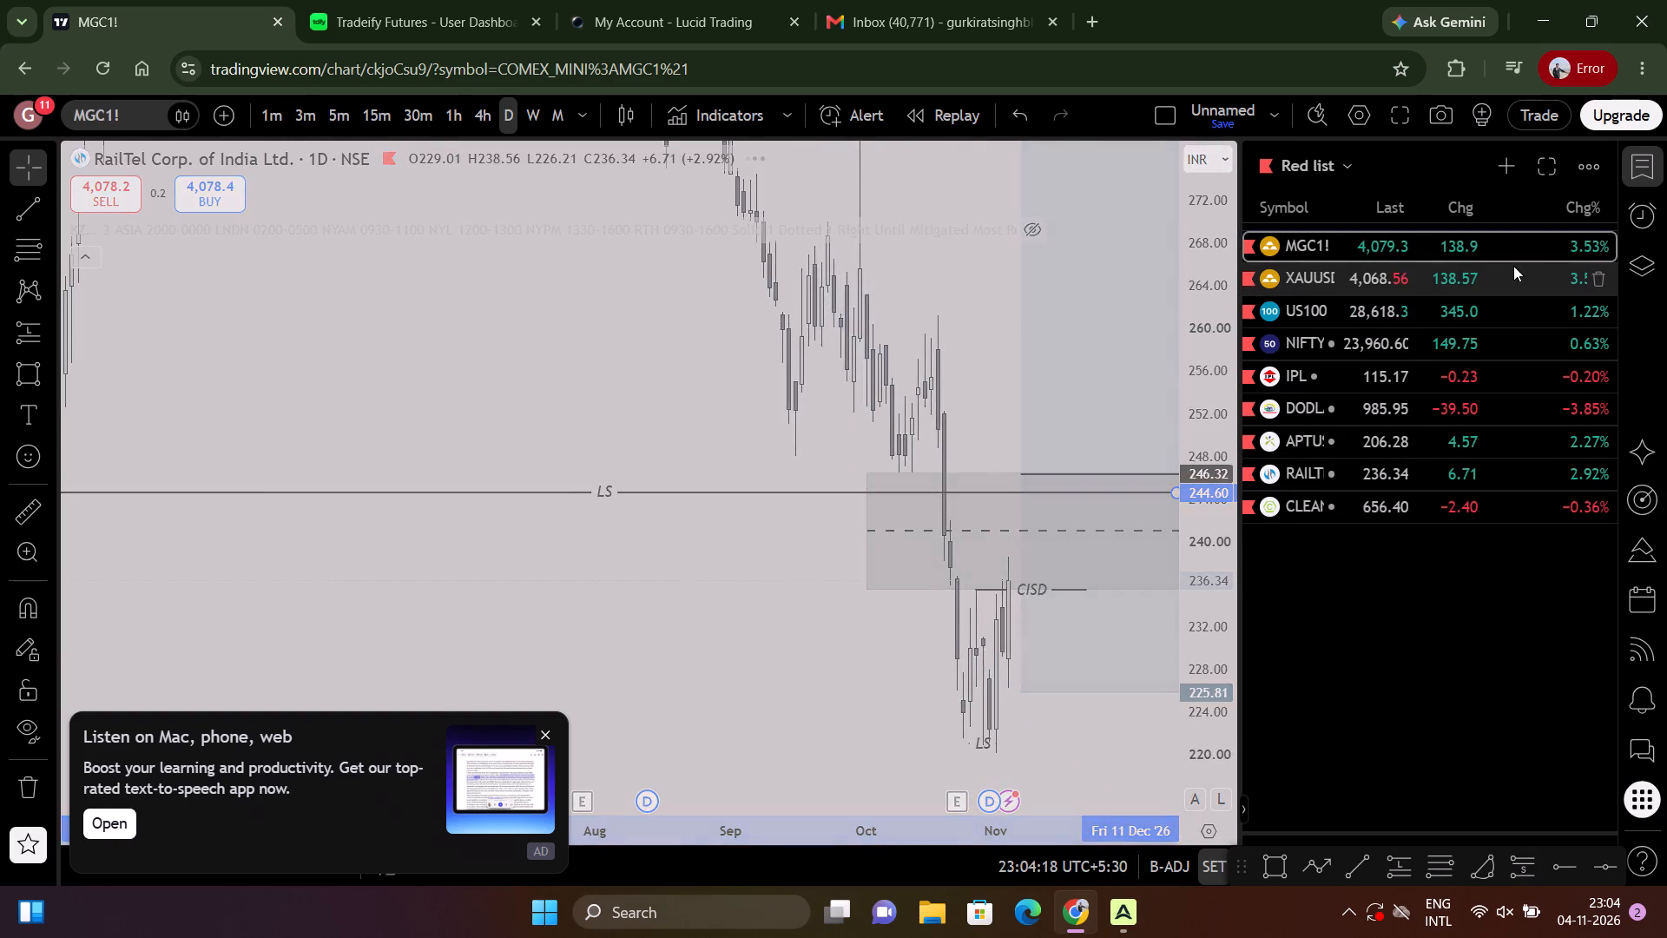
pyautogui.scroll(3, 1081, 380)
pyautogui.moveTo(996, 458); pyautogui.dragTo(1084, 254)
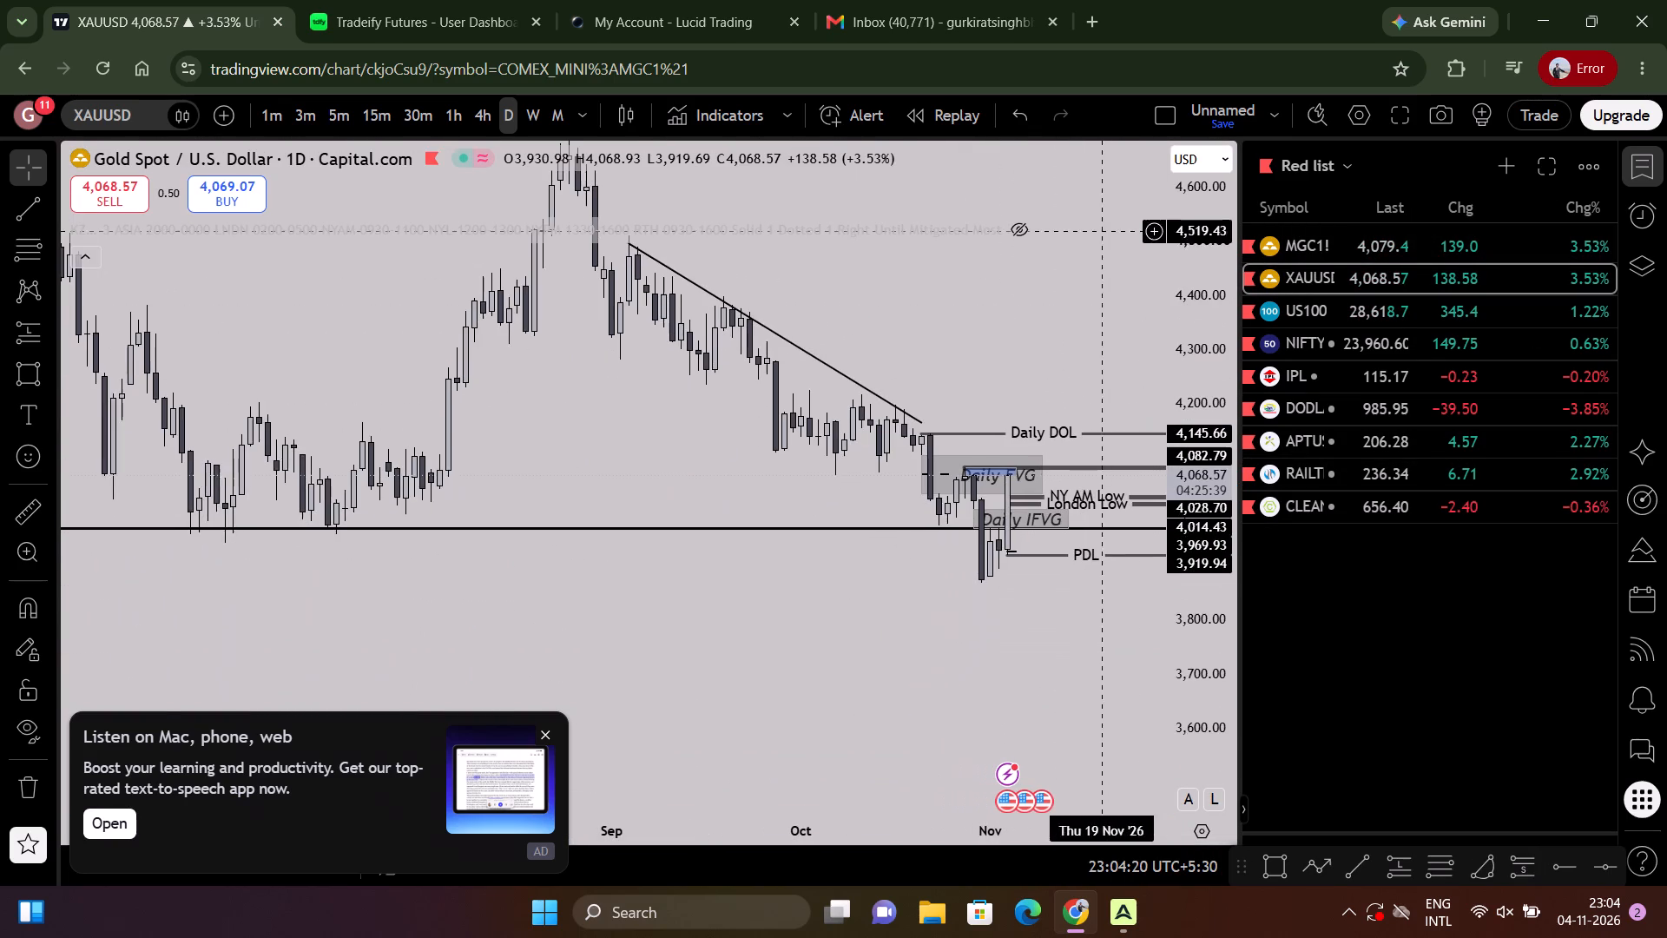
pyautogui.moveTo(1184, 624); pyautogui.dragTo(1185, 280)
pyautogui.scroll(4, 1107, 333)
pyautogui.scroll(-1, 1050, 320)
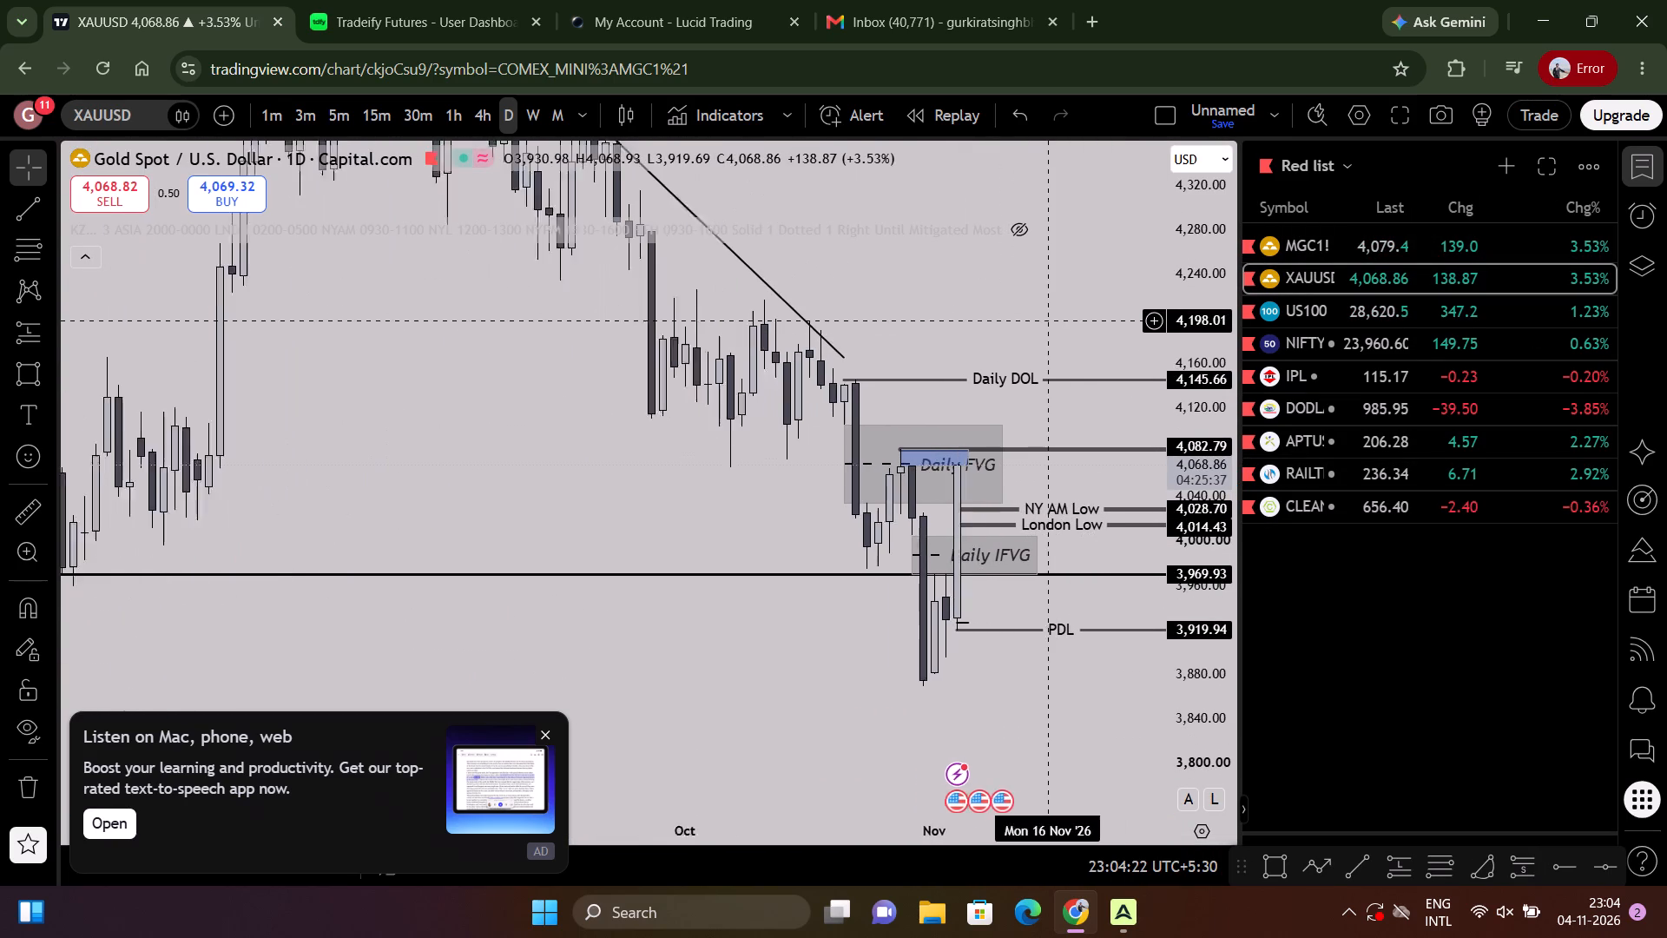
pyautogui.scroll(-1, 1050, 320)
pyautogui.moveTo(1061, 334); pyautogui.dragTo(1064, 631)
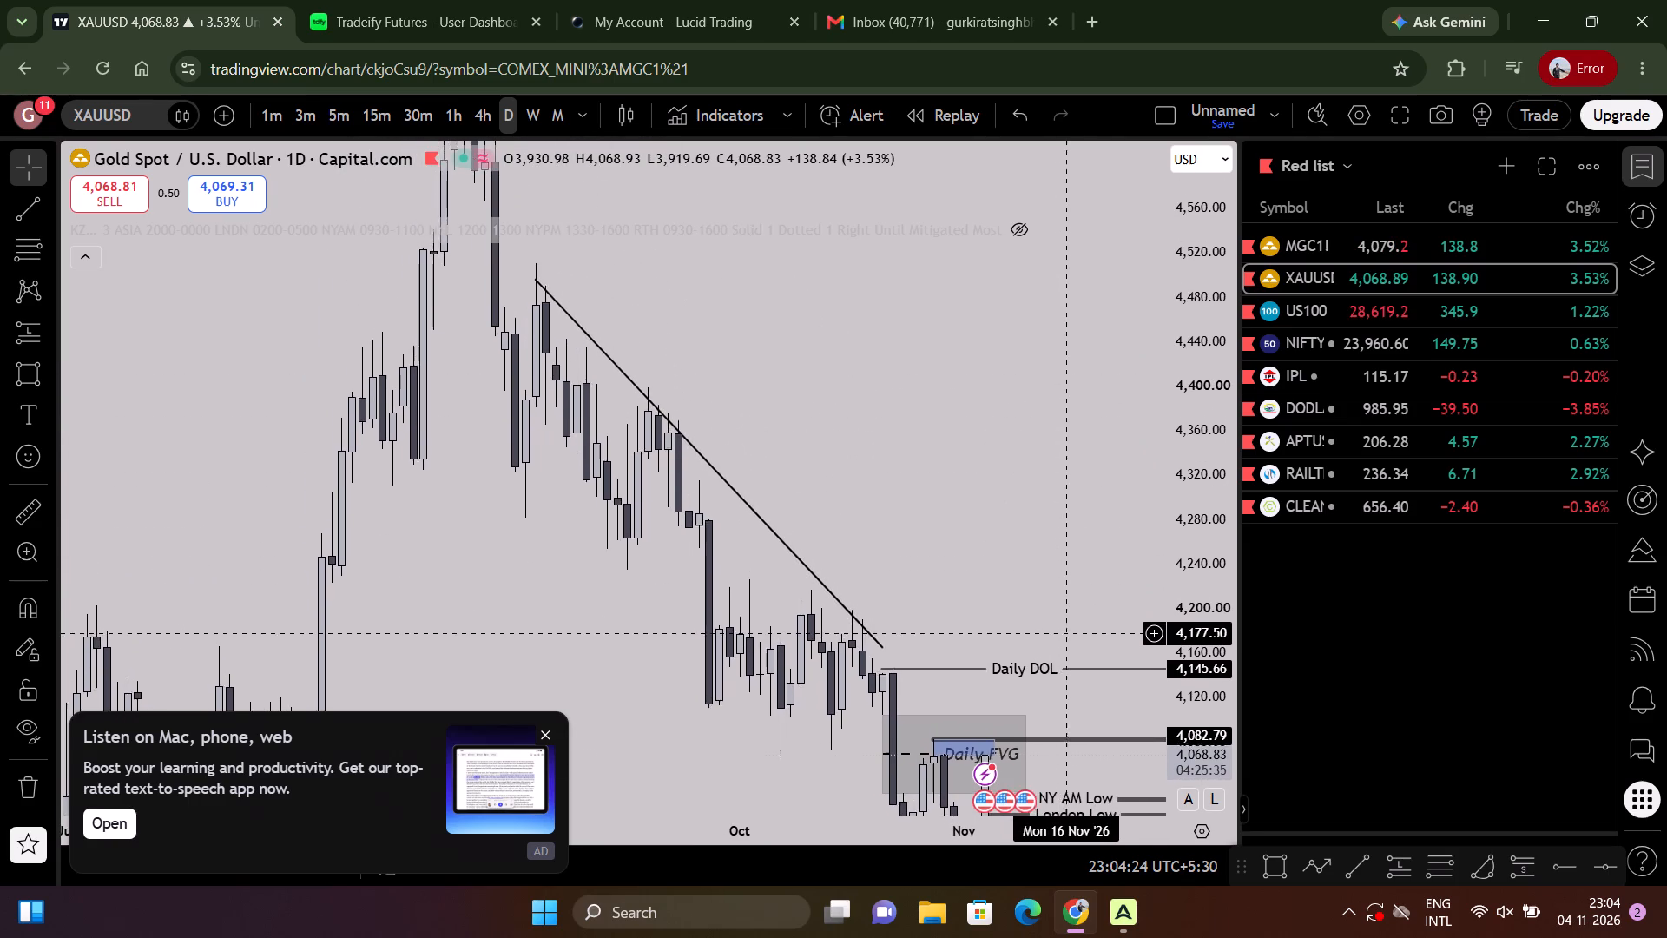
pyautogui.moveTo(1064, 631); pyautogui.dragTo(1065, 623)
pyautogui.moveTo(1197, 385); pyautogui.dragTo(1033, 685)
pyautogui.scroll(-14, 785, 466)
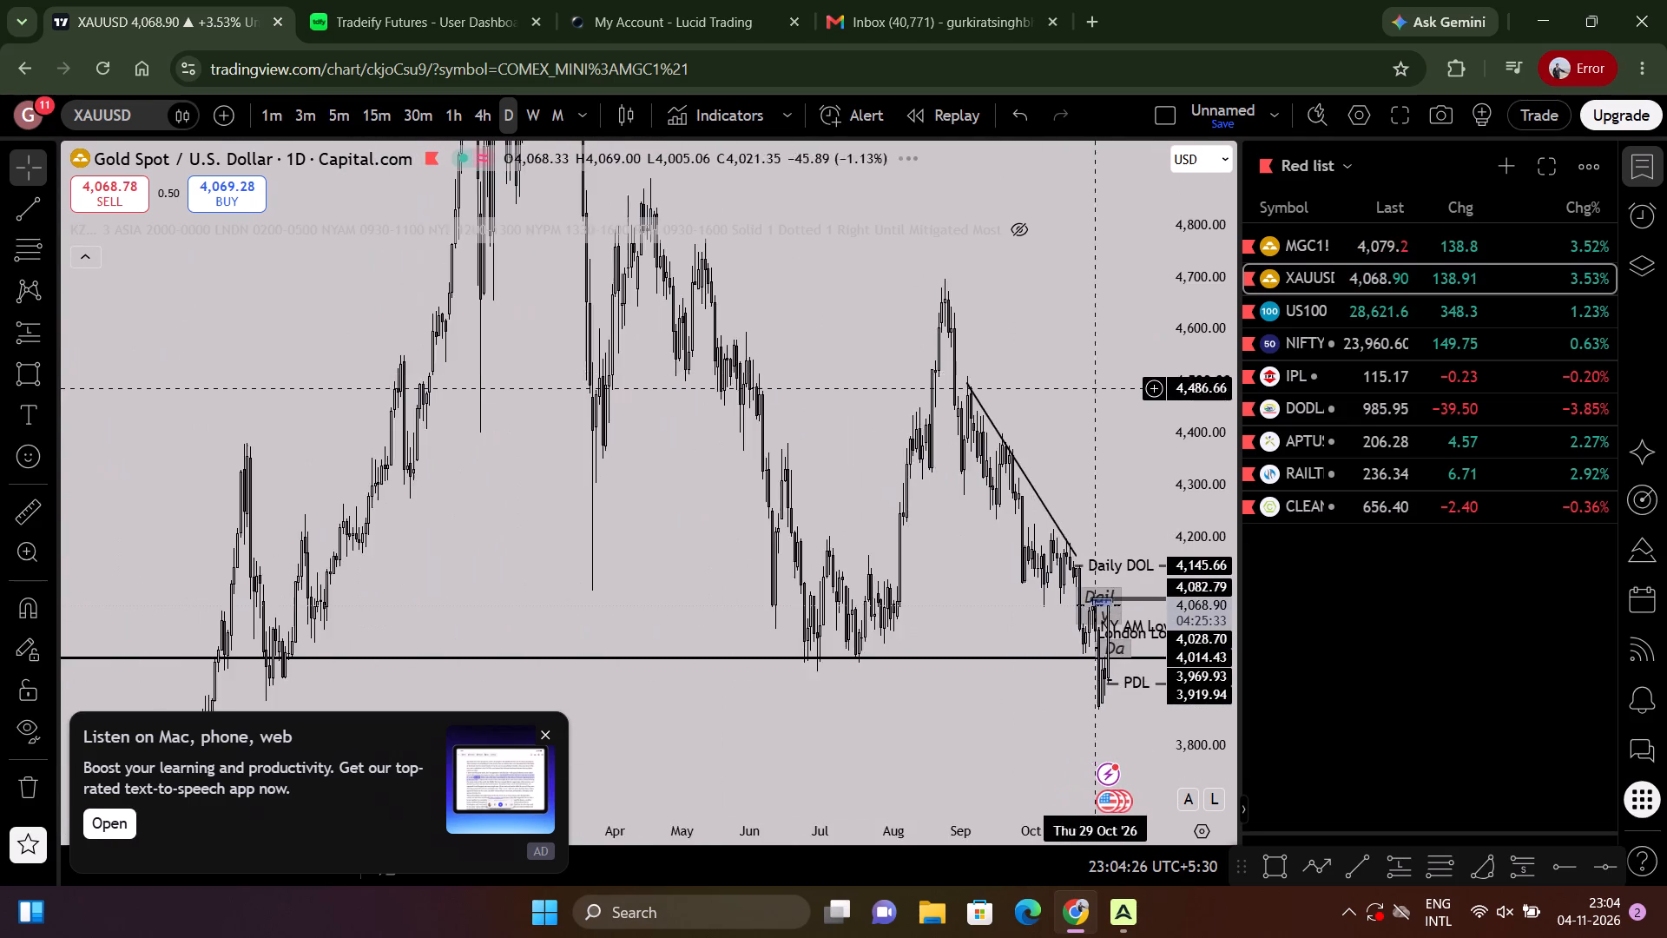
pyautogui.scroll(4, 1125, 401)
pyautogui.moveTo(1157, 431); pyautogui.dragTo(1155, 250)
pyautogui.scroll(7, 1122, 392)
pyautogui.moveTo(1242, 729); pyautogui.dragTo(1245, 554)
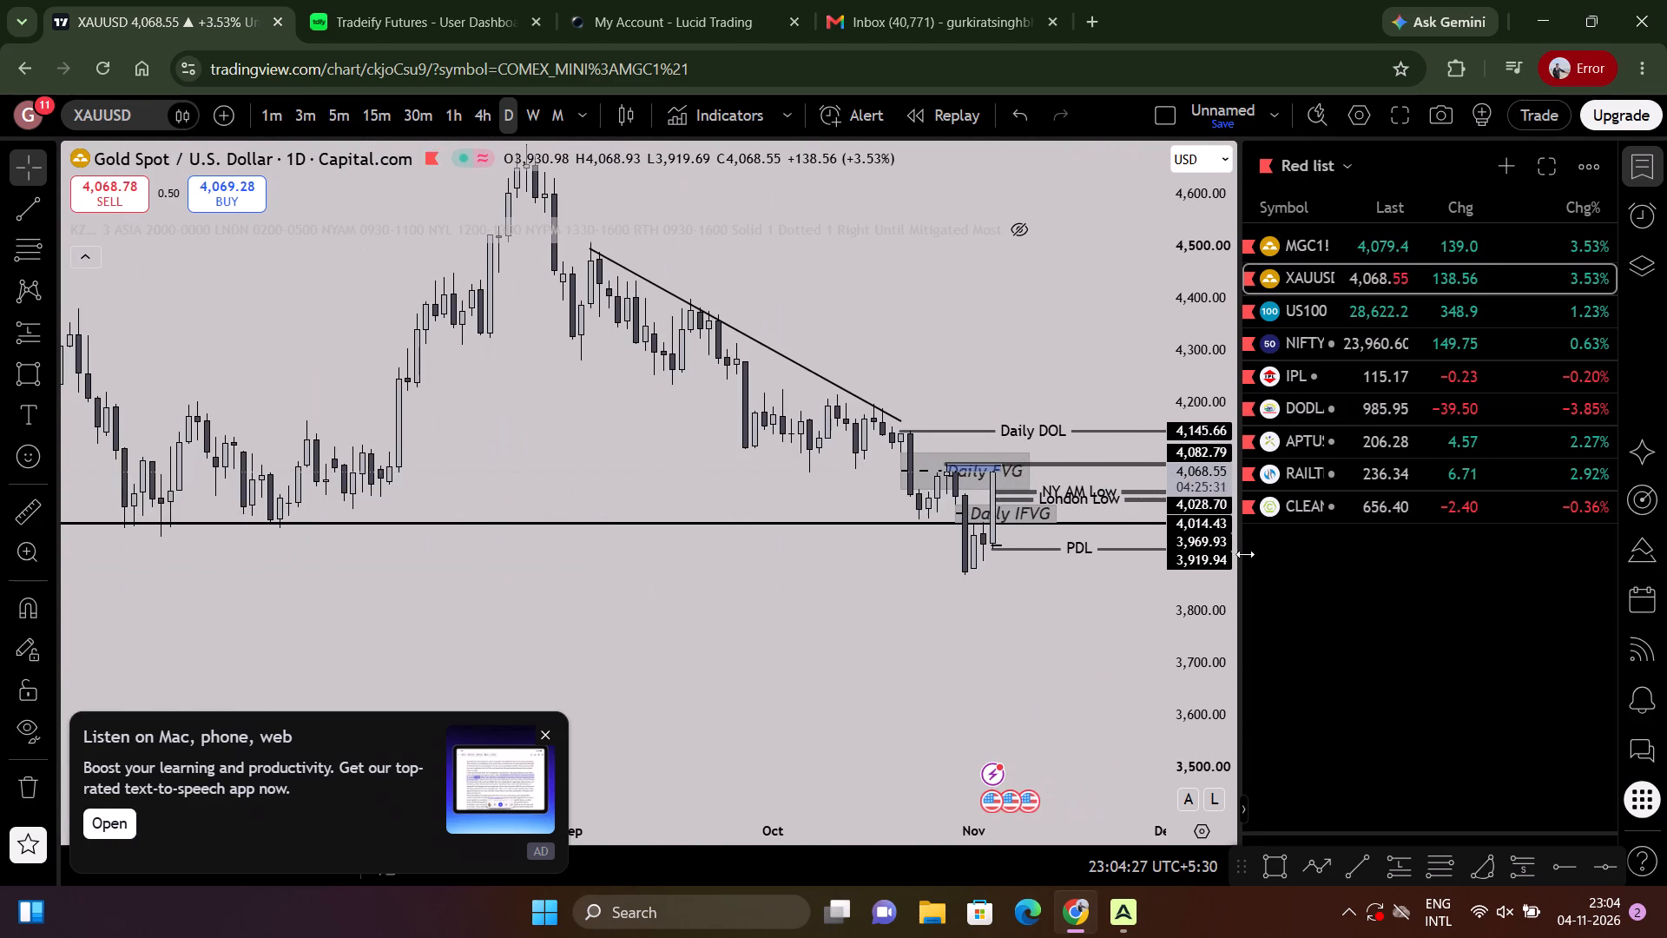
pyautogui.moveTo(1245, 554); pyautogui.dragTo(1237, 282)
pyautogui.scroll(4, 1129, 329)
pyautogui.moveTo(1214, 367); pyautogui.dragTo(1216, 337)
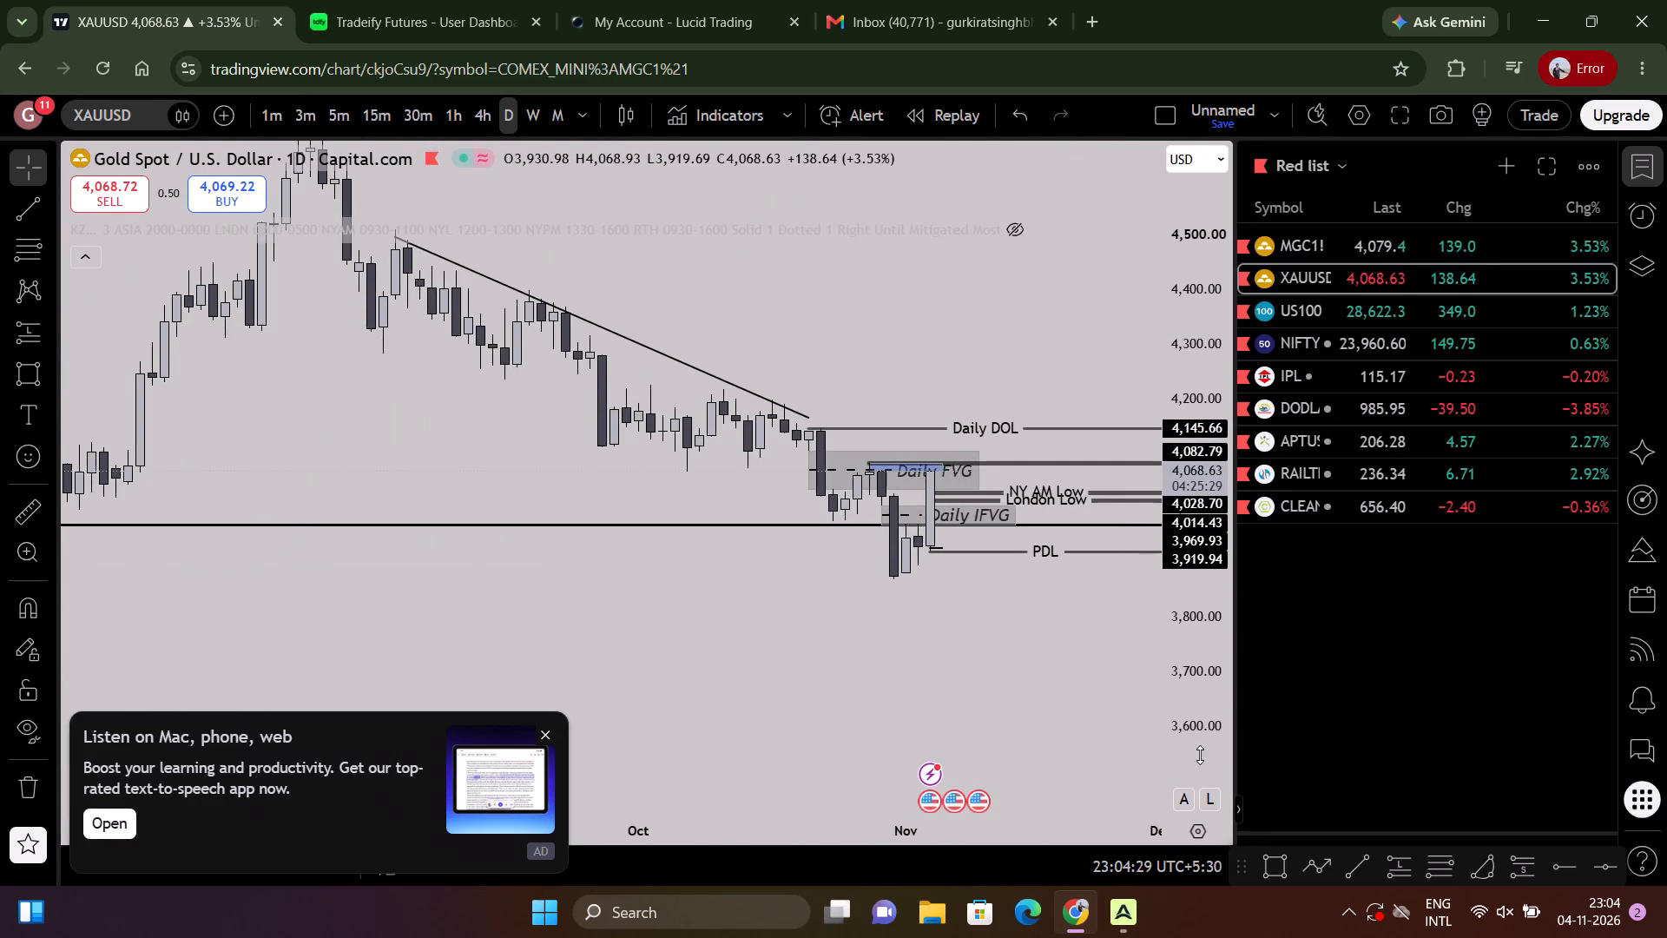
pyautogui.moveTo(1227, 737); pyautogui.dragTo(1209, 74)
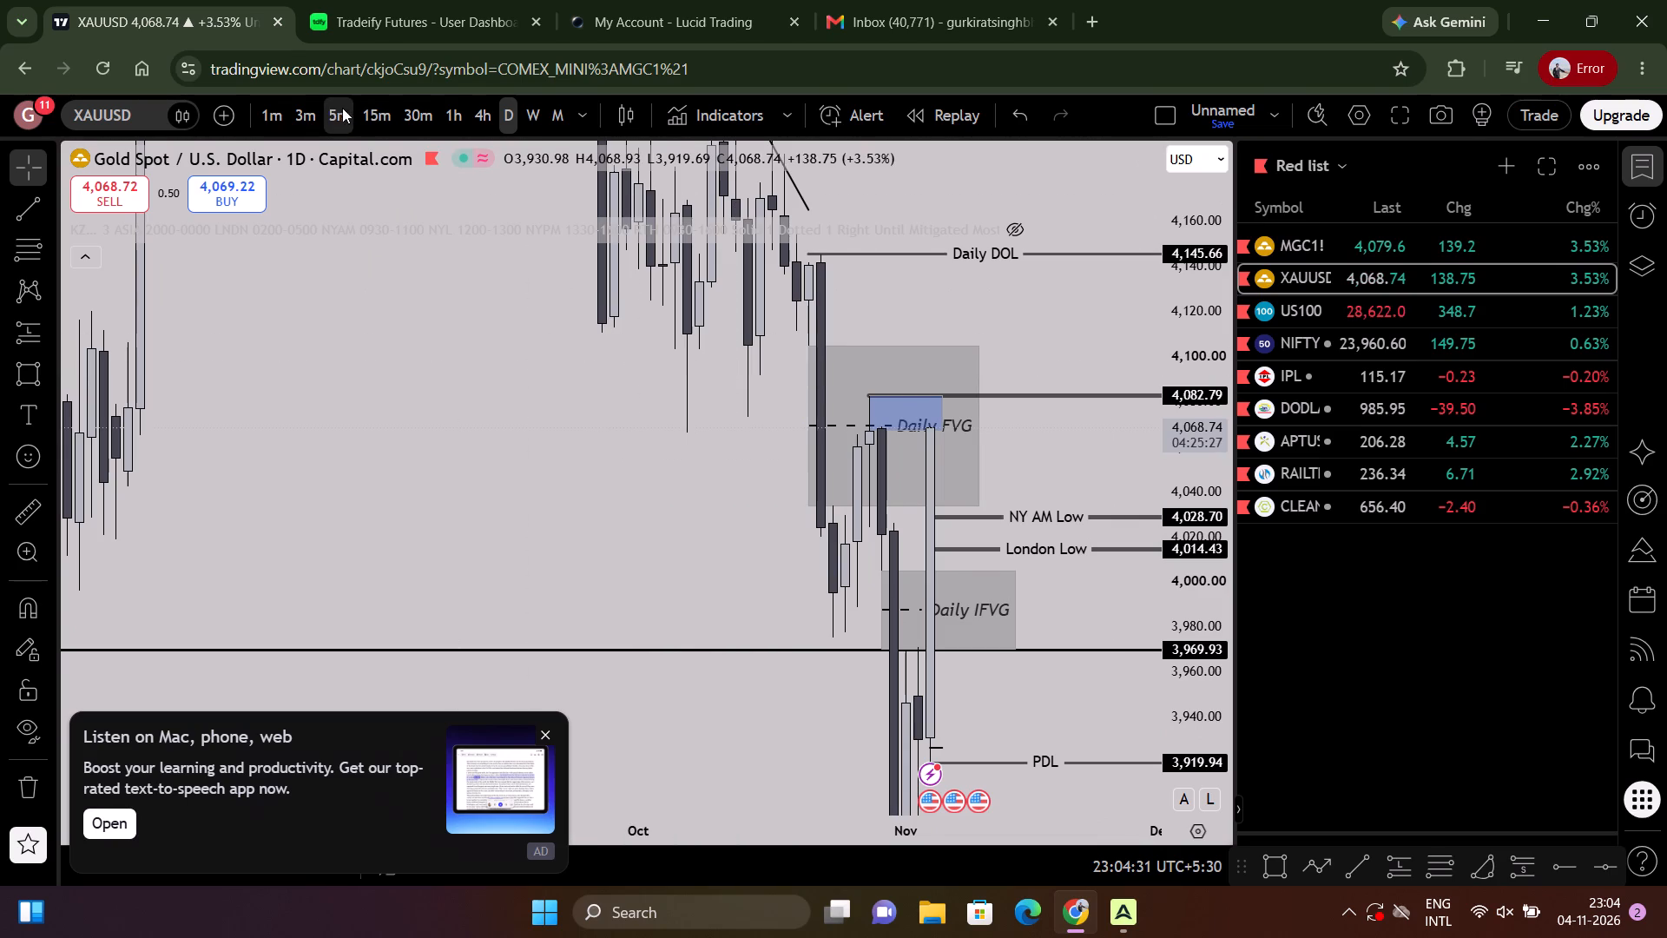
# Switch XAUUSD to the 5-minute timeframe and examine the latest candles at the blue zone and the Daily FVG's dashed midline.
pyautogui.click(340, 108)
pyautogui.scroll(-4, 1156, 577)
pyautogui.moveTo(1204, 684); pyautogui.dragTo(1245, 147)
pyautogui.scroll(-14, 1205, 249)
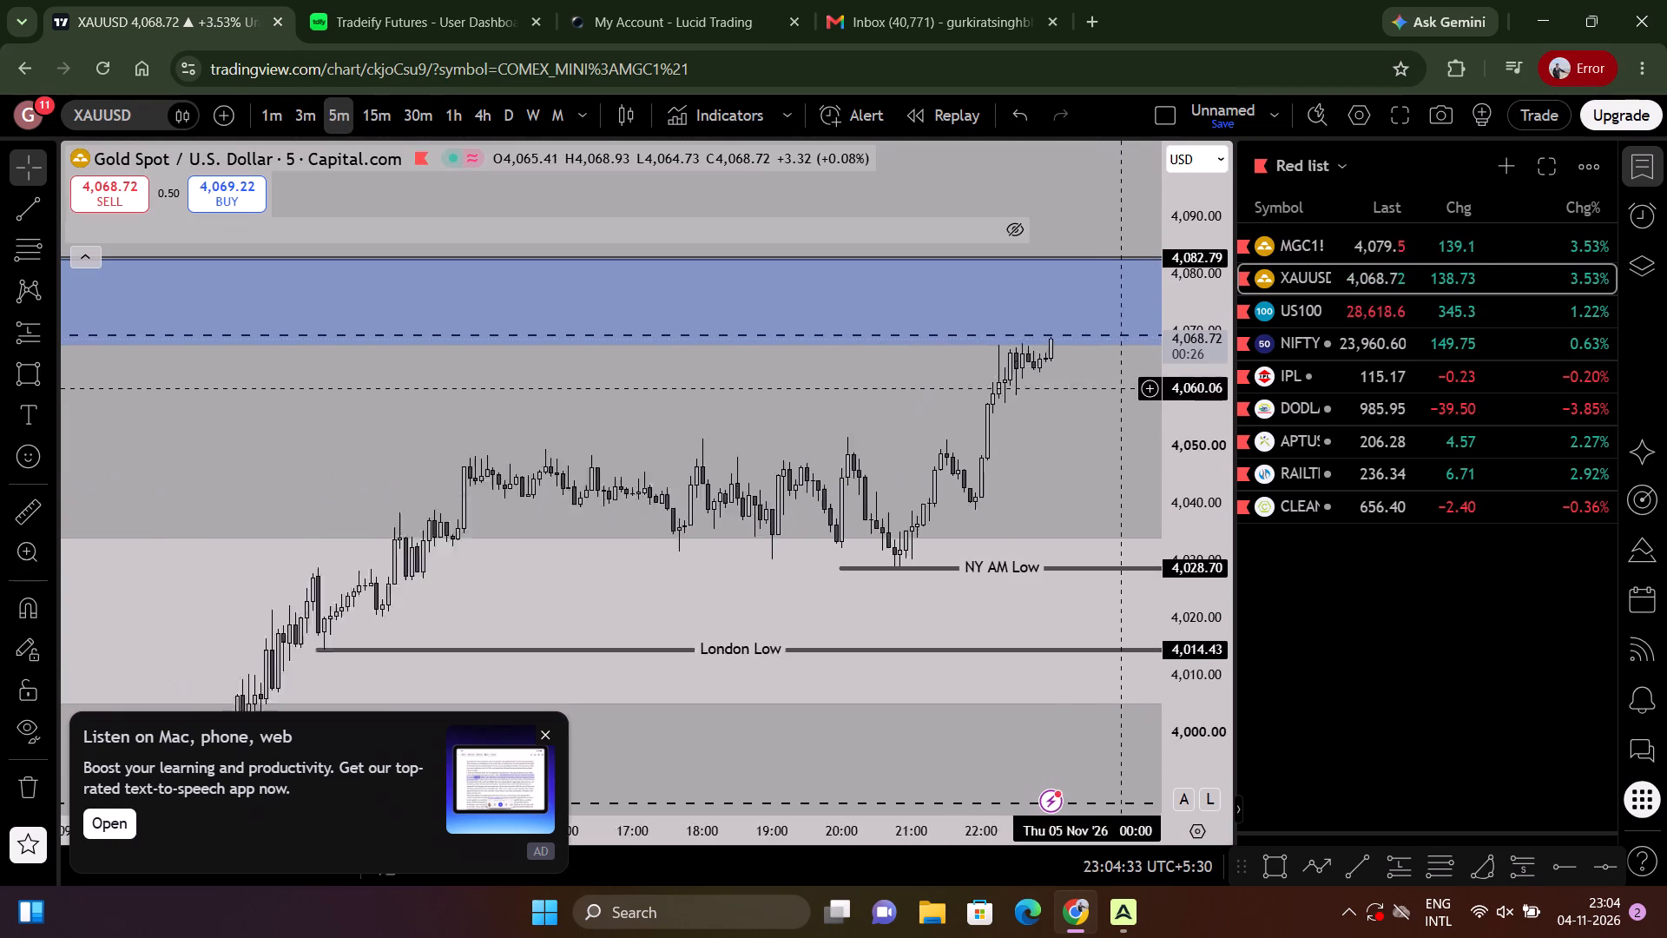
pyautogui.moveTo(1178, 476); pyautogui.dragTo(1239, 135)
pyautogui.scroll(3, 1149, 187)
pyautogui.moveTo(1091, 358); pyautogui.dragTo(1008, 531)
pyautogui.moveTo(1180, 534); pyautogui.dragTo(1179, 420)
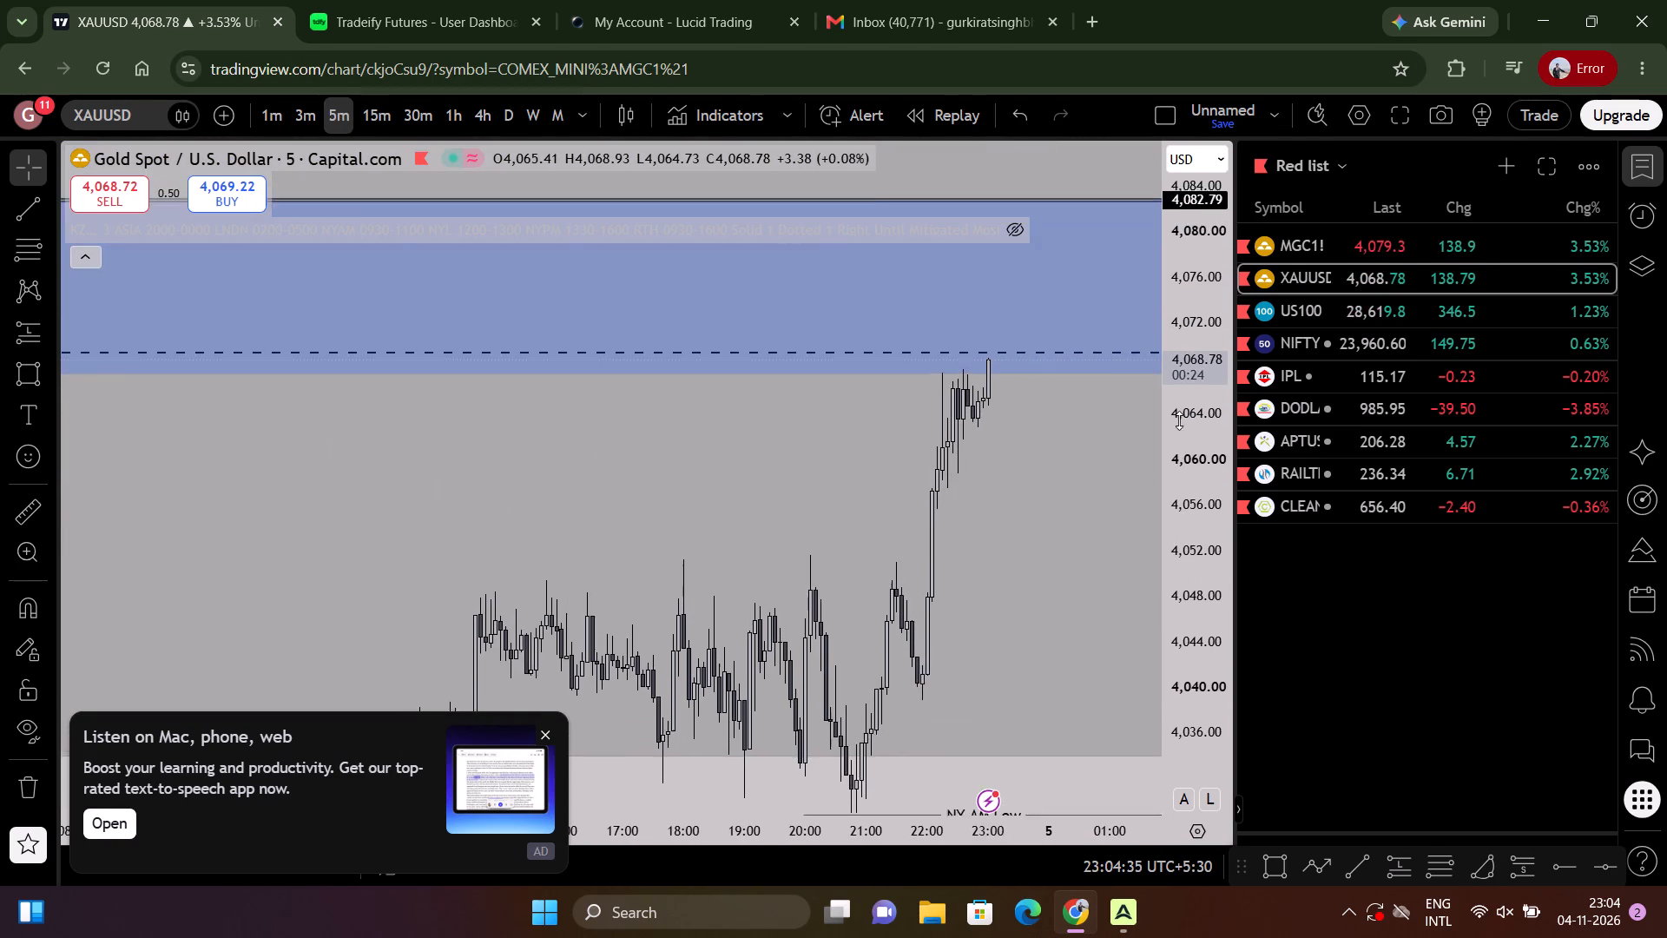
pyautogui.moveTo(1179, 420); pyautogui.dragTo(1156, 394)
pyautogui.scroll(4, 1045, 452)
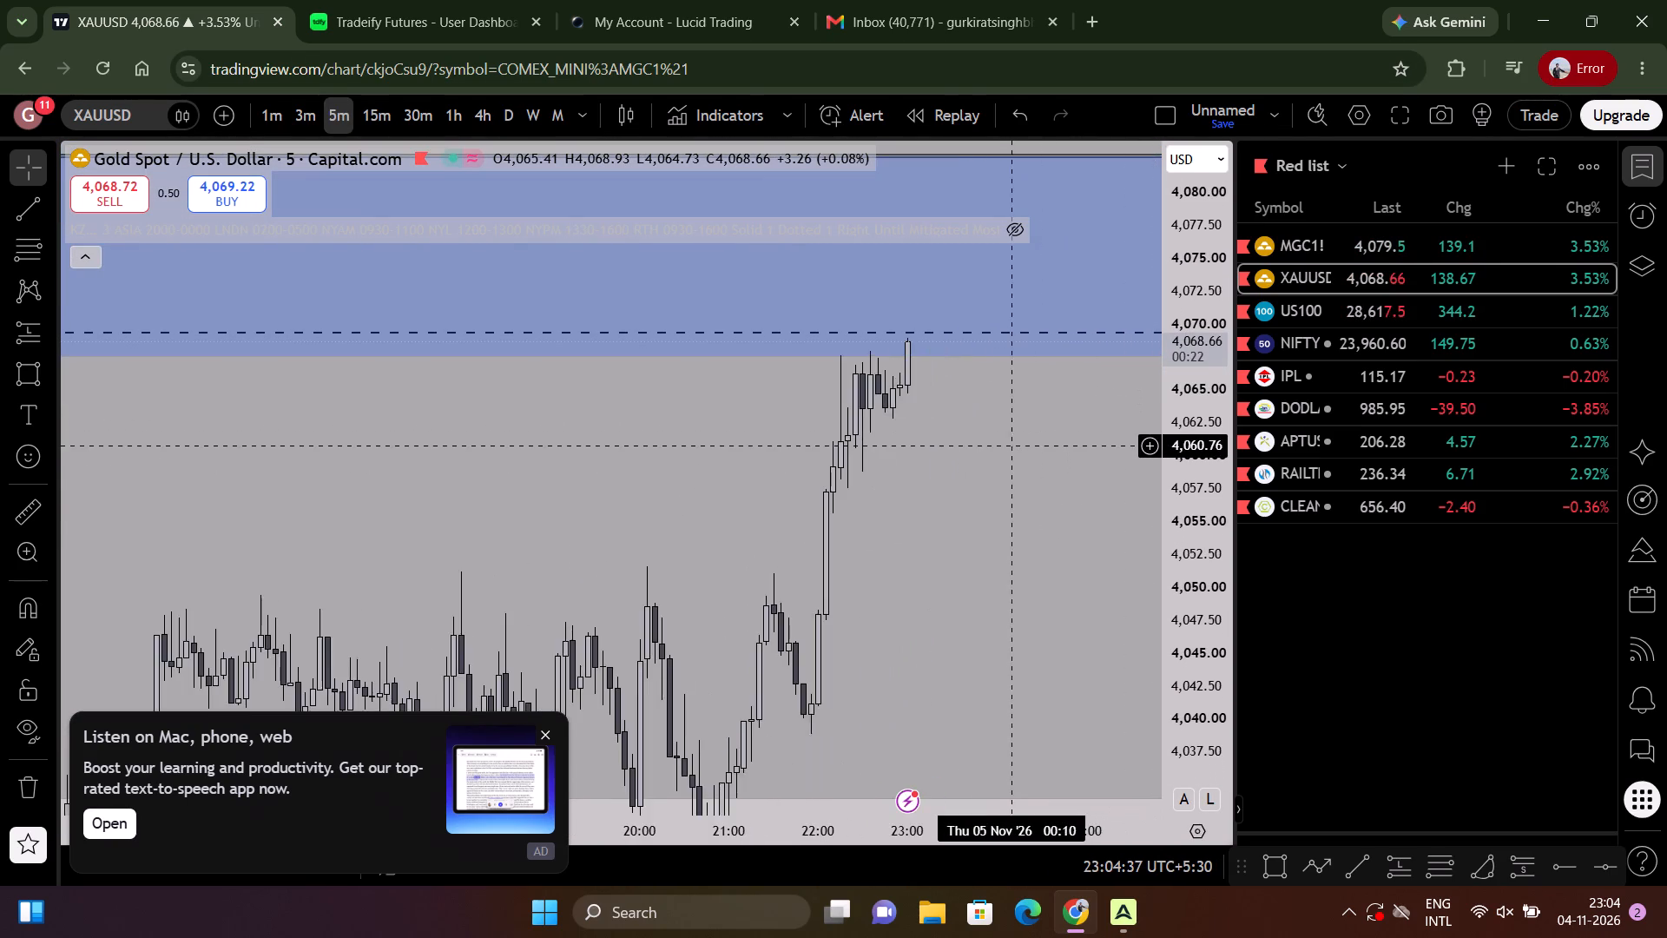
# Draw a thin rectangle on XAUUSD from the 22:30 candle past midnight, spanning about 4,062.6 to 4,063.5, below the Daily FVG.
pyautogui.scroll(3, 1011, 446)
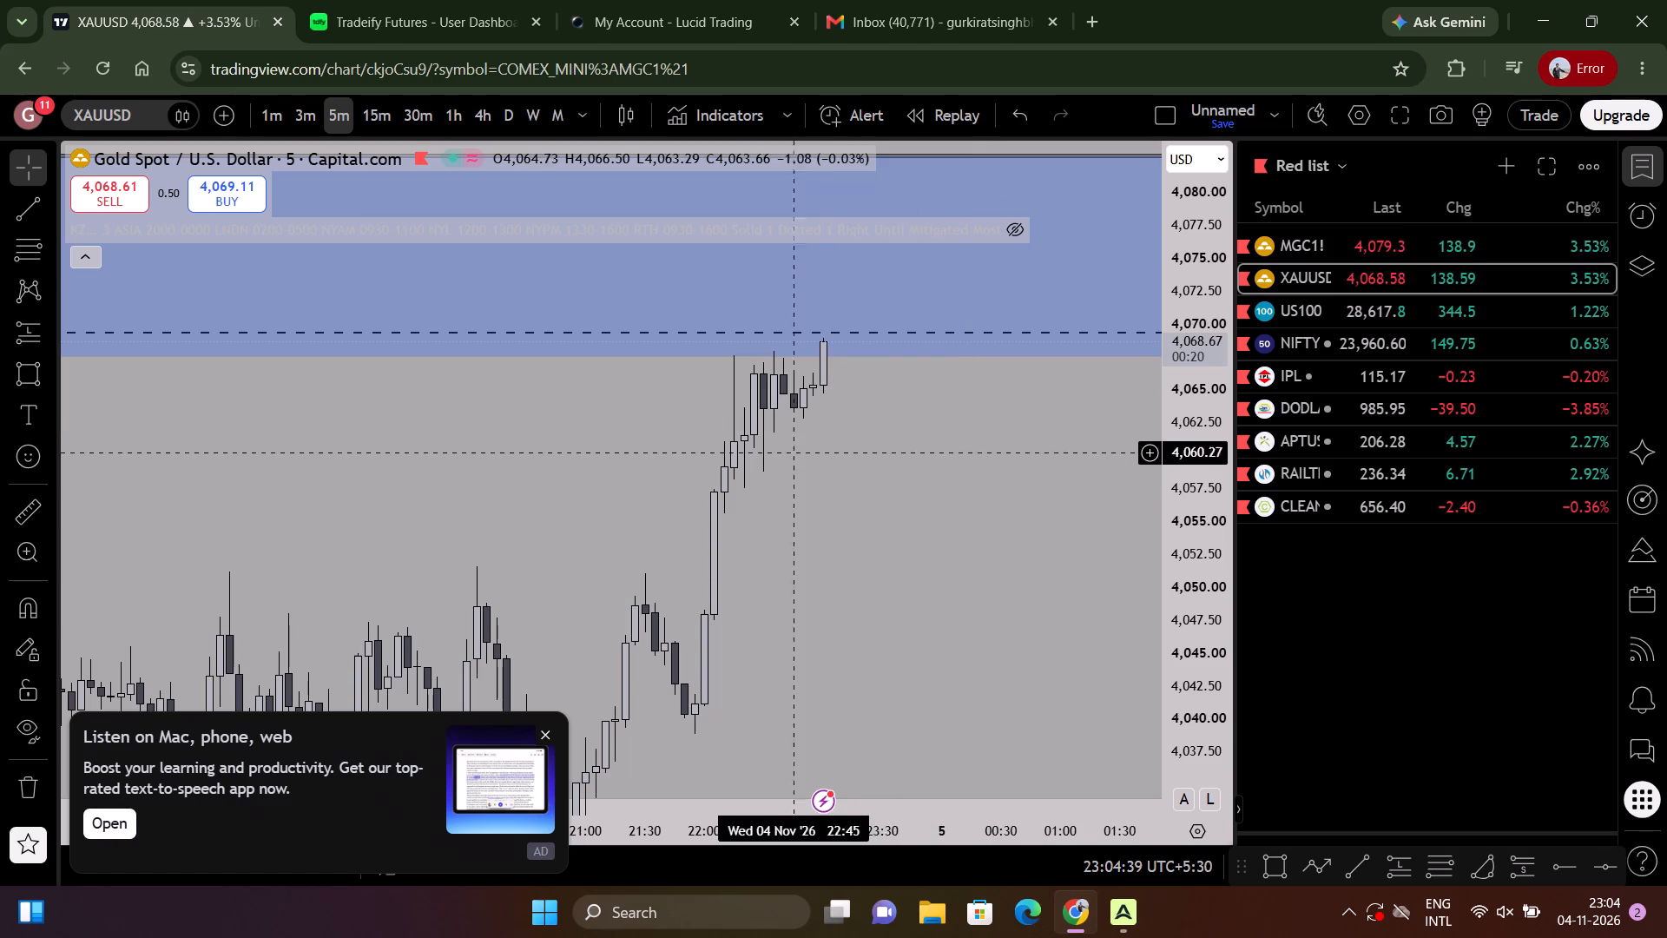
pyautogui.click(23, 370)
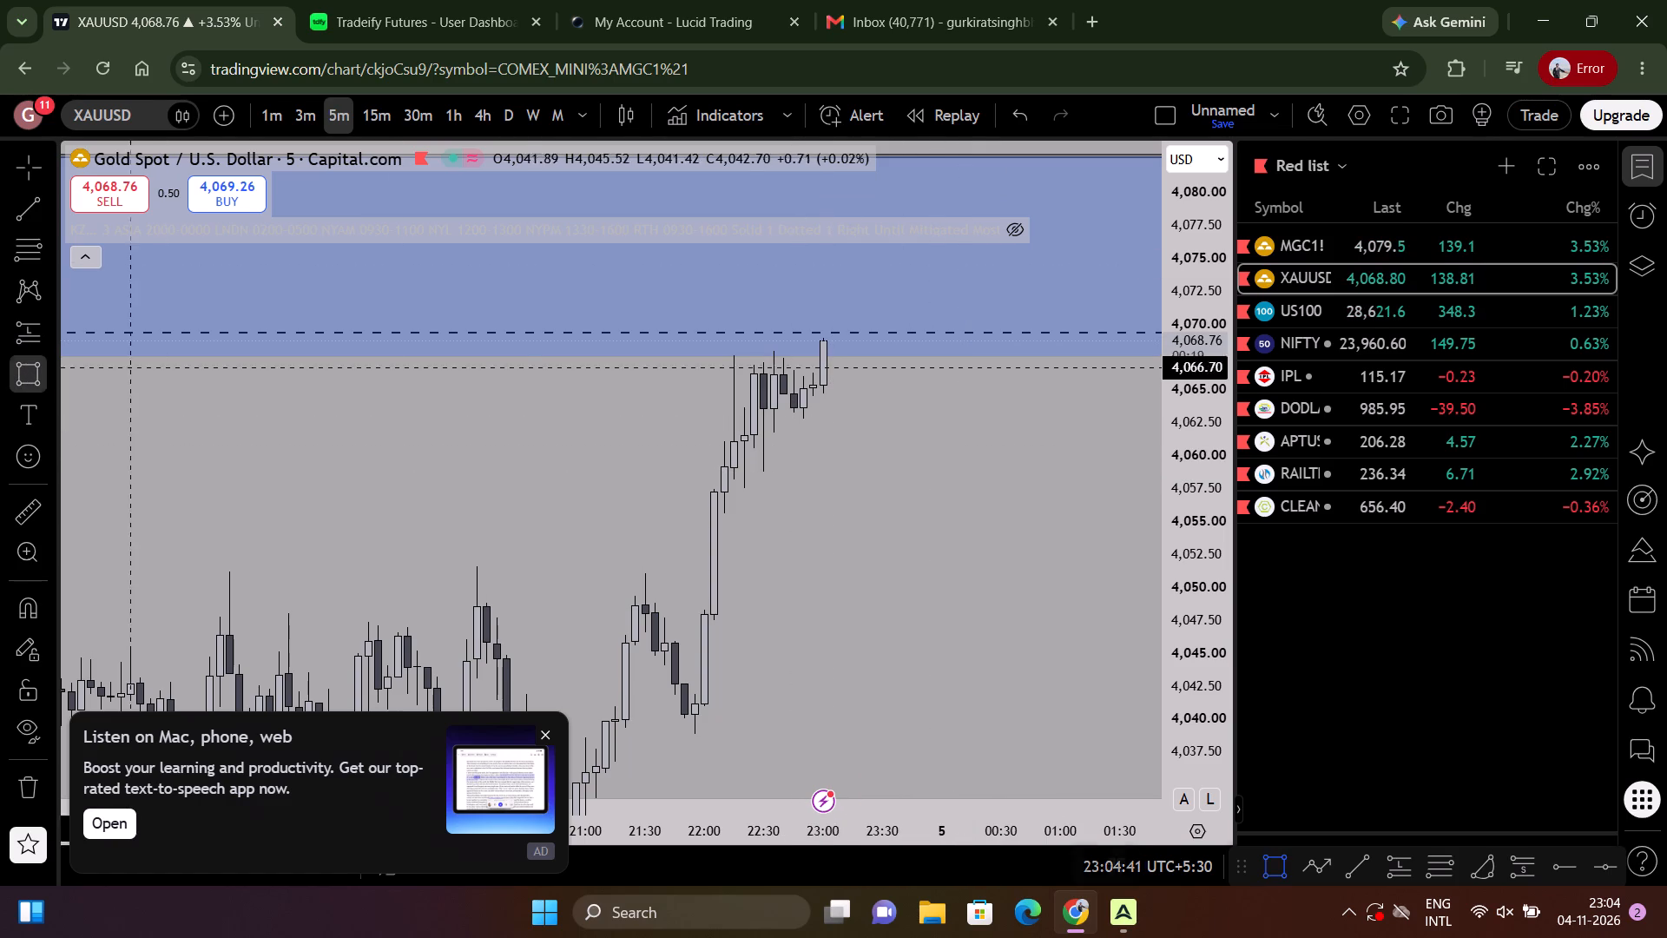
pyautogui.rightClick(857, 405)
pyautogui.moveTo(1199, 545); pyautogui.dragTo(1199, 276)
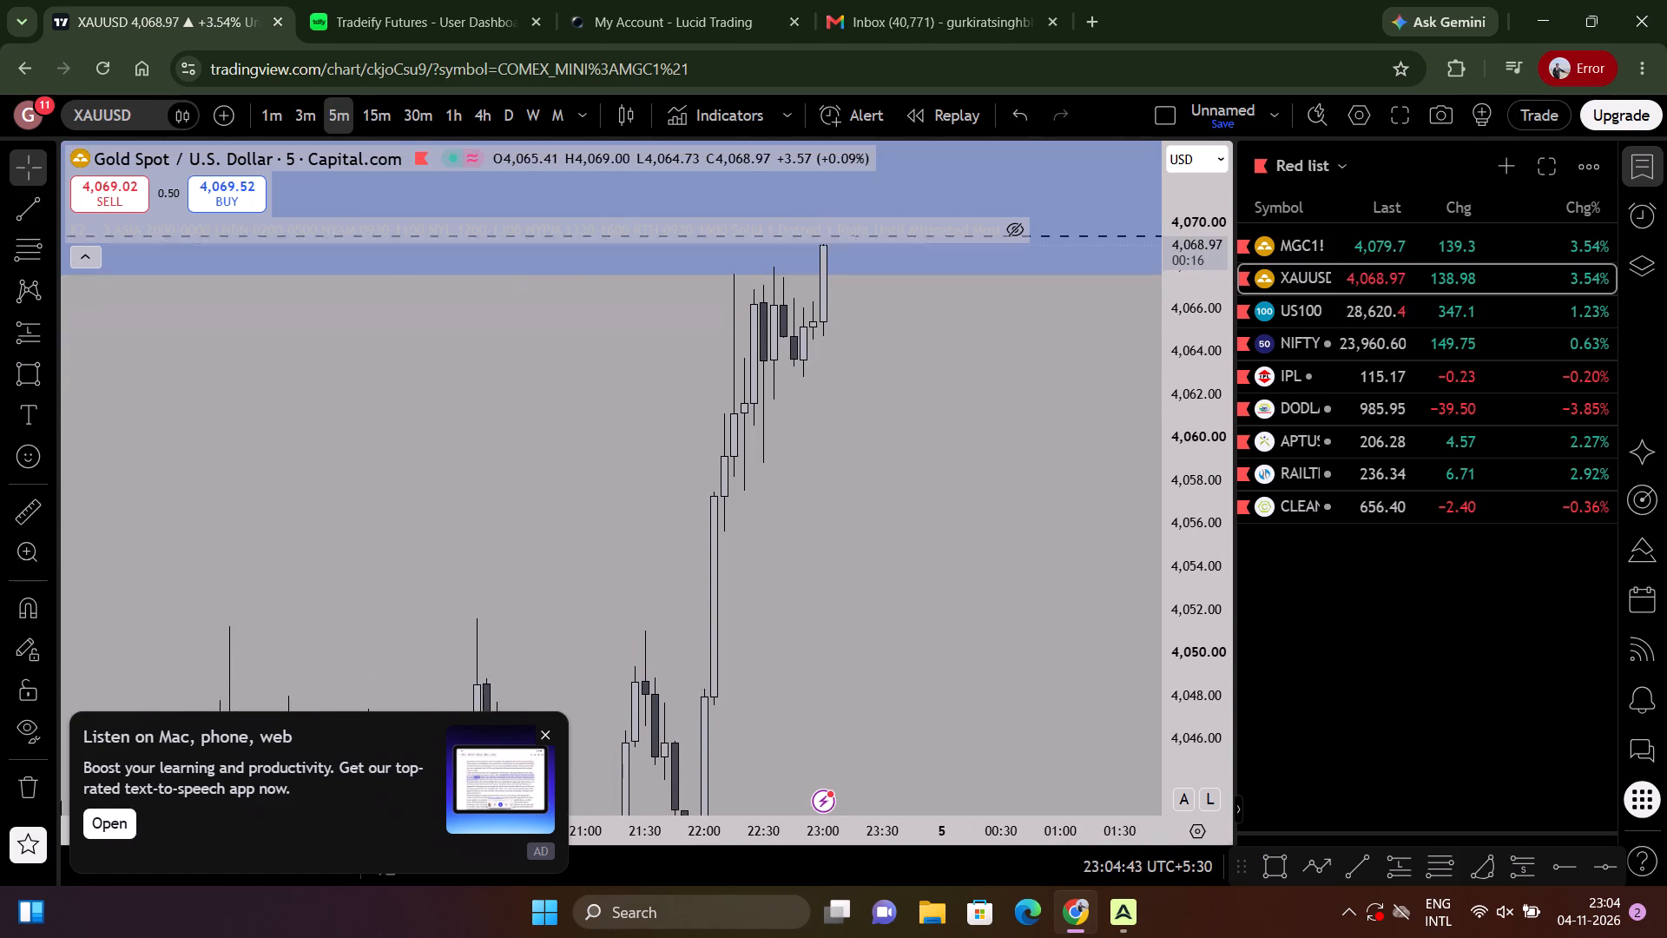
pyautogui.scroll(3, 660, 350)
pyautogui.moveTo(700, 426); pyautogui.dragTo(683, 557)
pyautogui.click(14, 371)
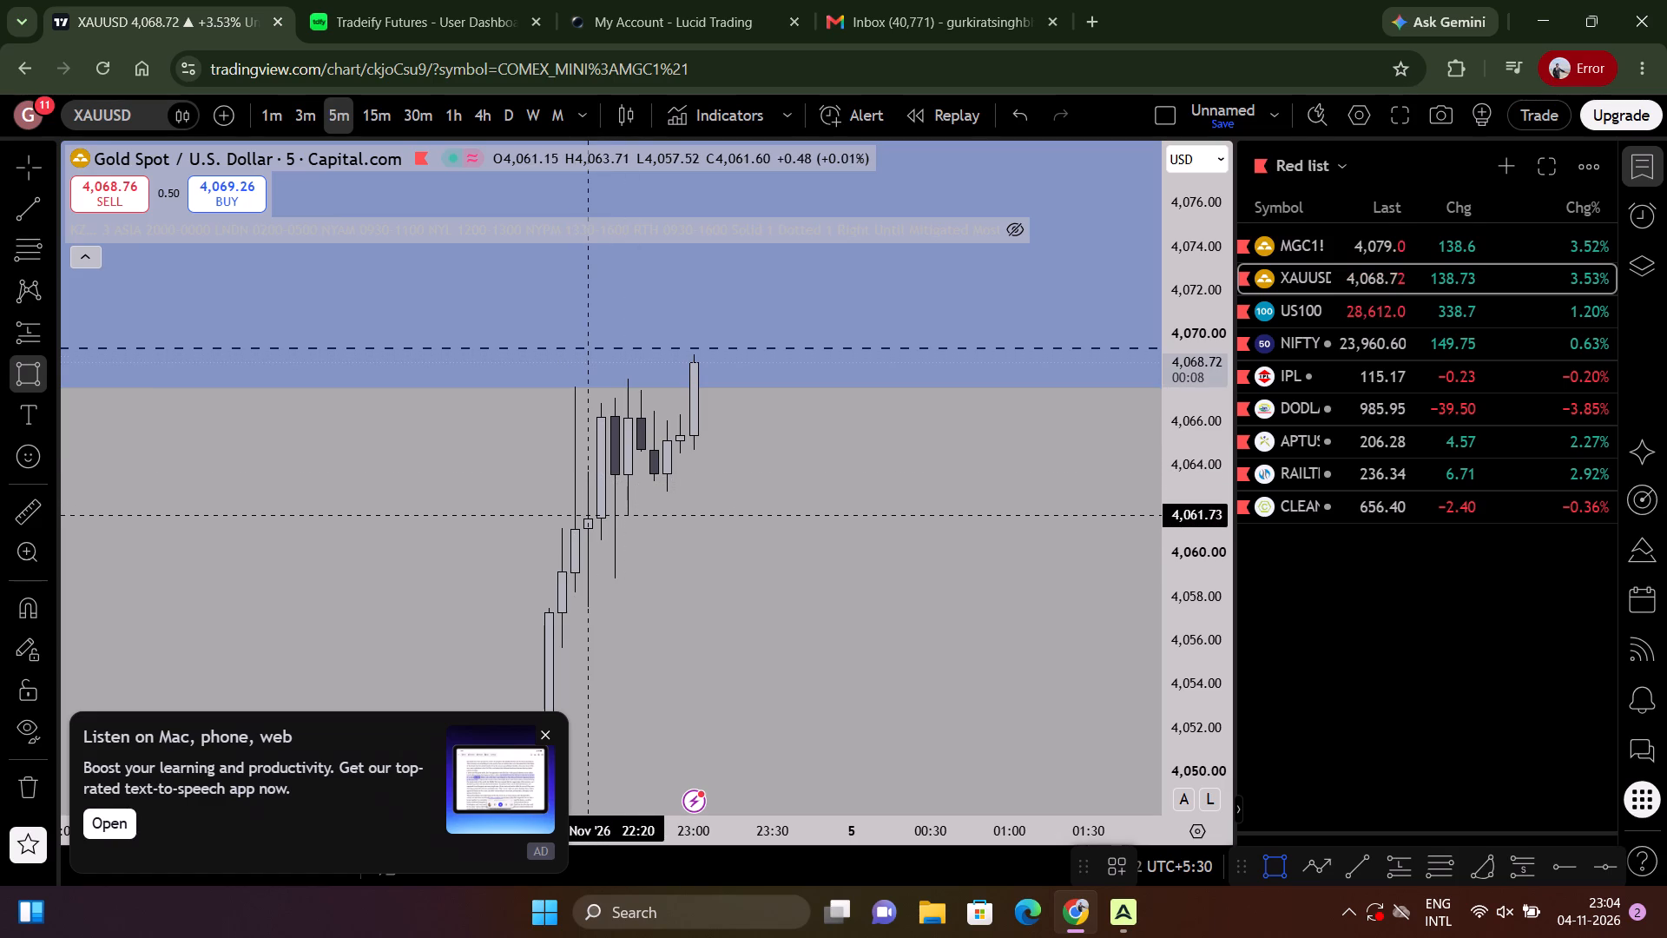
pyautogui.click(610, 477)
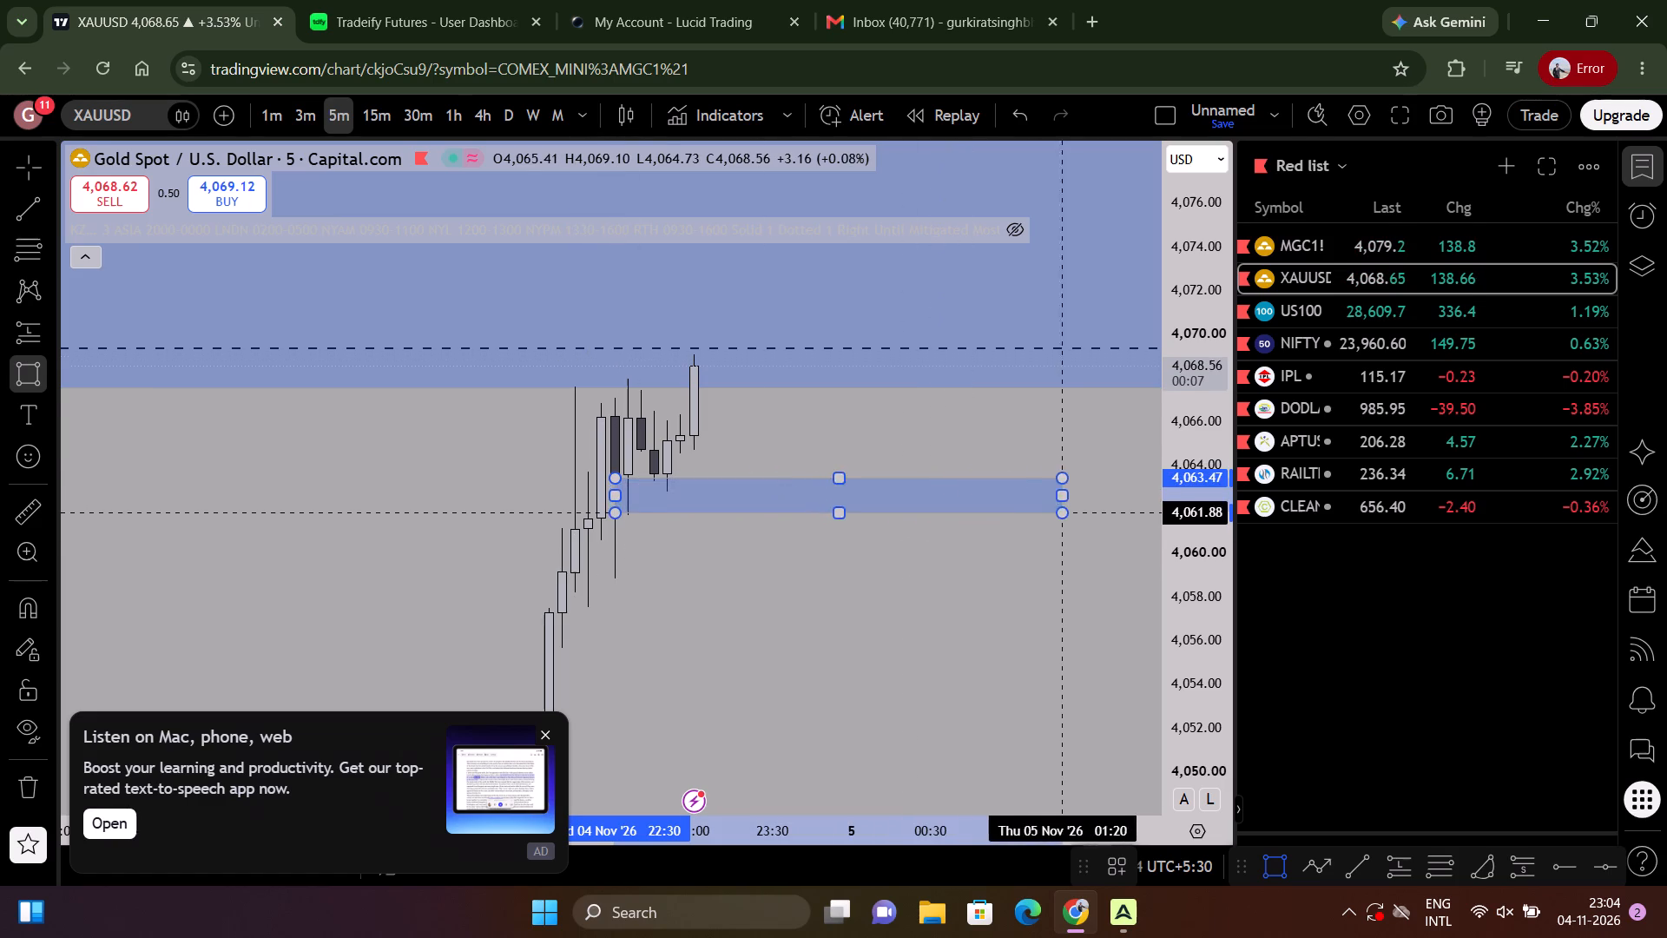
pyautogui.click(1079, 497)
pyautogui.click(983, 550)
# Examine the new small zone and Daily FVG midline on 5 minutes, compare them on the 15-minute timeframe, and return to 5 minutes.
pyautogui.scroll(-6, 969, 547)
pyautogui.scroll(4, 965, 567)
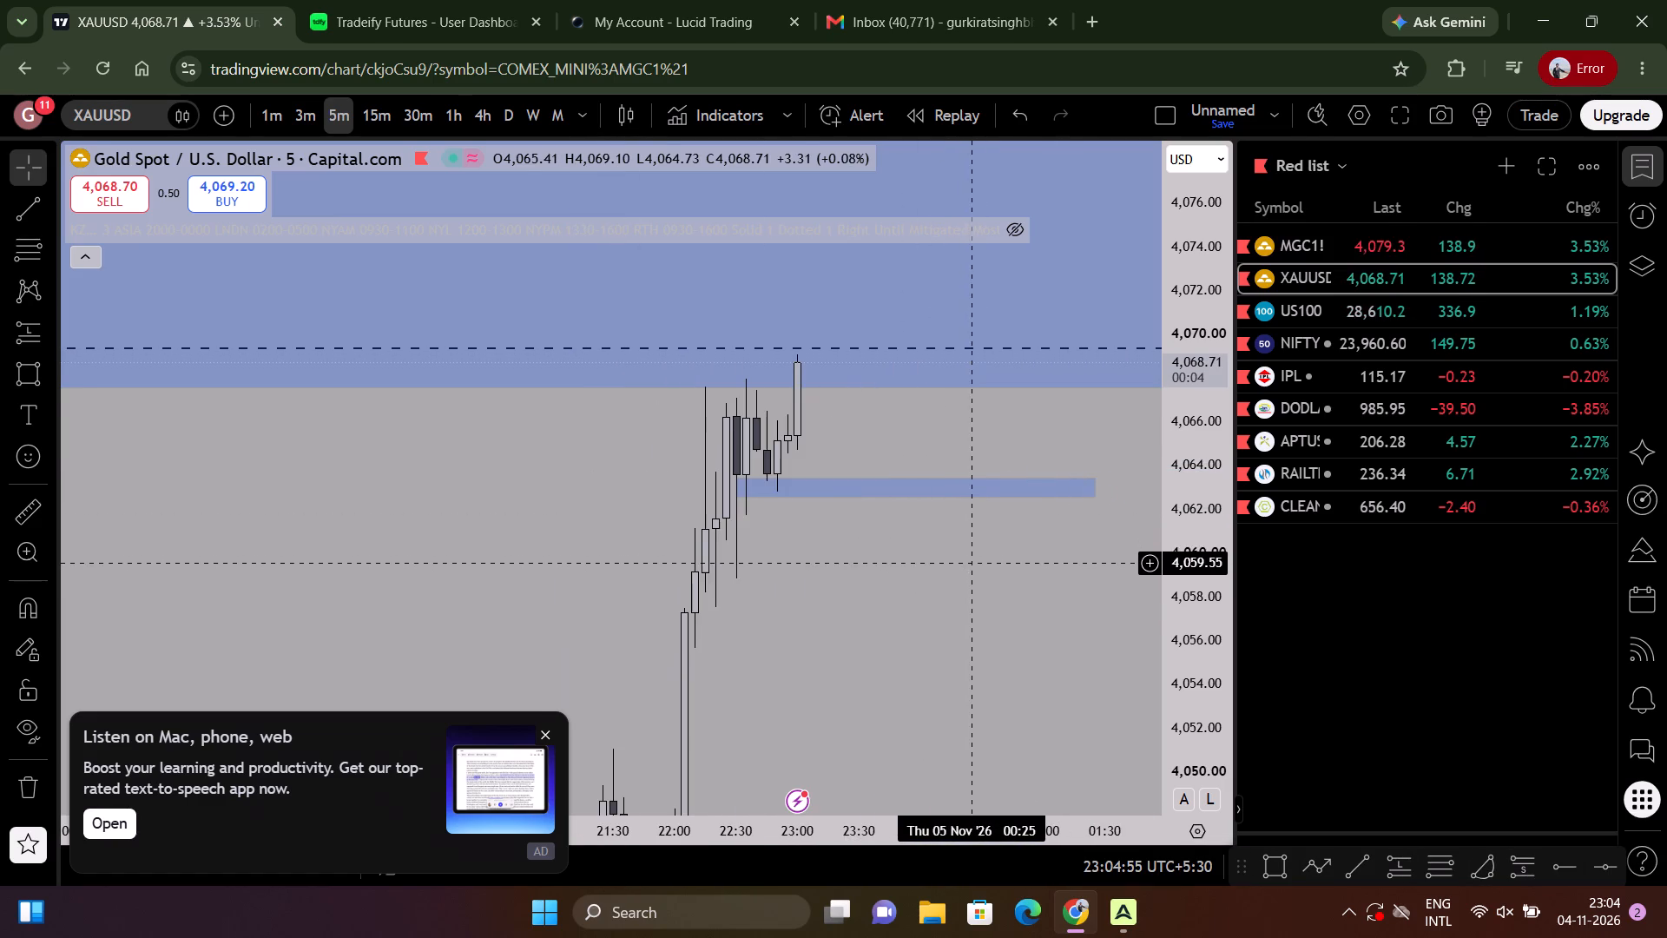
pyautogui.scroll(-2, 982, 594)
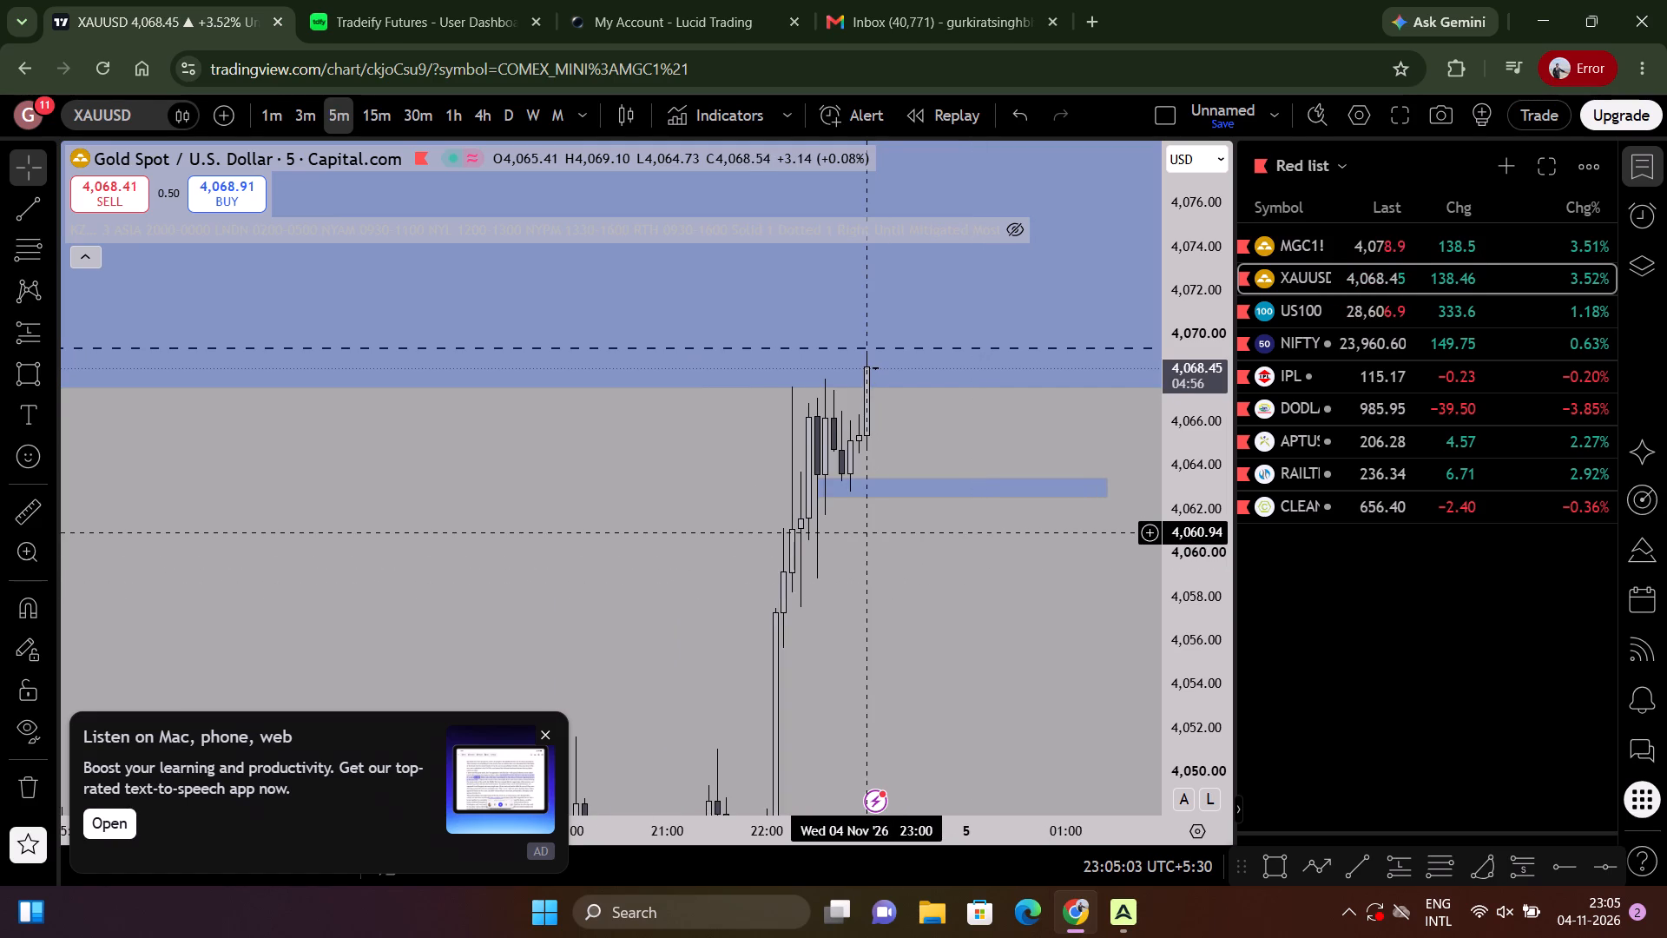
pyautogui.click(383, 103)
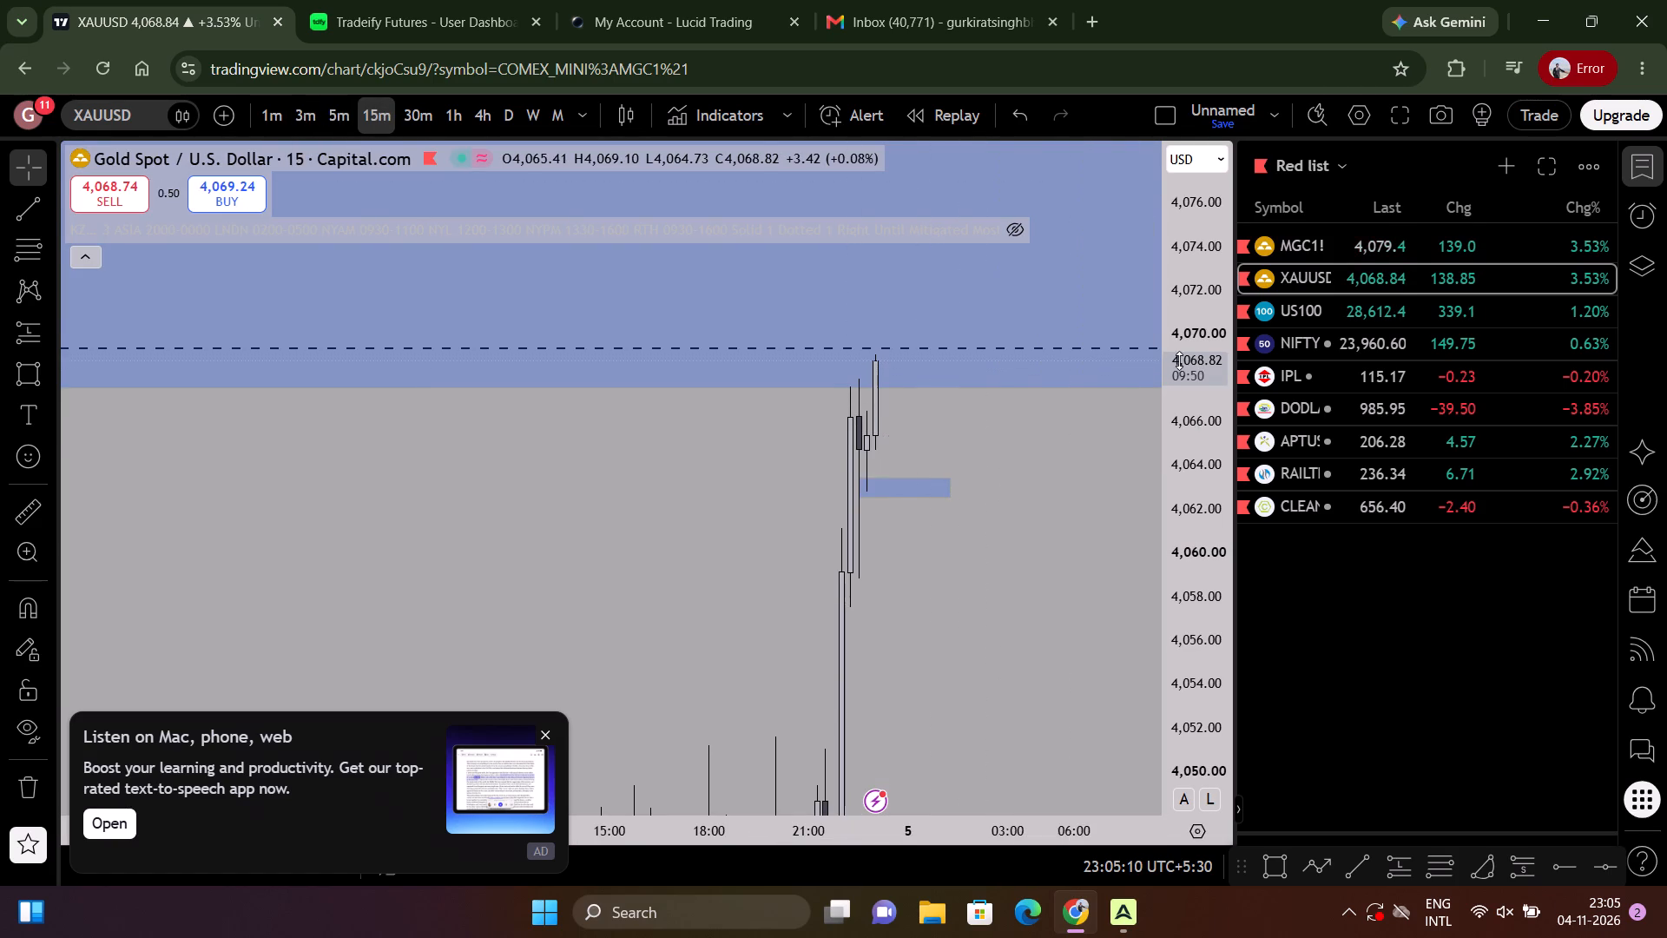
pyautogui.moveTo(1179, 360); pyautogui.dragTo(998, 688)
pyautogui.scroll(-14, 980, 486)
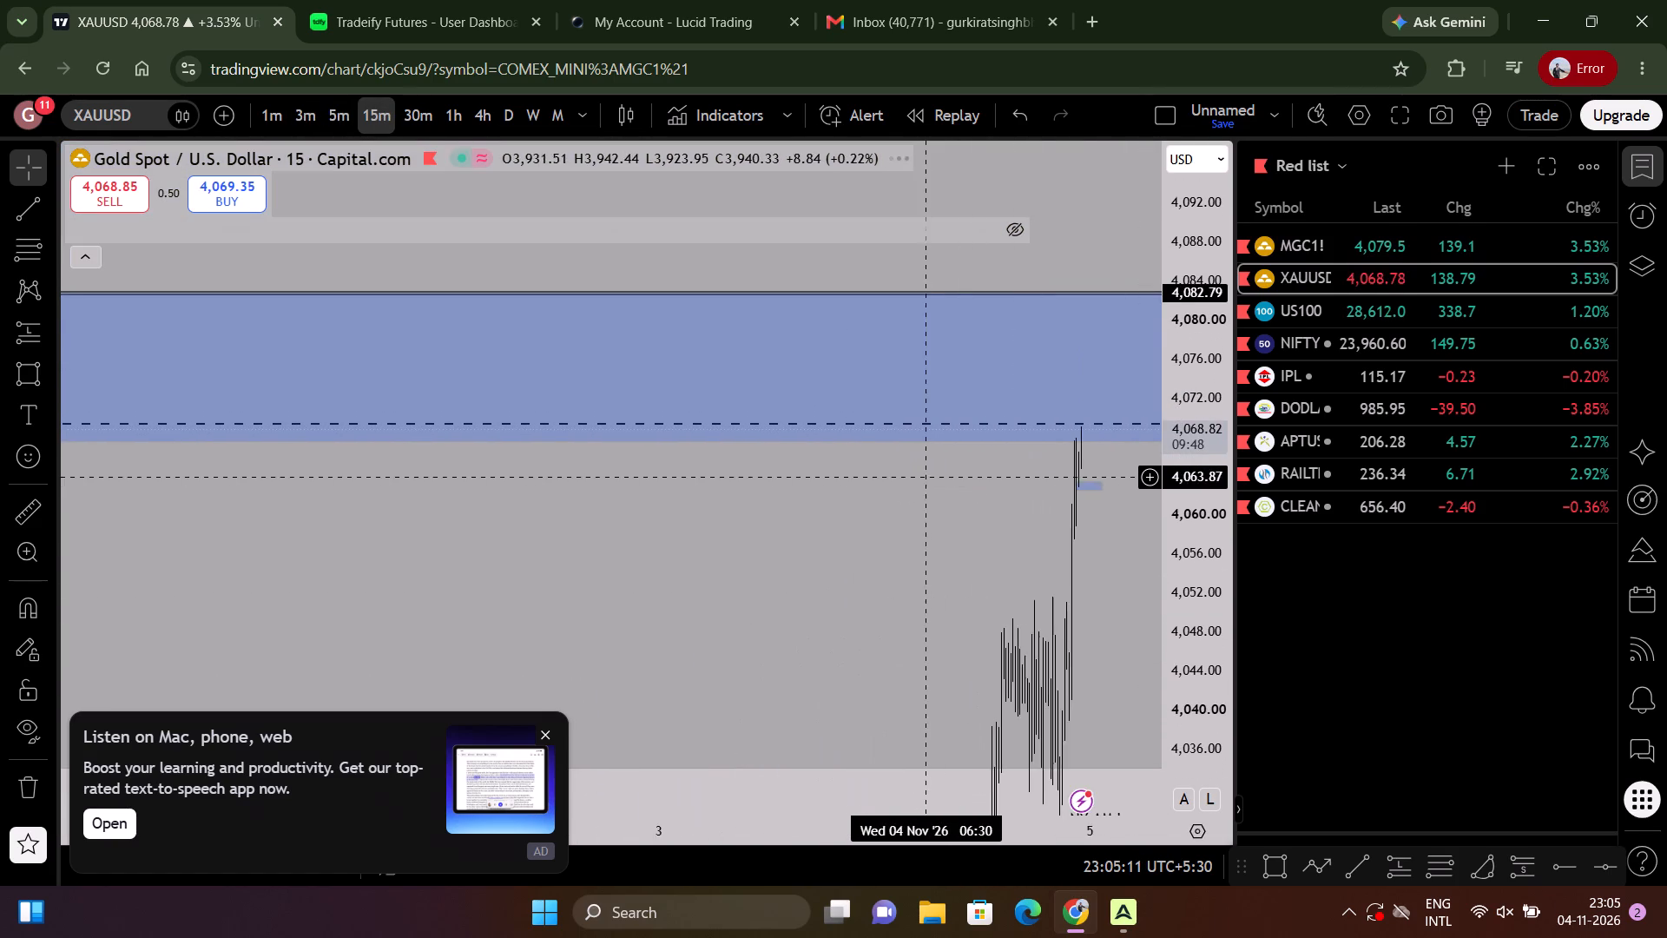
pyautogui.scroll(-4, 926, 468)
pyautogui.scroll(4, 903, 543)
pyautogui.scroll(20, 926, 565)
pyautogui.scroll(2, 926, 565)
pyautogui.moveTo(1044, 599); pyautogui.dragTo(1130, 588)
pyautogui.moveTo(1182, 611); pyautogui.dragTo(1167, 267)
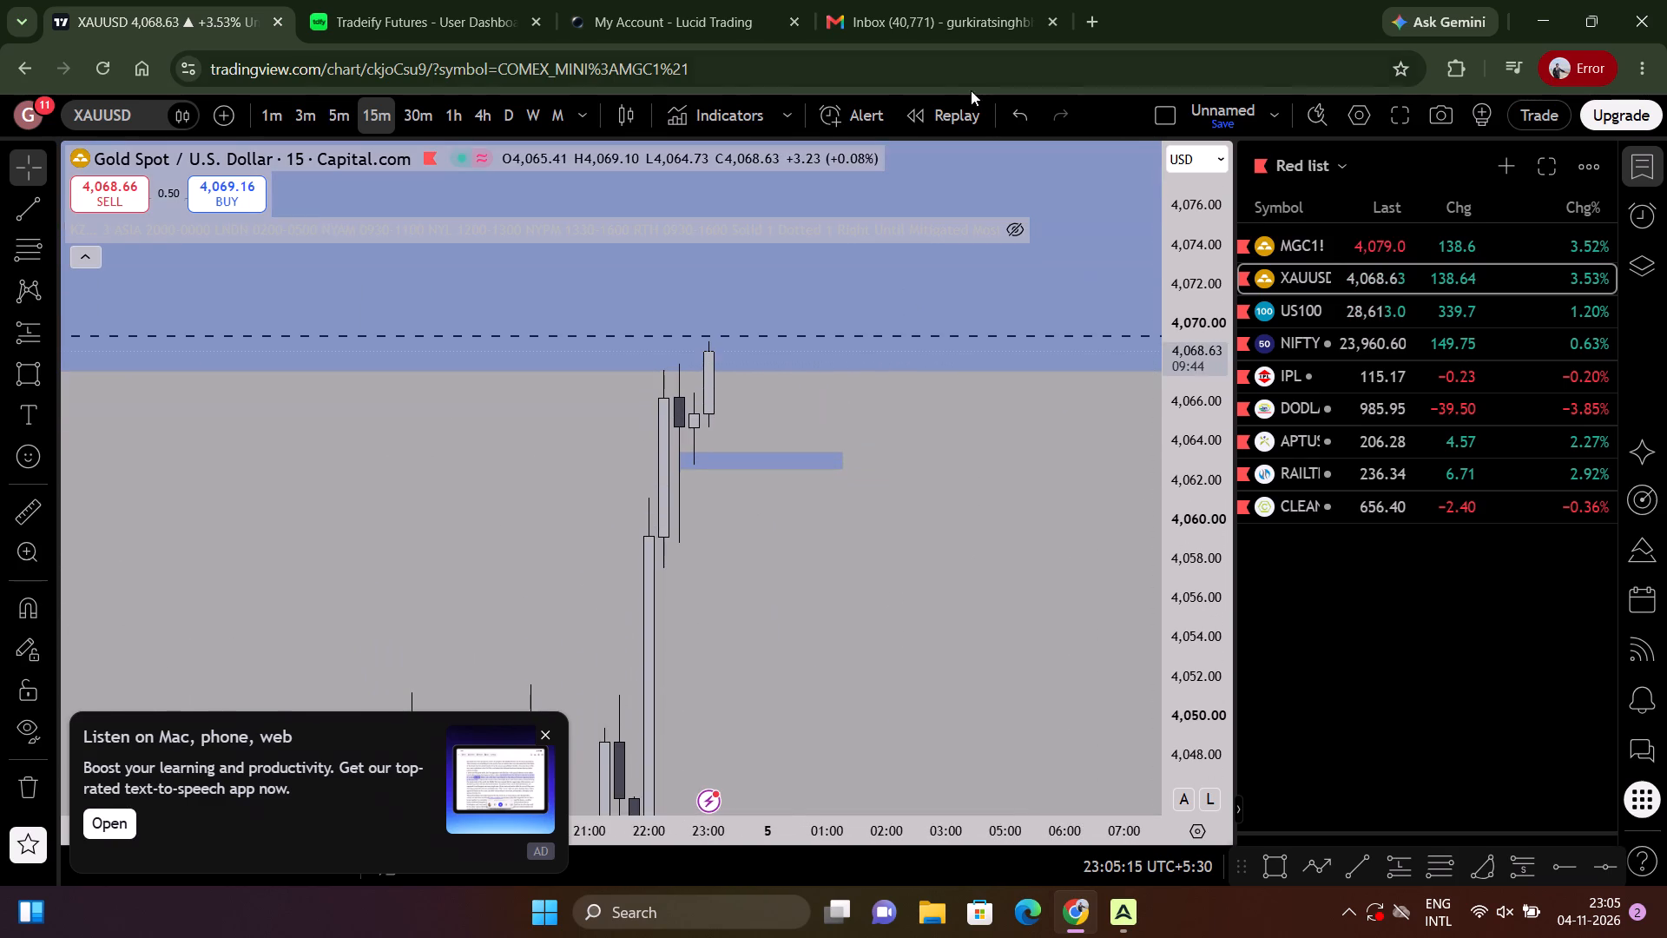
pyautogui.scroll(-5, 724, 174)
pyautogui.click(327, 113)
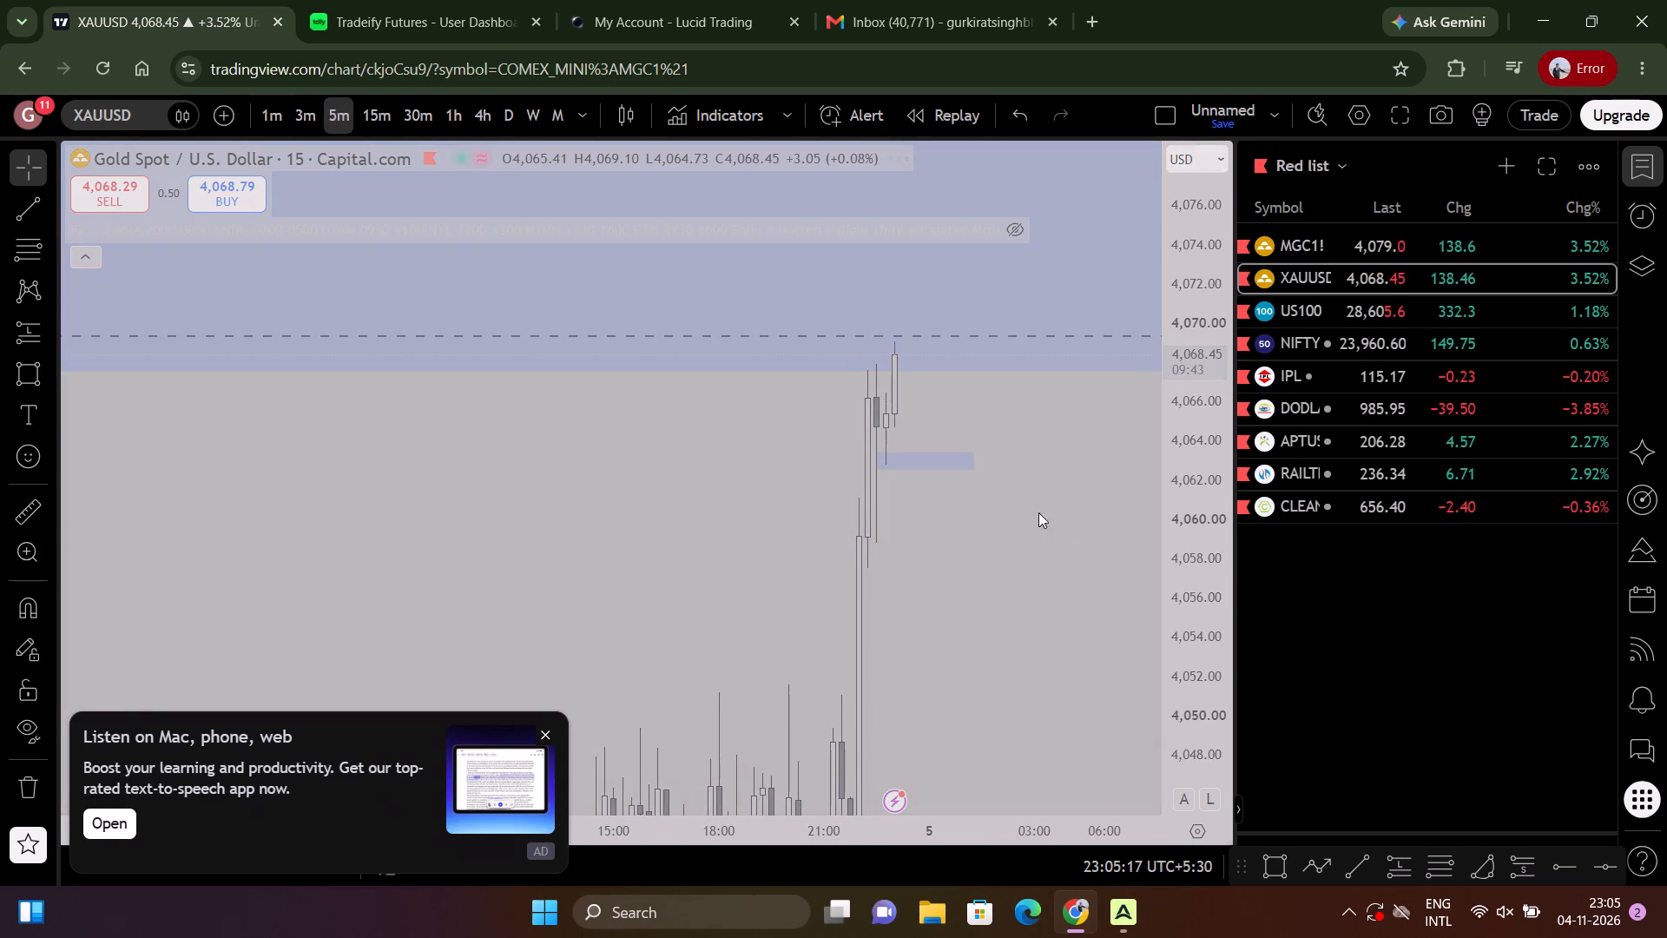
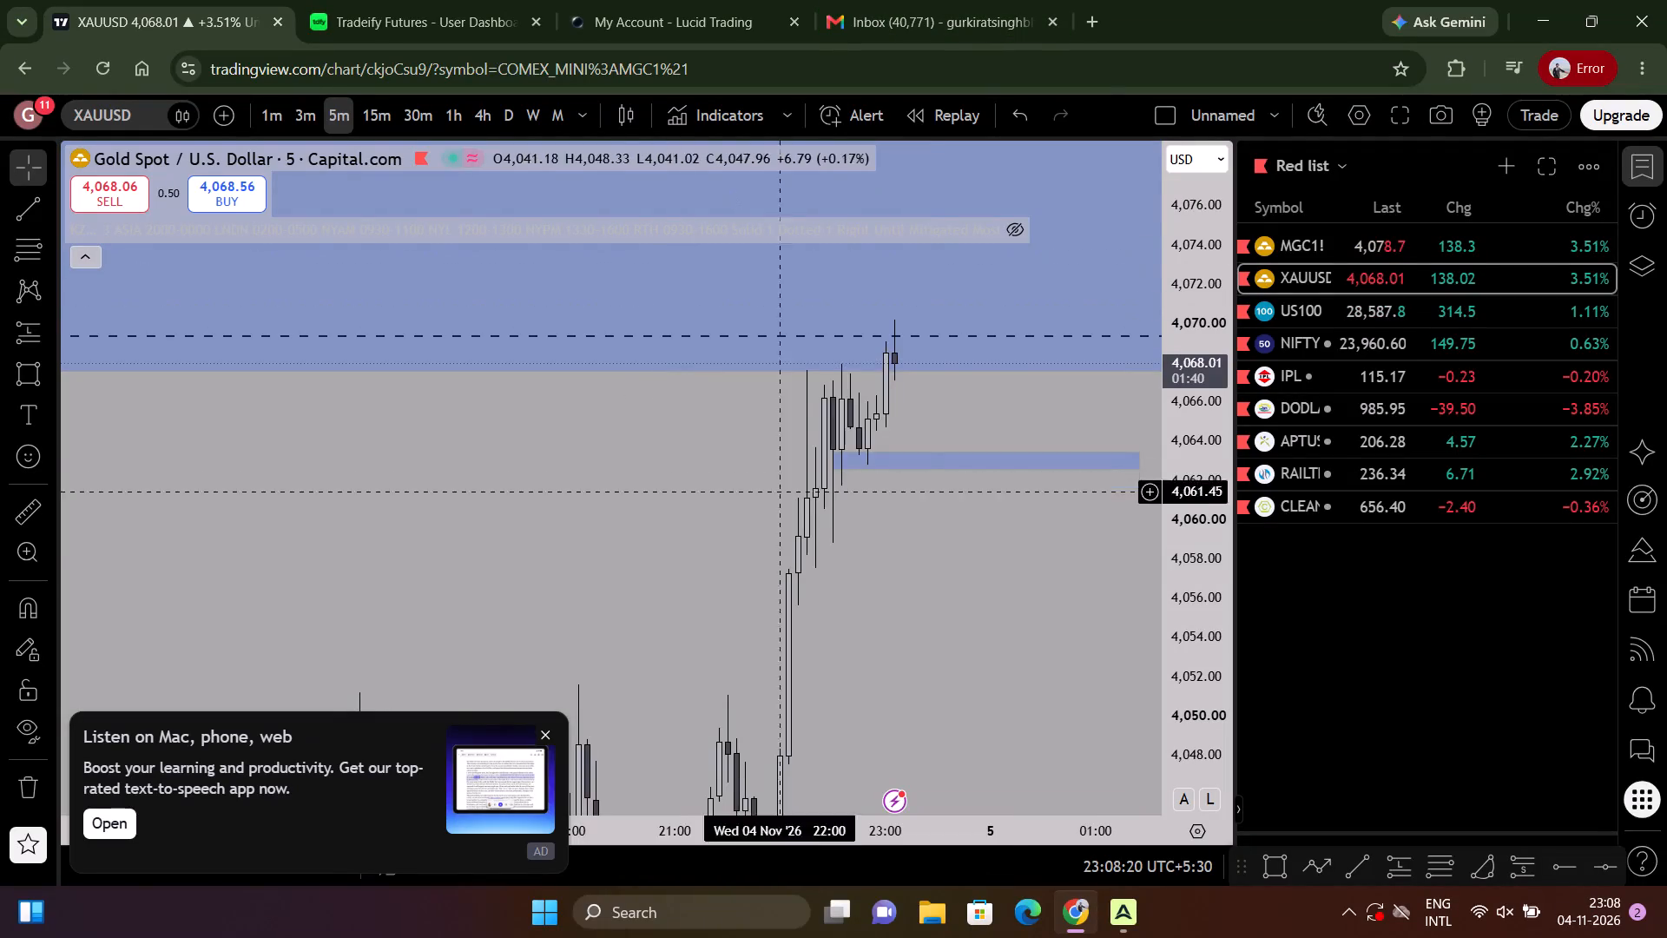
# Examine XAUUSD's 5-minute price action from the NY AM Low up through the small blue zone to the Daily FVG and its dashed midline.
pyautogui.scroll(-4, 938, 555)
pyautogui.scroll(6, 942, 558)
pyautogui.scroll(-8, 940, 558)
pyautogui.scroll(5, 939, 558)
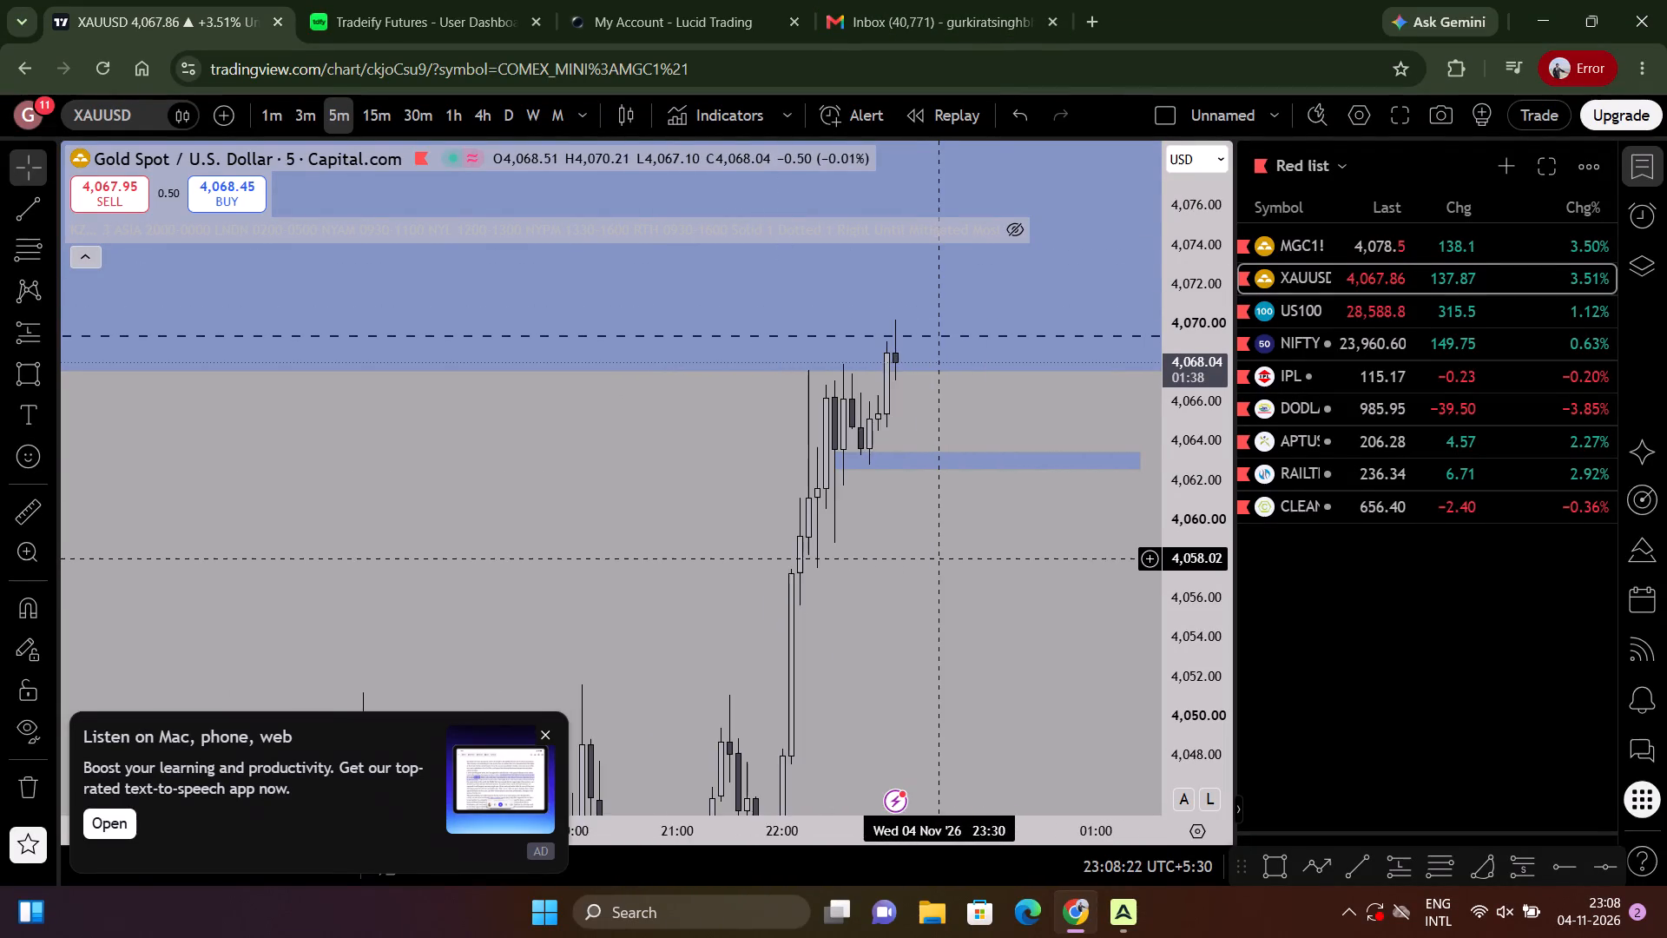
pyautogui.scroll(-4, 939, 558)
pyautogui.moveTo(999, 578); pyautogui.dragTo(1013, 531)
pyautogui.scroll(4, 1013, 531)
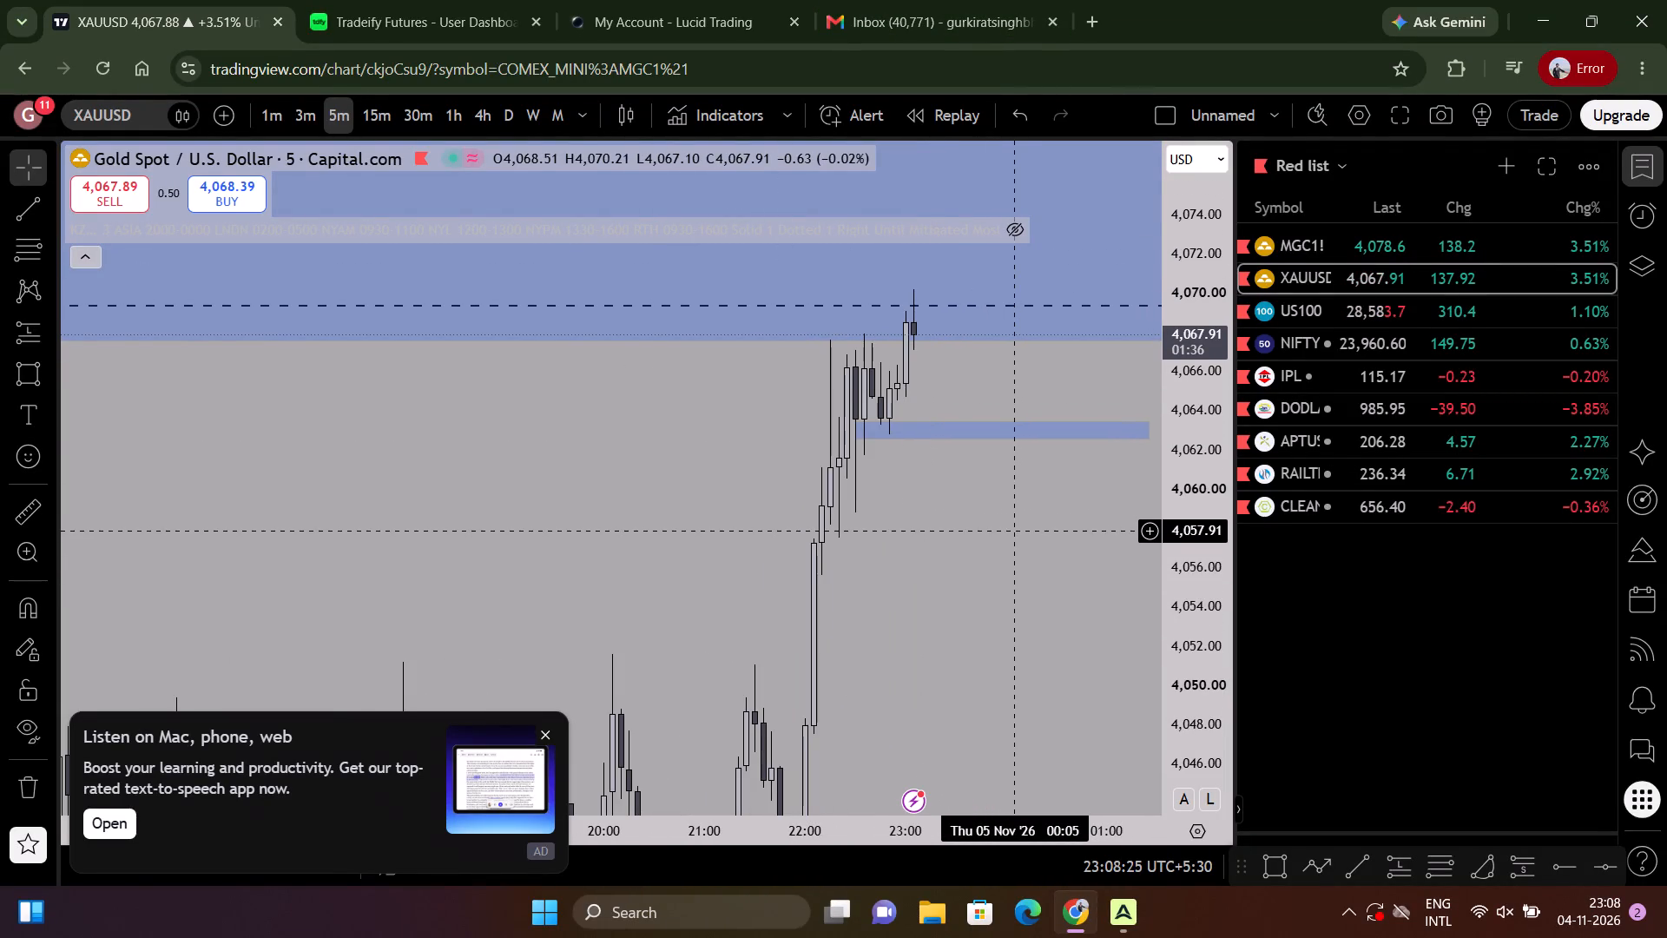
pyautogui.moveTo(1002, 602); pyautogui.dragTo(1084, 376)
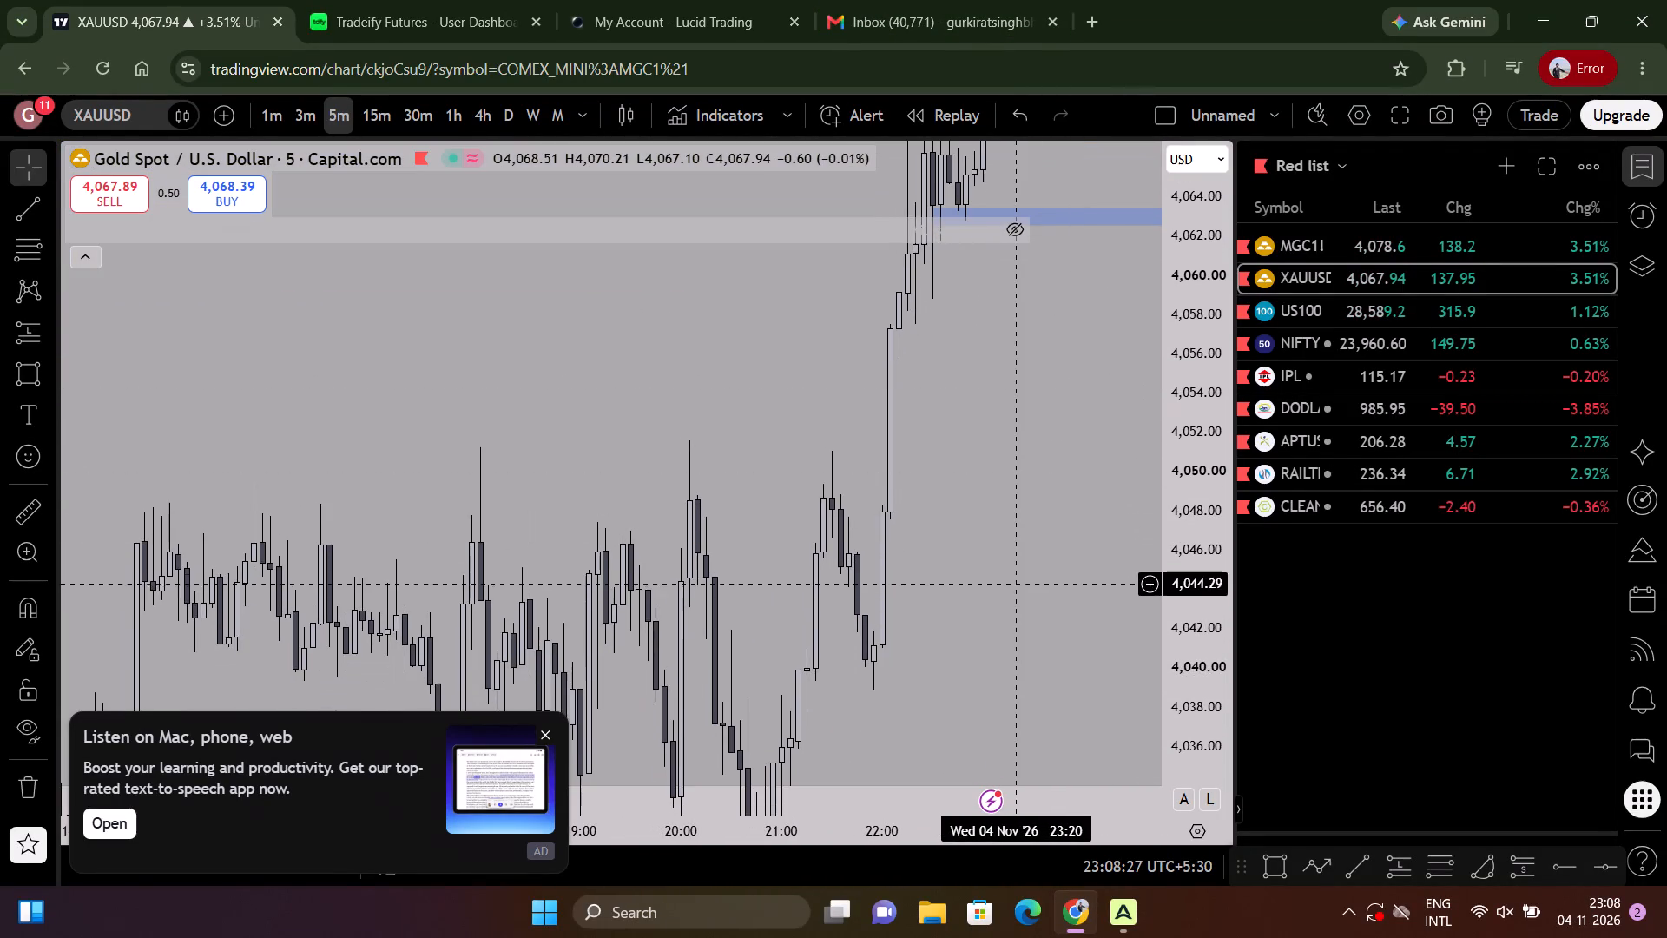
pyautogui.scroll(-2, 1016, 612)
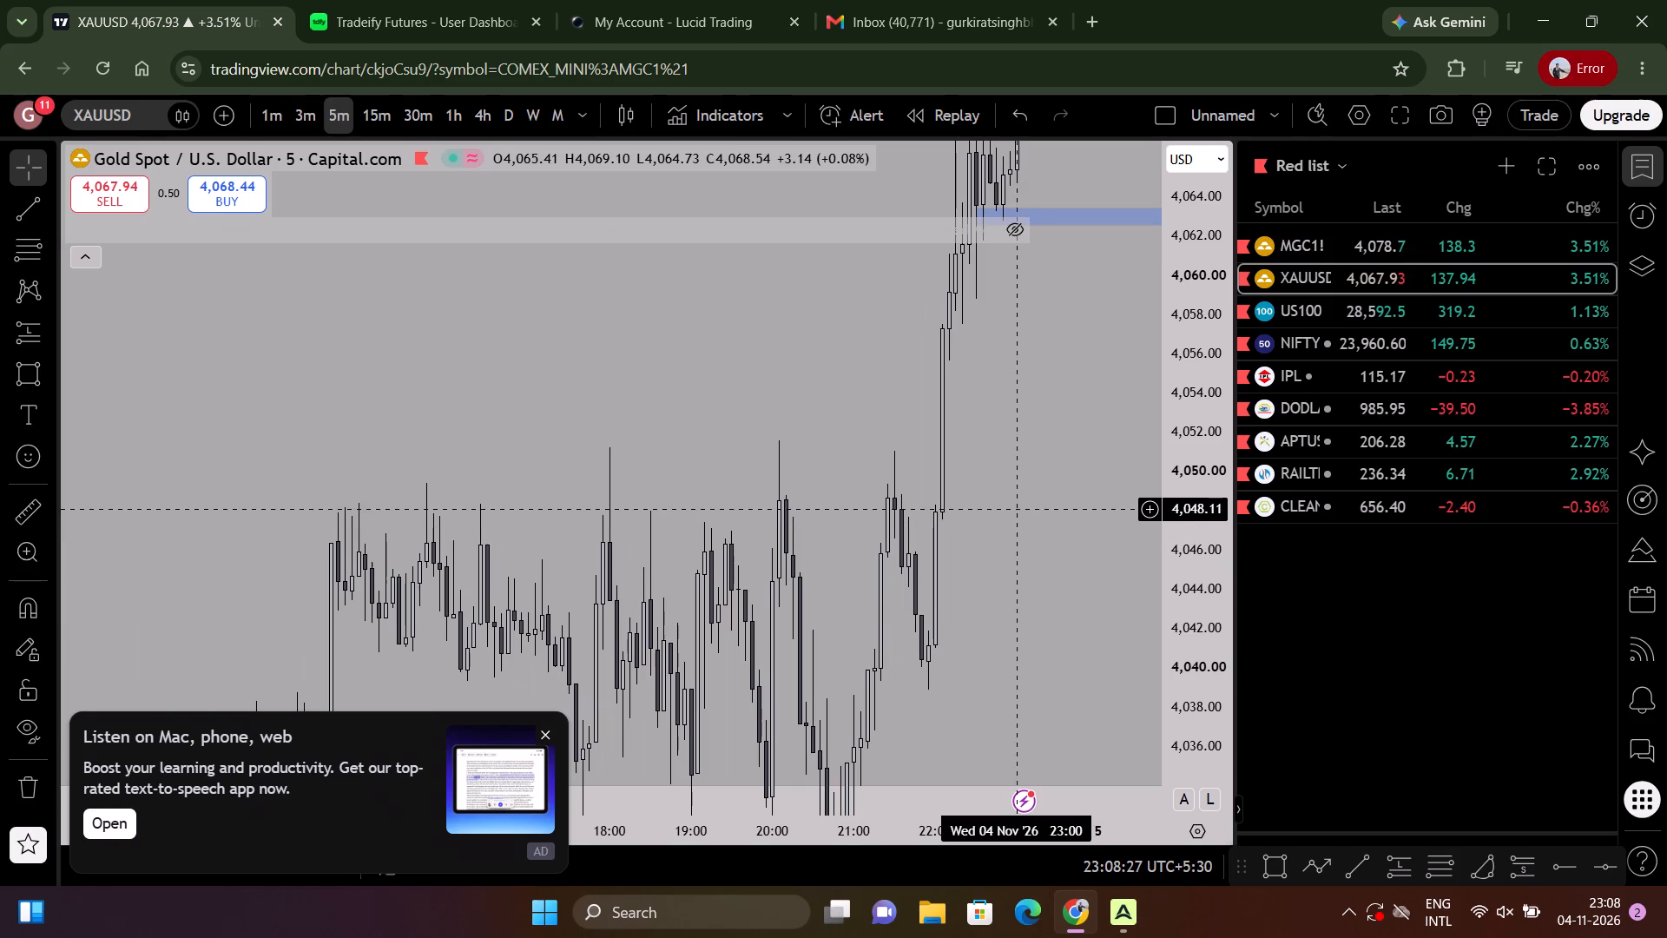
pyautogui.moveTo(1172, 499); pyautogui.dragTo(1132, 700)
pyautogui.scroll(-3, 994, 679)
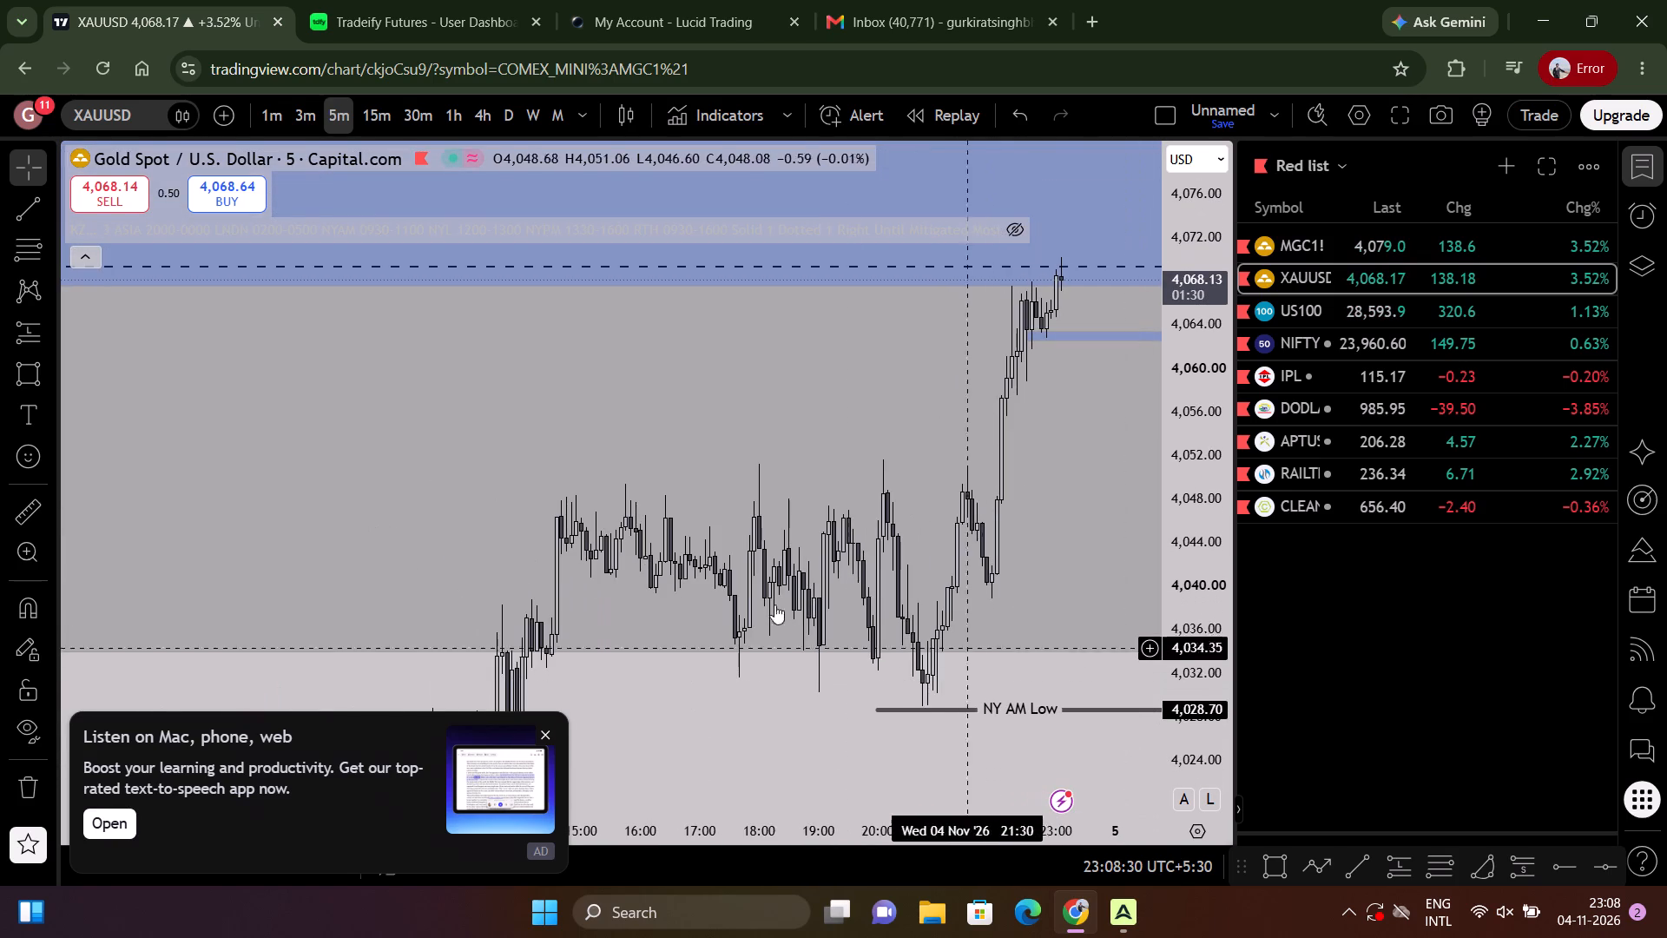
pyautogui.scroll(4, 825, 503)
pyautogui.moveTo(1038, 434); pyautogui.dragTo(1048, 612)
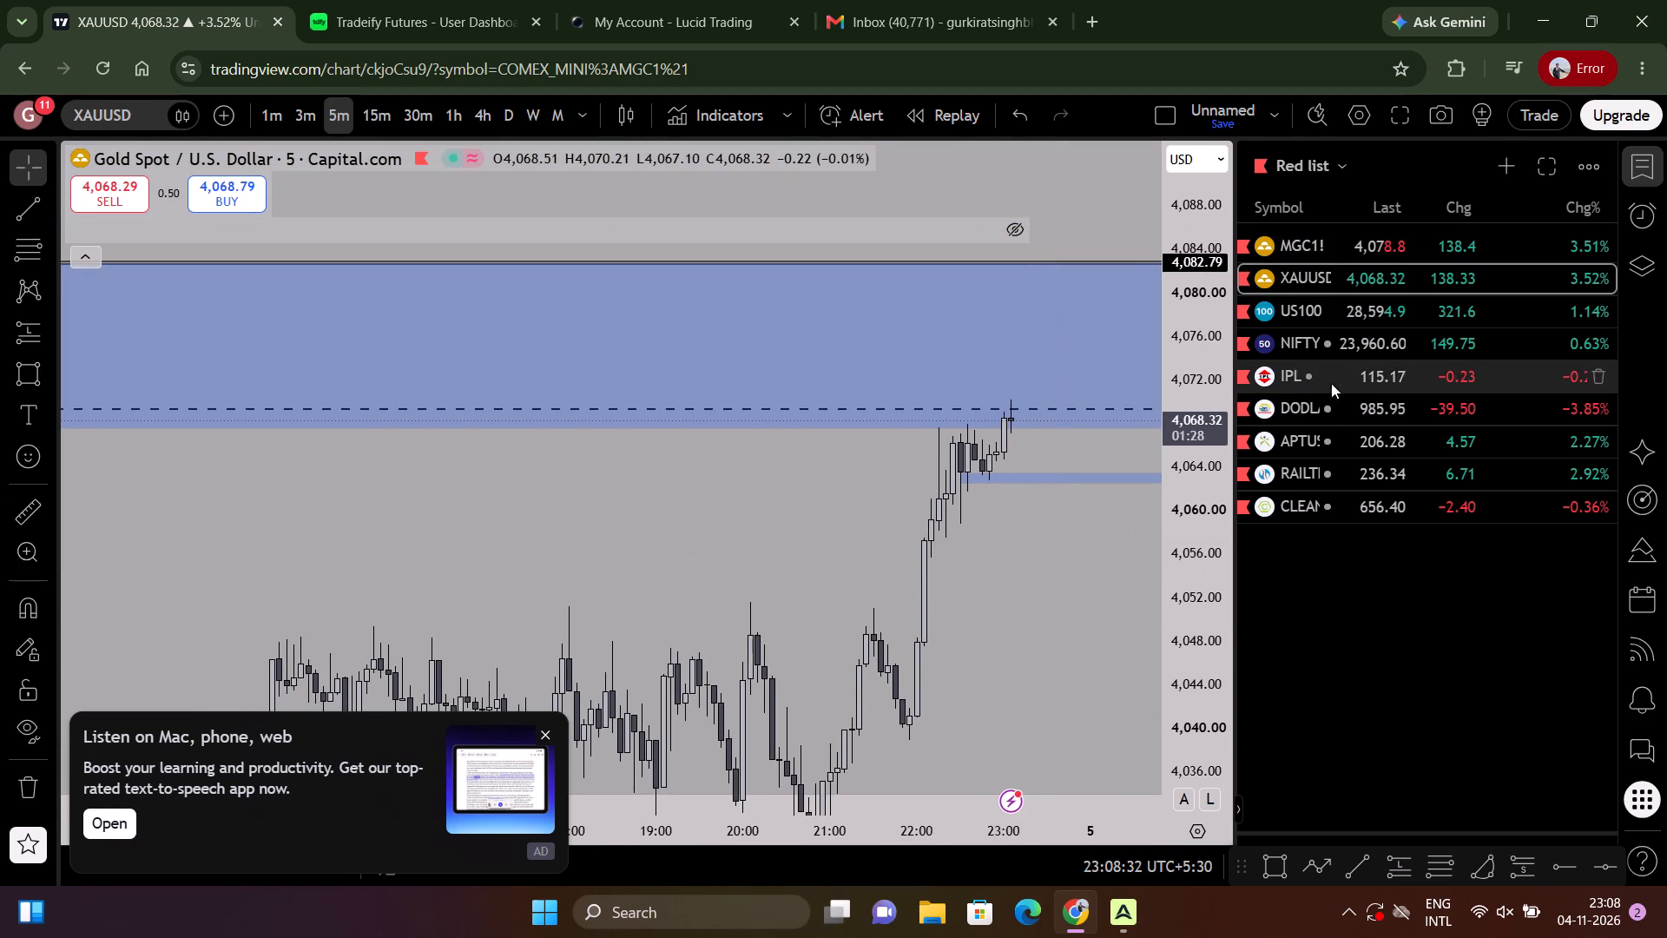
# Check the US100 5-minute chart around the Day High and the grey zone, and return to XAUUSD.
pyautogui.click(1413, 301)
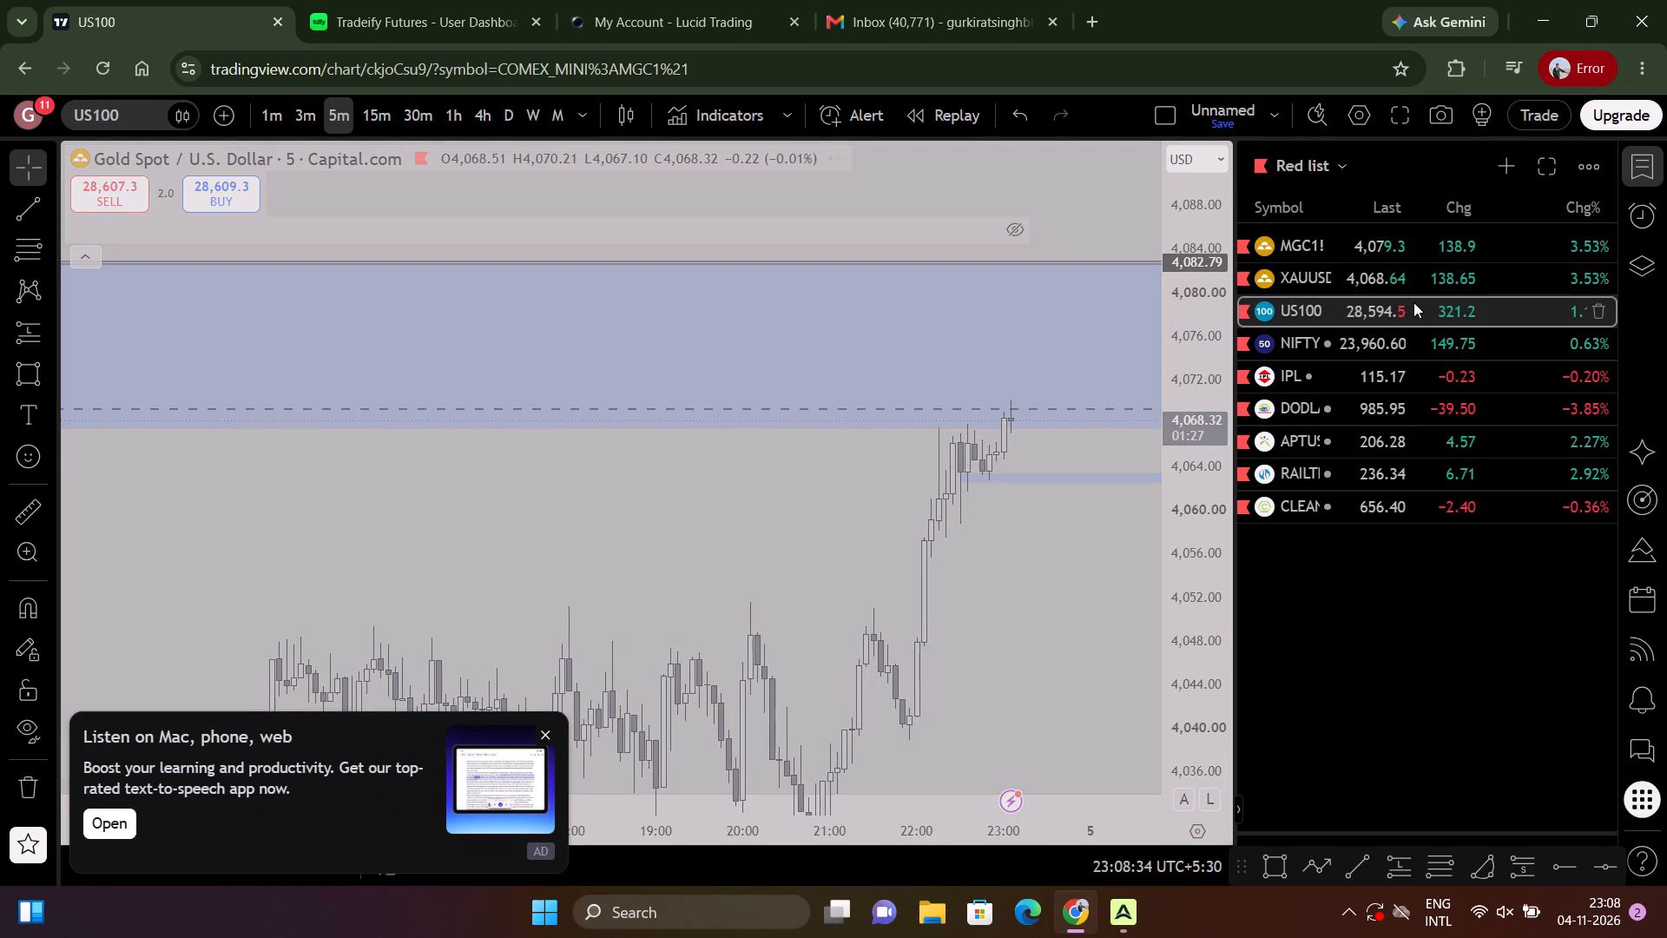
pyautogui.click(1407, 281)
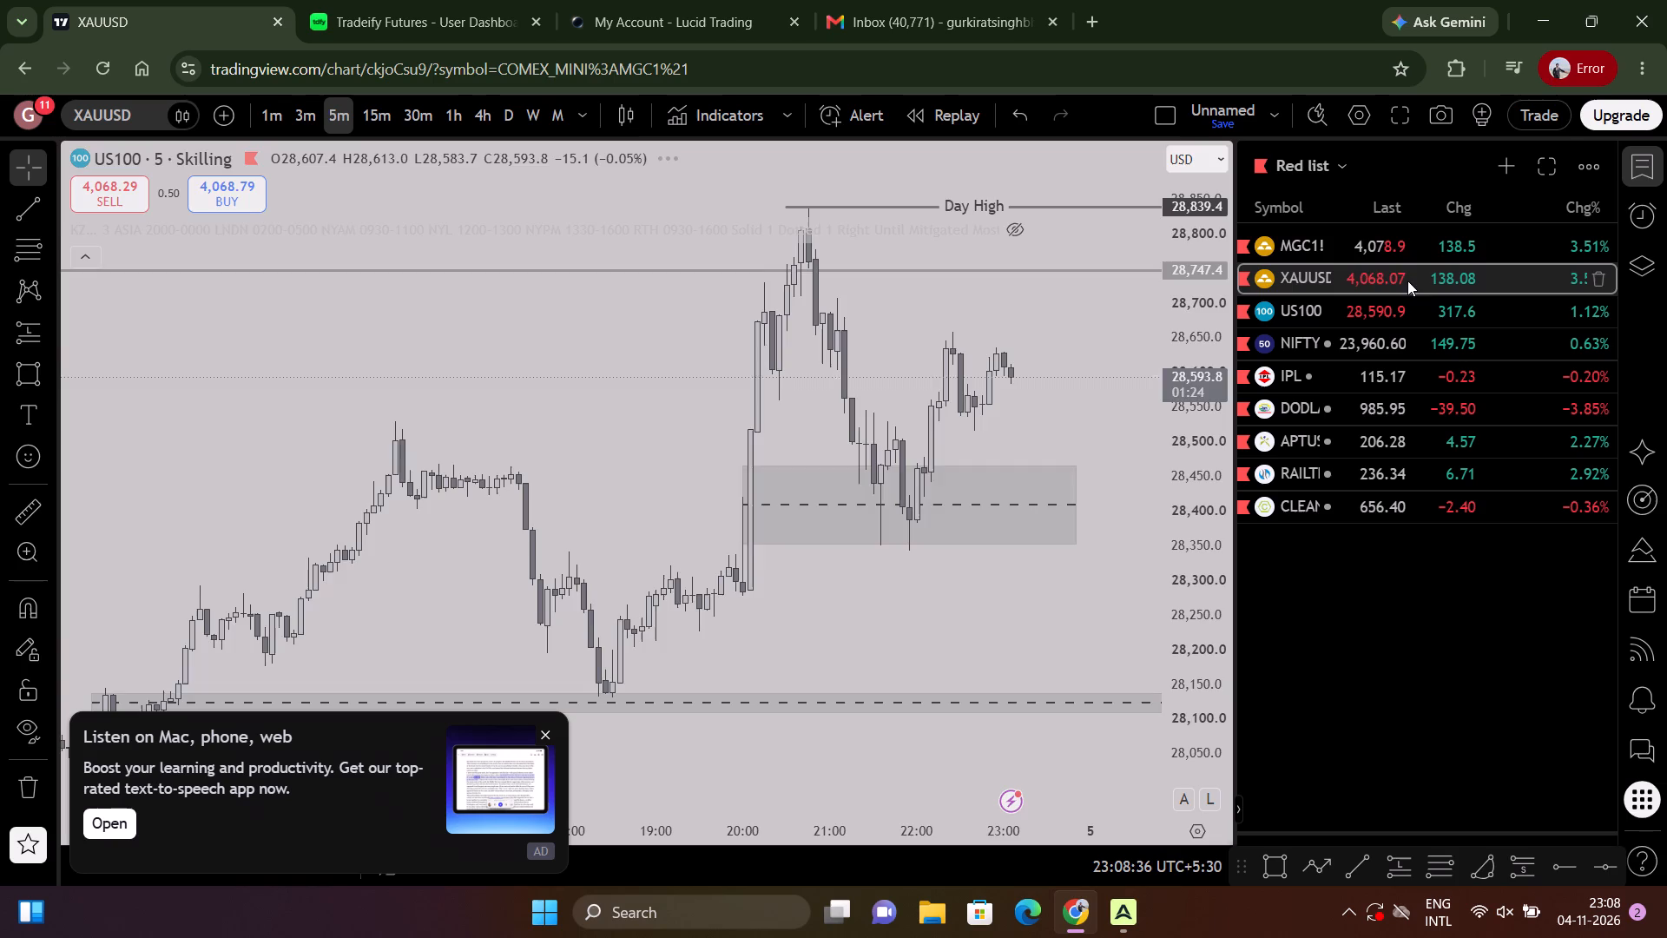
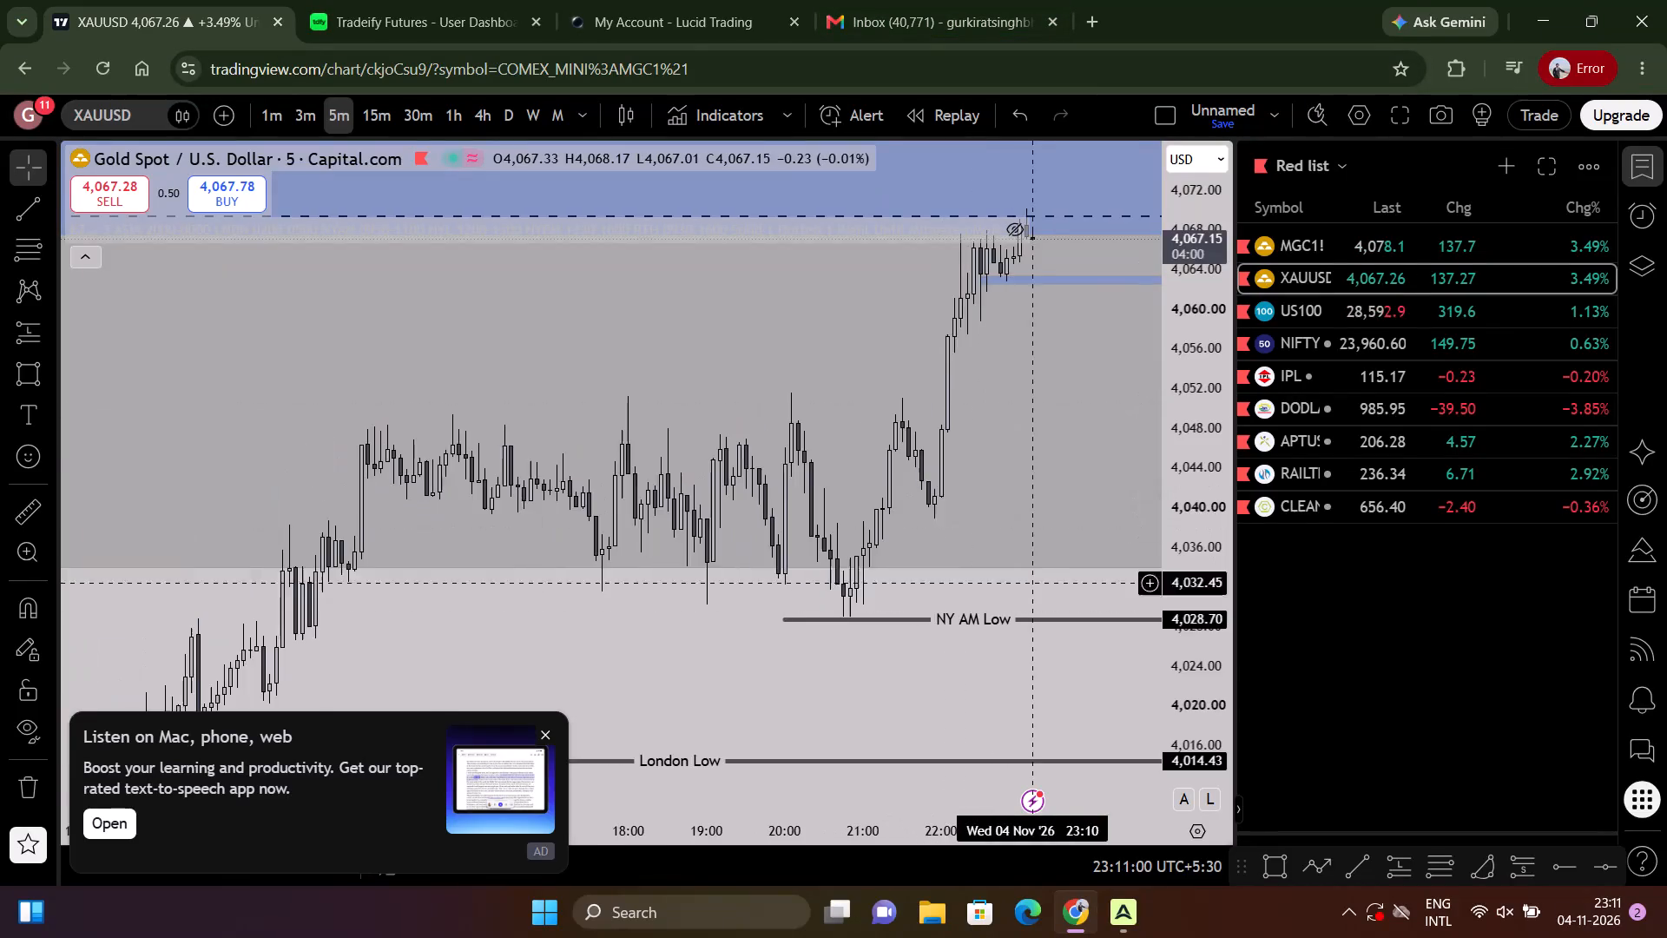
# Examine XAUUSD's latest 5-minute candles between the small blue zone and the dashed midline of the Daily FVG.
pyautogui.moveTo(1044, 505); pyautogui.dragTo(1051, 745)
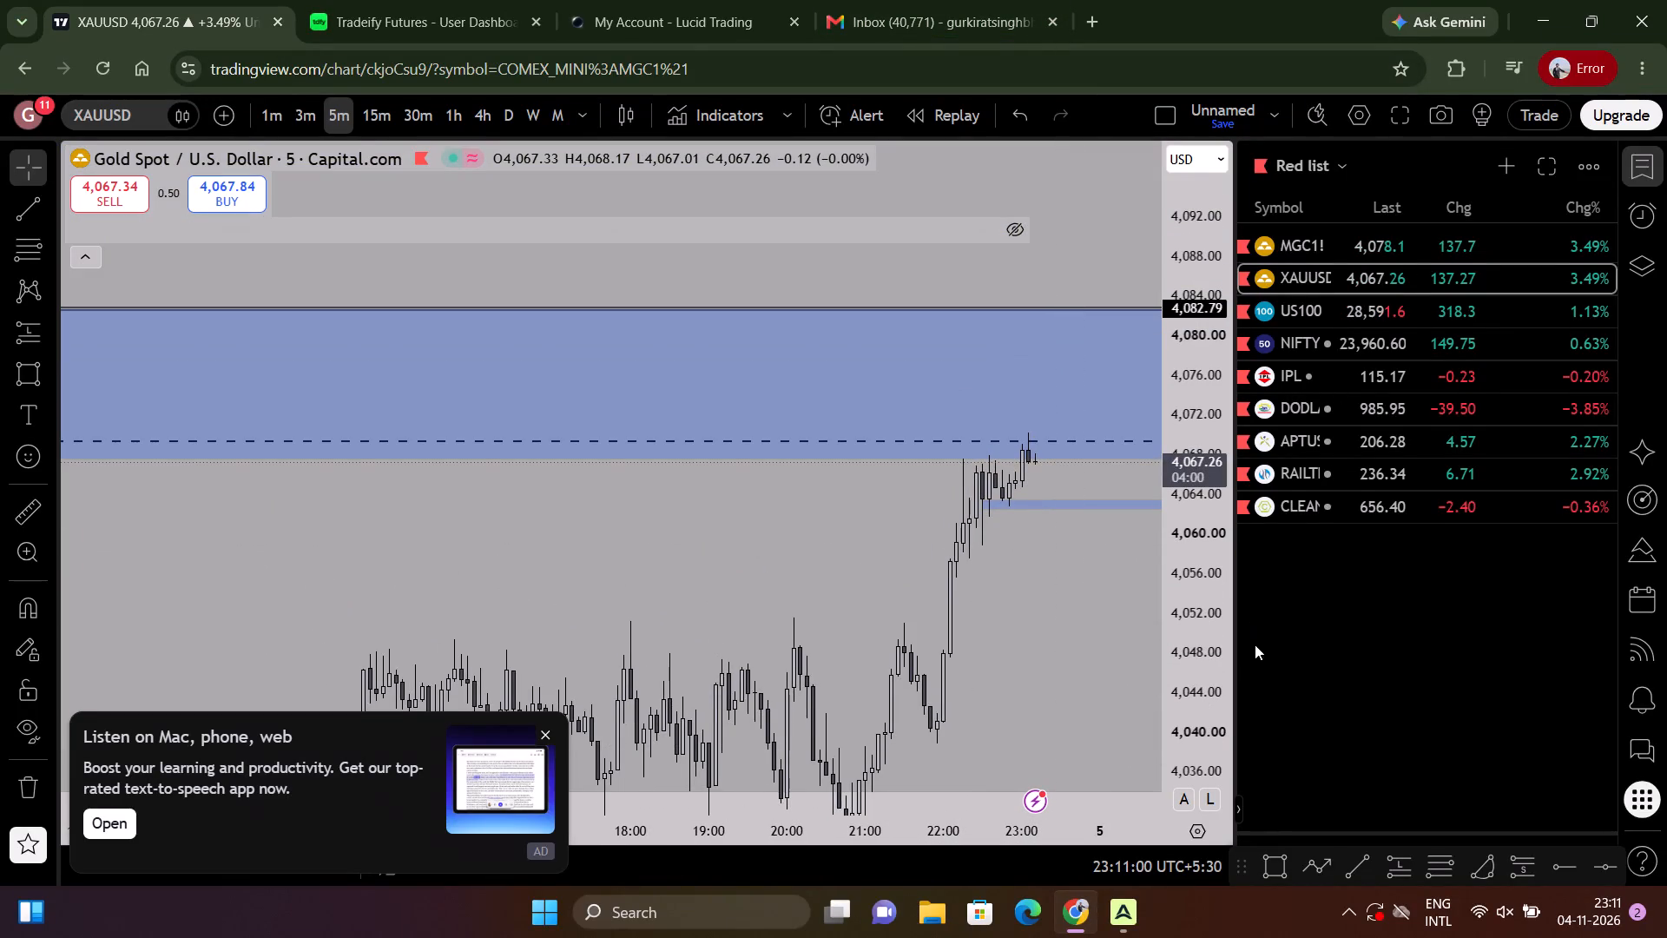
pyautogui.moveTo(1245, 644); pyautogui.dragTo(1236, 621)
pyautogui.moveTo(1203, 652); pyautogui.dragTo(1164, 231)
pyautogui.scroll(8, 892, 442)
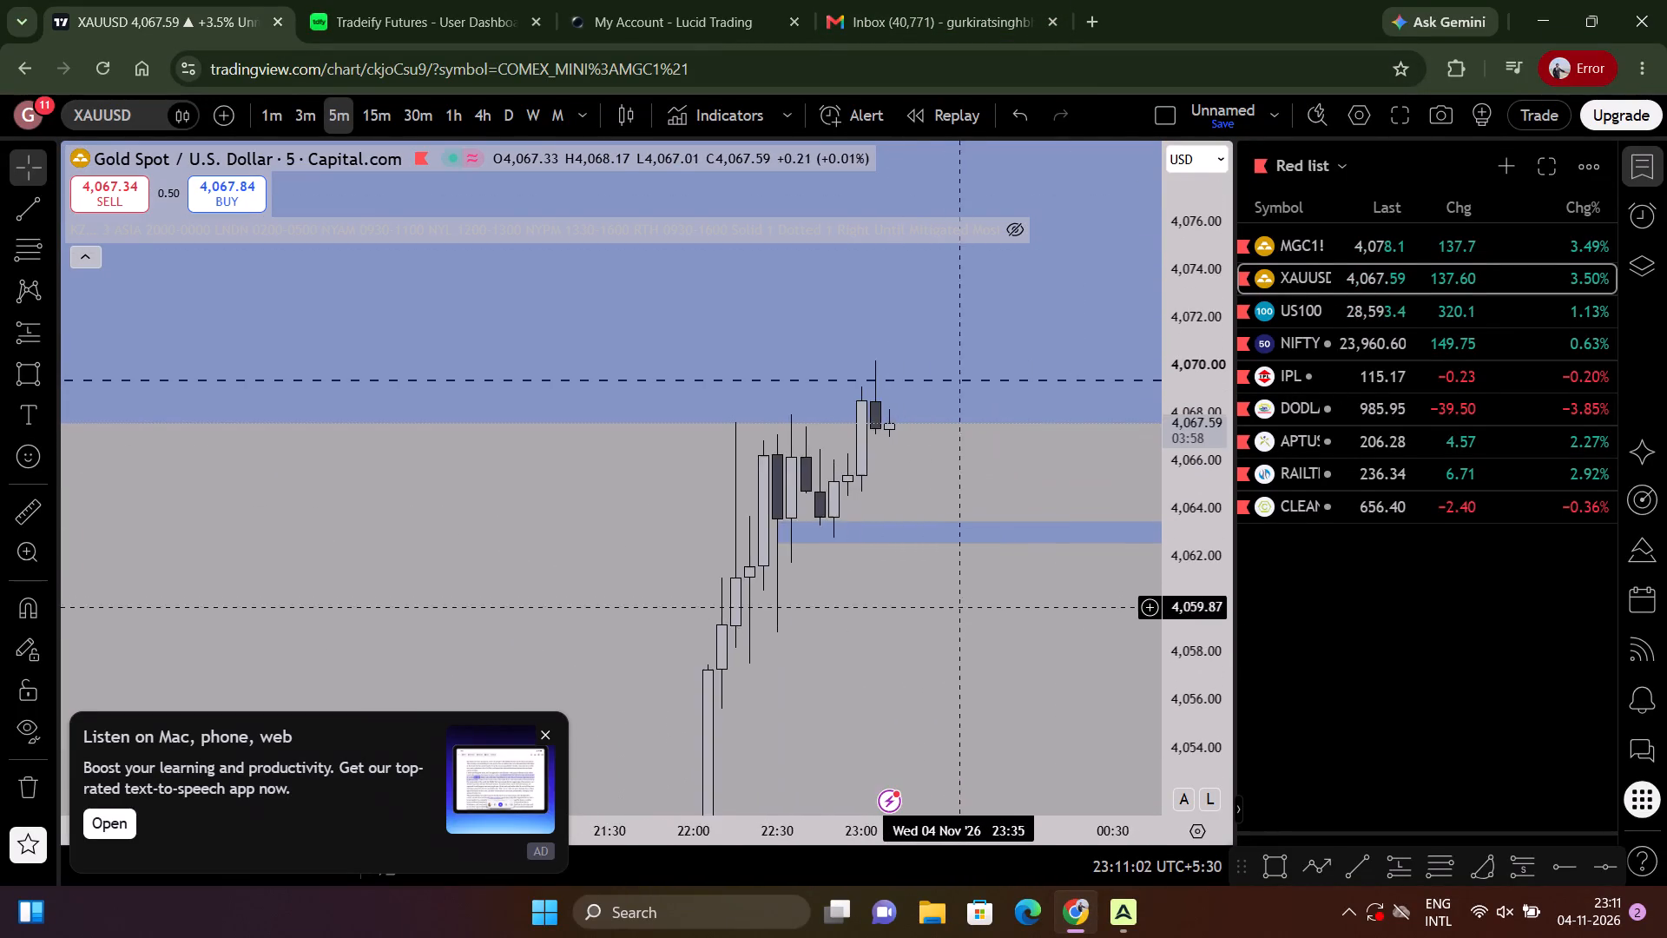
pyautogui.scroll(-5, 970, 617)
pyautogui.scroll(5, 972, 621)
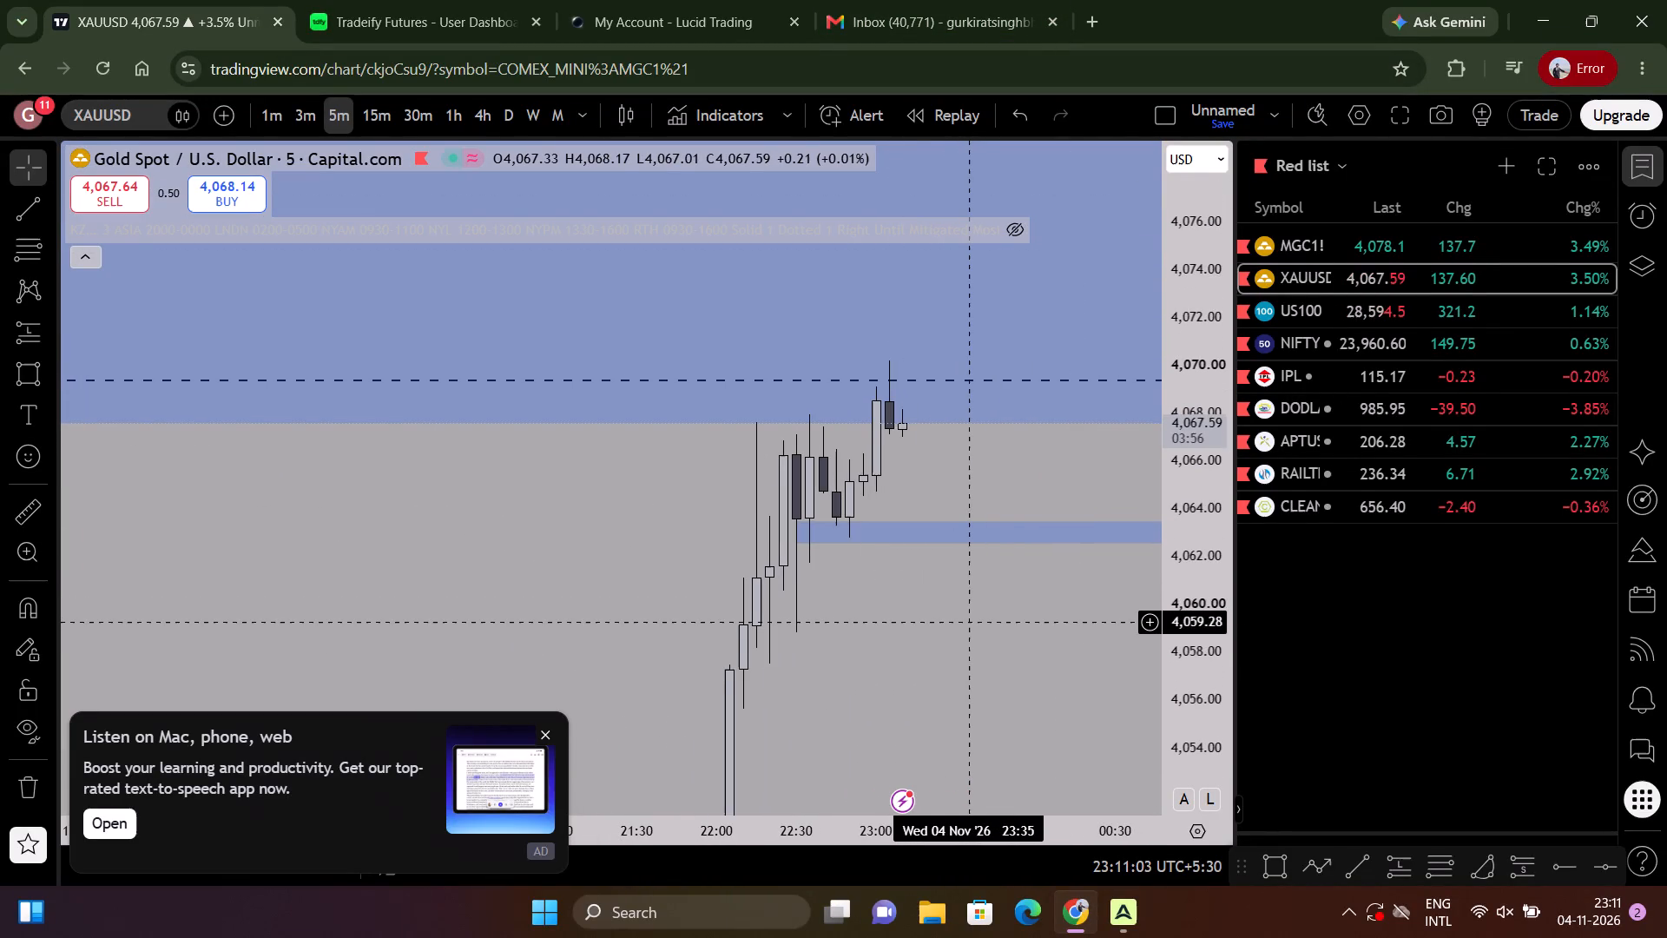
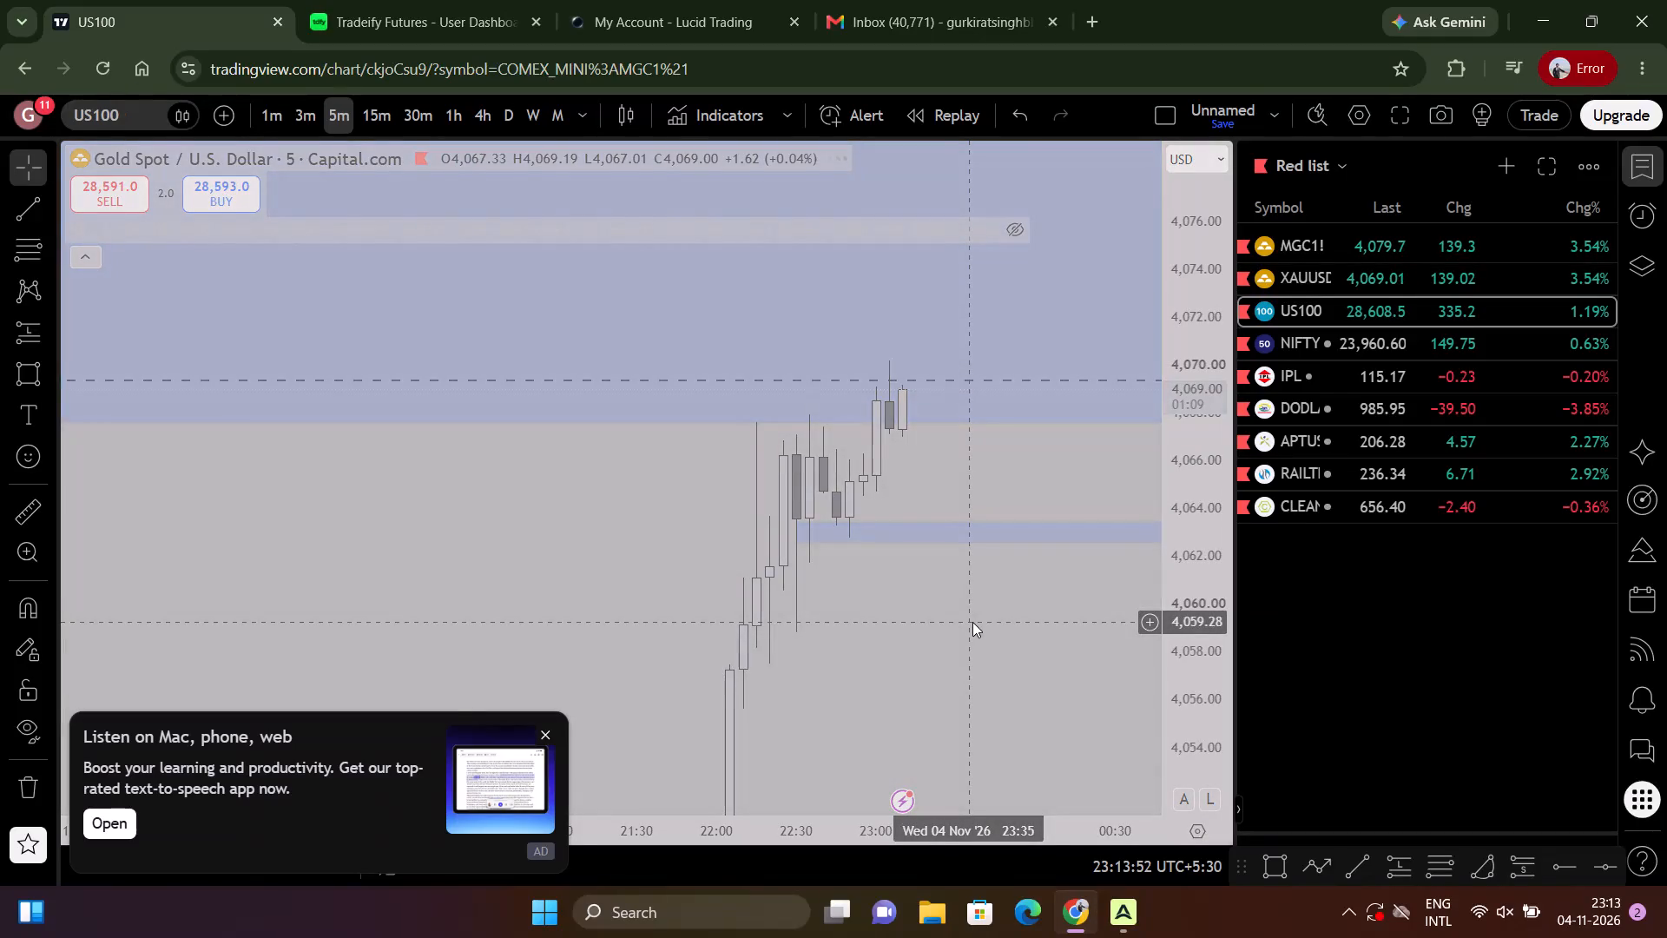
# Switch to XAUUSD and examine the 5-minute price action around the start of the large blue zone on 28 October.
pyautogui.press('Up')
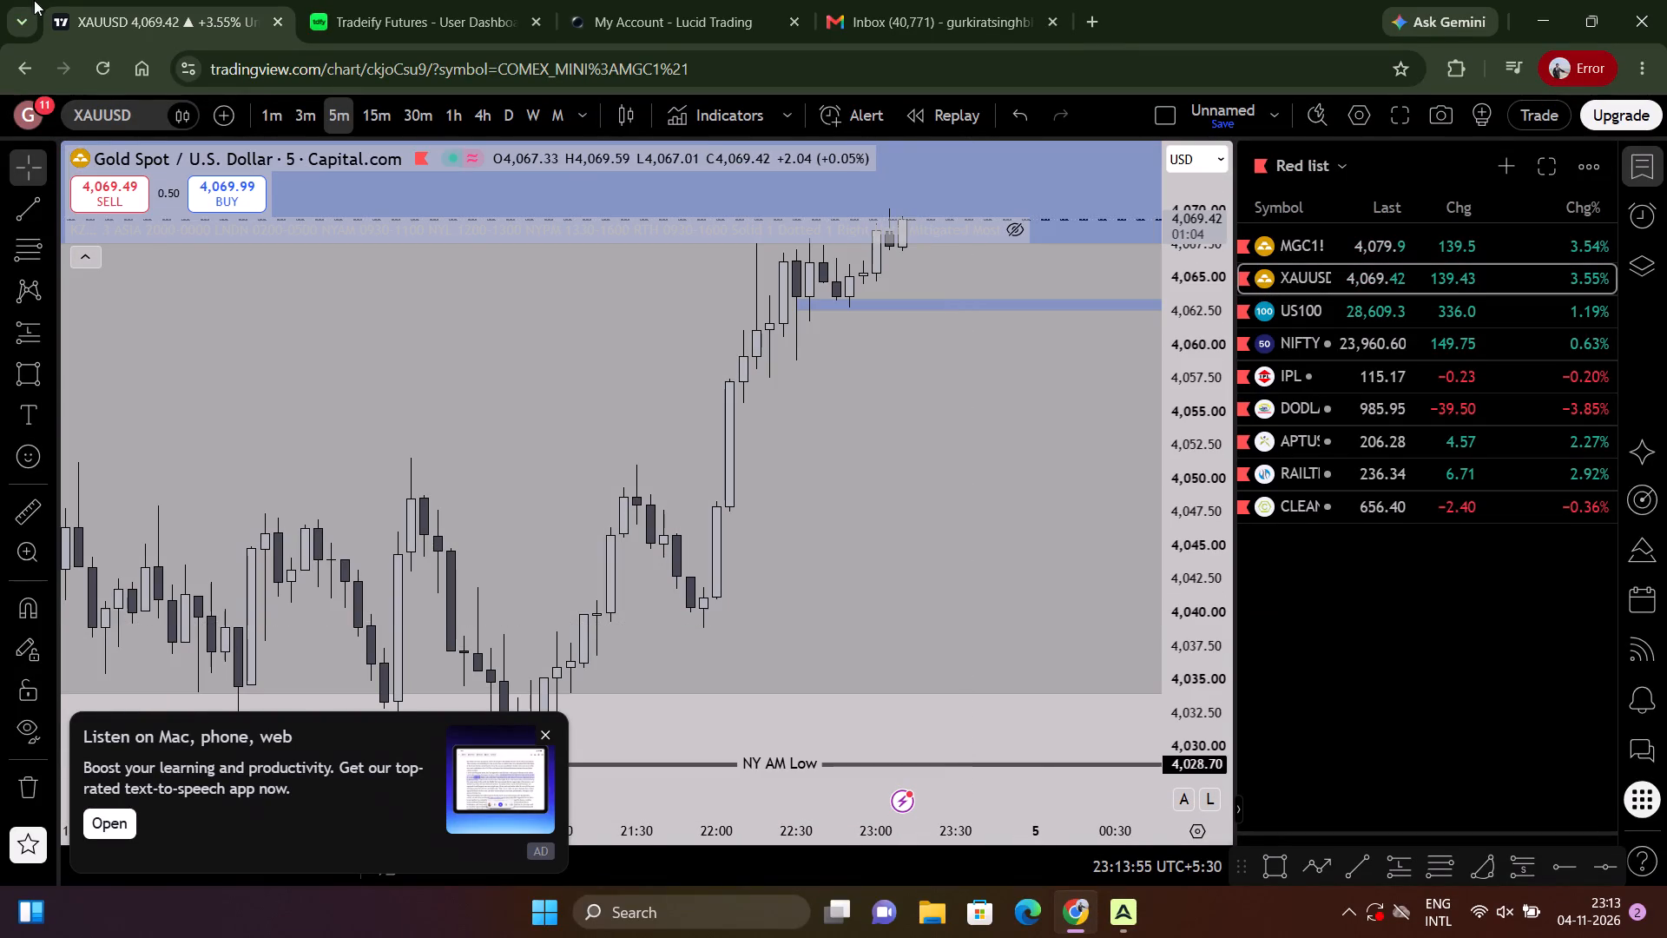
pyautogui.scroll(-14, 578, 532)
pyautogui.moveTo(565, 320); pyautogui.dragTo(582, 499)
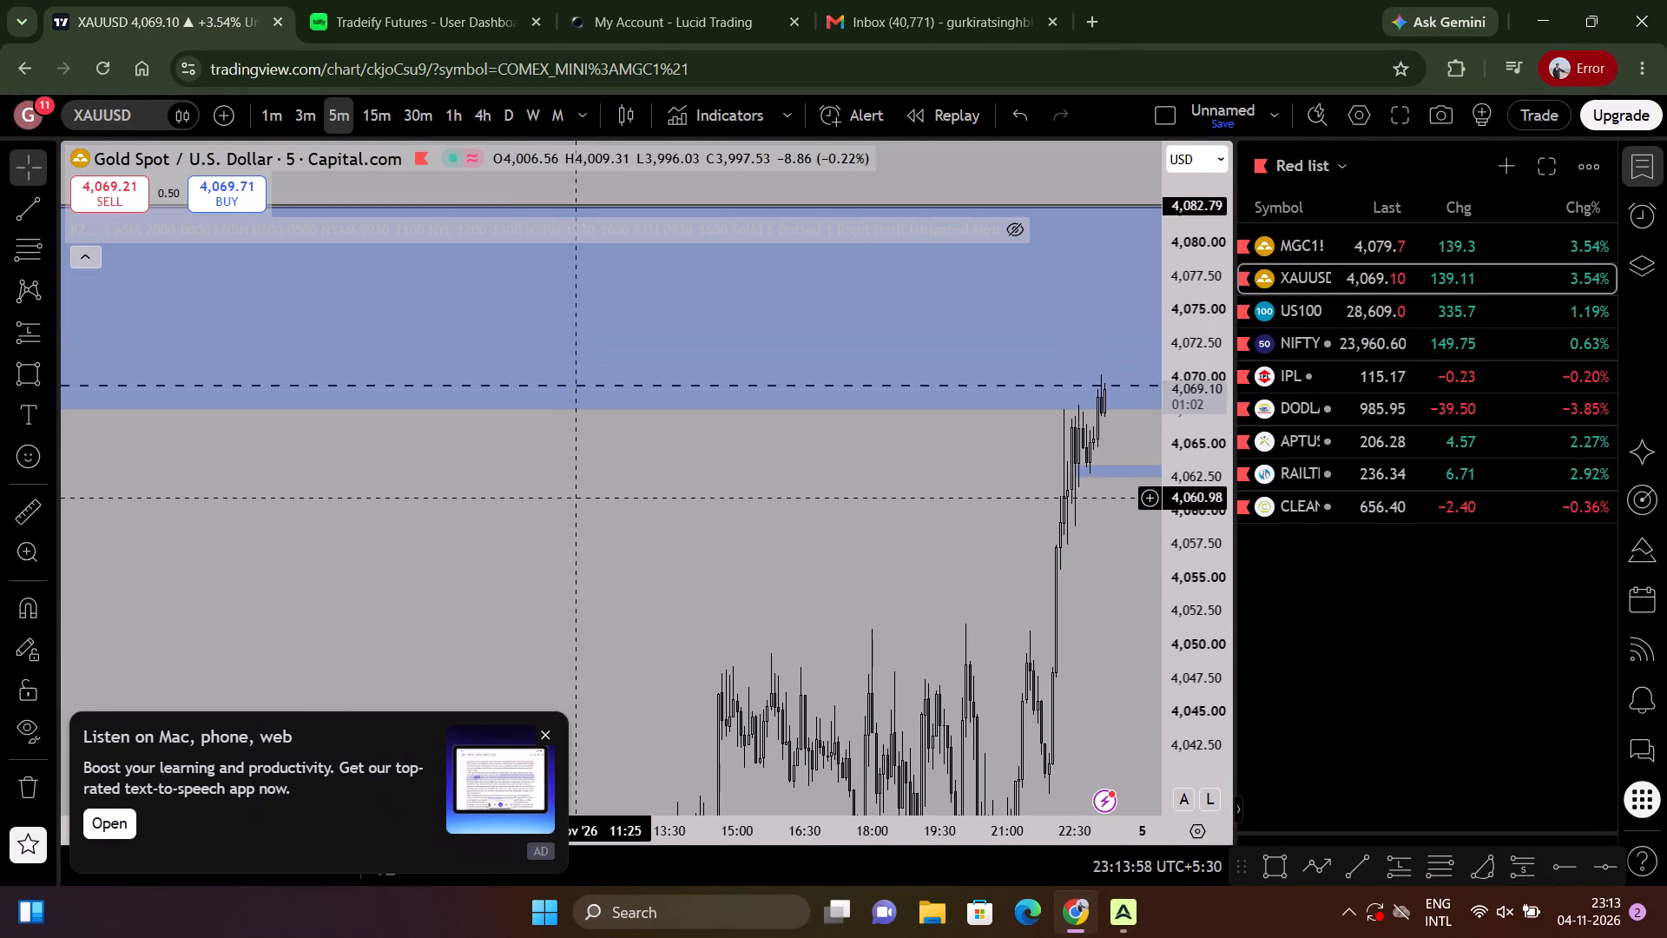
pyautogui.scroll(-17, 538, 497)
pyautogui.scroll(-6, 545, 562)
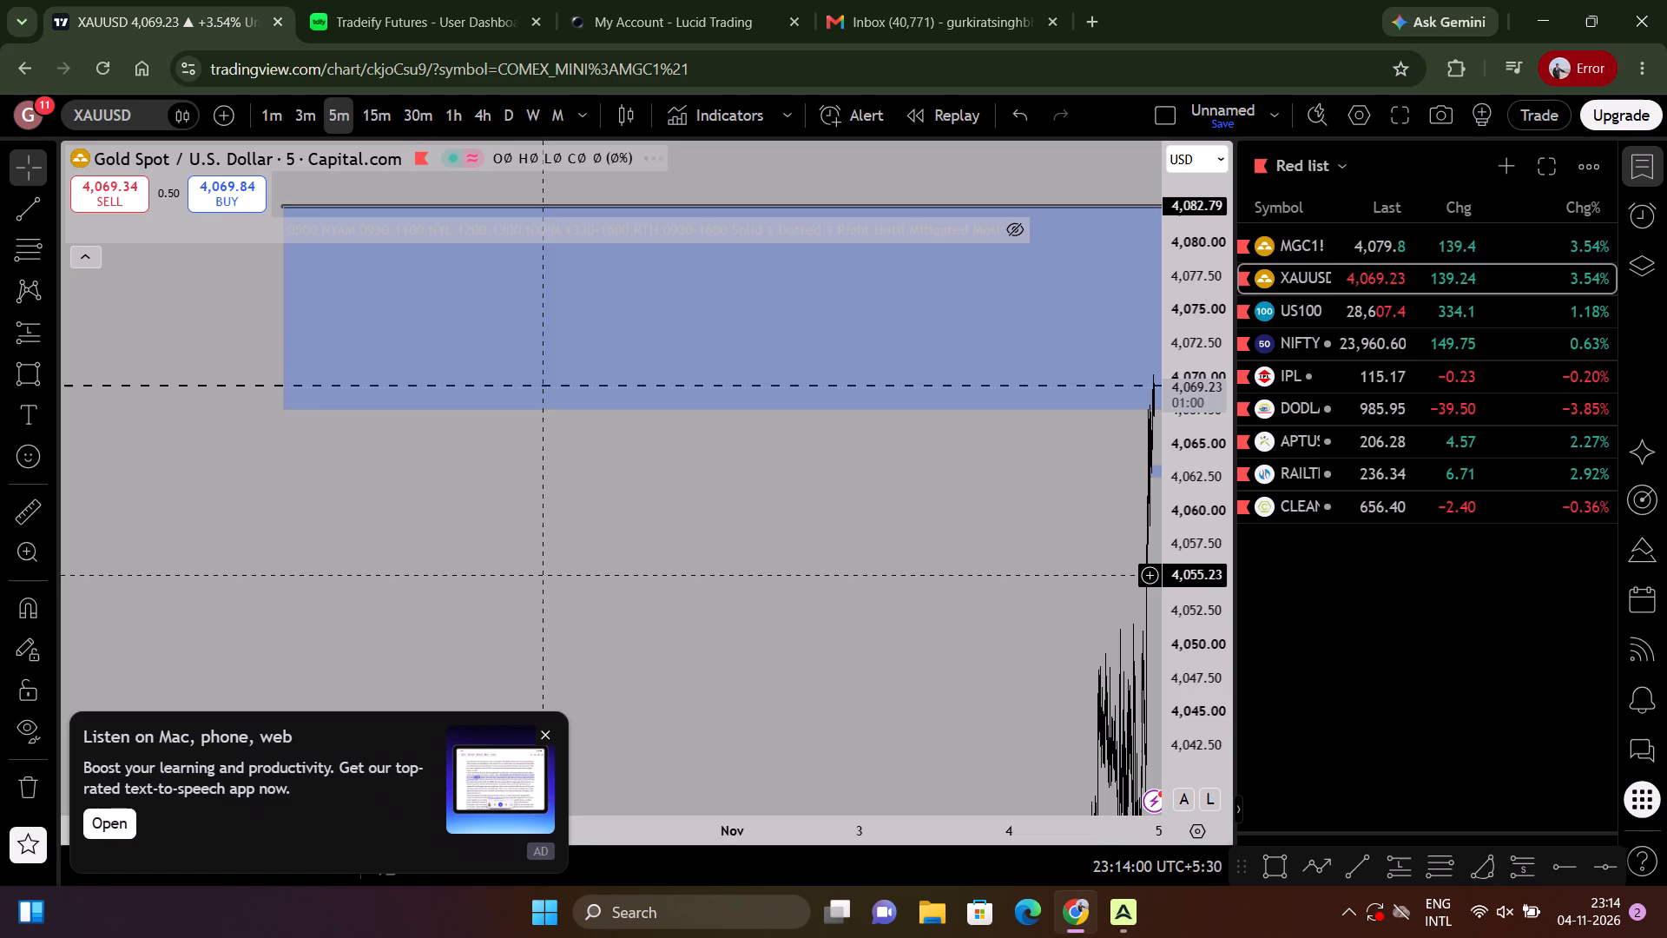
pyautogui.moveTo(544, 575); pyautogui.dragTo(1339, 656)
pyautogui.scroll(14, 913, 612)
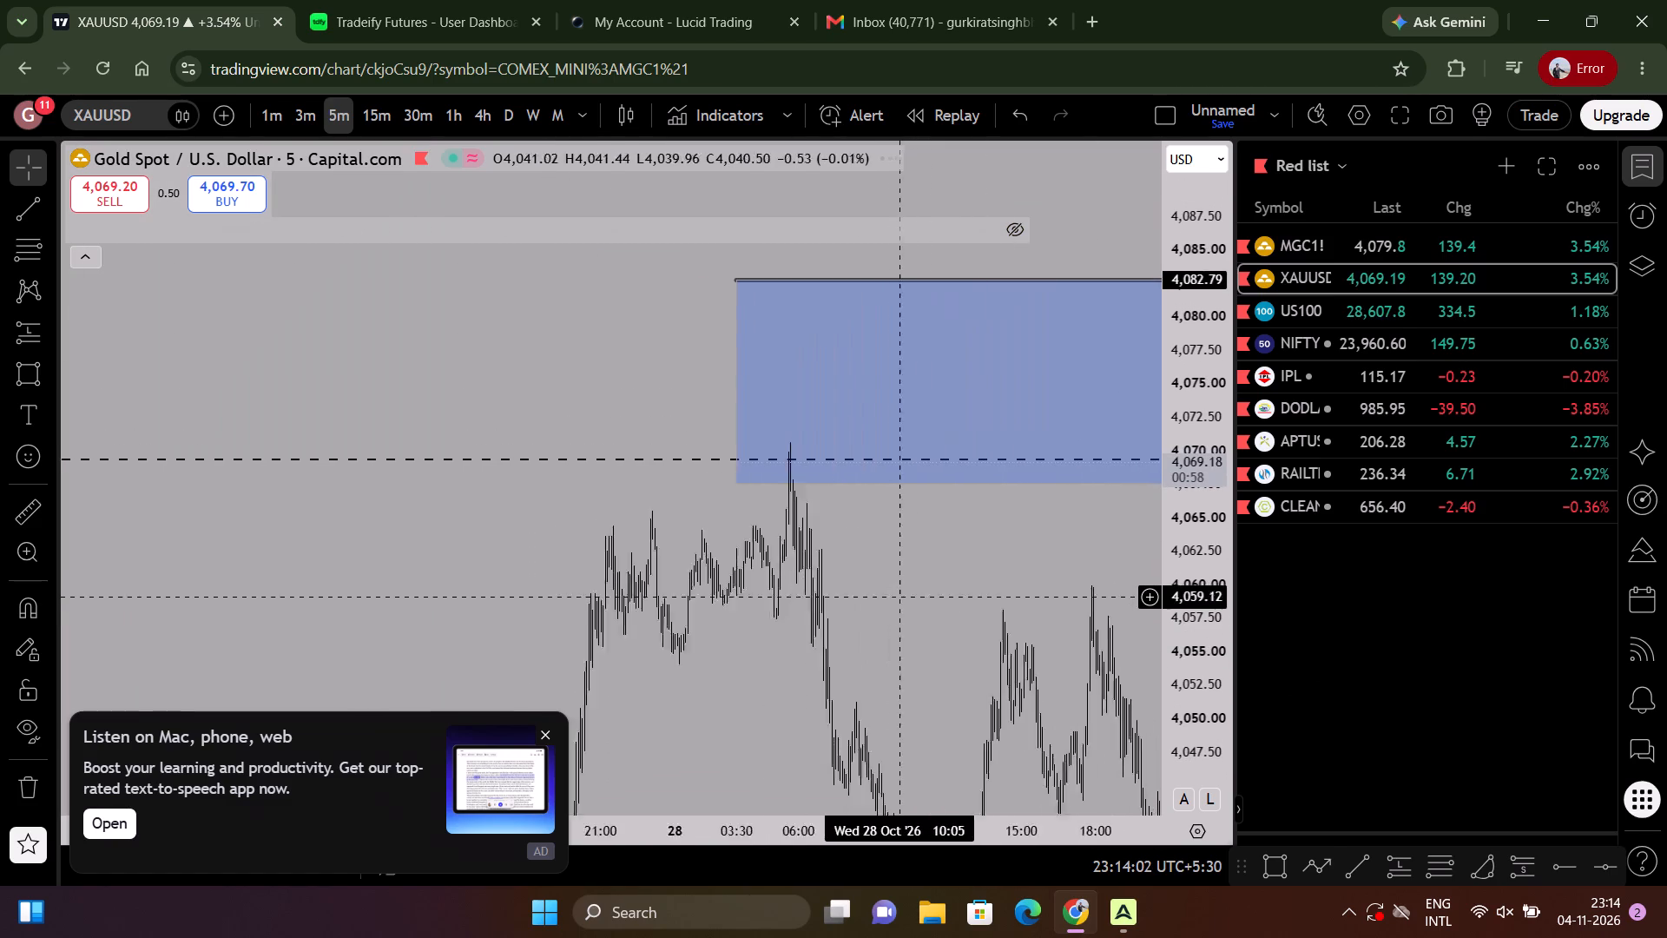
pyautogui.scroll(10, 888, 589)
pyautogui.moveTo(504, 547); pyautogui.dragTo(1529, 608)
pyautogui.moveTo(1008, 587); pyautogui.dragTo(990, 592)
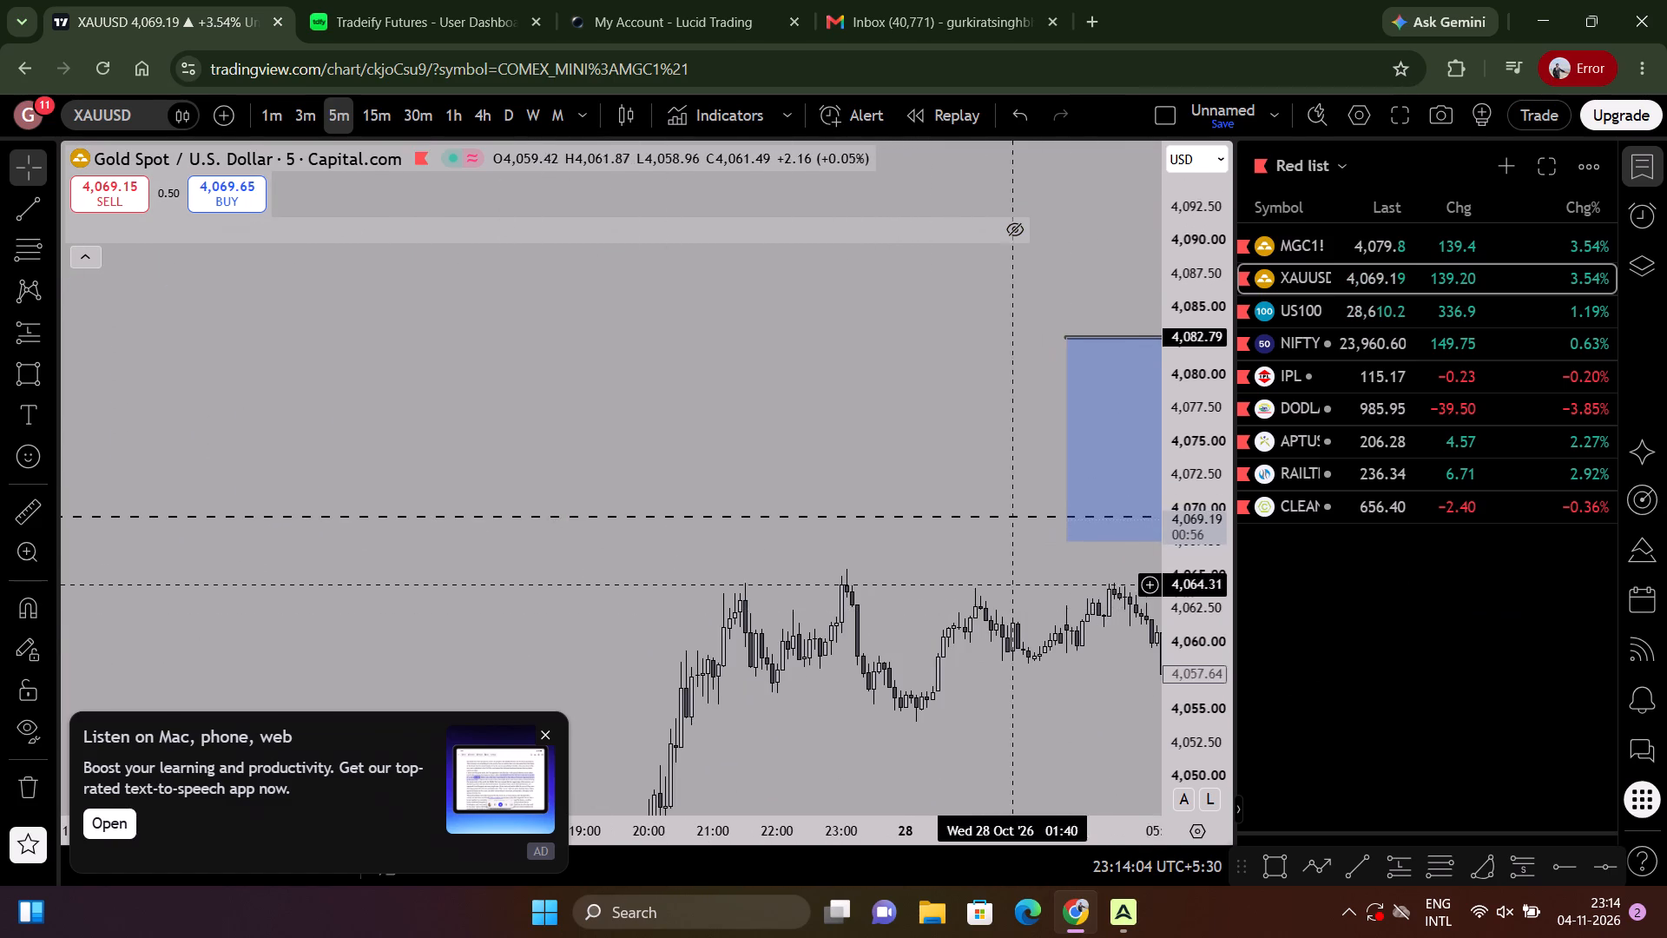
pyautogui.moveTo(990, 592); pyautogui.dragTo(511, 545)
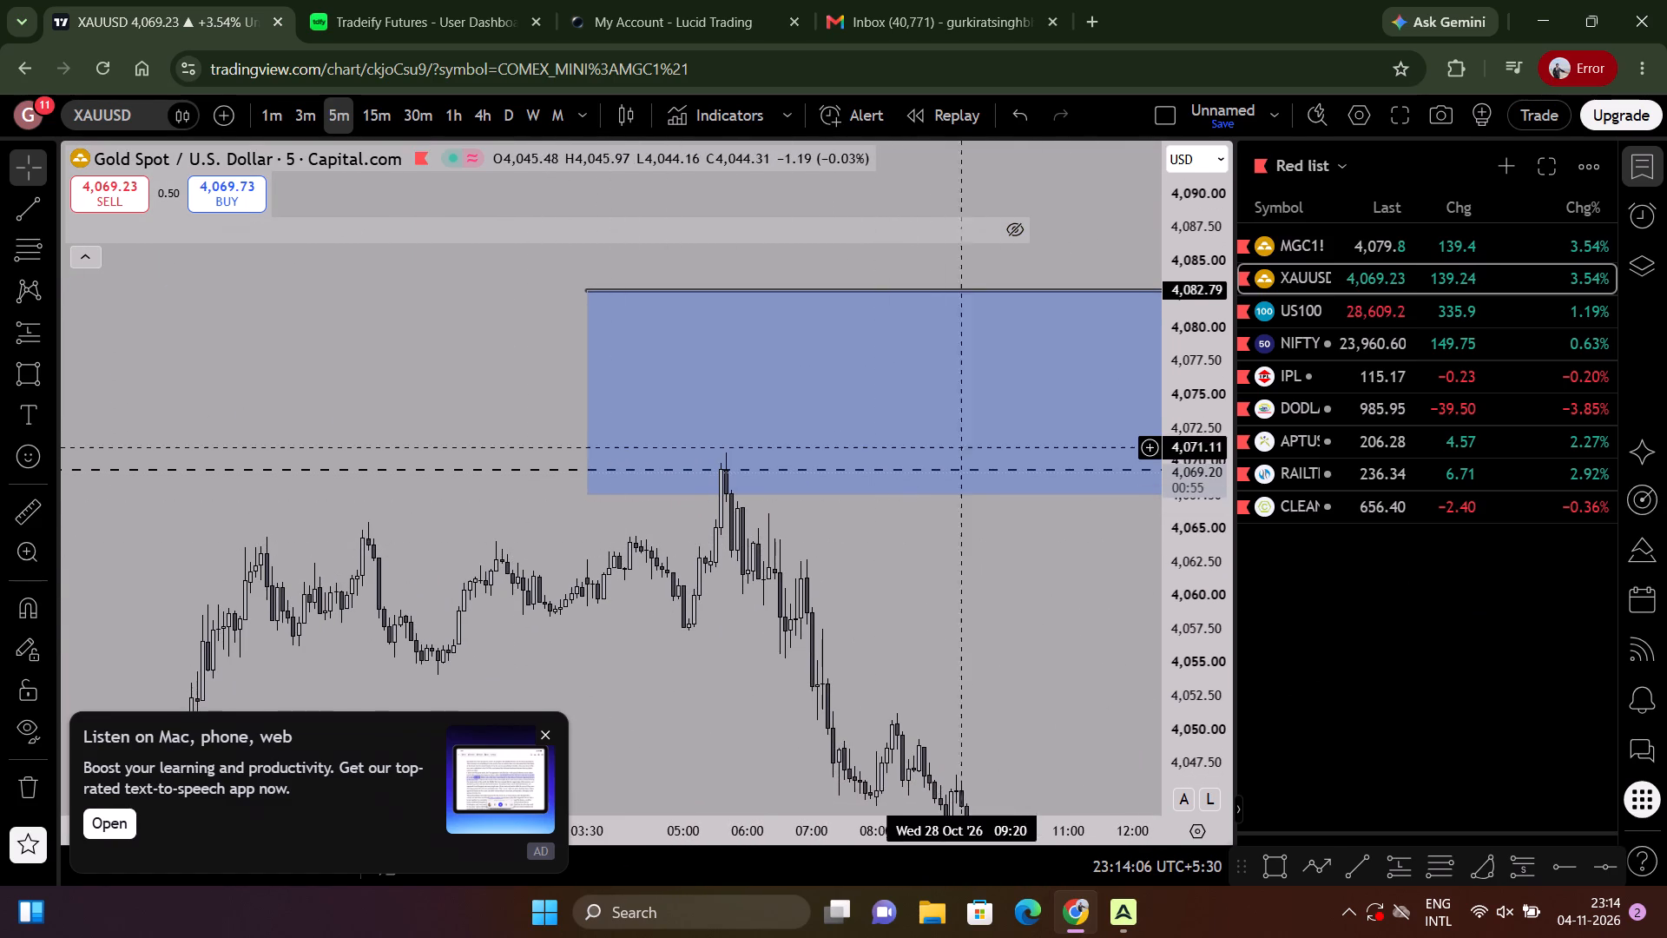
pyautogui.scroll(-5, 942, 490)
pyautogui.scroll(7, 946, 505)
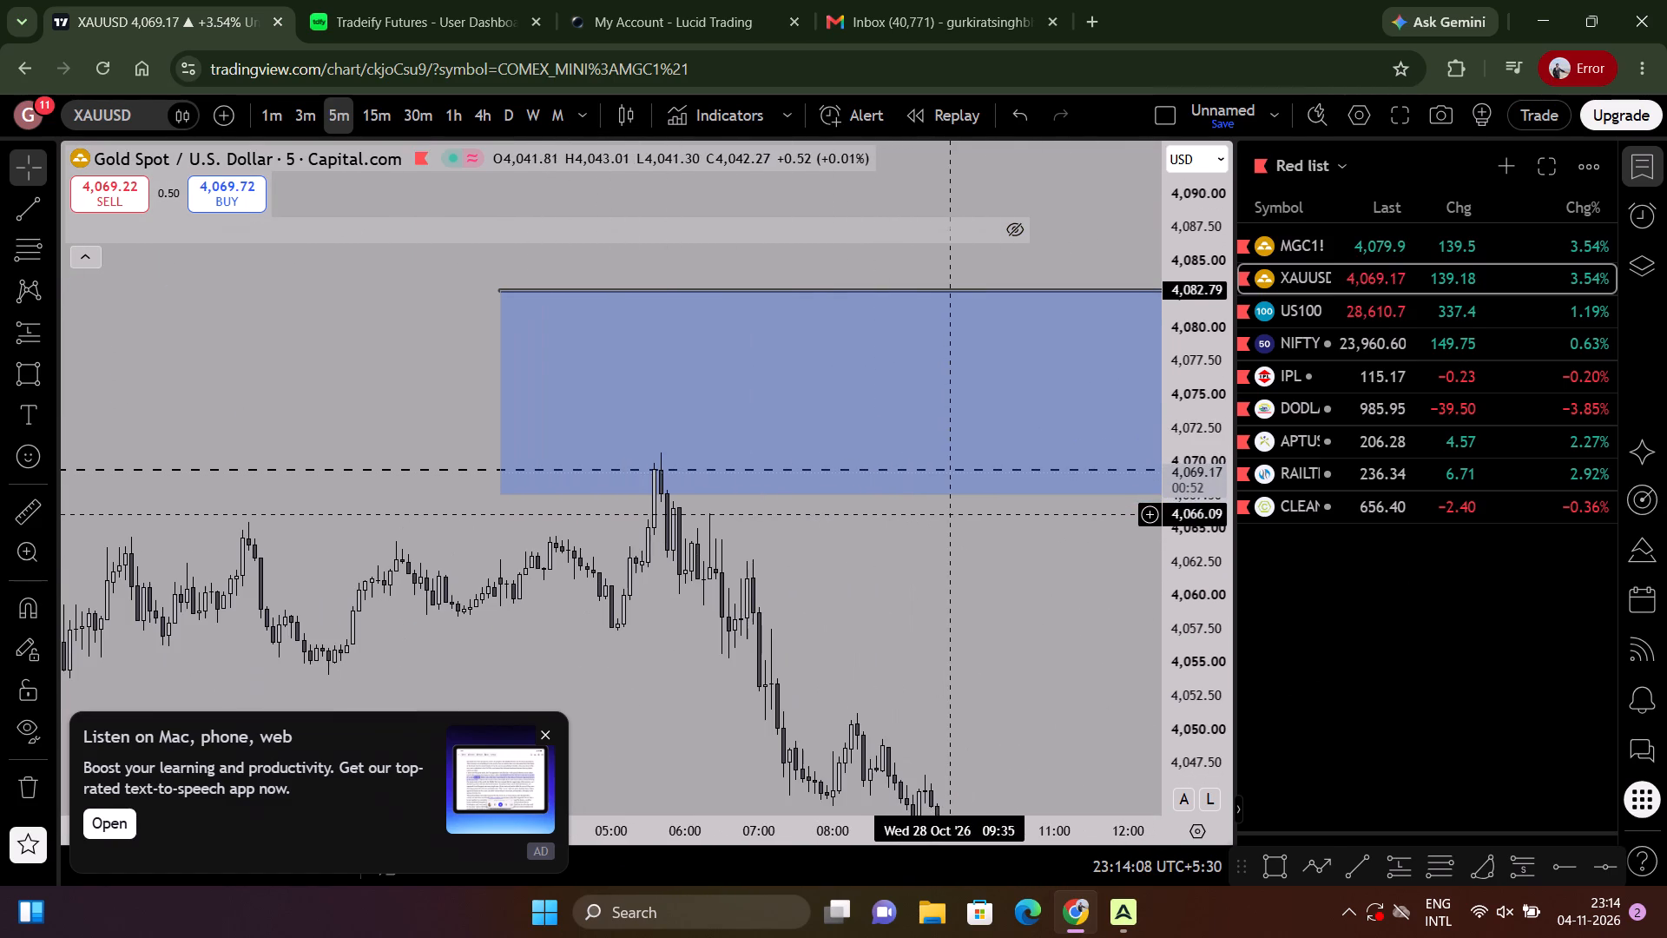
# Switch XAUUSD to the 15-minute chart and examine how the 28 and 29 October candles meet the large blue zone.
pyautogui.click(381, 130)
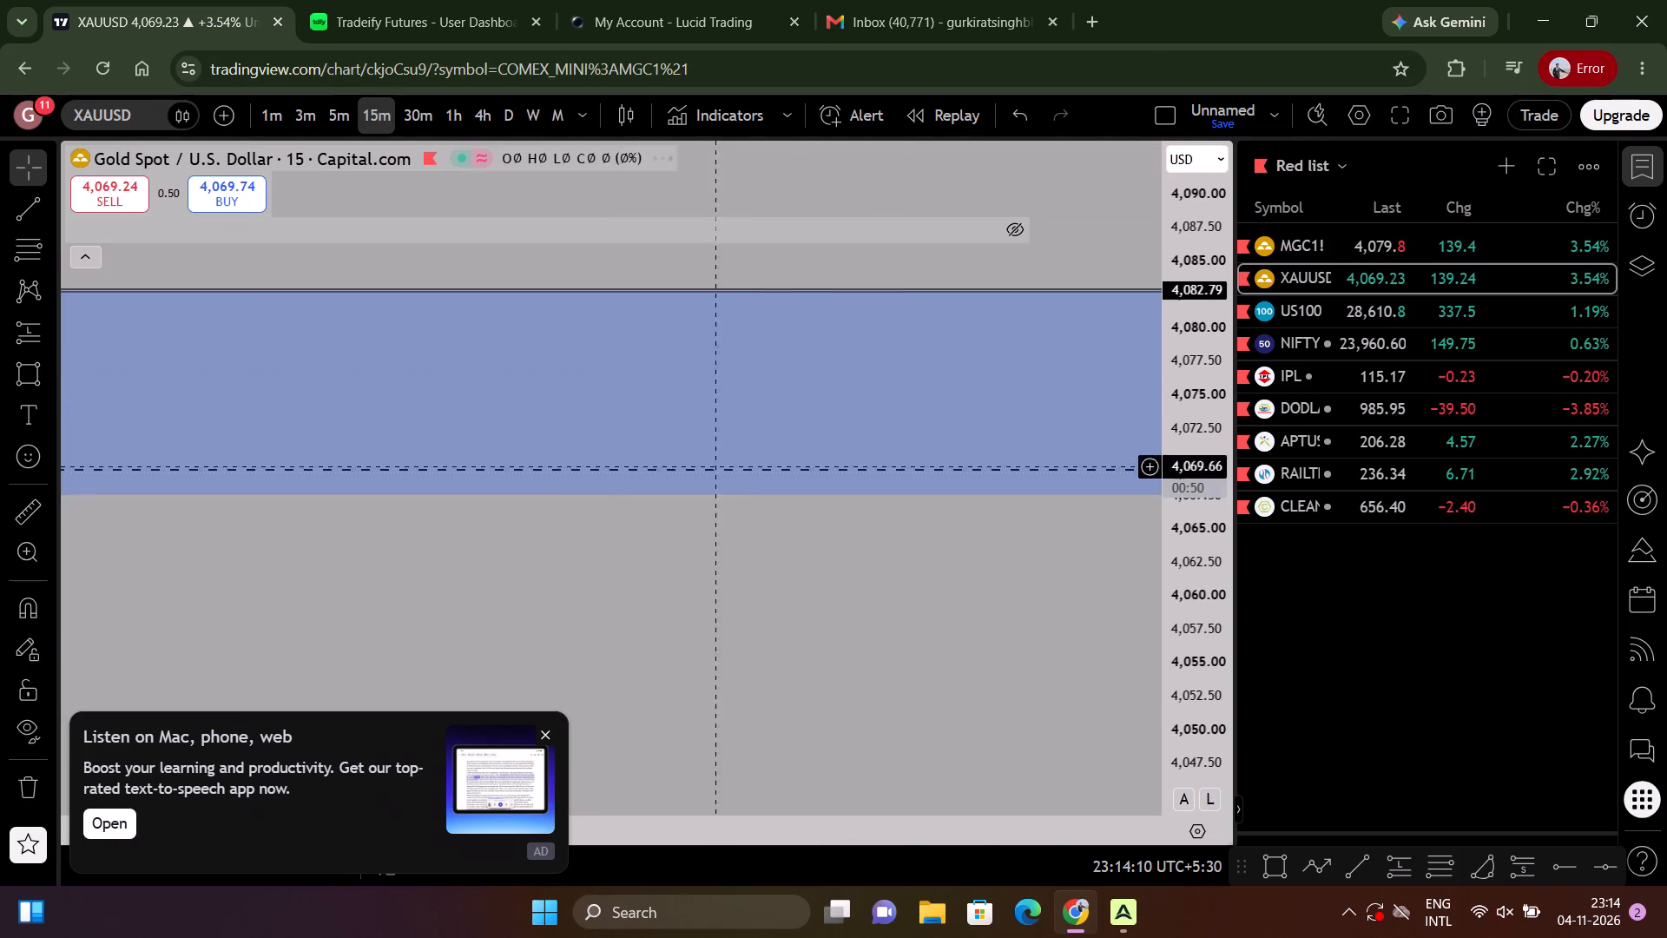
pyautogui.moveTo(850, 669); pyautogui.dragTo(1228, 684)
pyautogui.scroll(3, 767, 604)
pyautogui.moveTo(626, 576); pyautogui.dragTo(1153, 618)
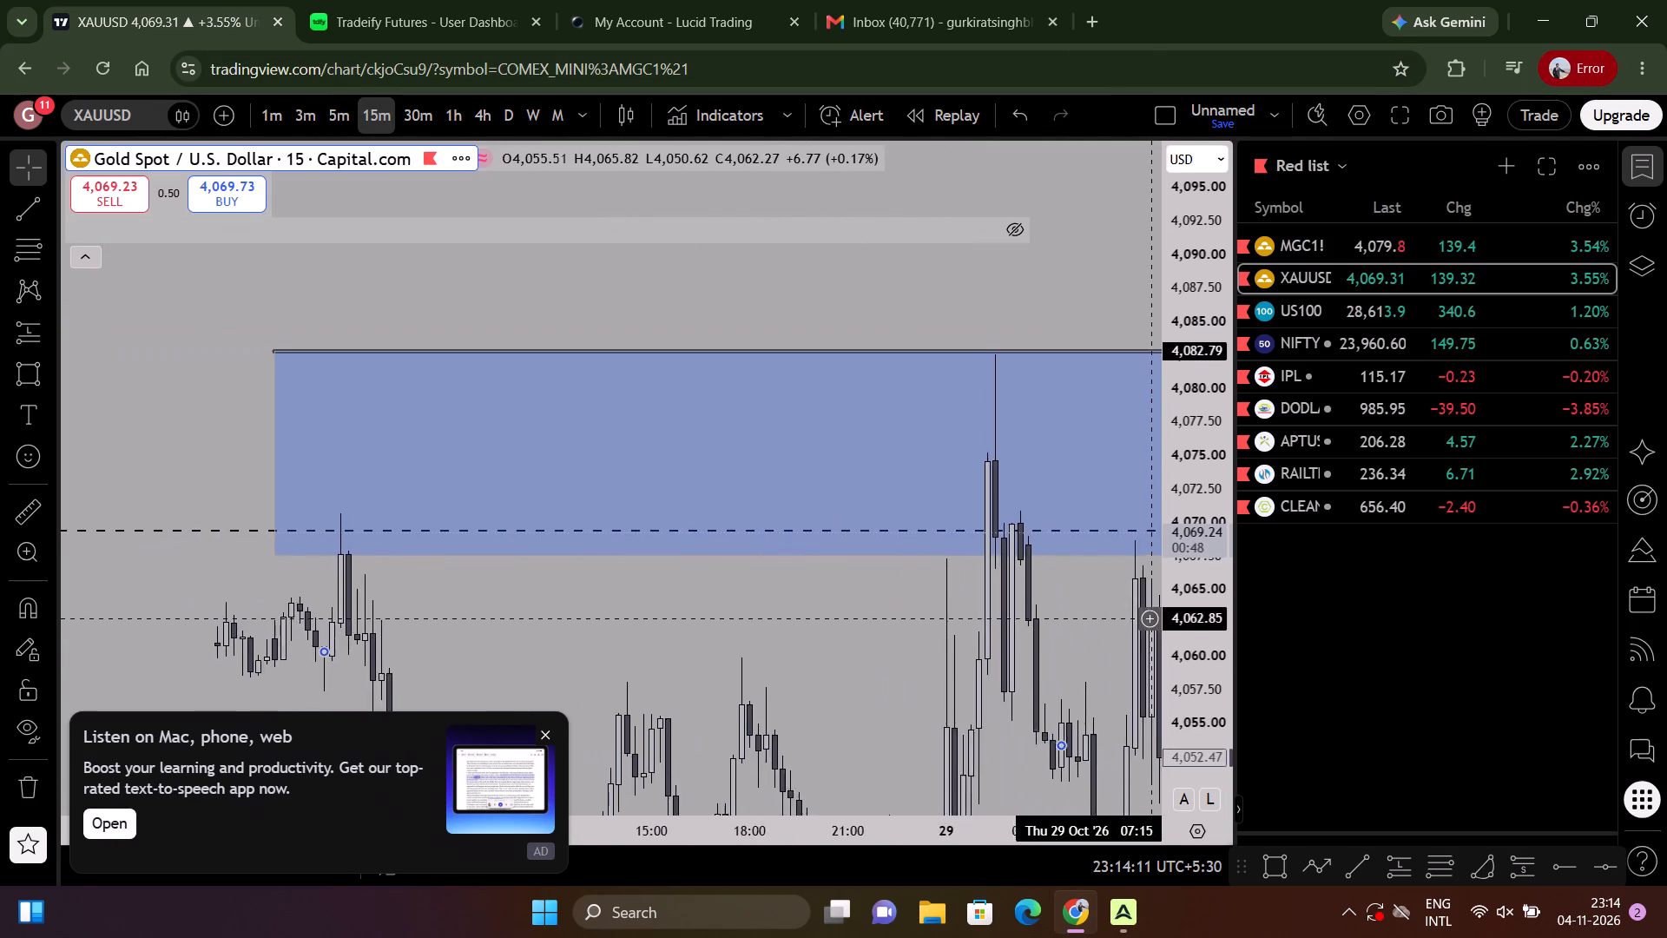
pyautogui.moveTo(1153, 618); pyautogui.dragTo(1147, 617)
pyautogui.scroll(-5, 1109, 631)
pyautogui.scroll(5, 1029, 624)
pyautogui.moveTo(925, 585); pyautogui.dragTo(0, 271)
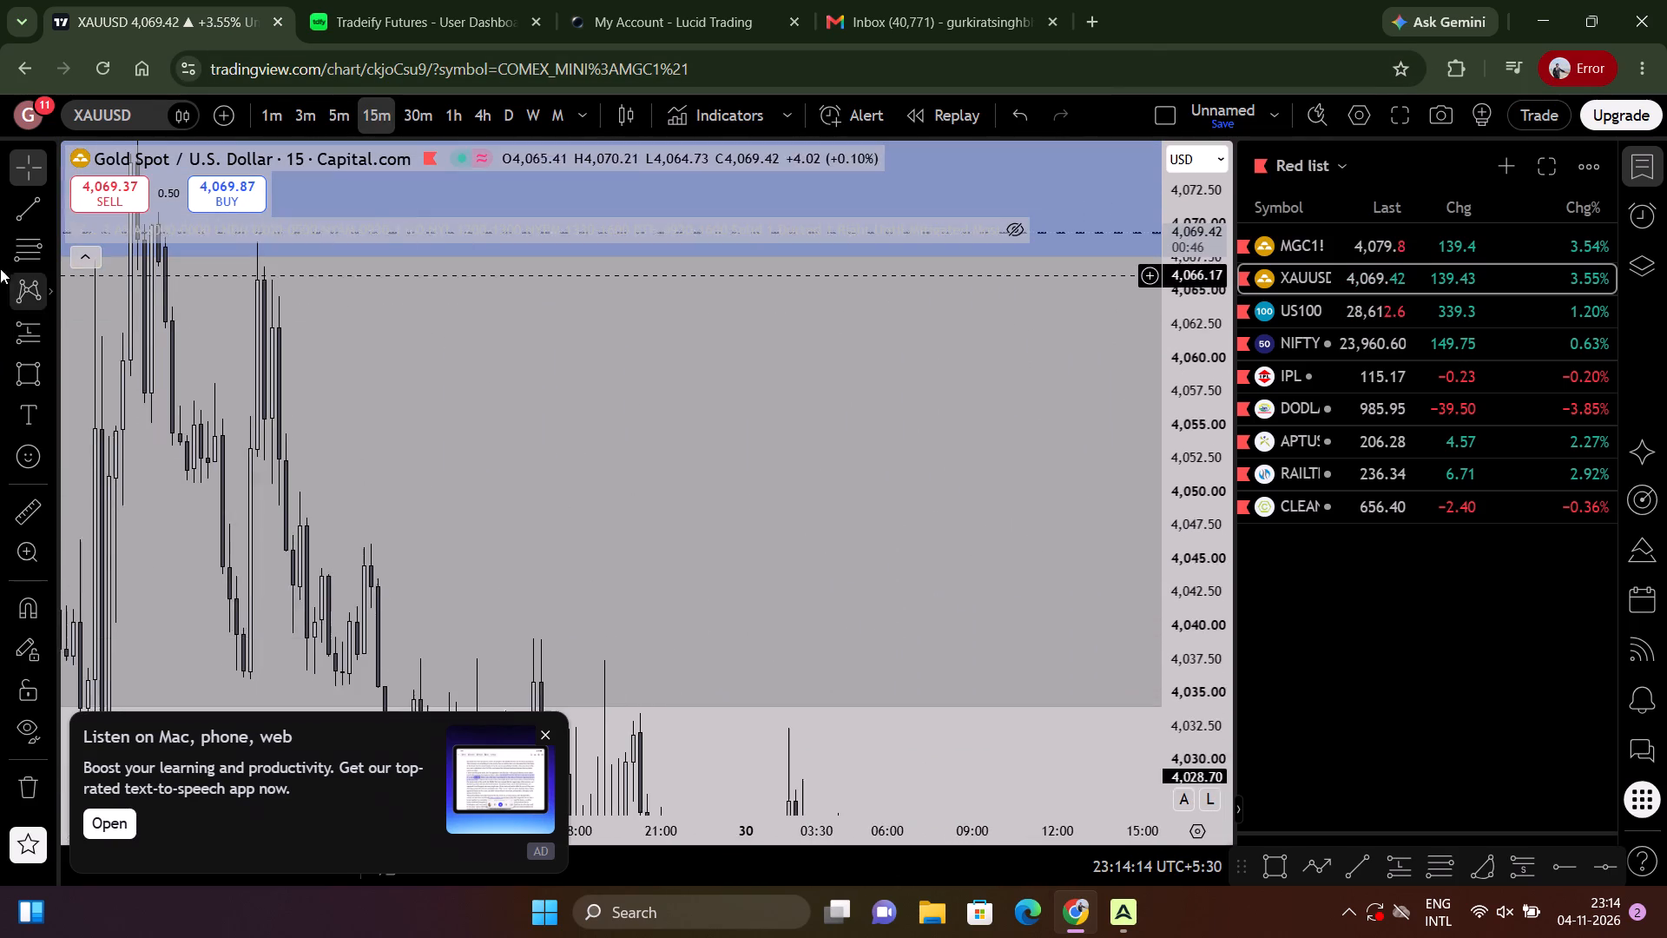
pyautogui.moveTo(862, 522); pyautogui.dragTo(1666, 754)
pyautogui.scroll(-2, 808, 532)
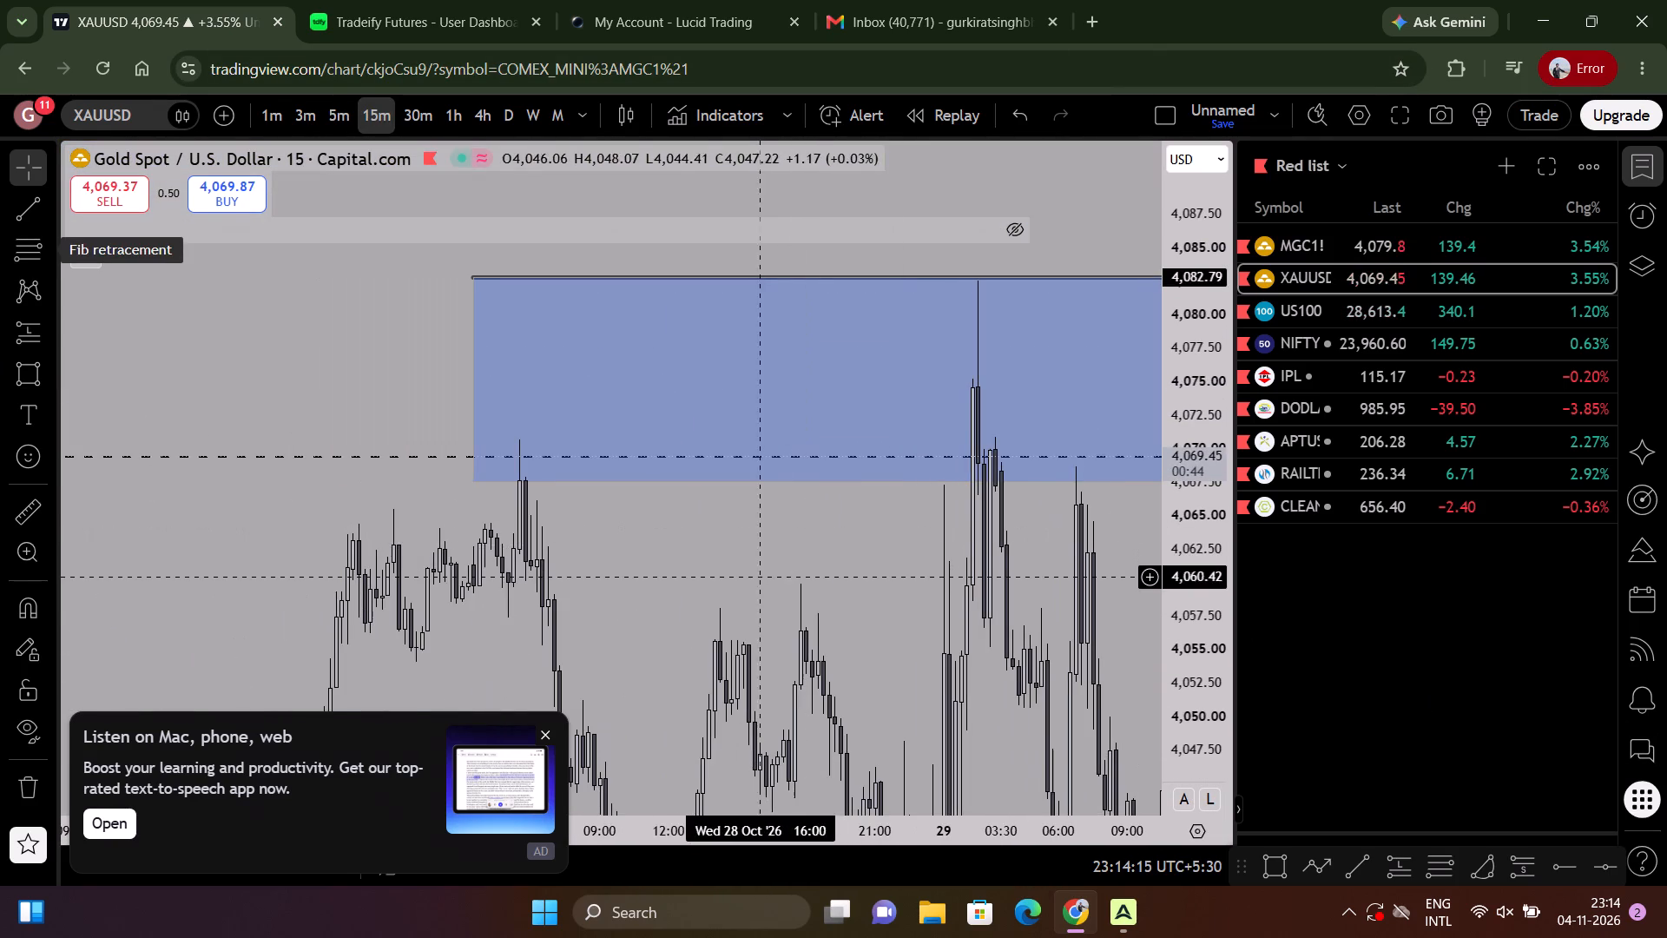
pyautogui.scroll(-9, 784, 579)
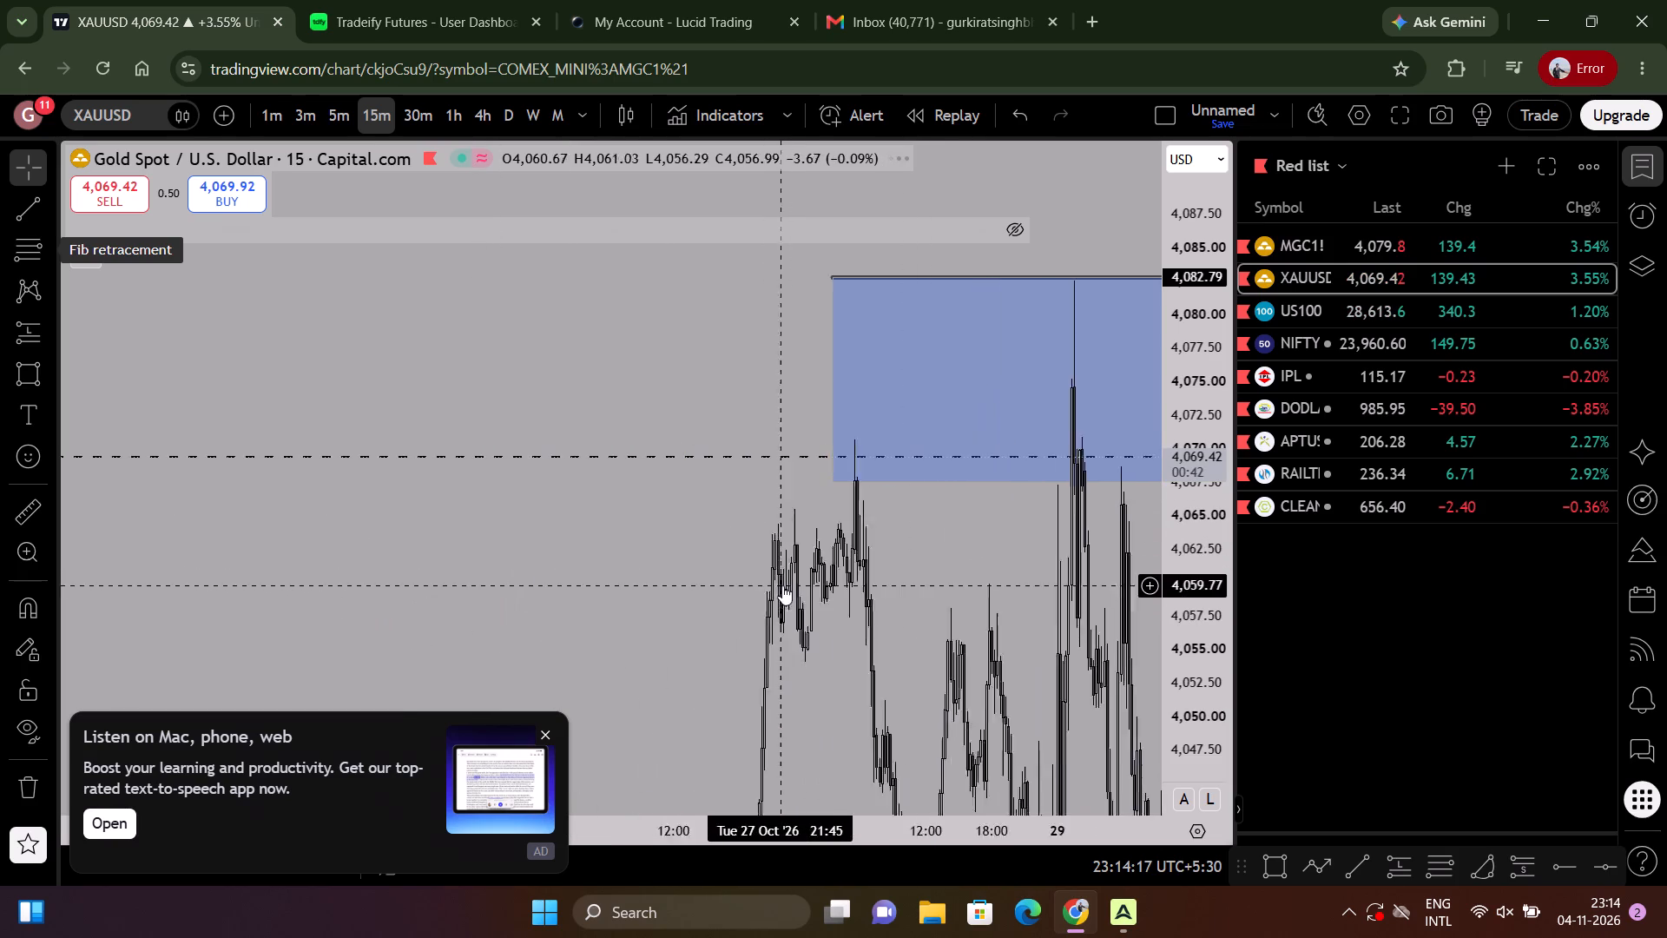
pyautogui.scroll(-8, 782, 585)
# Examine XAUUSD's 15-minute price action from the Daily DOL line down through the upper grey Daily FVG.
pyautogui.moveTo(1216, 393); pyautogui.dragTo(1086, 743)
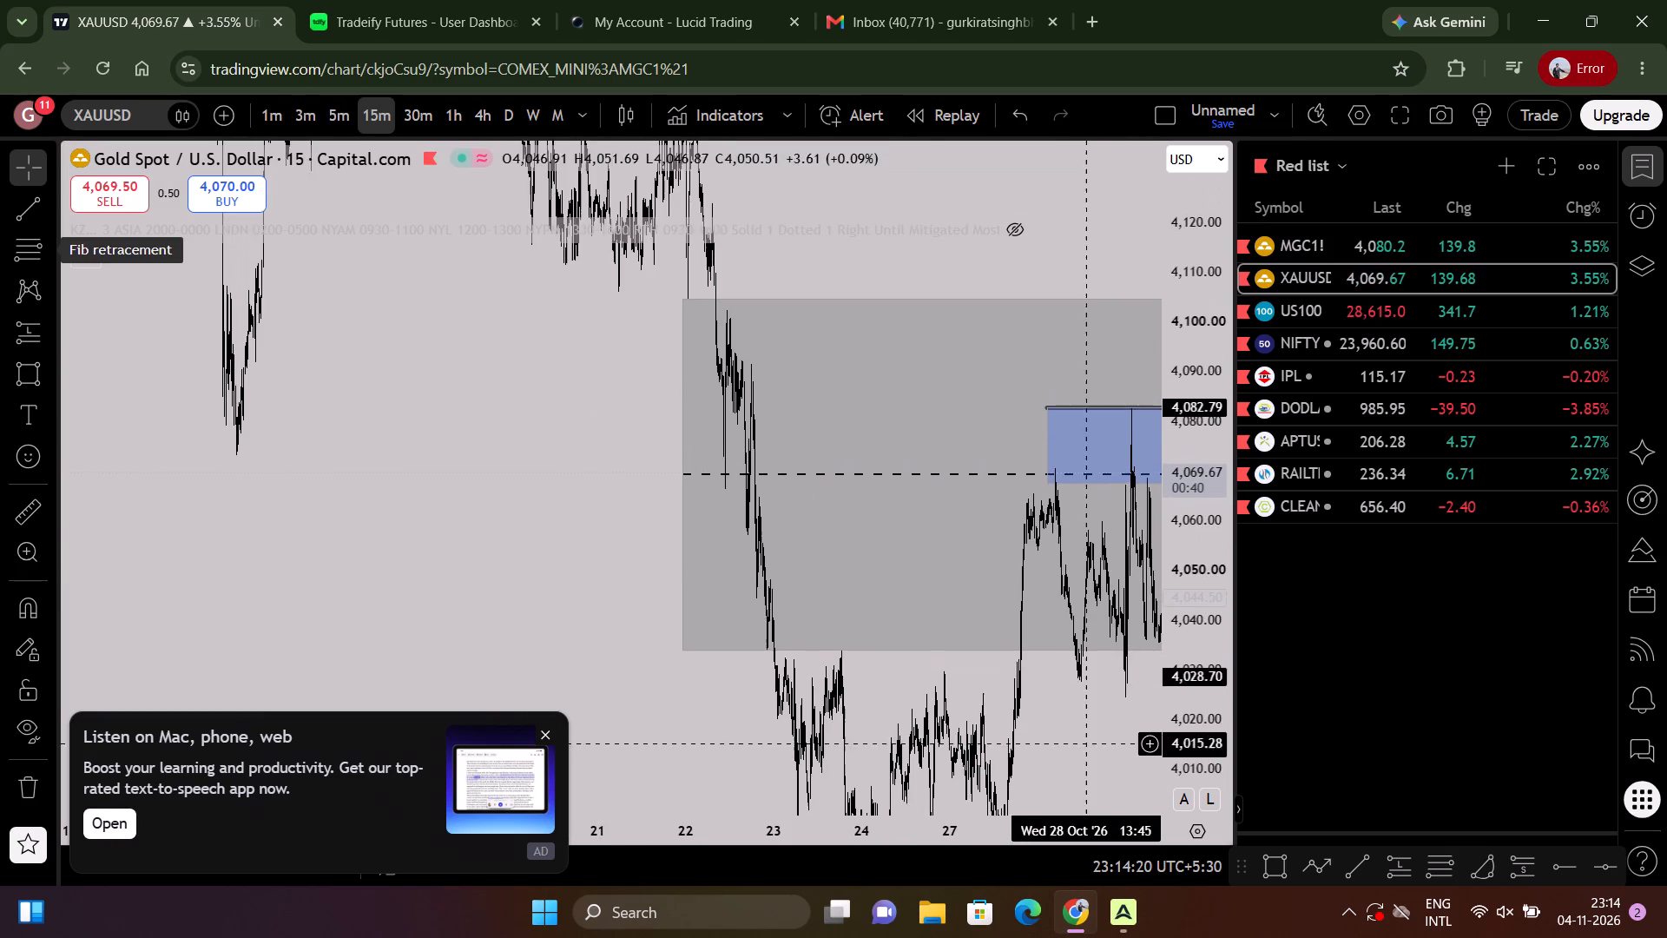
pyautogui.moveTo(1086, 743); pyautogui.dragTo(1083, 746)
pyautogui.scroll(10, 524, 347)
pyautogui.moveTo(496, 391); pyautogui.dragTo(1527, 612)
pyautogui.scroll(7, 1123, 578)
pyautogui.moveTo(890, 555); pyautogui.dragTo(298, 459)
pyautogui.scroll(-5, 1018, 653)
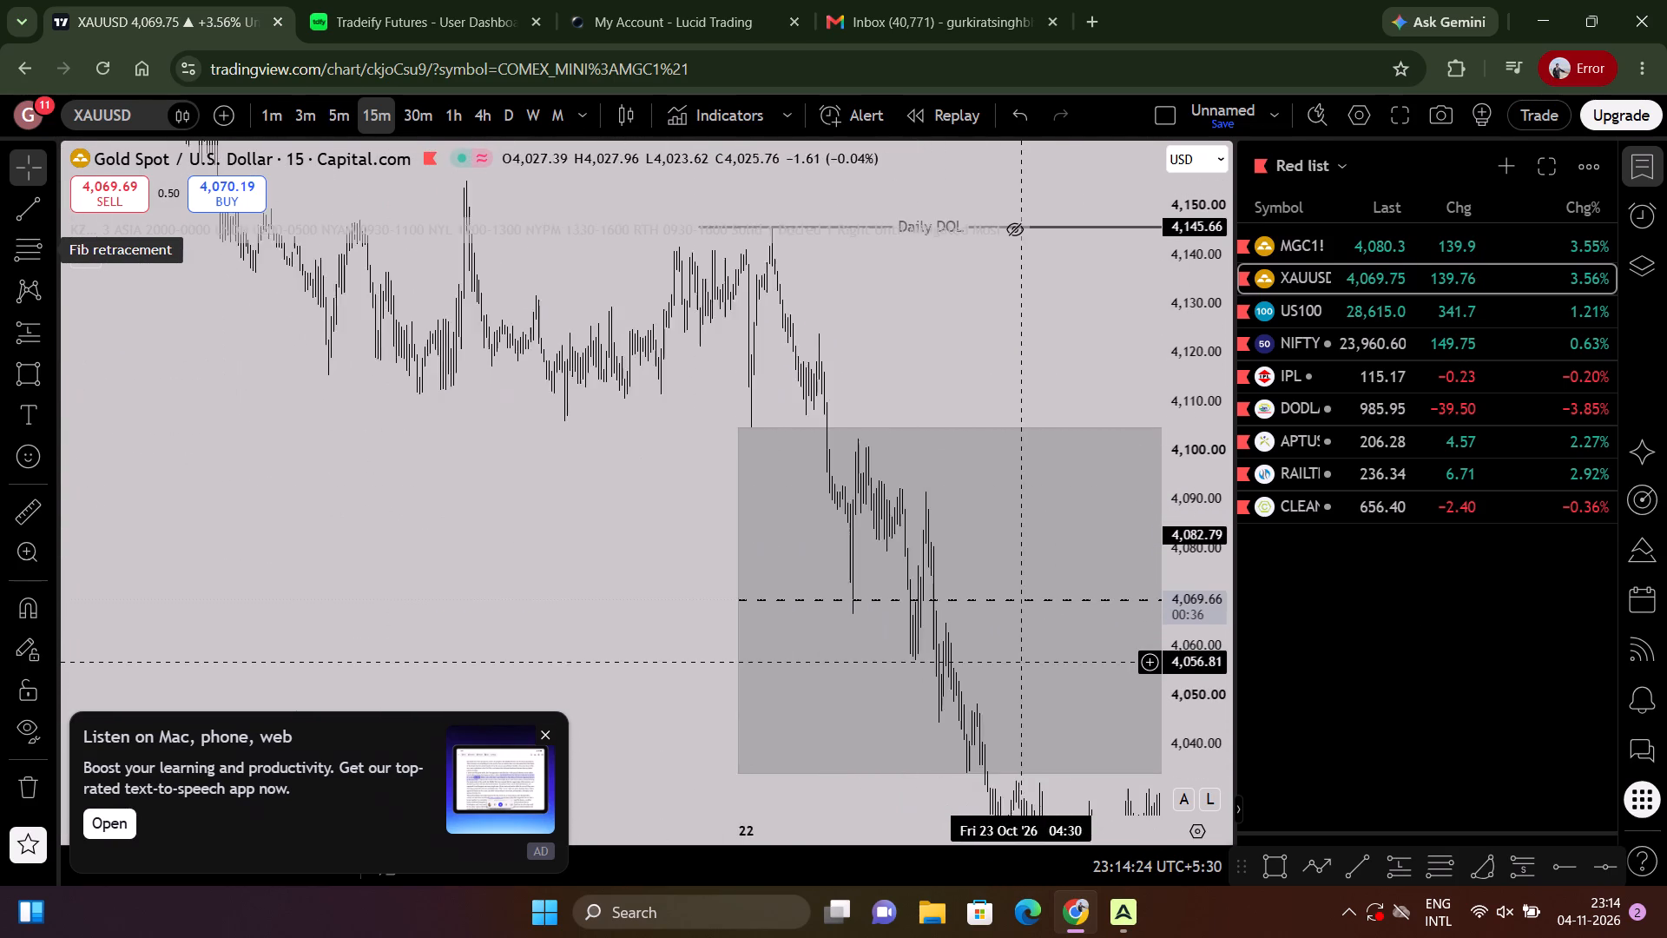
pyautogui.scroll(-10, 1022, 662)
# Examine XAUUSD's 15-minute swings from the large blue zone to the lower grey zone, including the NY AM Low and London Low.
pyautogui.moveTo(733, 501); pyautogui.dragTo(387, 287)
pyautogui.scroll(-3, 457, 387)
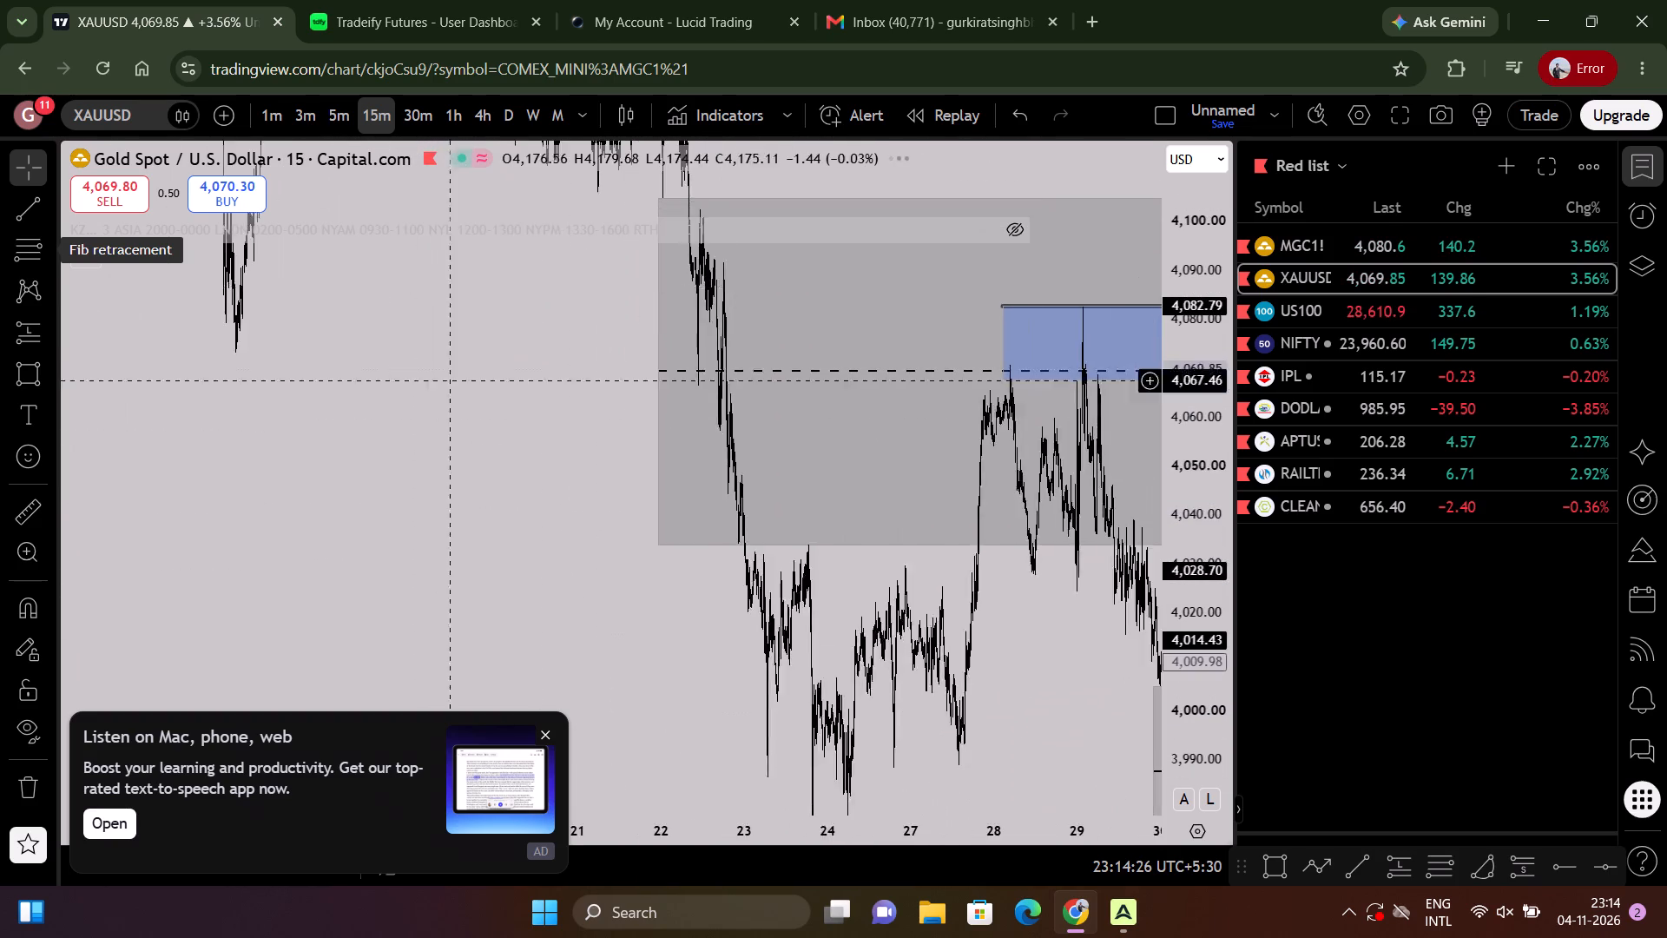
pyautogui.scroll(-2, 524, 457)
pyautogui.scroll(3, 869, 504)
pyautogui.moveTo(924, 468); pyautogui.dragTo(602, 465)
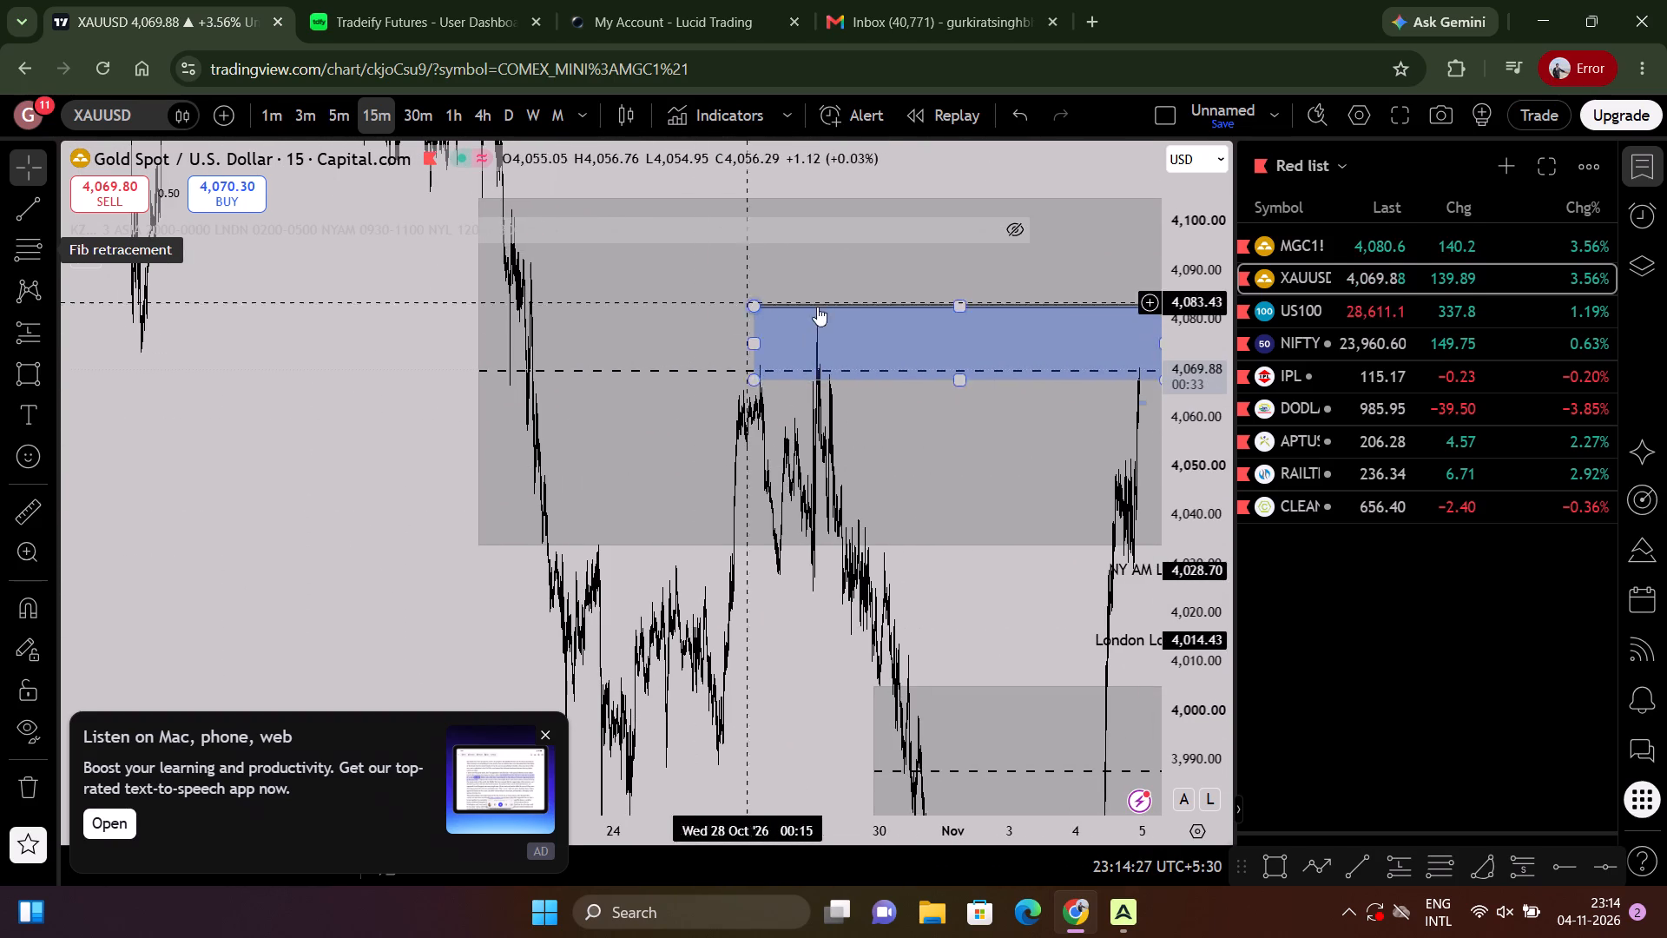
pyautogui.moveTo(952, 432); pyautogui.dragTo(587, 439)
pyautogui.scroll(8, 589, 442)
pyautogui.moveTo(629, 449); pyautogui.dragTo(1648, 606)
pyautogui.scroll(4, 893, 554)
pyautogui.moveTo(874, 606); pyautogui.dragTo(267, 234)
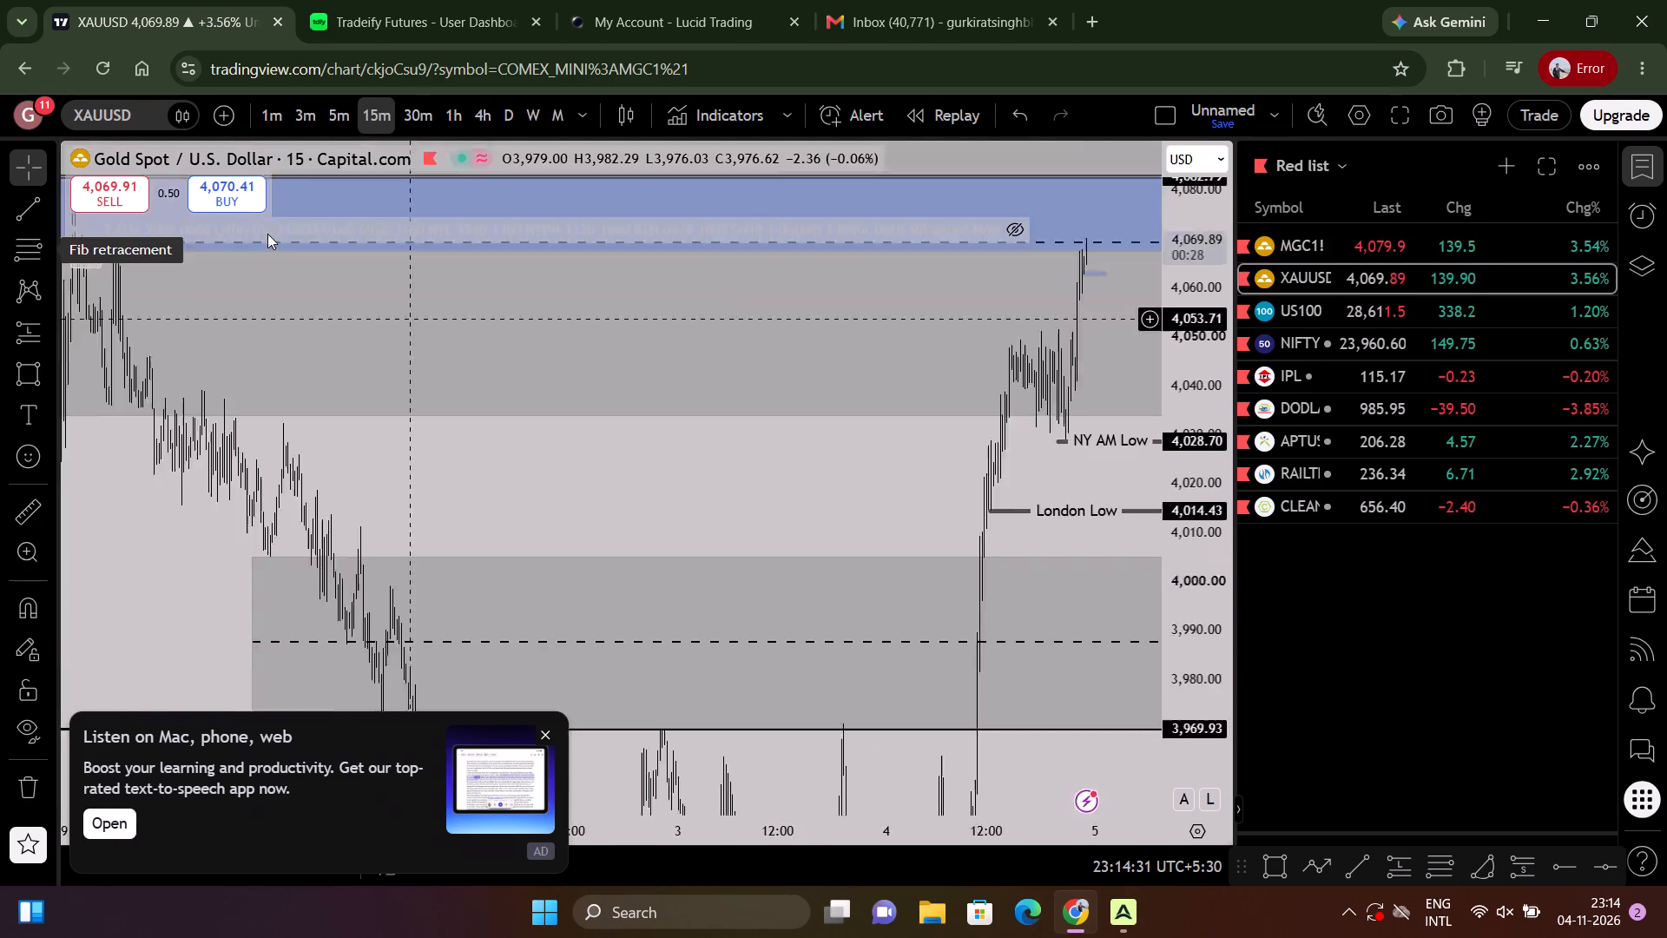
pyautogui.moveTo(267, 234); pyautogui.dragTo(174, 183)
pyautogui.scroll(-10, 1055, 631)
pyautogui.scroll(4, 917, 428)
pyautogui.moveTo(821, 378); pyautogui.dragTo(756, 552)
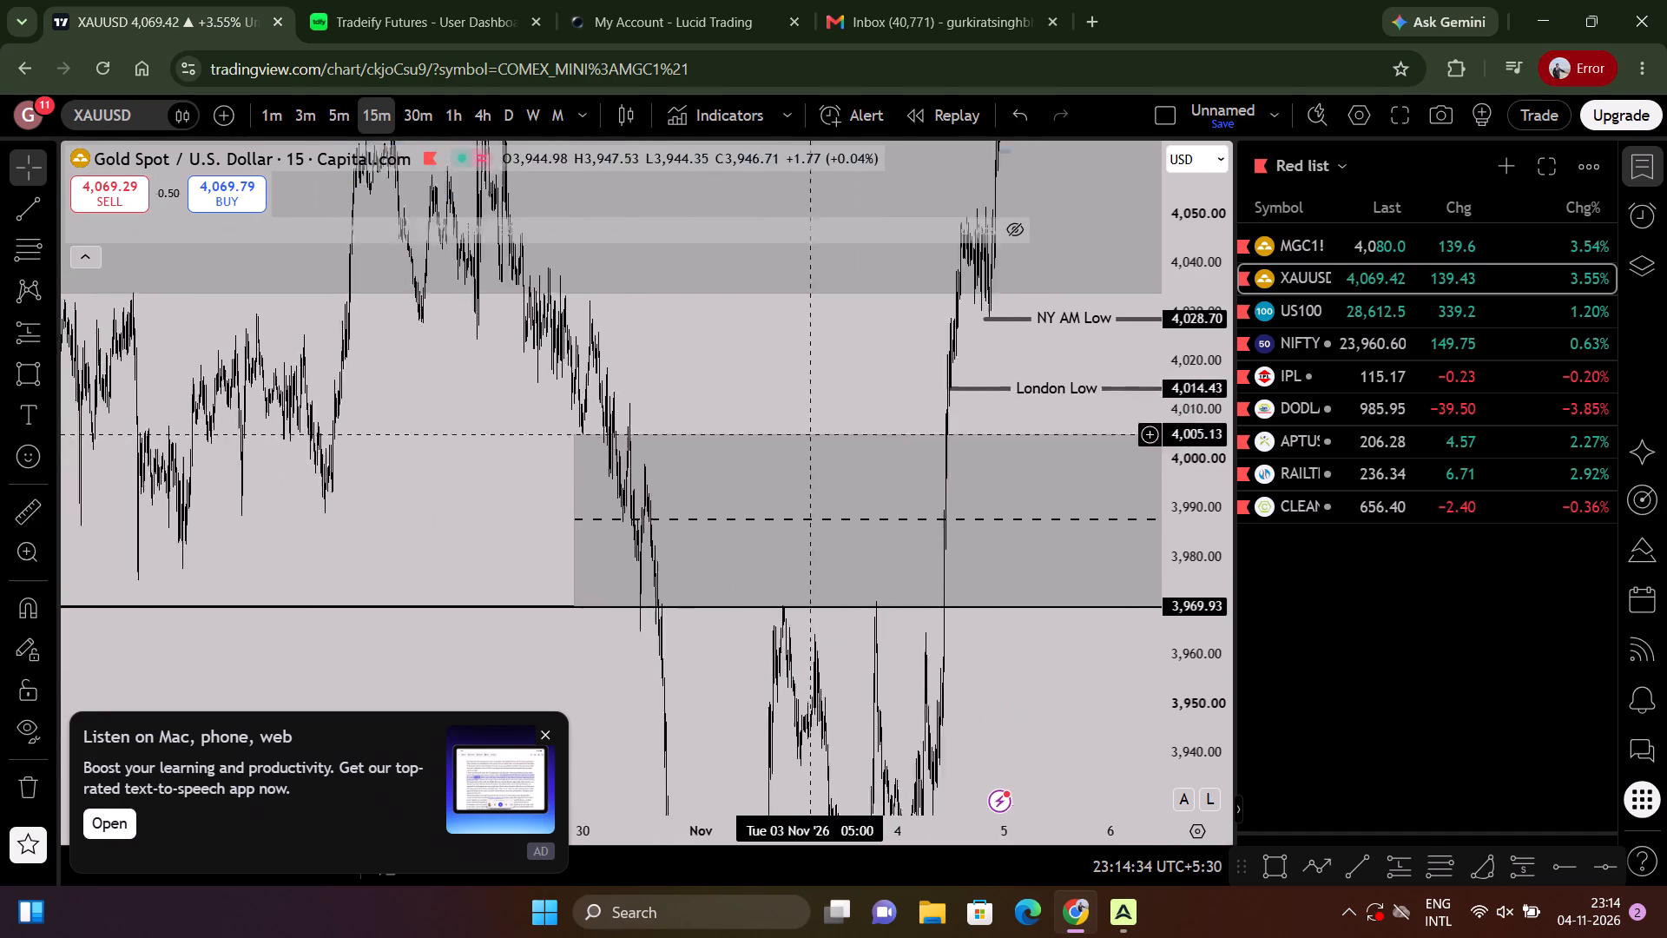
pyautogui.moveTo(756, 552); pyautogui.dragTo(737, 606)
# Examine the latest XAUUSD 15-minute candles between the small blue zone and the Daily FVG's dashed midline.
pyautogui.scroll(14, 714, 720)
pyautogui.moveTo(517, 382); pyautogui.dragTo(1352, 593)
pyautogui.scroll(4, 1109, 564)
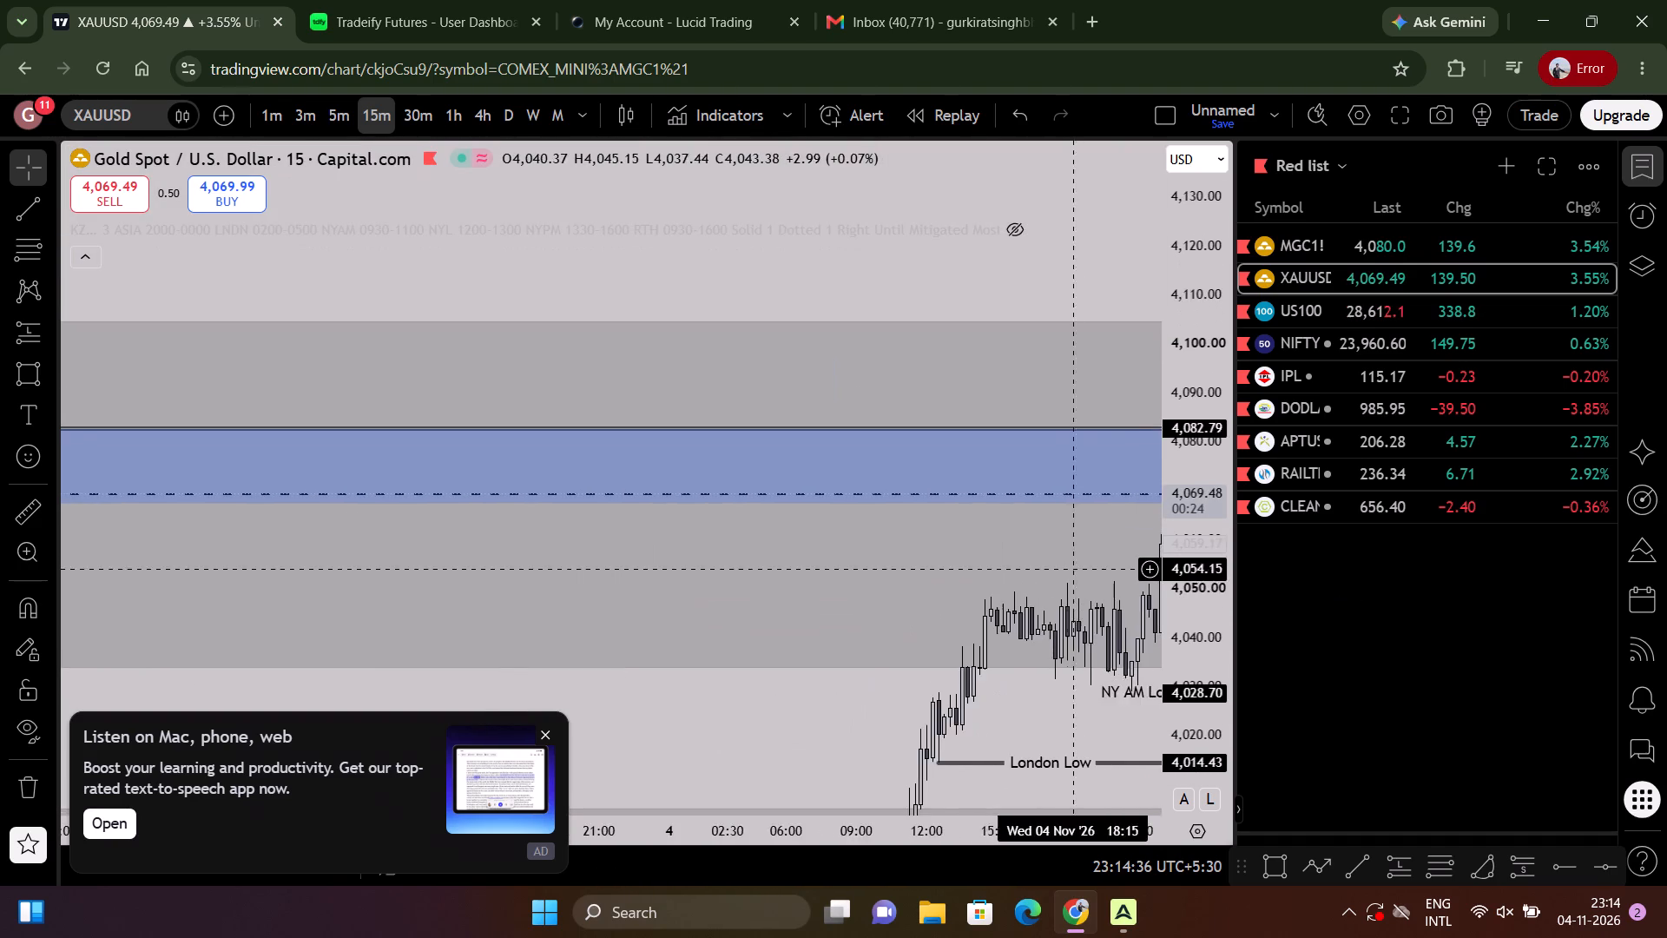
pyautogui.moveTo(1089, 572); pyautogui.dragTo(813, 531)
pyautogui.moveTo(1179, 638); pyautogui.dragTo(1152, 193)
pyautogui.scroll(3, 867, 292)
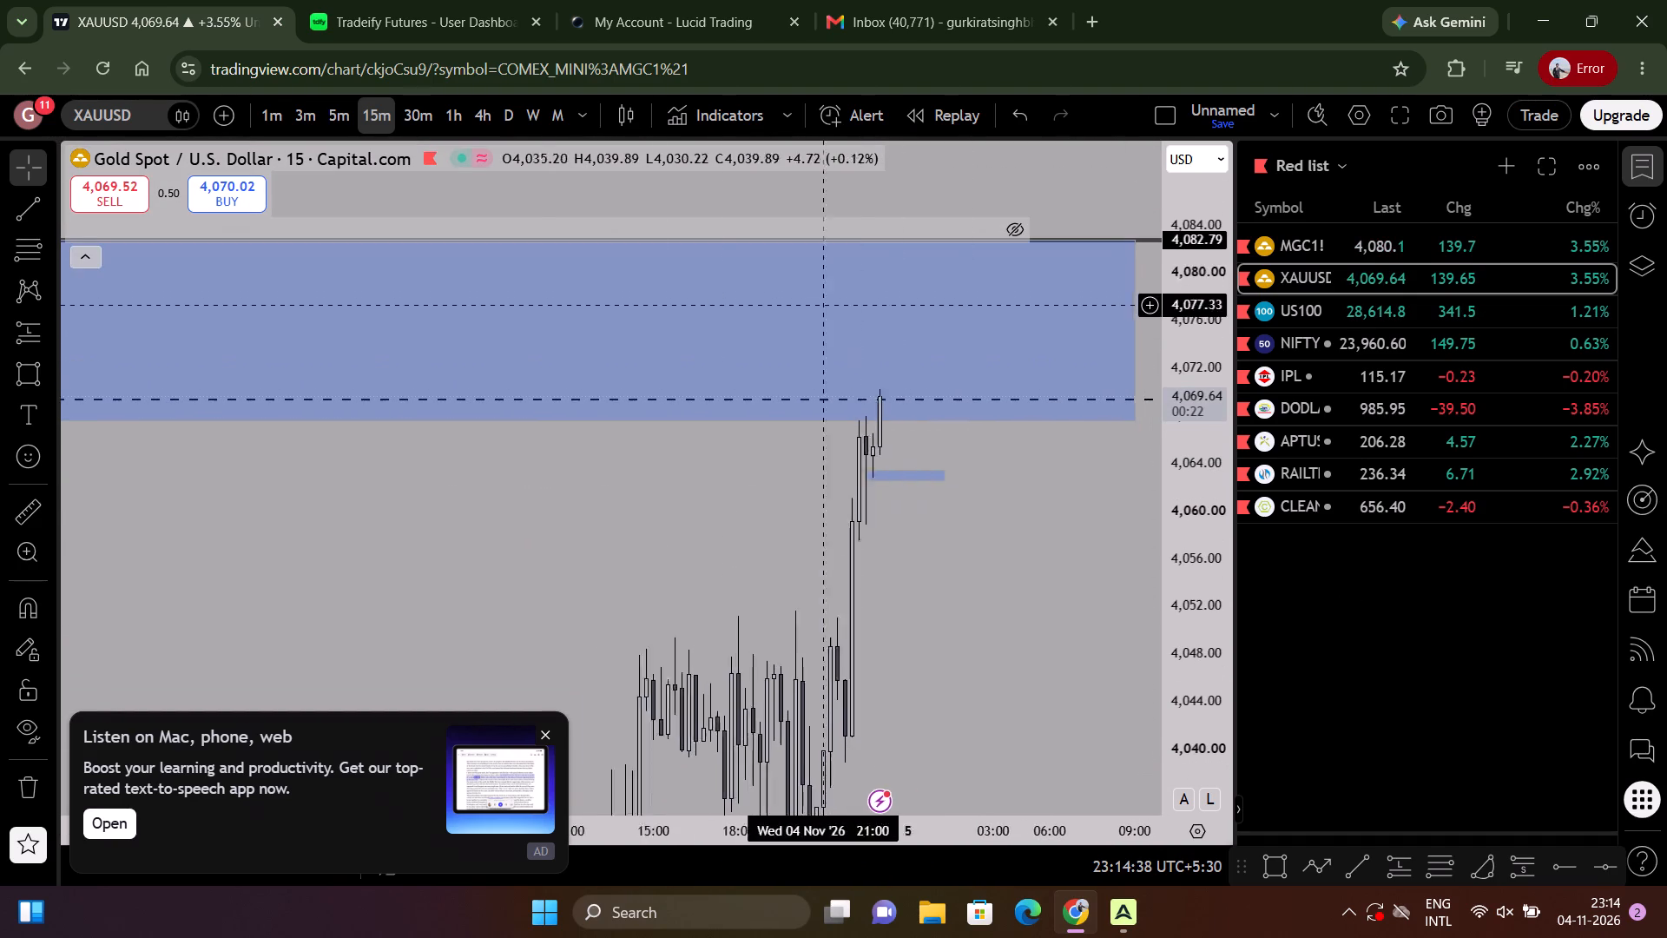
# Return XAUUSD to the 5-minute chart and view the latest candles at the large blue zone's lower edge.
pyautogui.click(323, 118)
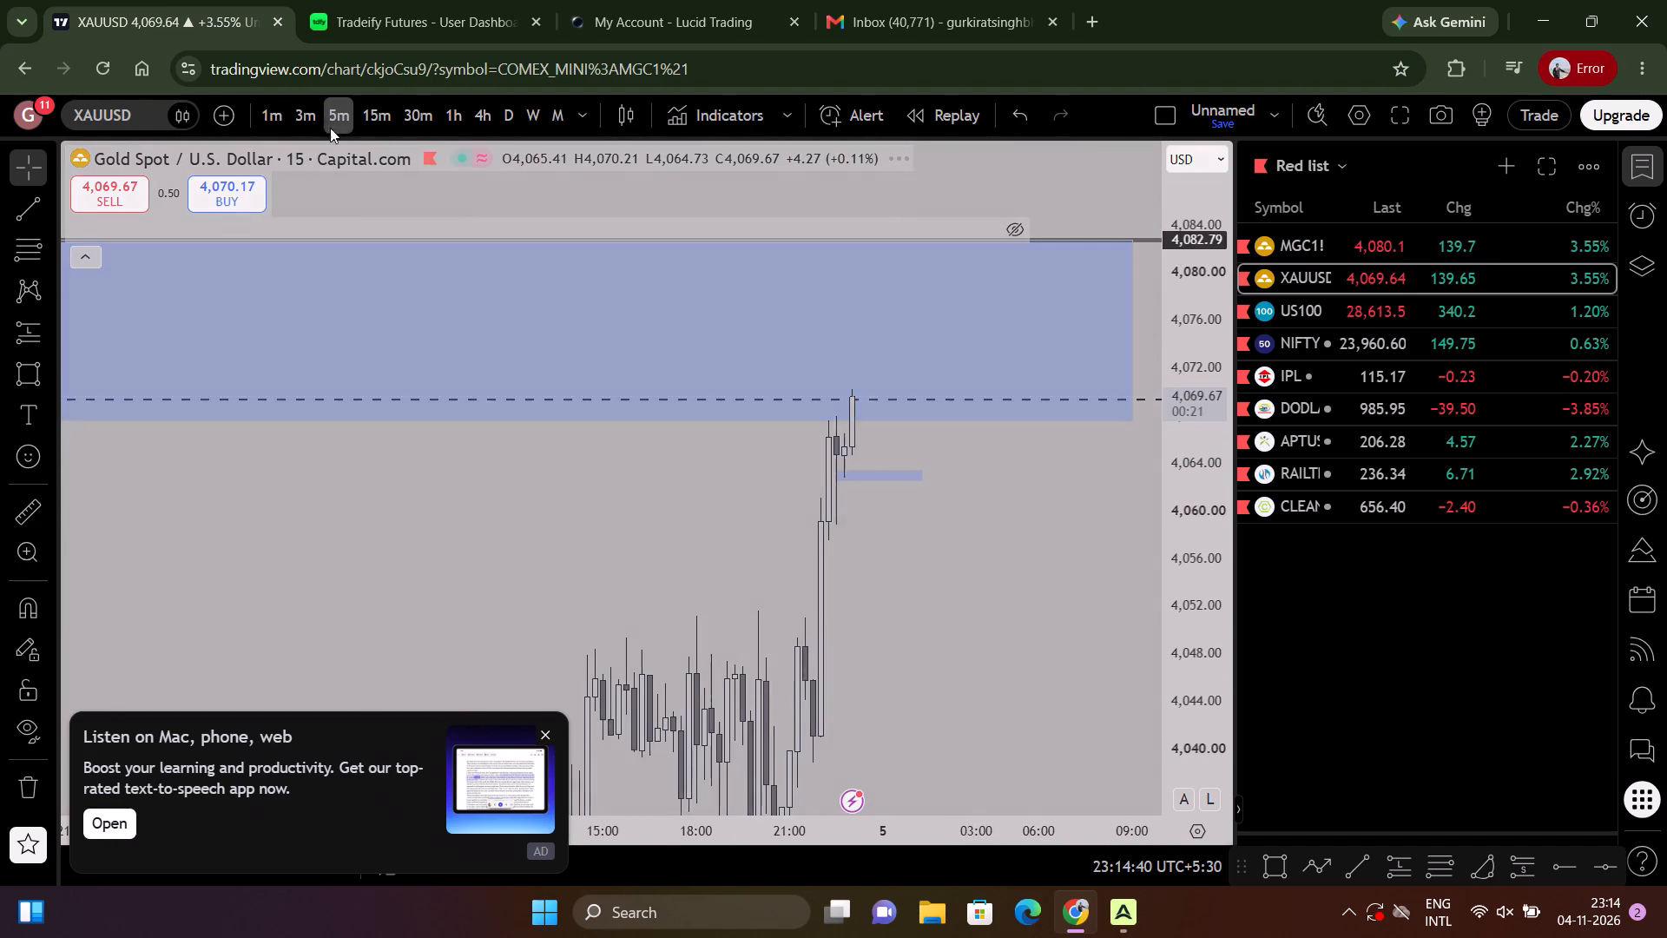
pyautogui.scroll(-4, 1186, 697)
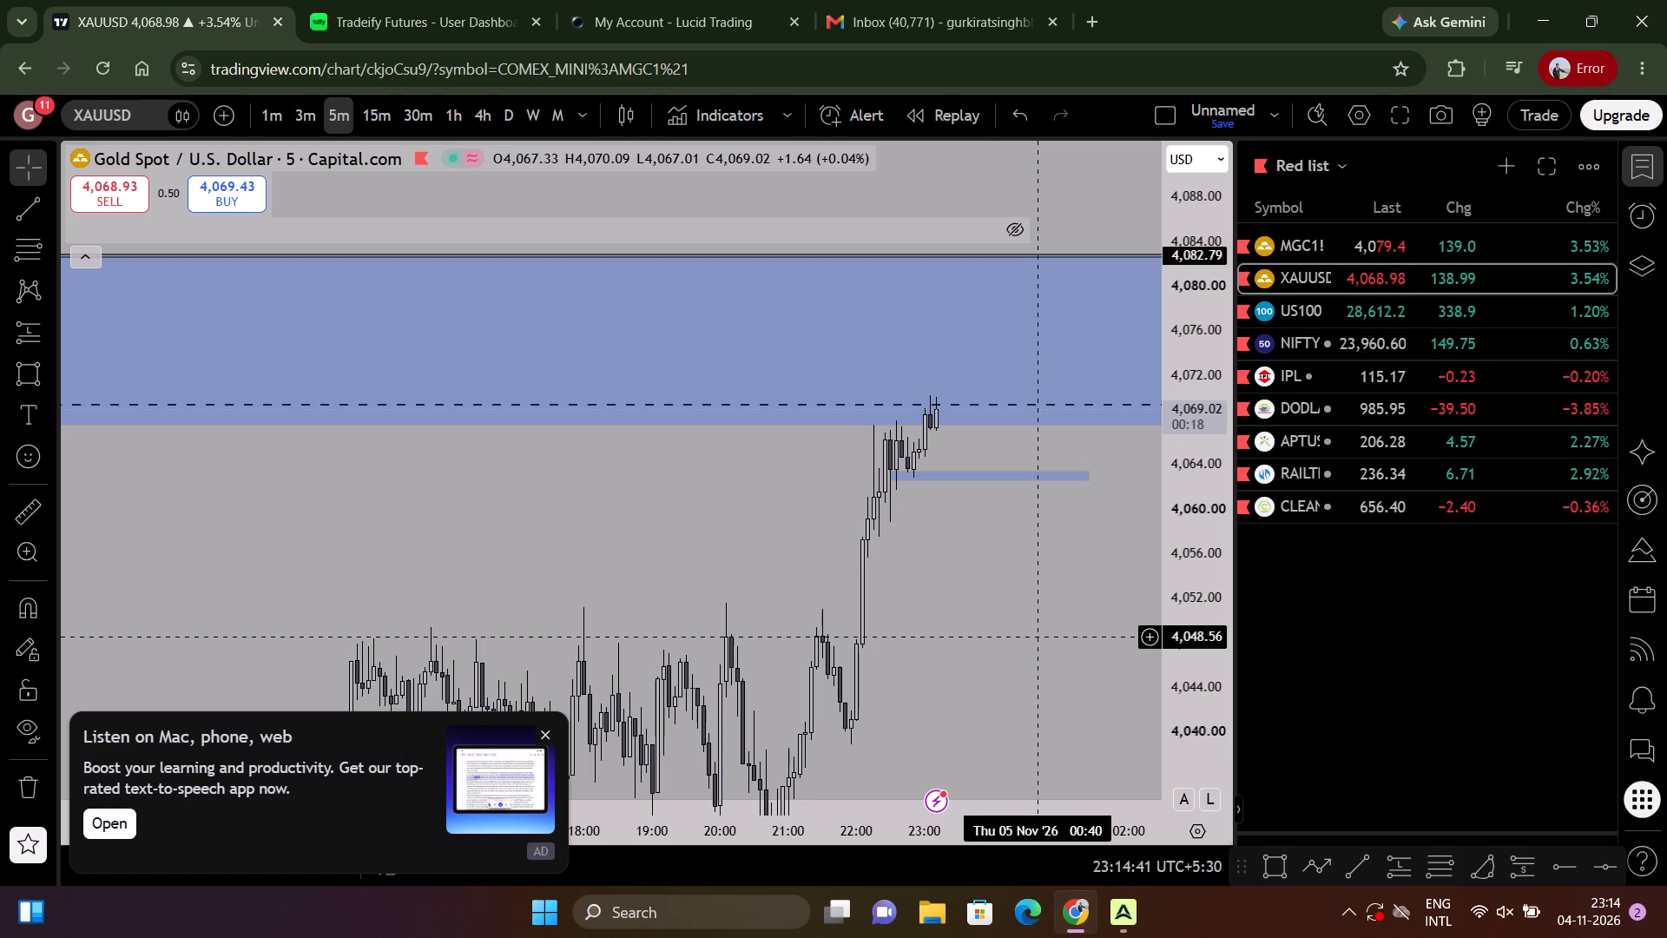
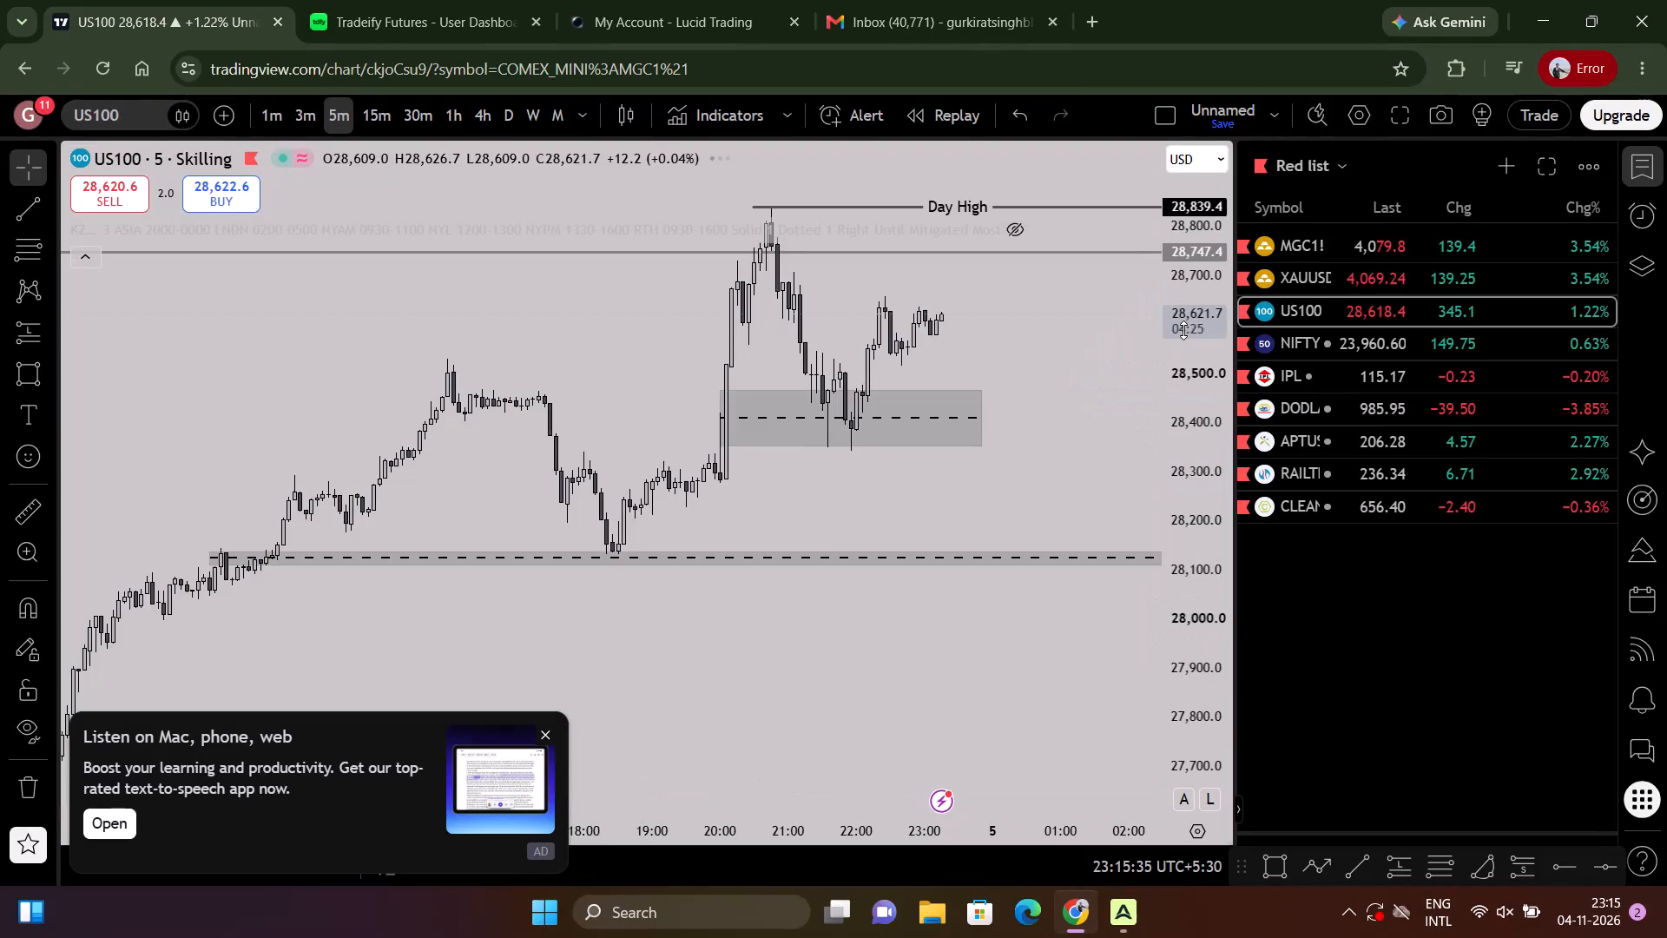
# View the 5-minute charts of MGC1! and US100 from the watchlist, ending on XAUUSD.
pyautogui.press('Up')
pyautogui.press('Up')
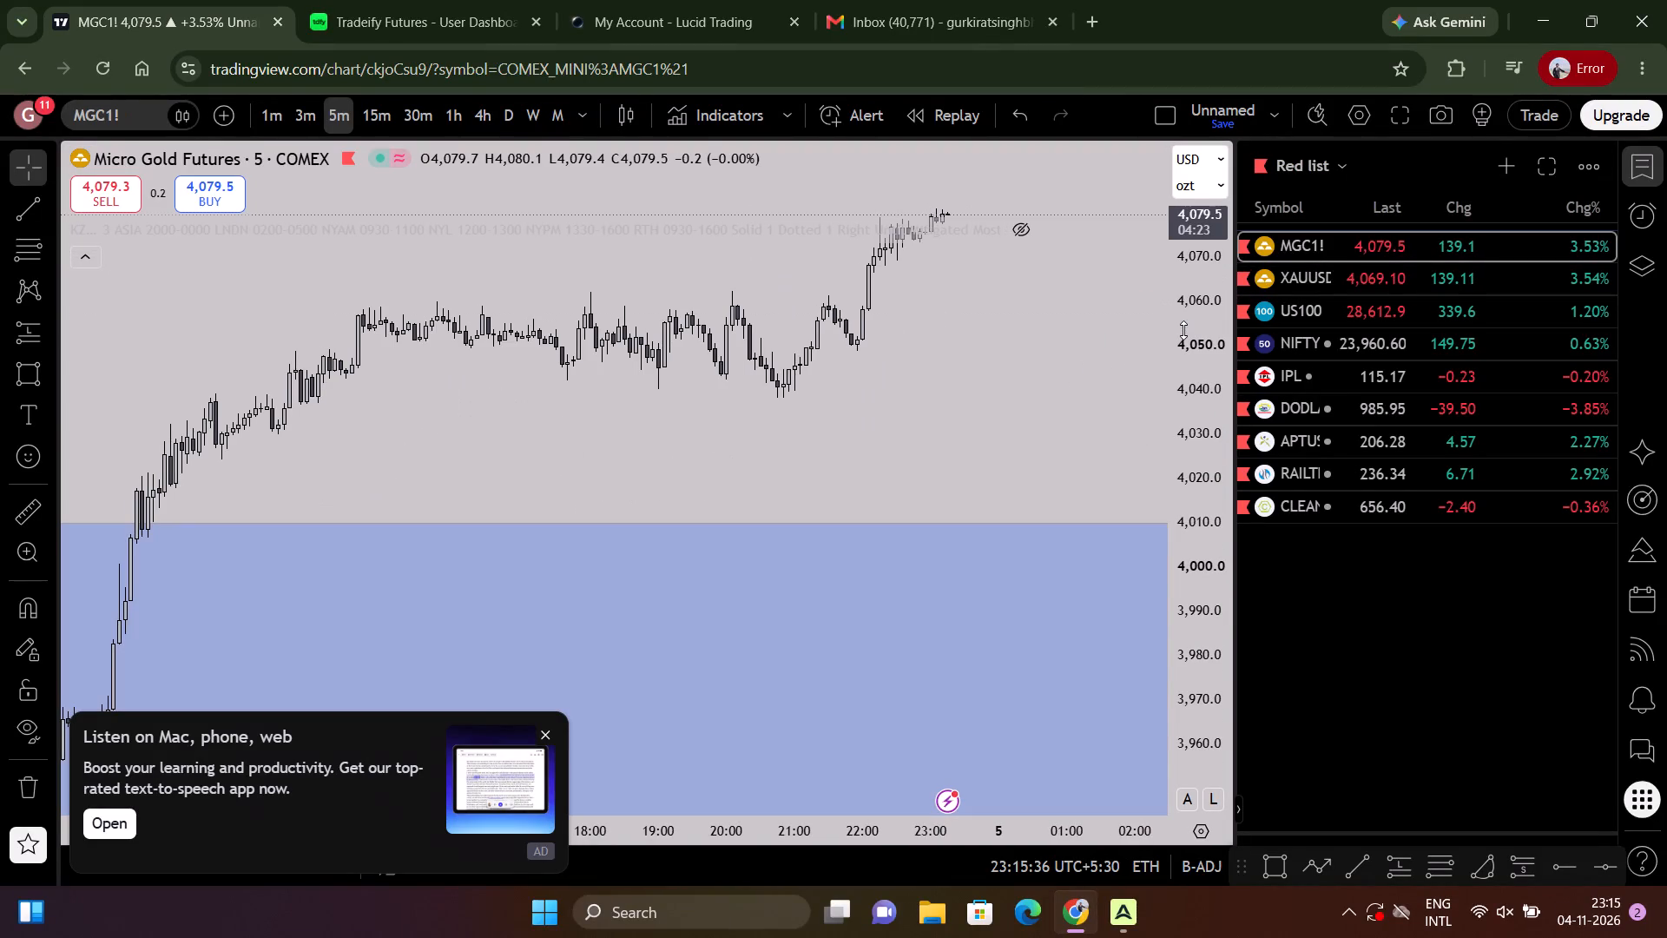
pyautogui.press('Down')
pyautogui.press('Down')
pyautogui.press('Up')
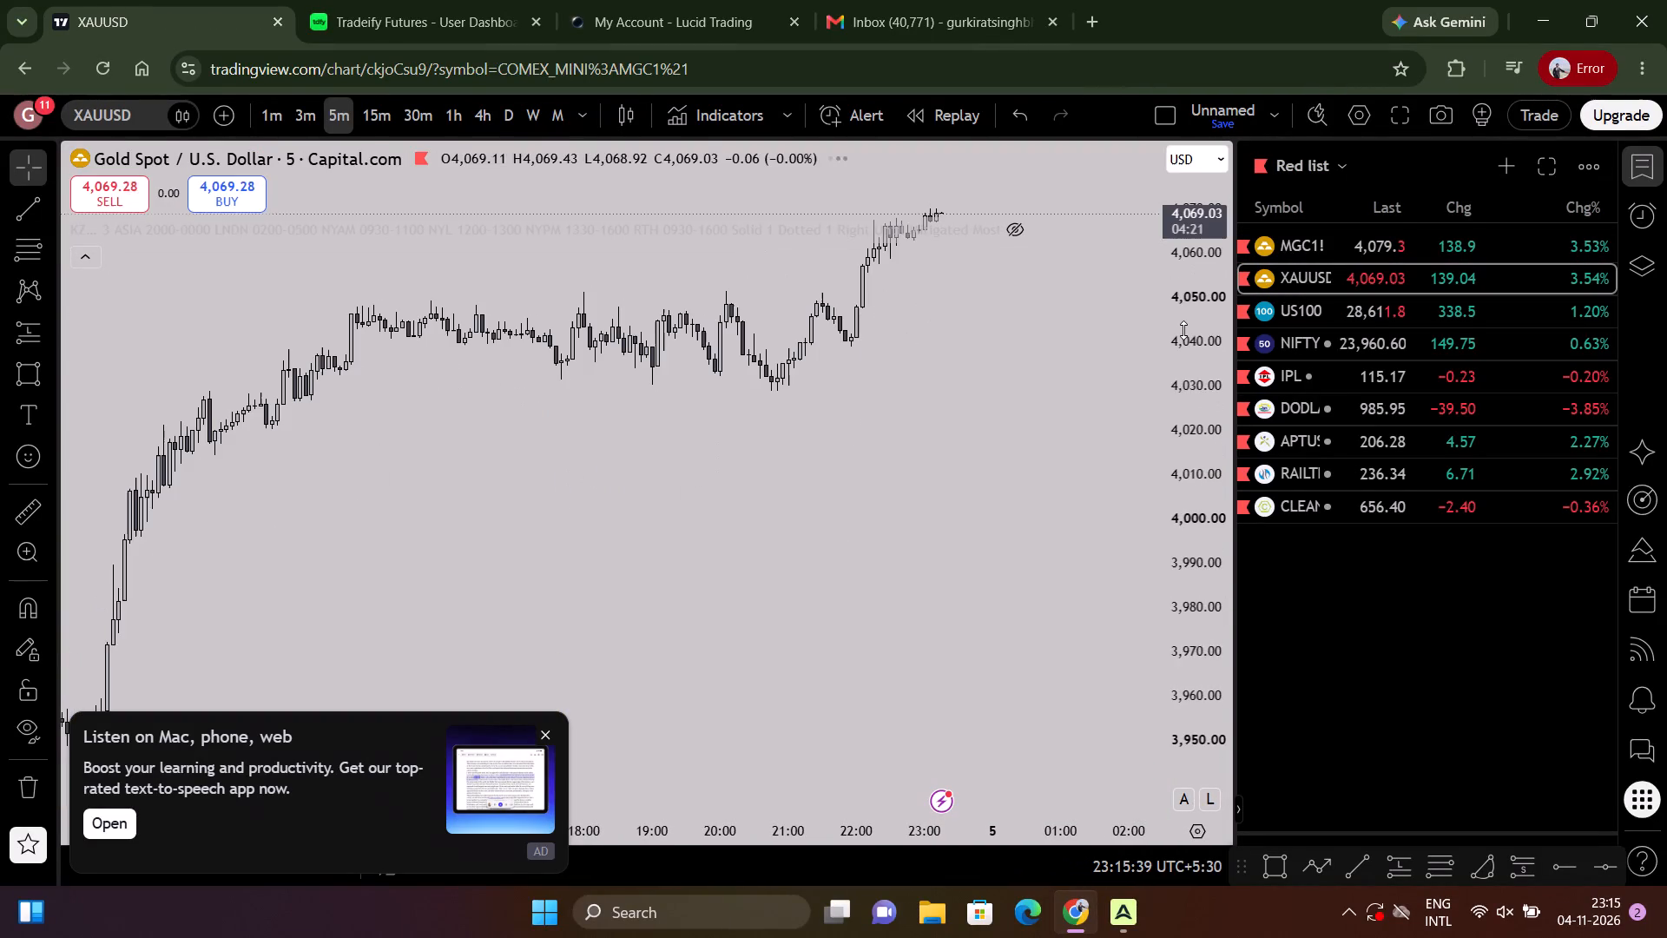
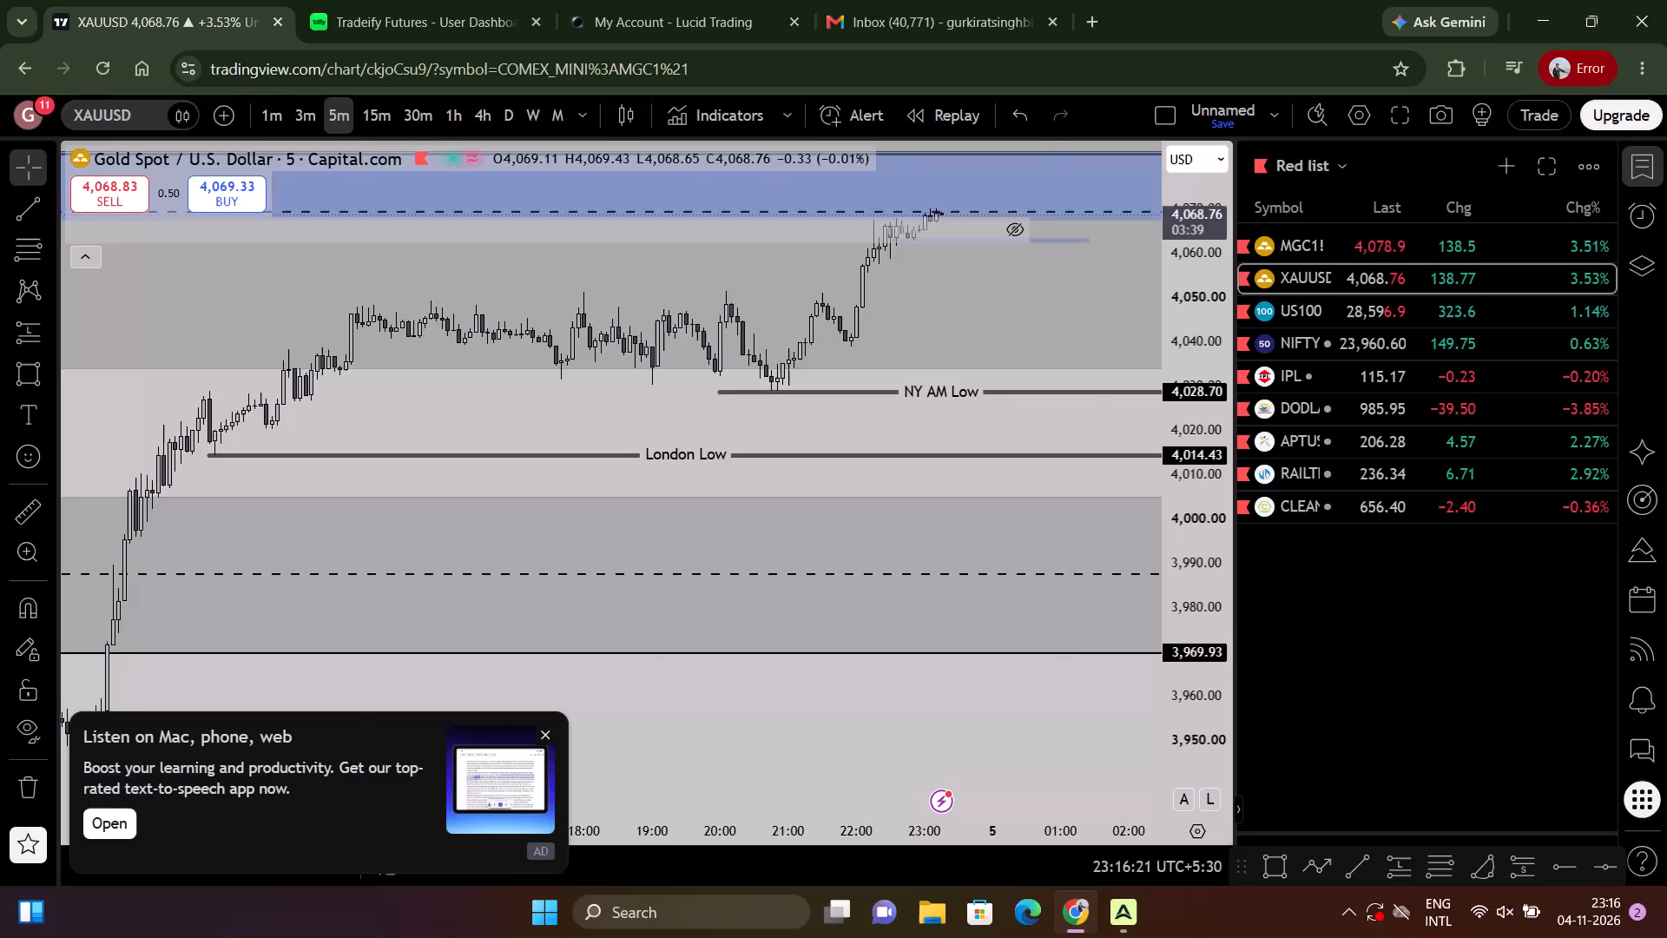
# Examine XAUUSD's multi-day 5-minute price action, from the PDL level up to the large blue zone below 4,082.79.
pyautogui.moveTo(1057, 424); pyautogui.dragTo(1064, 339)
pyautogui.scroll(-6, 1068, 499)
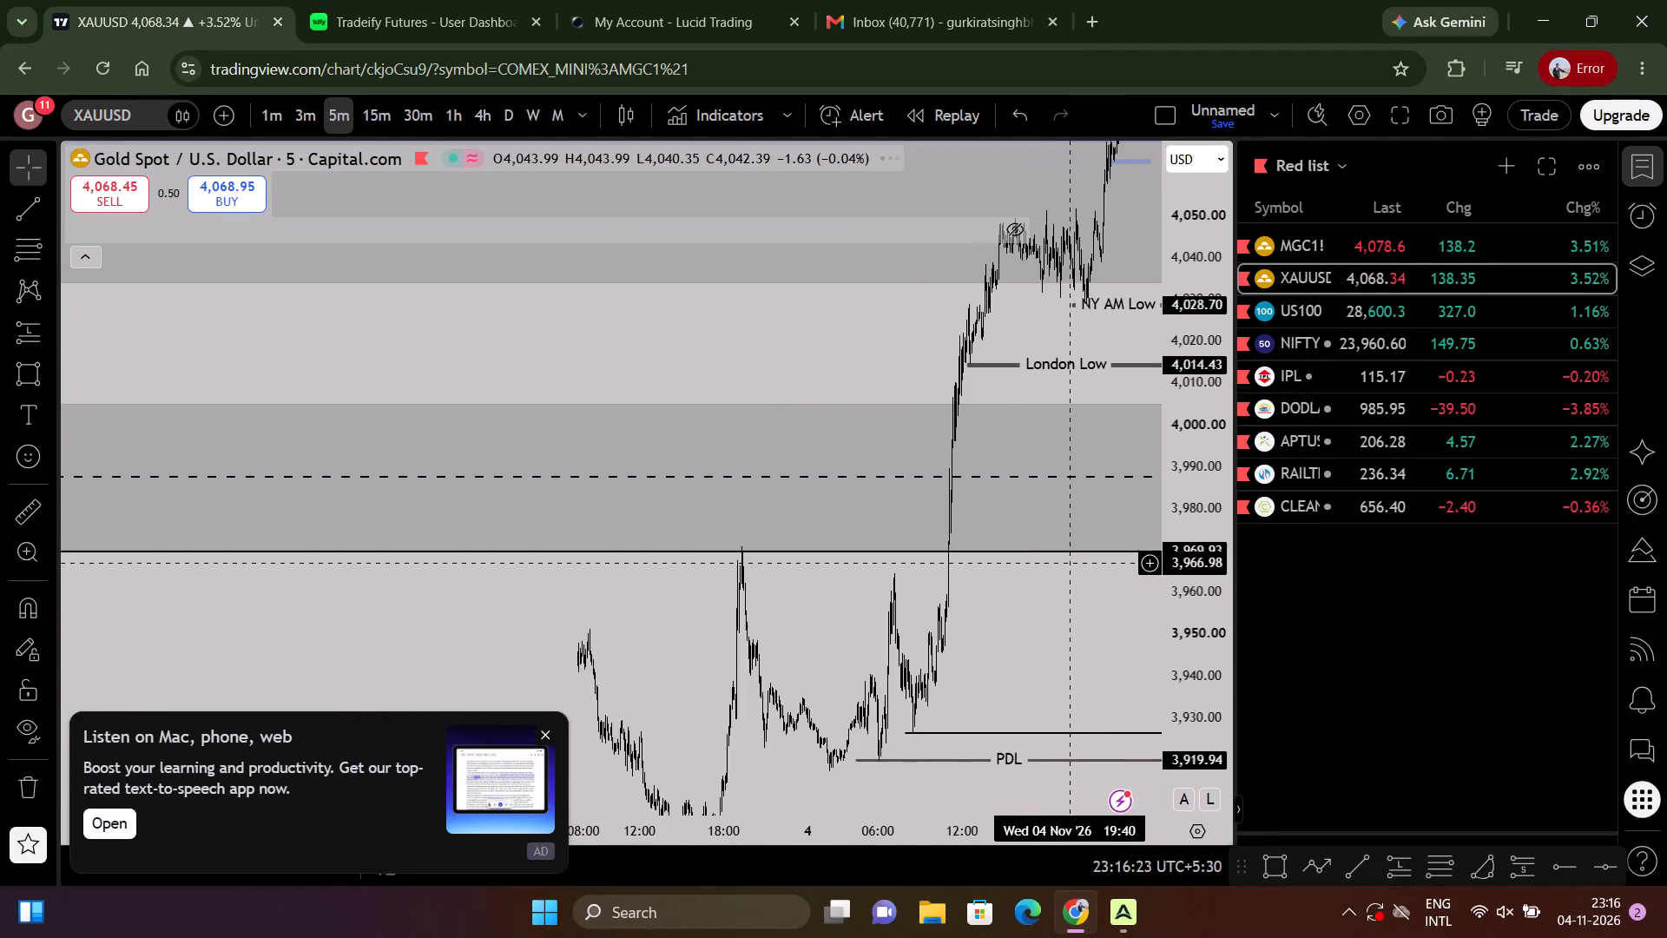
pyautogui.scroll(-5, 1066, 590)
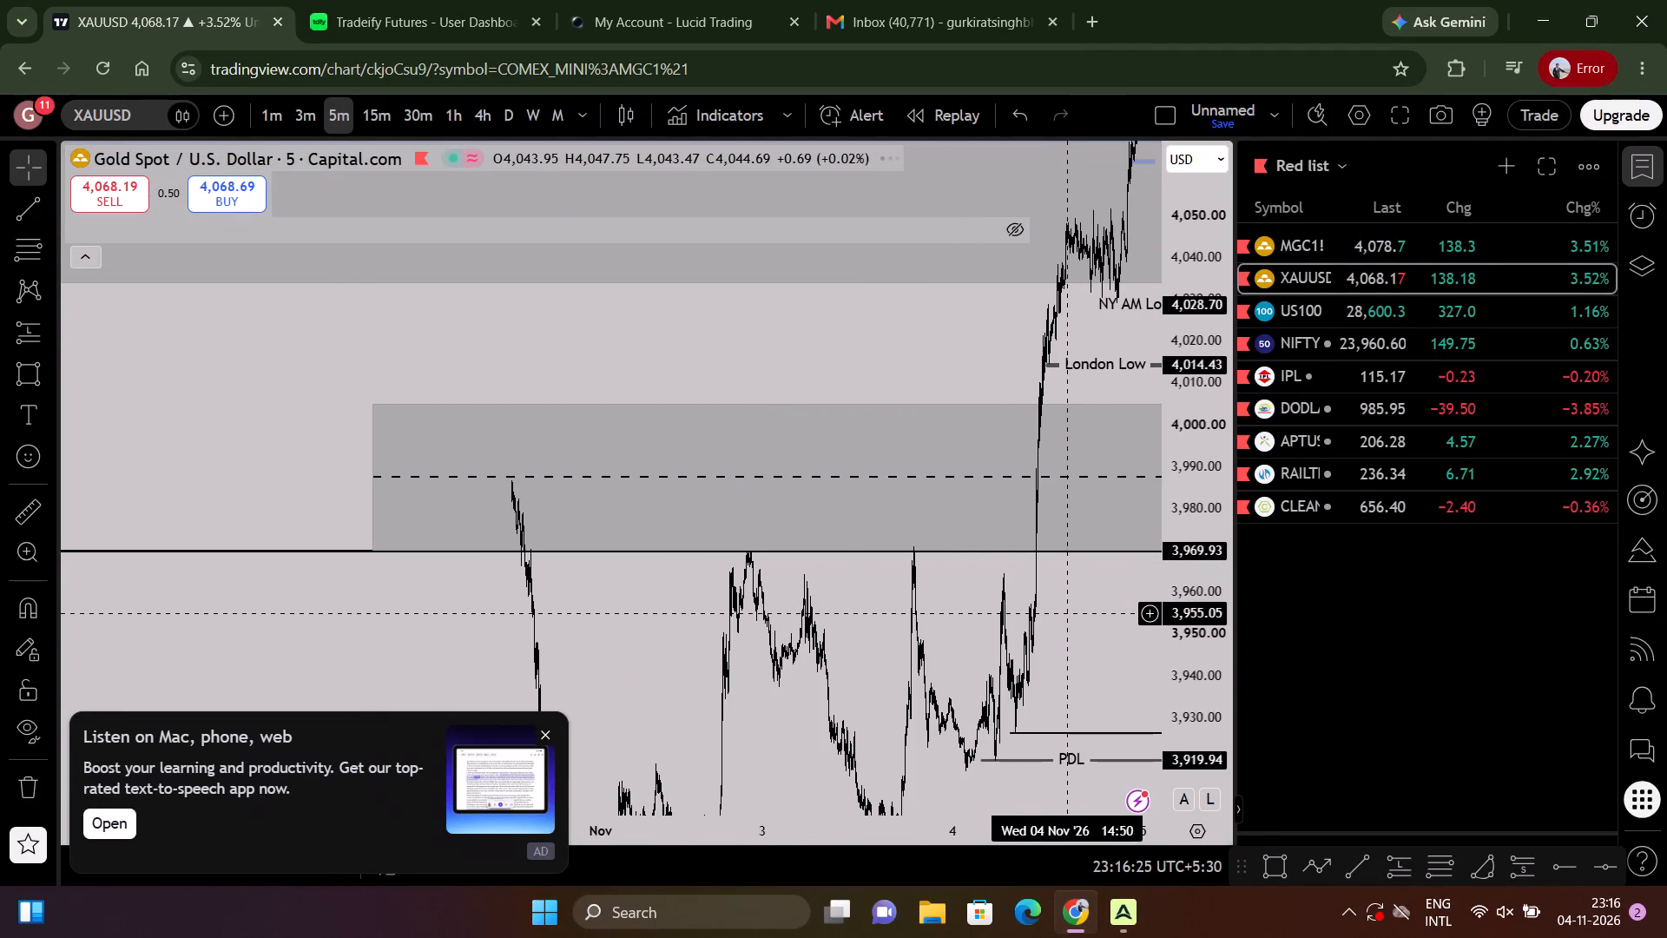
pyautogui.moveTo(1009, 644); pyautogui.dragTo(1011, 815)
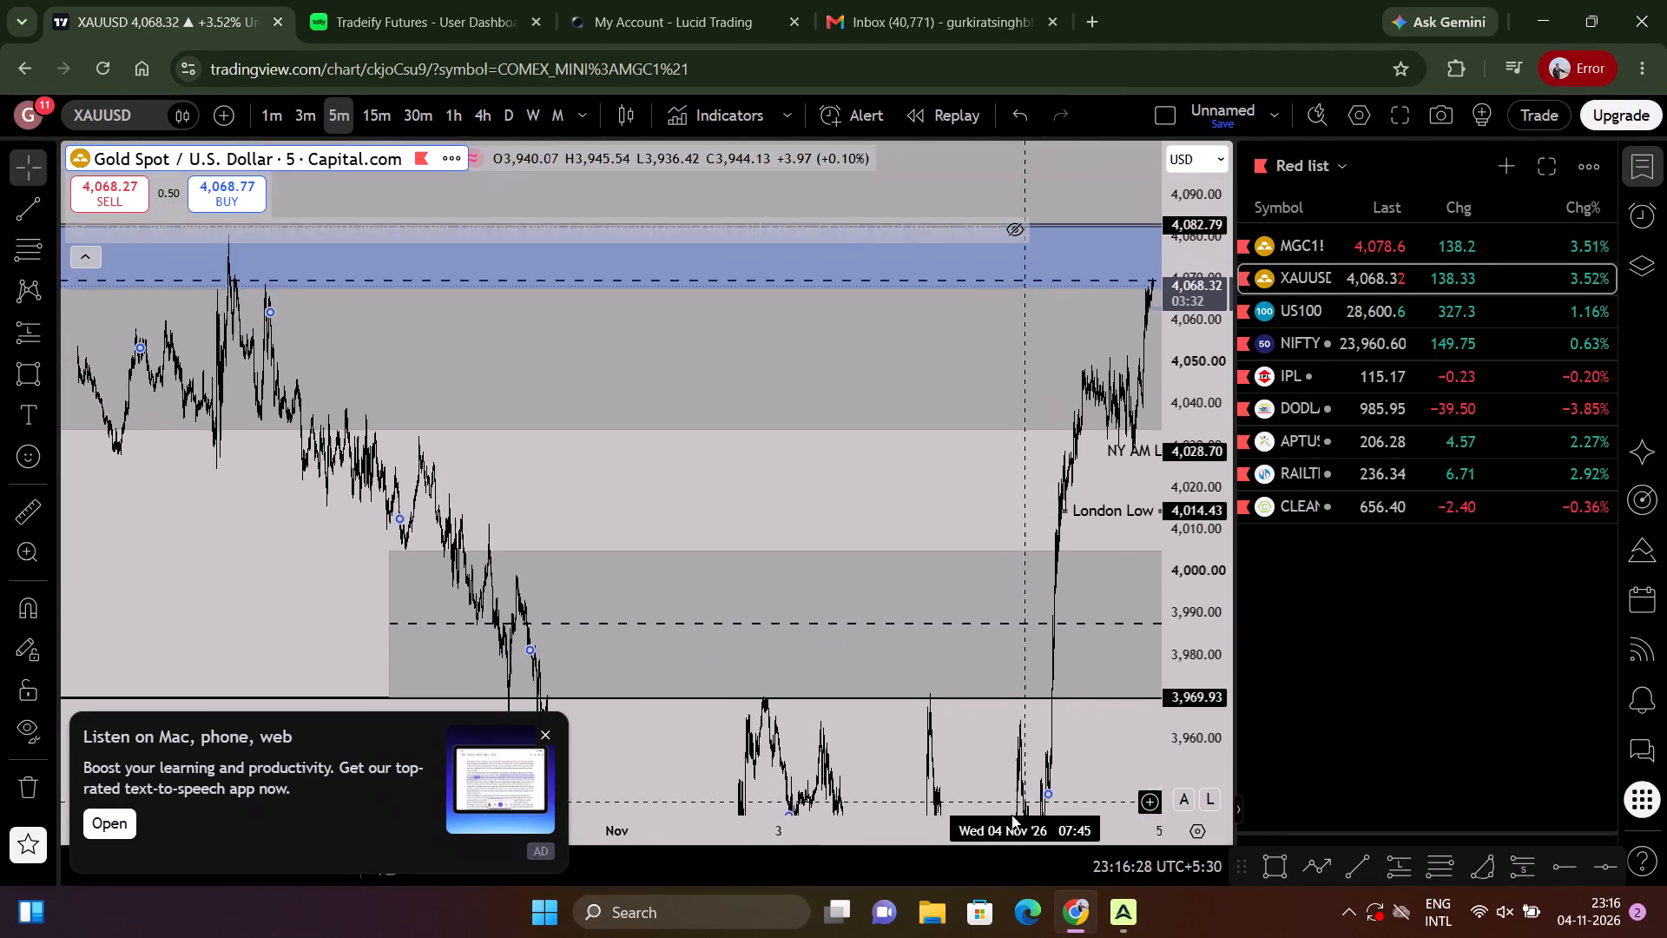
pyautogui.moveTo(1011, 815); pyautogui.dragTo(906, 870)
pyautogui.scroll(-4, 821, 641)
pyautogui.moveTo(816, 563); pyautogui.dragTo(806, 587)
# Examine the latest XAUUSD 5-minute candles around the large blue zone's lower edge and the small blue zone beneath it.
pyautogui.scroll(2, 864, 595)
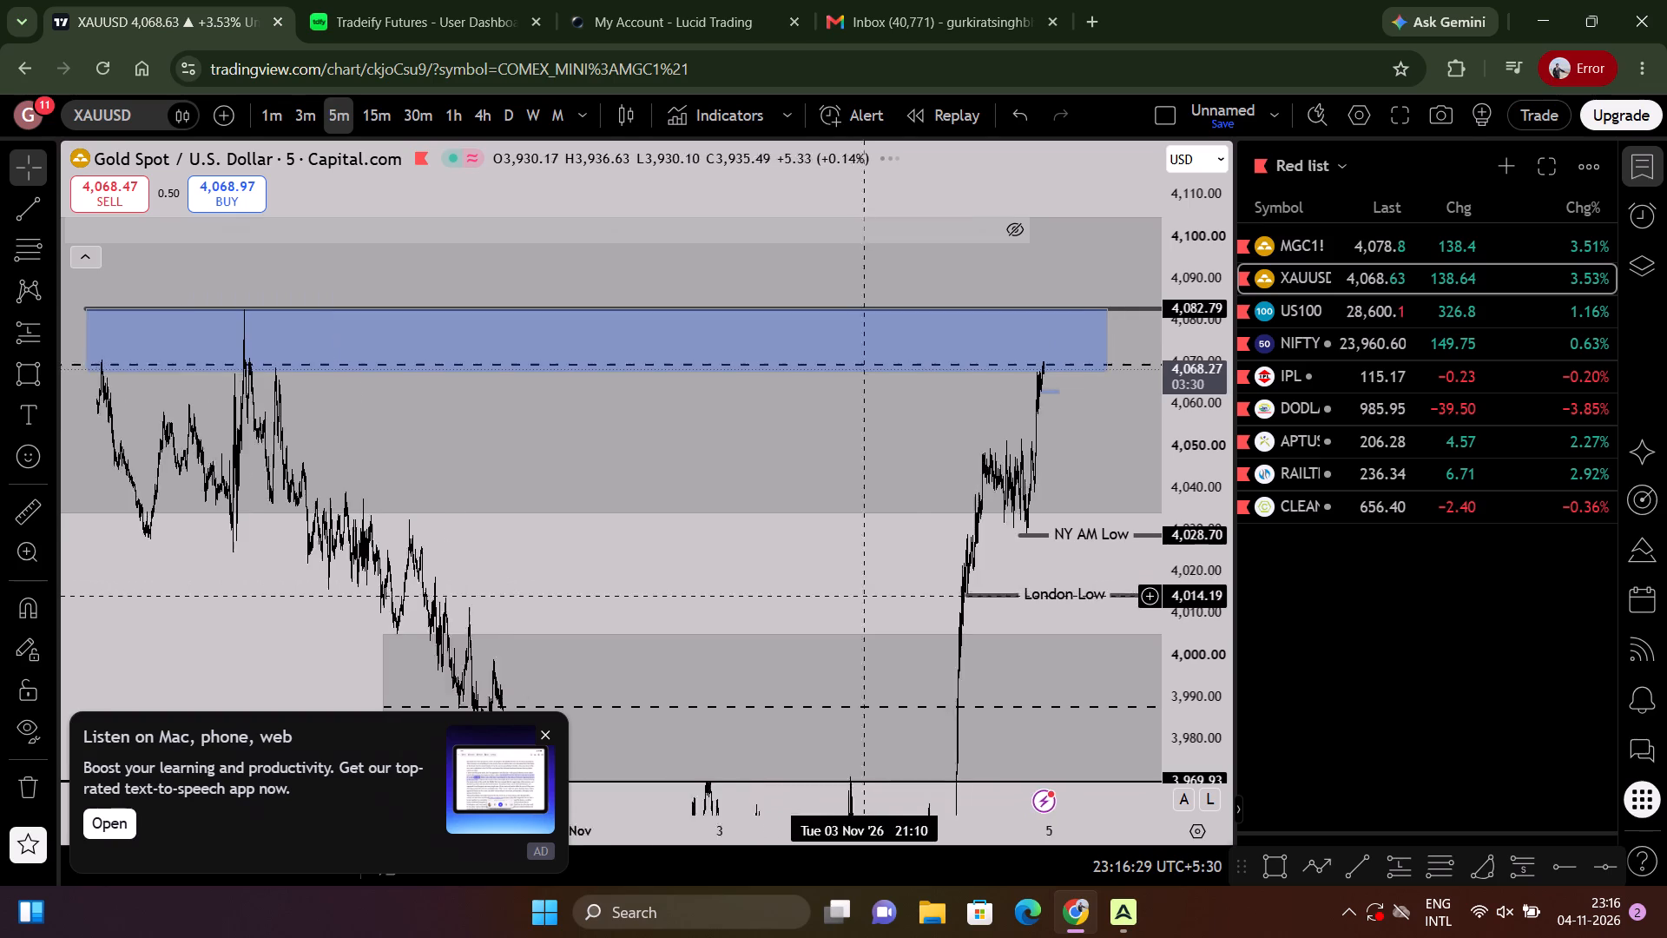
pyautogui.scroll(7, 912, 593)
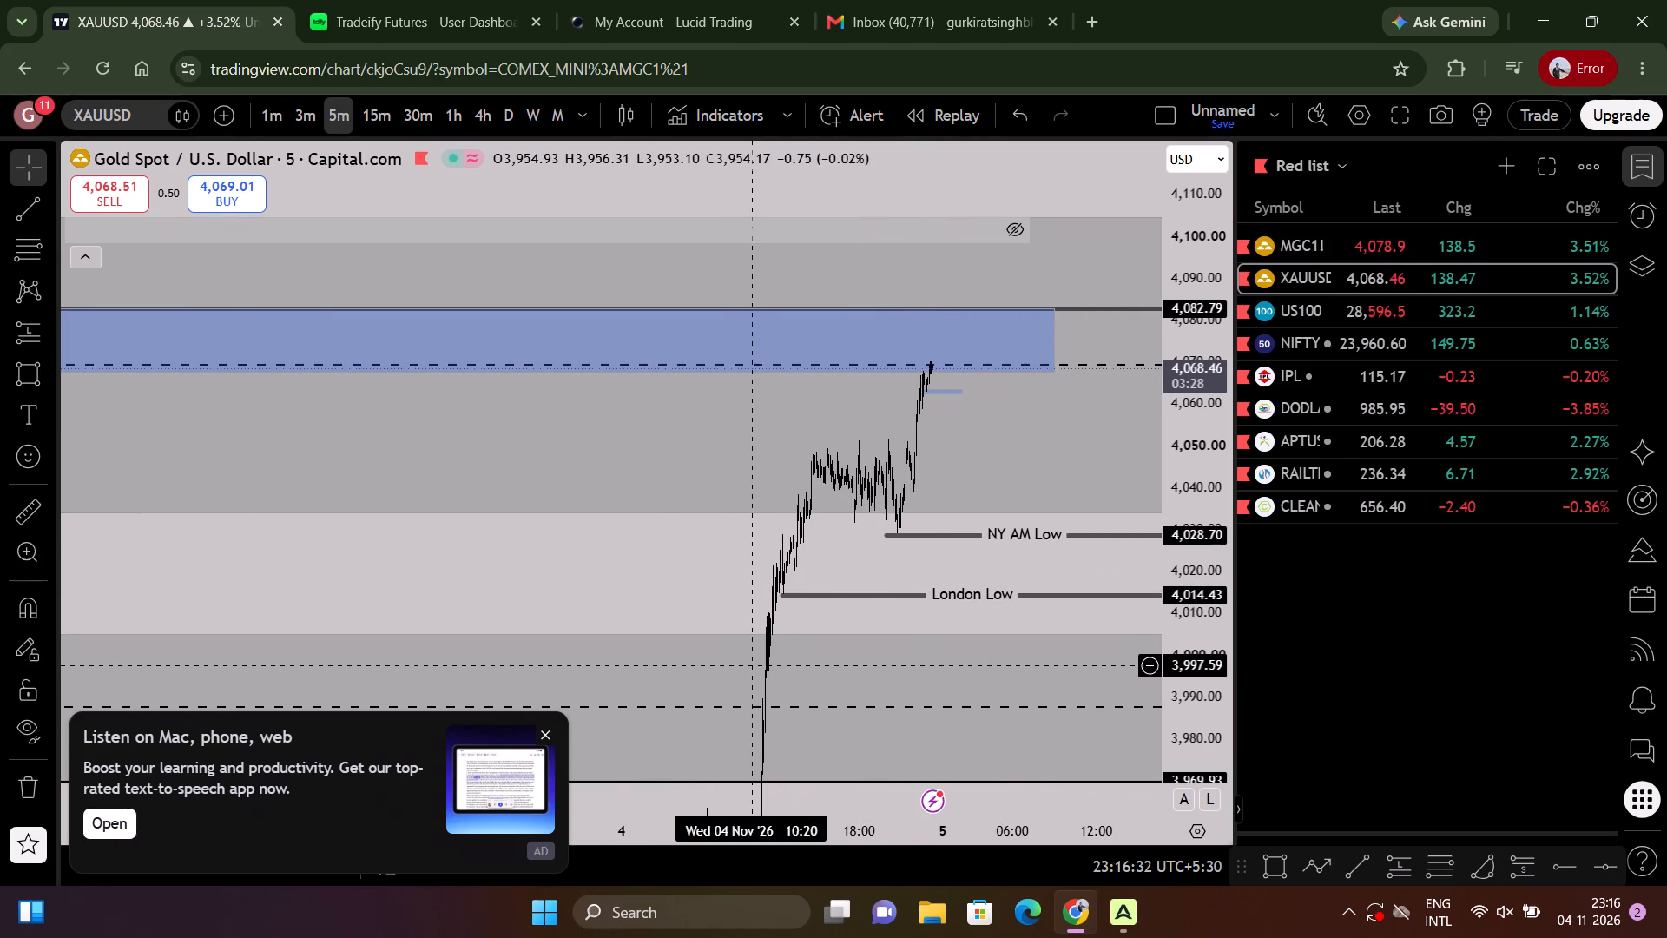
pyautogui.scroll(3, 1133, 651)
pyautogui.moveTo(1181, 686); pyautogui.dragTo(1324, 254)
pyautogui.scroll(5, 1069, 269)
pyautogui.moveTo(919, 359); pyautogui.dragTo(1271, 729)
pyautogui.scroll(10, 1137, 664)
pyautogui.moveTo(960, 669); pyautogui.dragTo(1271, 566)
pyautogui.moveTo(1190, 662); pyautogui.dragTo(1166, 416)
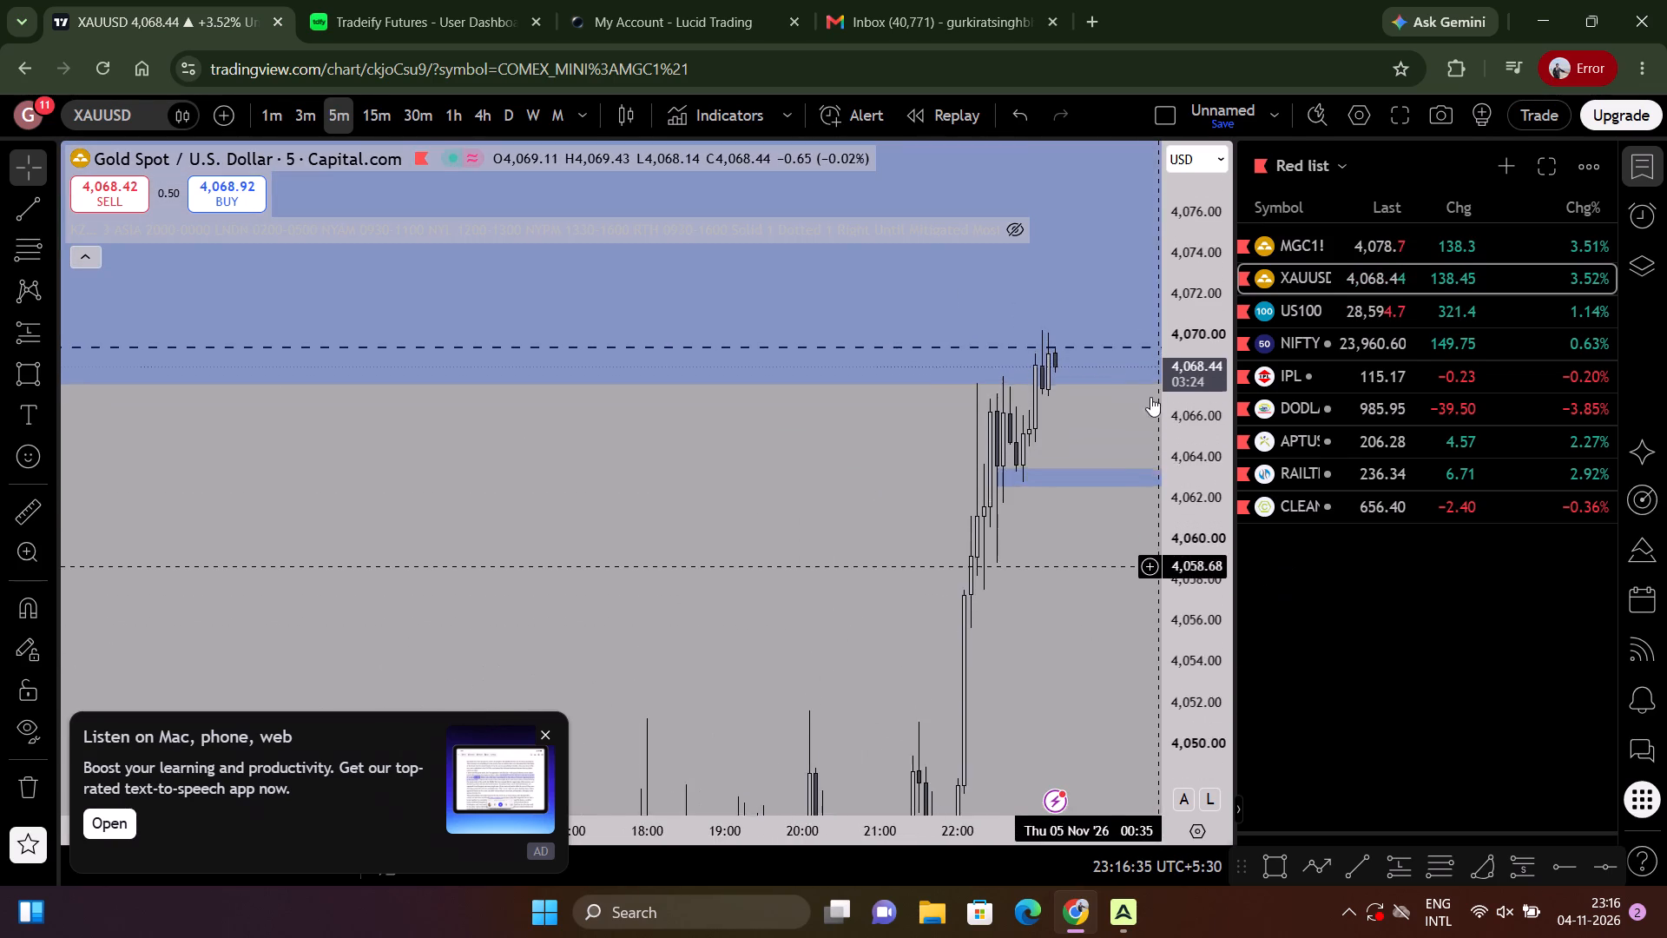
pyautogui.scroll(5, 1051, 483)
pyautogui.moveTo(1051, 594); pyautogui.dragTo(928, 572)
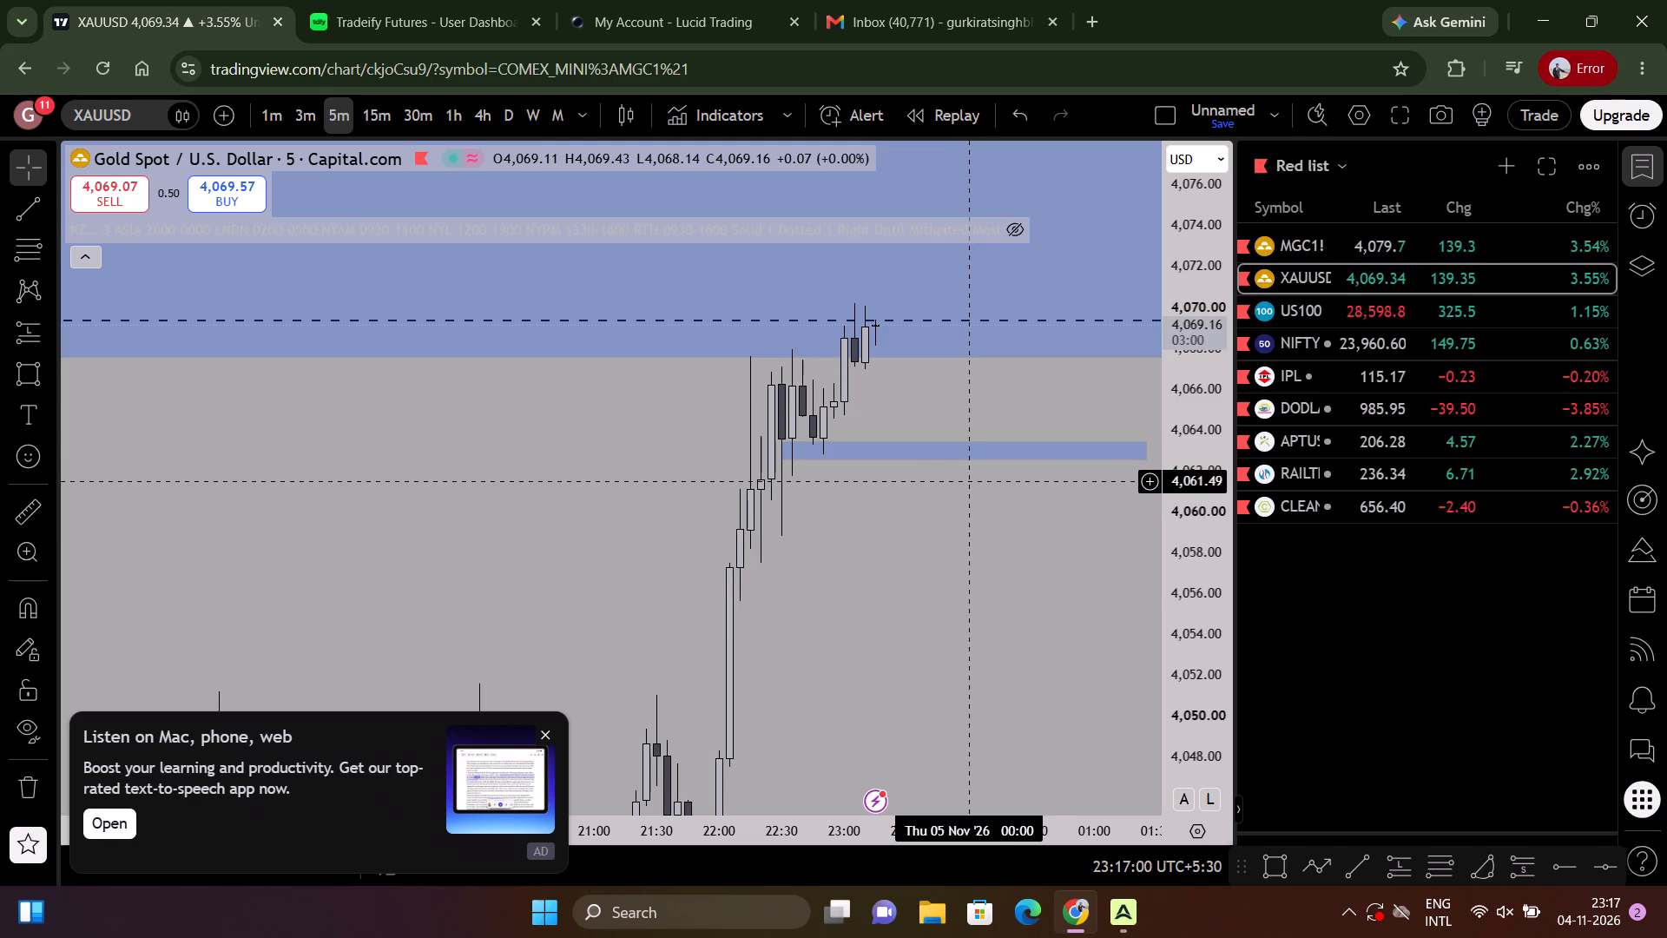
pyautogui.scroll(-4, 994, 427)
pyautogui.scroll(3, 1011, 536)
pyautogui.moveTo(1038, 549); pyautogui.dragTo(1058, 656)
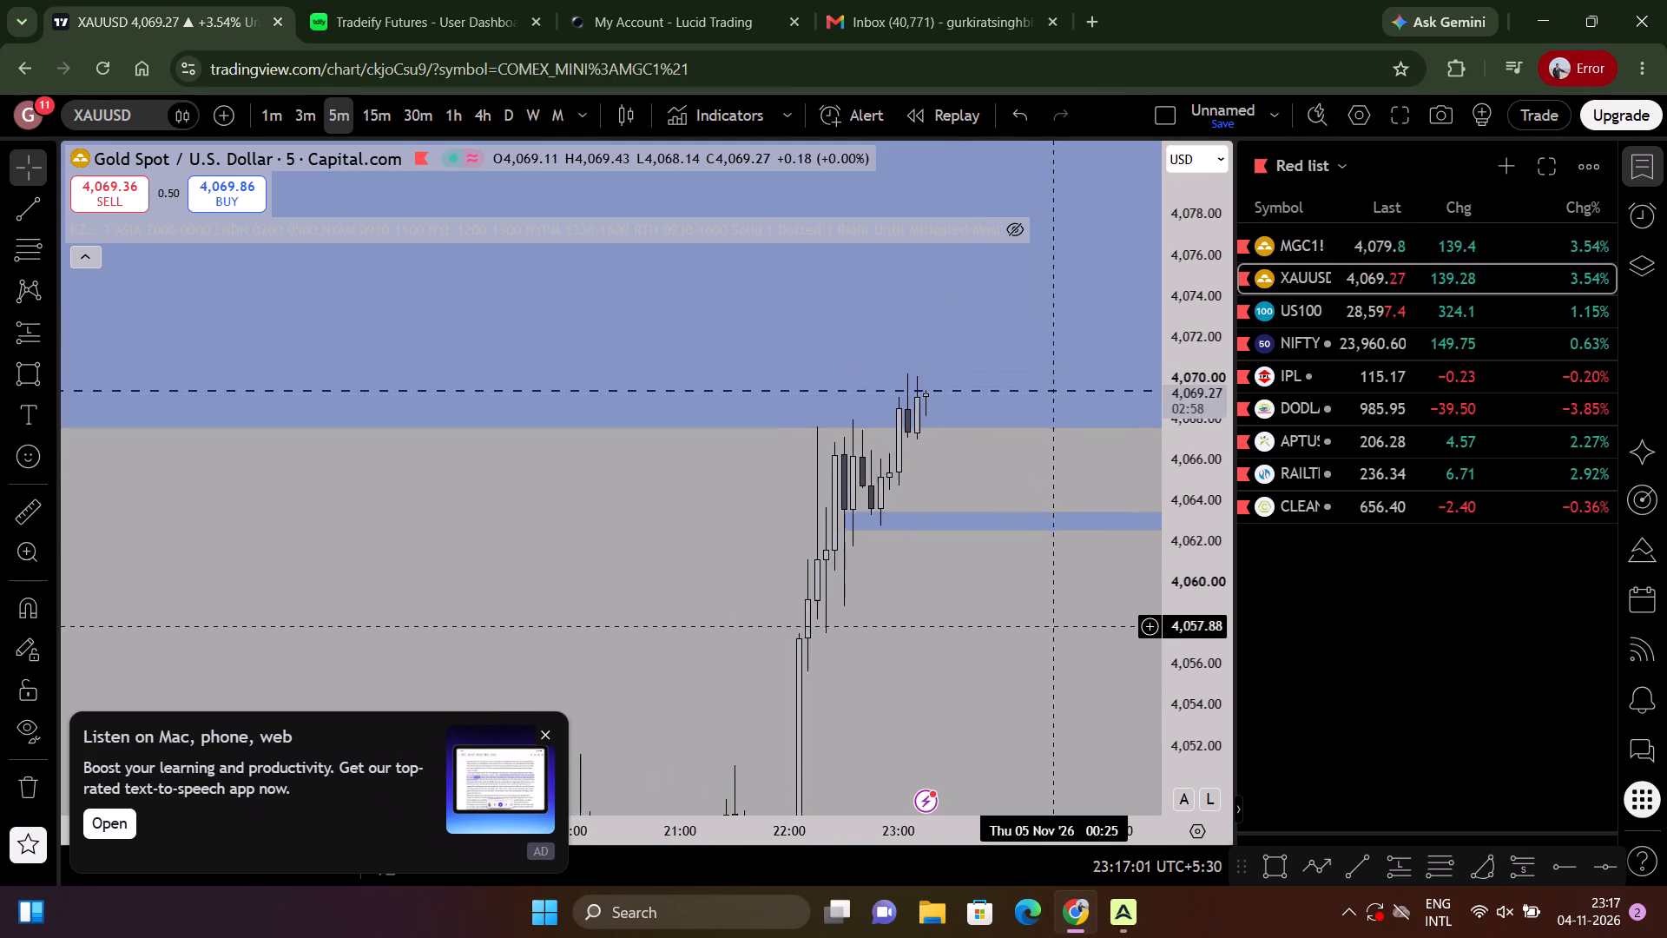
pyautogui.moveTo(1058, 656); pyautogui.dragTo(1058, 671)
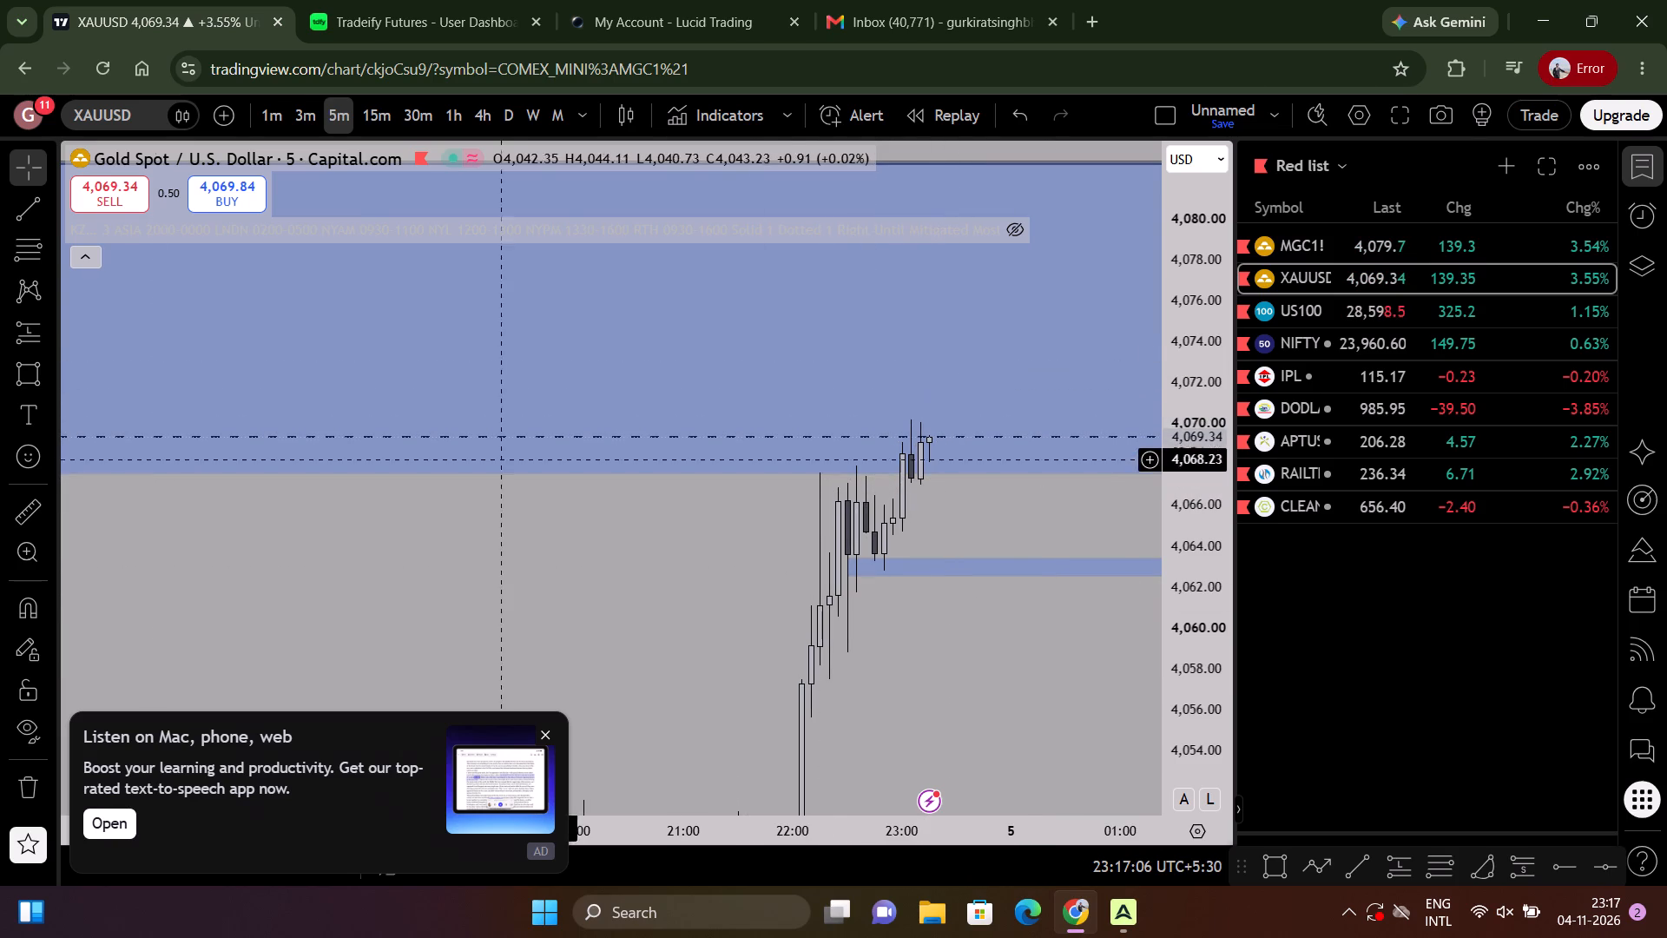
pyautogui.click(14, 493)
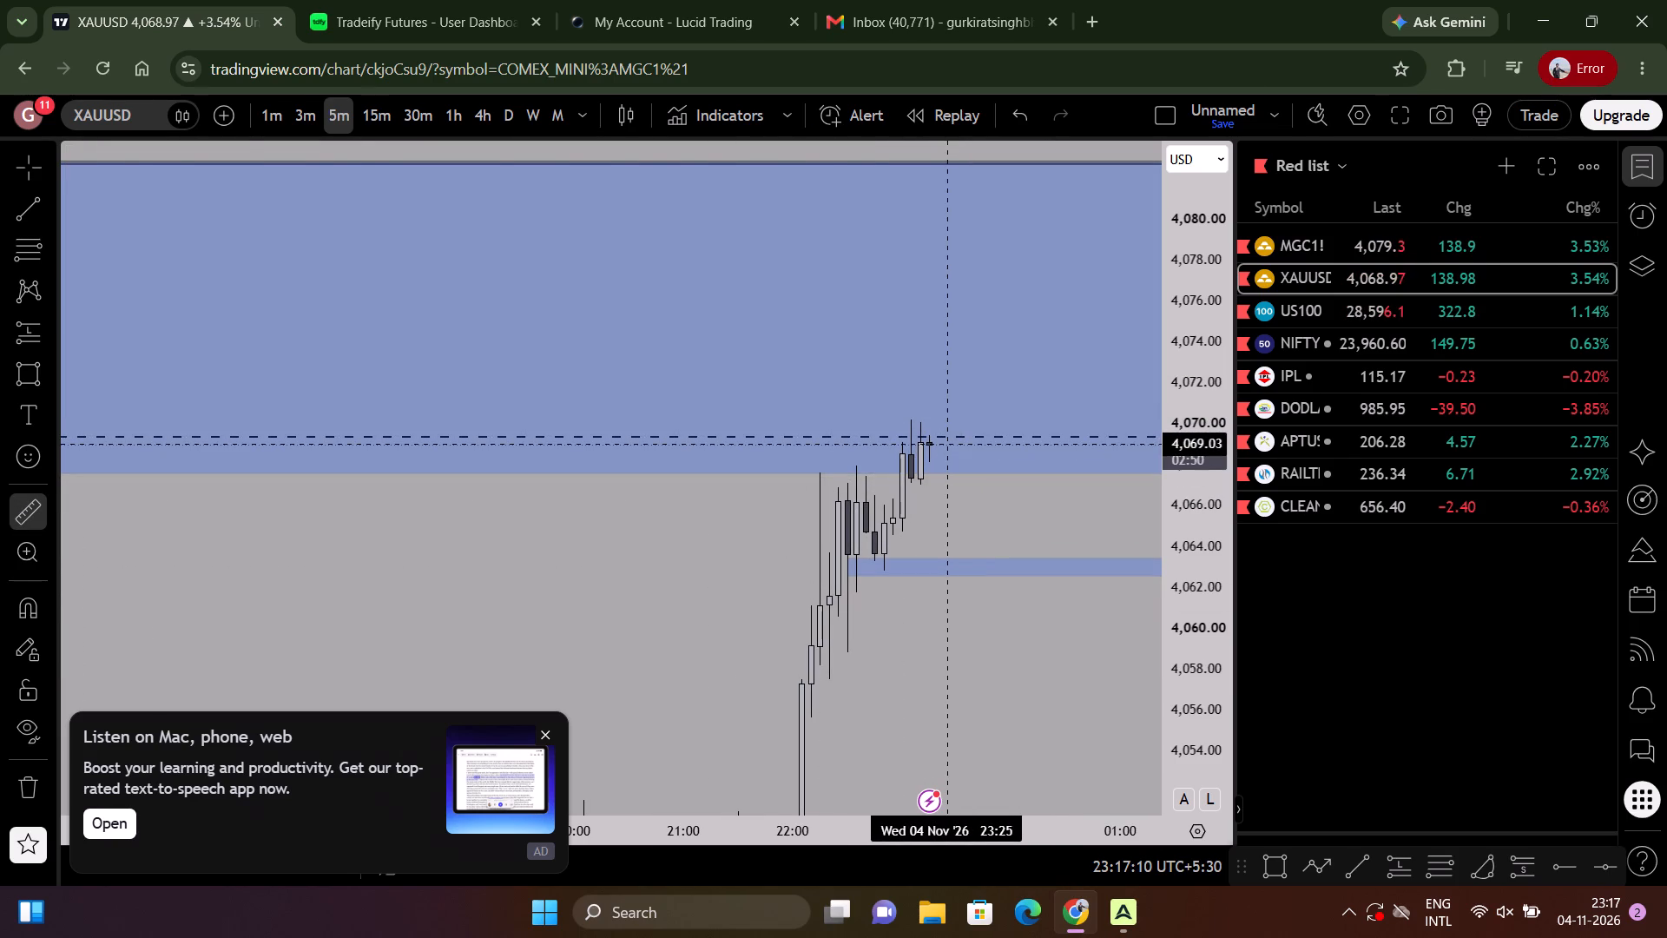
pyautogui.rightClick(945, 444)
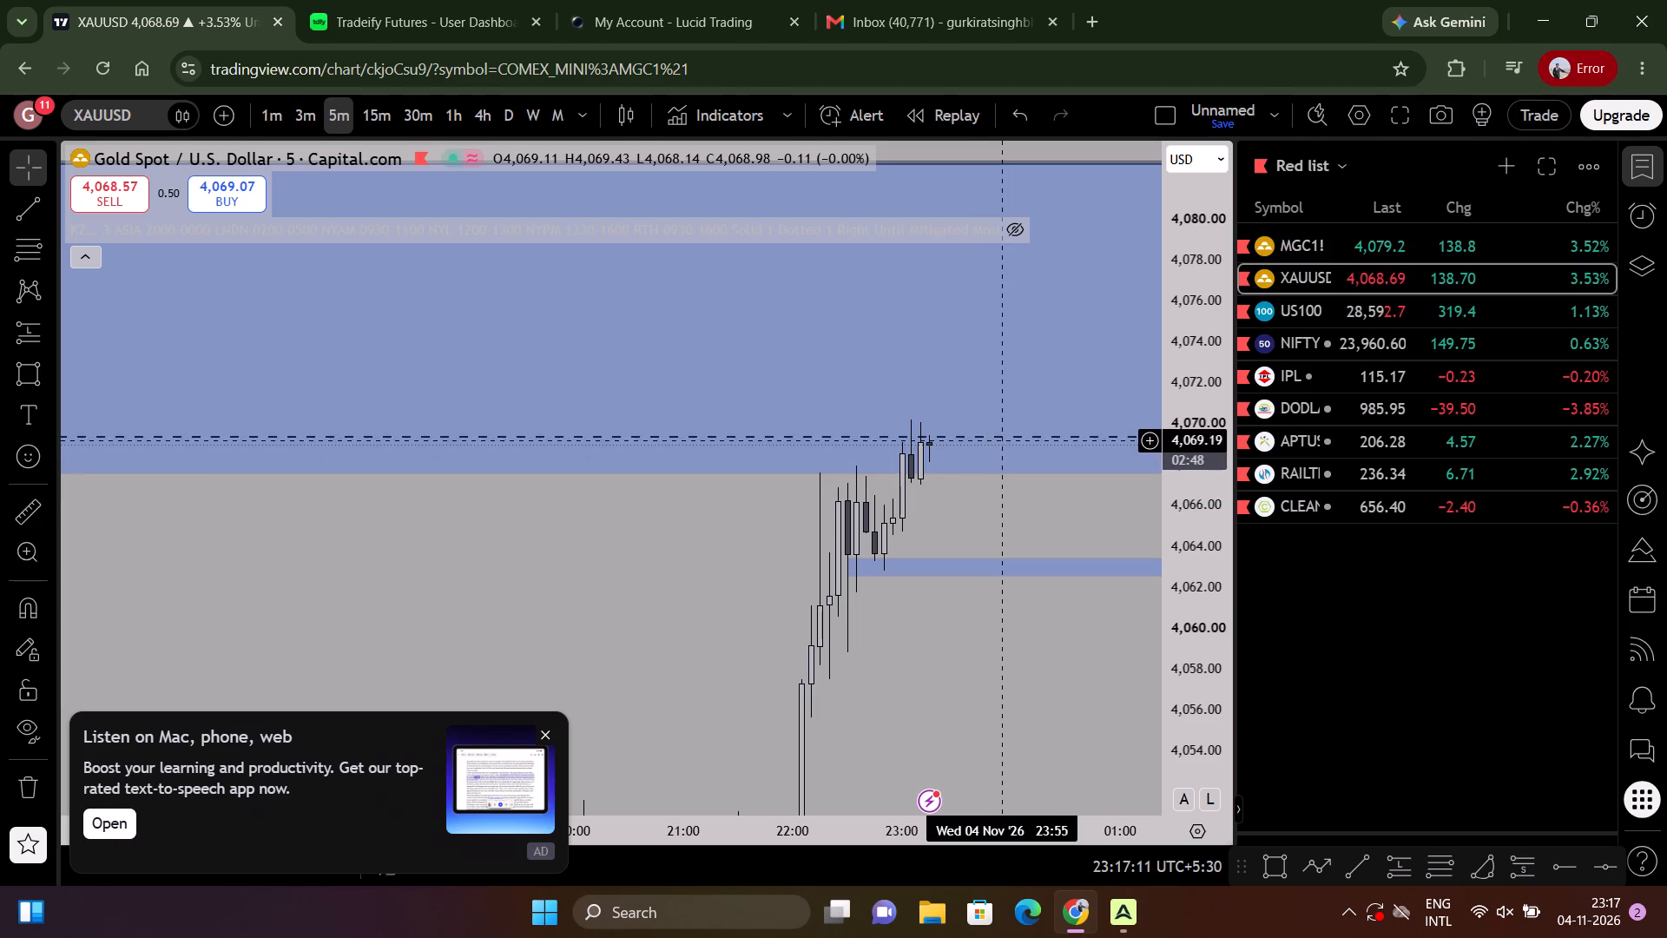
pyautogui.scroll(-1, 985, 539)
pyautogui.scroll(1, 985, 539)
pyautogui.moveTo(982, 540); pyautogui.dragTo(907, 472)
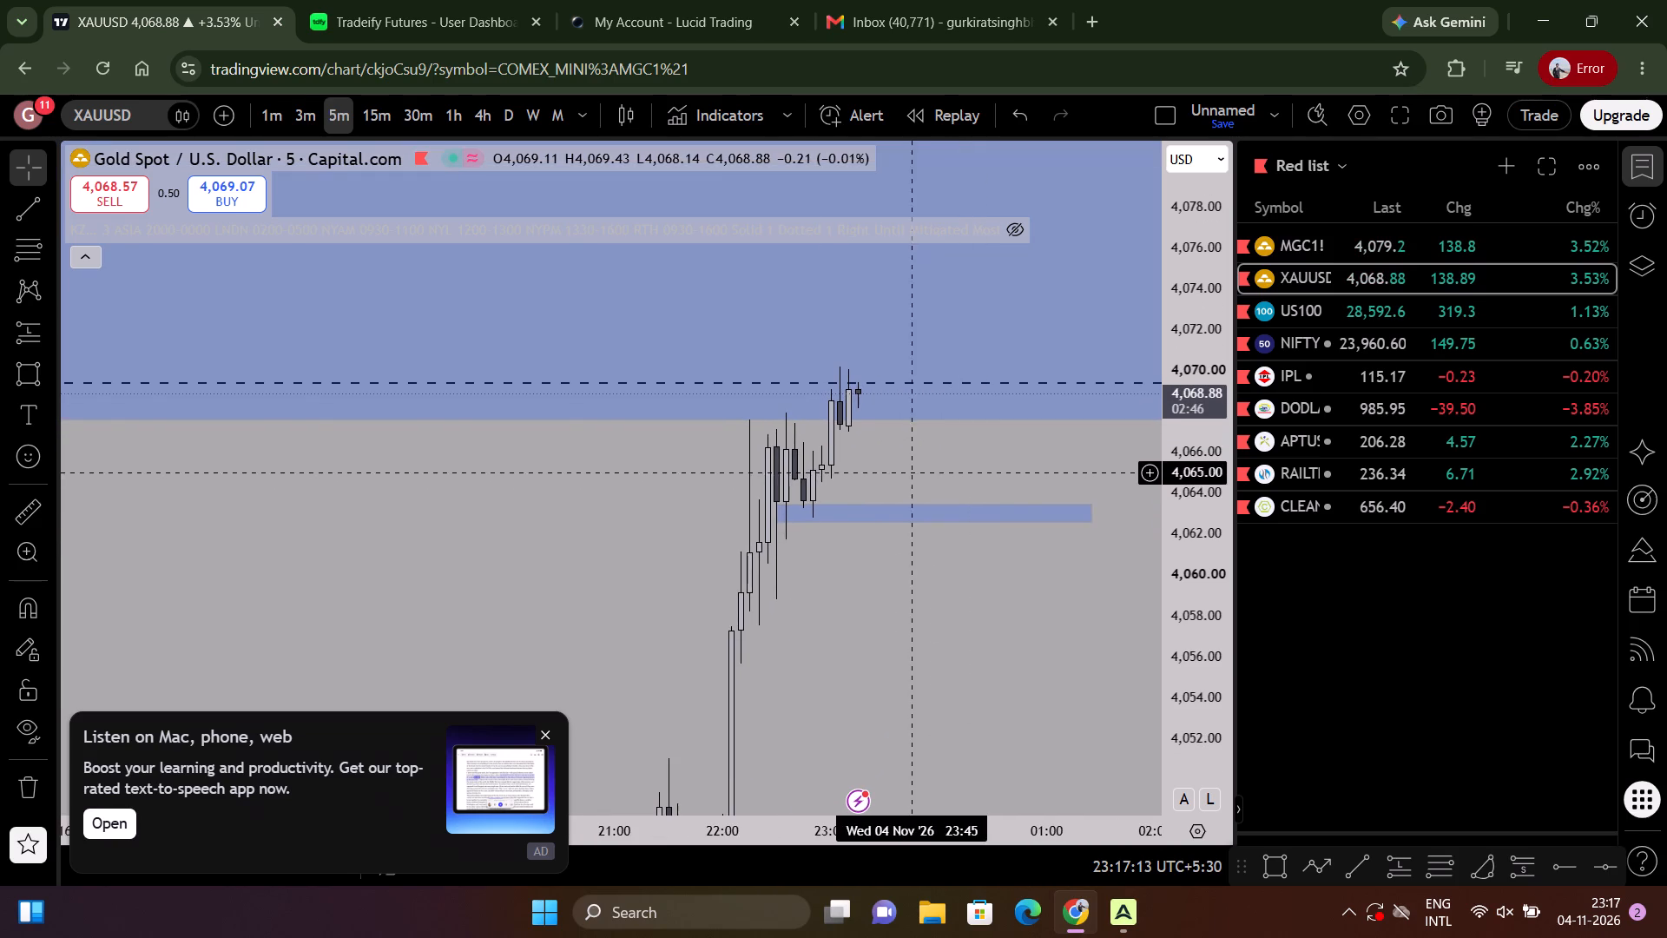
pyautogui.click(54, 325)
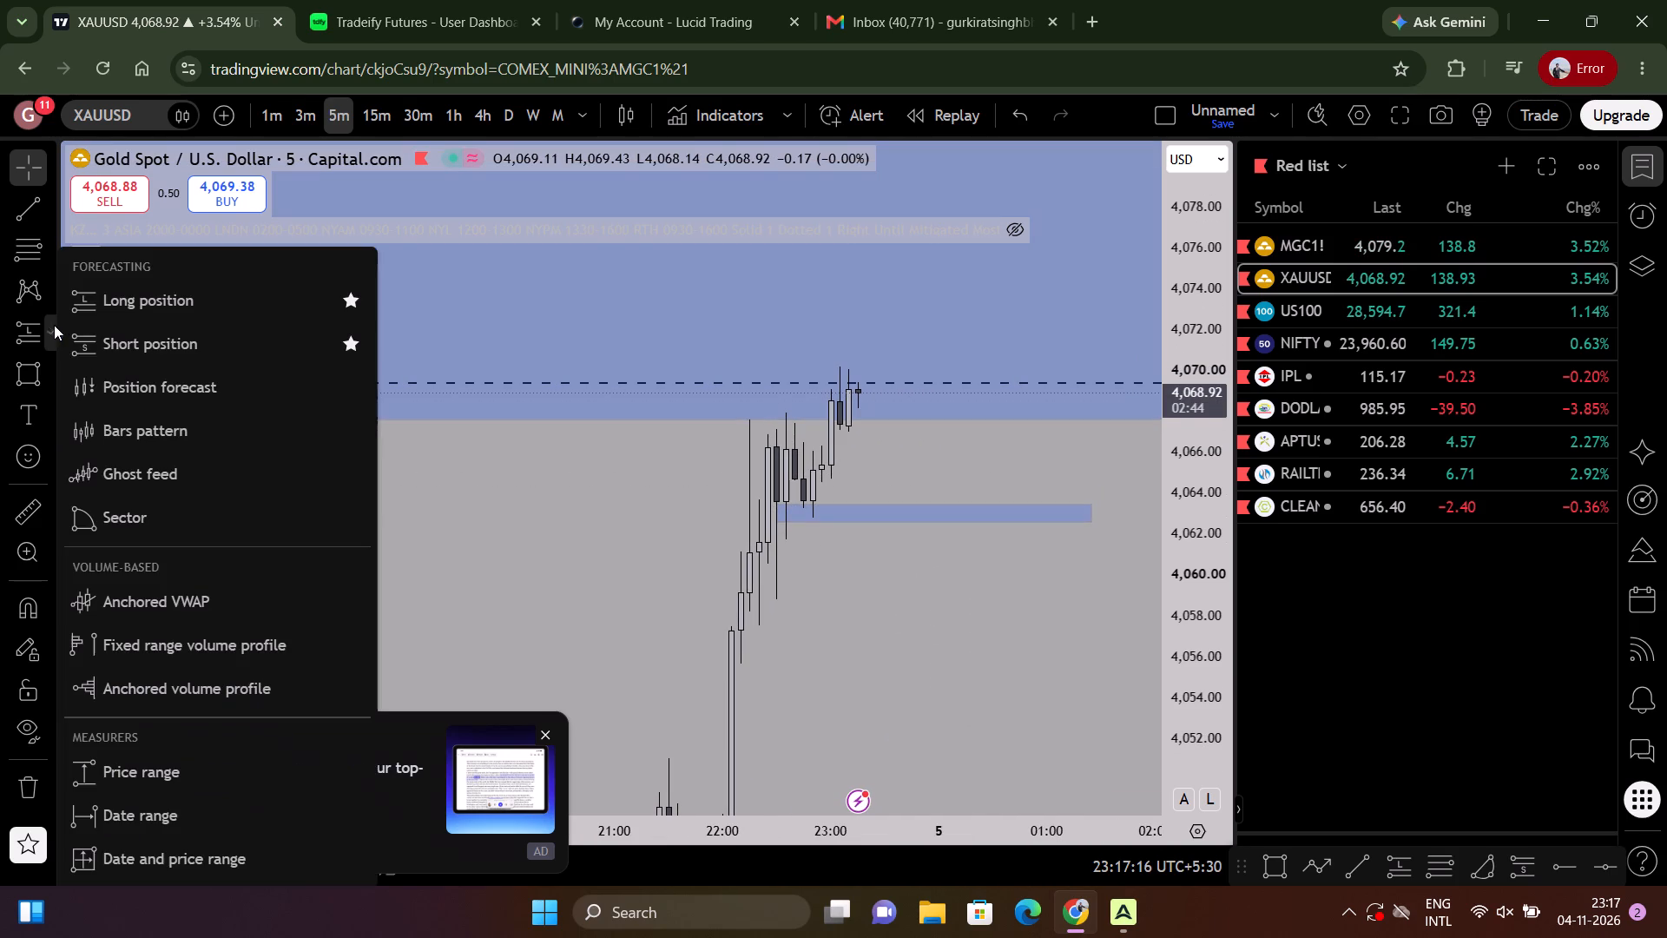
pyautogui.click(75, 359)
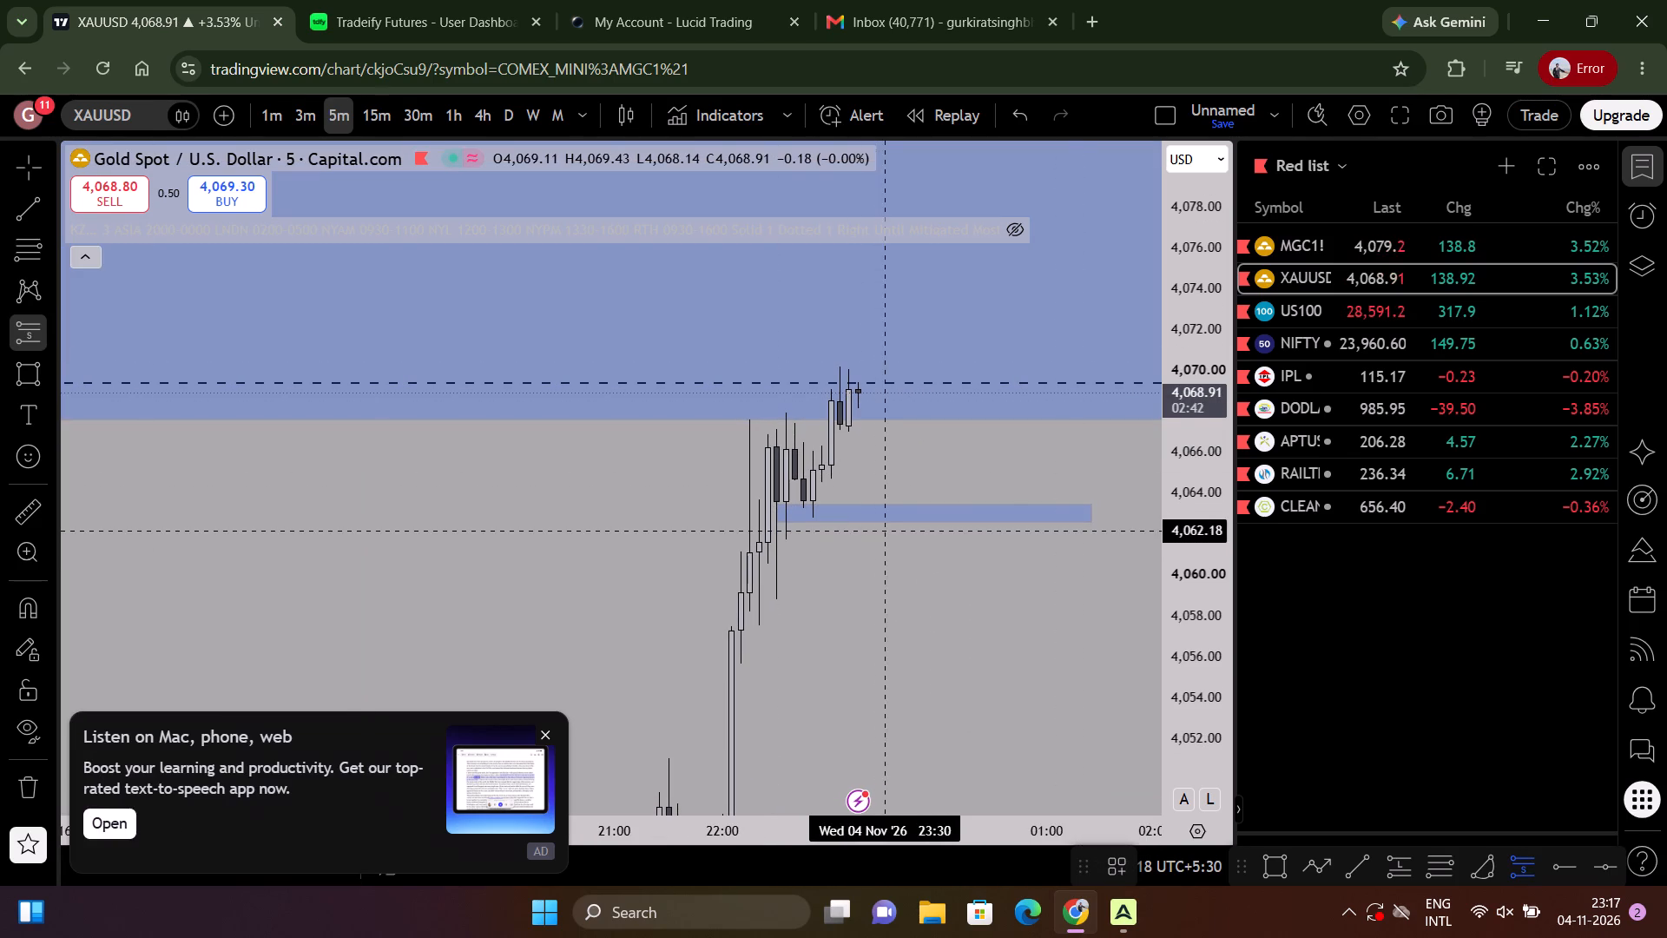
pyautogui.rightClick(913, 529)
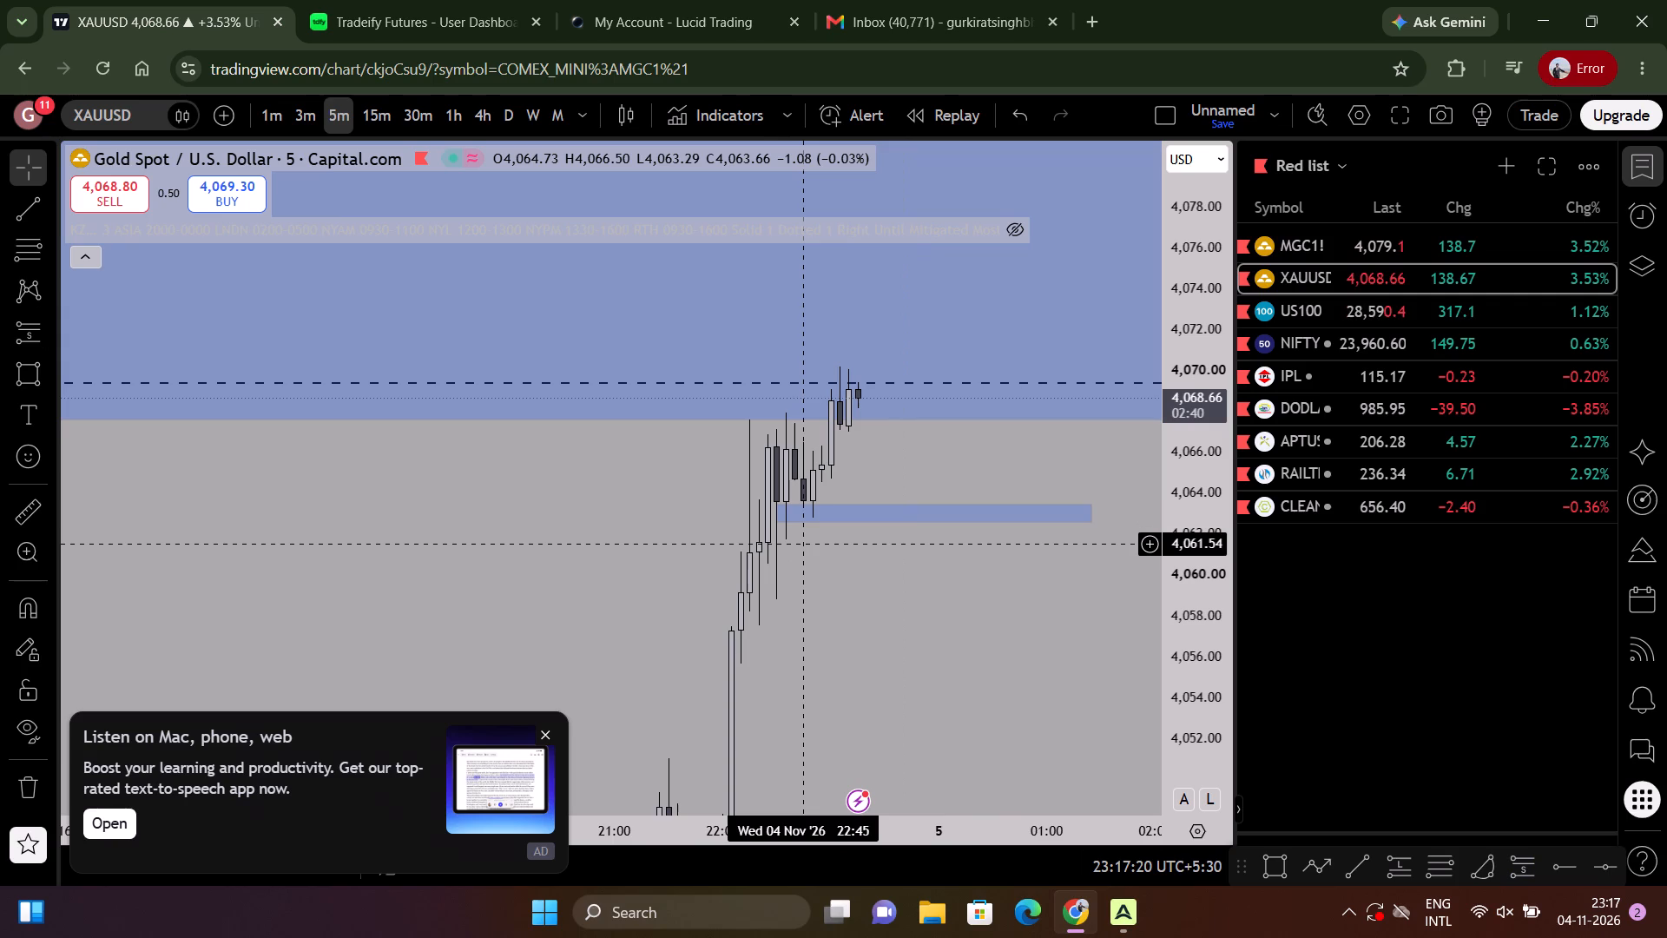
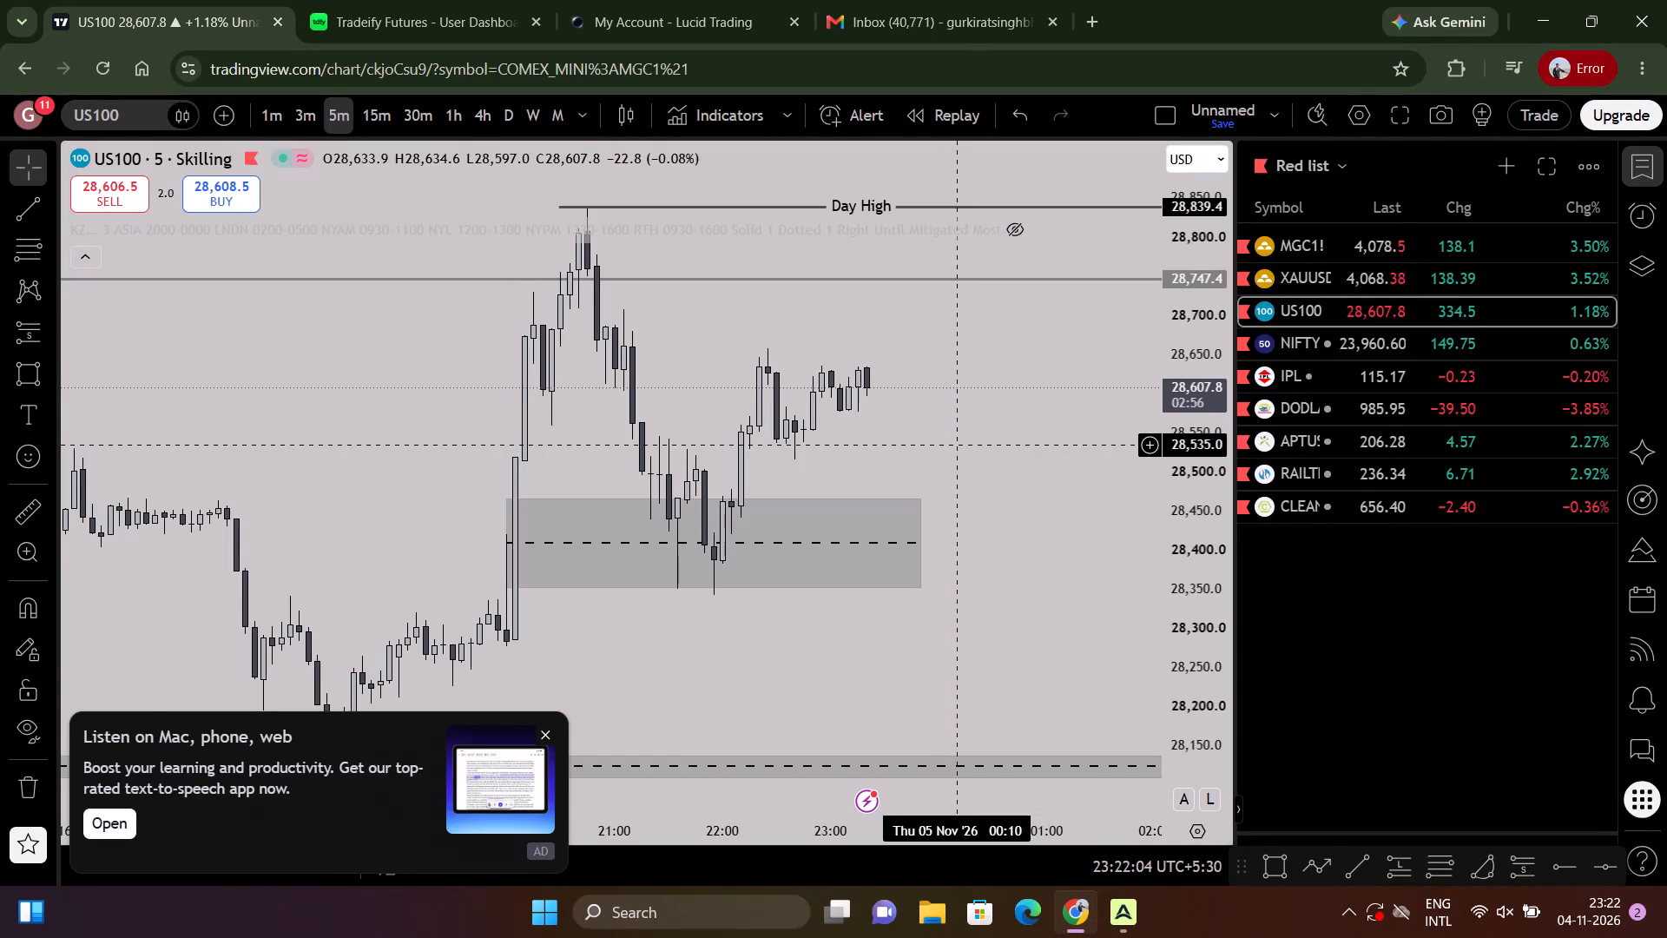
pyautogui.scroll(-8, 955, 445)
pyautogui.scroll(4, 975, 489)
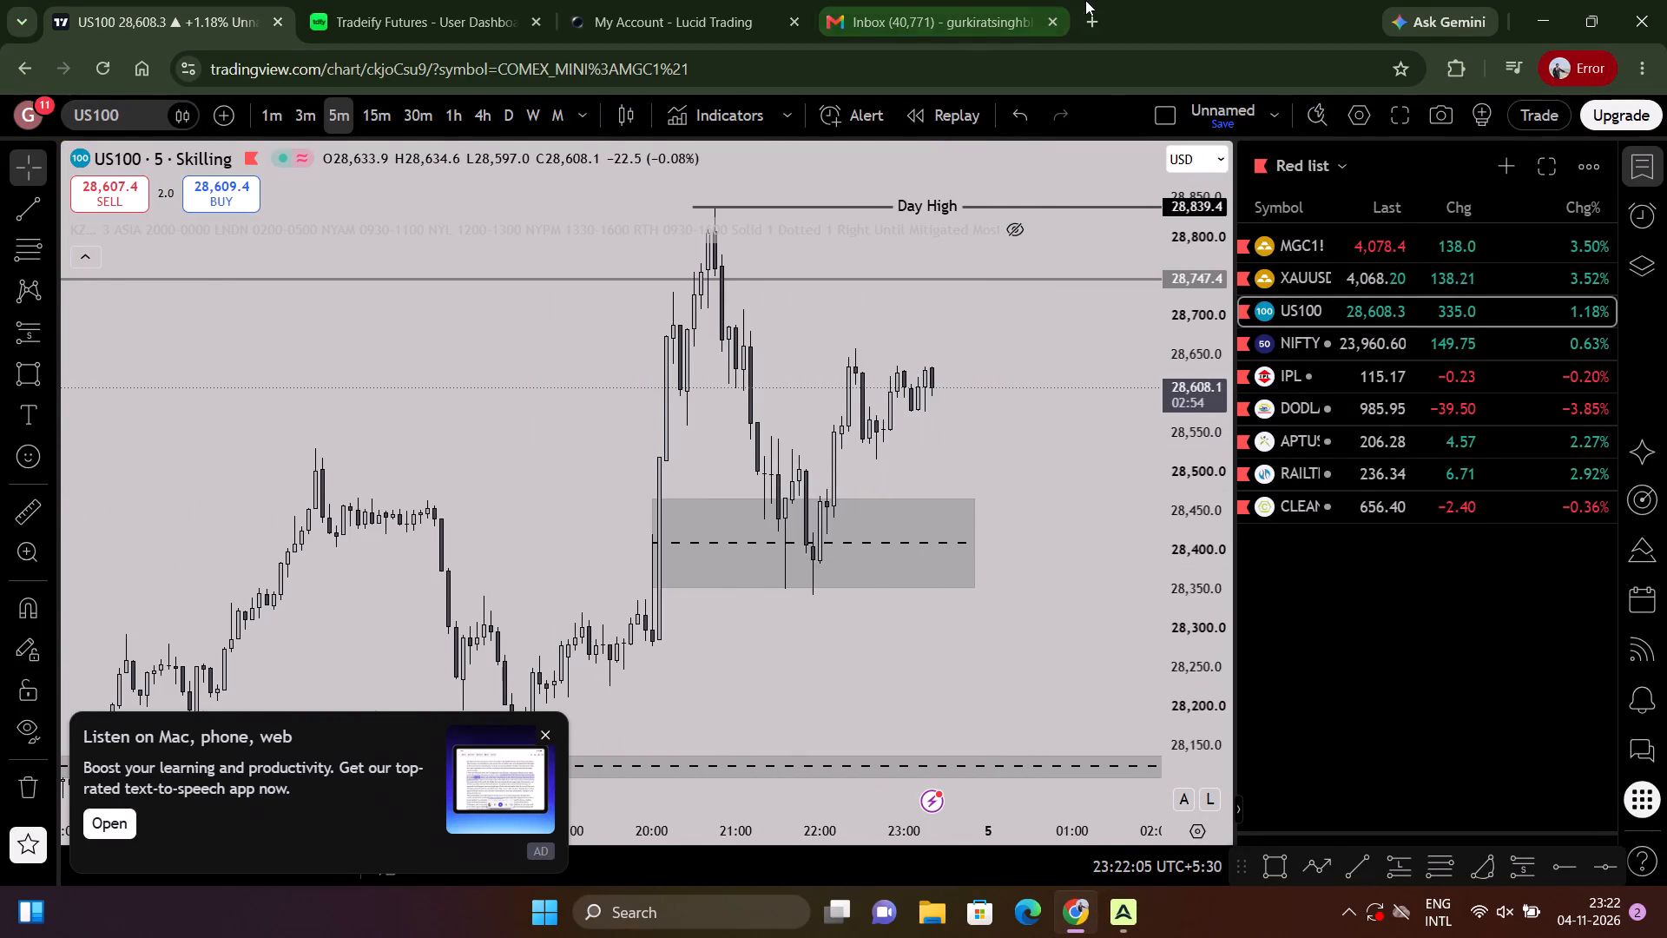
# Search the web for "icai spom" in a new browser tab.
pyautogui.click(1092, 4)
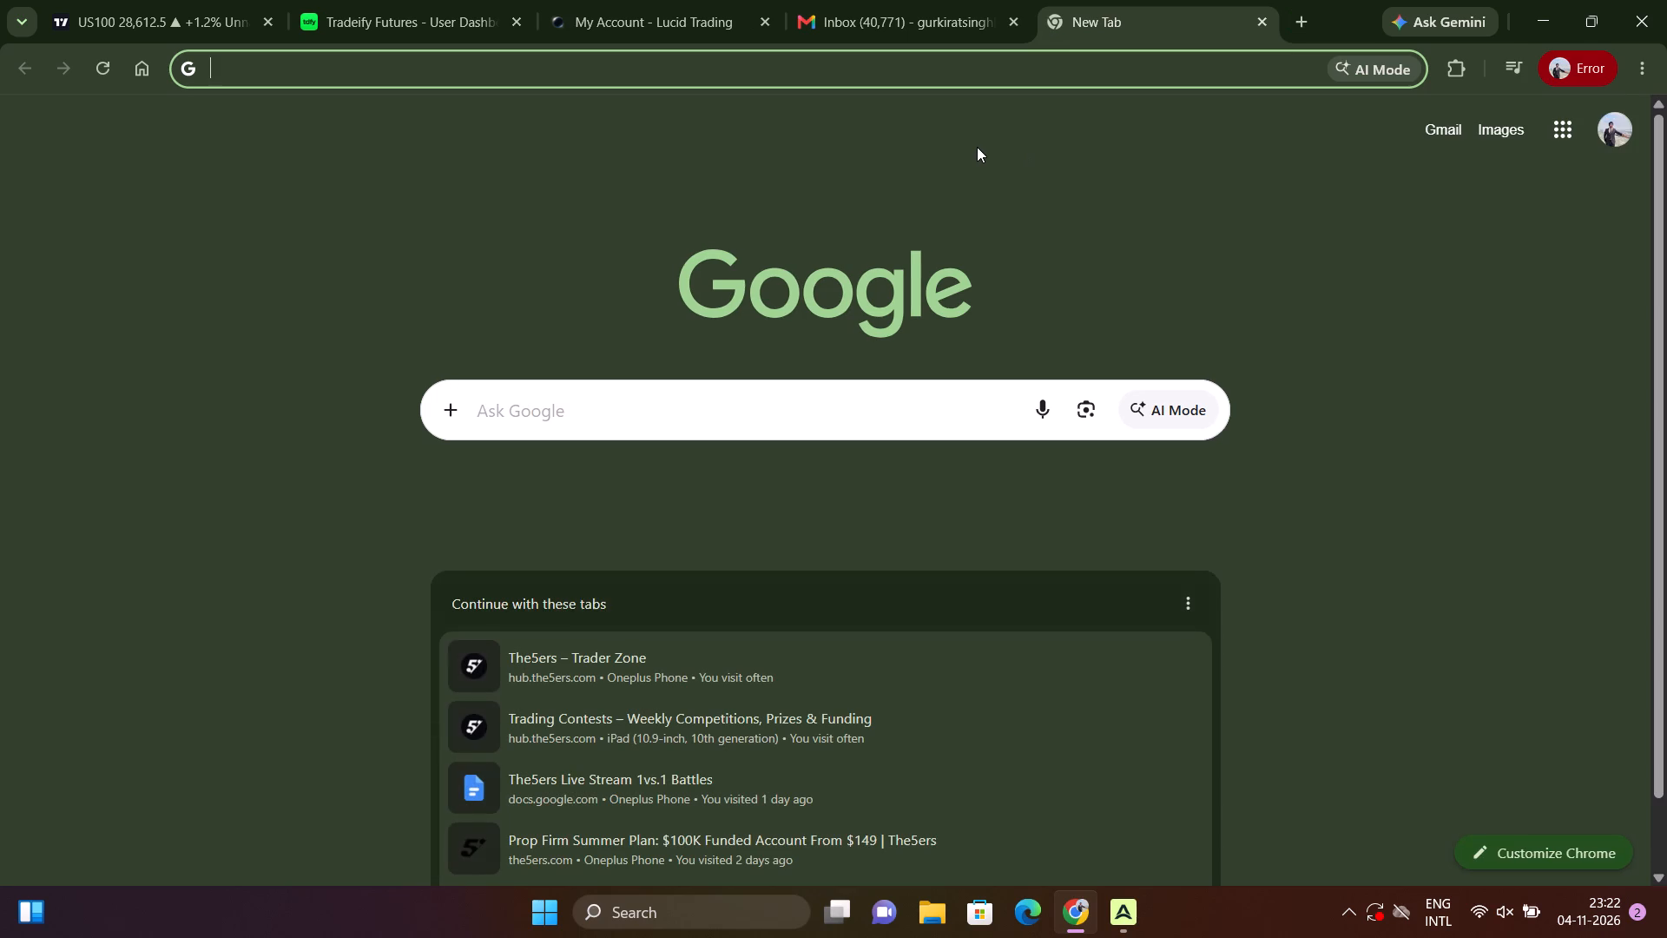
pyautogui.write('icai spom')
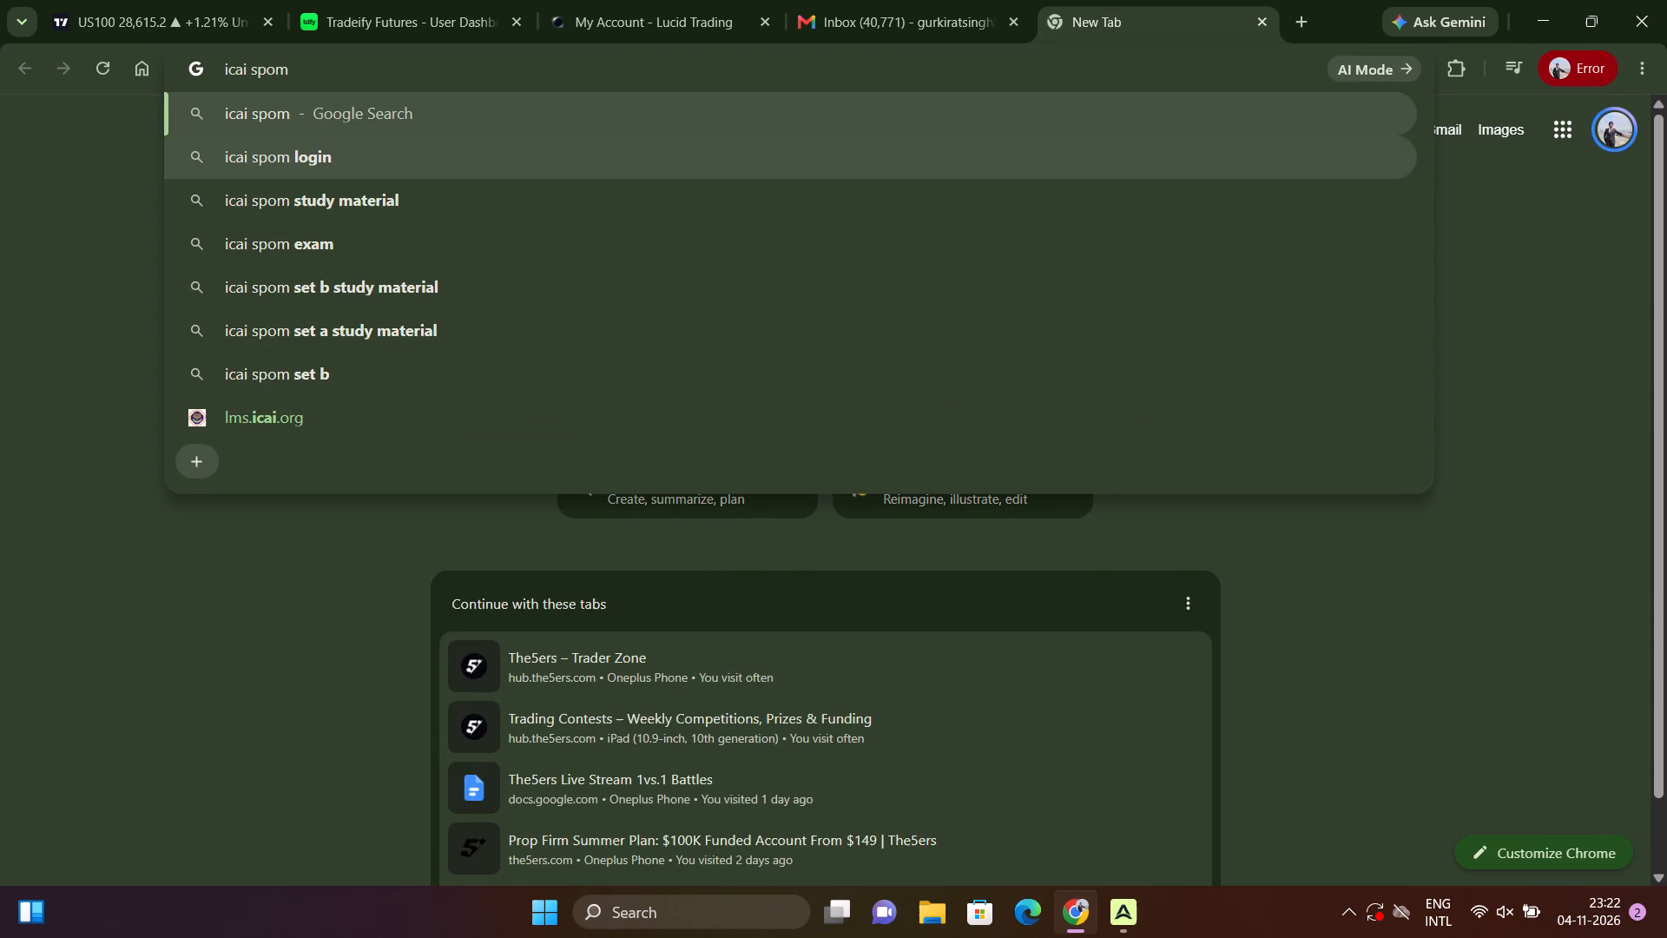
pyautogui.press('Return')
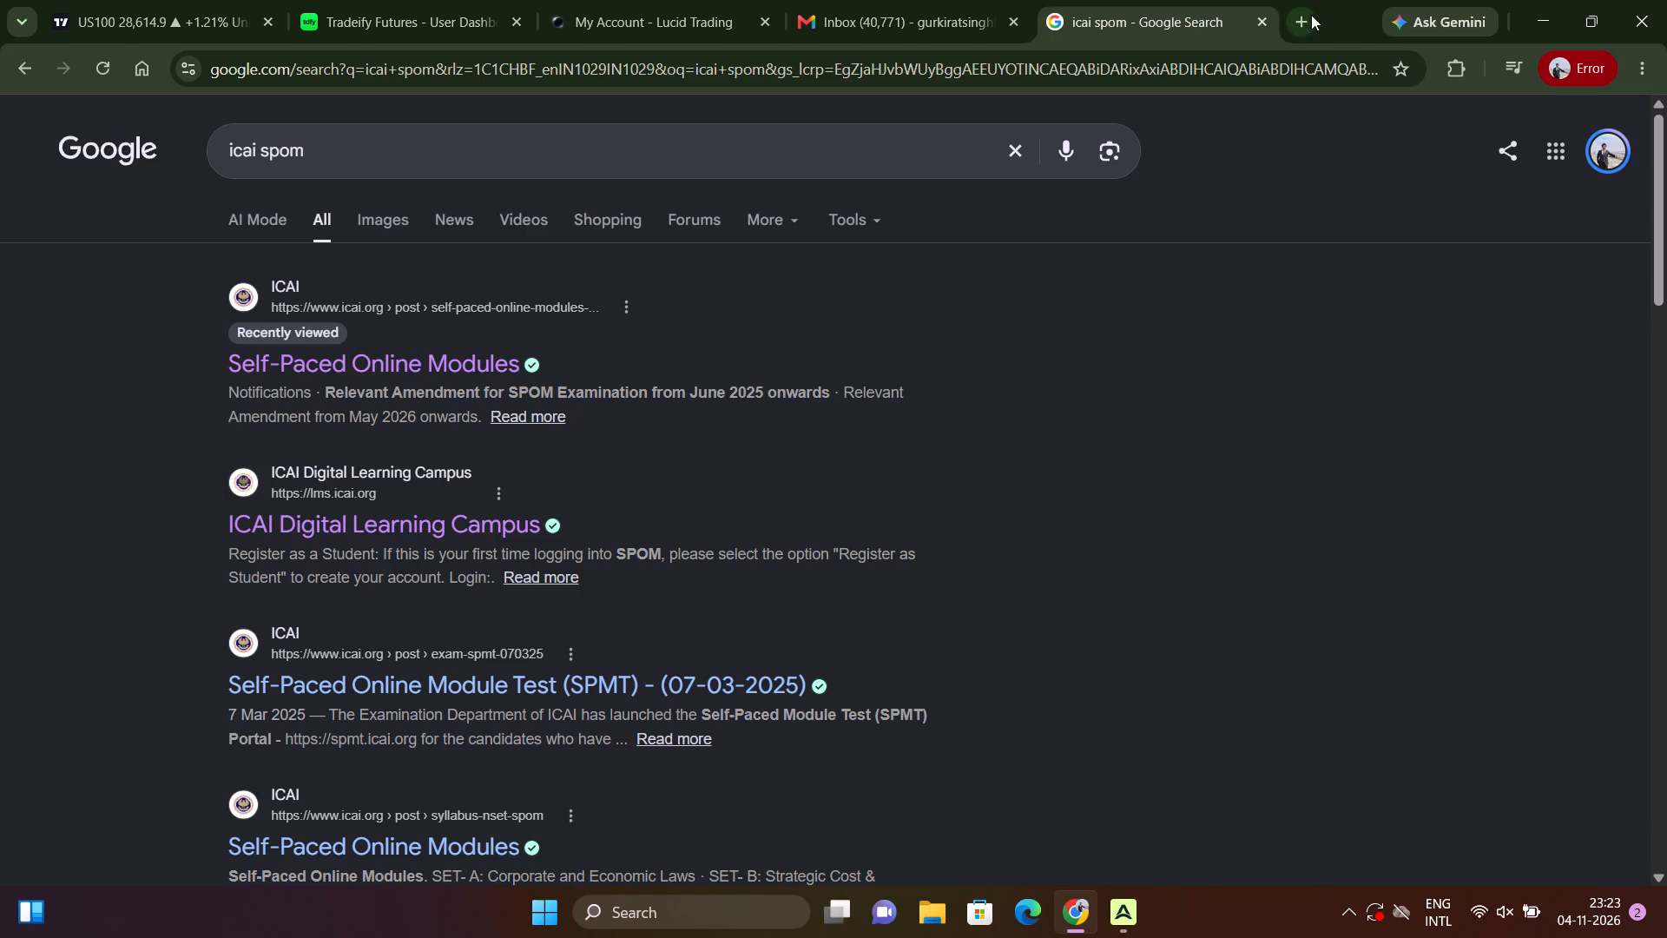
# Return to the trading chart and view XAUUSD's latest 5-minute candles between the large blue zone and the NY AM Low.
pyautogui.click(155, 0)
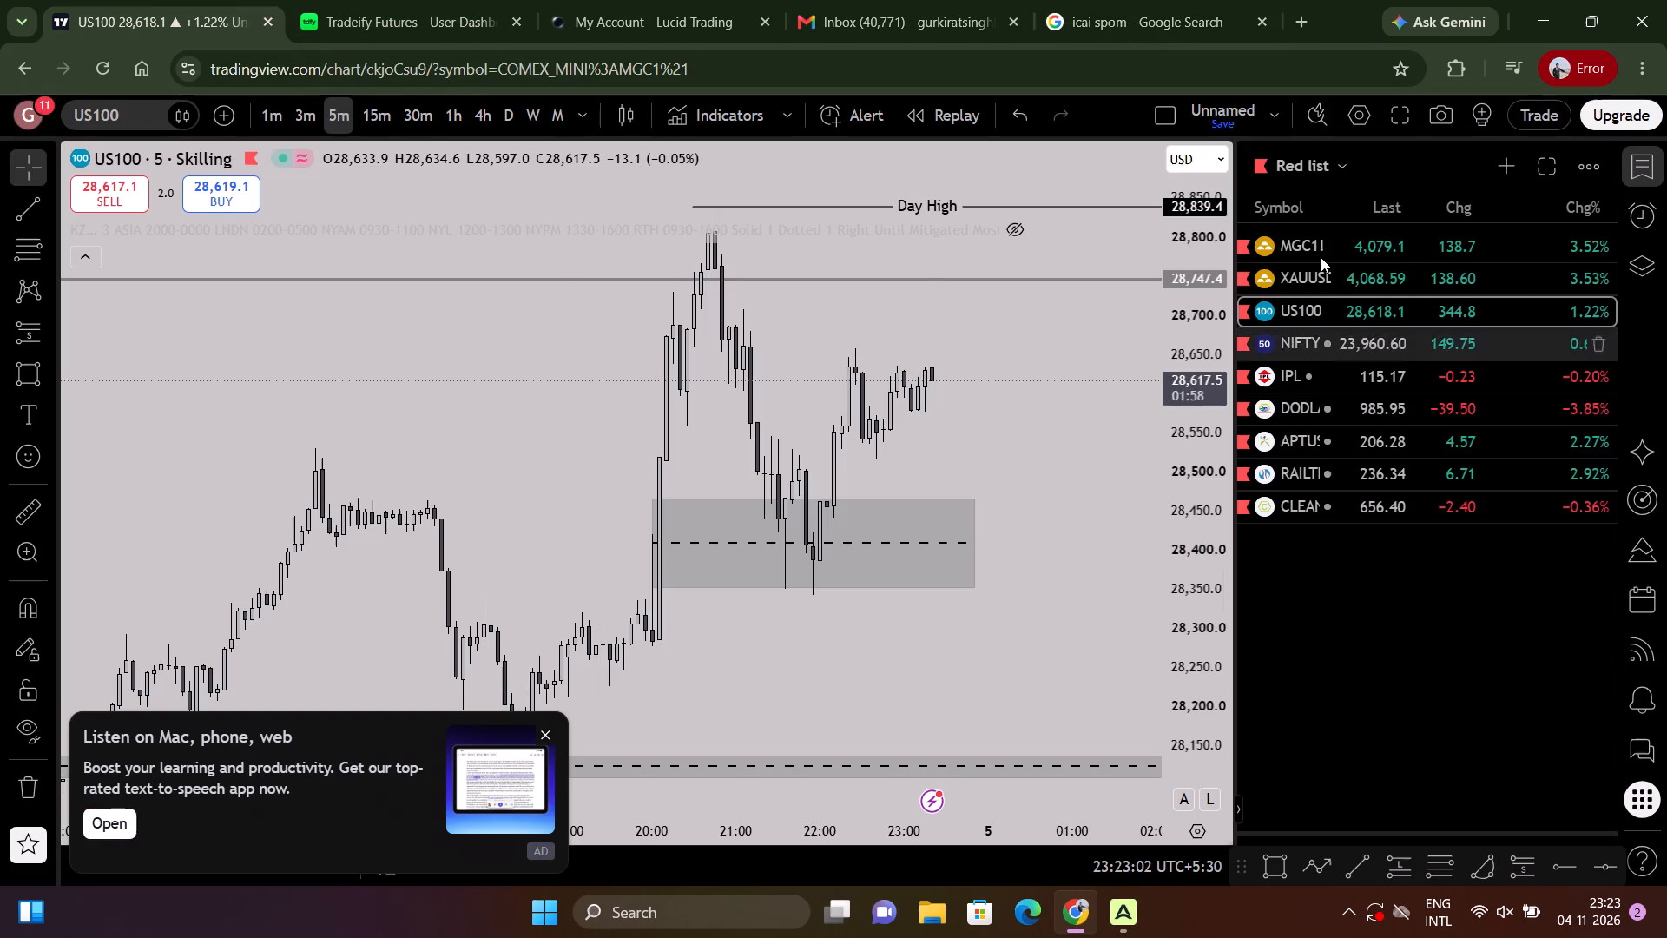
pyautogui.click(1374, 264)
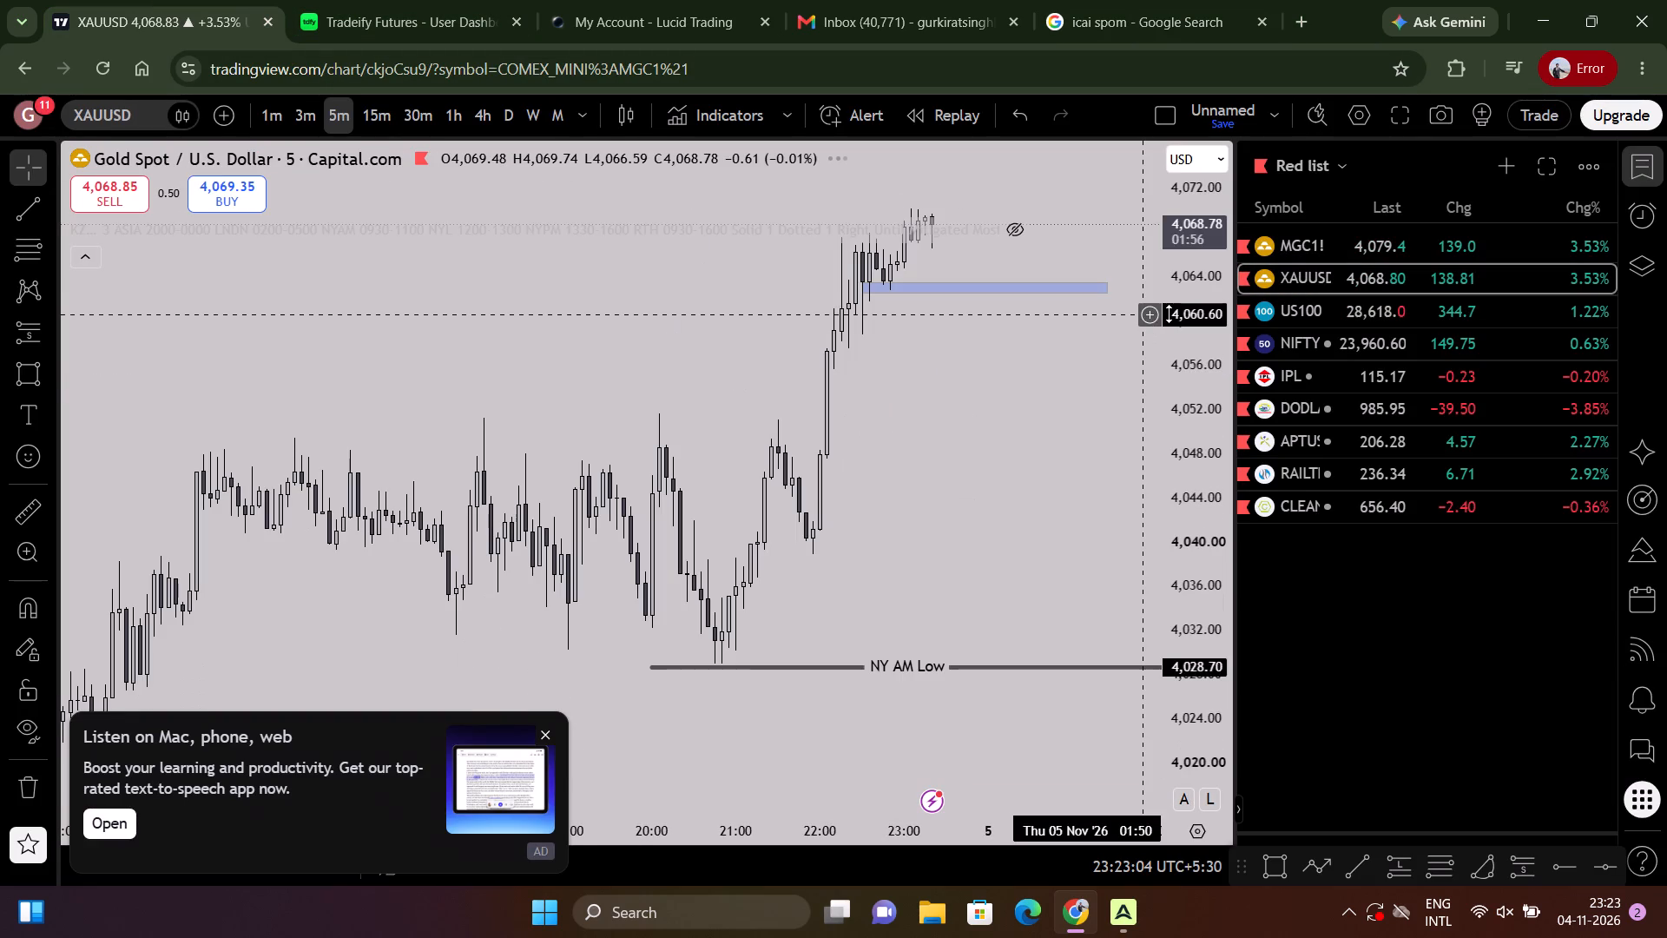
pyautogui.moveTo(1058, 395); pyautogui.dragTo(1074, 520)
pyautogui.moveTo(1156, 532); pyautogui.dragTo(1161, 519)
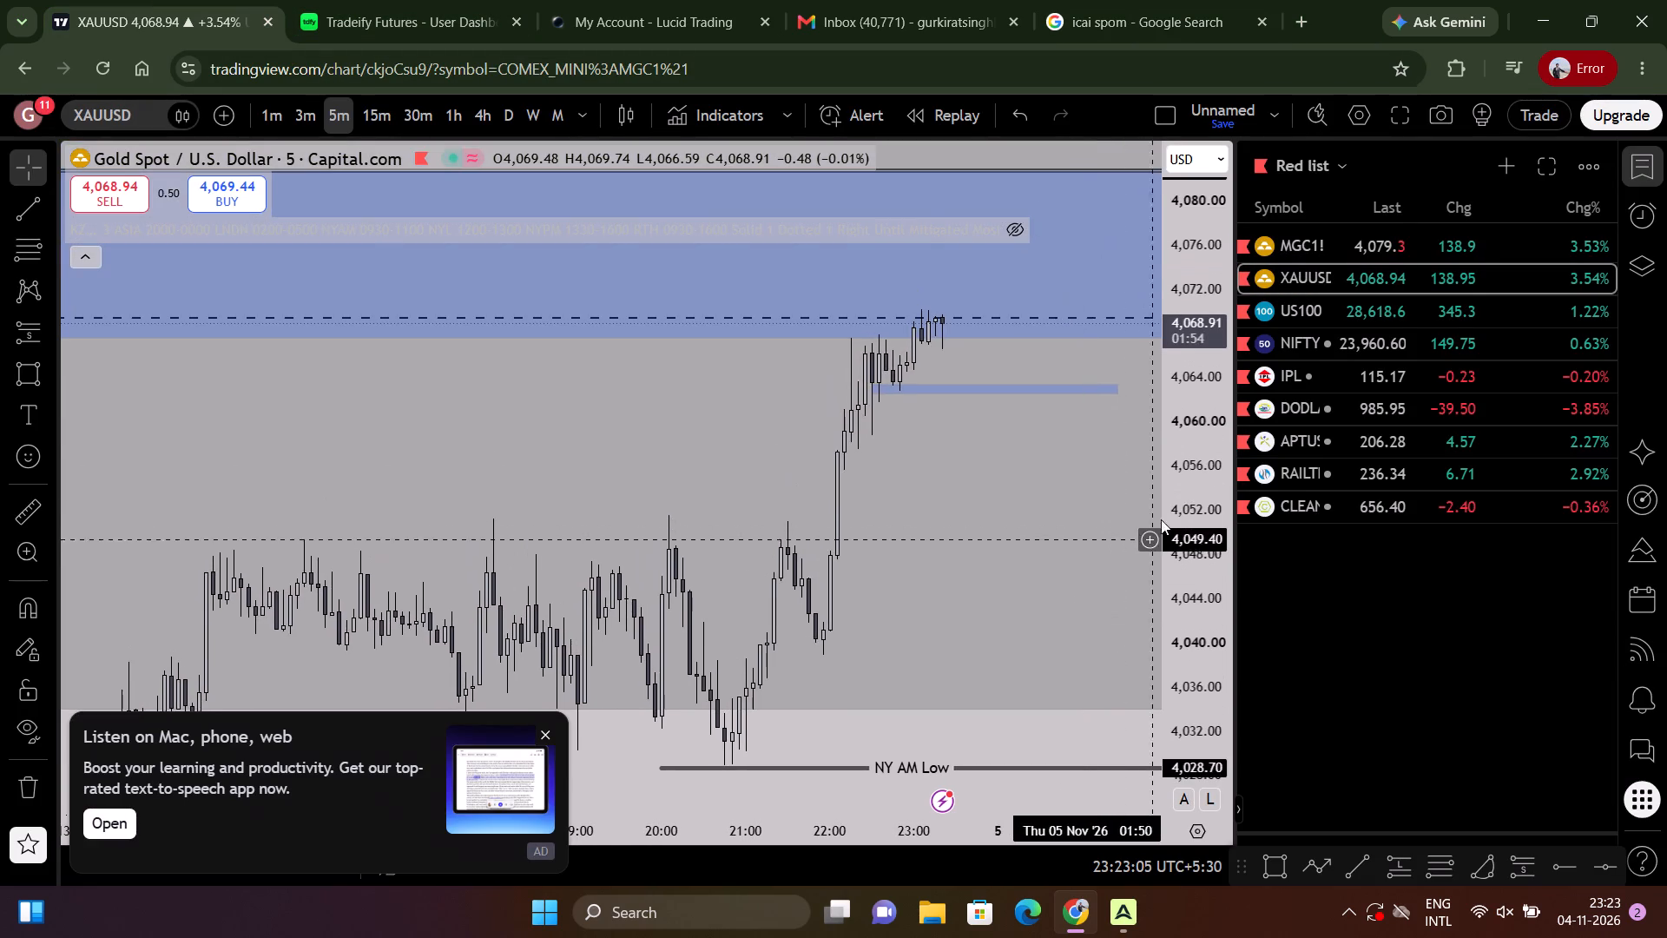
pyautogui.moveTo(1161, 519); pyautogui.dragTo(1155, 425)
pyautogui.click(1030, 392)
pyautogui.moveTo(1030, 391); pyautogui.dragTo(1035, 484)
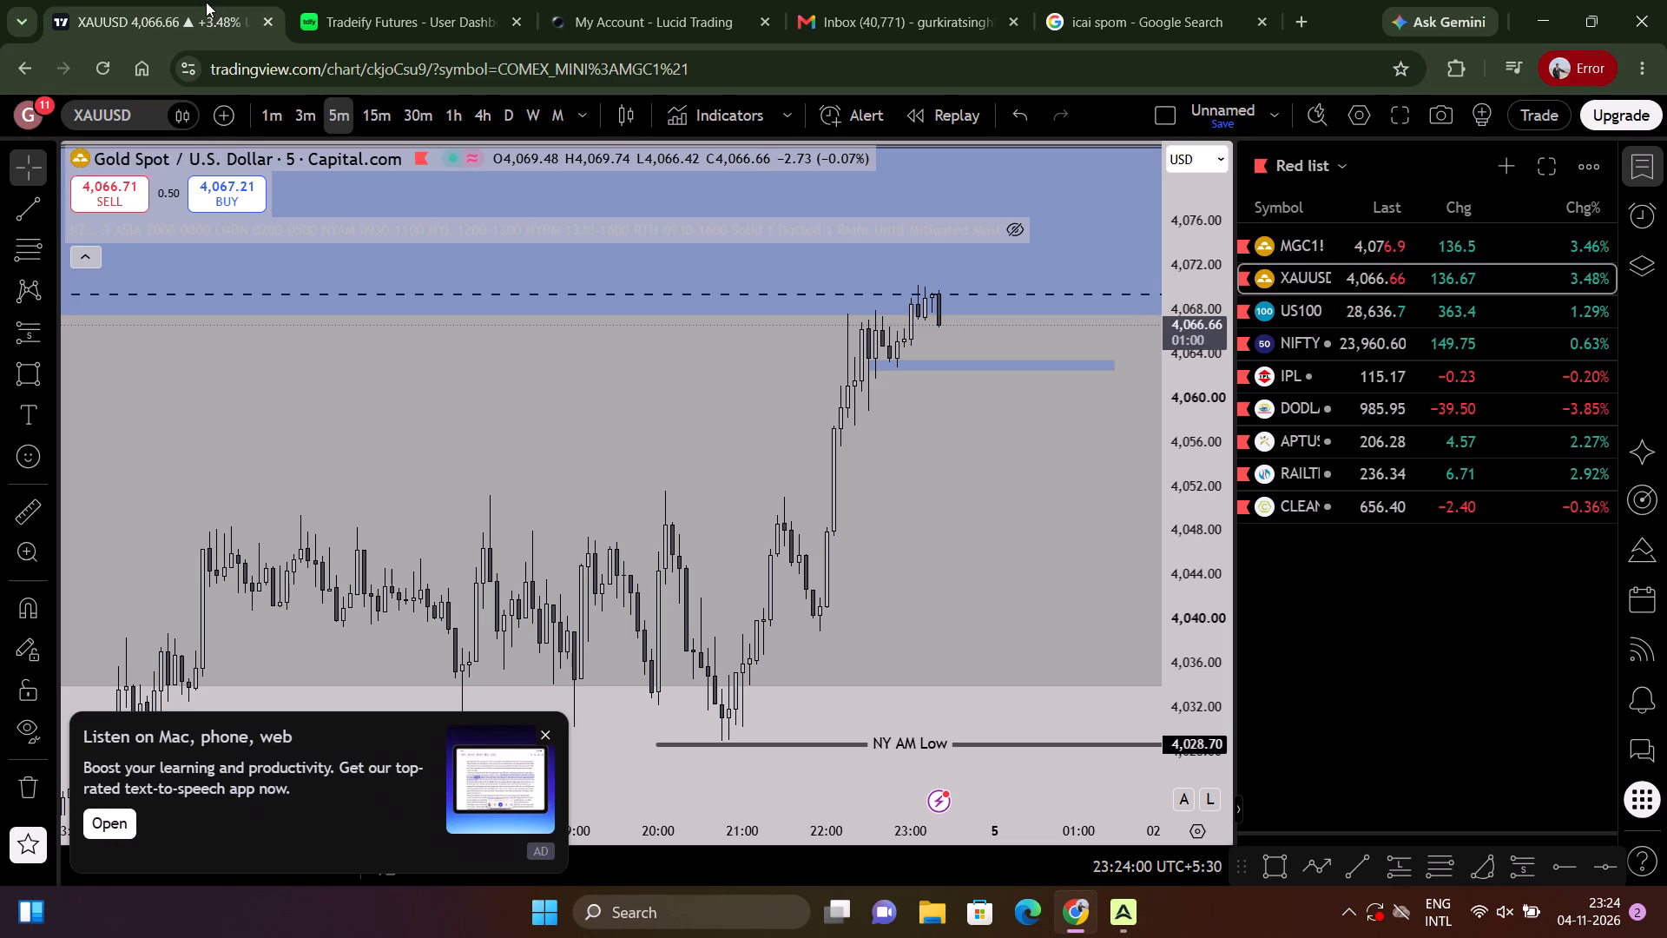
# Draw a horizontal ray at about 4,062.45 from the 22:30 candle, along the small blue zone's lower edge.
pyautogui.click(1174, 483)
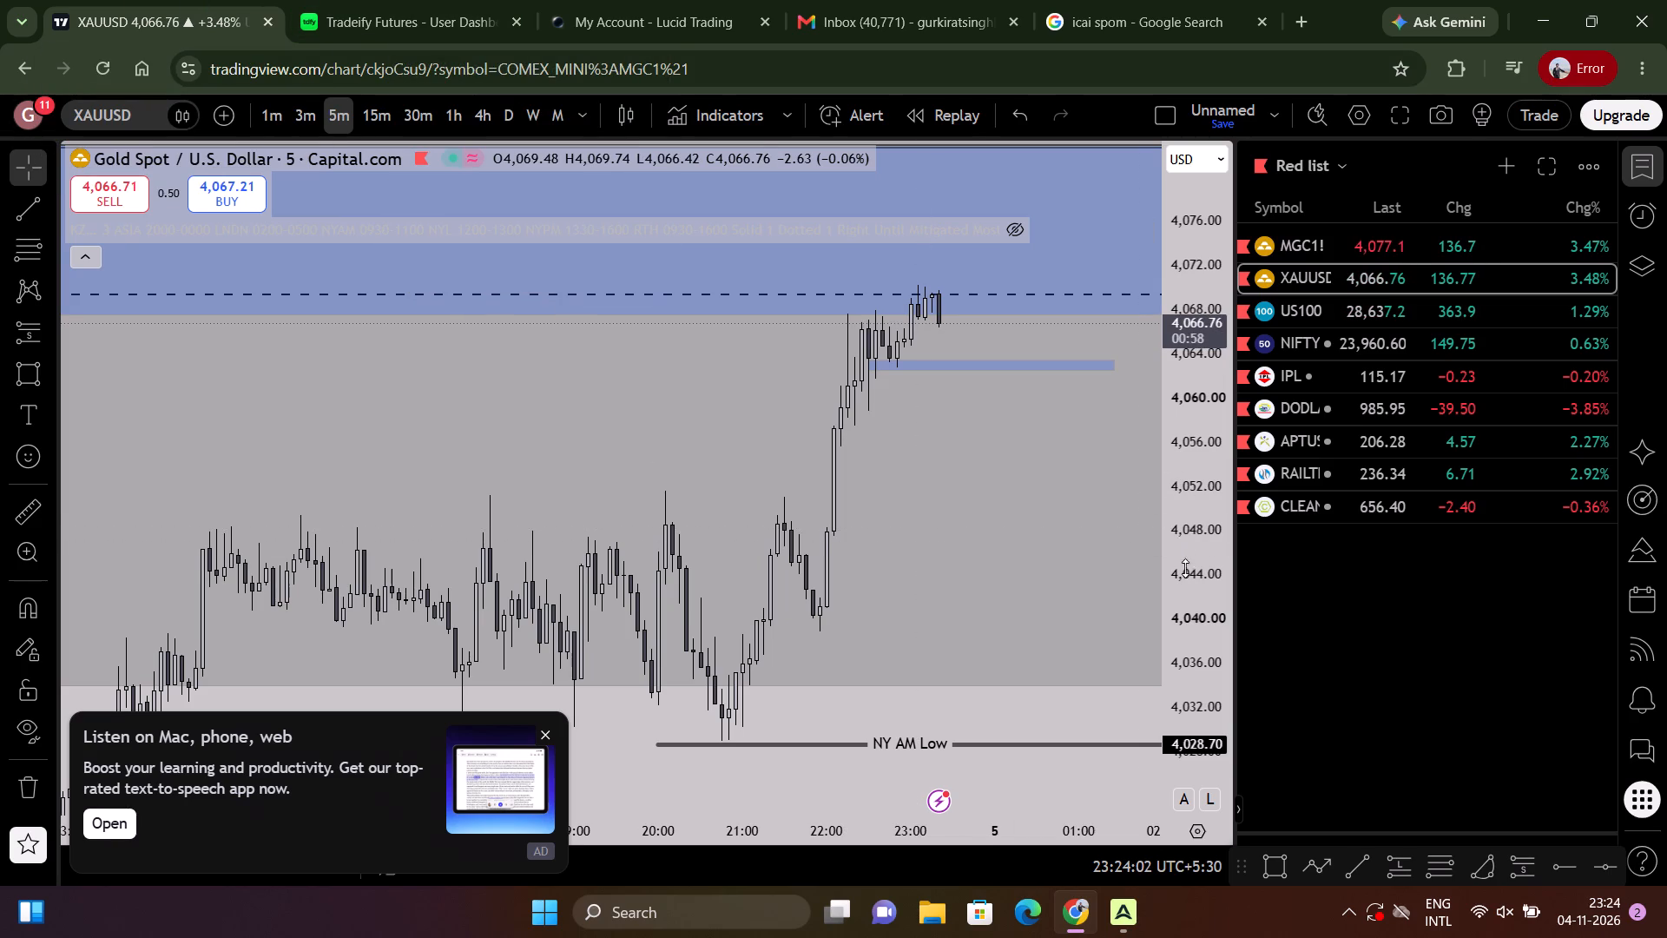
pyautogui.moveTo(1185, 564); pyautogui.dragTo(1209, 227)
pyautogui.scroll(4, 921, 376)
pyautogui.moveTo(917, 396); pyautogui.dragTo(895, 703)
pyautogui.moveTo(853, 663); pyautogui.dragTo(862, 585)
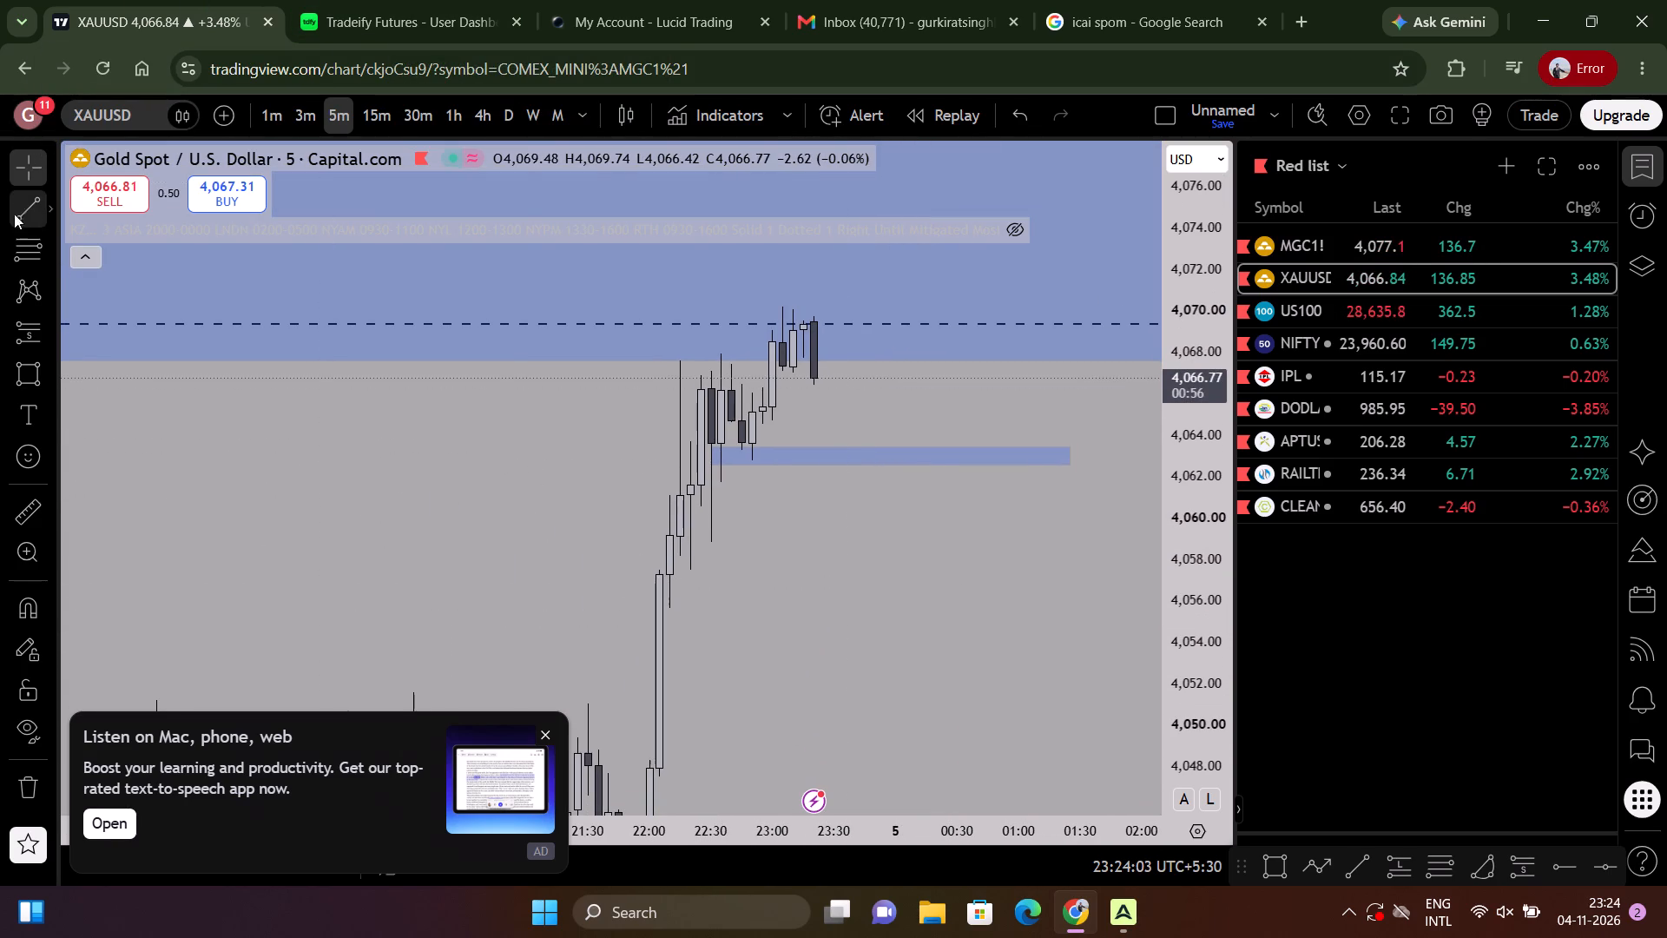
pyautogui.click(44, 202)
pyautogui.click(148, 410)
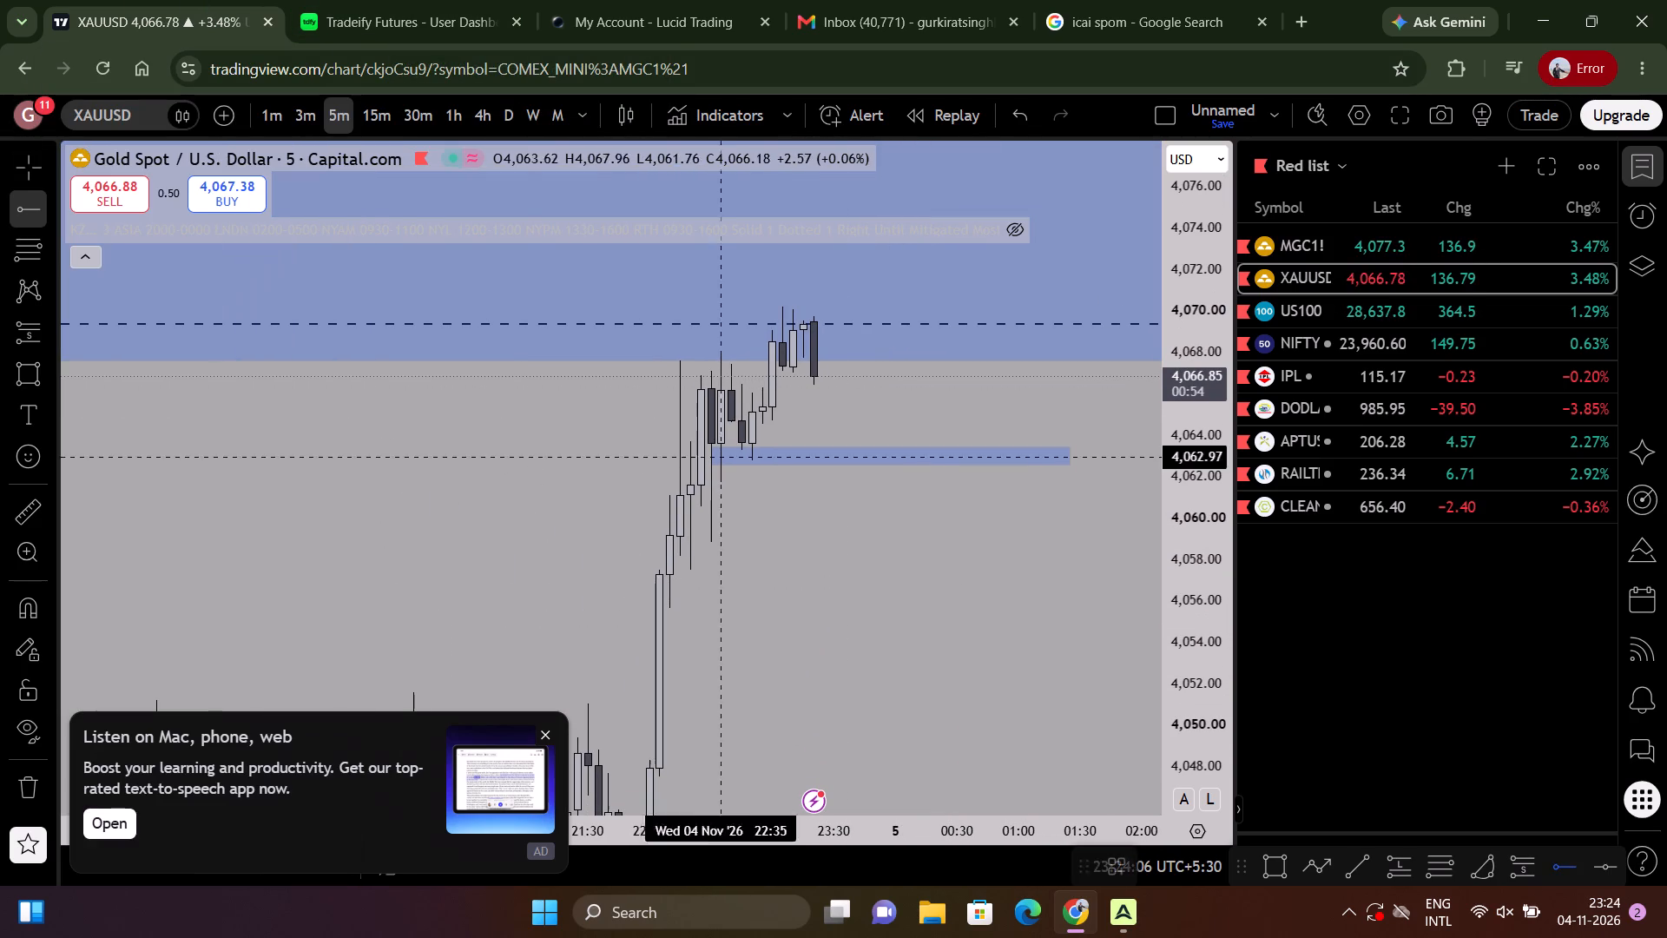
pyautogui.doubleClick(702, 464)
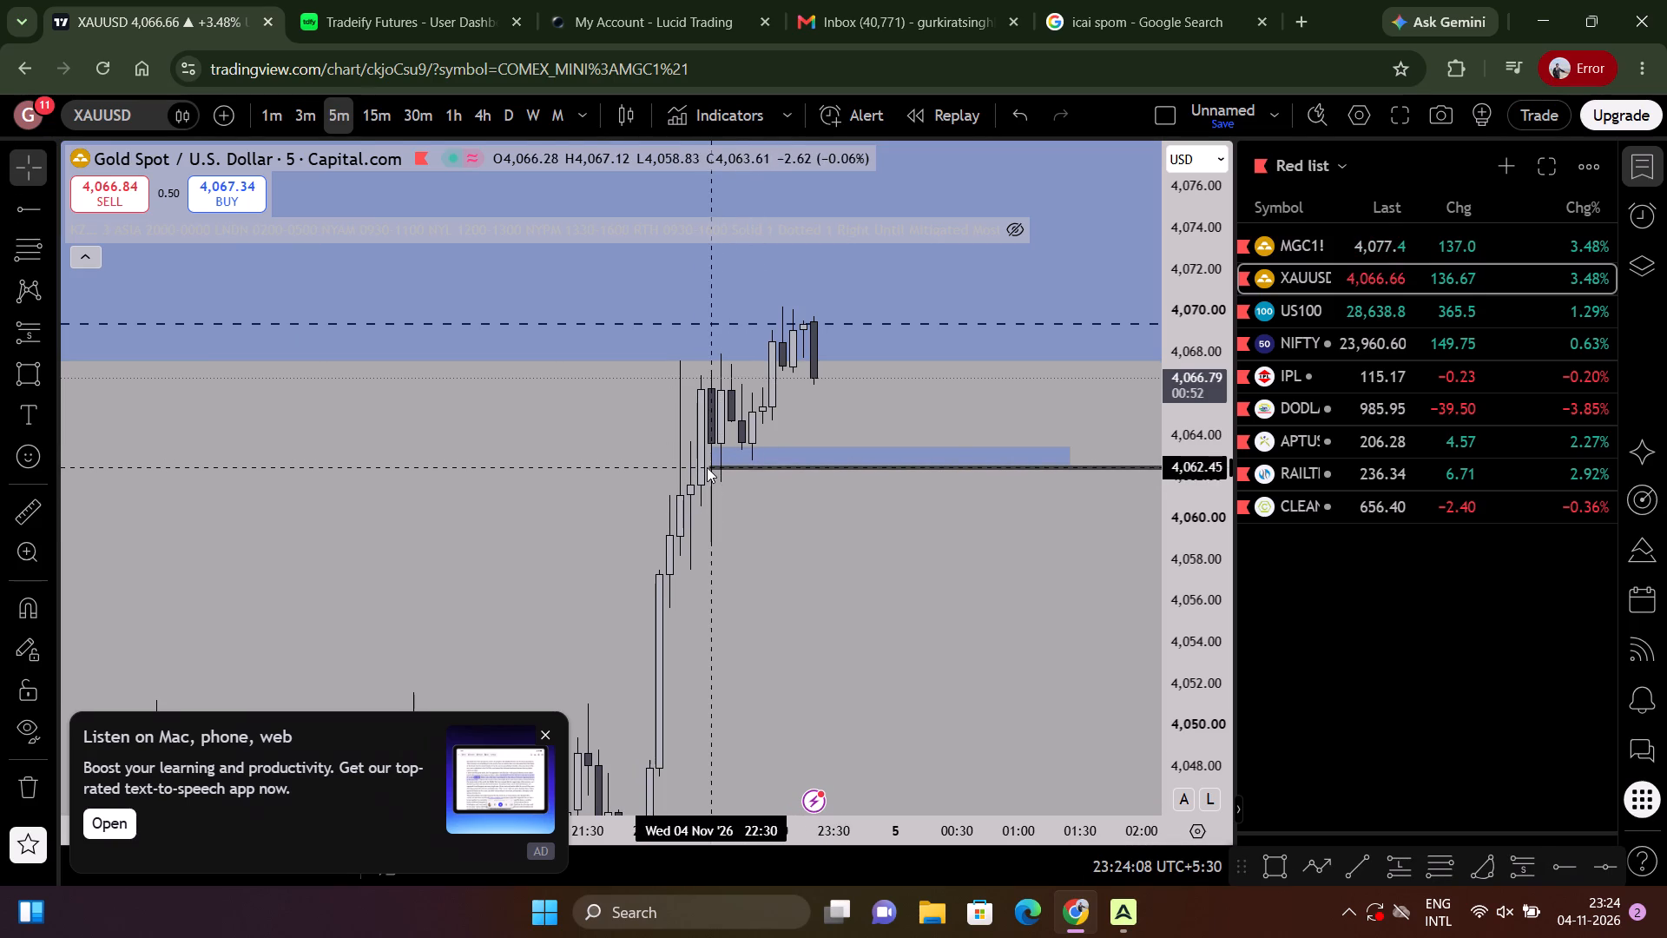
pyautogui.click(750, 515)
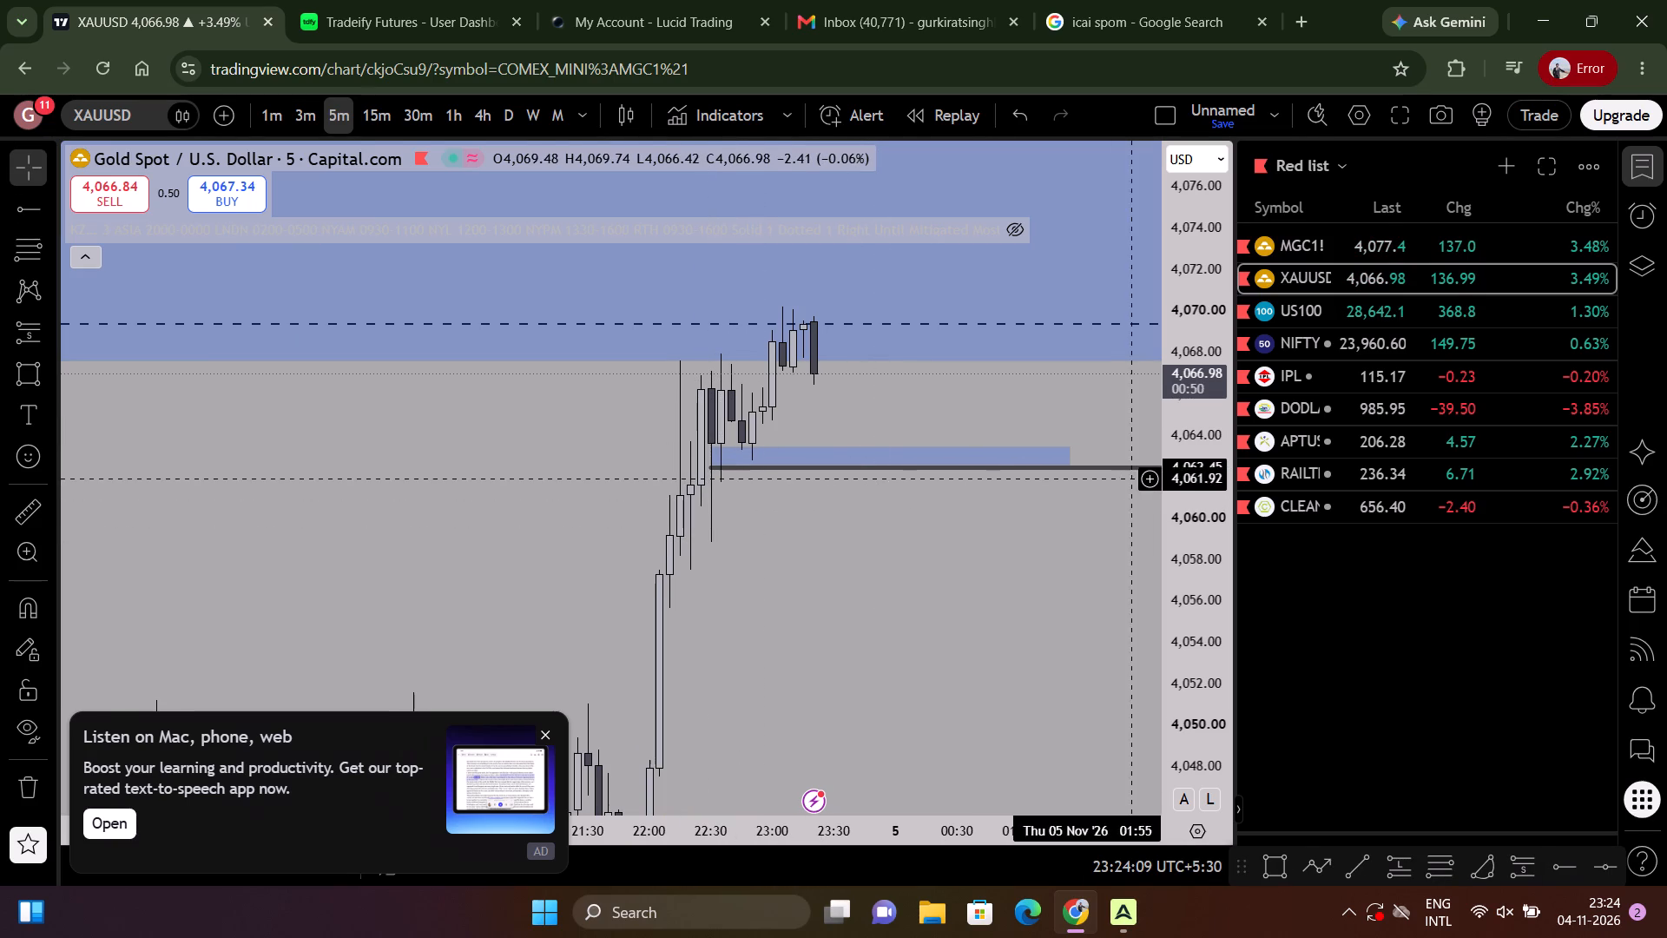
# Set the 4,062.45 horizontal ray's line thickness to the second-thickest option.
pyautogui.doubleClick(1116, 464)
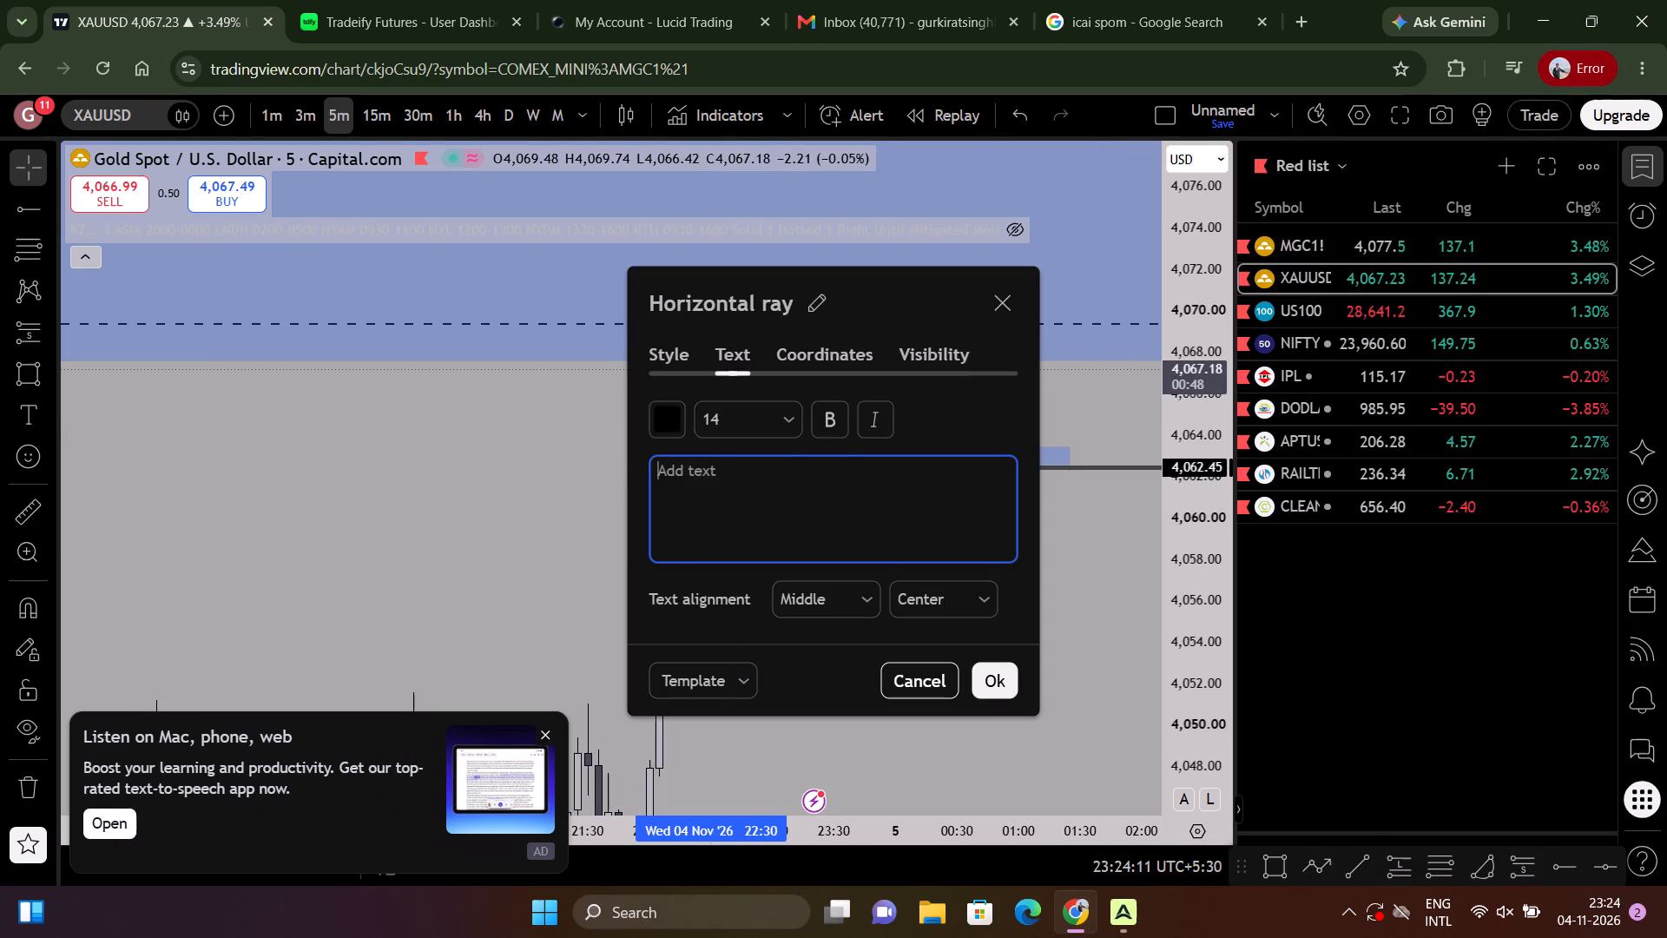
pyautogui.click(677, 419)
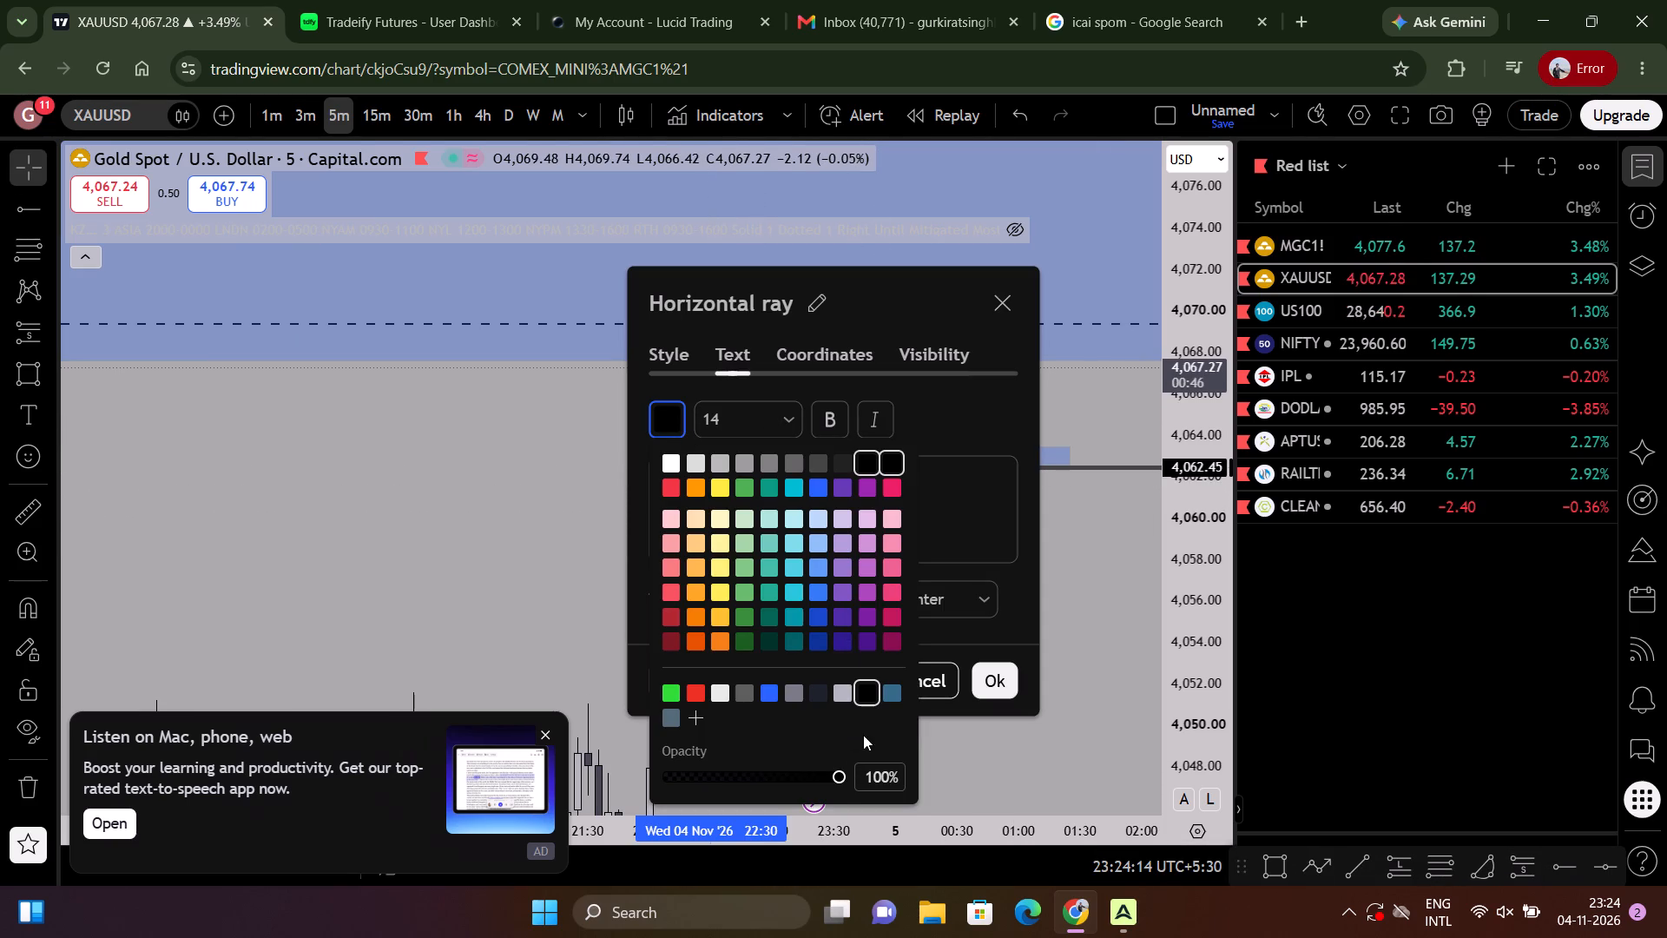
pyautogui.scroll(-5, 848, 726)
pyautogui.click(956, 538)
pyautogui.click(673, 357)
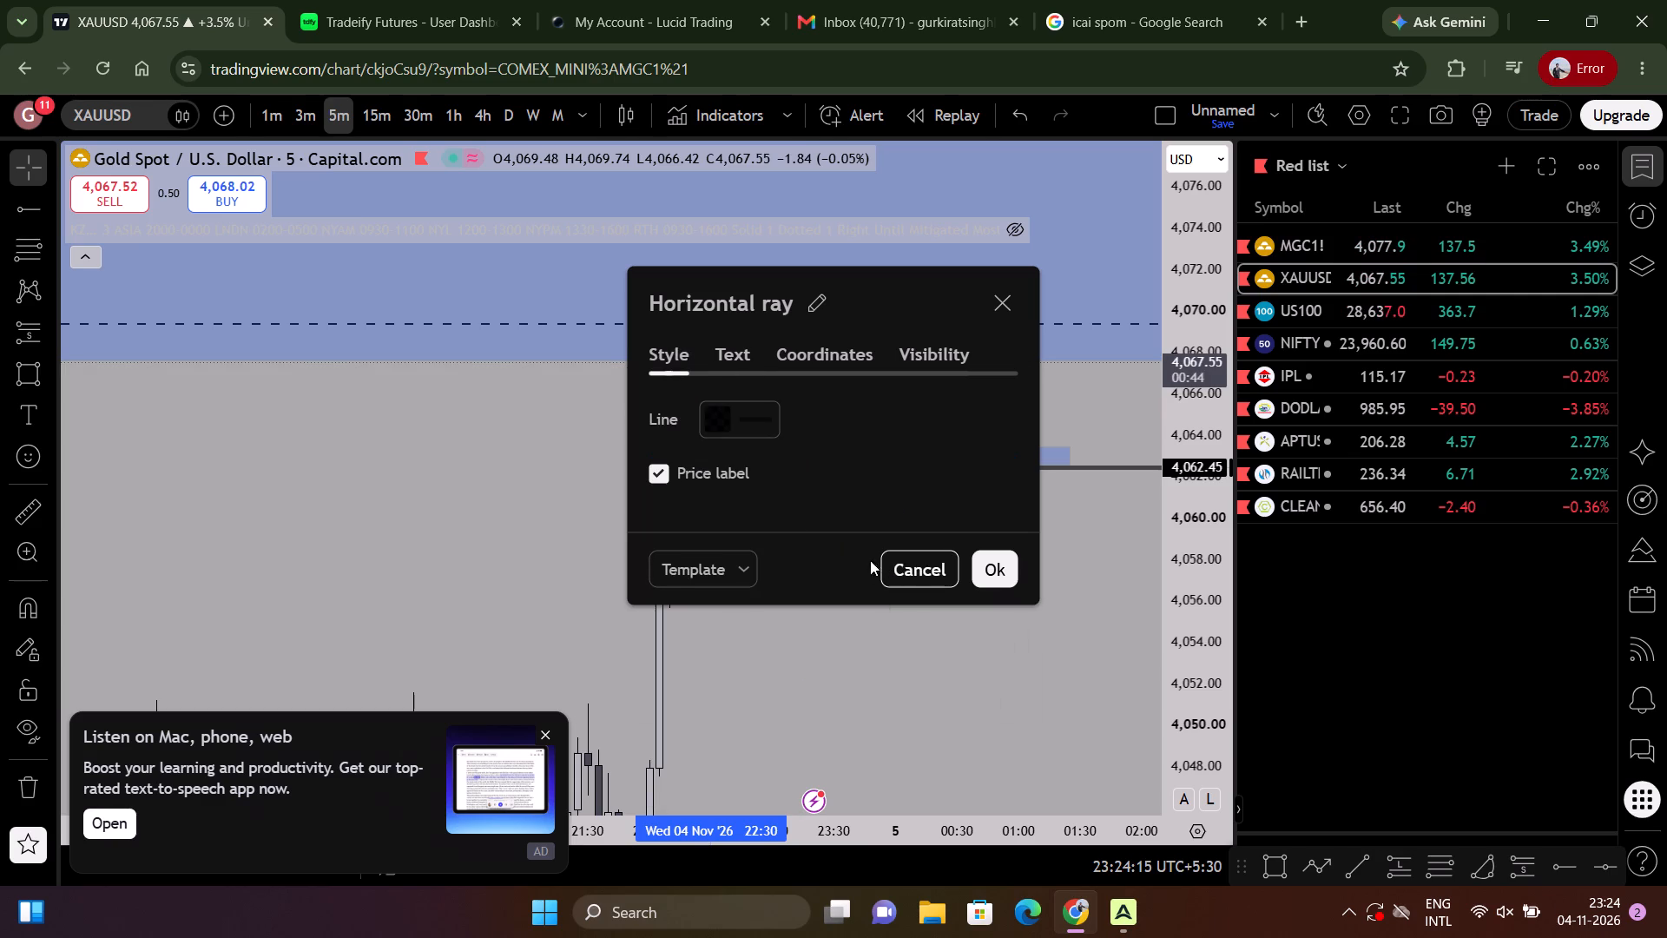
pyautogui.click(741, 429)
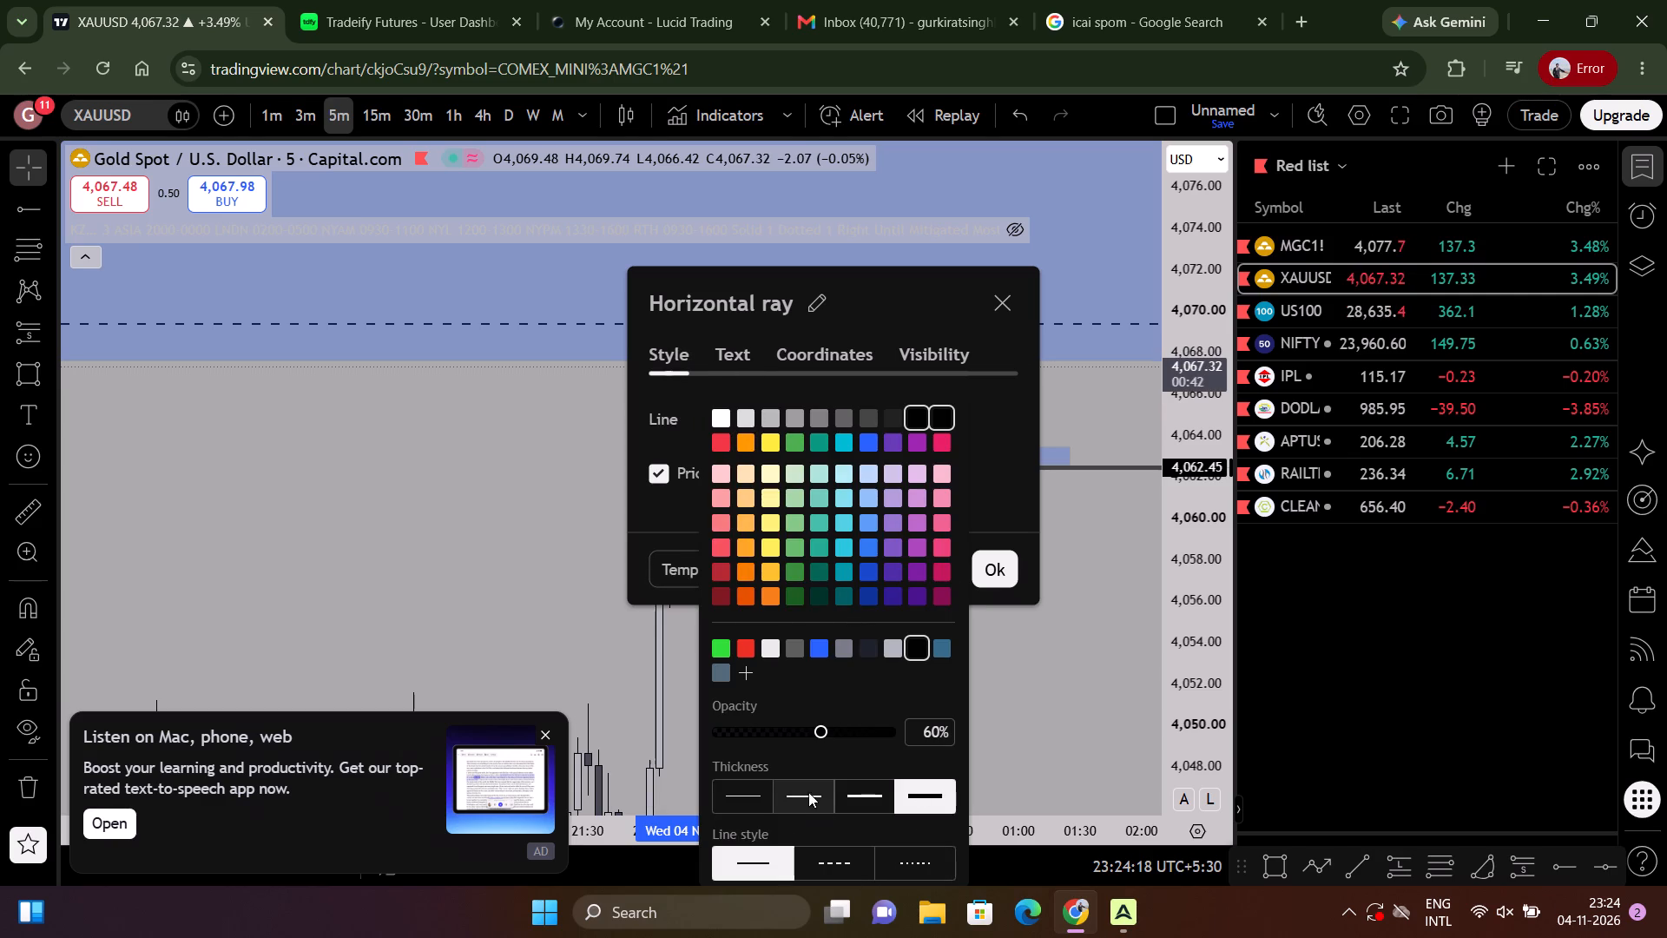
pyautogui.click(808, 792)
pyautogui.click(859, 802)
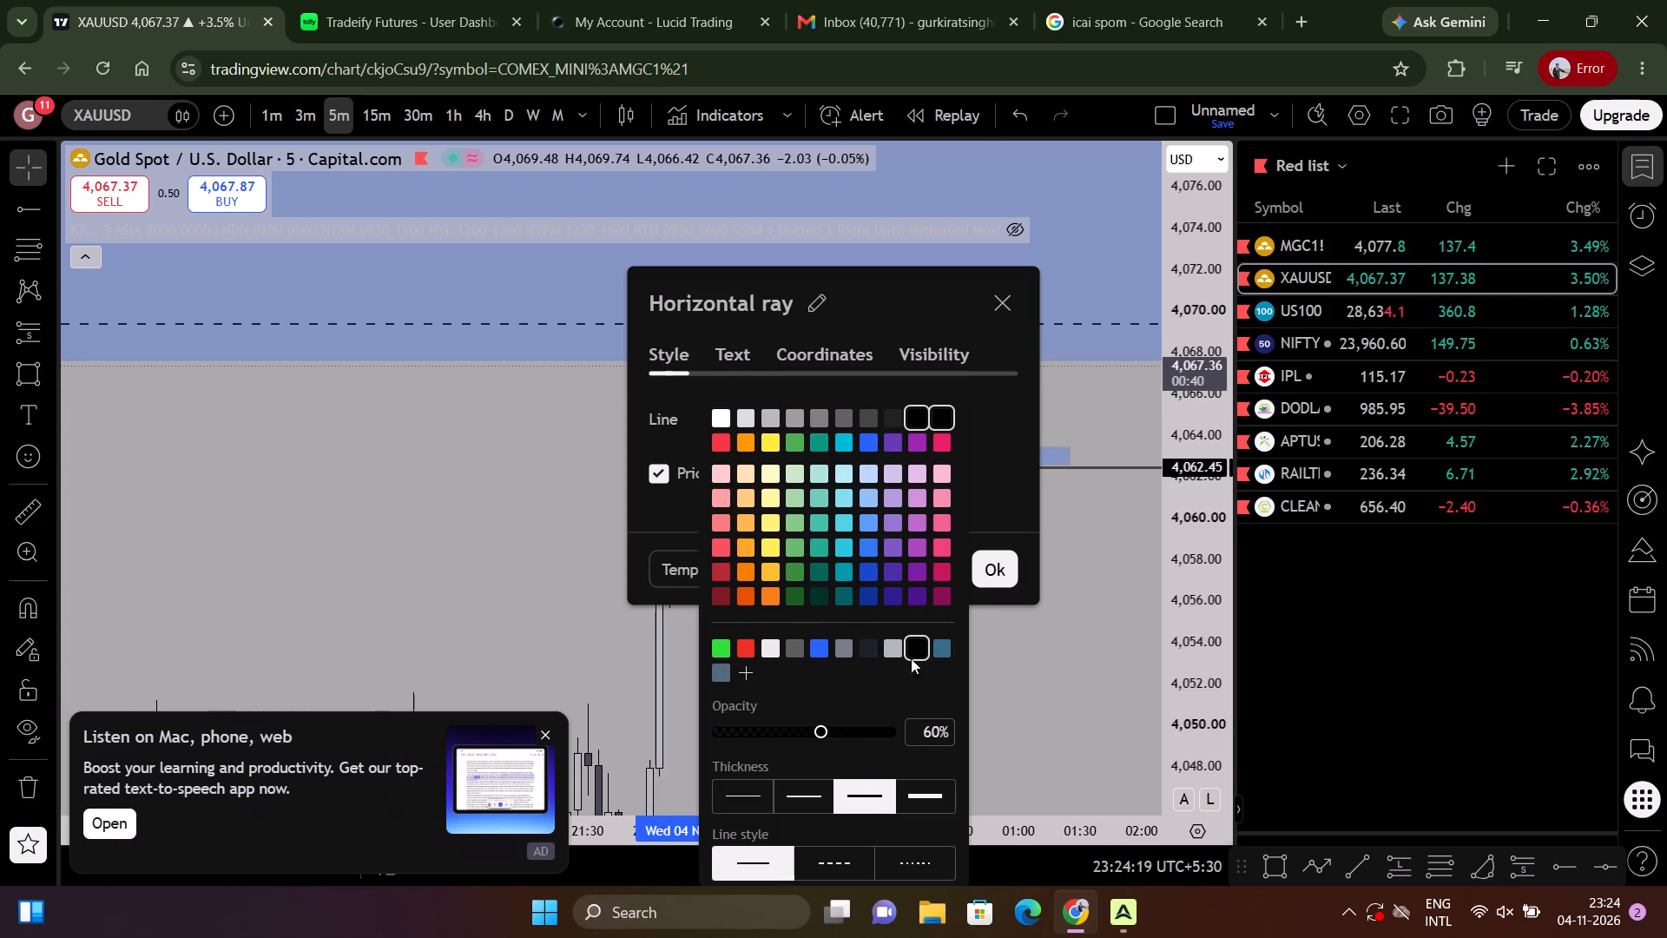
pyautogui.click(988, 512)
pyautogui.click(988, 591)
pyautogui.click(994, 574)
# Examine XAUUSD's 5-minute candles against the 4,062.45 ray and the large blue zone, with a quick switch to US100 and back.
pyautogui.moveTo(982, 591); pyautogui.dragTo(992, 646)
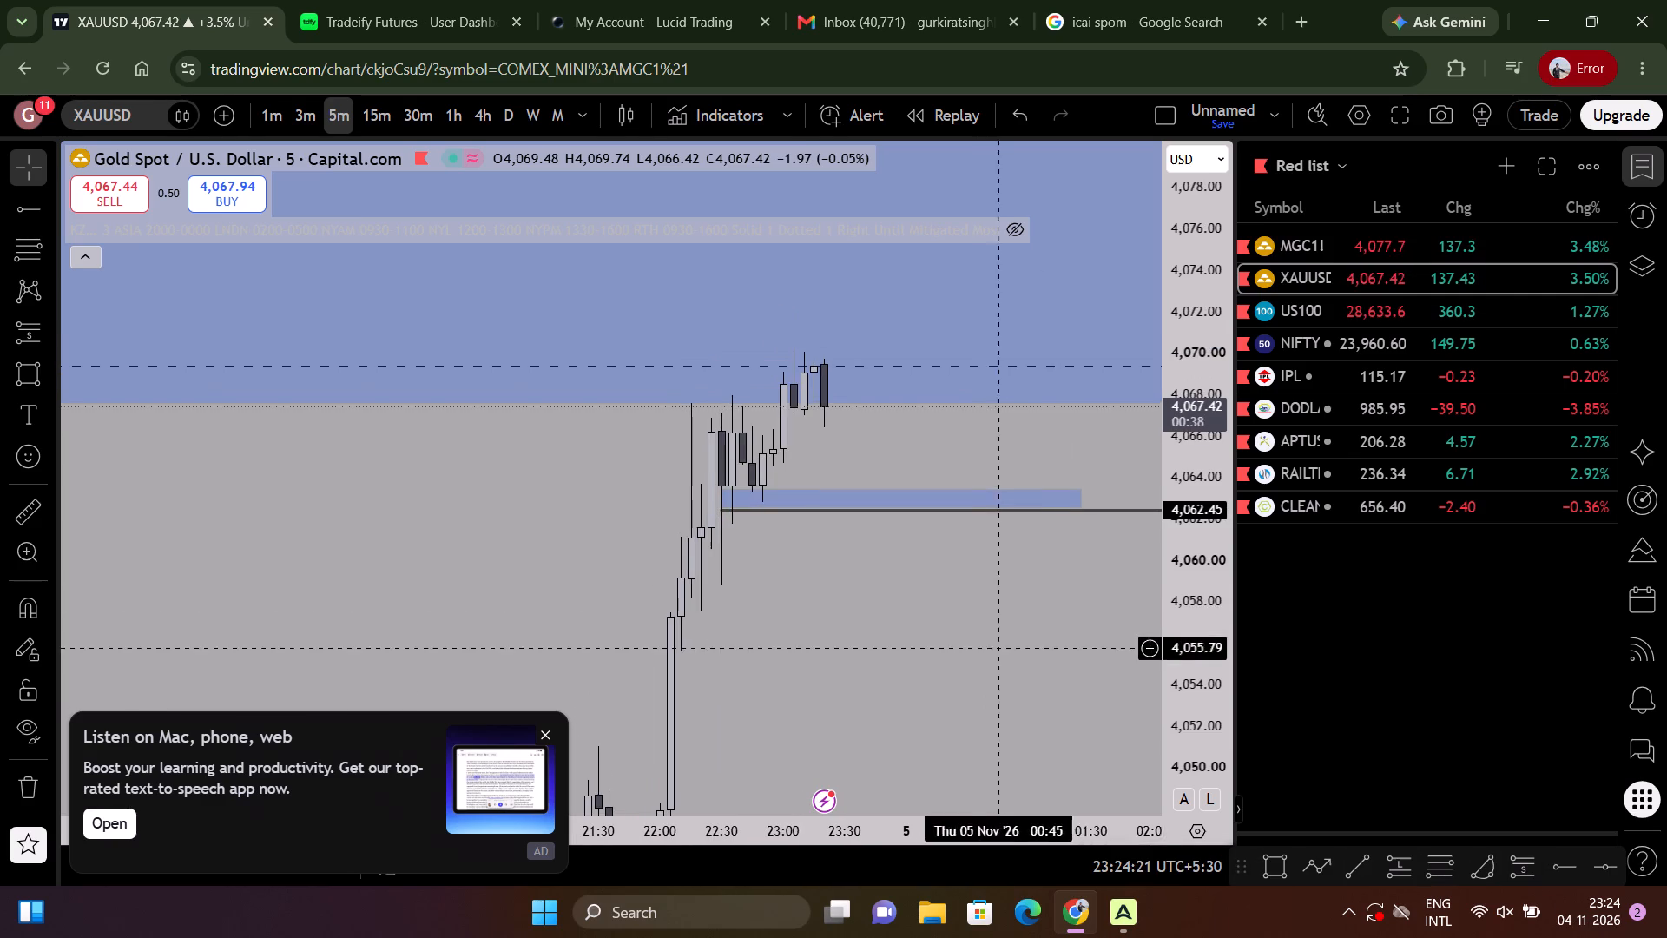
pyautogui.moveTo(1186, 695); pyautogui.dragTo(1154, 700)
pyautogui.click(1380, 319)
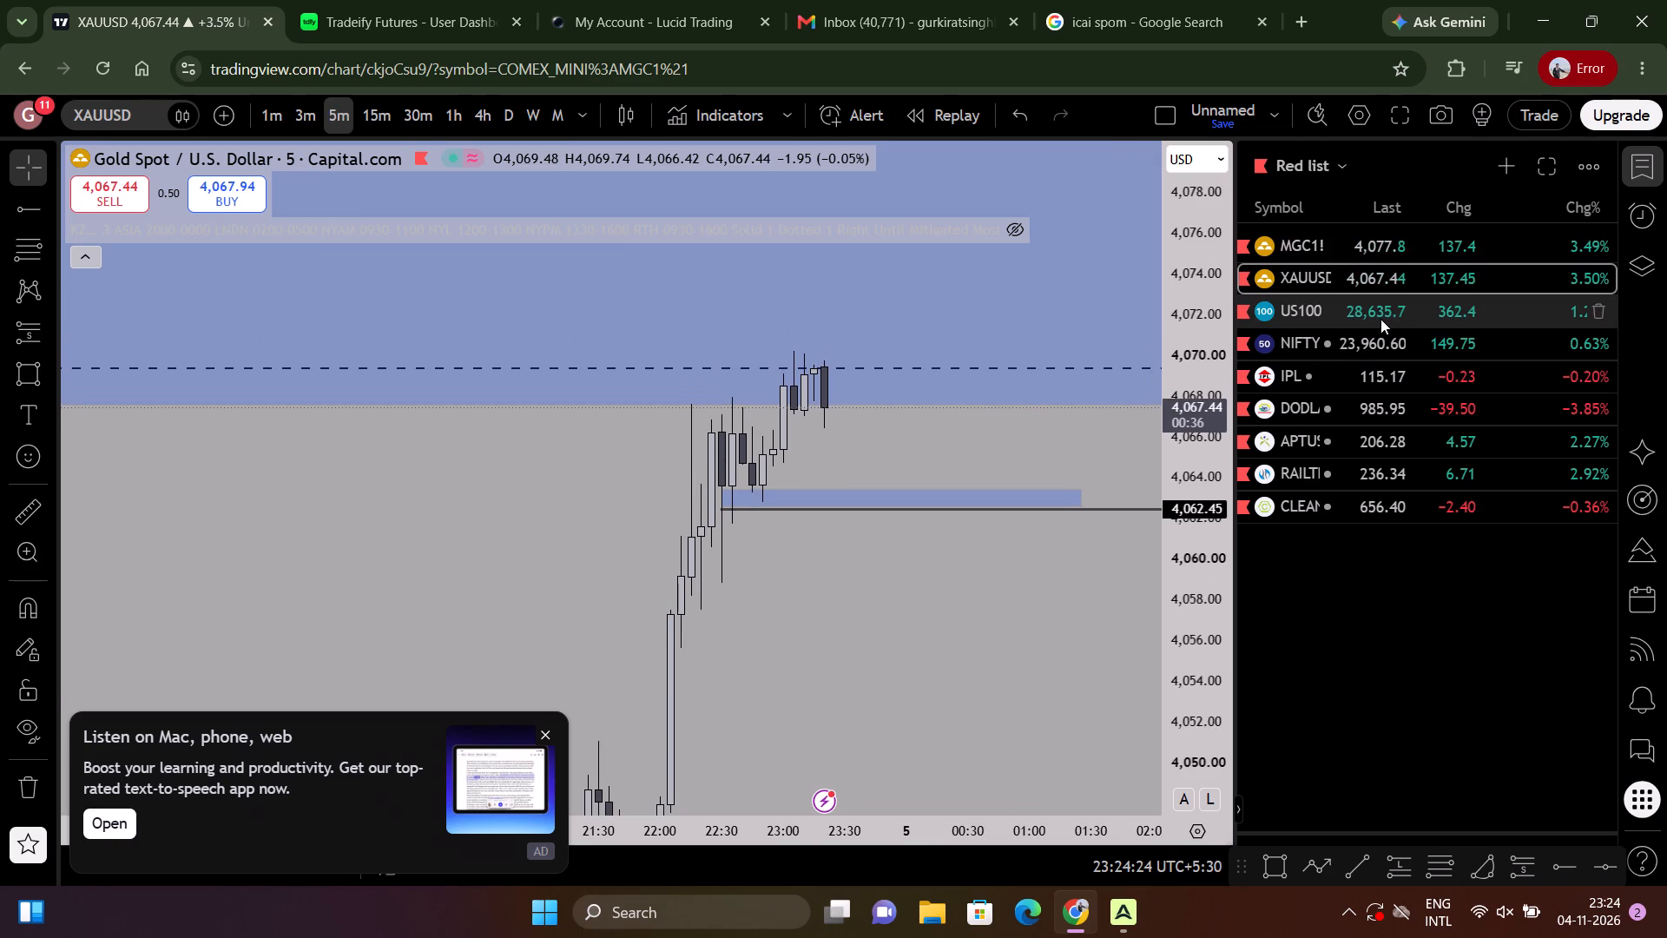
pyautogui.click(1401, 266)
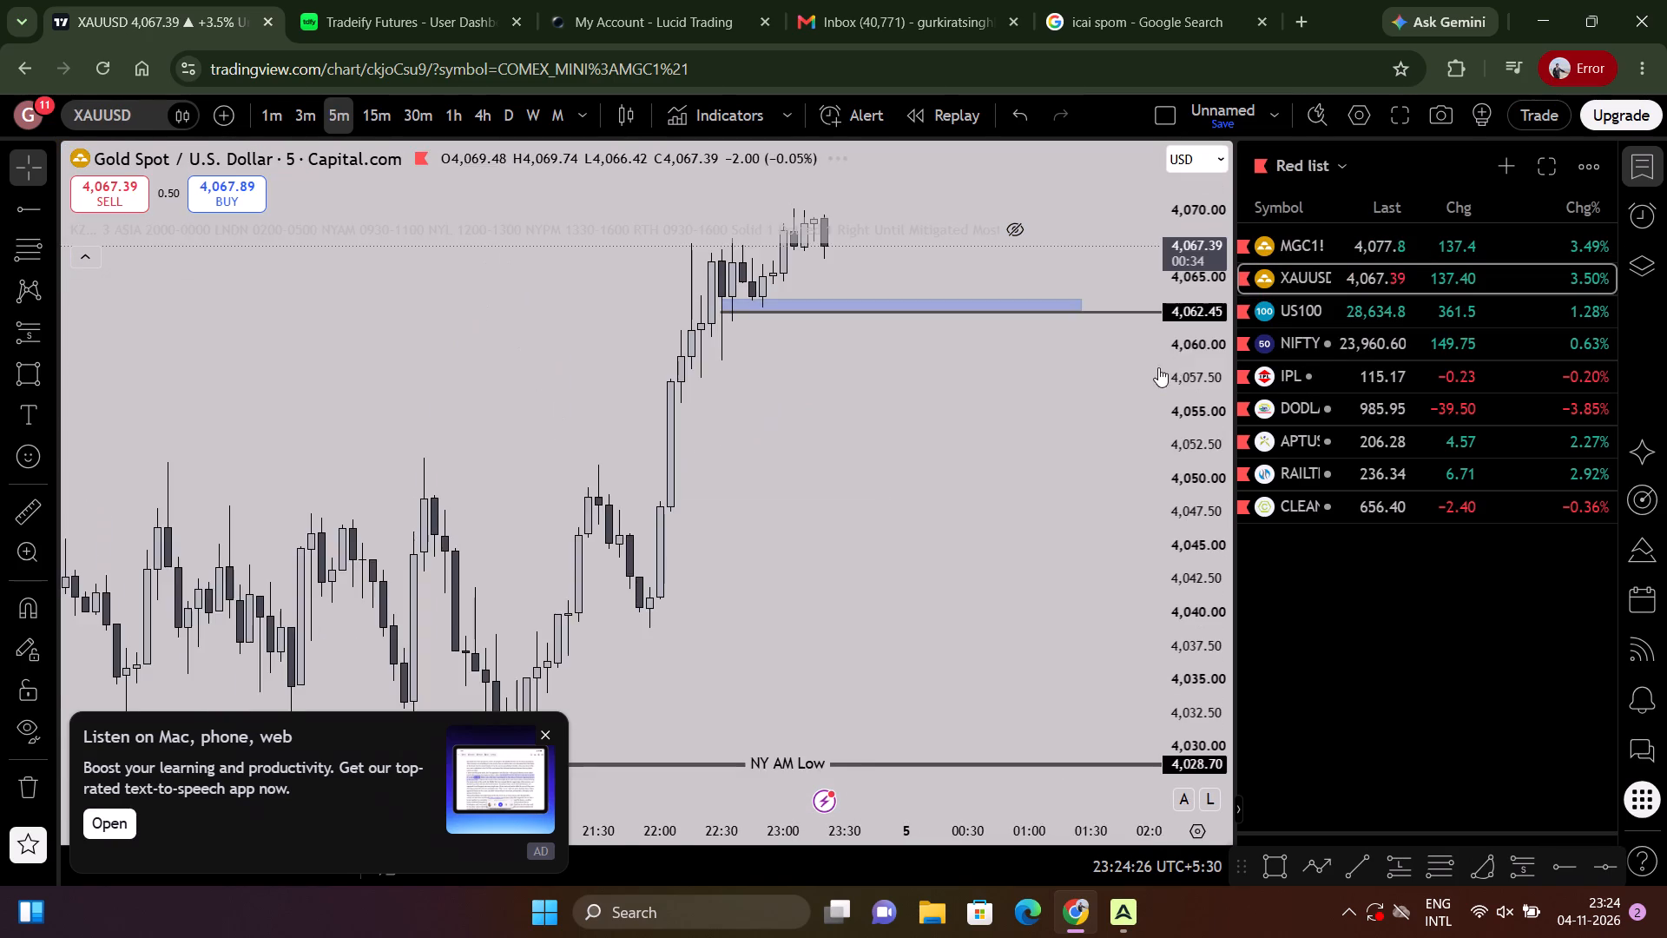
pyautogui.scroll(-9, 1119, 411)
pyautogui.moveTo(985, 440); pyautogui.dragTo(972, 617)
pyautogui.scroll(4, 992, 612)
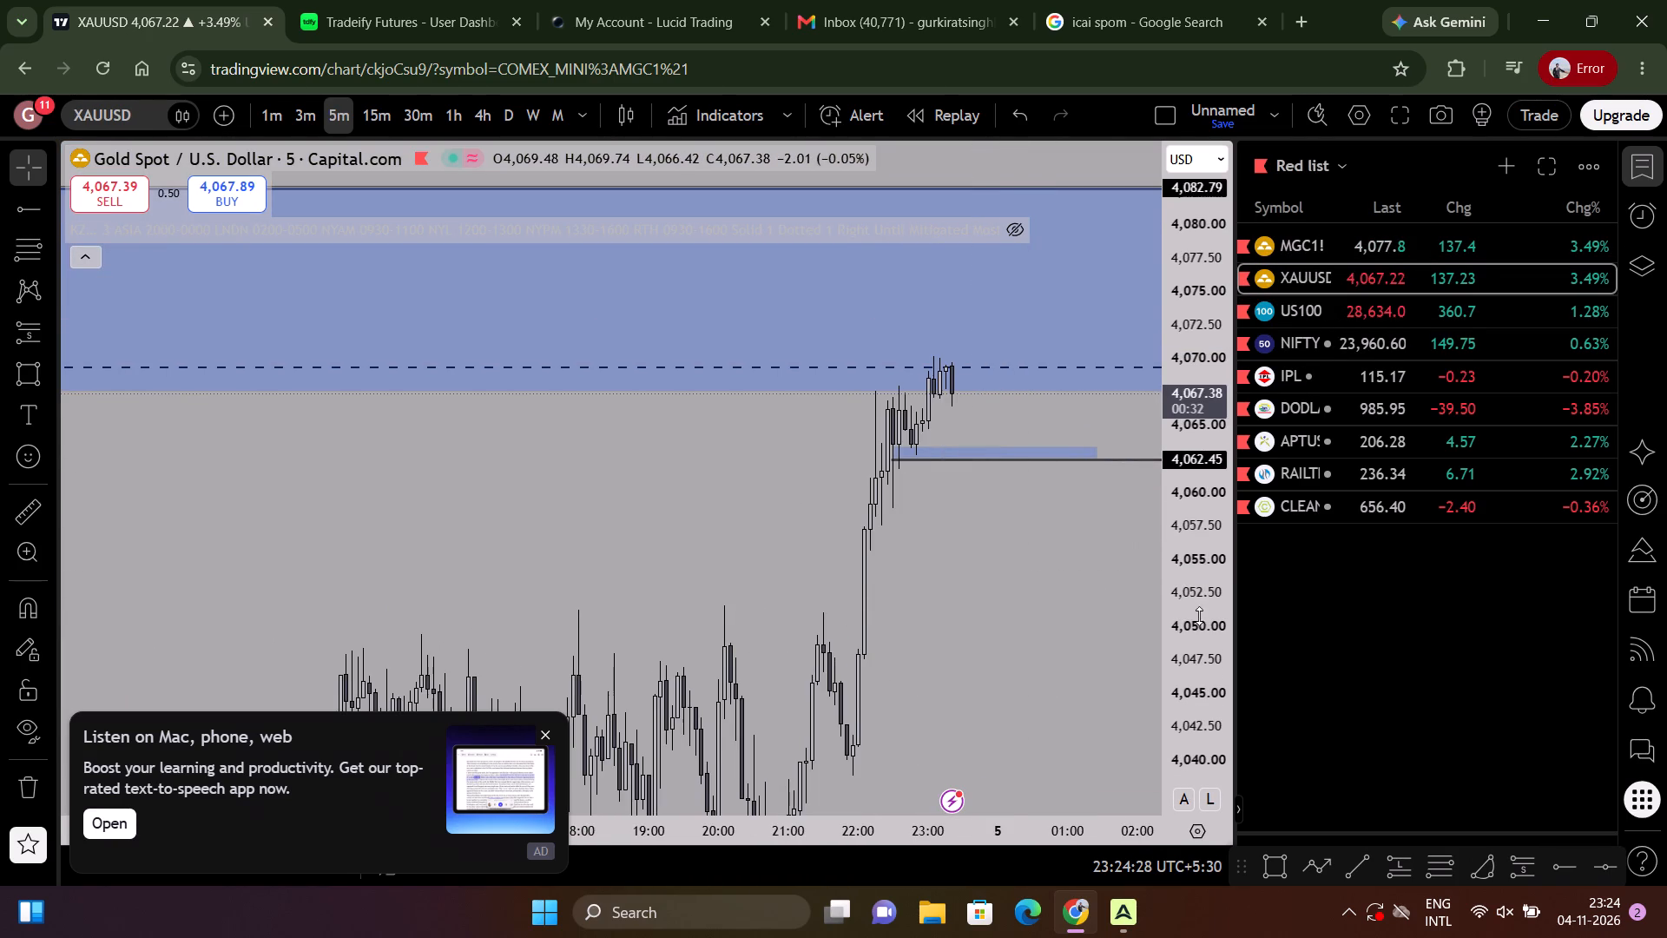
pyautogui.moveTo(1187, 626); pyautogui.dragTo(1182, 444)
# Briefly show and hide the KZ sessions indicator while examining the latest XAUUSD candles around the blue zones.
pyautogui.click(1012, 233)
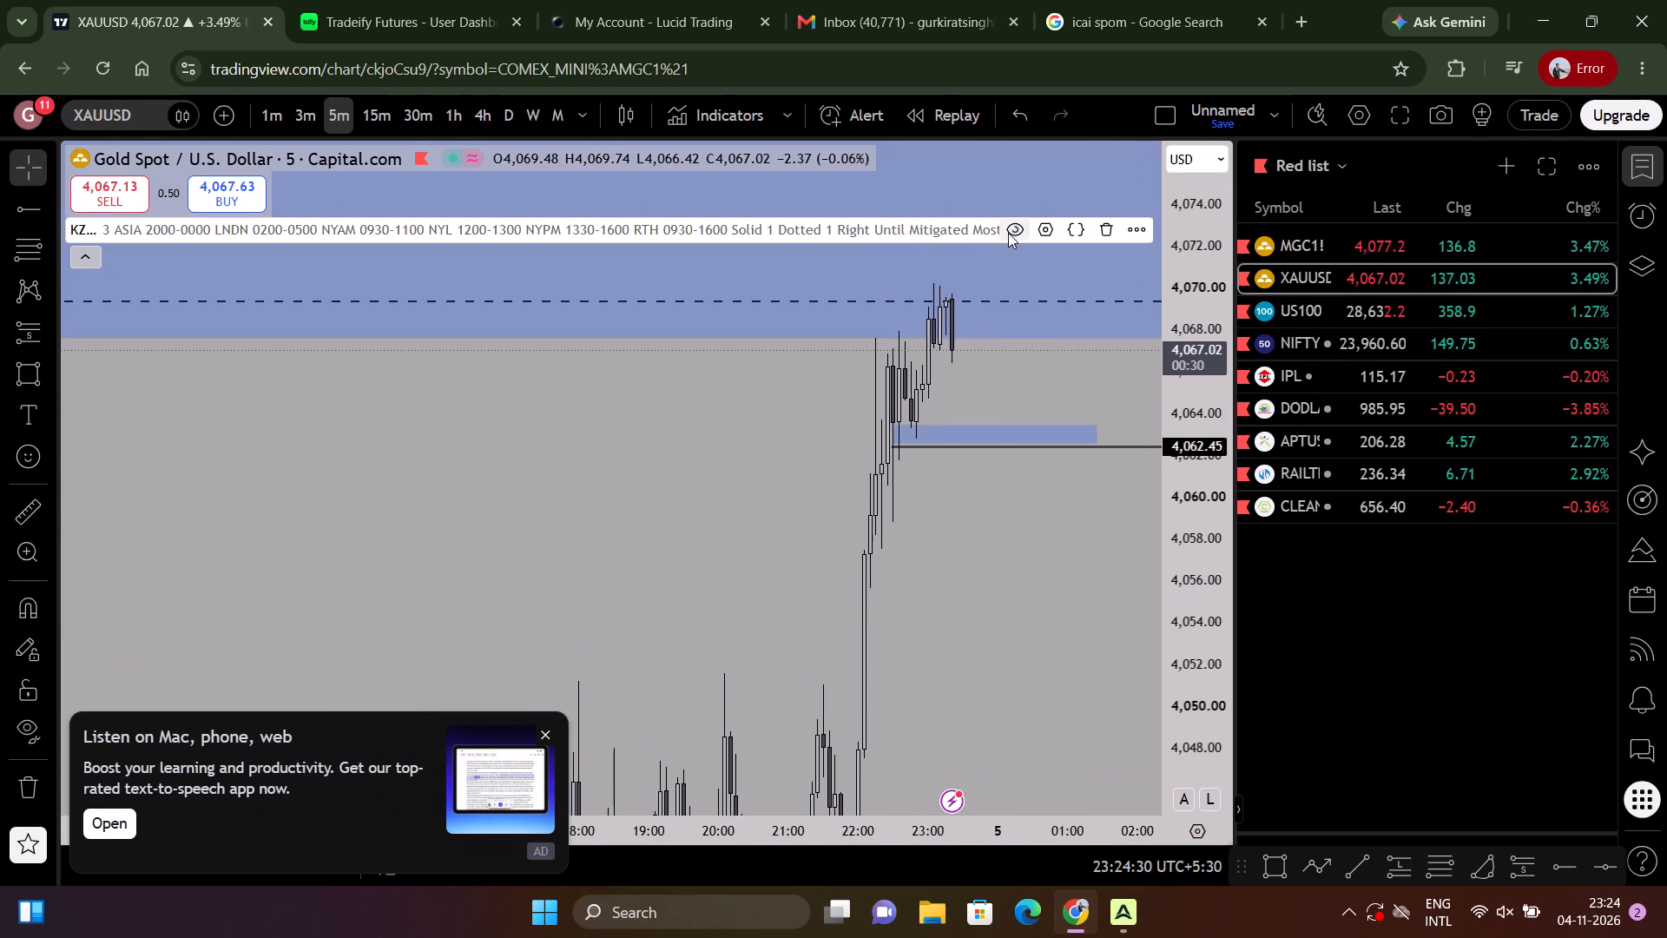
pyautogui.click(1005, 233)
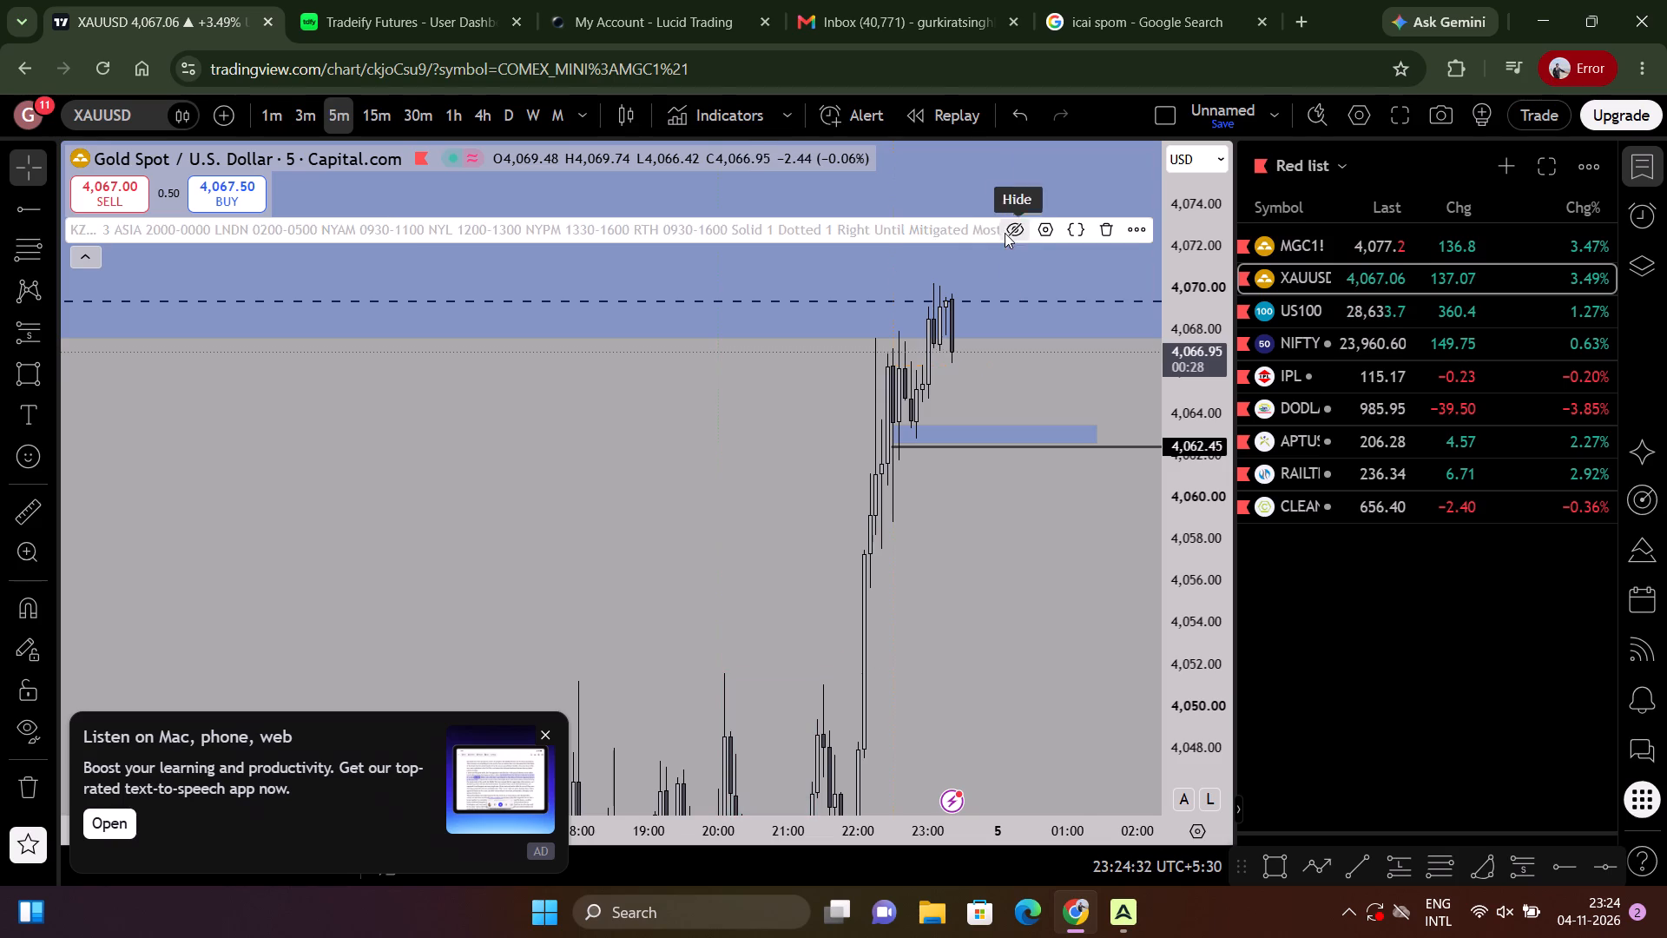
pyautogui.scroll(4, 995, 437)
pyautogui.moveTo(992, 518); pyautogui.dragTo(982, 604)
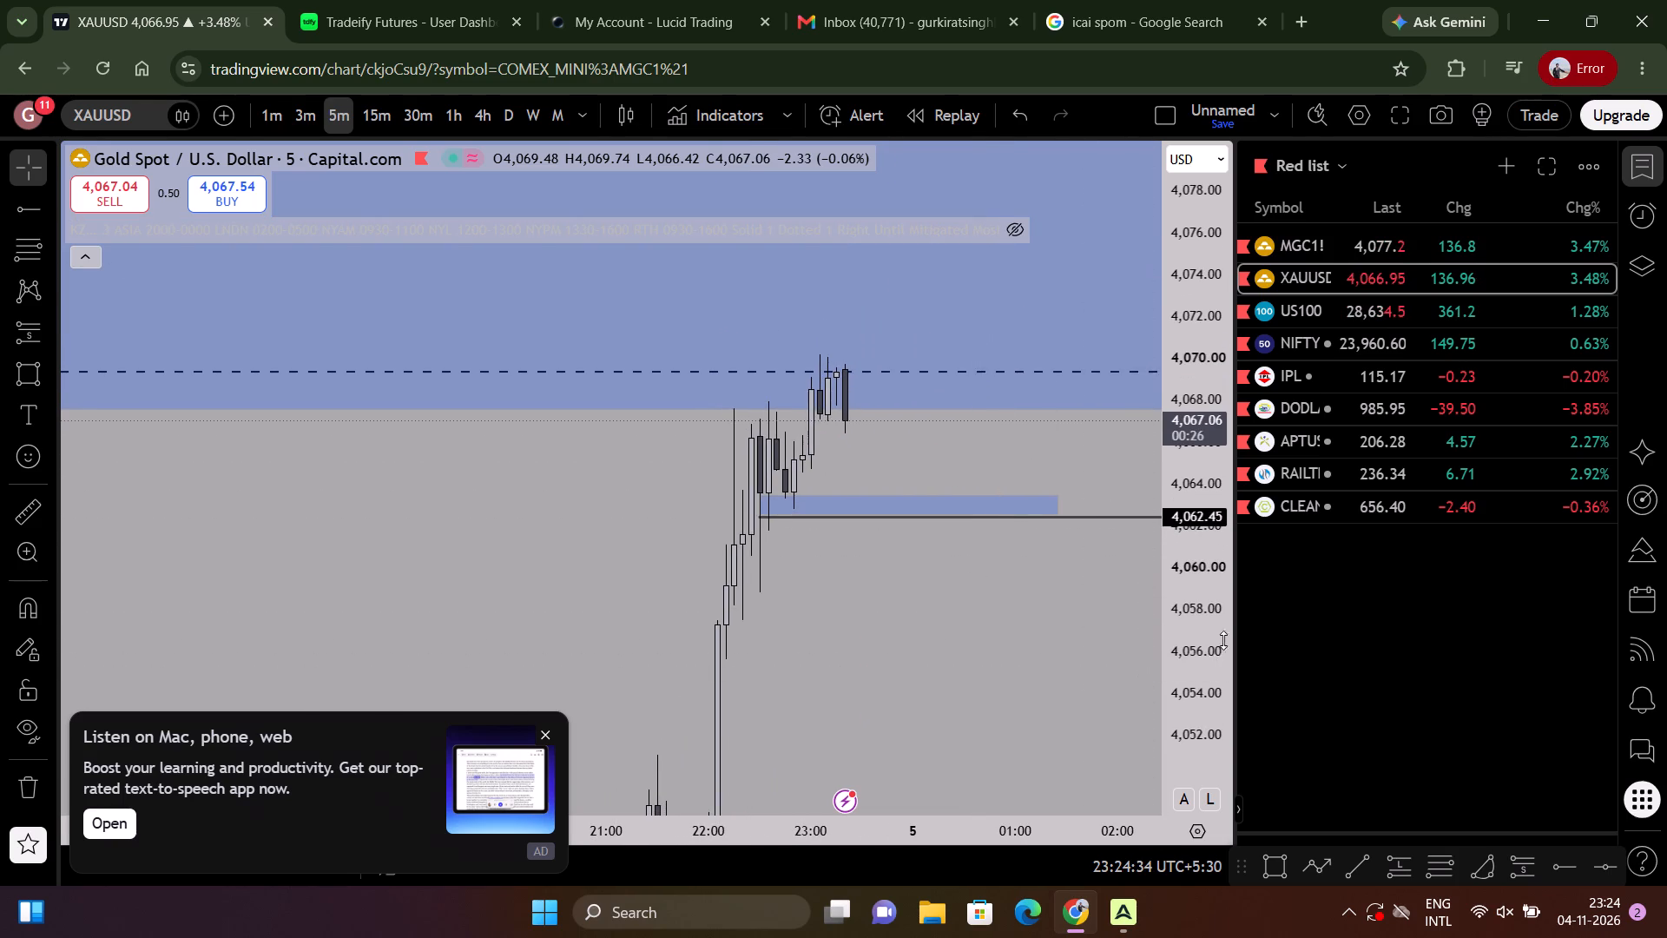
pyautogui.moveTo(1231, 606); pyautogui.dragTo(1071, 653)
pyautogui.scroll(-2, 1011, 635)
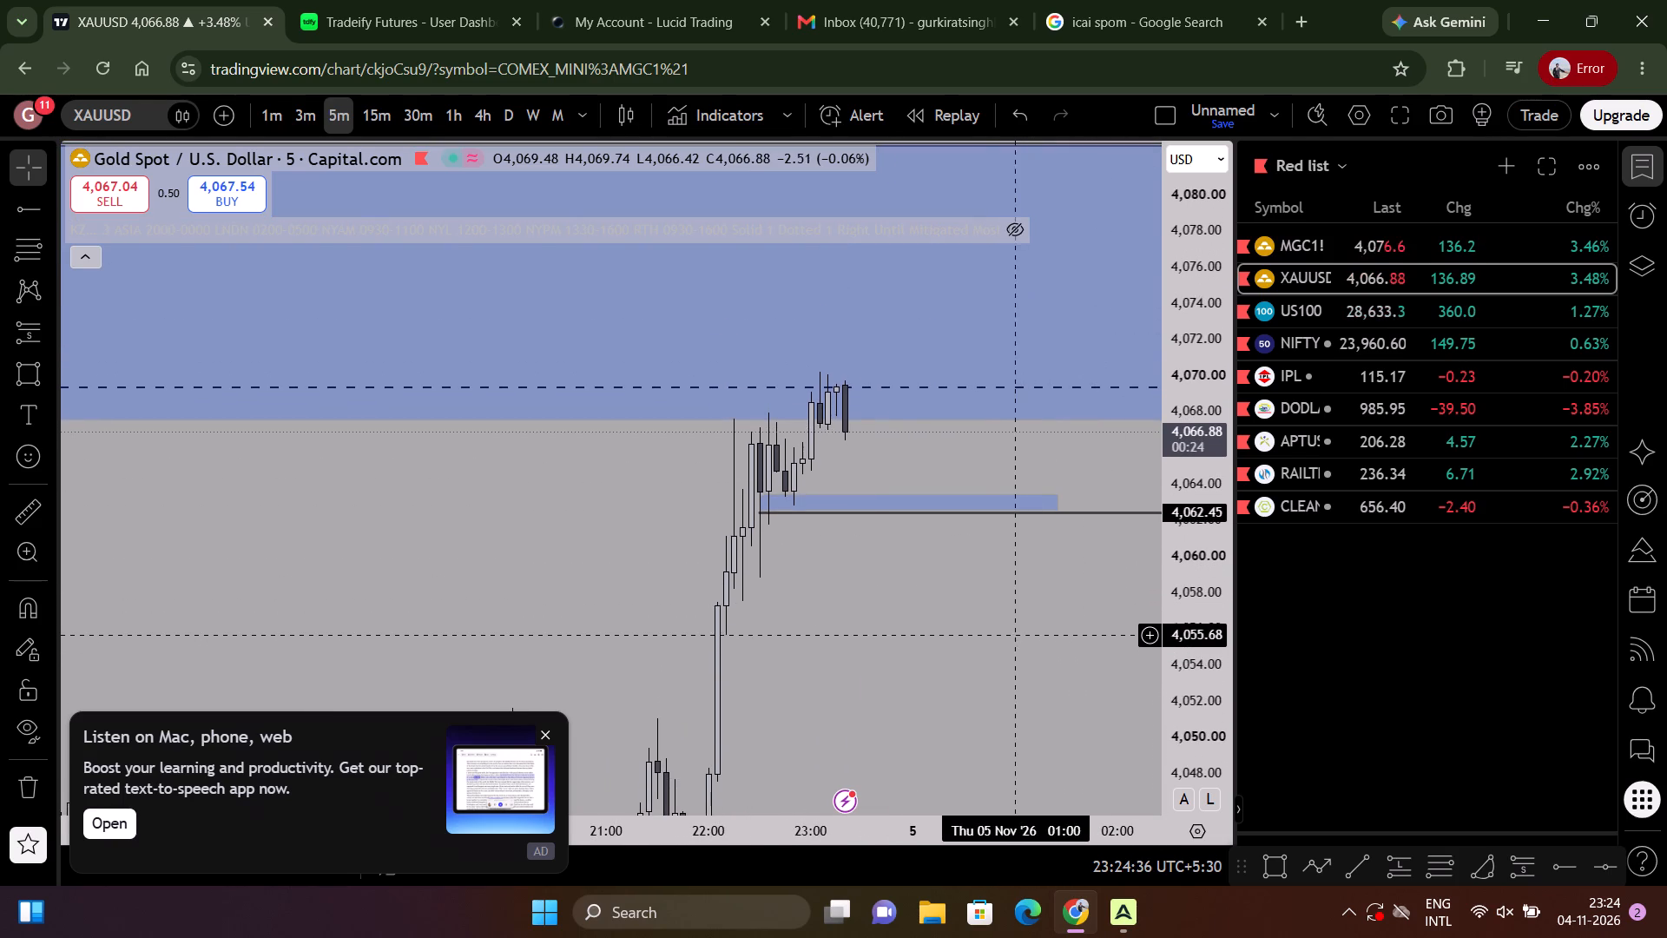
pyautogui.scroll(-1, 1013, 635)
pyautogui.scroll(2, 1008, 635)
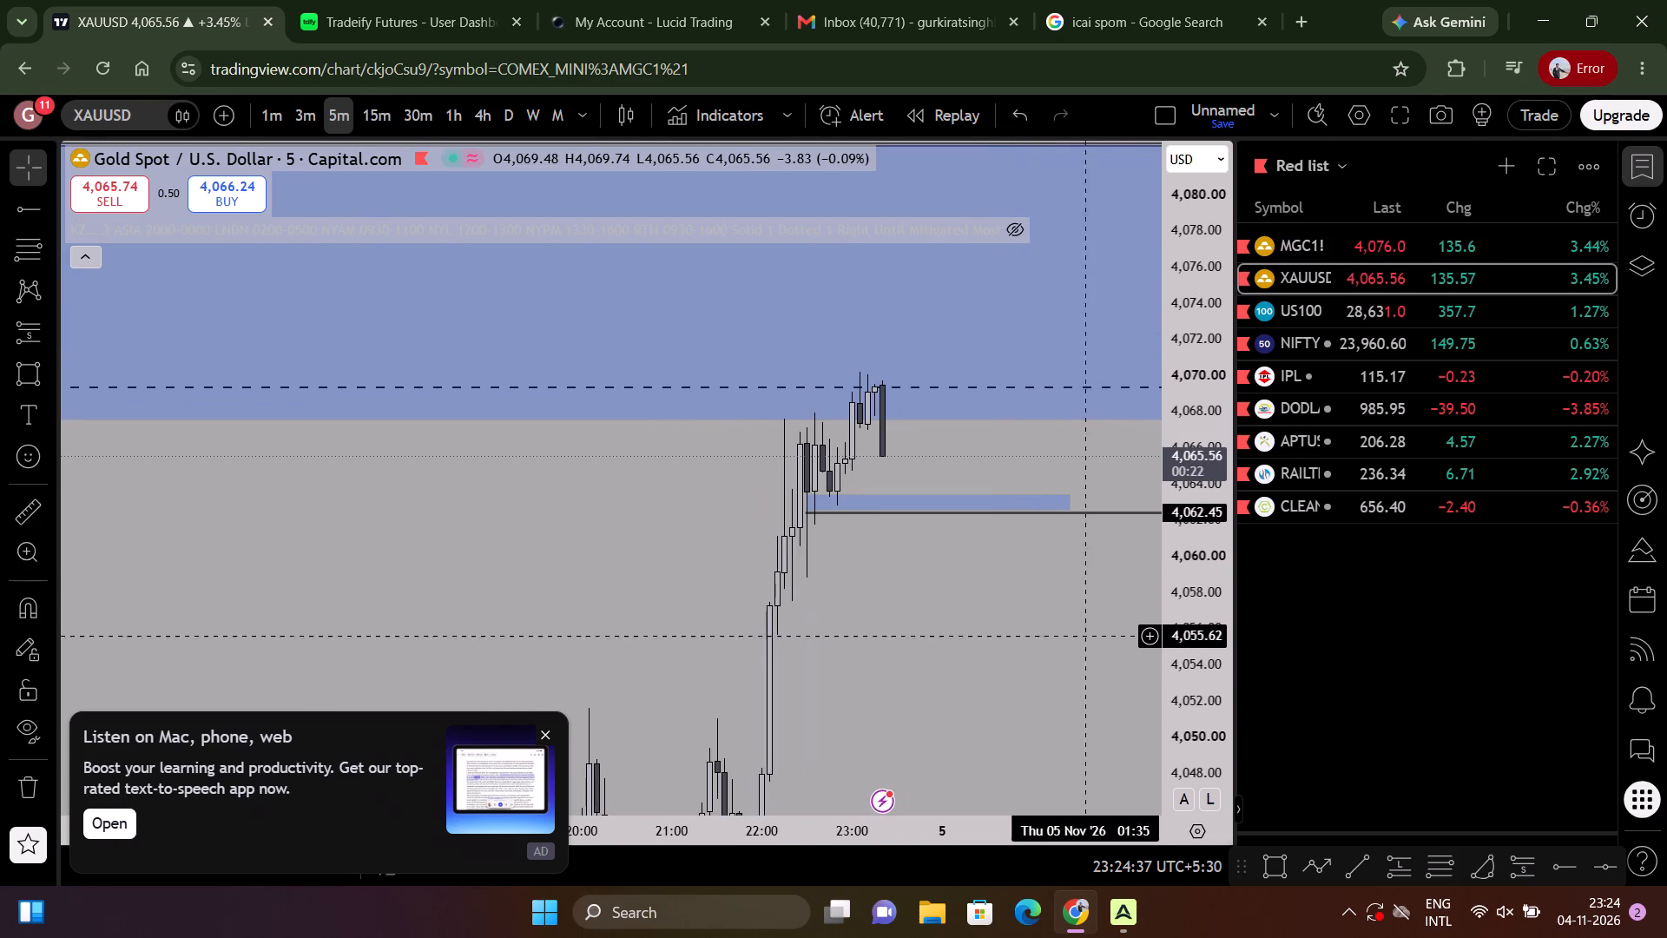
# Draw a blue rectangle from about 4,066.41 to 4,067.15, spanning 22:50 to 00:30, just below the large blue zone.
pyautogui.moveTo(1195, 671); pyautogui.dragTo(1253, 228)
pyautogui.scroll(4, 942, 329)
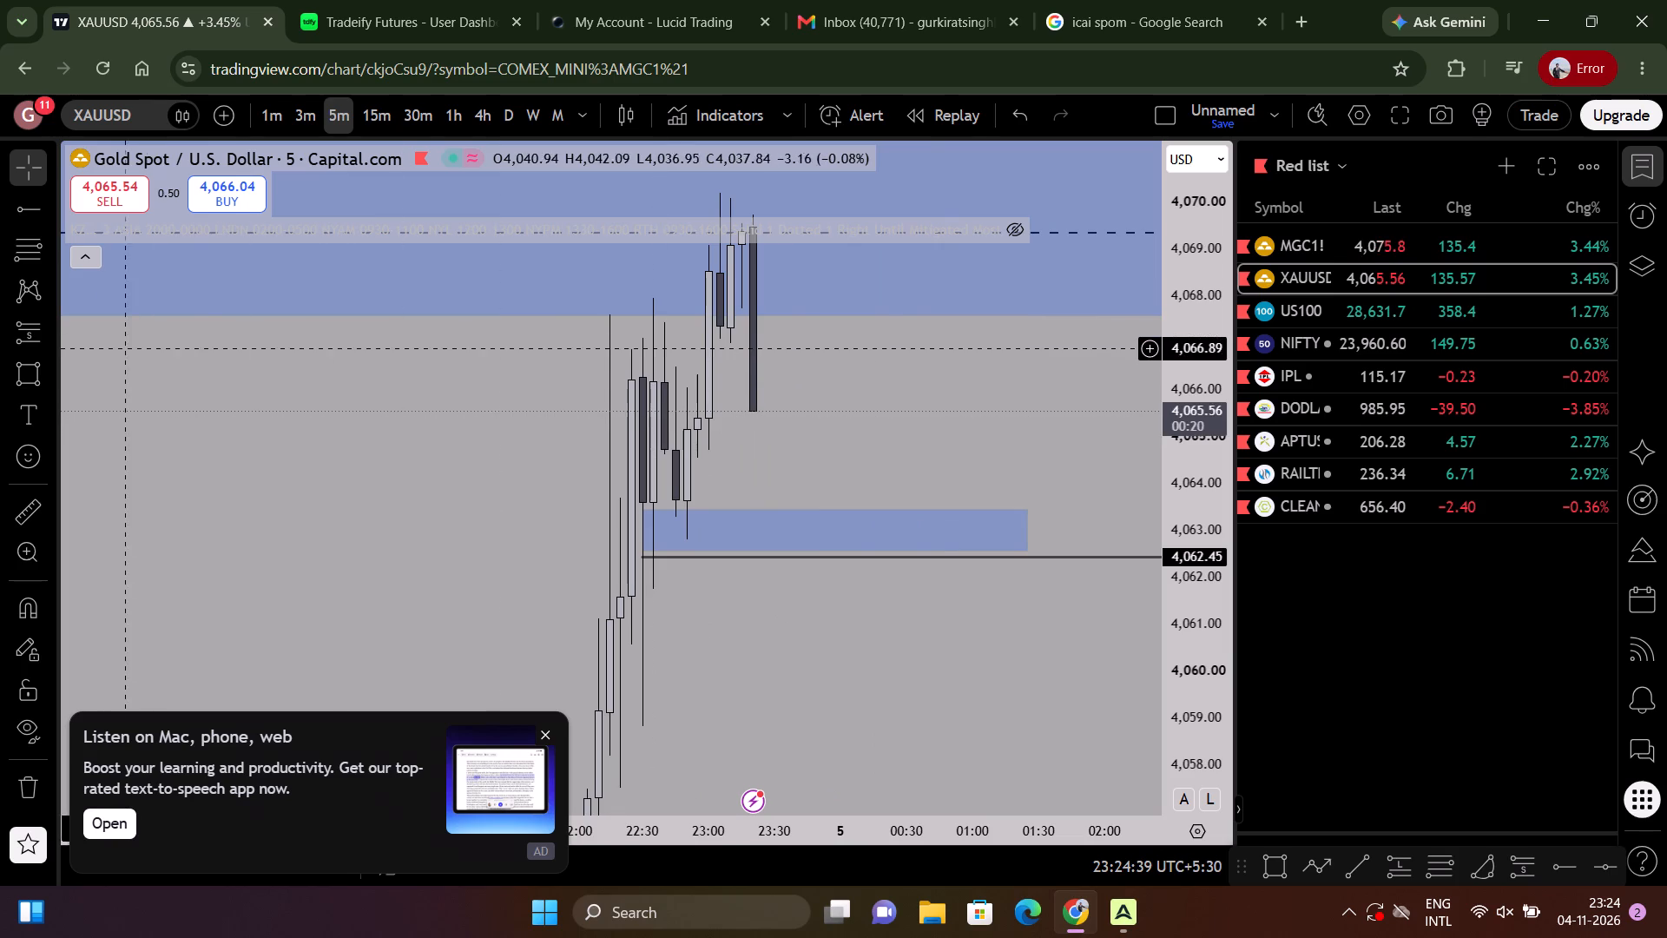
pyautogui.click(18, 377)
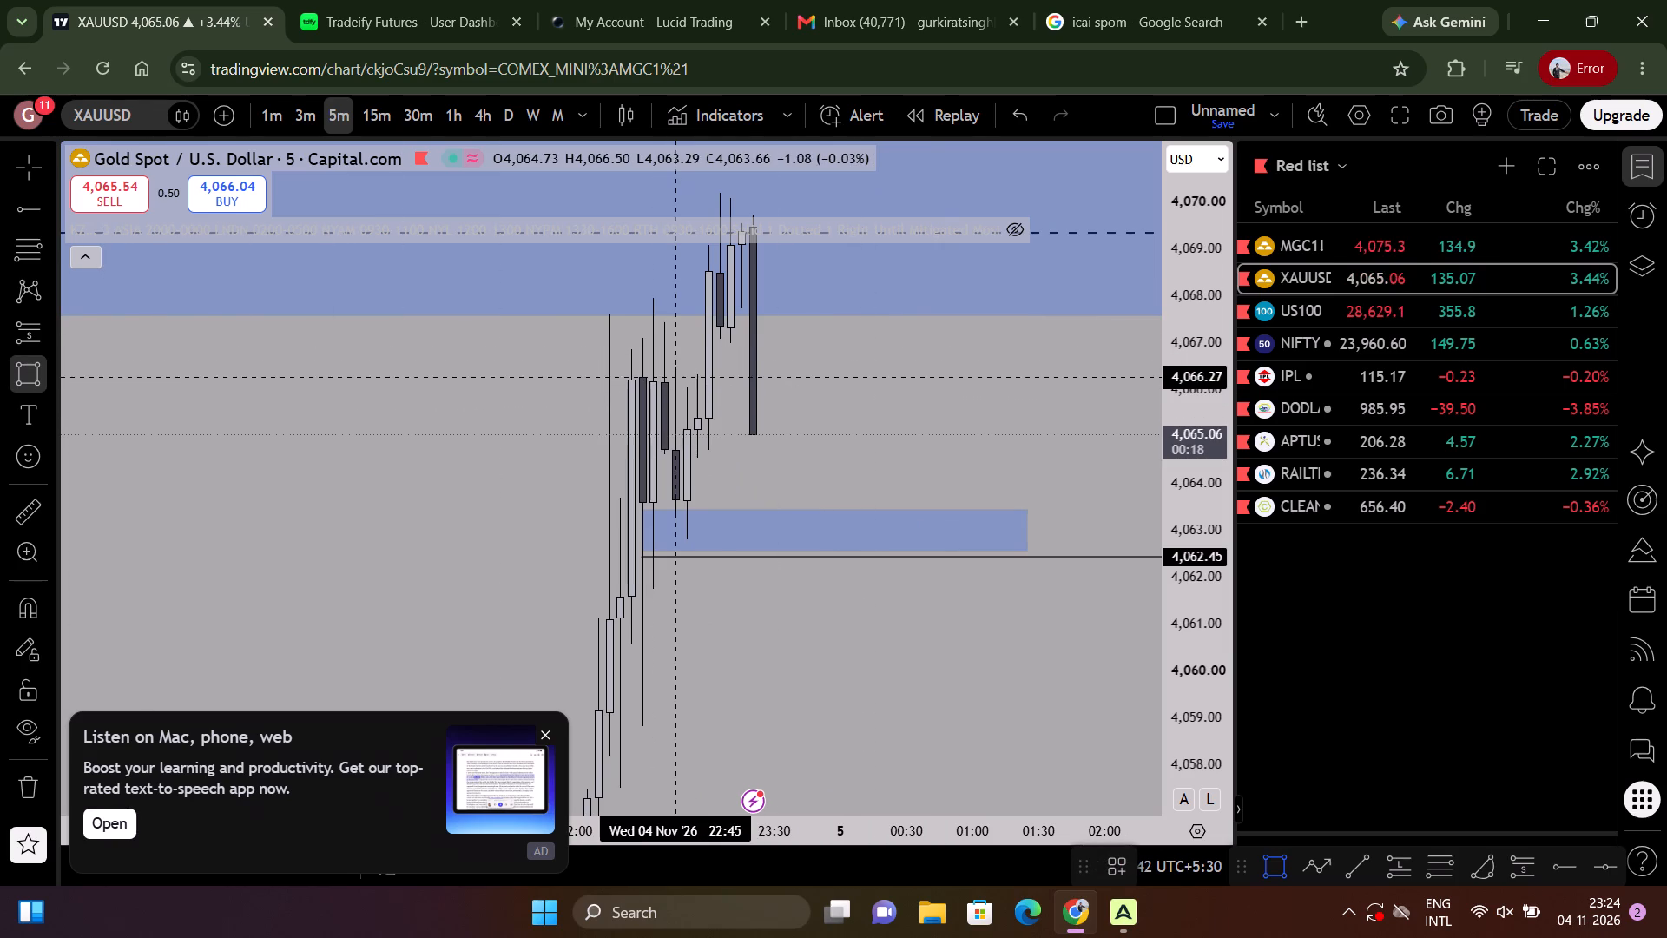
pyautogui.click(683, 371)
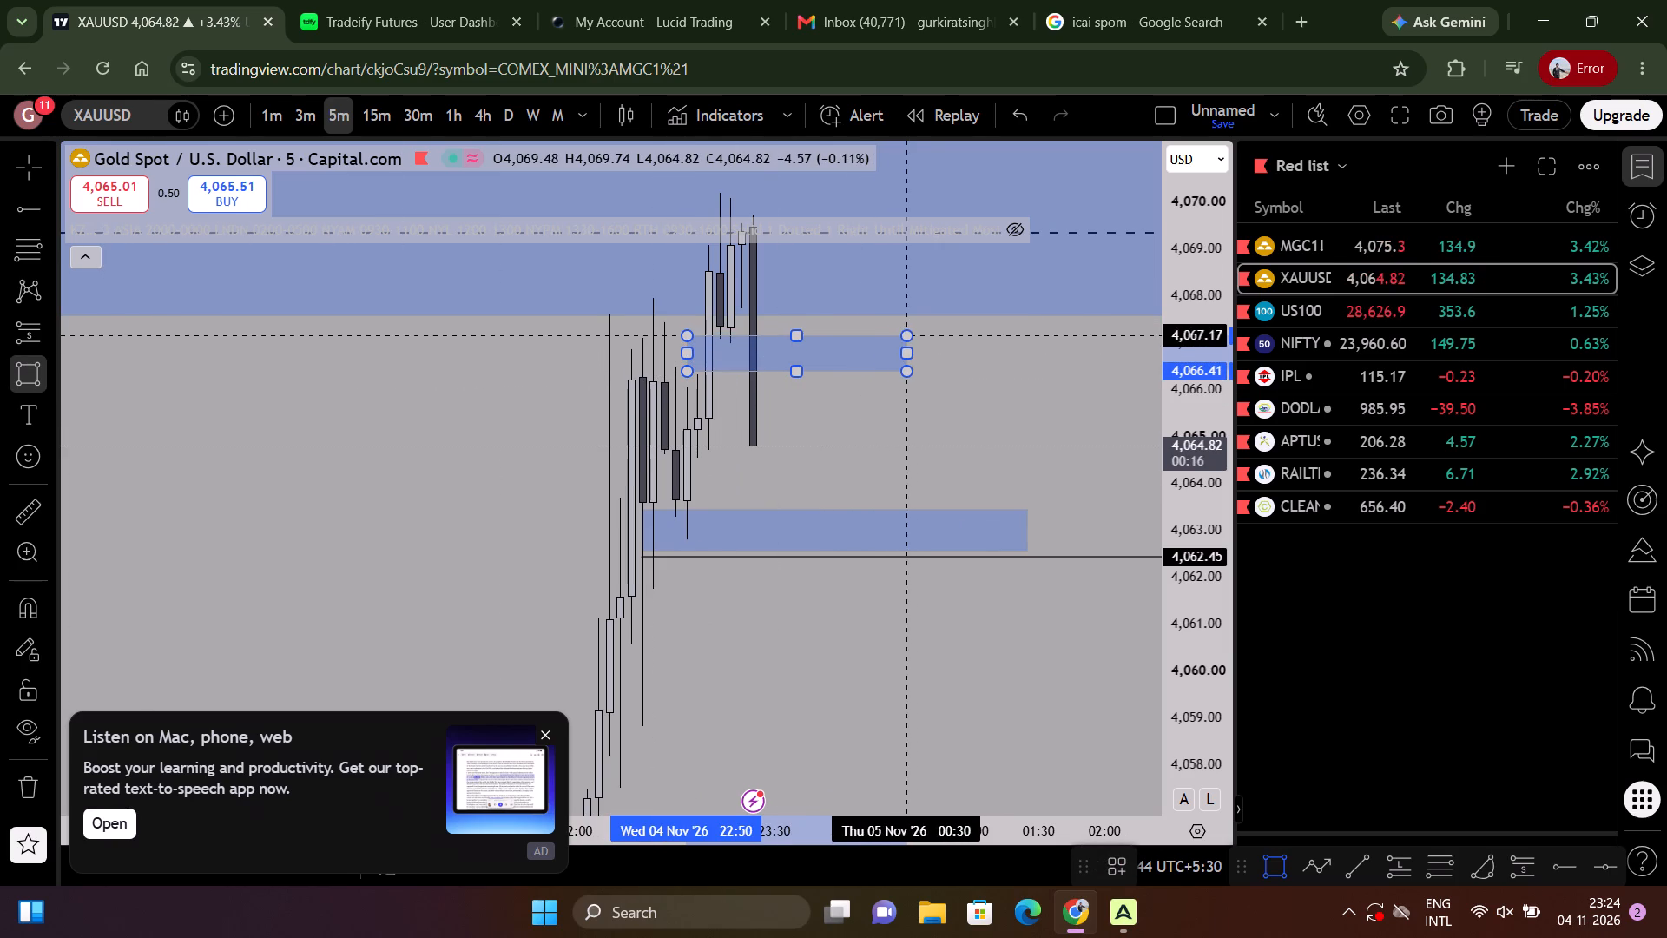
pyautogui.doubleClick(901, 336)
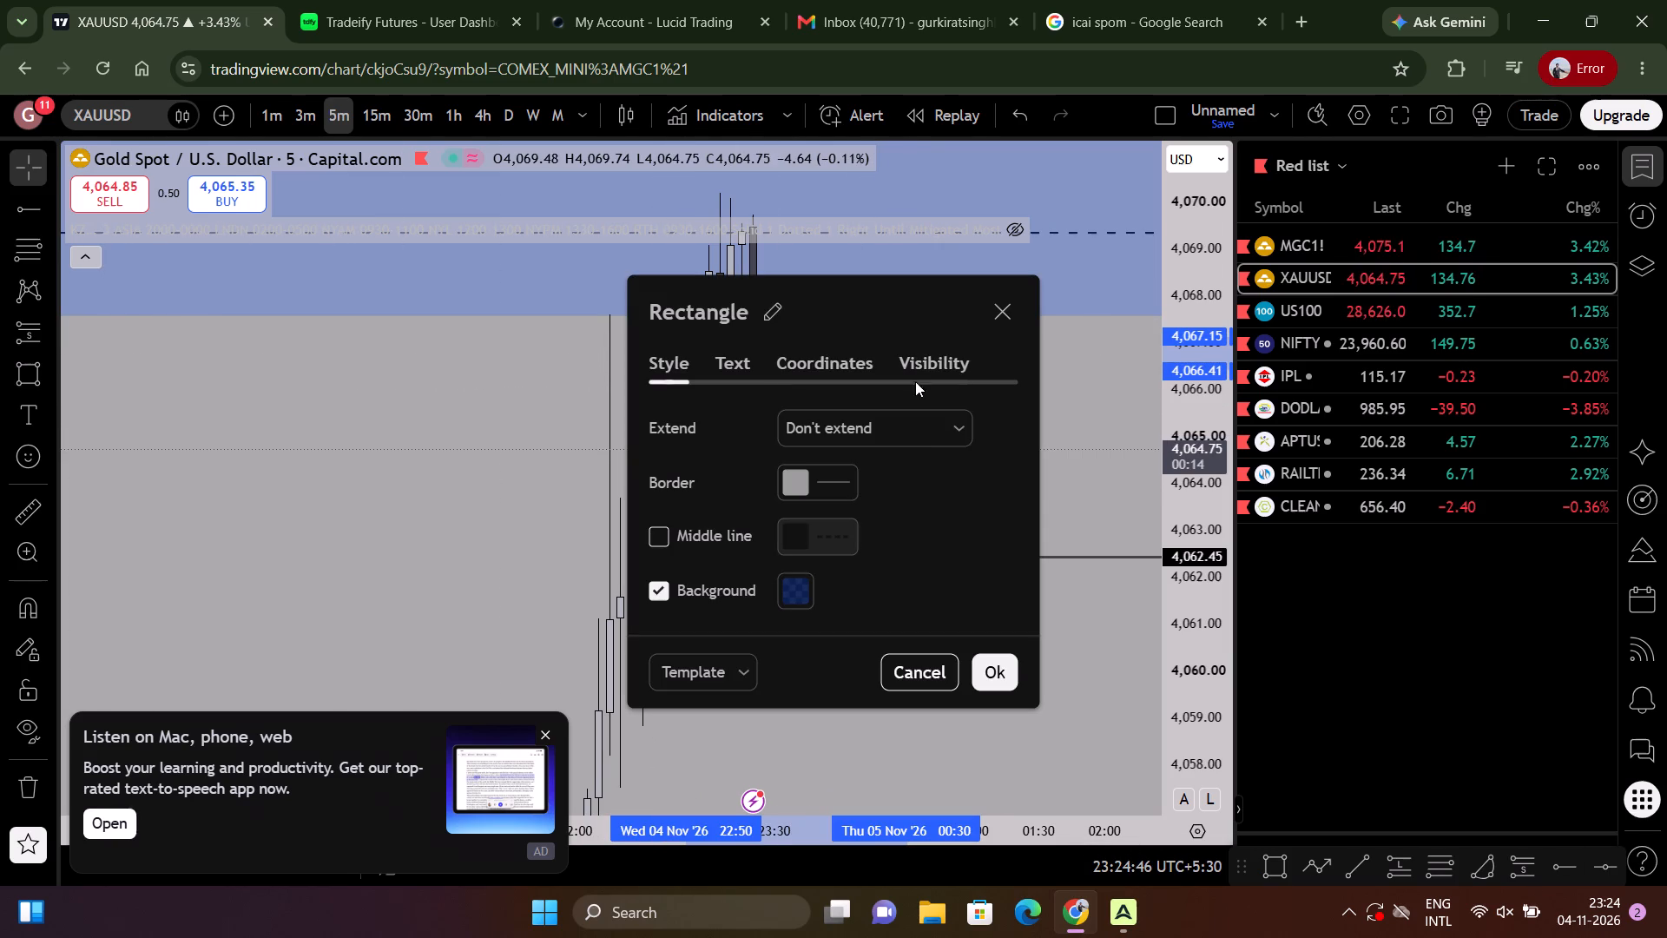
pyautogui.click(920, 446)
pyautogui.click(1008, 320)
pyautogui.click(986, 380)
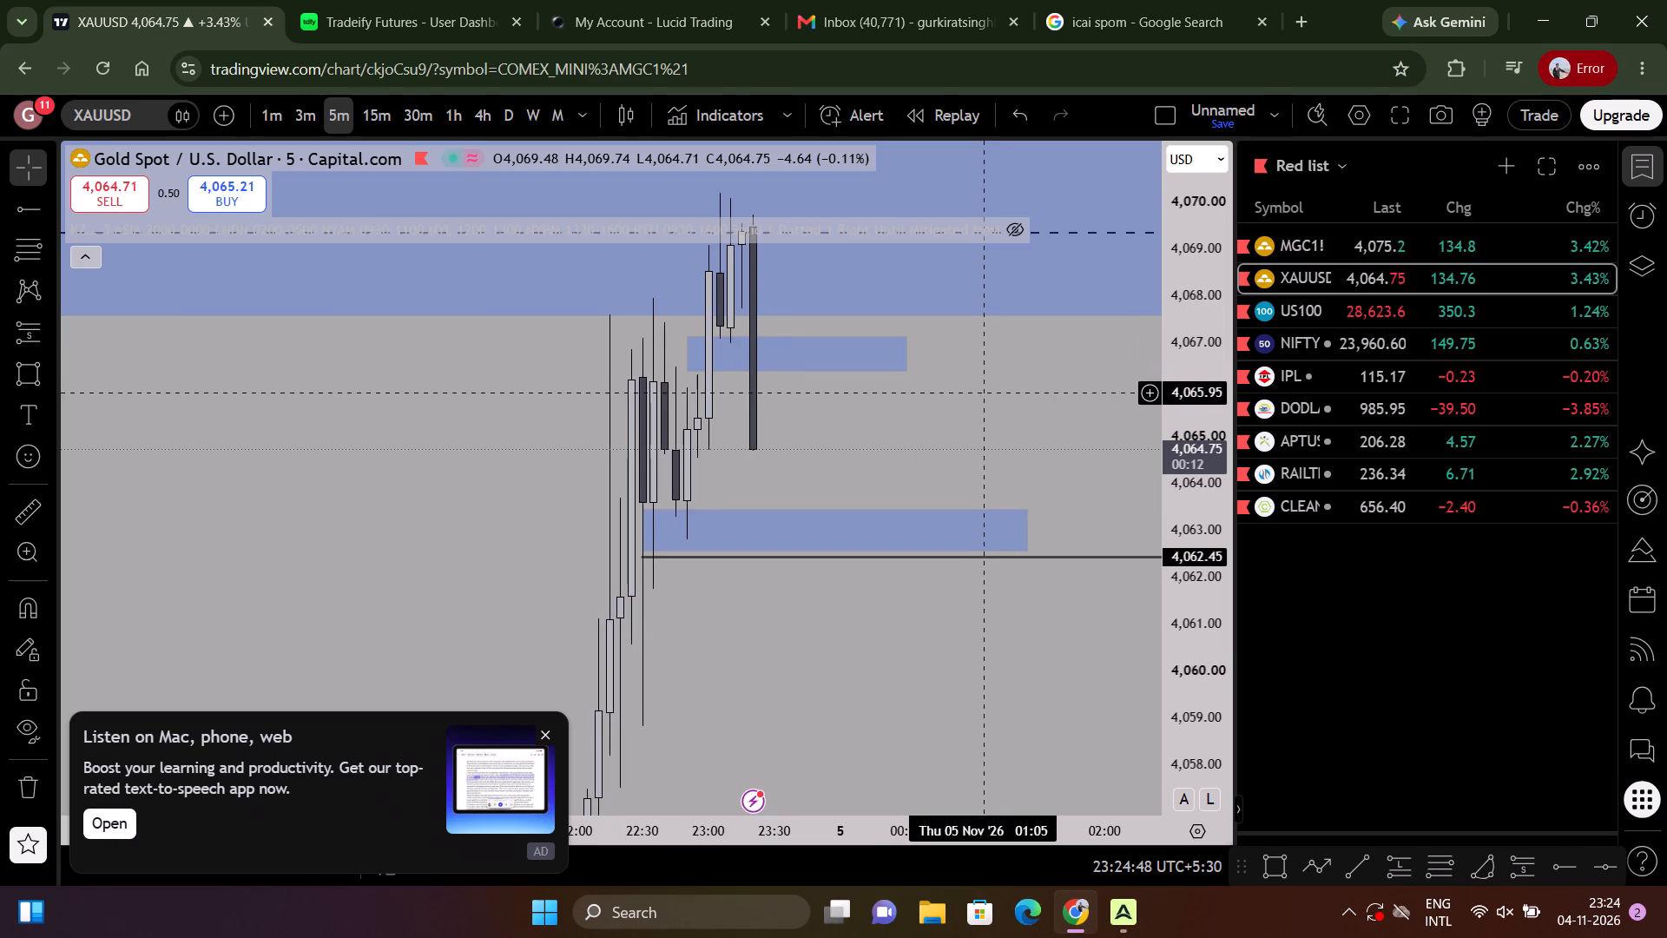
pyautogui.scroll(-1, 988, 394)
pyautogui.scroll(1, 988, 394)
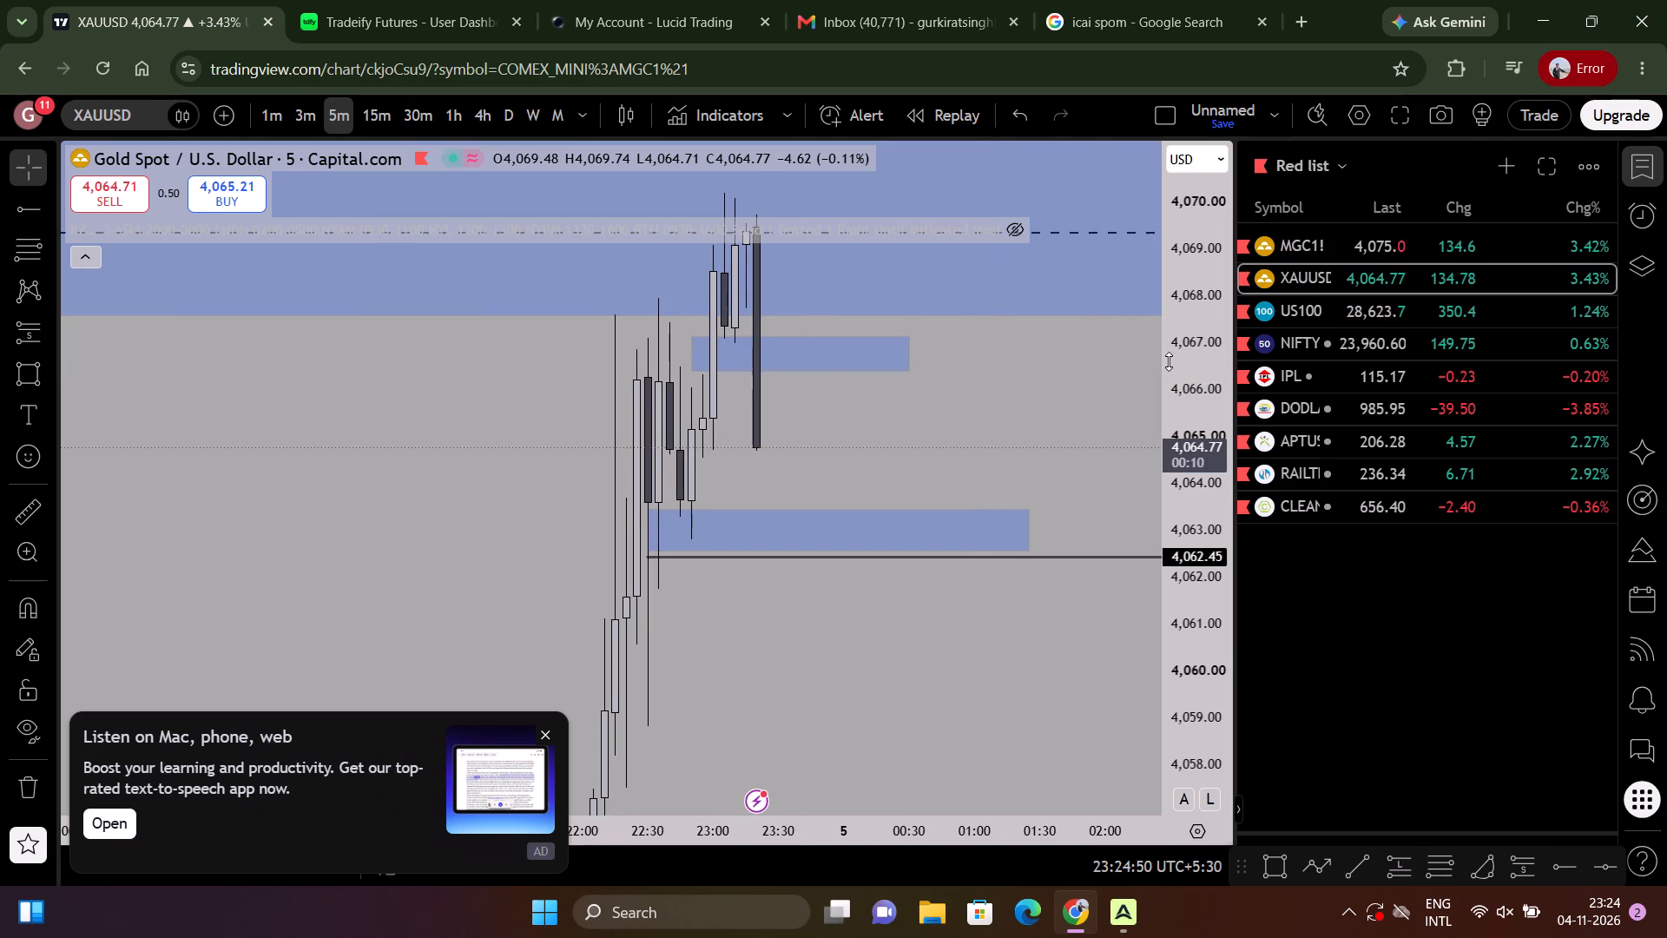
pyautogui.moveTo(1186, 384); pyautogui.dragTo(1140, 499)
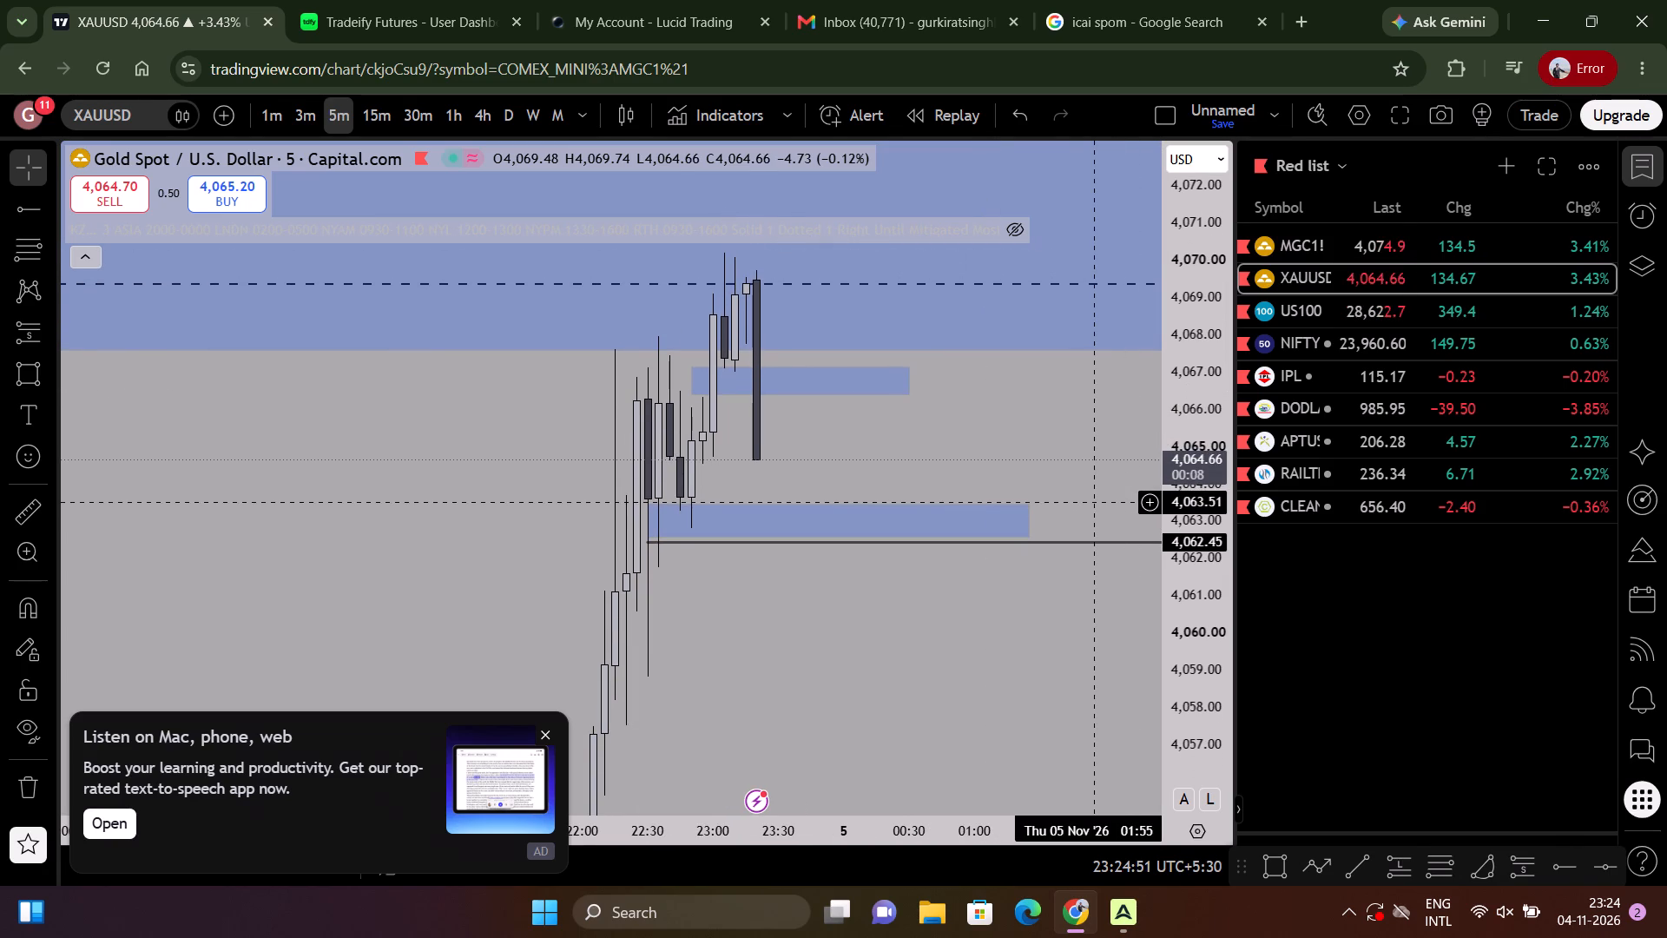
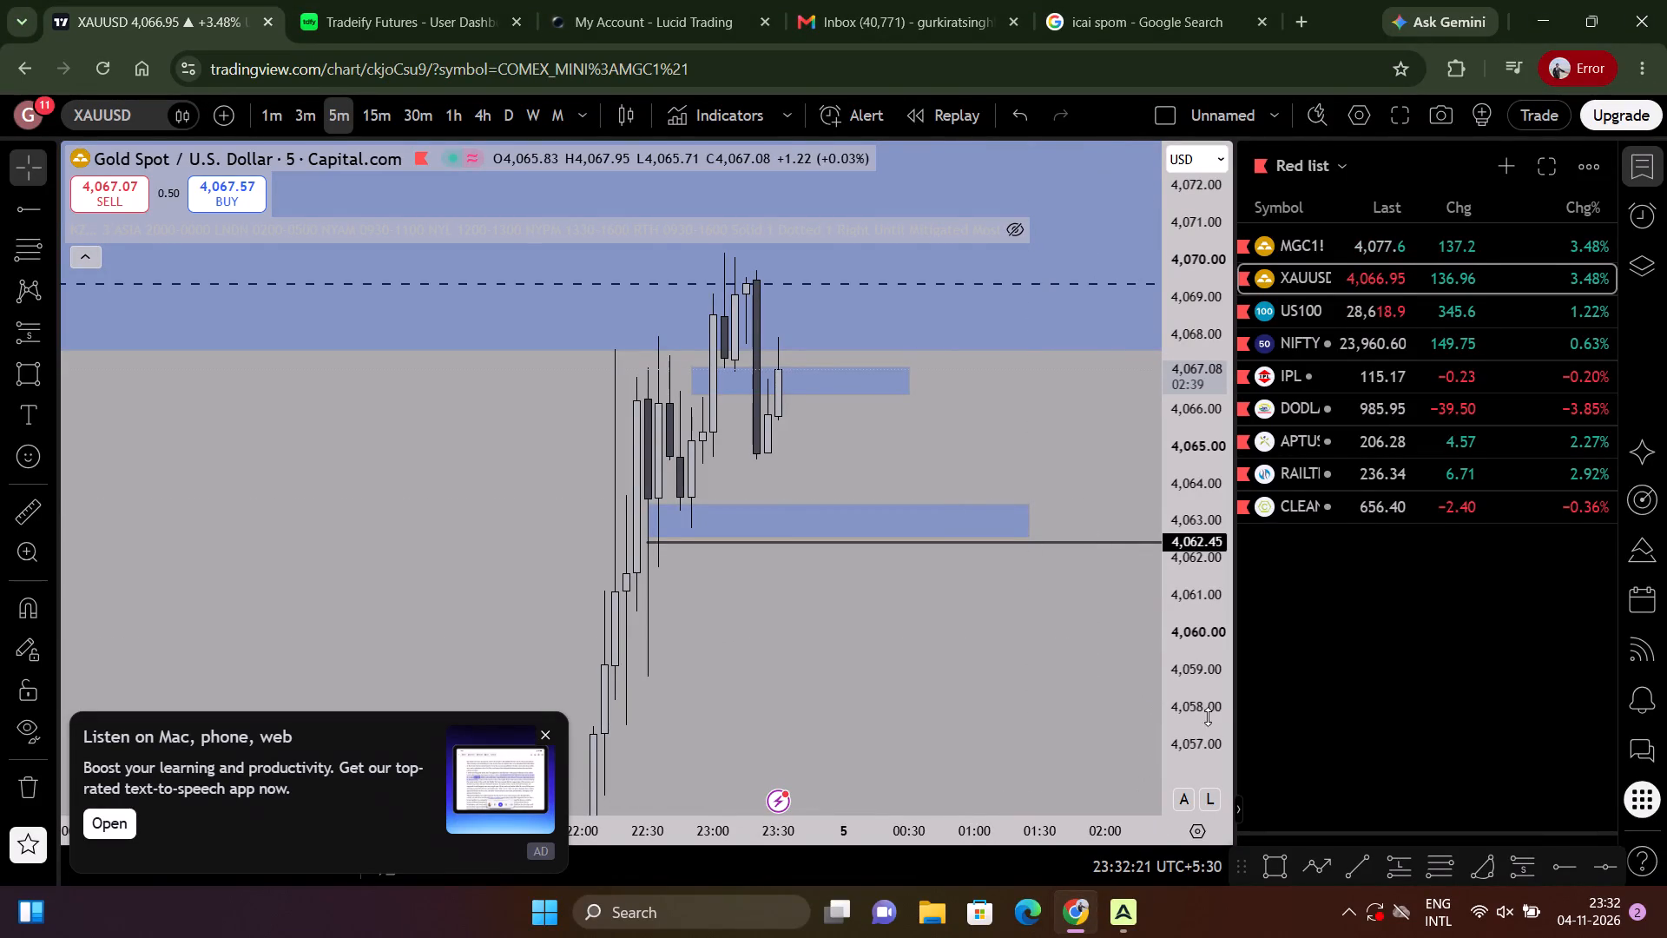
# Place a short position on XAUUSD's 3-minute chart with its entry at 4,042.15 on the 20:18 candle.
pyautogui.scroll(-3, 913, 441)
pyautogui.moveTo(1195, 459); pyautogui.dragTo(1137, 657)
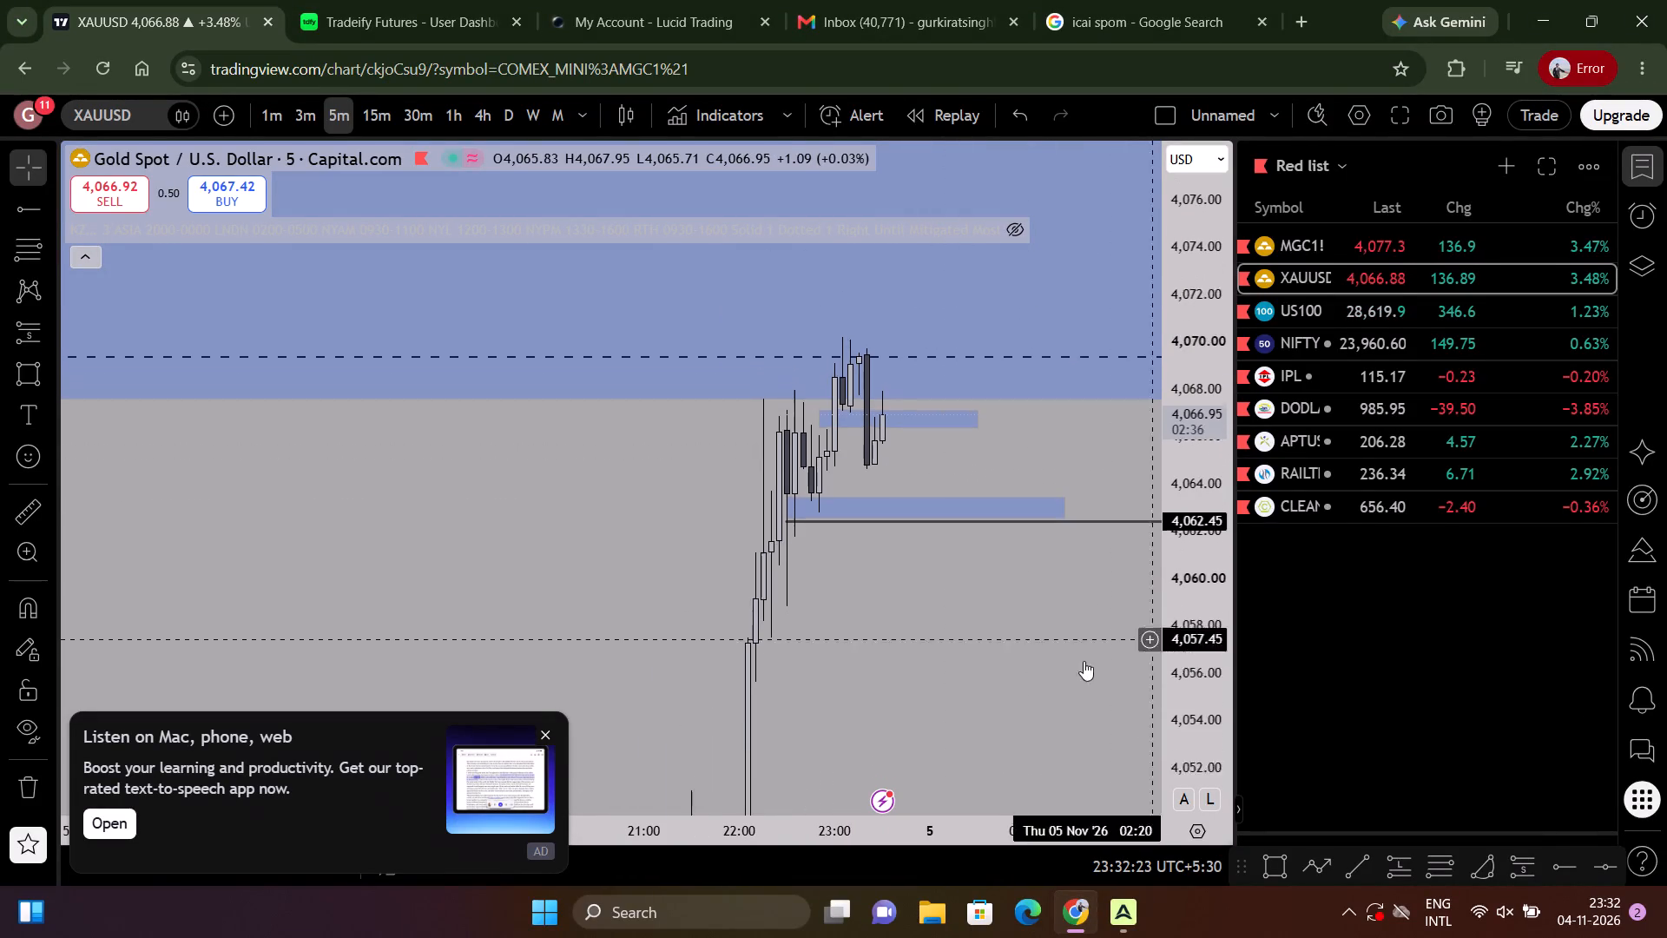
pyautogui.moveTo(925, 658); pyautogui.dragTo(1046, 208)
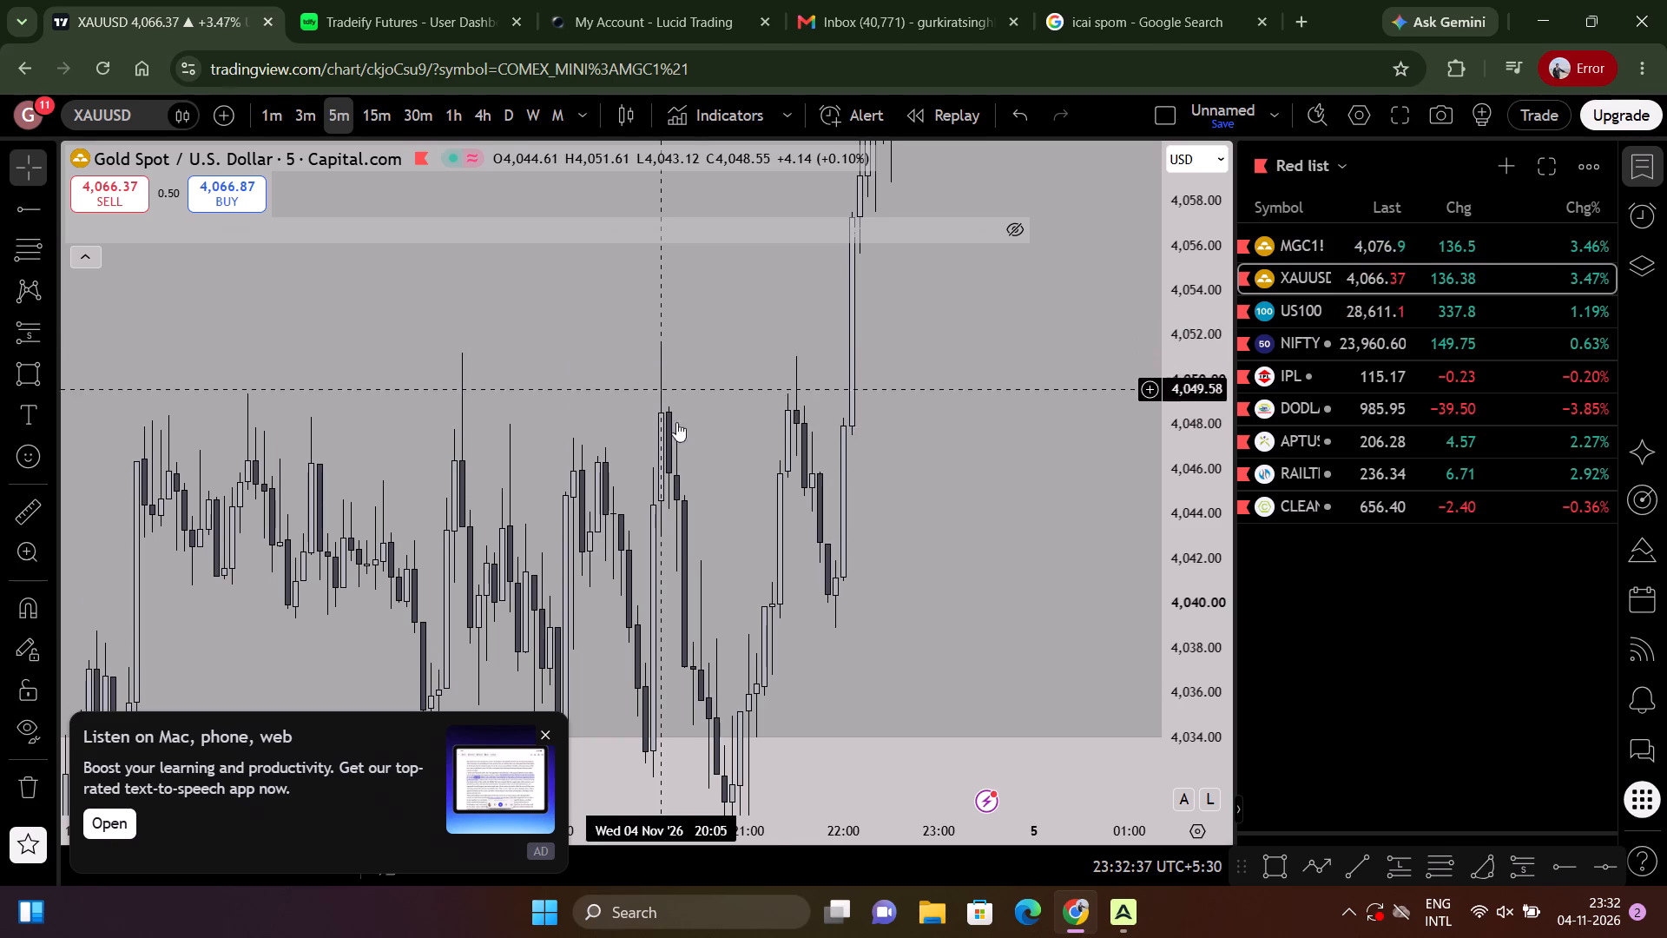
pyautogui.moveTo(699, 471); pyautogui.dragTo(703, 361)
pyautogui.moveTo(543, 488); pyautogui.dragTo(565, 559)
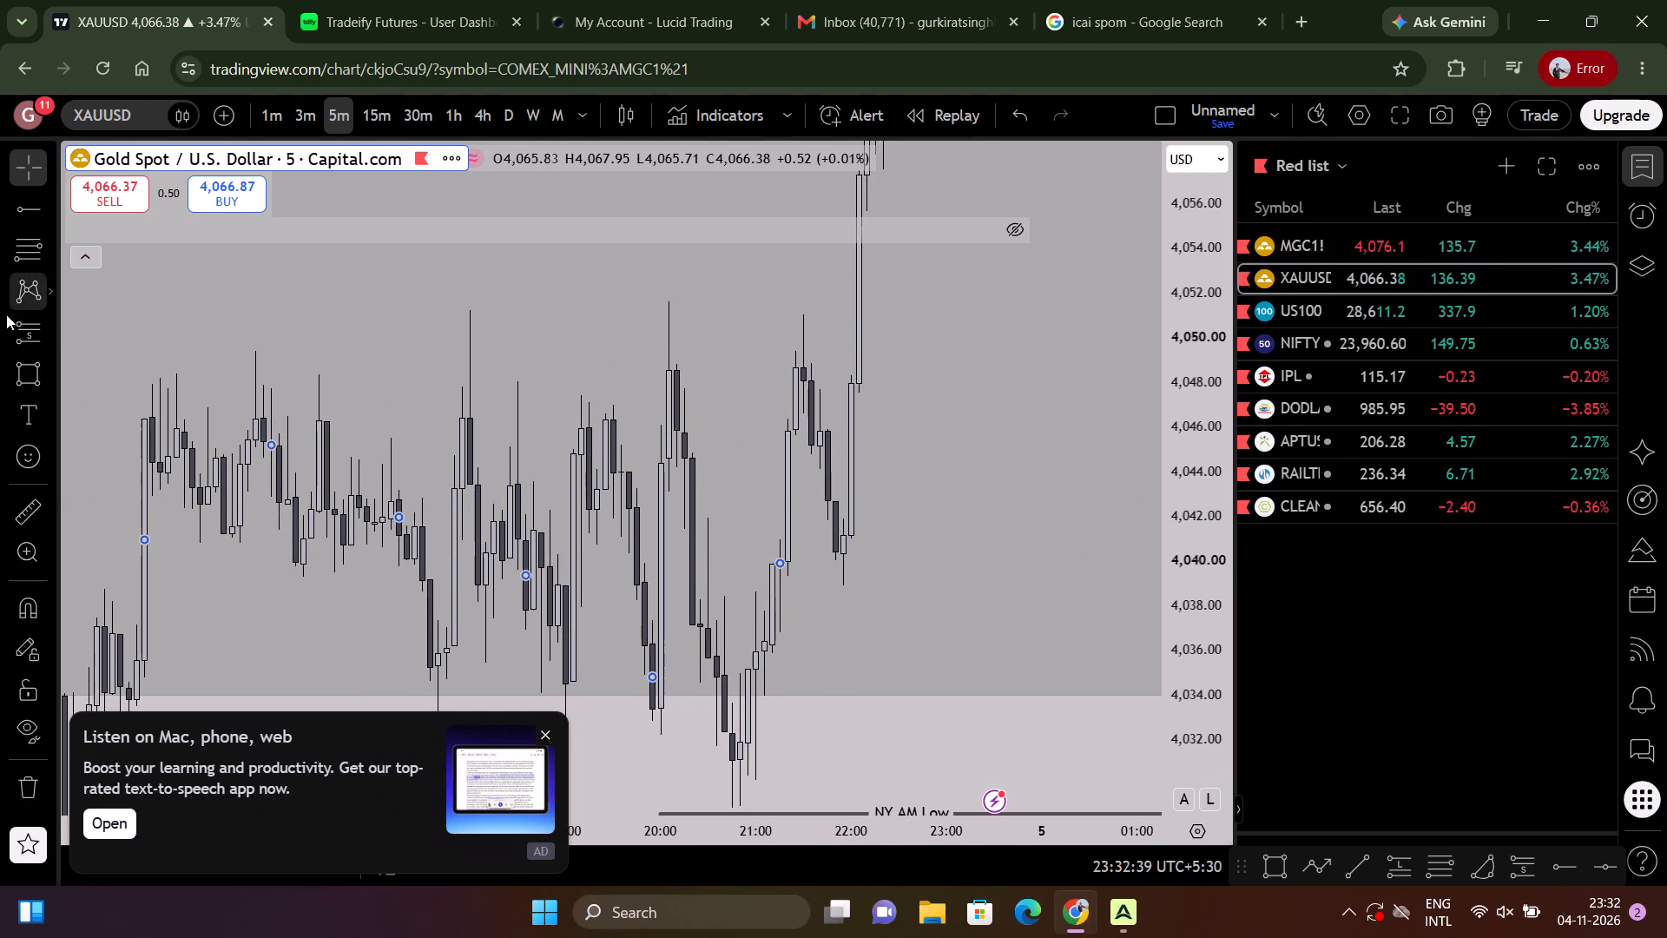
pyautogui.click(49, 331)
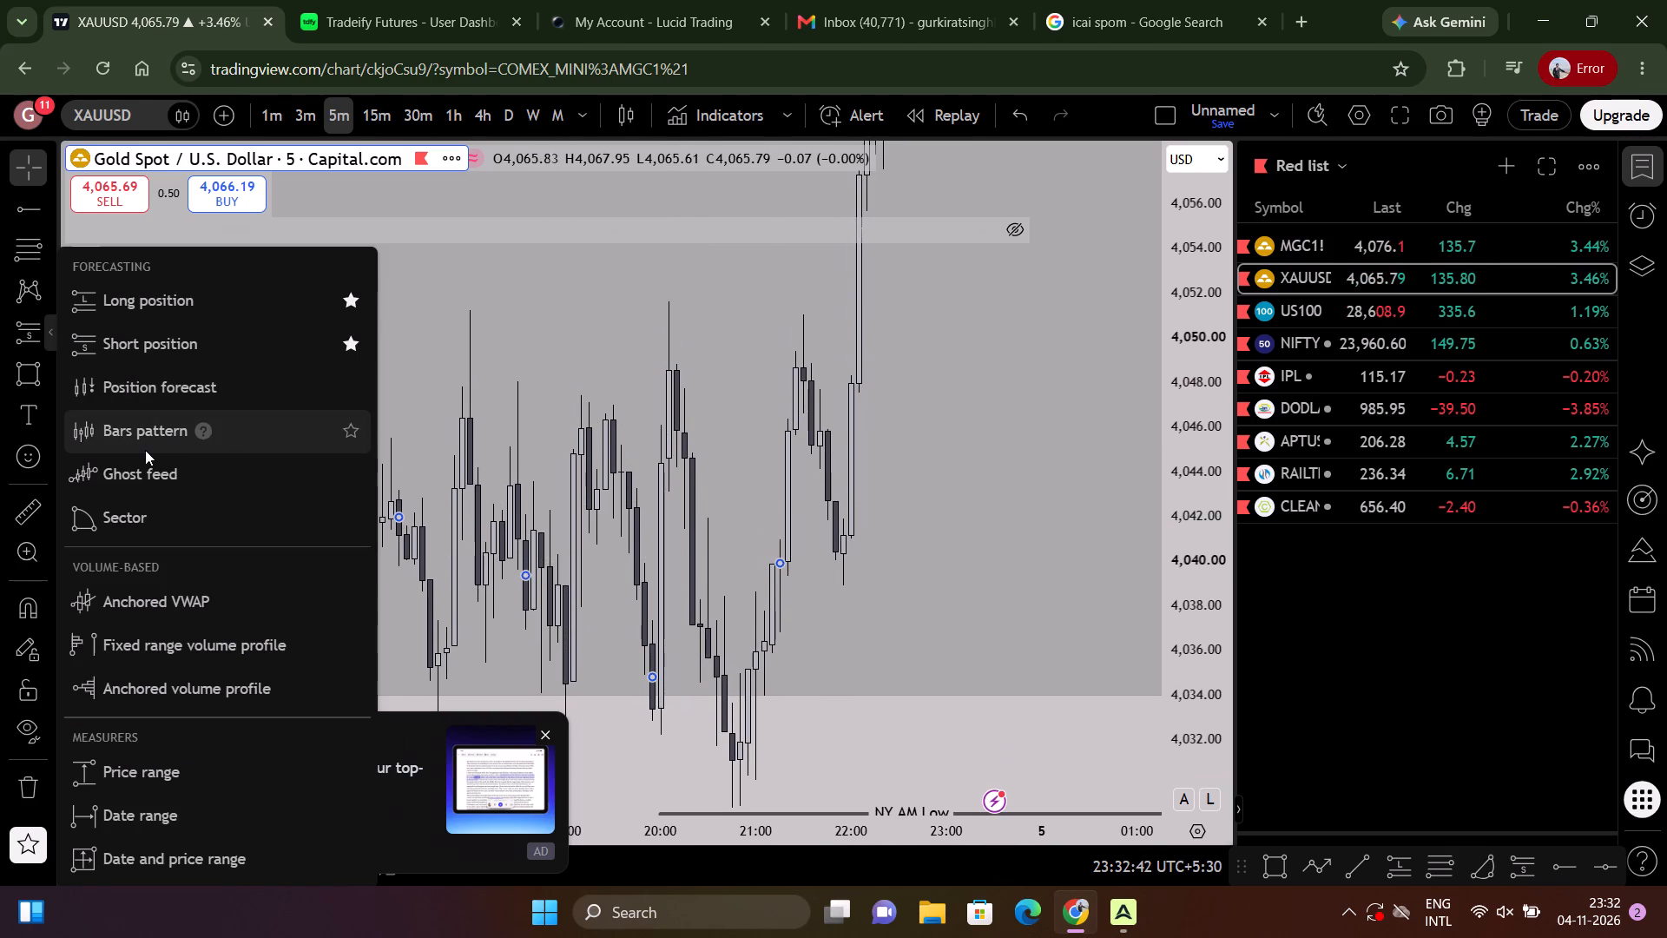
pyautogui.click(162, 352)
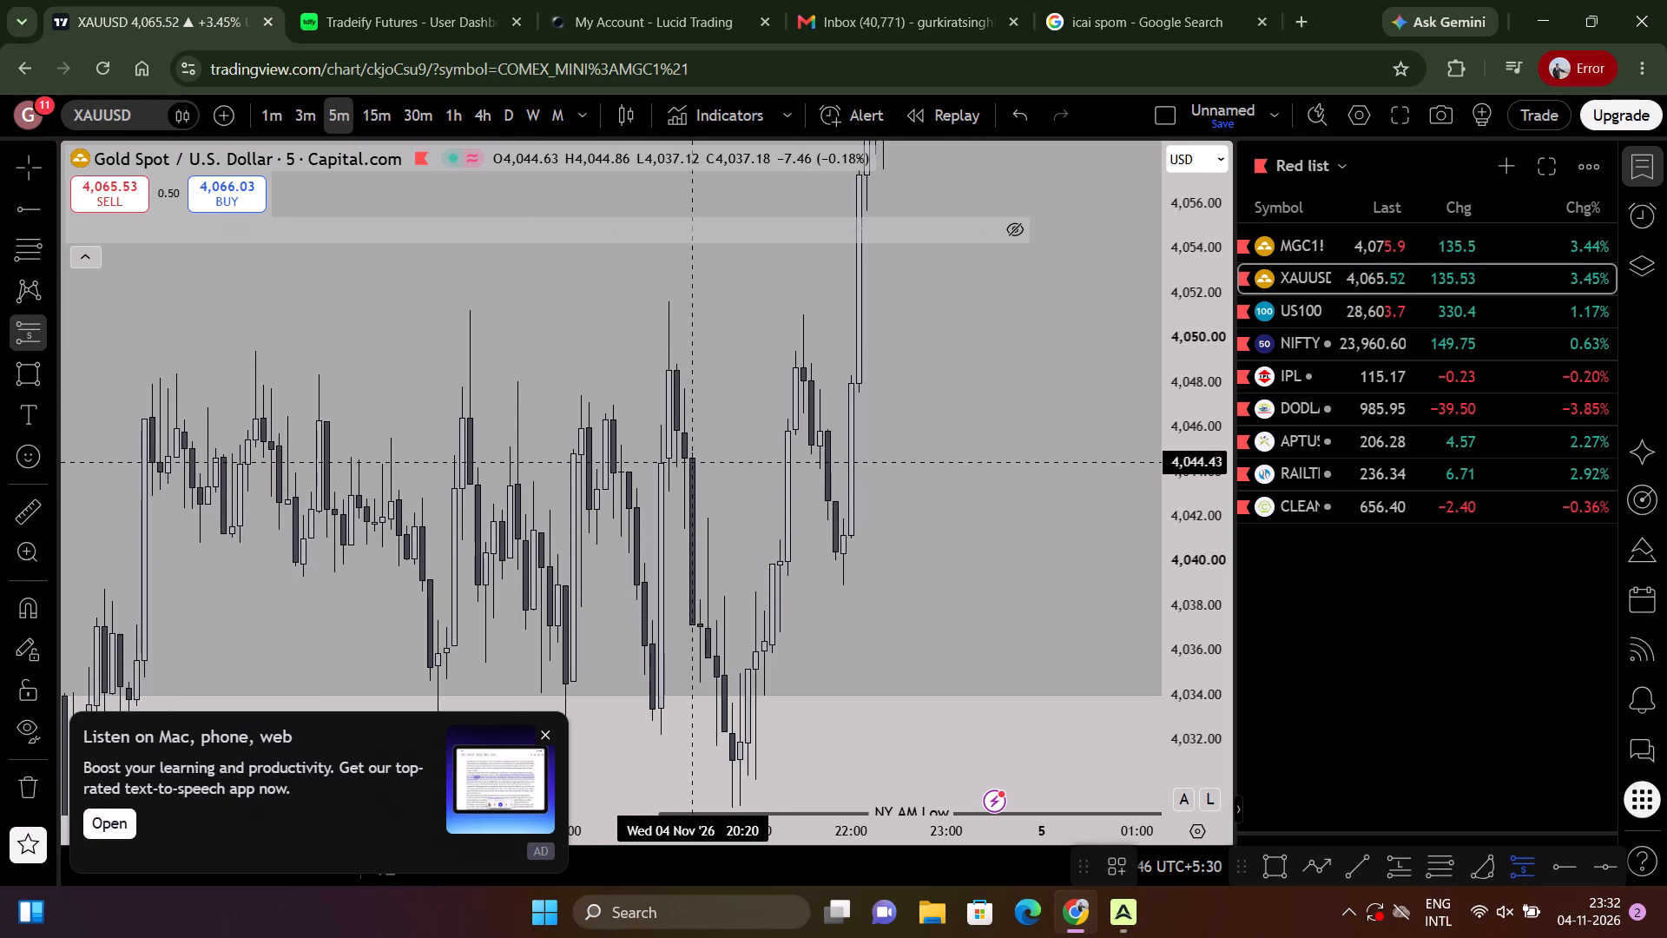
pyautogui.click(294, 117)
pyautogui.scroll(-5, 590, 482)
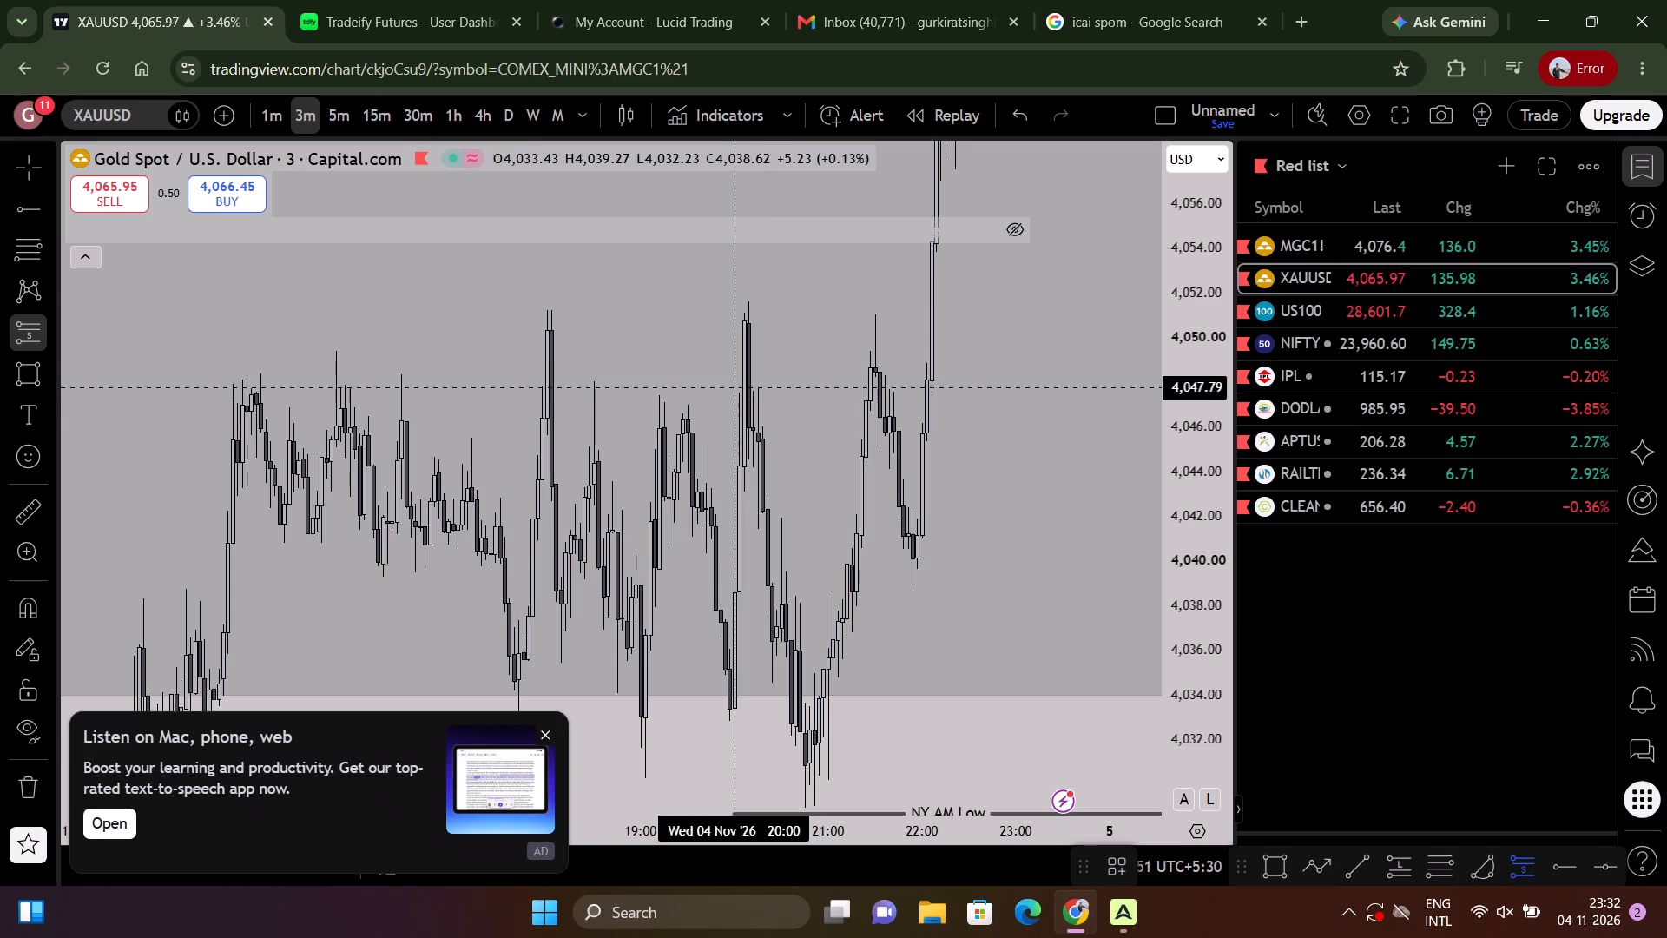
pyautogui.scroll(6, 758, 479)
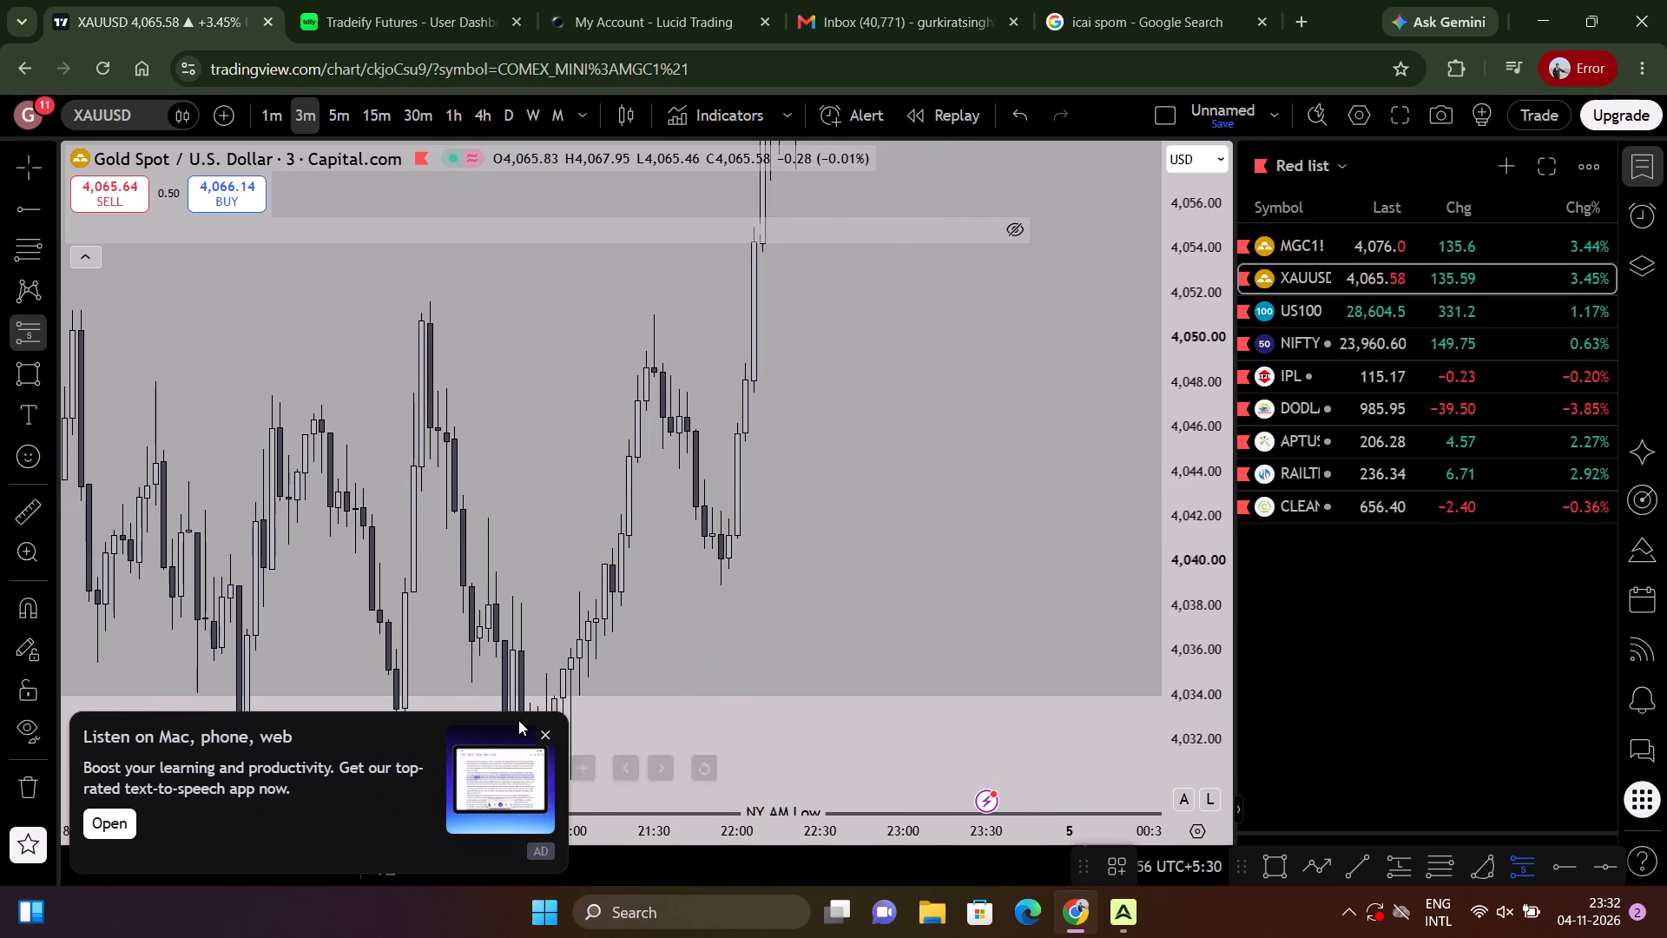
pyautogui.click(544, 730)
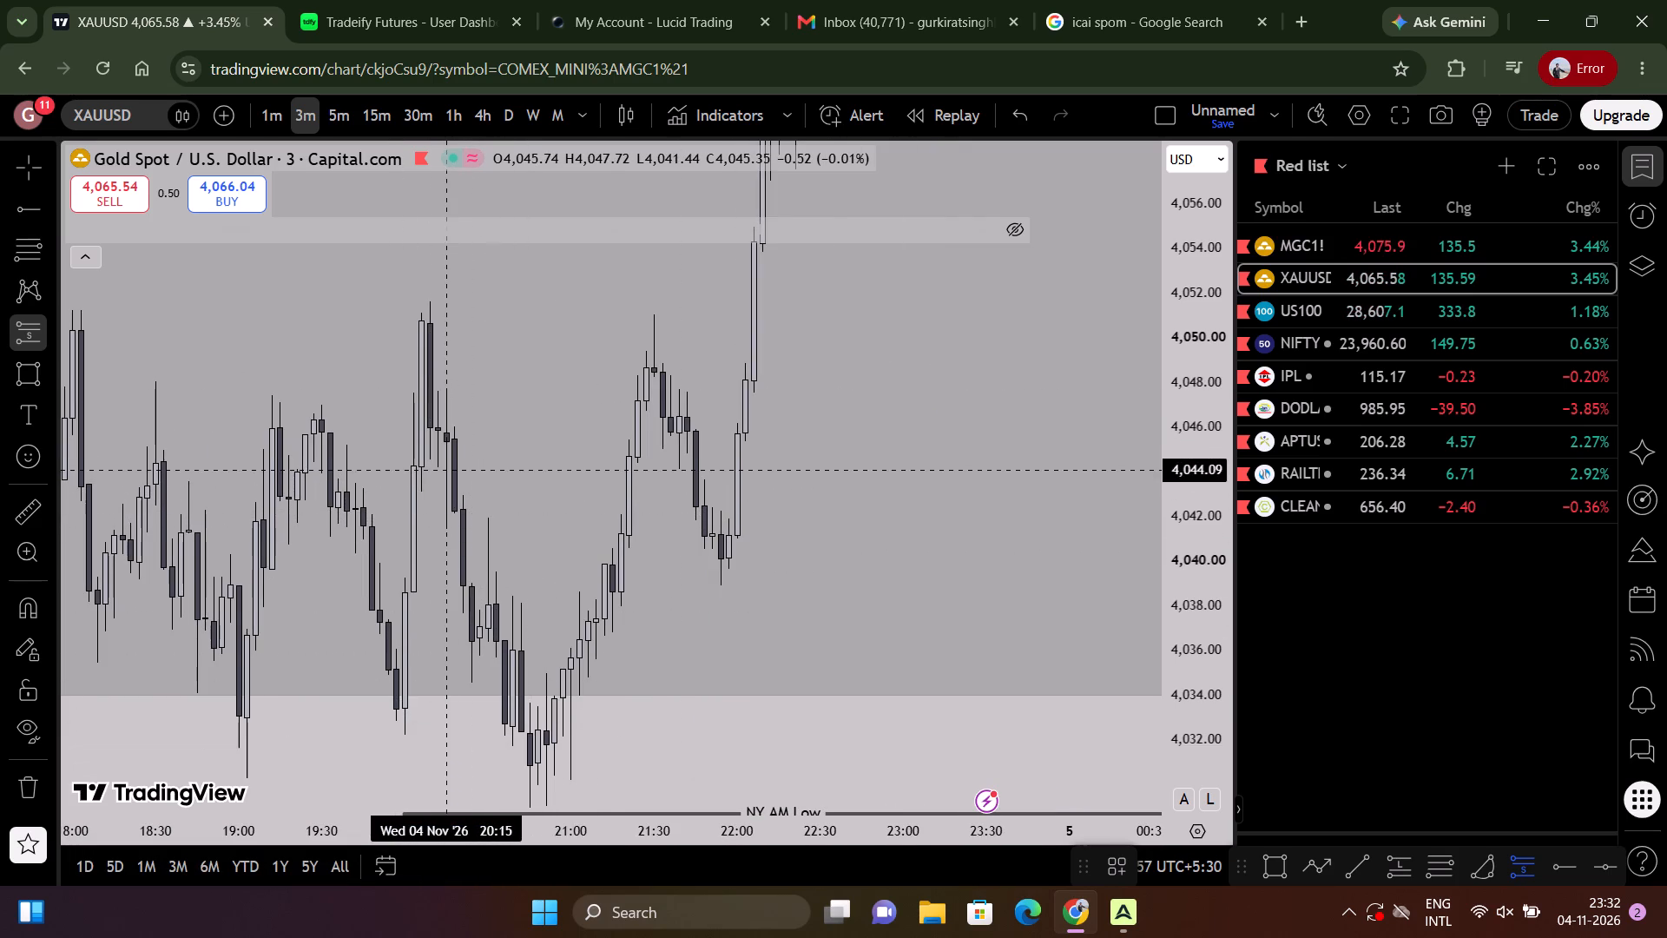
pyautogui.click(458, 513)
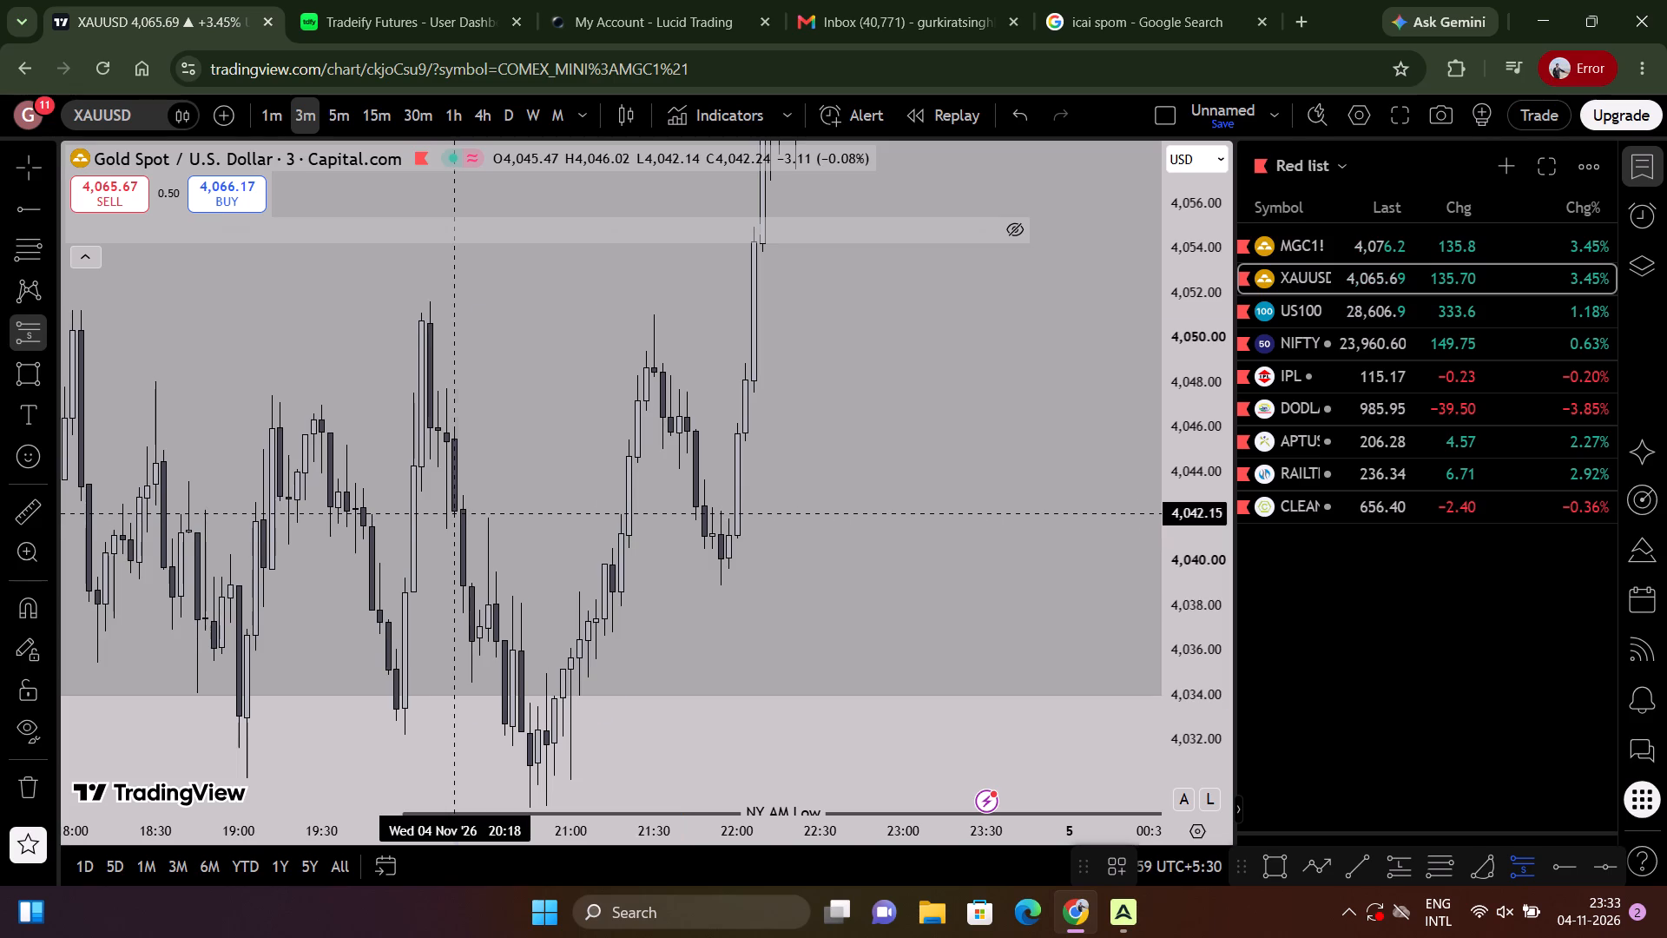
# Set the short position's stop to about 4,051.82 and its target to about 4,029.85, just above the NY AM Low.
pyautogui.moveTo(367, 501); pyautogui.dragTo(535, 607)
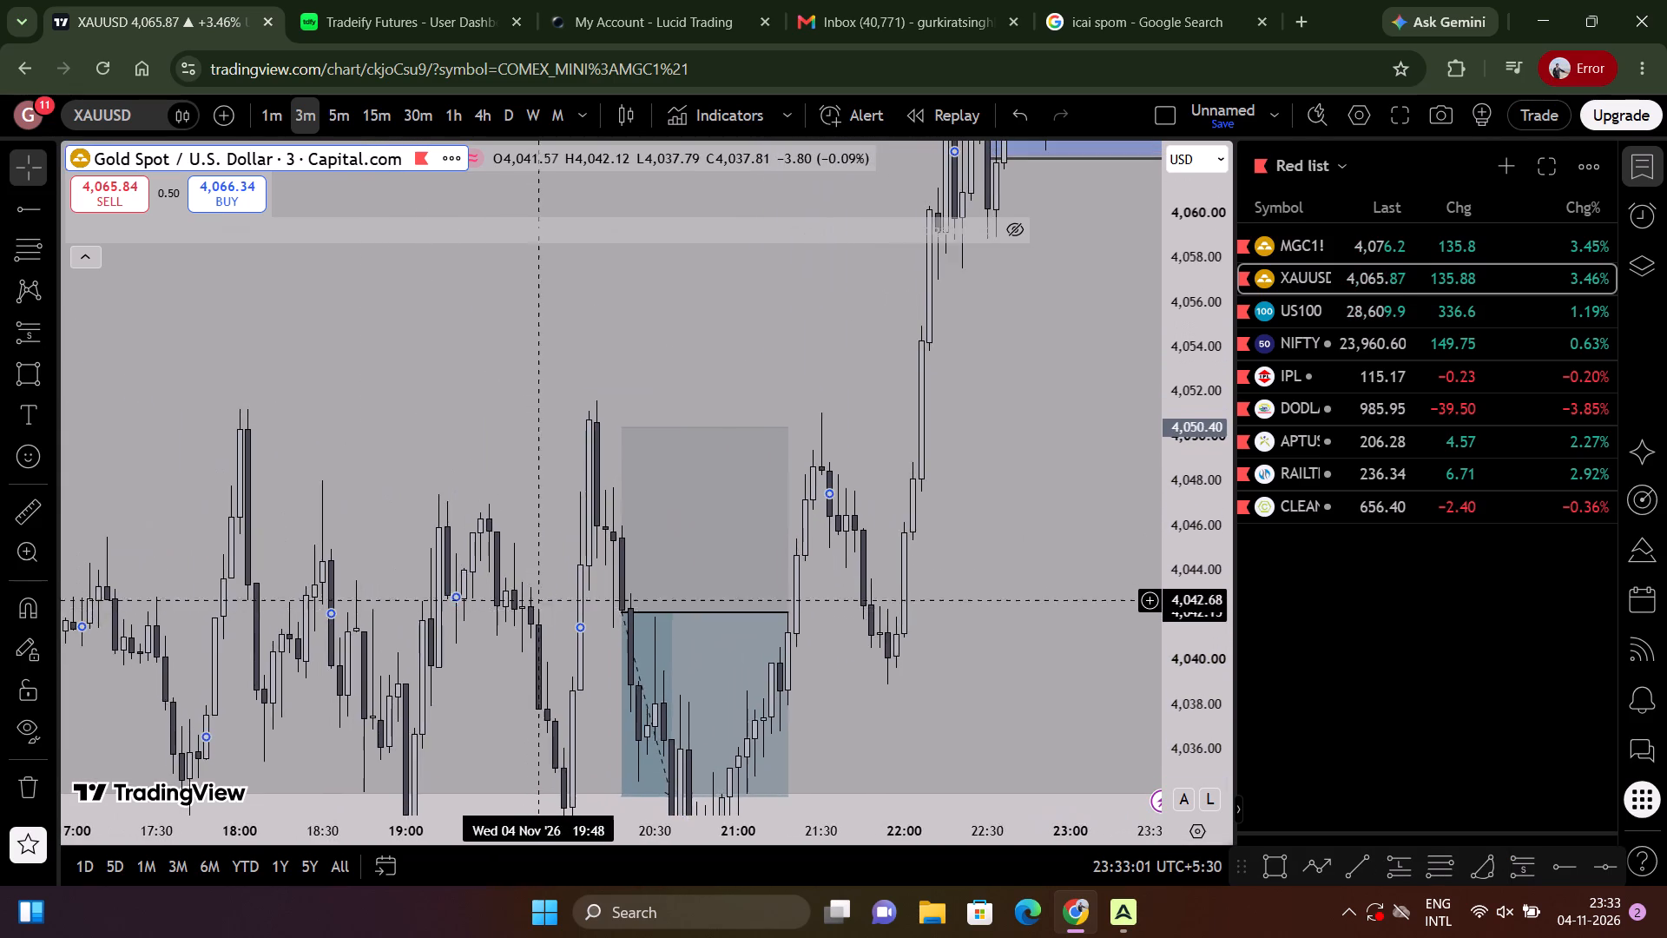
pyautogui.scroll(-2, 543, 586)
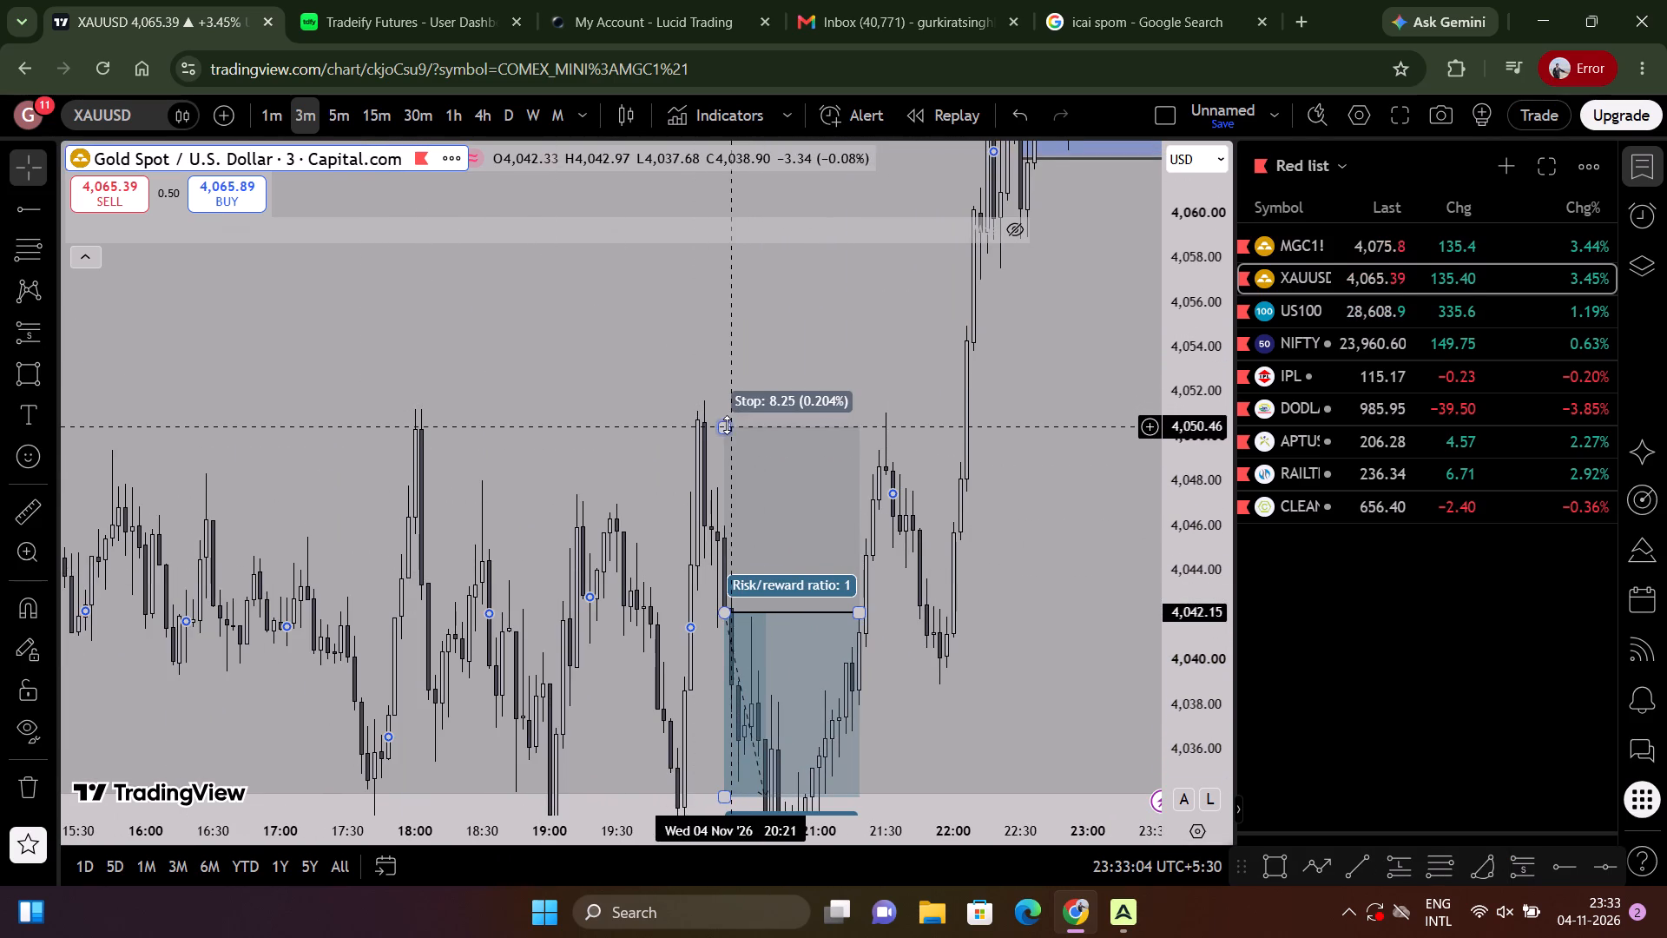
pyautogui.scroll(4, 706, 450)
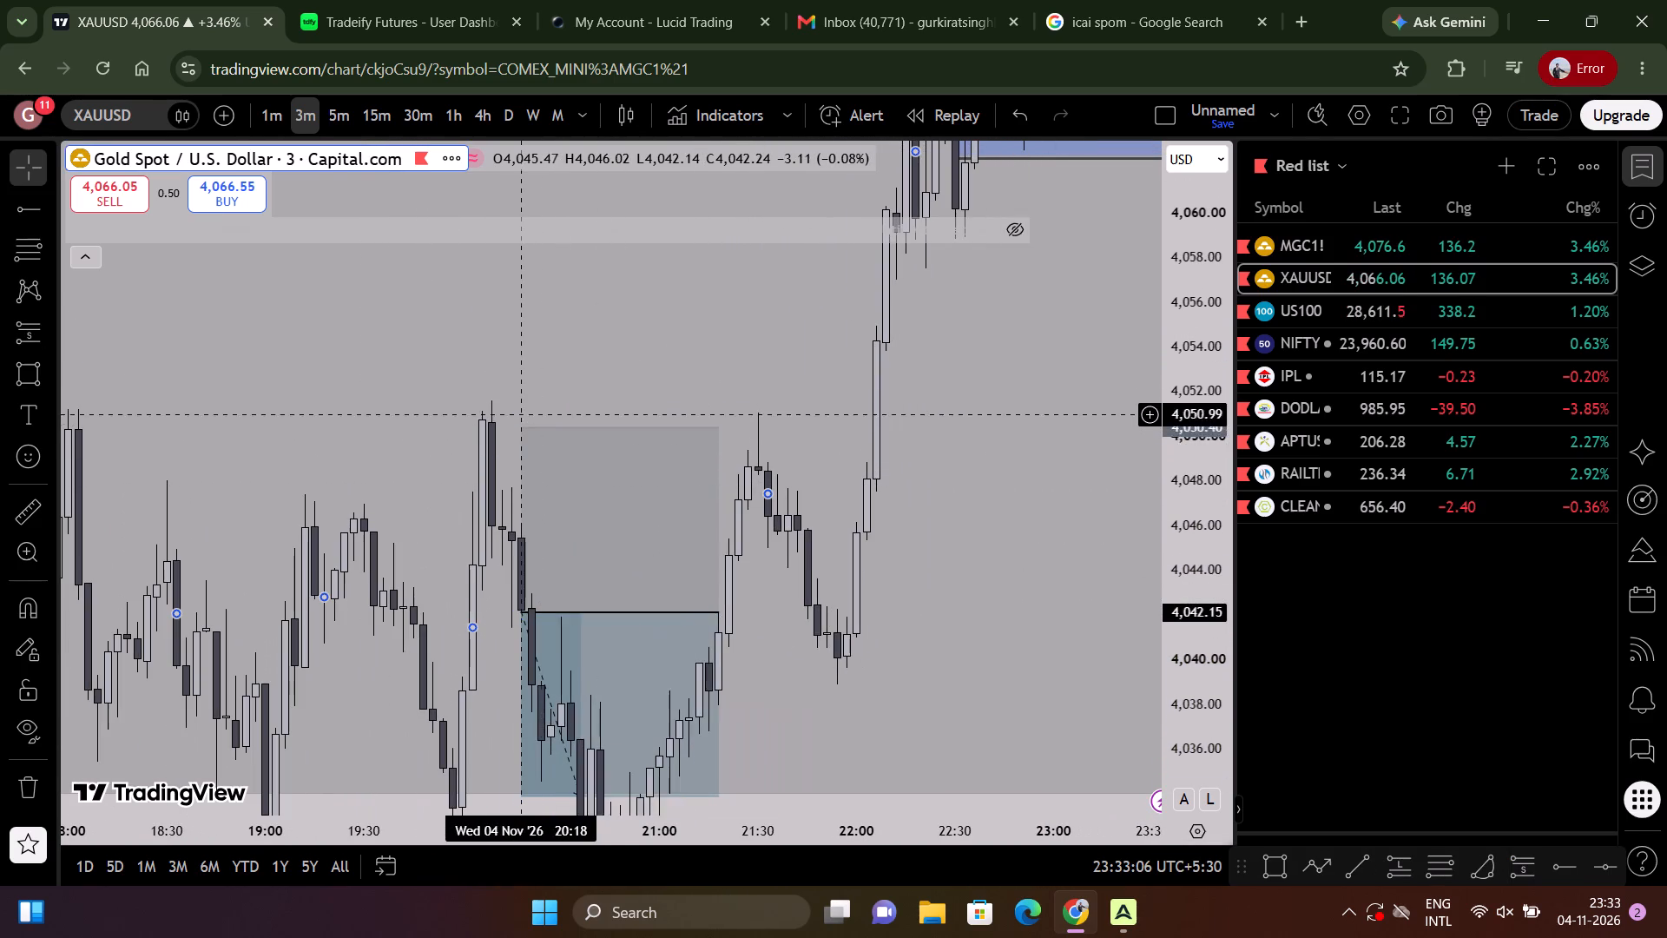
pyautogui.moveTo(522, 426); pyautogui.dragTo(537, 395)
pyautogui.scroll(-3, 489, 455)
pyautogui.moveTo(458, 493); pyautogui.dragTo(529, 213)
pyautogui.moveTo(1170, 523); pyautogui.dragTo(1175, 604)
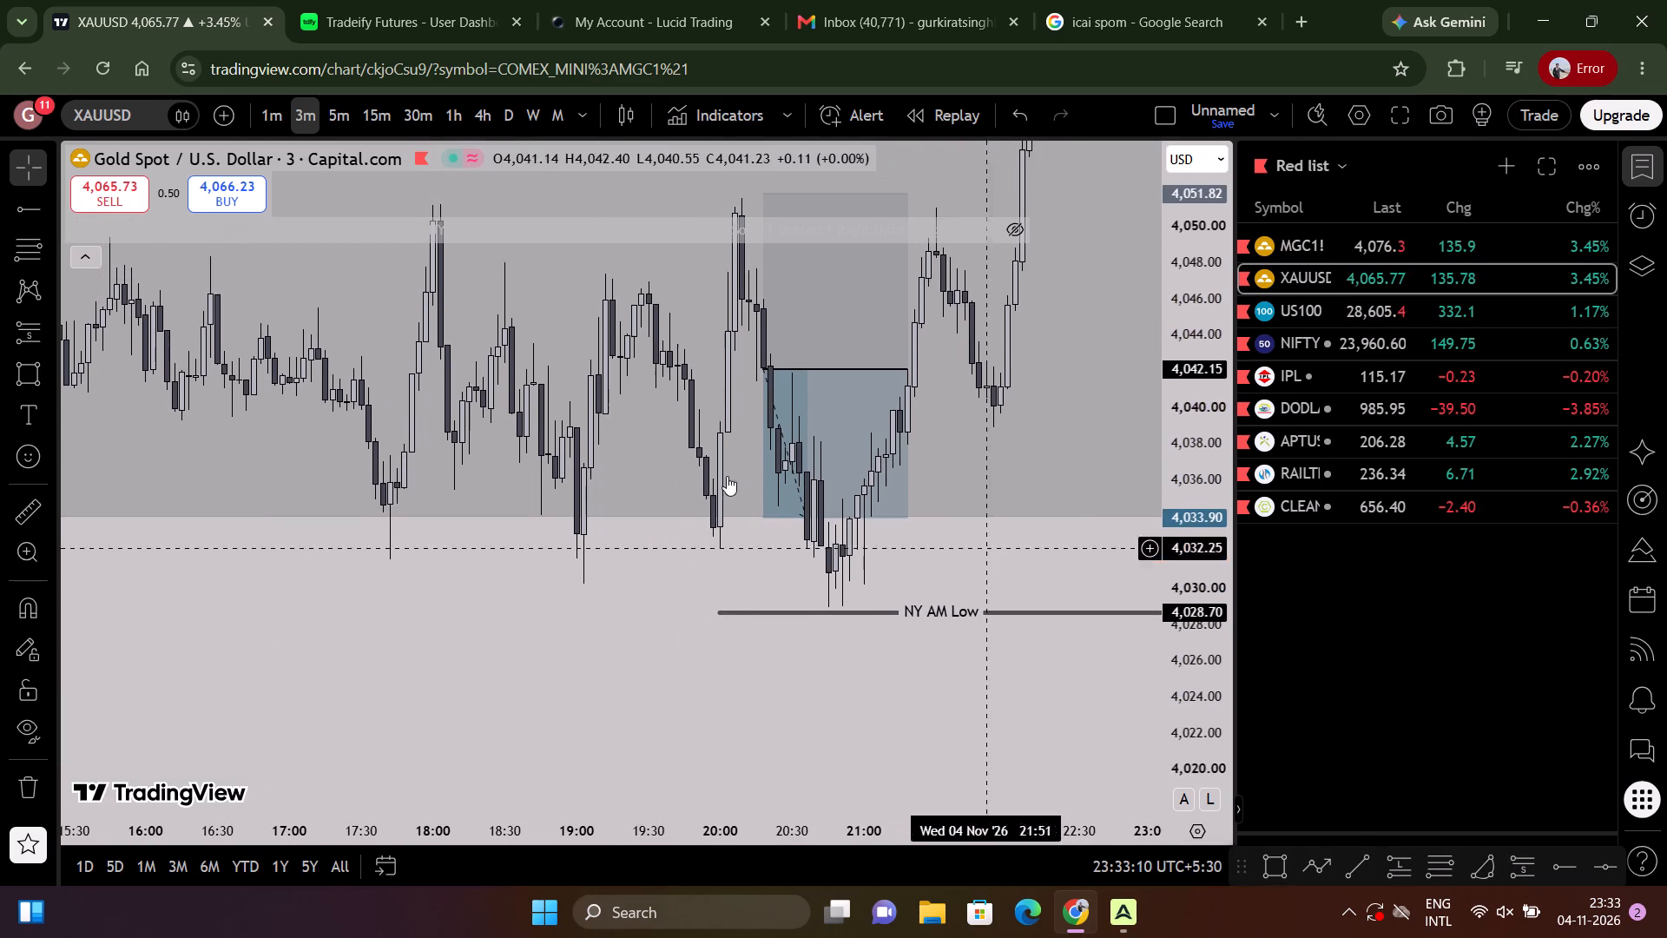
pyautogui.moveTo(765, 514); pyautogui.dragTo(754, 593)
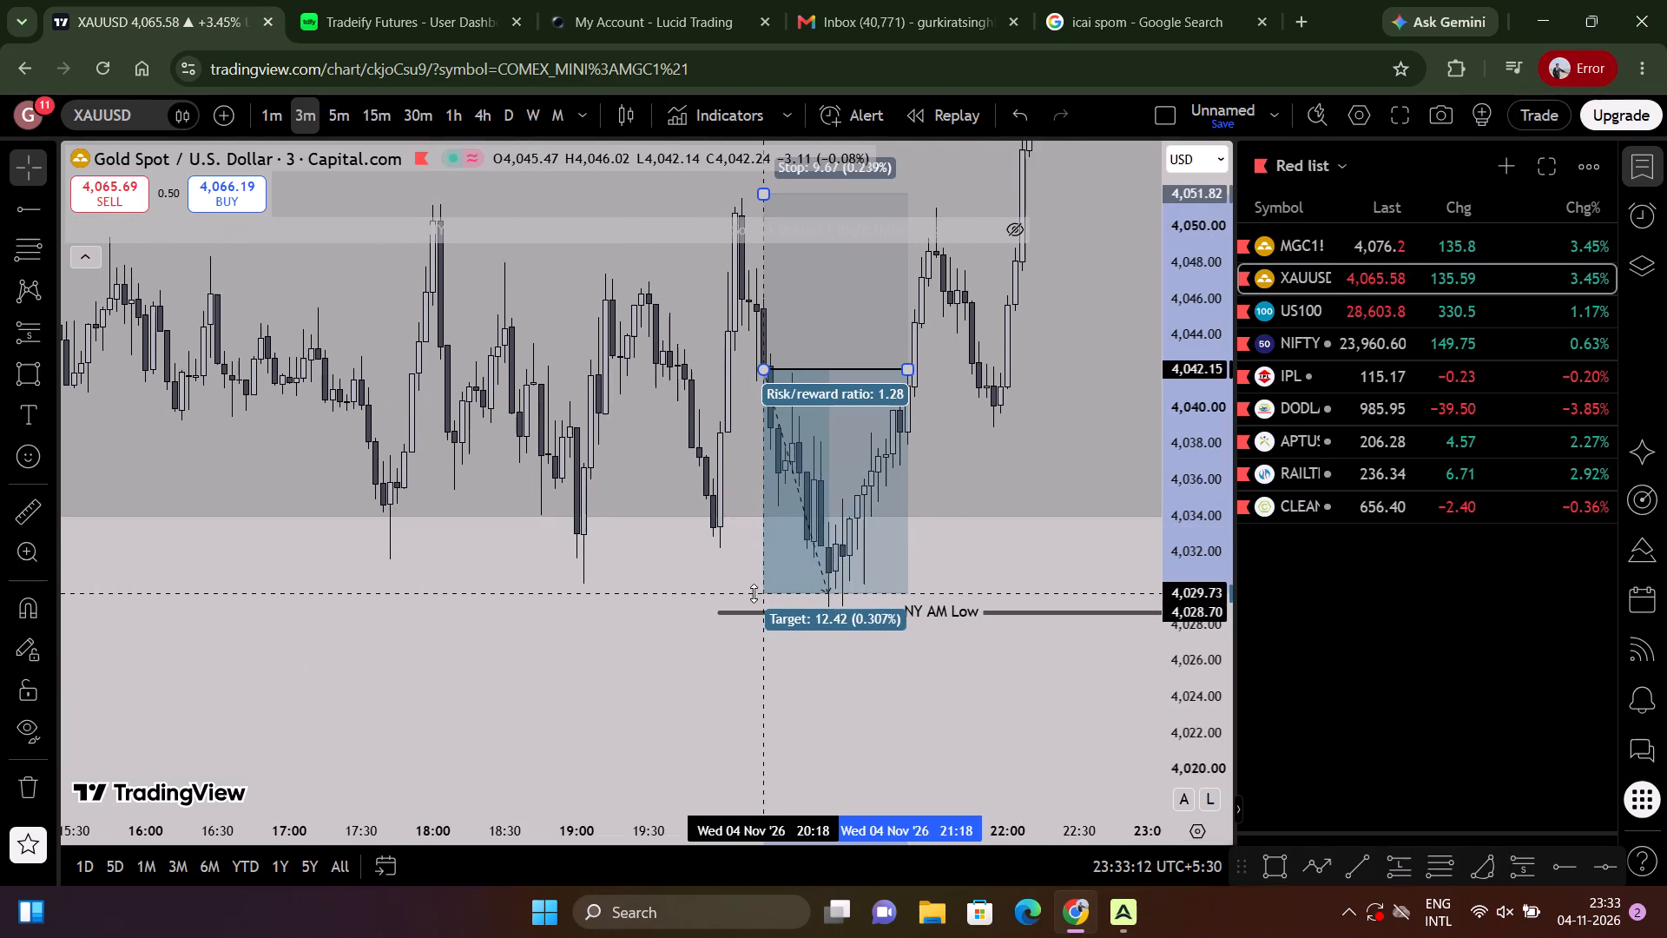
pyautogui.moveTo(754, 593); pyautogui.dragTo(753, 591)
# Examine the short position on the 3-minute and 5-minute charts against earlier price swings and the latest candles near the blue zones.
pyautogui.scroll(2, 719, 557)
pyautogui.click(612, 525)
pyautogui.moveTo(605, 529); pyautogui.dragTo(623, 617)
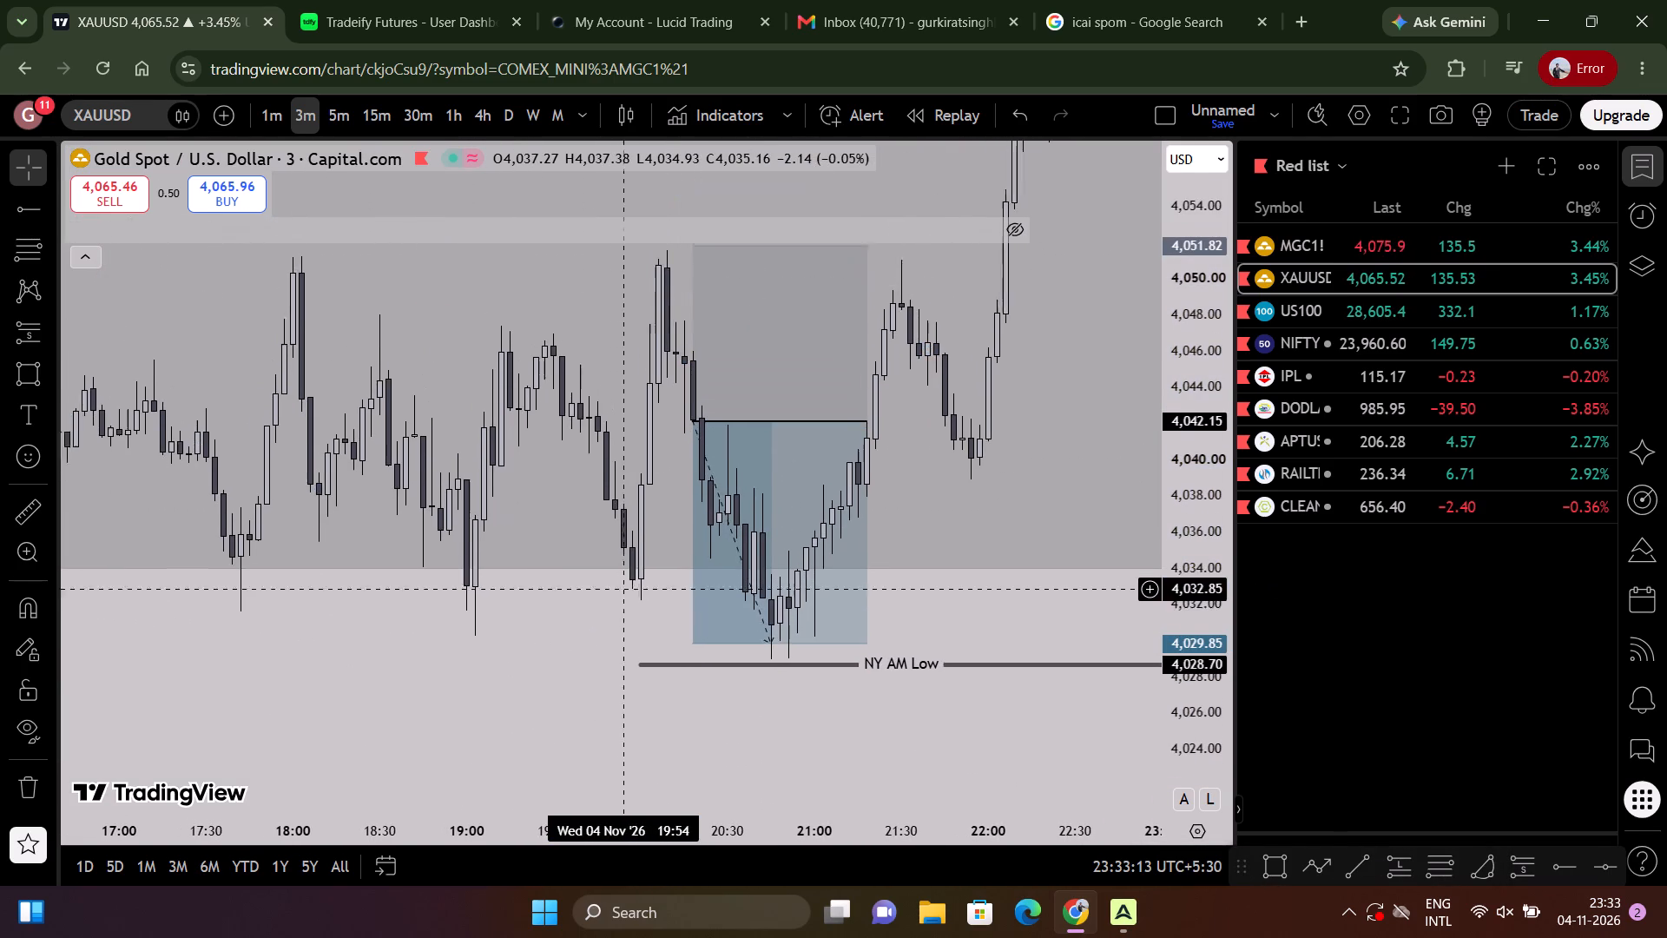
pyautogui.moveTo(623, 617); pyautogui.dragTo(629, 680)
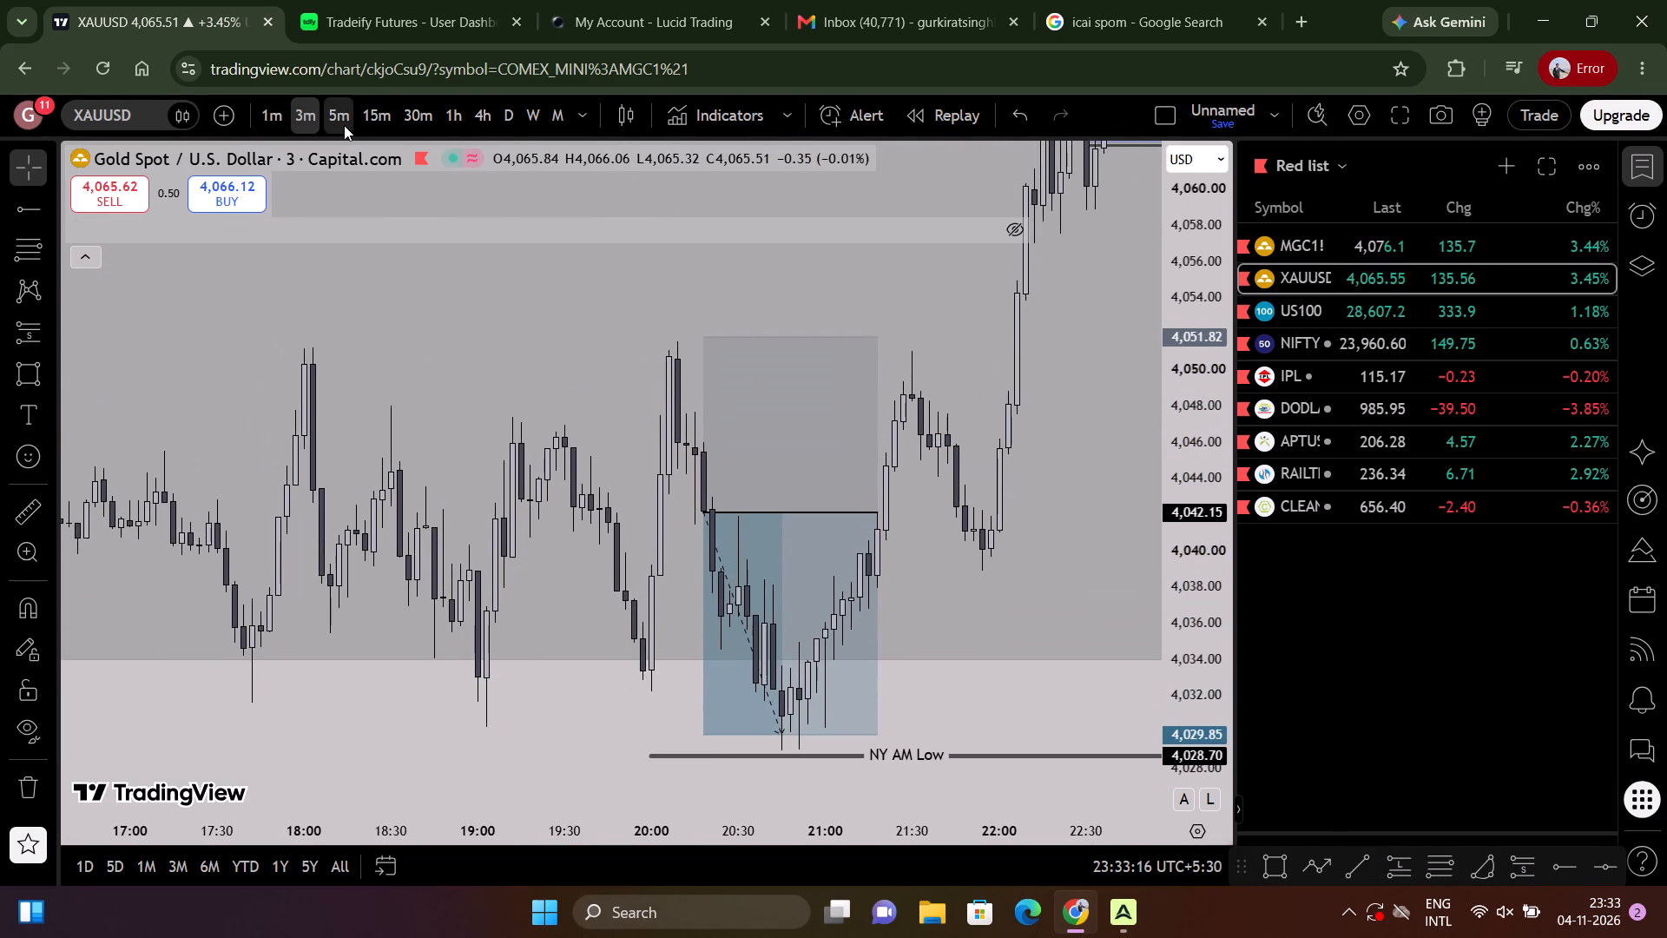
pyautogui.moveTo(344, 125); pyautogui.dragTo(353, 127)
pyautogui.scroll(4, 913, 604)
pyautogui.moveTo(531, 572); pyautogui.dragTo(529, 428)
pyautogui.scroll(-5, 539, 451)
pyautogui.scroll(-4, 721, 514)
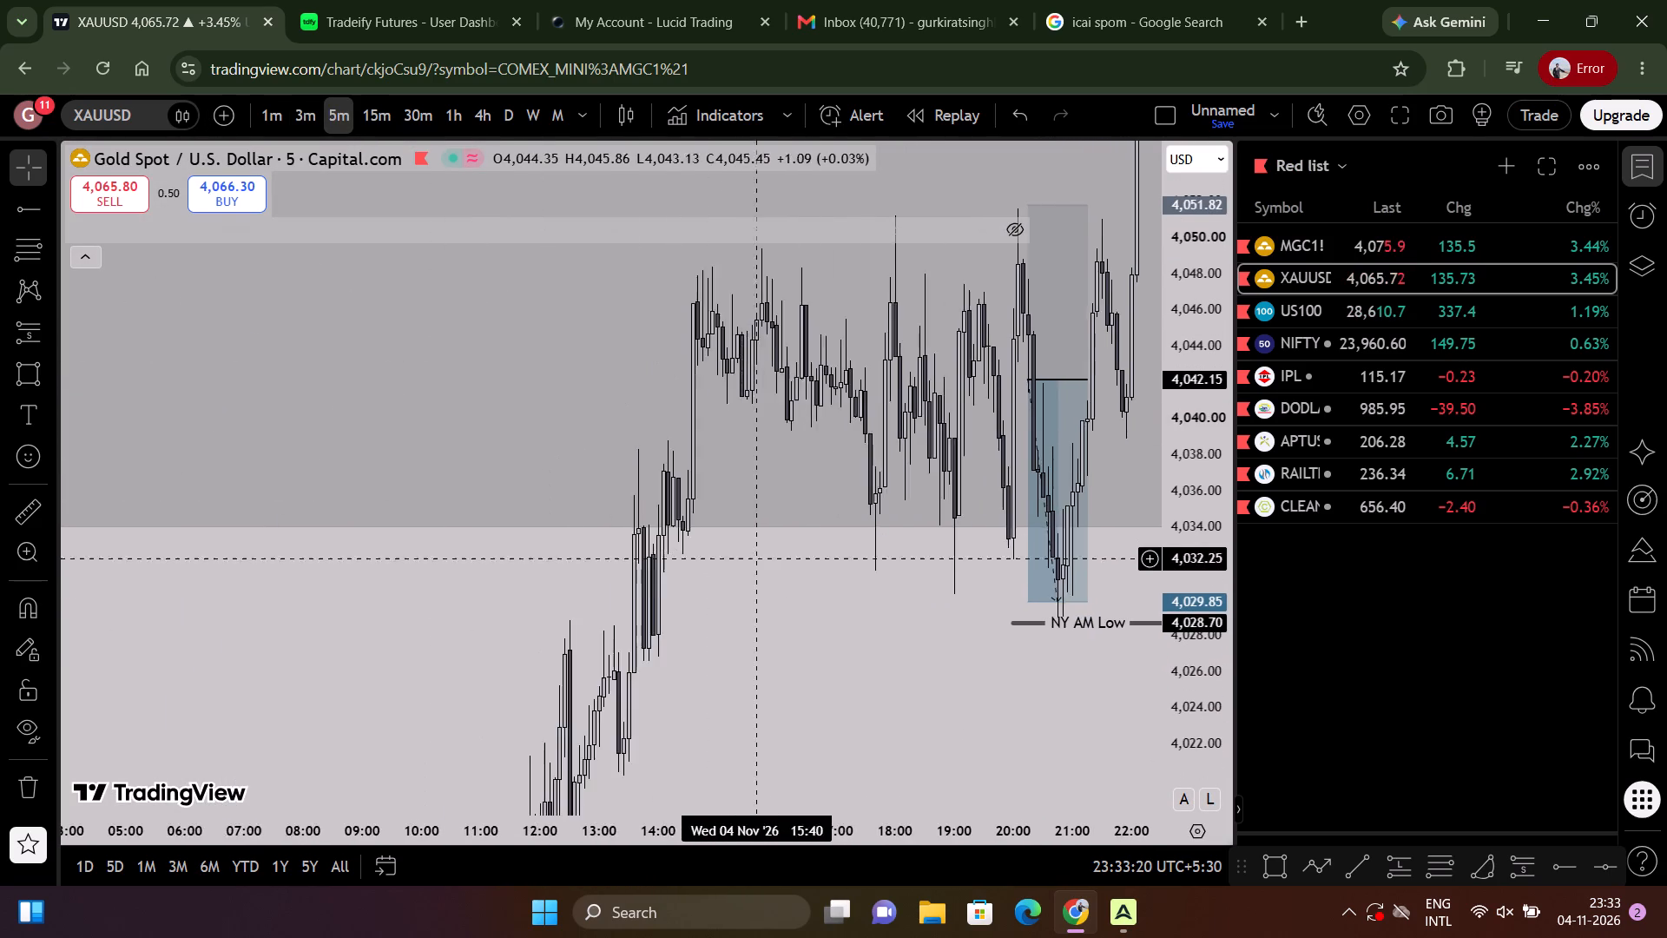
pyautogui.scroll(4, 814, 596)
pyautogui.moveTo(855, 581); pyautogui.dragTo(801, 671)
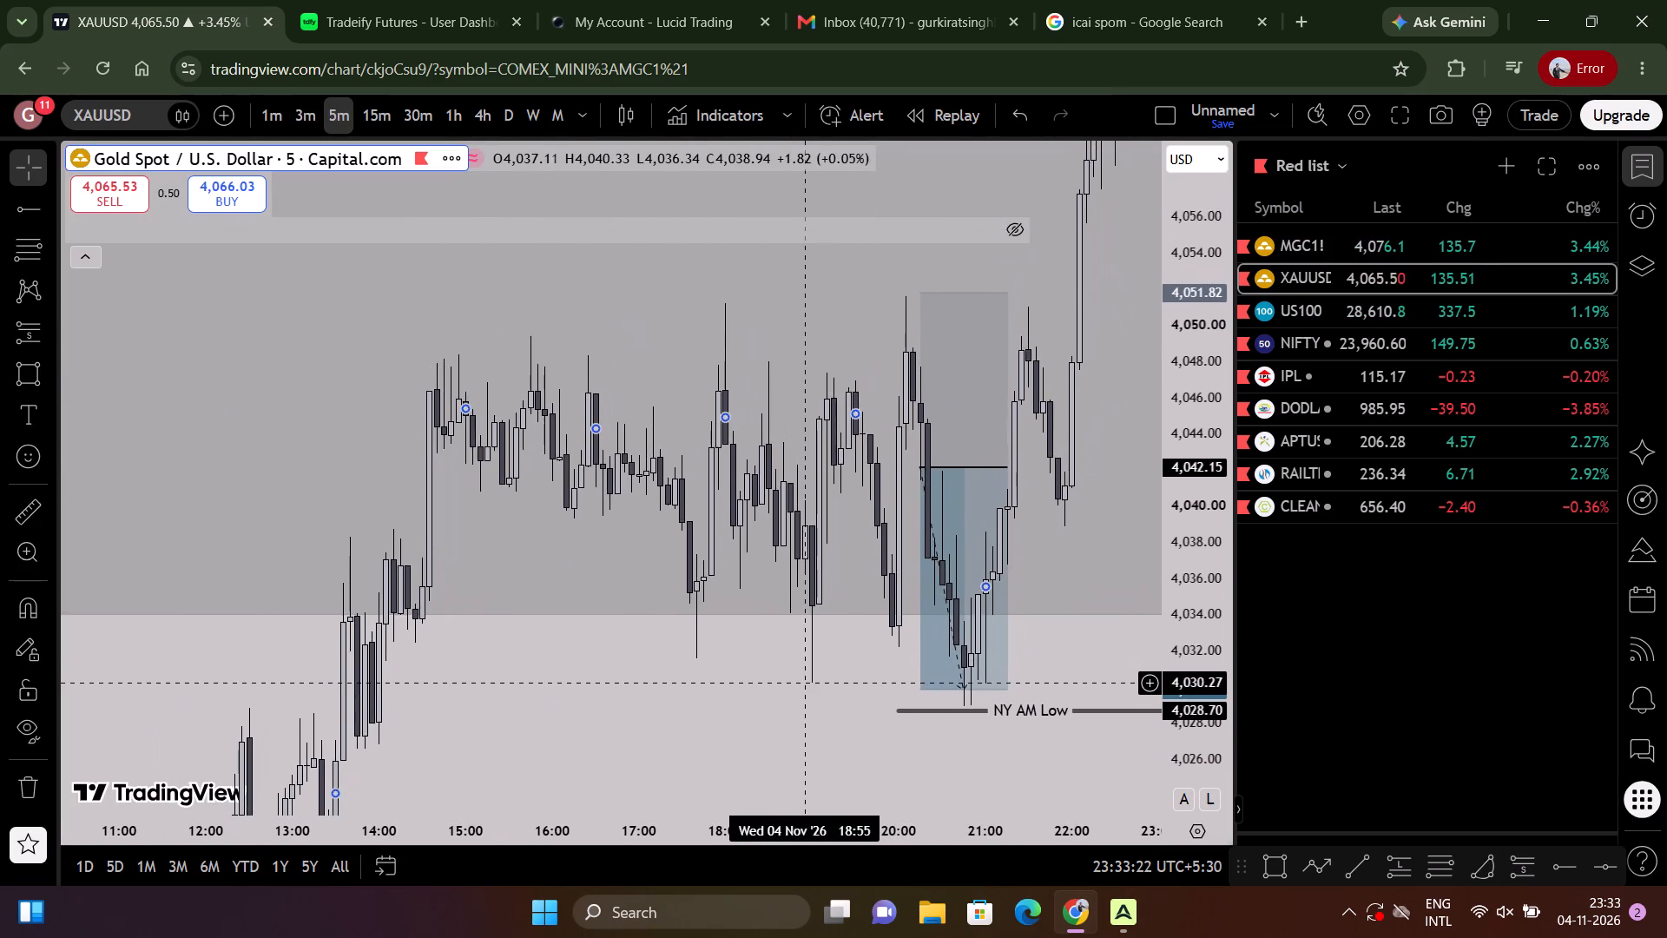
pyautogui.moveTo(801, 671); pyautogui.dragTo(794, 609)
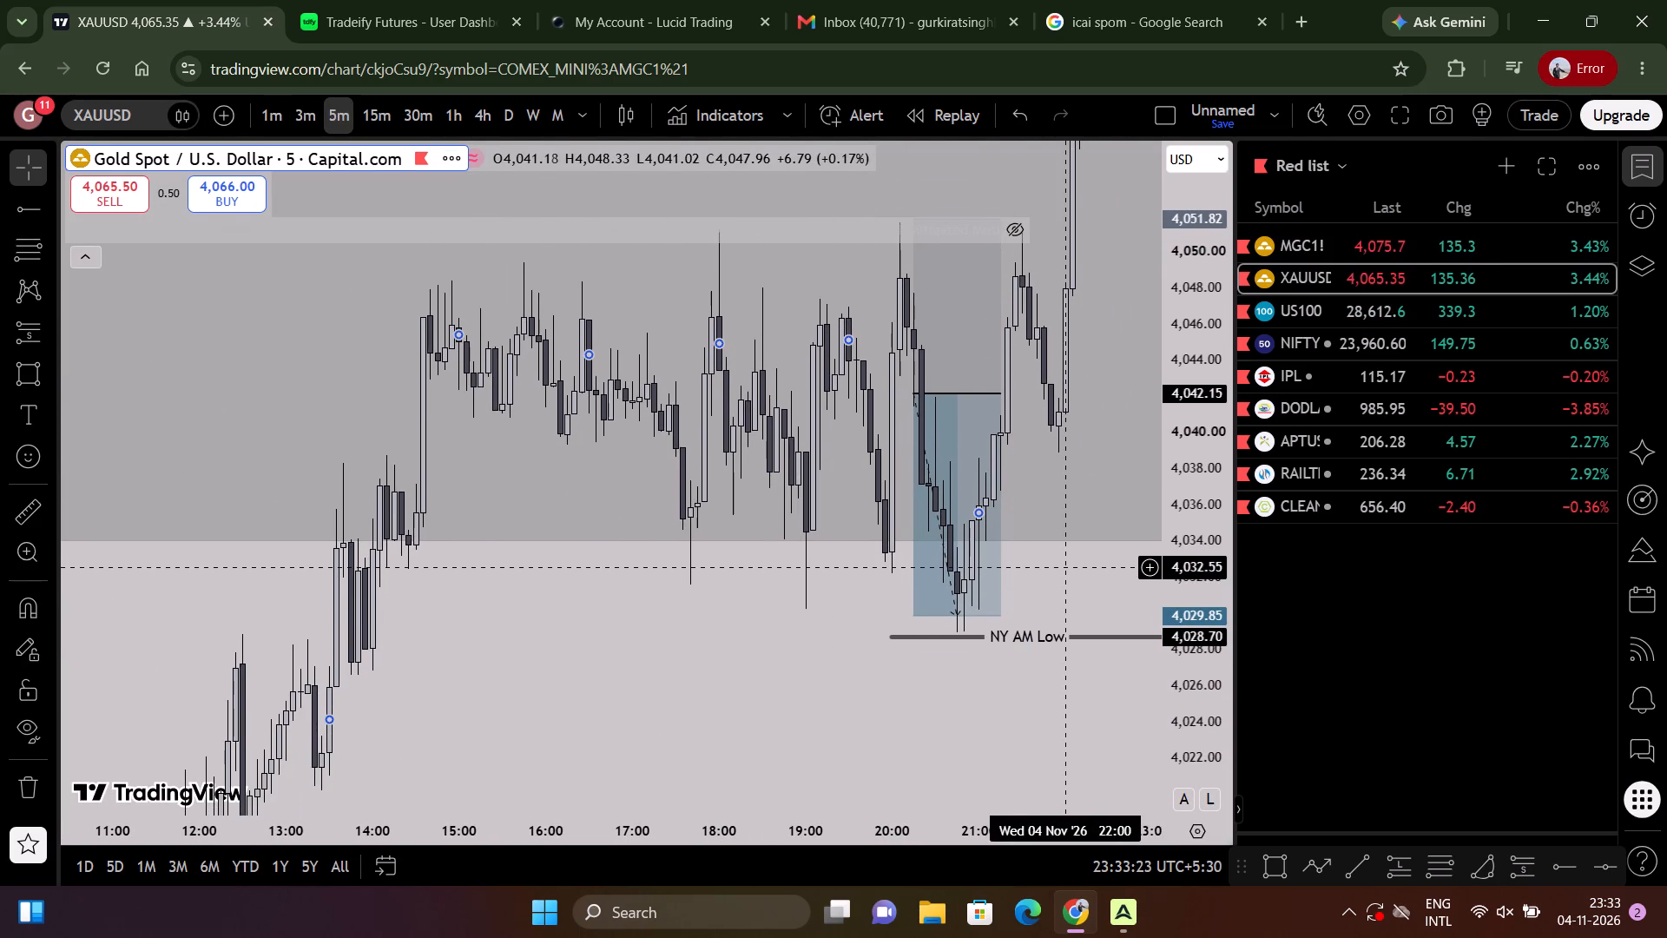
pyautogui.click(1054, 573)
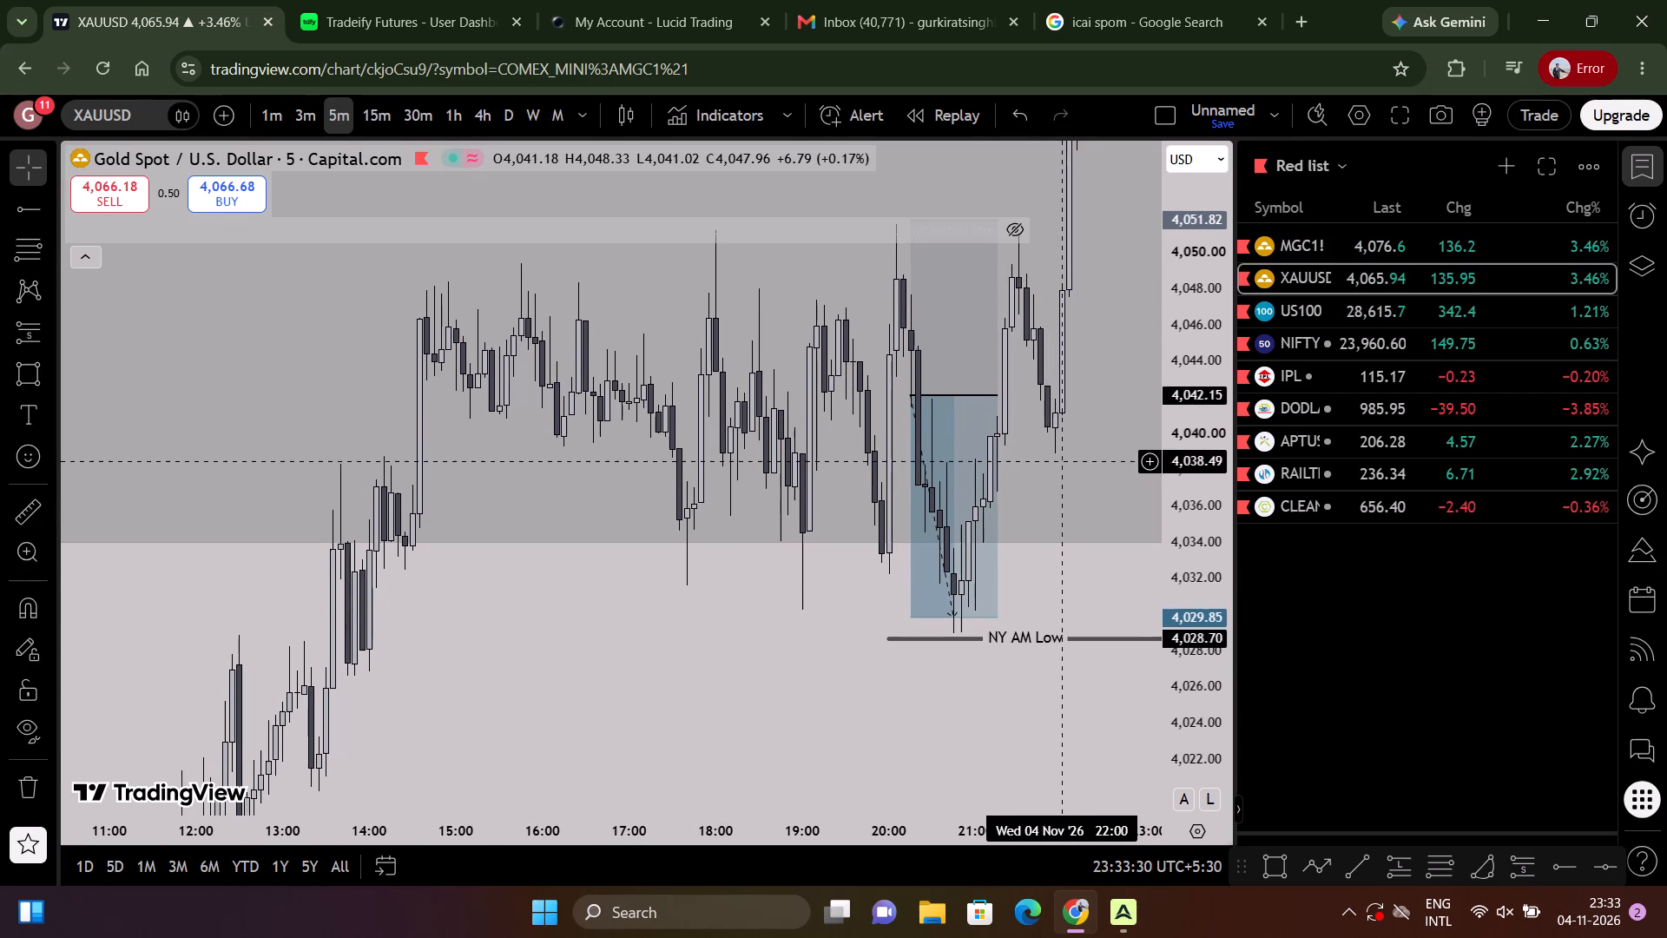
pyautogui.moveTo(1060, 461); pyautogui.dragTo(918, 722)
pyautogui.moveTo(1058, 426); pyautogui.dragTo(1022, 603)
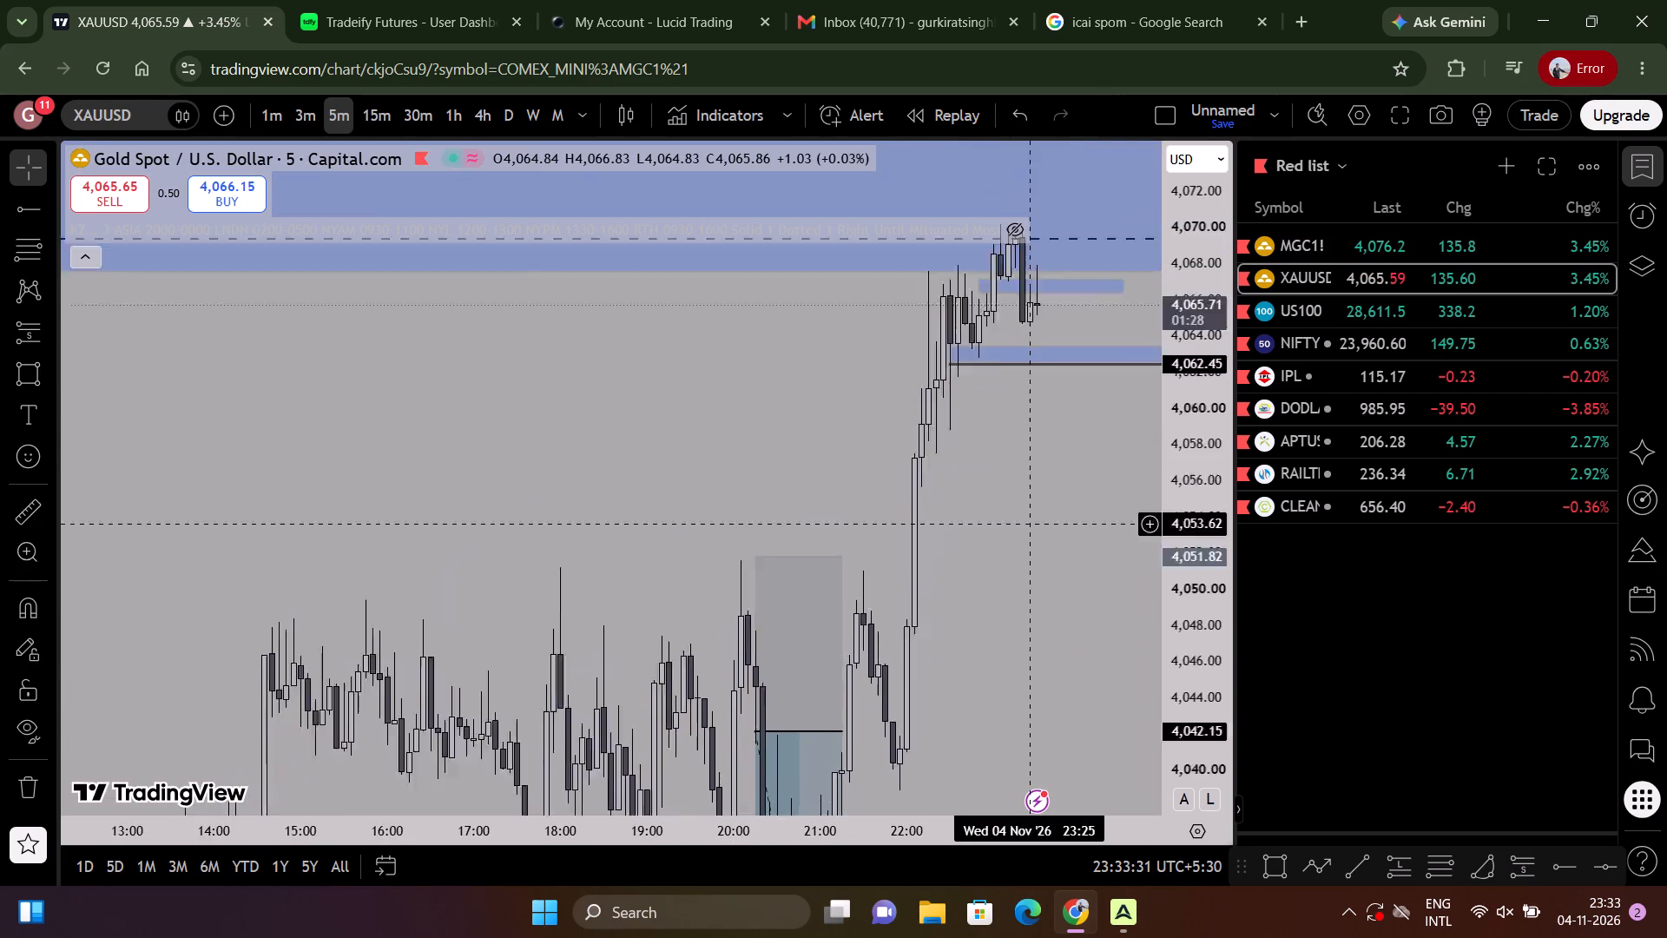
pyautogui.moveTo(1022, 603); pyautogui.dragTo(1031, 399)
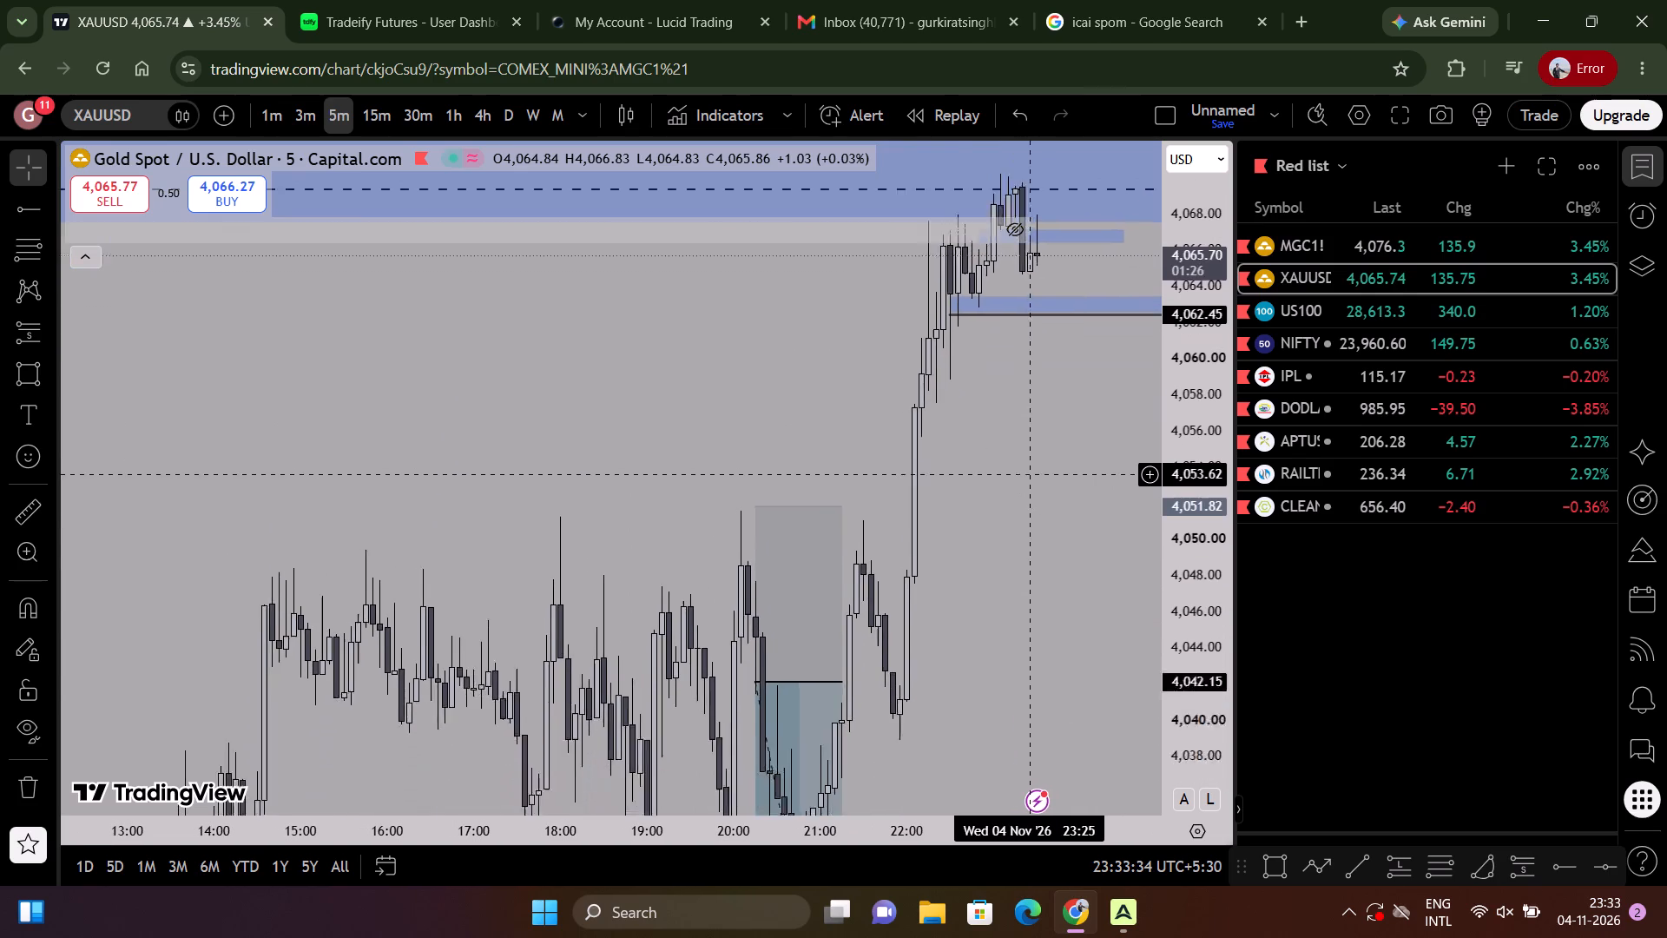
# Move the short position's entry to 4,045.69 on the 20:10 candle of the 5-minute chart.
pyautogui.moveTo(1031, 399); pyautogui.dragTo(1021, 328)
pyautogui.scroll(-3, 1021, 337)
pyautogui.scroll(3, 1018, 347)
pyautogui.moveTo(1005, 382); pyautogui.dragTo(1011, 365)
pyautogui.scroll(2, 928, 408)
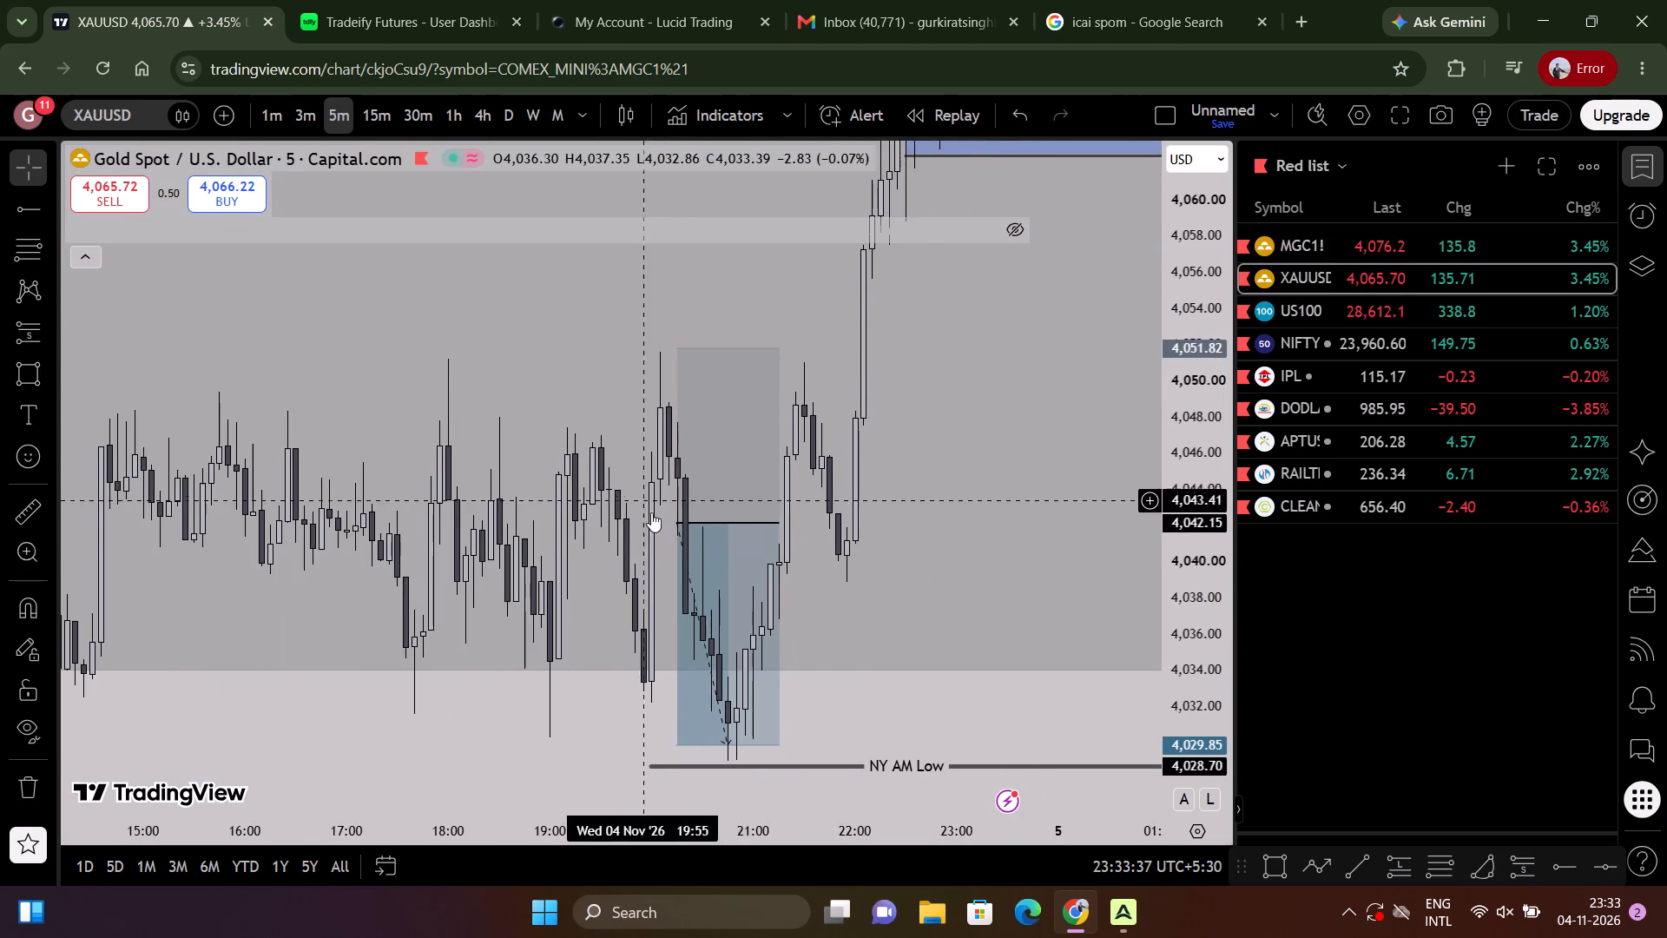
pyautogui.moveTo(674, 526); pyautogui.dragTo(668, 459)
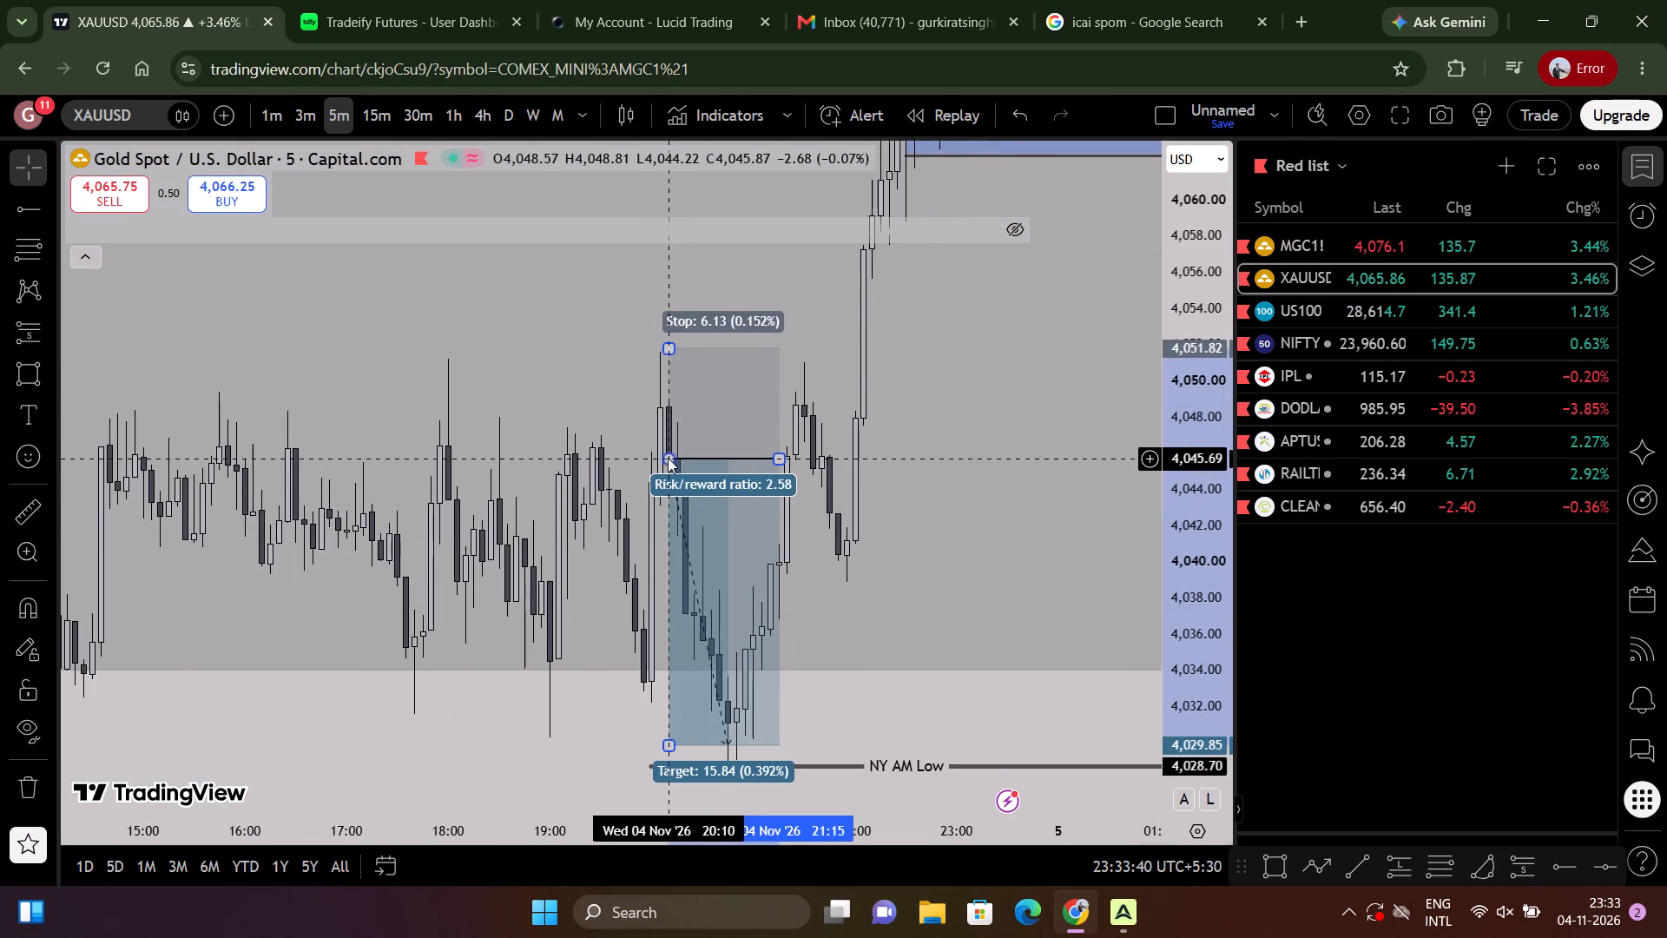
# Examine the short position and the following rally into the blue zones on the 1-minute chart, and return to the 5-minute chart.
pyautogui.moveTo(602, 467); pyautogui.dragTo(634, 391)
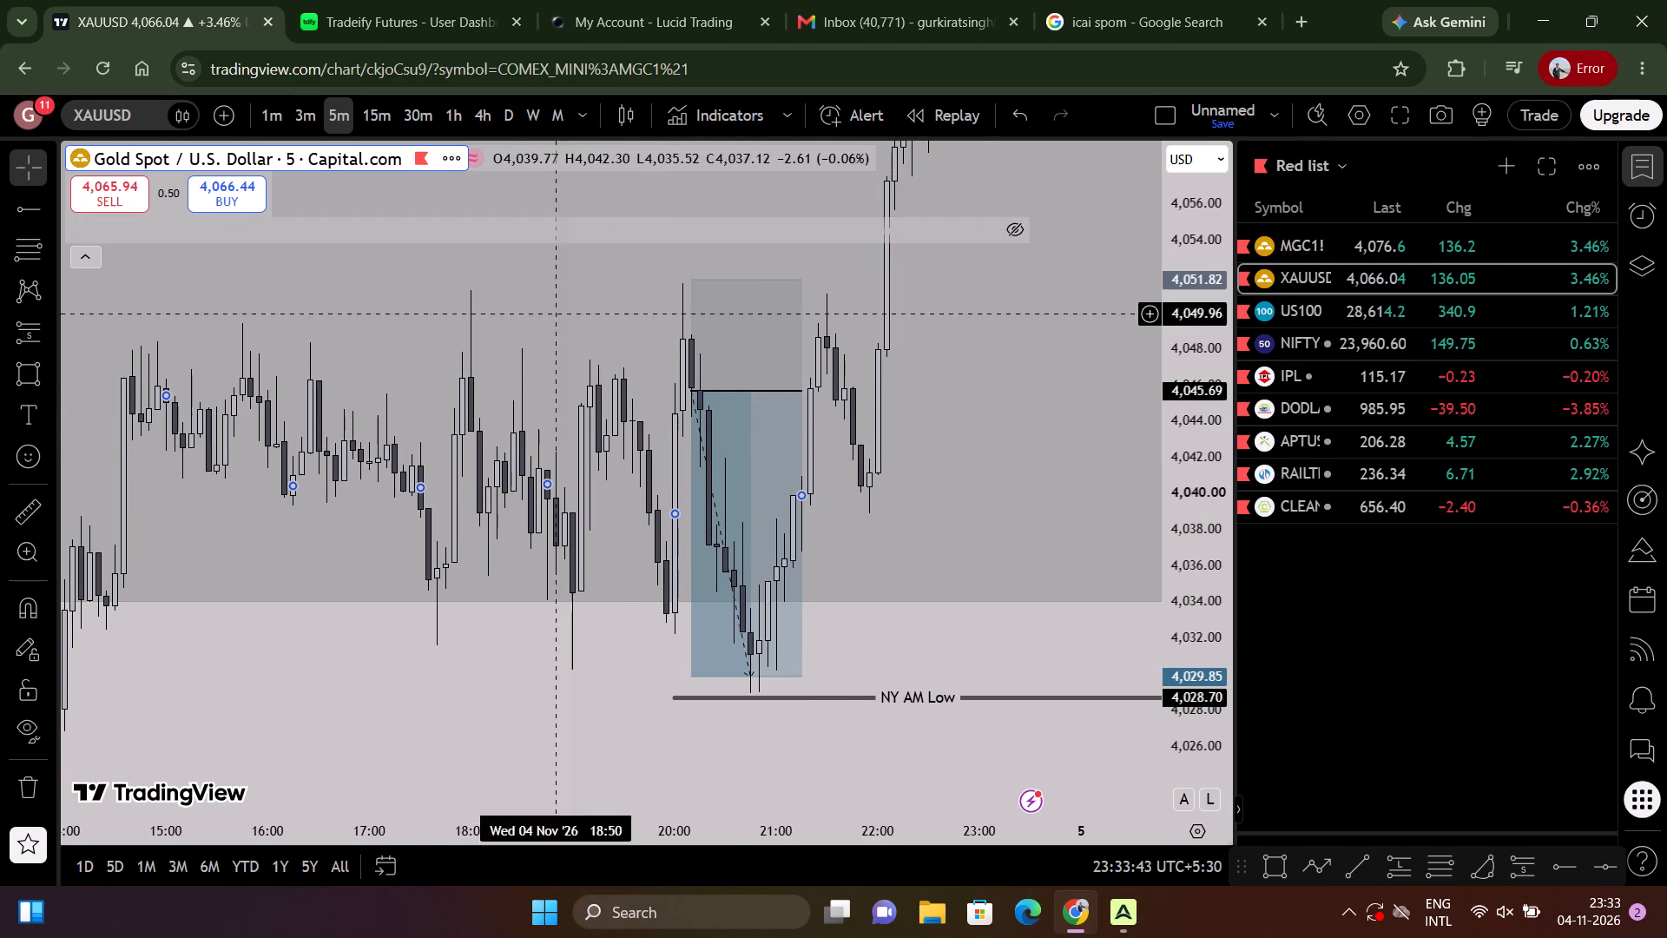
pyautogui.click(265, 115)
pyautogui.scroll(-2, 697, 563)
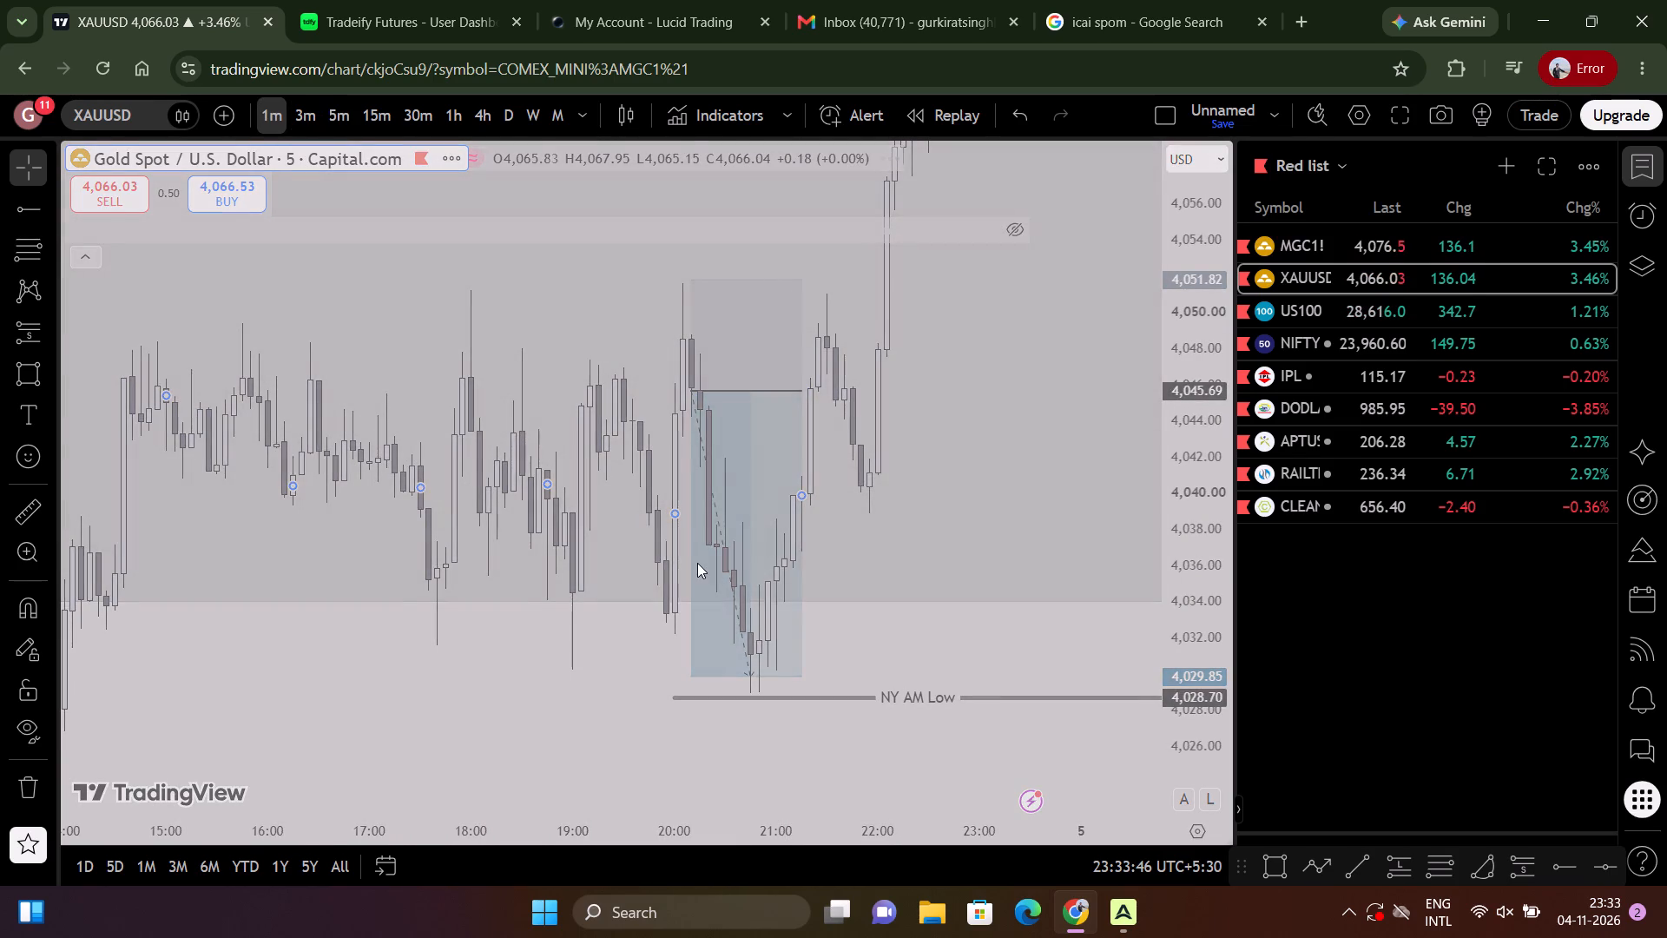
pyautogui.scroll(-9, 697, 563)
pyautogui.scroll(2, 348, 532)
pyautogui.moveTo(295, 521); pyautogui.dragTo(312, 531)
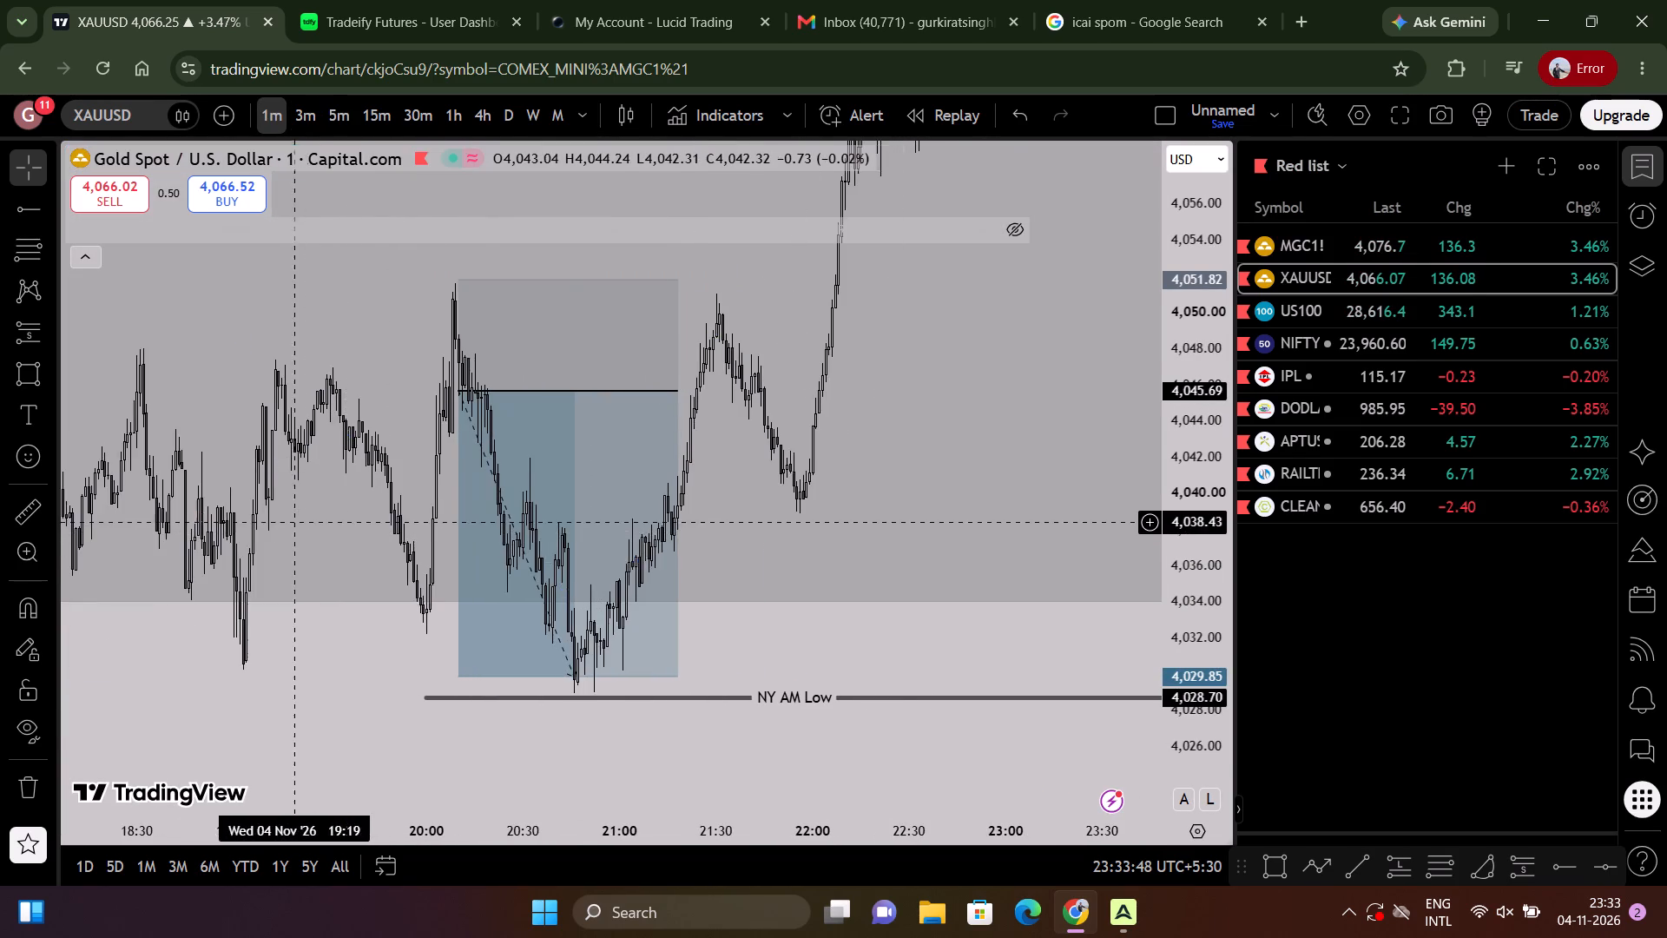
pyautogui.moveTo(312, 531); pyautogui.dragTo(437, 590)
pyautogui.scroll(4, 442, 587)
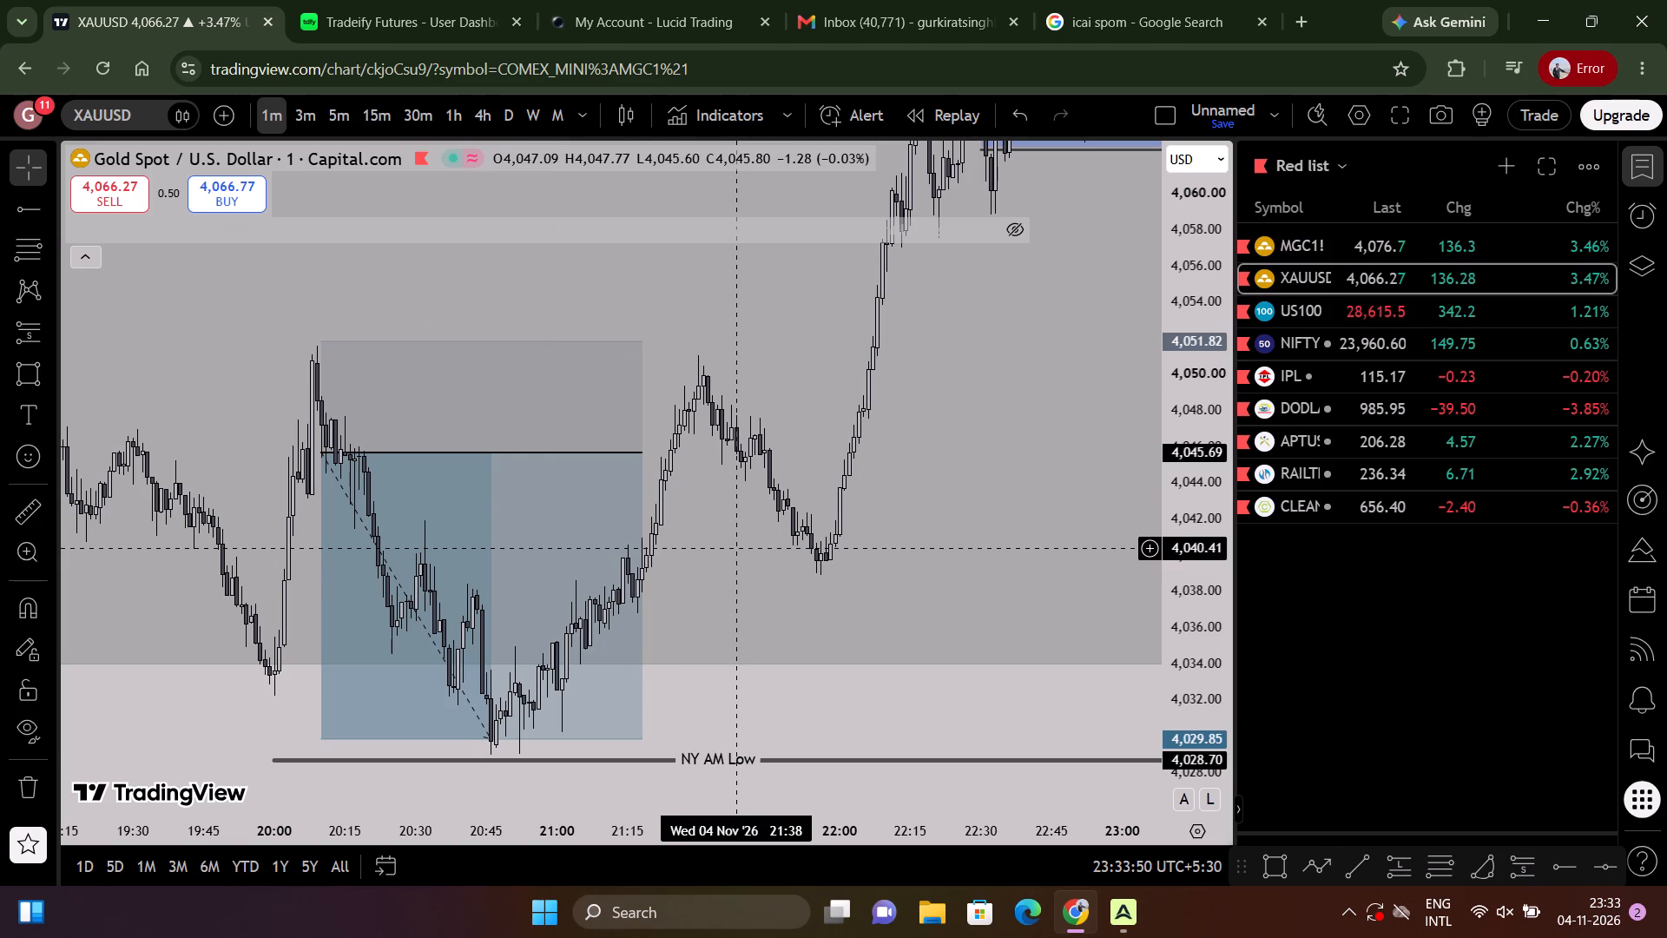
pyautogui.scroll(-4, 742, 551)
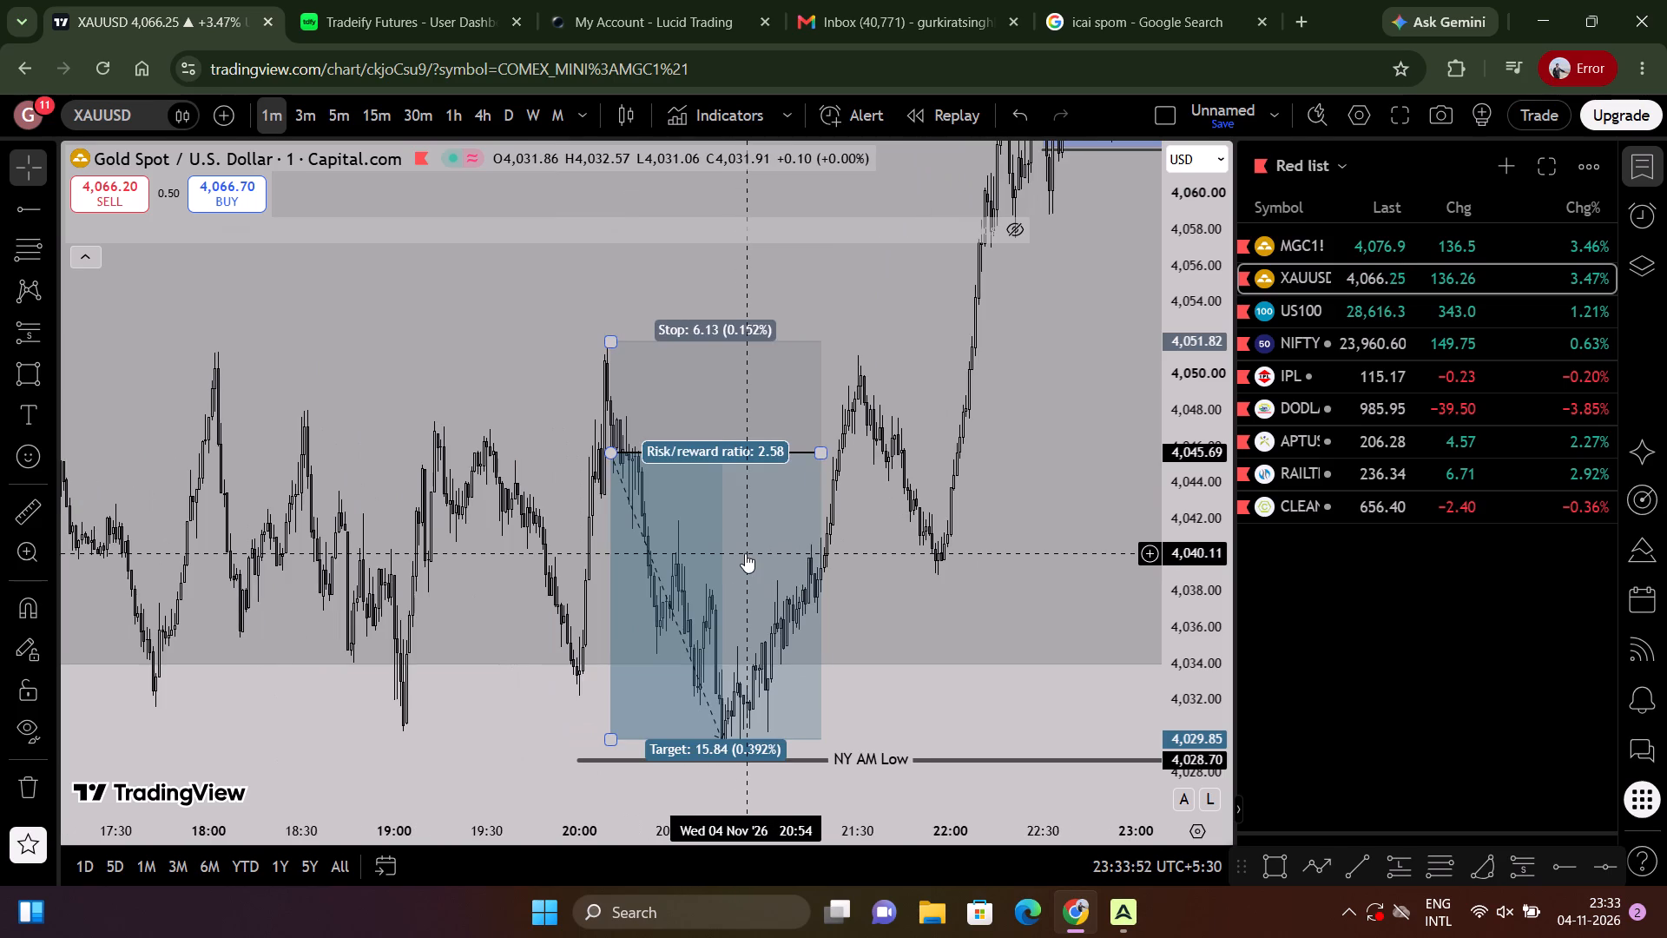
pyautogui.scroll(-2, 745, 553)
pyautogui.scroll(5, 745, 553)
pyautogui.moveTo(930, 465); pyautogui.dragTo(928, 472)
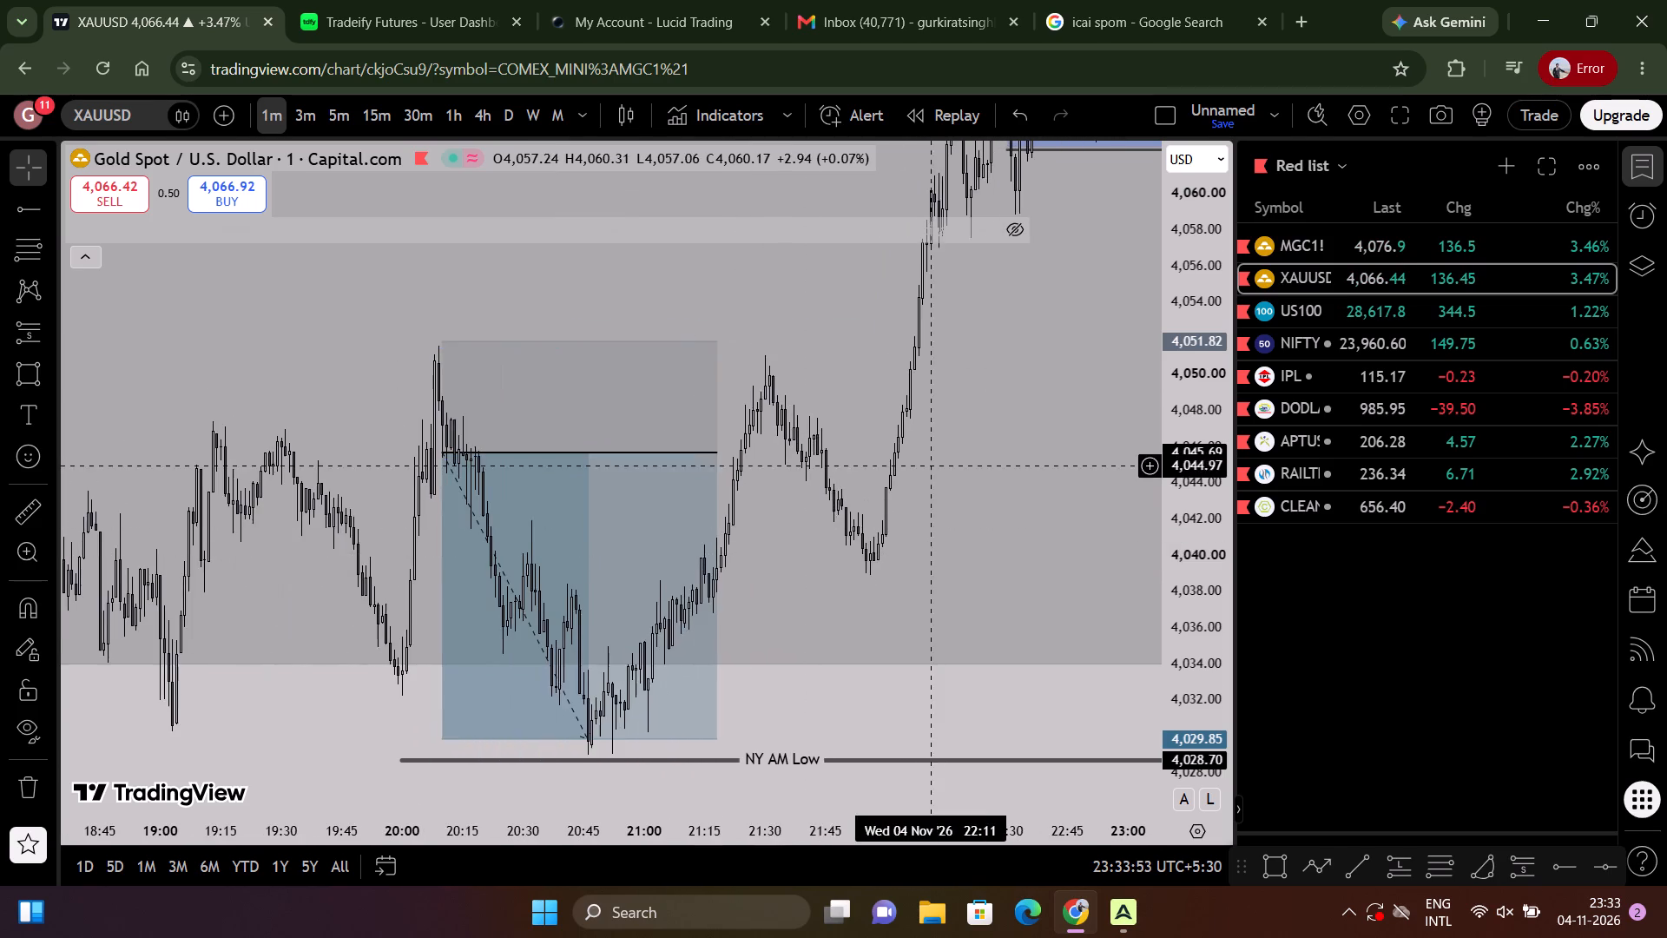
pyautogui.moveTo(928, 472); pyautogui.dragTo(361, 796)
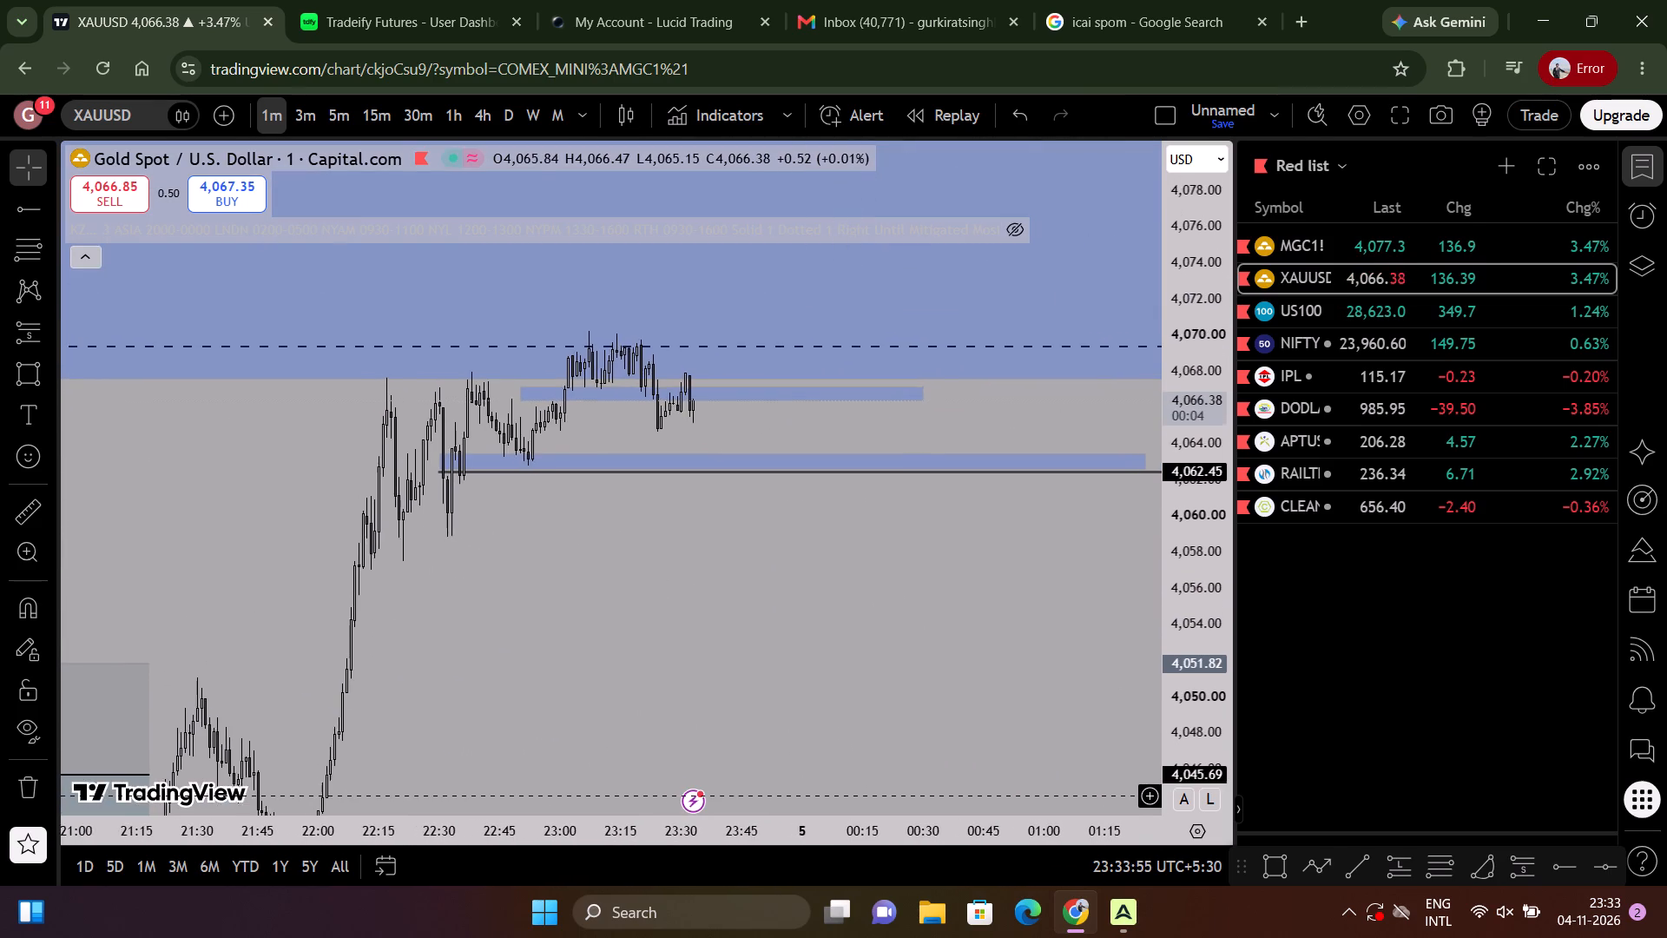
pyautogui.moveTo(361, 796); pyautogui.dragTo(807, 702)
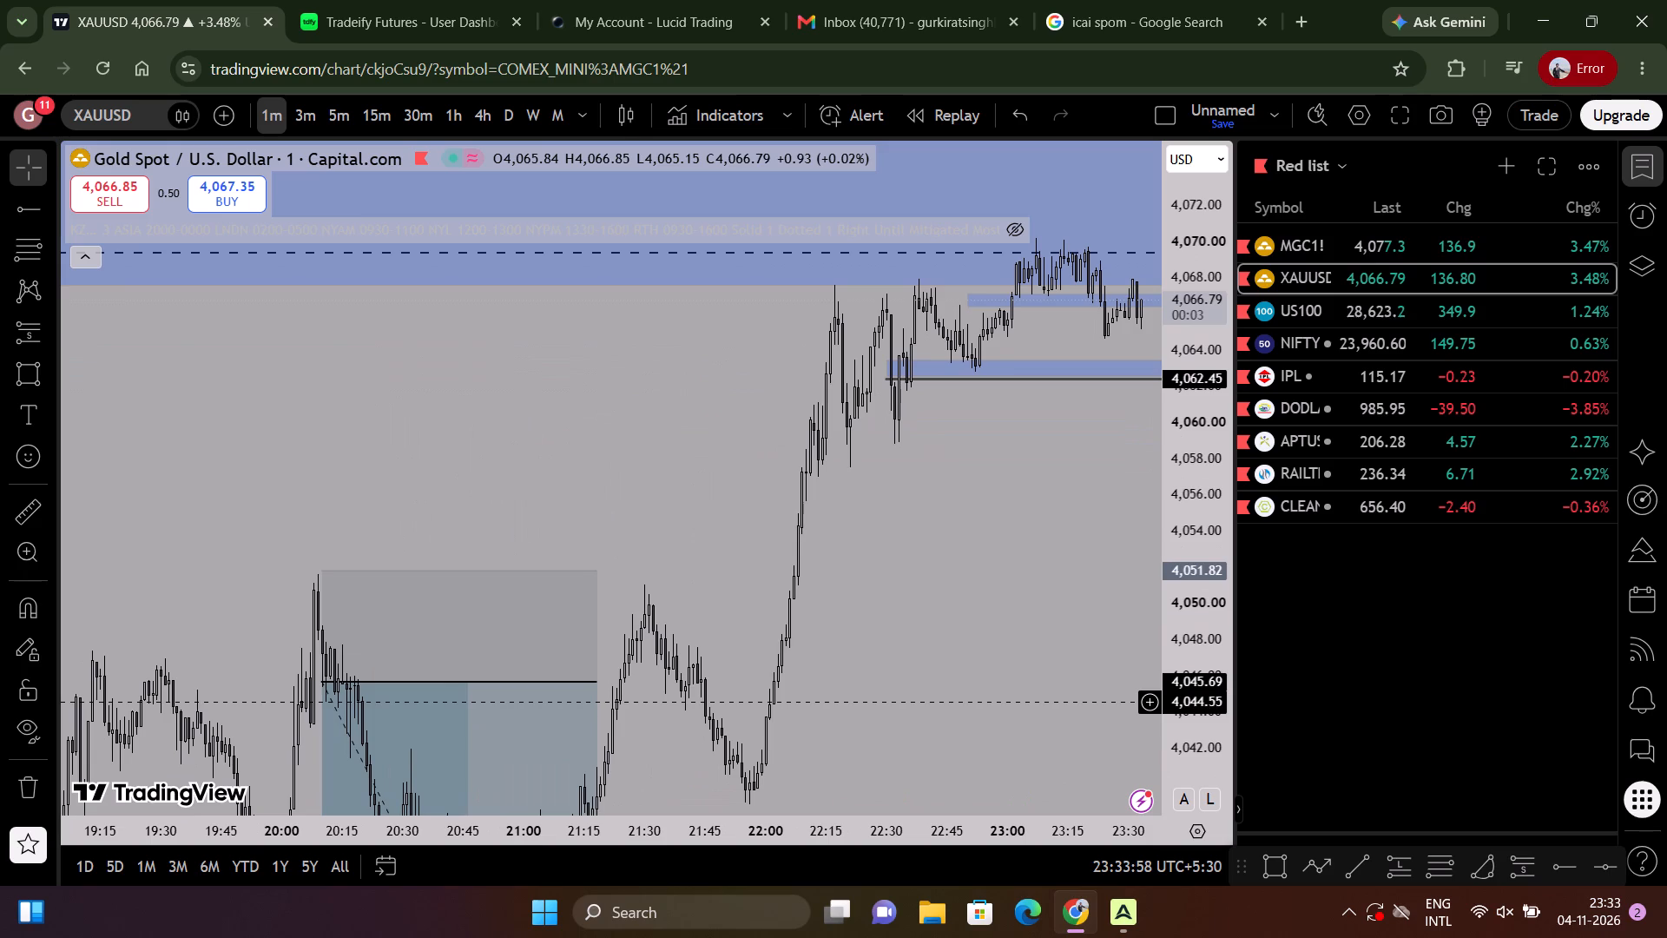
pyautogui.moveTo(807, 702); pyautogui.dragTo(1054, 421)
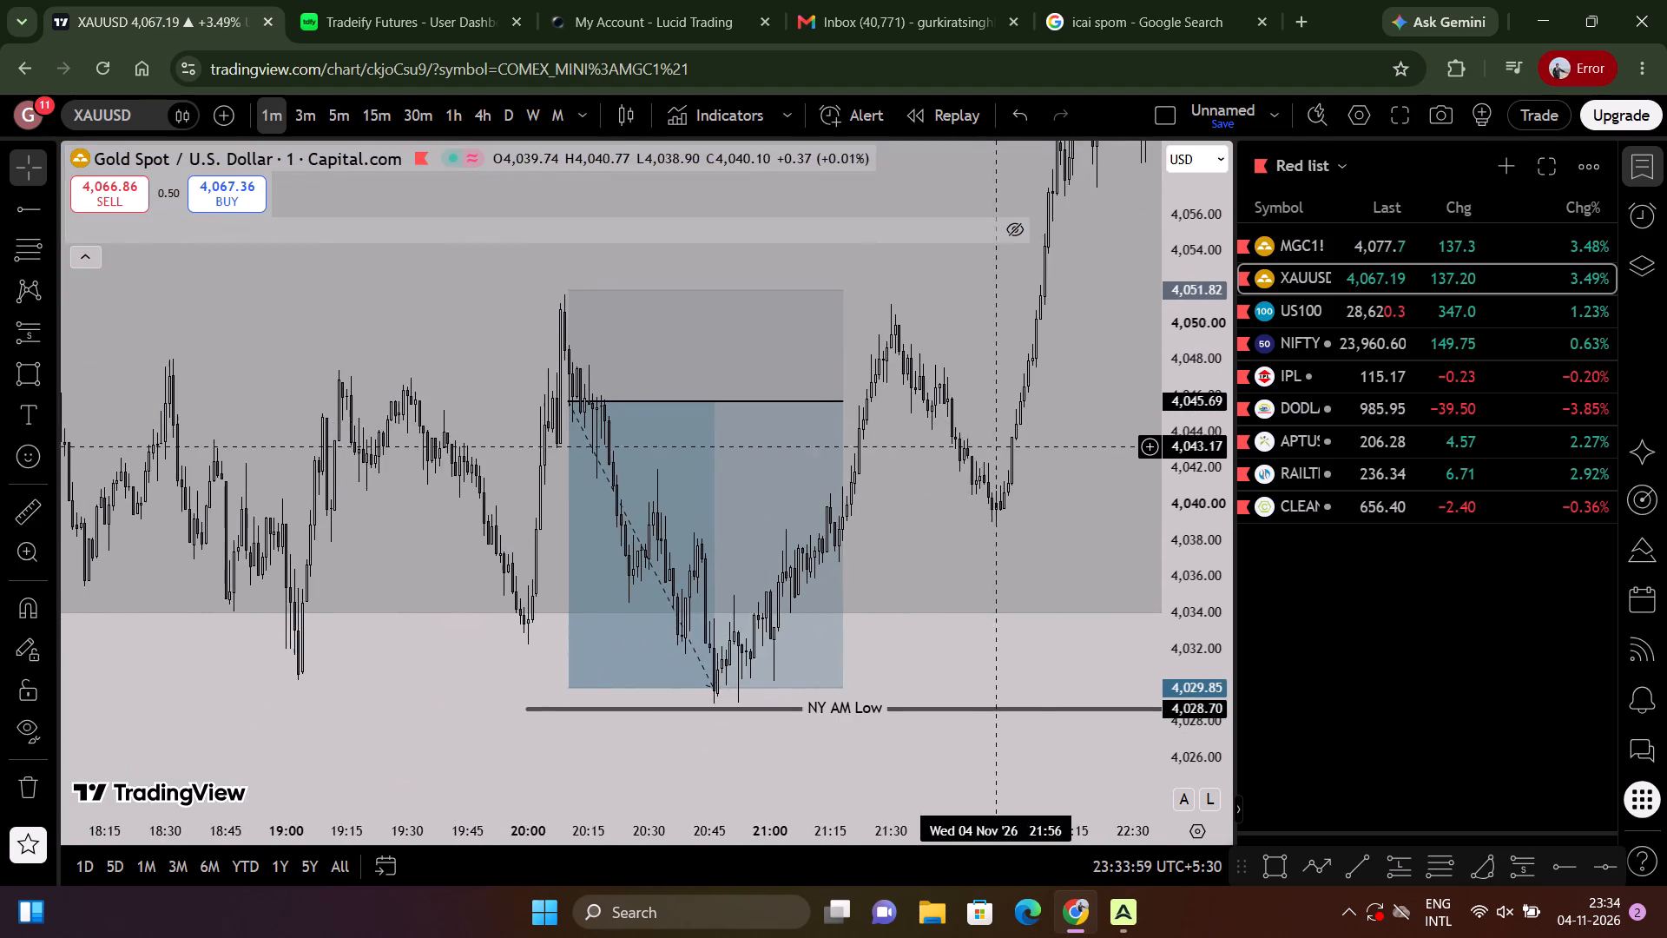
pyautogui.scroll(3, 959, 455)
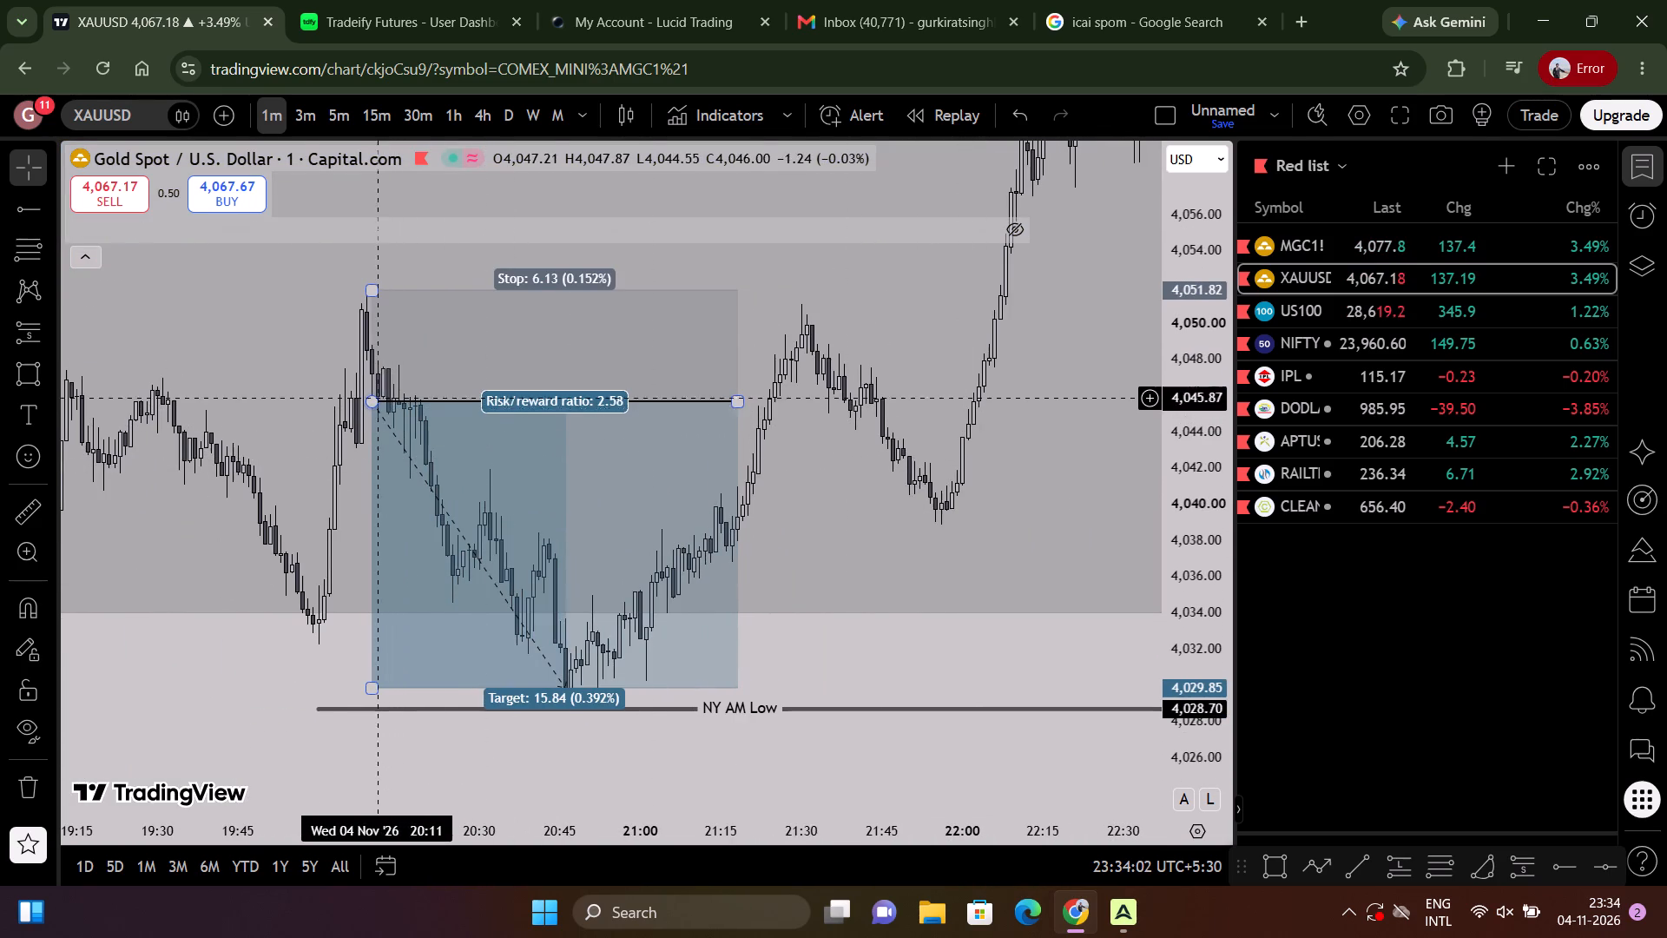
pyautogui.click(339, 119)
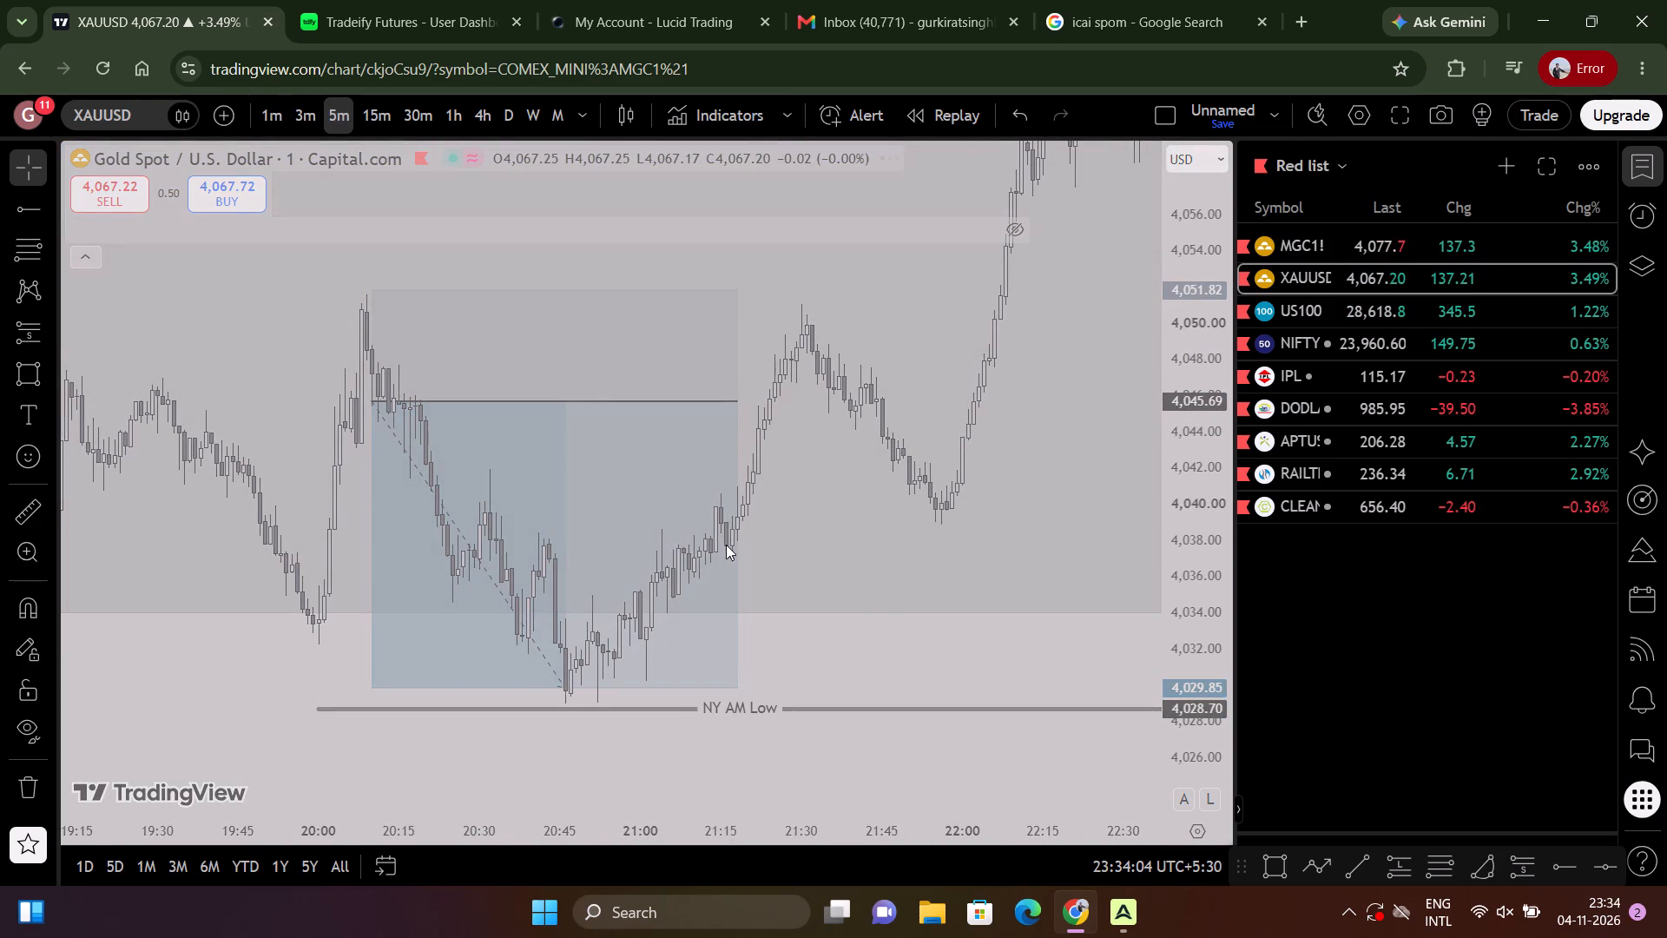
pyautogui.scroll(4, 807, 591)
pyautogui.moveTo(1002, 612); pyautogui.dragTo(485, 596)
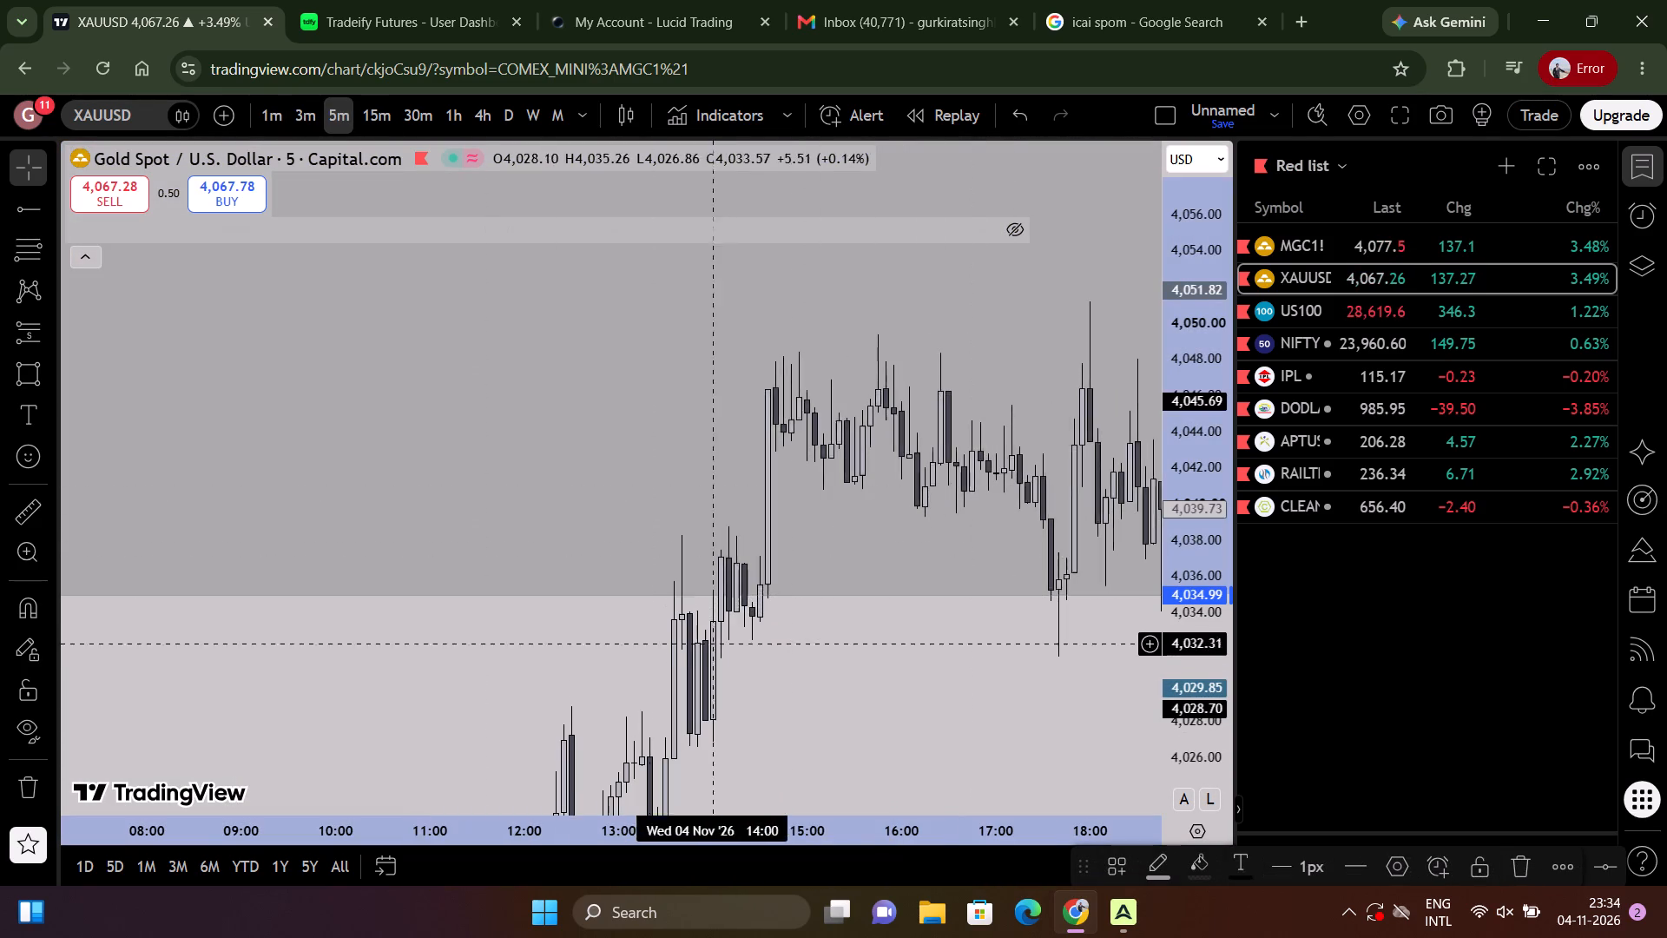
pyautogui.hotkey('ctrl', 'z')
# Set the short position's target to 4,033.15 on the 5-minute gold chart.
pyautogui.moveTo(883, 670); pyautogui.dragTo(594, 642)
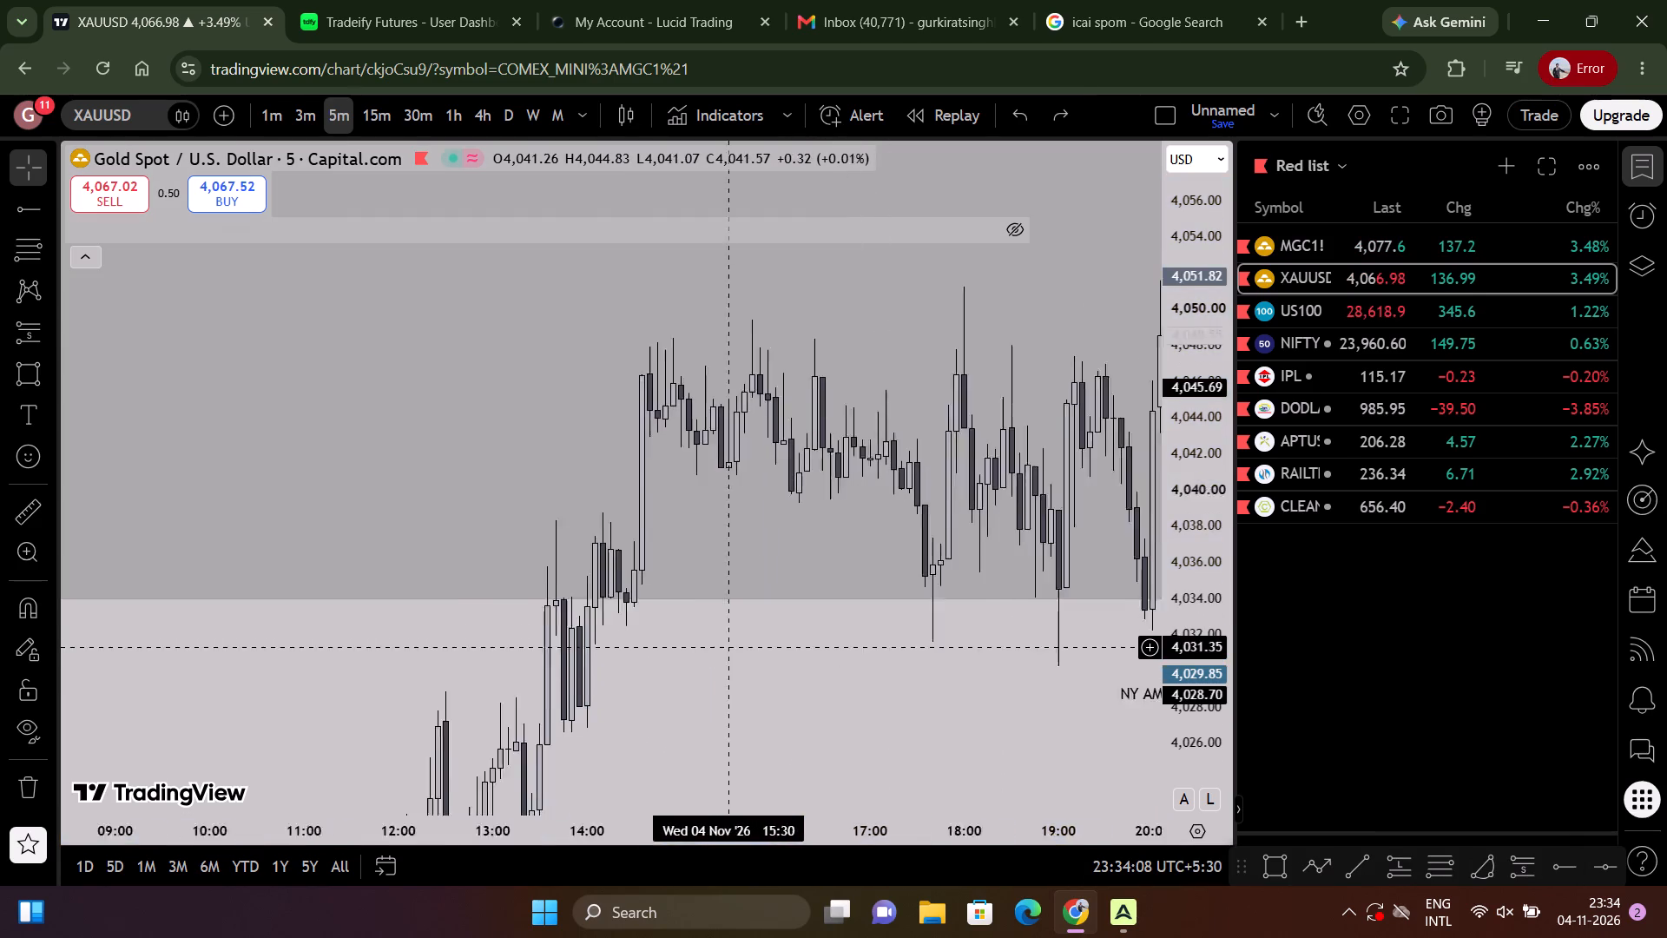
pyautogui.moveTo(594, 642); pyautogui.dragTo(508, 622)
pyautogui.scroll(3, 530, 617)
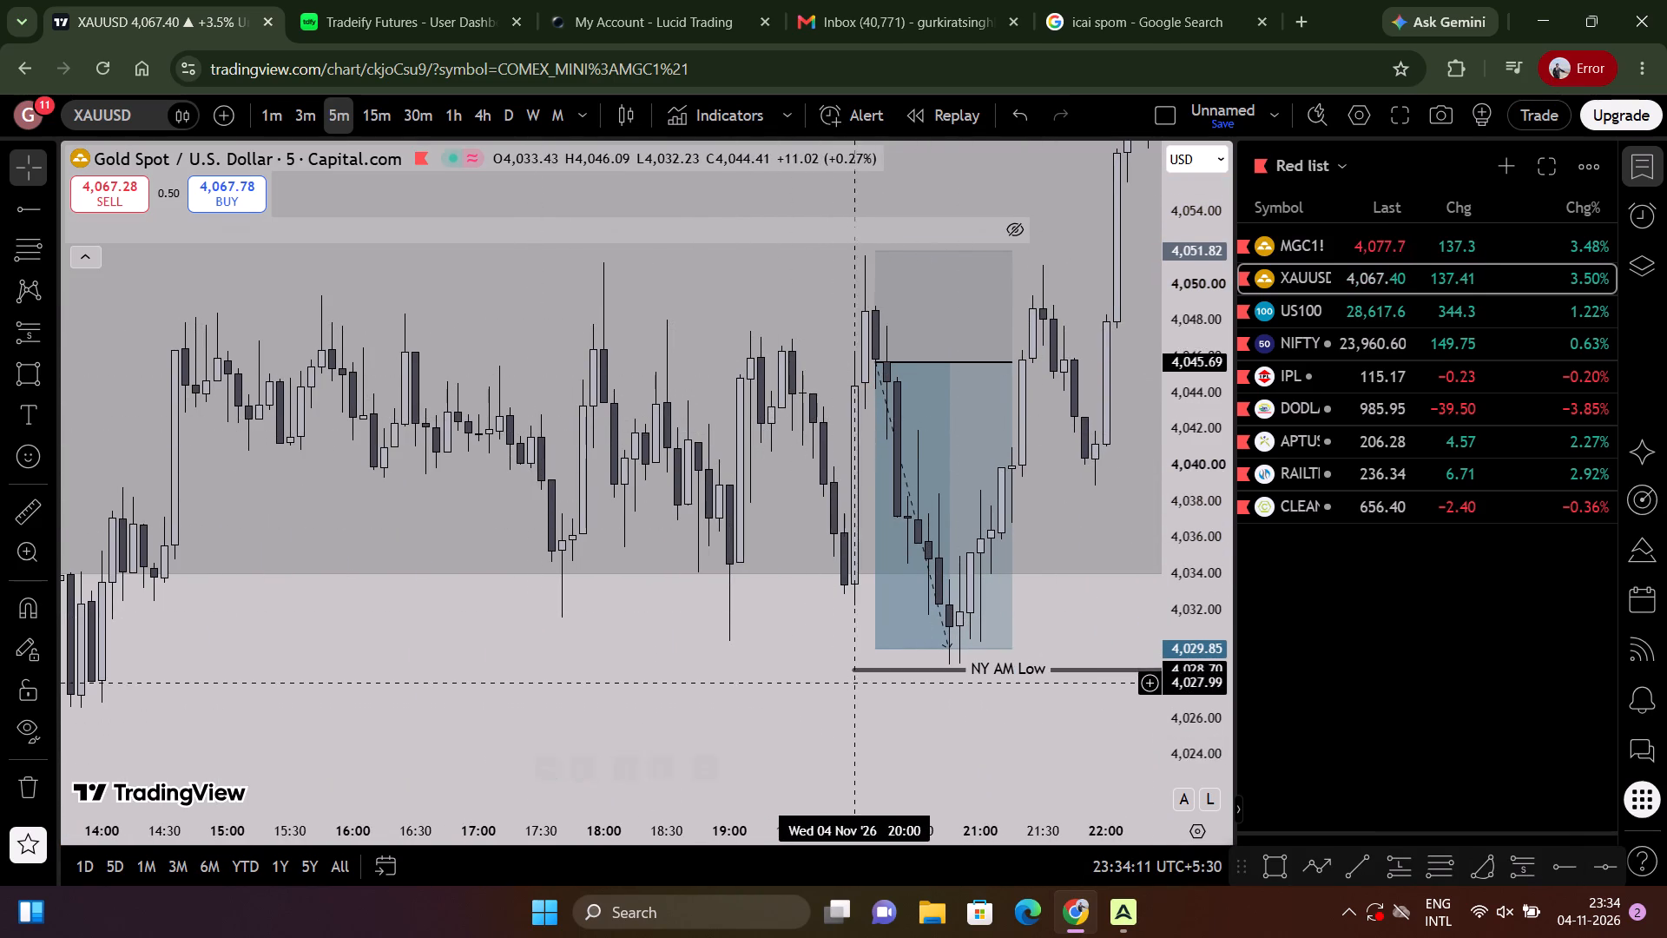
pyautogui.moveTo(872, 650); pyautogui.dragTo(901, 592)
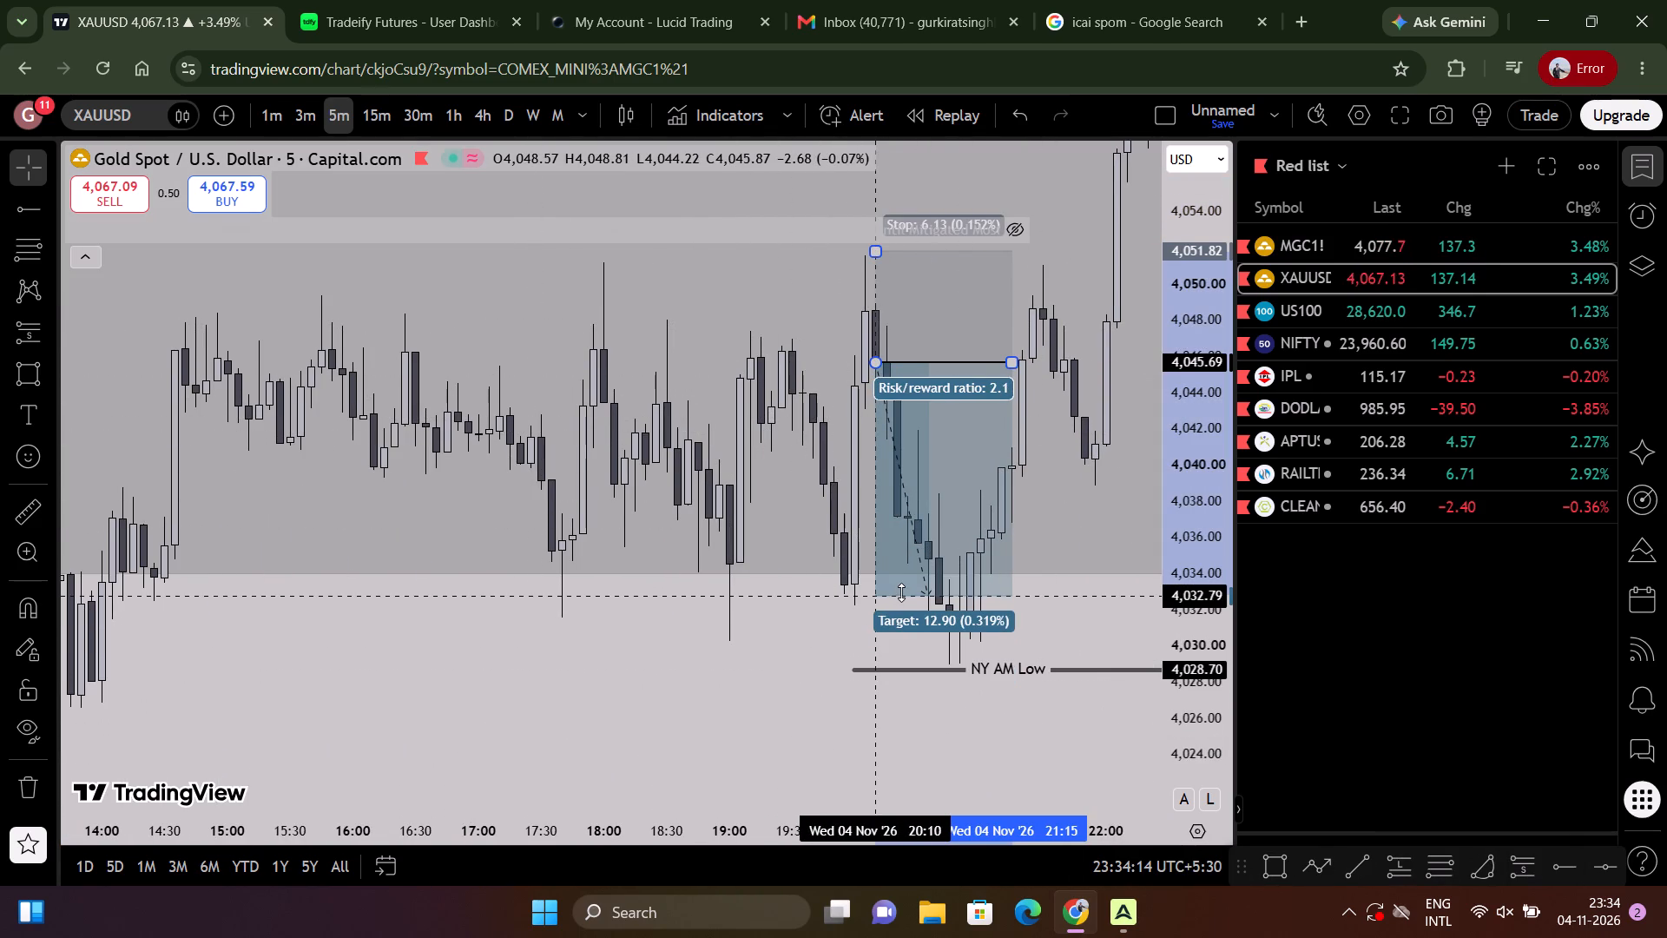
pyautogui.moveTo(901, 592); pyautogui.dragTo(903, 589)
pyautogui.click(722, 452)
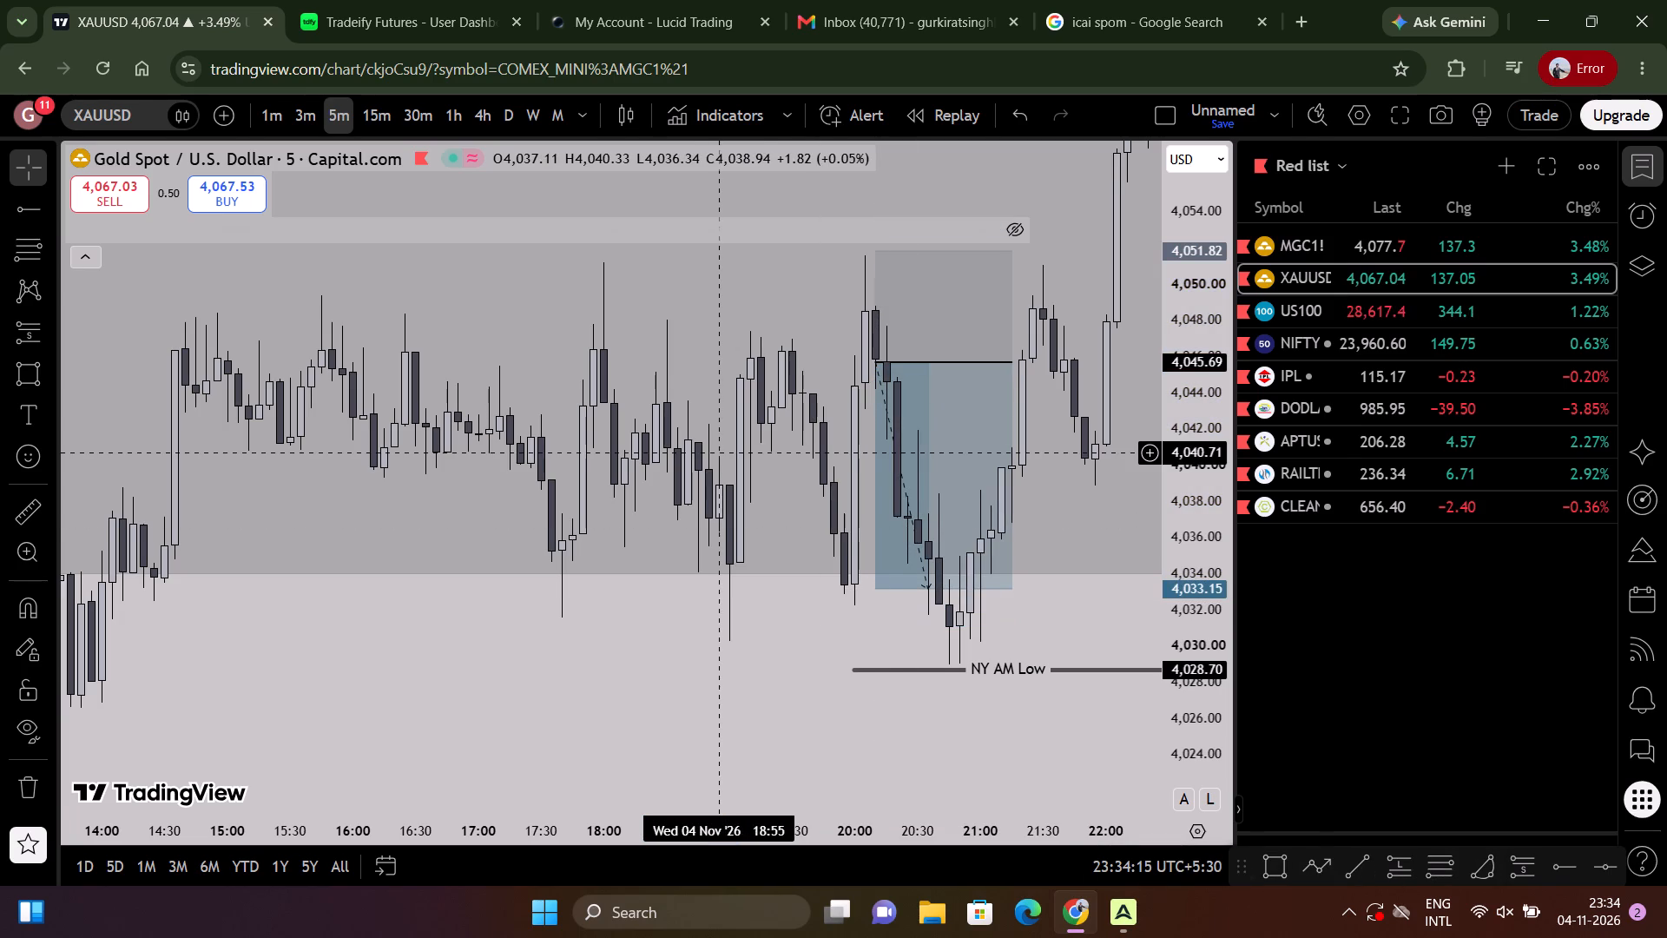
# Examine the short position on the 5-minute chart against the earlier swings and the rally that follows it.
pyautogui.scroll(-2, 722, 452)
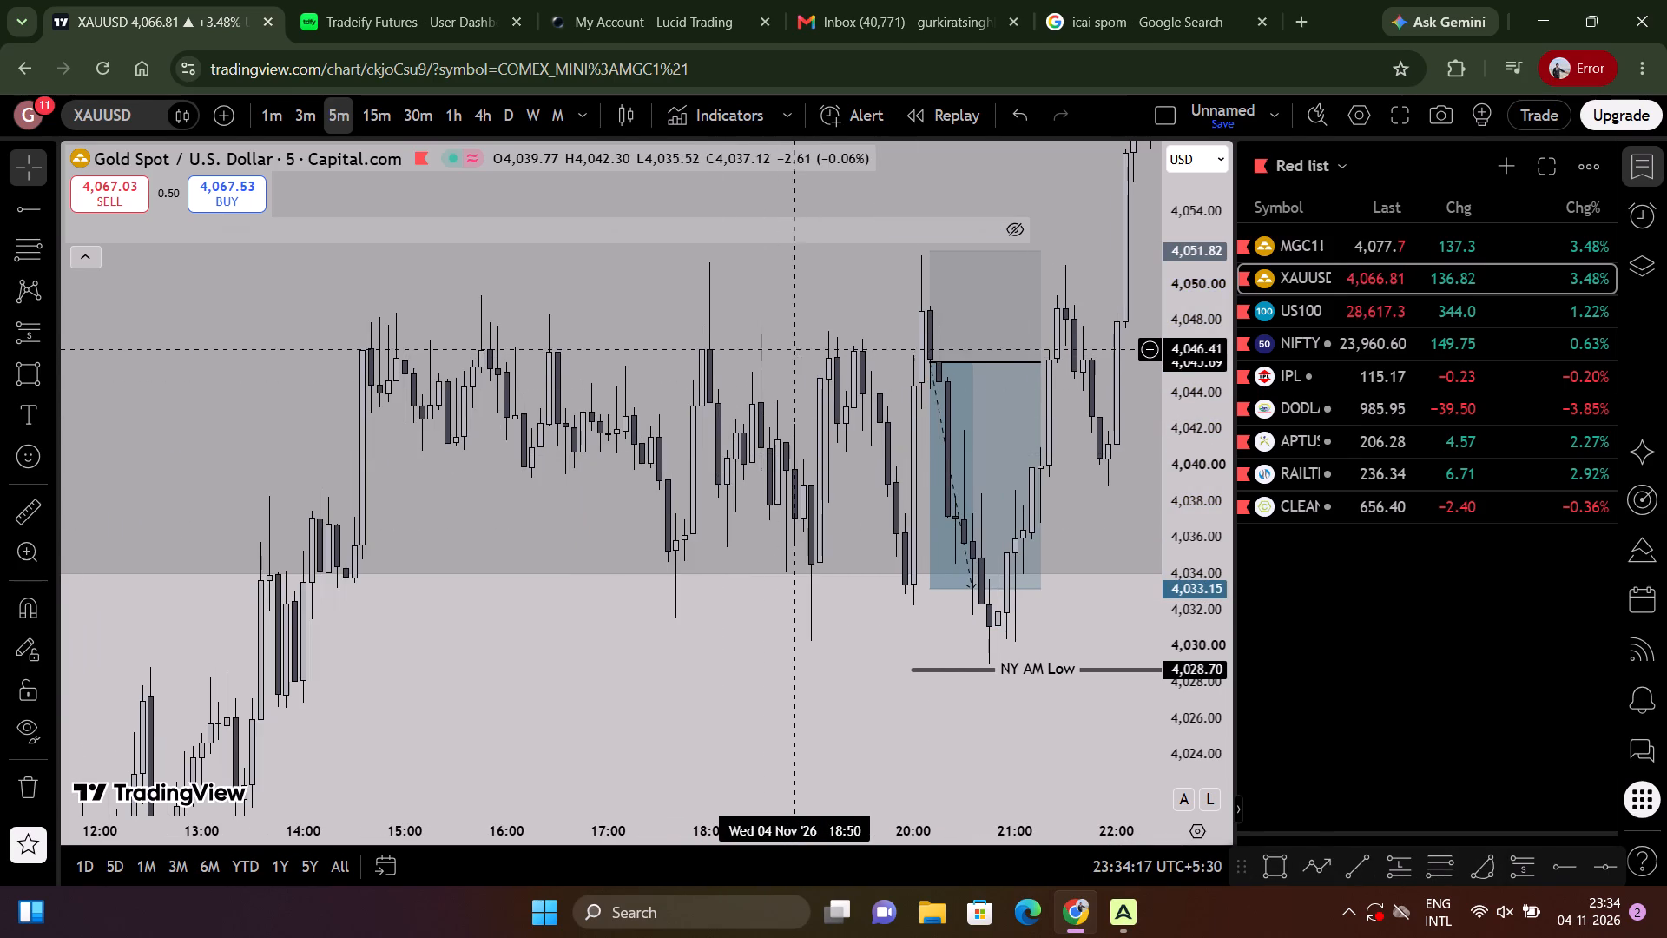
pyautogui.scroll(2, 800, 346)
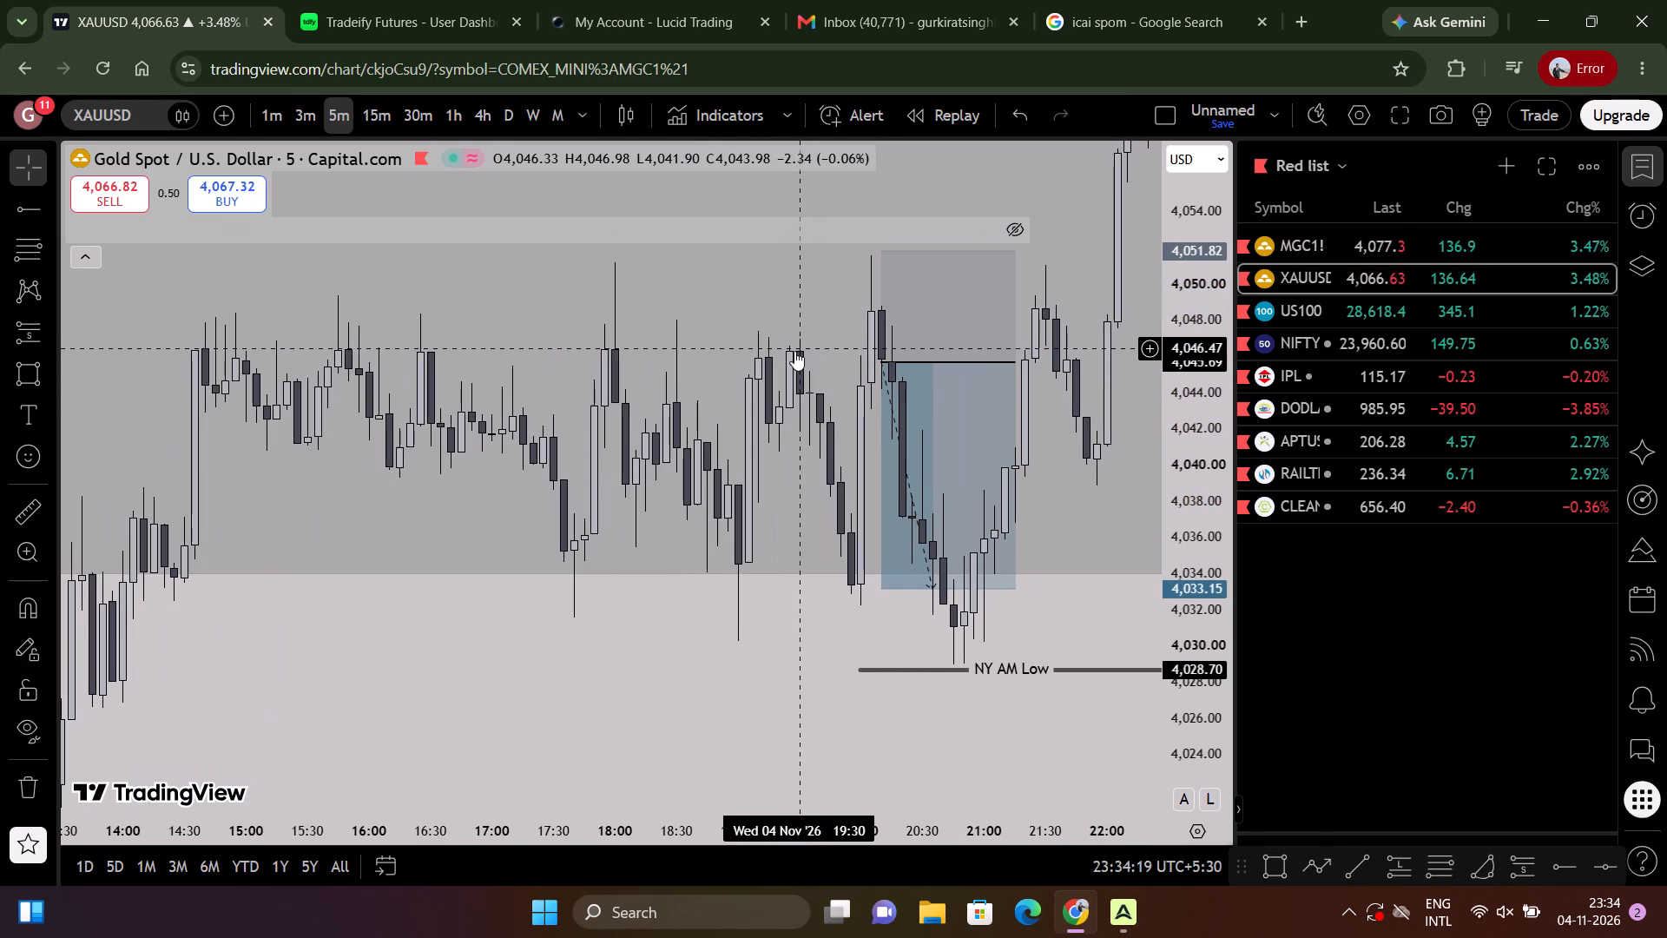
pyautogui.scroll(-2, 791, 354)
pyautogui.scroll(2, 789, 359)
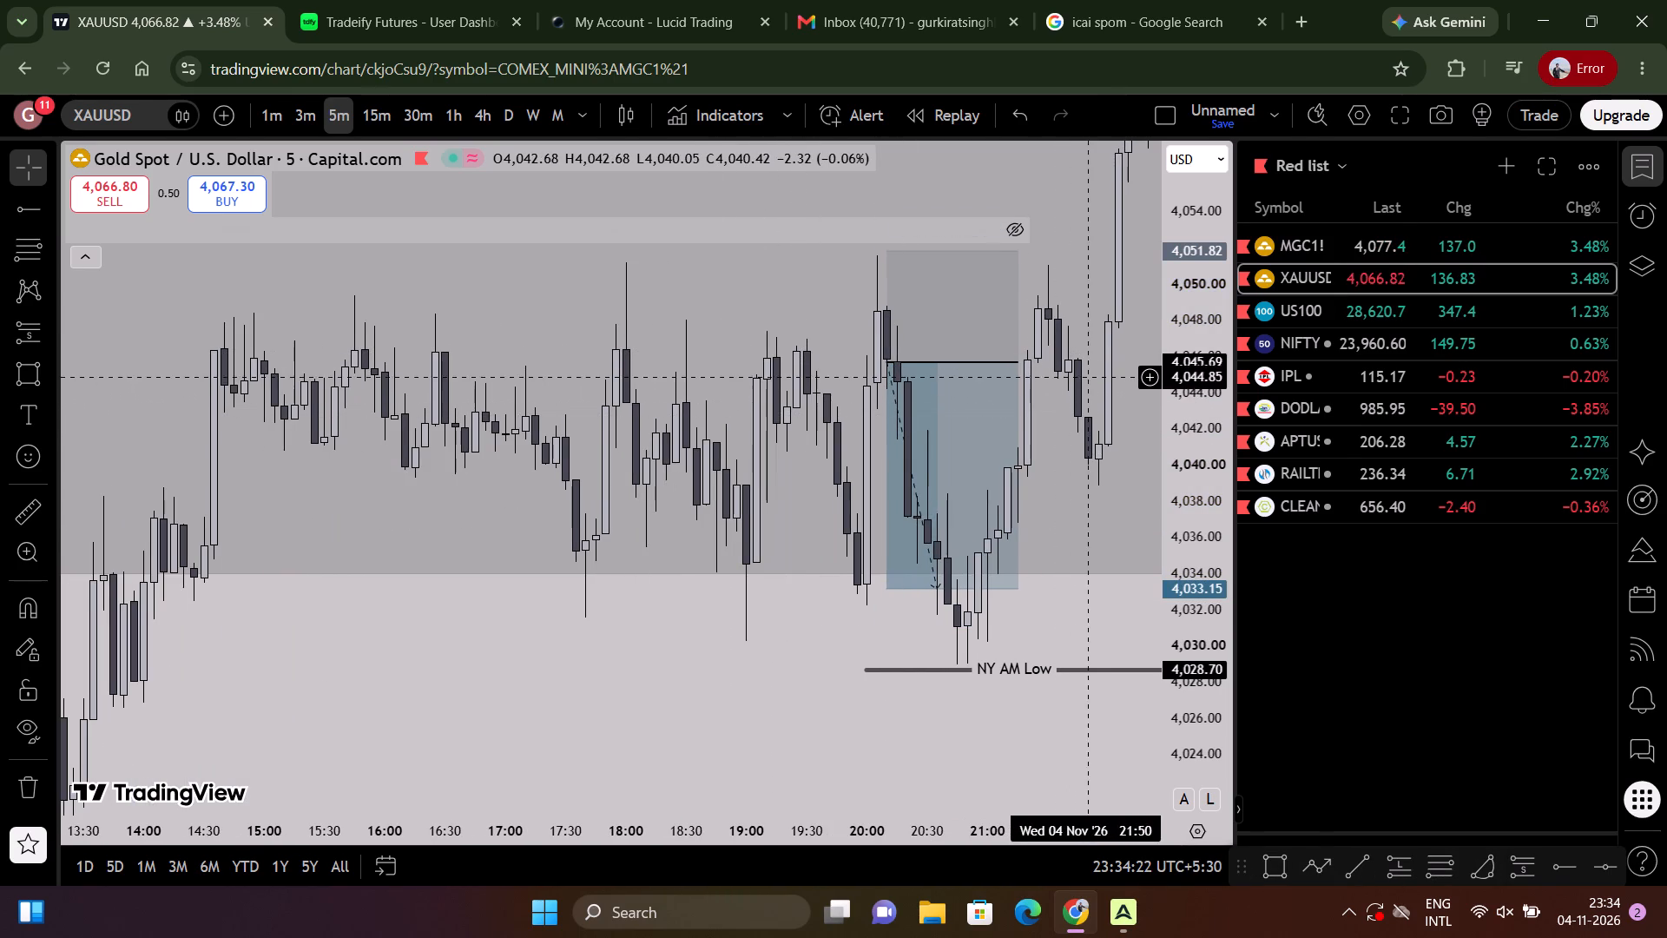
pyautogui.scroll(3, 1061, 398)
pyautogui.scroll(-2, 1061, 398)
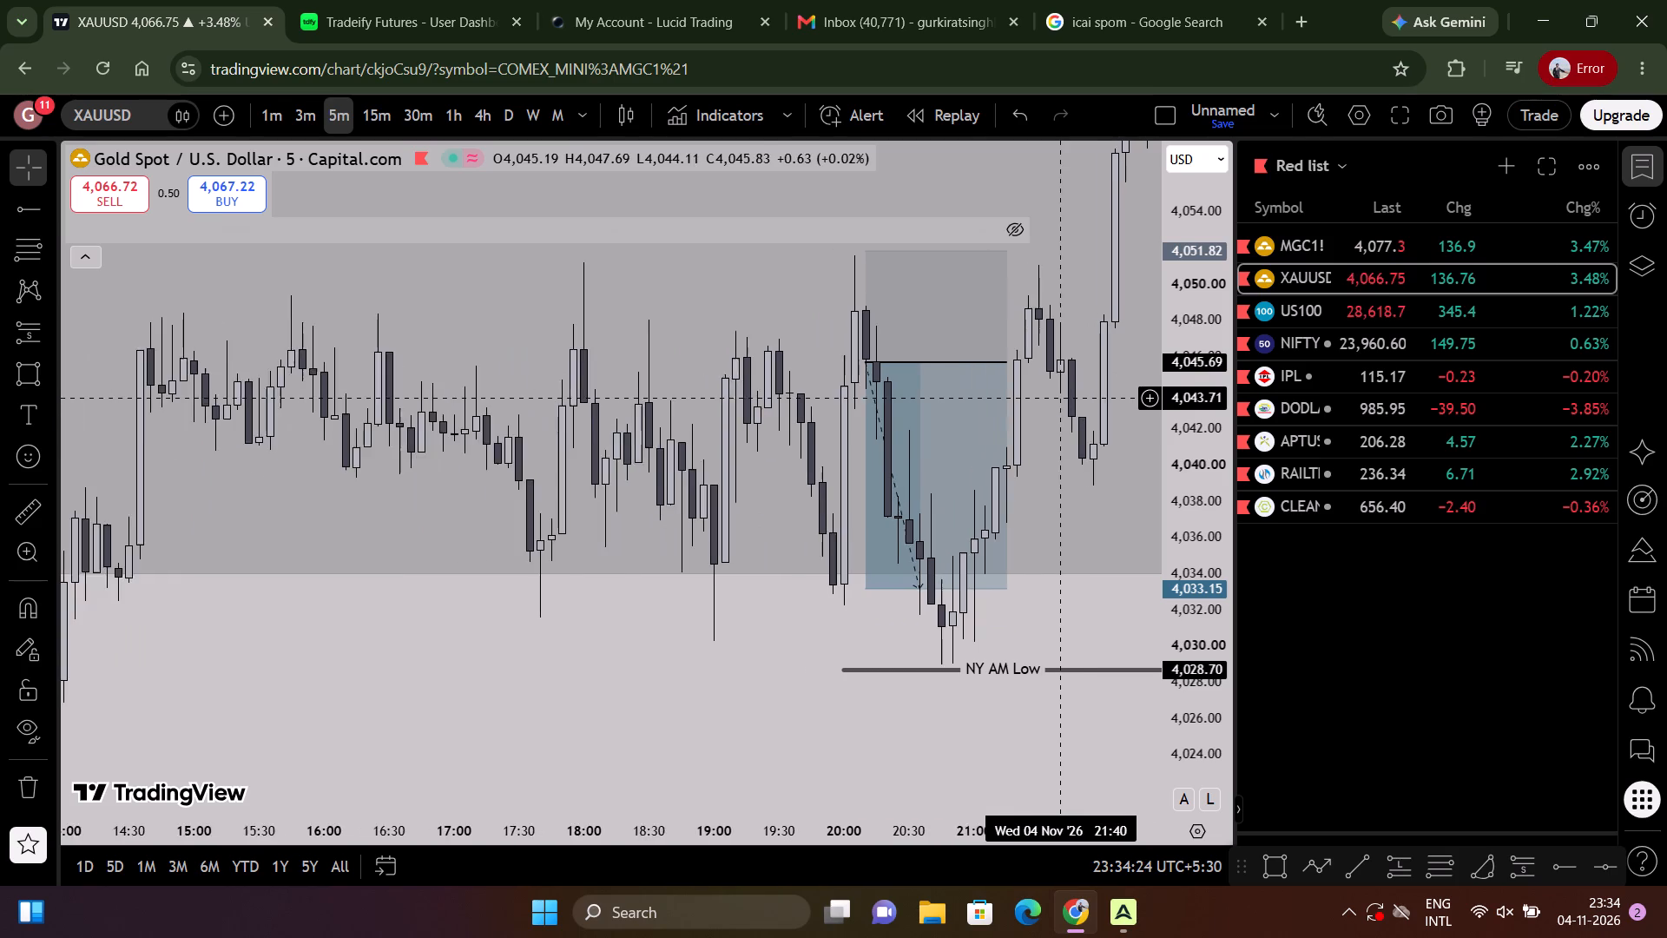
pyautogui.scroll(2, 1061, 398)
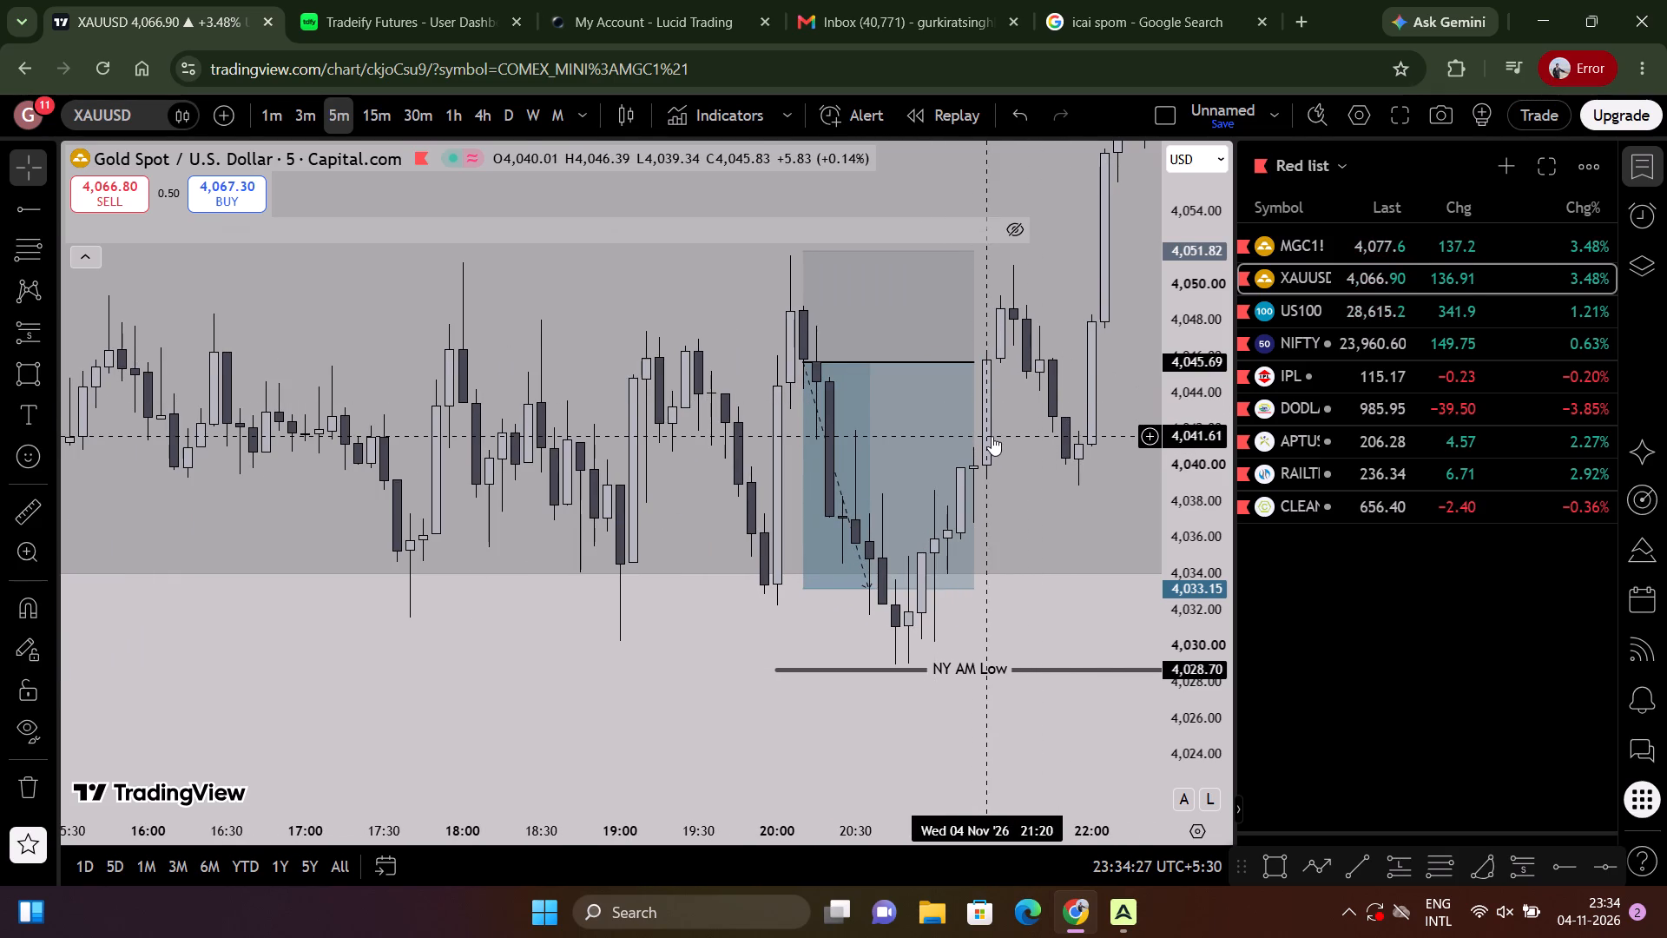
pyautogui.moveTo(1022, 423); pyautogui.dragTo(857, 488)
pyautogui.scroll(-6, 899, 512)
pyautogui.scroll(3, 994, 506)
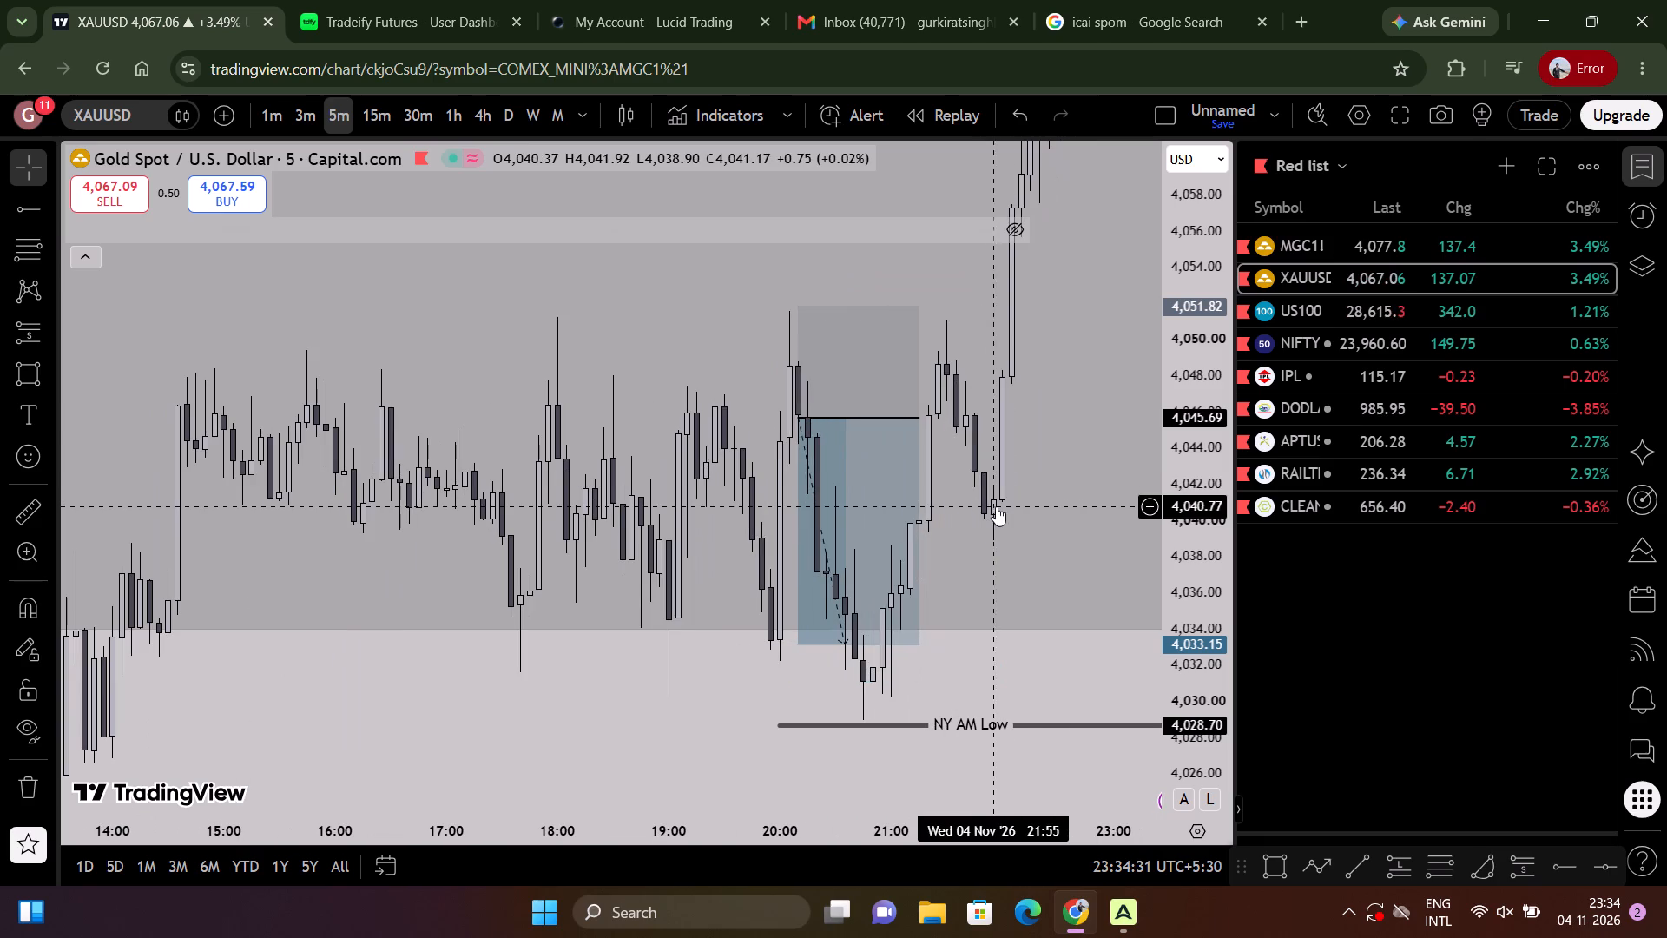
pyautogui.moveTo(1177, 396); pyautogui.dragTo(1166, 434)
# Examine the US100 5-minute chart around the Day High, the 28,747.4 level and the grey zones below.
pyautogui.click(1379, 314)
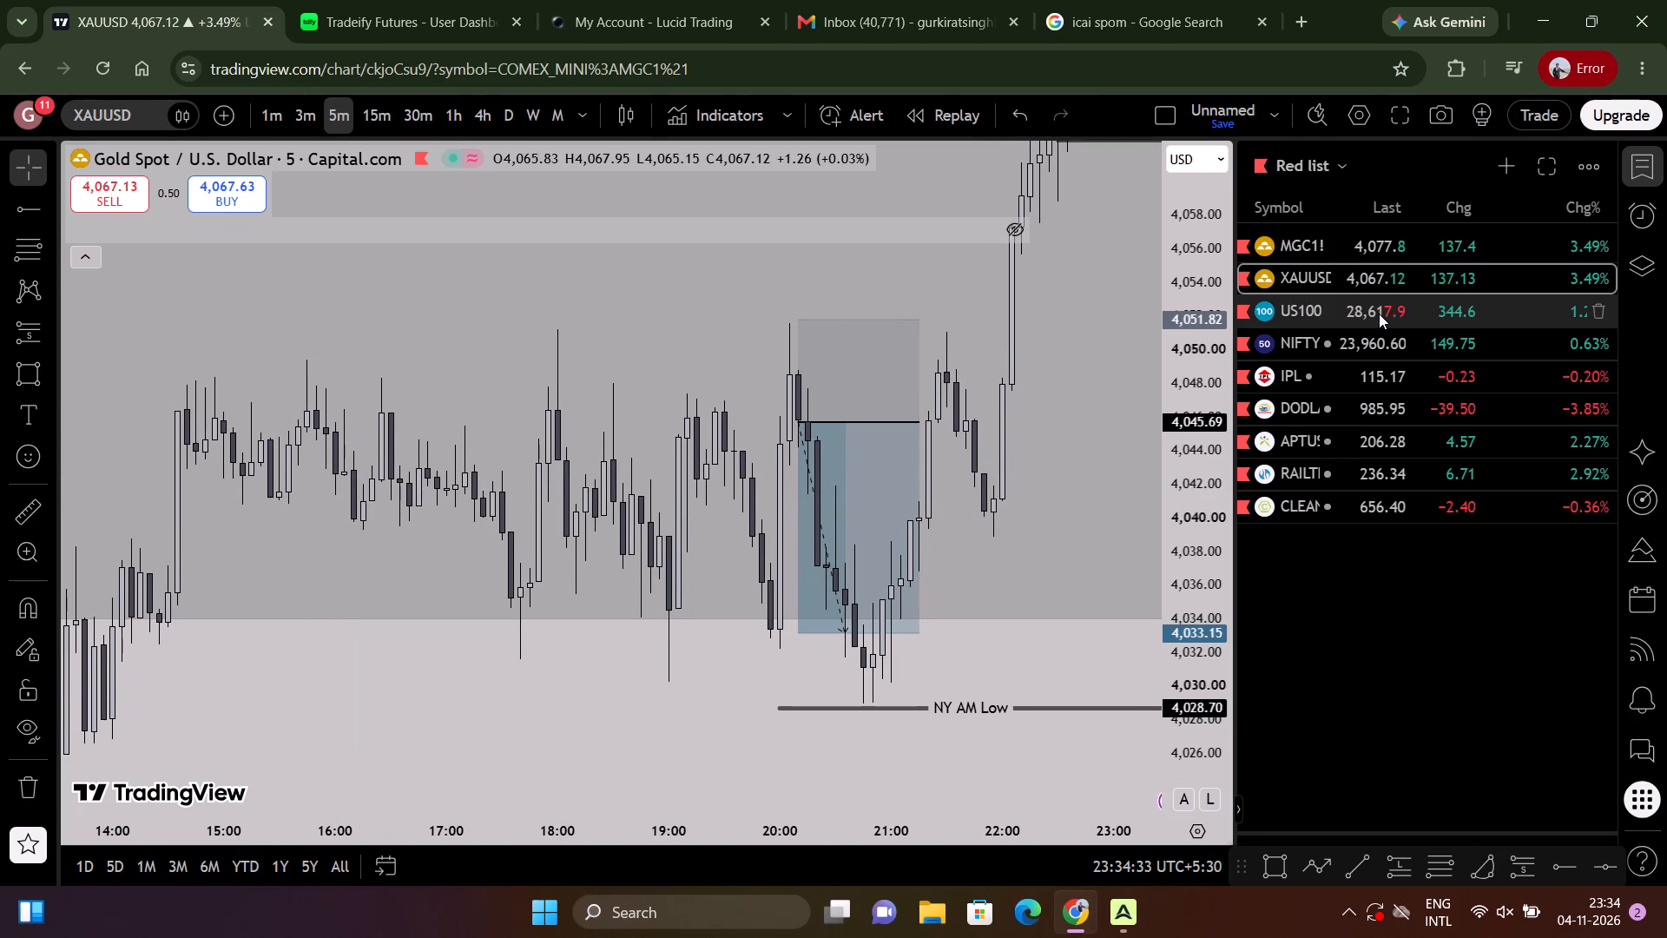
pyautogui.scroll(-2, 1090, 475)
pyautogui.moveTo(1044, 439); pyautogui.dragTo(736, 491)
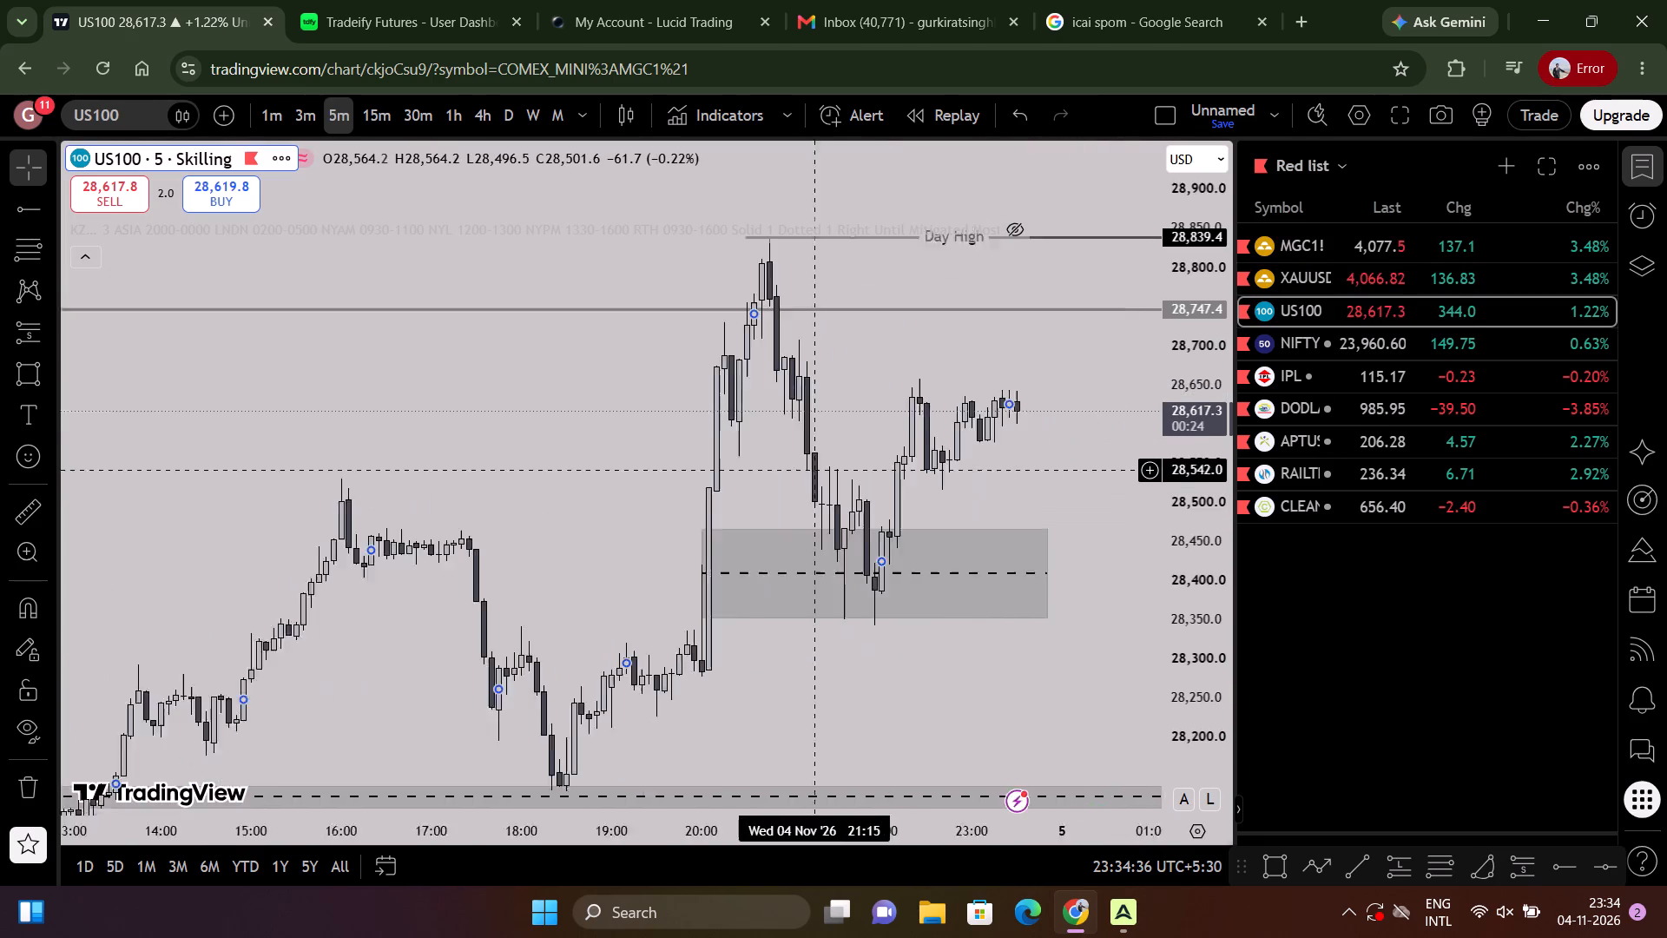
pyautogui.moveTo(736, 491); pyautogui.dragTo(979, 438)
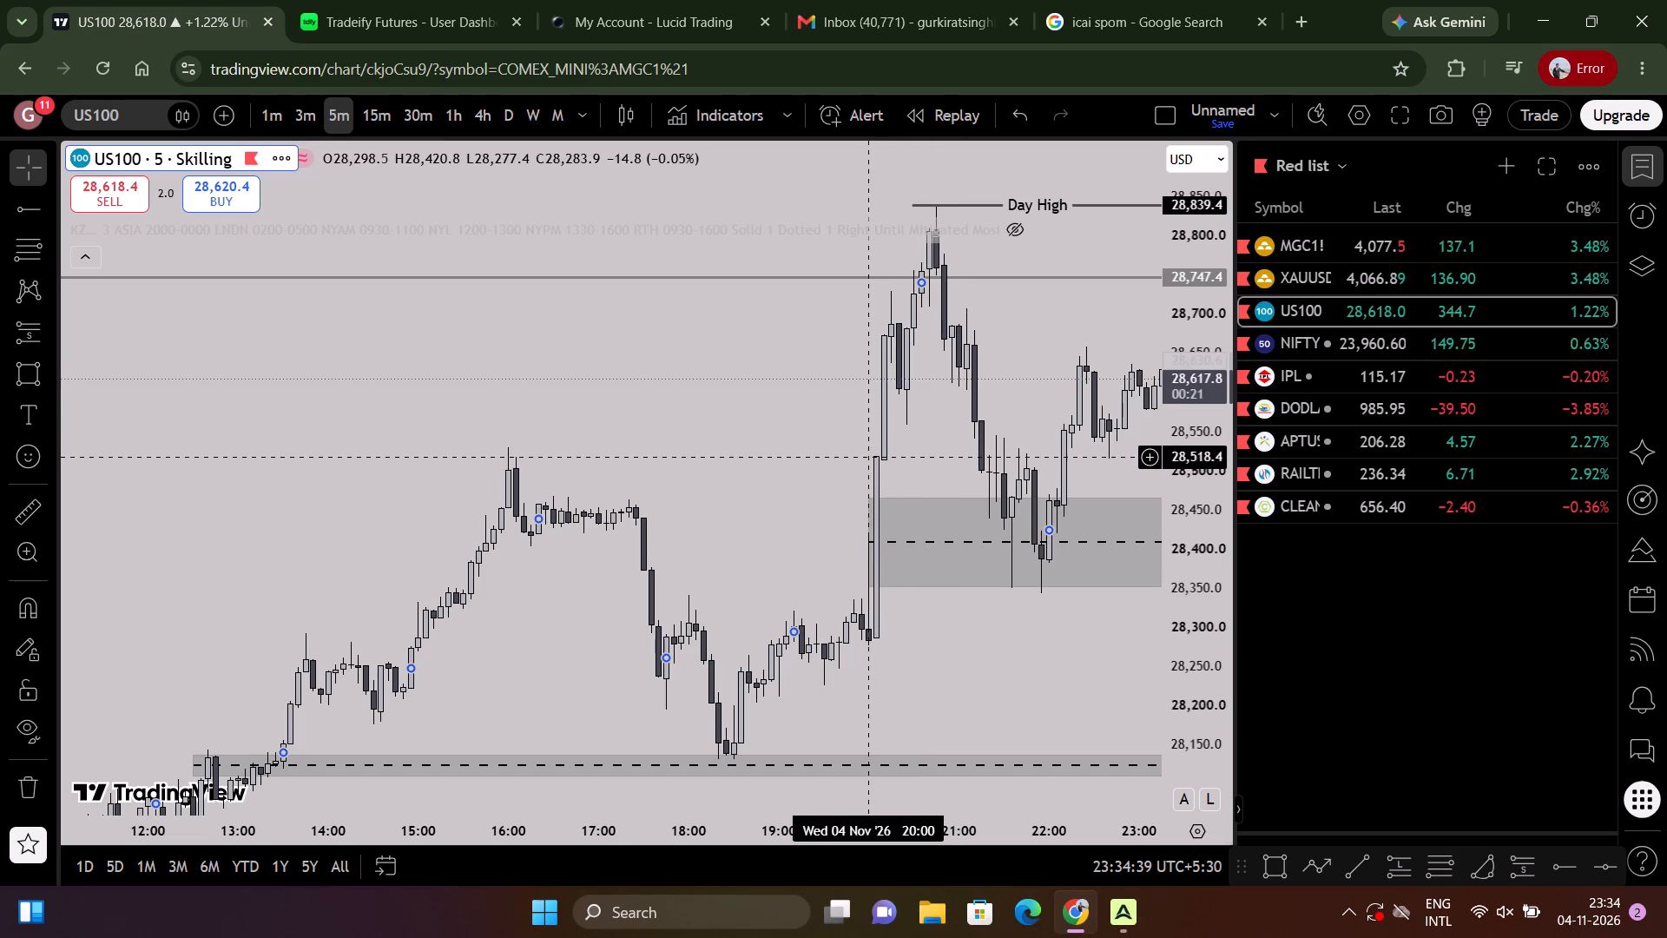
pyautogui.moveTo(946, 456); pyautogui.dragTo(846, 578)
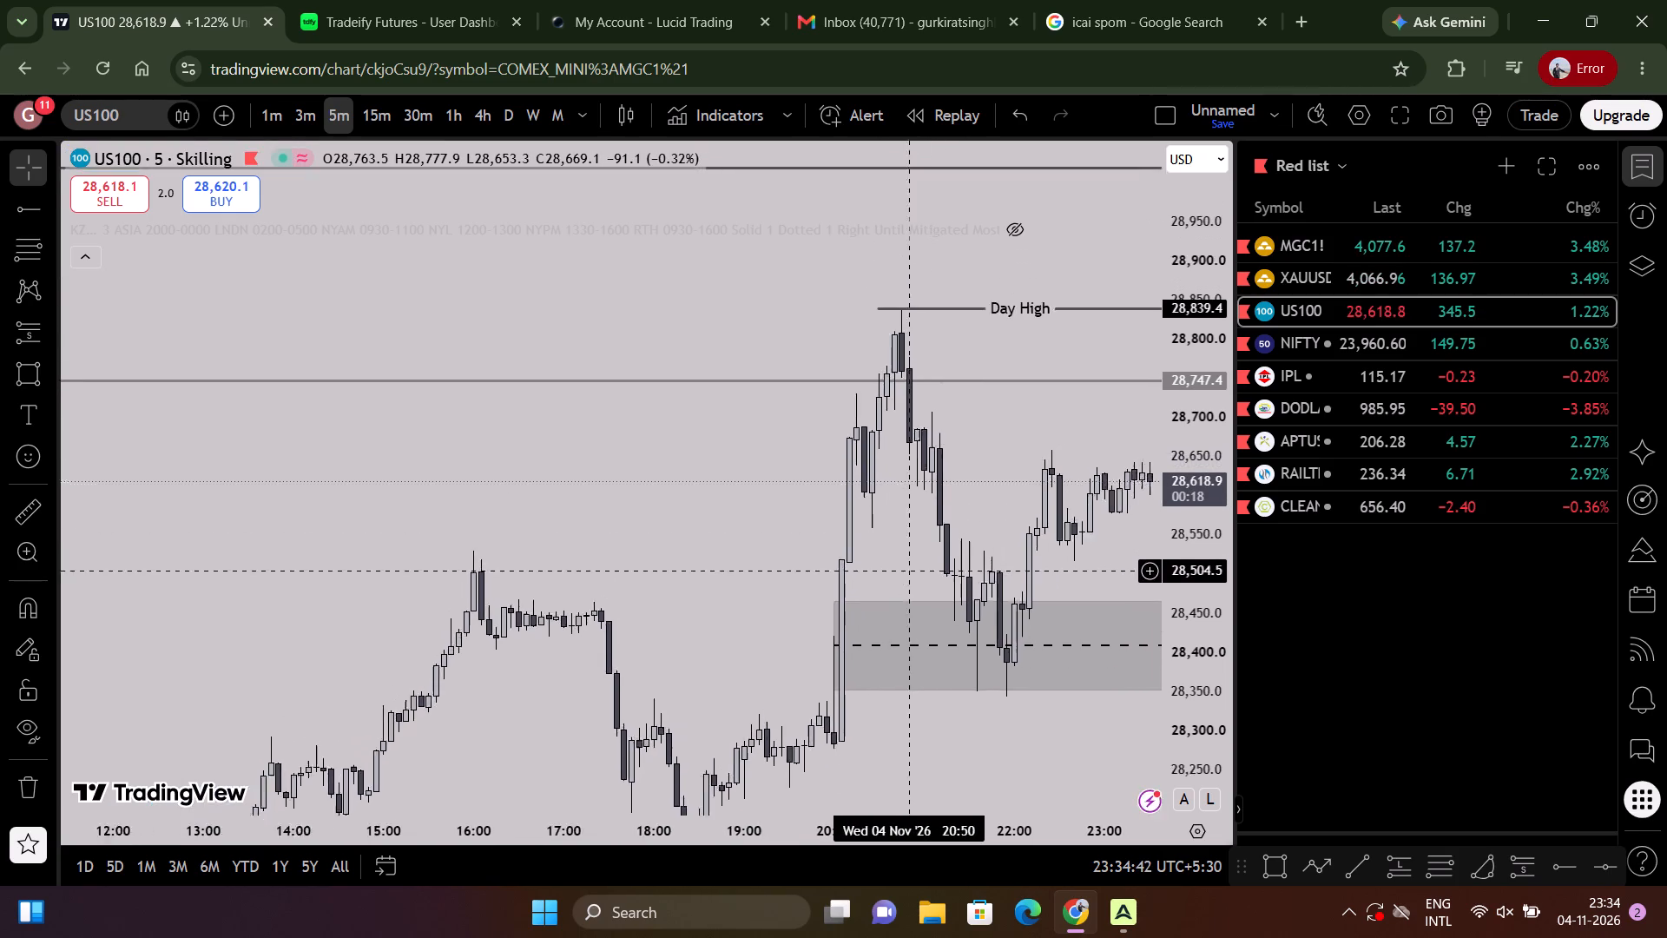
pyautogui.moveTo(846, 578); pyautogui.dragTo(792, 447)
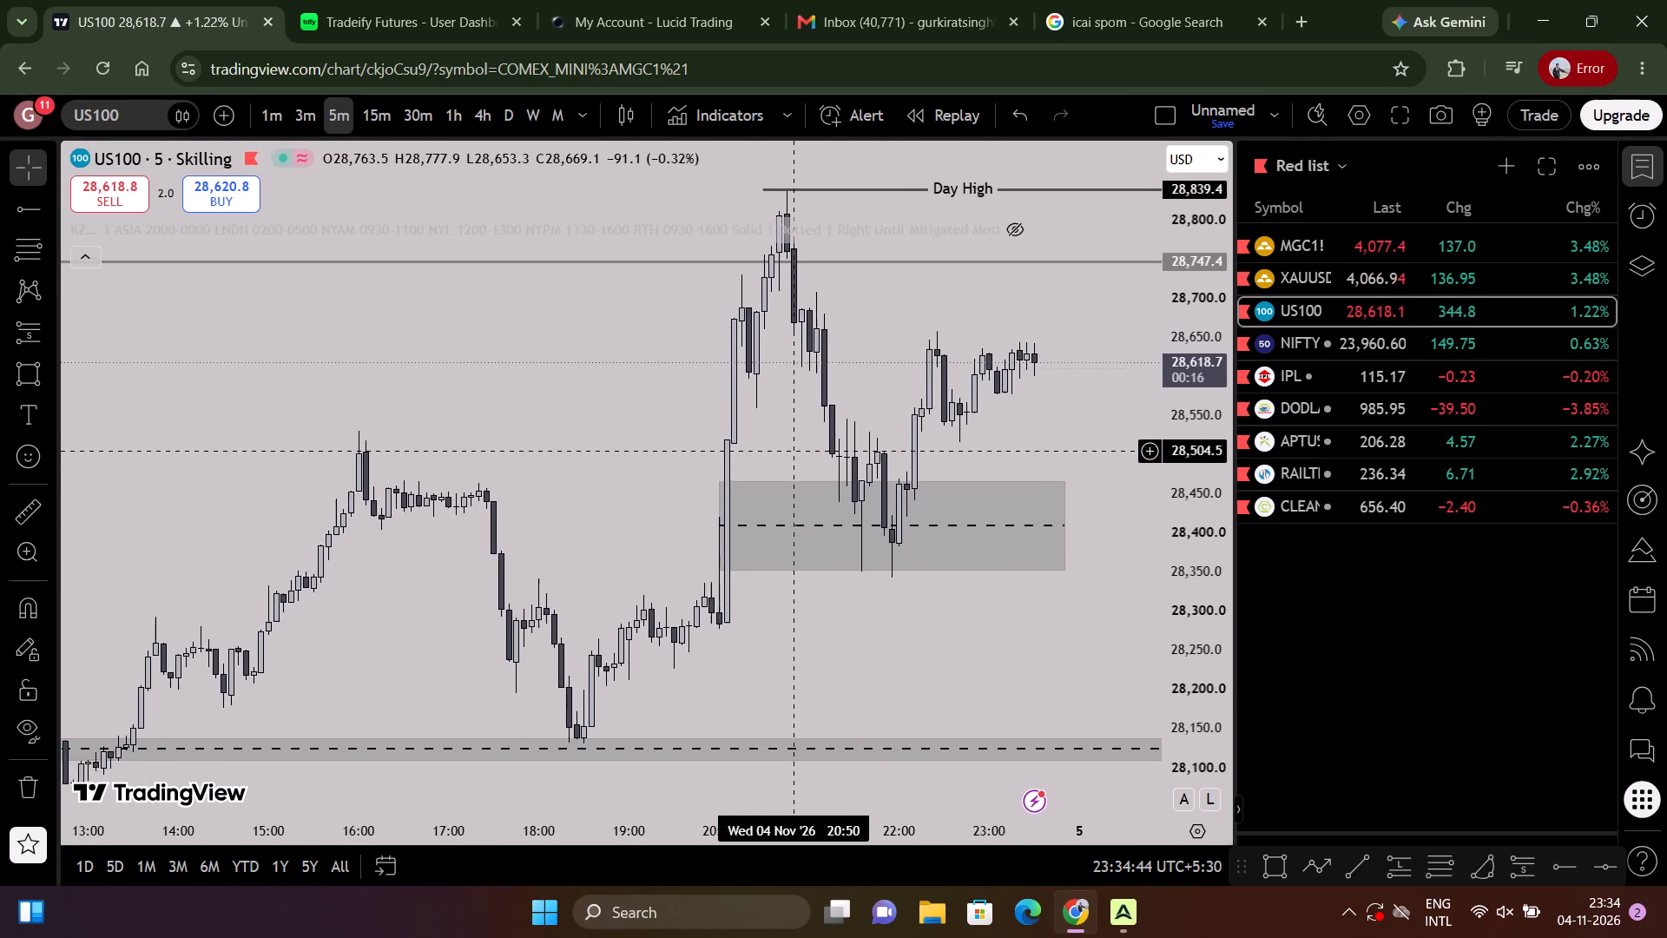
pyautogui.moveTo(792, 447); pyautogui.dragTo(795, 436)
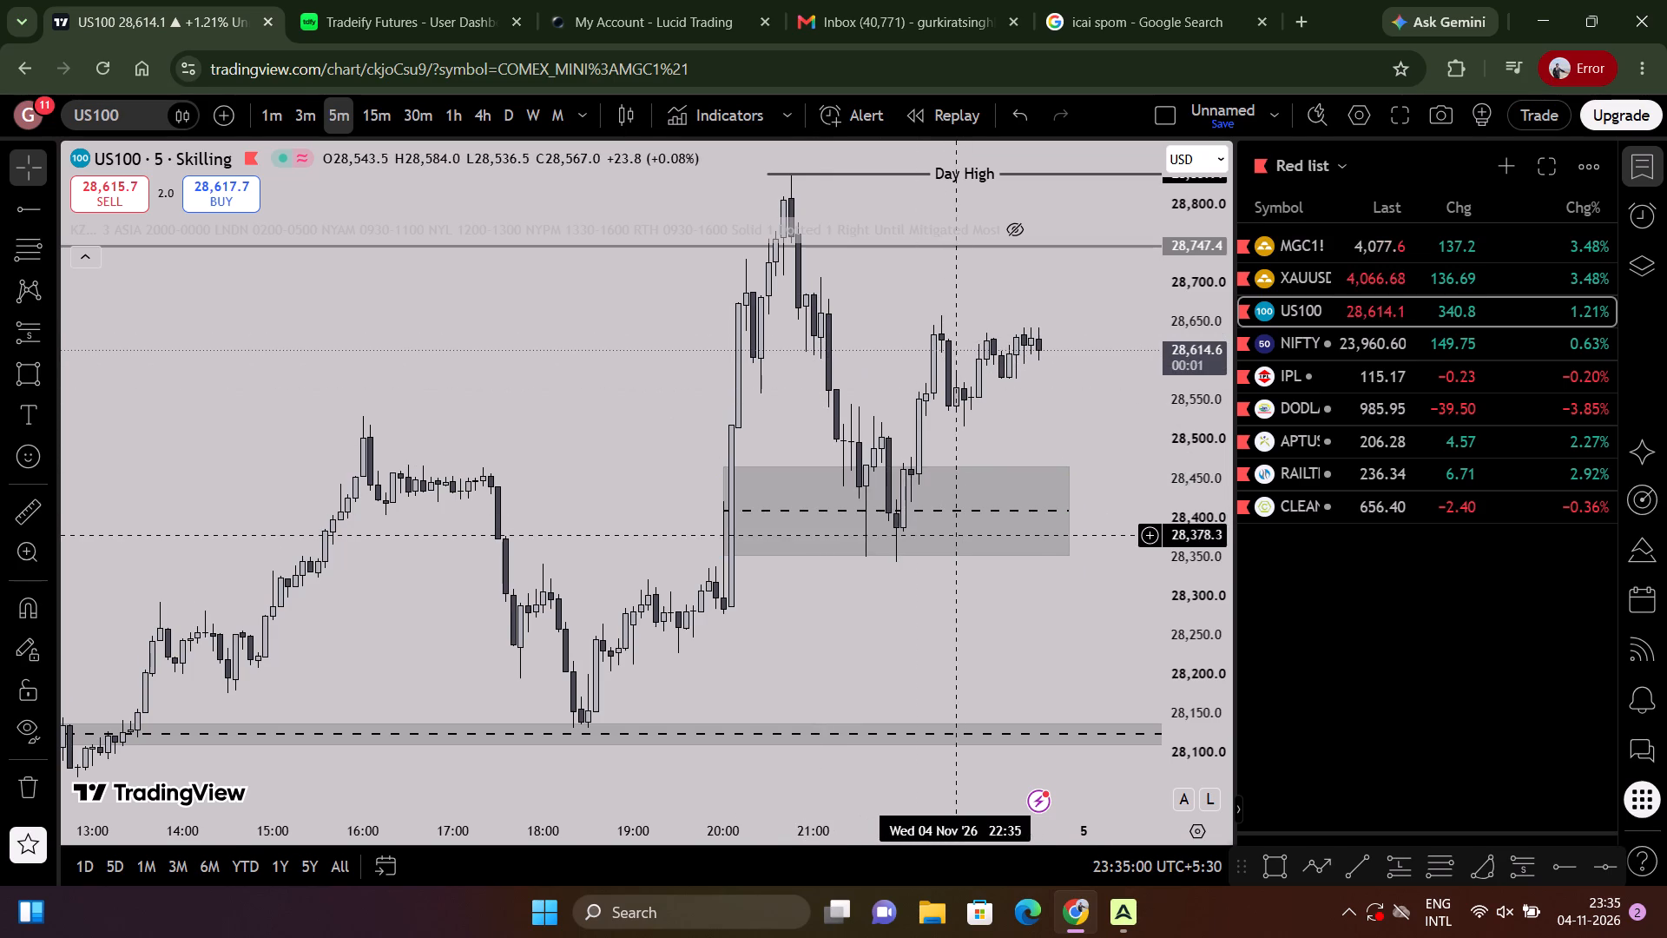
pyautogui.scroll(-2, 971, 554)
pyautogui.scroll(1, 901, 617)
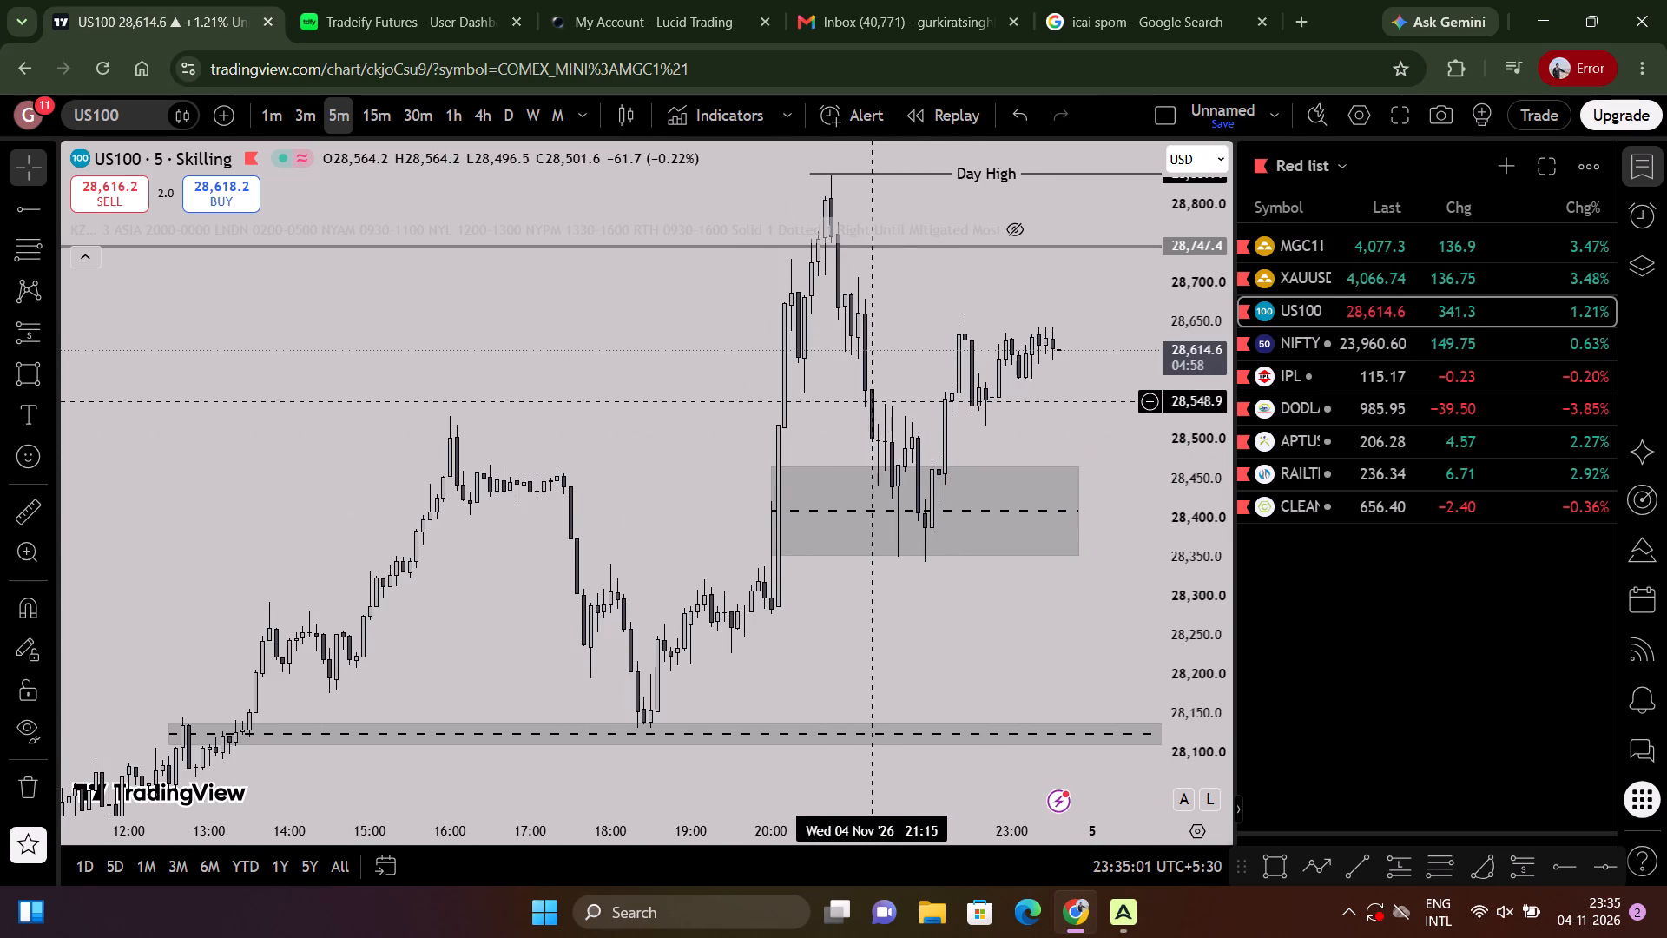
pyautogui.moveTo(1024, 406); pyautogui.dragTo(1026, 381)
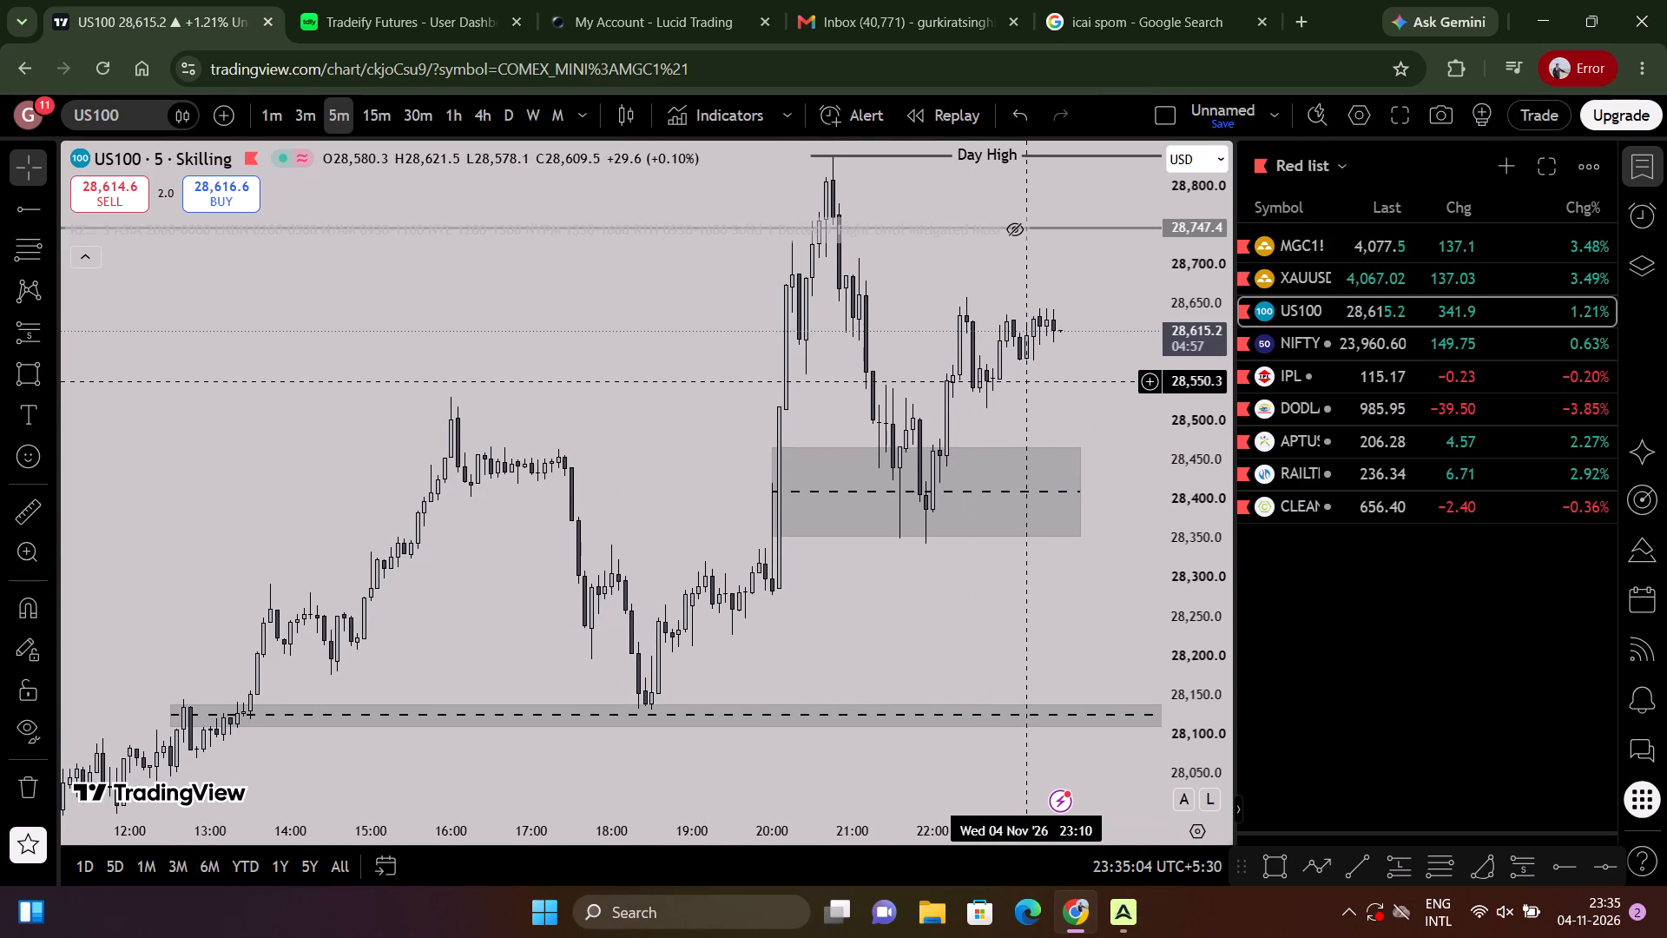
pyautogui.moveTo(1026, 381); pyautogui.dragTo(978, 494)
pyautogui.scroll(-8, 978, 484)
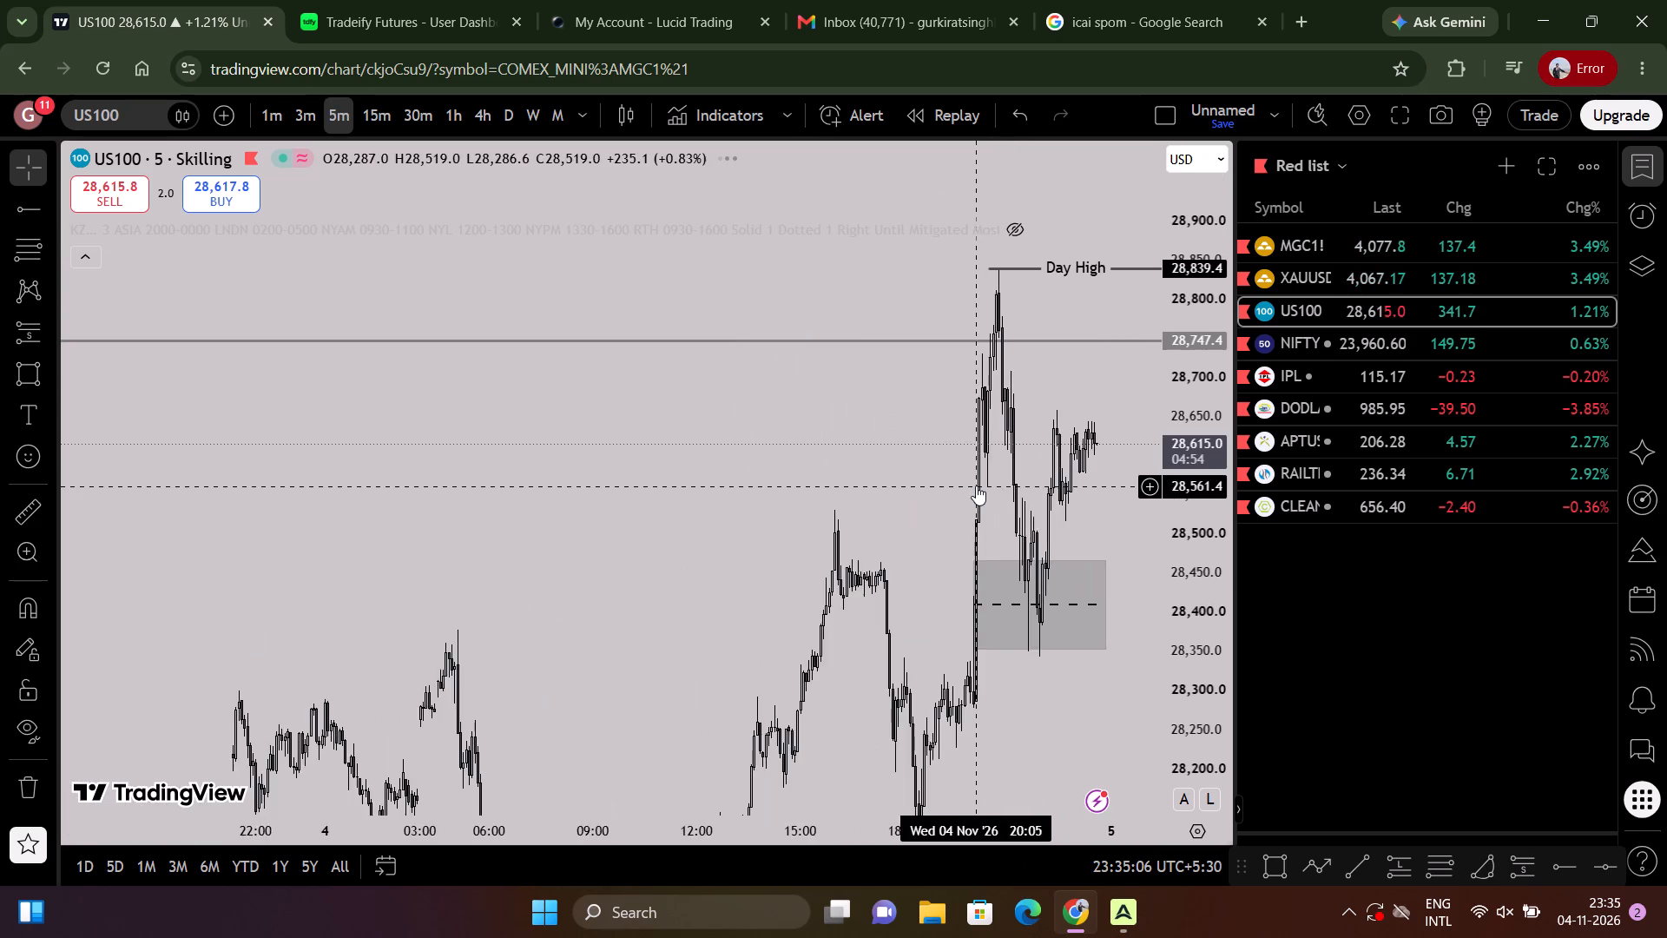
pyautogui.scroll(8, 976, 486)
pyautogui.scroll(-3, 1051, 595)
pyautogui.scroll(1, 1114, 726)
# Return to XAUUSD and examine the latest 5-minute candles around the blue zones and the 4,062.45 level.
pyautogui.click(1369, 277)
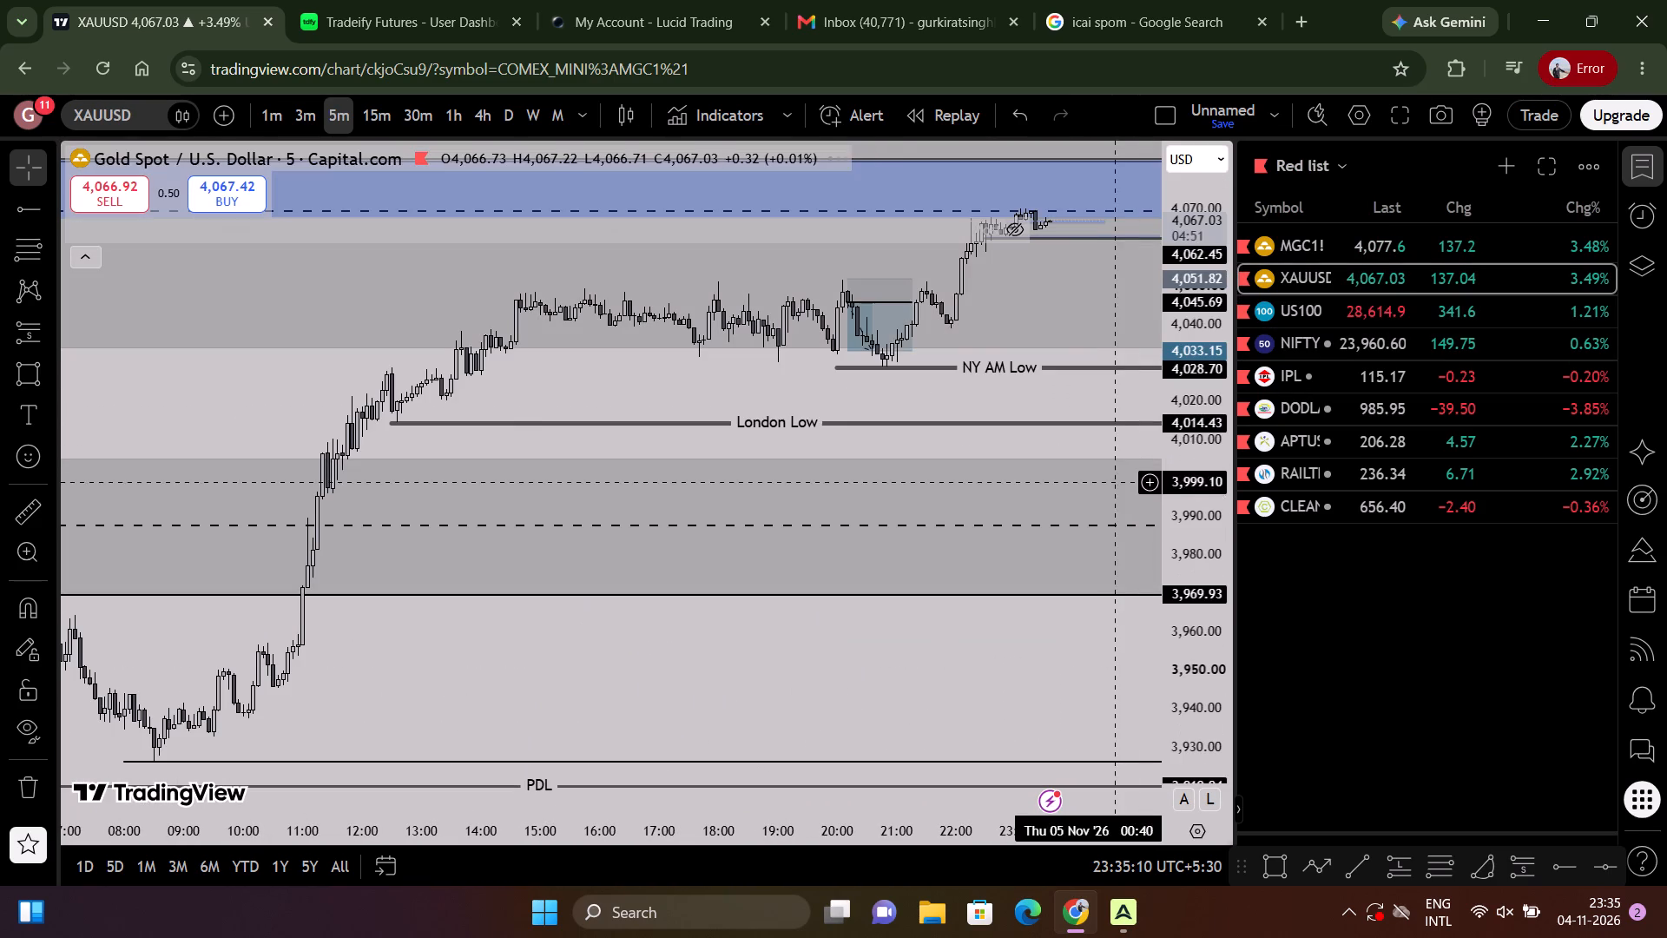
pyautogui.moveTo(1093, 393); pyautogui.dragTo(1106, 646)
pyautogui.moveTo(1196, 743); pyautogui.dragTo(1150, 236)
pyautogui.scroll(3, 1114, 458)
pyautogui.moveTo(1178, 567); pyautogui.dragTo(1160, 240)
pyautogui.scroll(5, 1038, 430)
pyautogui.moveTo(1010, 562); pyautogui.dragTo(1038, 786)
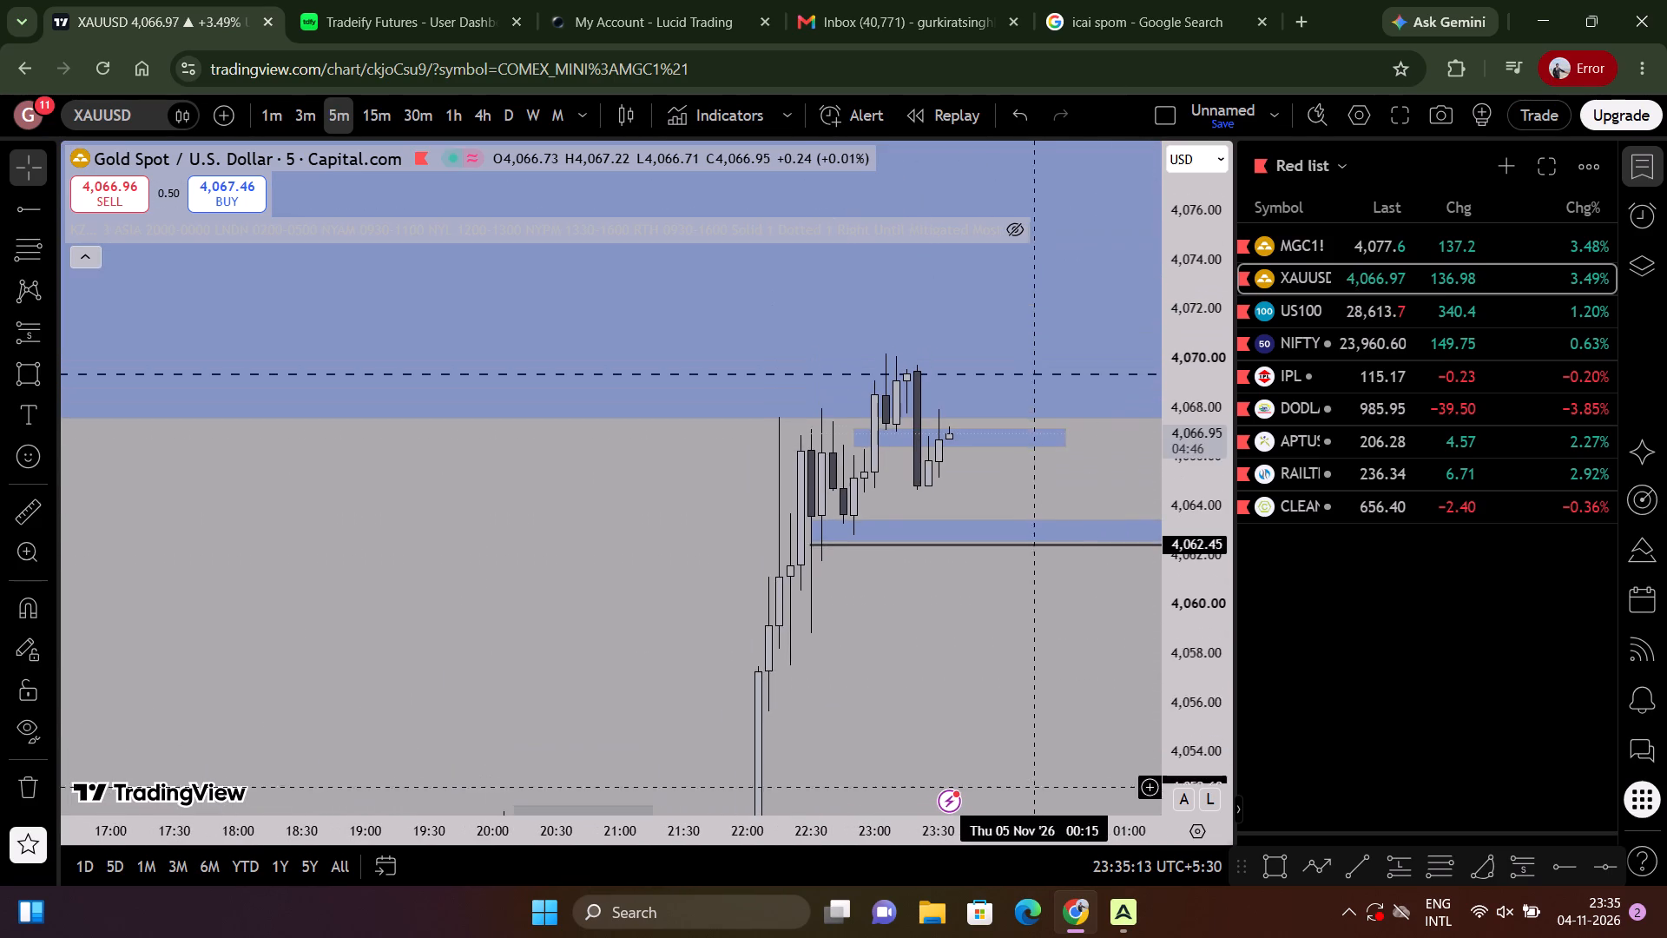
pyautogui.moveTo(1160, 680); pyautogui.dragTo(1175, 664)
pyautogui.moveTo(1182, 679); pyautogui.dragTo(1198, 479)
pyautogui.scroll(2, 1115, 472)
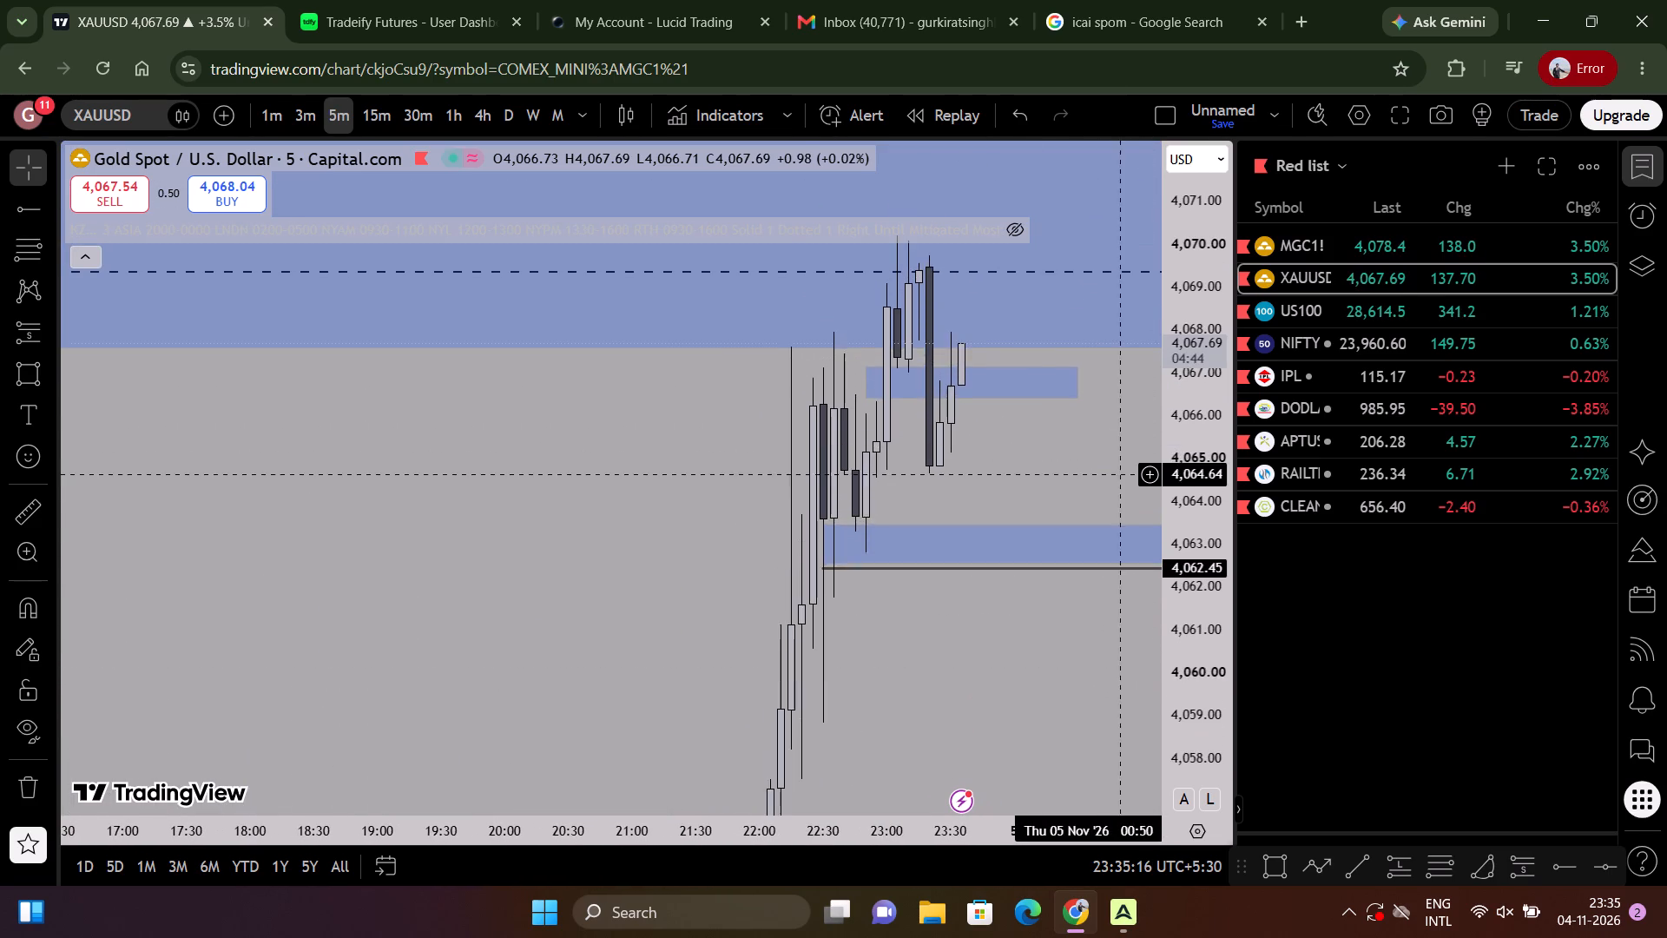
pyautogui.scroll(2, 1114, 472)
pyautogui.scroll(-2, 1017, 472)
pyautogui.scroll(2, 1015, 475)
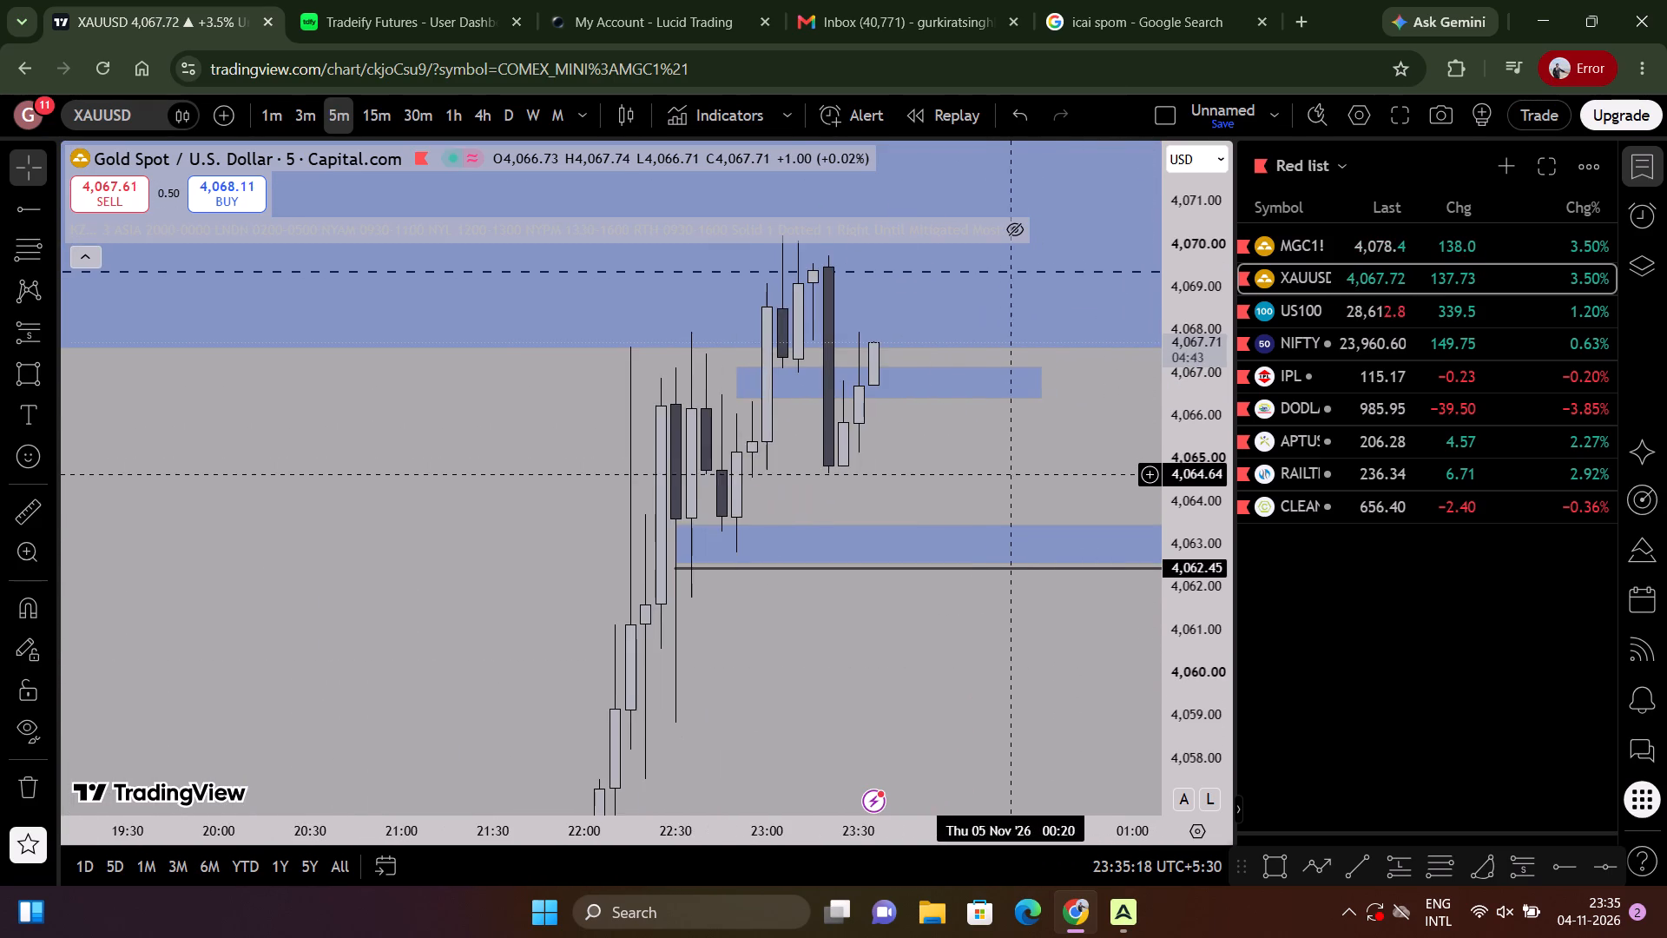
pyautogui.moveTo(1017, 476); pyautogui.dragTo(993, 498)
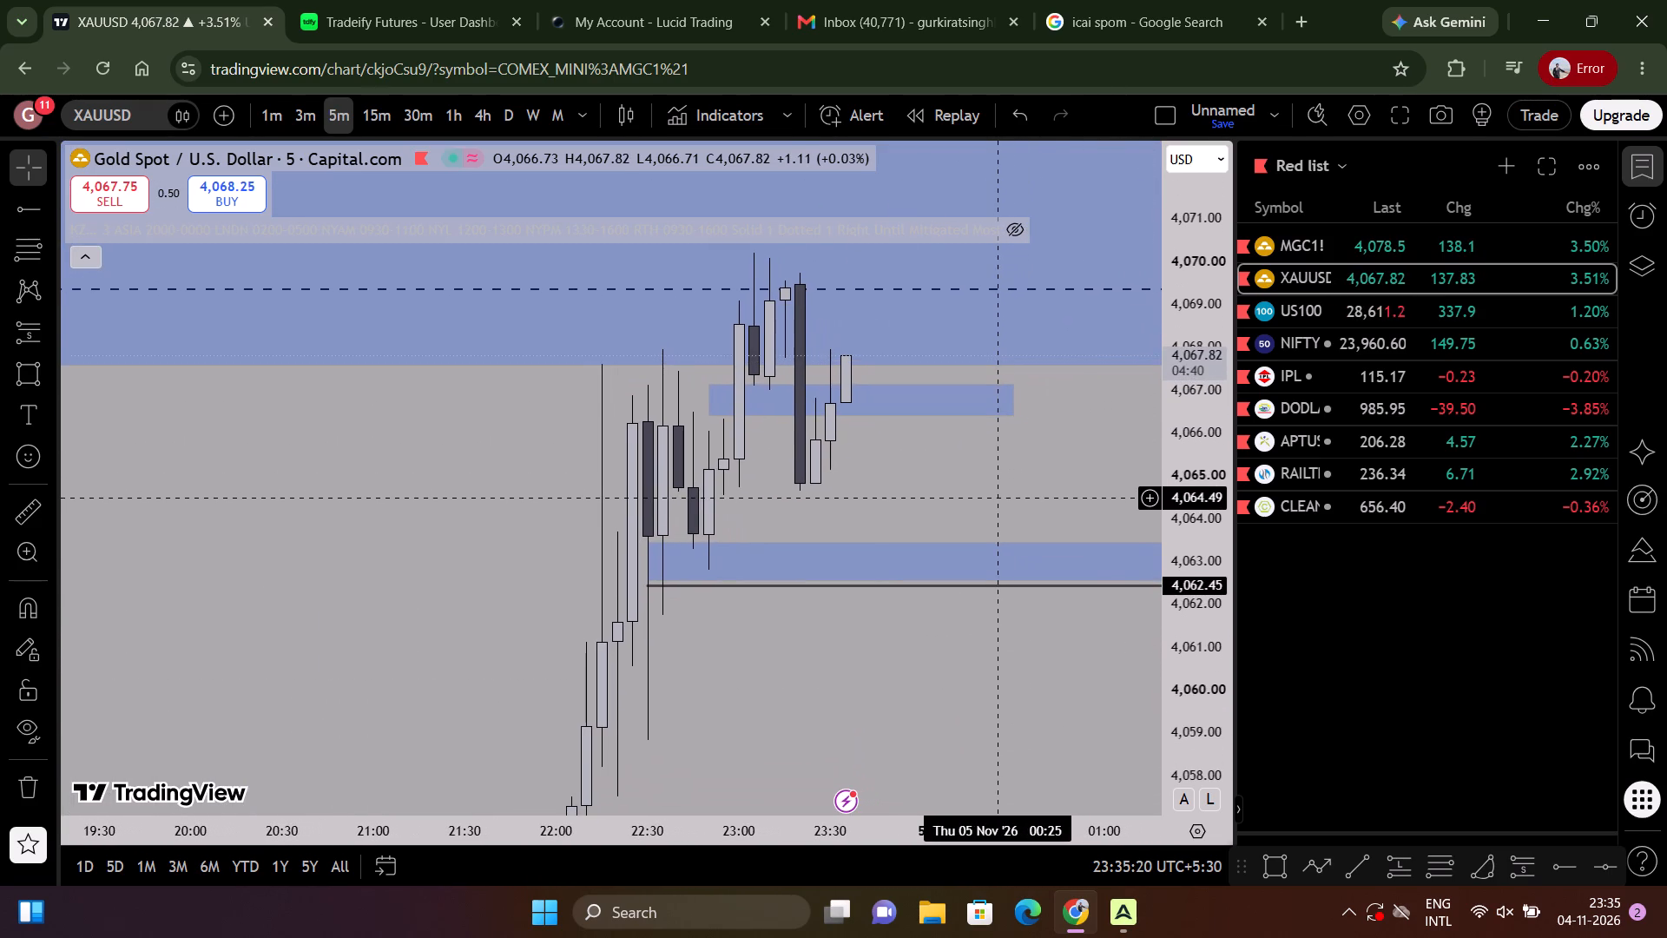
pyautogui.moveTo(993, 498); pyautogui.dragTo(992, 497)
pyautogui.moveTo(1155, 400); pyautogui.dragTo(1157, 424)
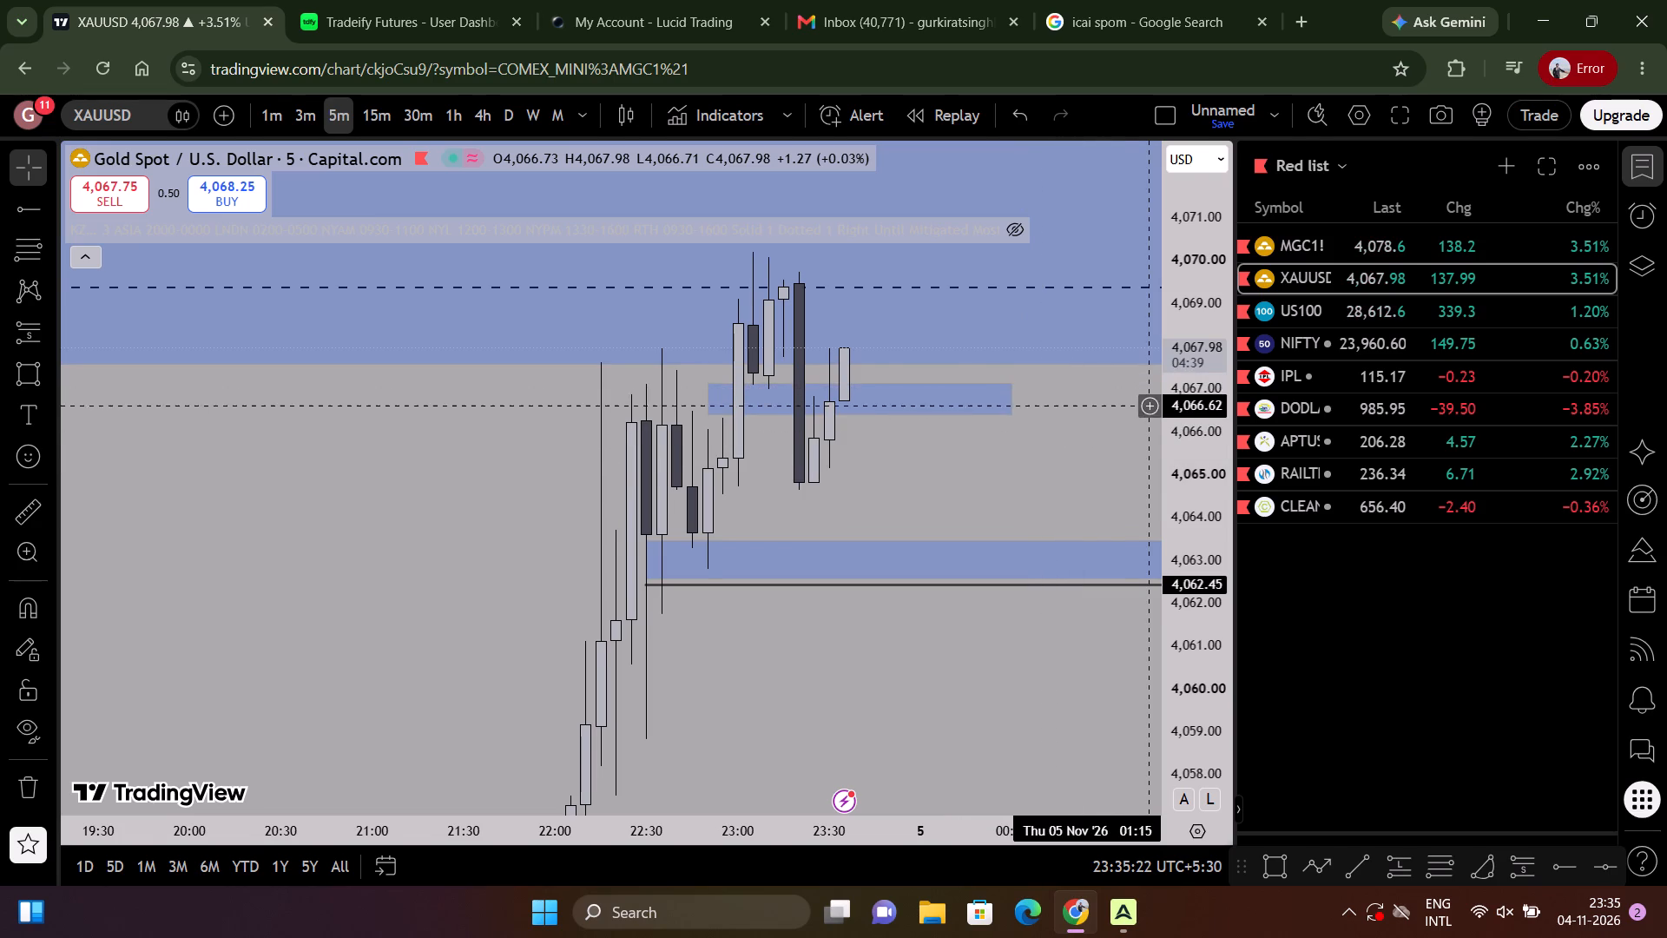
pyautogui.moveTo(1157, 424); pyautogui.dragTo(1158, 452)
pyautogui.moveTo(1168, 451); pyautogui.dragTo(1112, 611)
pyautogui.scroll(-5, 962, 645)
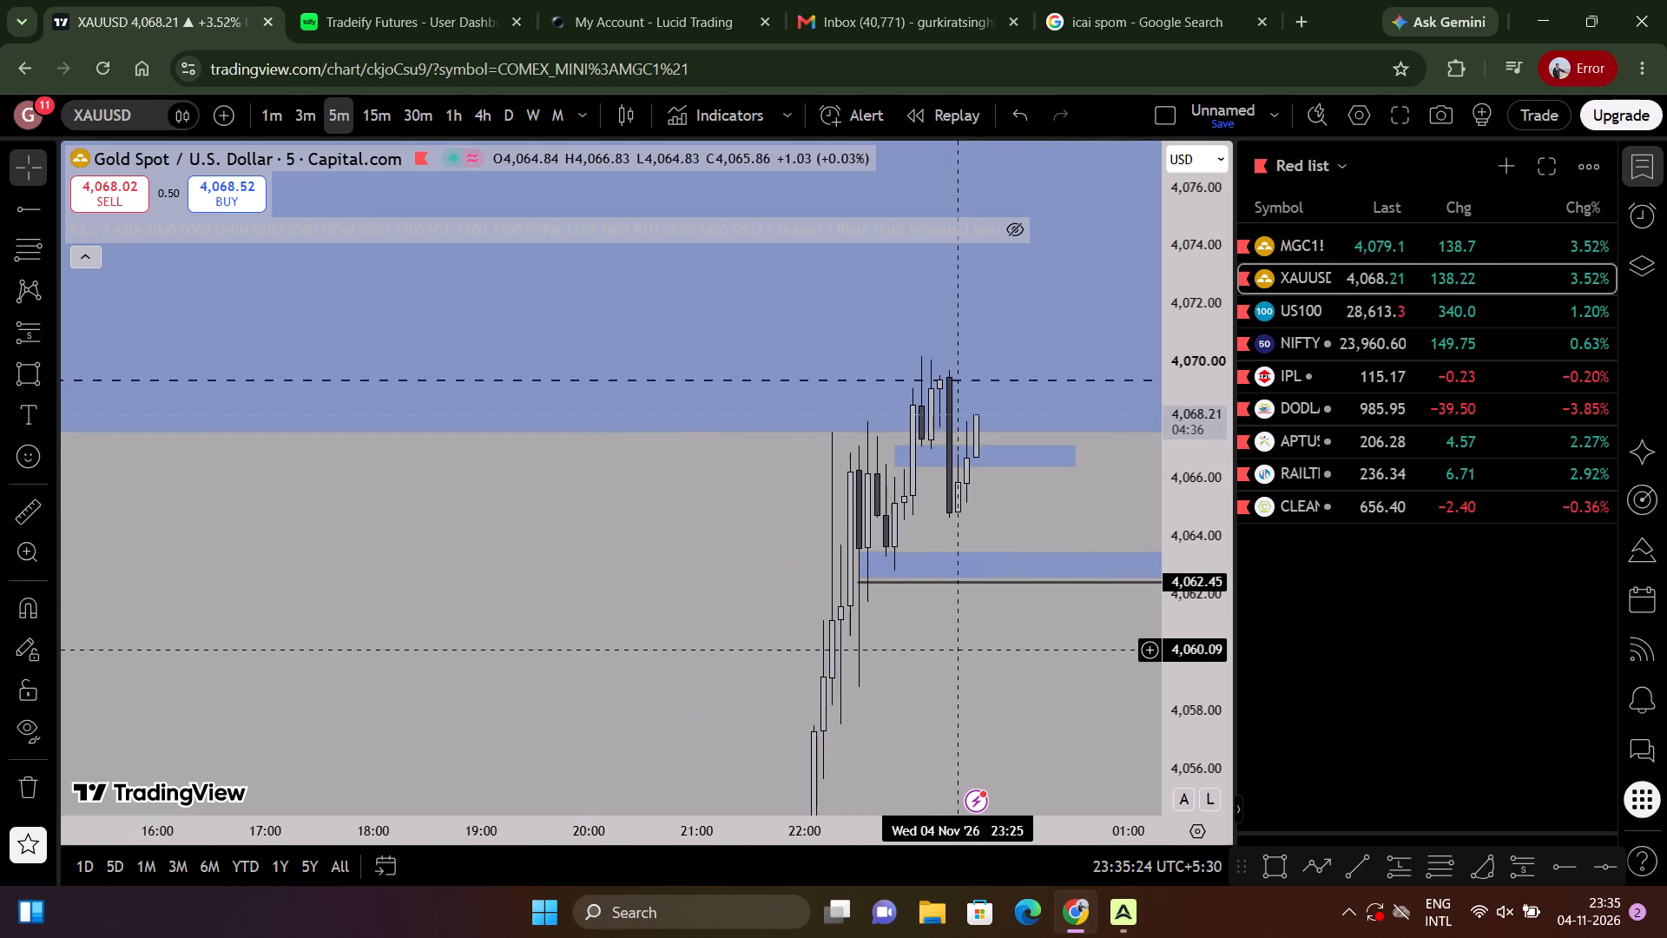
pyautogui.scroll(4, 959, 650)
pyautogui.moveTo(963, 647); pyautogui.dragTo(972, 525)
pyautogui.moveTo(1179, 434); pyautogui.dragTo(1170, 512)
pyautogui.scroll(-4, 1077, 537)
pyautogui.scroll(4, 1064, 544)
# Check the MGC1! 5-minute chart briefly and return to XAUUSD.
pyautogui.click(1331, 310)
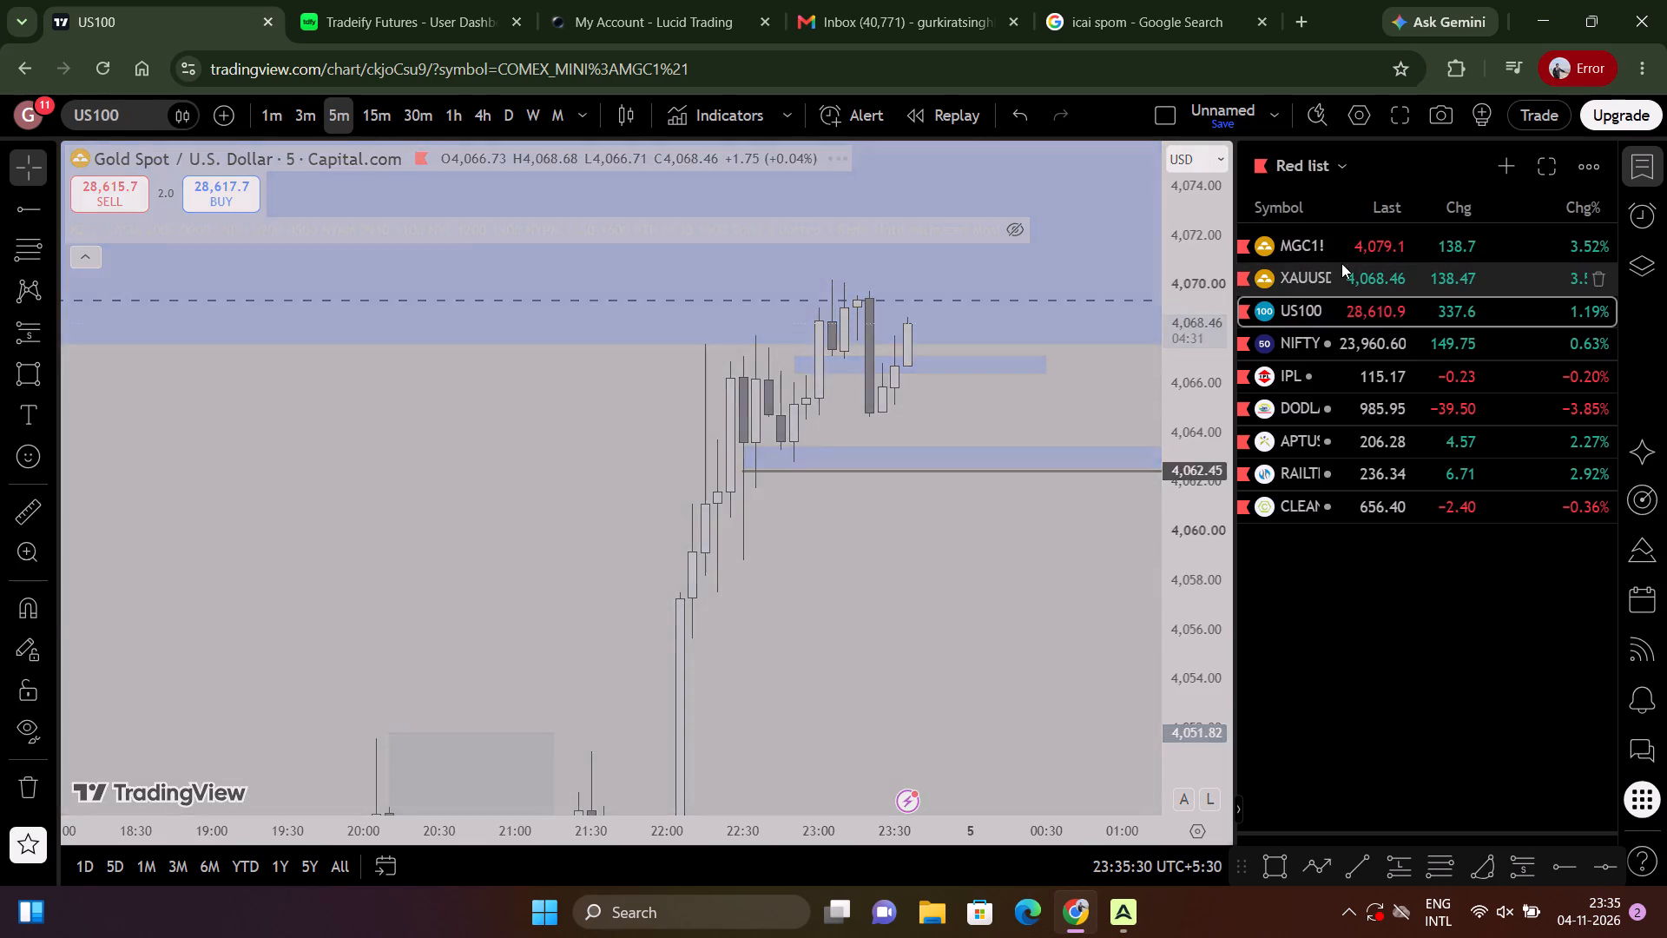
pyautogui.click(1338, 244)
pyautogui.click(1333, 282)
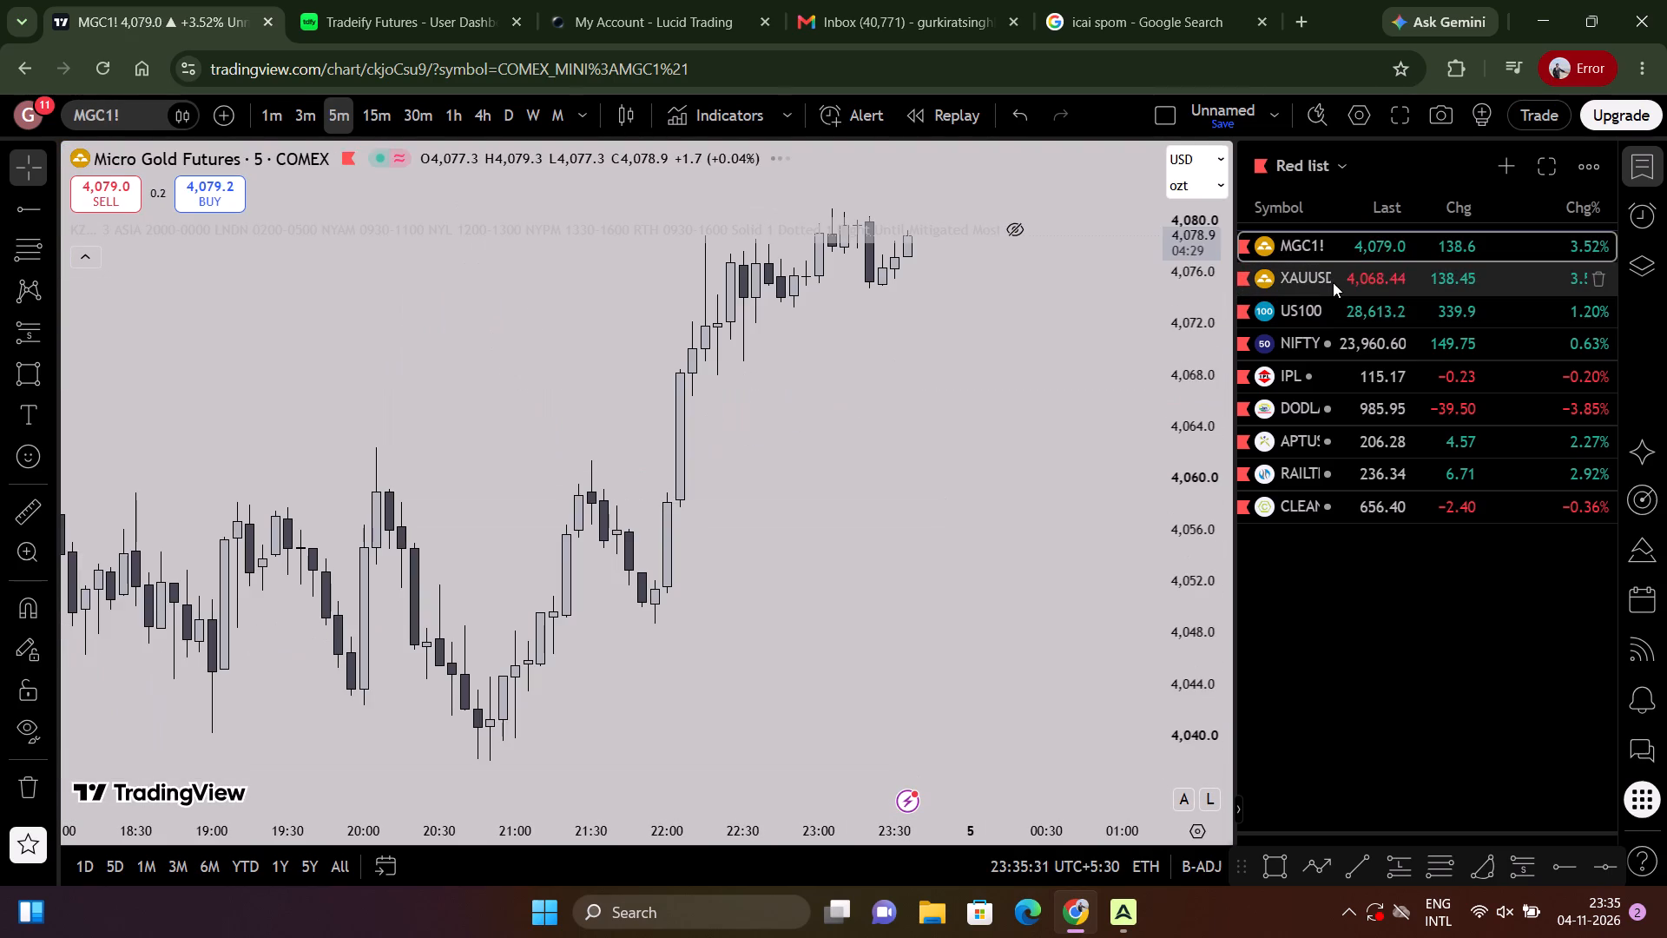
# Examine XAUUSD's latest 5-minute candles within the large blue zone below 4,082.79 and against the earlier short position.
pyautogui.scroll(-4, 1094, 405)
pyautogui.moveTo(1094, 405); pyautogui.dragTo(1091, 671)
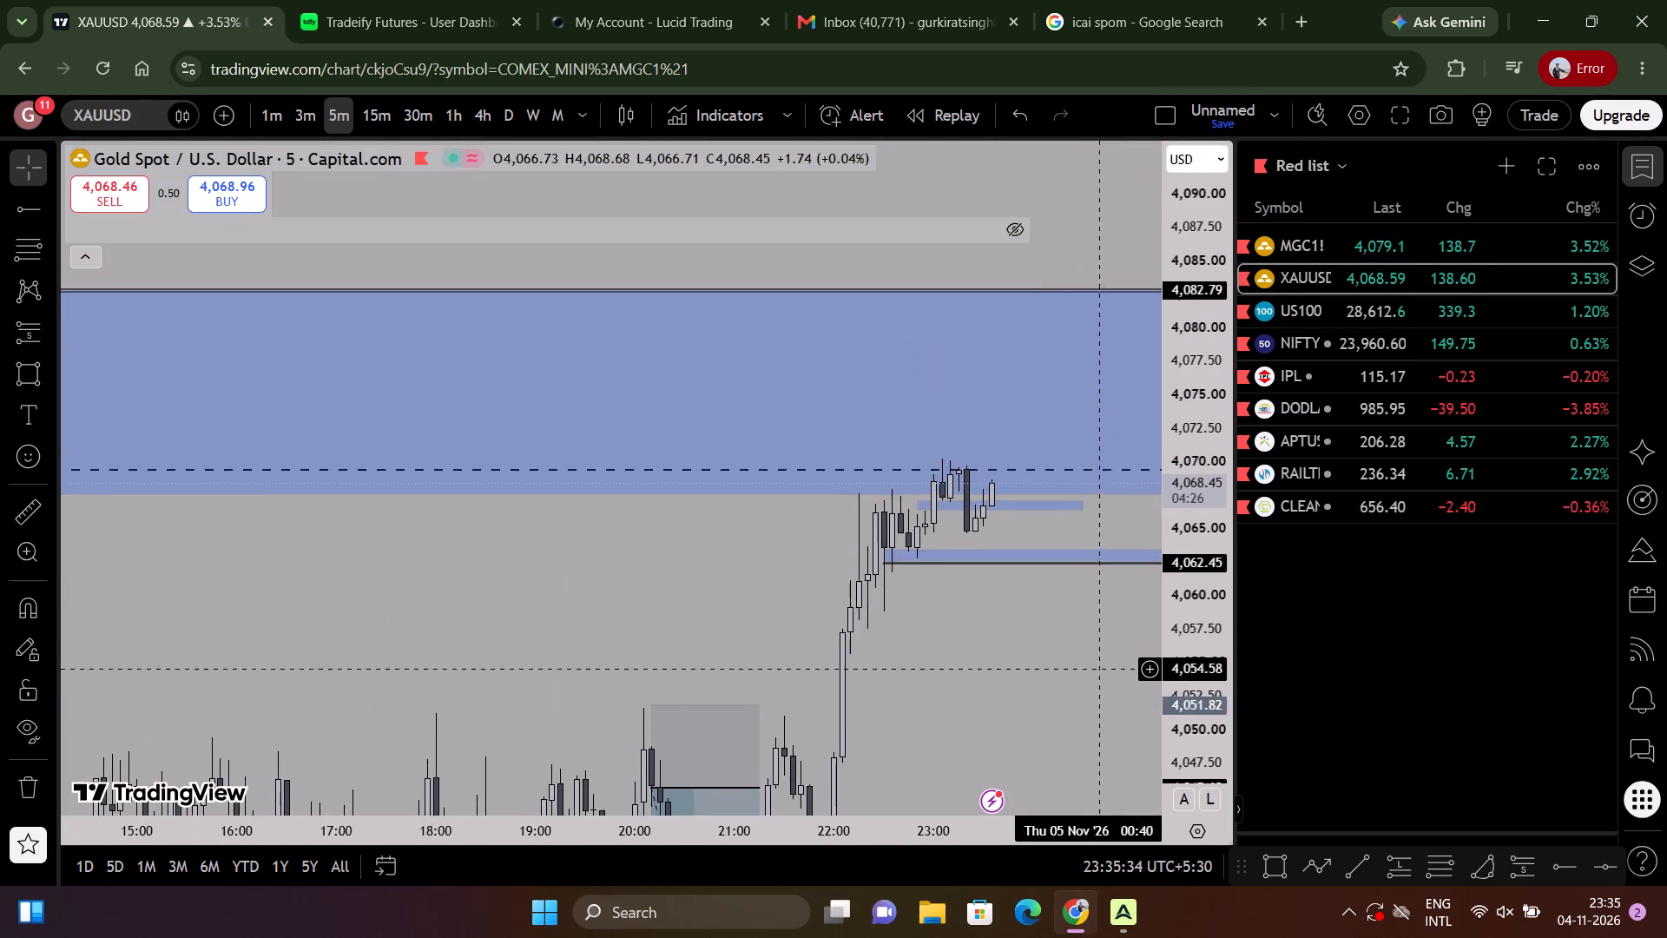
pyautogui.moveTo(1172, 676); pyautogui.dragTo(1199, 369)
pyautogui.scroll(-4, 925, 472)
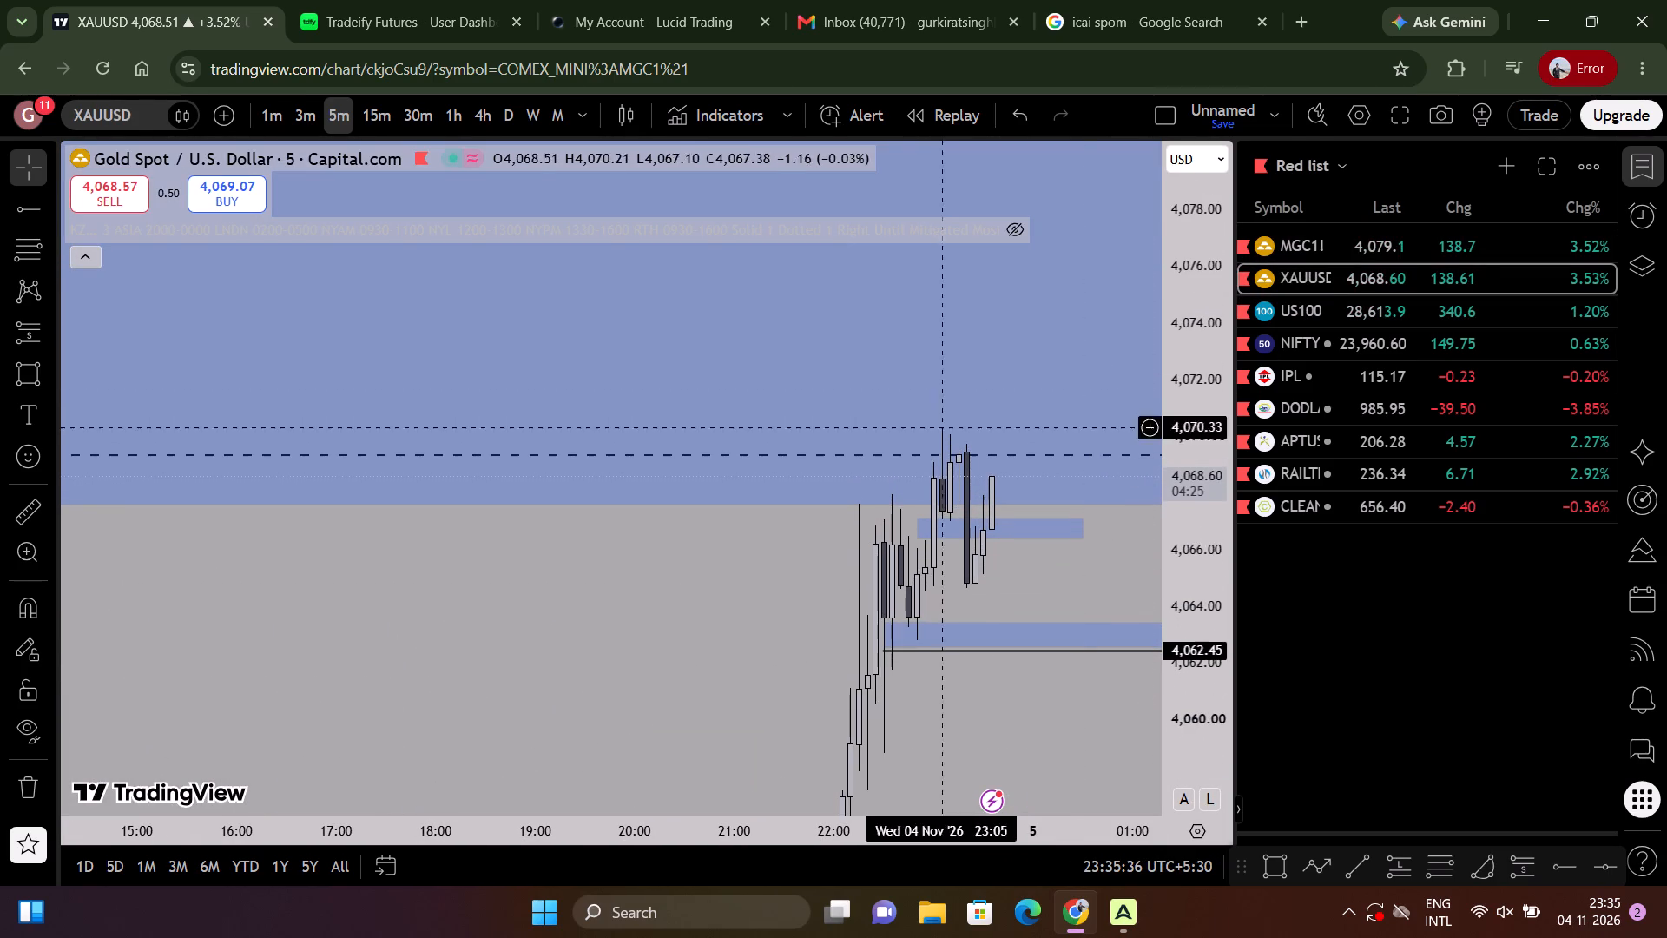
pyautogui.scroll(-2, 912, 496)
pyautogui.scroll(9, 945, 559)
pyautogui.moveTo(1035, 578); pyautogui.dragTo(1115, 339)
pyautogui.scroll(-5, 1114, 337)
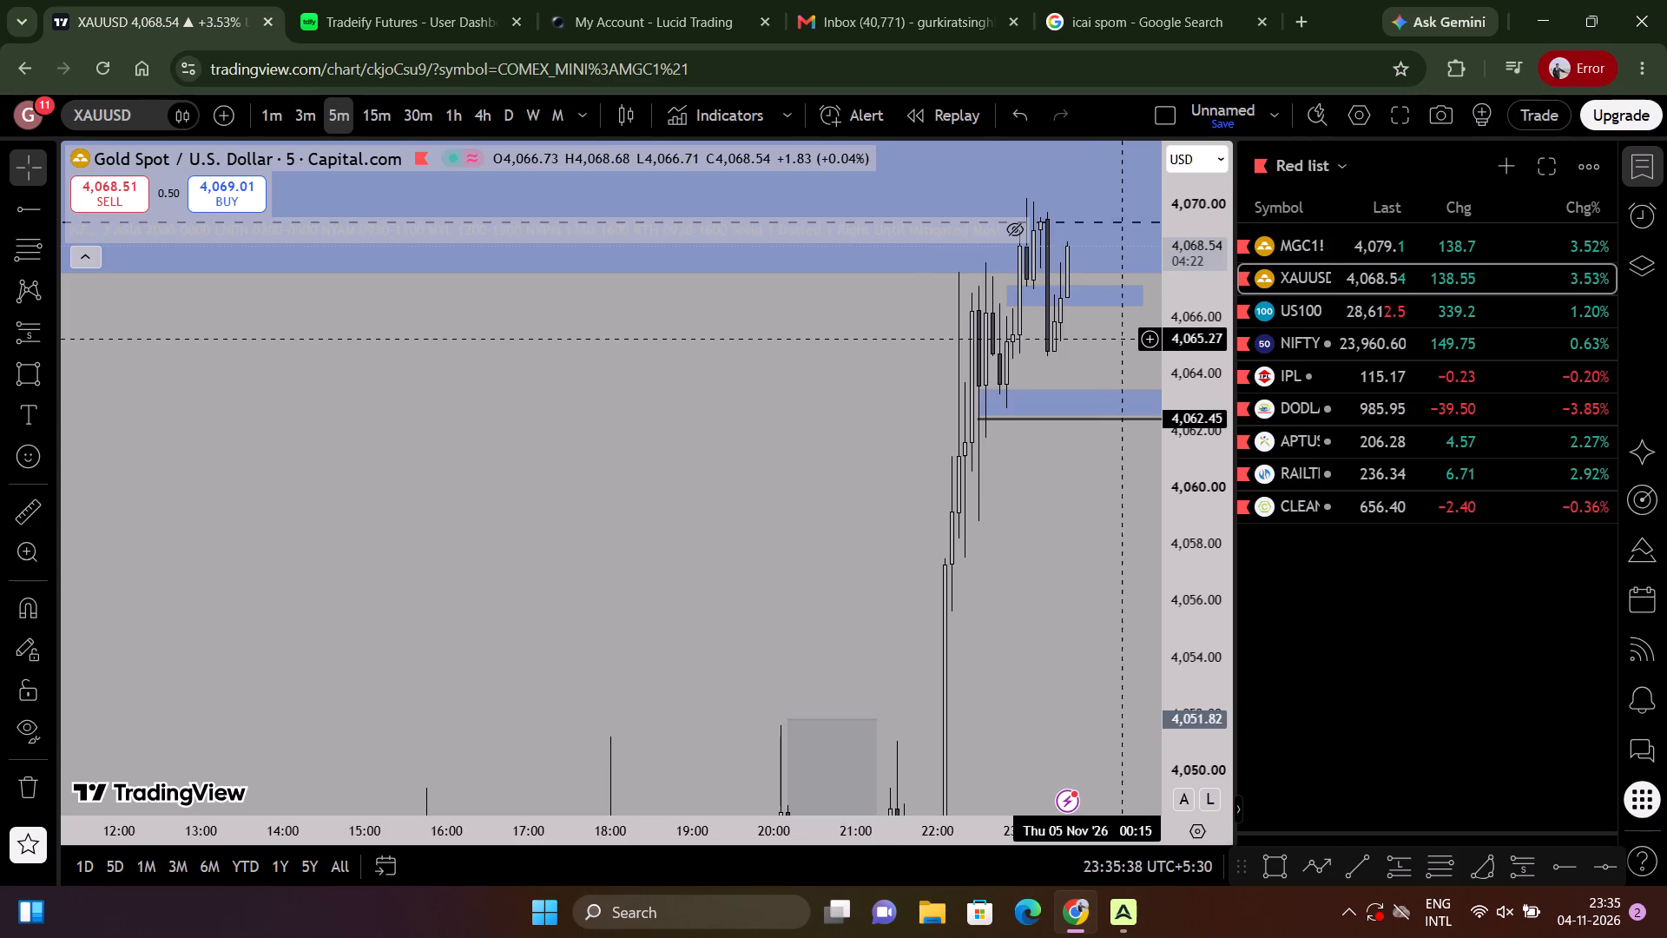
pyautogui.scroll(5, 1121, 335)
pyautogui.moveTo(1123, 335); pyautogui.dragTo(1082, 537)
pyautogui.click(1082, 537)
pyautogui.scroll(2, 1083, 536)
pyautogui.moveTo(1148, 558); pyautogui.dragTo(1155, 533)
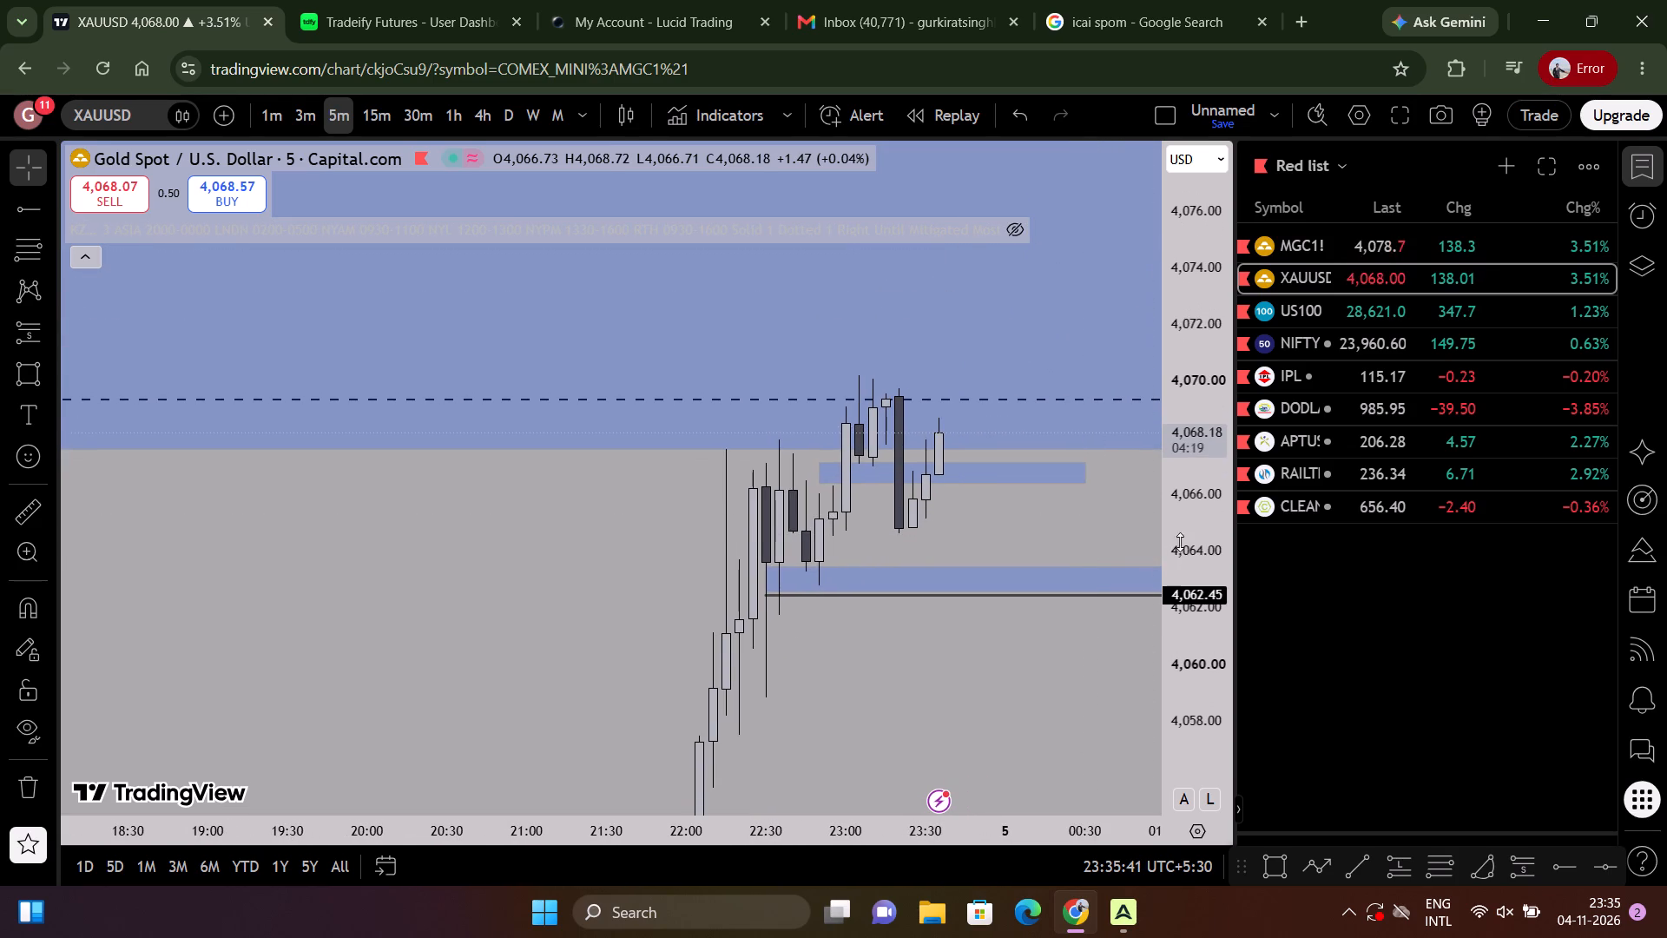
pyautogui.moveTo(1189, 452); pyautogui.dragTo(963, 857)
pyautogui.scroll(-8, 843, 678)
pyautogui.moveTo(1036, 698); pyautogui.dragTo(1037, 698)
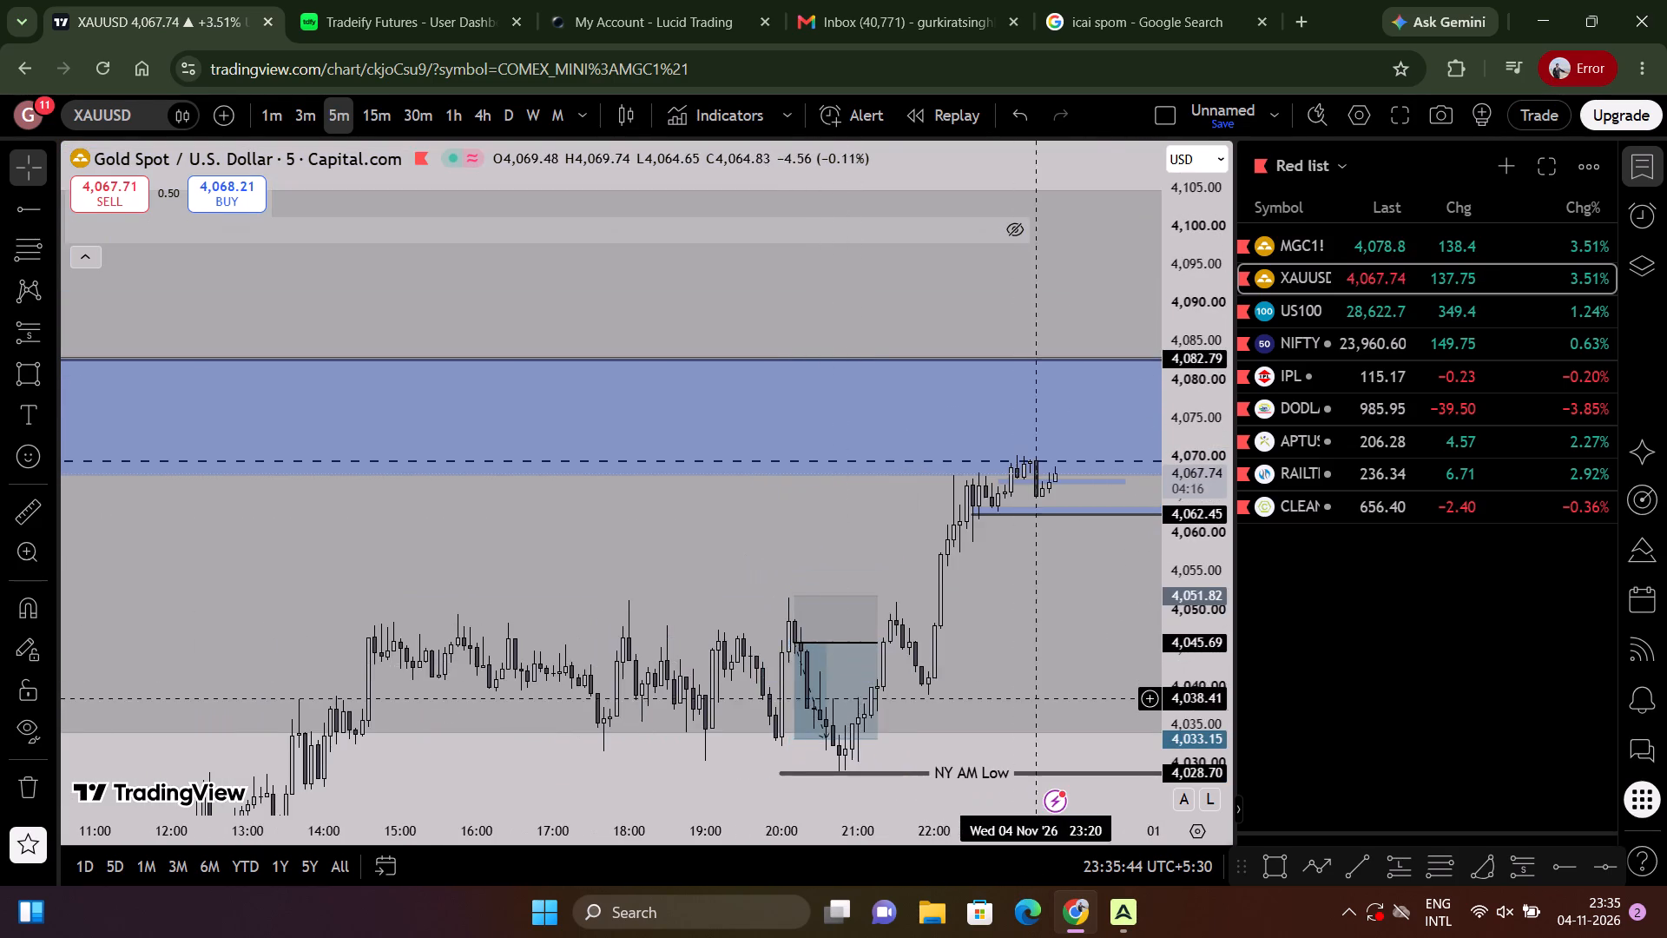
# Delete the short position drawing from the XAUUSD 5-minute chart.
pyautogui.moveTo(1037, 698); pyautogui.dragTo(1162, 419)
pyautogui.scroll(-2, 1159, 418)
pyautogui.click(980, 446)
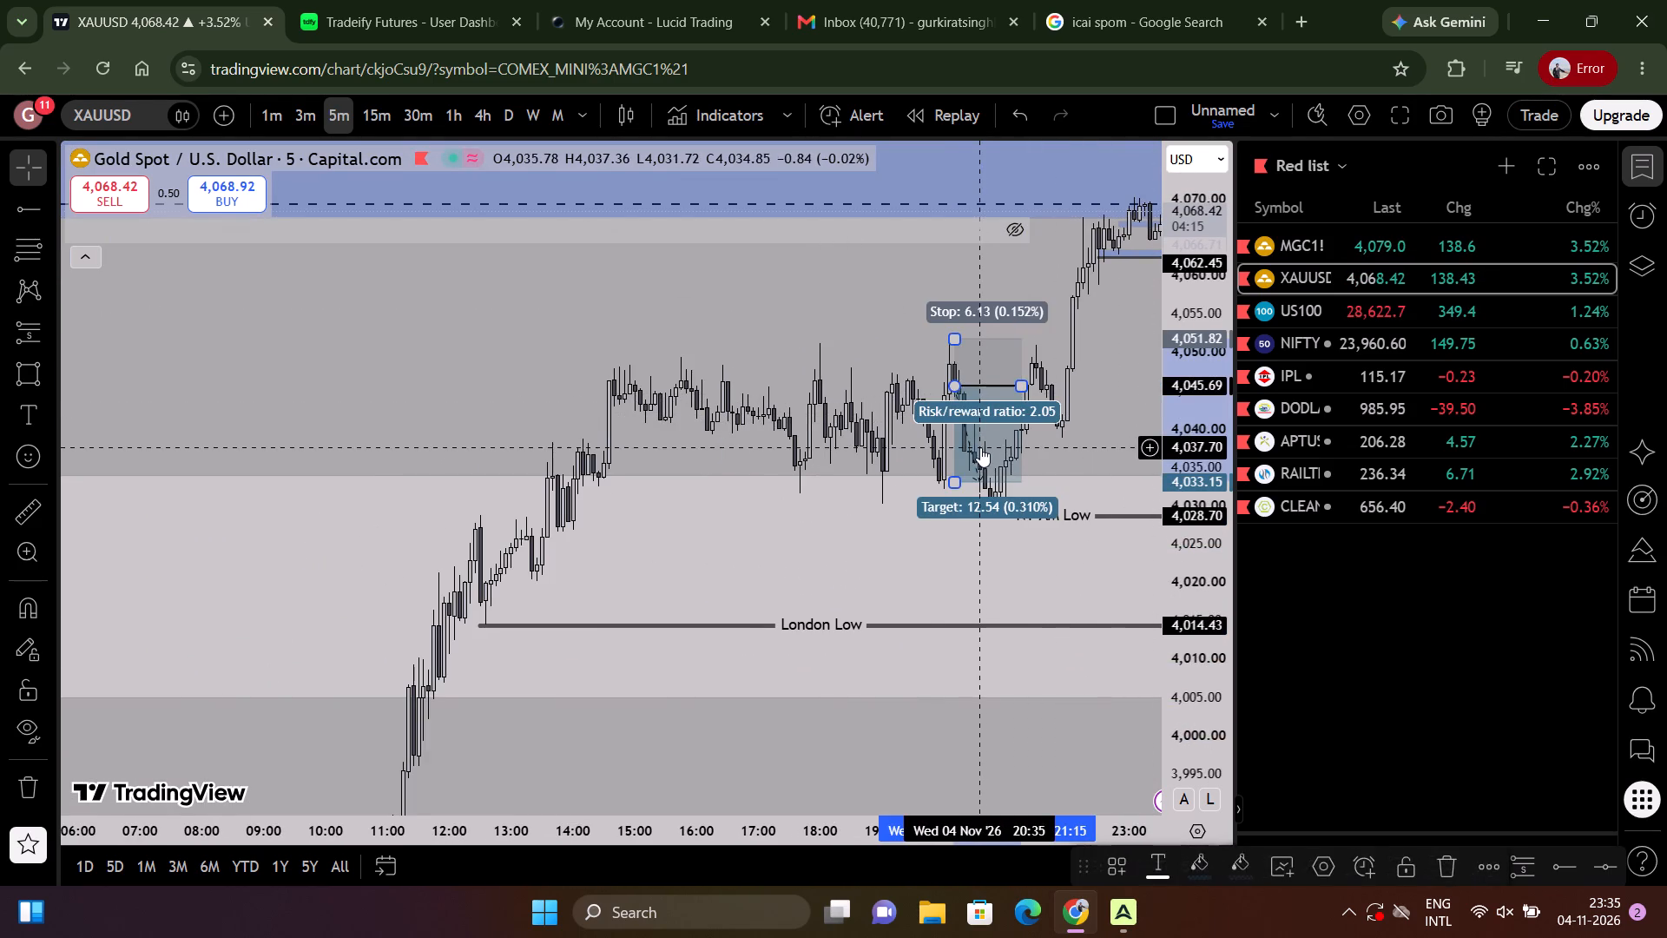
pyautogui.press('Delete')
# Examine XAUUSD's earlier 5-minute price action below London Low, around the 3,969.93 level and down to PDL.
pyautogui.scroll(-5, 930, 632)
pyautogui.moveTo(908, 670); pyautogui.dragTo(1109, 235)
pyautogui.scroll(-3, 975, 694)
pyautogui.scroll(2, 973, 700)
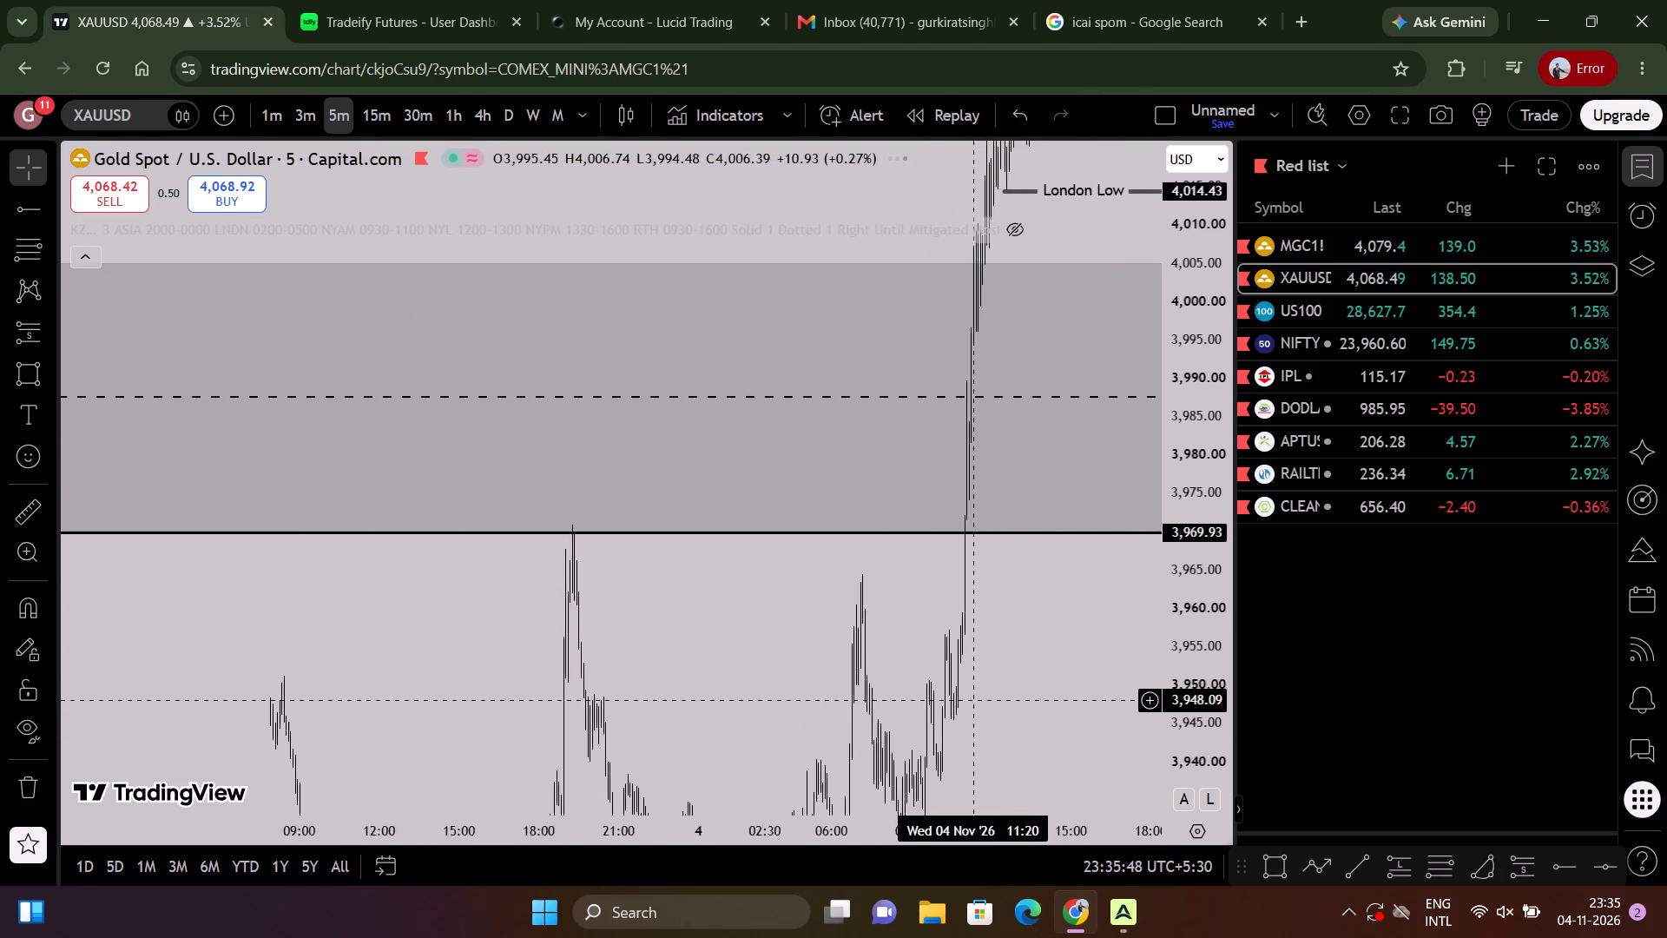
pyautogui.scroll(8, 973, 700)
pyautogui.scroll(-2, 939, 684)
pyautogui.scroll(3, 940, 681)
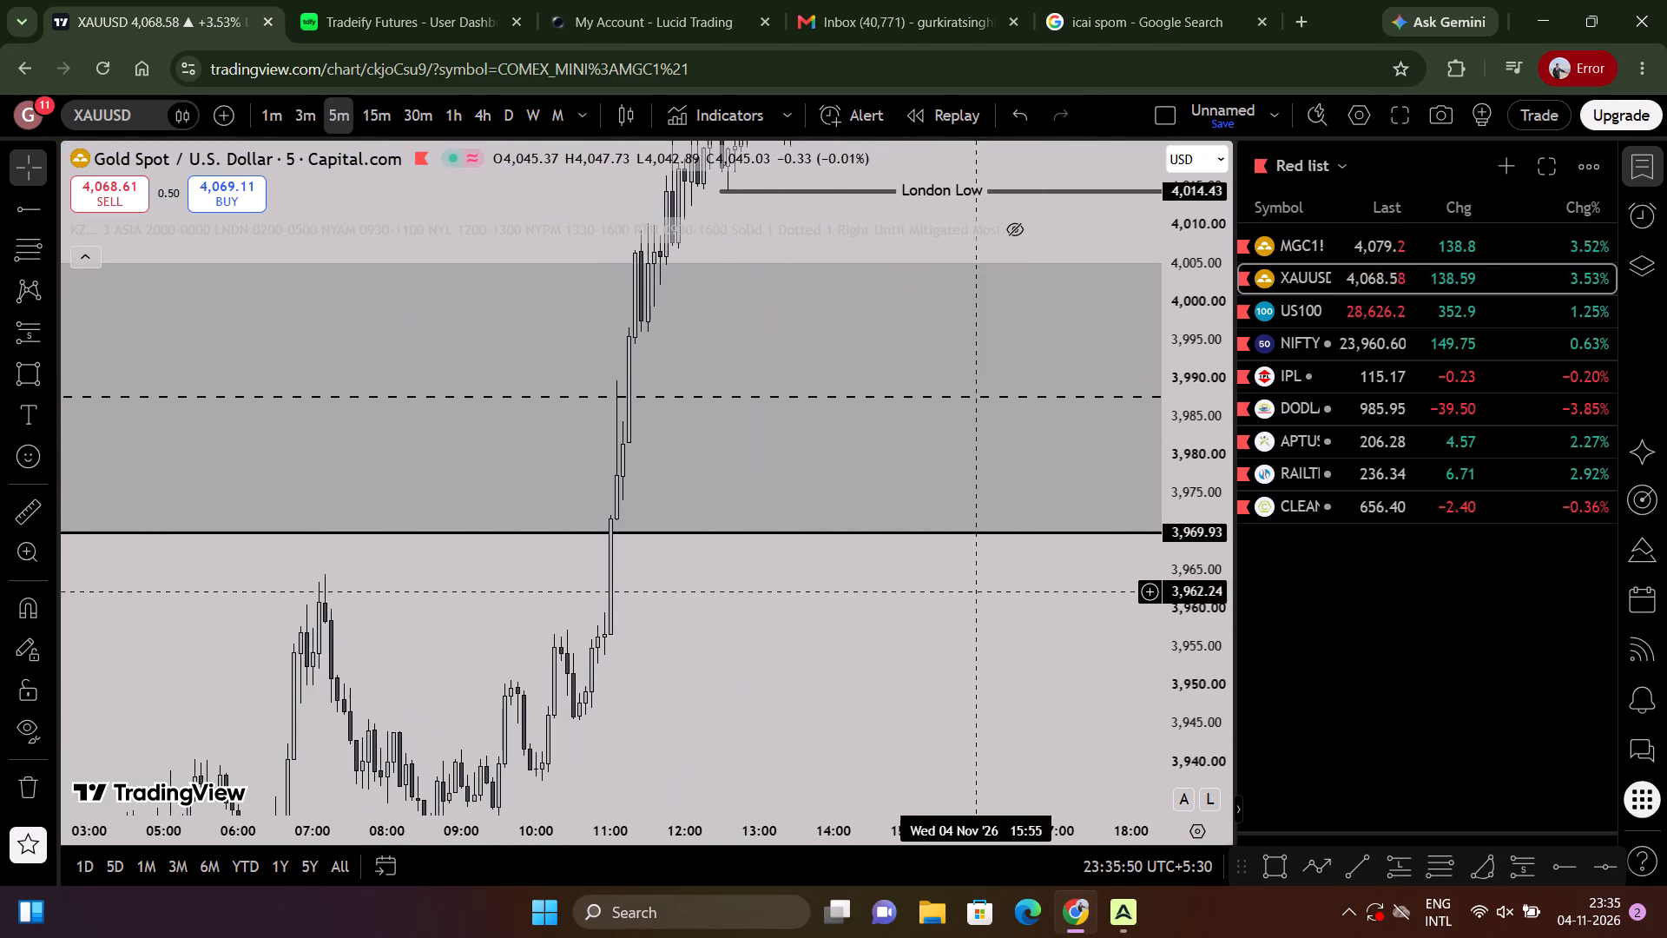
pyautogui.scroll(-11, 982, 574)
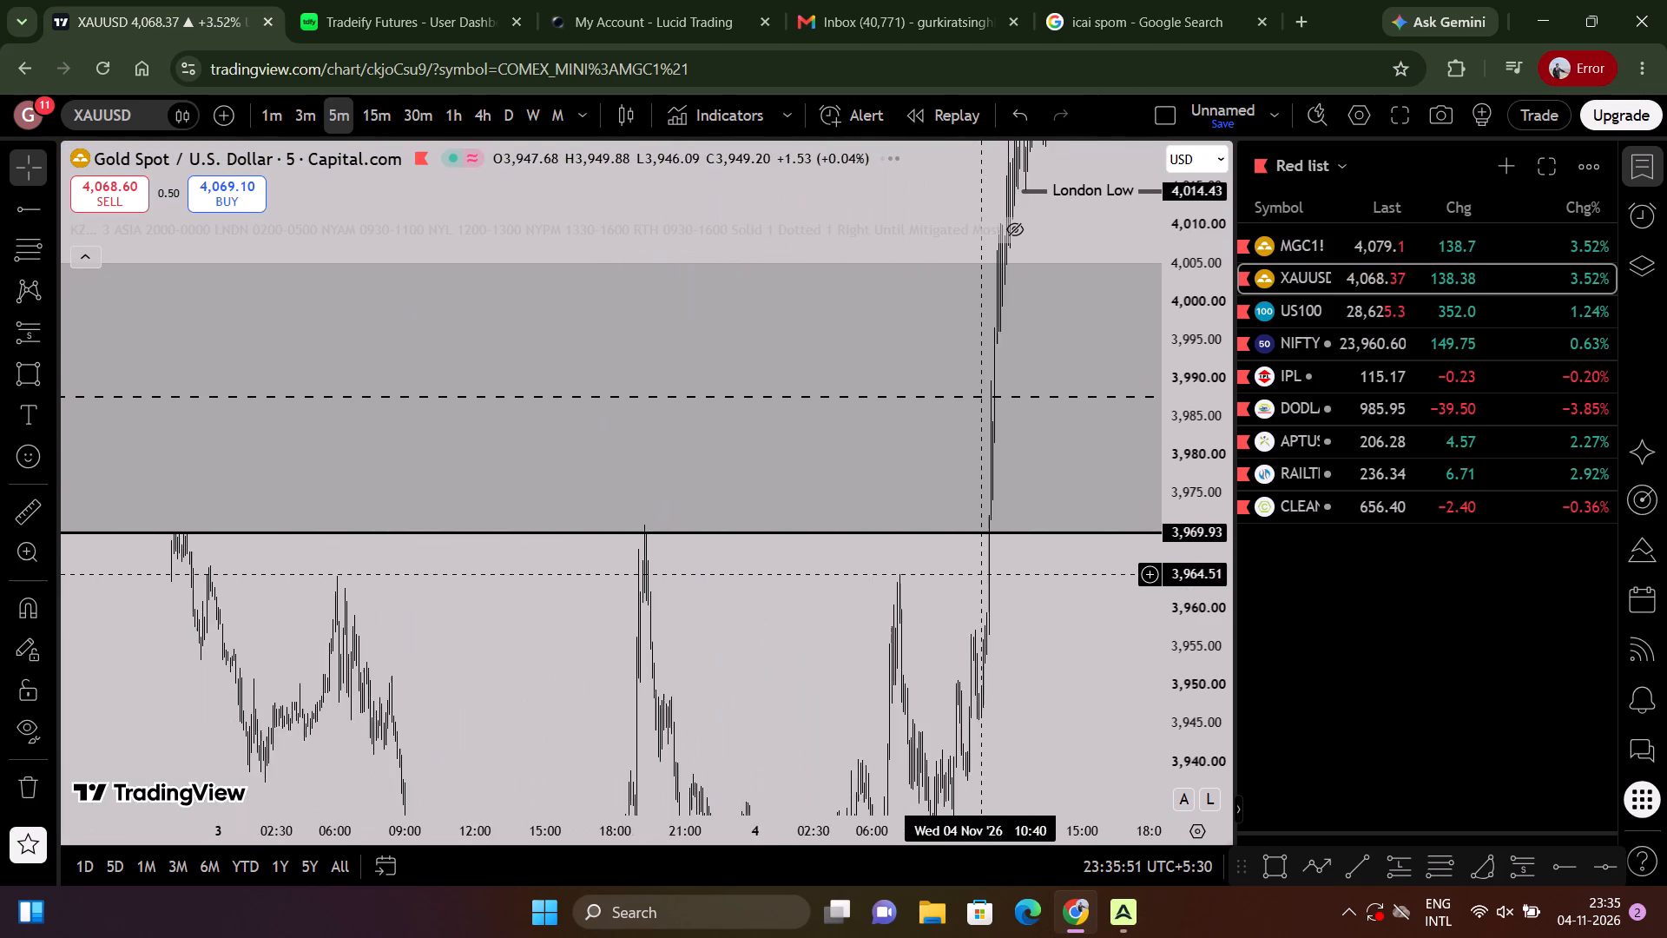
pyautogui.scroll(-3, 982, 573)
pyautogui.scroll(12, 982, 573)
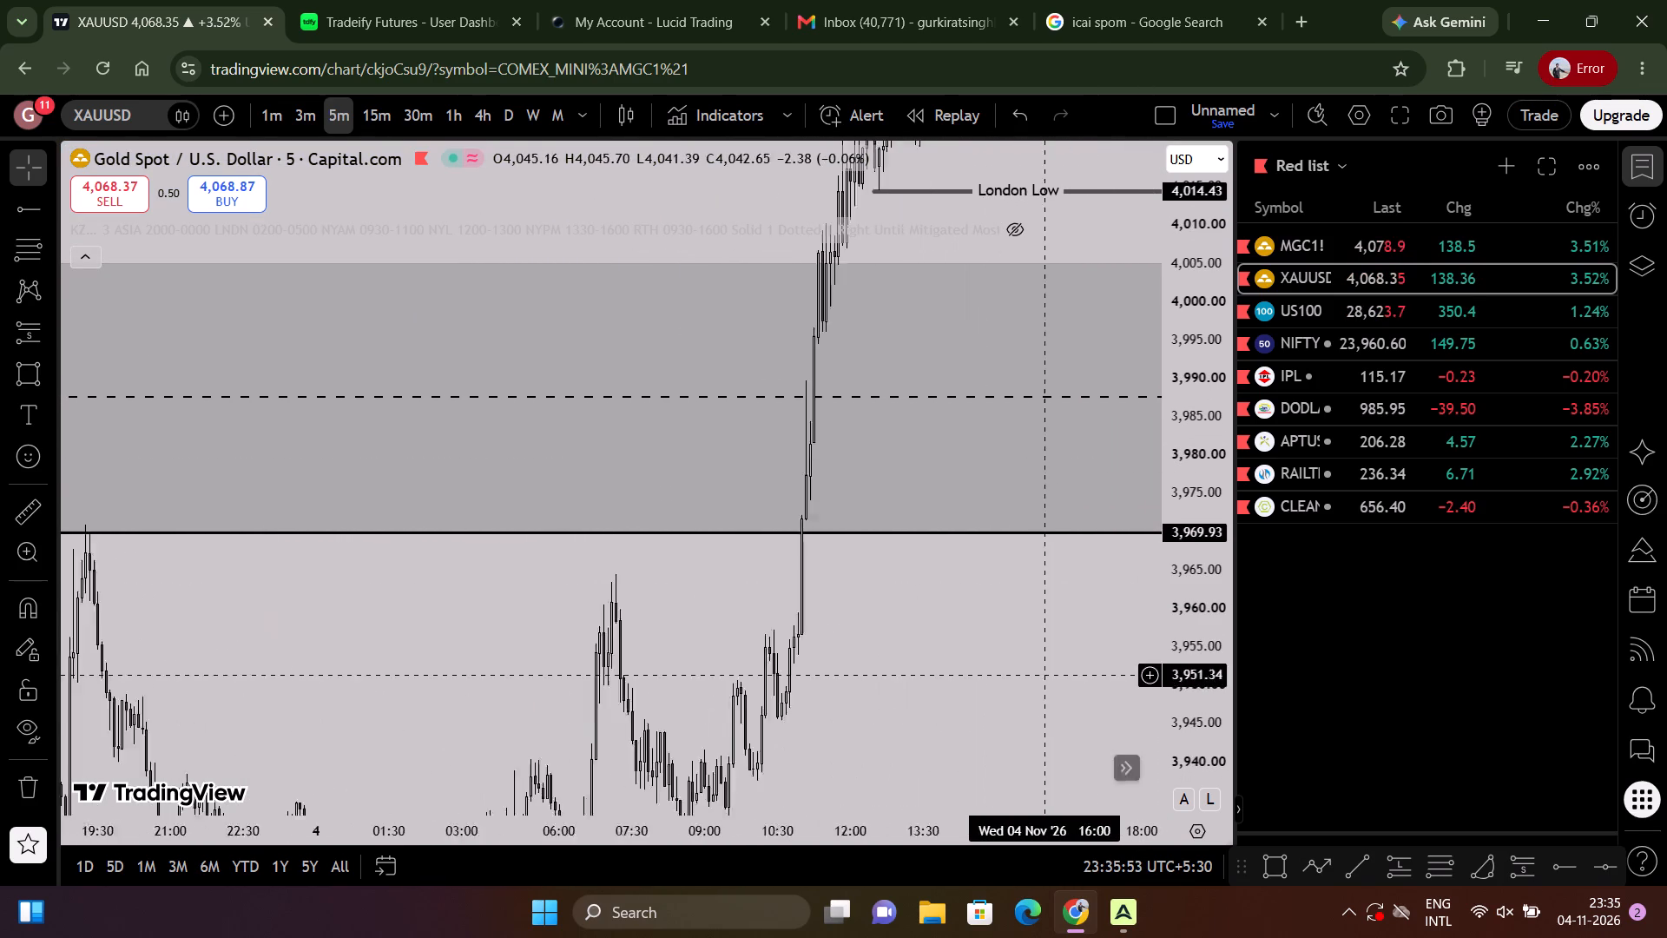
pyautogui.scroll(4, 937, 594)
pyautogui.moveTo(928, 670); pyautogui.dragTo(1100, 565)
pyautogui.scroll(-5, 940, 578)
pyautogui.moveTo(978, 573); pyautogui.dragTo(1046, 353)
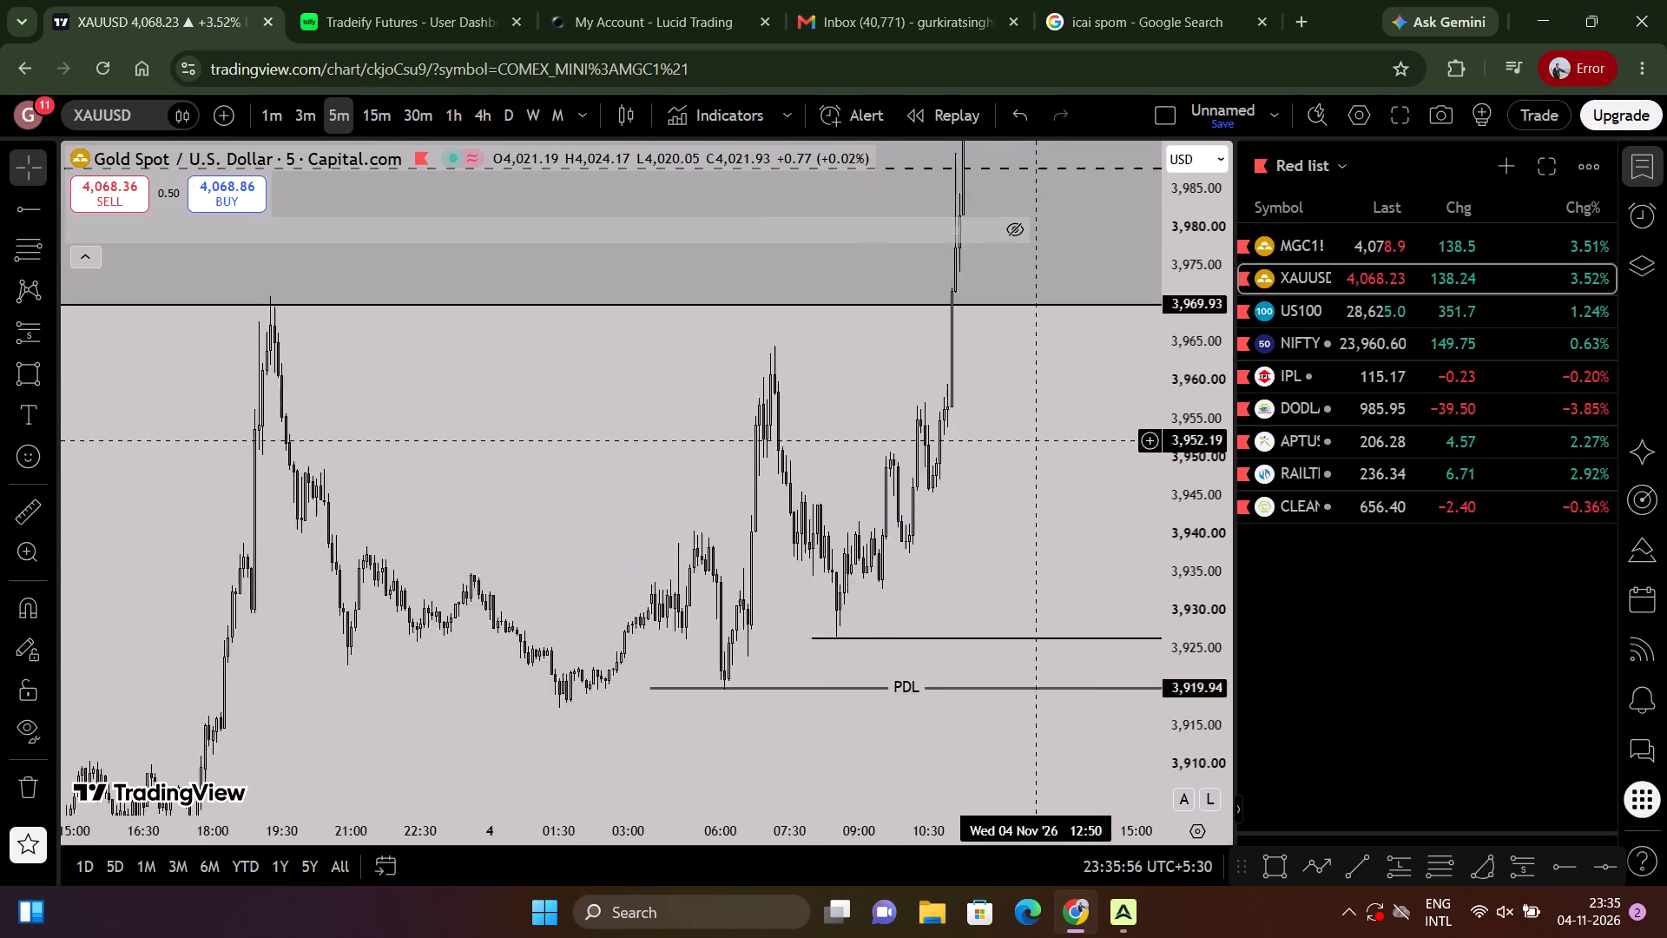
pyautogui.moveTo(1046, 353); pyautogui.dragTo(1047, 337)
# Examine the 5-minute rally from the 3,969.93 level through London Low and NY AM Low up to the blue zone.
pyautogui.moveTo(1038, 362); pyautogui.dragTo(945, 923)
pyautogui.scroll(3, 866, 707)
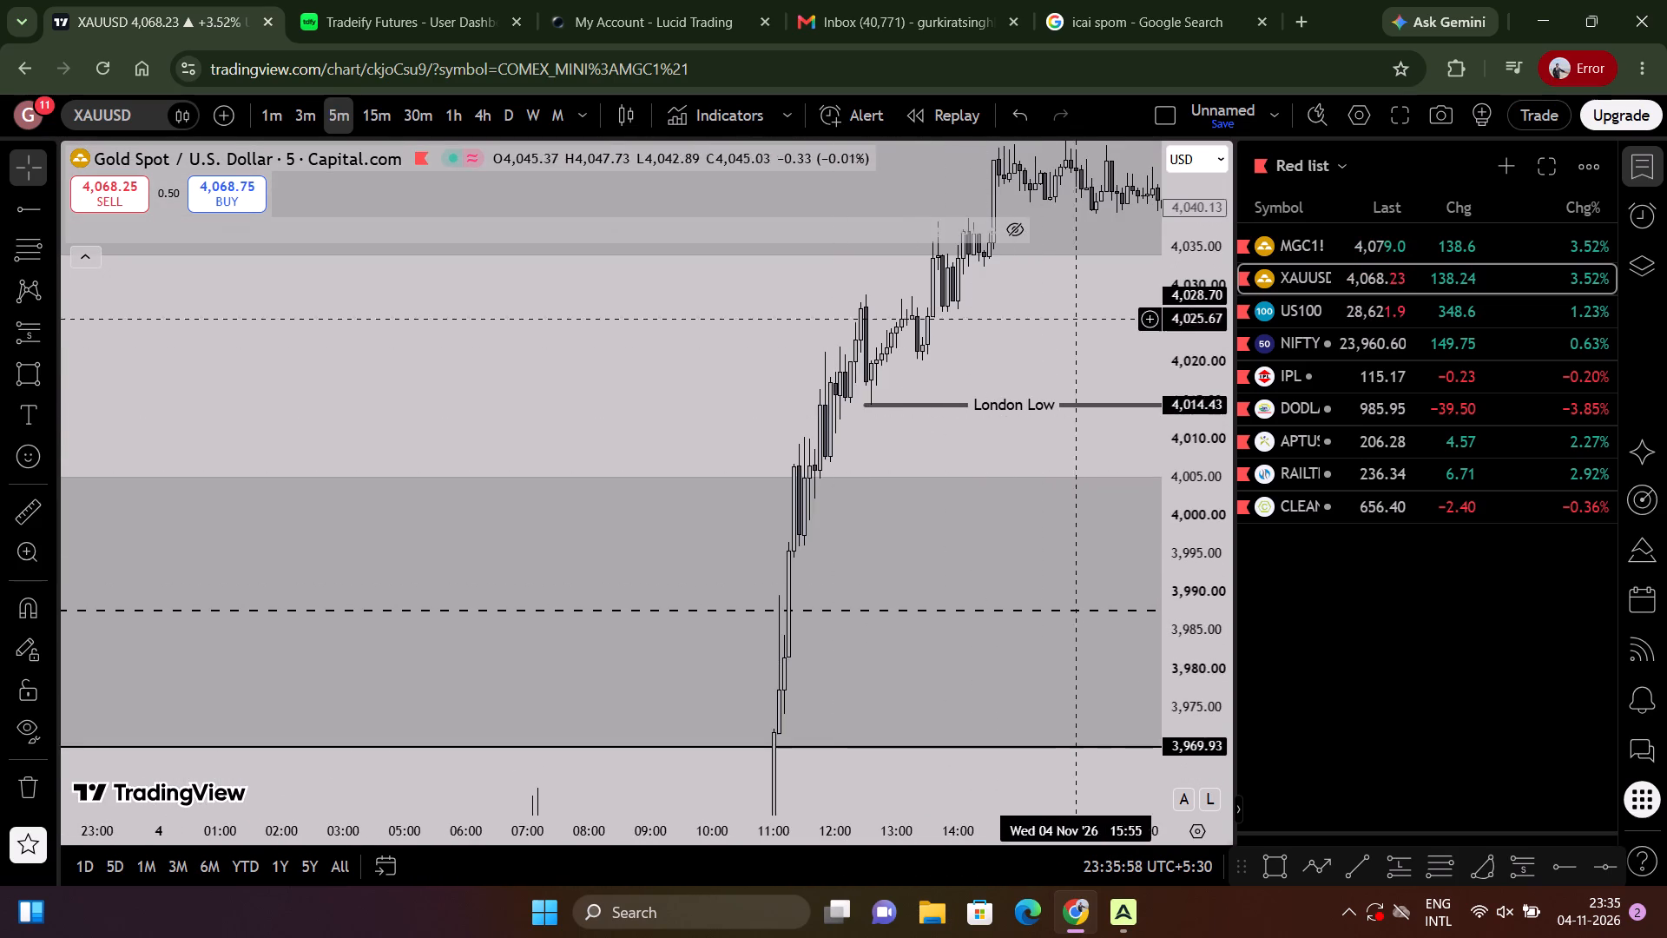
pyautogui.moveTo(1079, 318); pyautogui.dragTo(820, 669)
pyautogui.moveTo(985, 662); pyautogui.dragTo(703, 670)
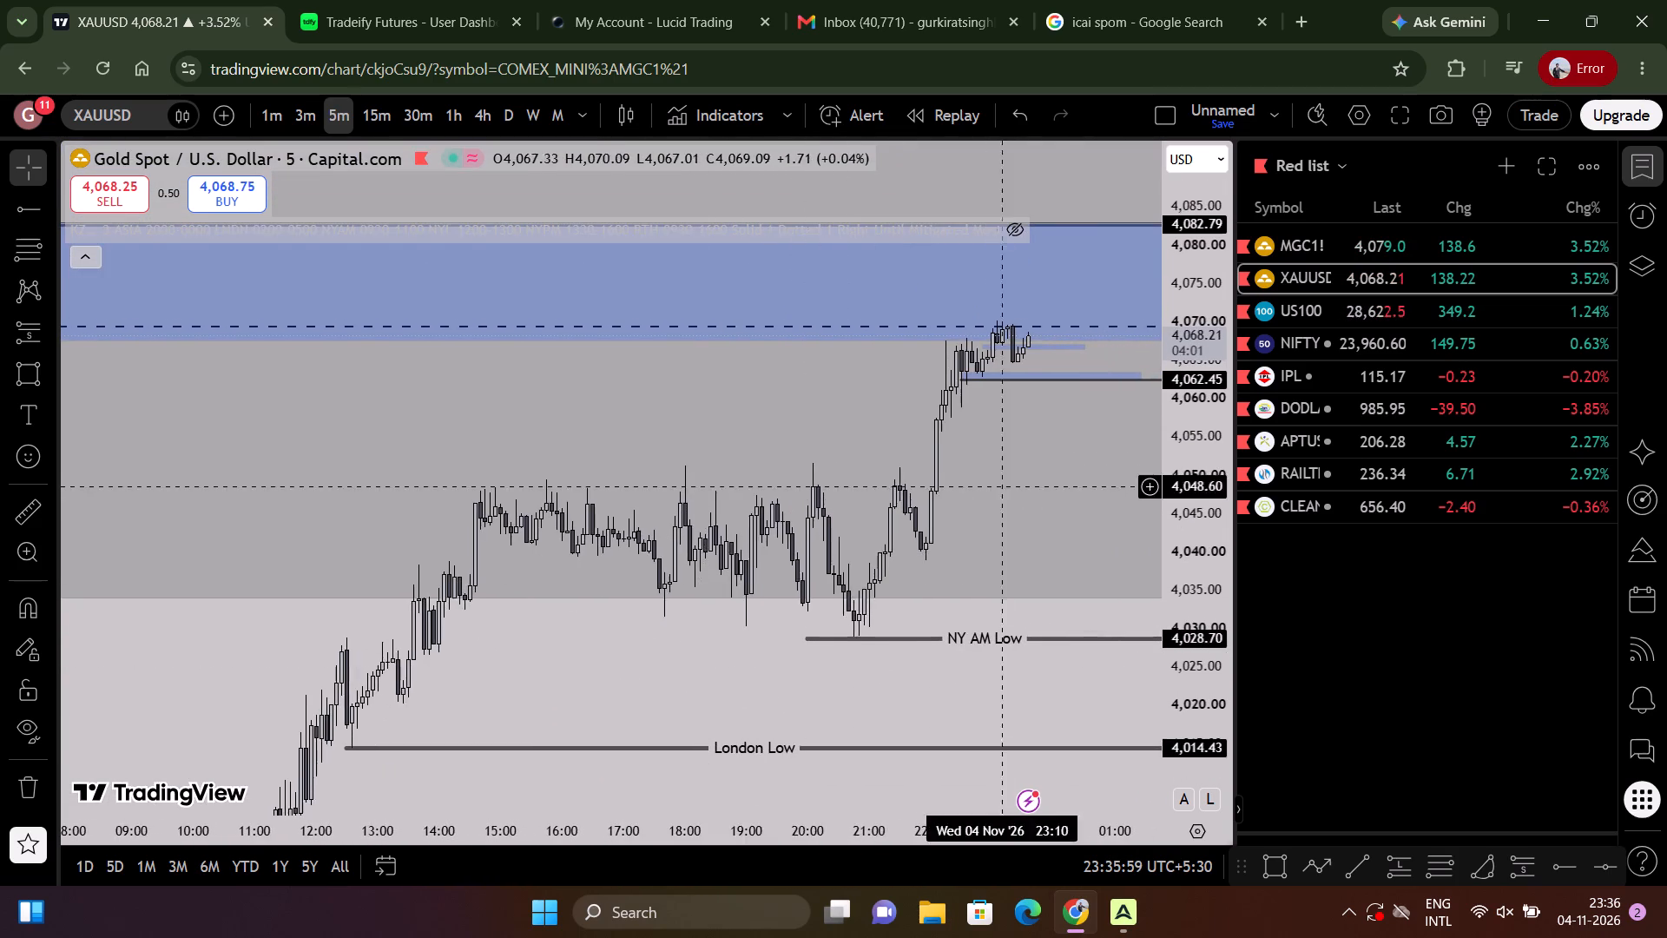
pyautogui.scroll(4, 1053, 486)
pyautogui.moveTo(1069, 502); pyautogui.dragTo(1079, 633)
pyautogui.moveTo(1210, 705); pyautogui.dragTo(1196, 275)
pyautogui.scroll(3, 1102, 538)
pyautogui.moveTo(1079, 596); pyautogui.dragTo(1077, 626)
# Examine the 5-minute lows again from NY AM Low and London Low down to PDL and the early November swings.
pyautogui.scroll(-4, 943, 645)
pyautogui.moveTo(964, 657); pyautogui.dragTo(1174, 4)
pyautogui.scroll(-5, 1054, 427)
pyautogui.scroll(3, 1055, 537)
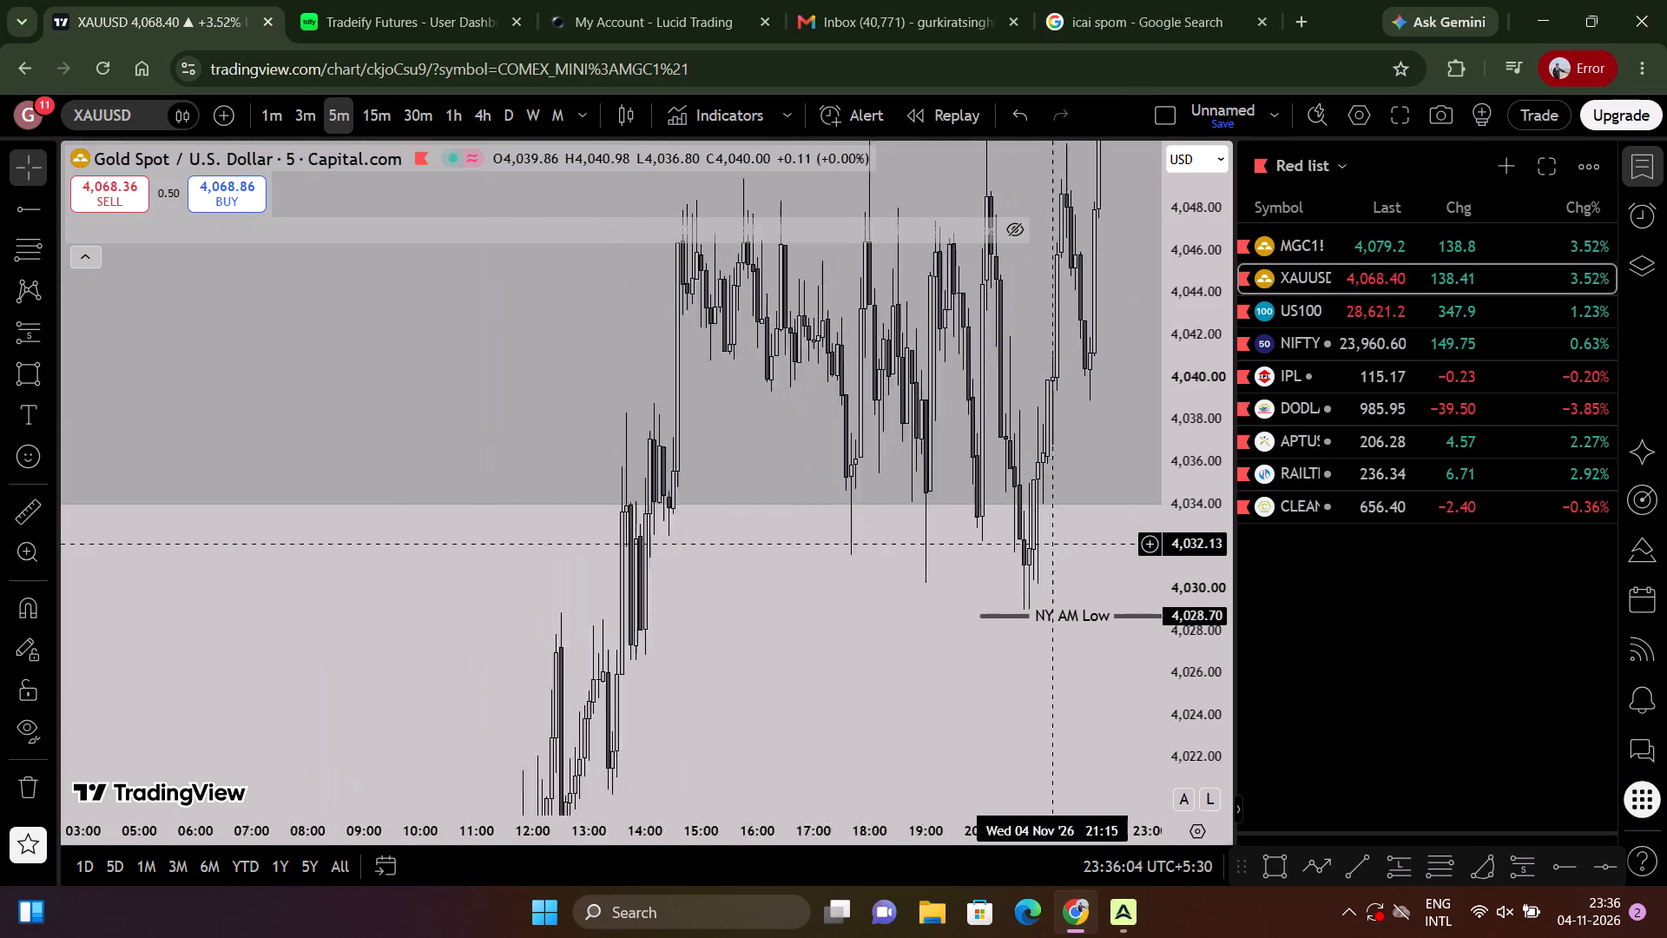
pyautogui.scroll(2, 1052, 544)
pyautogui.moveTo(1052, 544); pyautogui.dragTo(1262, 0)
pyautogui.scroll(-4, 1044, 334)
pyautogui.scroll(2, 965, 527)
pyautogui.moveTo(1001, 495); pyautogui.dragTo(1095, 290)
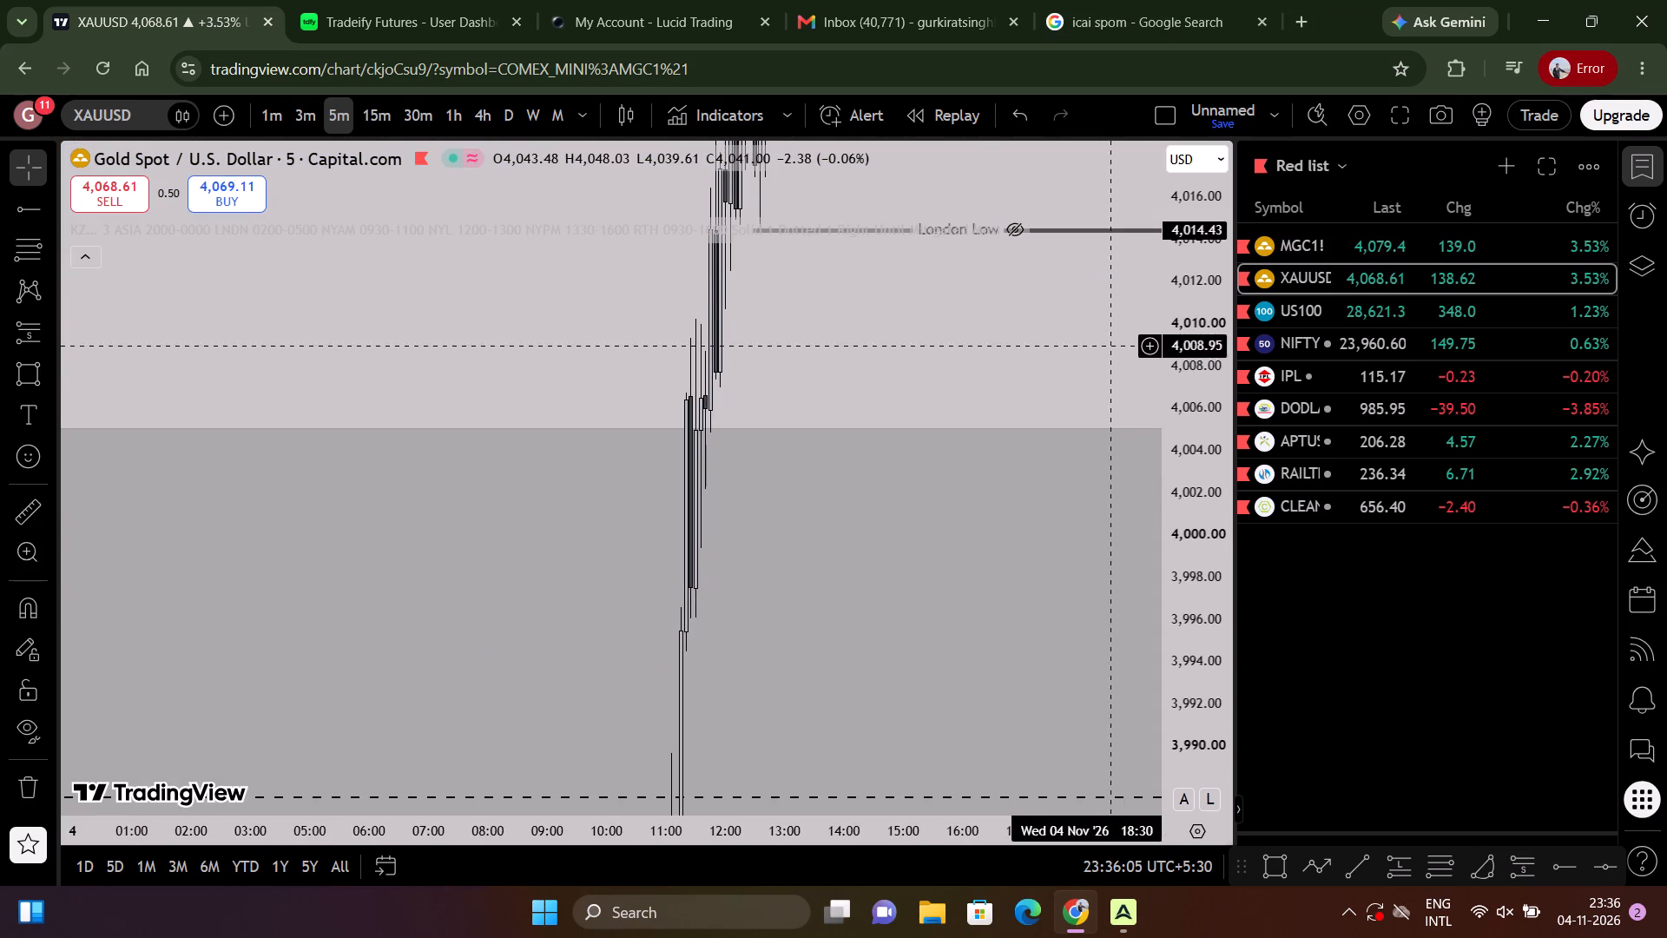
pyautogui.moveTo(1214, 372); pyautogui.dragTo(1127, 866)
pyautogui.scroll(-6, 1072, 787)
pyautogui.moveTo(1064, 767); pyautogui.dragTo(1070, 502)
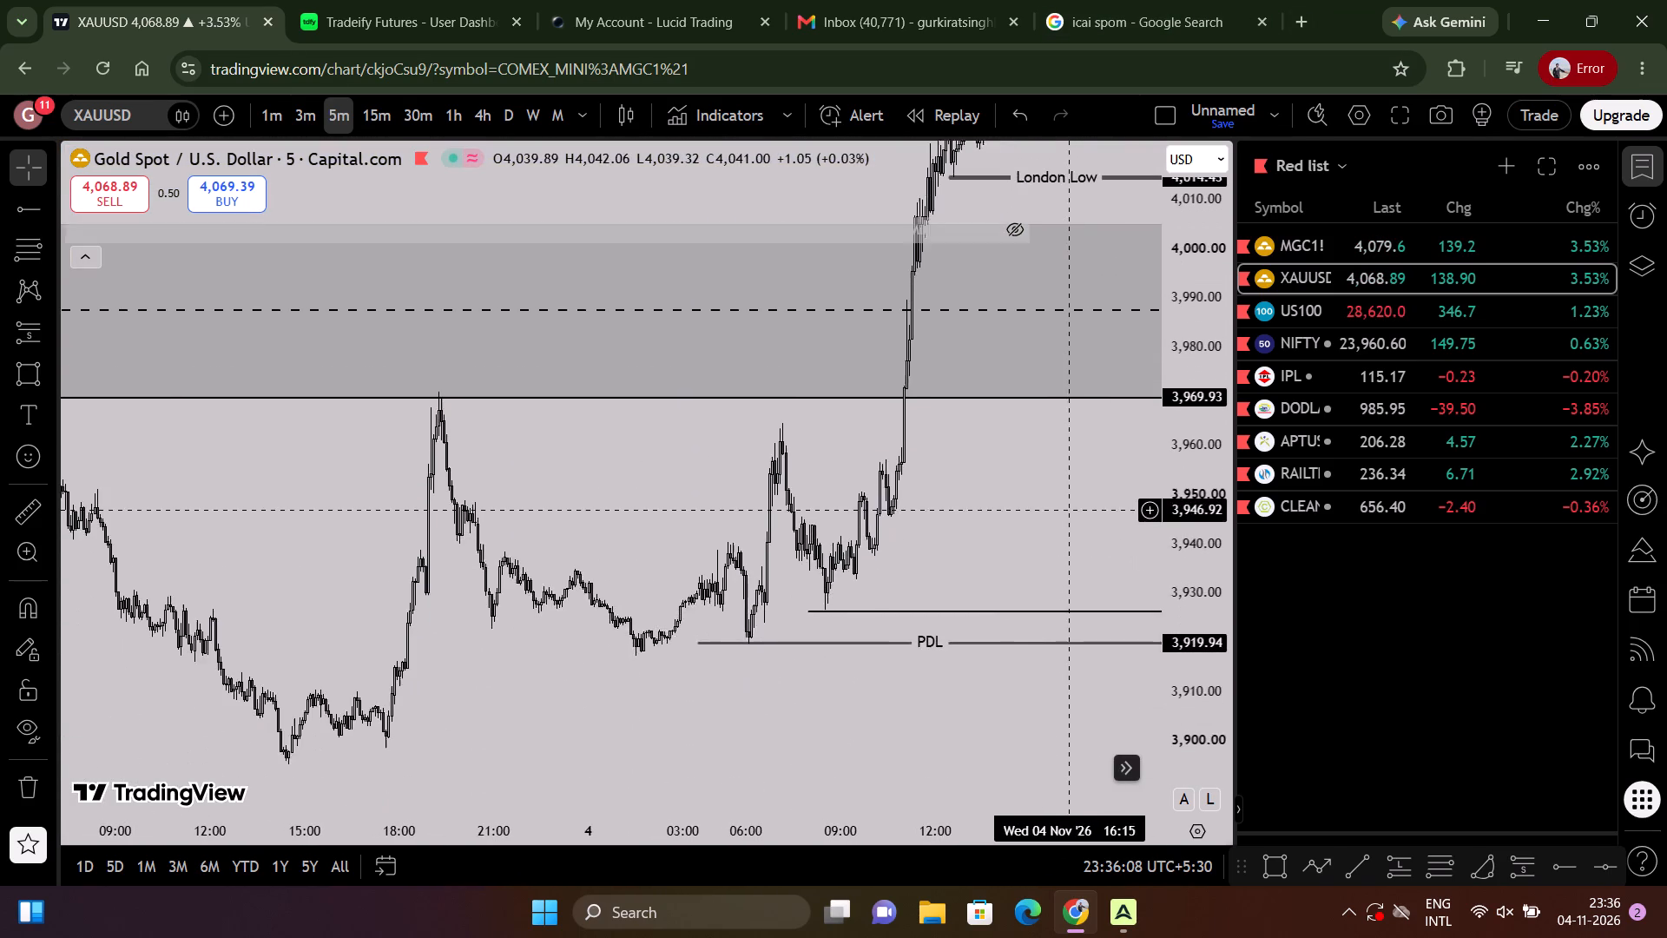
pyautogui.moveTo(1070, 502); pyautogui.dragTo(1069, 502)
pyautogui.scroll(-6, 1067, 502)
pyautogui.scroll(5, 1034, 492)
pyautogui.scroll(-5, 1034, 492)
pyautogui.moveTo(1034, 492); pyautogui.dragTo(1024, 317)
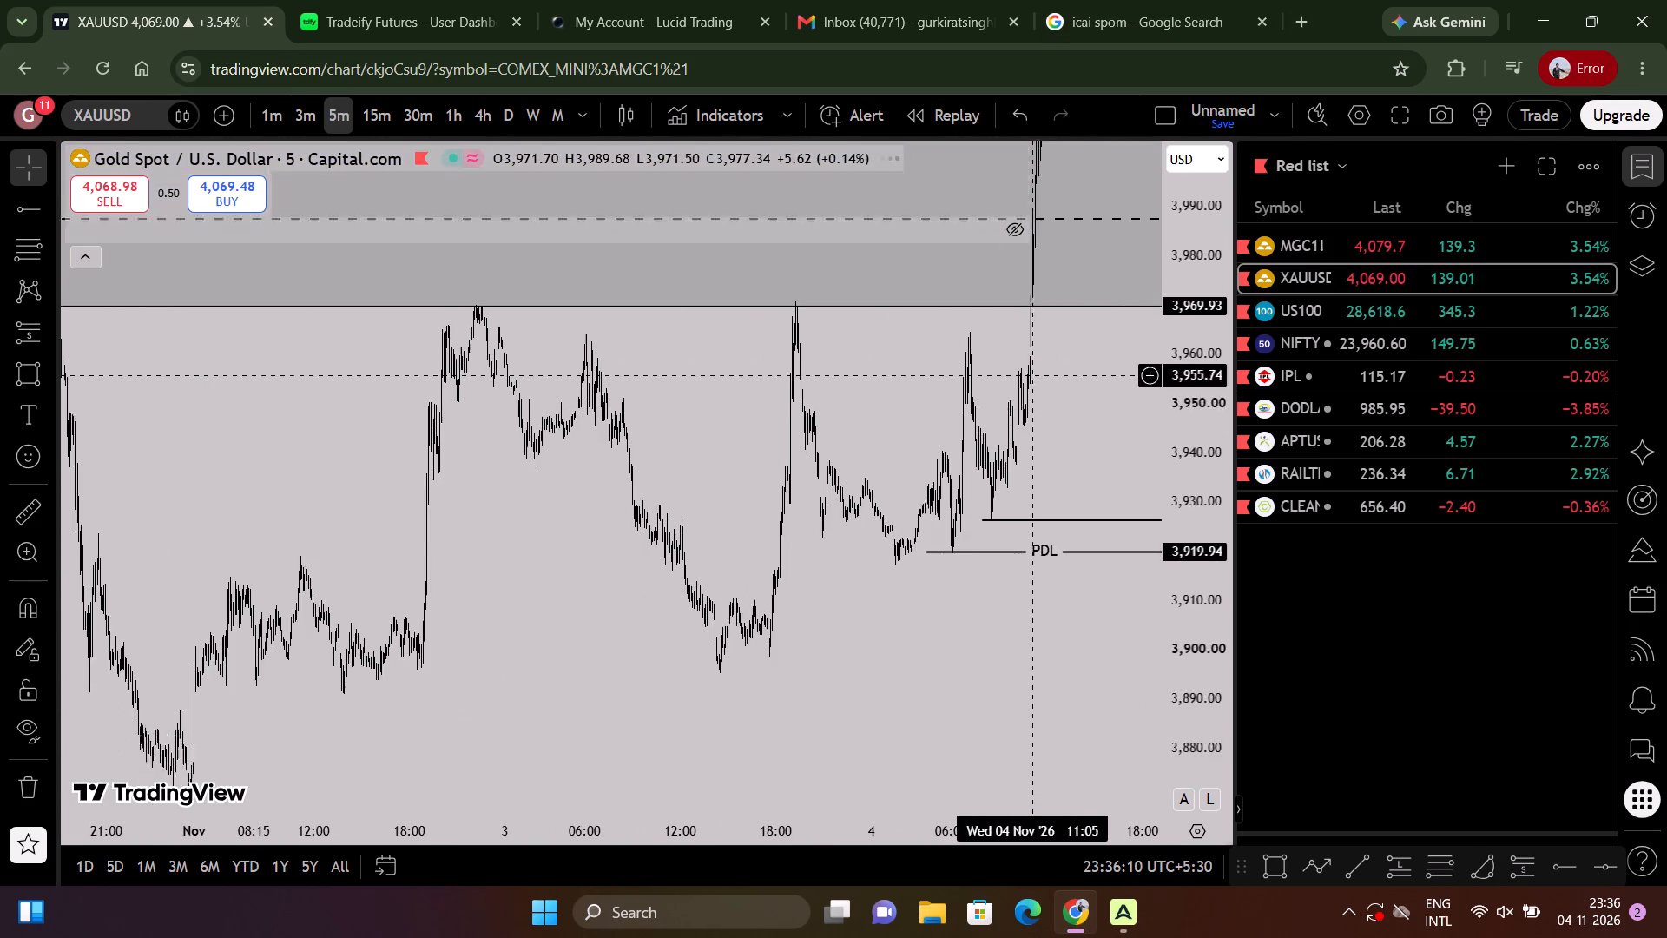
pyautogui.moveTo(1024, 317); pyautogui.dragTo(1008, 307)
pyautogui.scroll(-5, 1037, 499)
pyautogui.scroll(4, 1048, 558)
pyautogui.moveTo(1048, 558); pyautogui.dragTo(1054, 673)
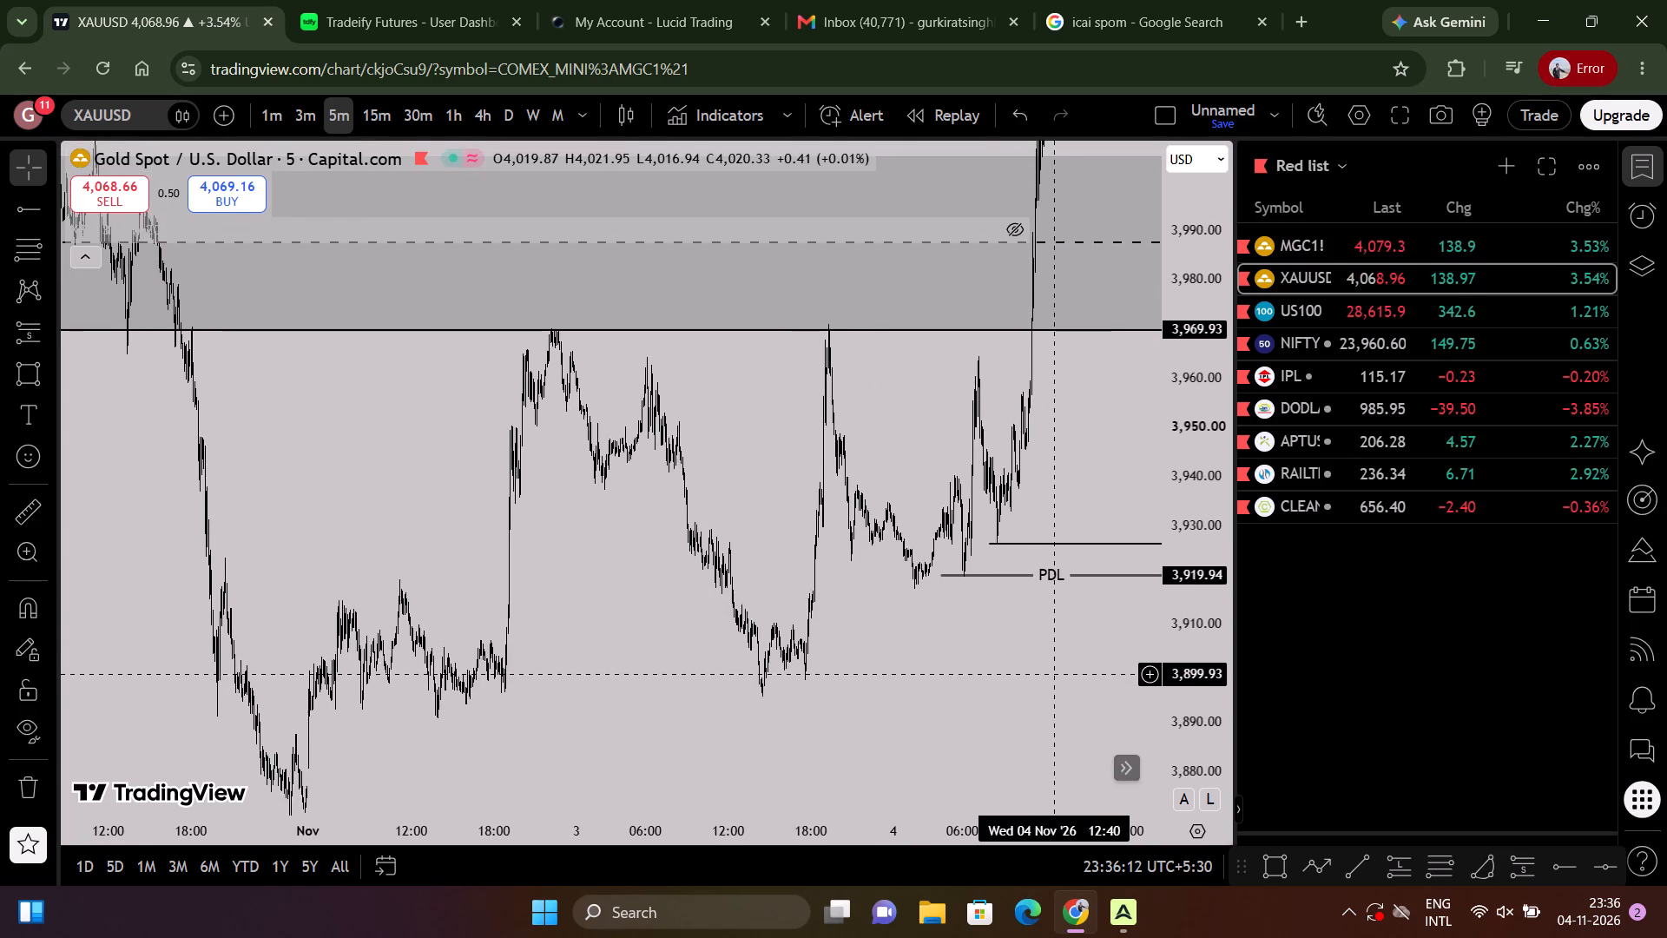
# Examine the 5-minute move from the 3,969.93 level back up to the latest candles in the blue zone below 4,082.79.
pyautogui.scroll(4, 1054, 673)
pyautogui.moveTo(1038, 423); pyautogui.dragTo(1014, 756)
pyautogui.scroll(3, 1010, 710)
pyautogui.scroll(-10, 1010, 710)
pyautogui.scroll(8, 1010, 710)
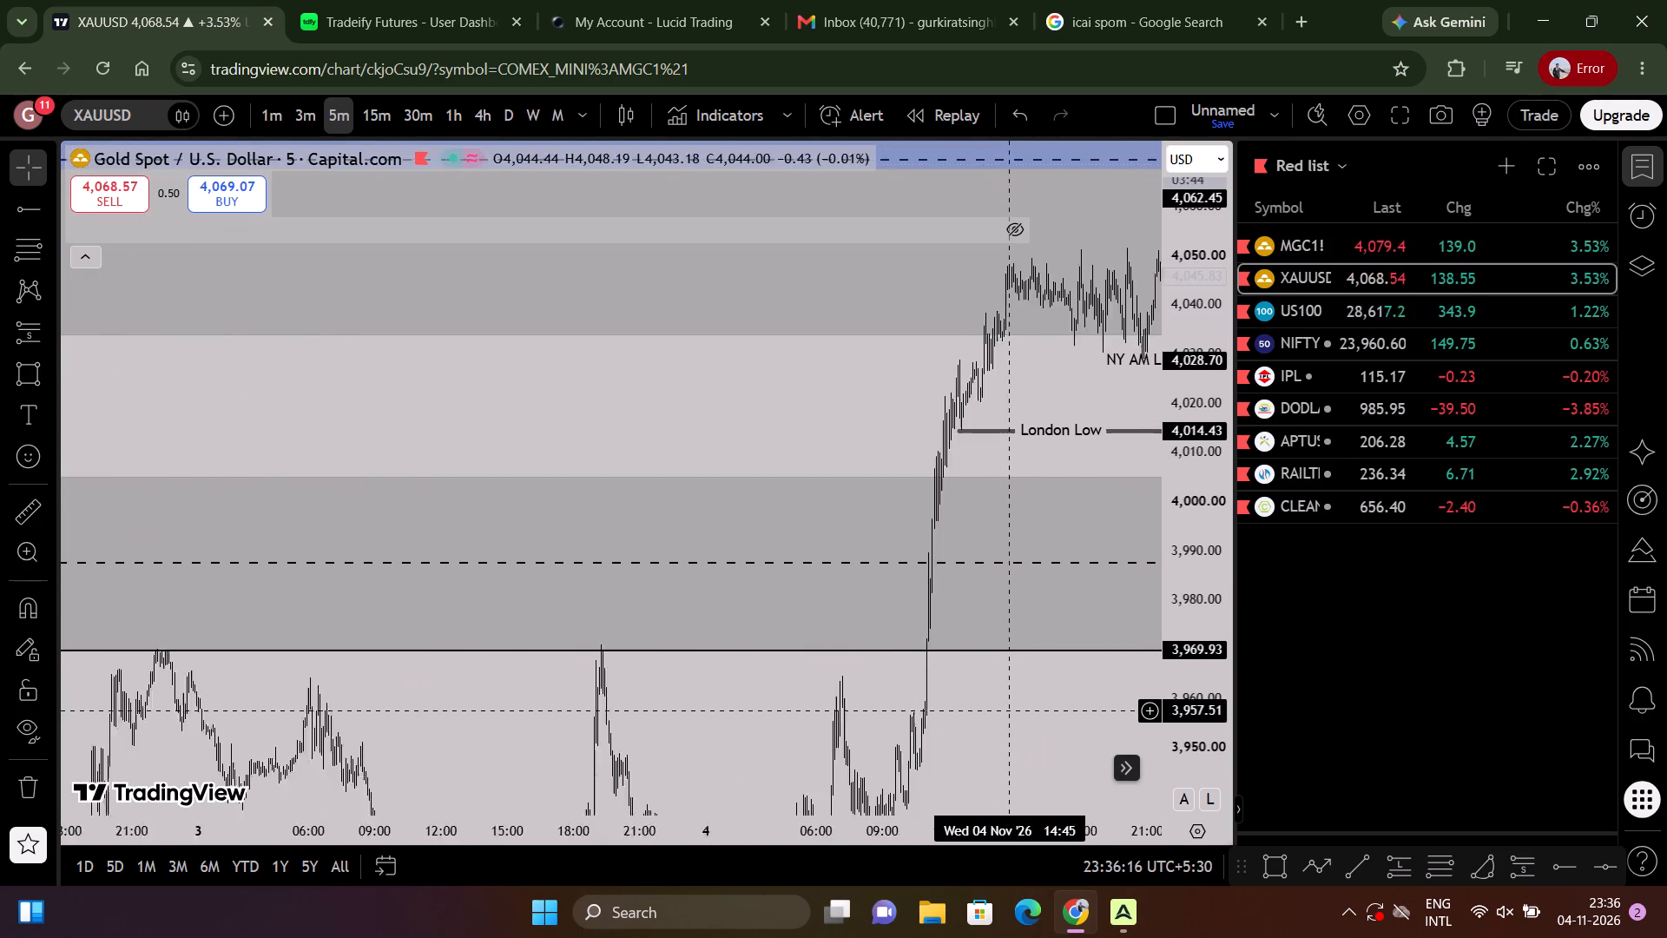
pyautogui.scroll(9, 1010, 710)
pyautogui.moveTo(1009, 710); pyautogui.dragTo(994, 828)
pyautogui.scroll(-3, 965, 787)
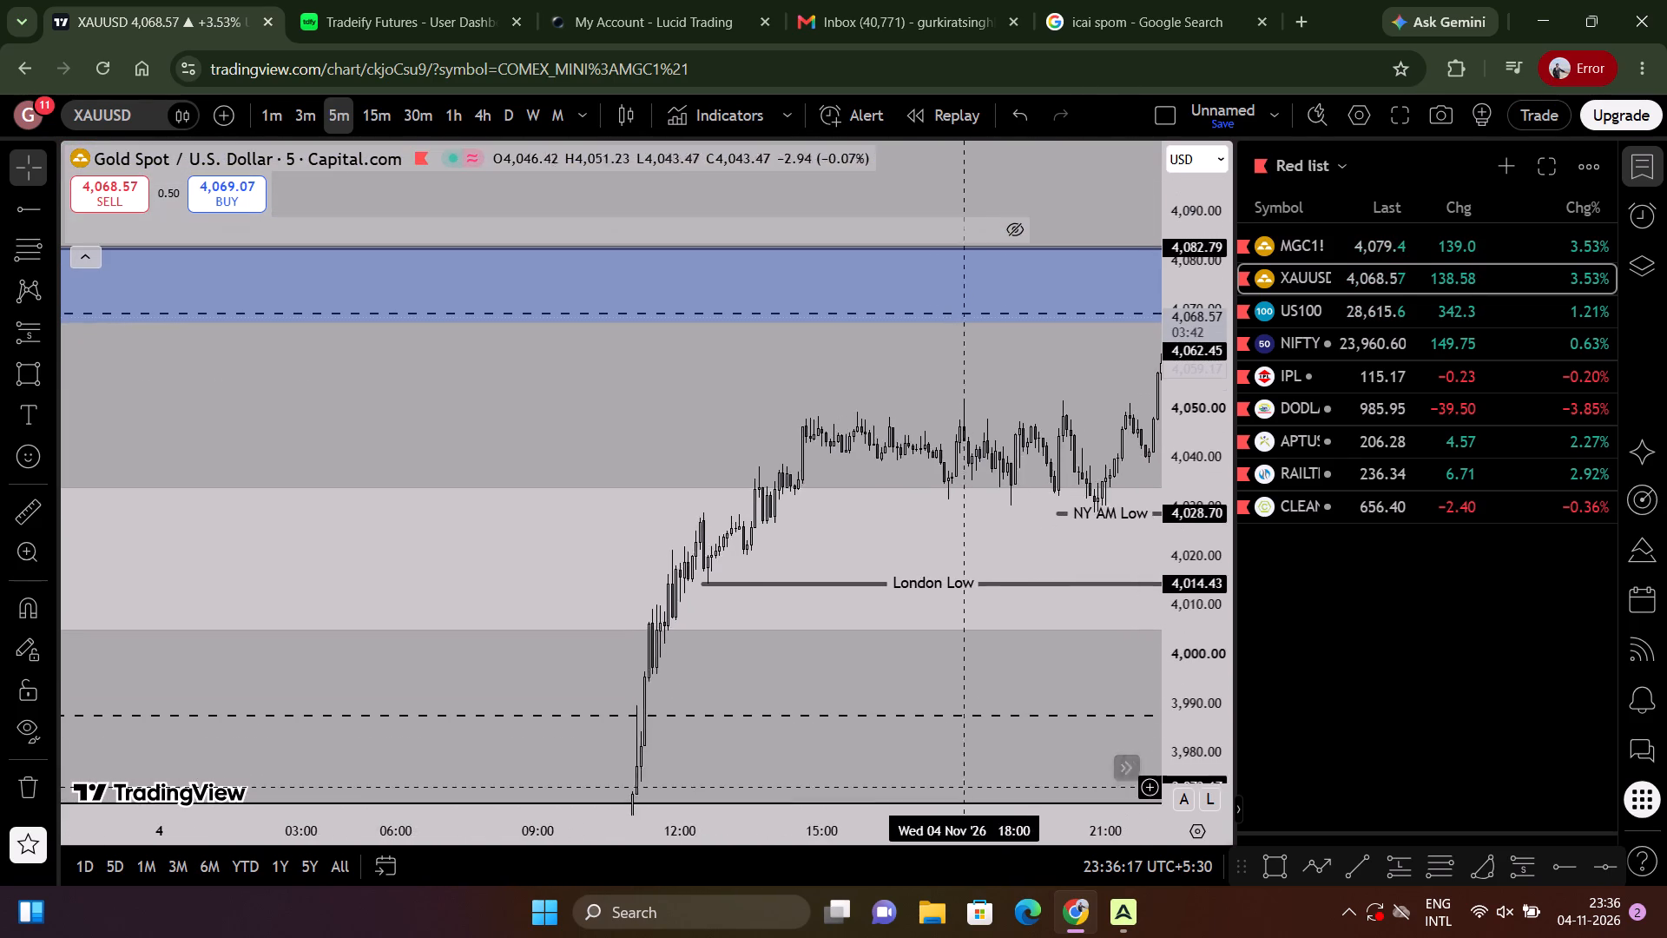
pyautogui.scroll(-3, 965, 787)
pyautogui.moveTo(1045, 543); pyautogui.dragTo(908, 729)
pyautogui.scroll(11, 1231, 693)
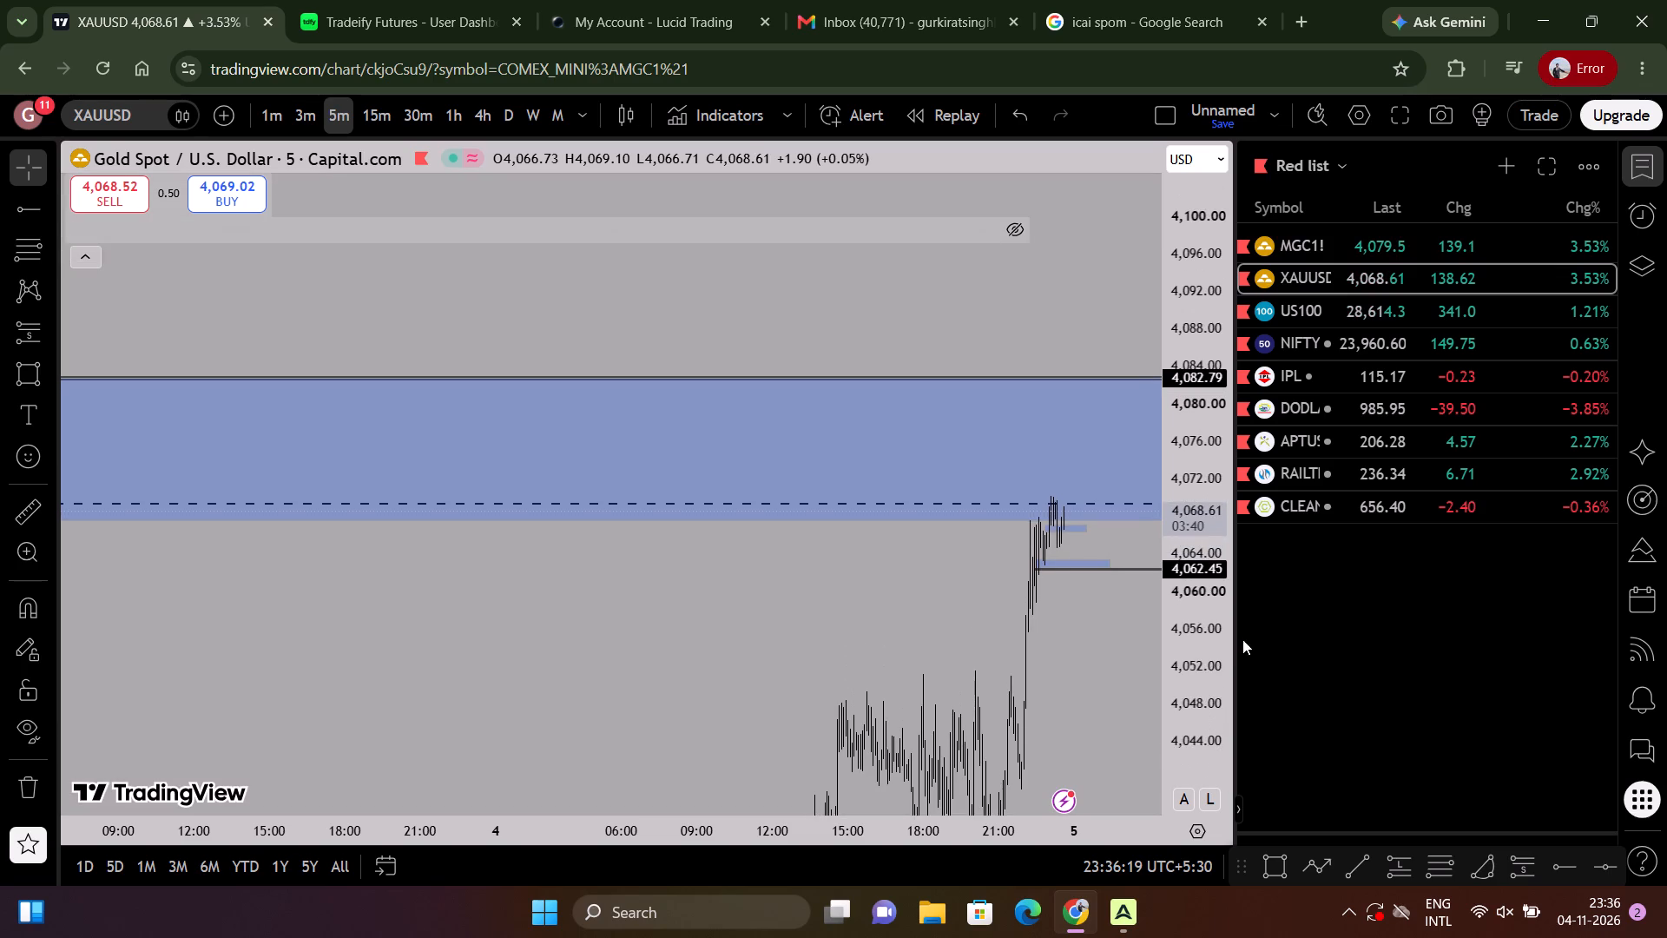
pyautogui.moveTo(1192, 735); pyautogui.dragTo(1170, 239)
pyautogui.scroll(17, 1162, 347)
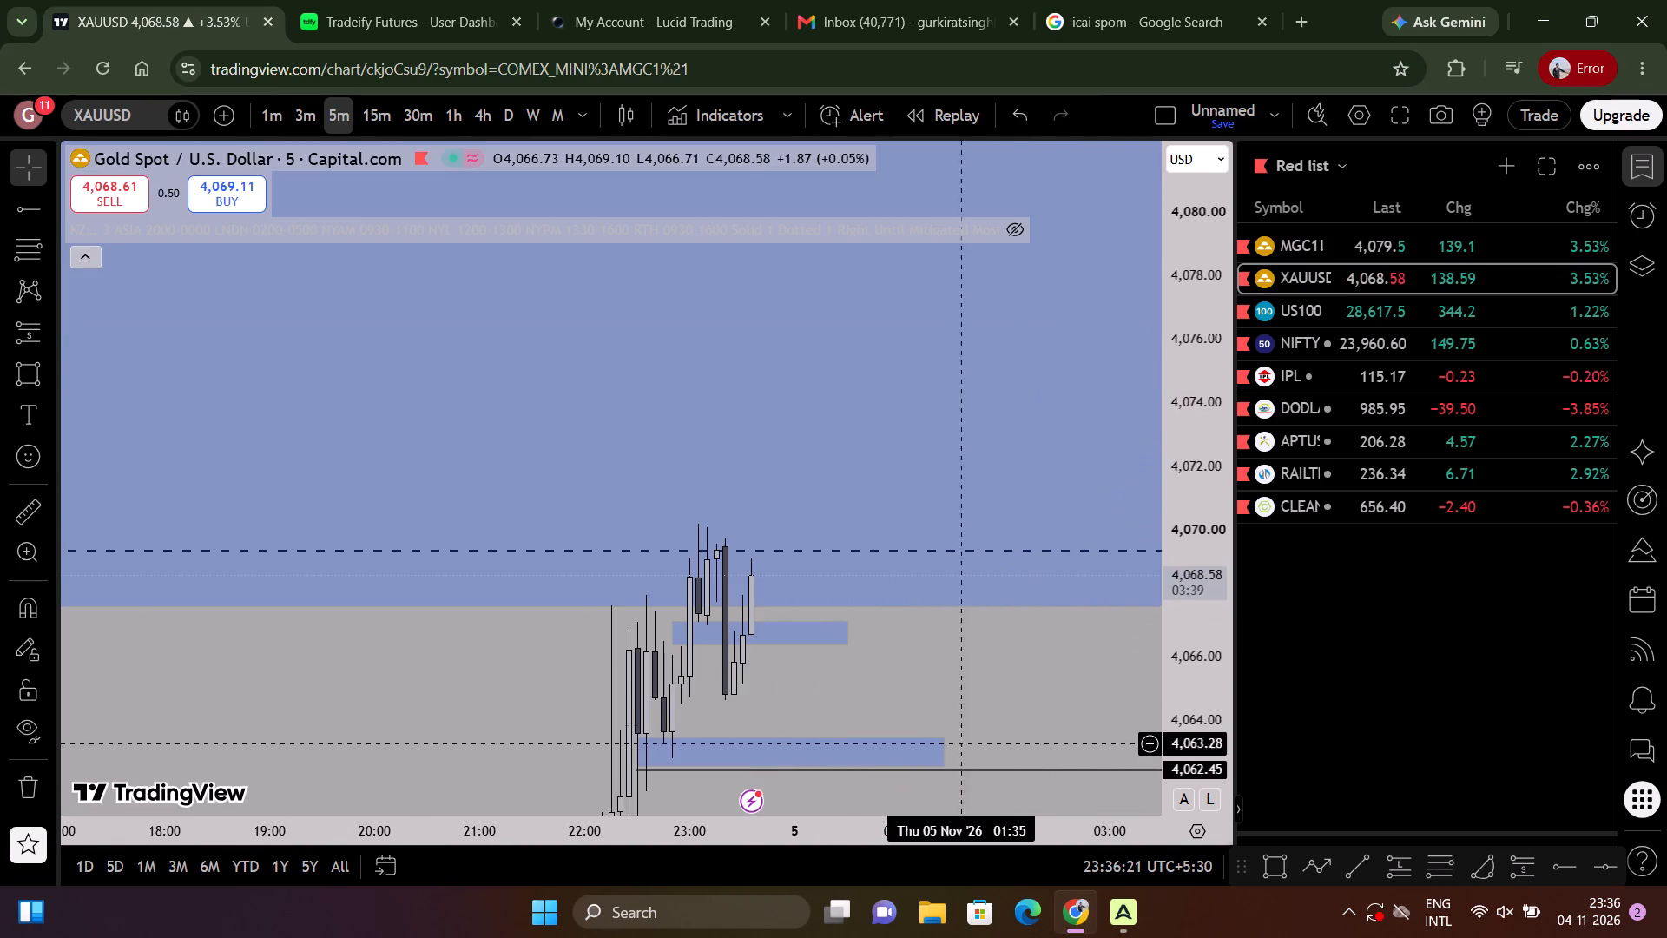
# Switch XAUUSD to the monthly timeframe and examine the current candle against the marked levels from PDL to Daily DOL.
pyautogui.click(551, 120)
pyautogui.moveTo(1208, 355); pyautogui.dragTo(1204, 667)
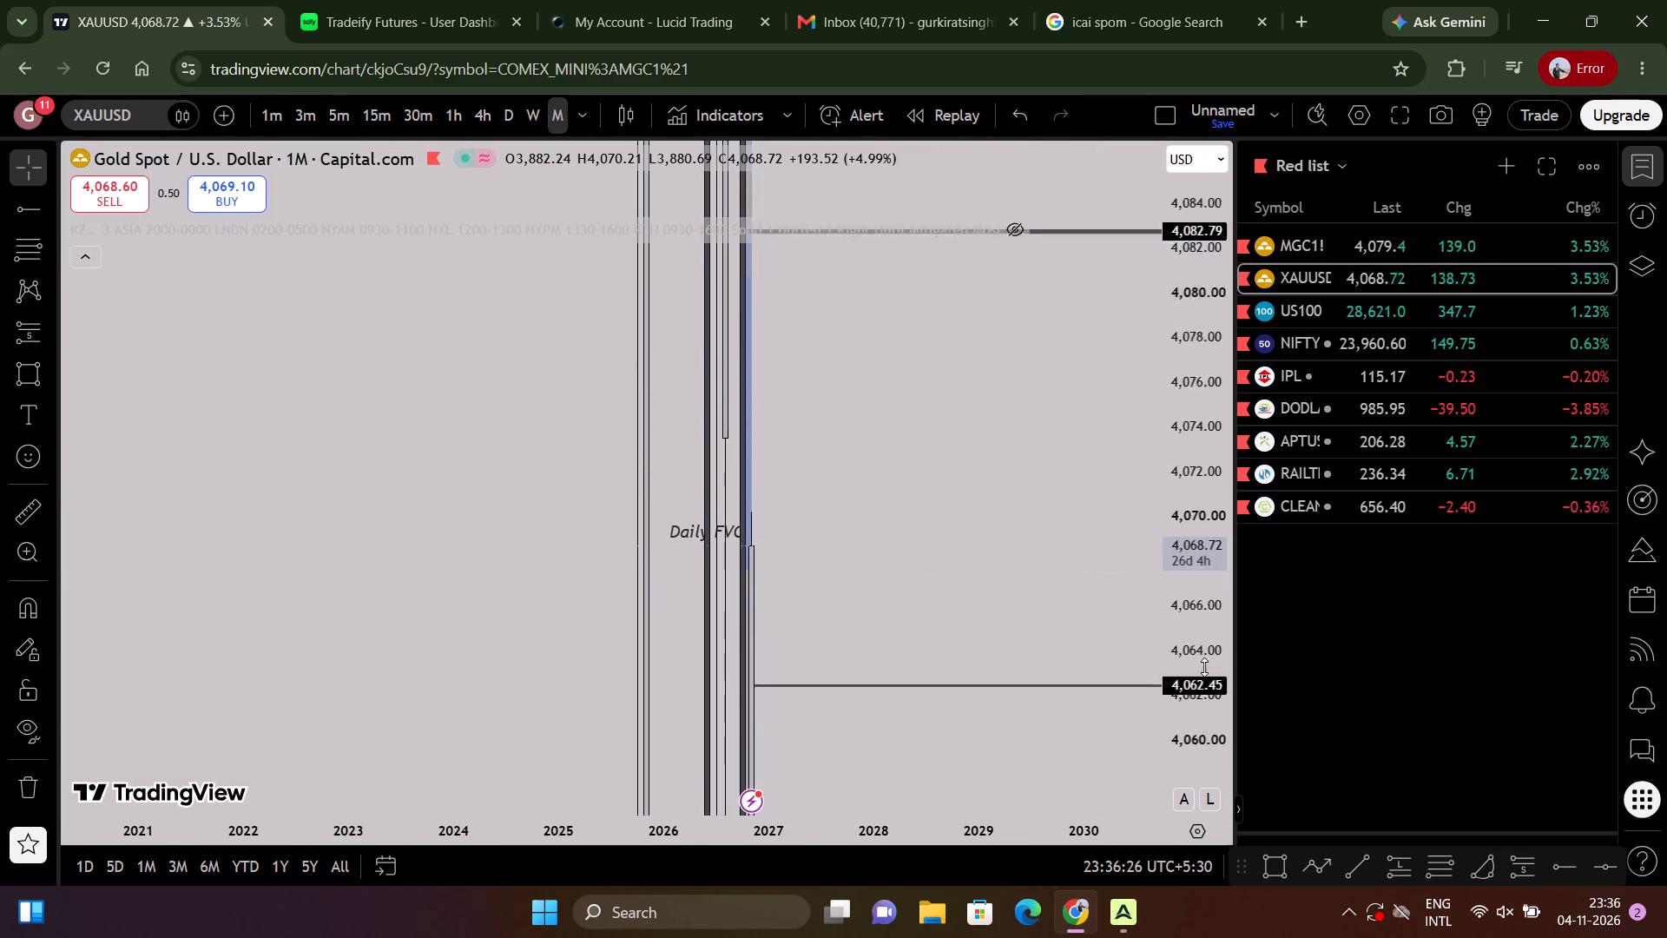
pyautogui.moveTo(1204, 667); pyautogui.dragTo(1098, 928)
pyautogui.scroll(3, 854, 660)
pyautogui.moveTo(853, 657); pyautogui.dragTo(1120, 173)
pyautogui.moveTo(1191, 340); pyautogui.dragTo(1167, 513)
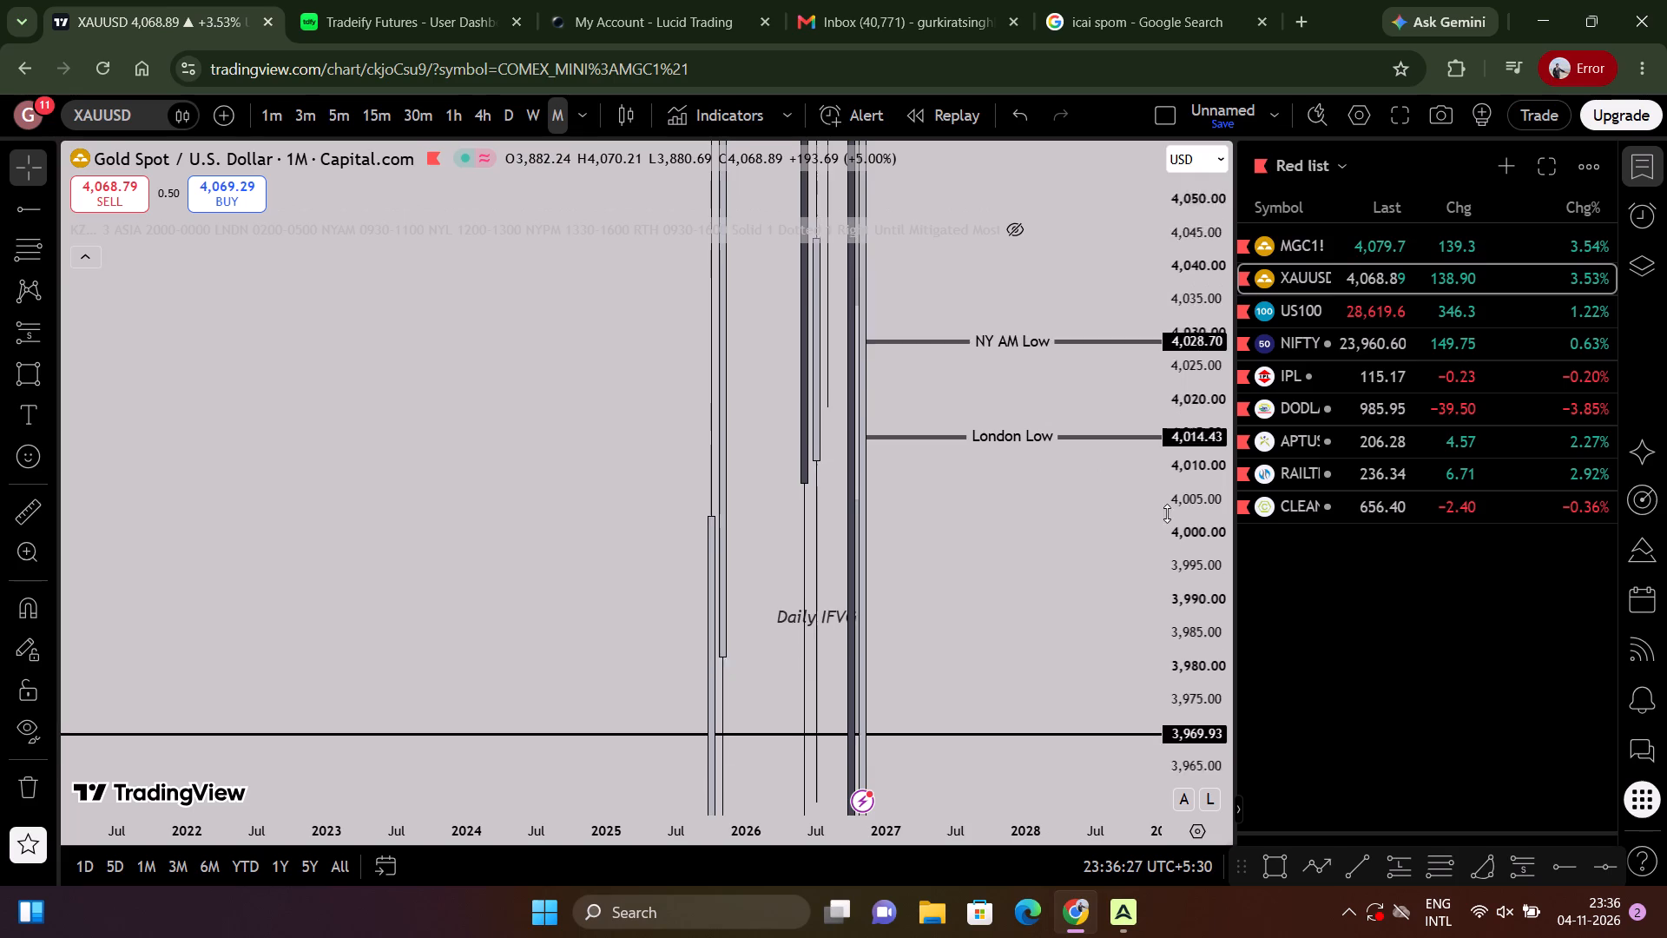
pyautogui.moveTo(1167, 513); pyautogui.dragTo(1121, 937)
pyautogui.scroll(1, 906, 477)
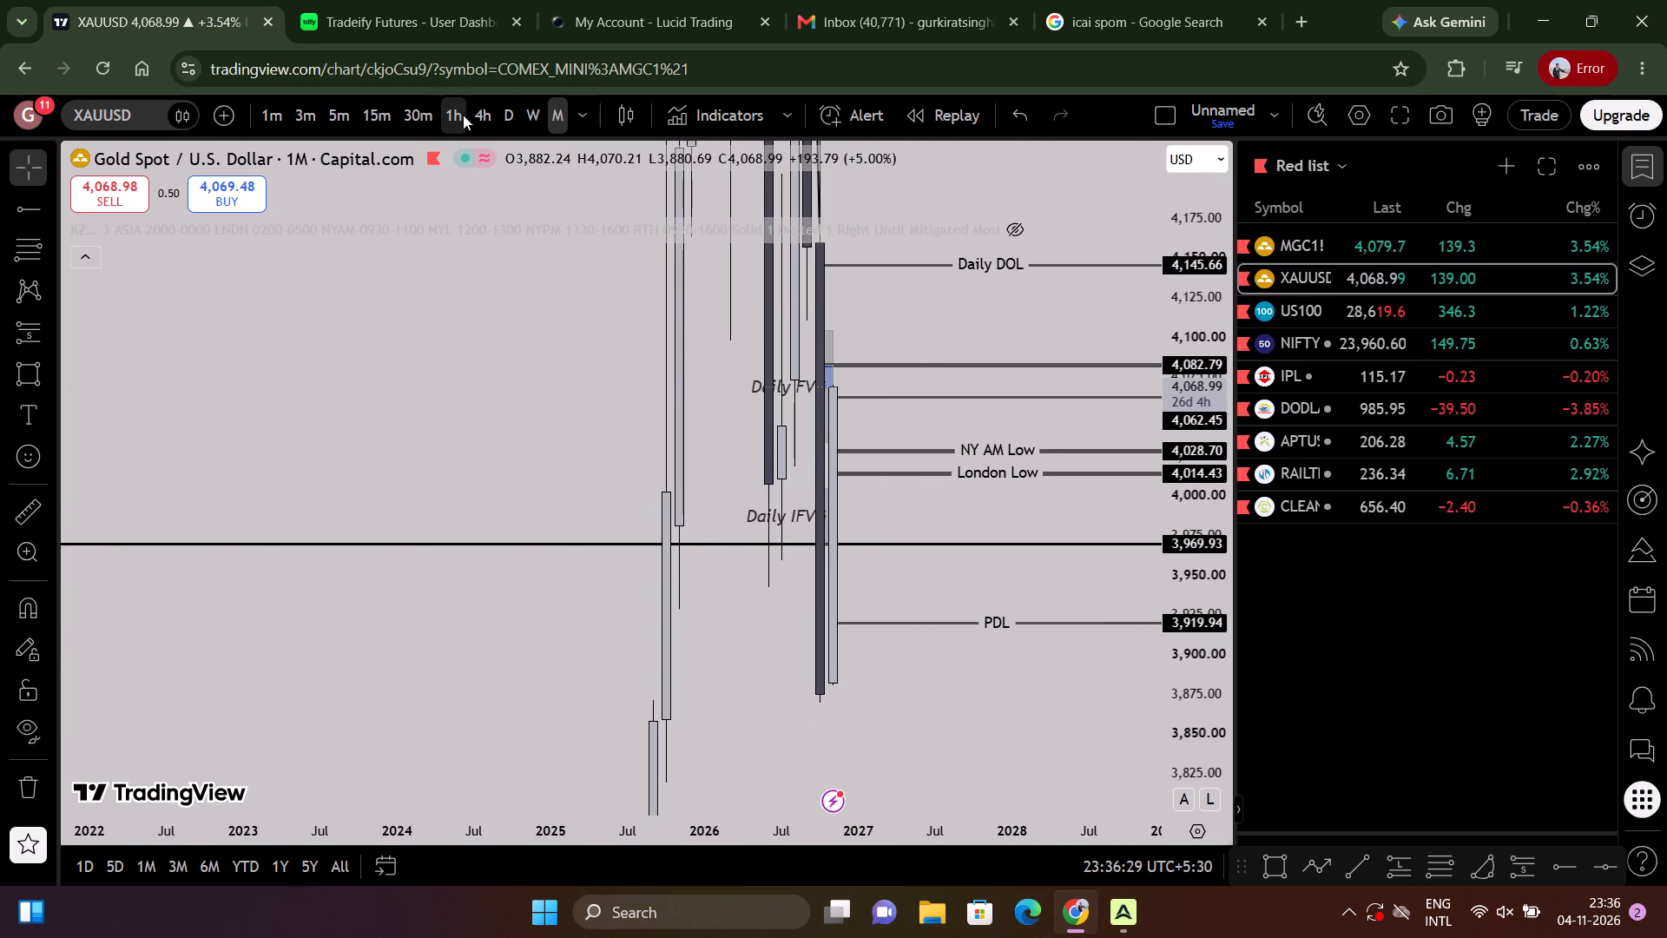
# Switch XAUUSD to the 4-hour timeframe and examine price around the Daily FVG, the blue zone and the session lows.
pyautogui.click(501, 118)
pyautogui.click(494, 118)
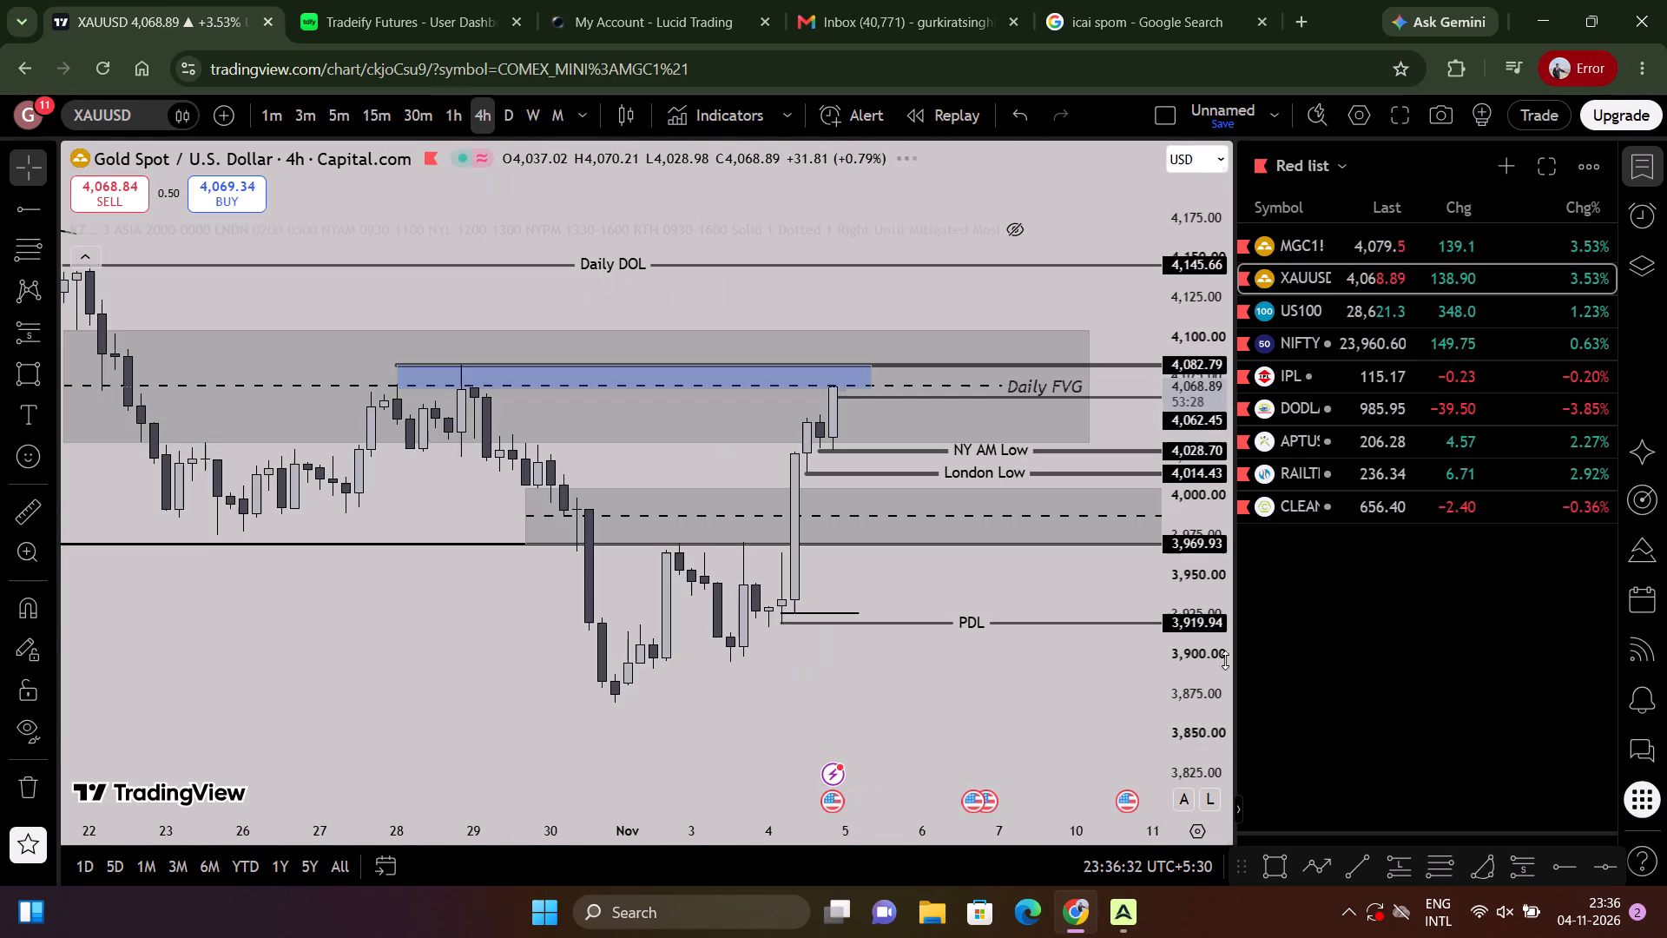
pyautogui.moveTo(1178, 736); pyautogui.dragTo(1144, 423)
pyautogui.scroll(-3, 1012, 434)
pyautogui.moveTo(763, 453); pyautogui.dragTo(763, 454)
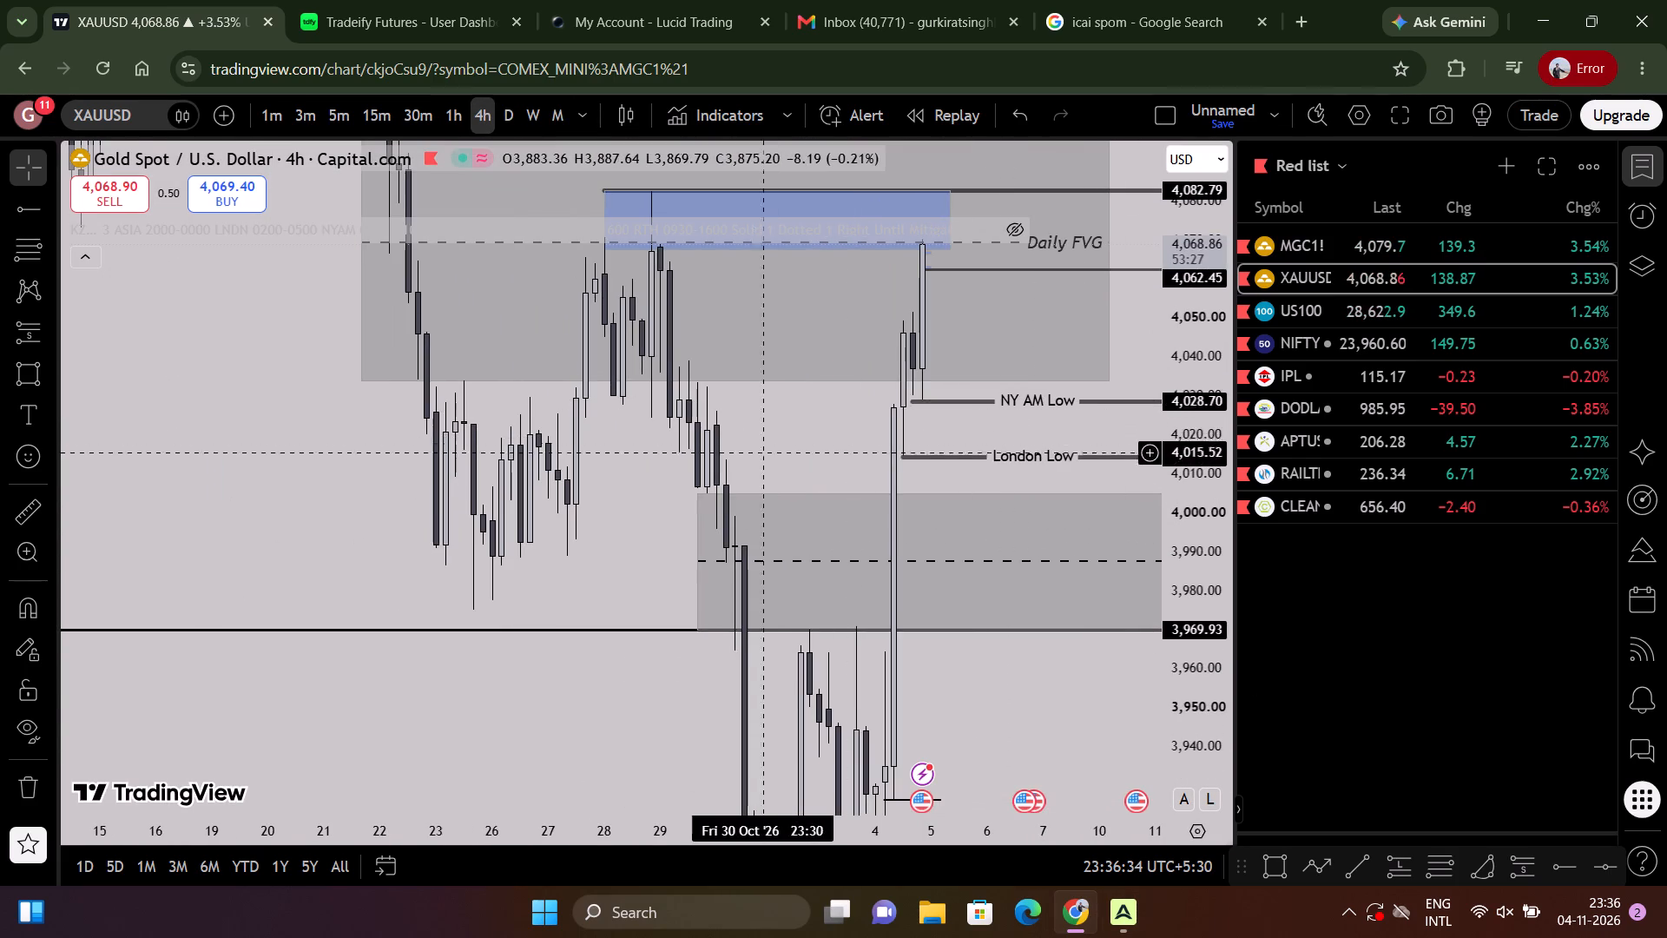
pyautogui.moveTo(763, 454); pyautogui.dragTo(775, 701)
pyautogui.moveTo(1166, 750); pyautogui.dragTo(1231, 175)
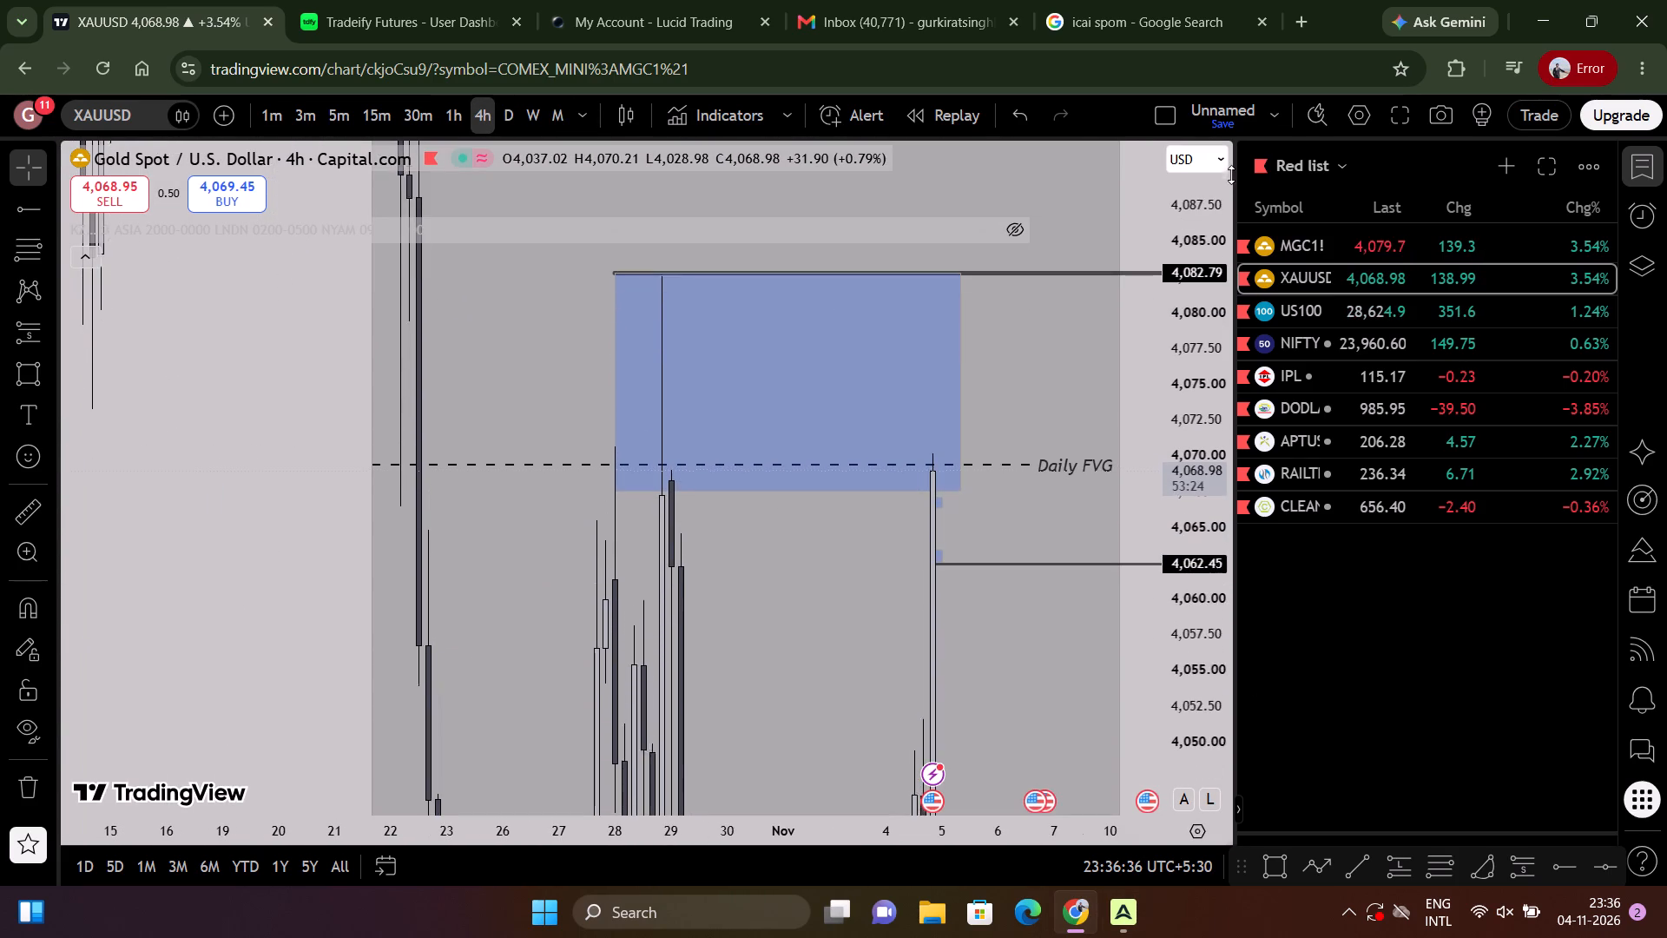
pyautogui.moveTo(1231, 175); pyautogui.dragTo(1094, 423)
pyautogui.moveTo(1129, 385); pyautogui.dragTo(1115, 8)
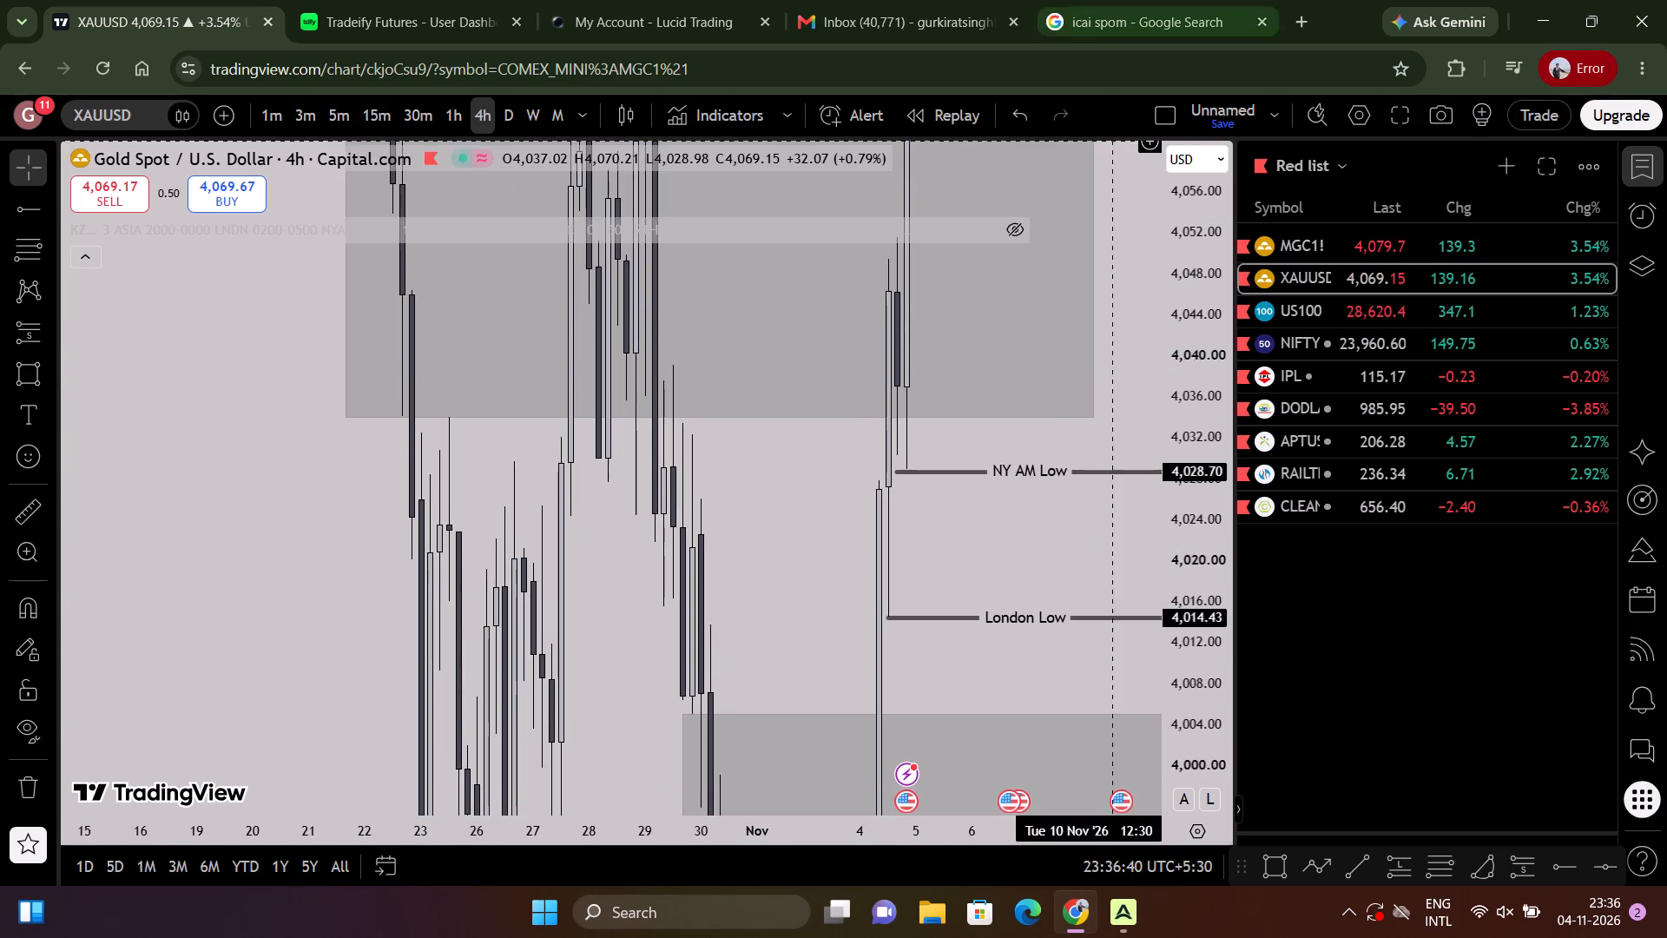
pyautogui.moveTo(1187, 304); pyautogui.dragTo(1176, 641)
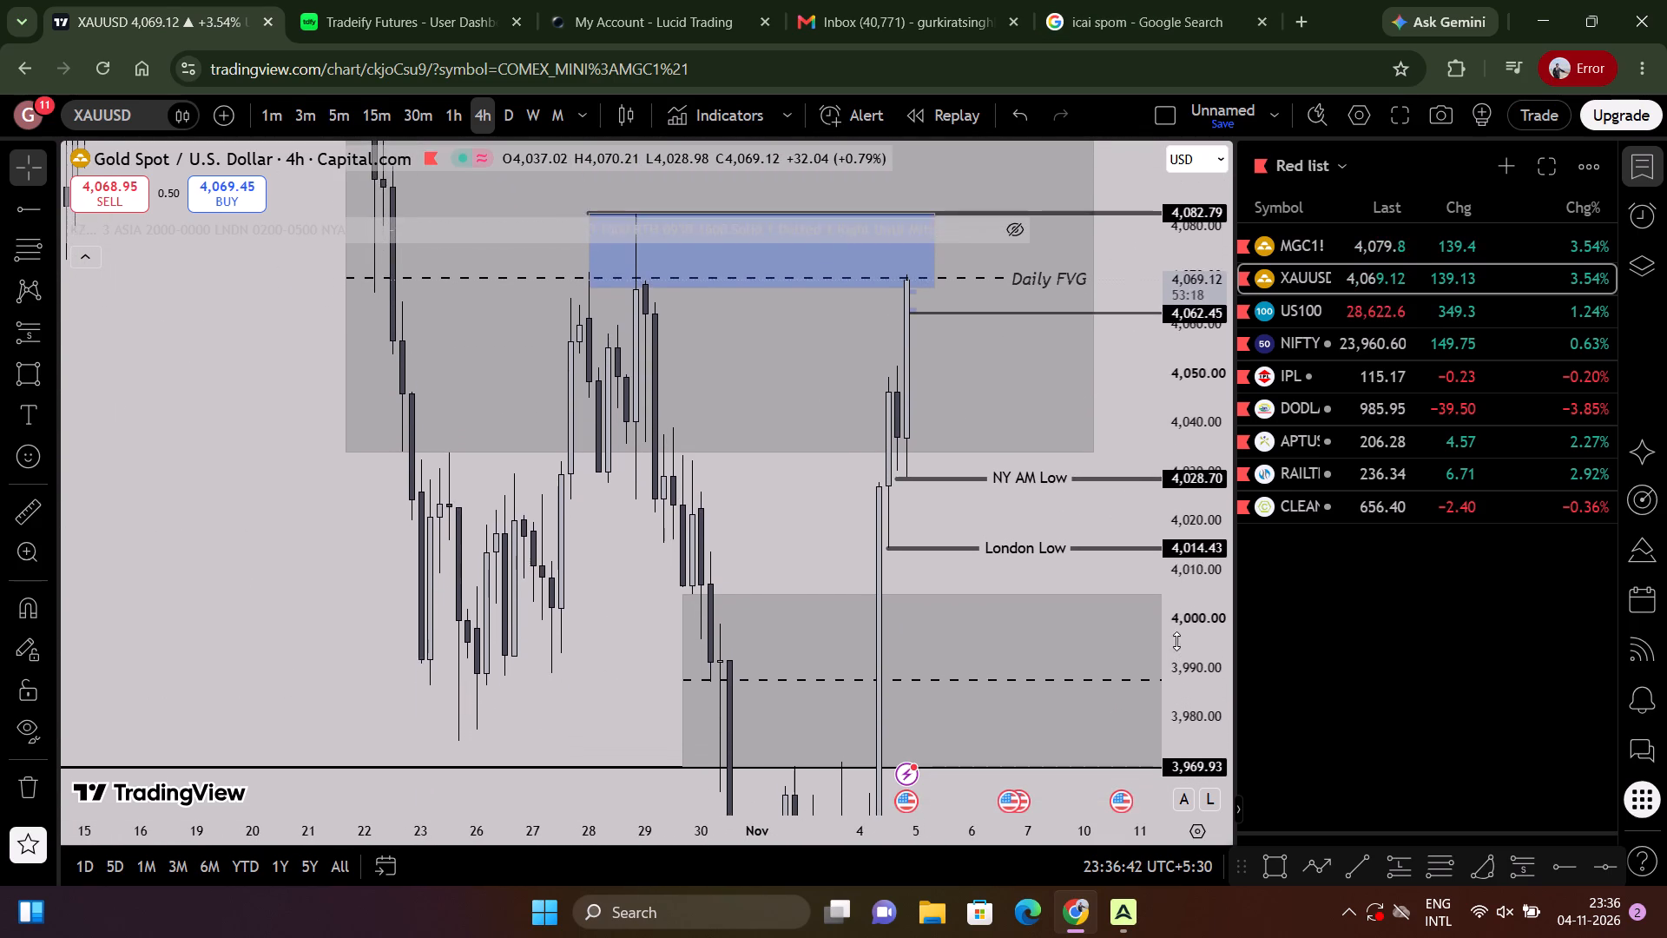
pyautogui.moveTo(1176, 641); pyautogui.dragTo(1146, 730)
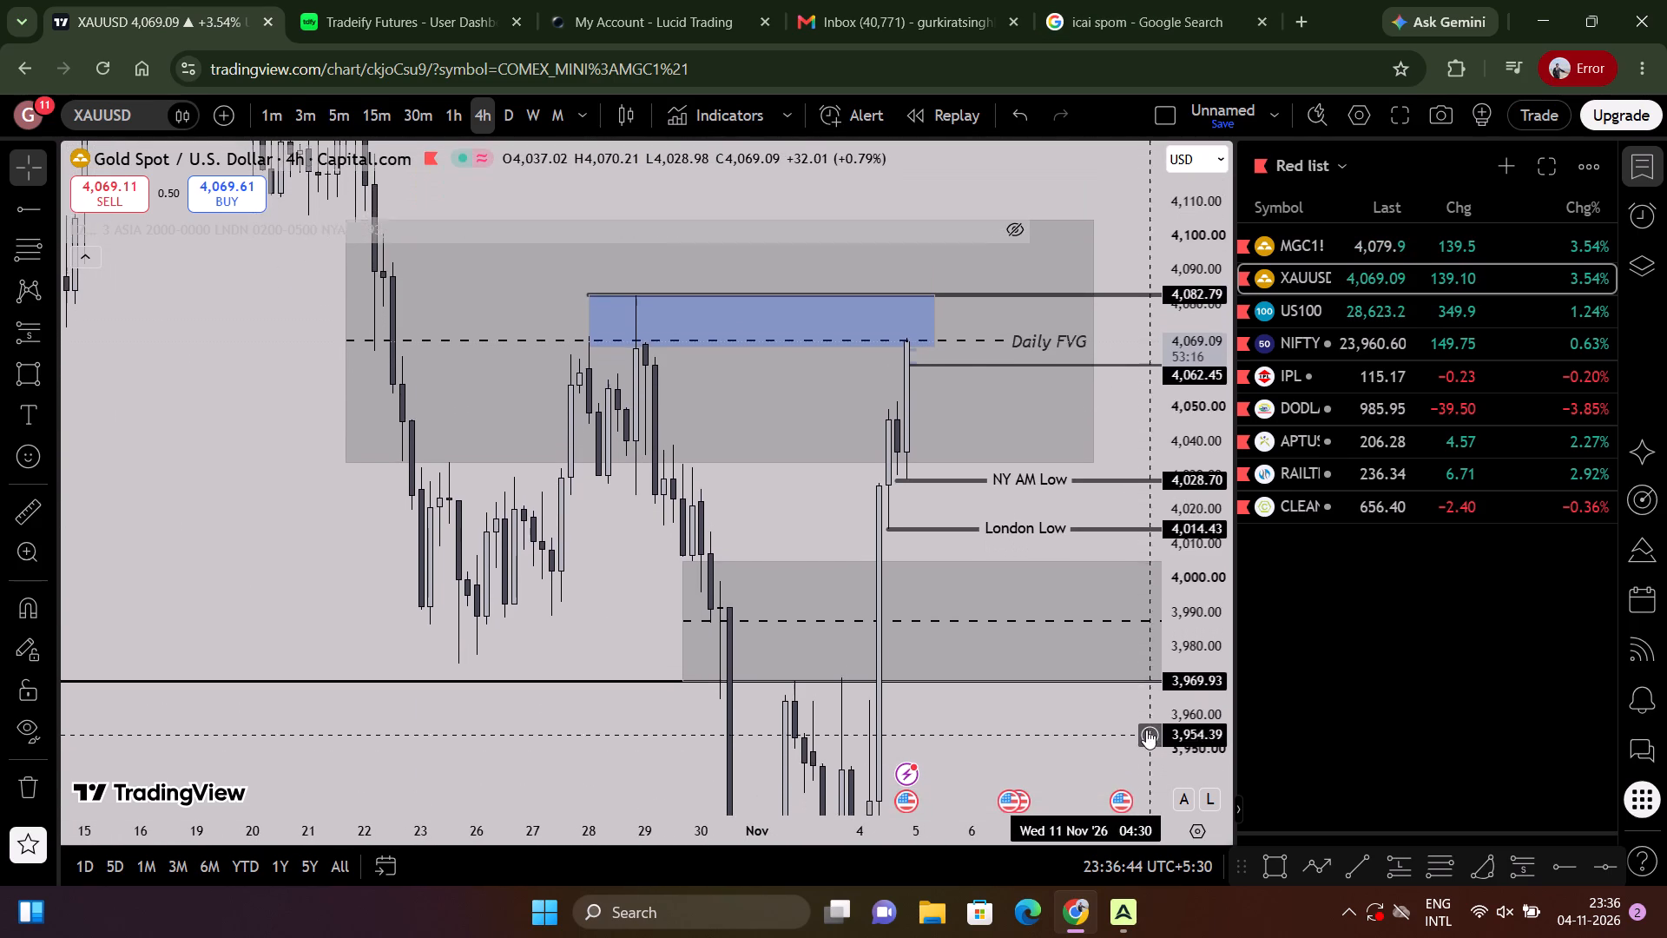
pyautogui.moveTo(1146, 730); pyautogui.dragTo(1110, 652)
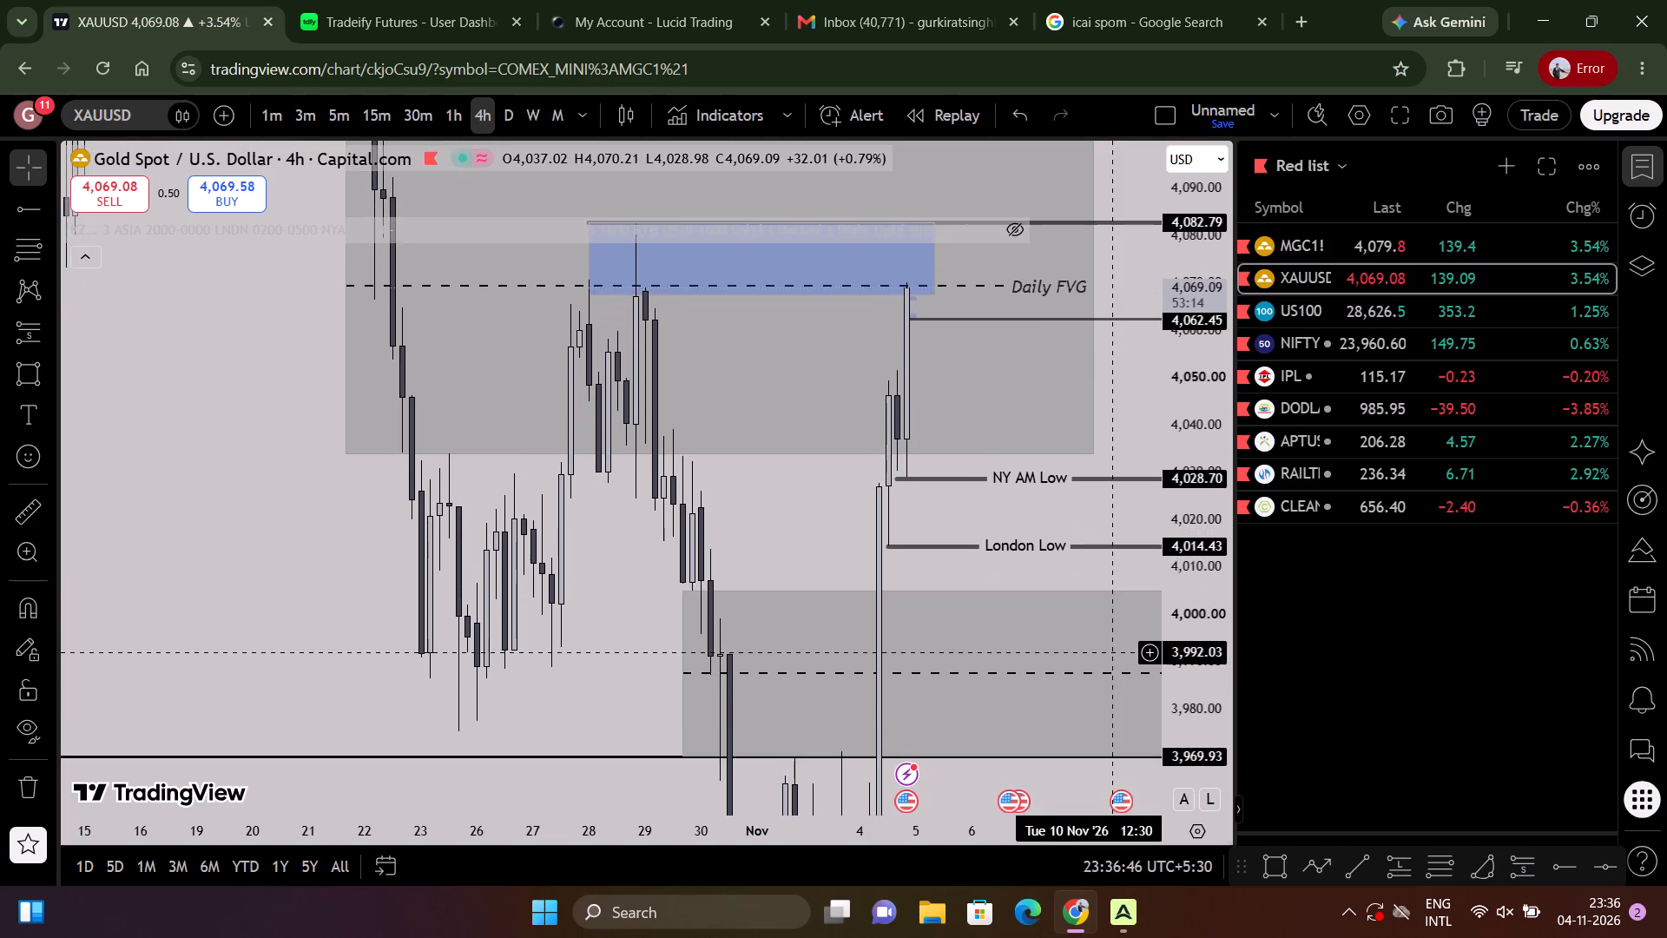
pyautogui.moveTo(1110, 652); pyautogui.dragTo(1055, 703)
# Switch XAUUSD to the daily timeframe and examine the current candle against the Daily FVG, Daily IFVG, Daily DOL and PDL.
pyautogui.click(511, 120)
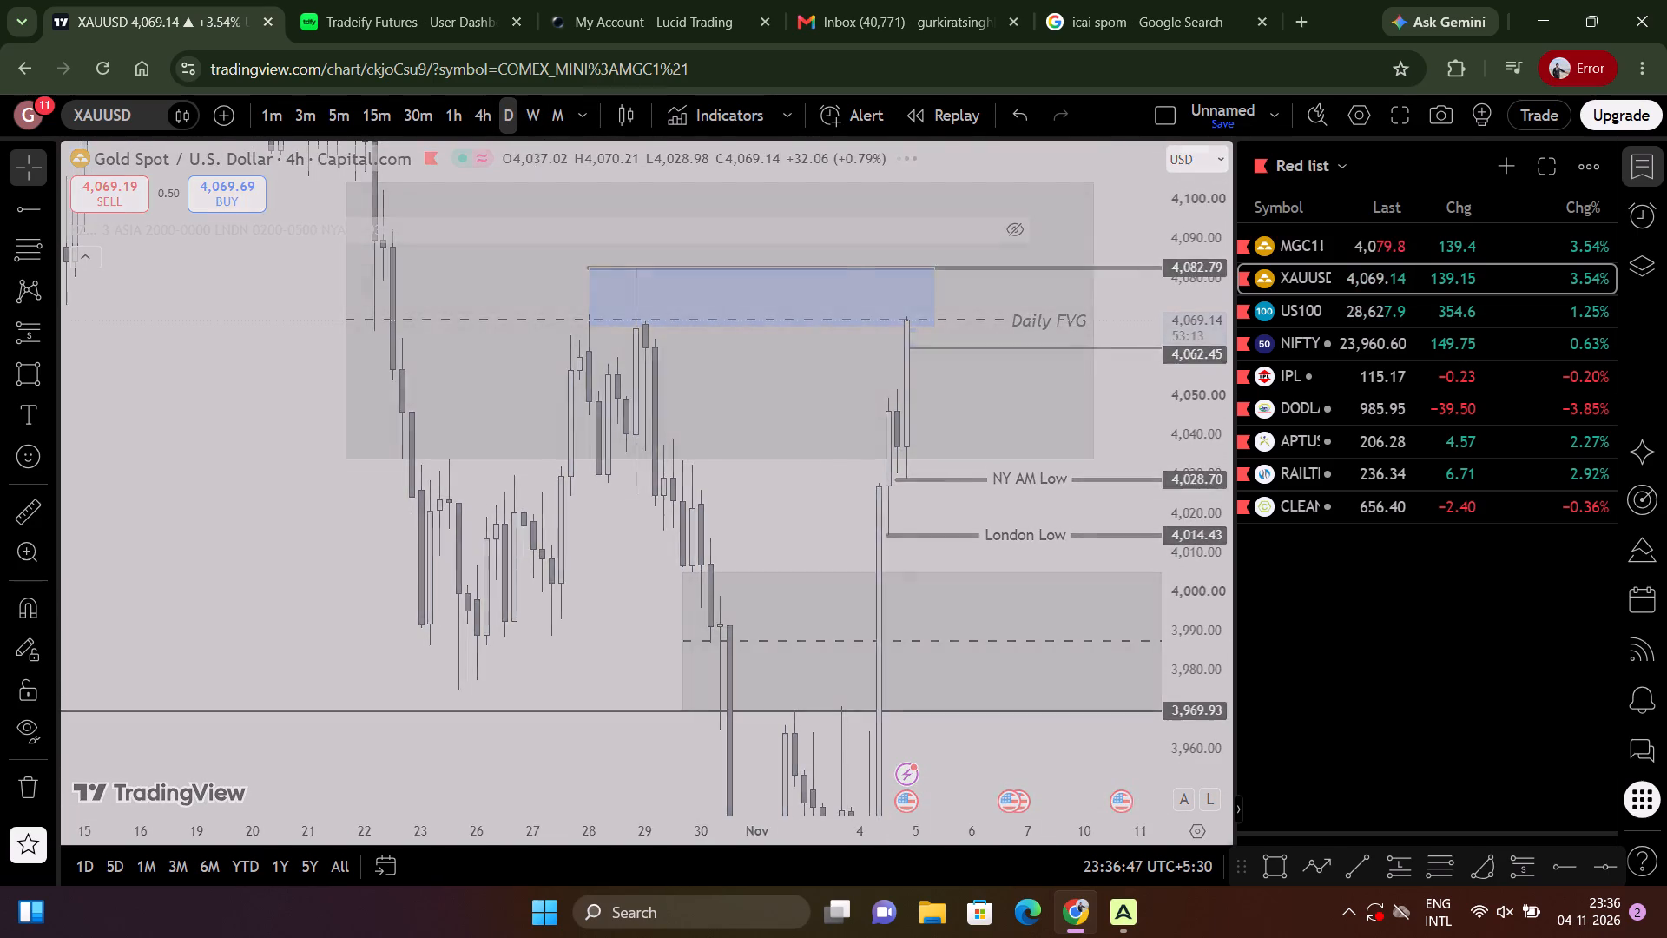
pyautogui.scroll(4, 919, 452)
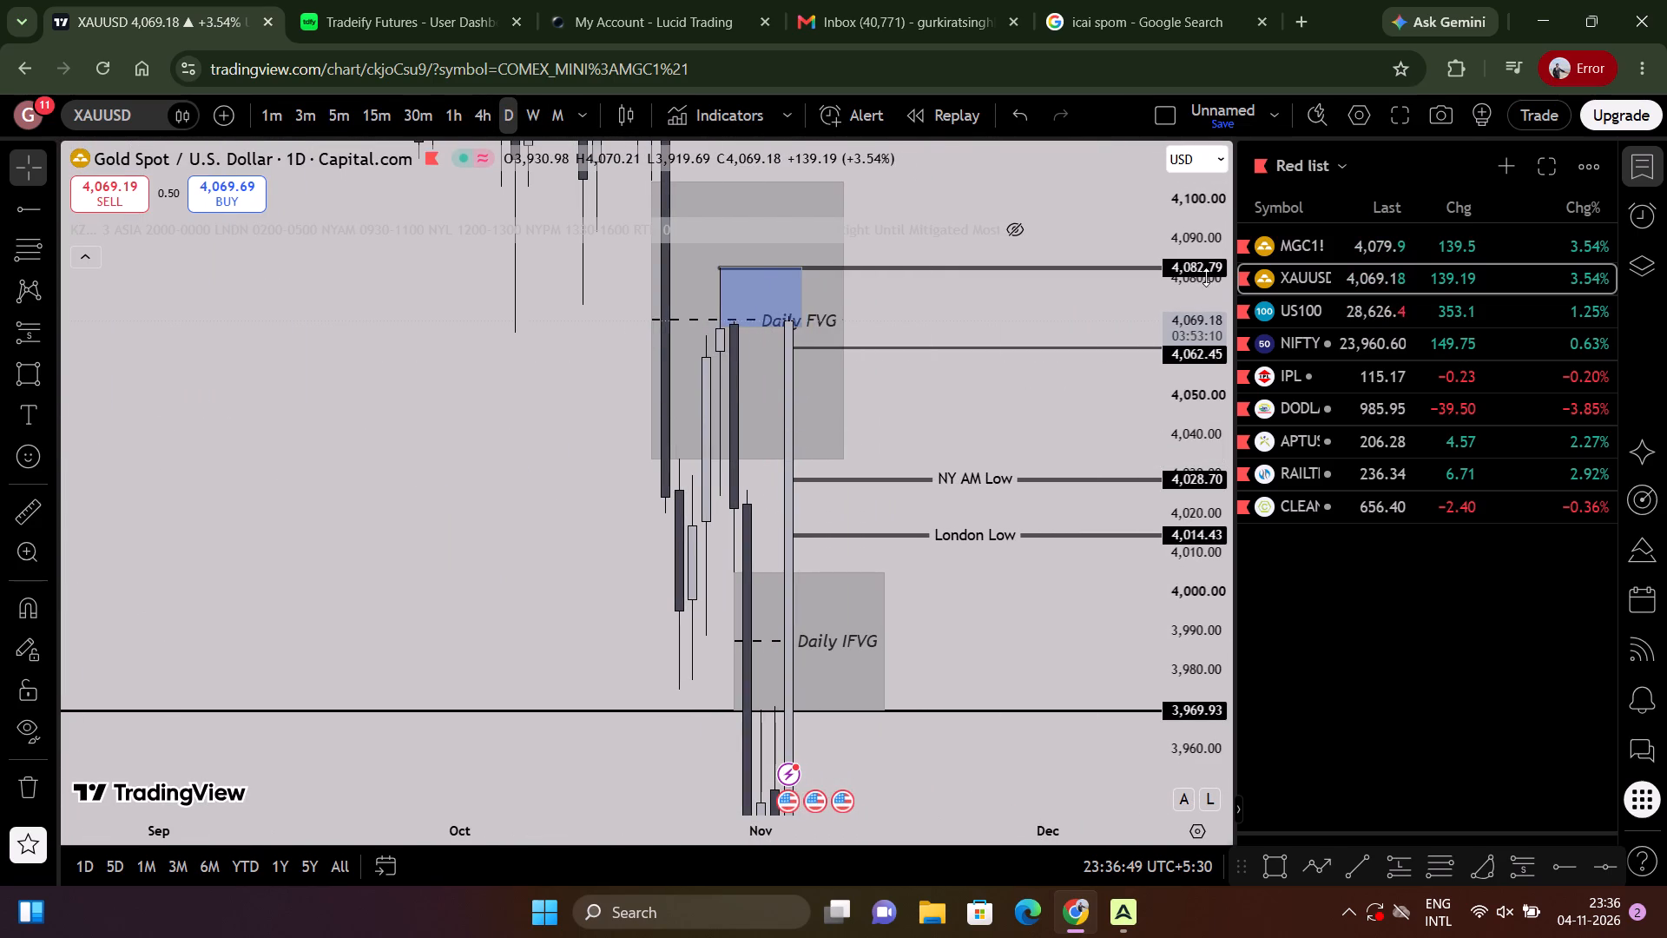
pyautogui.moveTo(1191, 329); pyautogui.dragTo(1152, 642)
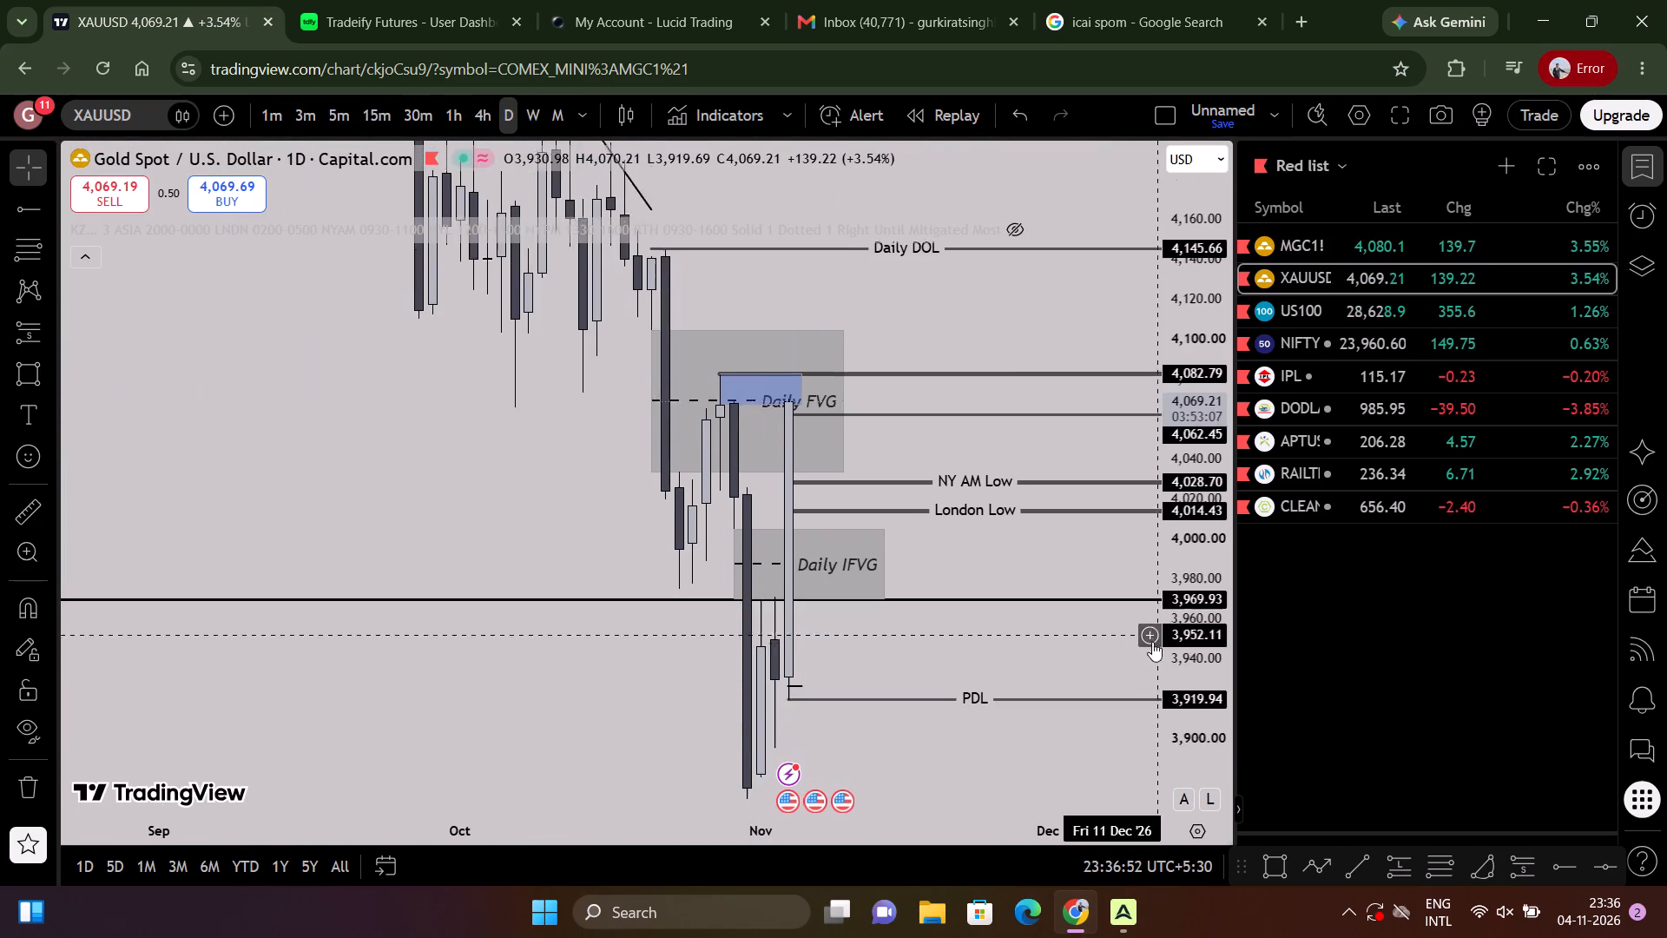
pyautogui.moveTo(1152, 642); pyautogui.dragTo(1139, 826)
pyautogui.scroll(-2, 880, 592)
pyautogui.moveTo(1200, 701); pyautogui.dragTo(1196, 258)
pyautogui.scroll(2, 821, 253)
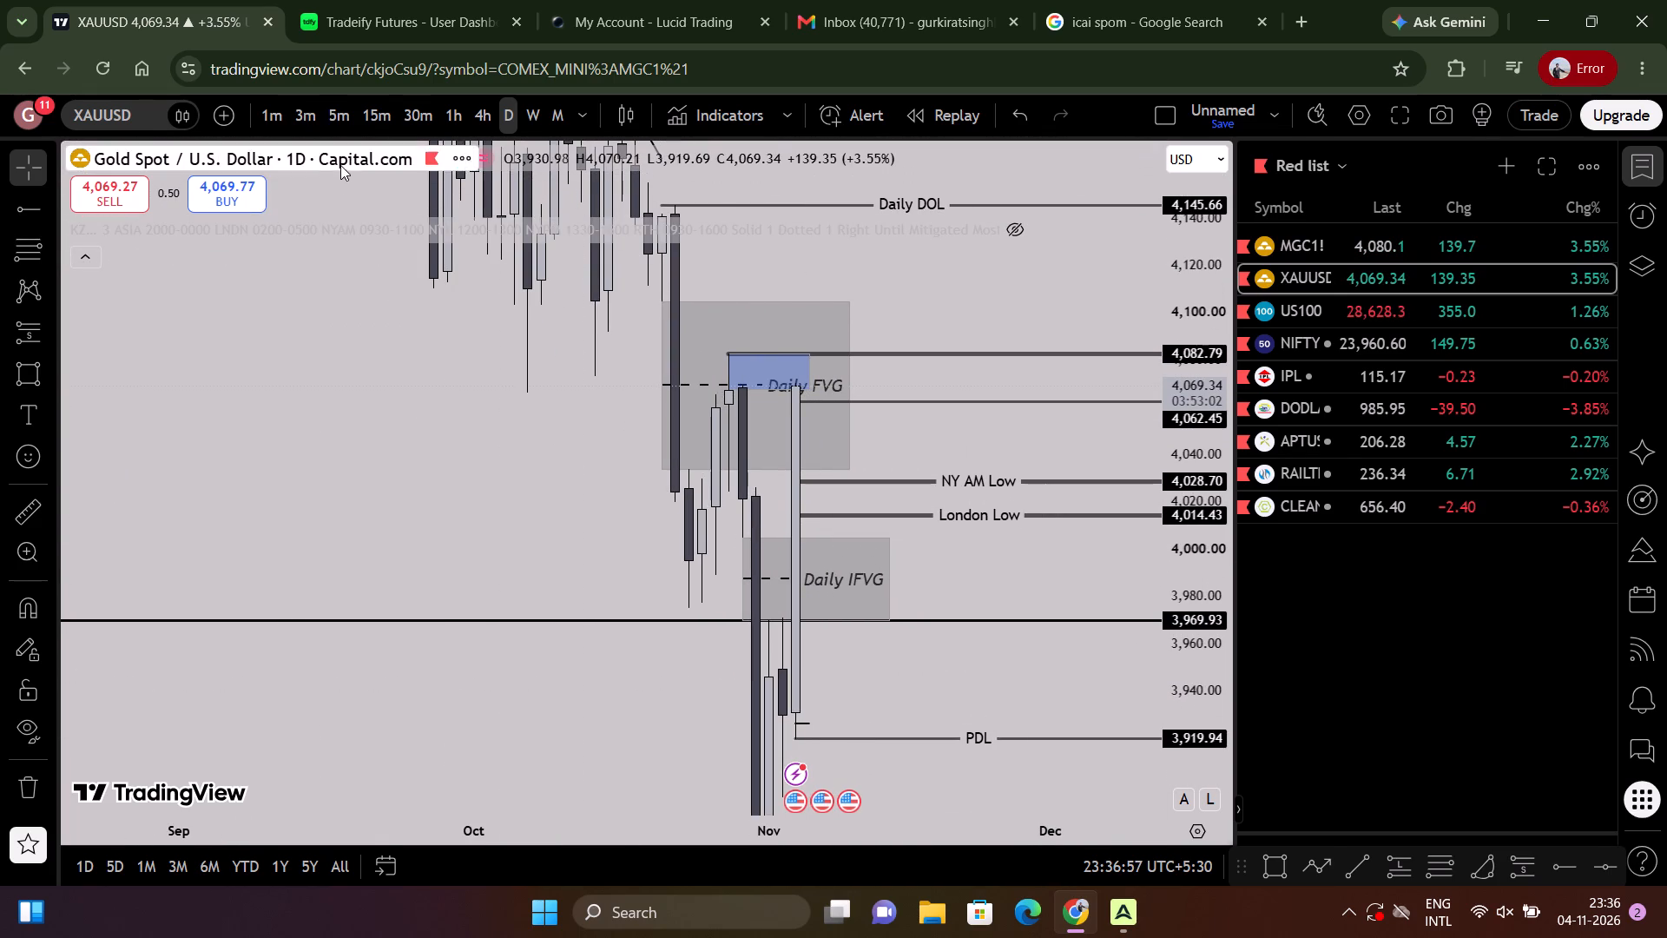
# Return XAUUSD to the 5-minute timeframe and examine the latest candles around the blue zones and the 4,062.45 level.
pyautogui.click(335, 121)
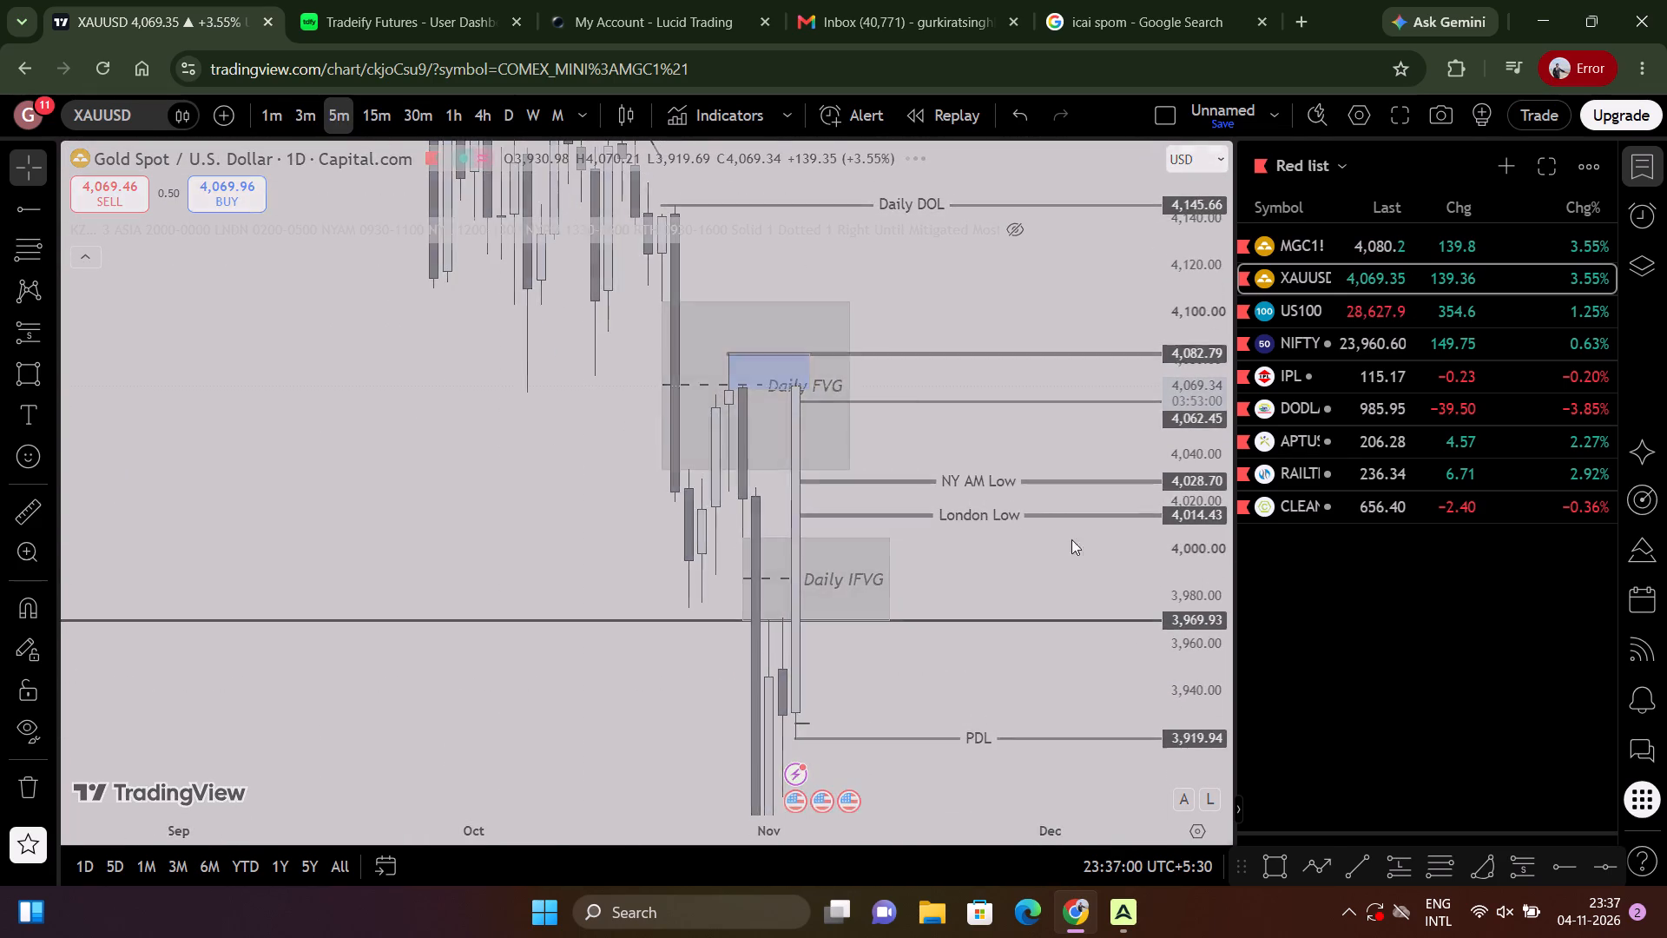
pyautogui.moveTo(1202, 716); pyautogui.dragTo(1268, 282)
pyautogui.scroll(-5, 1051, 207)
pyautogui.scroll(-5, 920, 327)
pyautogui.moveTo(953, 341); pyautogui.dragTo(1009, 524)
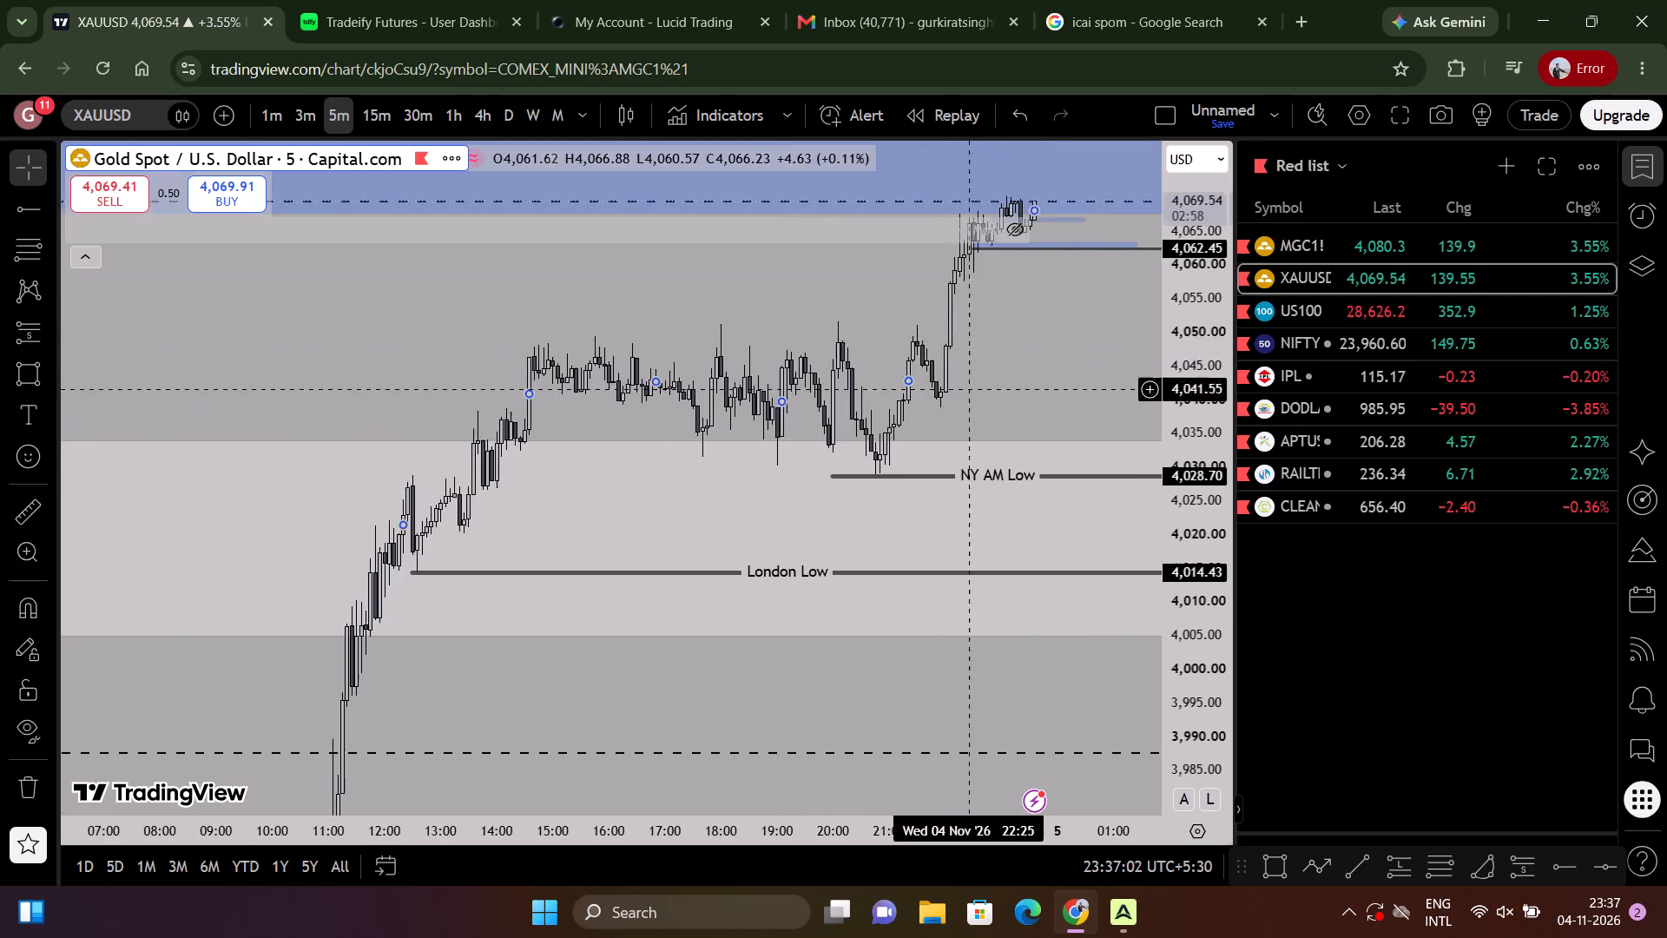
pyautogui.moveTo(1009, 524); pyautogui.dragTo(987, 738)
pyautogui.moveTo(1209, 665); pyautogui.dragTo(1085, 101)
pyautogui.scroll(8, 841, 203)
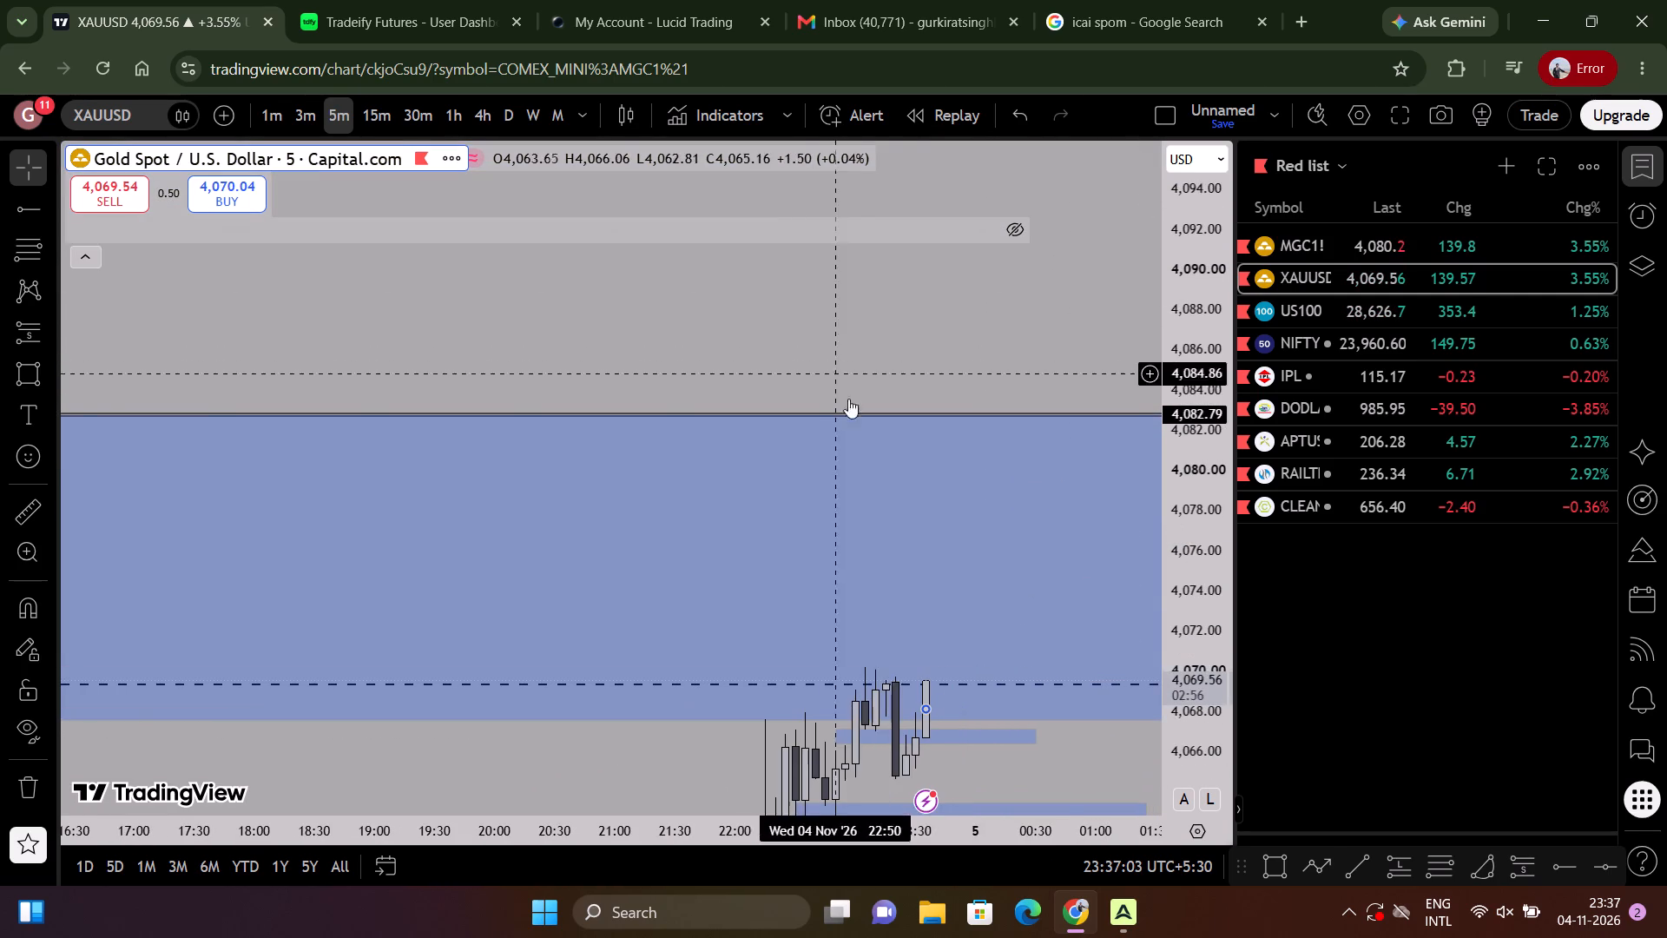
pyautogui.moveTo(990, 334); pyautogui.dragTo(900, 141)
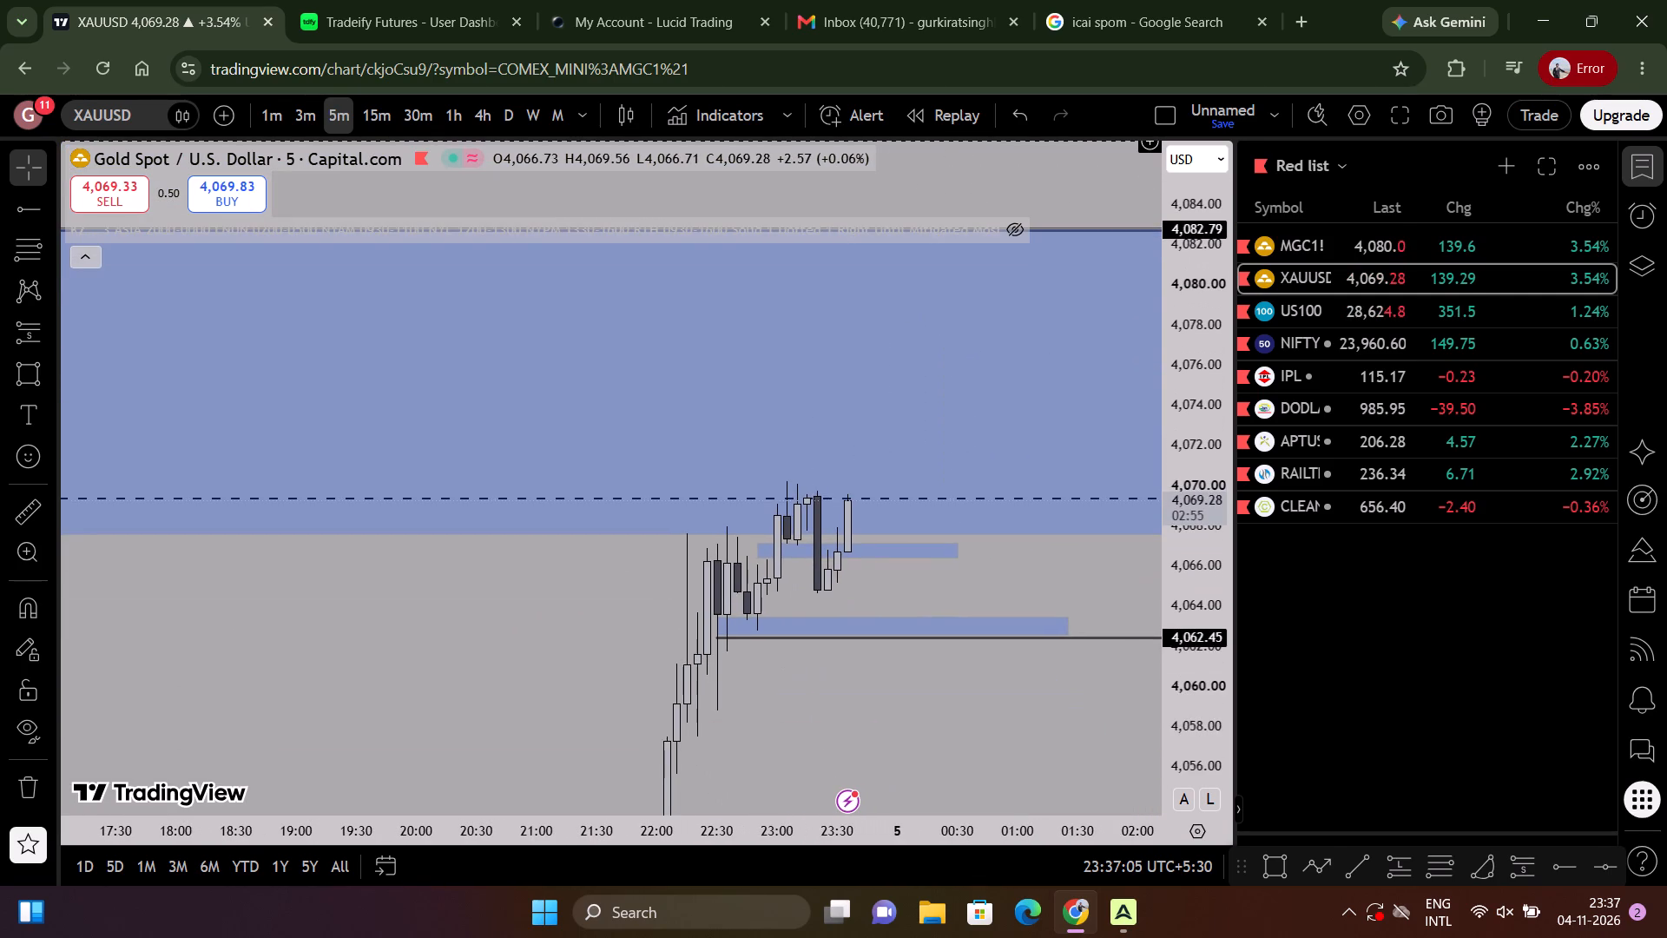
# Examine XAUUSD's 5-minute price action from late October to the current session around the large blue zone, NY AM Low and London Low.
pyautogui.moveTo(900, 141); pyautogui.dragTo(880, 70)
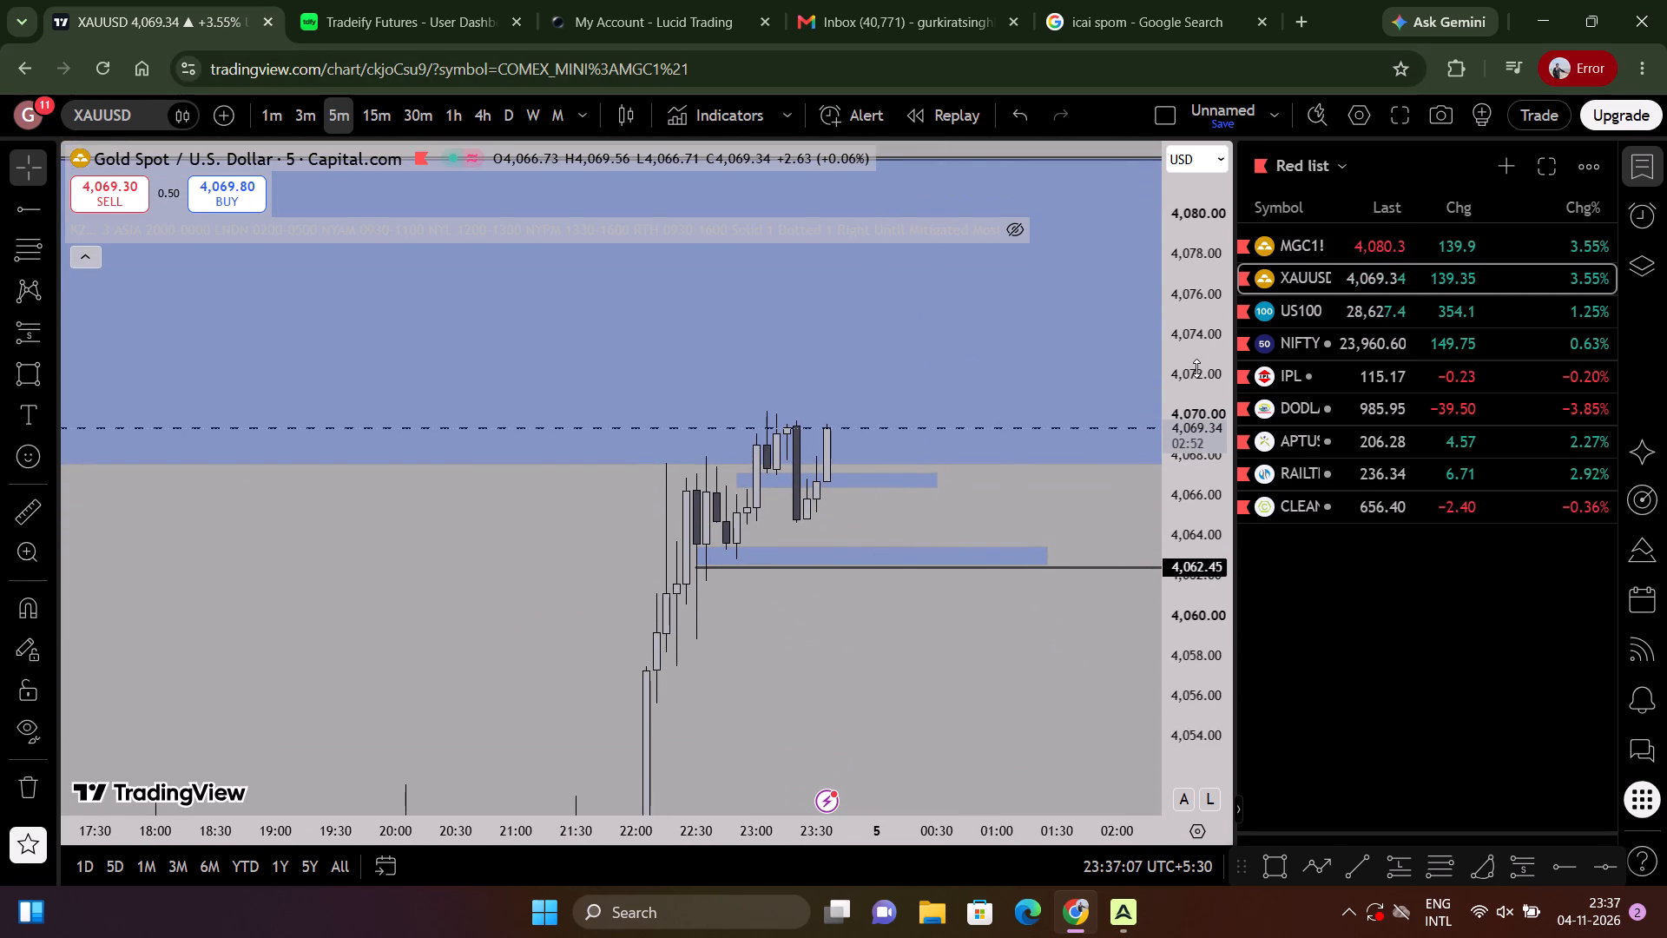
pyautogui.moveTo(1196, 368); pyautogui.dragTo(1196, 450)
pyautogui.scroll(-16, 787, 519)
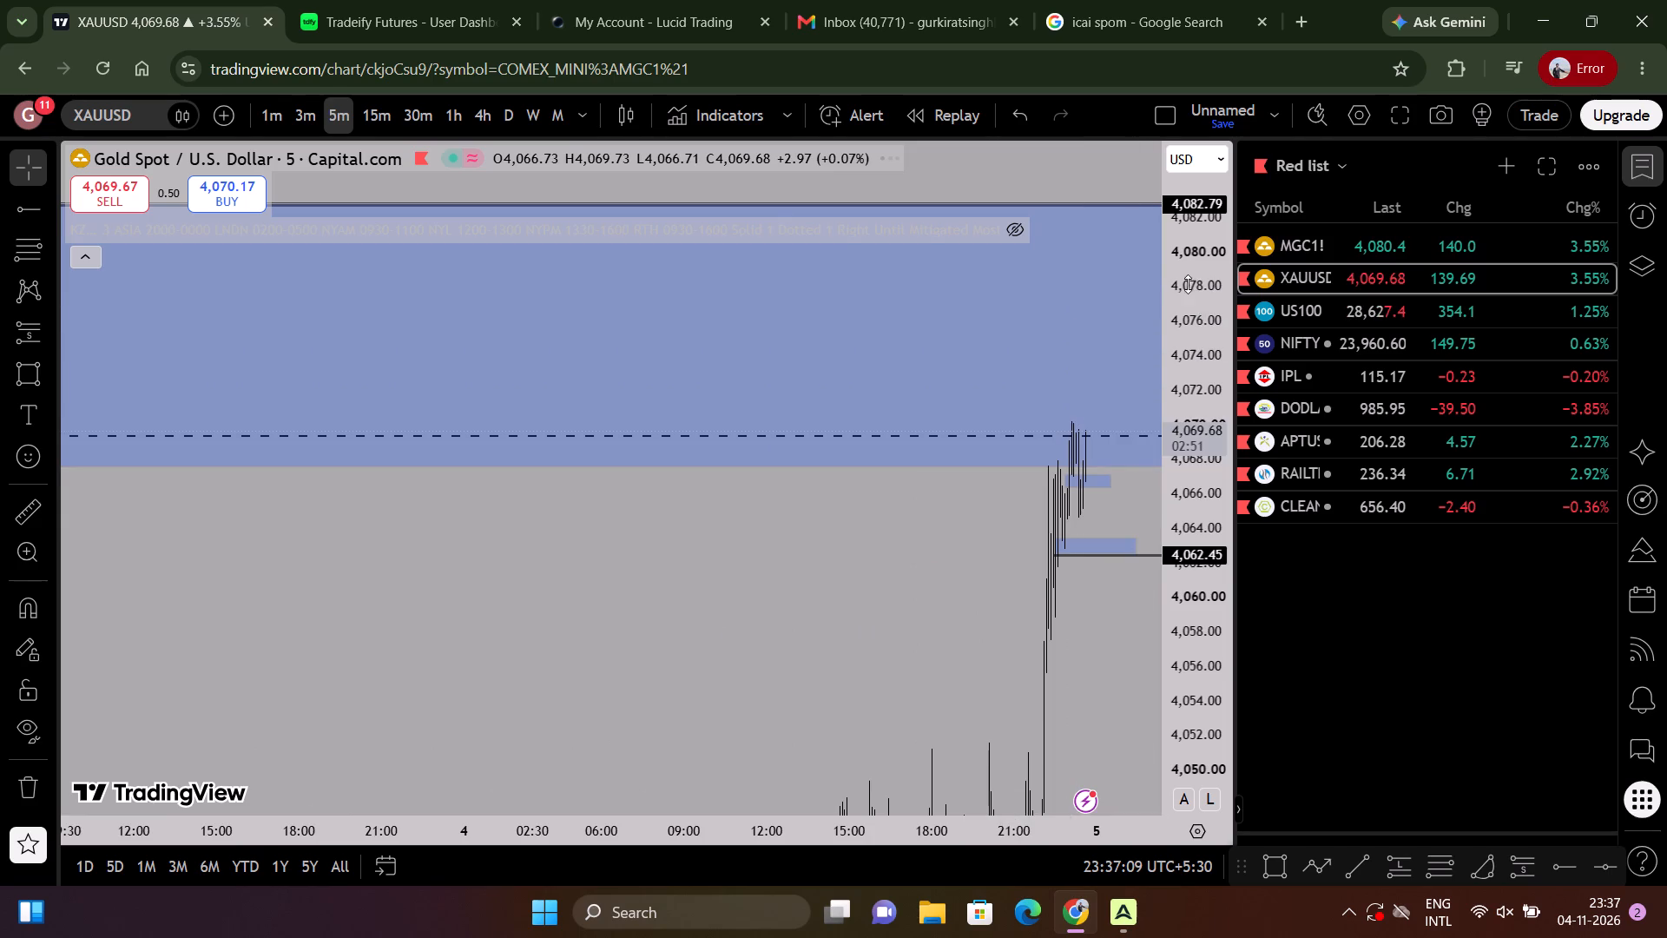
pyautogui.moveTo(1210, 312); pyautogui.dragTo(1221, 754)
pyautogui.scroll(-20, 810, 694)
pyautogui.scroll(-2, 810, 694)
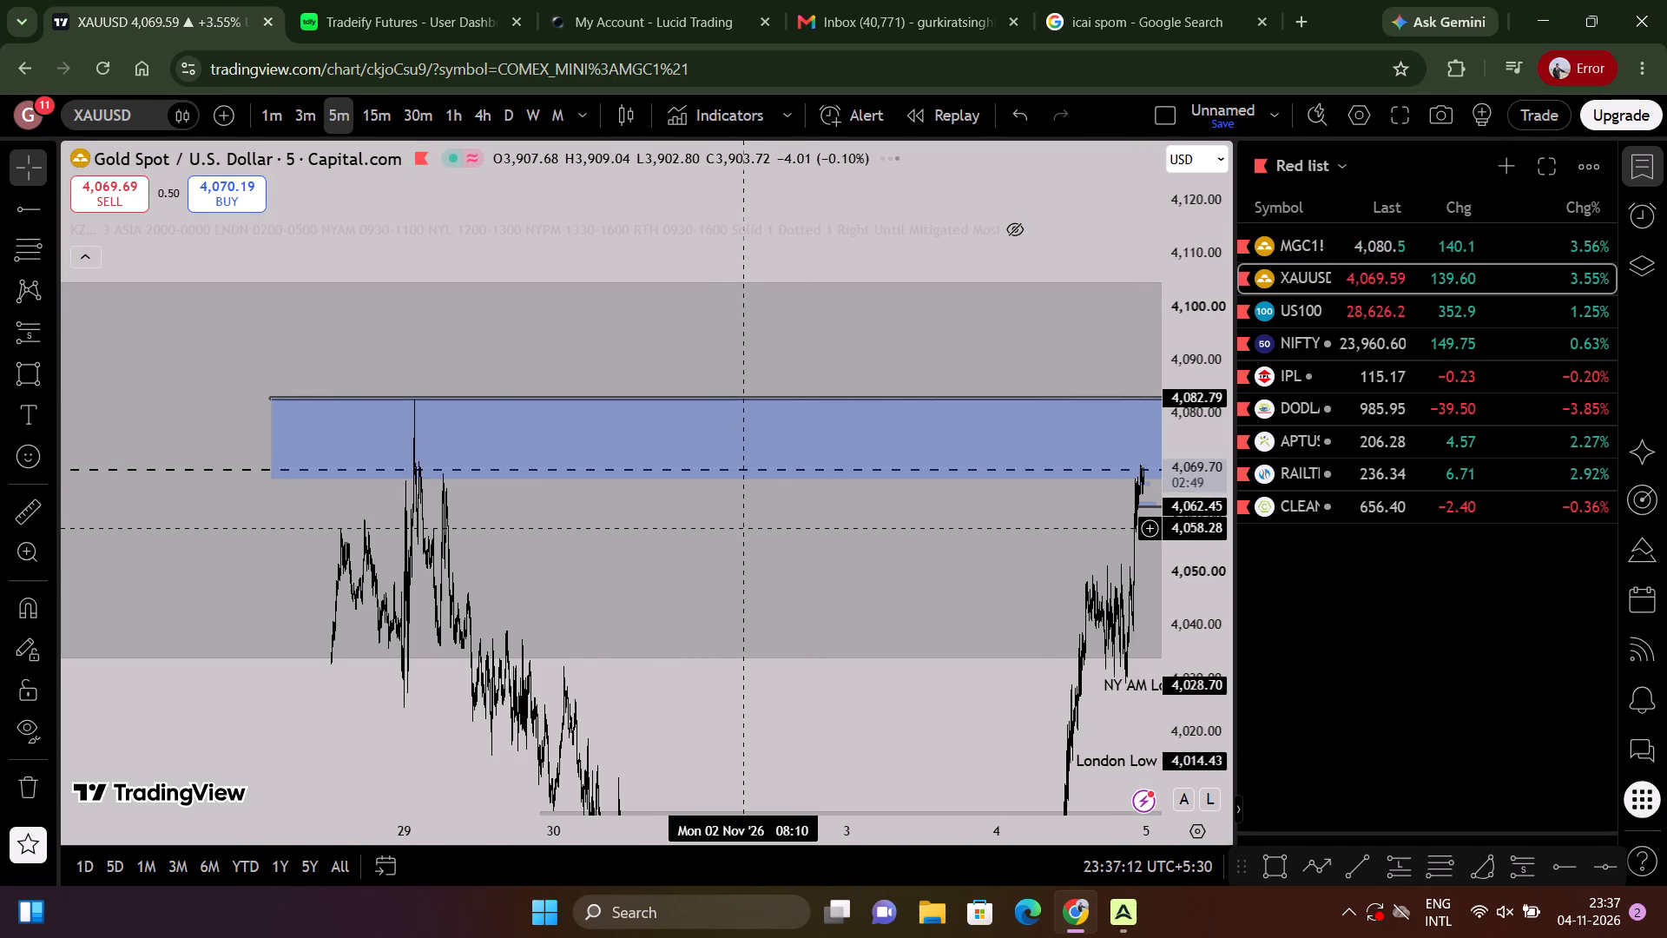
pyautogui.scroll(-10, 743, 515)
pyautogui.moveTo(565, 534); pyautogui.dragTo(497, 301)
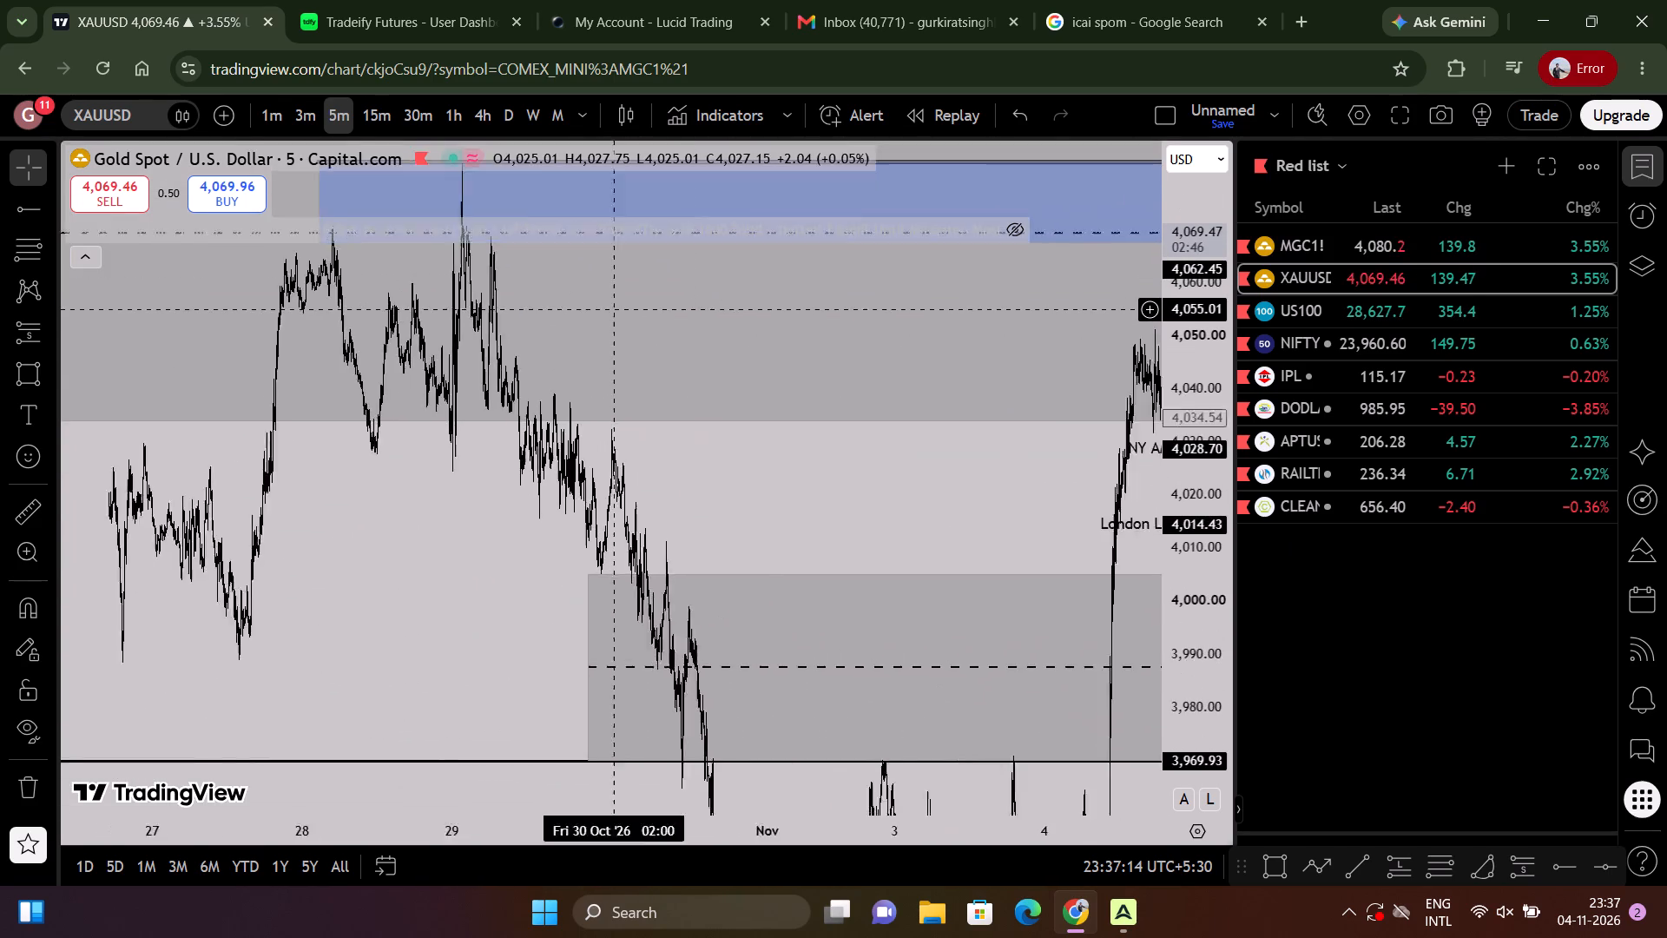
pyautogui.moveTo(497, 301); pyautogui.dragTo(201, 328)
pyautogui.scroll(9, 293, 367)
pyautogui.moveTo(389, 379); pyautogui.dragTo(1008, 426)
pyautogui.scroll(3, 886, 413)
pyautogui.moveTo(897, 413); pyautogui.dragTo(889, 328)
pyautogui.moveTo(889, 328); pyautogui.dragTo(892, 392)
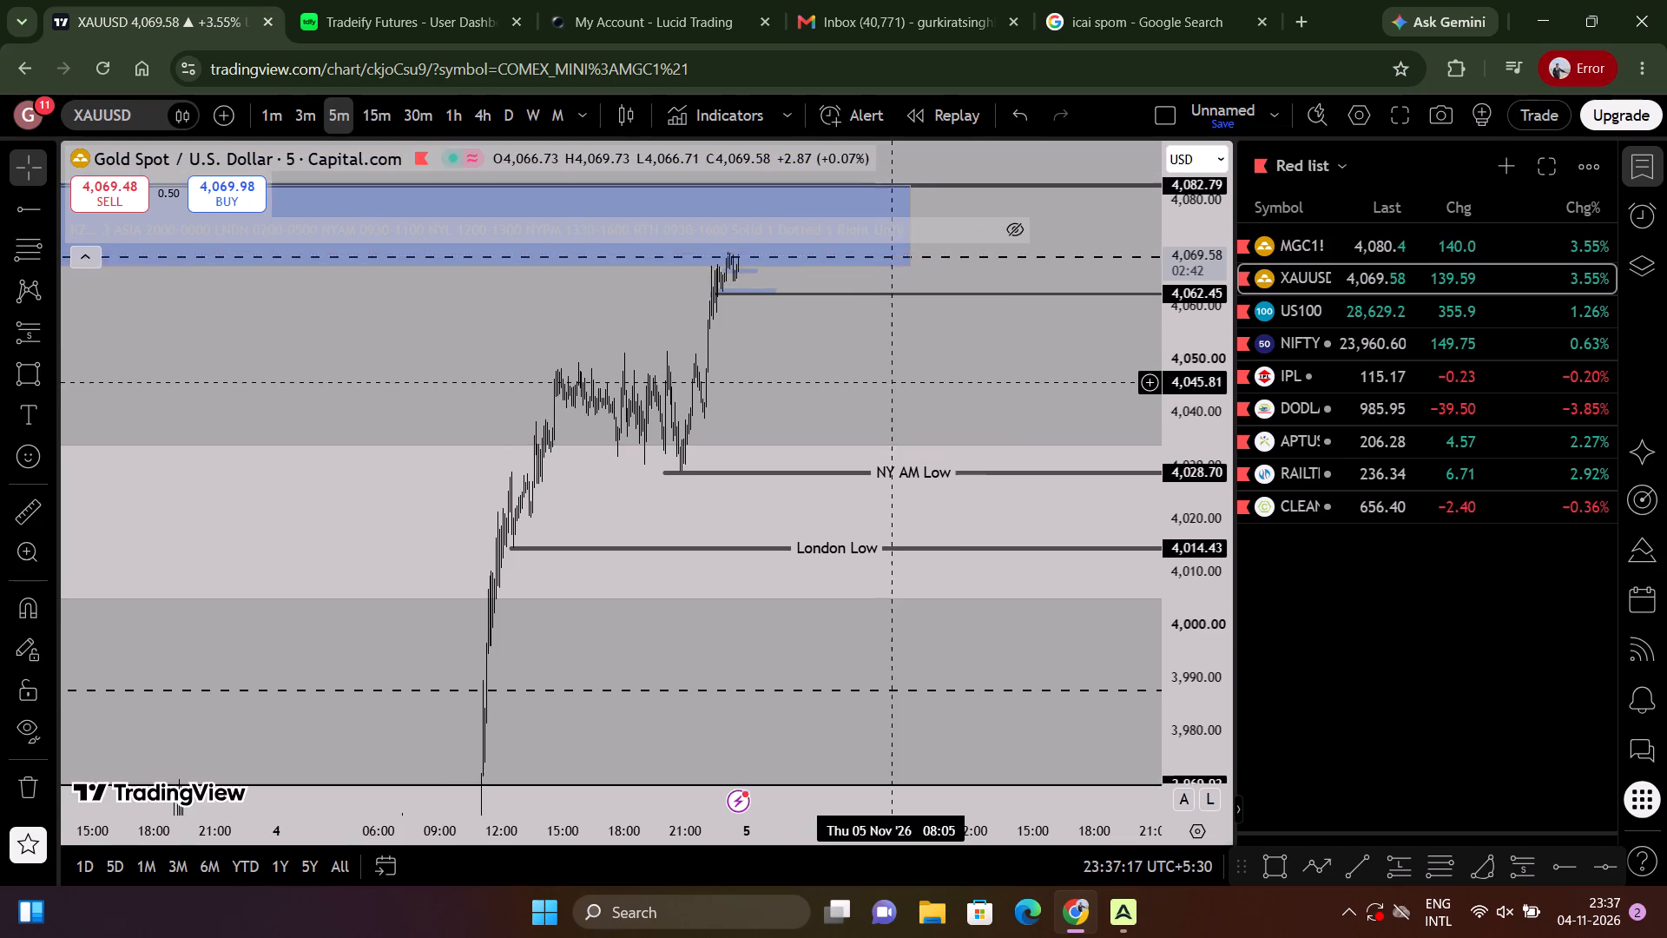
pyautogui.moveTo(892, 392); pyautogui.dragTo(893, 400)
pyautogui.scroll(8, 864, 378)
pyautogui.moveTo(494, 340); pyautogui.dragTo(1133, 590)
pyautogui.rightClick(1137, 563)
pyautogui.scroll(-8, 1137, 563)
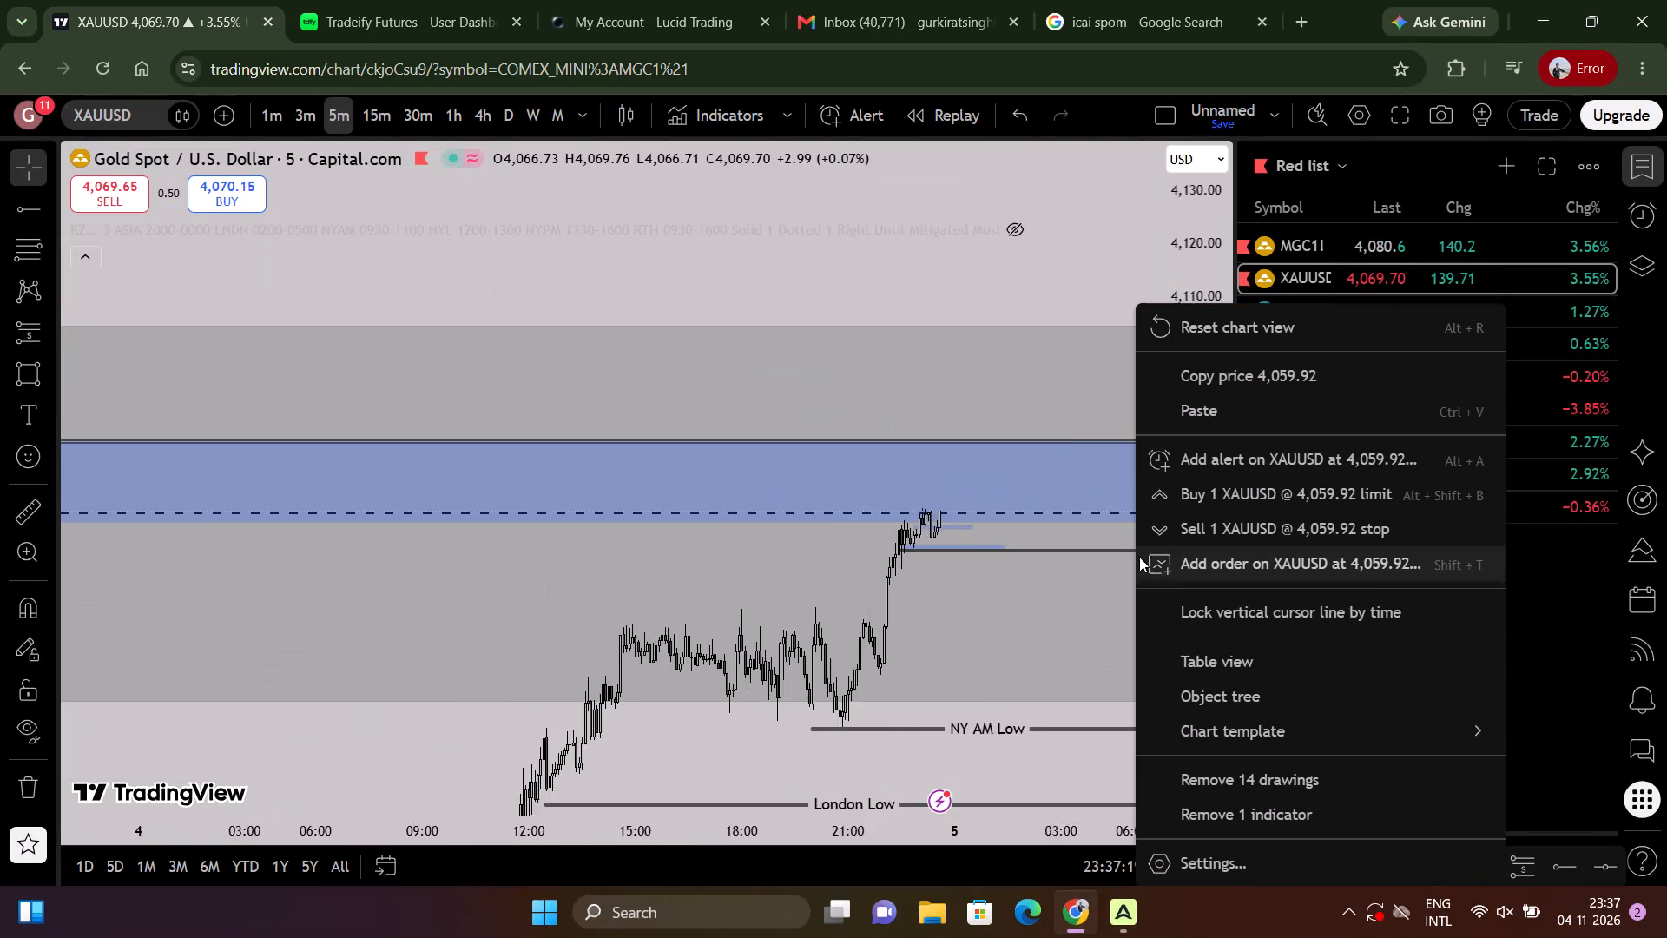
pyautogui.scroll(-7, 1139, 557)
pyautogui.scroll(-7, 757, 330)
pyautogui.scroll(20, 873, 486)
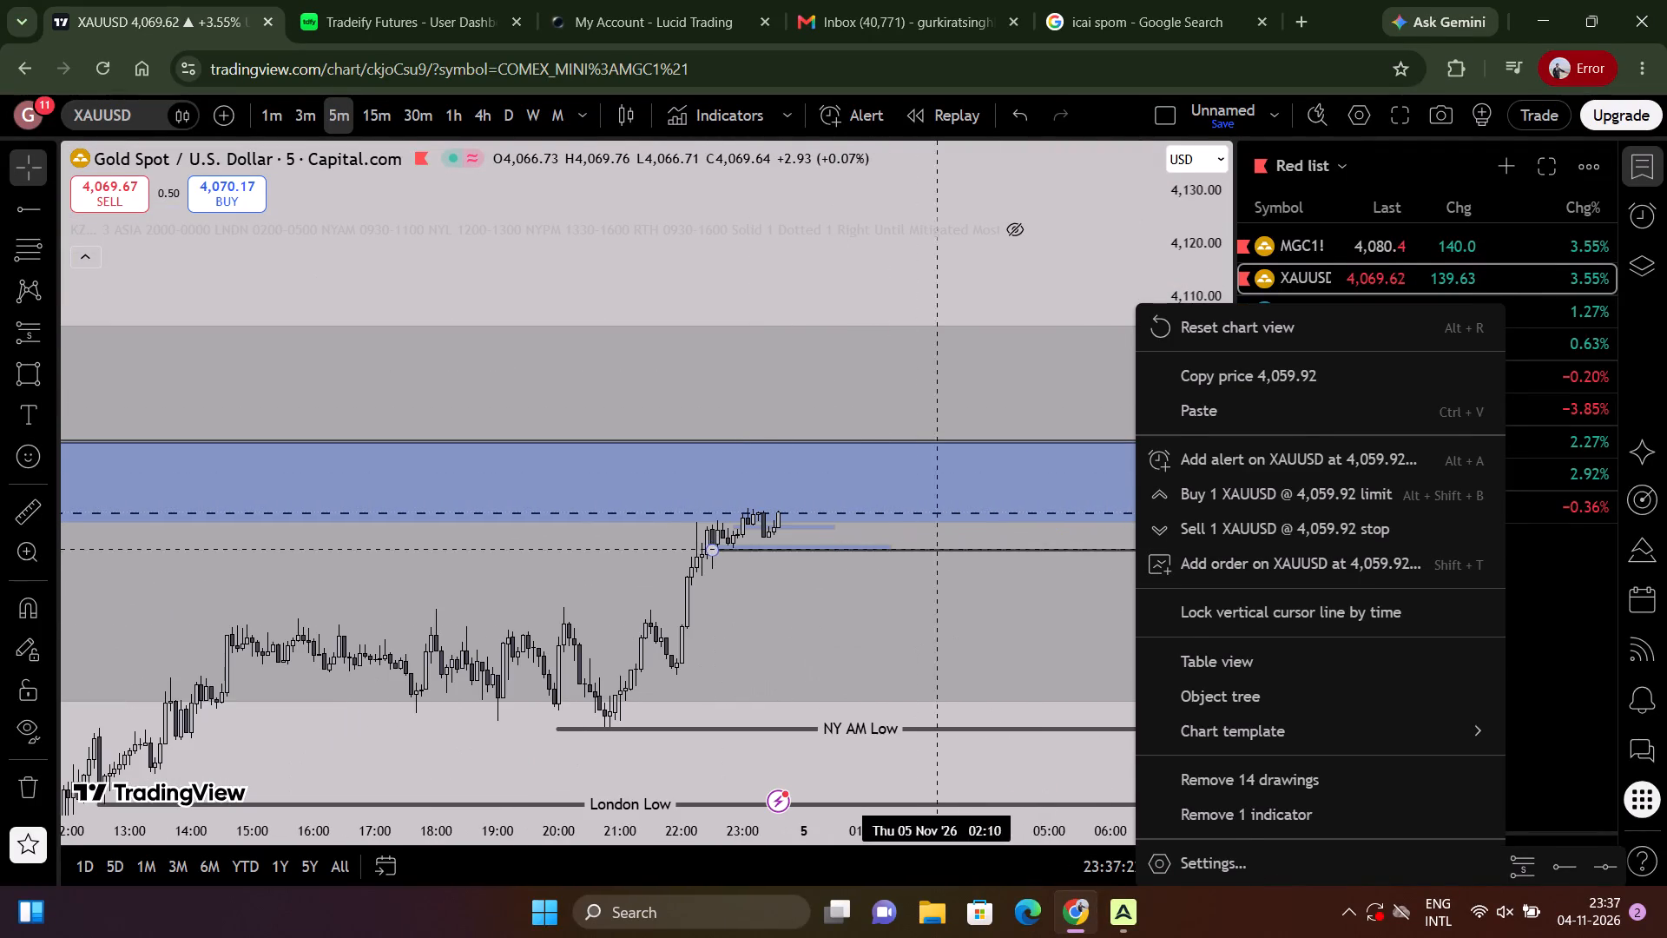
pyautogui.click(1023, 624)
# Examine the latest 5-minute gold candles between the 4,062.45 and 4,082.79 levels.
pyautogui.moveTo(1192, 710); pyautogui.dragTo(1245, 399)
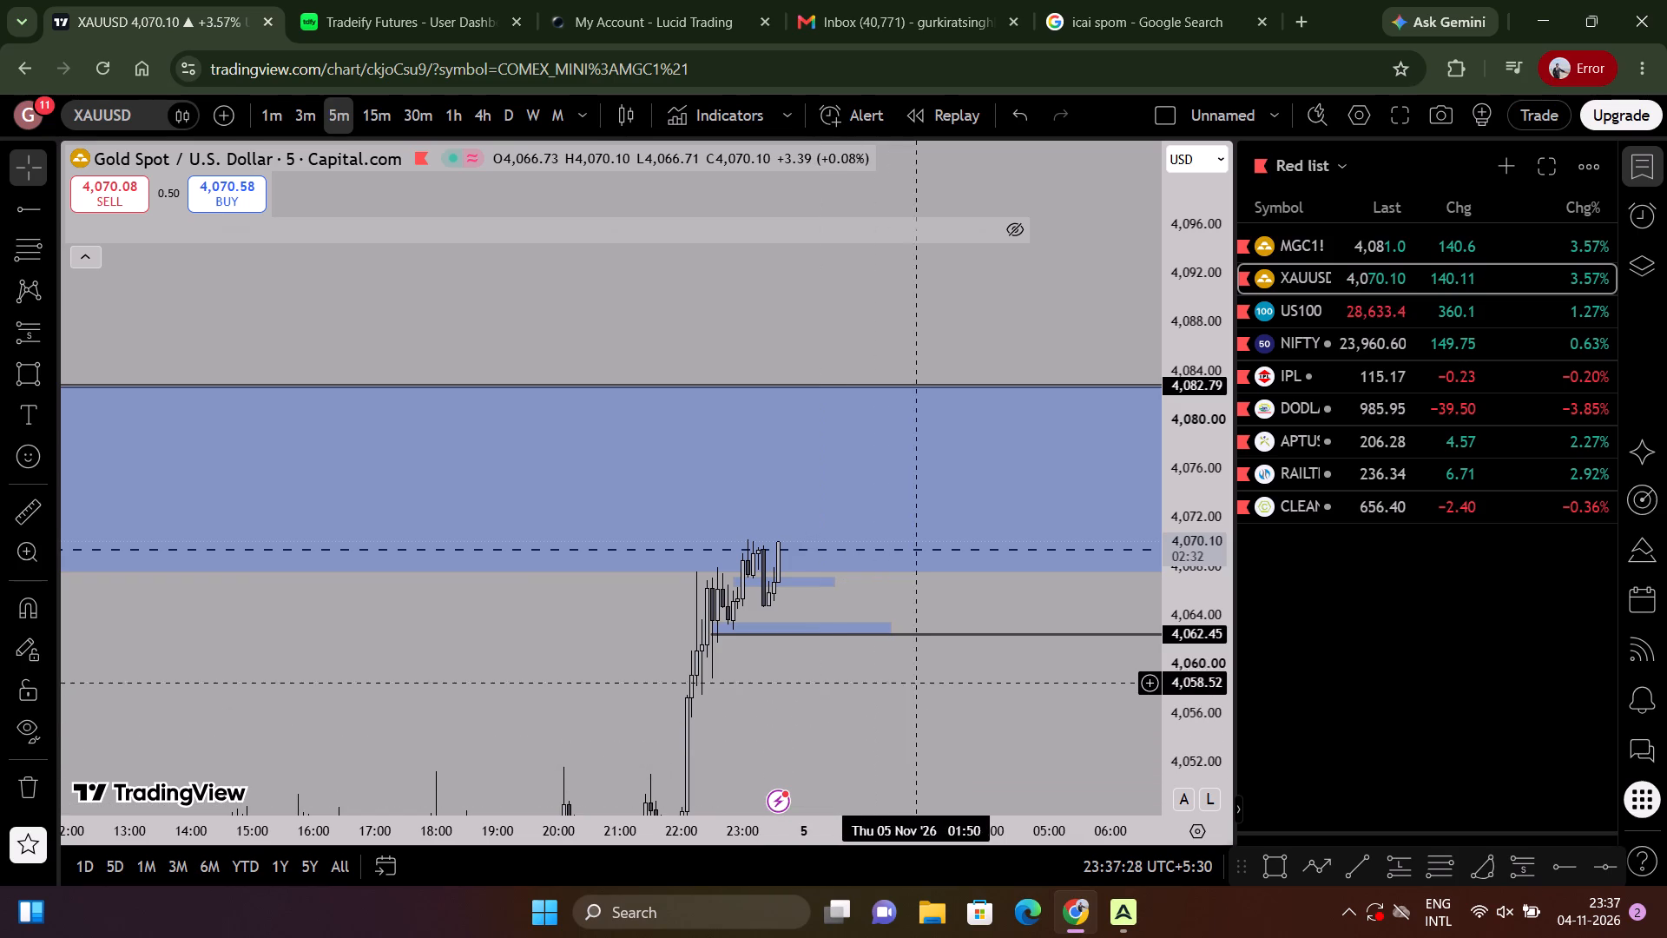
pyautogui.scroll(1, 925, 698)
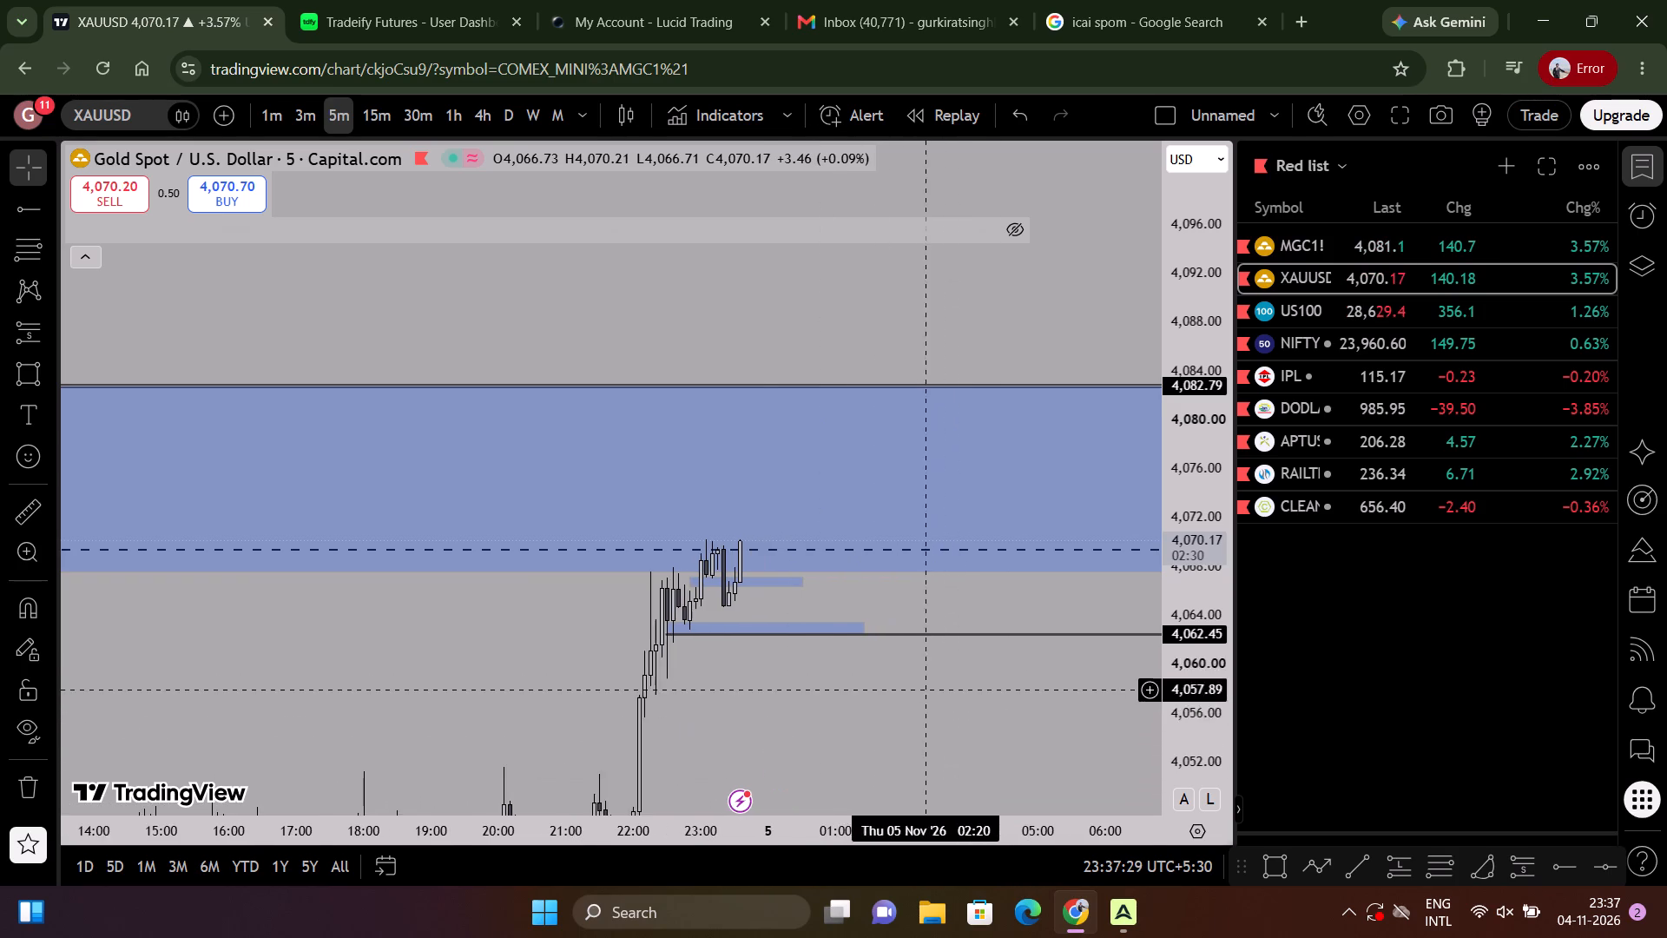
pyautogui.moveTo(946, 688); pyautogui.dragTo(1024, 645)
pyautogui.moveTo(1224, 700); pyautogui.dragTo(1227, 489)
pyautogui.scroll(4, 1152, 526)
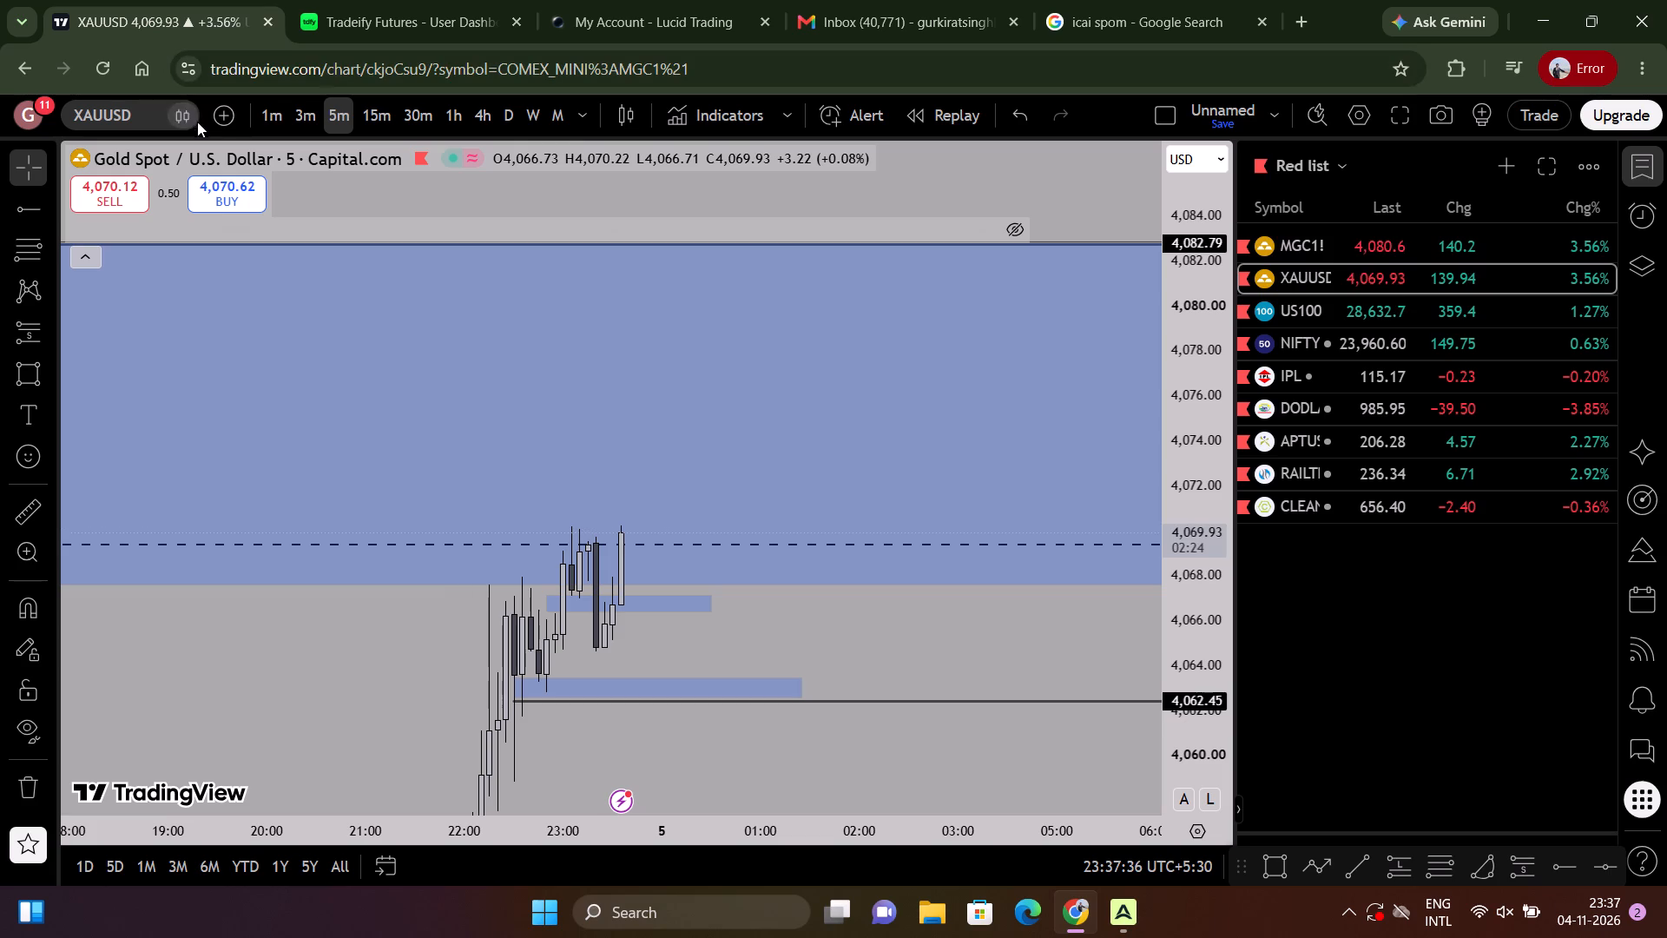
# Check XAUUSD on the 1-minute timeframe, returning to the 5-minute timeframe.
pyautogui.click(272, 109)
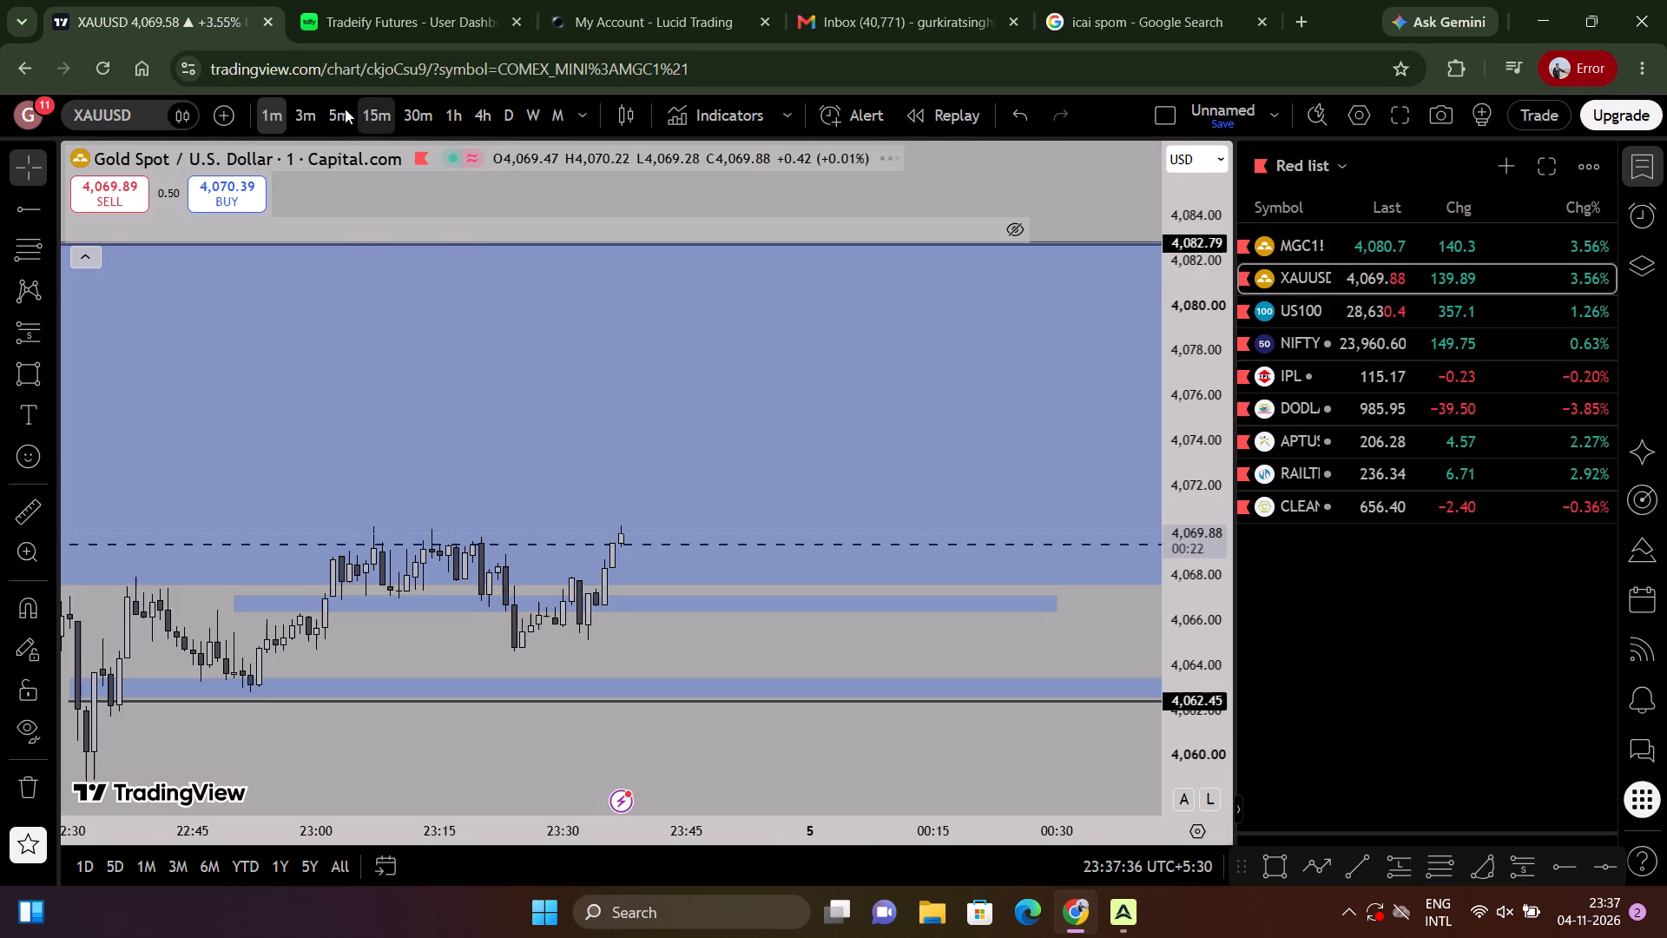
pyautogui.click(329, 113)
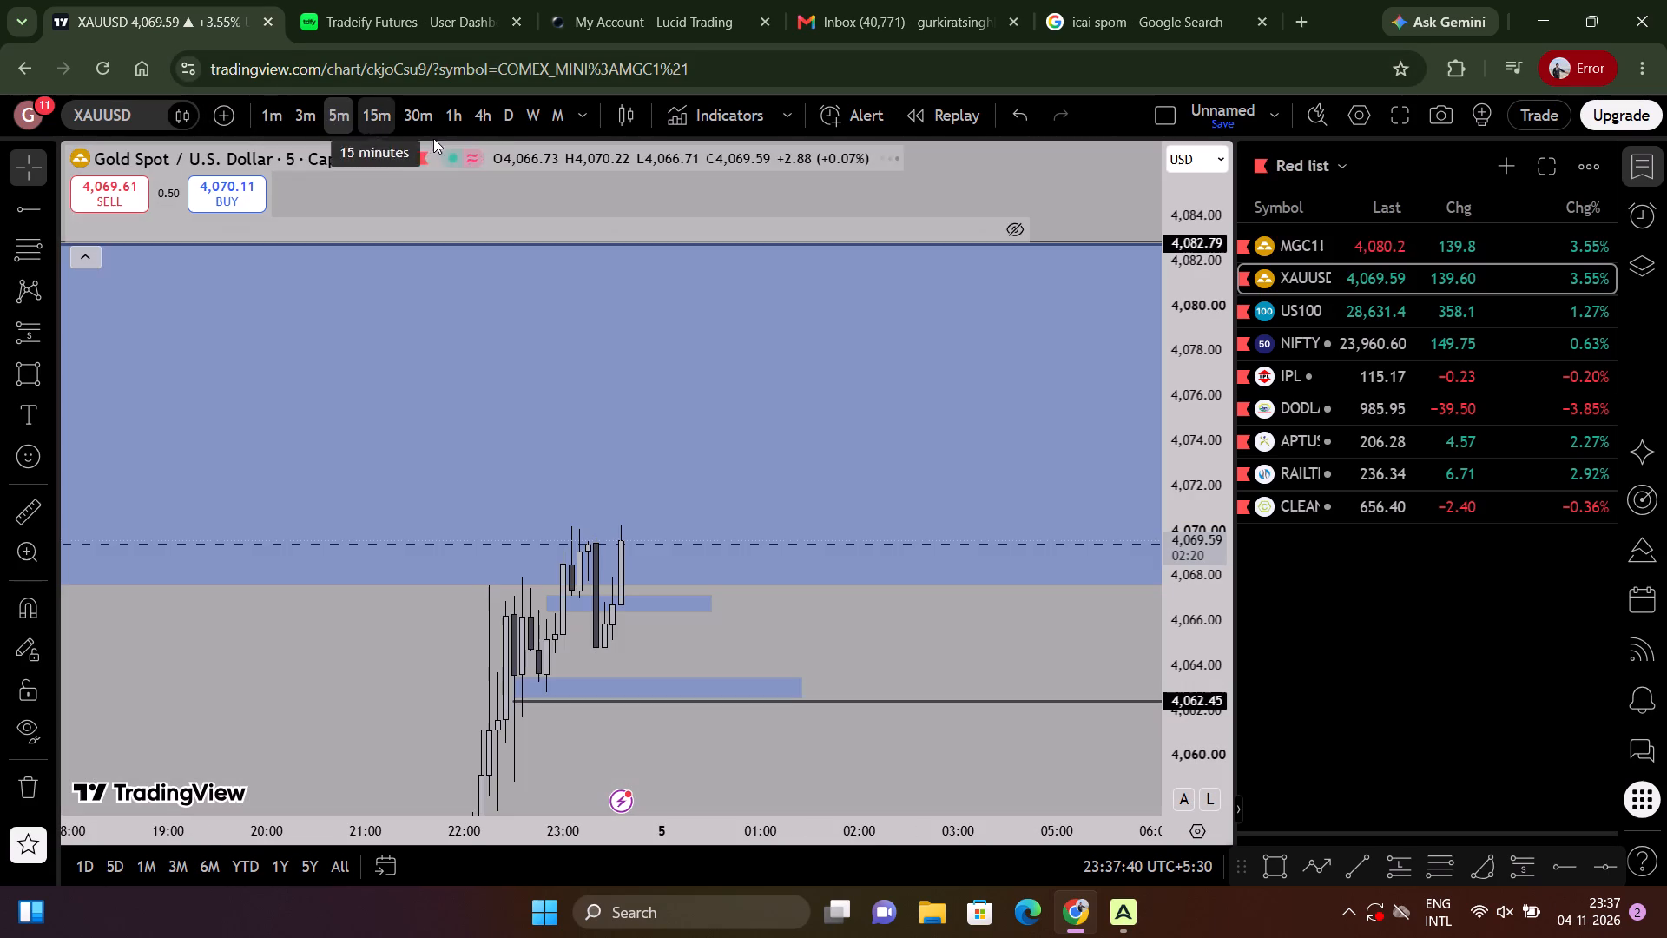
# Switch XAUUSD to the daily timeframe and examine the current candle against the Daily FVG, Daily IFVG, Daily DOL and PDL.
pyautogui.click(472, 118)
pyautogui.click(507, 119)
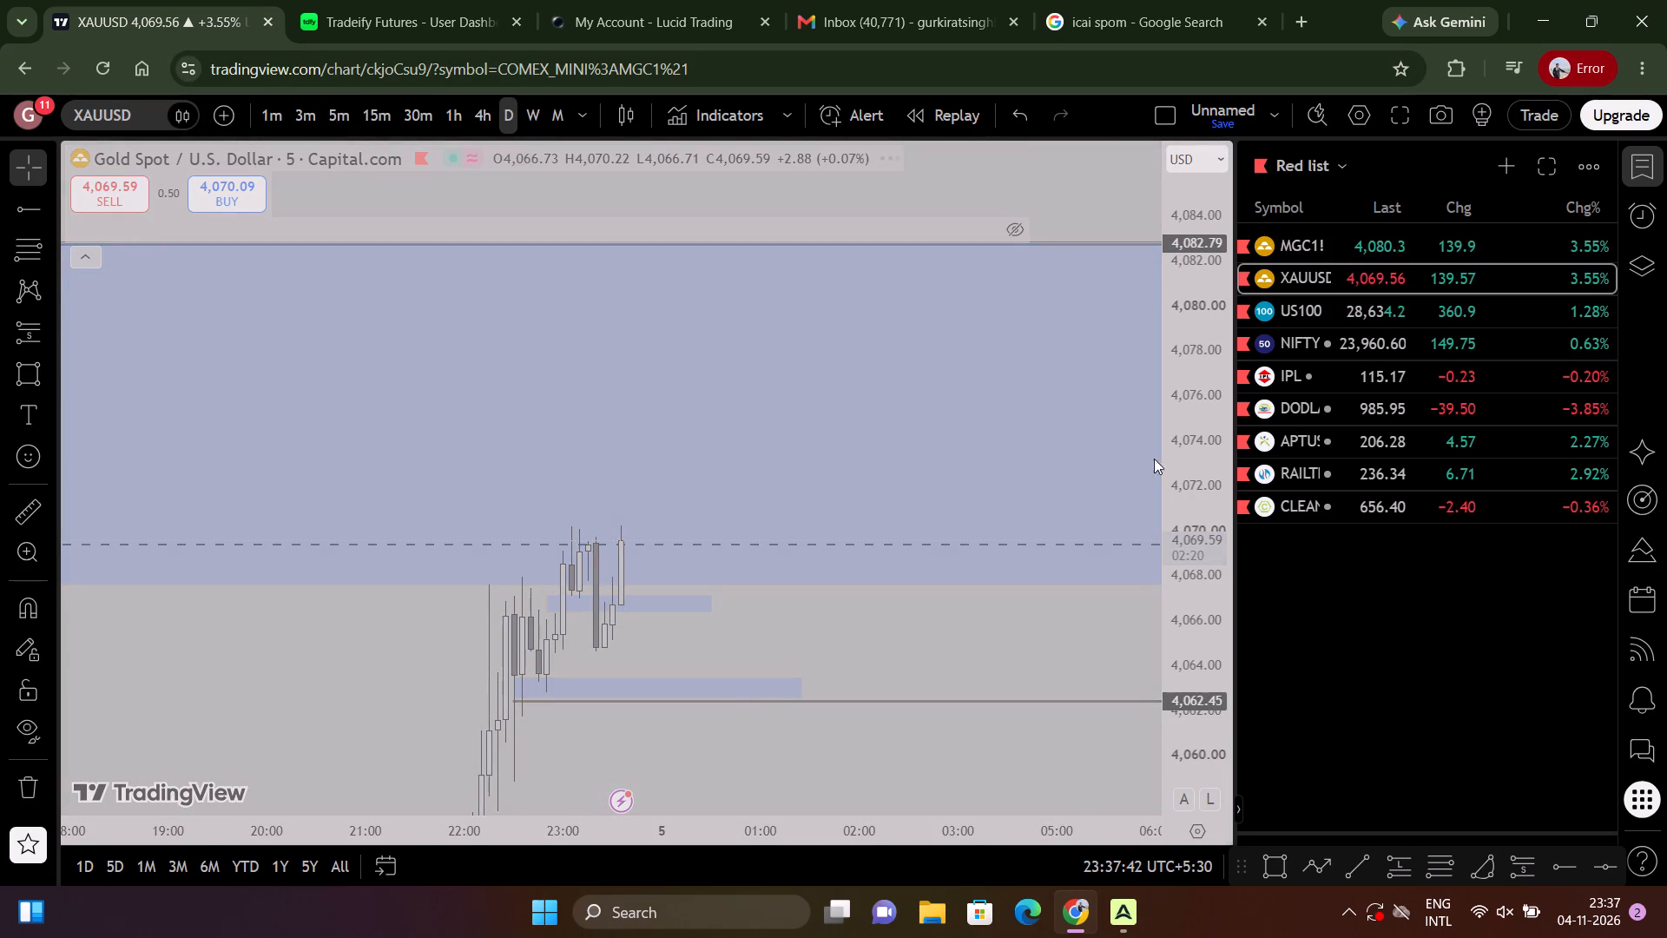
pyautogui.moveTo(1198, 321); pyautogui.dragTo(1065, 937)
pyautogui.scroll(4, 898, 645)
pyautogui.moveTo(853, 636); pyautogui.dragTo(906, 597)
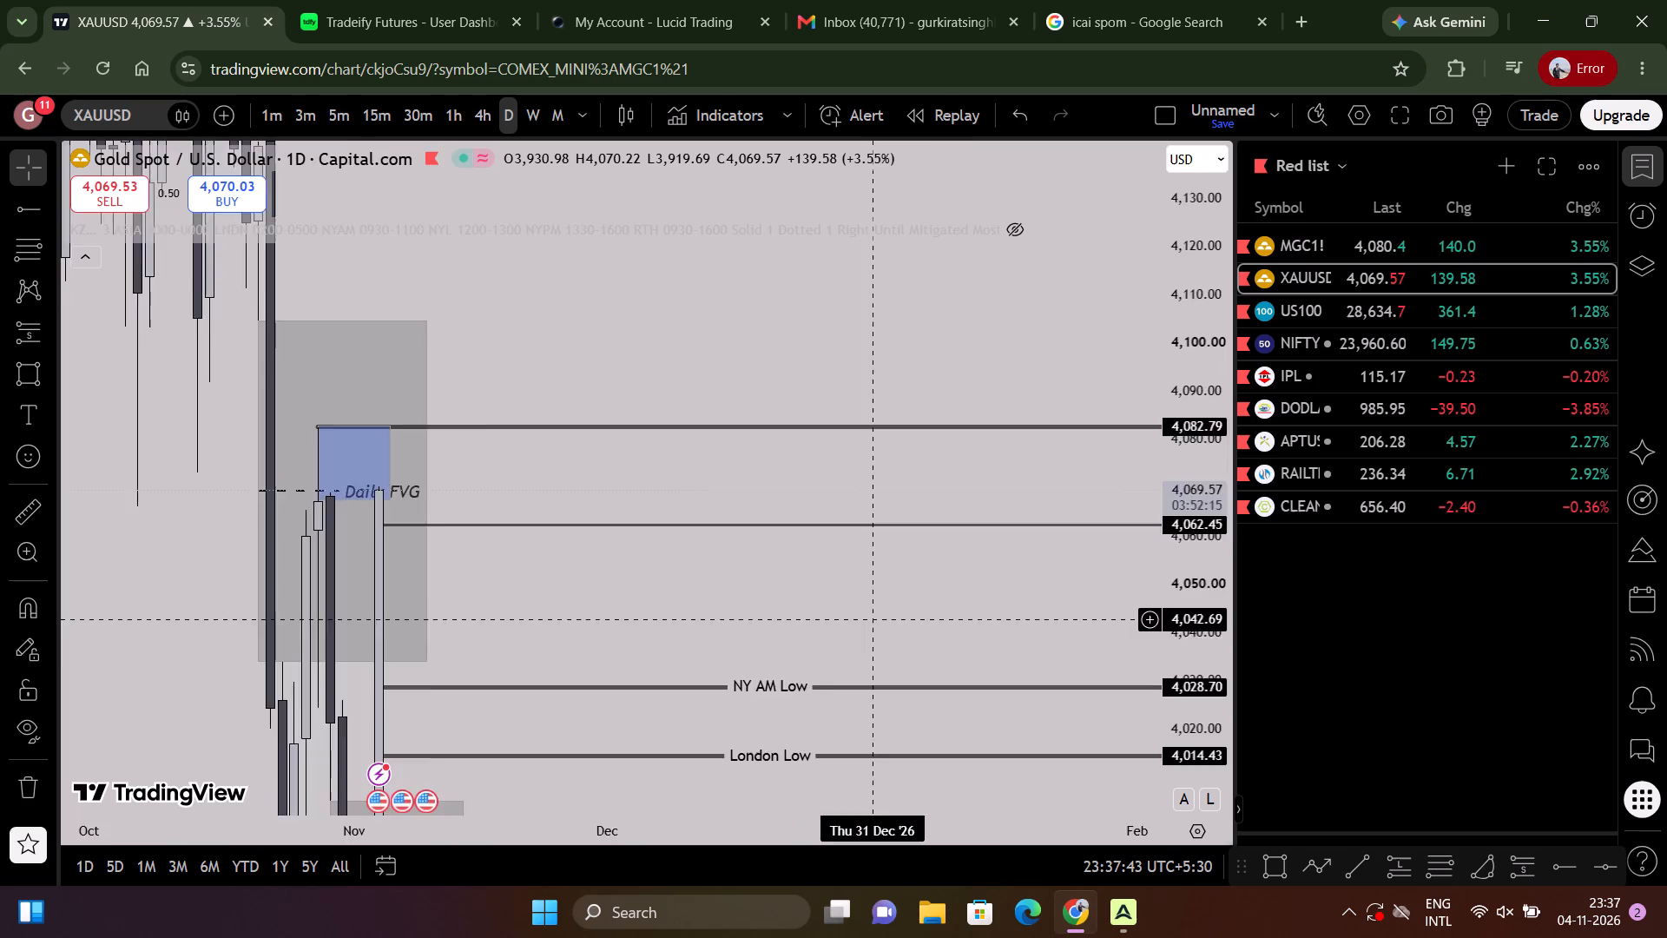
pyautogui.moveTo(906, 597); pyautogui.dragTo(1089, 440)
pyautogui.moveTo(1209, 419); pyautogui.dragTo(1096, 937)
pyautogui.scroll(-6, 804, 562)
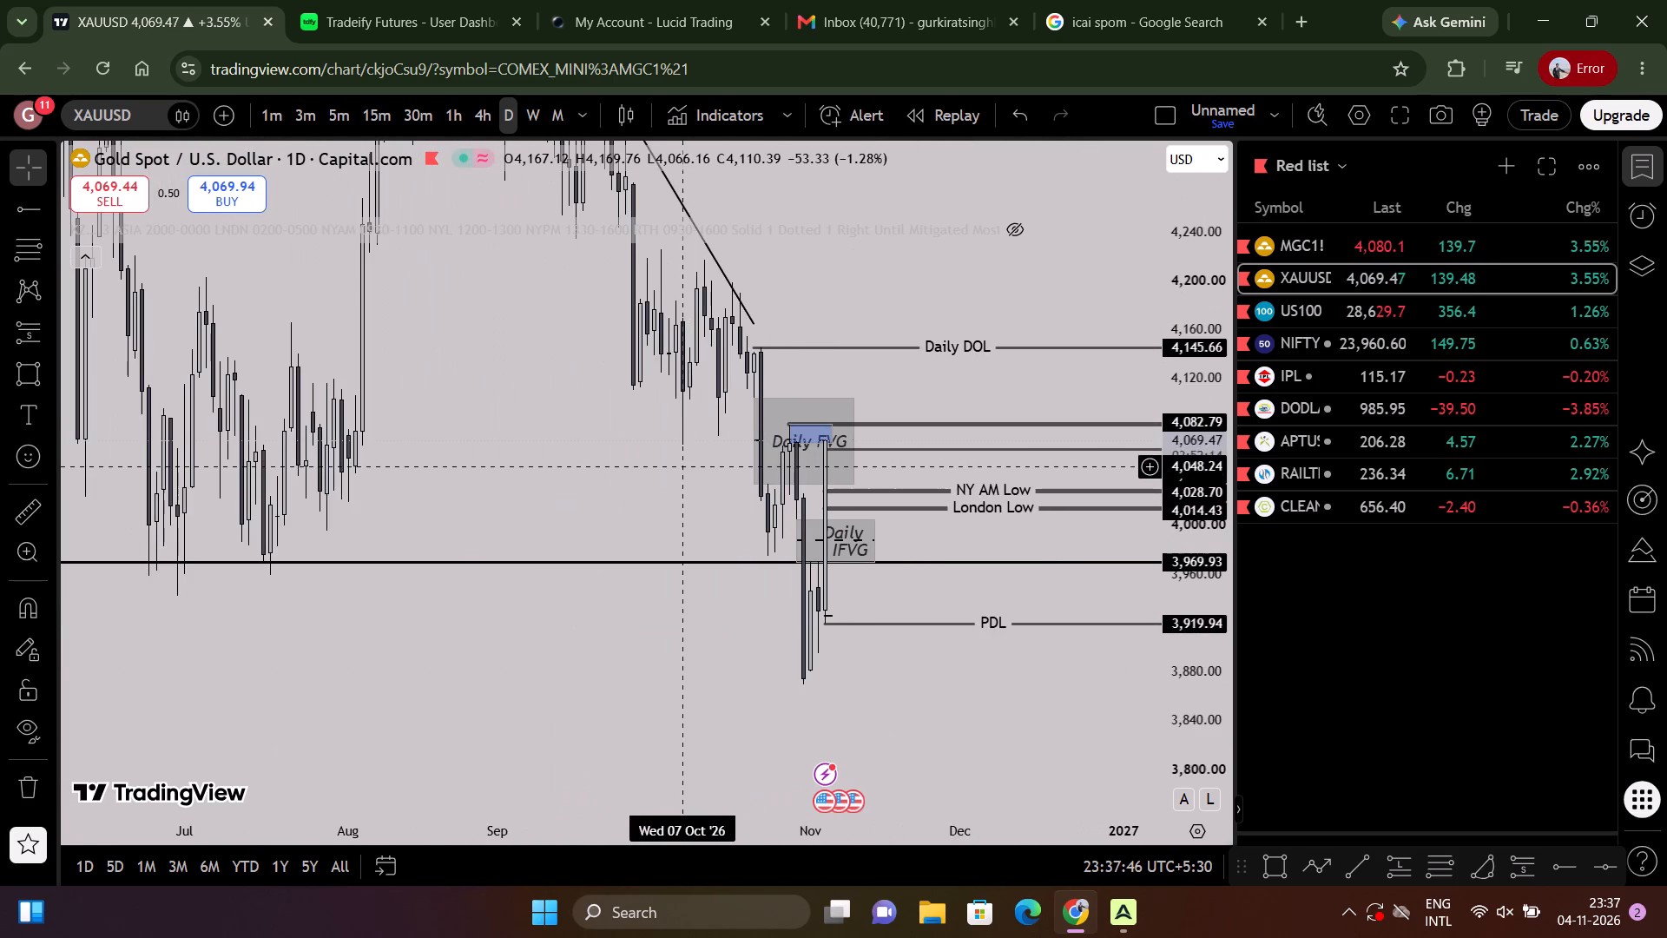
pyautogui.scroll(2, 646, 470)
pyautogui.scroll(-5, 944, 623)
pyautogui.moveTo(1088, 684); pyautogui.dragTo(1110, 788)
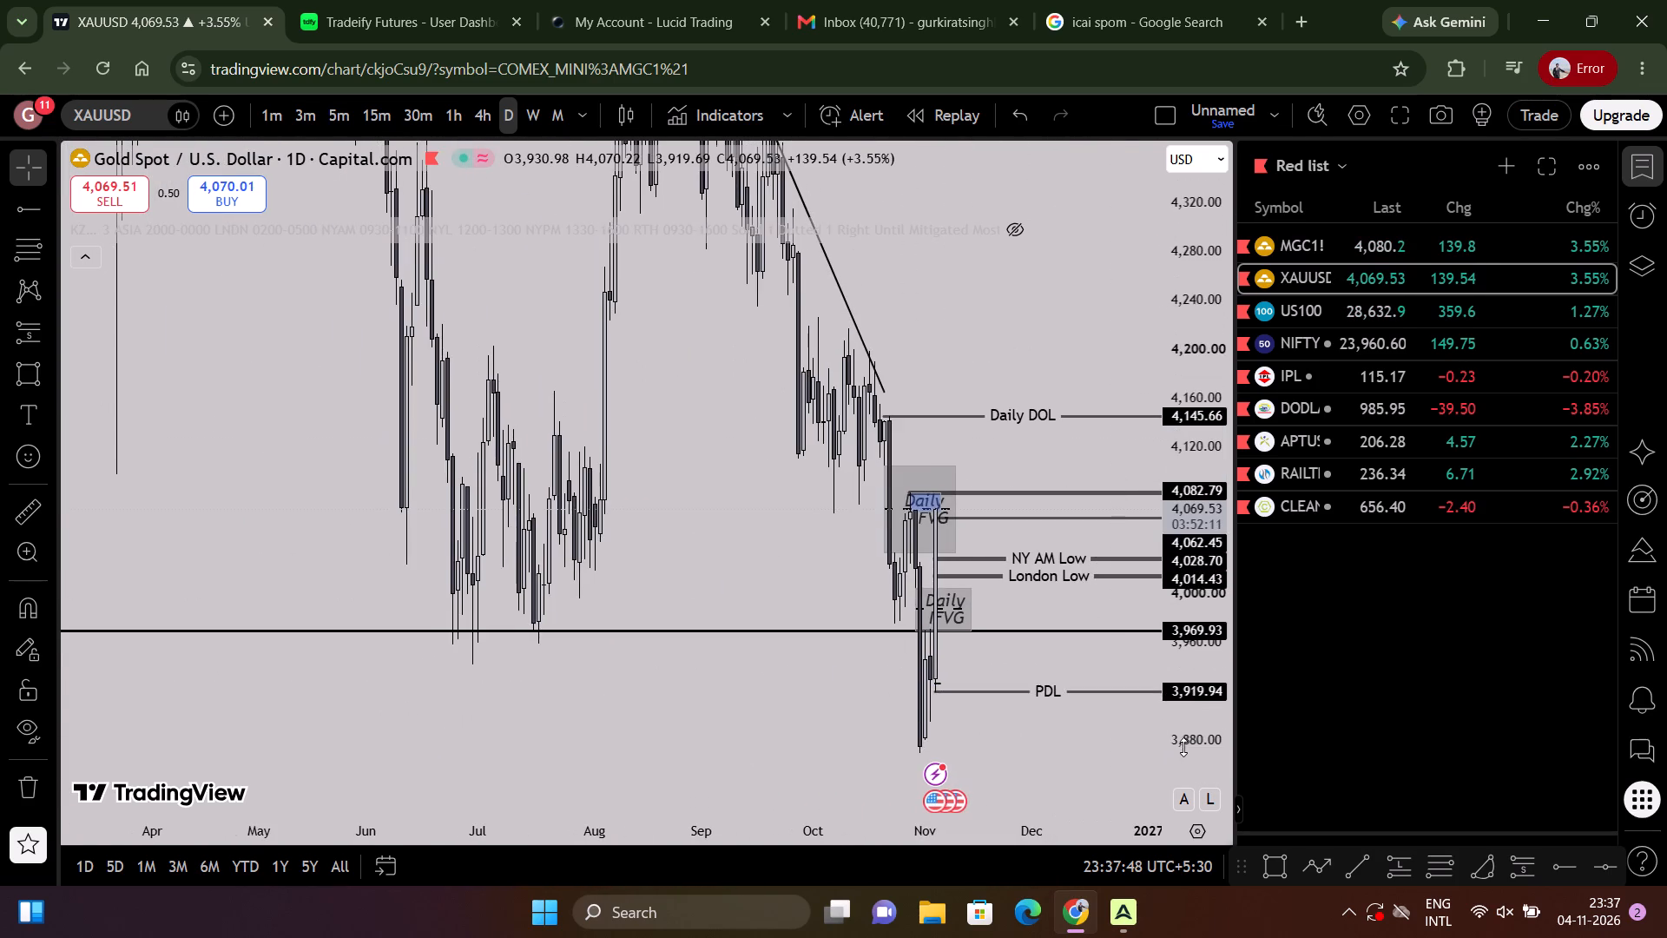
pyautogui.moveTo(1193, 744); pyautogui.dragTo(1237, 459)
pyautogui.scroll(12, 774, 485)
pyautogui.moveTo(827, 426); pyautogui.dragTo(1128, 367)
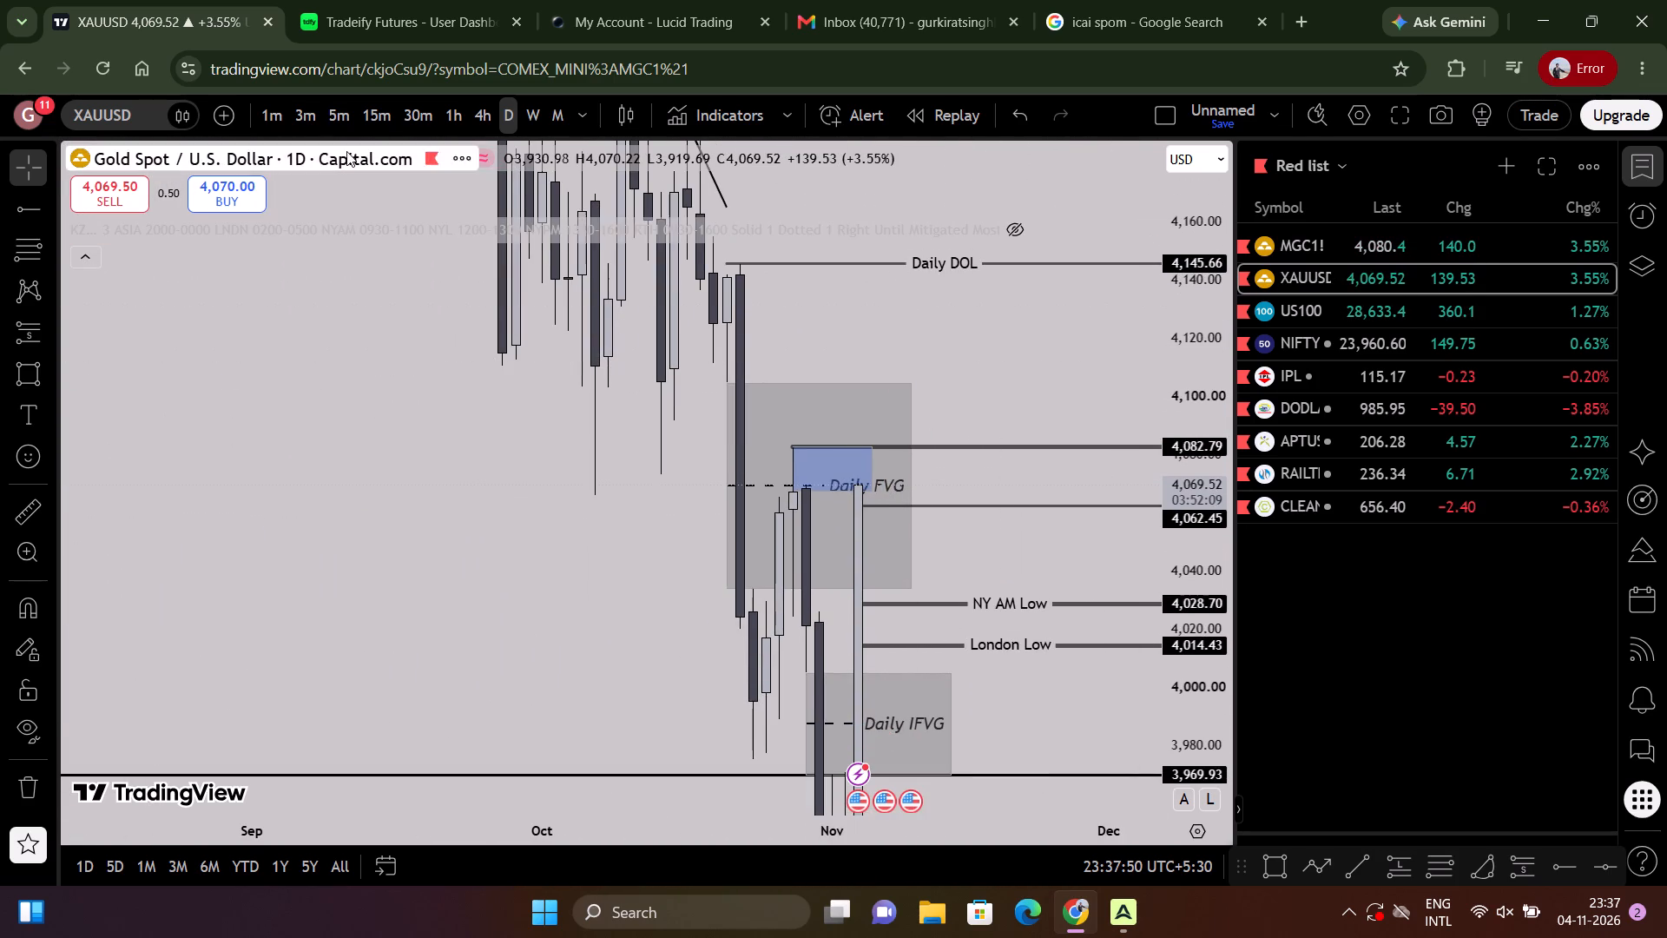
# Return XAUUSD to the 5-minute timeframe and examine the latest candles around the blue zones, dismissing the trading workshop advertisement.
pyautogui.click(330, 113)
pyautogui.moveTo(1168, 777); pyautogui.dragTo(1202, 134)
pyautogui.scroll(-6, 1037, 321)
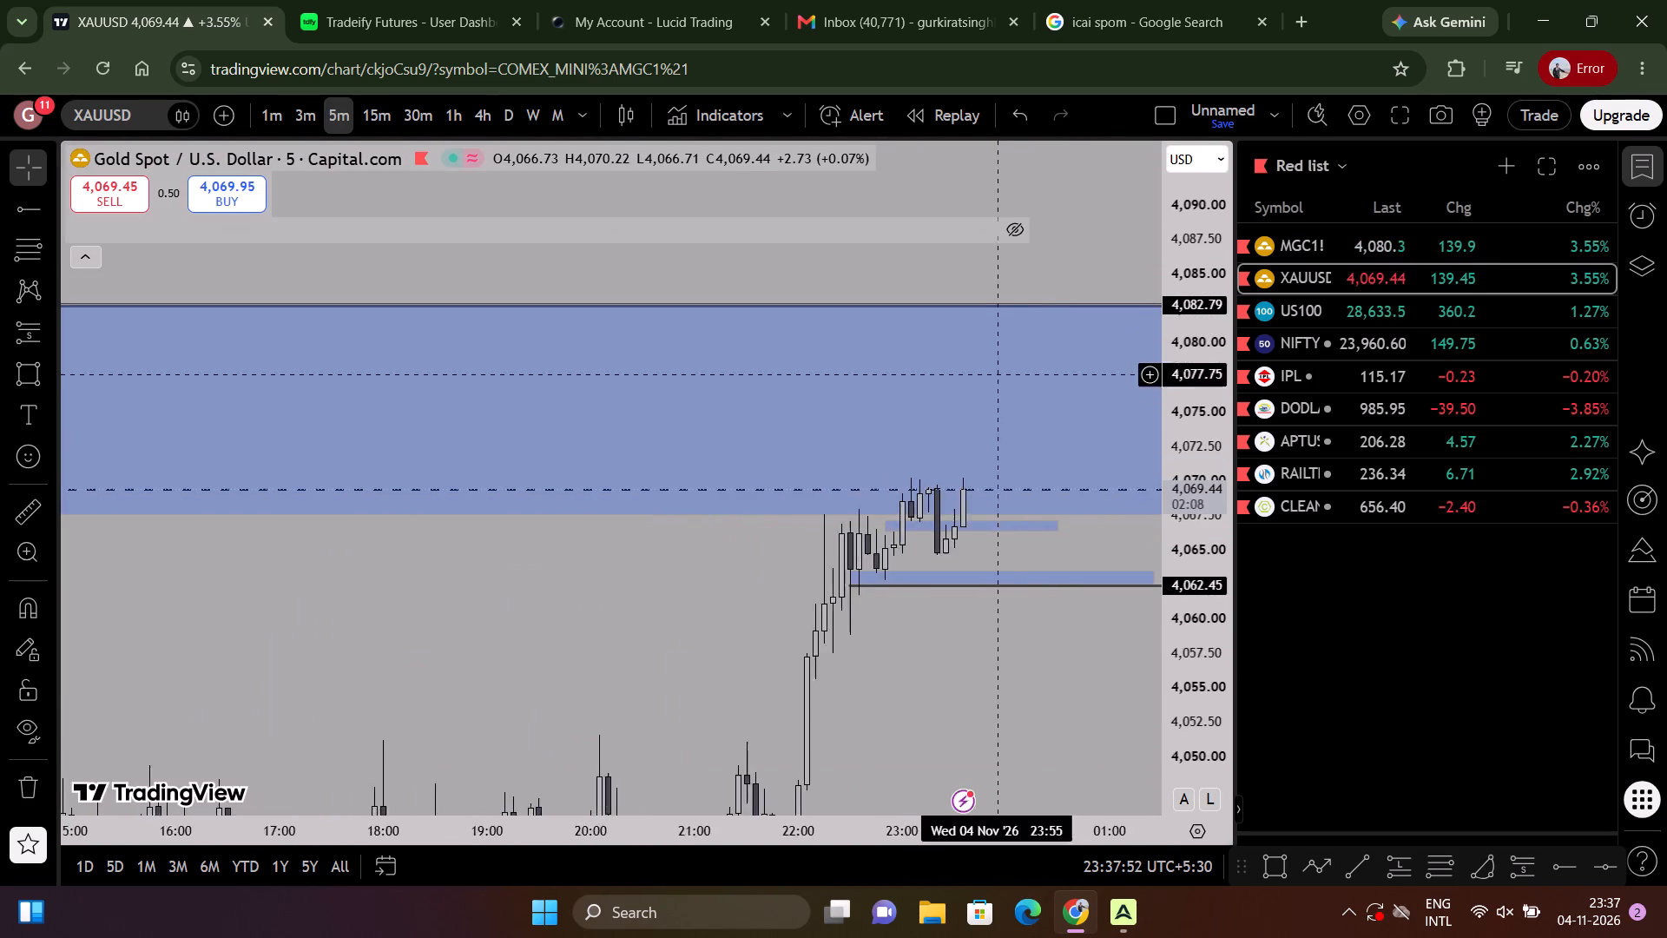
pyautogui.scroll(-4, 1040, 677)
pyautogui.moveTo(1176, 710); pyautogui.dragTo(1201, 342)
pyautogui.scroll(10, 1136, 354)
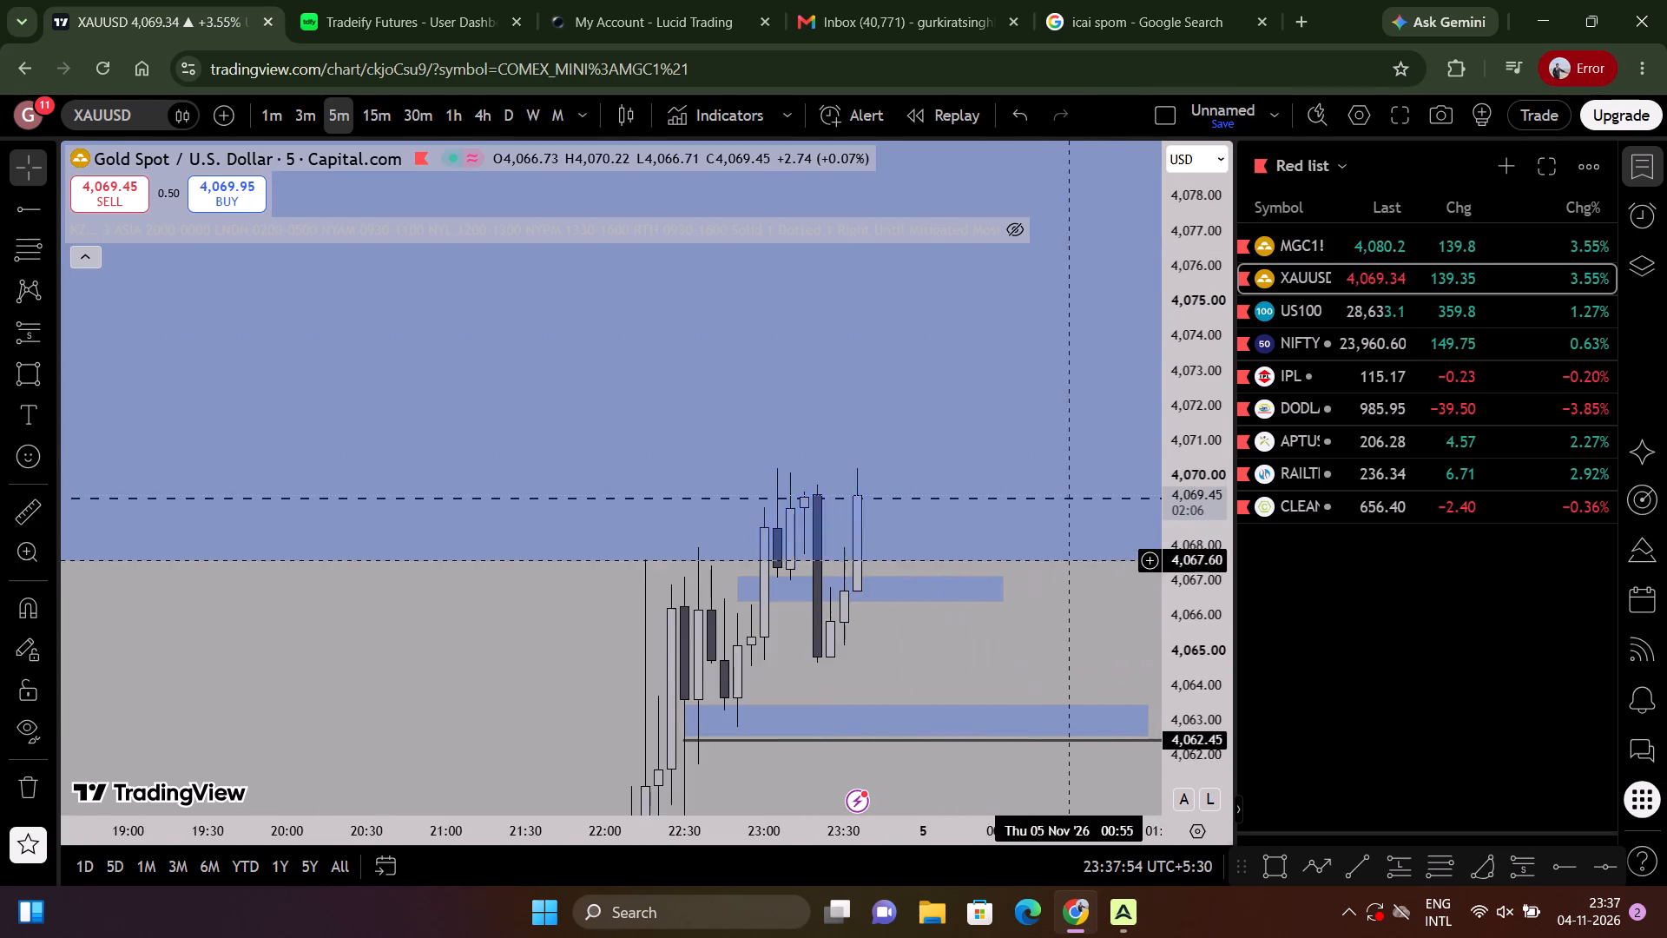
pyautogui.moveTo(1047, 635); pyautogui.dragTo(898, 457)
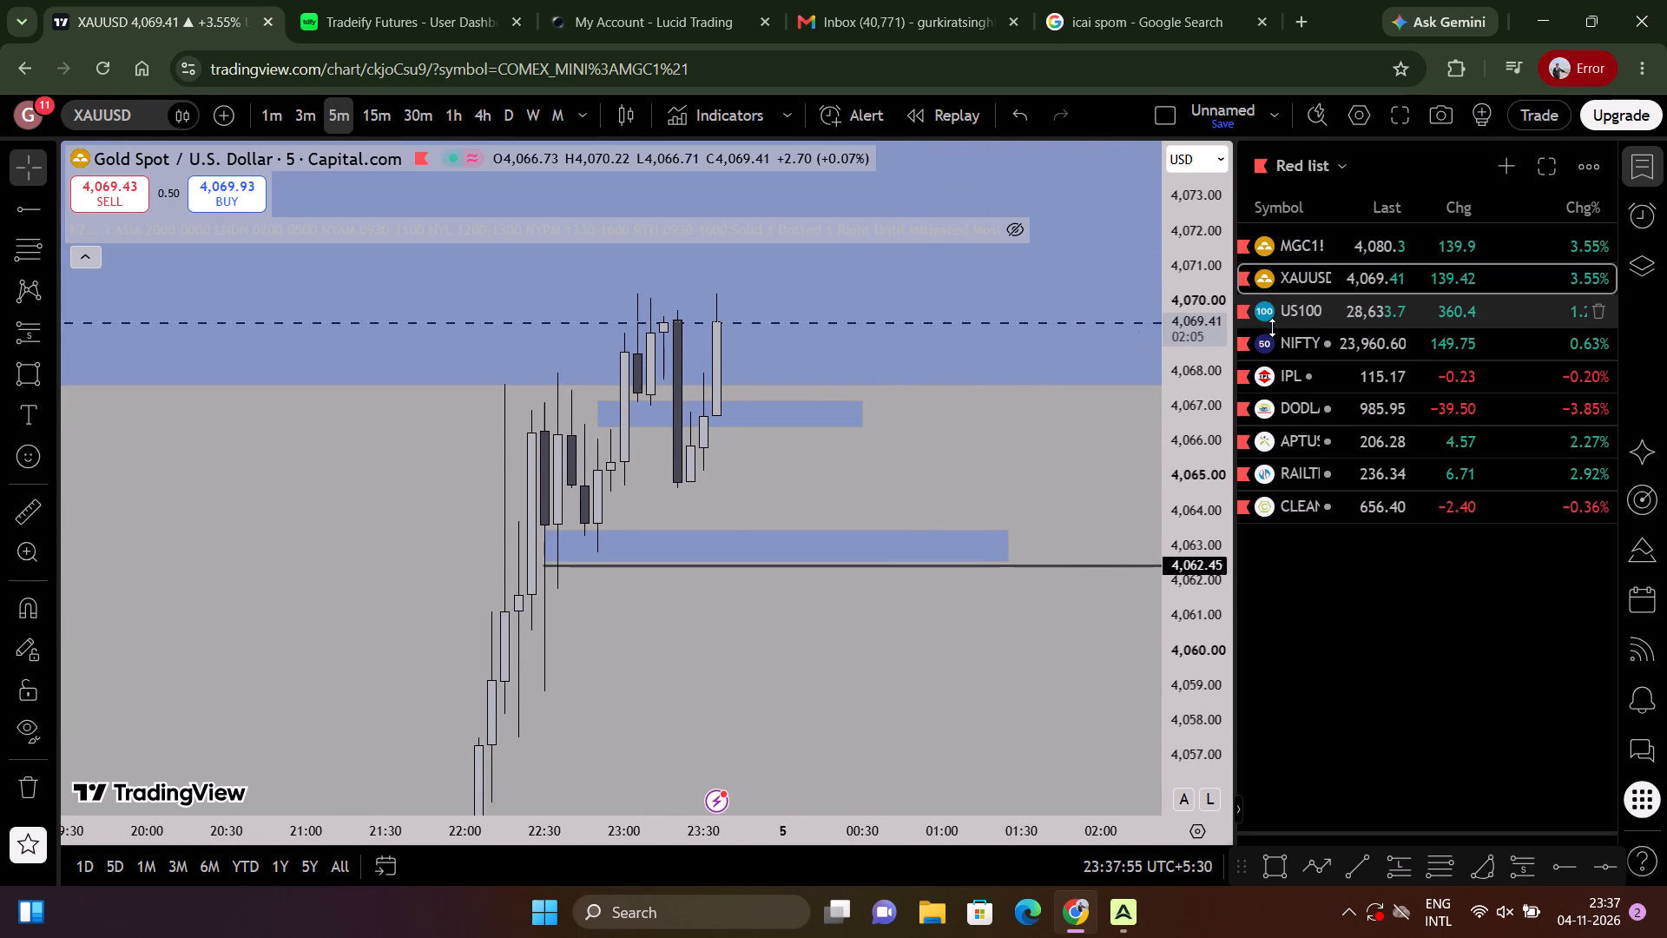
pyautogui.scroll(-3, 978, 392)
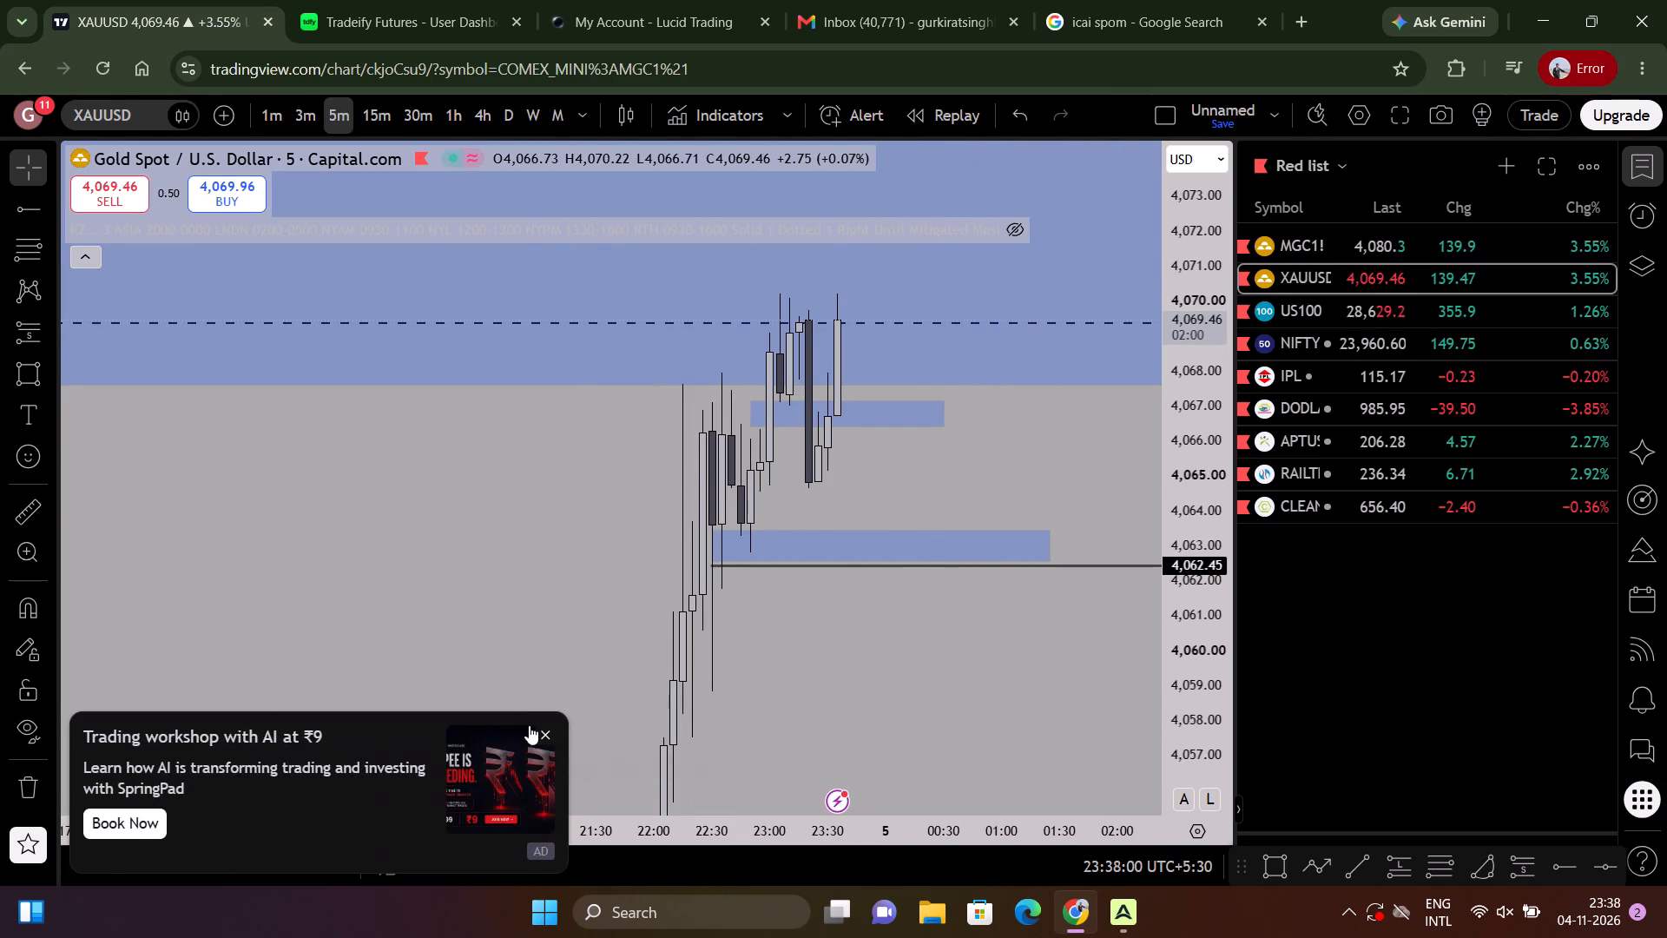
pyautogui.click(536, 730)
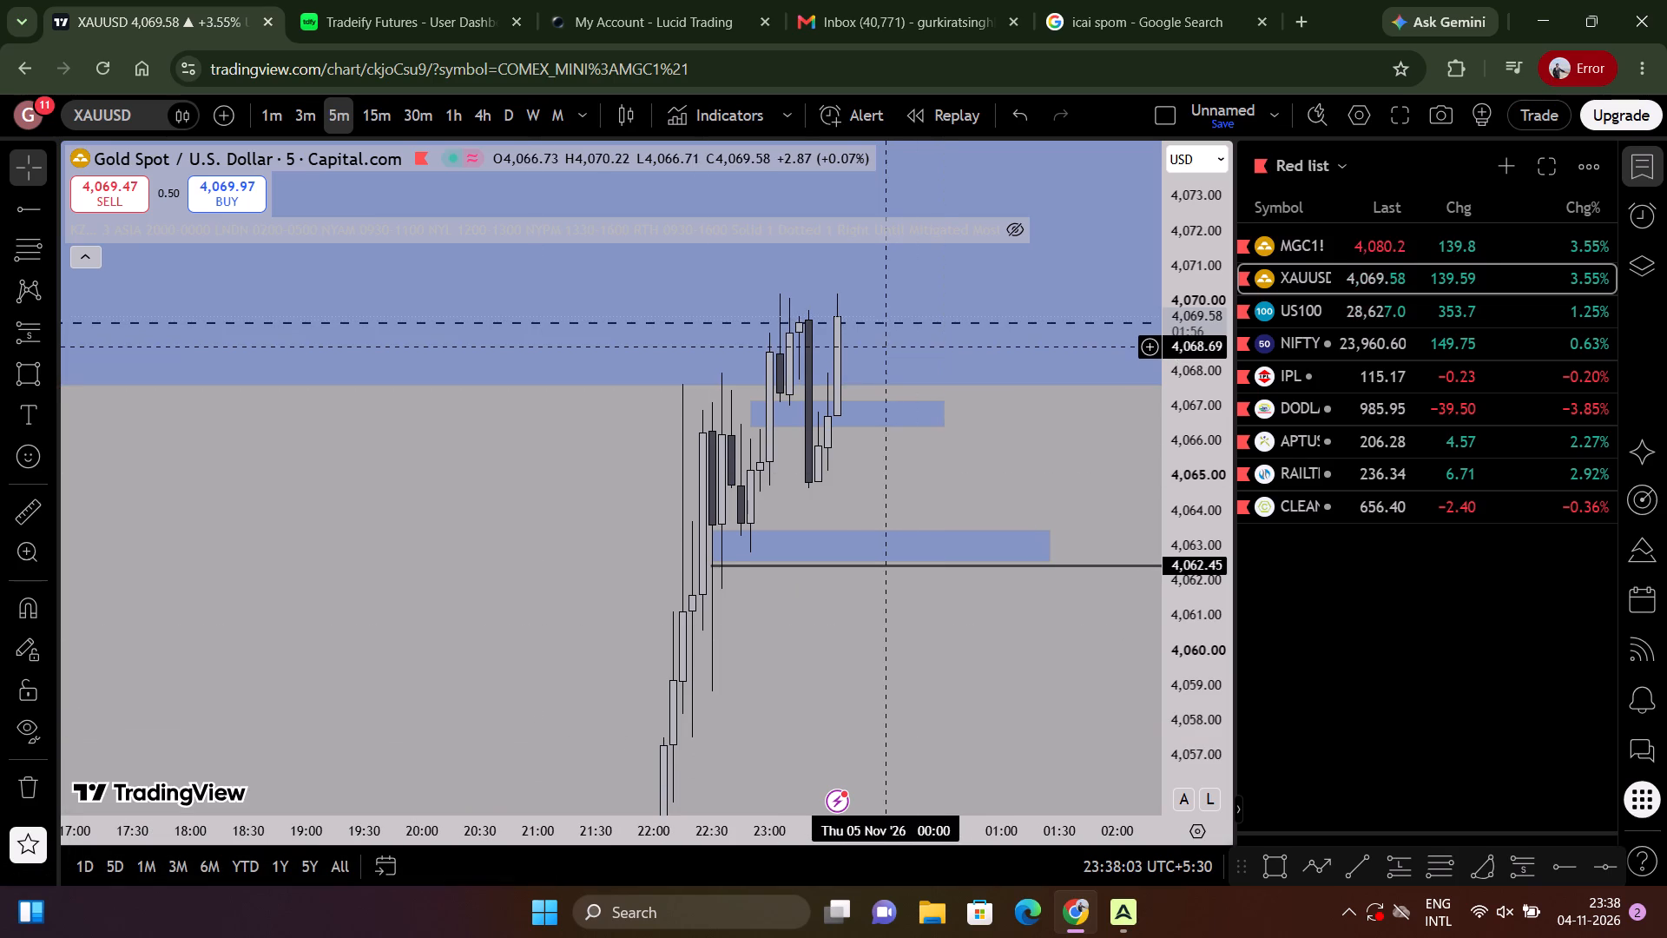
# Examine the 5-minute gold consolidation between the NY AM Low and the 4,062.45 level.
pyautogui.scroll(-4, 762, 558)
pyautogui.scroll(4, 774, 565)
pyautogui.moveTo(860, 646); pyautogui.dragTo(1031, 97)
pyautogui.scroll(-5, 1016, 178)
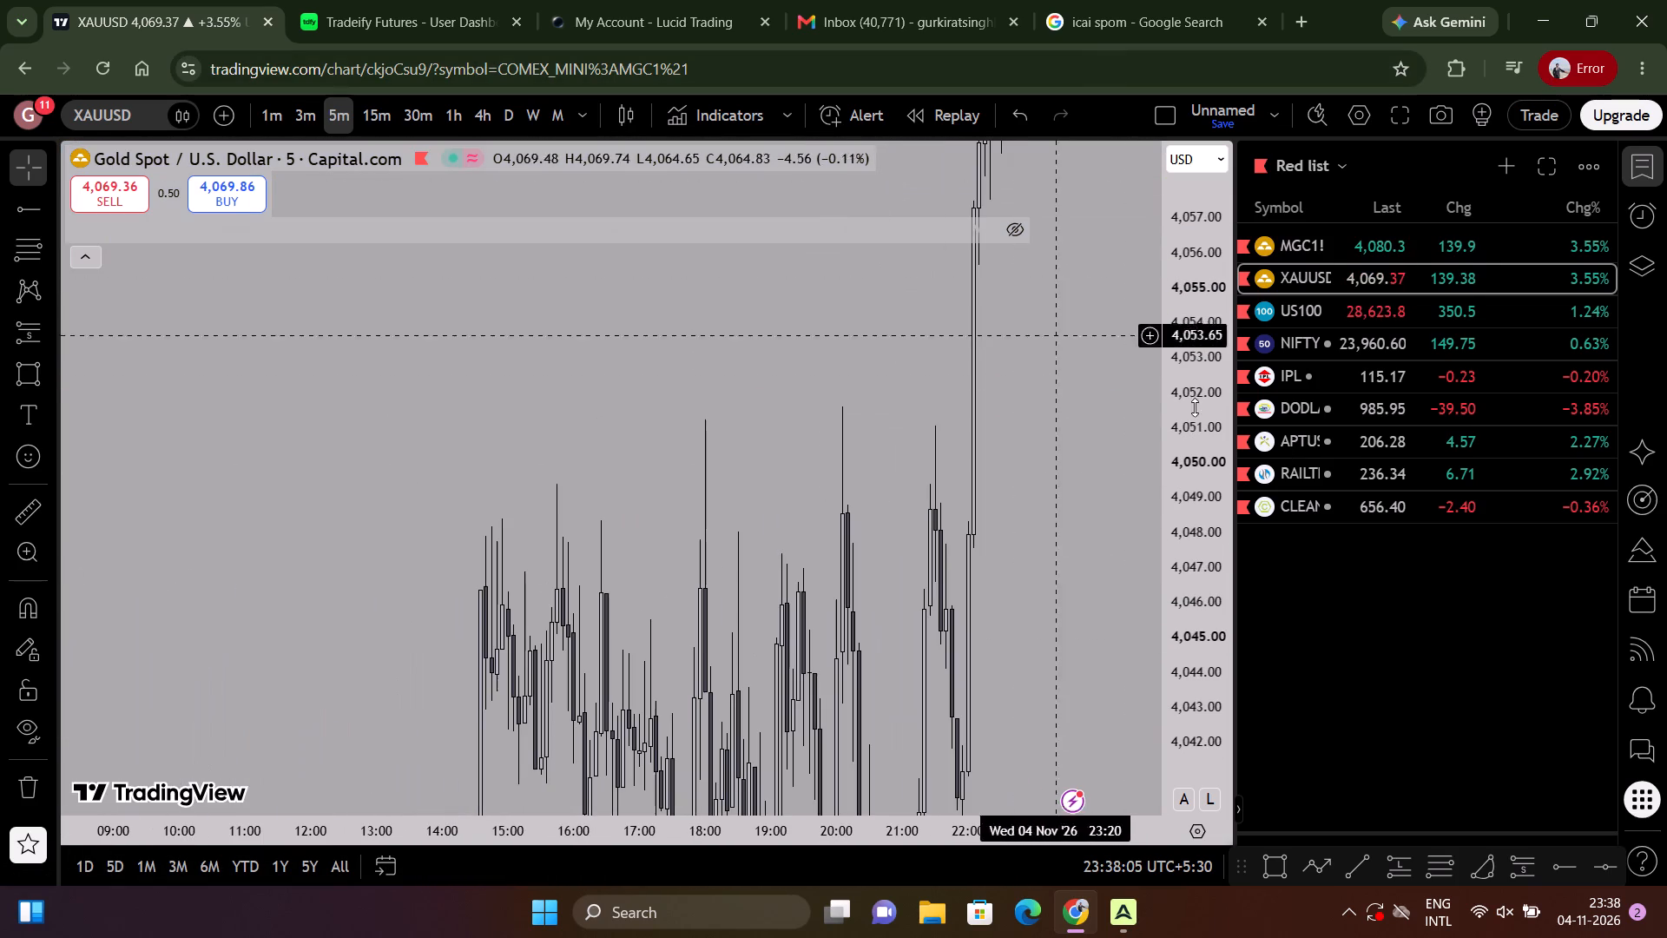
pyautogui.moveTo(1196, 465); pyautogui.dragTo(1032, 934)
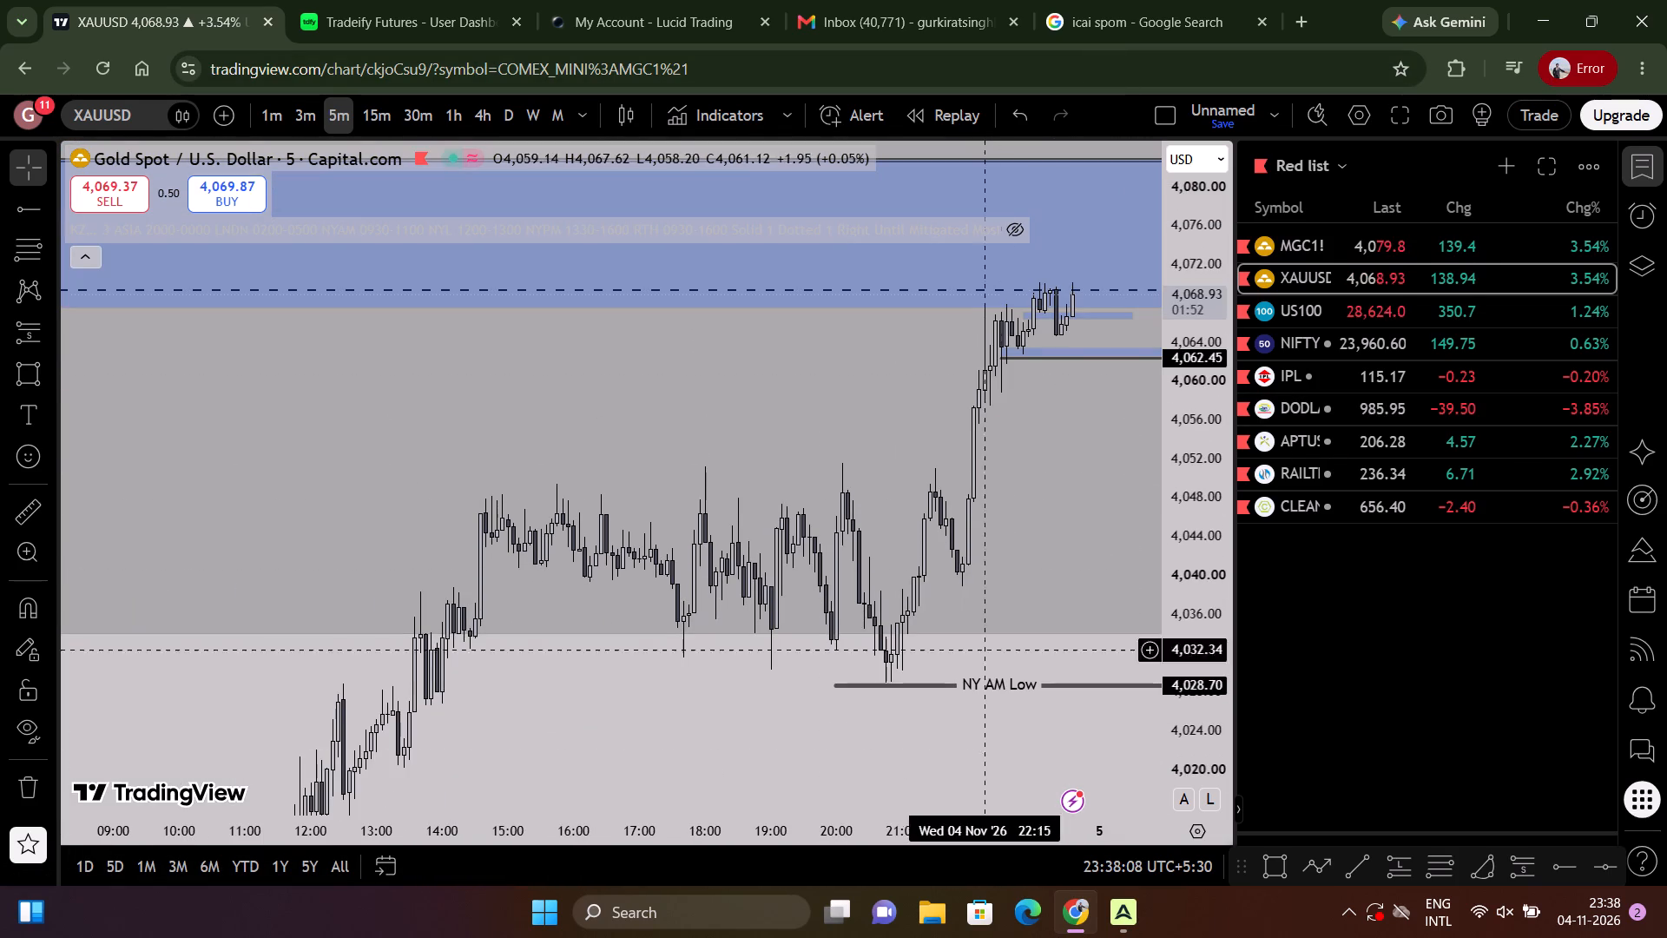
pyautogui.moveTo(1163, 621); pyautogui.dragTo(1137, 321)
pyautogui.scroll(3, 959, 377)
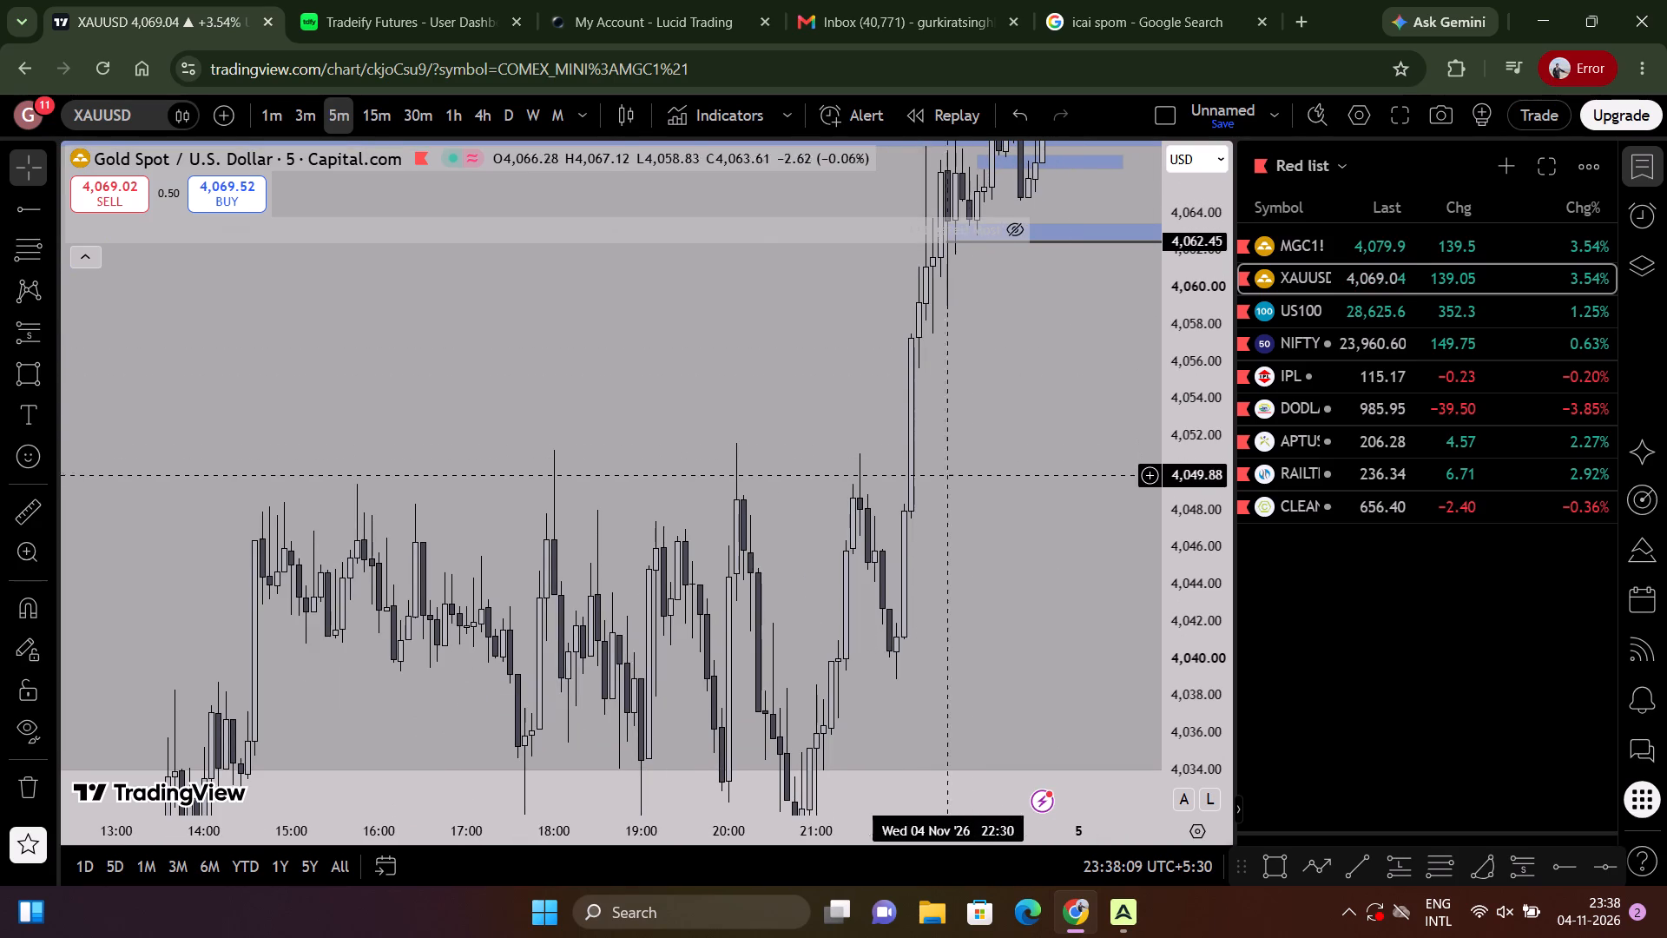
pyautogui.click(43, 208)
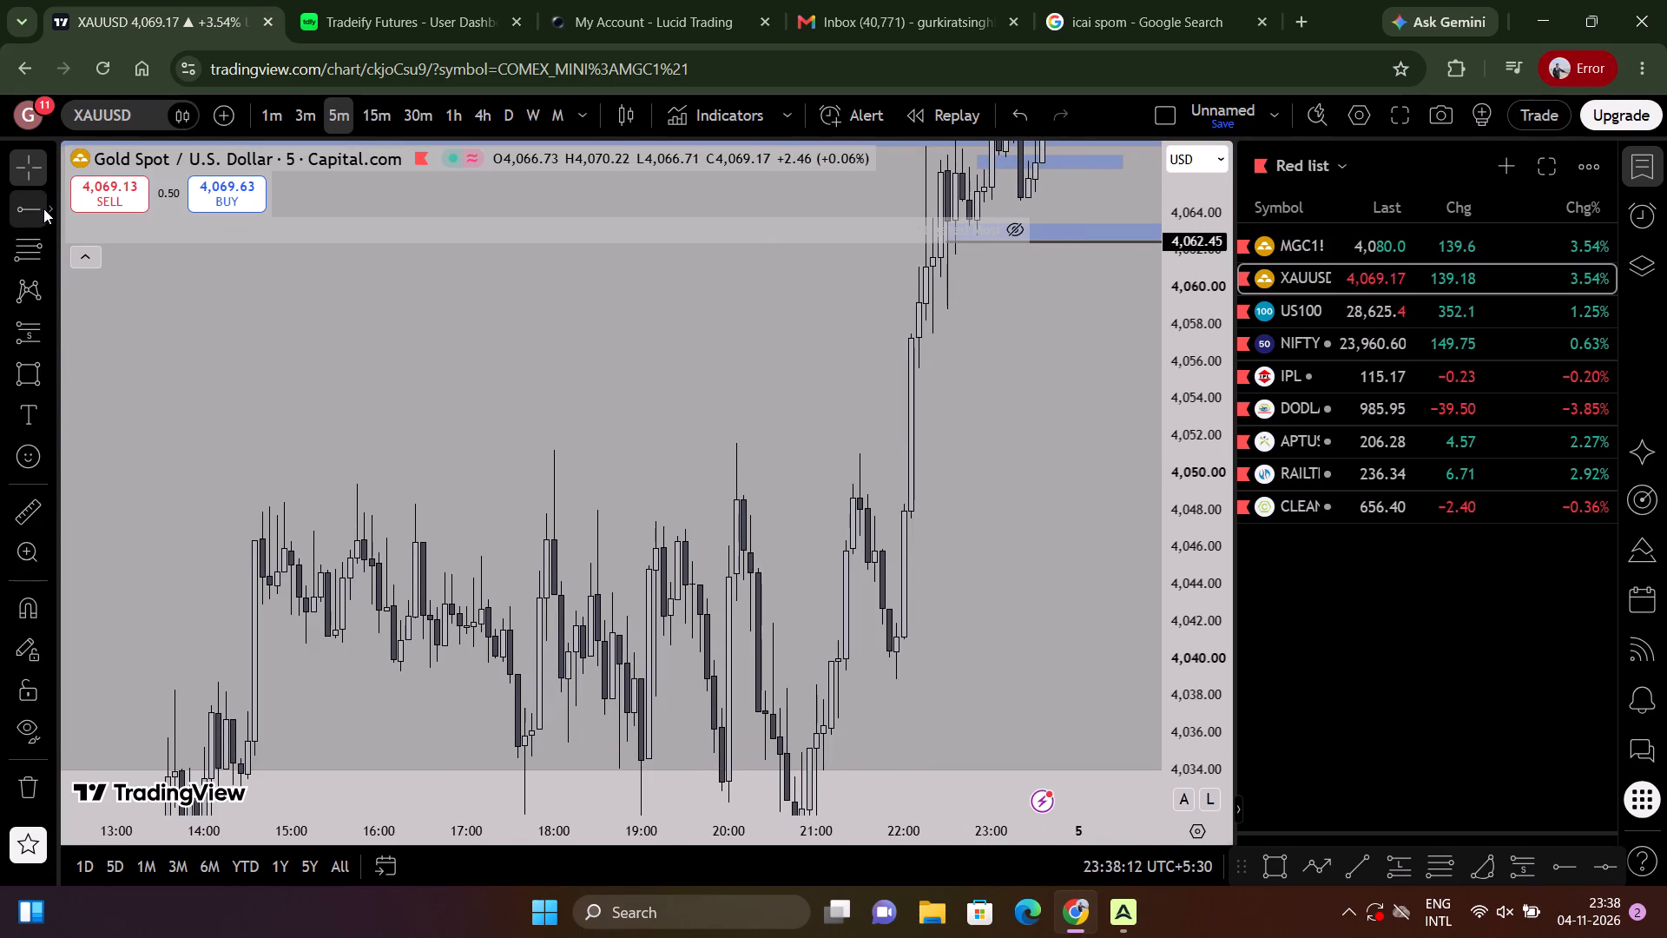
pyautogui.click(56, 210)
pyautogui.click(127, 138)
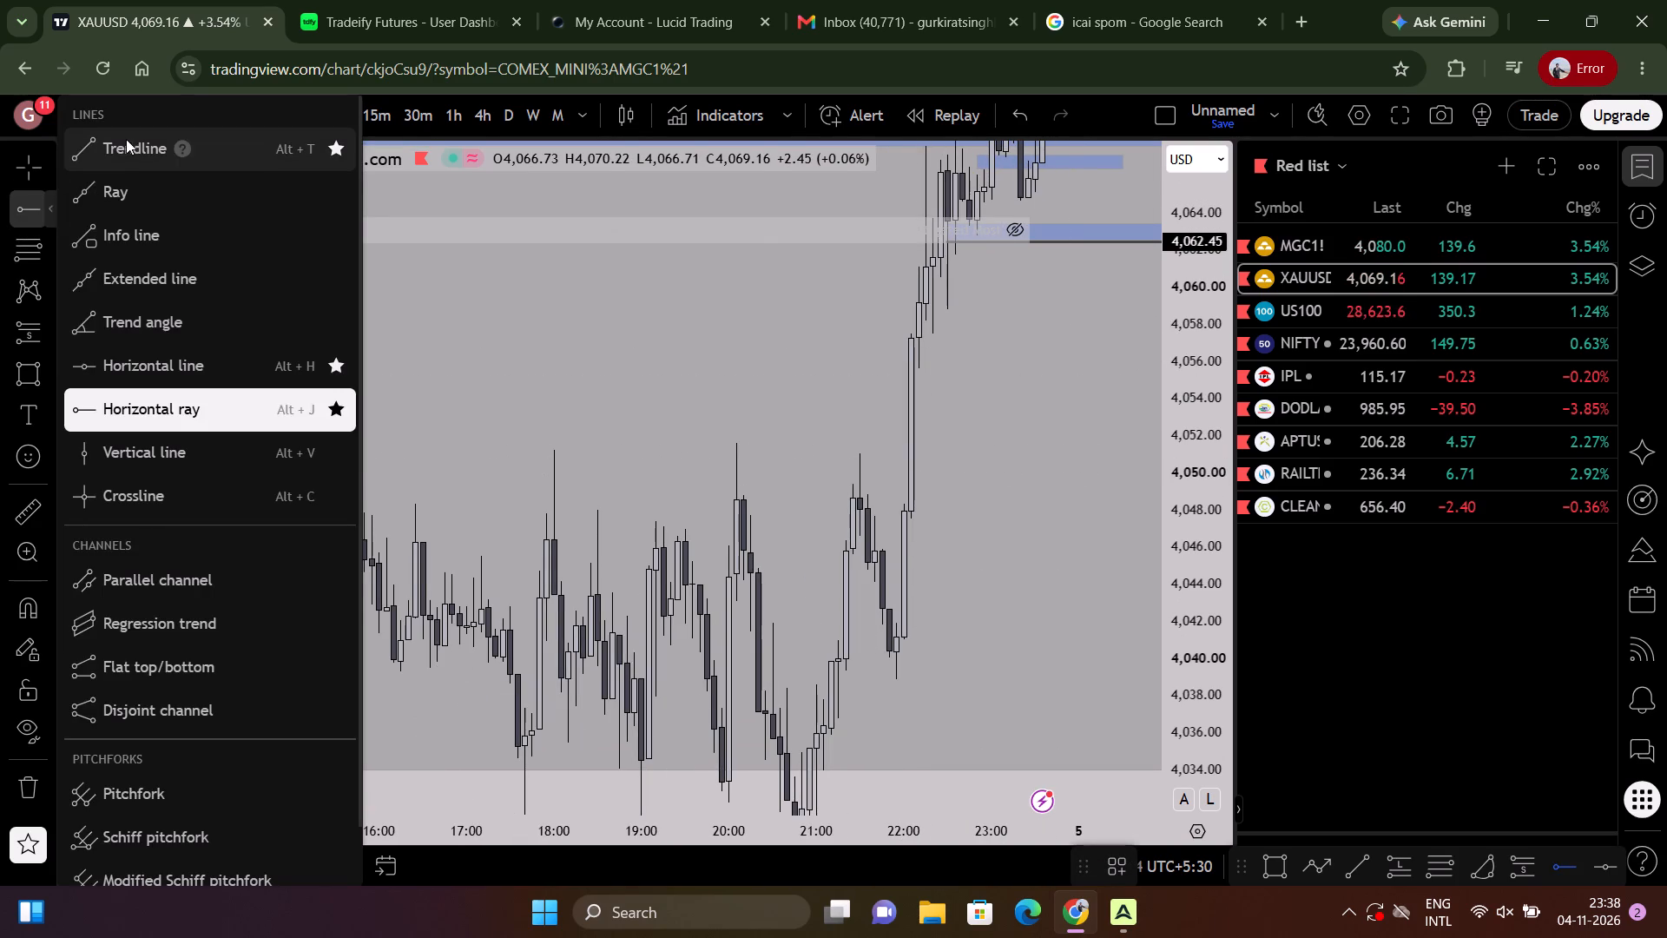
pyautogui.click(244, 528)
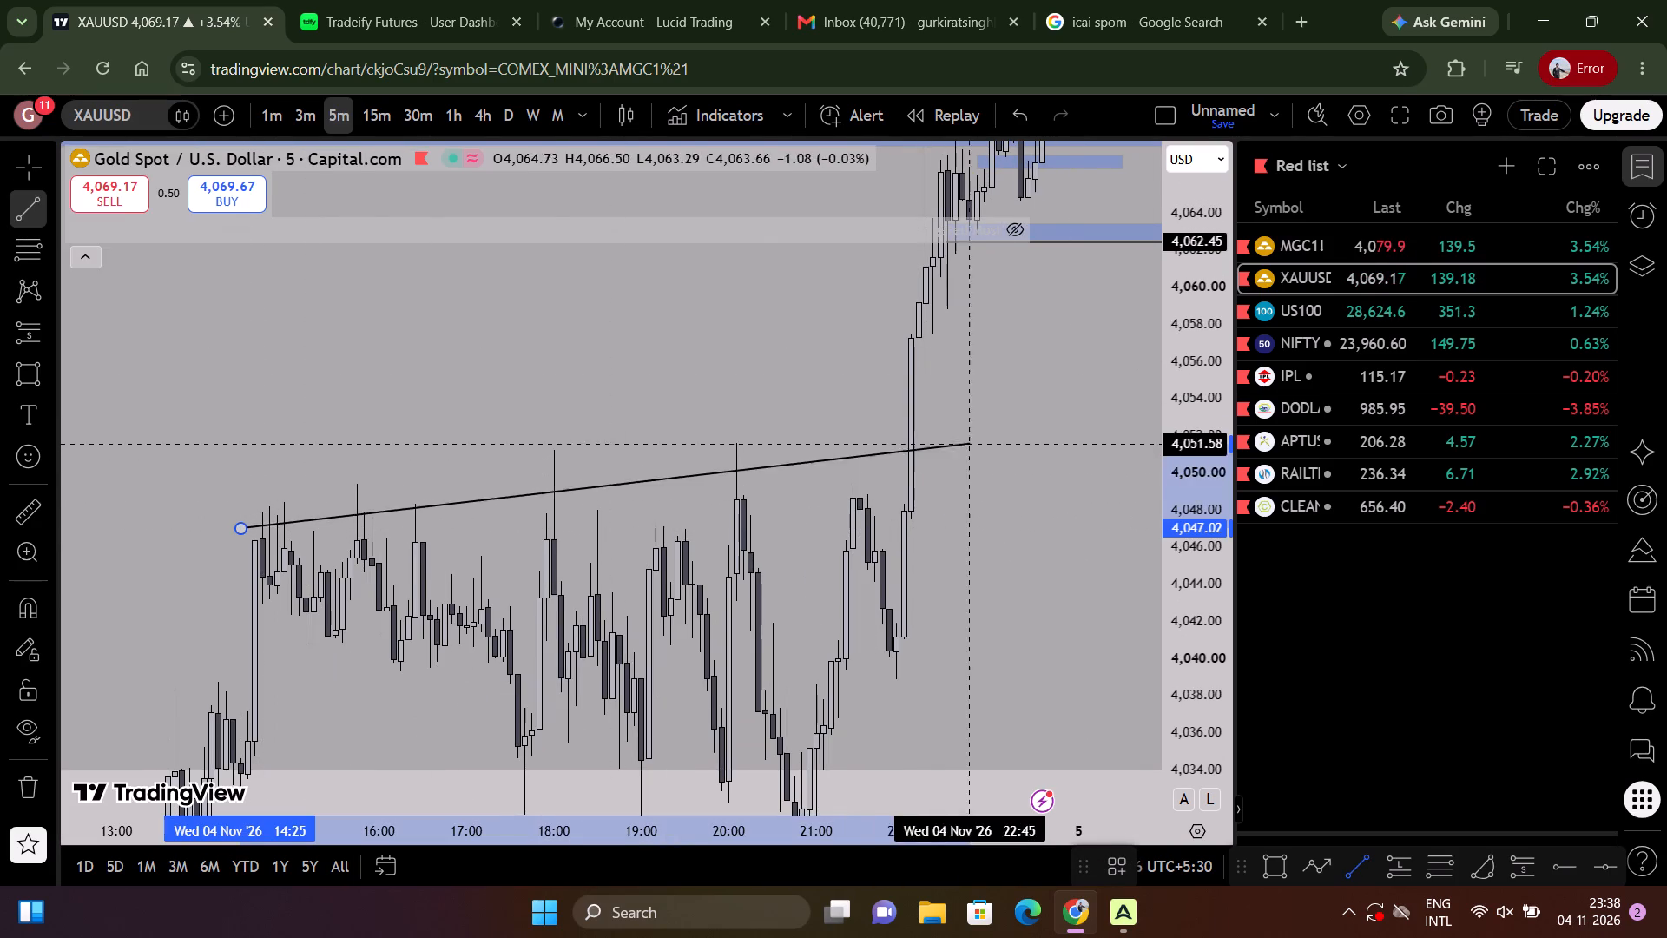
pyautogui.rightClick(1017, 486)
# Examine the 5-minute gold rally from the NY AM Low and its latest candles around the small blue zones and 4,062.45 level.
pyautogui.moveTo(1015, 486); pyautogui.dragTo(1083, 294)
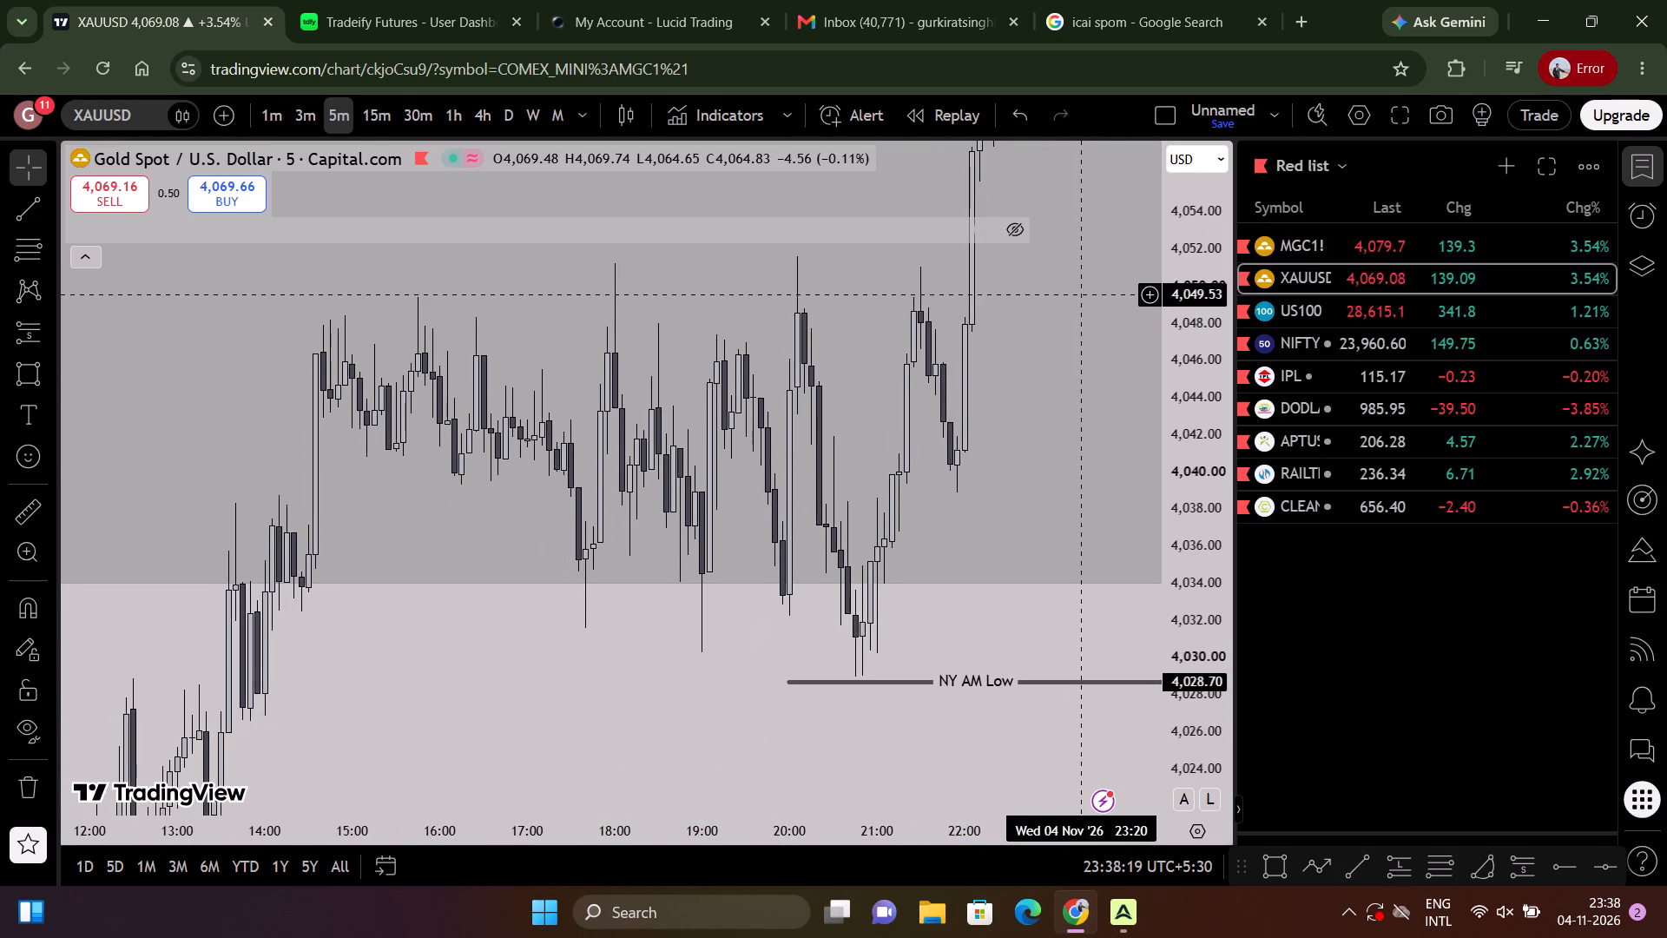
pyautogui.moveTo(1083, 294); pyautogui.dragTo(983, 721)
pyautogui.scroll(3, 983, 544)
pyautogui.moveTo(981, 548); pyautogui.dragTo(994, 664)
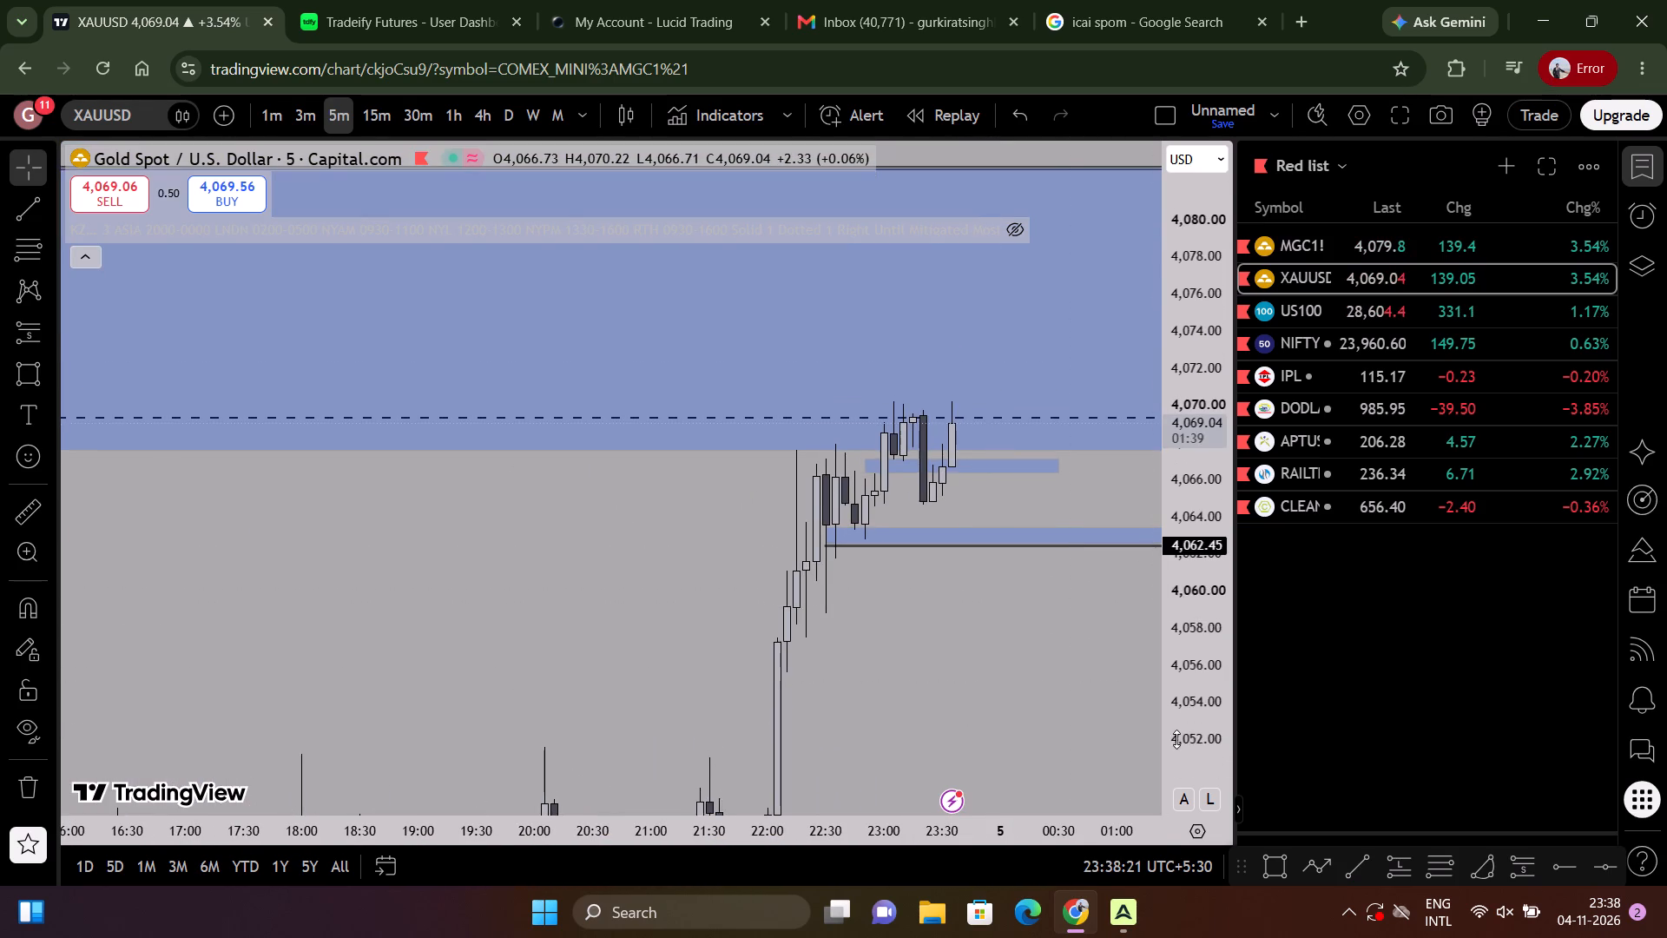
pyautogui.moveTo(1197, 737); pyautogui.dragTo(1177, 517)
pyautogui.scroll(6, 1122, 531)
pyautogui.scroll(-3, 1013, 472)
pyautogui.scroll(2, 1013, 472)
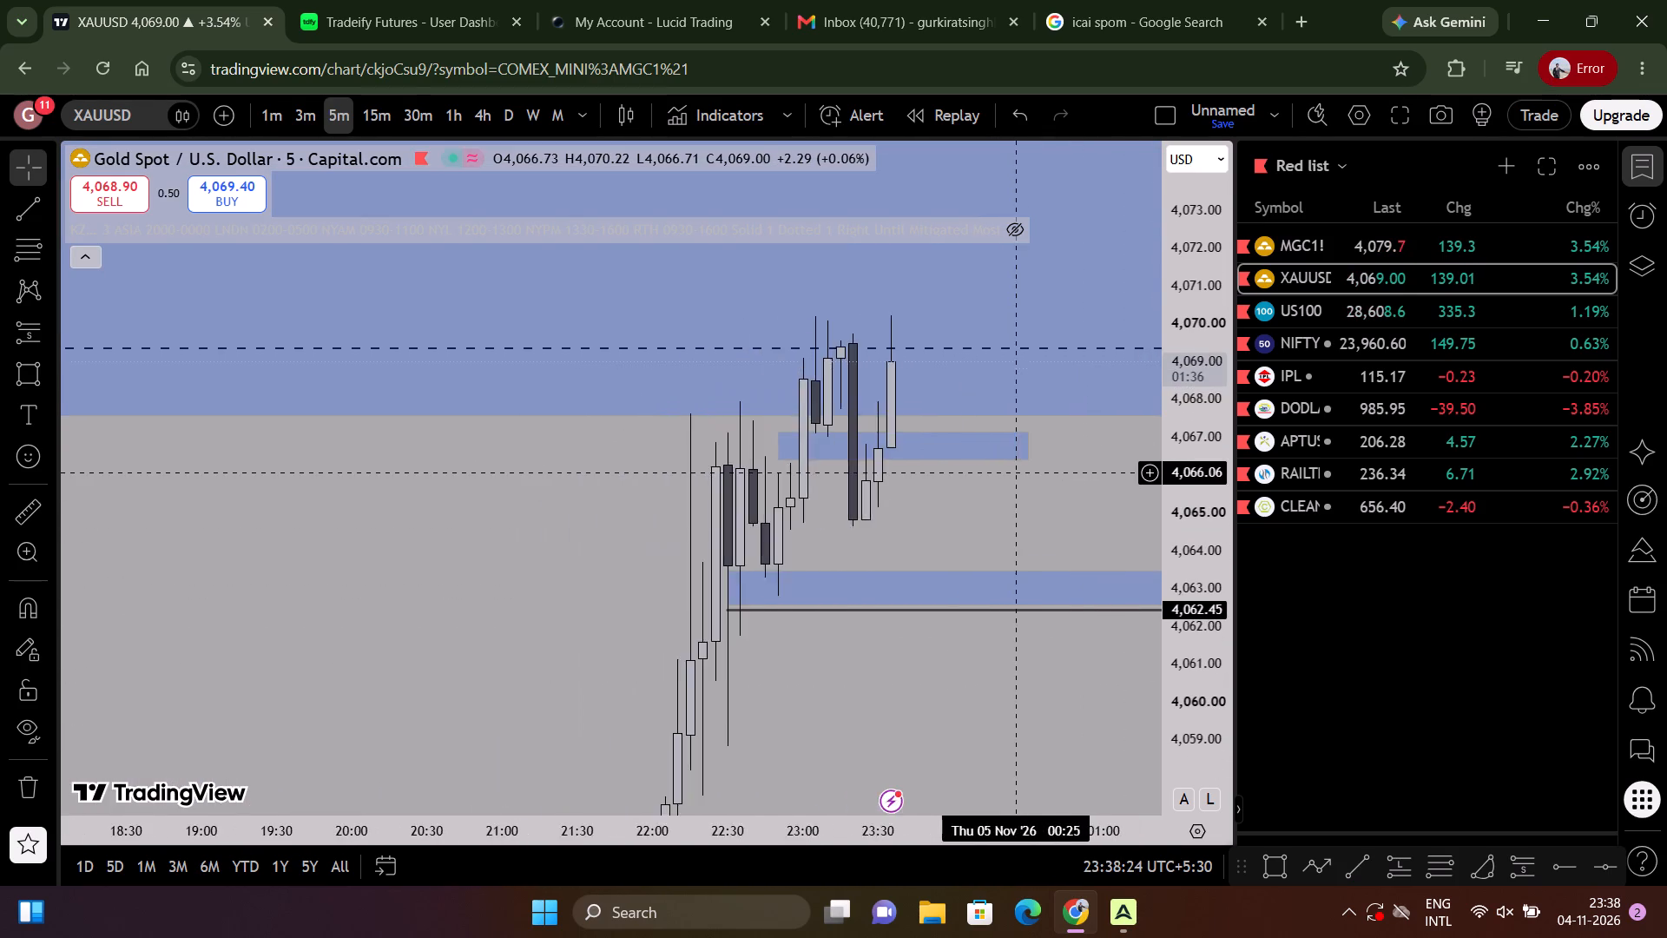
pyautogui.scroll(1, 1013, 472)
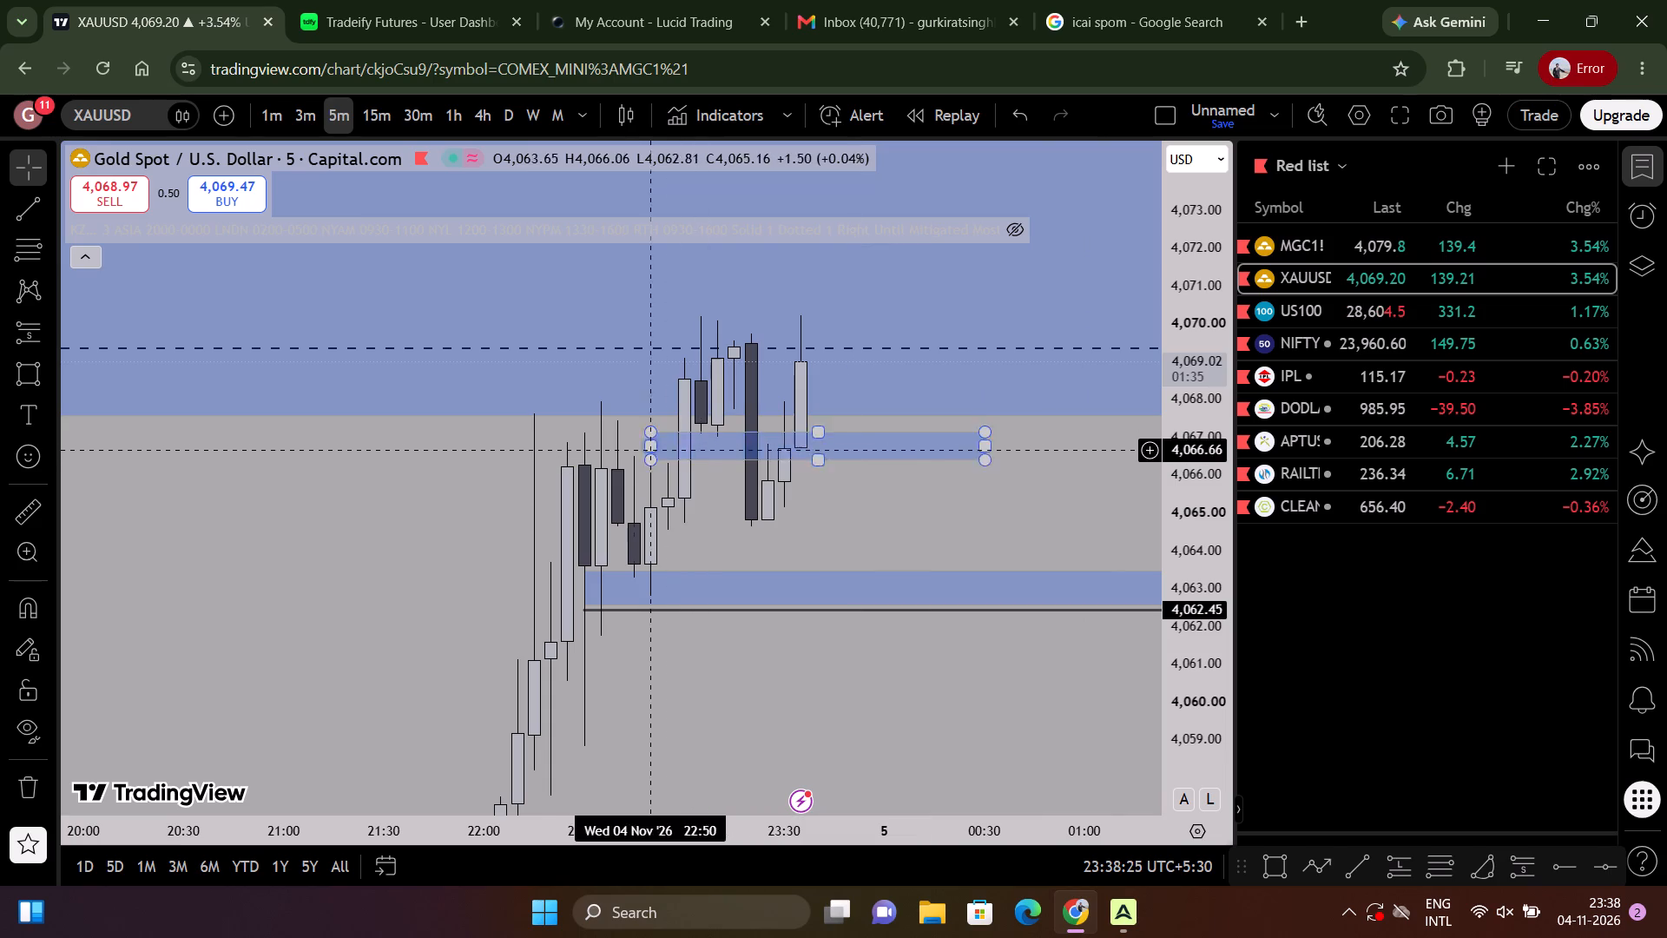
pyautogui.scroll(-2, 886, 530)
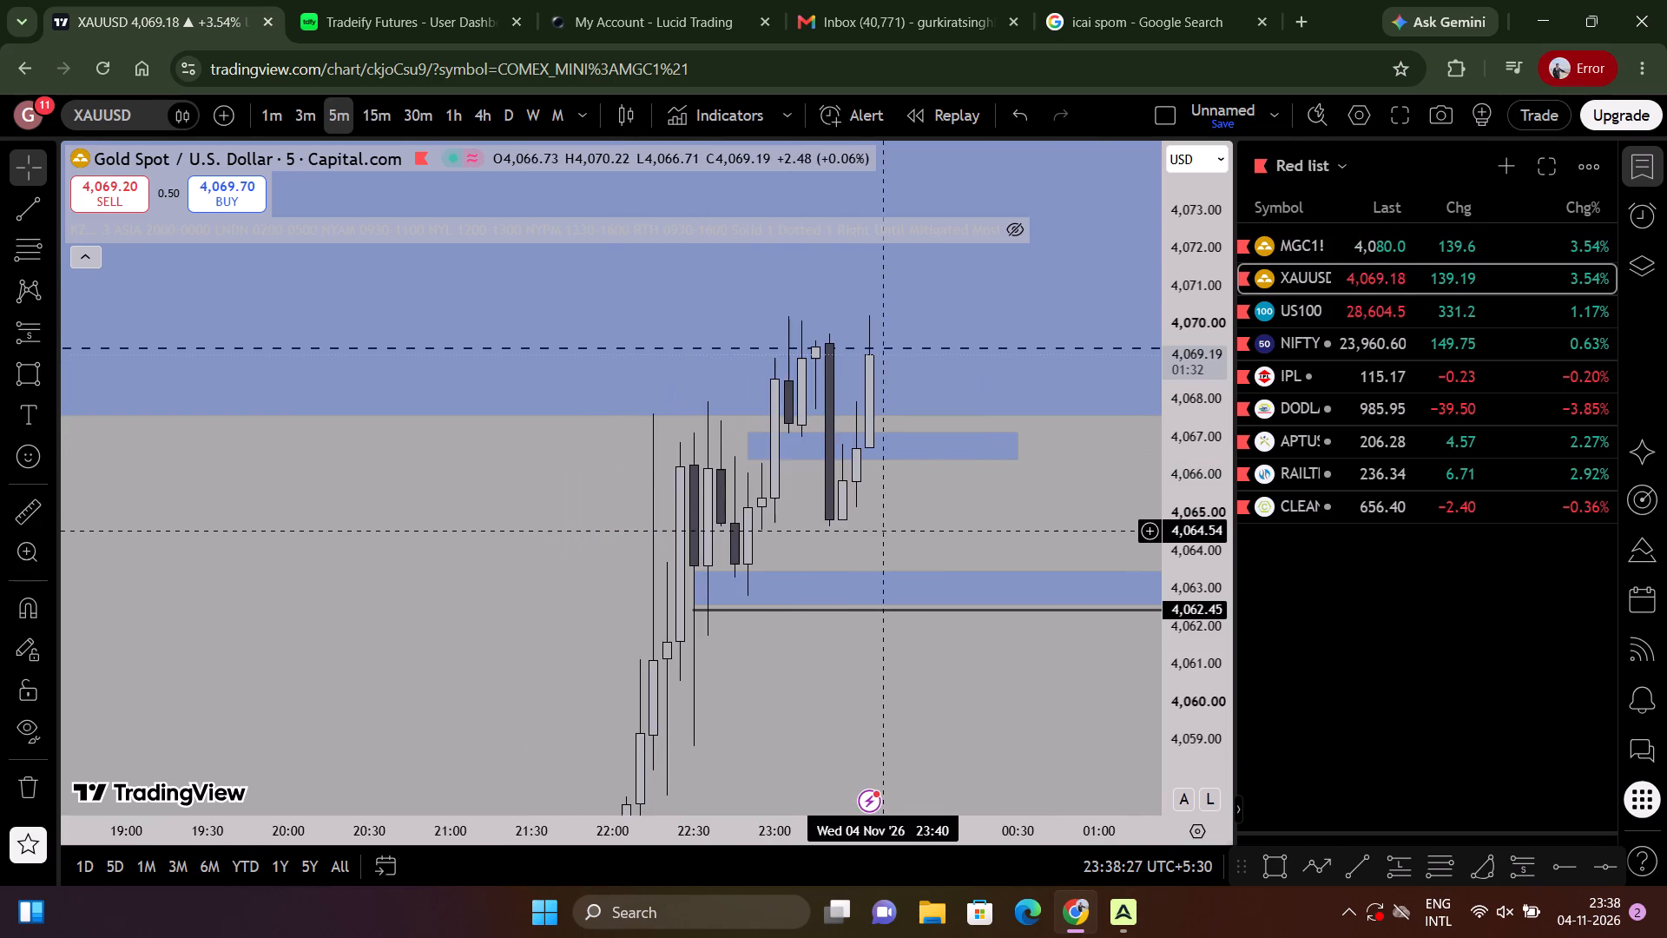
pyautogui.scroll(2, 886, 530)
pyautogui.scroll(-4, 885, 510)
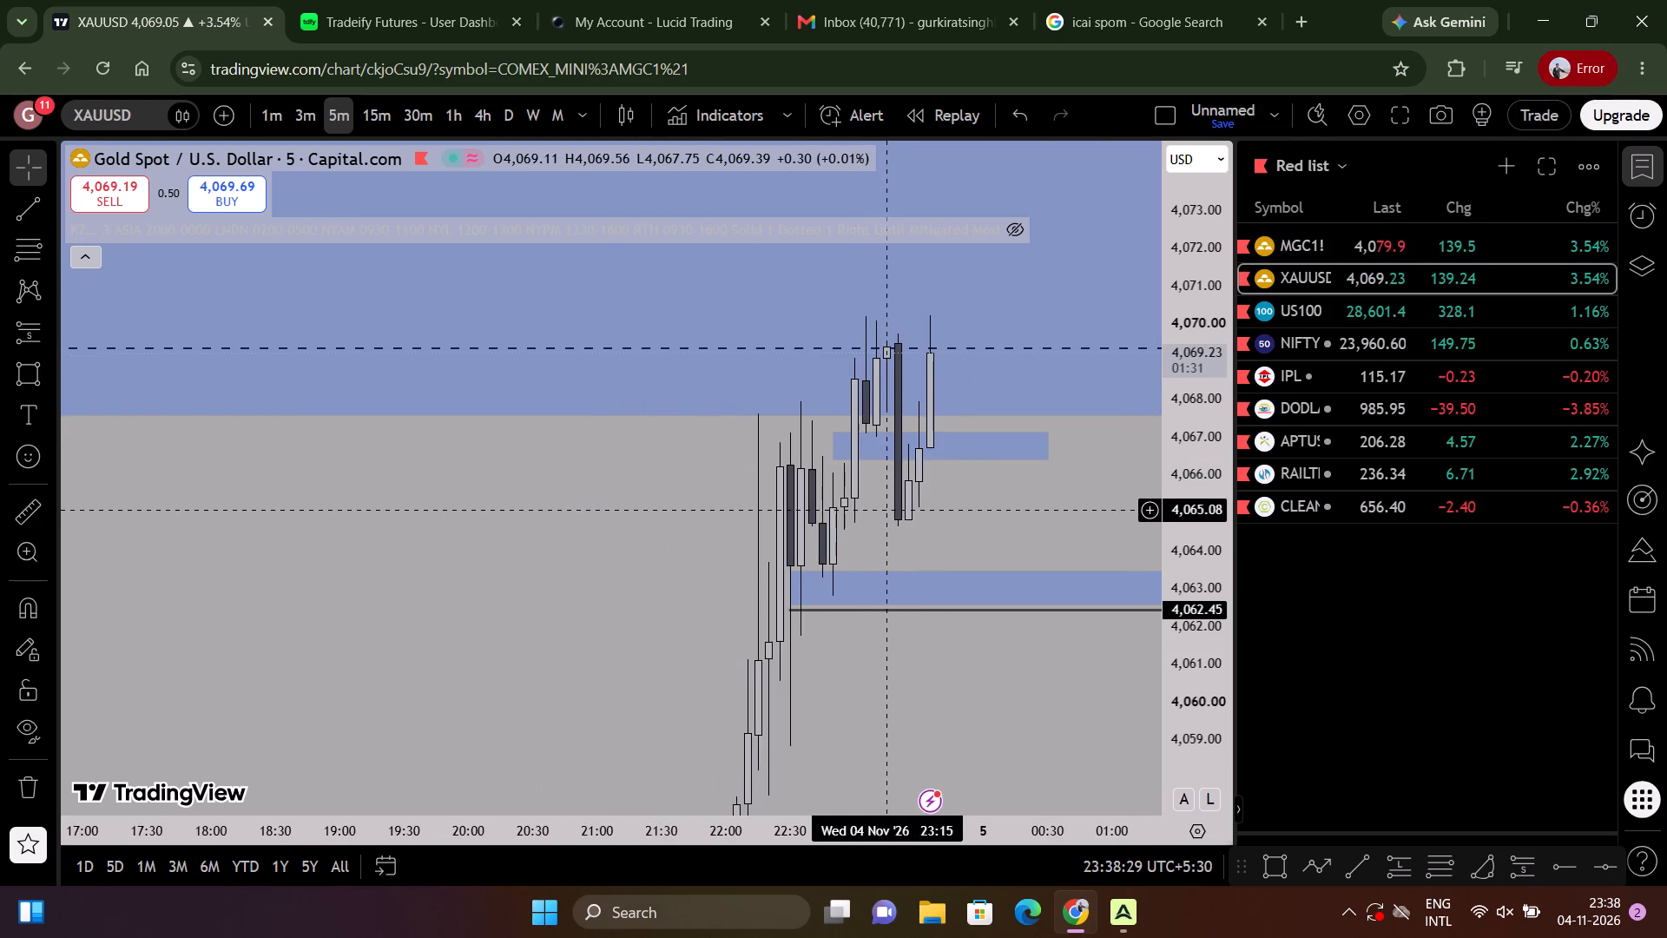
pyautogui.scroll(3, 885, 510)
pyautogui.moveTo(885, 510); pyautogui.dragTo(873, 622)
# Check the 5-minute US100 chart, and switch to MGC1! to examine the Micro Gold Futures rally for comparison.
pyautogui.click(1374, 304)
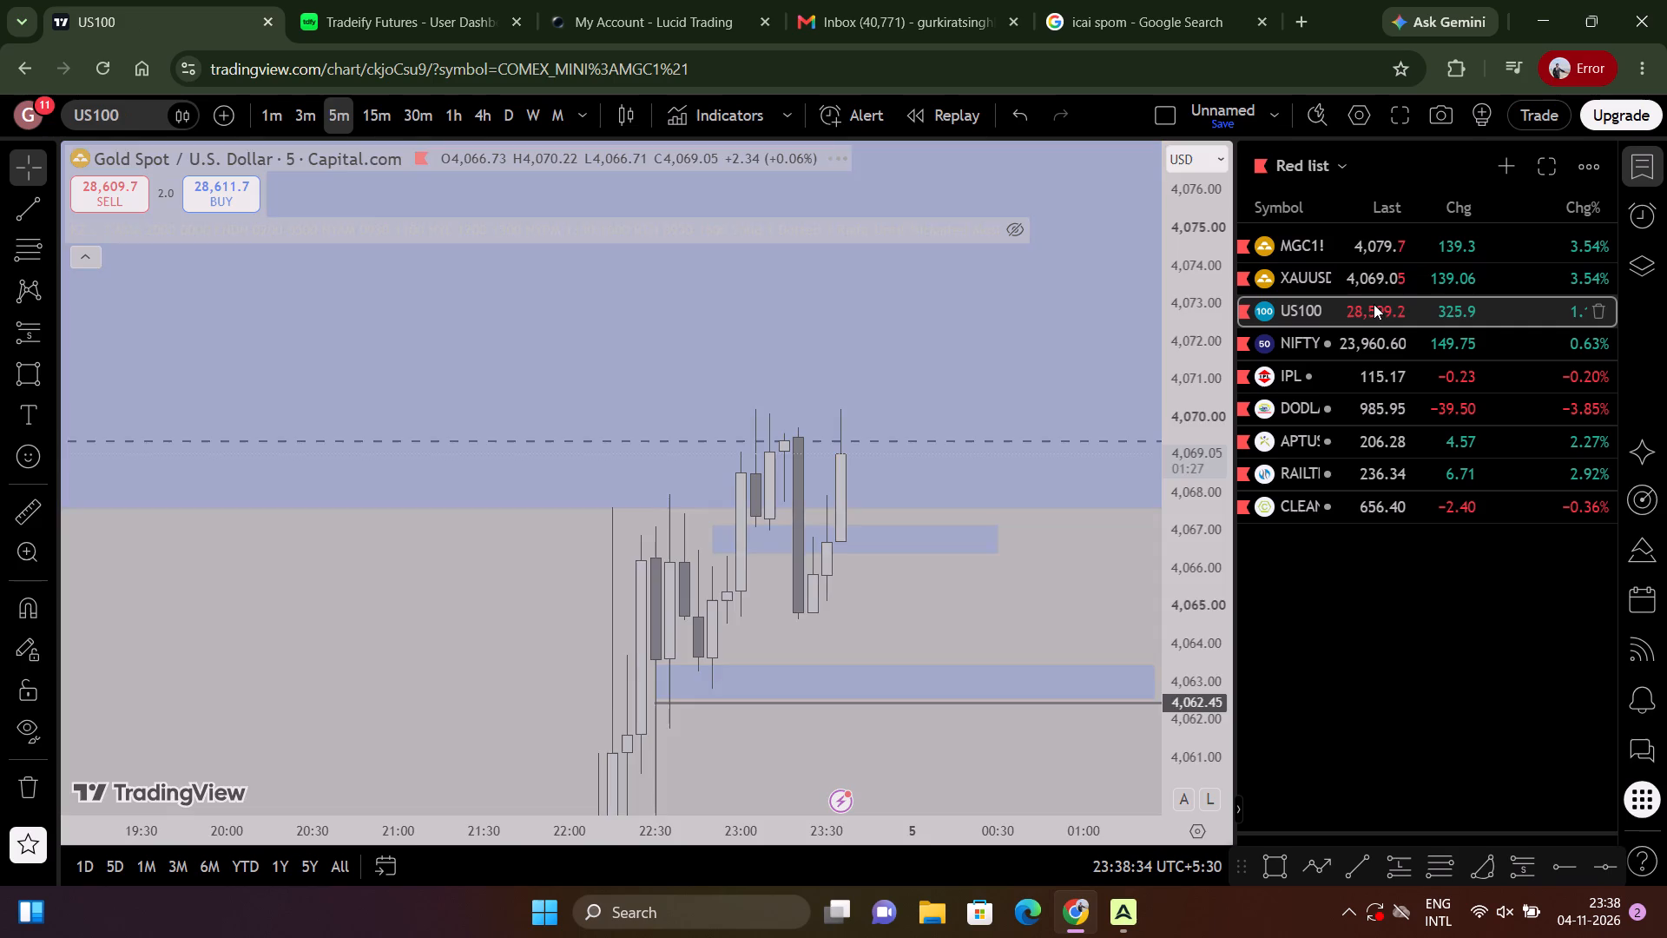
pyautogui.scroll(-6, 1065, 340)
pyautogui.click(1348, 248)
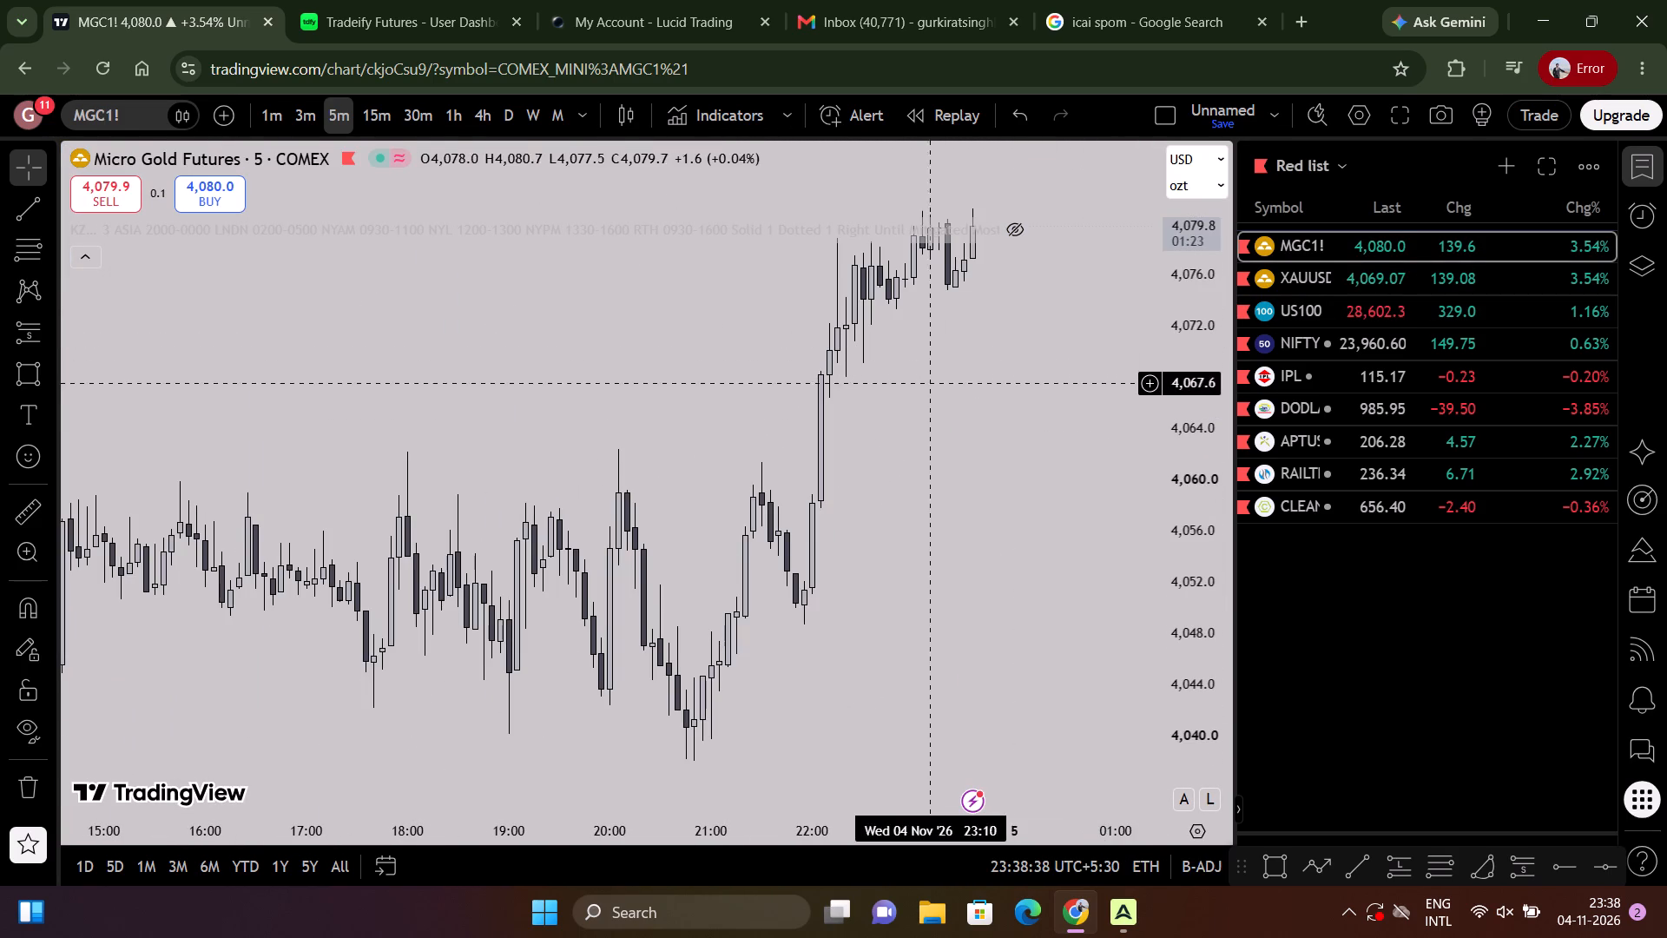
pyautogui.scroll(-6, 910, 341)
pyautogui.scroll(5, 952, 439)
pyautogui.scroll(-3, 954, 444)
pyautogui.scroll(2, 956, 449)
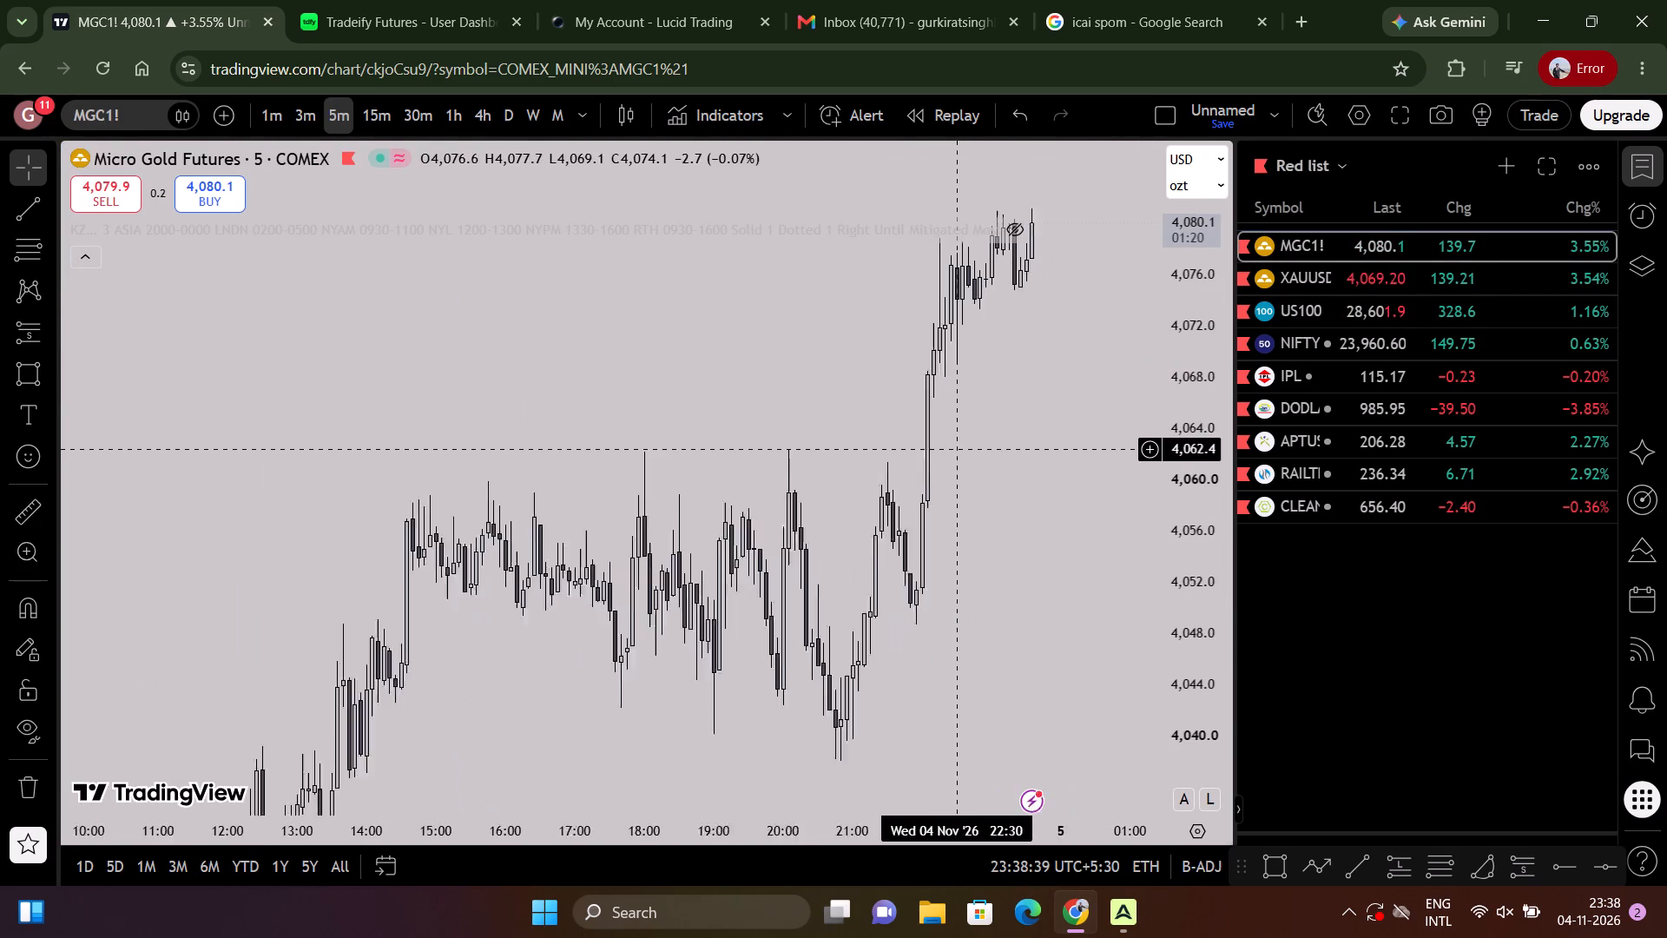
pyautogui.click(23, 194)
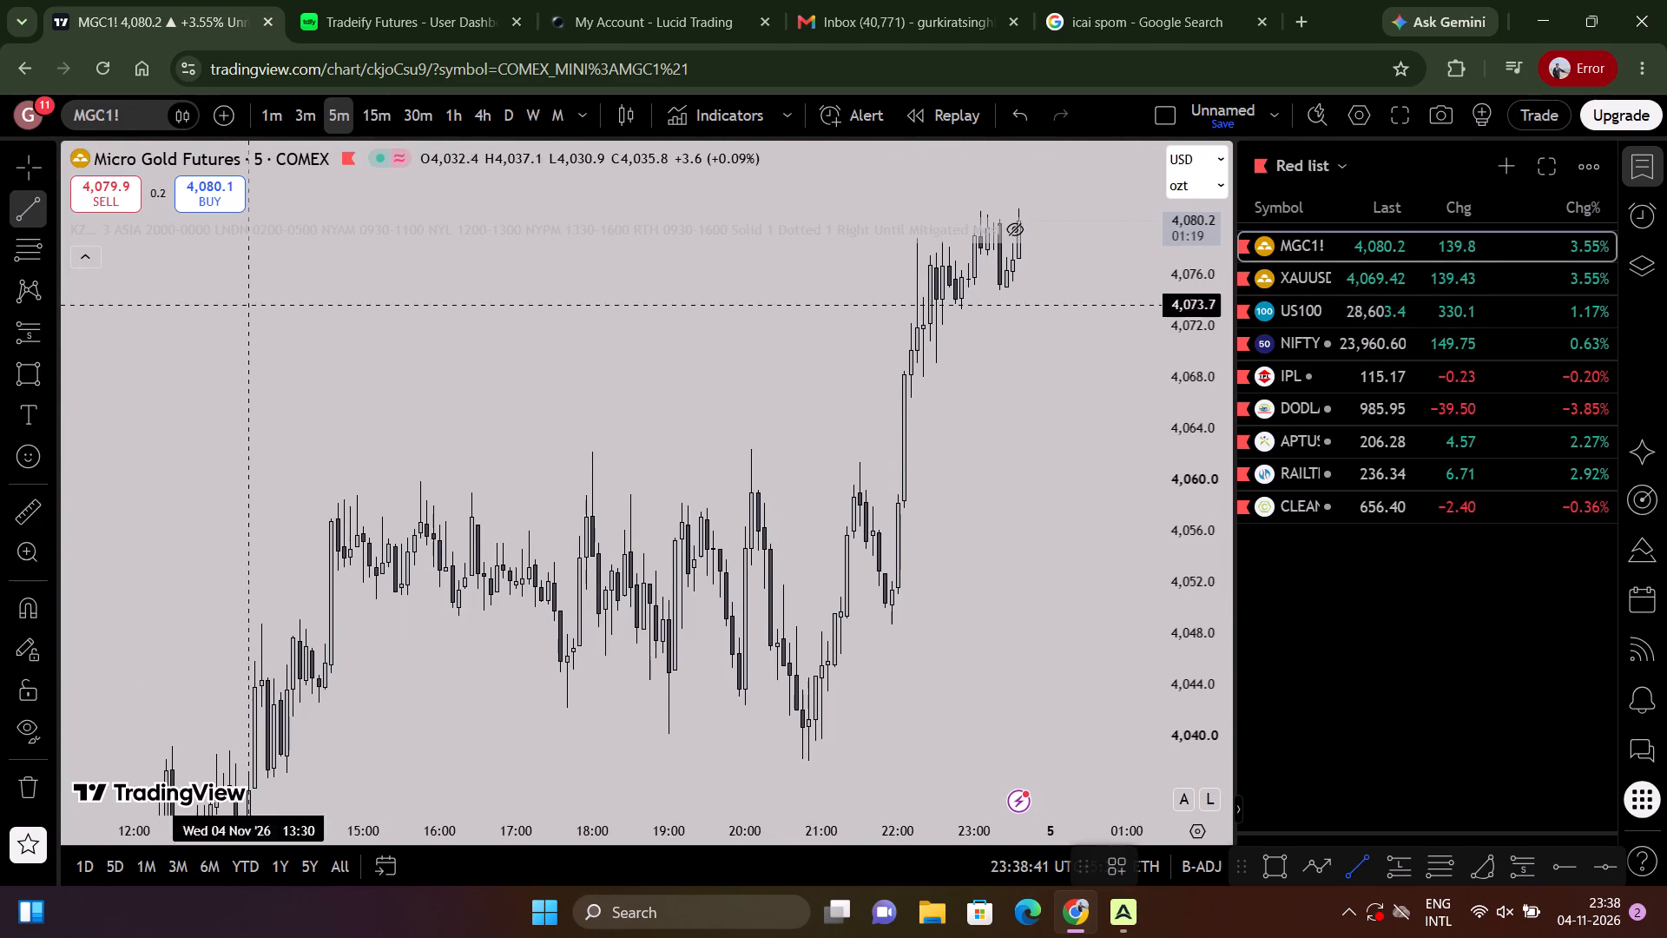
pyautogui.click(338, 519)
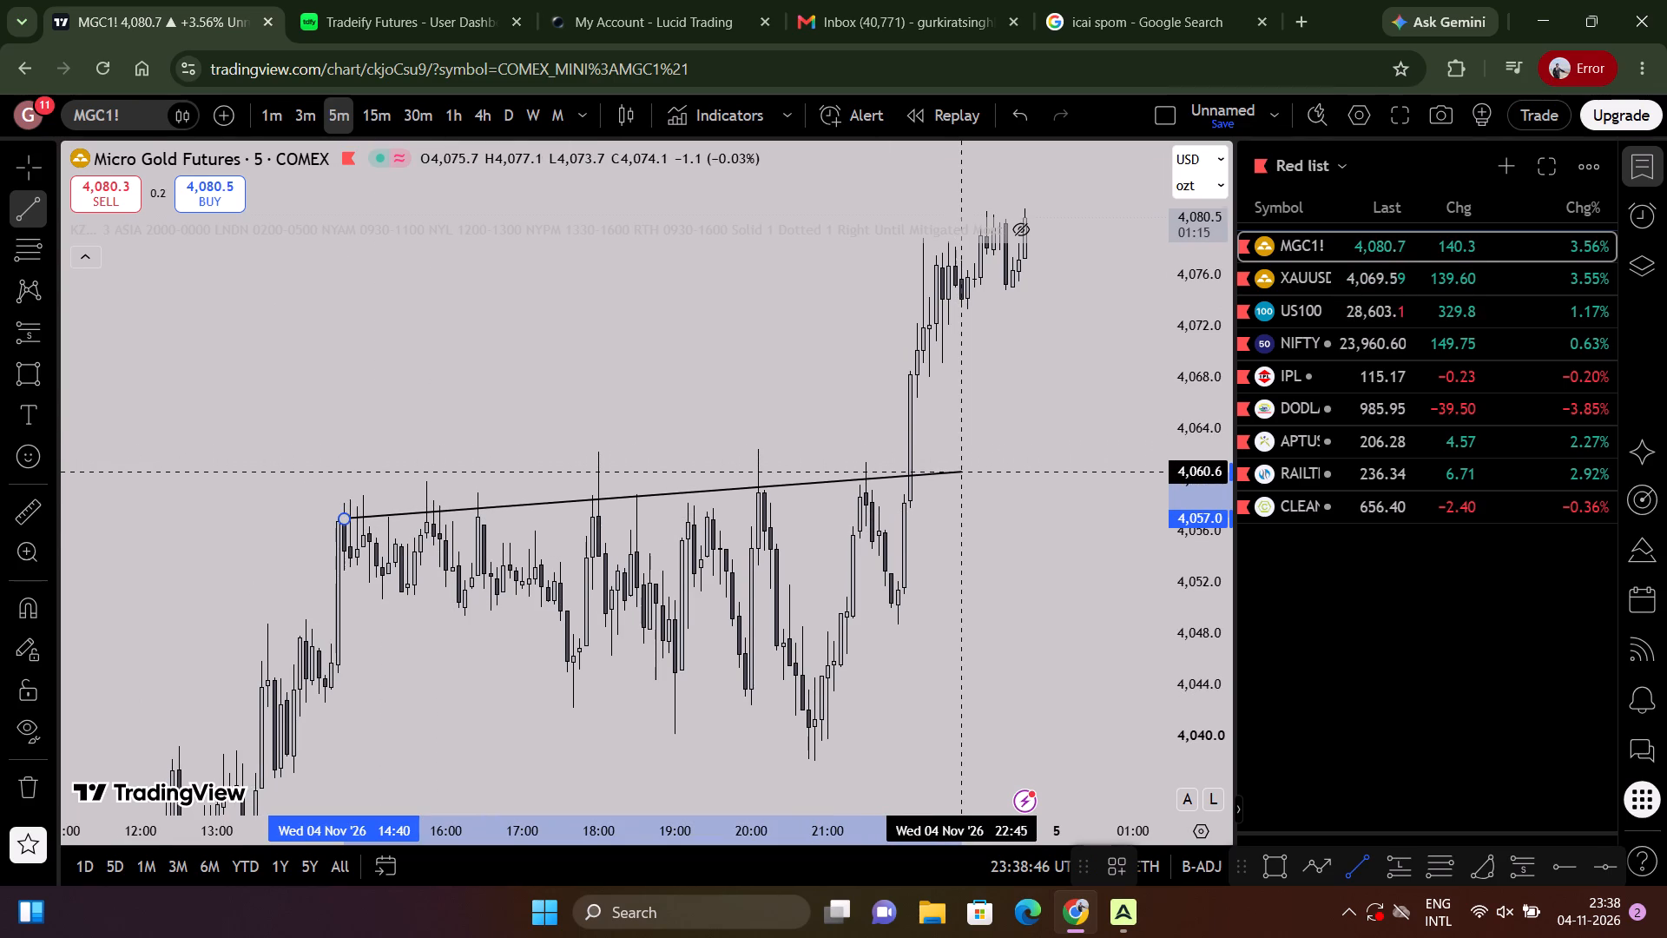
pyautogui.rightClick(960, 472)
# Compare the latest 5-minute MGC1! candles with XAUUSD, examining spot gold around the blue zones between 4,062.45 and 4,082.79.
pyautogui.moveTo(986, 409); pyautogui.dragTo(966, 618)
pyautogui.moveTo(1205, 564); pyautogui.dragTo(1161, 314)
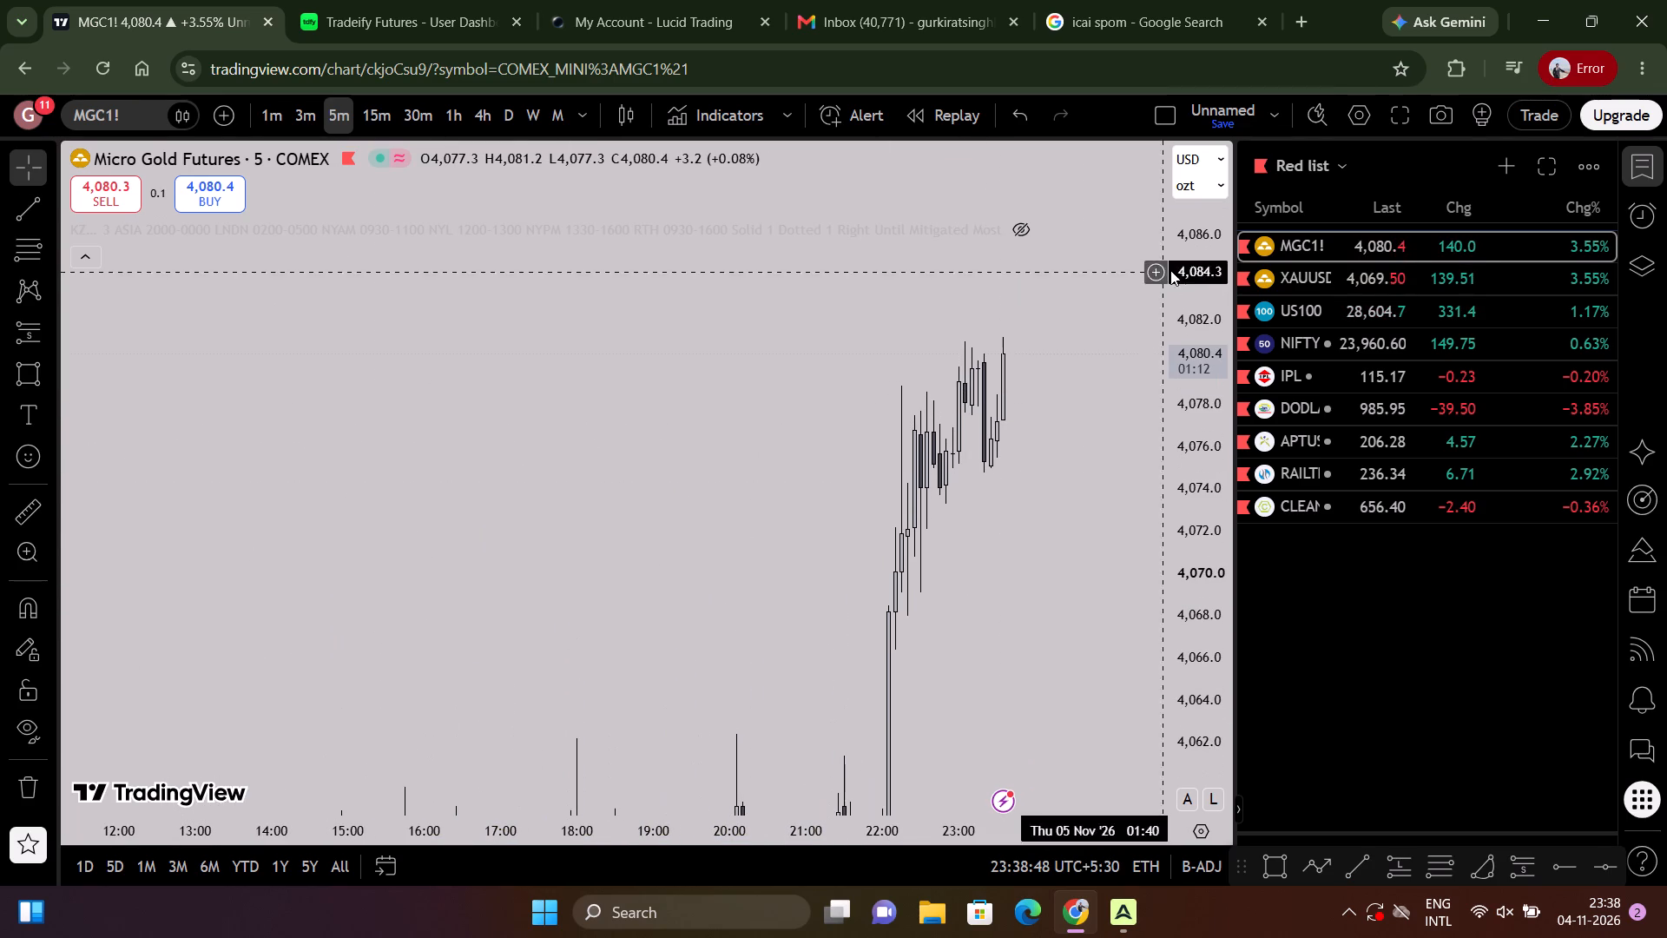
pyautogui.click(1268, 274)
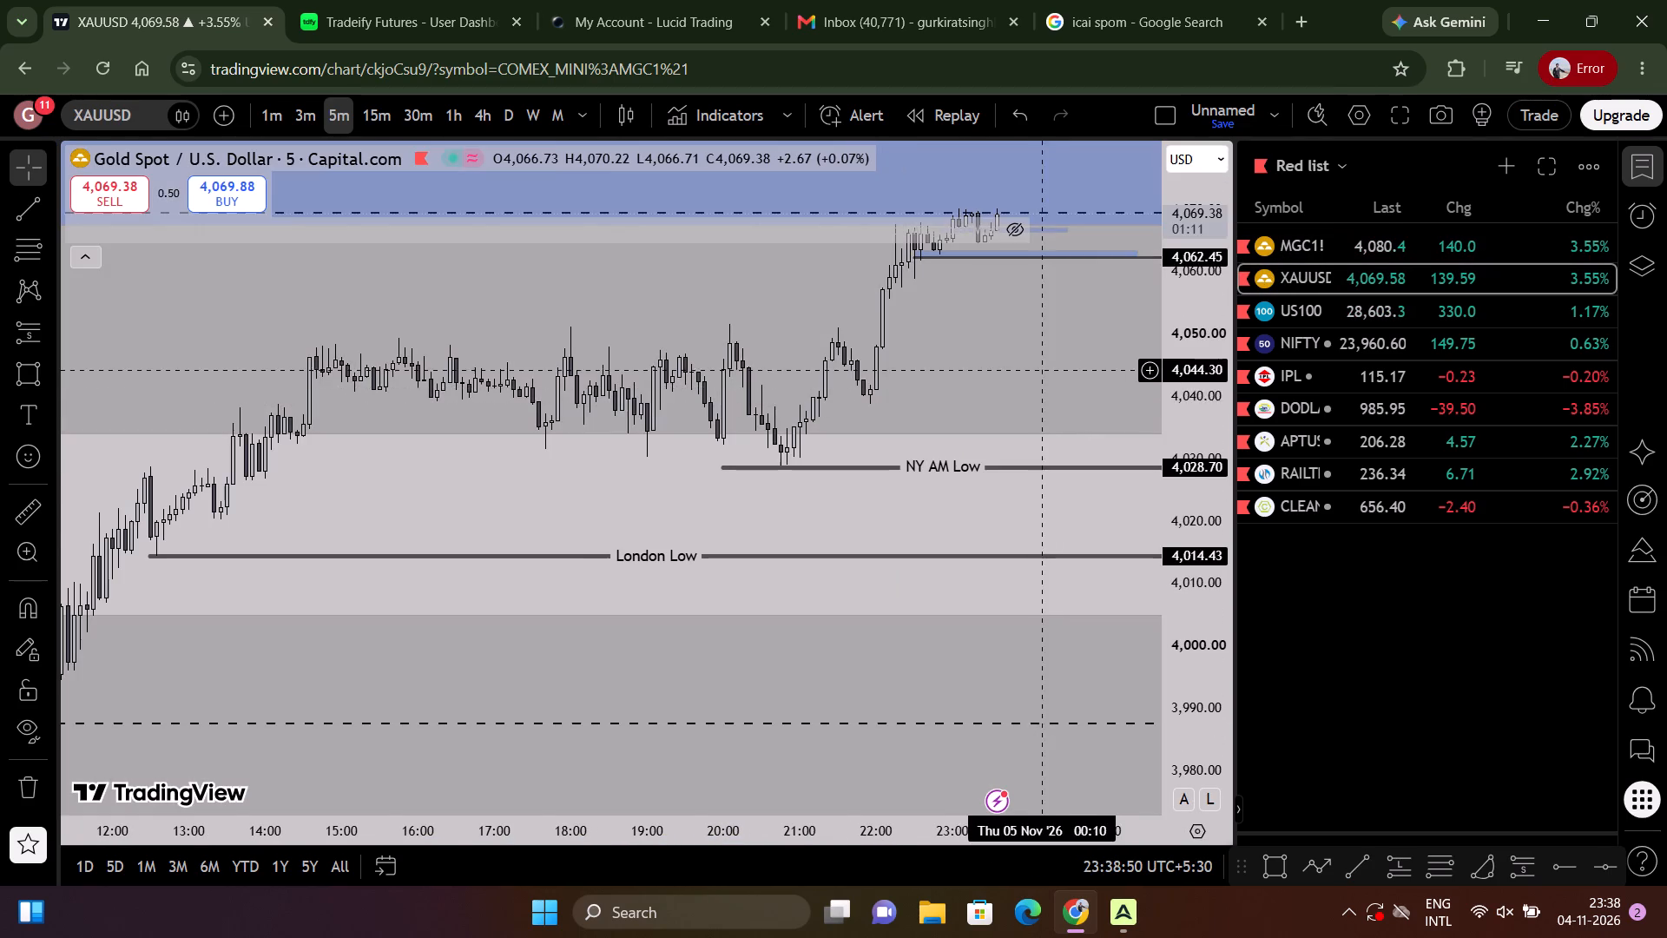
pyautogui.moveTo(1047, 361); pyautogui.dragTo(1047, 611)
pyautogui.moveTo(1205, 713); pyautogui.dragTo(1090, 89)
pyautogui.scroll(3, 1001, 202)
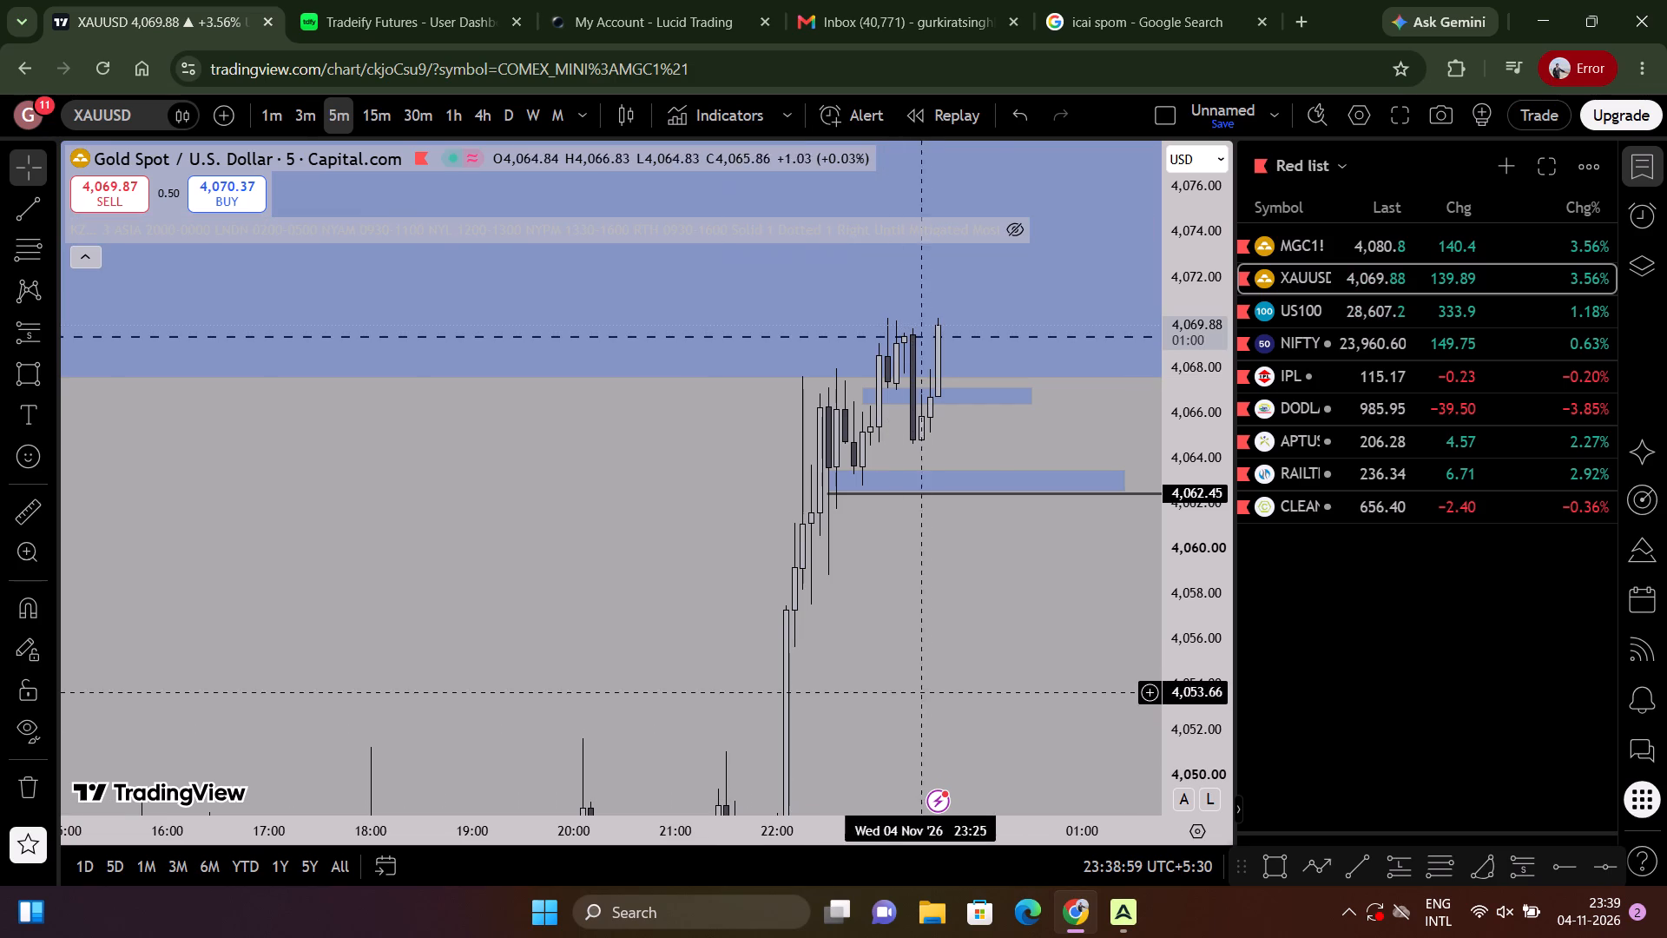
pyautogui.moveTo(997, 630); pyautogui.dragTo(1007, 710)
pyautogui.scroll(2, 1011, 580)
pyautogui.moveTo(1067, 490); pyautogui.dragTo(1059, 630)
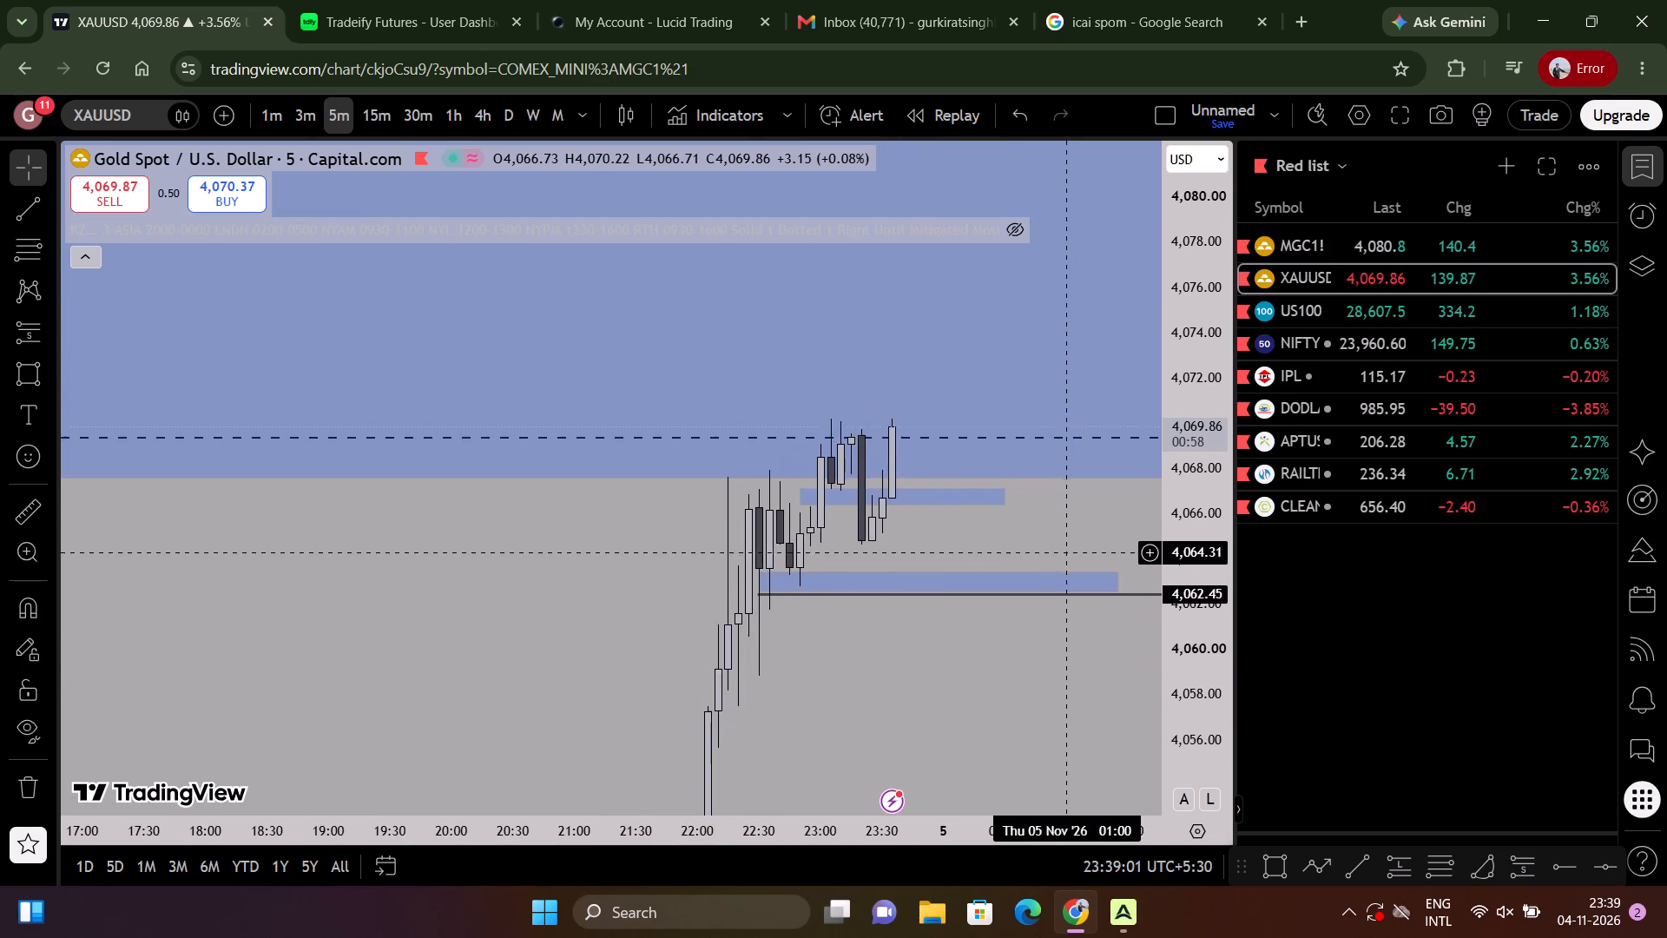
pyautogui.moveTo(1059, 630); pyautogui.dragTo(1064, 641)
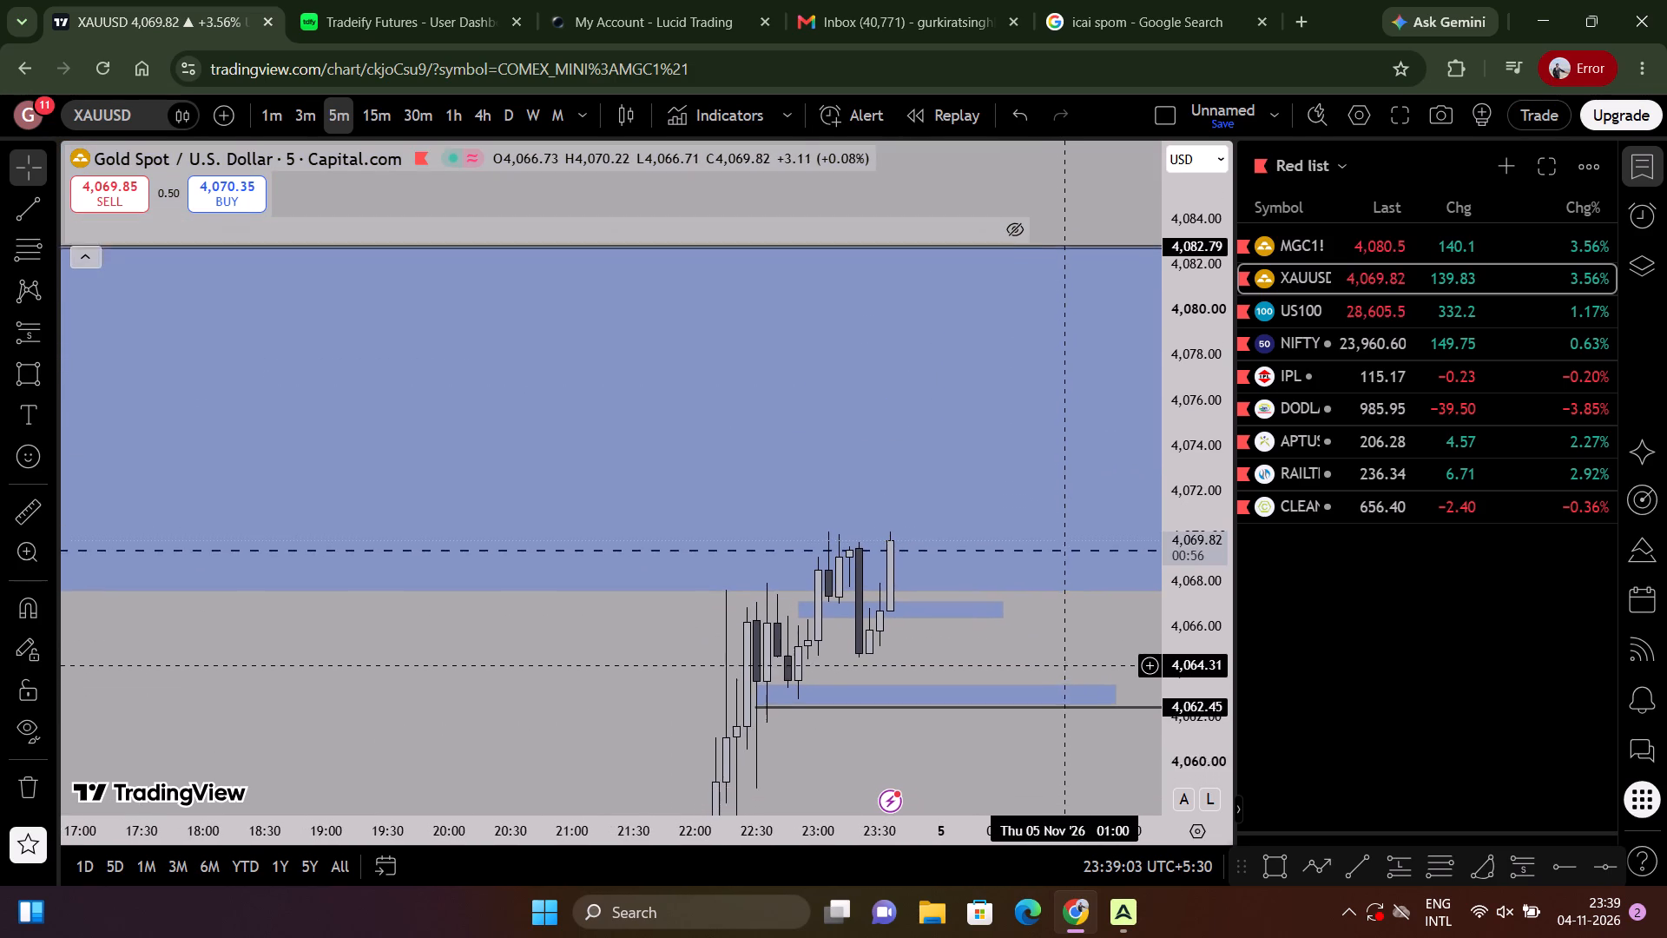
pyautogui.moveTo(1064, 641); pyautogui.dragTo(1064, 631)
pyautogui.scroll(-4, 1054, 630)
pyautogui.scroll(4, 1050, 634)
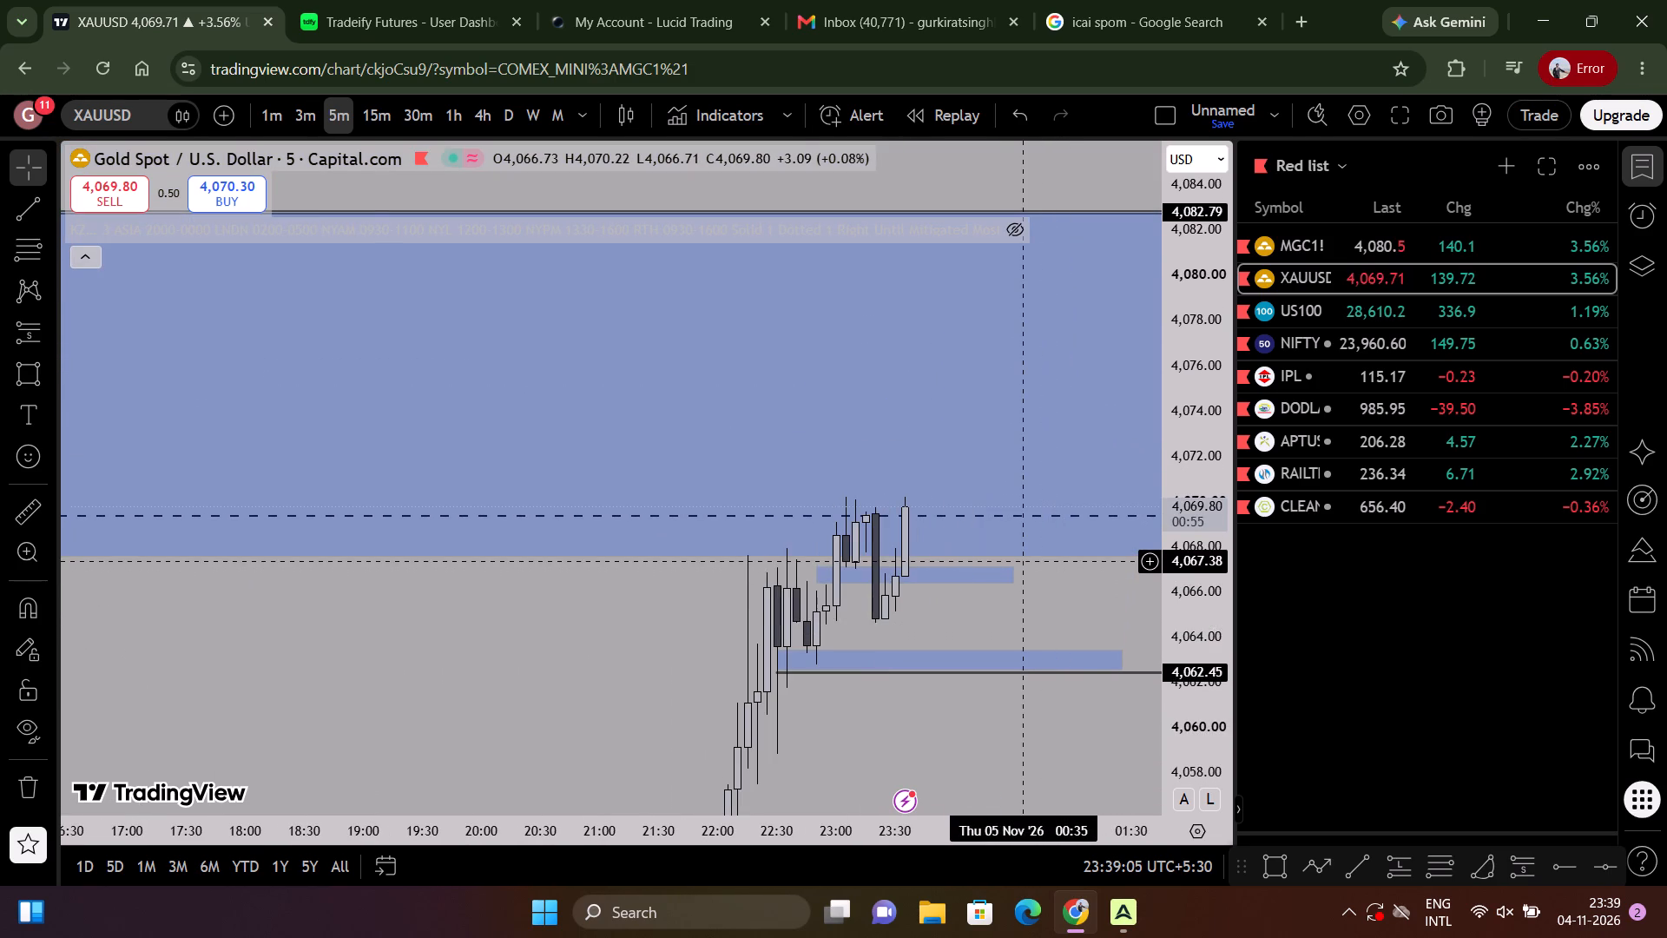
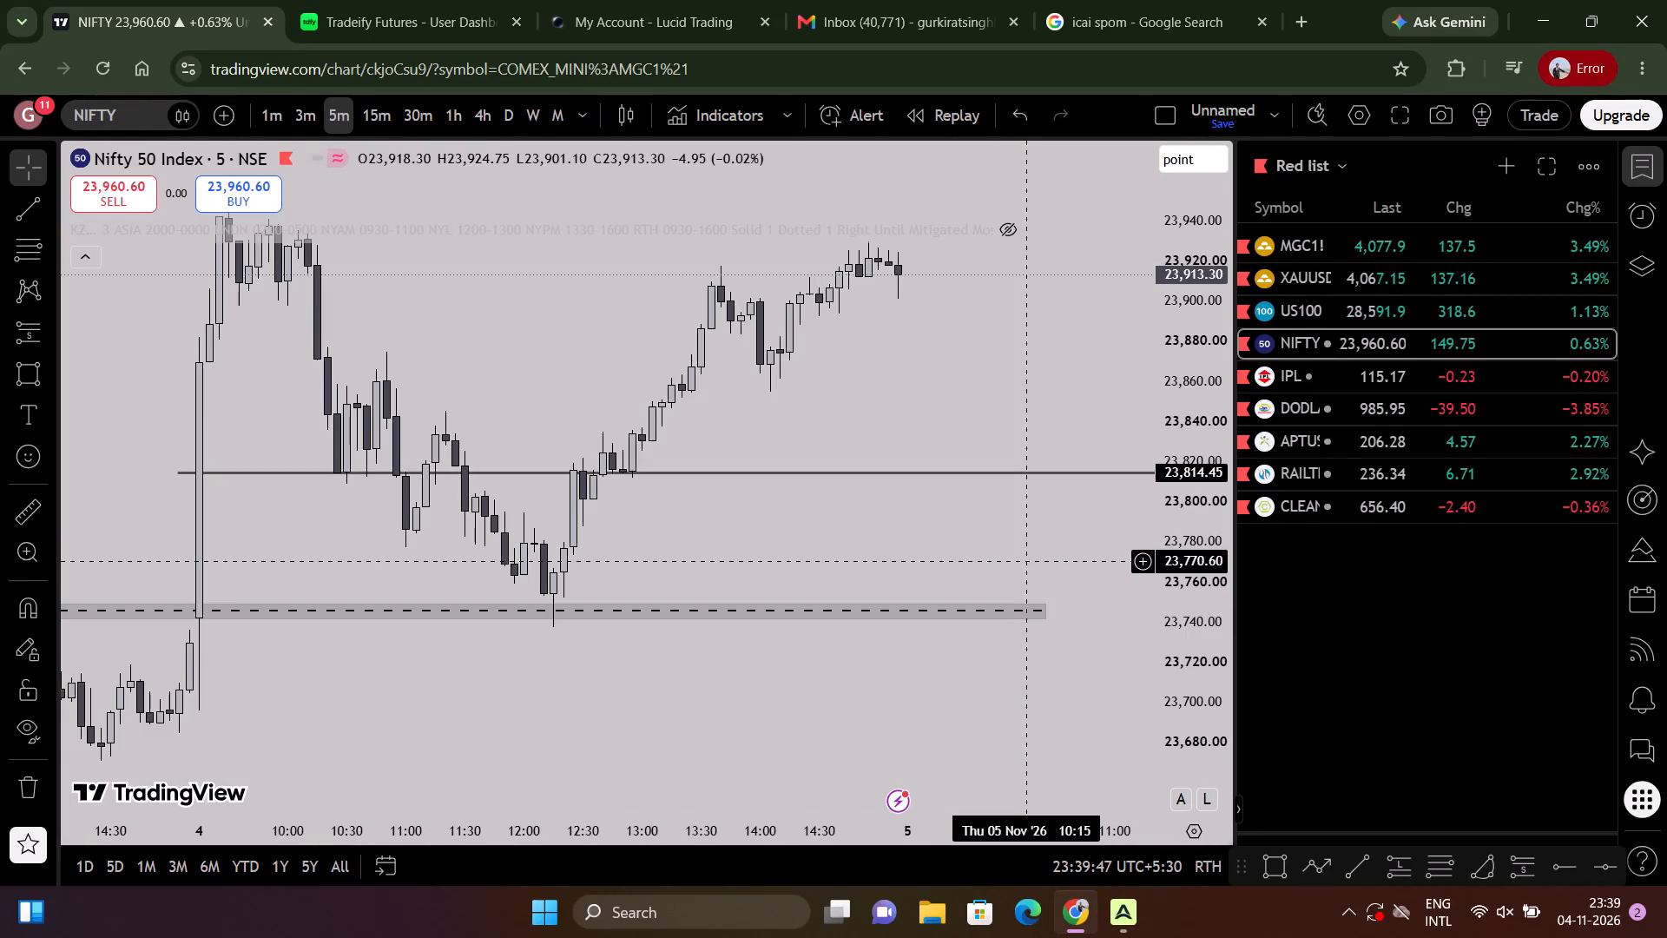
# Examine the 5-minute Nifty 50 price action between the dashed grey zone, the 23,814.45 level and the session's highs.
pyautogui.scroll(-4, 480, 591)
pyautogui.scroll(-3, 768, 426)
pyautogui.scroll(3, 882, 408)
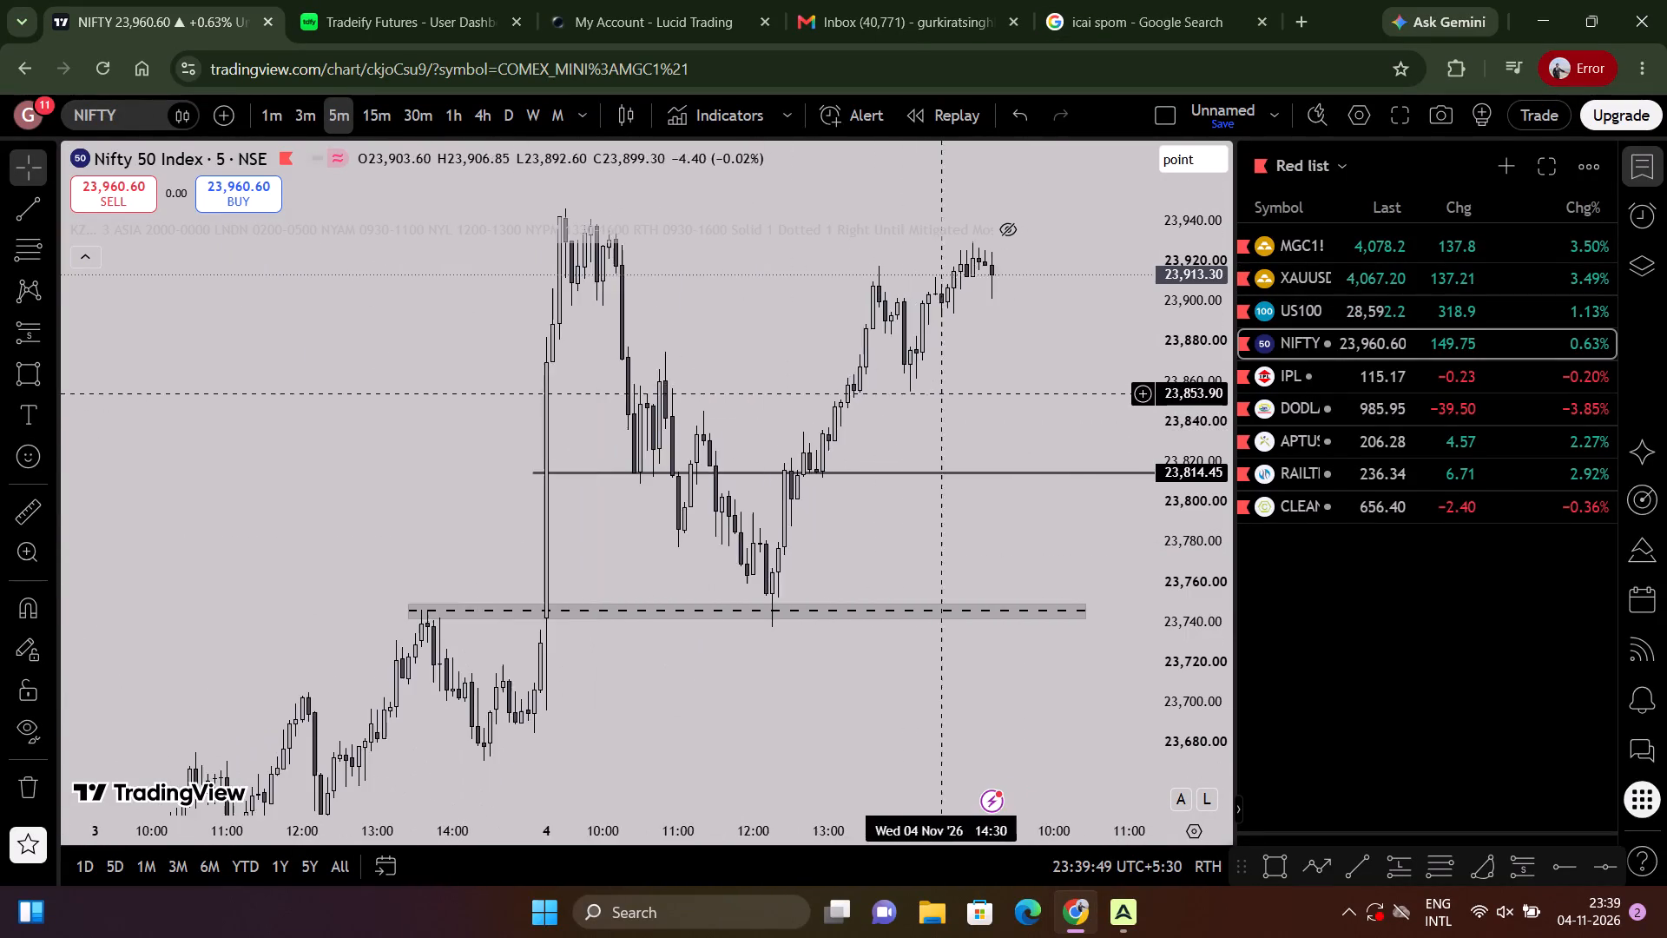
pyautogui.moveTo(974, 367); pyautogui.dragTo(895, 489)
pyautogui.moveTo(973, 425); pyautogui.dragTo(981, 188)
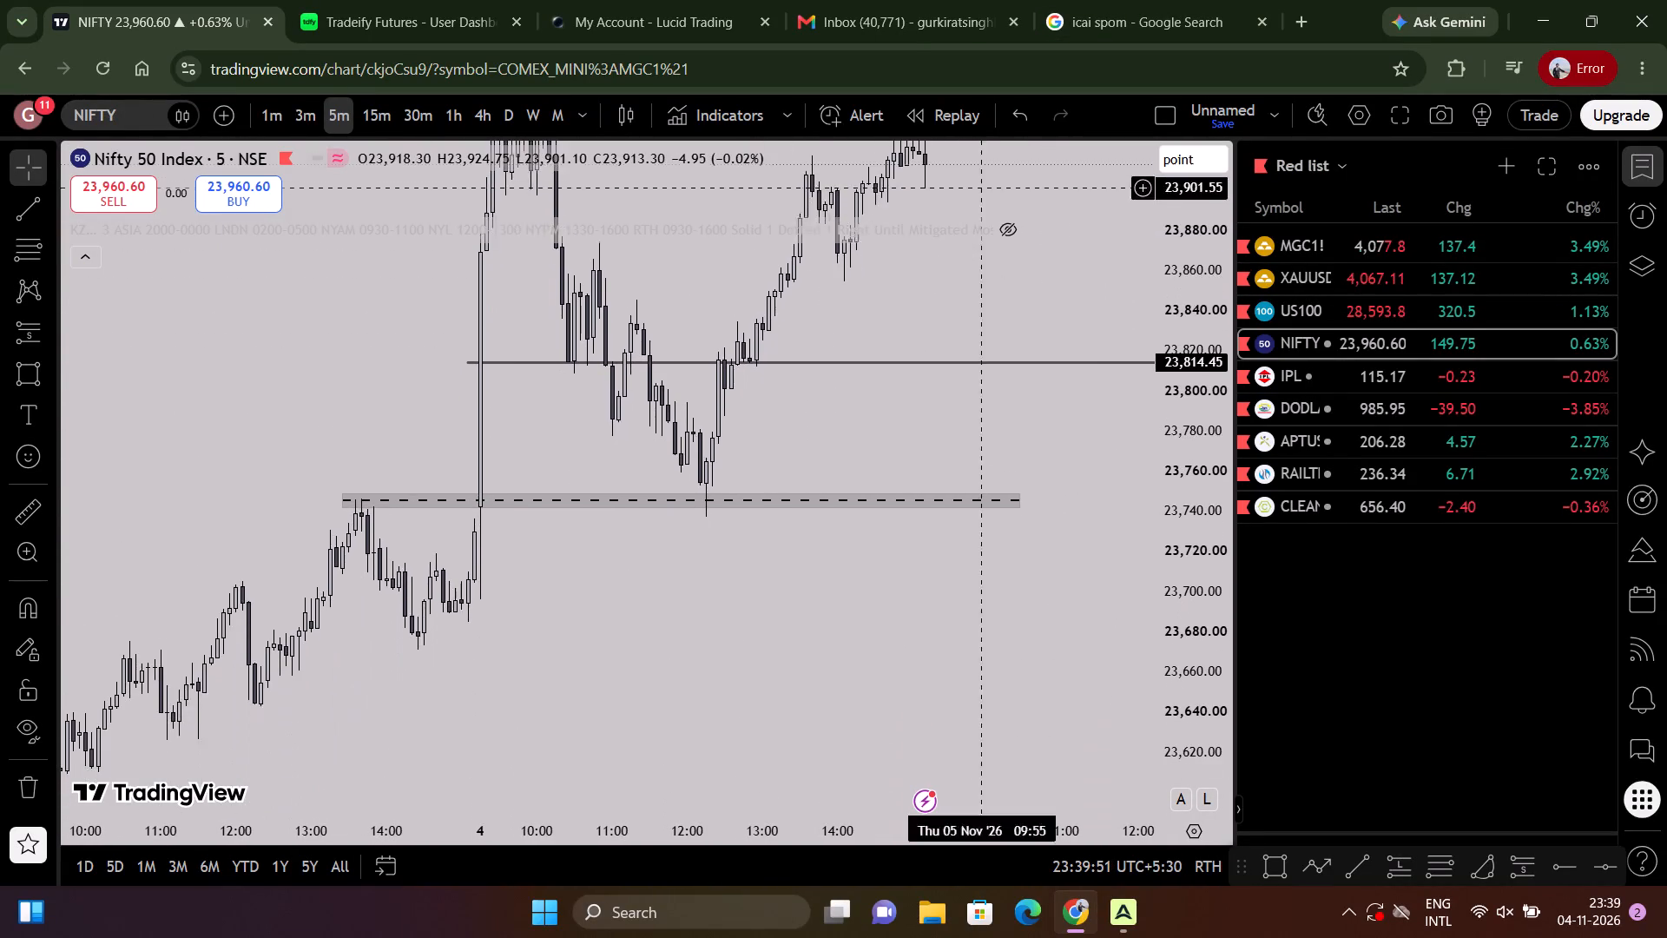
pyautogui.scroll(-2, 787, 475)
pyautogui.scroll(3, 724, 514)
pyautogui.moveTo(756, 581); pyautogui.dragTo(766, 759)
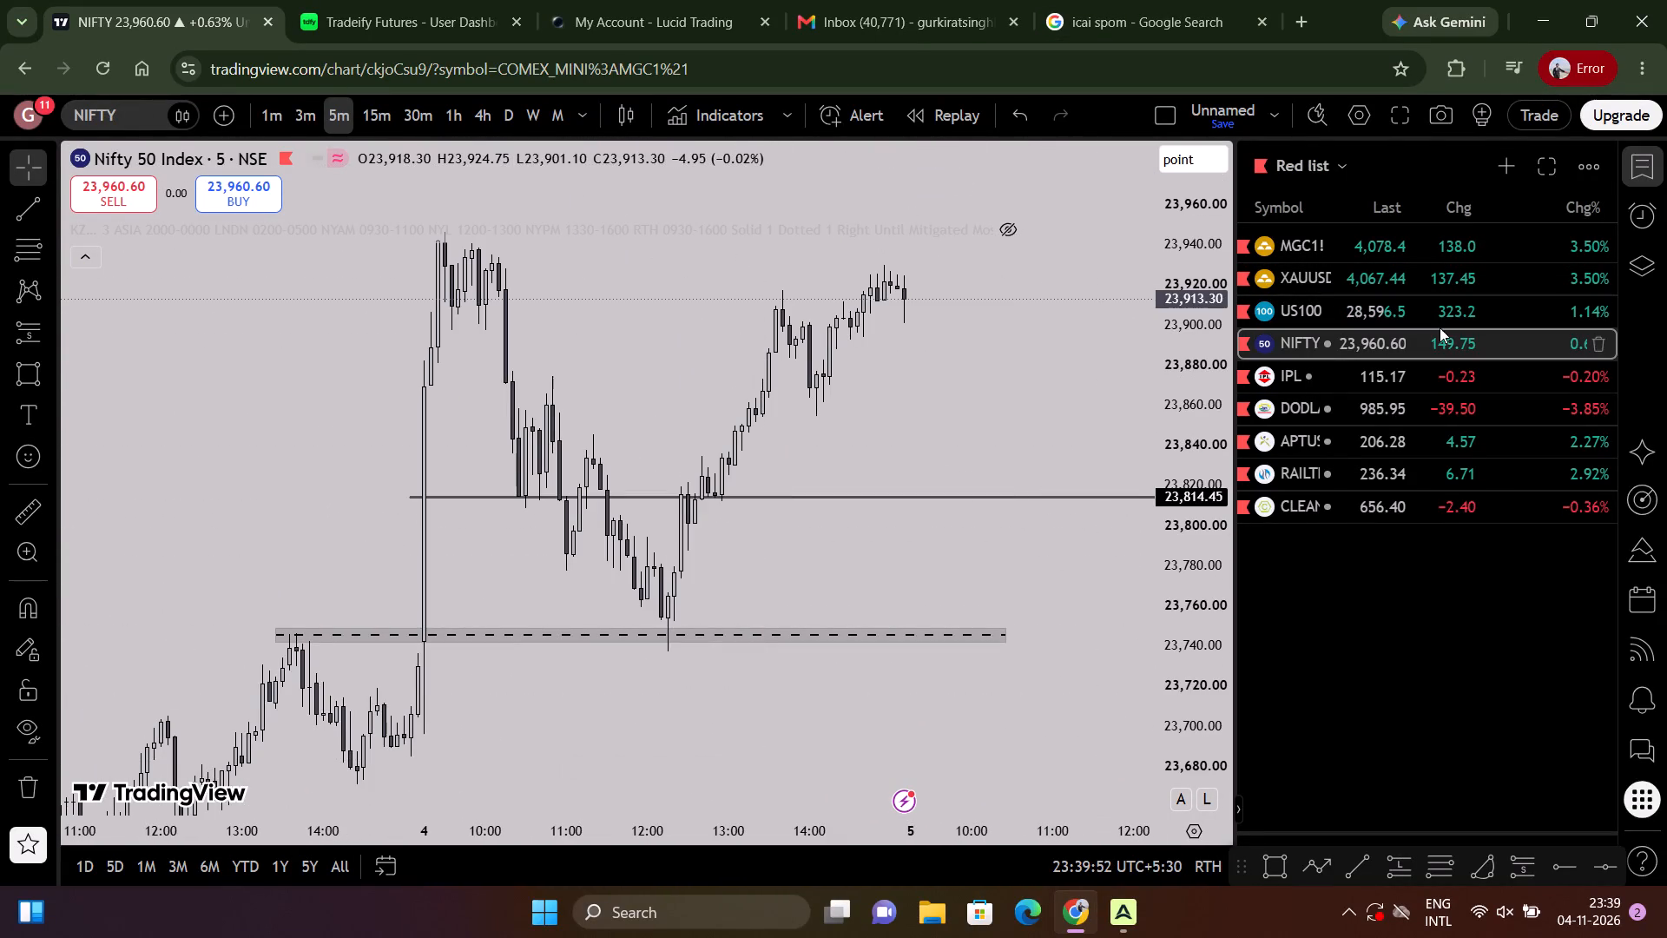
# Return to the XAUUSD chart and examine the latest 5-minute candles between the 4,062.45 level and the large blue zone.
pyautogui.click(1419, 367)
pyautogui.click(1433, 264)
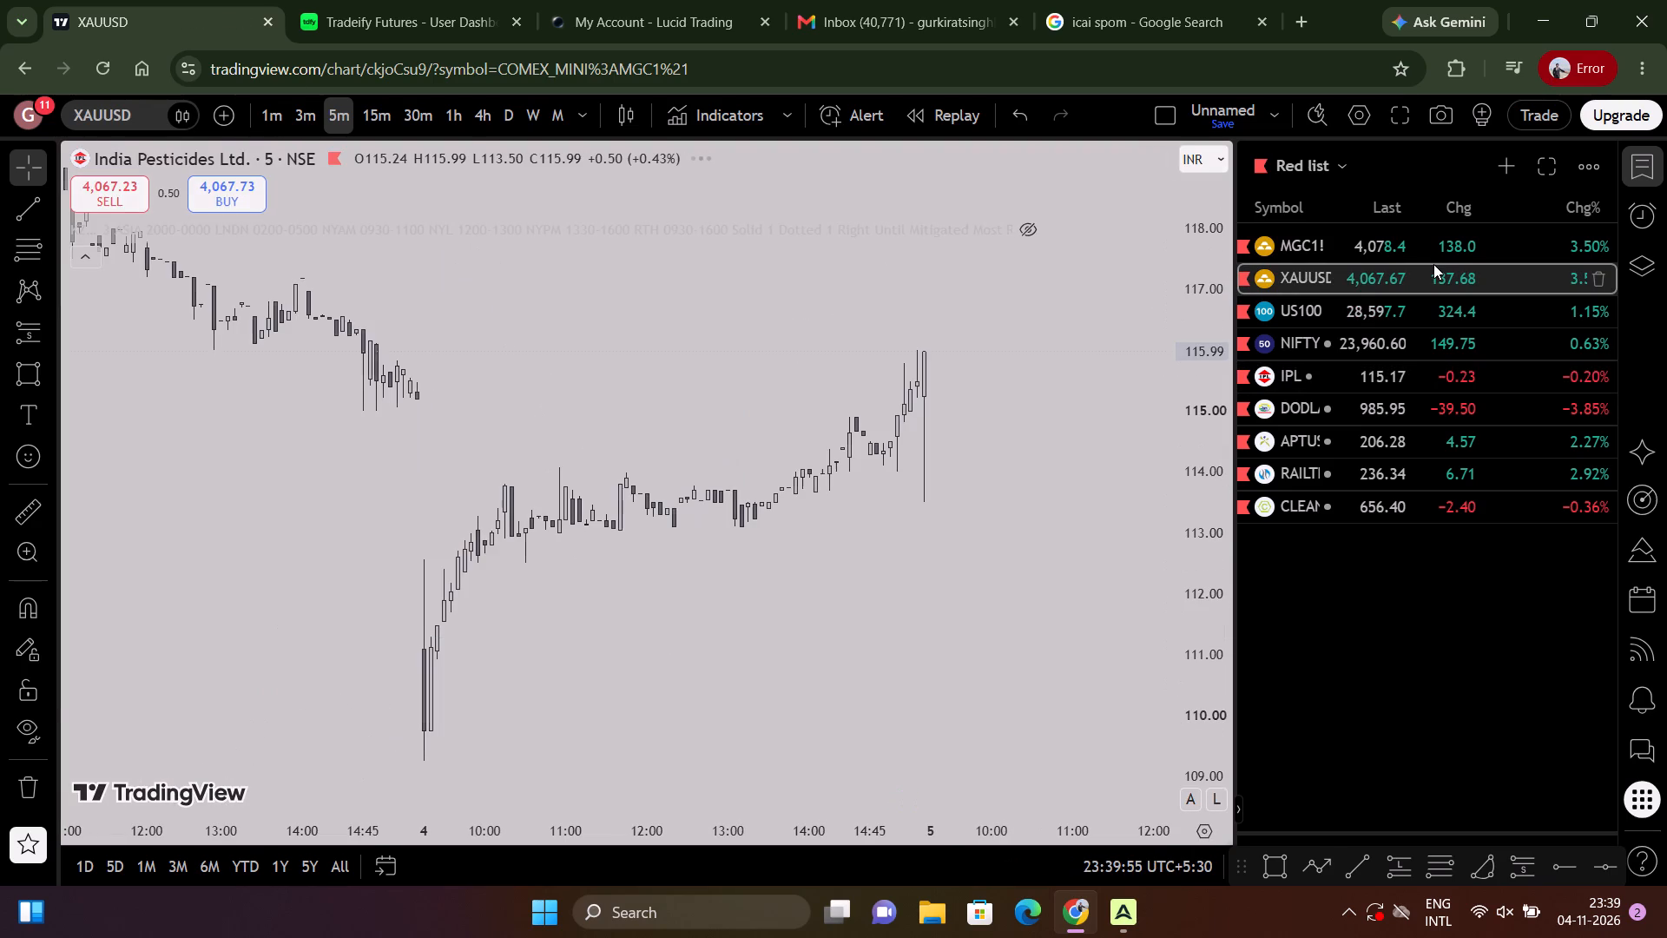
pyautogui.moveTo(1102, 400); pyautogui.dragTo(1094, 687)
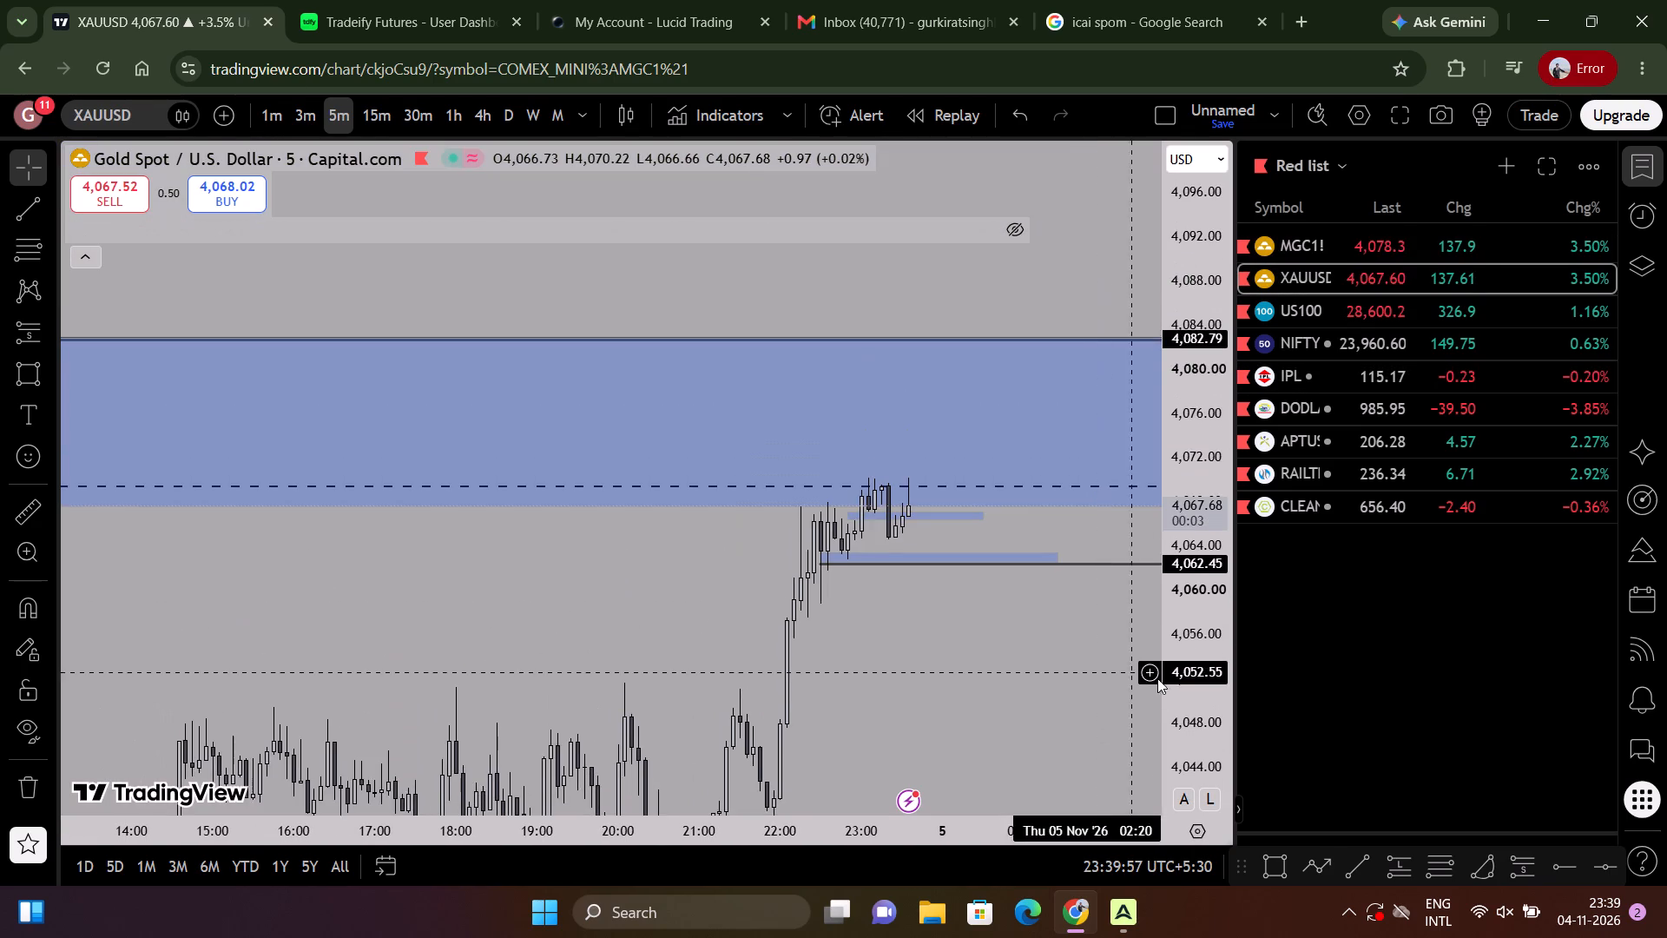
pyautogui.moveTo(1193, 706); pyautogui.dragTo(1255, 89)
pyautogui.scroll(9, 1002, 286)
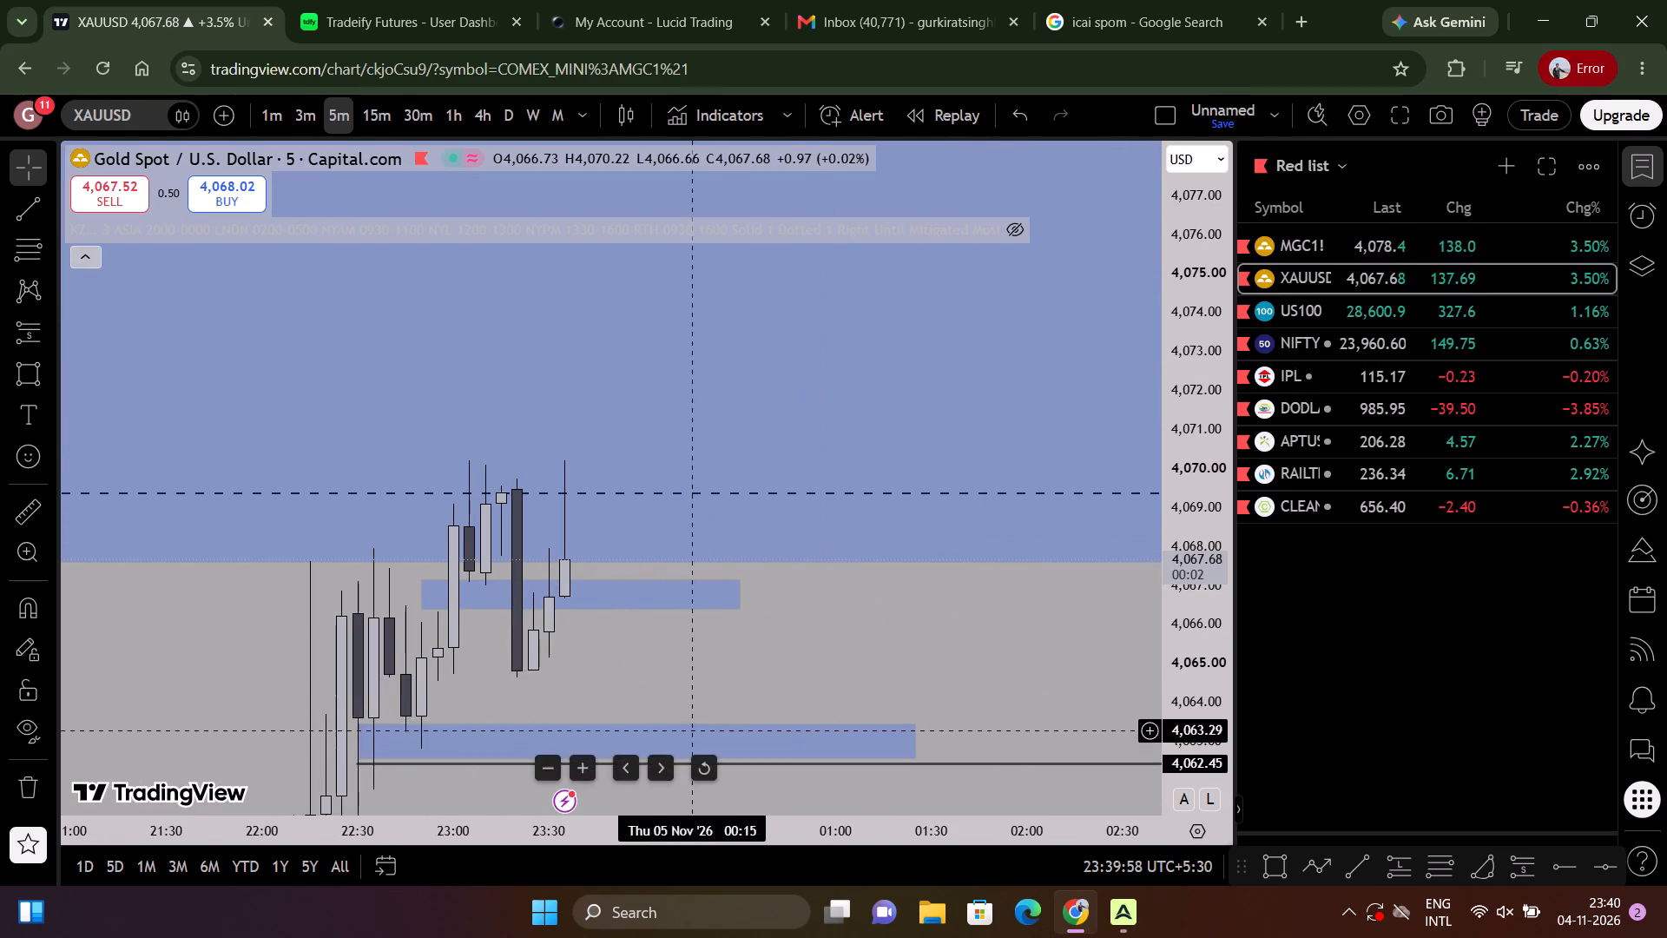
pyautogui.moveTo(711, 667); pyautogui.dragTo(833, 512)
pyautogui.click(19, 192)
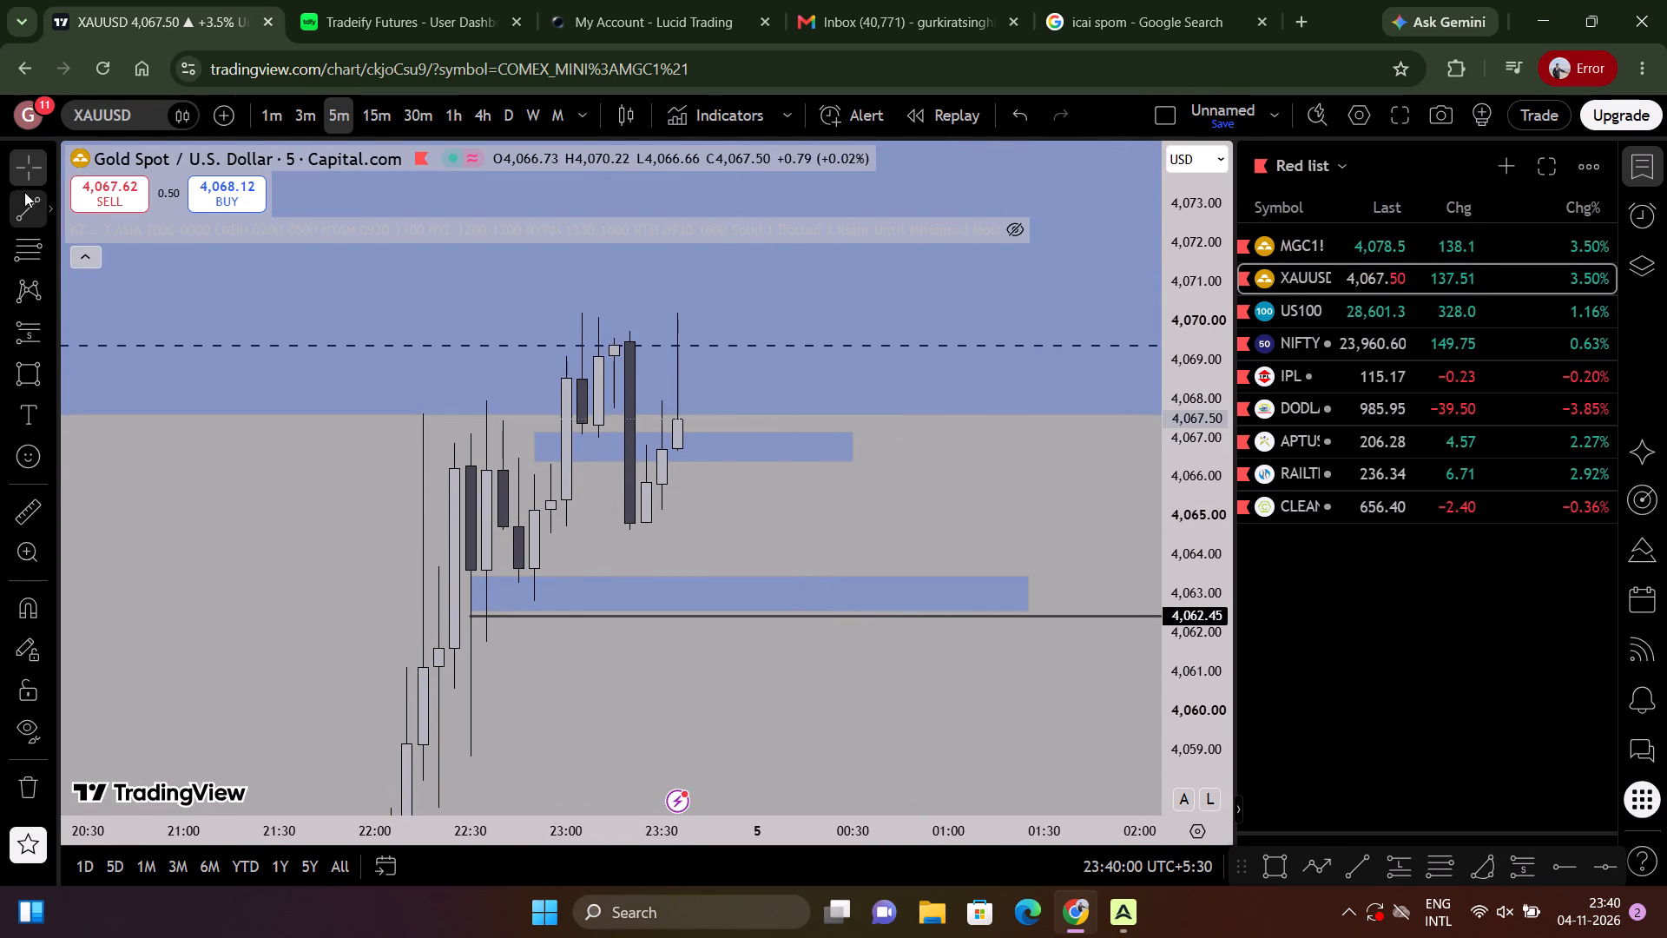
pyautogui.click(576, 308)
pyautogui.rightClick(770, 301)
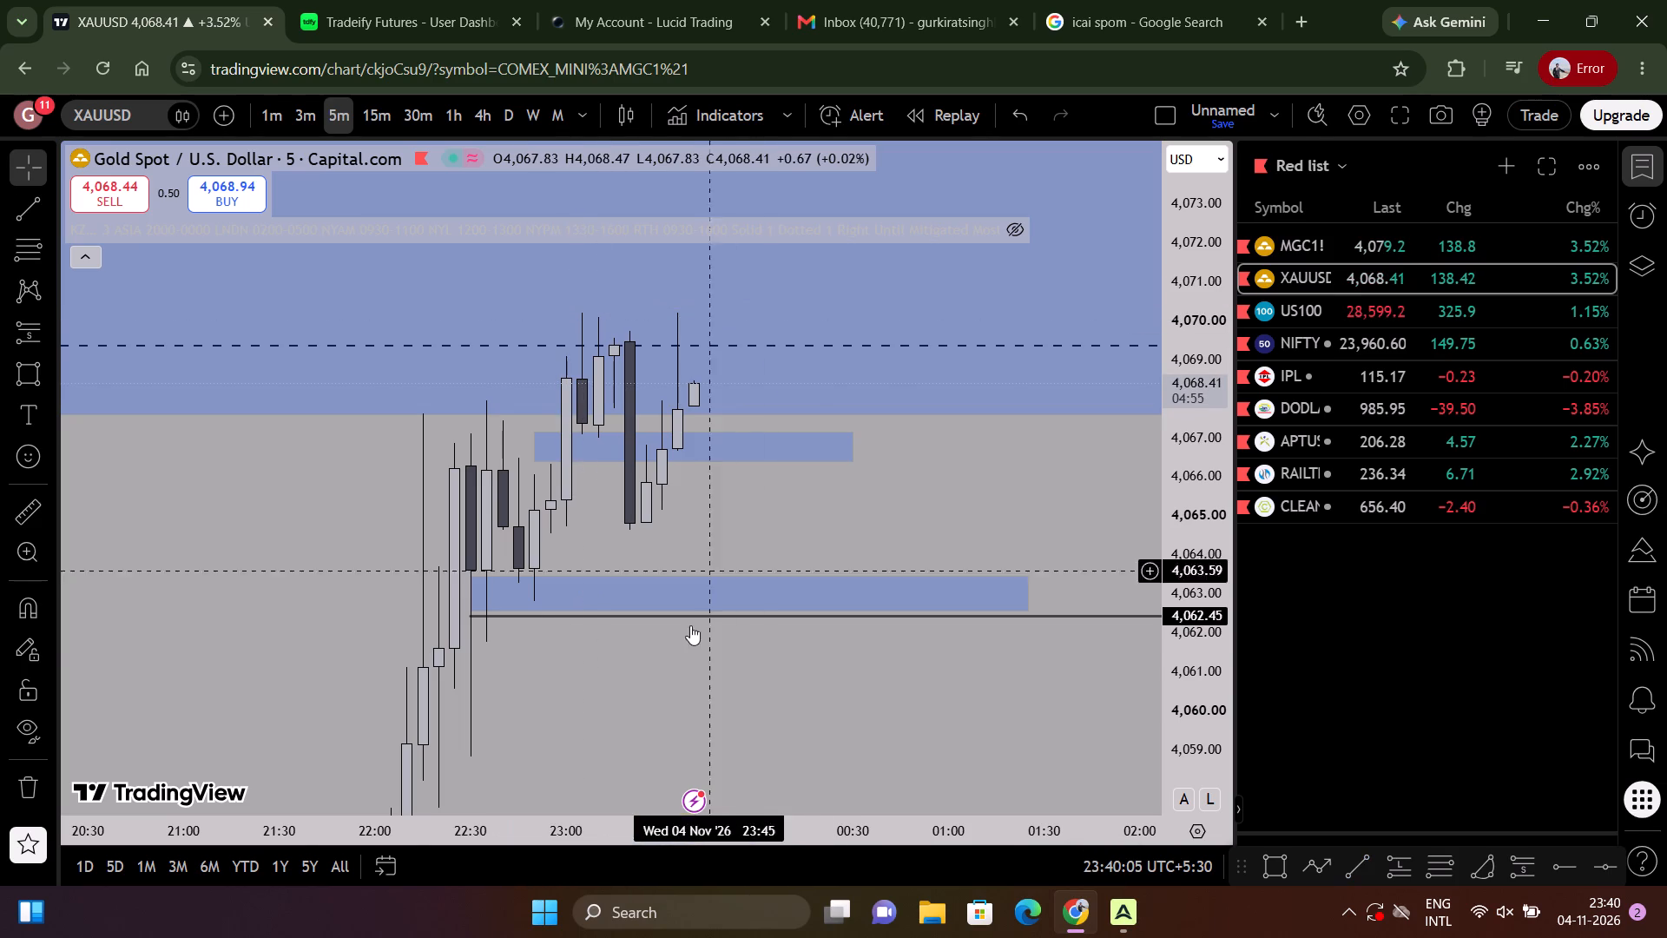
# Examine the newest 5-minute gold candles around the small blue zones and the dashed line inside the large blue zone.
pyautogui.scroll(-6, 688, 647)
pyautogui.scroll(3, 681, 619)
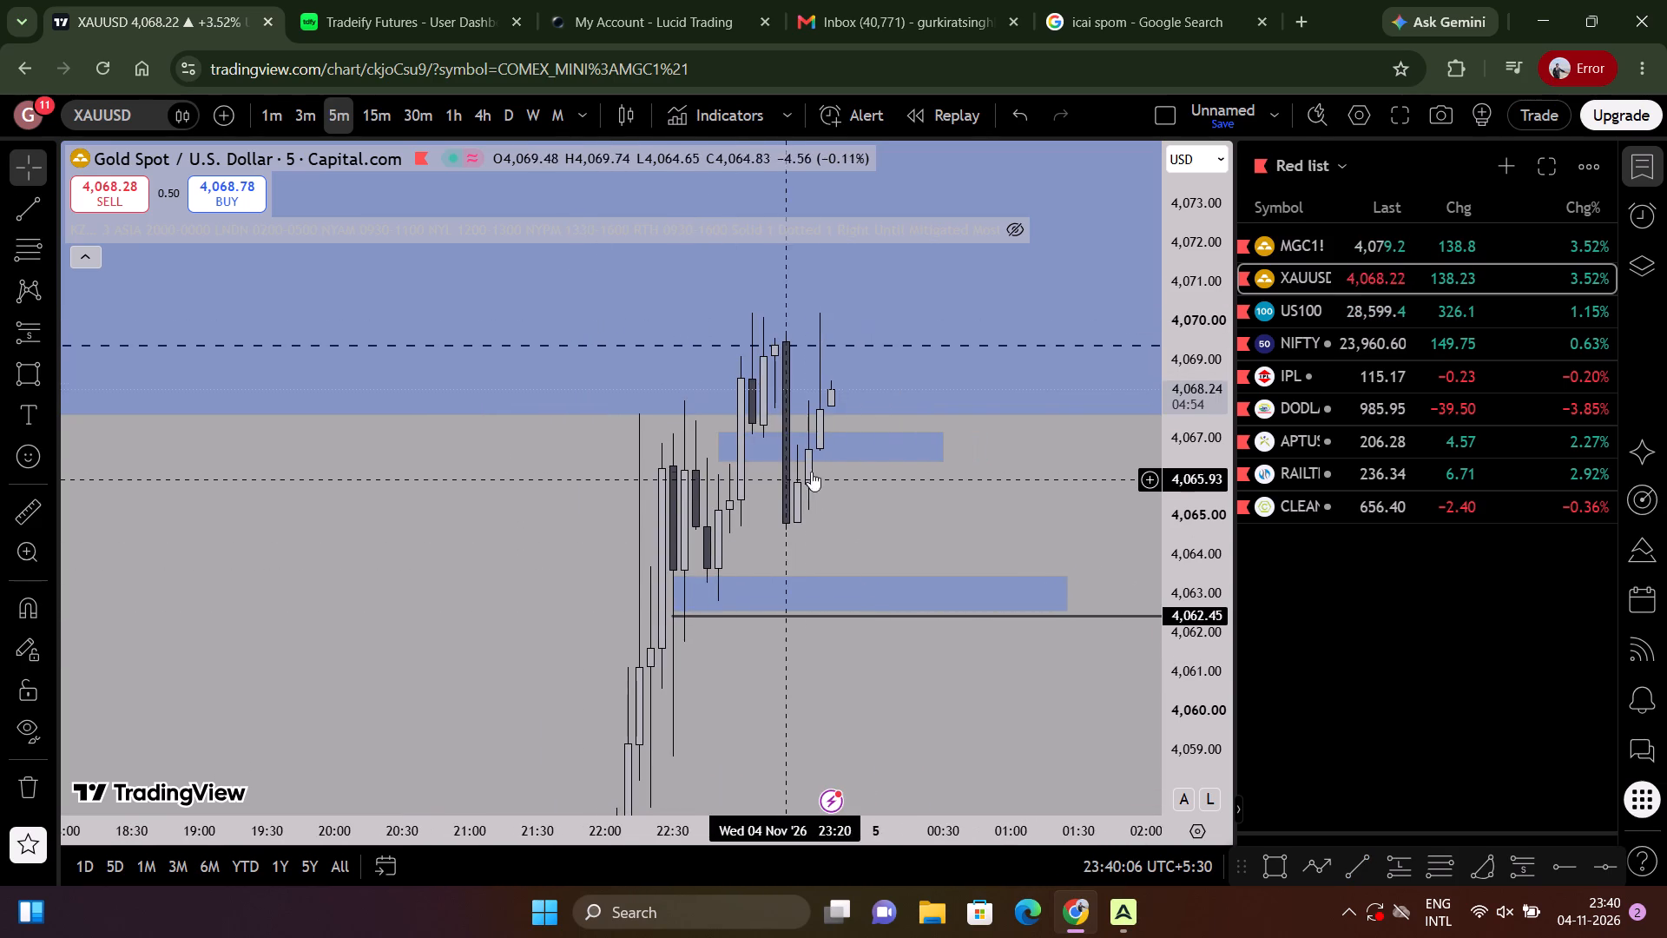
pyautogui.scroll(3, 820, 472)
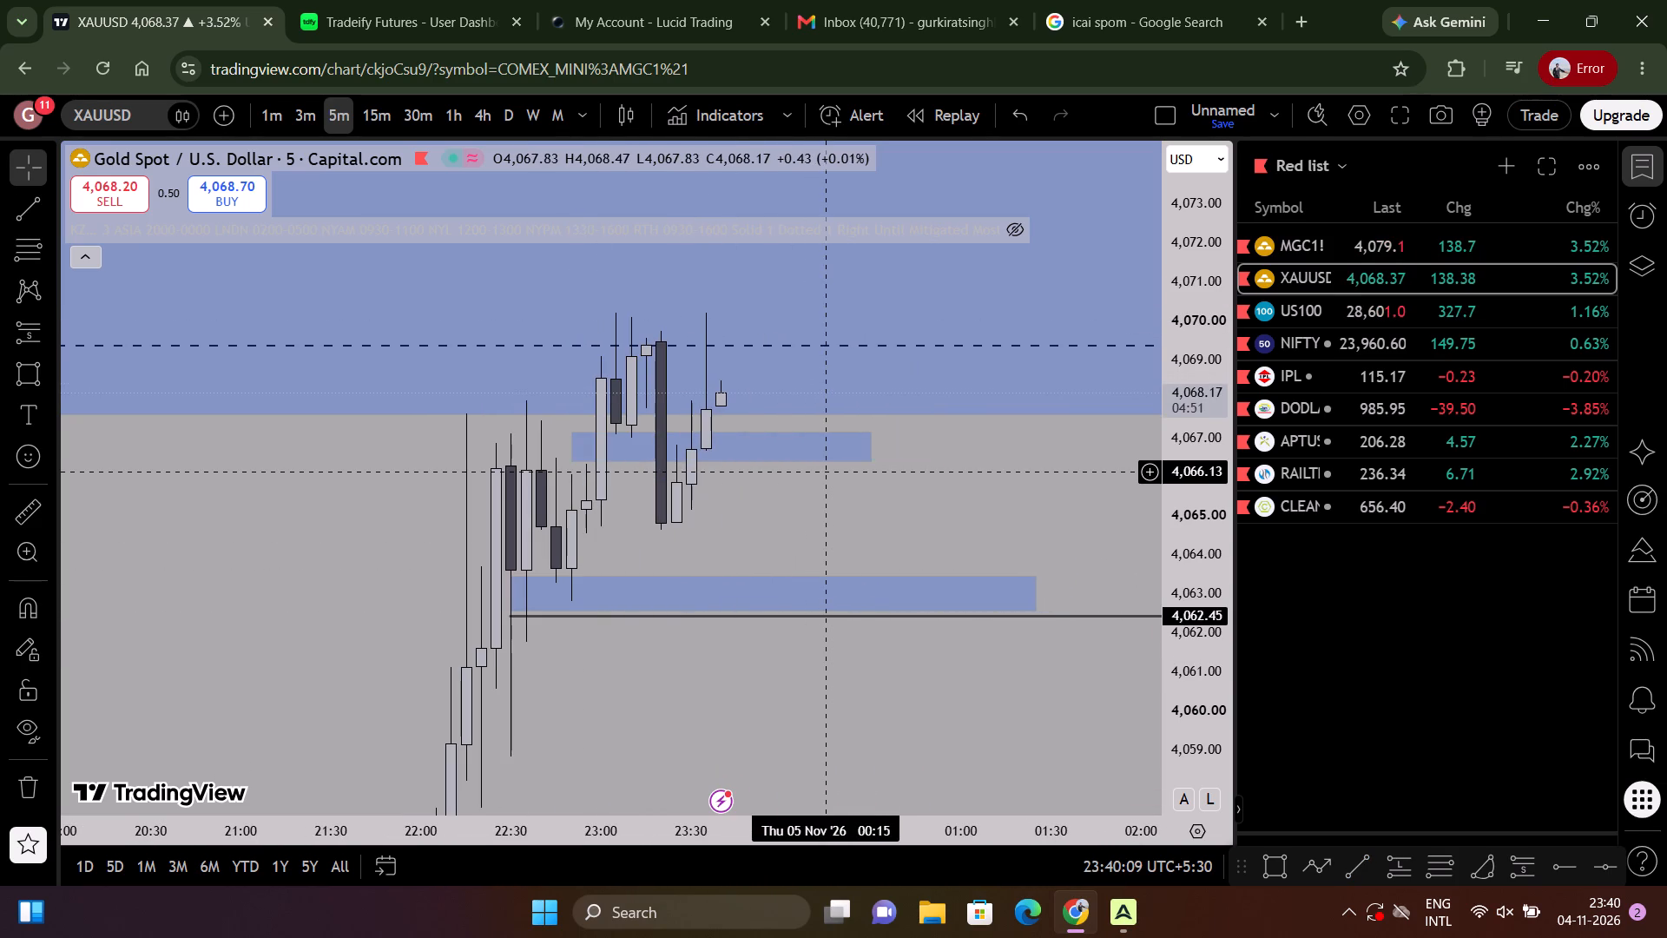
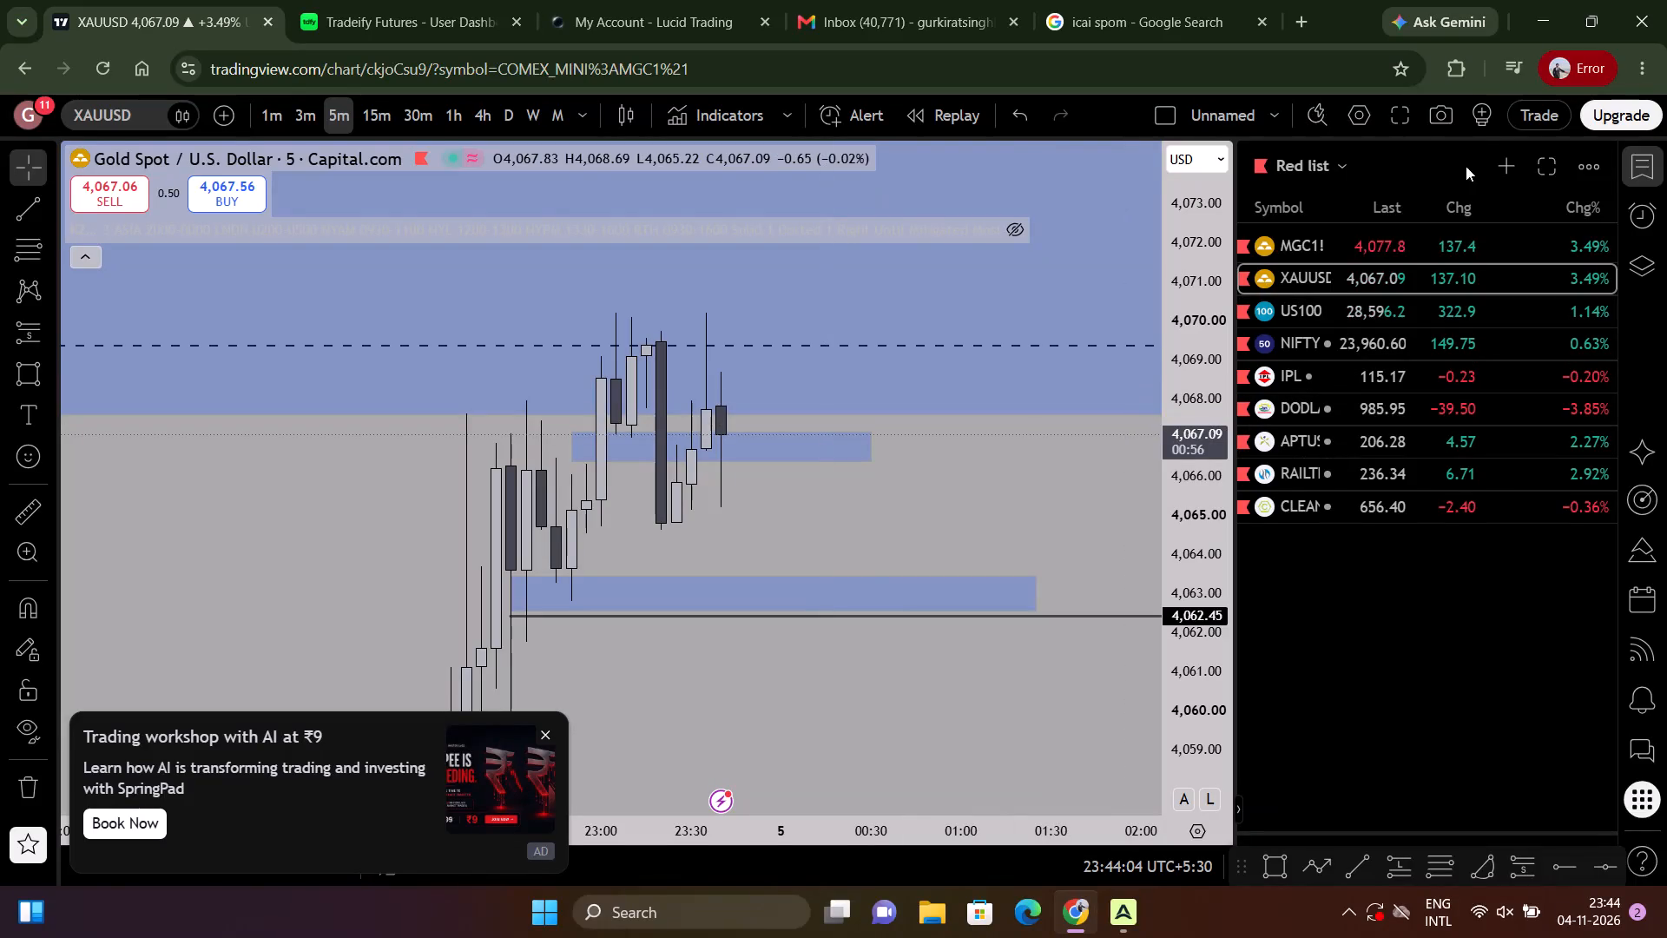
# Examine the 5-minute gold price action from the 4,062.45 level down to the NY AM Low.
pyautogui.scroll(-4, 1360, 280)
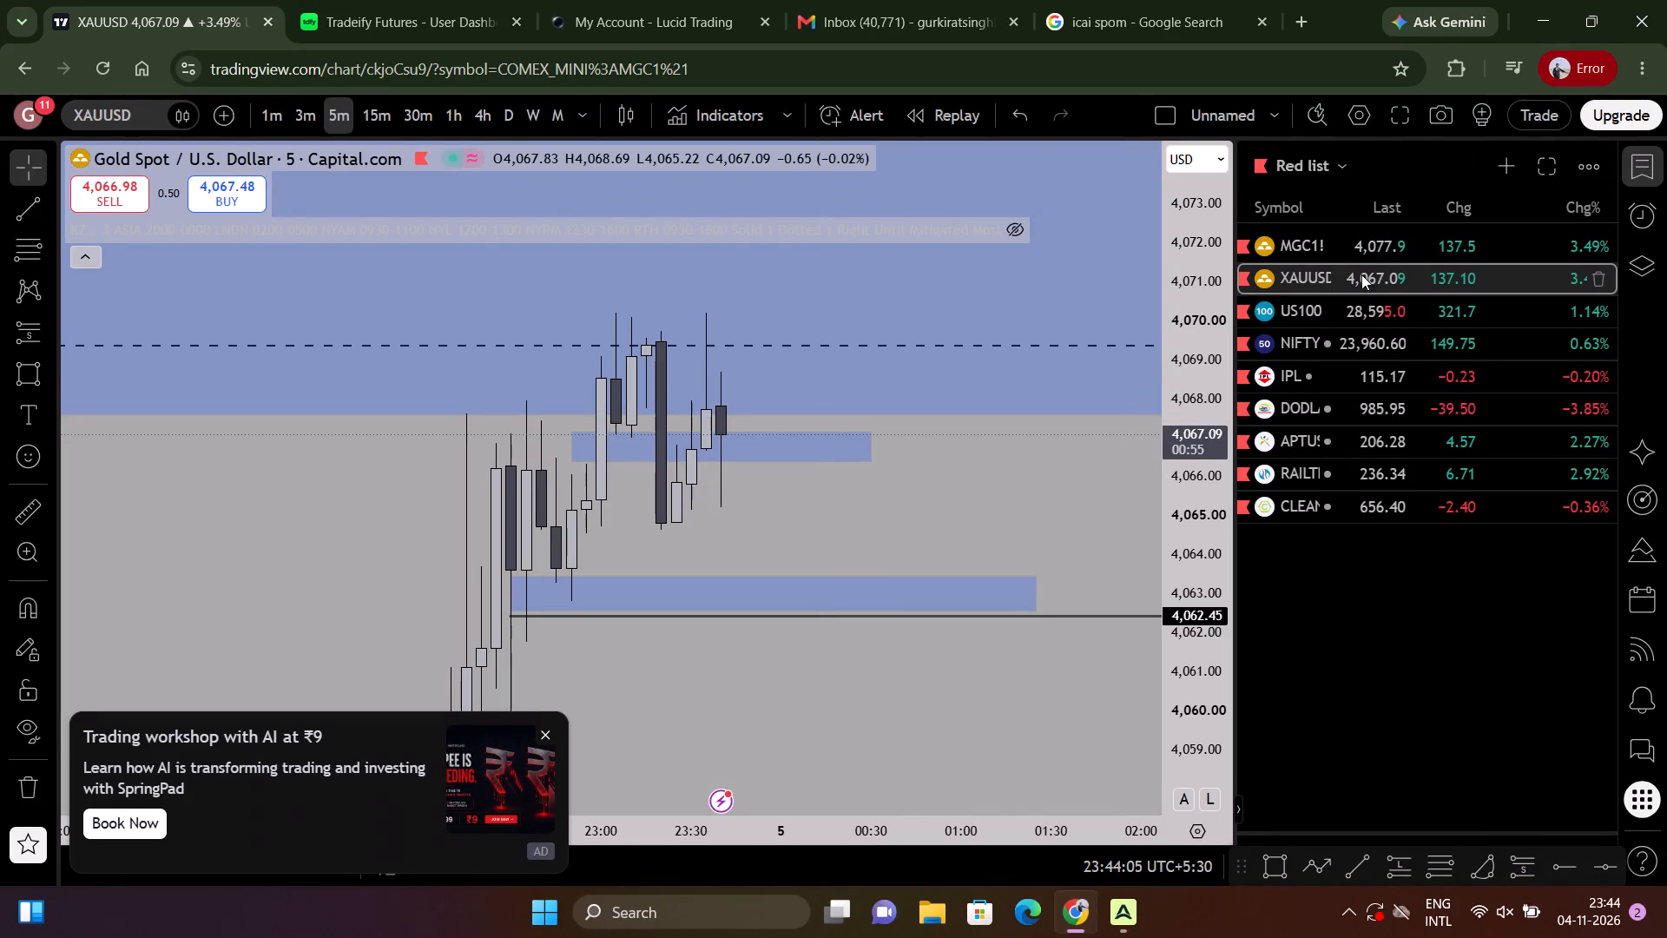
pyautogui.click(1356, 239)
pyautogui.click(1355, 273)
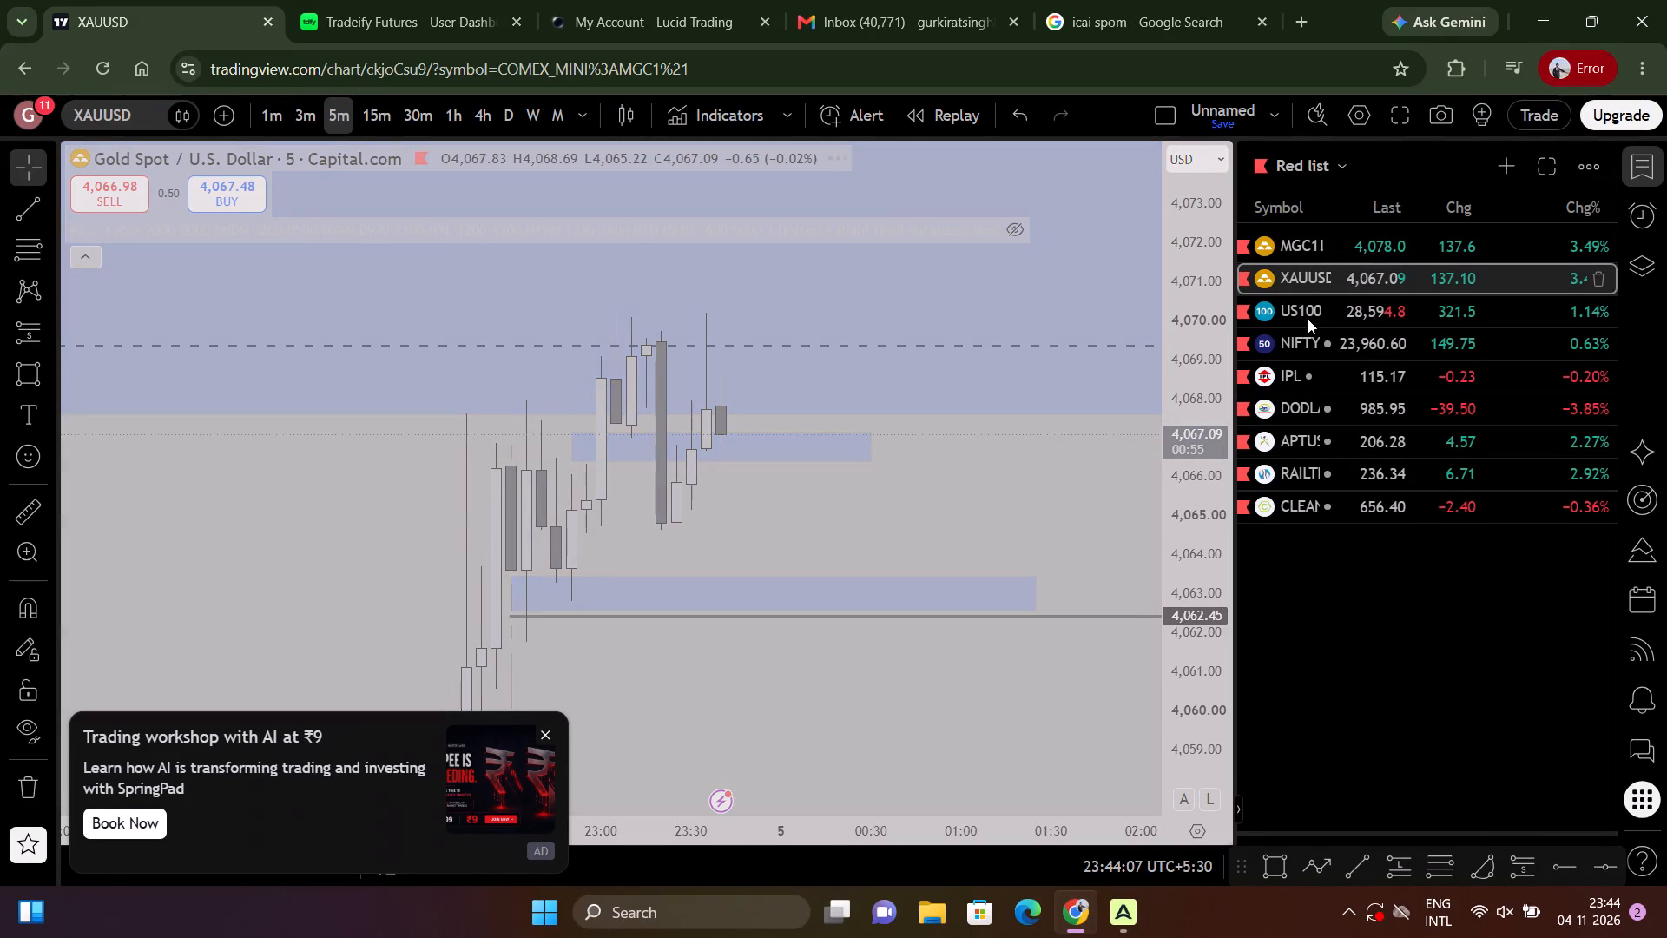
pyautogui.scroll(-6, 1002, 527)
pyautogui.scroll(-9, 951, 576)
pyautogui.scroll(4, 952, 585)
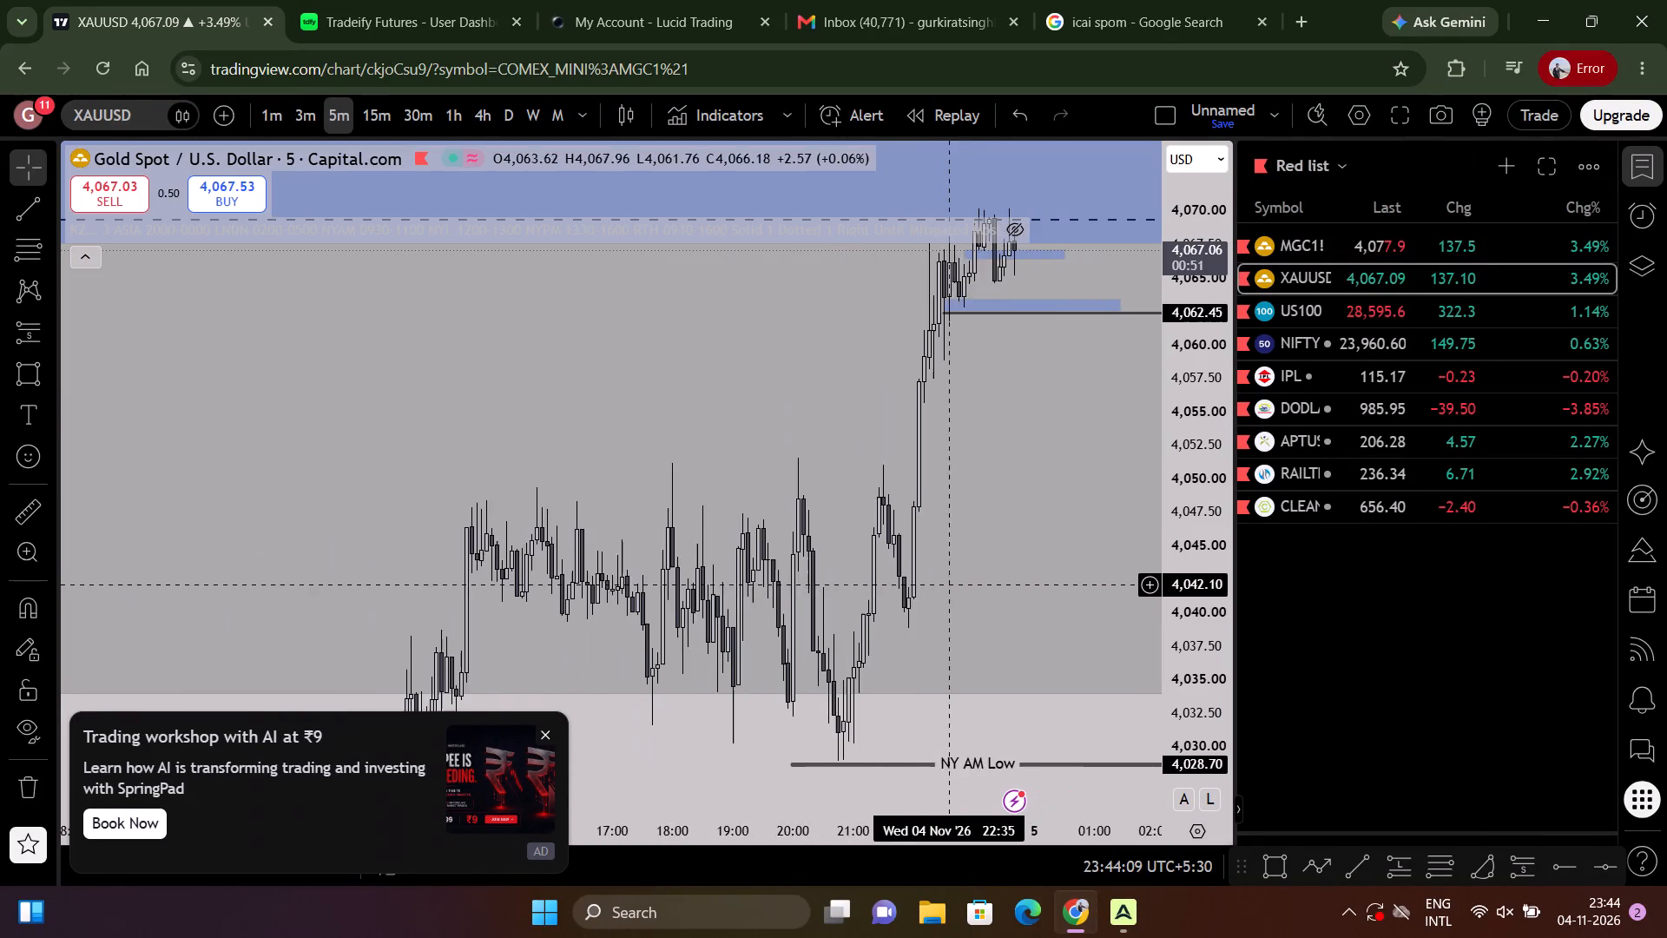
pyautogui.moveTo(961, 583); pyautogui.dragTo(998, 520)
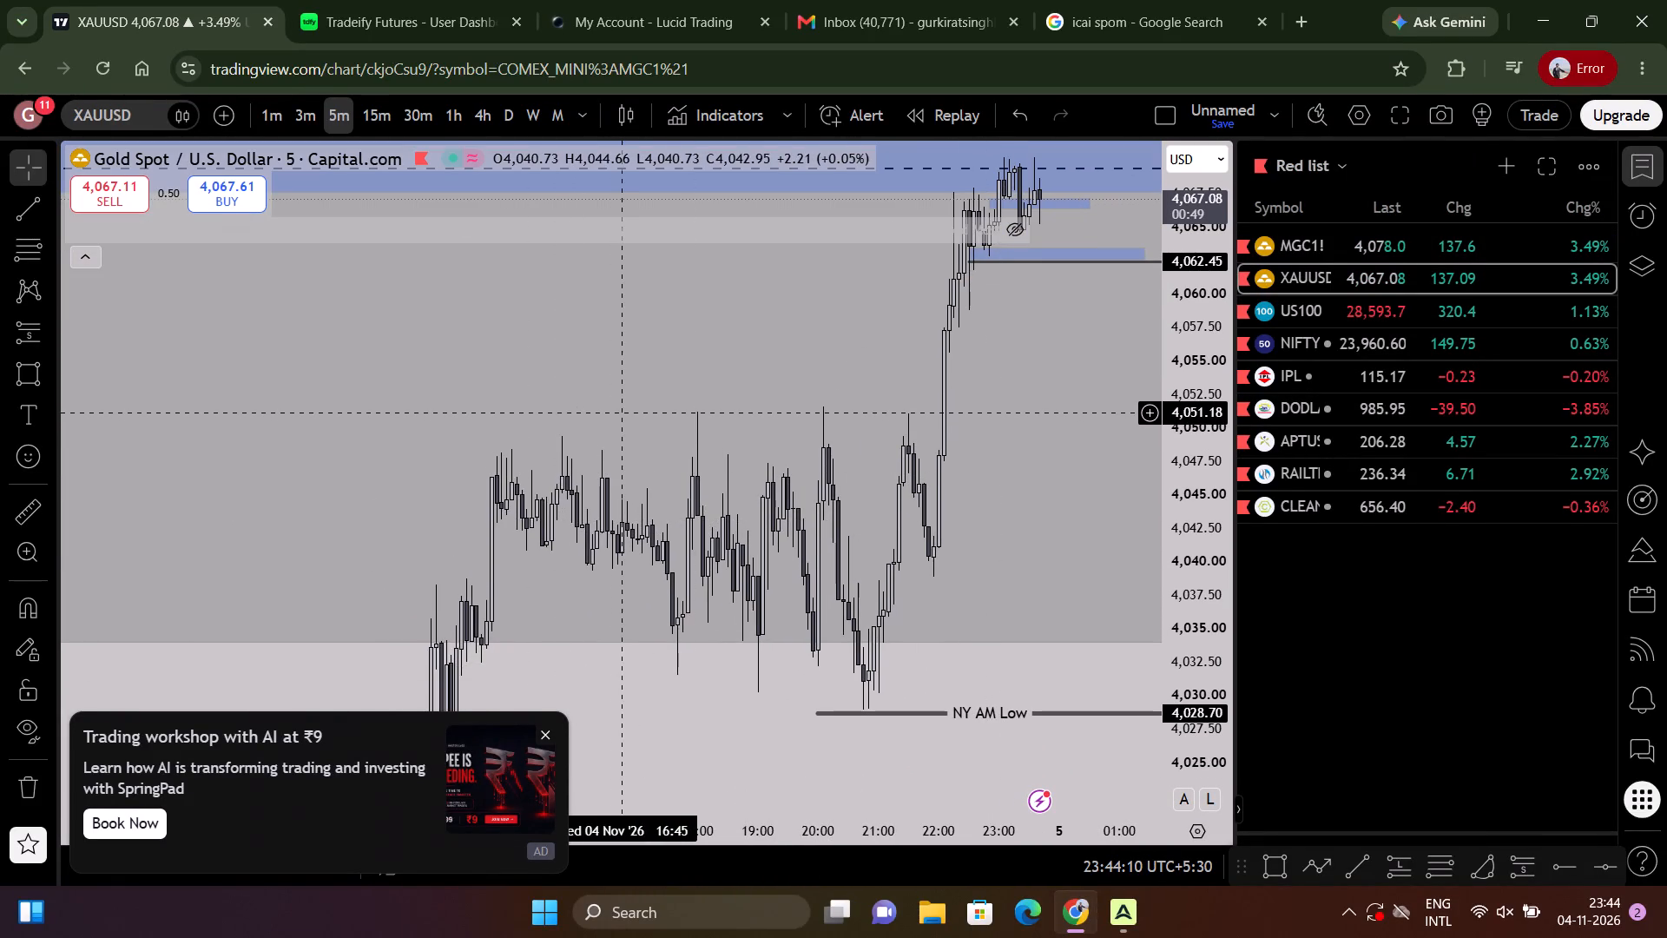
pyautogui.scroll(6, 862, 536)
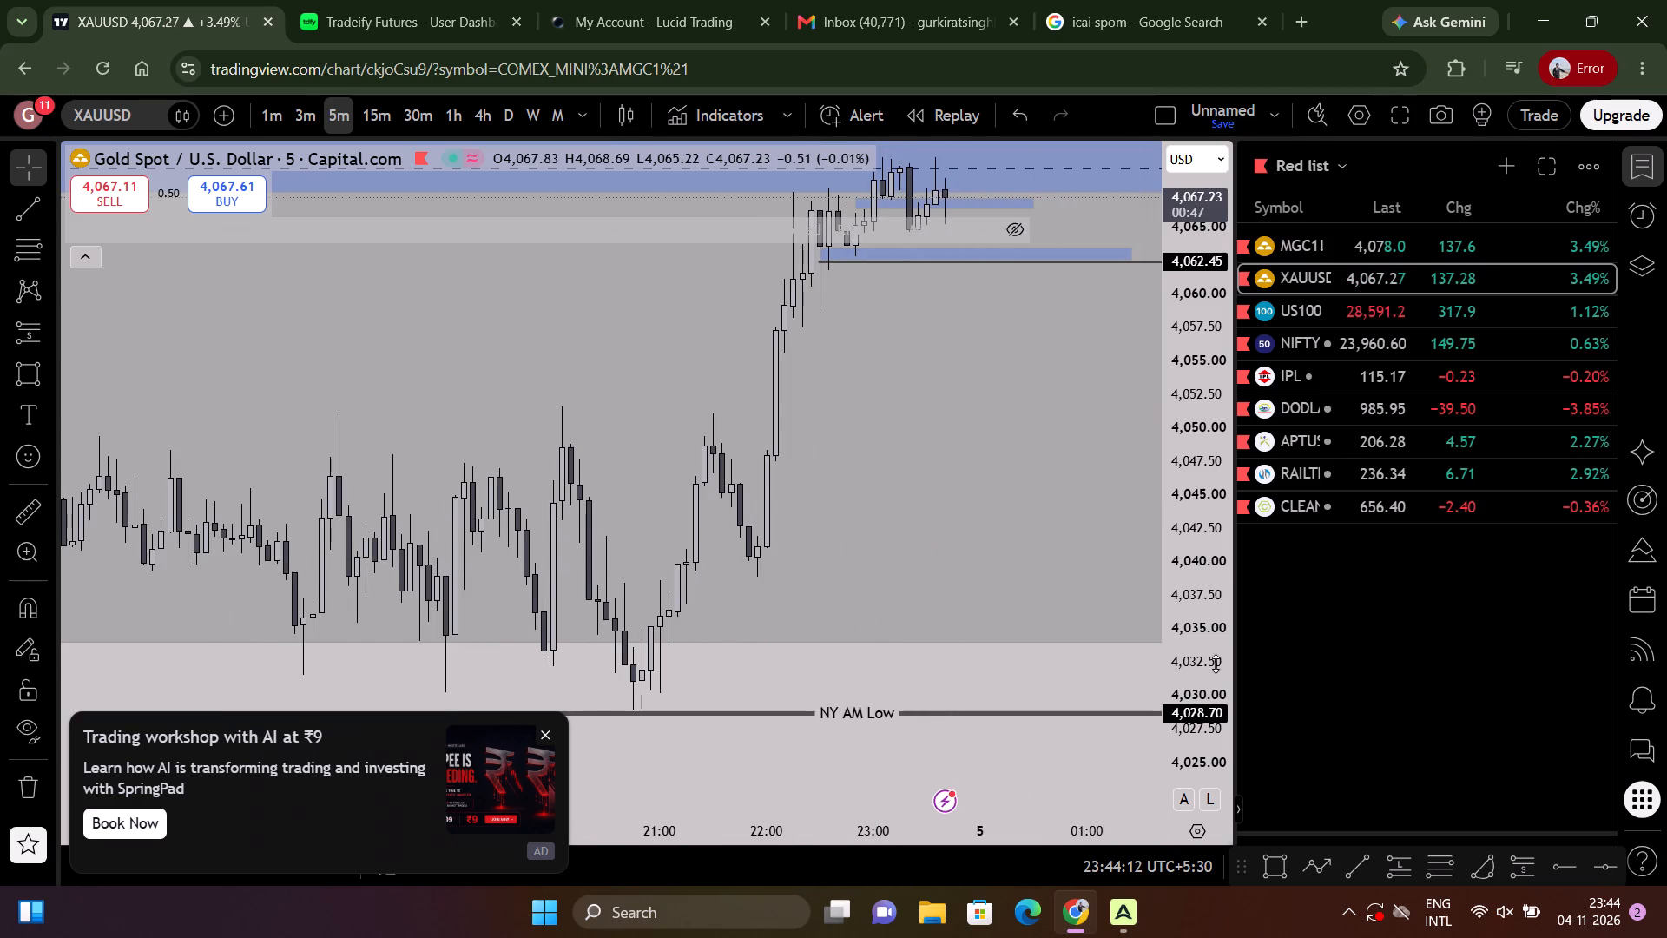
pyautogui.moveTo(1203, 649); pyautogui.dragTo(1111, 439)
pyautogui.scroll(4, 571, 505)
pyautogui.moveTo(553, 507); pyautogui.dragTo(880, 406)
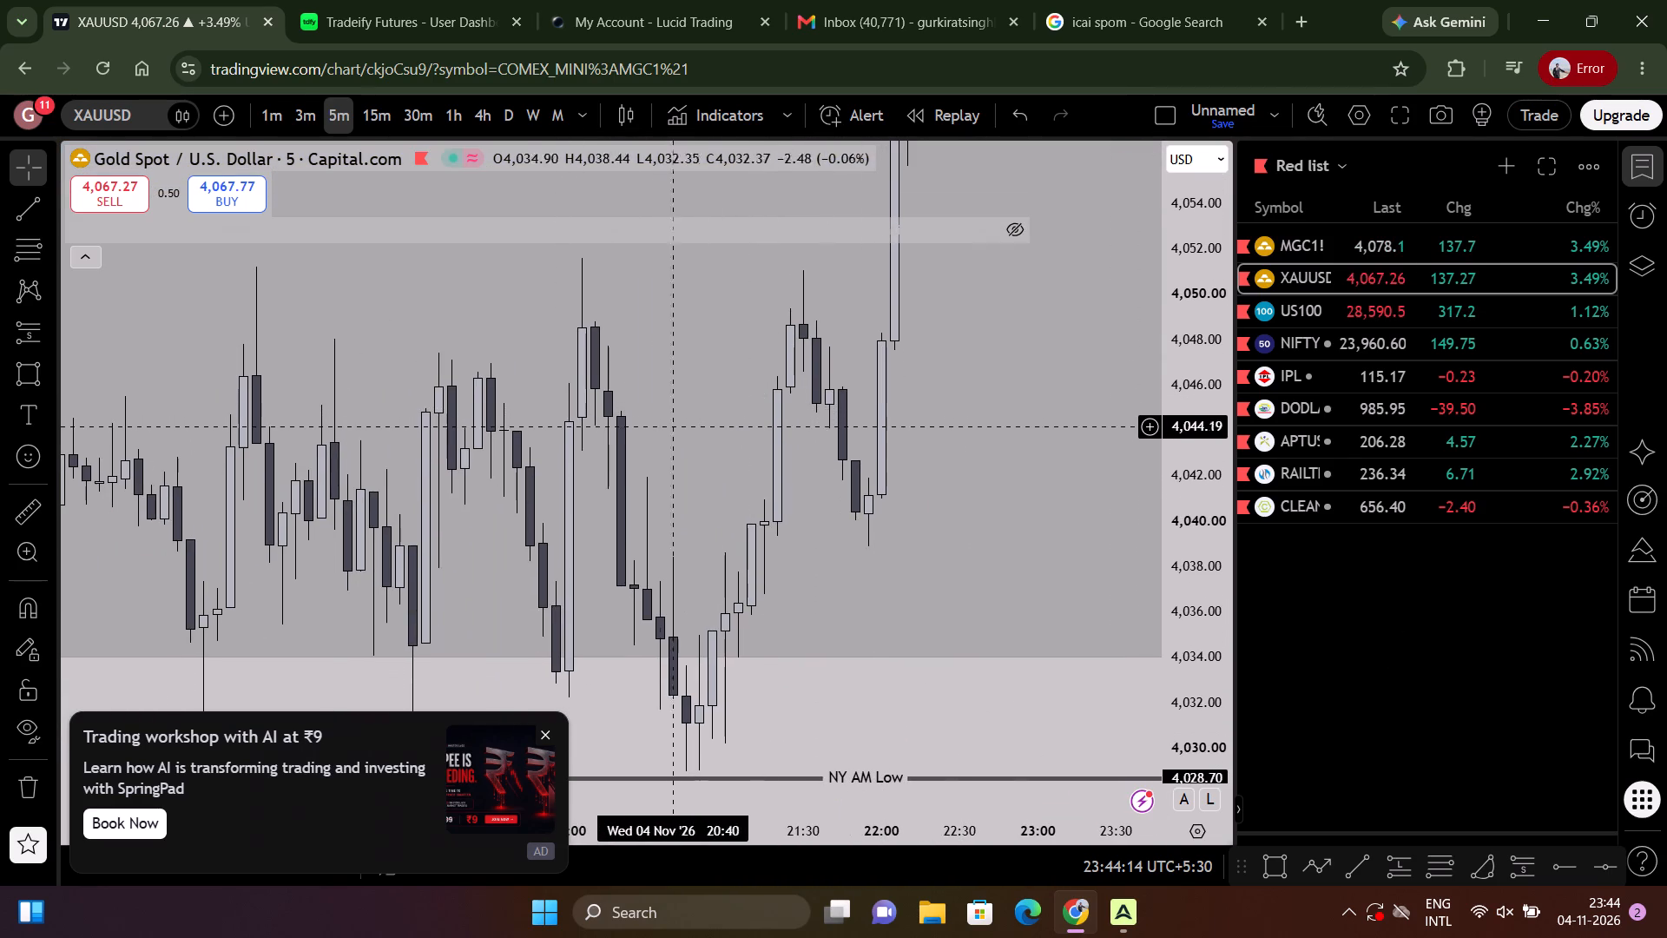
pyautogui.scroll(-3, 701, 448)
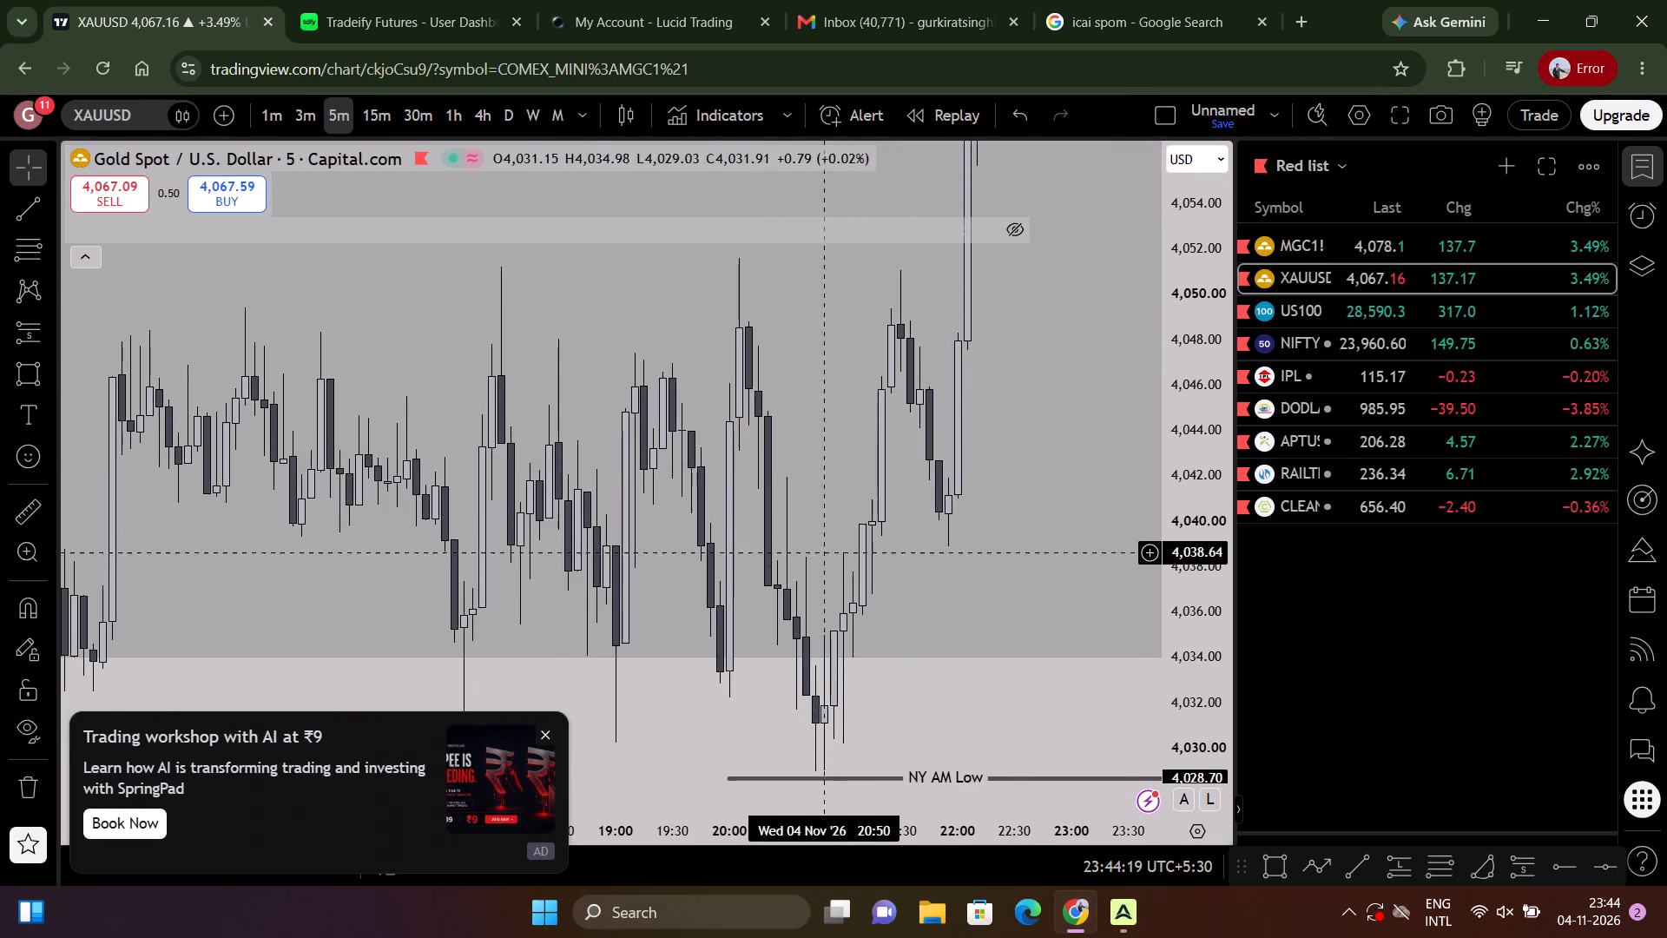
pyautogui.moveTo(800, 583); pyautogui.dragTo(794, 485)
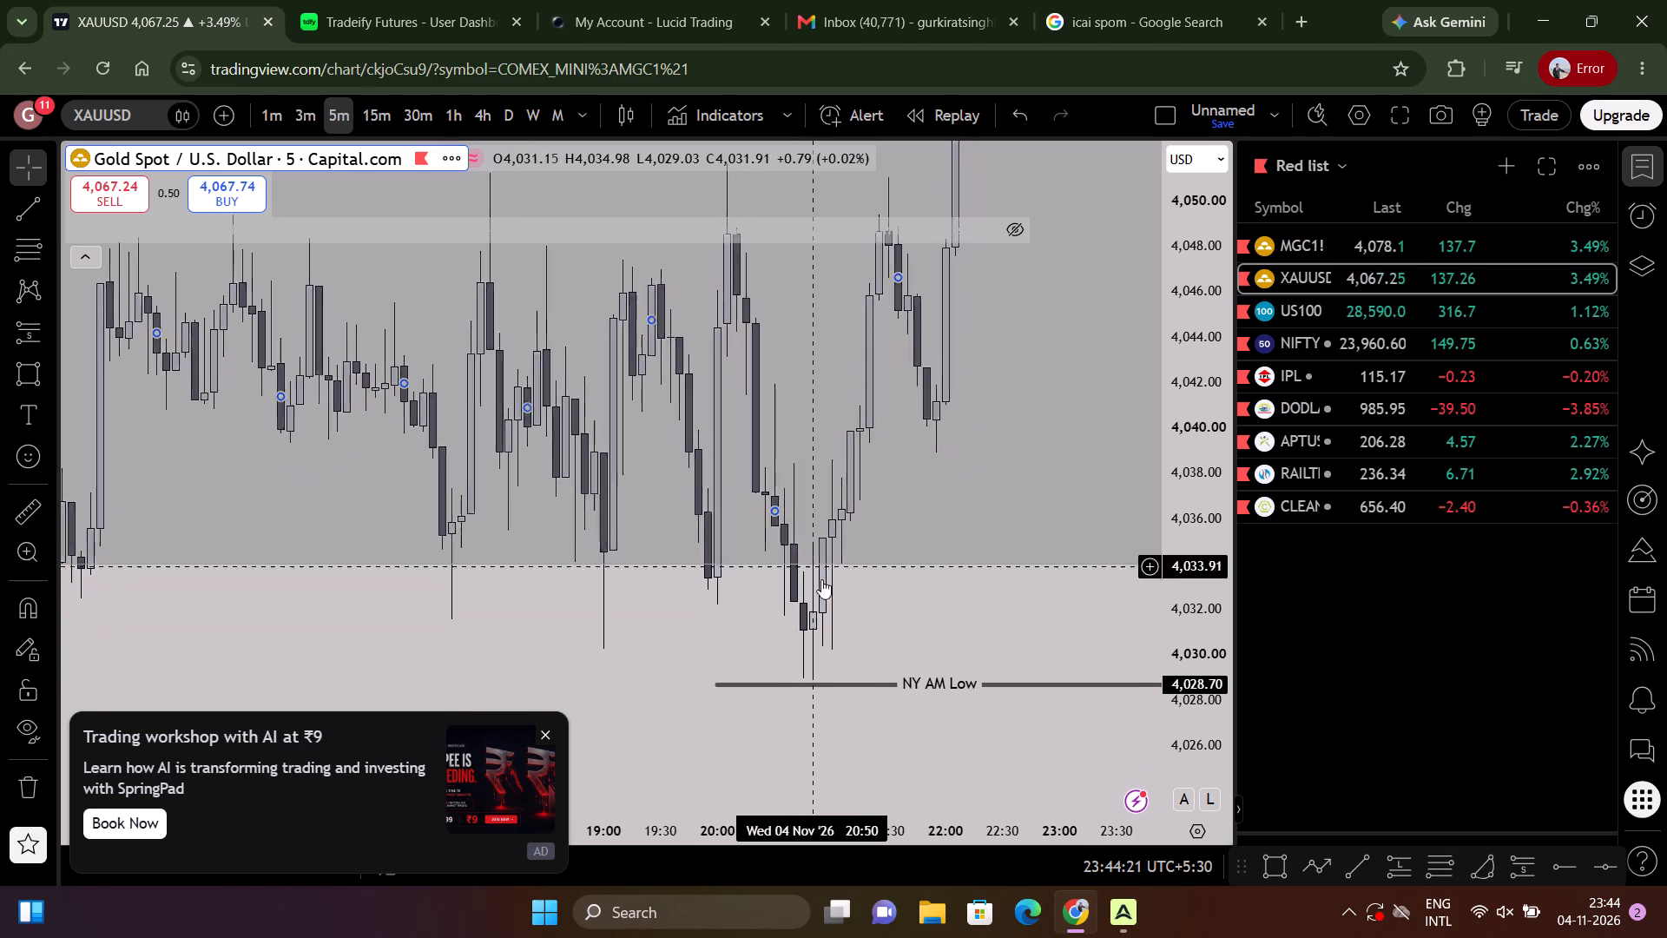
pyautogui.scroll(-4, 844, 580)
pyautogui.moveTo(1209, 532); pyautogui.dragTo(1196, 578)
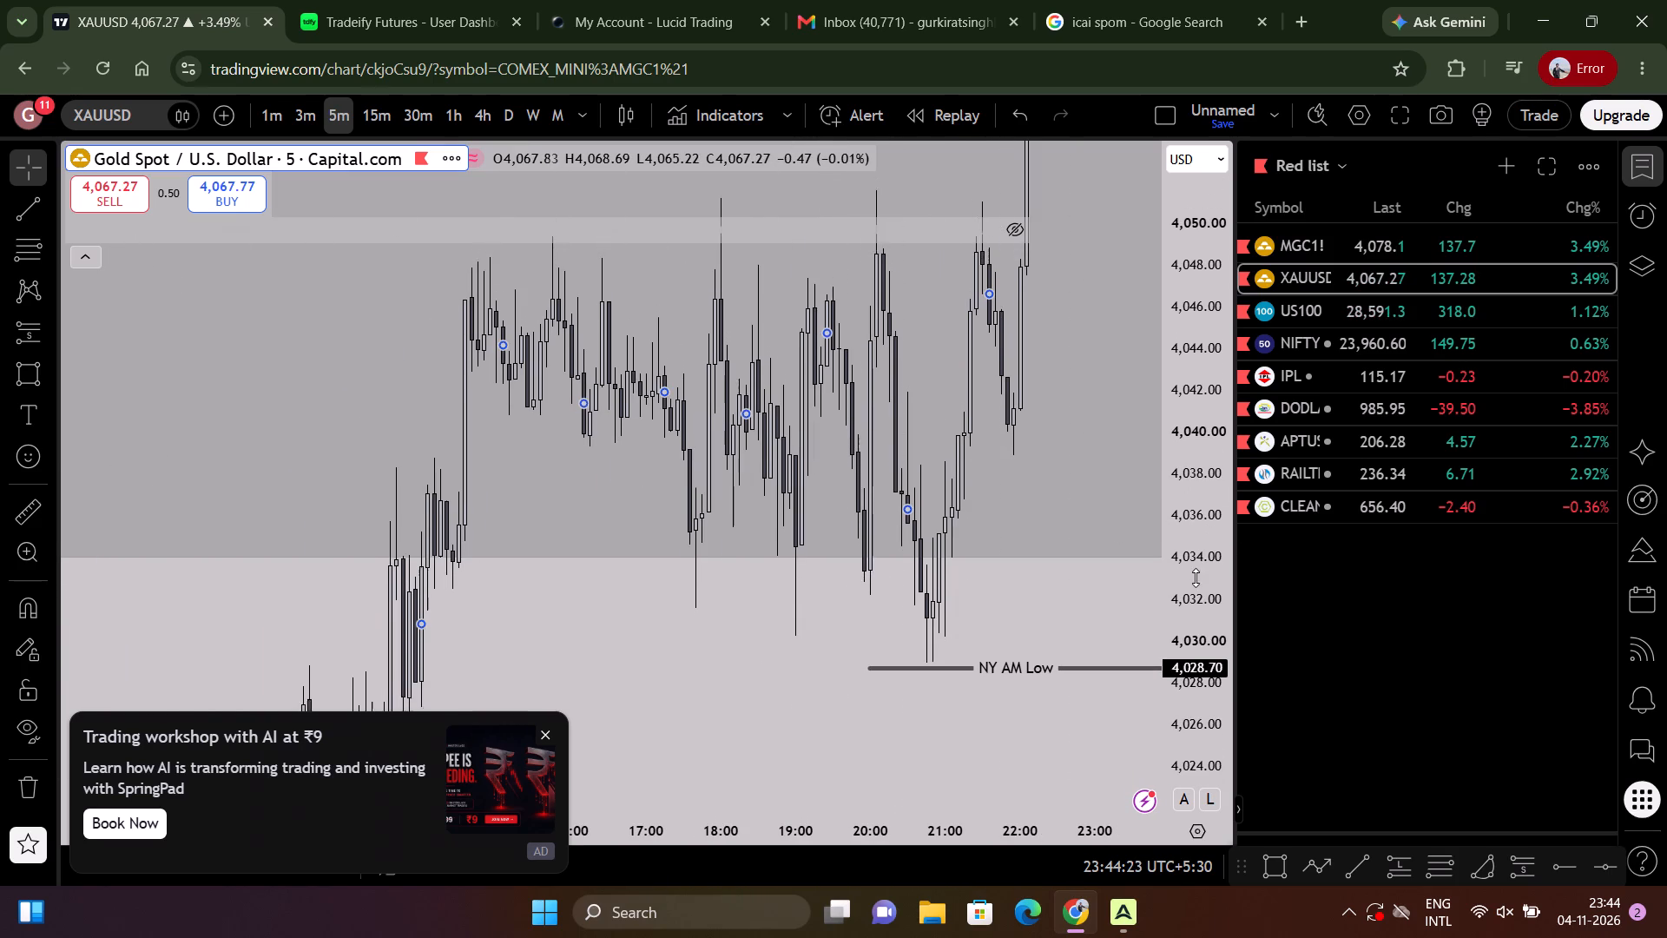
pyautogui.moveTo(1196, 578); pyautogui.dragTo(1181, 592)
pyautogui.scroll(2, 803, 590)
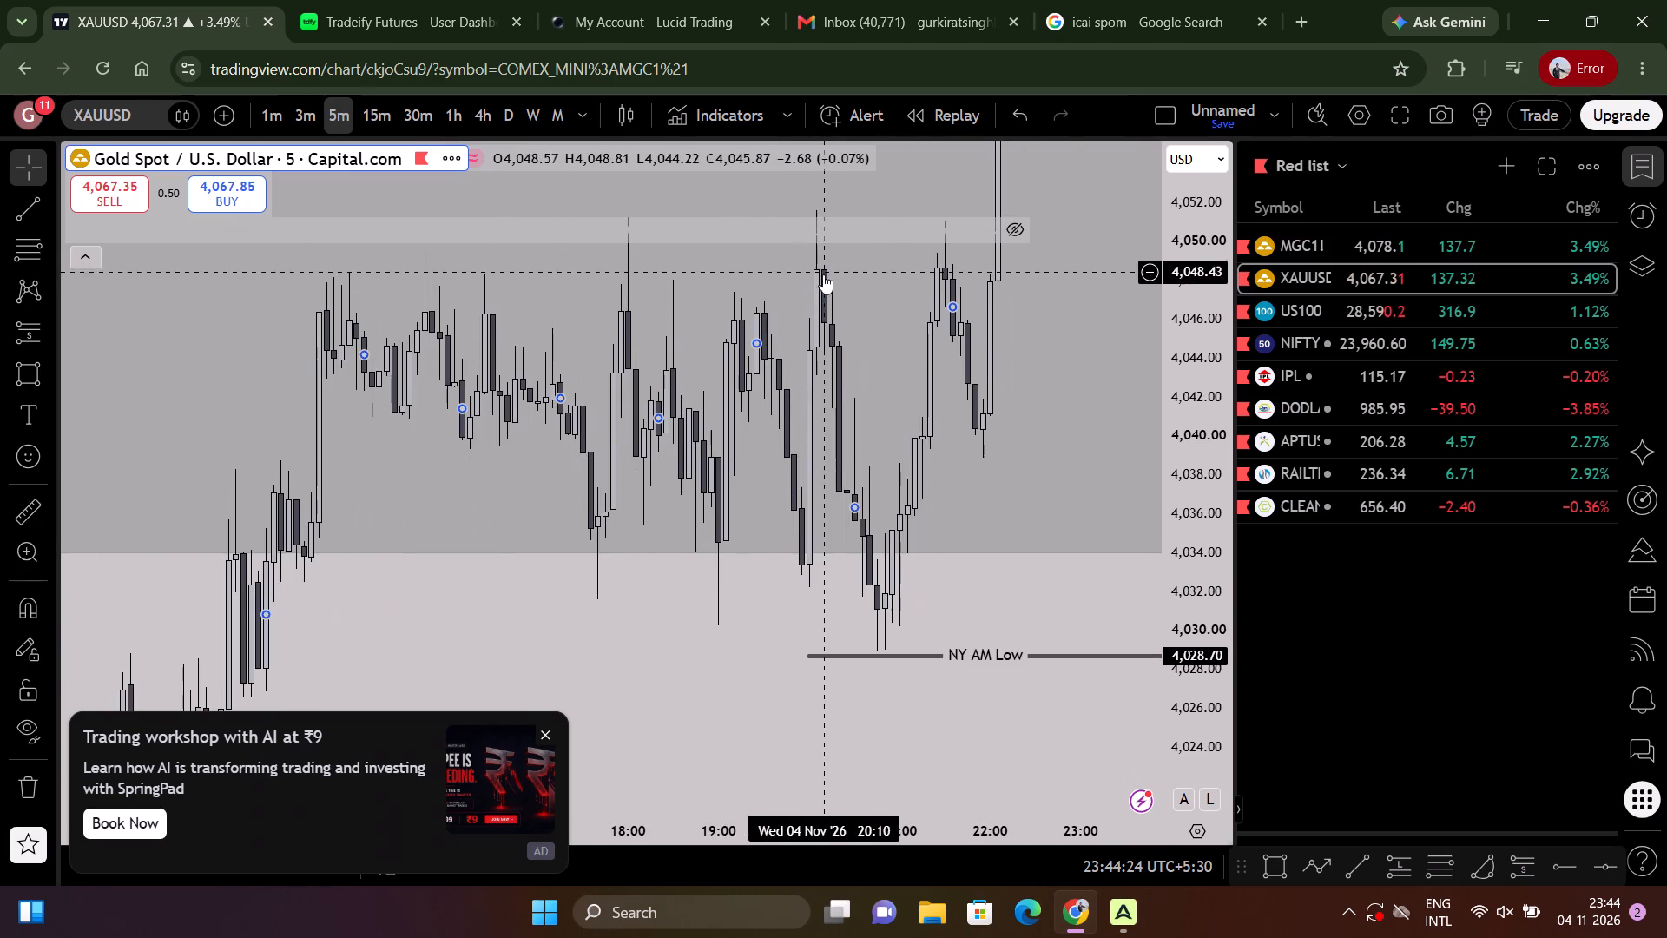
# Compare the 5-minute gold swings above the London Low and NY AM Low, focusing on the decline around 20:20.
pyautogui.moveTo(562, 732); pyautogui.dragTo(821, 388)
pyautogui.scroll(-6, 837, 408)
pyautogui.moveTo(1189, 486); pyautogui.dragTo(1104, 865)
pyautogui.scroll(-2, 1007, 778)
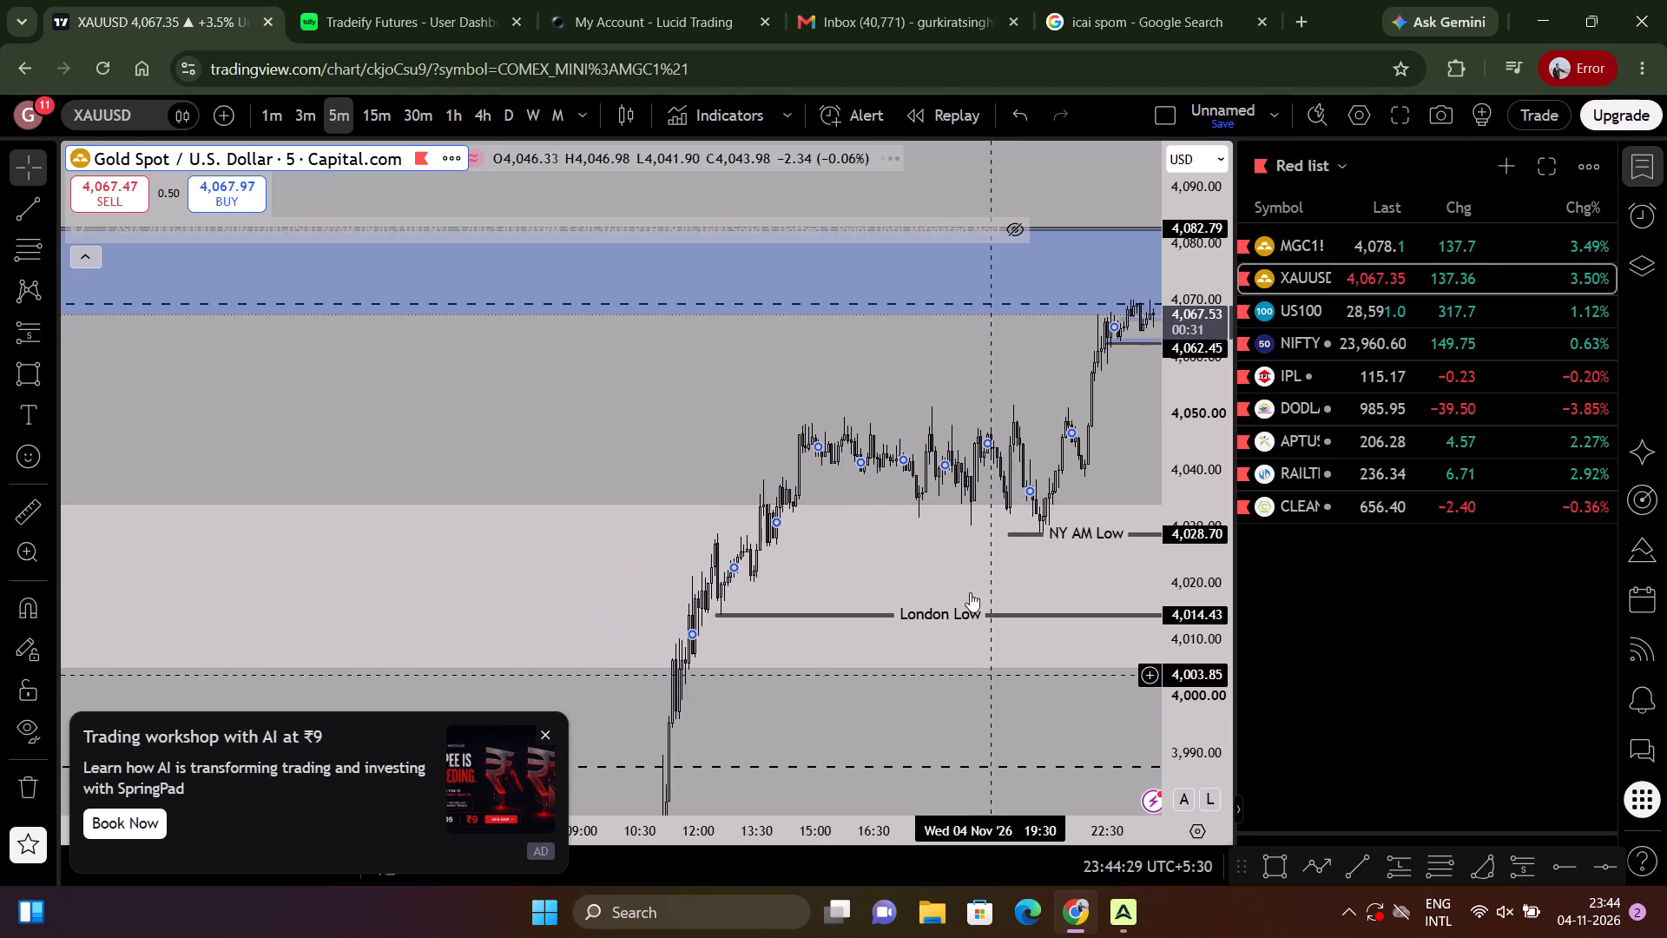
pyautogui.moveTo(1209, 698); pyautogui.dragTo(1133, 278)
pyautogui.scroll(5, 1031, 367)
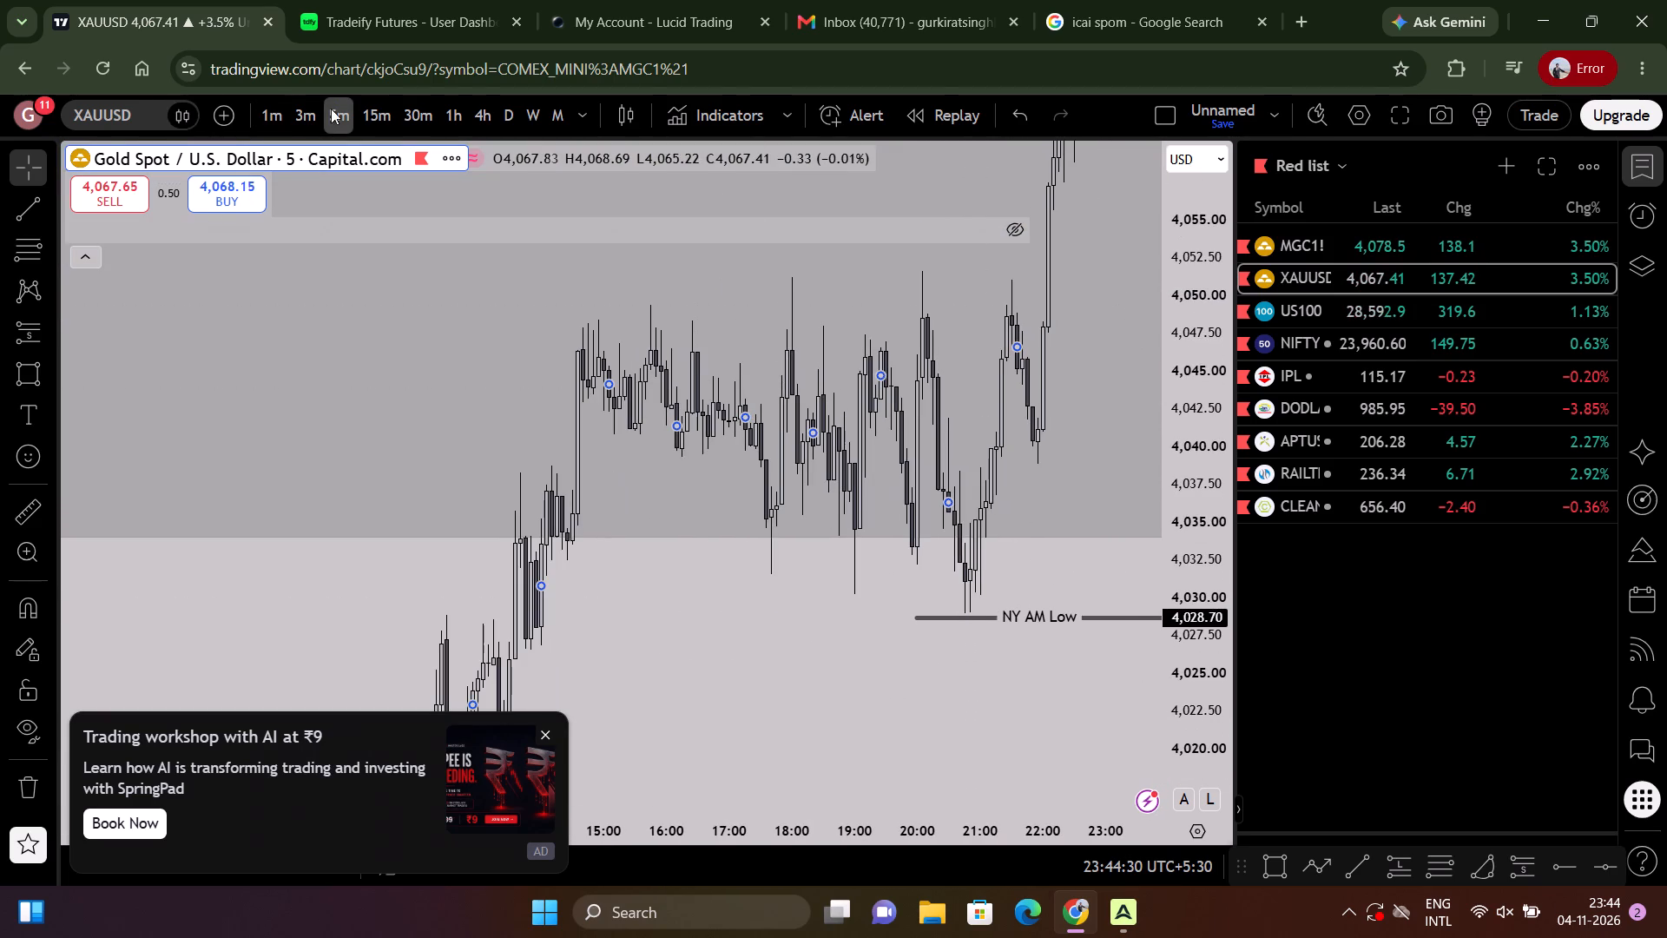
pyautogui.scroll(5, 899, 474)
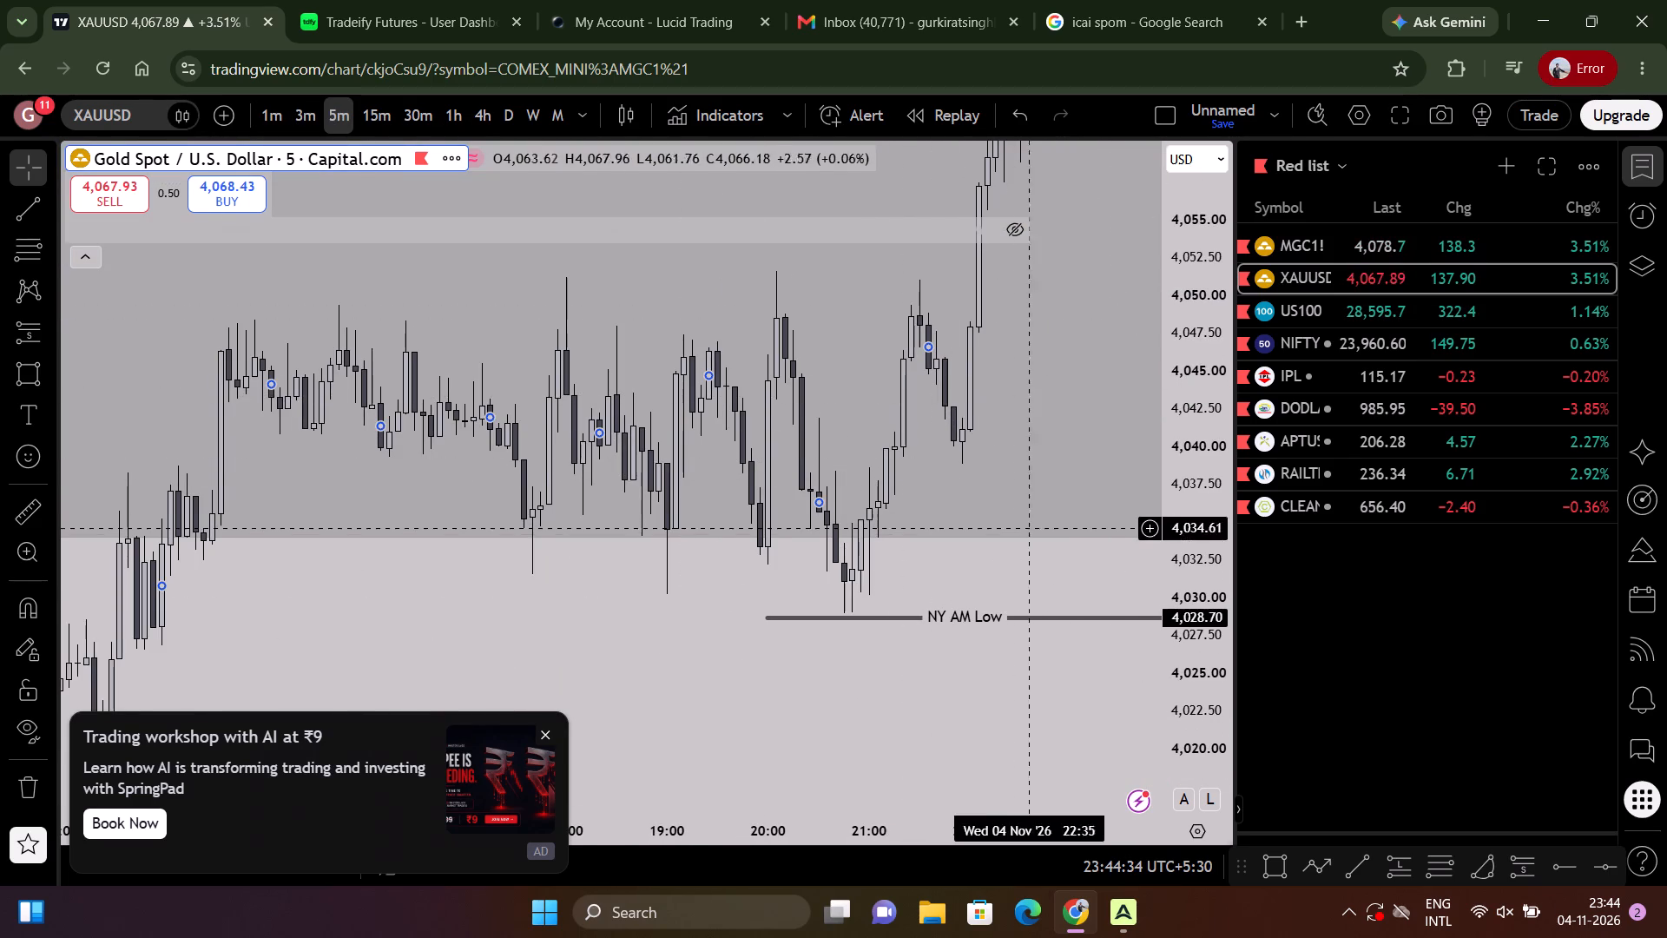
pyautogui.moveTo(1197, 602); pyautogui.dragTo(1181, 314)
pyautogui.scroll(3, 839, 391)
pyautogui.moveTo(698, 394); pyautogui.dragTo(710, 452)
pyautogui.scroll(3, 710, 452)
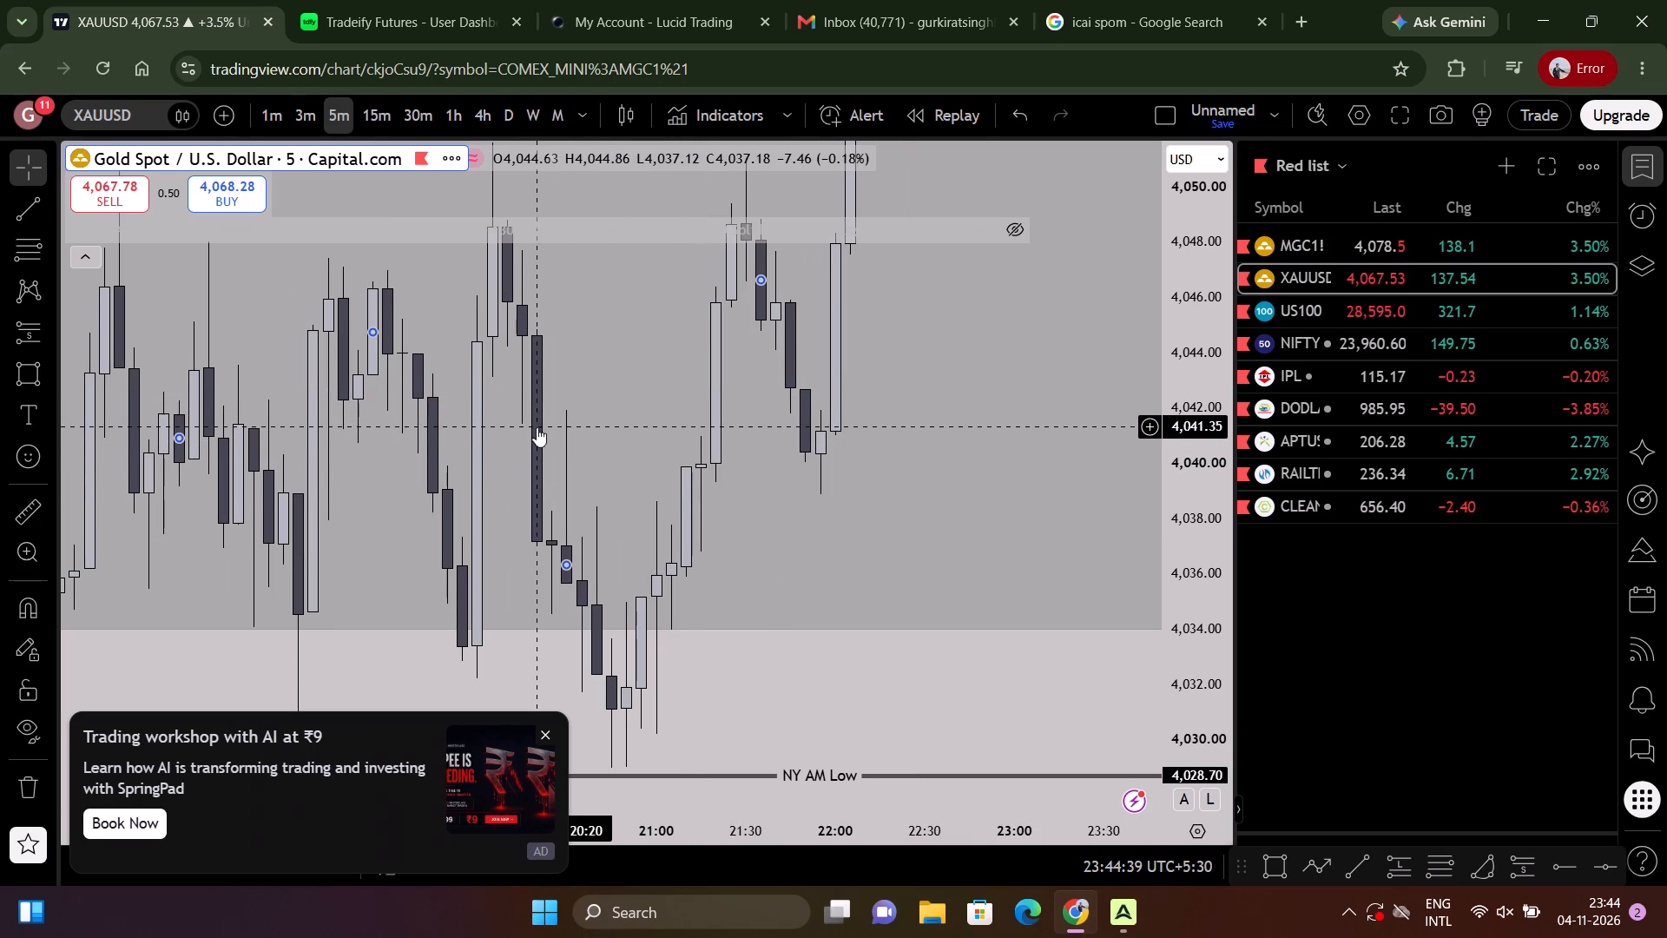
# Dismiss the trading workshop advertisement covering the chart.
pyautogui.click(543, 731)
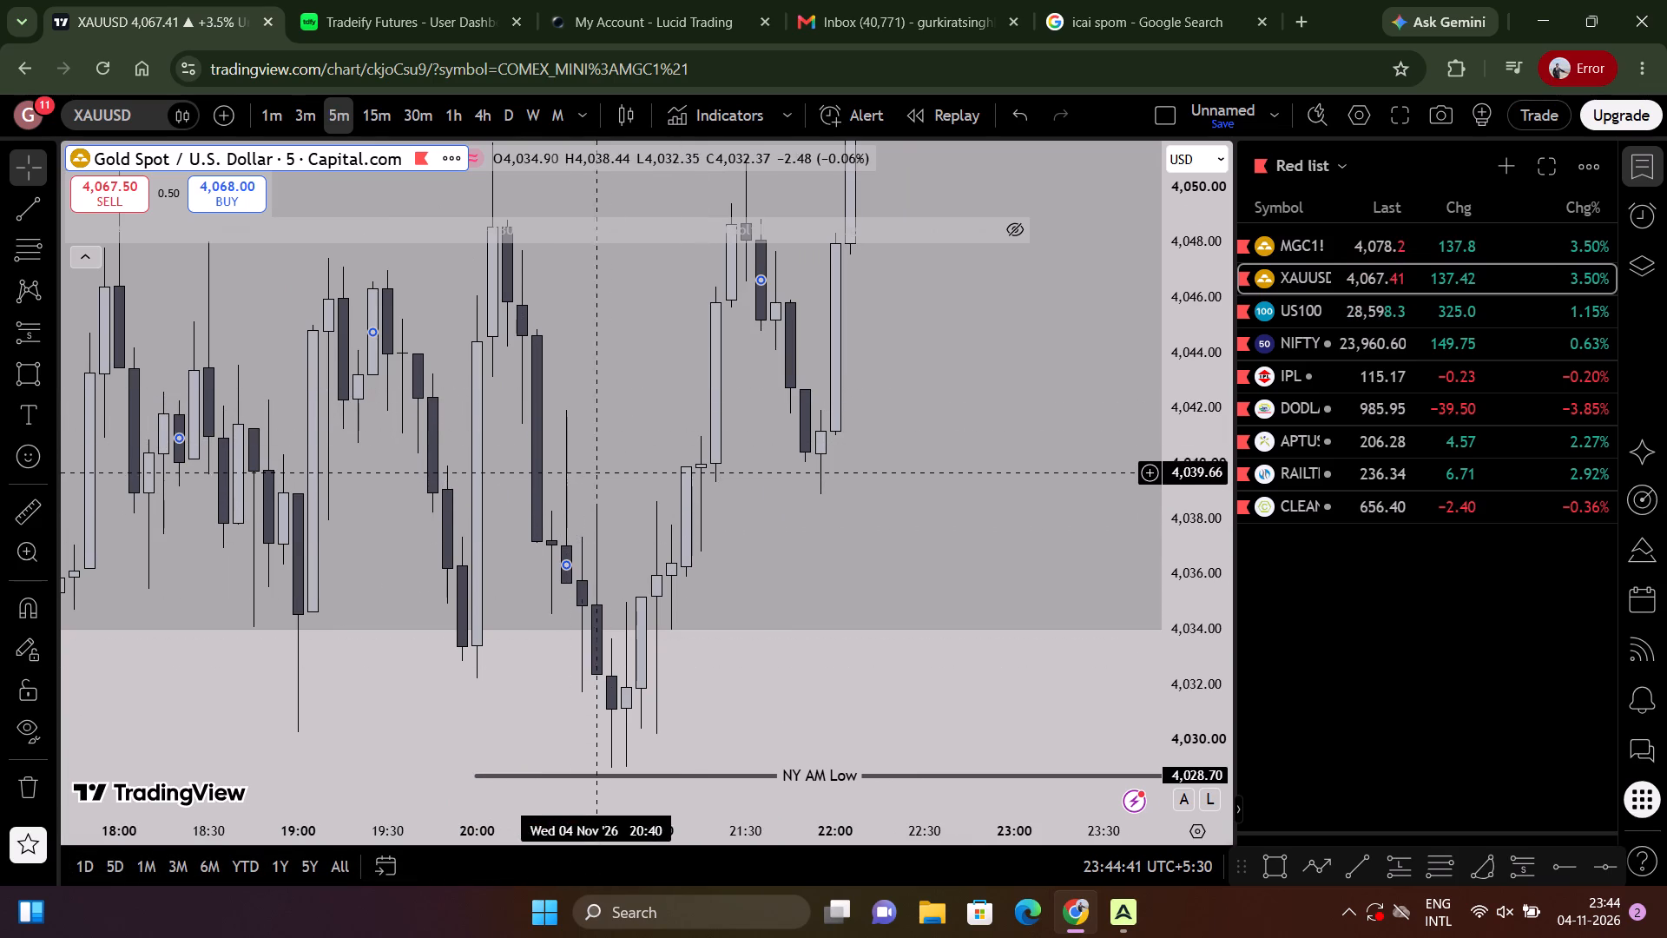
# Switch gold to the 3-minute timeframe and examine the swings between 17:00 and 22:00 above the NY AM Low.
pyautogui.scroll(-3, 650, 537)
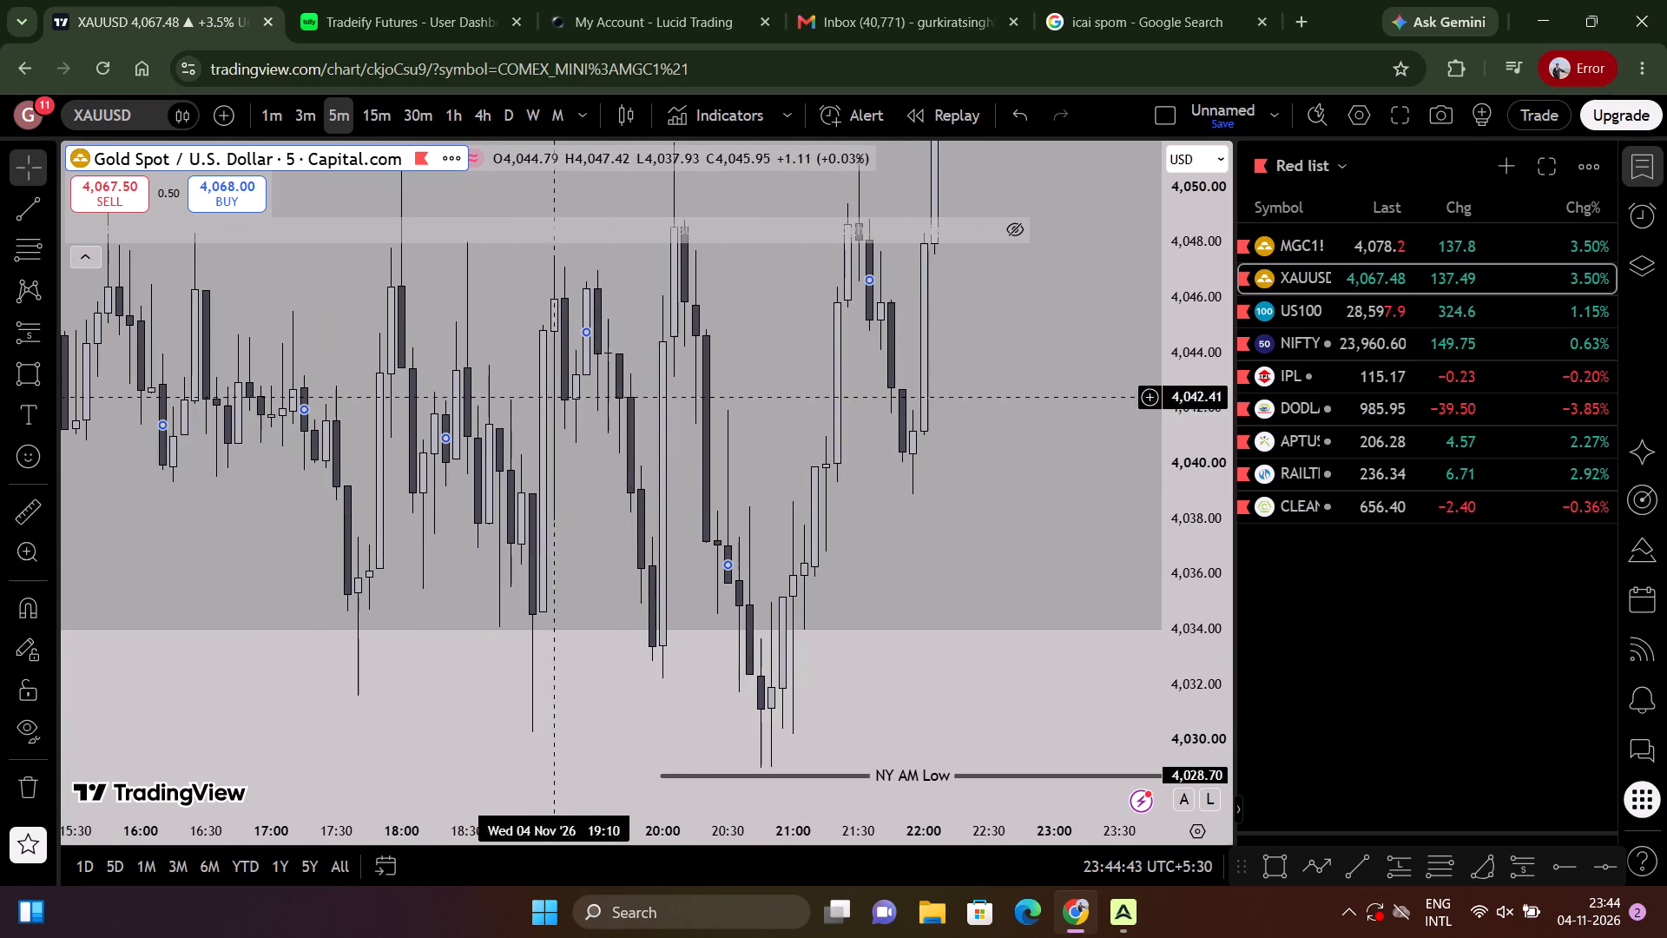
pyautogui.click(291, 116)
pyautogui.moveTo(634, 428); pyautogui.dragTo(708, 481)
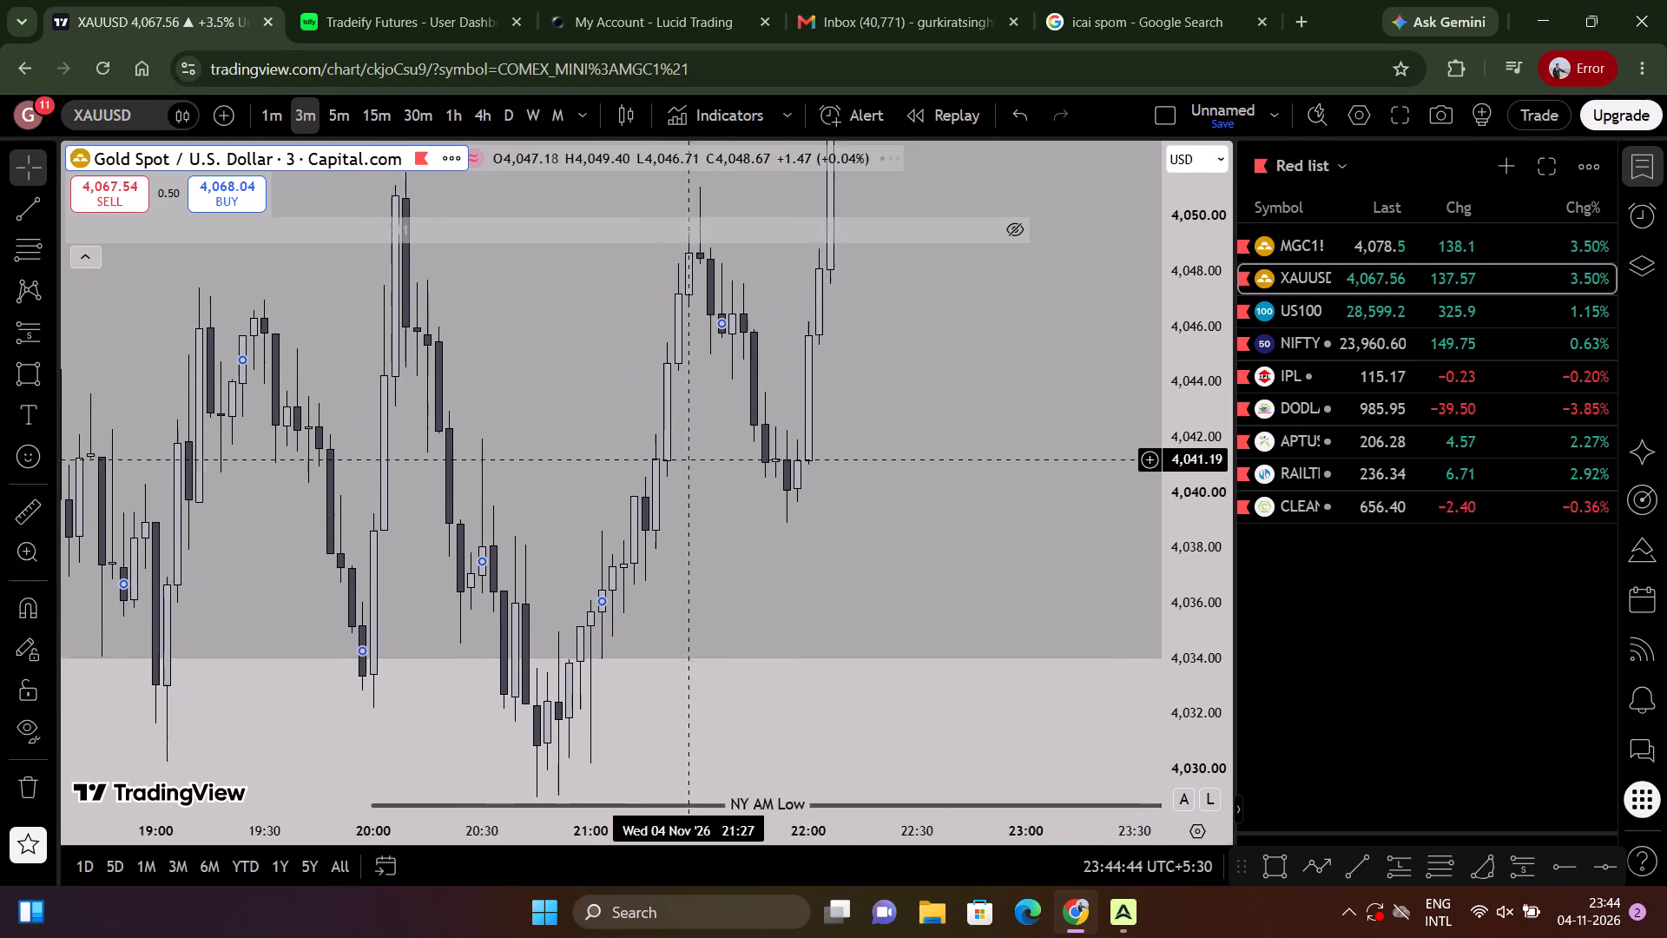
pyautogui.moveTo(708, 481); pyautogui.dragTo(708, 483)
pyautogui.scroll(-3, 725, 475)
pyautogui.moveTo(733, 477); pyautogui.dragTo(1111, 559)
pyautogui.scroll(3, 1126, 552)
pyautogui.moveTo(1189, 573); pyautogui.dragTo(1151, 415)
pyautogui.scroll(3, 1006, 472)
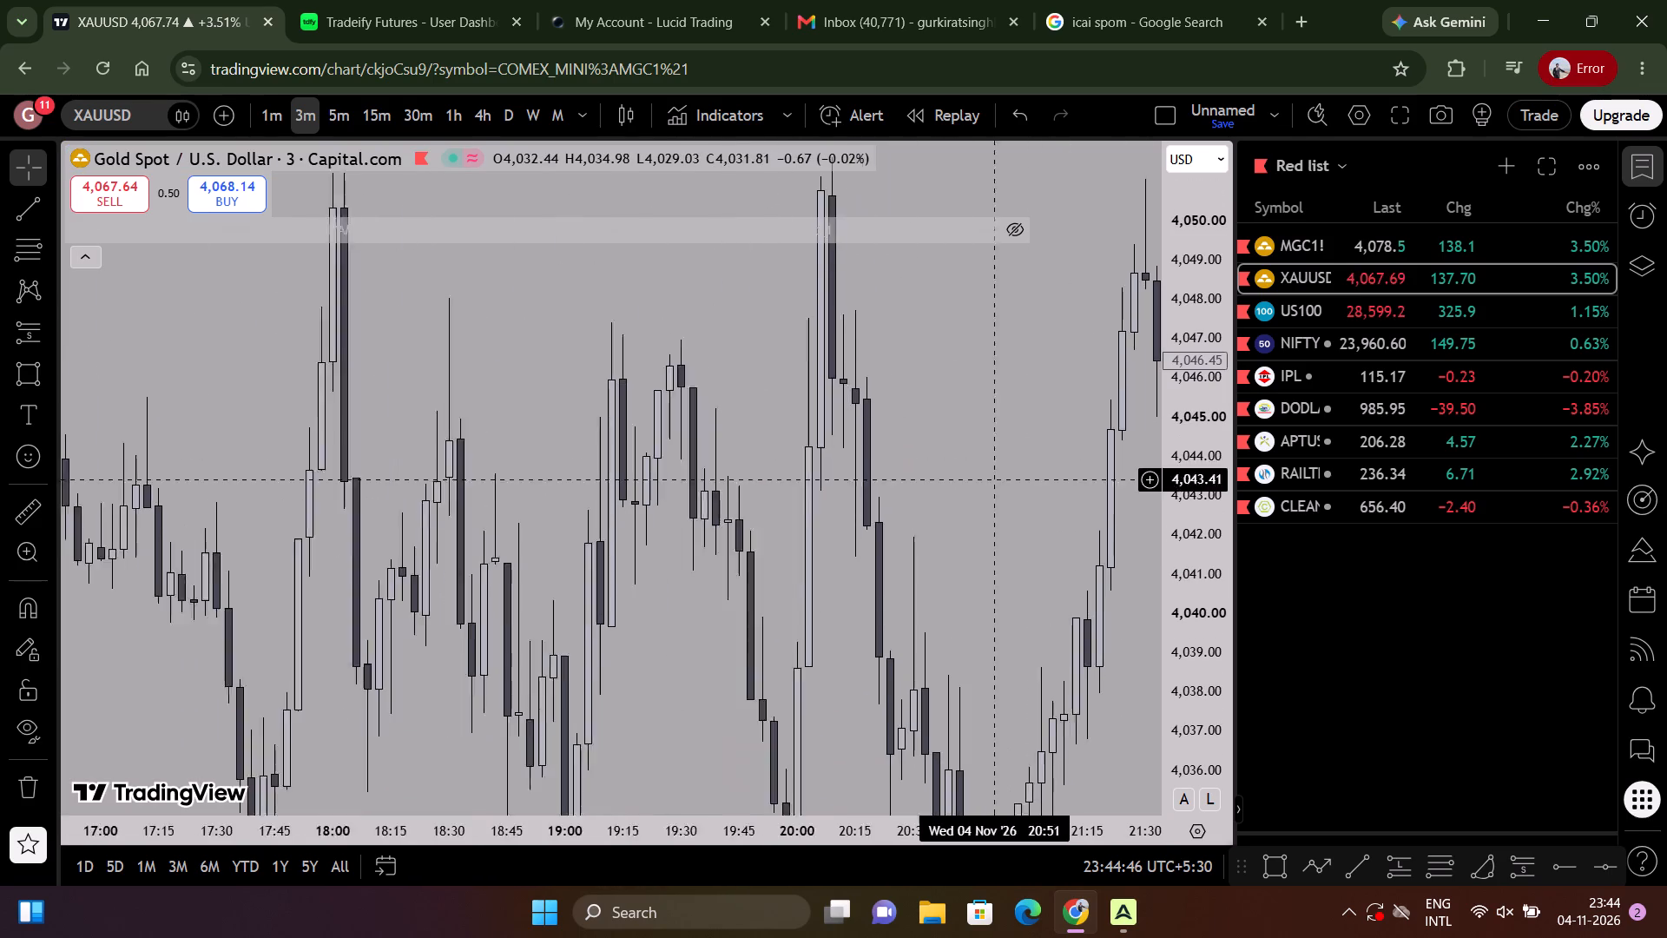
# Switch gold to the 1-minute timeframe and examine the candles between 18:00 and 21:00.
pyautogui.click(271, 111)
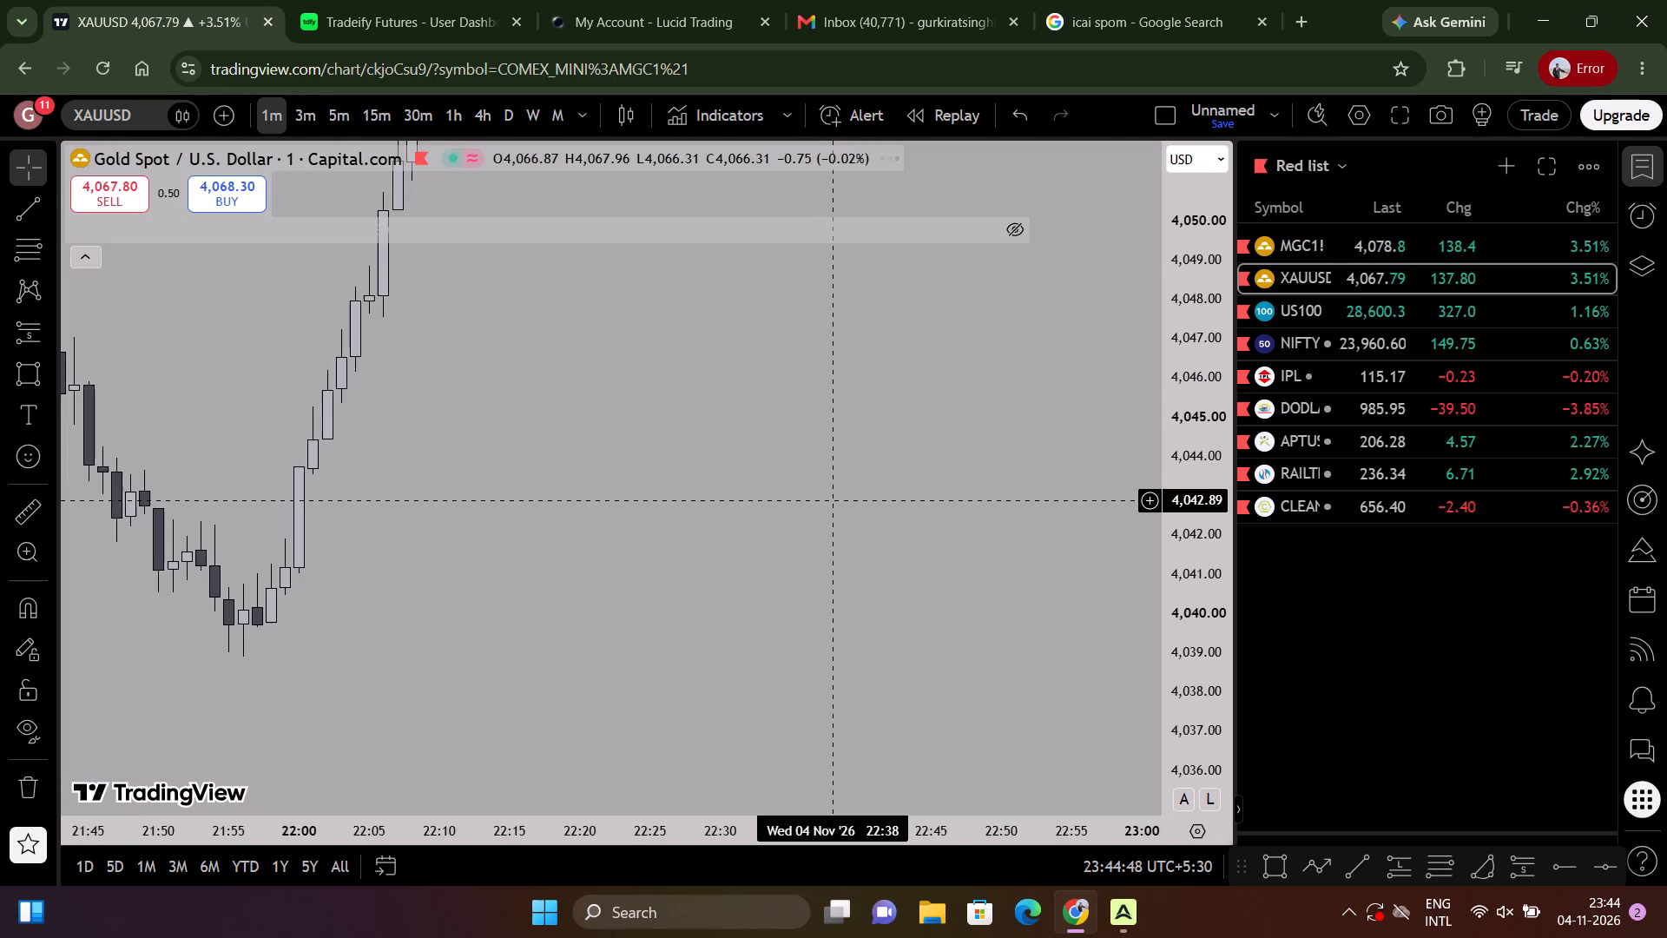
pyautogui.scroll(-6, 826, 486)
pyautogui.moveTo(782, 452); pyautogui.dragTo(869, 630)
pyautogui.scroll(-7, 853, 622)
pyautogui.moveTo(741, 607); pyautogui.dragTo(1163, 472)
pyautogui.scroll(4, 989, 472)
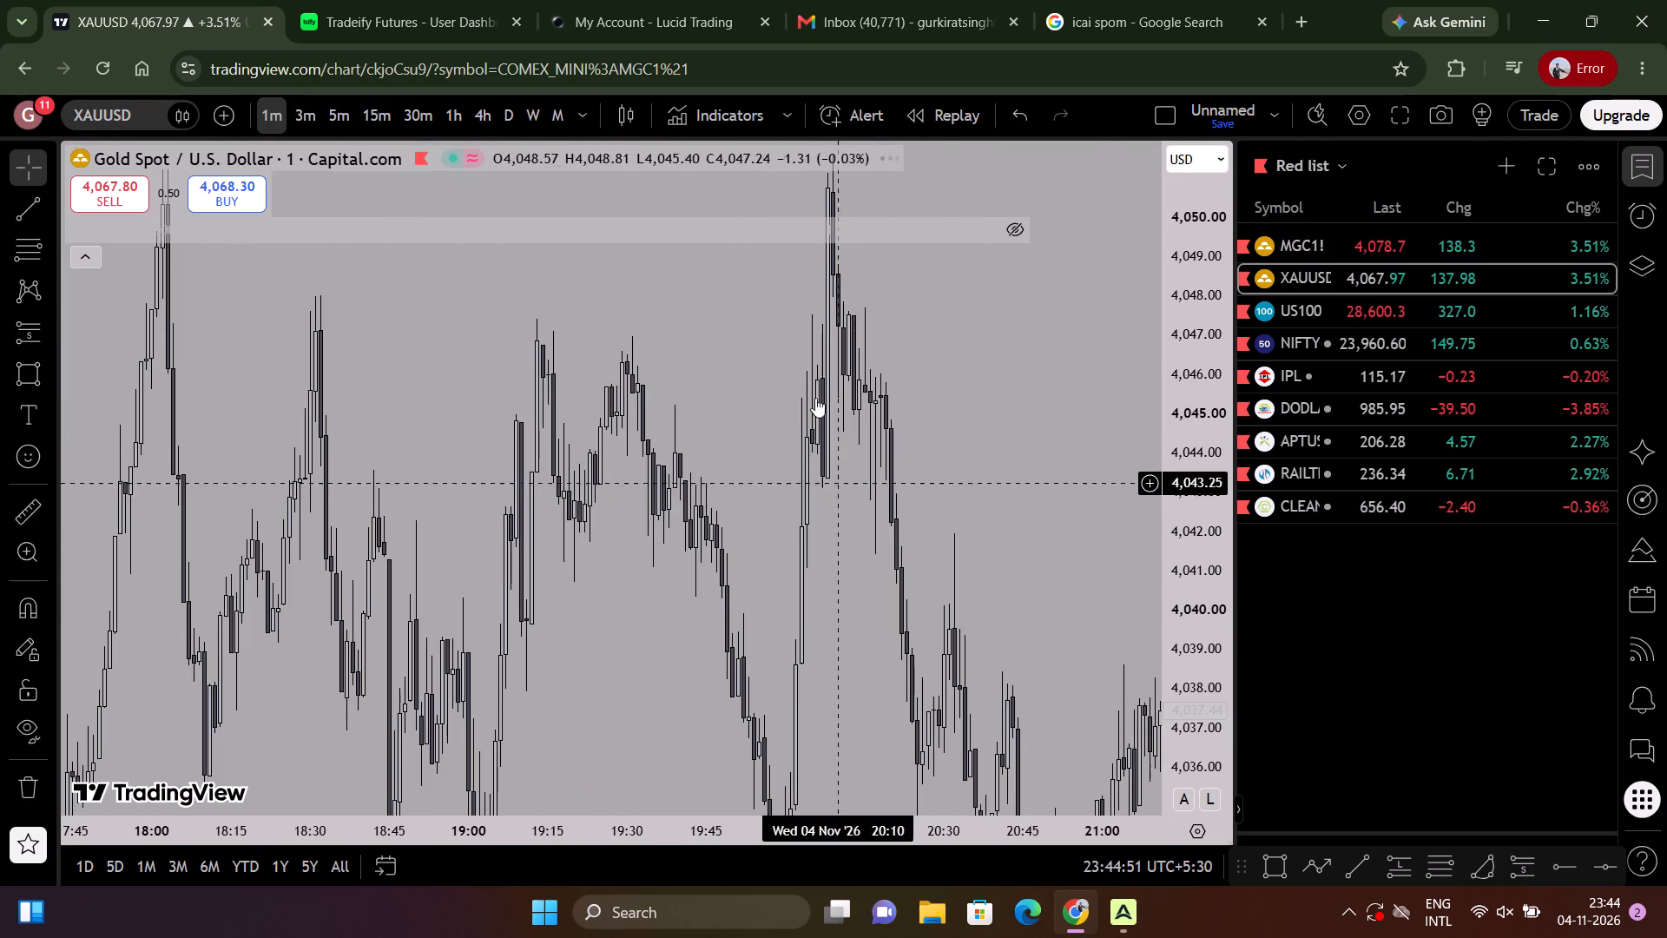
pyautogui.scroll(3, 822, 356)
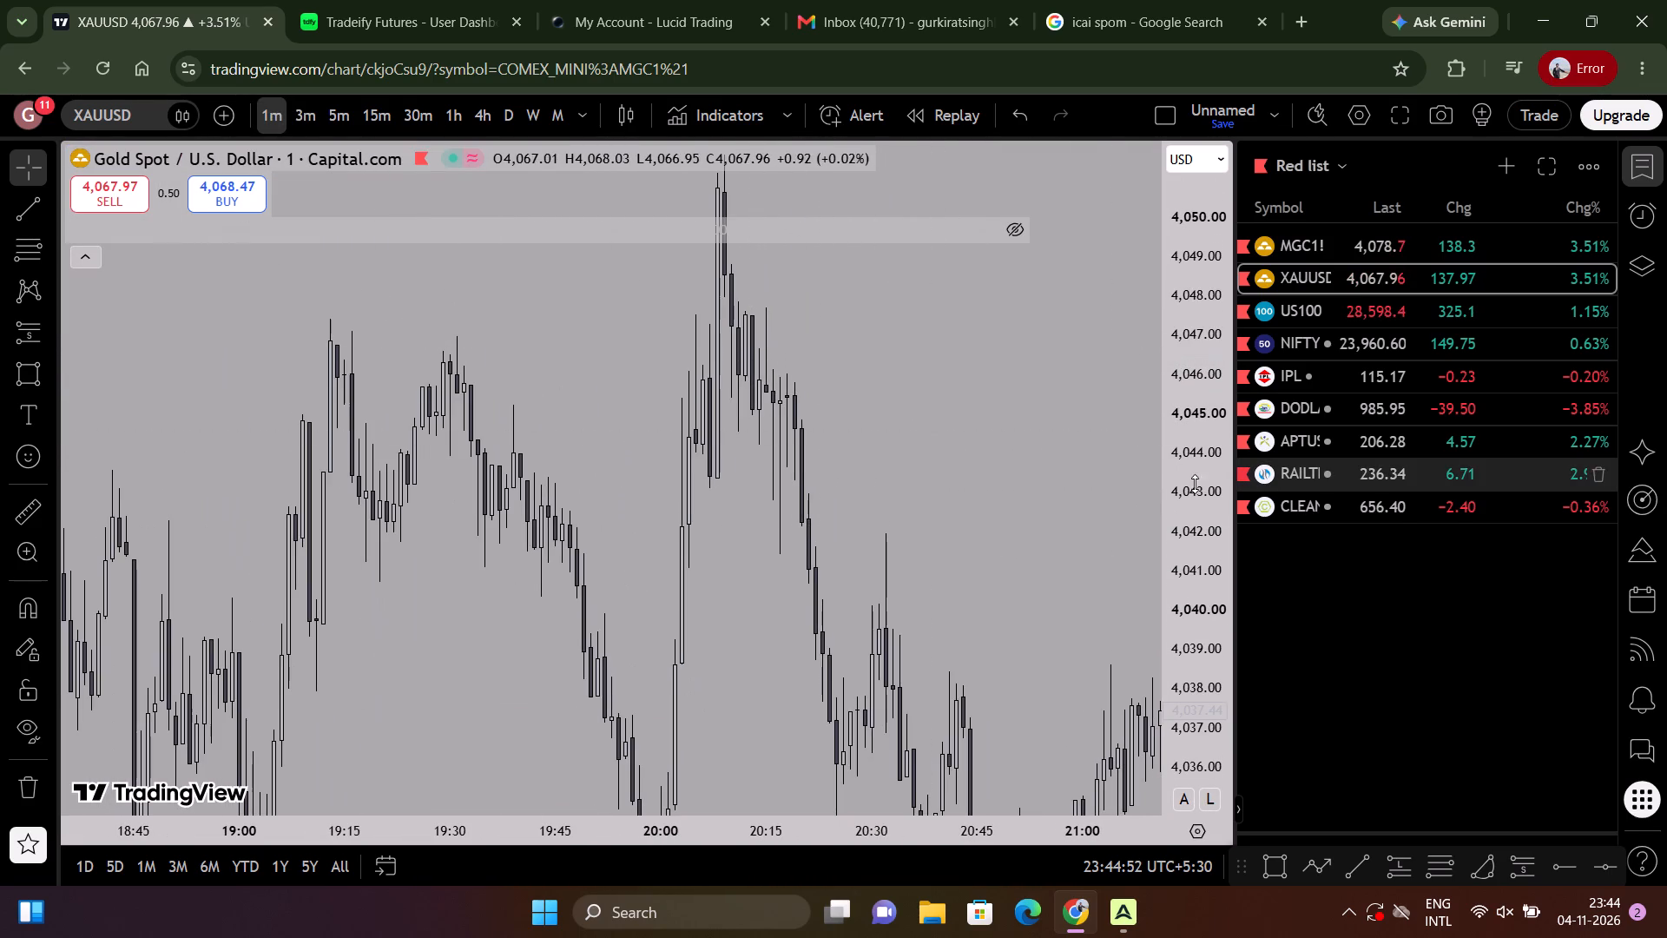
pyautogui.moveTo(1147, 471); pyautogui.dragTo(1134, 538)
pyautogui.scroll(5, 925, 559)
pyautogui.moveTo(893, 553); pyautogui.dragTo(1117, 419)
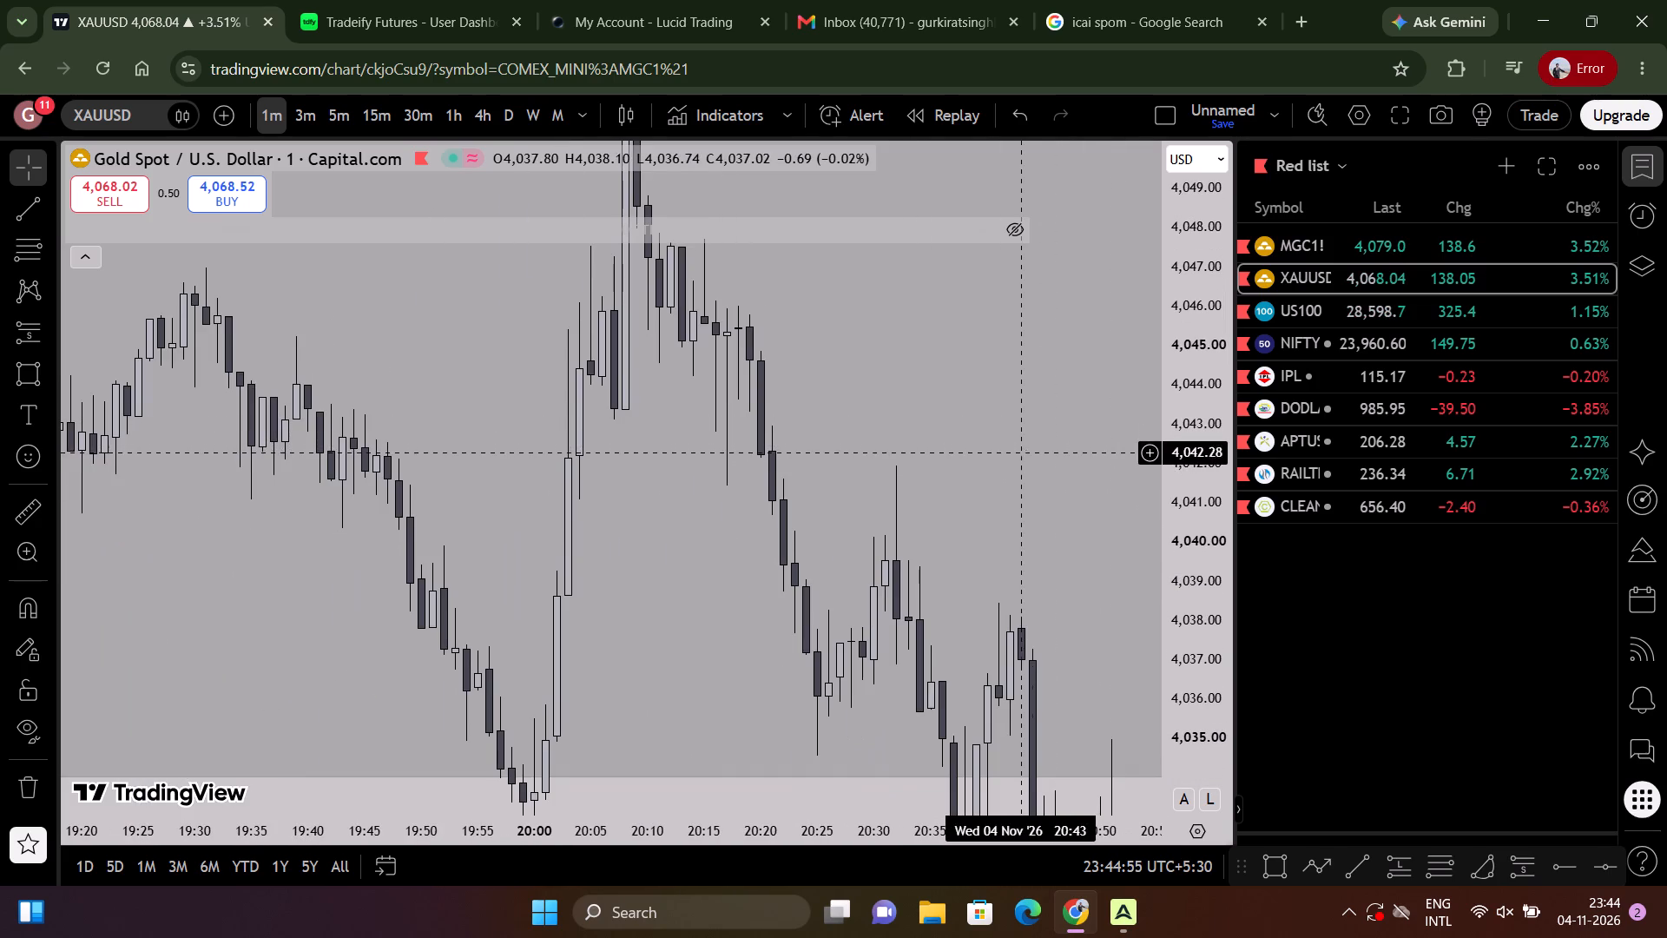
# Examine the 1-minute gold decline from the 20:10 peak and the swings preceding it.
pyautogui.moveTo(1024, 545); pyautogui.dragTo(1020, 512)
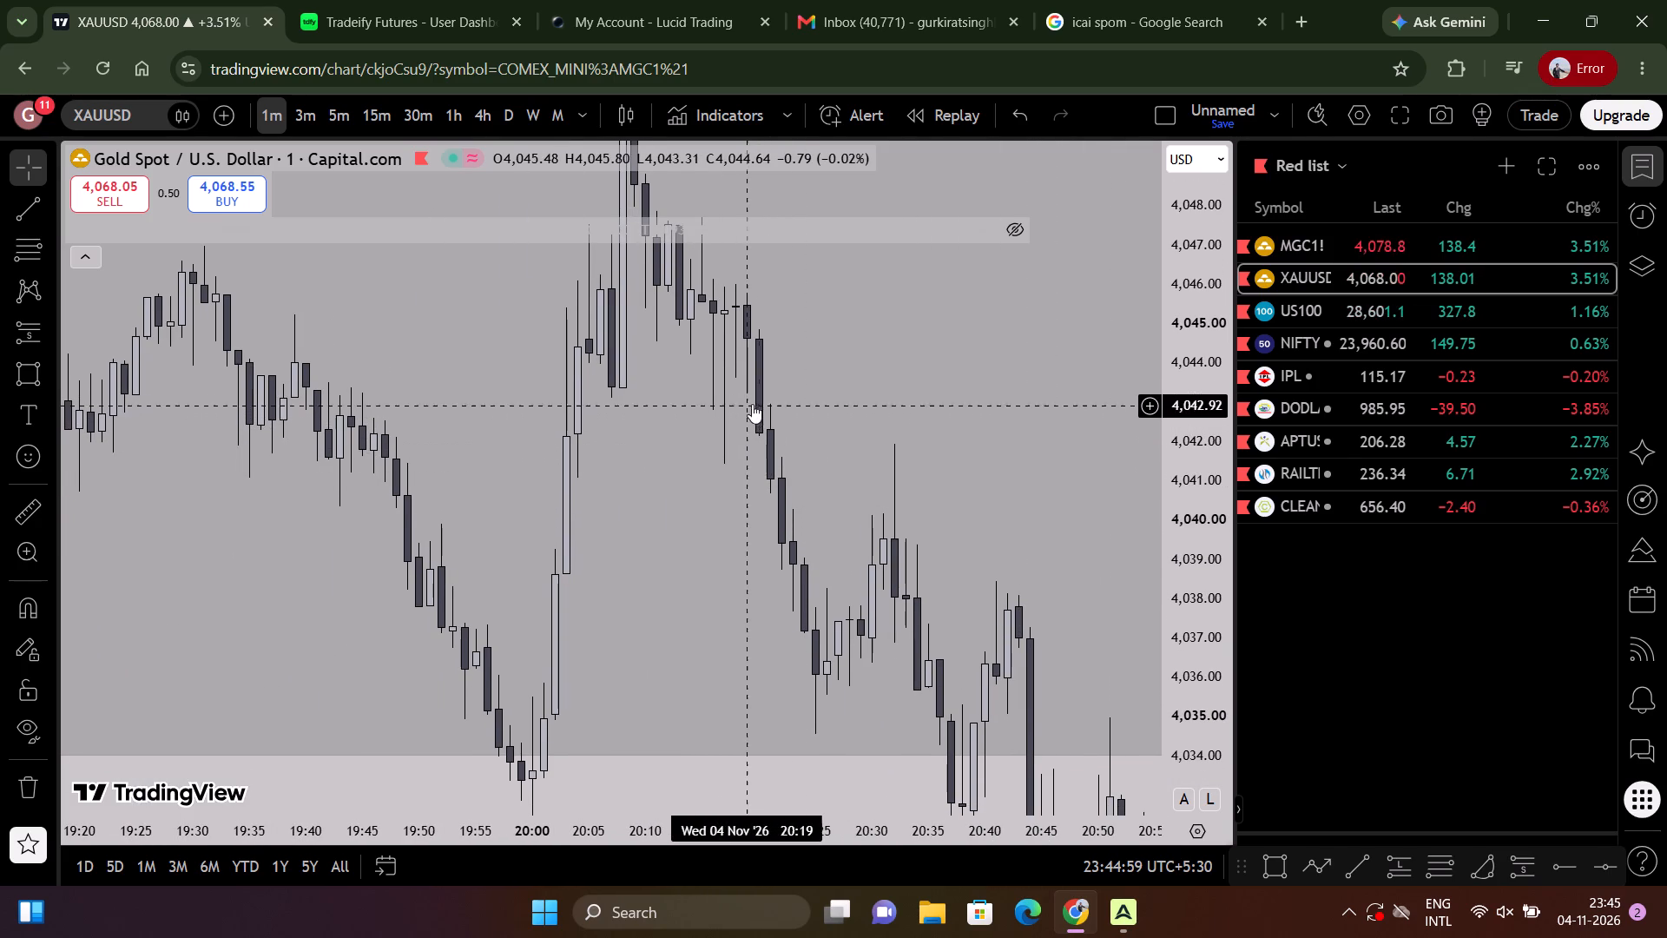
pyautogui.moveTo(752, 404); pyautogui.dragTo(748, 461)
pyautogui.moveTo(1189, 413); pyautogui.dragTo(1128, 604)
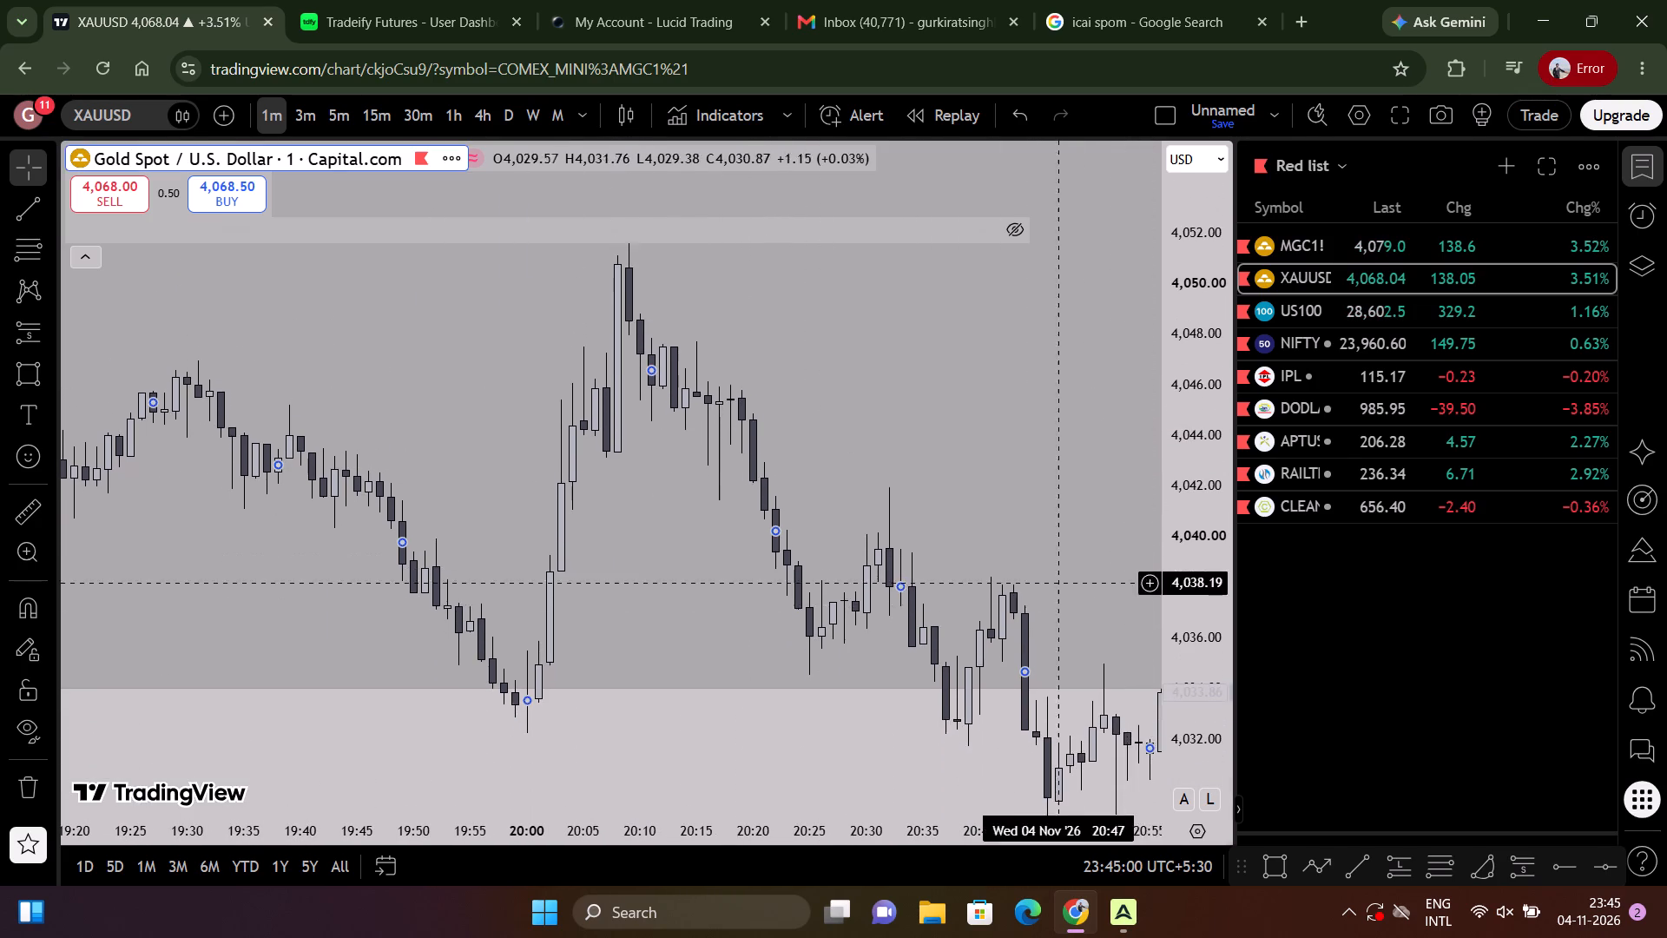
pyautogui.scroll(-4, 904, 543)
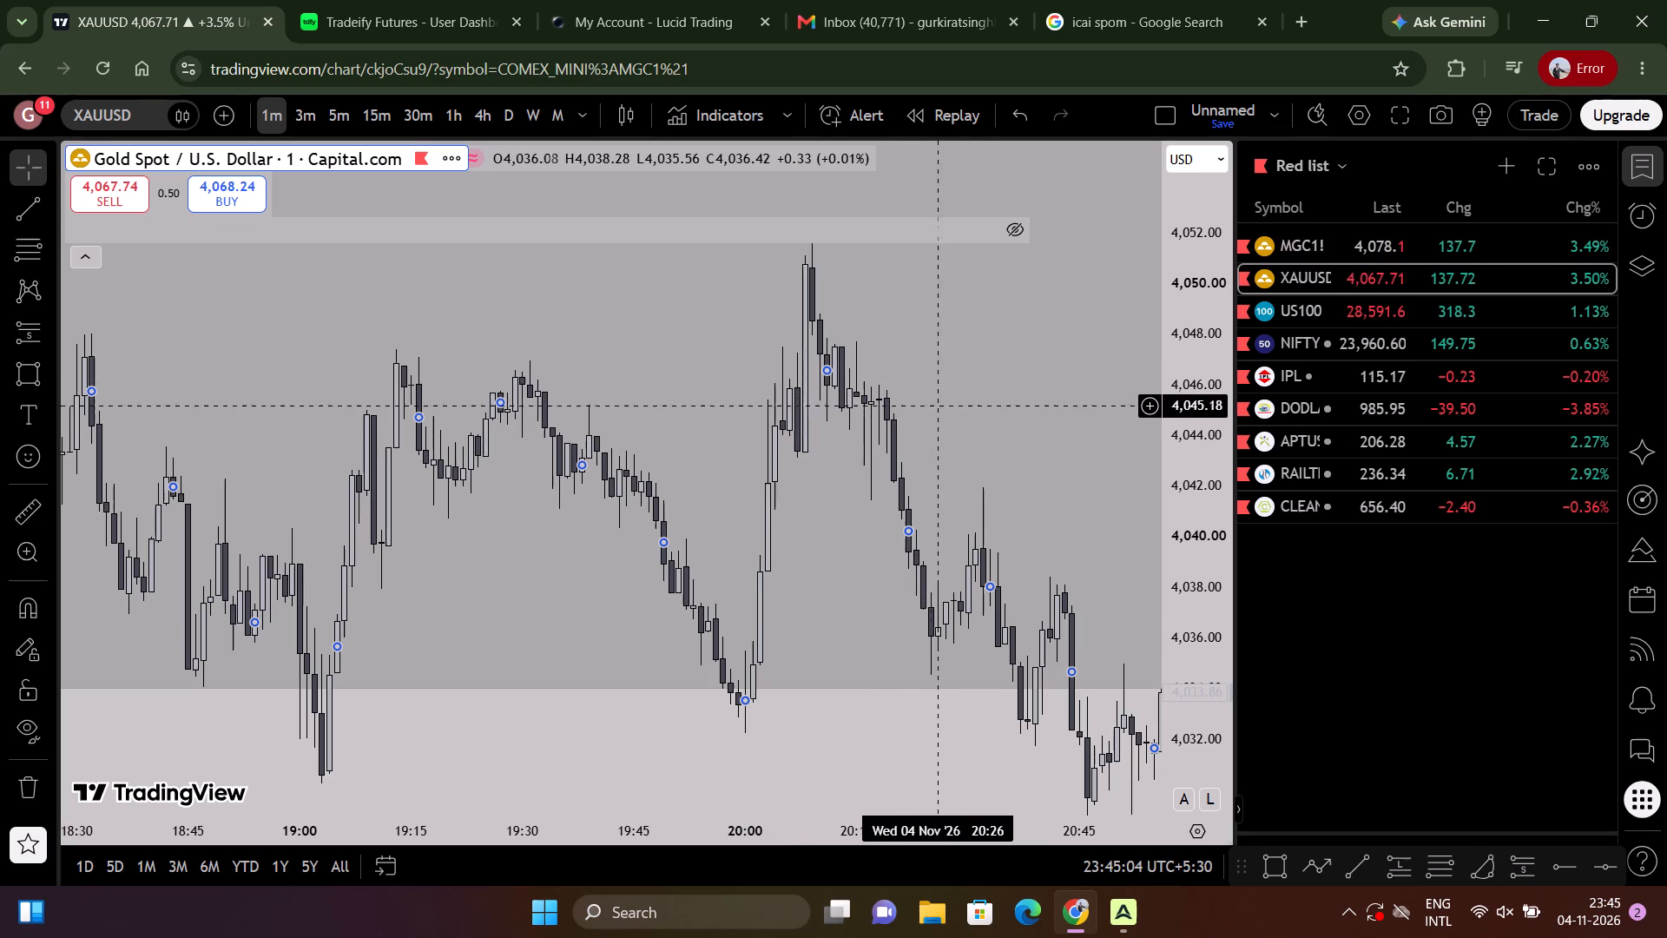
pyautogui.moveTo(907, 477); pyautogui.dragTo(824, 459)
pyautogui.moveTo(820, 459); pyautogui.dragTo(794, 548)
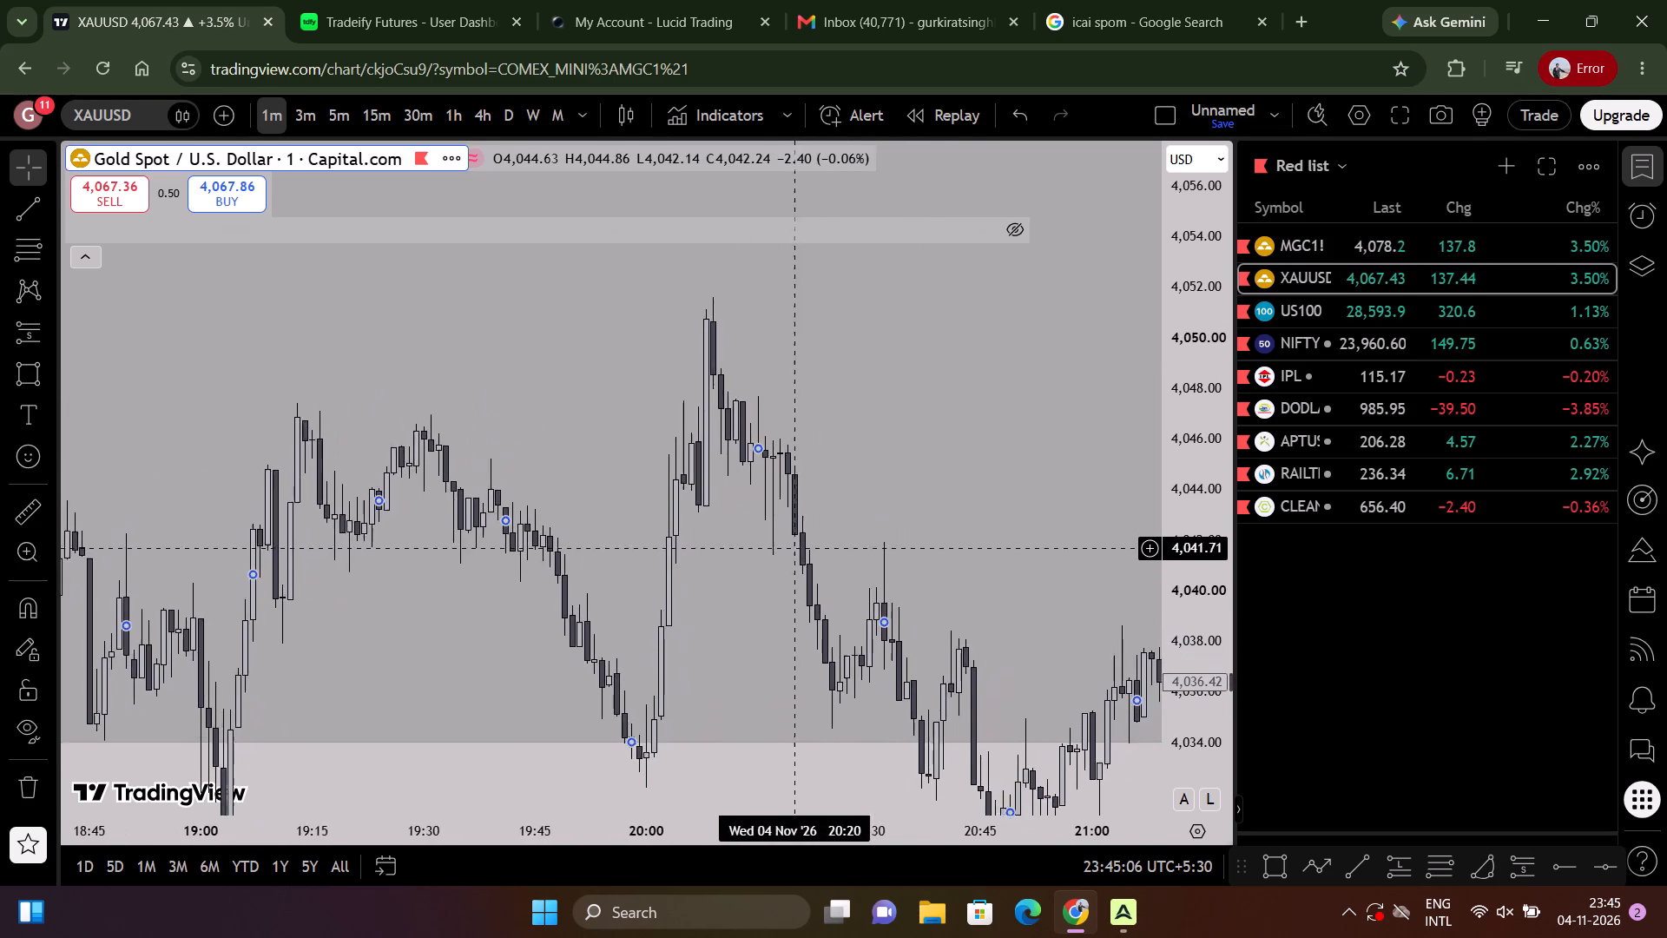
pyautogui.moveTo(794, 548); pyautogui.dragTo(787, 560)
pyautogui.scroll(-3, 199, 484)
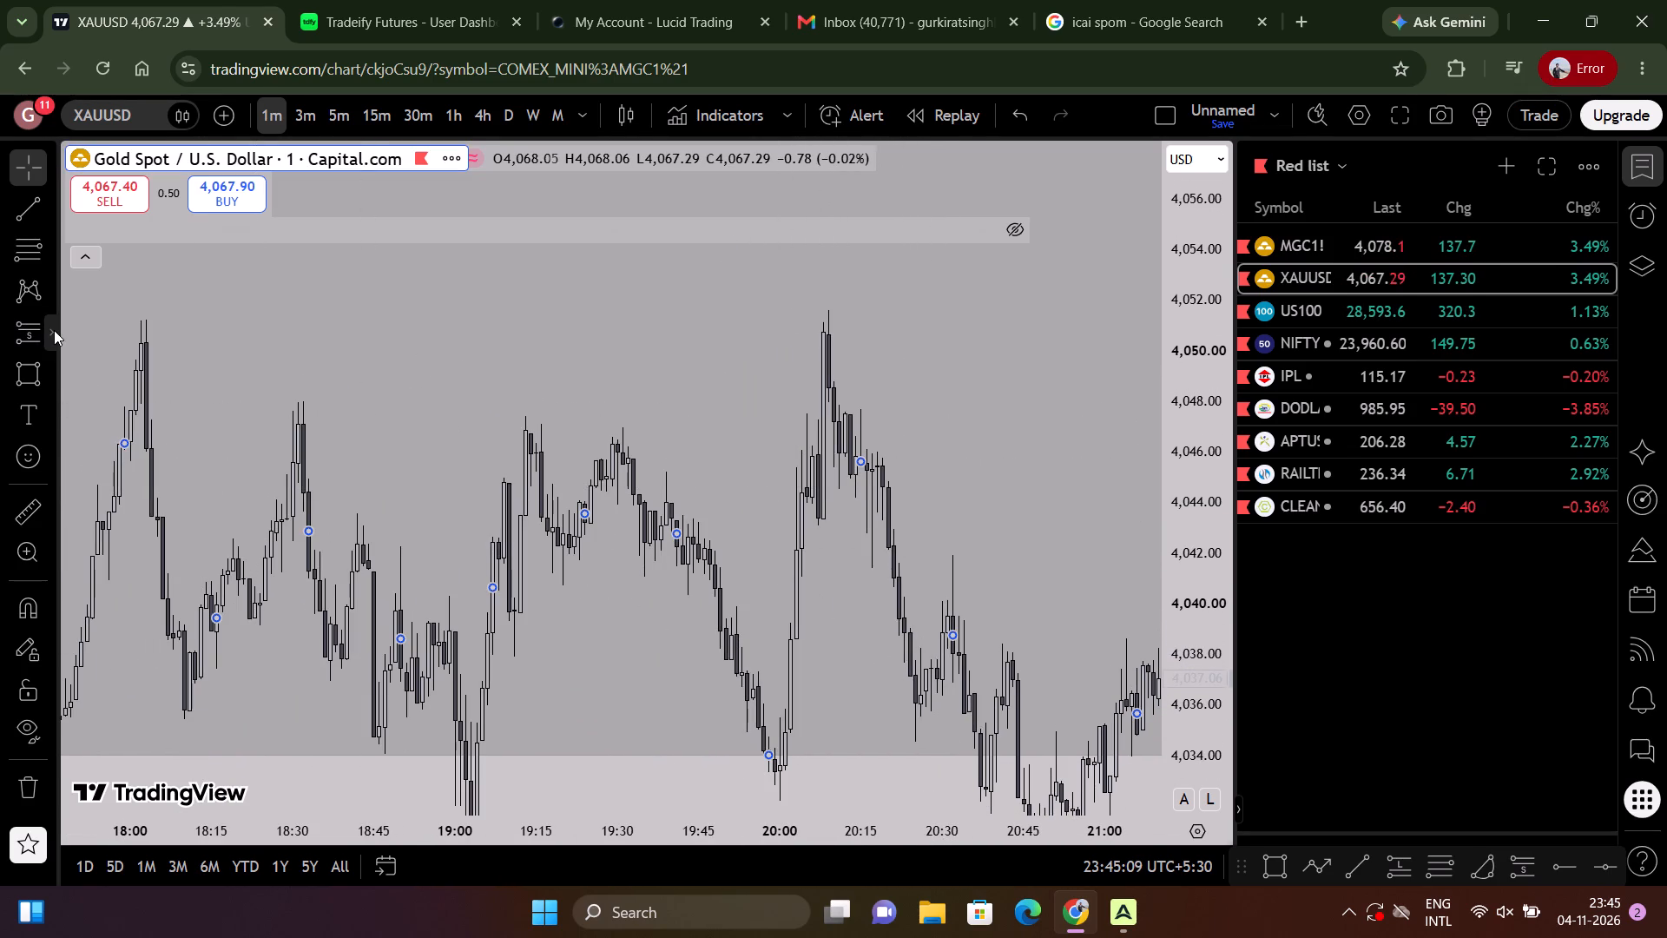
# Place a short position on the 20:20 candle with entry at 4,042.22 and stop at 4,048.19.
pyautogui.click(54, 330)
pyautogui.click(114, 348)
pyautogui.scroll(3, 710, 561)
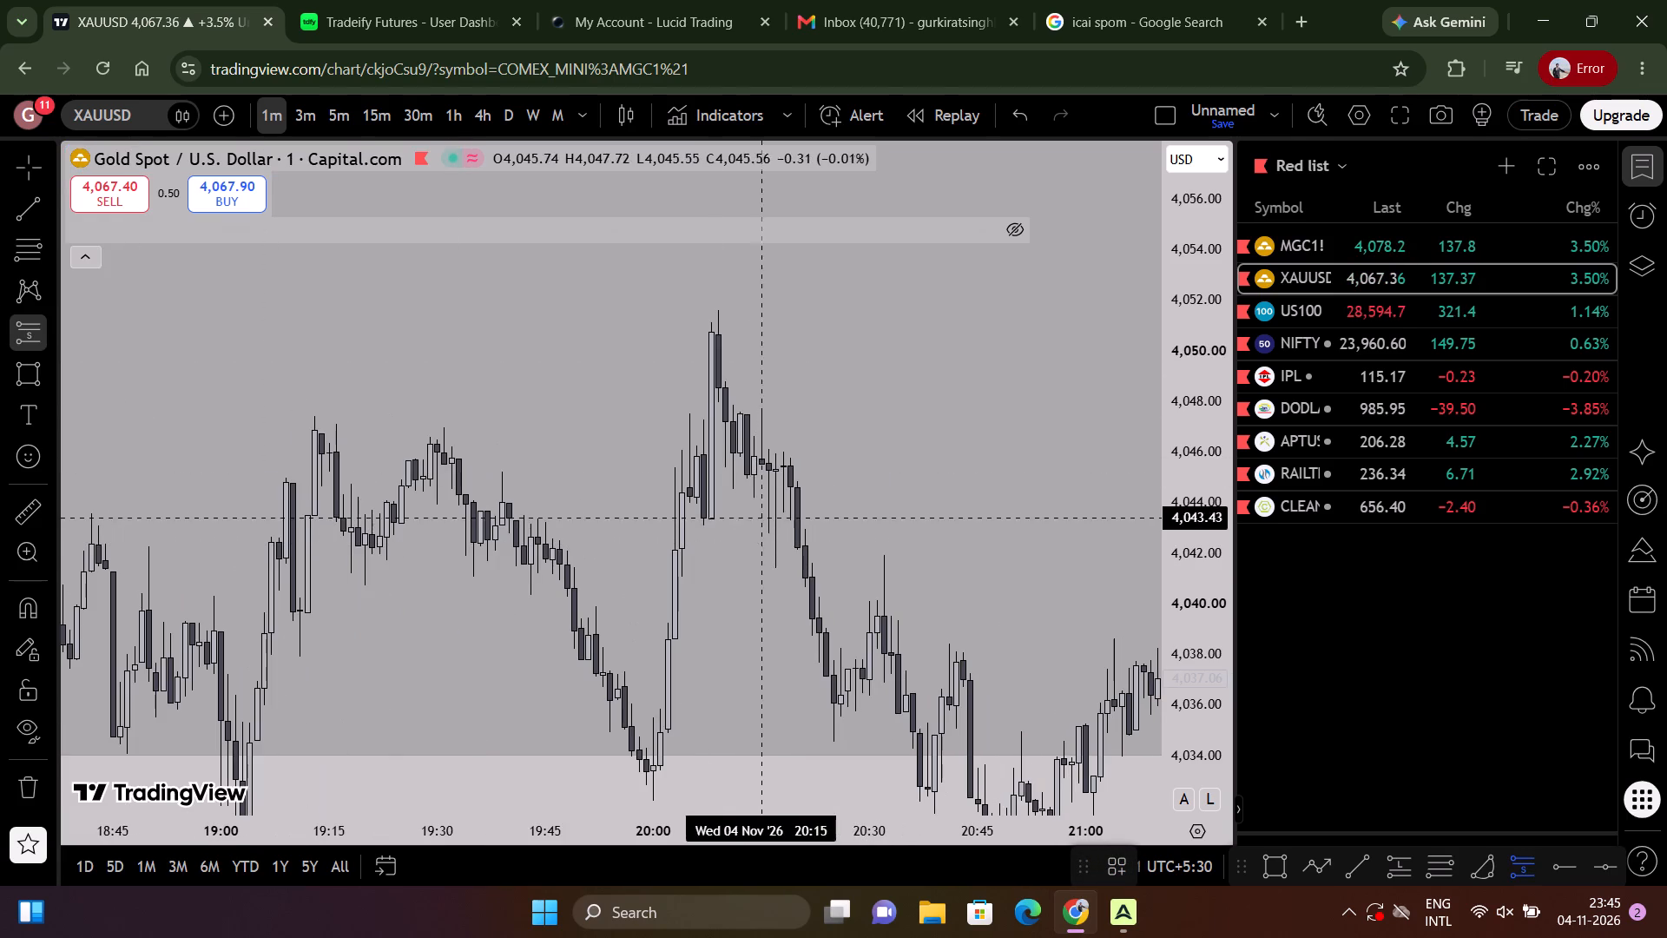
pyautogui.click(795, 548)
pyautogui.moveTo(735, 538); pyautogui.dragTo(739, 609)
pyautogui.moveTo(801, 491); pyautogui.dragTo(796, 452)
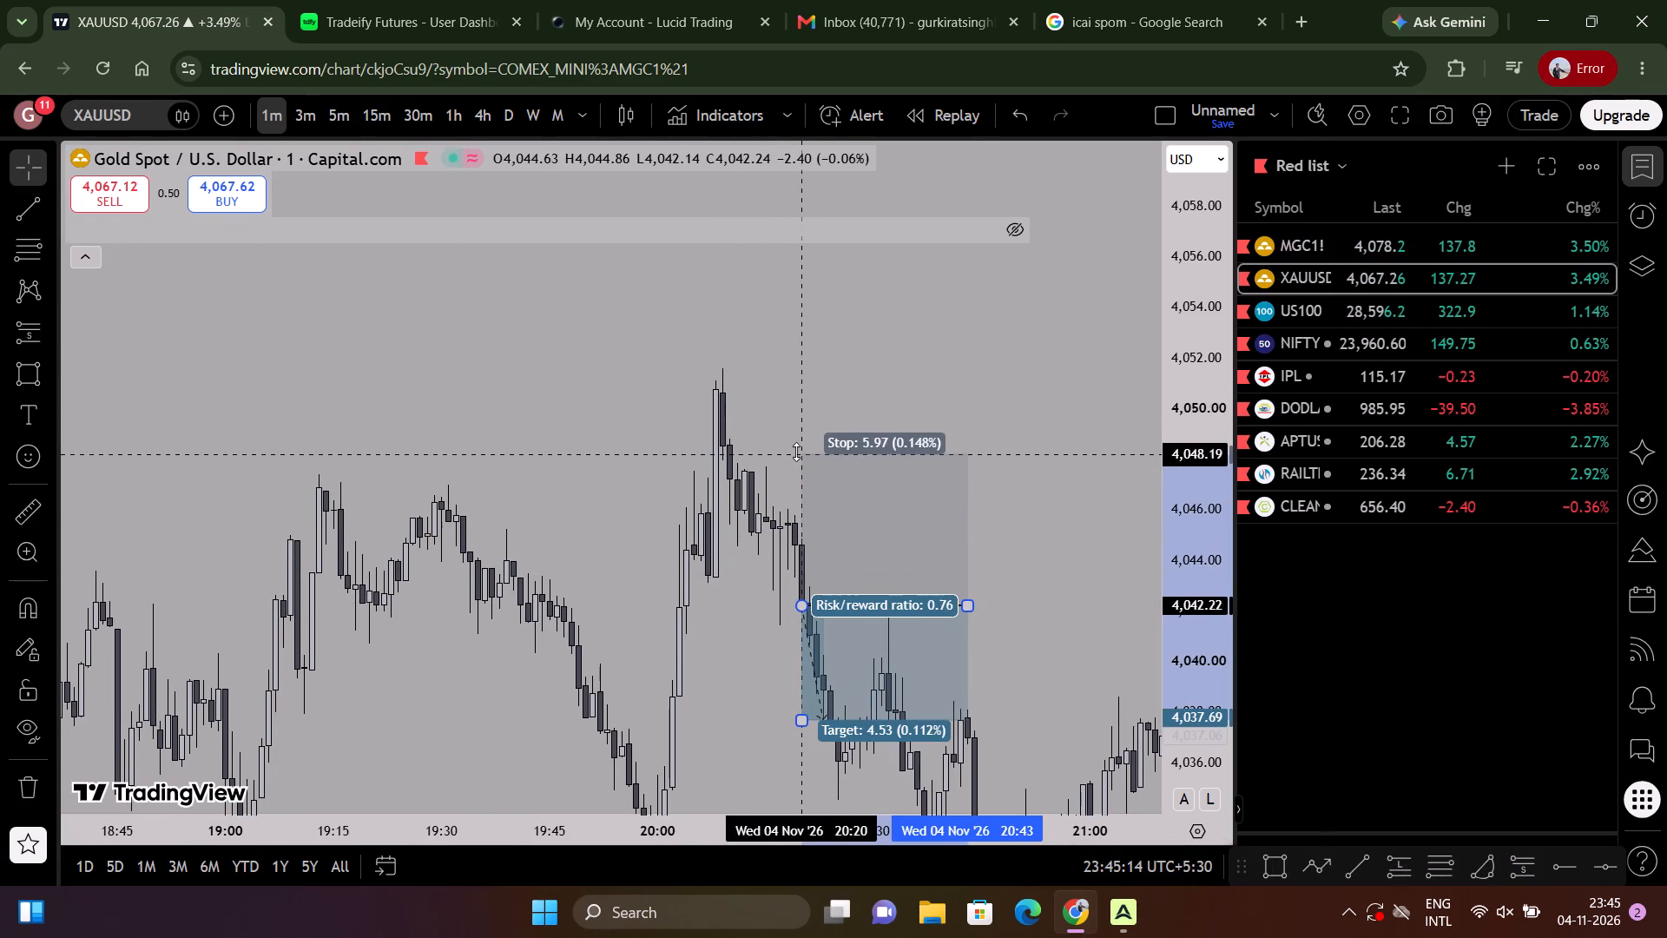
pyautogui.moveTo(796, 452); pyautogui.dragTo(799, 454)
# Lower the short position's profit target to 4,032.10, above the NY AM Low.
pyautogui.scroll(-2, 567, 469)
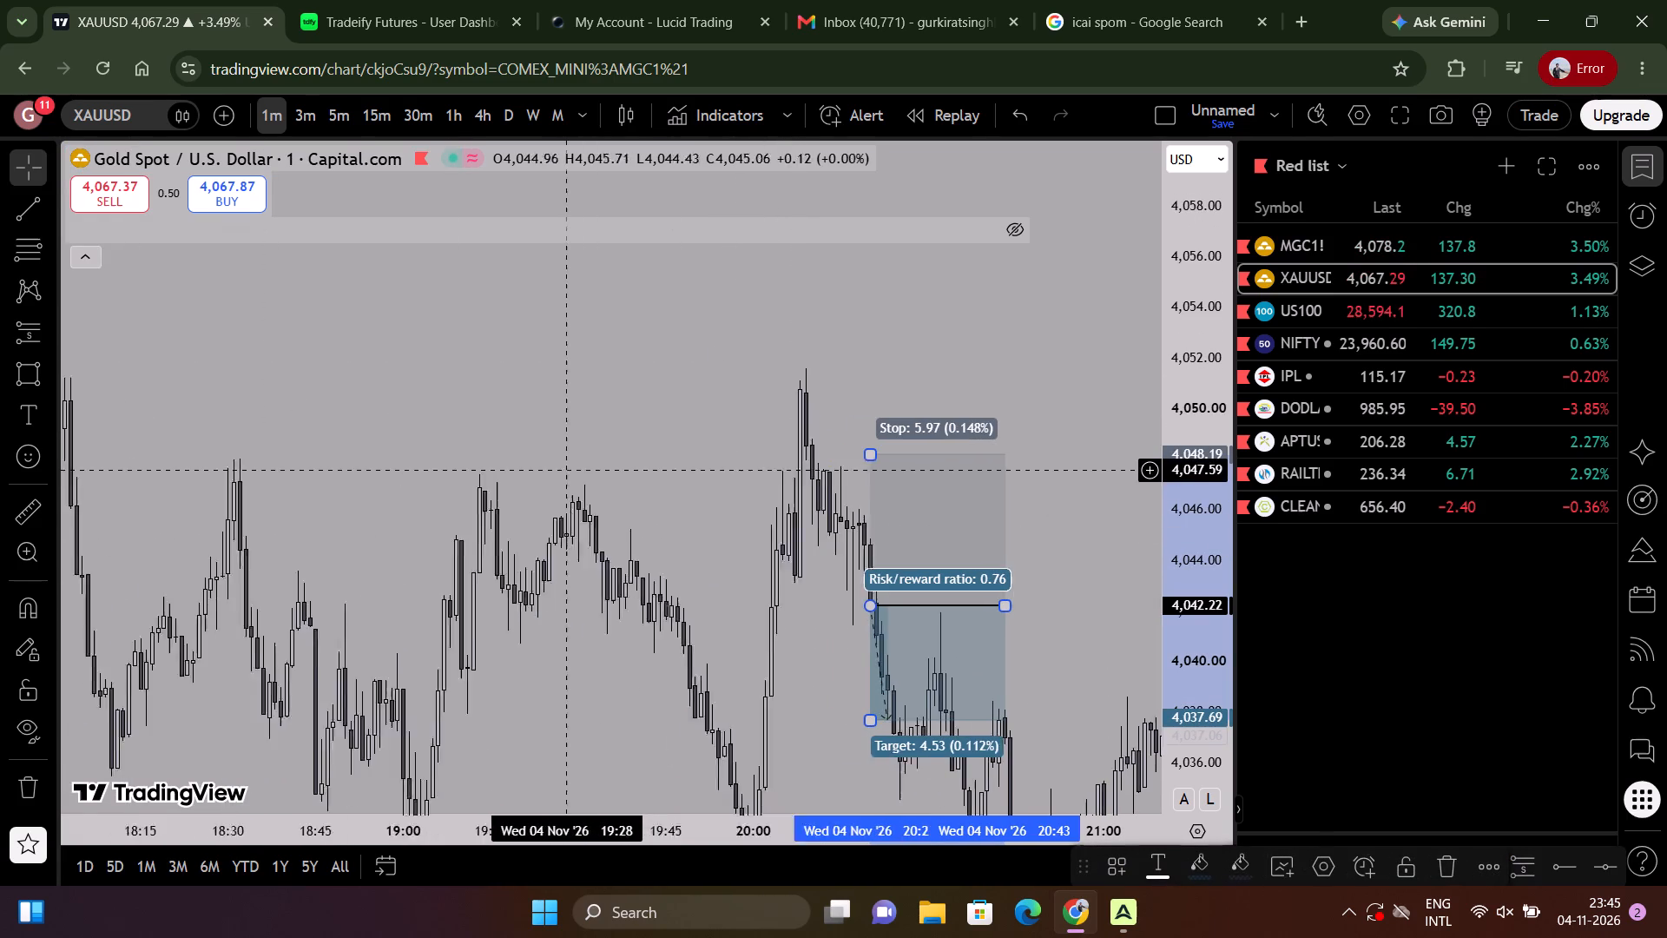
pyautogui.scroll(-1, 572, 471)
pyautogui.scroll(1, 580, 492)
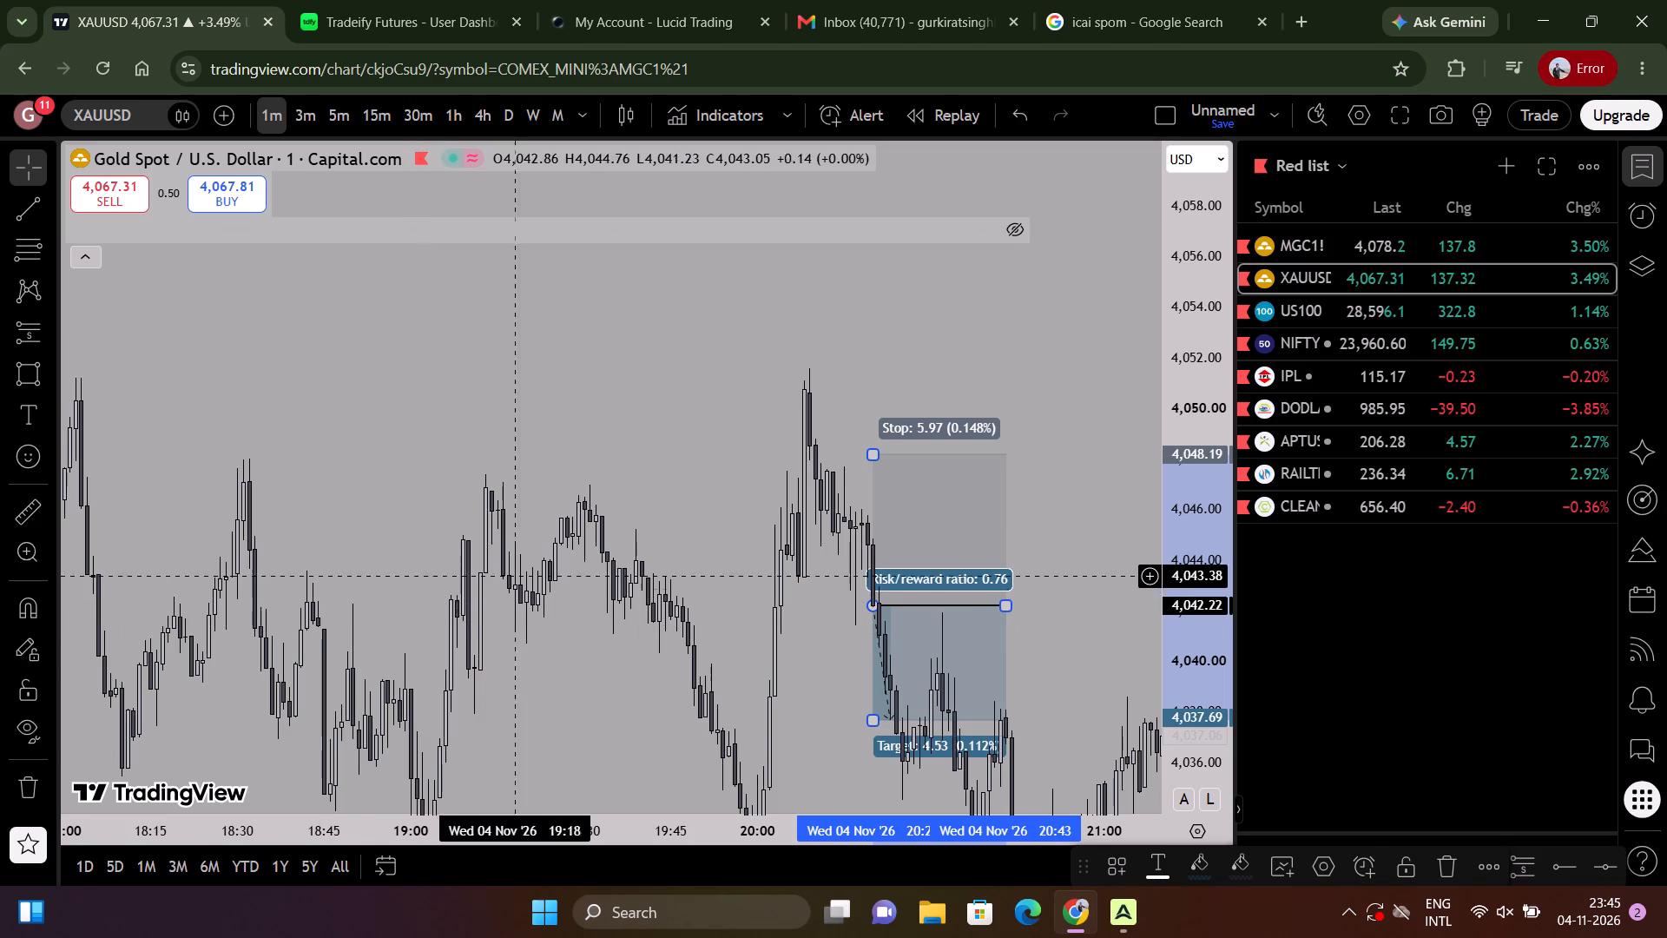
pyautogui.moveTo(1035, 560); pyautogui.dragTo(1021, 281)
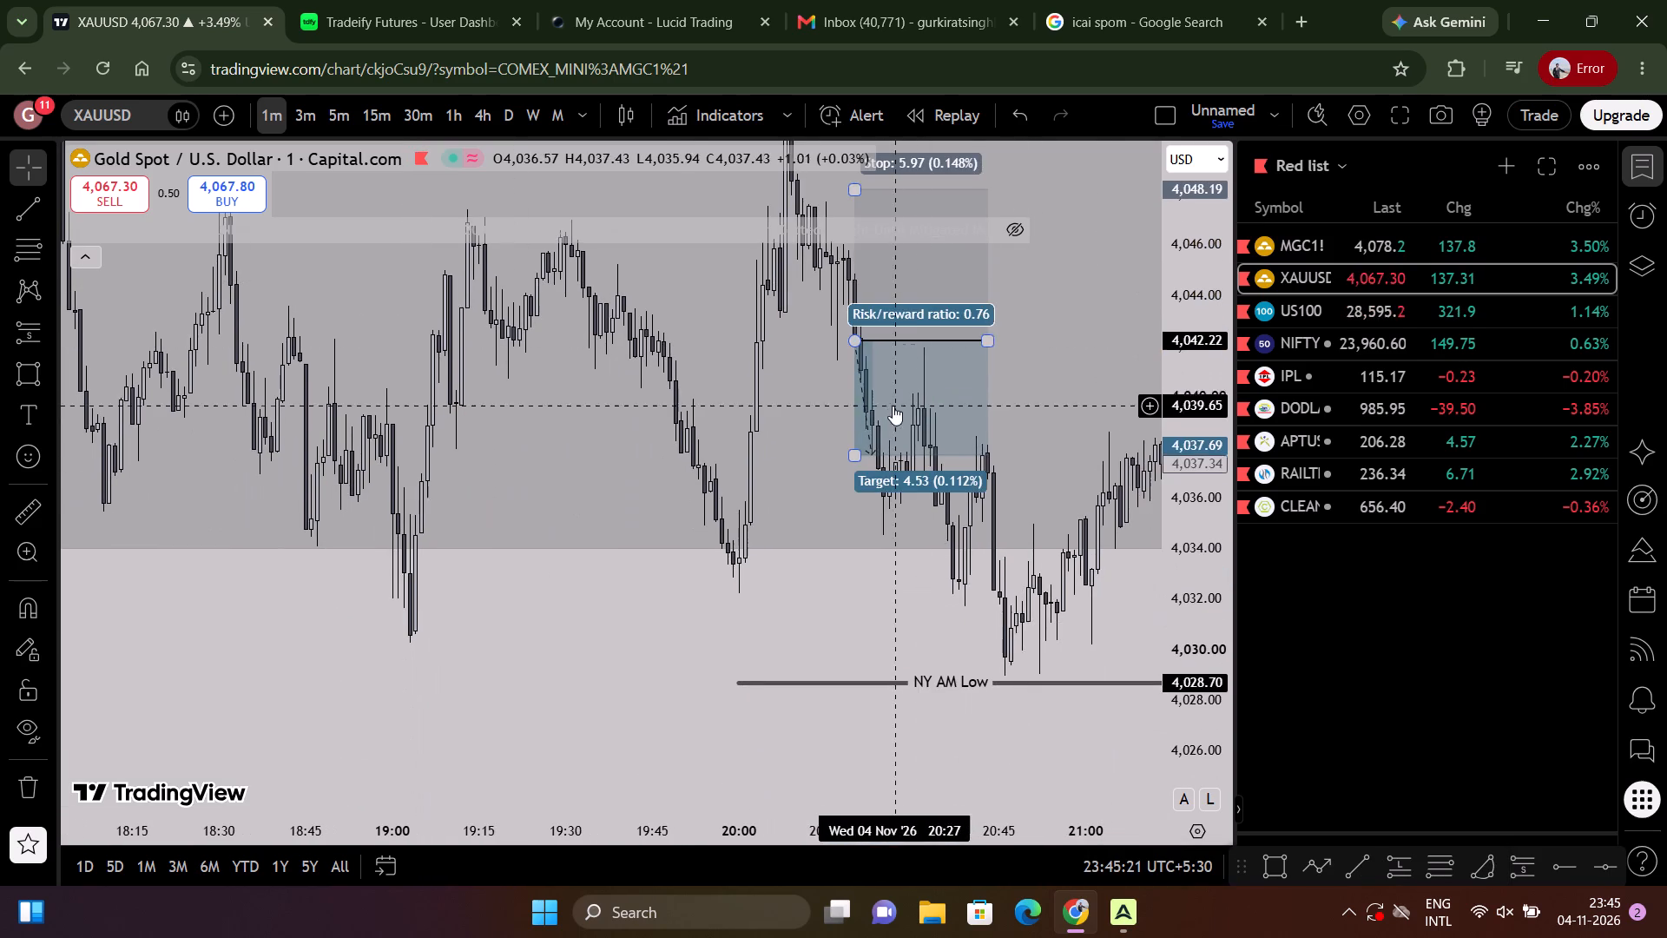
pyautogui.click(841, 452)
pyautogui.moveTo(851, 449); pyautogui.dragTo(827, 559)
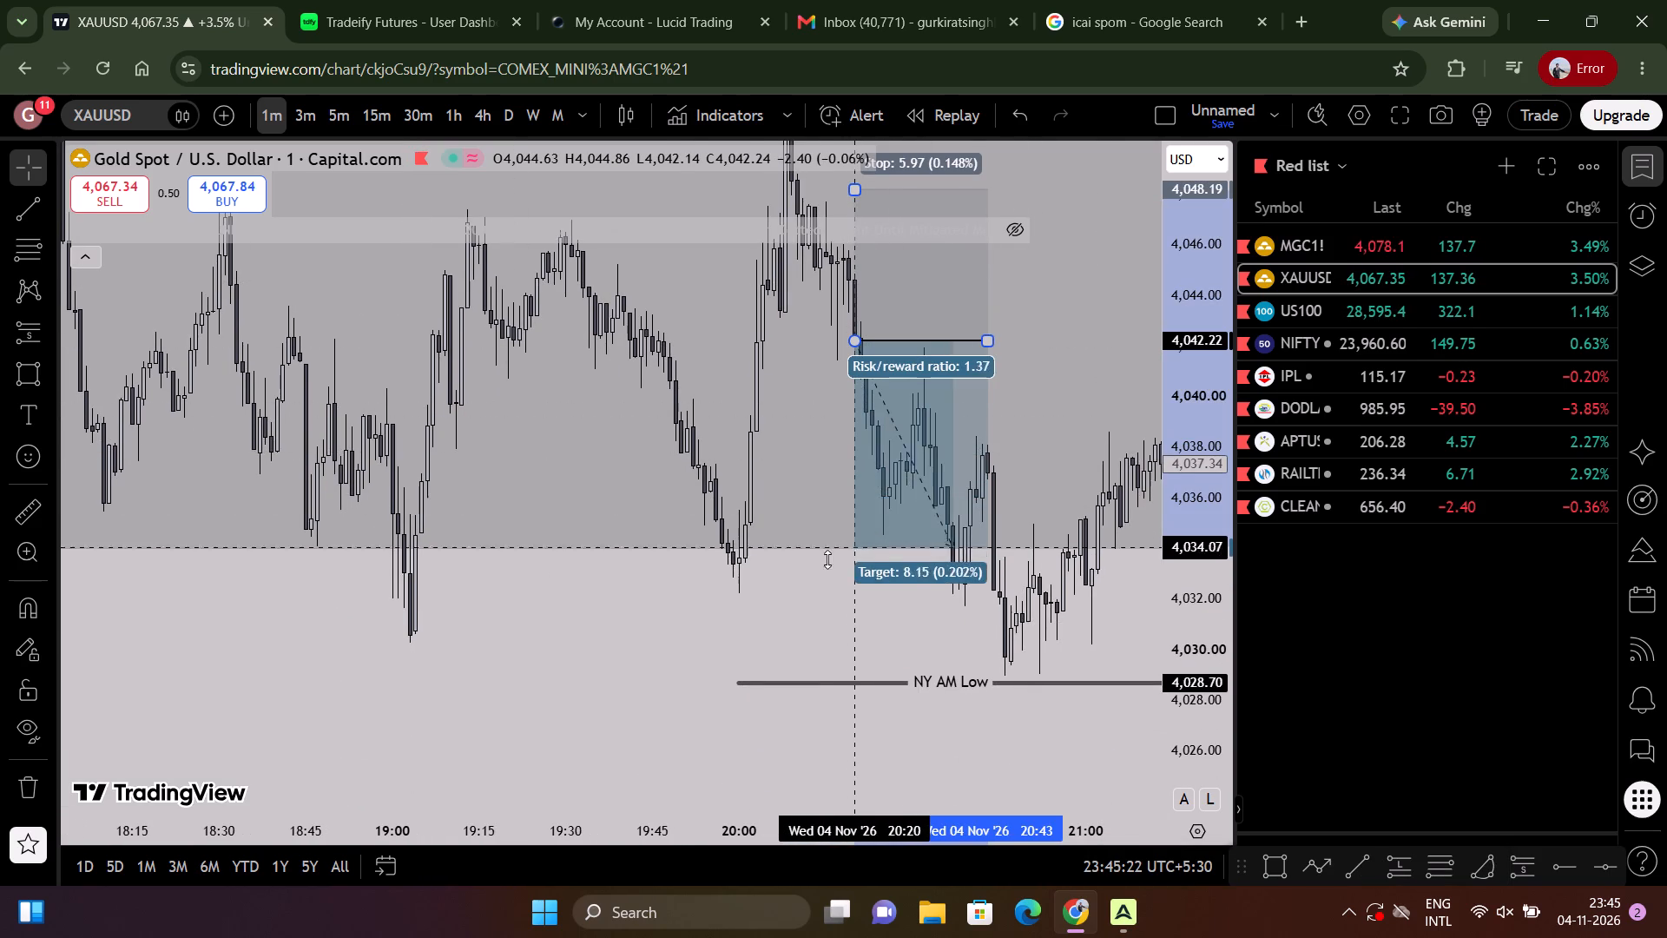
pyautogui.moveTo(827, 559); pyautogui.dragTo(794, 662)
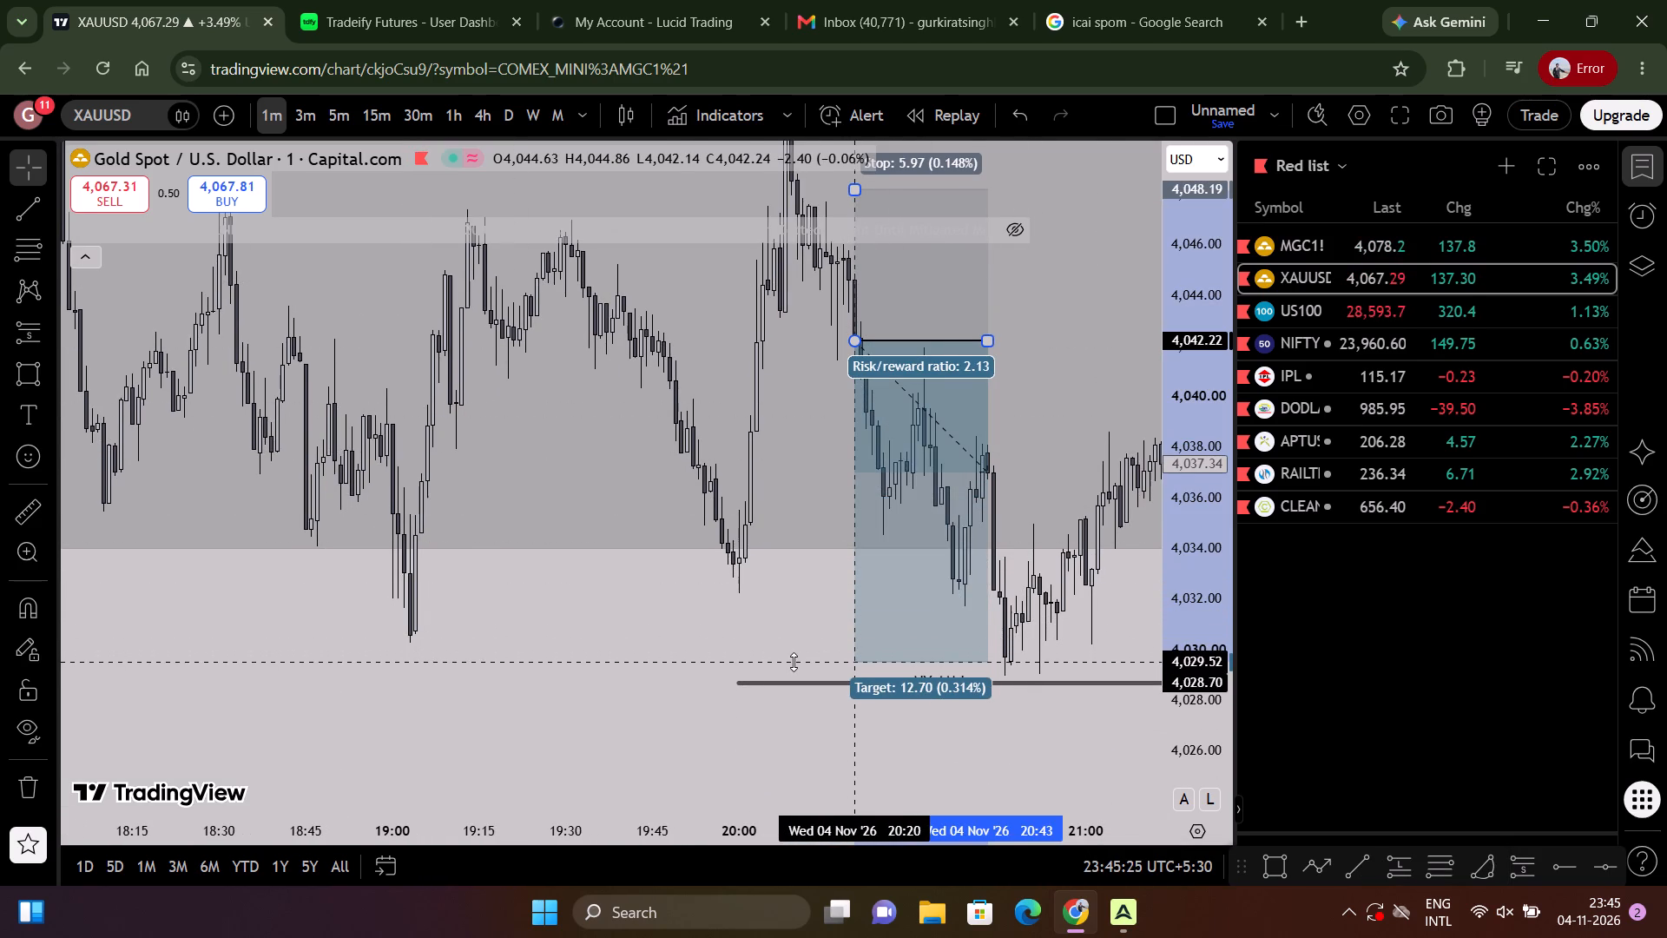
pyautogui.moveTo(794, 662); pyautogui.dragTo(807, 597)
pyautogui.click(858, 598)
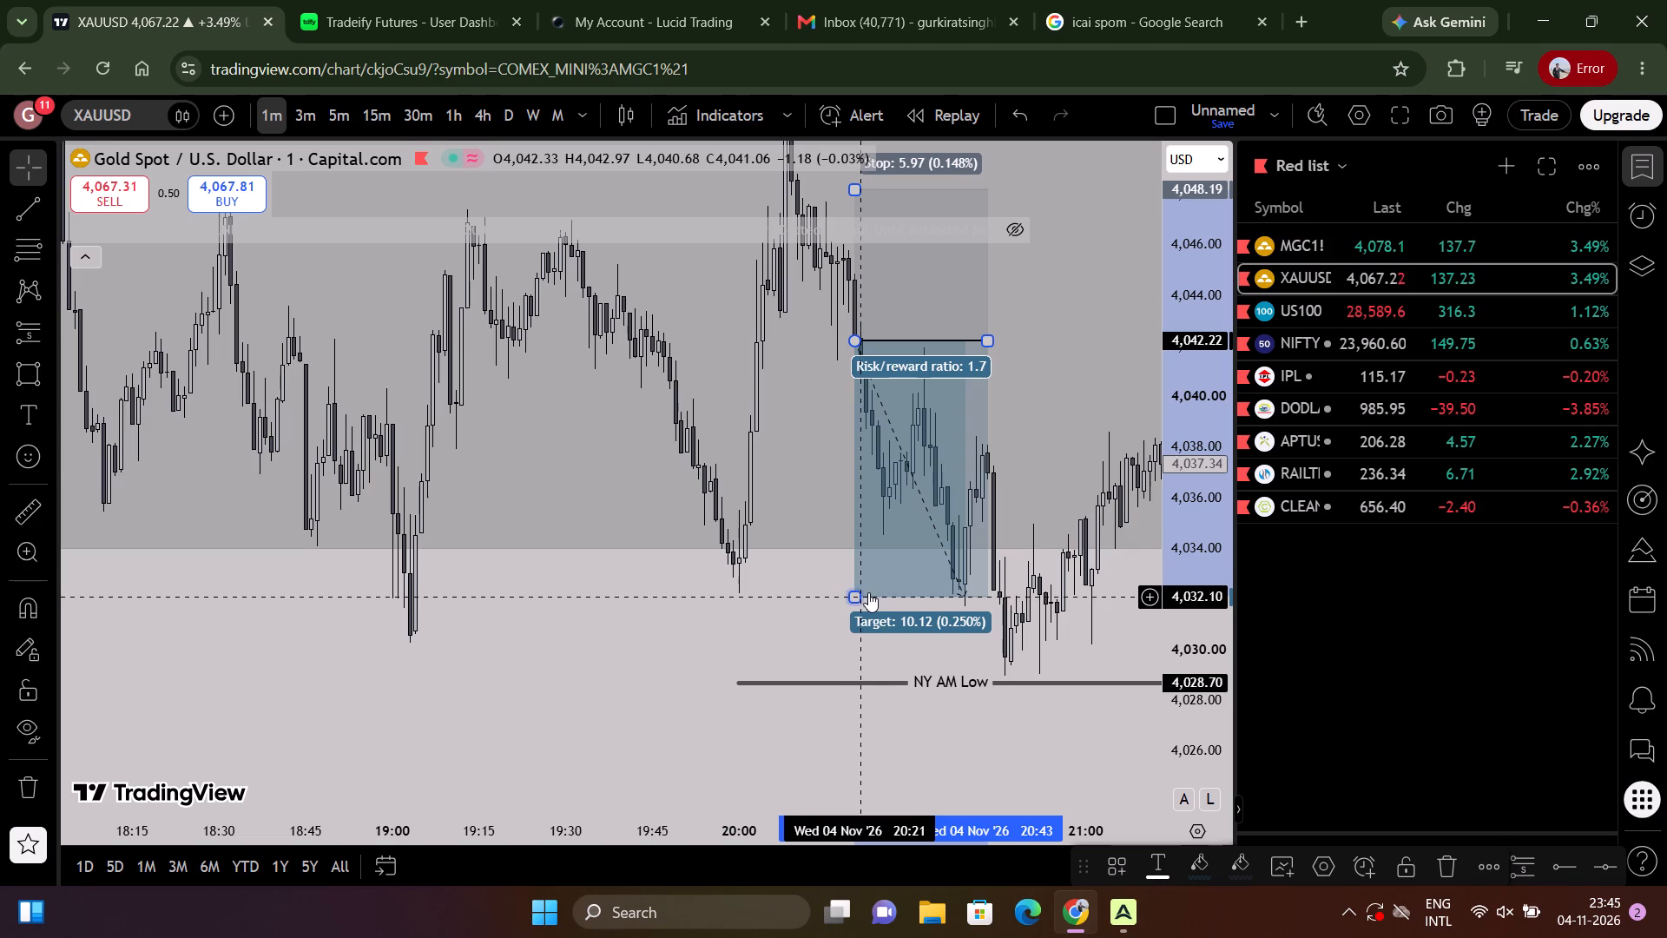
# Delete the short position drawn from the 20:20 candle above the NY AM Low.
pyautogui.press('Delete')
pyautogui.press('BackSpace')
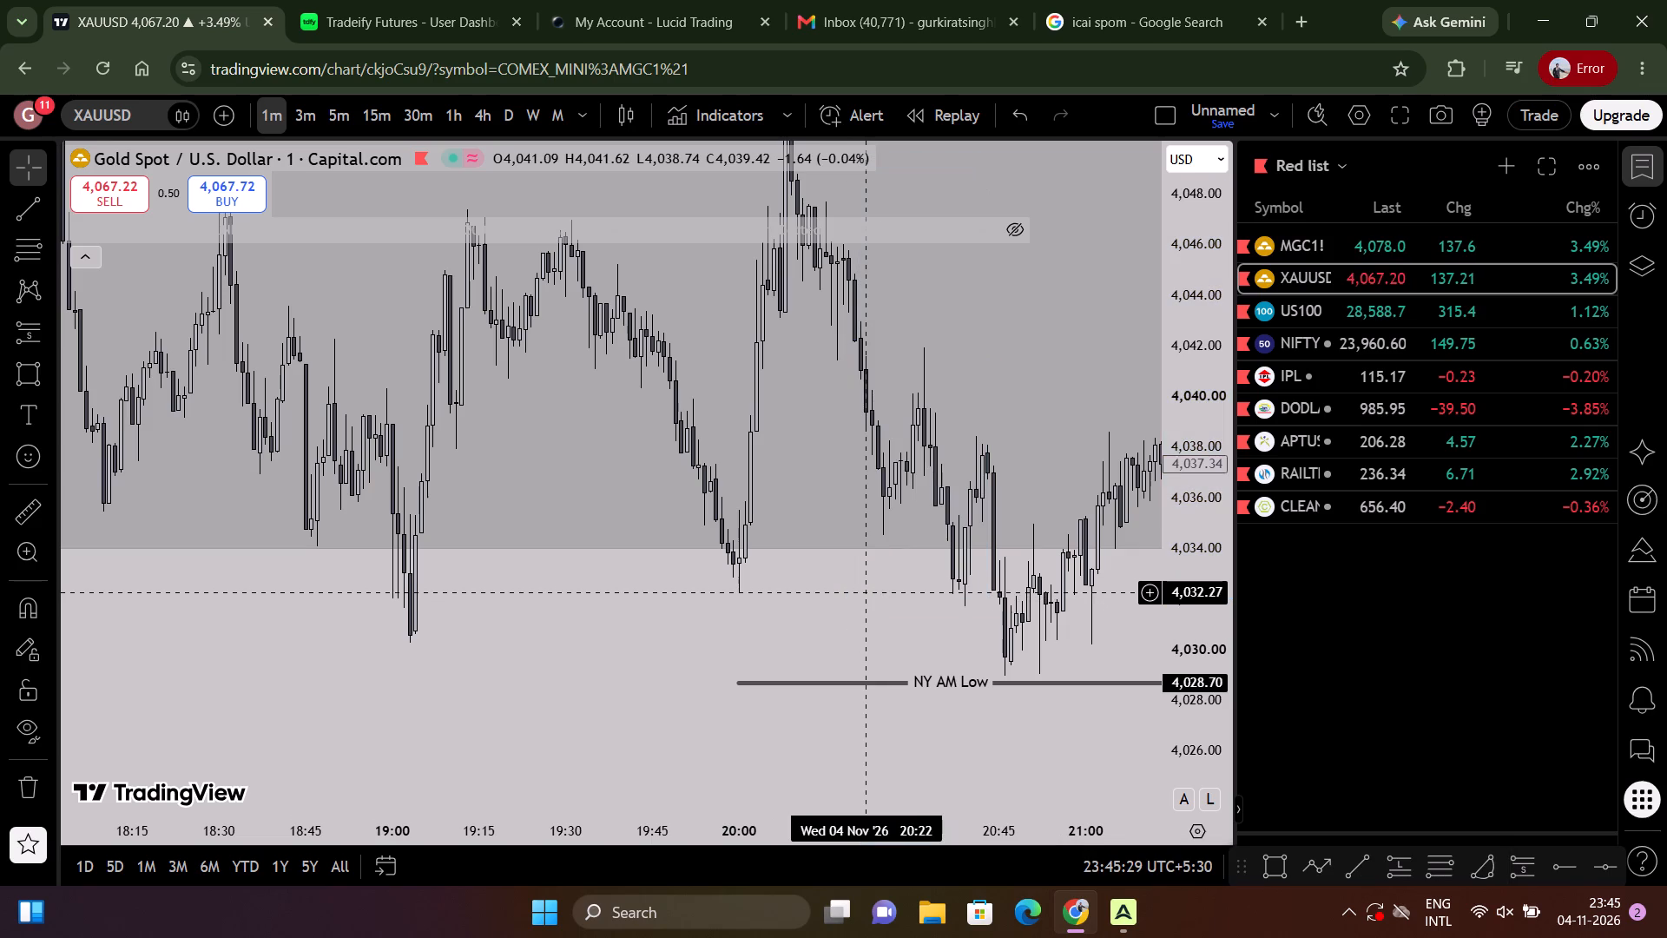
# Switch gold to the 5-minute timeframe and examine the range between 14:00 and 22:00 above the NY AM Low.
pyautogui.click(339, 114)
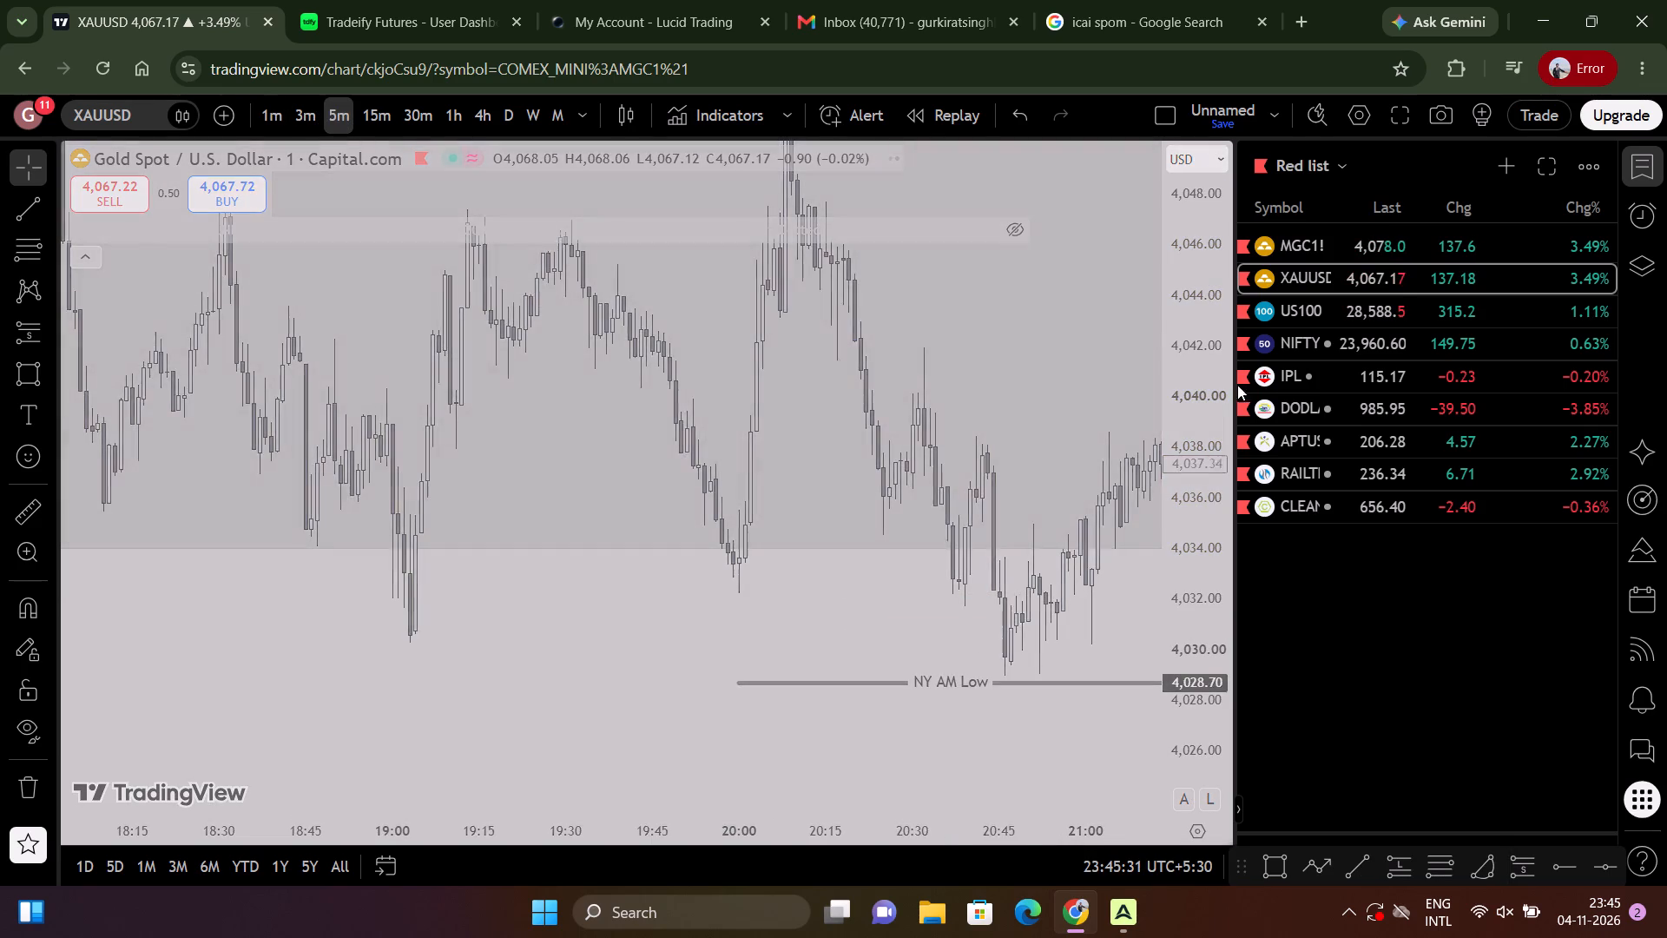
pyautogui.moveTo(1176, 294); pyautogui.dragTo(1004, 759)
pyautogui.scroll(3, 952, 644)
pyautogui.moveTo(983, 585); pyautogui.dragTo(0, 591)
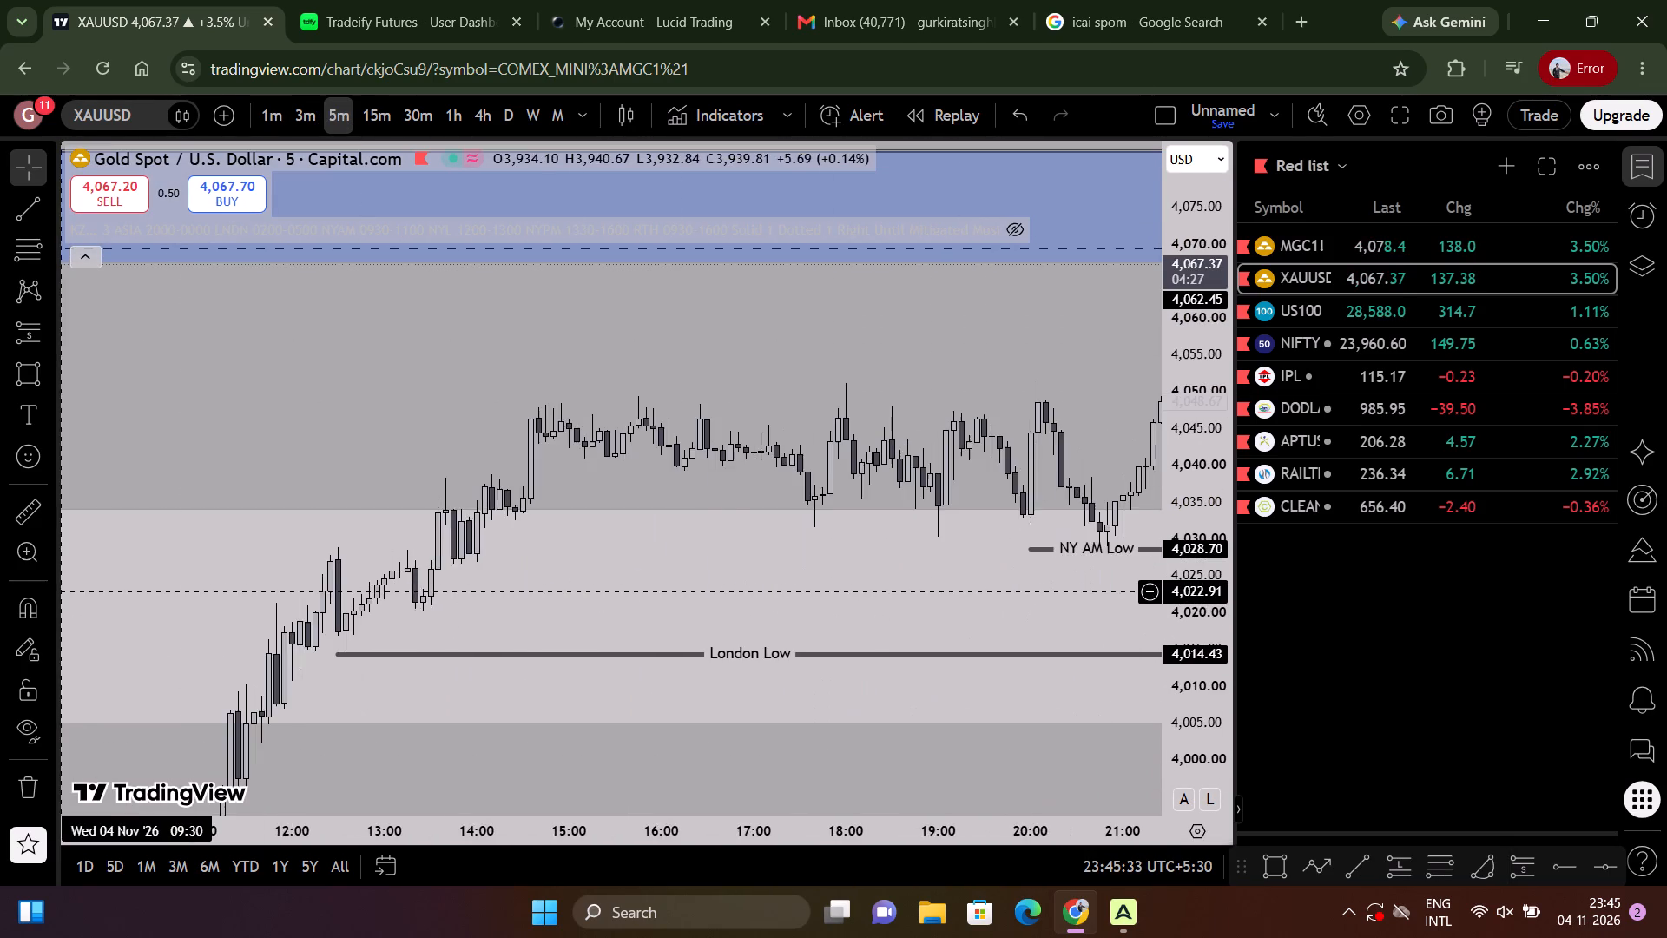
pyautogui.scroll(2, 703, 584)
pyautogui.scroll(-5, 923, 611)
pyautogui.moveTo(941, 618); pyautogui.dragTo(603, 641)
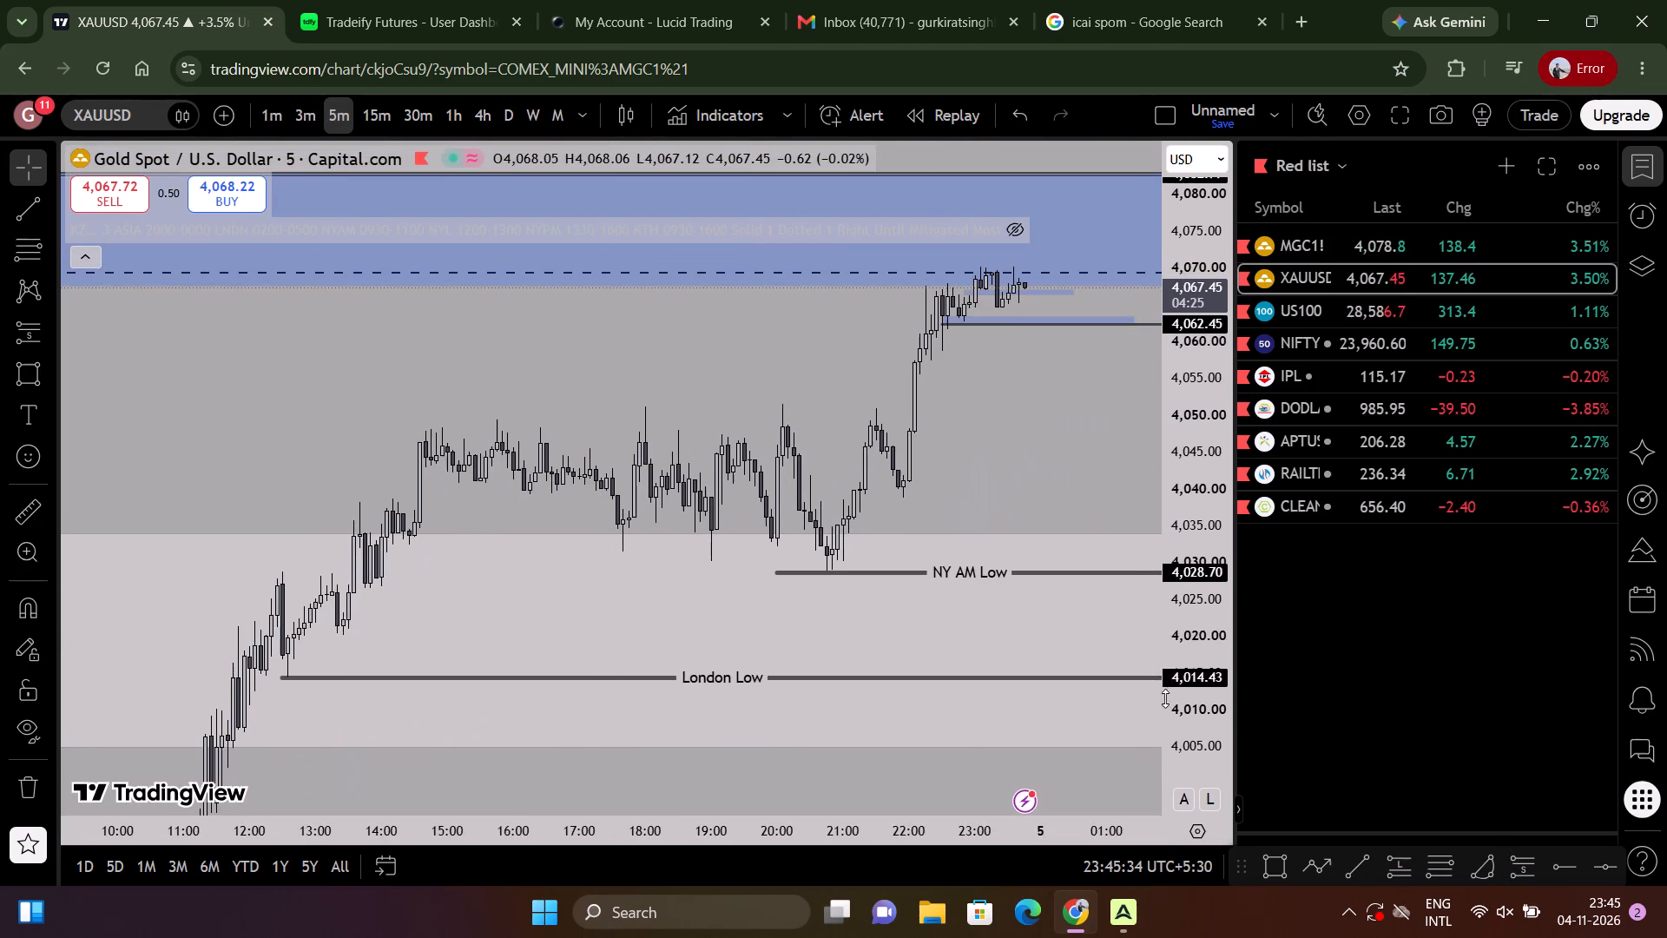
pyautogui.moveTo(1172, 681); pyautogui.dragTo(1145, 374)
pyautogui.scroll(3, 902, 545)
pyautogui.moveTo(778, 631); pyautogui.dragTo(932, 523)
pyautogui.moveTo(914, 677); pyautogui.dragTo(961, 650)
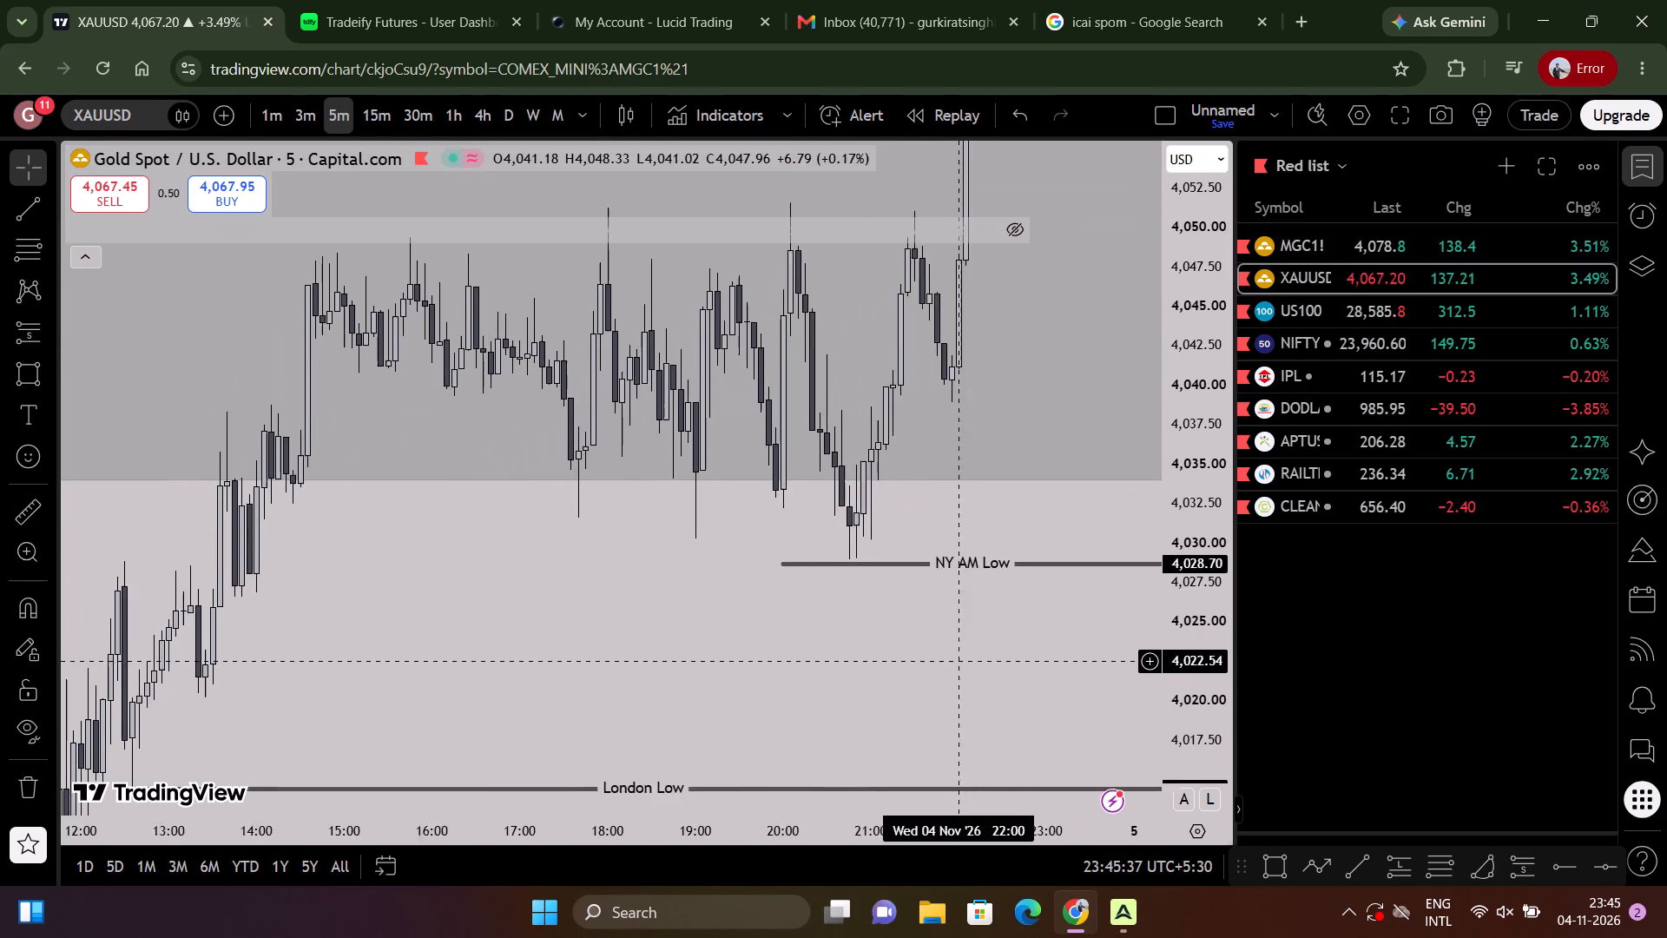
pyautogui.moveTo(961, 650); pyautogui.dragTo(962, 649)
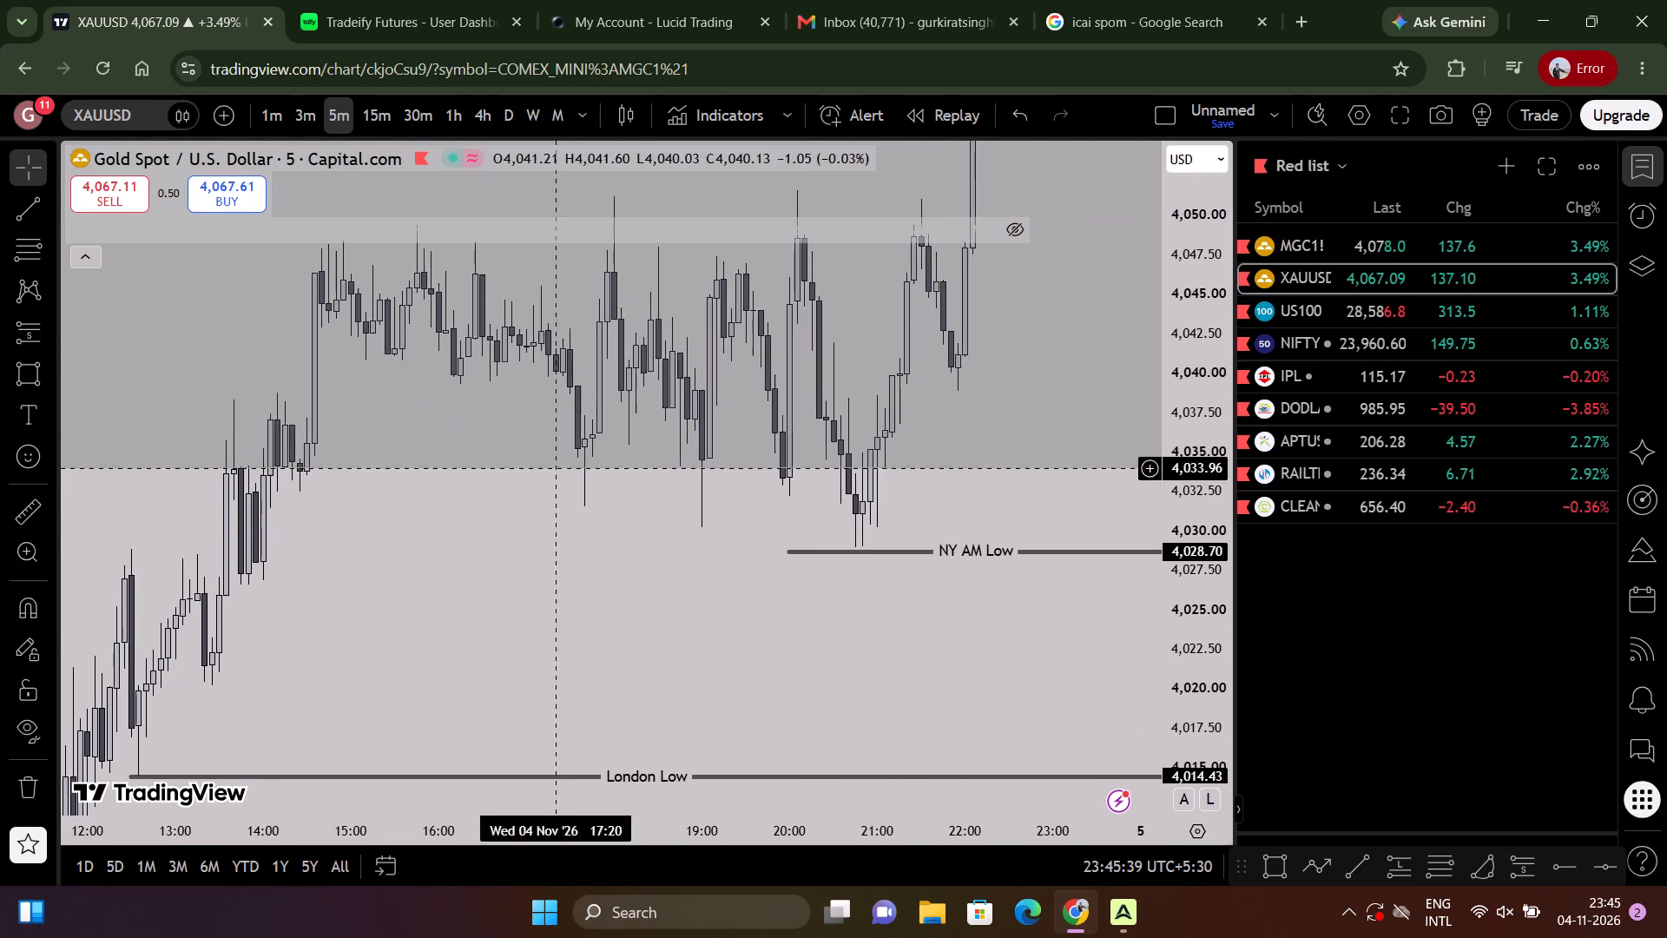
pyautogui.scroll(-2, 800, 436)
pyautogui.scroll(2, 804, 442)
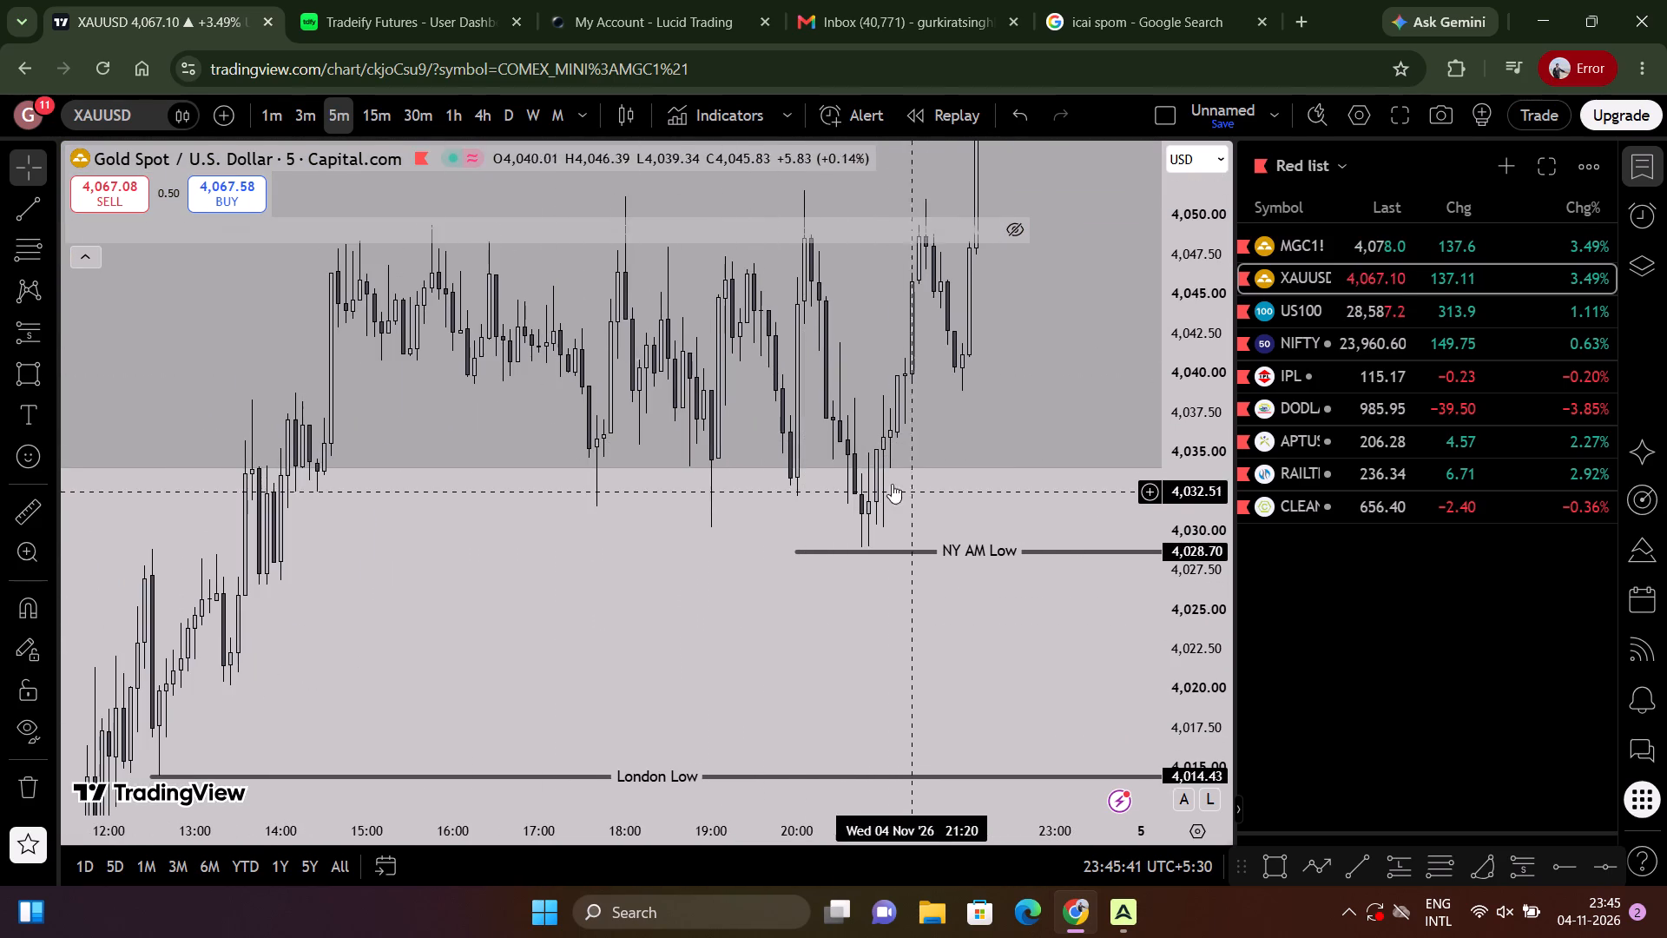
# Examine the 5-minute price action from the large blue zone down to the NY AM Low and London Low.
pyautogui.moveTo(895, 498); pyautogui.dragTo(615, 885)
pyautogui.moveTo(832, 504); pyautogui.dragTo(880, 658)
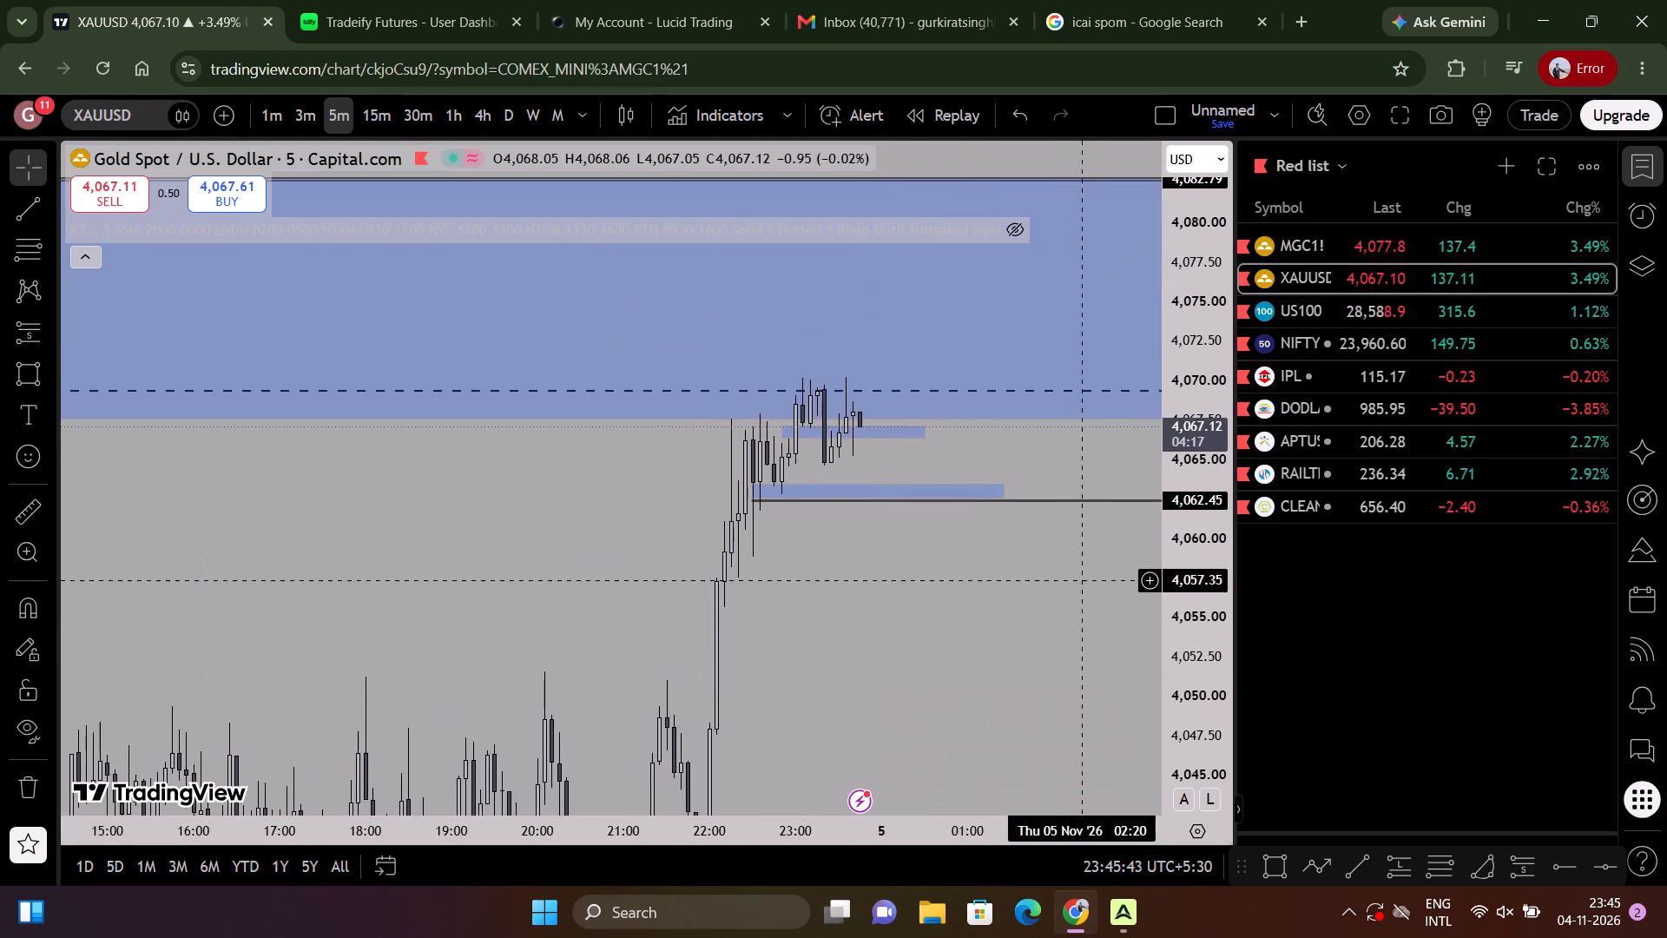
pyautogui.scroll(-4, 942, 670)
pyautogui.scroll(4, 919, 670)
pyautogui.moveTo(919, 670); pyautogui.dragTo(1054, 159)
pyautogui.scroll(-7, 985, 267)
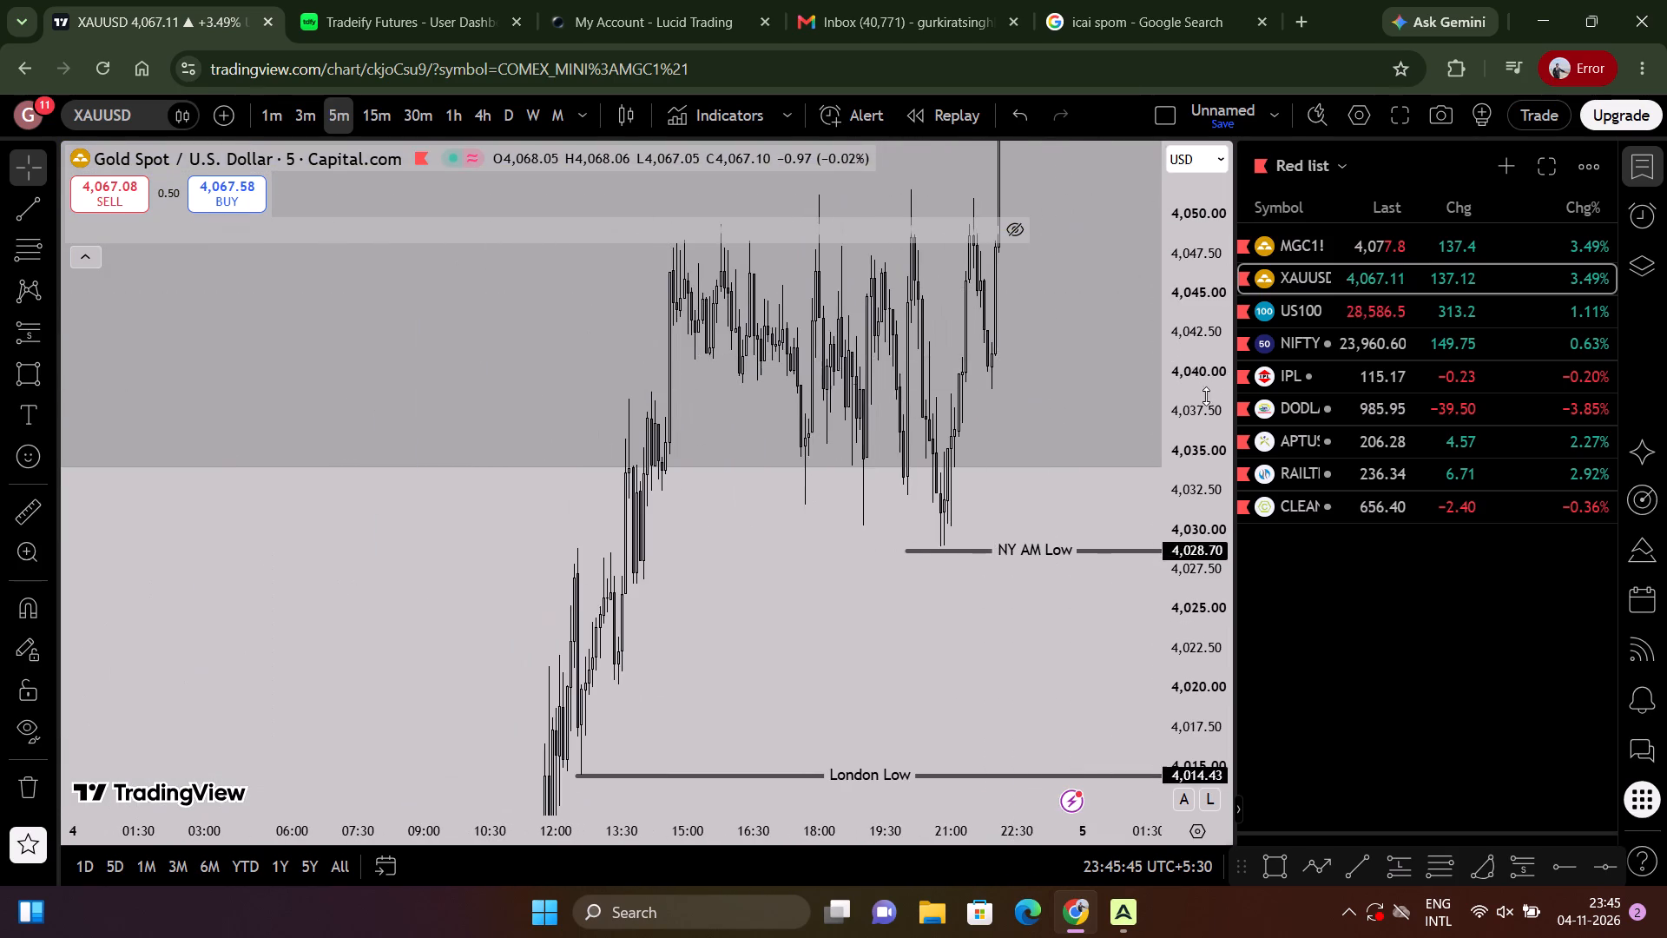
pyautogui.moveTo(1225, 369); pyautogui.dragTo(968, 616)
pyautogui.moveTo(927, 595); pyautogui.dragTo(999, 309)
pyautogui.scroll(1, 871, 331)
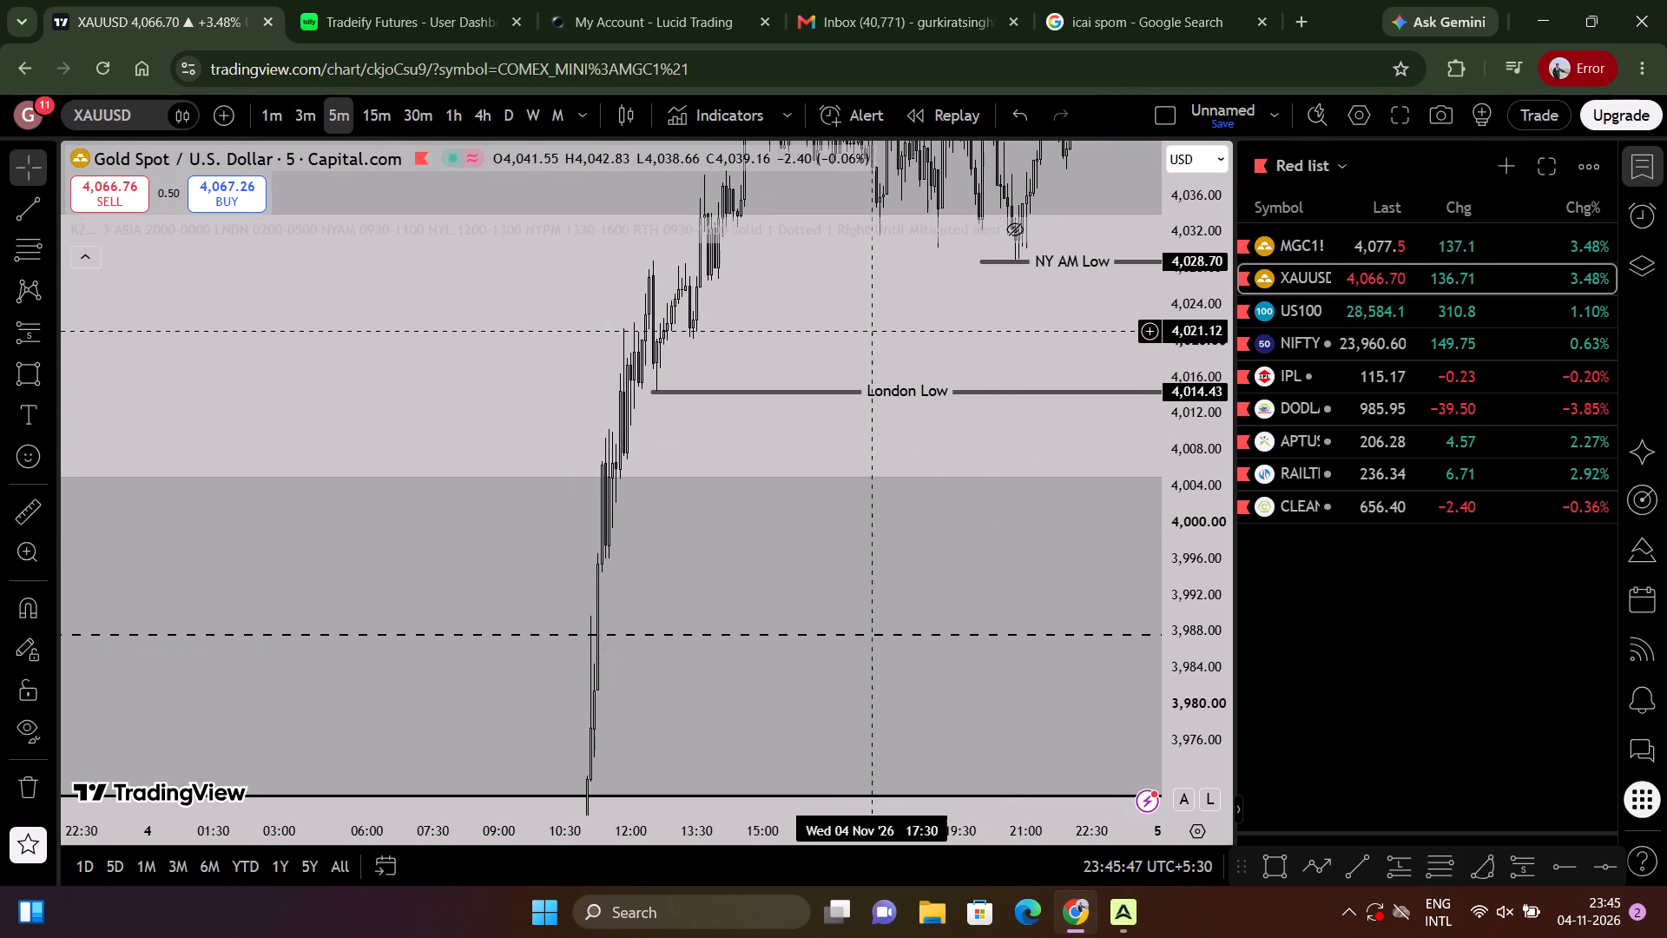
pyautogui.scroll(2, 871, 331)
pyautogui.moveTo(871, 331); pyautogui.dragTo(767, 529)
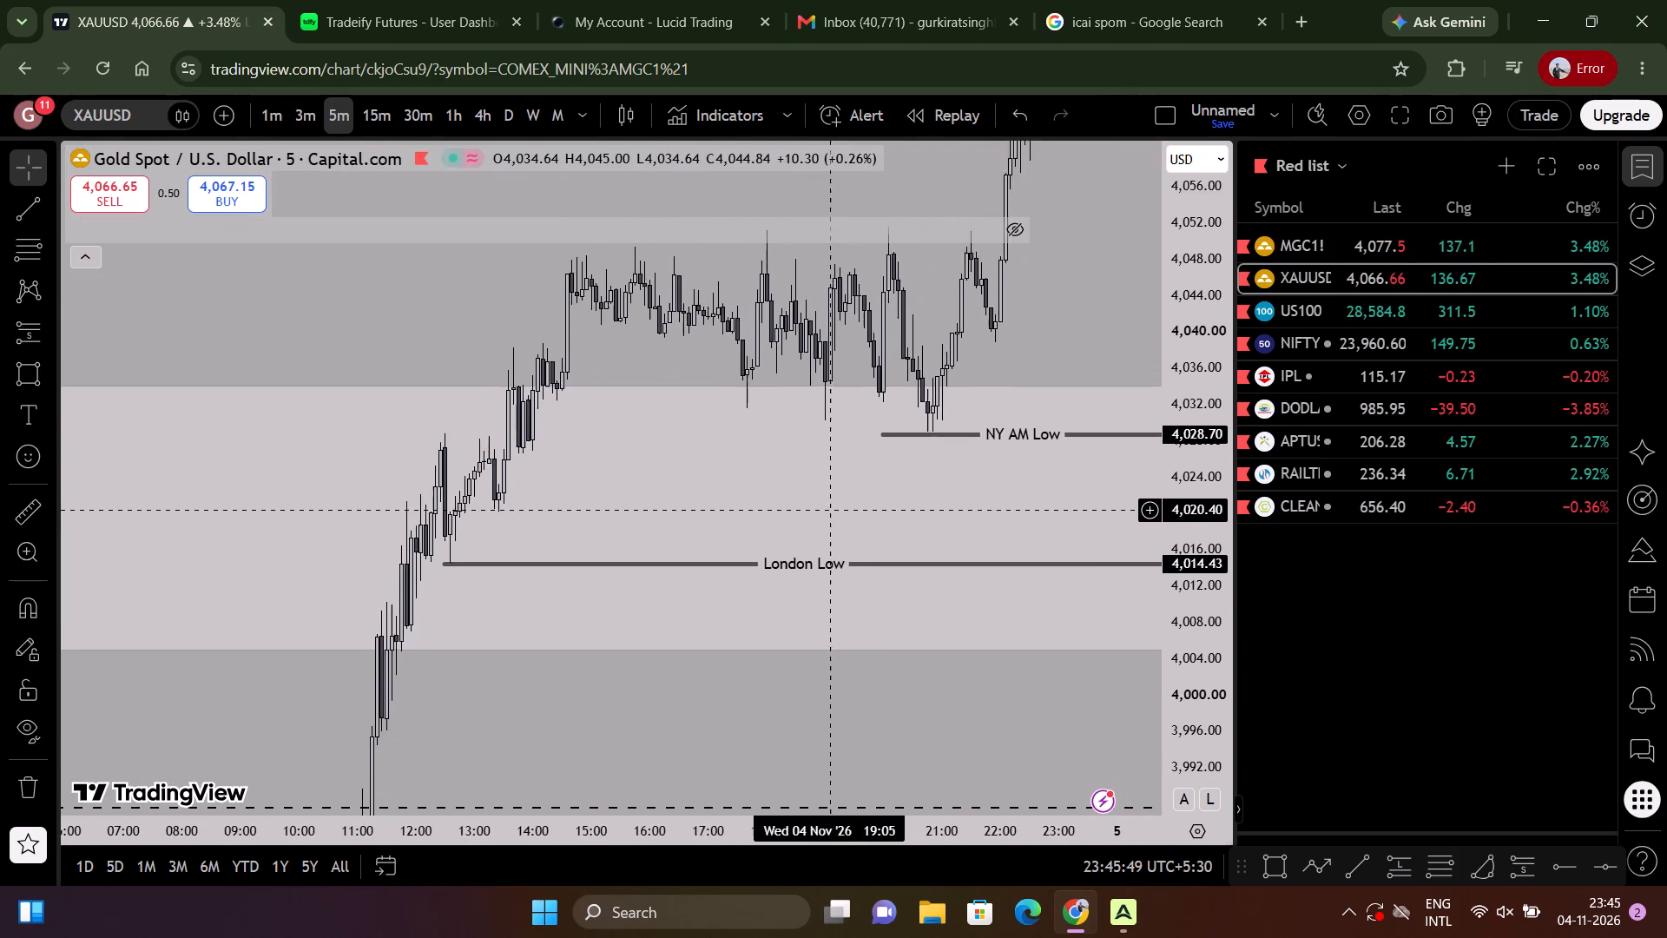
pyautogui.moveTo(767, 529); pyautogui.dragTo(735, 579)
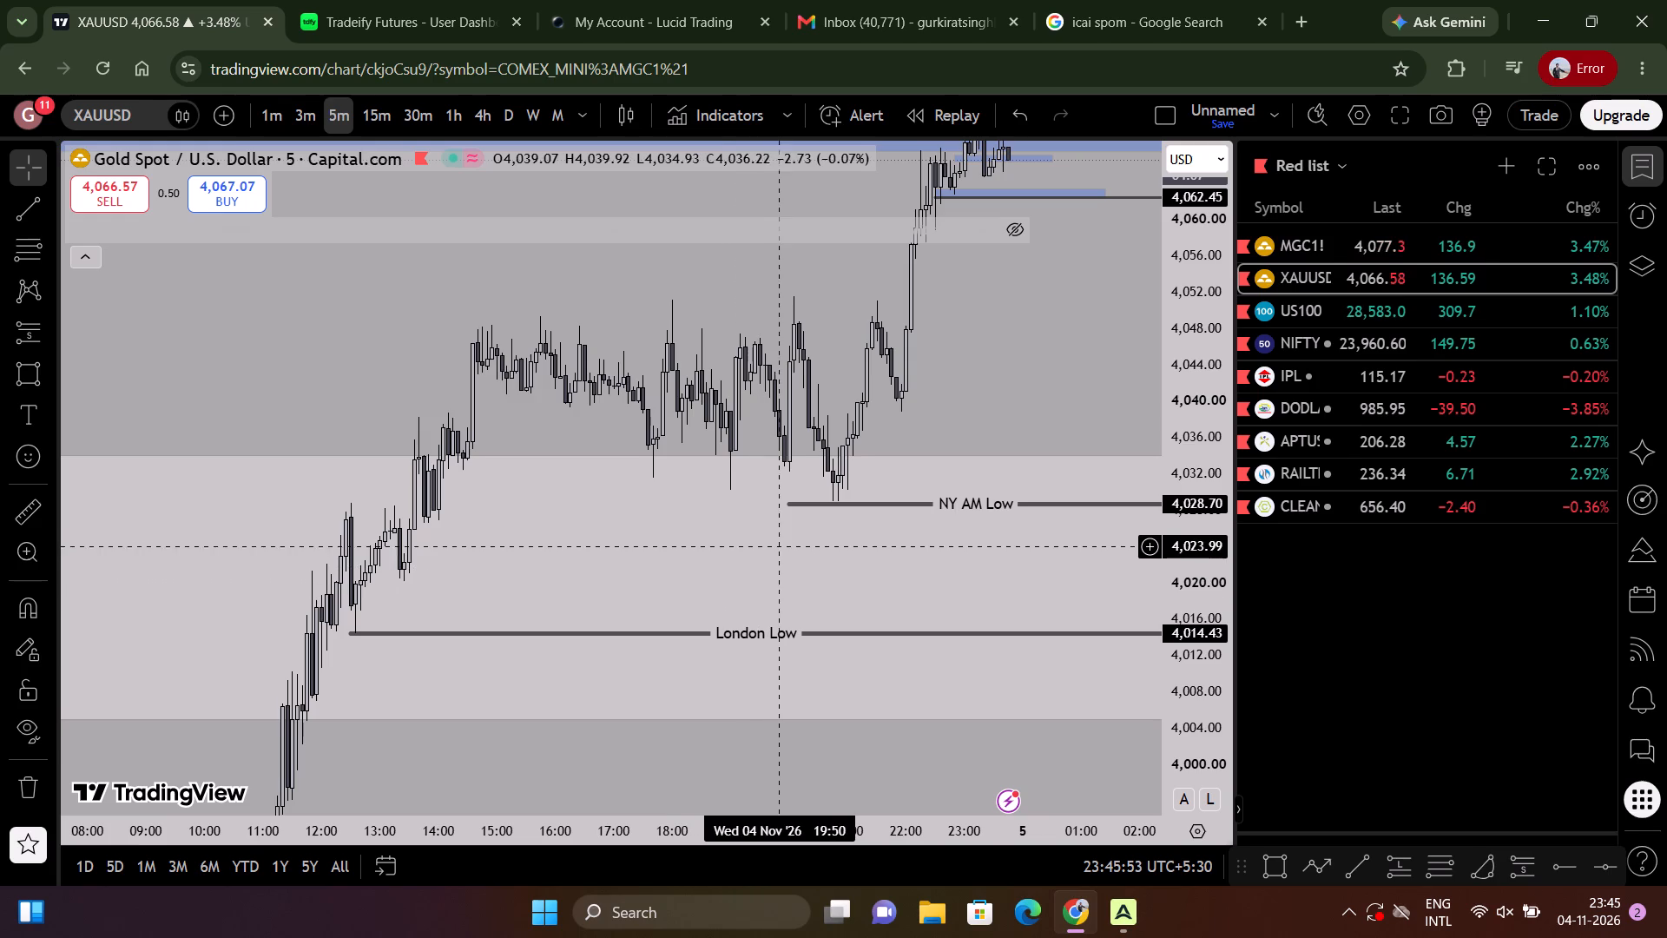
# Compare the 5-minute swings around the NY AM Low with the later rally through the 4,062.45 level.
pyautogui.scroll(-2, 740, 556)
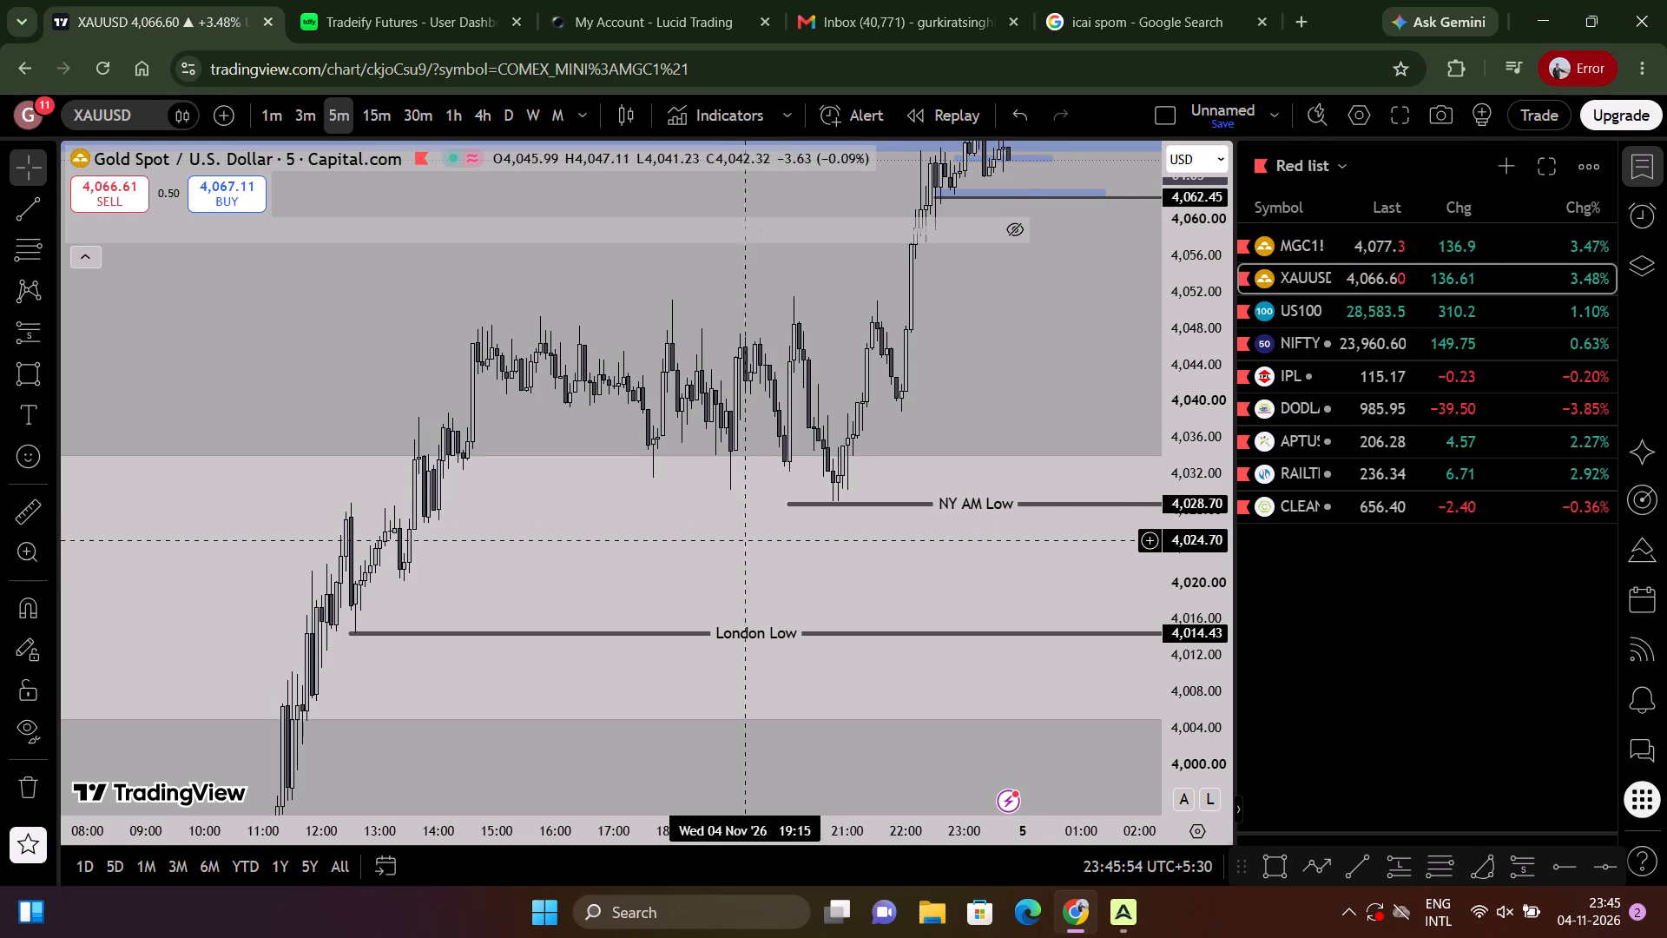
pyautogui.scroll(-3, 738, 558)
pyautogui.scroll(4, 849, 526)
pyautogui.moveTo(883, 564); pyautogui.dragTo(698, 799)
pyautogui.scroll(3, 743, 585)
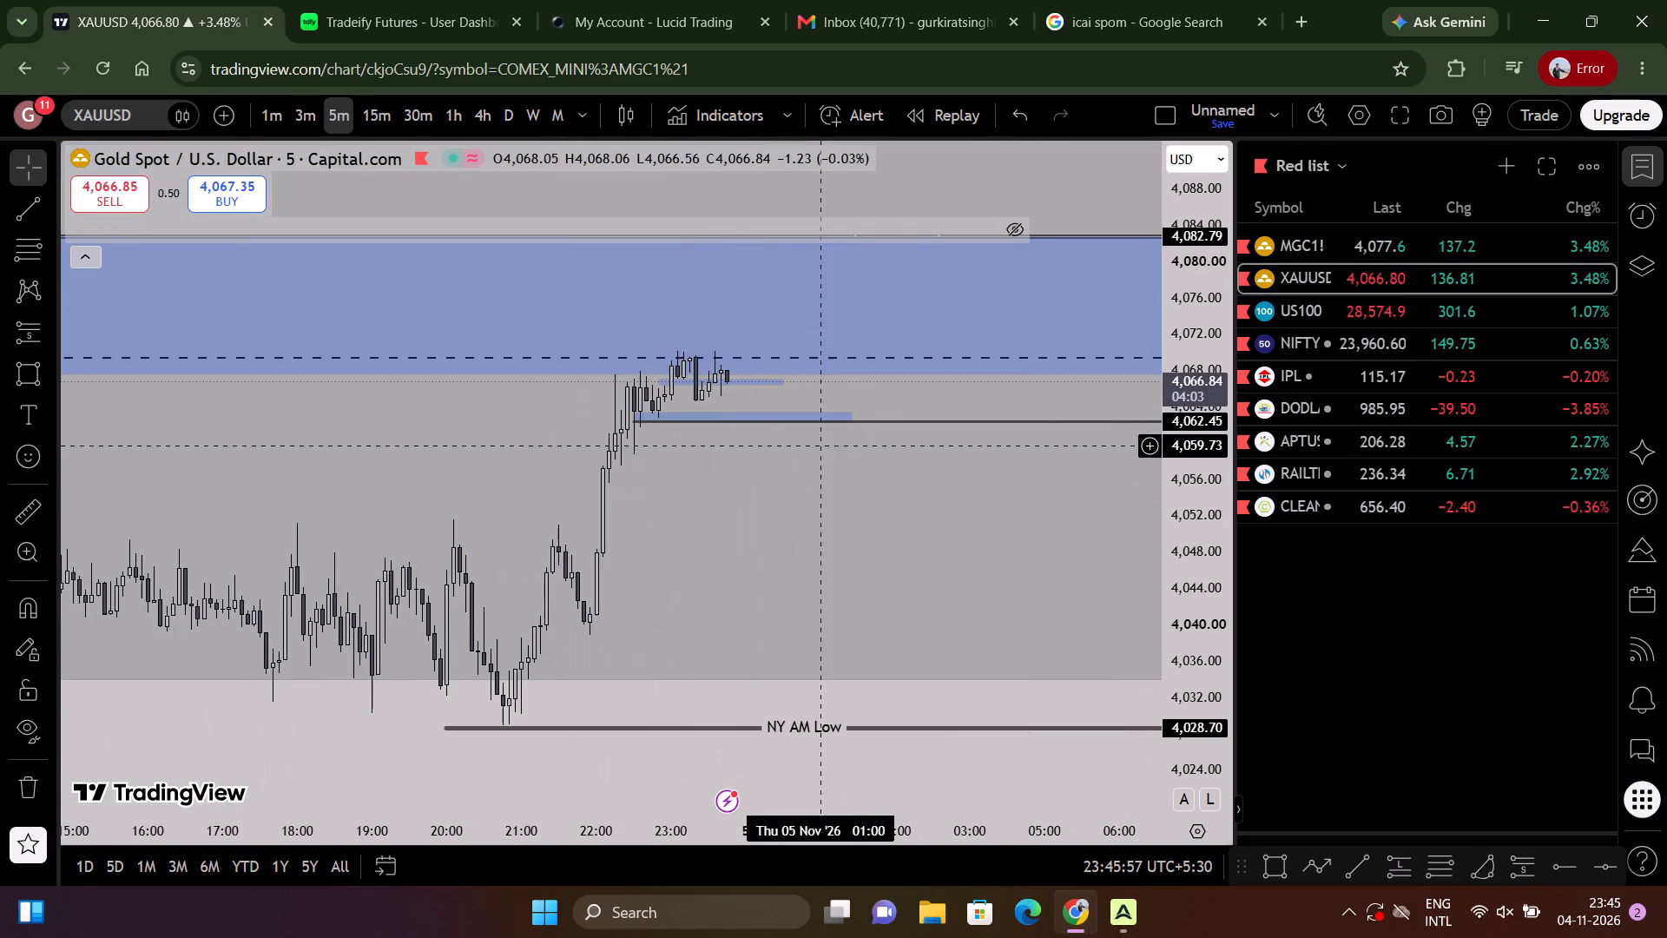
pyautogui.moveTo(1057, 604); pyautogui.dragTo(1249, 409)
pyautogui.scroll(-5, 1205, 426)
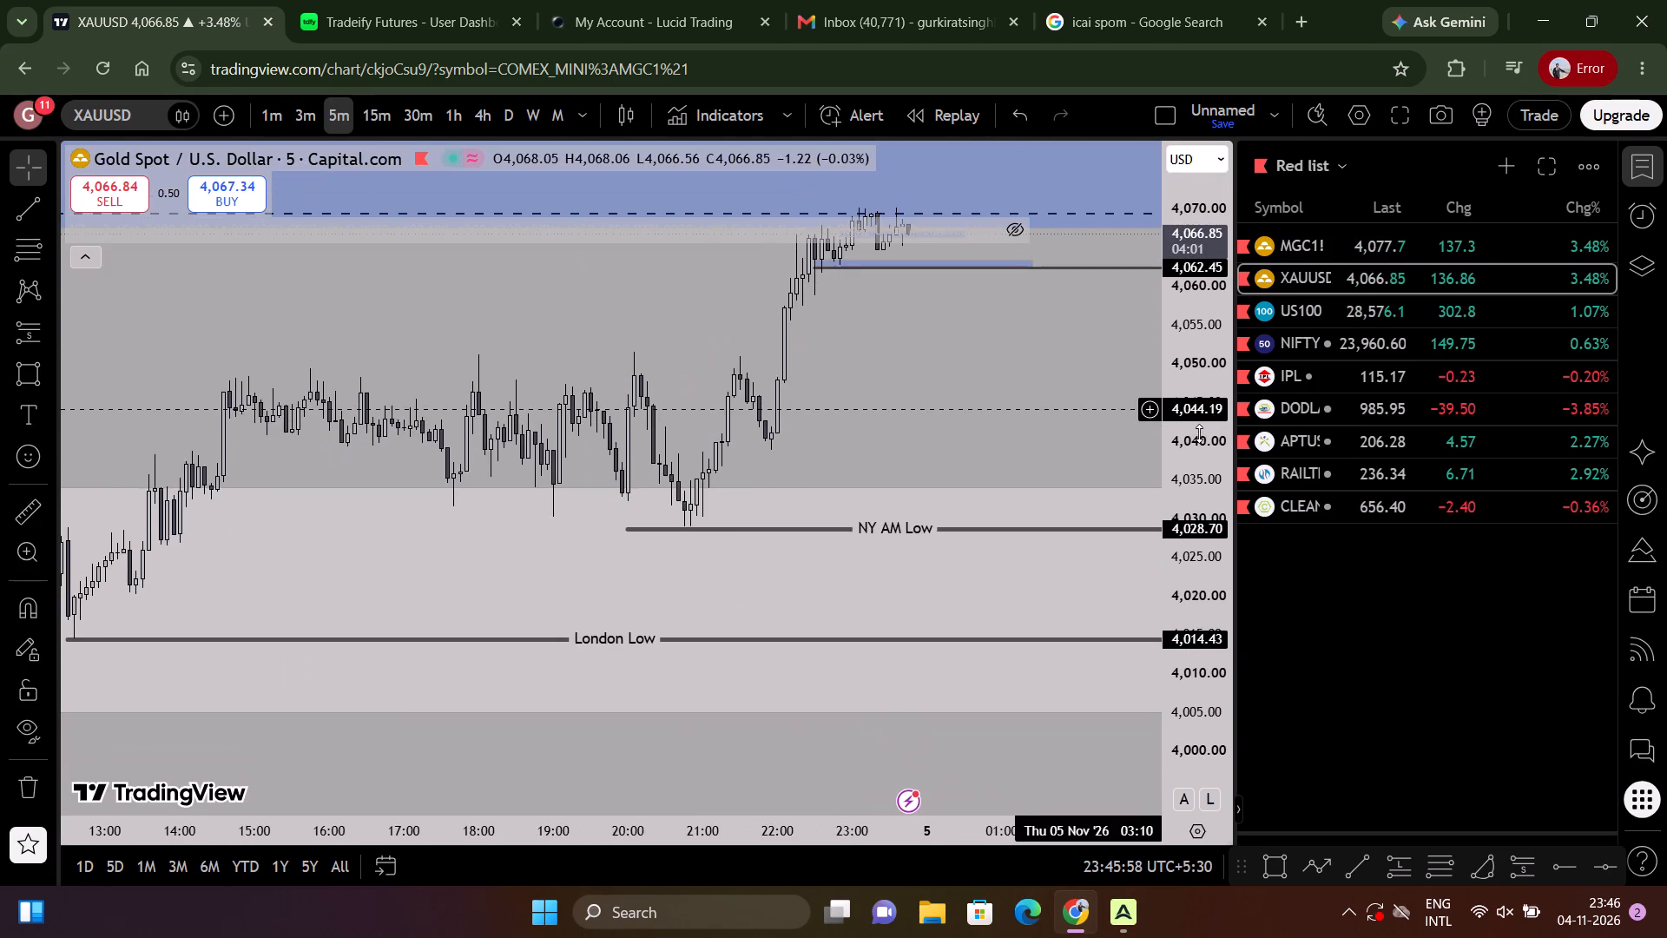
pyautogui.scroll(-4, 1004, 436)
pyautogui.scroll(3, 1005, 443)
pyautogui.moveTo(1005, 443); pyautogui.dragTo(1057, 510)
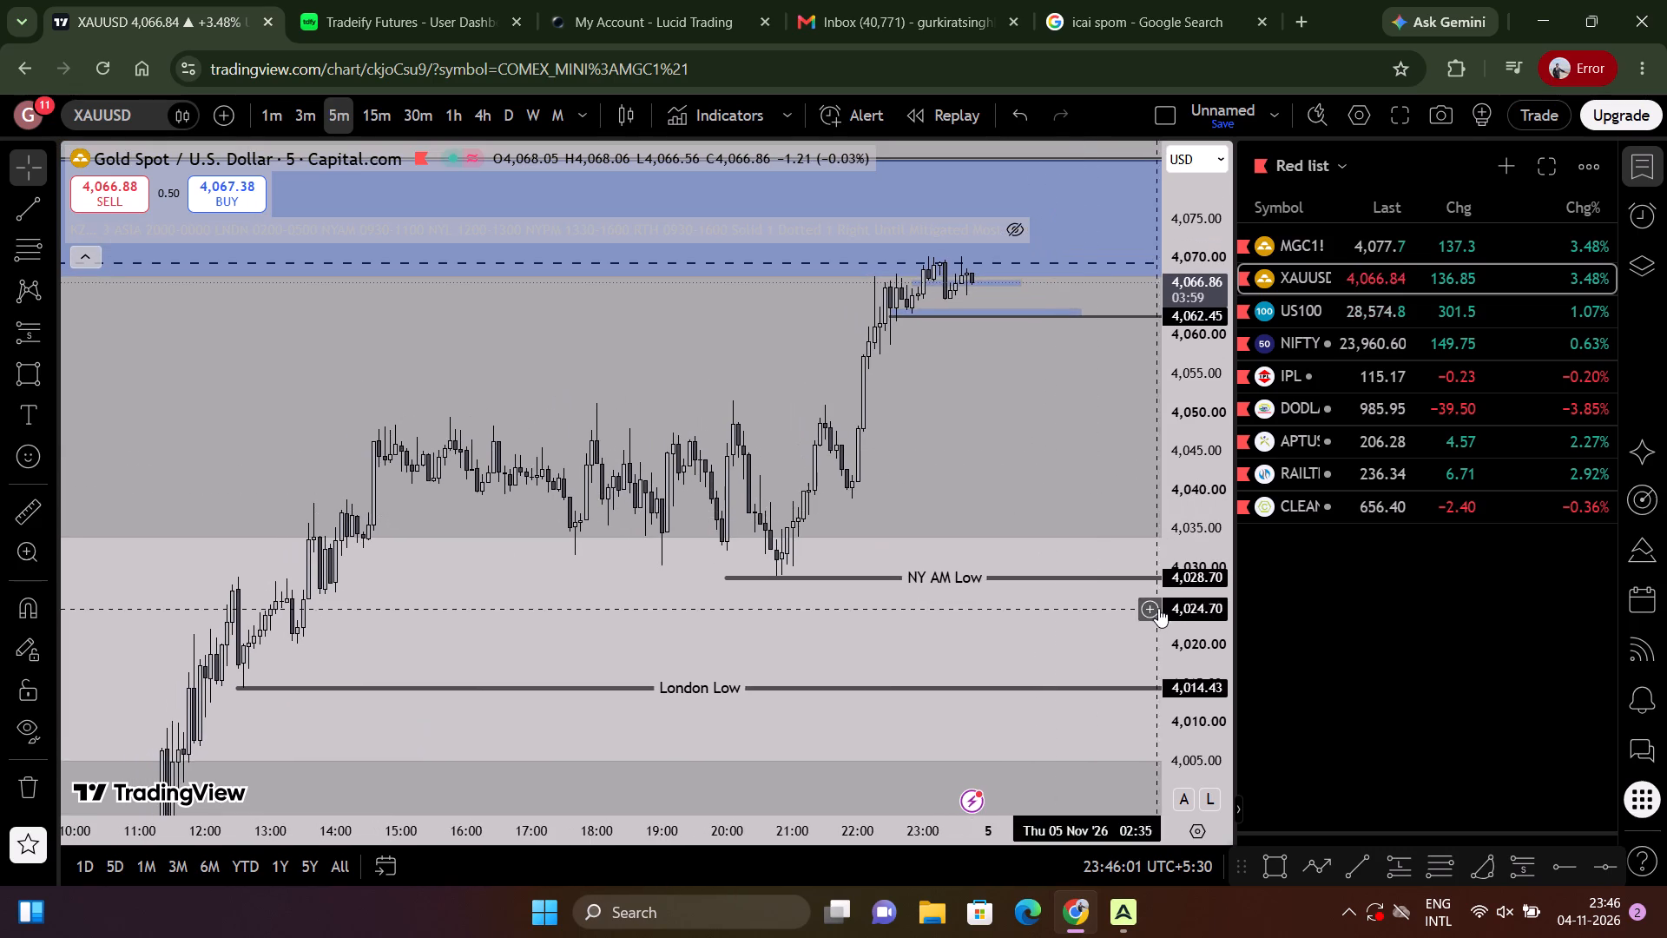
pyautogui.moveTo(1195, 628); pyautogui.dragTo(1179, 360)
pyautogui.scroll(4, 1031, 405)
pyautogui.moveTo(823, 431); pyautogui.dragTo(1146, 391)
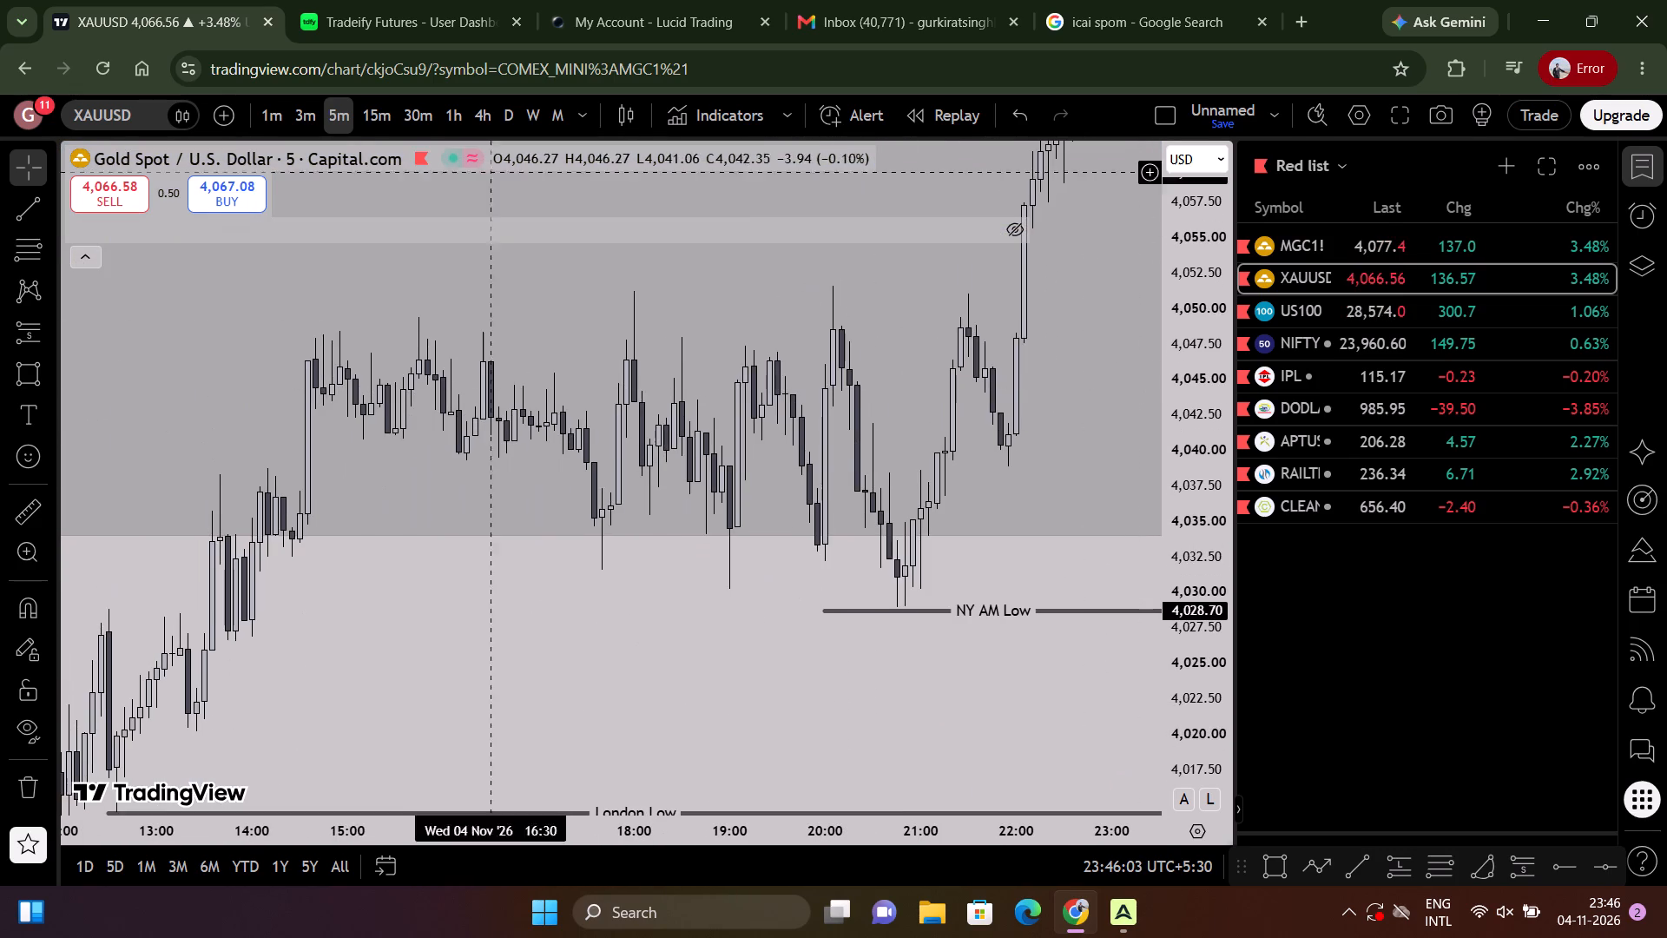
# Switch gold to the 3-minute timeframe and examine the swing highs near 4,050 between 18:00 and 21:30.
pyautogui.click(306, 122)
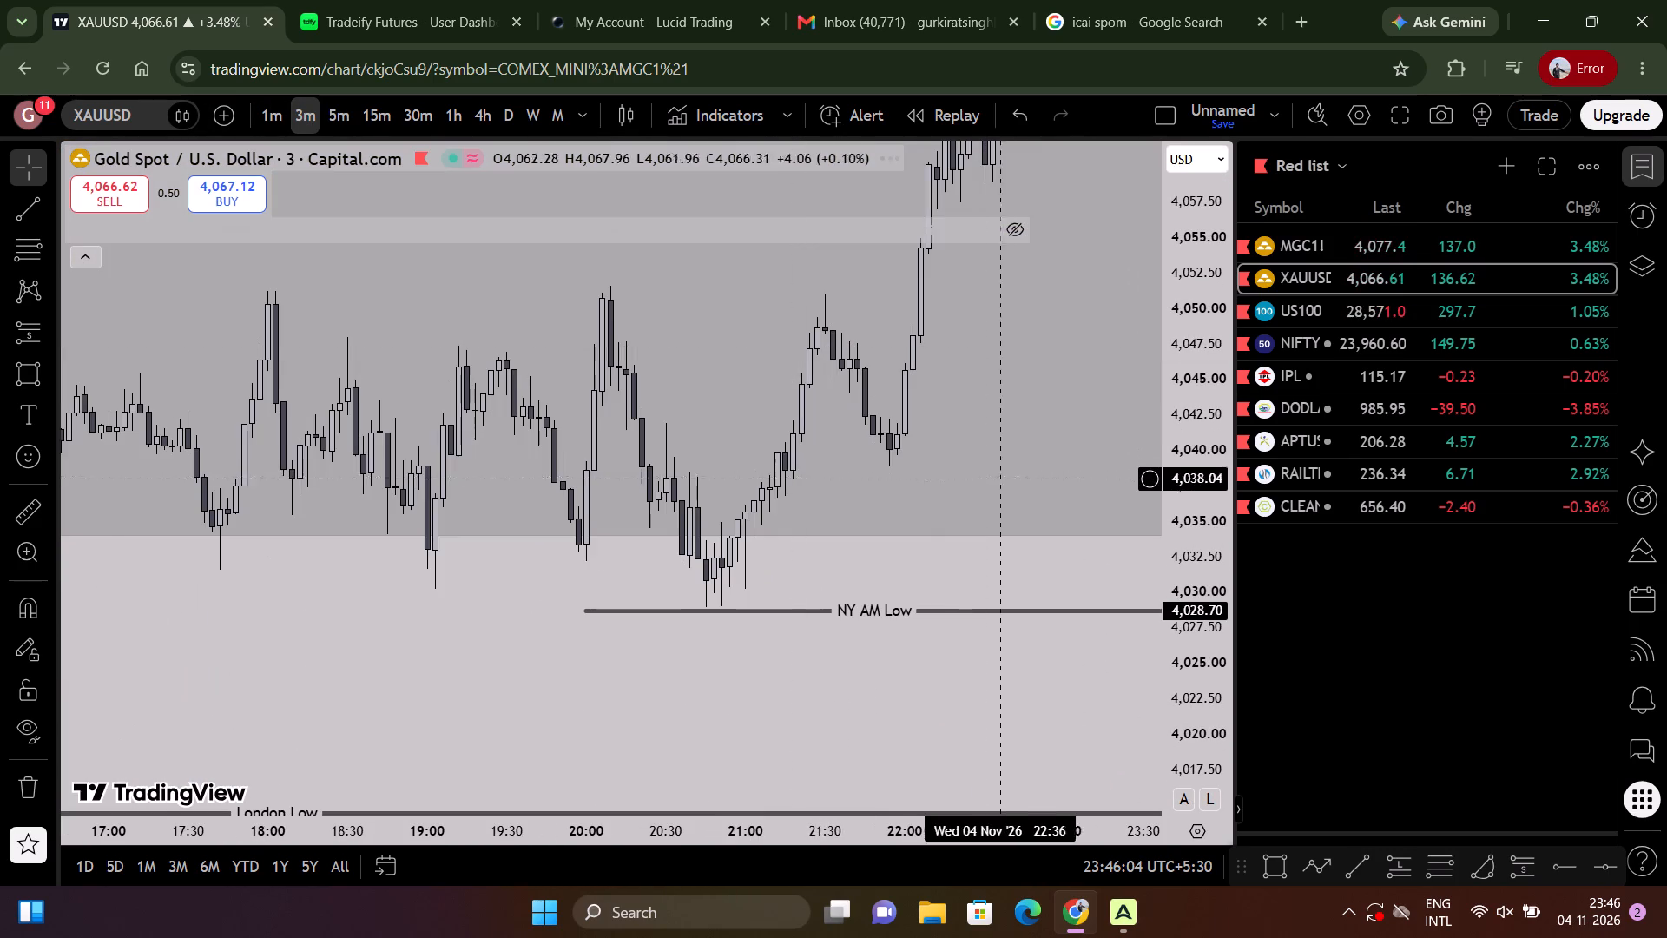
pyautogui.scroll(-3, 853, 436)
pyautogui.scroll(3, 897, 380)
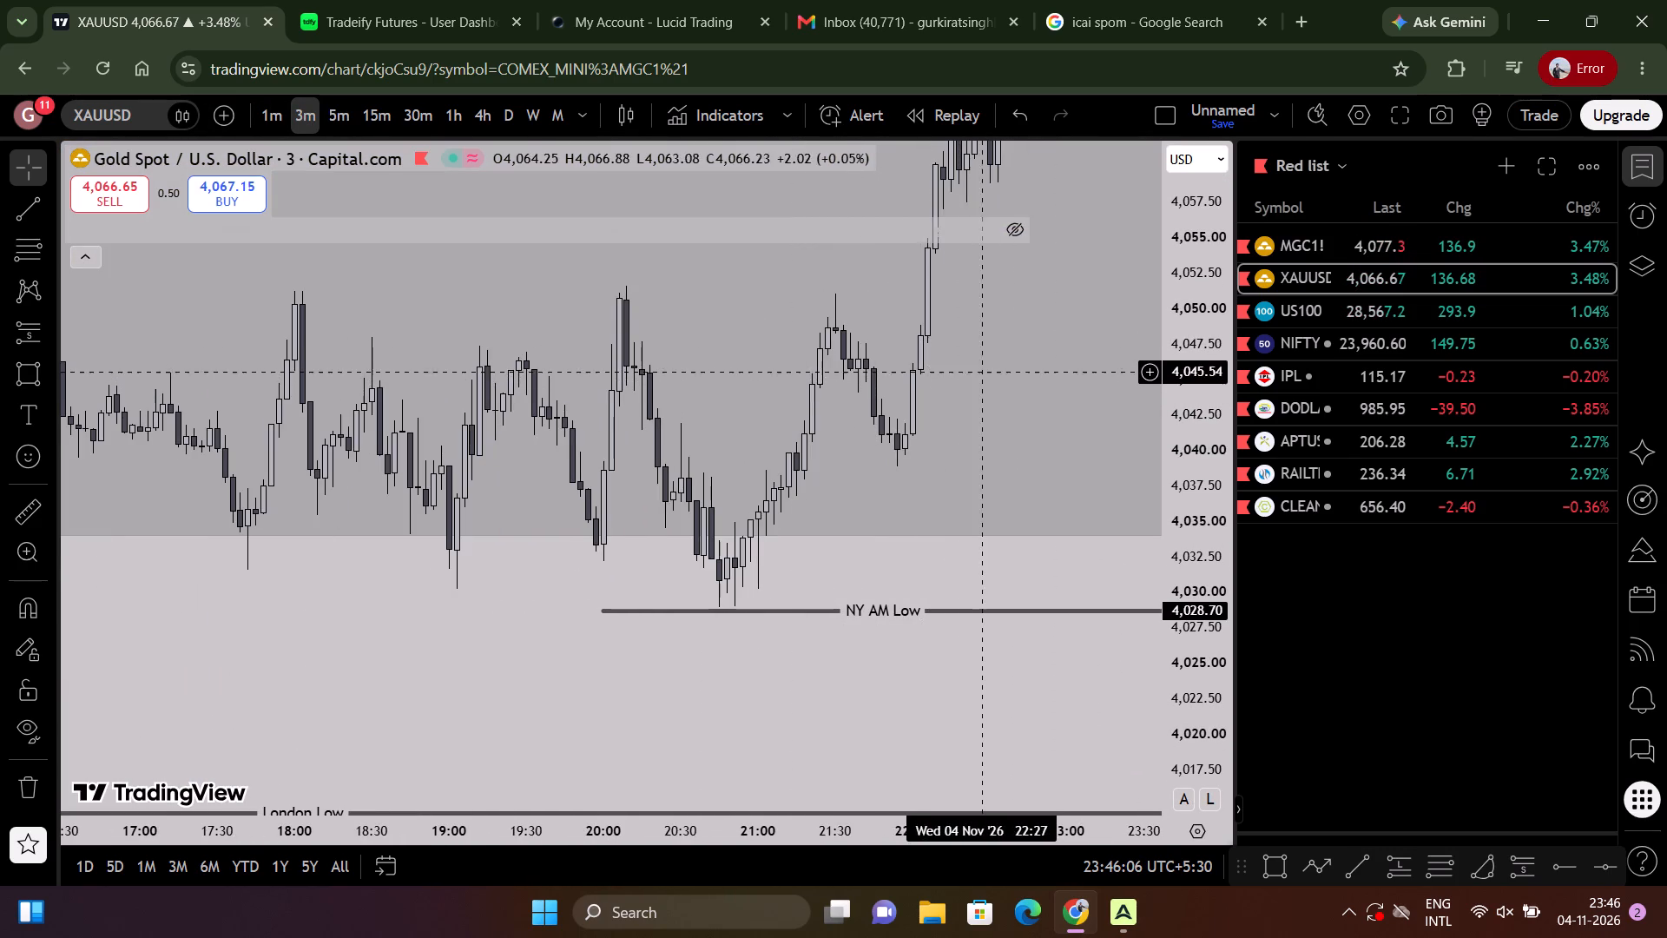
pyautogui.scroll(-3, 739, 313)
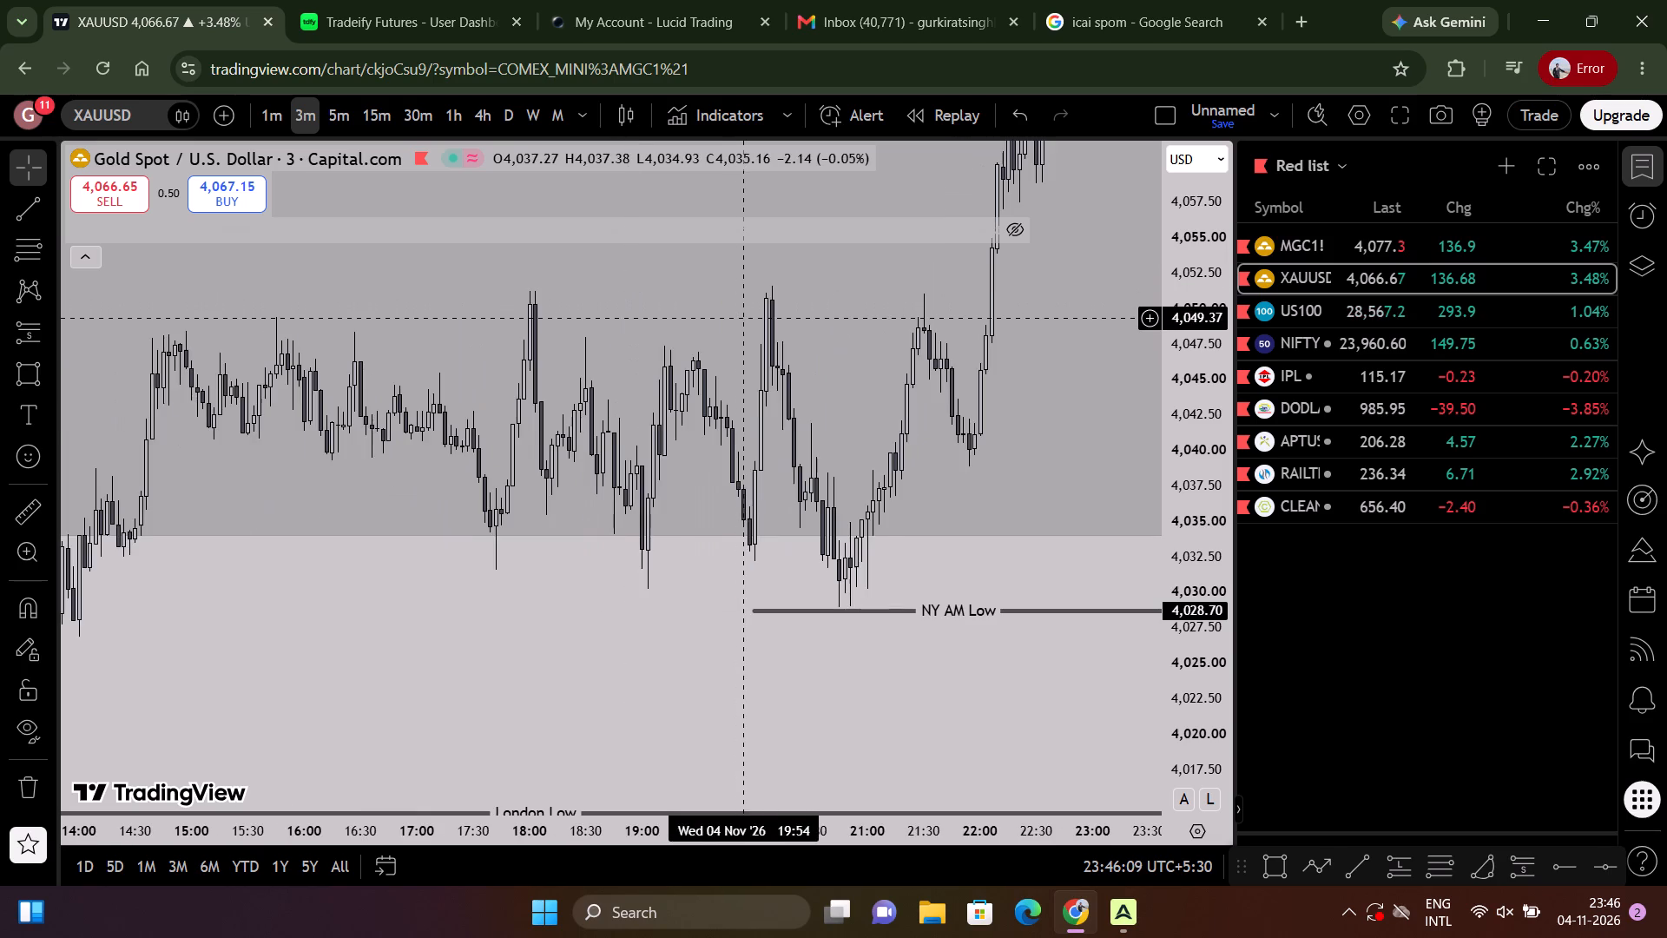
pyautogui.scroll(-1, 745, 322)
pyautogui.moveTo(745, 322); pyautogui.dragTo(820, 468)
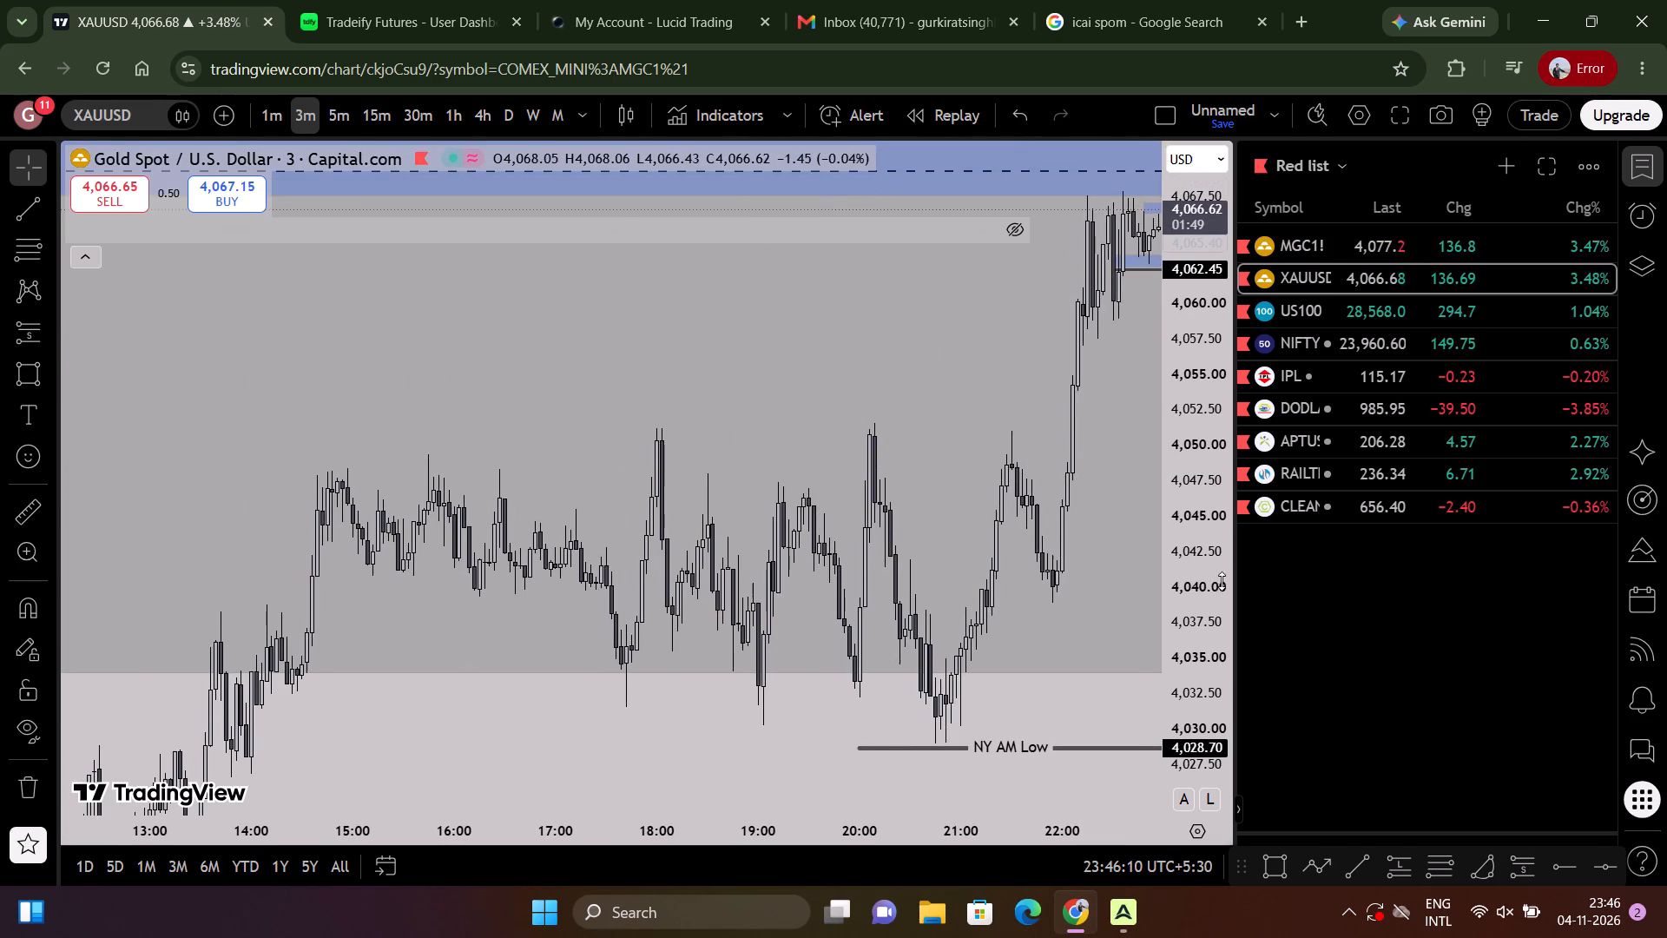
pyautogui.moveTo(1221, 570); pyautogui.dragTo(1233, 149)
pyautogui.scroll(4, 758, 394)
pyautogui.scroll(-3, 837, 361)
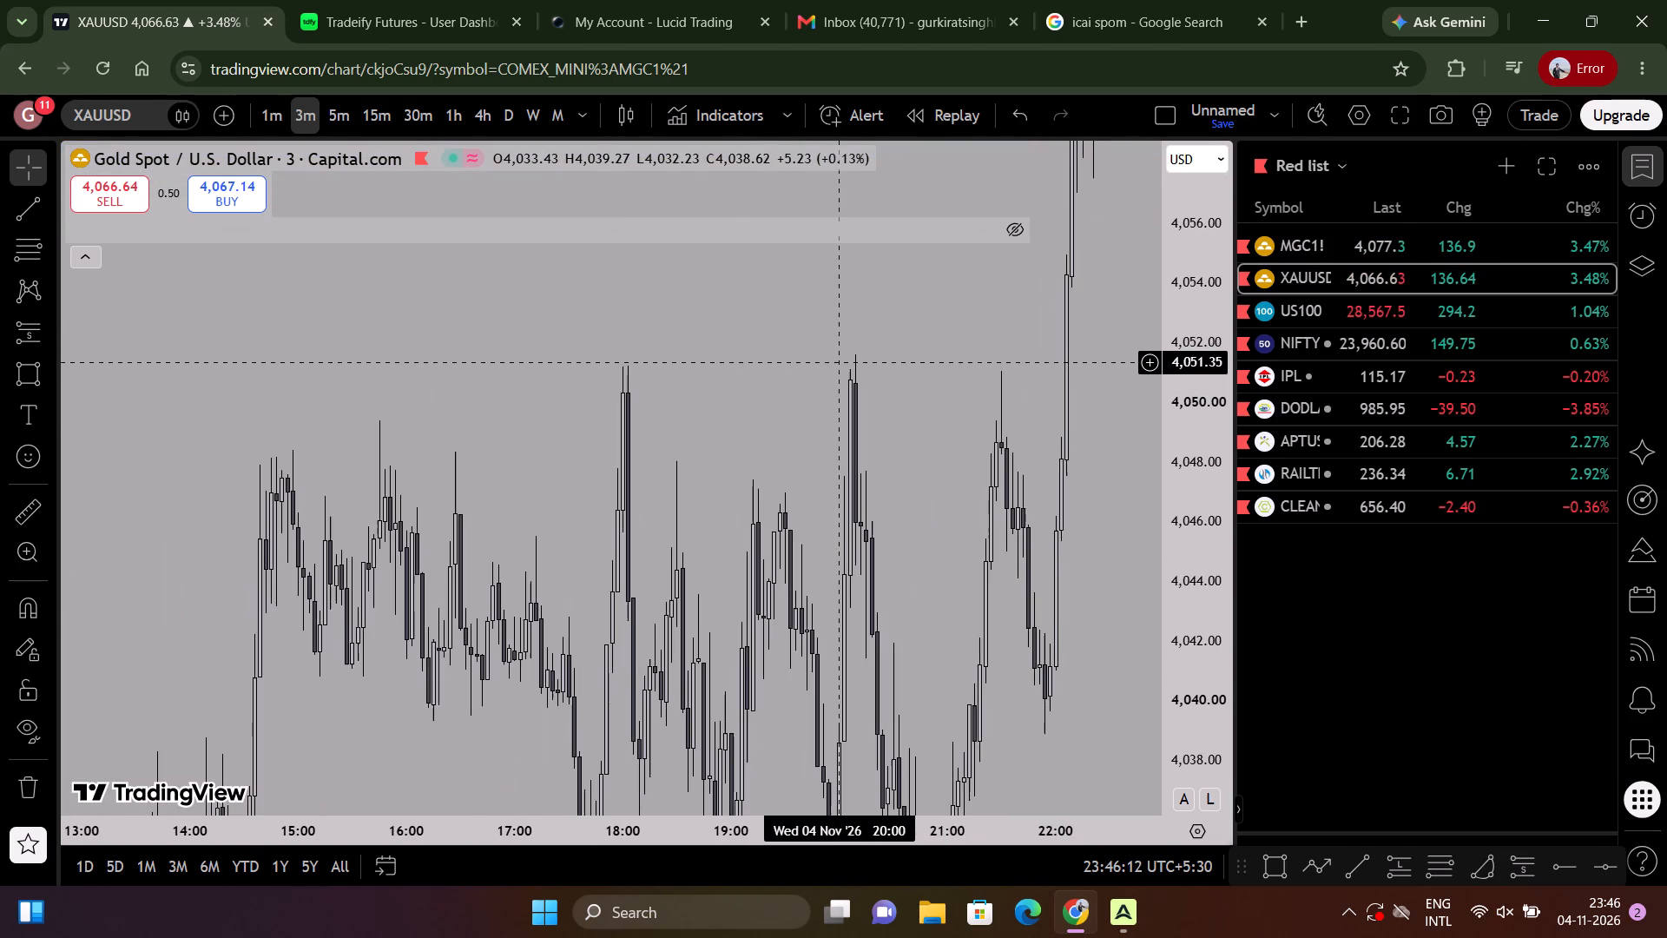
pyautogui.scroll(5, 812, 407)
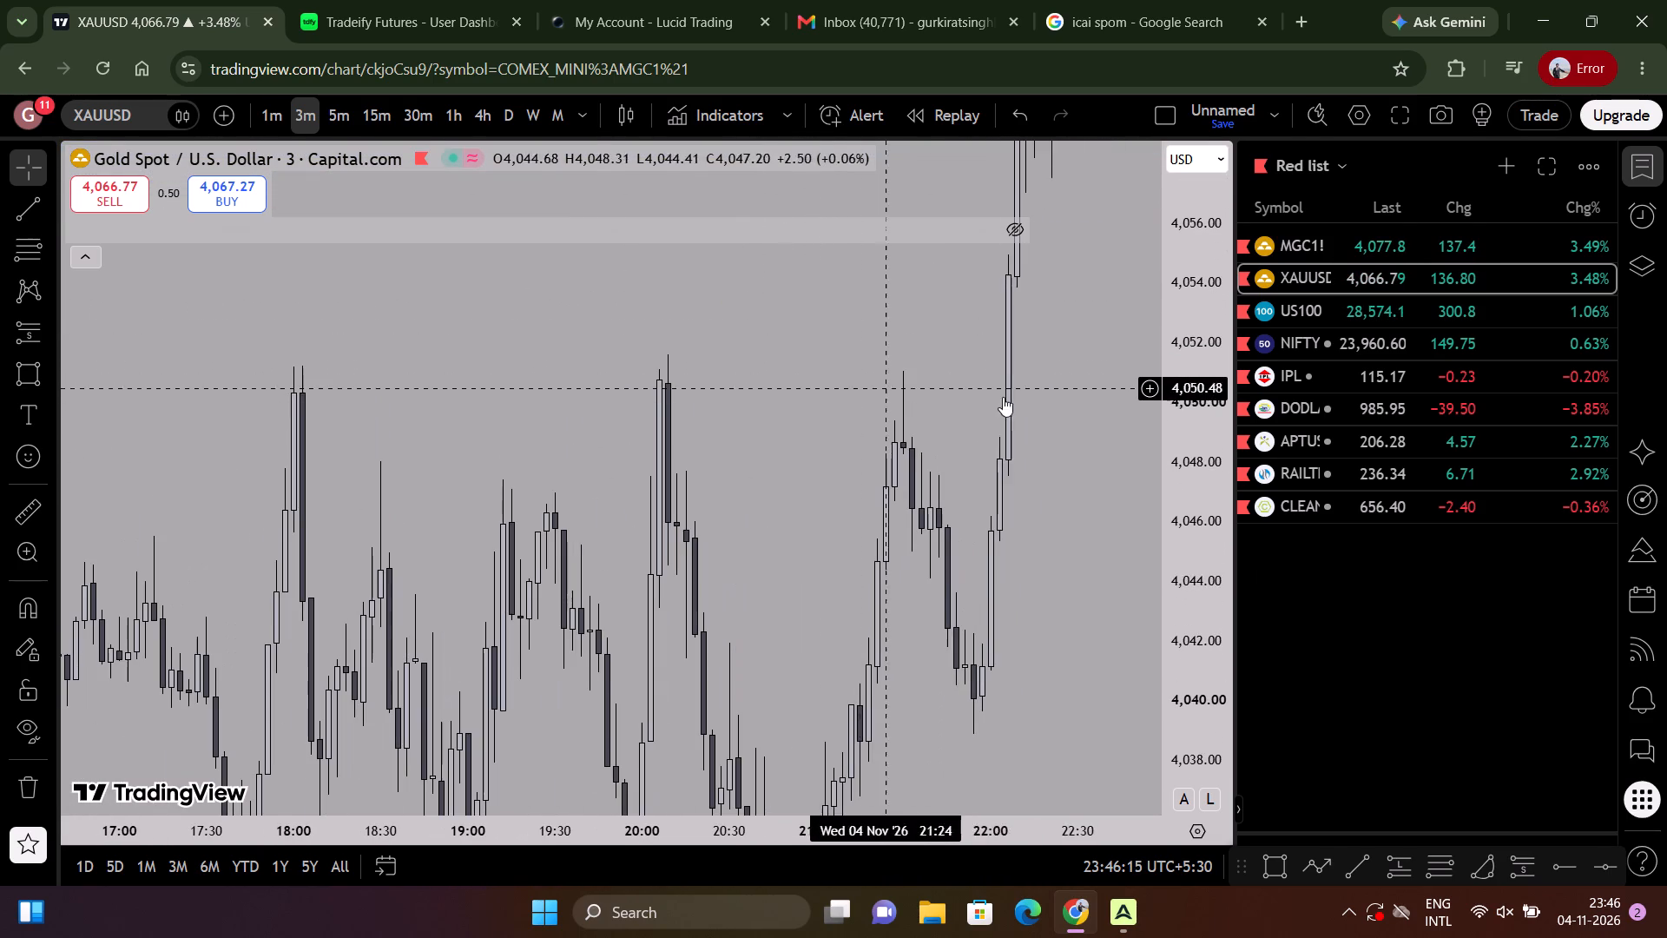
# Examine the 3-minute swings between the NY AM Low and the blue zones above 4,062.45.
pyautogui.moveTo(1164, 436); pyautogui.dragTo(1023, 614)
pyautogui.scroll(-5, 960, 433)
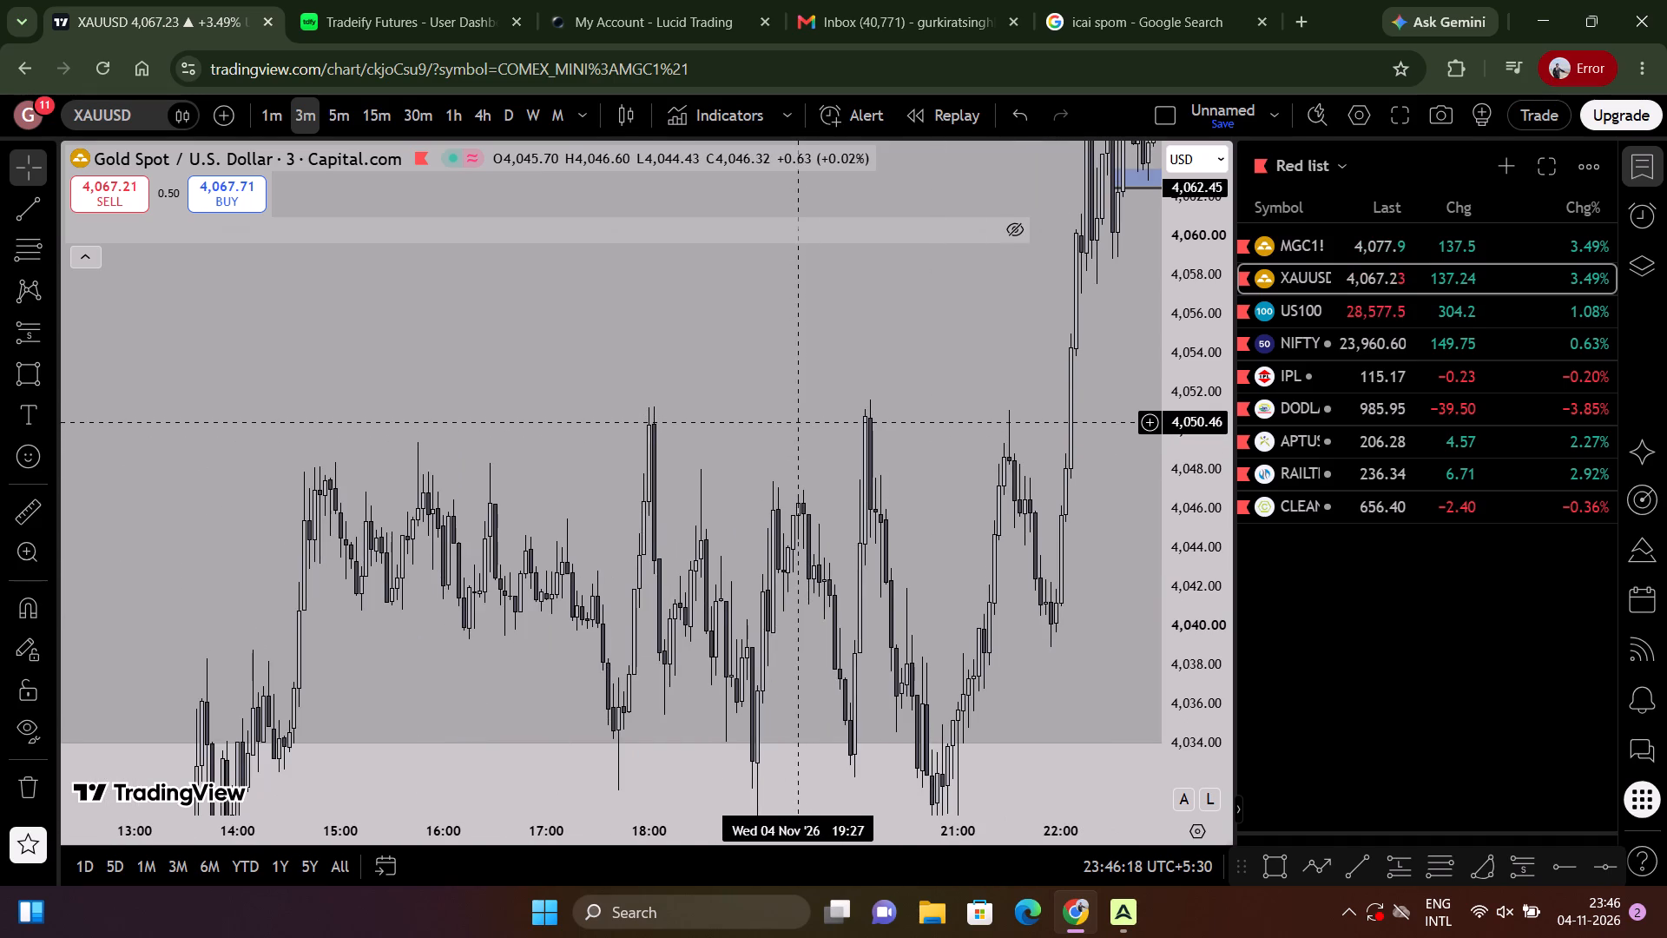
pyautogui.scroll(2, 798, 421)
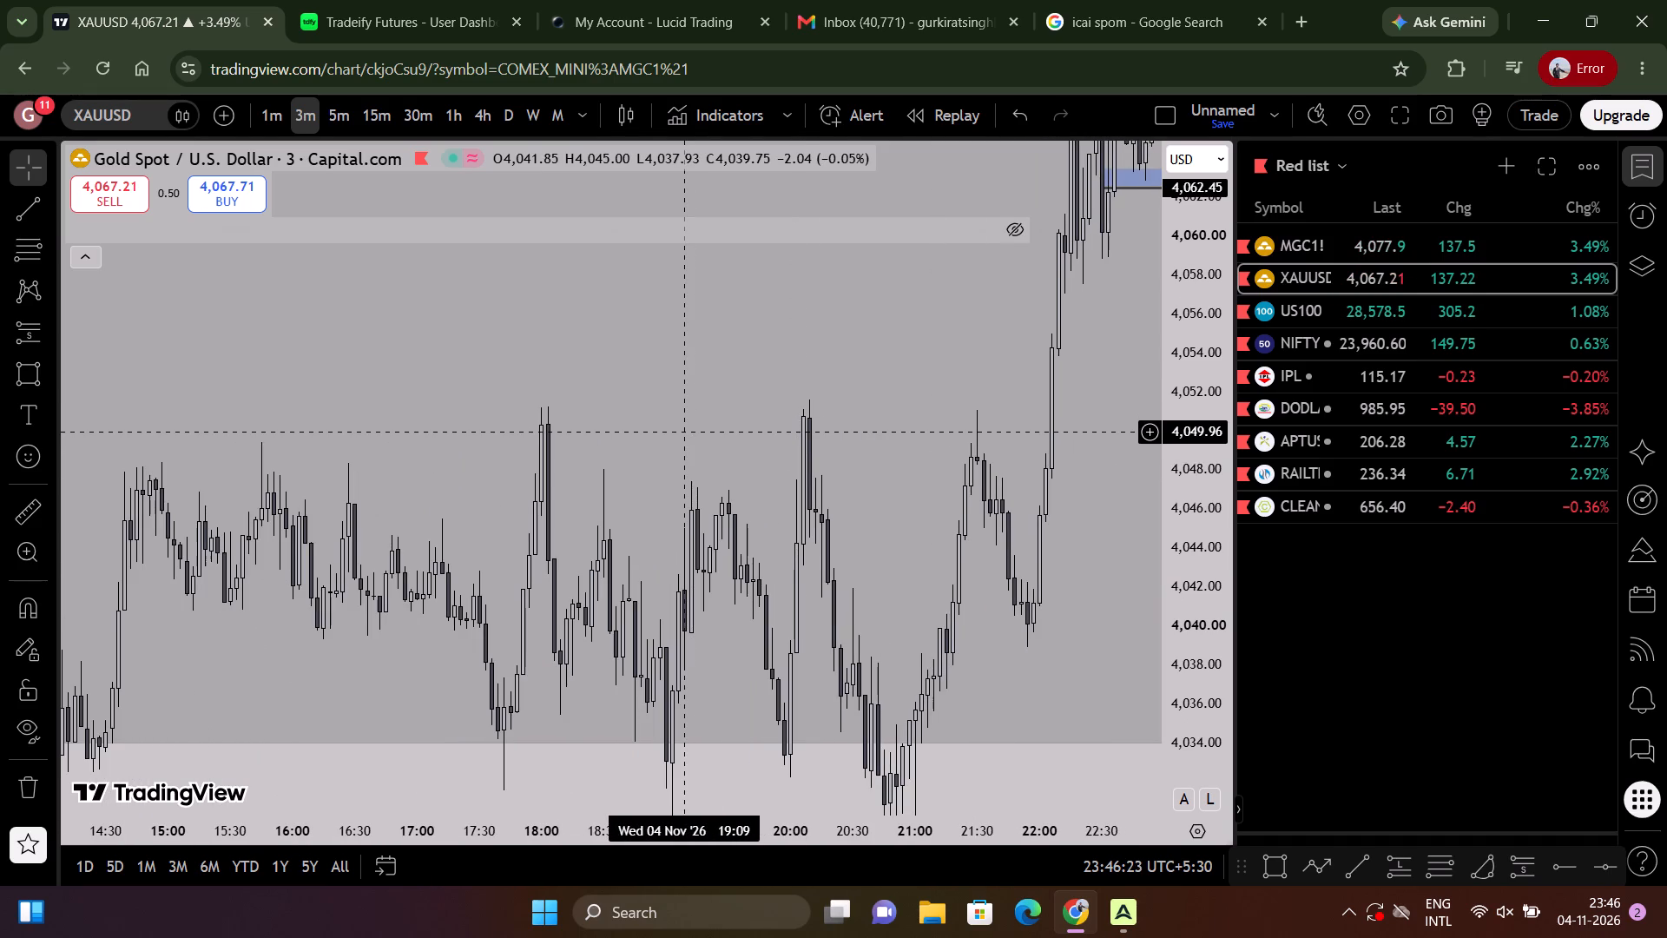
pyautogui.scroll(-3, 703, 403)
pyautogui.scroll(5, 703, 403)
pyautogui.moveTo(928, 327); pyautogui.dragTo(753, 555)
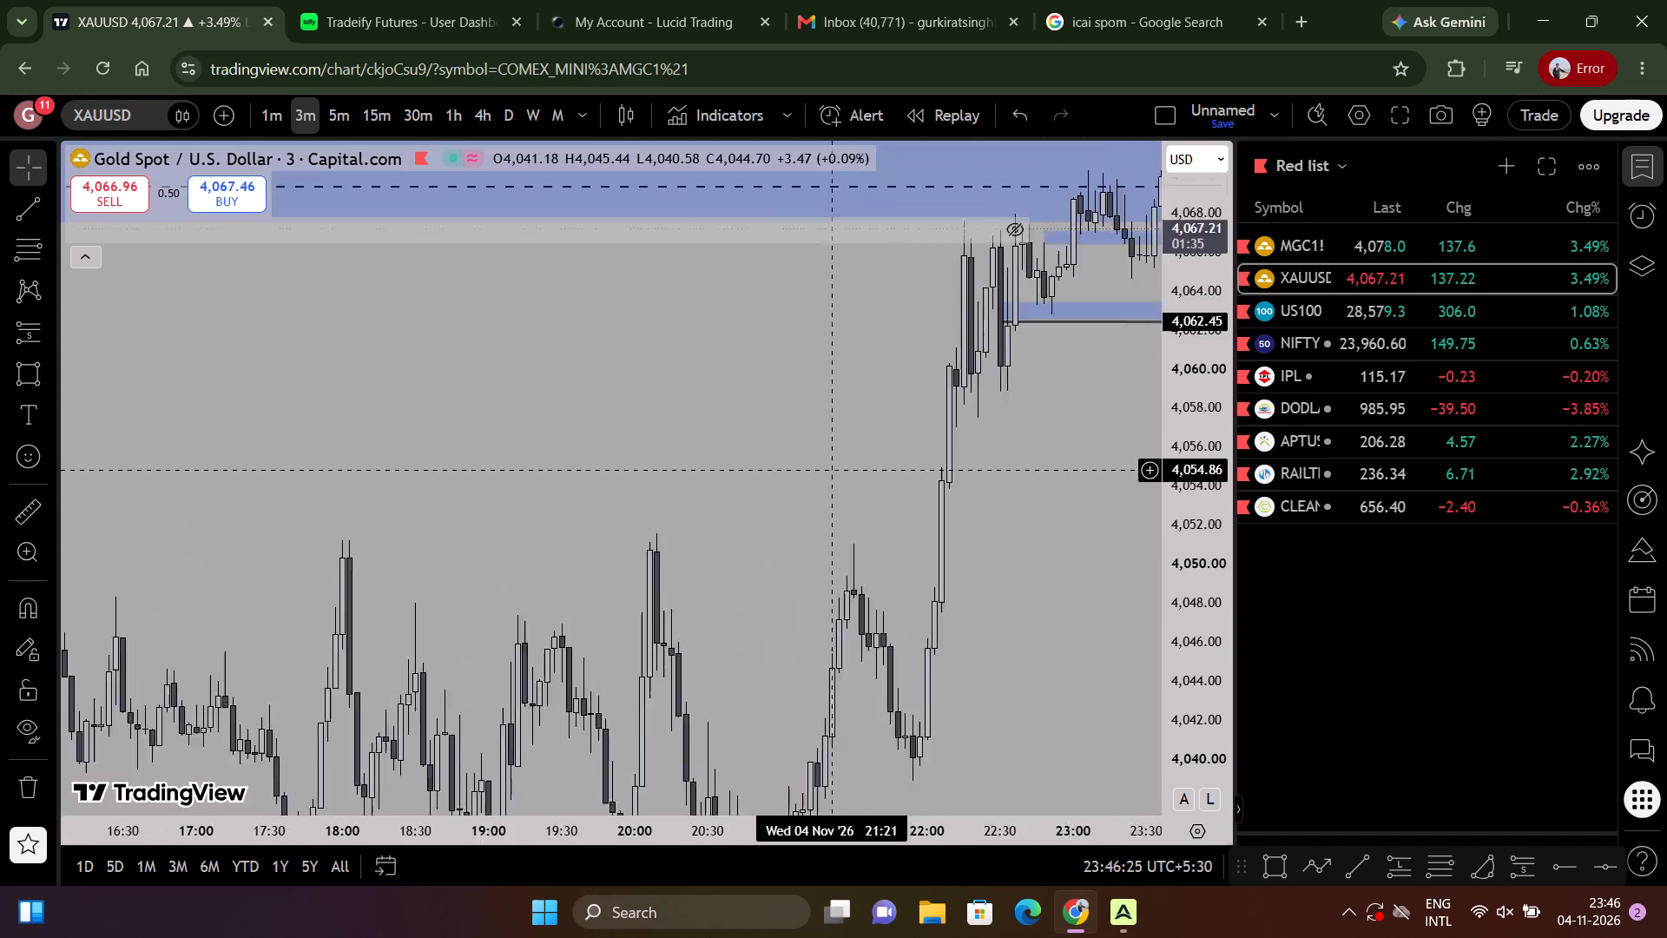
pyautogui.moveTo(753, 555); pyautogui.dragTo(527, 664)
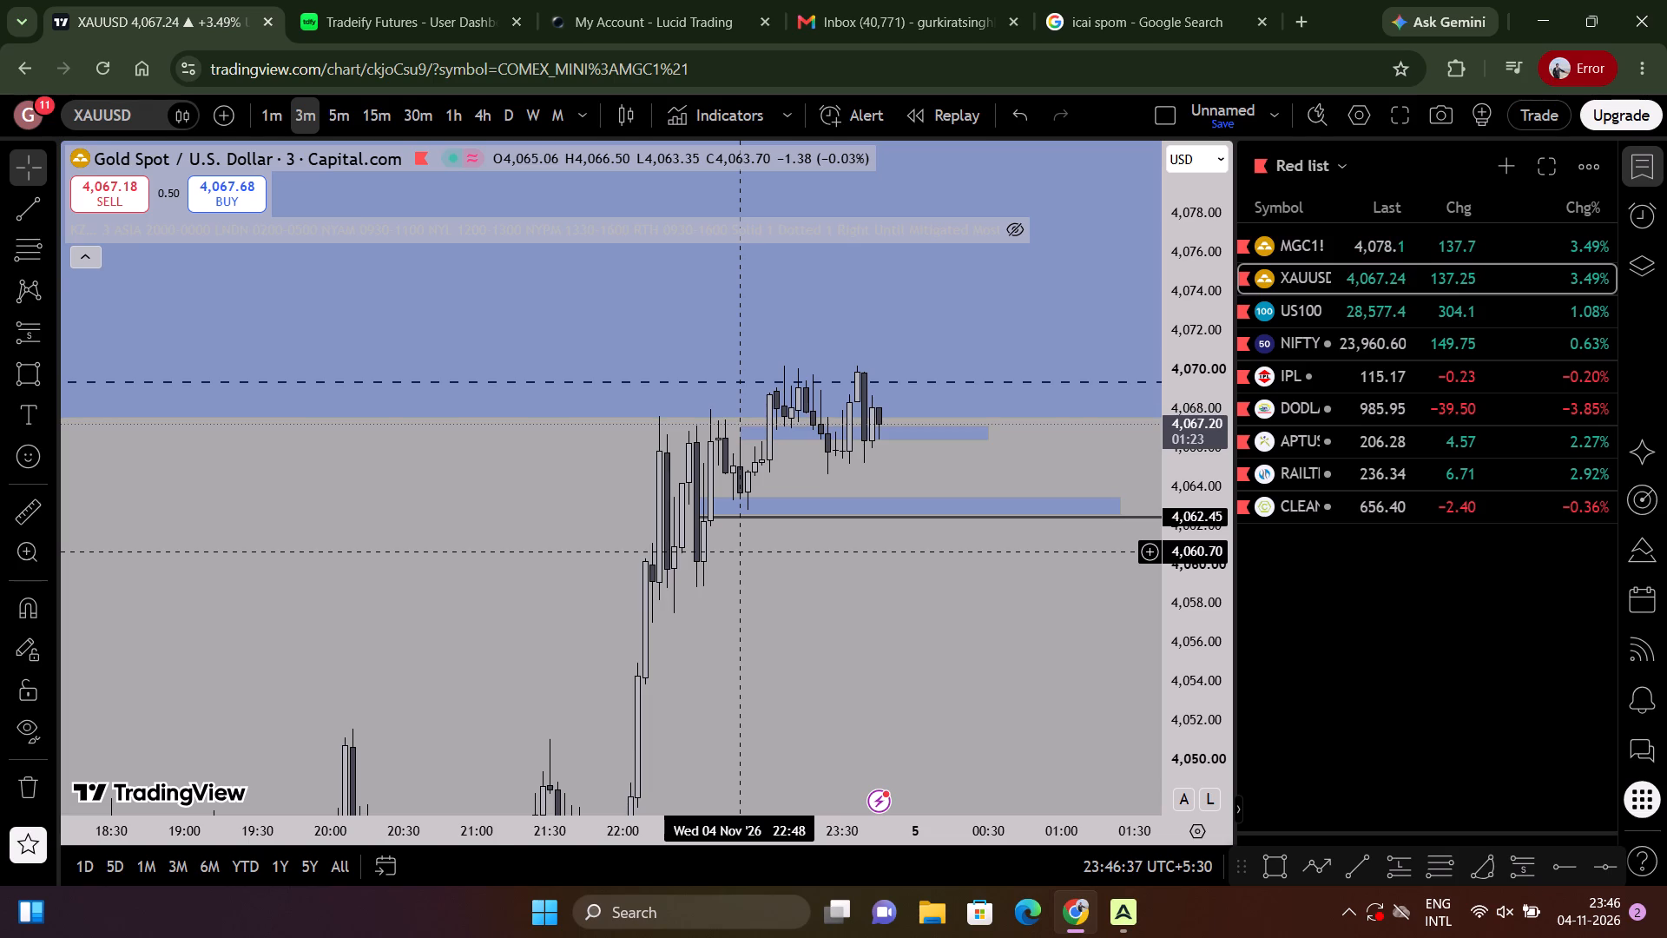
pyautogui.scroll(-6, 298, 261)
pyautogui.moveTo(512, 637); pyautogui.dragTo(837, 75)
pyautogui.scroll(7, 829, 280)
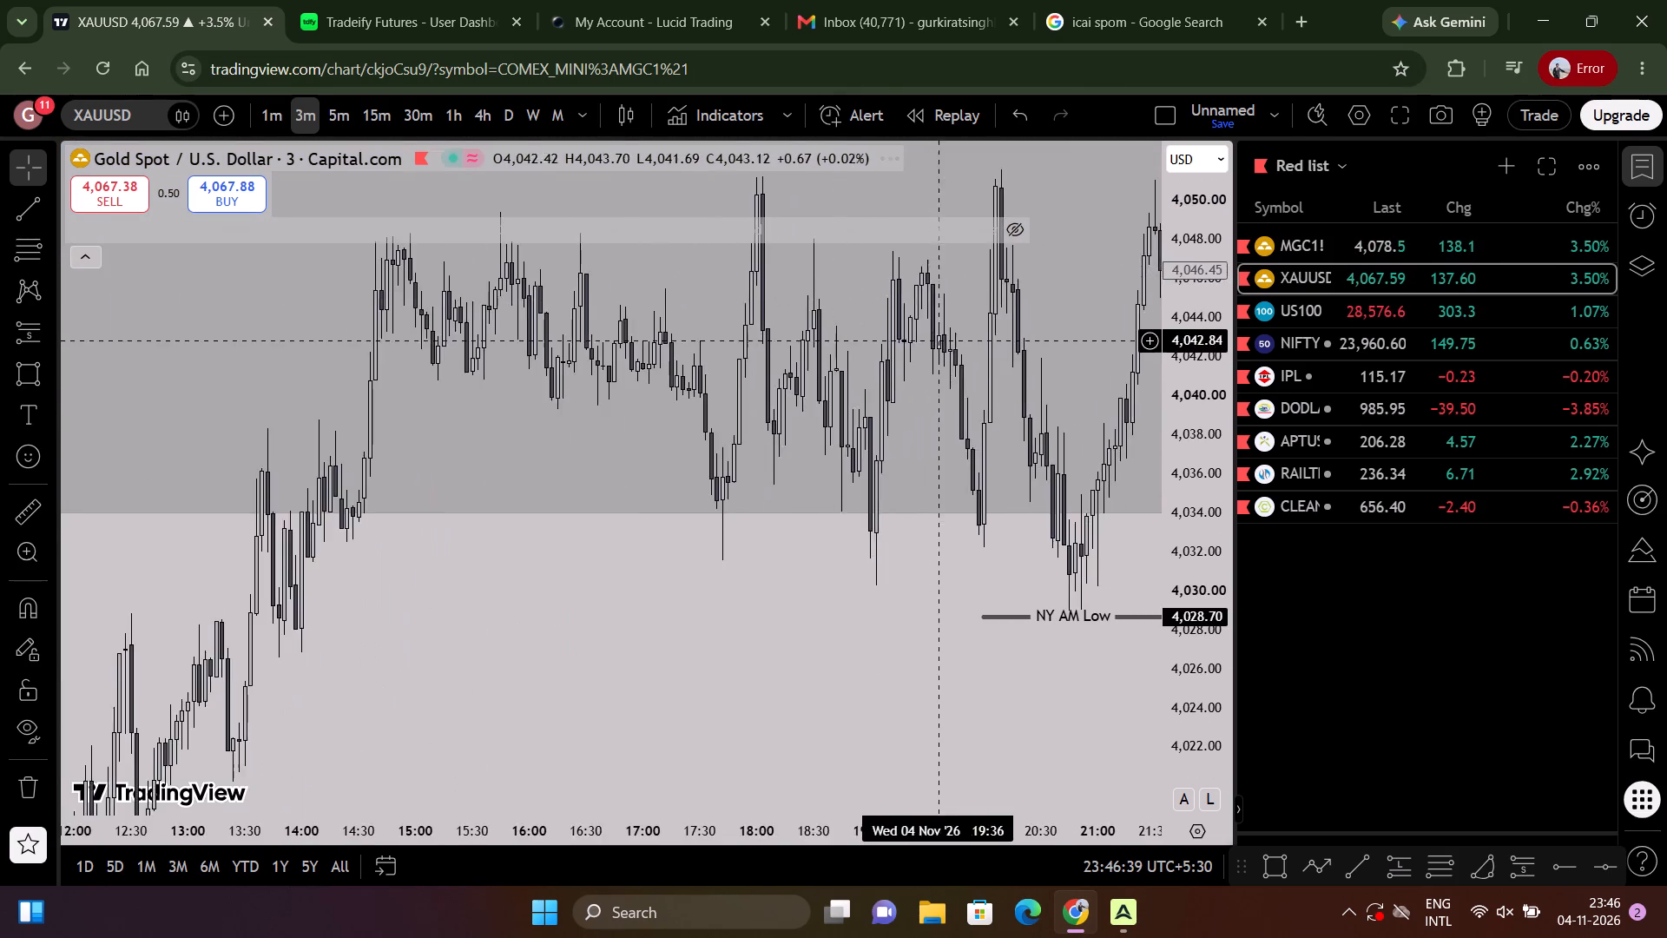
pyautogui.moveTo(944, 340); pyautogui.dragTo(726, 504)
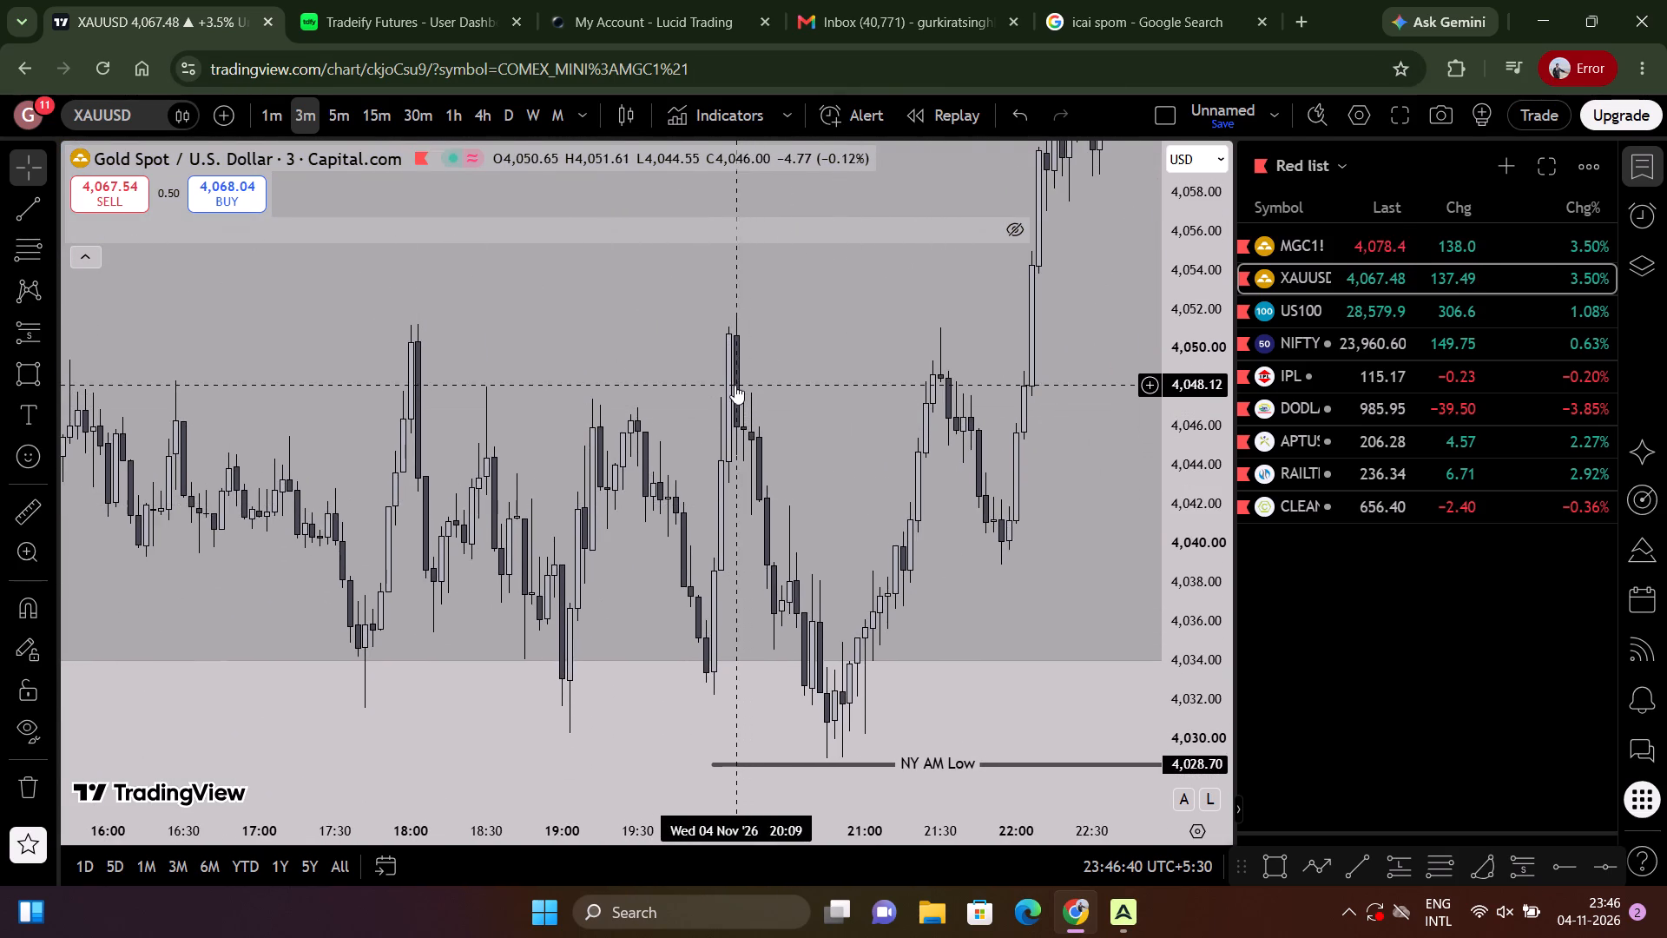
# Return gold to the 5-minute timeframe and examine the 20:20 decline into the NY AM Low and the preceding range.
pyautogui.click(327, 118)
pyautogui.scroll(5, 917, 497)
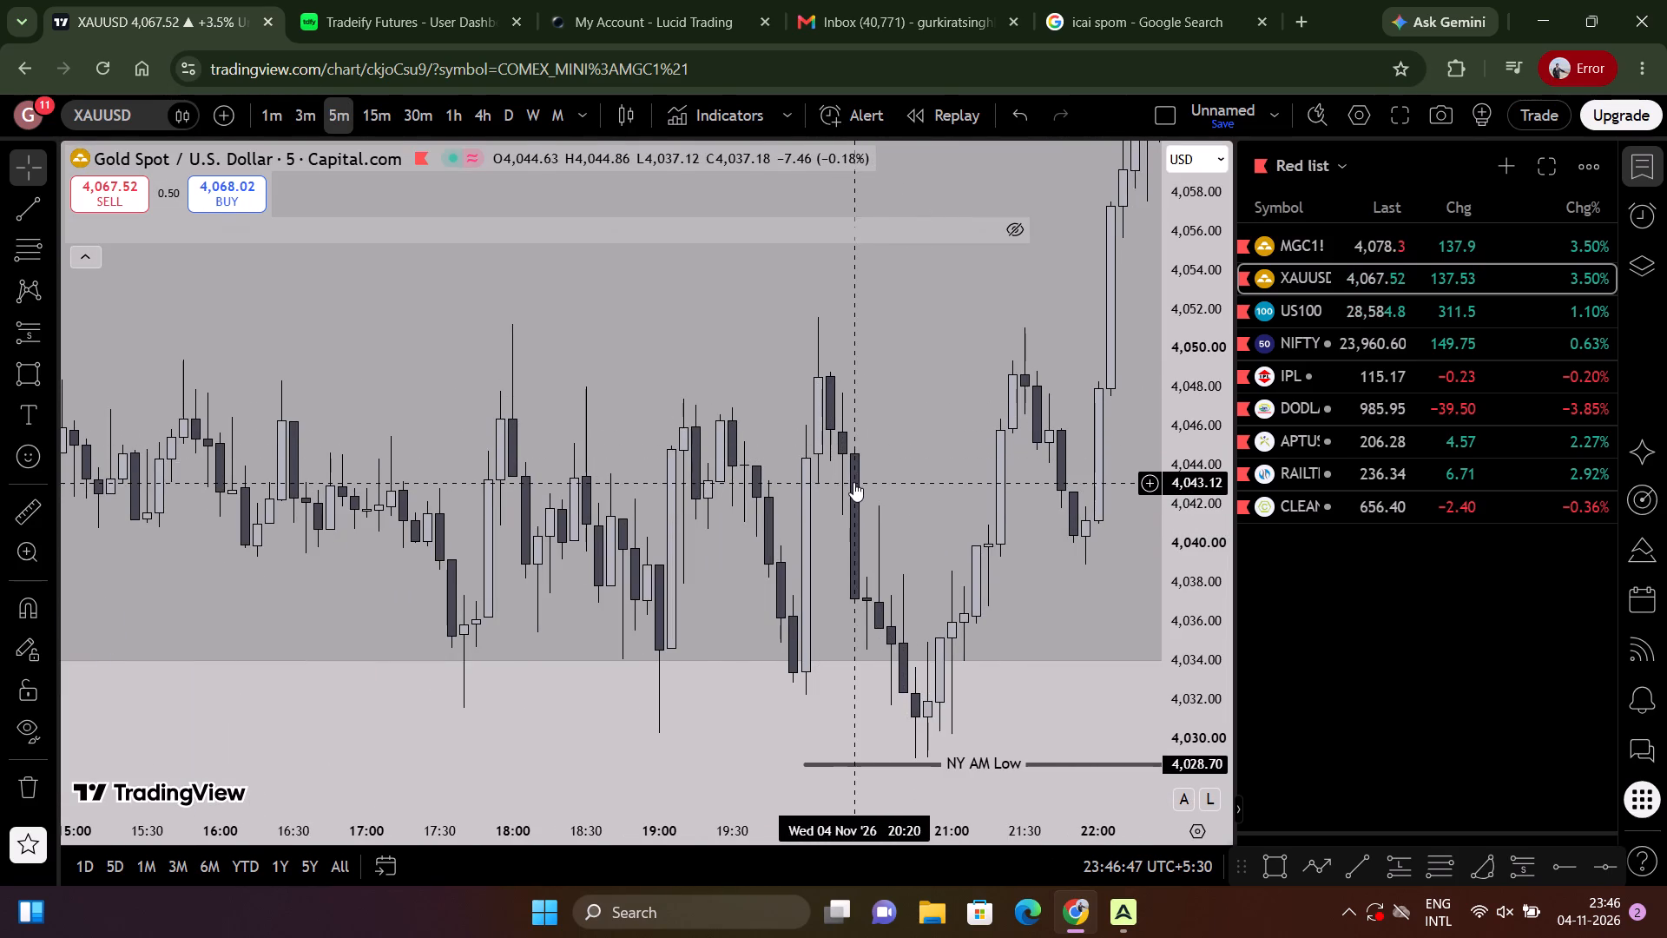
pyautogui.moveTo(919, 589); pyautogui.dragTo(908, 527)
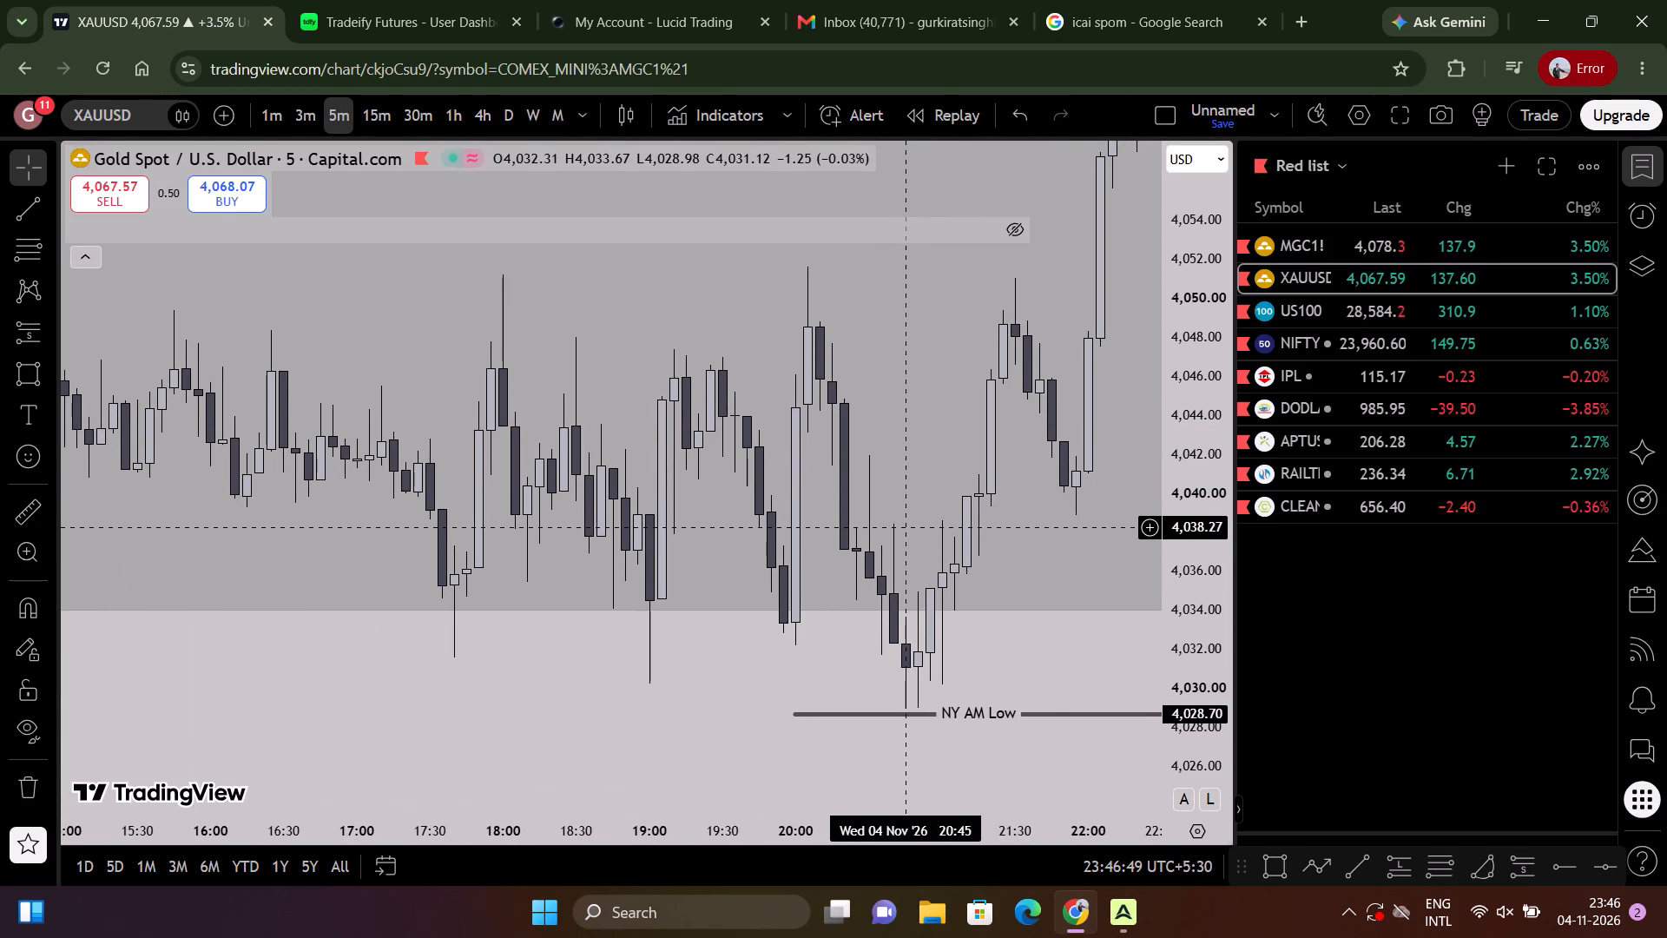
pyautogui.scroll(-2, 908, 527)
pyautogui.scroll(-3, 470, 552)
pyautogui.scroll(4, 577, 574)
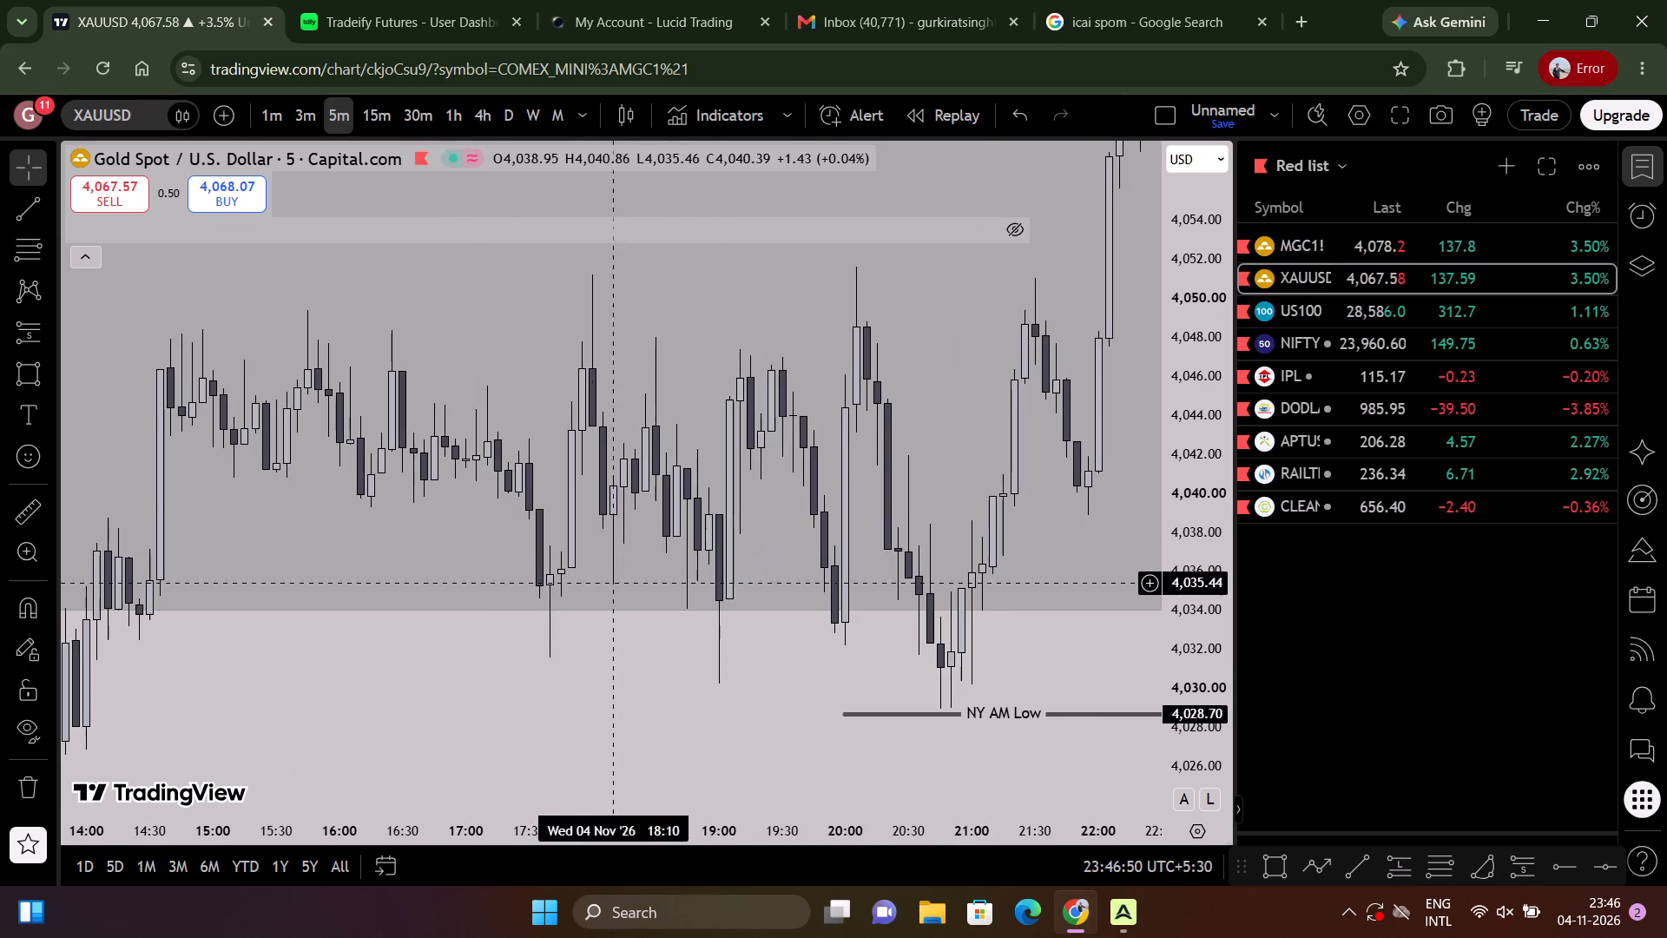
pyautogui.moveTo(703, 669); pyautogui.dragTo(654, 567)
pyautogui.scroll(-2, 1036, 527)
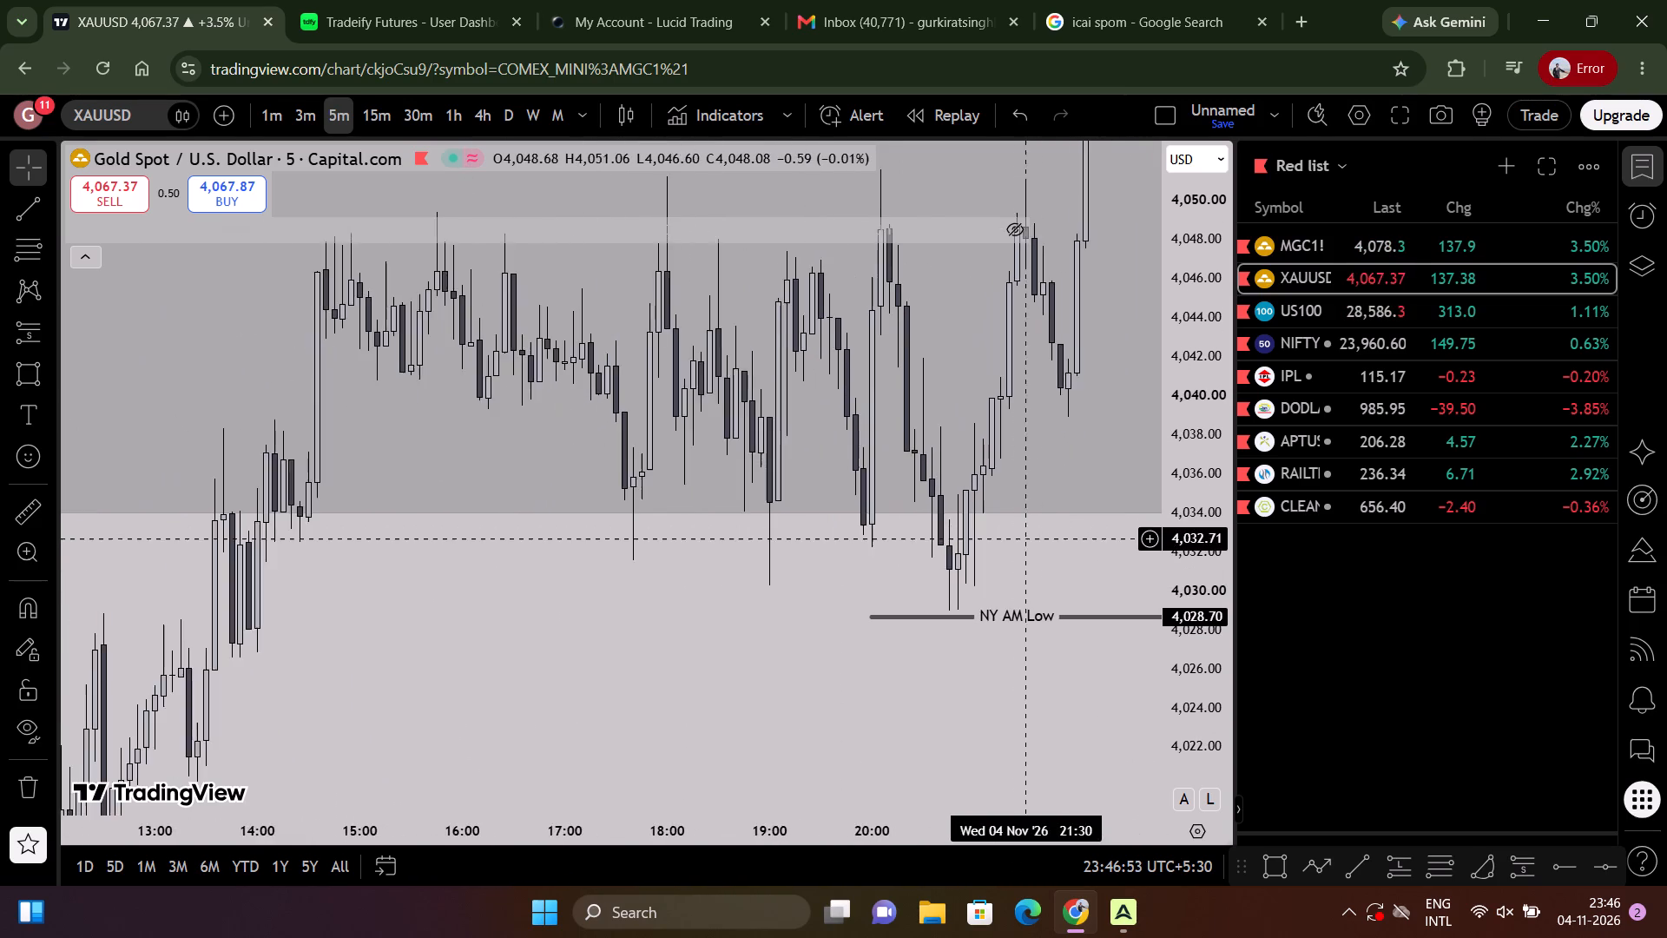
pyautogui.scroll(2, 1021, 540)
pyautogui.scroll(-2, 989, 537)
pyautogui.scroll(1, 989, 537)
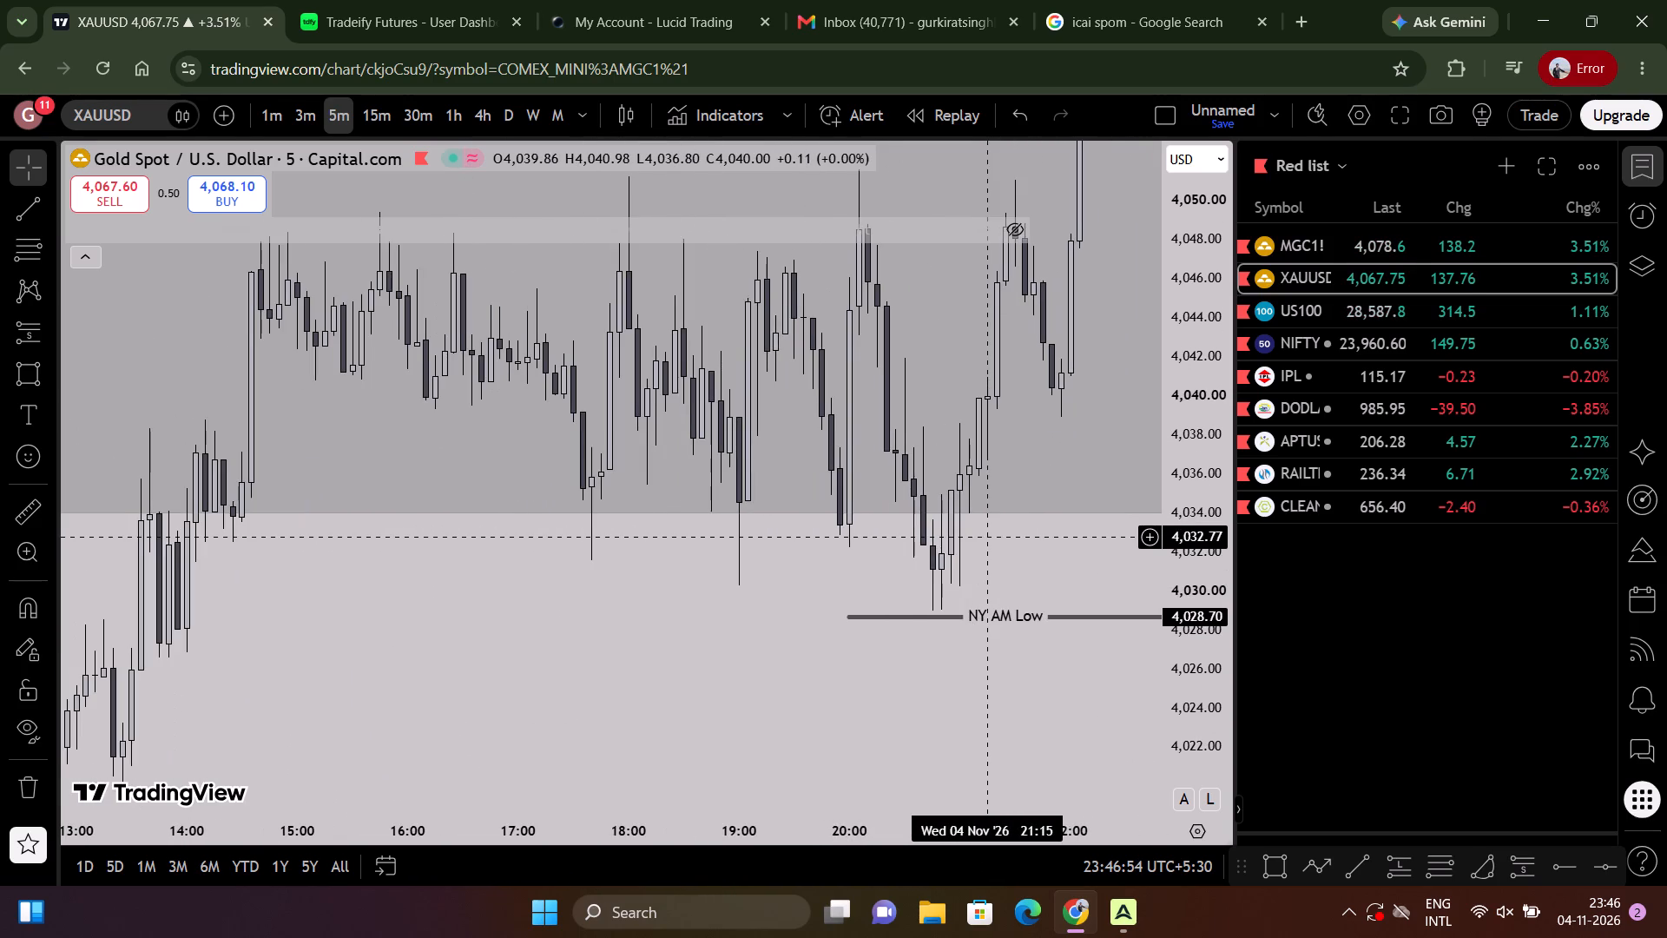
pyautogui.scroll(-3, 989, 537)
pyautogui.scroll(4, 989, 537)
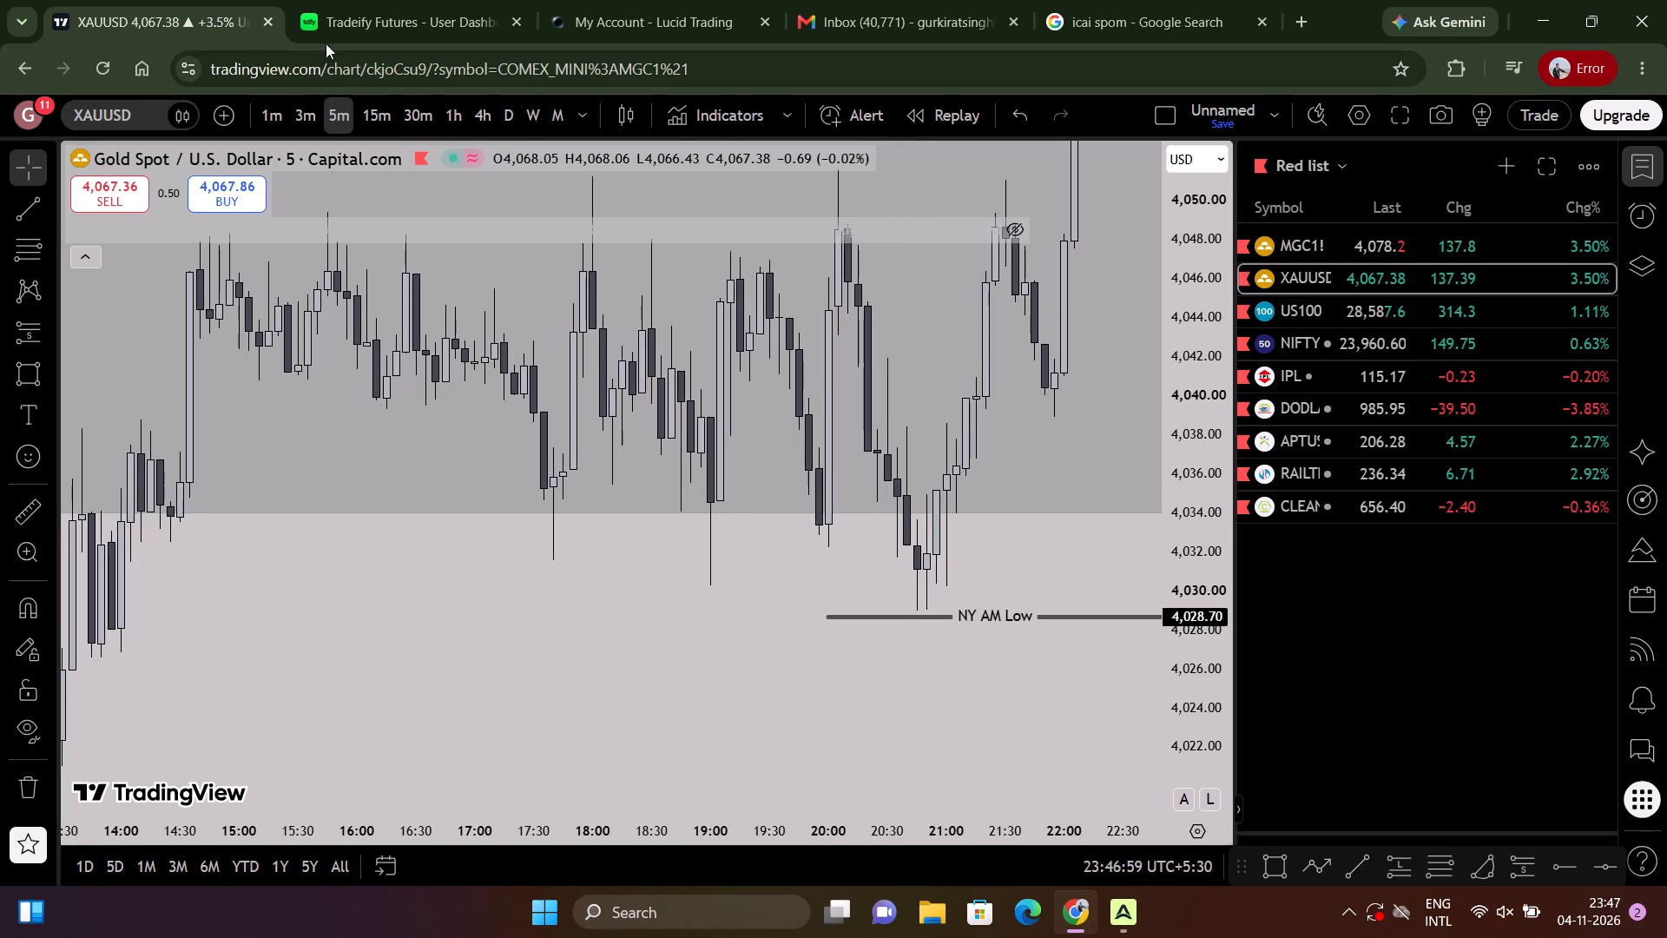
# Switch gold to the 3-minute timeframe and compare the swings above the NY AM Low with the candles at the blue zones.
pyautogui.click(301, 118)
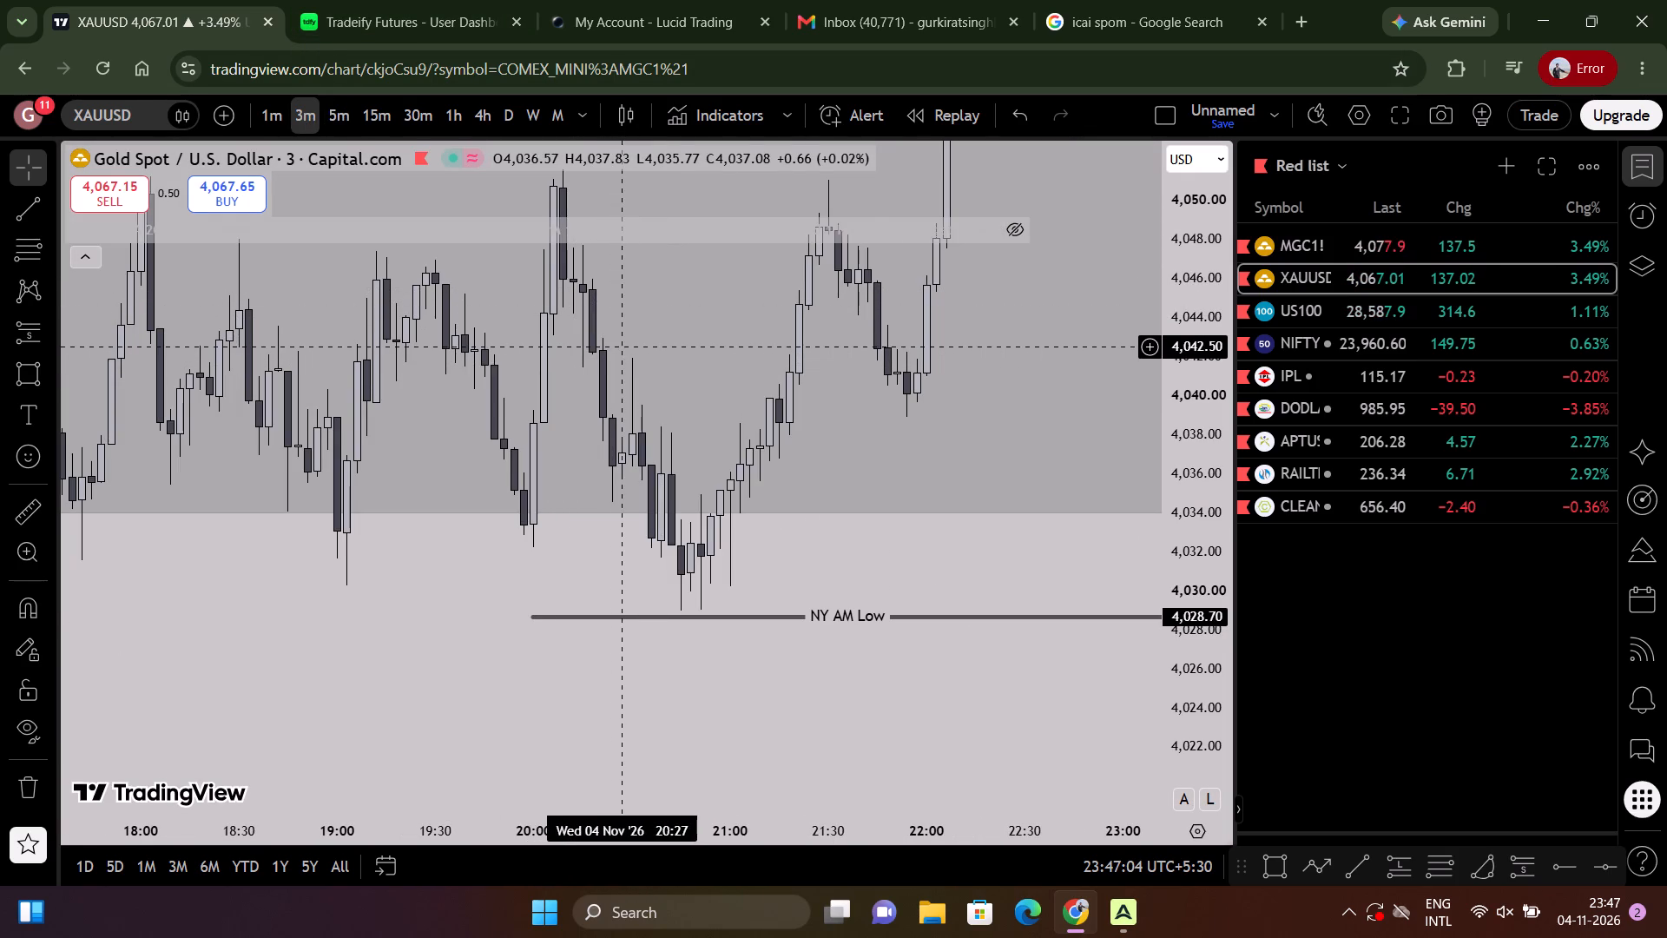
pyautogui.moveTo(630, 339); pyautogui.dragTo(693, 432)
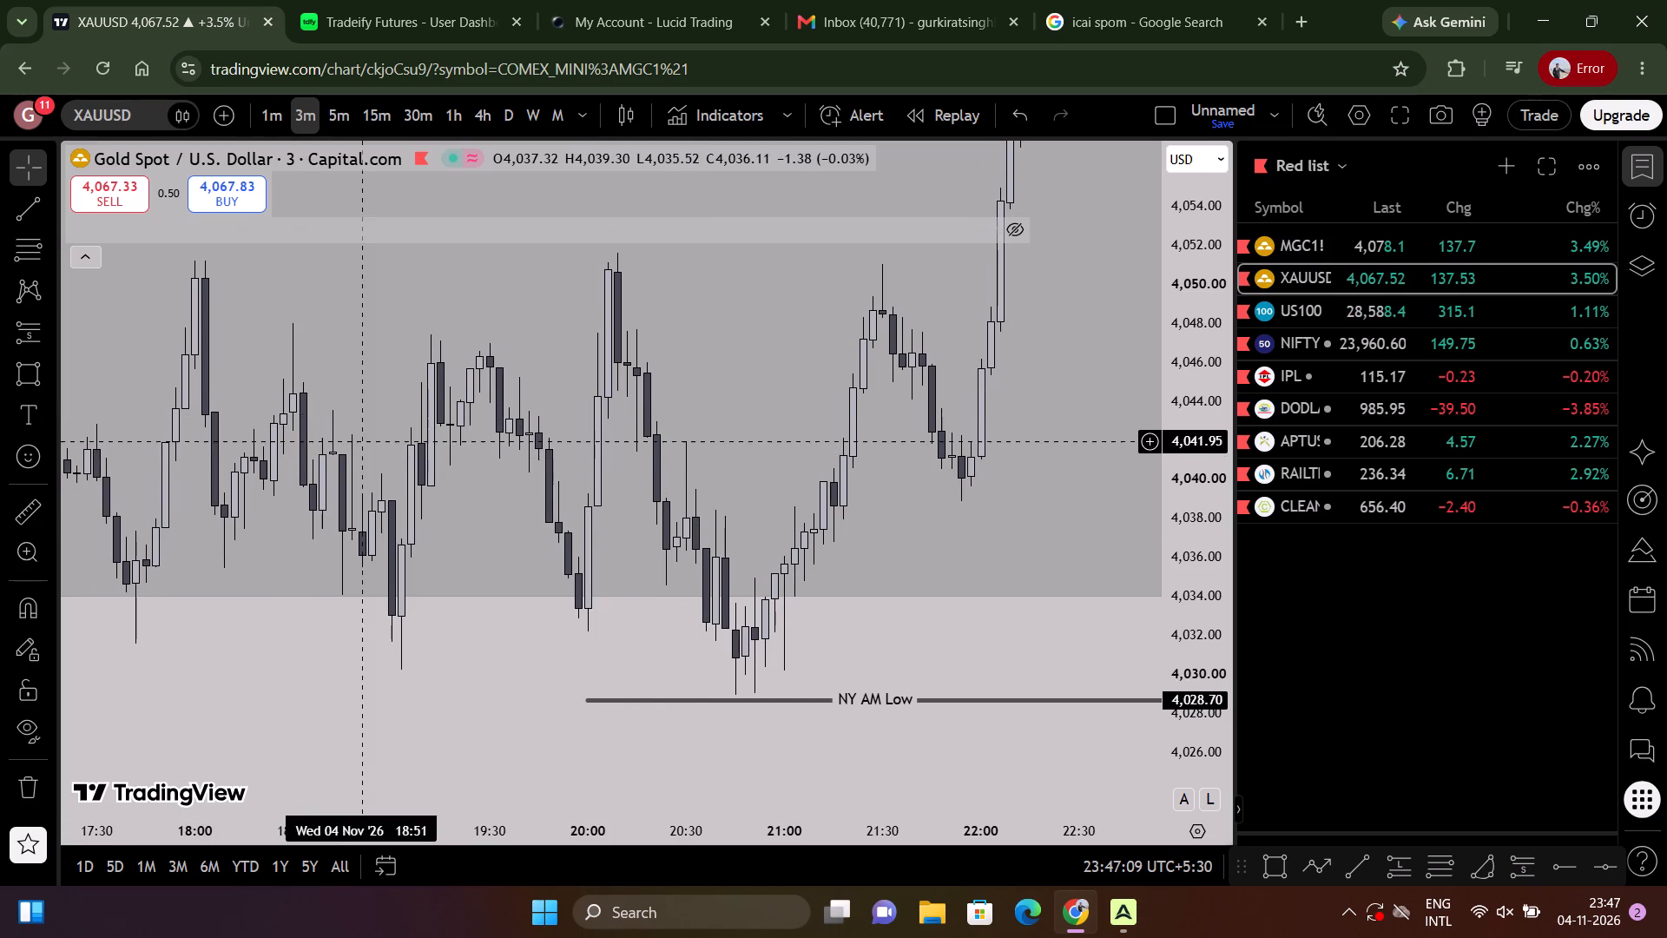
pyautogui.moveTo(1006, 399); pyautogui.dragTo(353, 816)
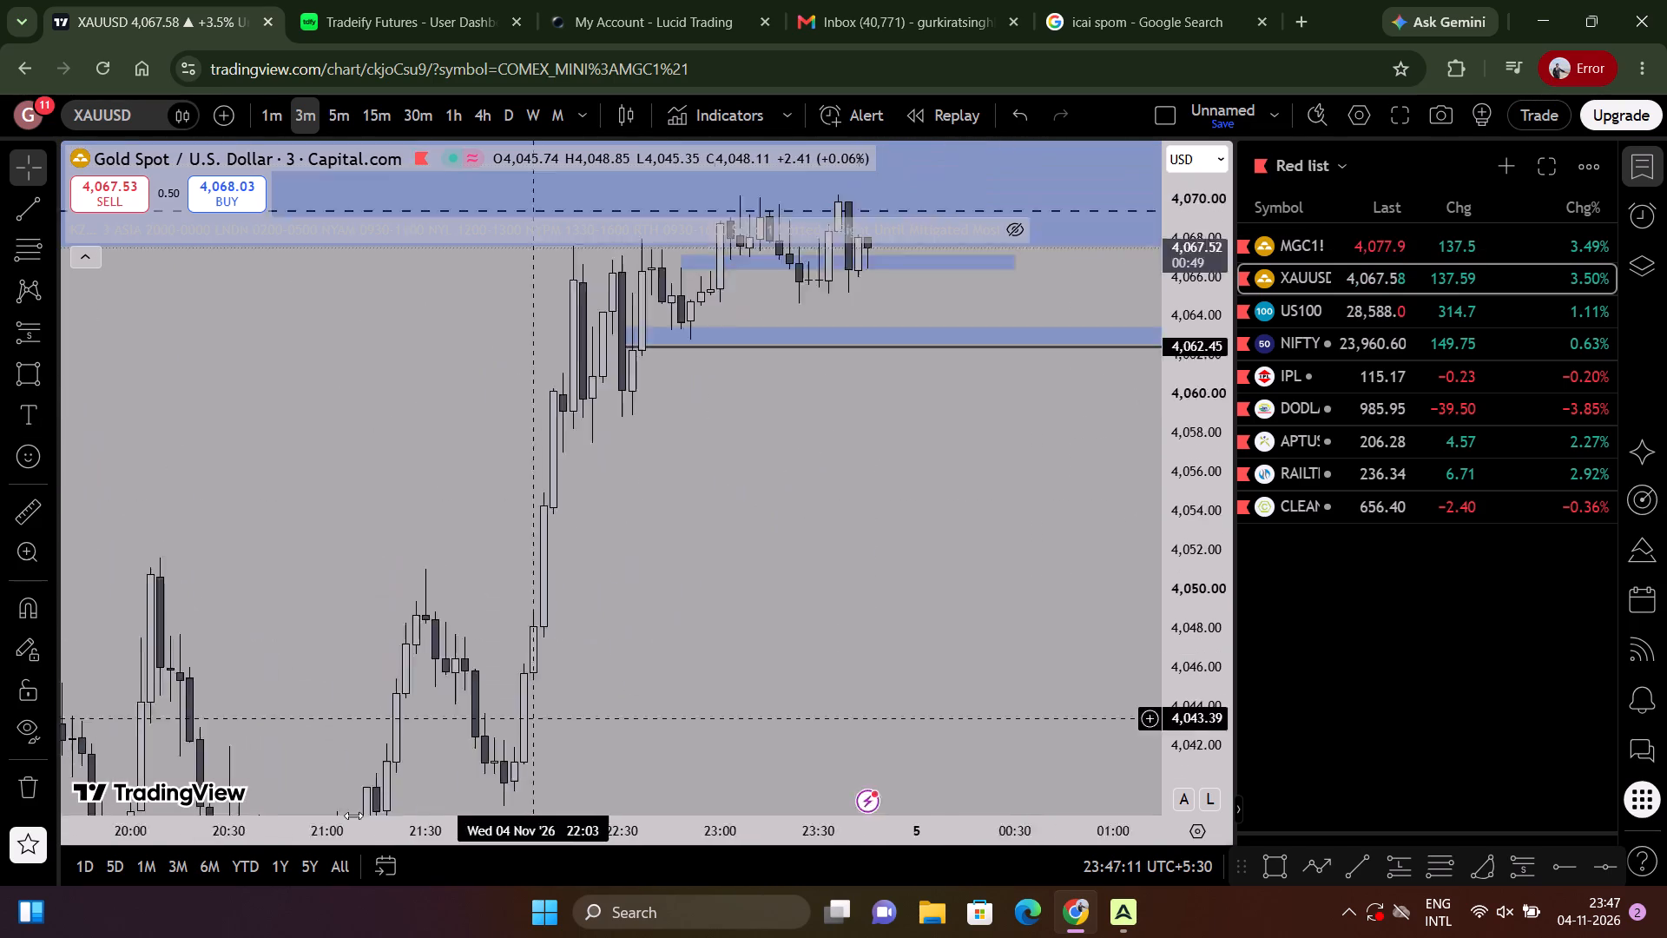
pyautogui.moveTo(353, 816); pyautogui.dragTo(353, 815)
pyautogui.moveTo(814, 542); pyautogui.dragTo(924, 608)
pyautogui.moveTo(1196, 686); pyautogui.dragTo(1267, 286)
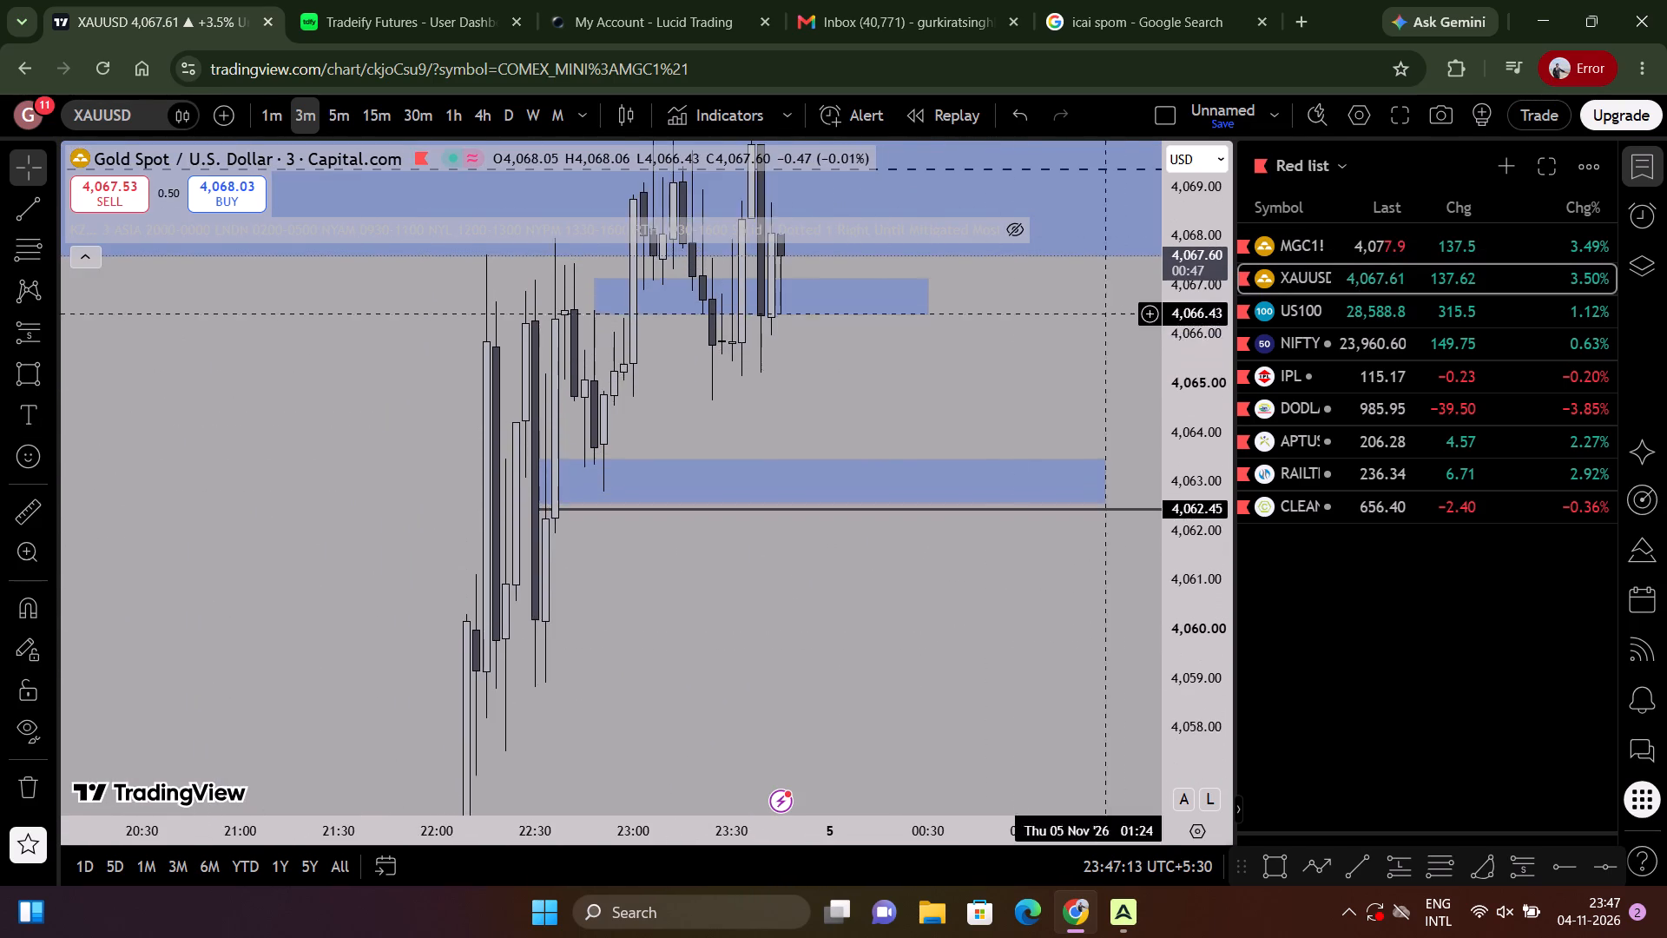
pyautogui.scroll(3, 997, 321)
pyautogui.moveTo(895, 353); pyautogui.dragTo(1025, 435)
pyautogui.scroll(-4, 819, 390)
# Return gold to the 5-minute timeframe and examine the latest candles between the 4,062.45 level and the dashed zone midline.
pyautogui.click(331, 109)
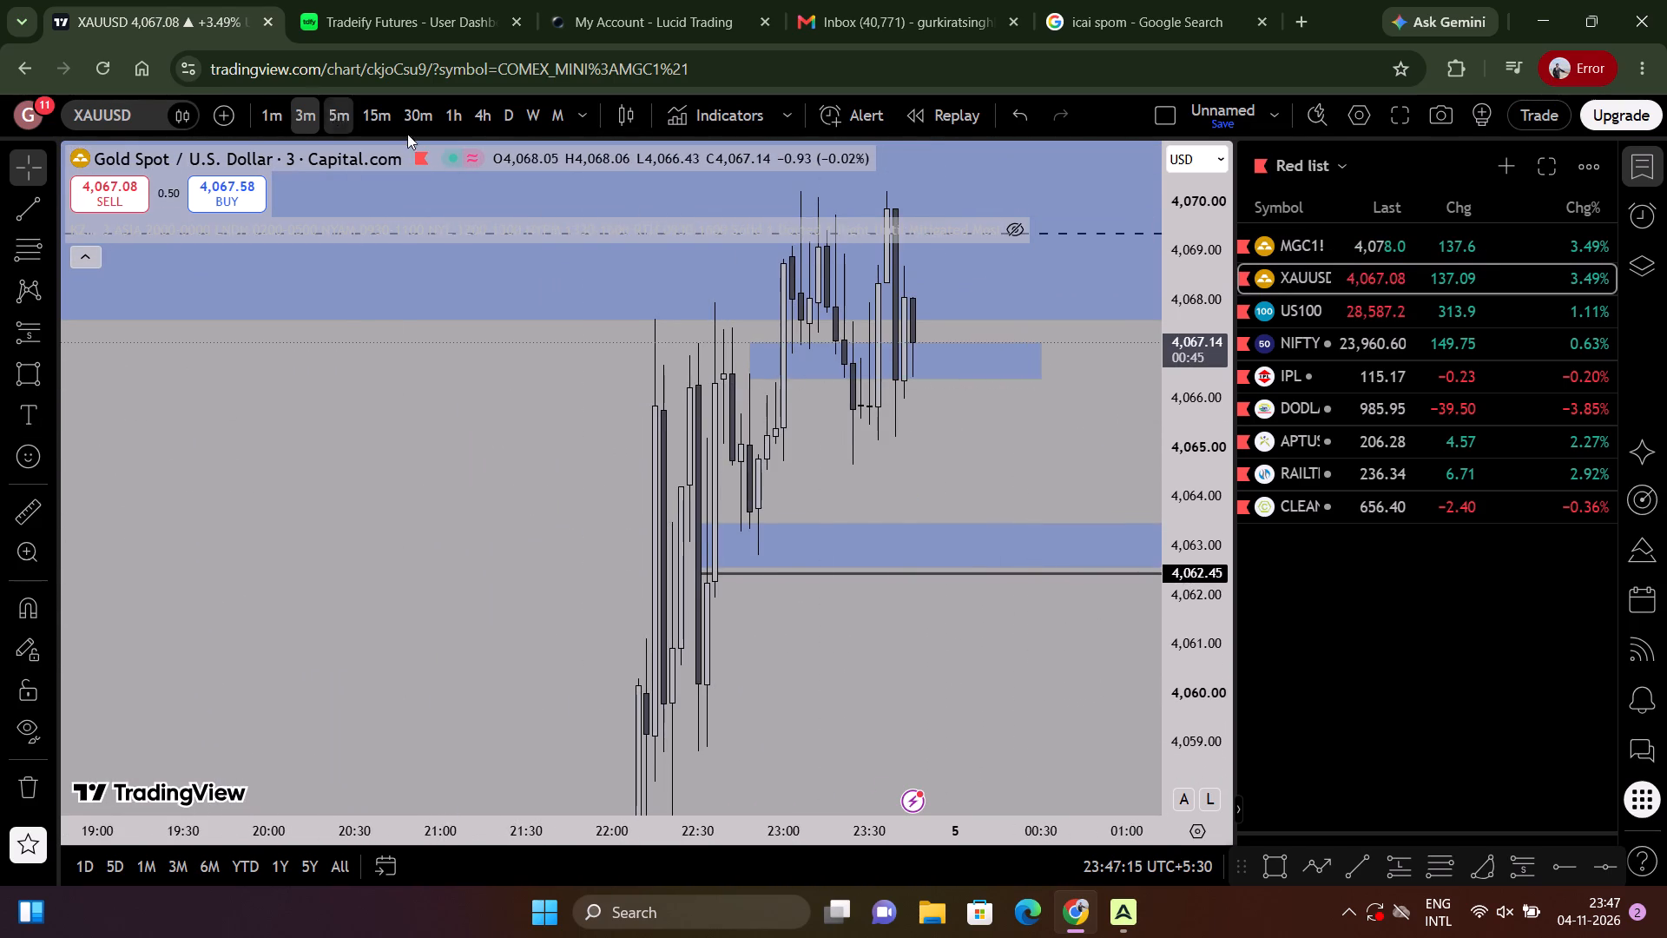
pyautogui.moveTo(1193, 365); pyautogui.dragTo(1055, 700)
pyautogui.scroll(4, 979, 608)
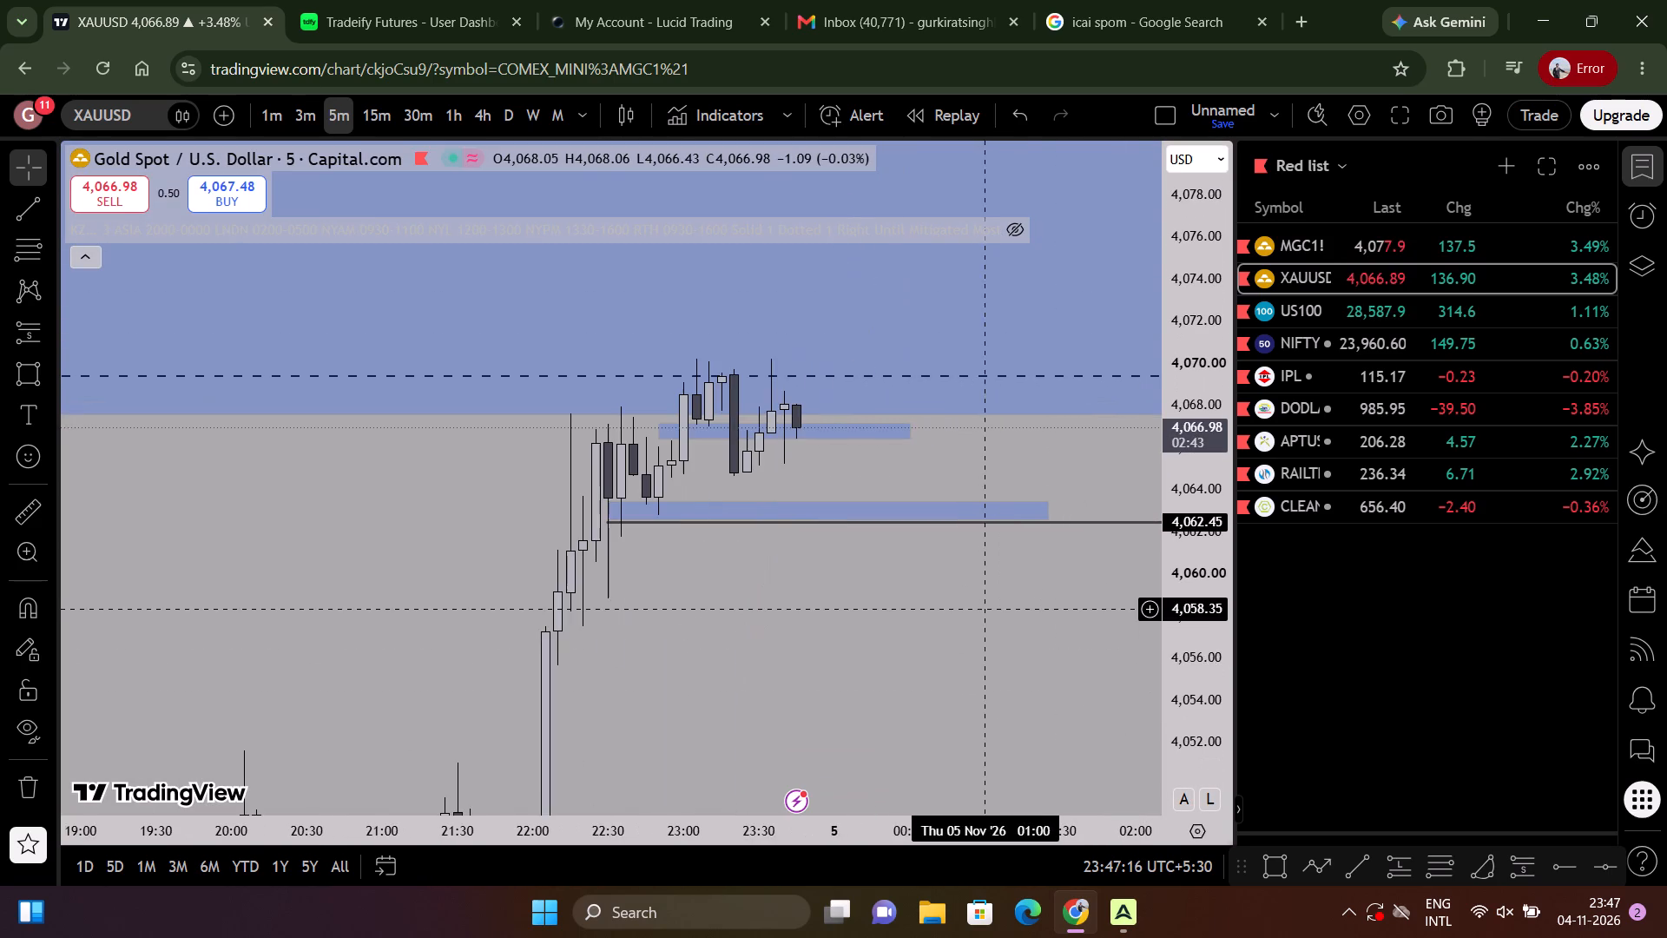
pyautogui.moveTo(974, 558); pyautogui.dragTo(977, 529)
pyautogui.scroll(-5, 973, 532)
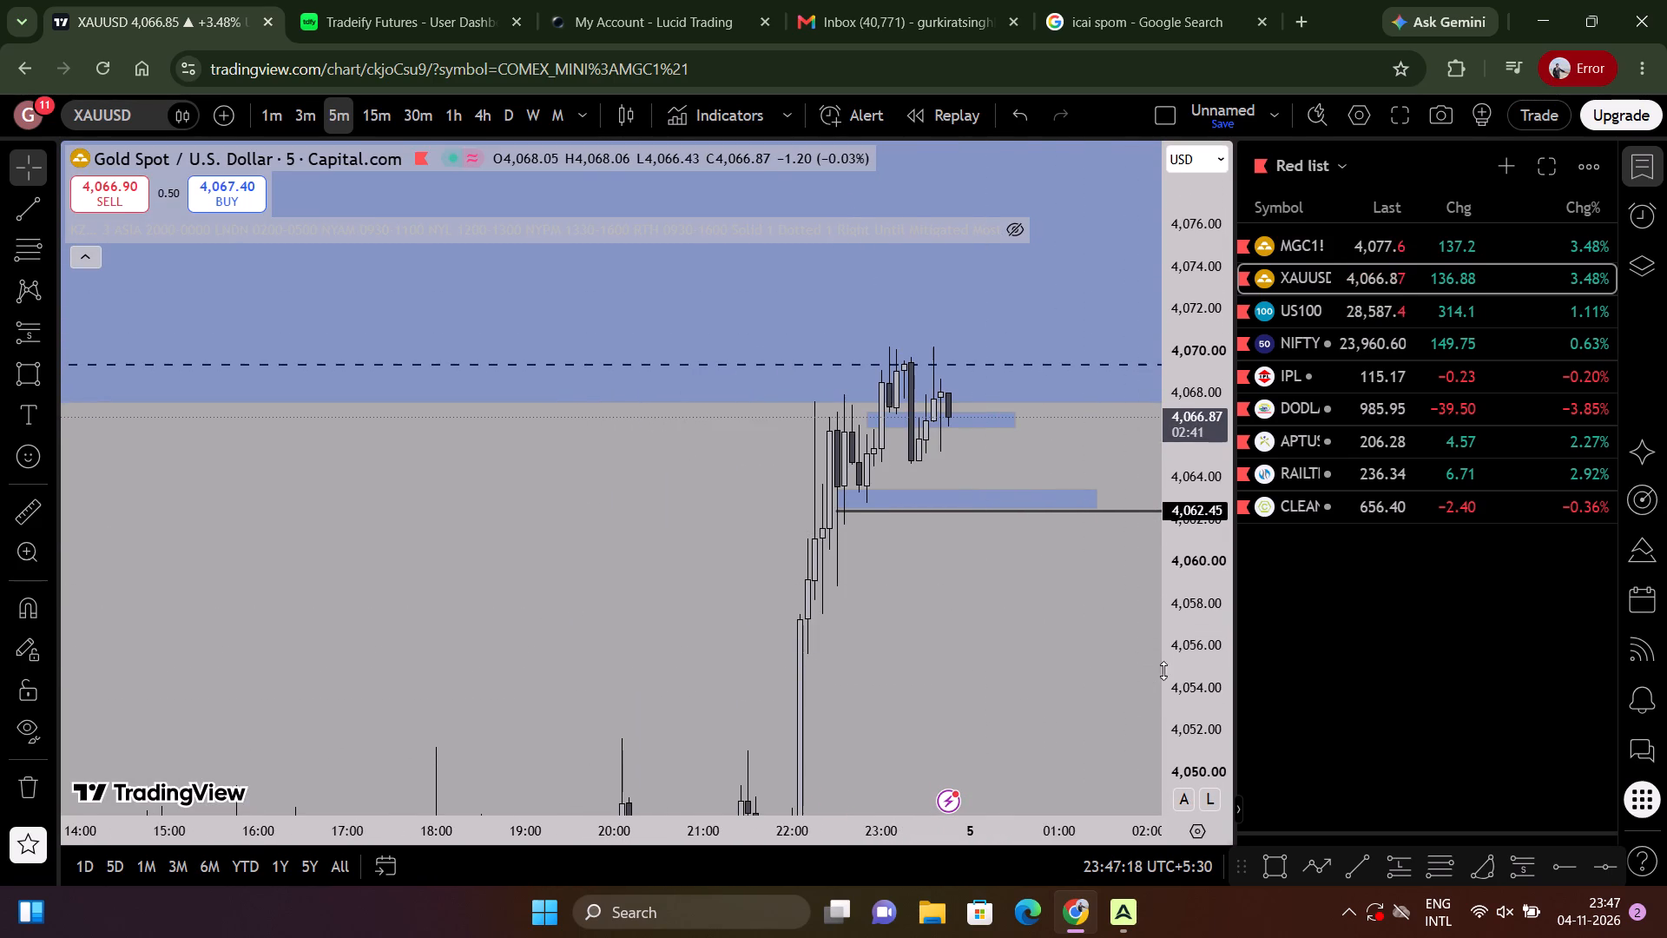
pyautogui.moveTo(1183, 653); pyautogui.dragTo(1229, 260)
pyautogui.scroll(3, 1092, 294)
pyautogui.scroll(4, 987, 360)
pyautogui.moveTo(986, 372); pyautogui.dragTo(1073, 550)
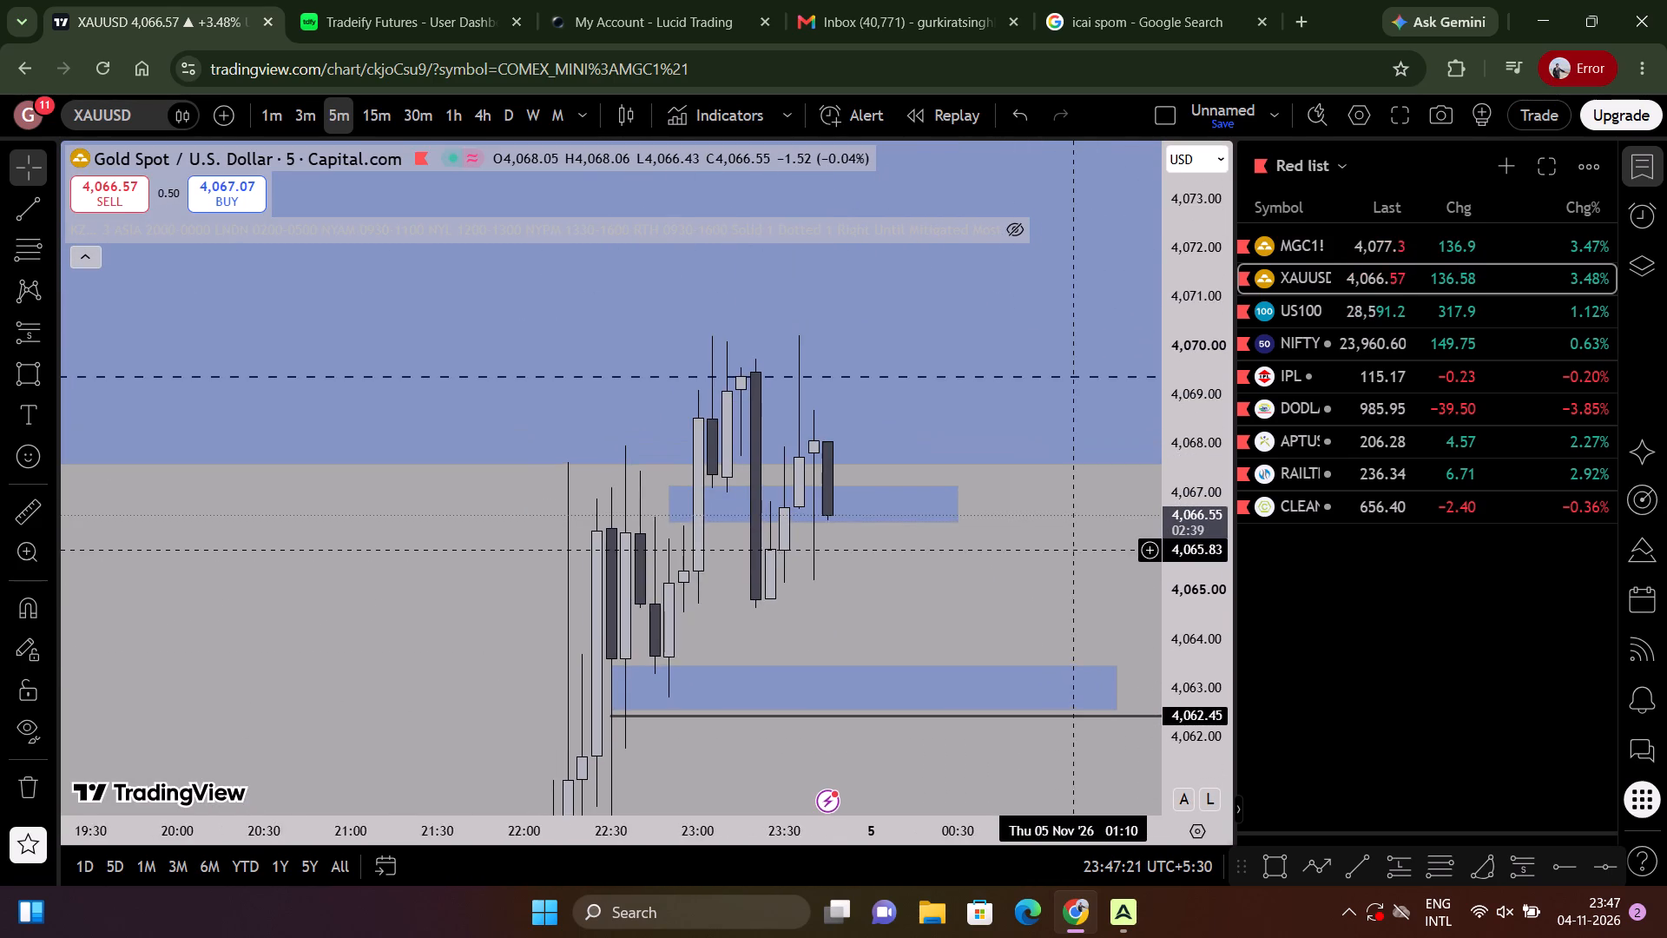
pyautogui.moveTo(1073, 550); pyautogui.dragTo(1110, 418)
pyautogui.moveTo(1191, 405); pyautogui.dragTo(1175, 512)
pyautogui.moveTo(1030, 458); pyautogui.dragTo(1038, 635)
pyautogui.moveTo(1164, 600); pyautogui.dragTo(1178, 340)
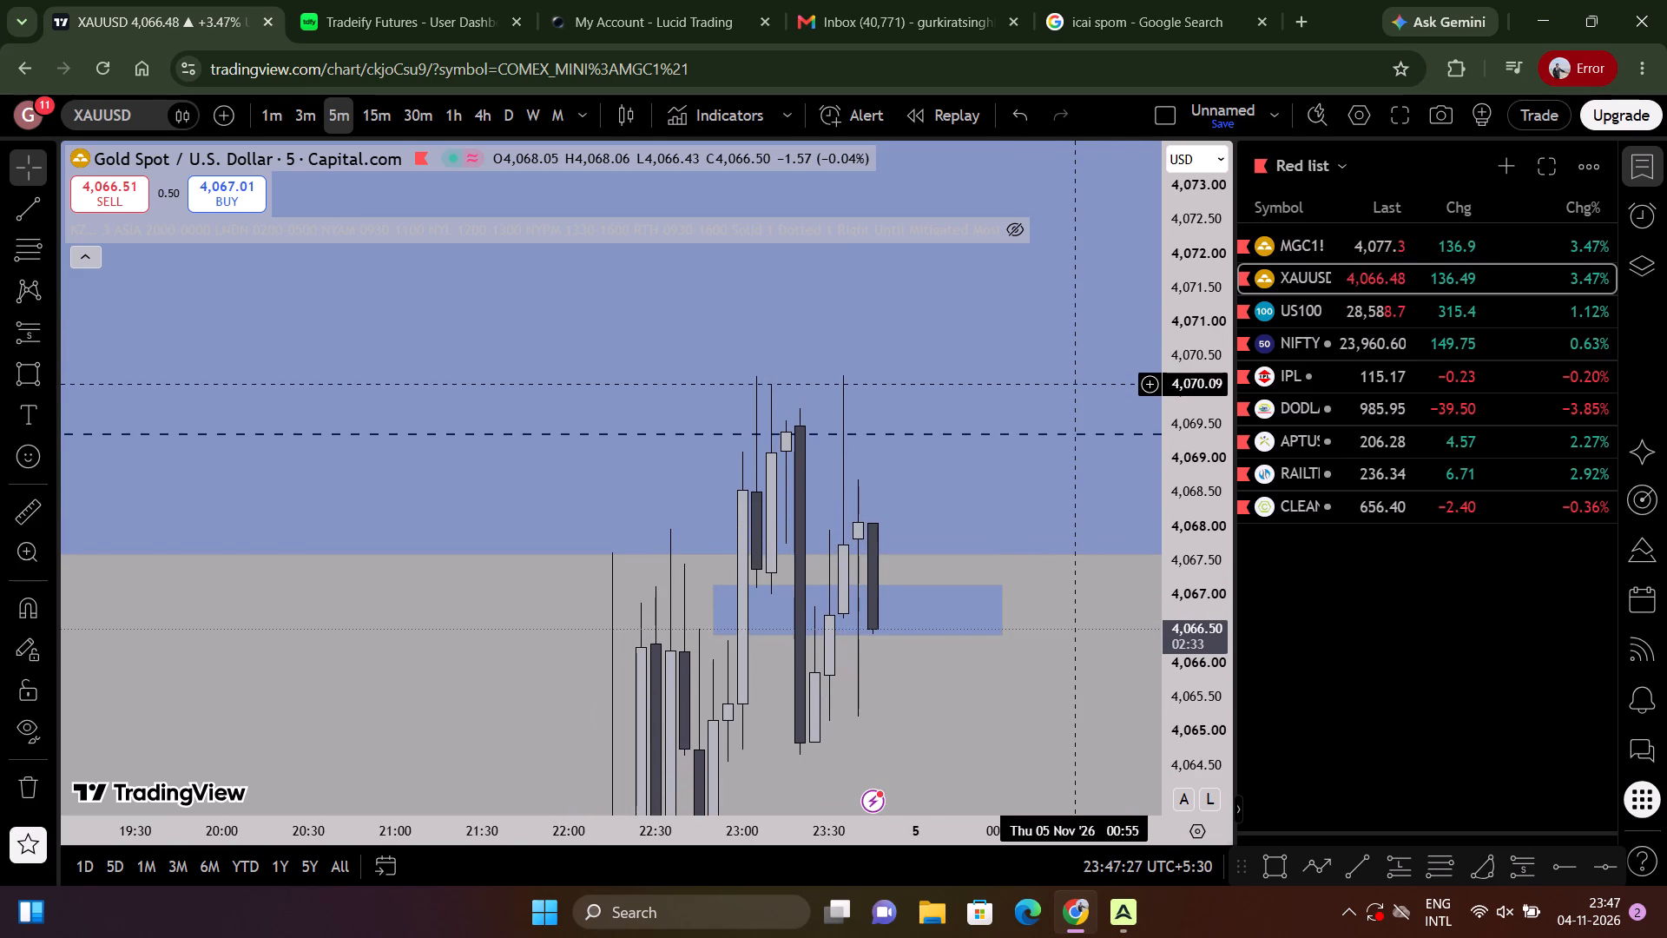
pyautogui.moveTo(1164, 386); pyautogui.dragTo(1170, 558)
# Open the MGC1! Micro Gold Futures chart and examine its 5-minute candles from 22:00 onward.
pyautogui.click(1334, 251)
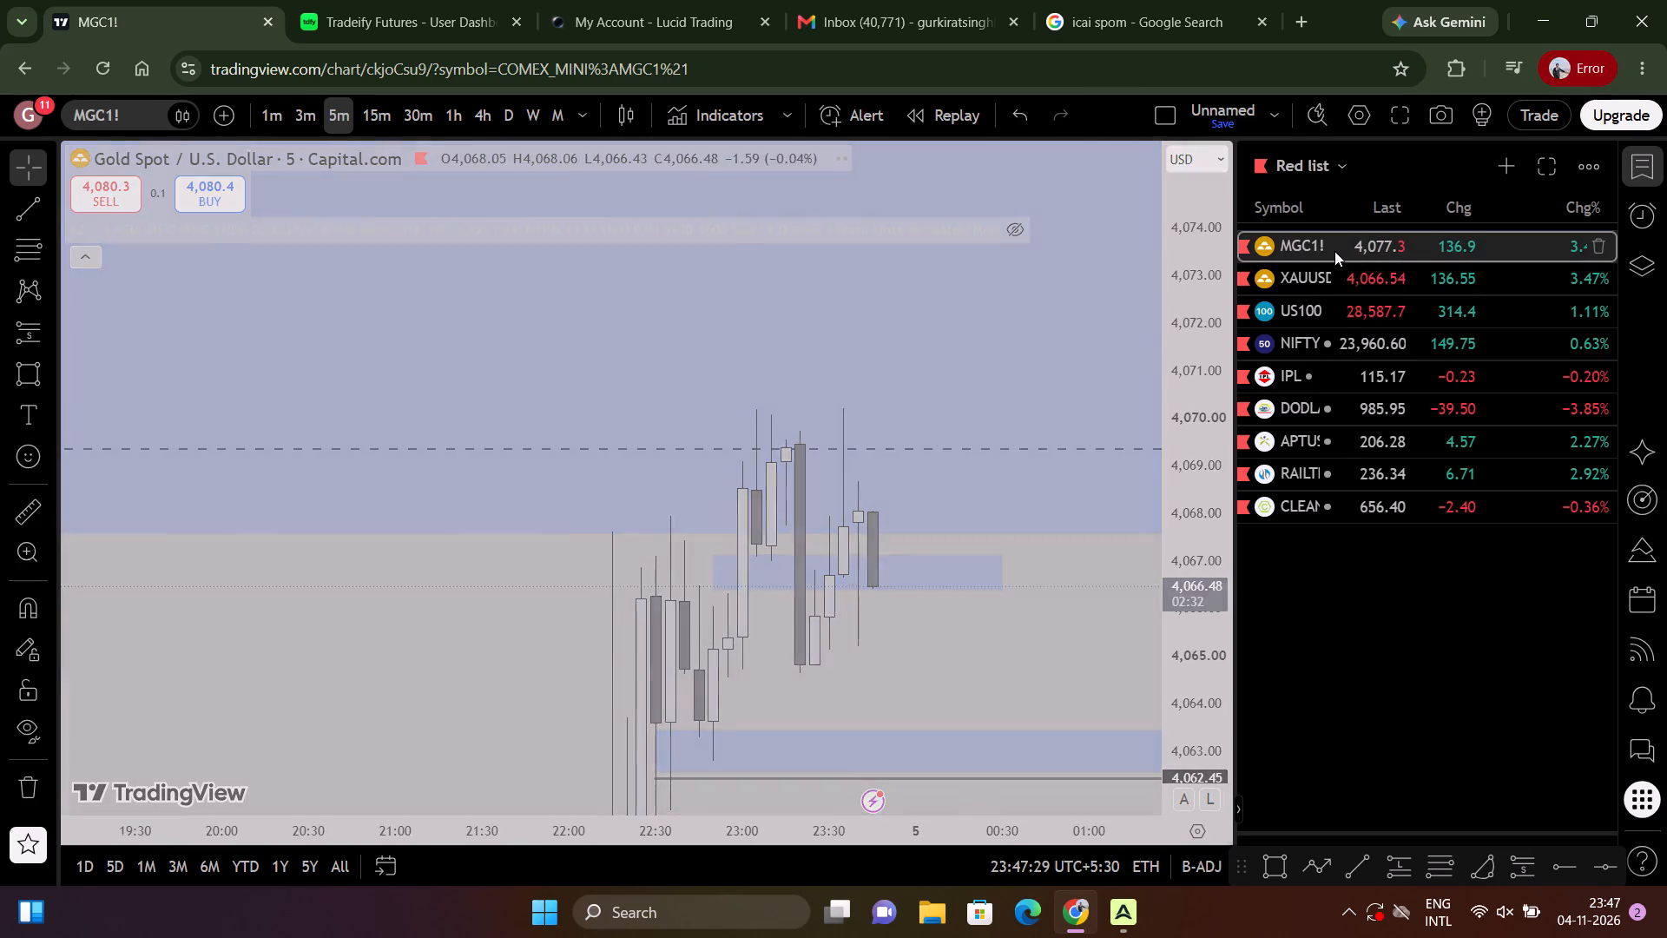
pyautogui.scroll(-11, 1032, 402)
pyautogui.moveTo(1037, 399); pyautogui.dragTo(1077, 723)
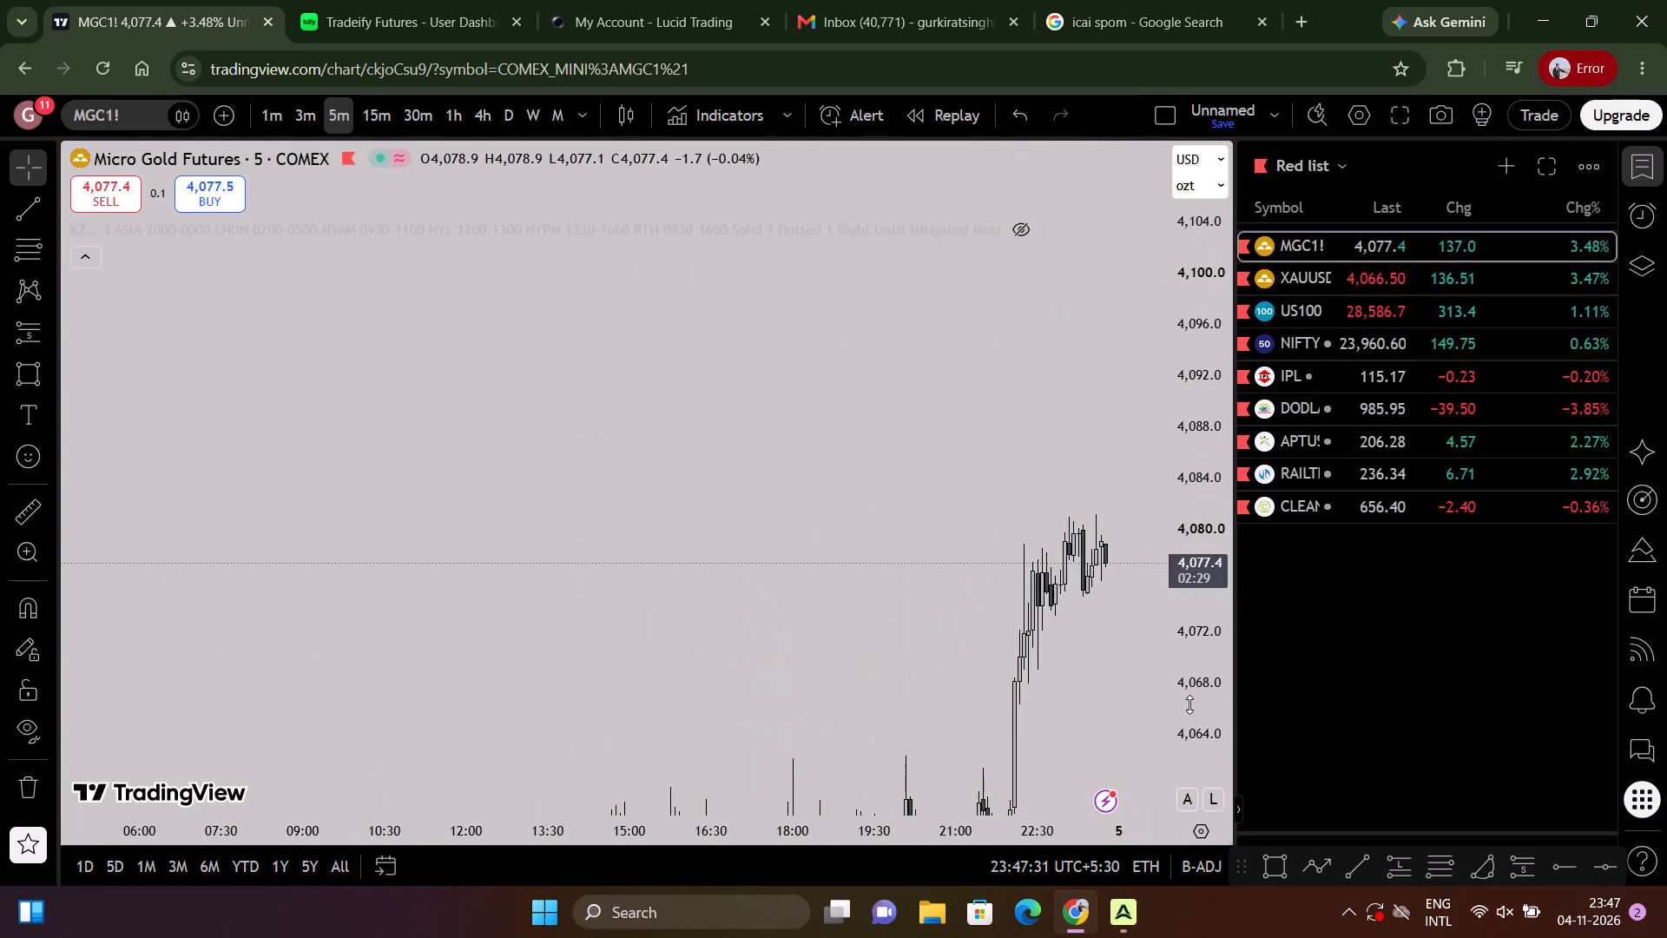
pyautogui.moveTo(1212, 719); pyautogui.dragTo(1261, 112)
pyautogui.scroll(3, 1067, 332)
pyautogui.moveTo(1110, 573); pyautogui.dragTo(1084, 103)
pyautogui.scroll(6, 889, 381)
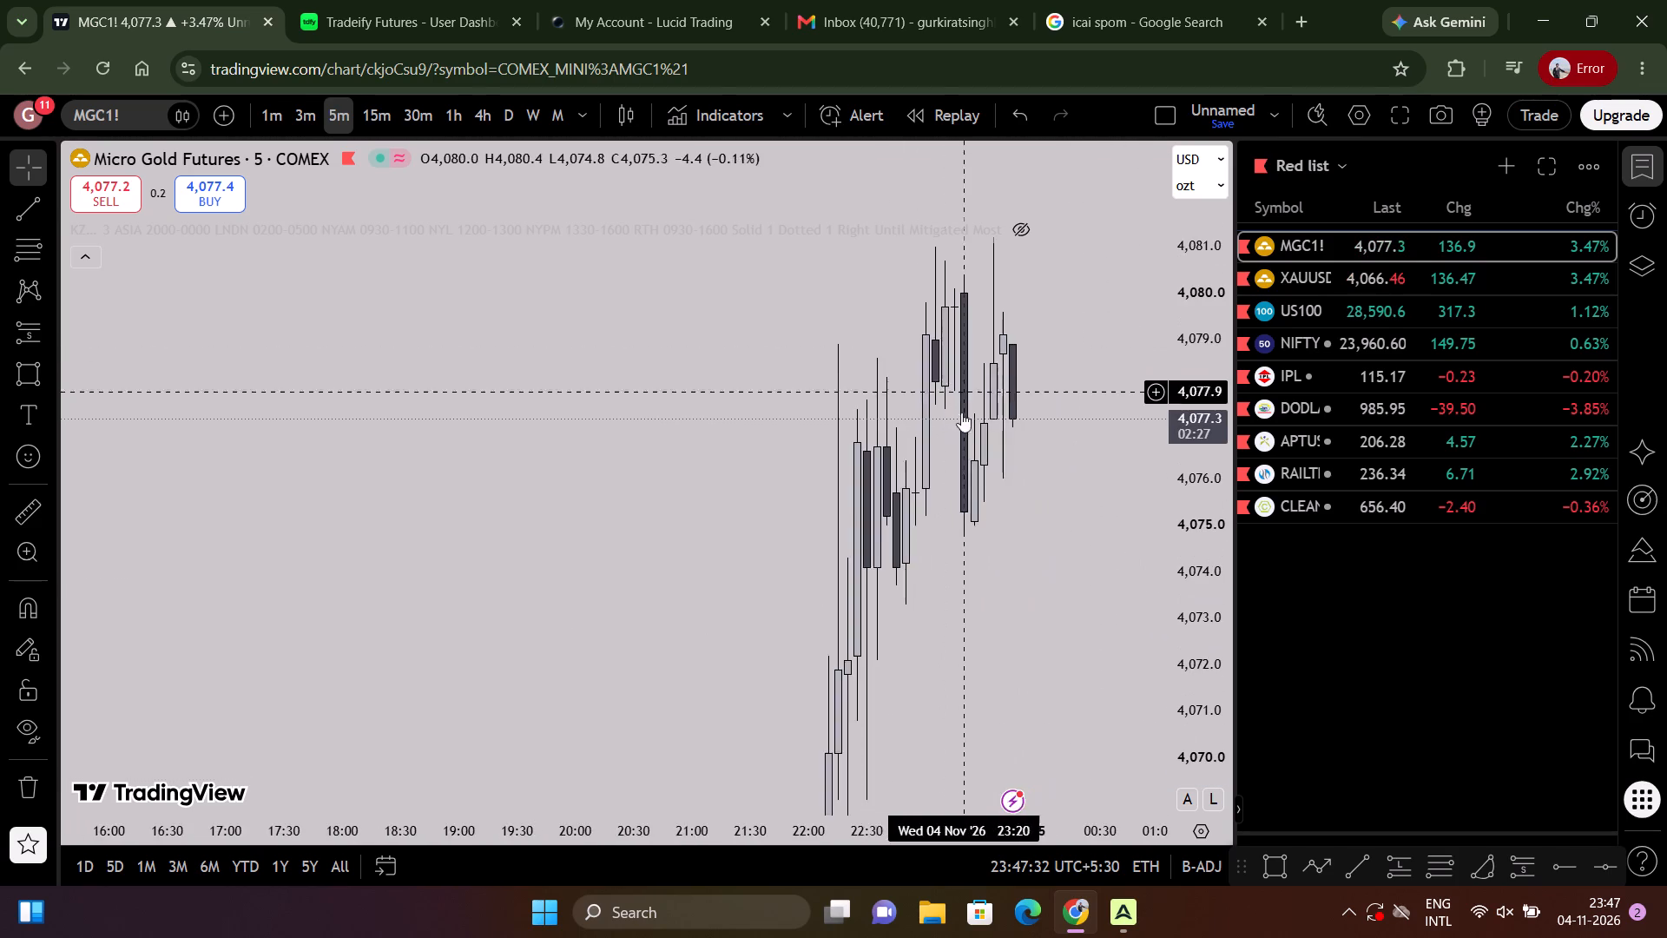
pyautogui.scroll(3, 961, 413)
# Return to XAUUSD and compare the 5-minute candles at the blue zones with the earlier range above the NY AM Low.
pyautogui.click(1322, 271)
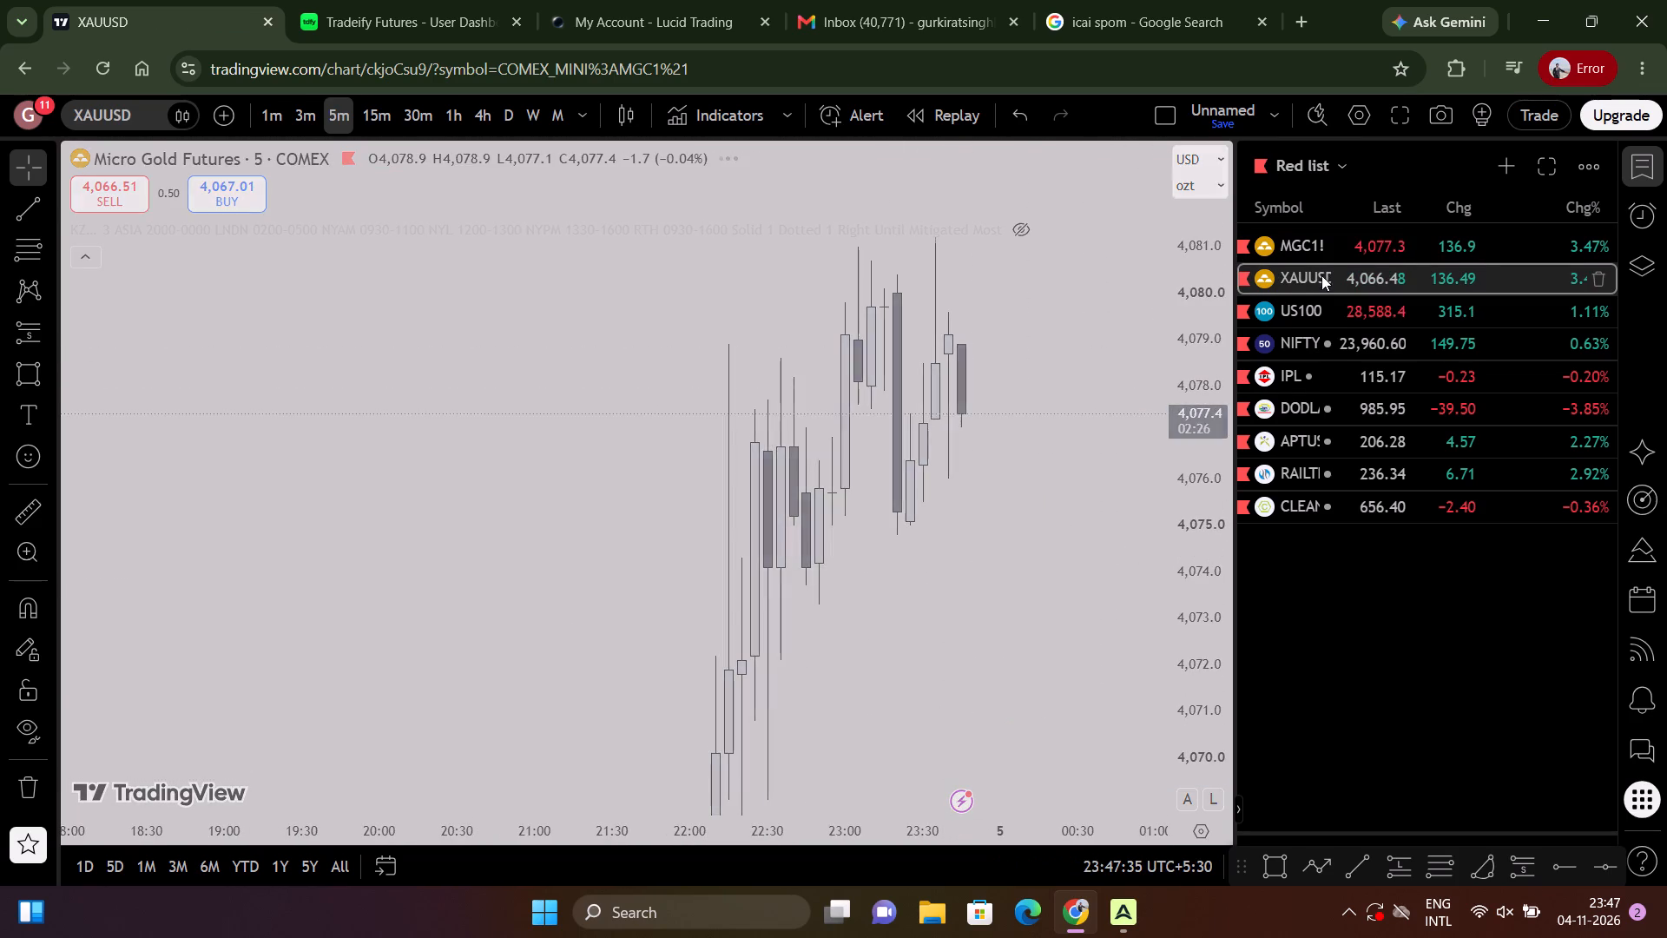
pyautogui.scroll(-4, 1057, 445)
pyautogui.moveTo(1094, 426); pyautogui.dragTo(1116, 657)
pyautogui.moveTo(1203, 661); pyautogui.dragTo(1200, 651)
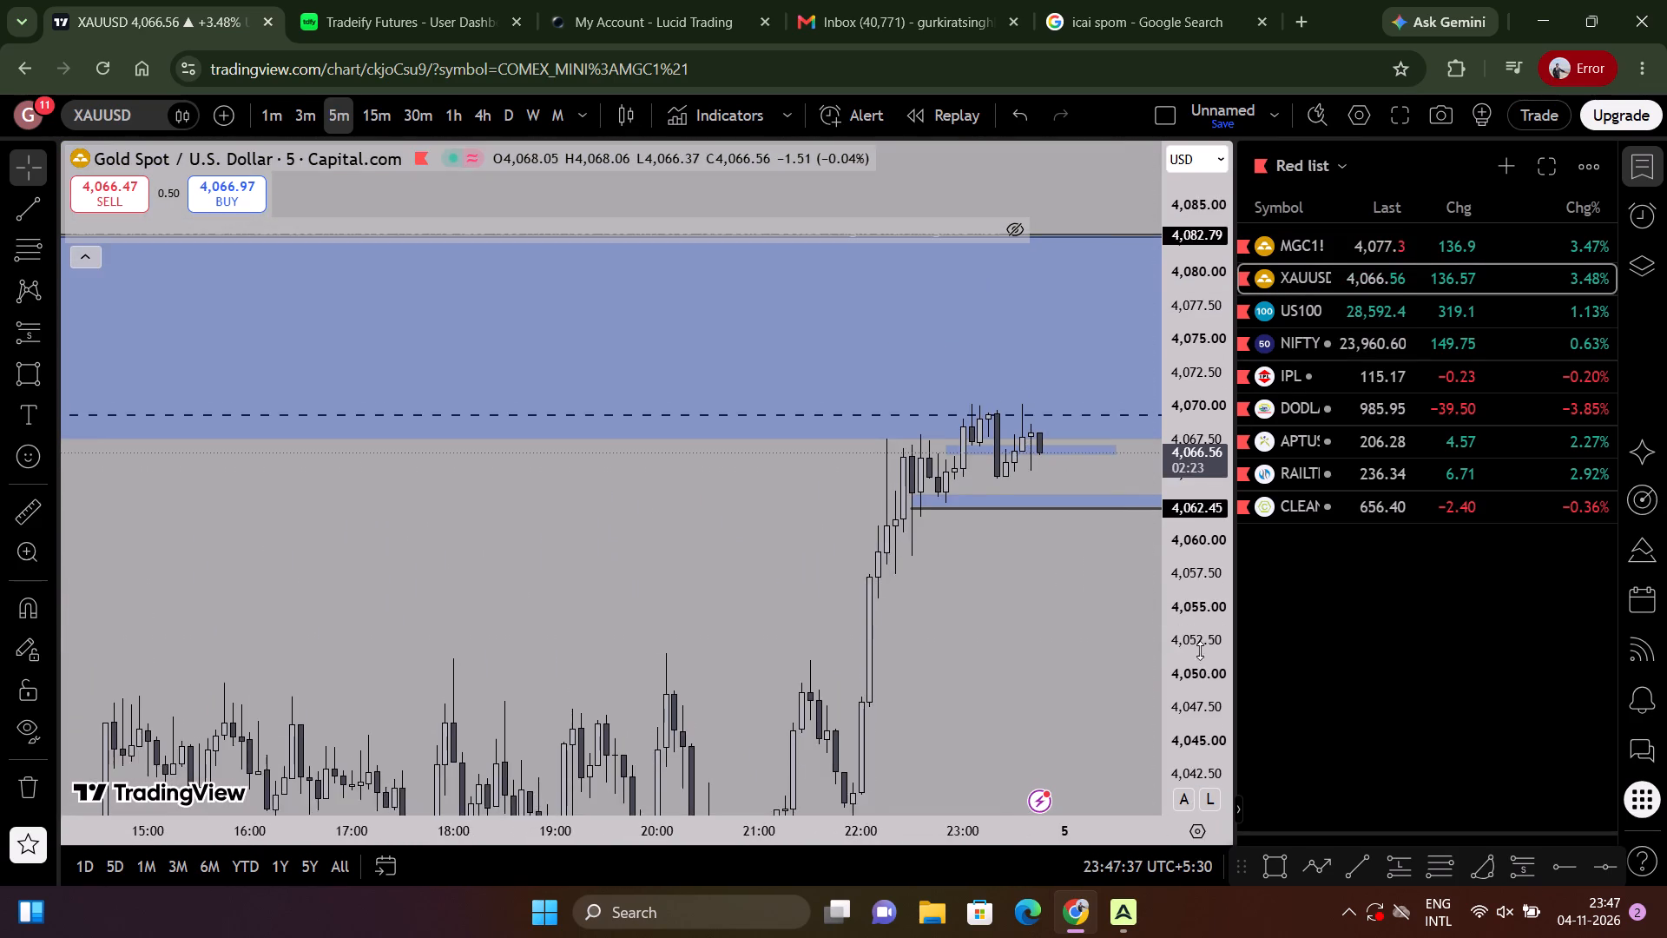
pyautogui.moveTo(1200, 651); pyautogui.dragTo(1150, 160)
pyautogui.scroll(4, 1071, 296)
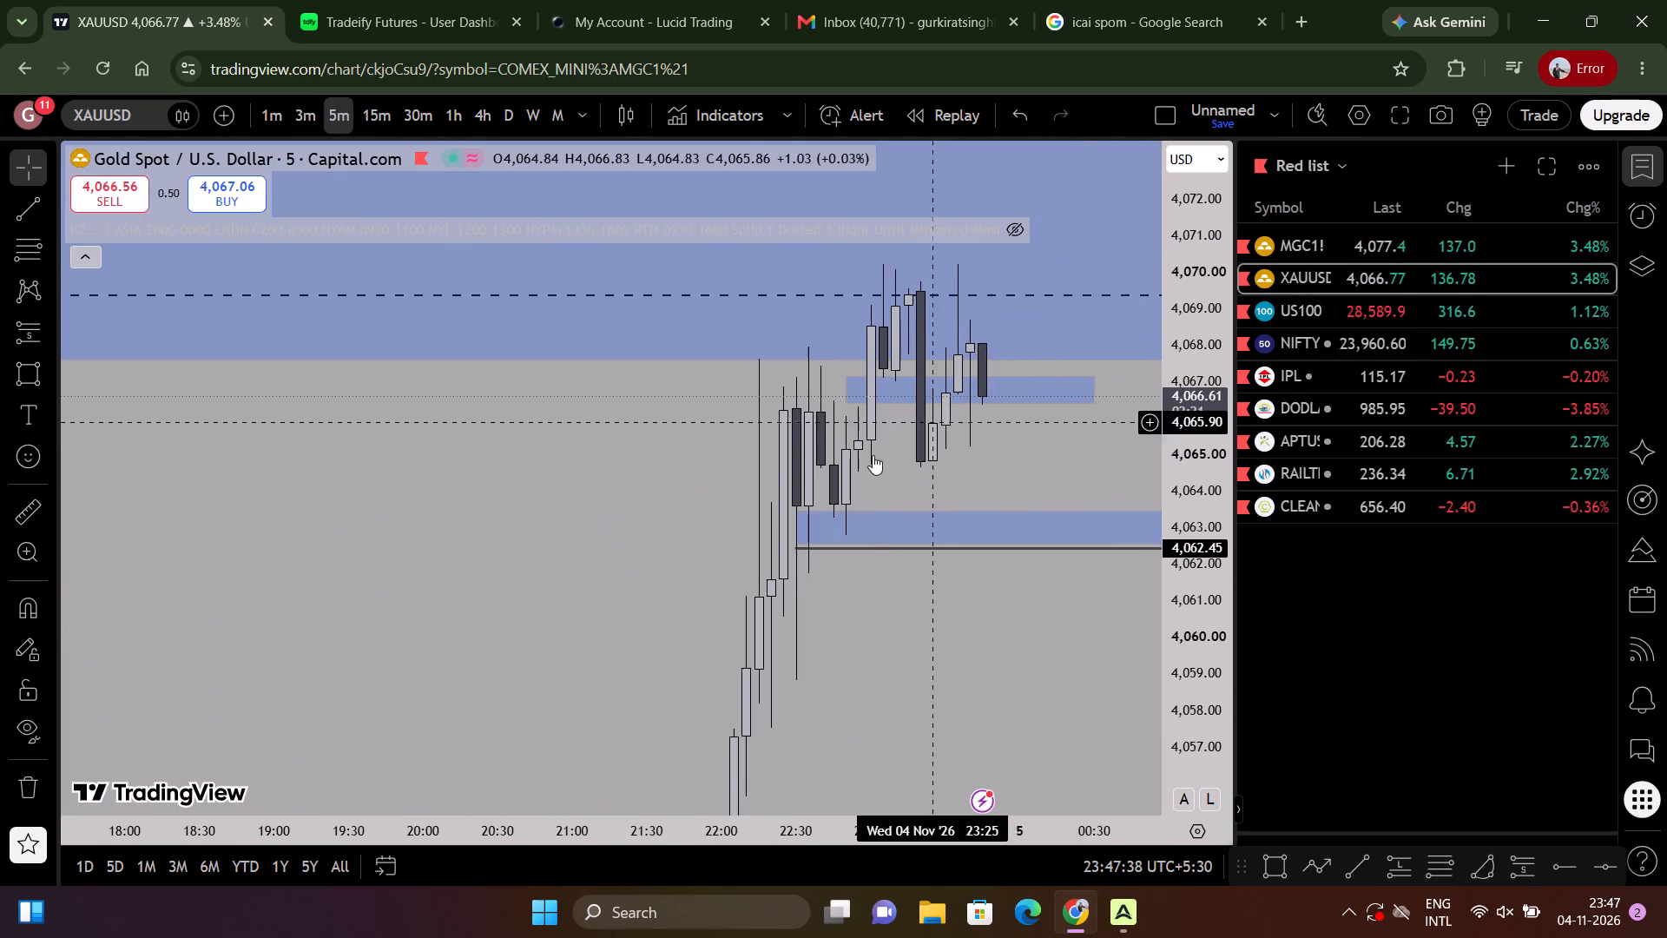
pyautogui.scroll(-6, 854, 486)
pyautogui.moveTo(802, 543); pyautogui.dragTo(874, 0)
pyautogui.scroll(-6, 1024, 300)
pyautogui.moveTo(1208, 323); pyautogui.dragTo(1060, 762)
pyautogui.moveTo(979, 672); pyautogui.dragTo(967, 637)
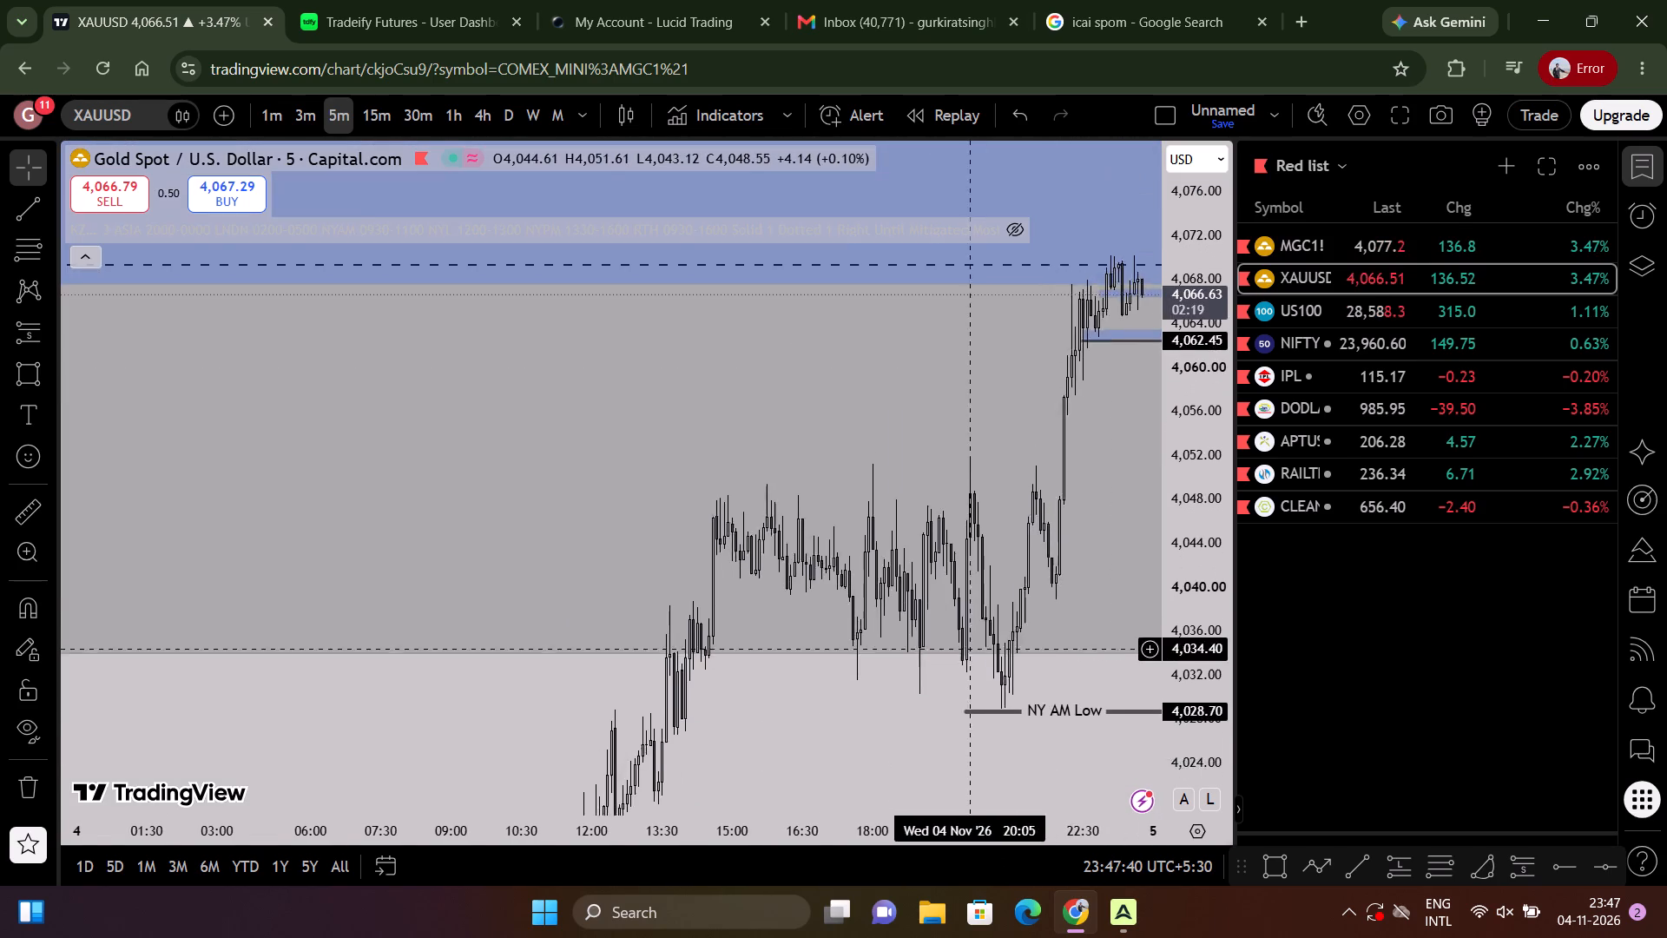
pyautogui.moveTo(967, 637); pyautogui.dragTo(932, 545)
pyautogui.scroll(5, 939, 539)
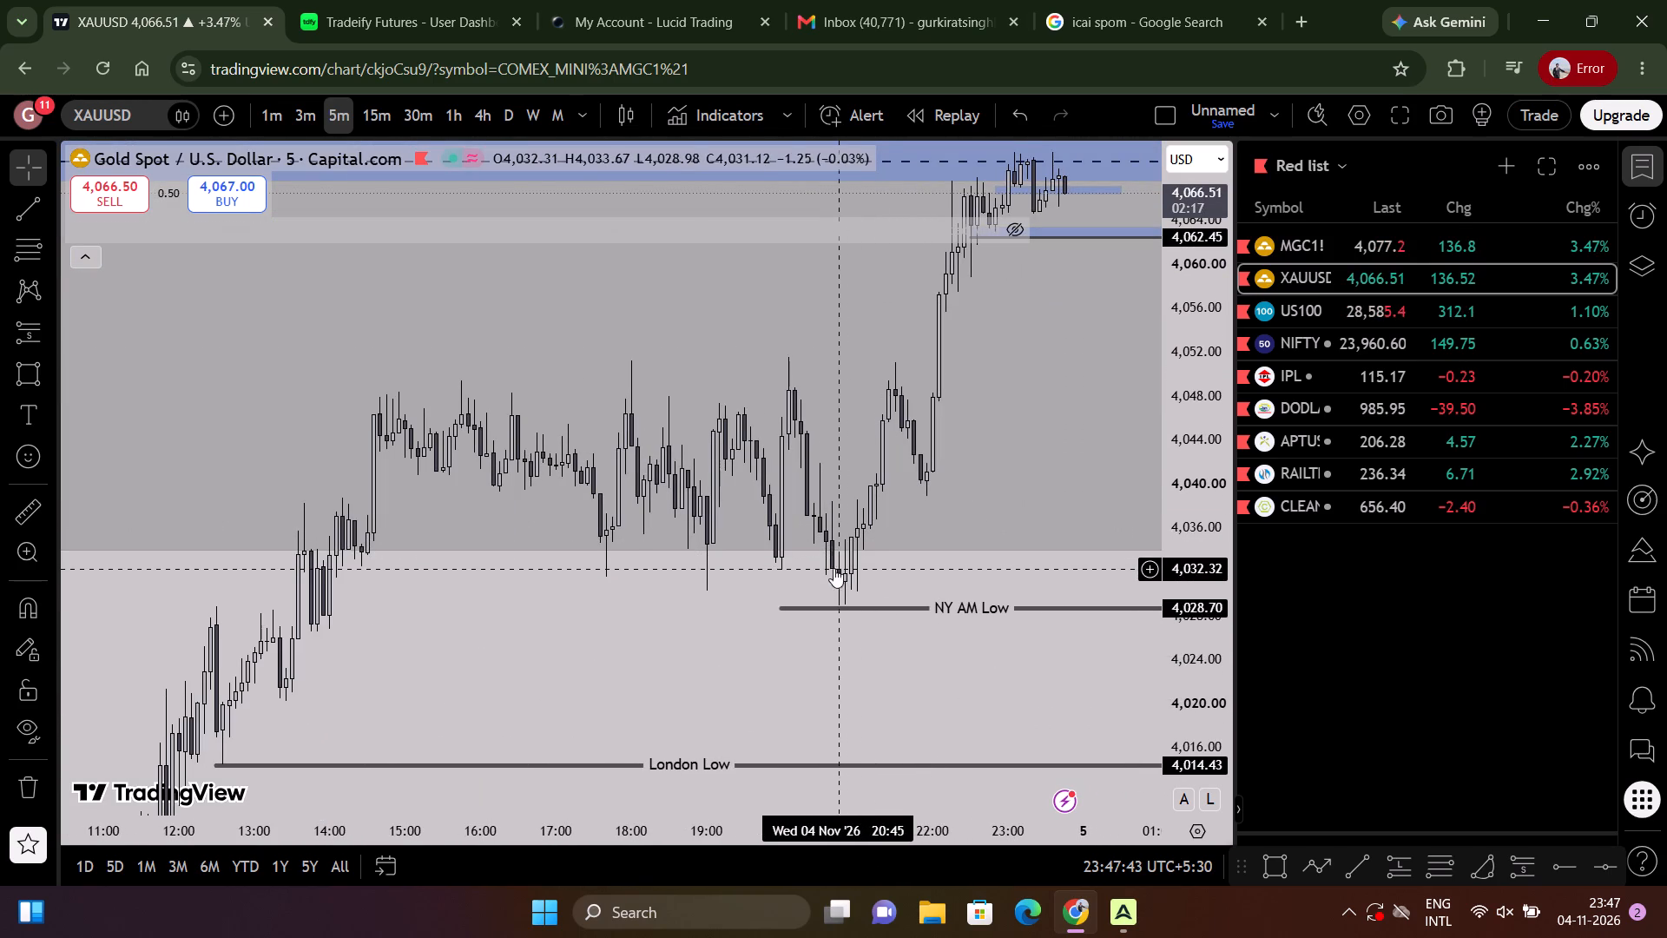
# Examine the 5-minute gold range between 14:30 and 22:00, focusing on its swing lows above the NY AM Low.
pyautogui.moveTo(410, 472); pyautogui.dragTo(432, 469)
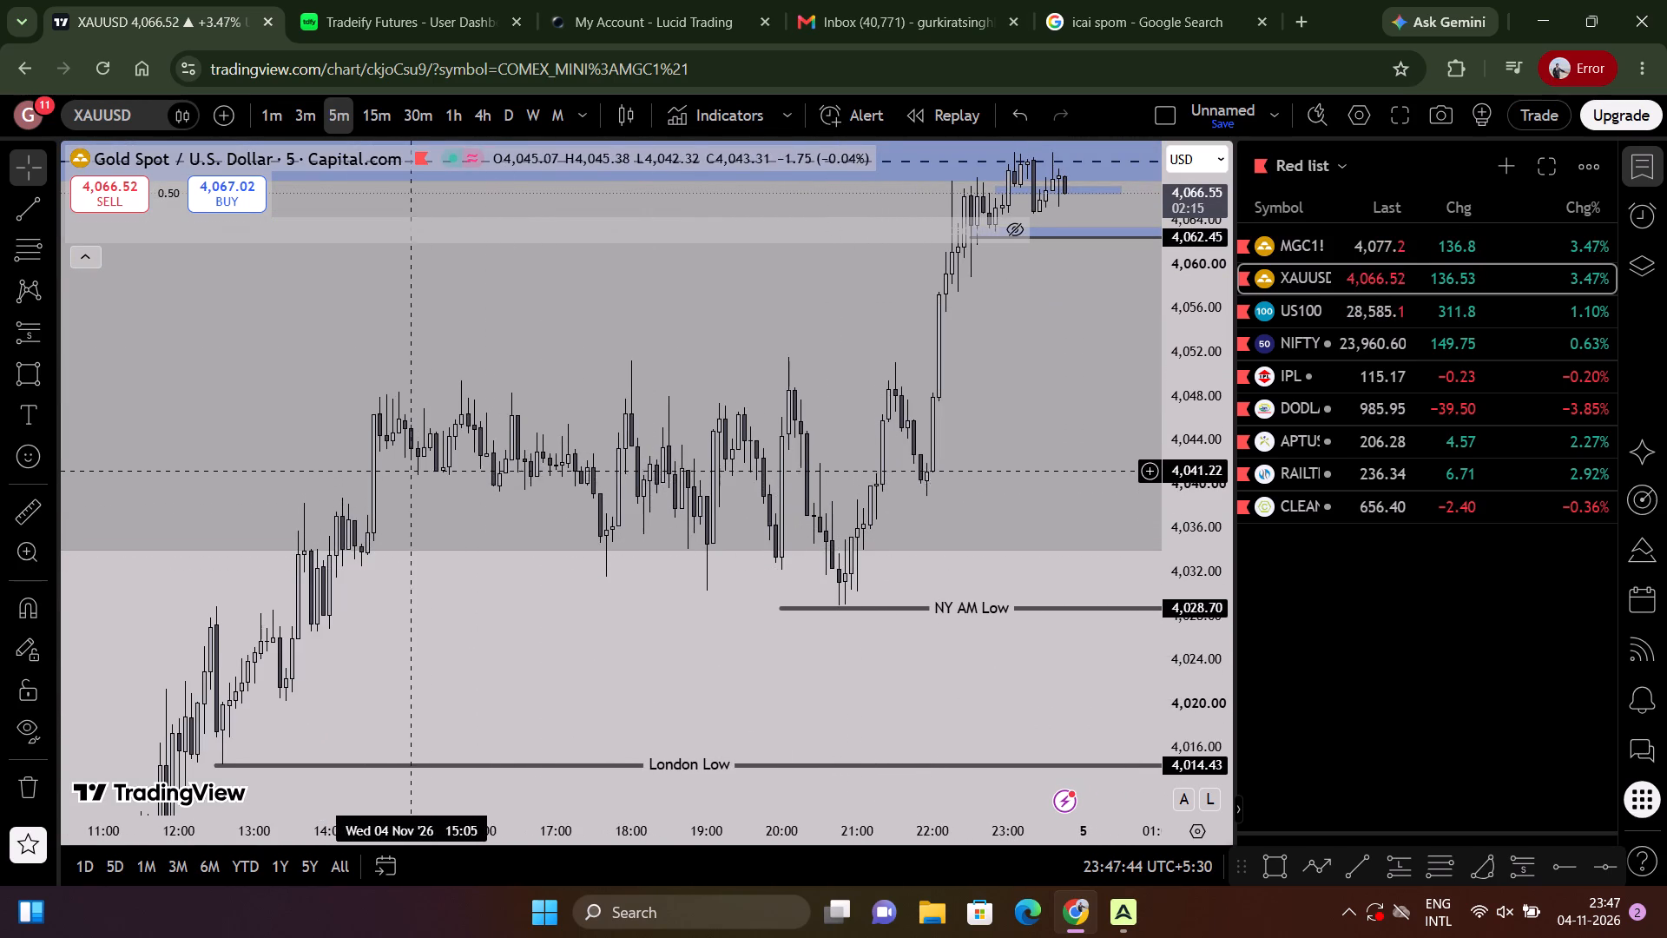
pyautogui.moveTo(432, 469); pyautogui.dragTo(435, 468)
pyautogui.moveTo(1169, 630); pyautogui.dragTo(1186, 425)
pyautogui.scroll(2, 959, 510)
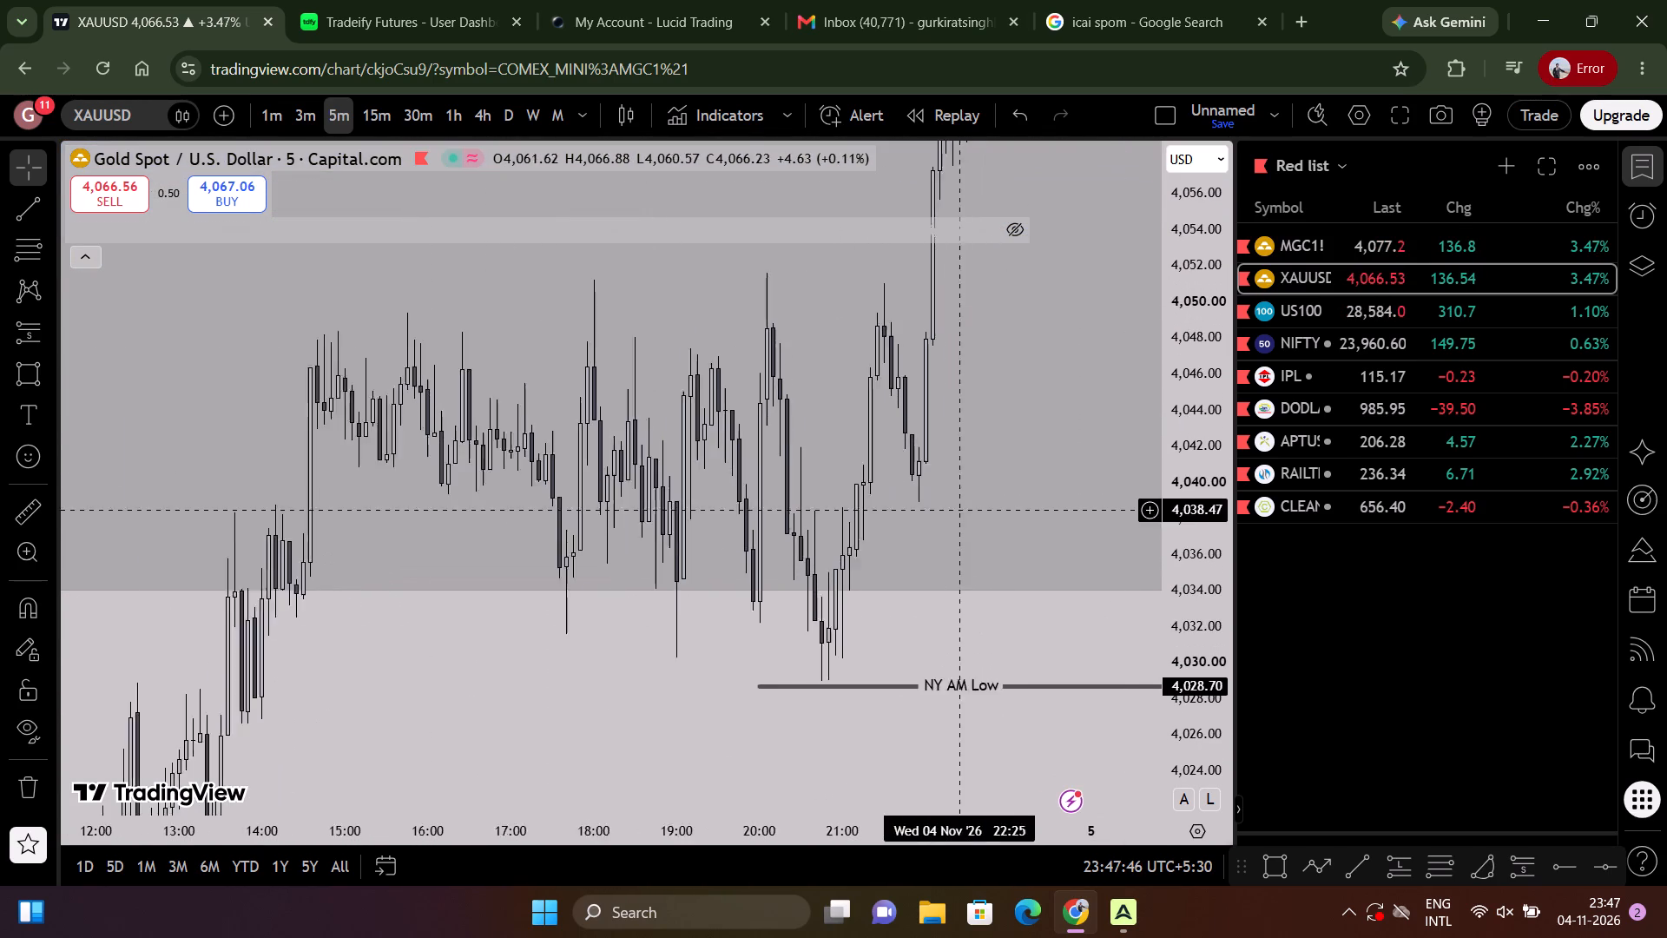
pyautogui.scroll(2, 942, 519)
pyautogui.scroll(-6, 418, 636)
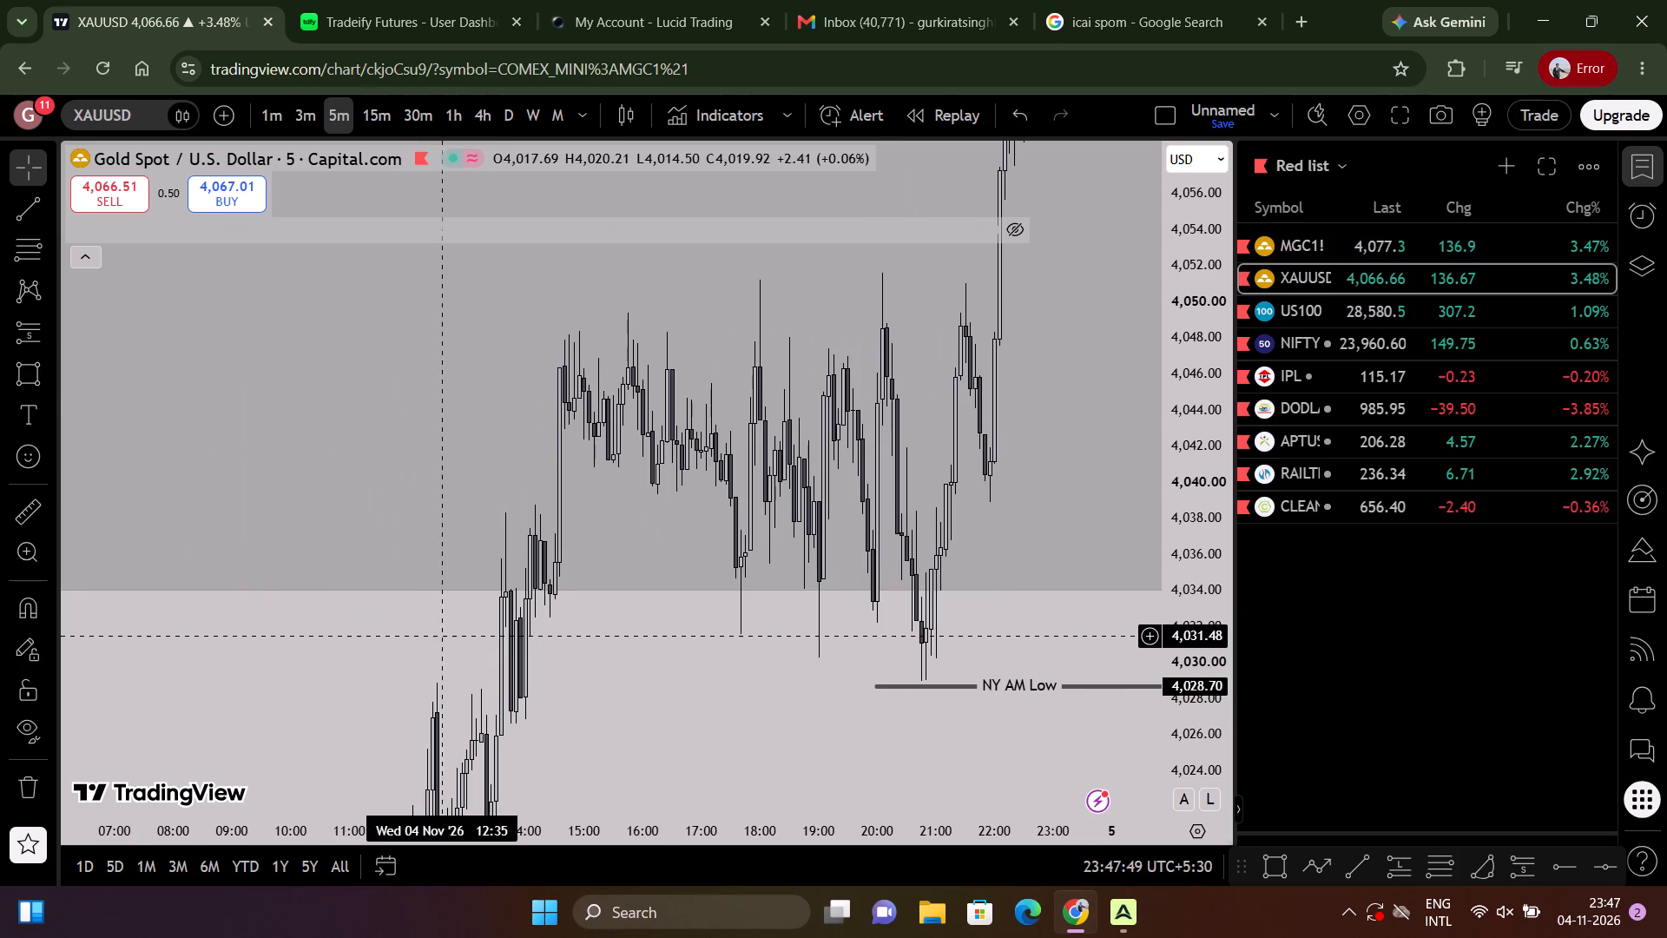
pyautogui.scroll(6, 441, 637)
pyautogui.moveTo(463, 660); pyautogui.dragTo(501, 631)
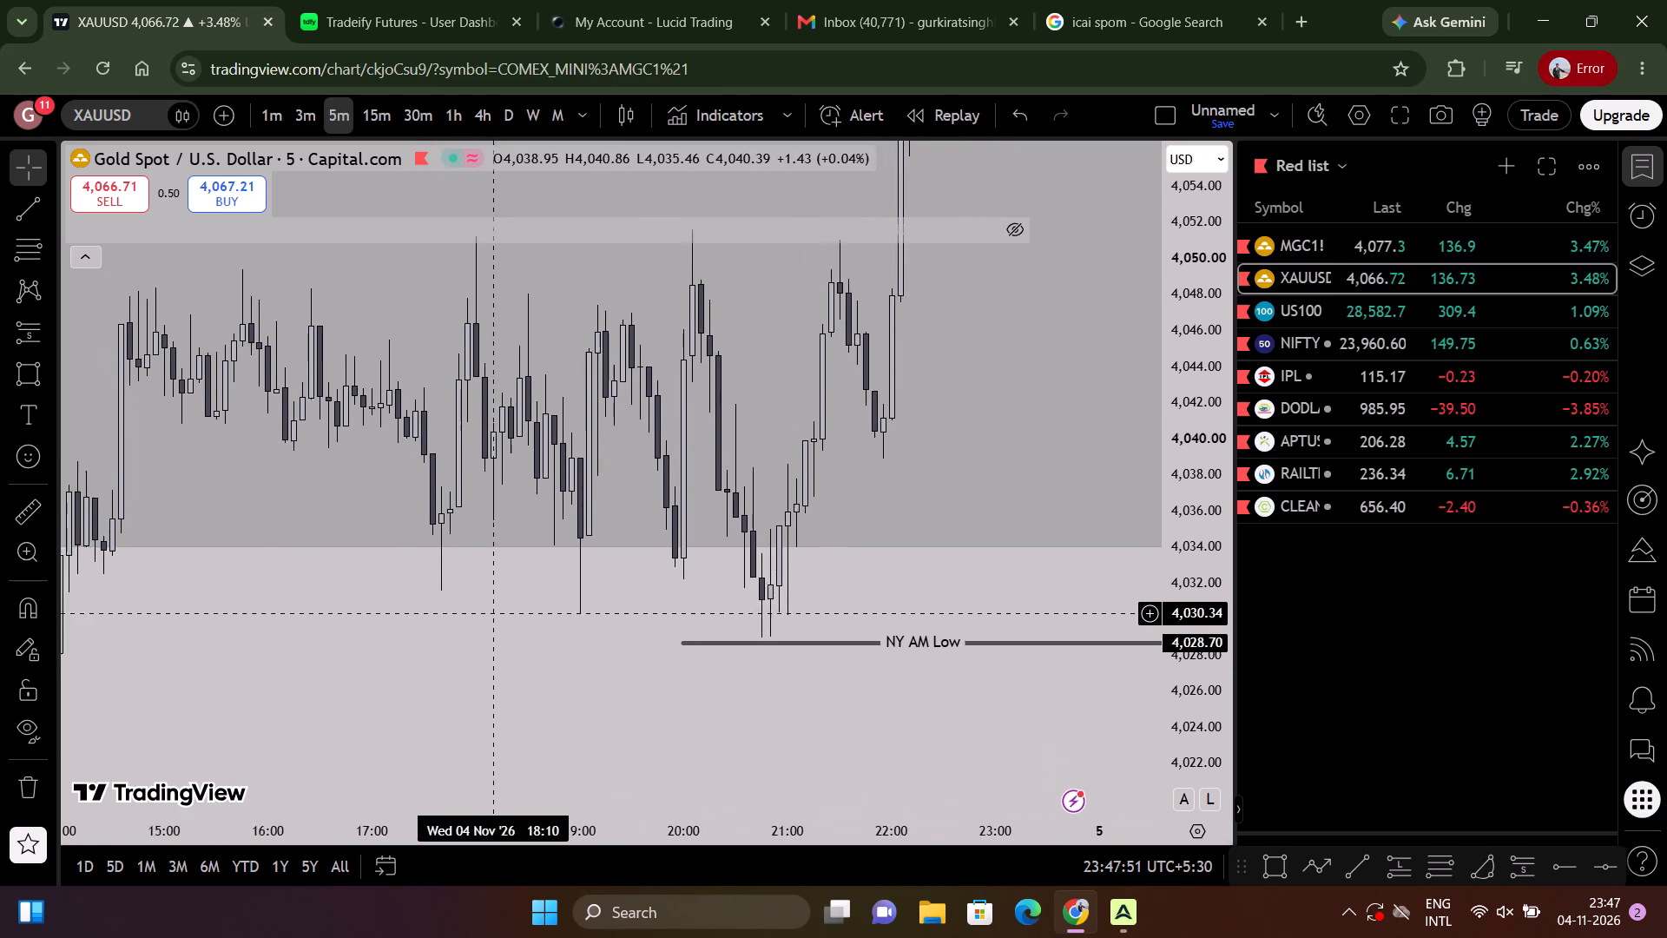
pyautogui.moveTo(501, 631); pyautogui.dragTo(496, 637)
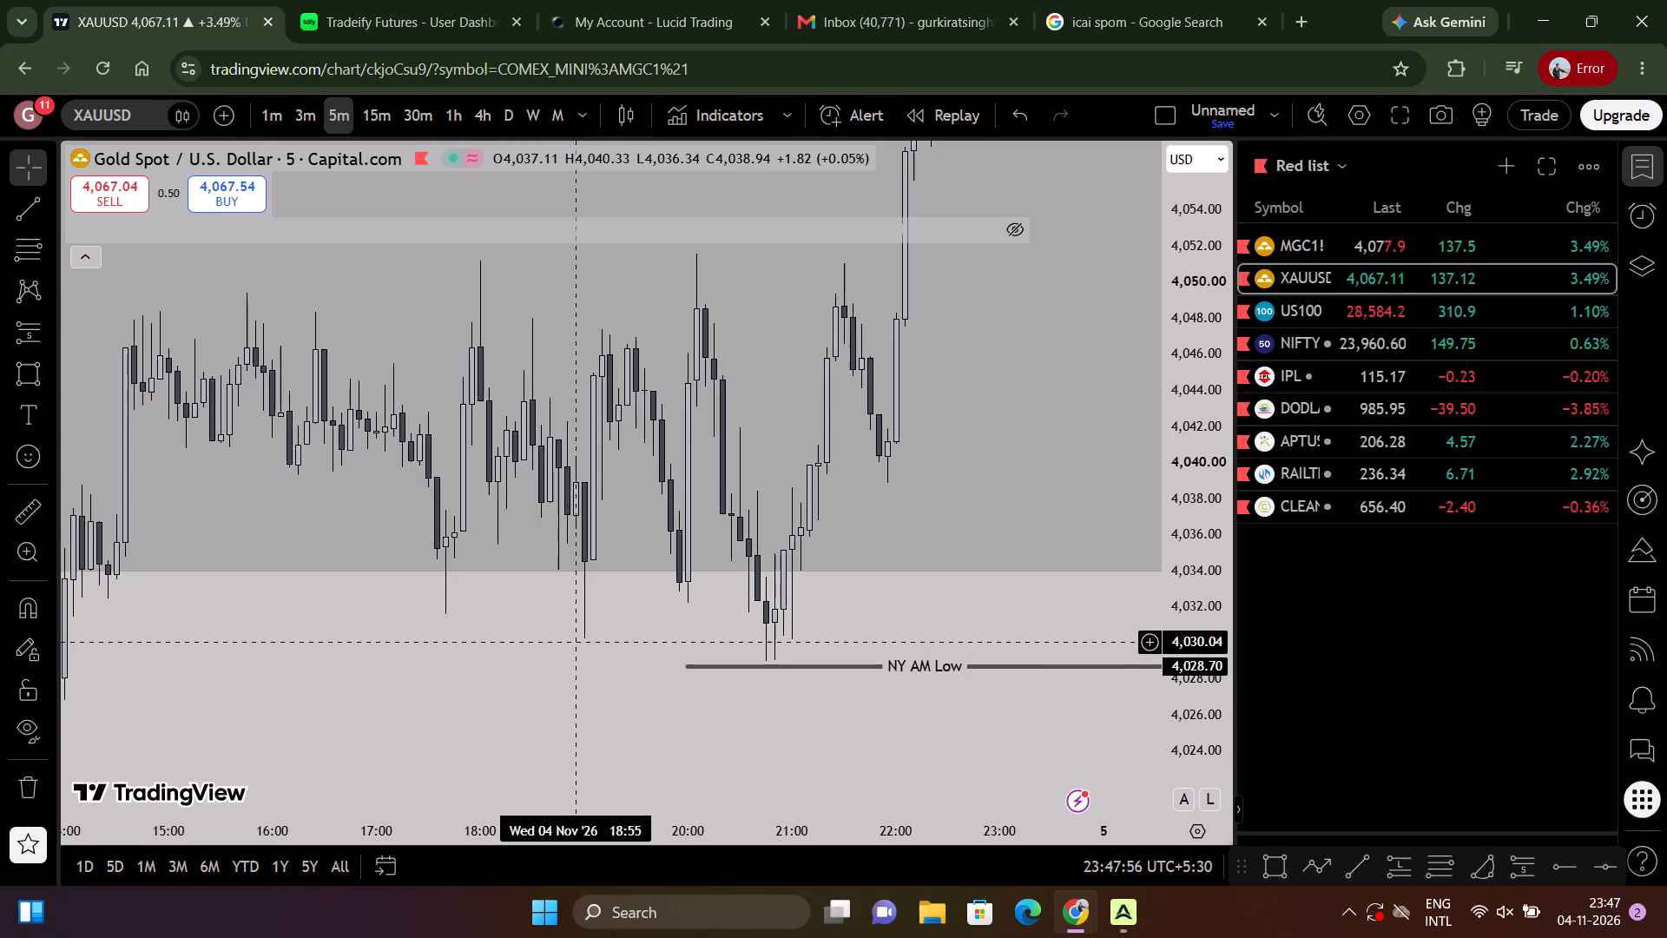
# Measure the gold price move from about 4,035 at 21:05 up to about 4,050 at 23:00.
pyautogui.click(28, 512)
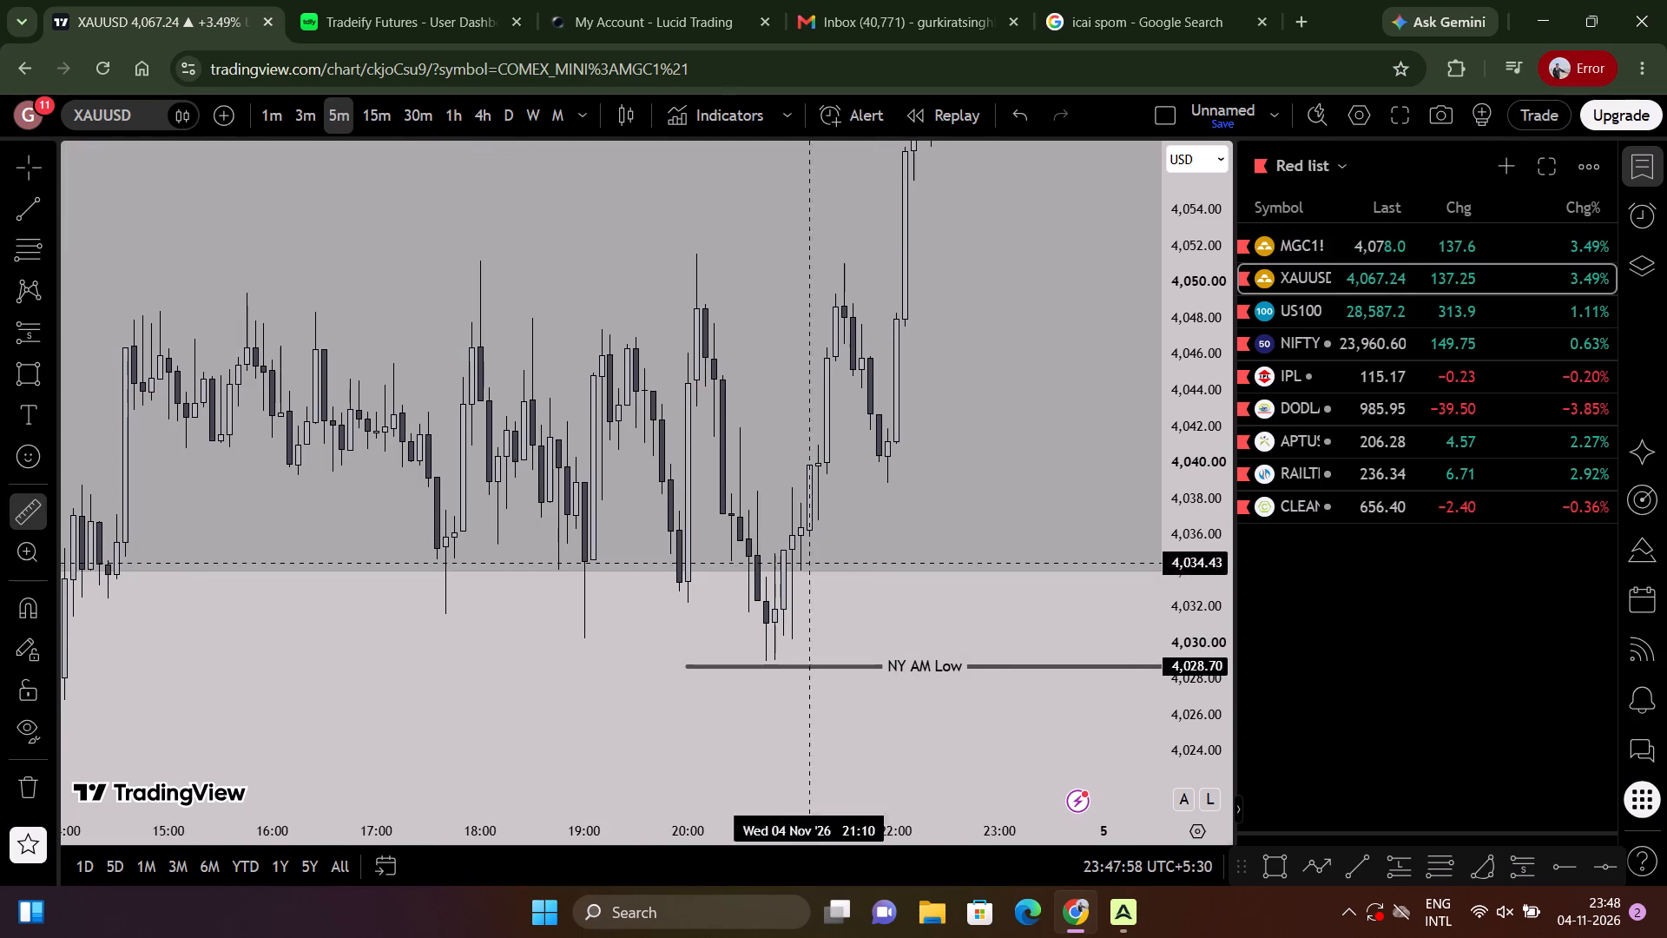
pyautogui.click(800, 553)
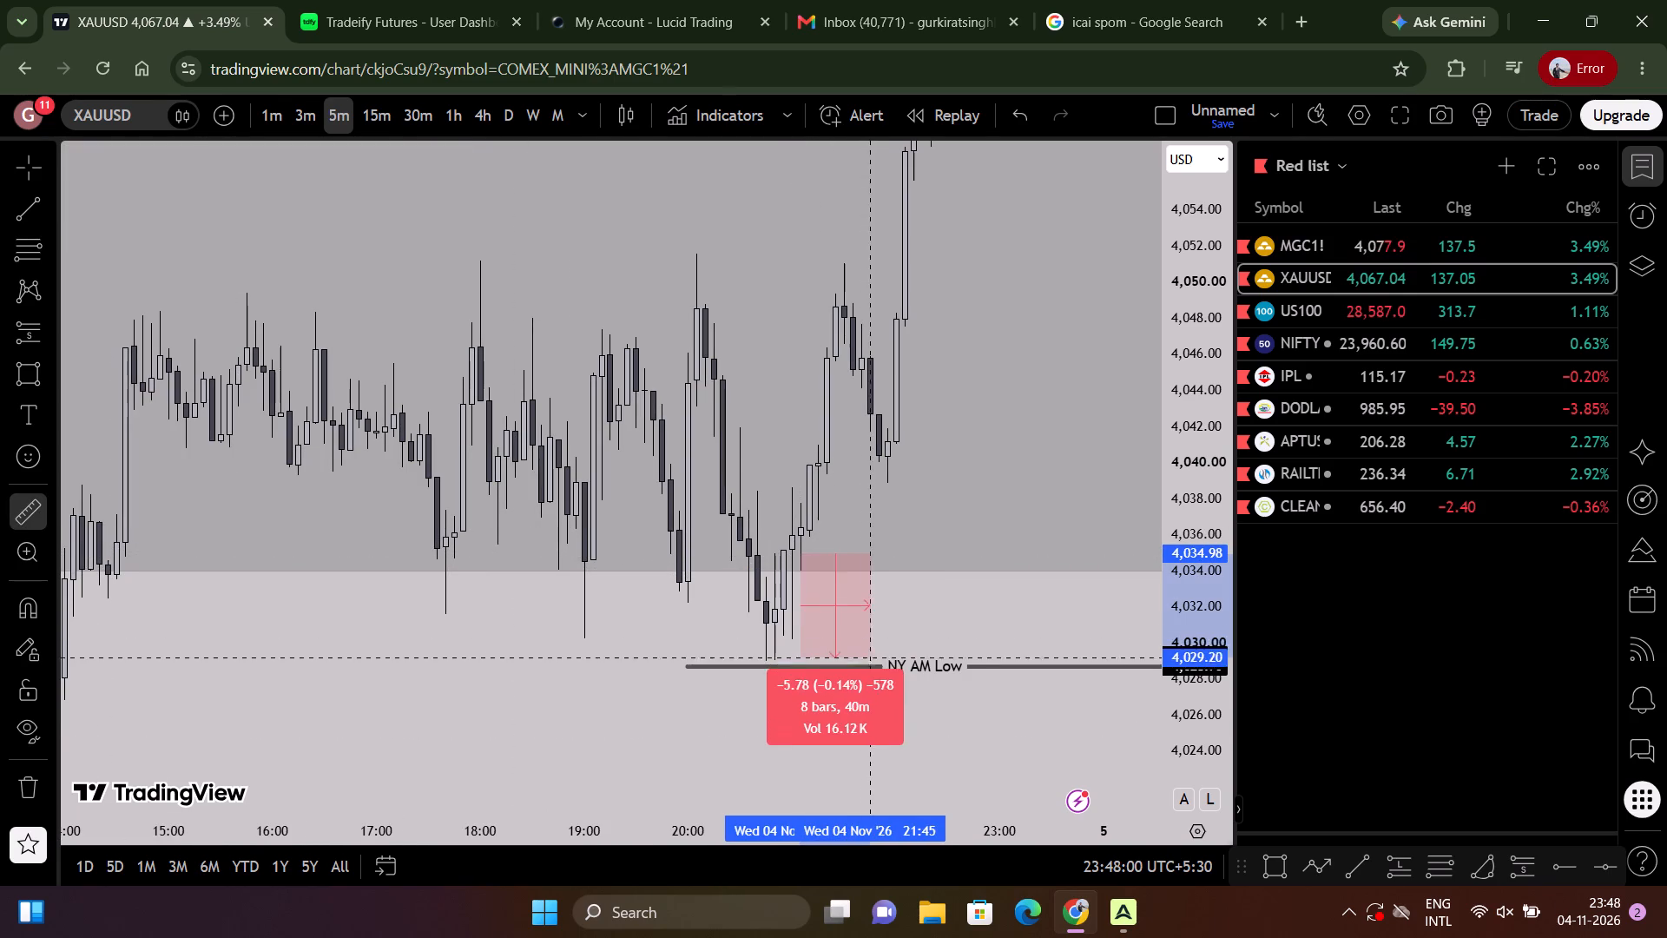
pyautogui.rightClick(997, 275)
# Examine the 5-minute gold range highs near 4,050 and the rally from there into the blue zones above 4,062.45.
pyautogui.scroll(-4, 1010, 281)
pyautogui.moveTo(1178, 311); pyautogui.dragTo(1172, 472)
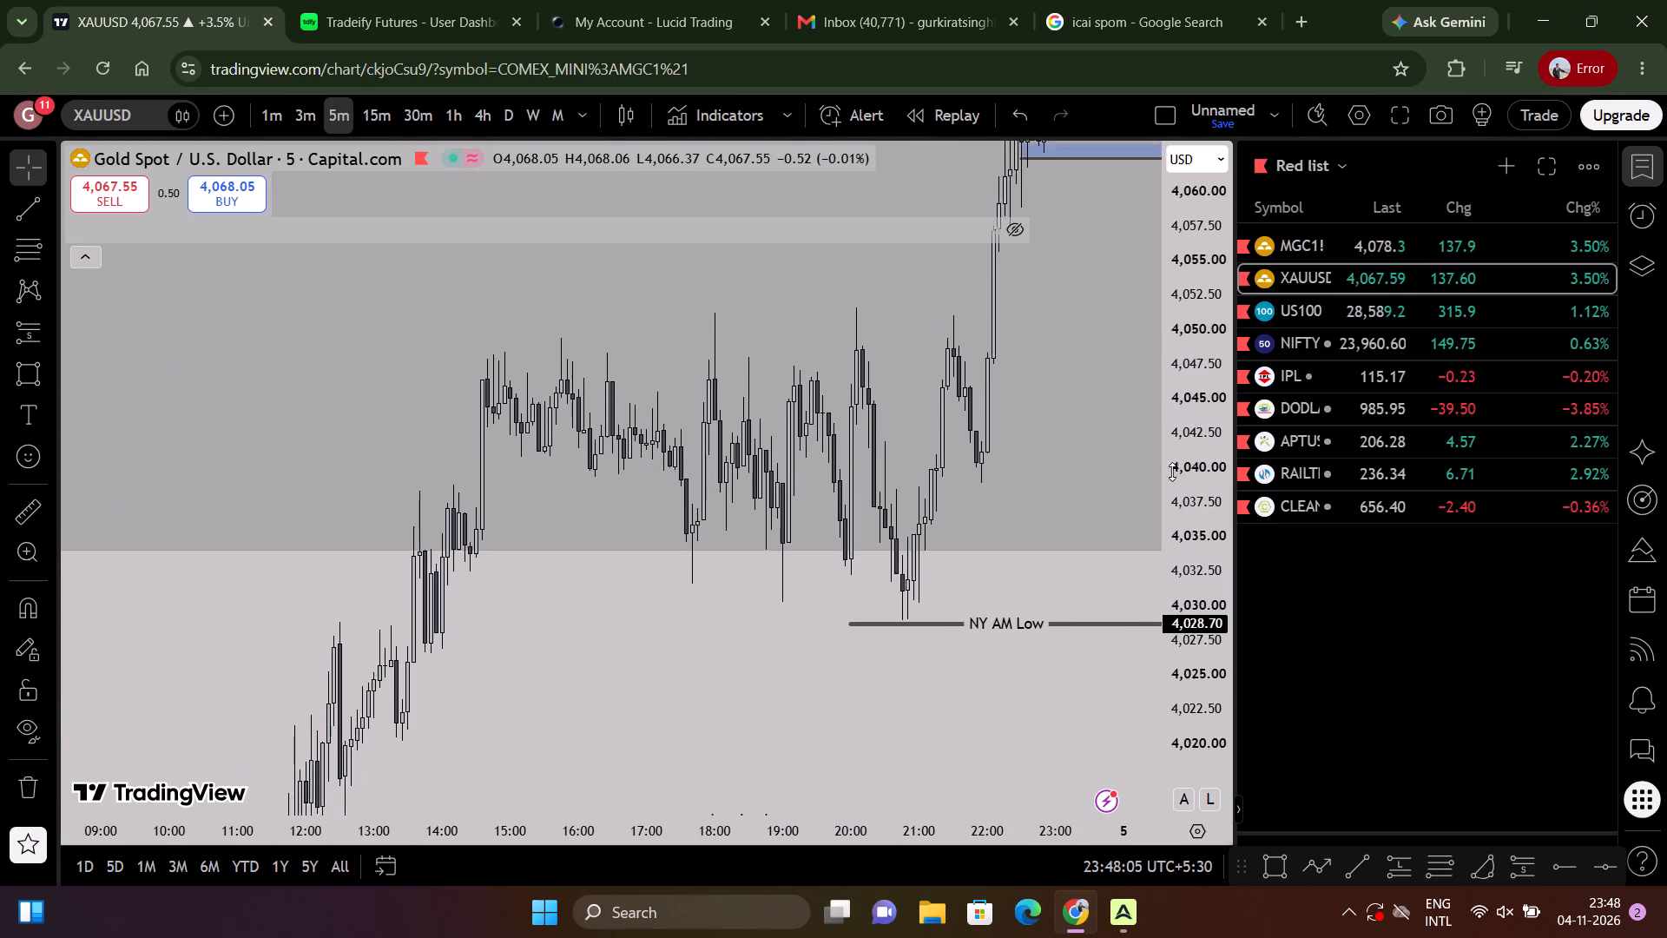
pyautogui.moveTo(1172, 472); pyautogui.dragTo(1095, 393)
pyautogui.scroll(5, 899, 426)
pyautogui.scroll(-4, 583, 400)
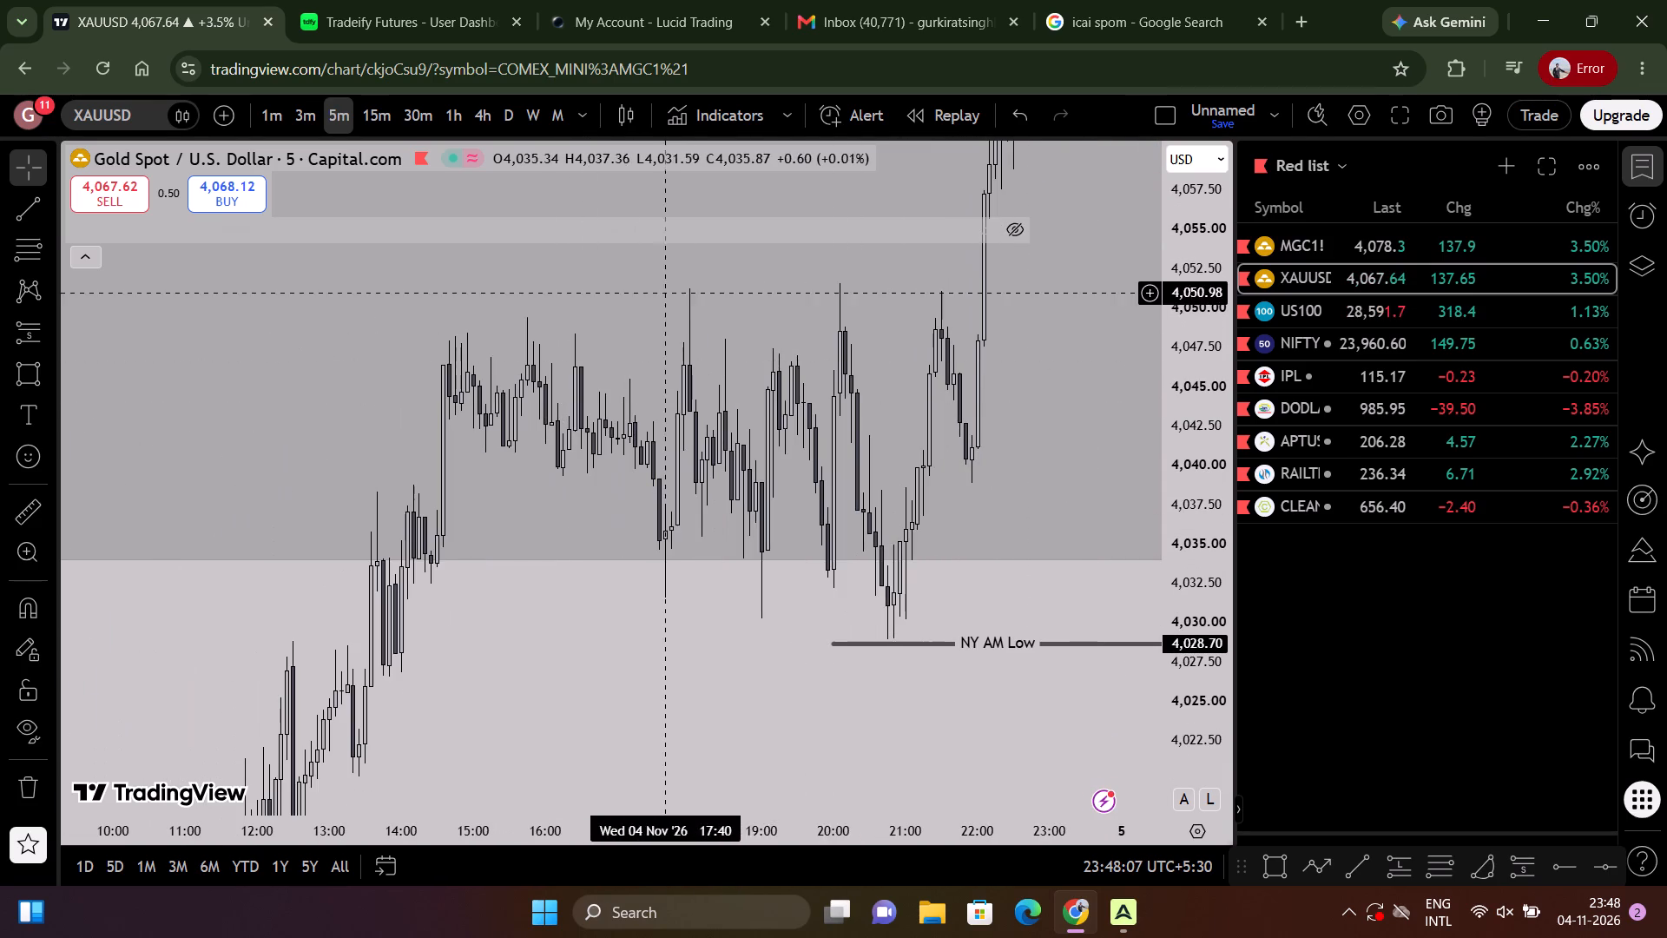
pyautogui.scroll(2, 794, 310)
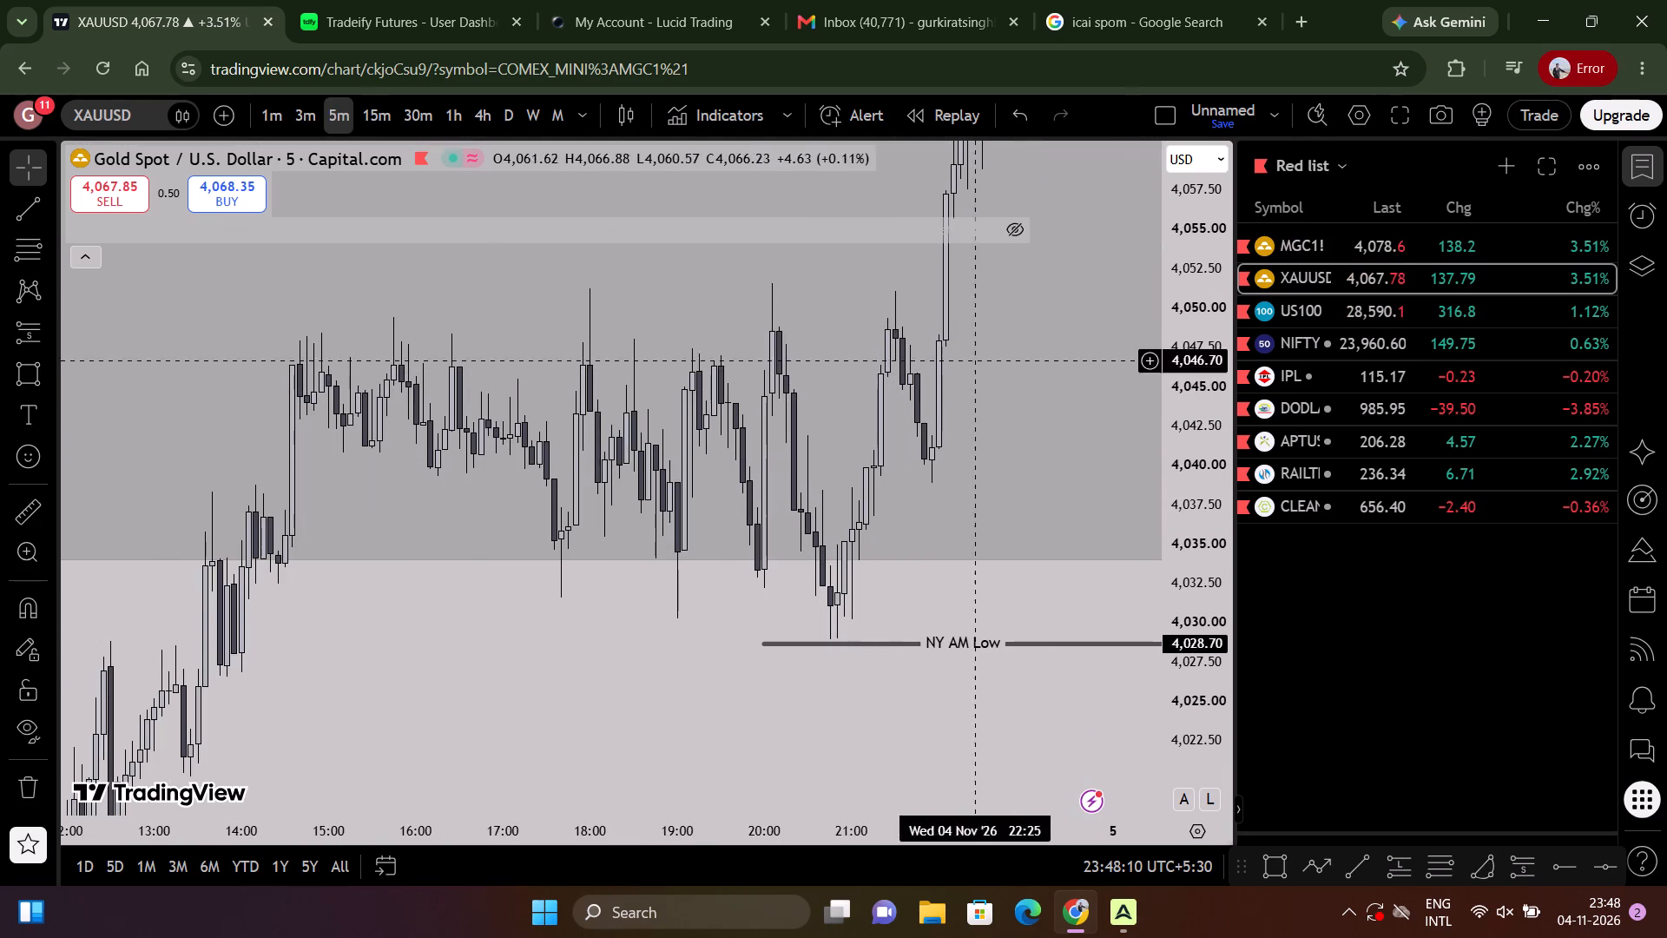
pyautogui.moveTo(1029, 366); pyautogui.dragTo(926, 706)
pyautogui.moveTo(1066, 480); pyautogui.dragTo(1075, 663)
pyautogui.moveTo(1175, 683); pyautogui.dragTo(1165, 419)
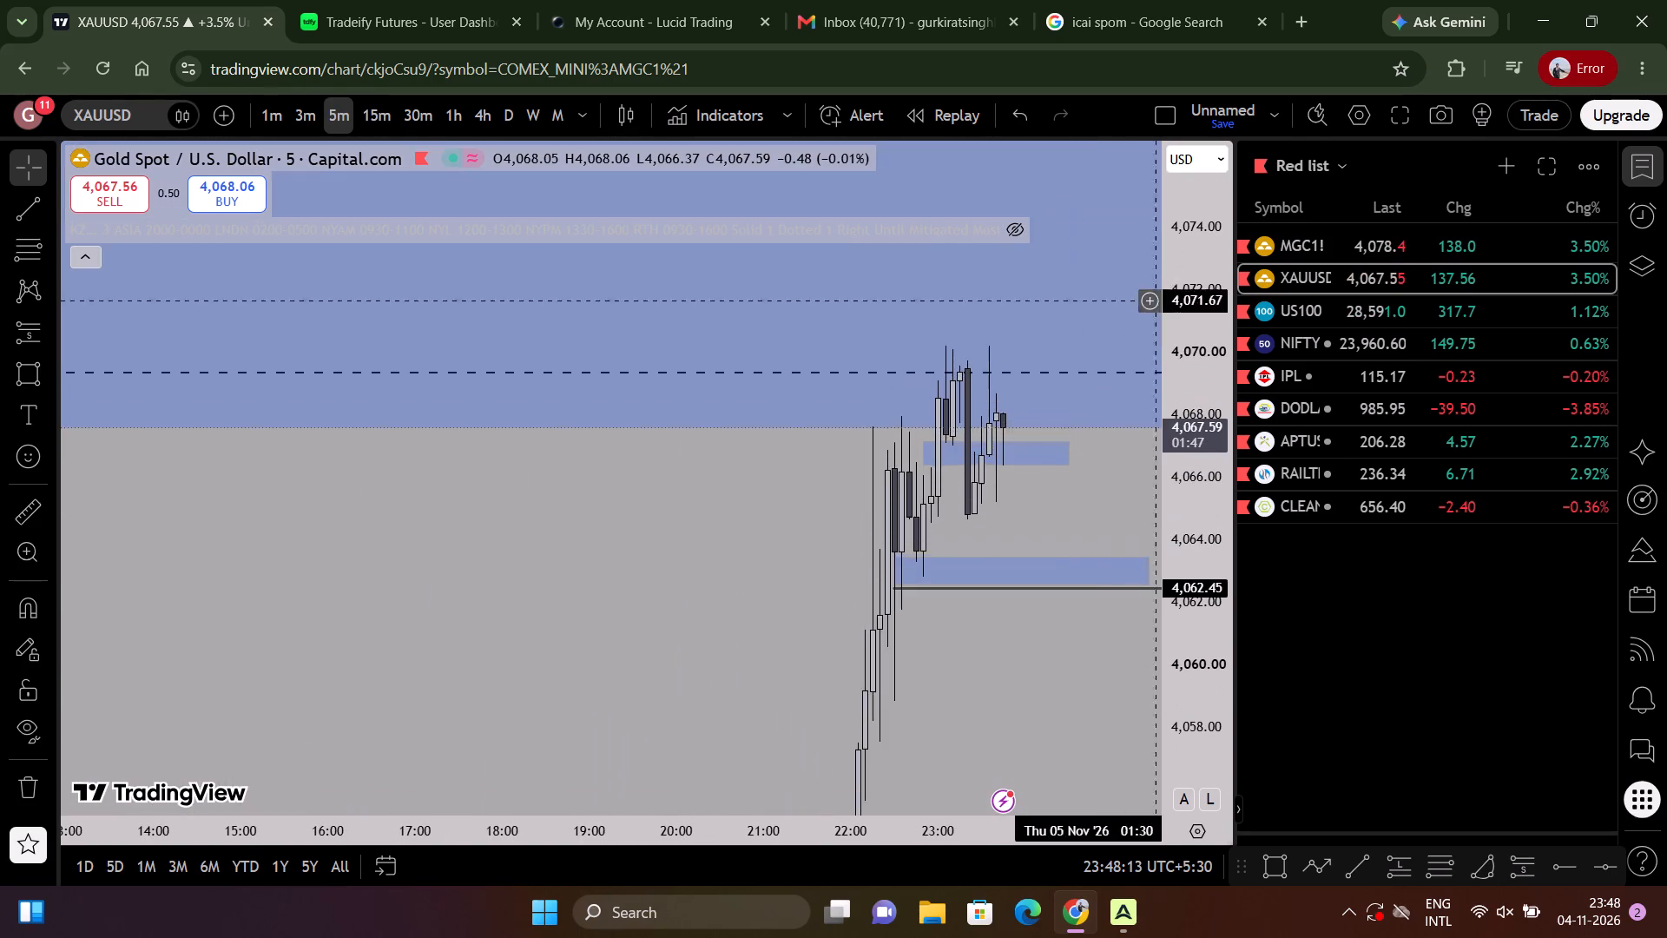
pyautogui.scroll(9, 1116, 310)
pyautogui.scroll(-4, 991, 369)
pyautogui.scroll(4, 963, 389)
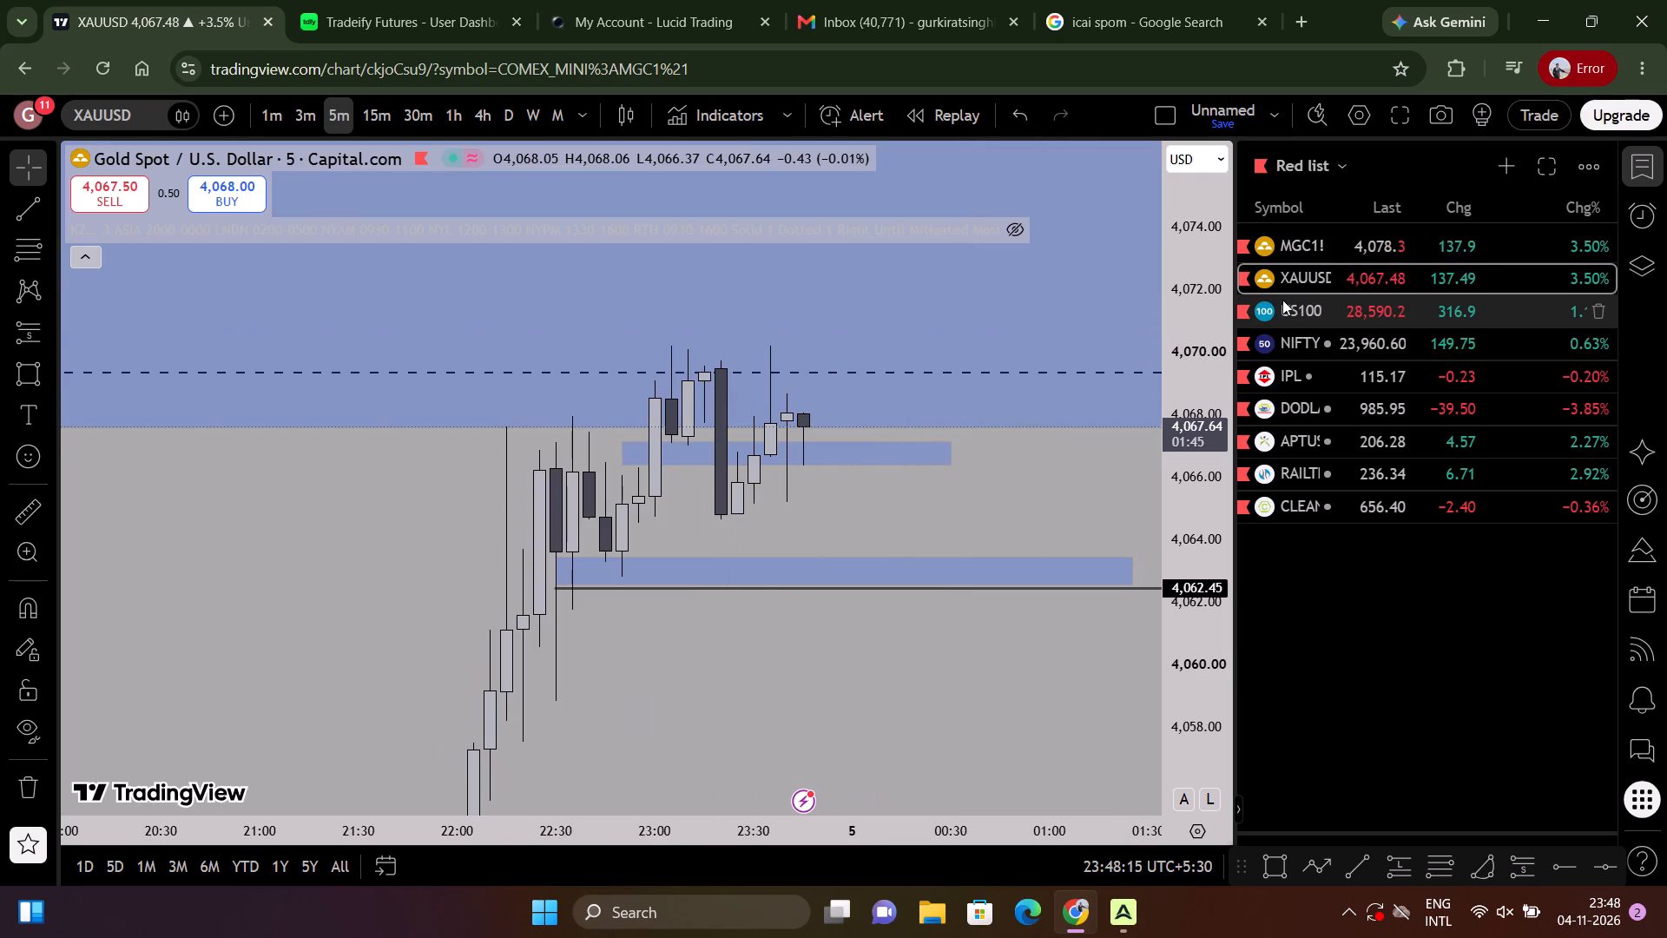
# Switch to US100 and extend the grey zone around 28,410 forward in time to about 00:15 on 5 November.
pyautogui.click(1282, 300)
pyautogui.scroll(-10, 997, 407)
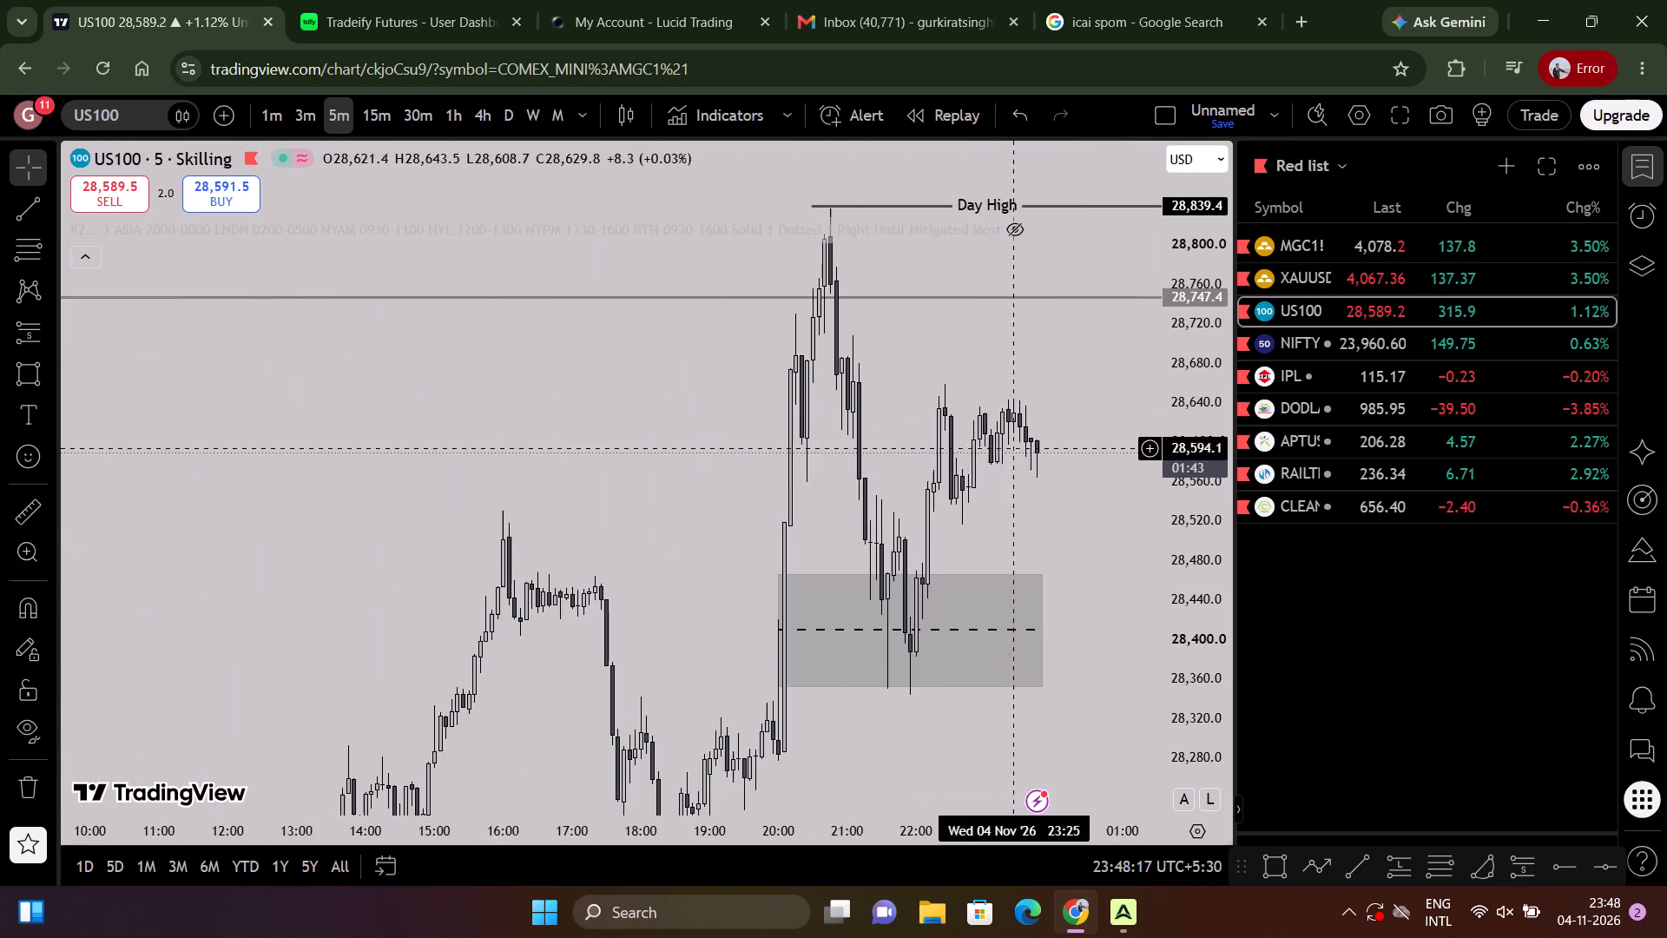
pyautogui.moveTo(1063, 546); pyautogui.dragTo(821, 481)
pyautogui.scroll(2, 801, 483)
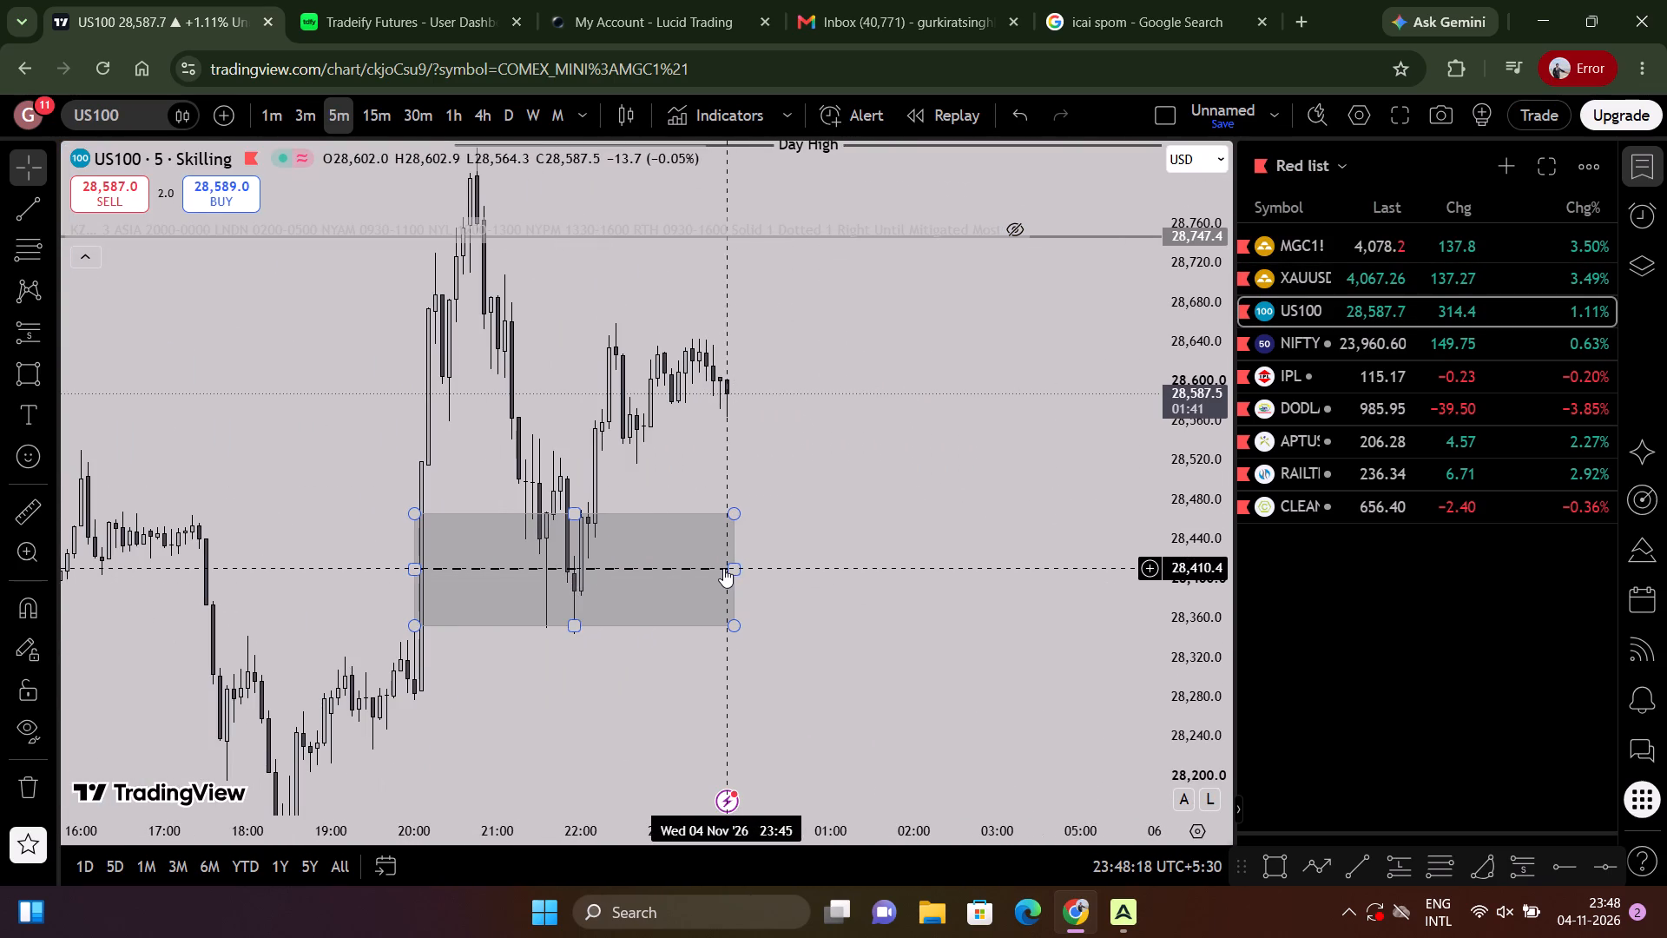
pyautogui.moveTo(733, 567); pyautogui.dragTo(863, 553)
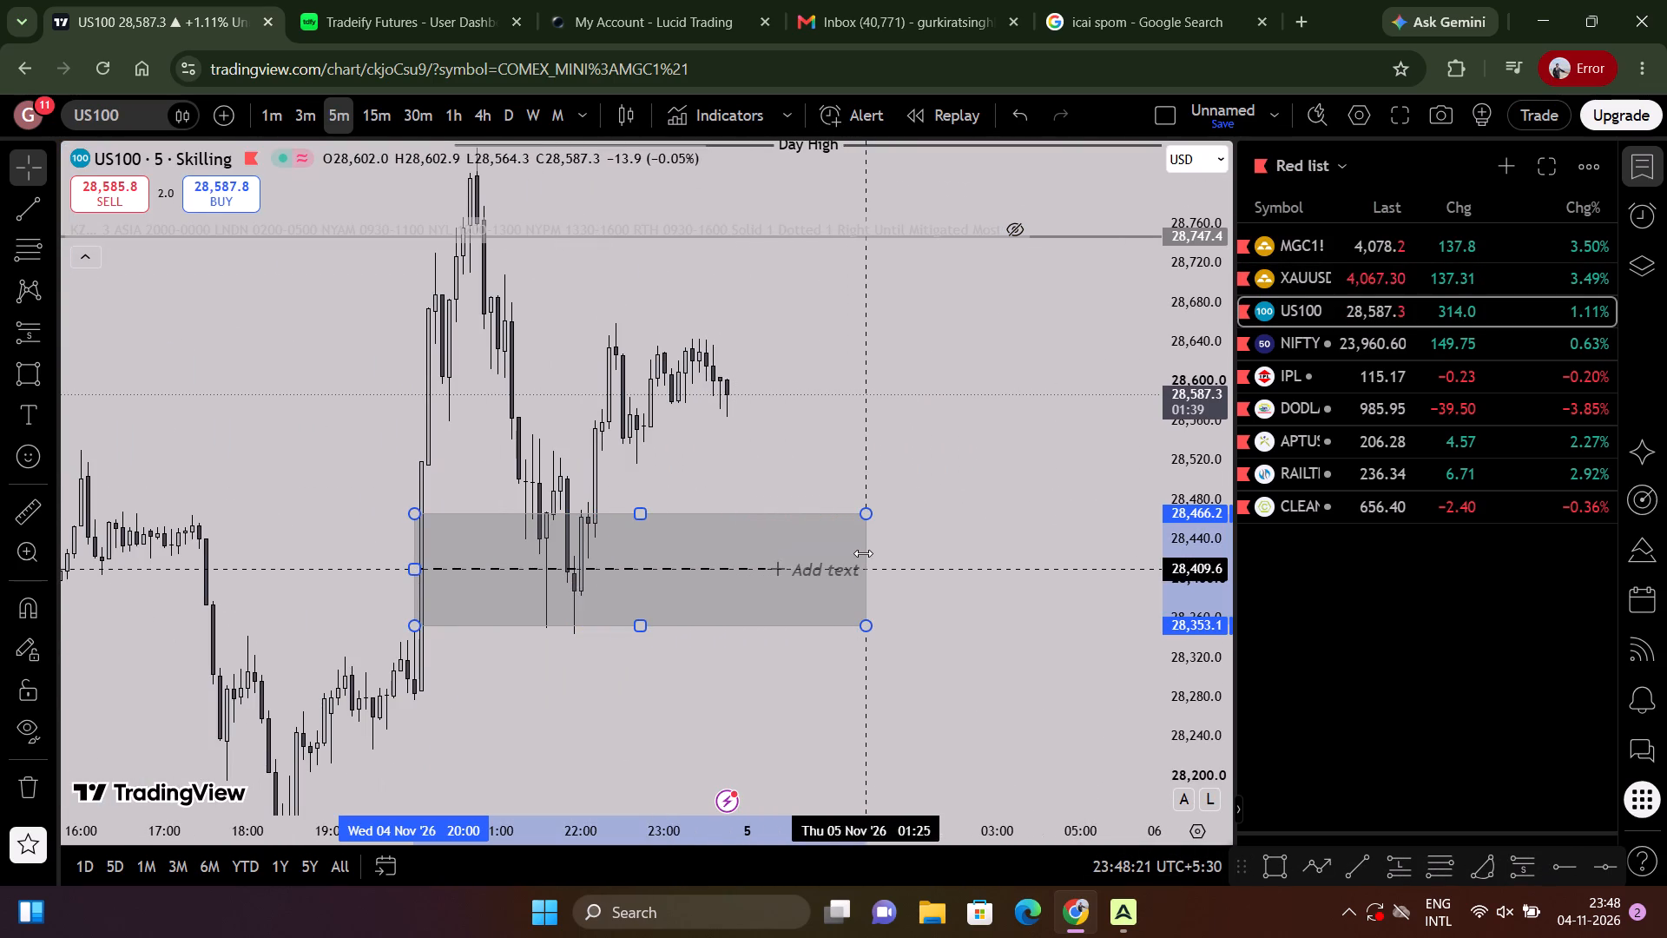
pyautogui.moveTo(863, 553); pyautogui.dragTo(768, 551)
pyautogui.moveTo(682, 393); pyautogui.dragTo(998, 437)
pyautogui.scroll(3, 1173, 397)
# Return to XAUUSD and examine the latest 5-minute candles around the small blue zone and the dashed midline.
pyautogui.click(1299, 285)
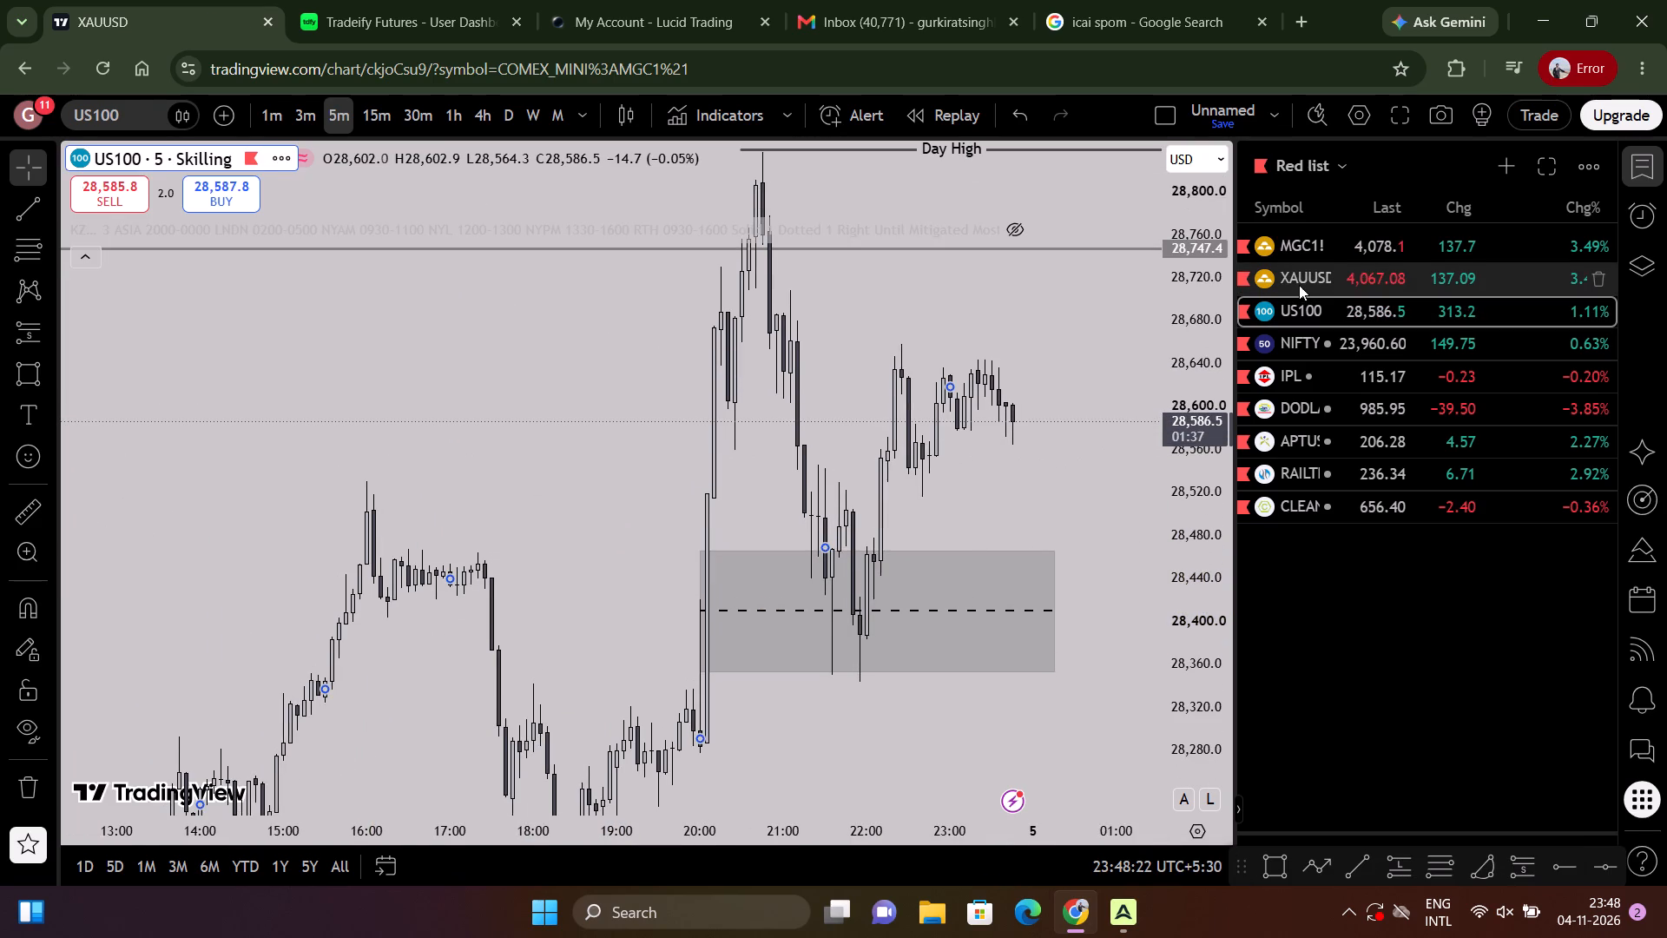
pyautogui.scroll(-3, 959, 444)
pyautogui.moveTo(975, 433); pyautogui.dragTo(941, 684)
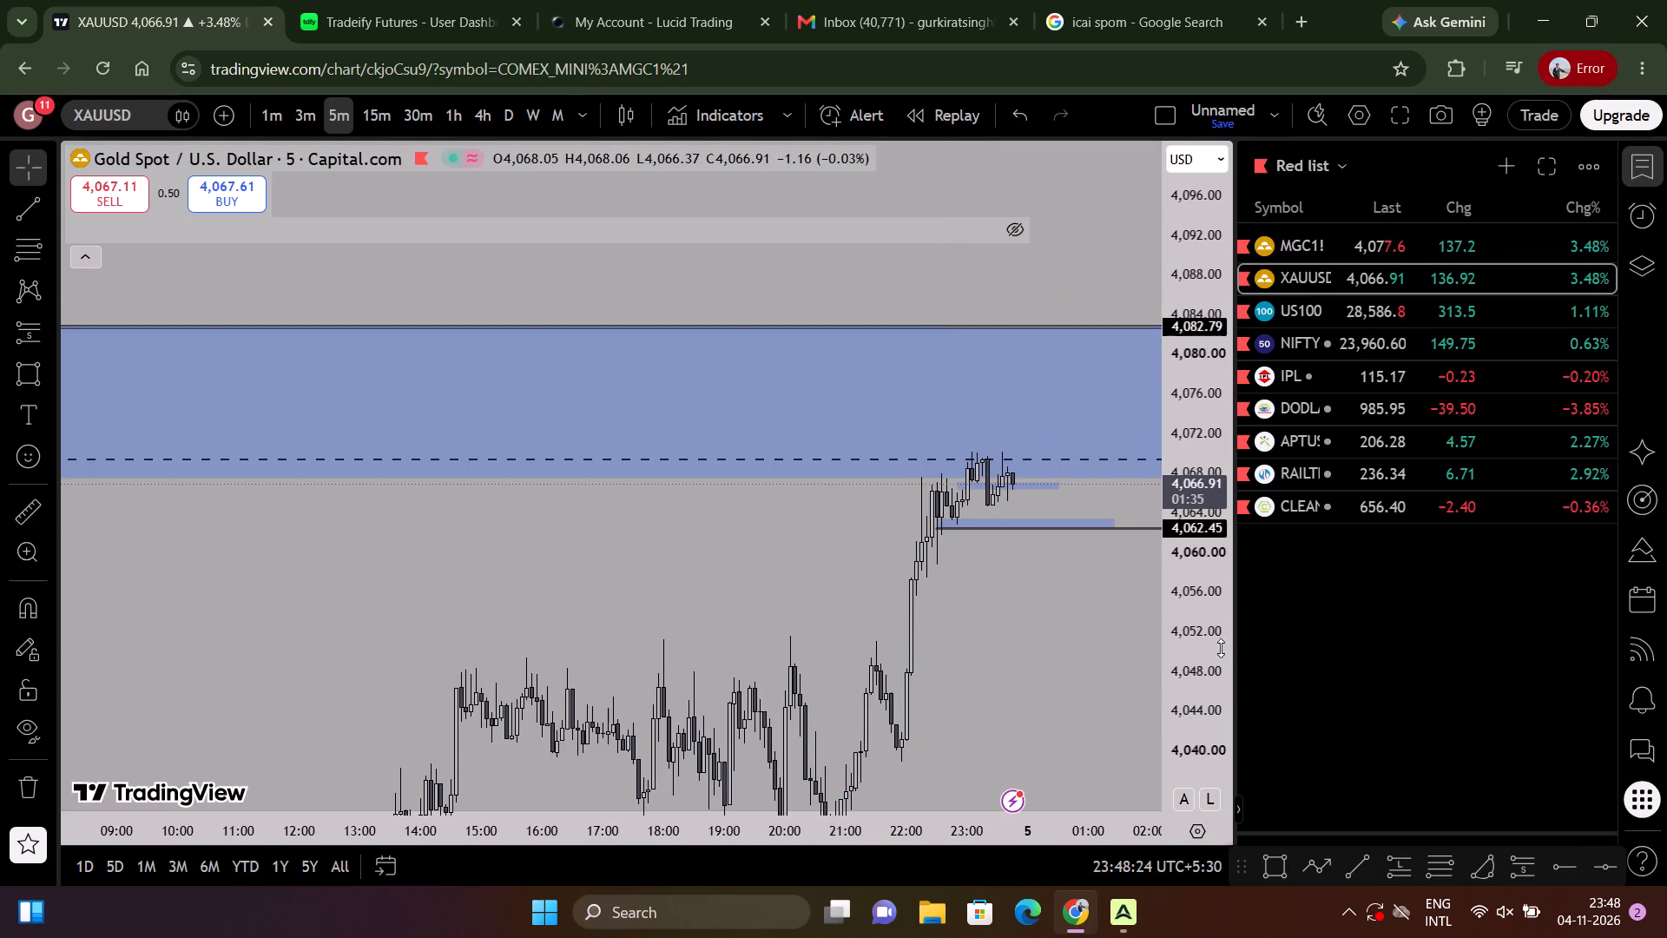
pyautogui.moveTo(1165, 702); pyautogui.dragTo(1107, 36)
pyautogui.scroll(9, 1075, 146)
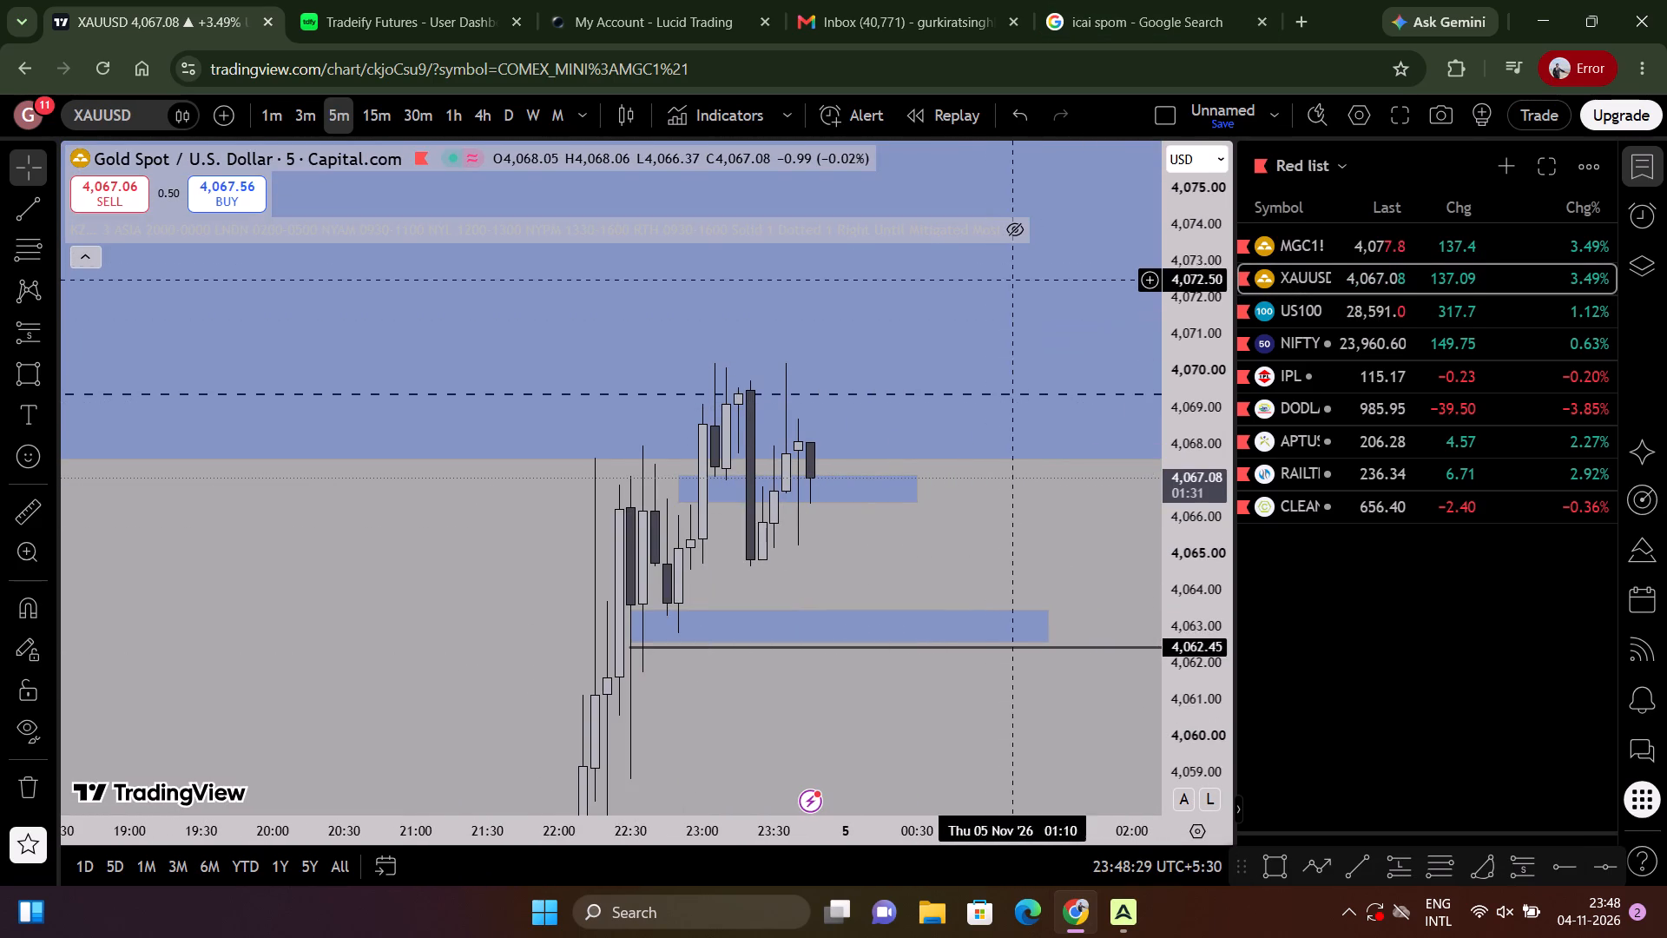
# Switch to Micro Gold Futures (MGC1!) and examine the 5-minute range highs near 4,062 and the rally up to about 4,080.
pyautogui.click(1353, 257)
pyautogui.scroll(-5, 837, 379)
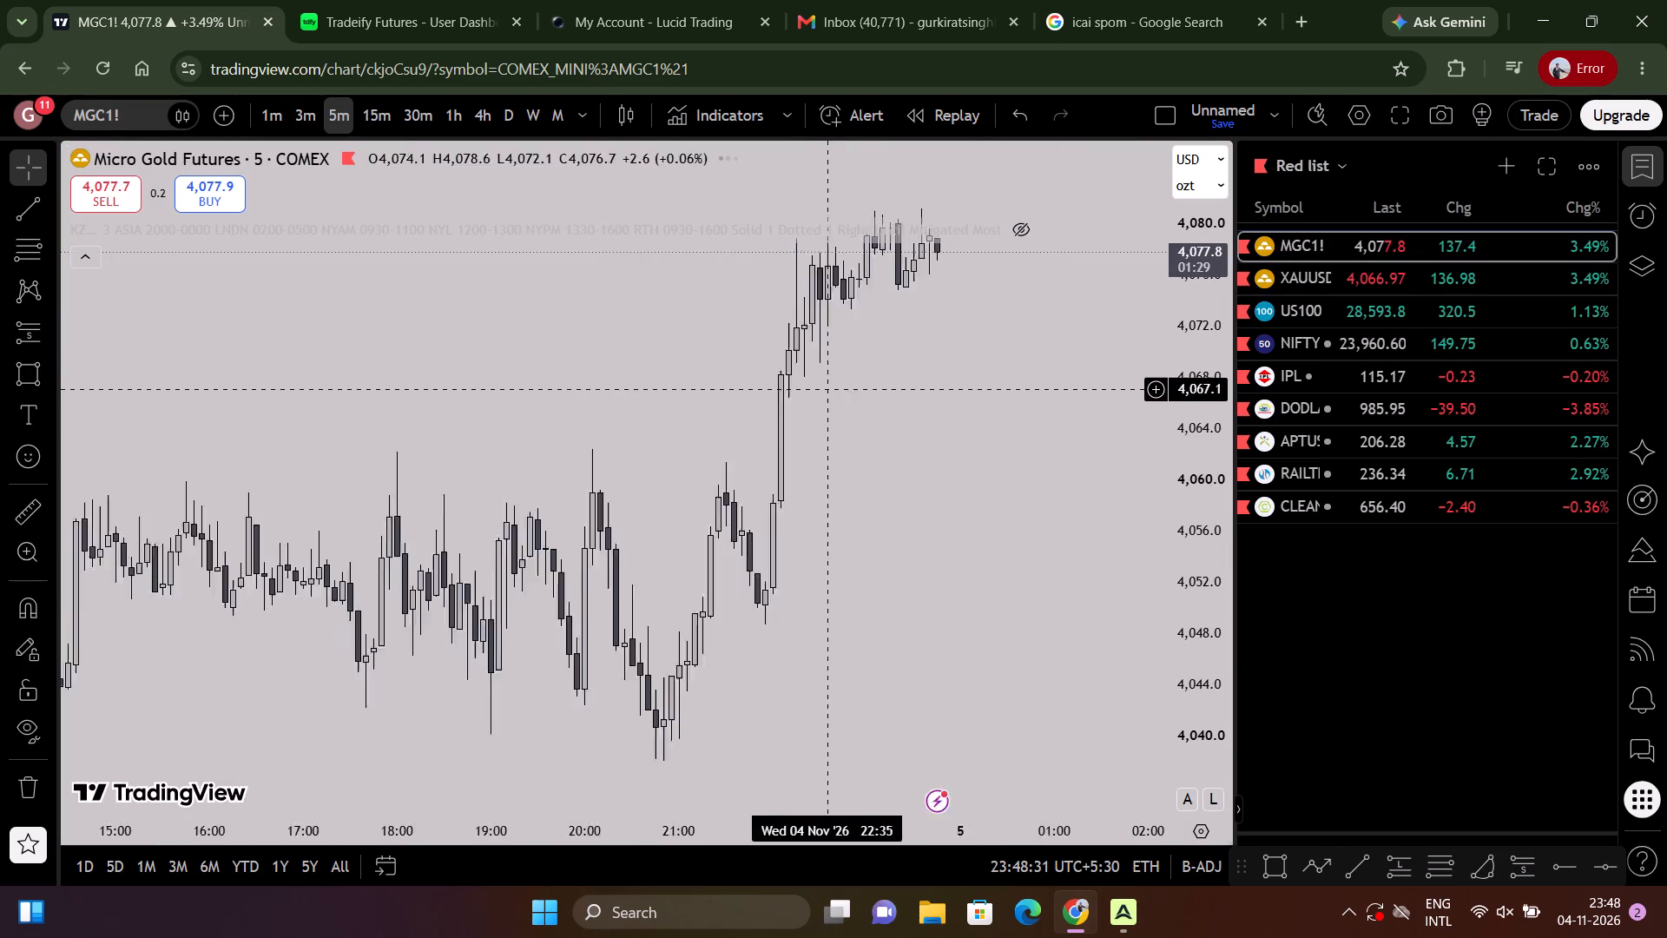
pyautogui.scroll(-6, 832, 390)
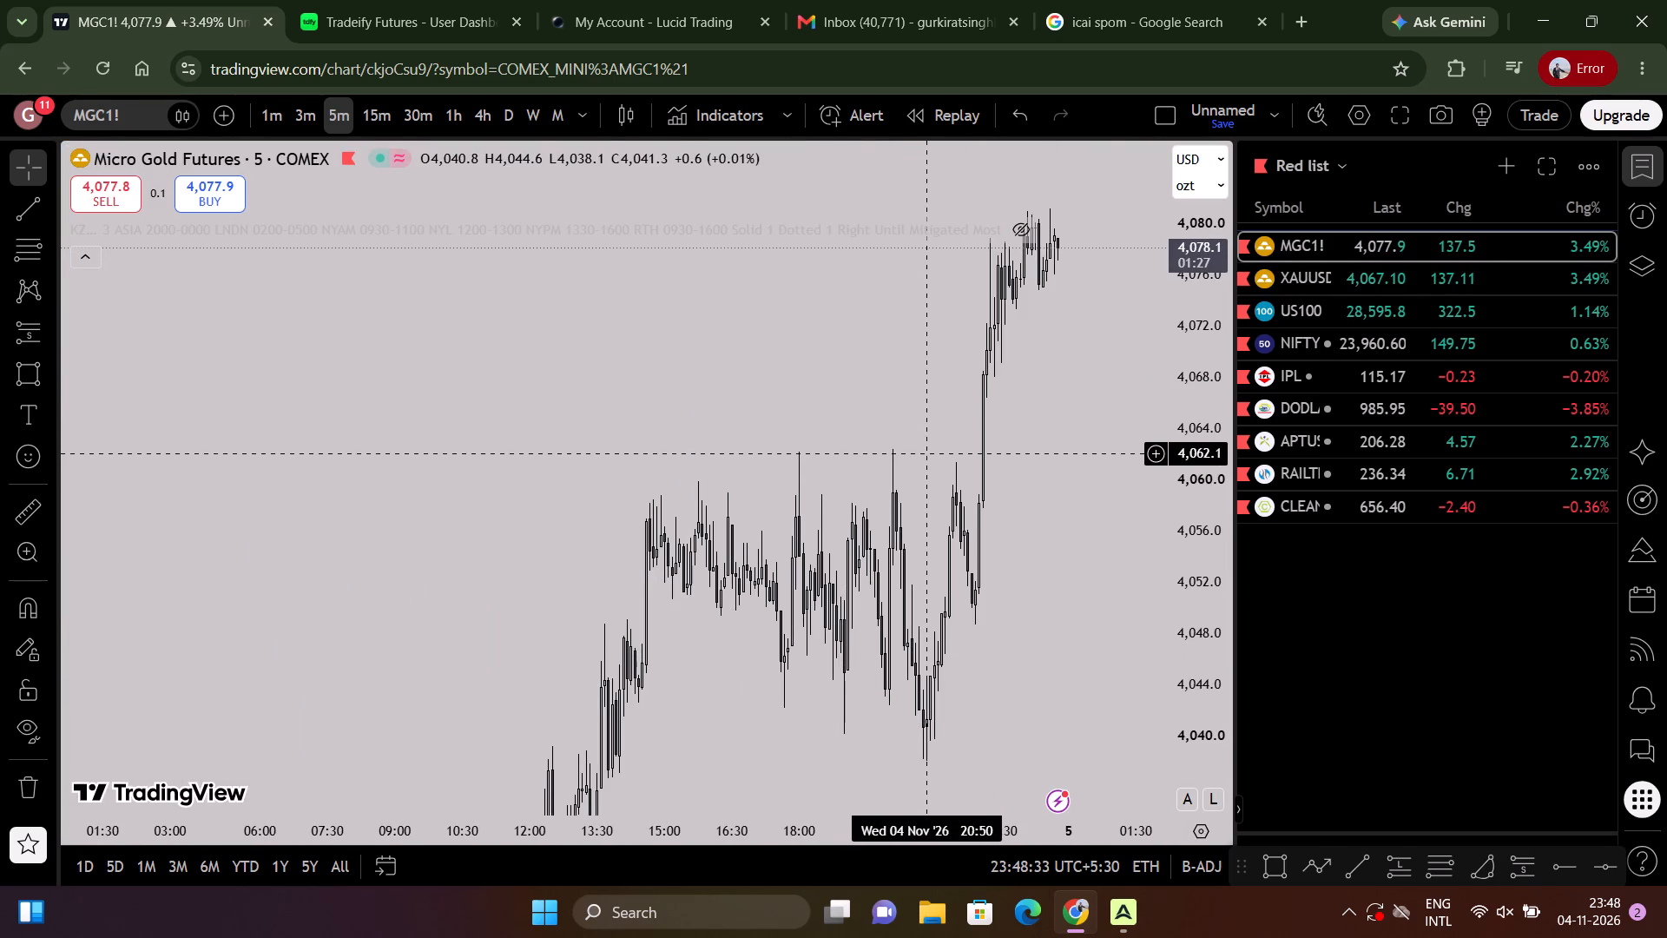
pyautogui.moveTo(1215, 630); pyautogui.dragTo(1121, 449)
pyautogui.scroll(5, 991, 431)
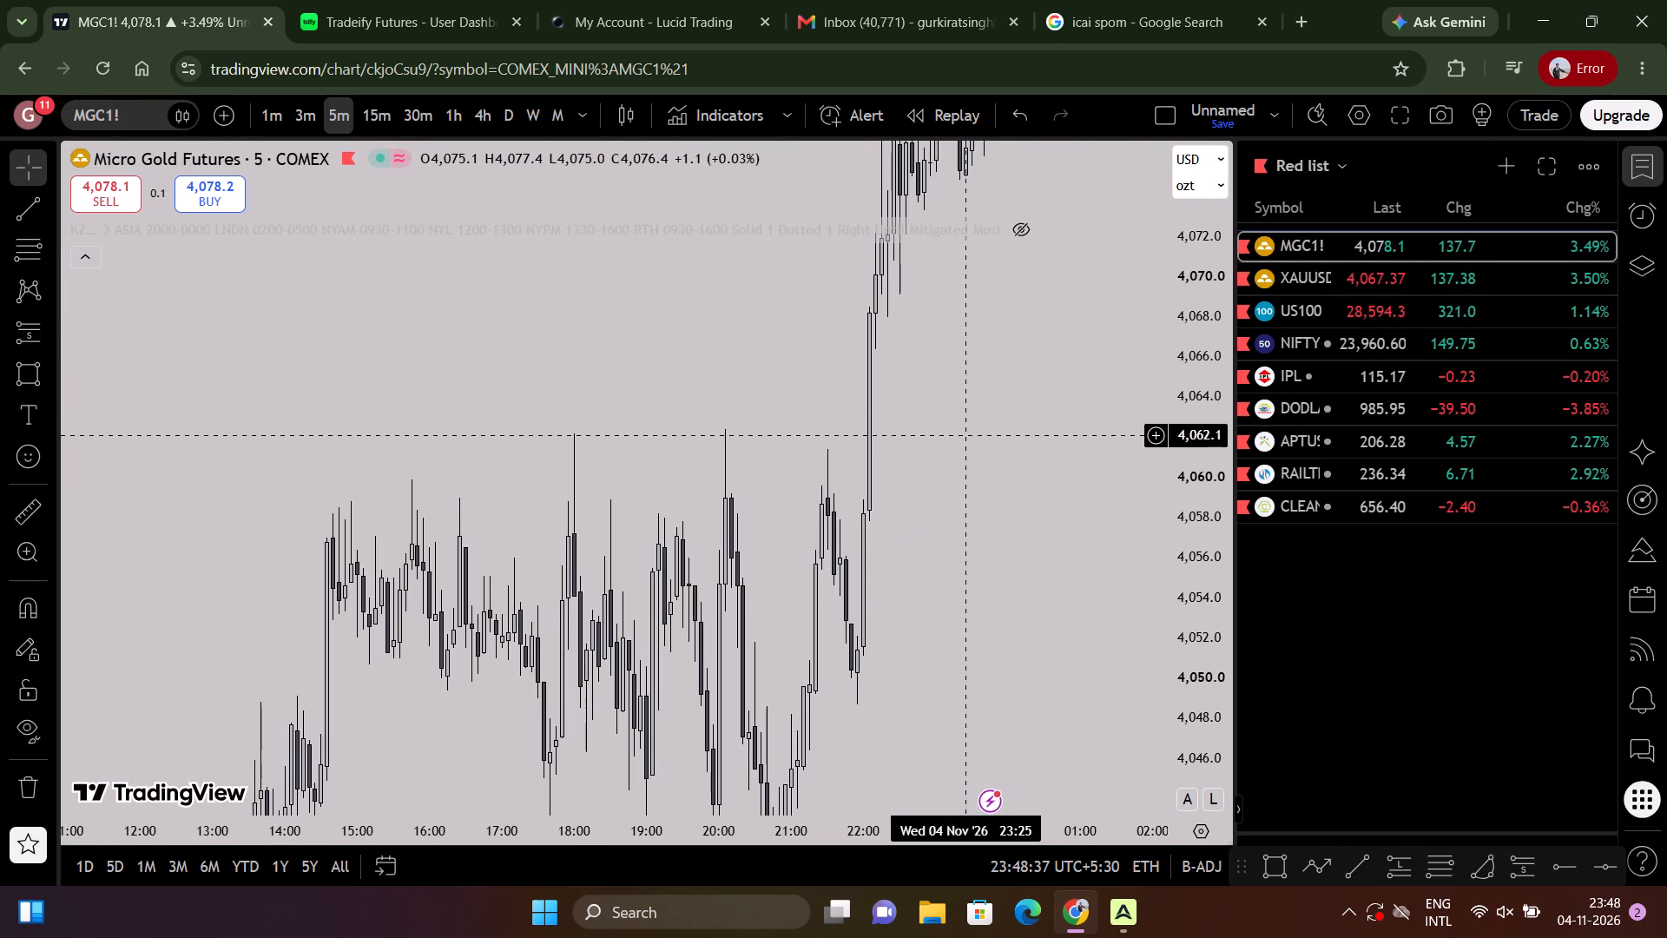
pyautogui.moveTo(1163, 337); pyautogui.dragTo(1137, 588)
pyautogui.moveTo(818, 593); pyautogui.dragTo(769, 292)
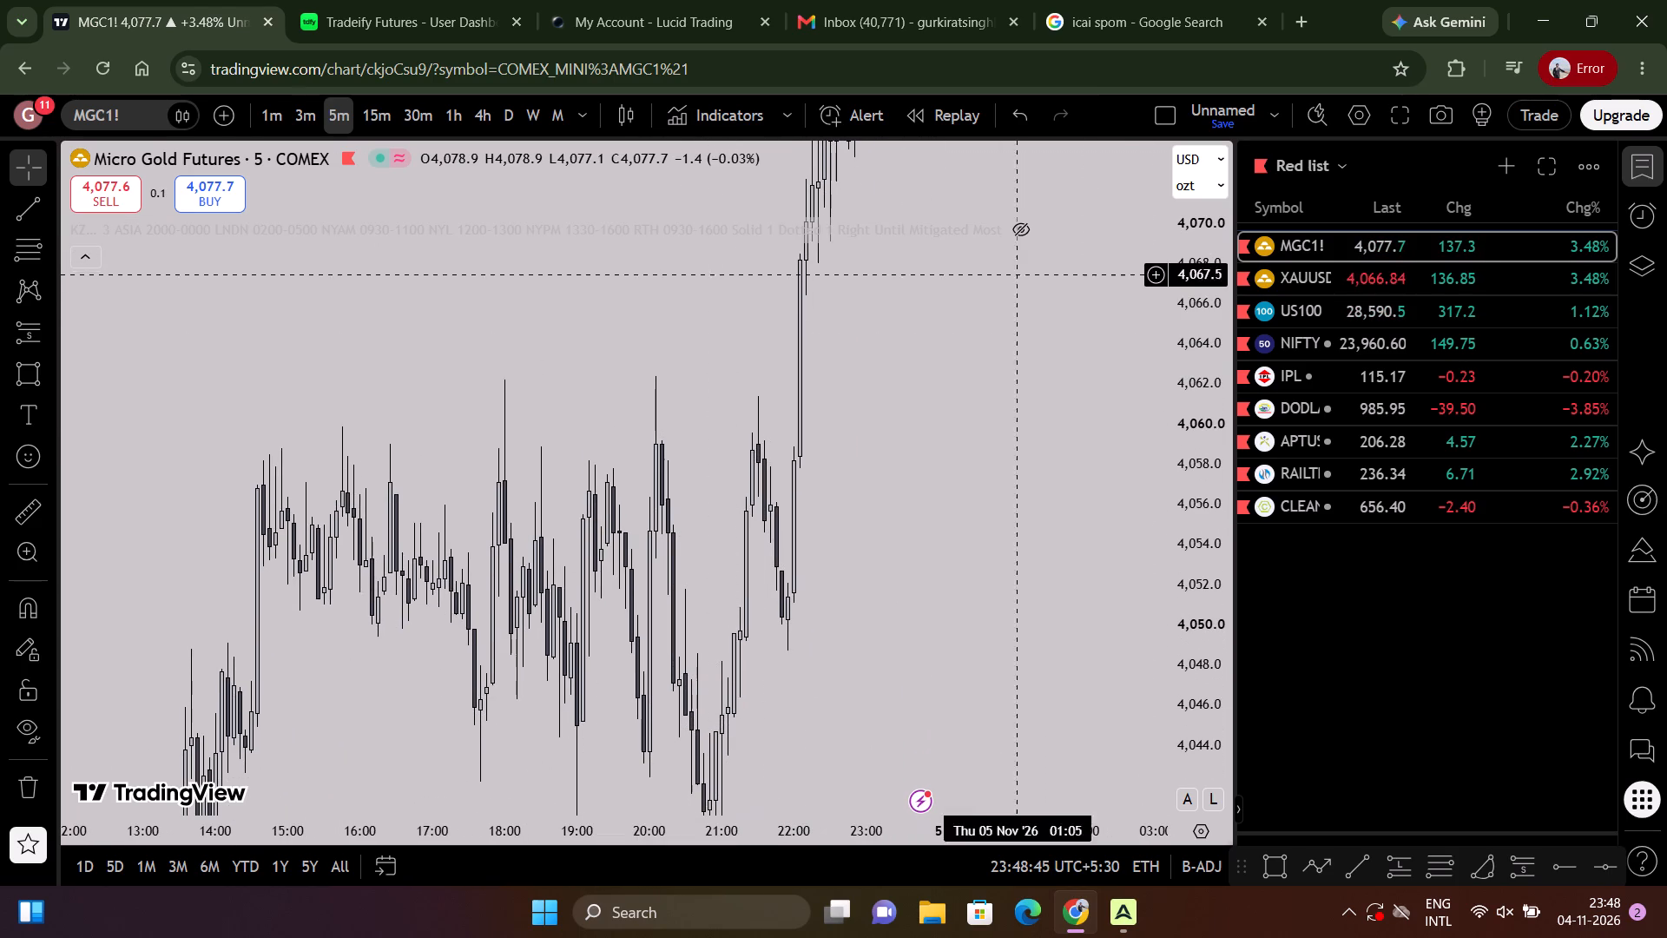
pyautogui.moveTo(1174, 308); pyautogui.dragTo(1142, 616)
pyautogui.scroll(-3, 1072, 545)
pyautogui.scroll(2, 1022, 519)
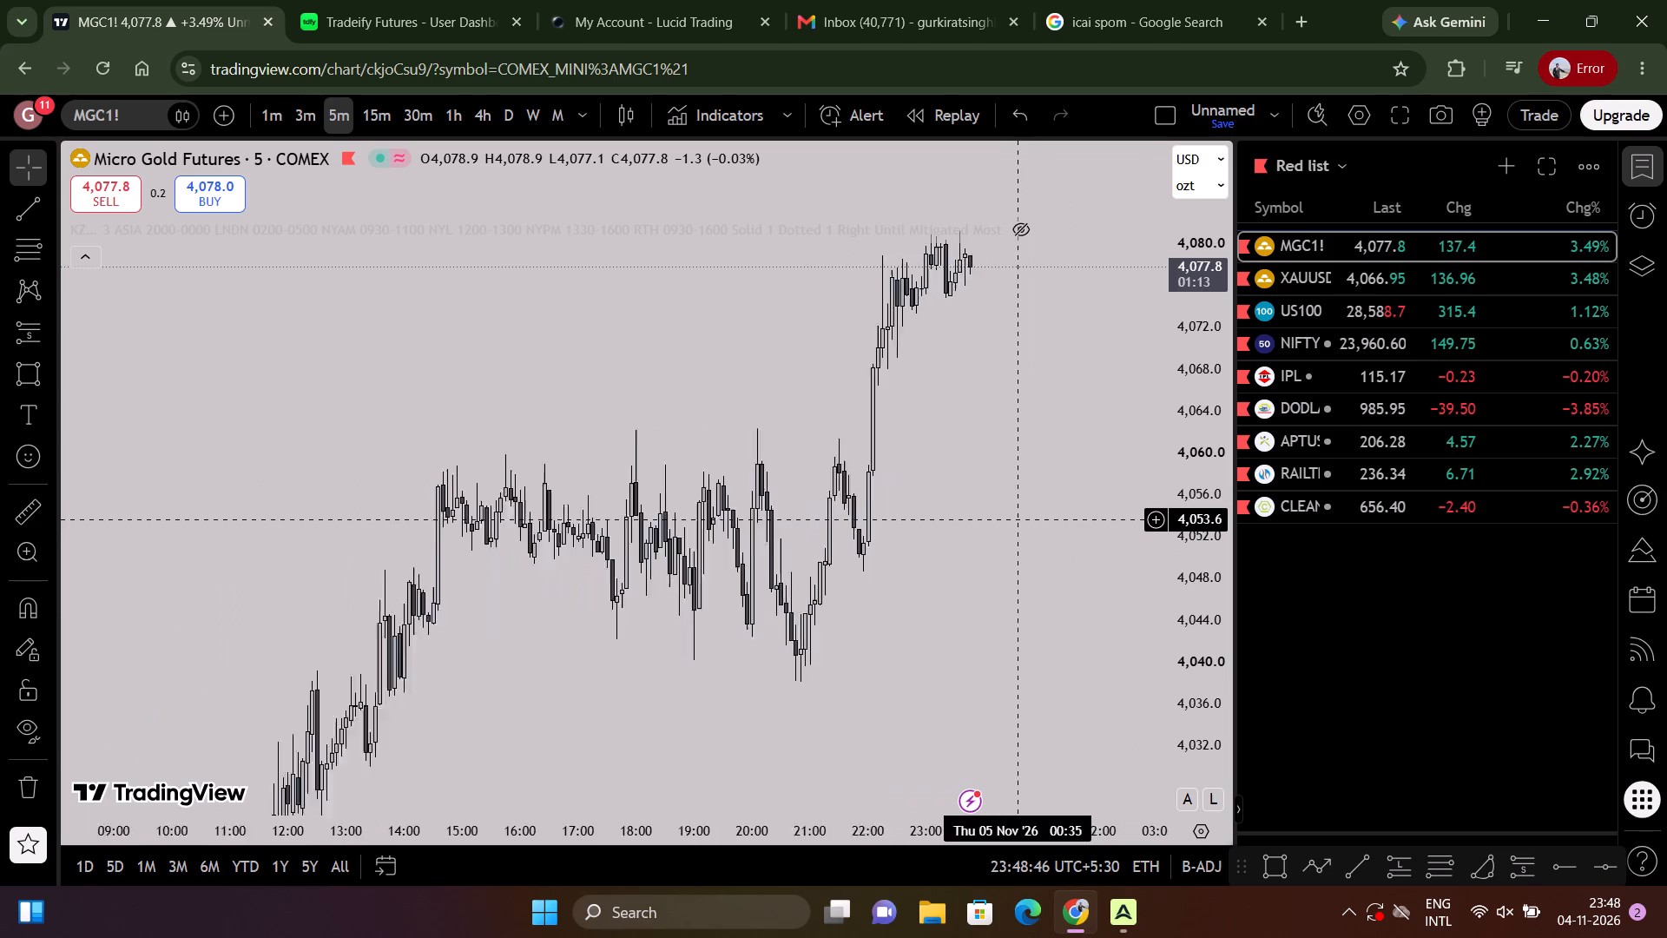
pyautogui.moveTo(1108, 433); pyautogui.dragTo(1093, 626)
# Return to XAUUSD and examine the 5-minute structure from the 3,969.93 line past the London Low and NY AM Low to the upper blue zone.
pyautogui.click(1402, 281)
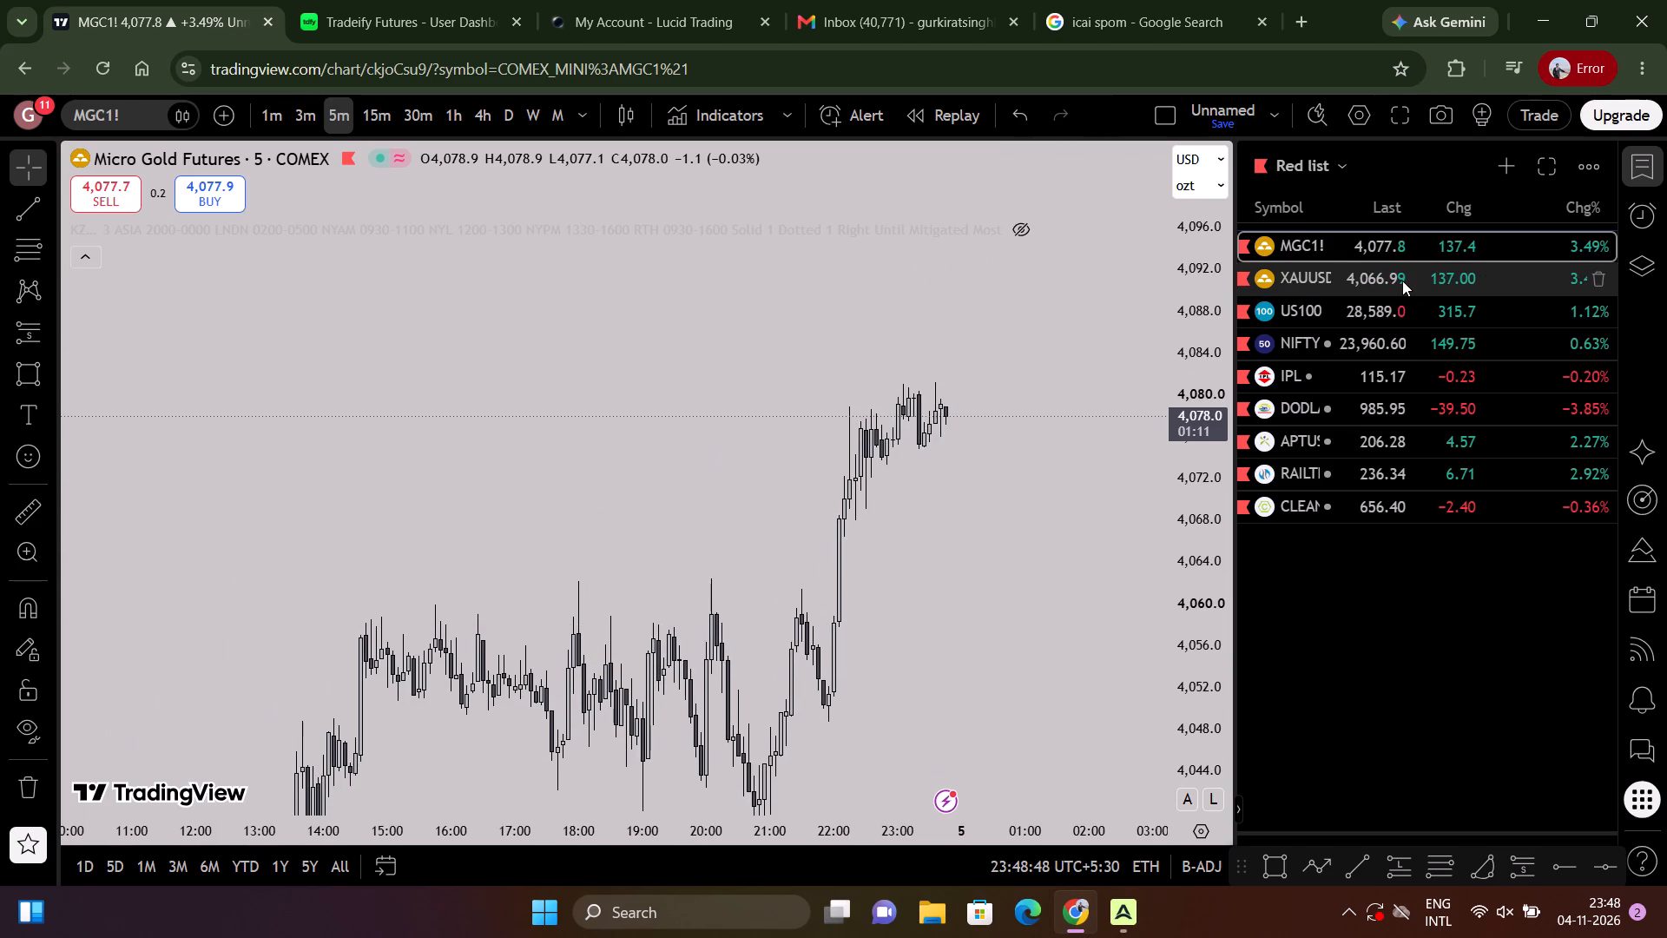
pyautogui.moveTo(1176, 548); pyautogui.dragTo(1097, 360)
pyautogui.moveTo(1004, 365); pyautogui.dragTo(1068, 638)
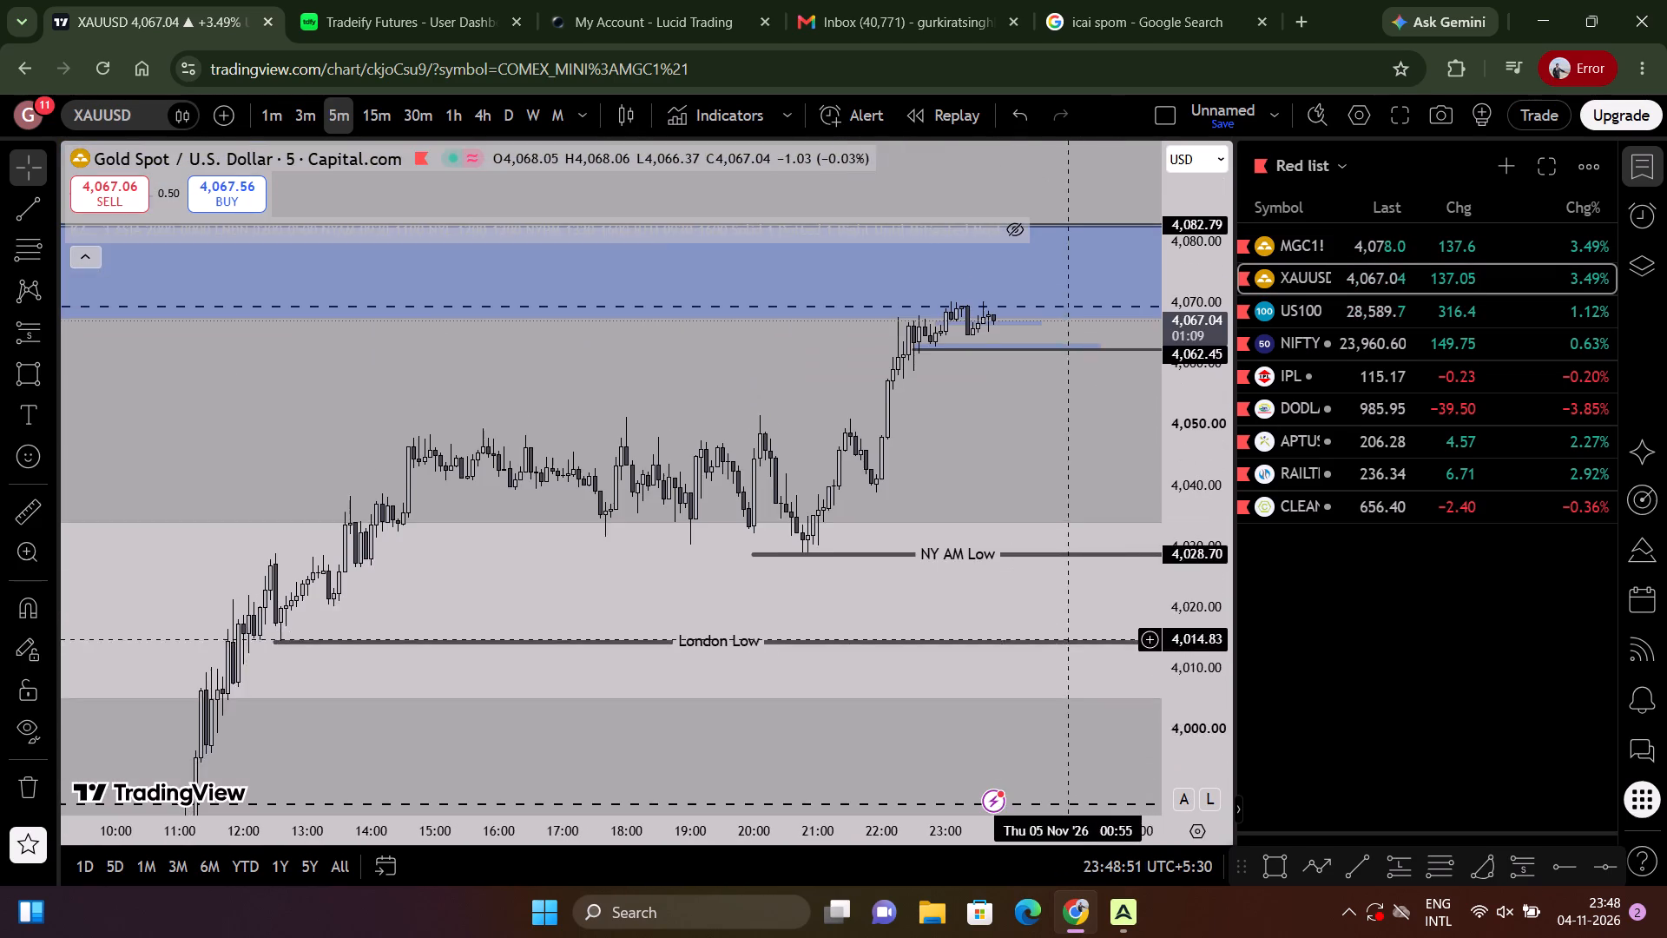
pyautogui.moveTo(1068, 638); pyautogui.dragTo(1067, 638)
pyautogui.moveTo(1159, 657); pyautogui.dragTo(1077, 327)
pyautogui.scroll(2, 1044, 296)
pyautogui.scroll(-12, 942, 364)
pyautogui.moveTo(1029, 267); pyautogui.dragTo(1020, 393)
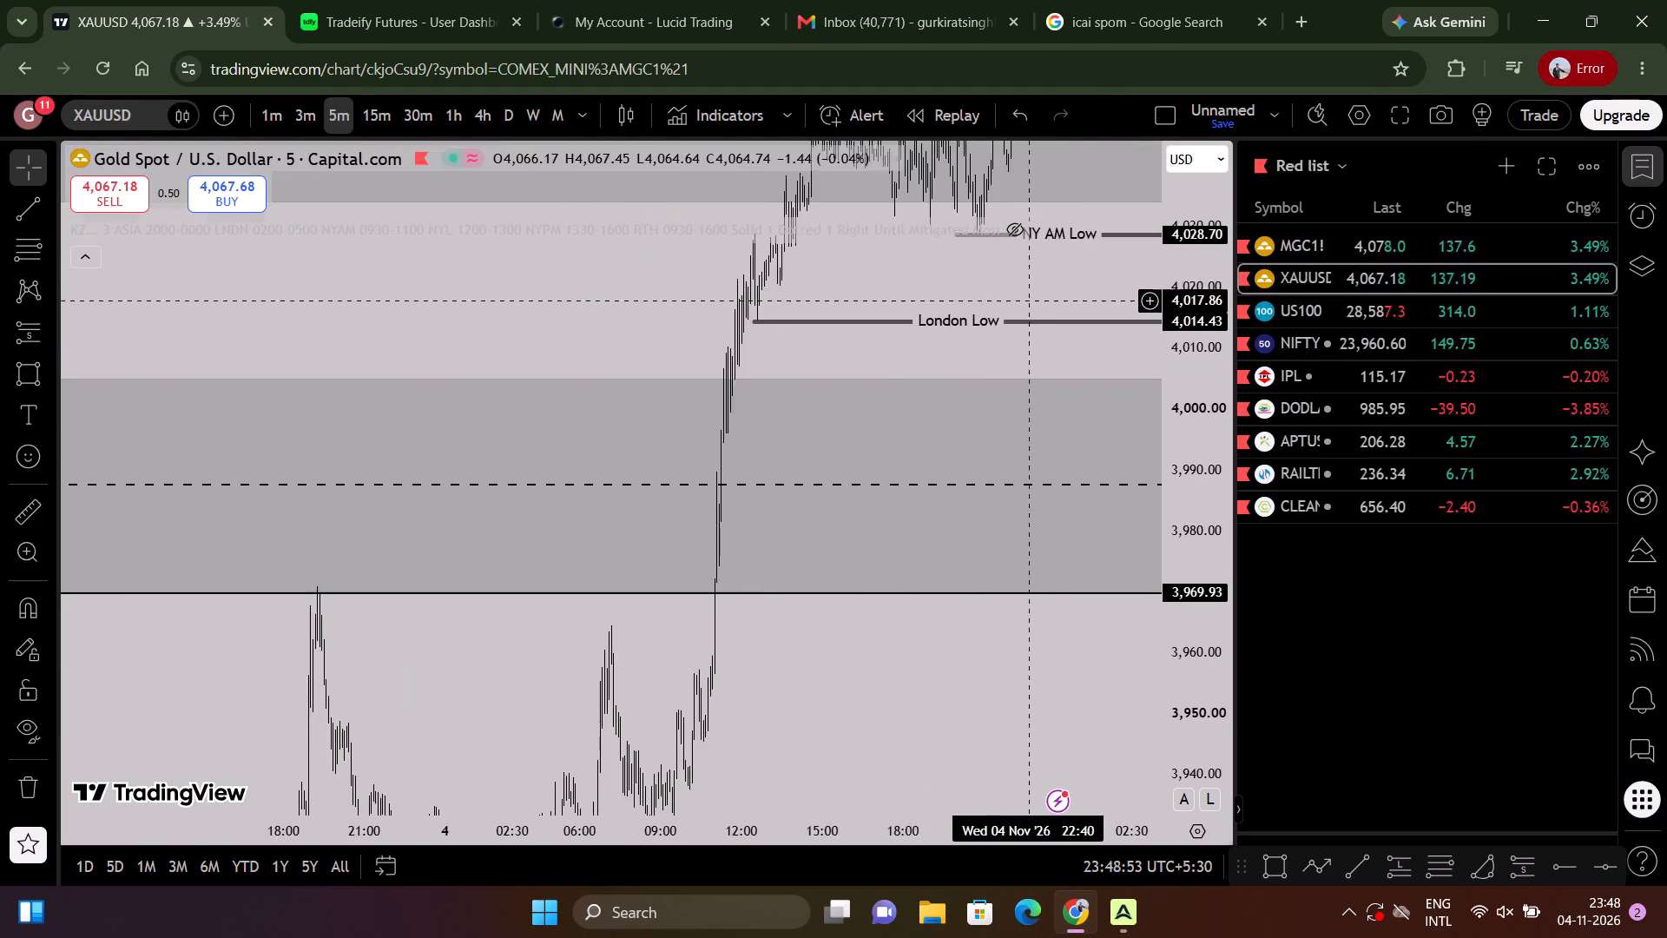
pyautogui.moveTo(1020, 393); pyautogui.dragTo(1008, 610)
pyautogui.scroll(4, 1072, 519)
pyautogui.moveTo(1207, 605); pyautogui.dragTo(1180, 343)
pyautogui.scroll(5, 1068, 261)
pyautogui.scroll(2, 968, 381)
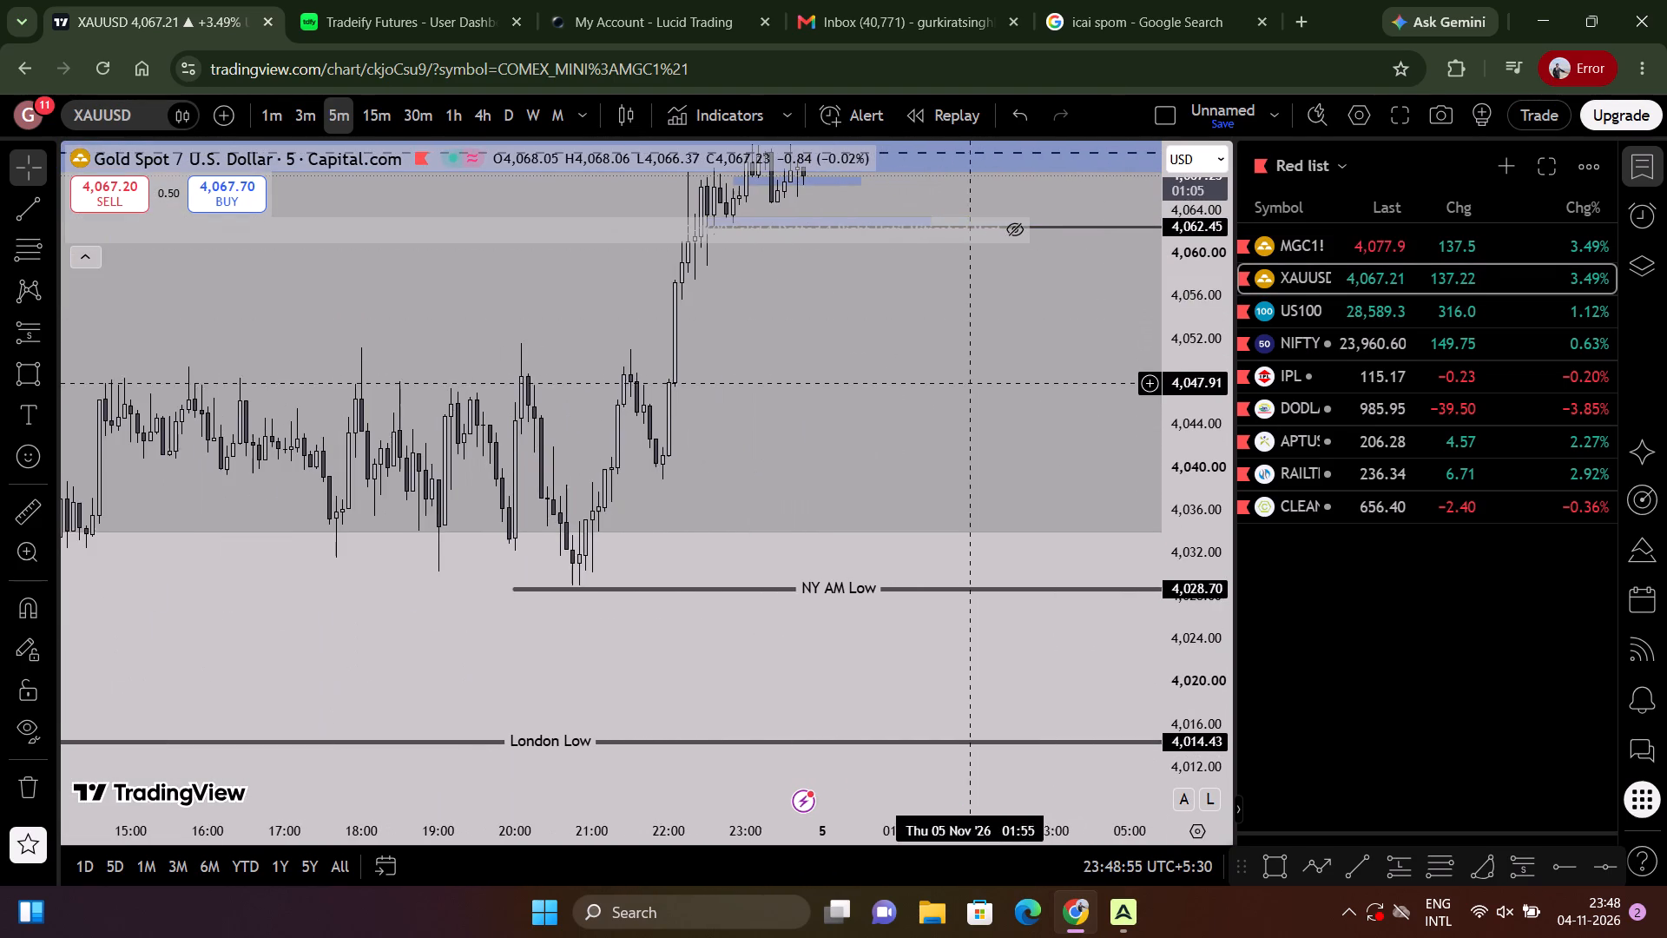
pyautogui.moveTo(1012, 347); pyautogui.dragTo(1043, 576)
pyautogui.moveTo(1157, 603); pyautogui.dragTo(1069, 314)
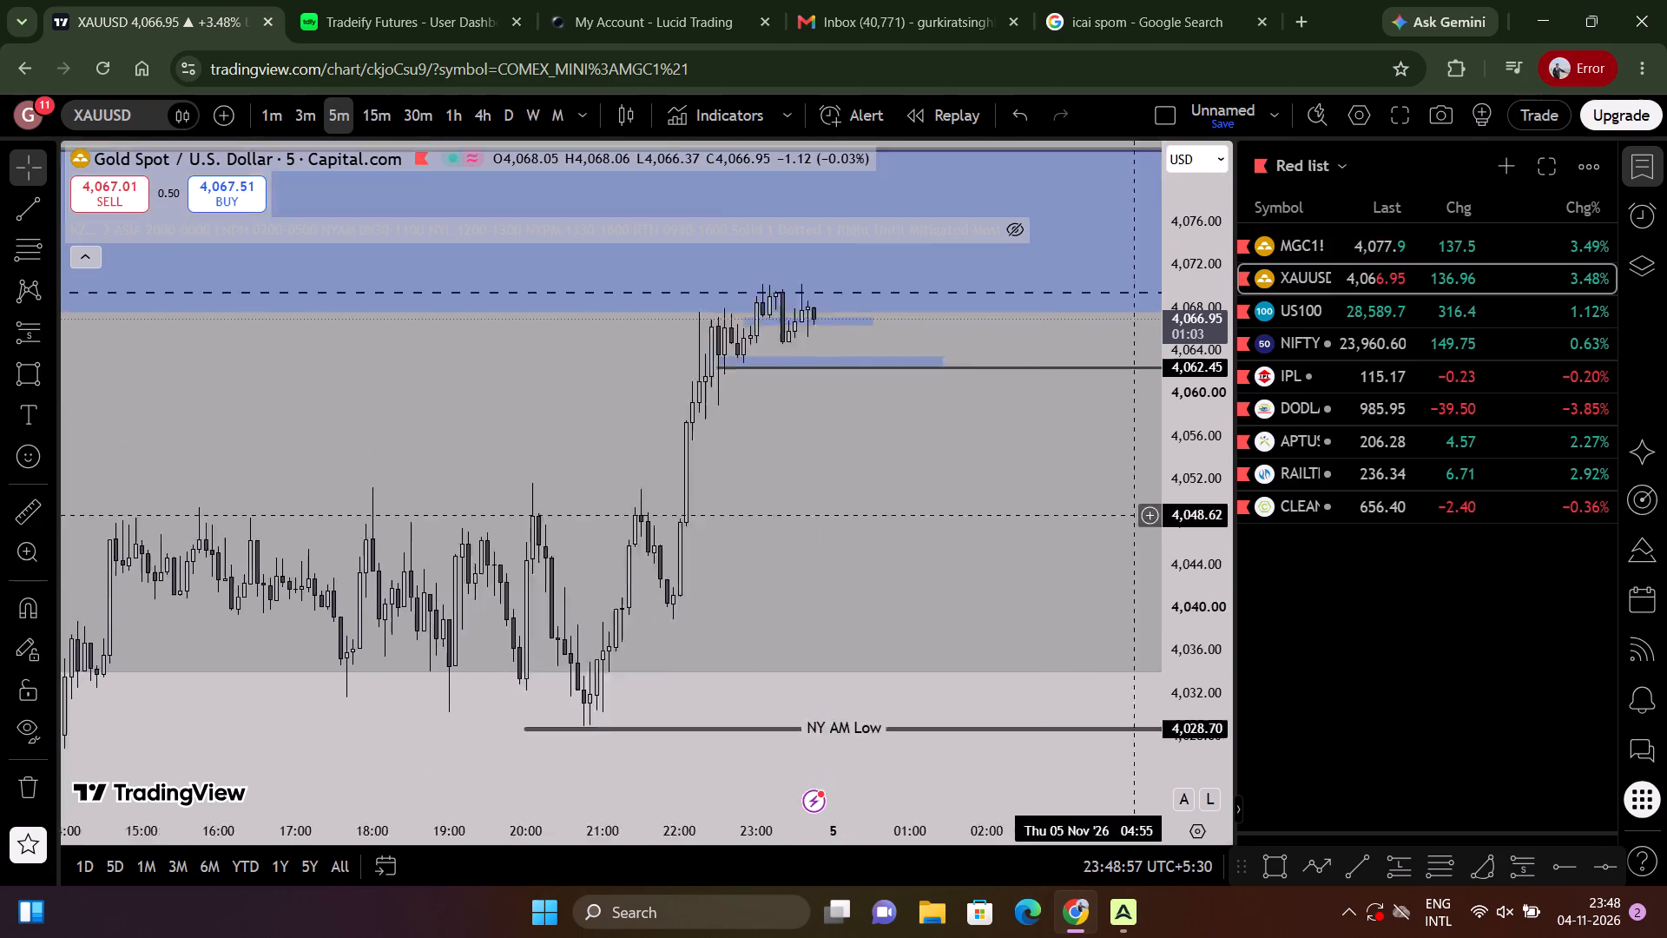
pyautogui.moveTo(1069, 314); pyautogui.dragTo(1005, 85)
pyautogui.moveTo(921, 341); pyautogui.dragTo(961, 408)
pyautogui.scroll(-5, 961, 372)
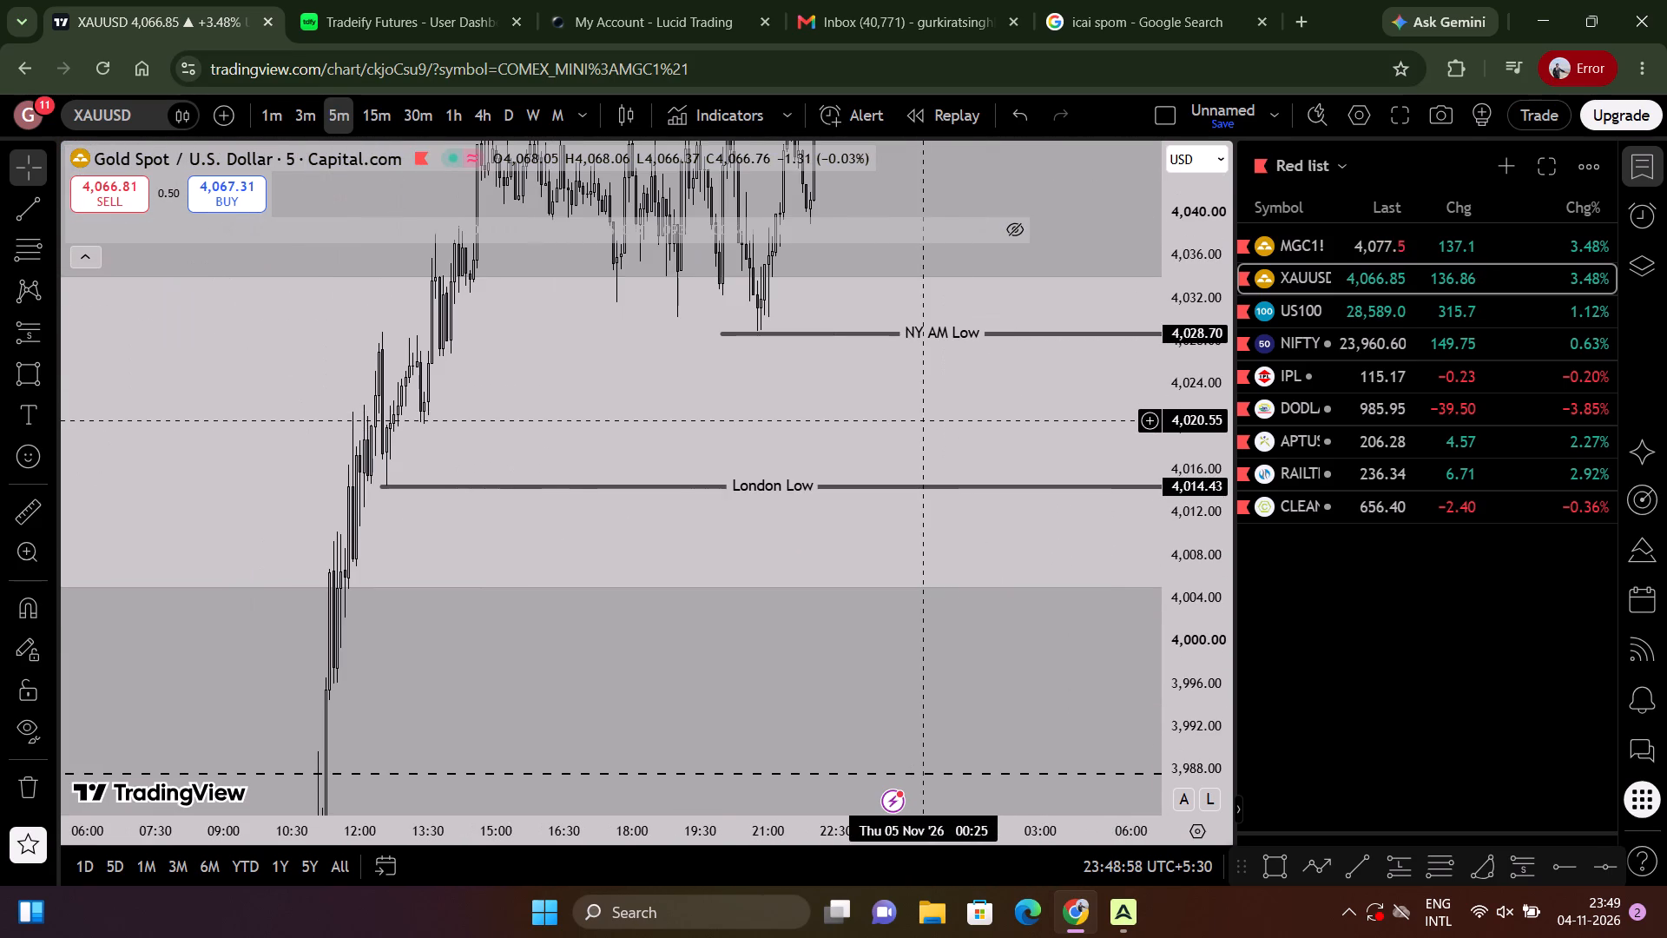
pyautogui.moveTo(909, 420); pyautogui.dragTo(964, 804)
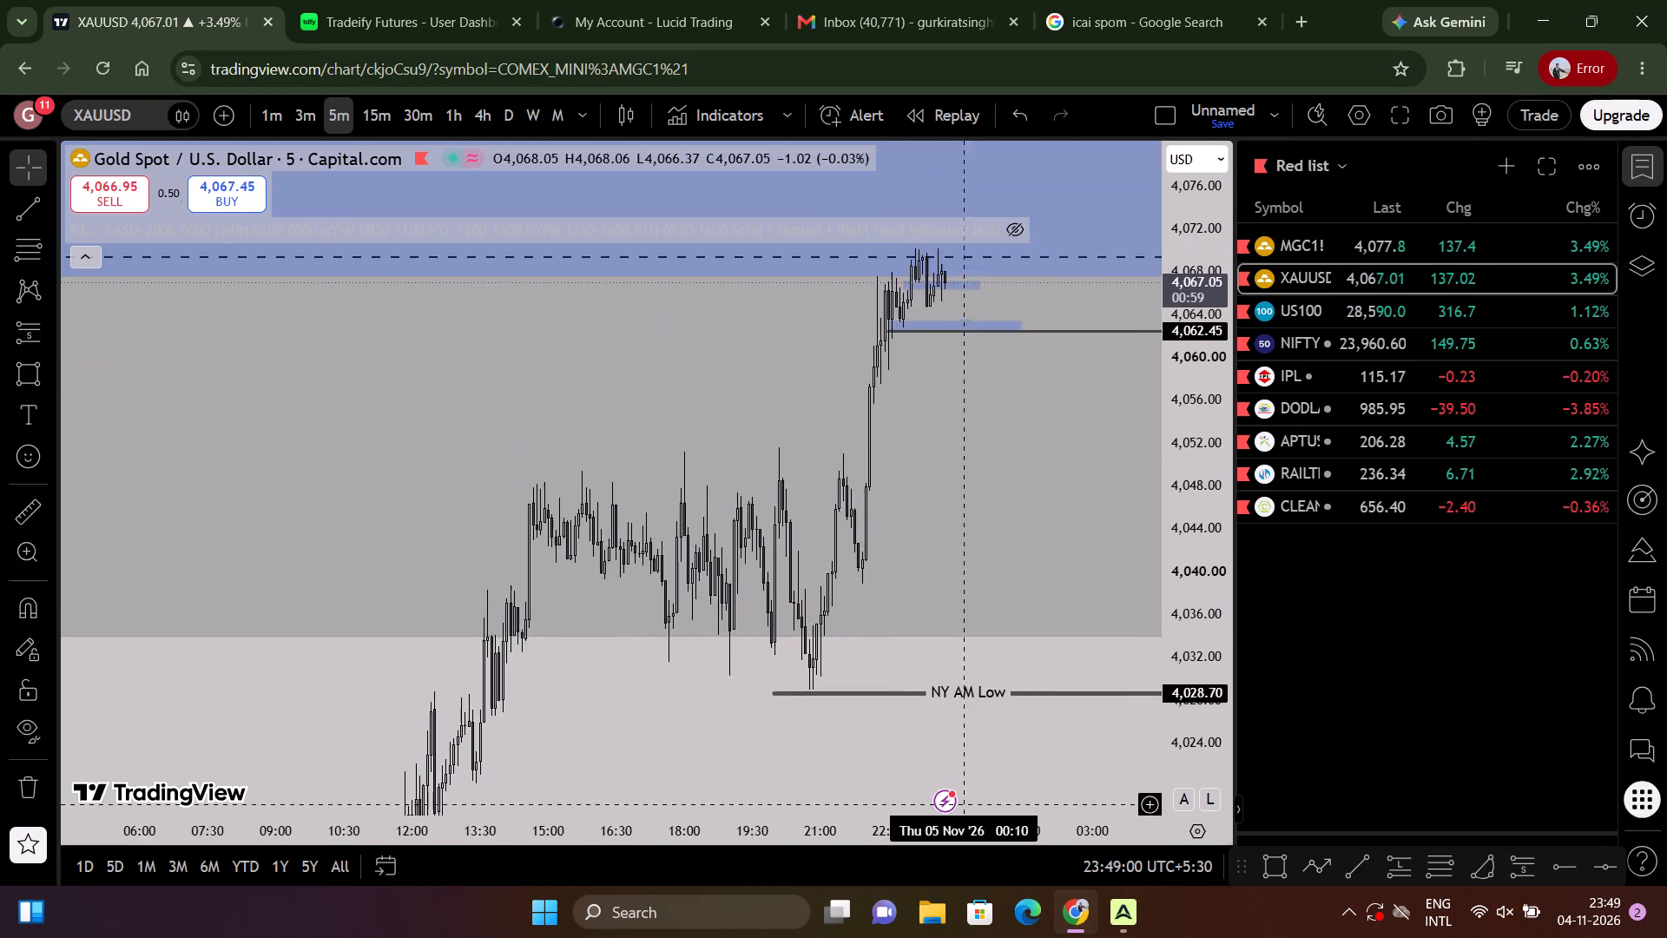
# Examine the latest 5-minute gold candles between the 4,062.45 line, the two small blue zones and the dashed midline.
pyautogui.scroll(4, 925, 446)
pyautogui.moveTo(926, 449); pyautogui.dragTo(1018, 705)
pyautogui.moveTo(1180, 702); pyautogui.dragTo(1078, 261)
pyautogui.scroll(3, 920, 397)
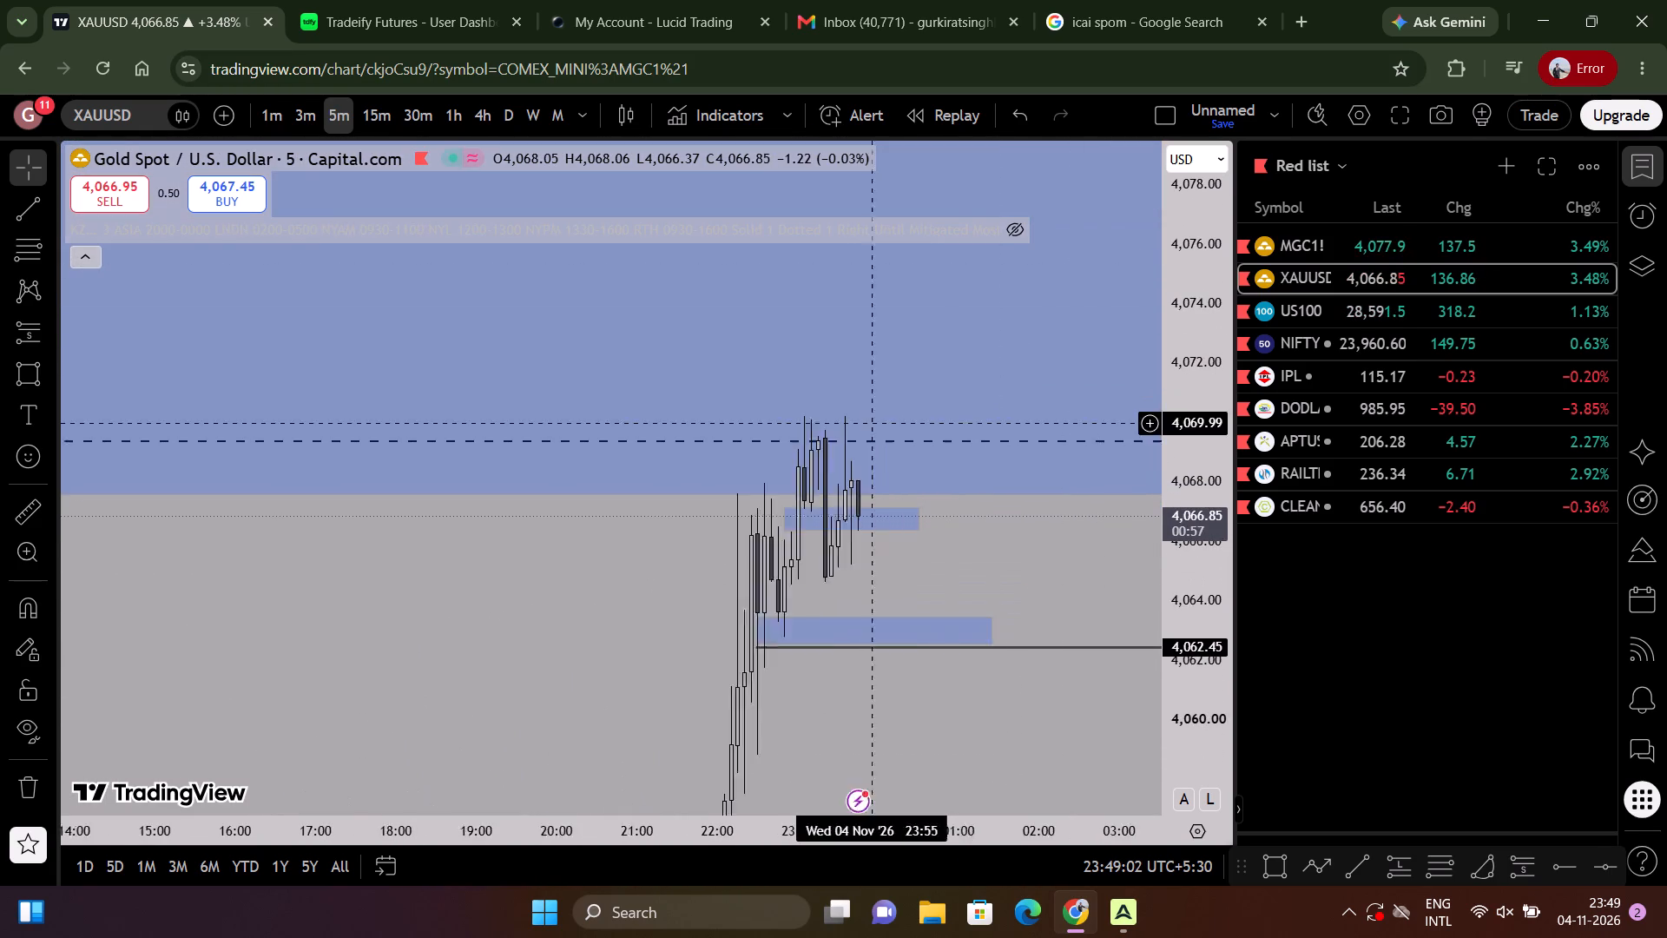
pyautogui.moveTo(1194, 701); pyautogui.dragTo(1173, 364)
pyautogui.scroll(4, 1058, 433)
pyautogui.scroll(2, 957, 576)
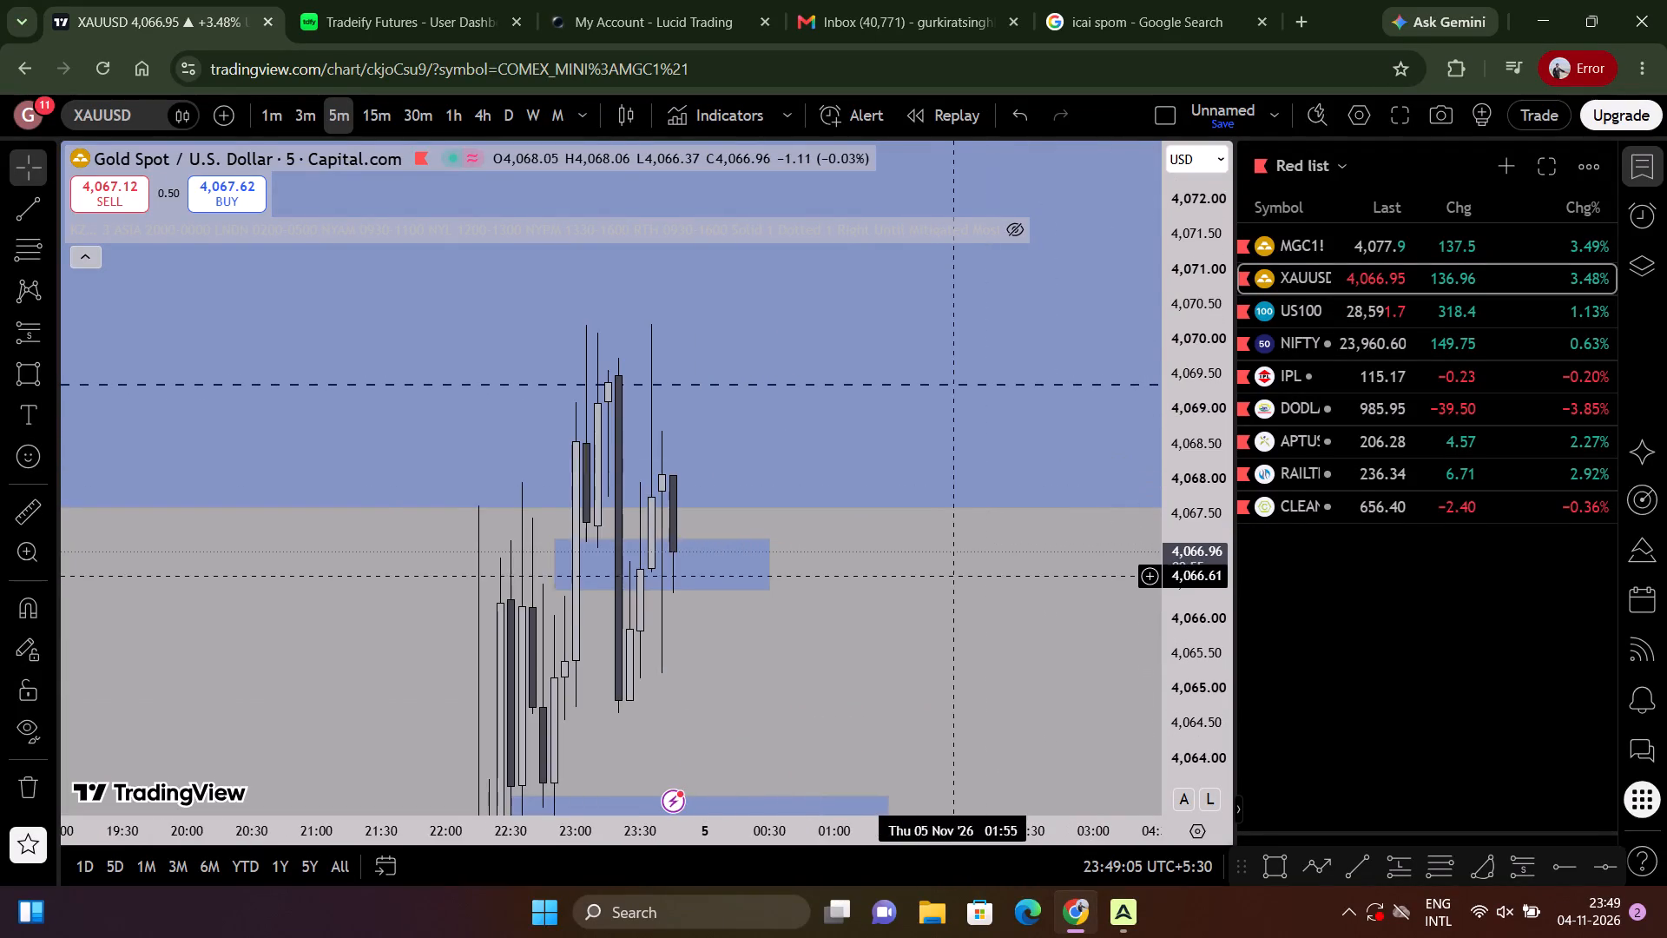
pyautogui.scroll(2, 956, 574)
pyautogui.moveTo(439, 623); pyautogui.dragTo(719, 625)
pyautogui.scroll(-2, 908, 509)
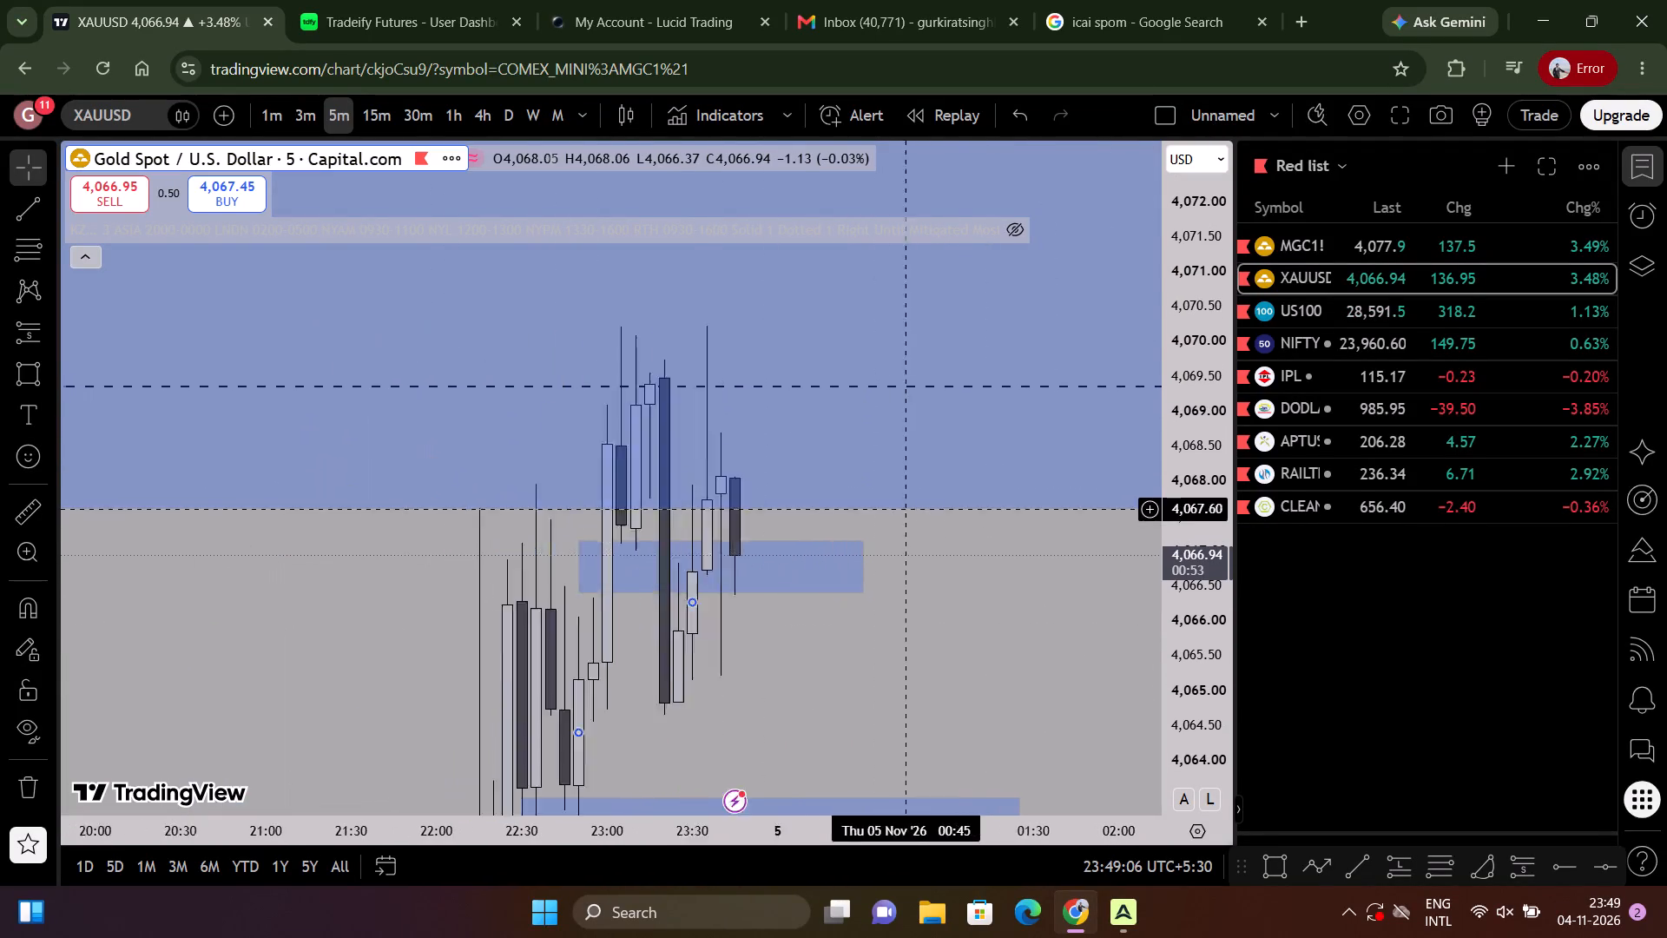
pyautogui.moveTo(1170, 334); pyautogui.dragTo(1186, 664)
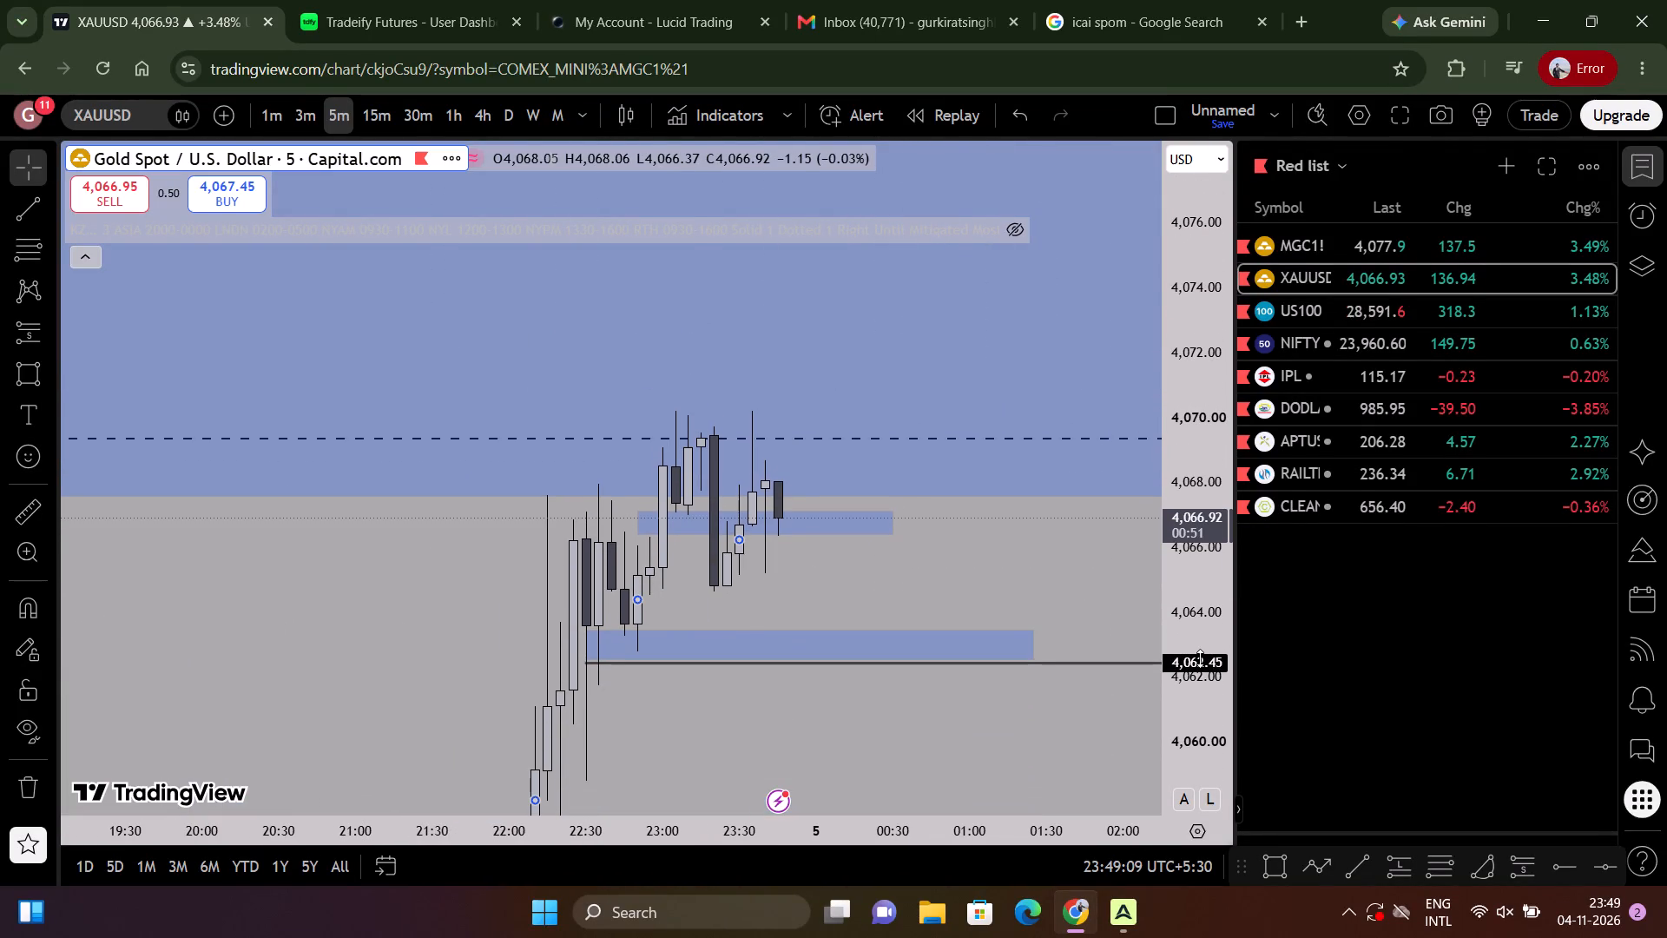
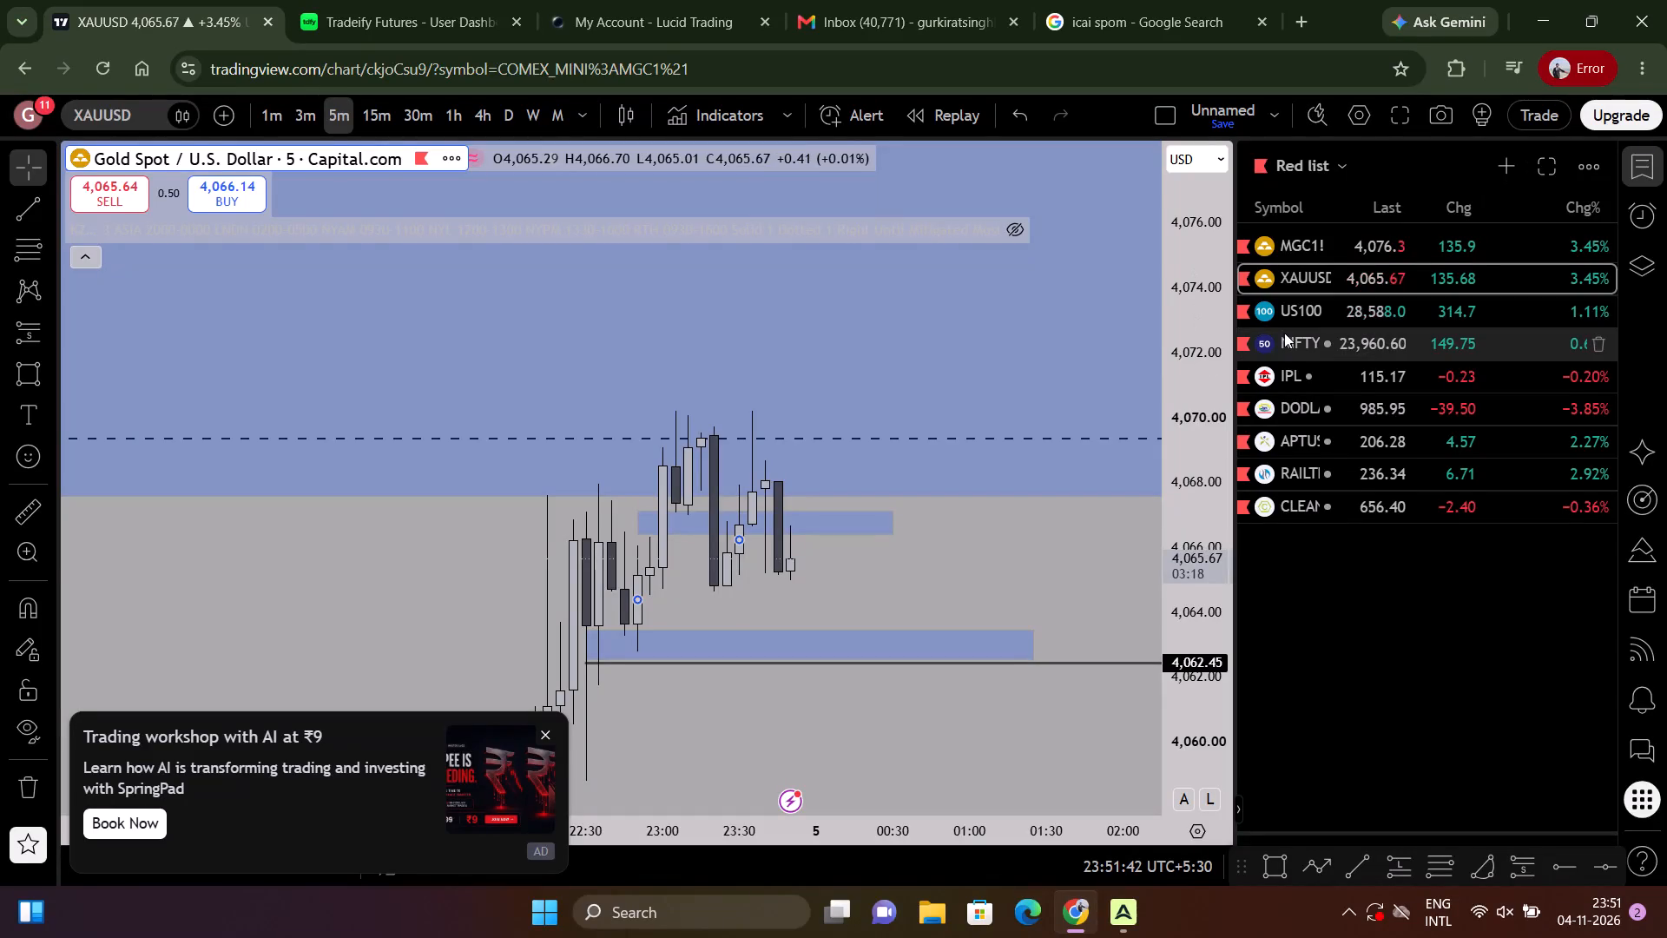
# Switch to US100 and examine the 5-minute price action between the Day High line and the grey zone with the dashed midline.
pyautogui.click(1318, 308)
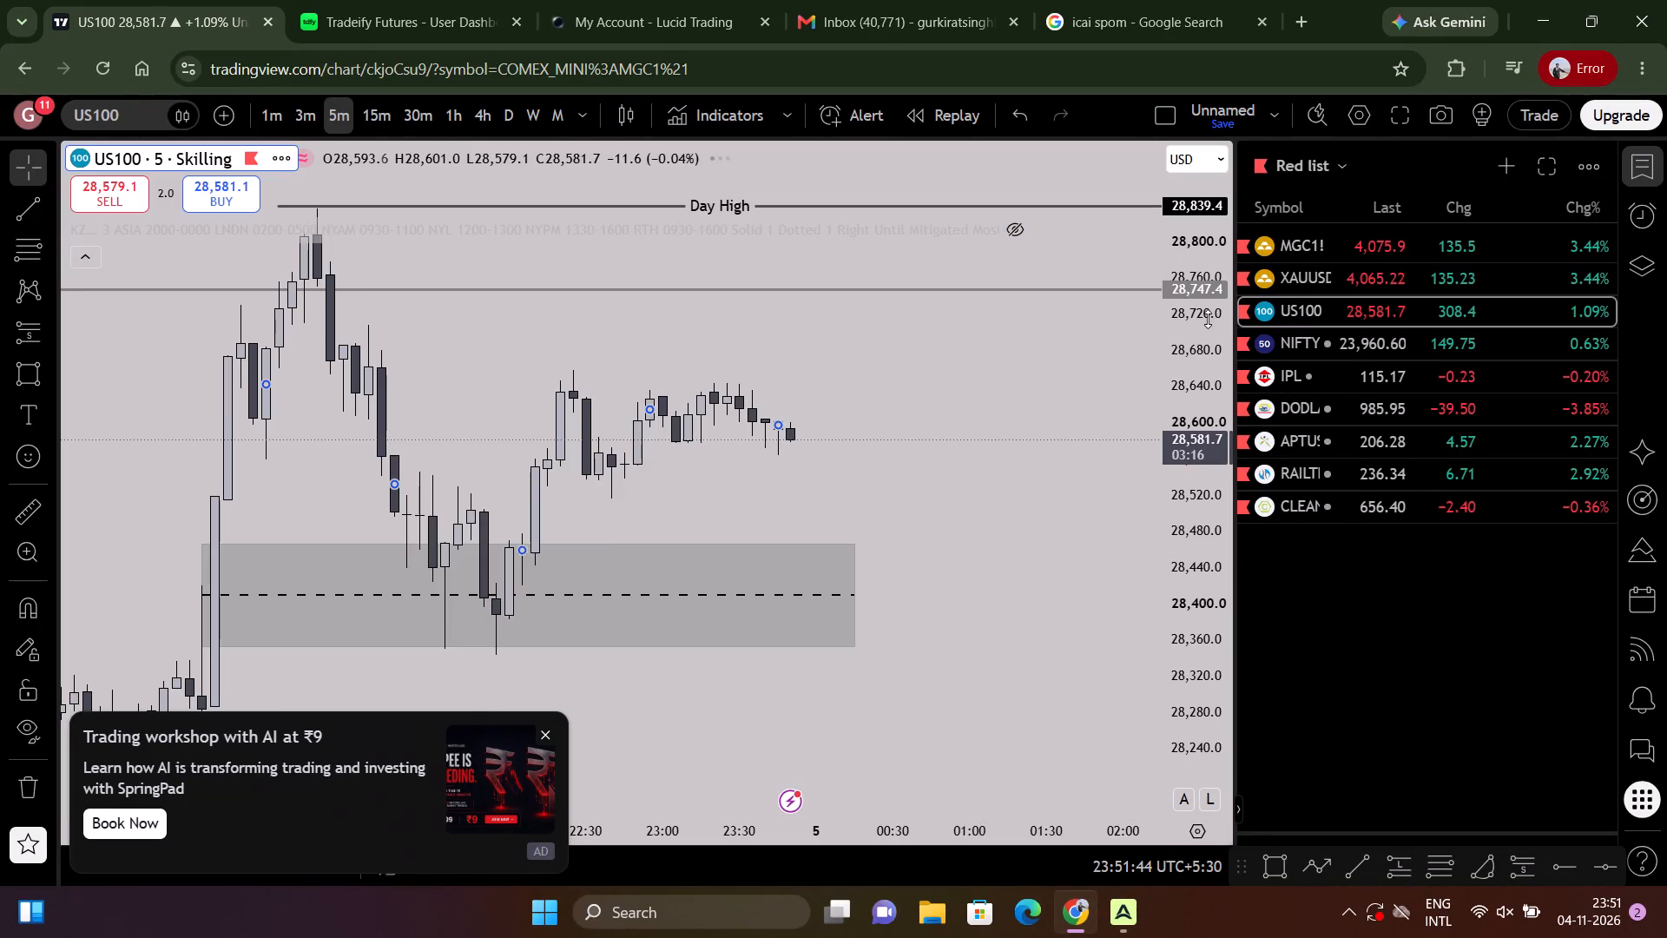
pyautogui.scroll(-6, 685, 243)
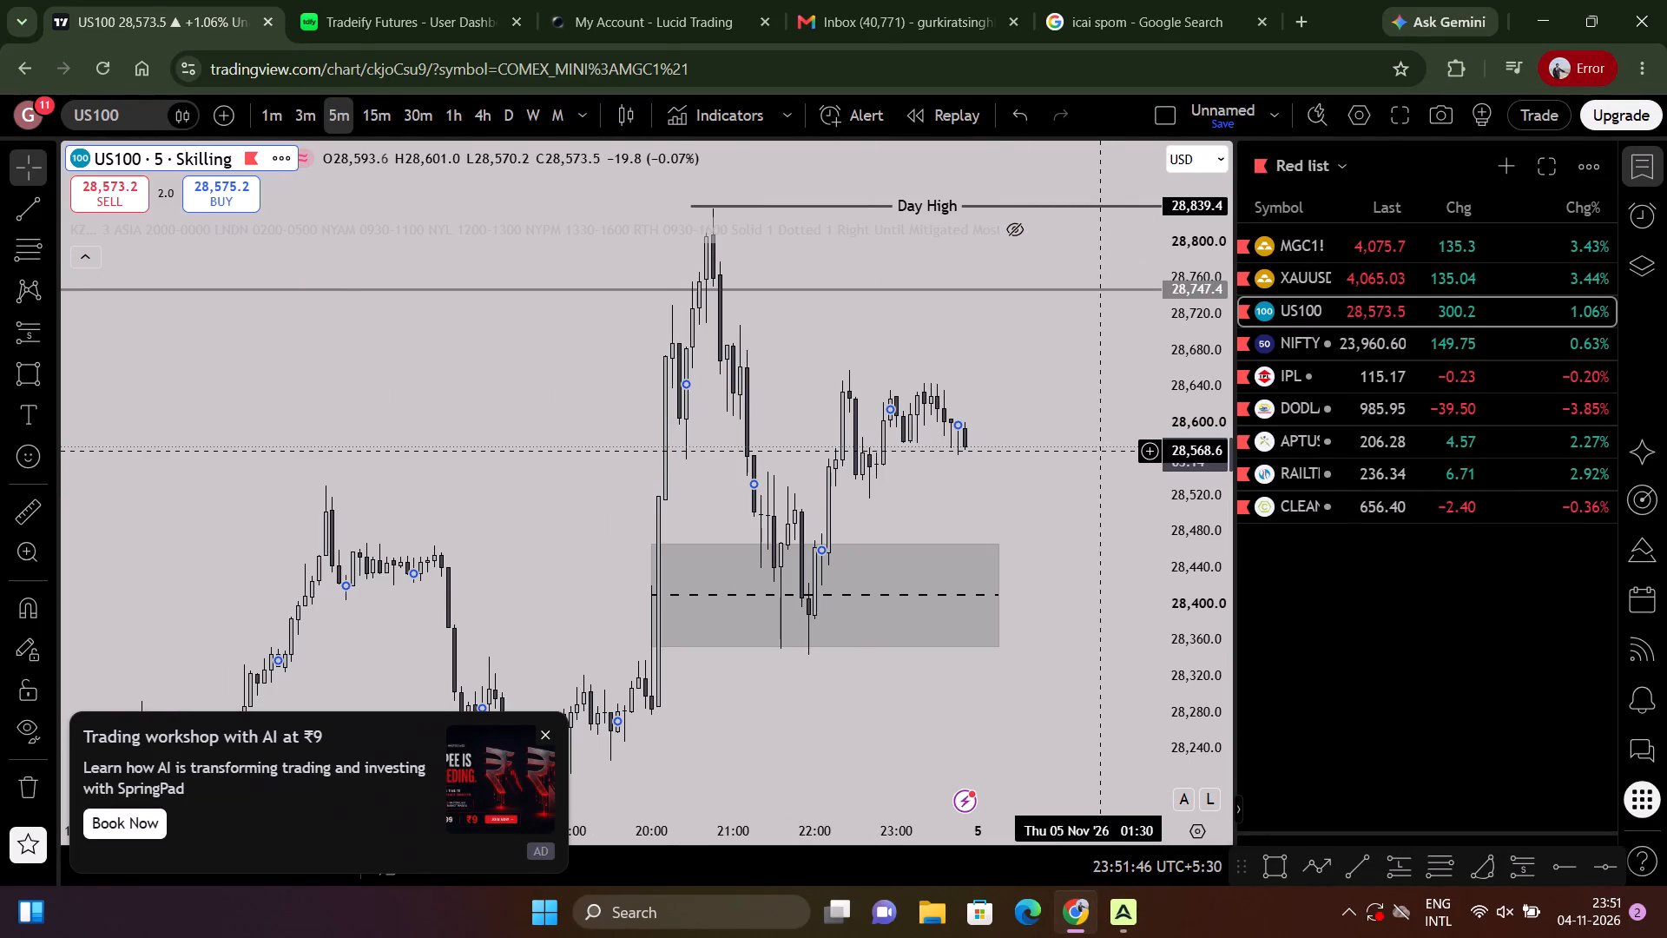